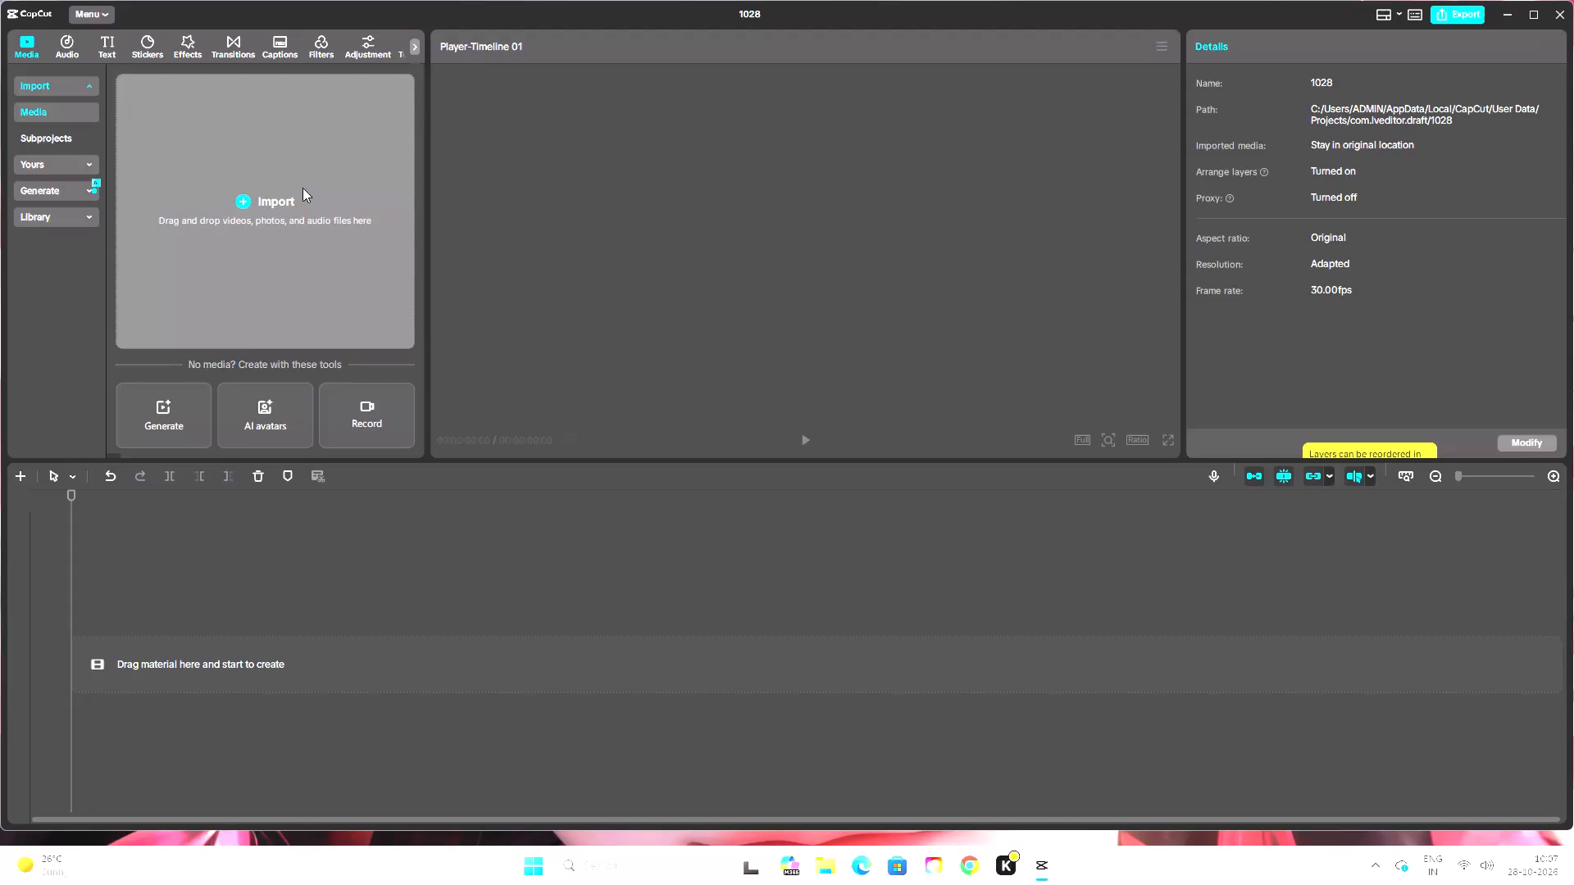
# Import the MeldStudio recording dated 2026-10-20_at_12.32.33pm from the Record folder on Local Disk (E:).
pyautogui.click(255, 203)
pyautogui.click(248, 225)
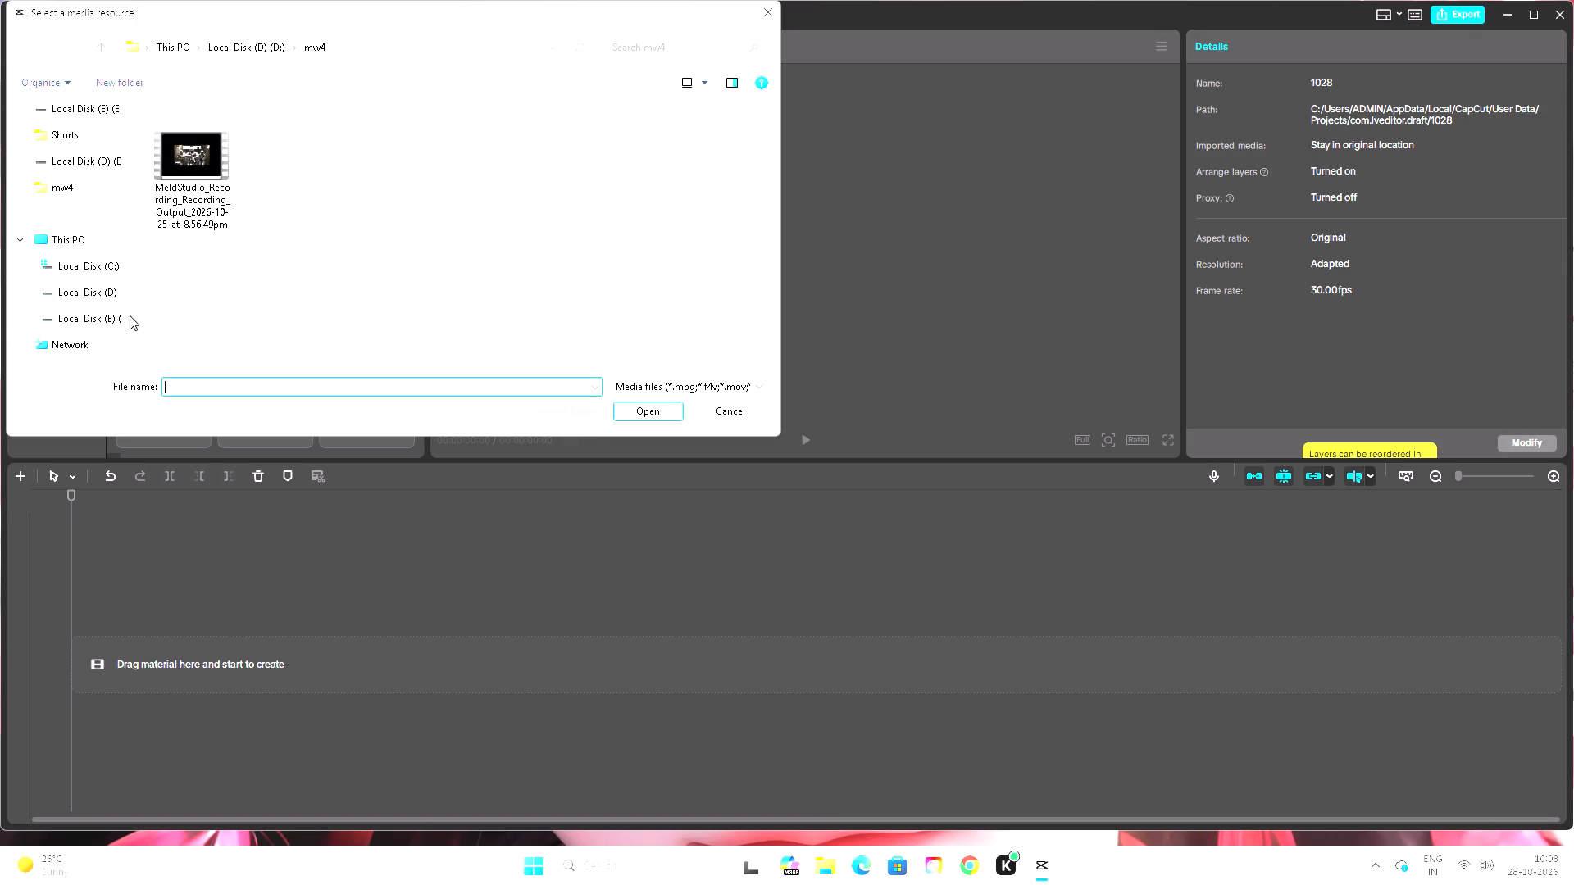
pyautogui.click(104, 312)
pyautogui.doubleClick(393, 140)
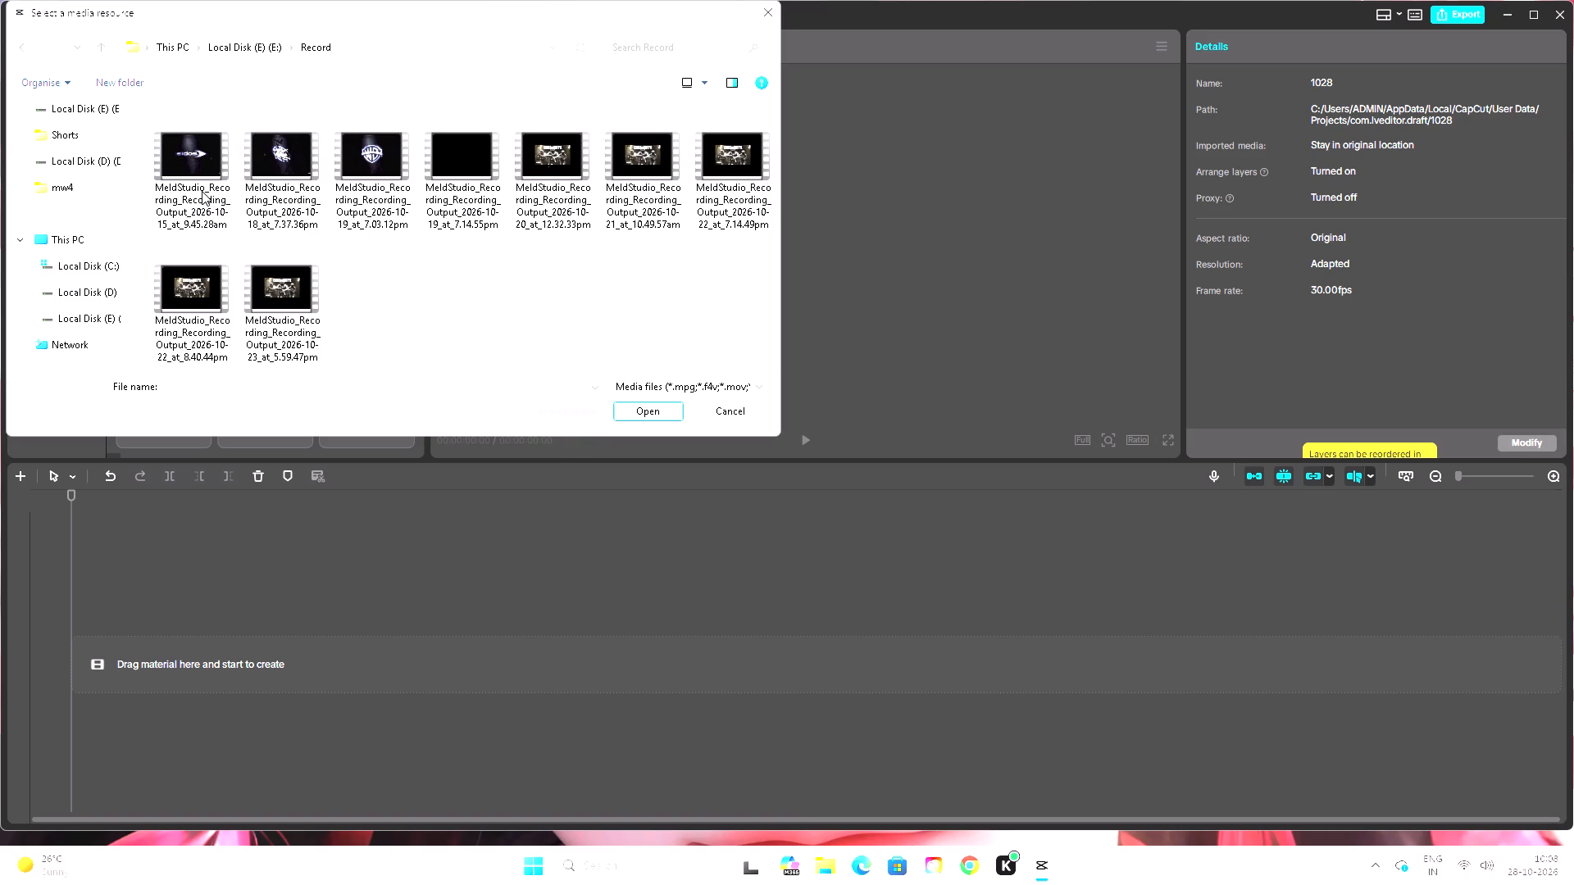
pyautogui.click(479, 270)
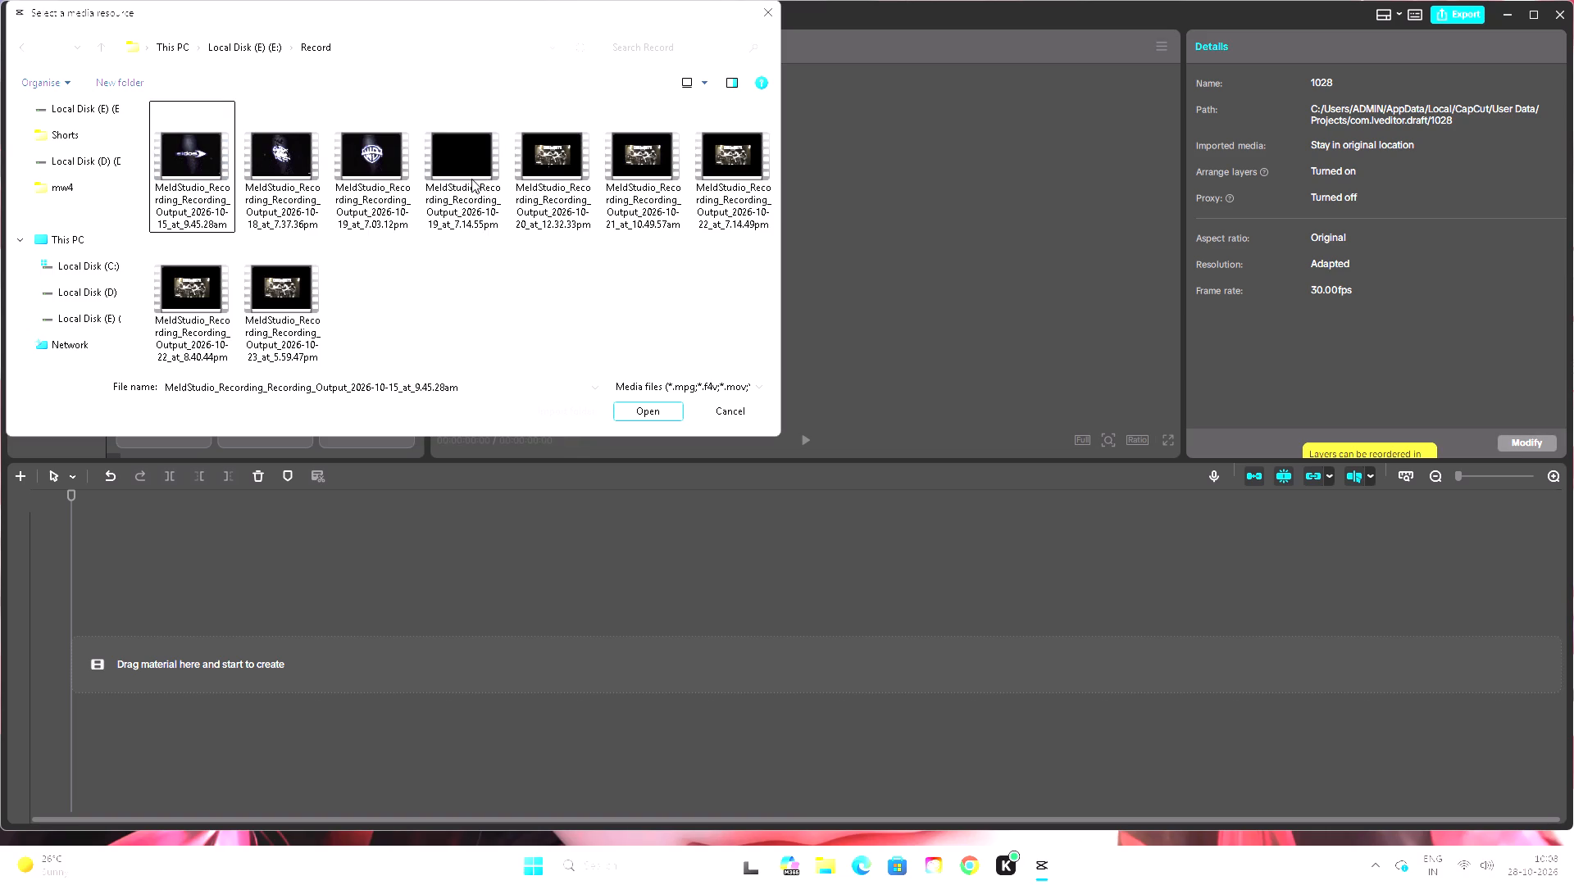
pyautogui.click(545, 183)
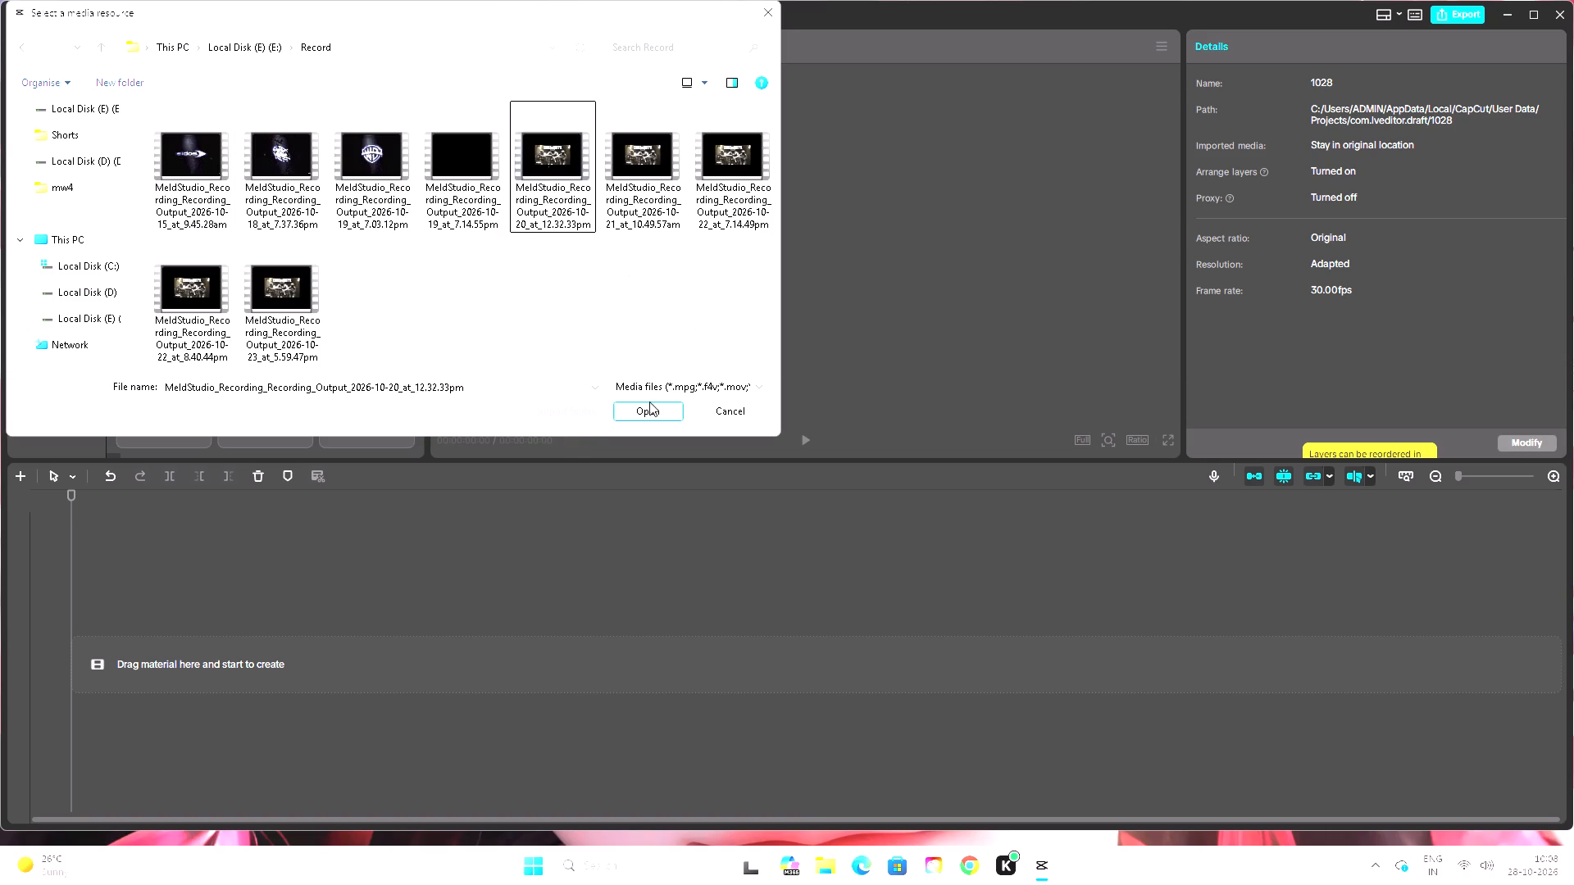
pyautogui.click(640, 407)
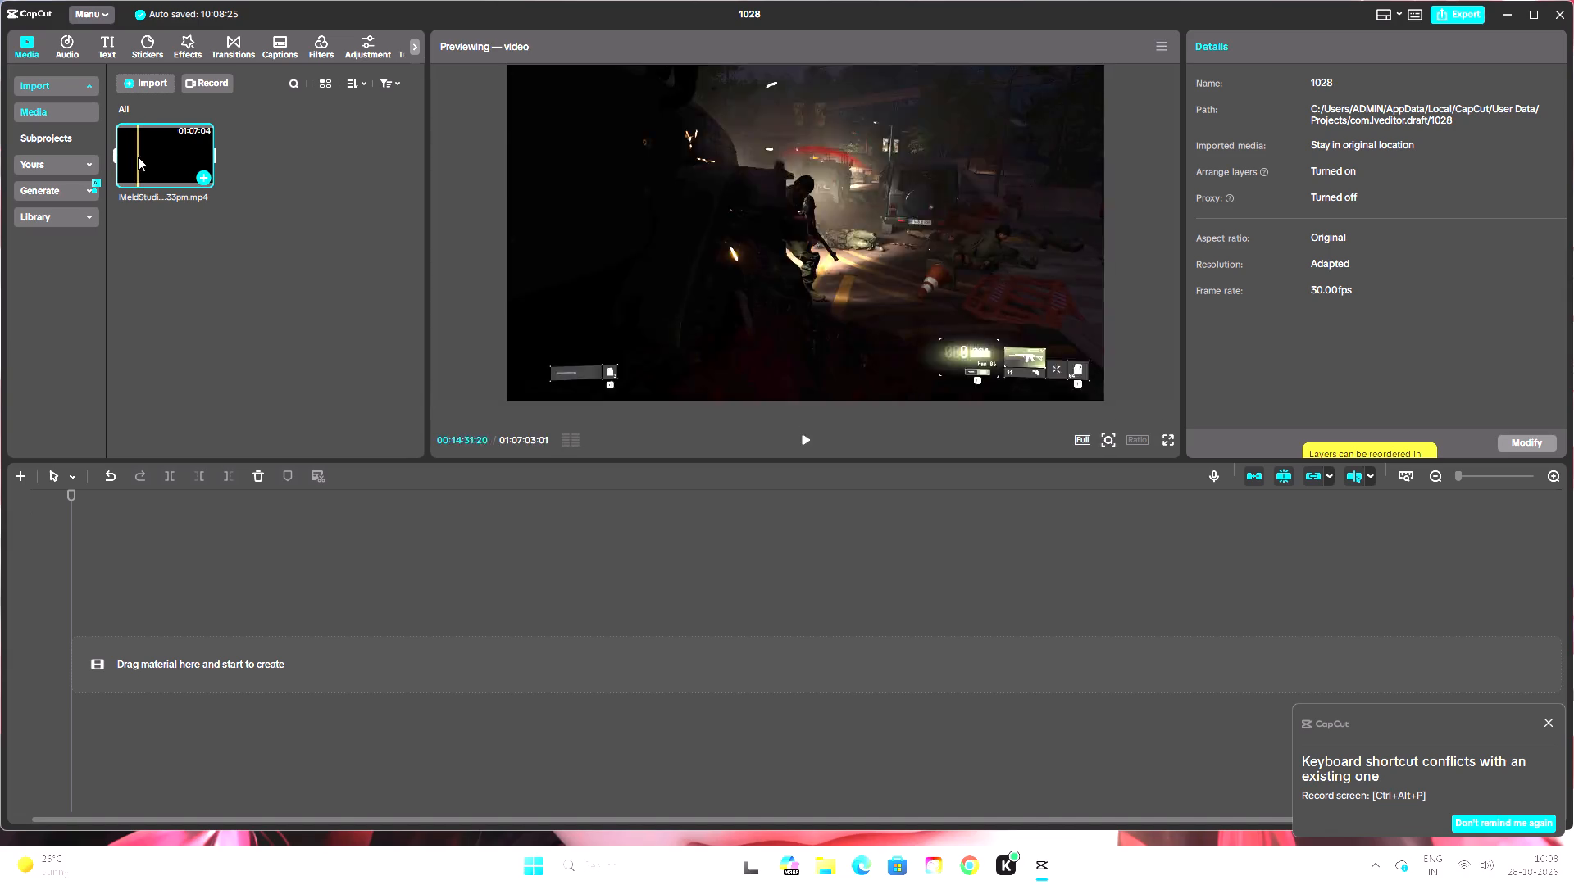
# Place the imported recording at the start of the empty timeline and dismiss the multiple audio tracks notice.
pyautogui.moveTo(139, 157); pyautogui.dragTo(171, 651)
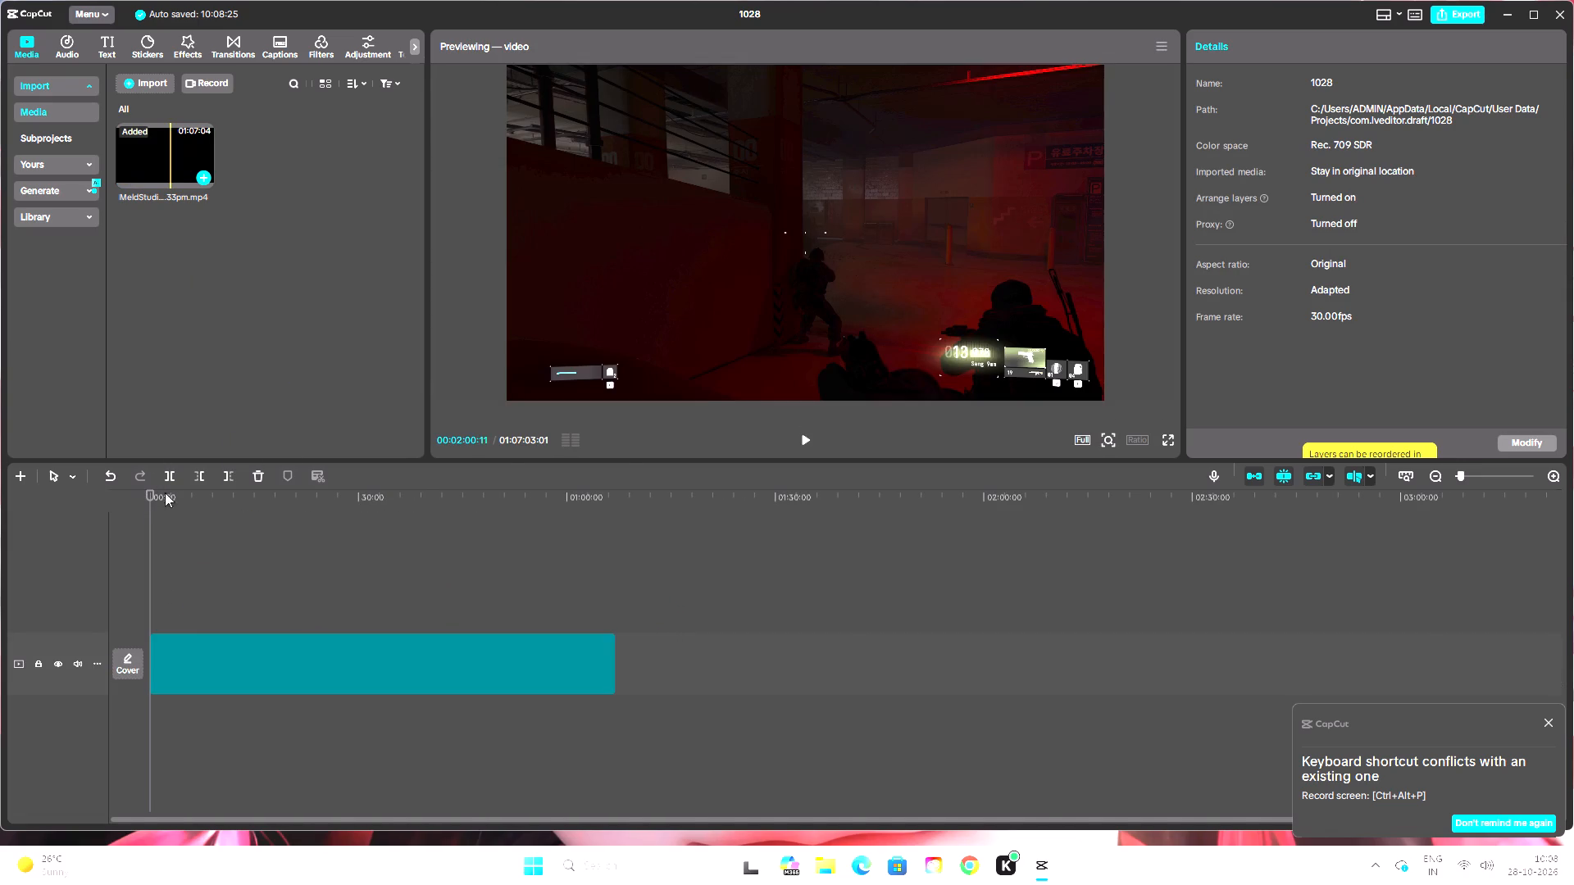
pyautogui.click(802, 443)
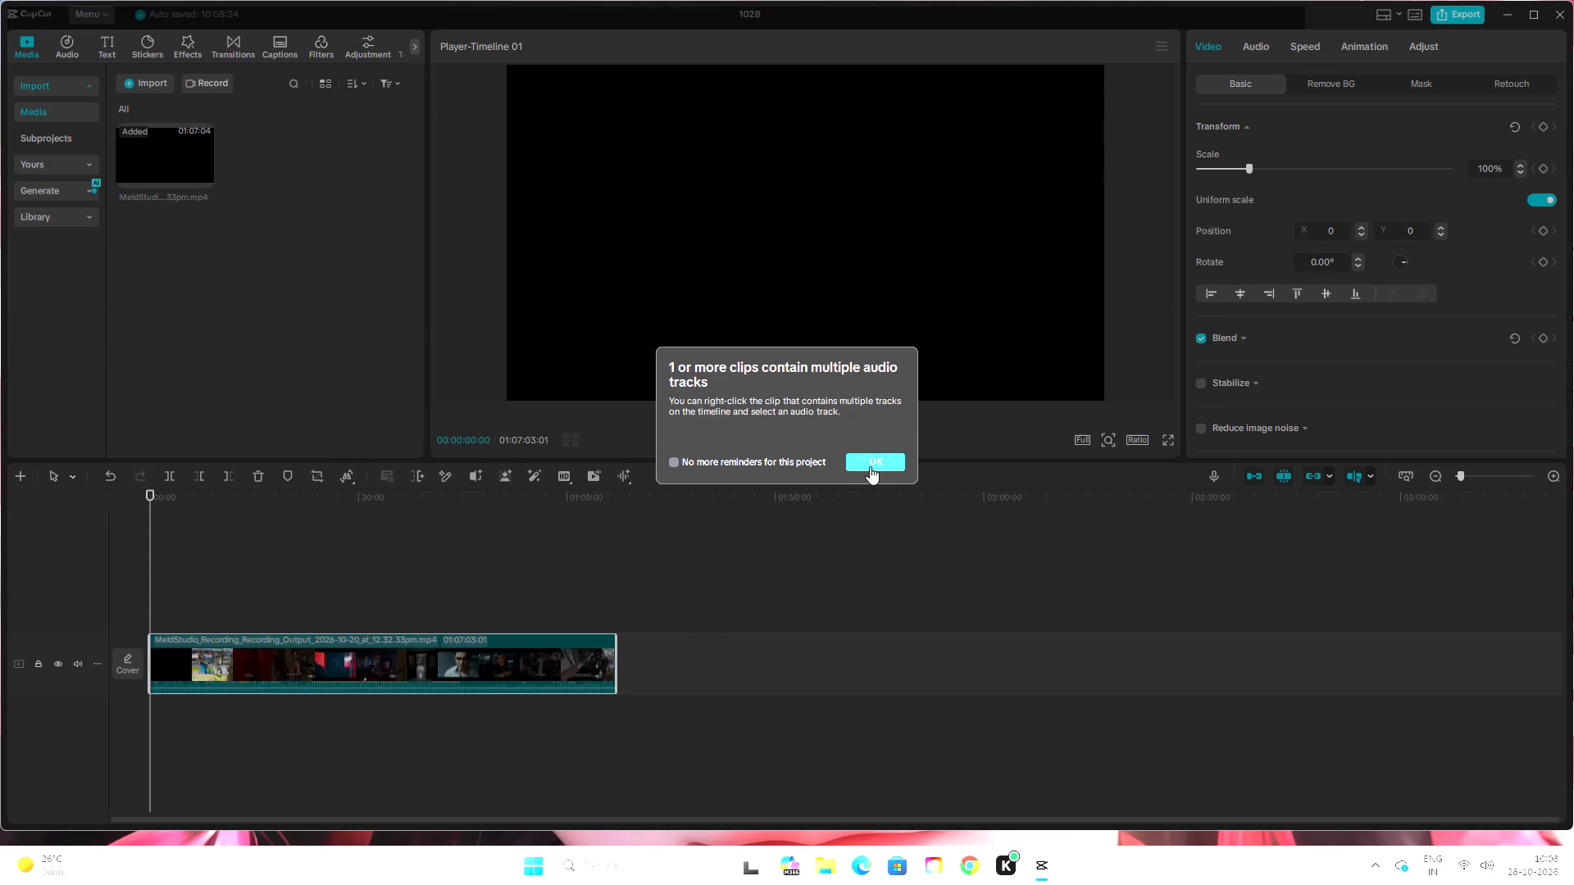
pyautogui.click(870, 466)
# Play through the black opening to the helmeted soldier's shot and trim away everything before 00:00:54:03.
pyautogui.click(800, 438)
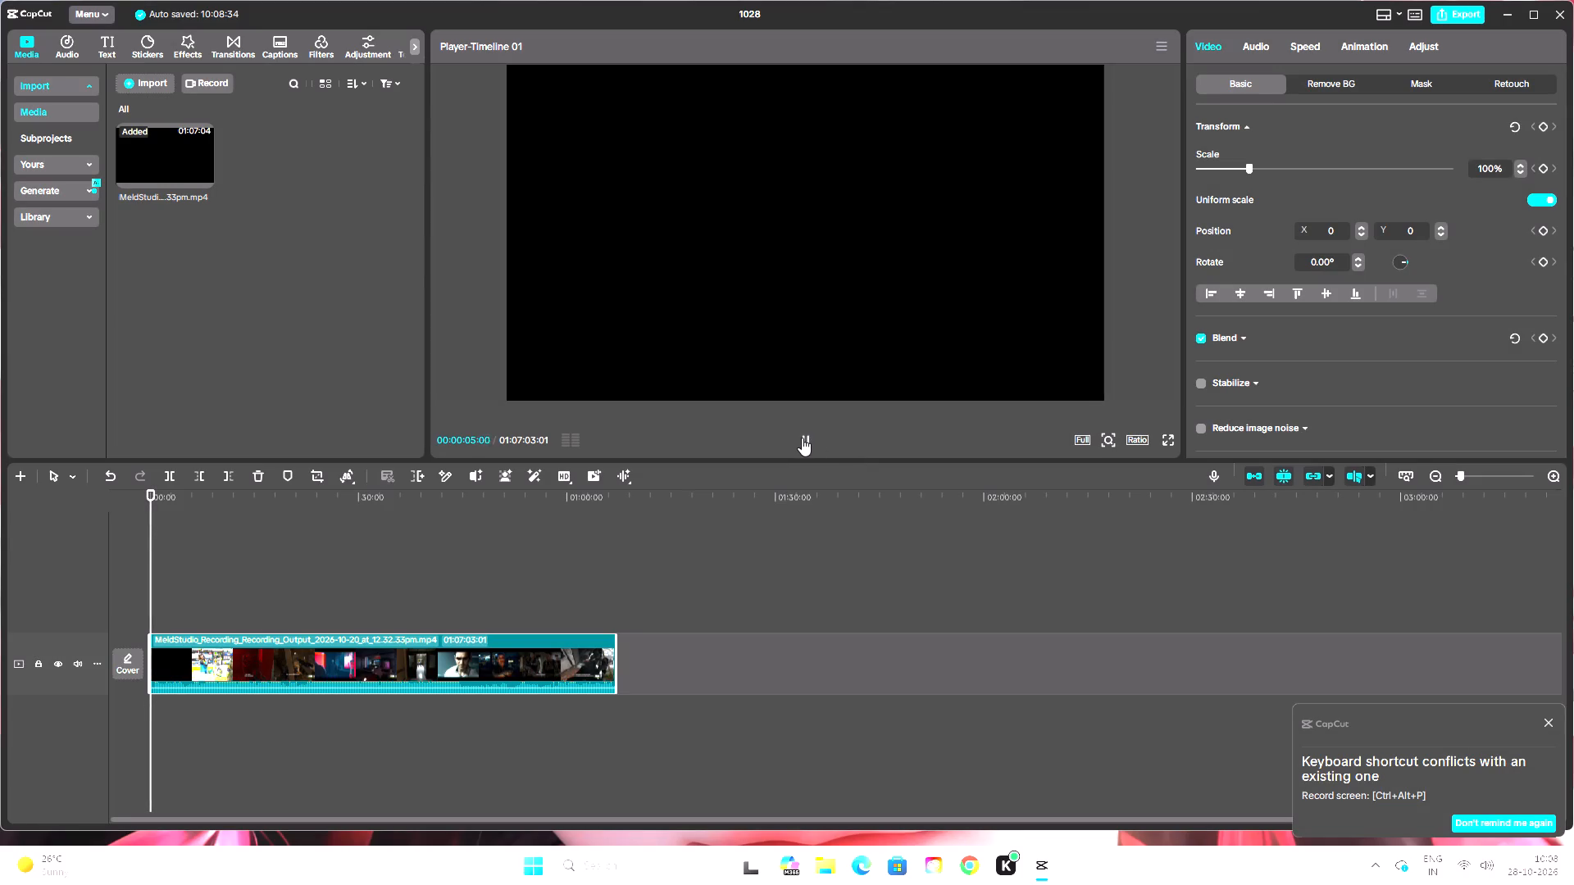
pyautogui.click(1546, 721)
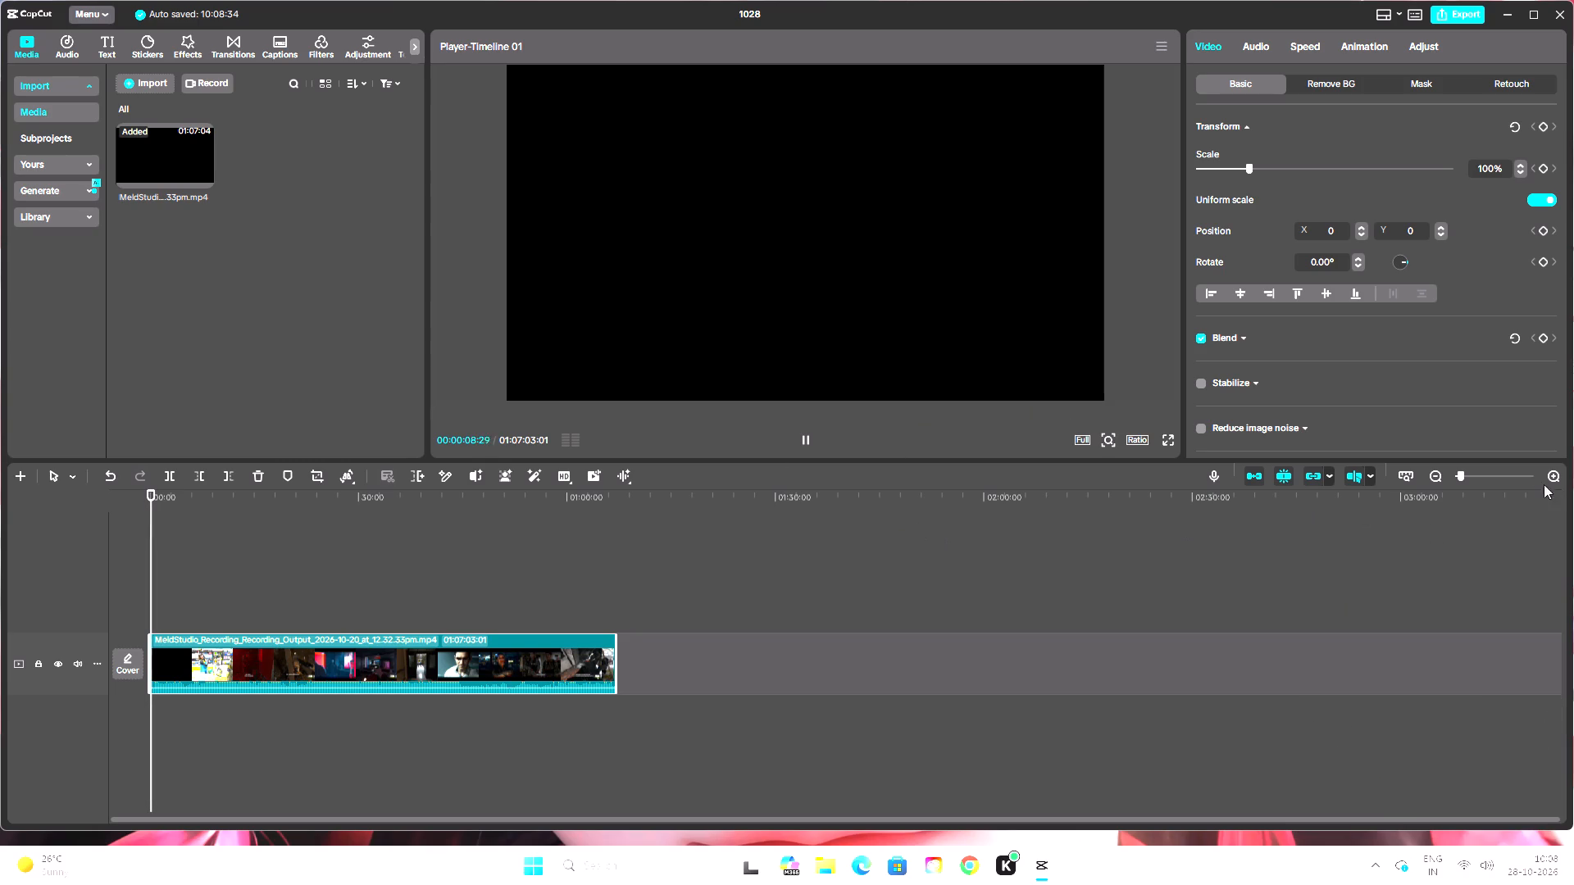
pyautogui.click(1554, 472)
pyautogui.click(1554, 472)
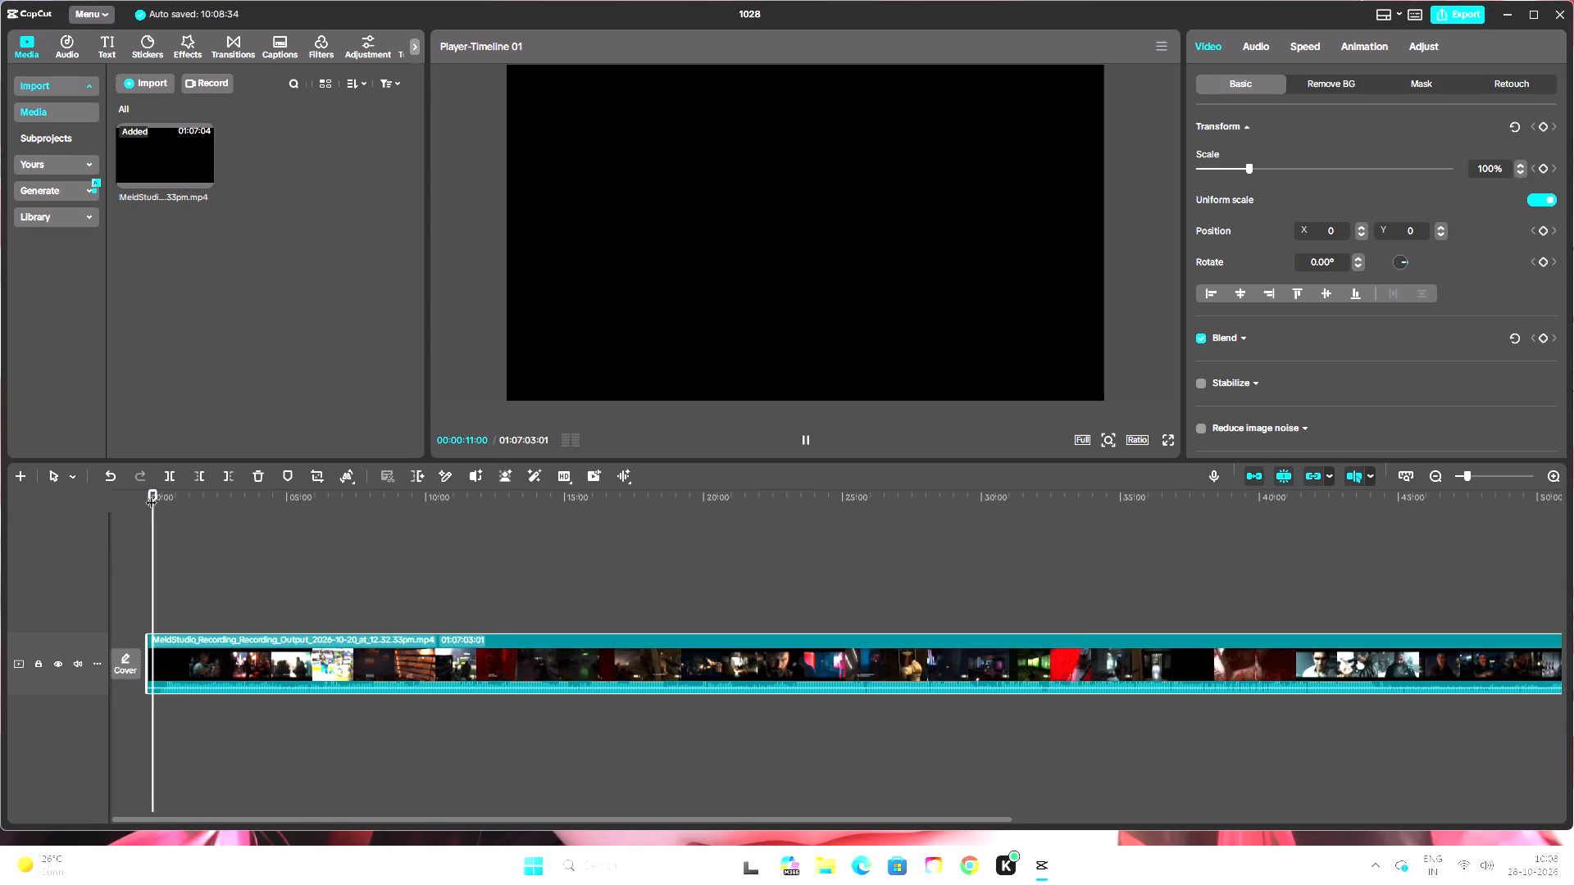
pyautogui.moveTo(151, 494); pyautogui.dragTo(189, 511)
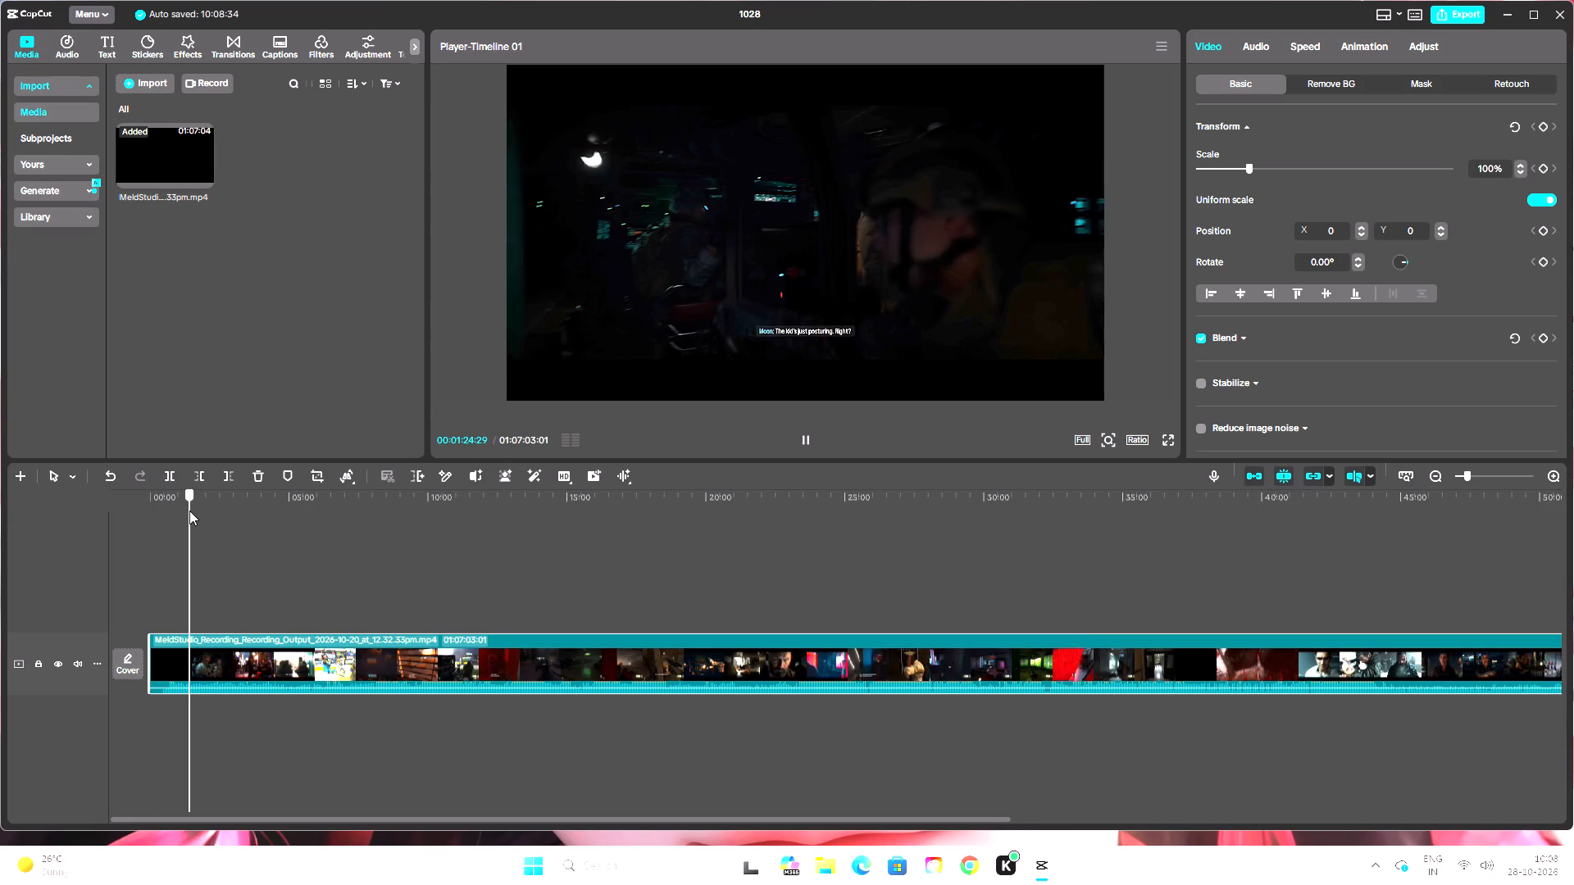
pyautogui.moveTo(189, 511); pyautogui.dragTo(171, 517)
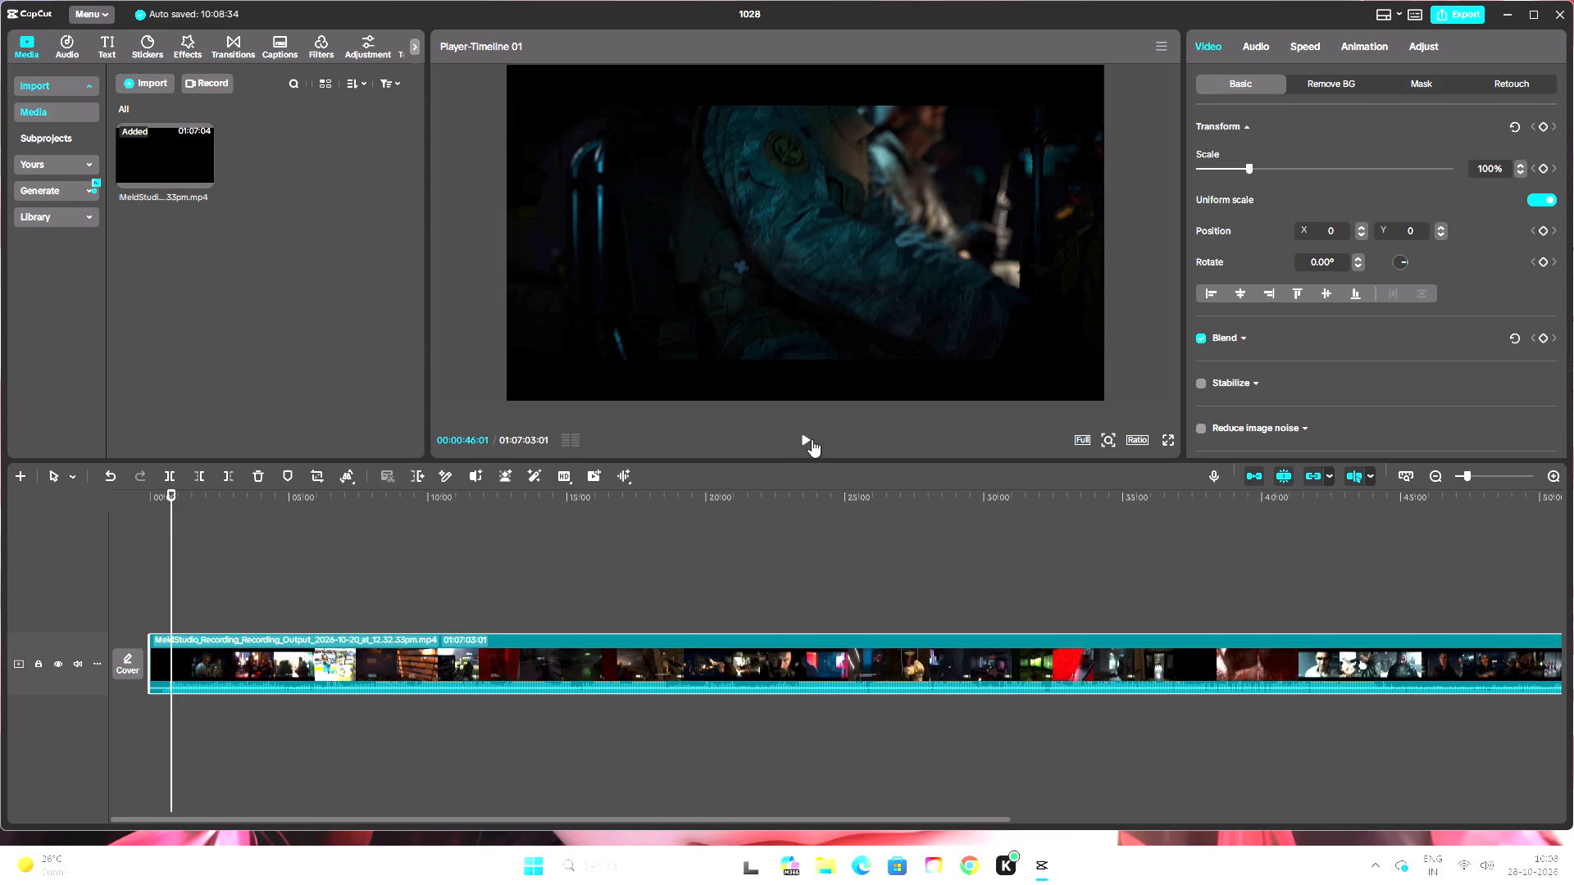
pyautogui.click(807, 447)
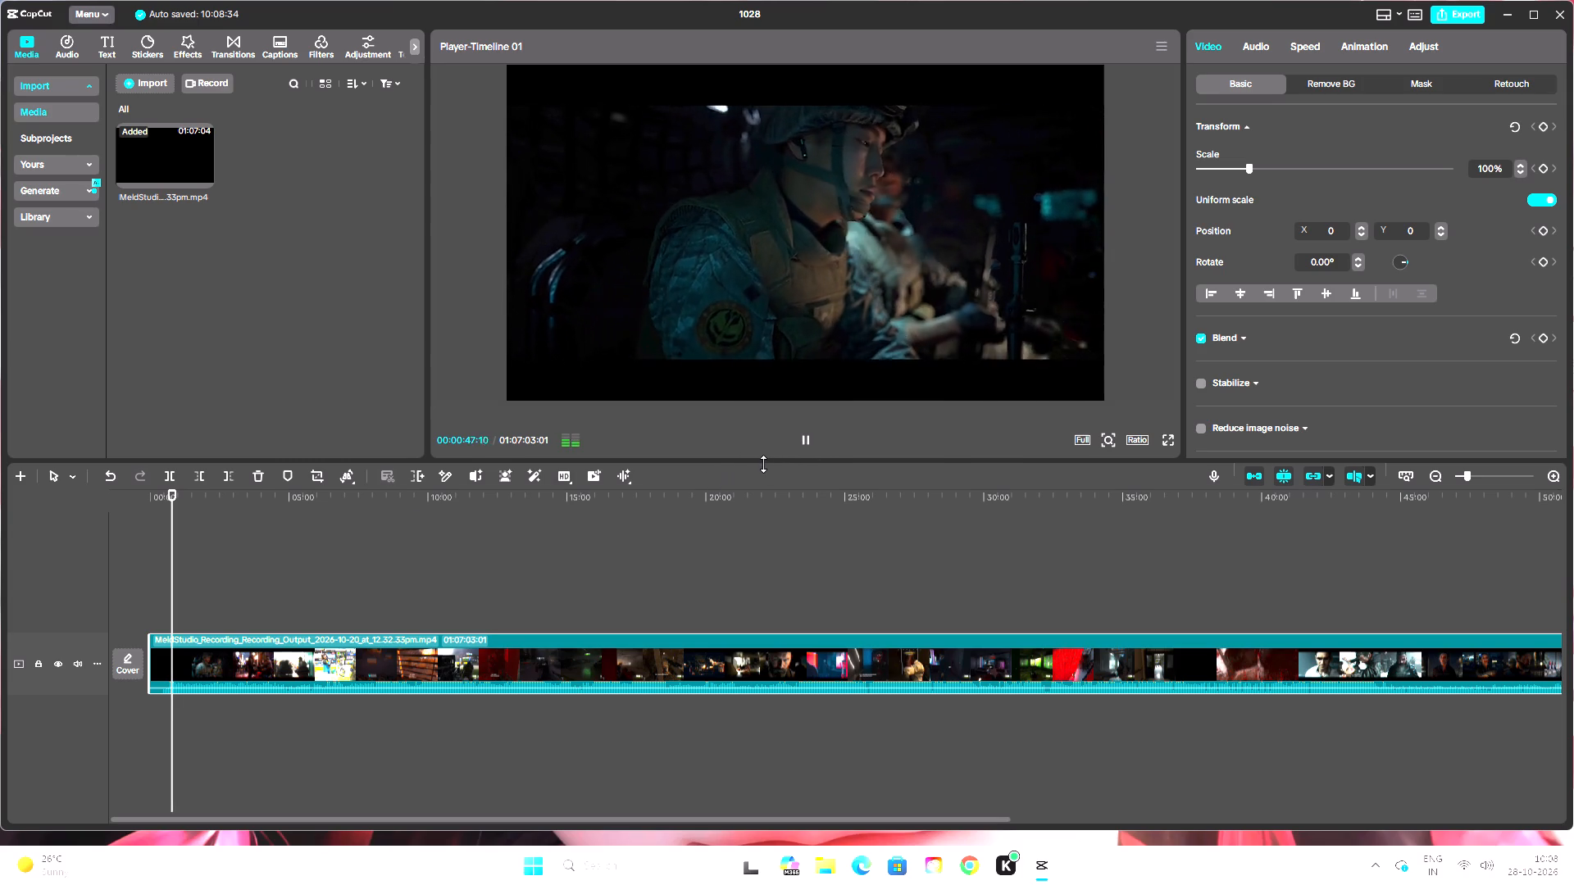
pyautogui.doubleClick(807, 440)
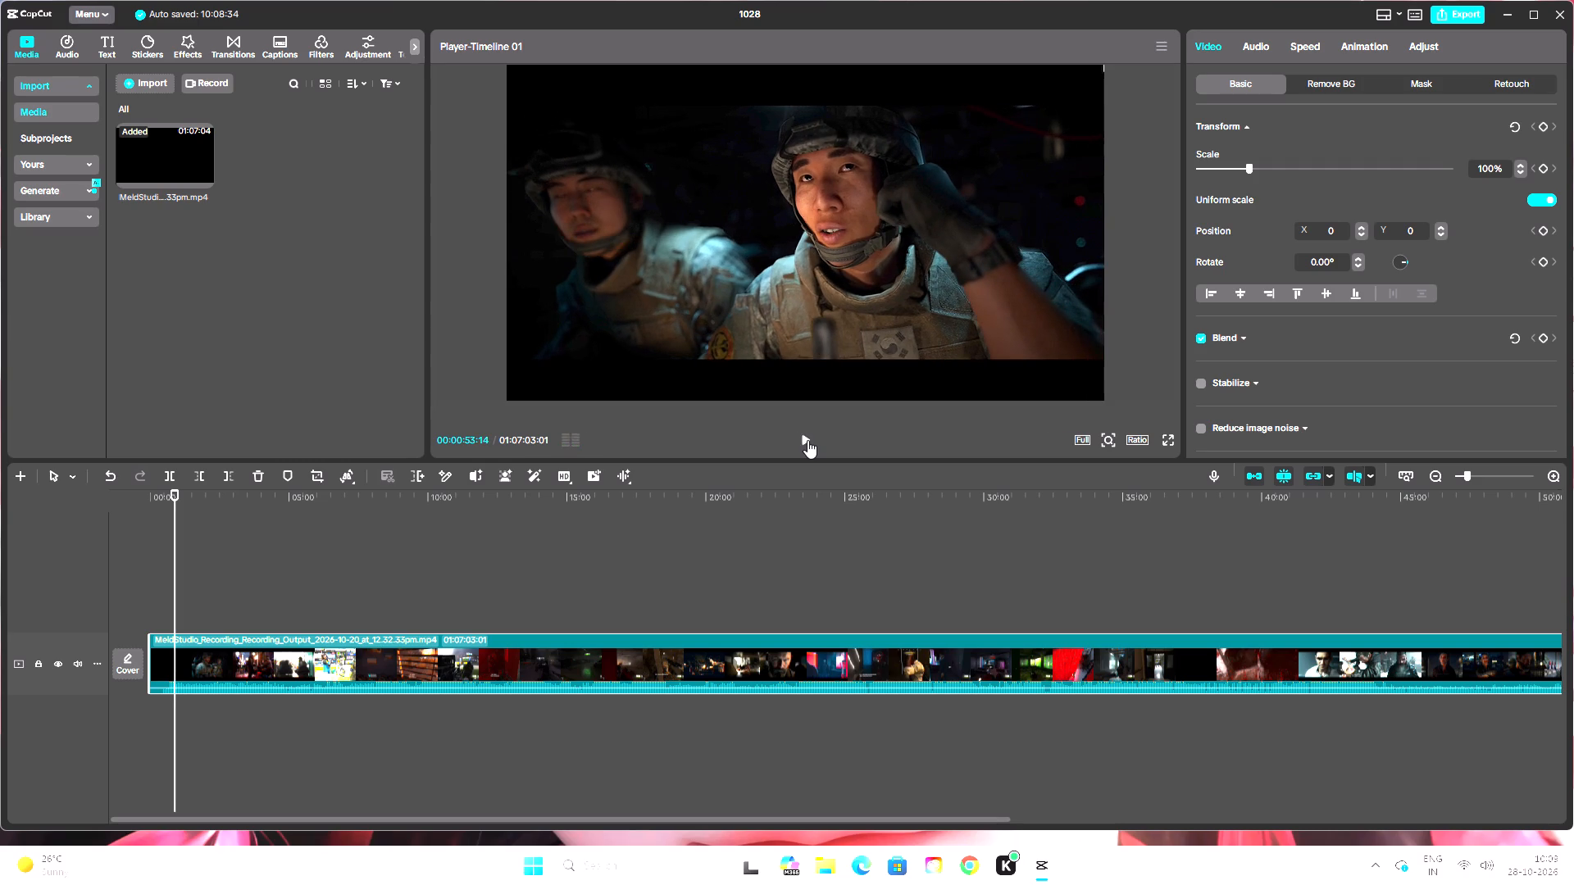
pyautogui.doubleClick(807, 440)
pyautogui.doubleClick(807, 440)
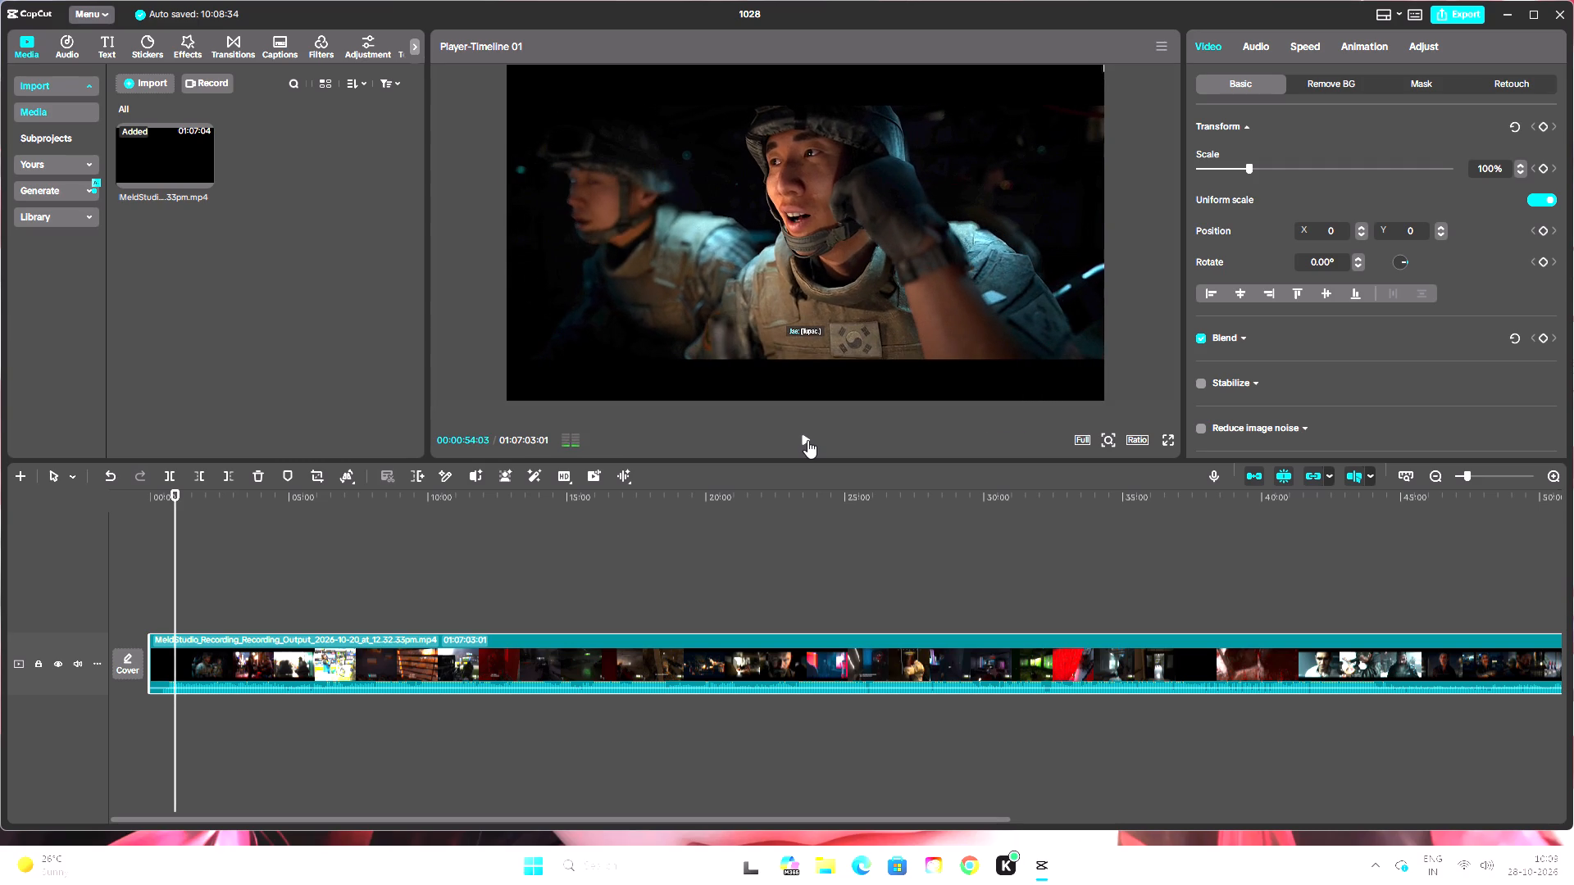
pyautogui.click(203, 474)
# Replay the trimmed clip from its start and set the project's aspect ratio to 16:9.
pyautogui.moveTo(179, 506); pyautogui.dragTo(144, 521)
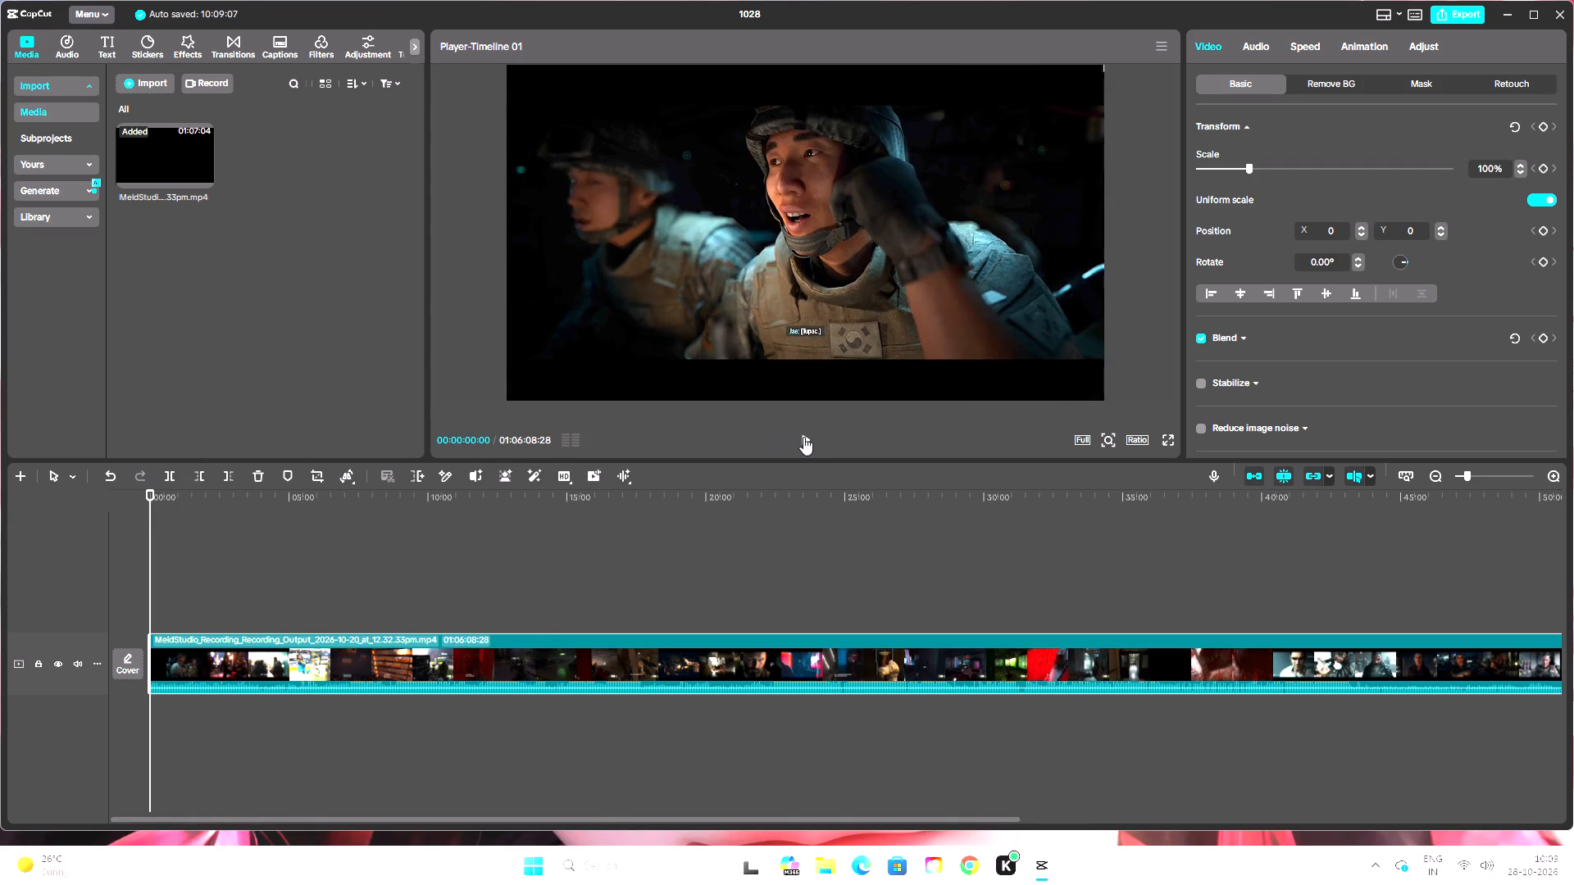
pyautogui.click(803, 437)
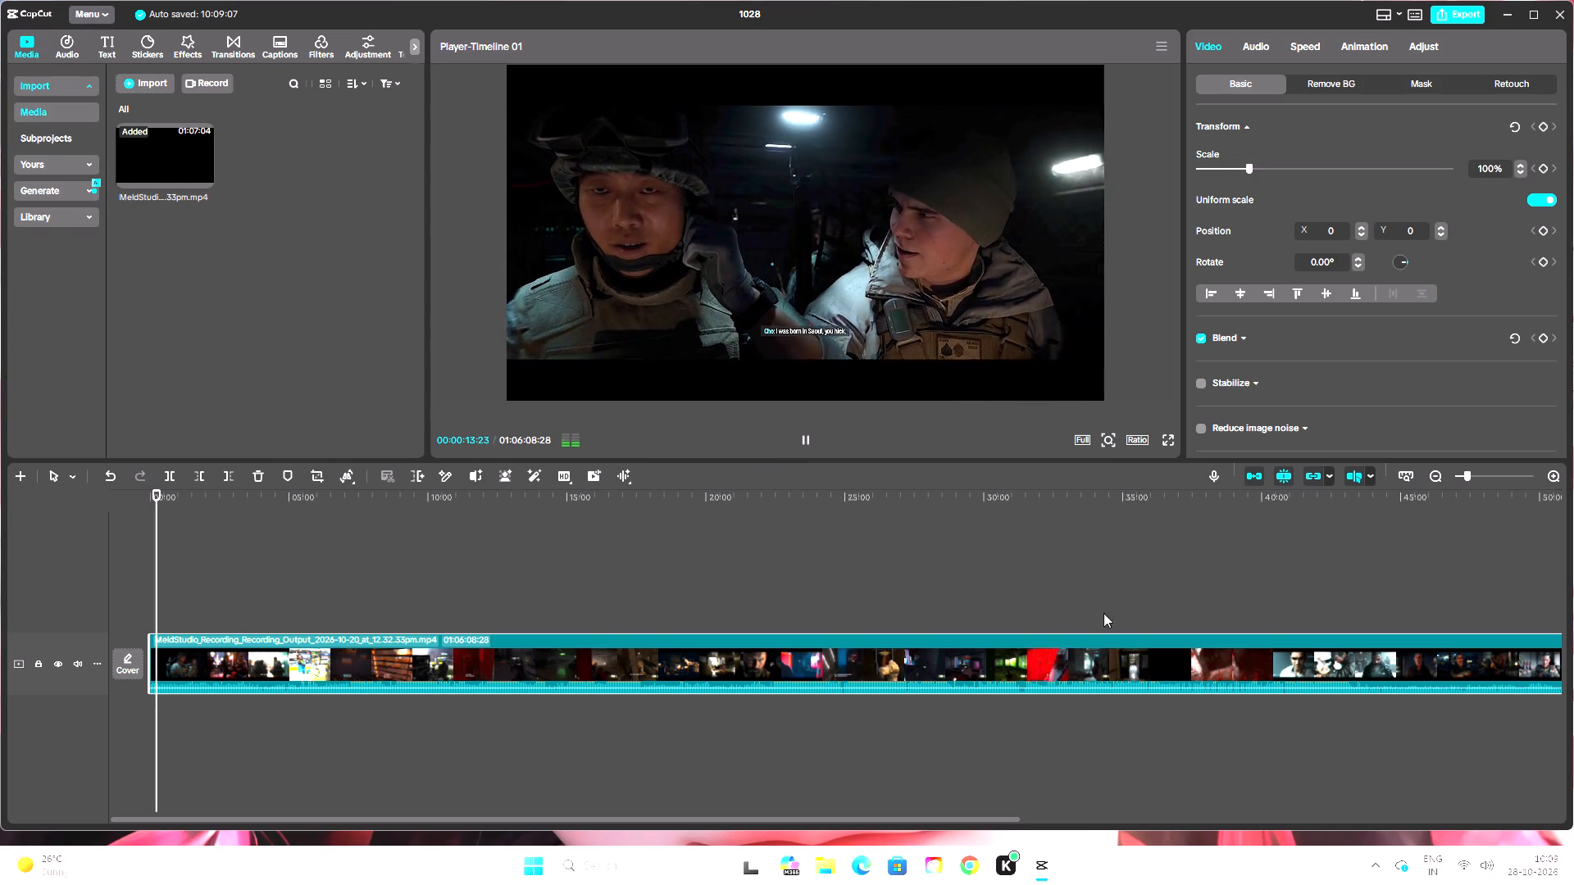
pyautogui.click(1135, 439)
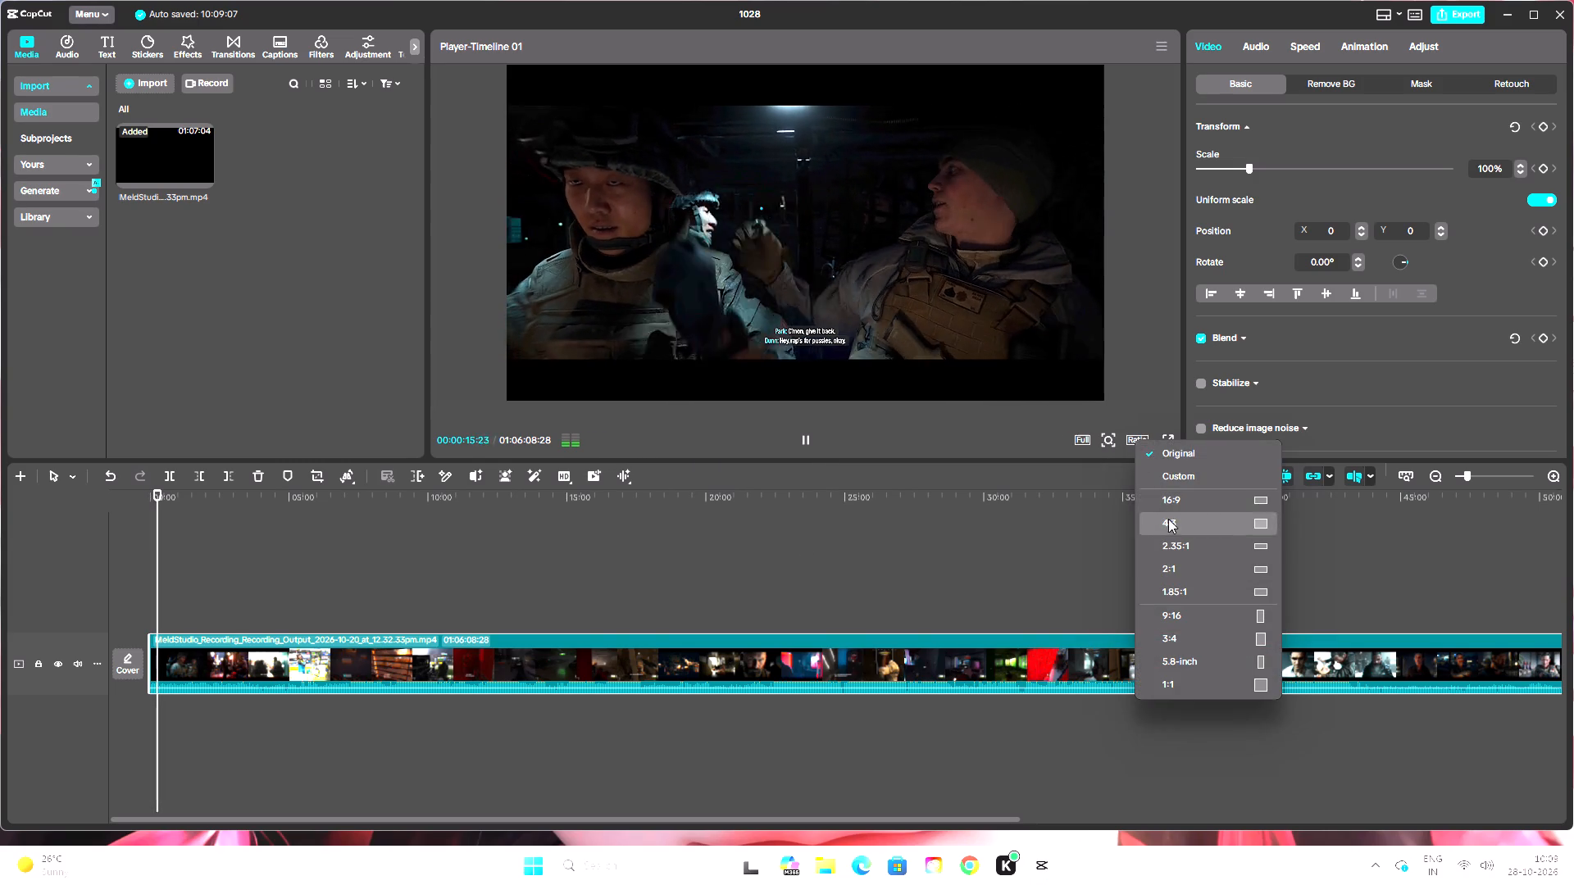
pyautogui.click(1167, 505)
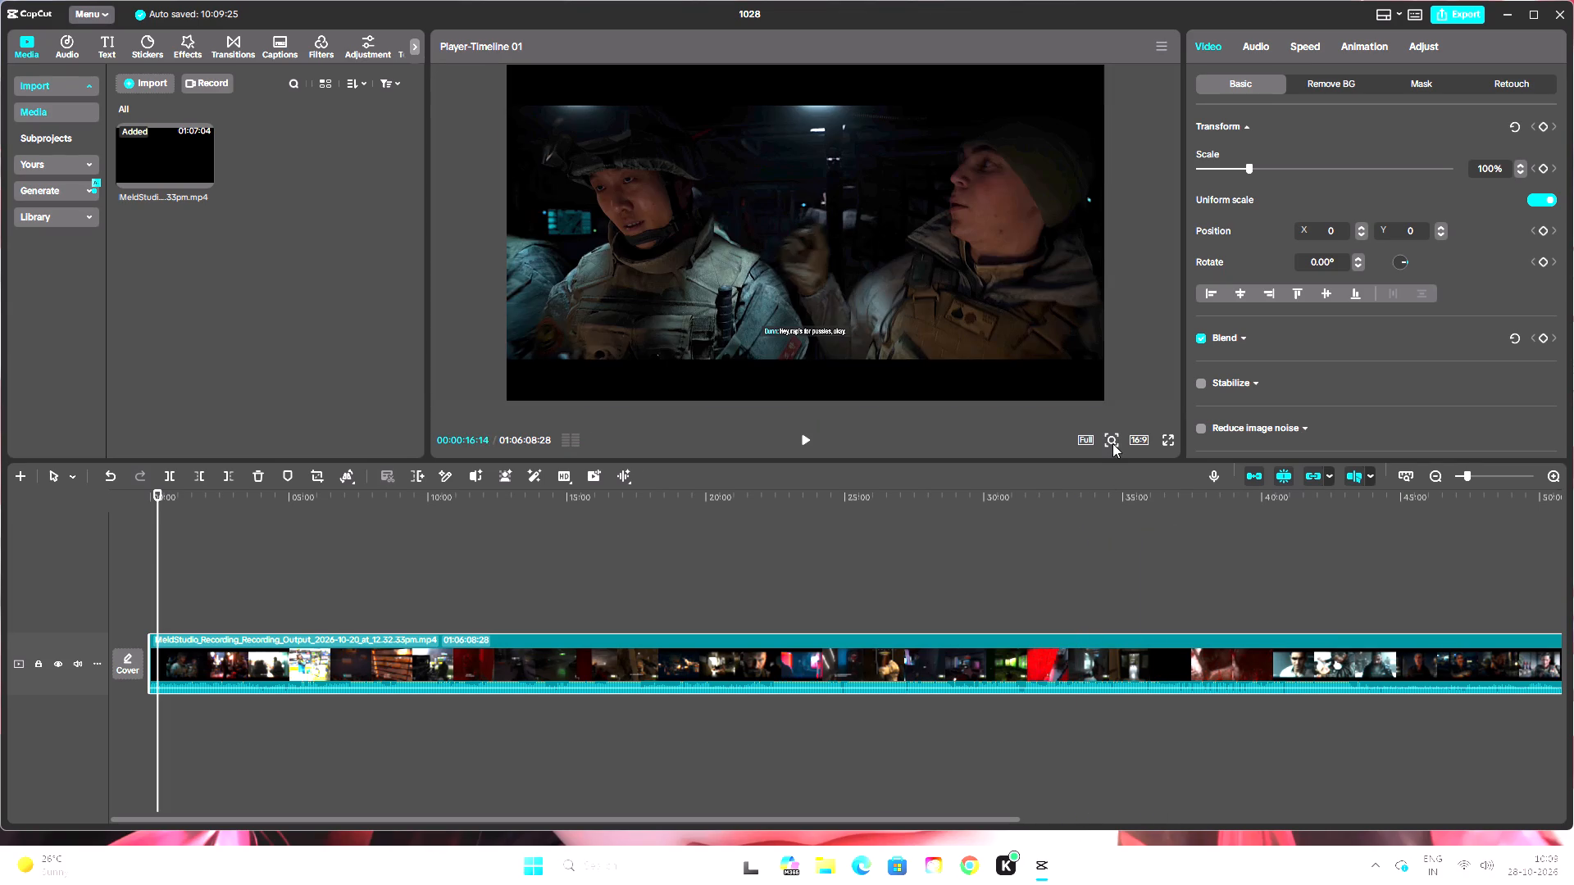
# Review the enlarged footage of the vehicle ride, street patrol and convenience store up to about 00:05:30 for possible cuts.
pyautogui.click(1112, 443)
pyautogui.click(1080, 467)
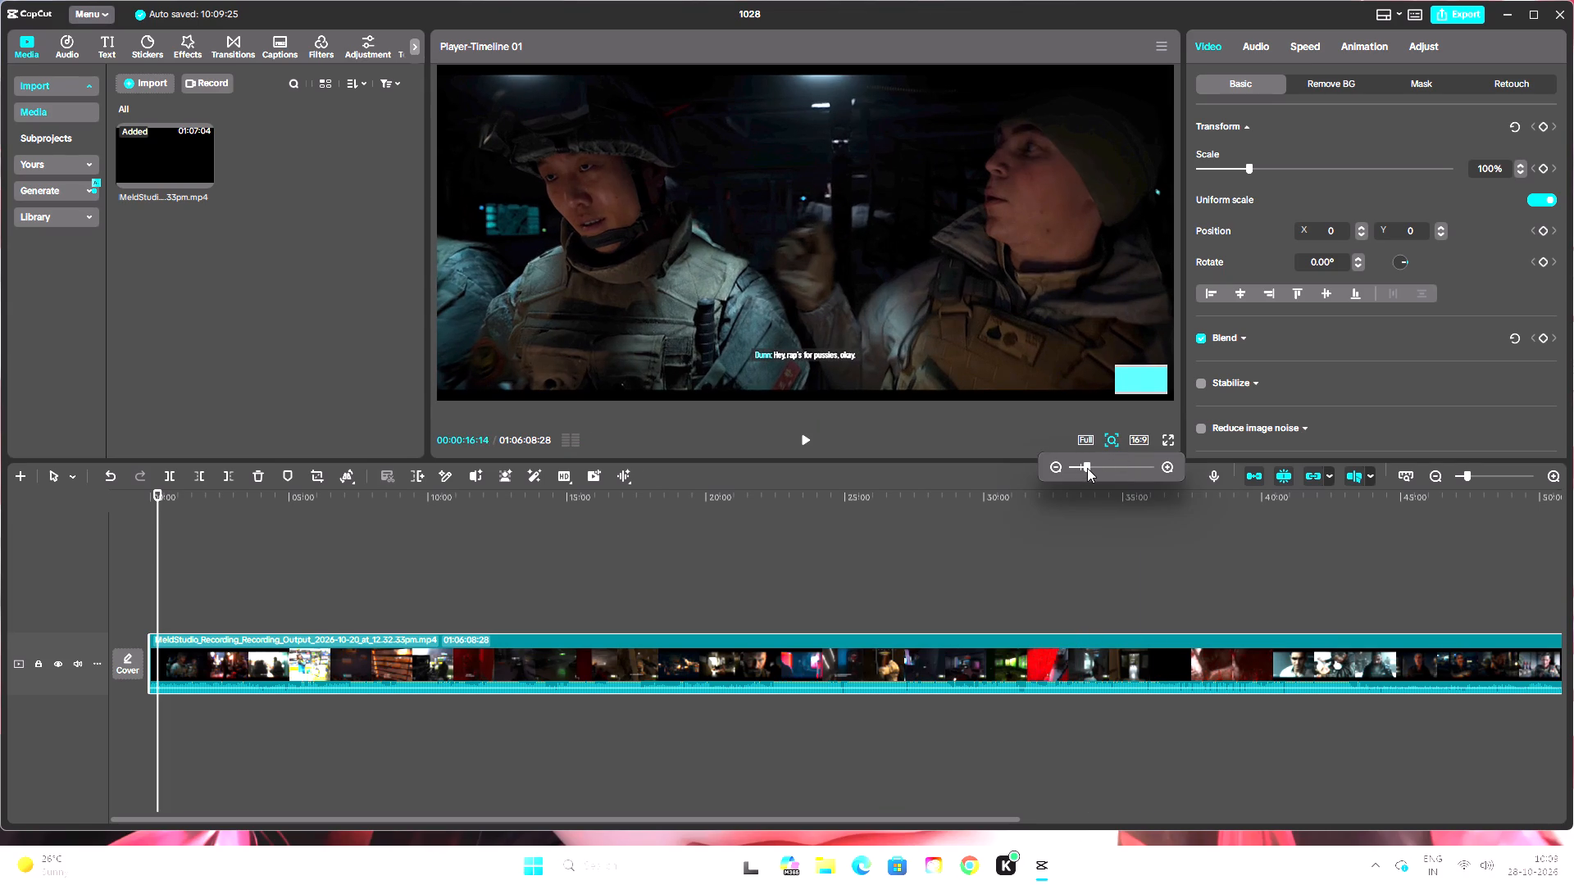
pyautogui.click(808, 438)
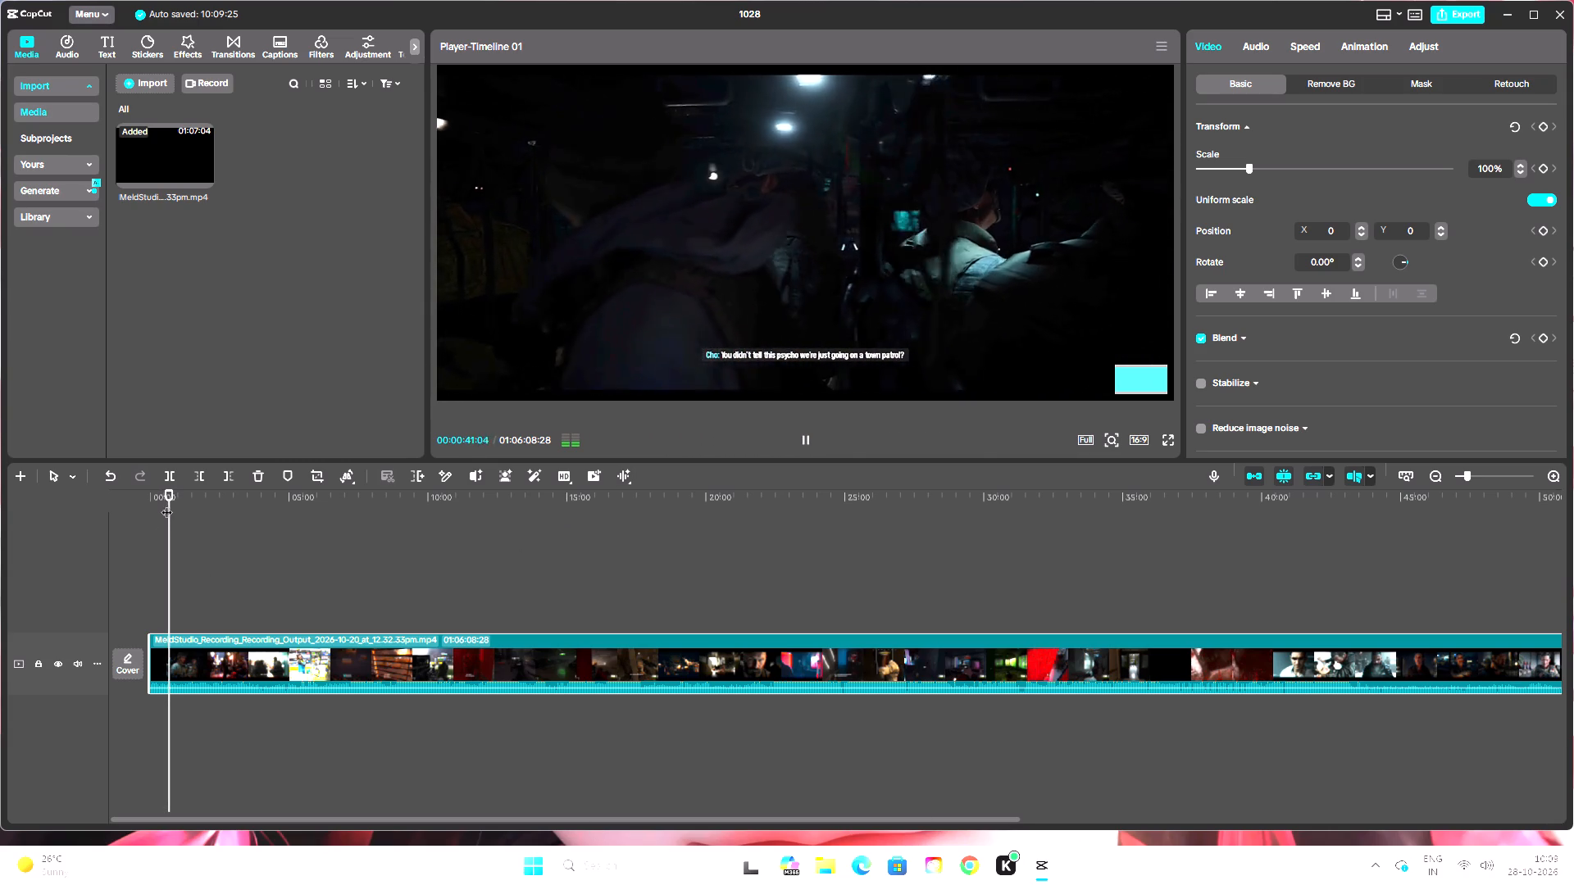
pyautogui.moveTo(168, 496); pyautogui.dragTo(193, 513)
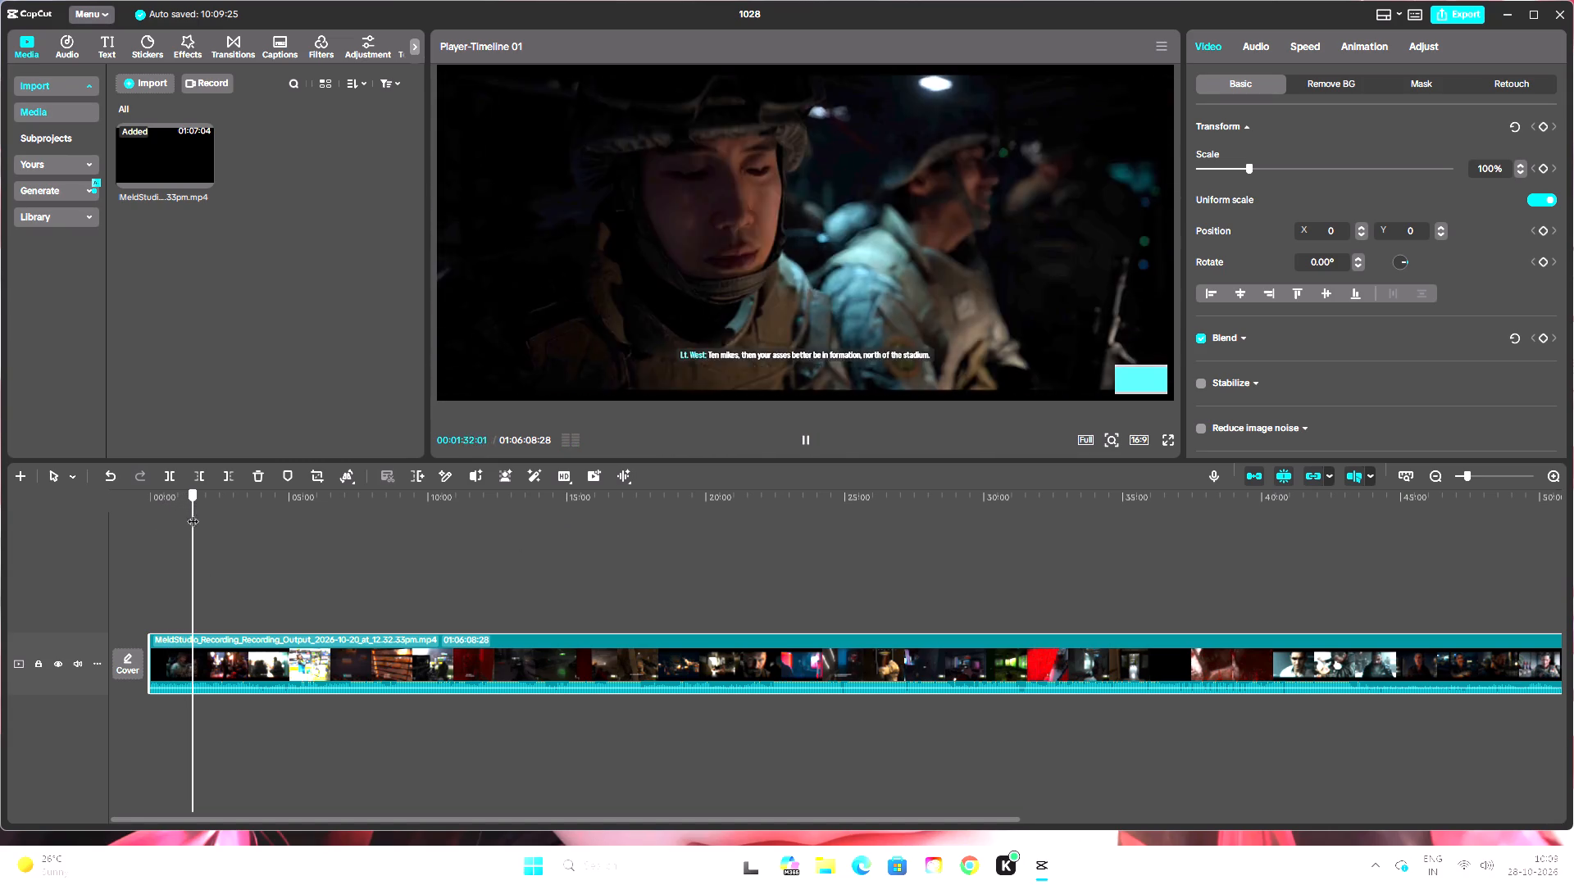
pyautogui.moveTo(193, 513); pyautogui.dragTo(205, 527)
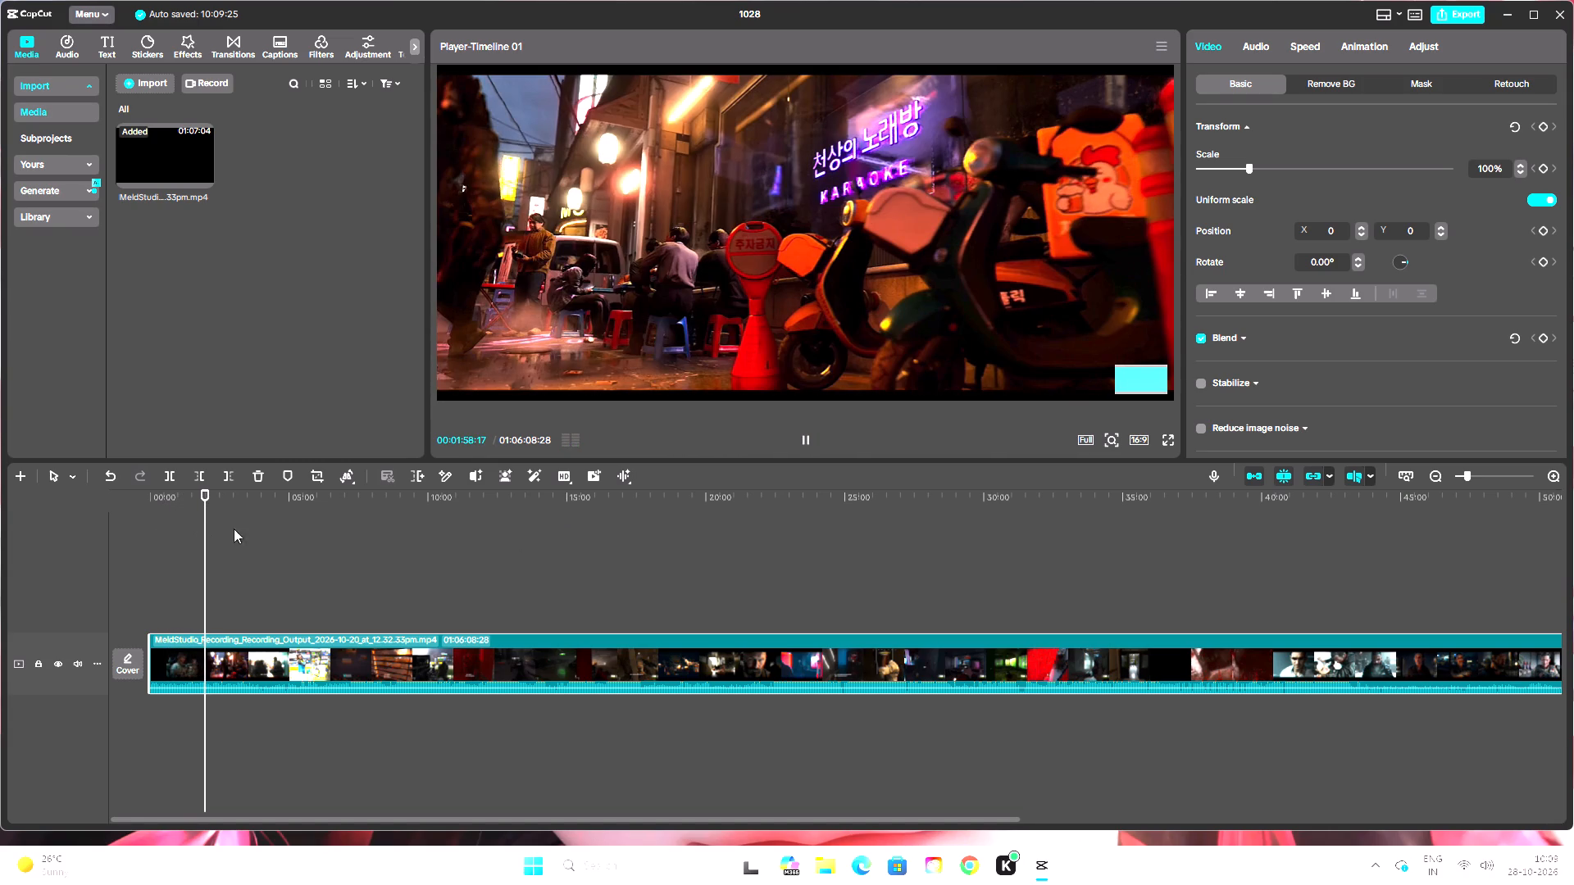
pyautogui.click(825, 443)
pyautogui.click(815, 444)
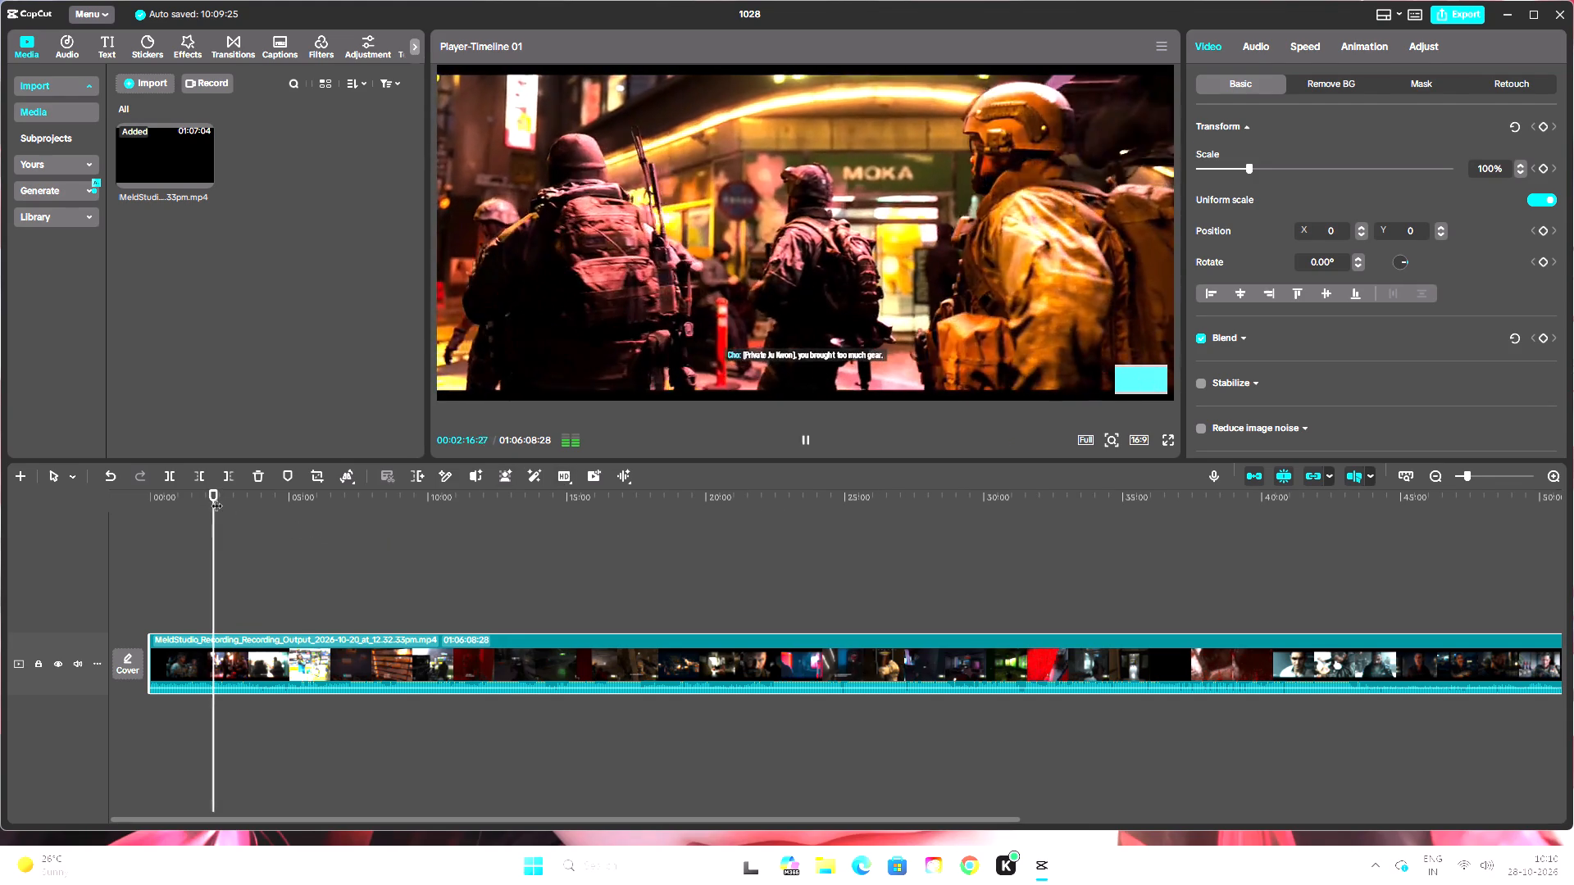
pyautogui.moveTo(214, 497); pyautogui.dragTo(254, 515)
pyautogui.click(798, 444)
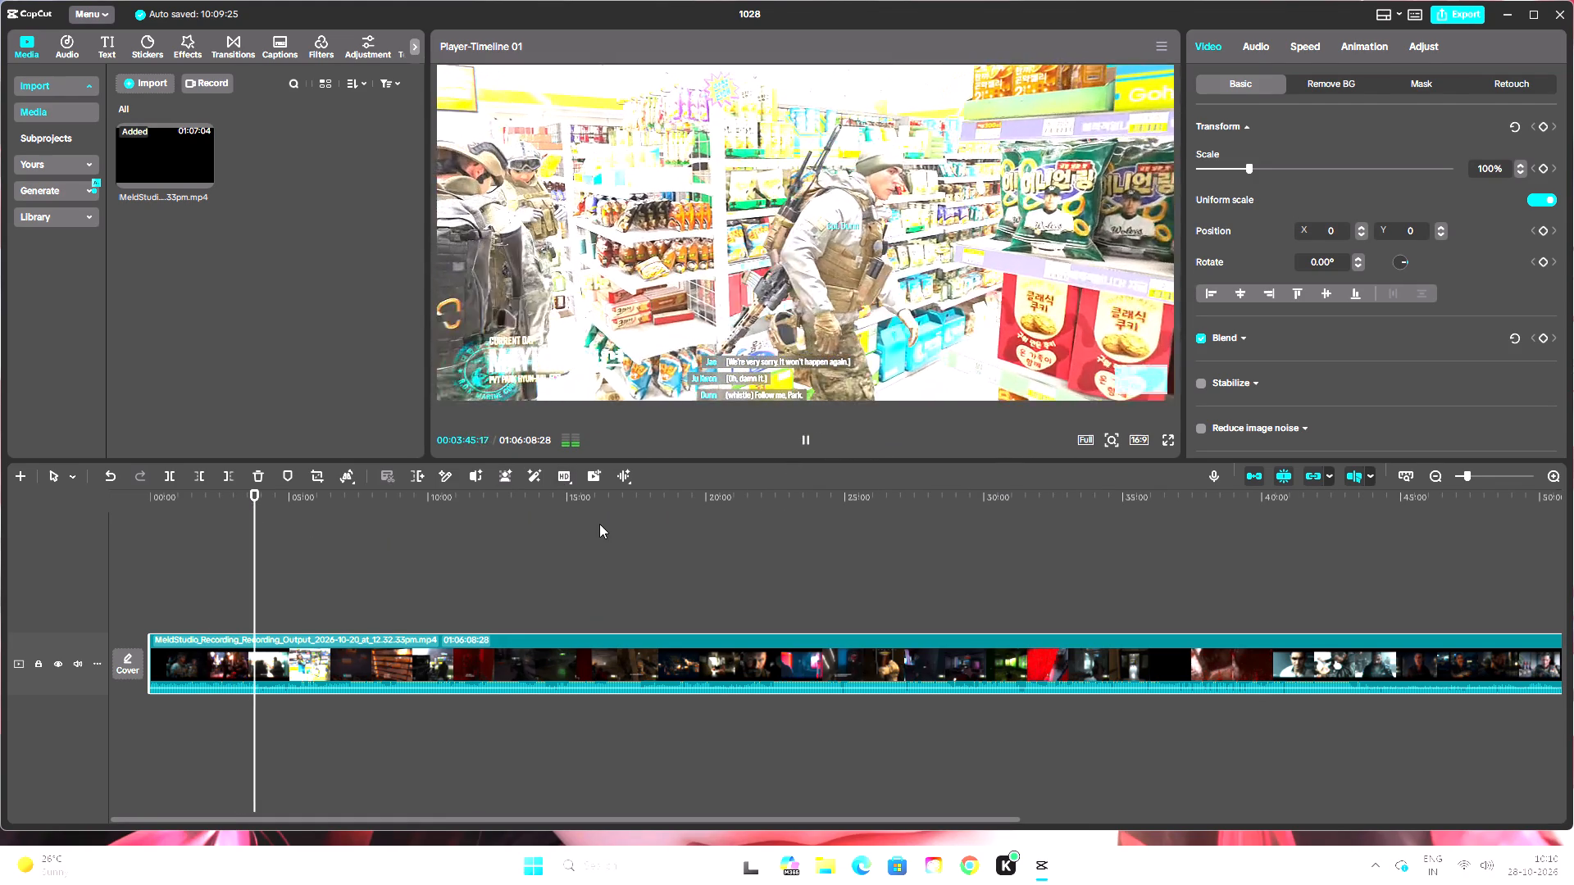
pyautogui.moveTo(258, 496); pyautogui.dragTo(270, 501)
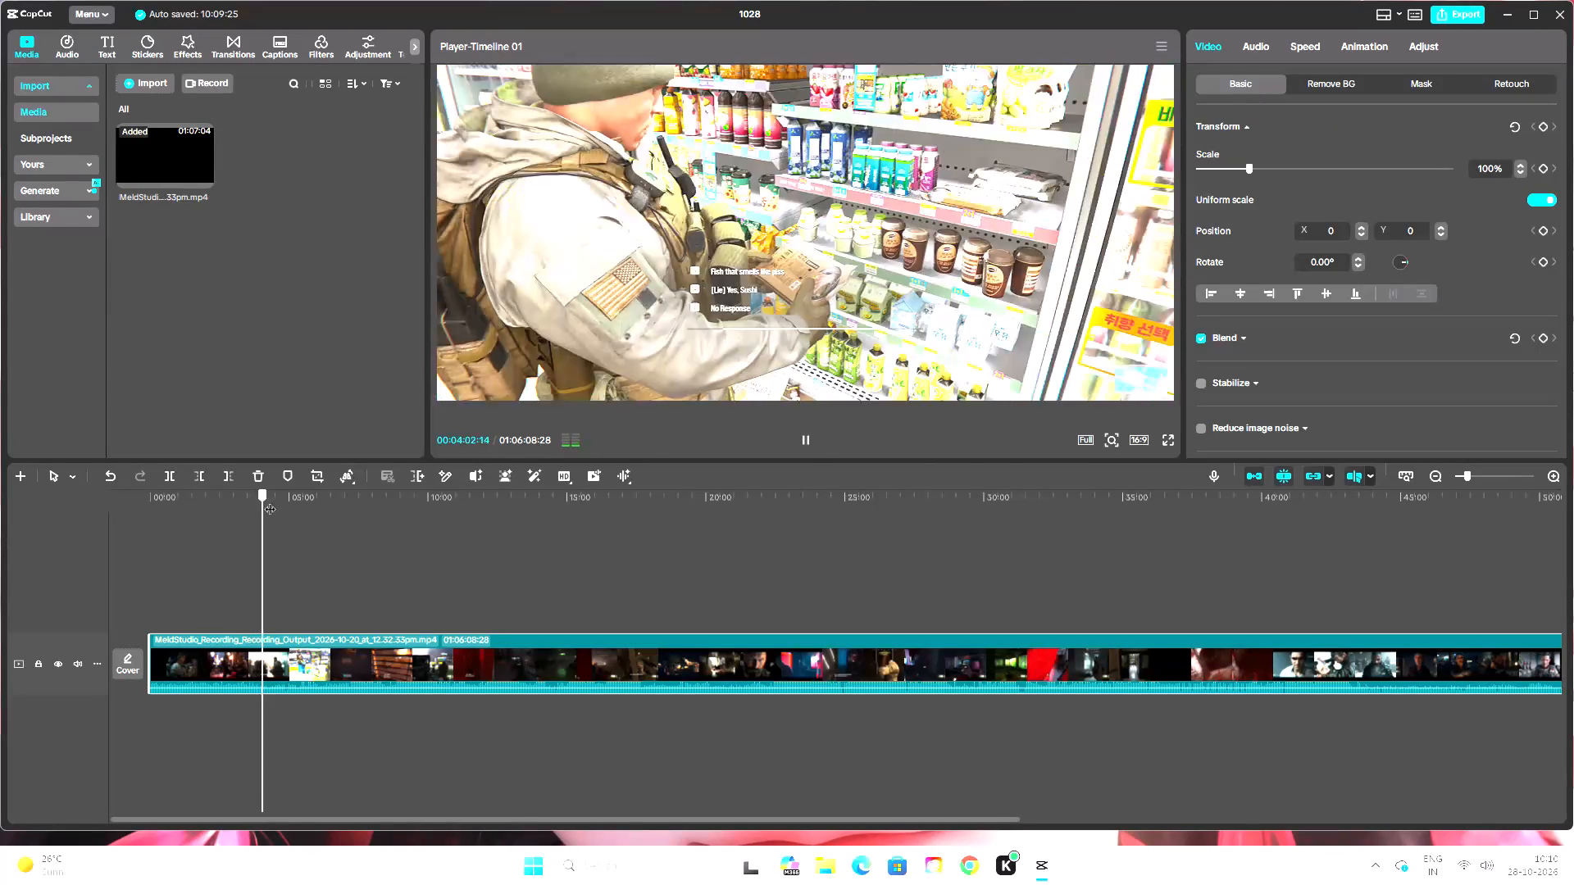
pyautogui.moveTo(270, 501); pyautogui.dragTo(302, 514)
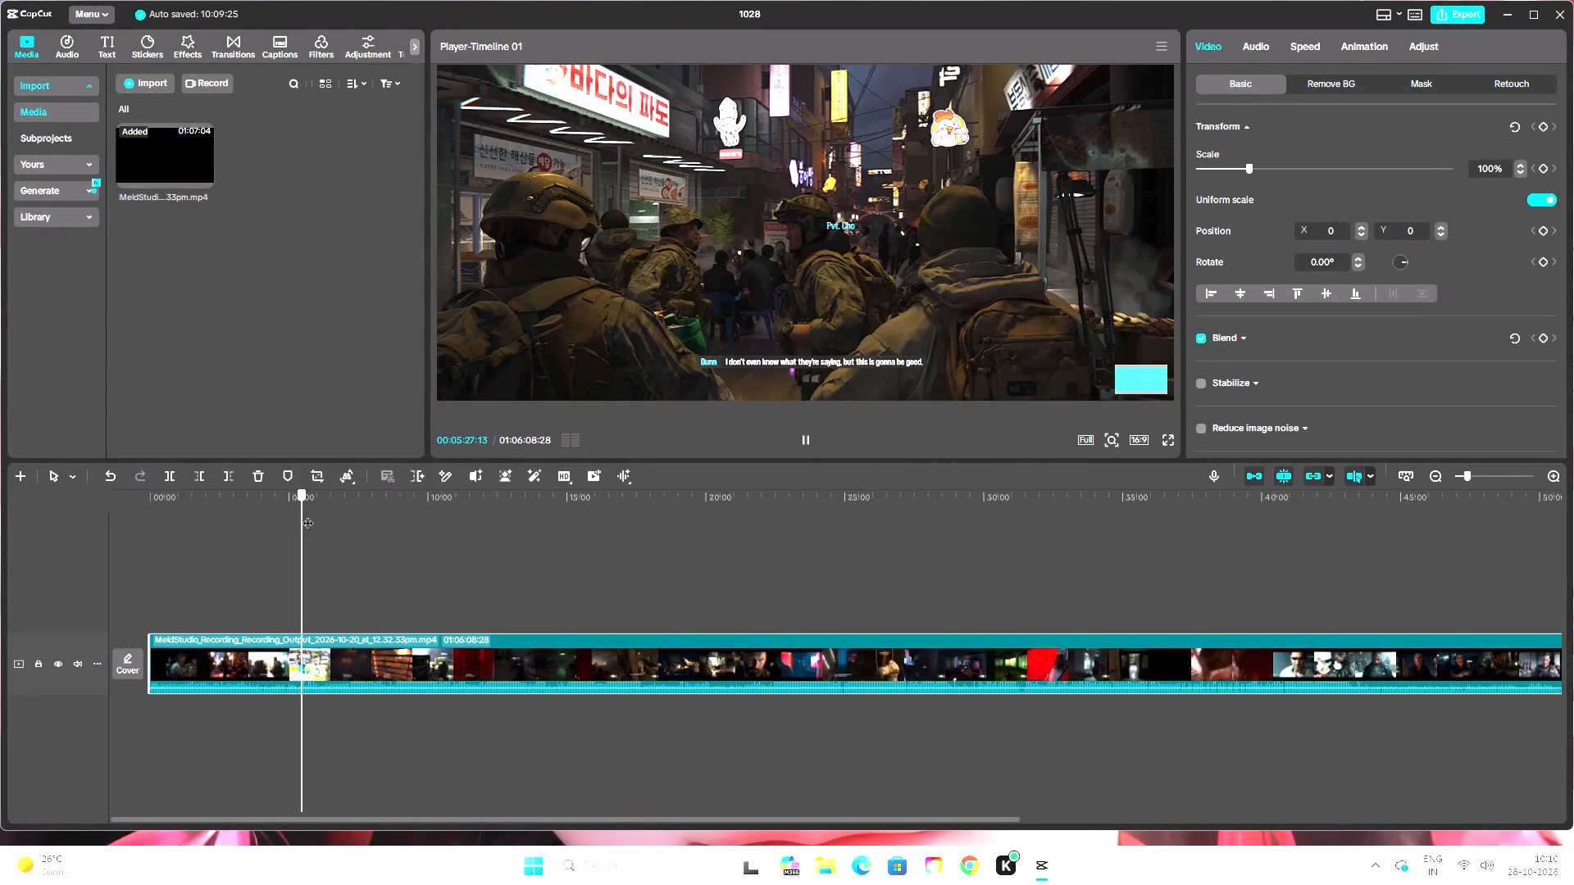
pyautogui.click(804, 438)
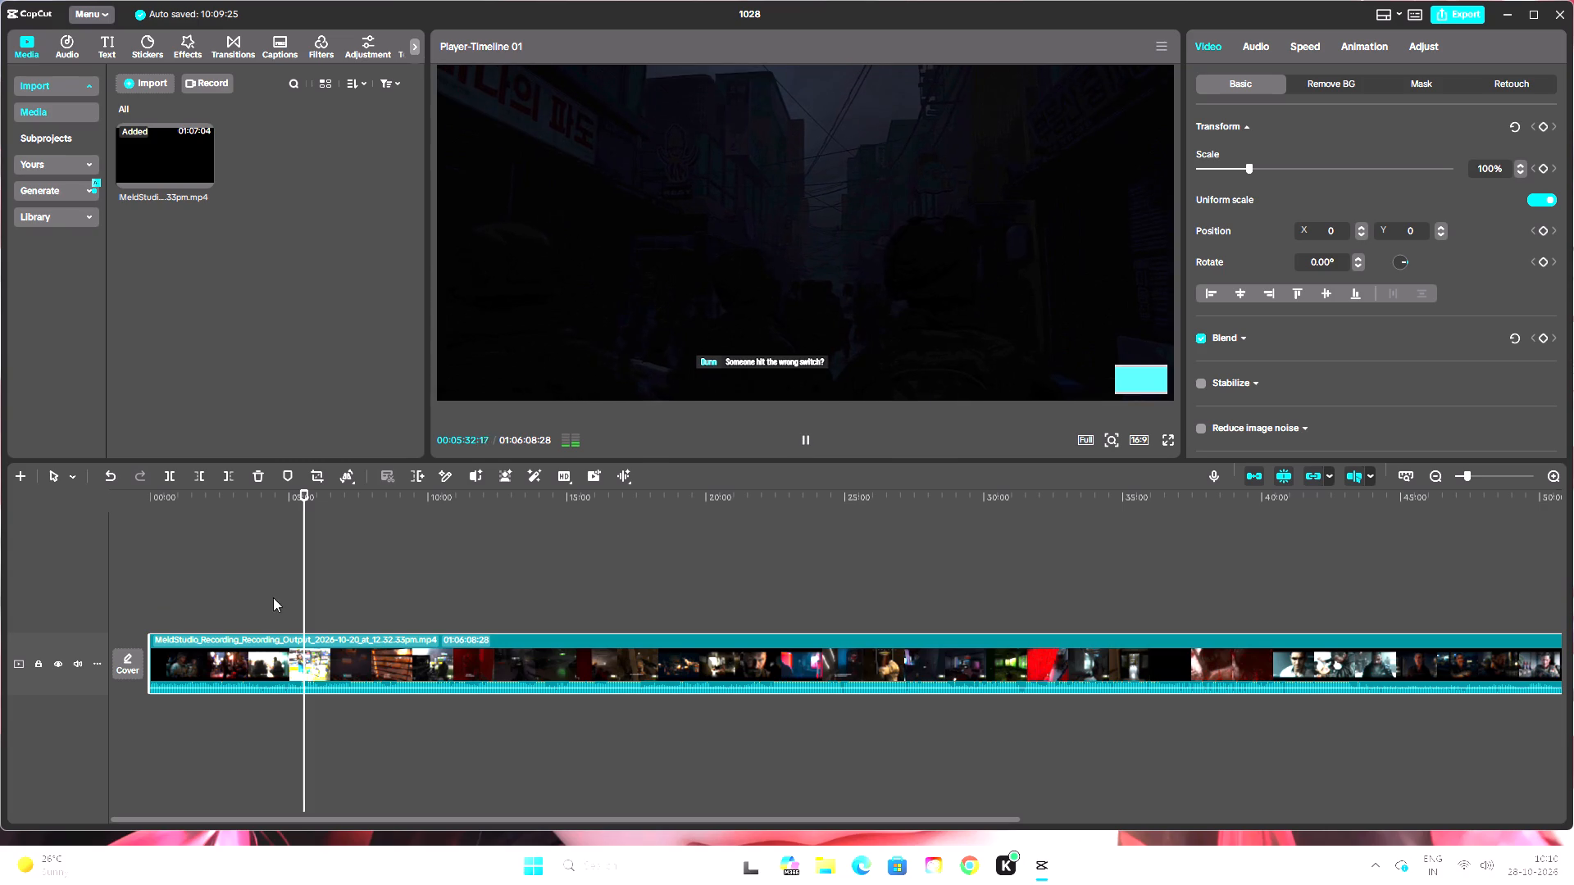
# Review the footage from the blackout explosion through the burning street, from about 00:05:30 to 00:07:18, for possible cuts.
pyautogui.moveTo(305, 495); pyautogui.dragTo(371, 521)
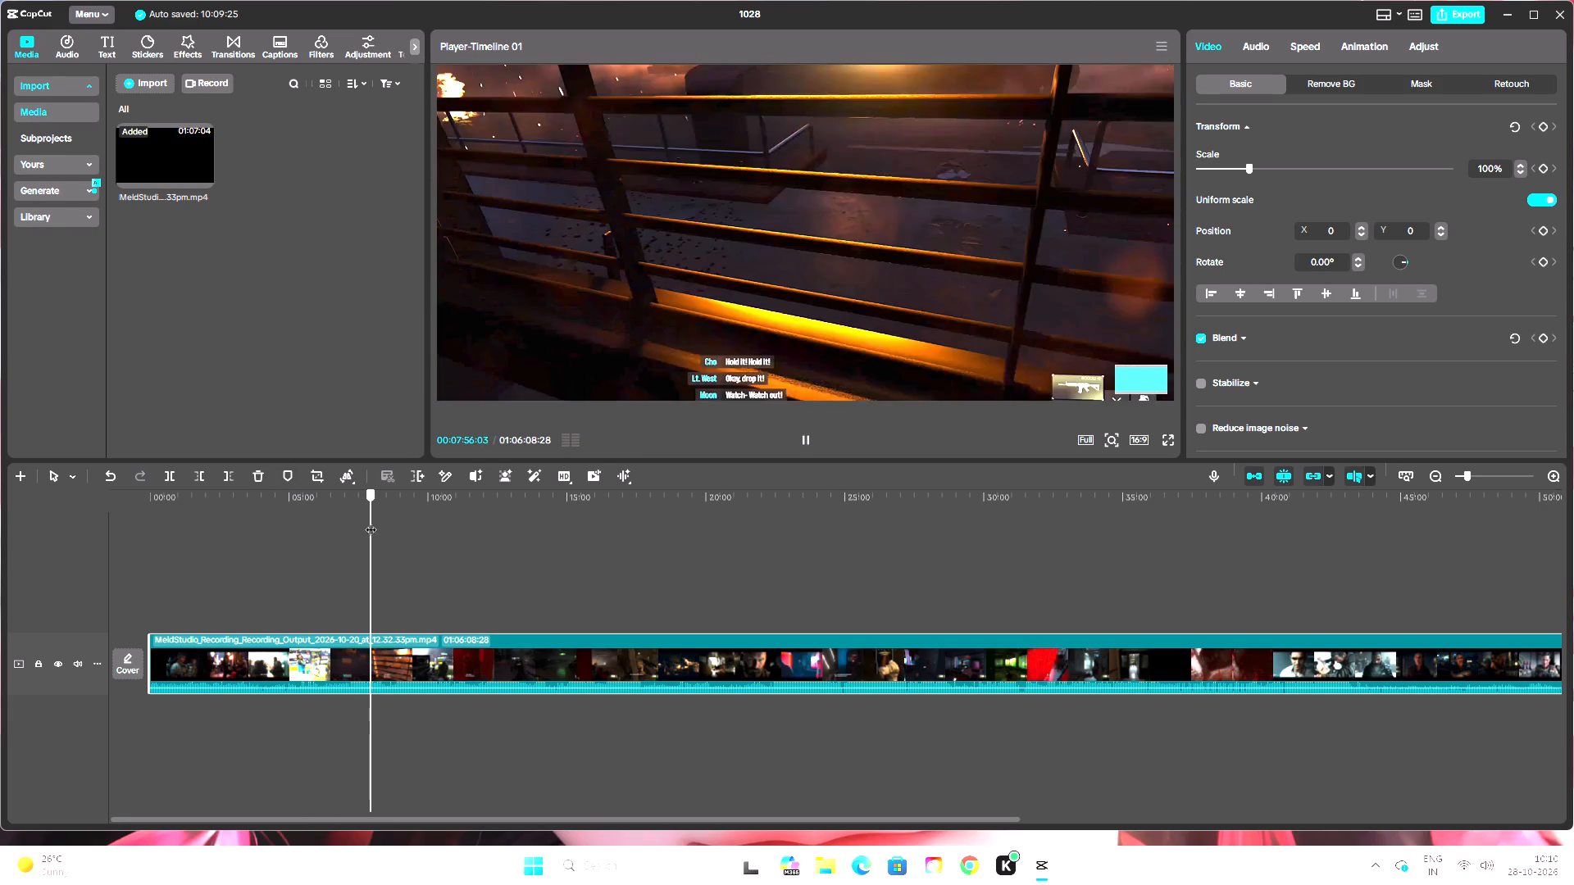
pyautogui.moveTo(371, 521); pyautogui.dragTo(347, 542)
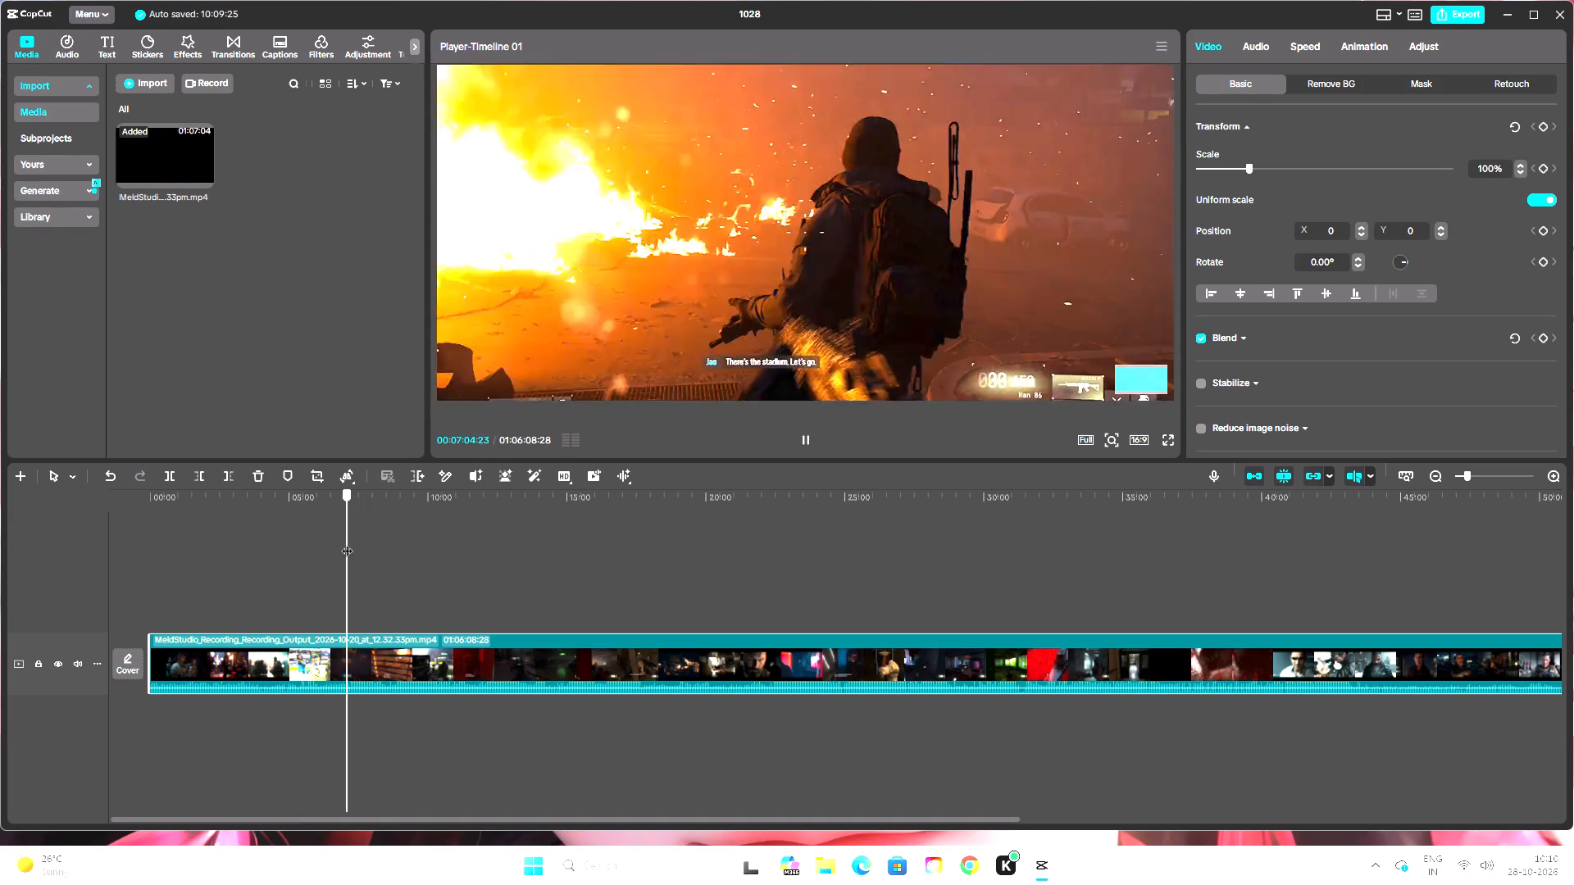
pyautogui.moveTo(347, 542); pyautogui.dragTo(307, 543)
pyautogui.click(806, 435)
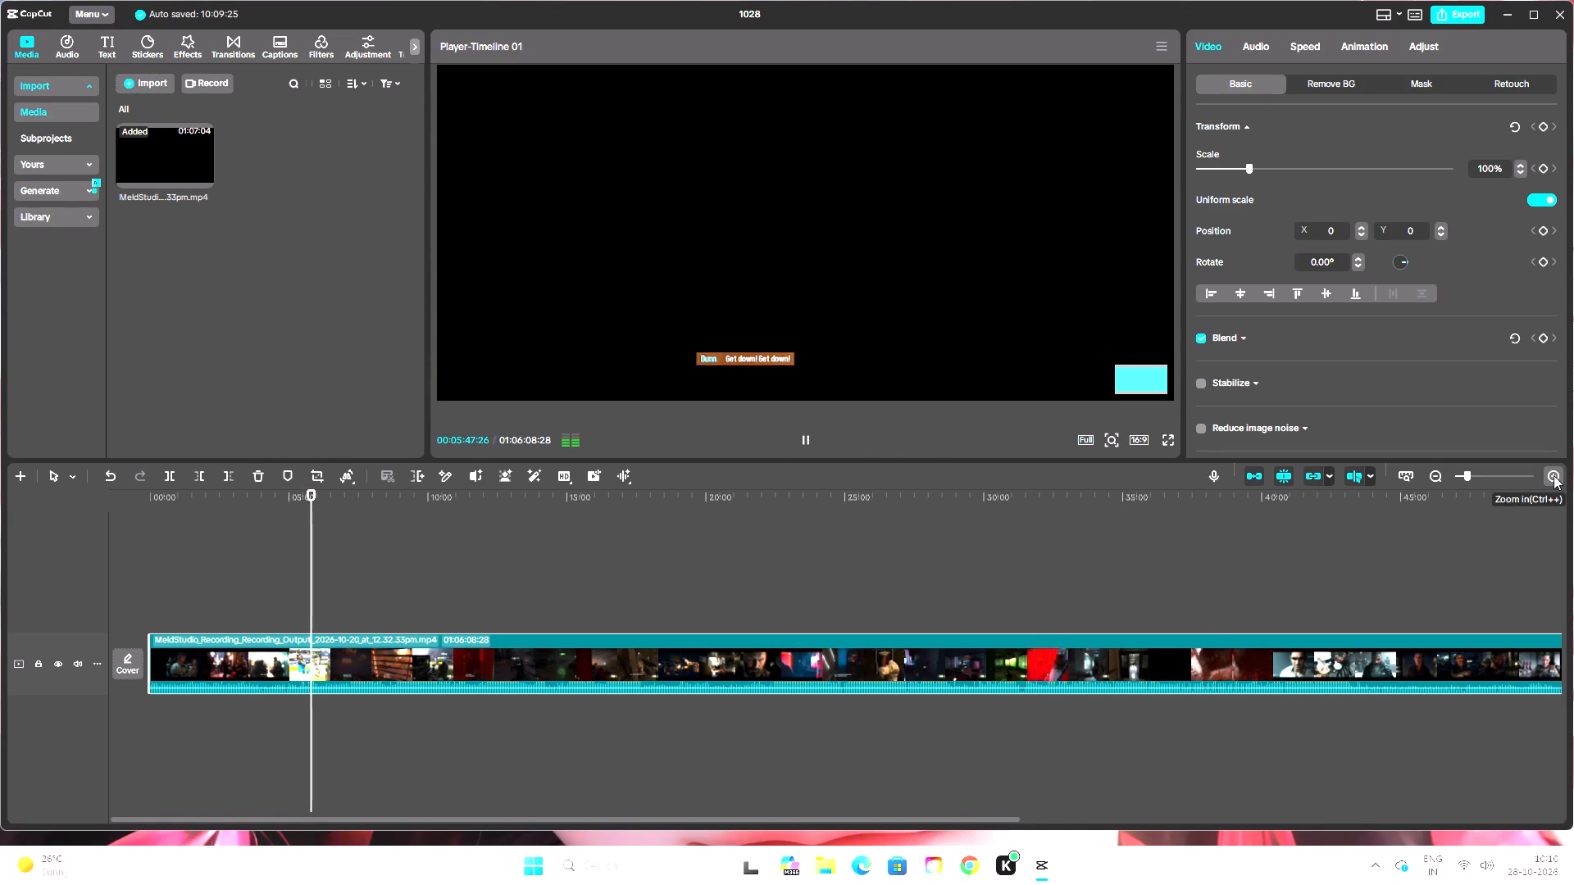
pyautogui.click(1554, 475)
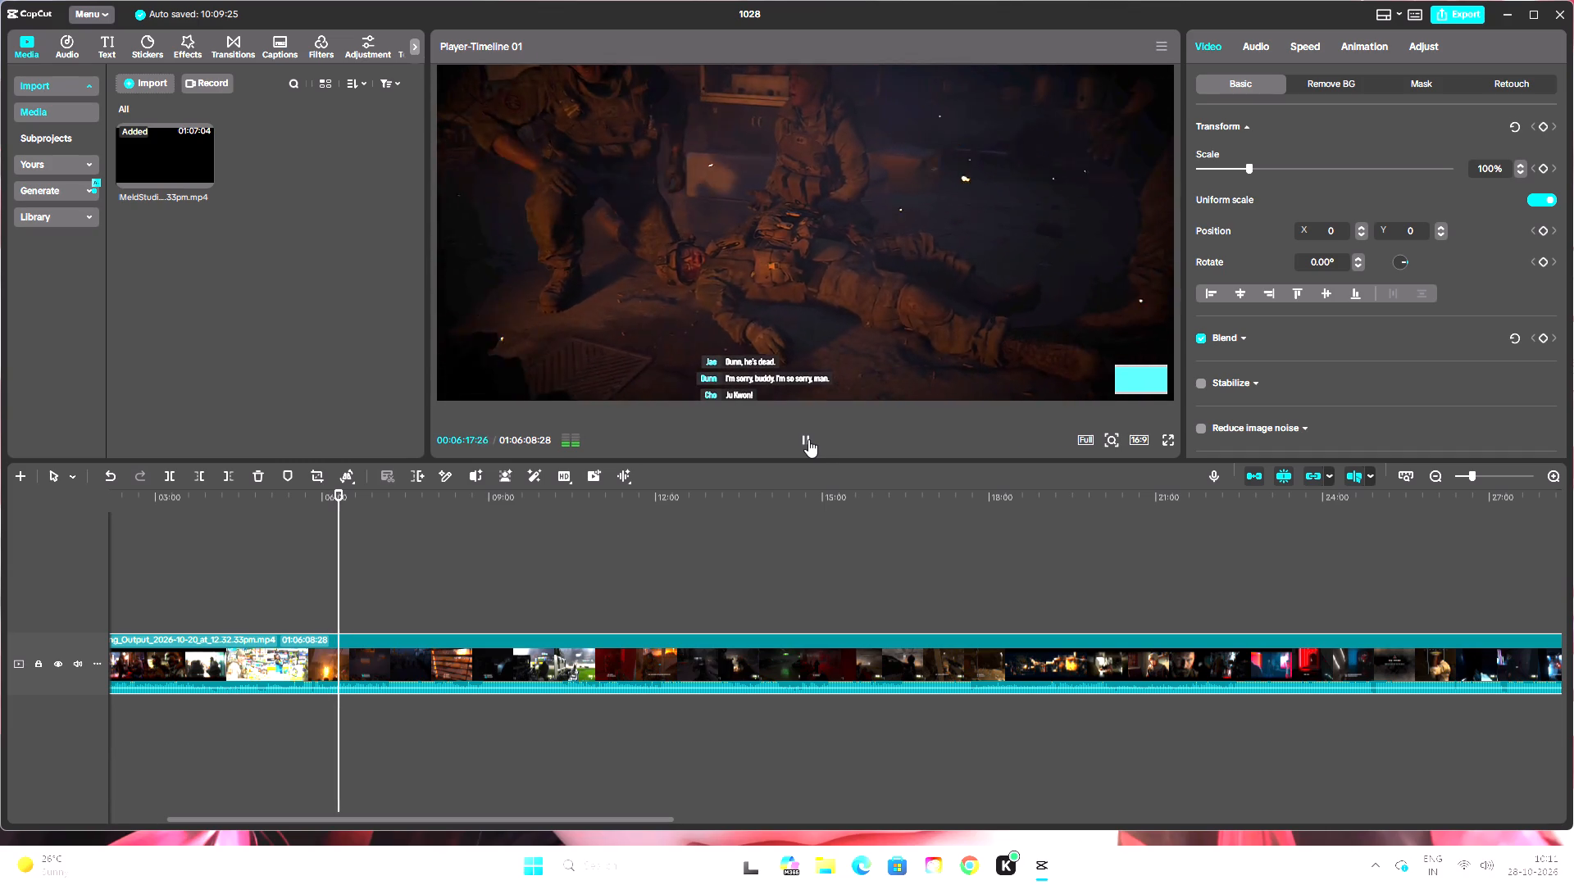
pyautogui.click(102, 669)
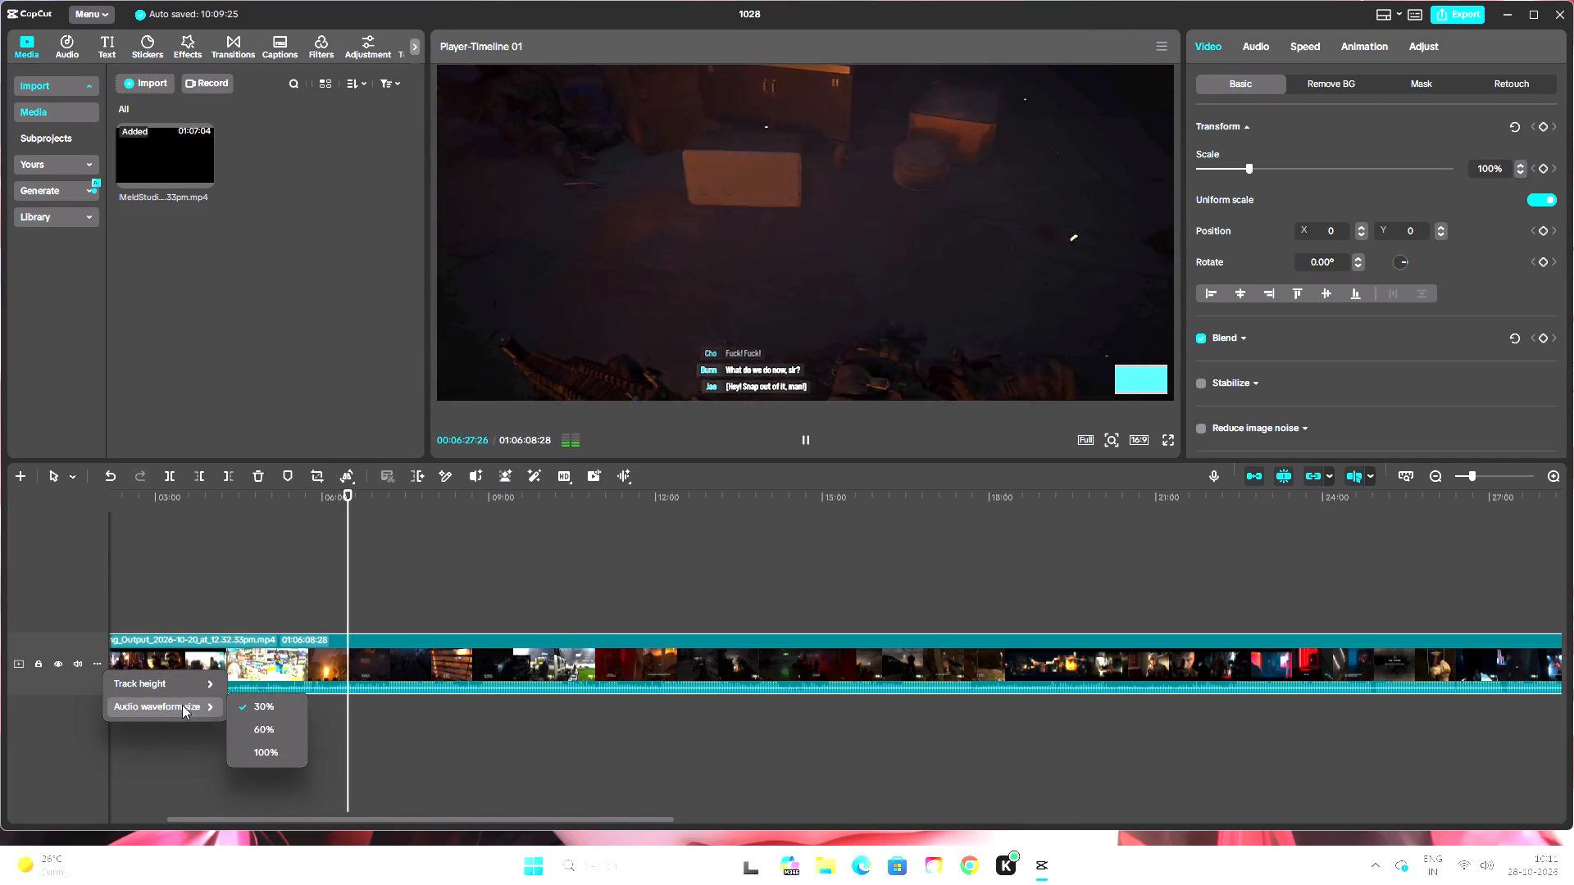
pyautogui.click(530, 564)
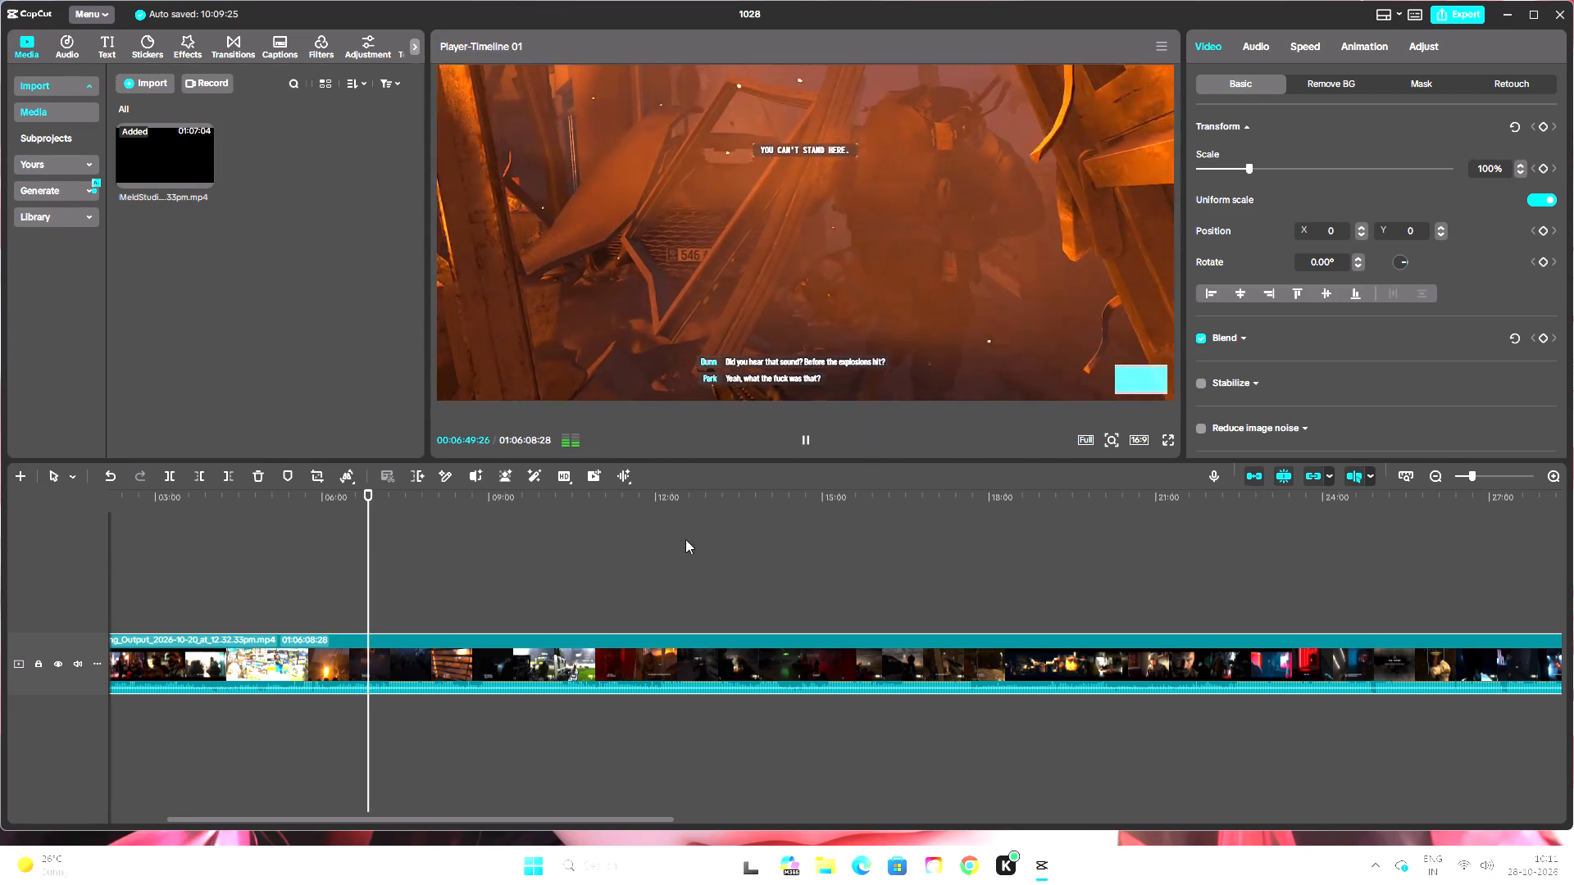
pyautogui.moveTo(368, 494); pyautogui.dragTo(405, 511)
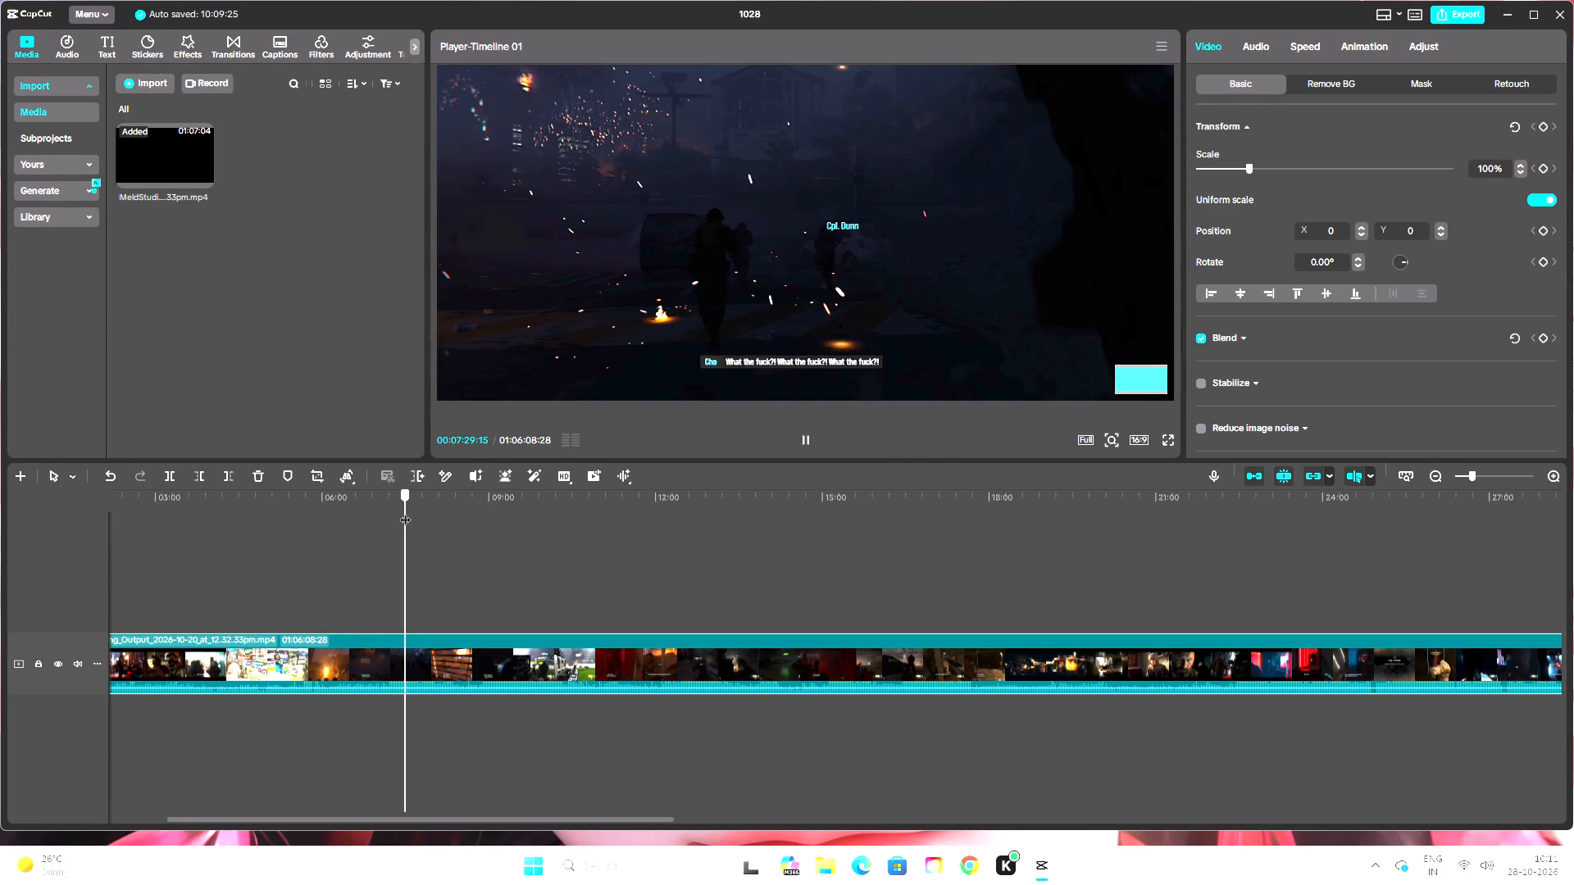
pyautogui.moveTo(405, 511); pyautogui.dragTo(391, 515)
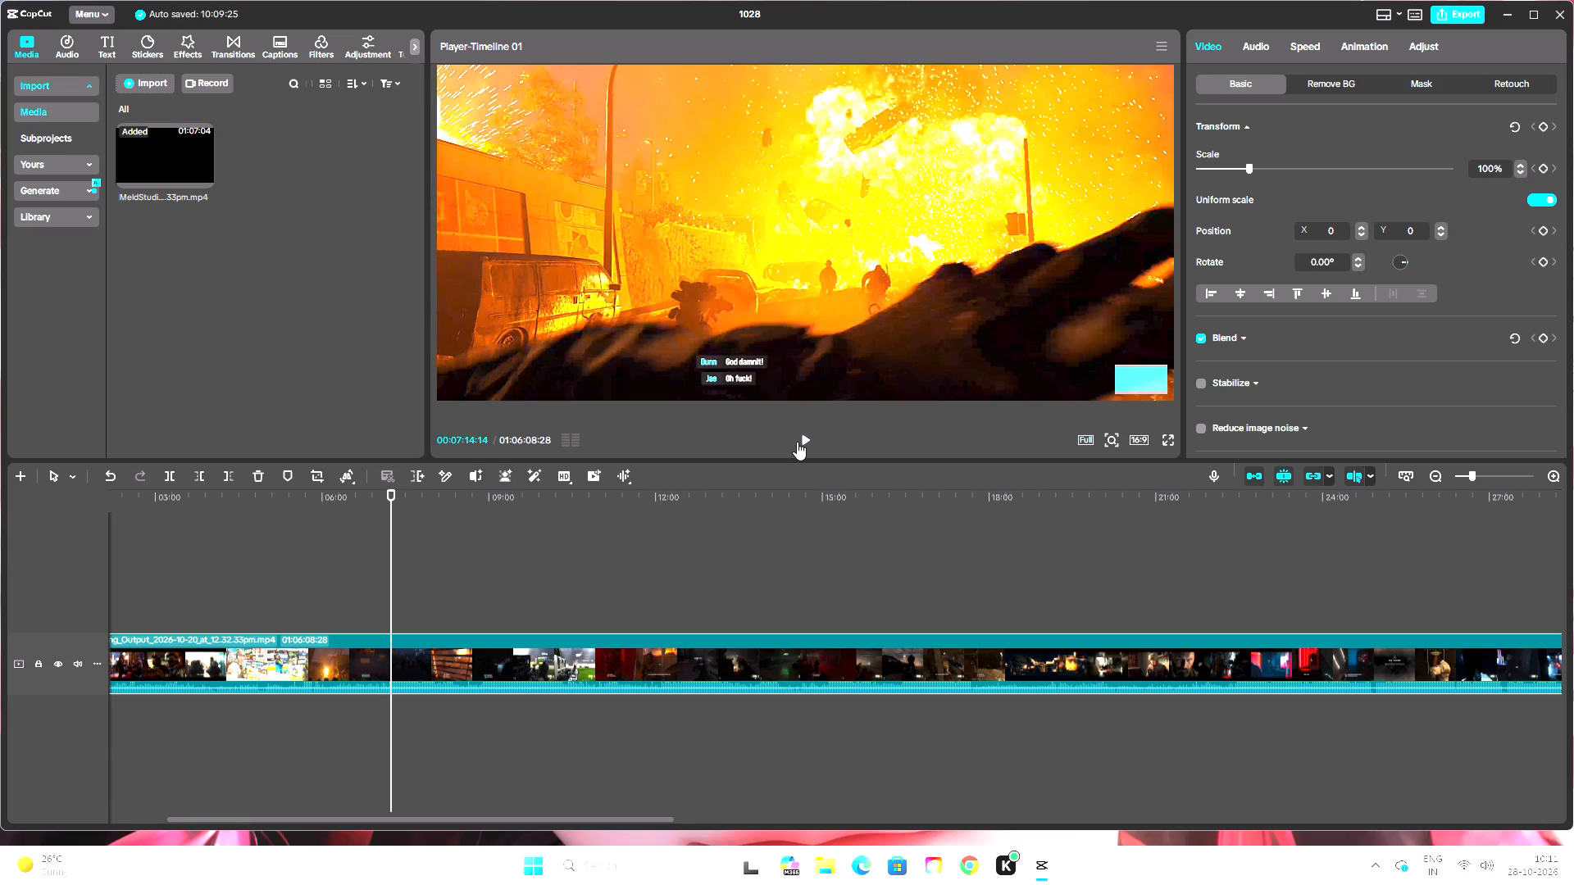
pyautogui.click(797, 442)
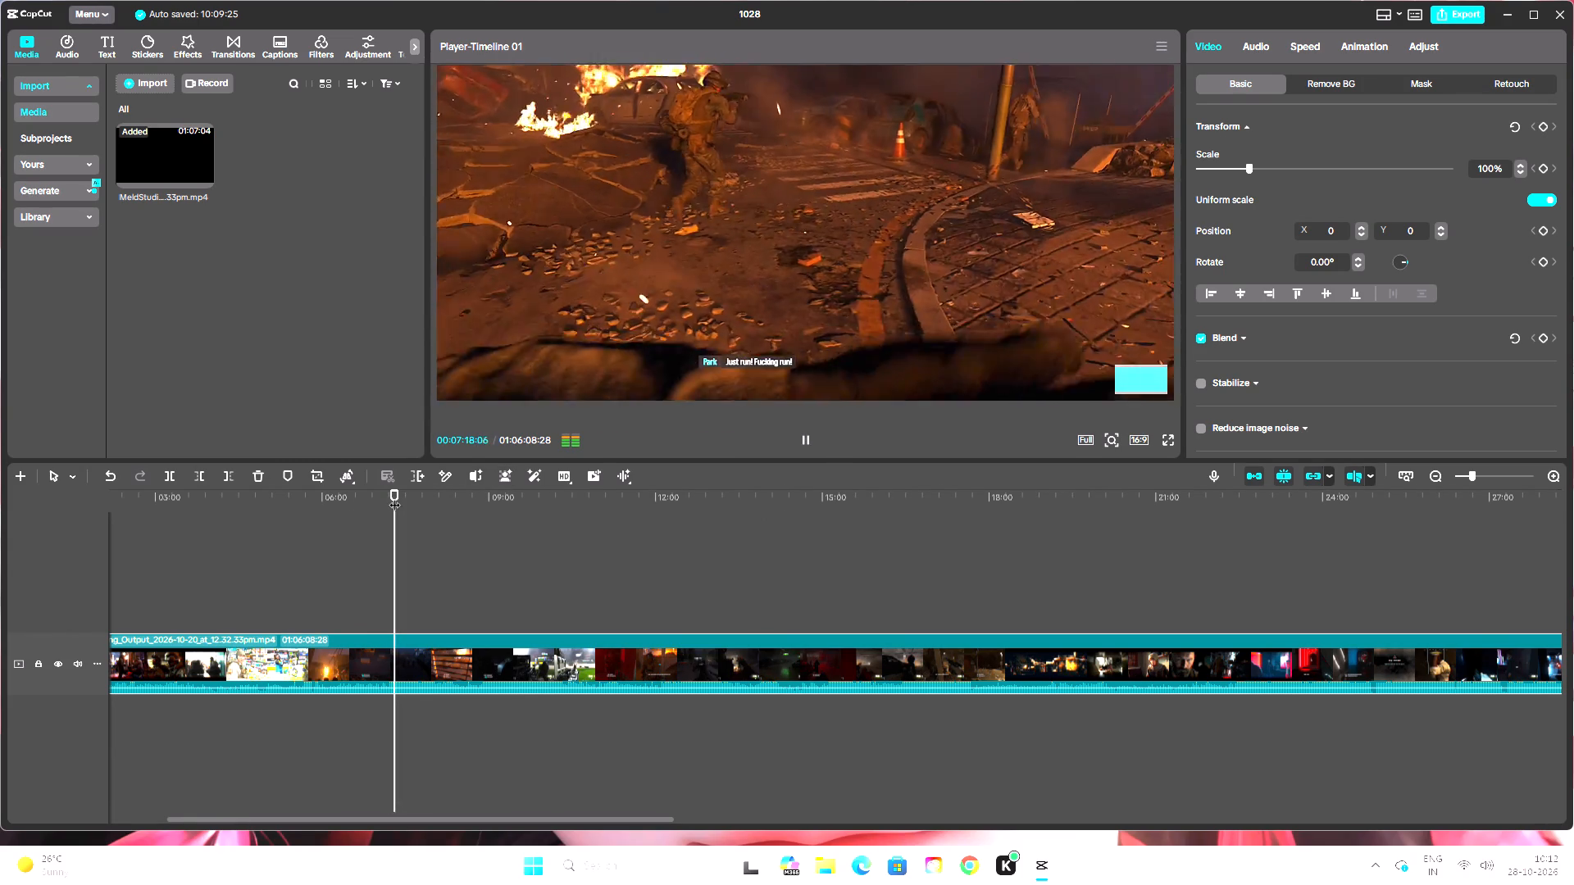
# Review the civilians' shelter and the dark walk to the stadium, from about 00:08:13 to 00:08:53, for possible cuts.
pyautogui.moveTo(394, 495); pyautogui.dragTo(447, 517)
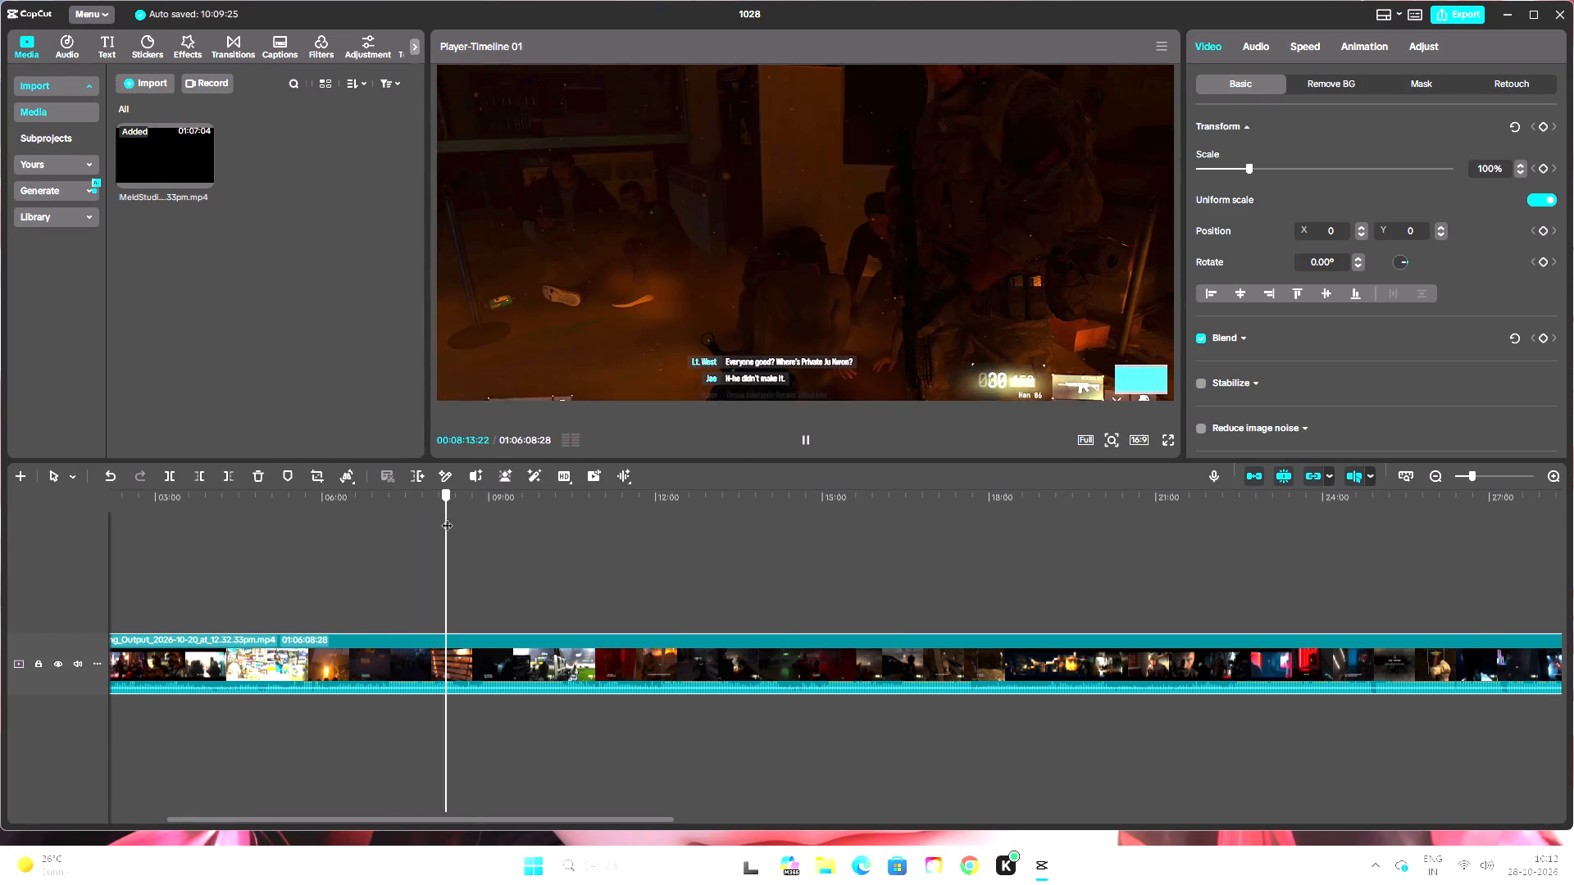
pyautogui.moveTo(447, 517); pyautogui.dragTo(450, 524)
pyautogui.click(817, 438)
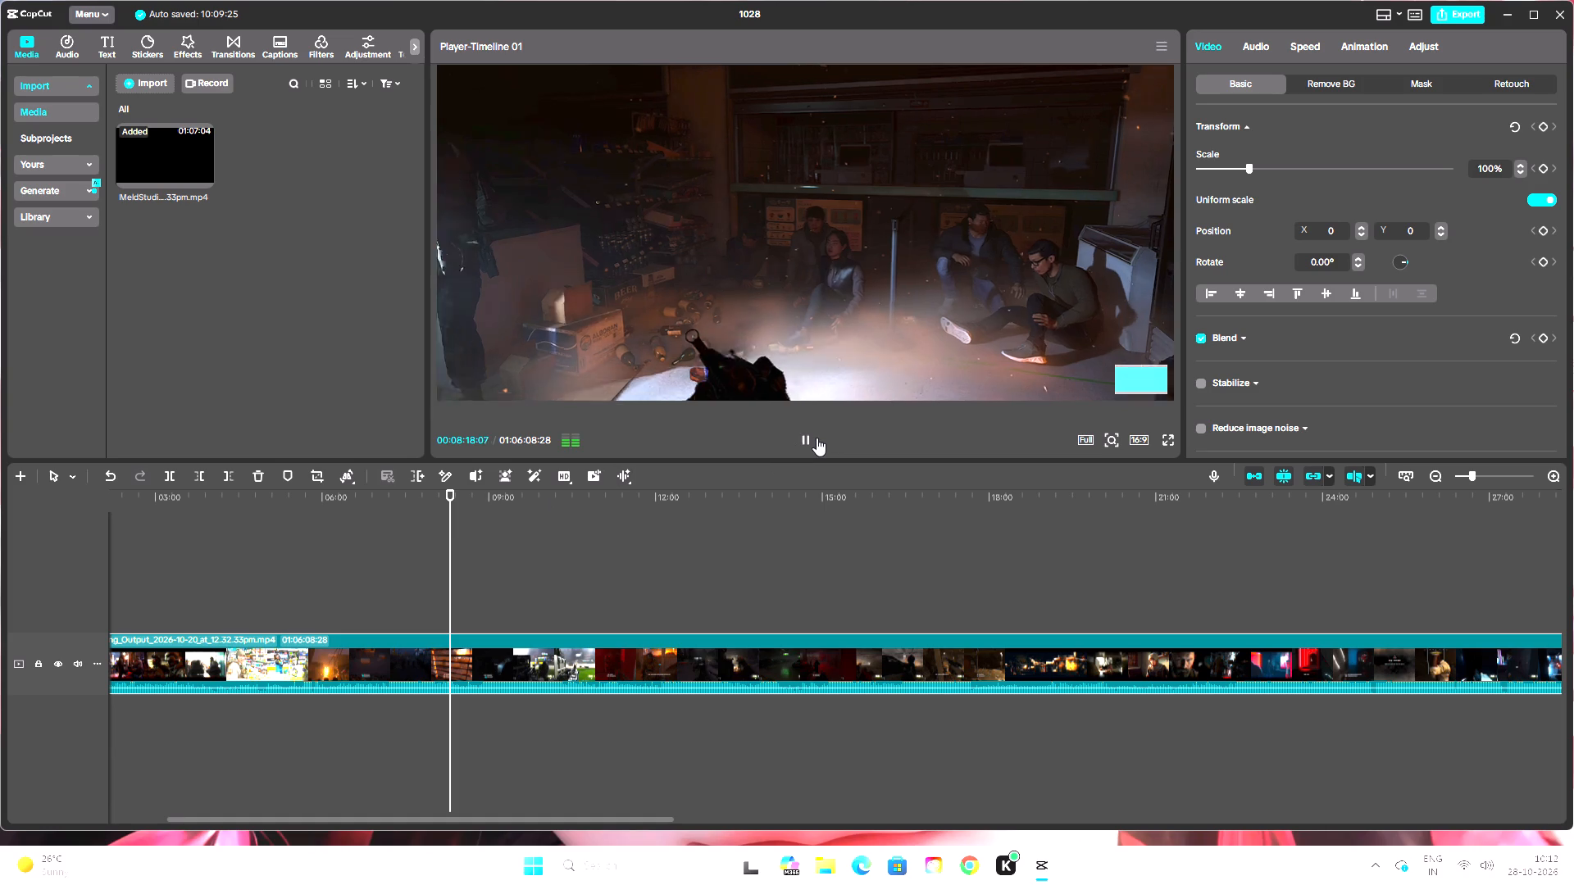
pyautogui.moveTo(453, 495); pyautogui.dragTo(461, 496)
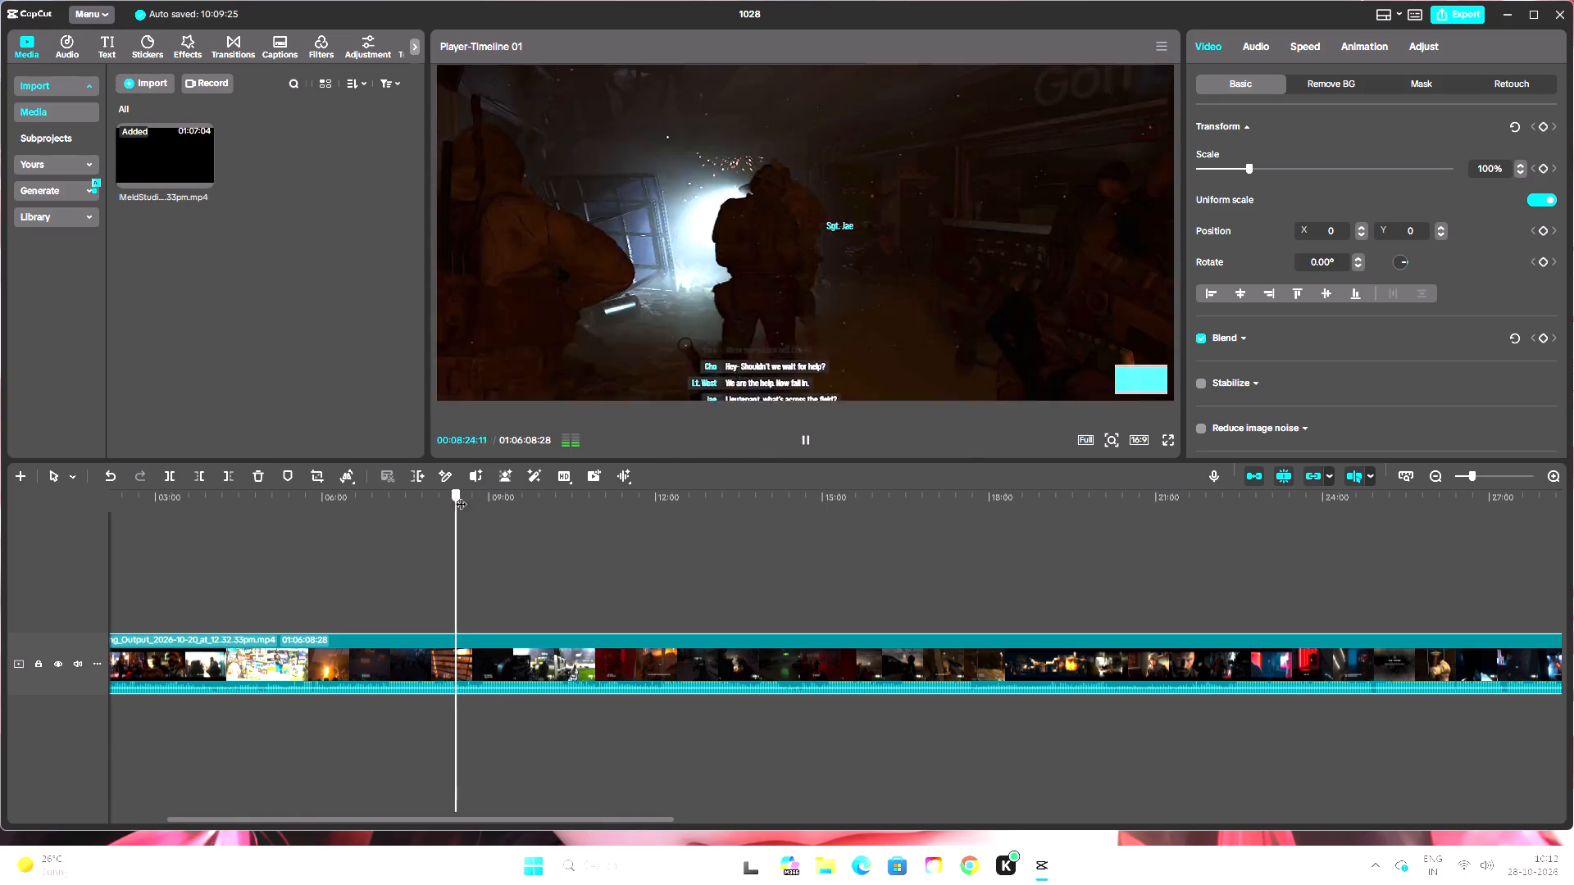
pyautogui.moveTo(461, 496); pyautogui.dragTo(475, 513)
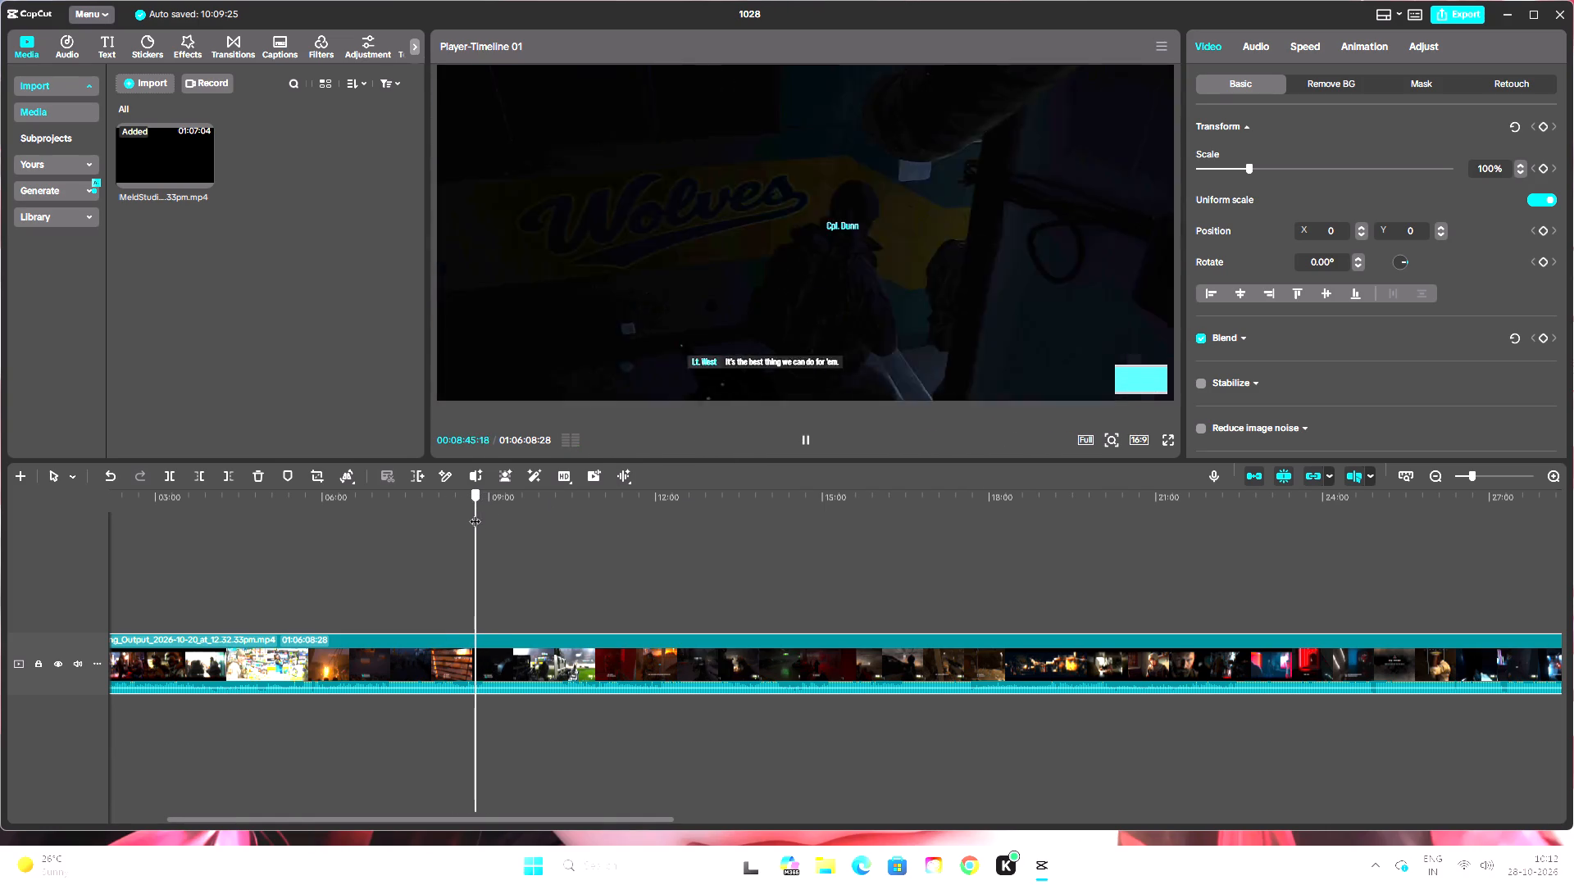
pyautogui.moveTo(475, 513); pyautogui.dragTo(470, 515)
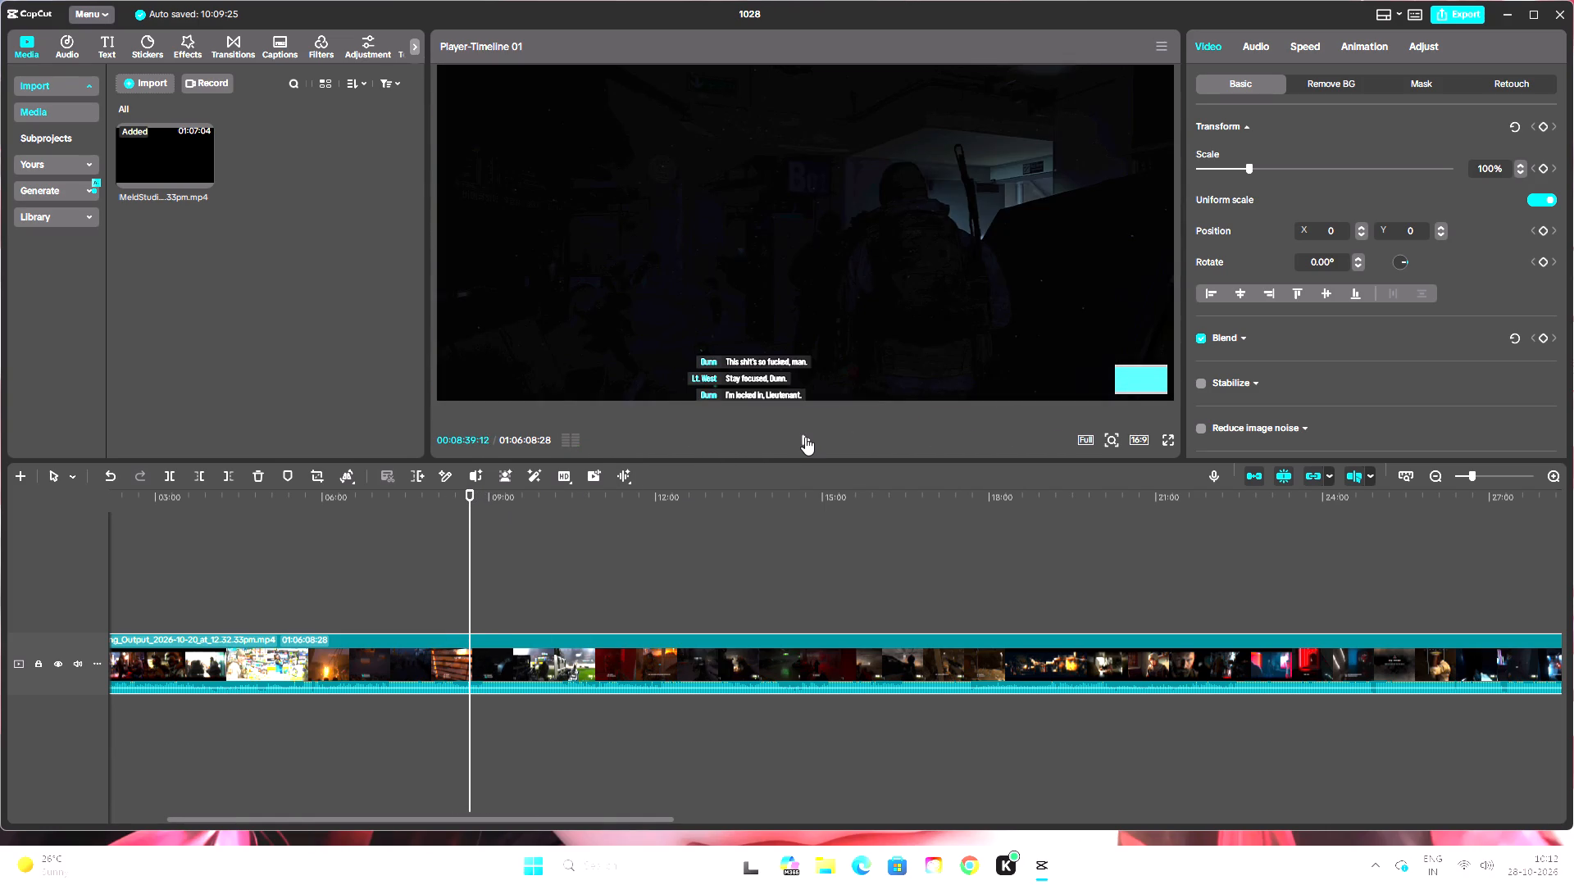
pyautogui.click(805, 437)
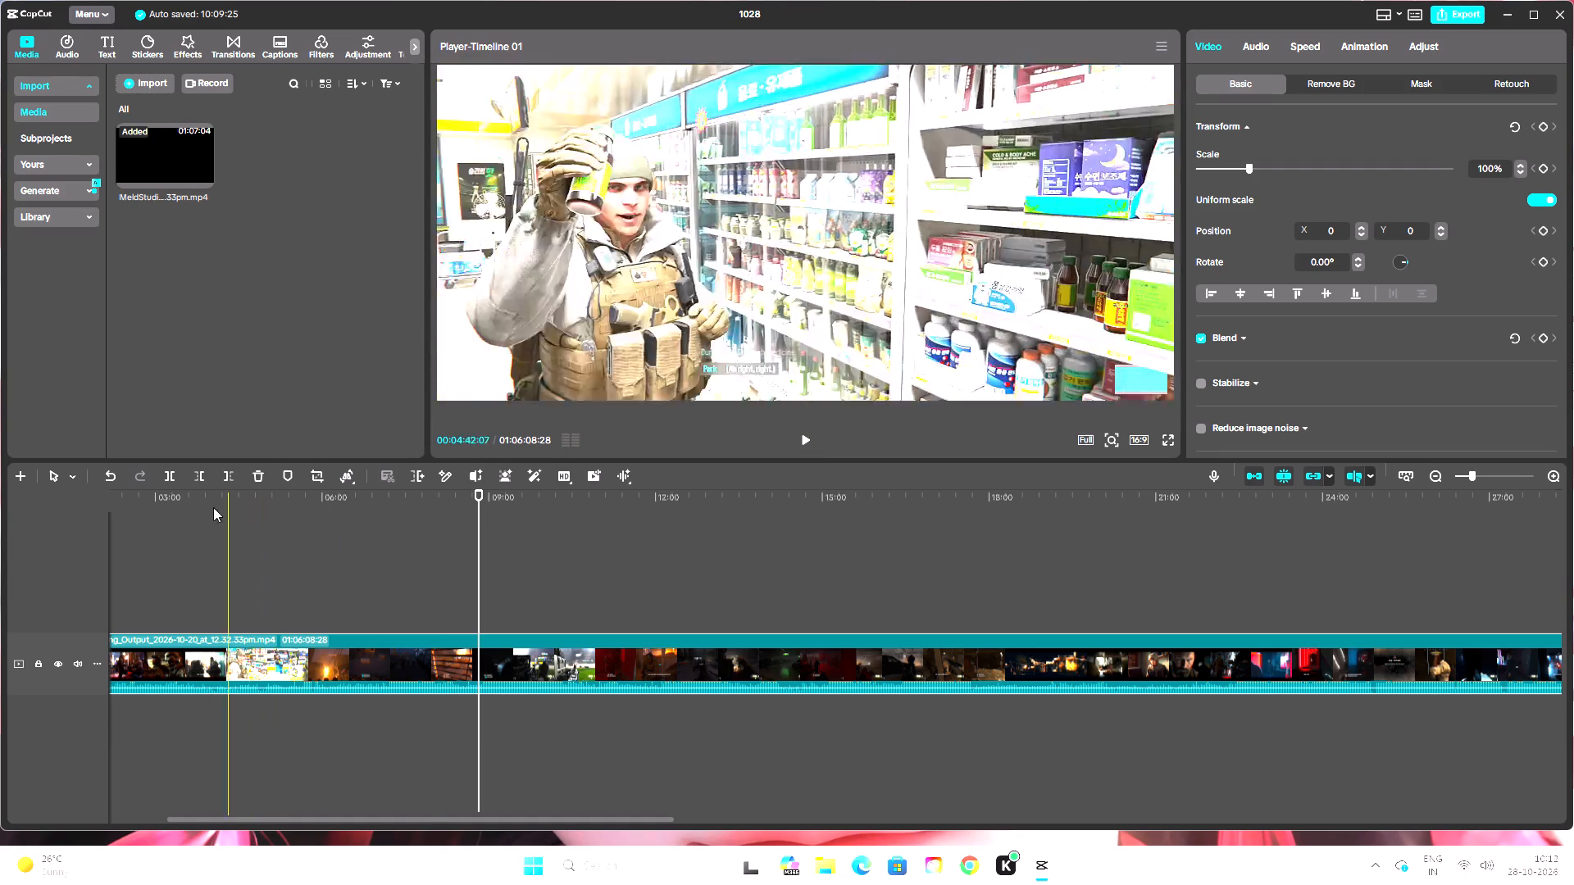
pyautogui.click(813, 449)
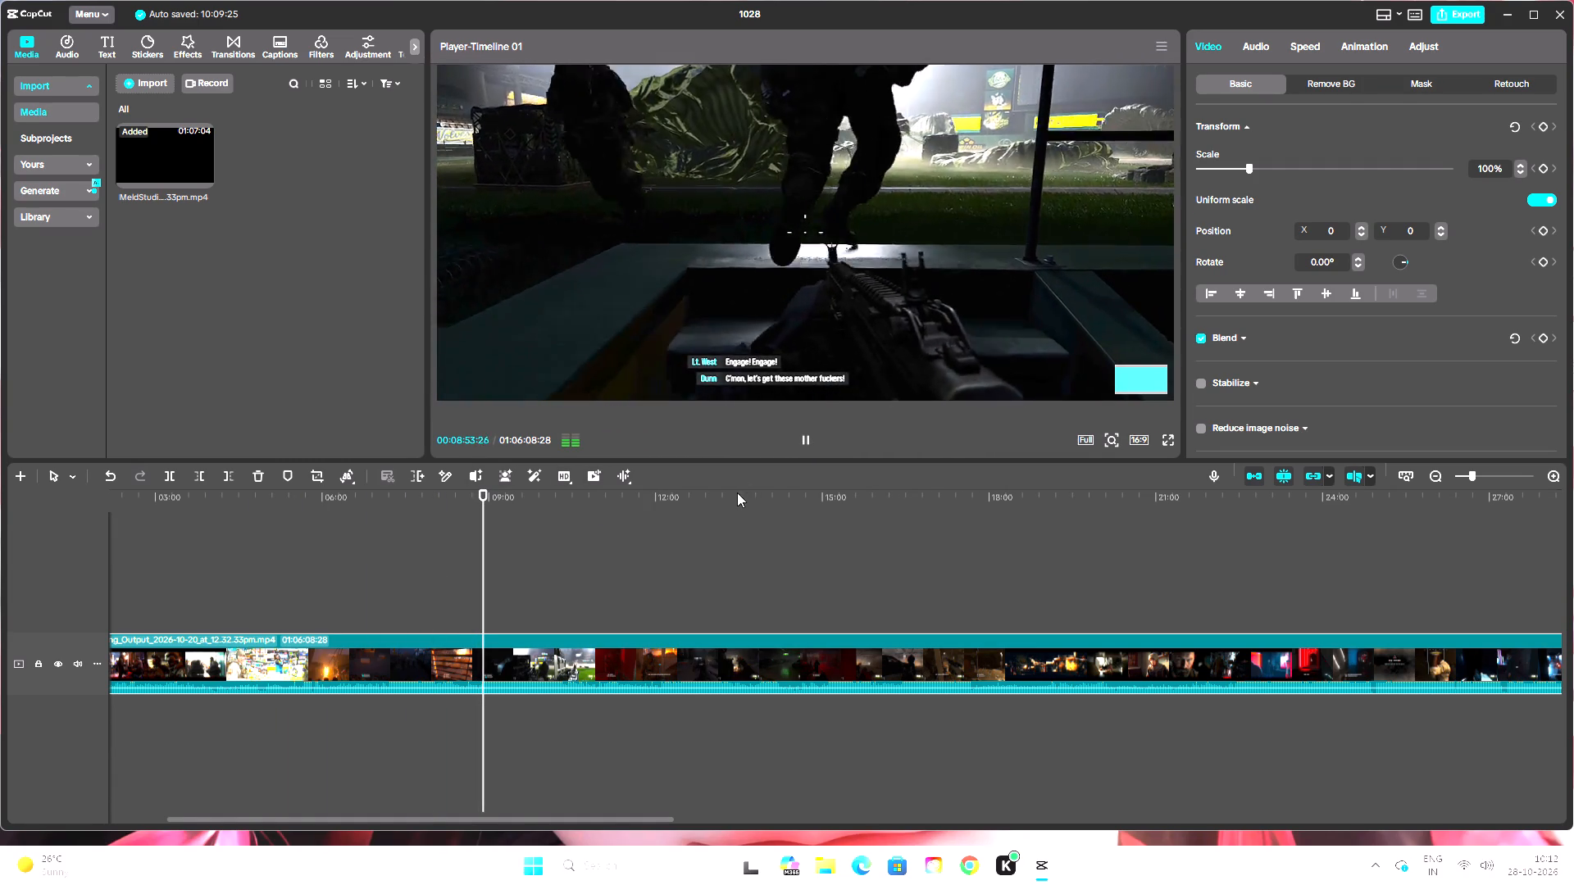
# Find the end of the stadium firefight and split the recording at 00:10:42:26 in the red-lit corridor.
pyautogui.moveTo(484, 491); pyautogui.dragTo(503, 495)
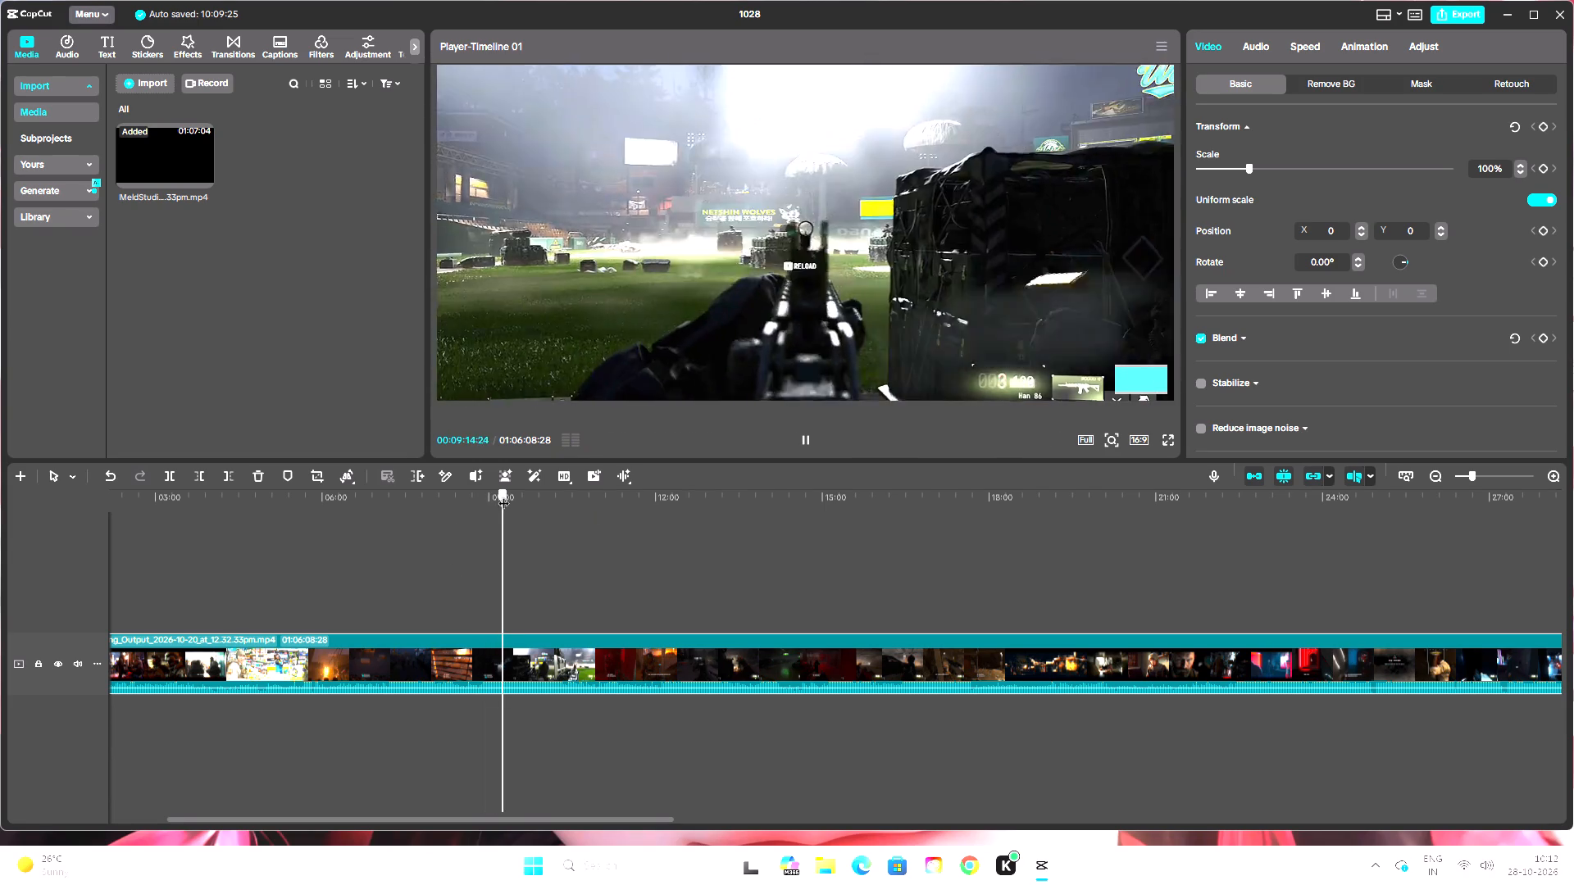
pyautogui.moveTo(503, 495); pyautogui.dragTo(571, 505)
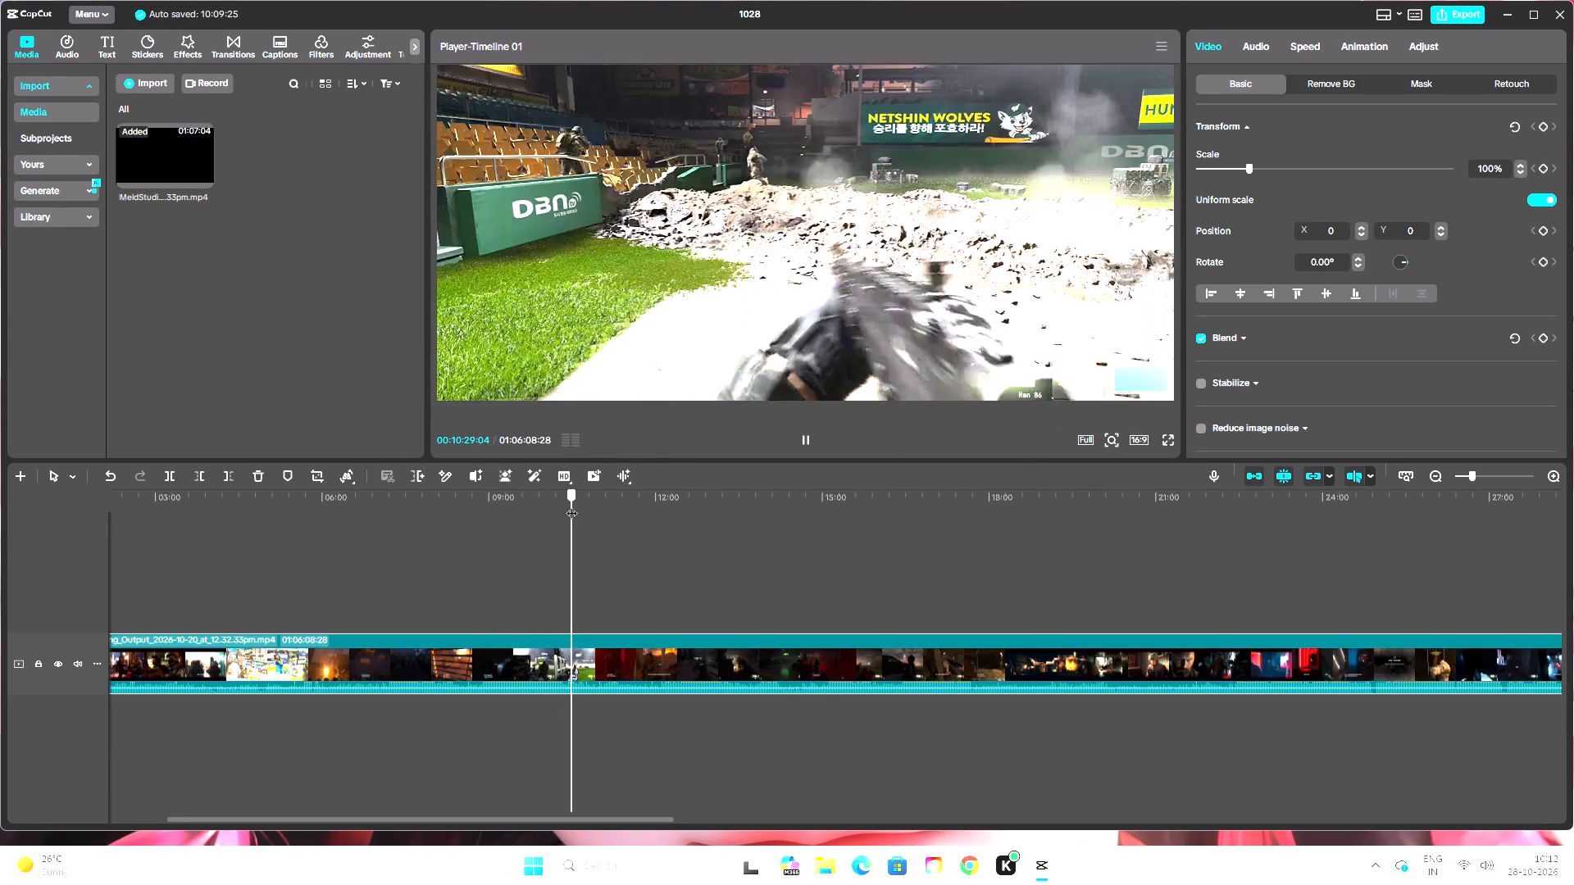
pyautogui.moveTo(571, 505); pyautogui.dragTo(621, 508)
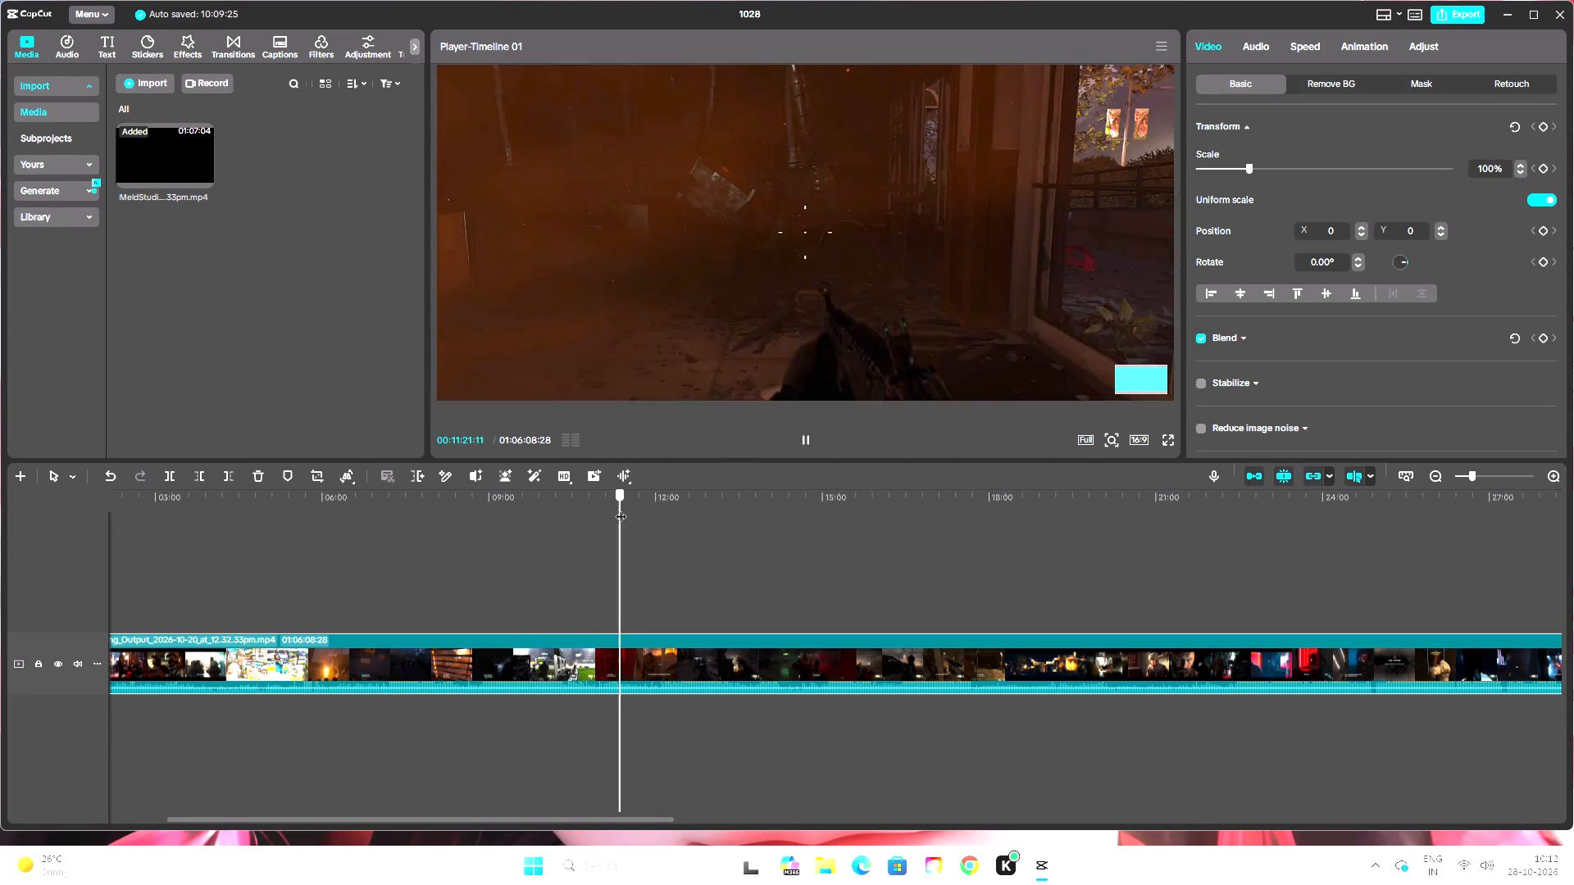
pyautogui.moveTo(621, 508); pyautogui.dragTo(585, 515)
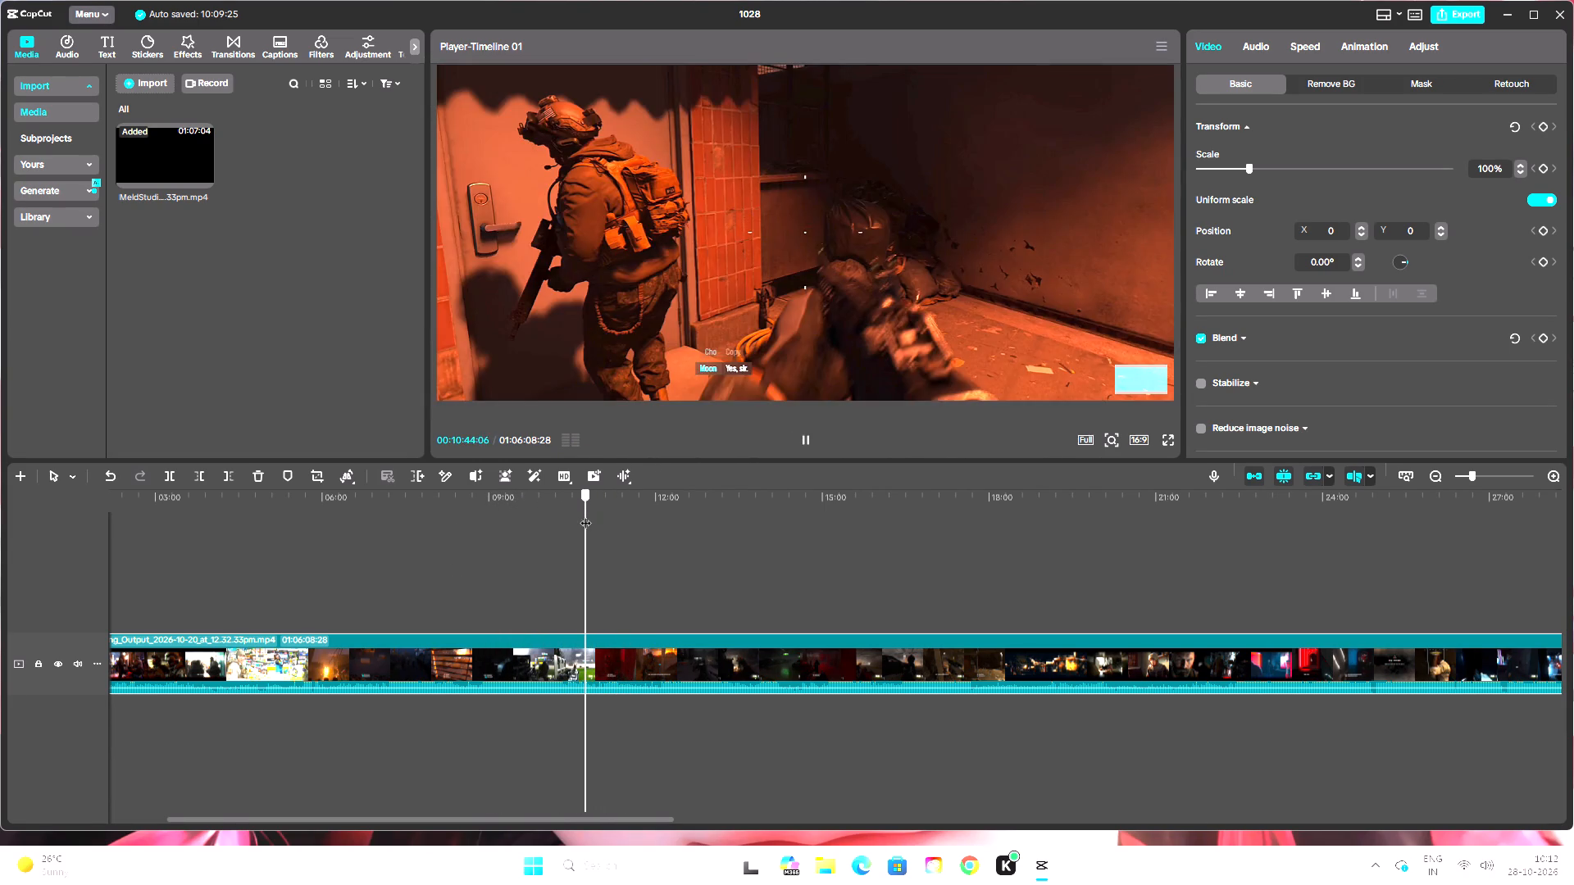
pyautogui.moveTo(585, 515); pyautogui.dragTo(560, 519)
pyautogui.click(804, 443)
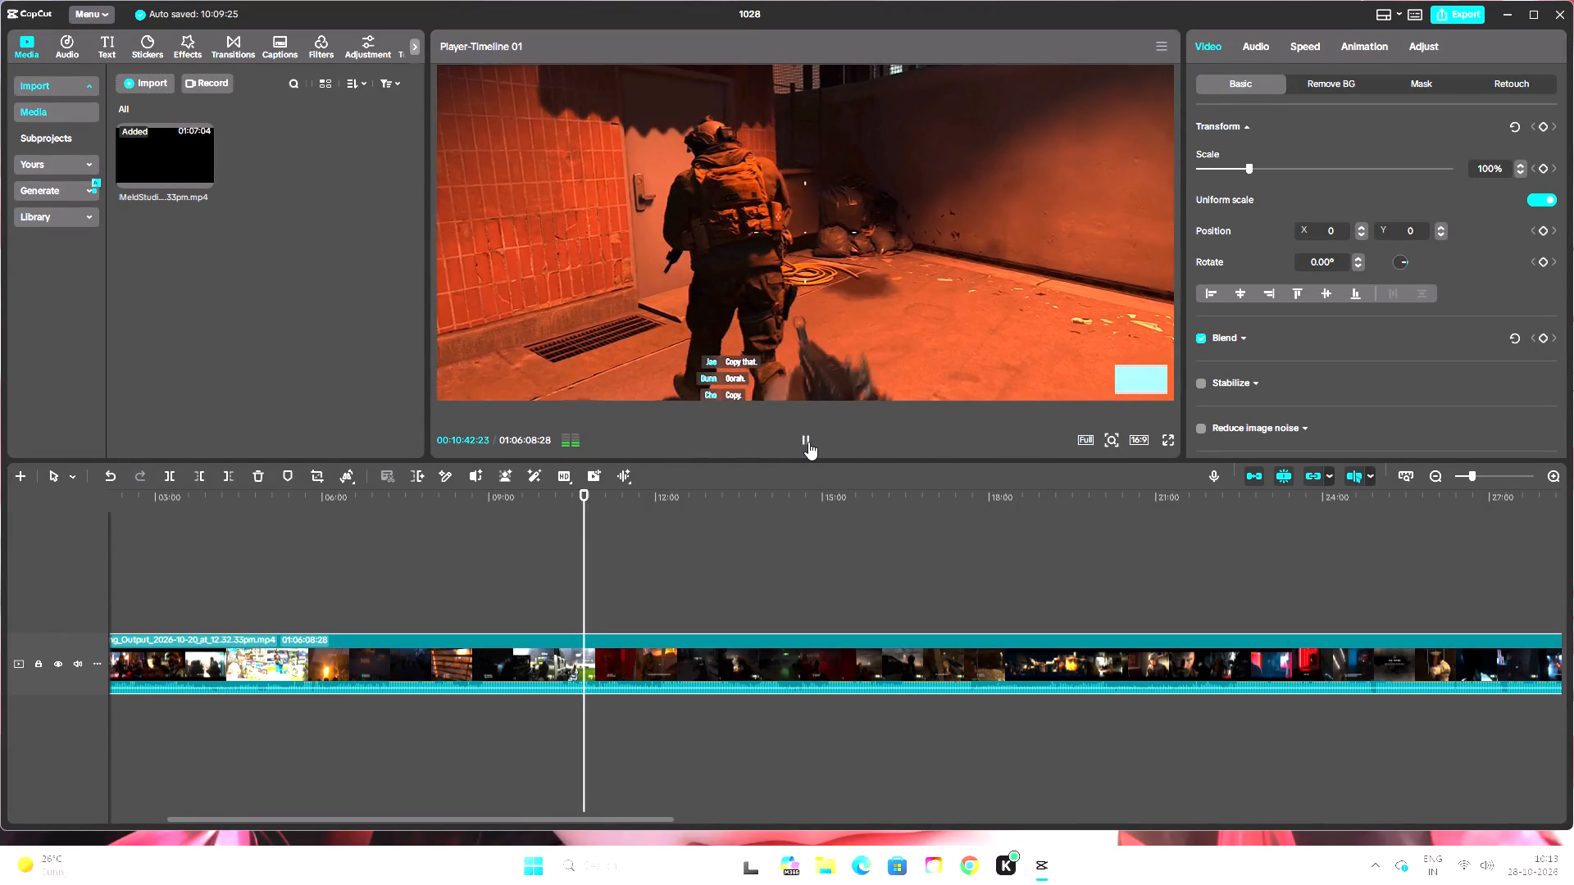
pyautogui.click(174, 477)
# Find the black frame after the mine fight, split the recording at 00:17:41:27, and delete the section between the two splits.
pyautogui.moveTo(584, 496); pyautogui.dragTo(678, 530)
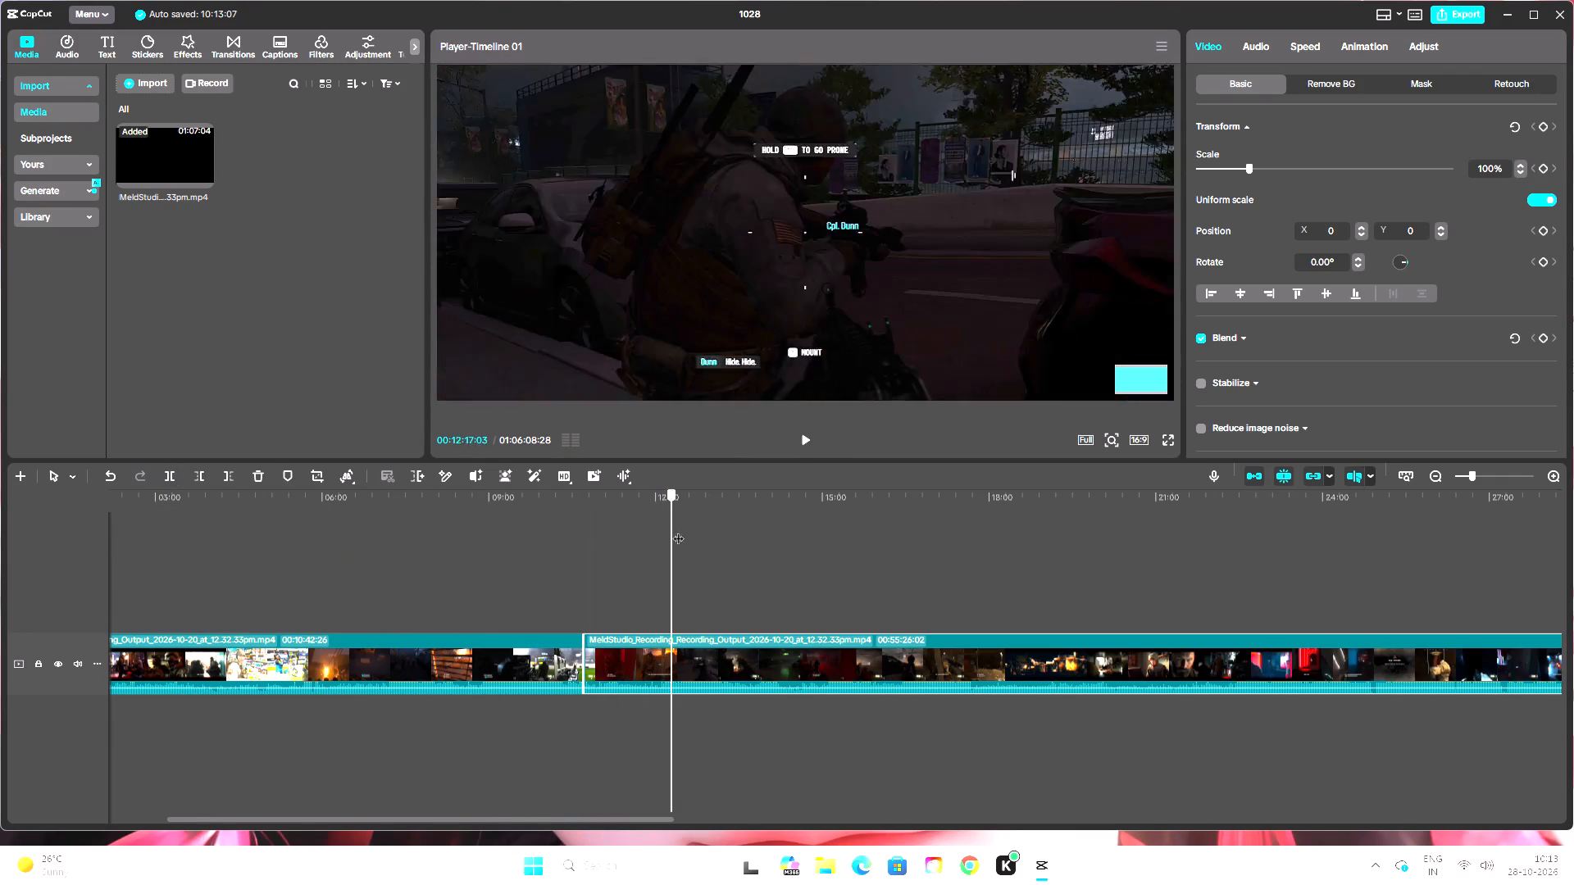
pyautogui.moveTo(678, 530); pyautogui.dragTo(789, 551)
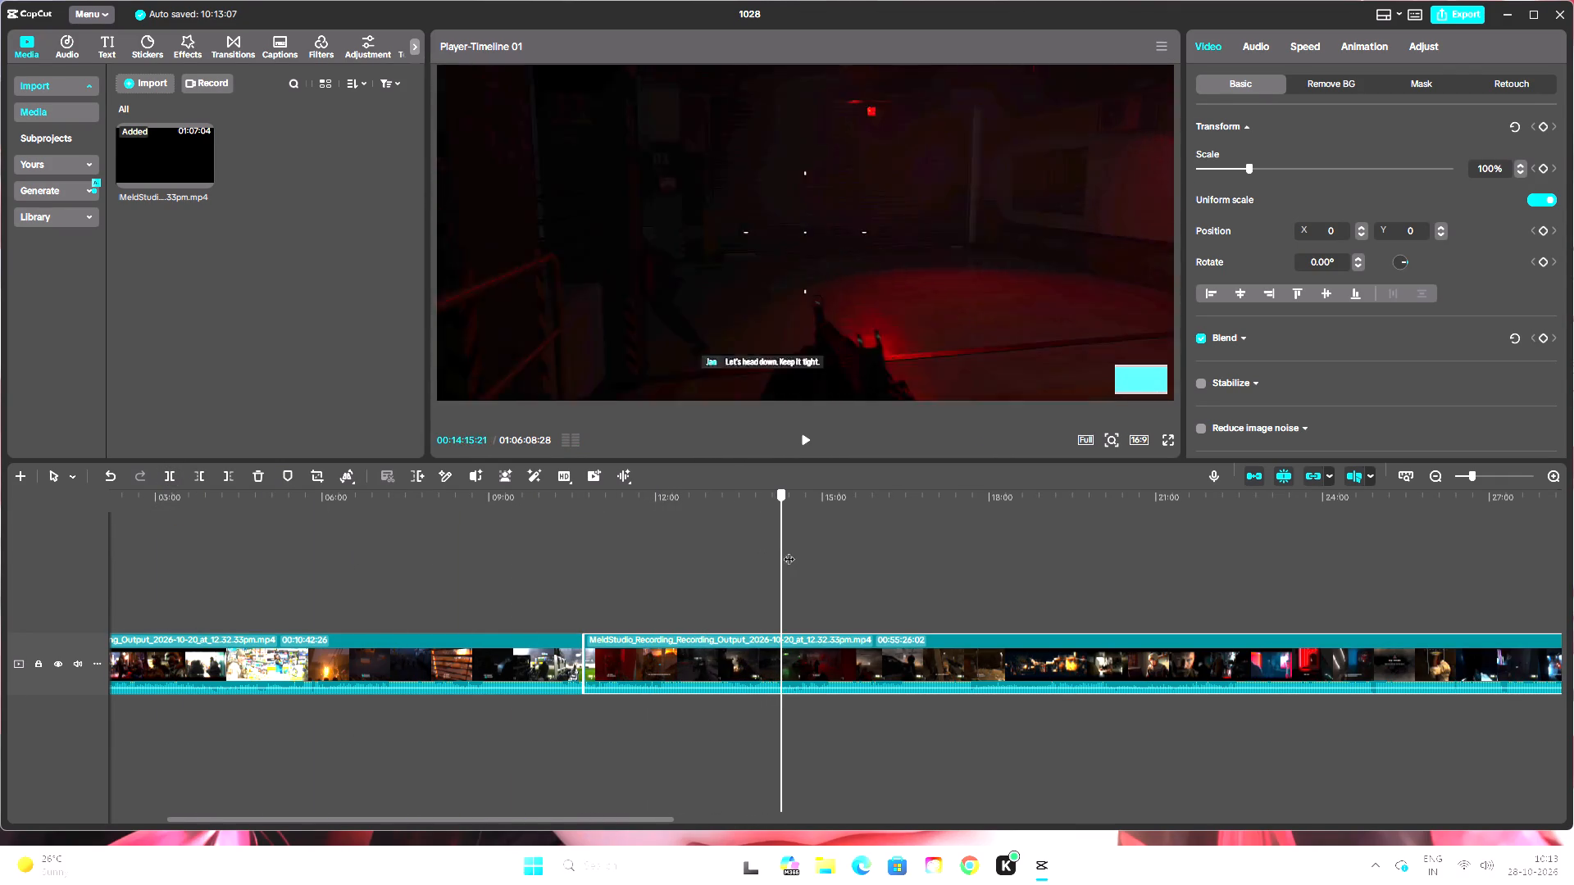
pyautogui.moveTo(789, 551); pyautogui.dragTo(928, 566)
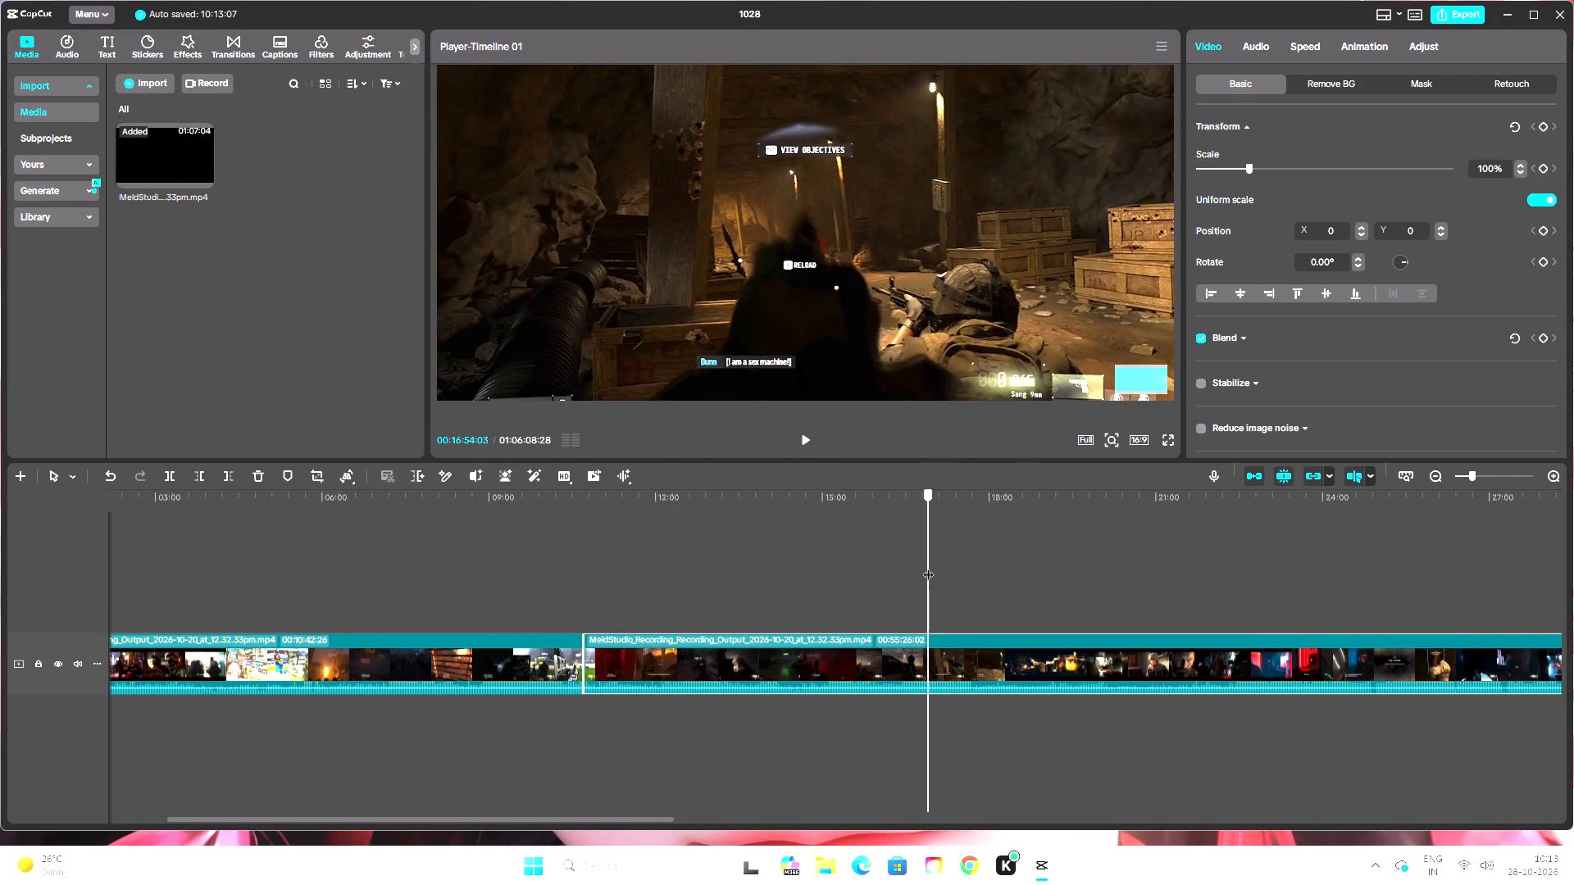
pyautogui.moveTo(928, 566); pyautogui.dragTo(1008, 565)
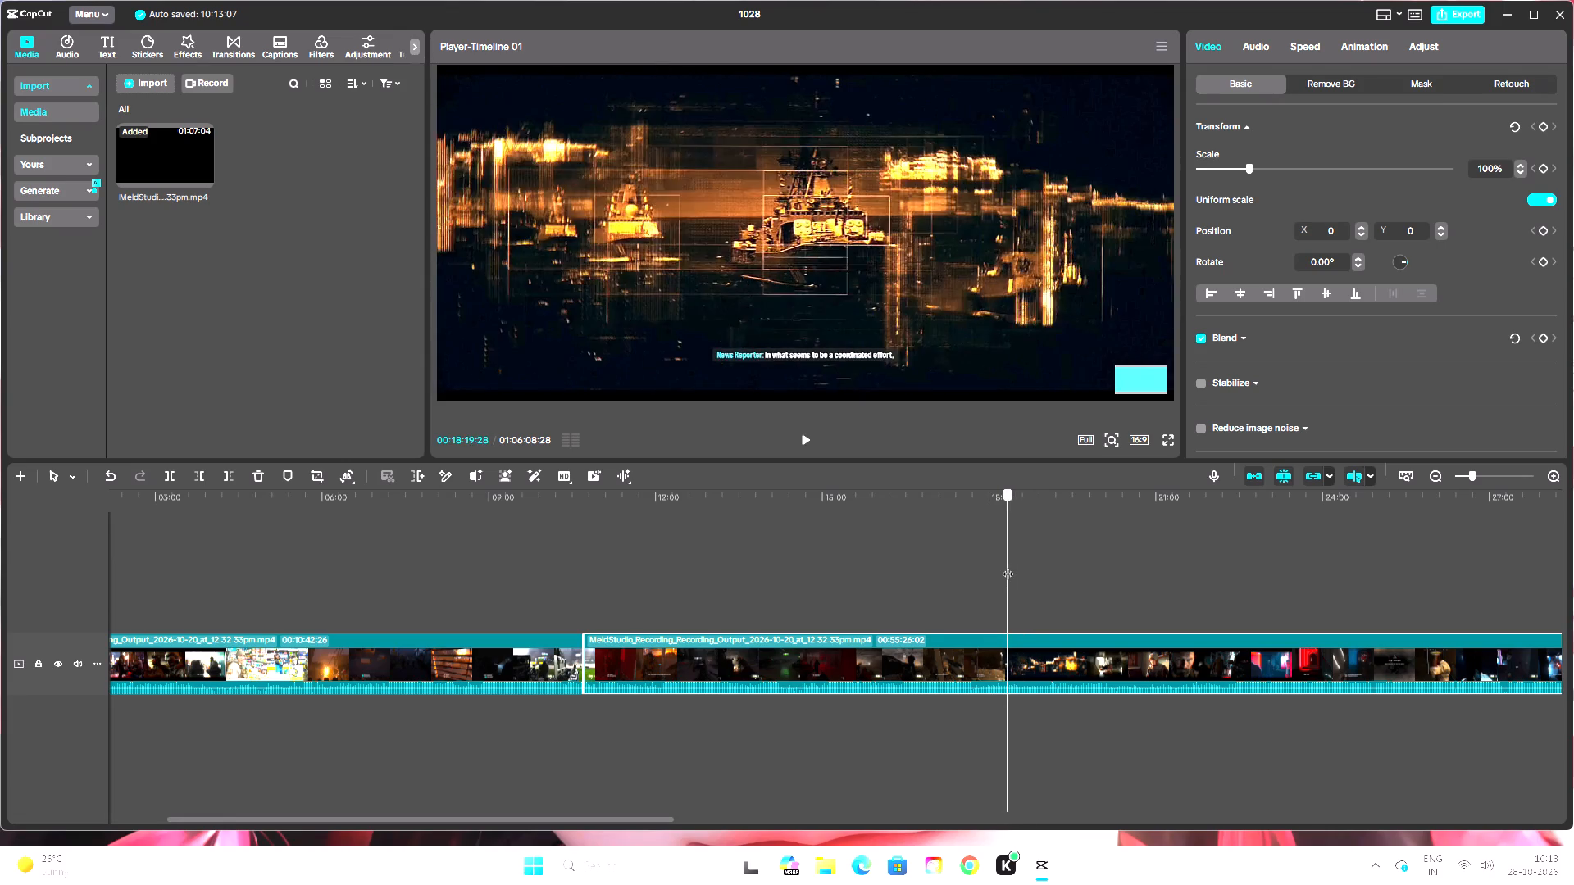
pyautogui.moveTo(1008, 565); pyautogui.dragTo(961, 574)
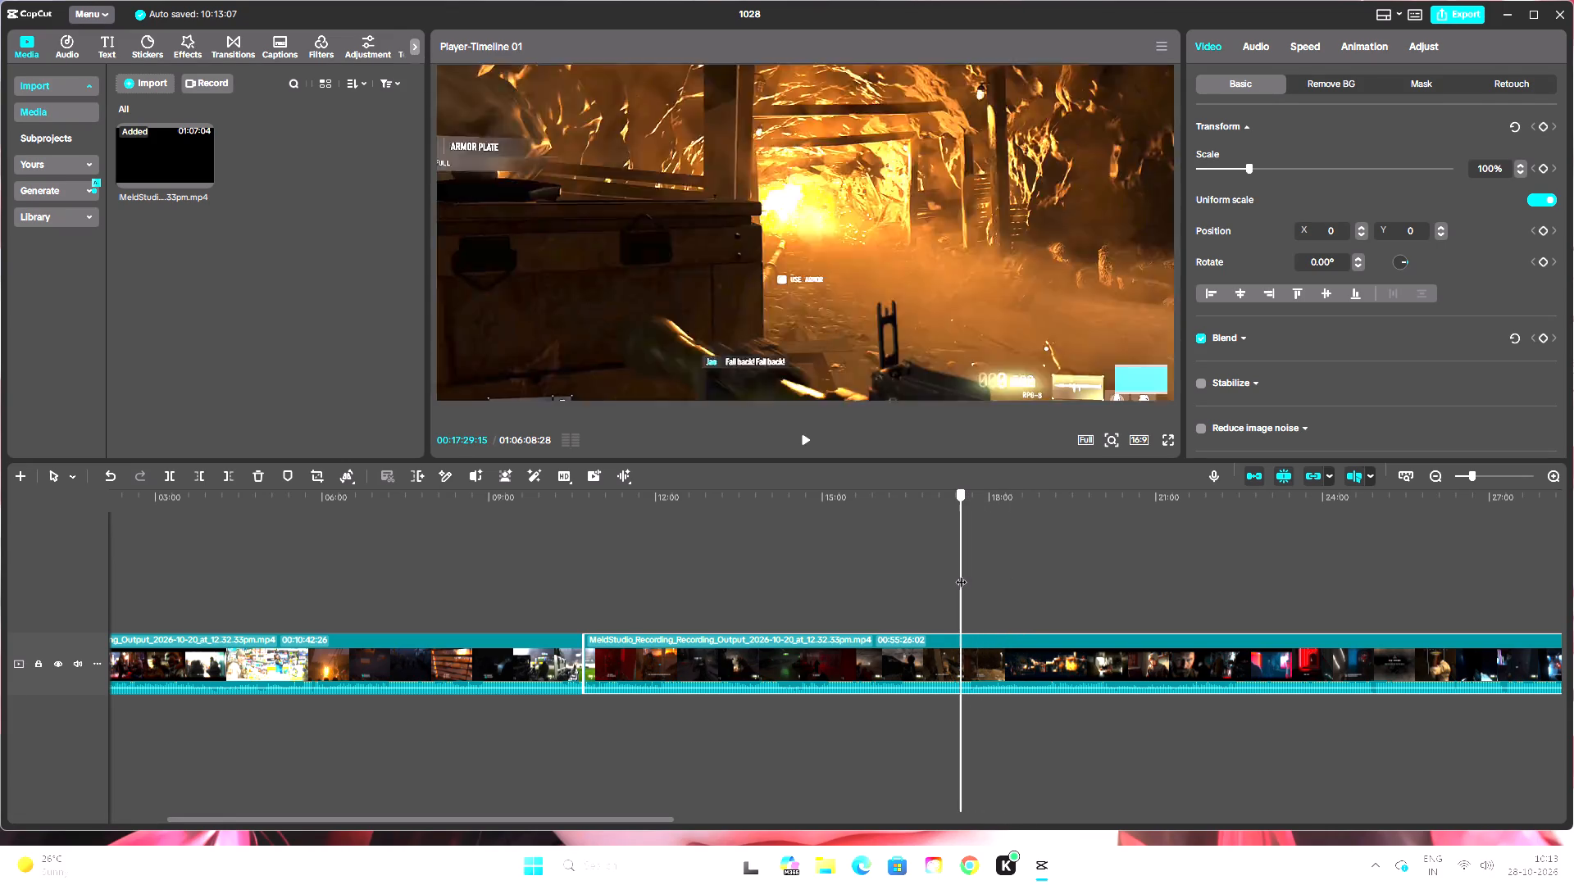
pyautogui.moveTo(961, 574); pyautogui.dragTo(972, 572)
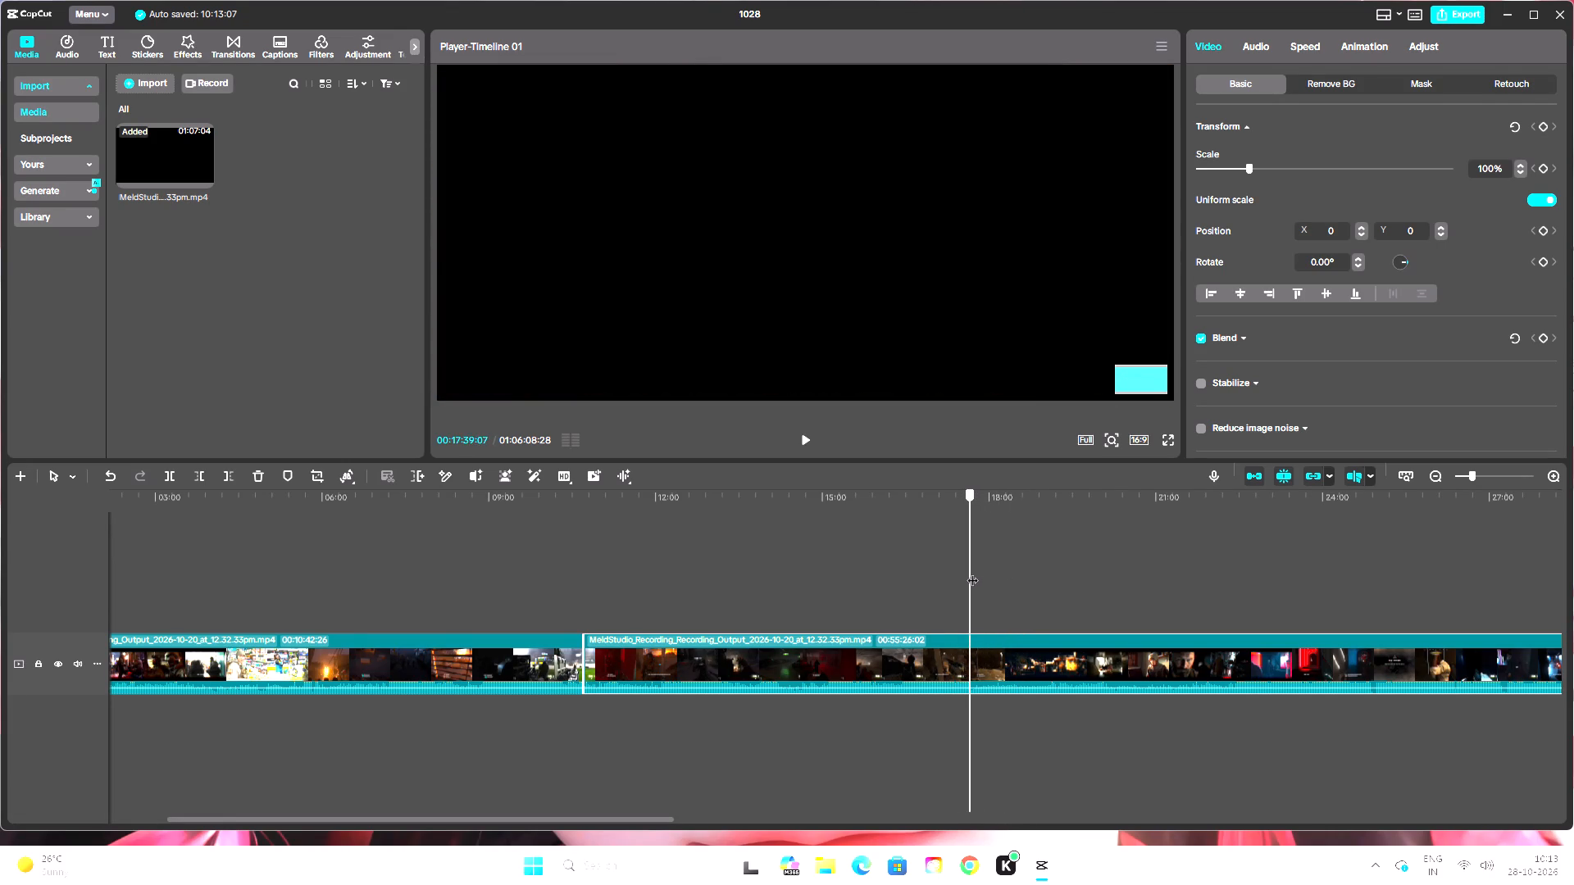
pyautogui.moveTo(972, 572); pyautogui.dragTo(996, 572)
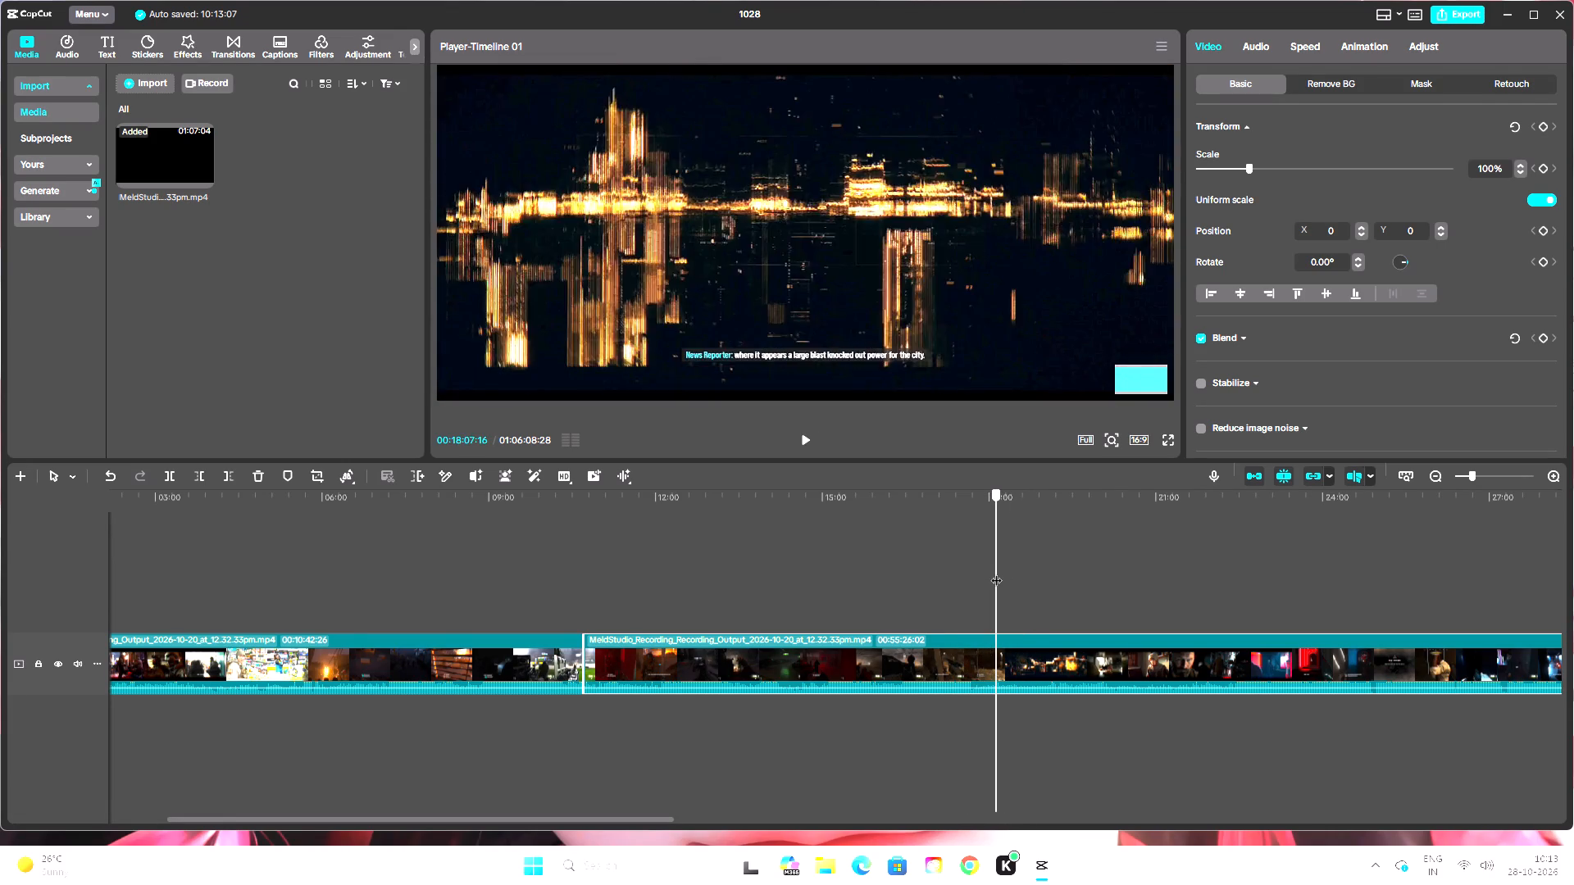
pyautogui.moveTo(996, 572); pyautogui.dragTo(1088, 581)
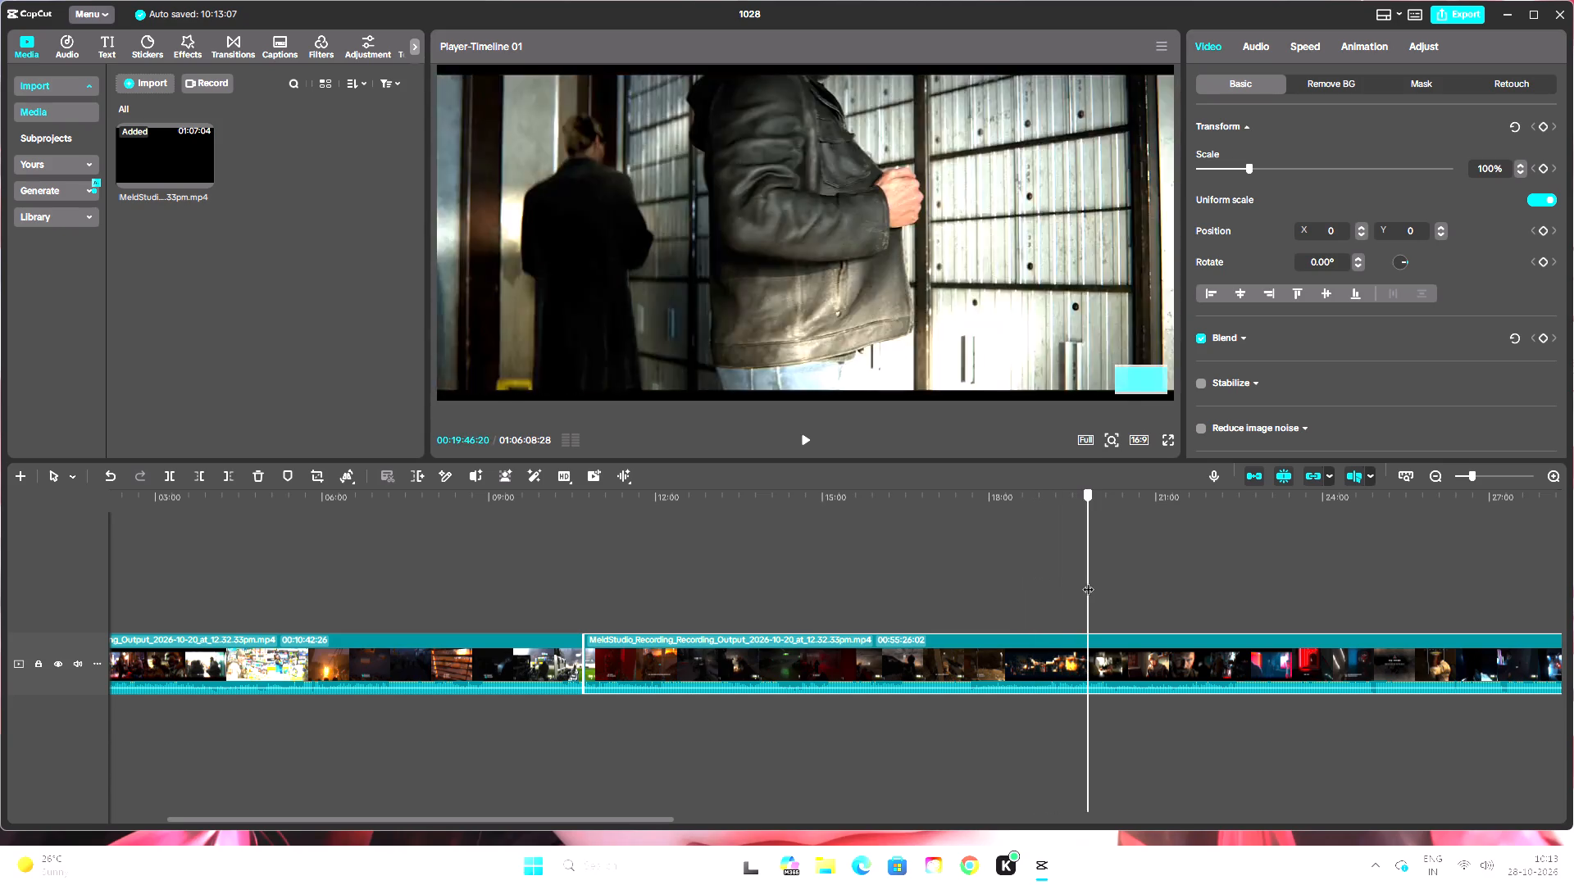
pyautogui.moveTo(1088, 581); pyautogui.dragTo(991, 591)
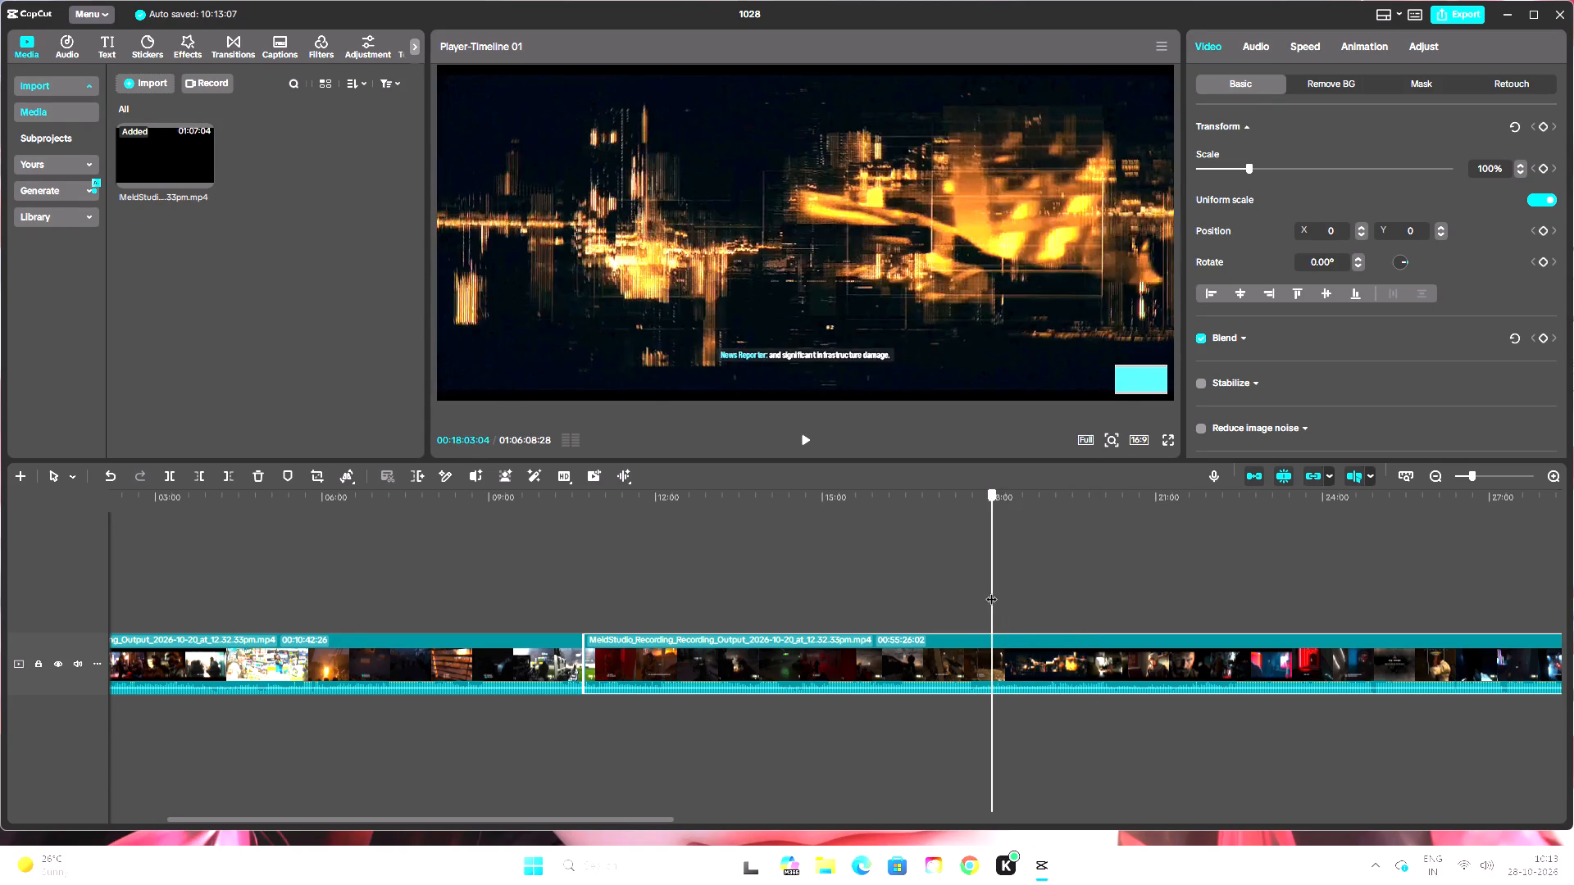
pyautogui.moveTo(991, 591); pyautogui.dragTo(953, 593)
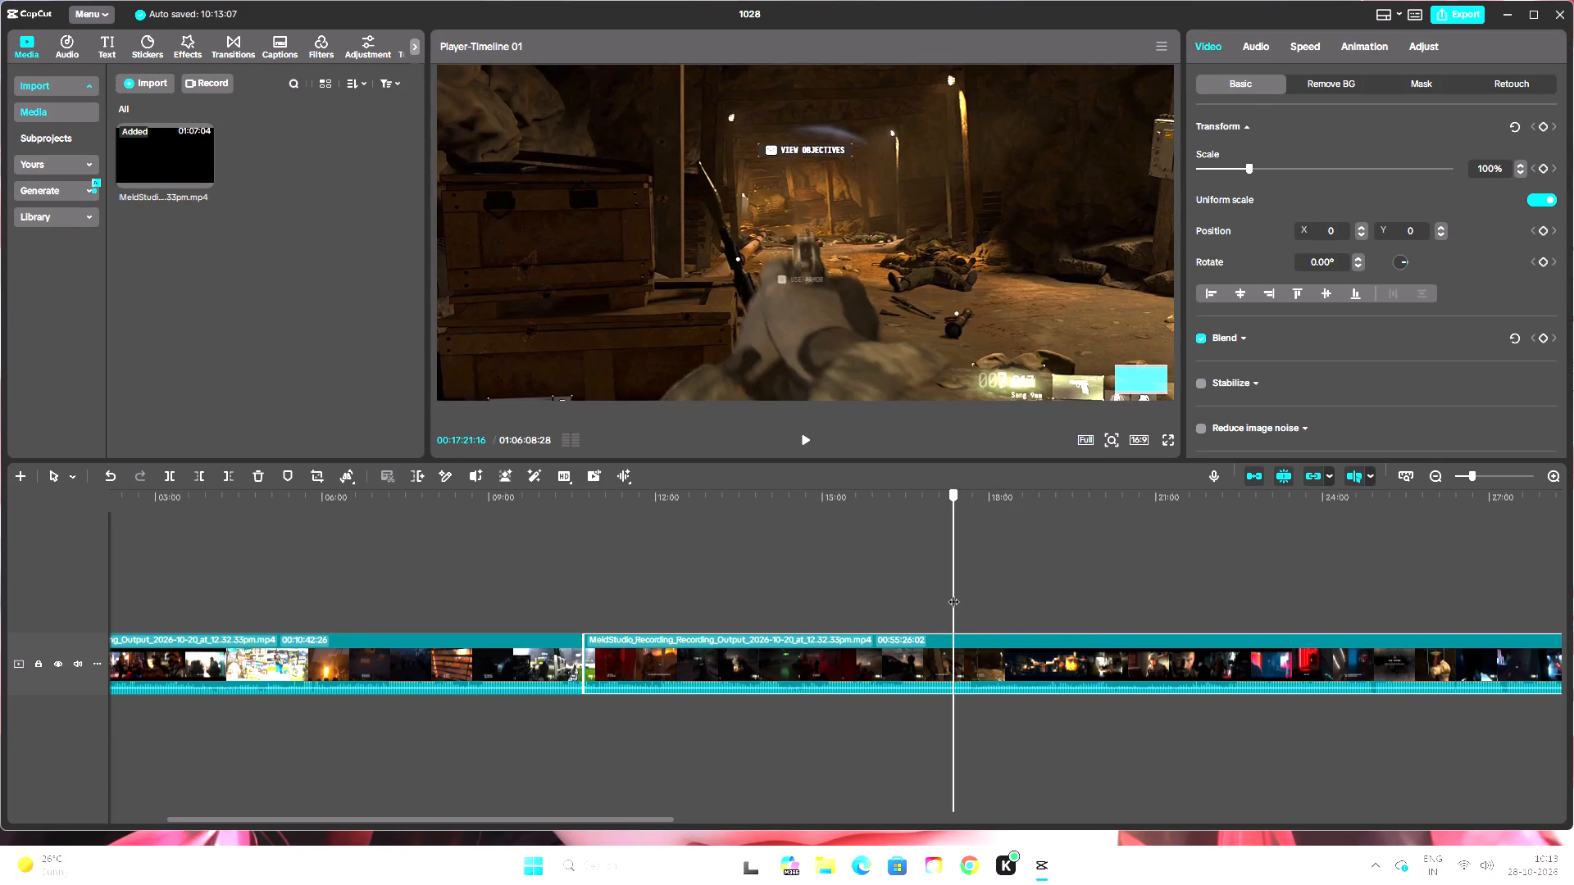
pyautogui.moveTo(953, 593); pyautogui.dragTo(972, 597)
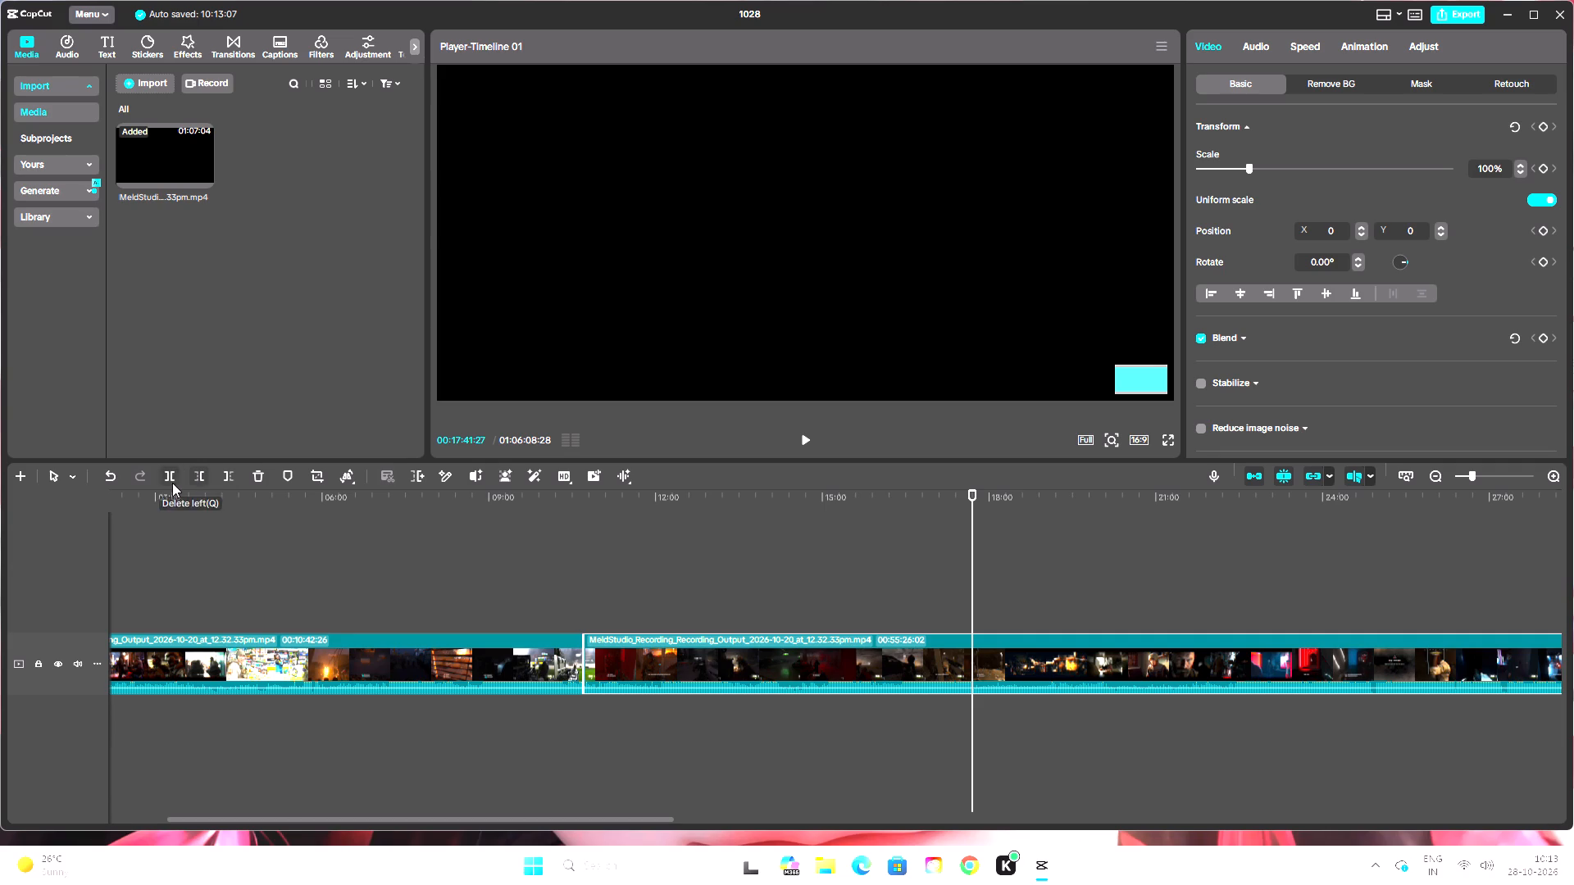
pyautogui.click(172, 483)
pyautogui.click(666, 673)
pyautogui.press('BackSpace')
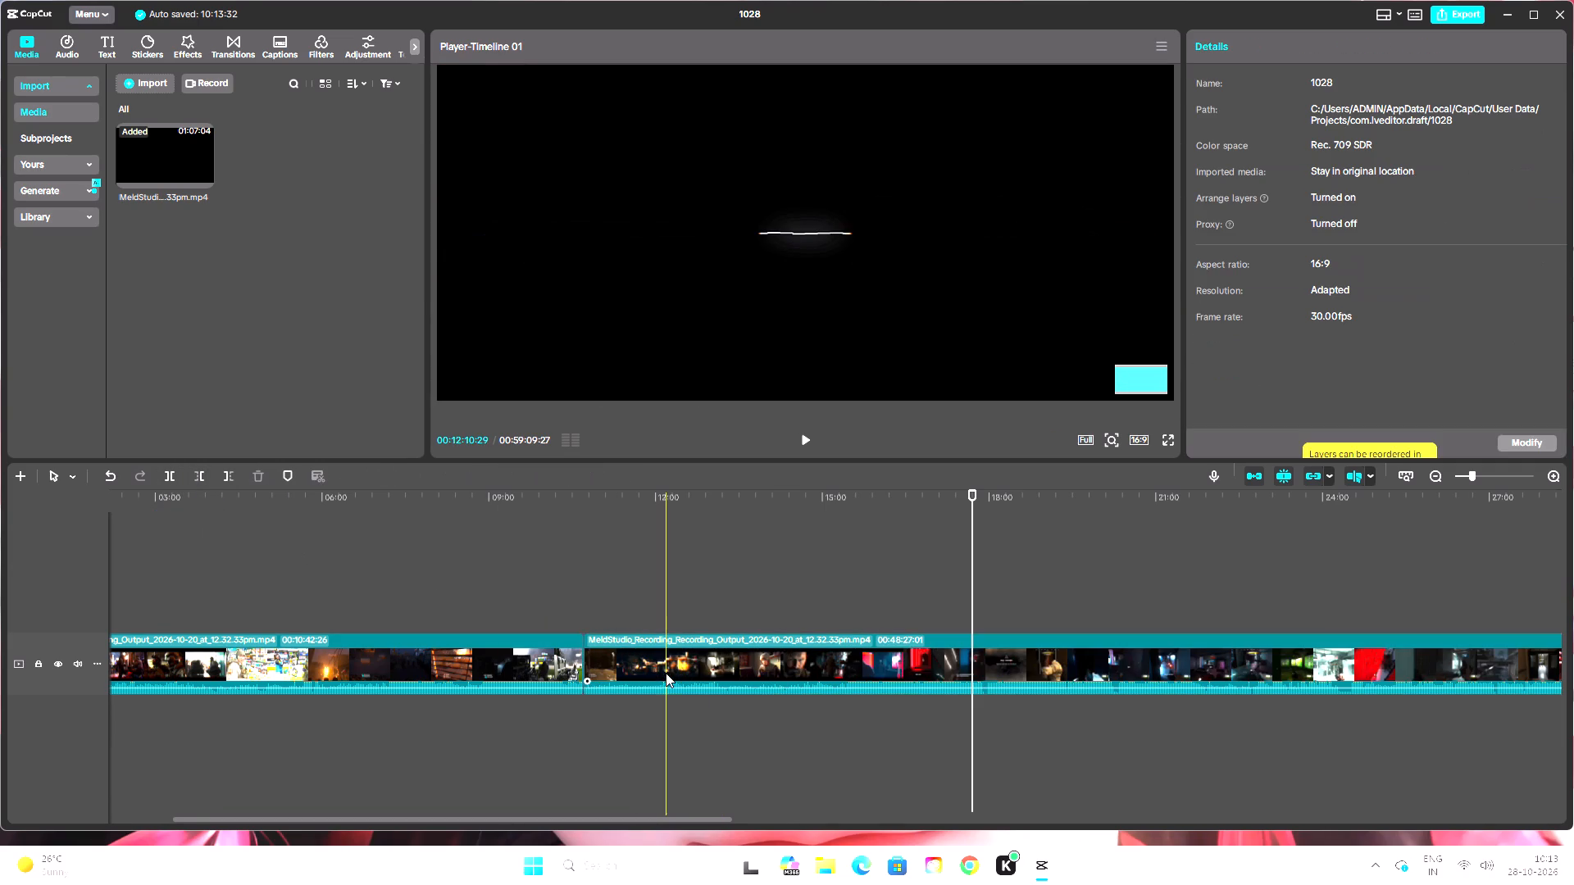
# Play across the join at 00:10:42:26 and recheck the stadium section leading up to it from about 00:08:40.
pyautogui.moveTo(972, 500); pyautogui.dragTo(576, 589)
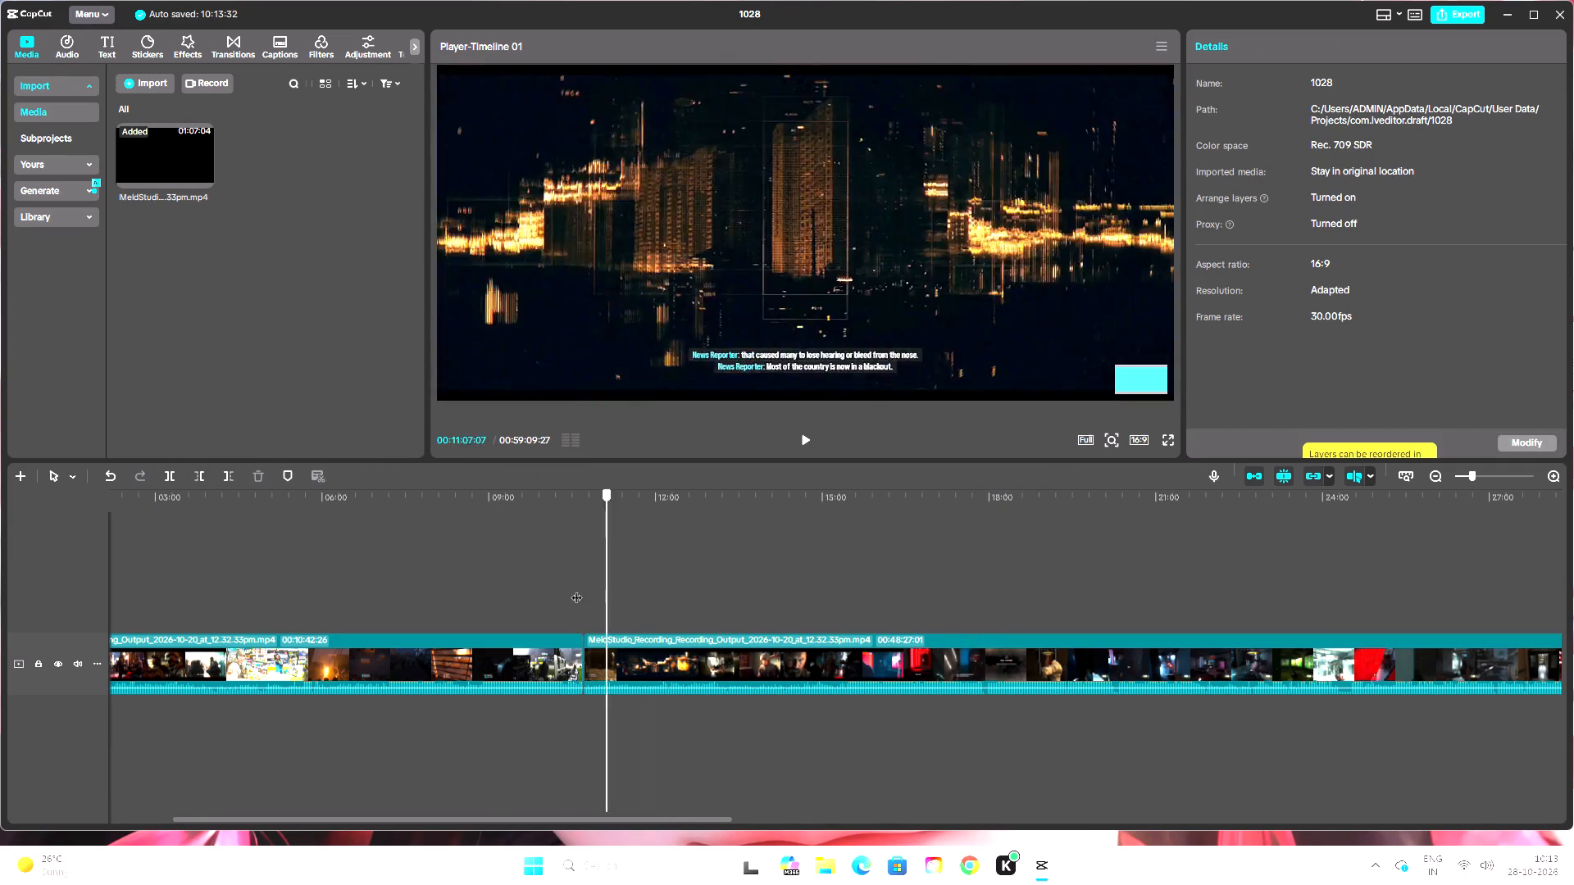
pyautogui.moveTo(576, 589); pyautogui.dragTo(579, 601)
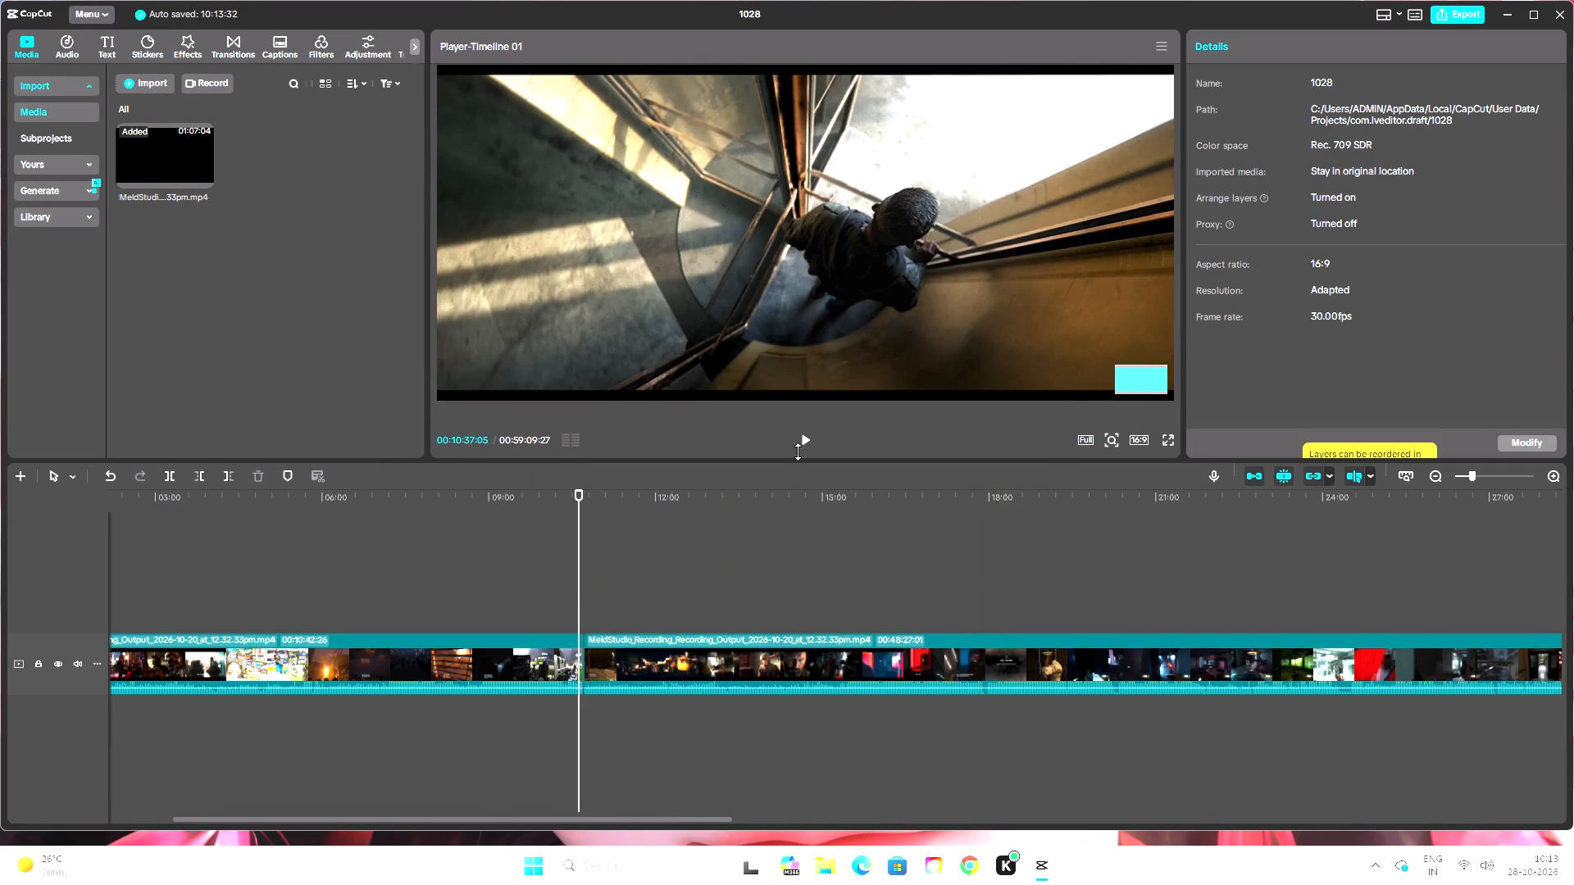
pyautogui.click(799, 443)
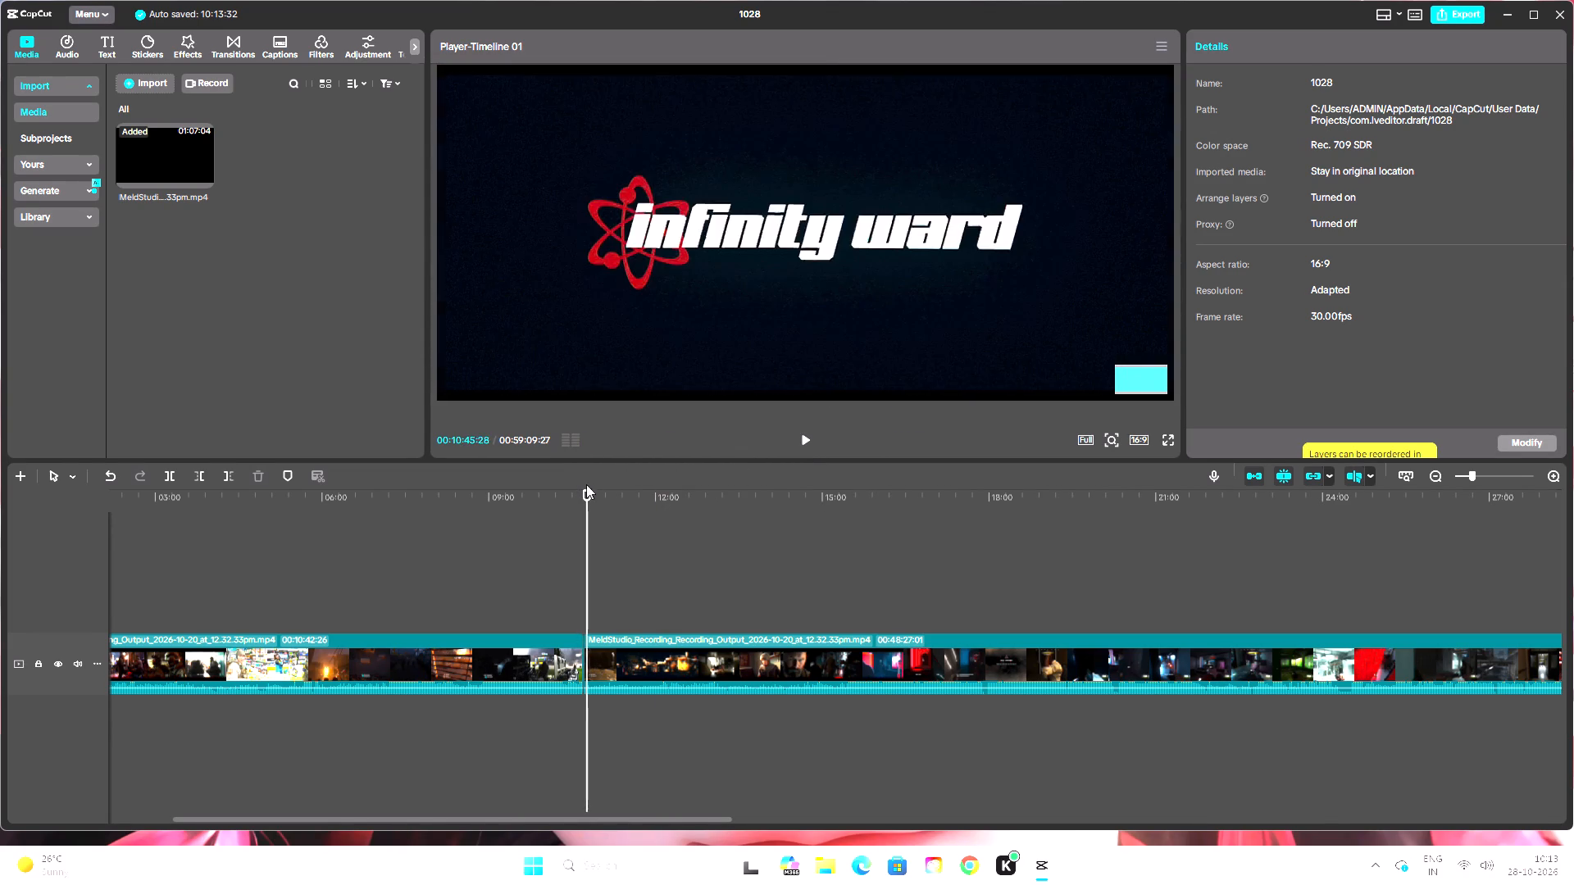
pyautogui.moveTo(583, 494); pyautogui.dragTo(579, 501)
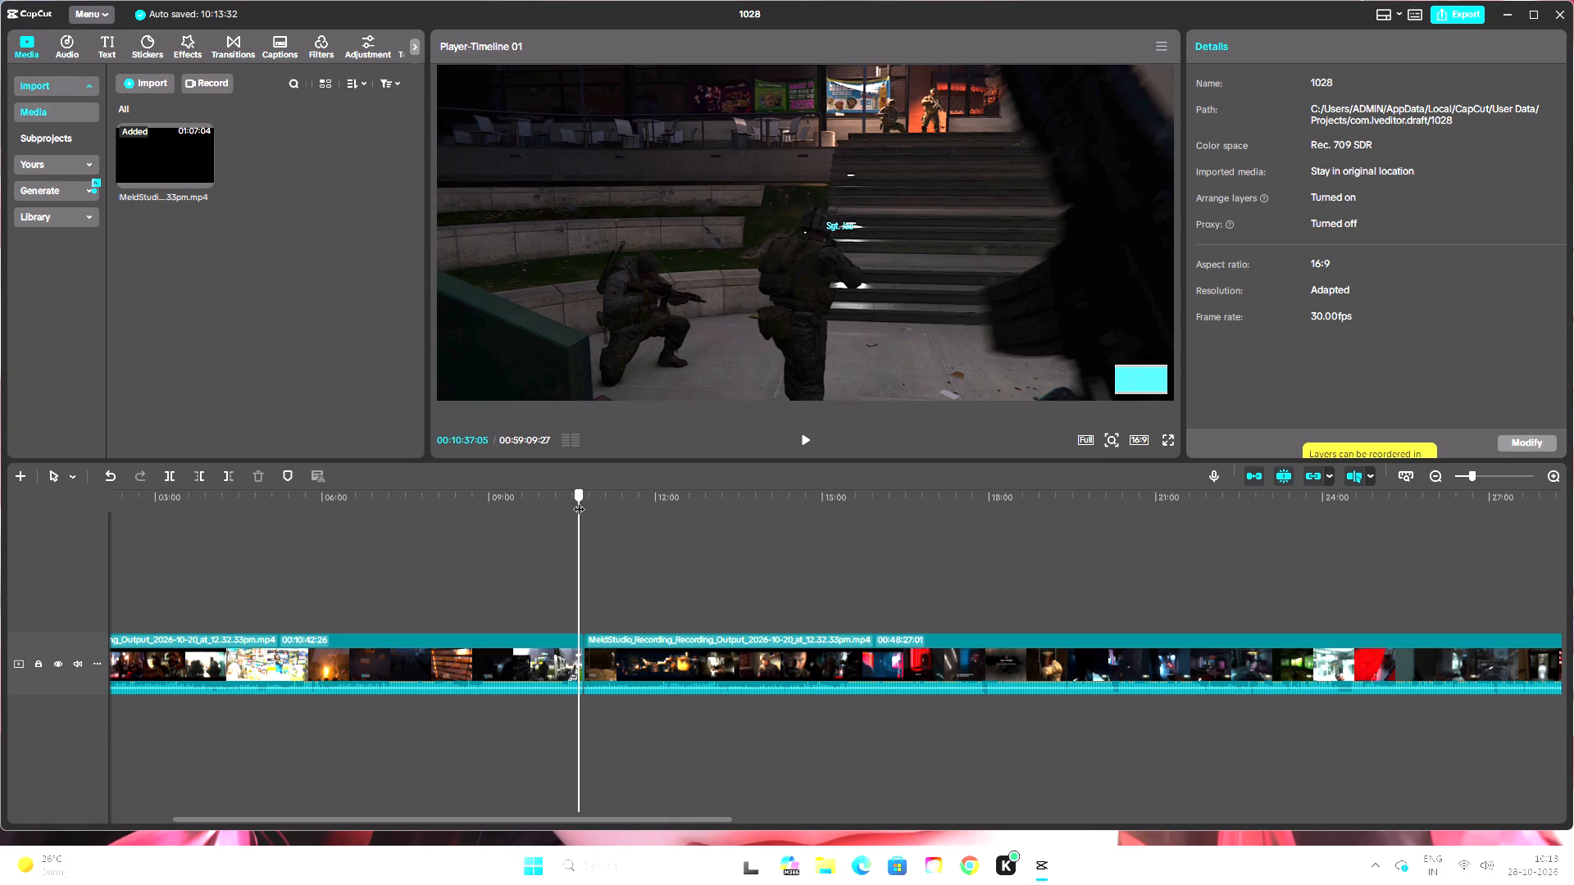
pyautogui.moveTo(579, 501); pyautogui.dragTo(457, 519)
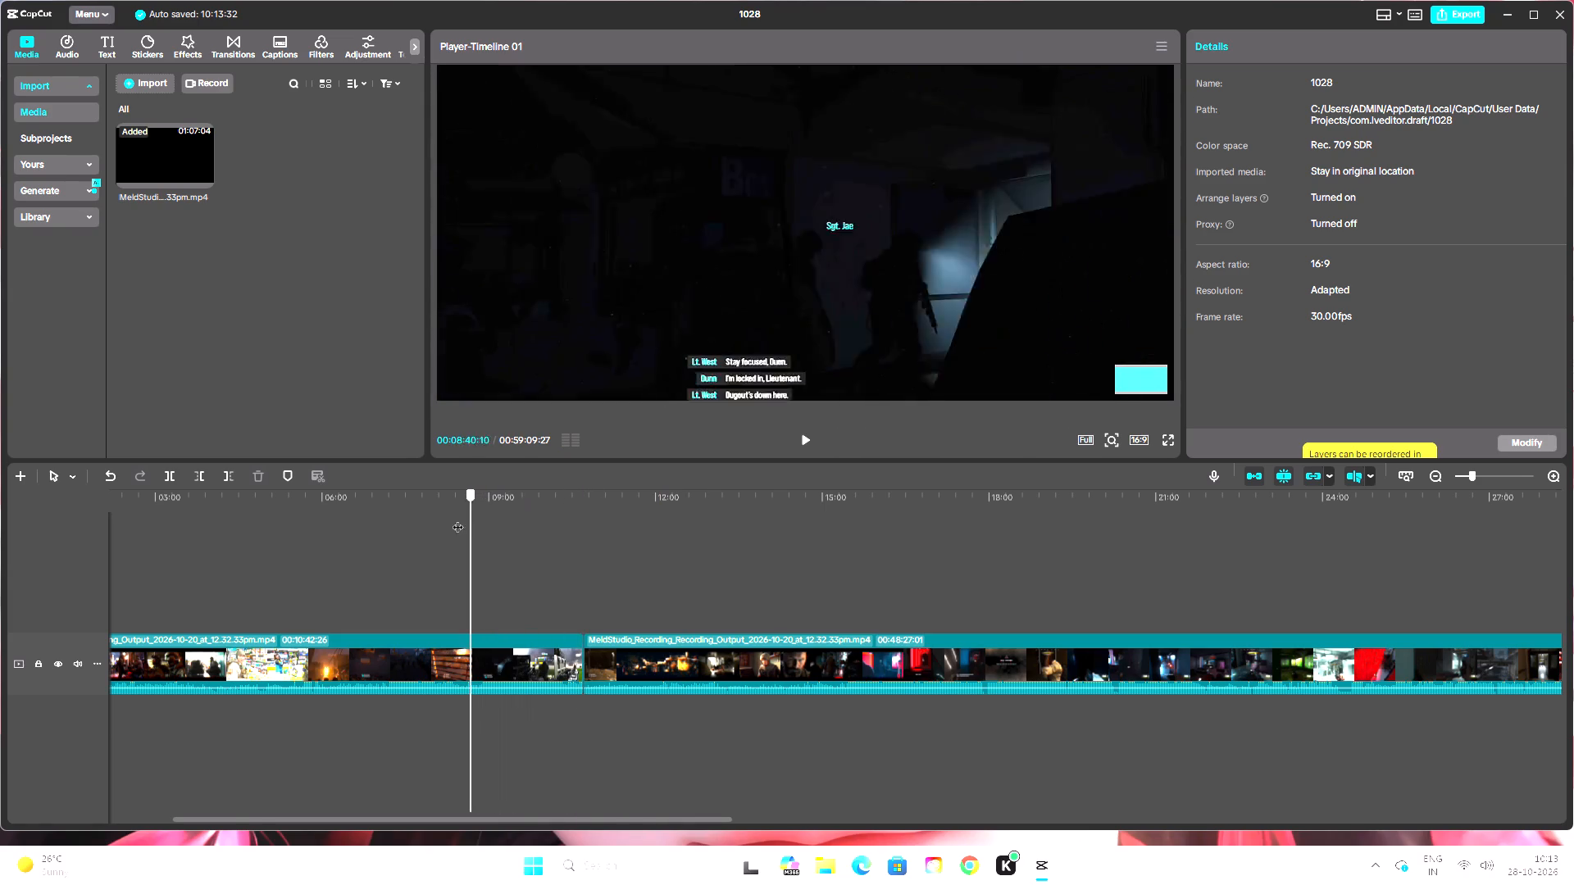
pyautogui.moveTo(457, 519); pyautogui.dragTo(471, 514)
pyautogui.click(804, 442)
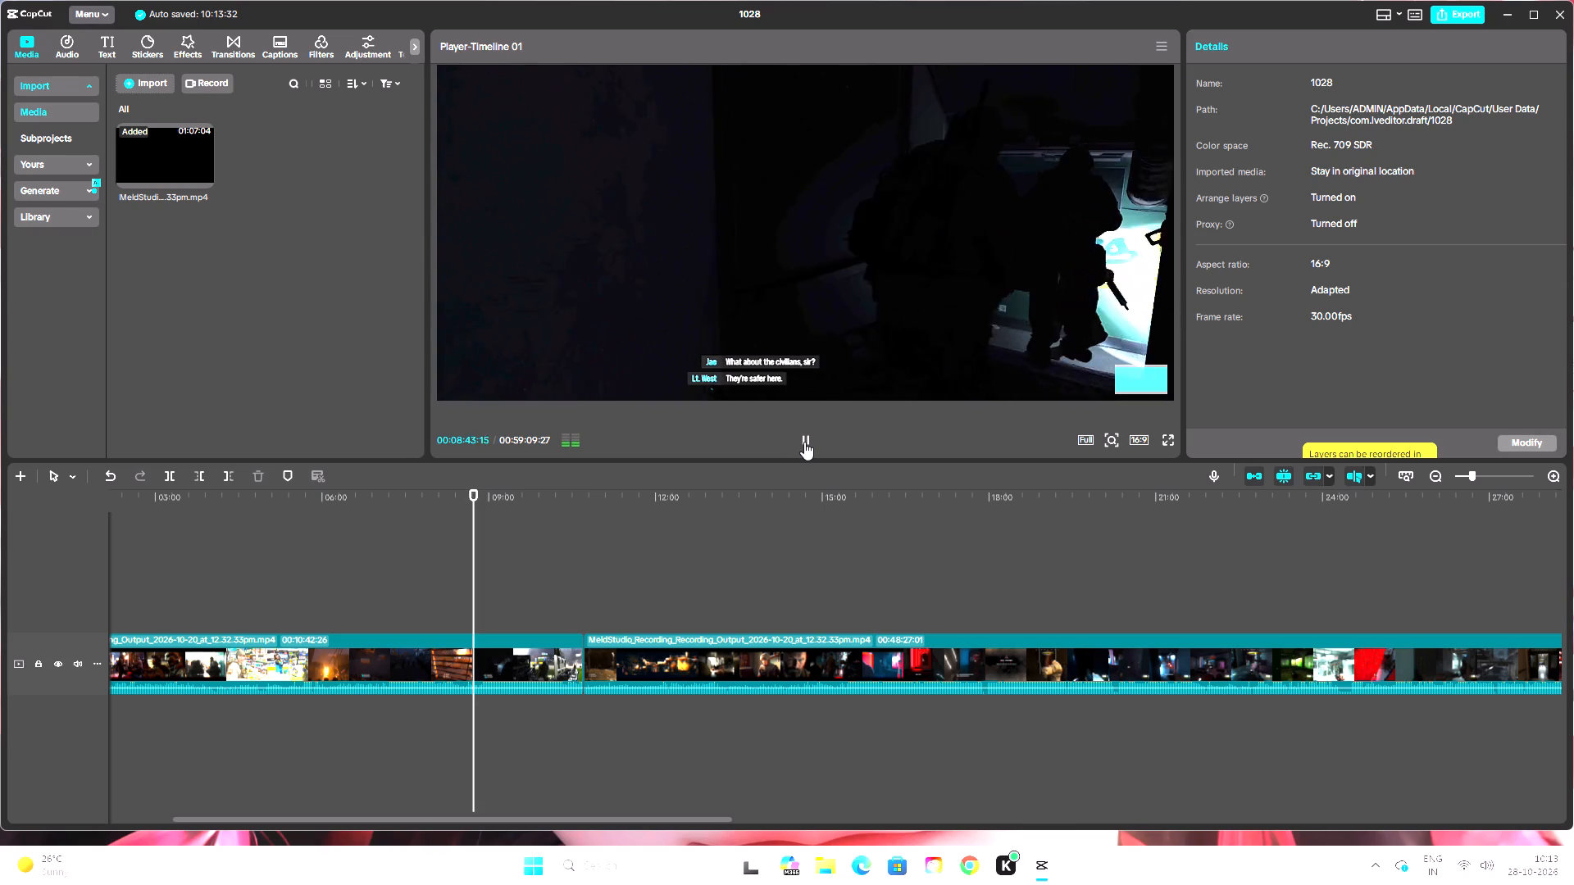
pyautogui.moveTo(473, 502); pyautogui.dragTo(532, 536)
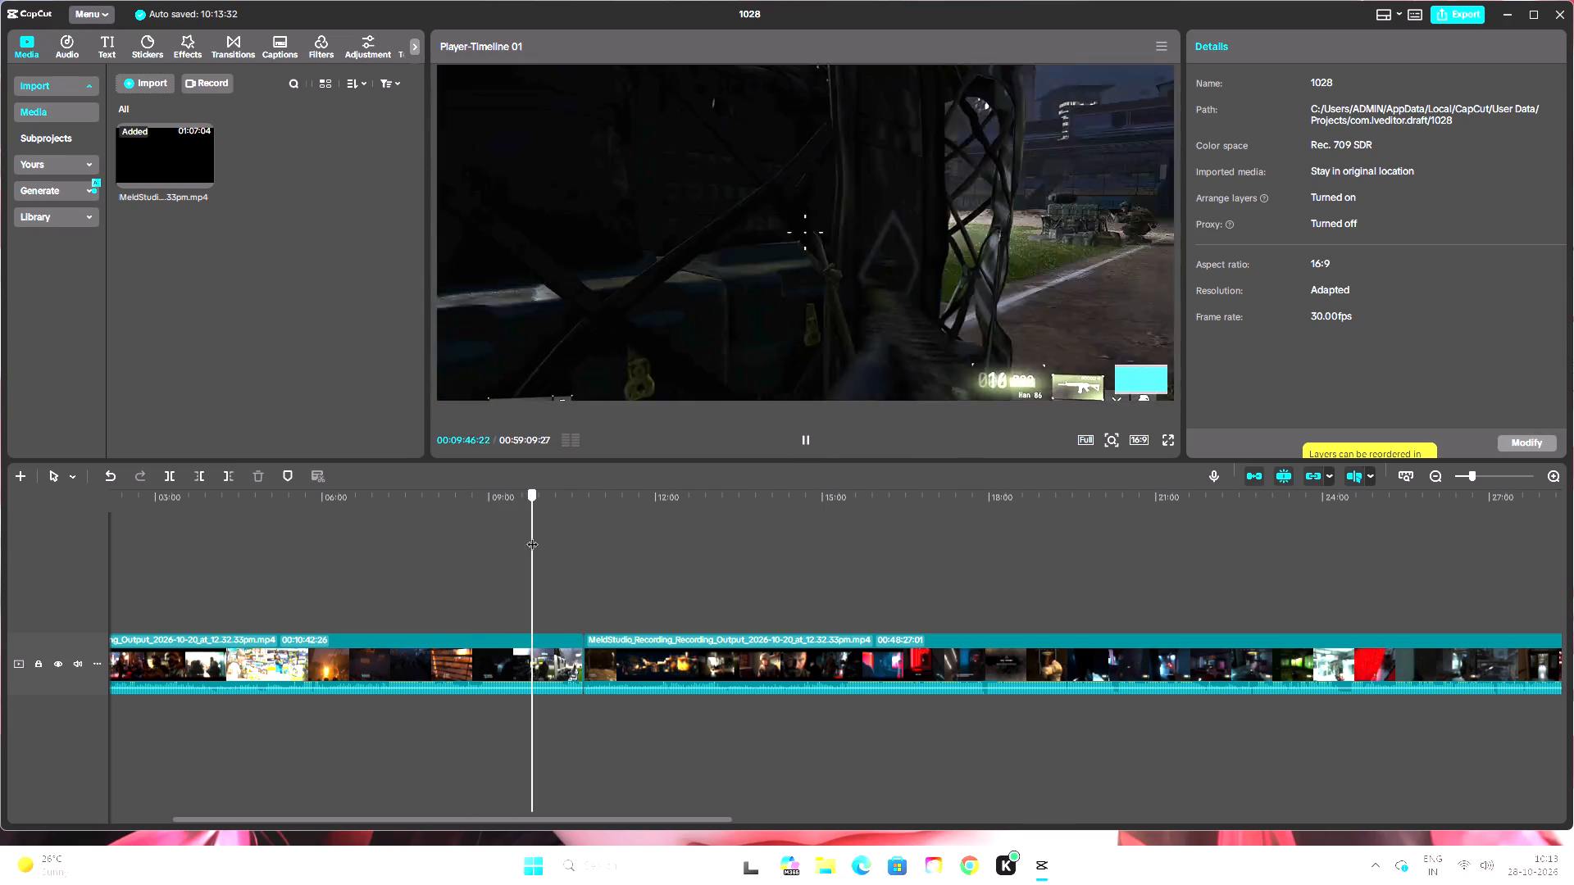
pyautogui.moveTo(532, 536); pyautogui.dragTo(580, 571)
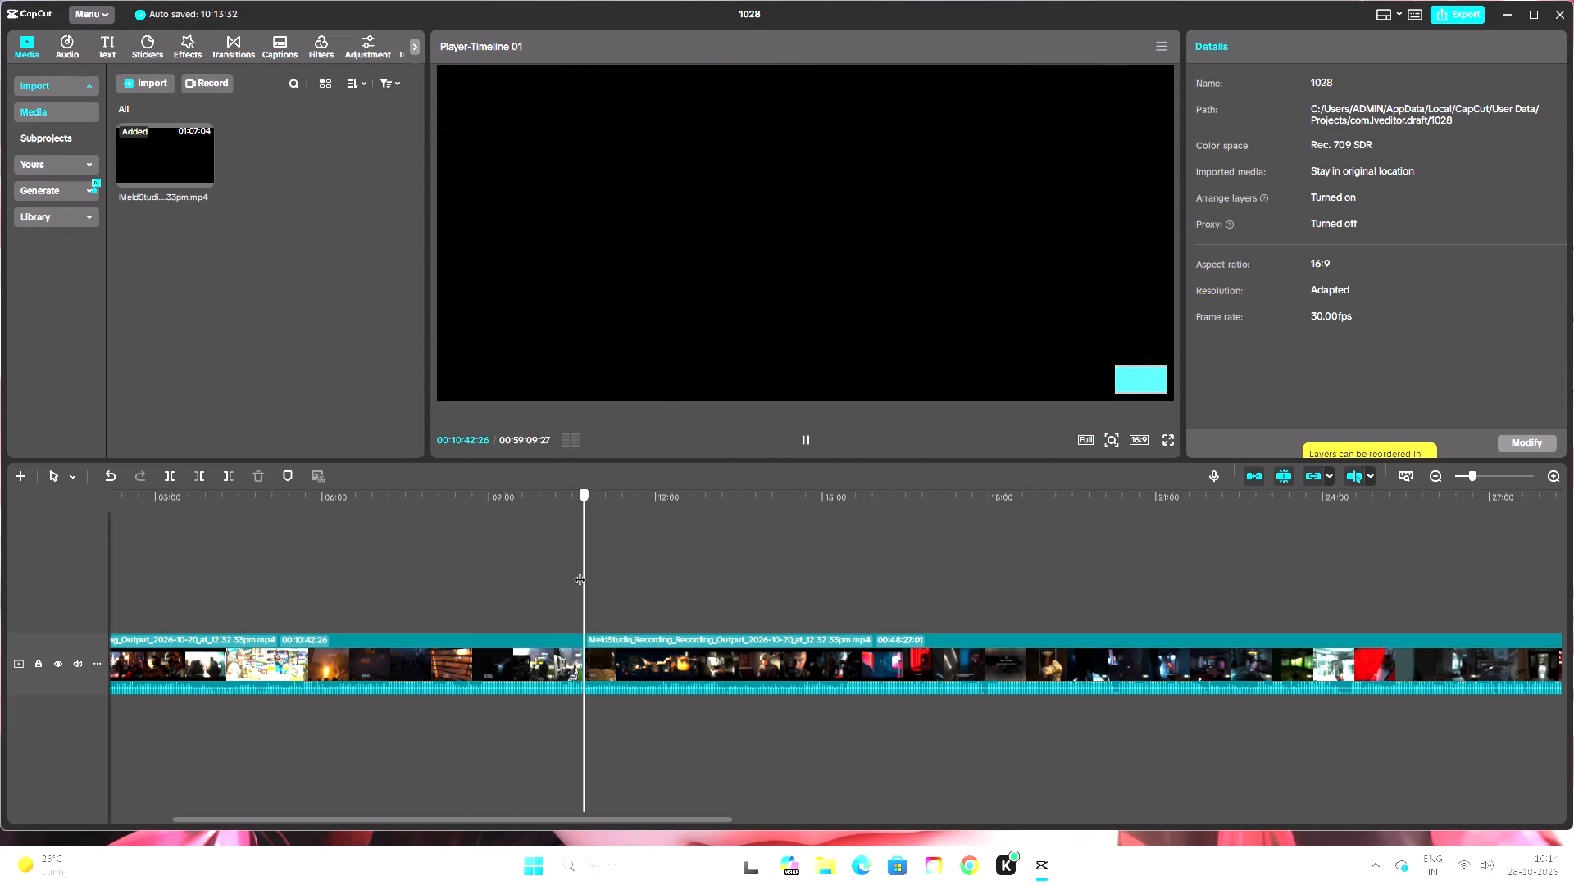
pyautogui.moveTo(580, 571); pyautogui.dragTo(574, 576)
pyautogui.click(810, 445)
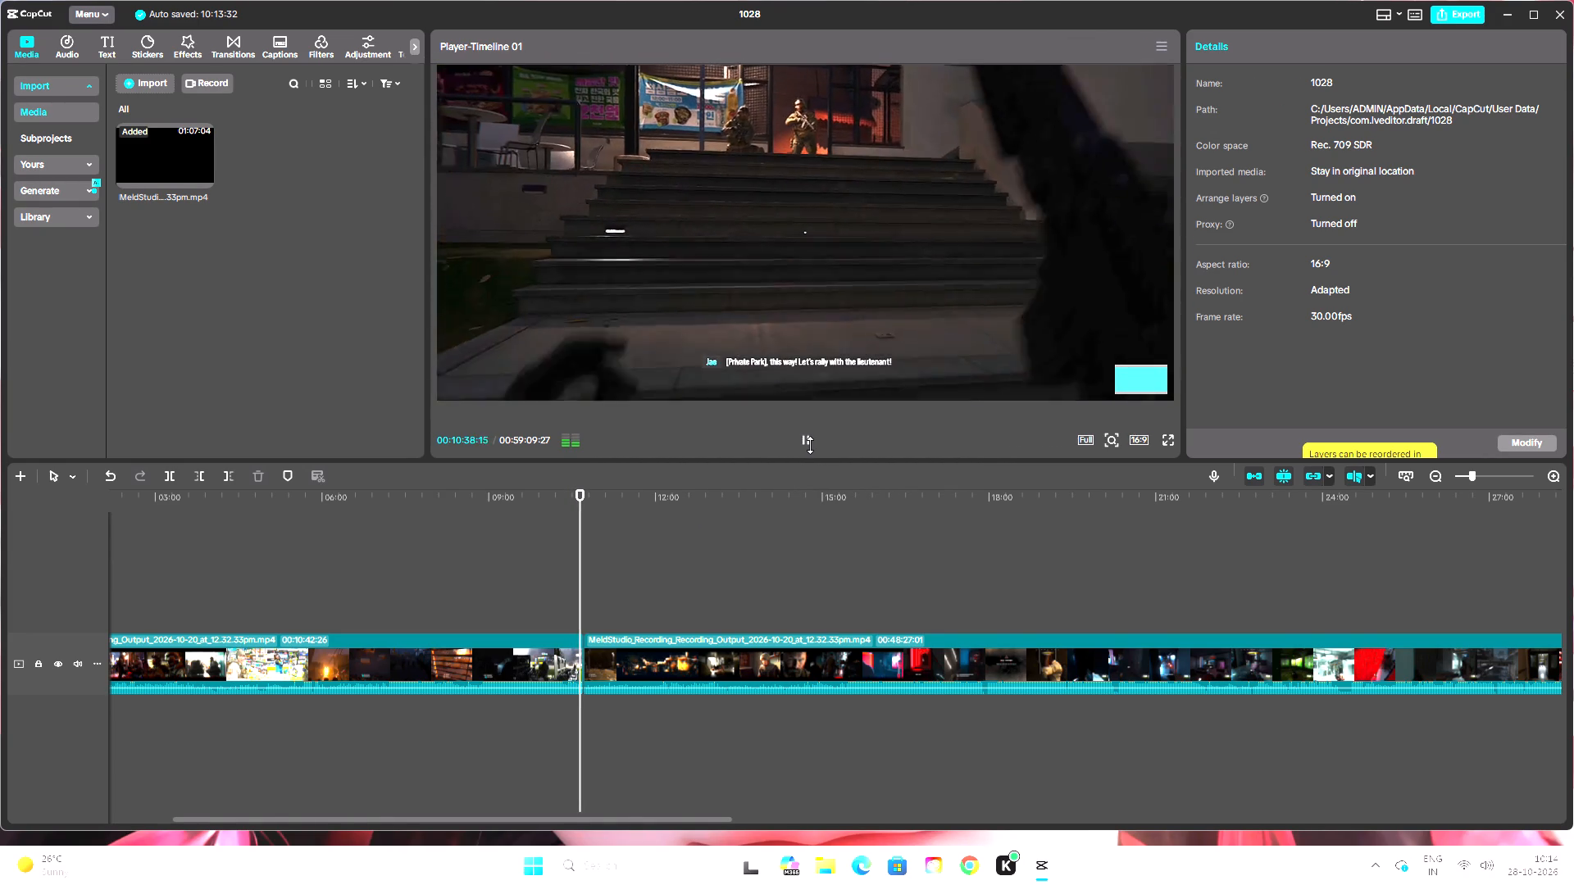
# Recheck the footage from about 00:08:39 and replay the transition from the stadium steps into the studio logo after 00:10:36.
pyautogui.moveTo(585, 490); pyautogui.dragTo(554, 492)
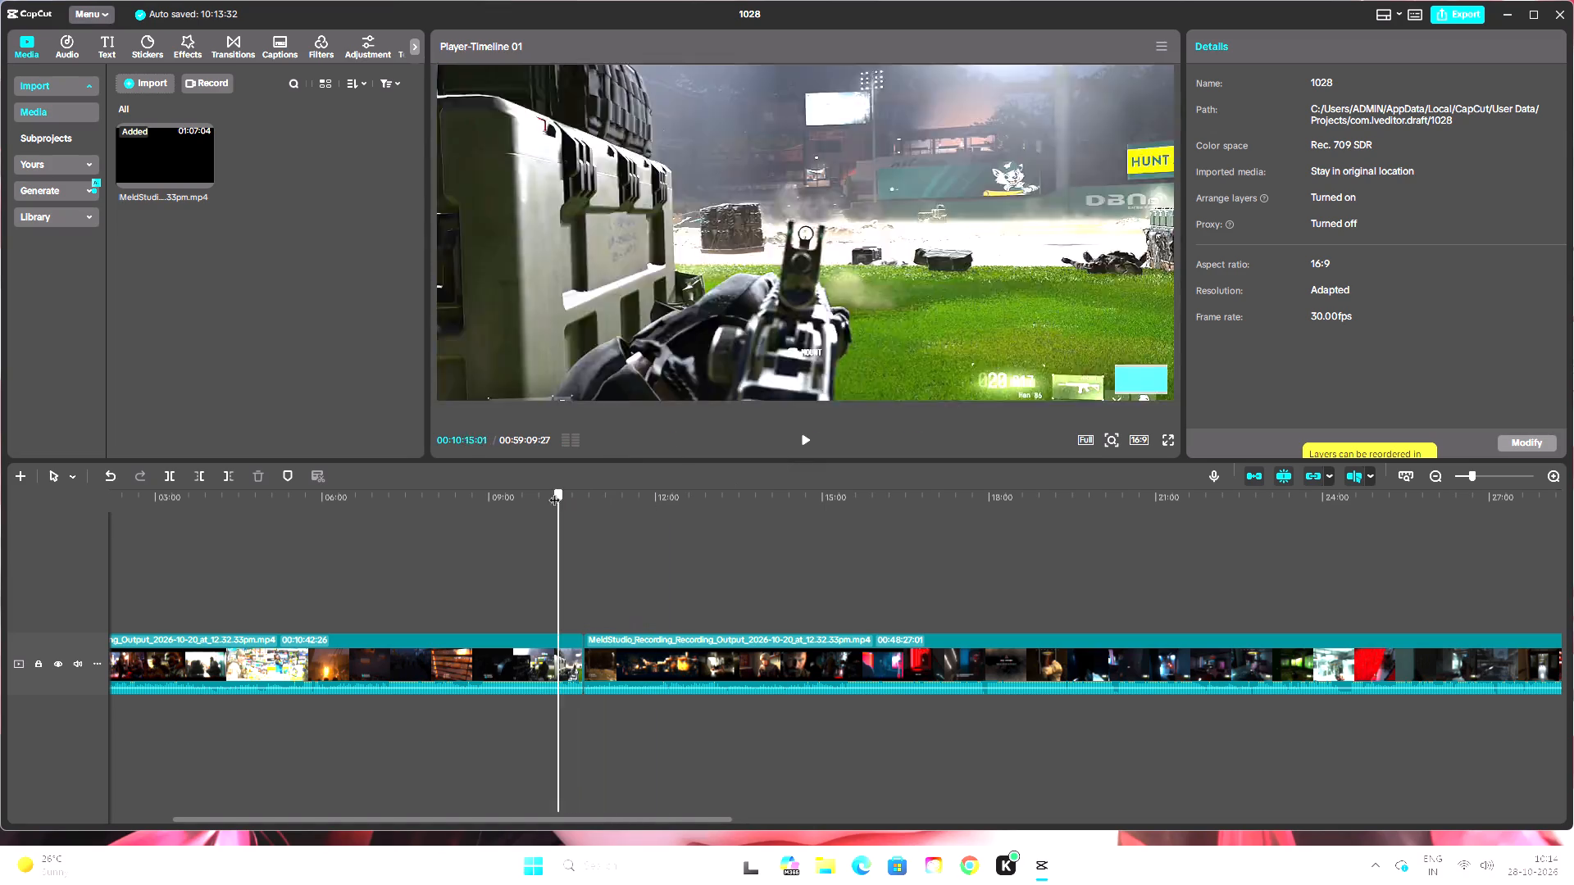
pyautogui.moveTo(554, 492); pyautogui.dragTo(470, 507)
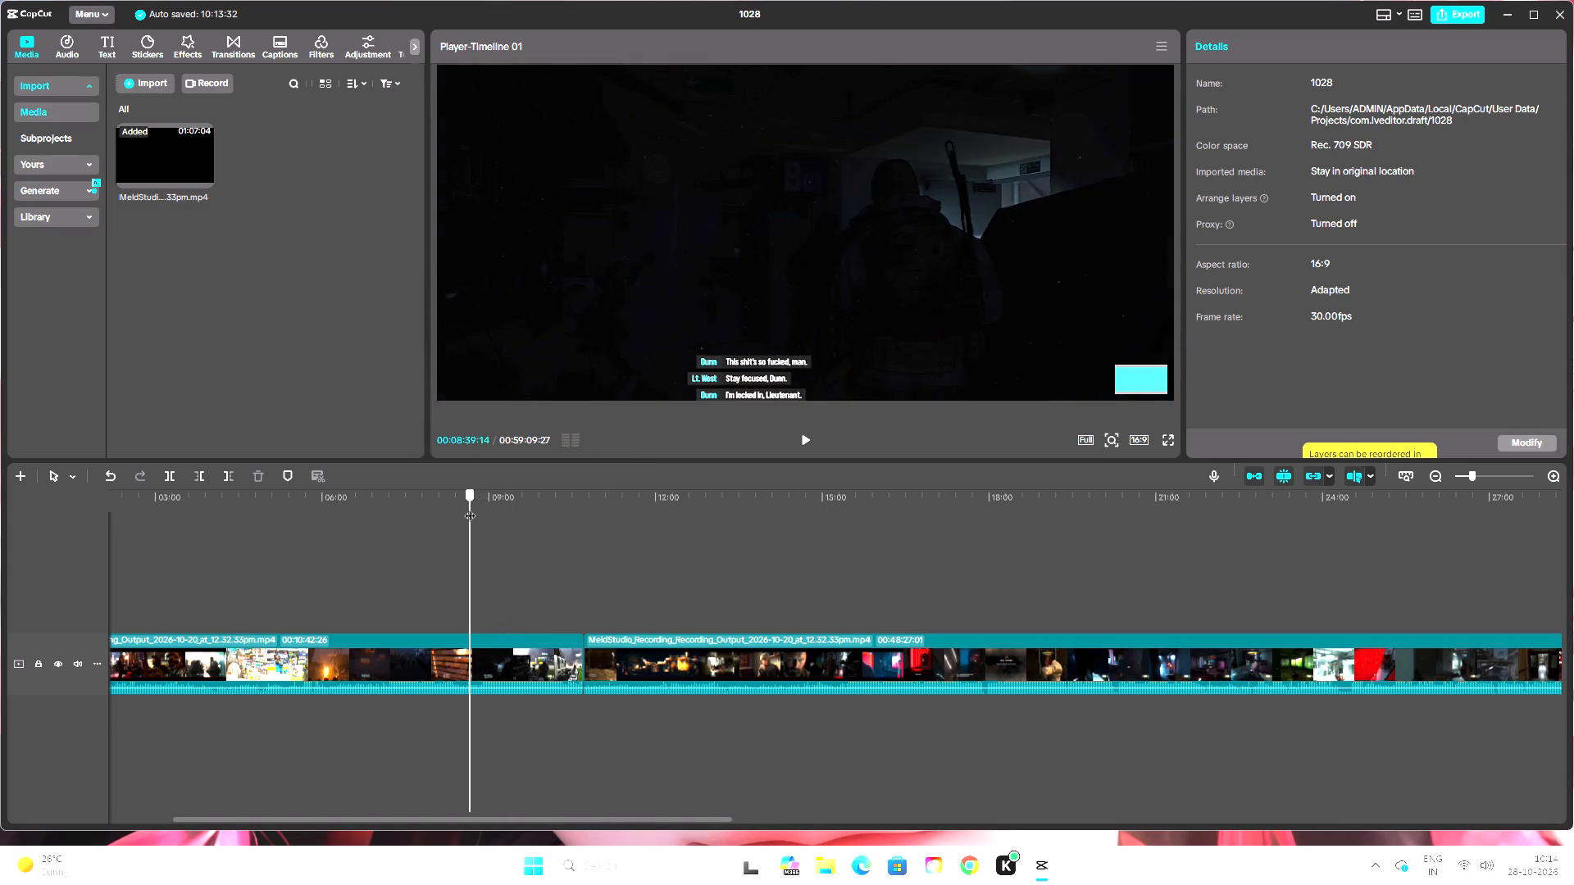
pyautogui.moveTo(470, 507); pyautogui.dragTo(480, 509)
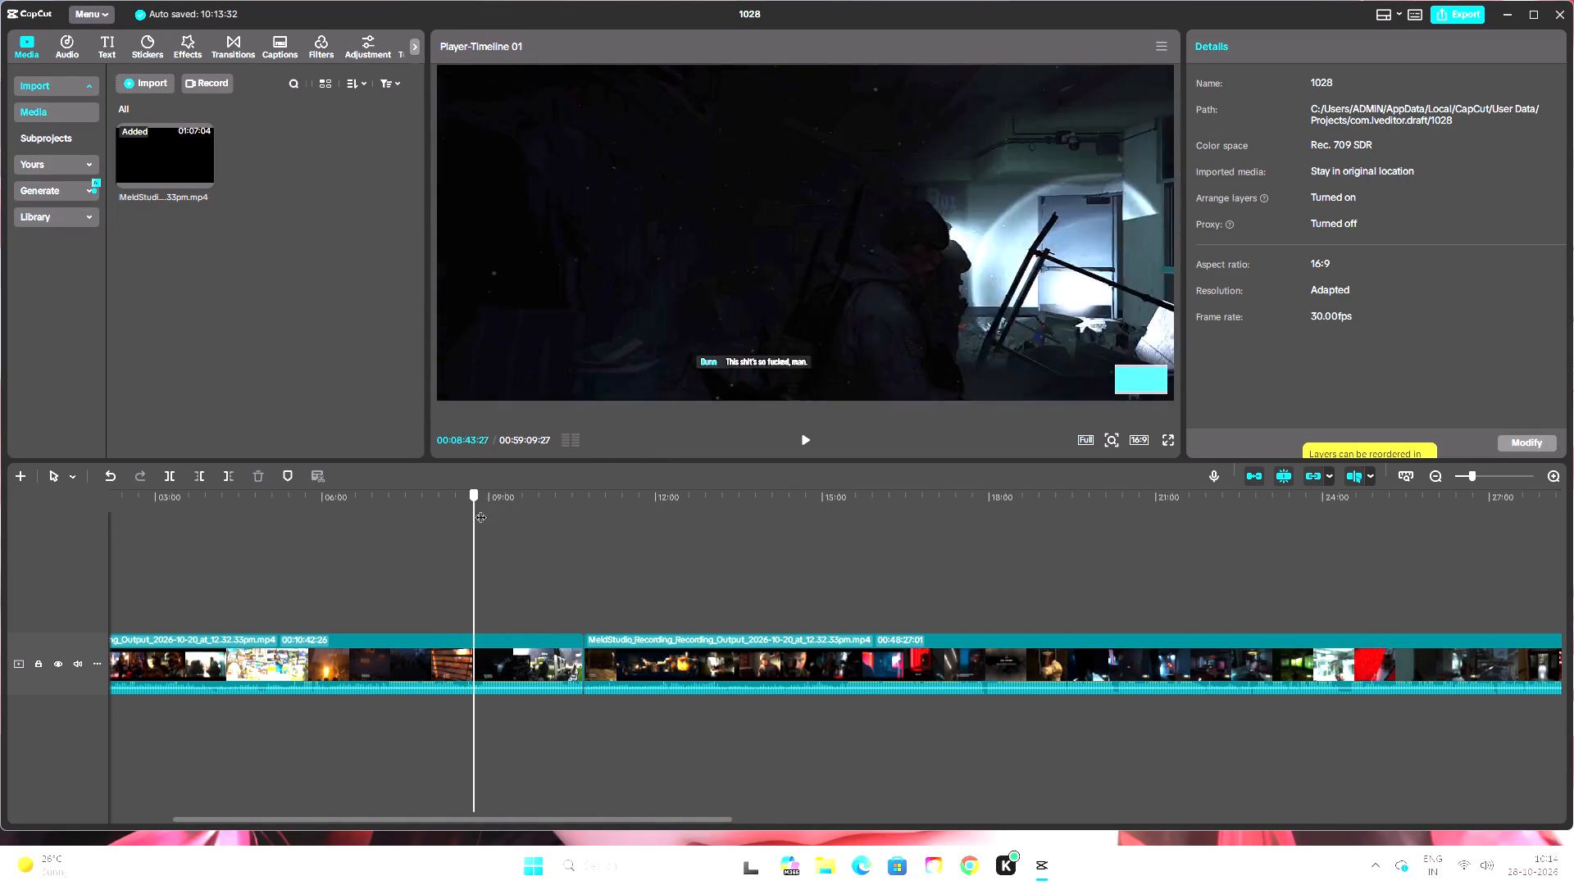
pyautogui.moveTo(480, 509); pyautogui.dragTo(566, 494)
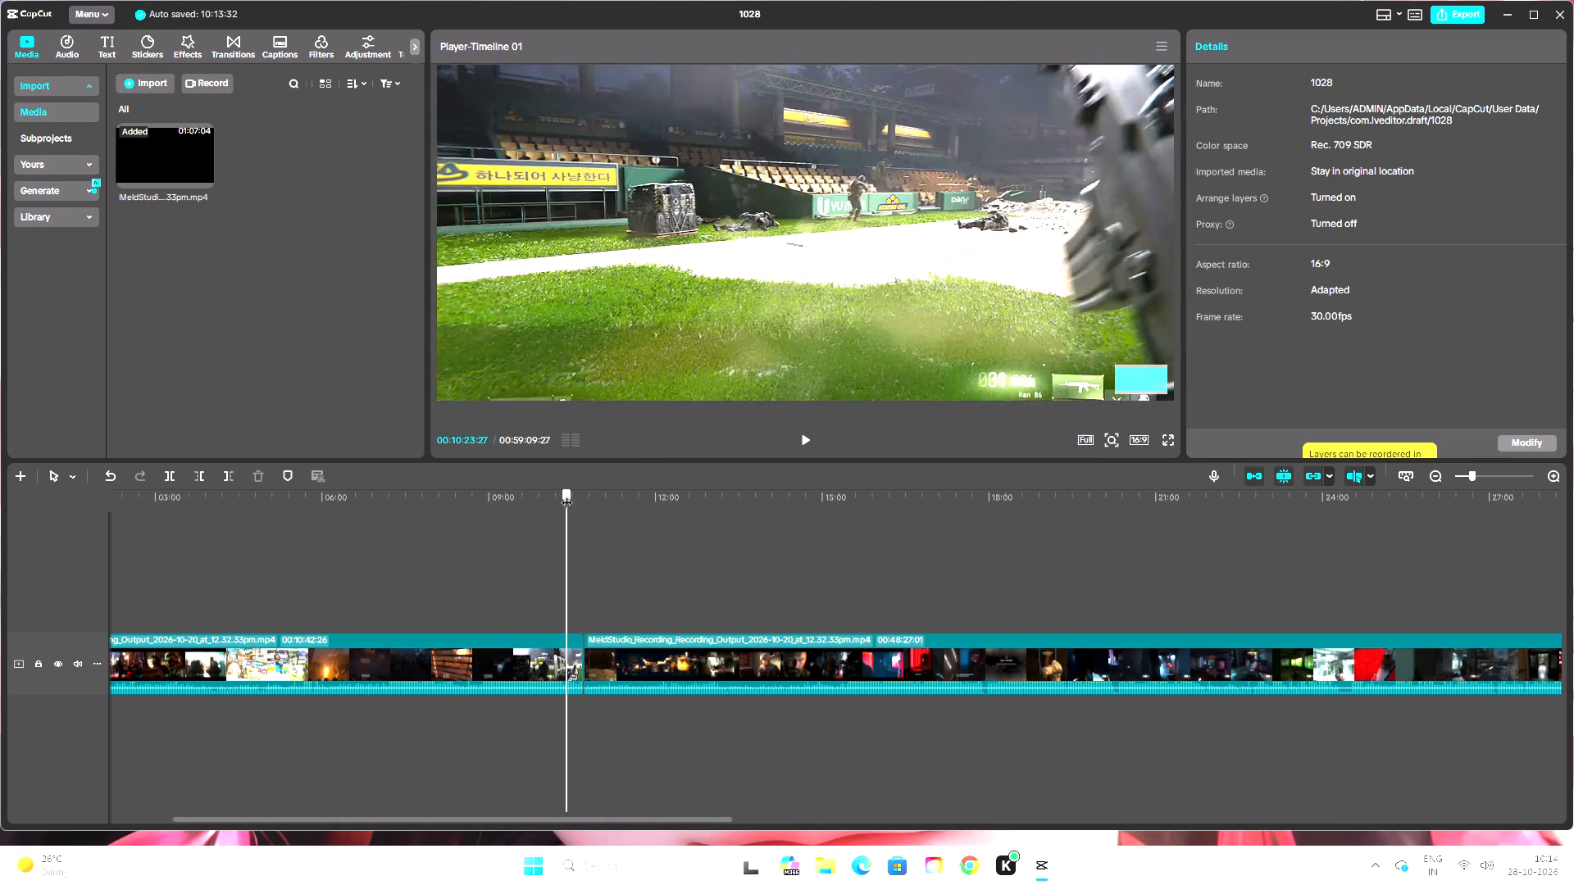
pyautogui.moveTo(566, 494); pyautogui.dragTo(578, 489)
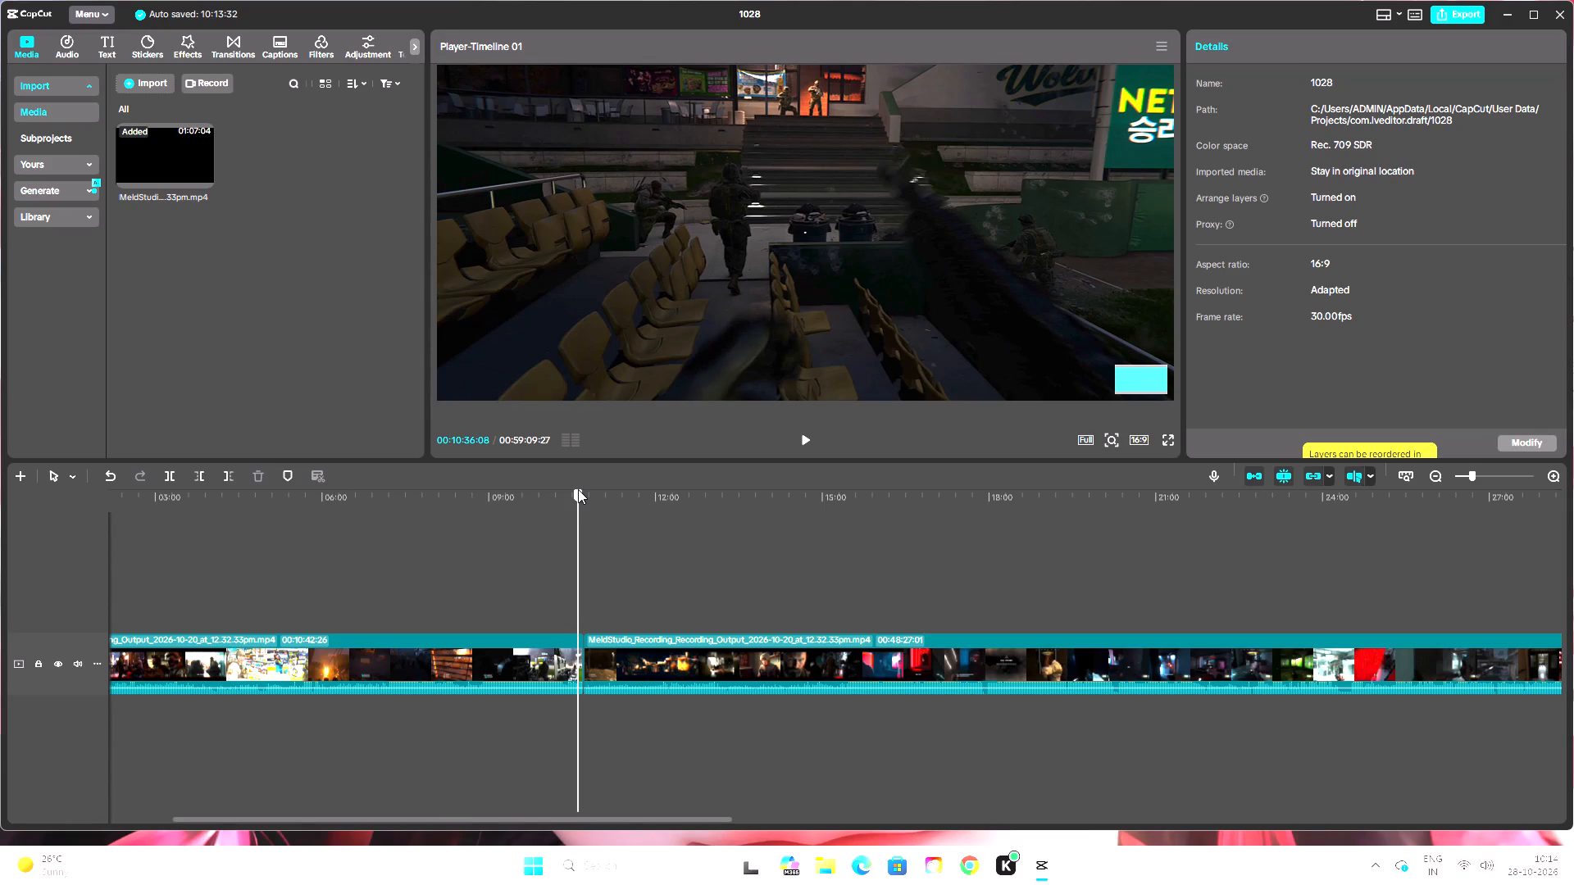
pyautogui.moveTo(578, 489); pyautogui.dragTo(578, 492)
pyautogui.click(808, 440)
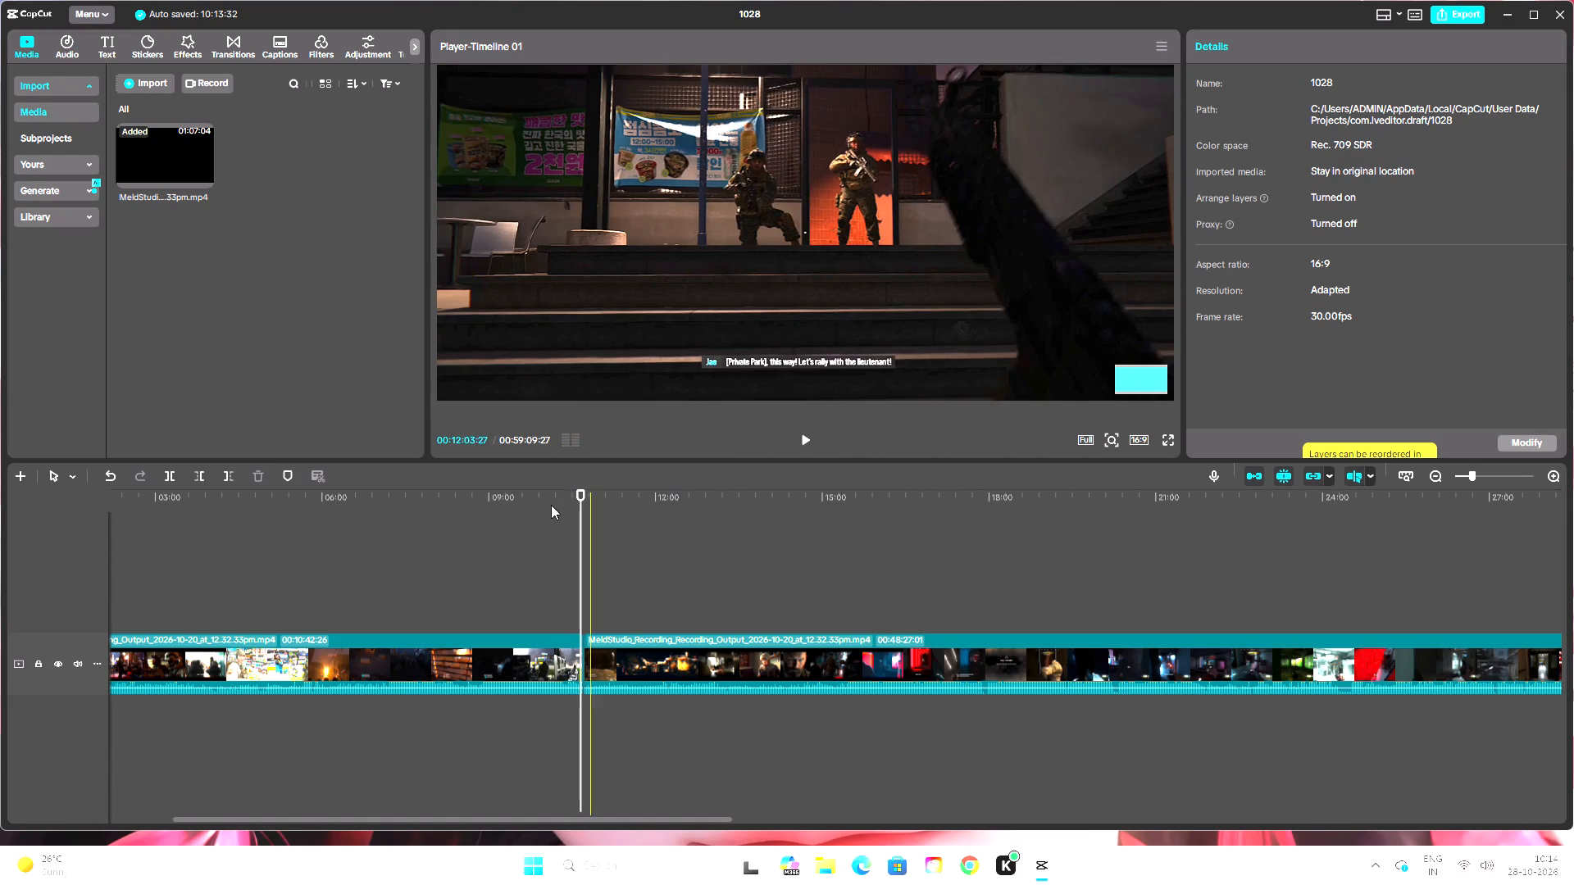
pyautogui.click(818, 442)
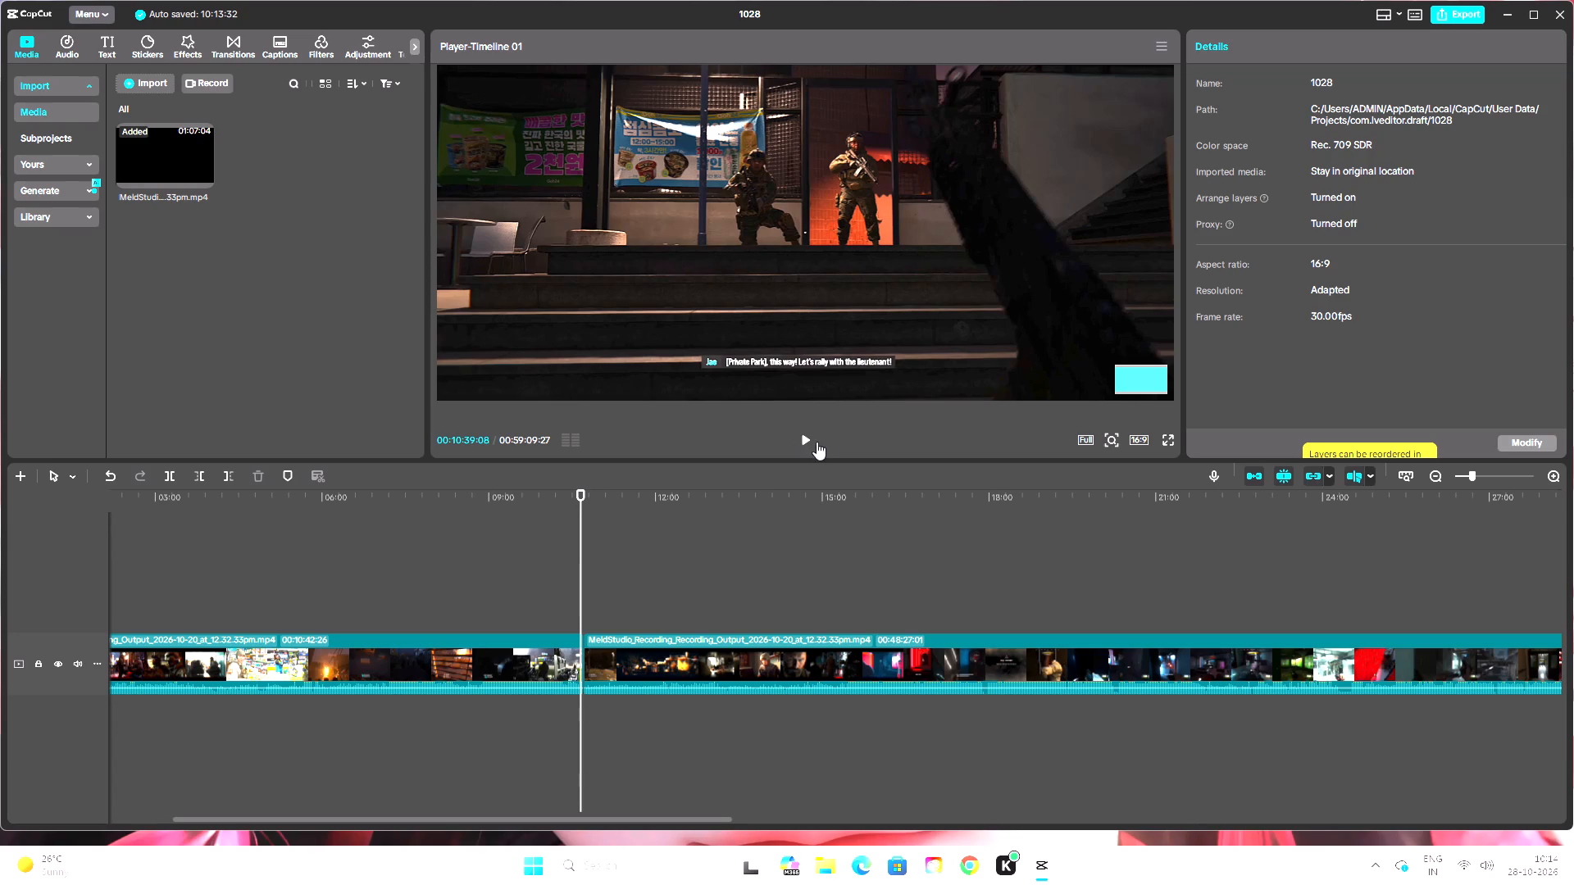
pyautogui.click(809, 443)
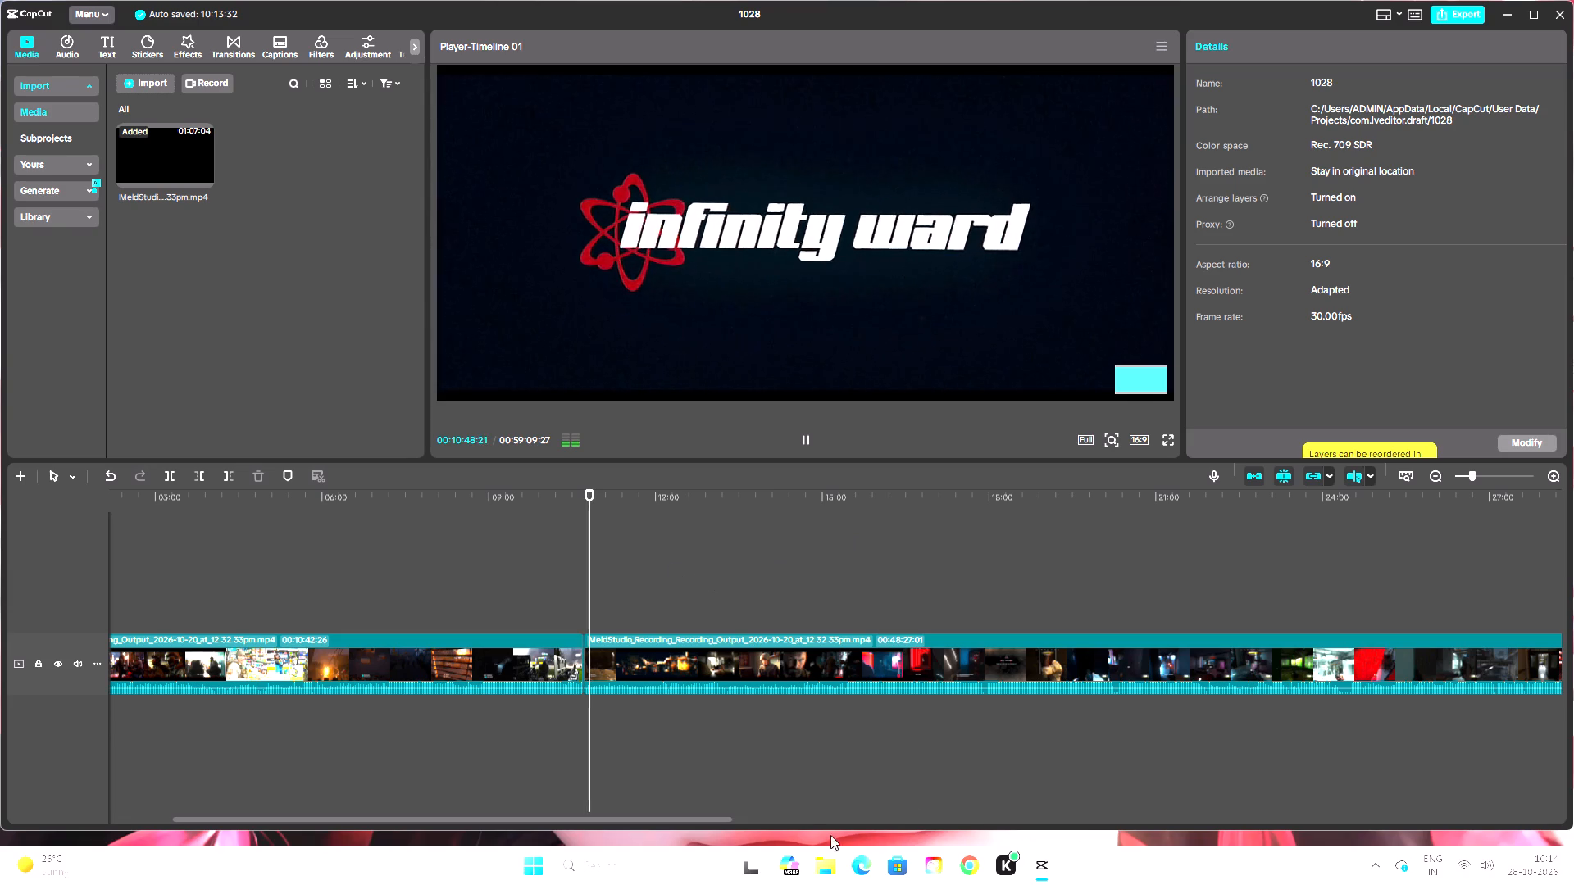
# Review the footage from the news-report cutscene through the nightclub, from about 00:10:50 to 00:18:50, for possible cuts.
pyautogui.moveTo(707, 819); pyautogui.dragTo(741, 821)
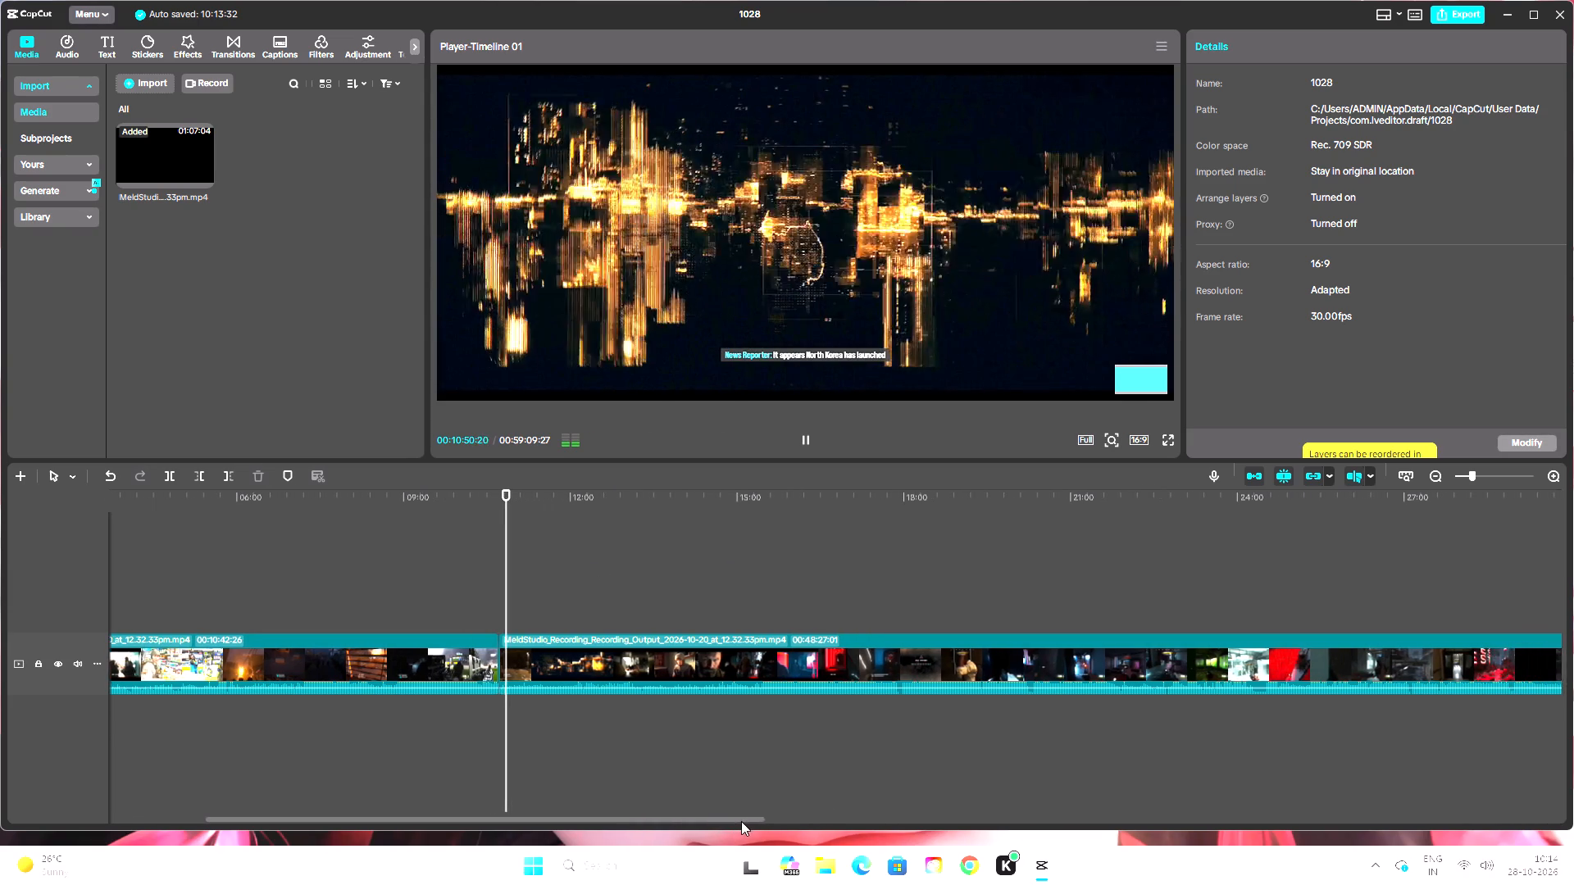
pyautogui.moveTo(741, 821); pyautogui.dragTo(777, 825)
pyautogui.moveTo(407, 492); pyautogui.dragTo(462, 507)
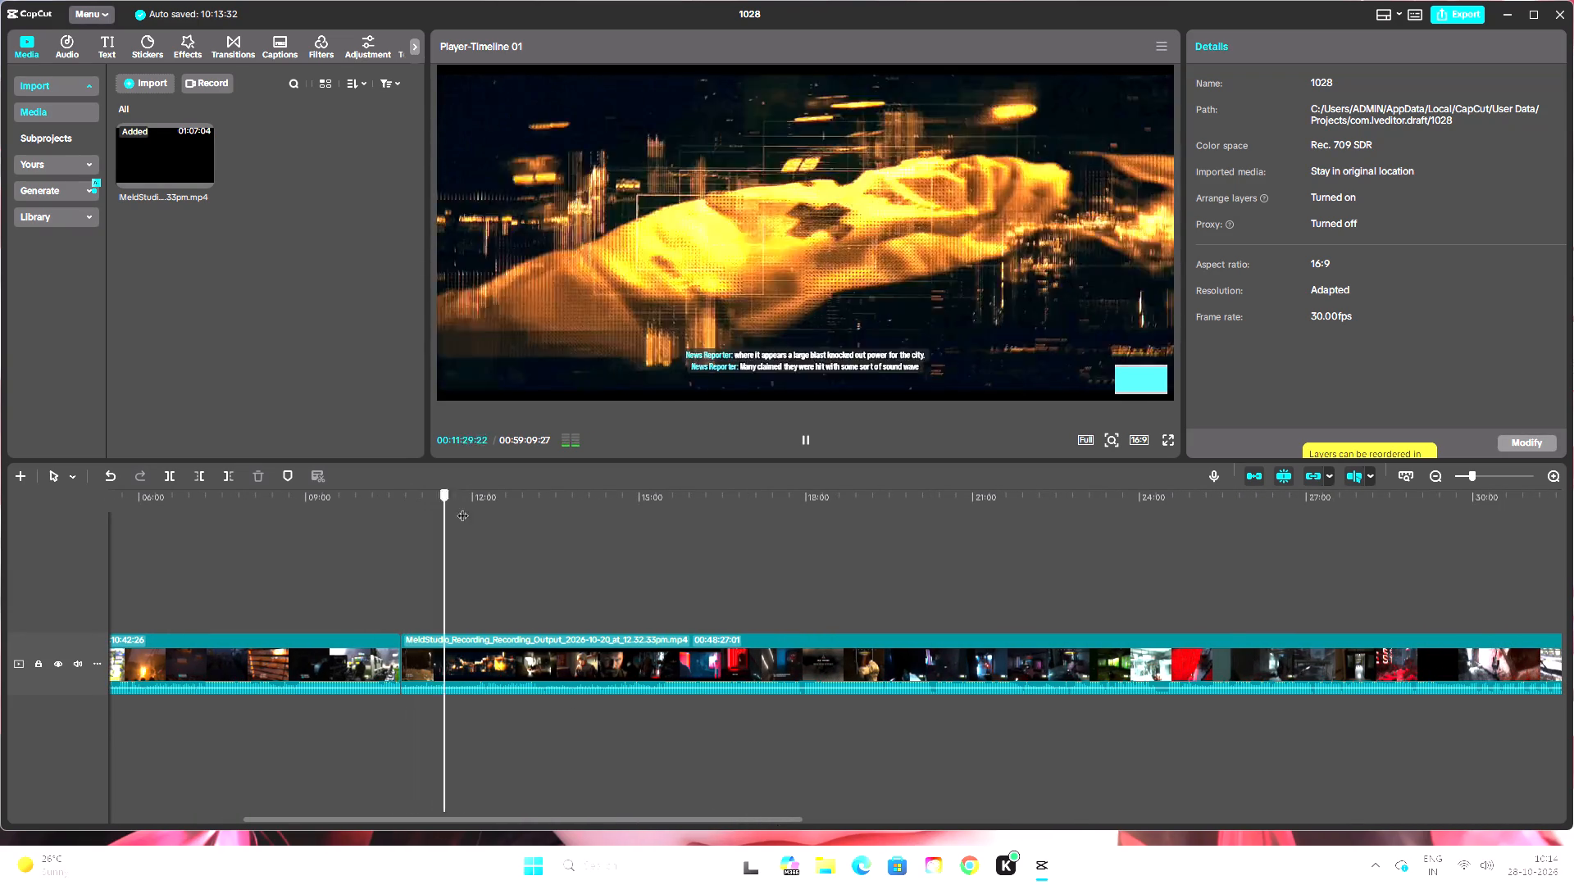
pyautogui.moveTo(462, 507); pyautogui.dragTo(649, 540)
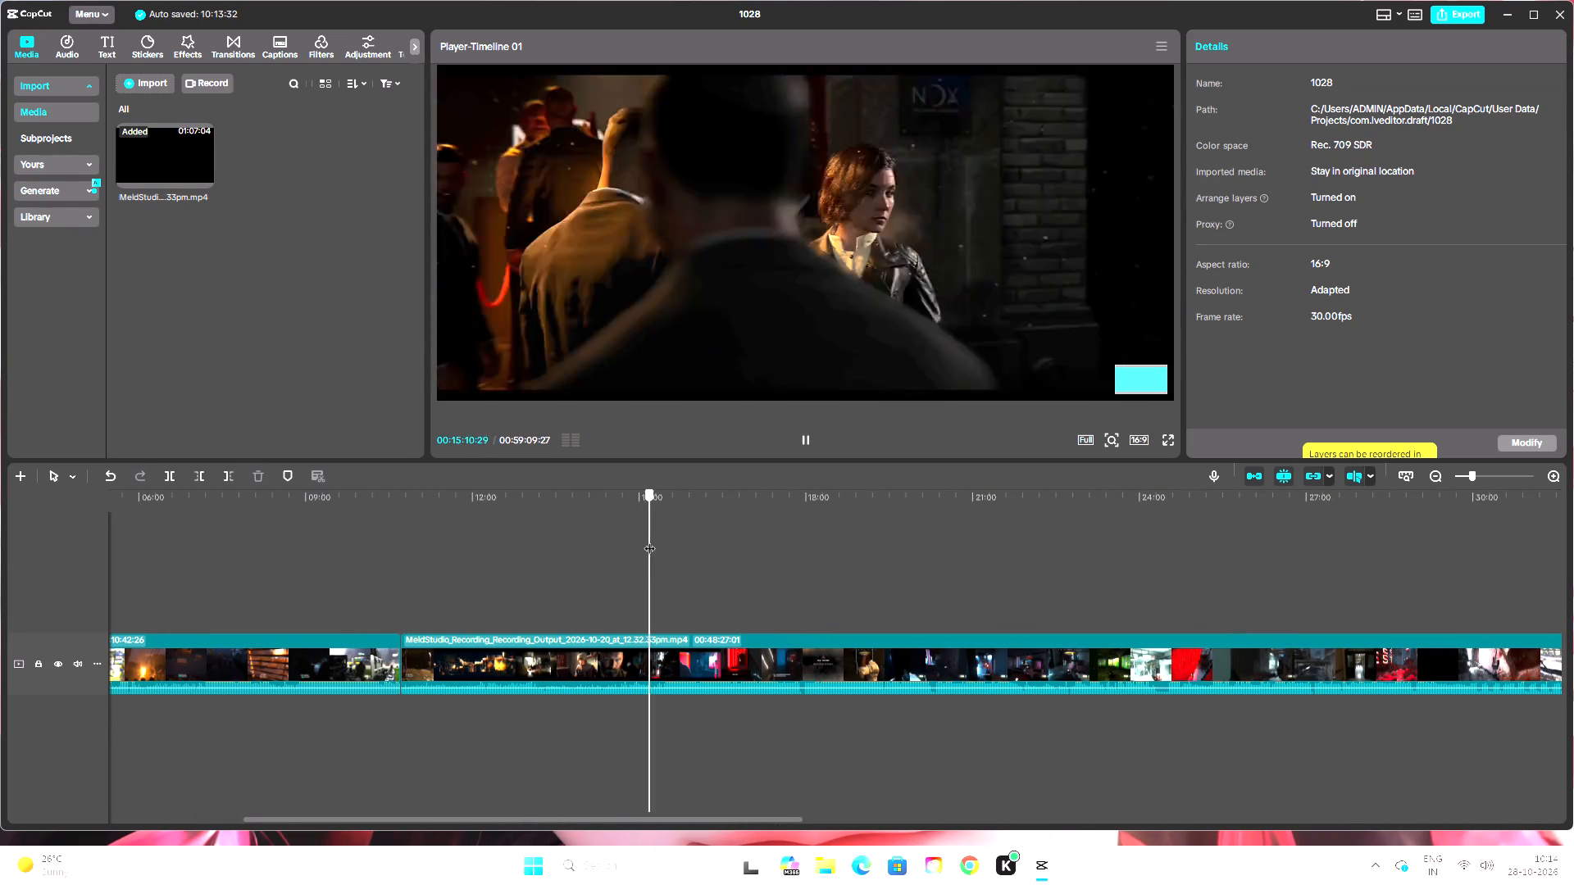
pyautogui.moveTo(649, 540); pyautogui.dragTo(662, 545)
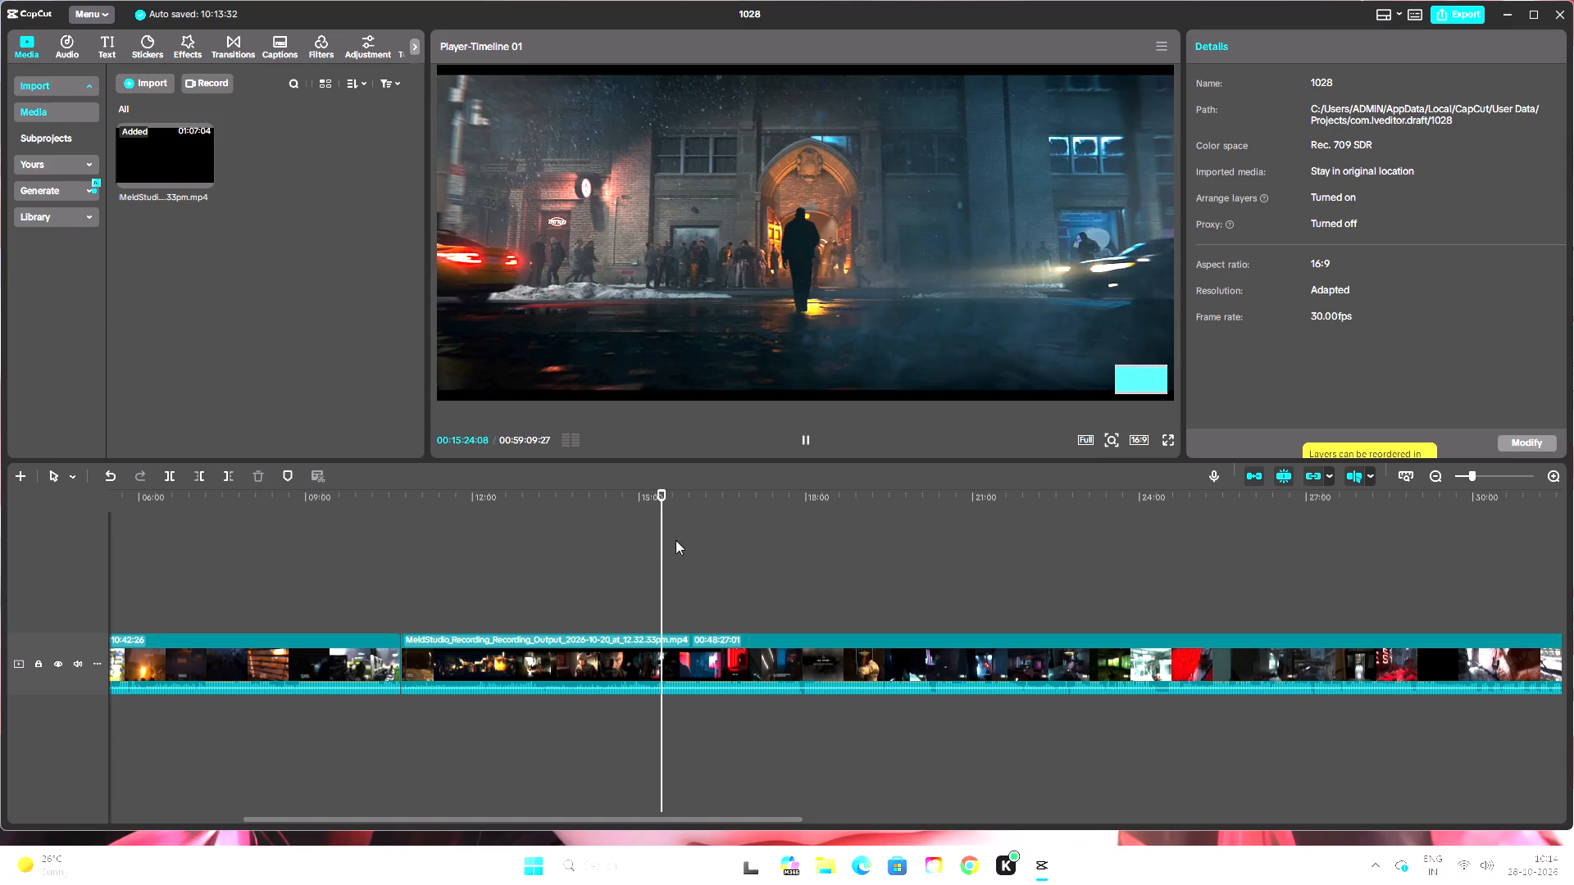
pyautogui.click(807, 442)
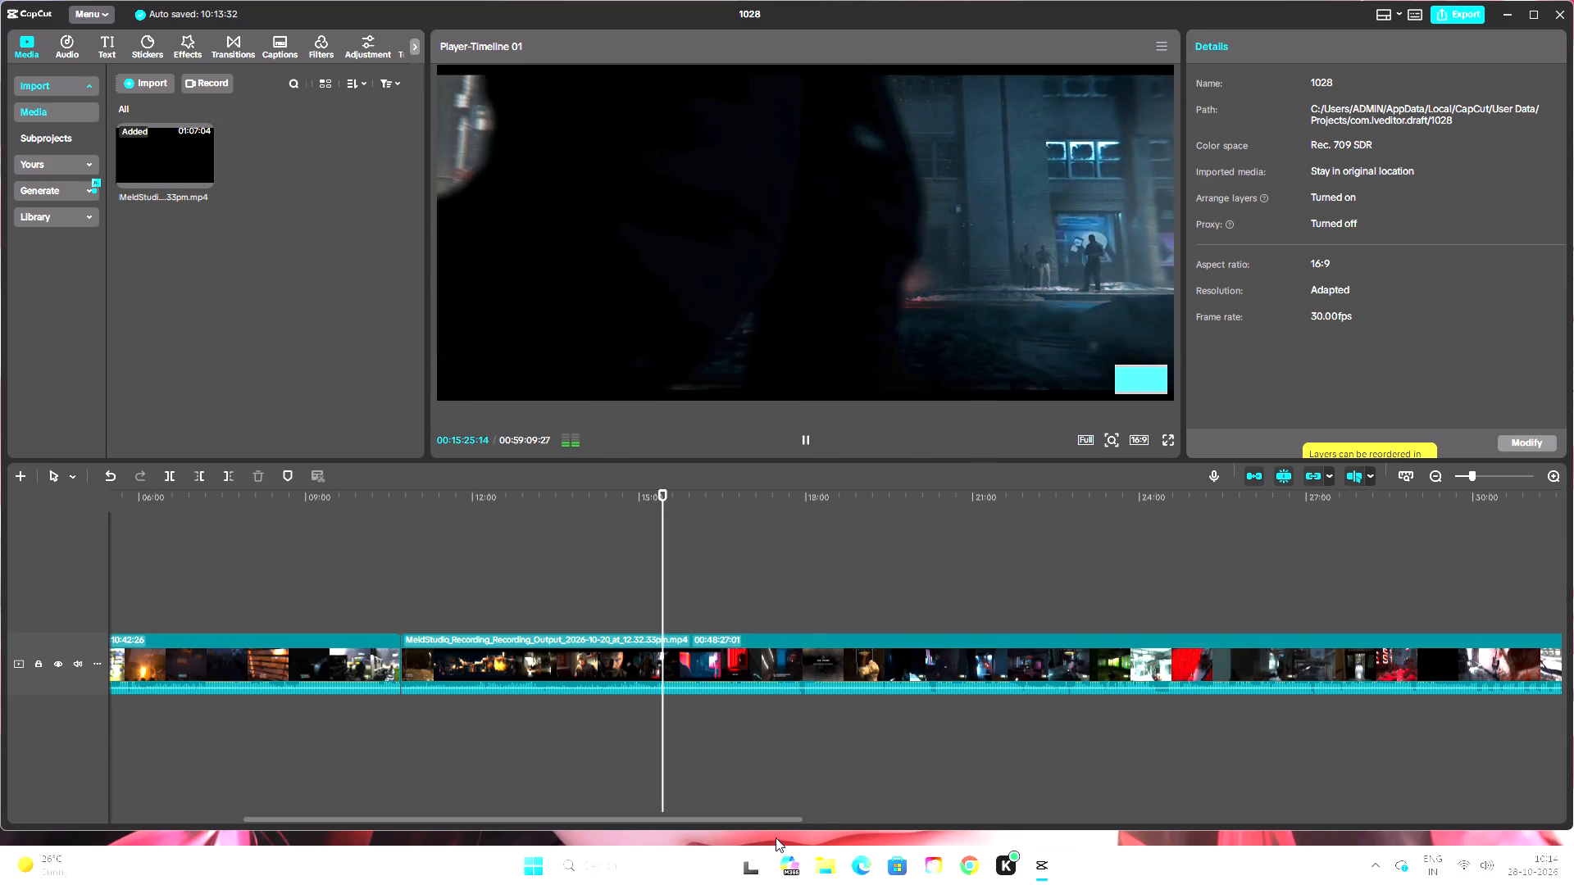
pyautogui.moveTo(777, 822); pyautogui.dragTo(887, 839)
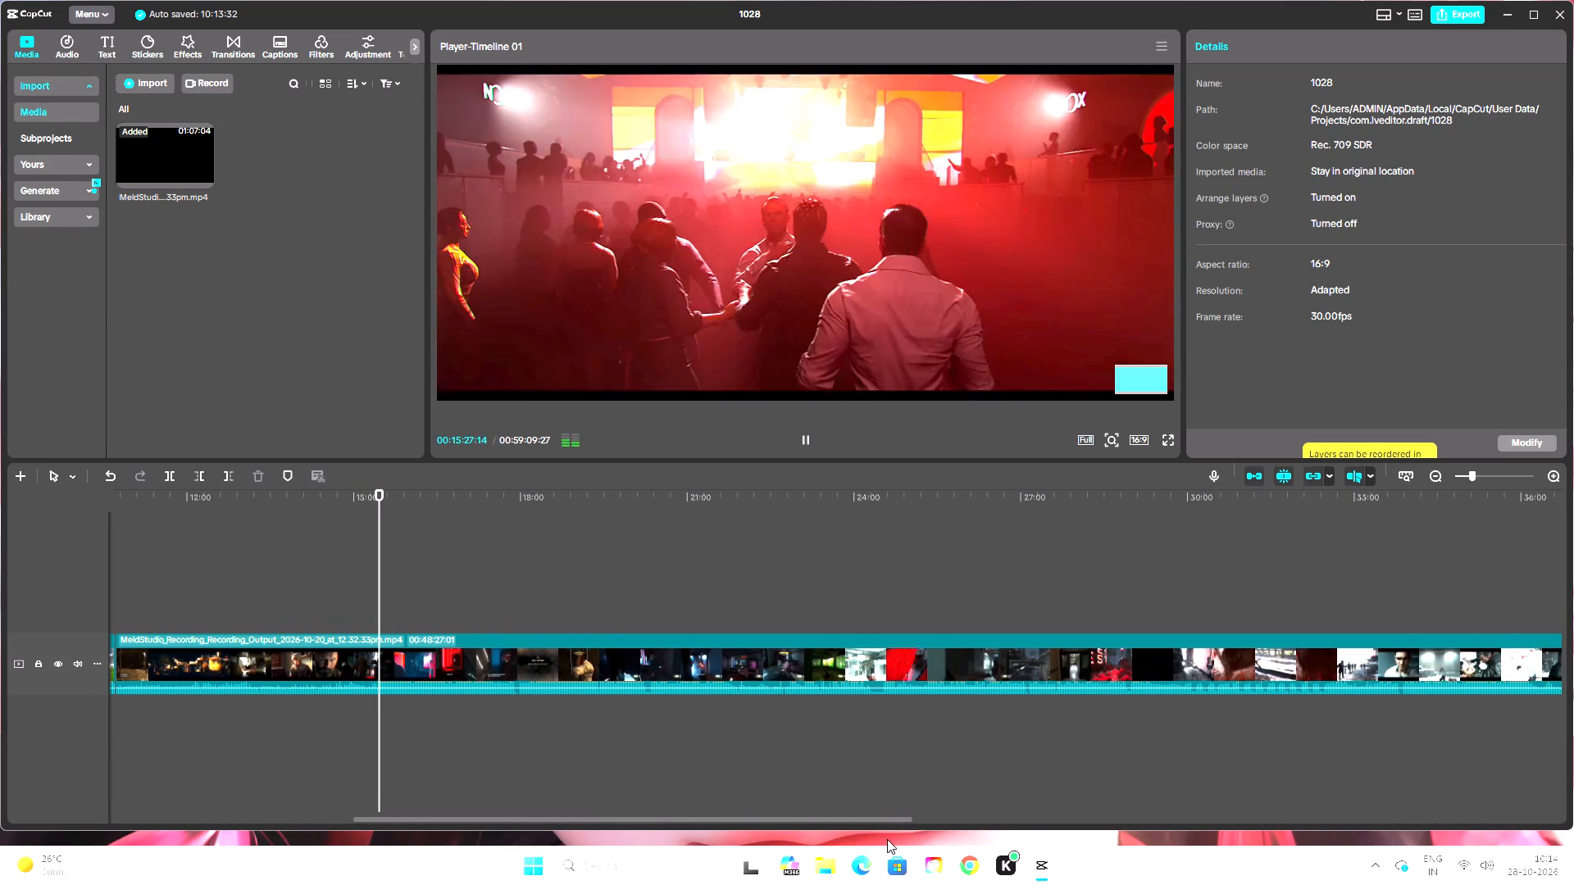
pyautogui.moveTo(887, 839); pyautogui.dragTo(898, 839)
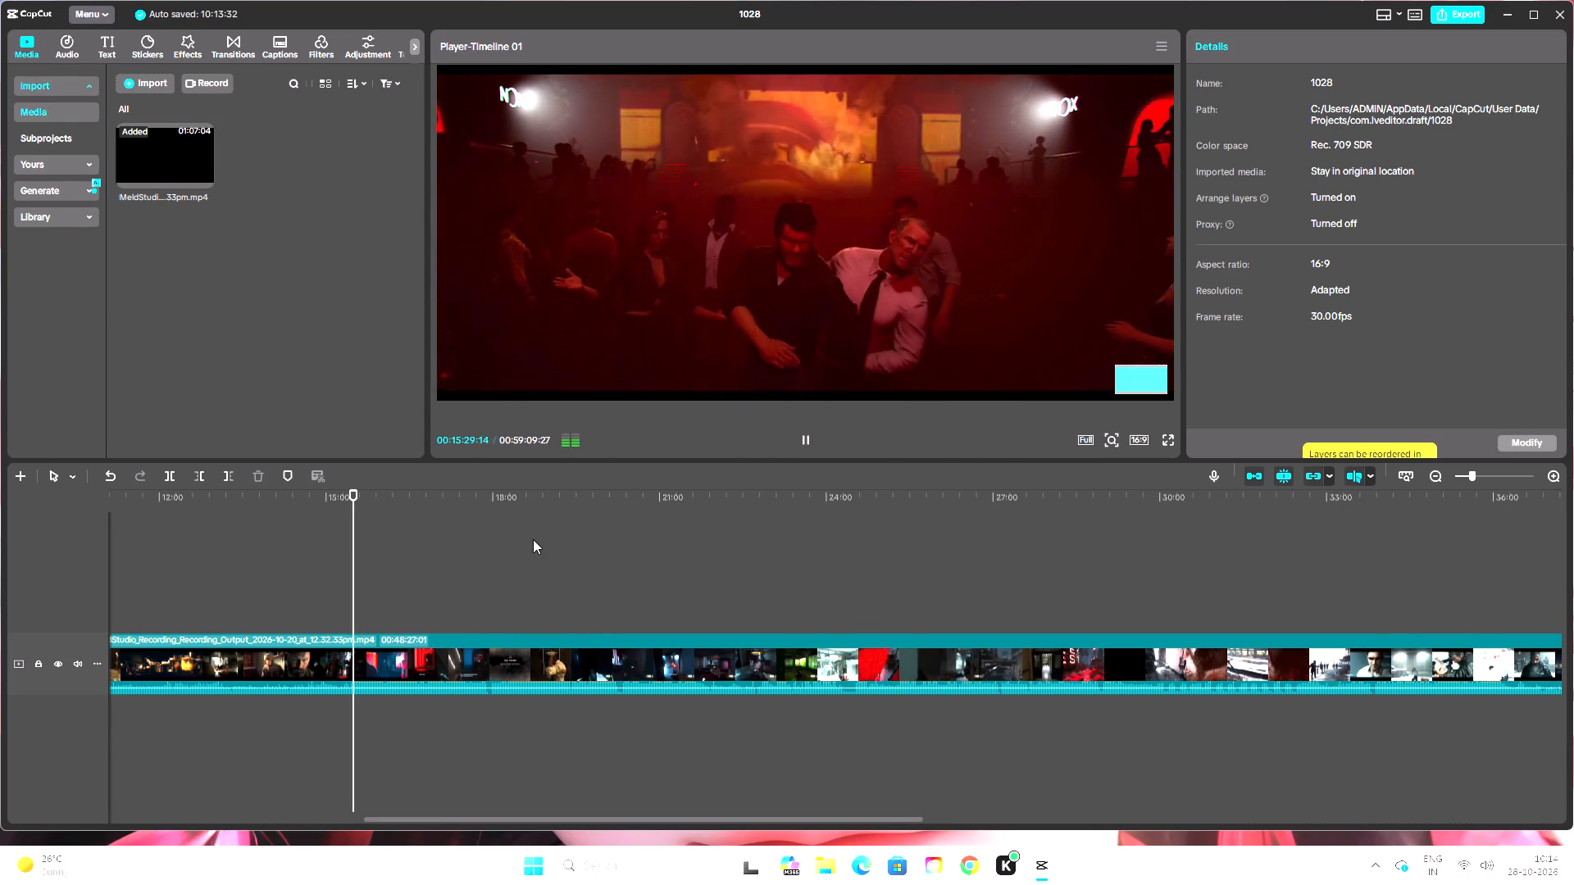
pyautogui.moveTo(354, 493); pyautogui.dragTo(423, 505)
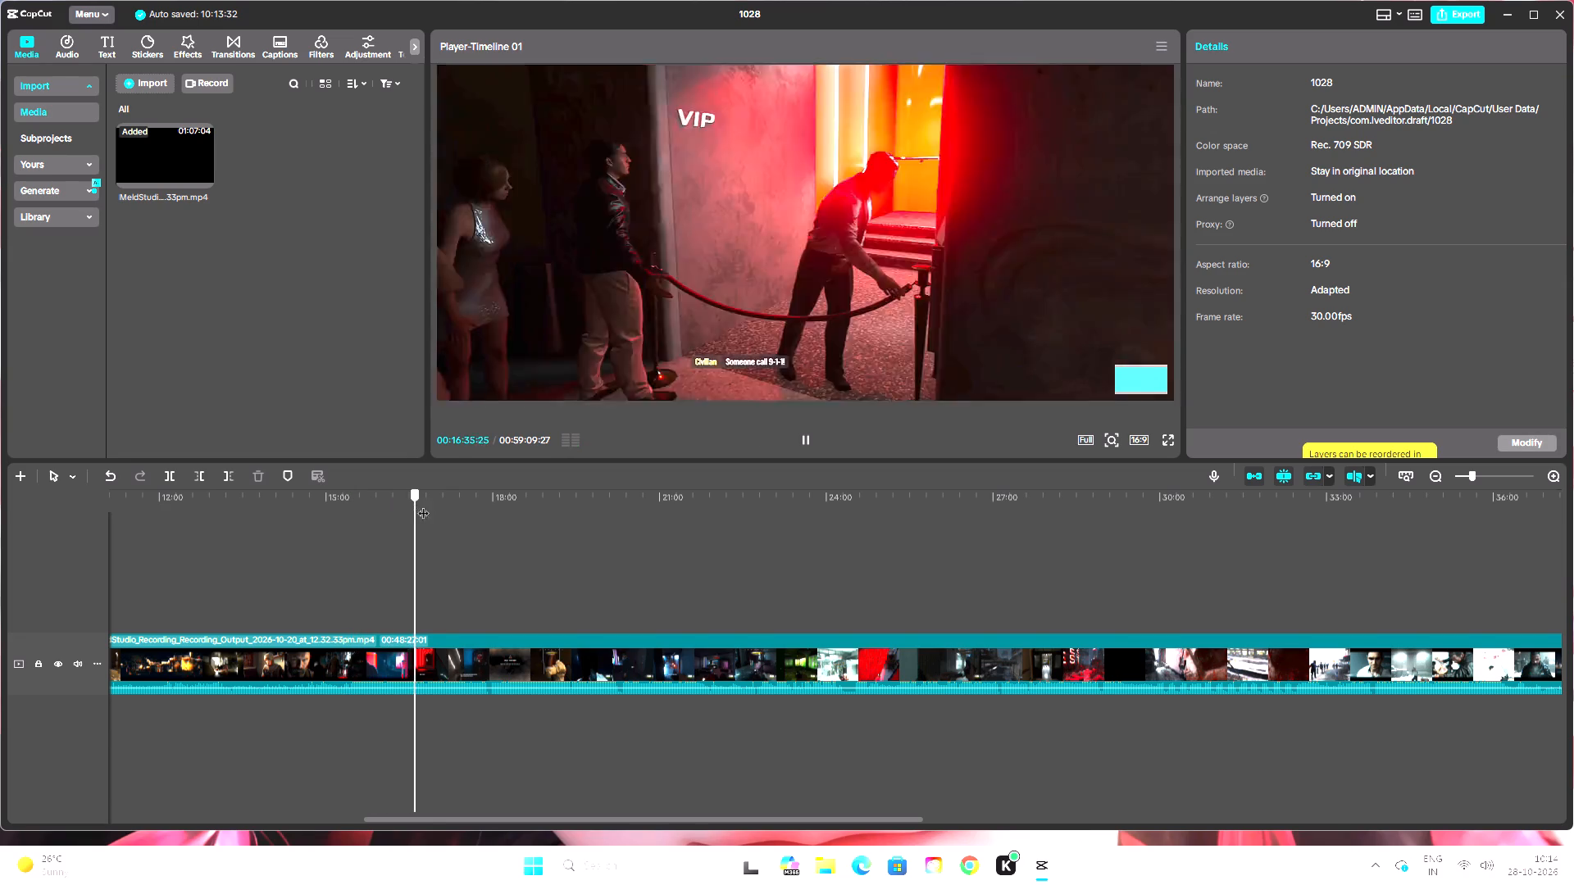
pyautogui.moveTo(423, 505); pyautogui.dragTo(484, 515)
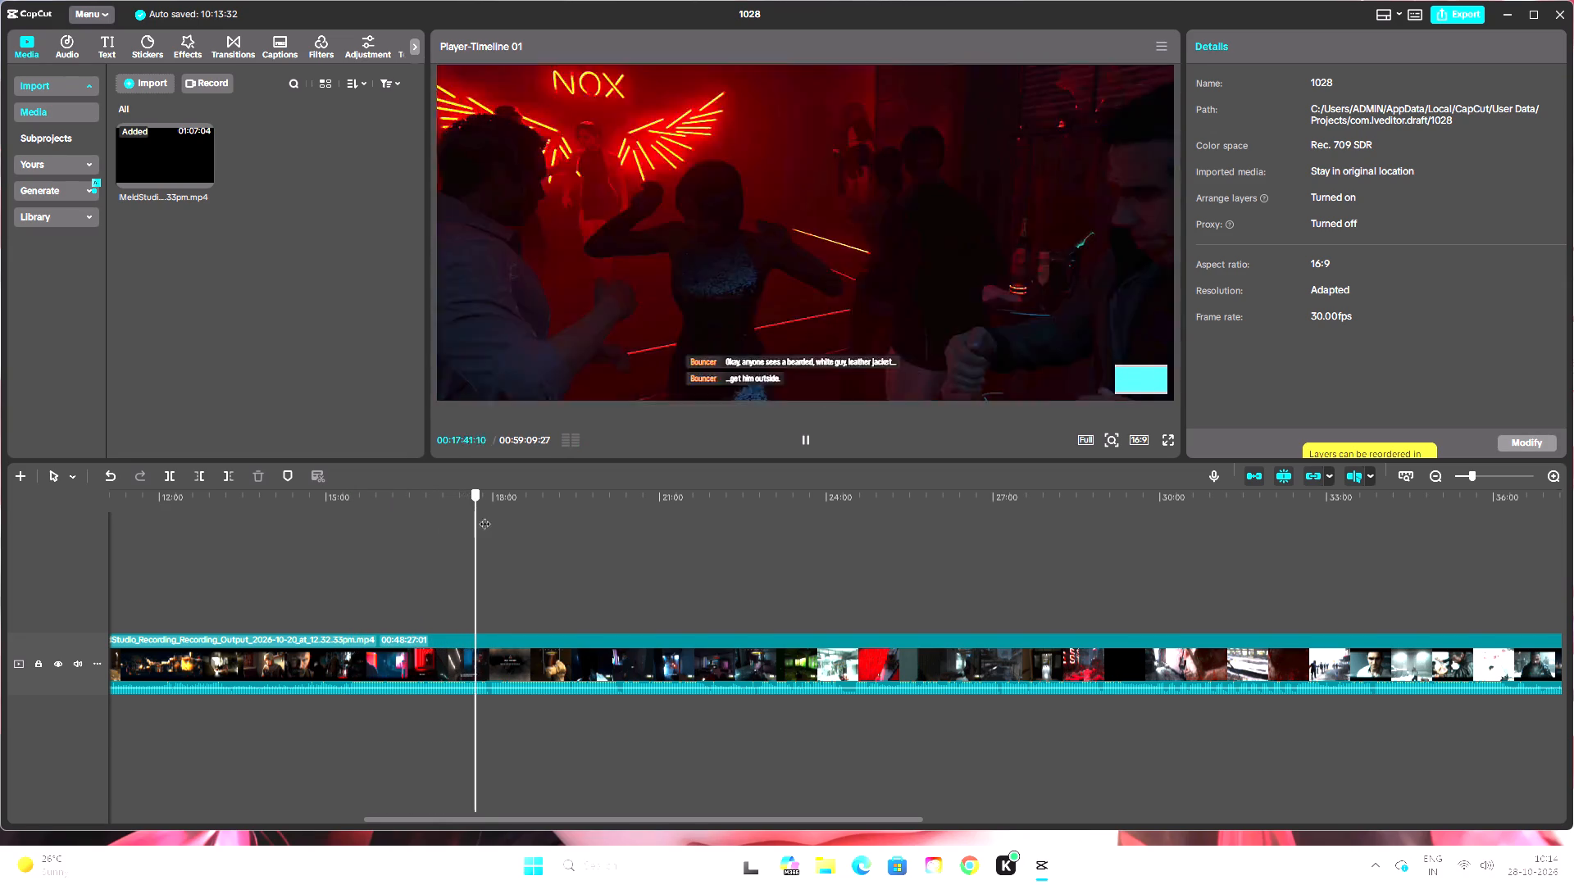
pyautogui.moveTo(484, 515); pyautogui.dragTo(494, 520)
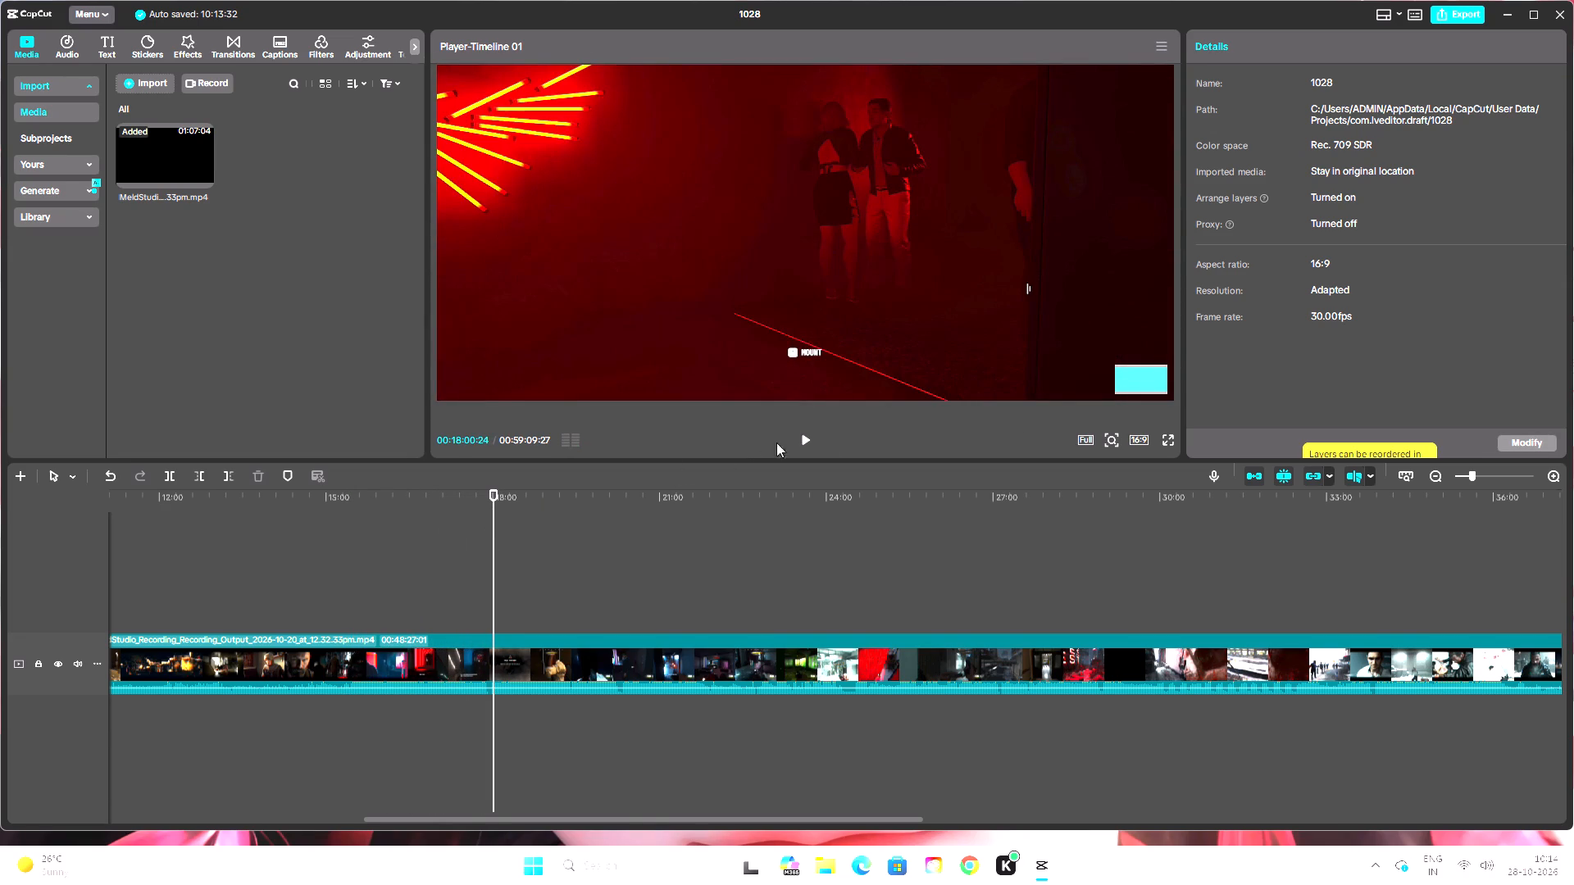
pyautogui.click(809, 440)
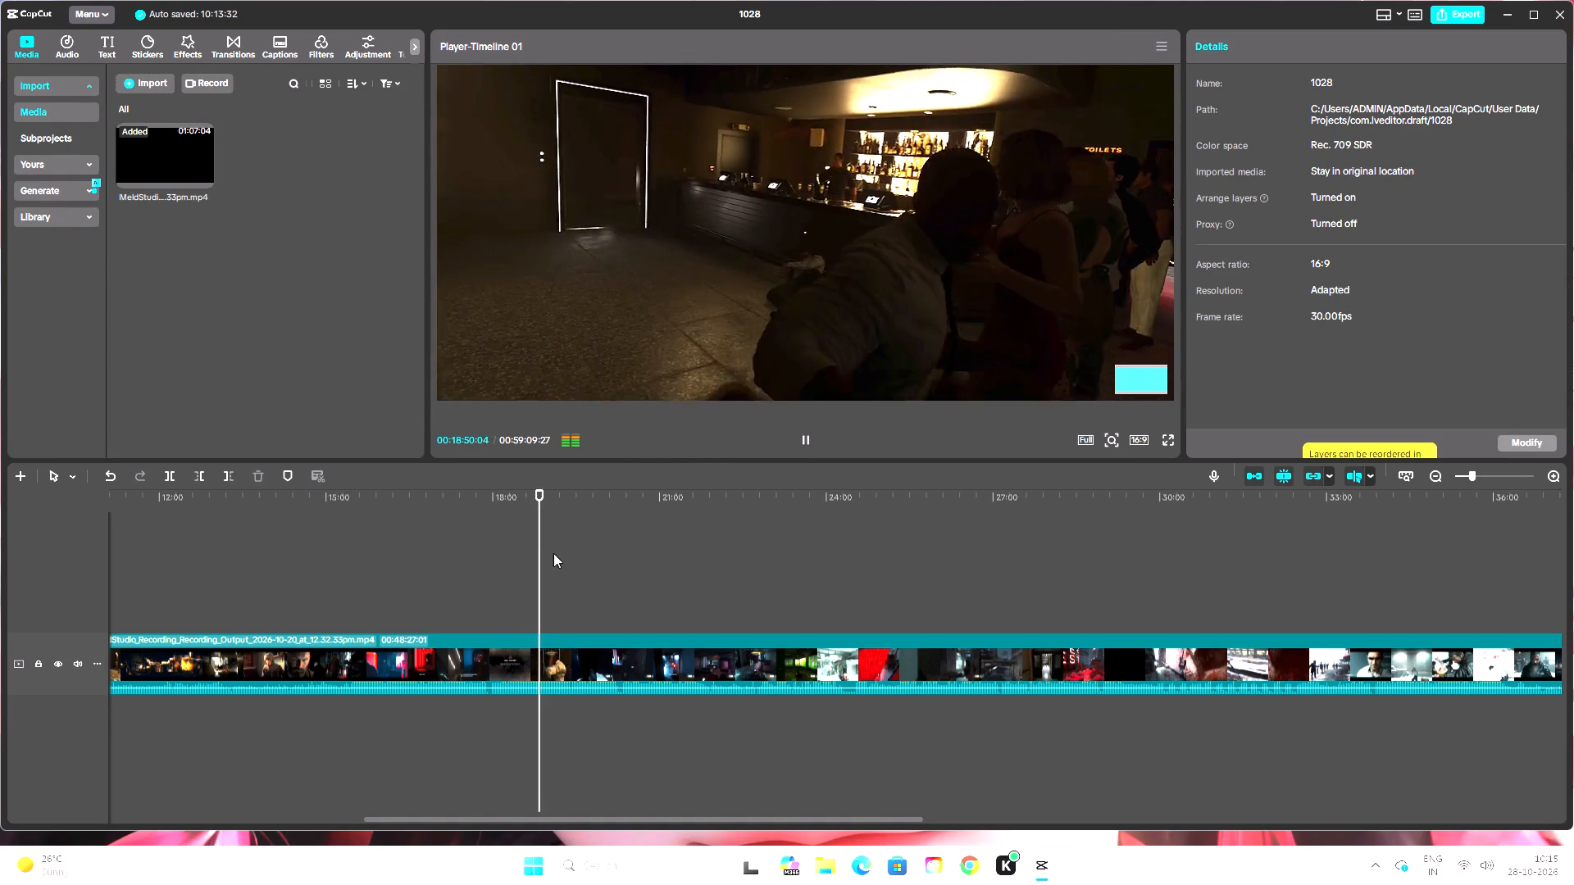
# Find the nightclub restart just after the Try Again screen and split the recording there, at about 00:18:01.
pyautogui.moveTo(536, 499); pyautogui.dragTo(295, 563)
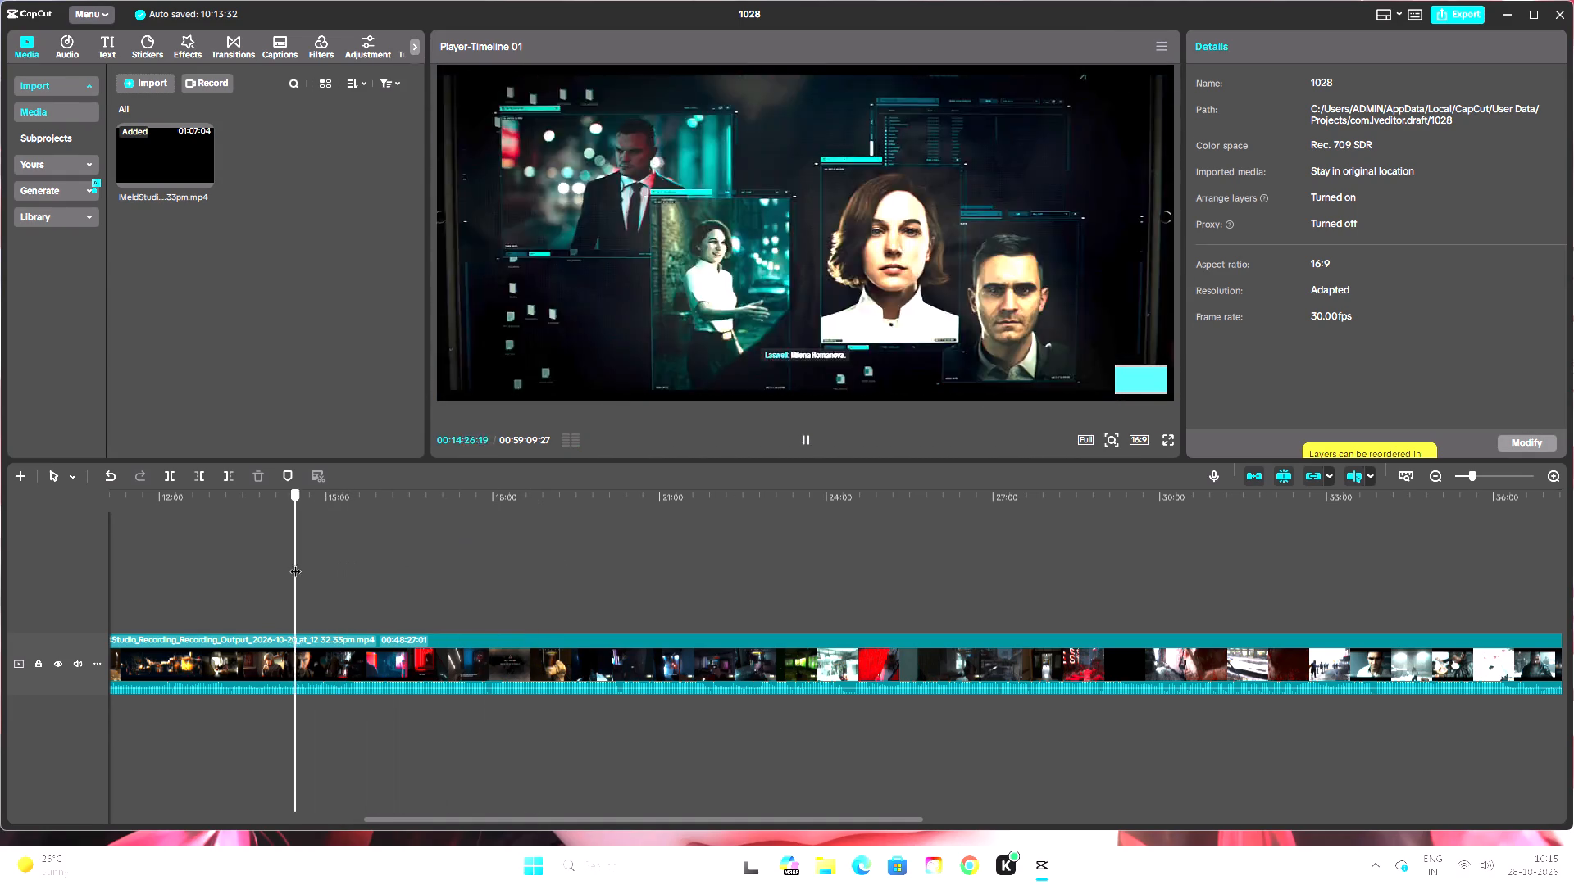
pyautogui.moveTo(295, 563); pyautogui.dragTo(404, 552)
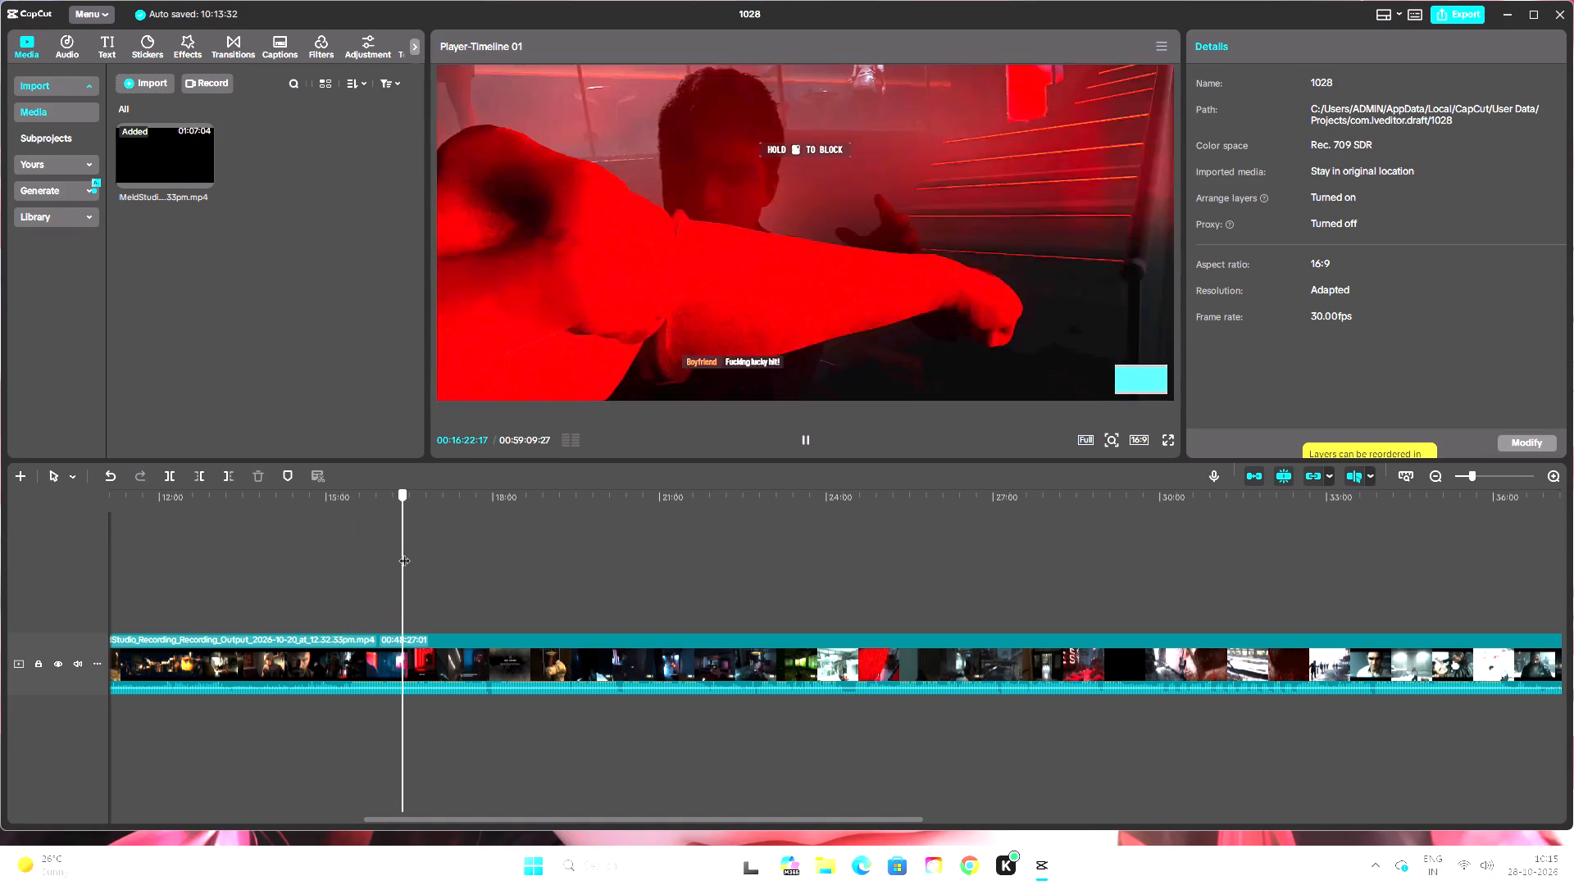
pyautogui.moveTo(404, 552); pyautogui.dragTo(430, 551)
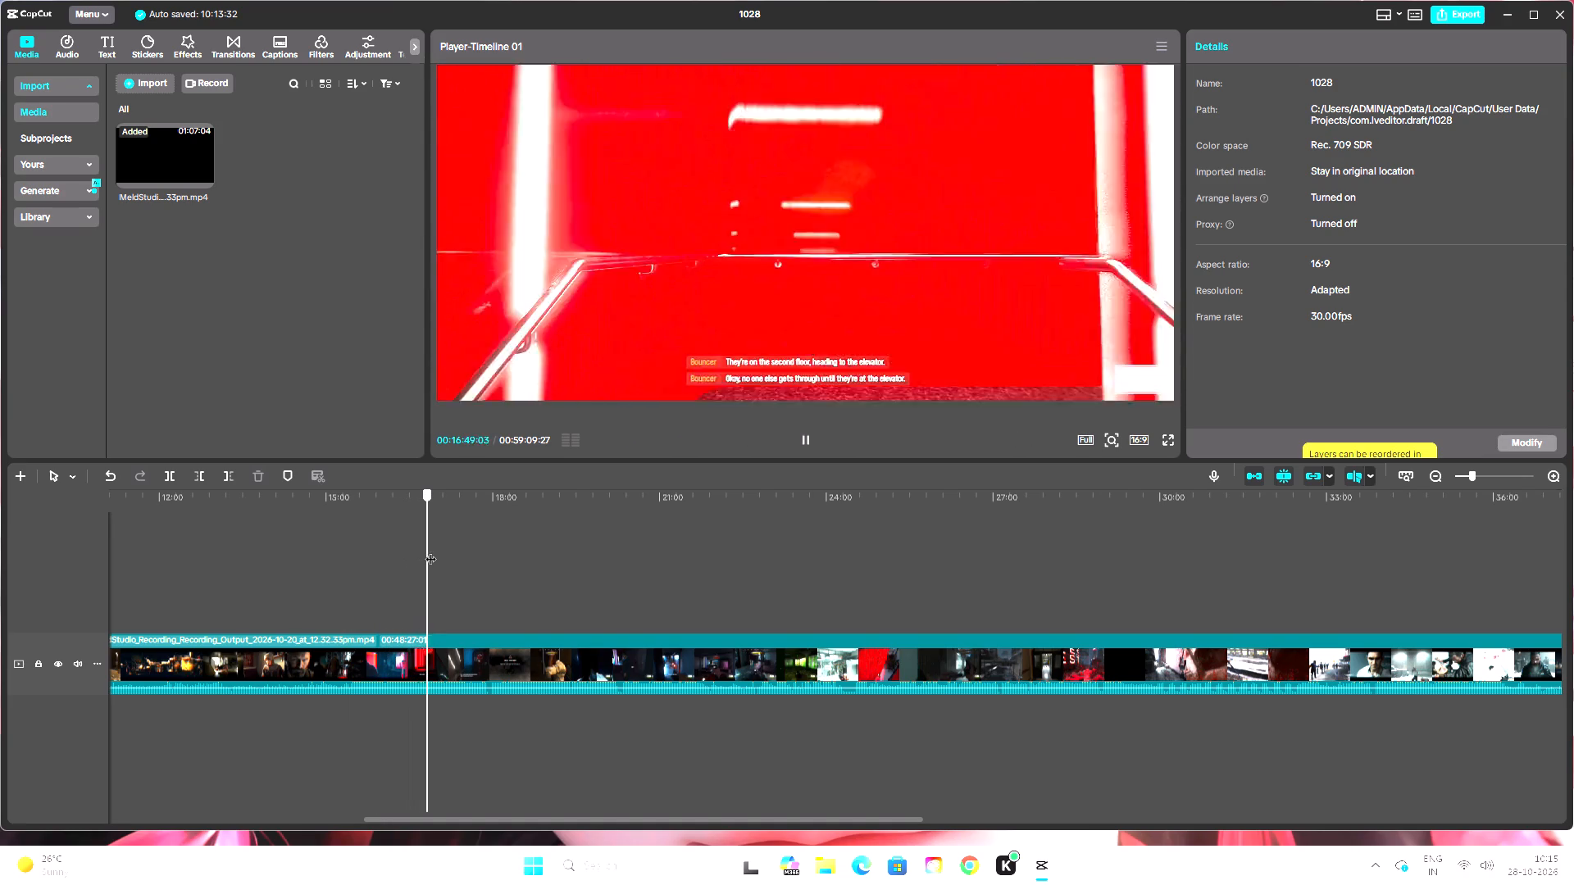
pyautogui.moveTo(430, 551); pyautogui.dragTo(445, 551)
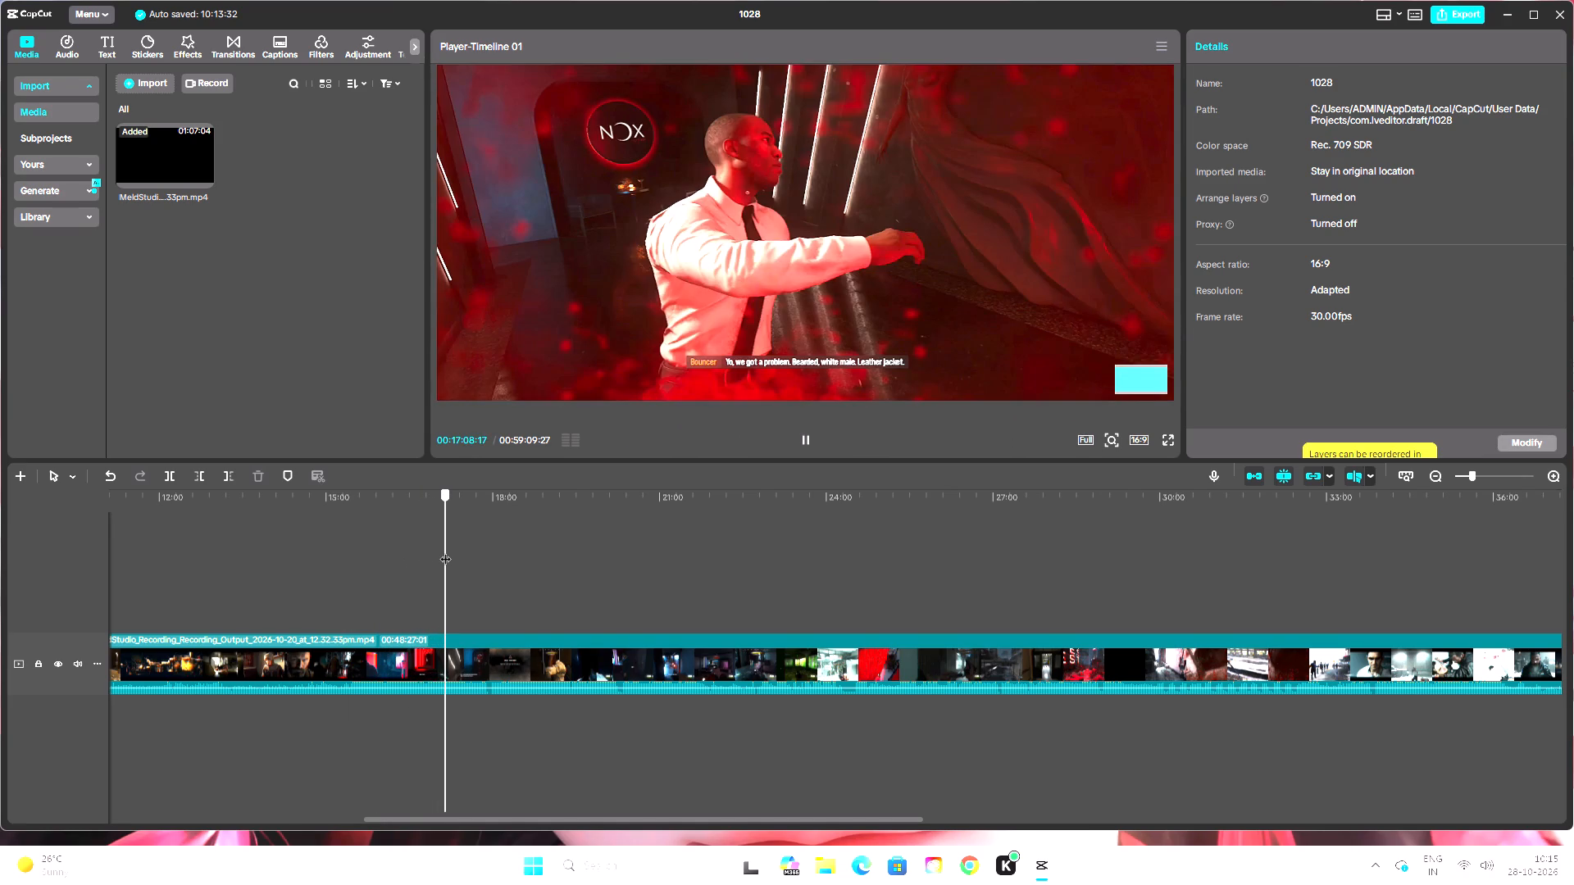
pyautogui.moveTo(445, 551); pyautogui.dragTo(471, 551)
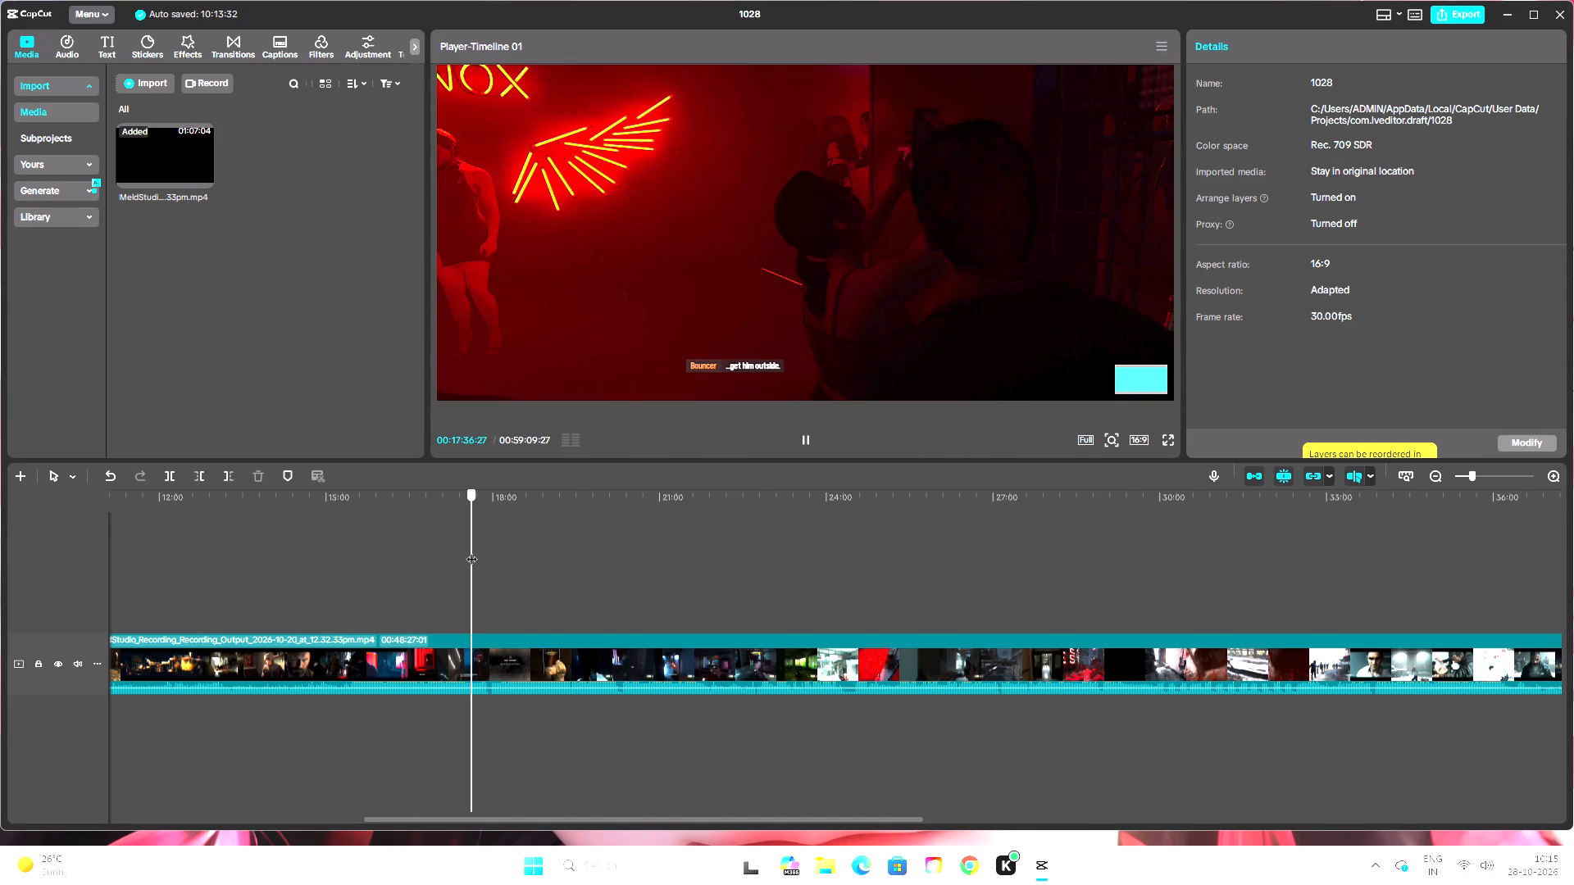
pyautogui.moveTo(471, 551); pyautogui.dragTo(479, 552)
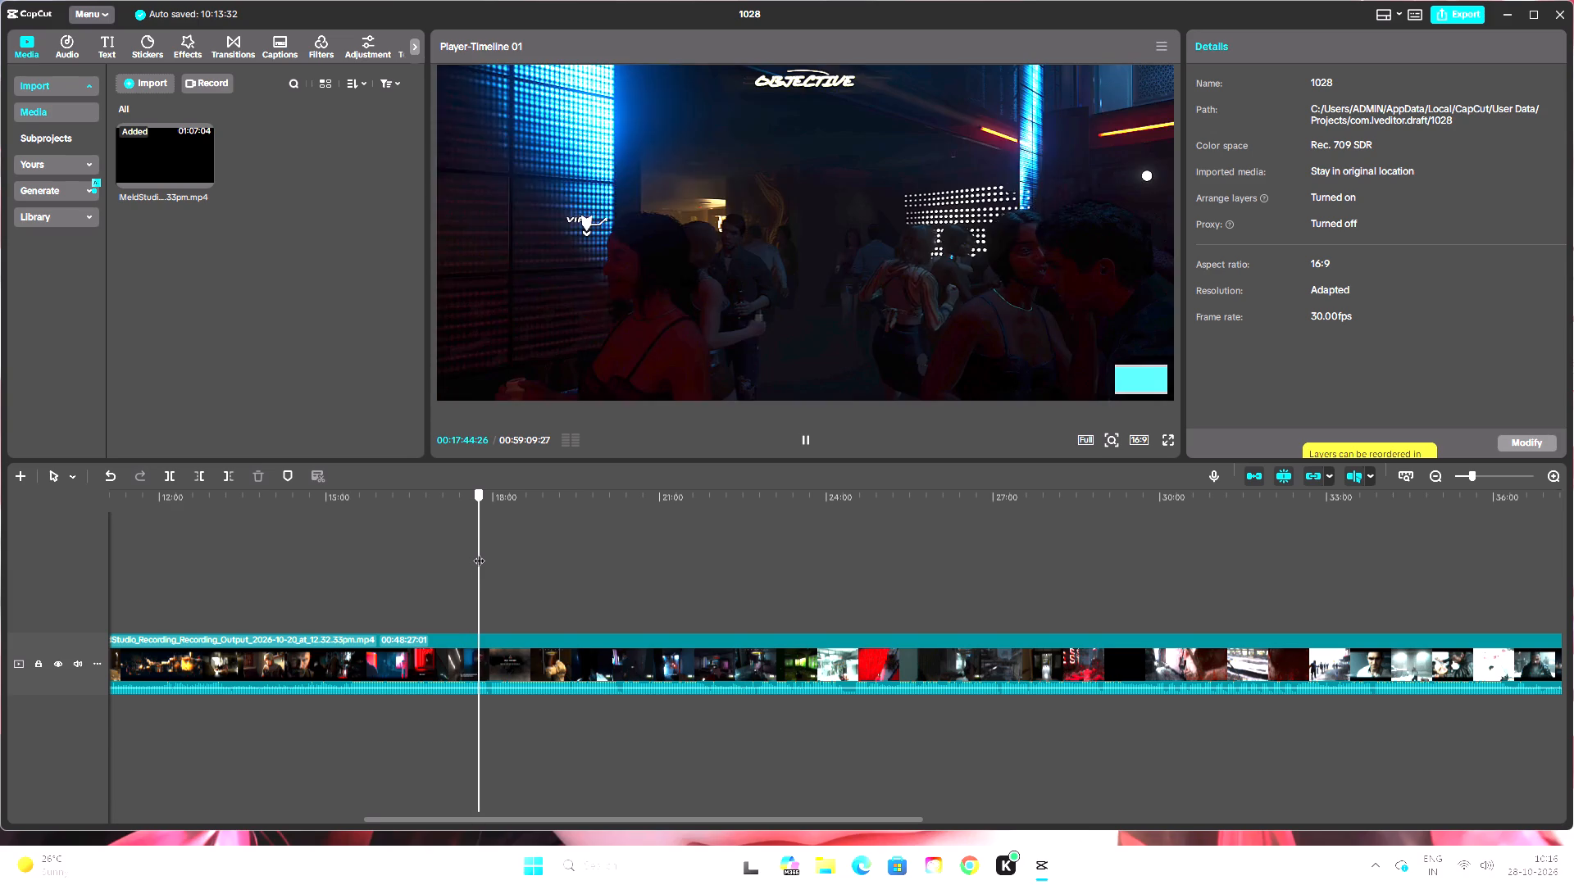
pyautogui.moveTo(479, 552); pyautogui.dragTo(487, 555)
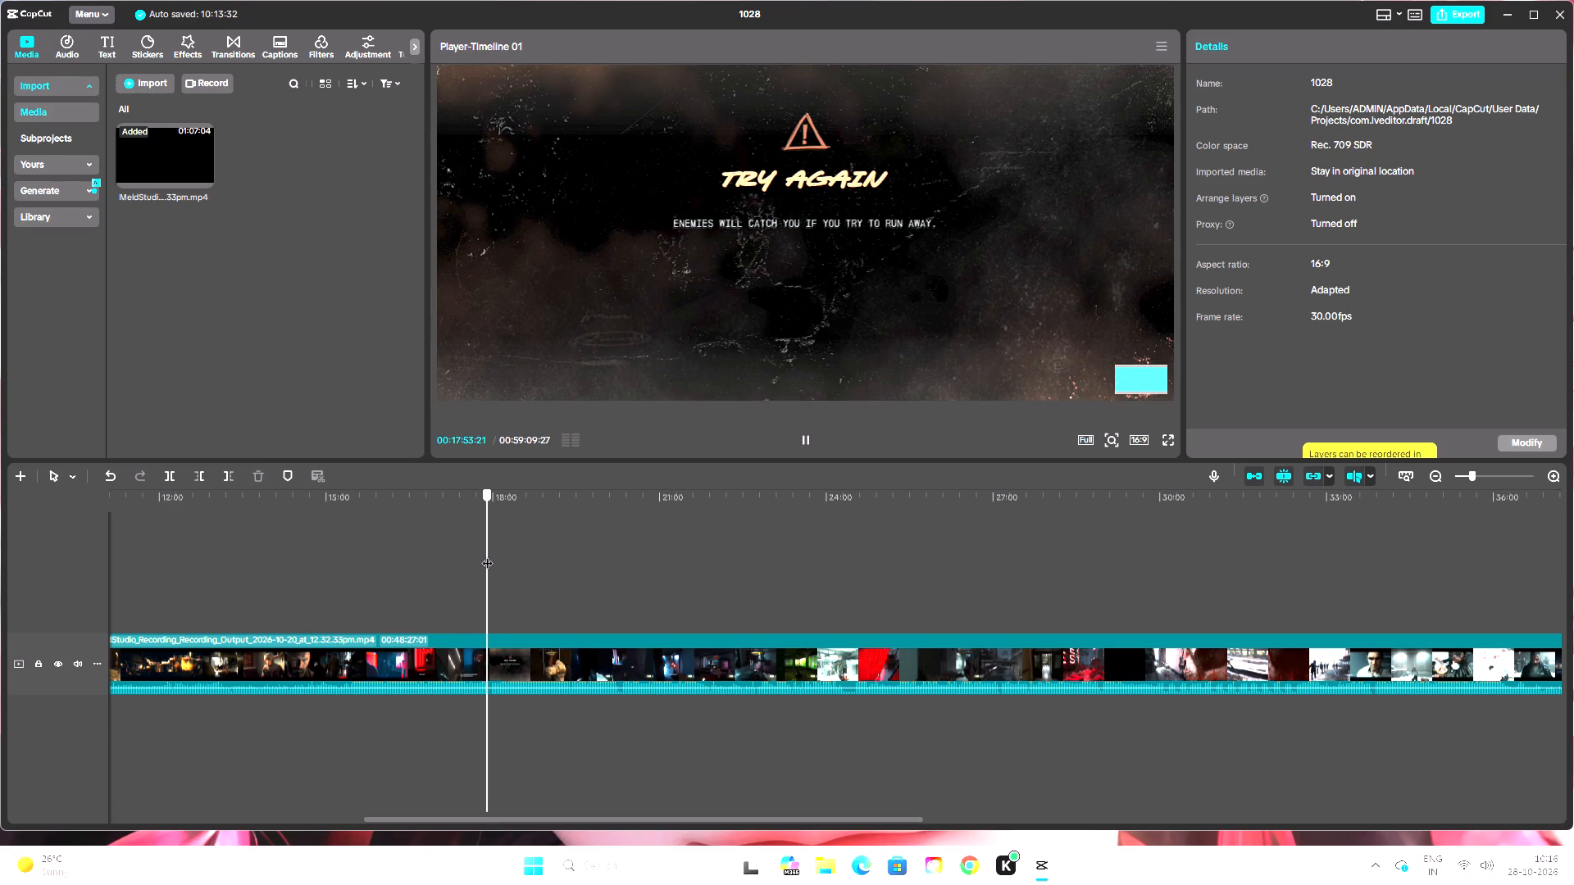
pyautogui.moveTo(487, 555); pyautogui.dragTo(484, 557)
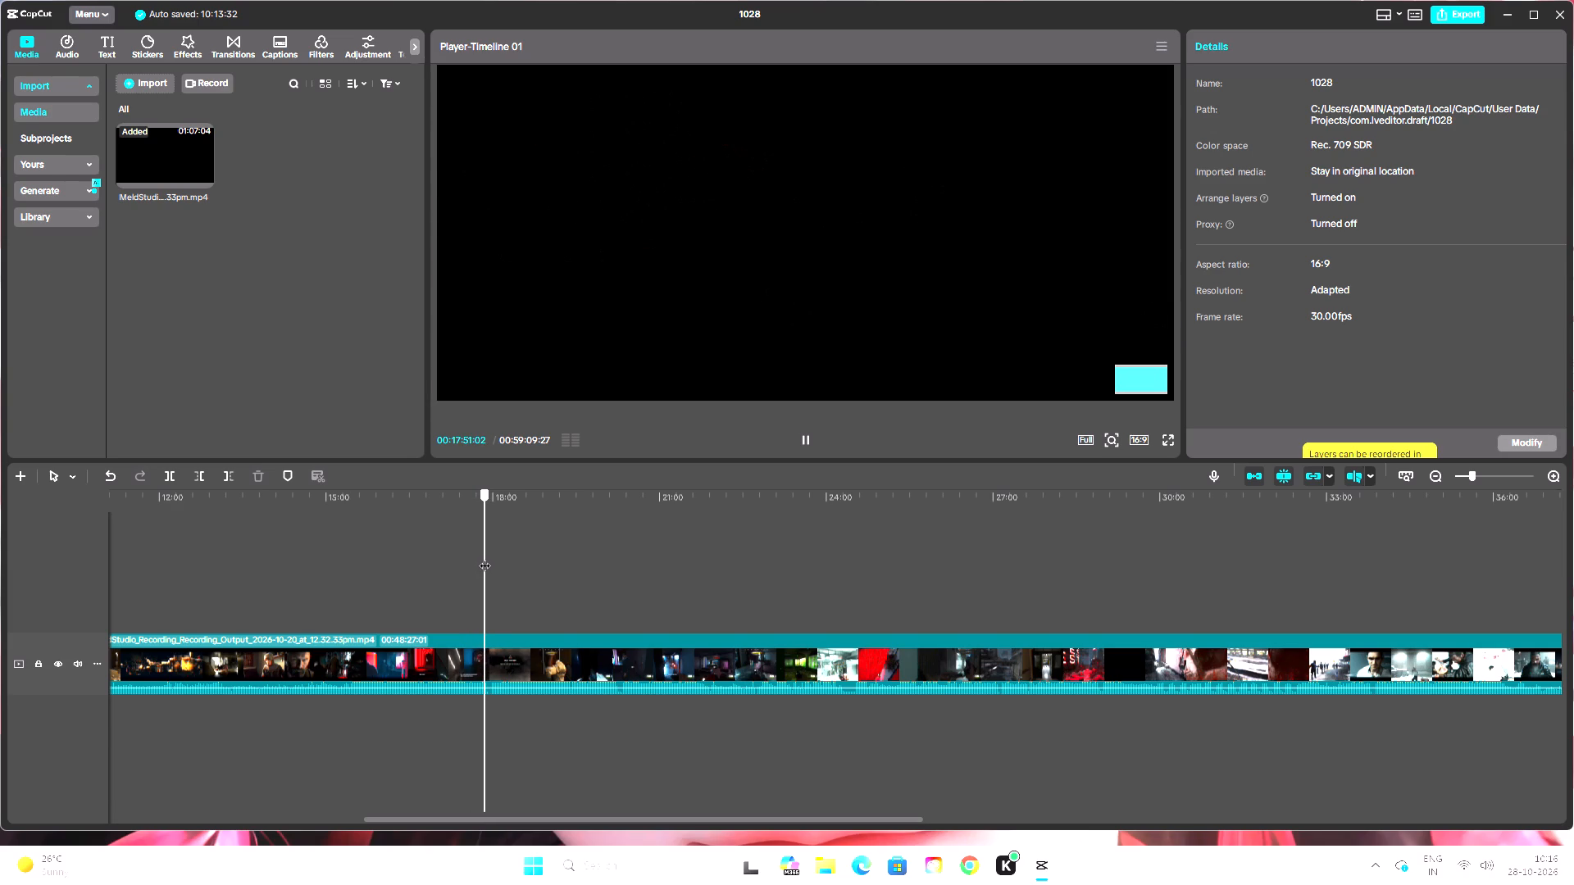
pyautogui.moveTo(484, 557); pyautogui.dragTo(493, 556)
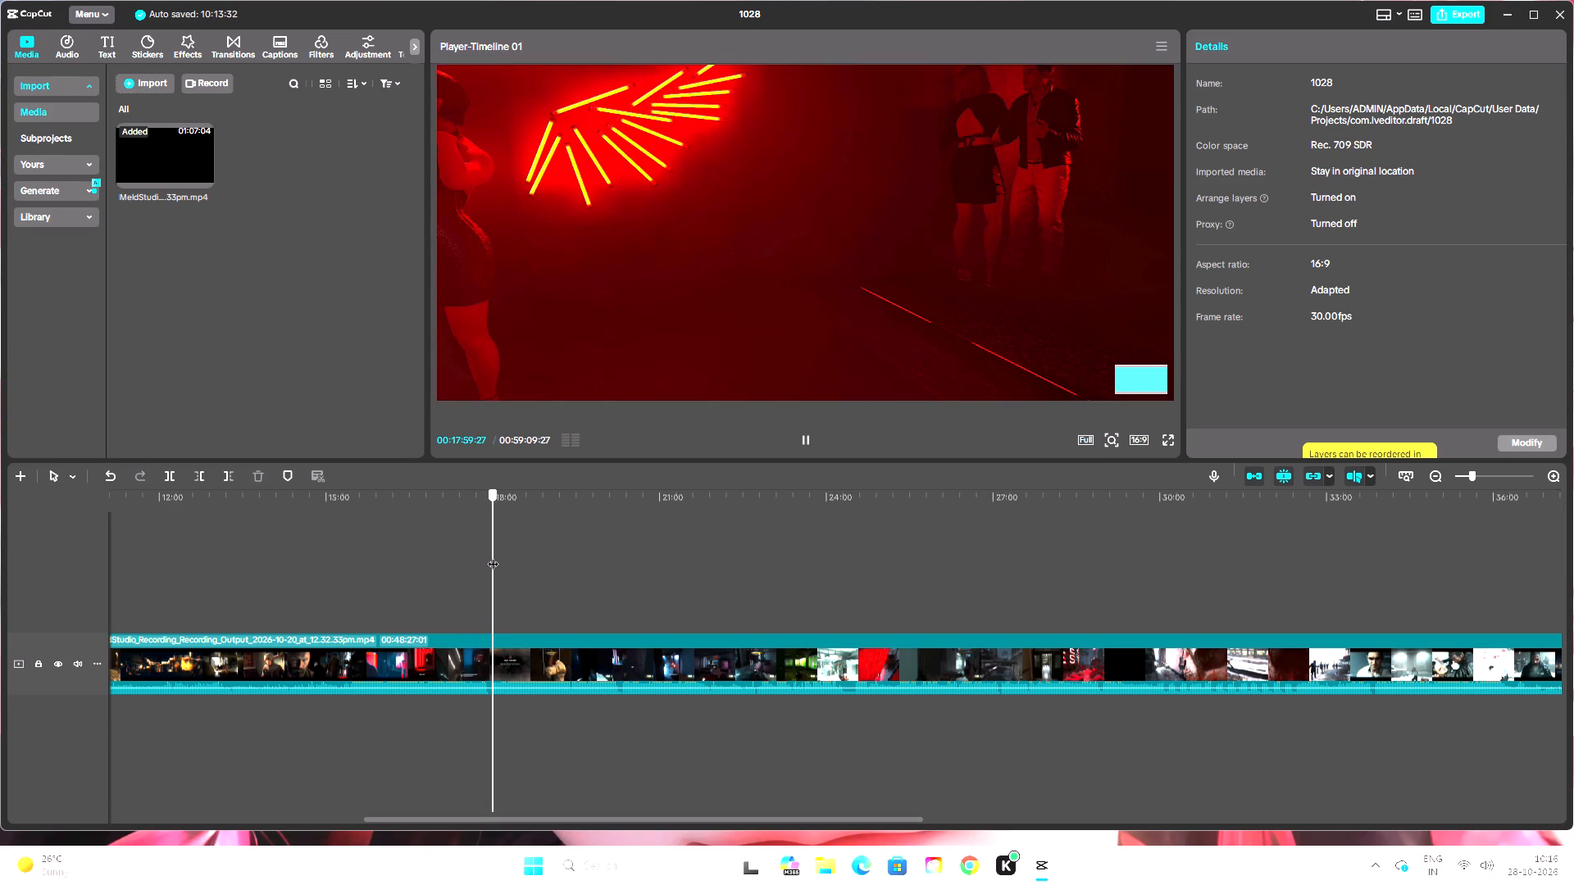
pyautogui.moveTo(493, 556); pyautogui.dragTo(494, 555)
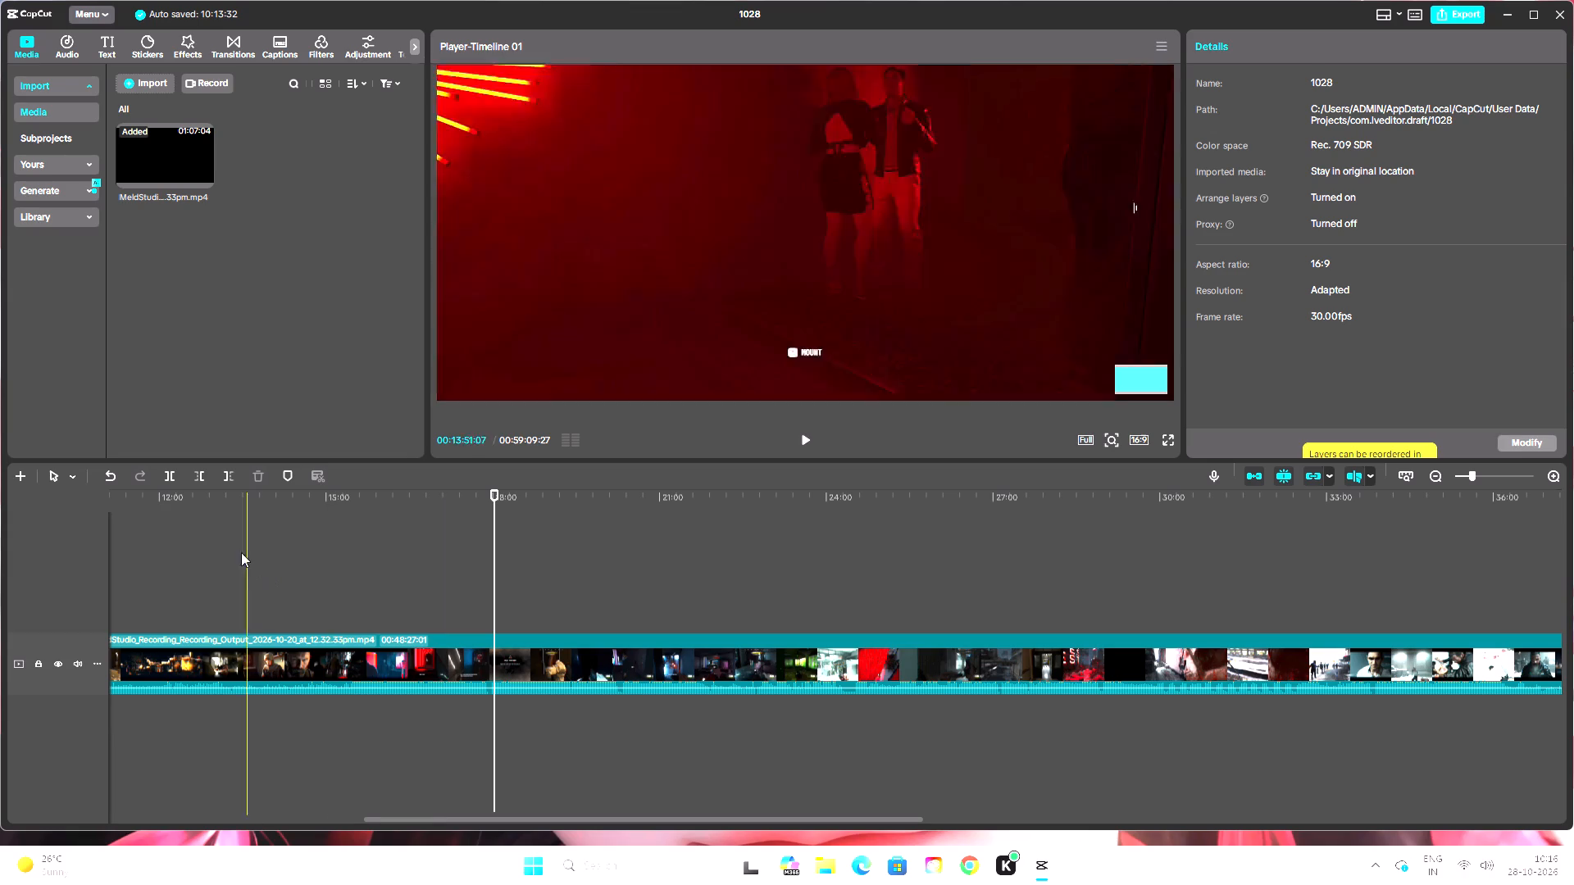
pyautogui.click(173, 479)
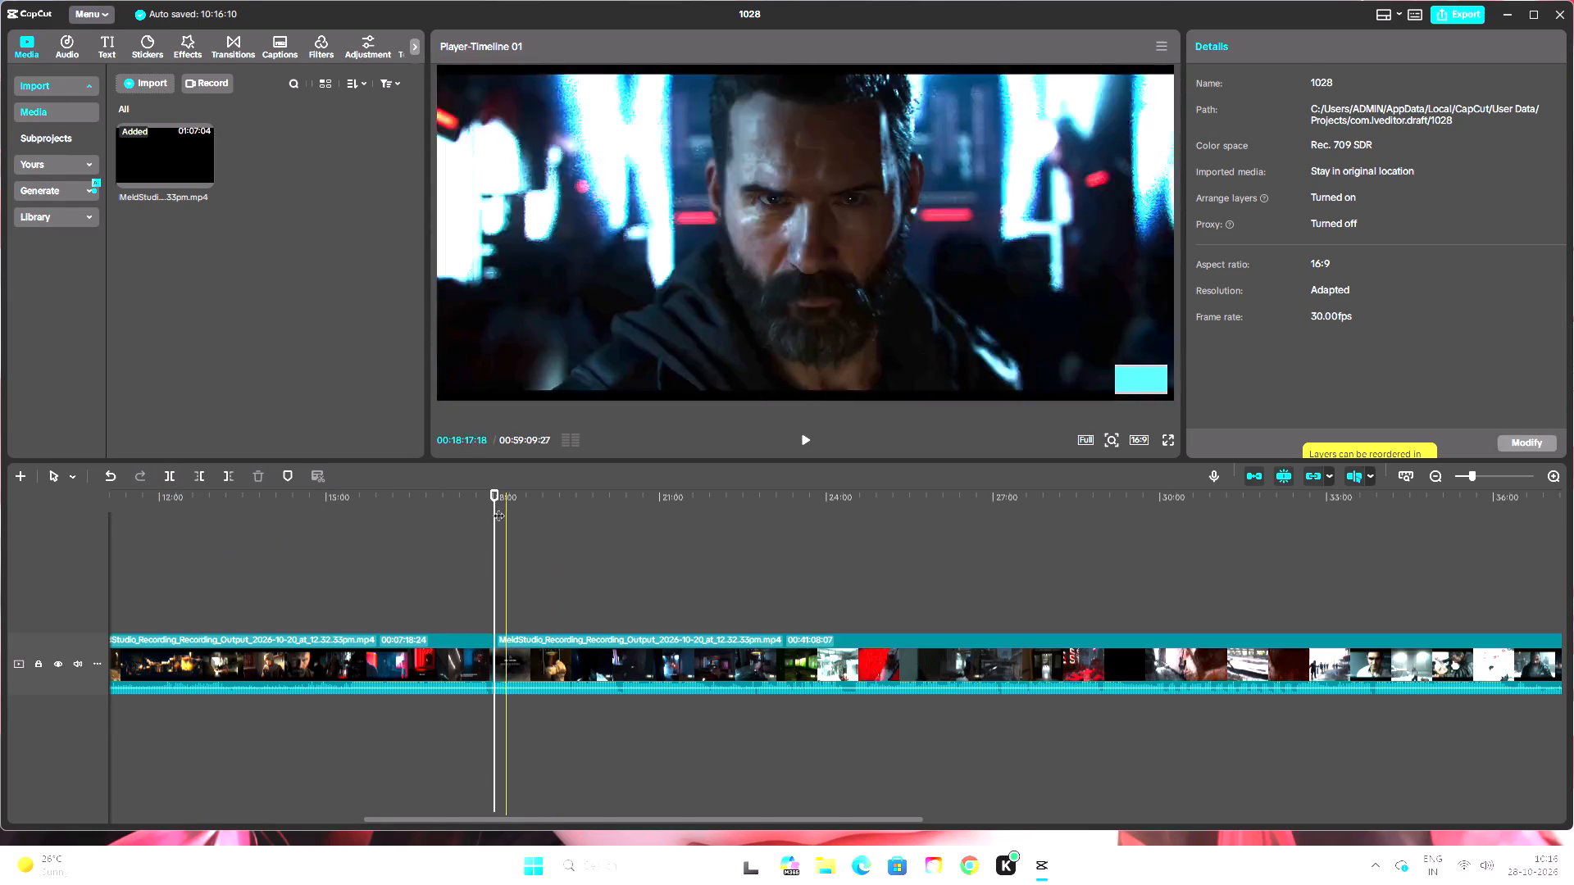
# Review the footage before the new split, back through the nightclub to about 00:14:05, for where the failed attempt begins.
pyautogui.moveTo(498, 493); pyautogui.dragTo(462, 519)
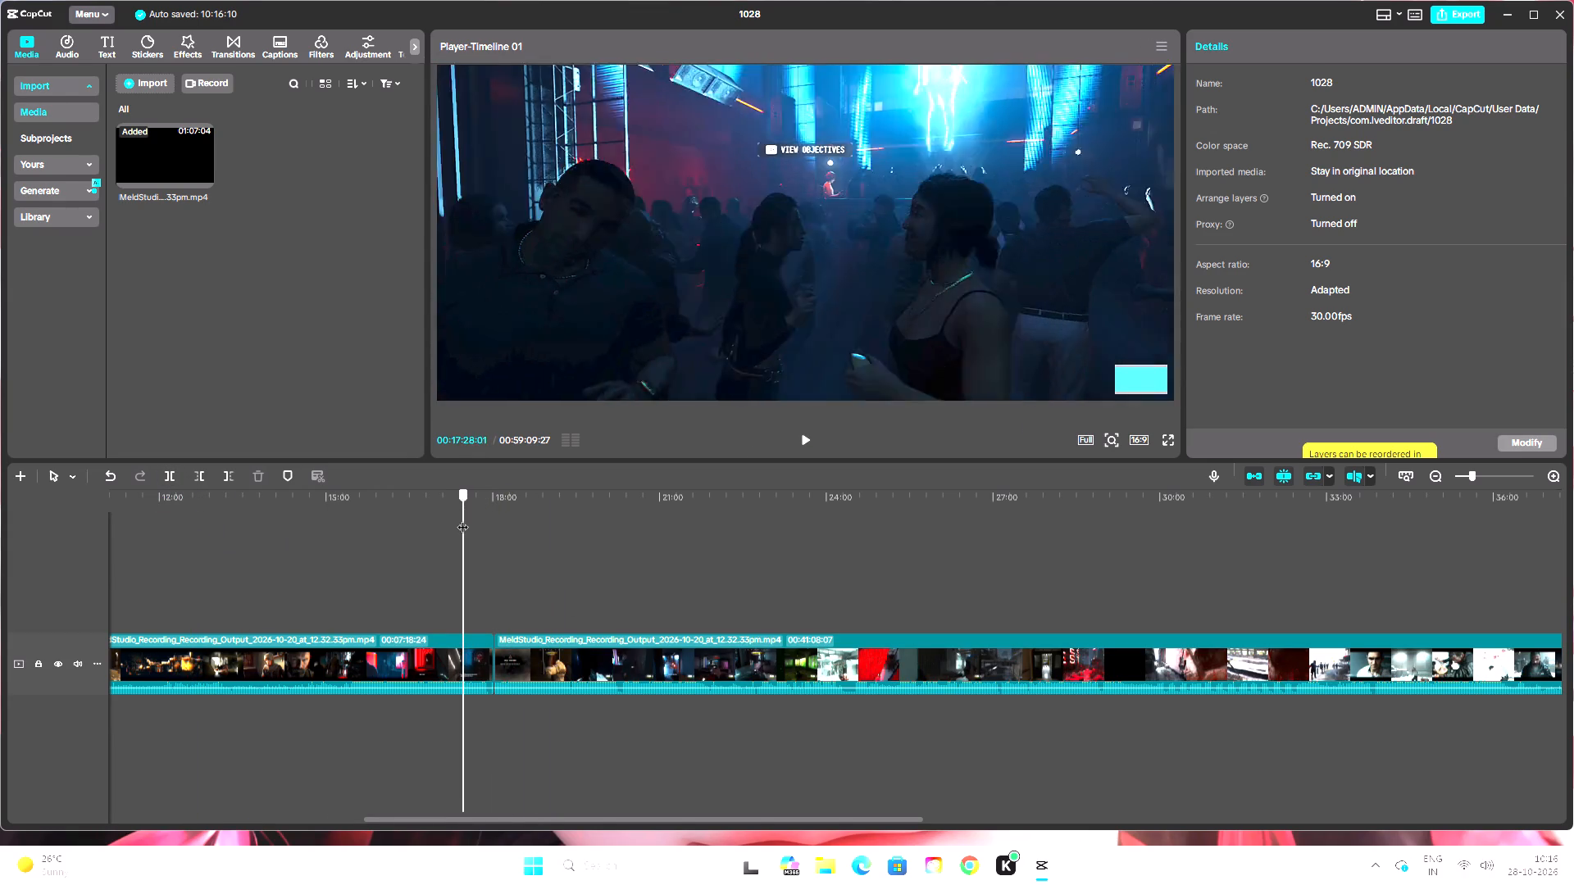
pyautogui.moveTo(462, 519); pyautogui.dragTo(434, 534)
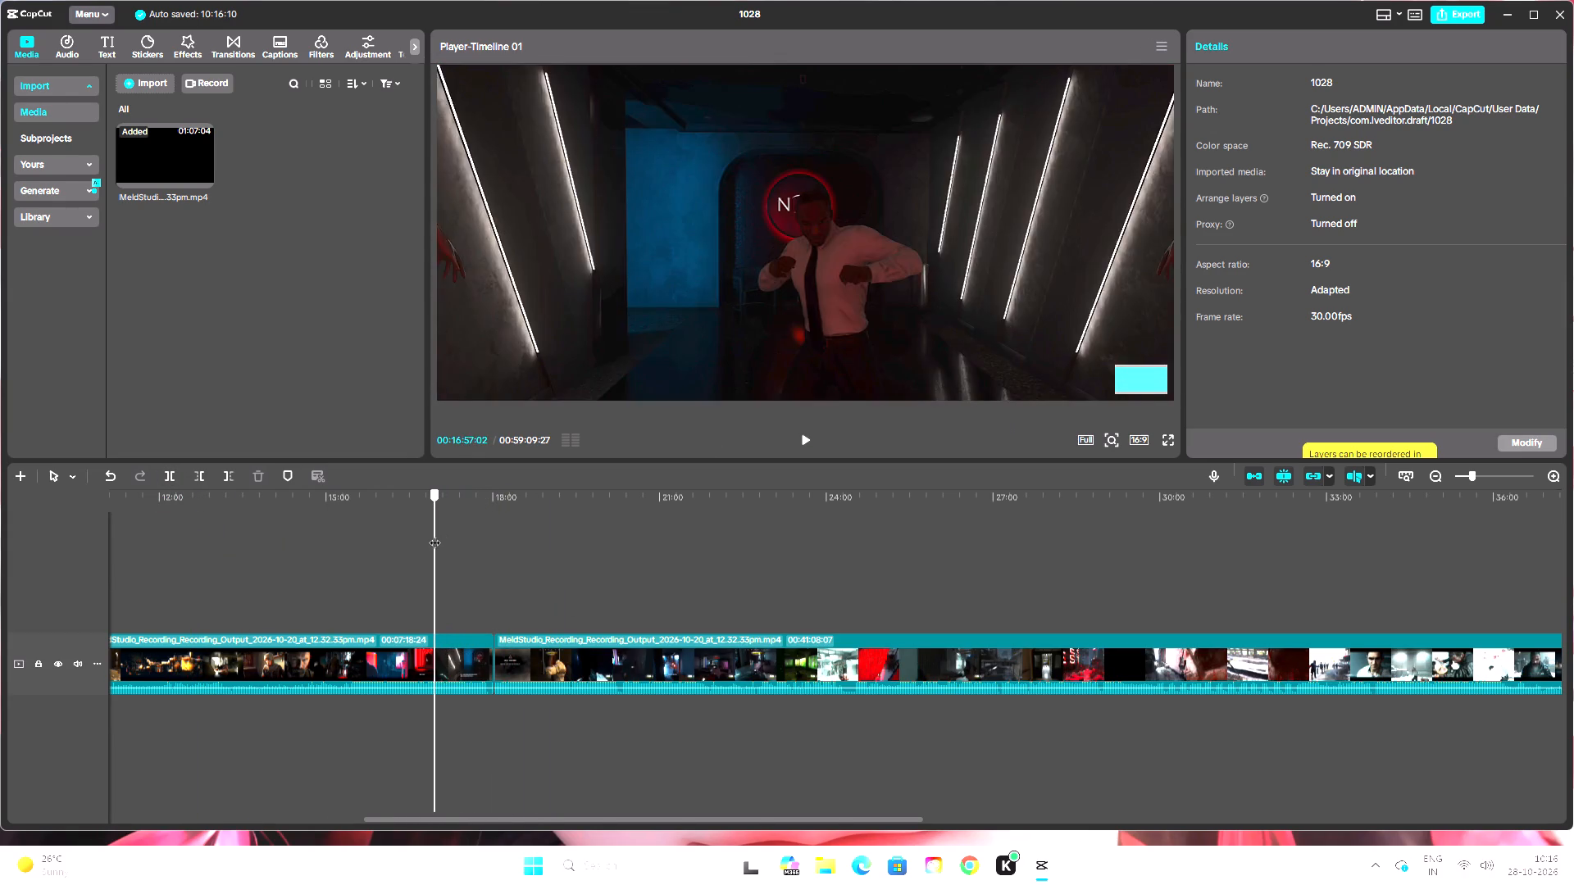
pyautogui.moveTo(434, 534); pyautogui.dragTo(405, 544)
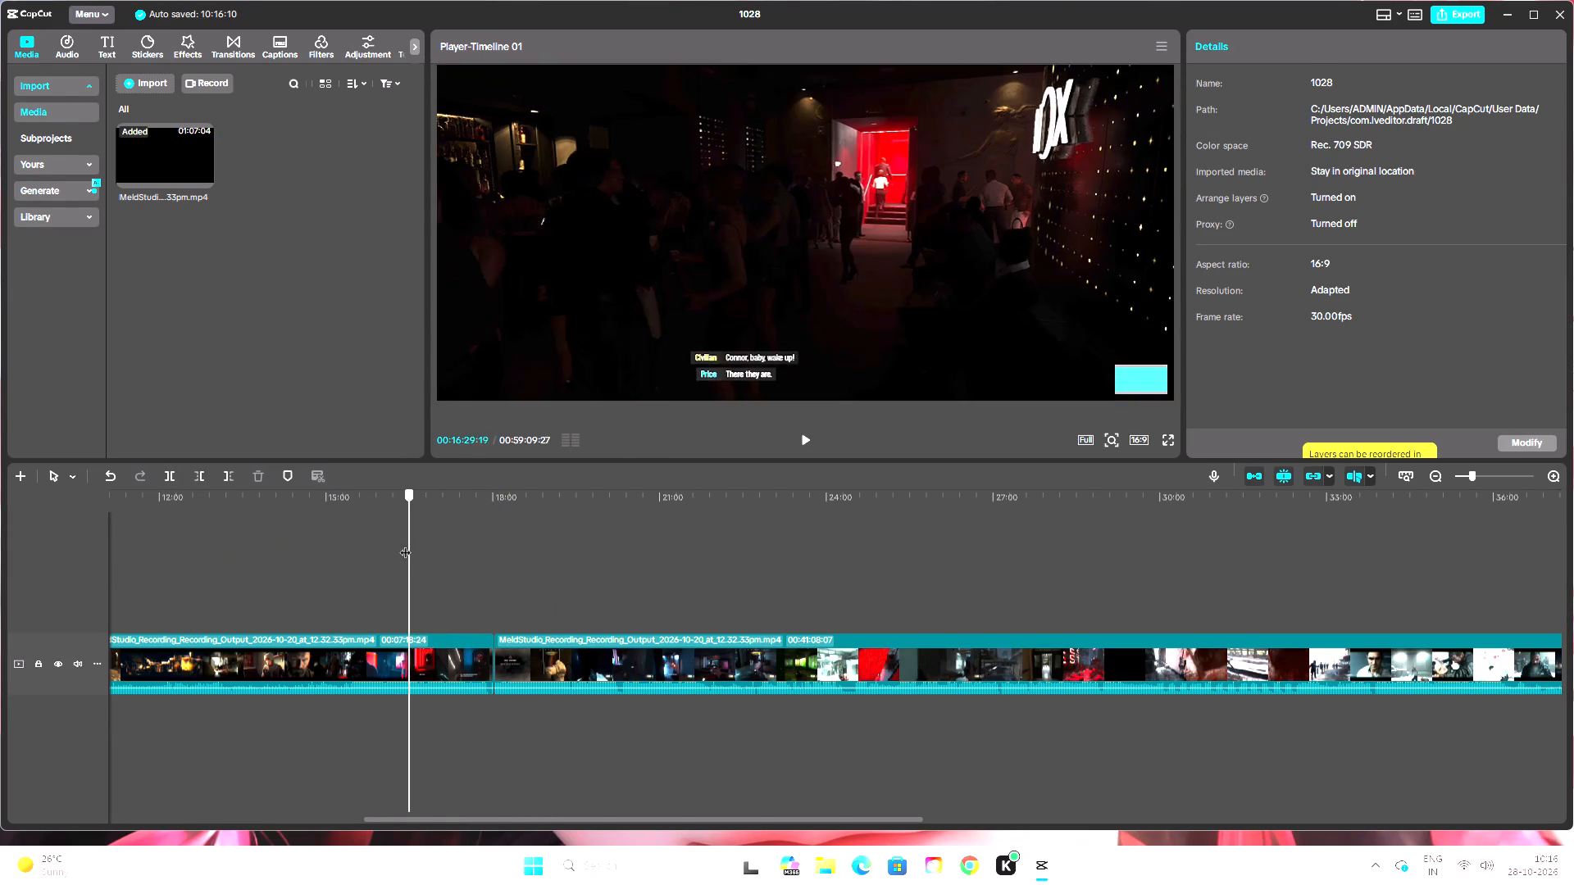
pyautogui.moveTo(405, 544); pyautogui.dragTo(378, 549)
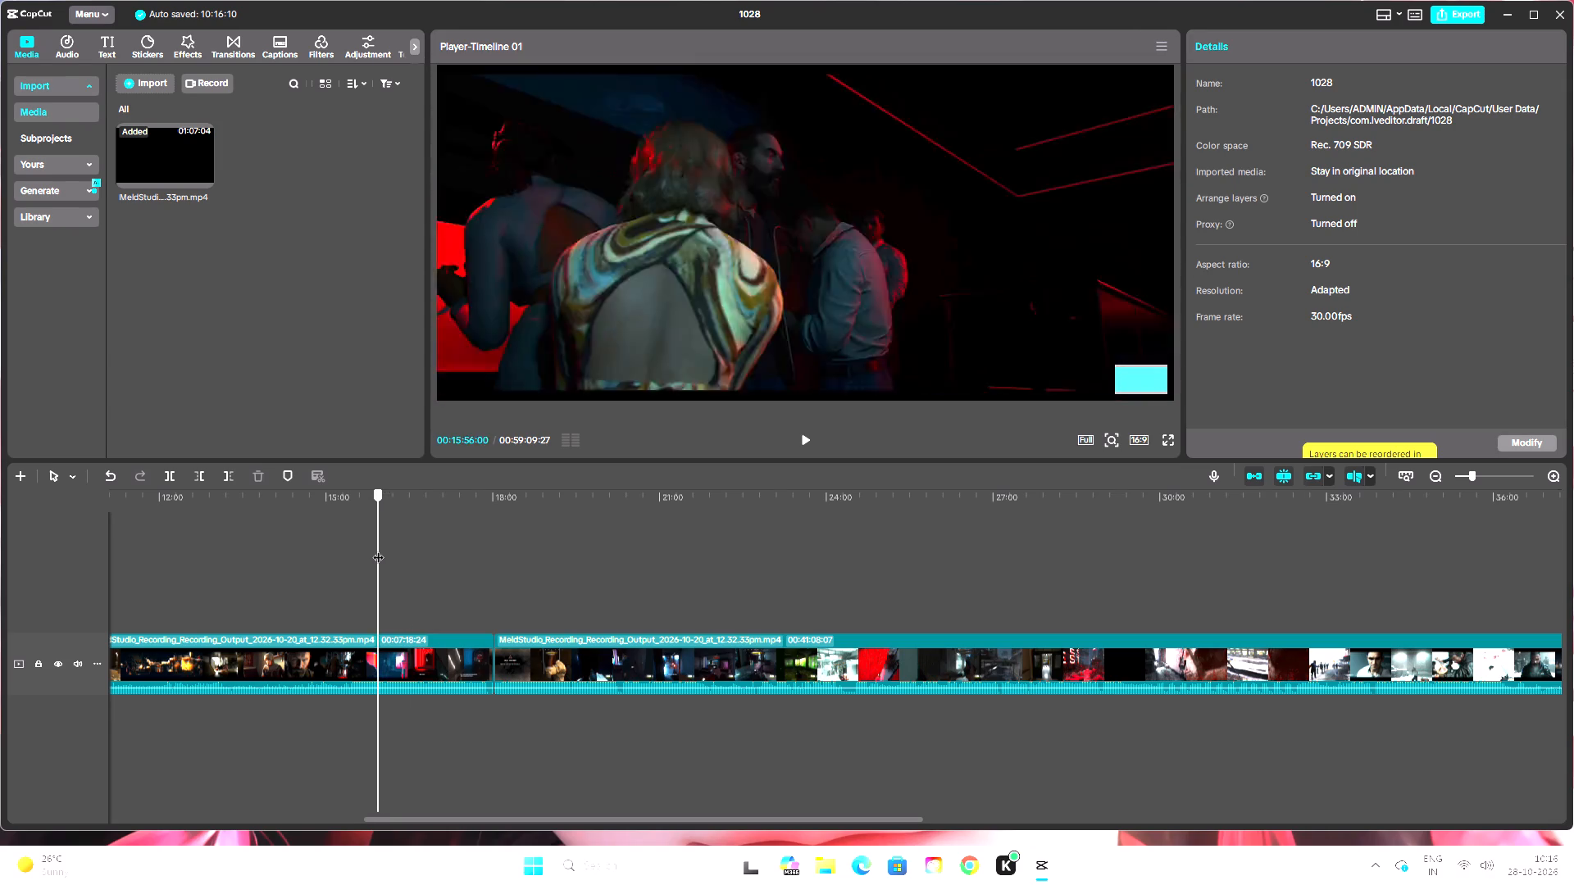
pyautogui.moveTo(378, 549); pyautogui.dragTo(389, 551)
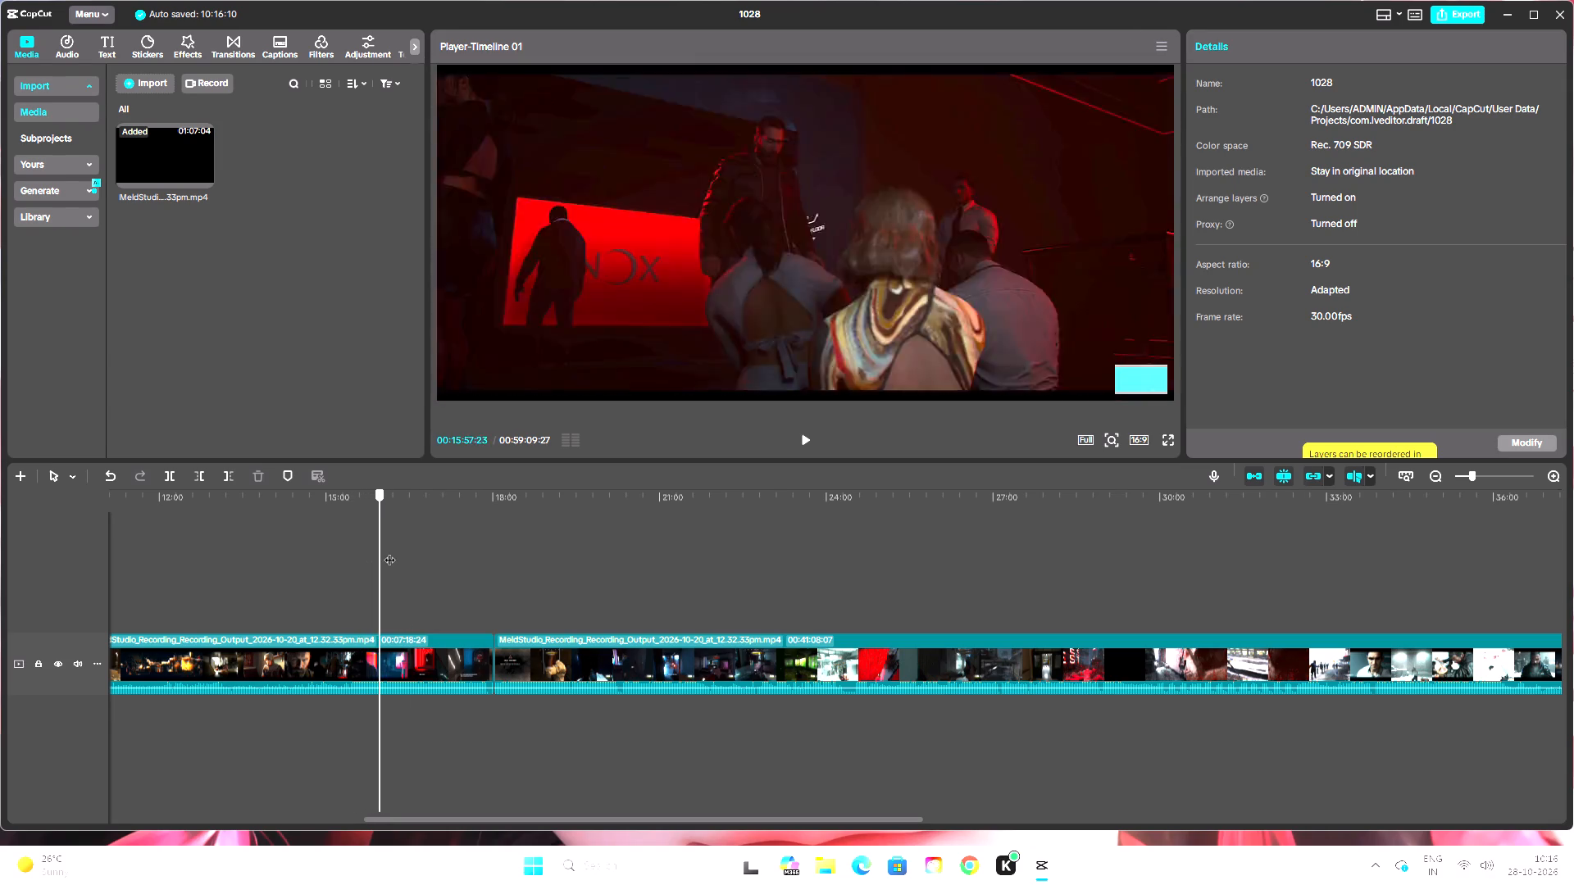
pyautogui.moveTo(389, 551); pyautogui.dragTo(403, 550)
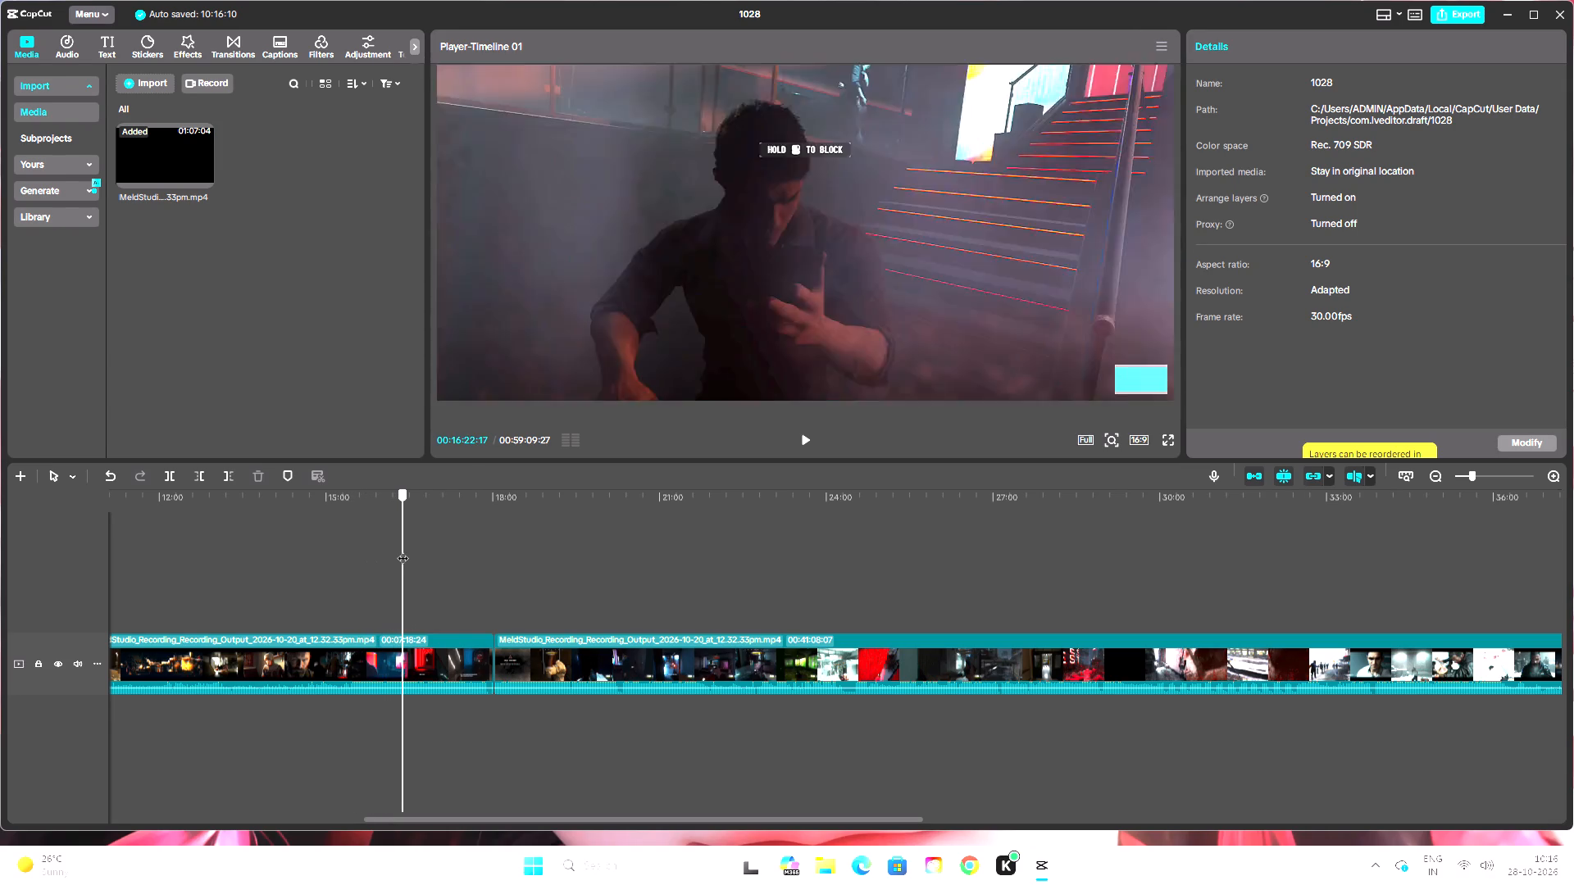
pyautogui.moveTo(403, 550); pyautogui.dragTo(416, 546)
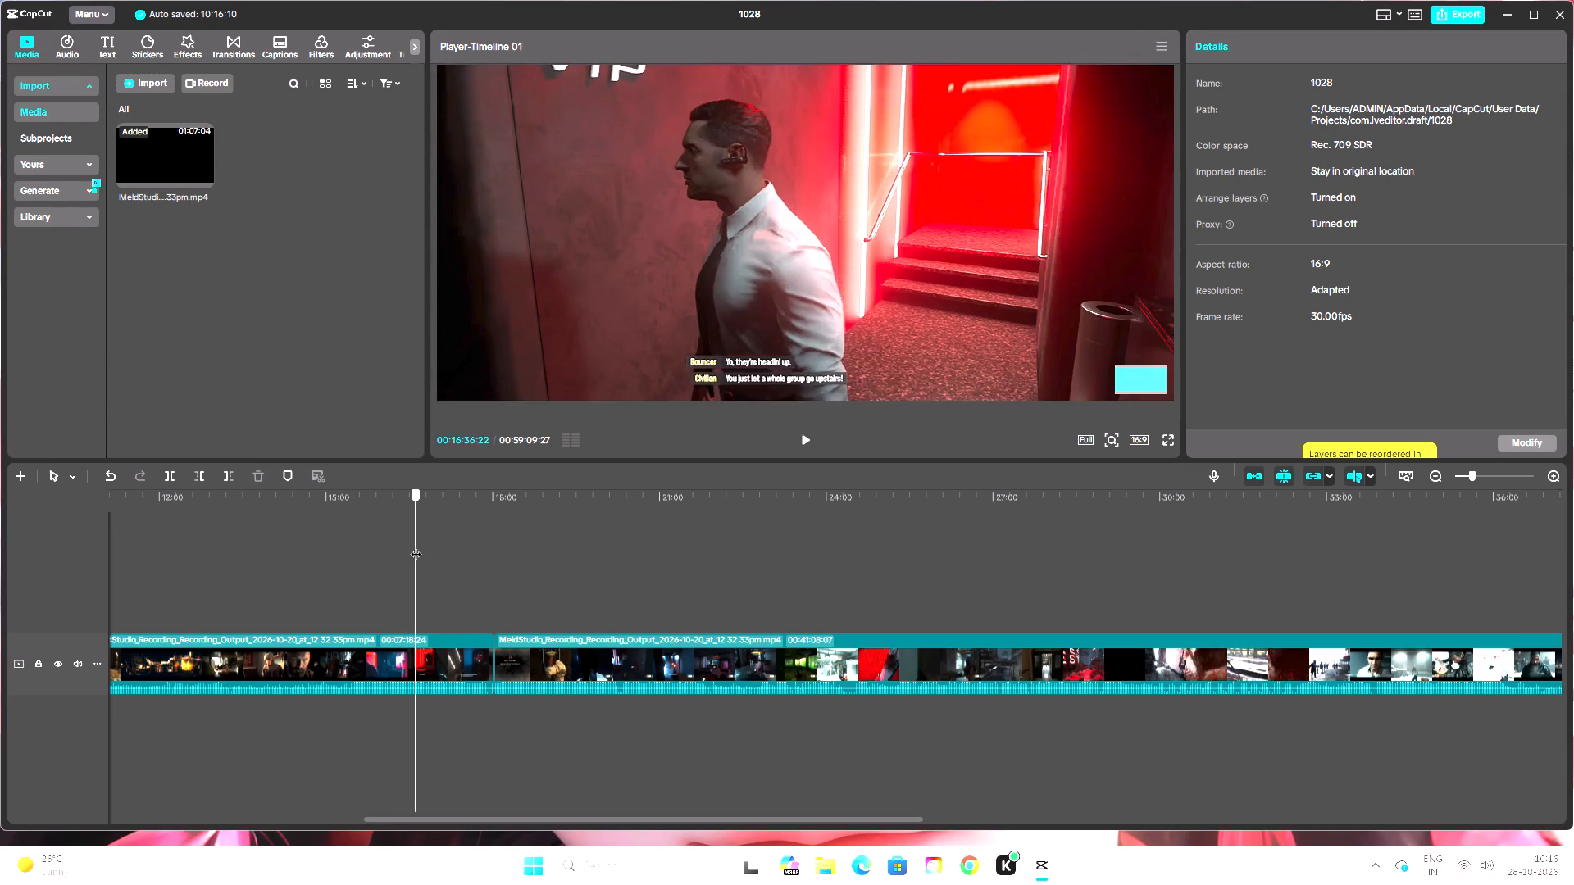
pyautogui.moveTo(416, 546); pyautogui.dragTo(275, 557)
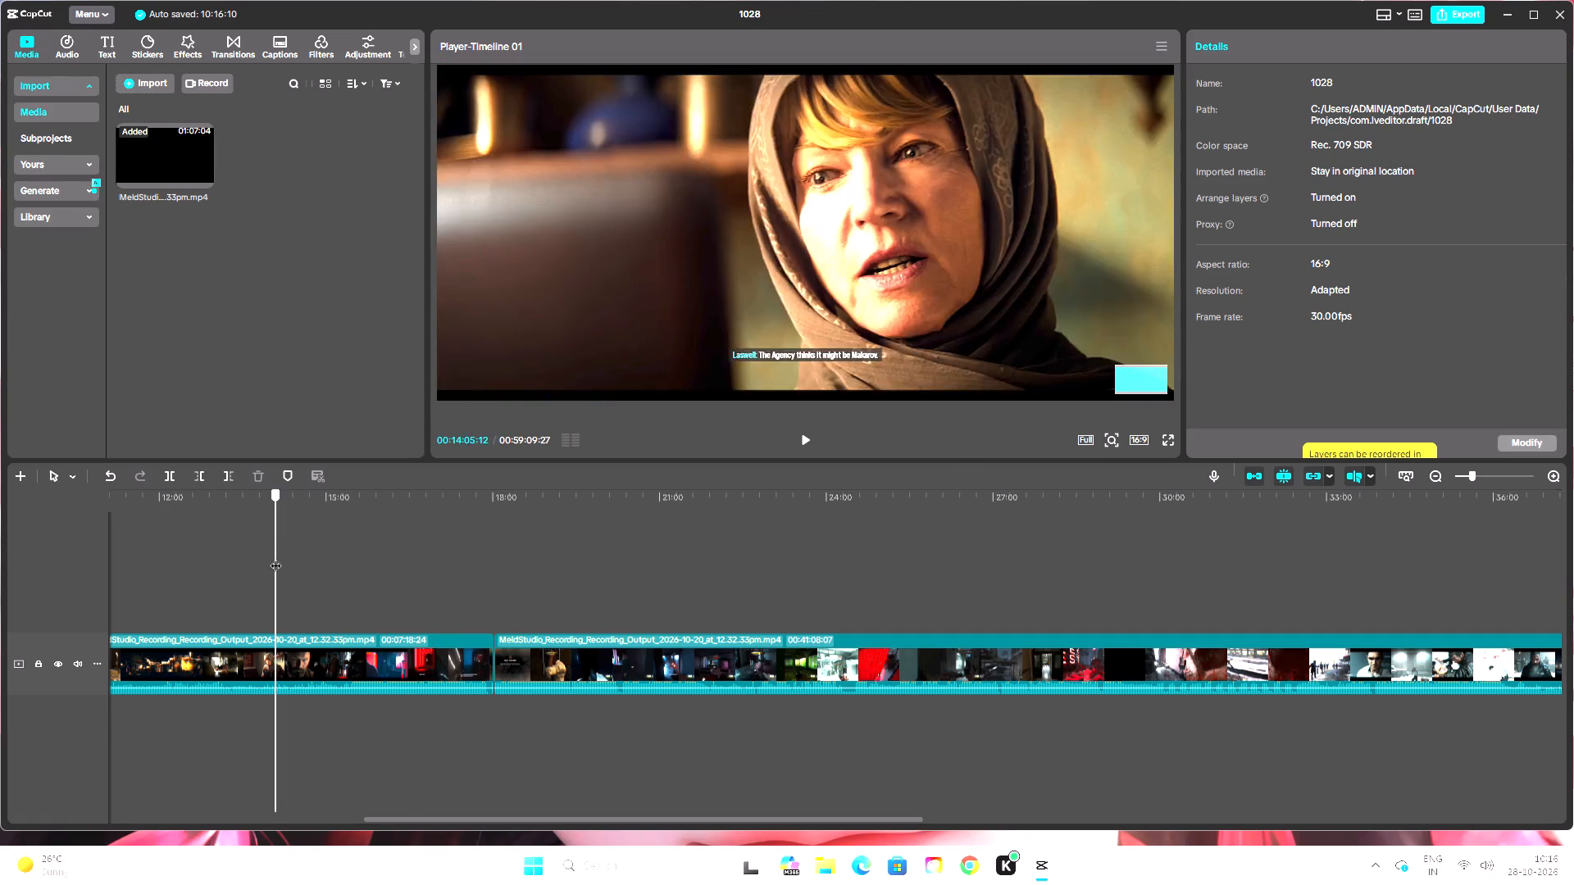
# Find the matching red-lit club moment before the failure, split at 00:17:39:16, and delete the short failed-attempt section between the splits.
pyautogui.moveTo(275, 557); pyautogui.dragTo(385, 548)
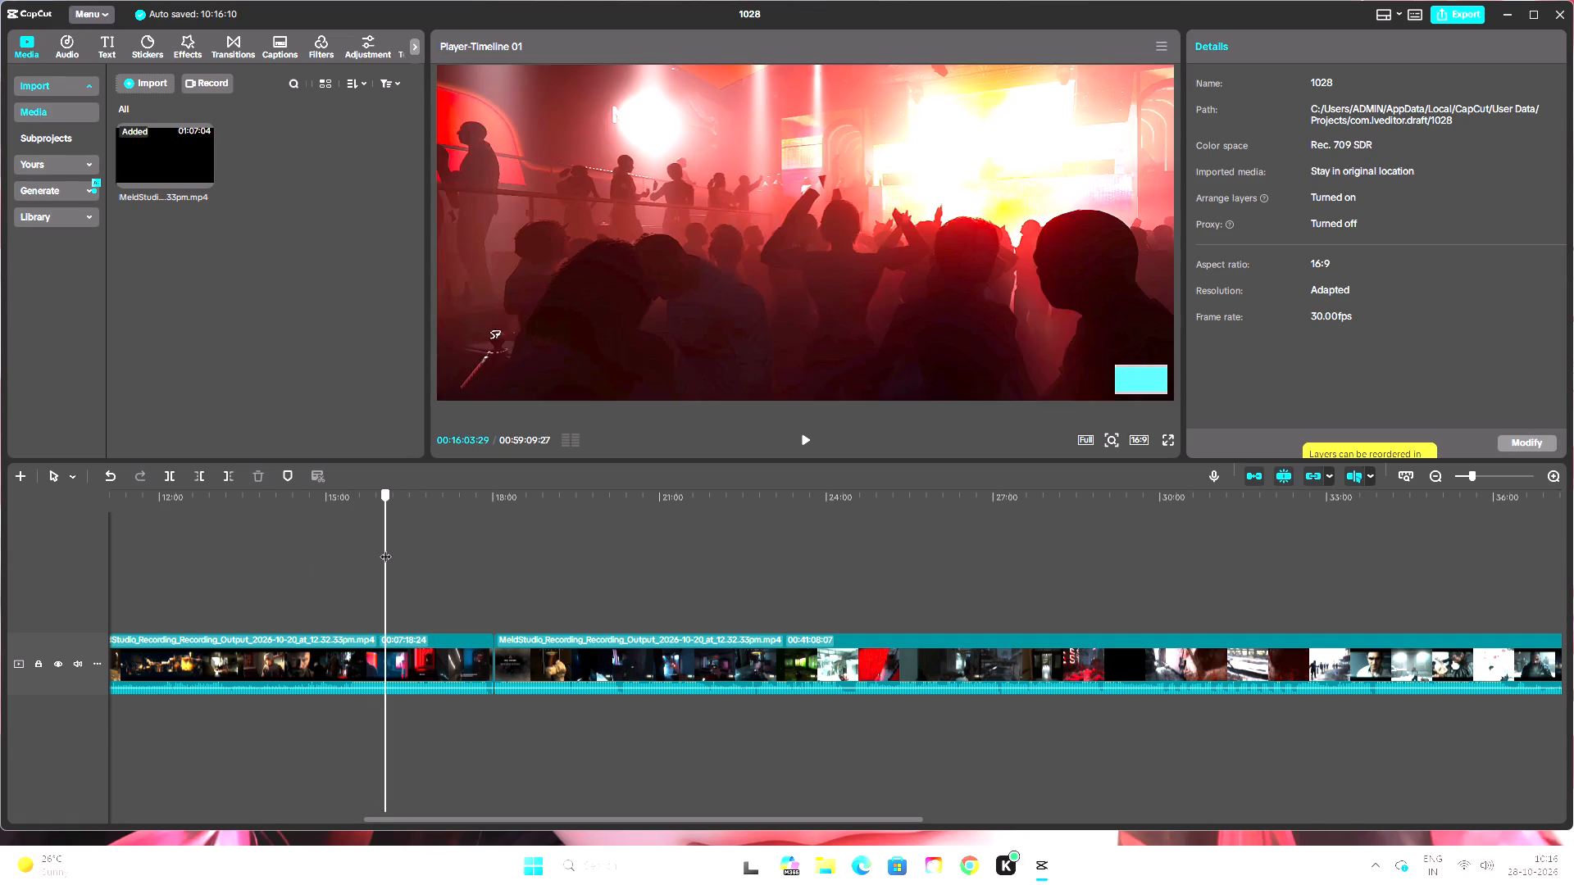
pyautogui.moveTo(385, 548); pyautogui.dragTo(419, 545)
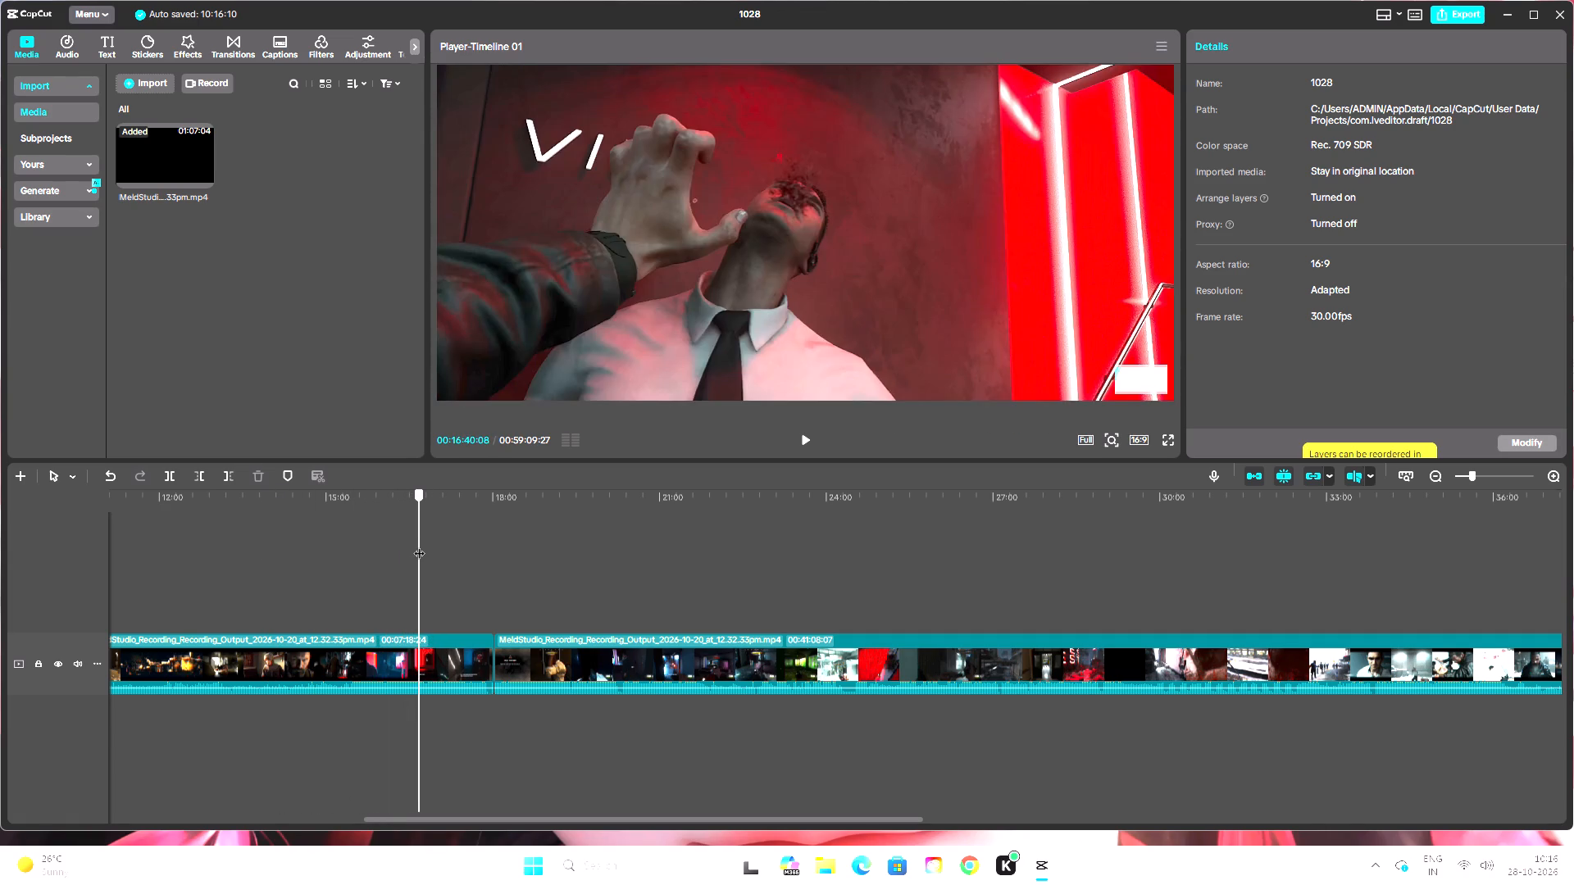
pyautogui.moveTo(419, 545); pyautogui.dragTo(431, 540)
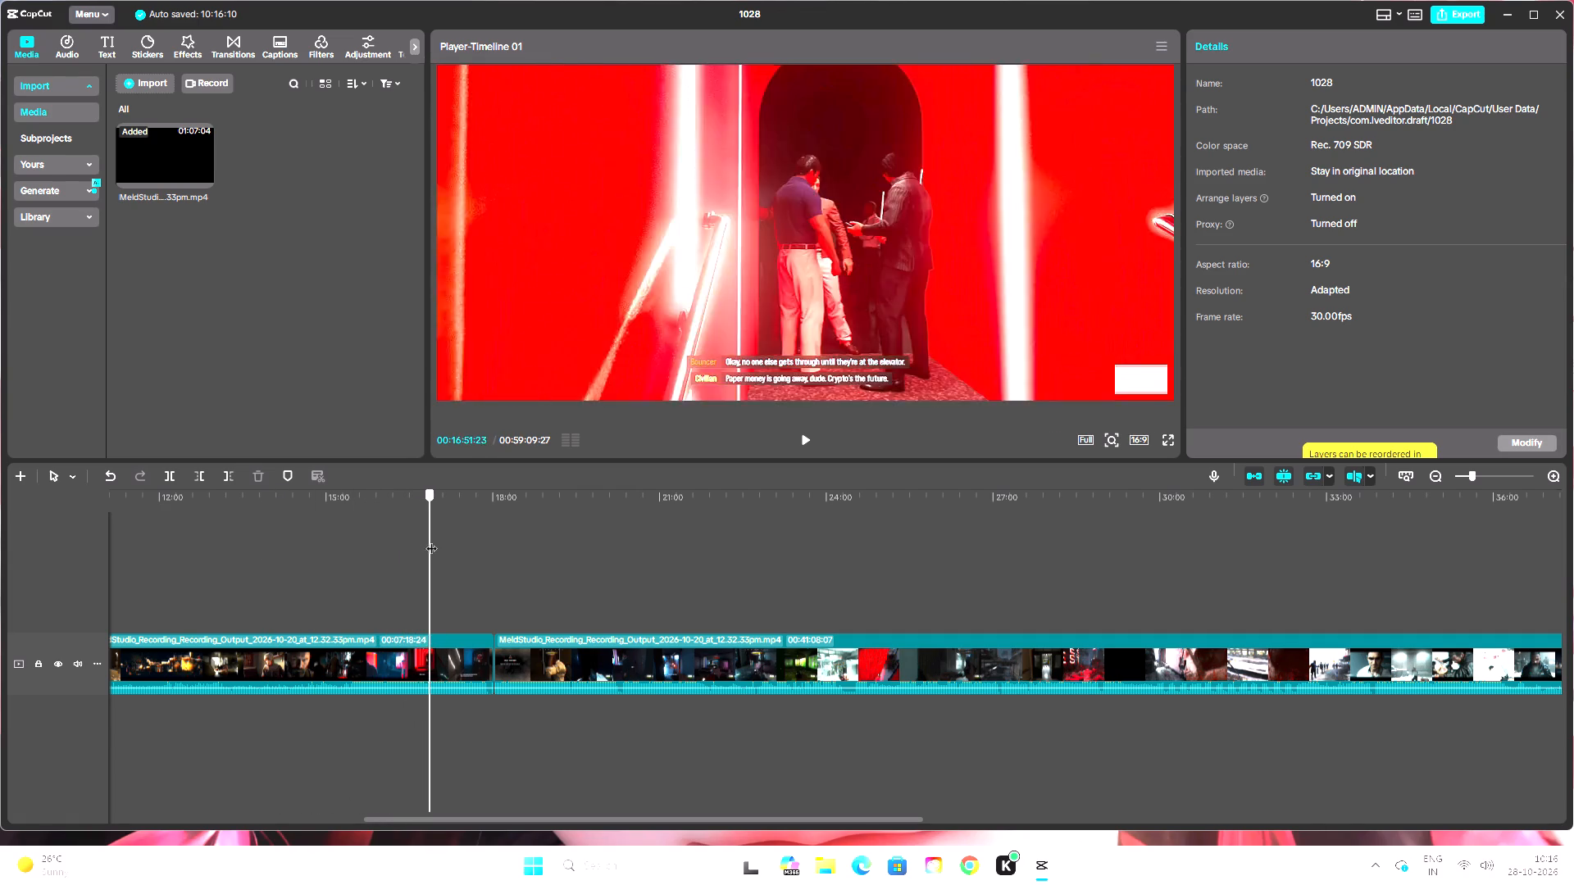
pyautogui.moveTo(431, 540); pyautogui.dragTo(452, 538)
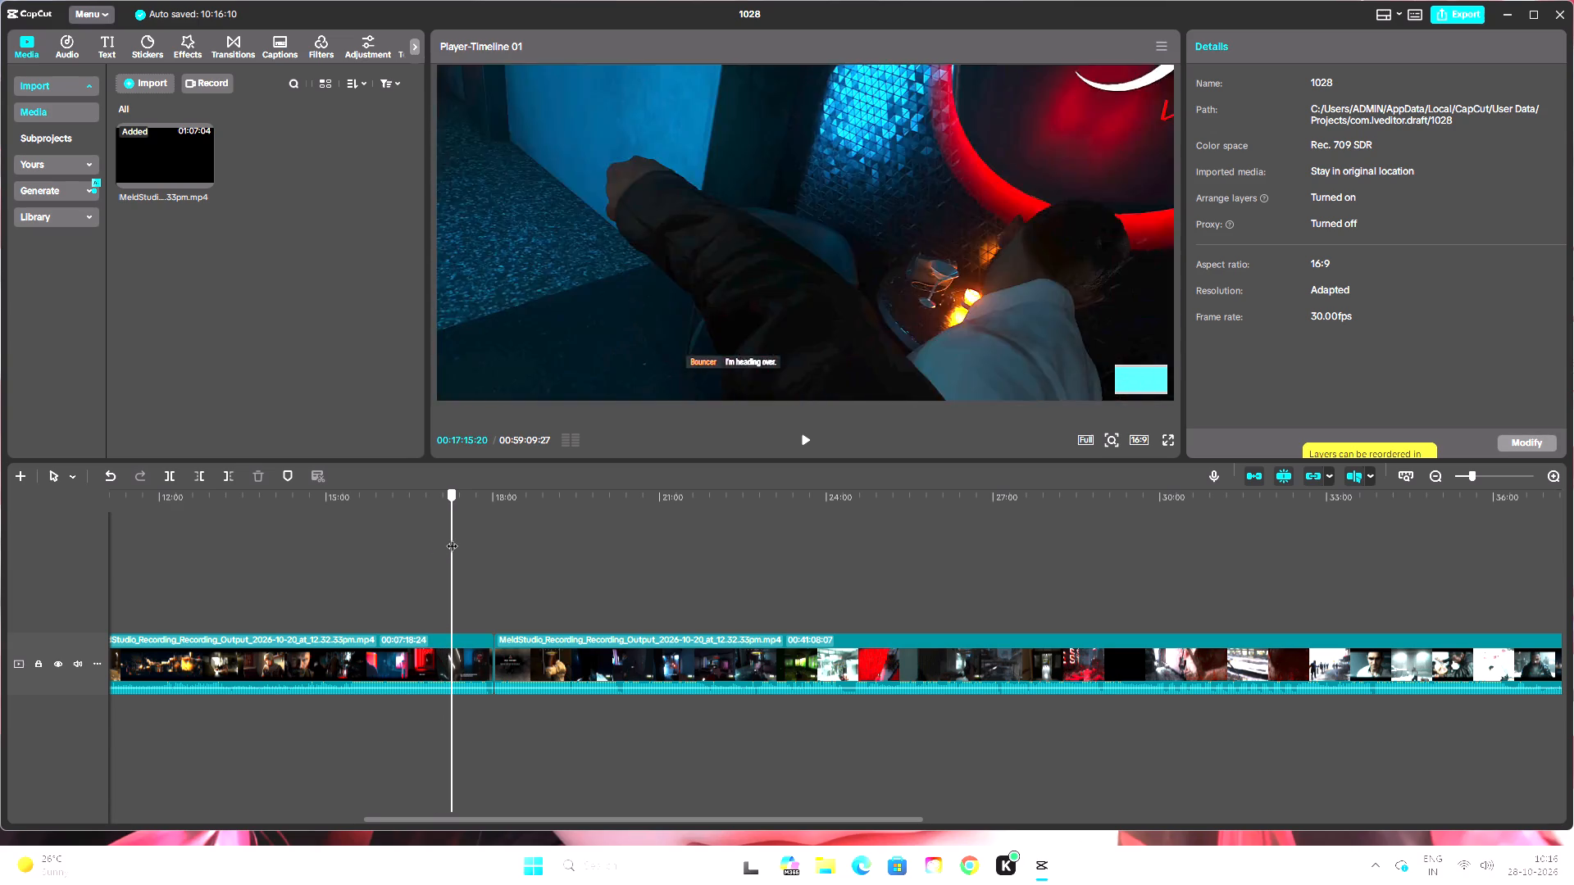
pyautogui.moveTo(452, 538); pyautogui.dragTo(473, 534)
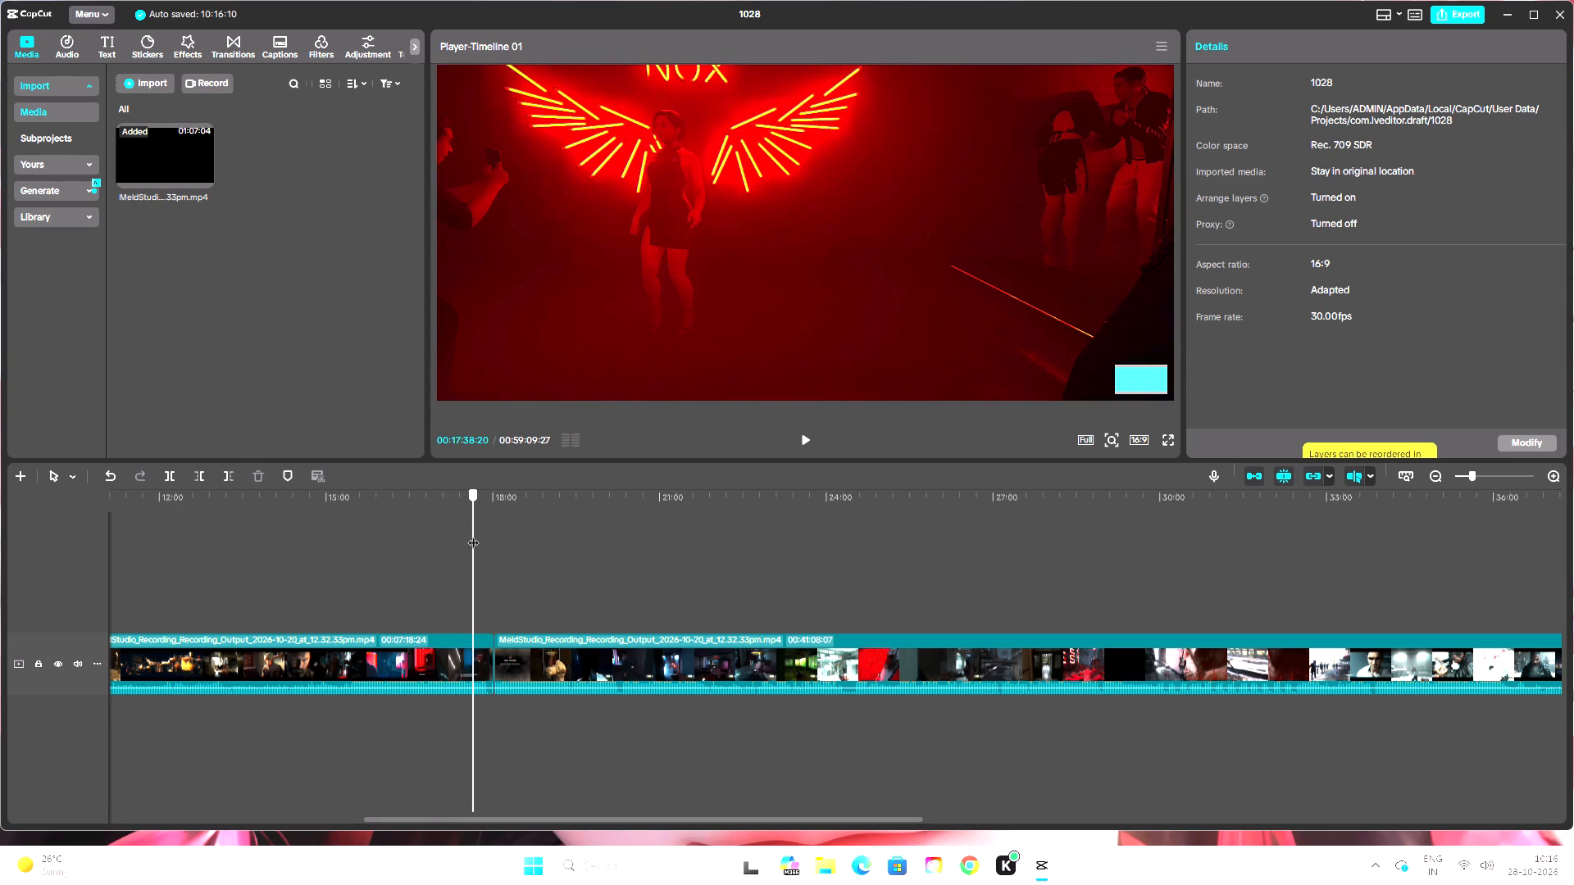
pyautogui.moveTo(473, 534); pyautogui.dragTo(475, 533)
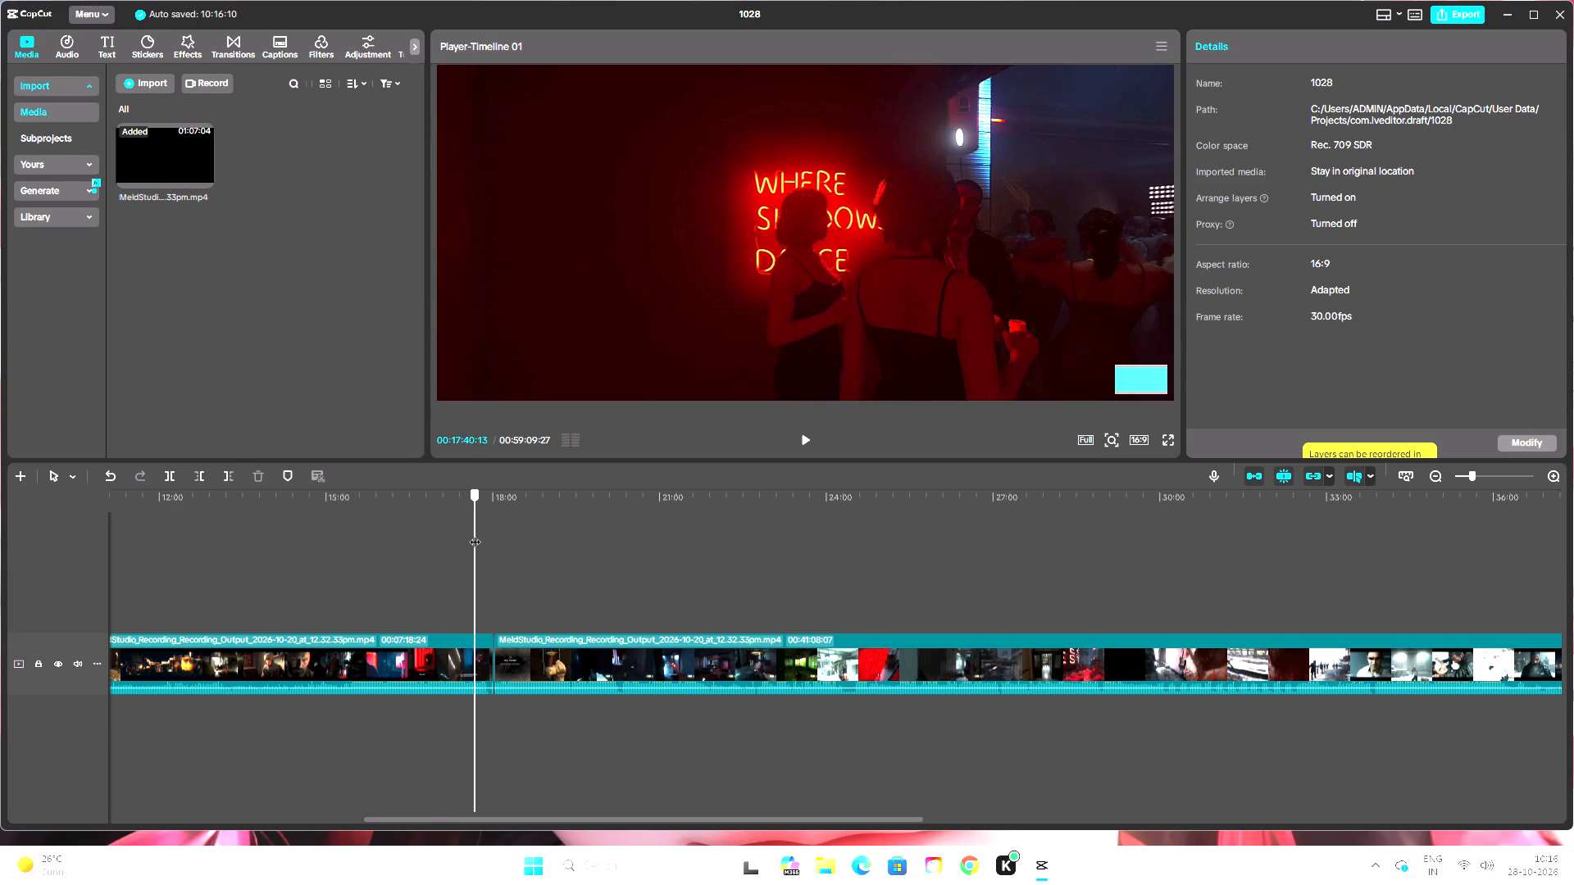
pyautogui.moveTo(475, 533); pyautogui.dragTo(472, 534)
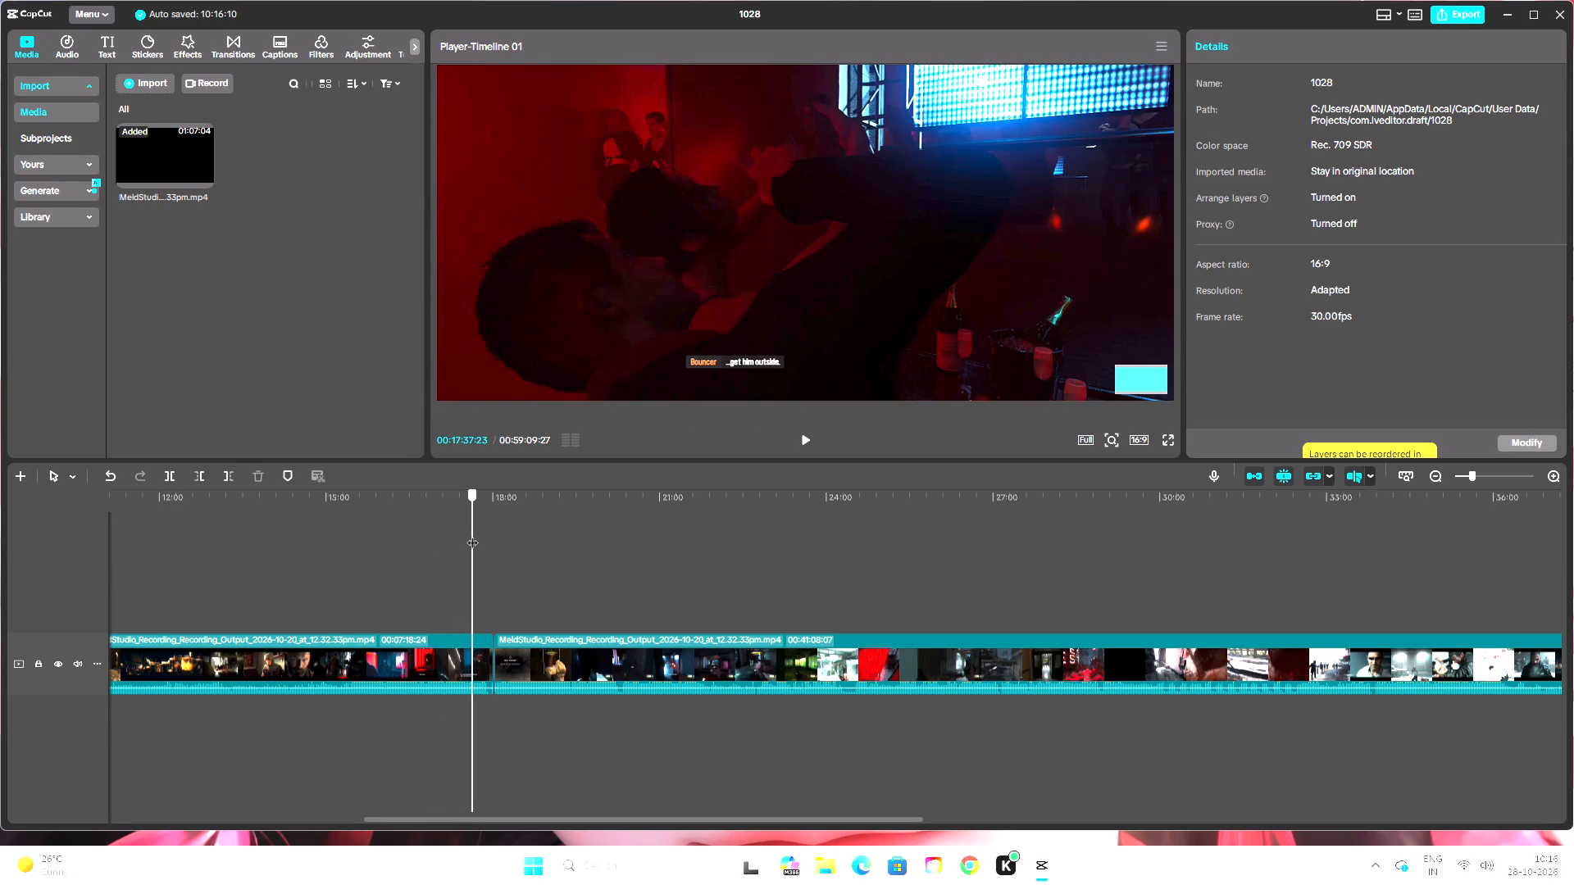
pyautogui.moveTo(472, 534); pyautogui.dragTo(474, 532)
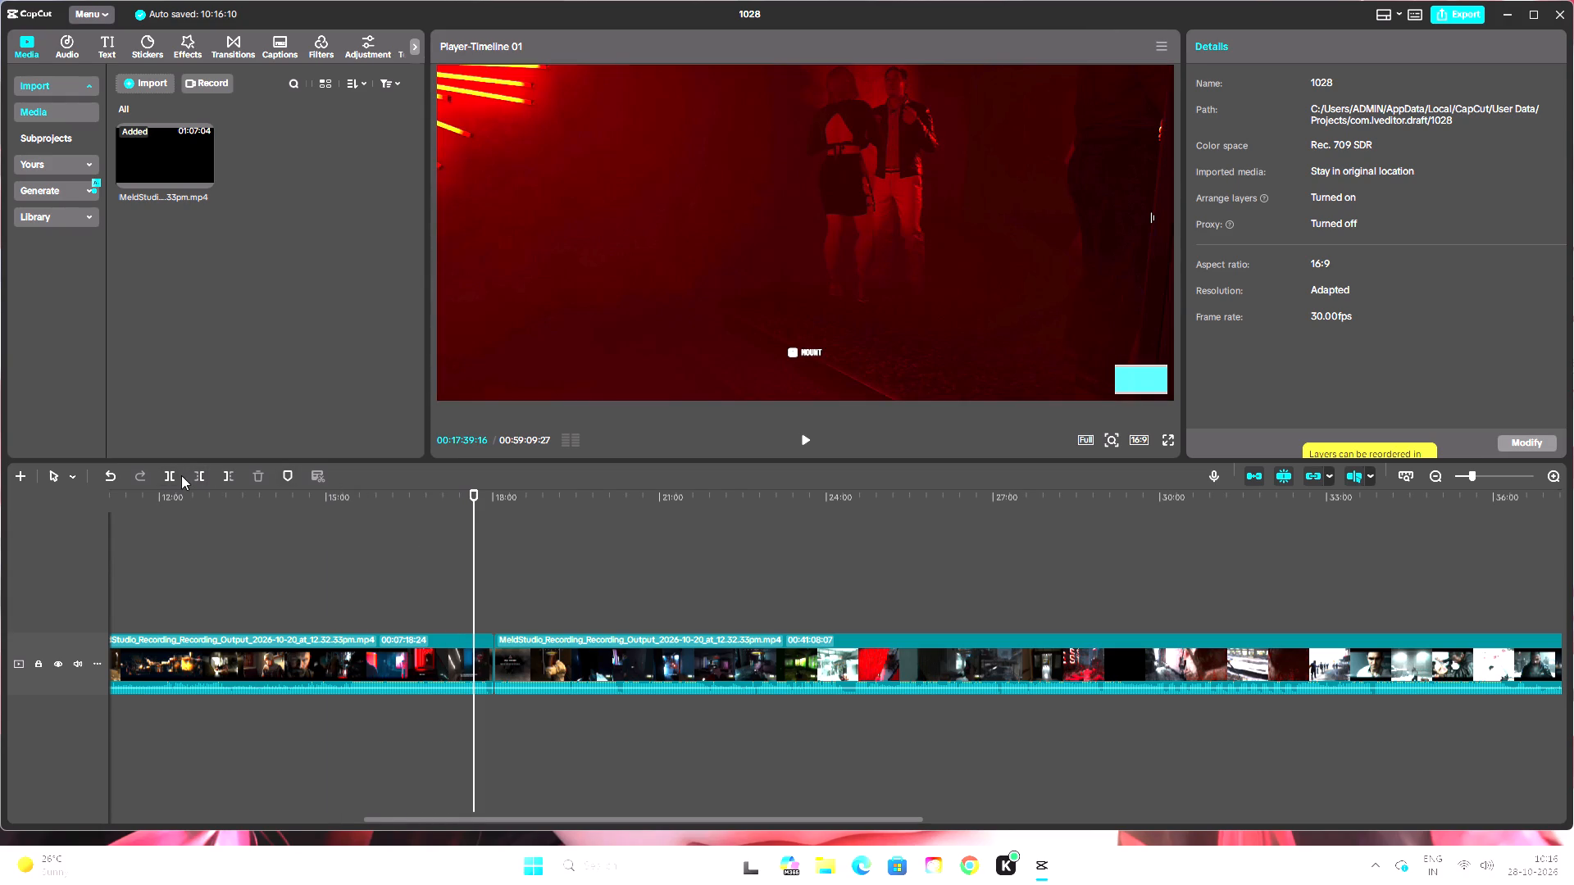
pyautogui.click(173, 476)
pyautogui.click(480, 670)
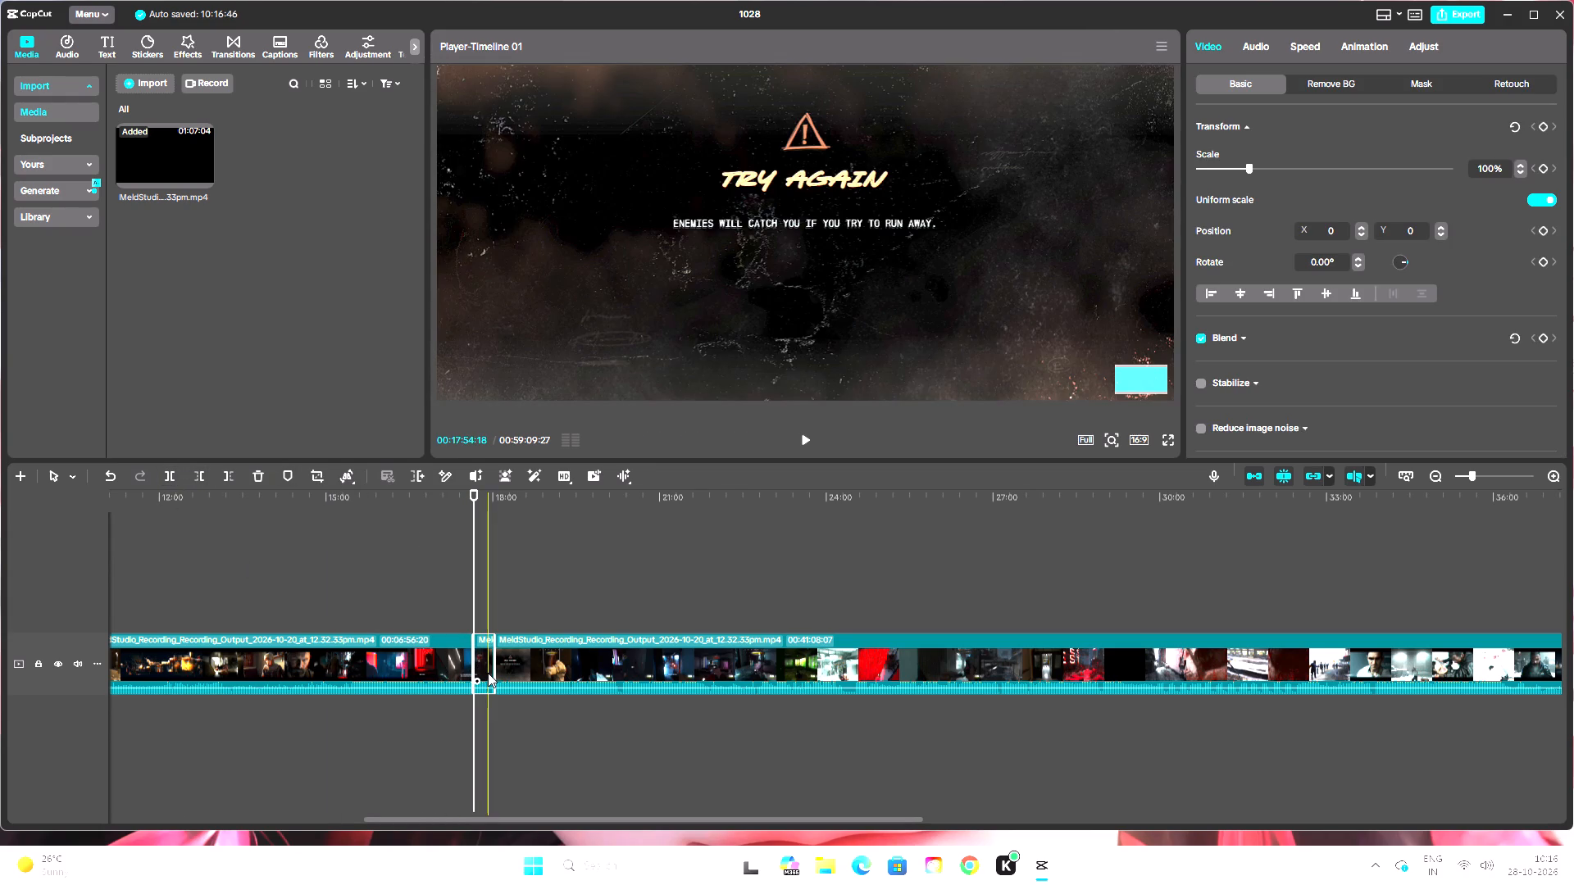
pyautogui.press('BackSpace')
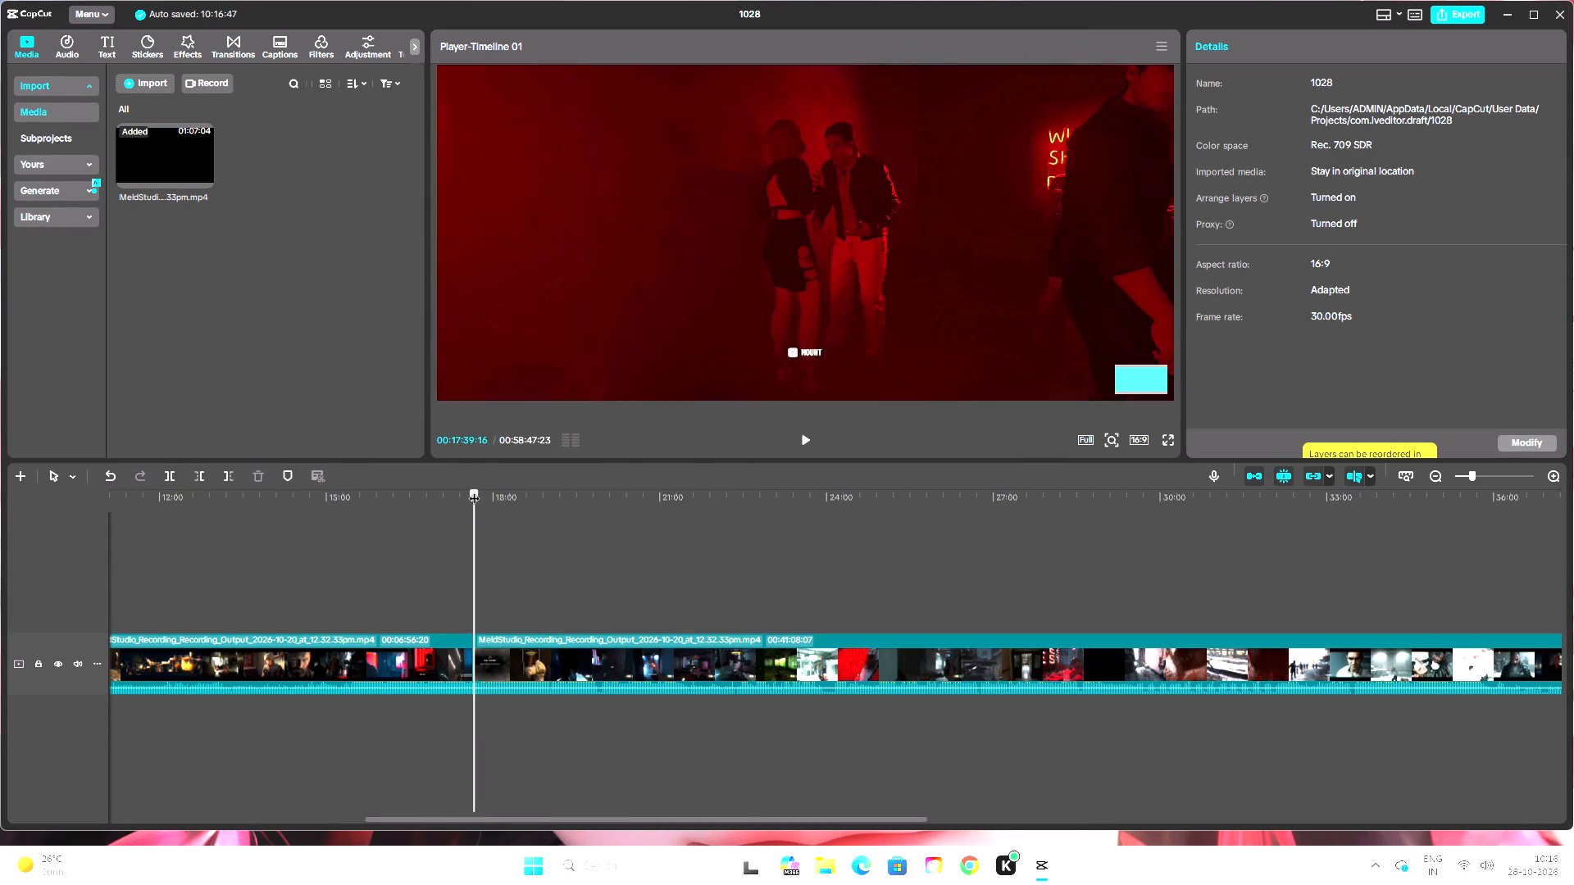
# Play across the join at 00:17:39:16 to check the nightclub transition.
pyautogui.click(474, 490)
pyautogui.click(805, 433)
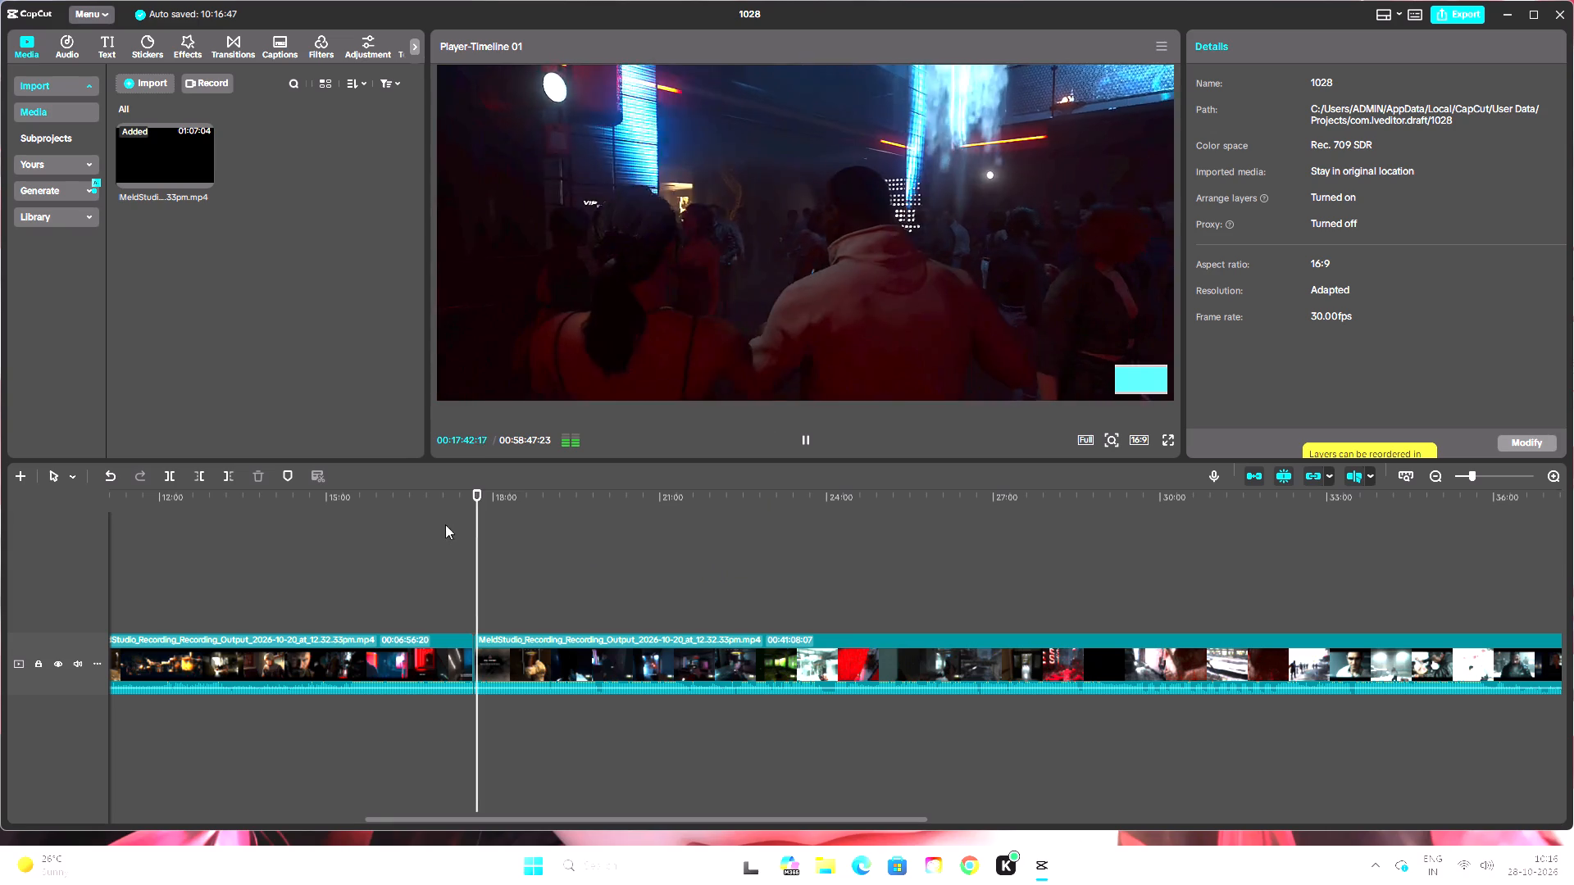
# Review the footage from about 00:17:42 to 00:20:06 for the next failed attempt and the elevator restart.
pyautogui.moveTo(479, 499); pyautogui.dragTo(539, 508)
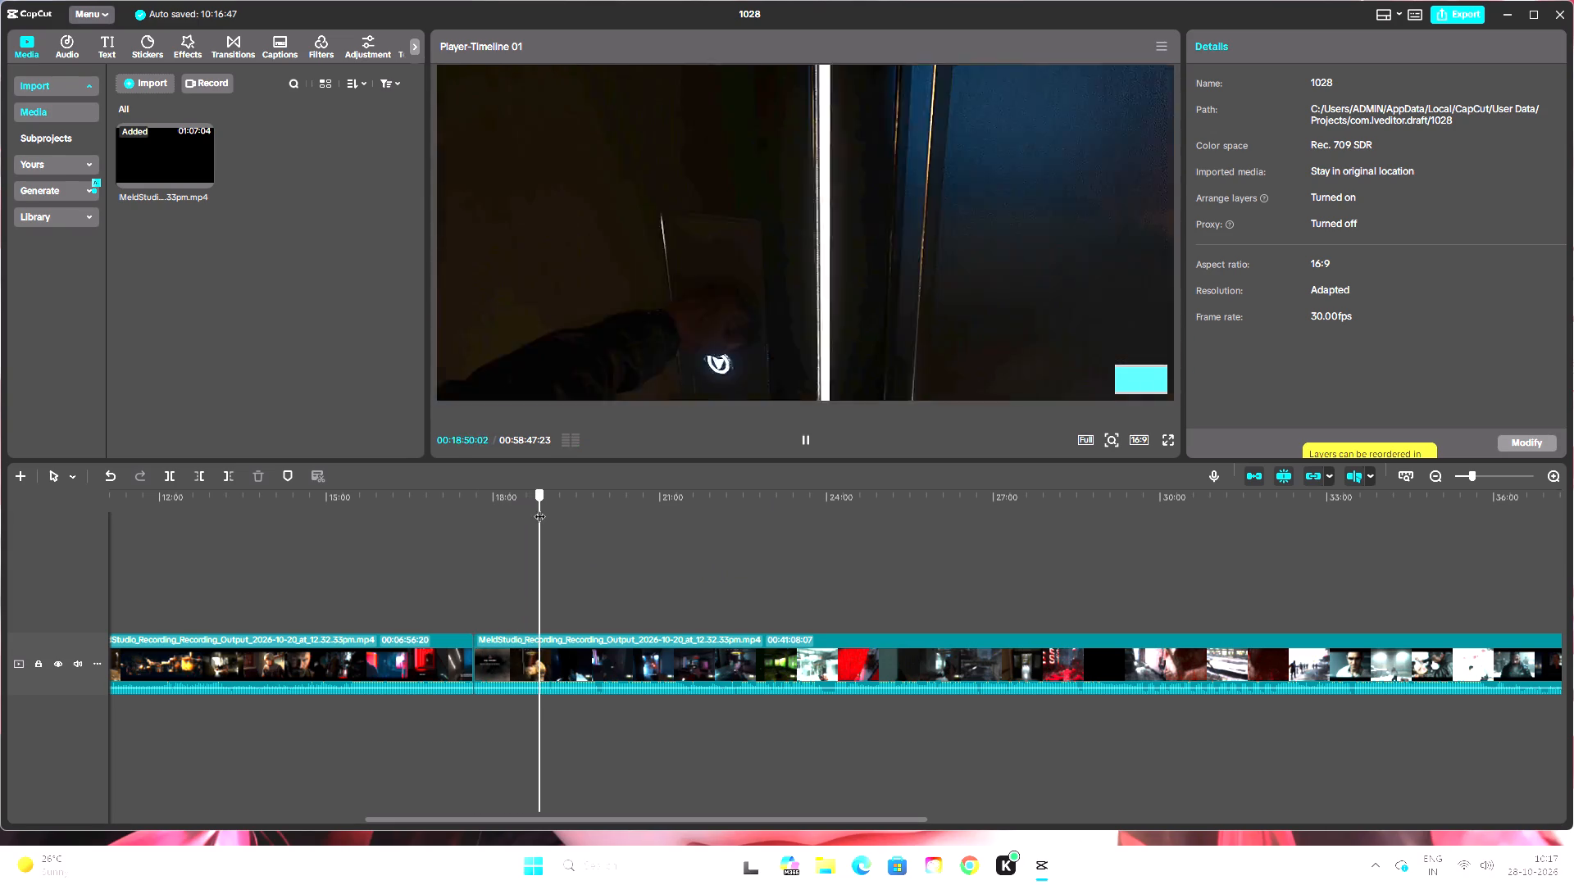
pyautogui.moveTo(539, 508); pyautogui.dragTo(582, 523)
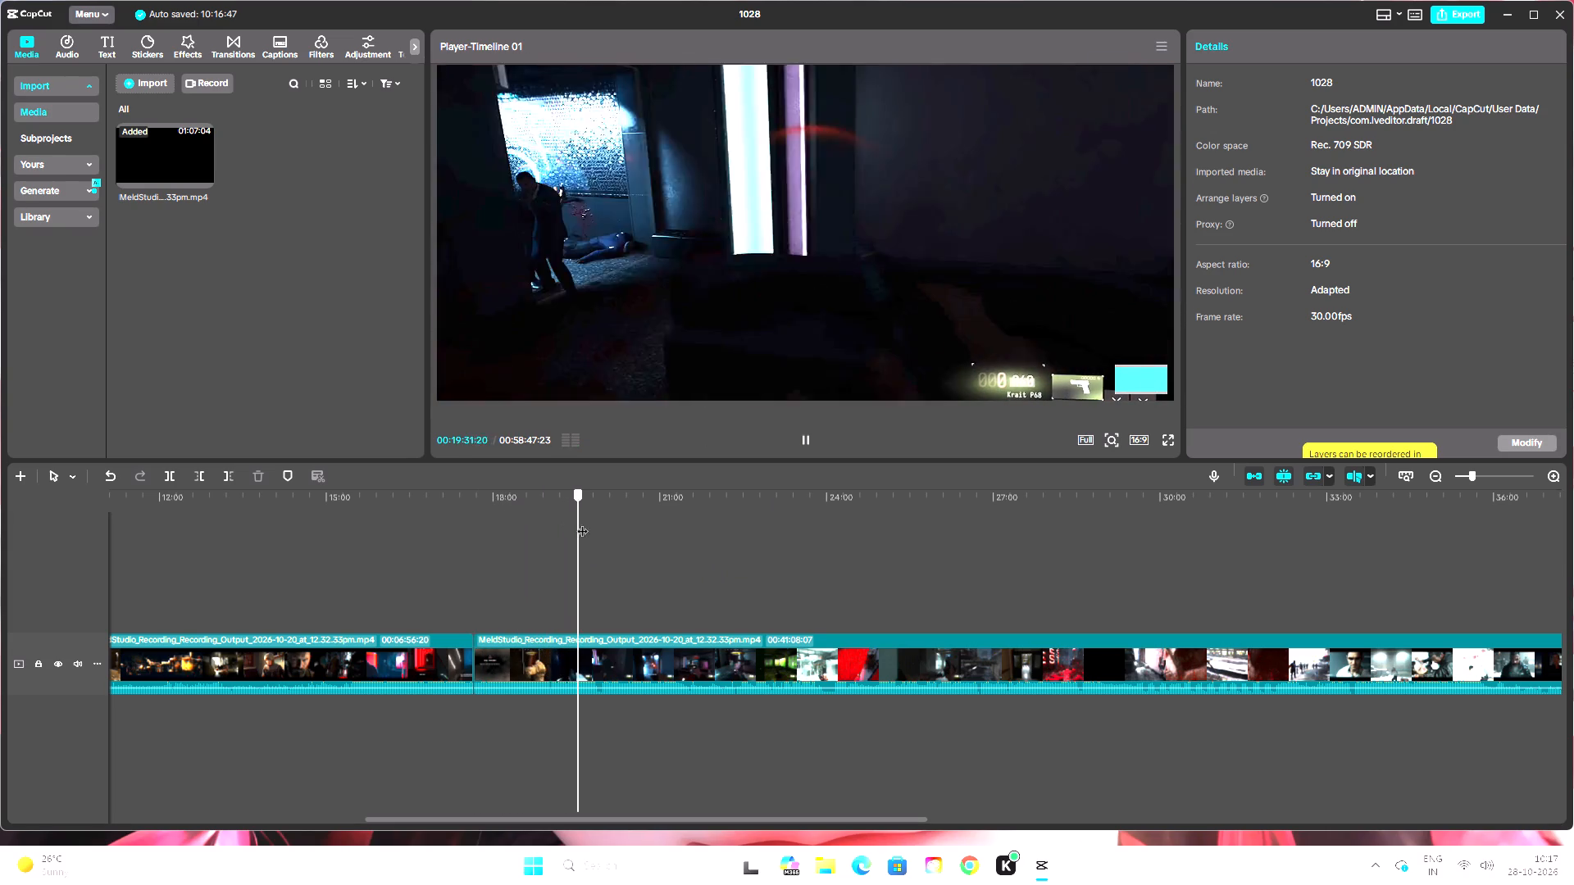
pyautogui.moveTo(582, 523); pyautogui.dragTo(595, 531)
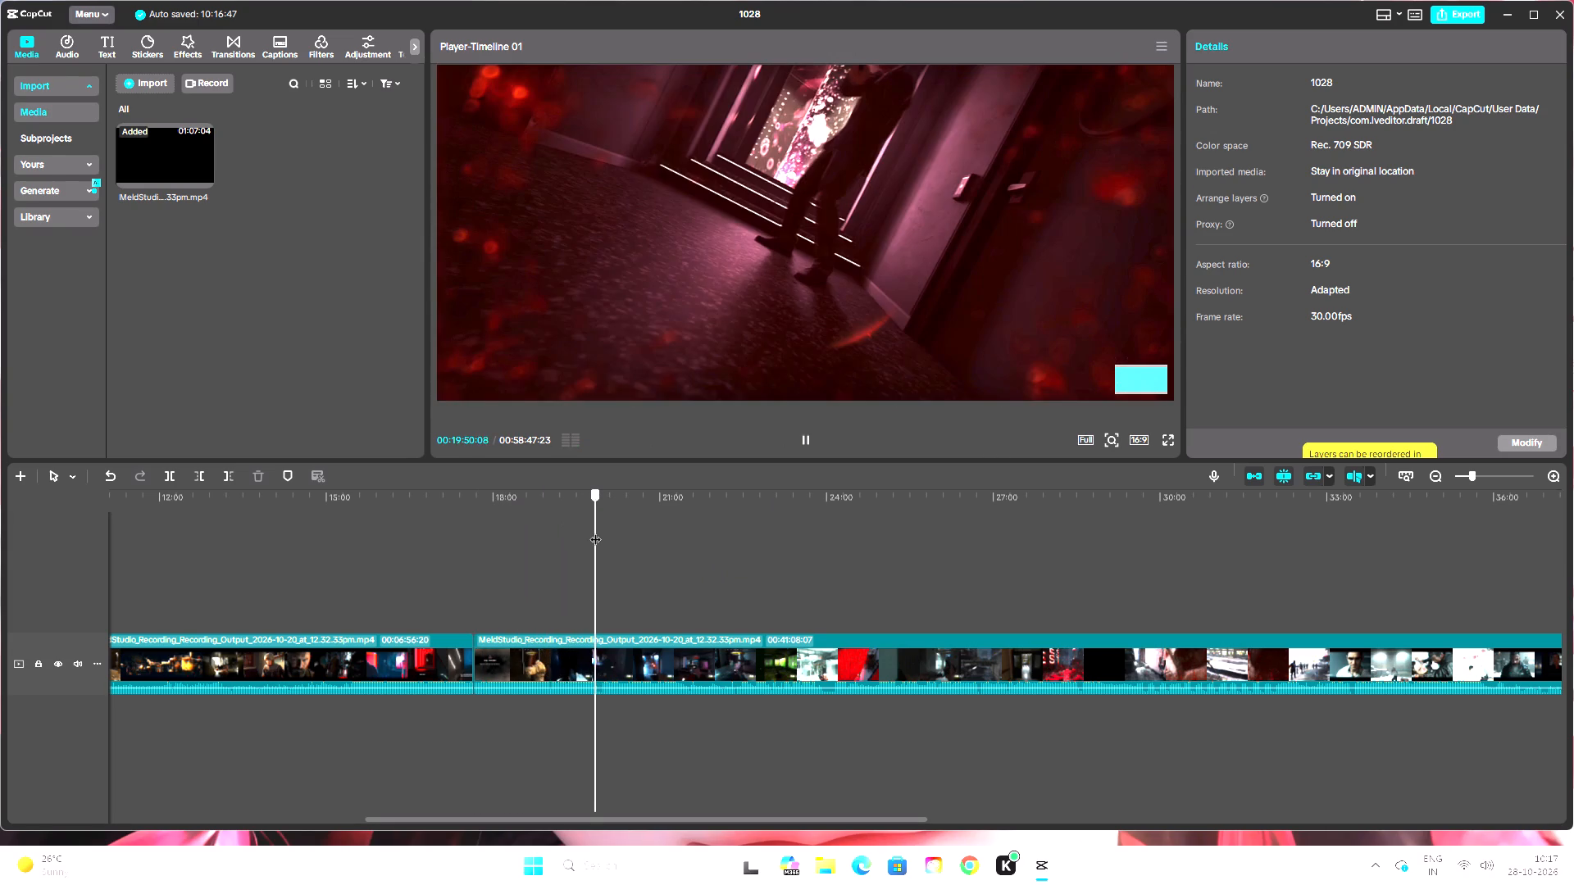
pyautogui.moveTo(595, 531); pyautogui.dragTo(609, 537)
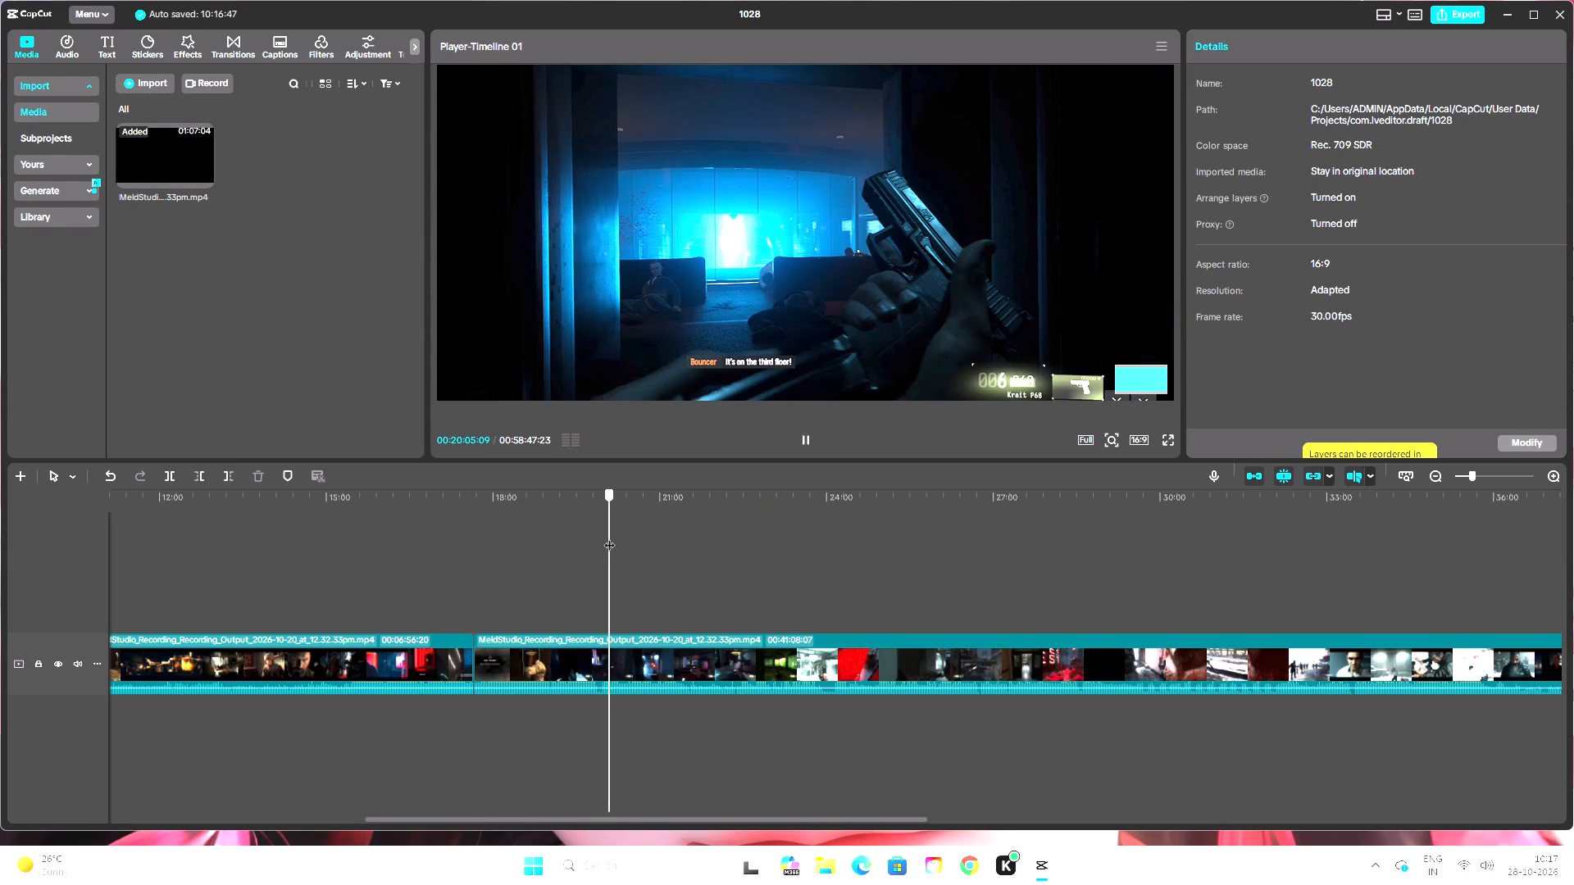
pyautogui.moveTo(609, 537); pyautogui.dragTo(609, 538)
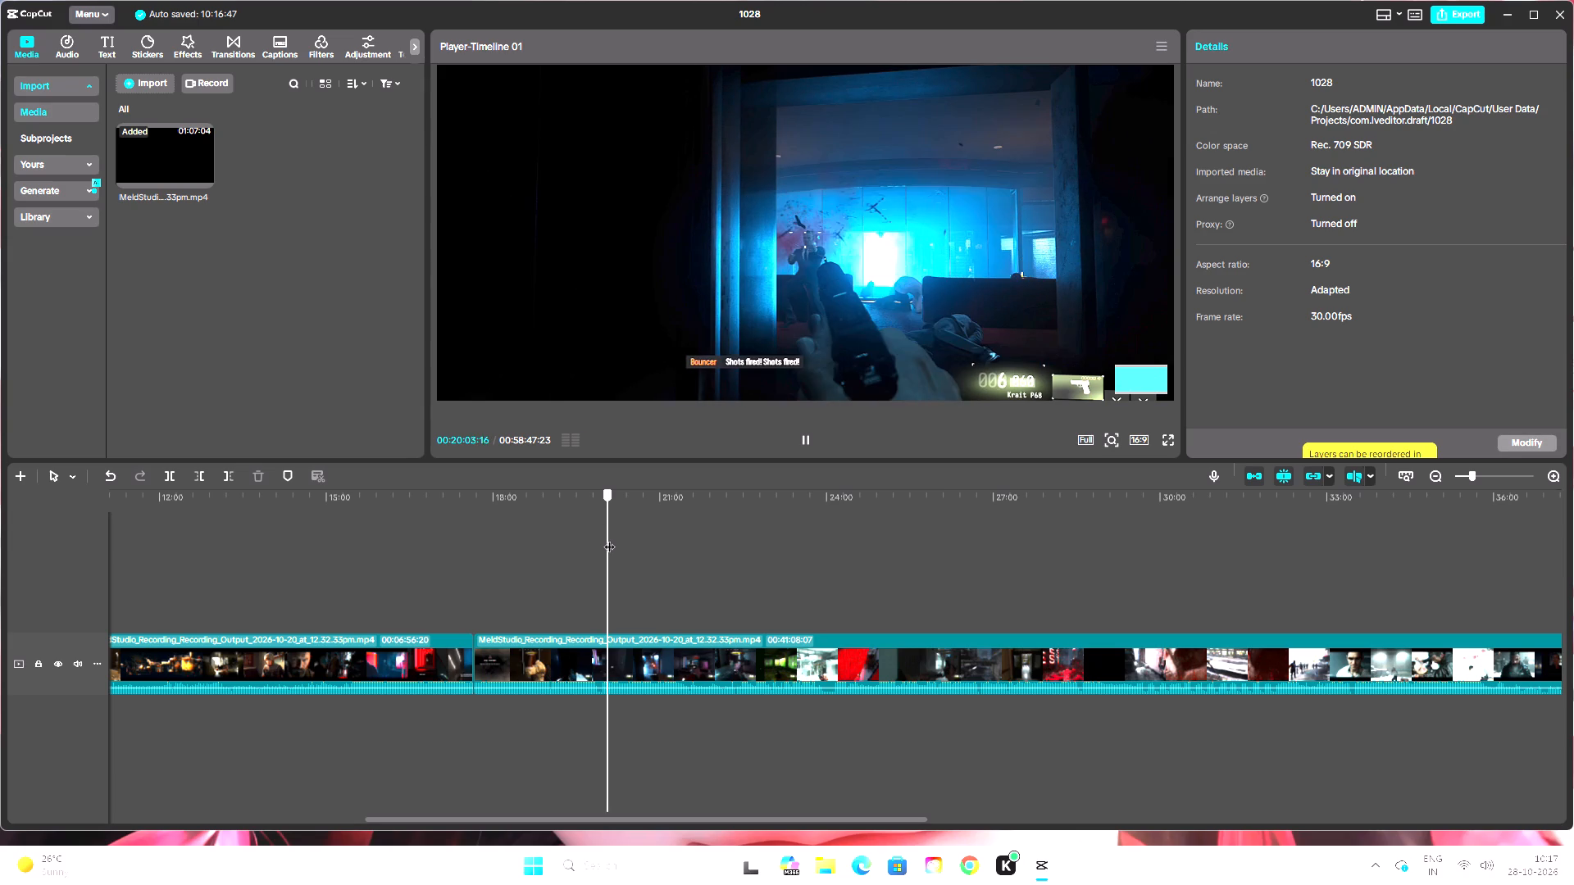
pyautogui.moveTo(609, 538); pyautogui.dragTo(605, 541)
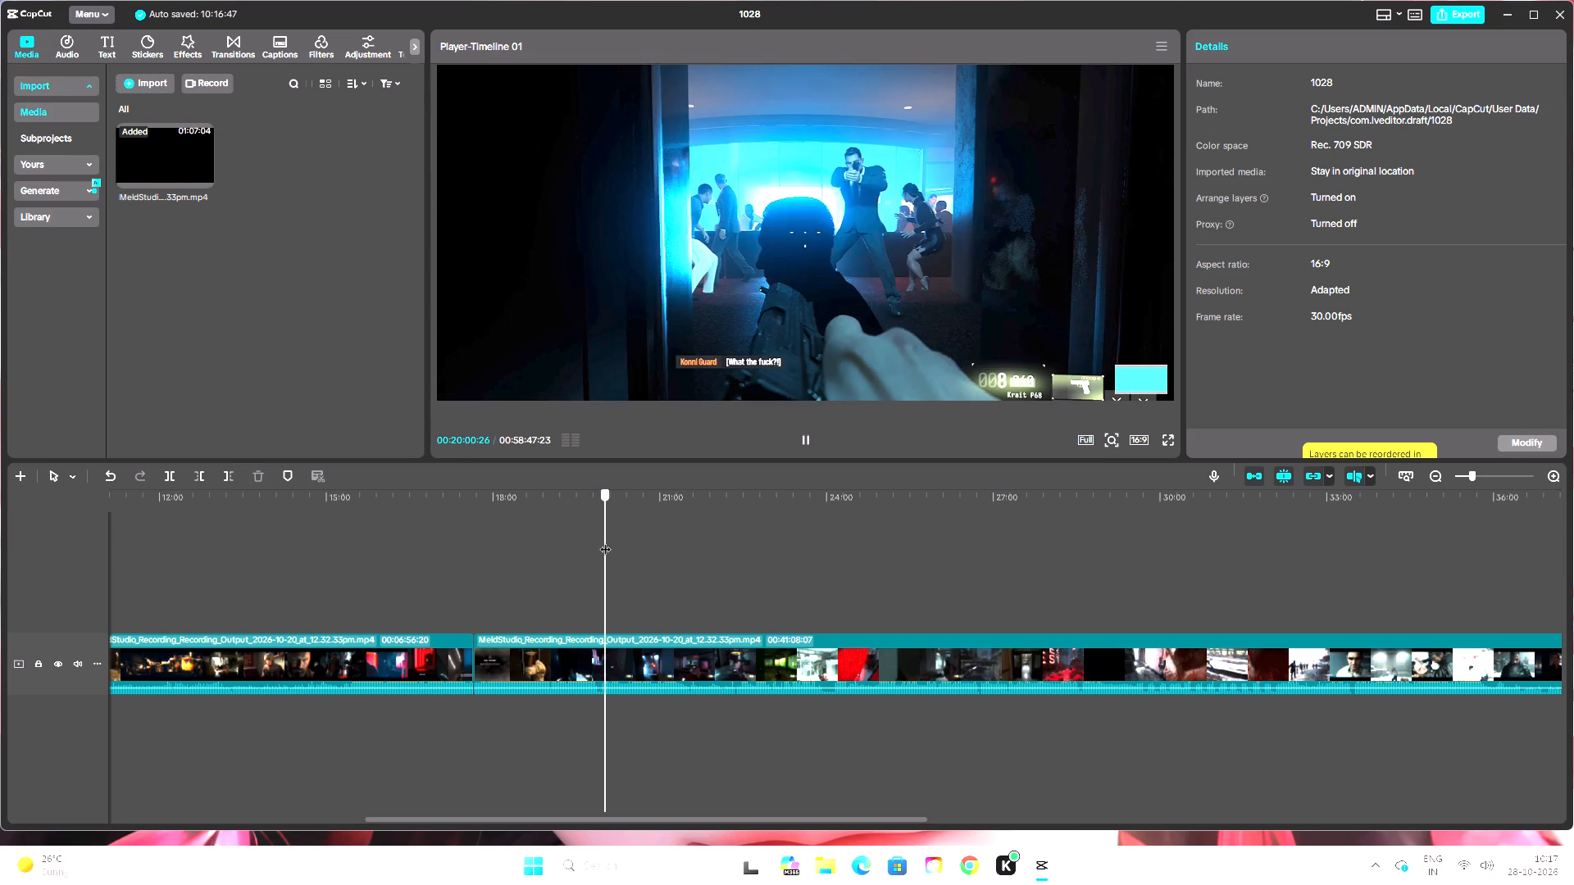
pyautogui.moveTo(605, 541); pyautogui.dragTo(610, 539)
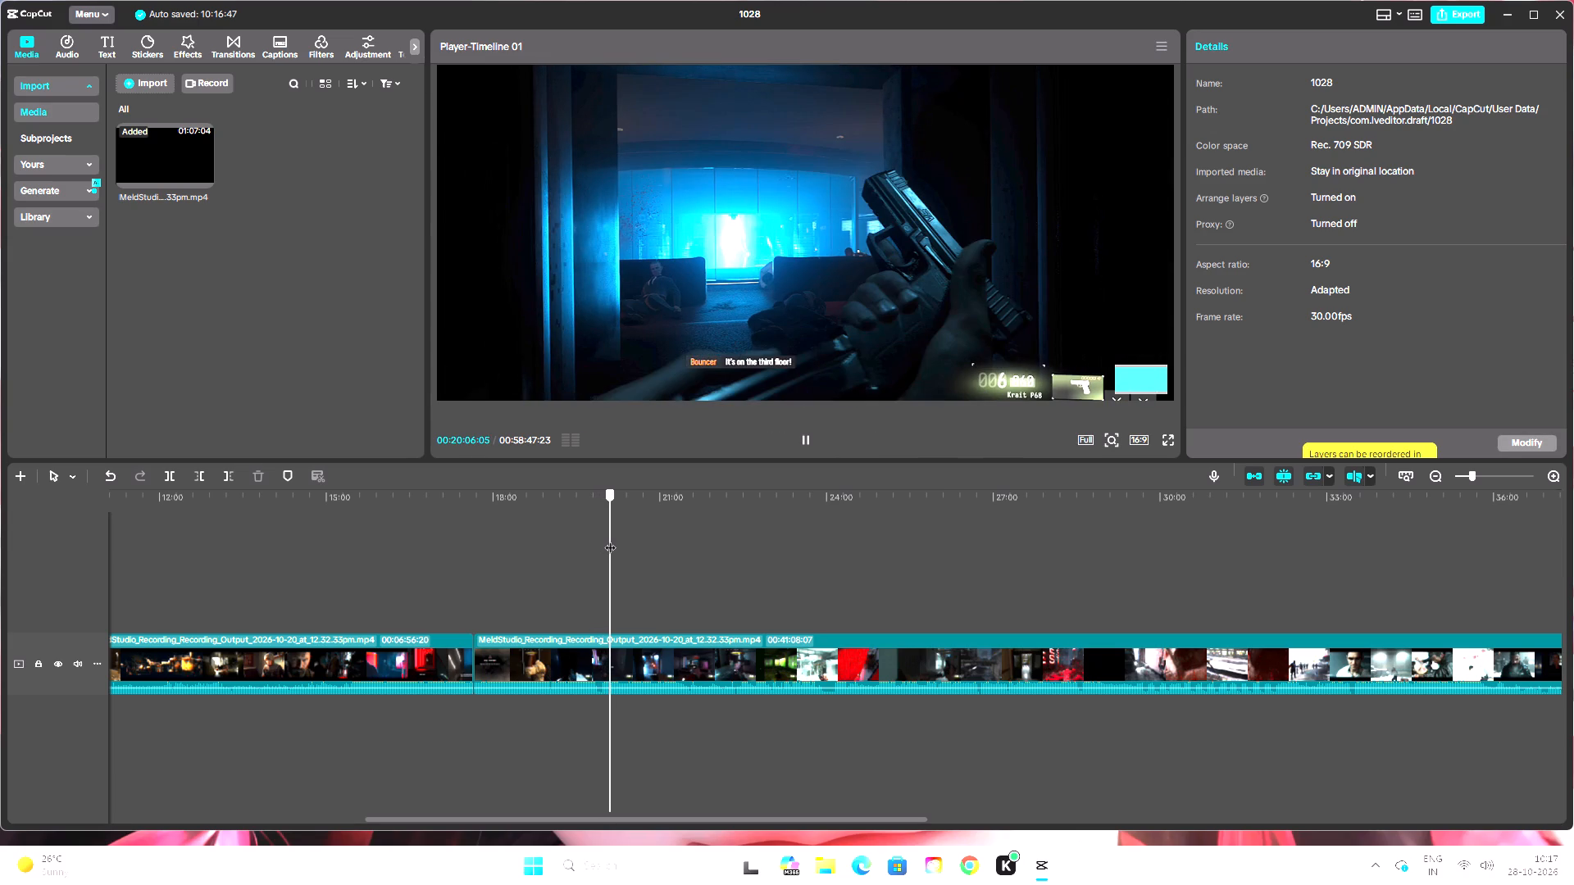
pyautogui.moveTo(610, 539); pyautogui.dragTo(604, 542)
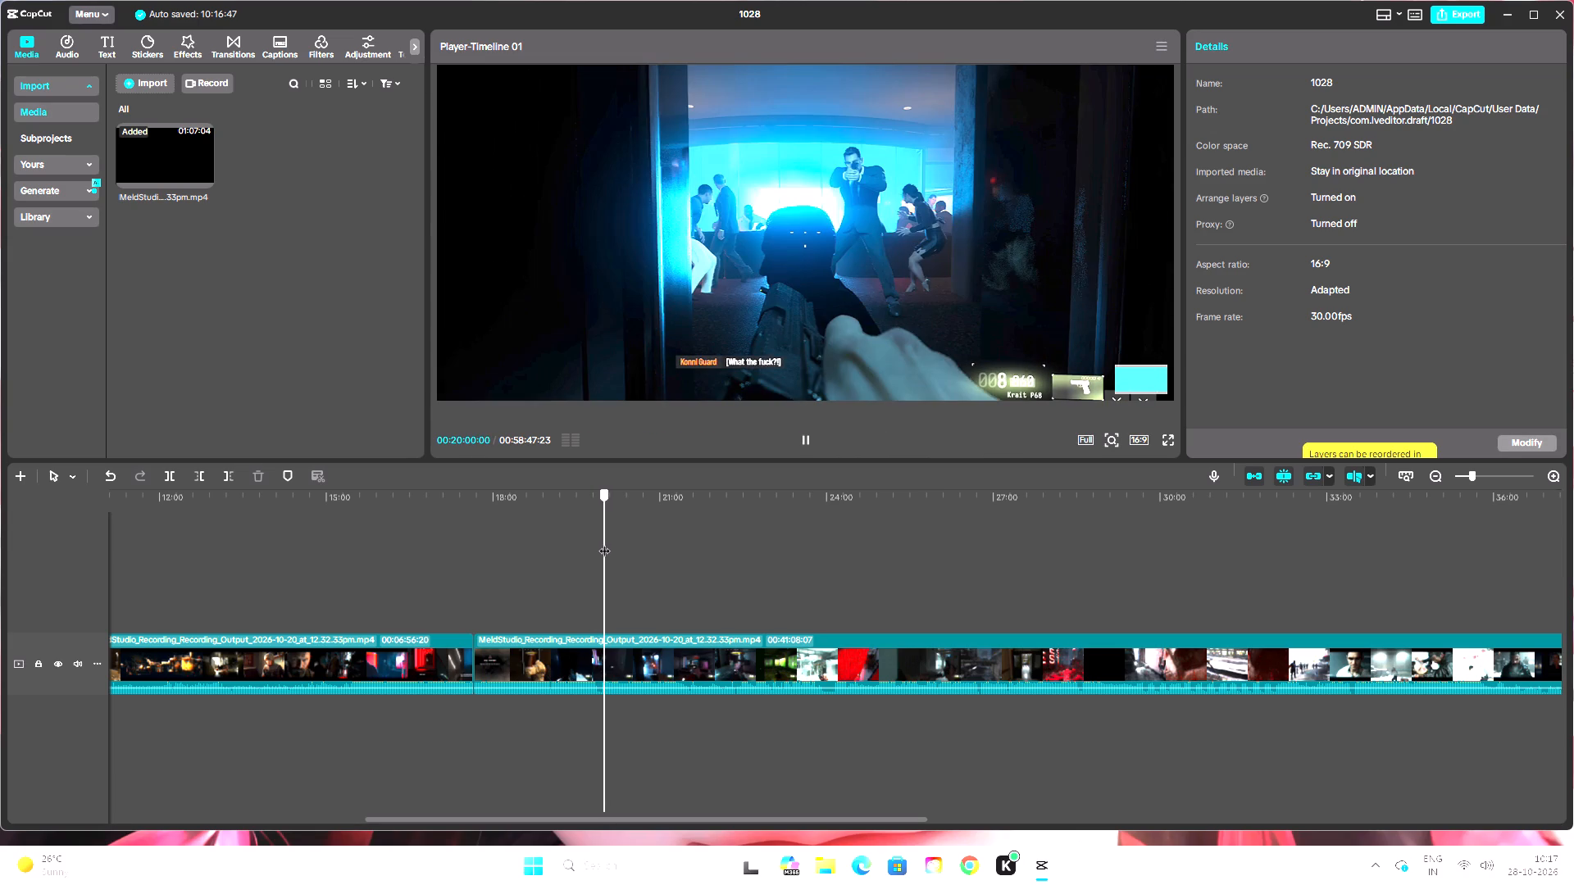
pyautogui.moveTo(604, 542); pyautogui.dragTo(606, 540)
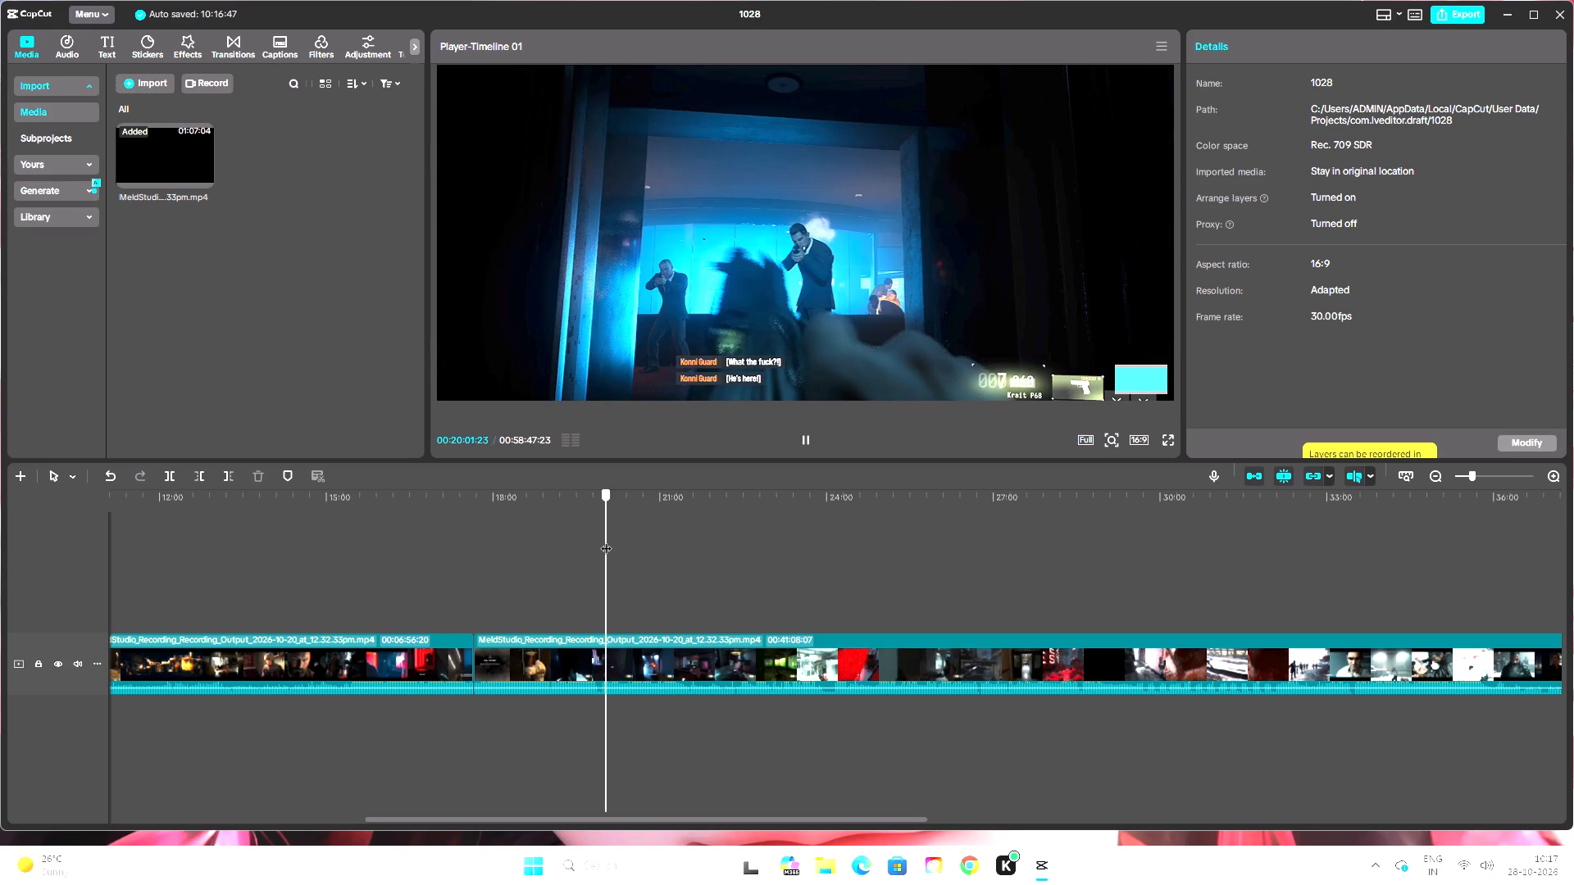
pyautogui.moveTo(606, 540); pyautogui.dragTo(540, 539)
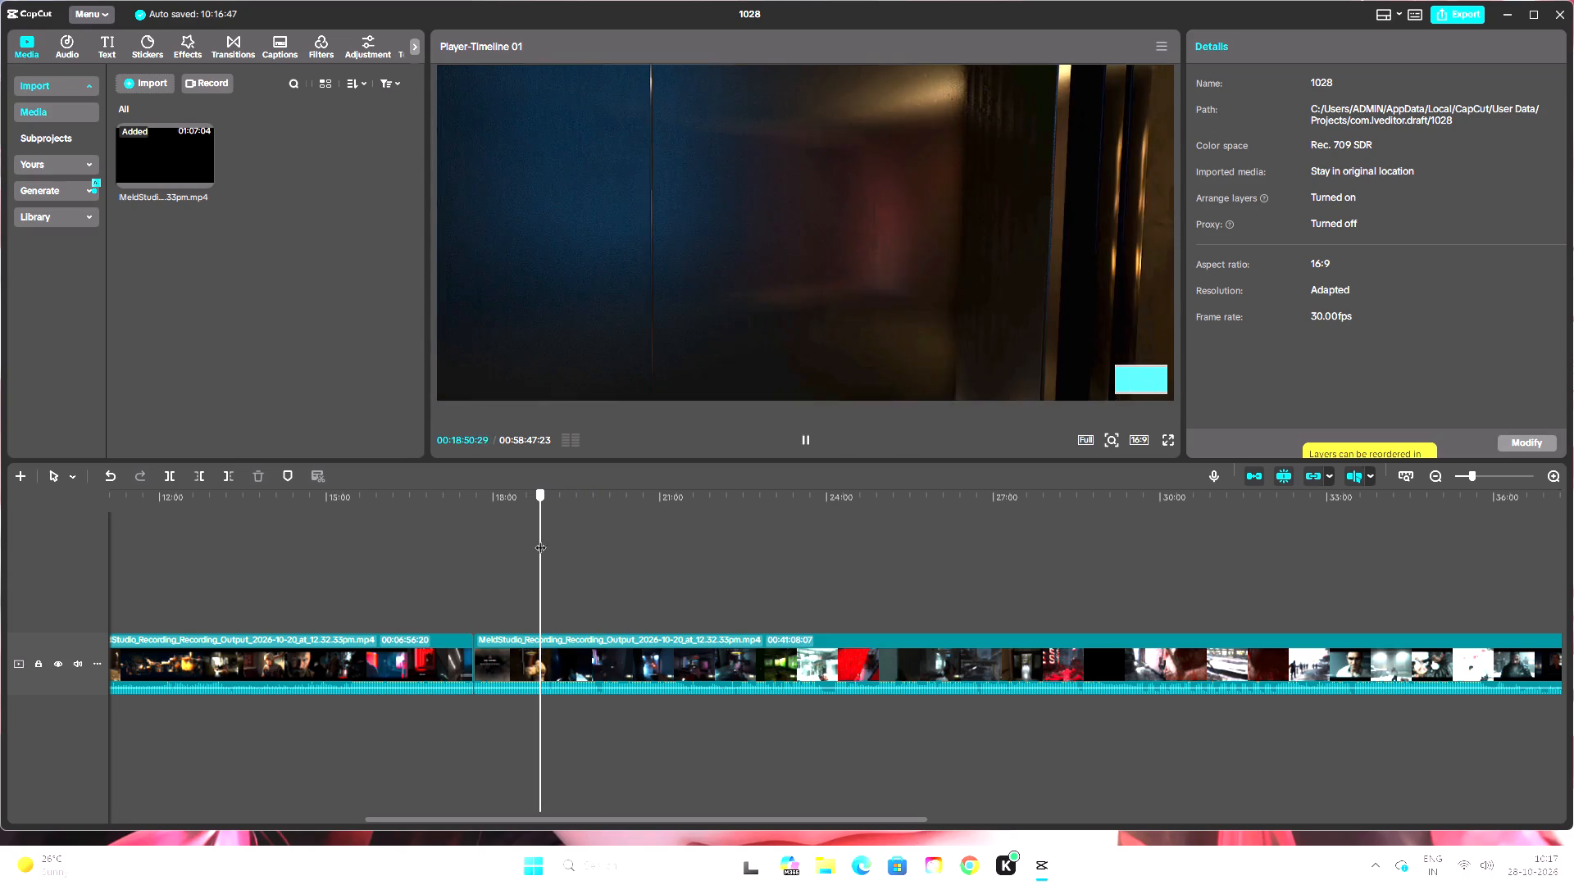
# Find the first shootout at the elevator door and split the recording there, at 00:19:06:27.
pyautogui.moveTo(540, 539); pyautogui.dragTo(566, 536)
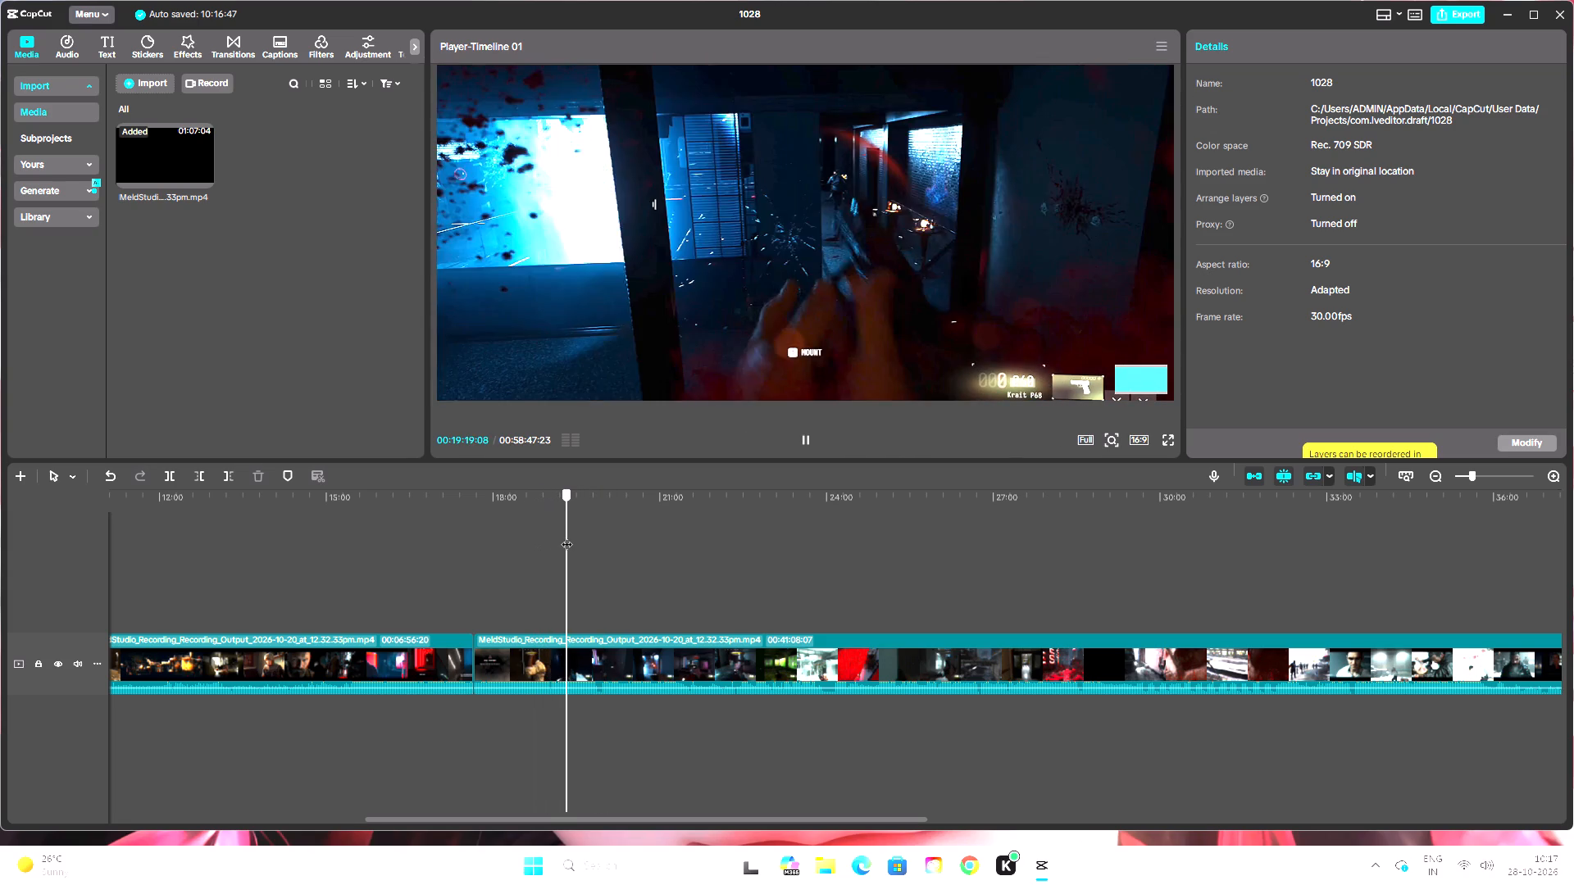
pyautogui.moveTo(566, 536); pyautogui.dragTo(557, 538)
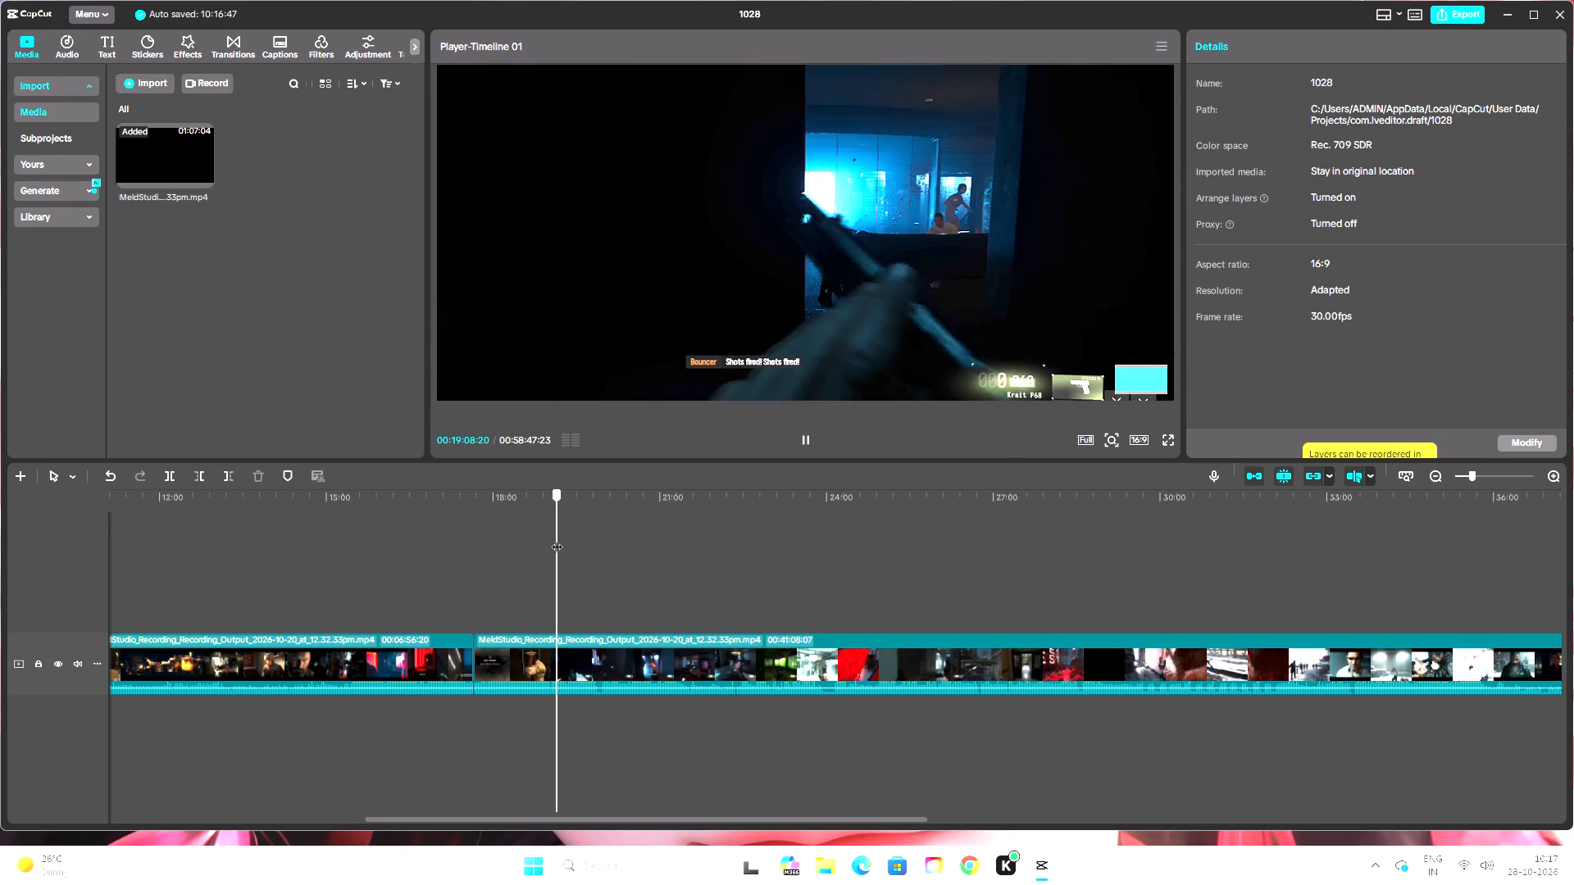
pyautogui.moveTo(557, 538); pyautogui.dragTo(550, 542)
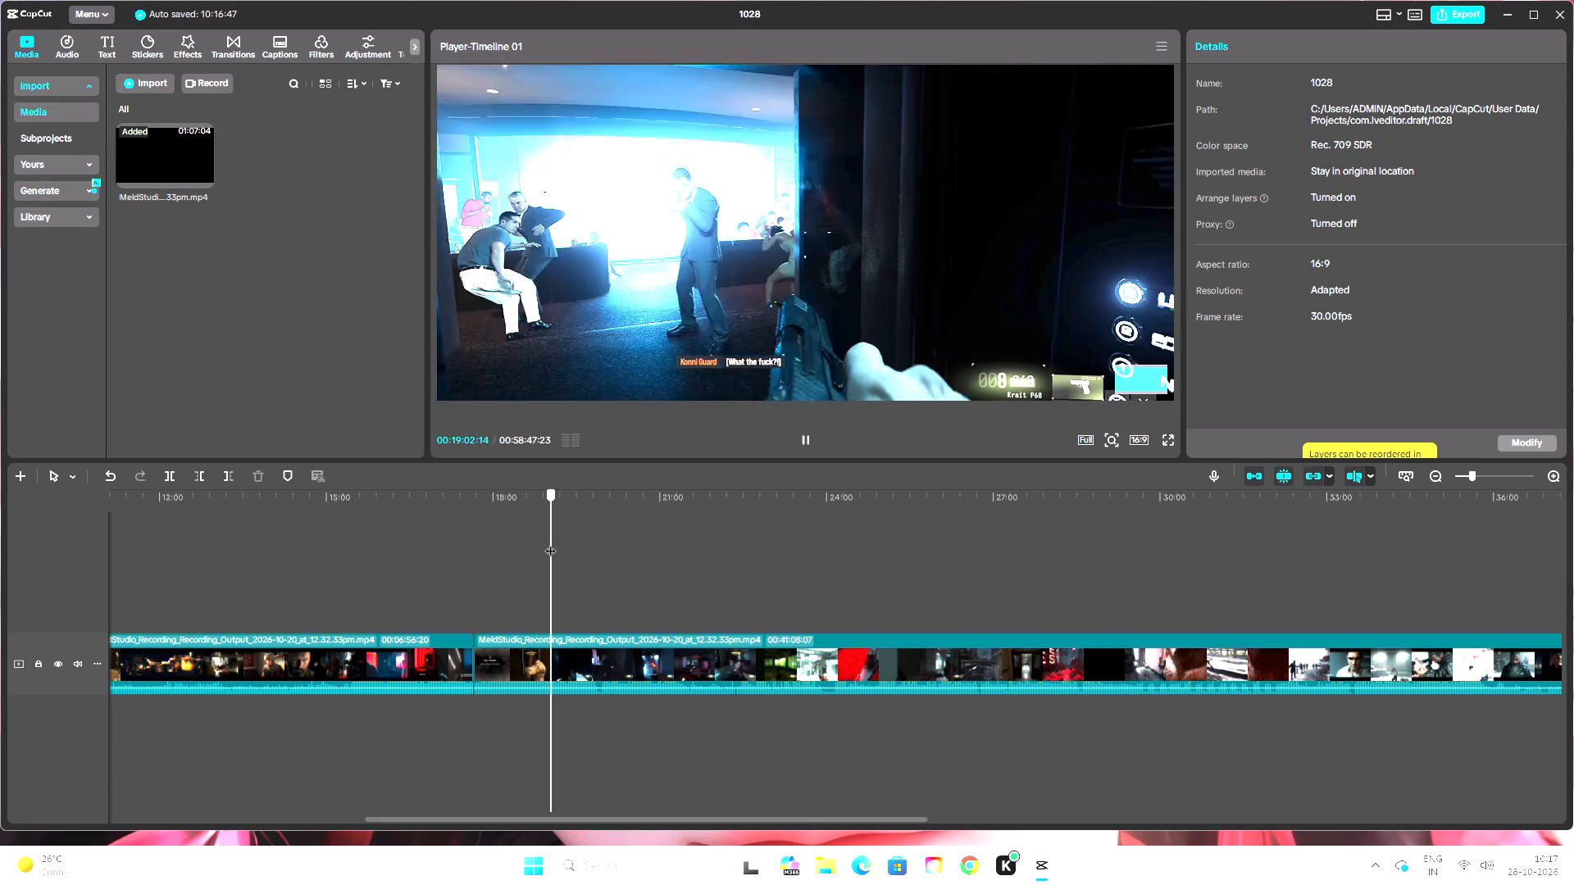
pyautogui.moveTo(550, 542); pyautogui.dragTo(550, 544)
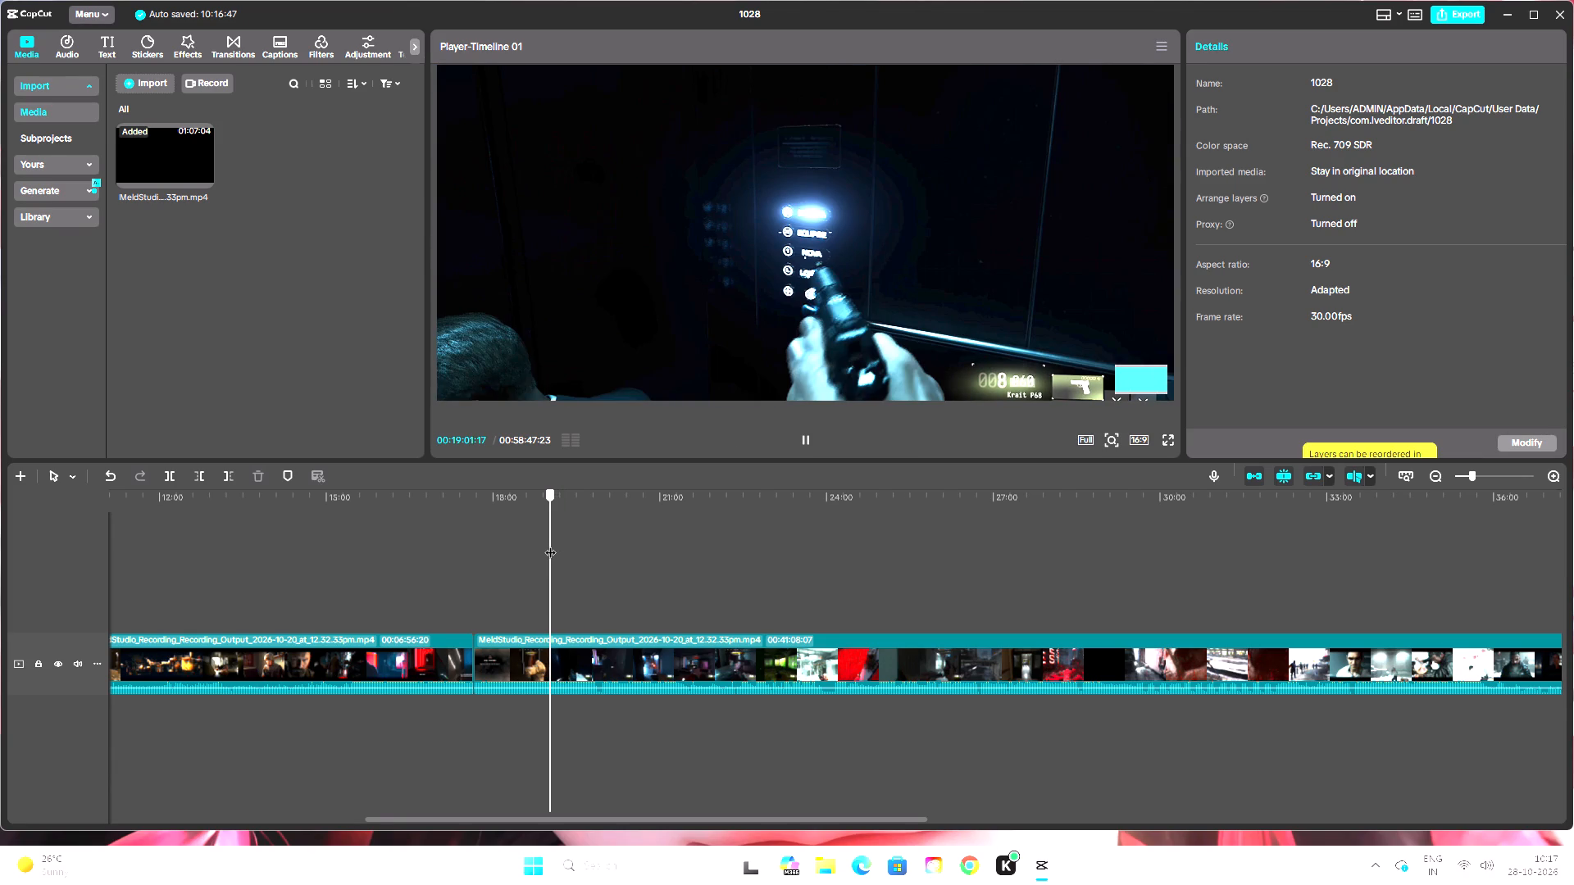
pyautogui.moveTo(550, 544); pyautogui.dragTo(555, 543)
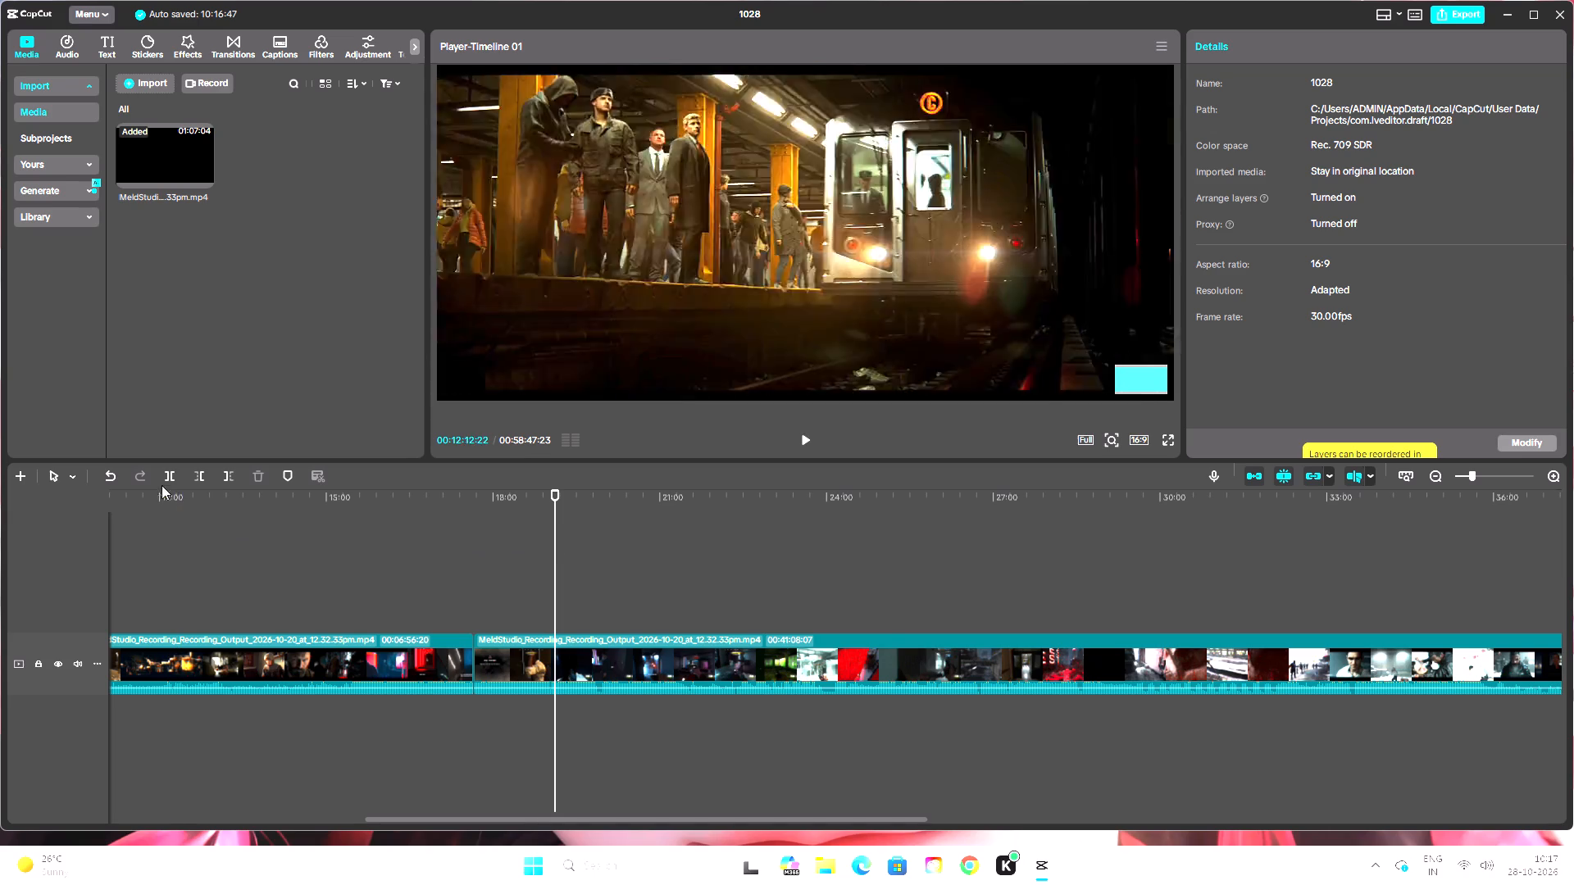
pyautogui.click(167, 476)
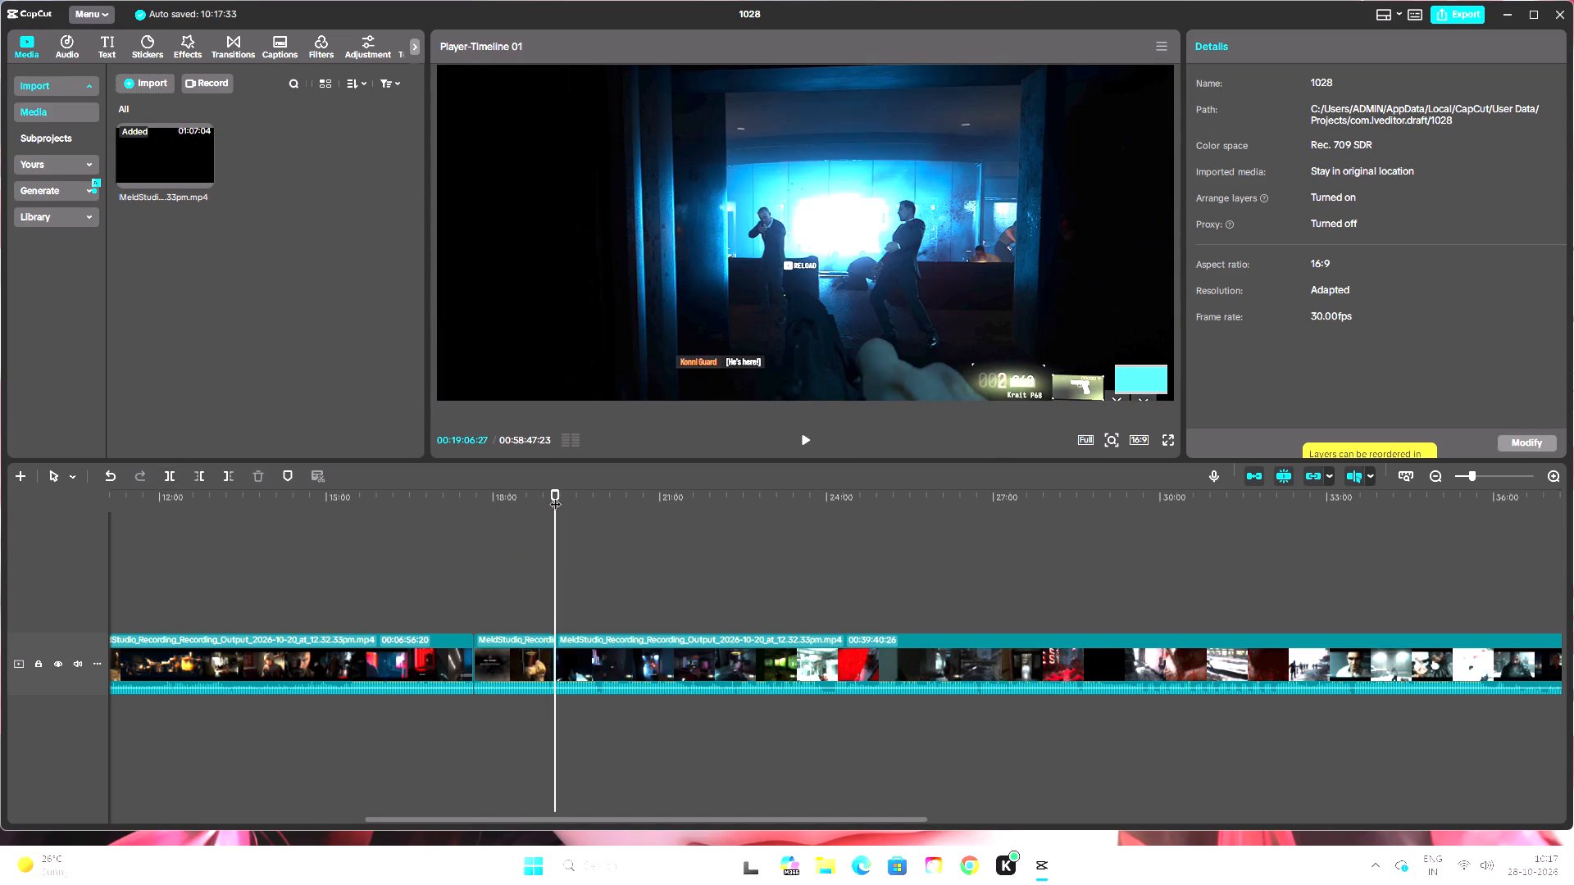
# Review the footage from the new split to about 00:20:10 for where the failed attempt ends and the retry begins.
pyautogui.moveTo(555, 496); pyautogui.dragTo(577, 506)
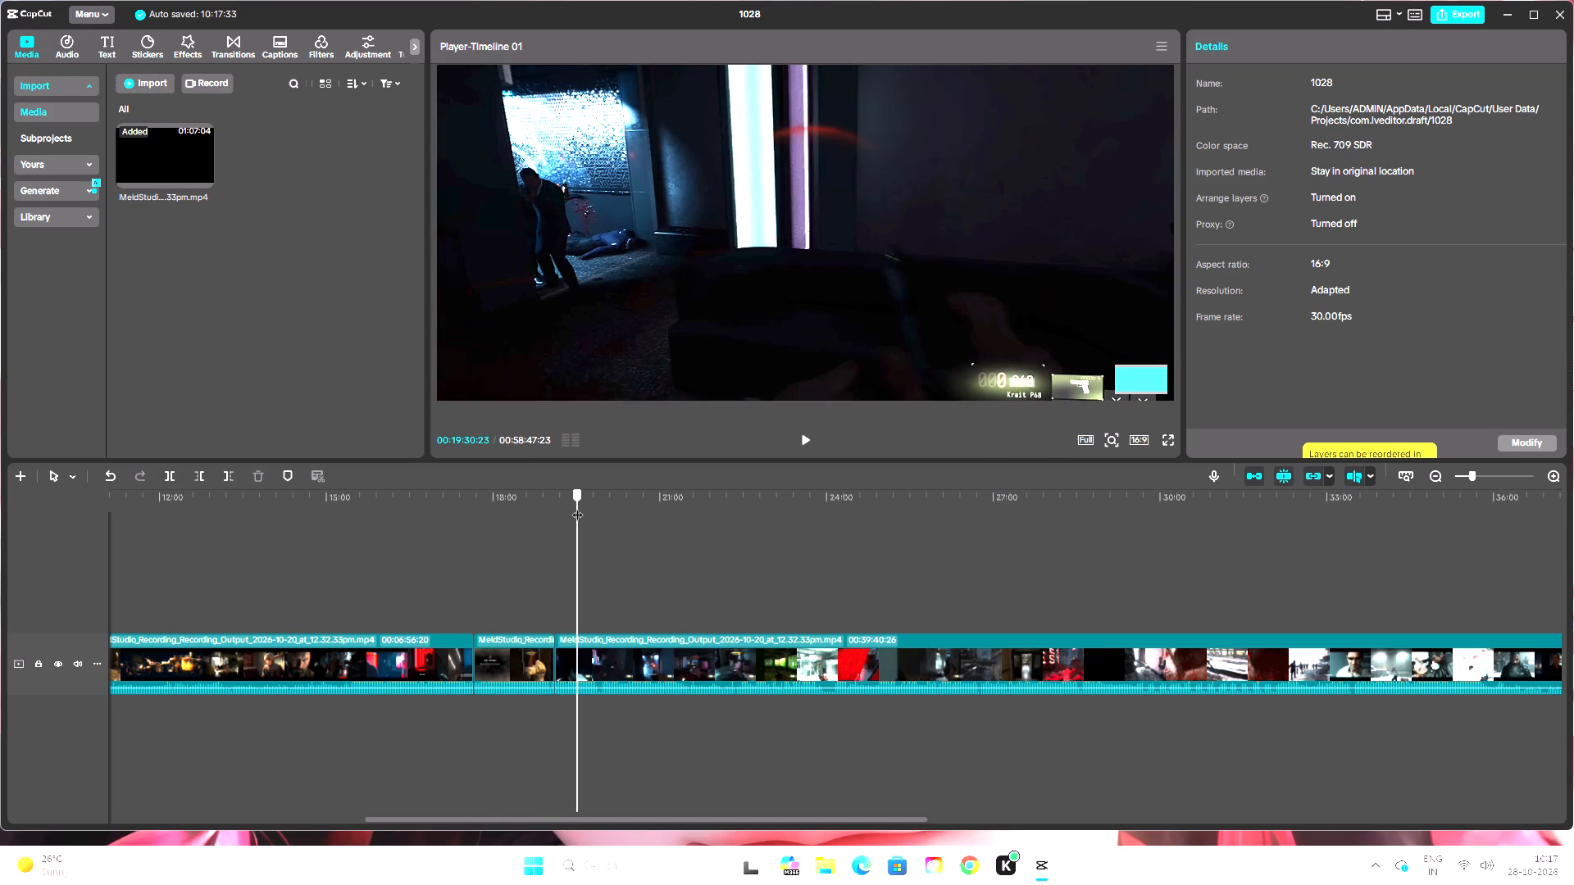
pyautogui.moveTo(577, 506); pyautogui.dragTo(575, 513)
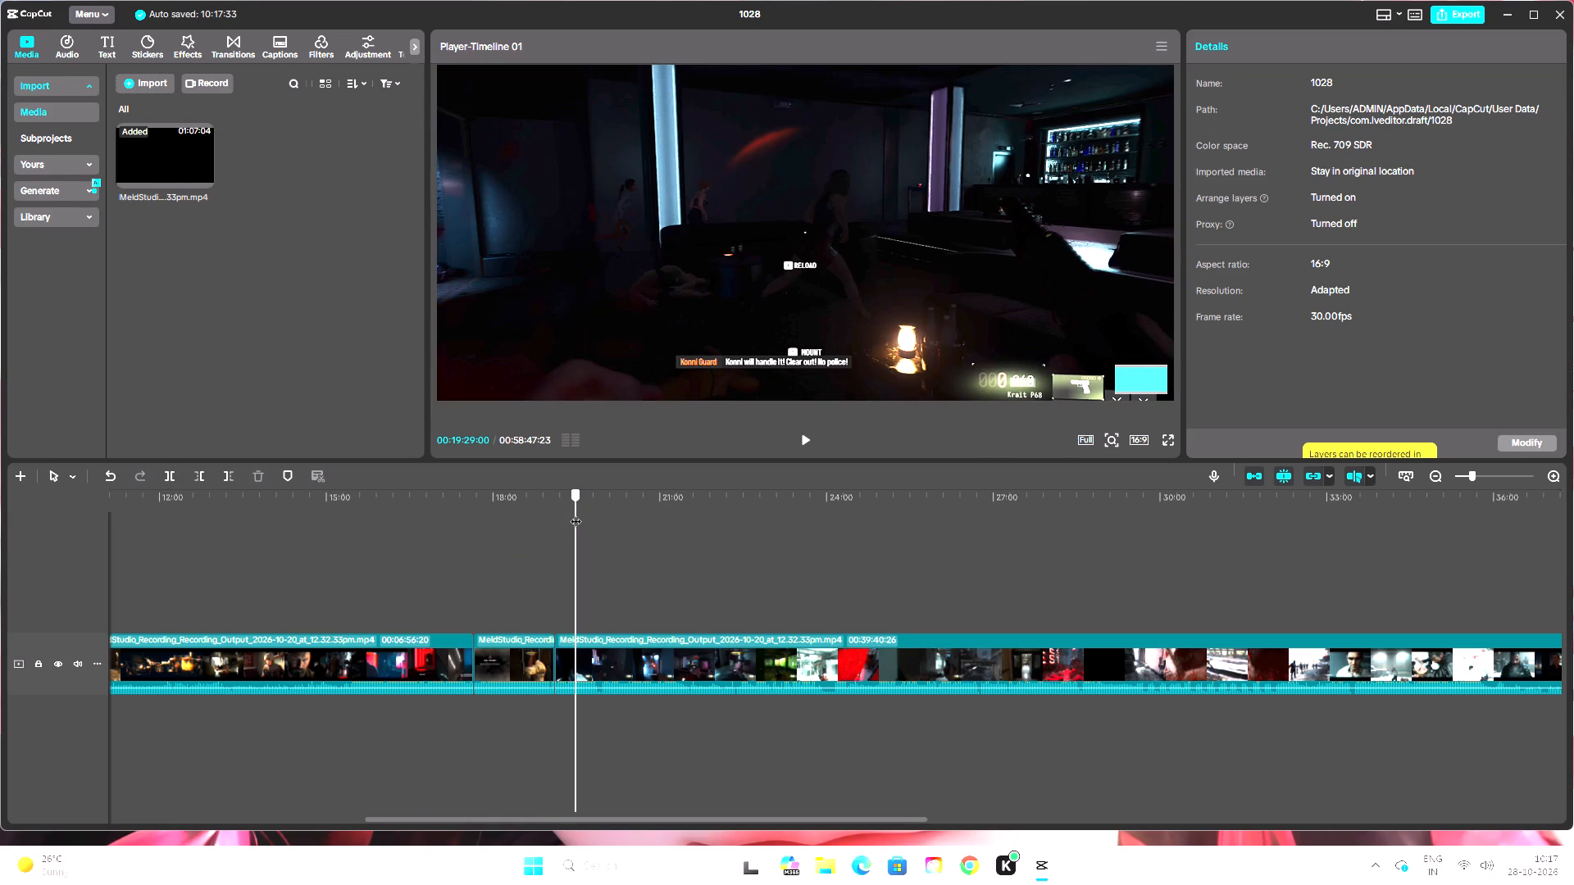
pyautogui.moveTo(575, 513); pyautogui.dragTo(573, 520)
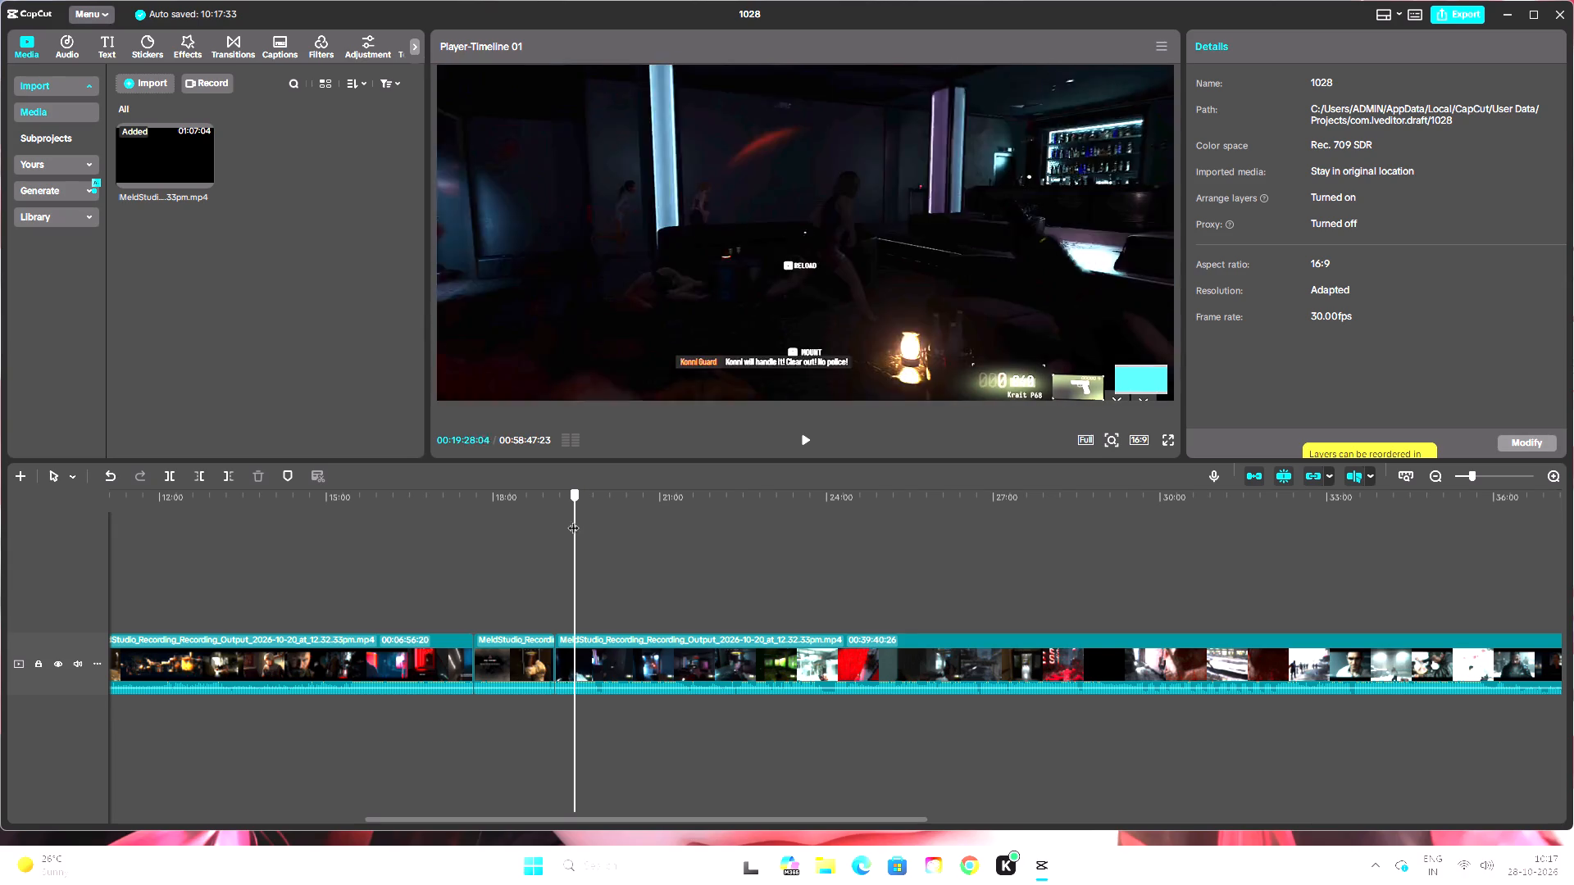
pyautogui.moveTo(573, 520); pyautogui.dragTo(555, 529)
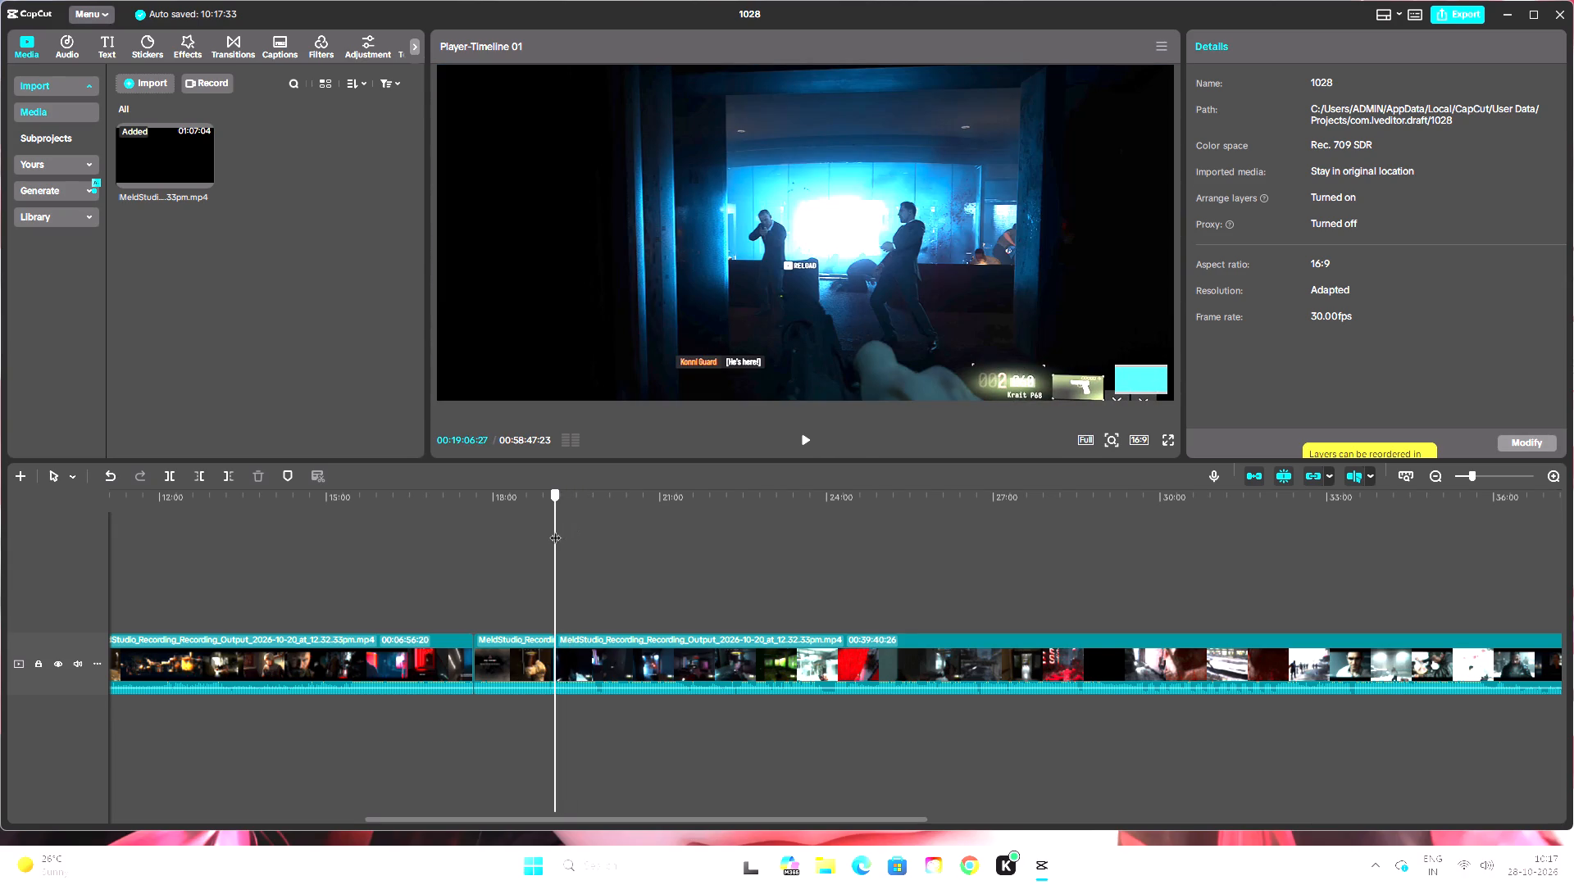
pyautogui.moveTo(555, 529); pyautogui.dragTo(608, 524)
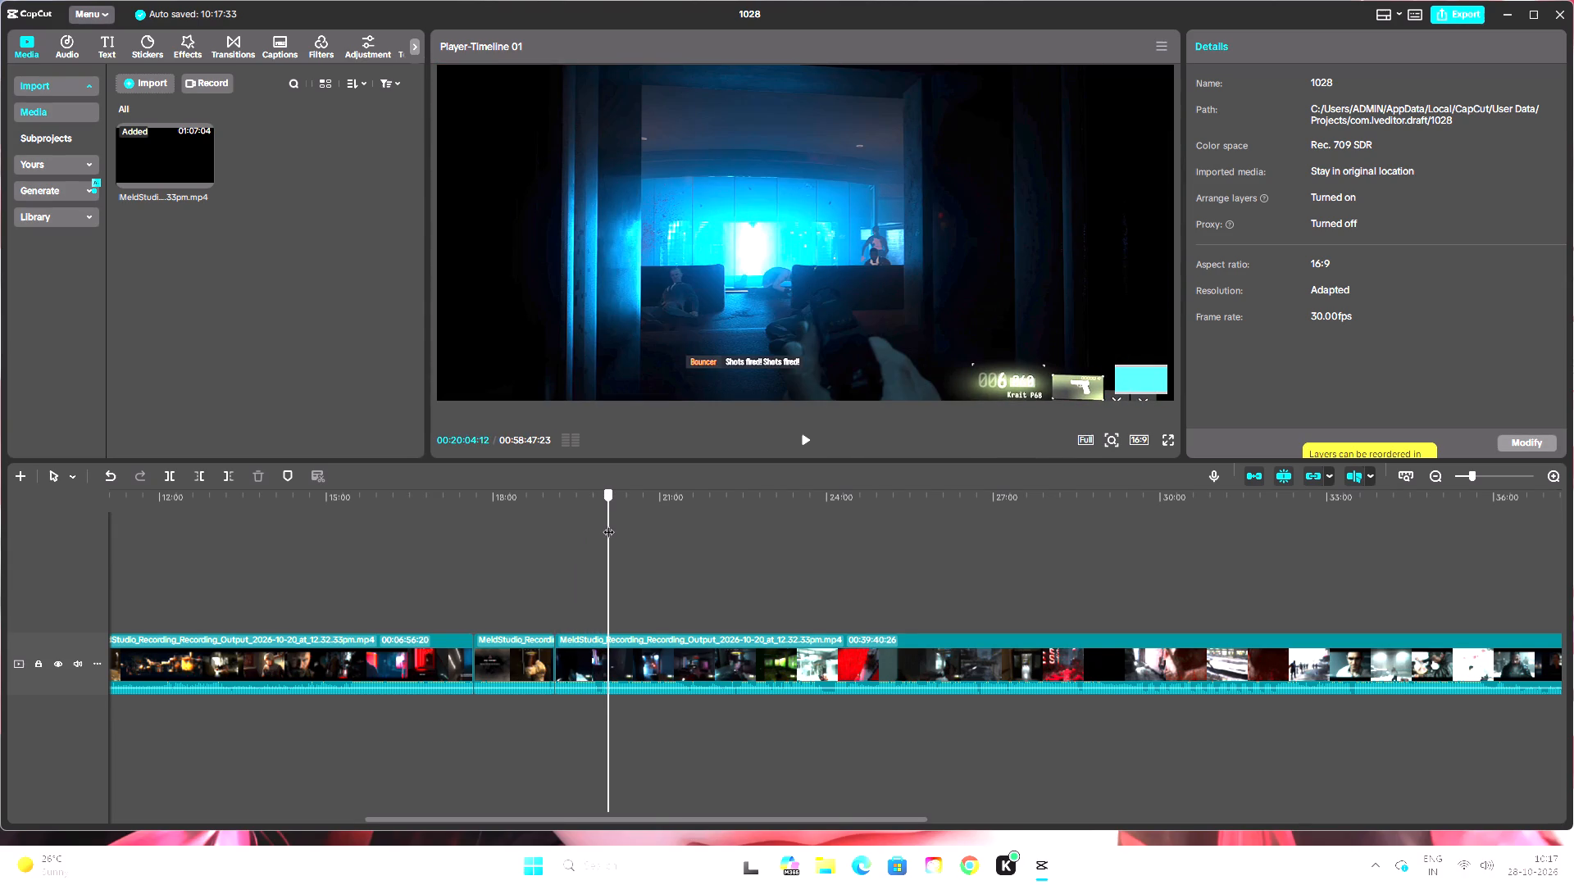
pyautogui.moveTo(608, 524); pyautogui.dragTo(614, 523)
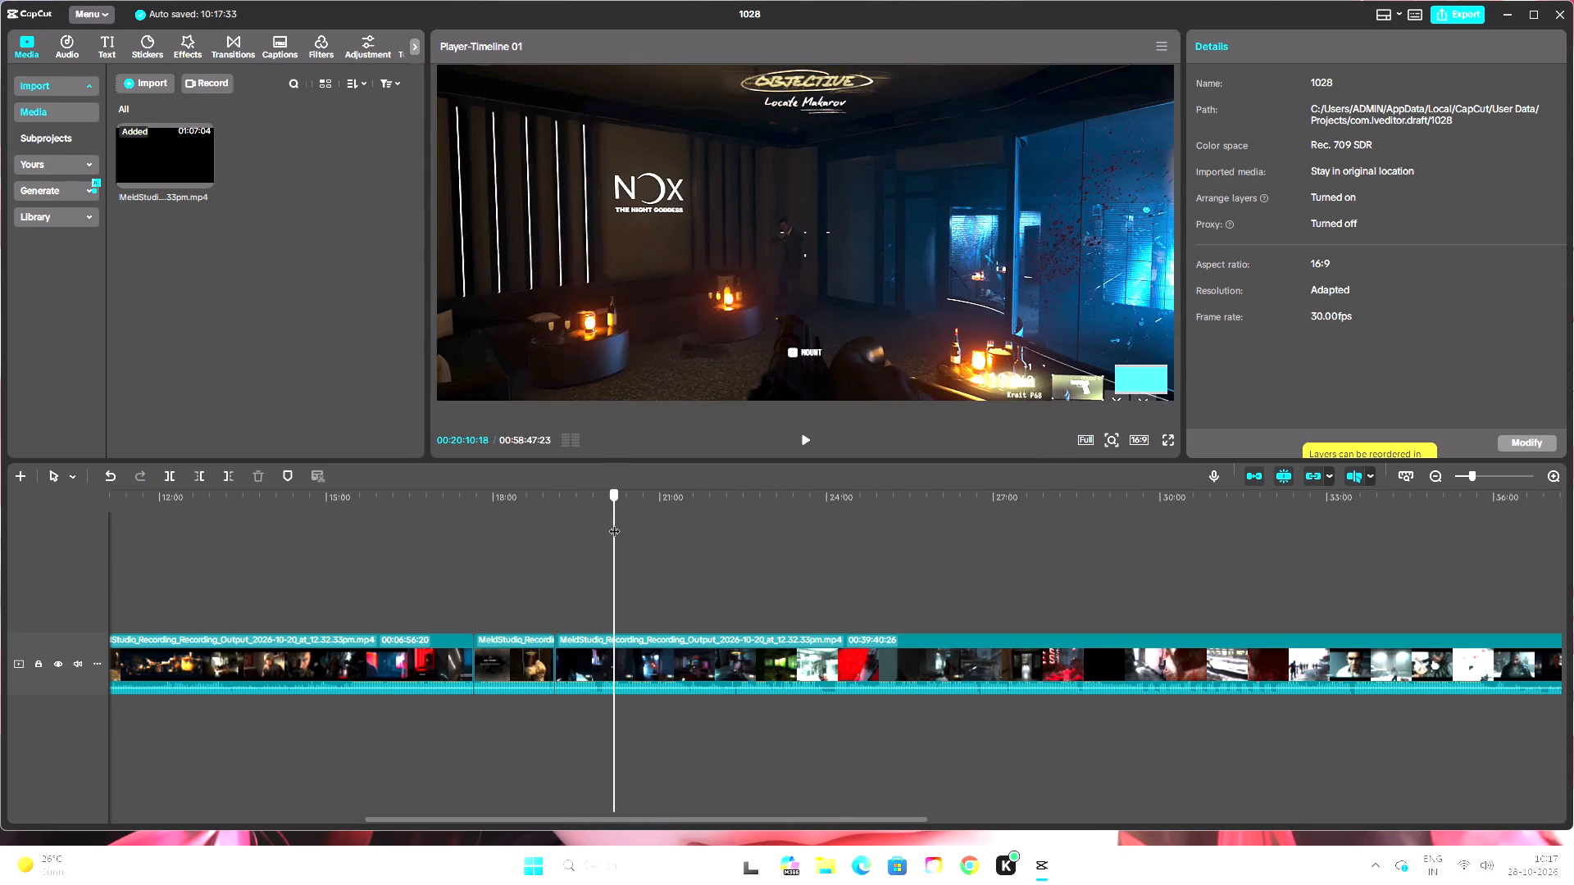
pyautogui.moveTo(614, 523); pyautogui.dragTo(602, 522)
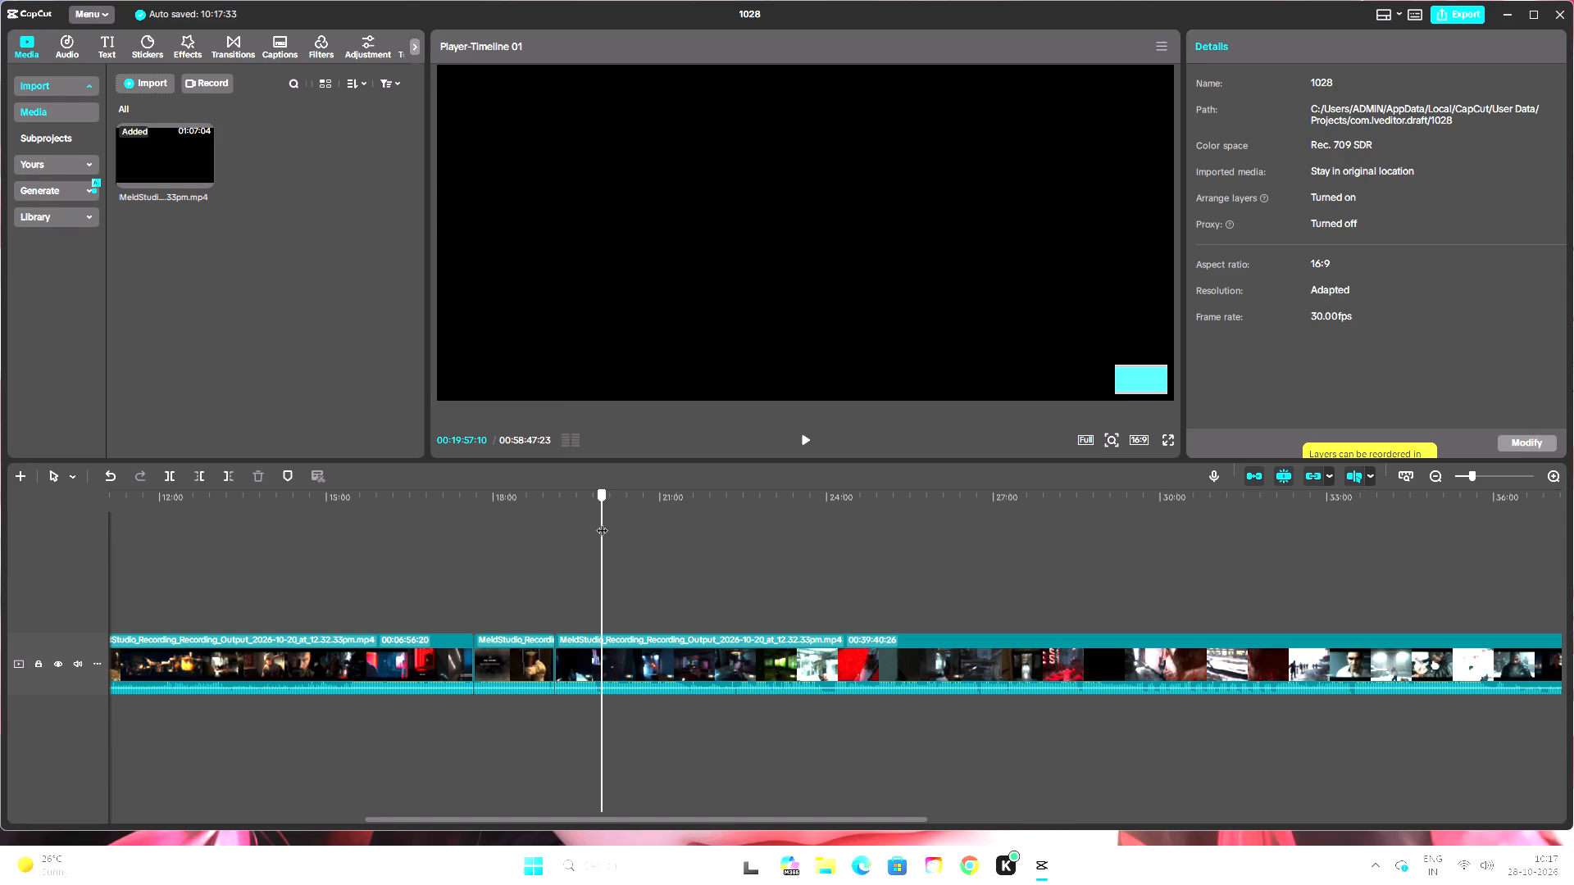
pyautogui.moveTo(602, 522); pyautogui.dragTo(605, 521)
# Find the elevator restart just after the Try Again screen and split the recording there, at 00:19:57:23.
pyautogui.click(735, 663)
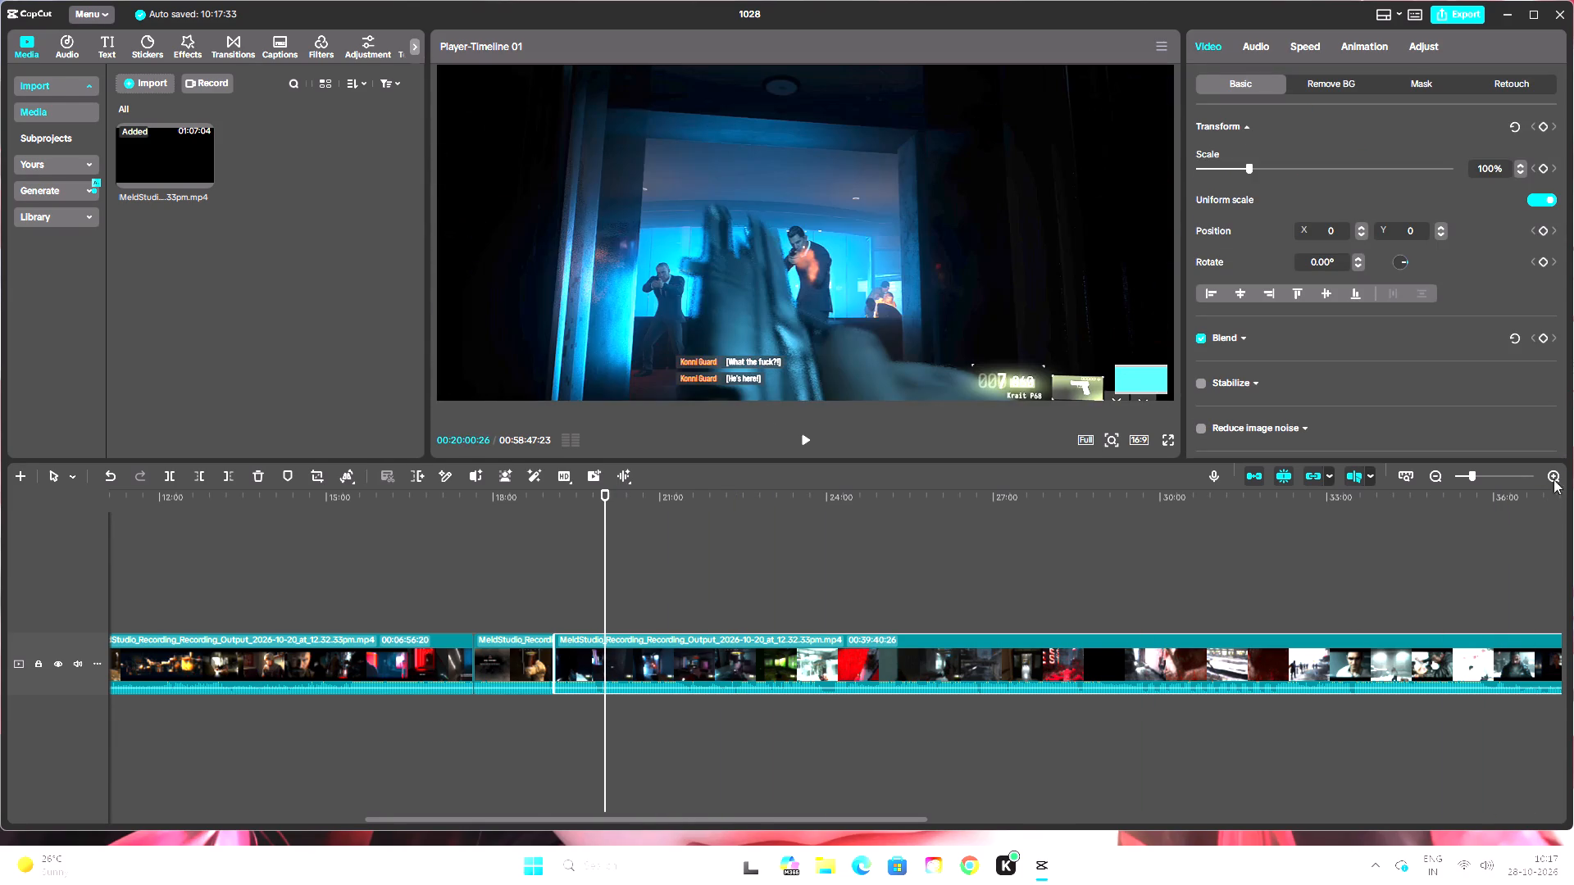
pyautogui.doubleClick(1563, 476)
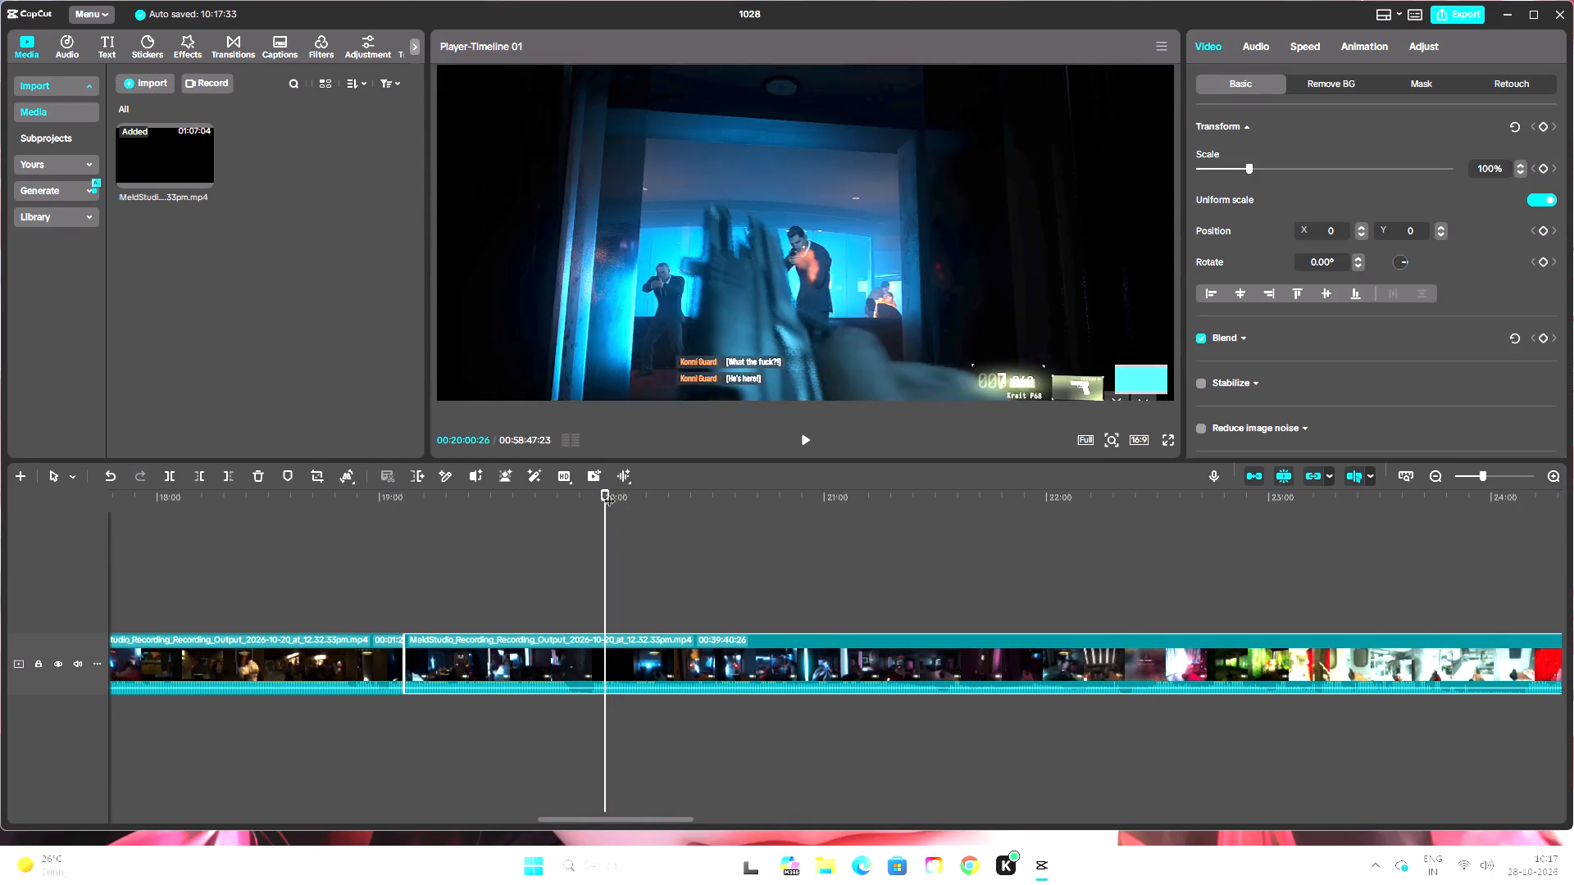
pyautogui.moveTo(609, 492); pyautogui.dragTo(603, 496)
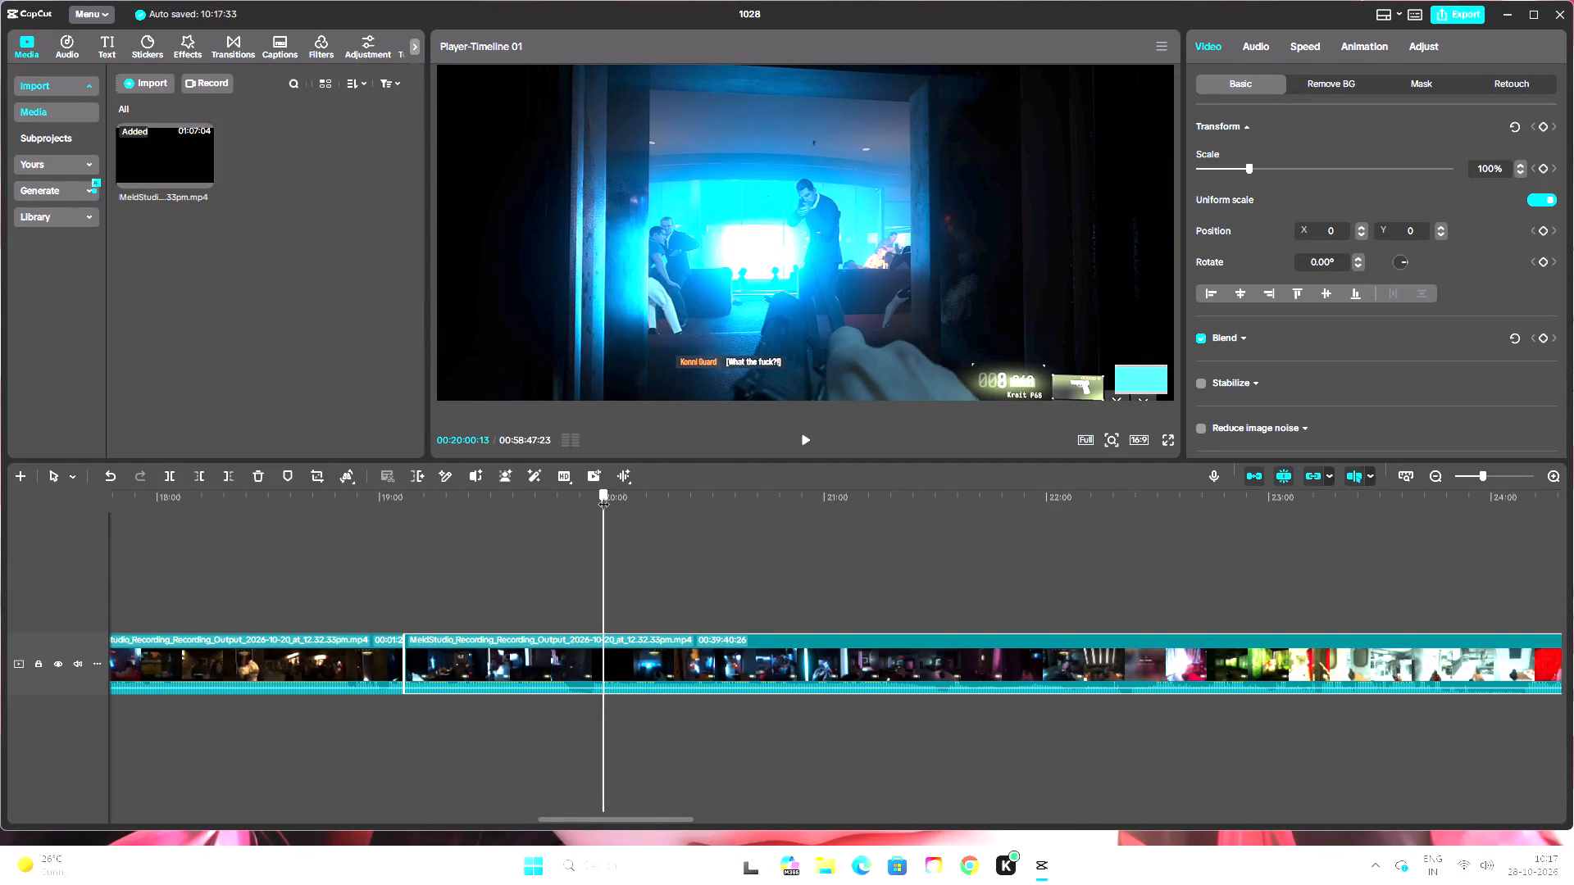
pyautogui.moveTo(603, 496); pyautogui.dragTo(403, 511)
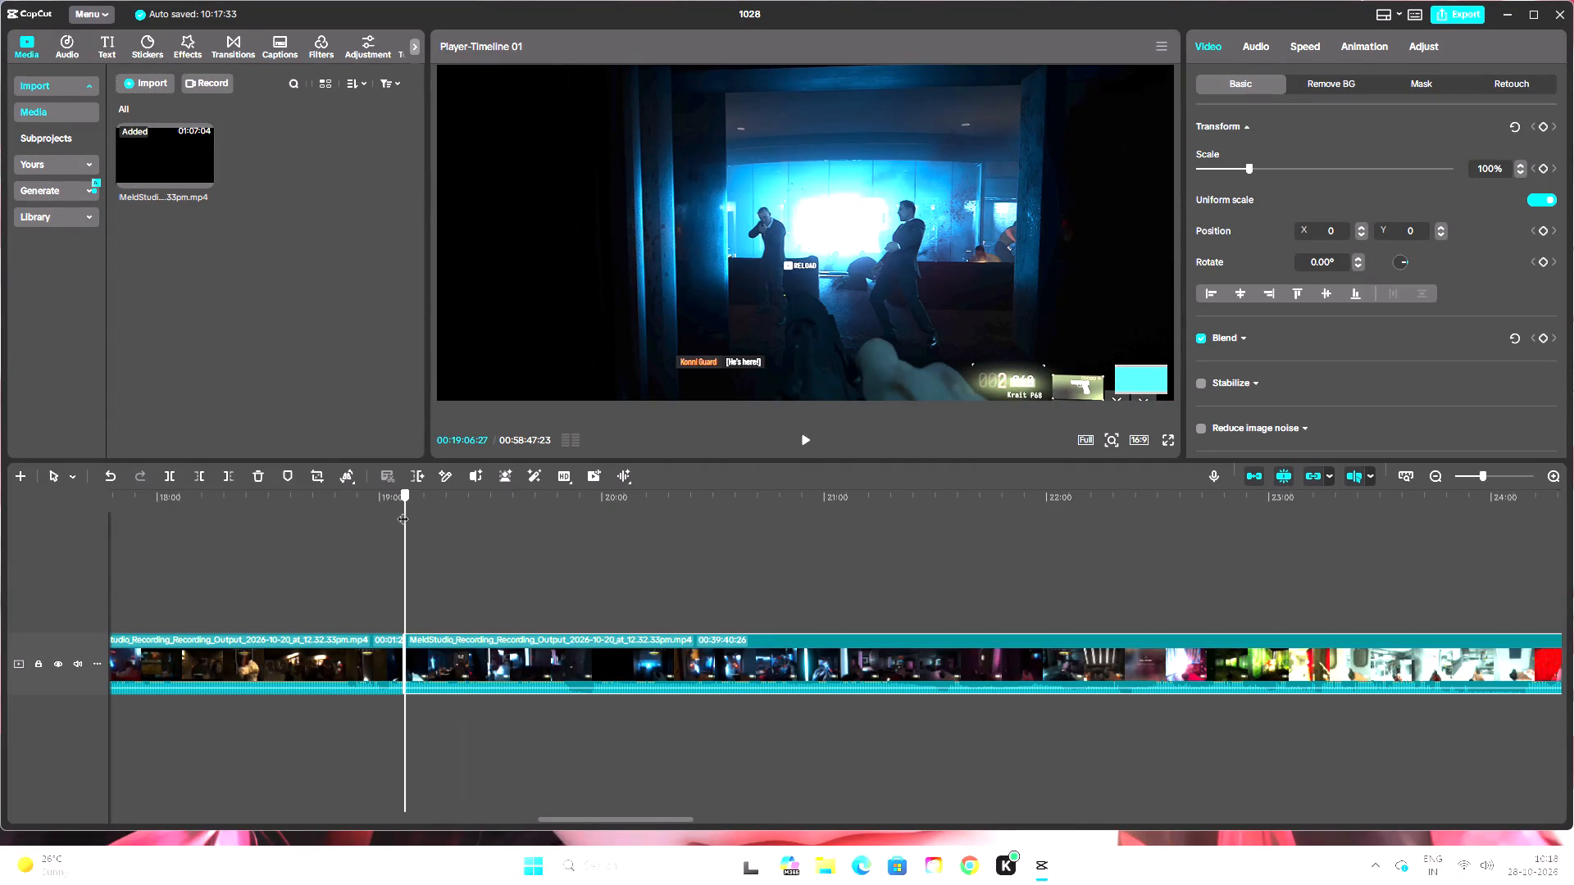
pyautogui.moveTo(403, 511); pyautogui.dragTo(478, 503)
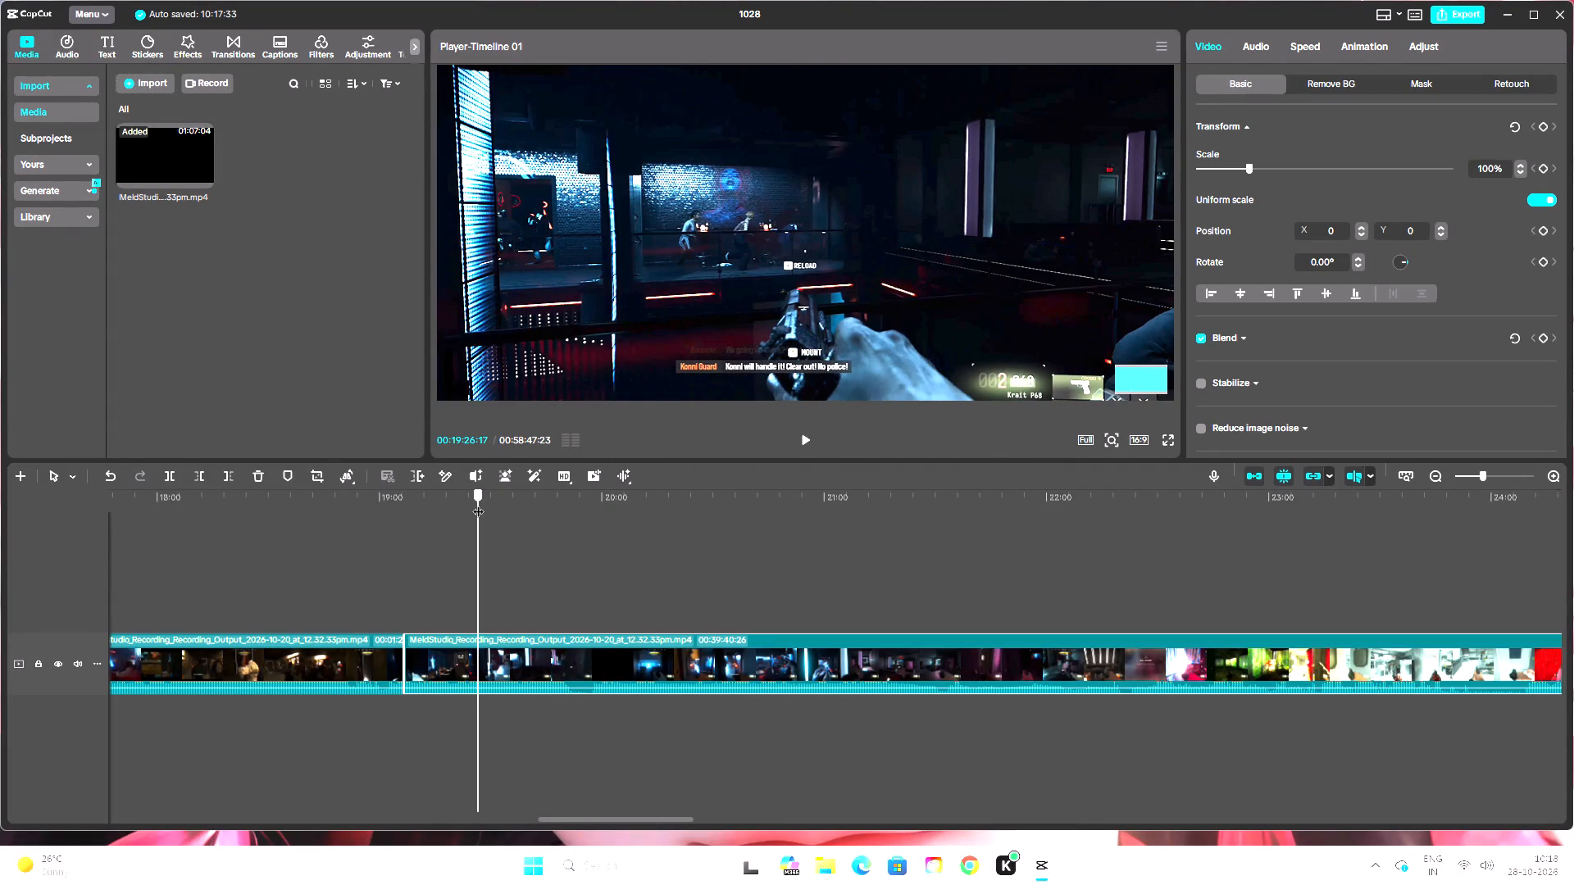
pyautogui.moveTo(478, 503); pyautogui.dragTo(447, 517)
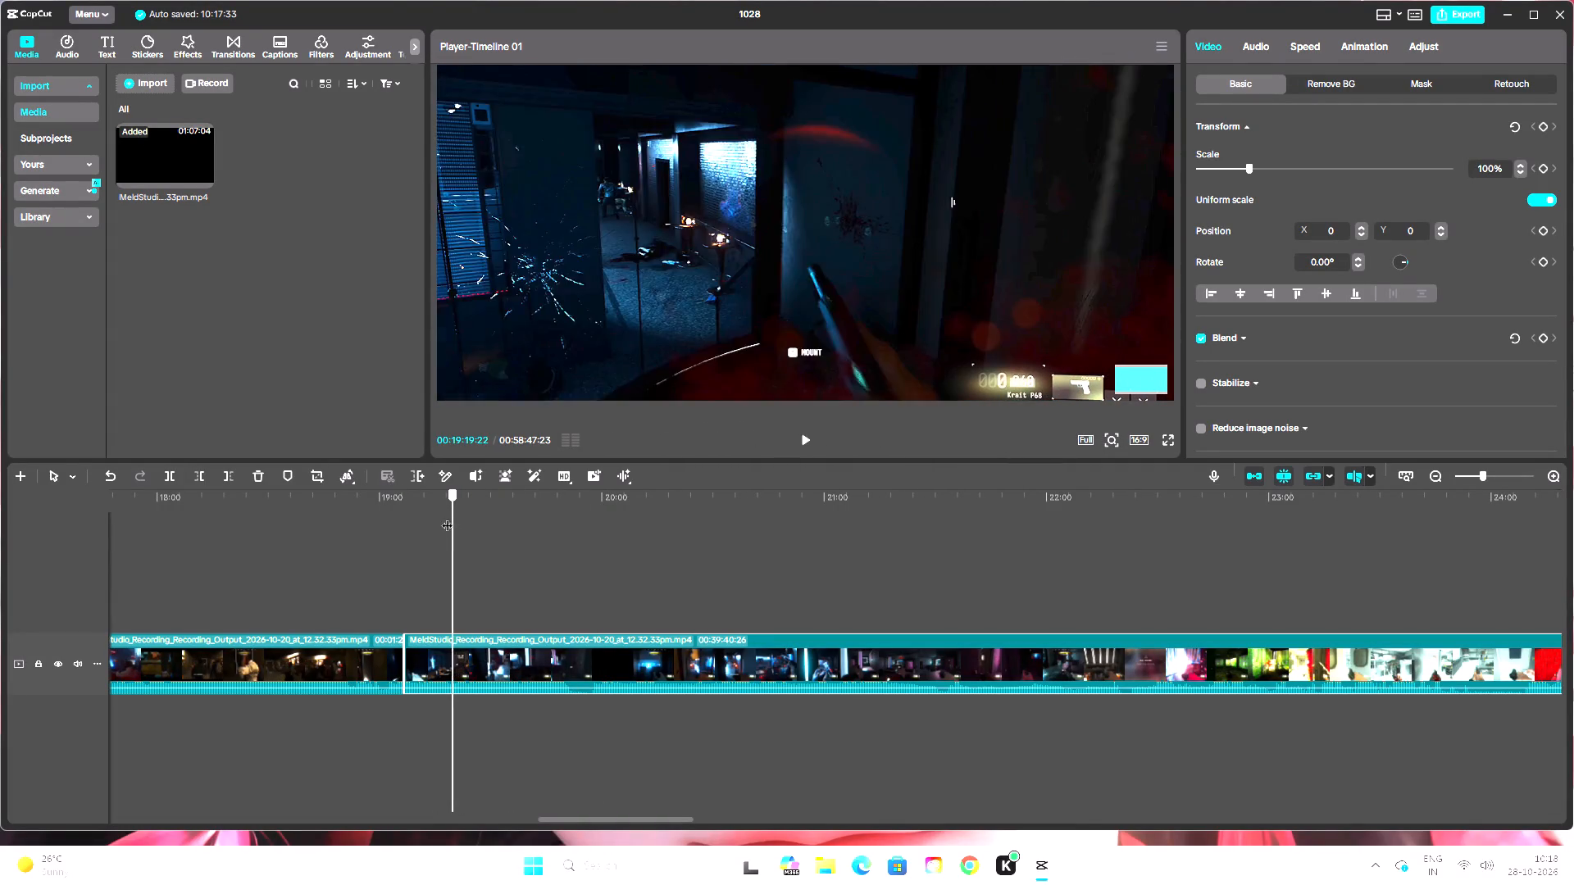
pyautogui.moveTo(447, 517); pyautogui.dragTo(586, 501)
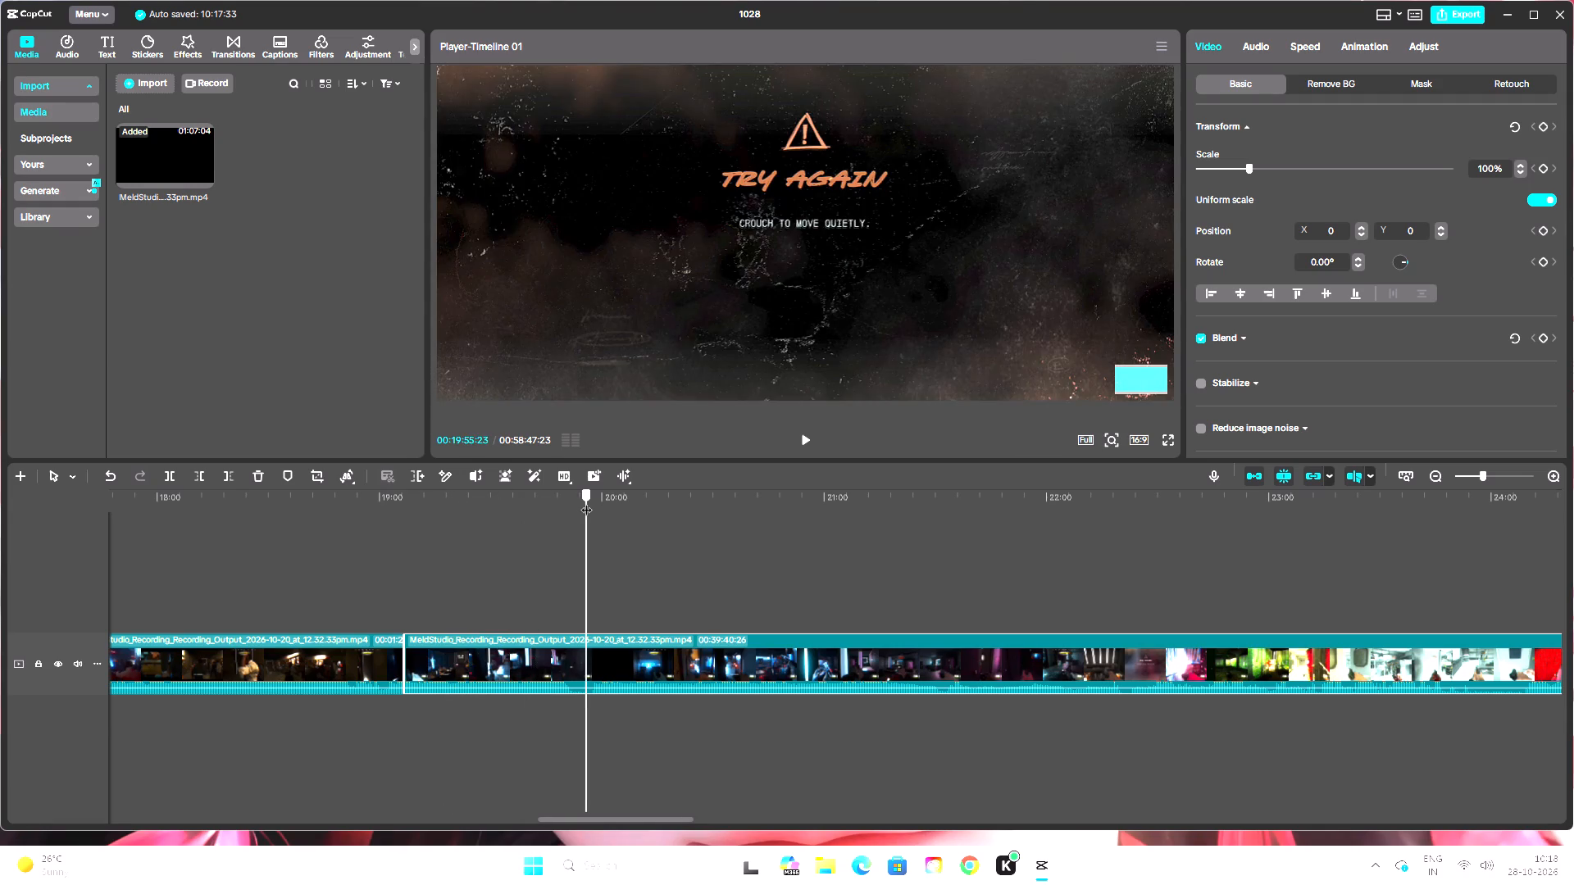
pyautogui.moveTo(586, 501); pyautogui.dragTo(594, 498)
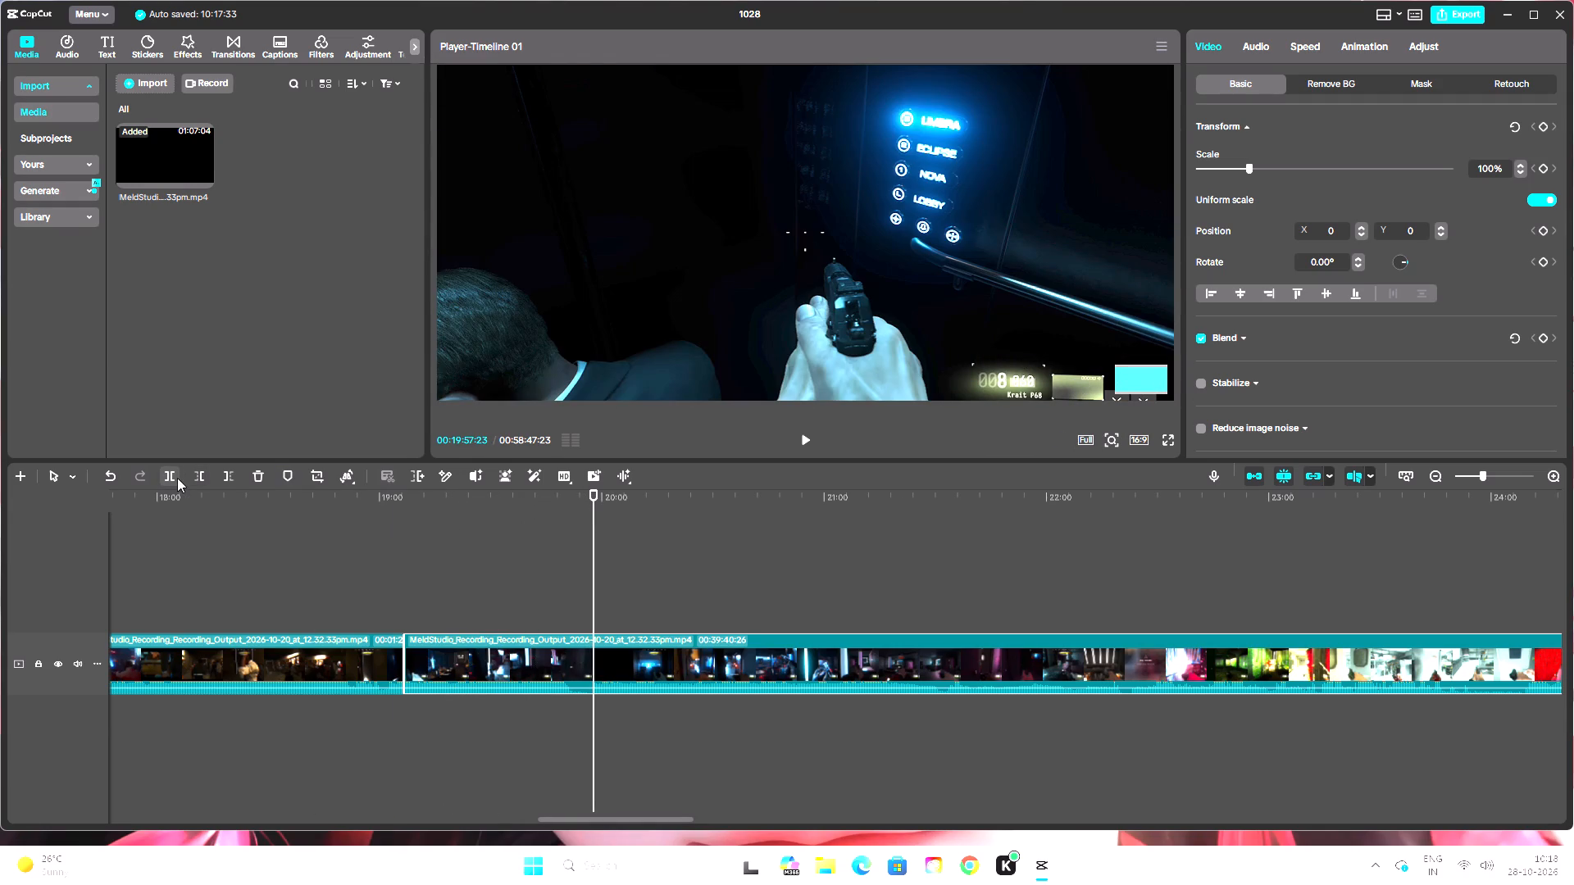
pyautogui.click(175, 479)
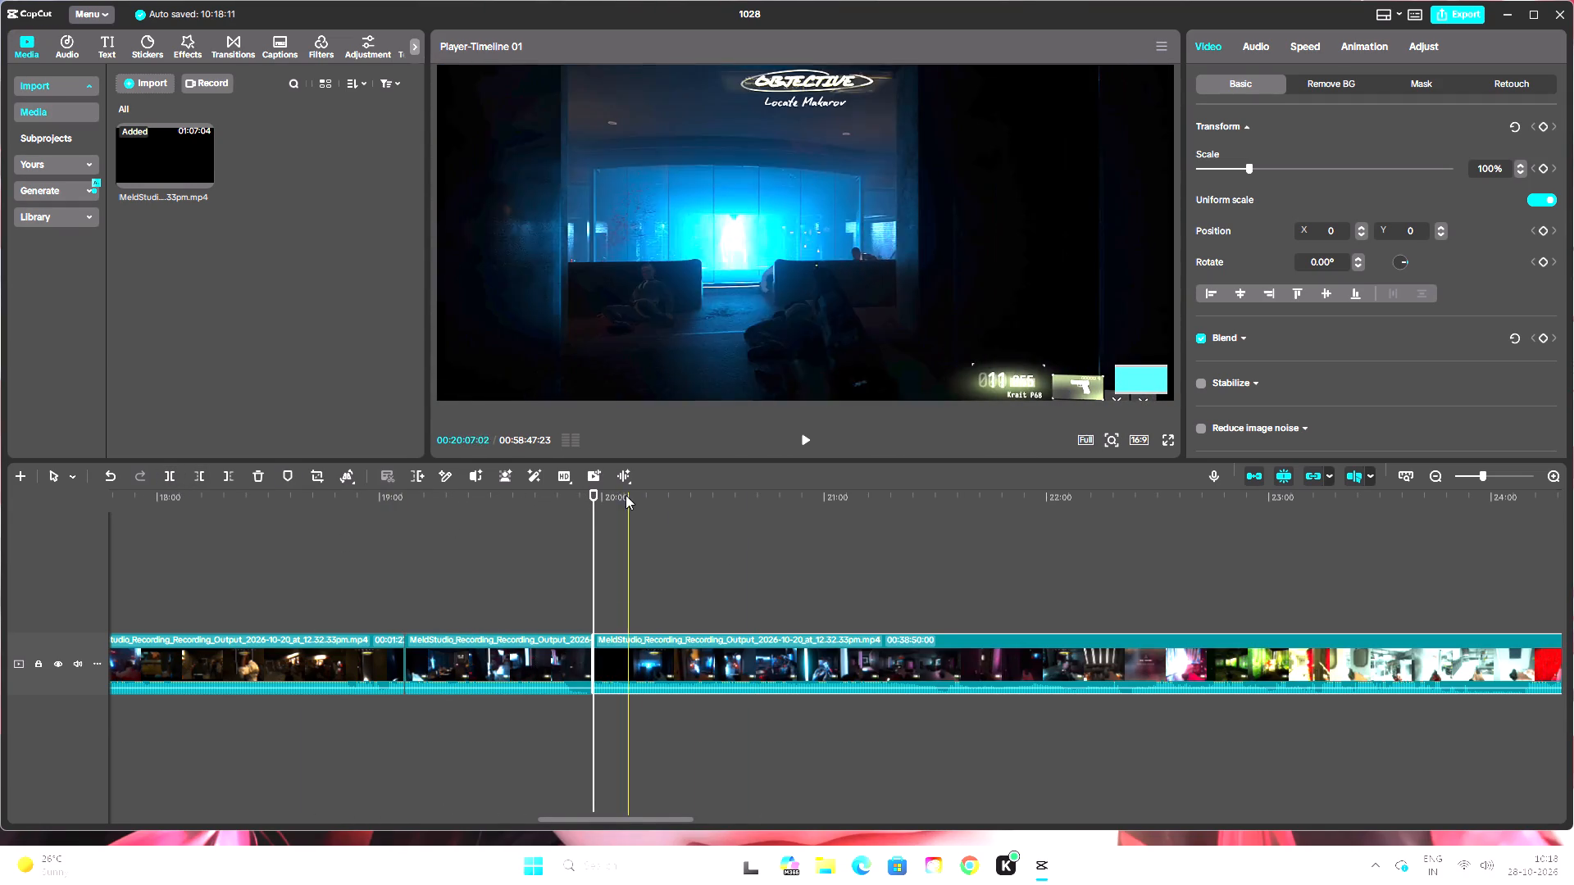
# Find the matching elevator-panel moment before the first shootout and split the recording there, at about 00:19:02.
pyautogui.moveTo(598, 491); pyautogui.dragTo(389, 533)
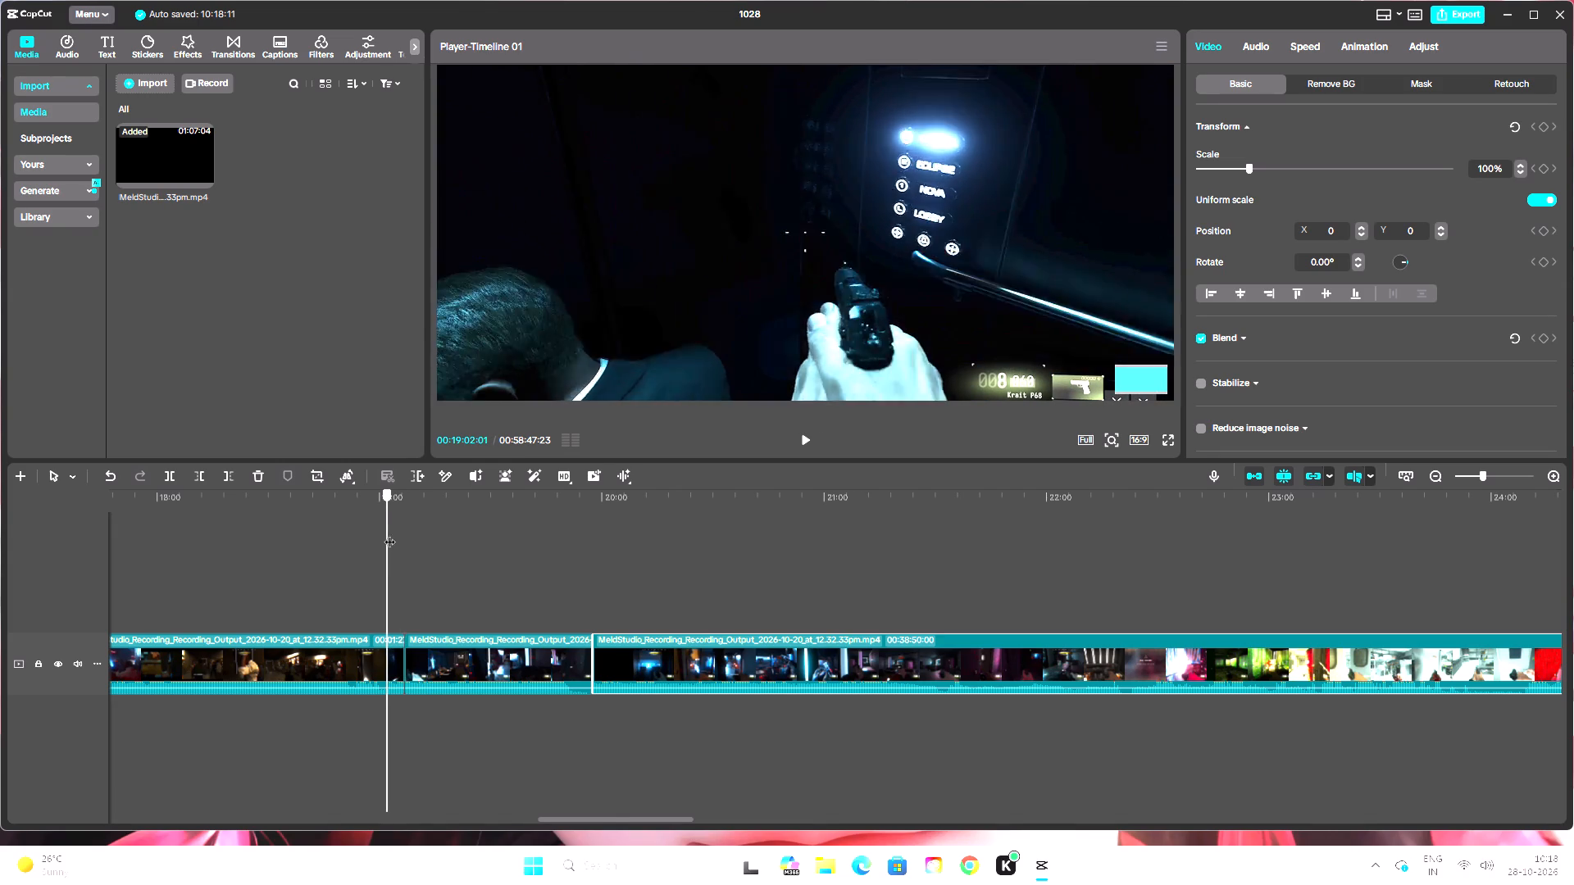
pyautogui.moveTo(389, 533); pyautogui.dragTo(388, 533)
pyautogui.click(174, 475)
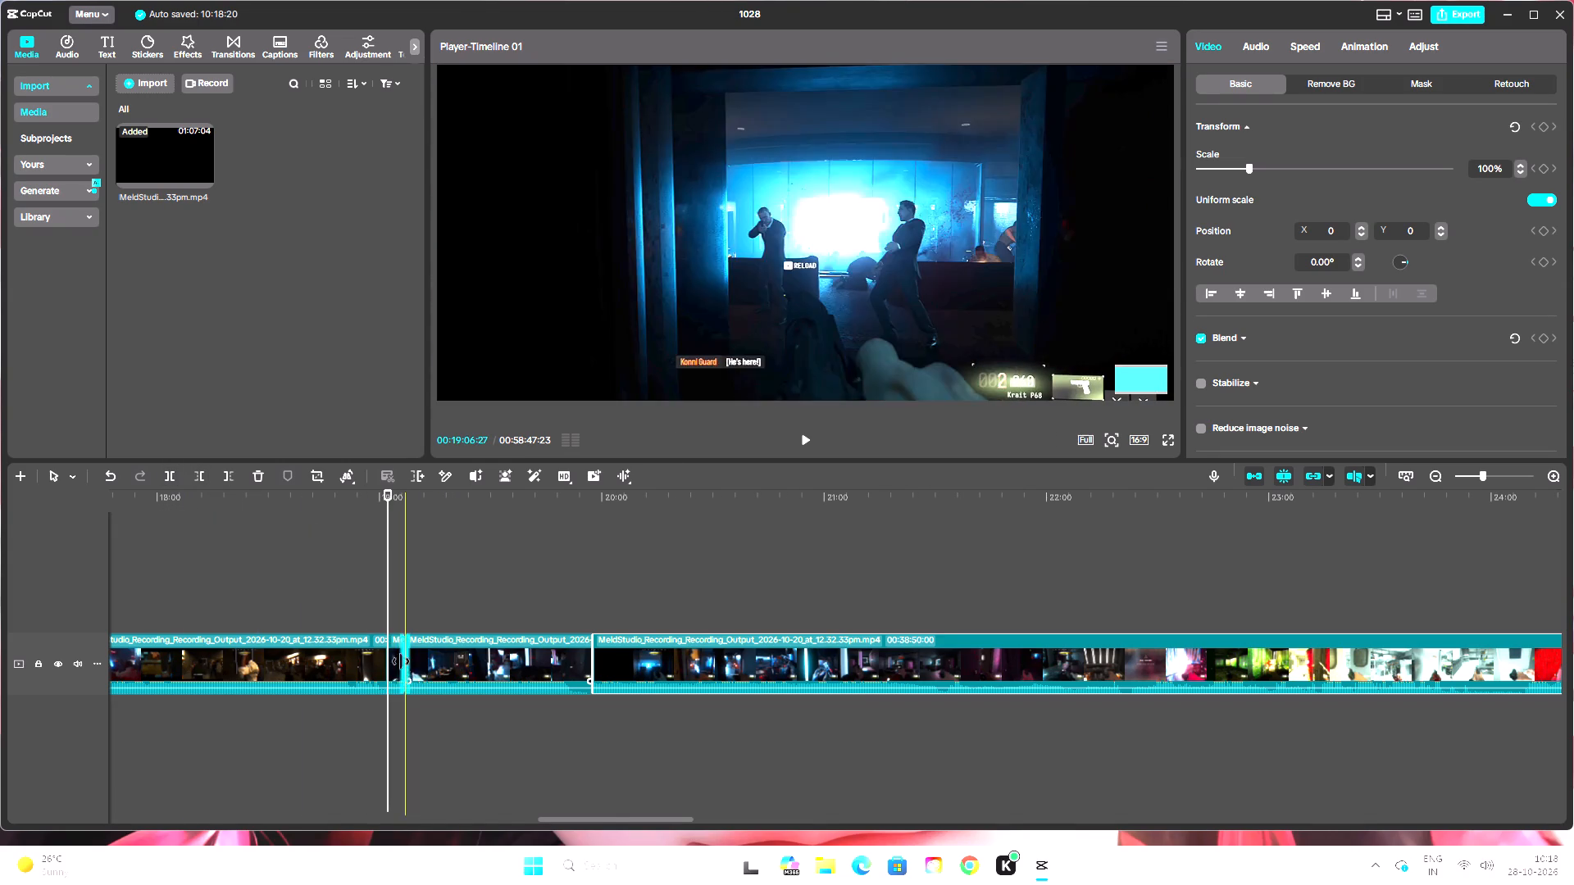
# Delete the failed-attempt section between the splits at 00:19:06:27 and 00:19:57:23.
pyautogui.click(449, 661)
pyautogui.press('BackSpace')
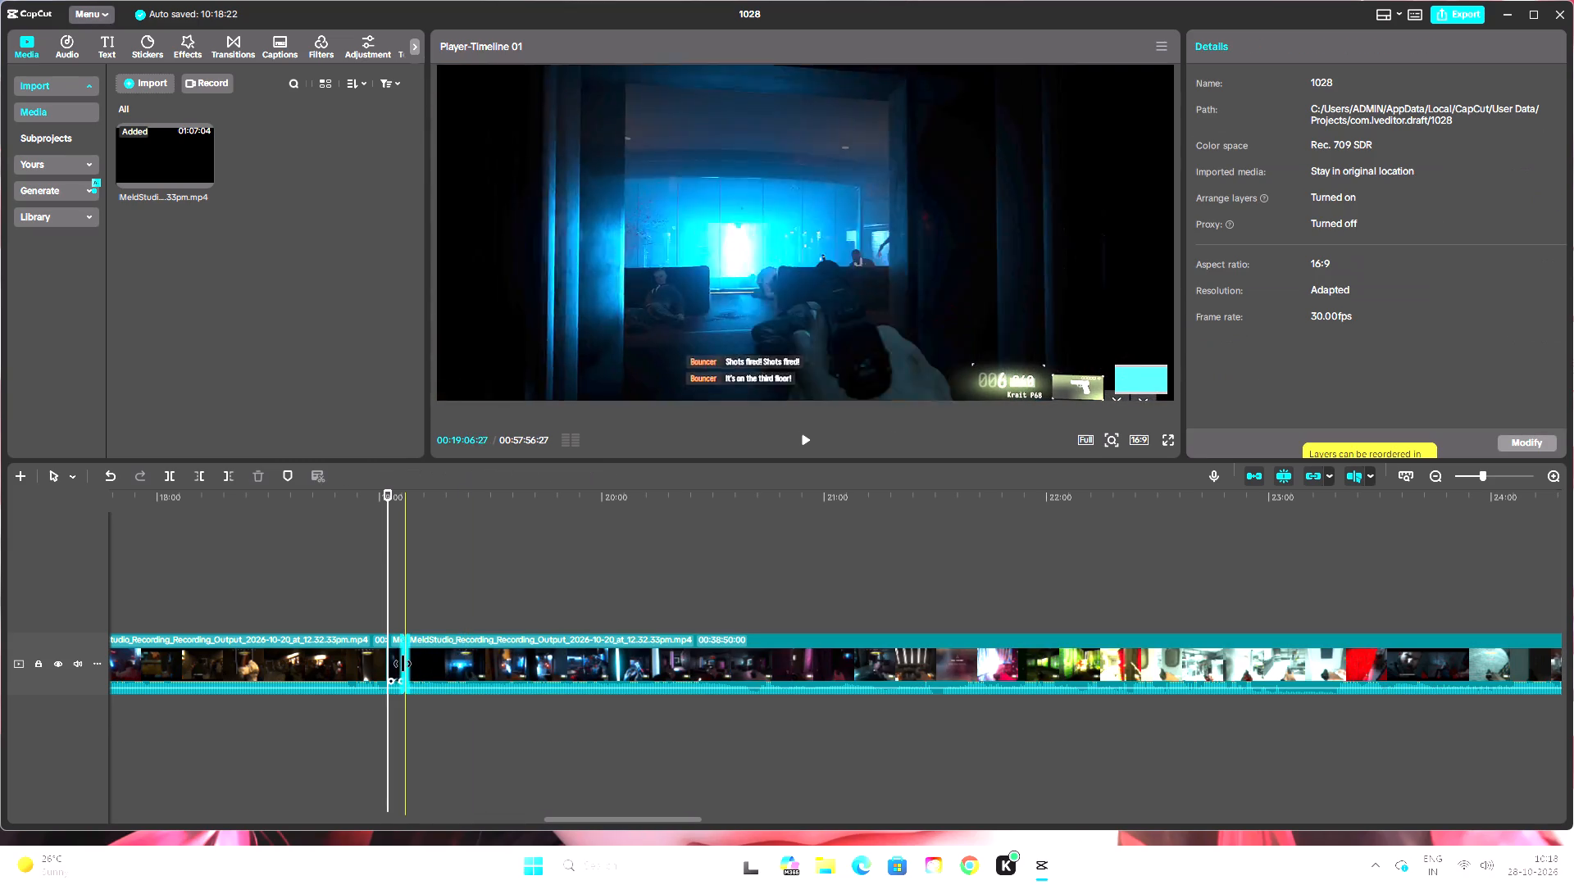
# Delete the short leftover clip between the cuts at about 00:19:02 and 00:19:06:27.
pyautogui.click(398, 663)
pyautogui.press('BackSpace')
# Review the footage from just before the cut at about 00:19:02 onward to locate the next failed attempt.
pyautogui.moveTo(384, 497); pyautogui.dragTo(372, 506)
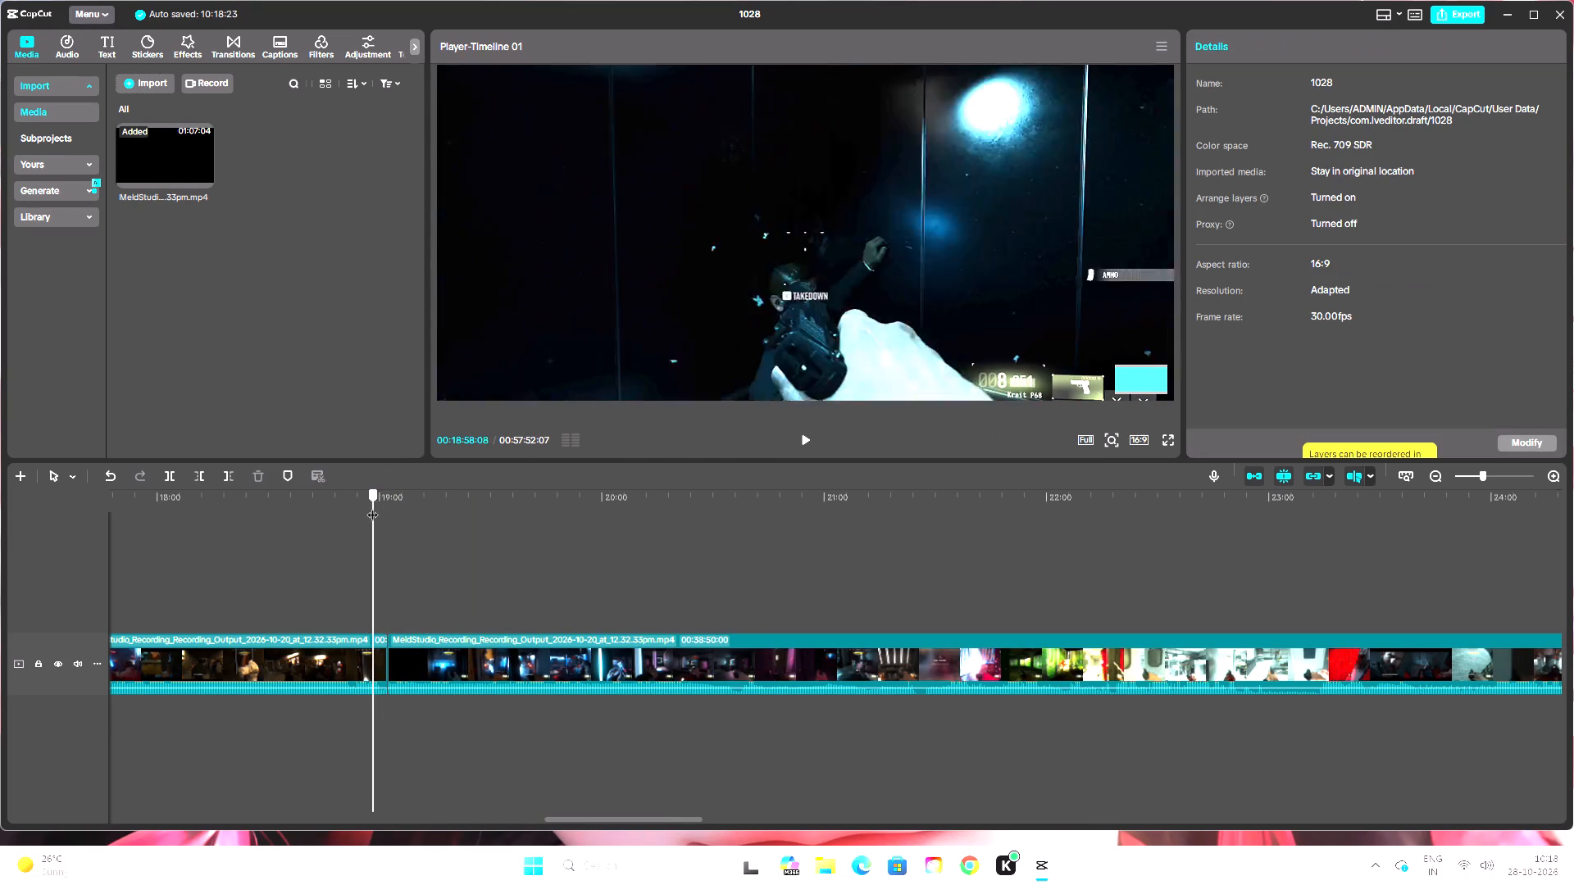
pyautogui.moveTo(372, 506); pyautogui.dragTo(380, 509)
pyautogui.click(807, 443)
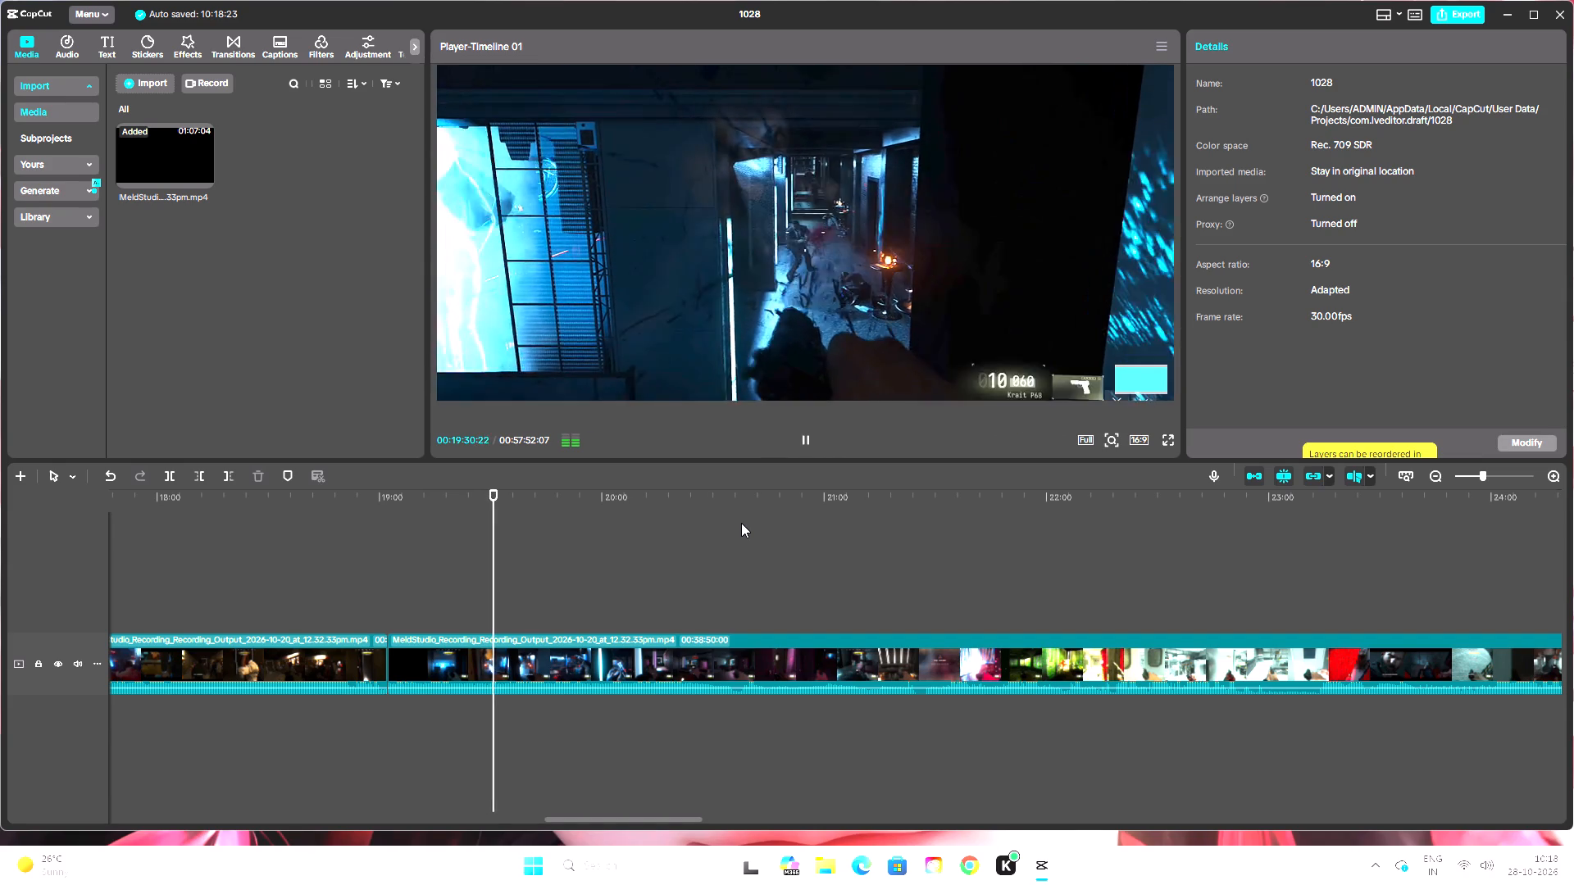
pyautogui.moveTo(499, 495); pyautogui.dragTo(524, 507)
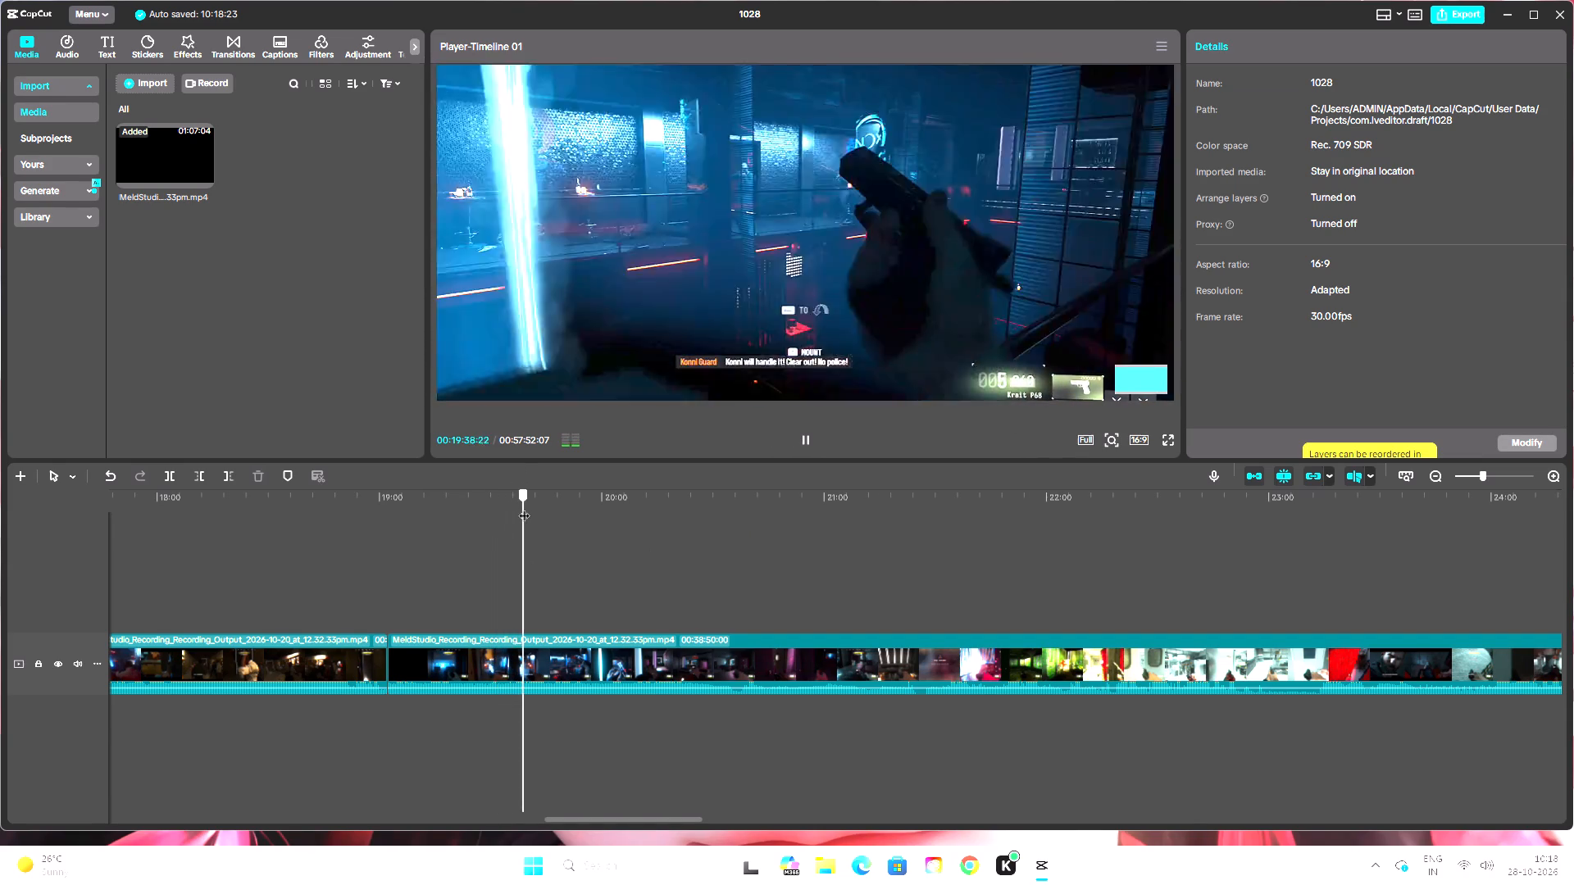
pyautogui.moveTo(524, 507); pyautogui.dragTo(583, 539)
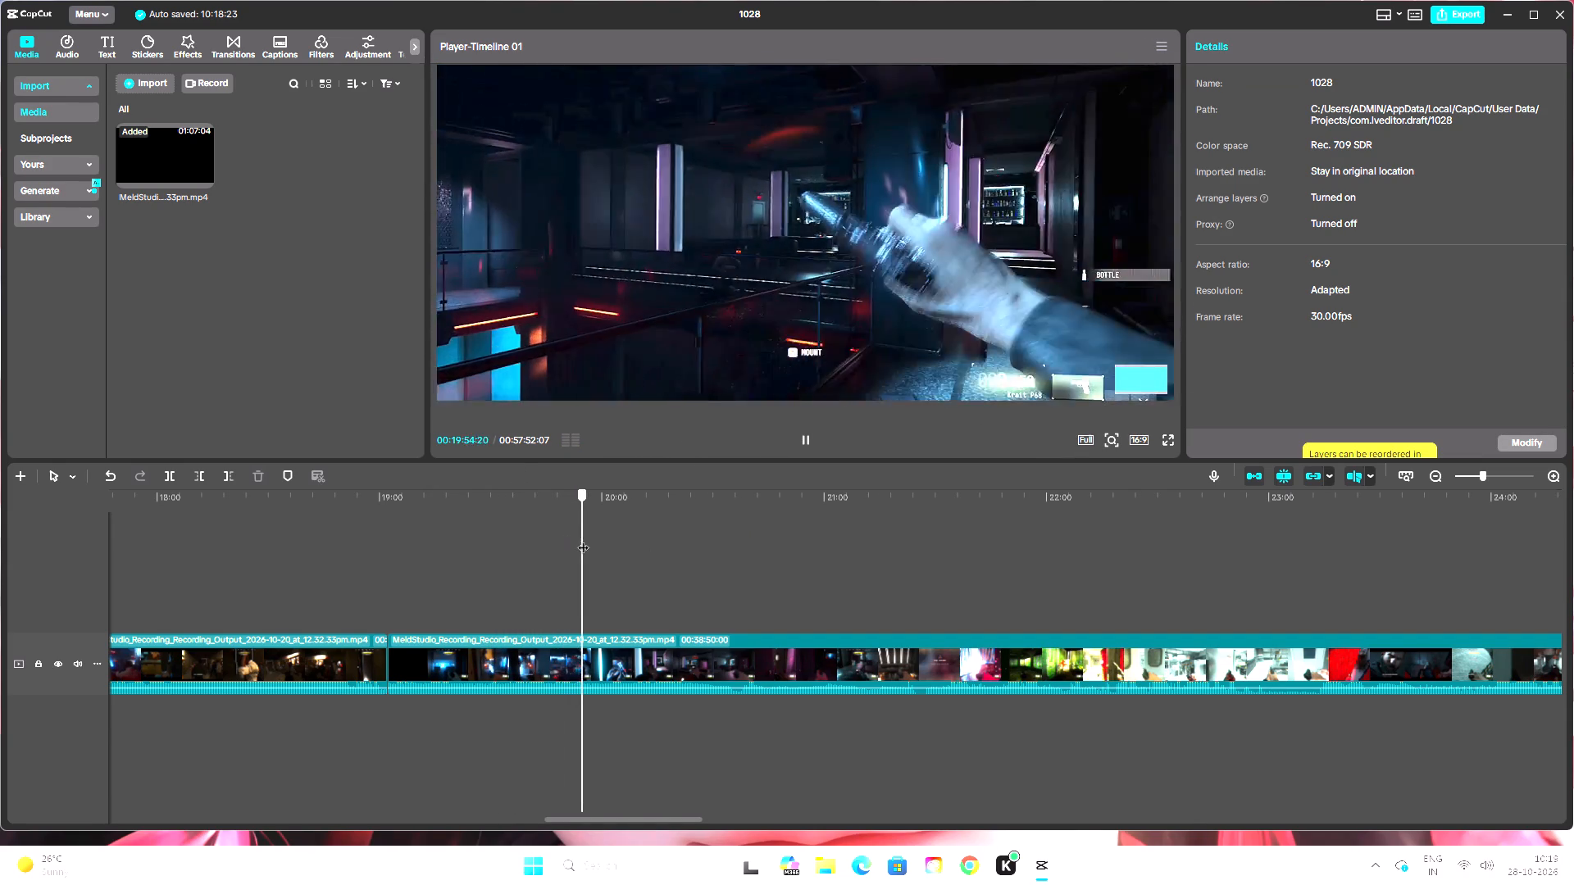
pyautogui.moveTo(583, 539); pyautogui.dragTo(635, 557)
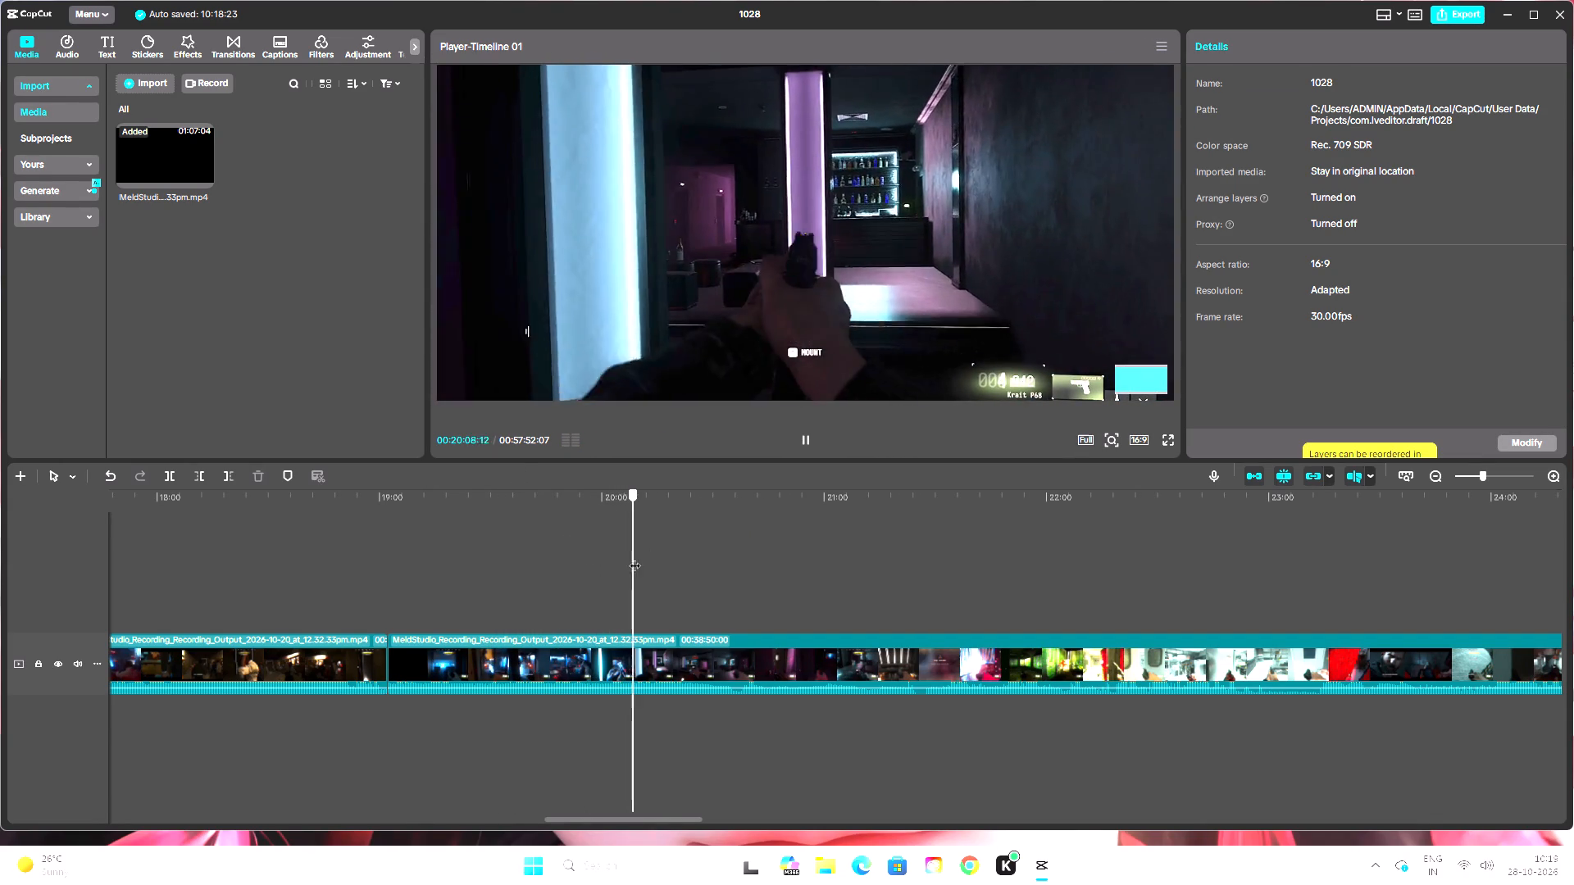
pyautogui.moveTo(635, 557); pyautogui.dragTo(689, 581)
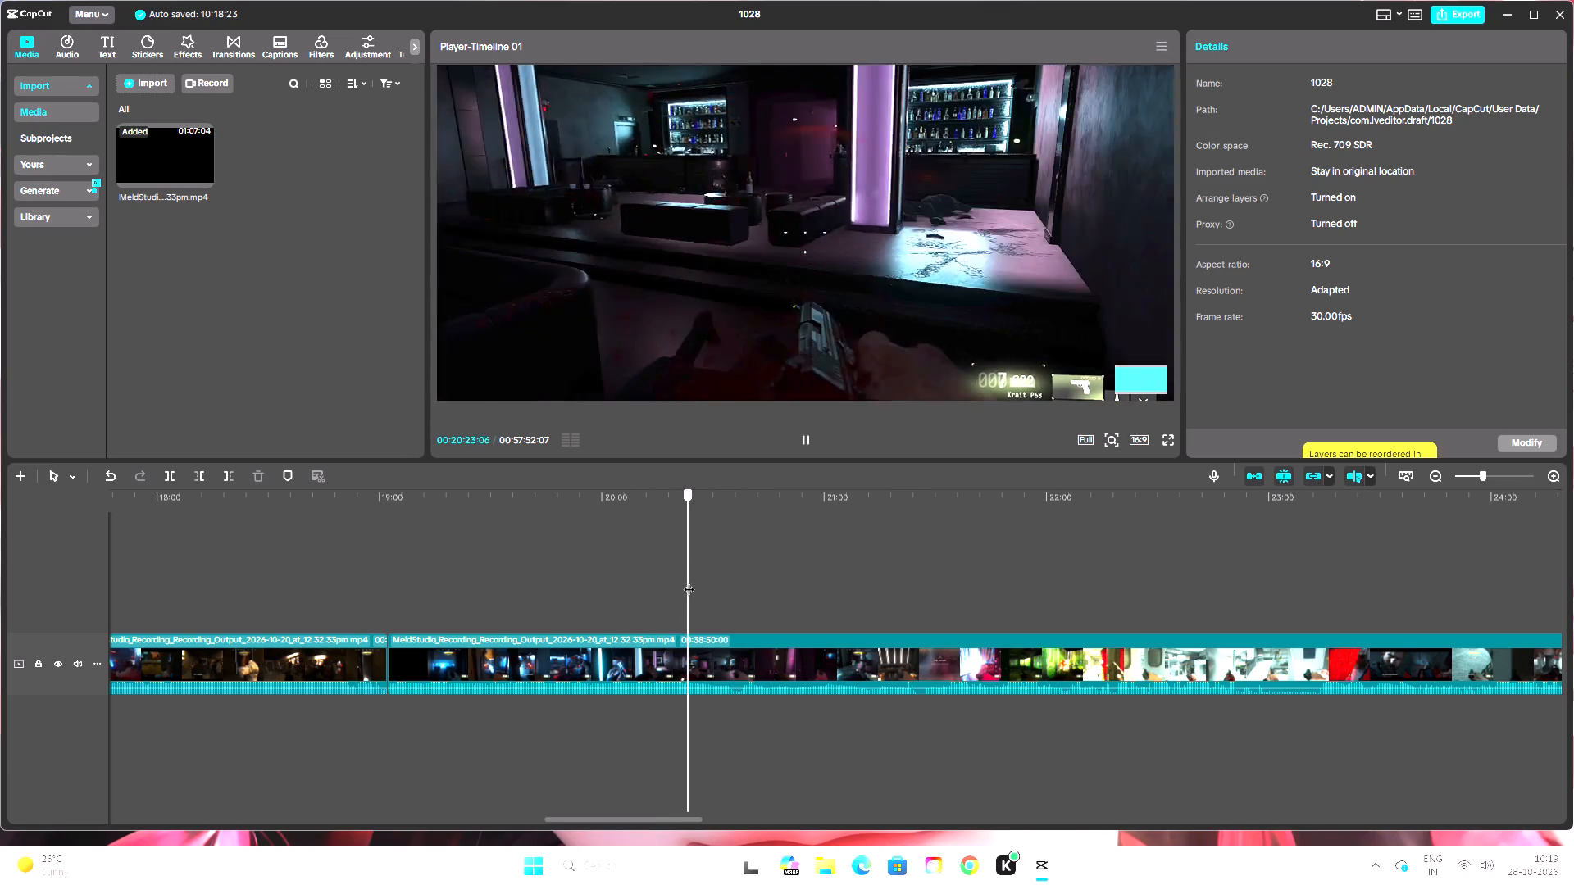
pyautogui.moveTo(689, 581); pyautogui.dragTo(768, 597)
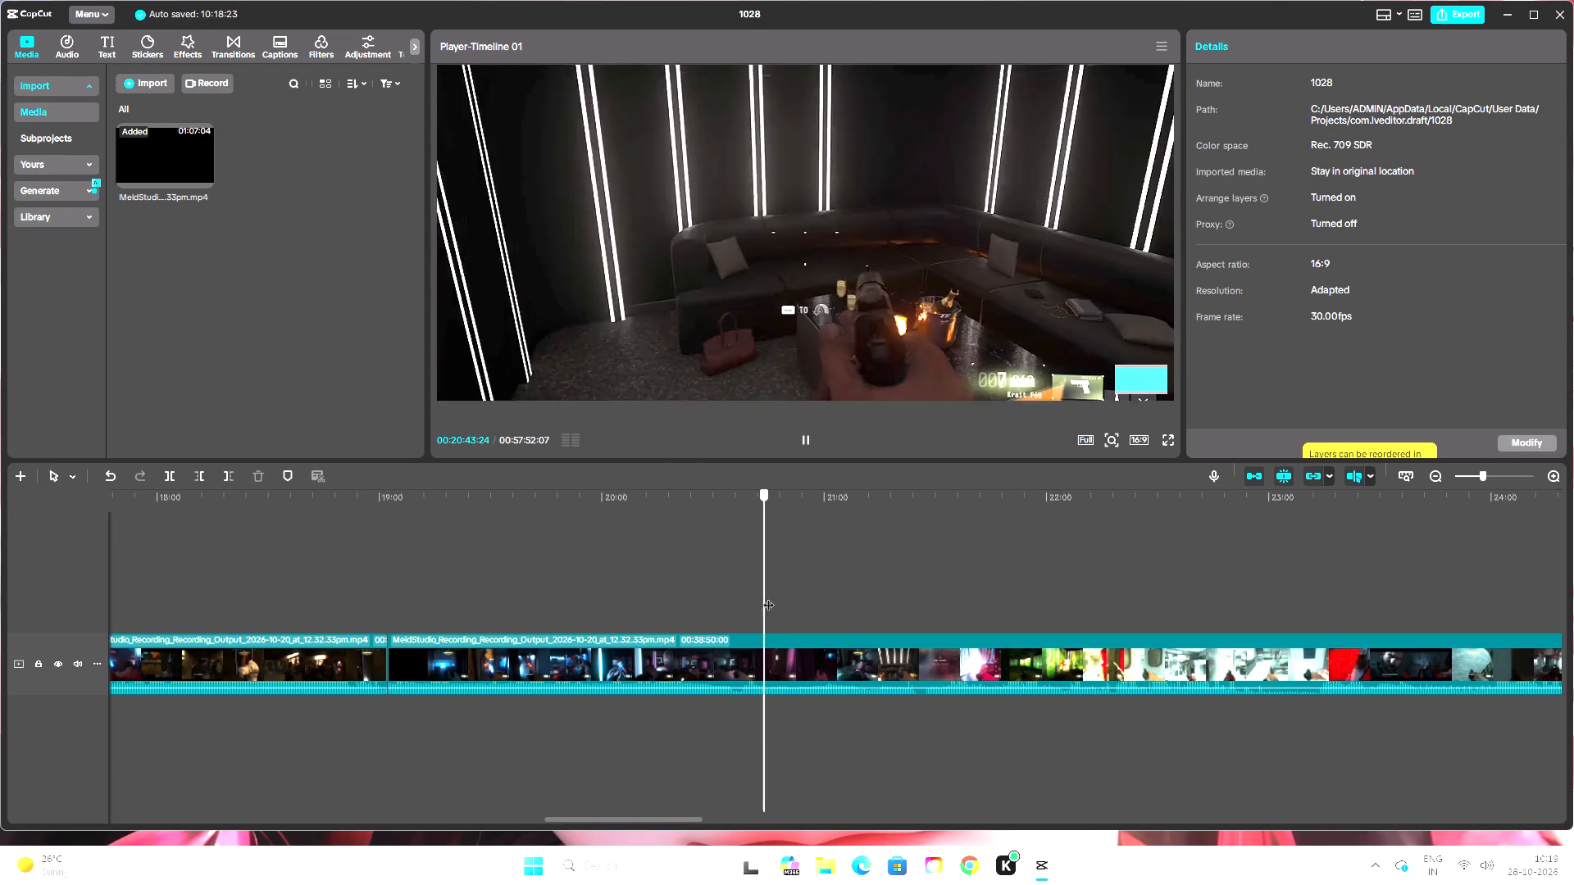
pyautogui.moveTo(768, 597); pyautogui.dragTo(822, 597)
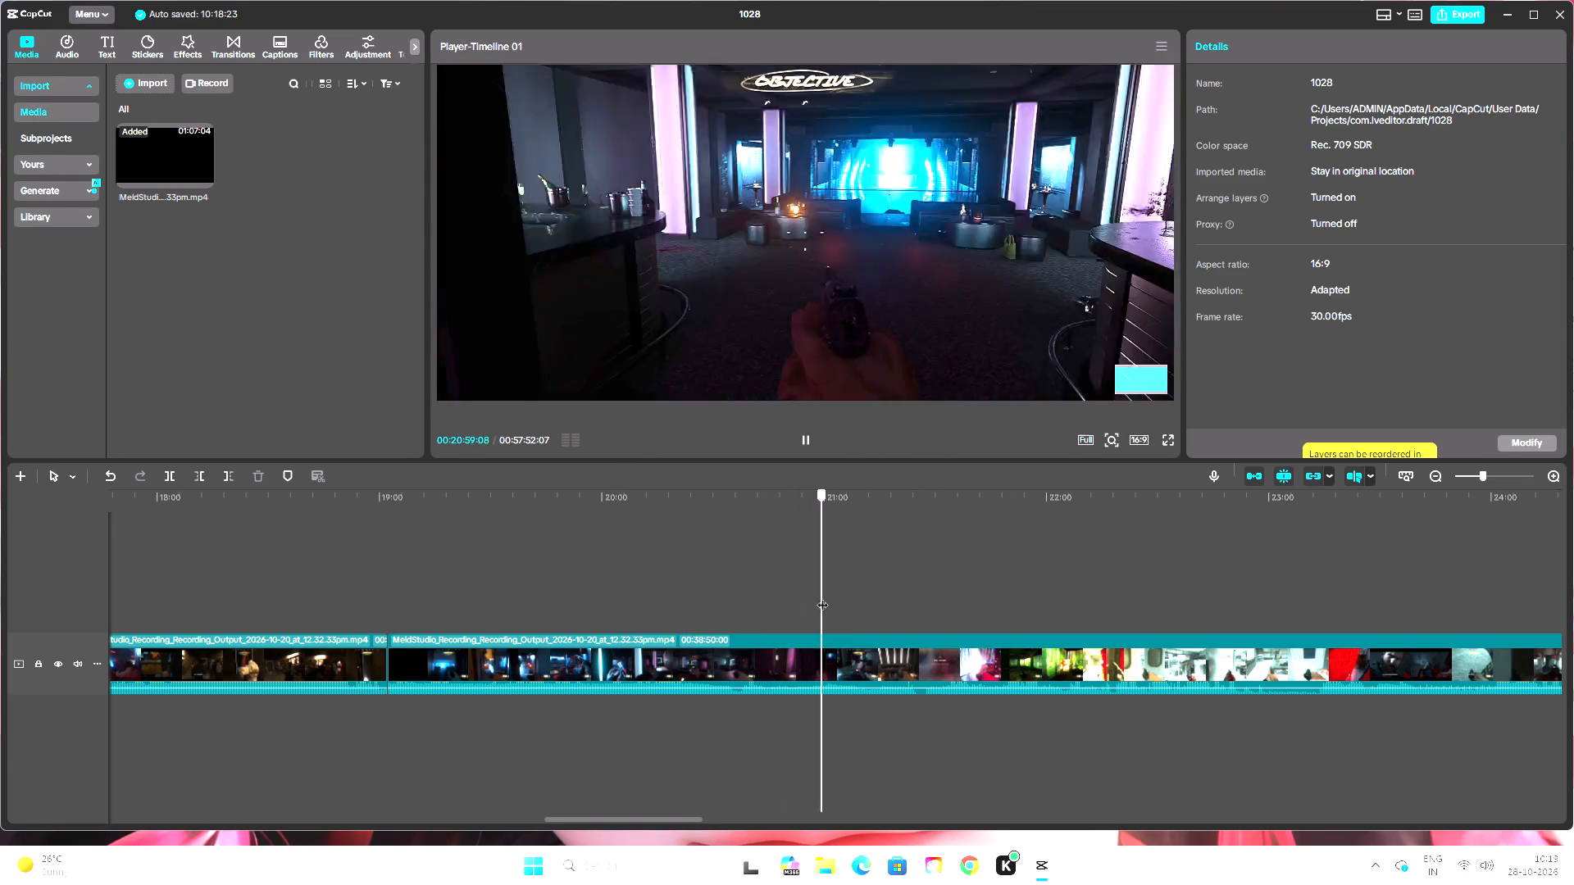
pyautogui.moveTo(822, 597); pyautogui.dragTo(857, 597)
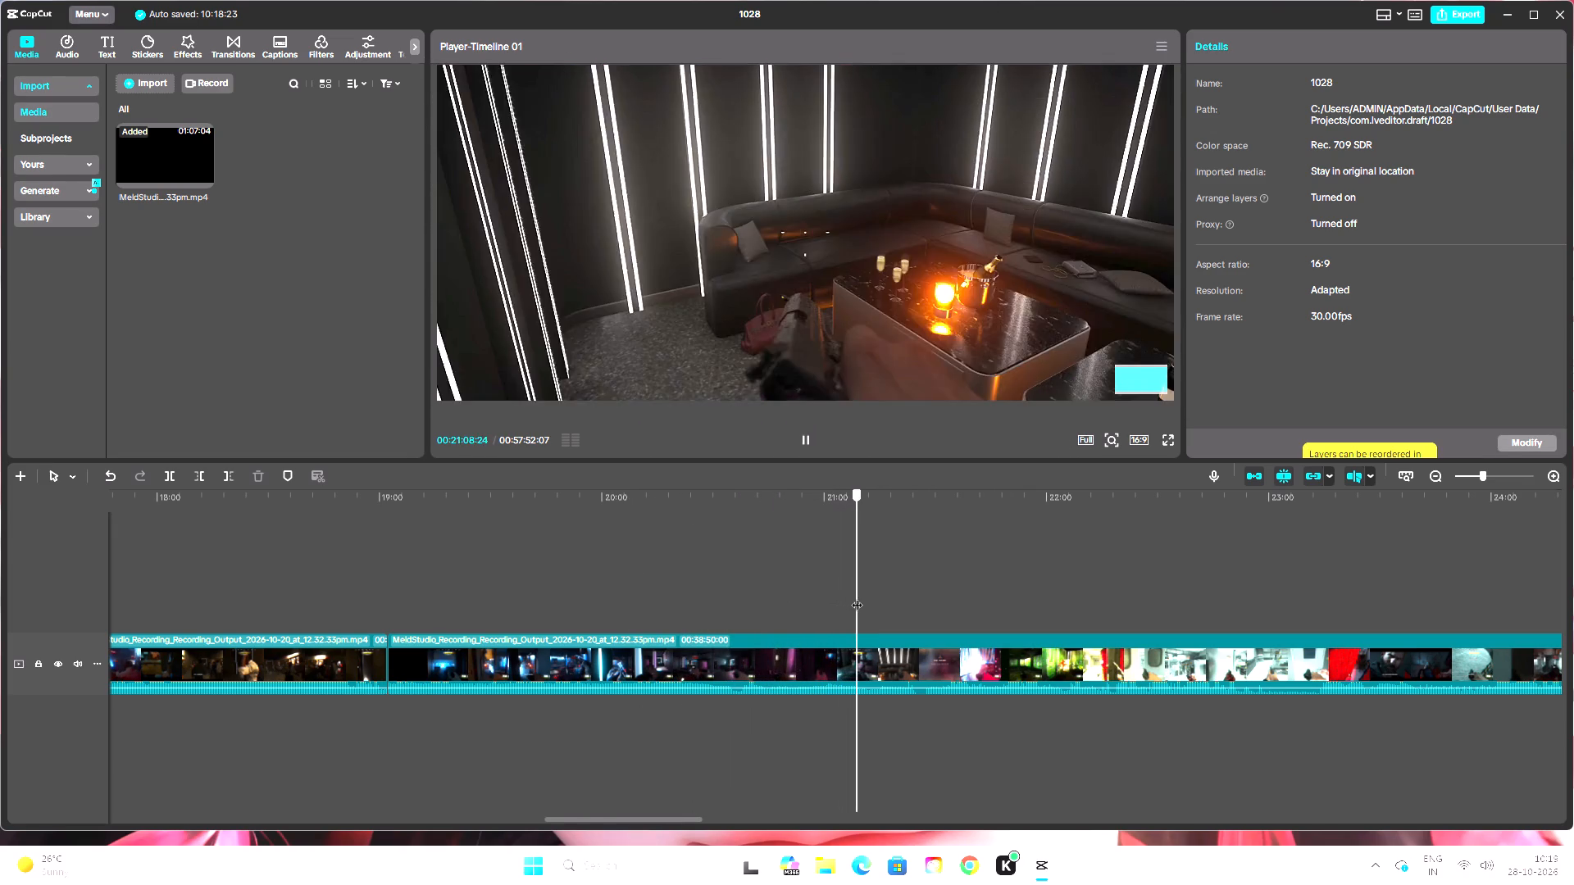
pyautogui.moveTo(857, 597); pyautogui.dragTo(885, 594)
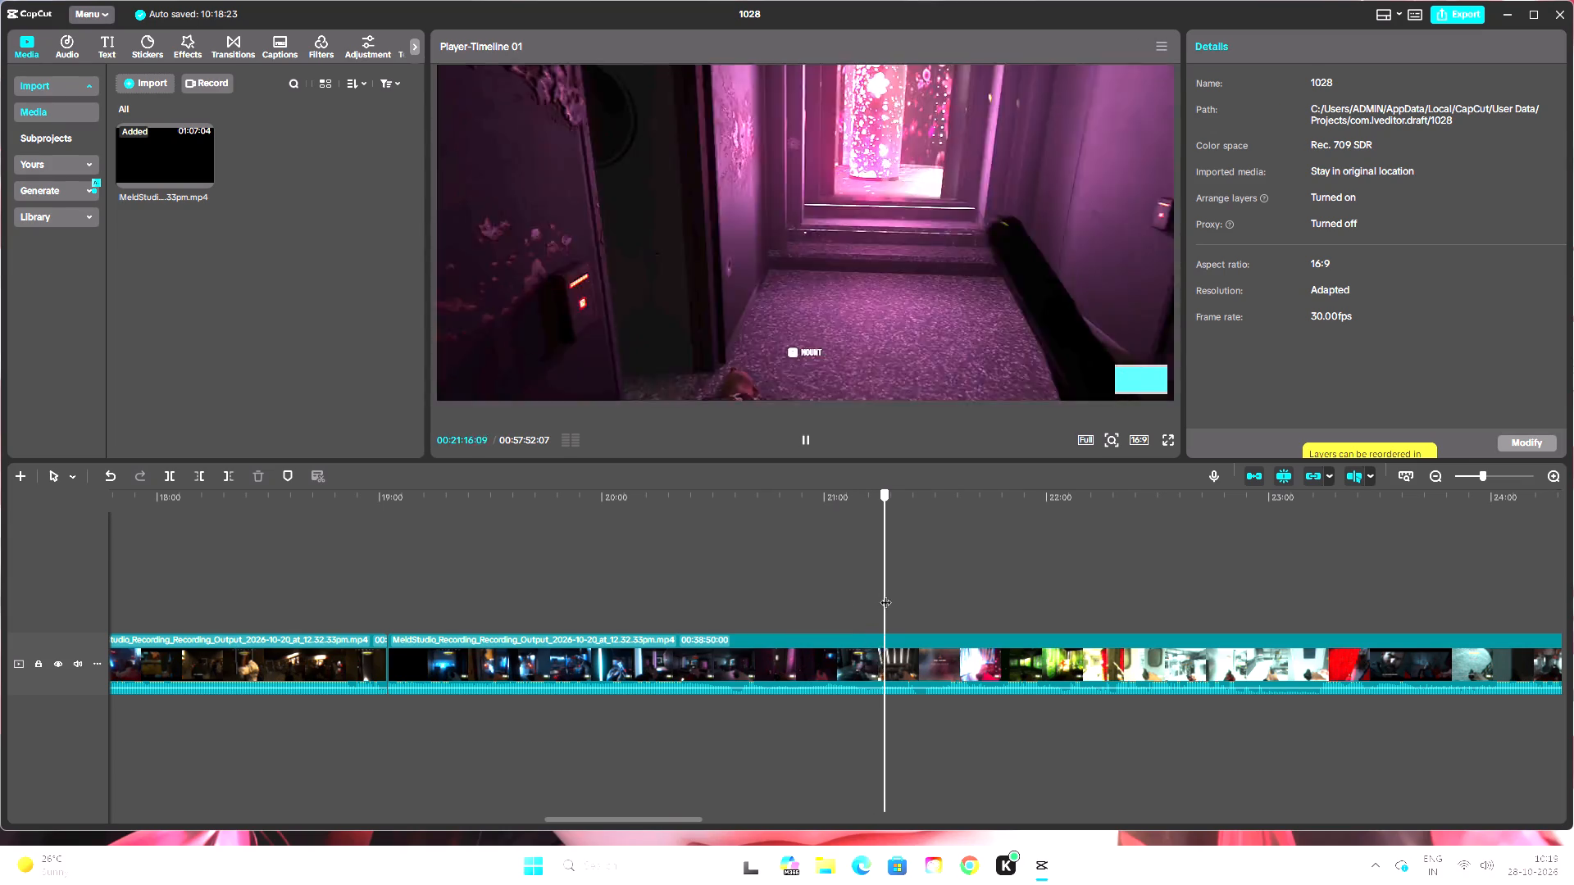
pyautogui.moveTo(885, 594); pyautogui.dragTo(912, 593)
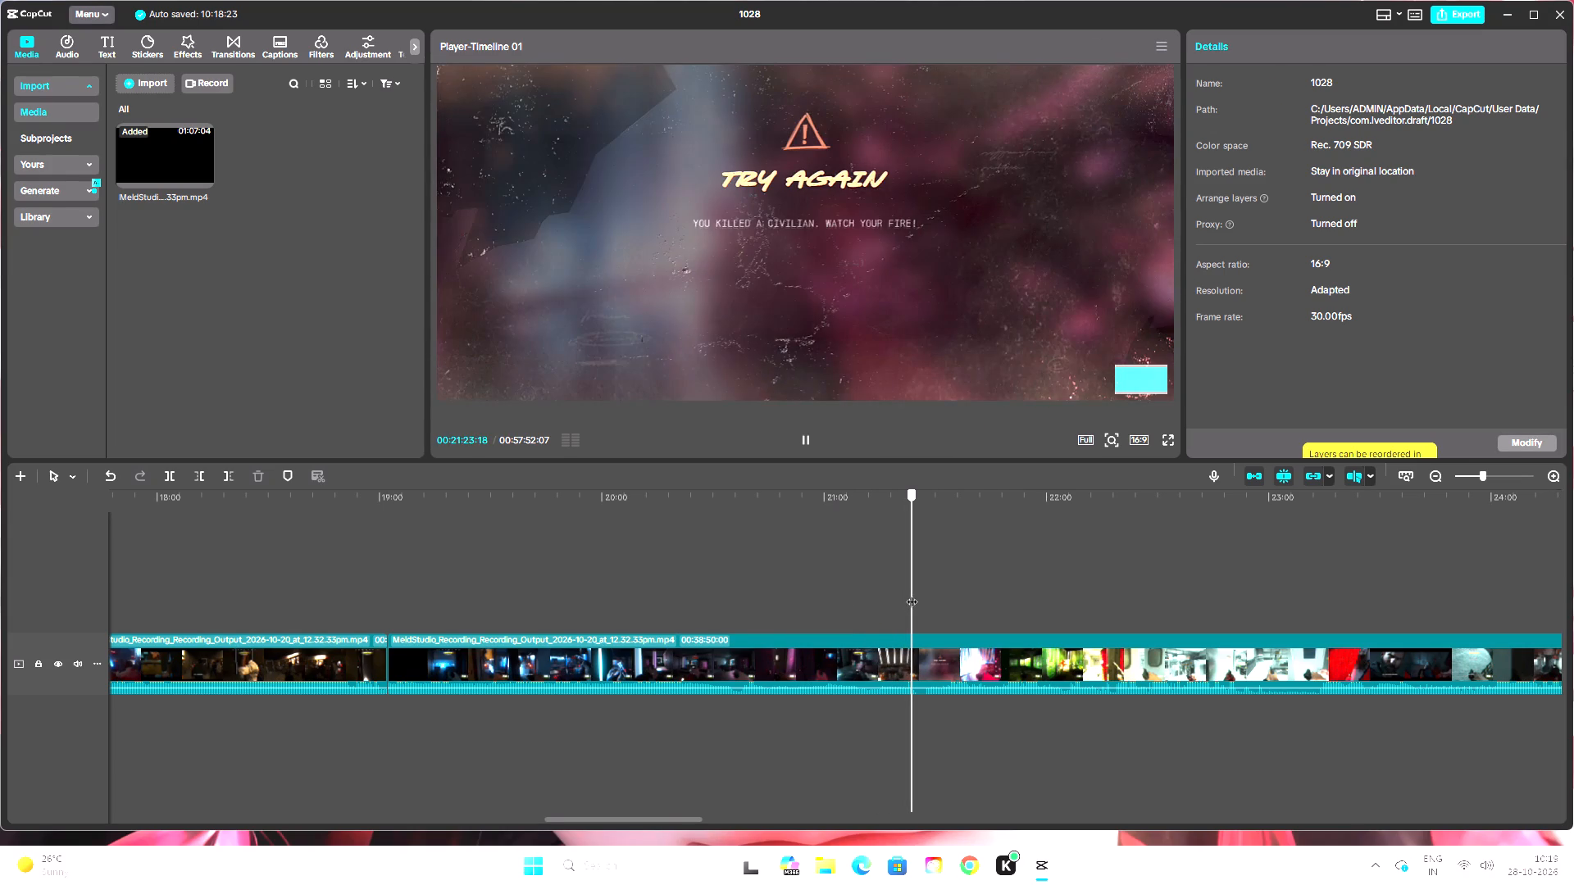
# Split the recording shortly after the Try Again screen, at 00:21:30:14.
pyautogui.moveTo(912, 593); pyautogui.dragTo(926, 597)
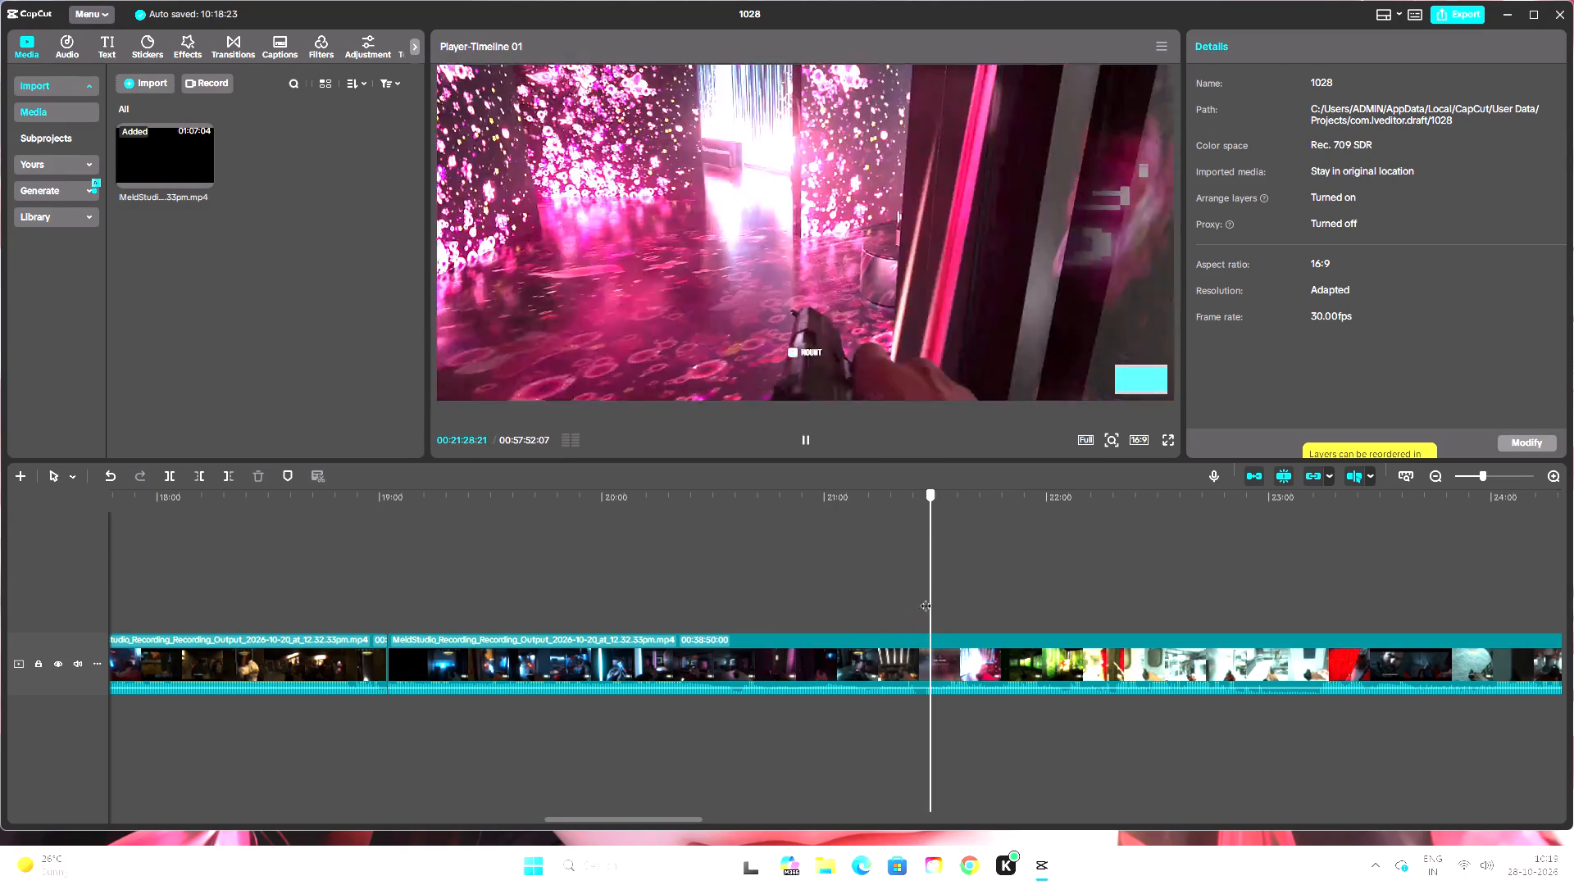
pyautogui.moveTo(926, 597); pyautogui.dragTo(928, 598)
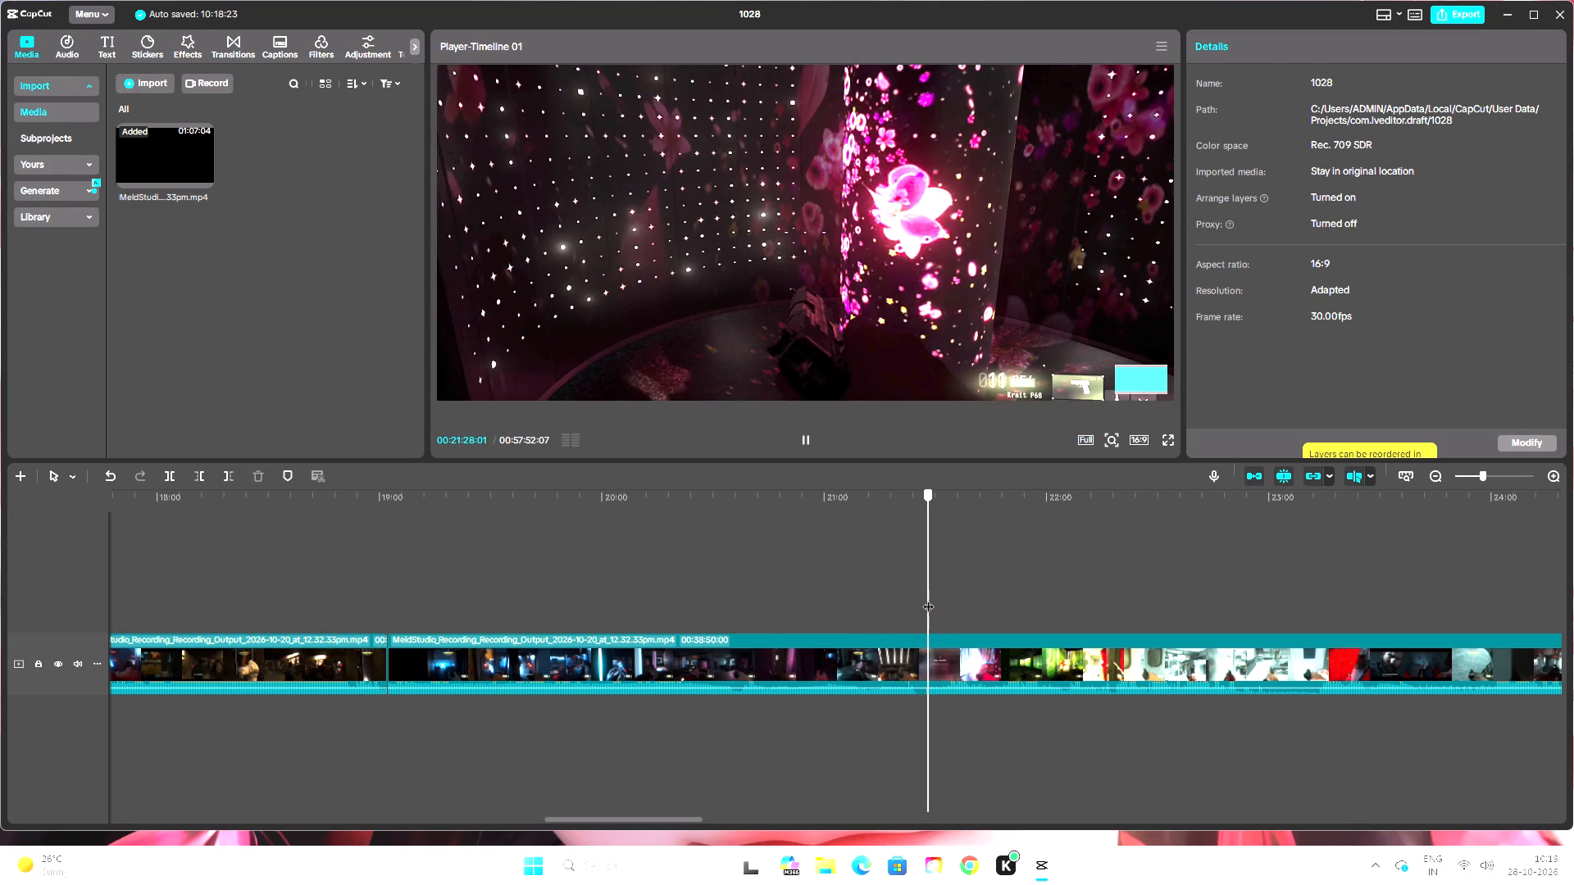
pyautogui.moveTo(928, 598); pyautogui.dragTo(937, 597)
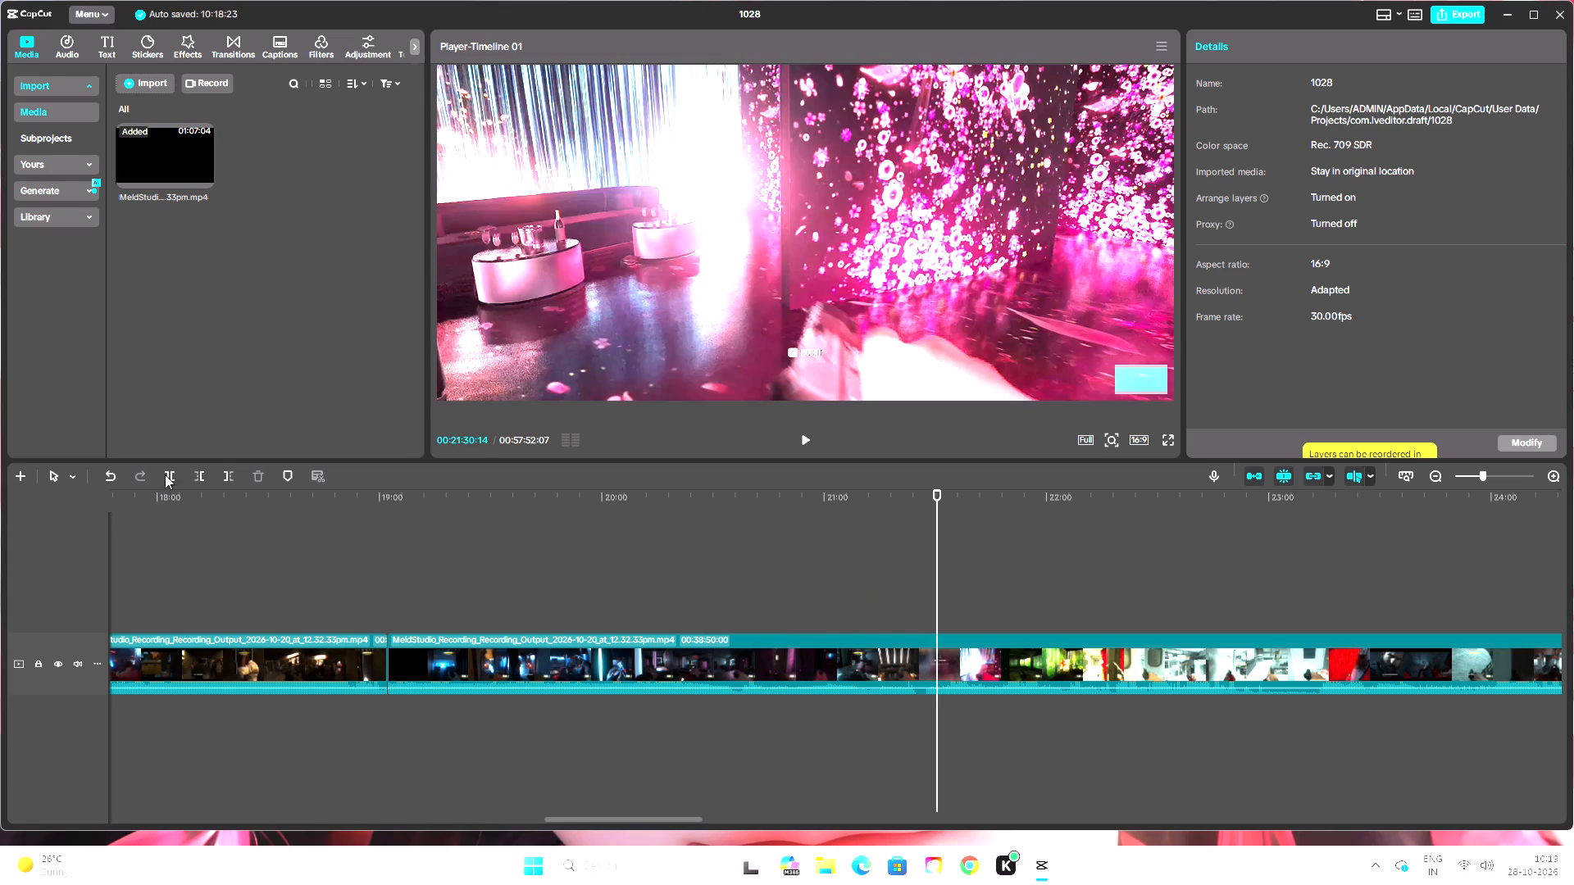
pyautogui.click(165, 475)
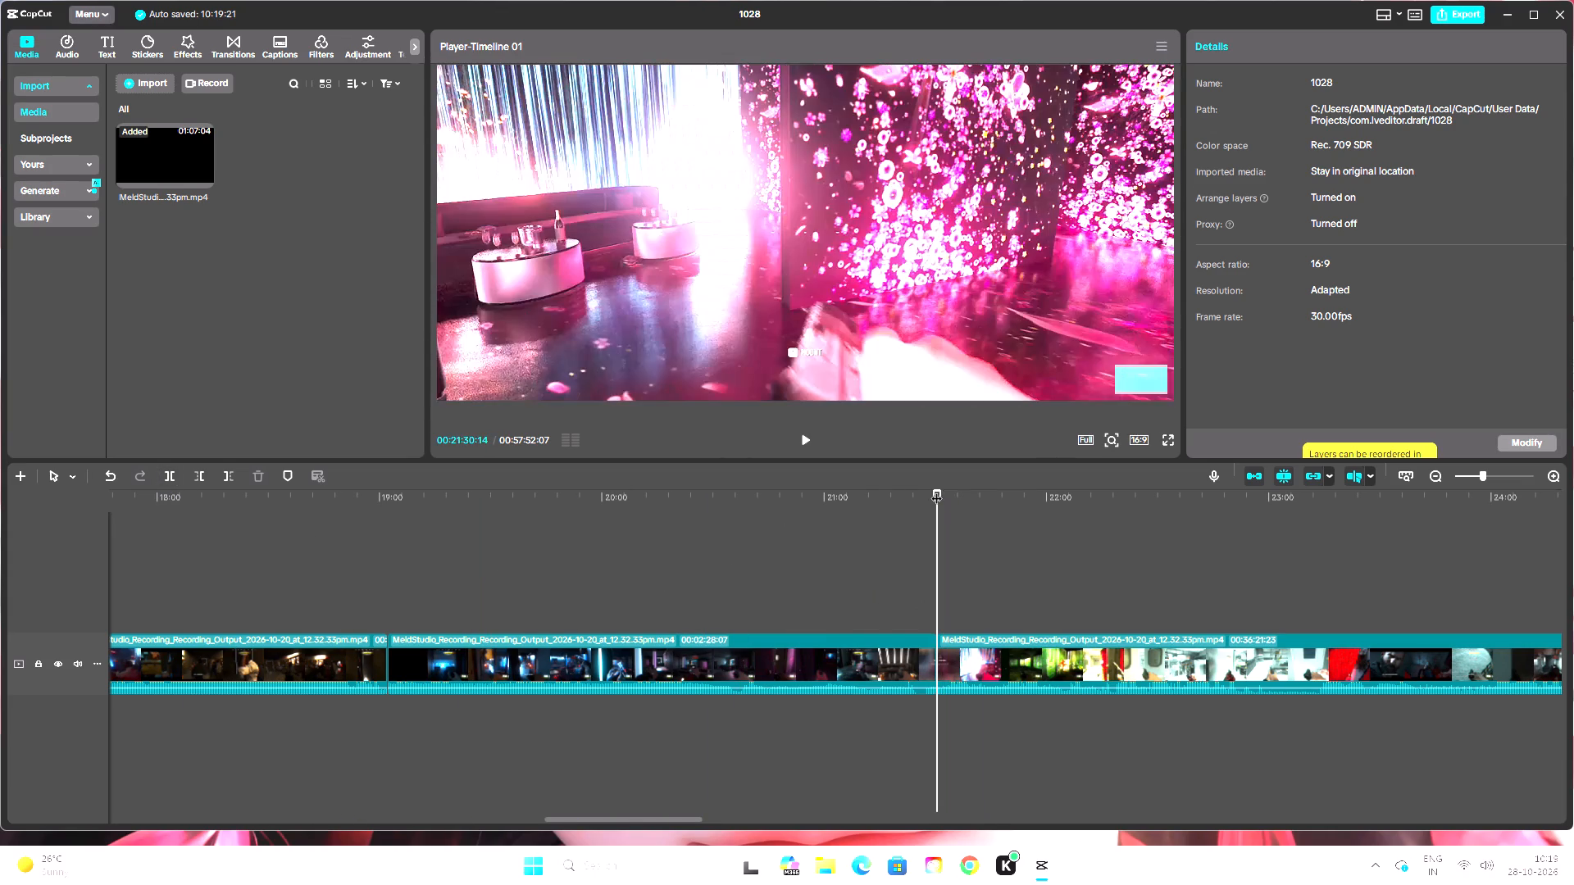
# Compare the footage before and after the Try Again screen, between about 00:21:15 and 00:21:30, to judge where the retry begins.
pyautogui.moveTo(936, 490); pyautogui.dragTo(898, 502)
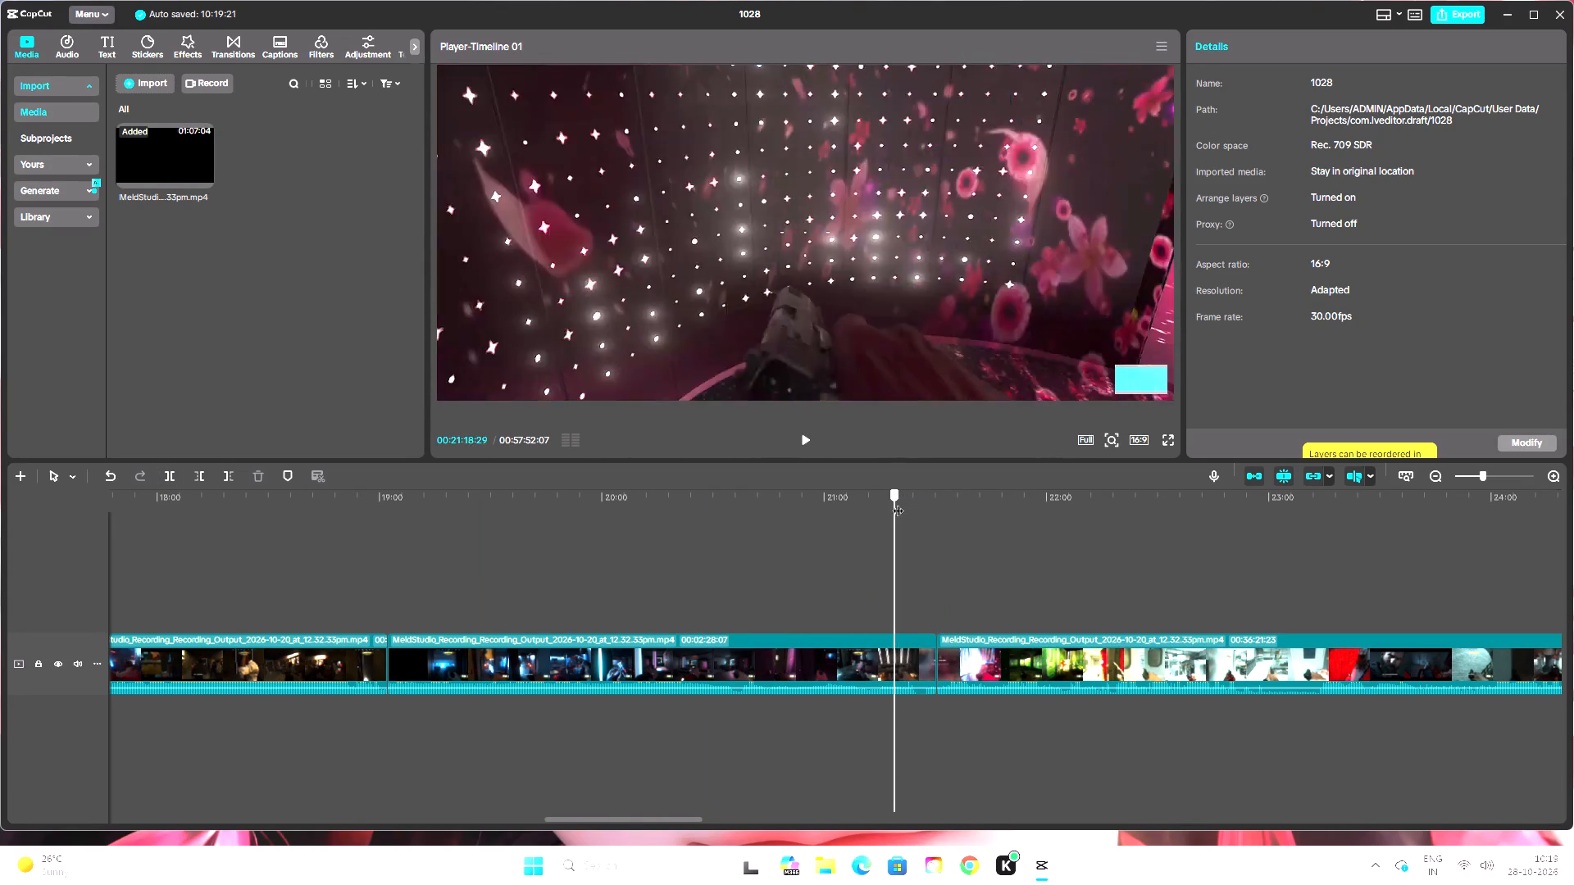
pyautogui.moveTo(898, 502); pyautogui.dragTo(931, 496)
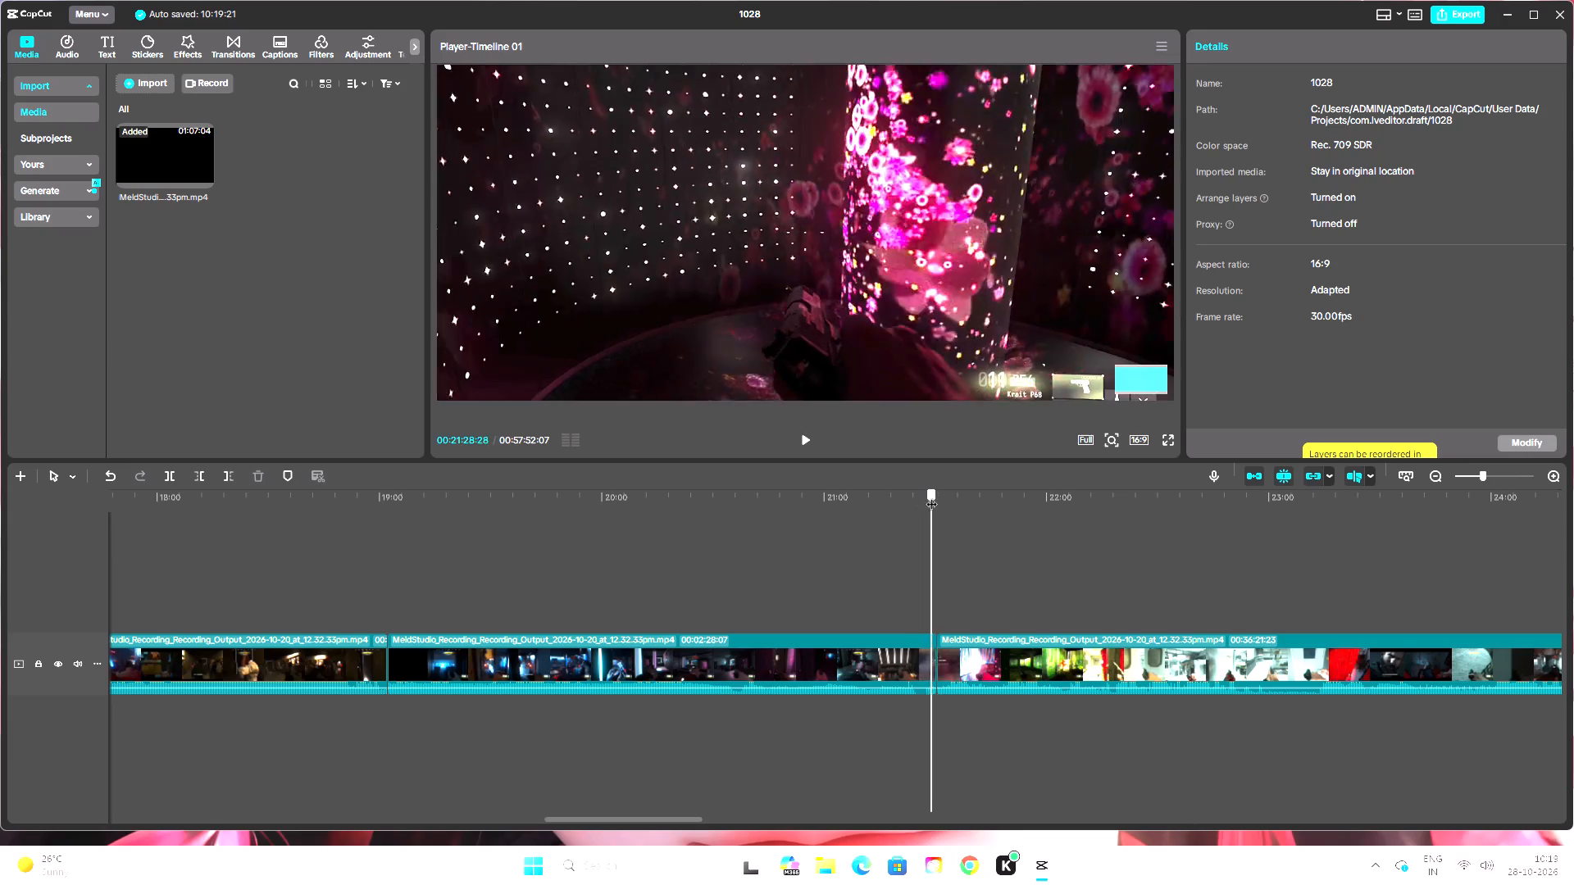
pyautogui.moveTo(931, 496); pyautogui.dragTo(935, 495)
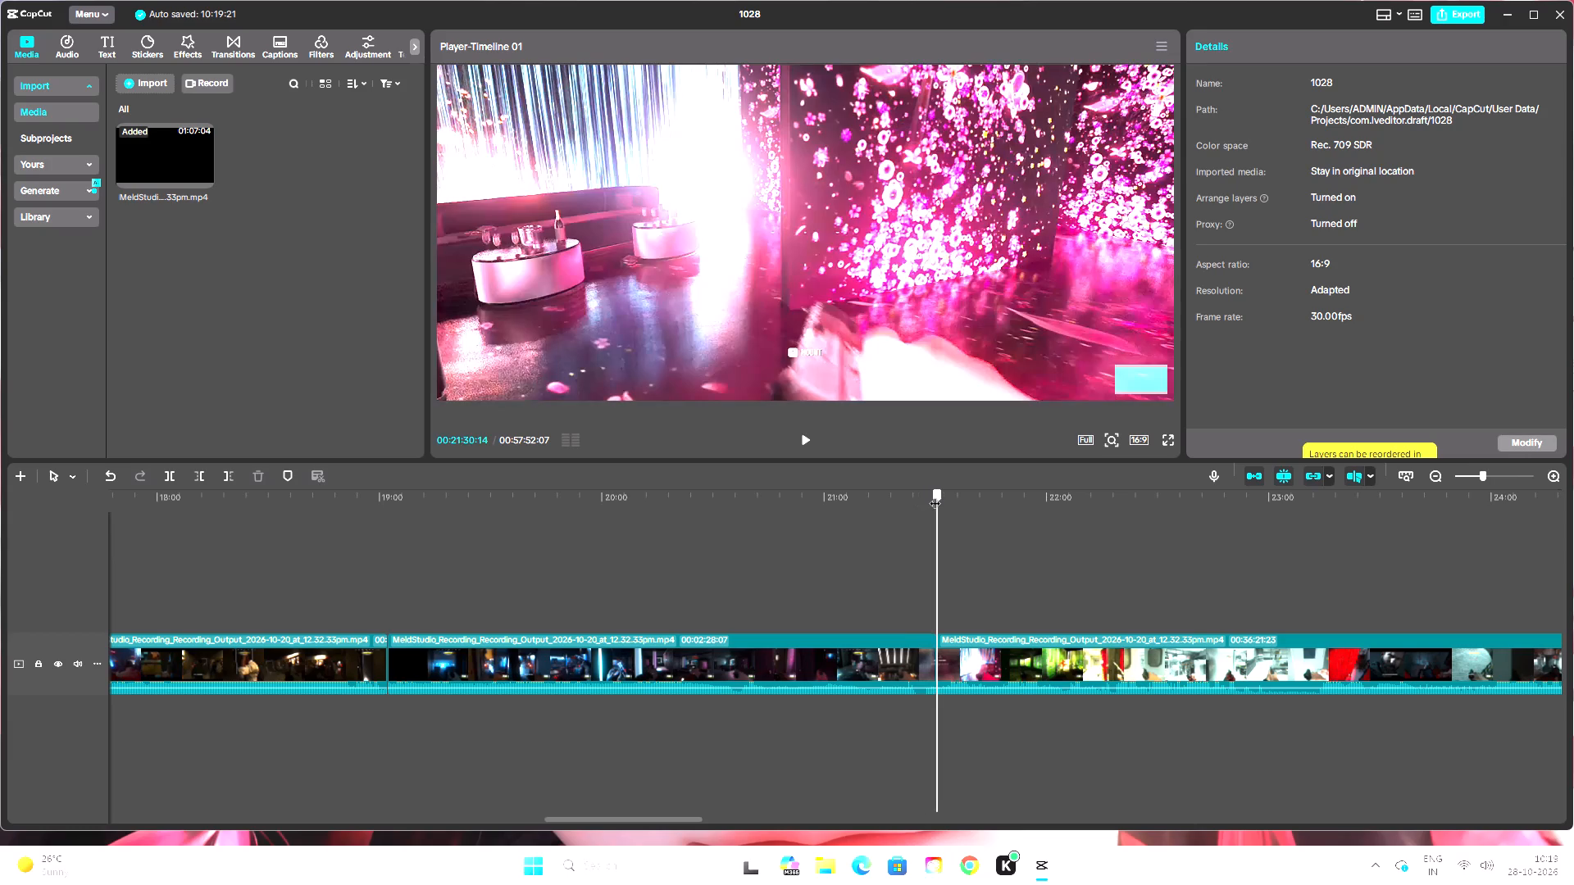
pyautogui.moveTo(935, 495); pyautogui.dragTo(913, 506)
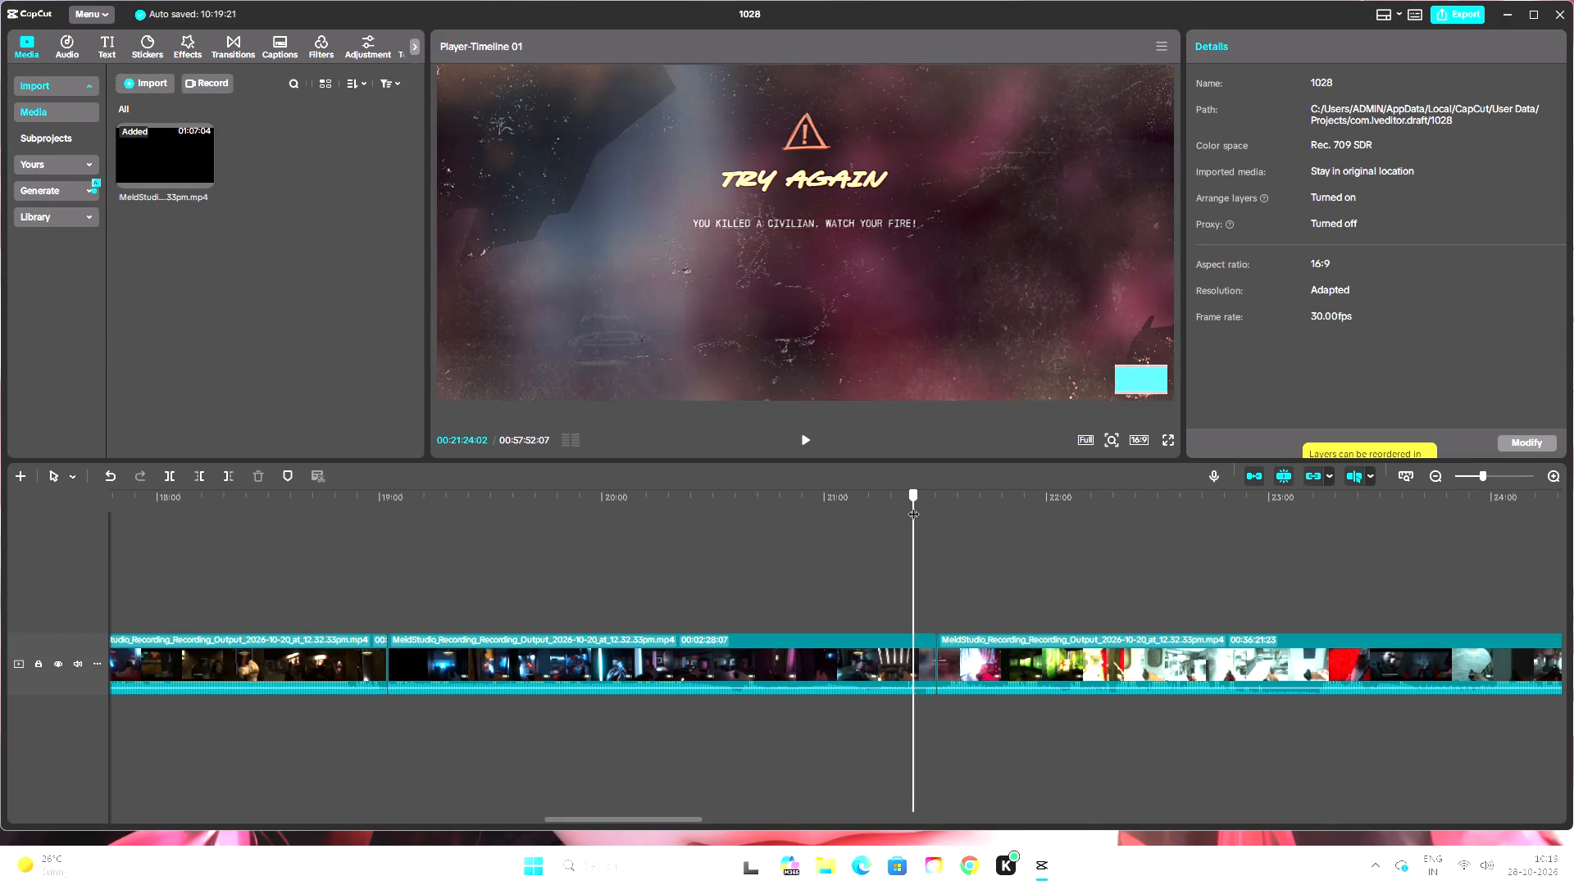
pyautogui.moveTo(913, 506); pyautogui.dragTo(895, 516)
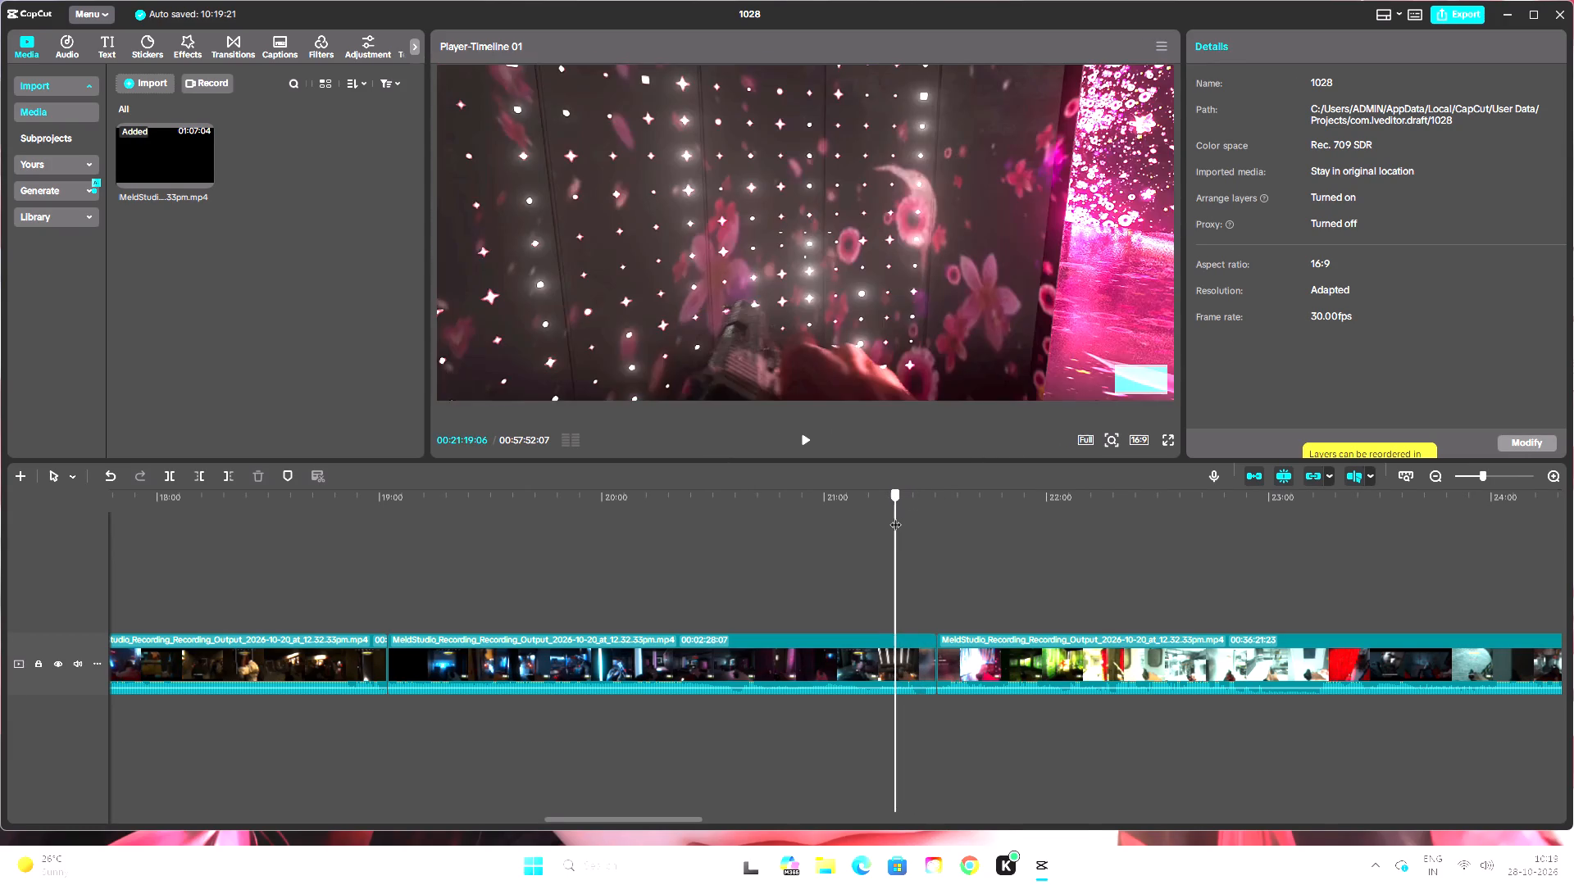
pyautogui.moveTo(895, 516); pyautogui.dragTo(882, 524)
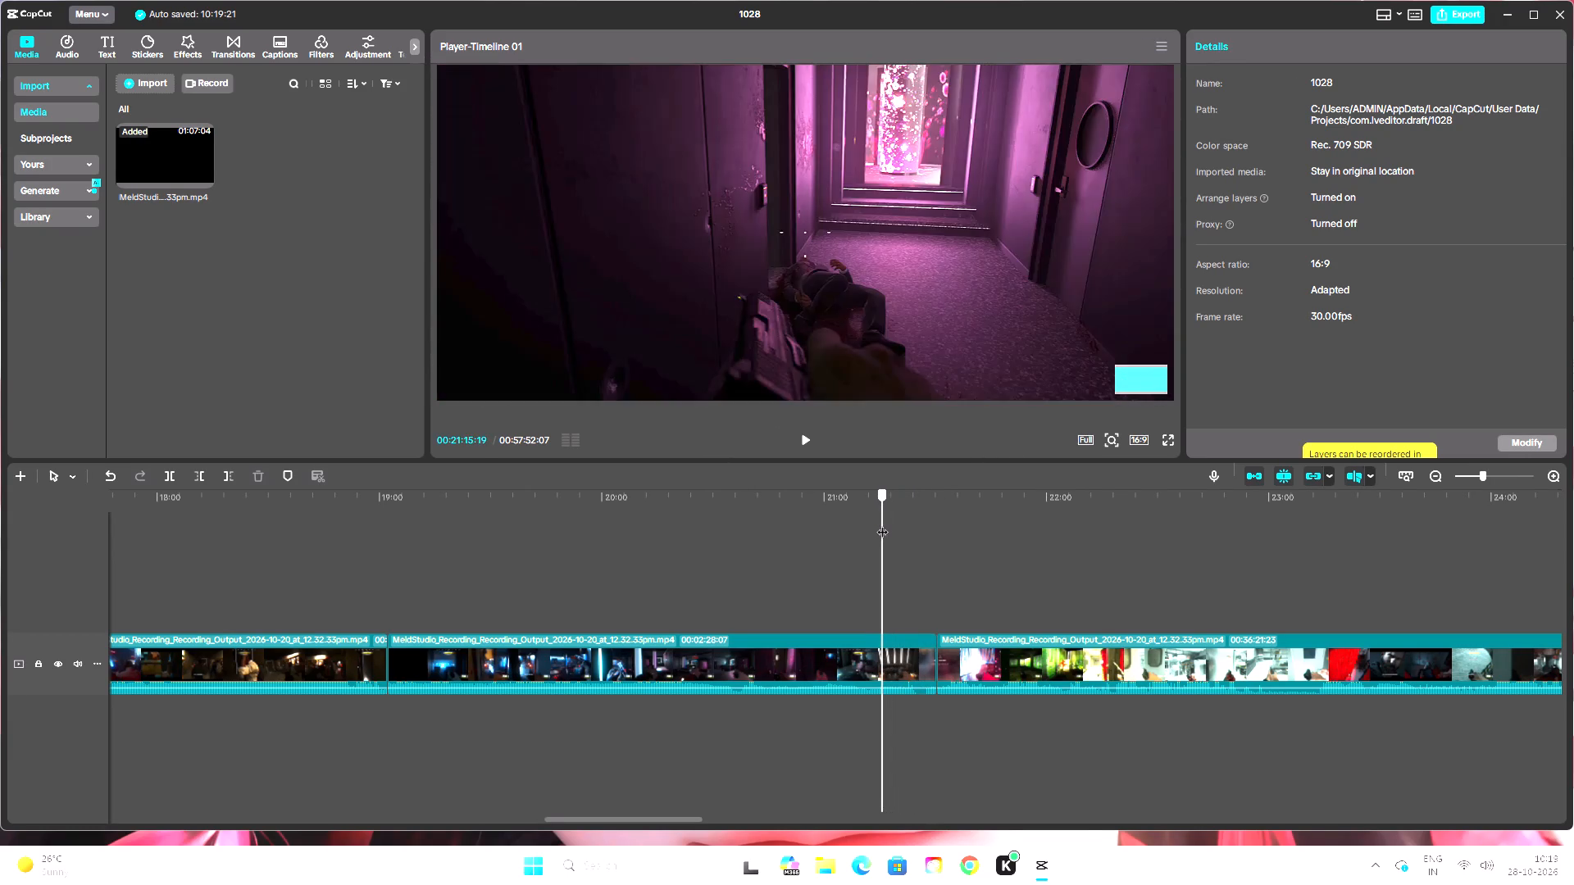
pyautogui.moveTo(882, 524); pyautogui.dragTo(884, 524)
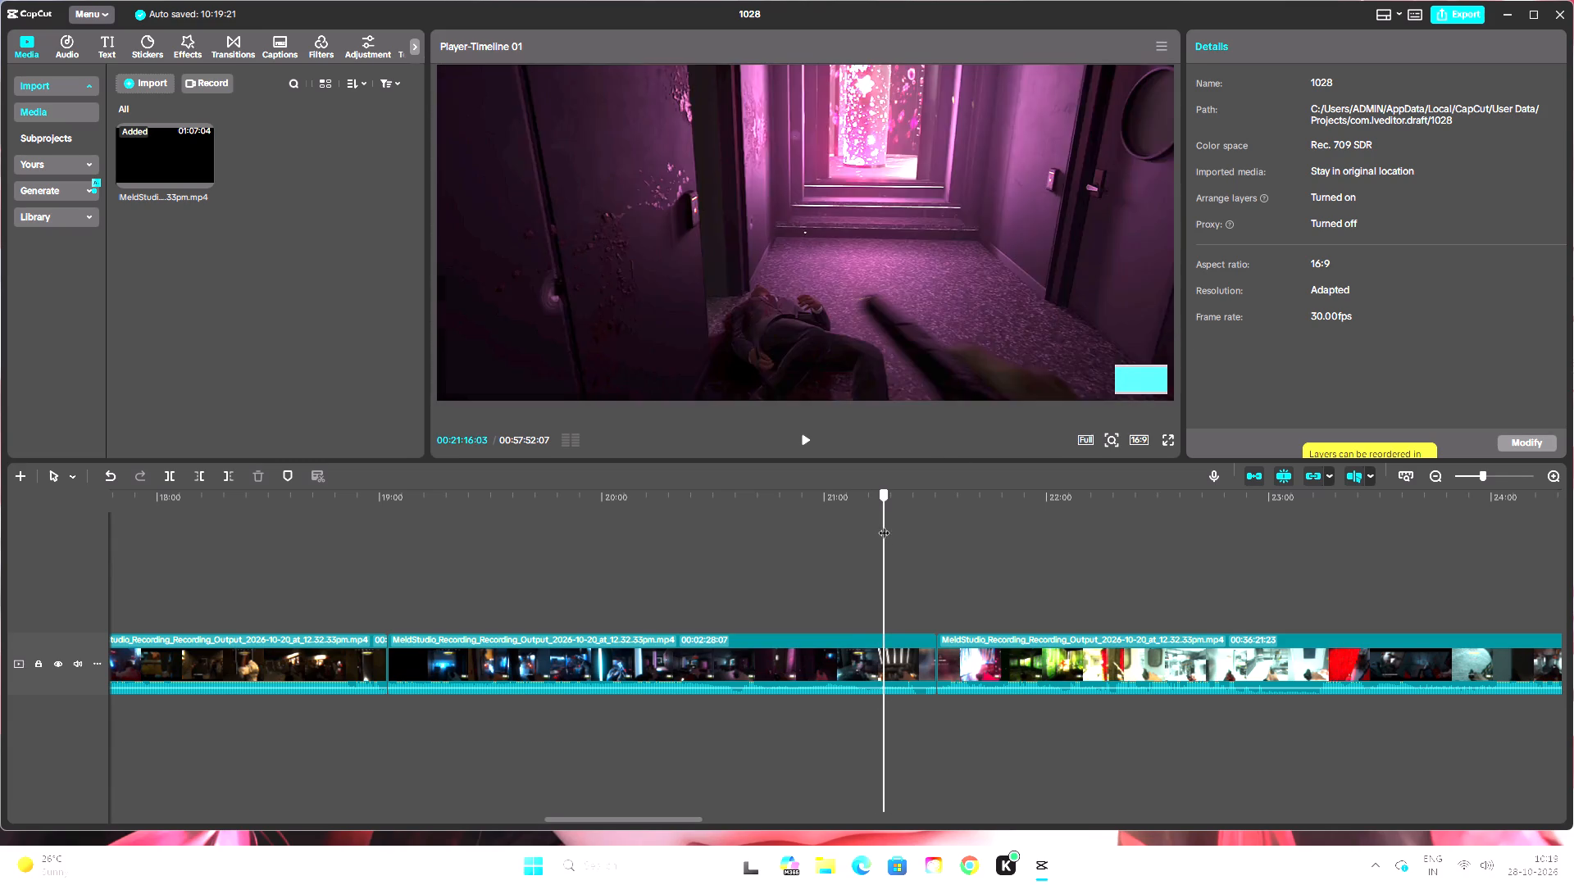
pyautogui.moveTo(884, 524); pyautogui.dragTo(901, 512)
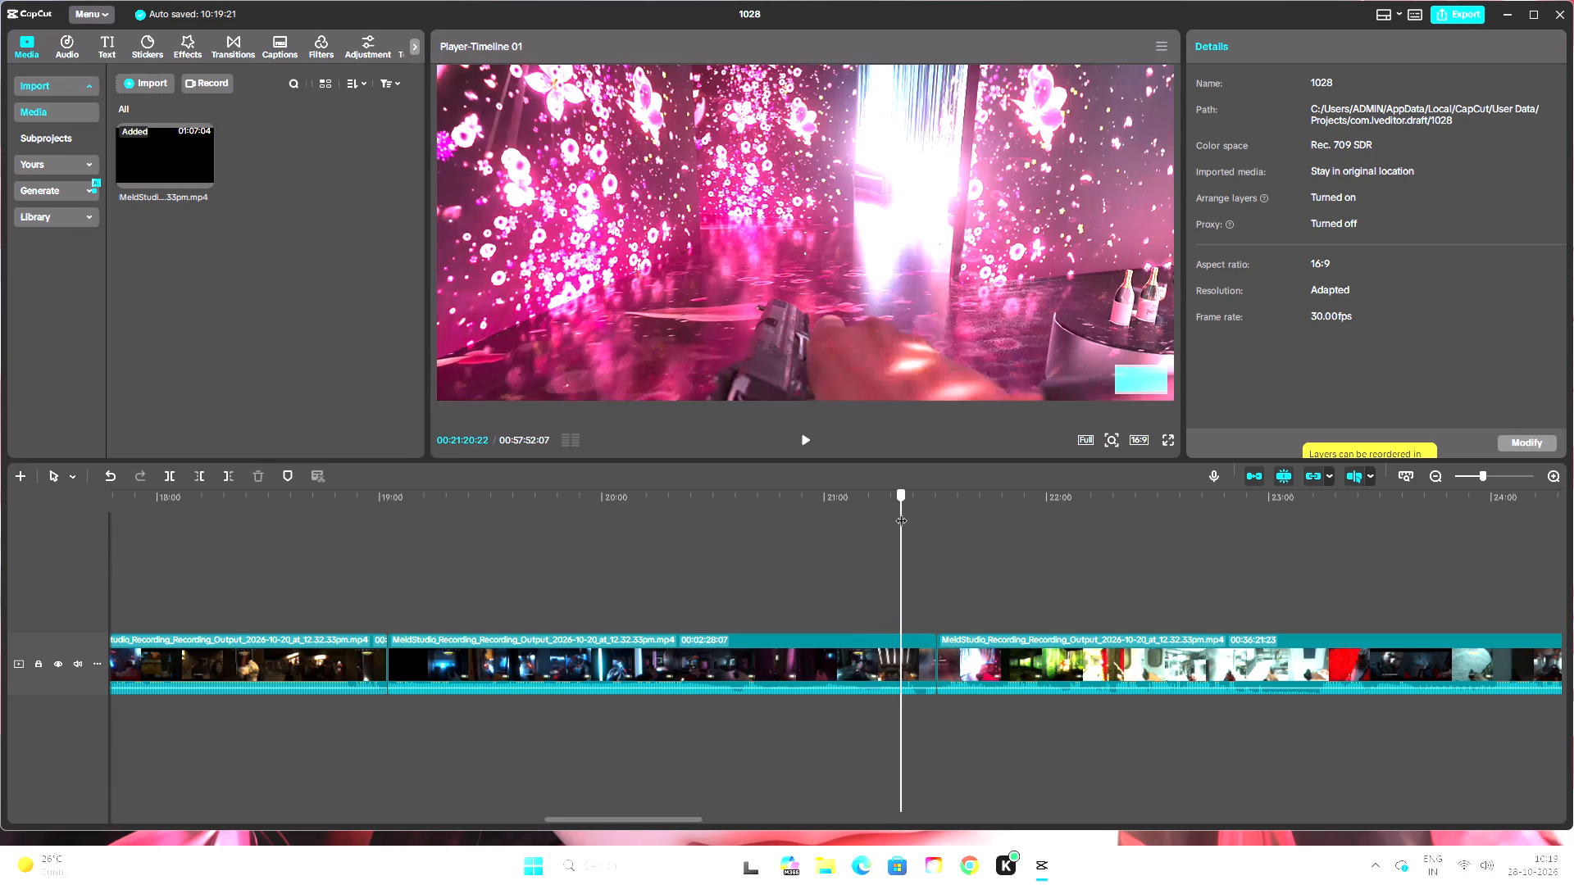
pyautogui.moveTo(901, 512); pyautogui.dragTo(920, 506)
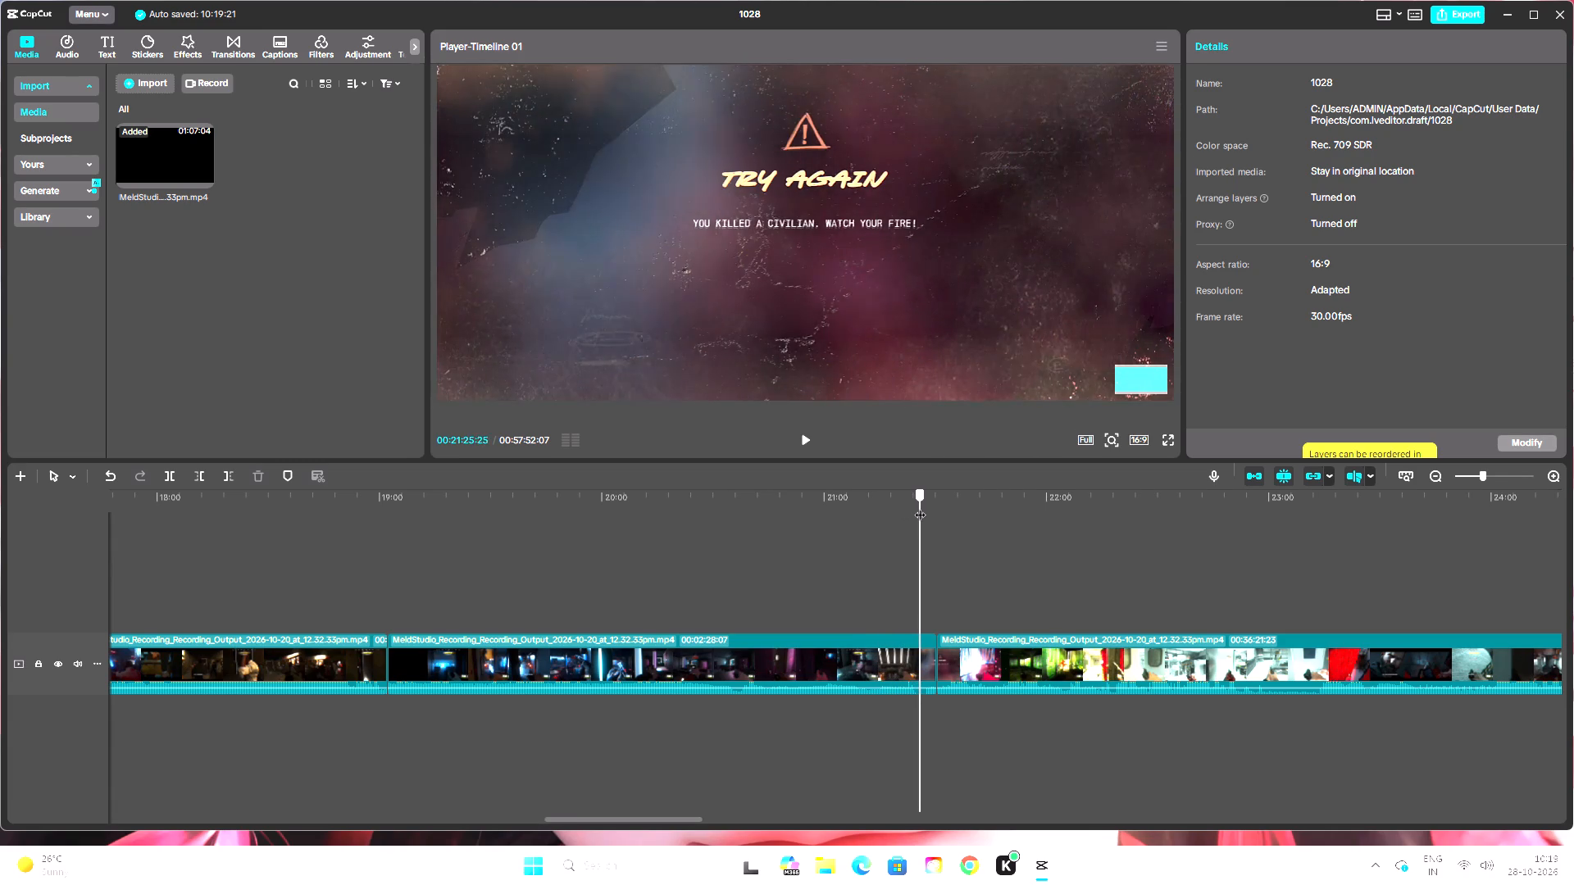
pyautogui.moveTo(920, 506); pyautogui.dragTo(935, 503)
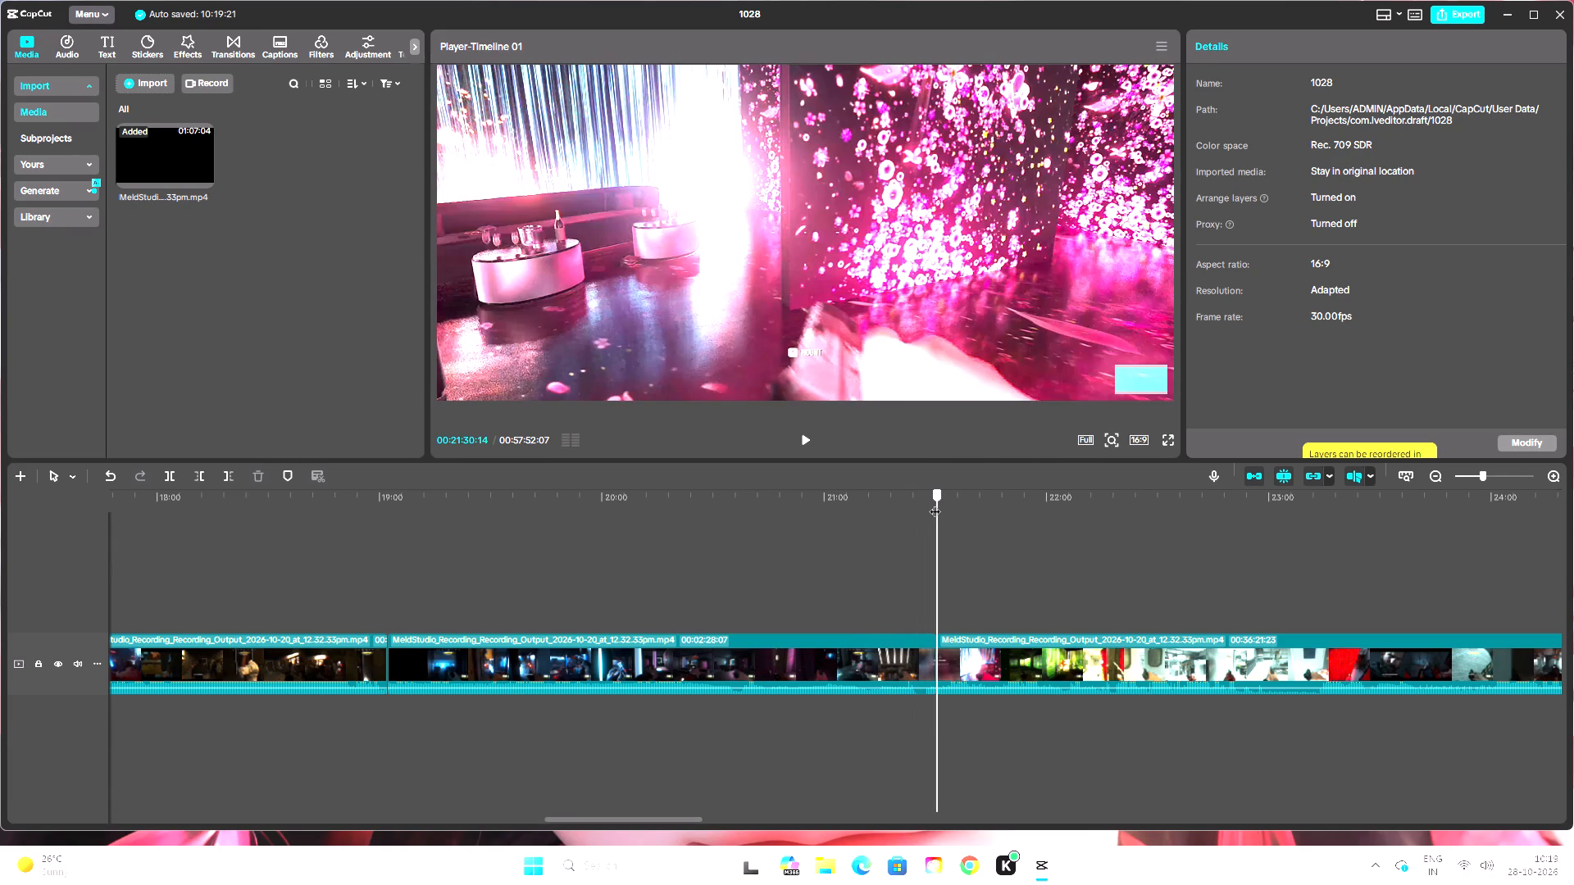
# Undo the split at 00:21:30:14 and split the recording at the start of the retry, at 00:21:28:08.
pyautogui.moveTo(935, 503); pyautogui.dragTo(930, 510)
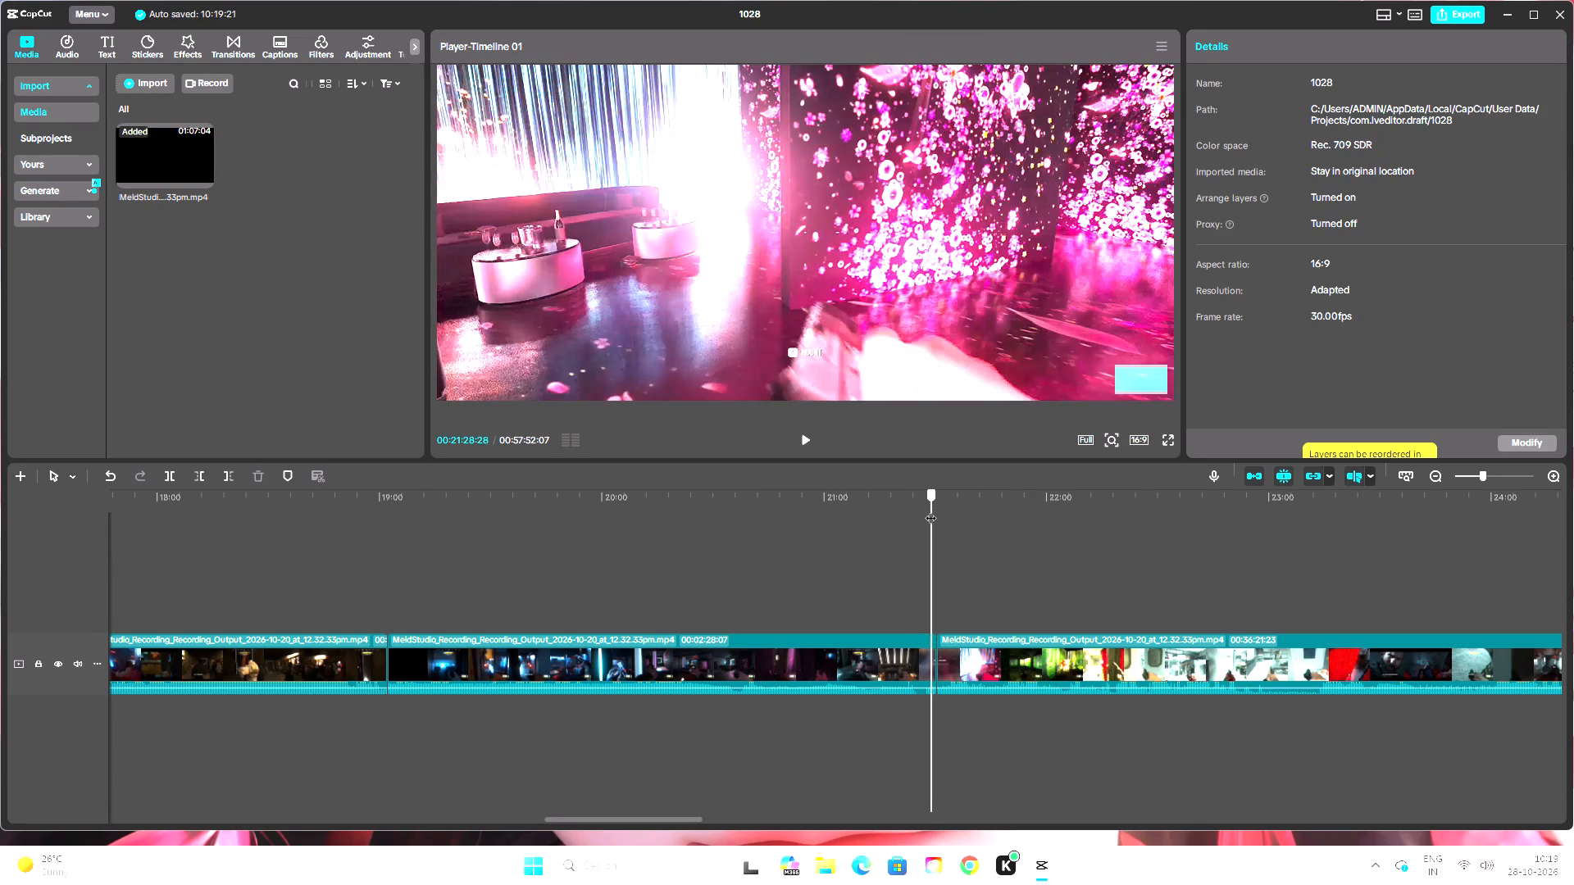
pyautogui.moveTo(930, 510); pyautogui.dragTo(929, 510)
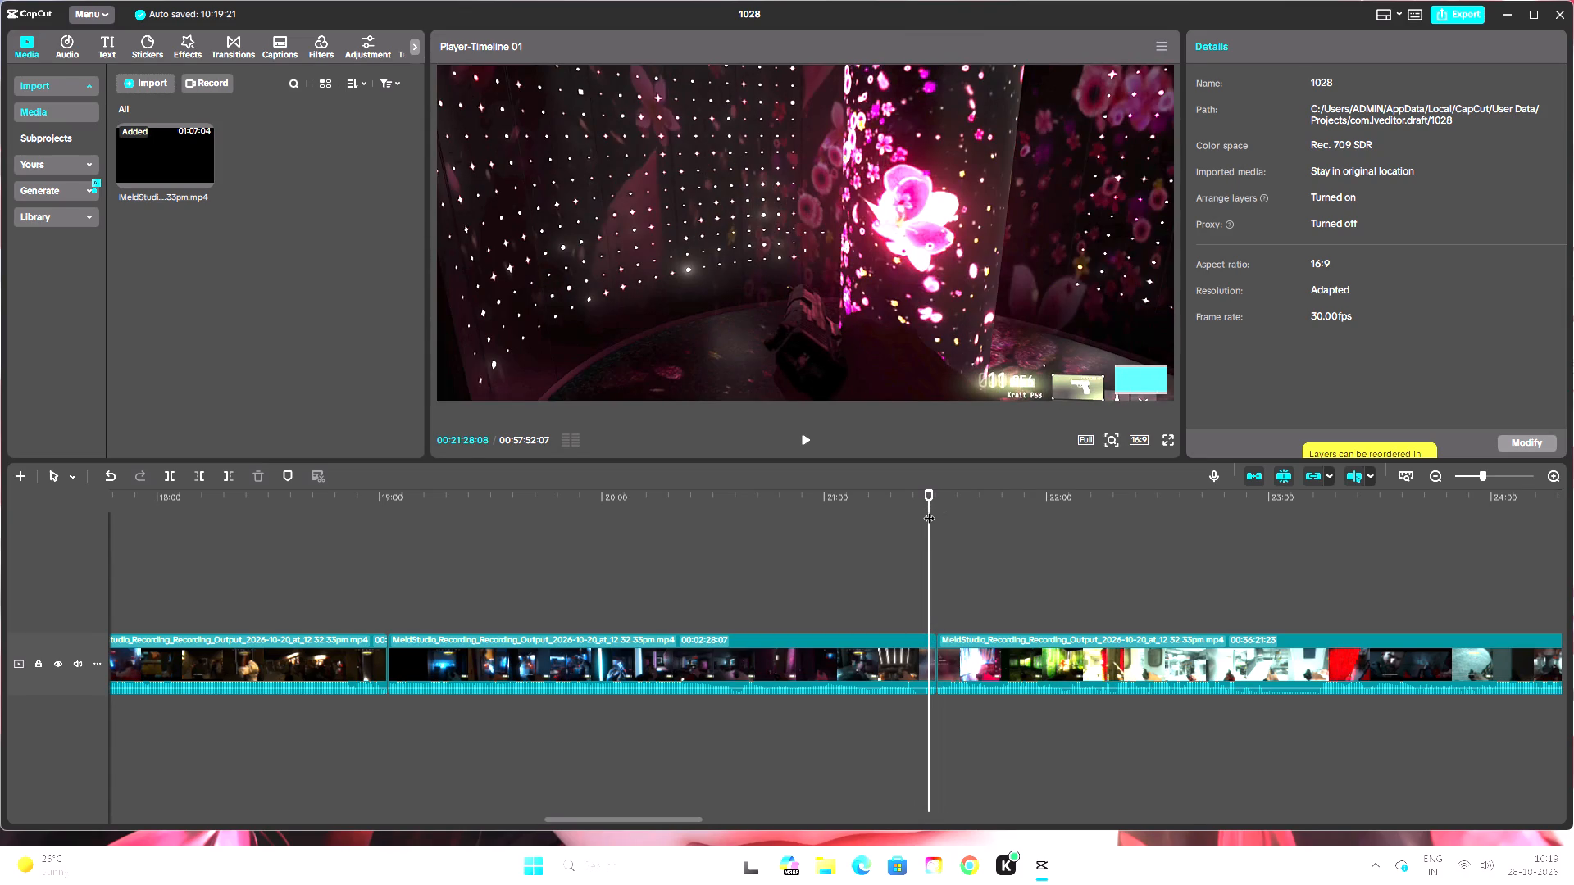
pyautogui.hotkey('ctrl', 'z')
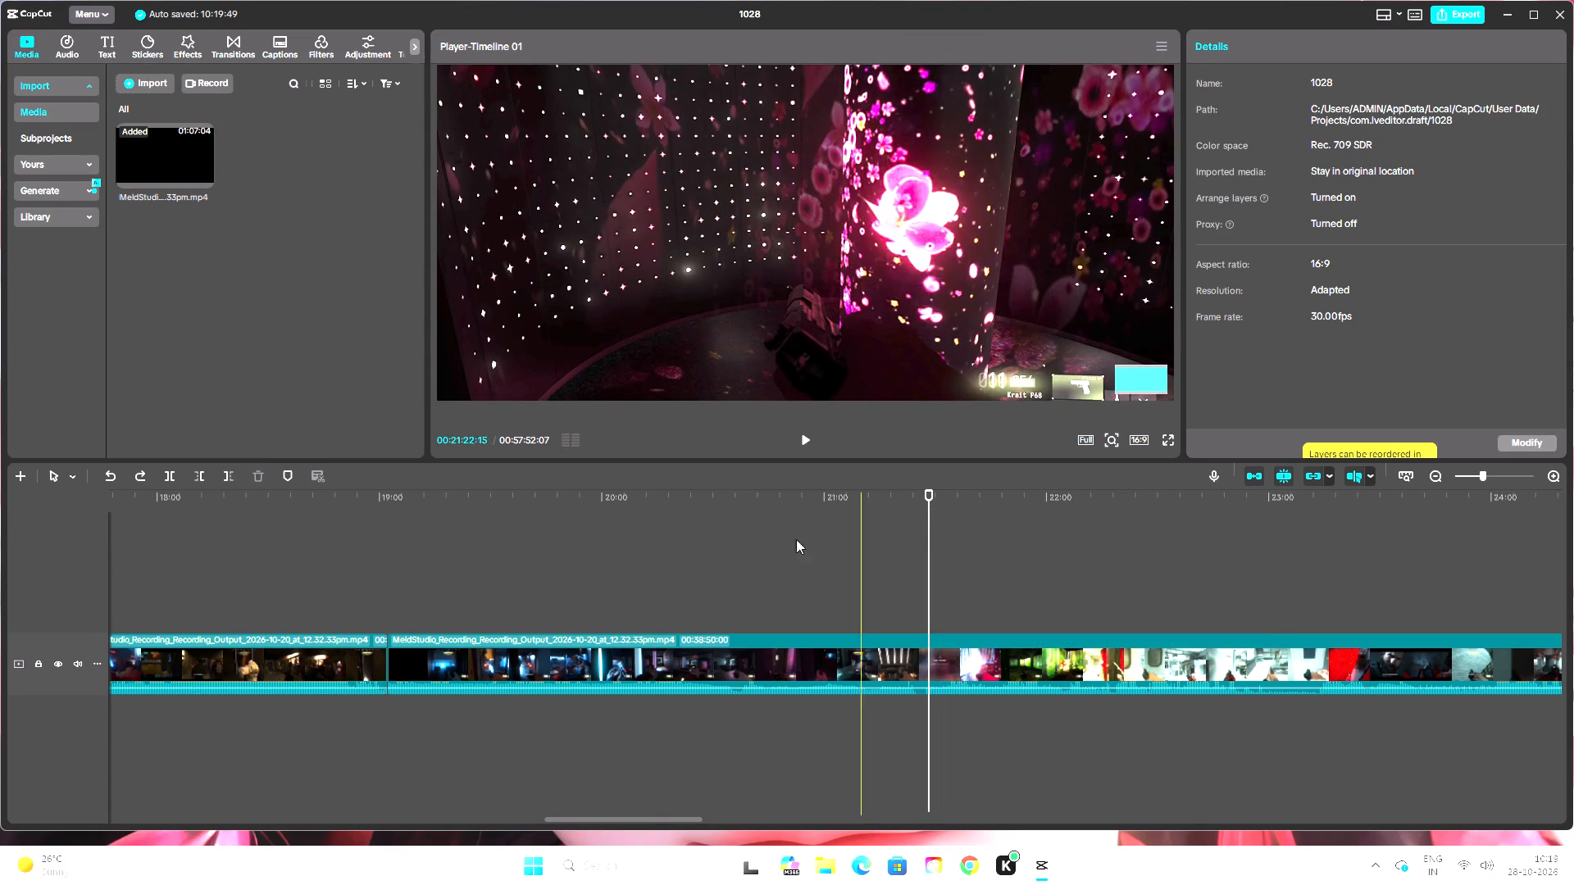
pyautogui.click(171, 479)
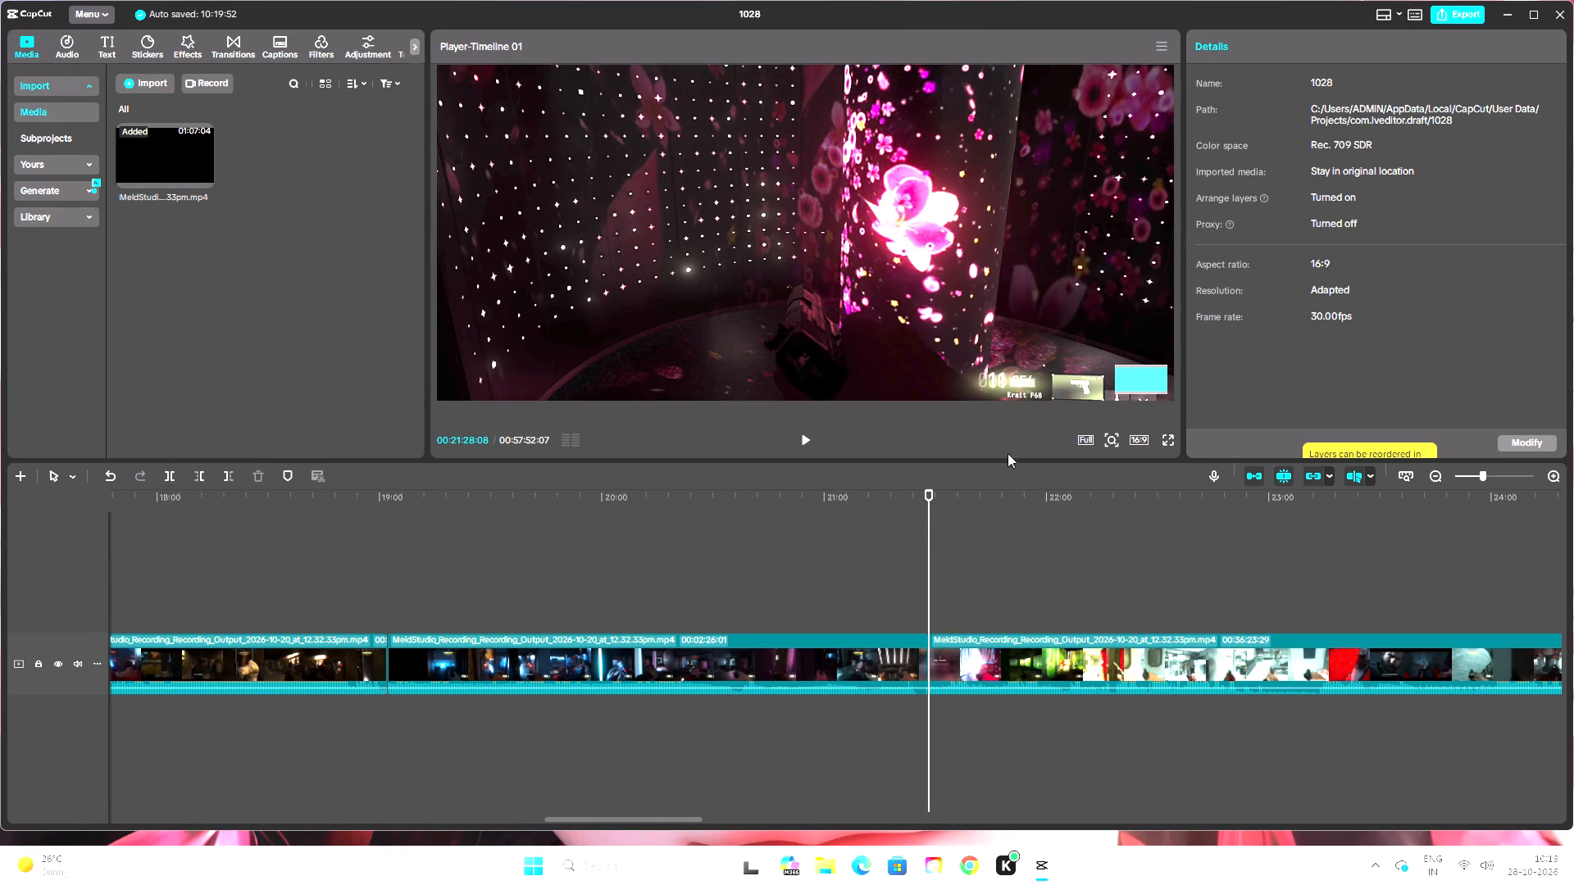
# Compare the failed attempt and the retry on both sides of the 00:21:28:08 cut, between about 00:20:58 and 00:21:36, for matching moments.
pyautogui.moveTo(926, 494); pyautogui.dragTo(906, 509)
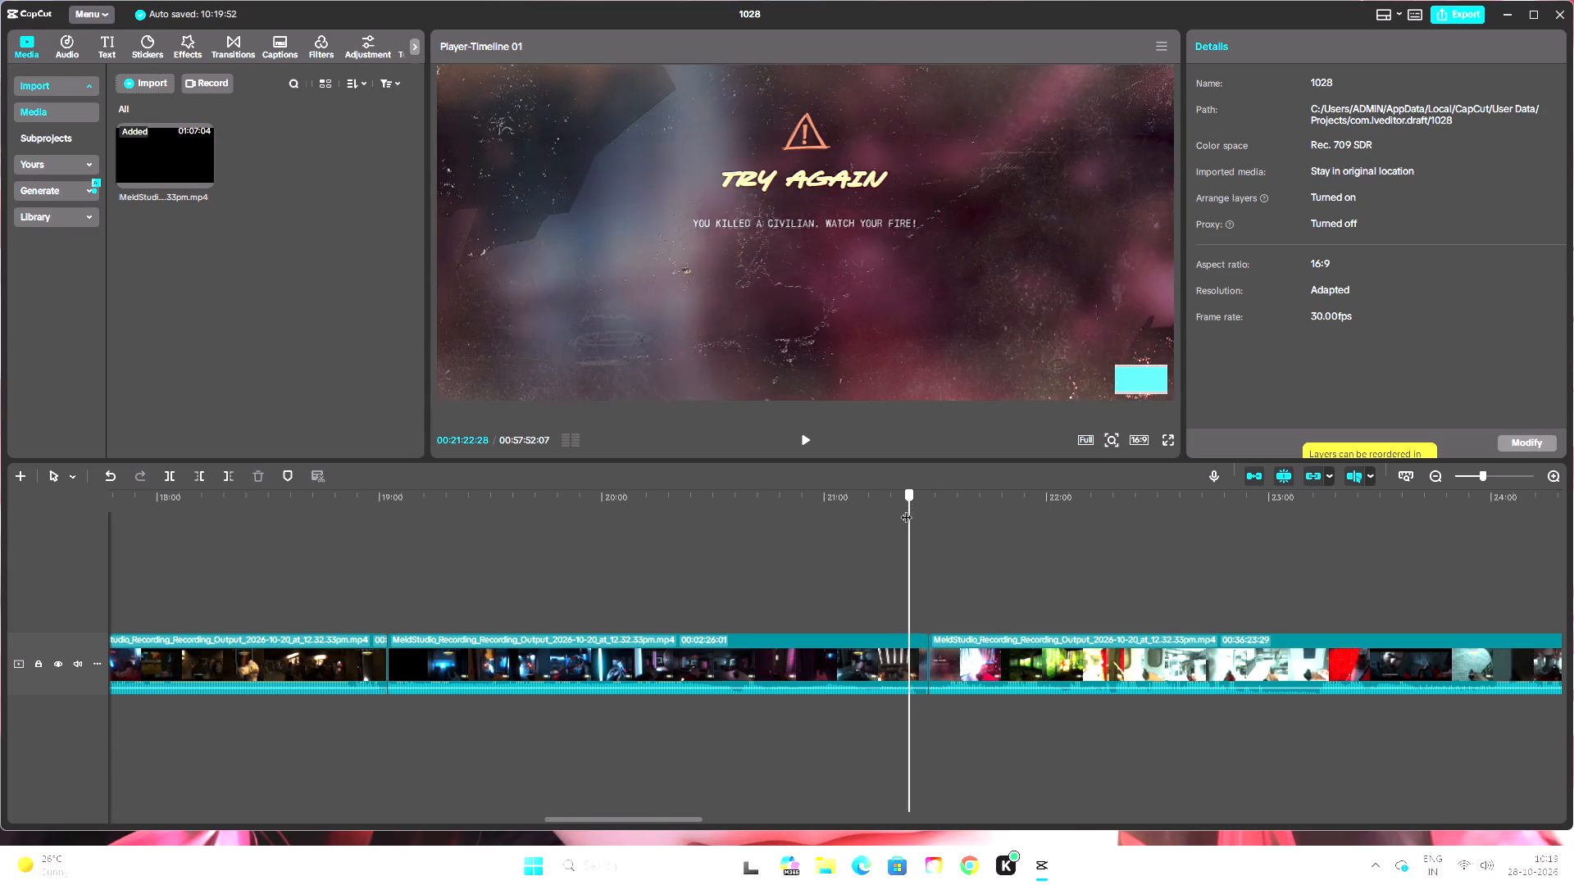
pyautogui.moveTo(906, 509); pyautogui.dragTo(898, 515)
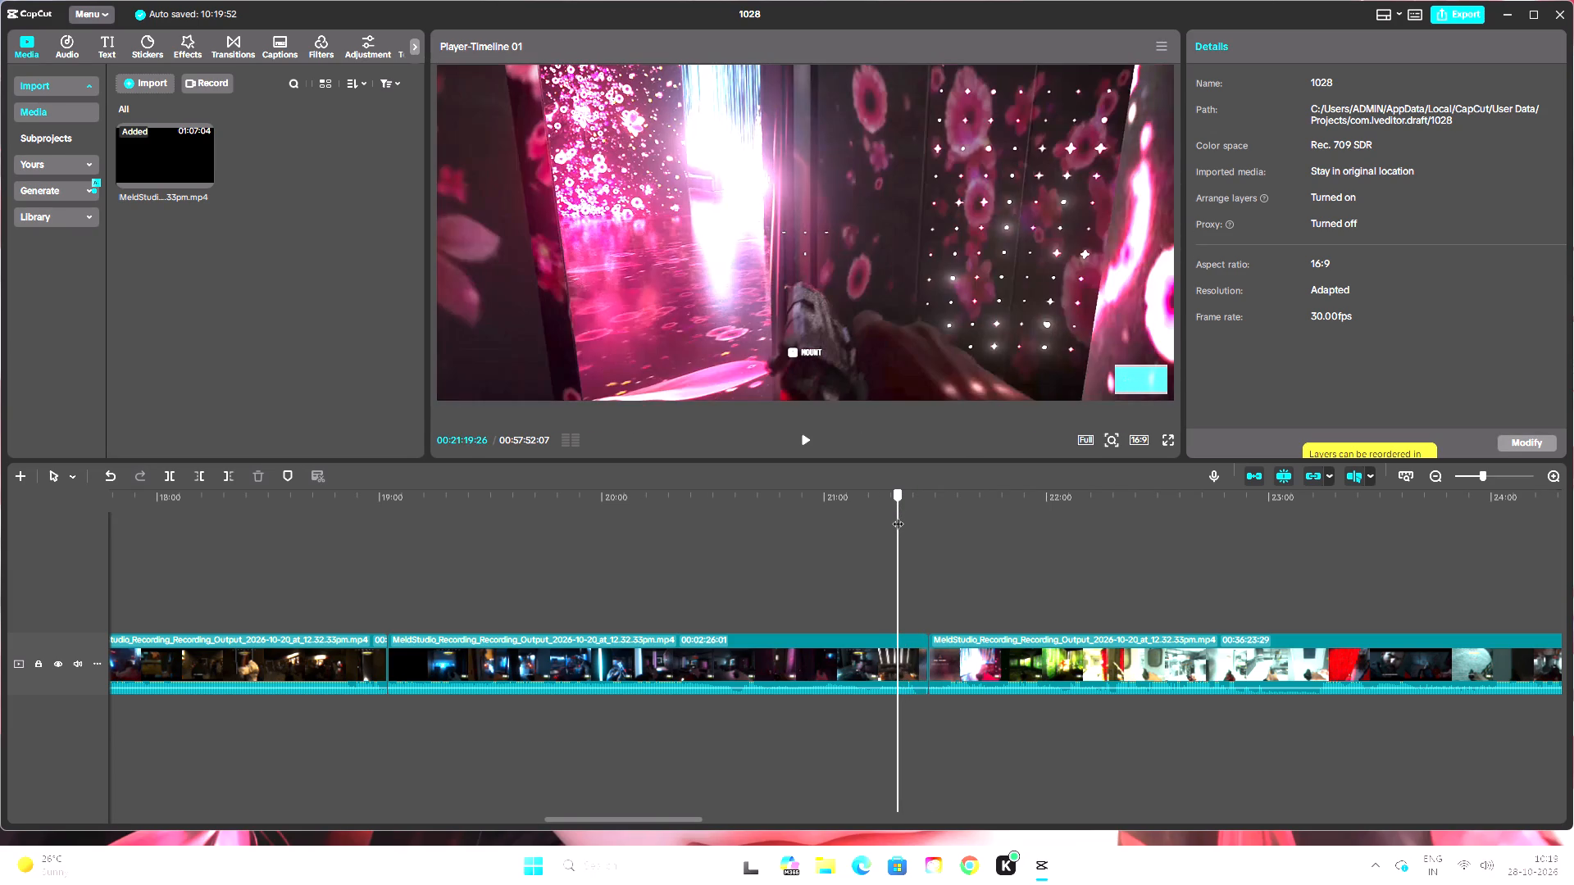
pyautogui.moveTo(898, 515); pyautogui.dragTo(887, 524)
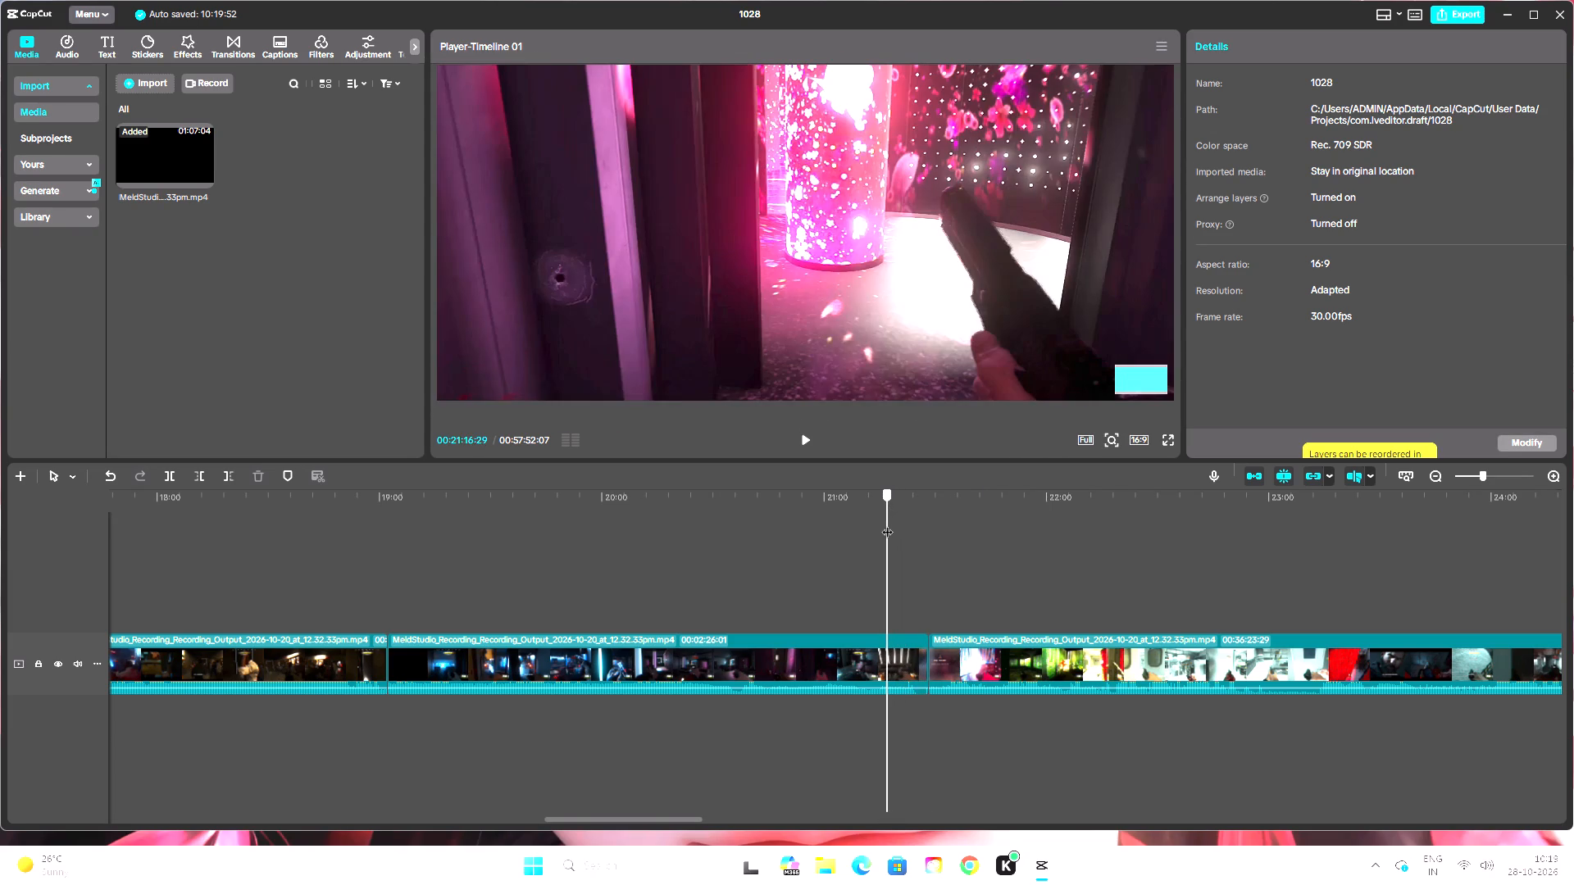
pyautogui.moveTo(887, 524); pyautogui.dragTo(926, 520)
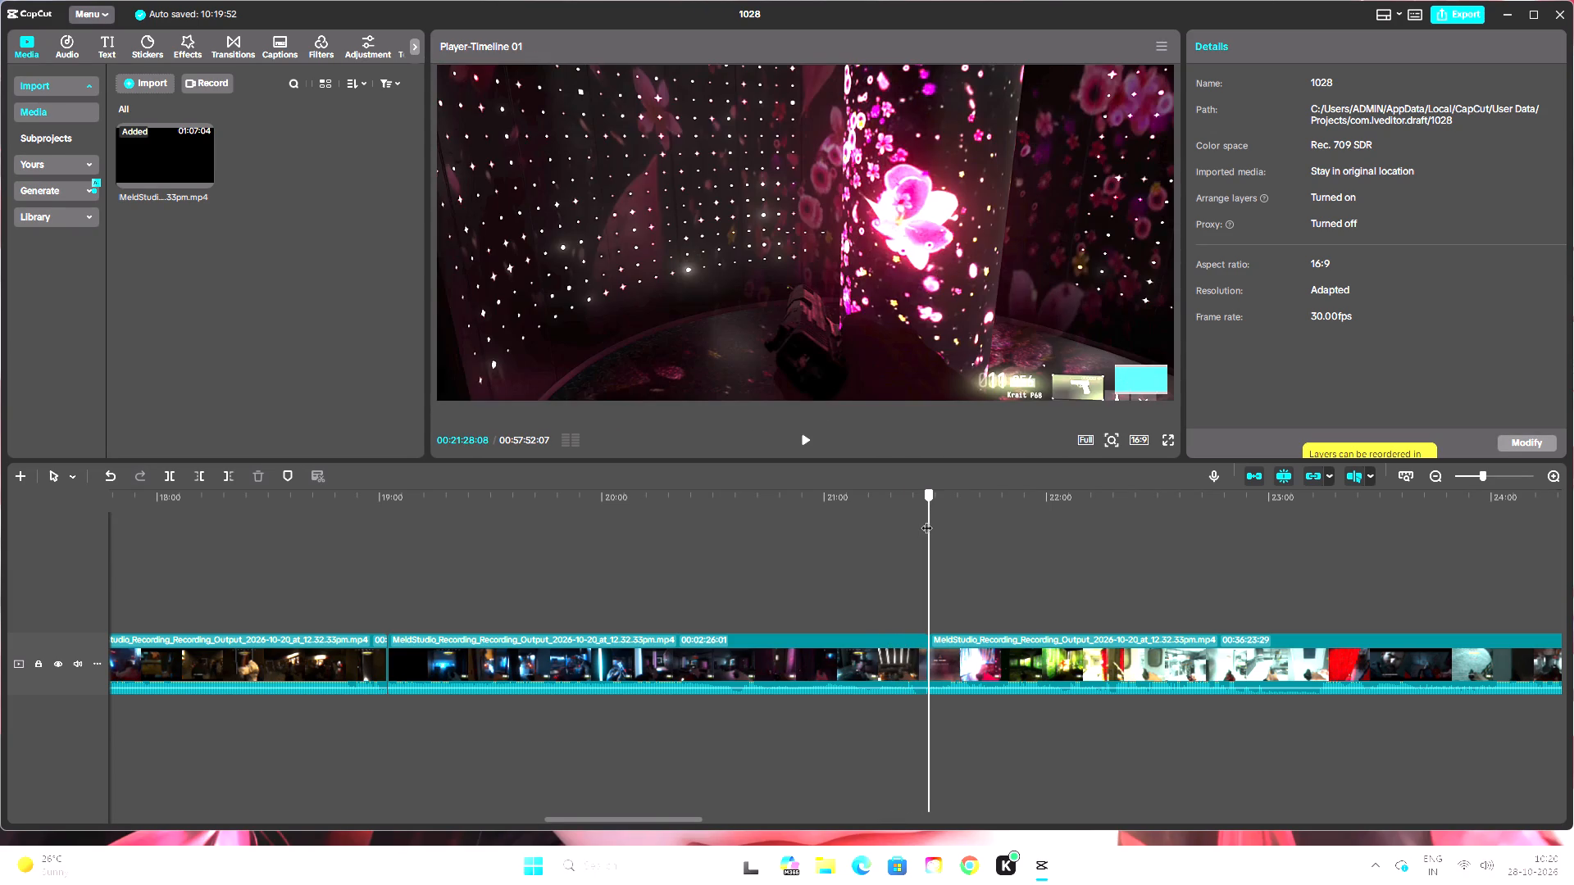
pyautogui.moveTo(926, 520); pyautogui.dragTo(958, 513)
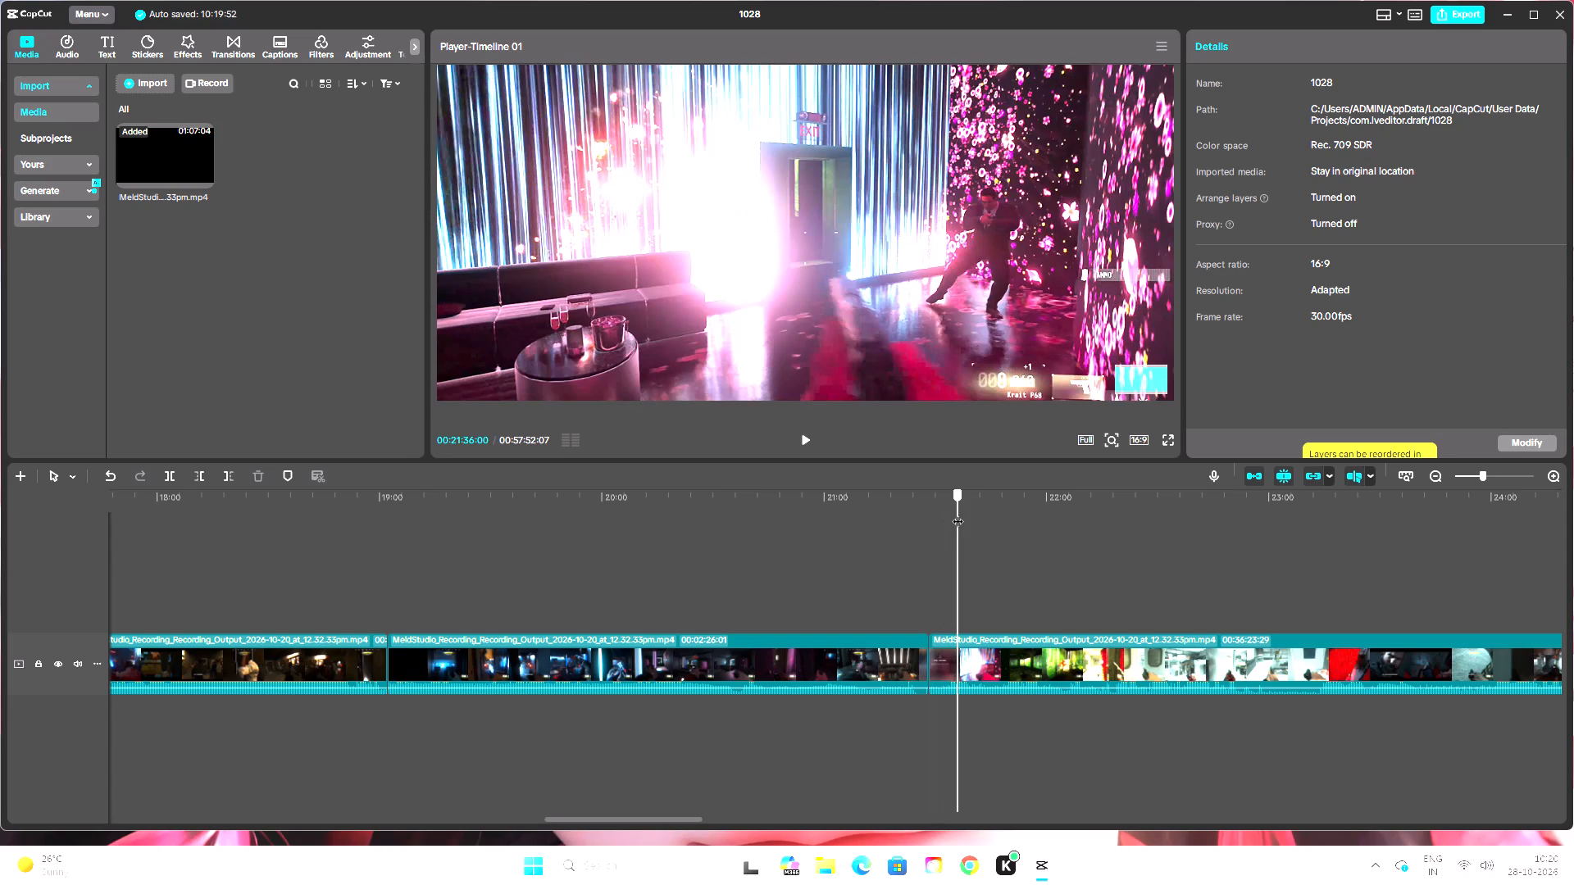
pyautogui.moveTo(958, 513); pyautogui.dragTo(809, 533)
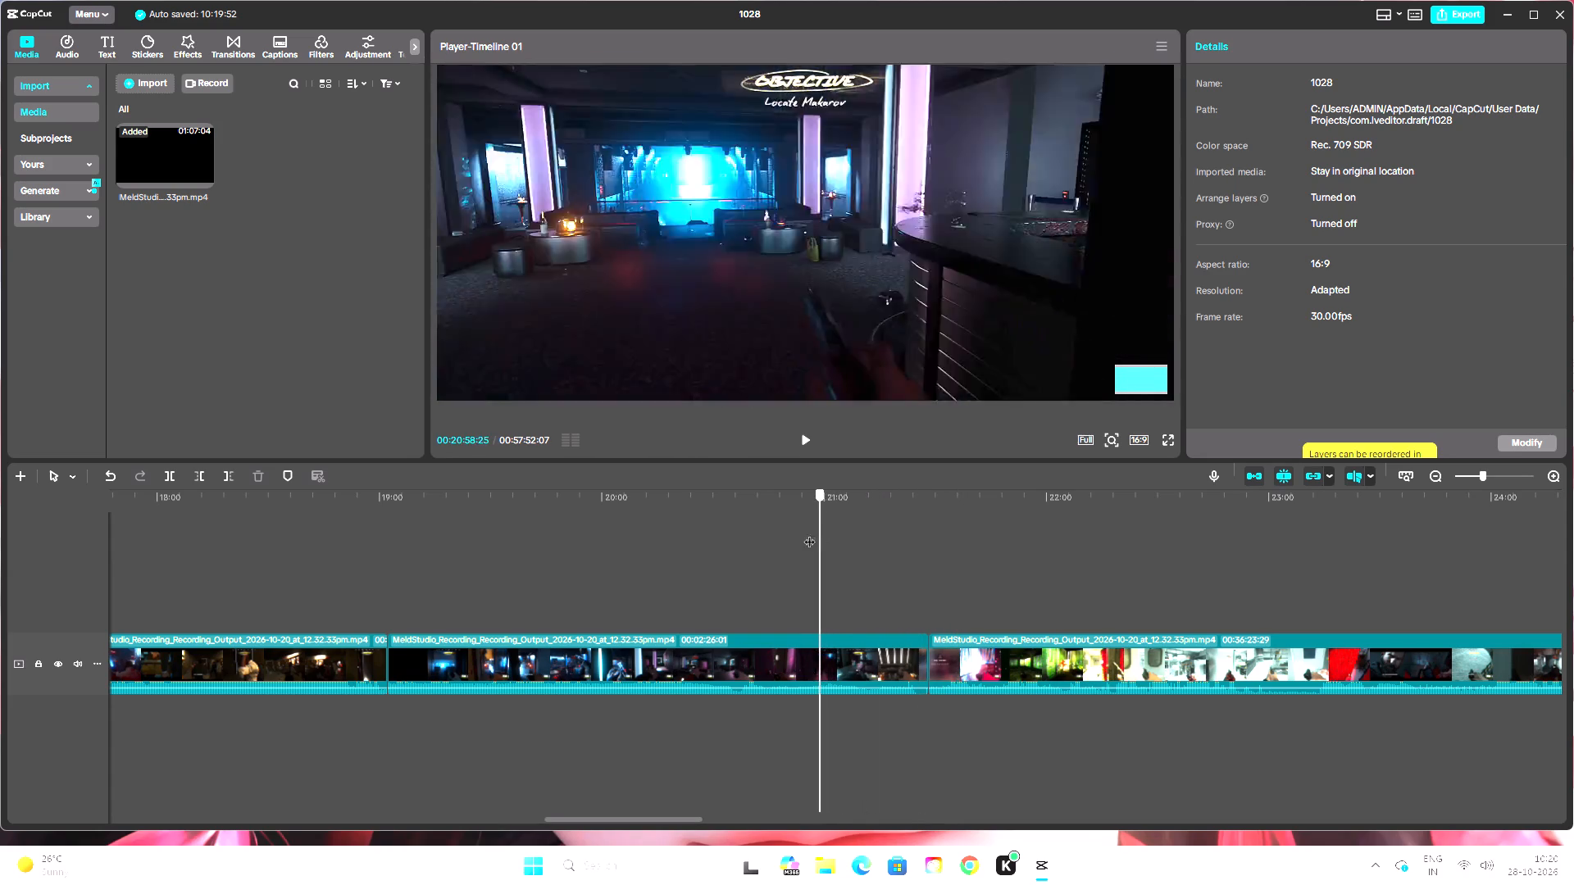
pyautogui.moveTo(809, 533); pyautogui.dragTo(853, 520)
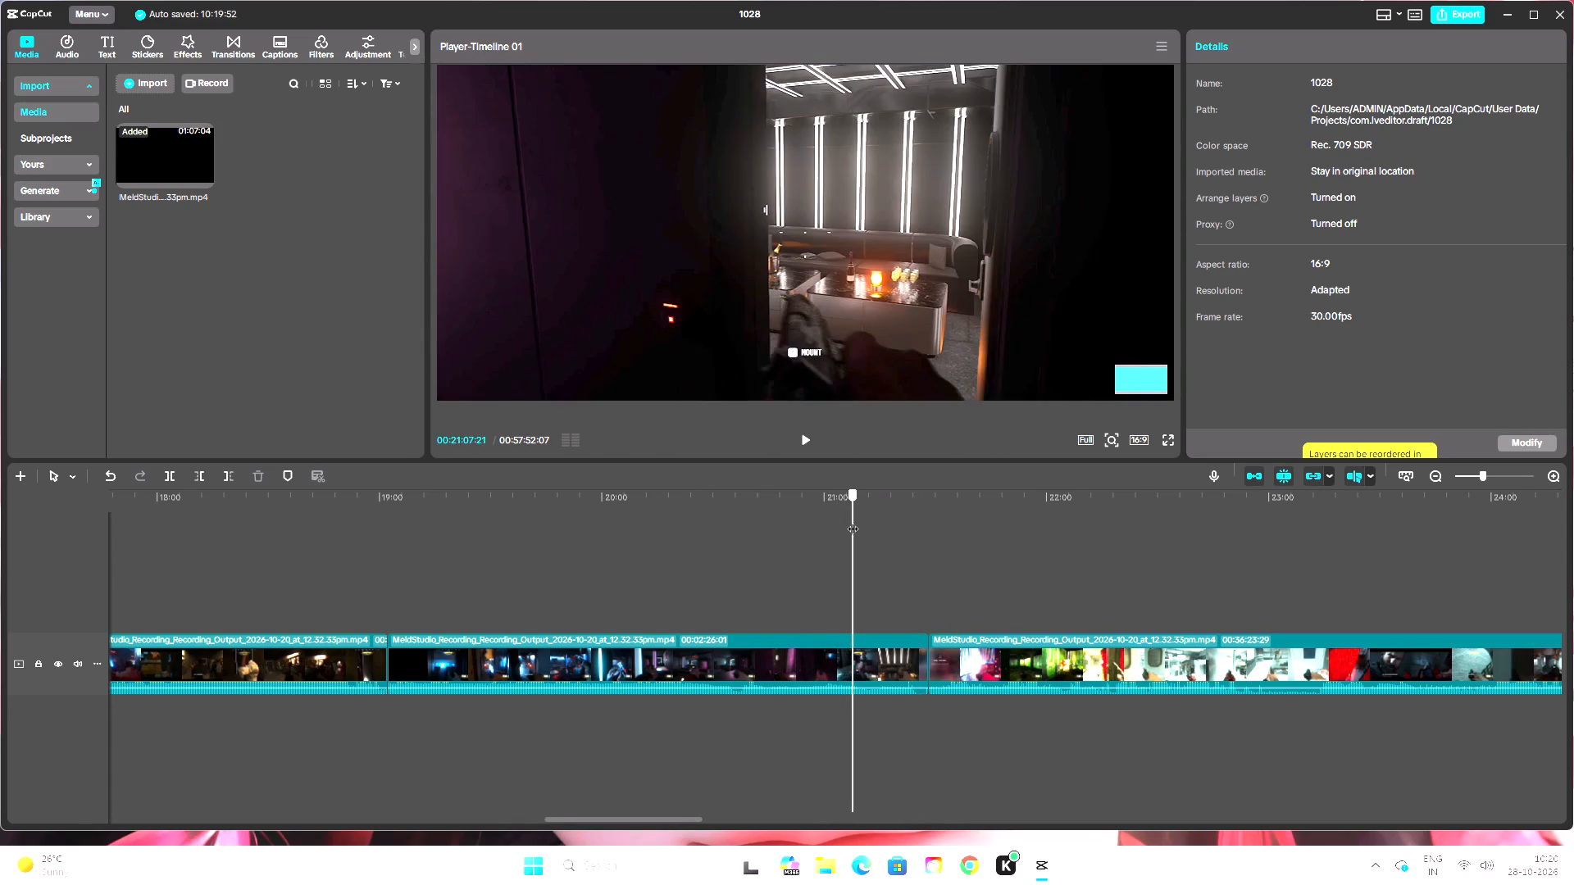
pyautogui.moveTo(853, 520); pyautogui.dragTo(883, 515)
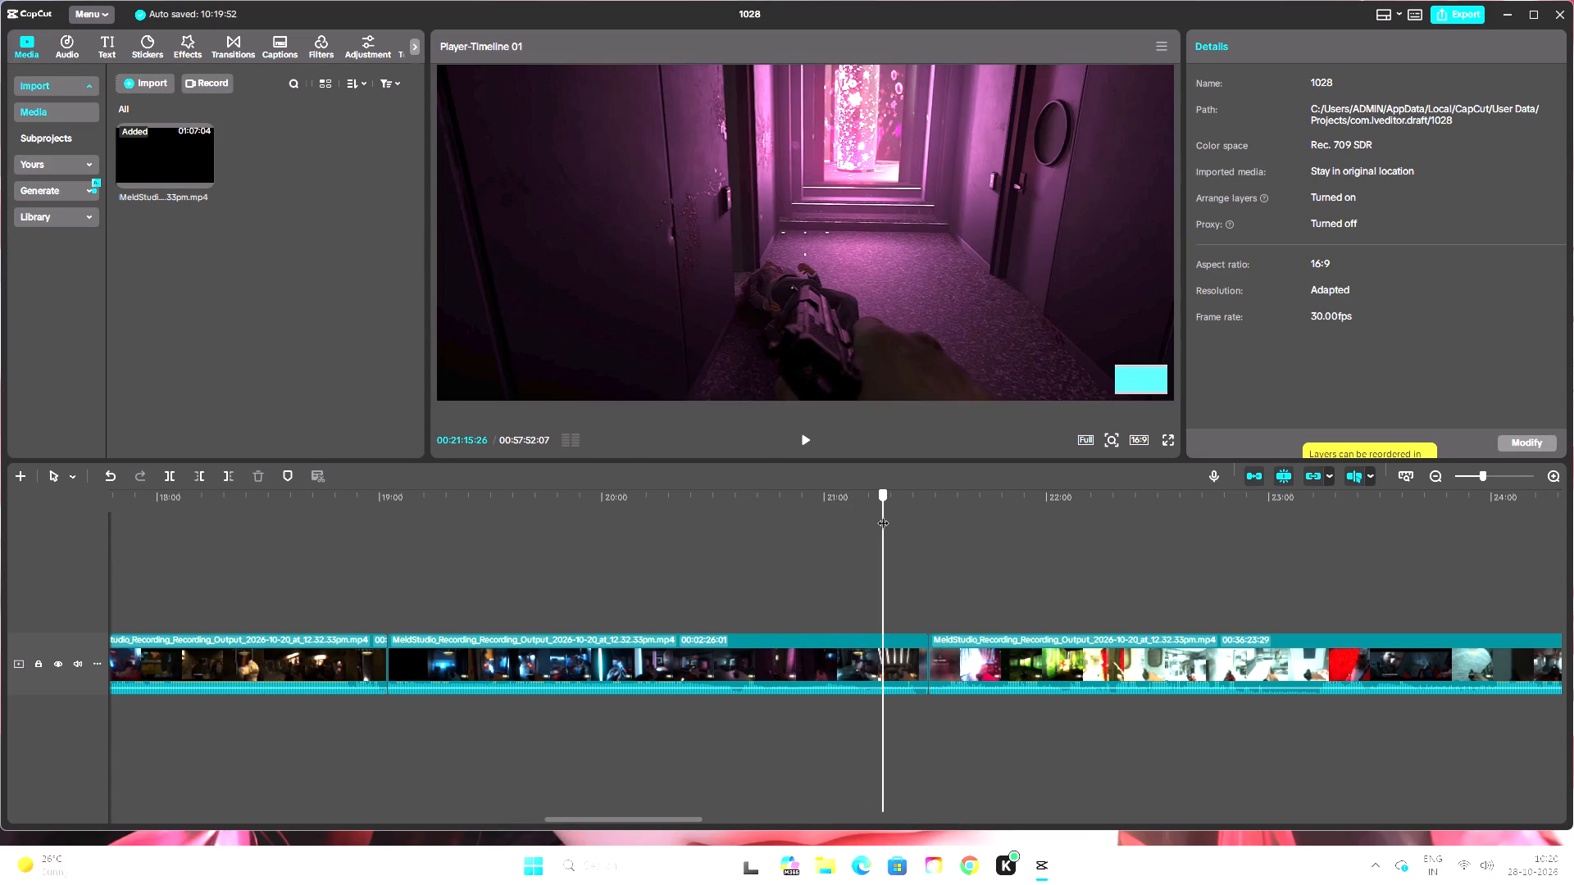
pyautogui.moveTo(883, 515); pyautogui.dragTo(890, 513)
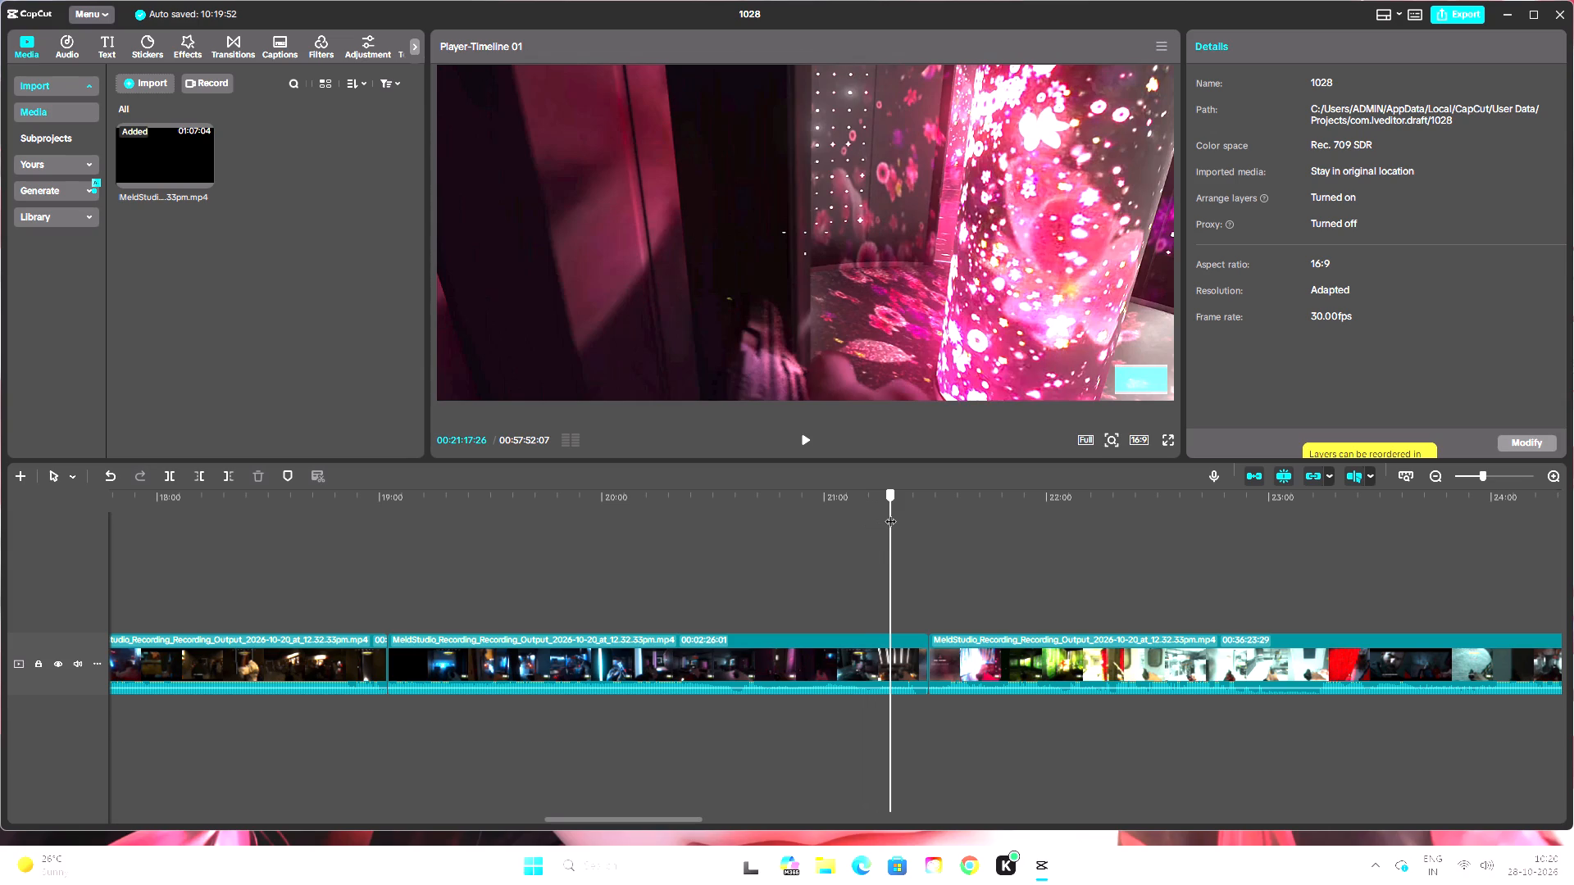
pyautogui.moveTo(890, 513); pyautogui.dragTo(944, 510)
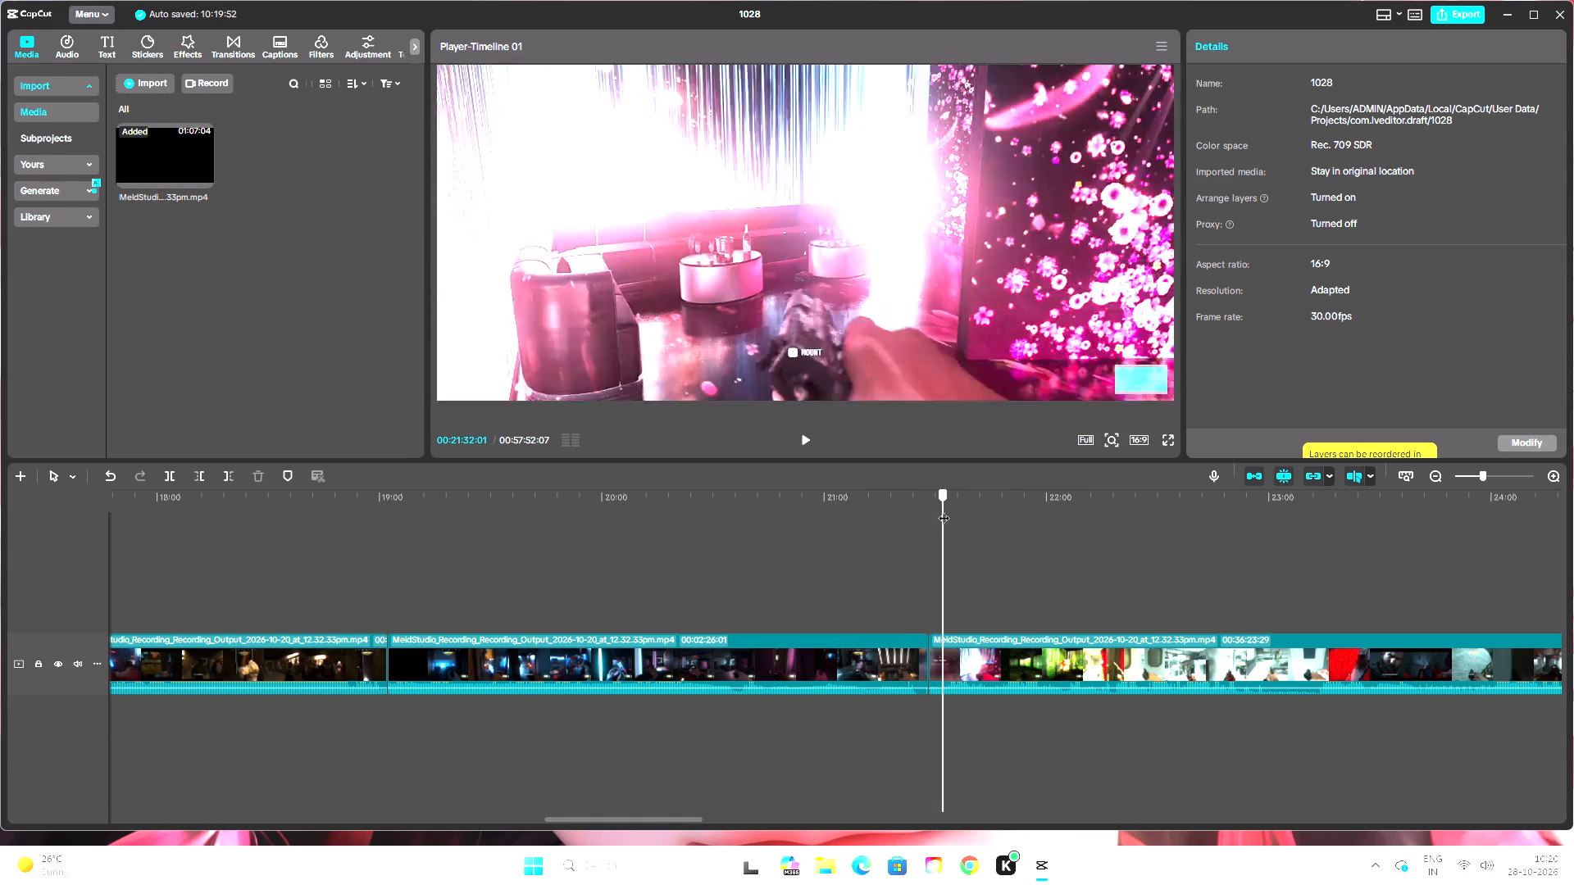
pyautogui.moveTo(944, 510); pyautogui.dragTo(941, 511)
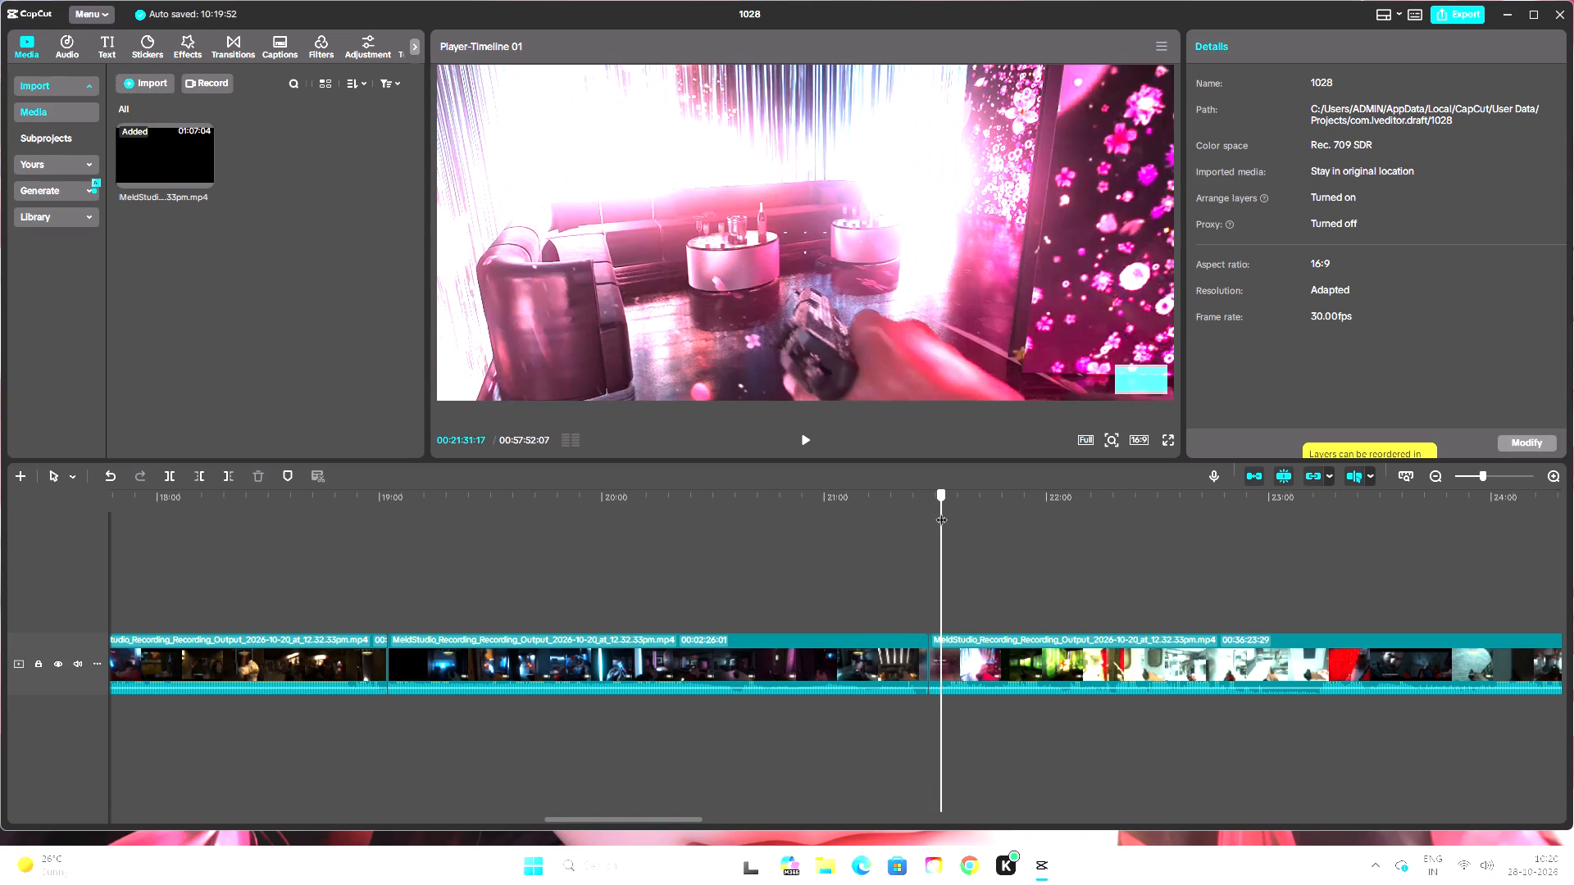
pyautogui.moveTo(941, 511); pyautogui.dragTo(927, 513)
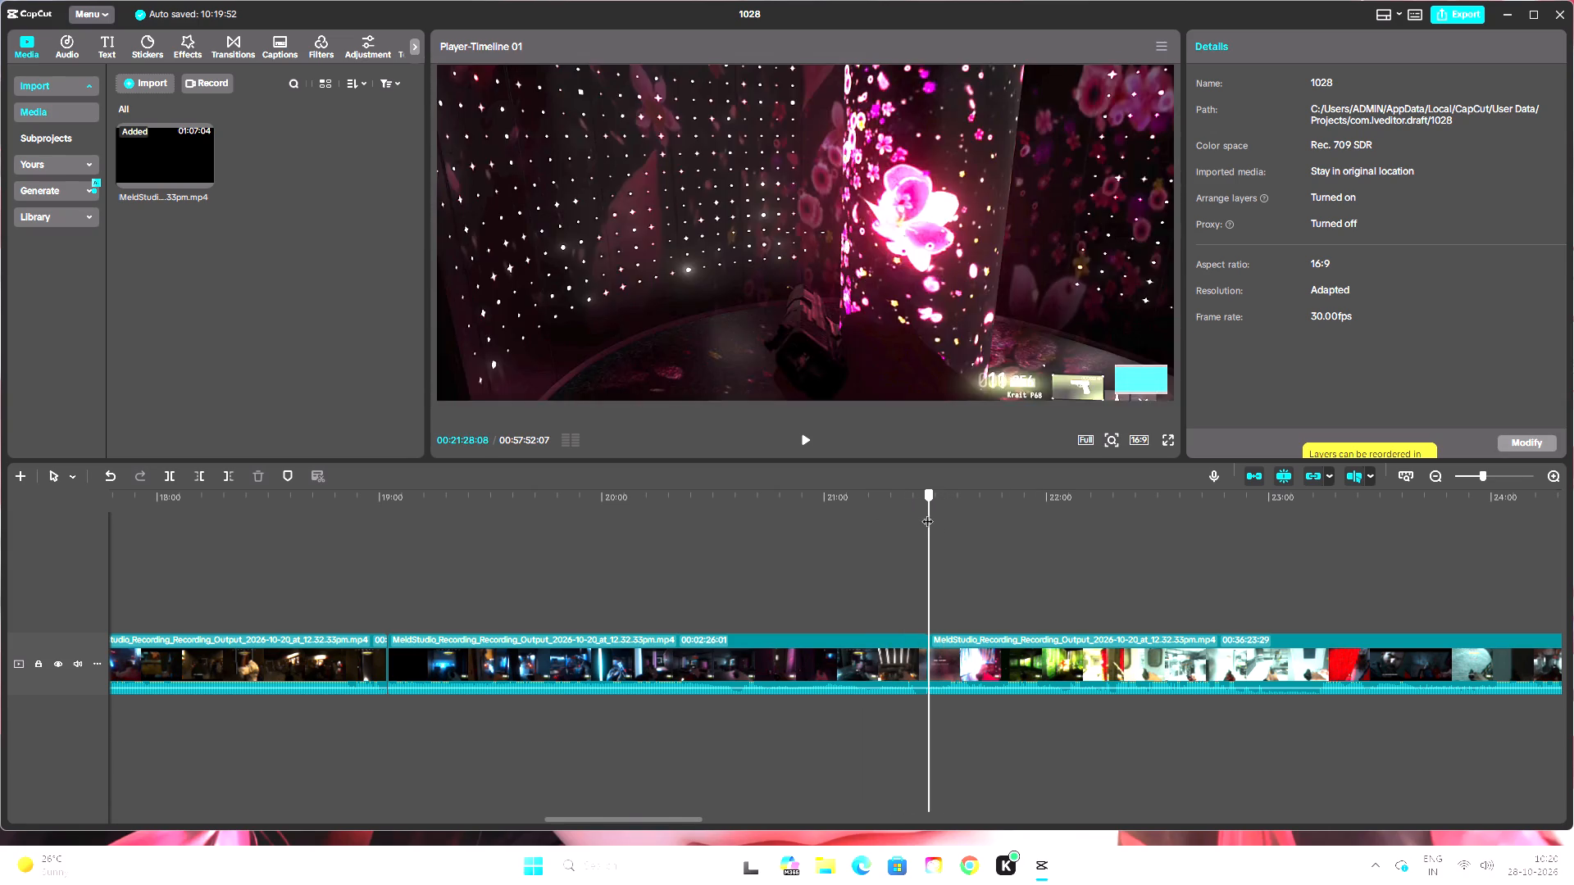
pyautogui.moveTo(927, 513); pyautogui.dragTo(899, 520)
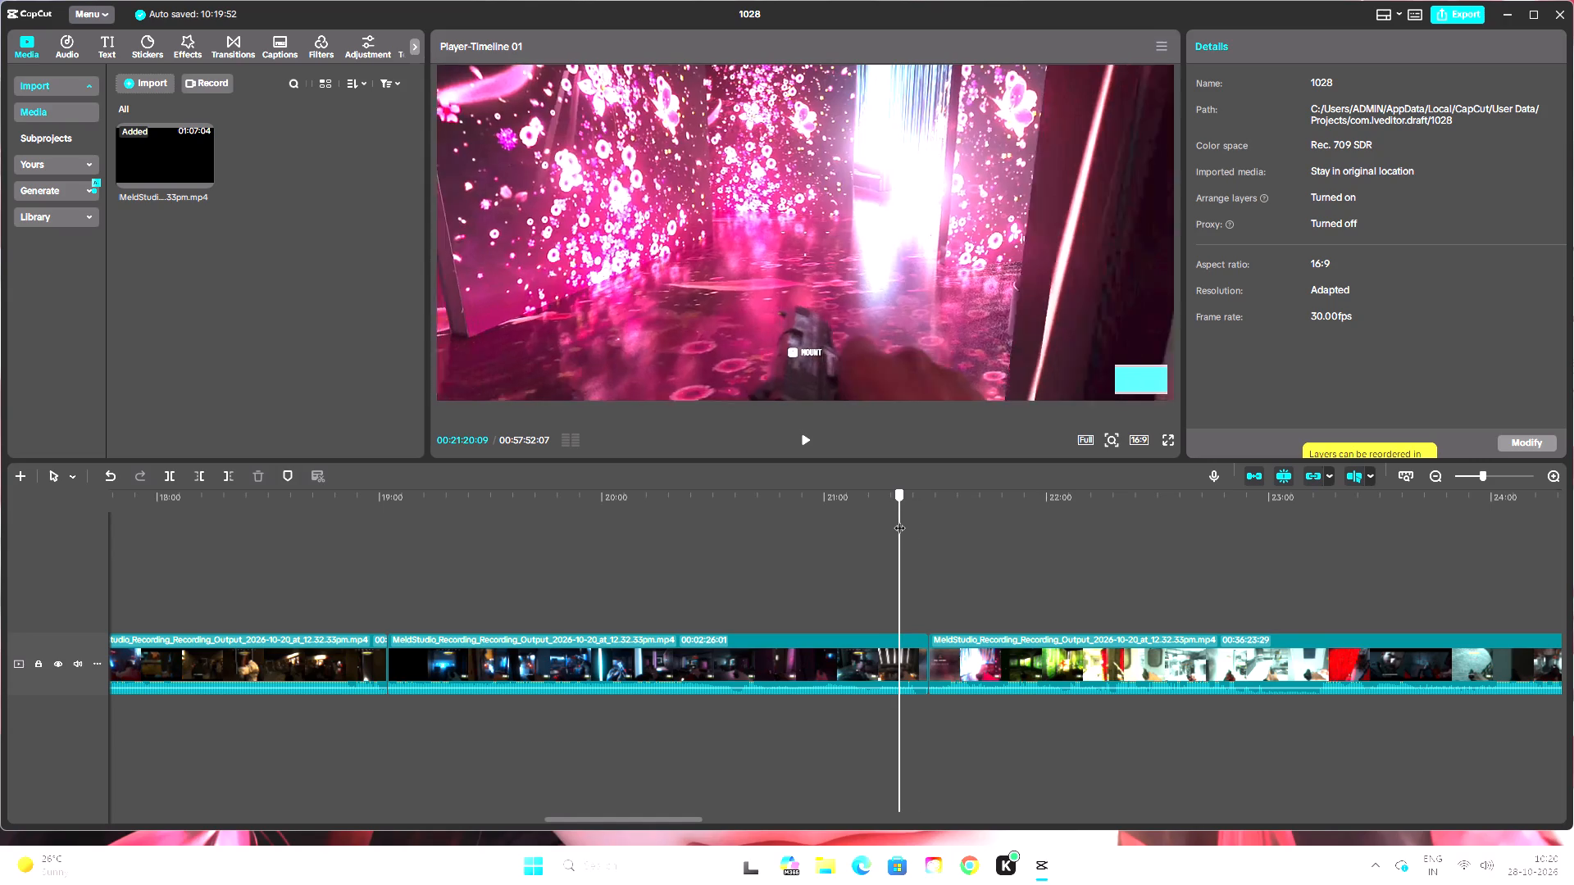
pyautogui.moveTo(899, 520); pyautogui.dragTo(924, 518)
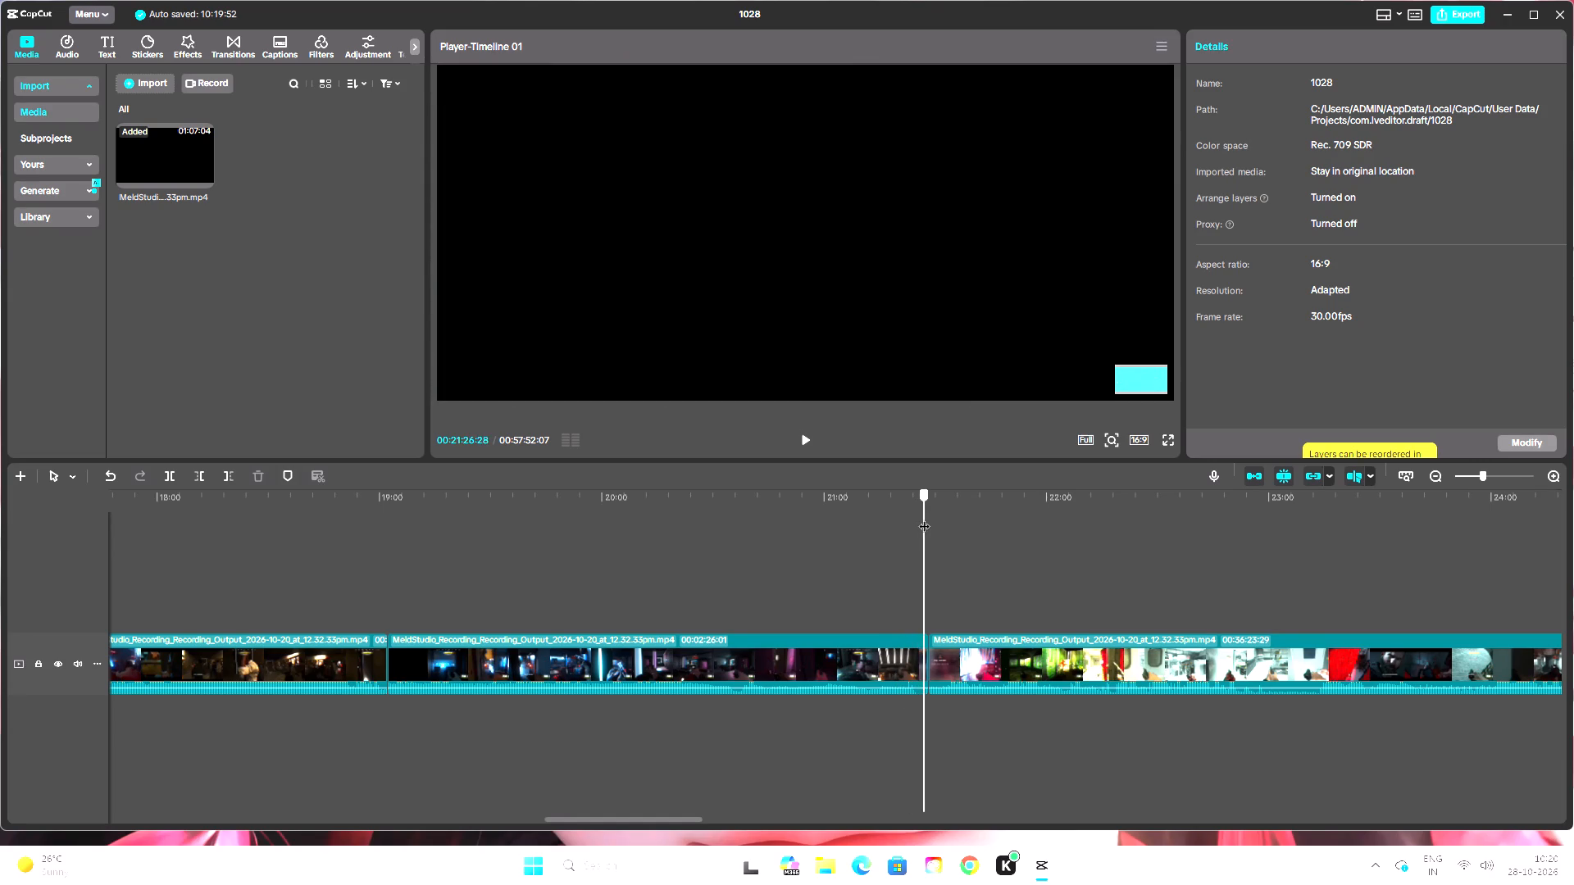
pyautogui.moveTo(924, 518); pyautogui.dragTo(944, 514)
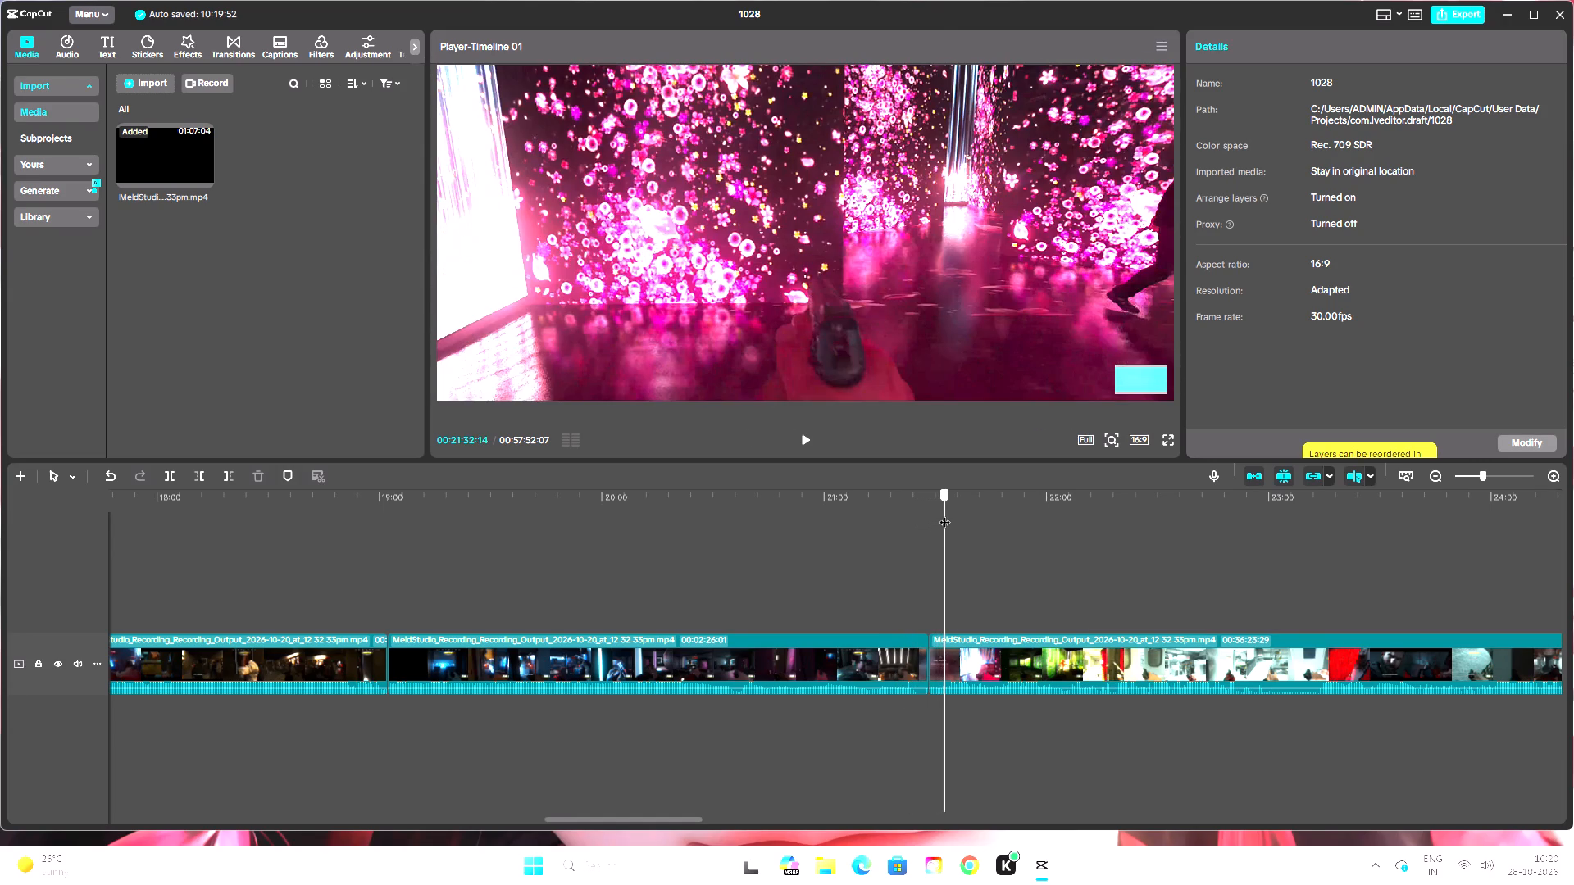
pyautogui.moveTo(944, 514); pyautogui.dragTo(946, 517)
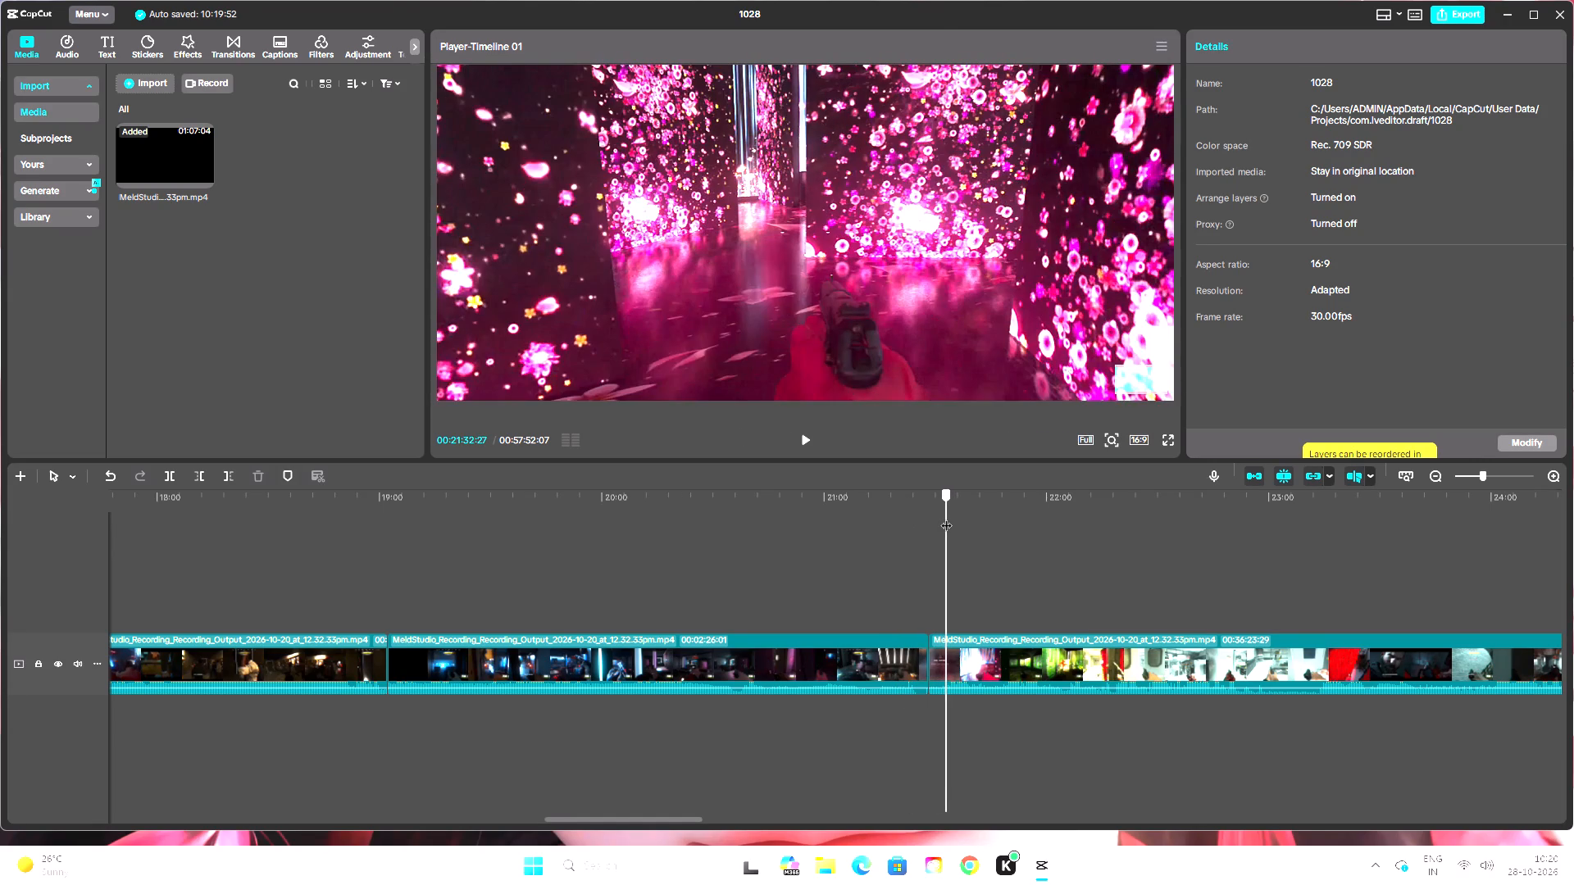
pyautogui.moveTo(946, 517); pyautogui.dragTo(907, 524)
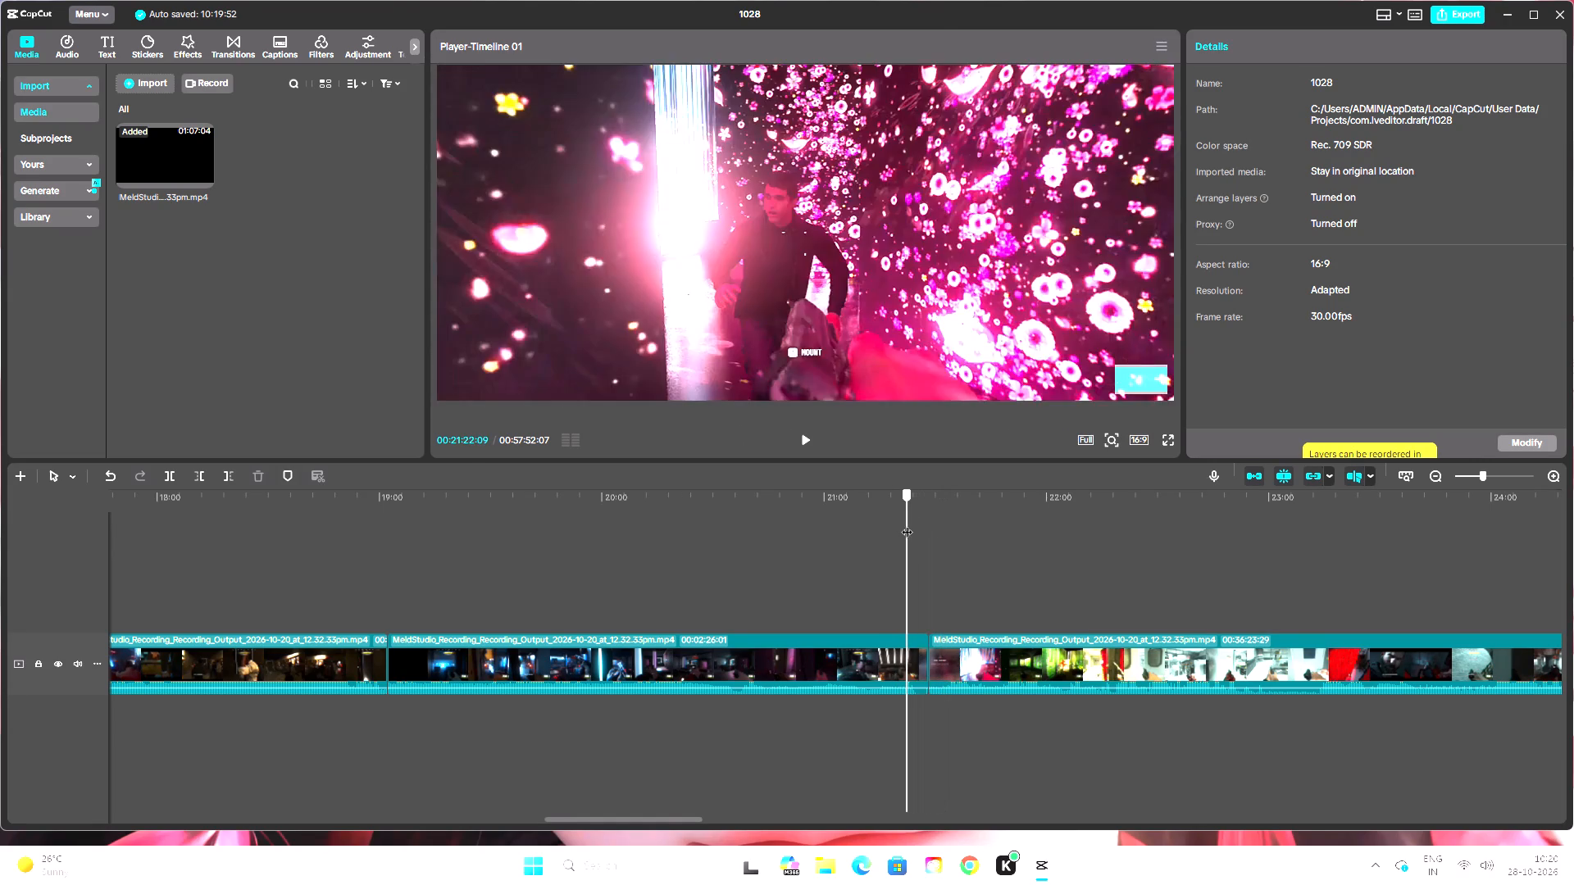
pyautogui.moveTo(907, 524); pyautogui.dragTo(900, 526)
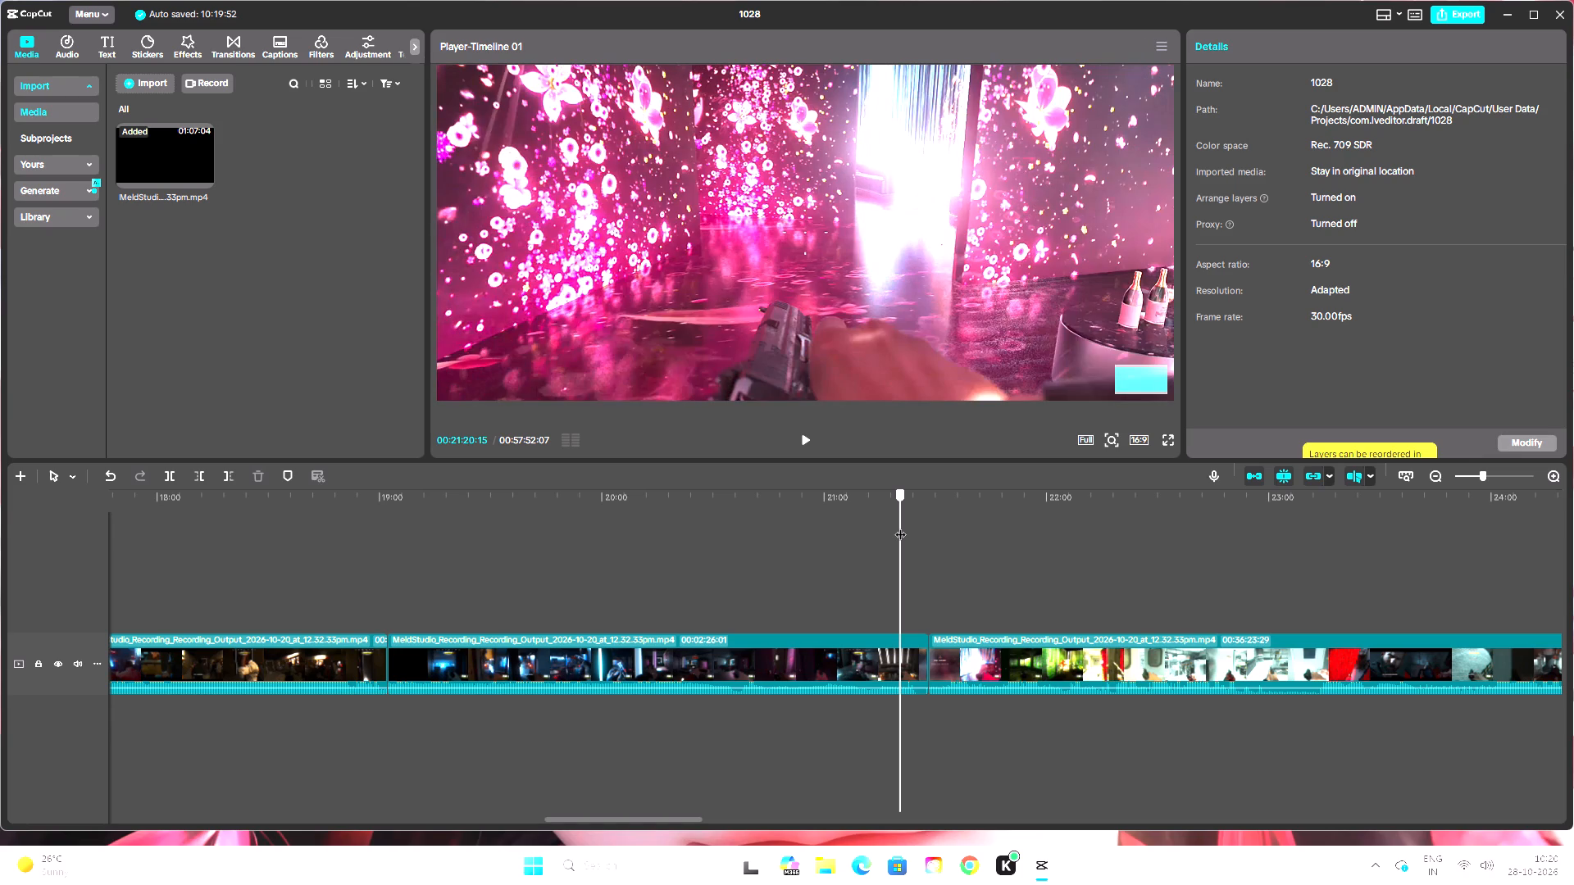
pyautogui.moveTo(900, 526); pyautogui.dragTo(896, 528)
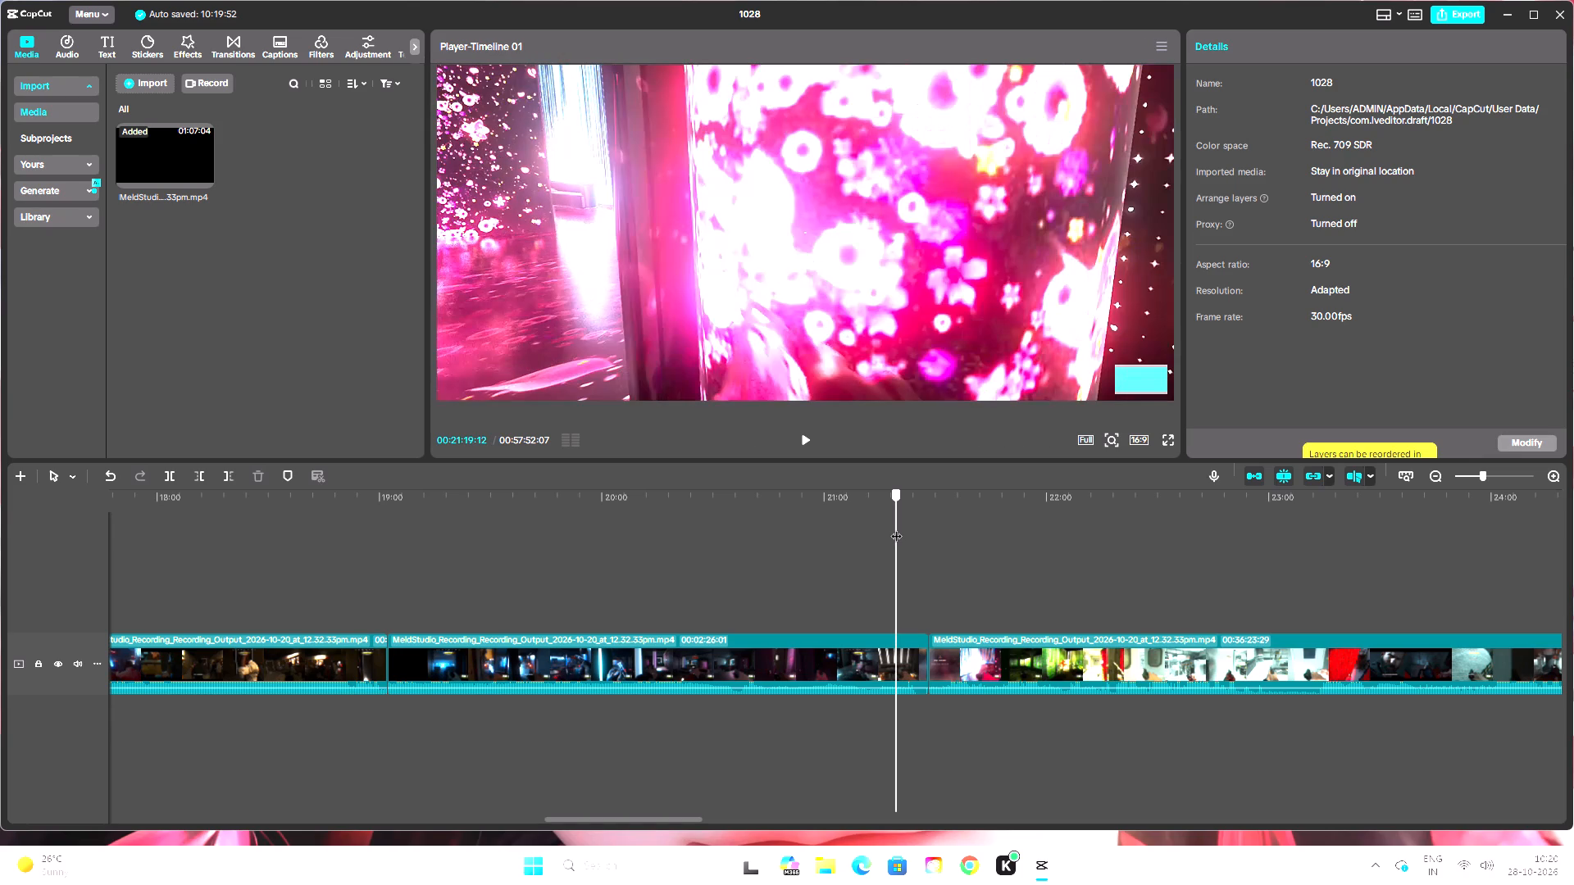
pyautogui.moveTo(896, 528); pyautogui.dragTo(899, 525)
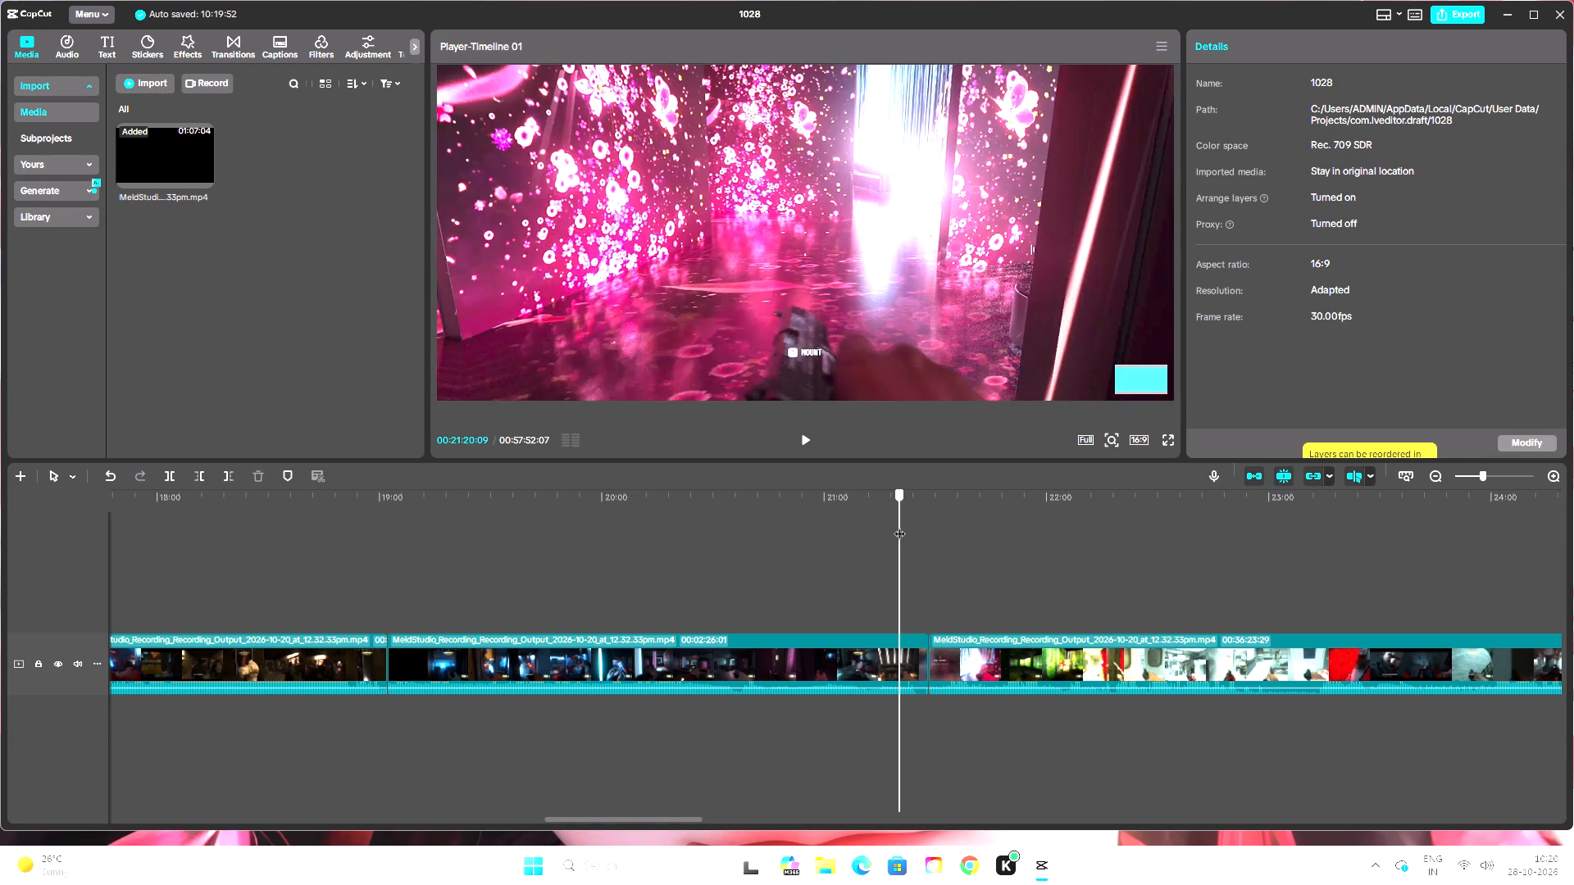
# Split the retry footage at 00:21:33:10, where the player has moved into the pink flower-lit room.
pyautogui.moveTo(899, 525); pyautogui.dragTo(935, 515)
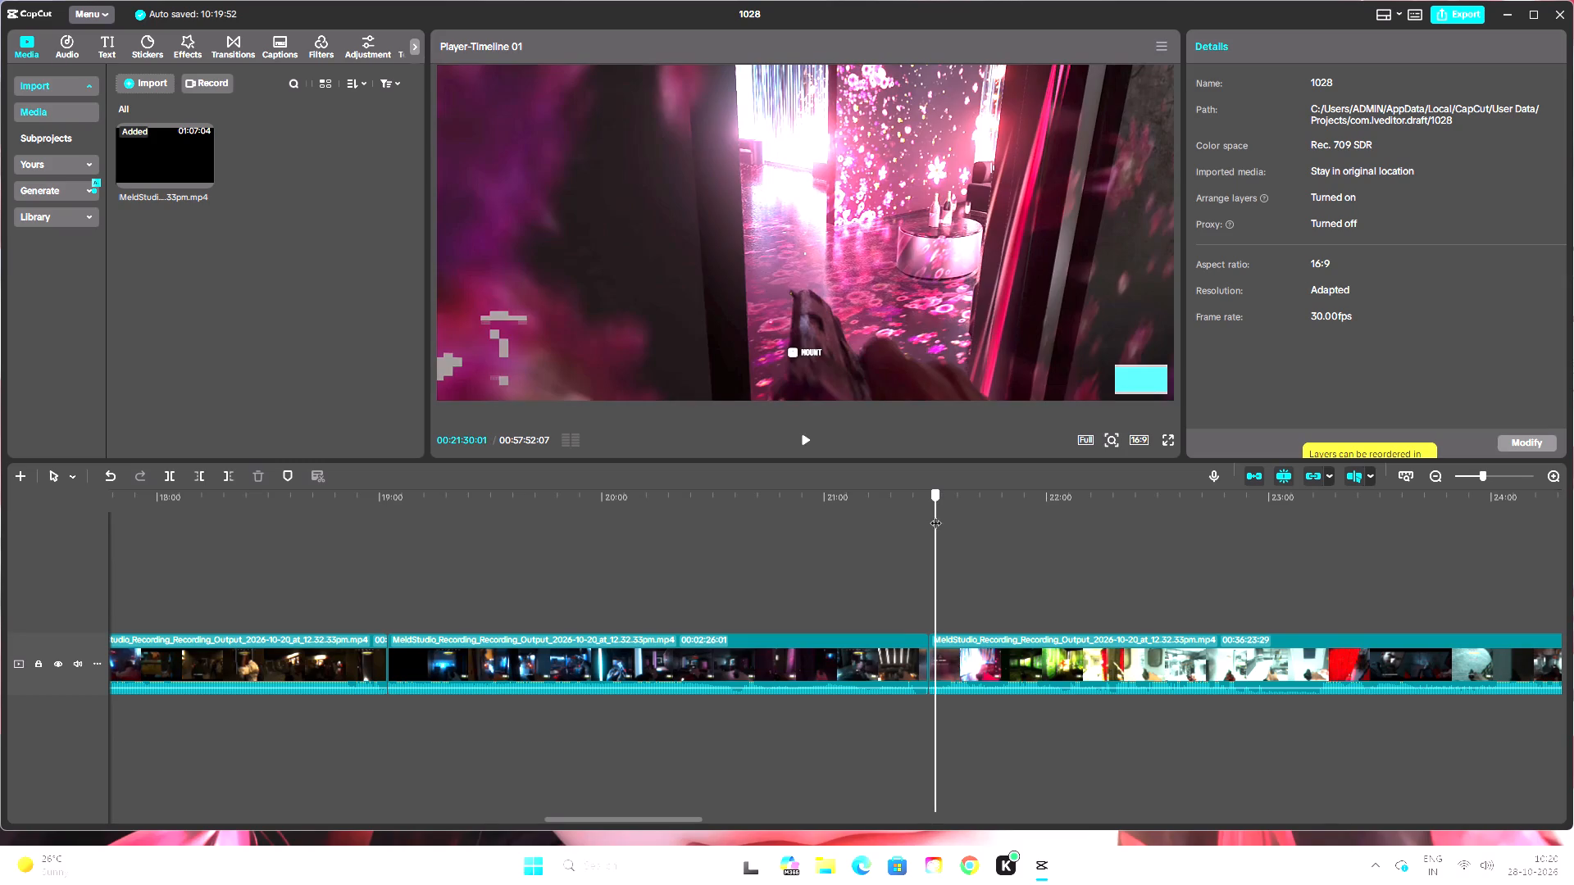
pyautogui.moveTo(935, 515); pyautogui.dragTo(940, 512)
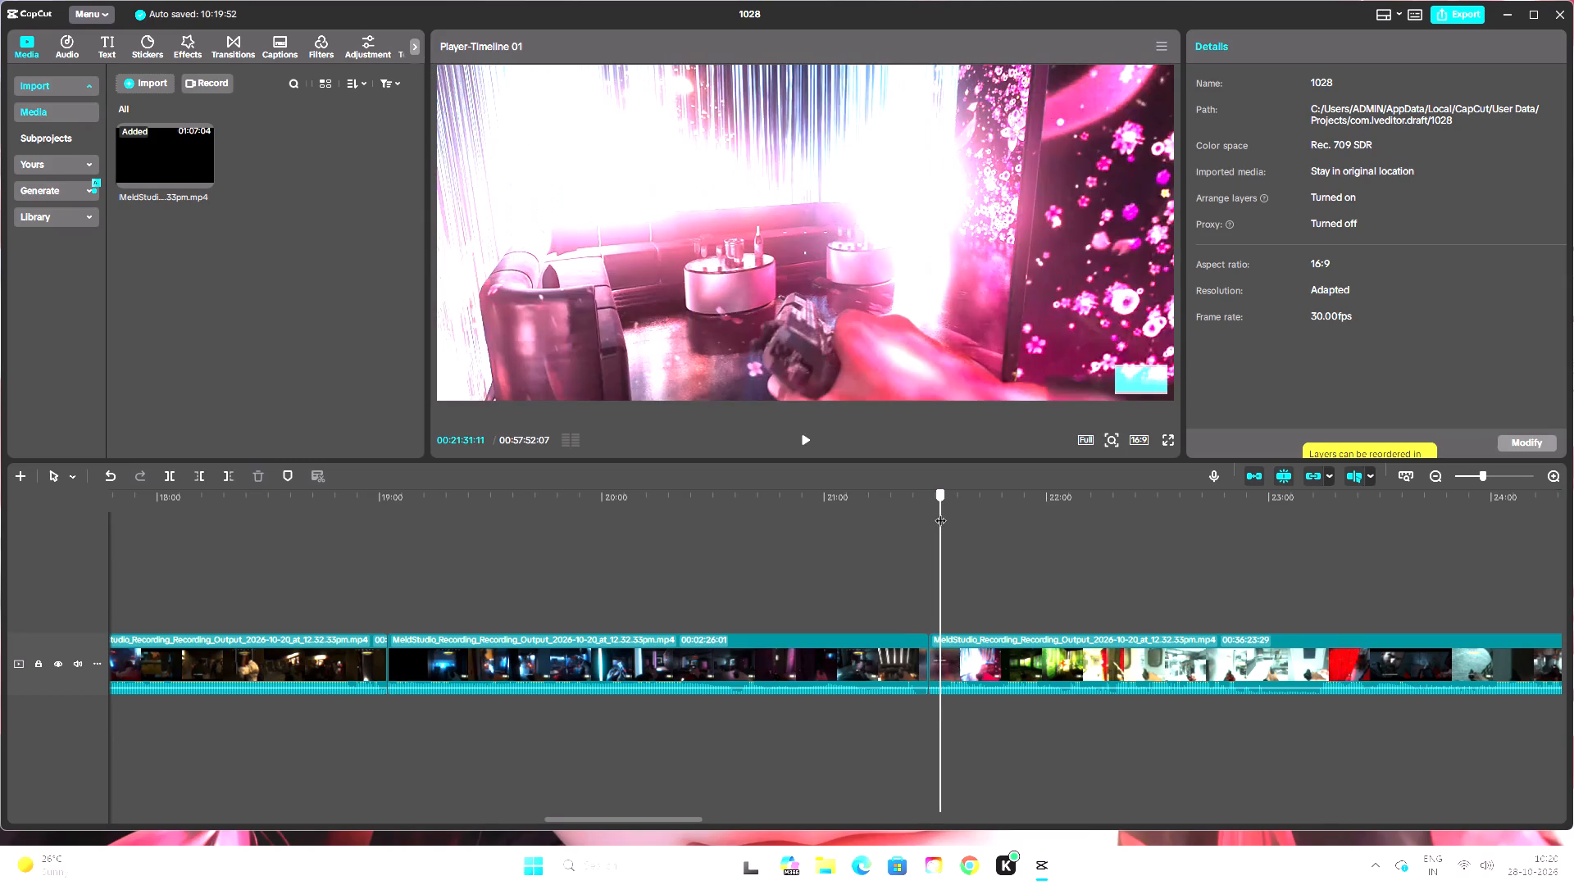
pyautogui.moveTo(940, 512); pyautogui.dragTo(948, 509)
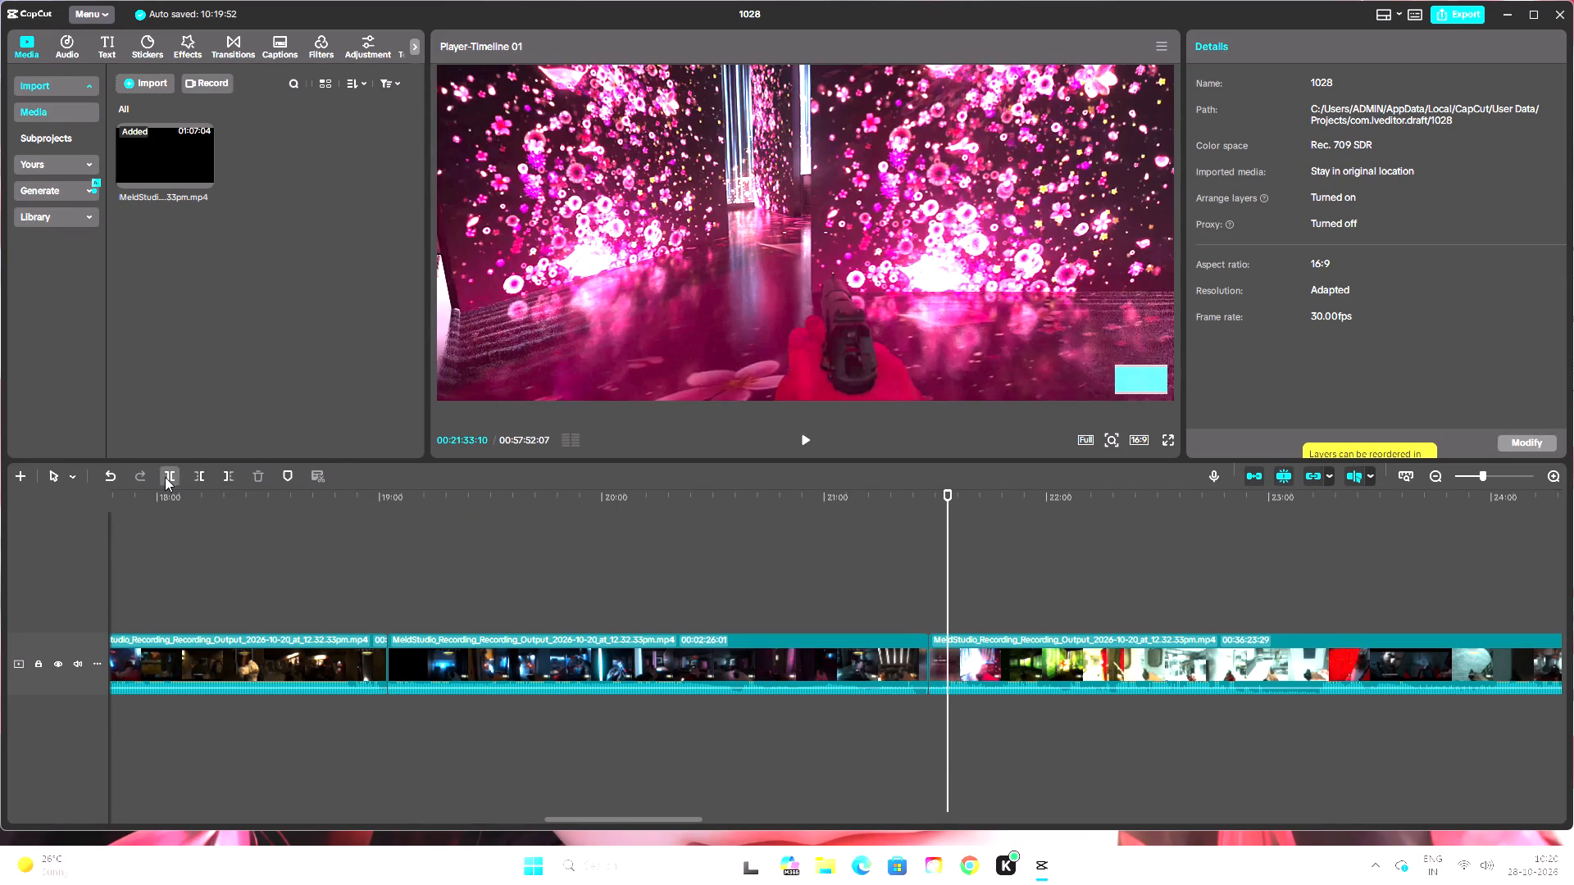
pyautogui.click(165, 477)
# Split the failed attempt at 00:21:20:29, as the player enters the pink room before the Try Again screen.
pyautogui.moveTo(946, 493); pyautogui.dragTo(930, 509)
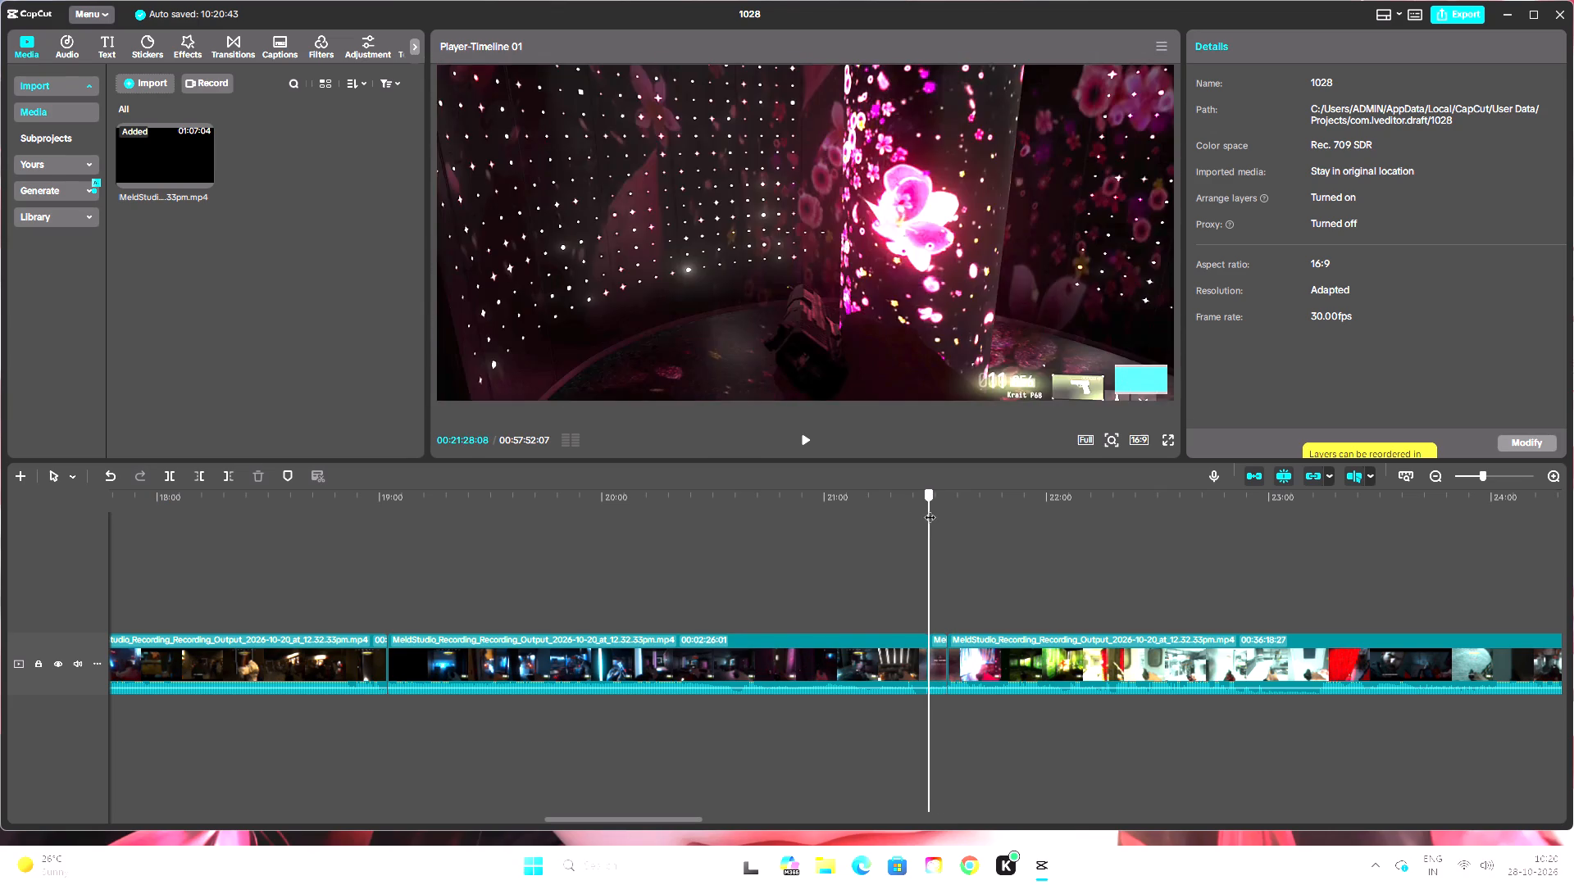
pyautogui.moveTo(930, 509); pyautogui.dragTo(896, 531)
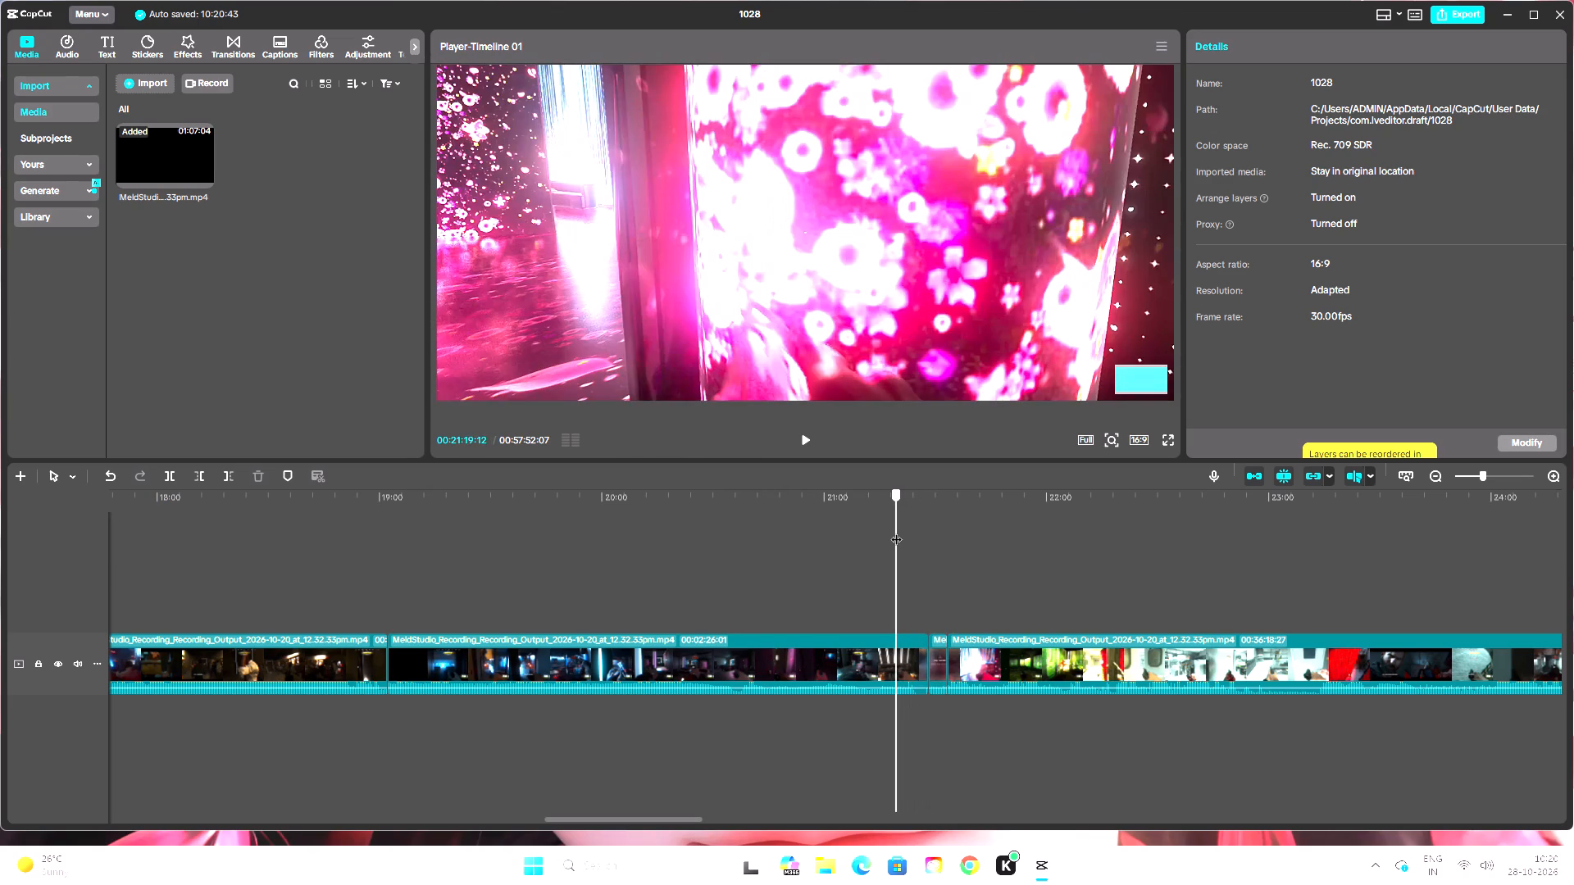
pyautogui.moveTo(896, 531); pyautogui.dragTo(898, 528)
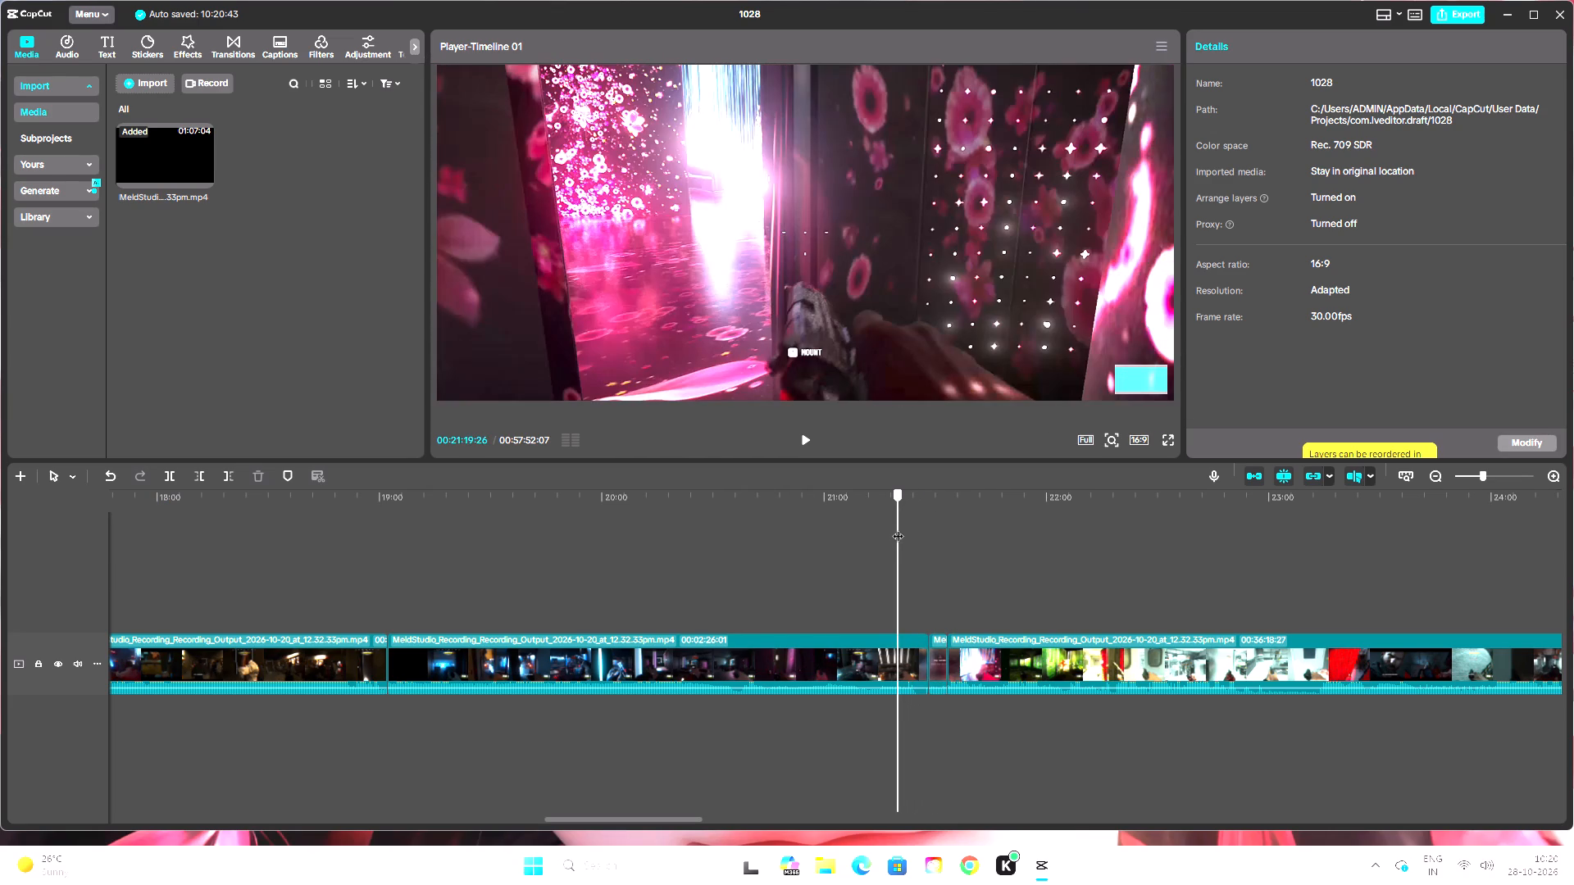
pyautogui.moveTo(898, 528); pyautogui.dragTo(902, 525)
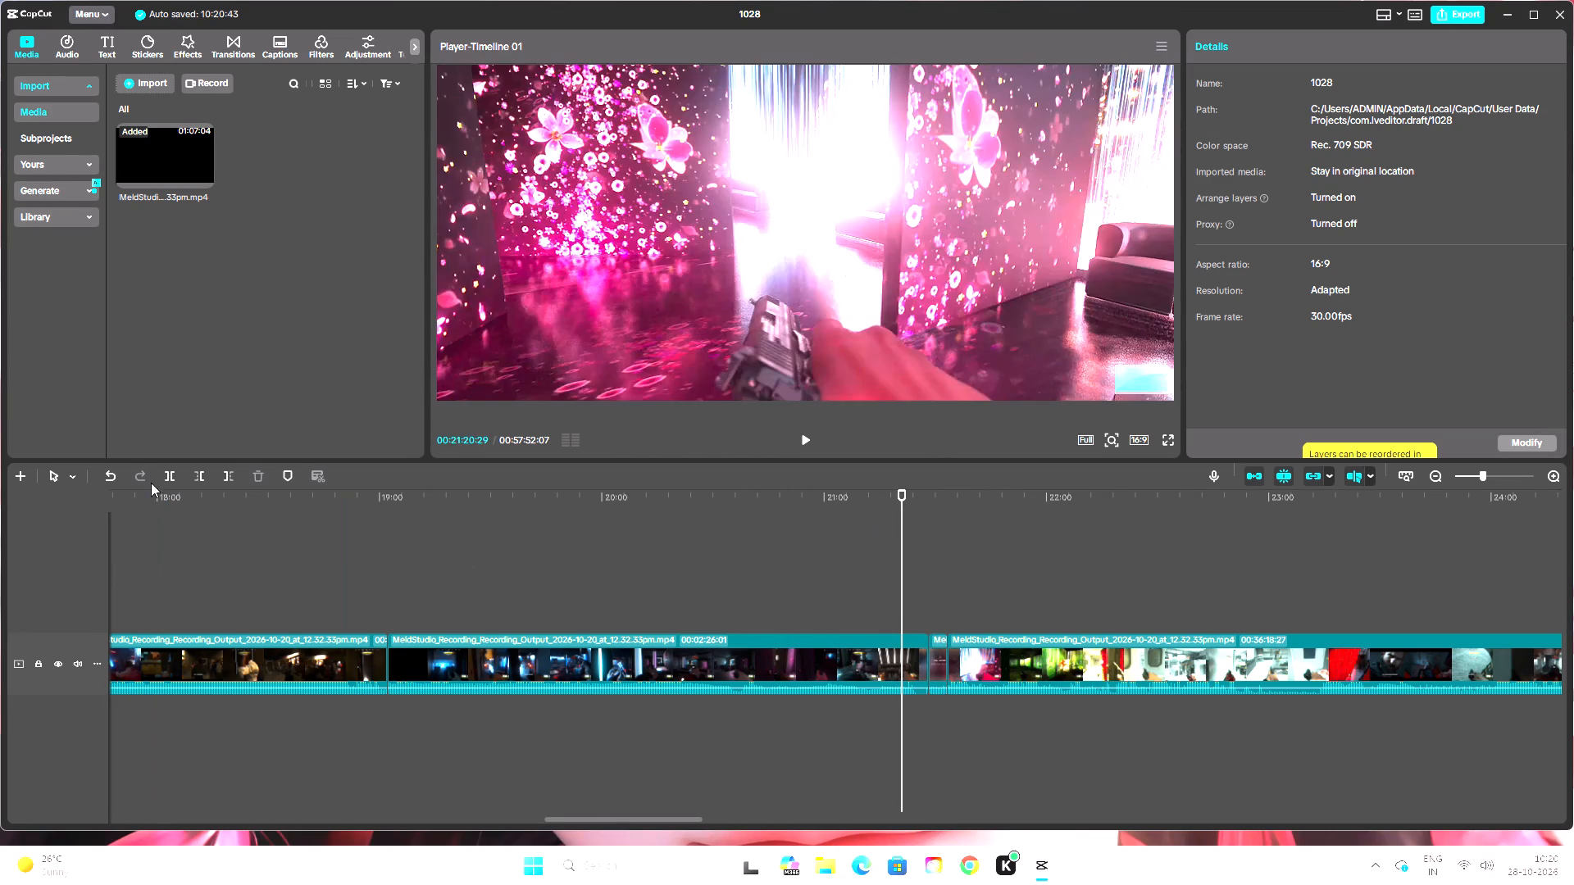
pyautogui.click(170, 472)
# Delete the two short segments between the cuts at 00:21:20:29 and 00:21:33:10, removing the failure and the repeated retry start.
pyautogui.click(924, 668)
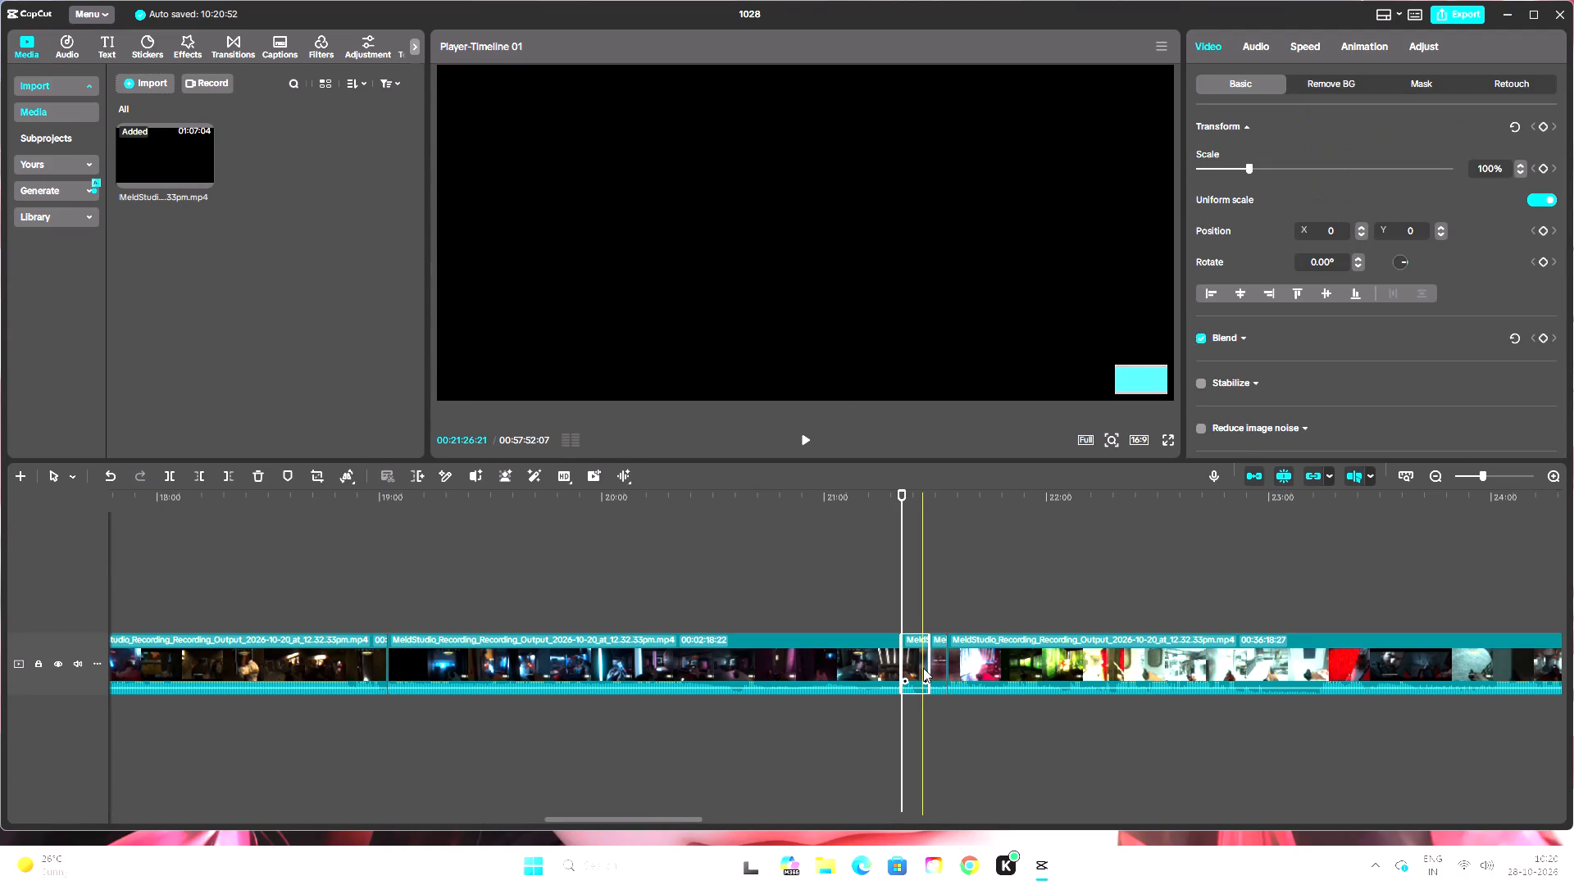
pyautogui.press('BackSpace')
pyautogui.click(911, 665)
pyautogui.press('BackSpace')
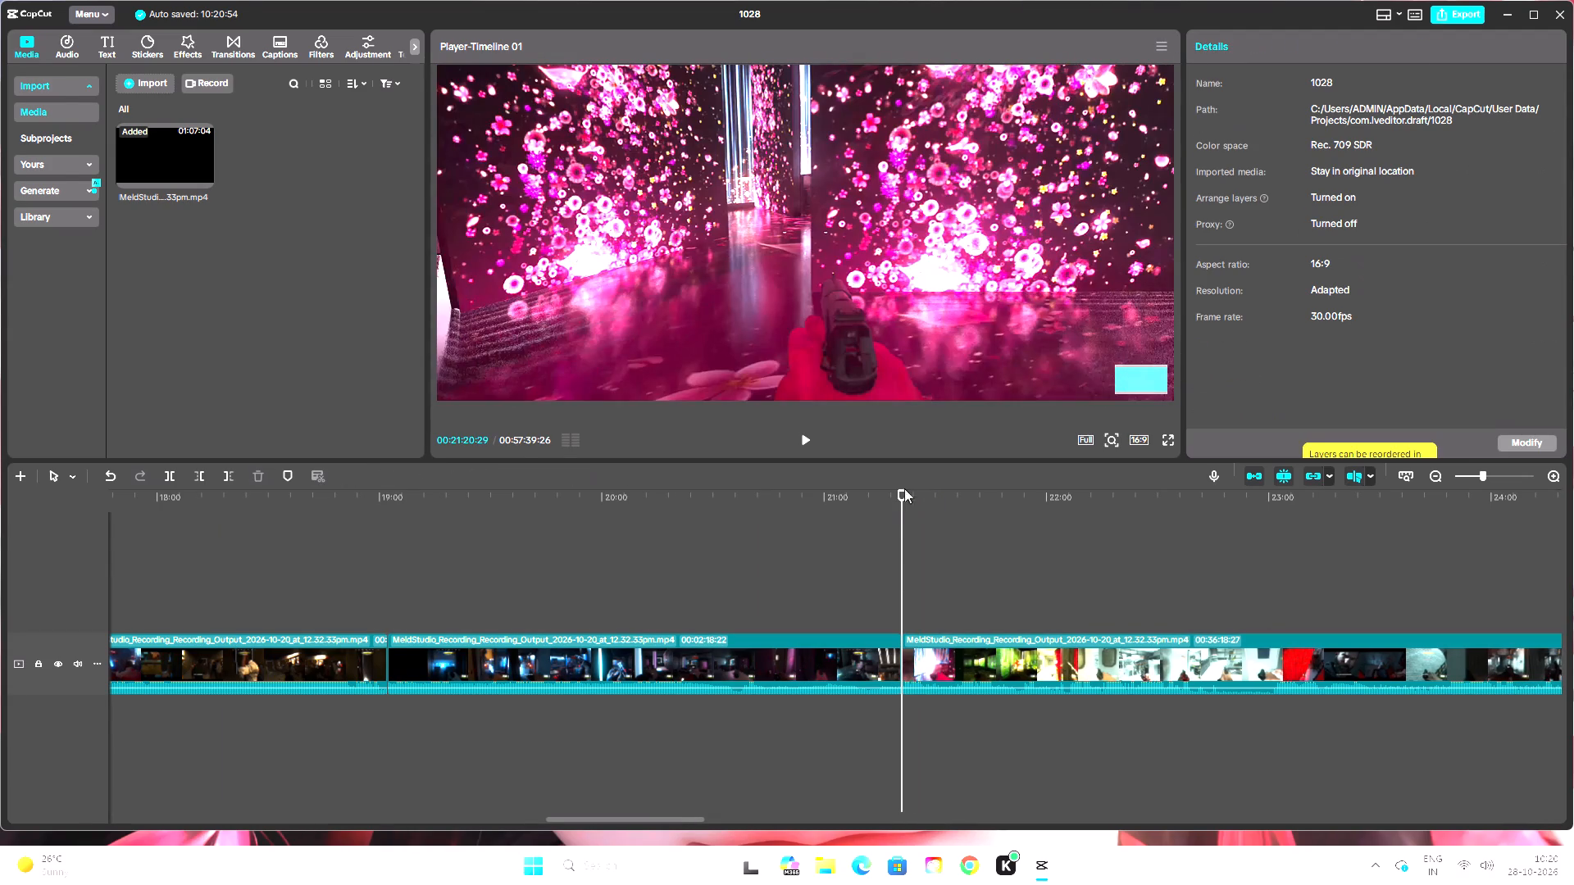
# Play back the new join at 00:21:20:29 from a few seconds before it to check the transition.
pyautogui.moveTo(899, 492); pyautogui.dragTo(896, 501)
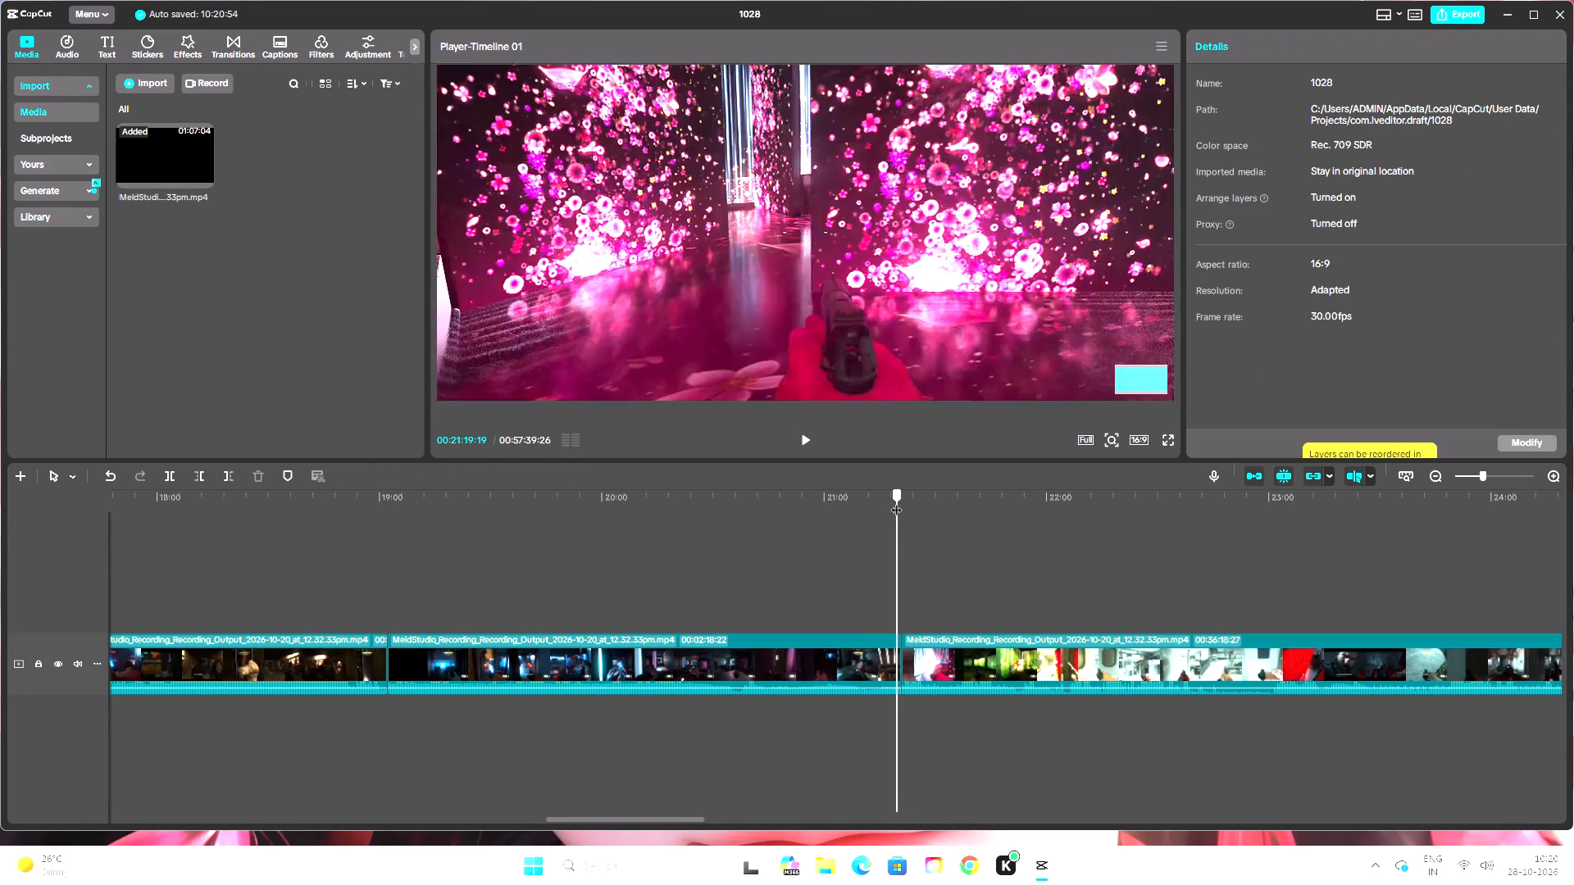
pyautogui.moveTo(896, 501); pyautogui.dragTo(896, 502)
pyautogui.click(790, 440)
pyautogui.click(807, 438)
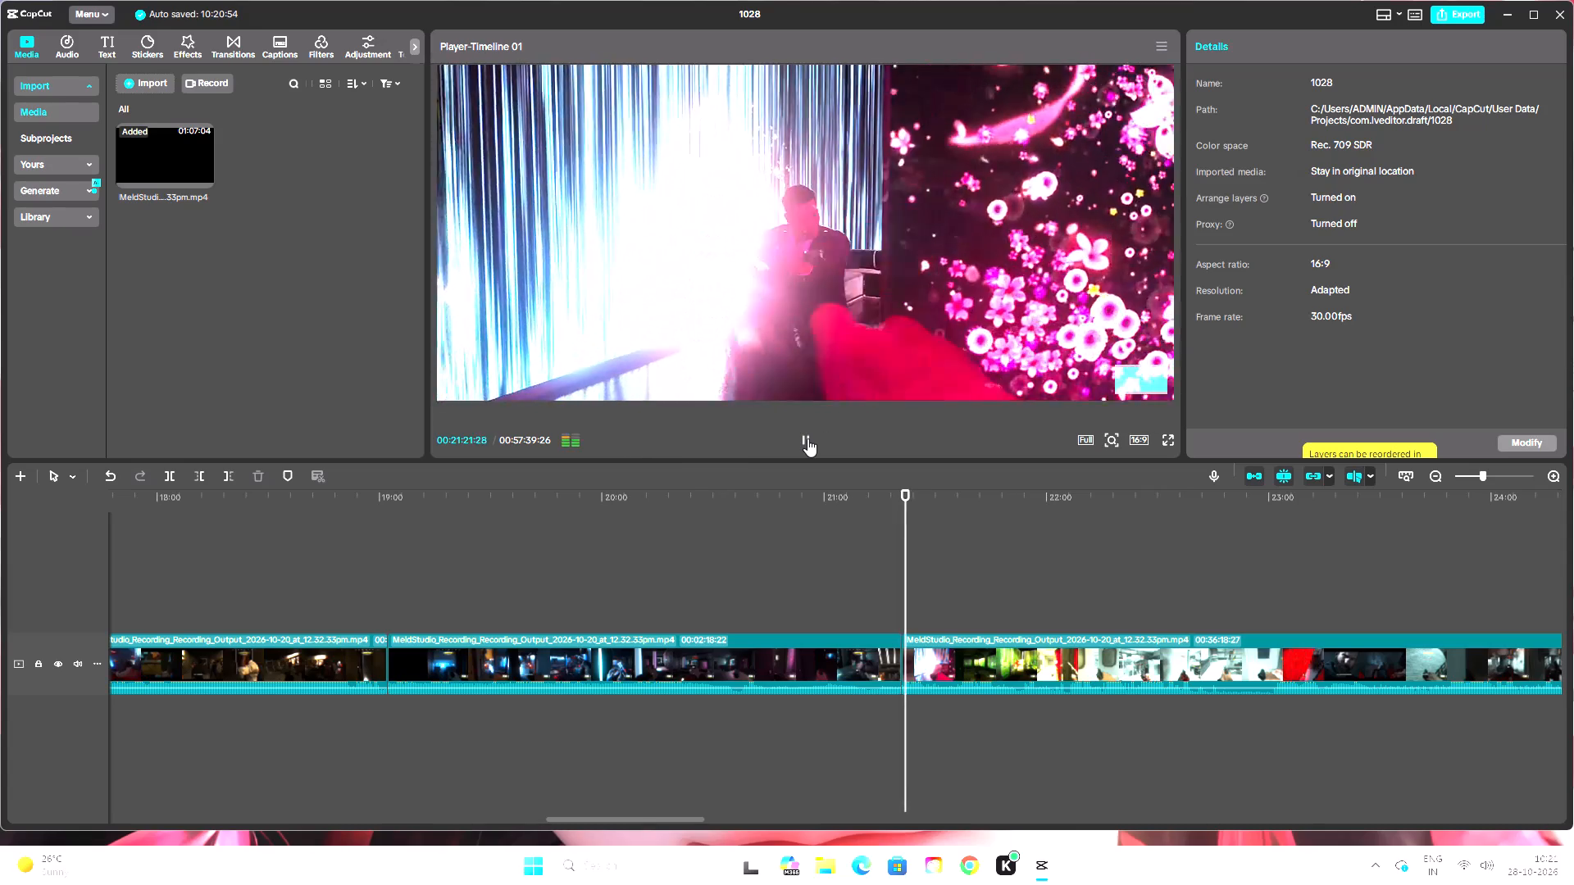
pyautogui.moveTo(900, 497); pyautogui.dragTo(889, 512)
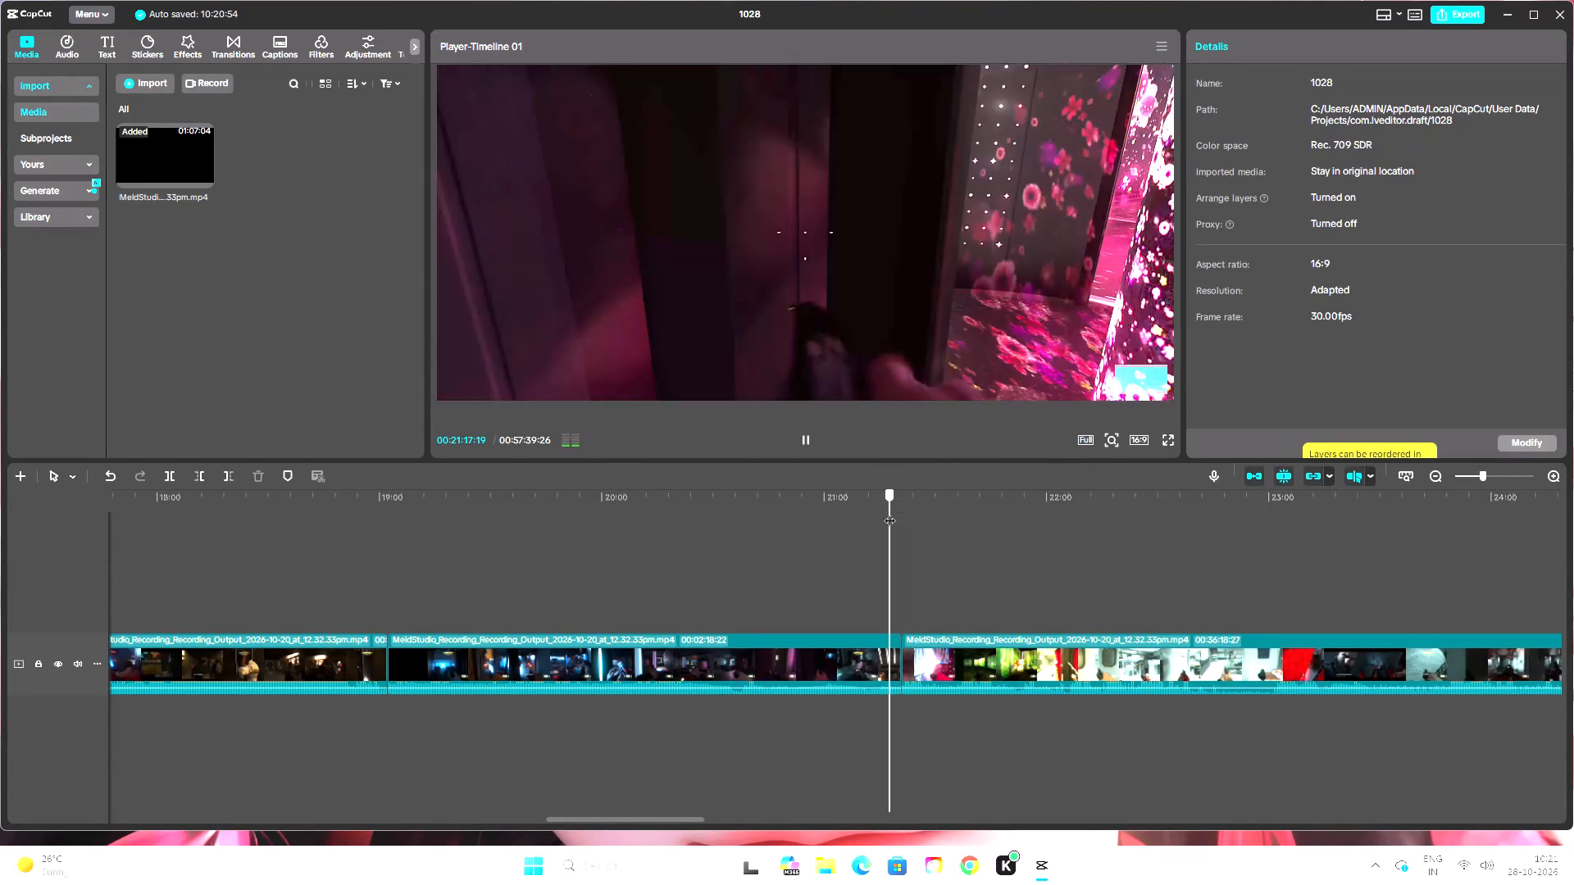
pyautogui.moveTo(889, 512); pyautogui.dragTo(893, 518)
pyautogui.click(798, 437)
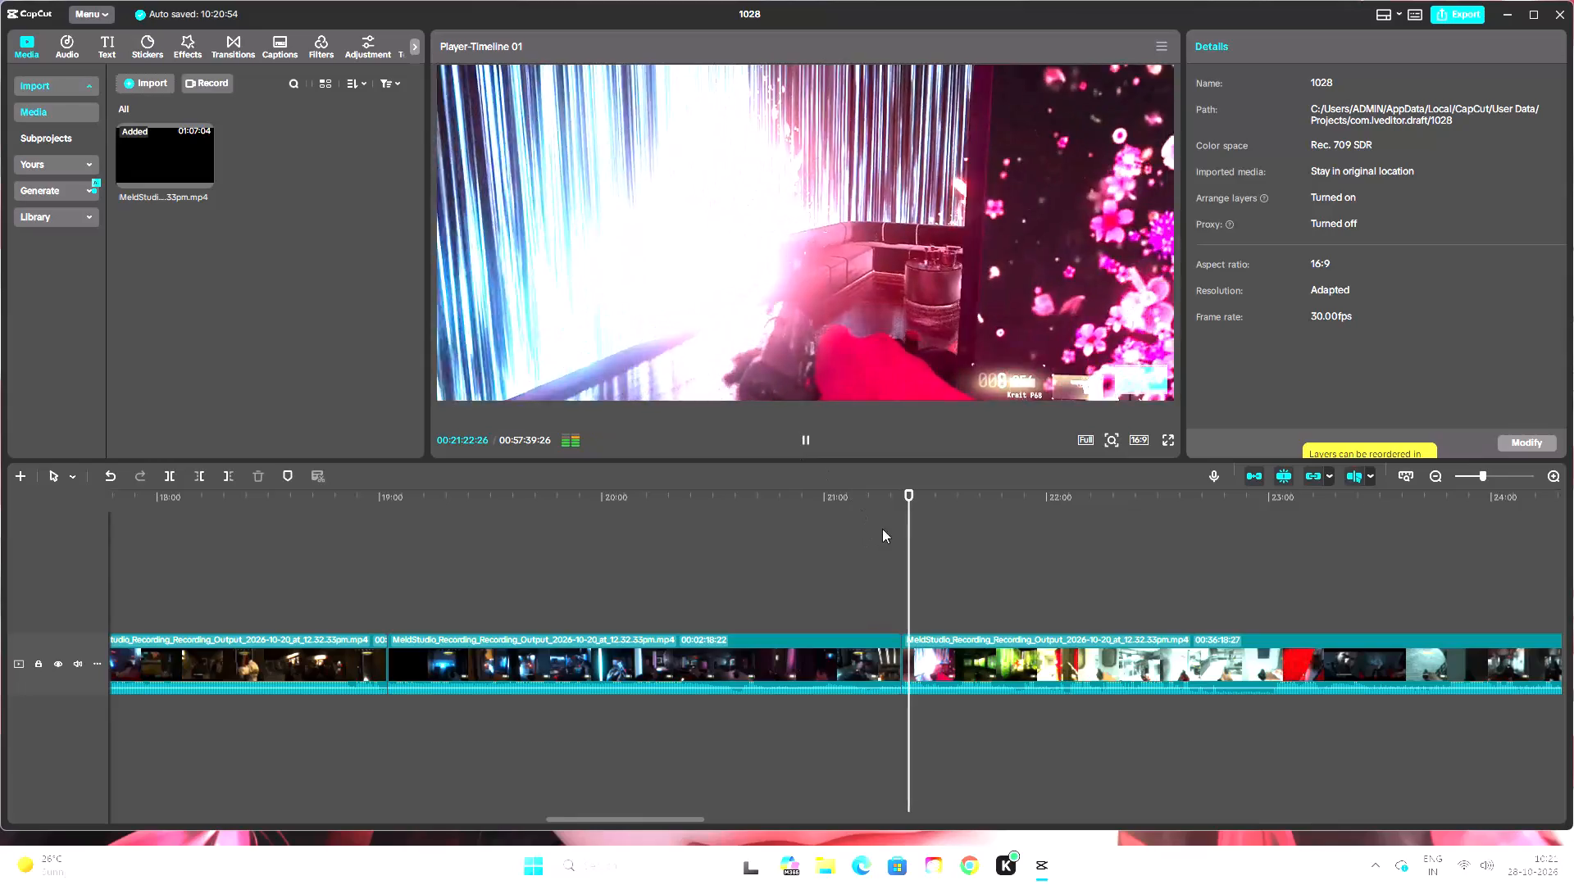
# Review the footage after the join, from 00:21:22 to about 00:23:00, through the pink, forest, corridor and kitchen rooms.
pyautogui.moveTo(918, 501); pyautogui.dragTo(1032, 518)
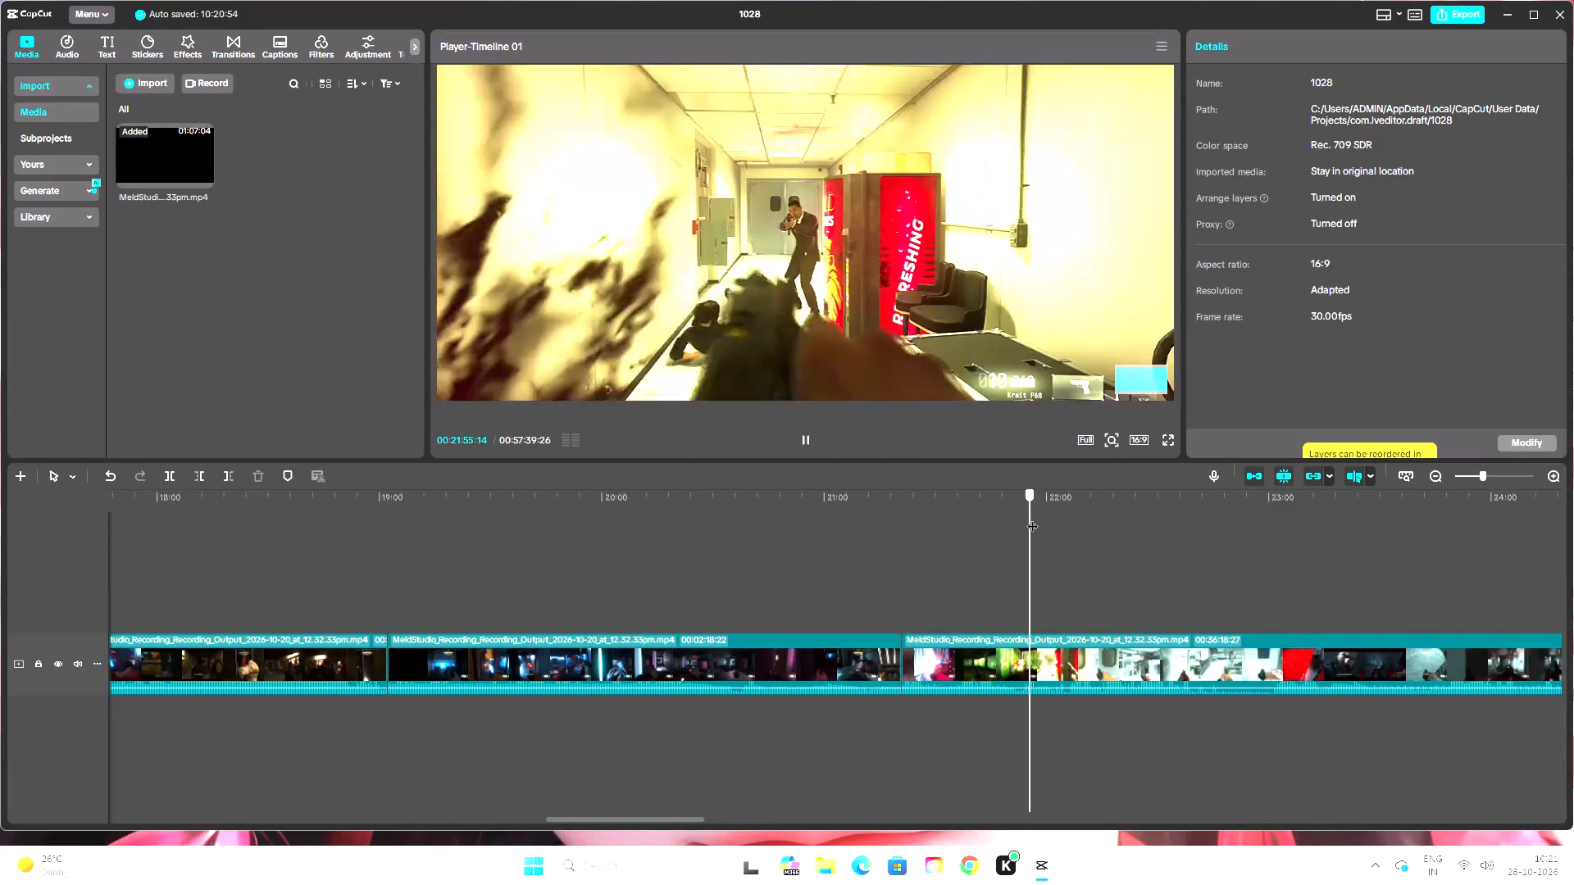
pyautogui.moveTo(1032, 518); pyautogui.dragTo(930, 533)
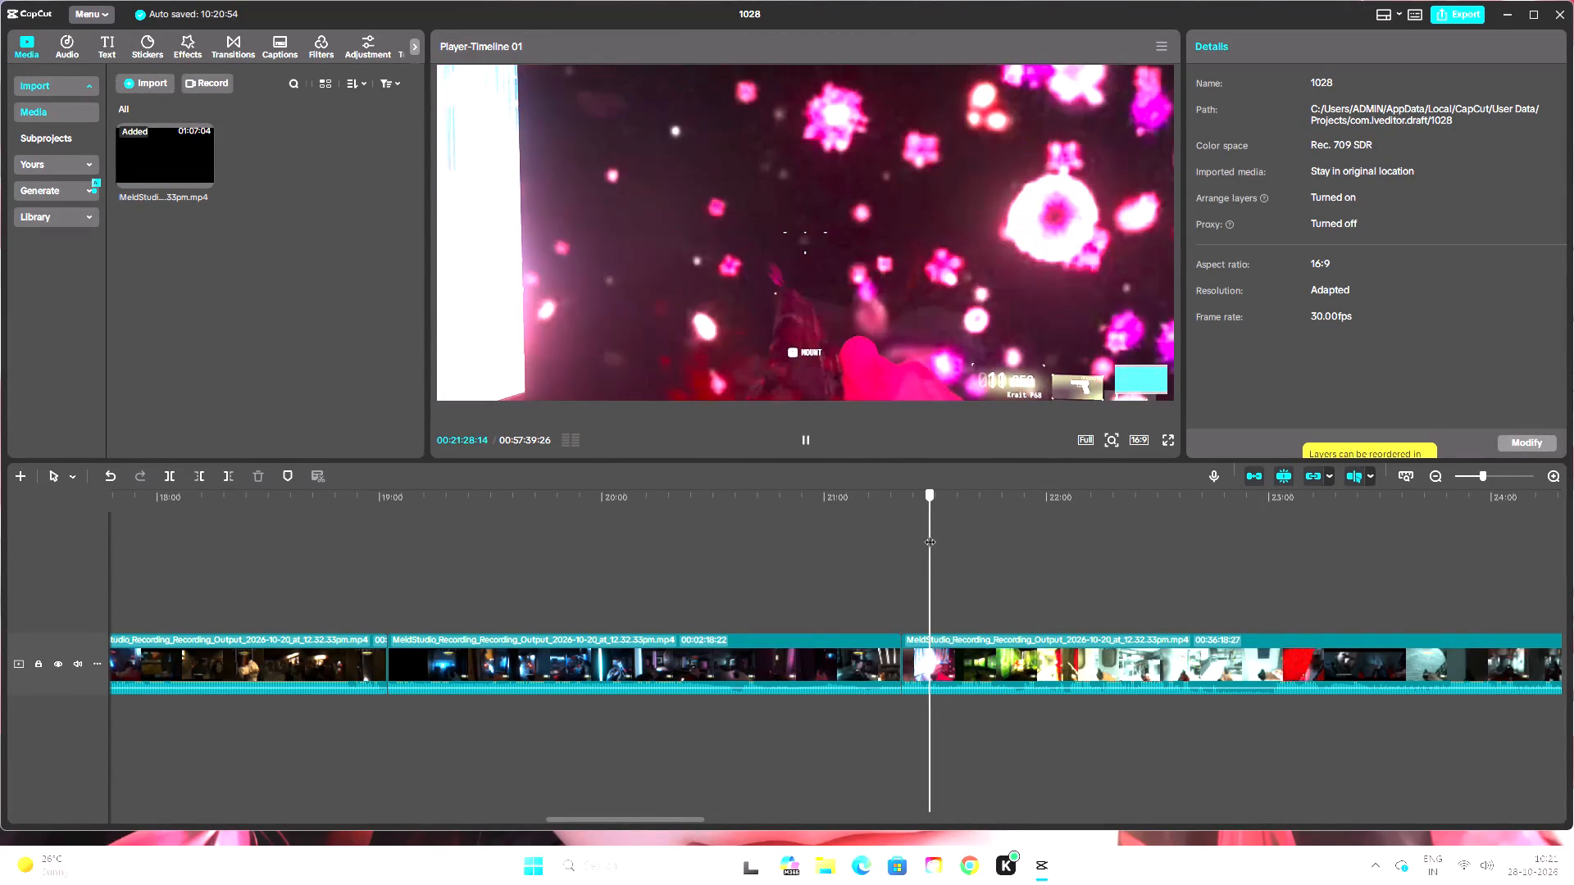
pyautogui.moveTo(930, 533); pyautogui.dragTo(992, 532)
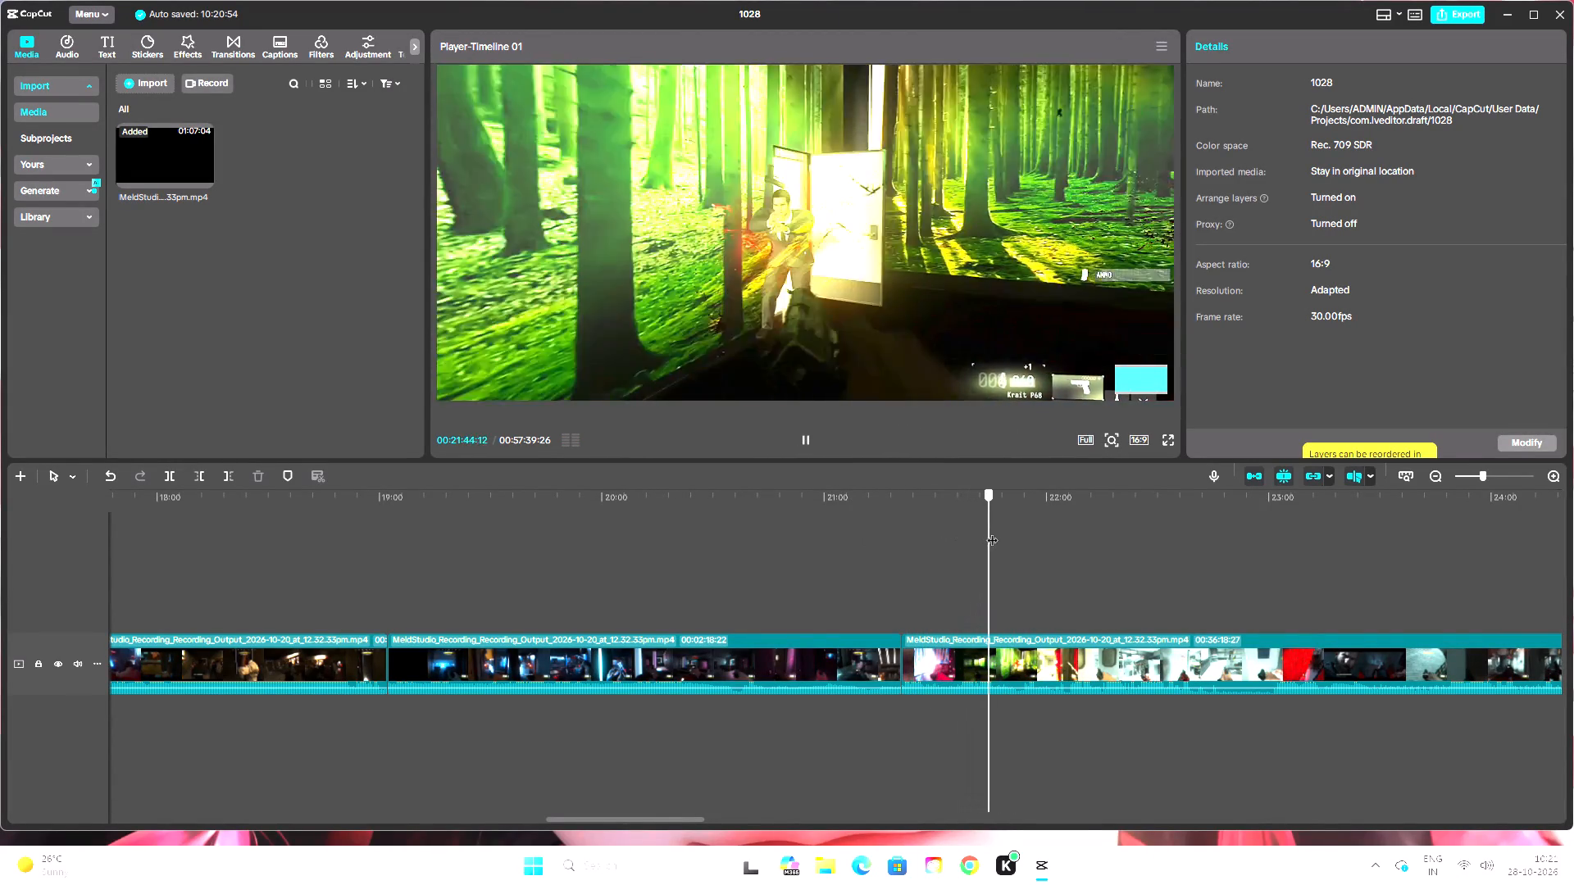
pyautogui.moveTo(992, 532); pyautogui.dragTo(1034, 533)
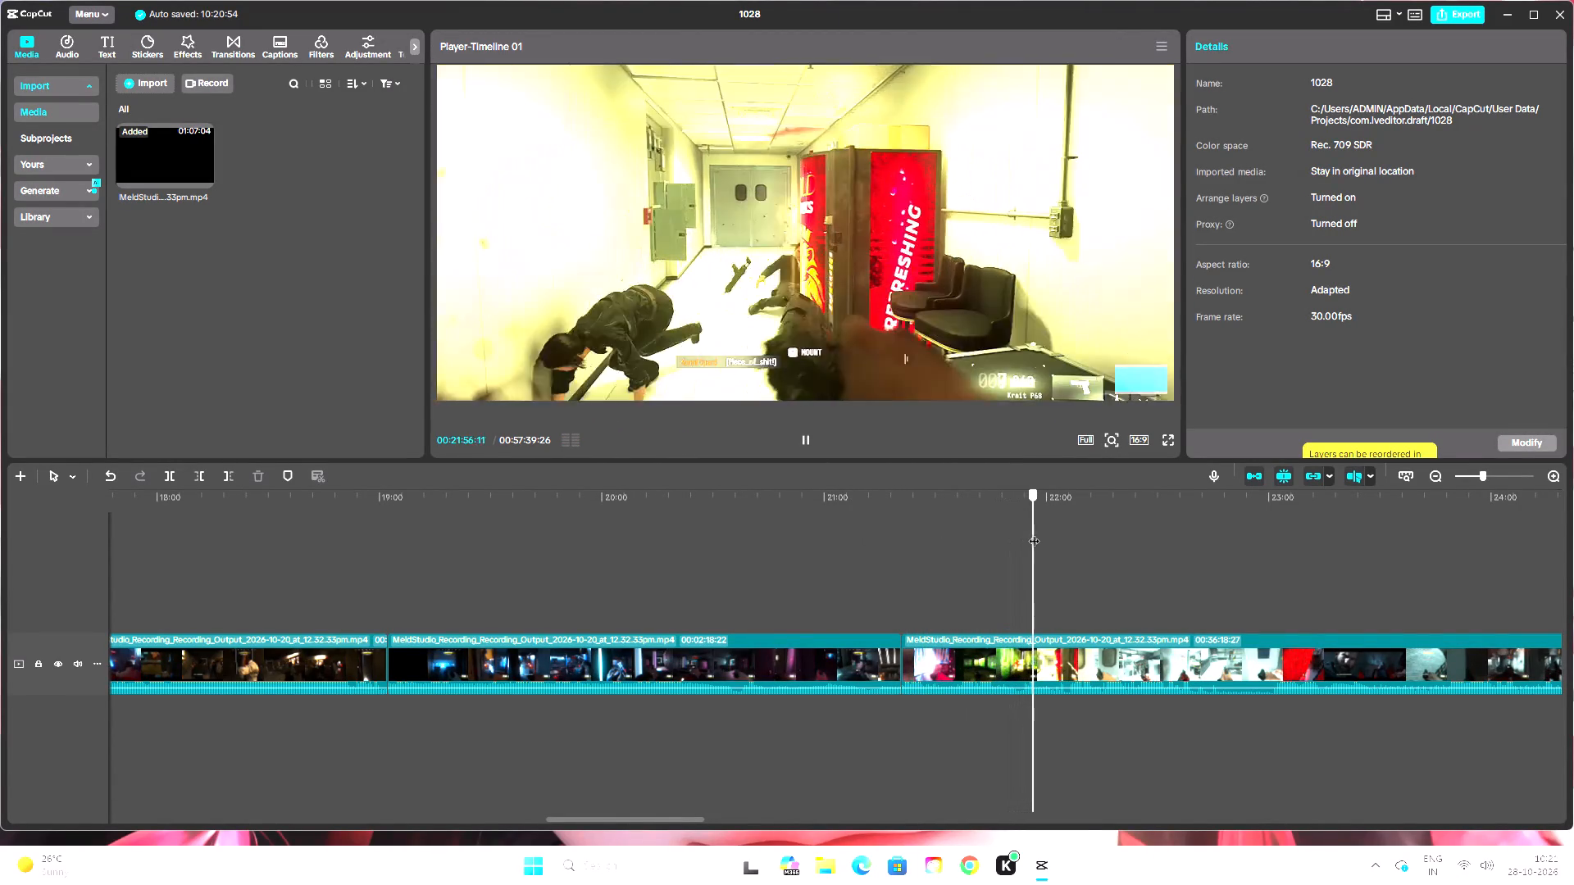
pyautogui.moveTo(1034, 533); pyautogui.dragTo(1090, 536)
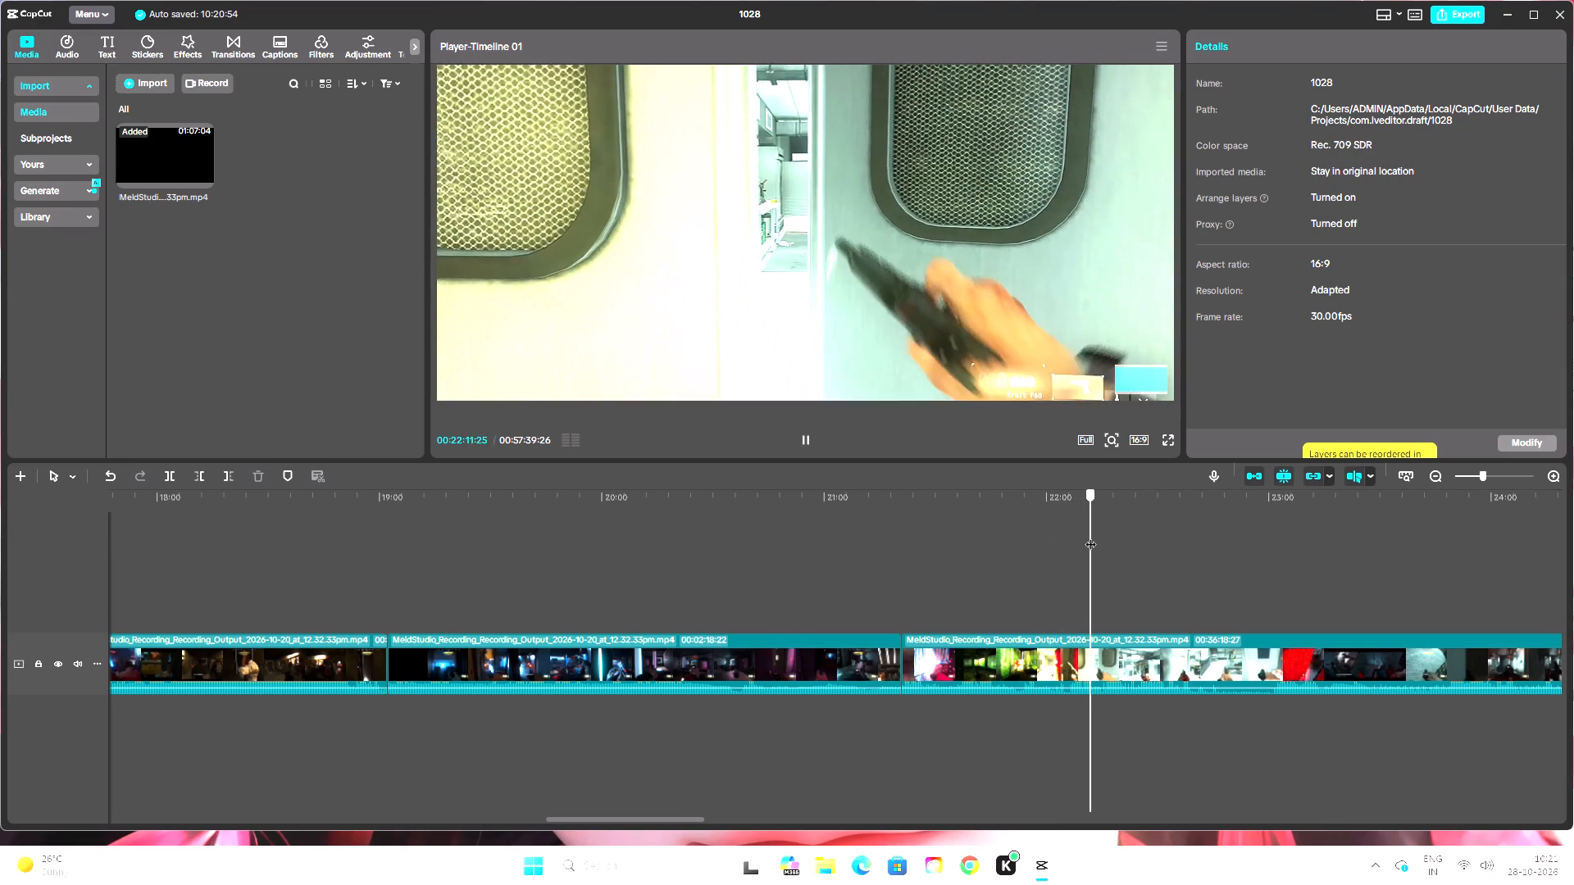
pyautogui.moveTo(1090, 536); pyautogui.dragTo(1158, 544)
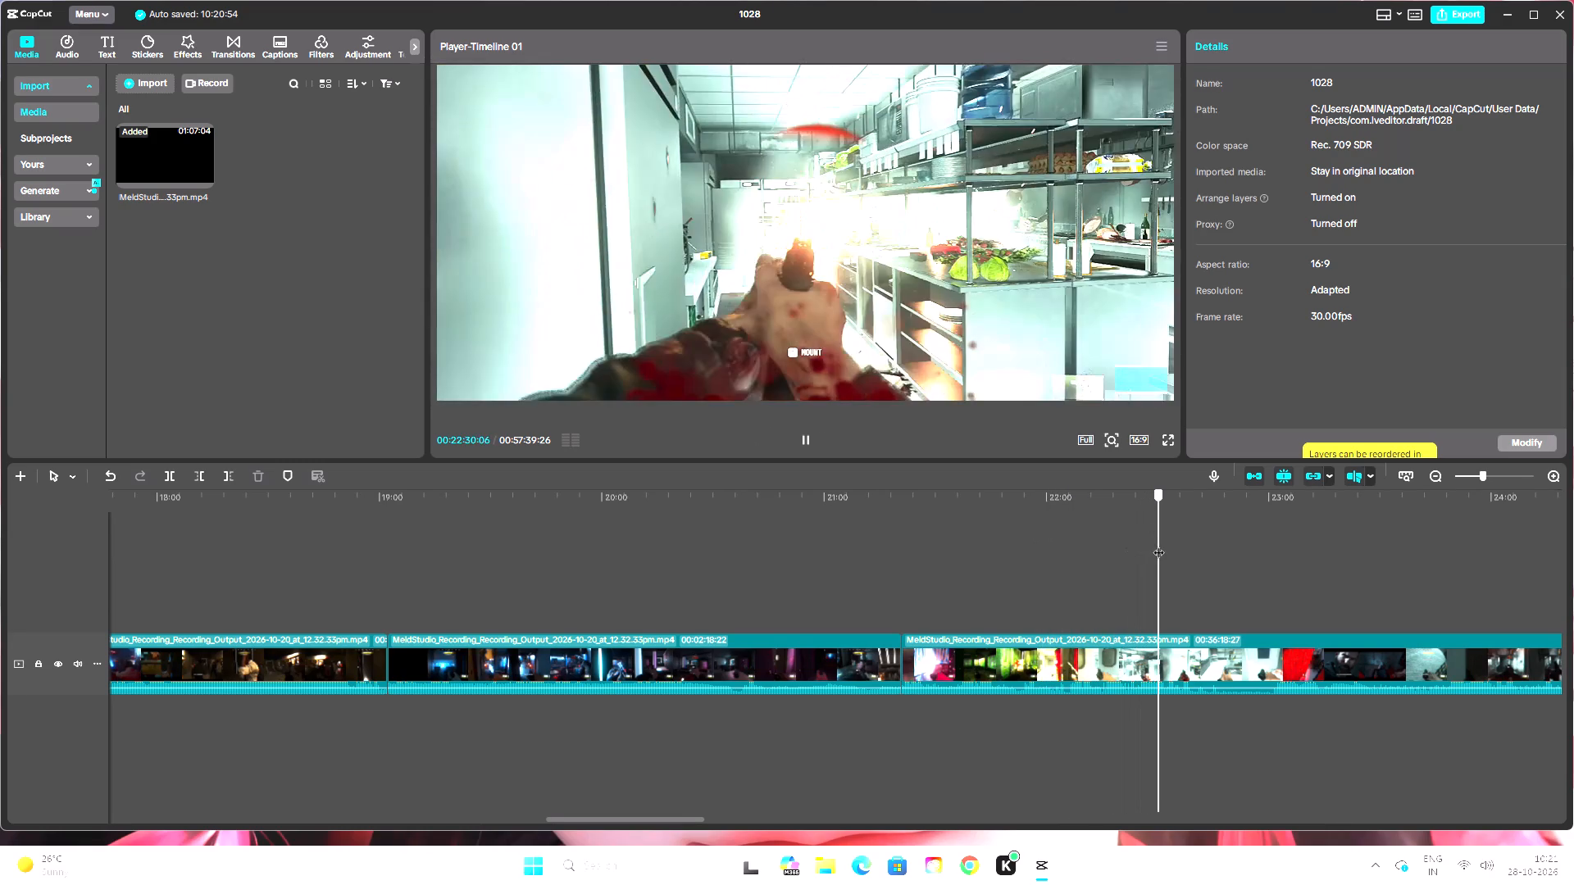
pyautogui.moveTo(1158, 544); pyautogui.dragTo(1247, 549)
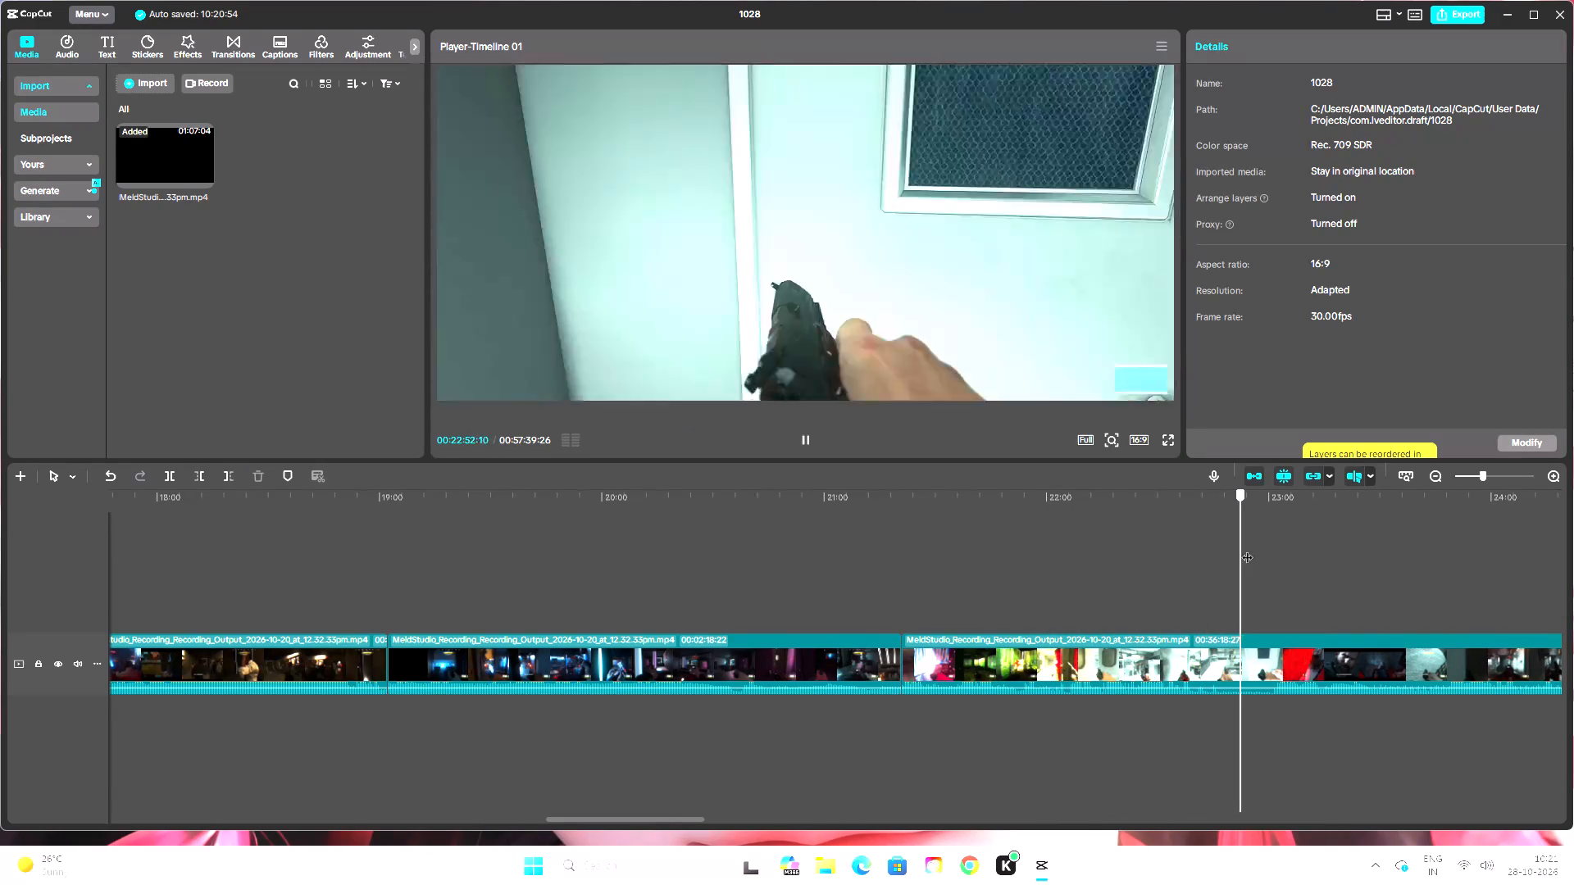
pyautogui.moveTo(1247, 549); pyautogui.dragTo(1280, 551)
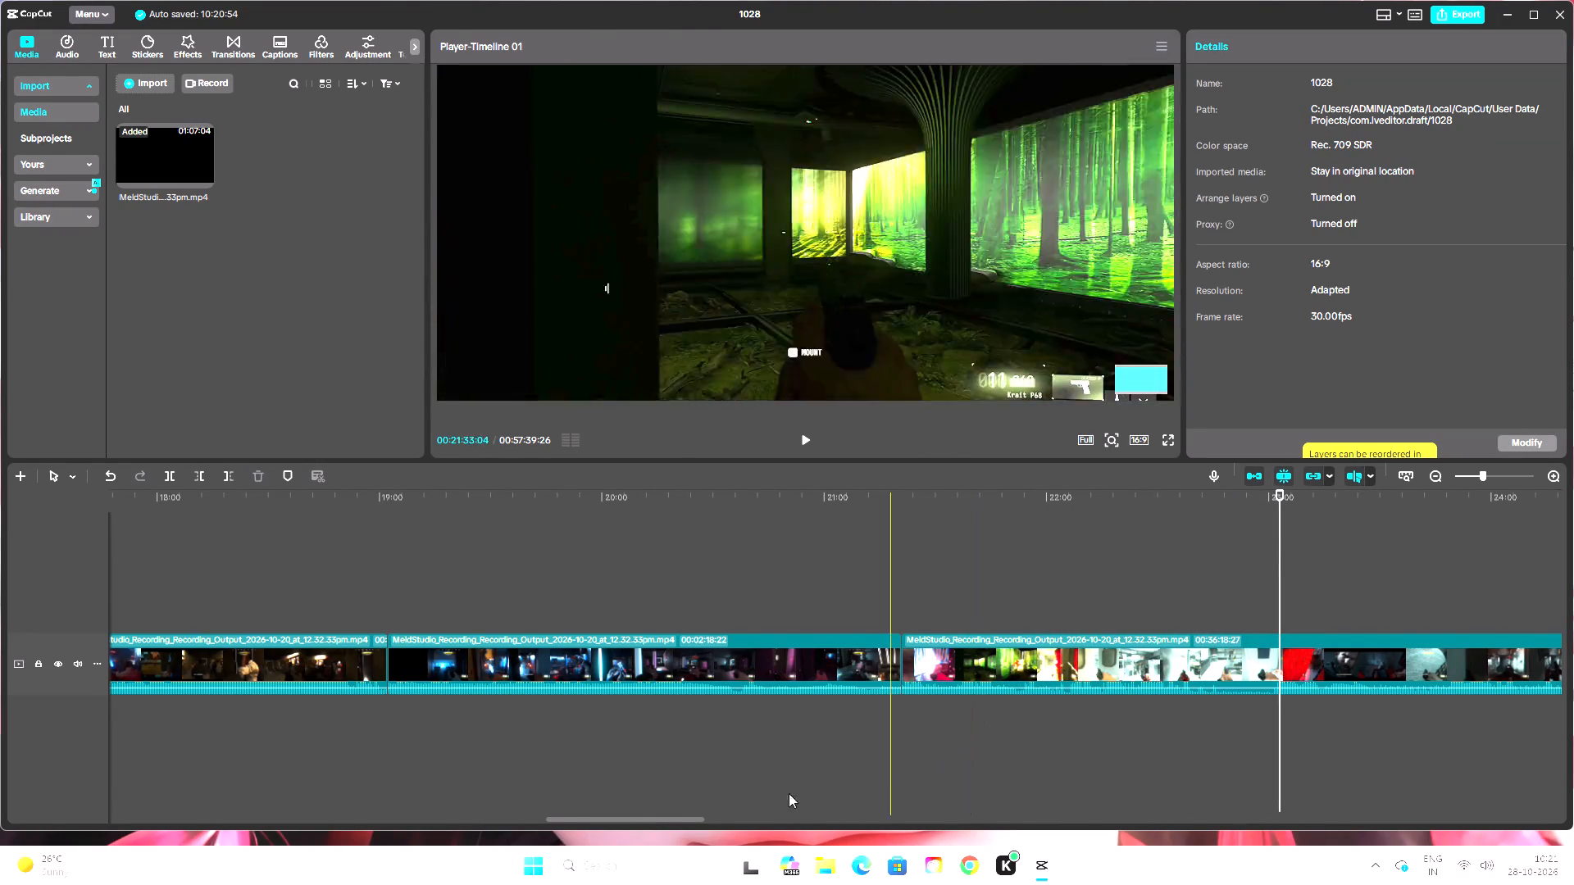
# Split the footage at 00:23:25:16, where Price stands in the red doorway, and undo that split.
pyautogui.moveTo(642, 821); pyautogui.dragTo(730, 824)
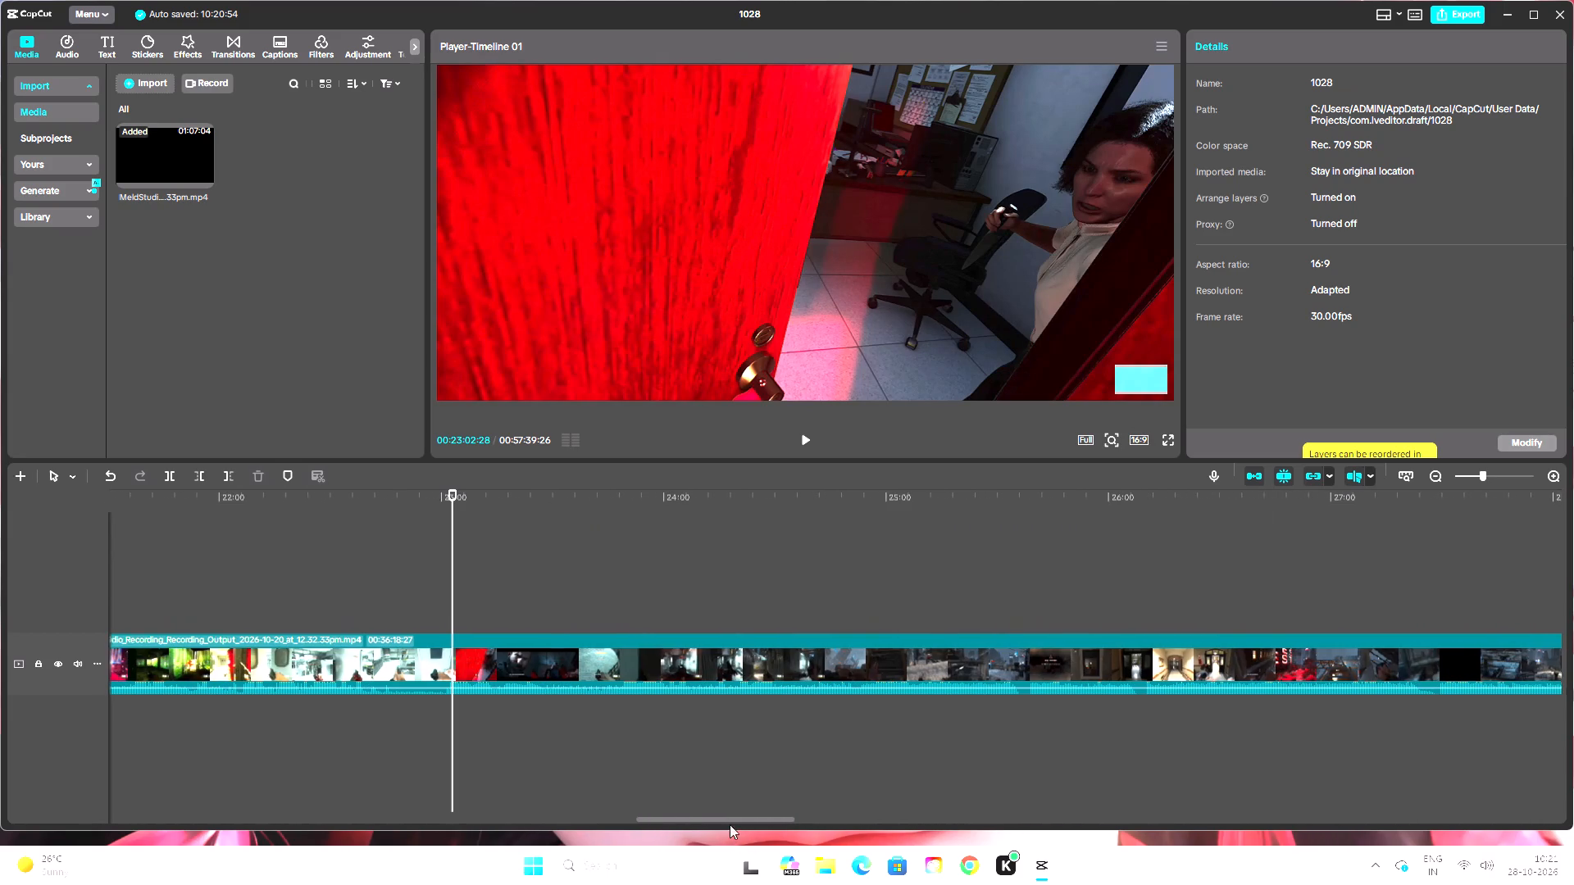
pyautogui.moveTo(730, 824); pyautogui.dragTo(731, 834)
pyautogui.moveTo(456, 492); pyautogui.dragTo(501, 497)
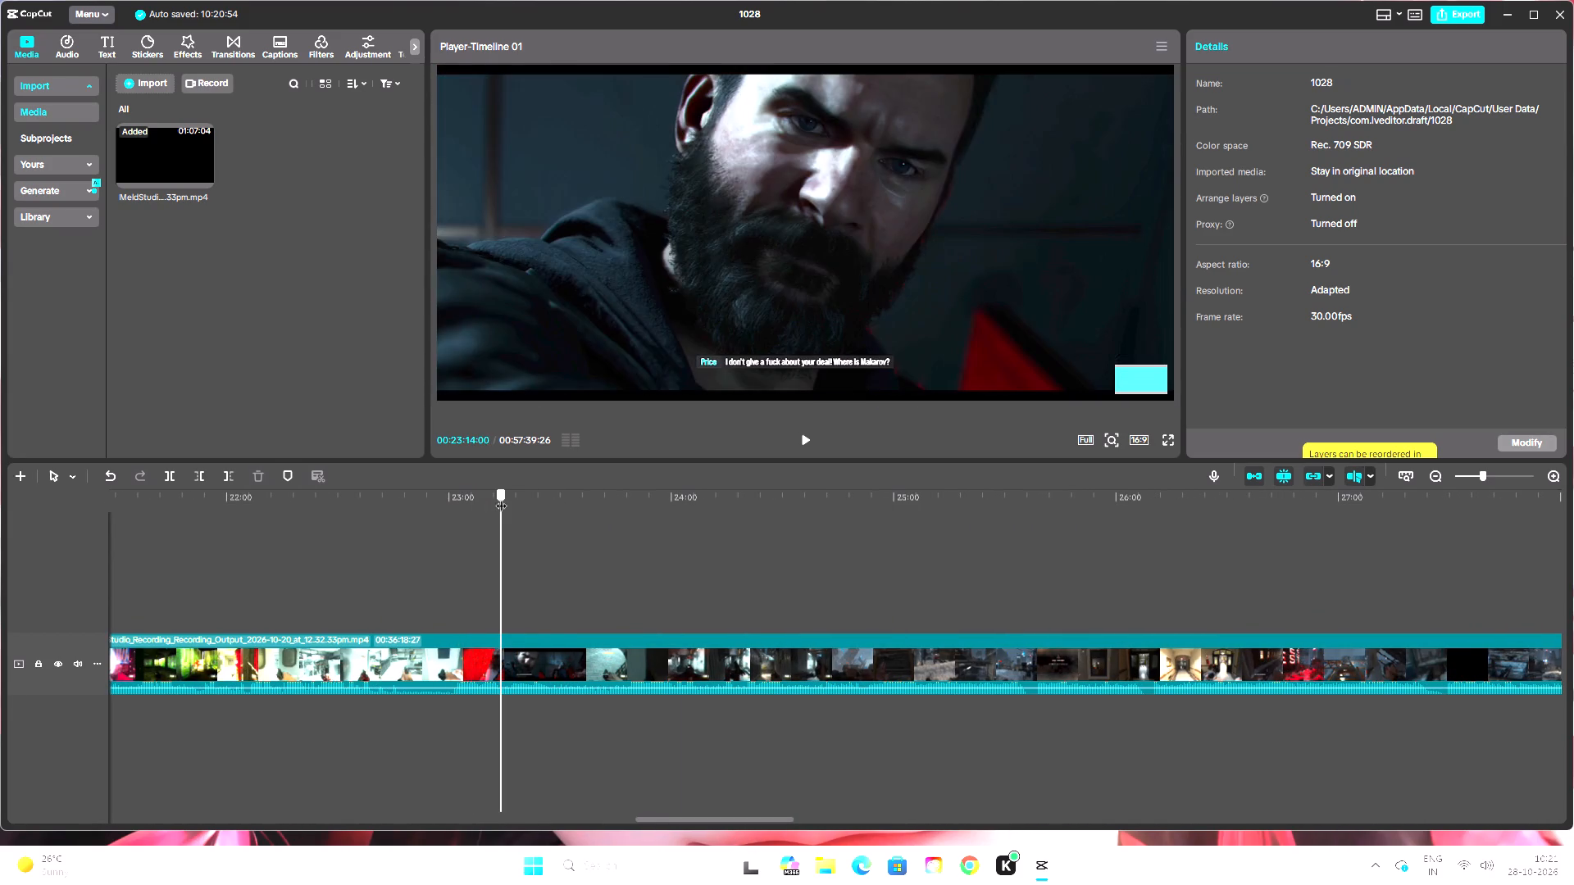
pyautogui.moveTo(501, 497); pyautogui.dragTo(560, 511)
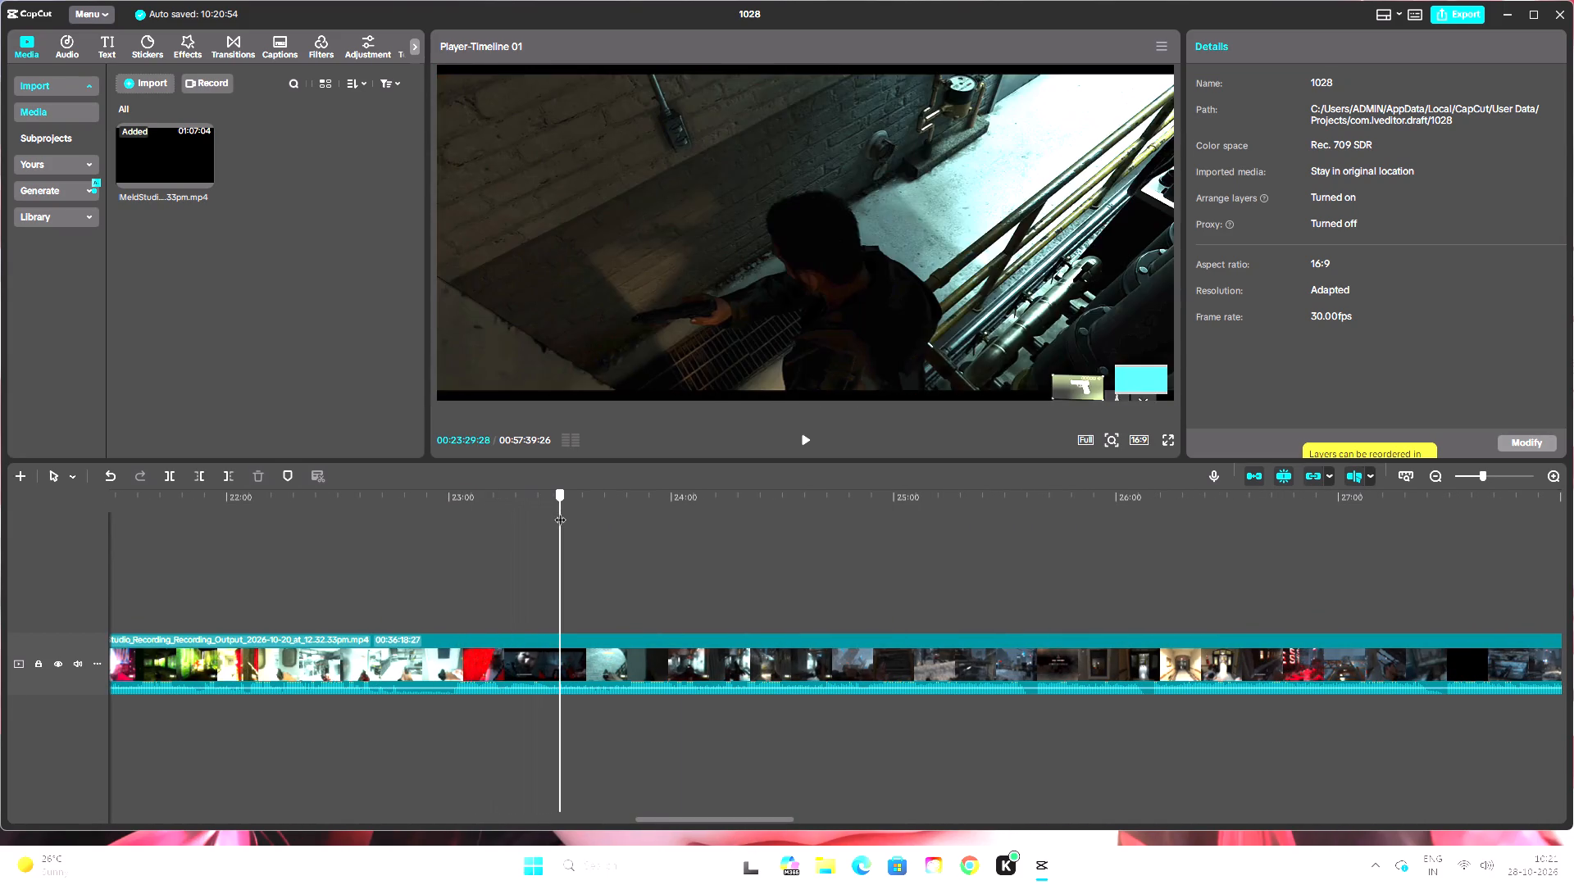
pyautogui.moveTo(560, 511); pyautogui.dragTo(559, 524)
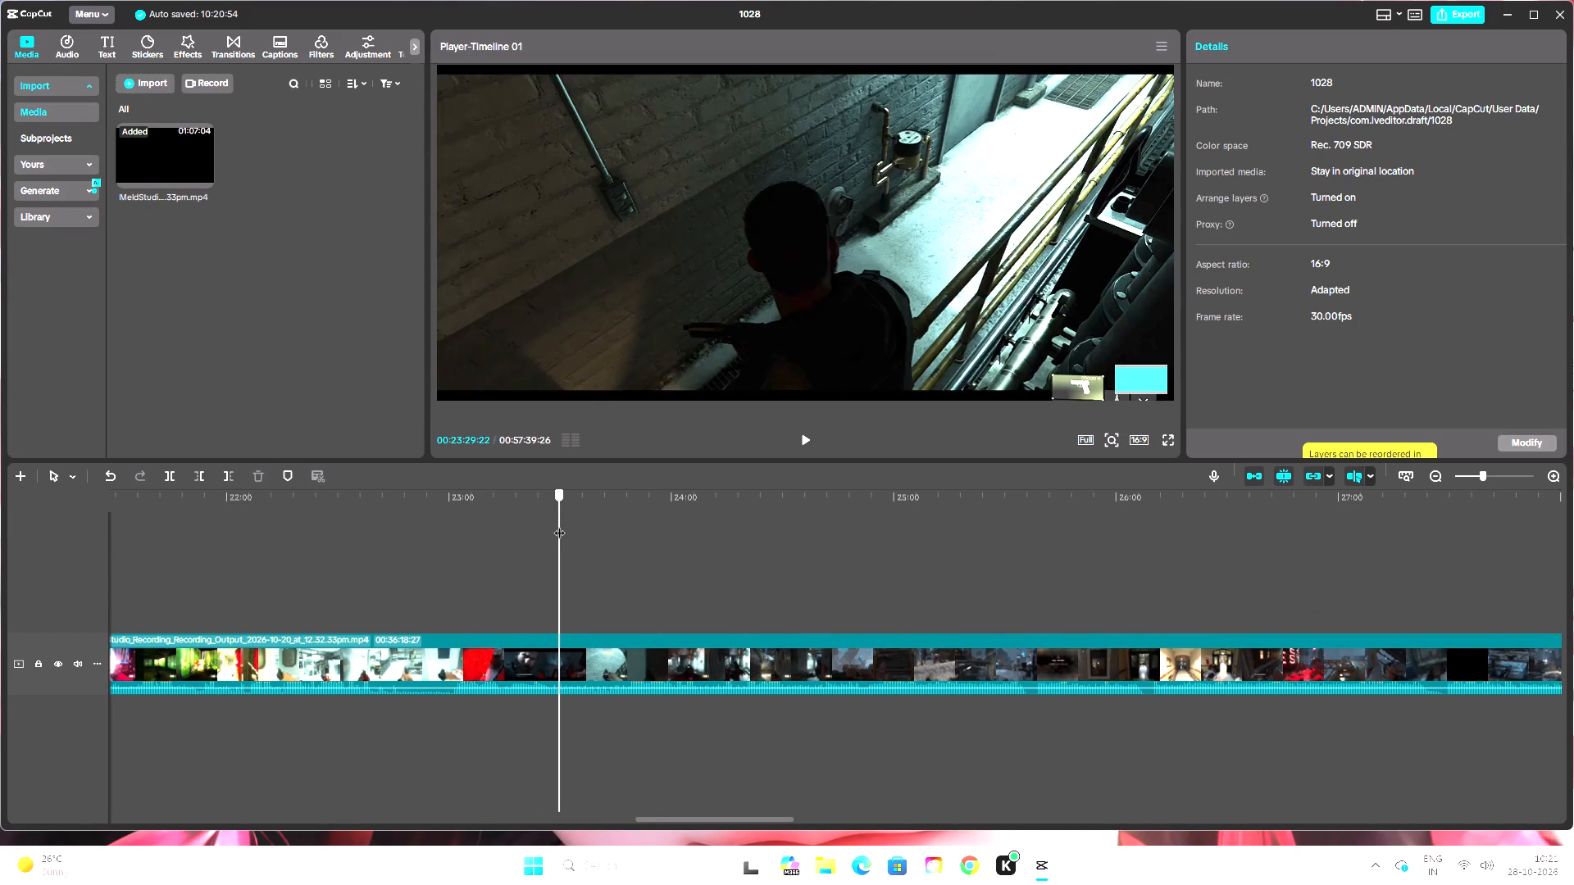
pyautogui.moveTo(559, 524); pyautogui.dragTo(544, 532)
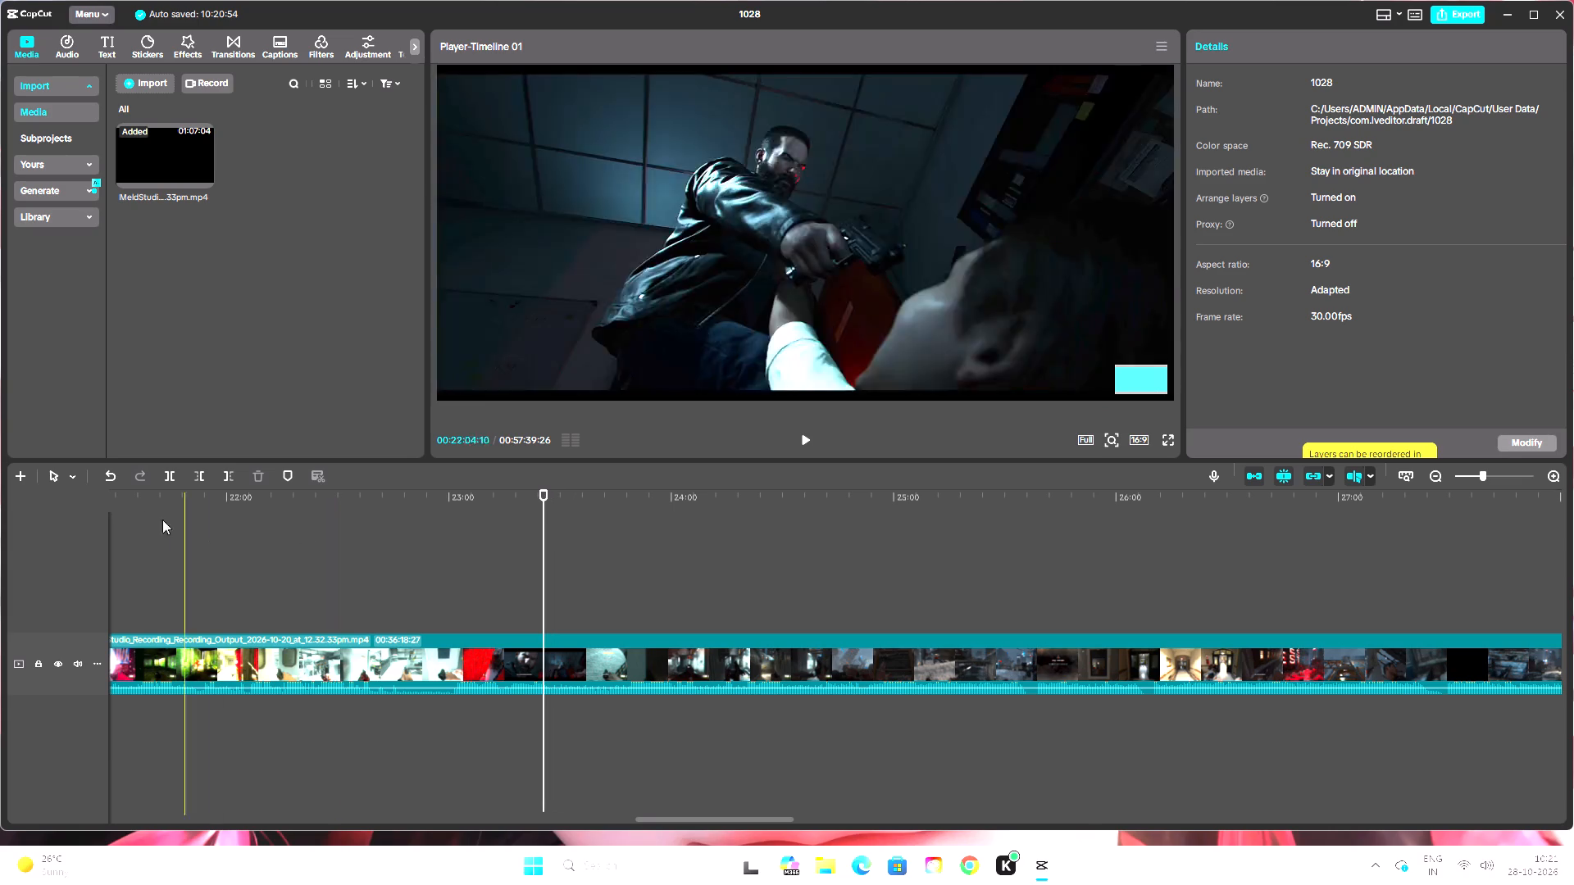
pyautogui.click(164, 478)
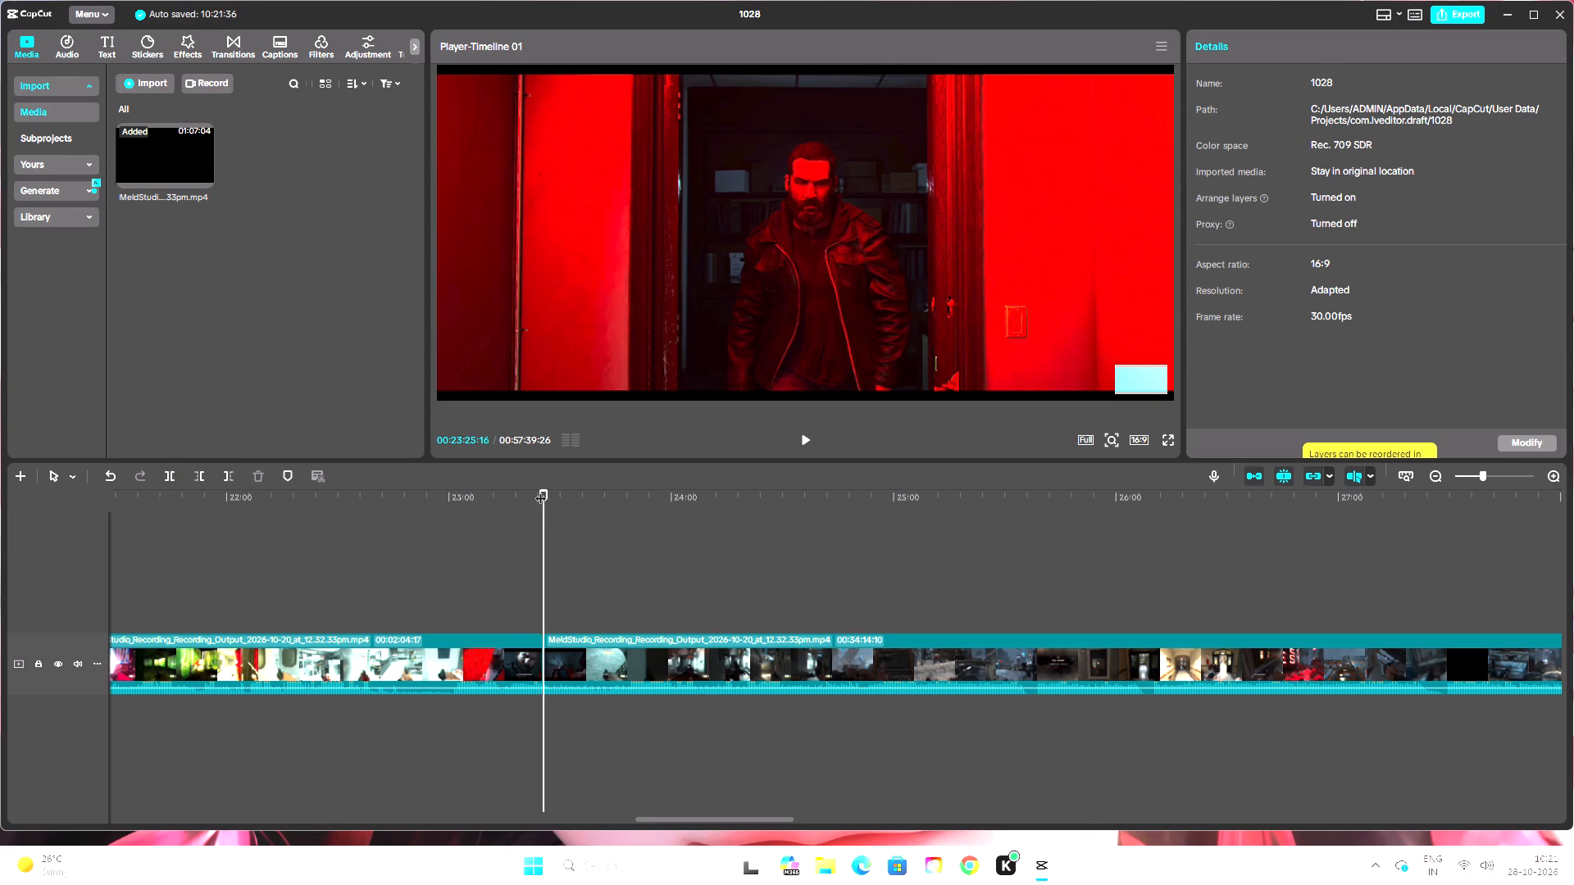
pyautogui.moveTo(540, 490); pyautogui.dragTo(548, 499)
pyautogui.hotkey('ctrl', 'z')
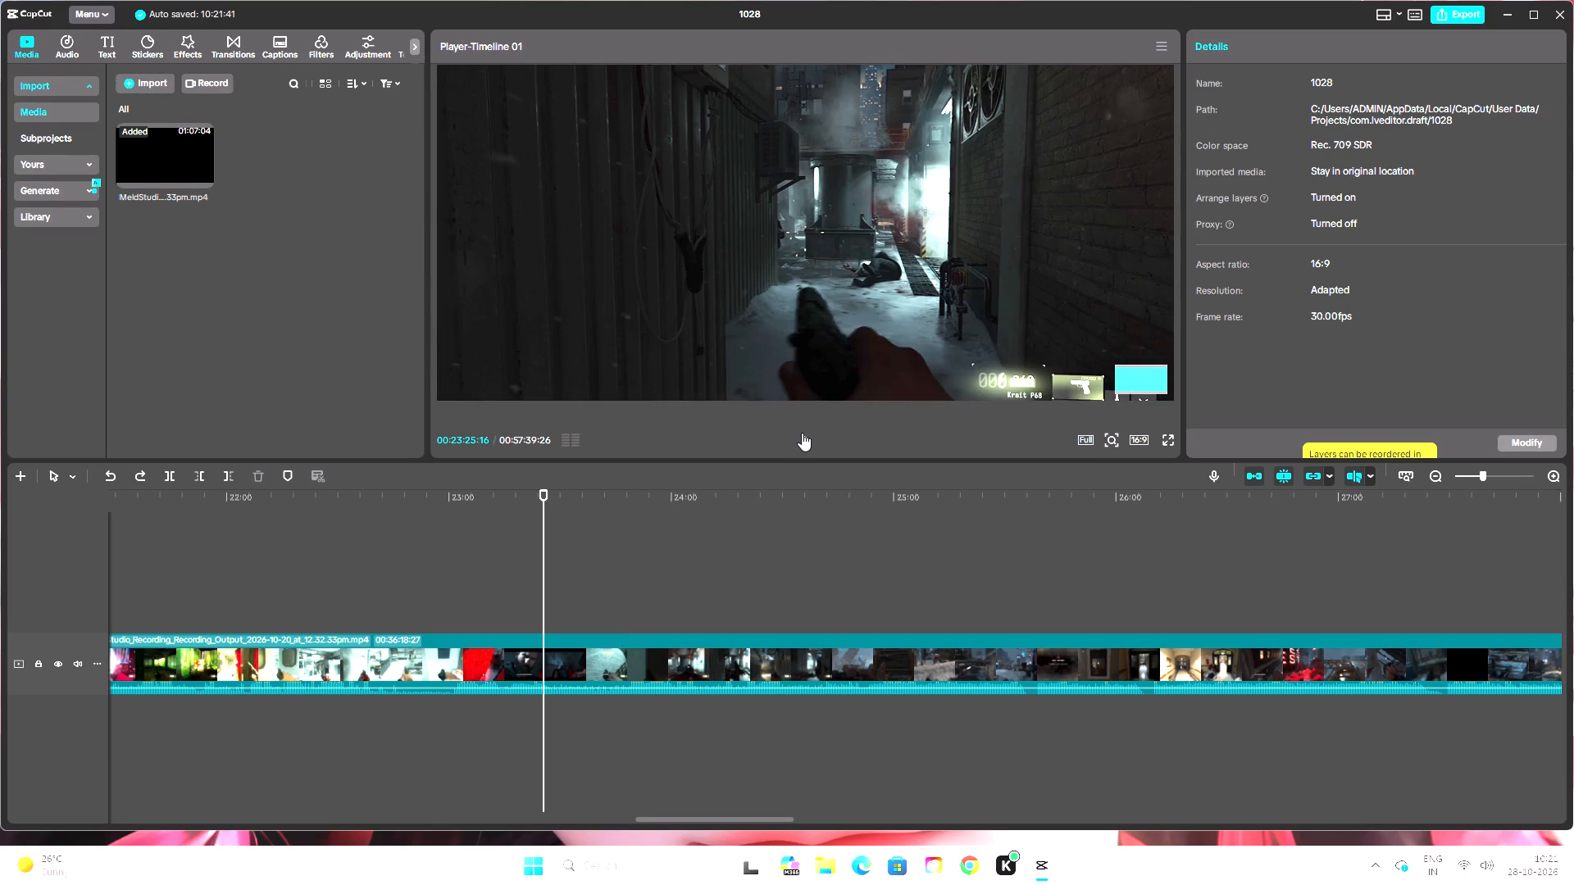
# Play on to the black frame after the red doorway cutscene and split the footage there, at about 00:23:27.
pyautogui.click(802, 433)
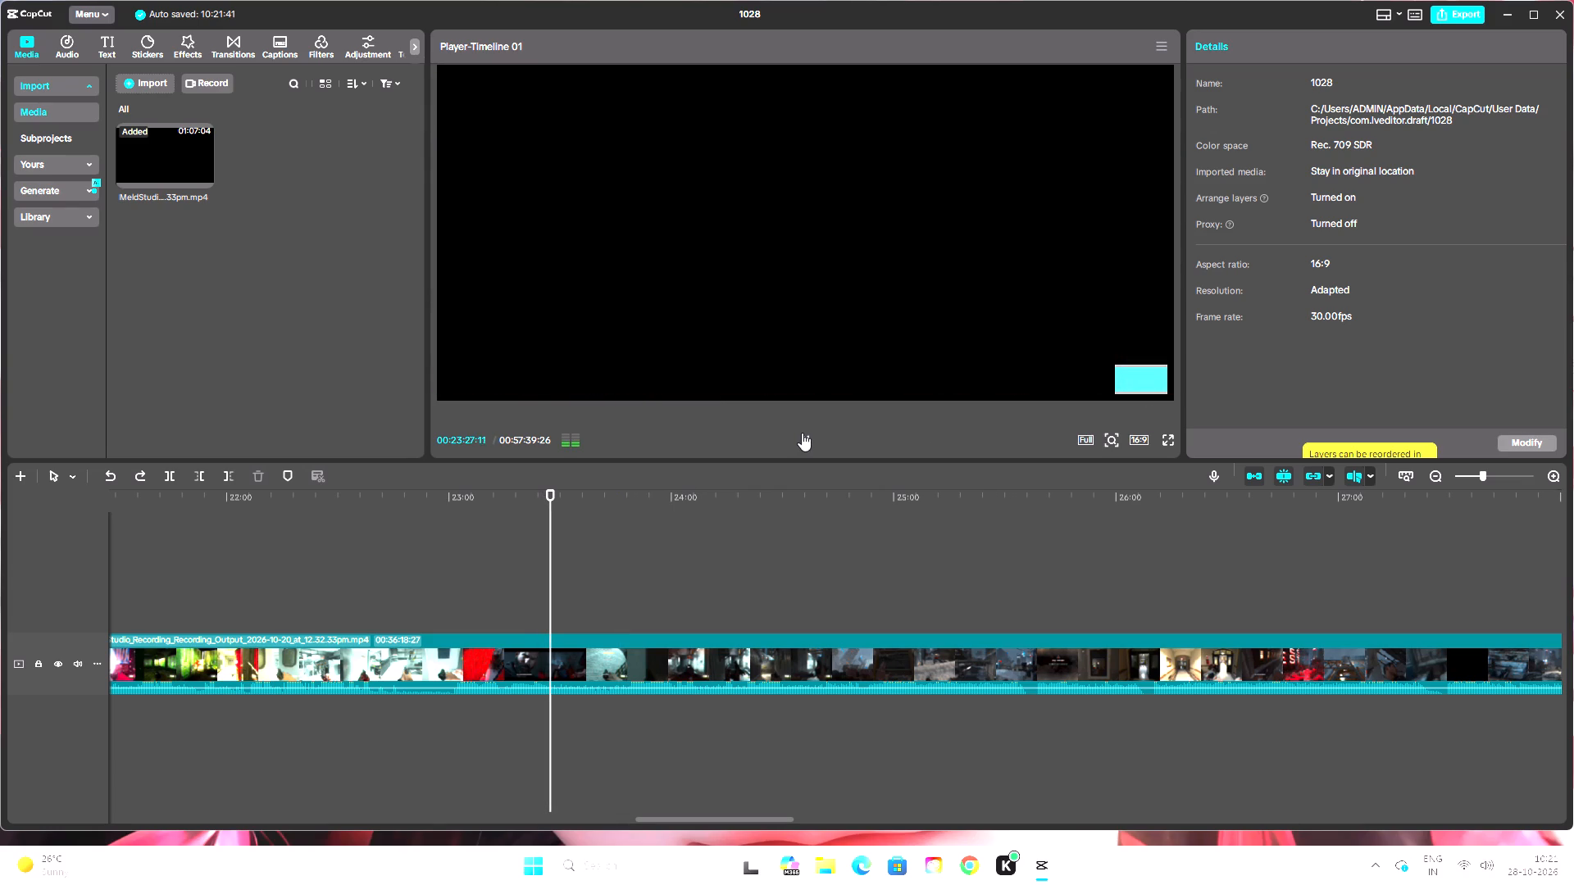
pyautogui.click(802, 433)
pyautogui.click(172, 477)
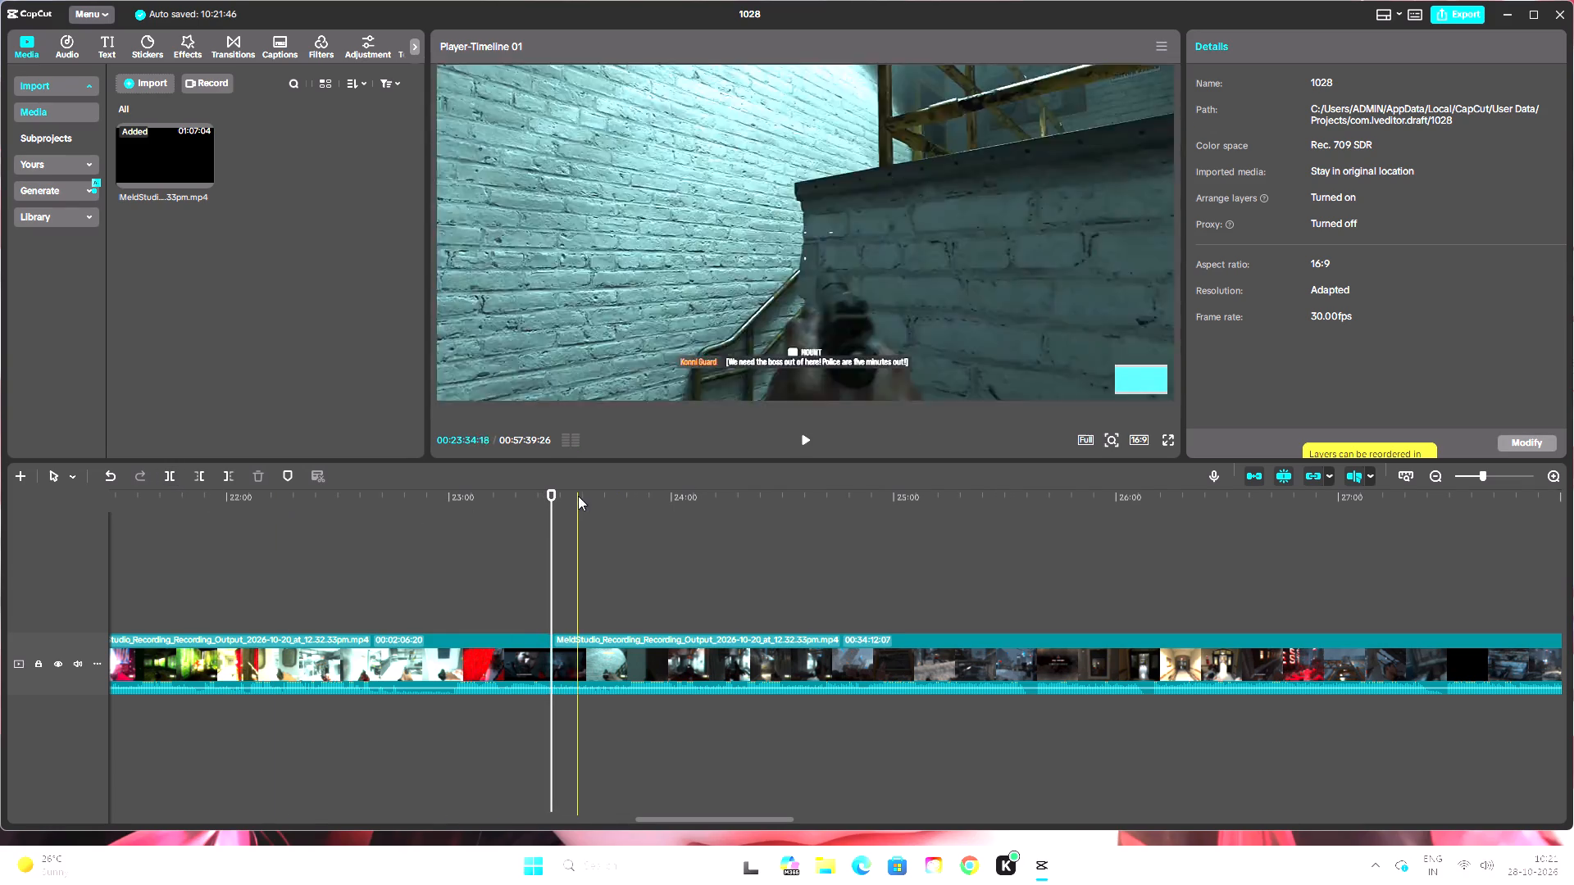
# Split the footage at about 00:32:21, past the repeated Try Again screens and just before the snowy alley fistfight.
pyautogui.moveTo(552, 495); pyautogui.dragTo(1410, 570)
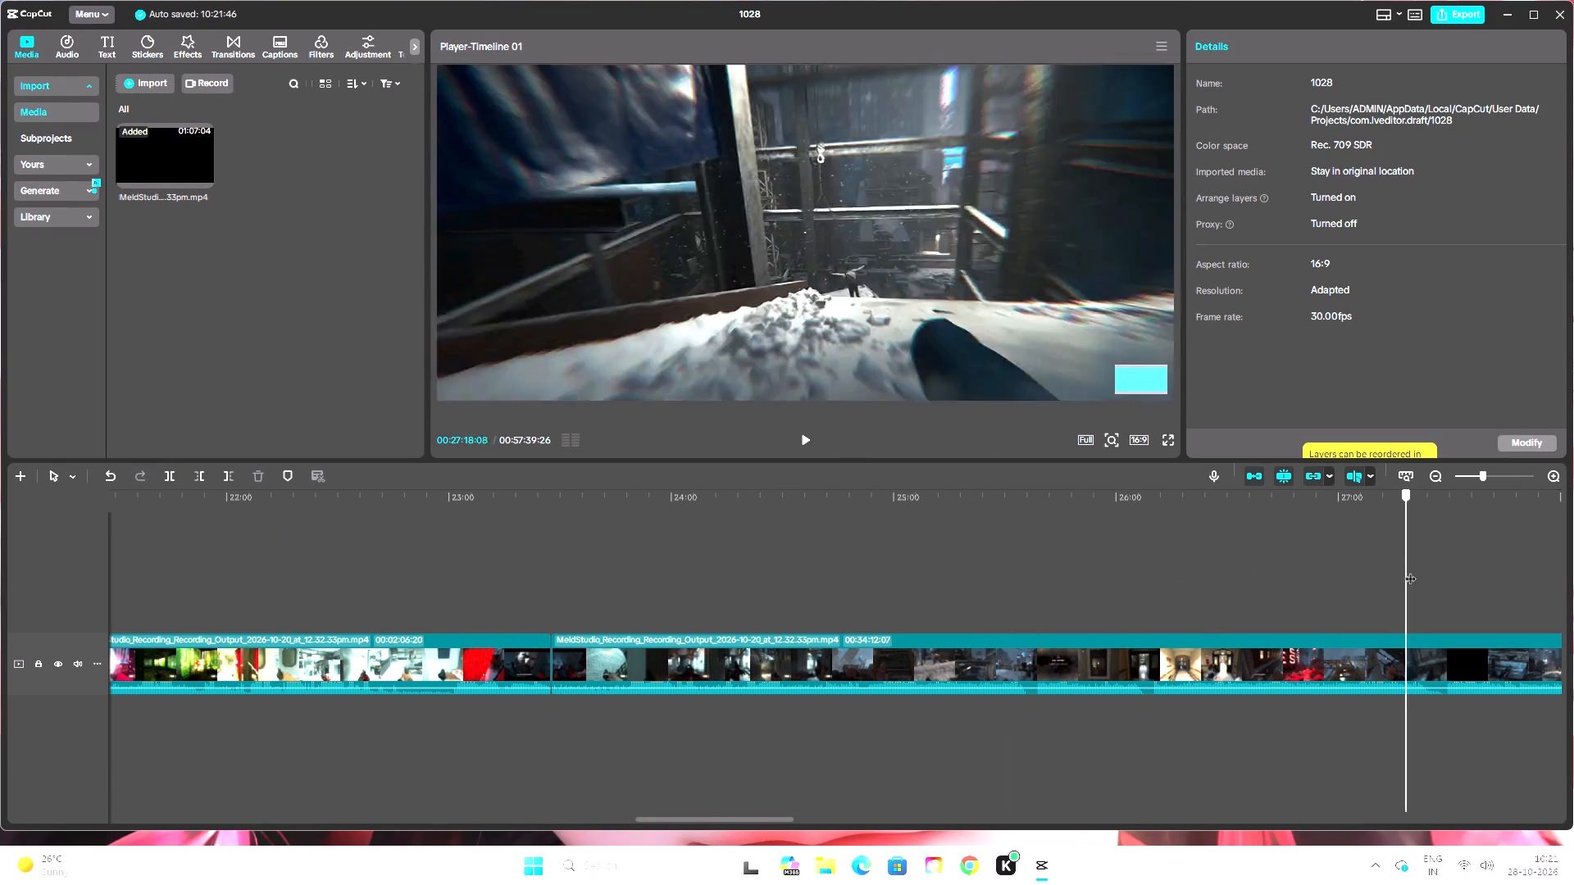
pyautogui.moveTo(1410, 570); pyautogui.dragTo(1573, 594)
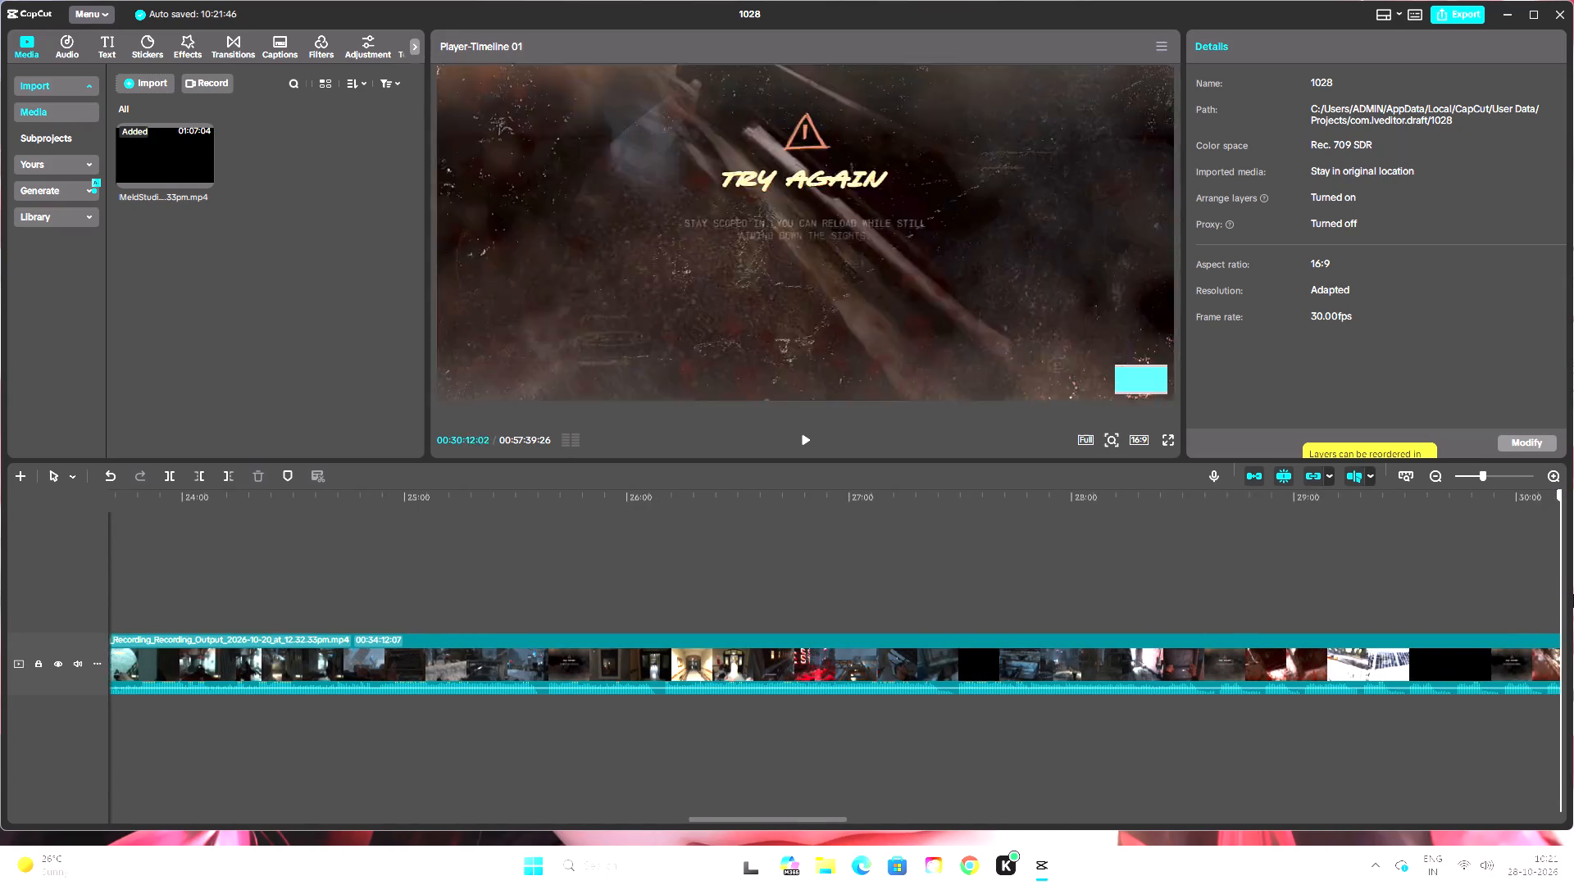
pyautogui.moveTo(1573, 594); pyautogui.dragTo(1100, 601)
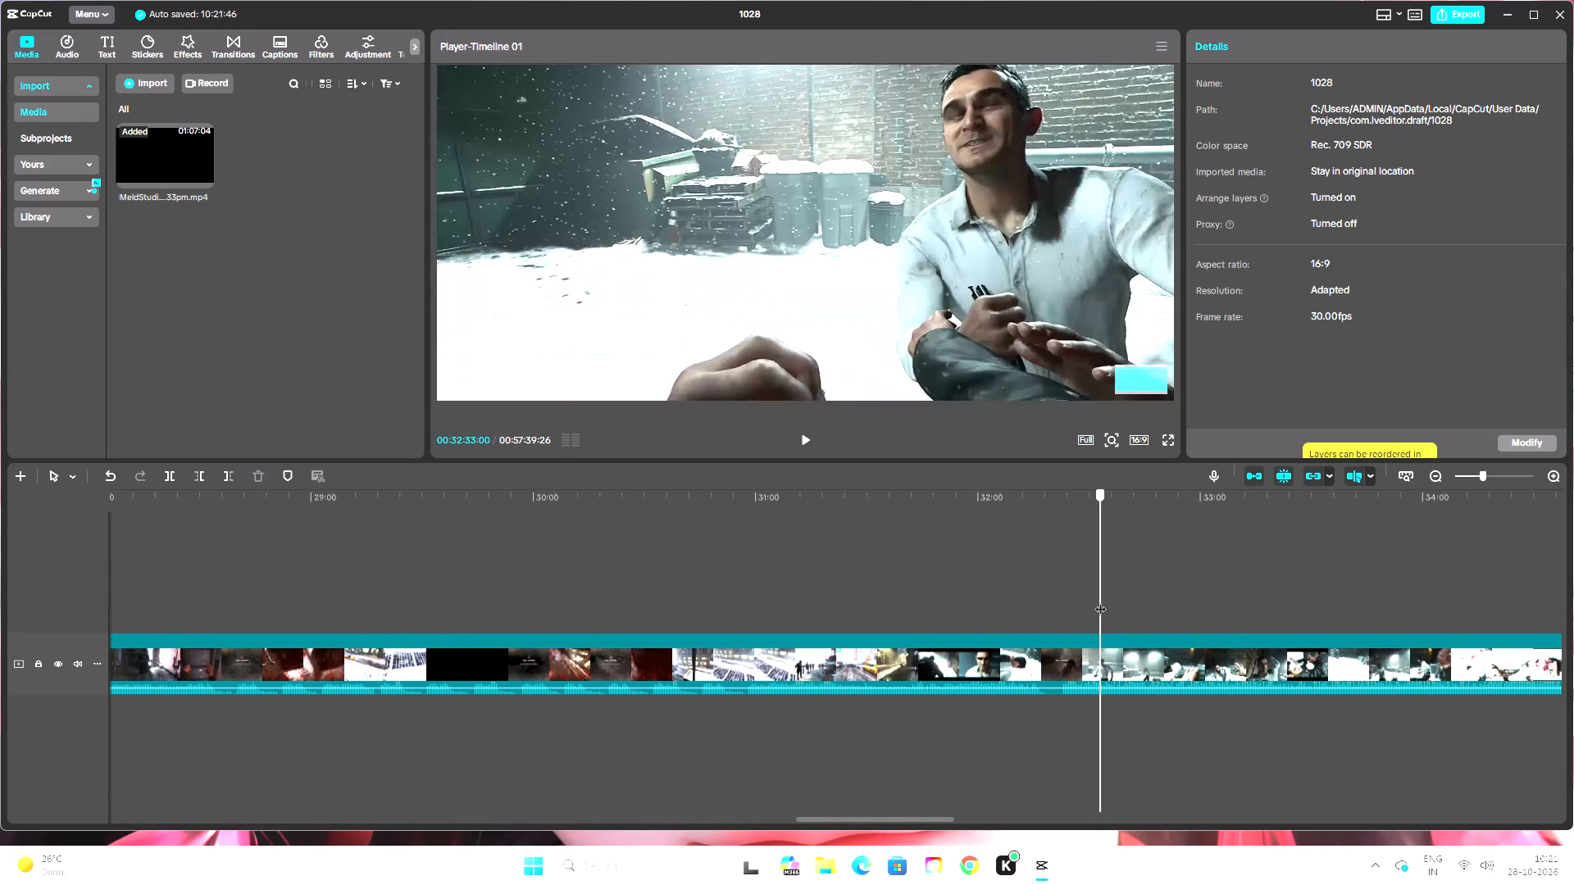
pyautogui.moveTo(1100, 601); pyautogui.dragTo(1058, 611)
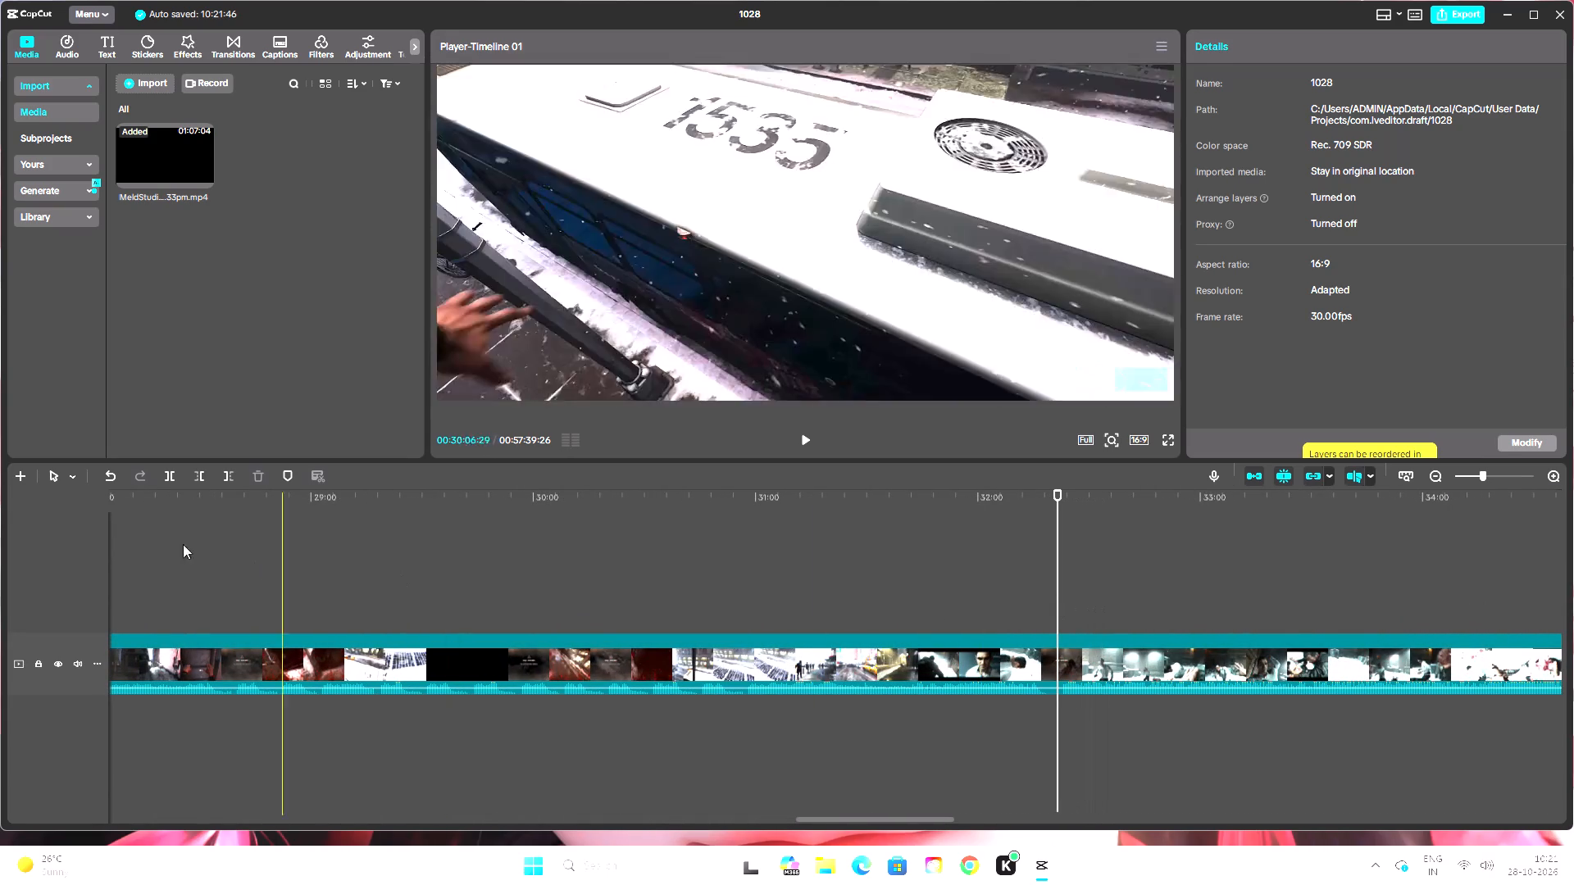
pyautogui.click(166, 475)
# Delete the segment between the cuts at about 00:23:27 and 00:32:21, which contains the failed attempts.
pyautogui.click(593, 649)
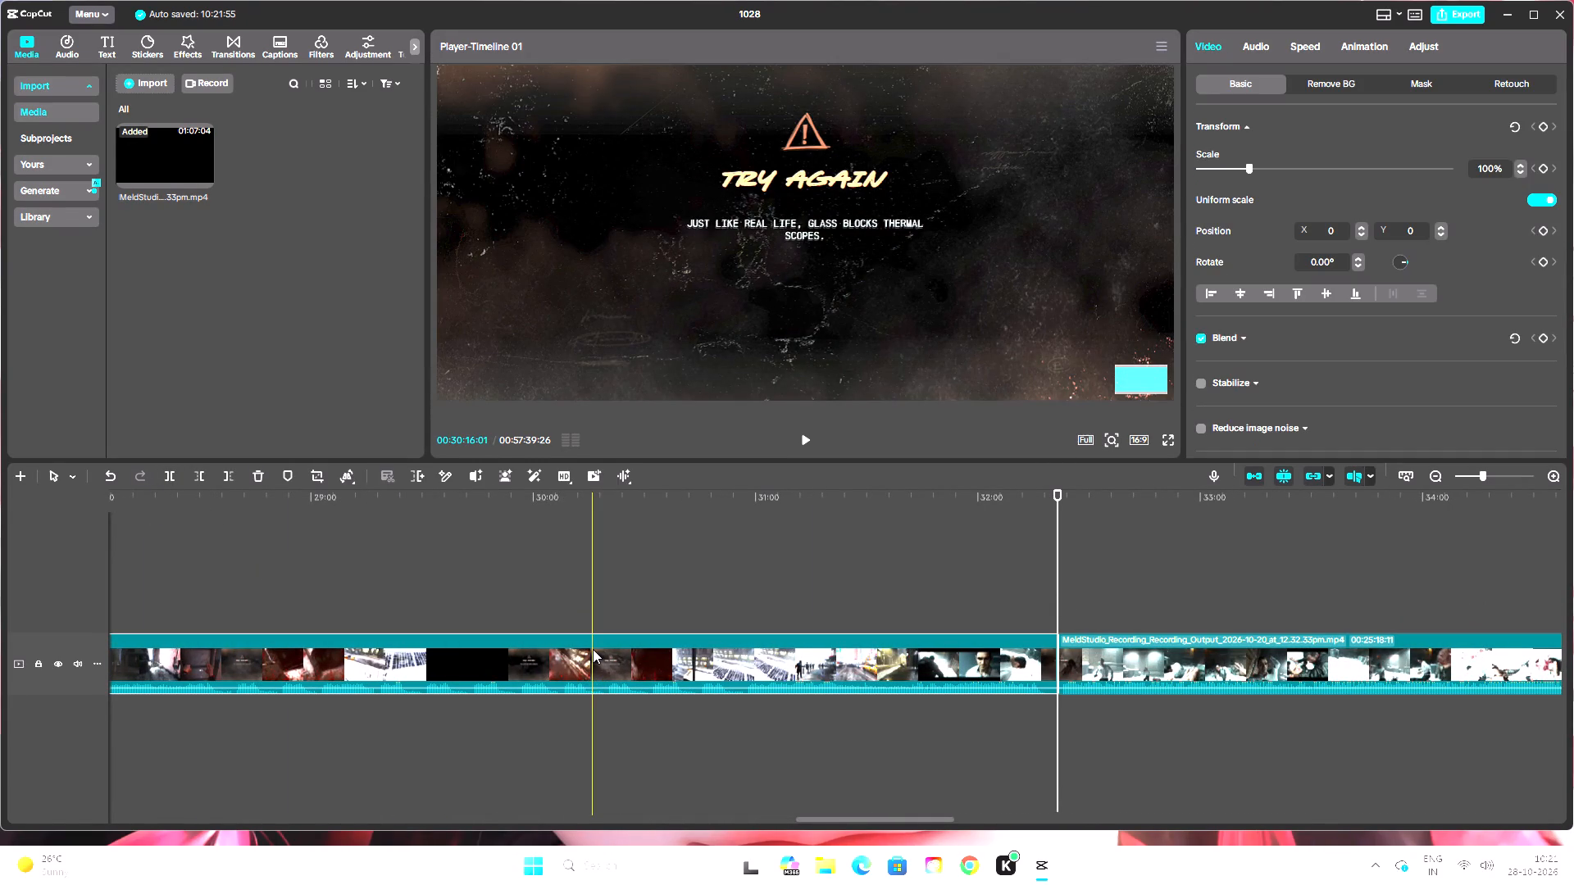
pyautogui.press('BackSpace')
# Play back the new join at about 00:23:27, from the black frame into the snowy alley fistfight.
pyautogui.moveTo(1058, 497); pyautogui.dragTo(939, 522)
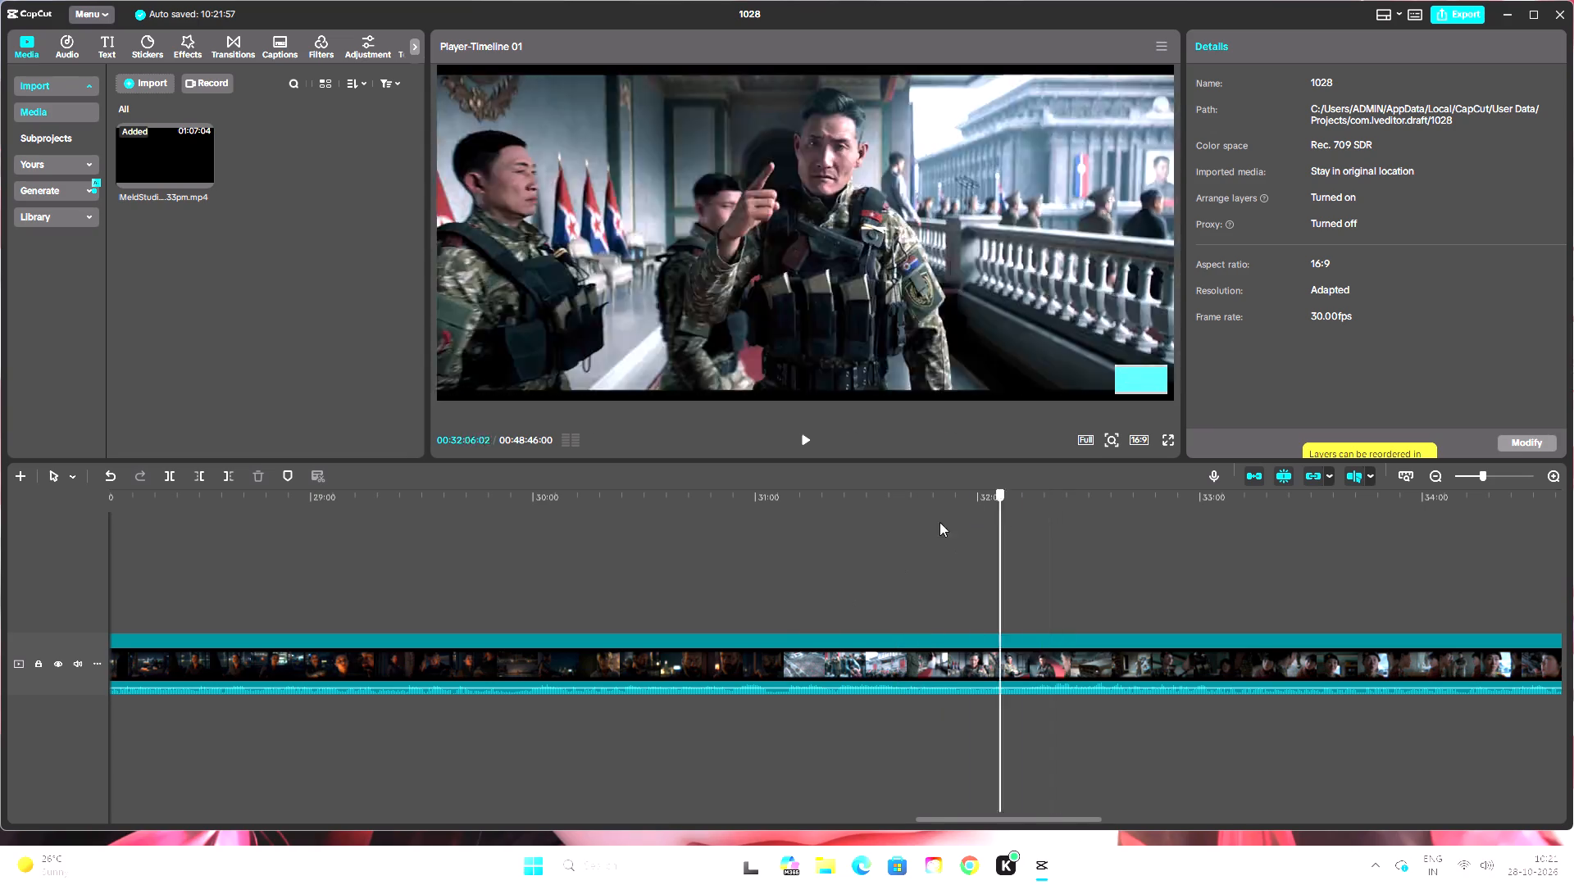
pyautogui.moveTo(939, 522); pyautogui.dragTo(159, 580)
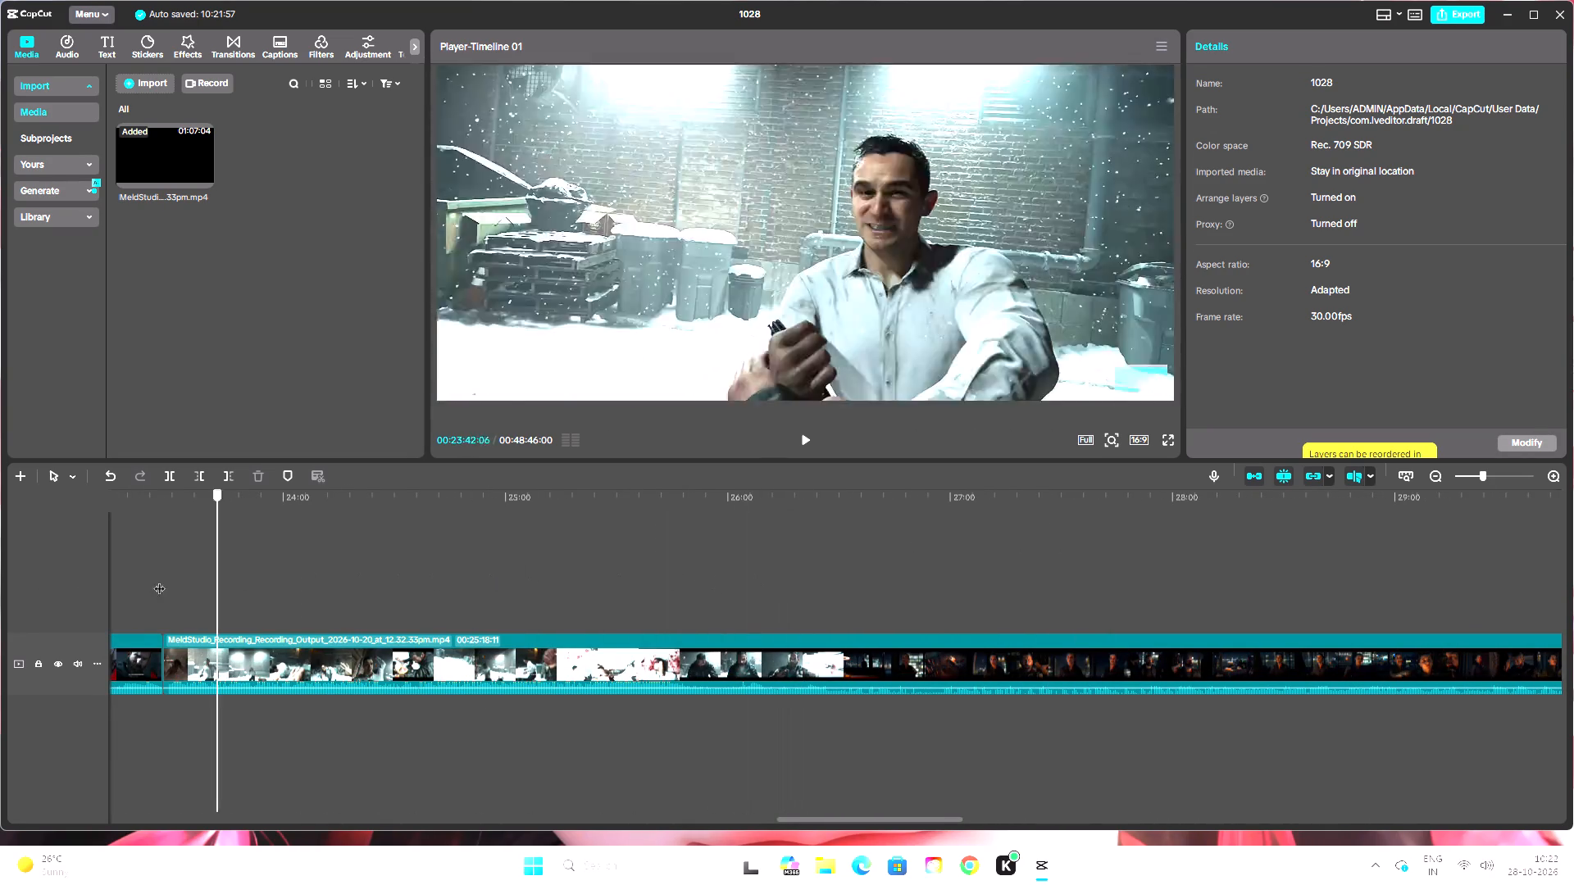
pyautogui.moveTo(159, 580); pyautogui.dragTo(267, 586)
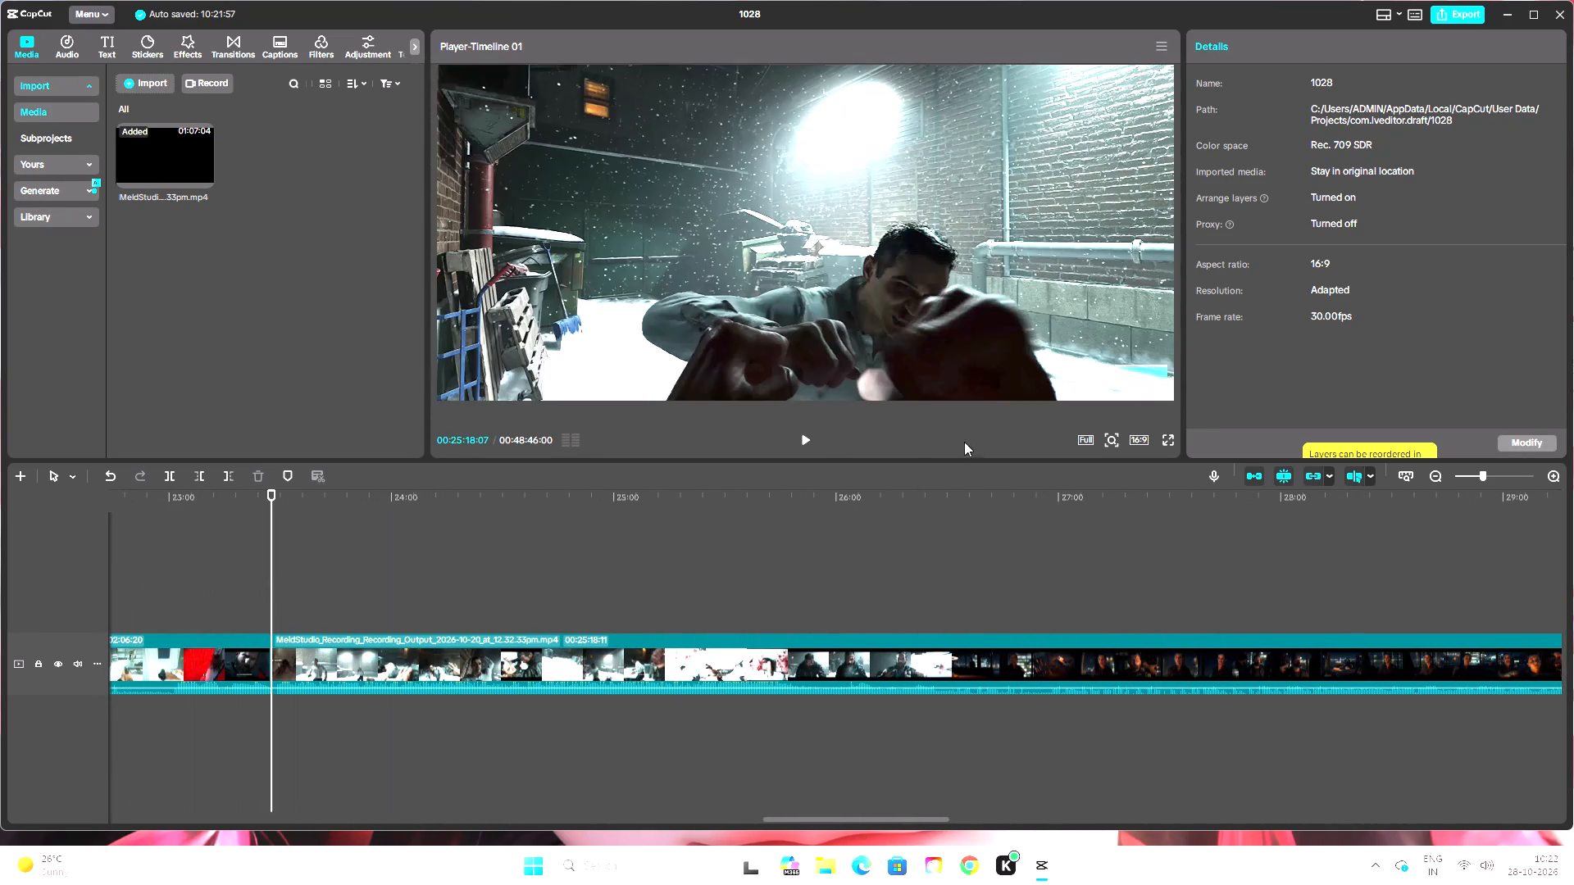
pyautogui.click(809, 439)
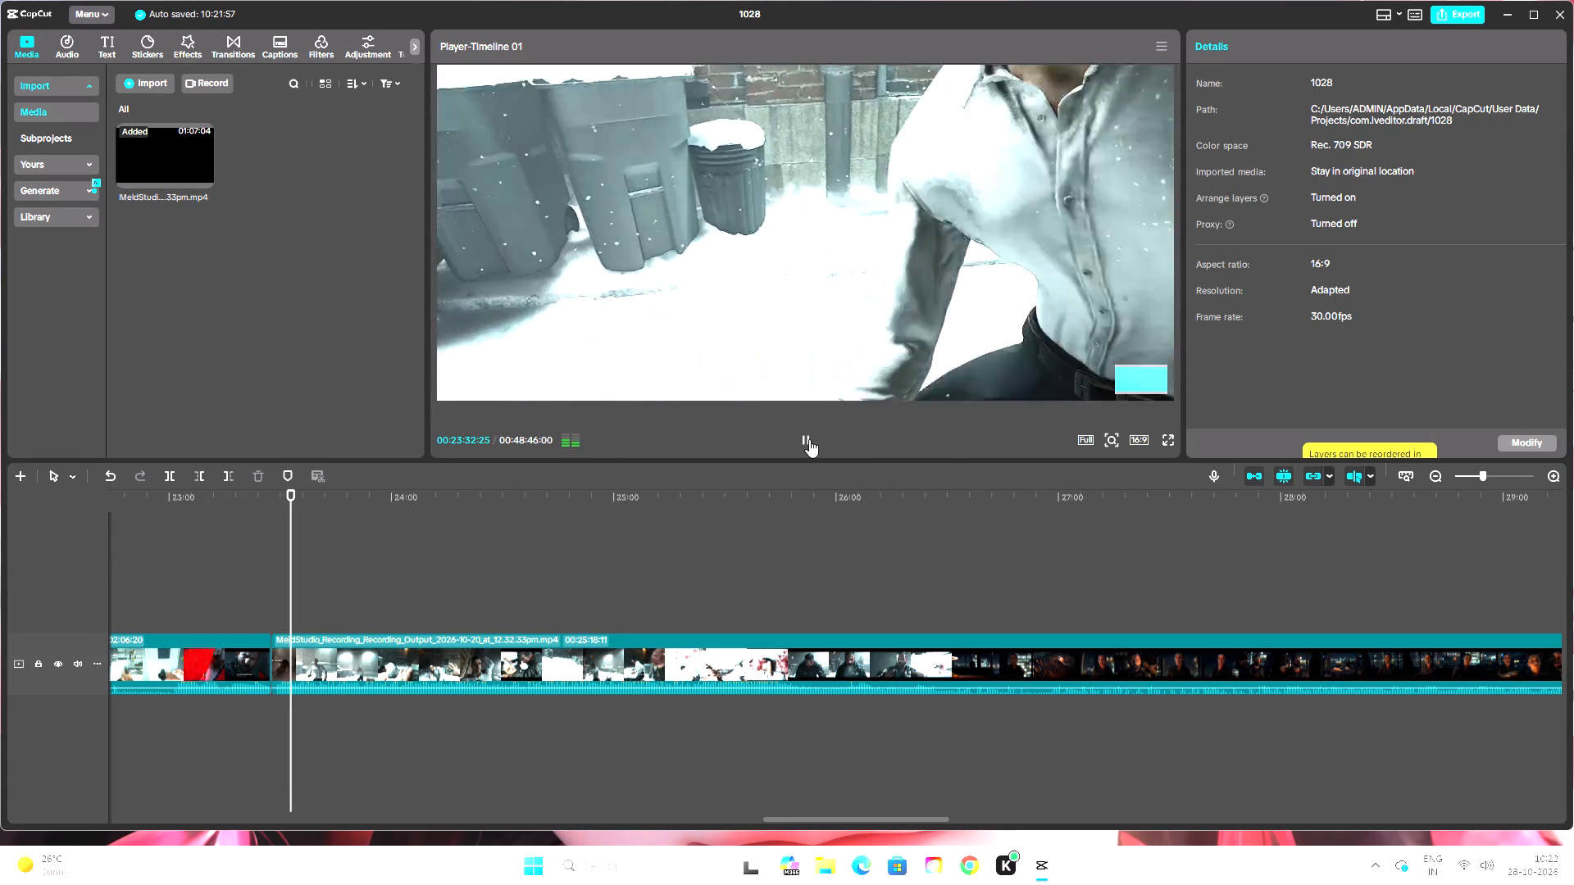
# Move the clip after the join onto a new track above, starting at about 00:24:24.
pyautogui.moveTo(610, 665); pyautogui.dragTo(832, 584)
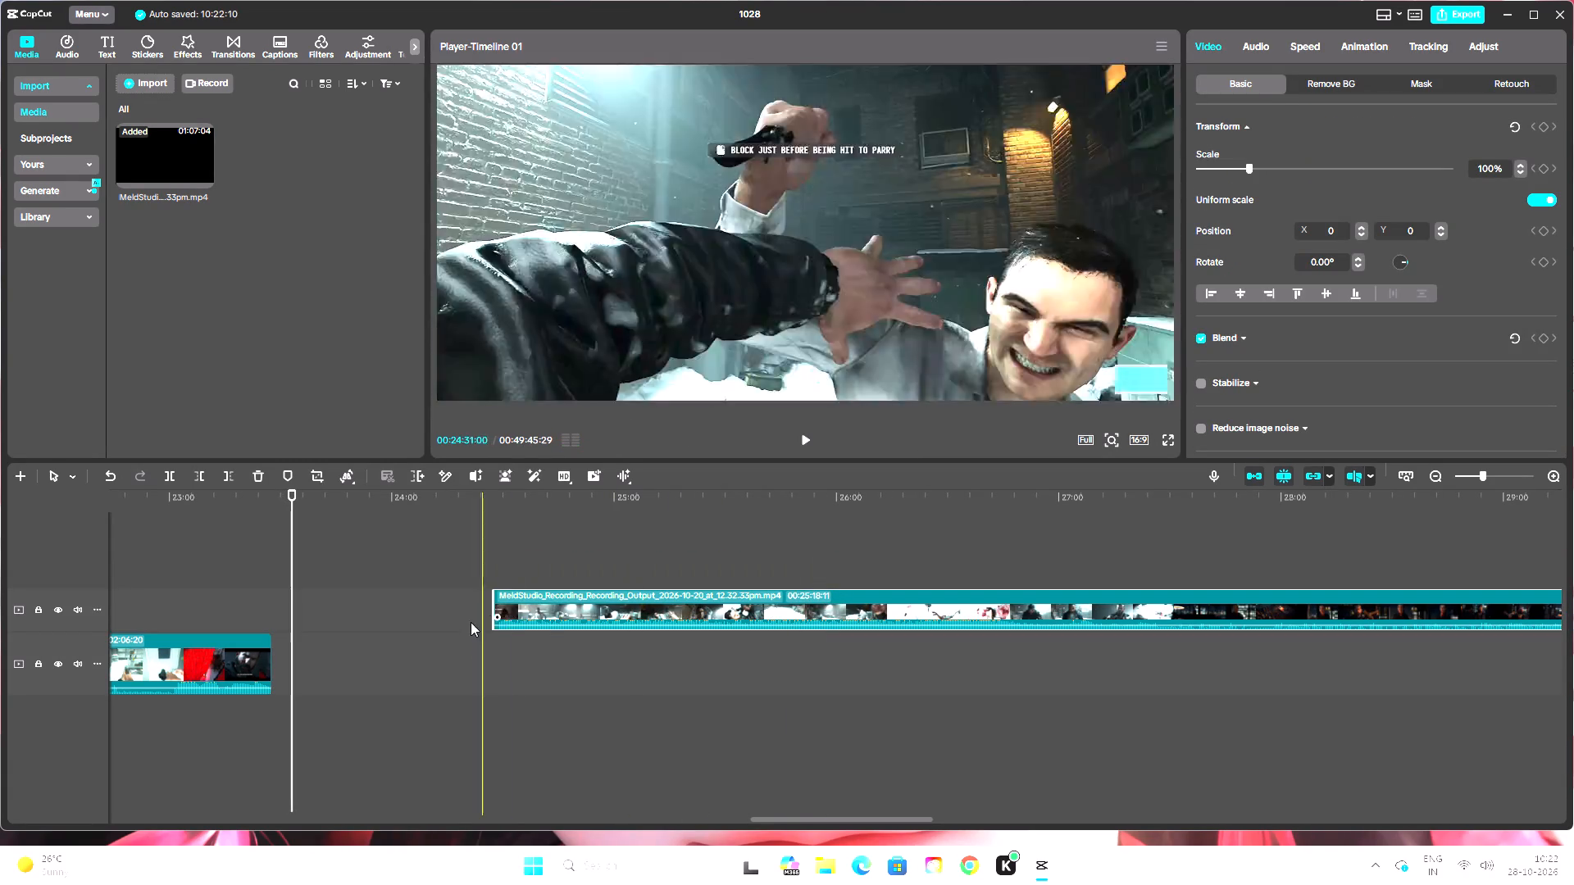
# Extend the start of the upper-track clip back to about 00:23:47, restoring the wall climb and cutscene before the alley fistfight.
pyautogui.click(533, 606)
pyautogui.moveTo(493, 610); pyautogui.dragTo(465, 608)
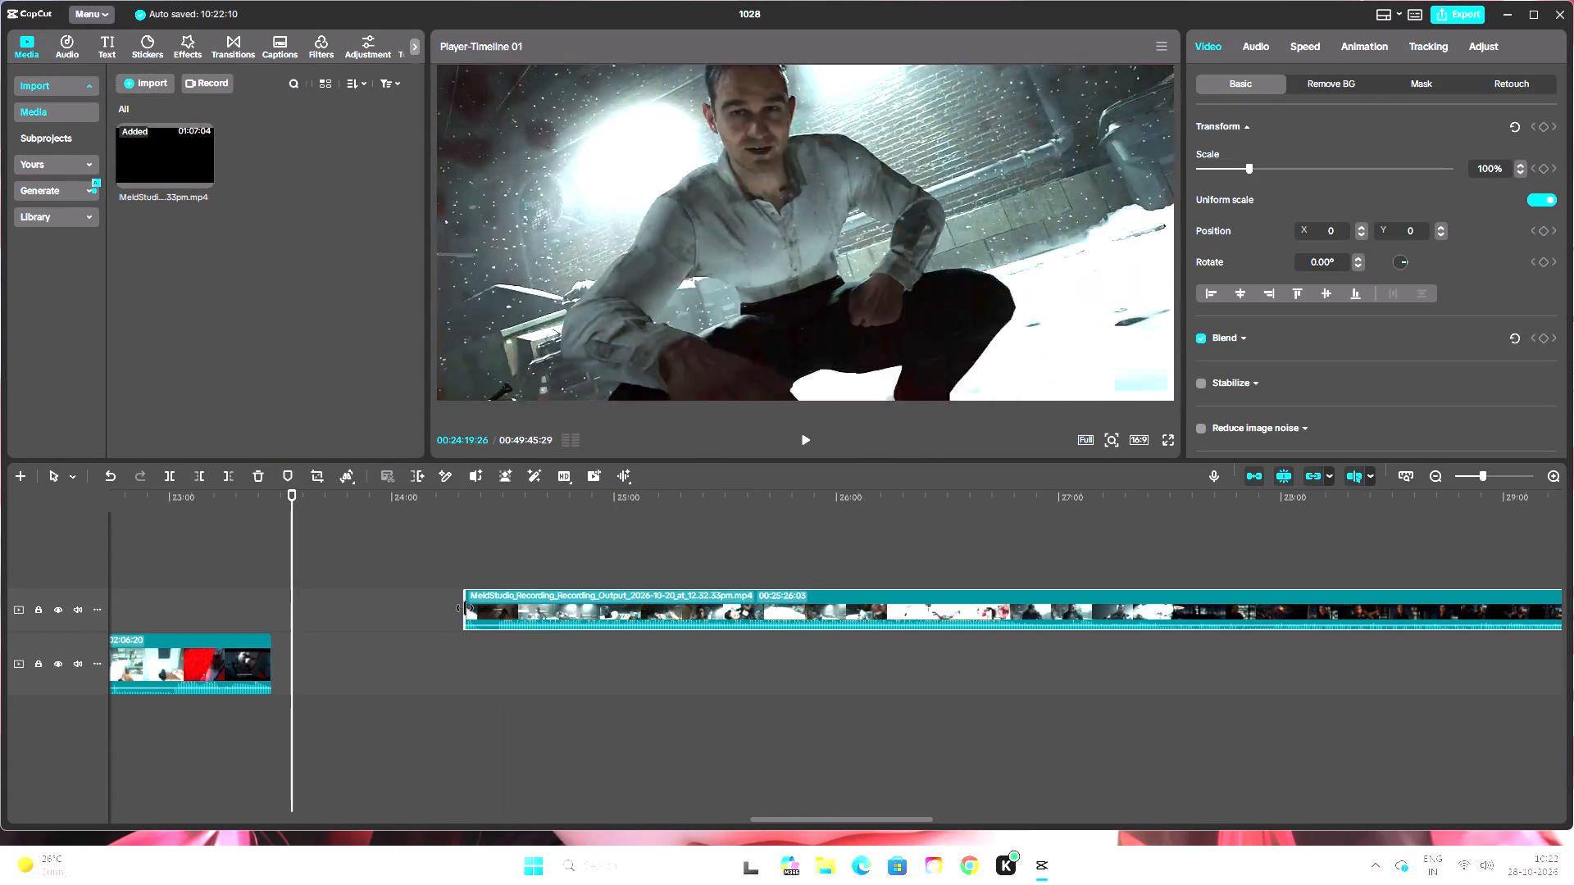
pyautogui.moveTo(465, 608); pyautogui.dragTo(431, 614)
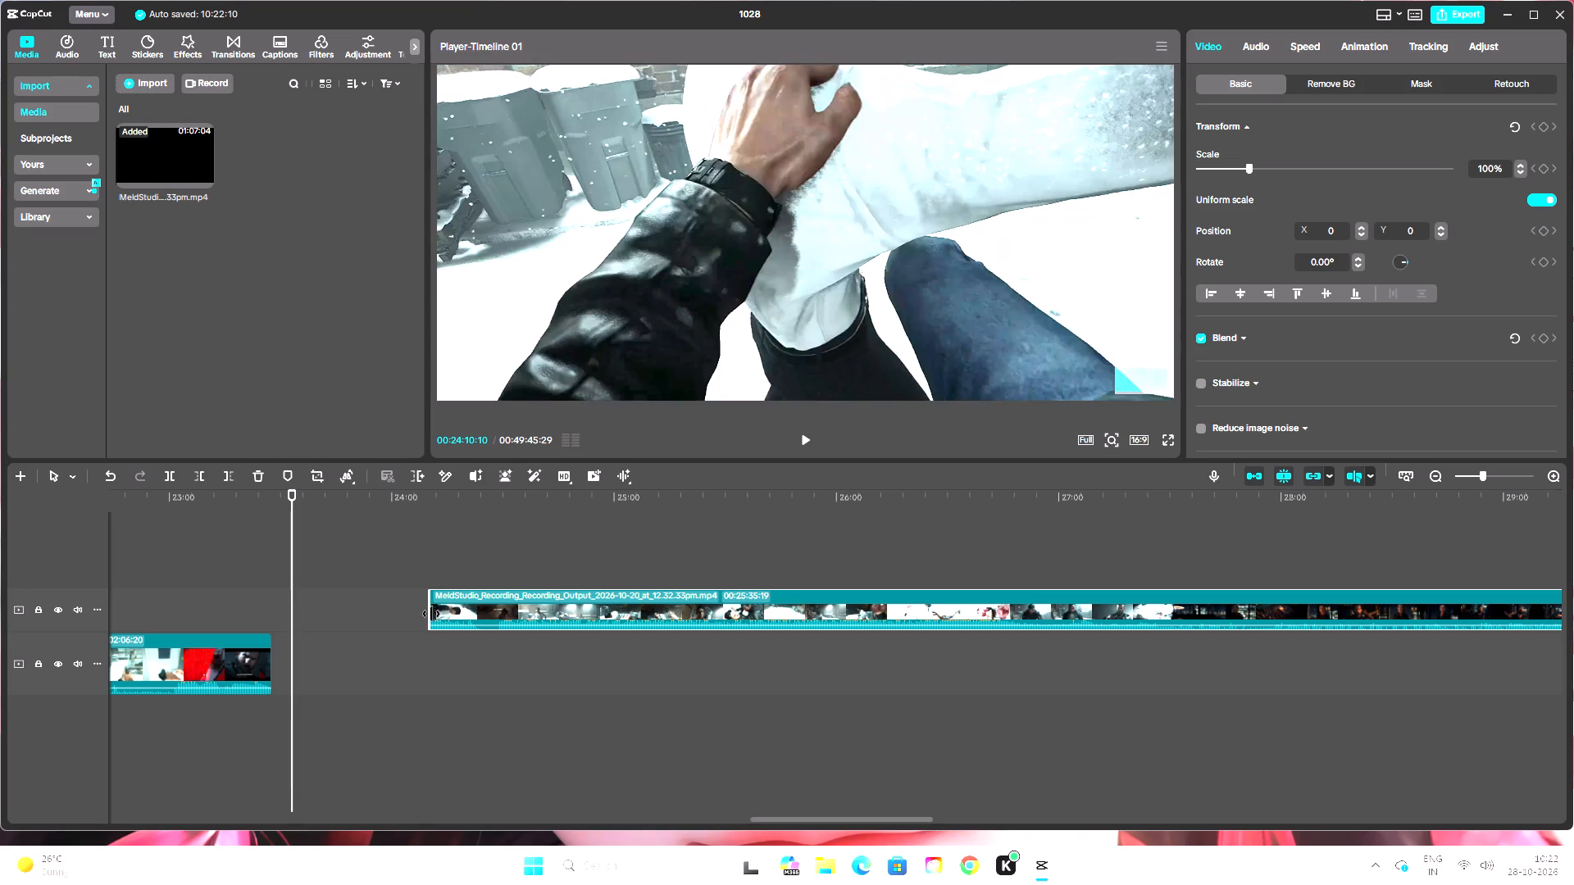
pyautogui.moveTo(431, 614); pyautogui.dragTo(399, 621)
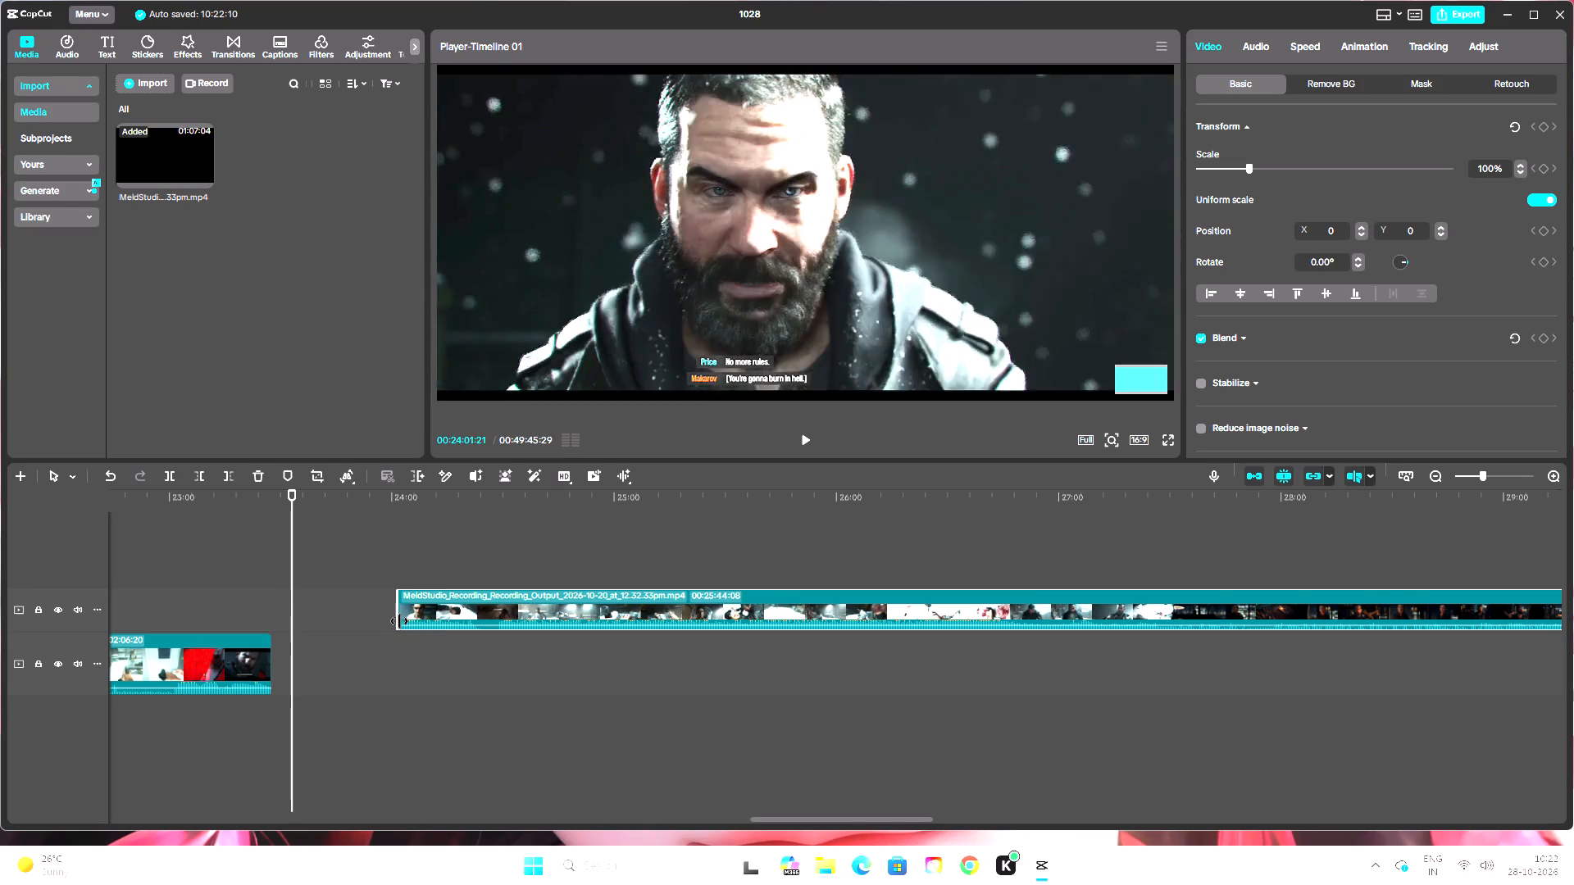
pyautogui.moveTo(399, 621); pyautogui.dragTo(371, 627)
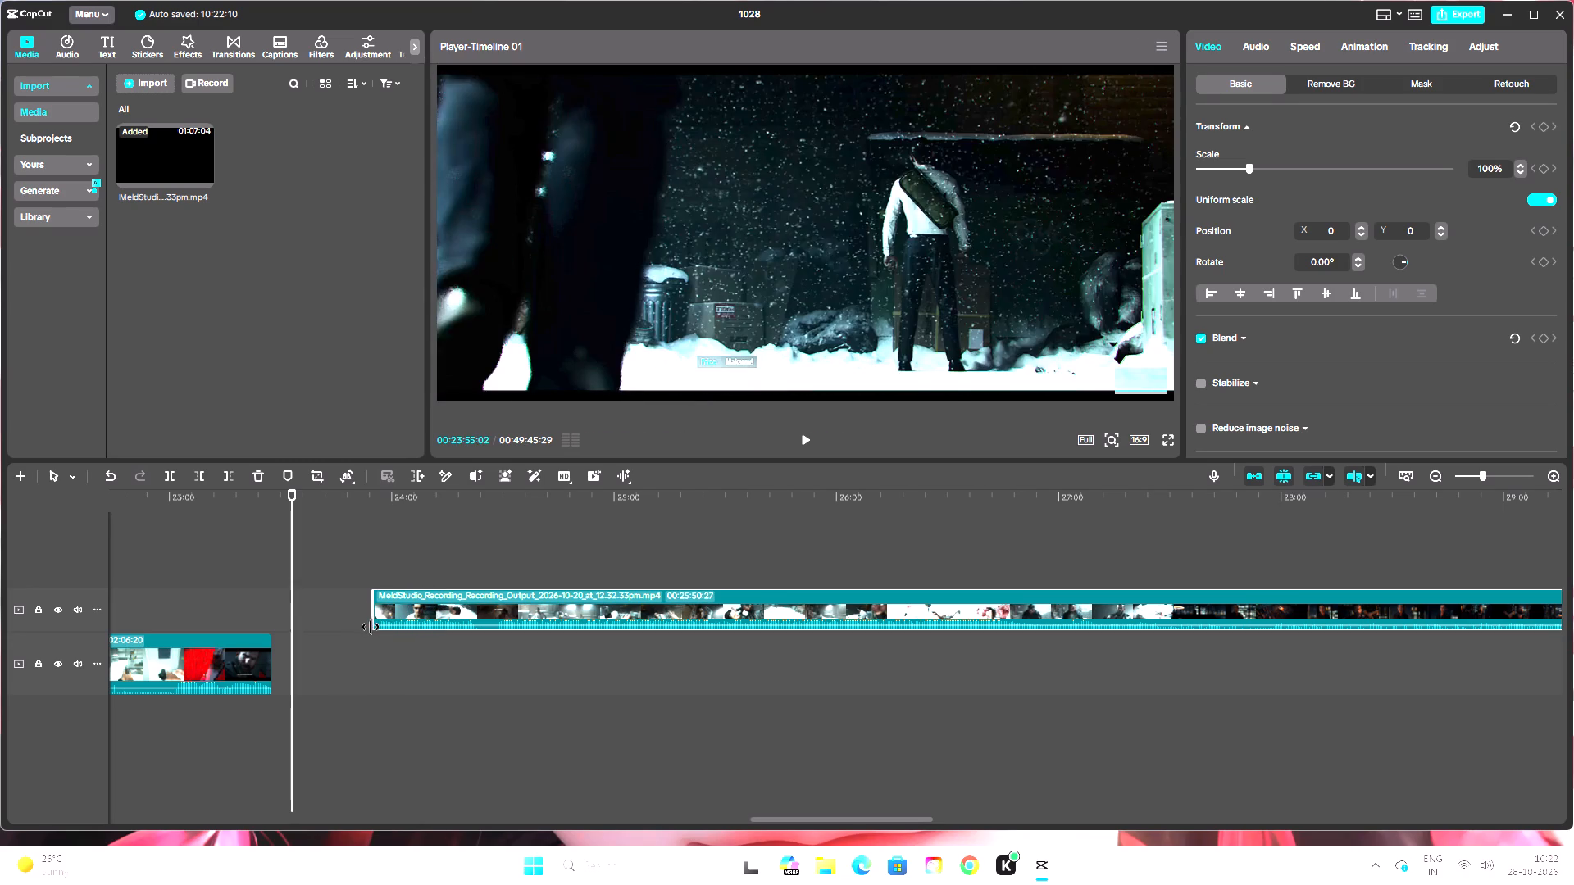
pyautogui.moveTo(371, 627); pyautogui.dragTo(348, 633)
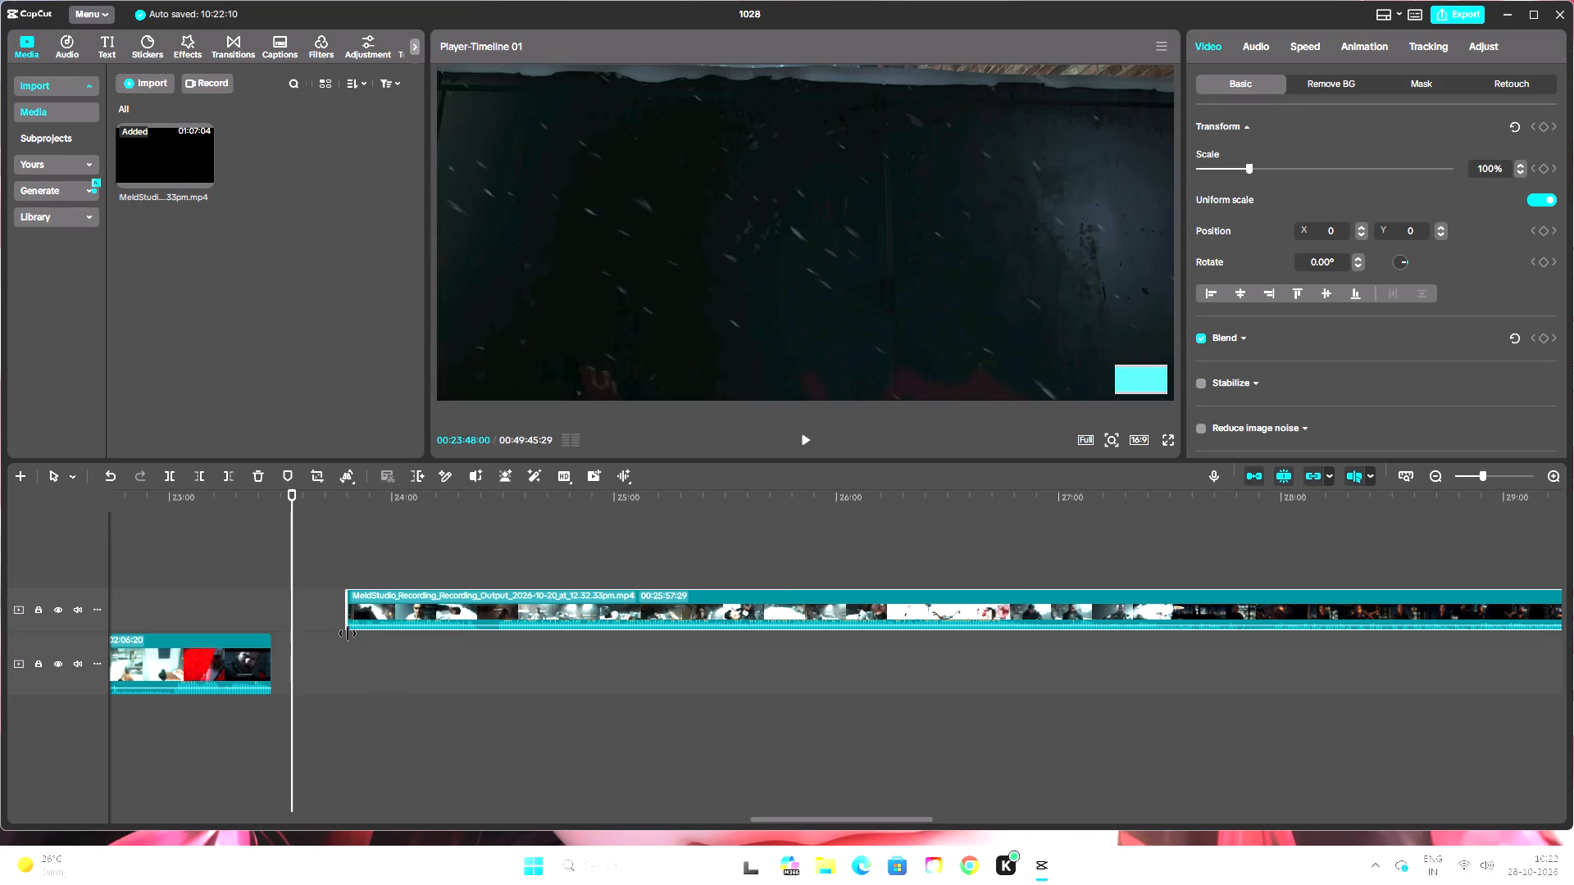
pyautogui.moveTo(348, 633); pyautogui.dragTo(334, 642)
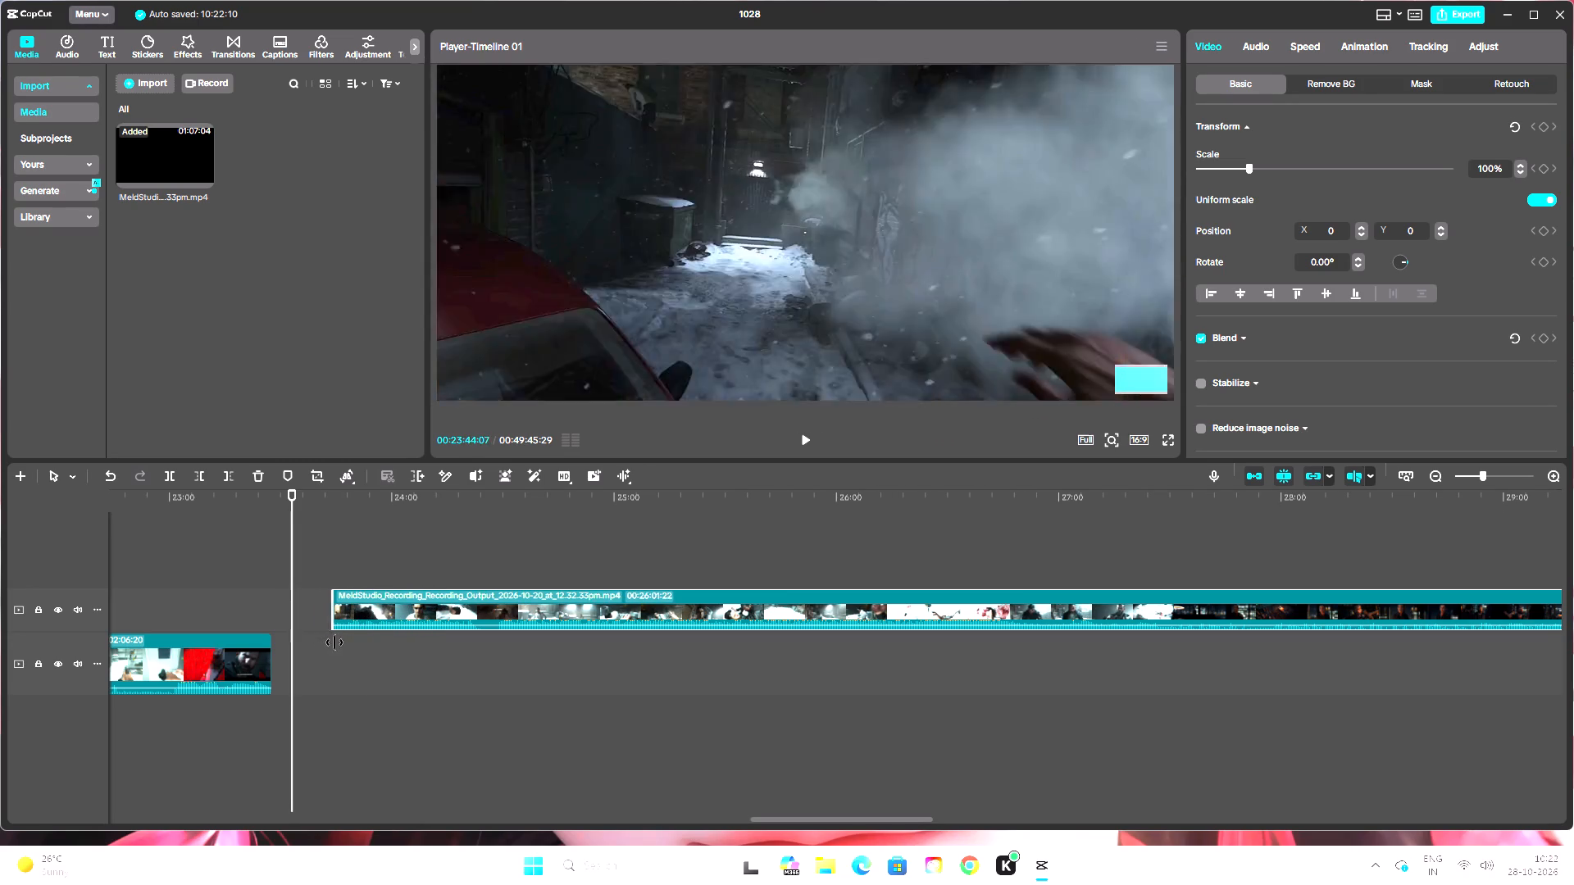
pyautogui.moveTo(334, 642); pyautogui.dragTo(362, 642)
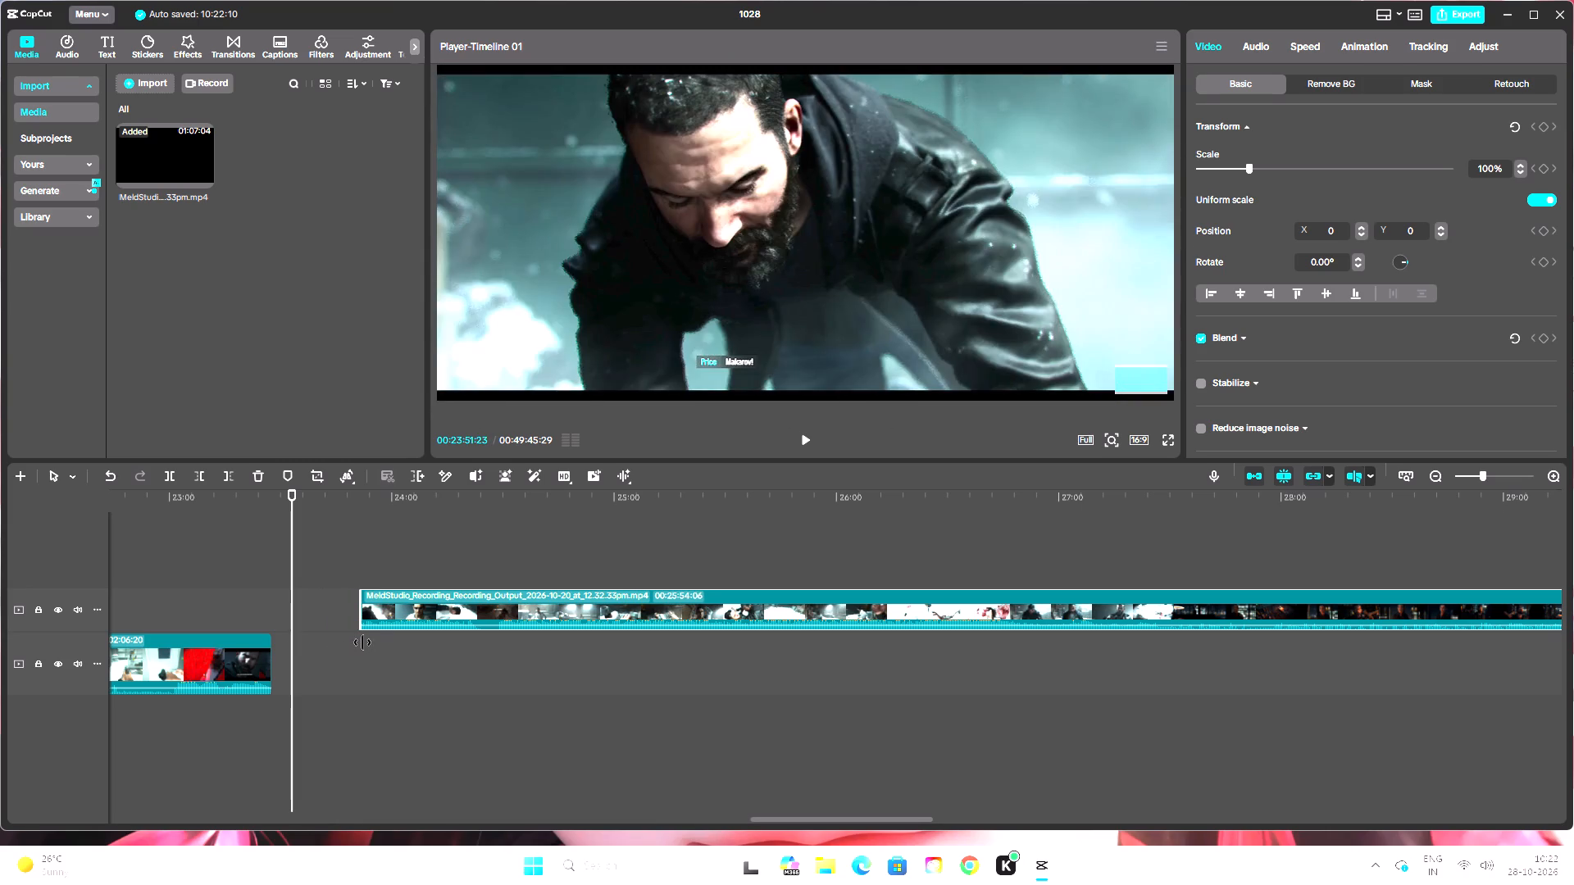
pyautogui.moveTo(362, 642); pyautogui.dragTo(348, 647)
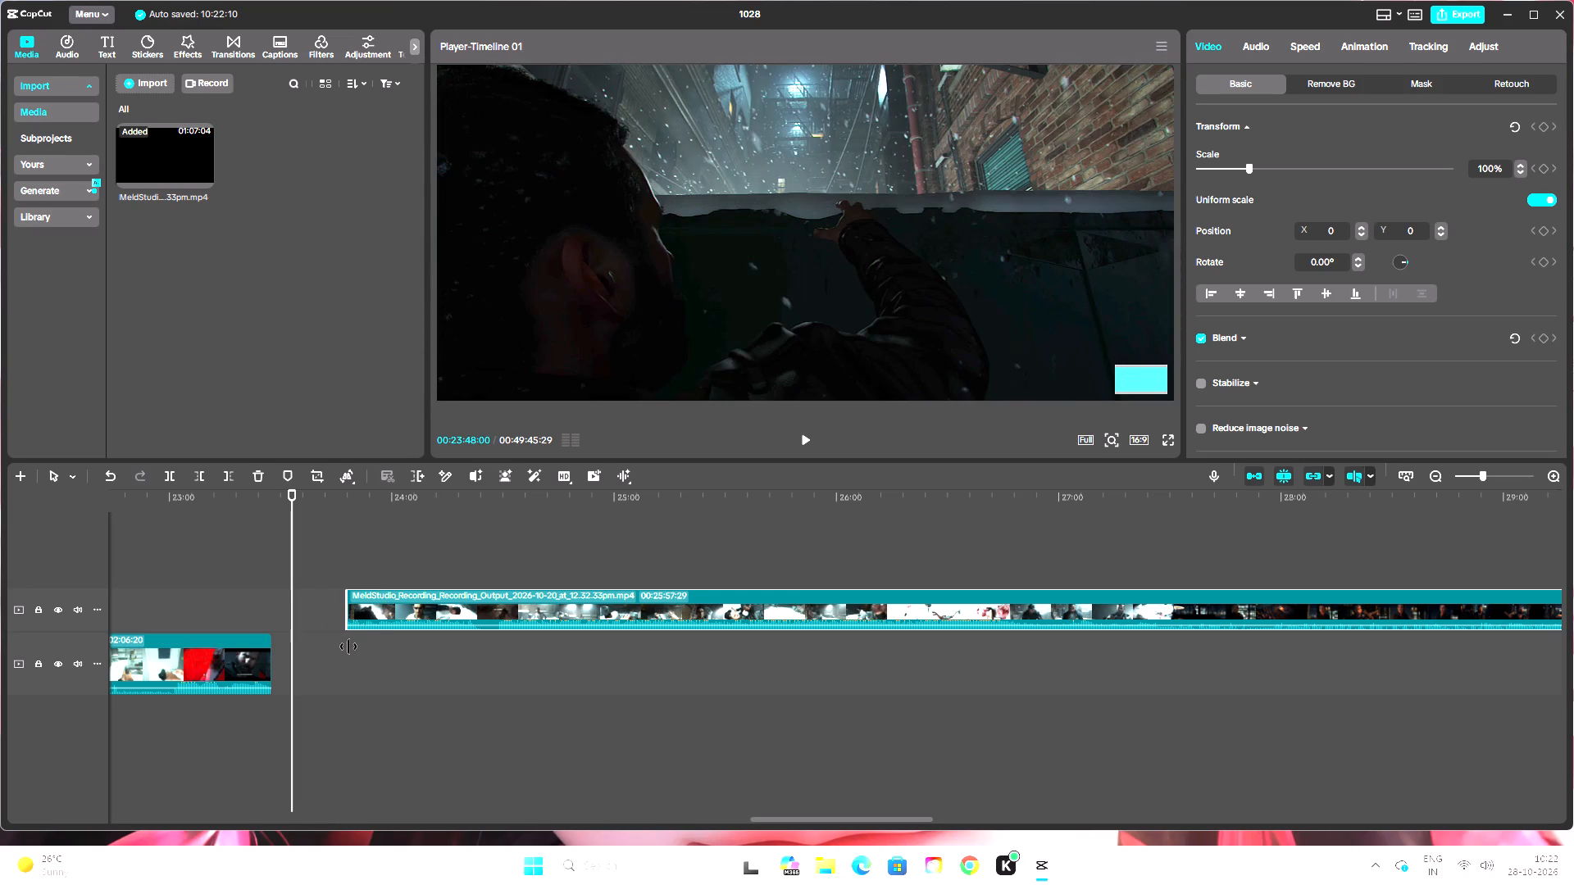
pyautogui.moveTo(348, 647); pyautogui.dragTo(345, 648)
# Move the extended clip back onto the main track, directly after the preceding clip at about 00:23:27.
pyautogui.moveTo(420, 619); pyautogui.dragTo(400, 635)
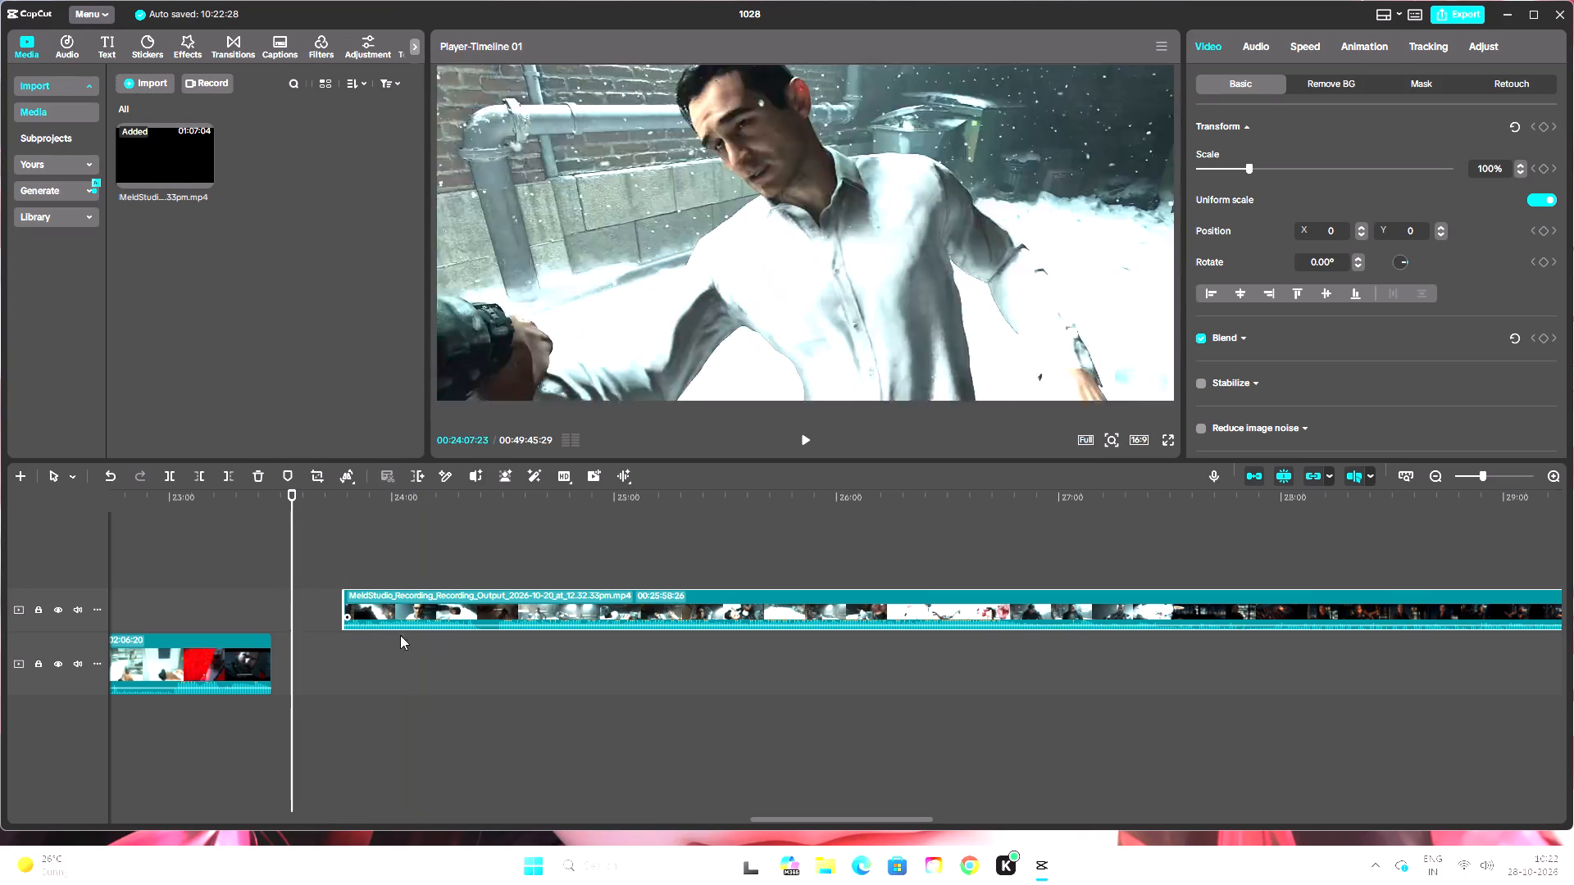
pyautogui.moveTo(400, 635); pyautogui.dragTo(357, 669)
# Play back the rebuilt join at about 00:23:27, from the wall climb through the cutscene into the alley fistfight.
pyautogui.moveTo(292, 499); pyautogui.dragTo(272, 517)
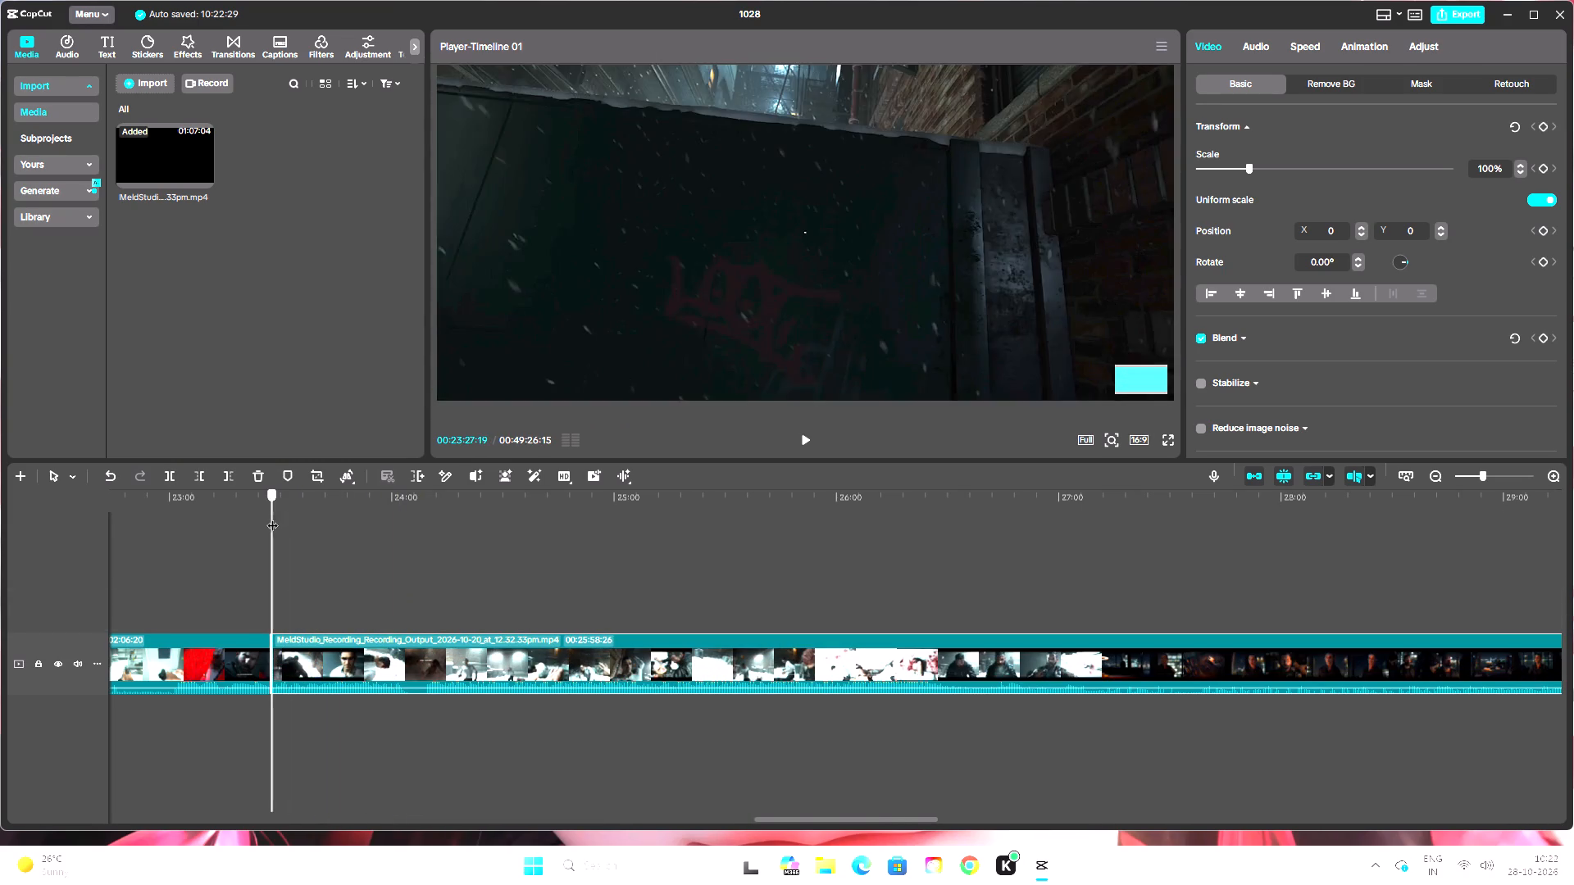
pyautogui.moveTo(272, 517); pyautogui.dragTo(266, 522)
pyautogui.click(379, 517)
pyautogui.moveTo(375, 497); pyautogui.dragTo(266, 536)
pyautogui.click(800, 434)
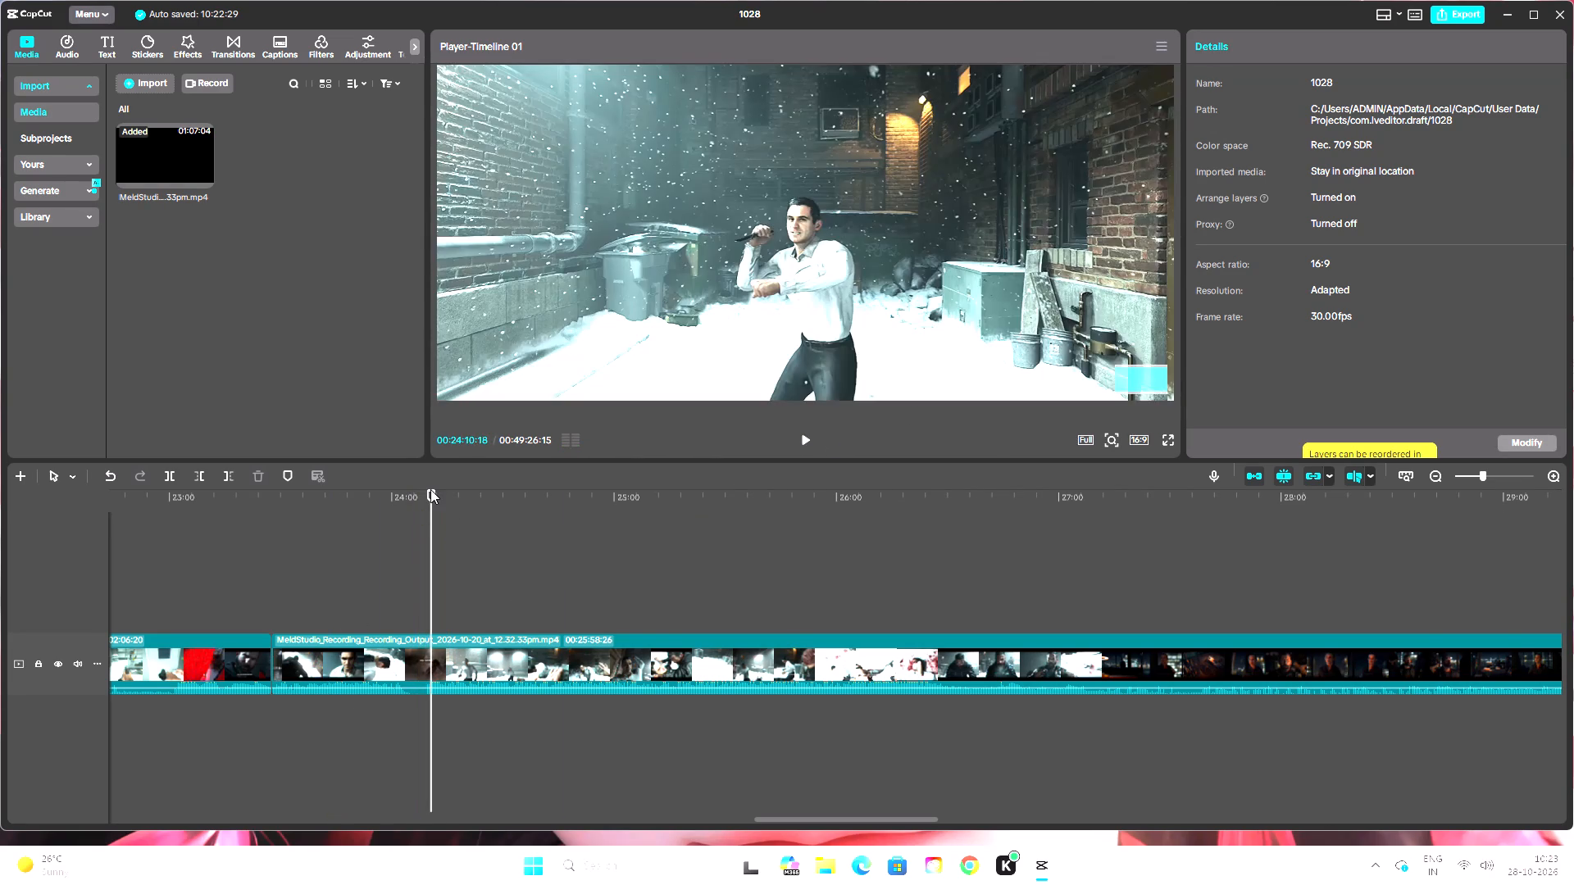
# Split the footage at about 00:24:10, just after the Try Again screen where the fistfight restarts.
pyautogui.moveTo(430, 489); pyautogui.dragTo(339, 525)
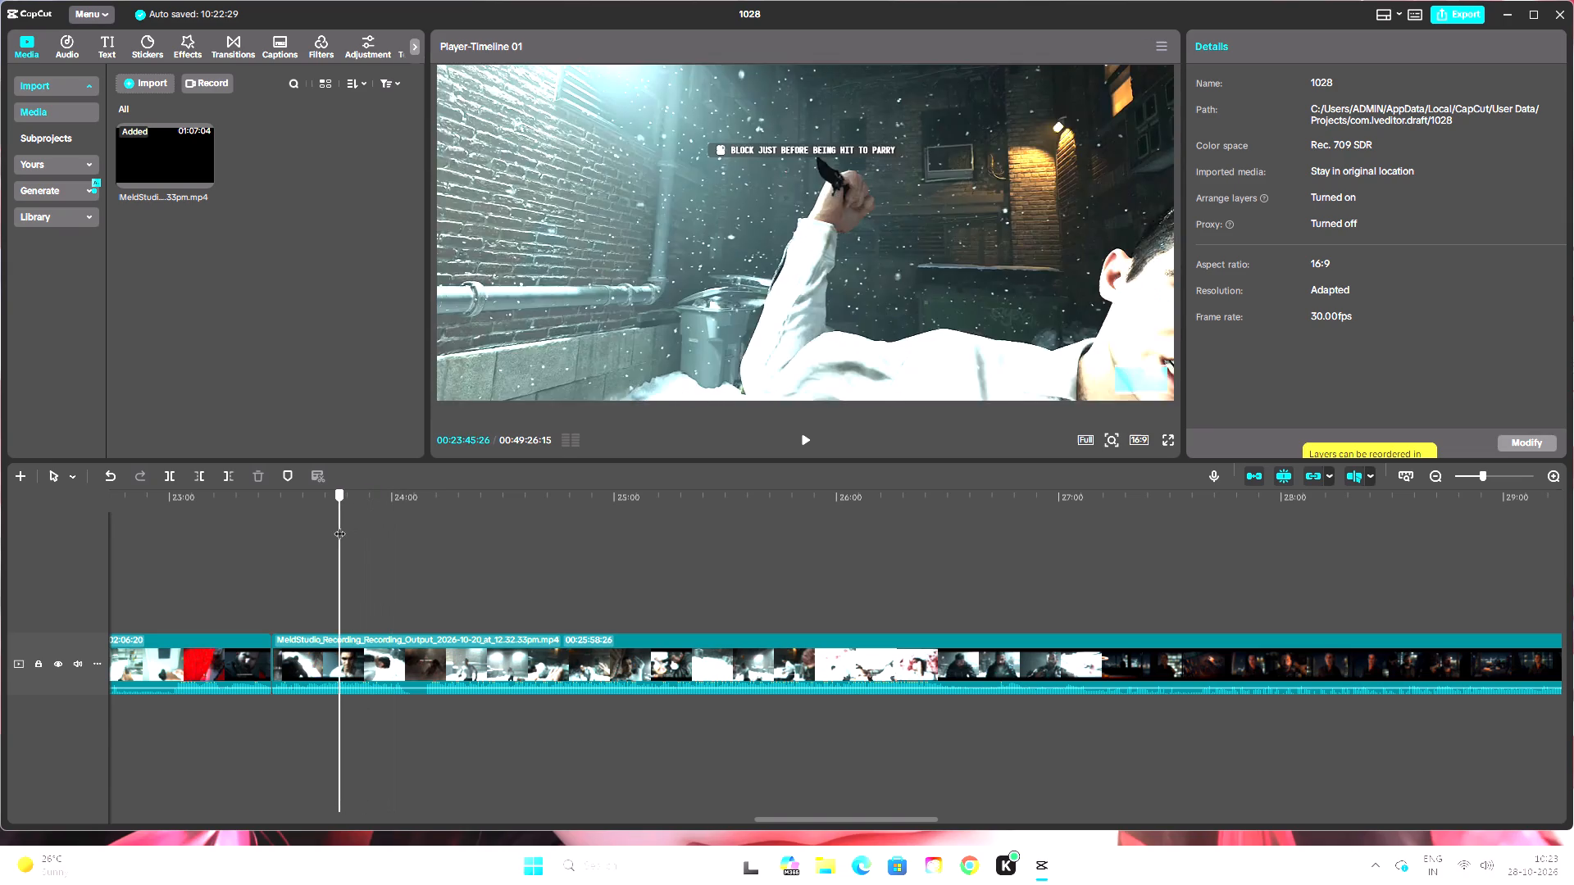
pyautogui.moveTo(339, 525); pyautogui.dragTo(326, 531)
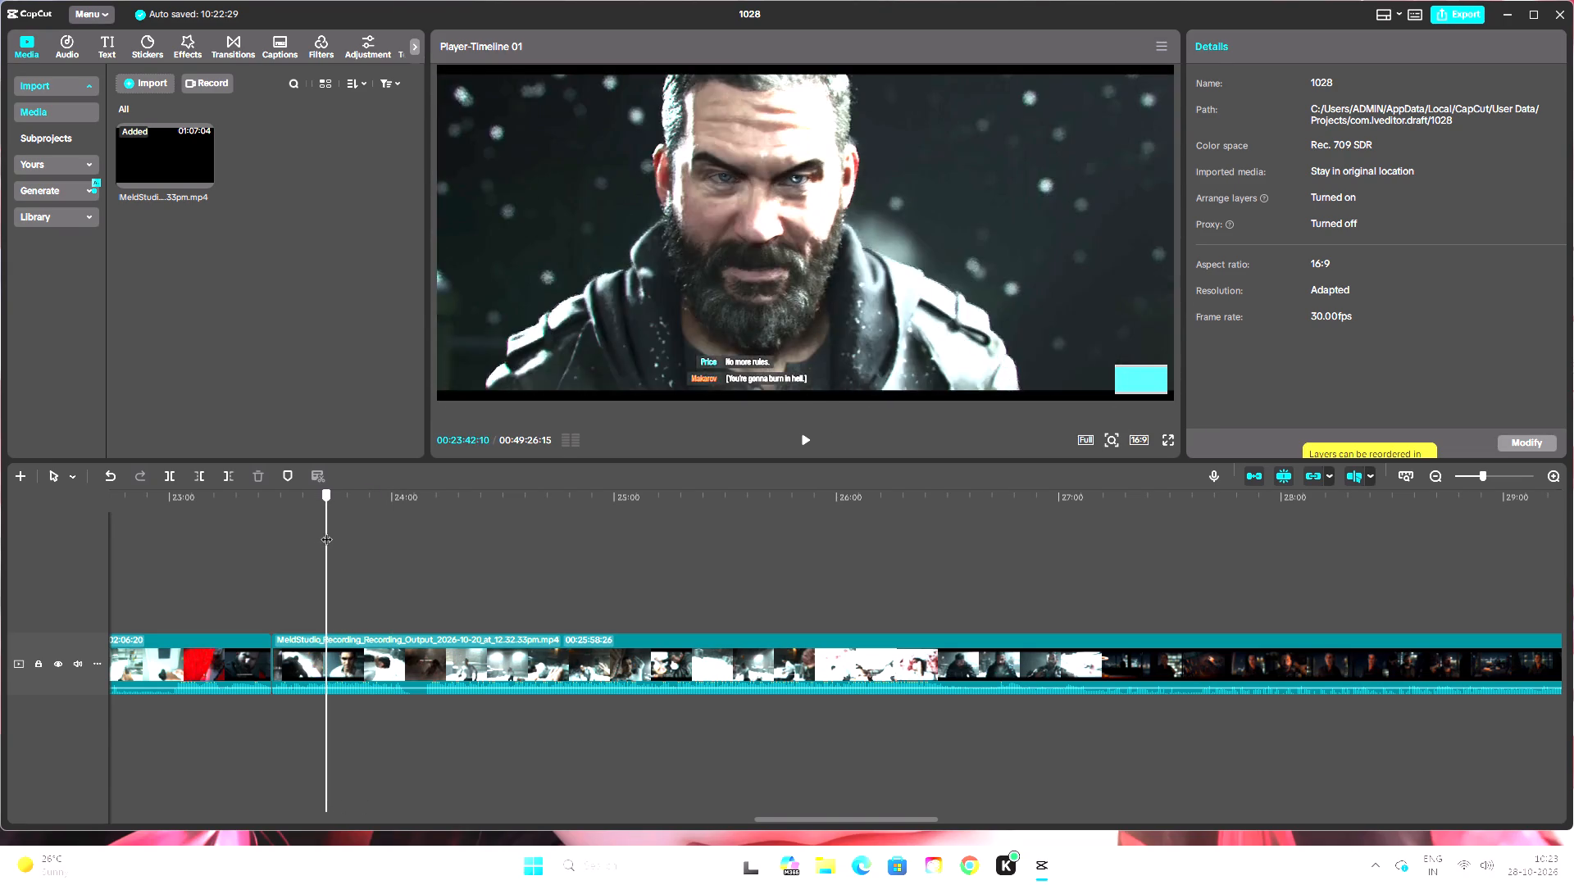
pyautogui.moveTo(326, 531); pyautogui.dragTo(331, 533)
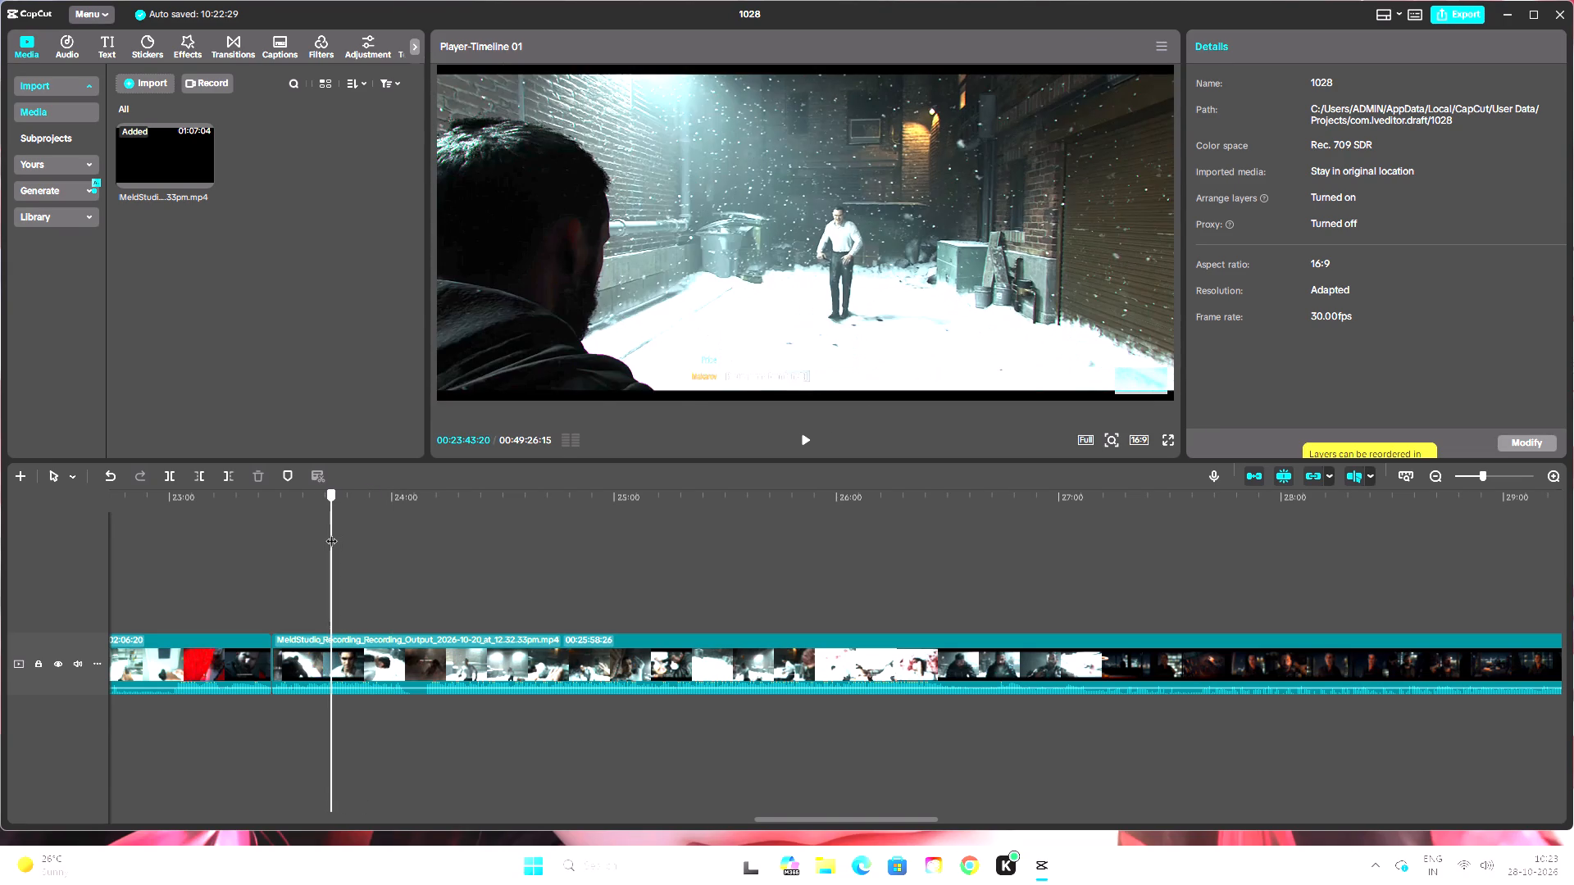
pyautogui.moveTo(331, 533); pyautogui.dragTo(334, 533)
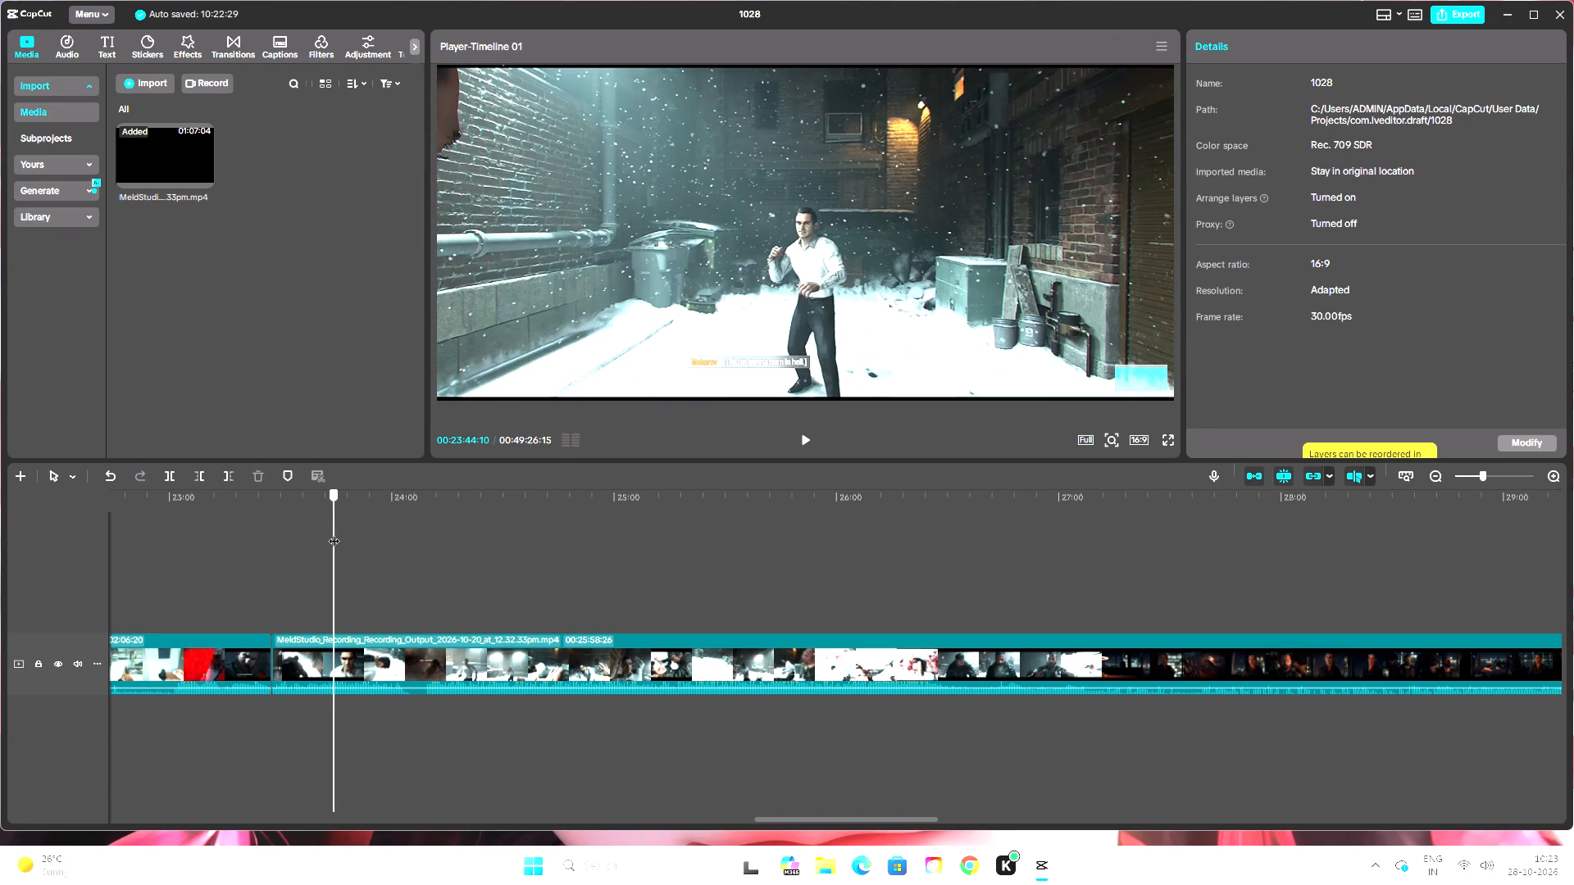
pyautogui.moveTo(334, 533); pyautogui.dragTo(436, 526)
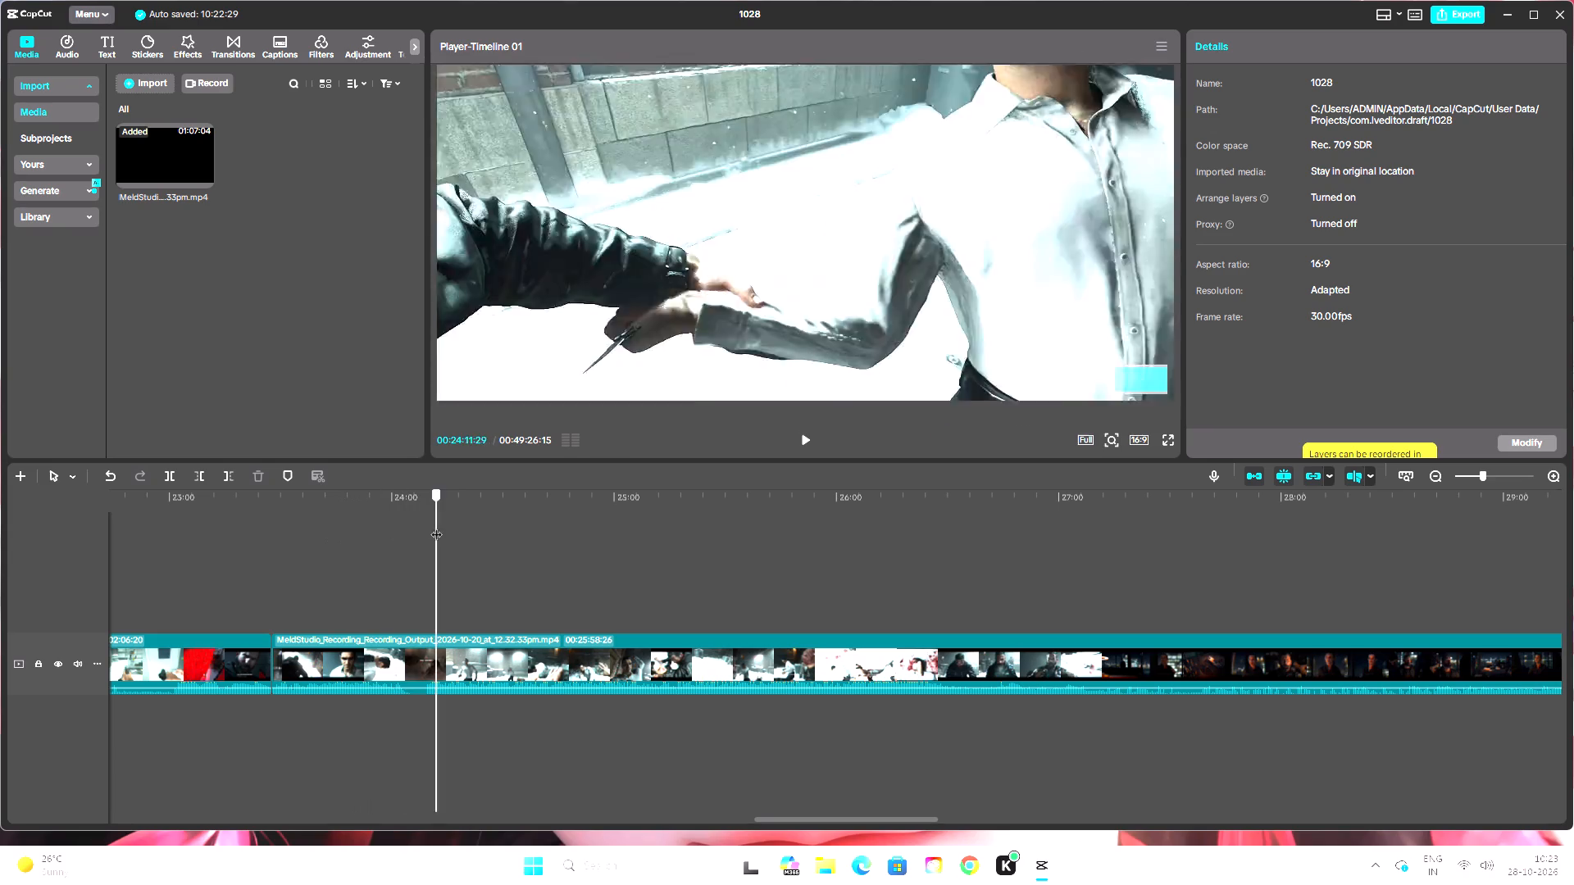
pyautogui.moveTo(436, 526); pyautogui.dragTo(426, 538)
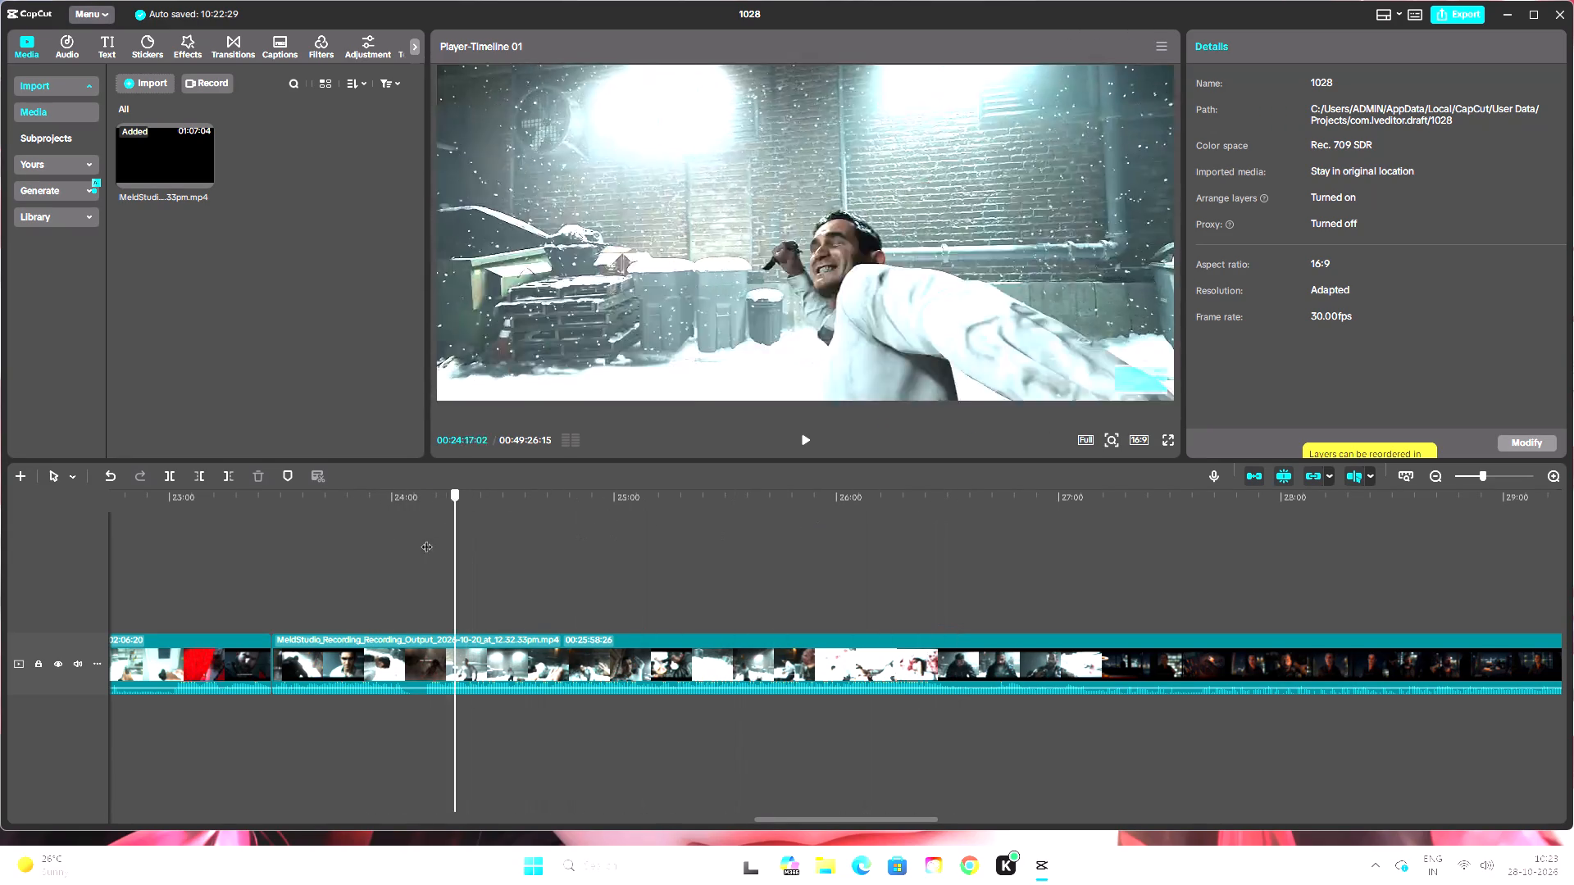
pyautogui.moveTo(426, 538); pyautogui.dragTo(494, 531)
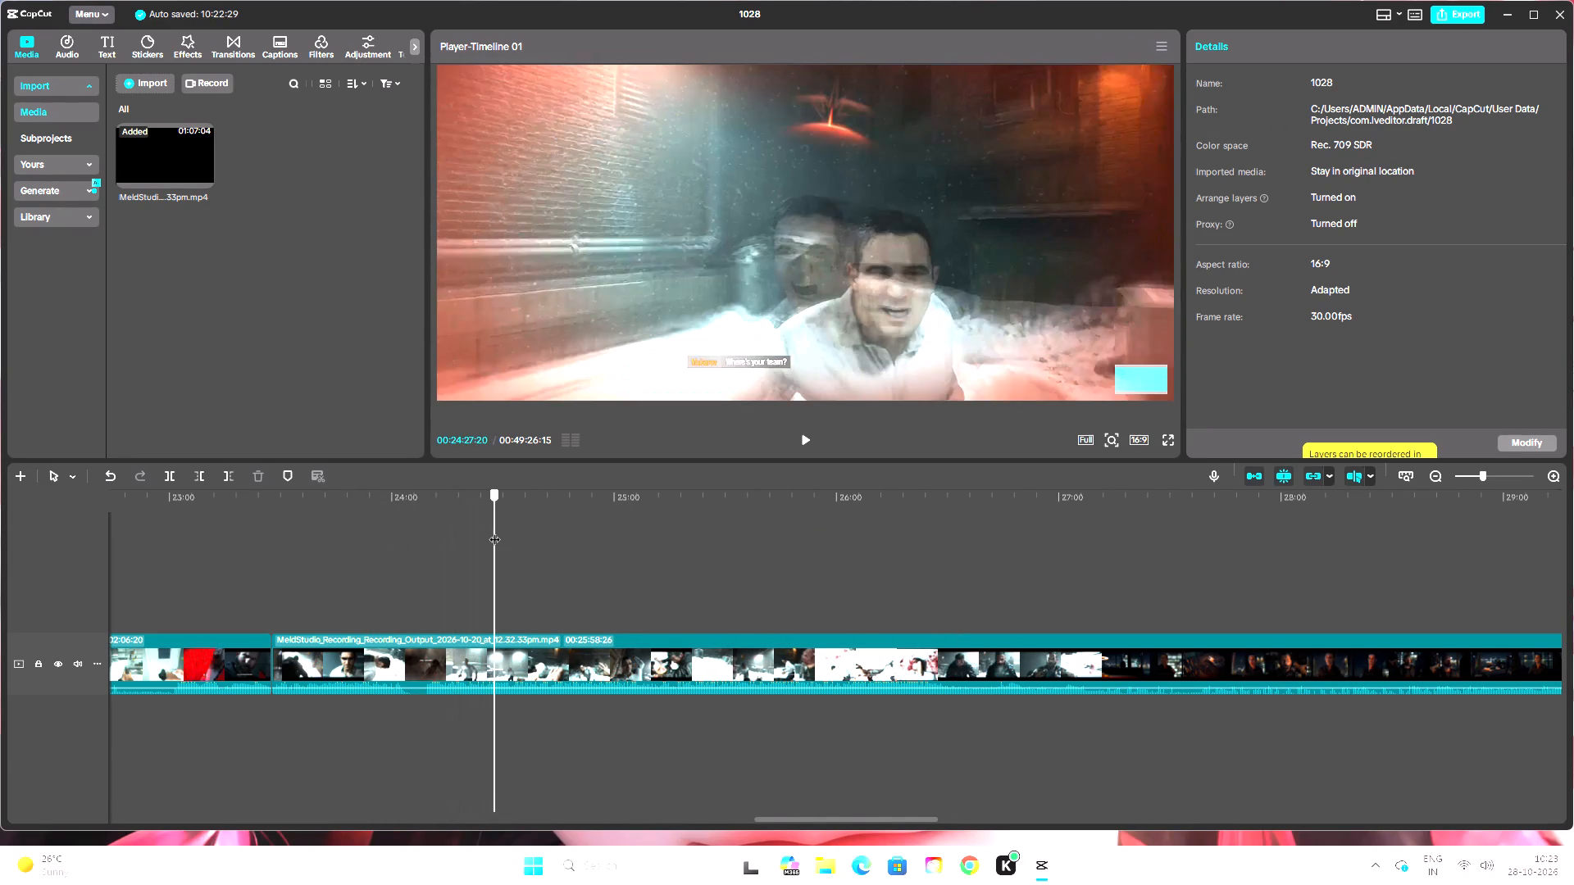
pyautogui.moveTo(494, 531); pyautogui.dragTo(547, 523)
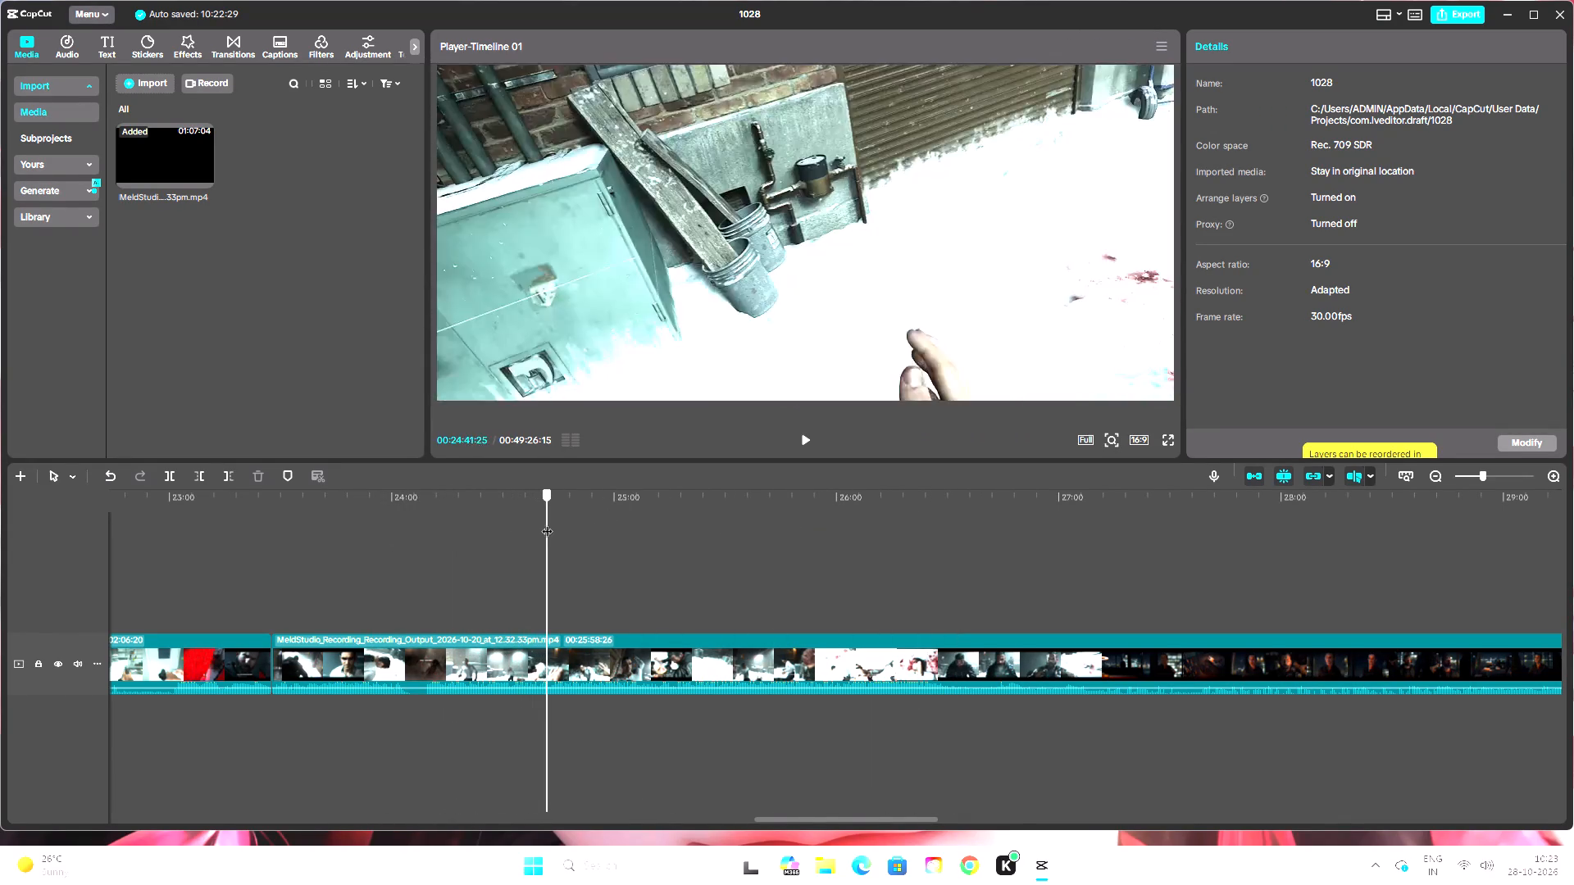
pyautogui.moveTo(547, 523); pyautogui.dragTo(373, 530)
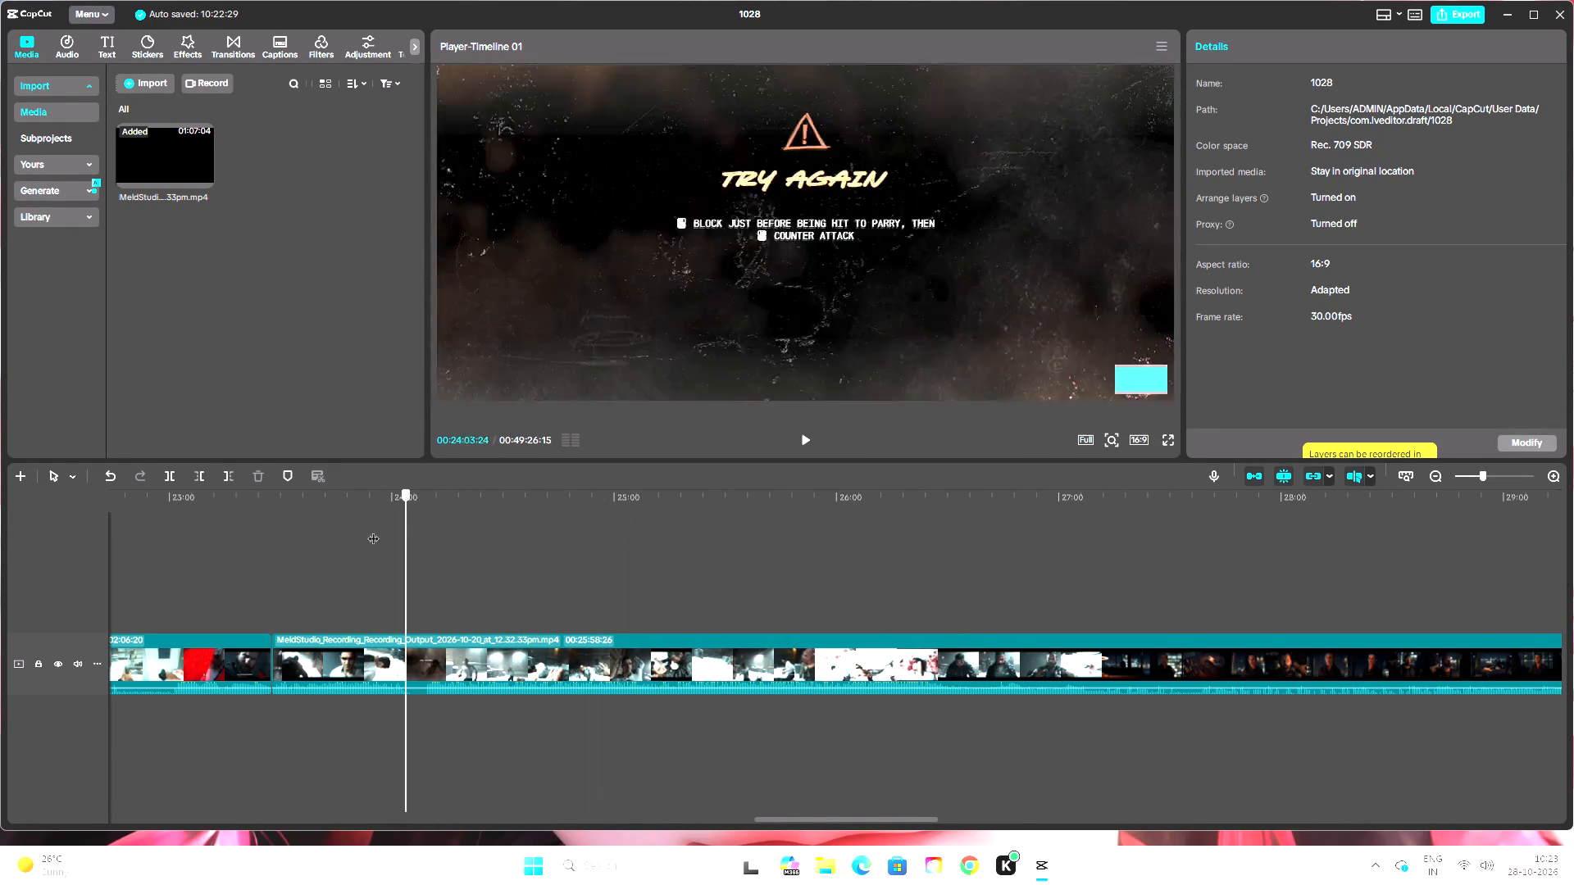
pyautogui.moveTo(373, 530); pyautogui.dragTo(274, 530)
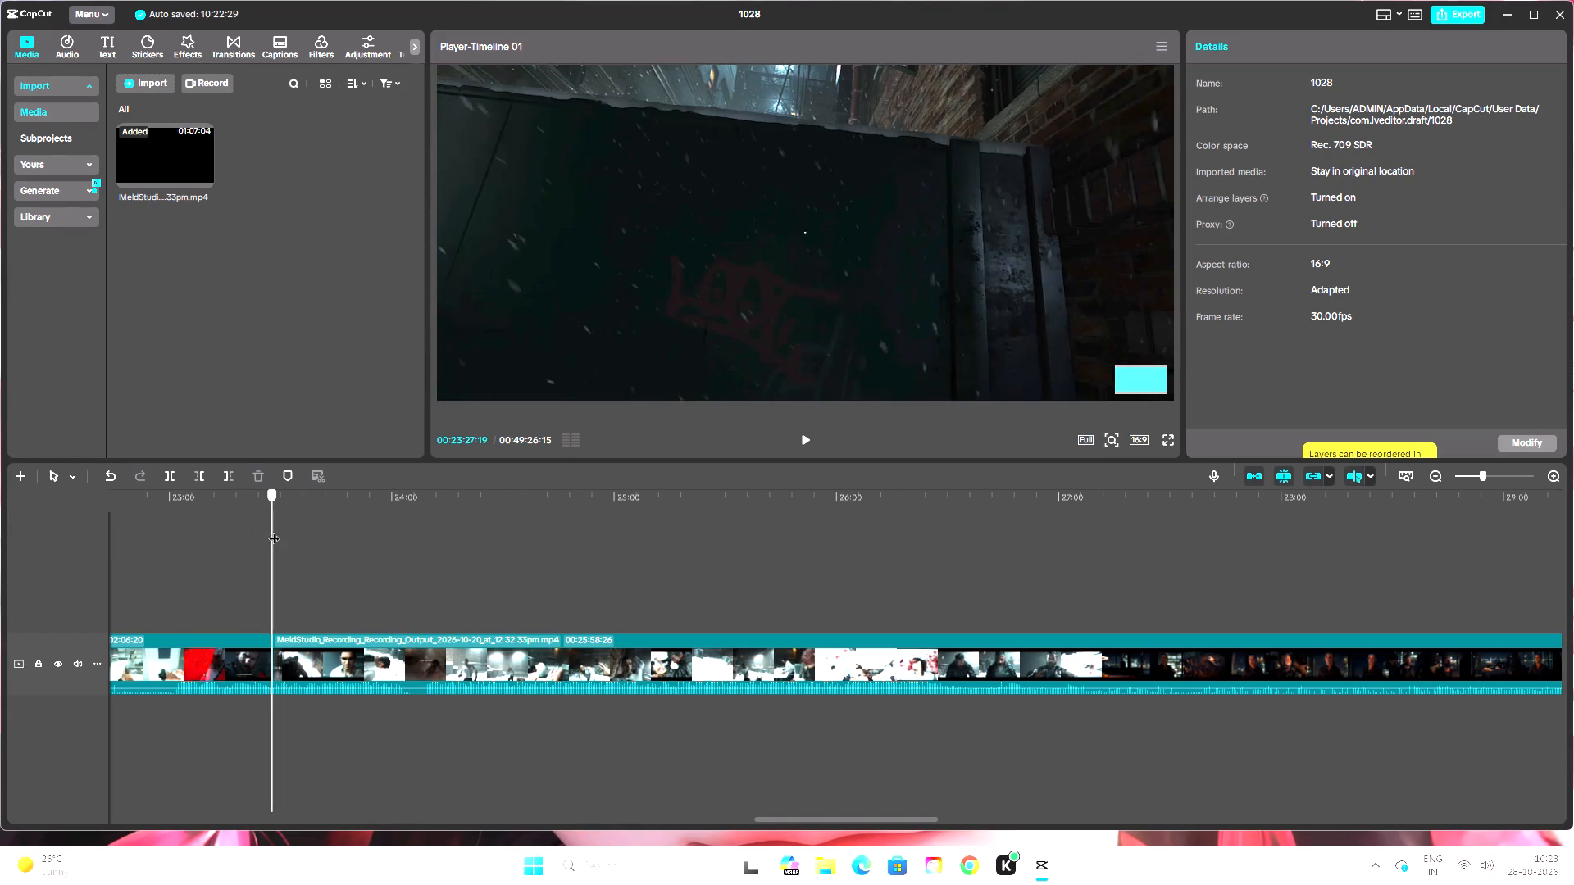
pyautogui.moveTo(274, 530); pyautogui.dragTo(430, 520)
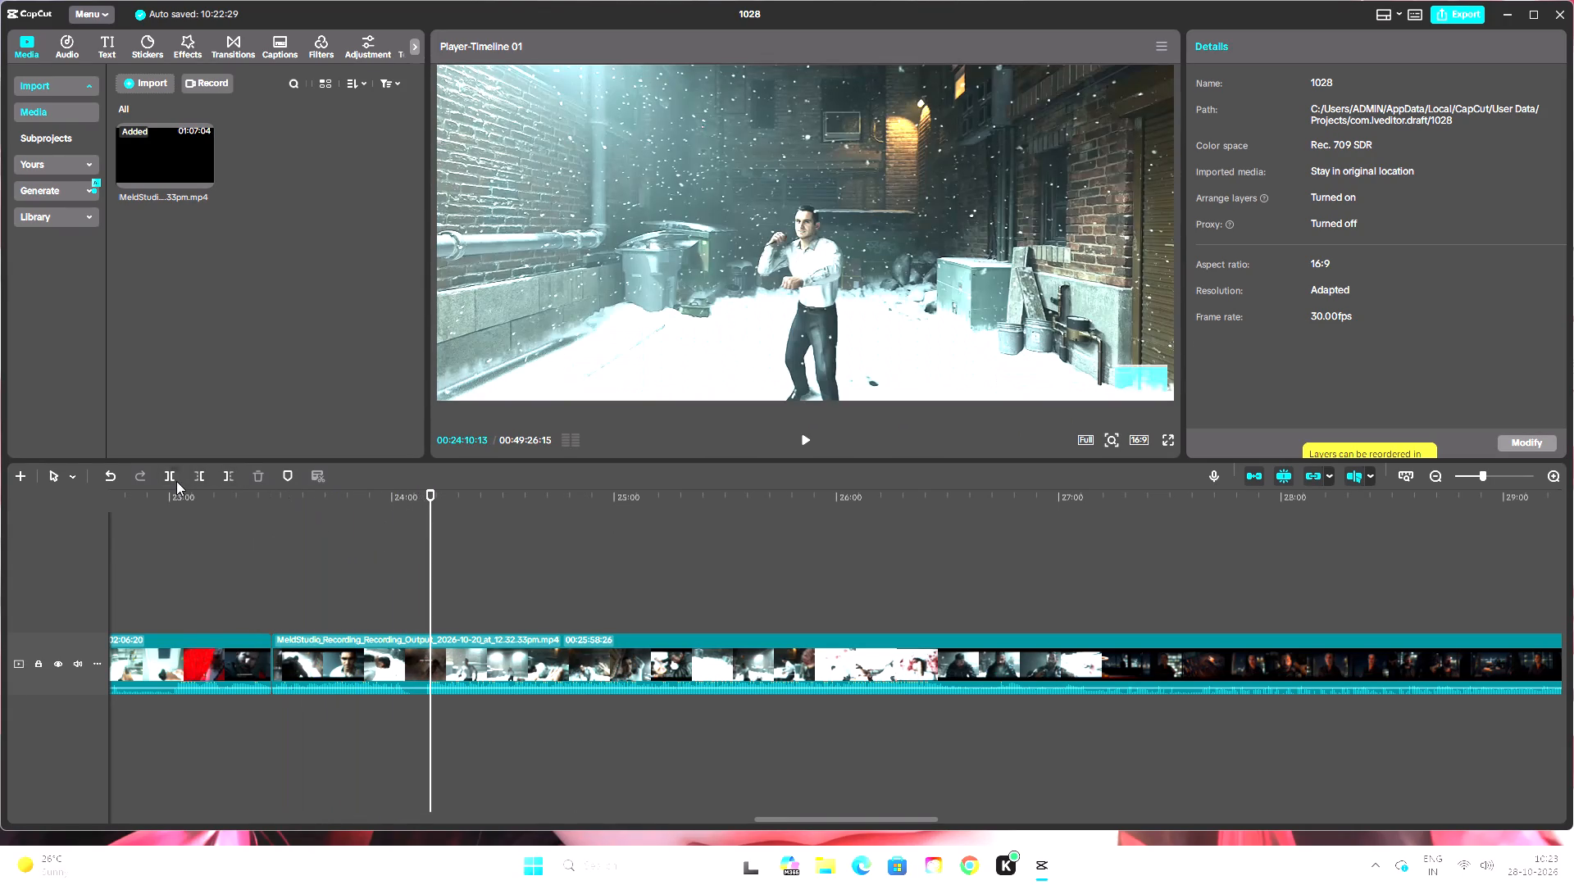
pyautogui.click(176, 481)
# Split the footage at about 00:23:44, where the cutscene ends and the first fistfight attempt begins.
pyautogui.moveTo(428, 495); pyautogui.dragTo(408, 508)
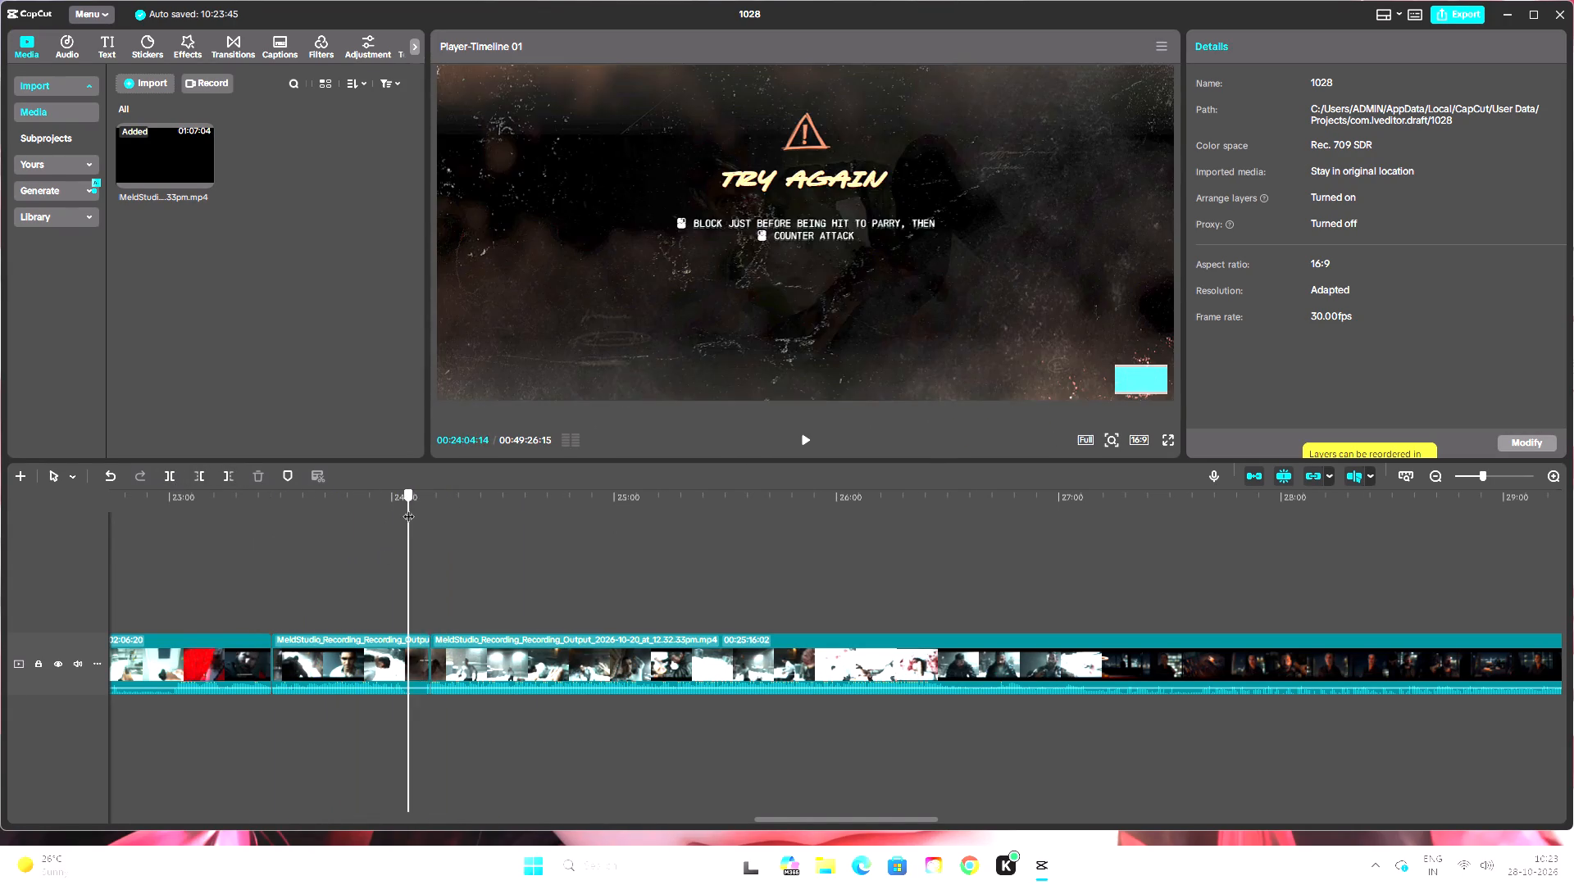
pyautogui.moveTo(408, 508); pyautogui.dragTo(419, 517)
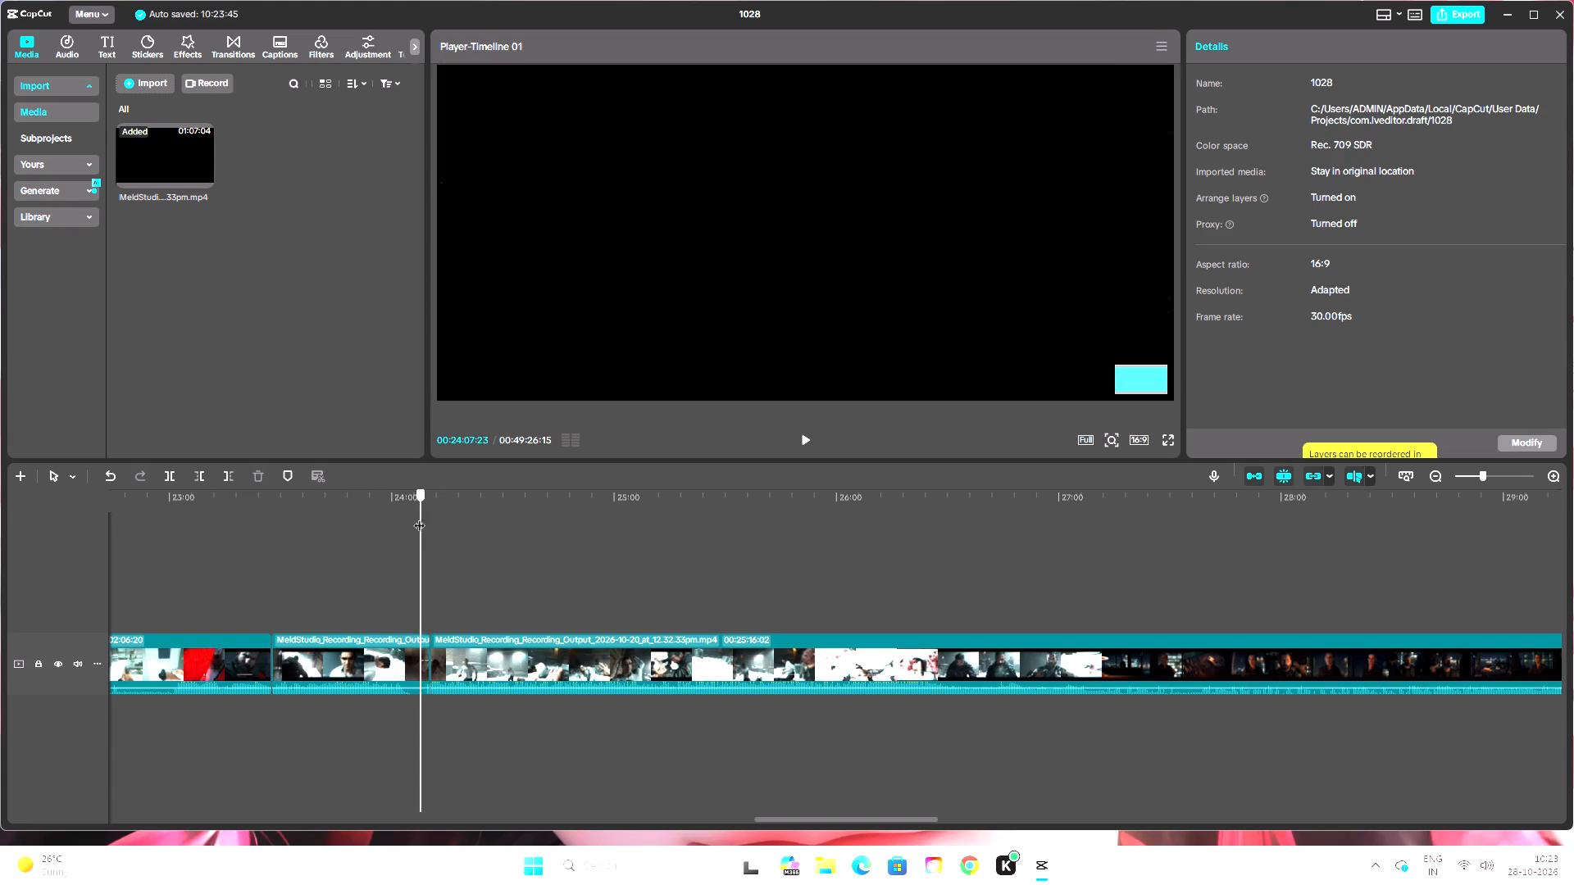
pyautogui.moveTo(419, 517); pyautogui.dragTo(357, 542)
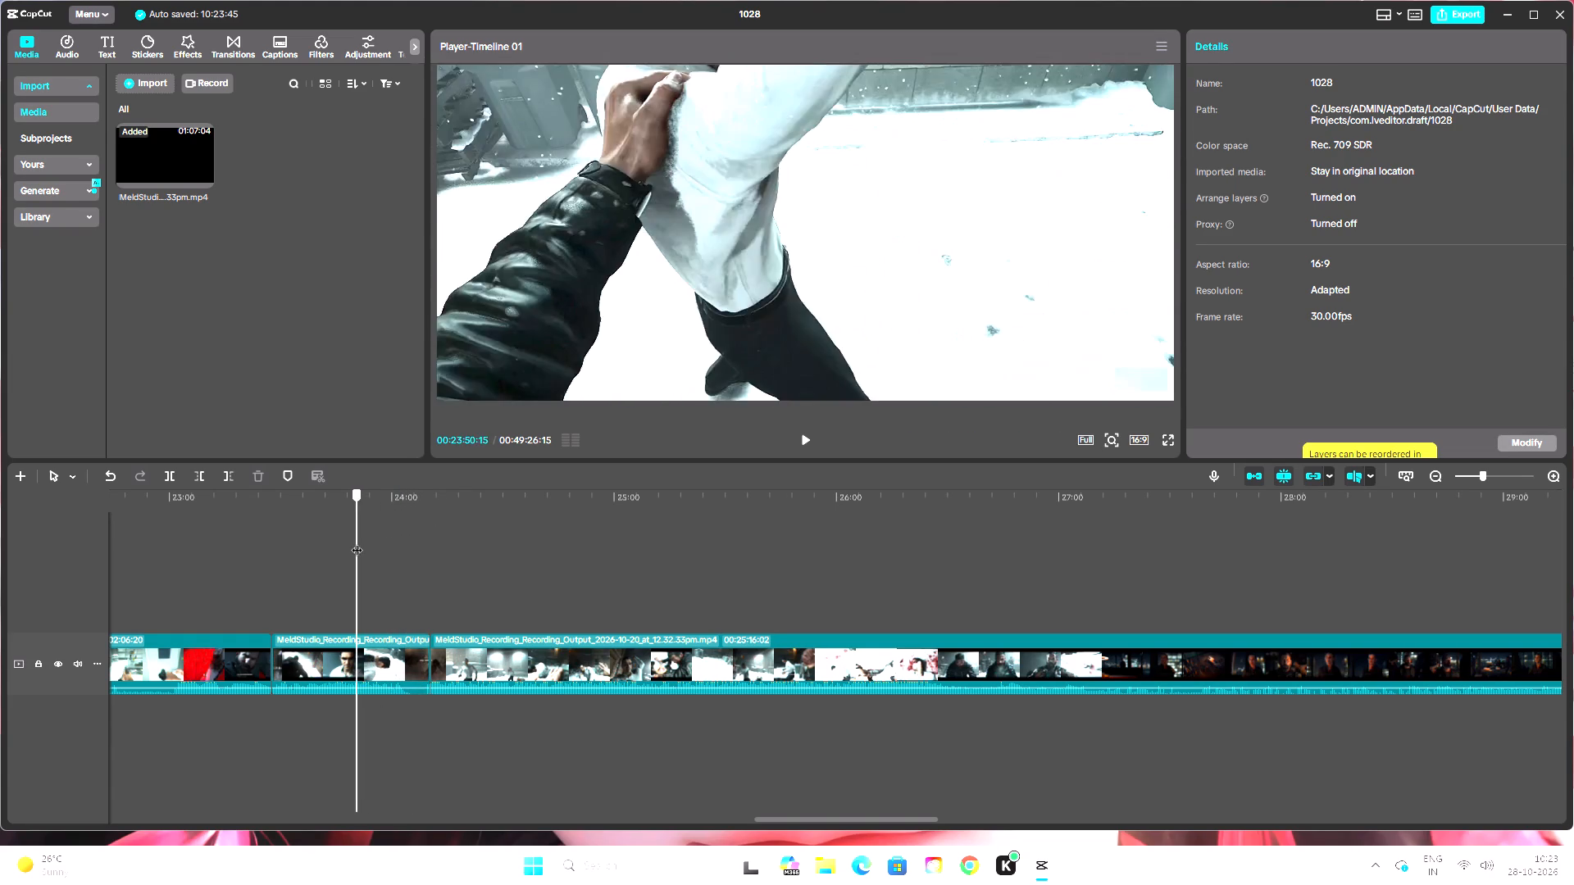
pyautogui.moveTo(357, 542); pyautogui.dragTo(339, 547)
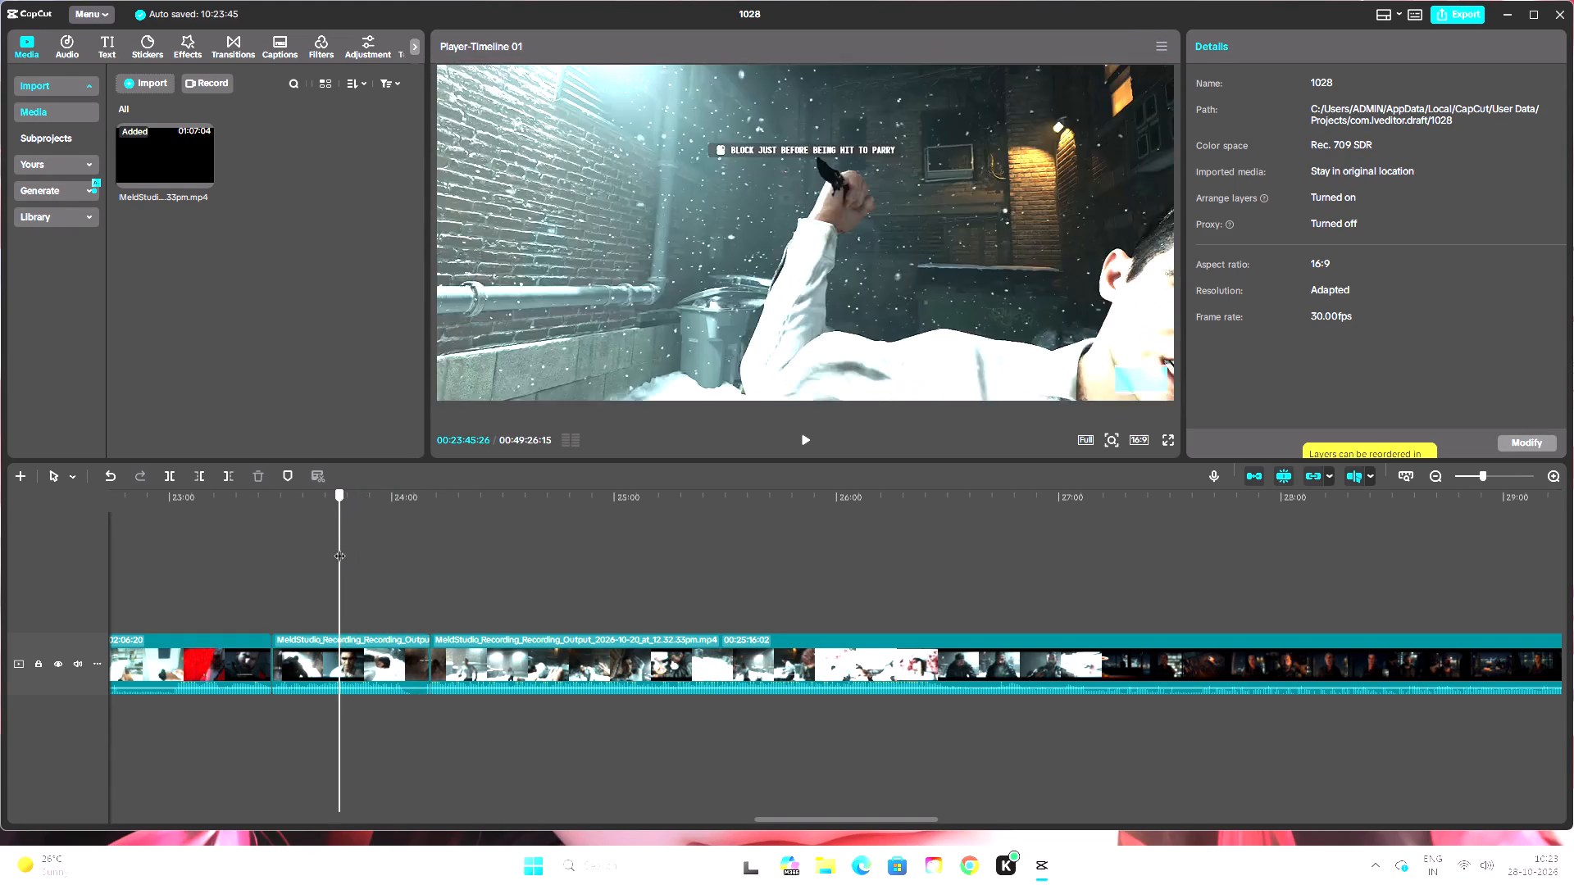
pyautogui.moveTo(339, 547); pyautogui.dragTo(332, 548)
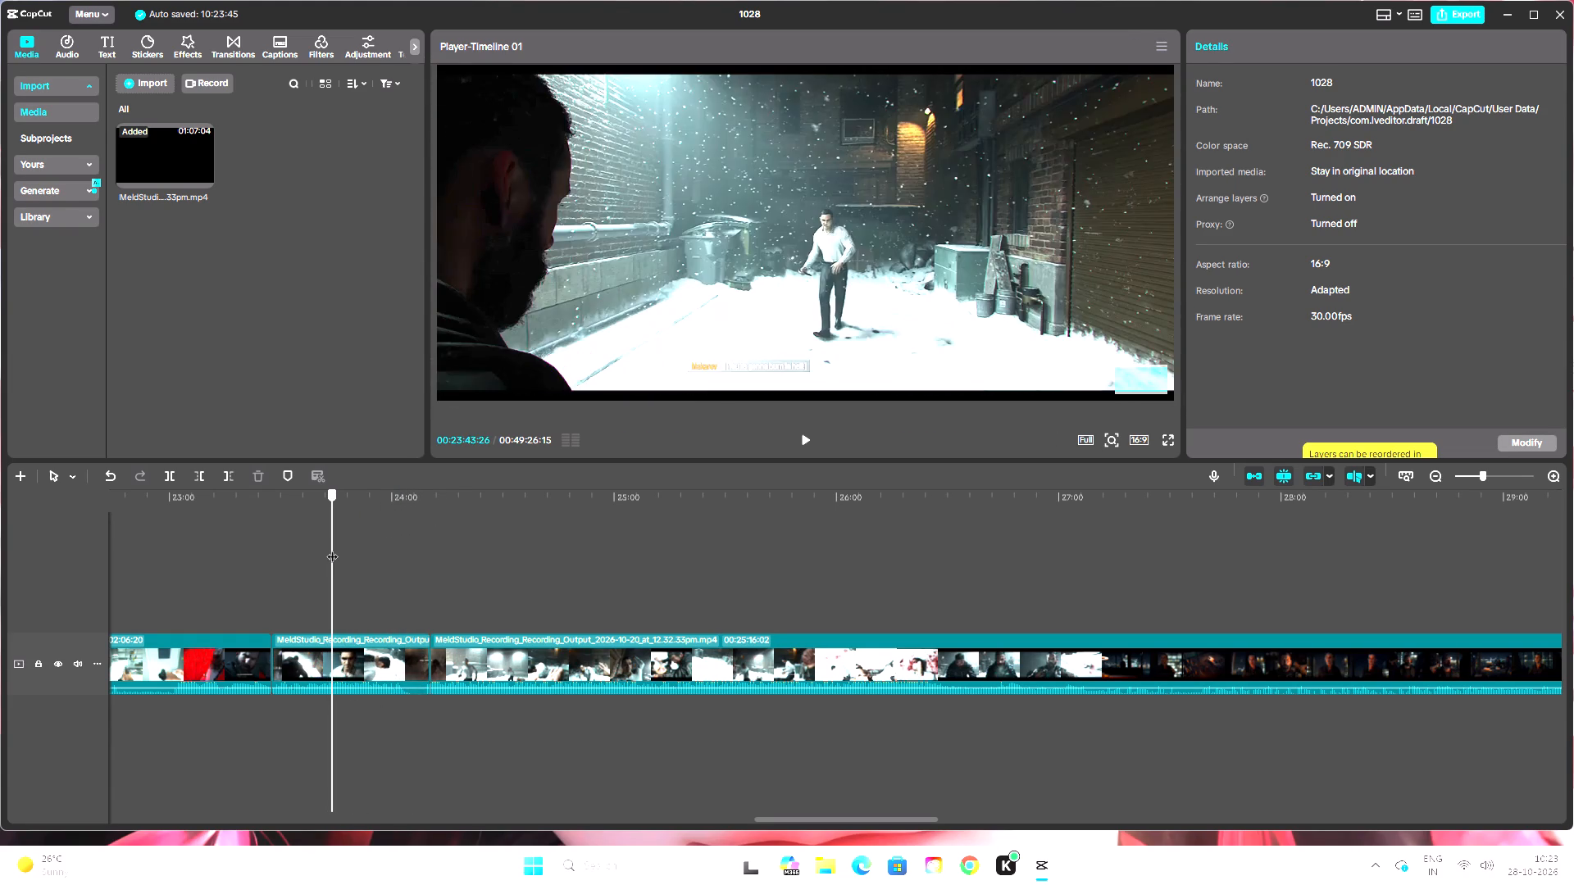
pyautogui.moveTo(332, 548); pyautogui.dragTo(333, 548)
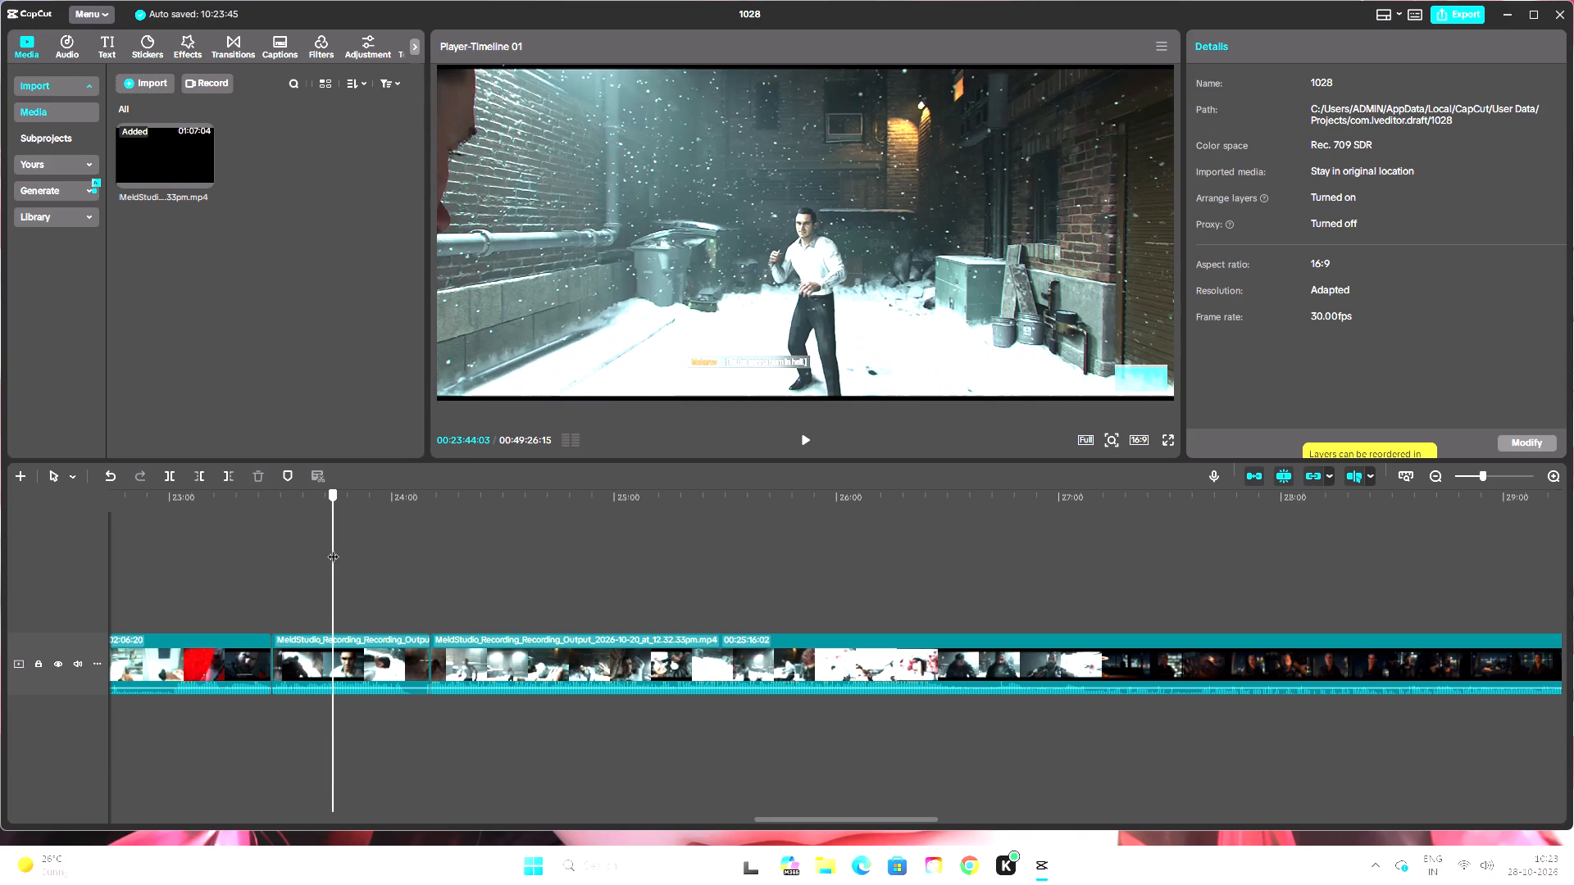
pyautogui.moveTo(333, 548); pyautogui.dragTo(339, 548)
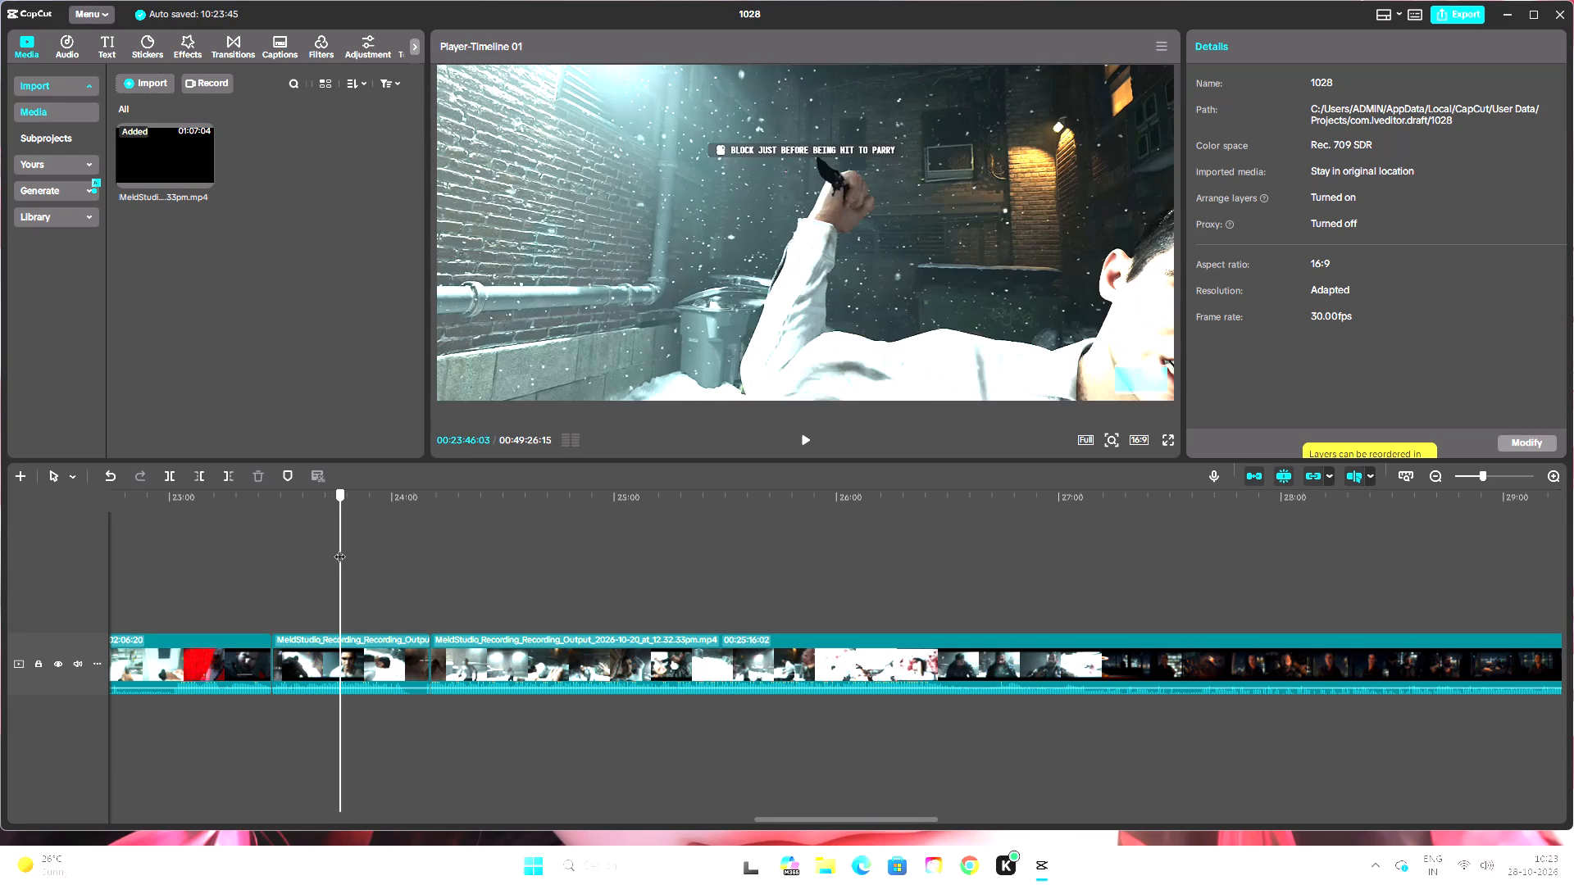
pyautogui.moveTo(339, 548); pyautogui.dragTo(334, 553)
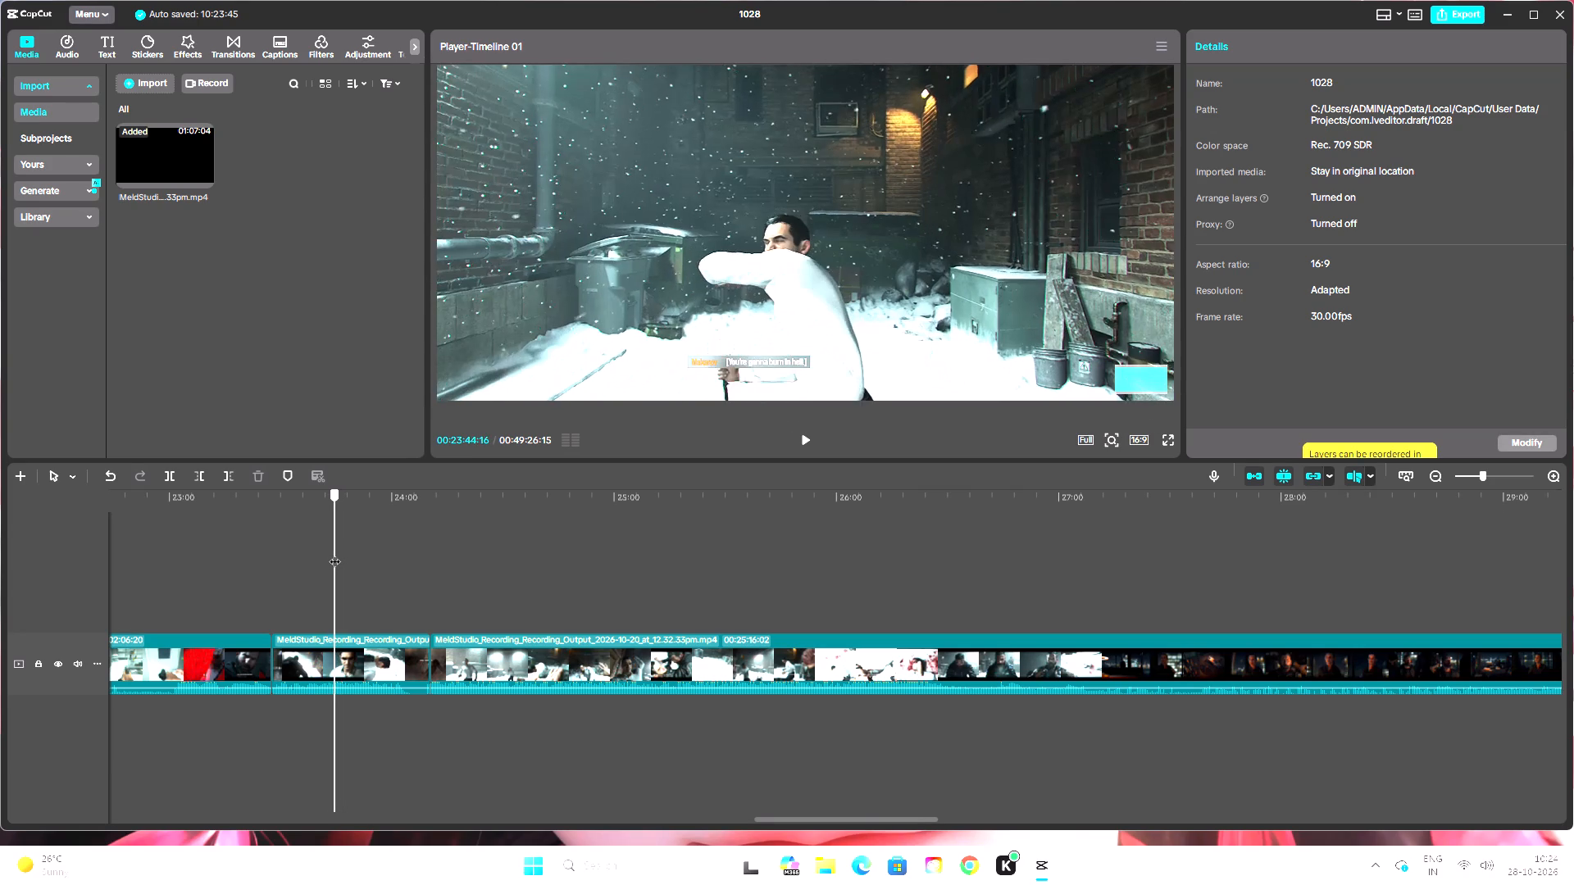
pyautogui.moveTo(334, 553); pyautogui.dragTo(334, 555)
pyautogui.click(172, 479)
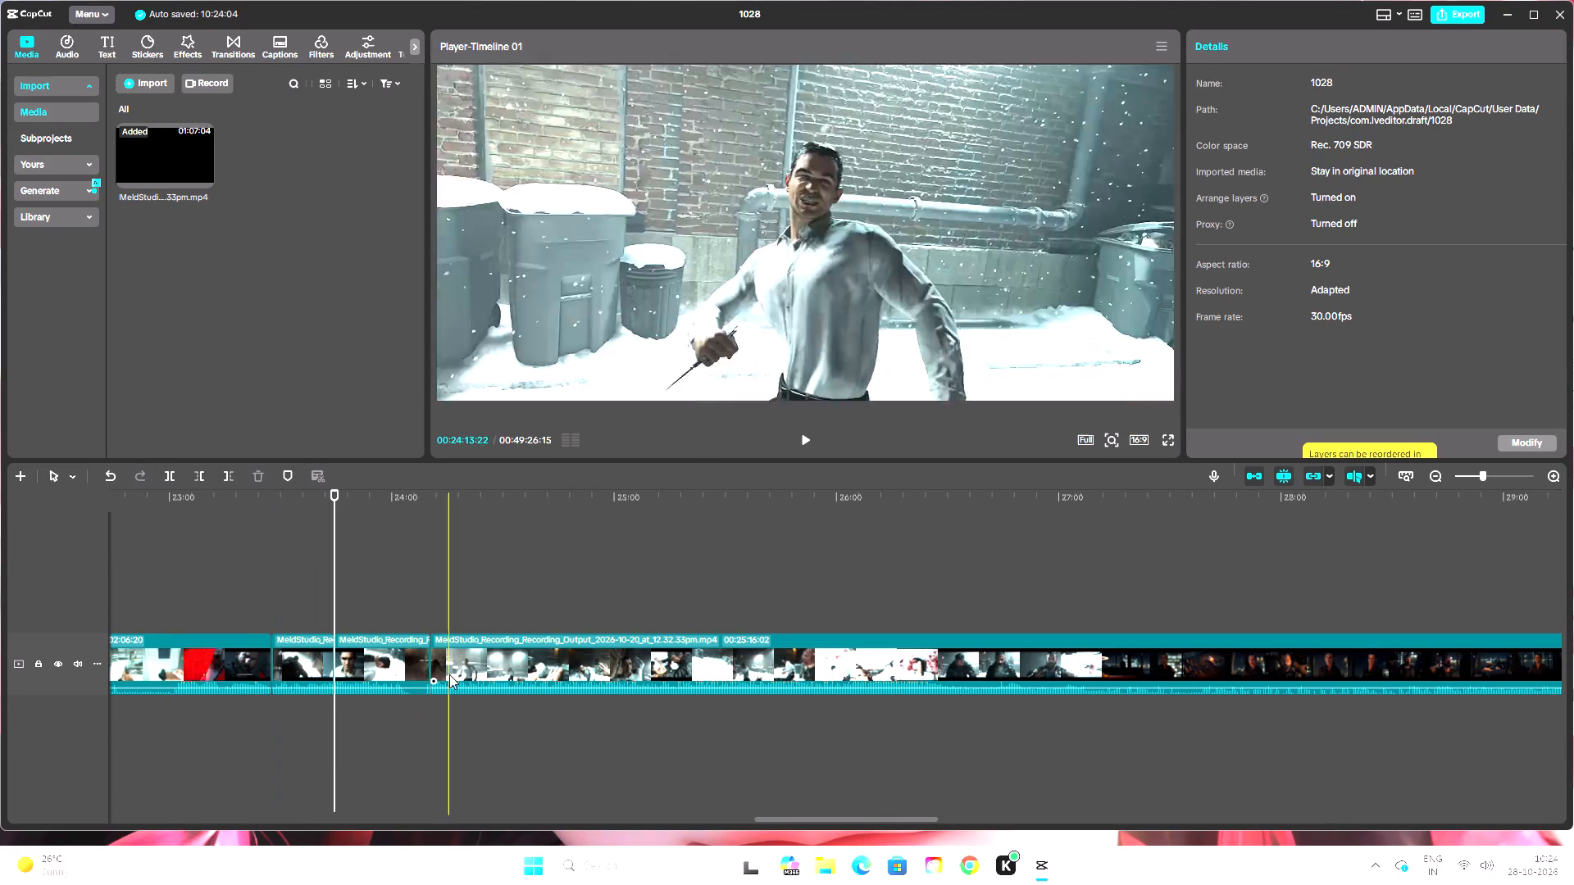
# Delete the segment between the cuts at about 00:23:44 and 00:24:10, which contains the failed fistfight attempt.
pyautogui.click(412, 670)
pyautogui.press('BackSpace')
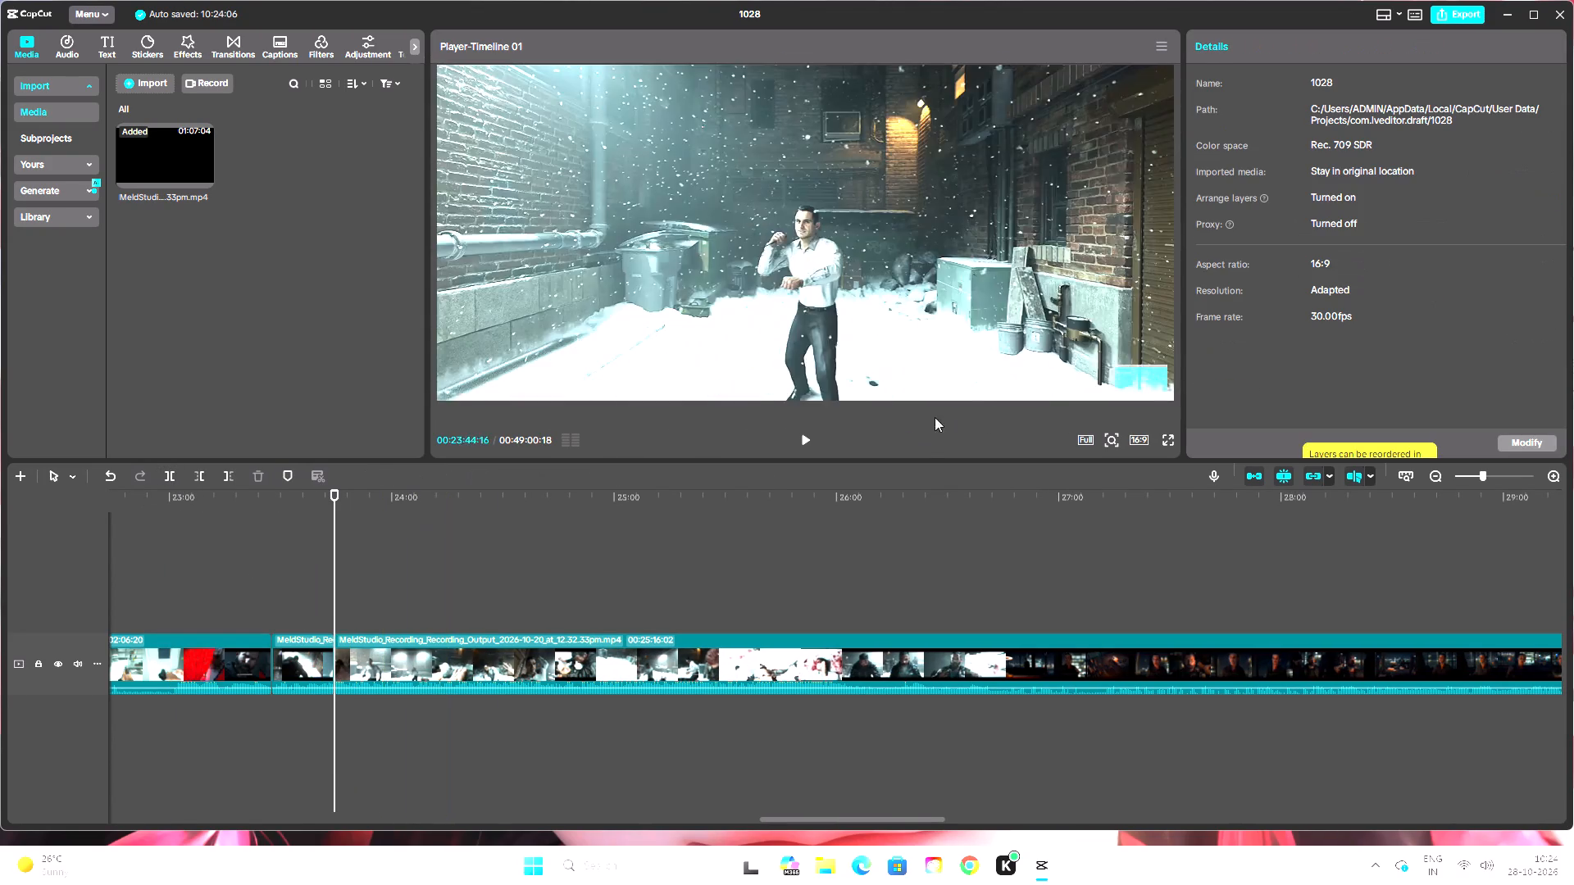
# Play back the new join at about 00:23:44 twice, from the end of the cutscene into the restarted fistfight.
pyautogui.moveTo(337, 492); pyautogui.dragTo(327, 506)
pyautogui.click(803, 438)
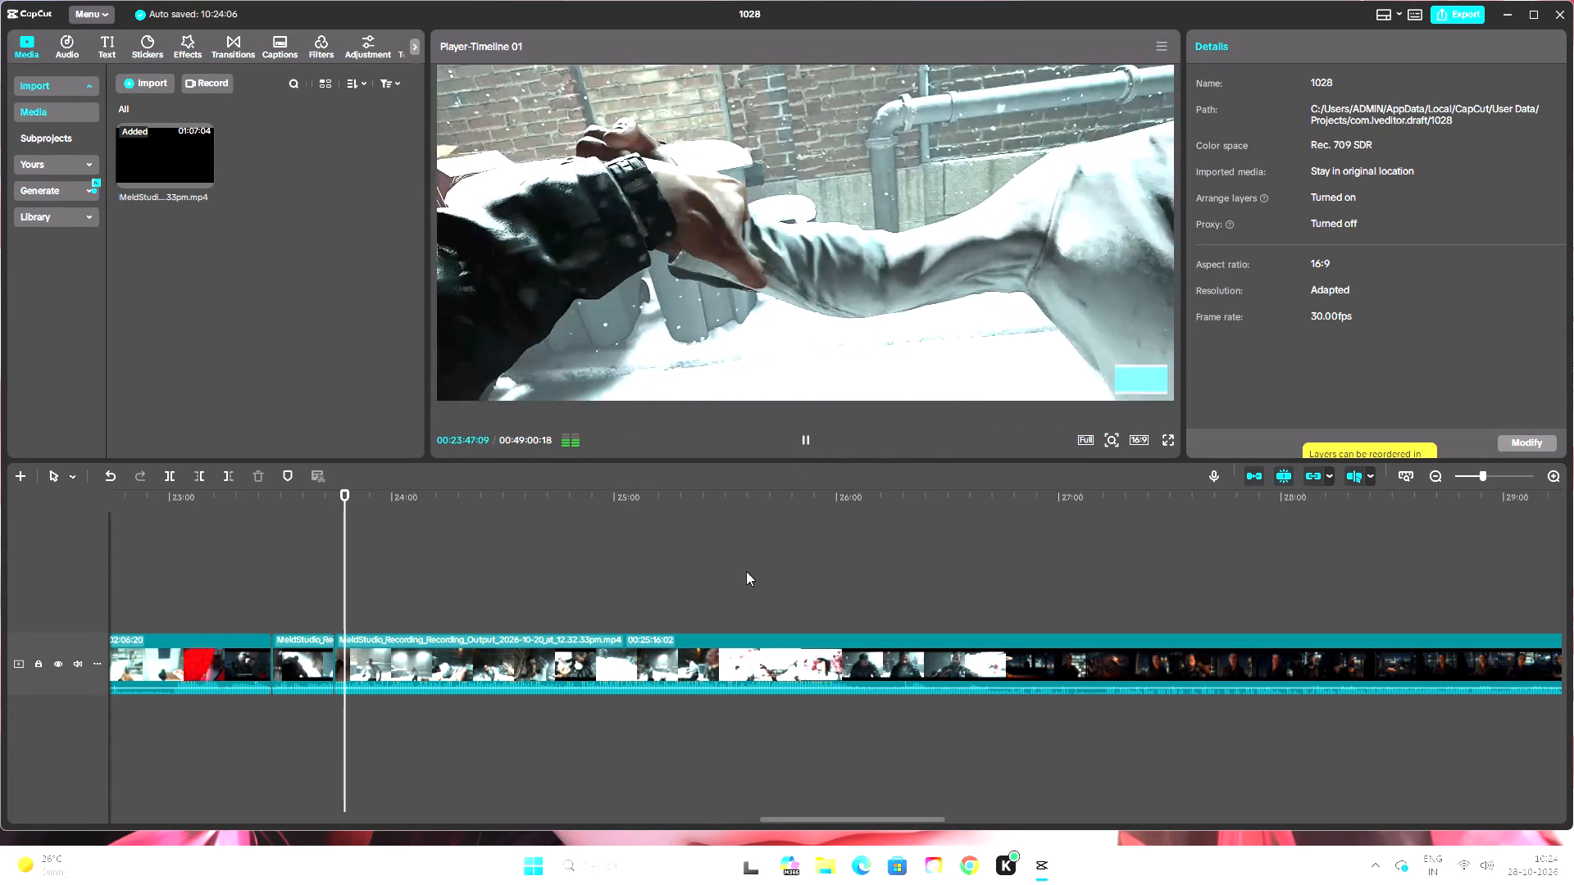
pyautogui.moveTo(354, 493); pyautogui.dragTo(325, 511)
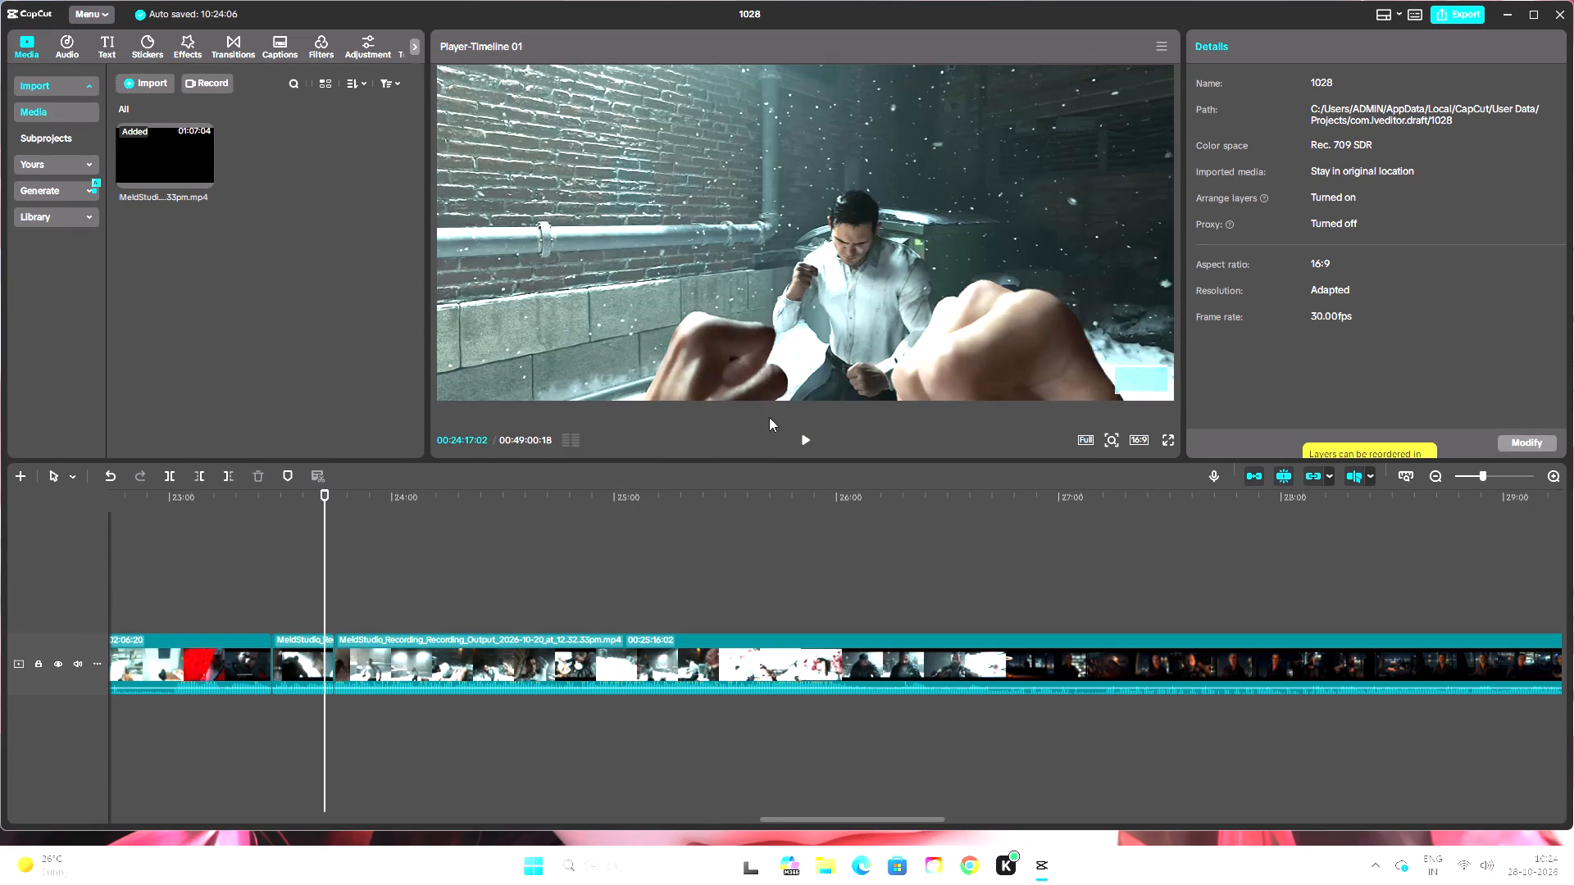
pyautogui.click(807, 442)
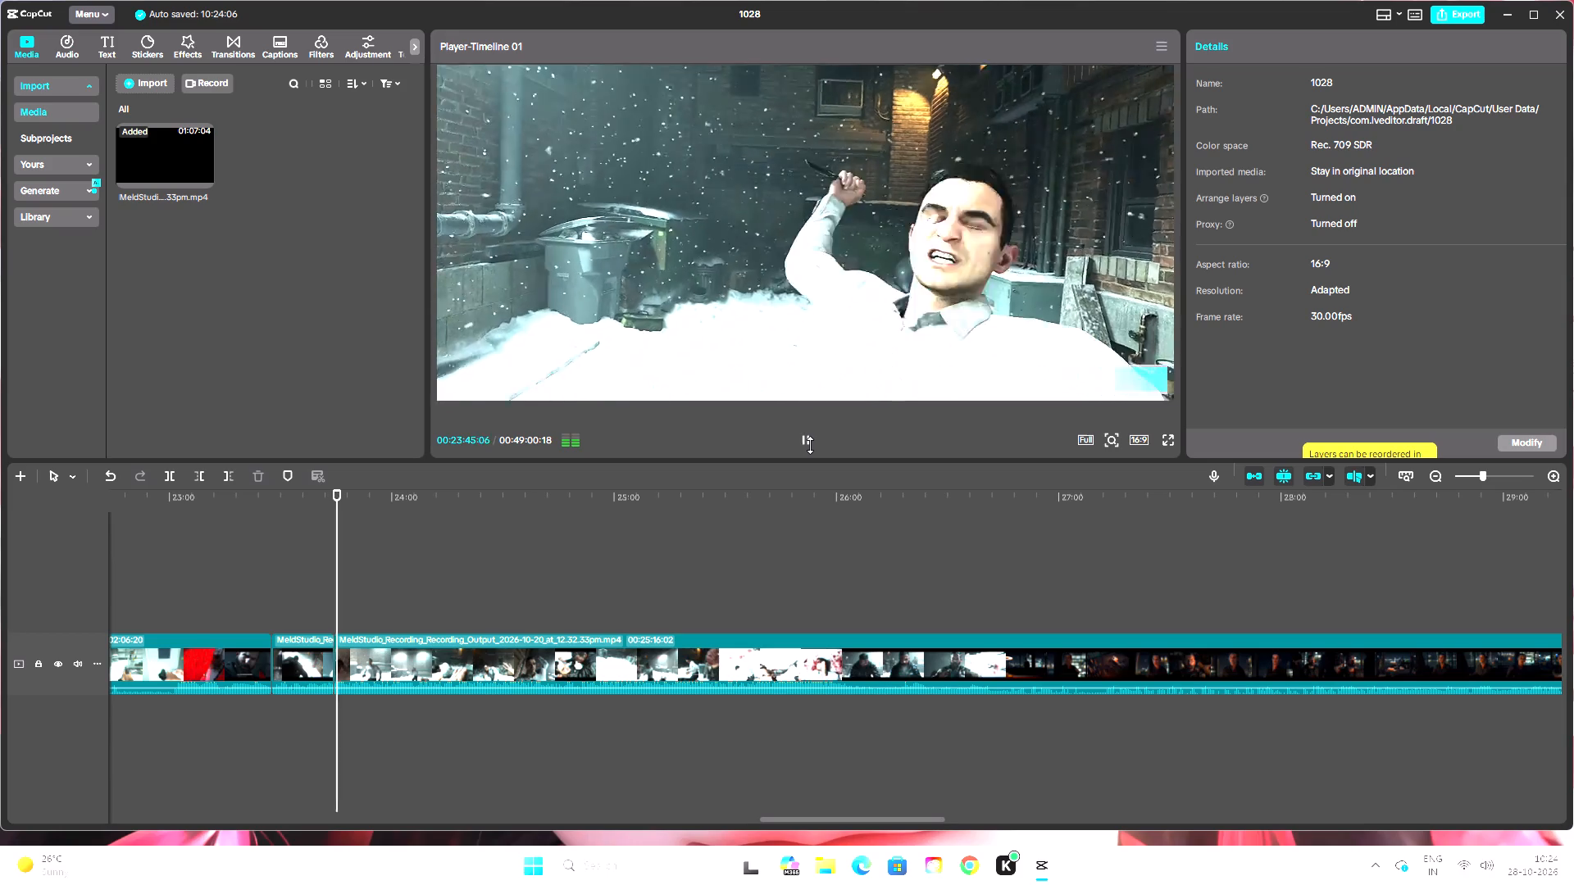
# Skim the footage from about 00:23:45 to 00:27:09, through the restarted snowy alley fistfight and its ending cutscene into the office scene.
pyautogui.moveTo(343, 492); pyautogui.dragTo(513, 532)
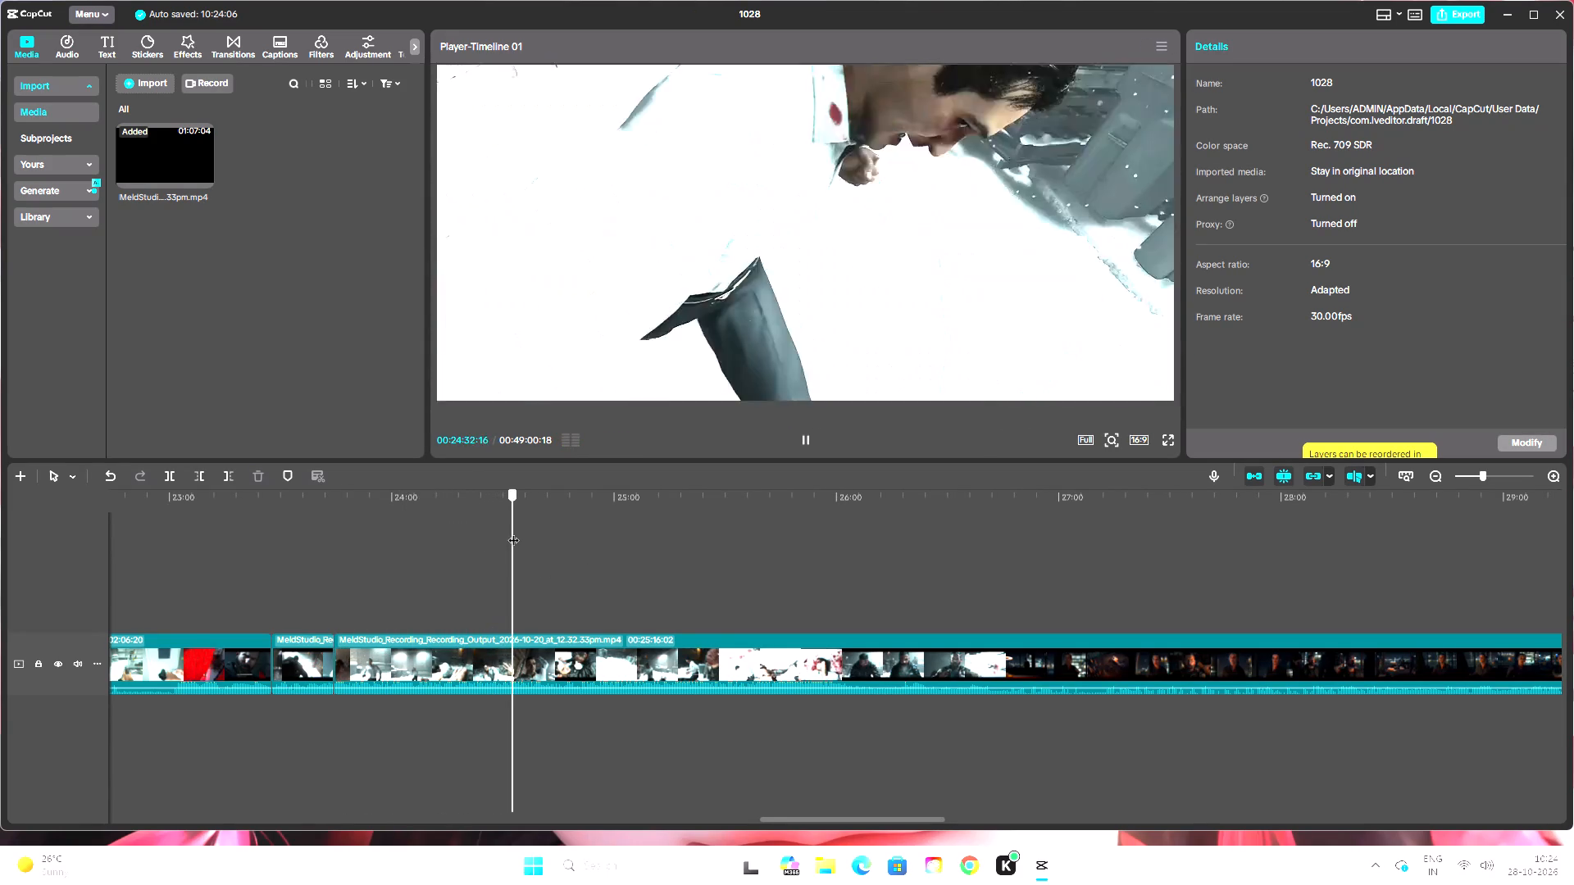
pyautogui.moveTo(513, 532); pyautogui.dragTo(580, 542)
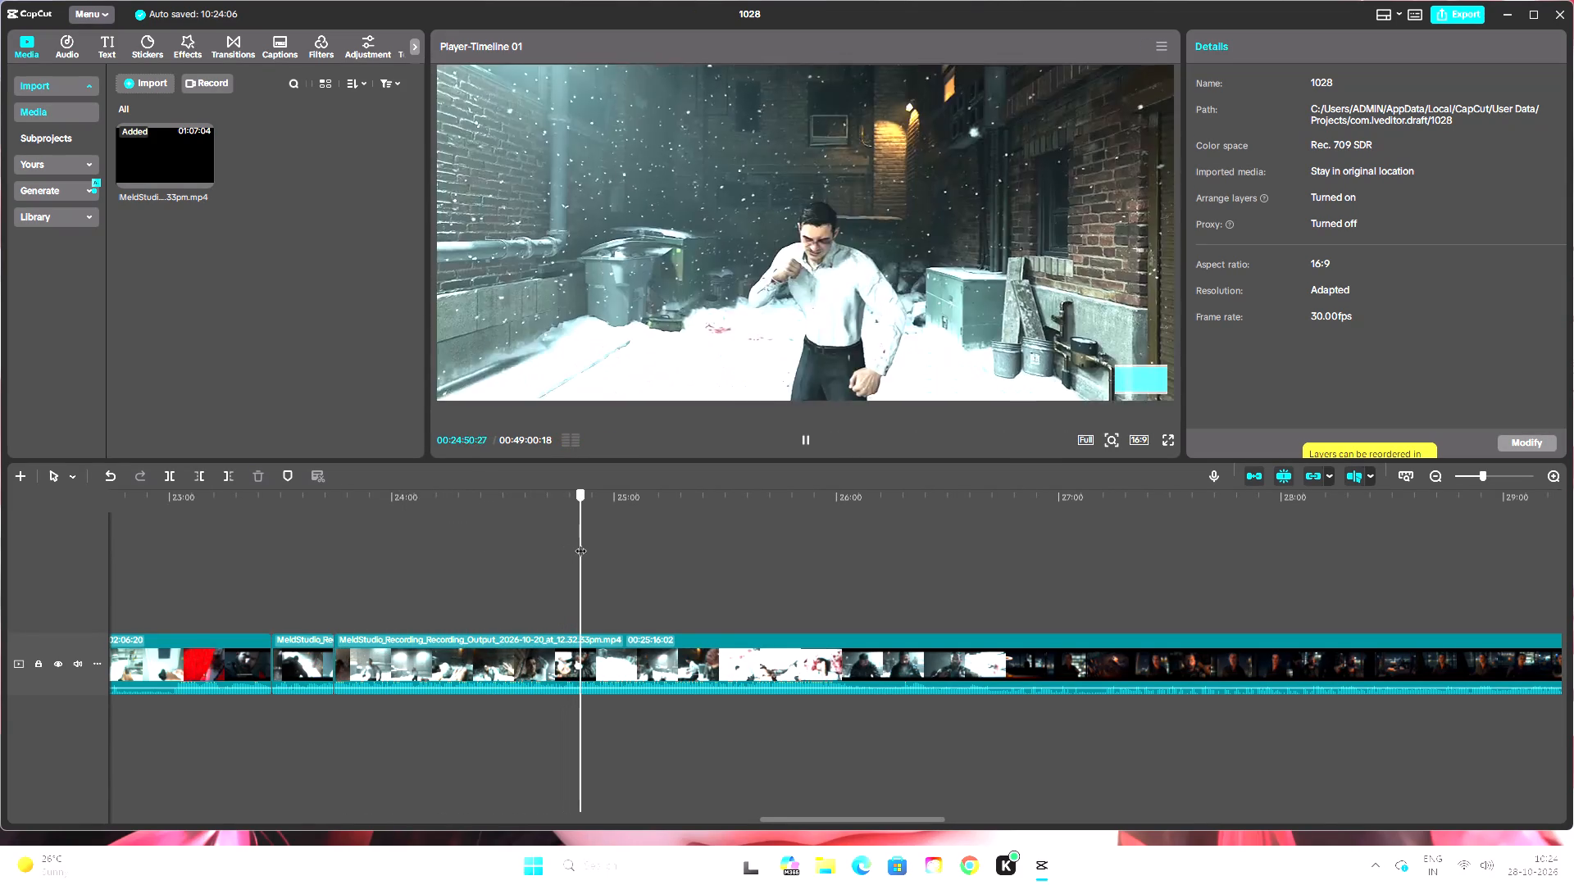
pyautogui.moveTo(580, 542); pyautogui.dragTo(655, 547)
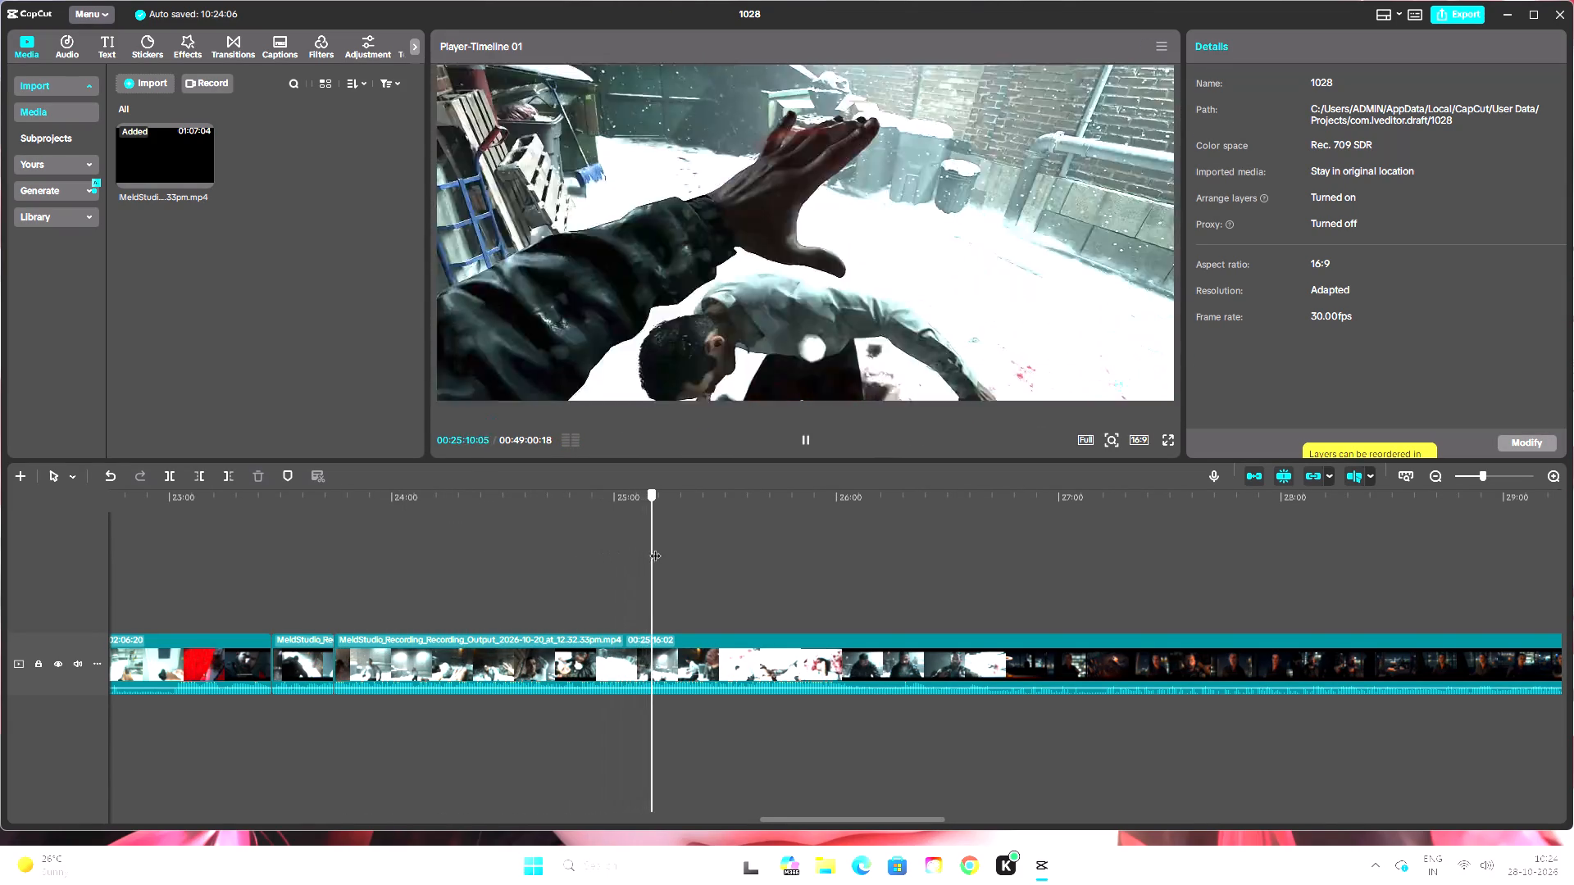
pyautogui.moveTo(655, 547); pyautogui.dragTo(772, 547)
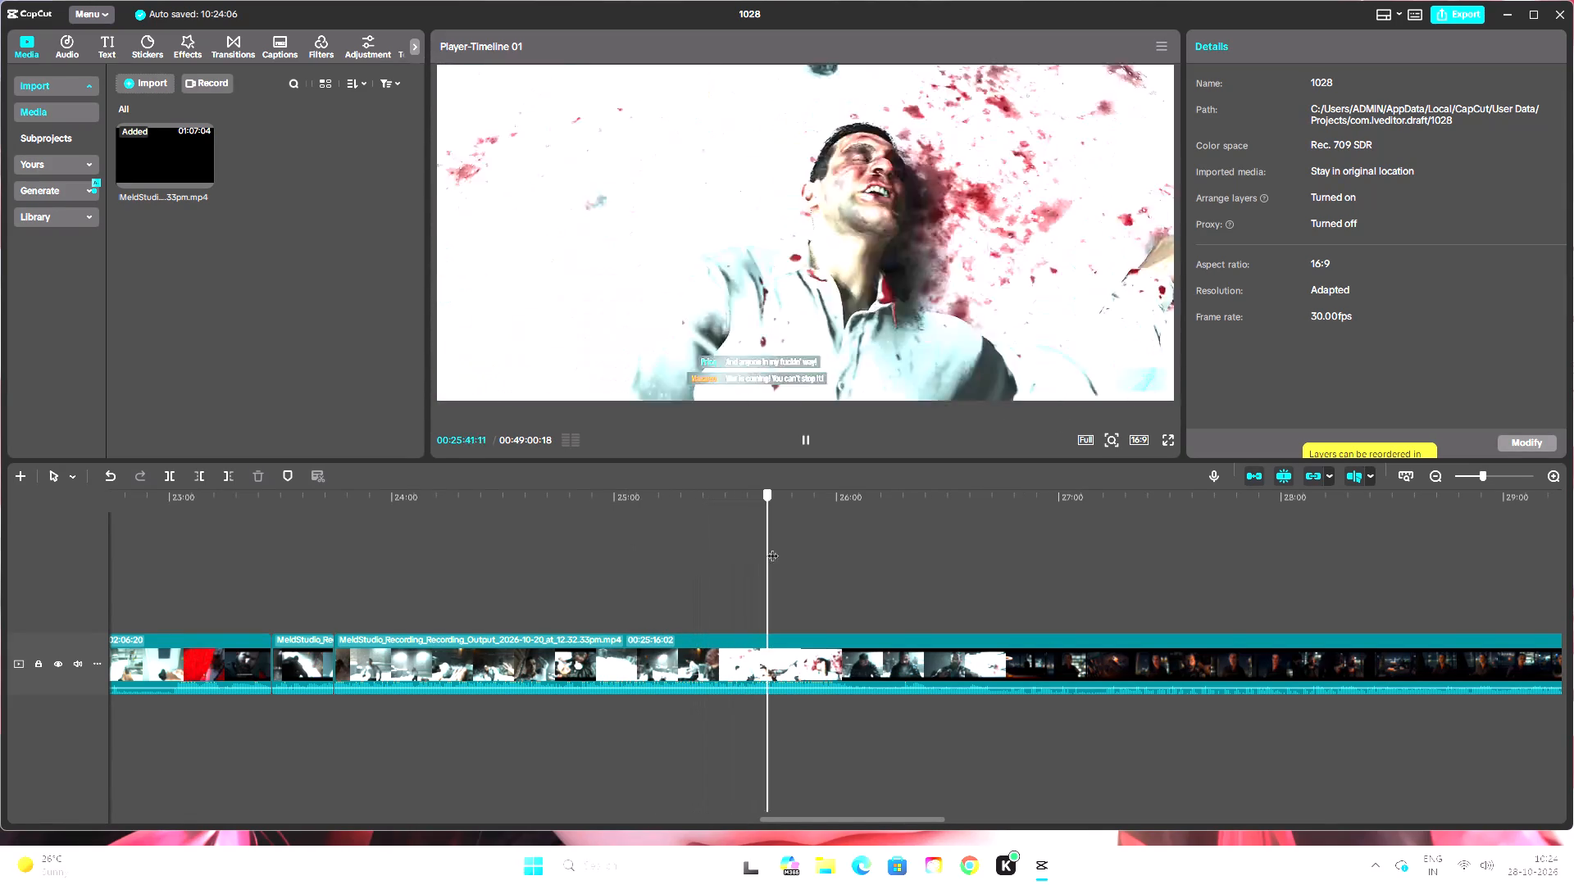
pyautogui.moveTo(772, 547); pyautogui.dragTo(906, 551)
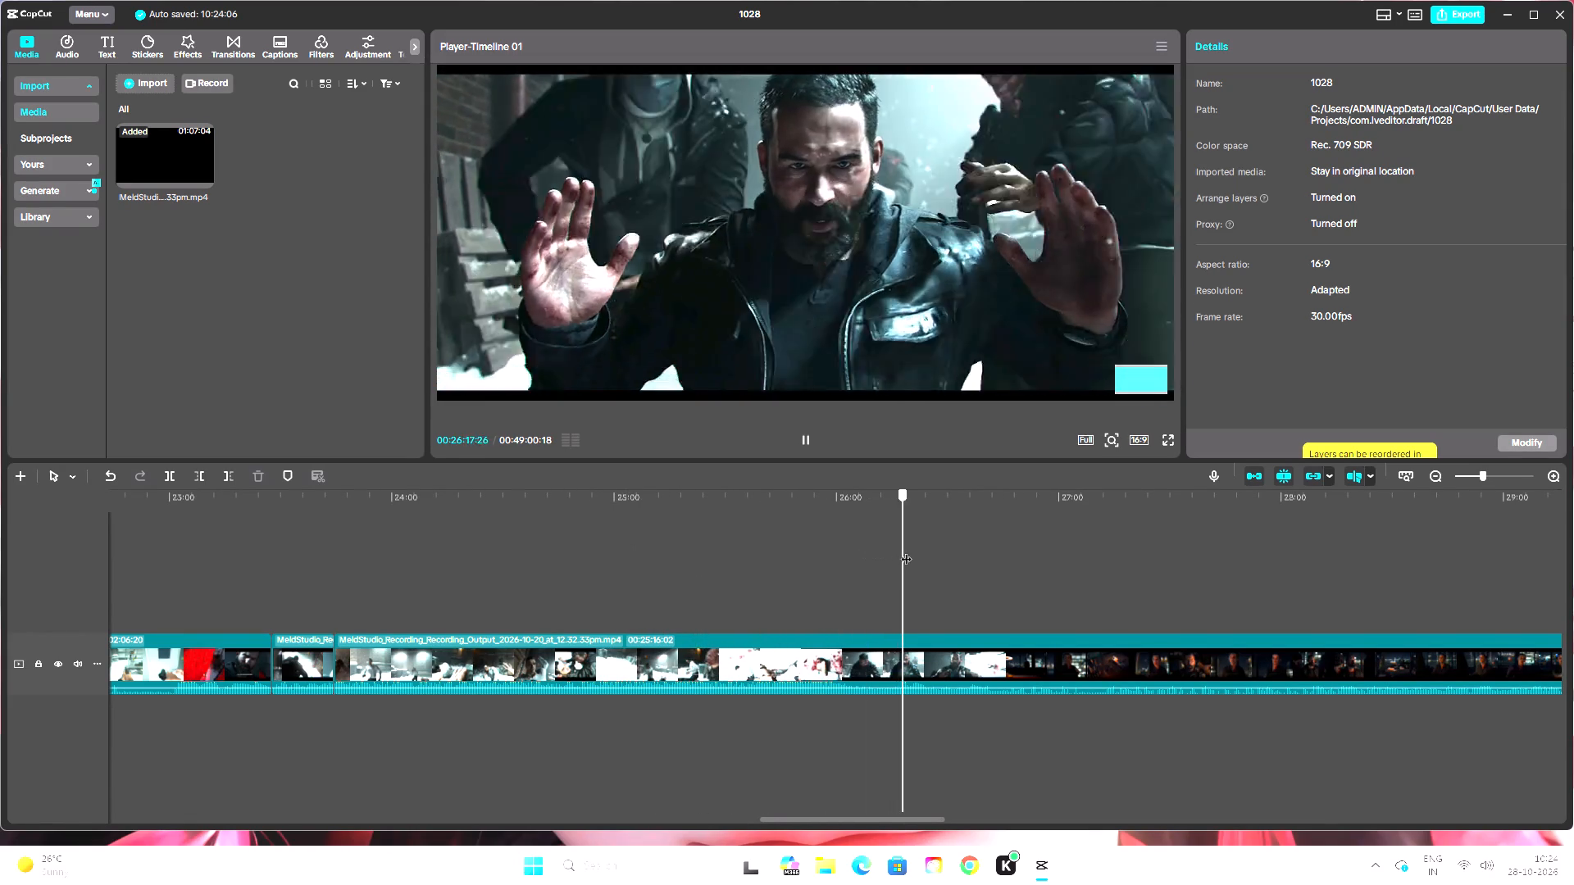
pyautogui.moveTo(906, 551); pyautogui.dragTo(970, 552)
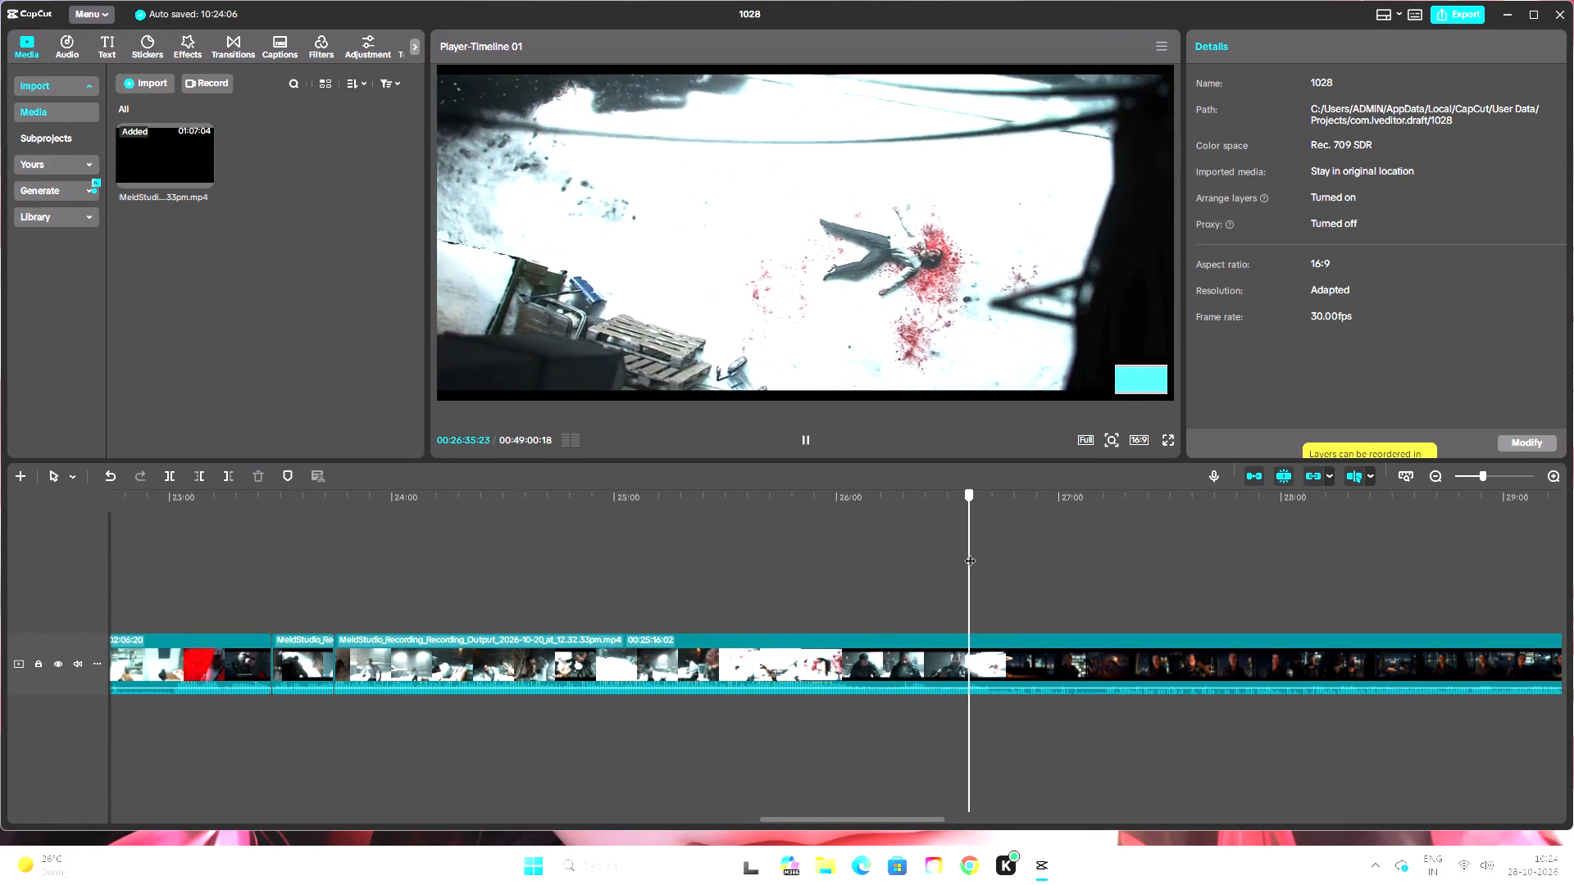
pyautogui.moveTo(970, 552); pyautogui.dragTo(1093, 552)
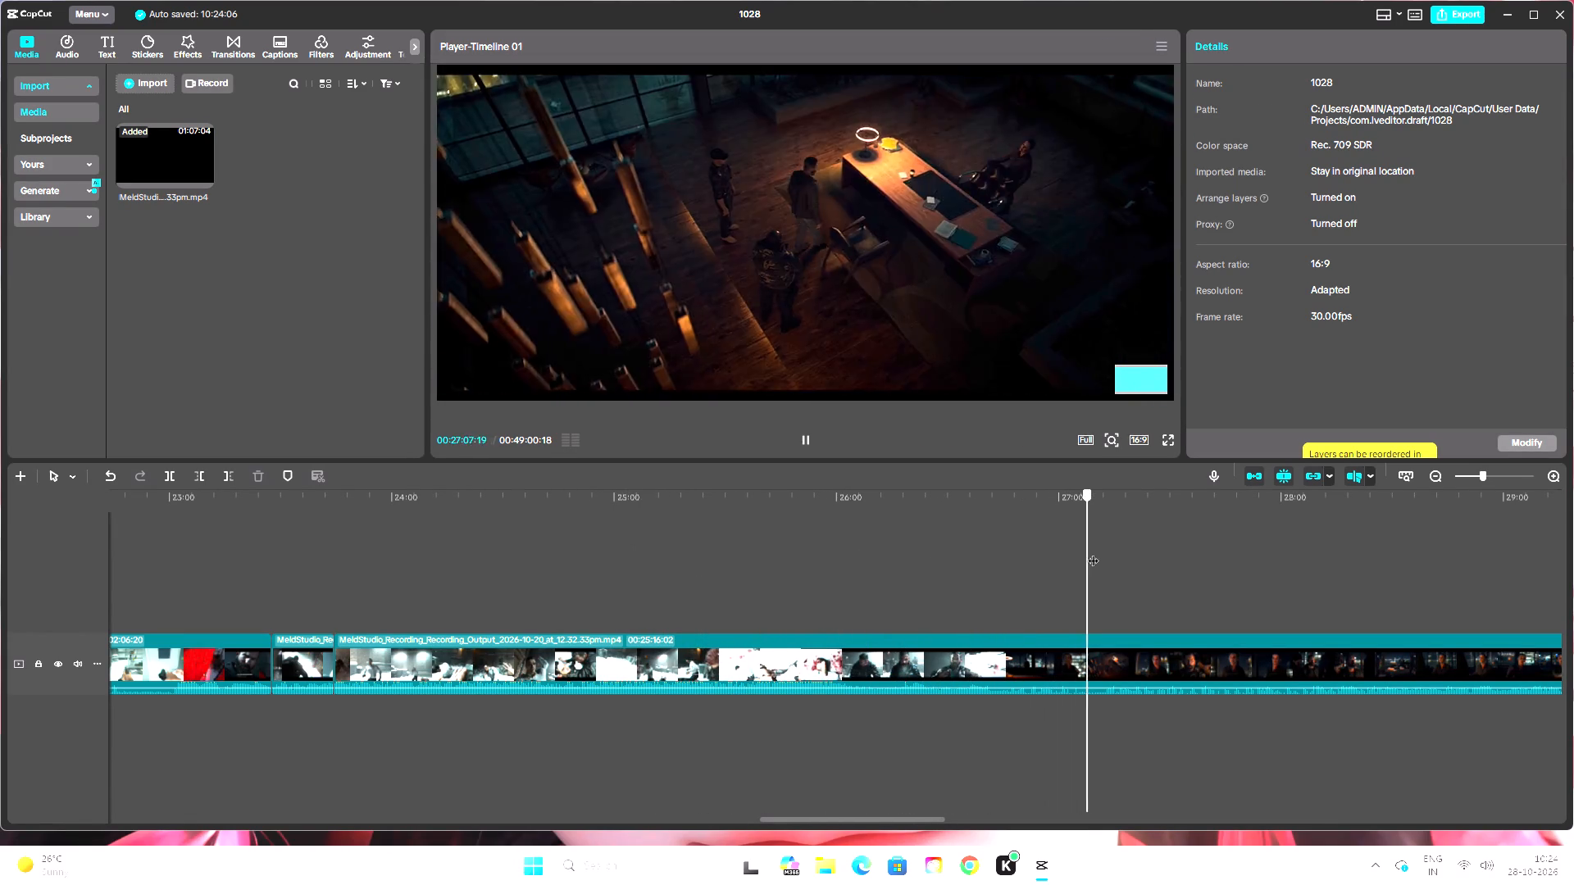
pyautogui.moveTo(1093, 552); pyautogui.dragTo(1094, 552)
# Skim the night-time office conversation and the cutscene that follows it, from about 00:27:09 to 00:30:37.
pyautogui.moveTo(906, 818); pyautogui.dragTo(968, 819)
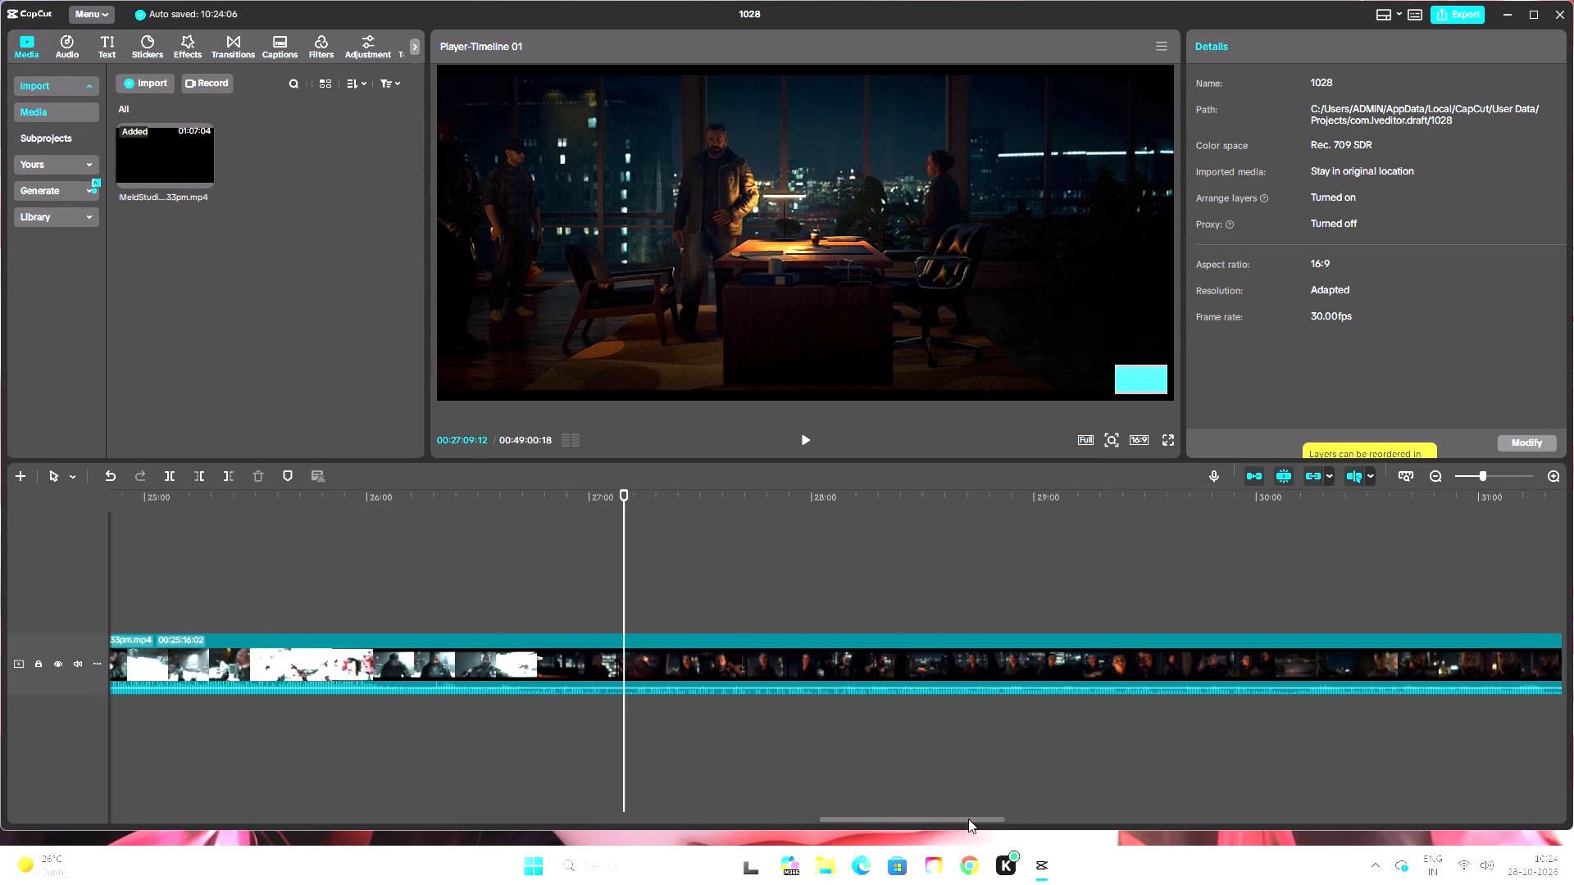
pyautogui.moveTo(968, 819); pyautogui.dragTo(997, 822)
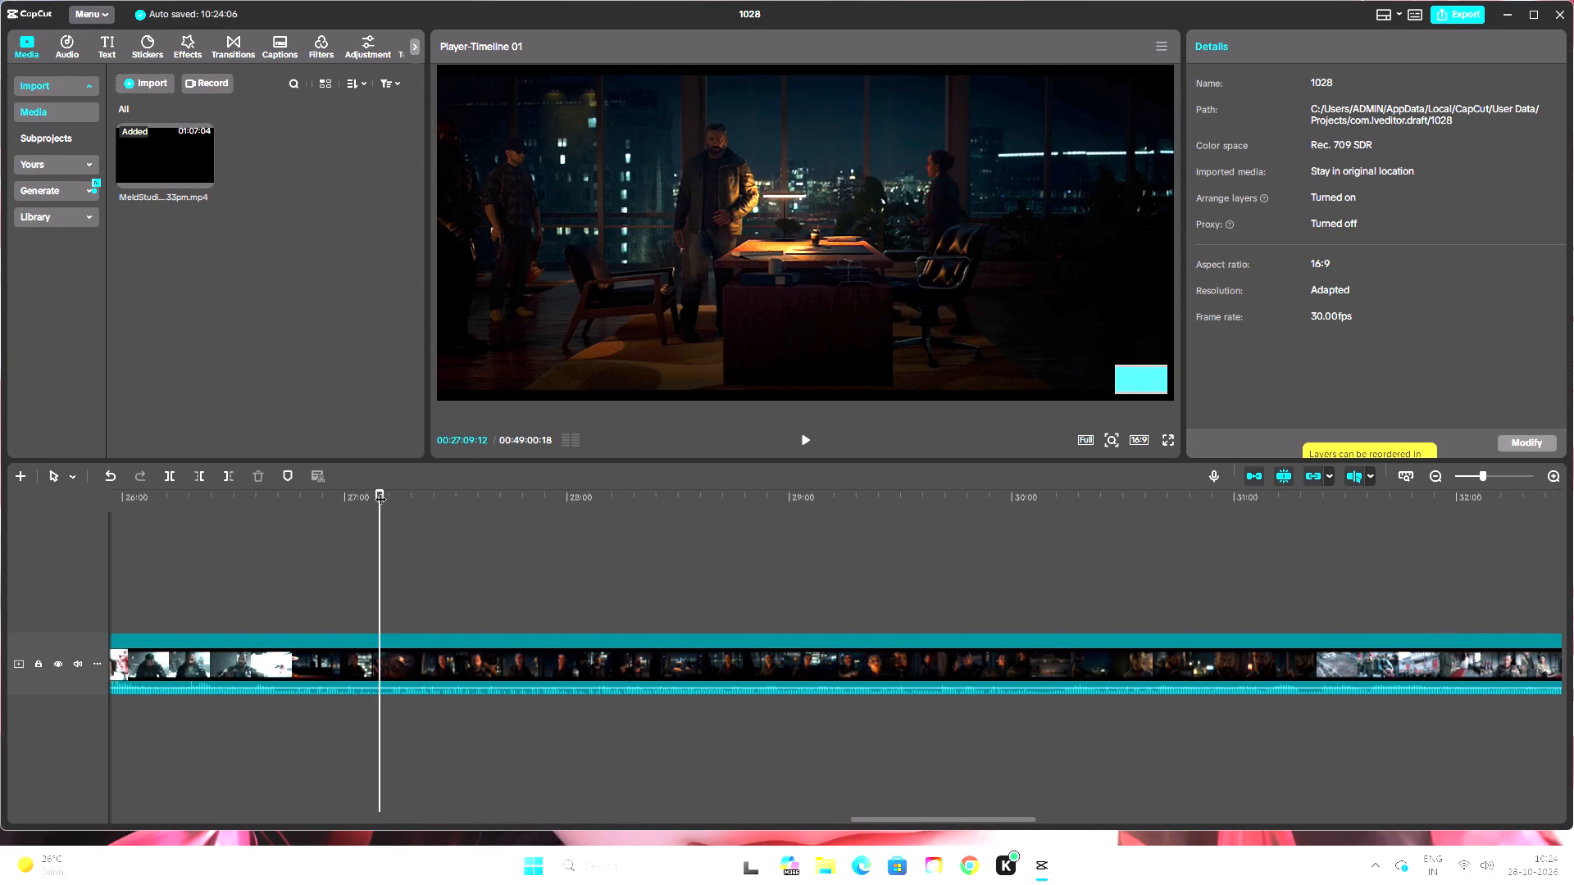
pyautogui.moveTo(380, 491); pyautogui.dragTo(484, 507)
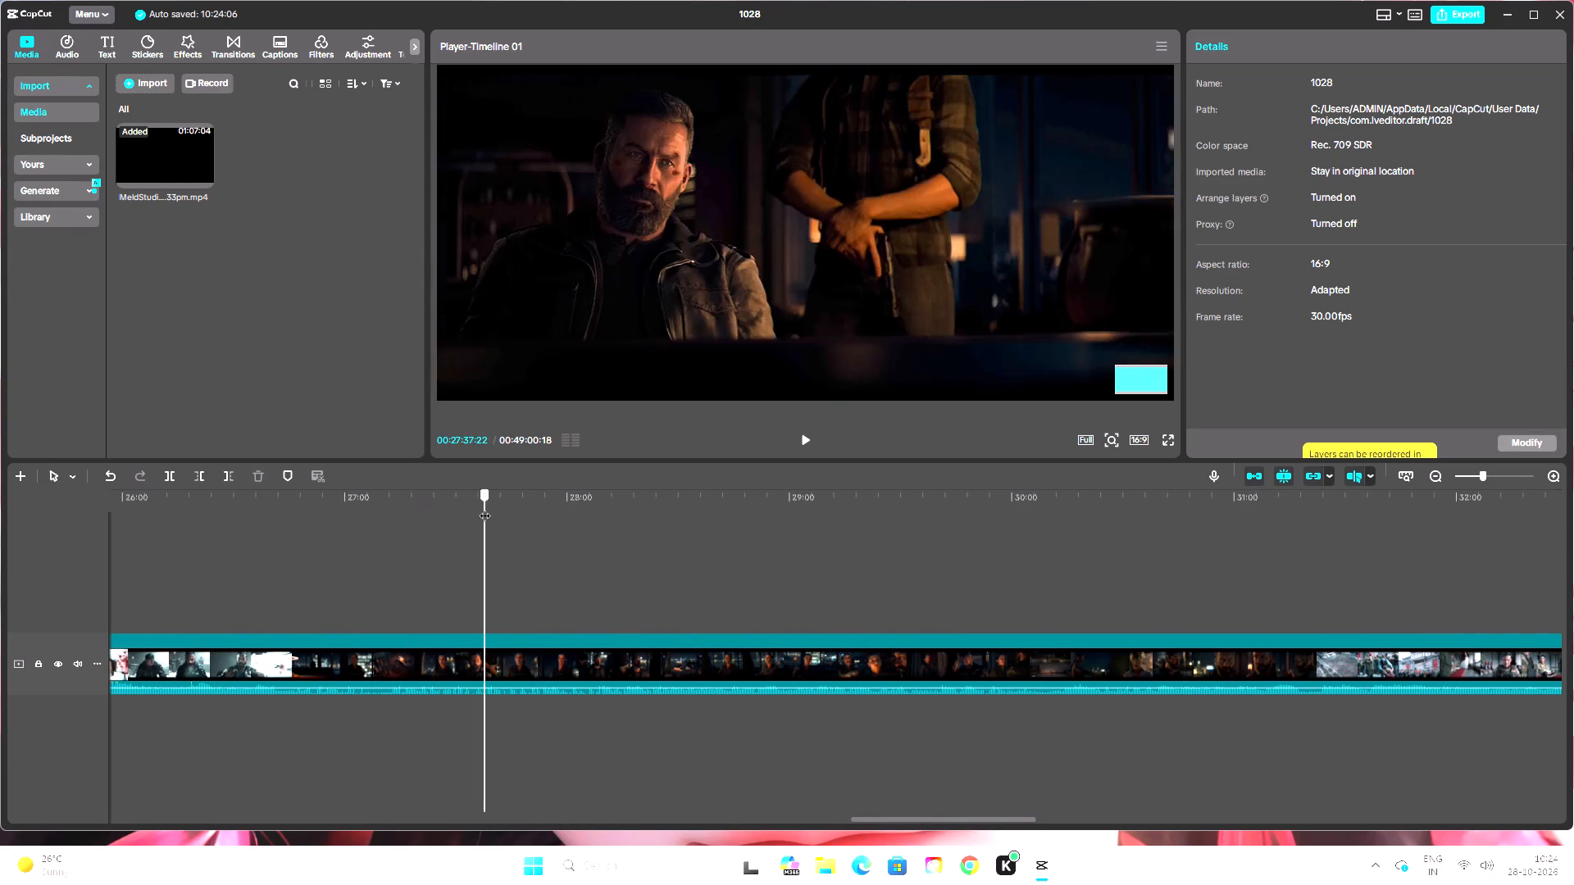
pyautogui.moveTo(484, 507); pyautogui.dragTo(672, 502)
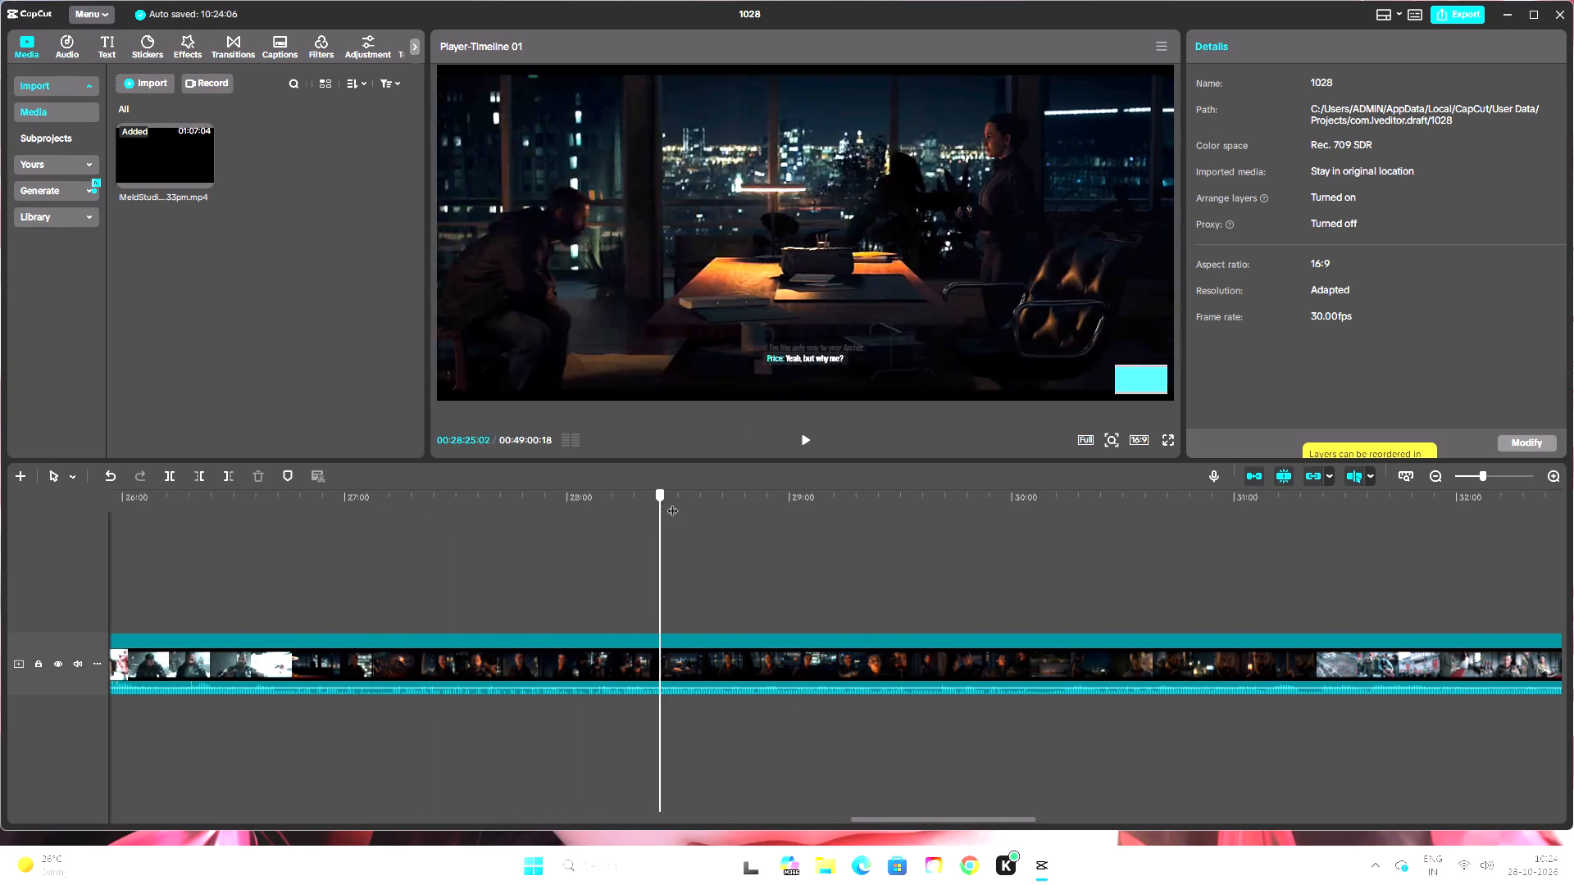
pyautogui.moveTo(672, 502); pyautogui.dragTo(820, 507)
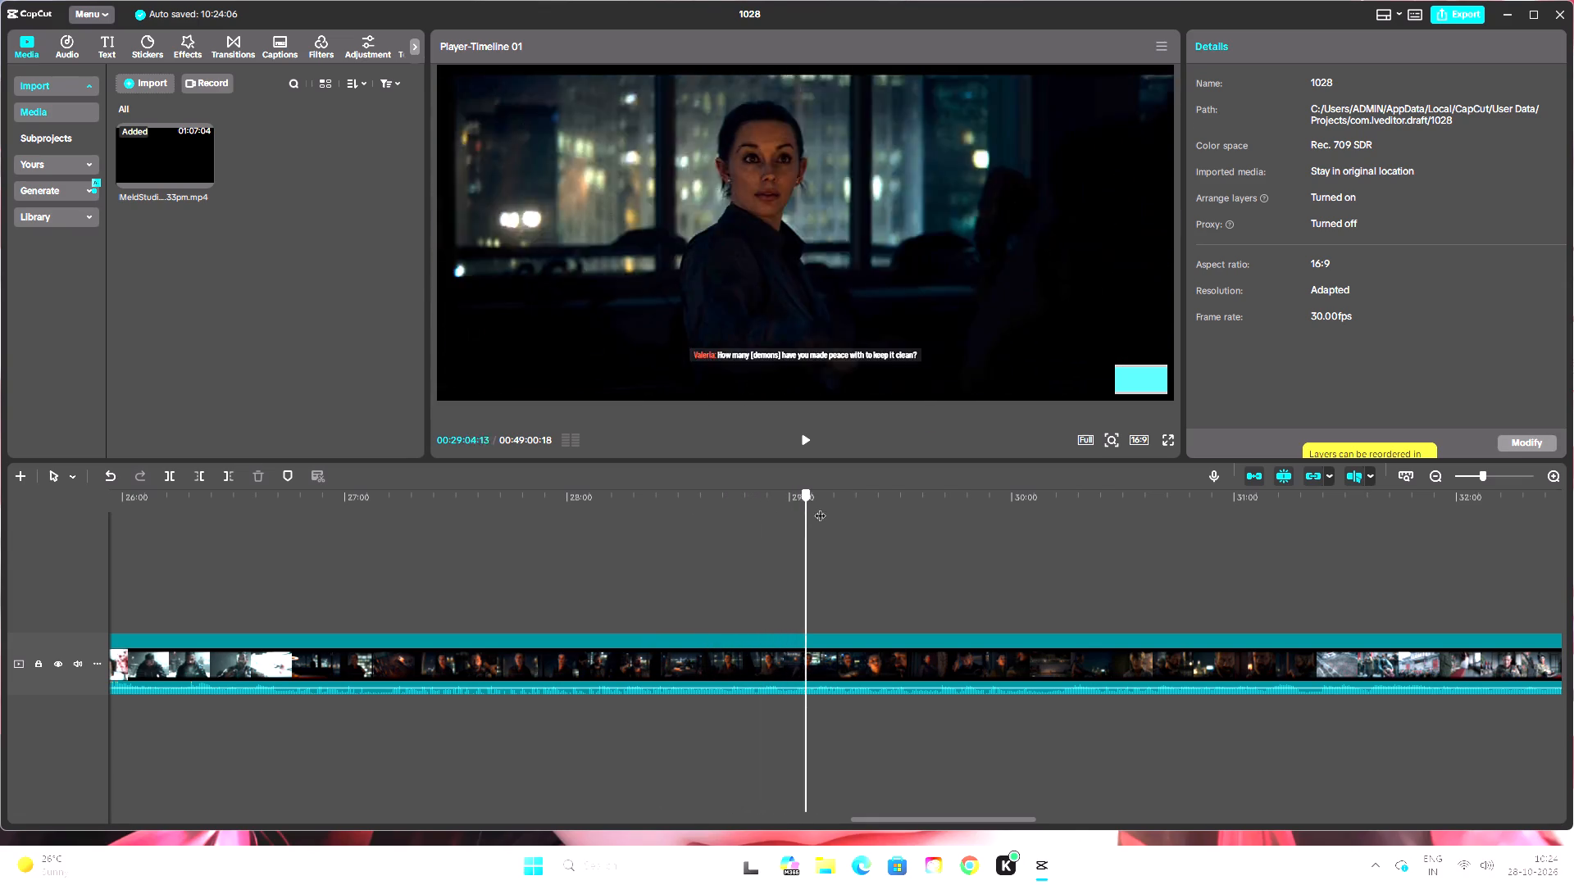
pyautogui.moveTo(820, 507); pyautogui.dragTo(956, 522)
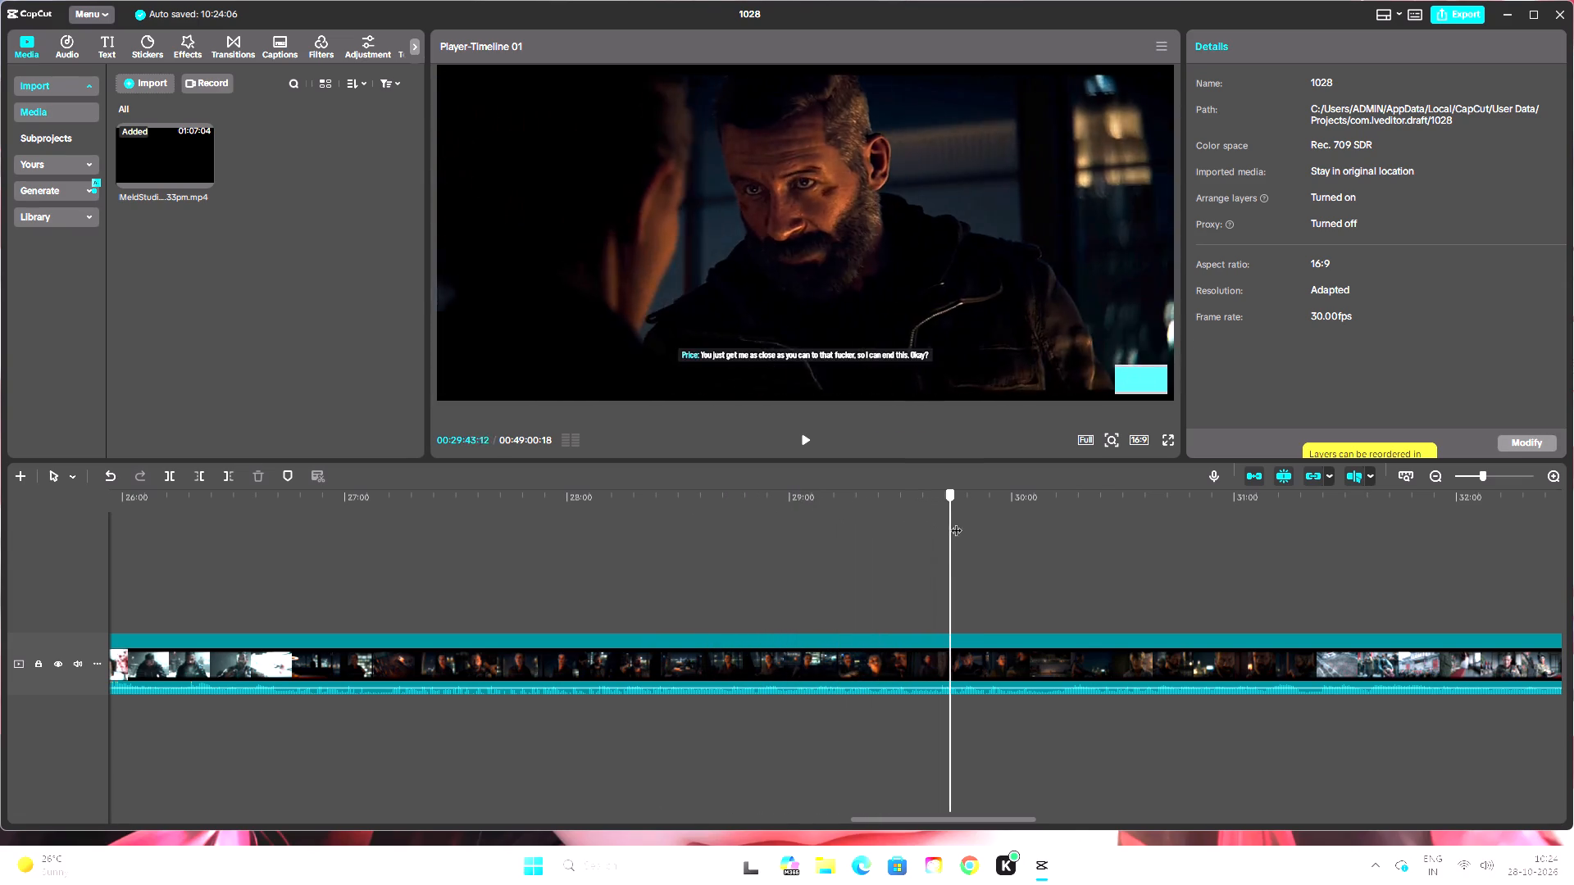
pyautogui.moveTo(956, 522); pyautogui.dragTo(1086, 547)
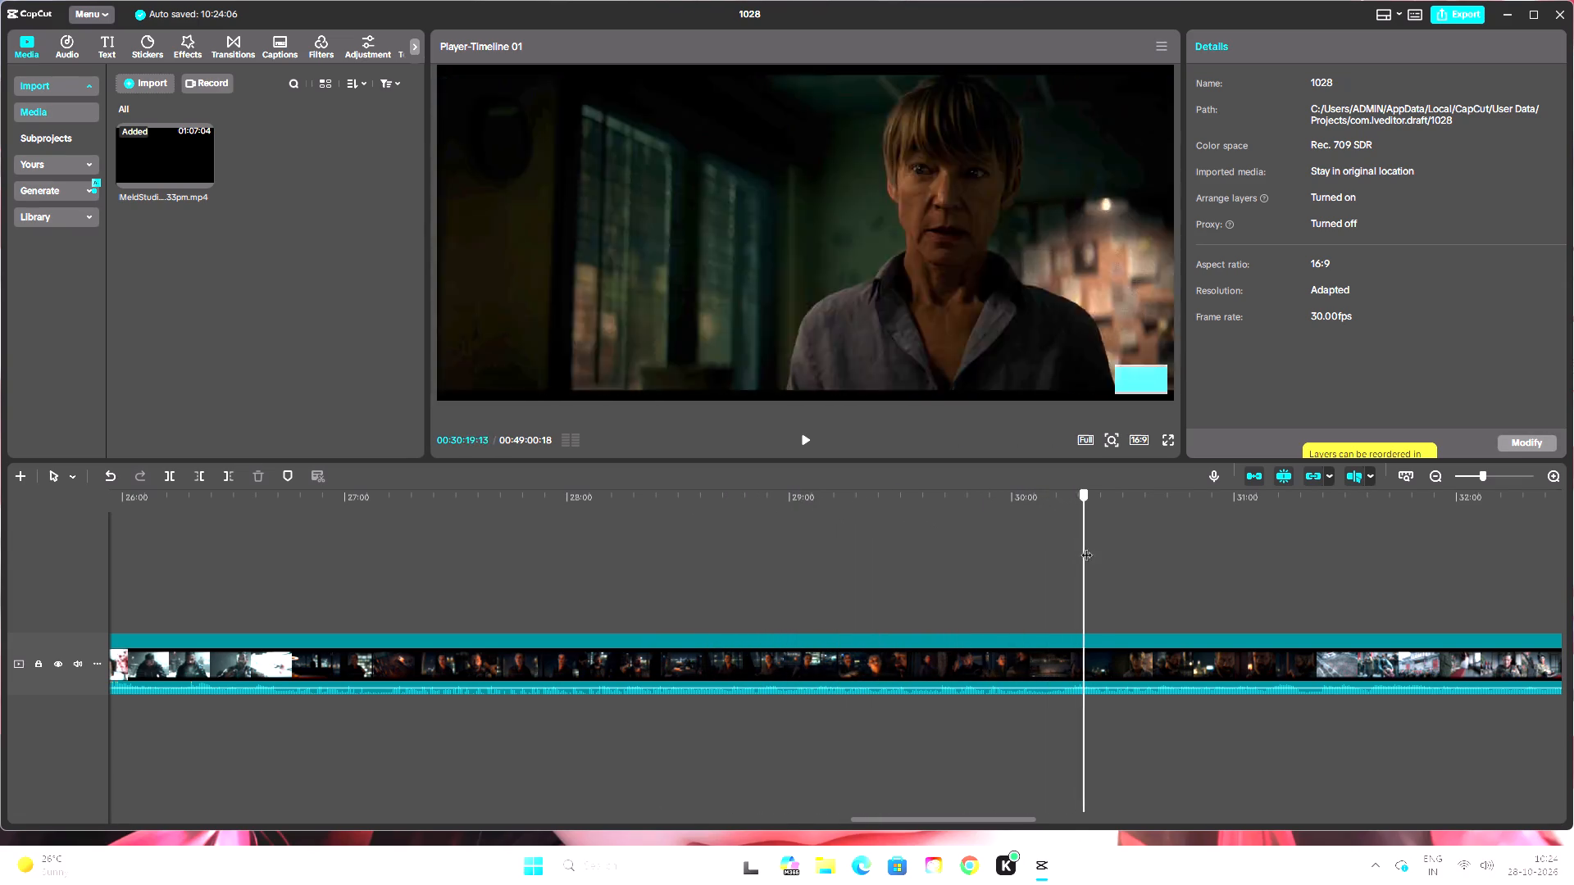
pyautogui.moveTo(1086, 547); pyautogui.dragTo(1162, 560)
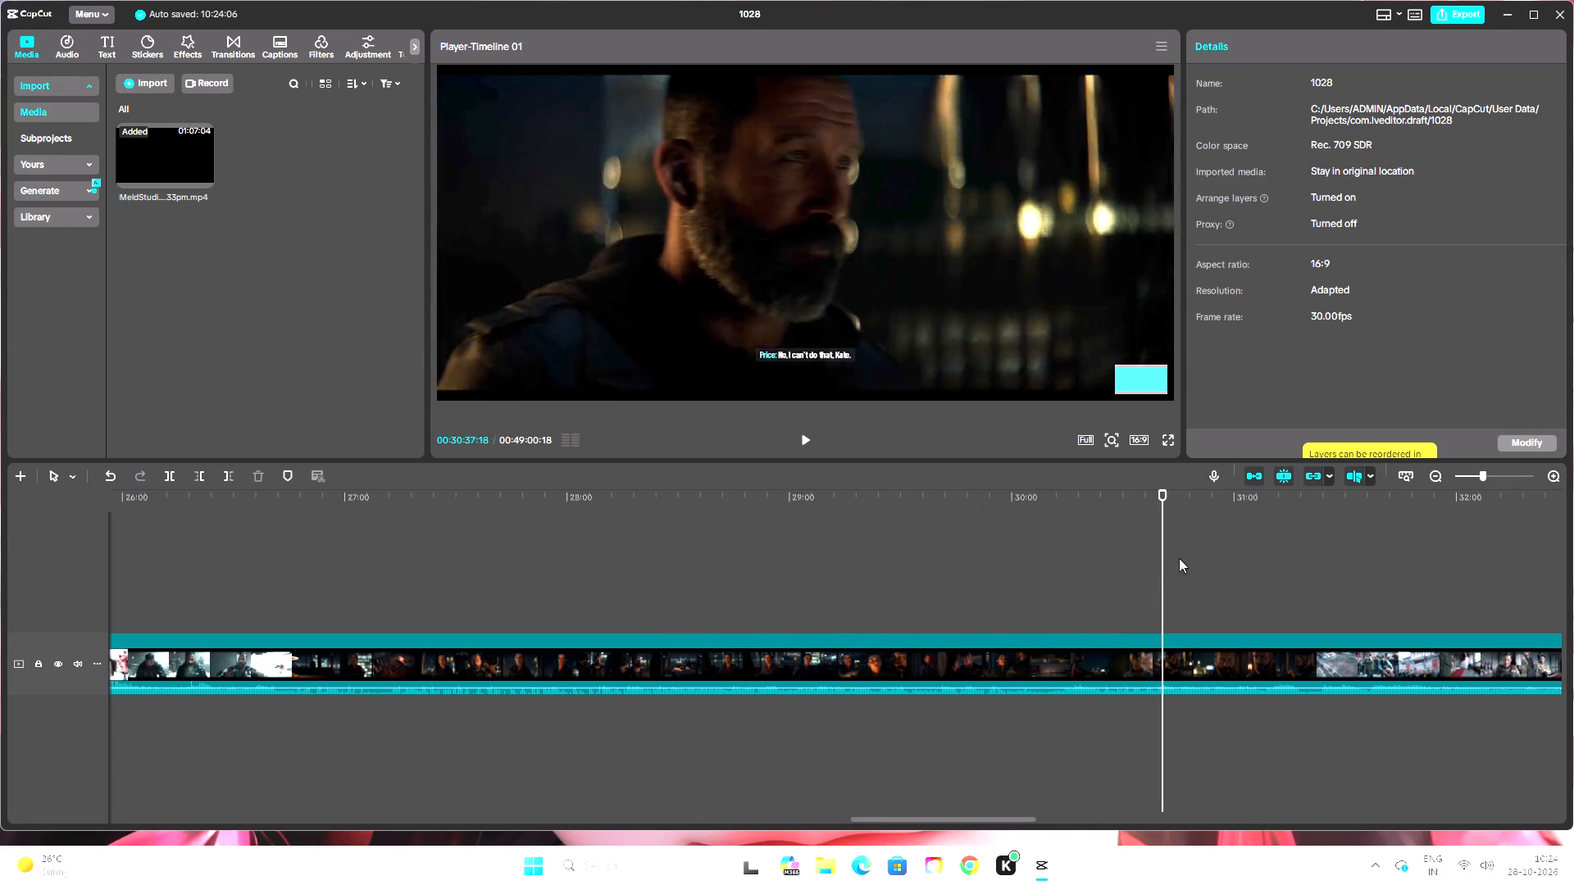
# Skim the footage from about 00:30:37 to 00:35:44, covering the end of Price's talk with Kate, the parade and the village cutscenes.
pyautogui.moveTo(1028, 820); pyautogui.dragTo(1145, 824)
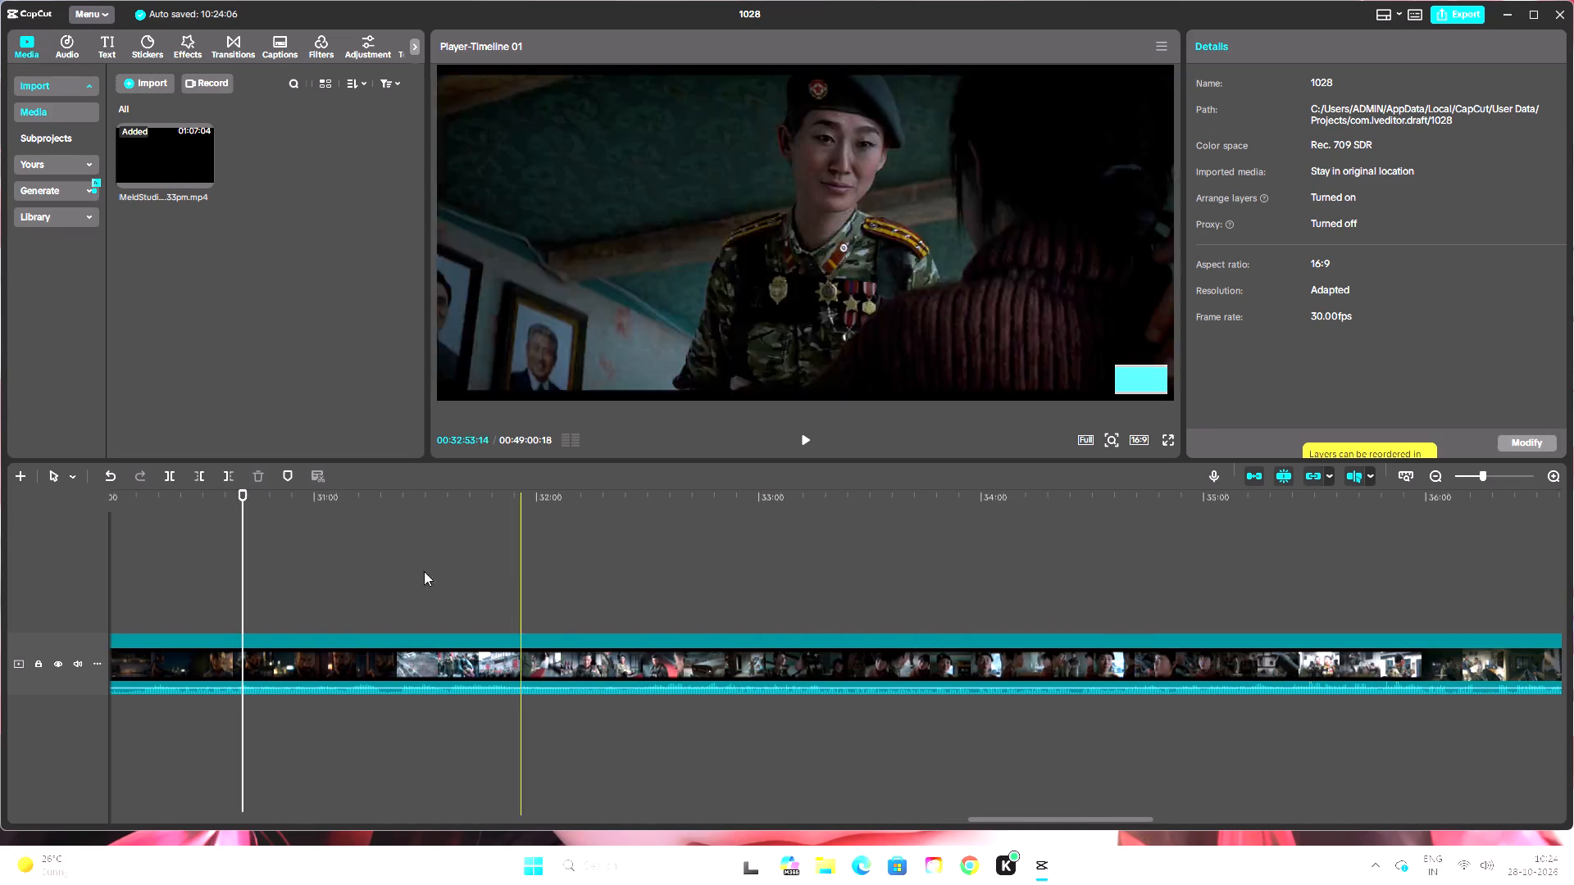
pyautogui.moveTo(243, 494); pyautogui.dragTo(326, 505)
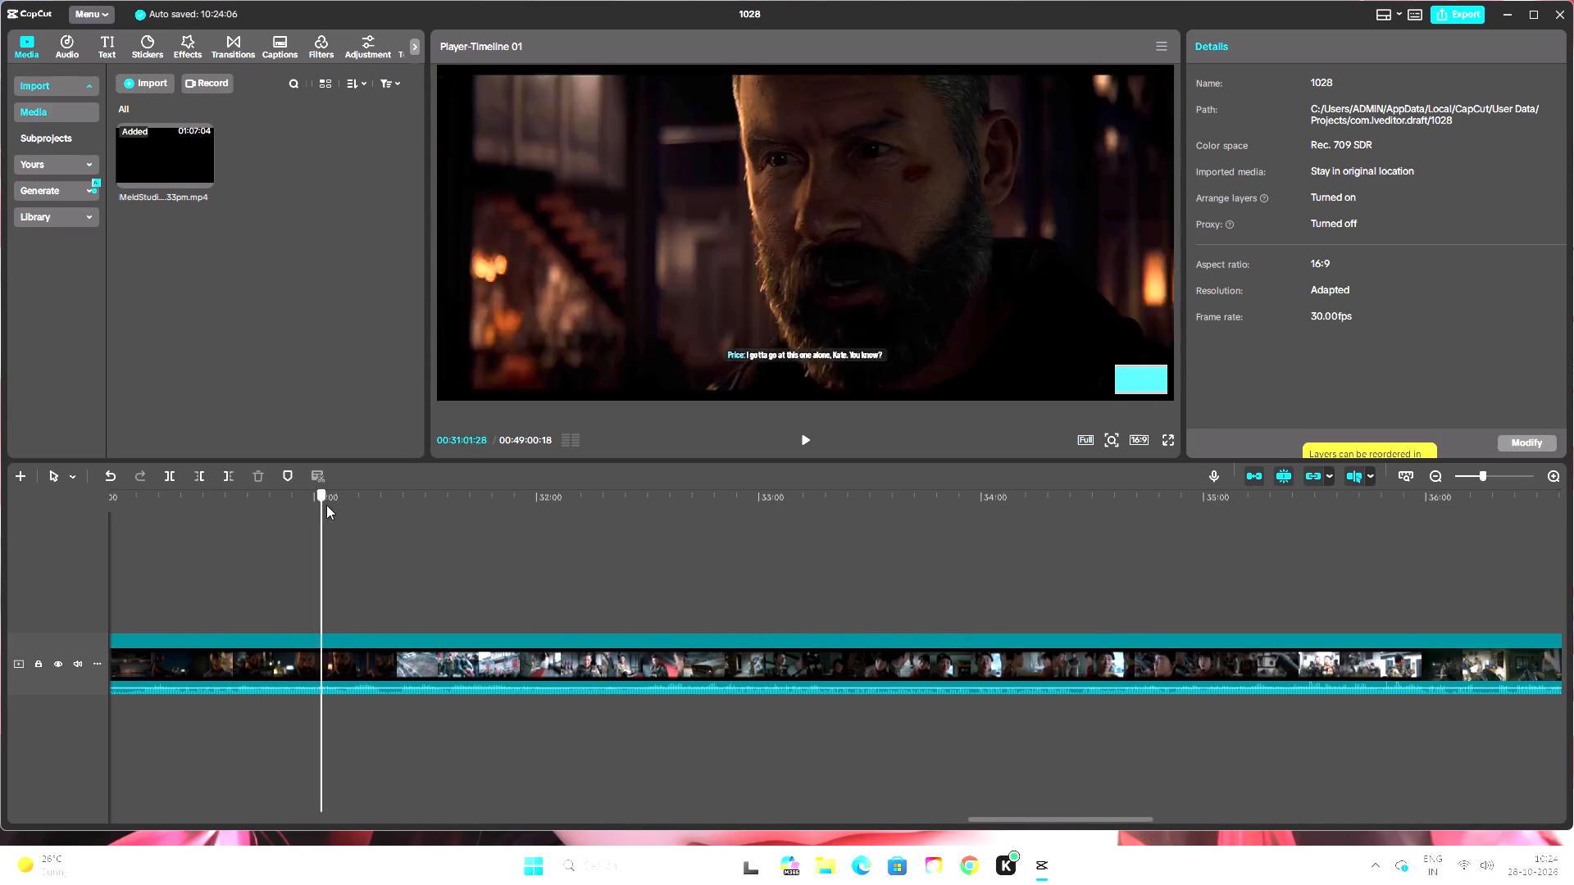
pyautogui.moveTo(326, 505); pyautogui.dragTo(463, 524)
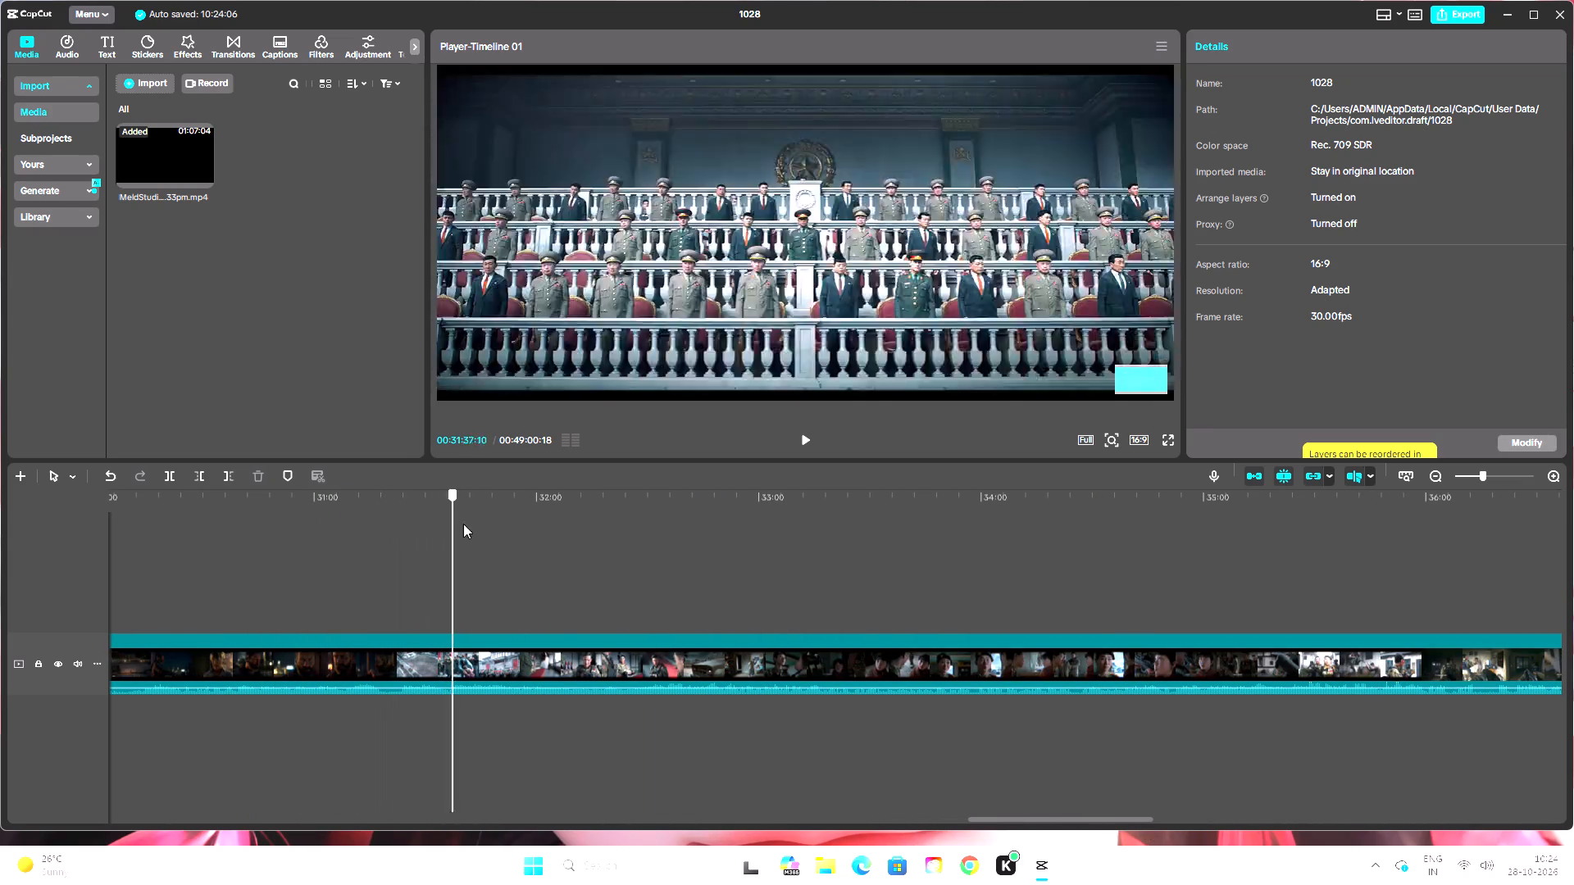
pyautogui.moveTo(463, 524); pyautogui.dragTo(737, 550)
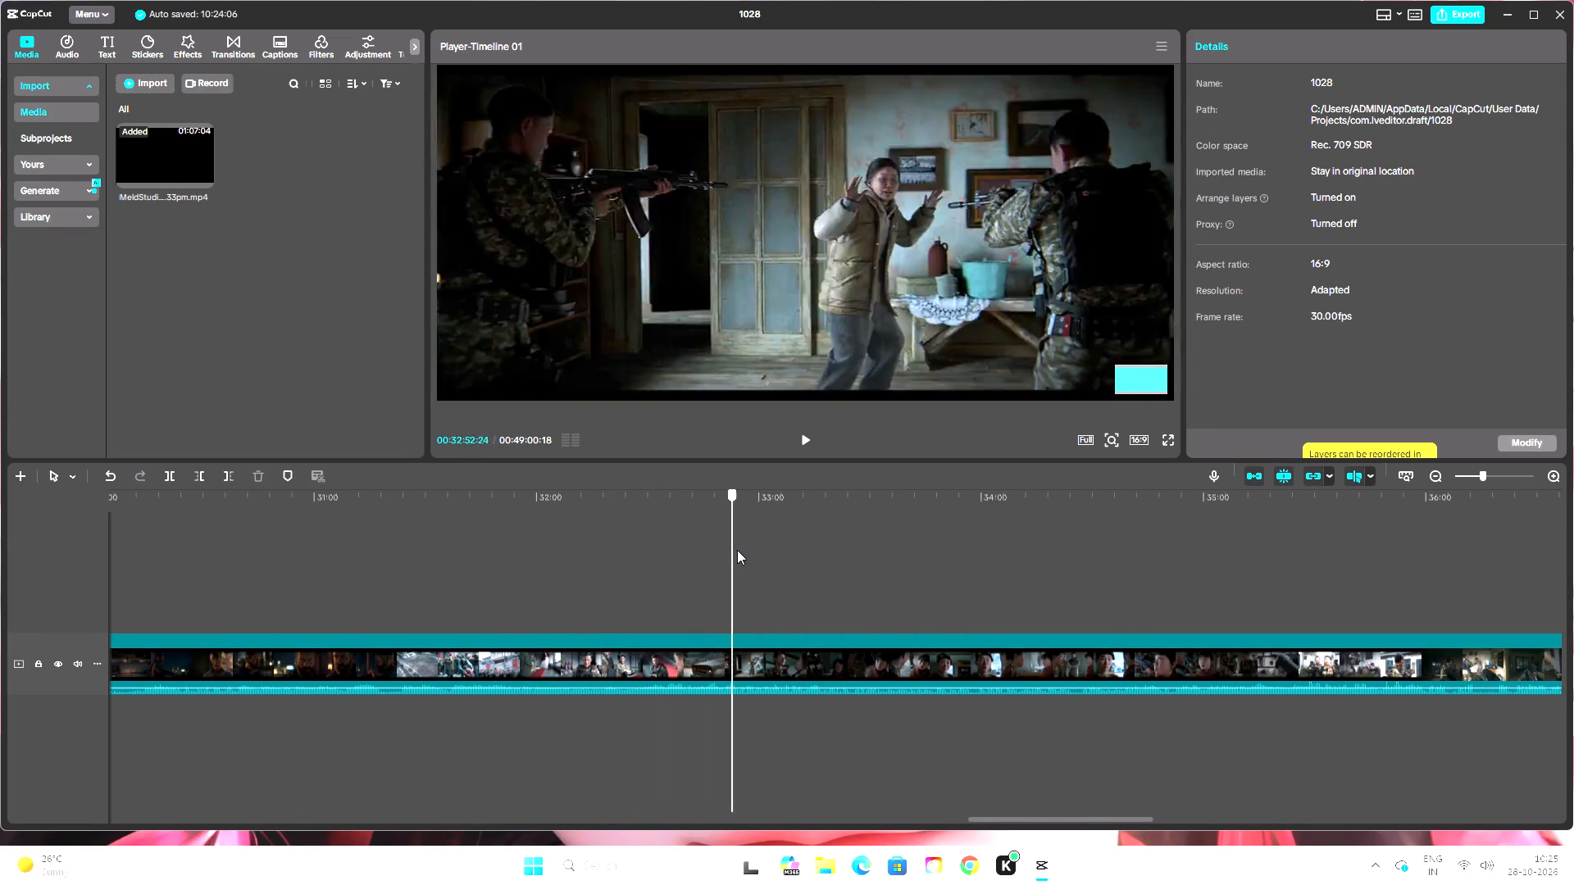
pyautogui.moveTo(737, 550); pyautogui.dragTo(792, 556)
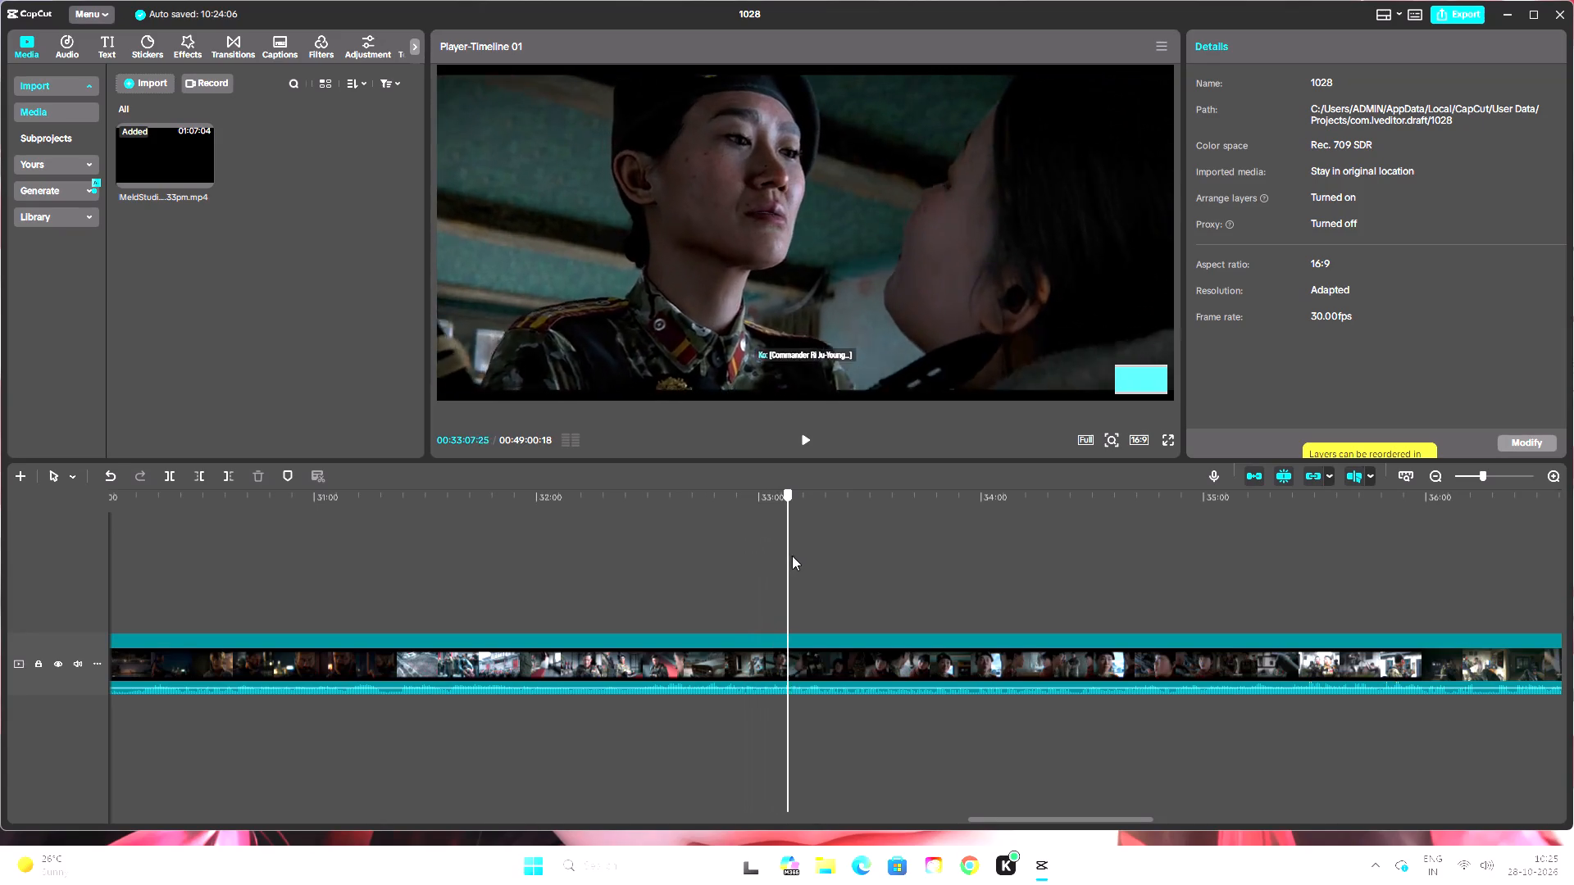
pyautogui.moveTo(792, 556); pyautogui.dragTo(890, 555)
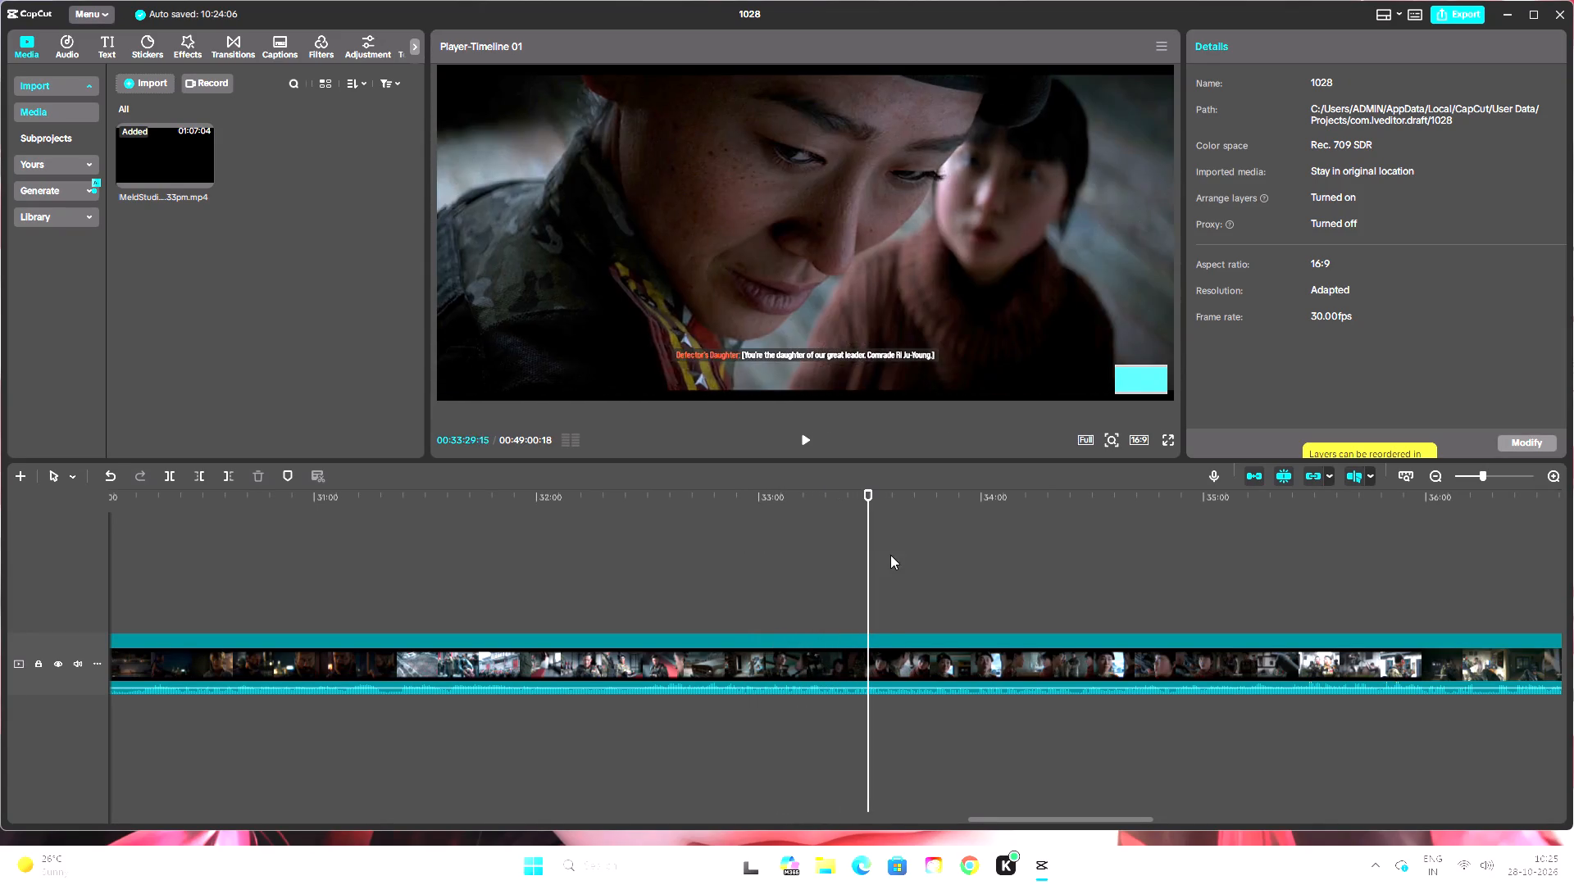
pyautogui.moveTo(890, 555); pyautogui.dragTo(868, 562)
pyautogui.moveTo(1066, 823); pyautogui.dragTo(1072, 823)
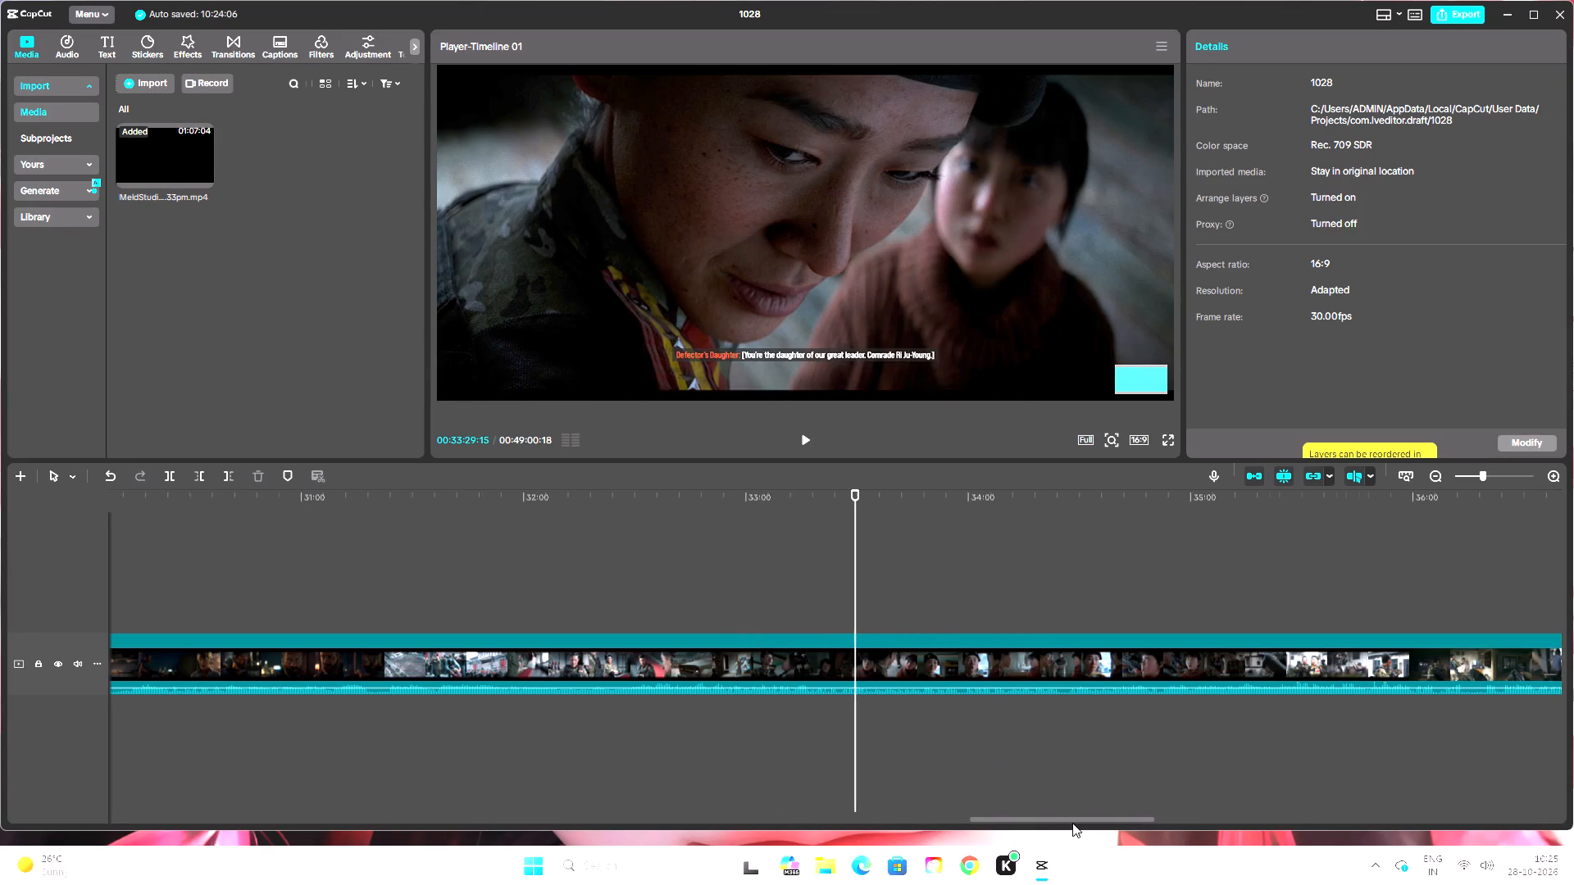
pyautogui.moveTo(1072, 823); pyautogui.dragTo(1102, 823)
pyautogui.moveTo(583, 492); pyautogui.dragTo(638, 508)
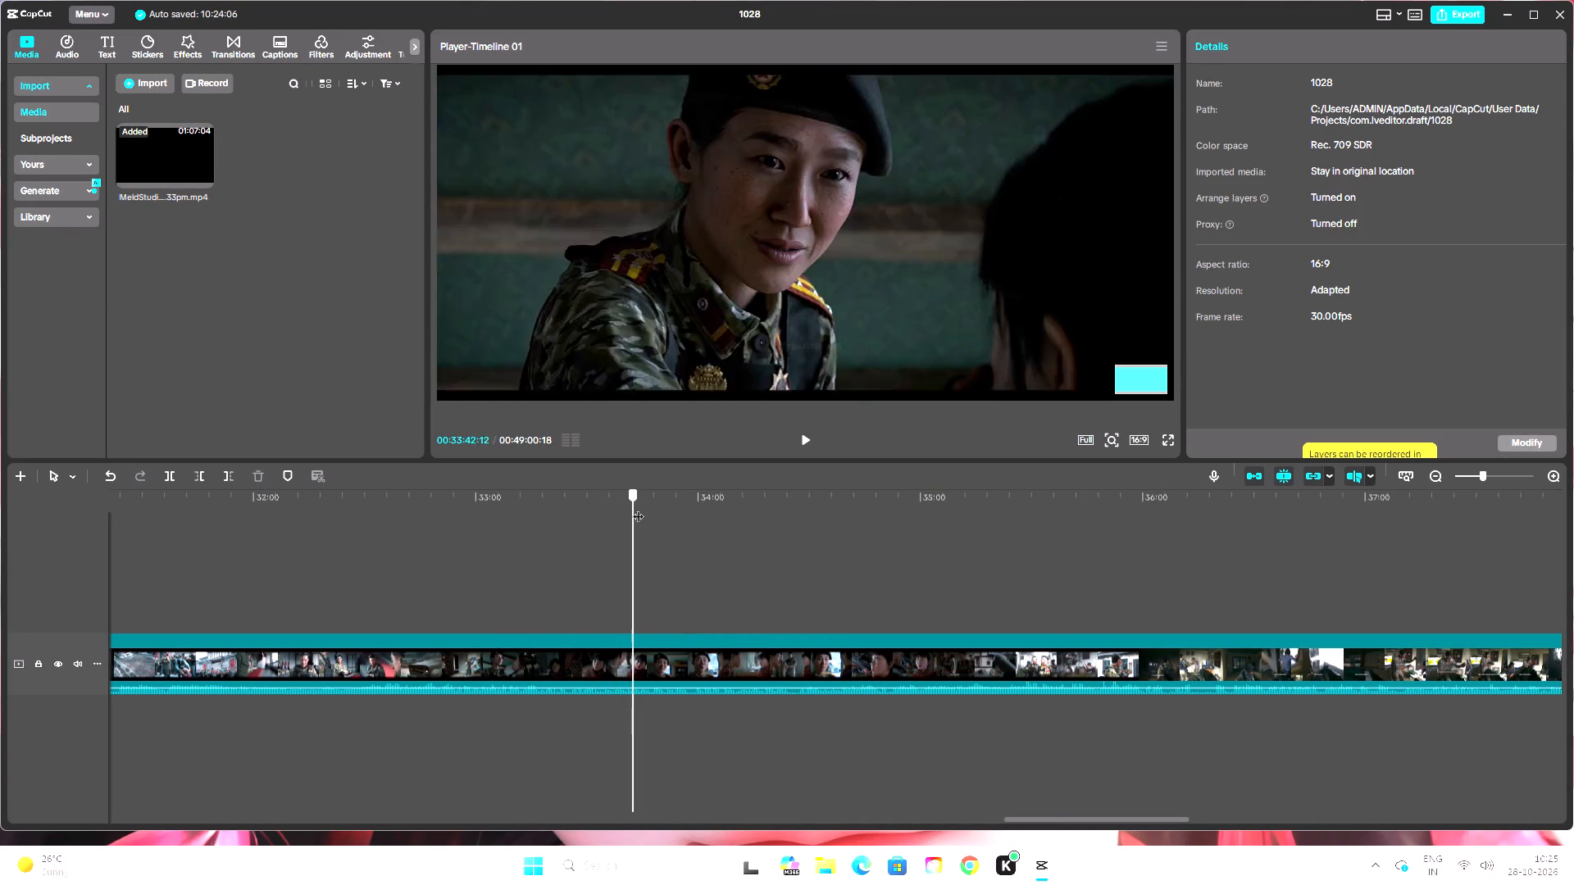
pyautogui.moveTo(638, 508); pyautogui.dragTo(752, 536)
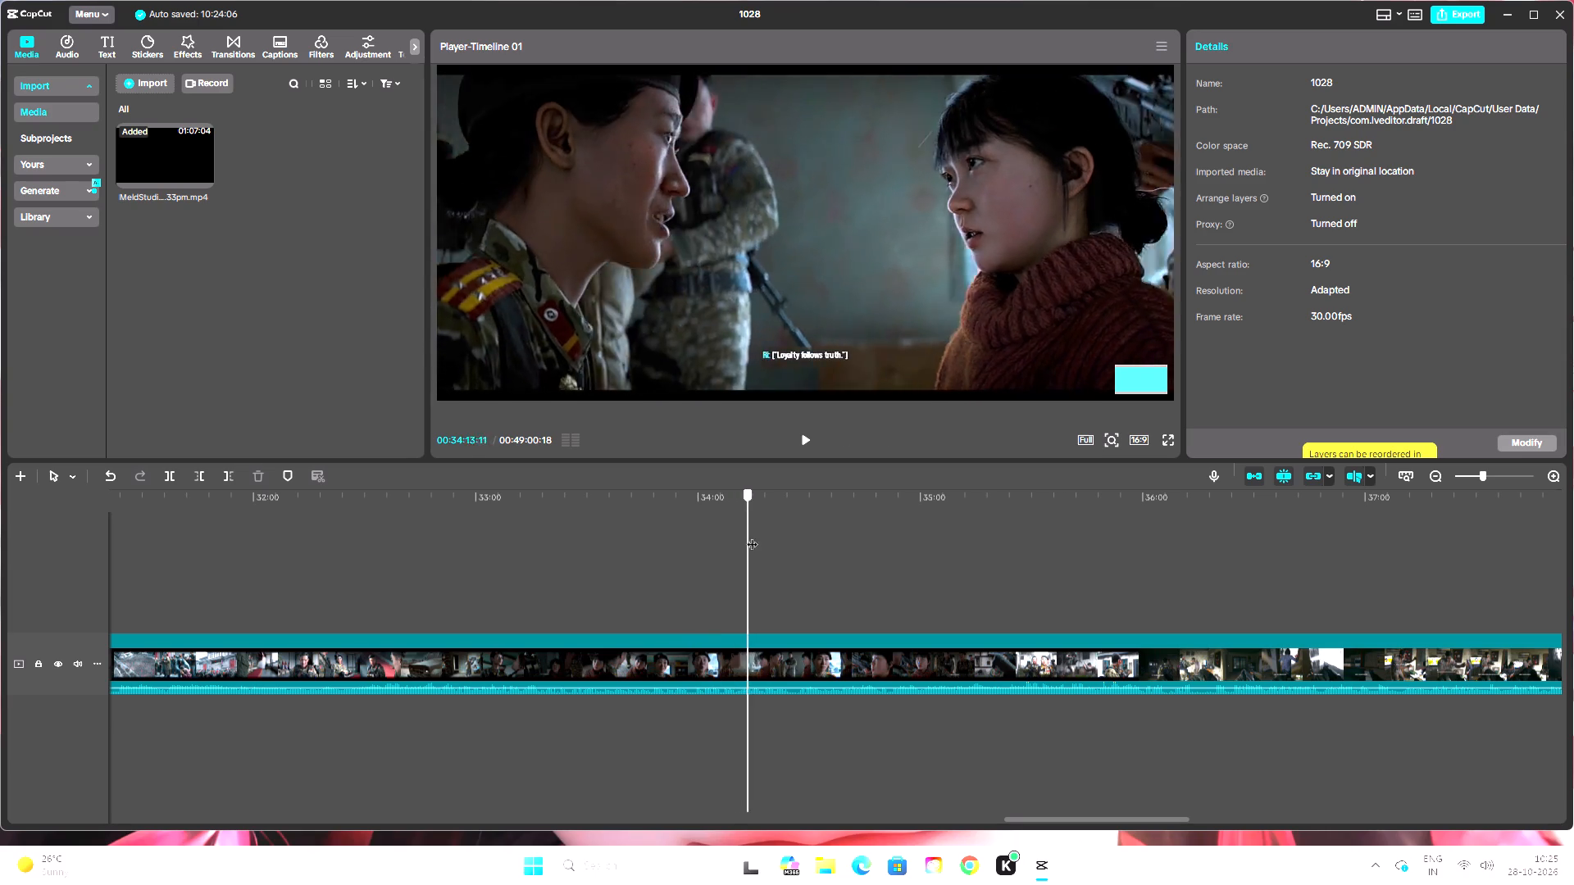
pyautogui.moveTo(752, 536); pyautogui.dragTo(926, 585)
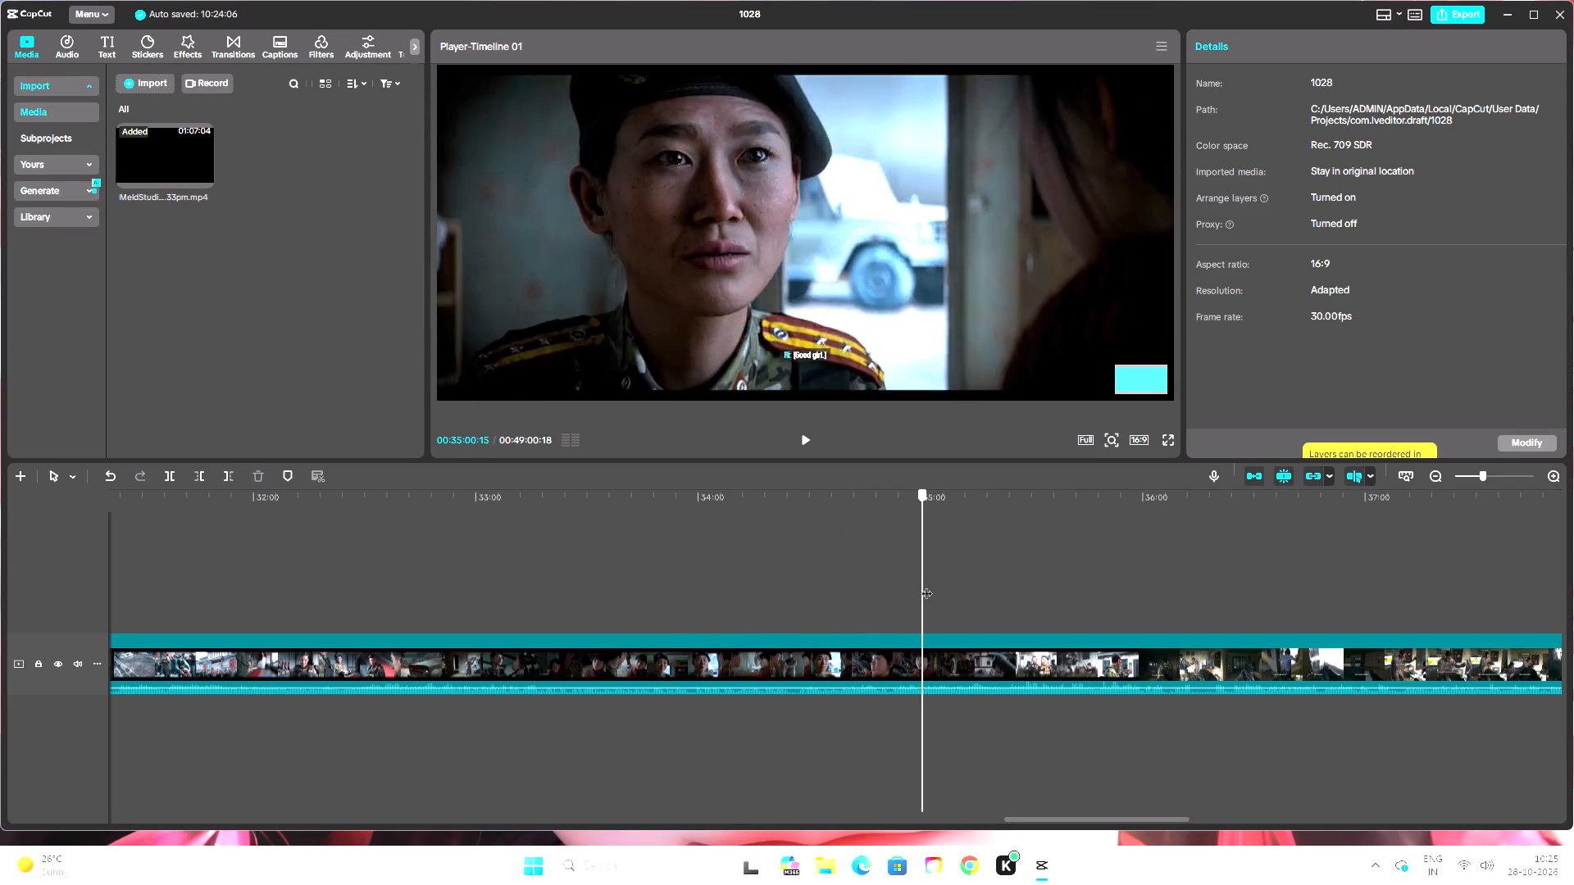
pyautogui.moveTo(926, 585); pyautogui.dragTo(982, 593)
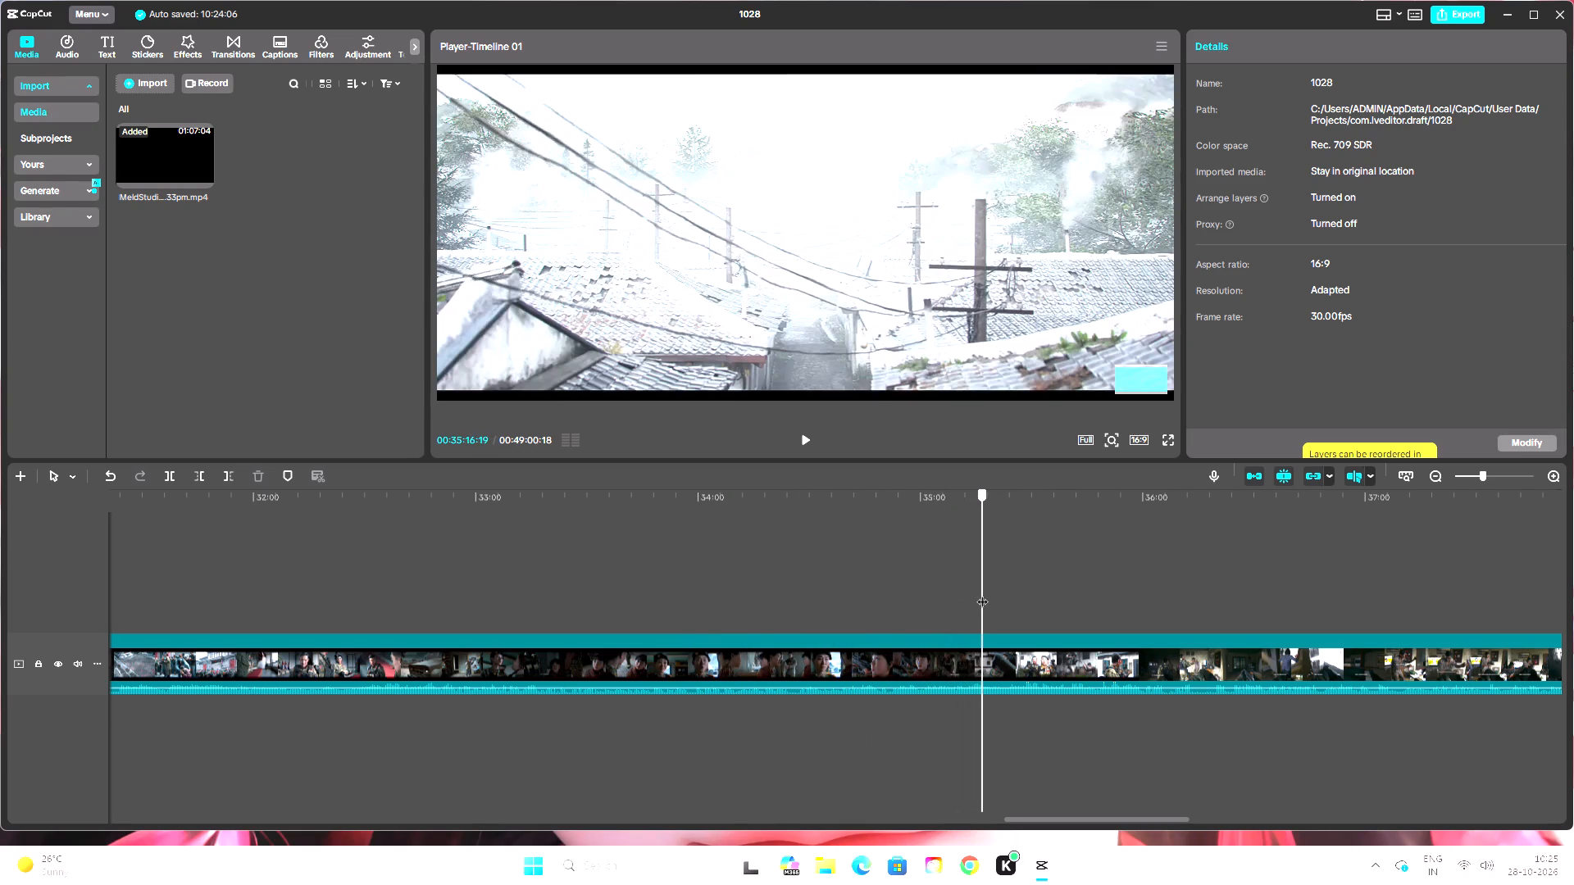
pyautogui.moveTo(982, 593); pyautogui.dragTo(1074, 606)
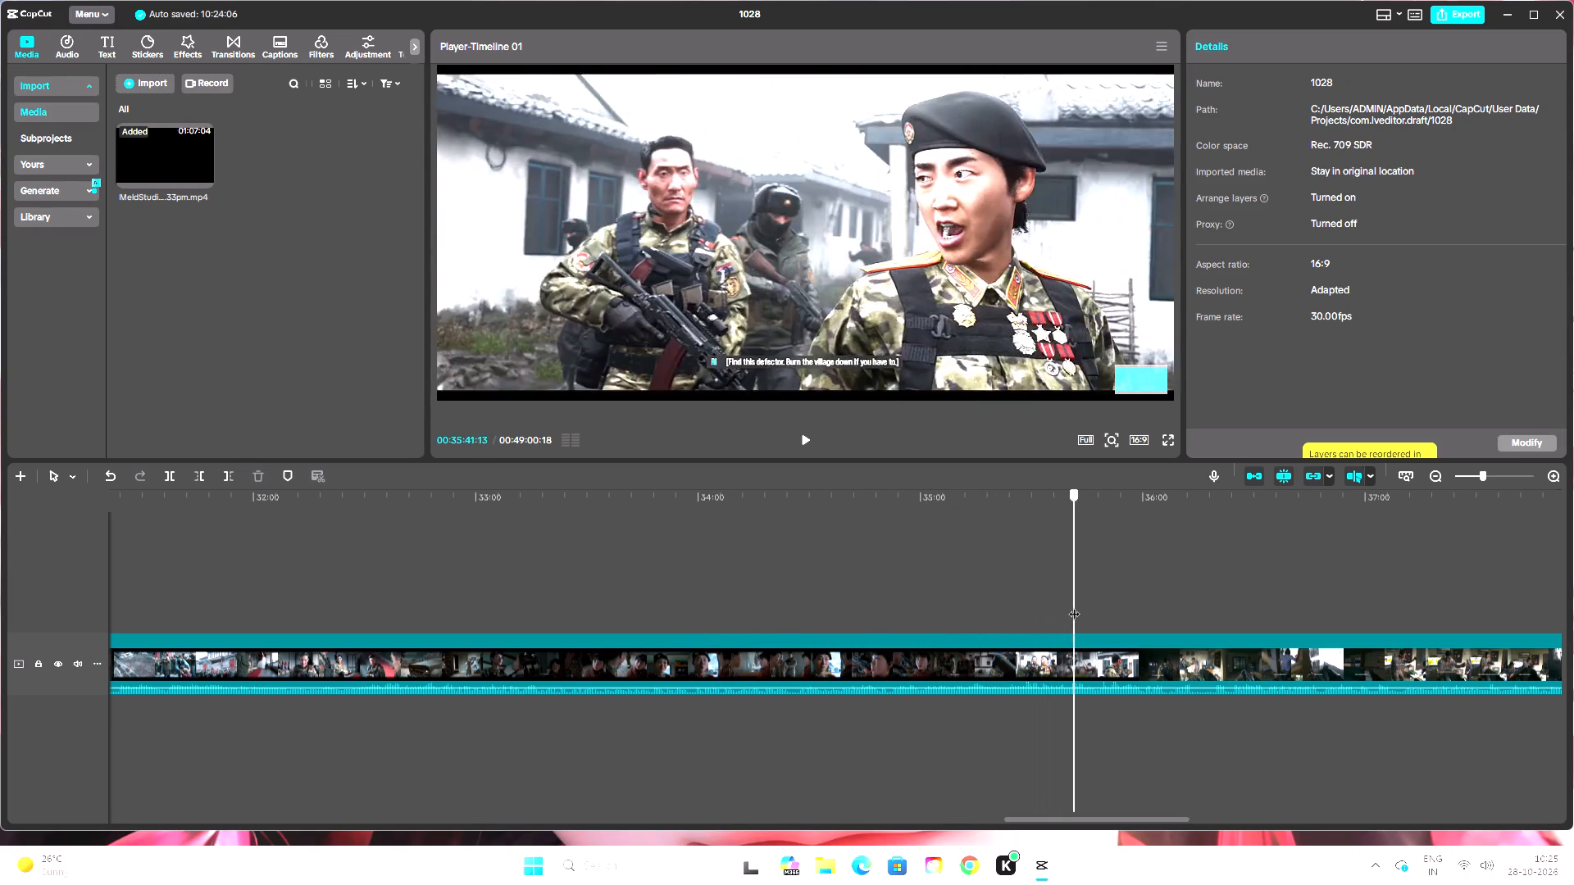
pyautogui.moveTo(1074, 606); pyautogui.dragTo(1085, 607)
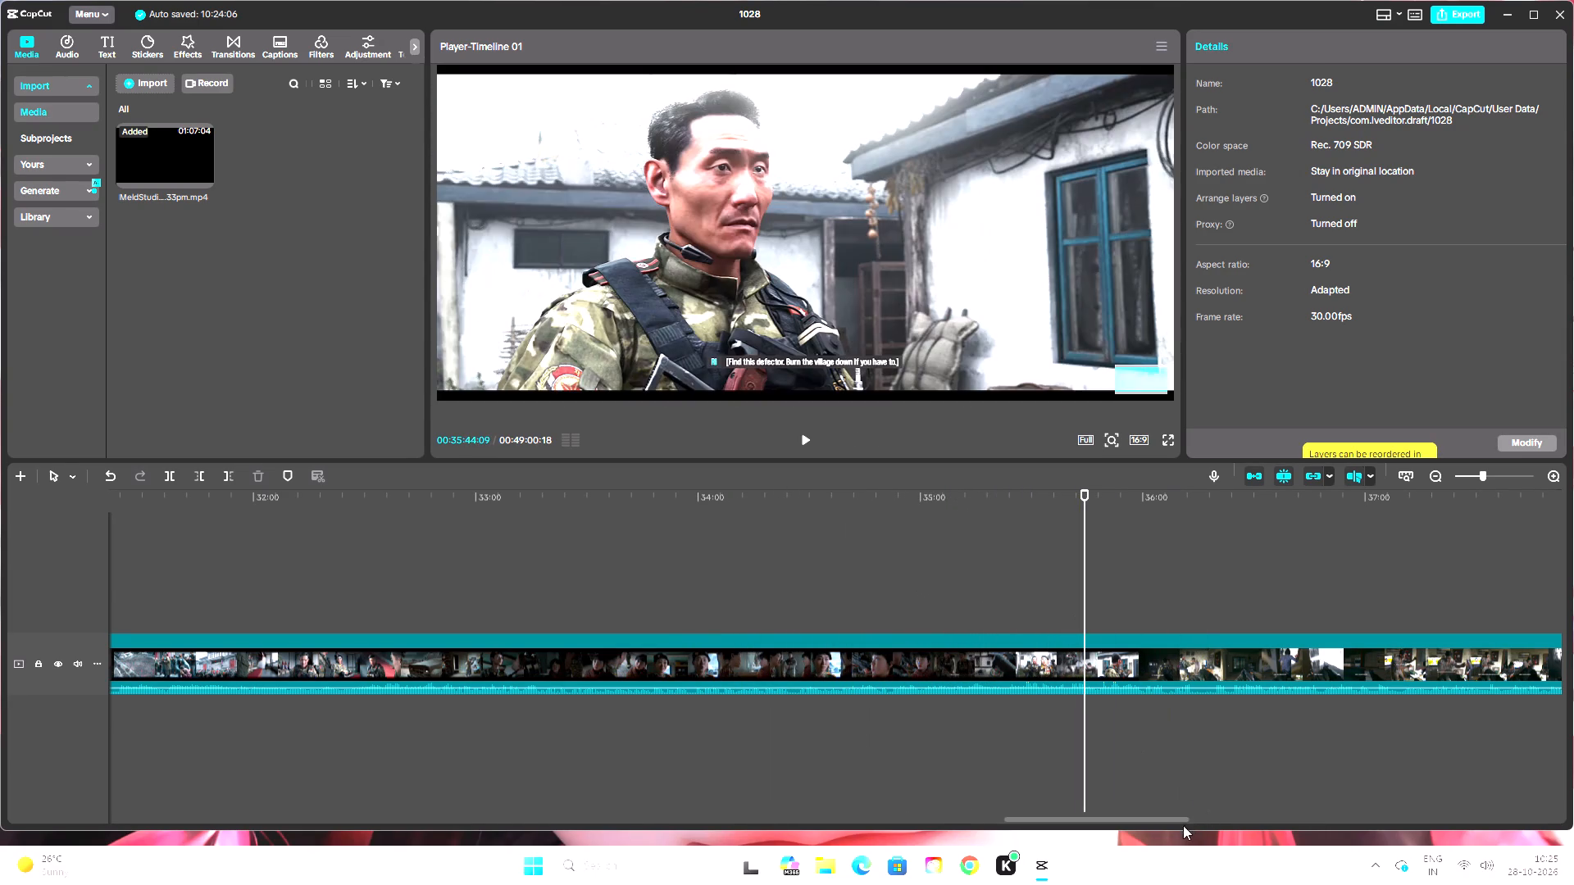
# Split the footage at about 00:35:46 in the village cutscene, just after the order to find the defector.
pyautogui.moveTo(1181, 819); pyautogui.dragTo(1276, 818)
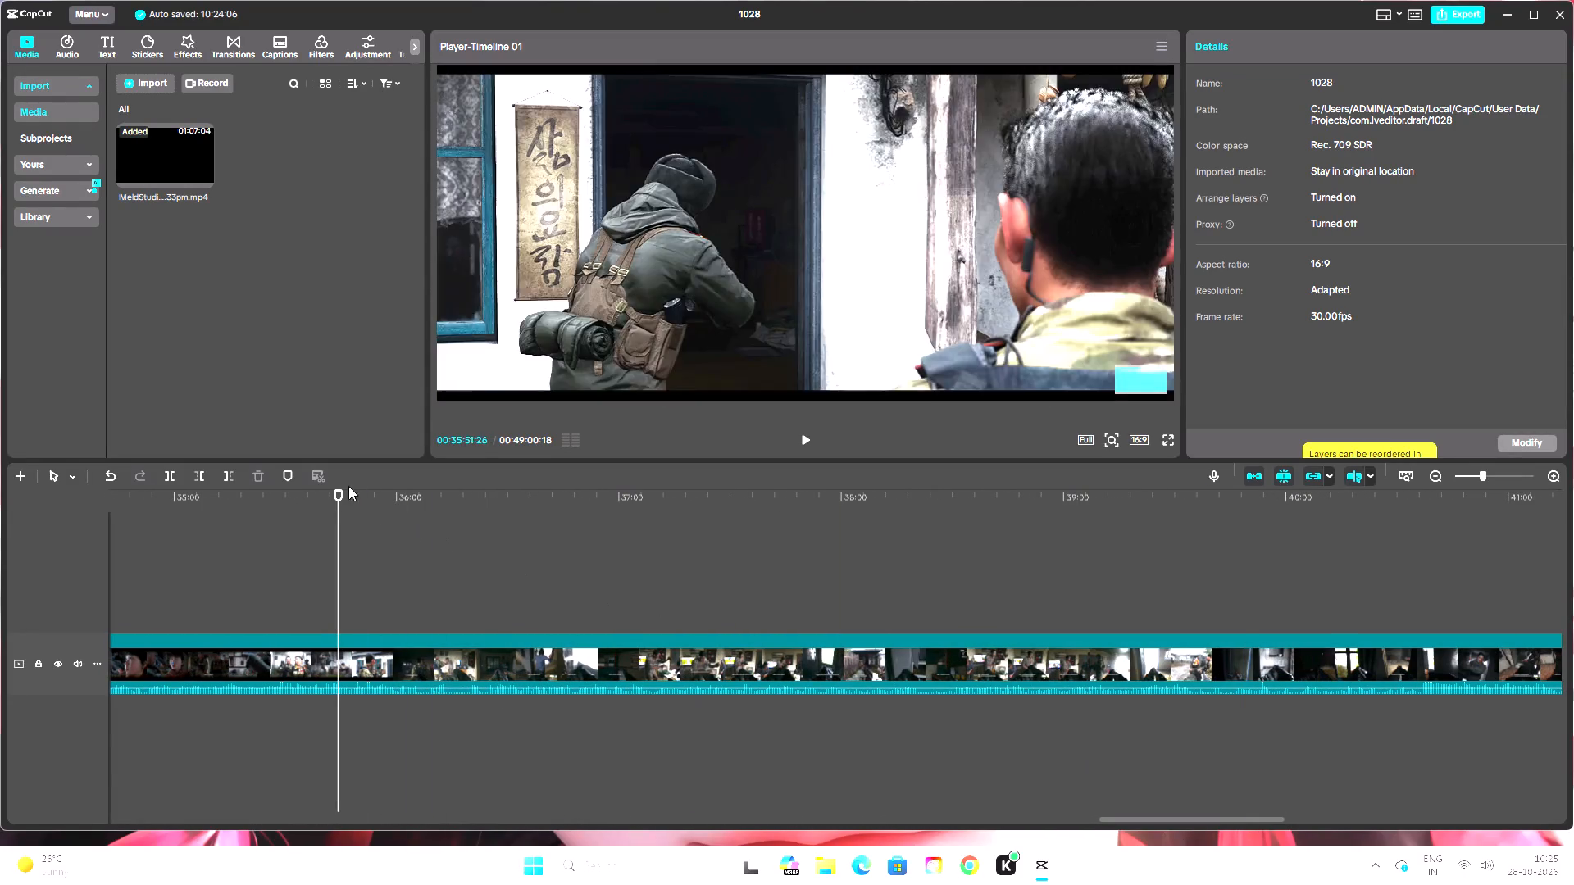
pyautogui.moveTo(339, 494); pyautogui.dragTo(373, 504)
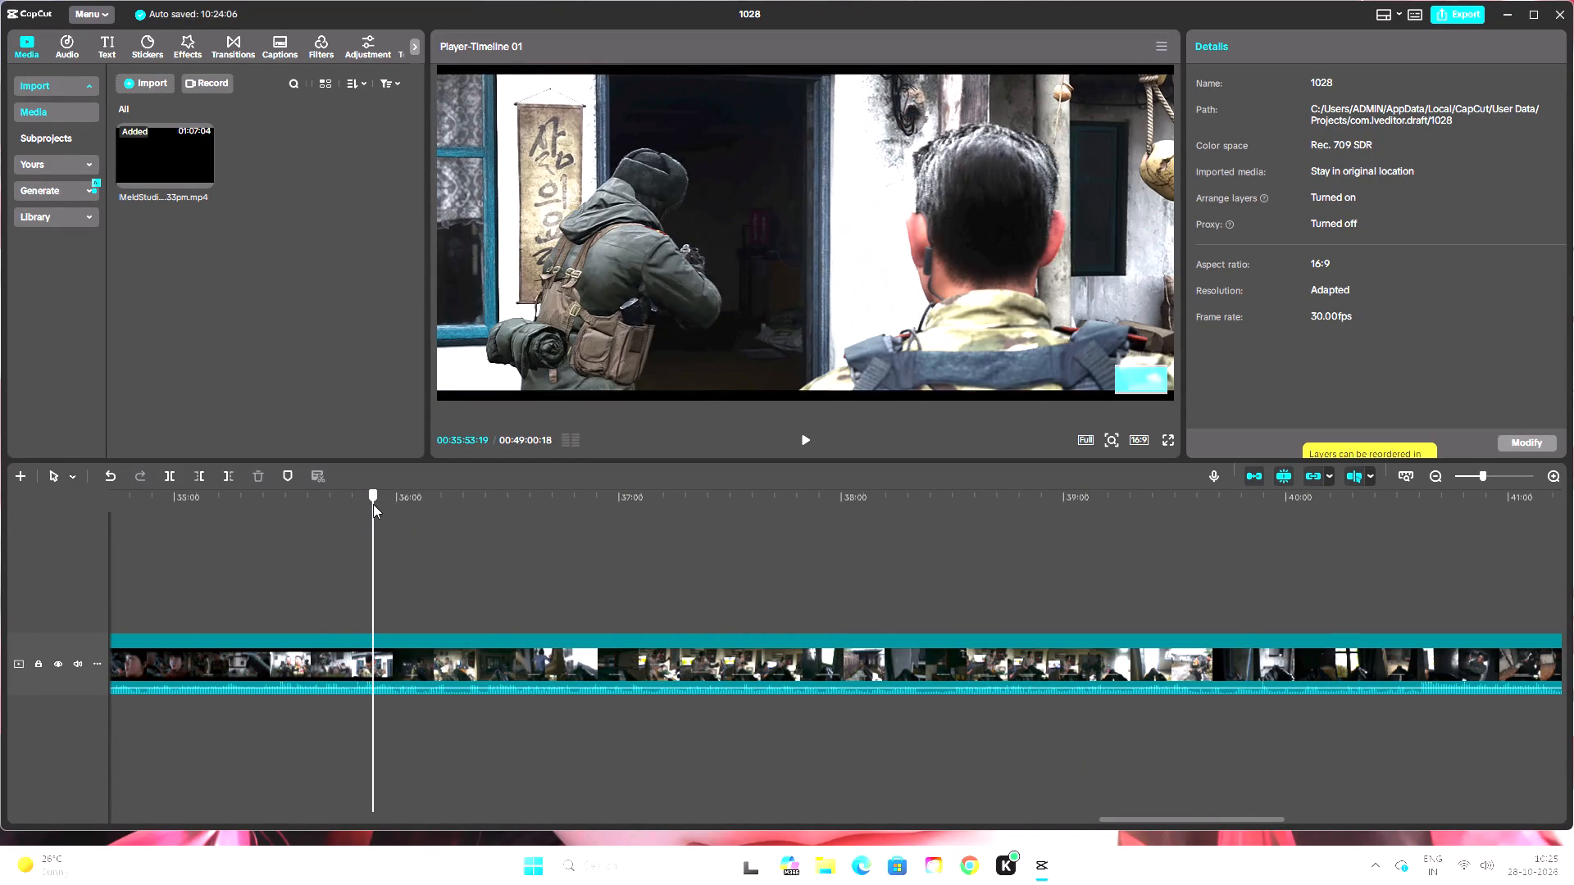
pyautogui.moveTo(373, 504); pyautogui.dragTo(313, 516)
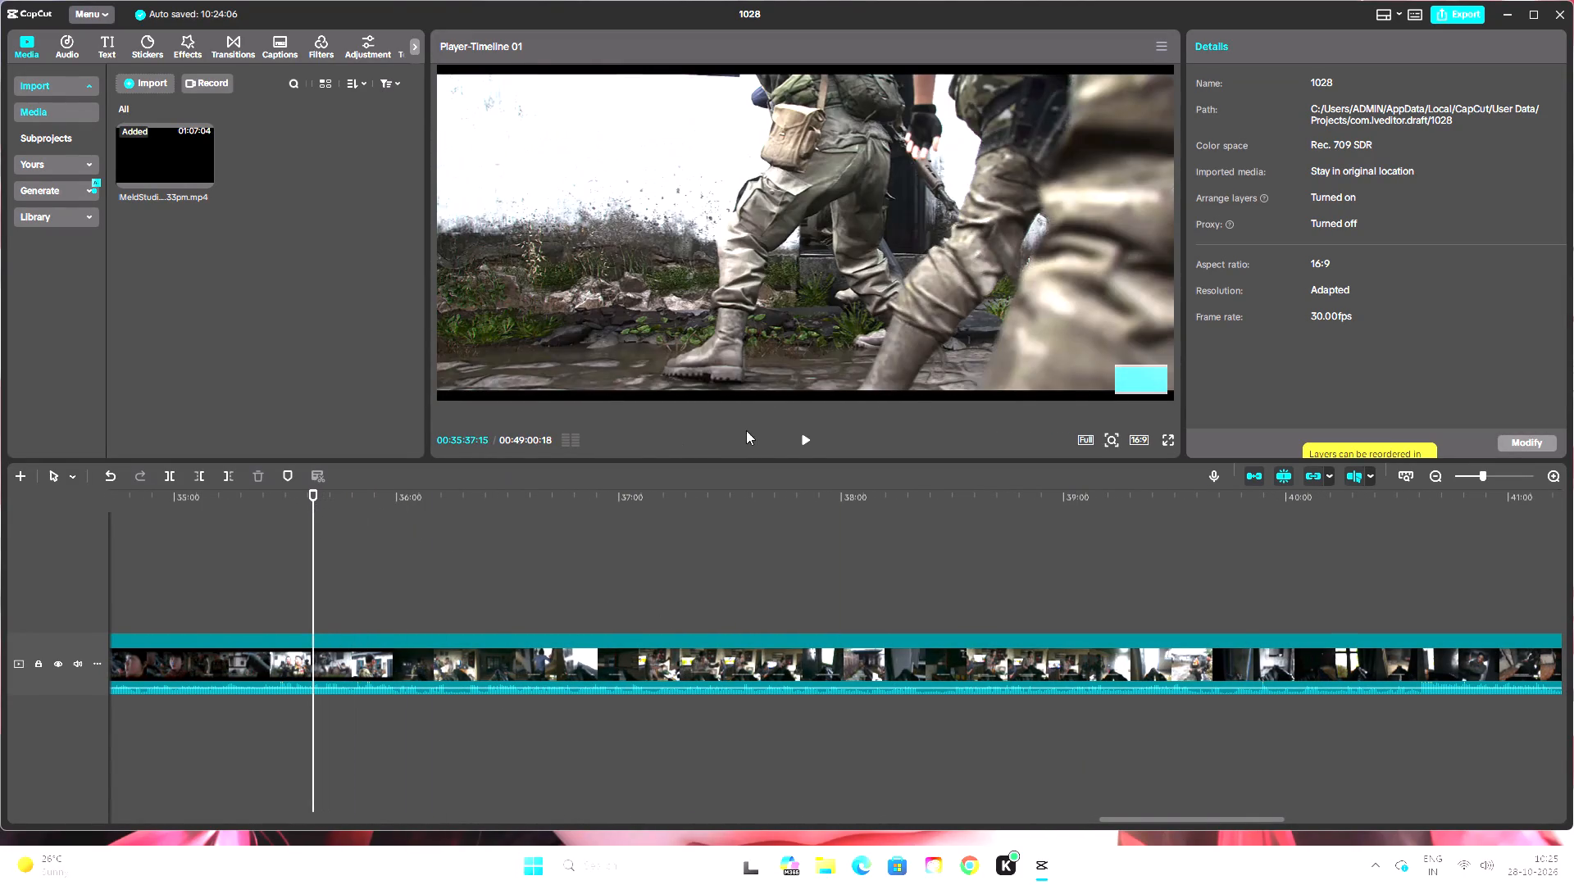
pyautogui.click(804, 441)
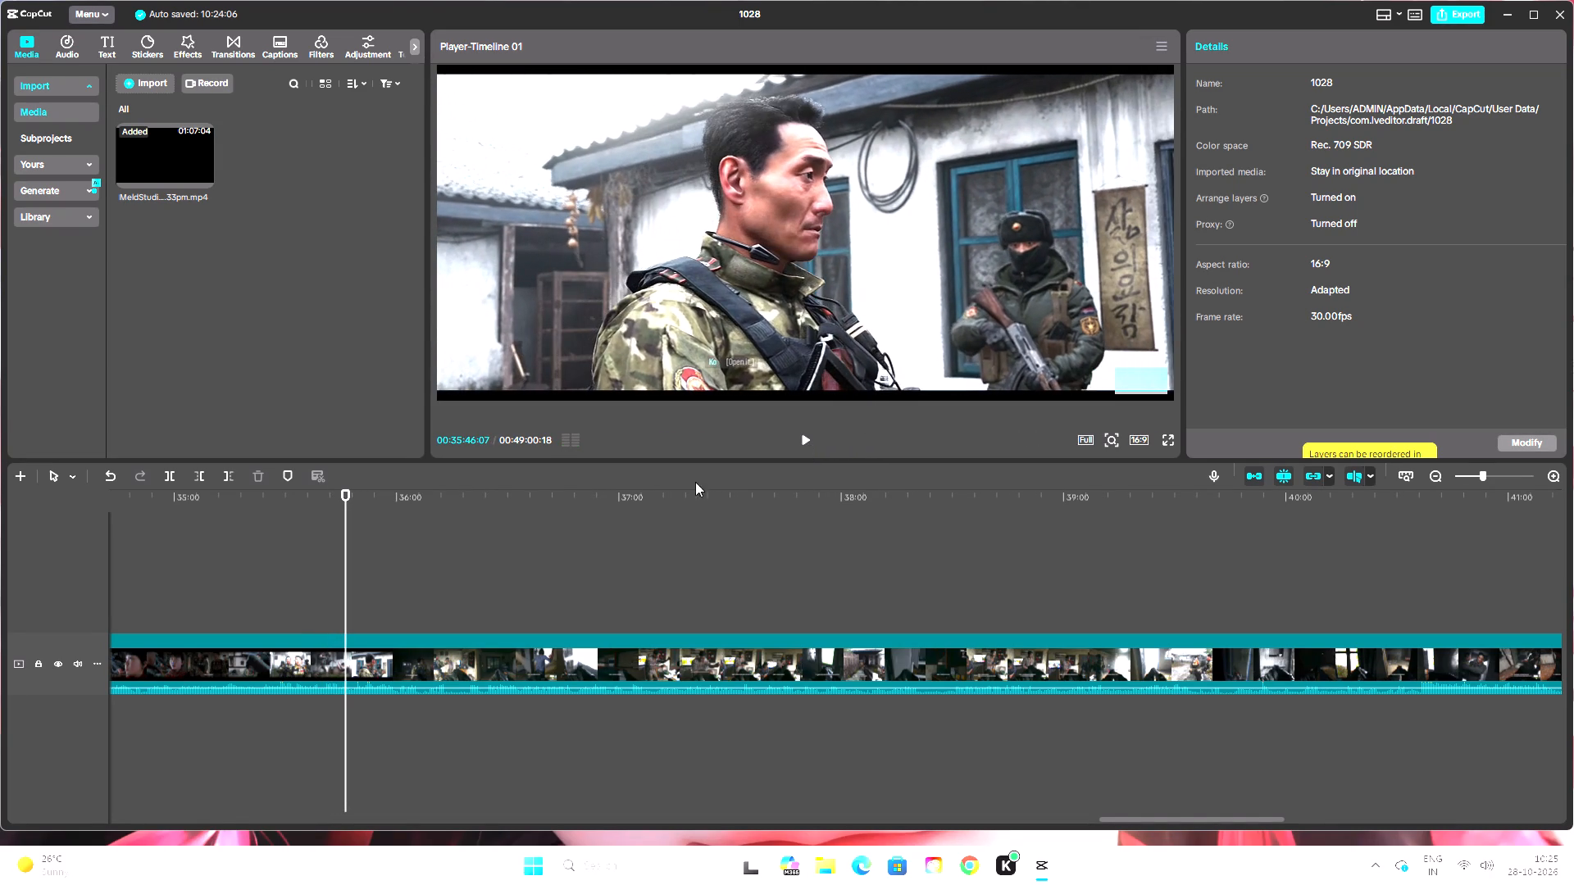
pyautogui.click(171, 474)
# Skim the footage from about 00:35:46 to the end at 00:49:00, covering the house searches, the defector's hanging and the closing cutscenes.
pyautogui.moveTo(345, 488); pyautogui.dragTo(425, 498)
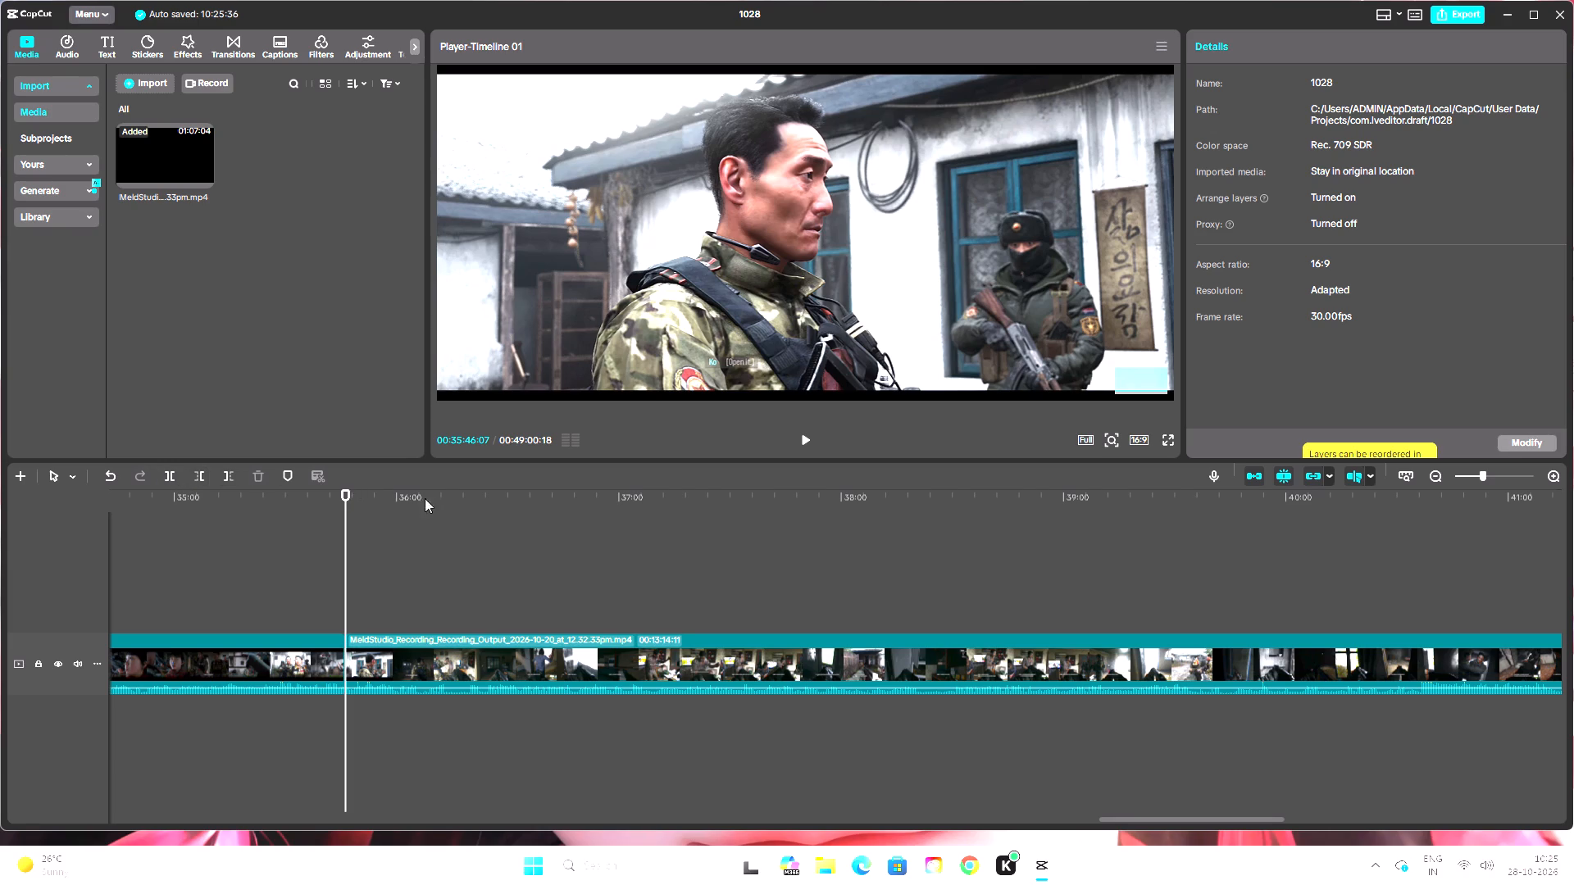
pyautogui.moveTo(425, 498); pyautogui.dragTo(480, 504)
pyautogui.moveTo(347, 492); pyautogui.dragTo(426, 501)
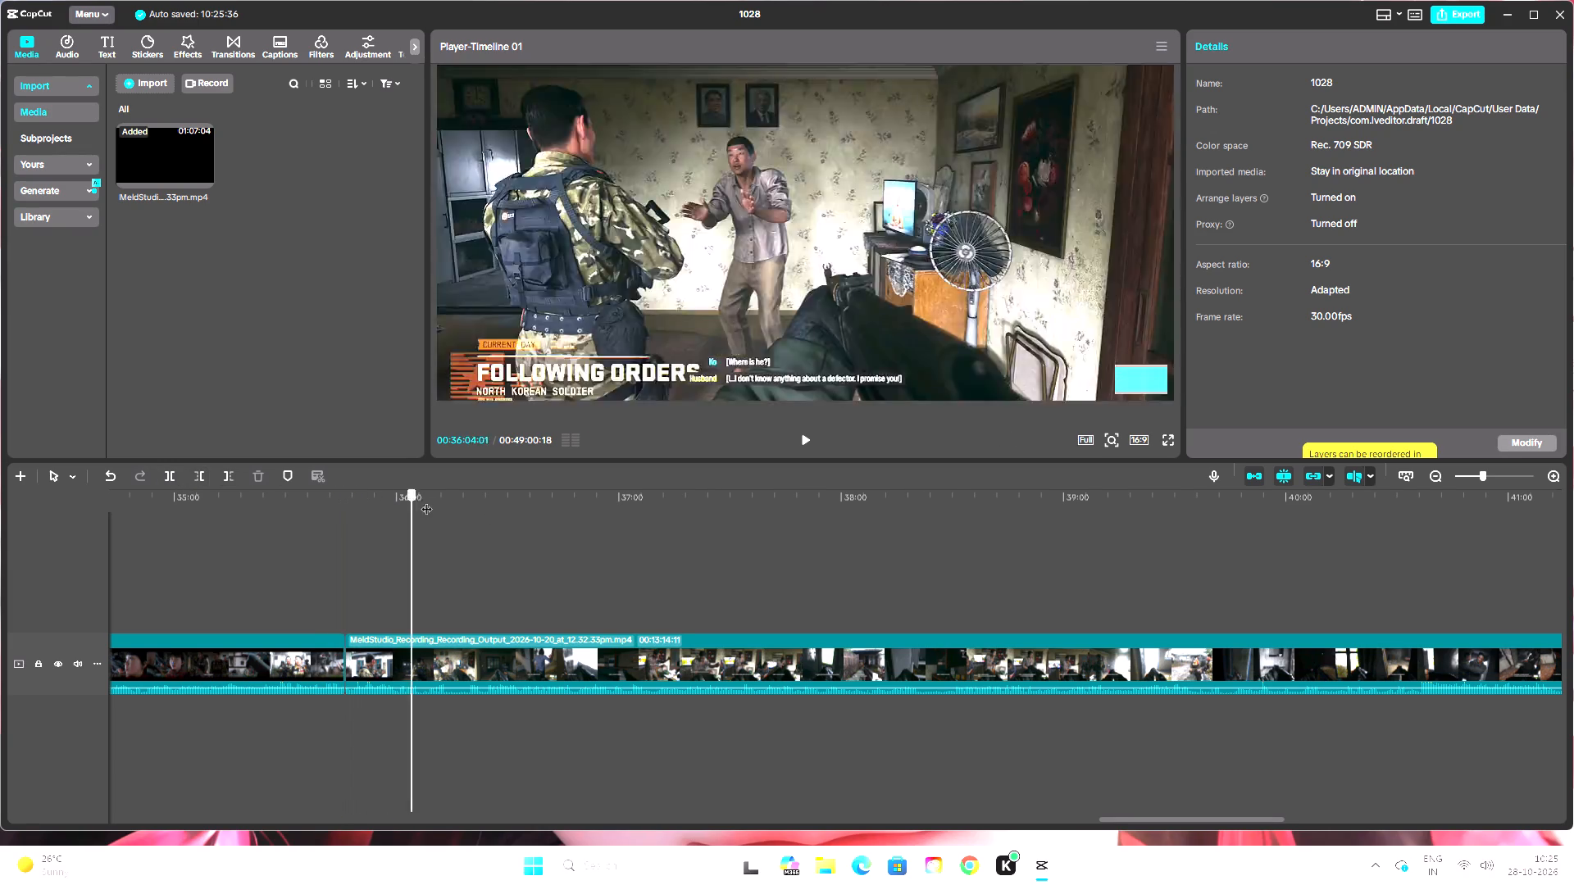
pyautogui.moveTo(426, 501); pyautogui.dragTo(843, 538)
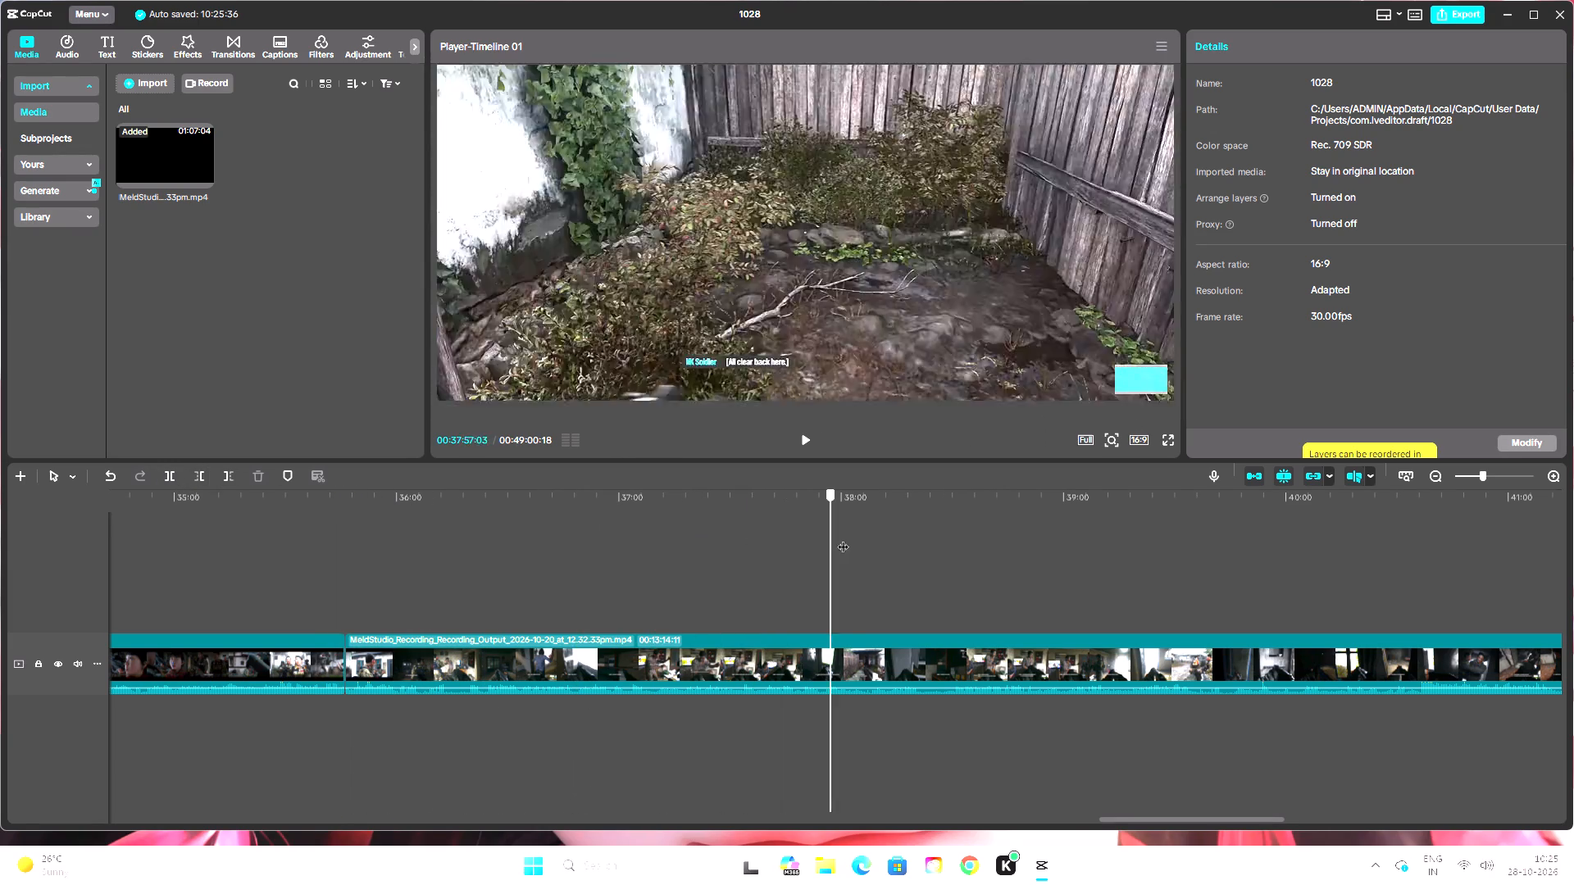
pyautogui.moveTo(843, 538); pyautogui.dragTo(1512, 560)
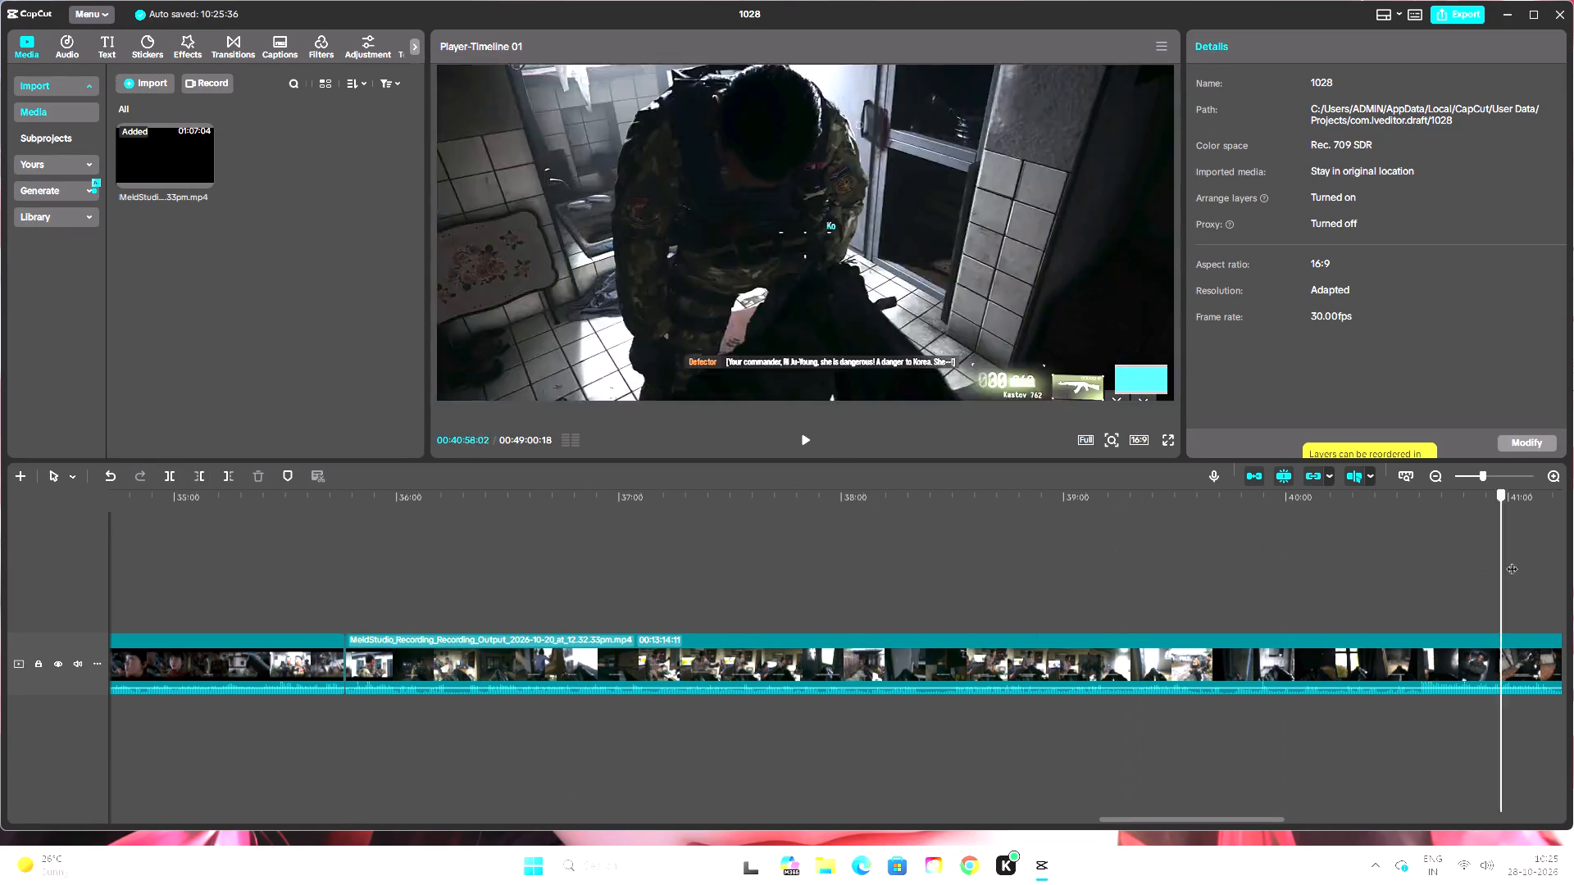
pyautogui.moveTo(1512, 560); pyautogui.dragTo(1573, 585)
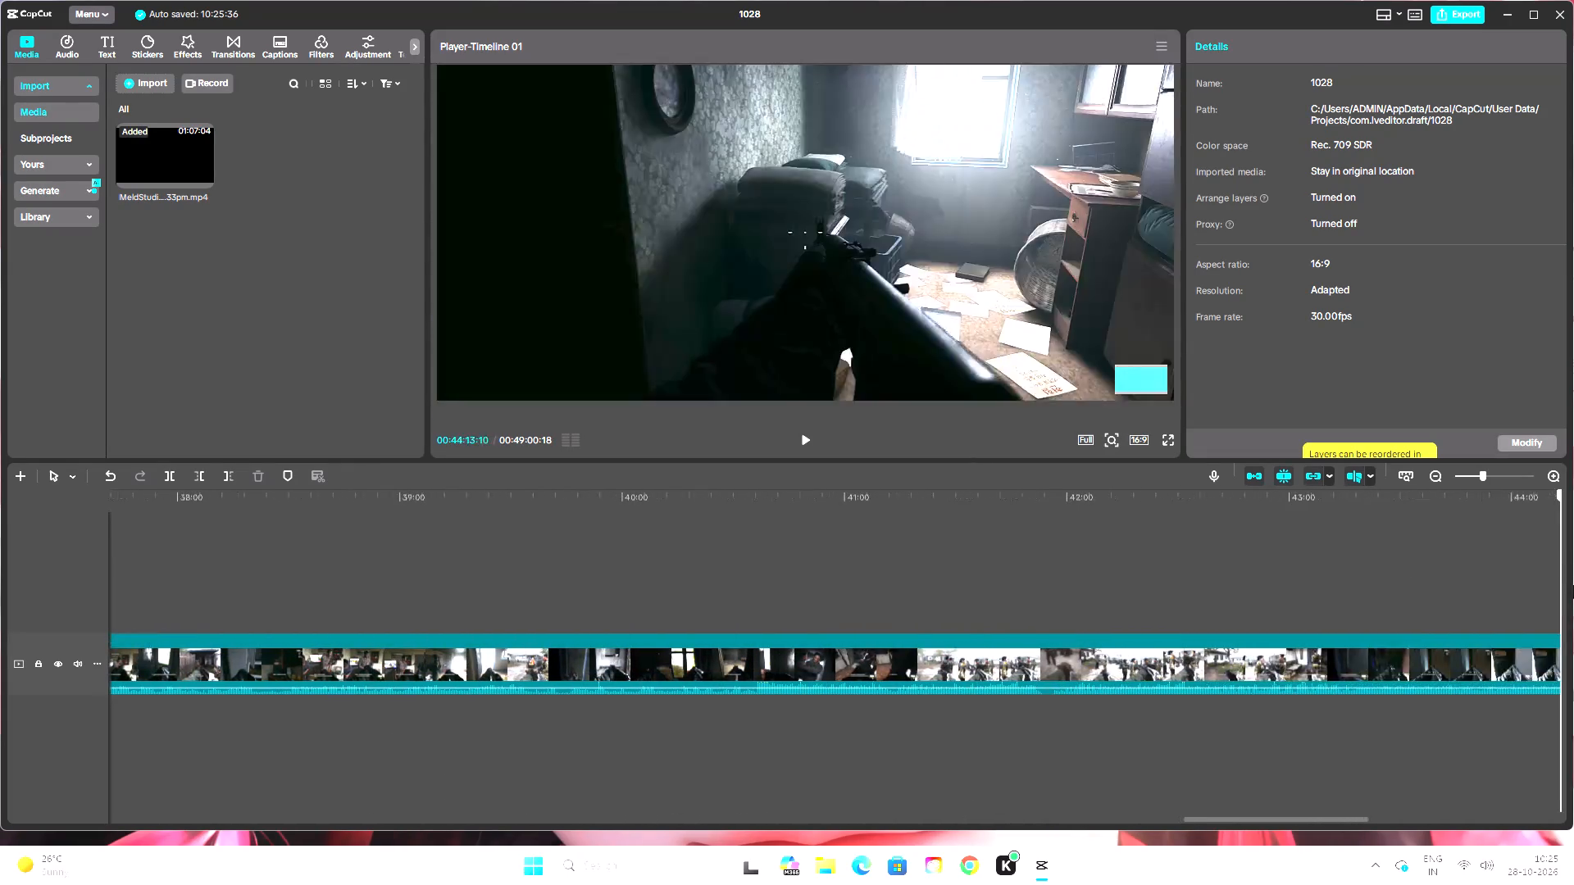
pyautogui.moveTo(1573, 585); pyautogui.dragTo(1549, 590)
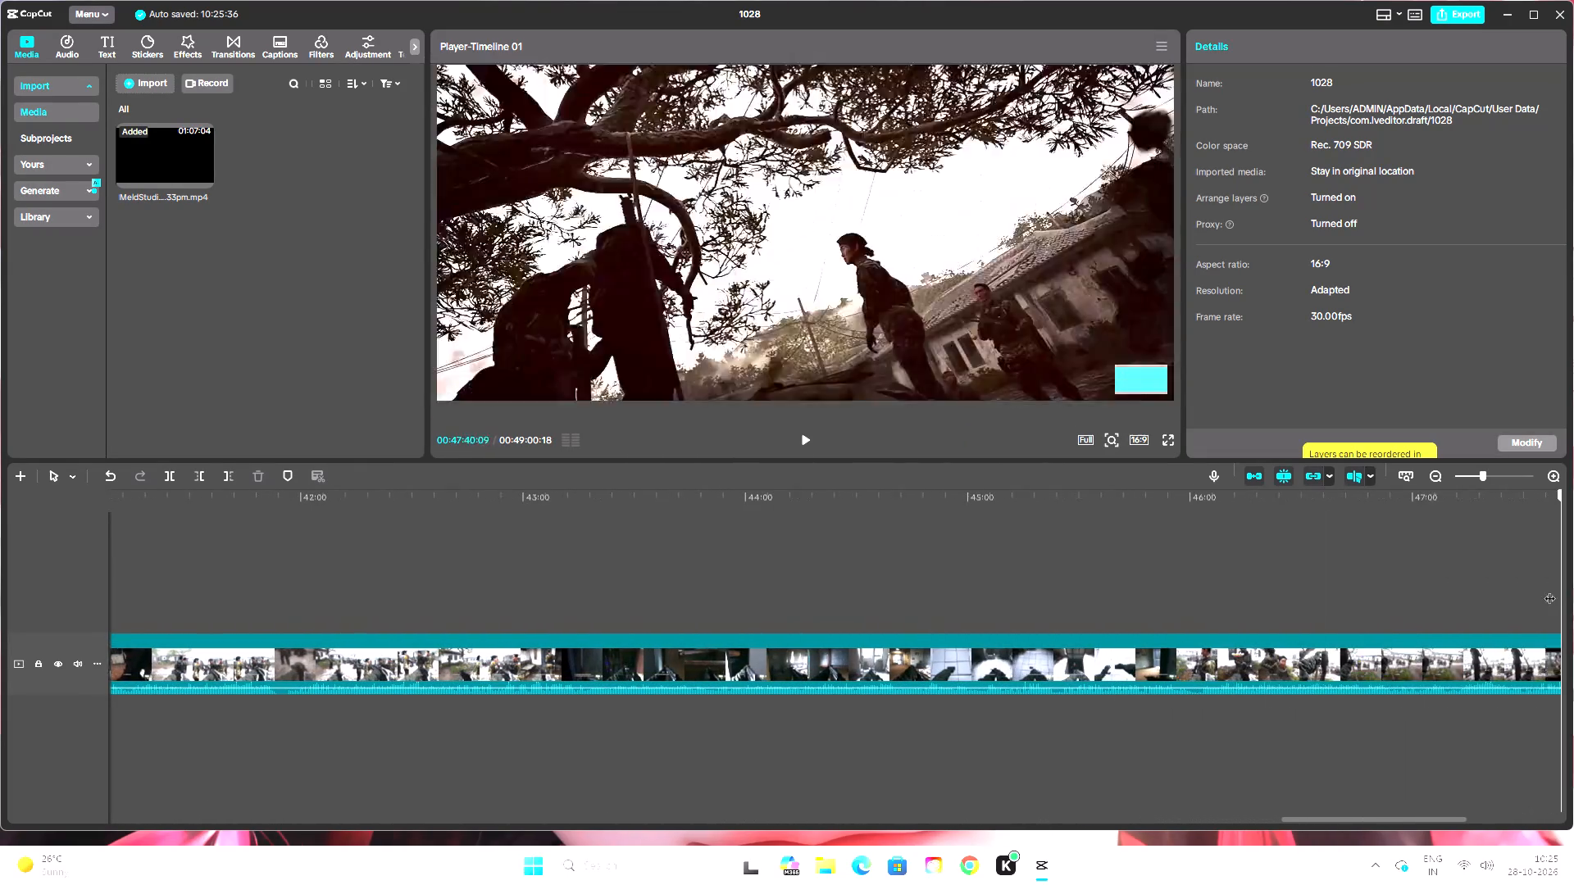
pyautogui.moveTo(1549, 590); pyautogui.dragTo(1573, 614)
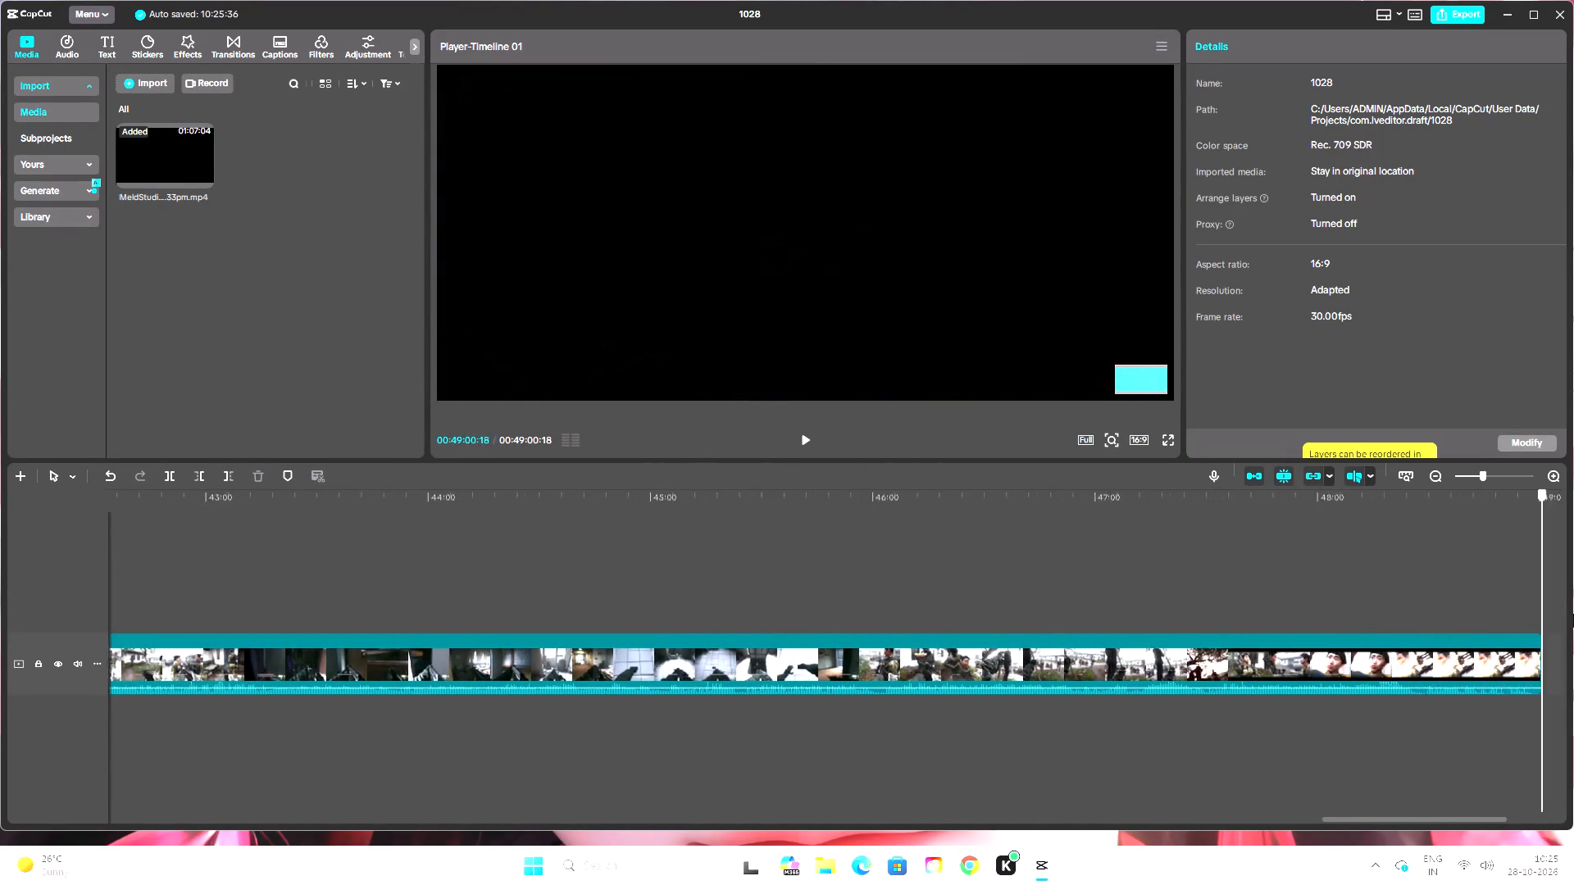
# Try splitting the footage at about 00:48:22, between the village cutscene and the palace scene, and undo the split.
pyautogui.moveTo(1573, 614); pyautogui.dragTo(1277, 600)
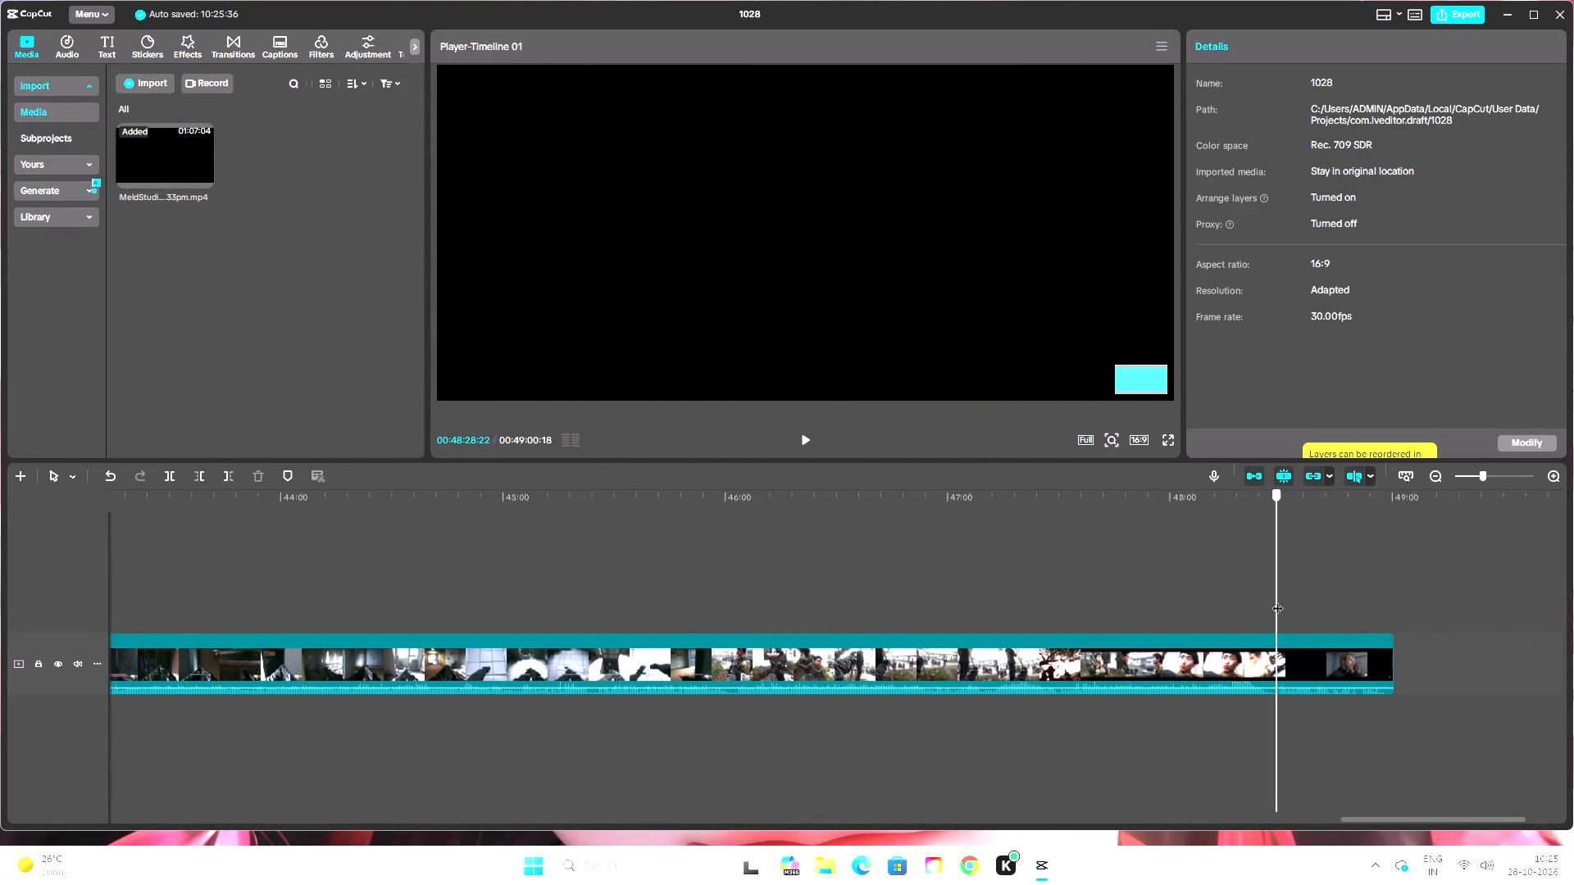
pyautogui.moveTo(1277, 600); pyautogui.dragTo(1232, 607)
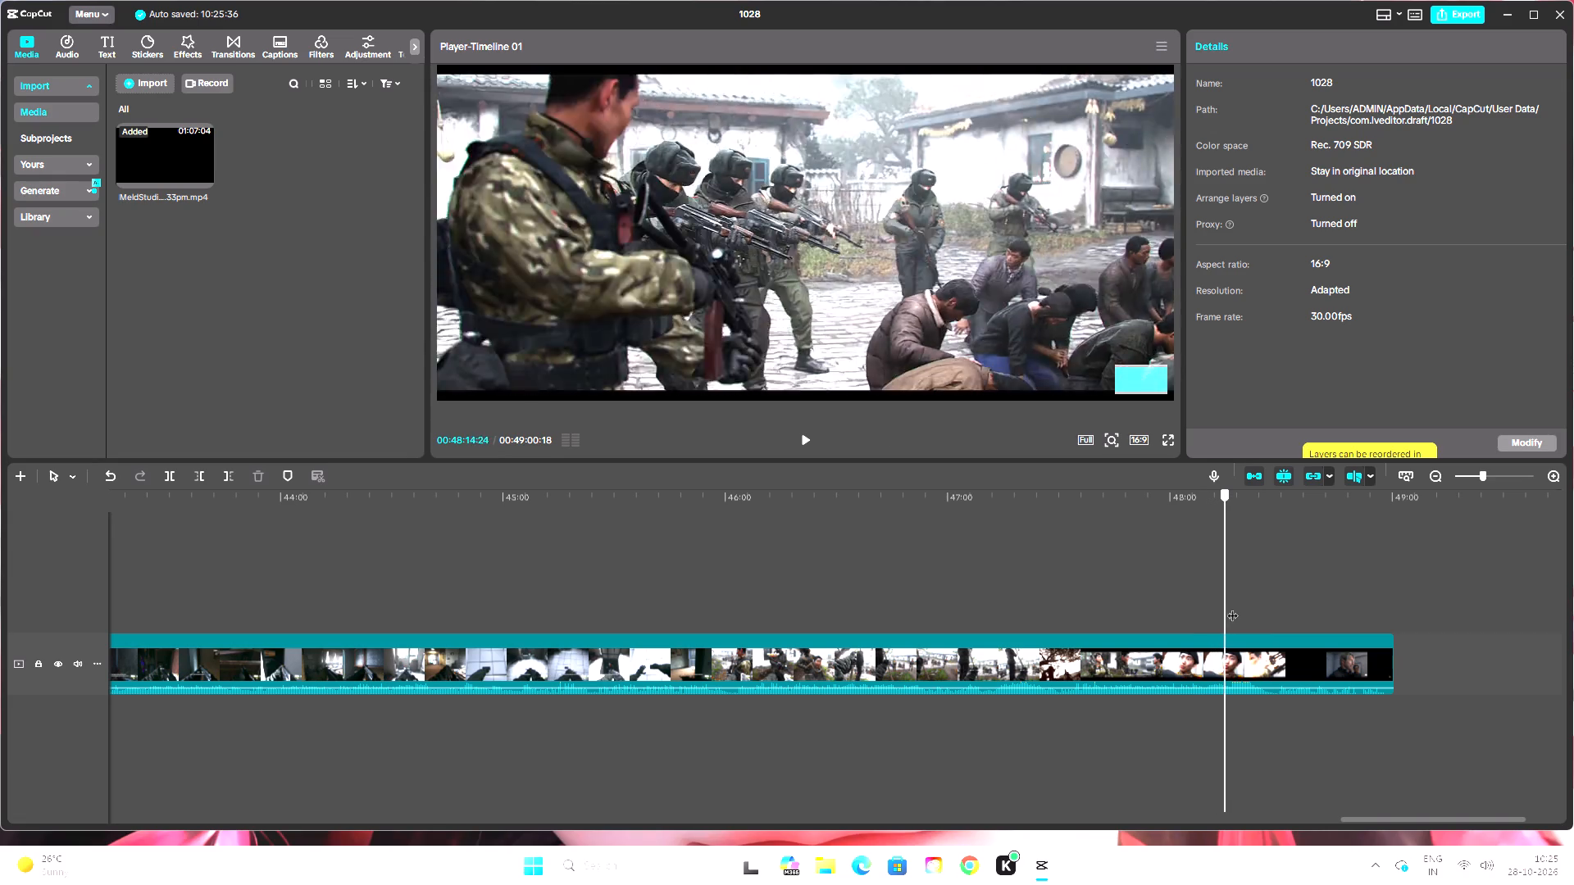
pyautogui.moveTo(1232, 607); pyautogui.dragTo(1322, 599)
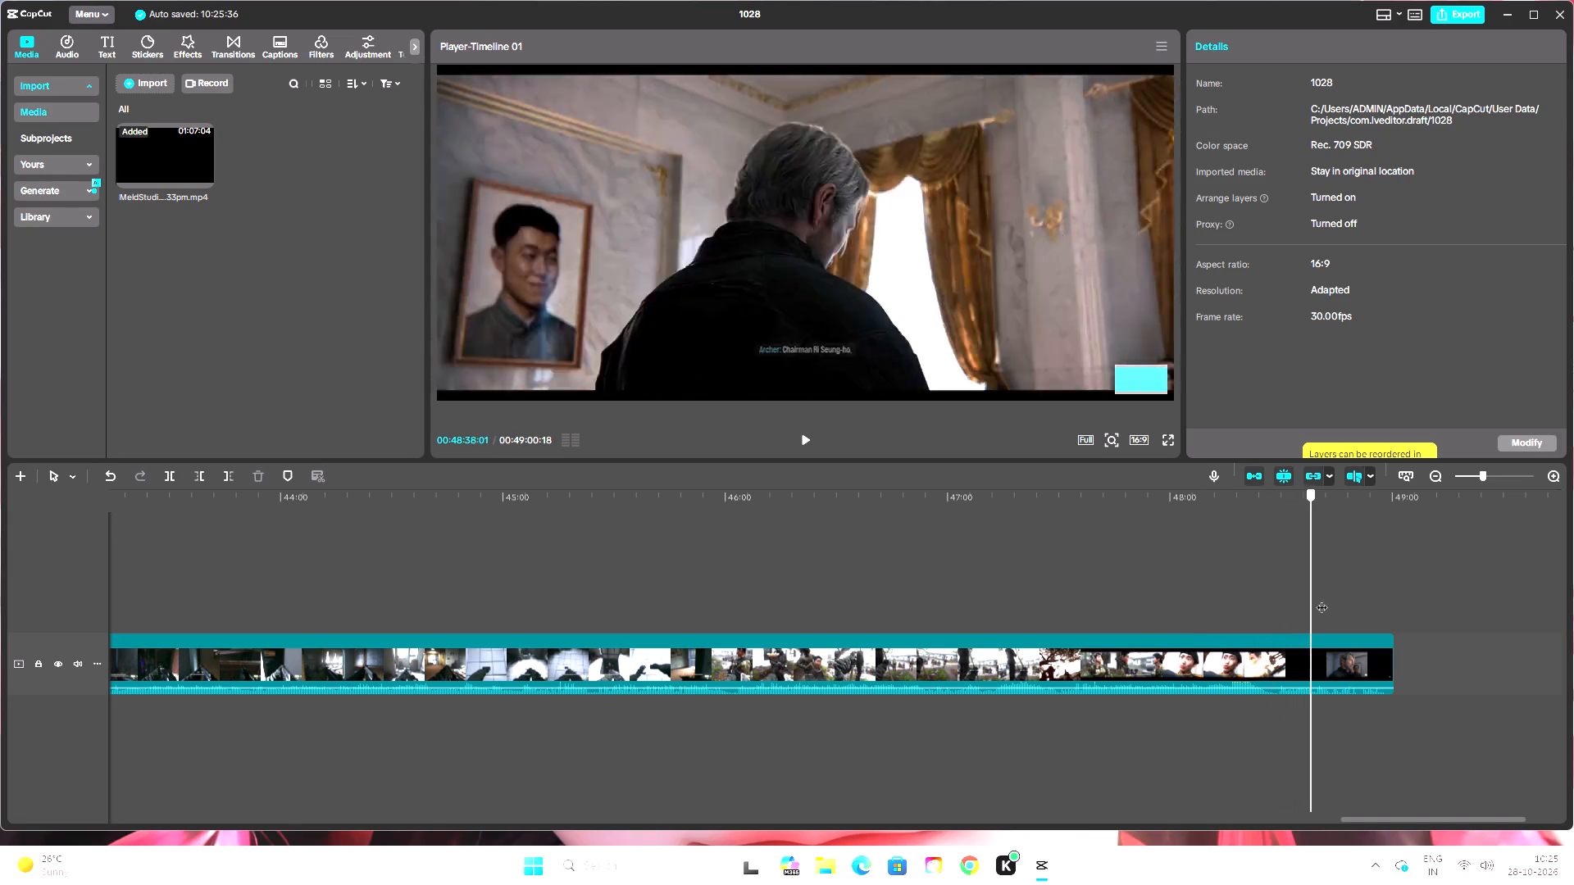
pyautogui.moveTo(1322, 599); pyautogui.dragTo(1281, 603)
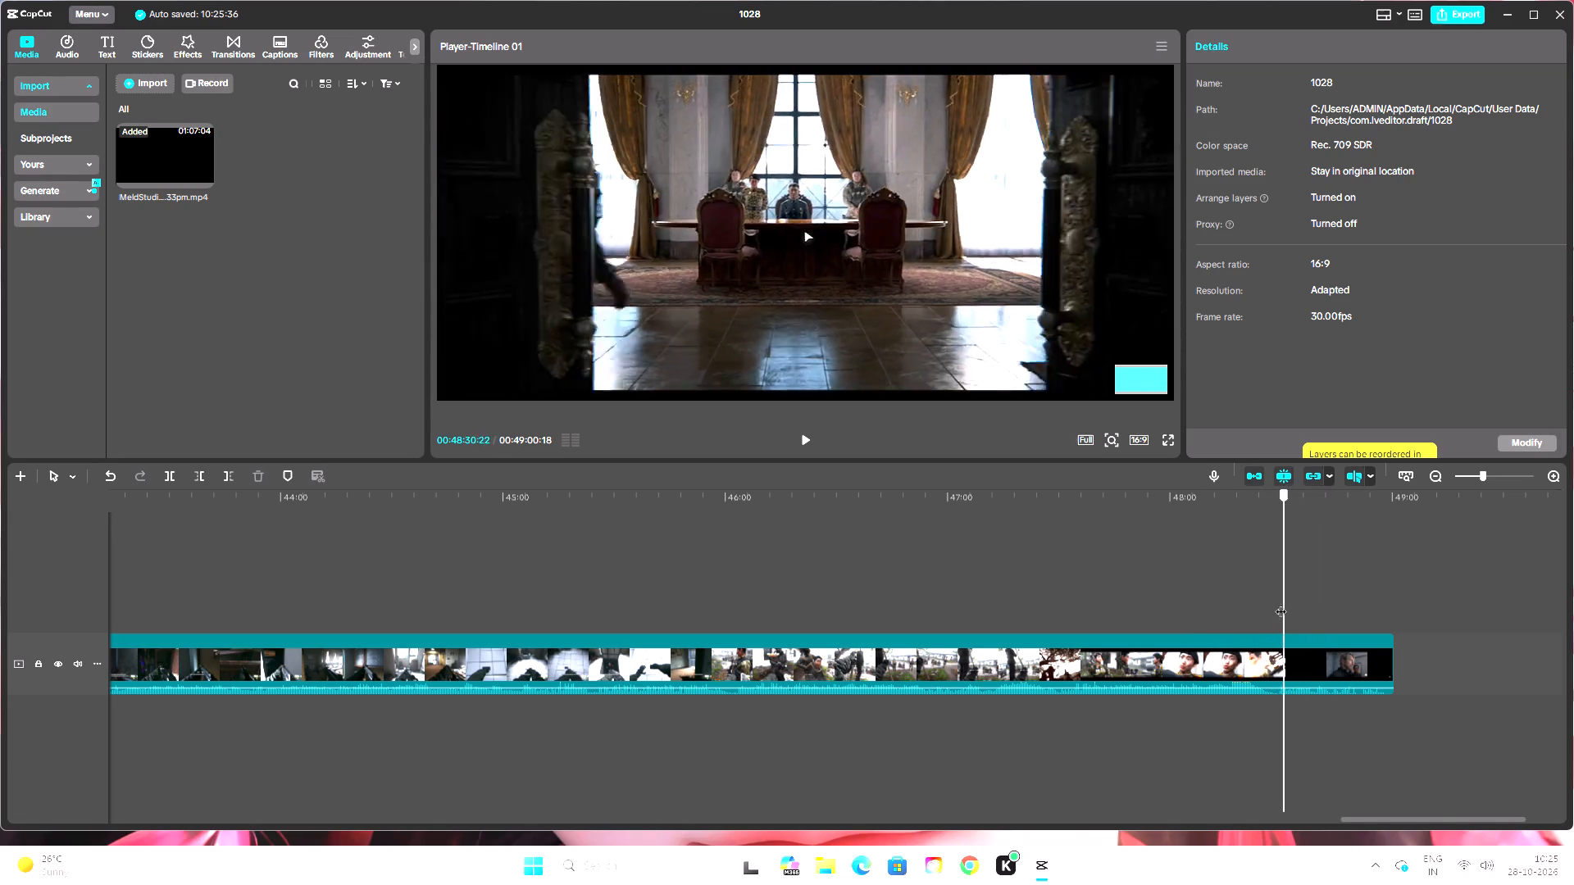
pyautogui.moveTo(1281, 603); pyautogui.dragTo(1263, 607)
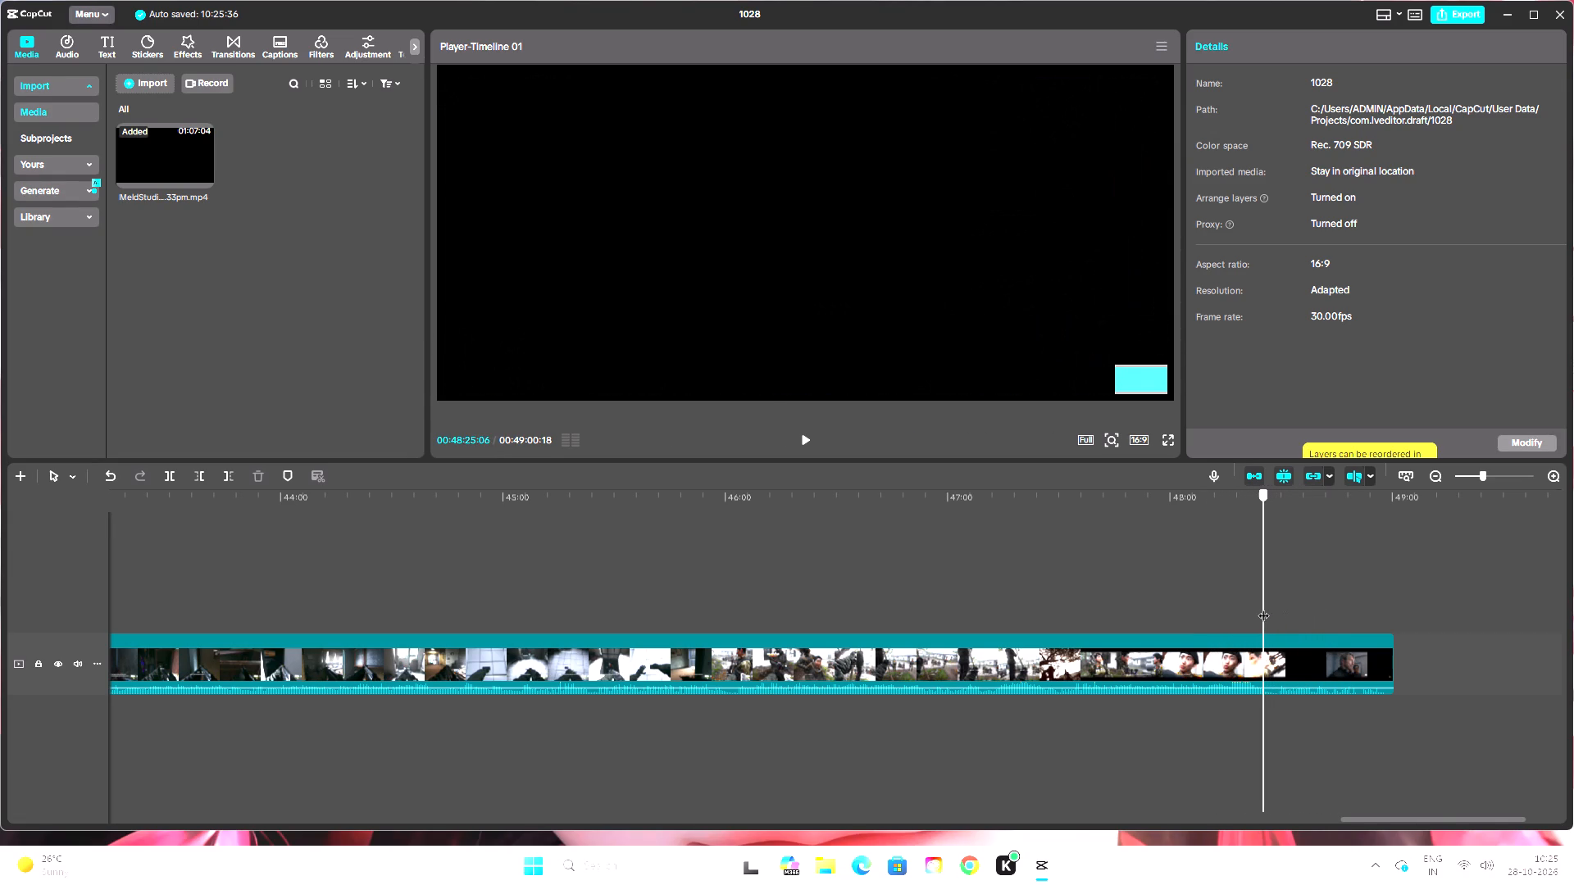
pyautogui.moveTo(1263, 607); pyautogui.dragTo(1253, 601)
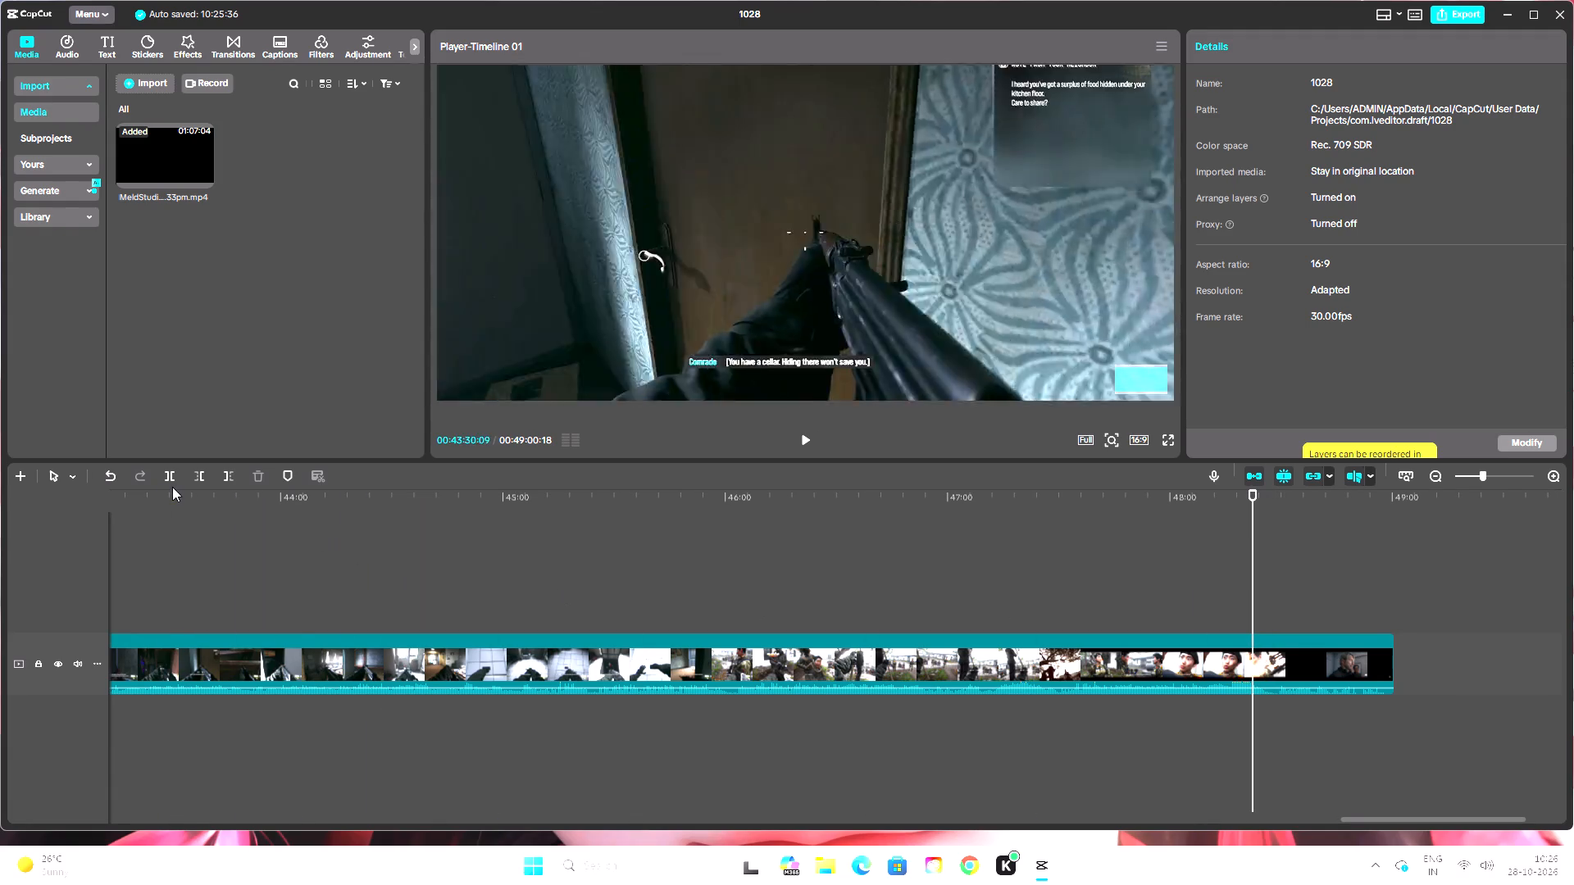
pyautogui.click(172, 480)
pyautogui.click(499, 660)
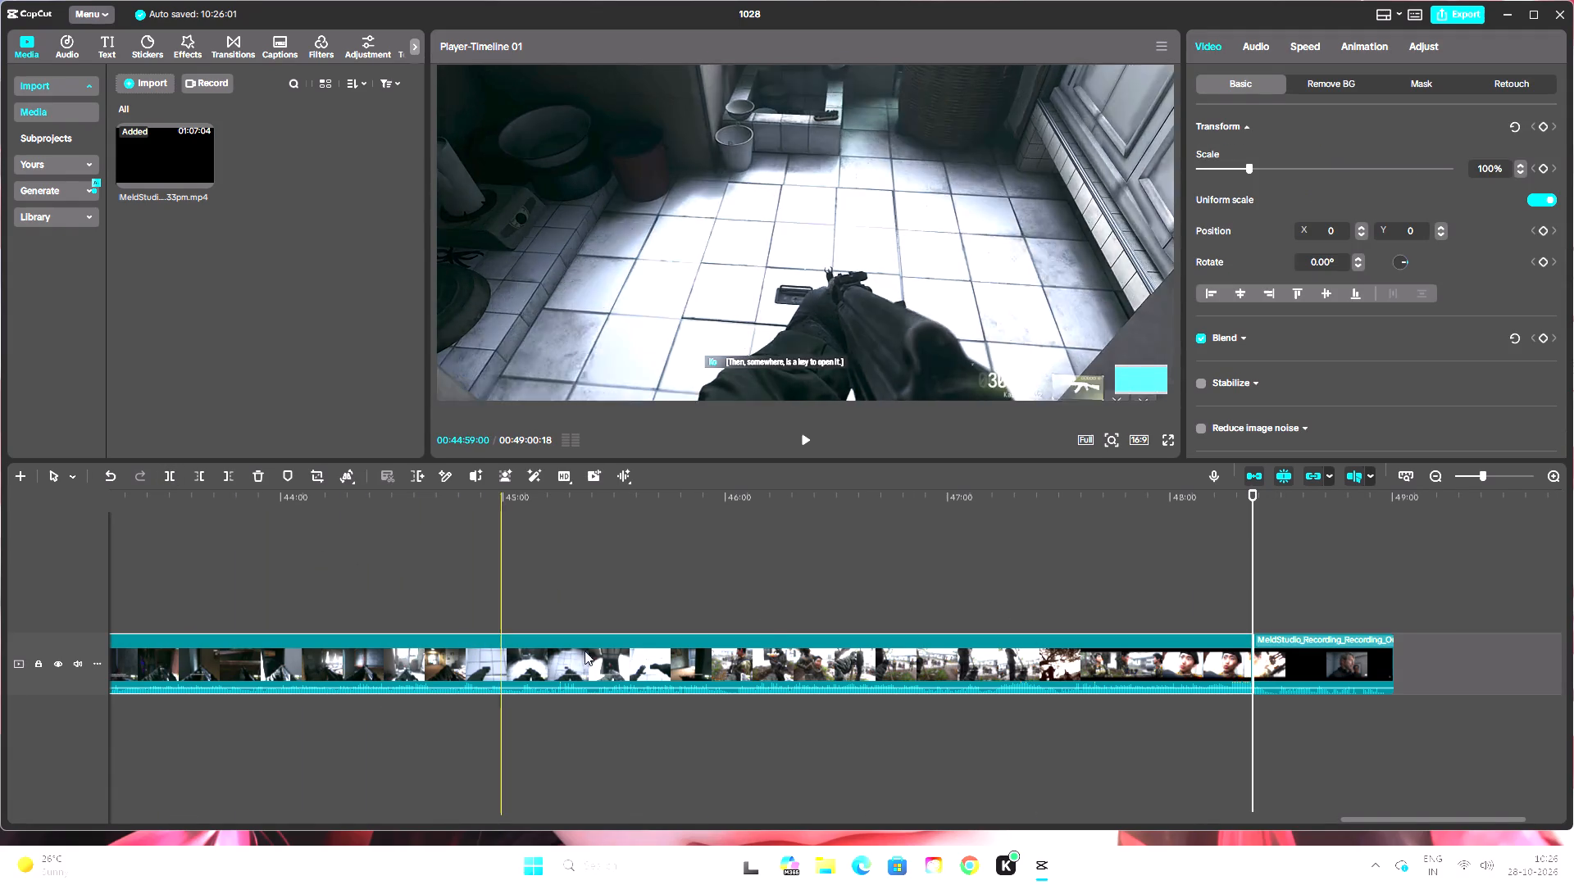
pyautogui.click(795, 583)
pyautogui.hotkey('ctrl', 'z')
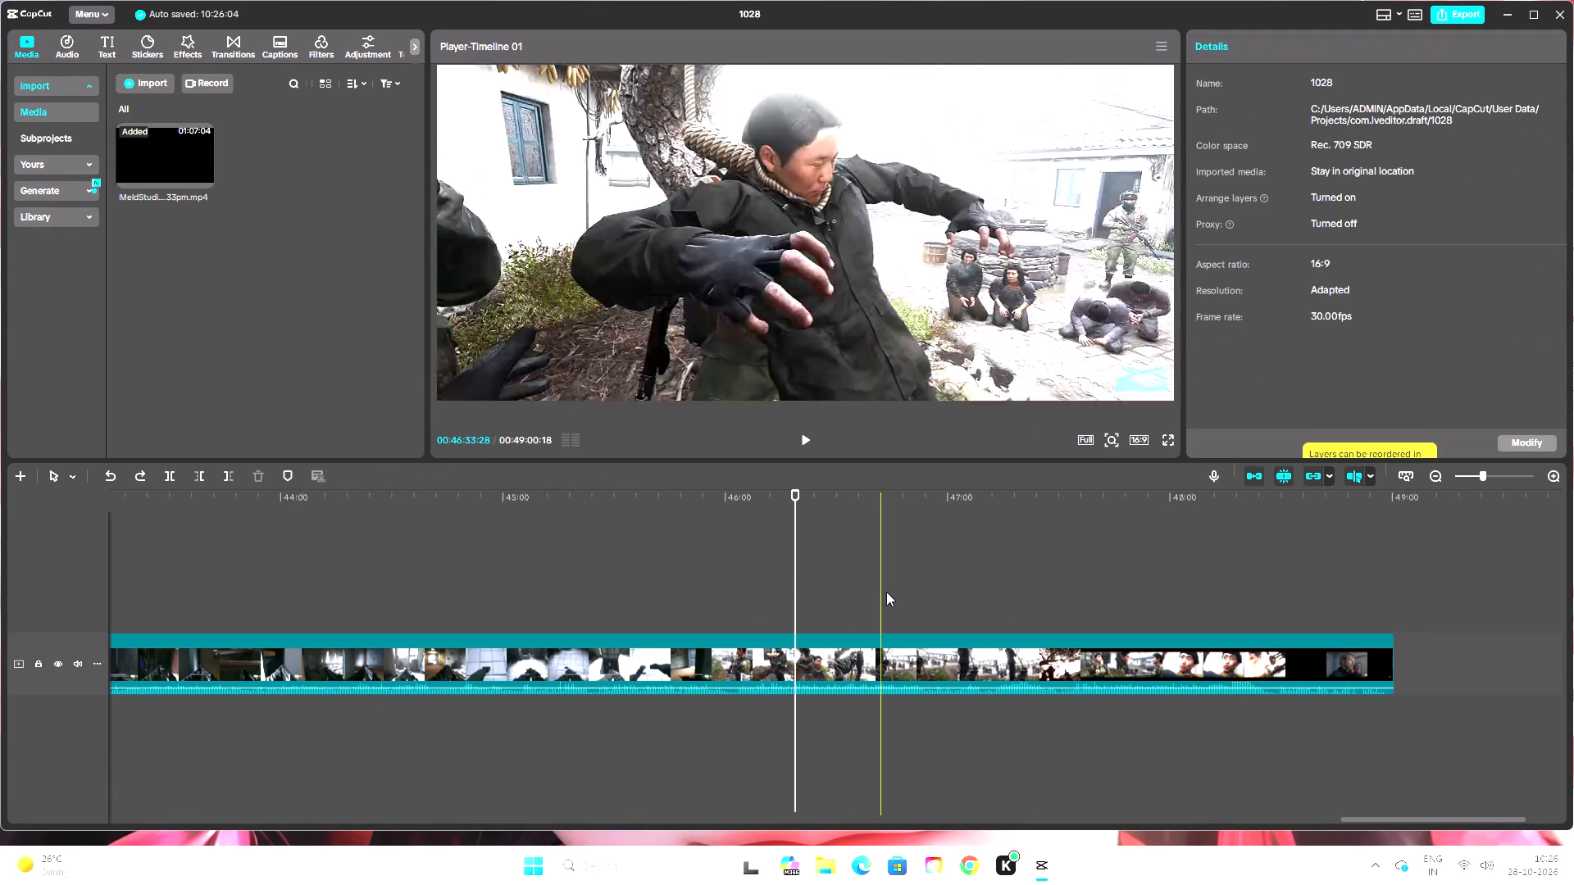
# Split the footage at about 00:47:27, just before the post-hanging village cutscene, and delete the section back to the 00:35:46 cut.
pyautogui.moveTo(796, 492); pyautogui.dragTo(803, 497)
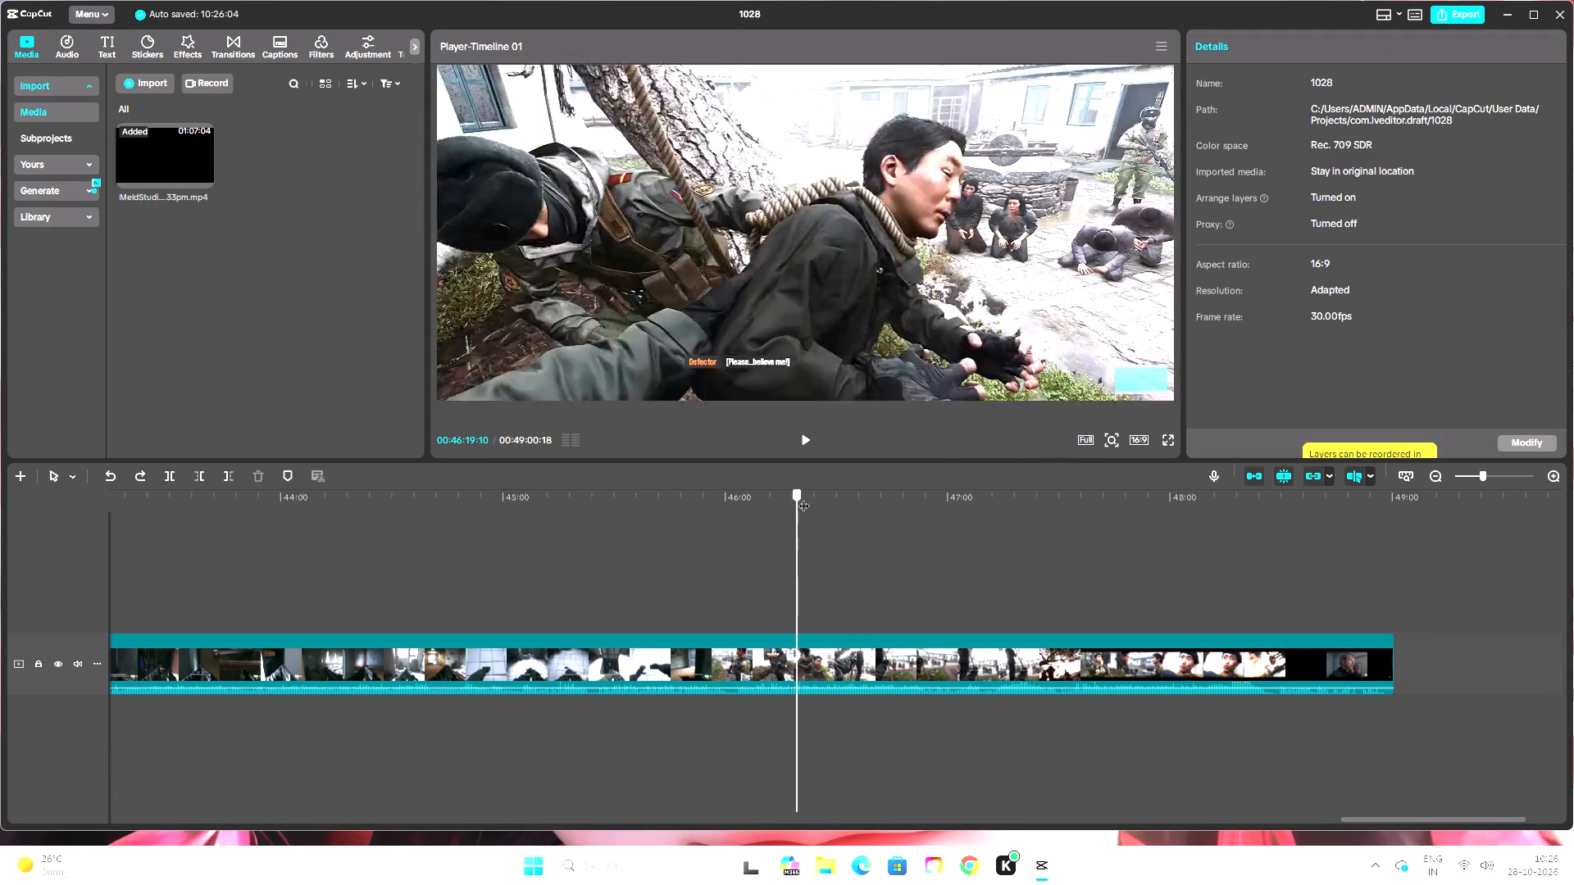
pyautogui.moveTo(803, 497); pyautogui.dragTo(1218, 565)
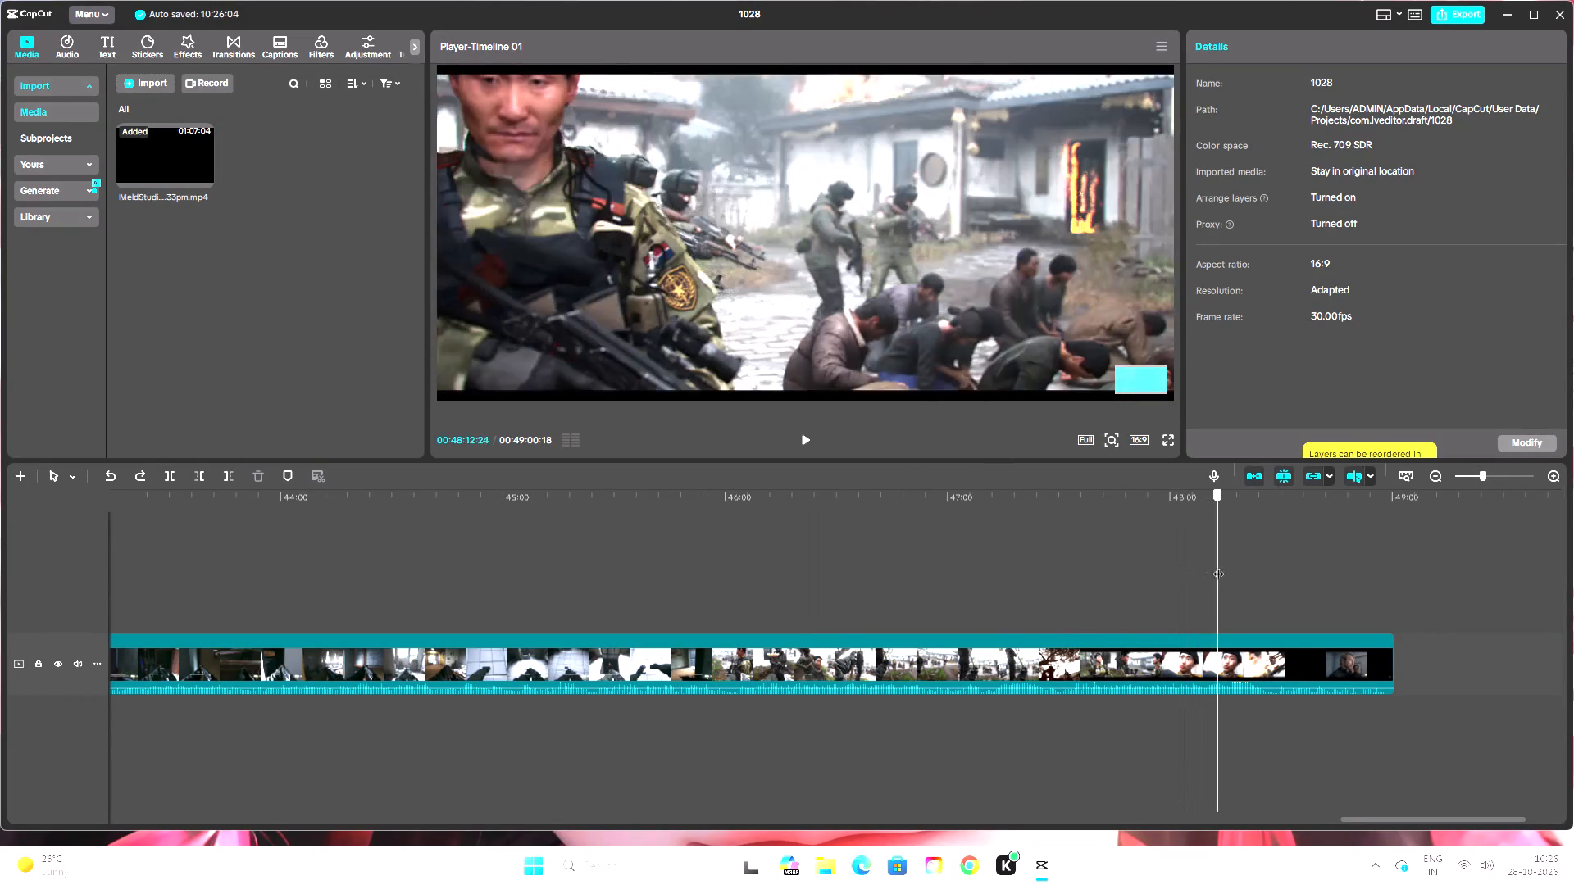
pyautogui.moveTo(1218, 565); pyautogui.dragTo(1151, 577)
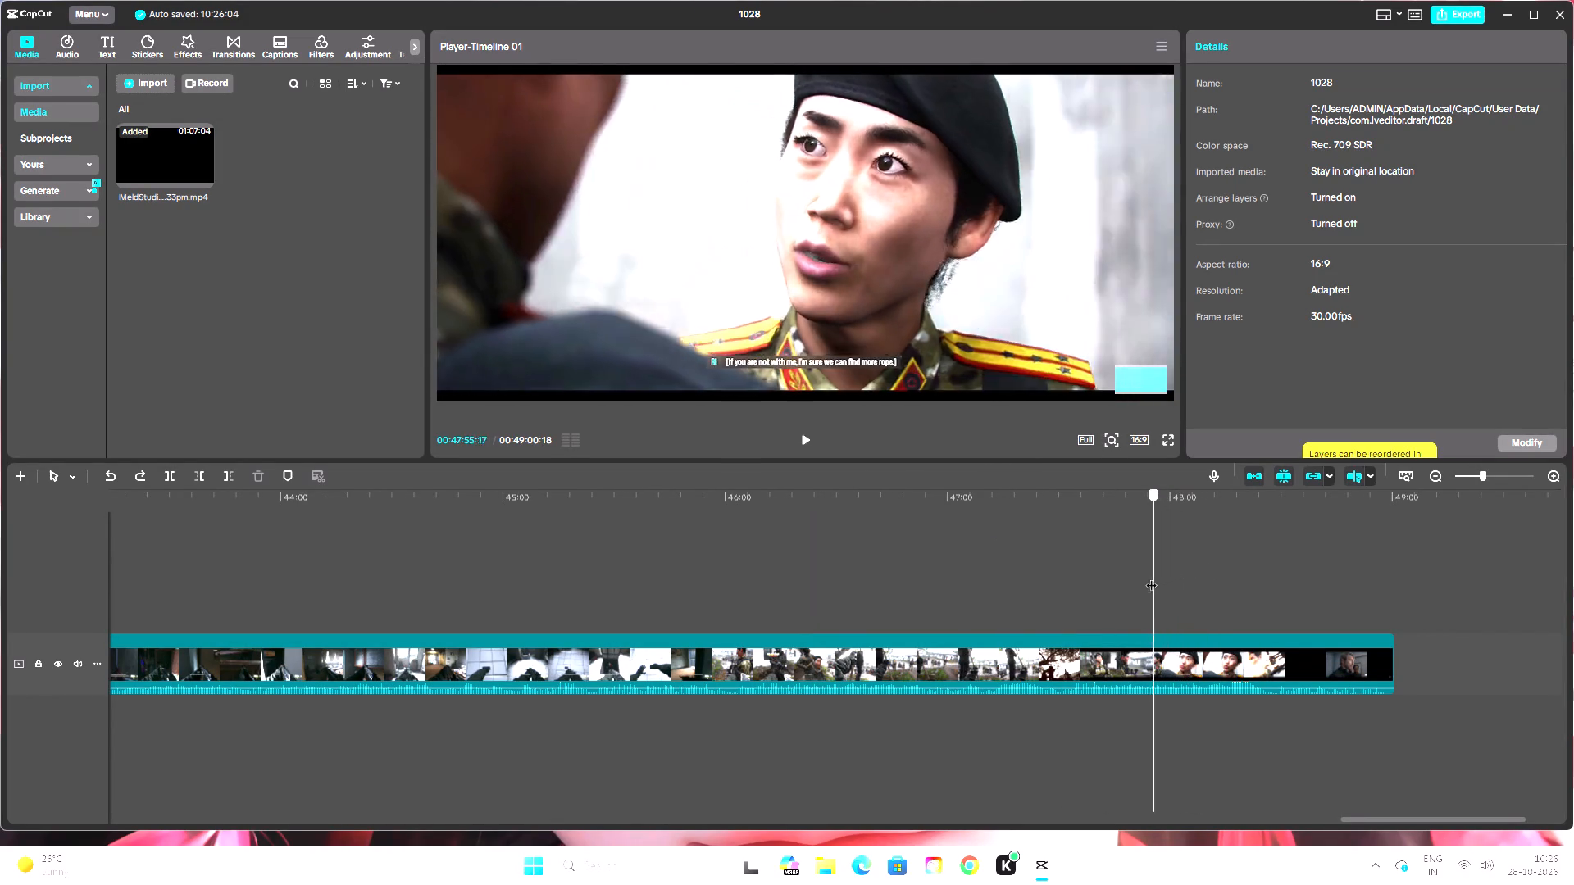
pyautogui.moveTo(1151, 577); pyautogui.dragTo(1094, 589)
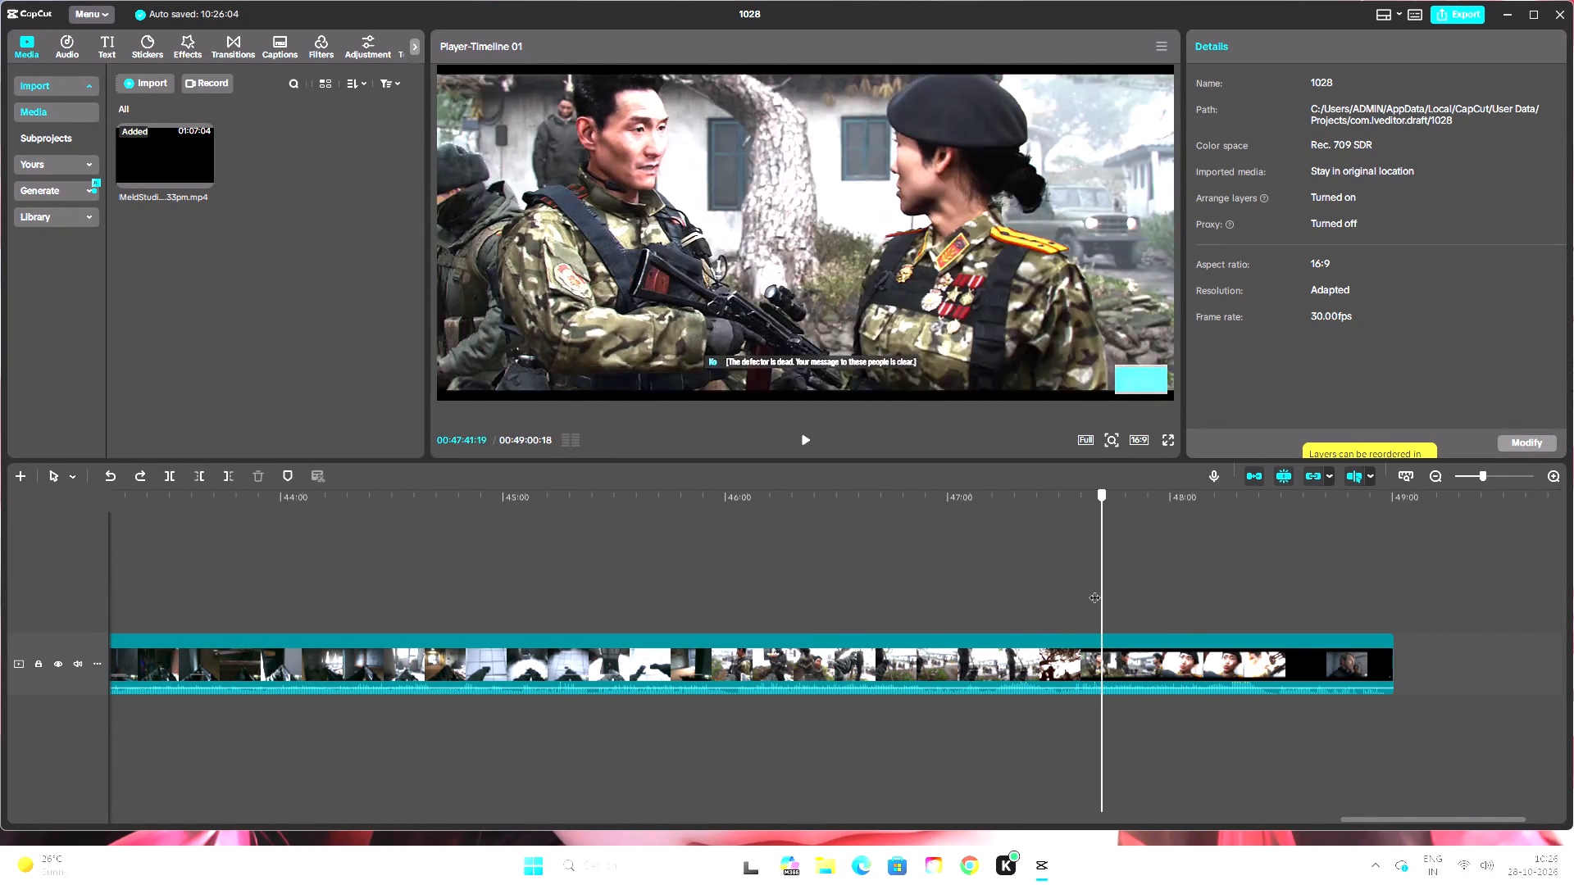
pyautogui.moveTo(1094, 589); pyautogui.dragTo(1070, 594)
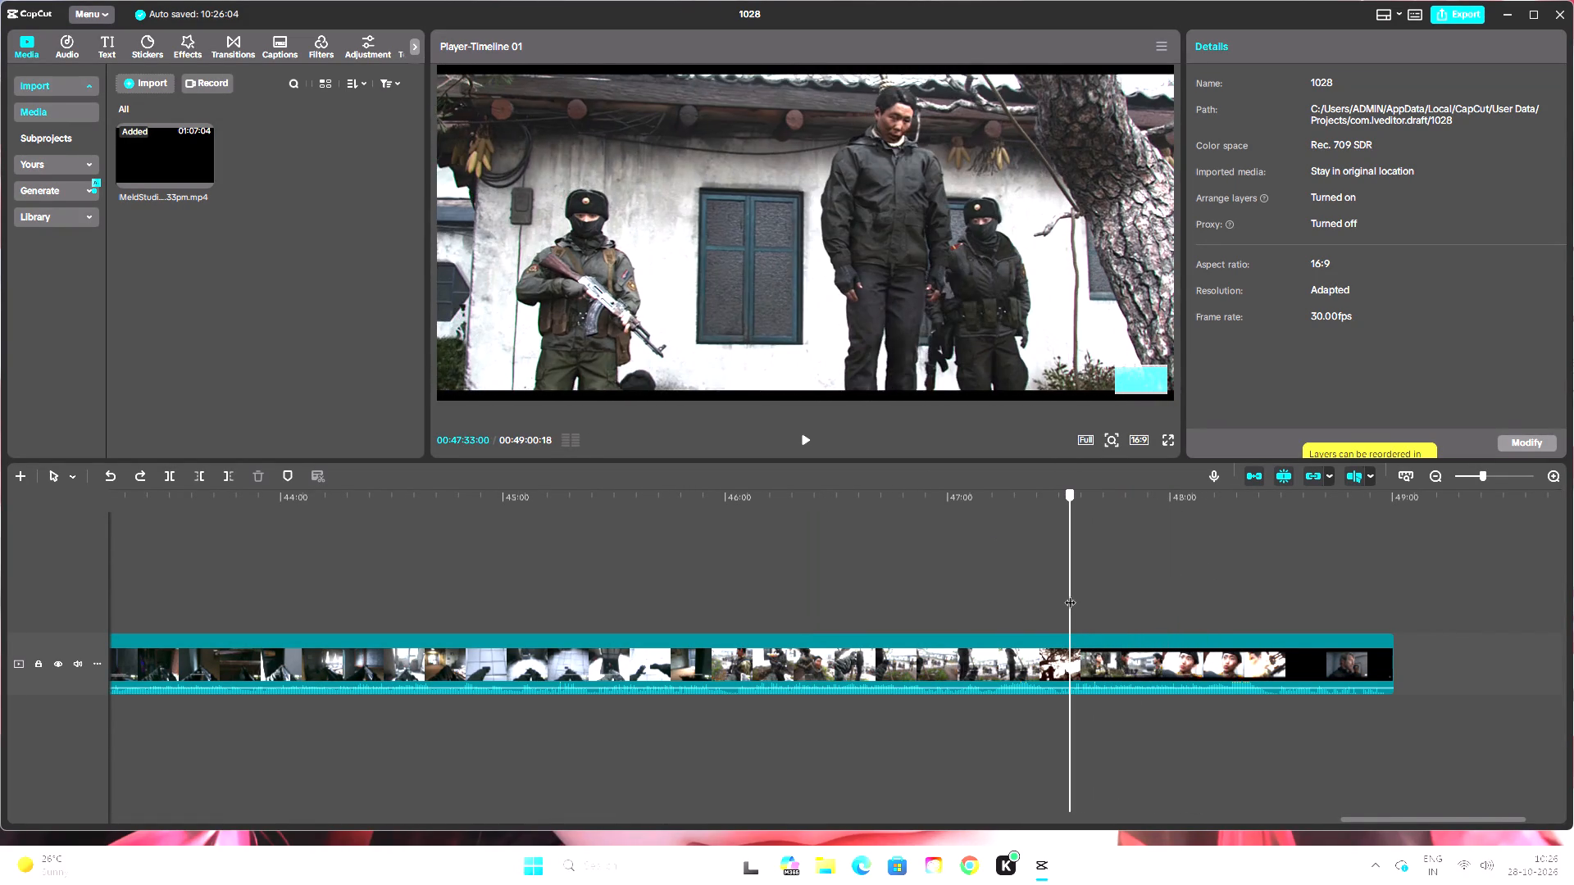
pyautogui.moveTo(1070, 594); pyautogui.dragTo(1052, 594)
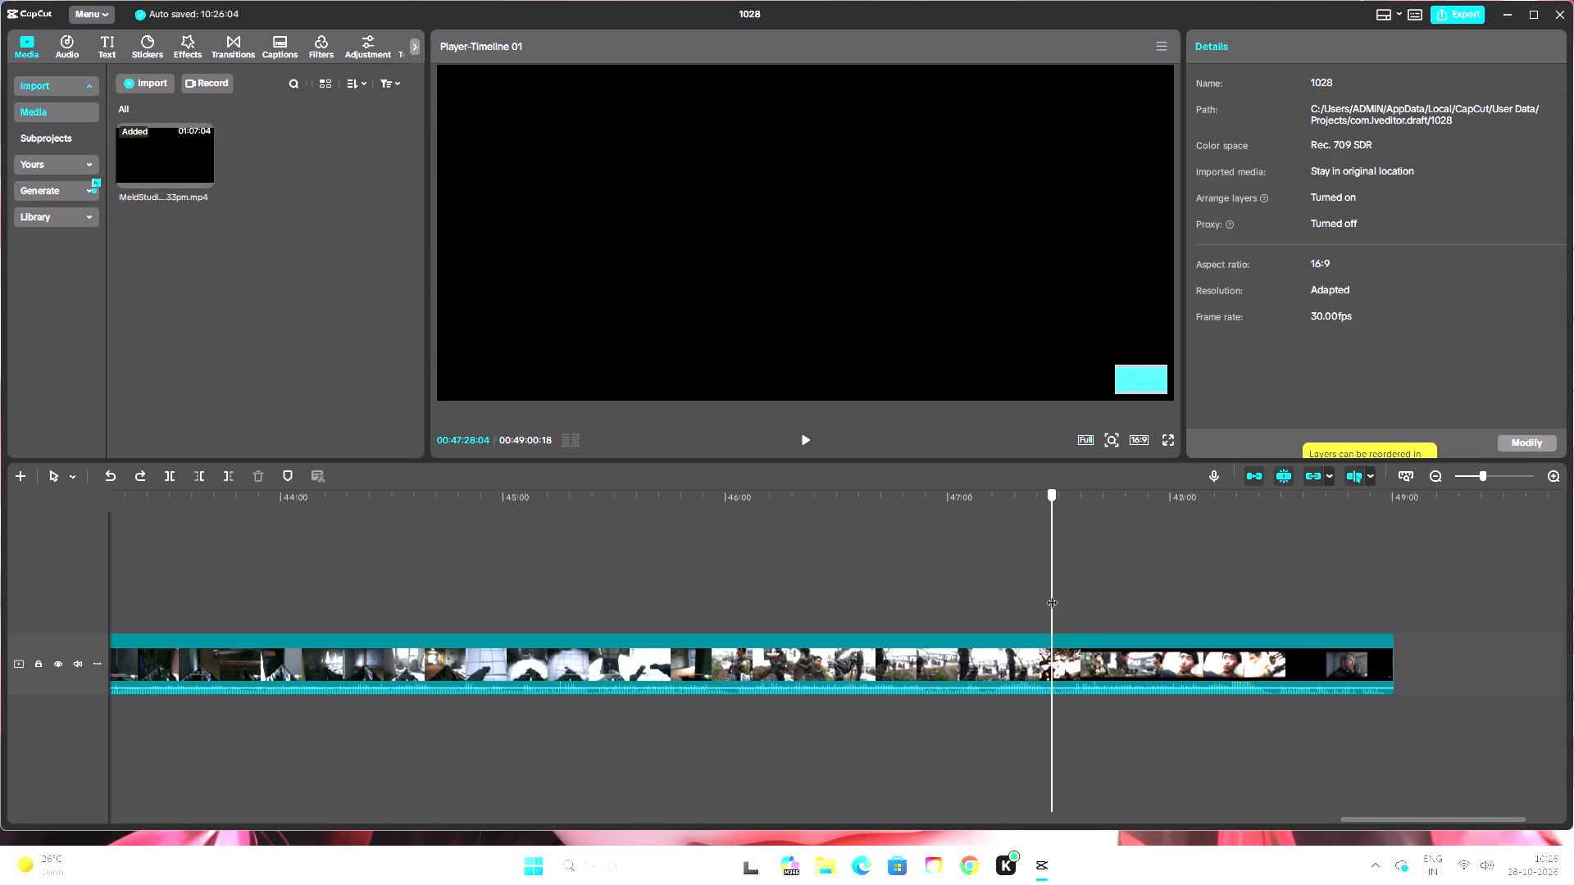
pyautogui.moveTo(1052, 594); pyautogui.dragTo(1037, 597)
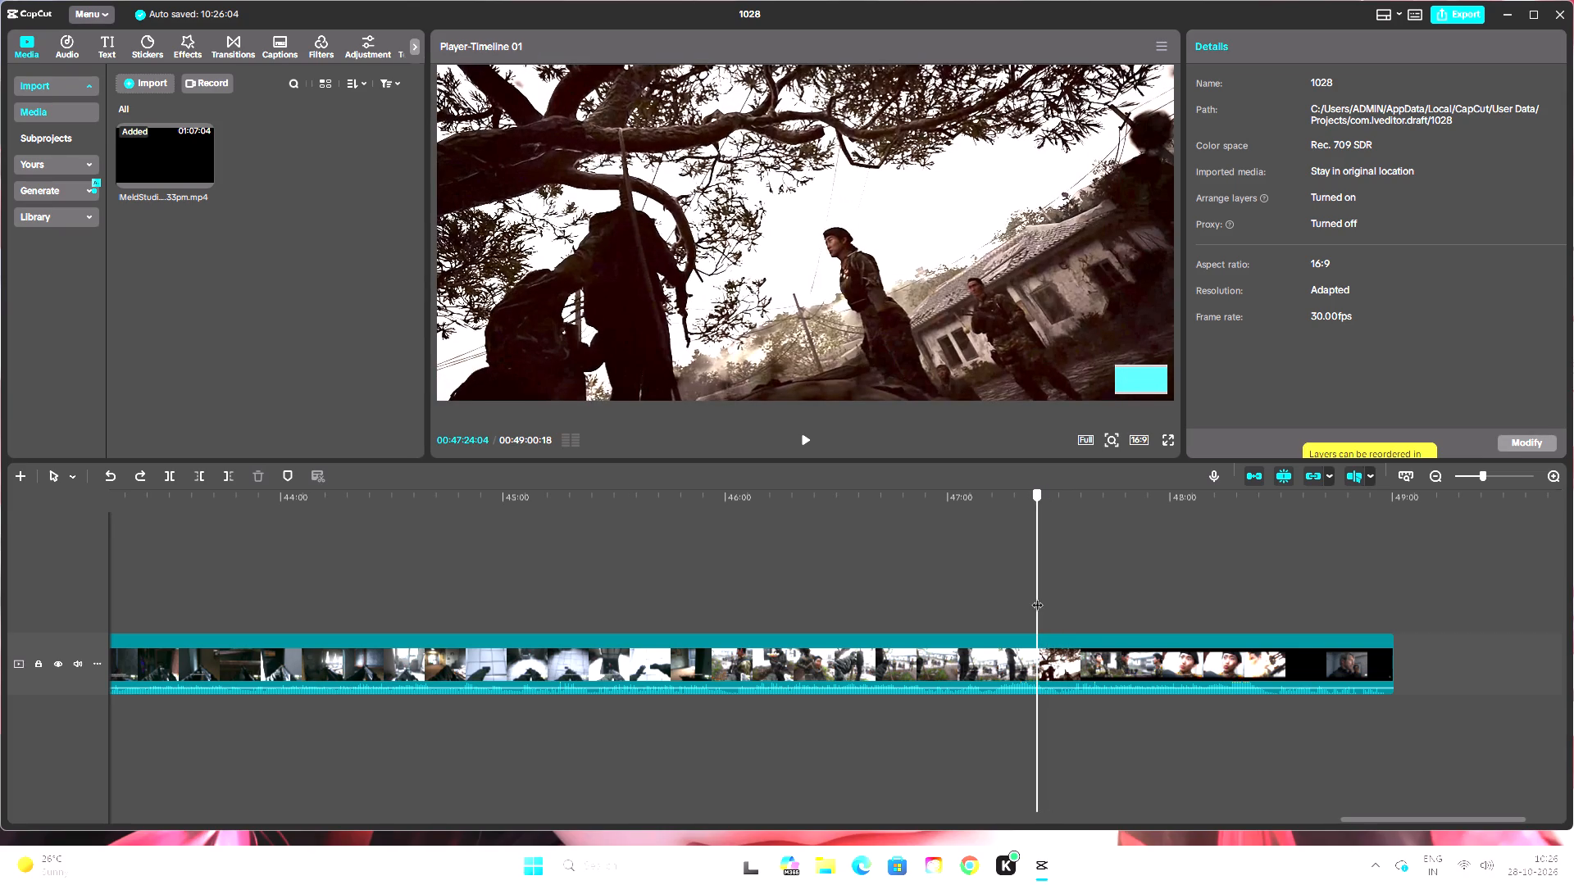
pyautogui.moveTo(1037, 597); pyautogui.dragTo(1049, 597)
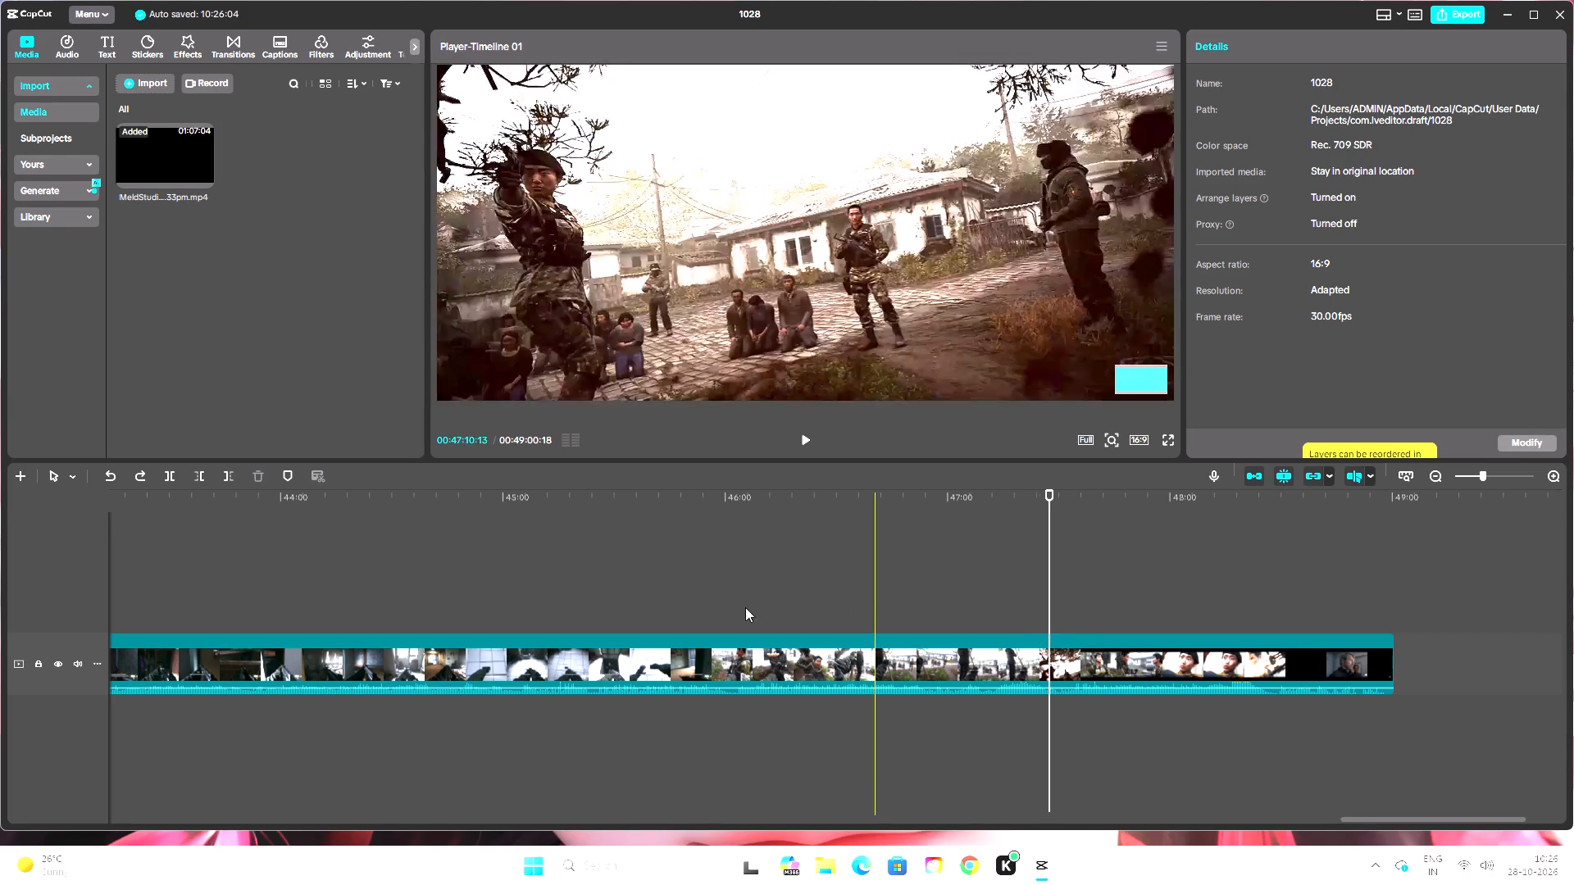
pyautogui.click(171, 481)
pyautogui.click(387, 647)
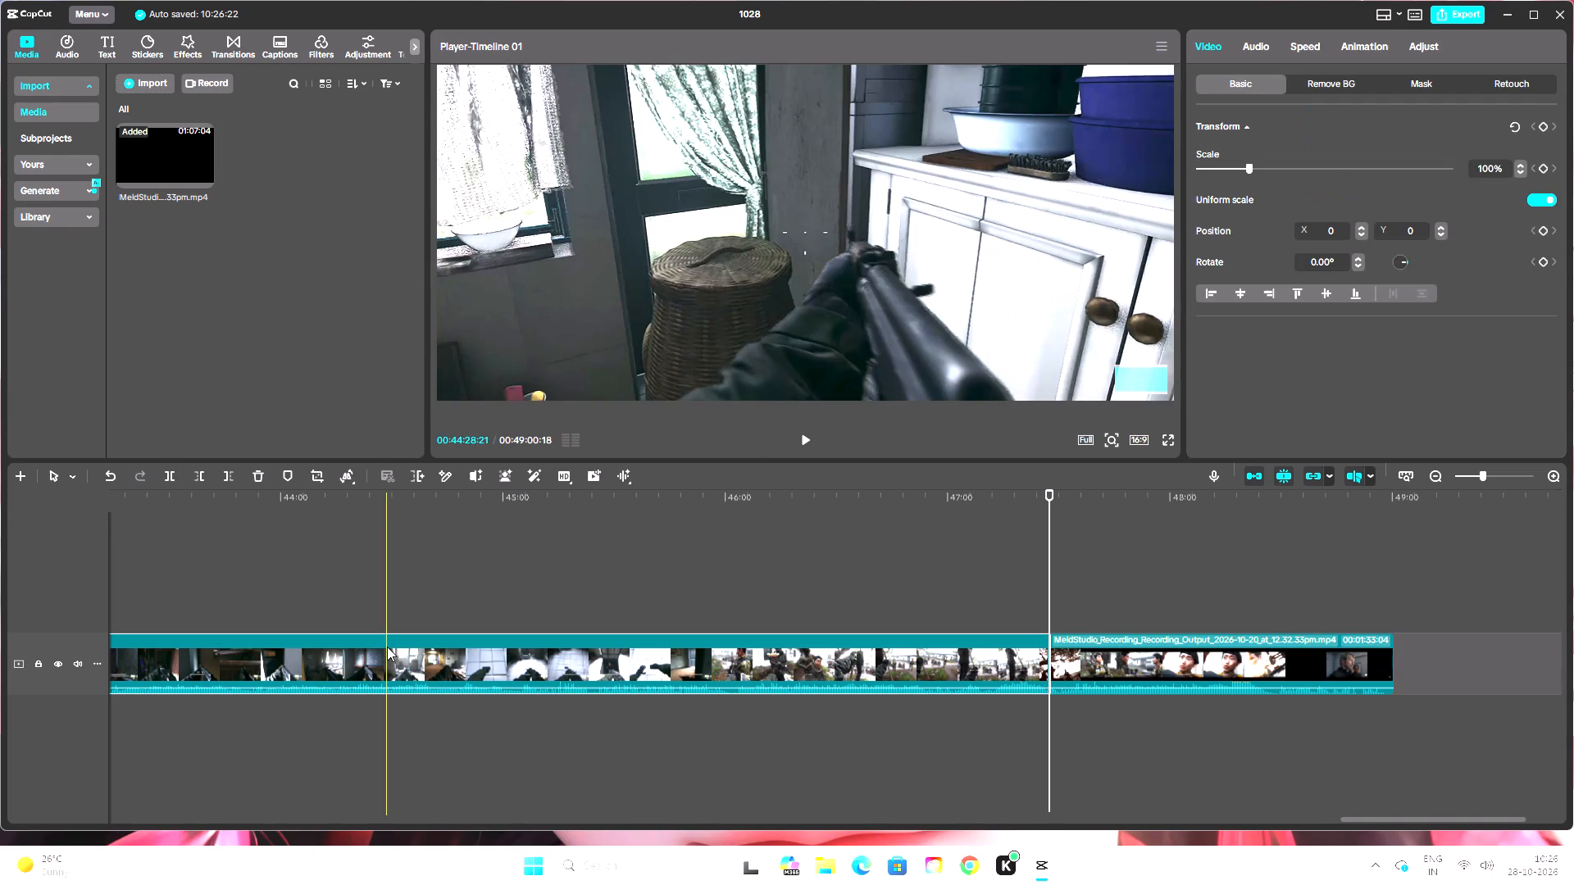
pyautogui.press('BackSpace')
# Play back the join at about 00:35:46, from the order to find the defector into the post-hanging cutscene.
pyautogui.moveTo(1127, 494); pyautogui.dragTo(771, 579)
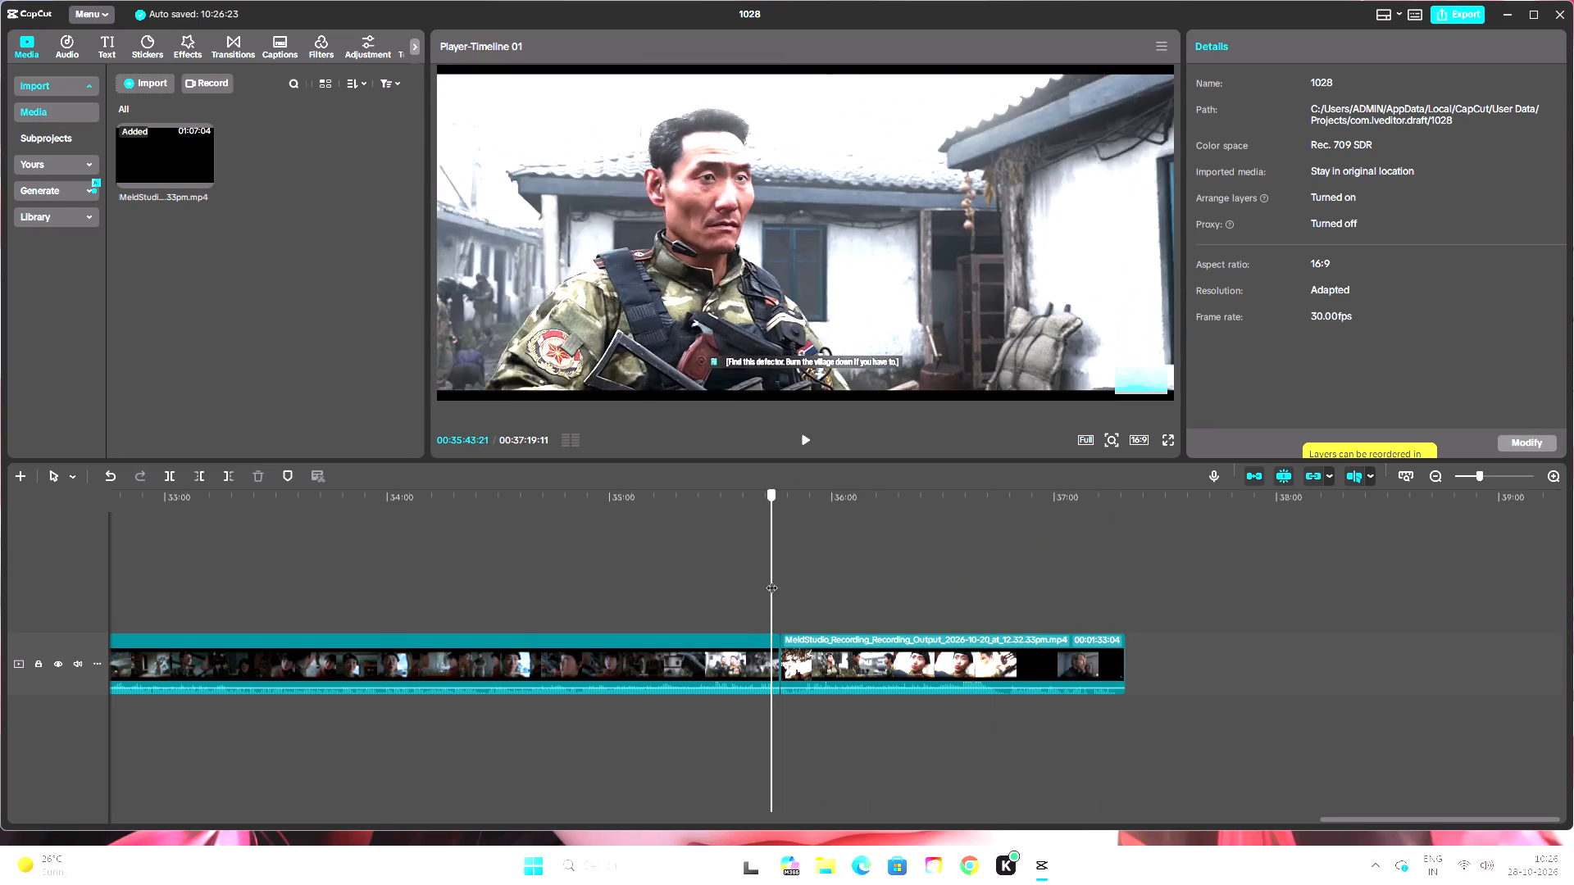
pyautogui.moveTo(771, 579); pyautogui.dragTo(772, 579)
pyautogui.click(803, 443)
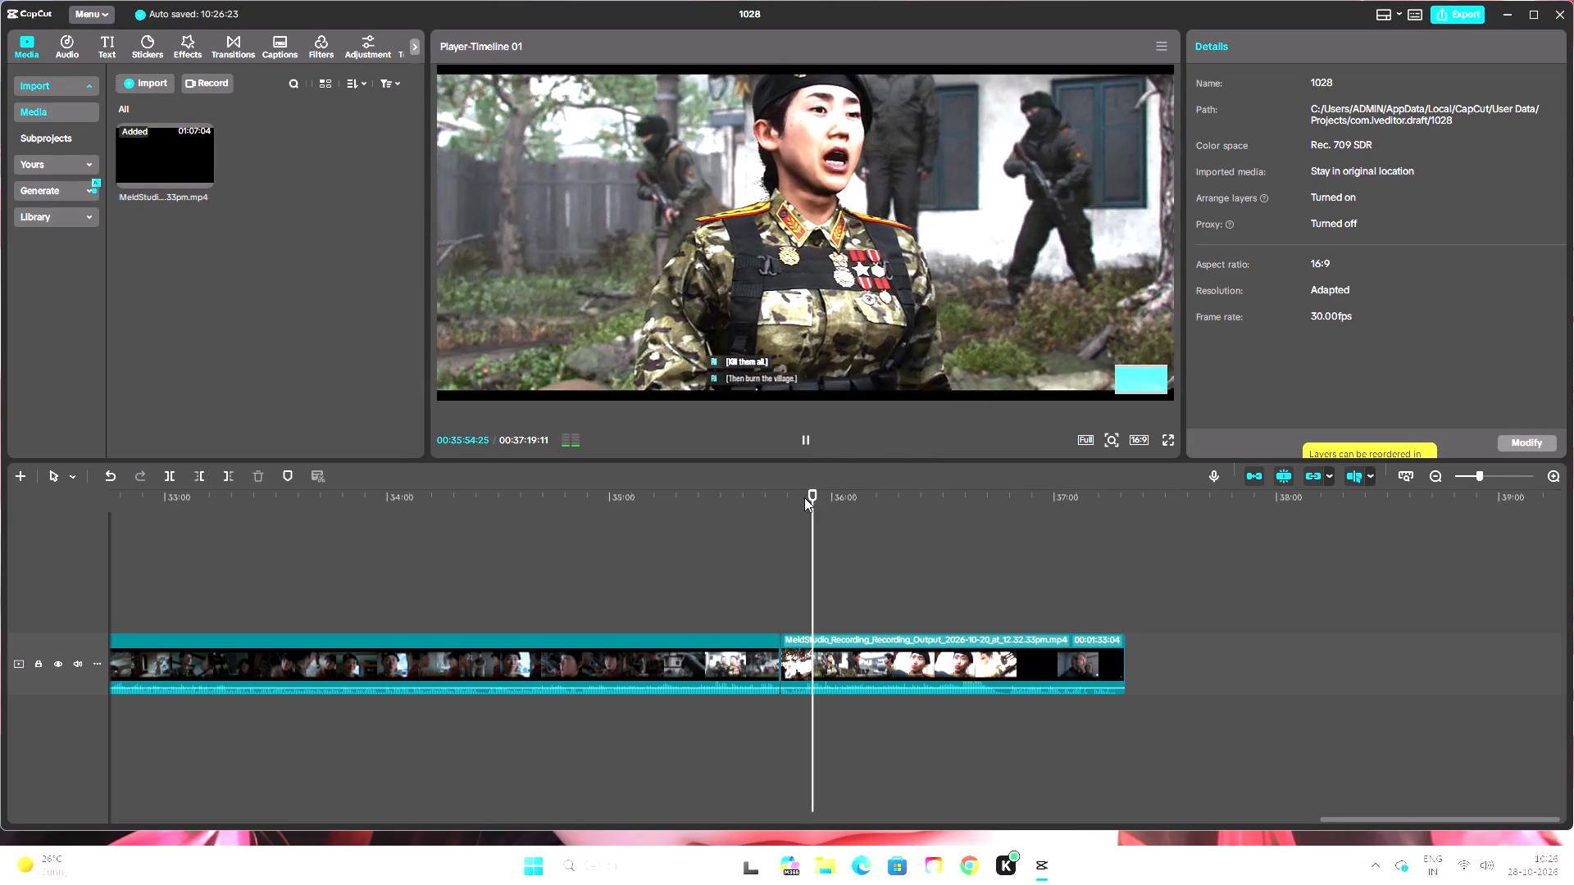
# Trim off the end of the last clip from about 00:37:07, where the recording reaches the mission pause menu.
pyautogui.moveTo(816, 491); pyautogui.dragTo(932, 517)
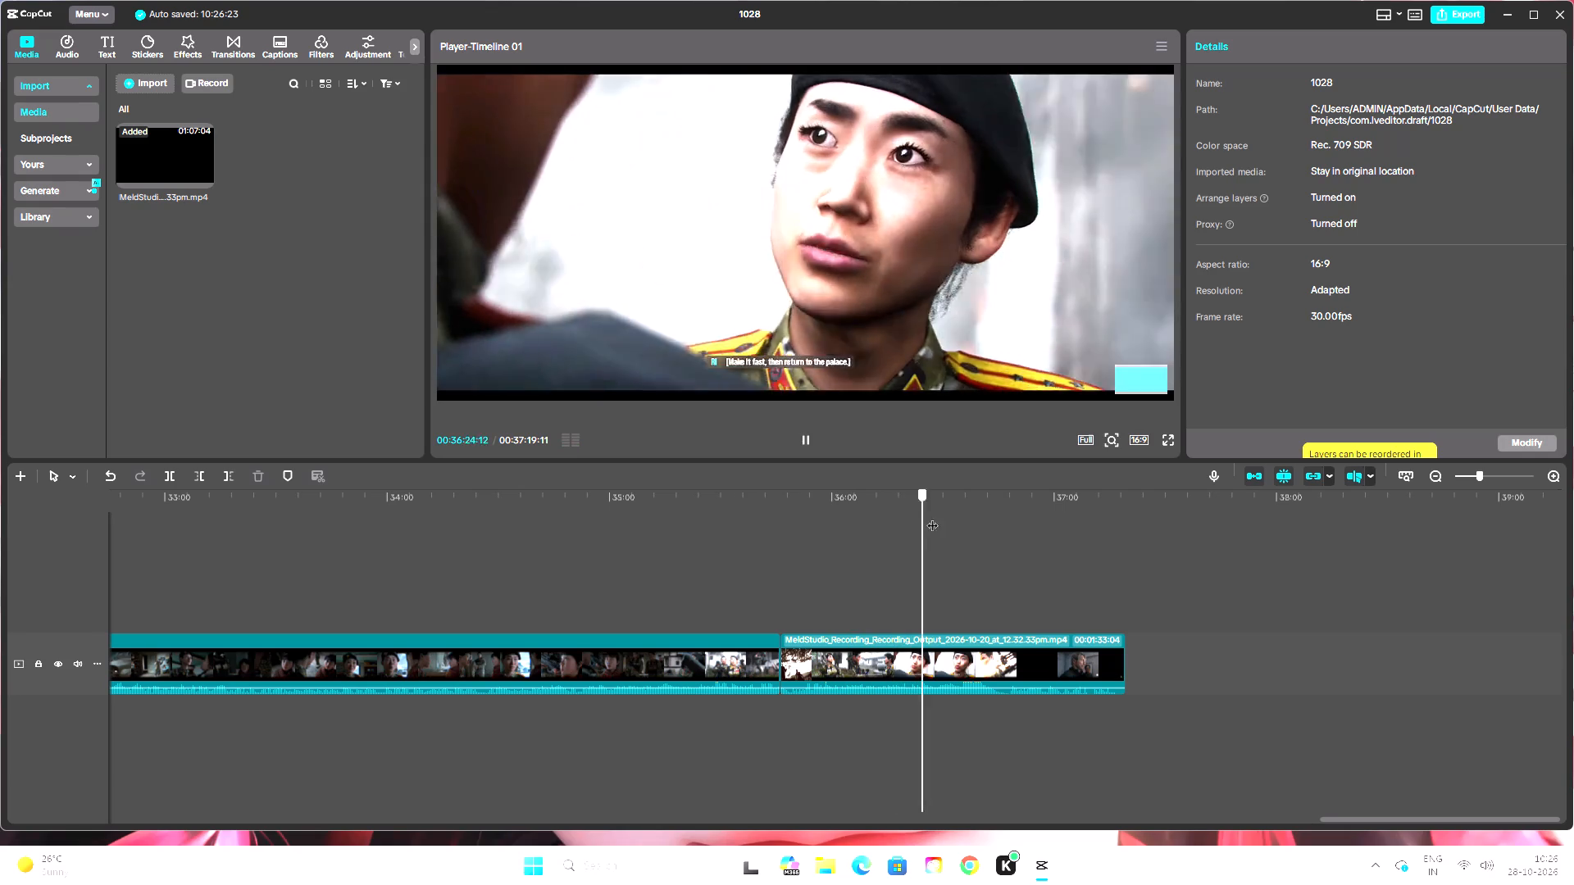
pyautogui.moveTo(932, 517); pyautogui.dragTo(1076, 547)
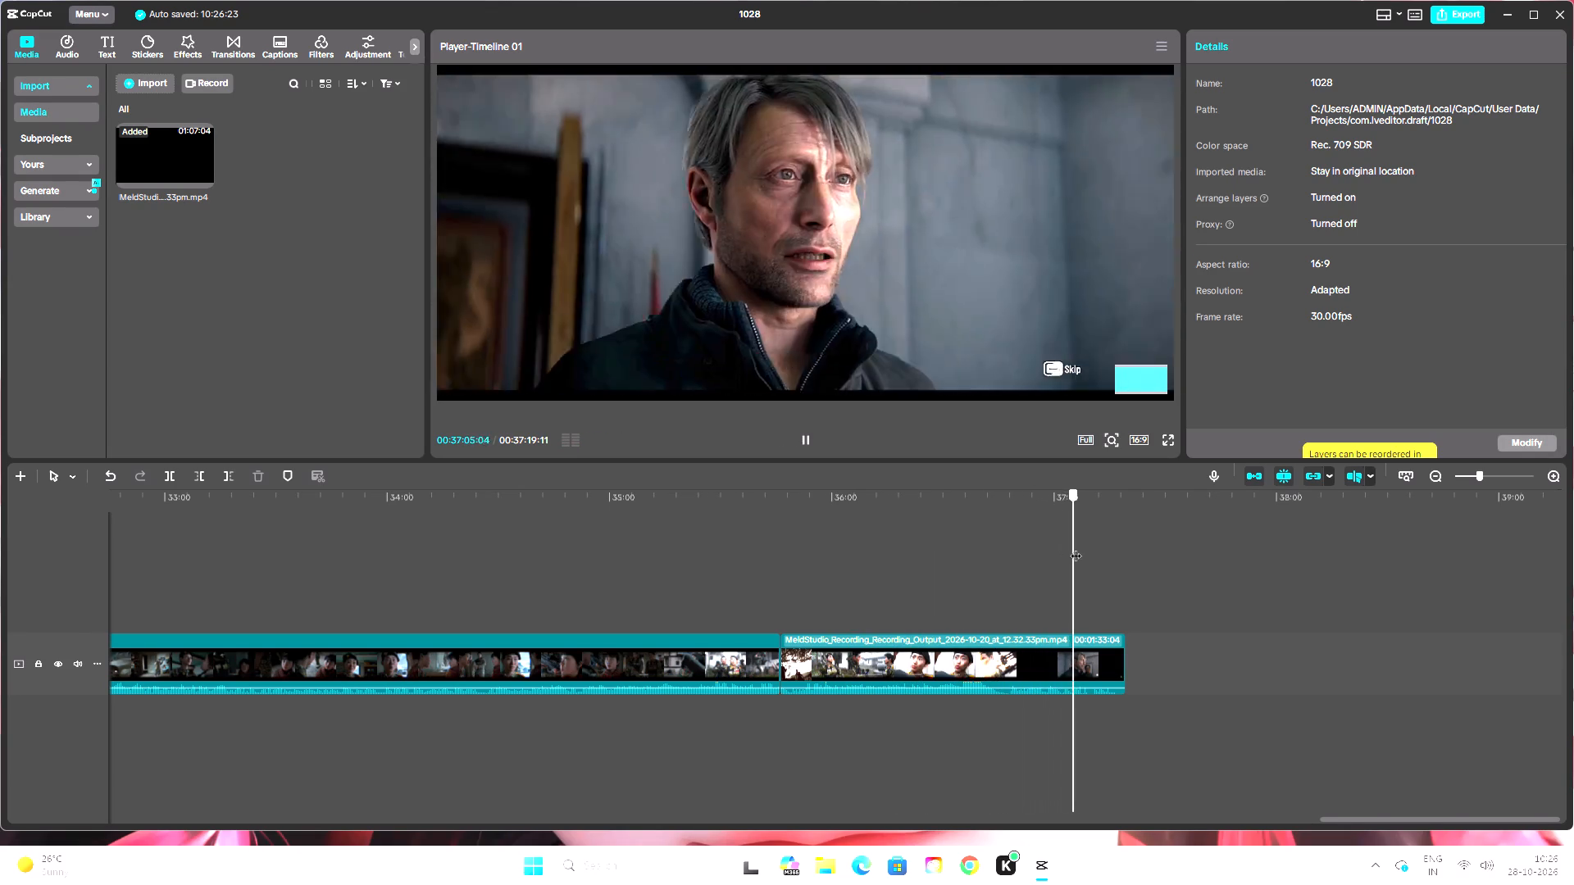
pyautogui.moveTo(1076, 547); pyautogui.dragTo(1066, 557)
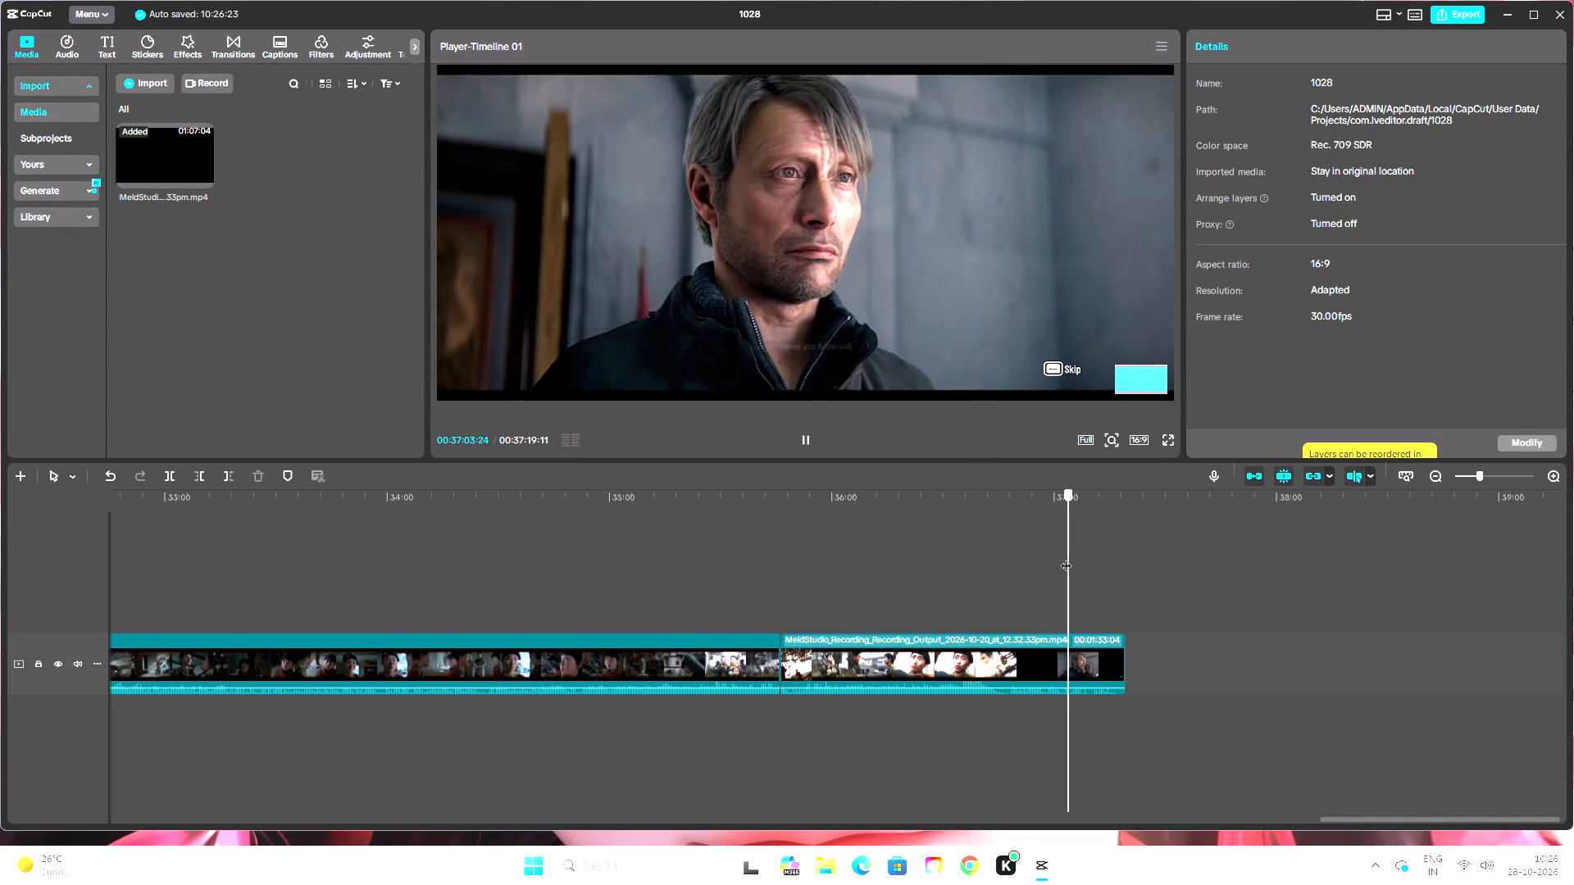
pyautogui.moveTo(1066, 557); pyautogui.dragTo(1065, 557)
pyautogui.click(801, 437)
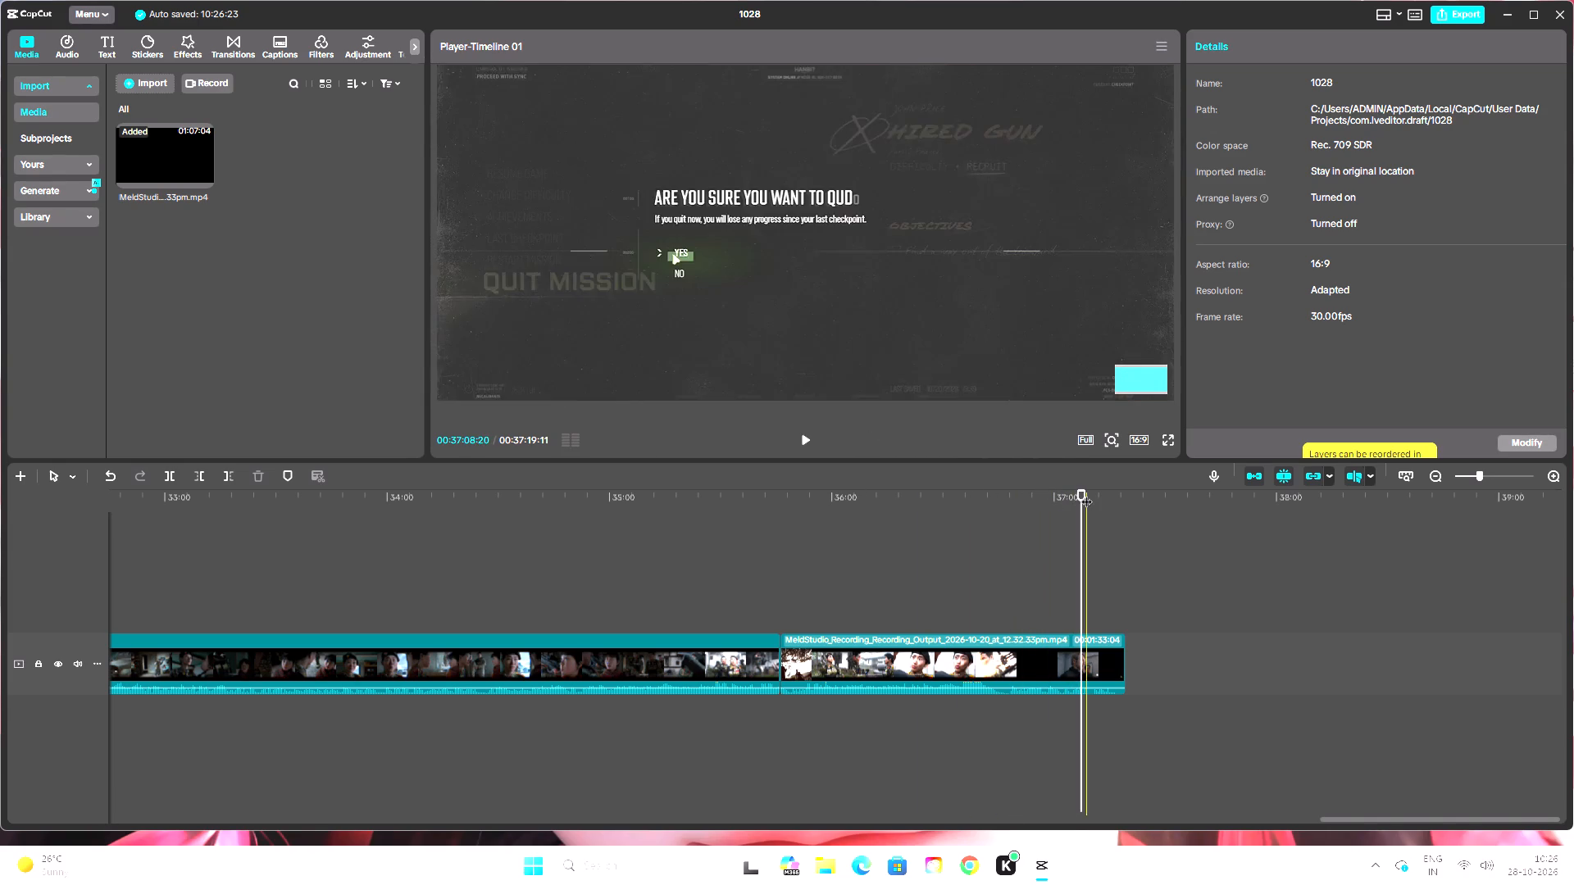
pyautogui.moveTo(1078, 490); pyautogui.dragTo(1076, 492)
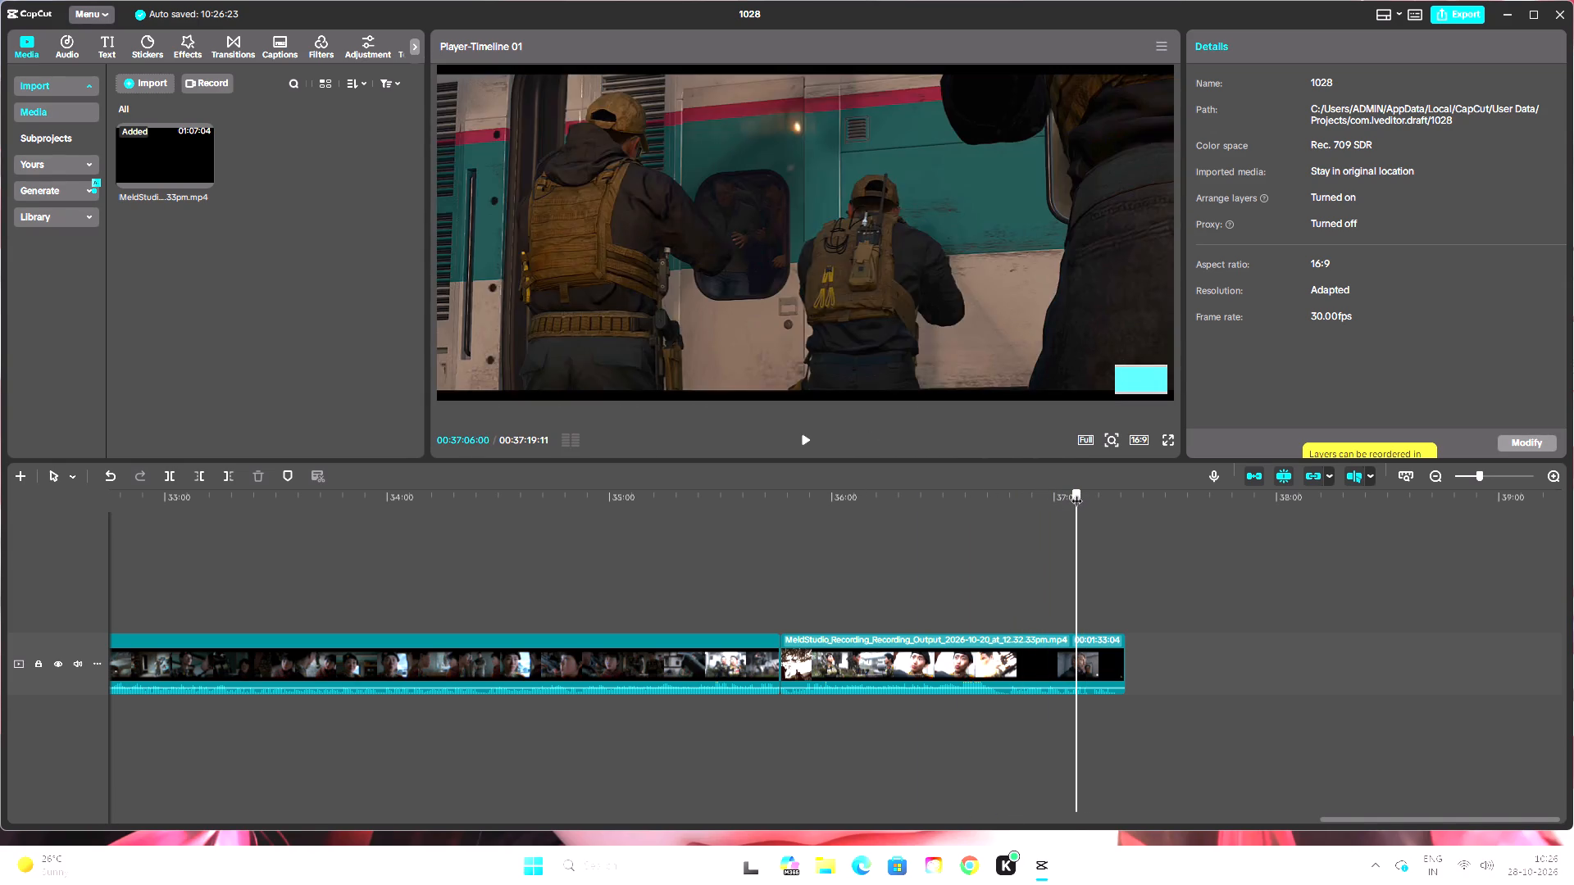
pyautogui.moveTo(1076, 492); pyautogui.dragTo(1071, 497)
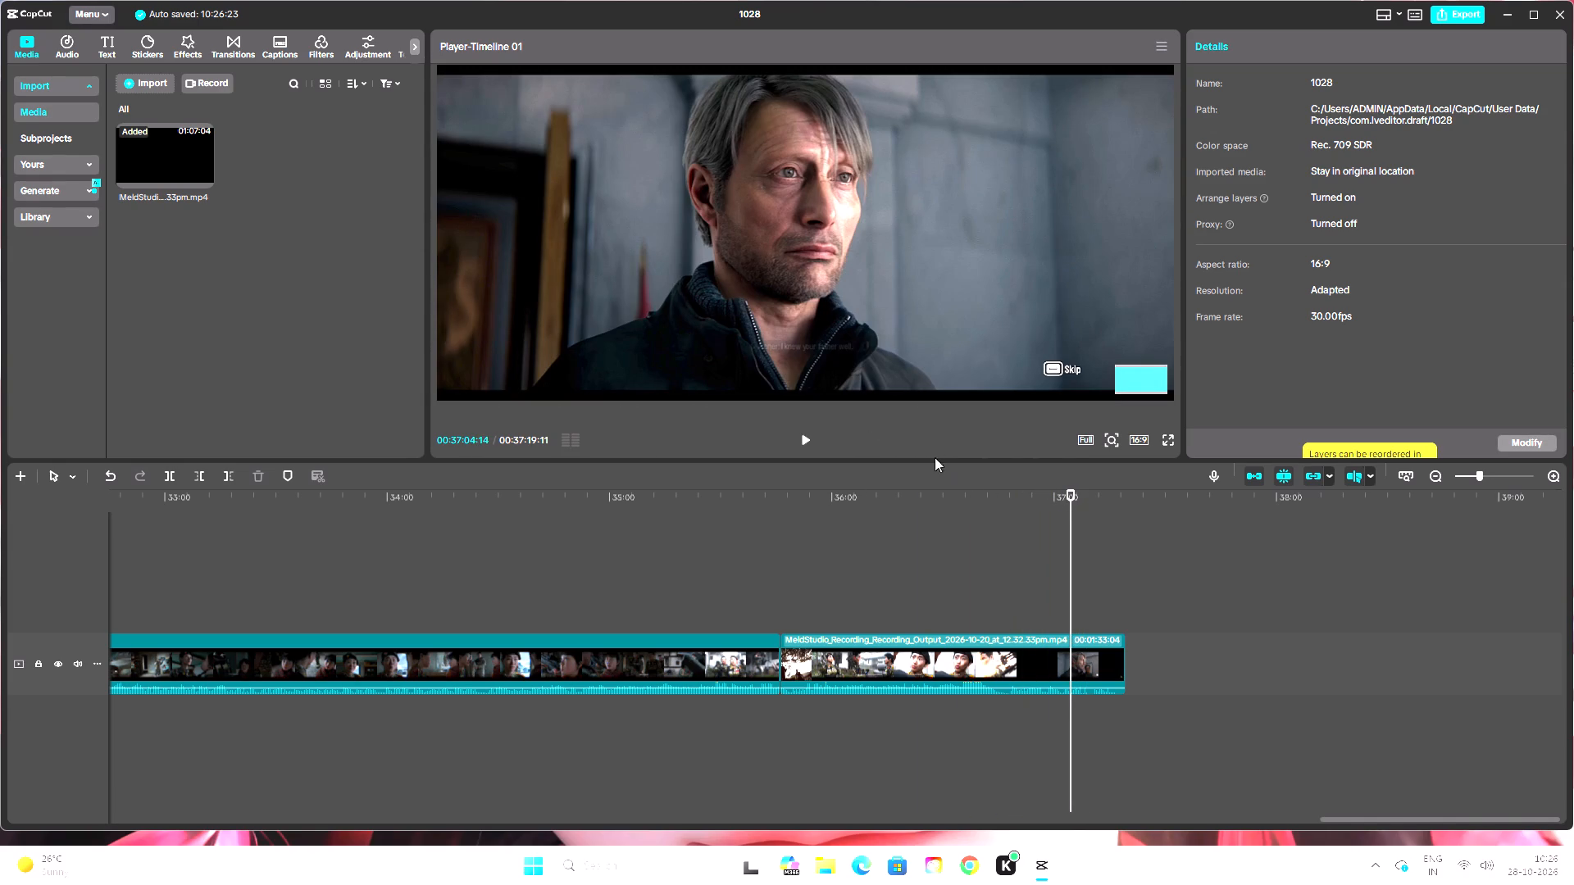
pyautogui.click(803, 438)
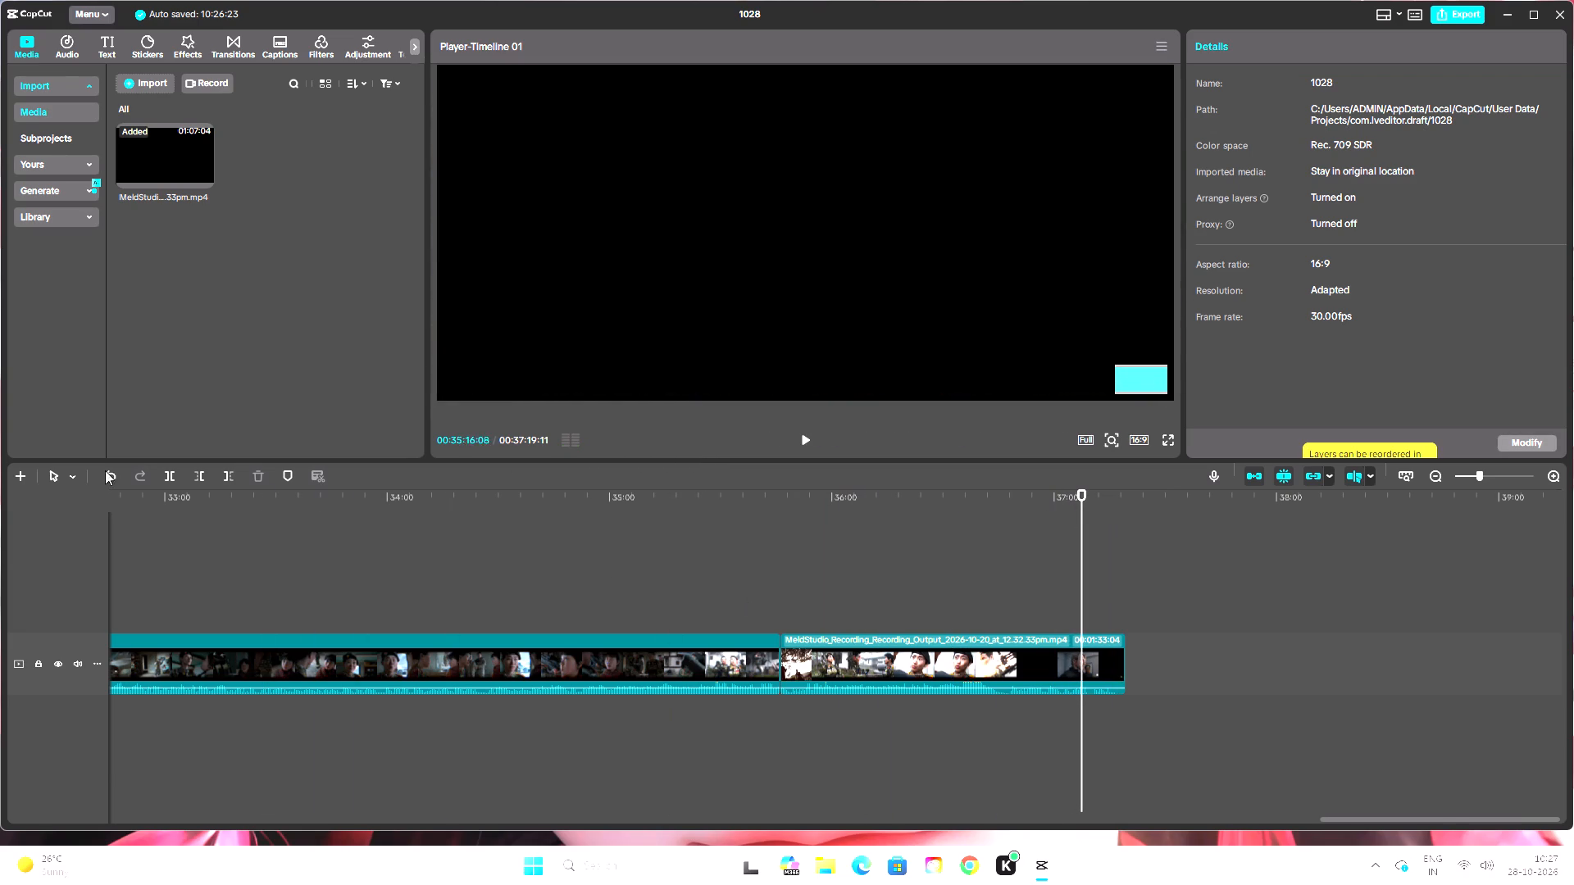
pyautogui.click(227, 477)
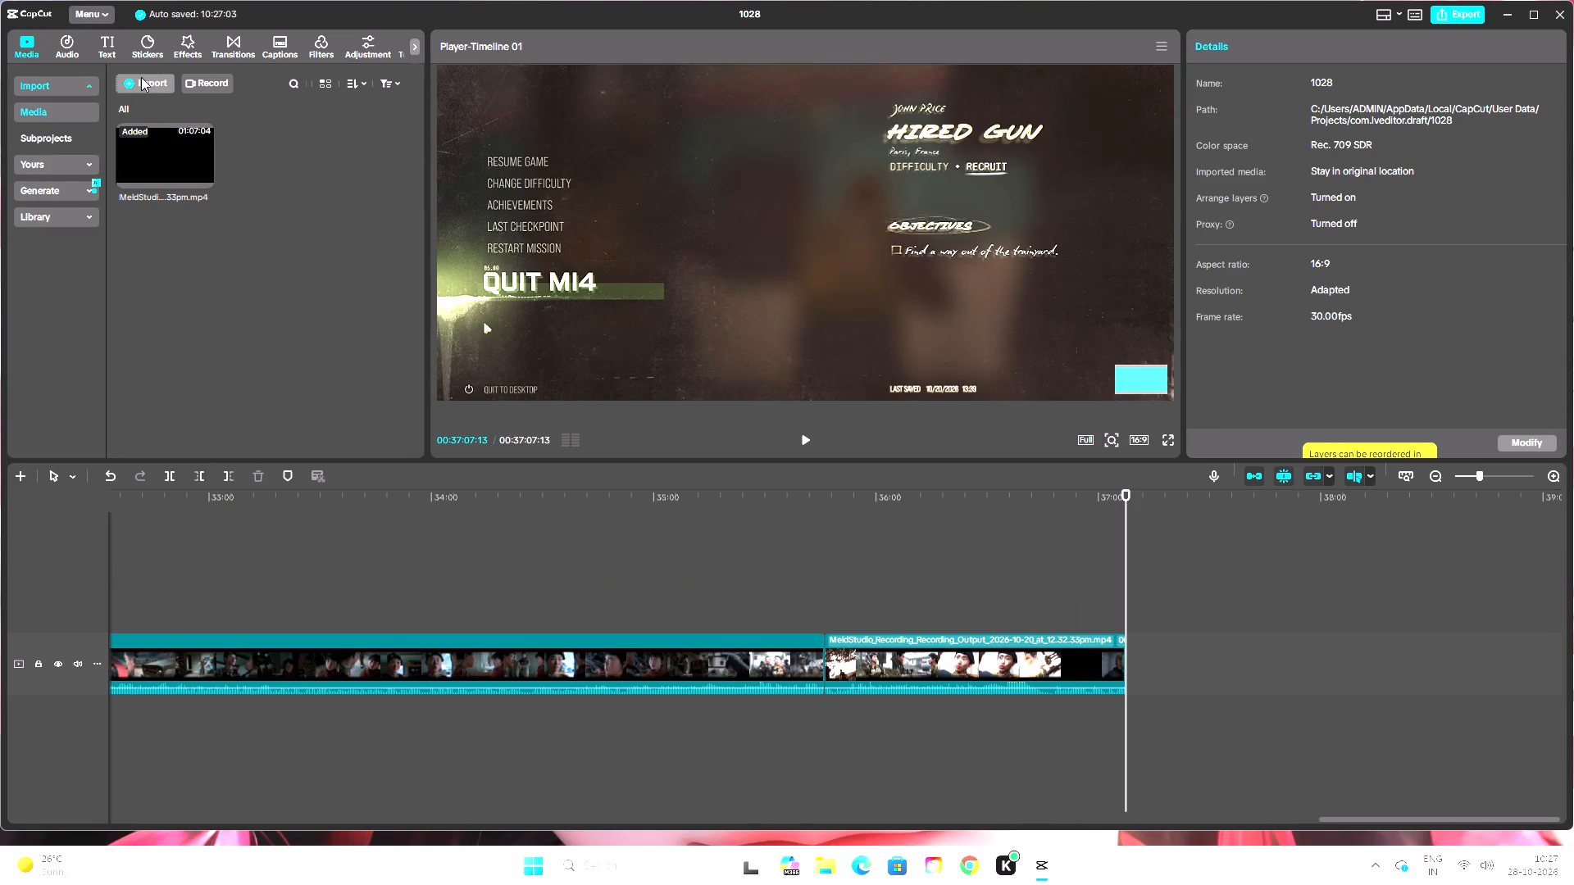
# Import the recording MeldStudio_Recording_Recording_Output_2026-10-21_at_10.49.57am from the Record folder into the project media.
pyautogui.click(141, 77)
pyautogui.click(154, 111)
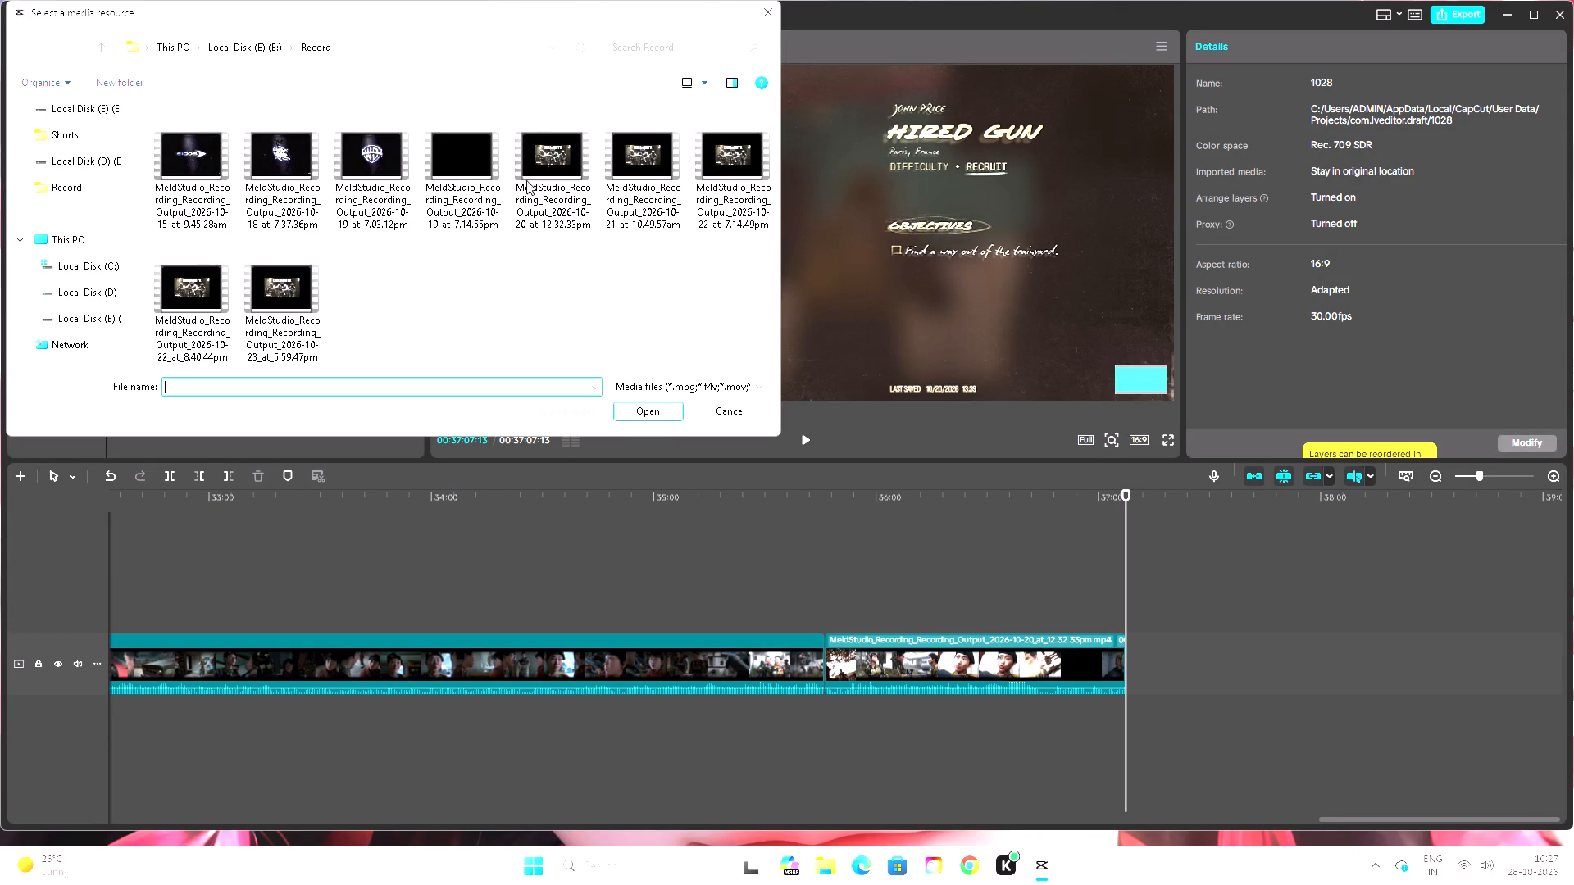
pyautogui.click(656, 171)
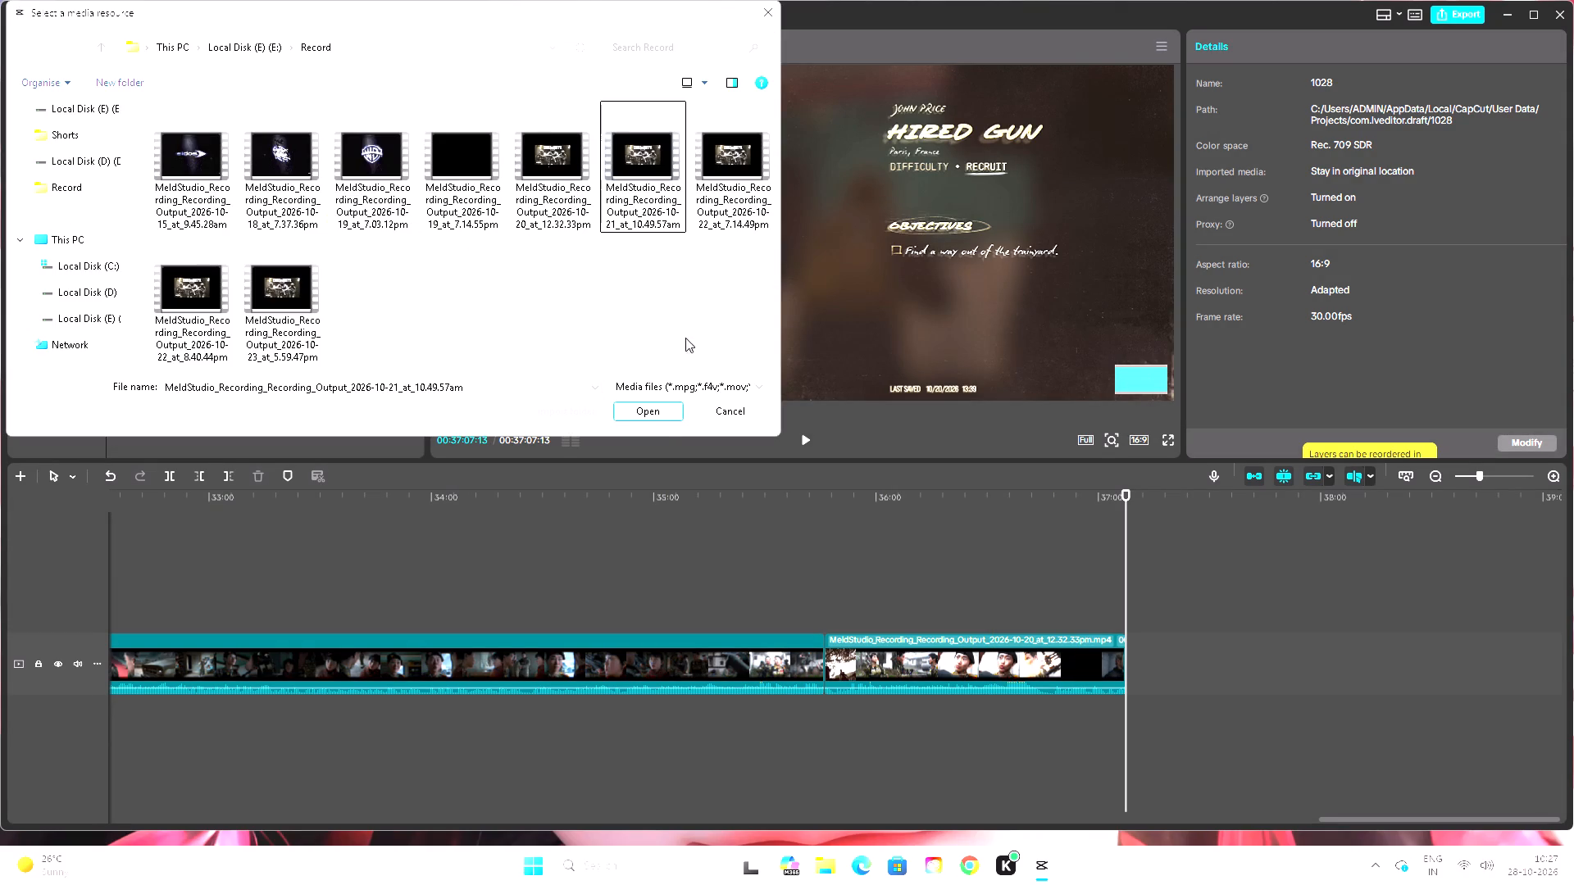
pyautogui.click(655, 413)
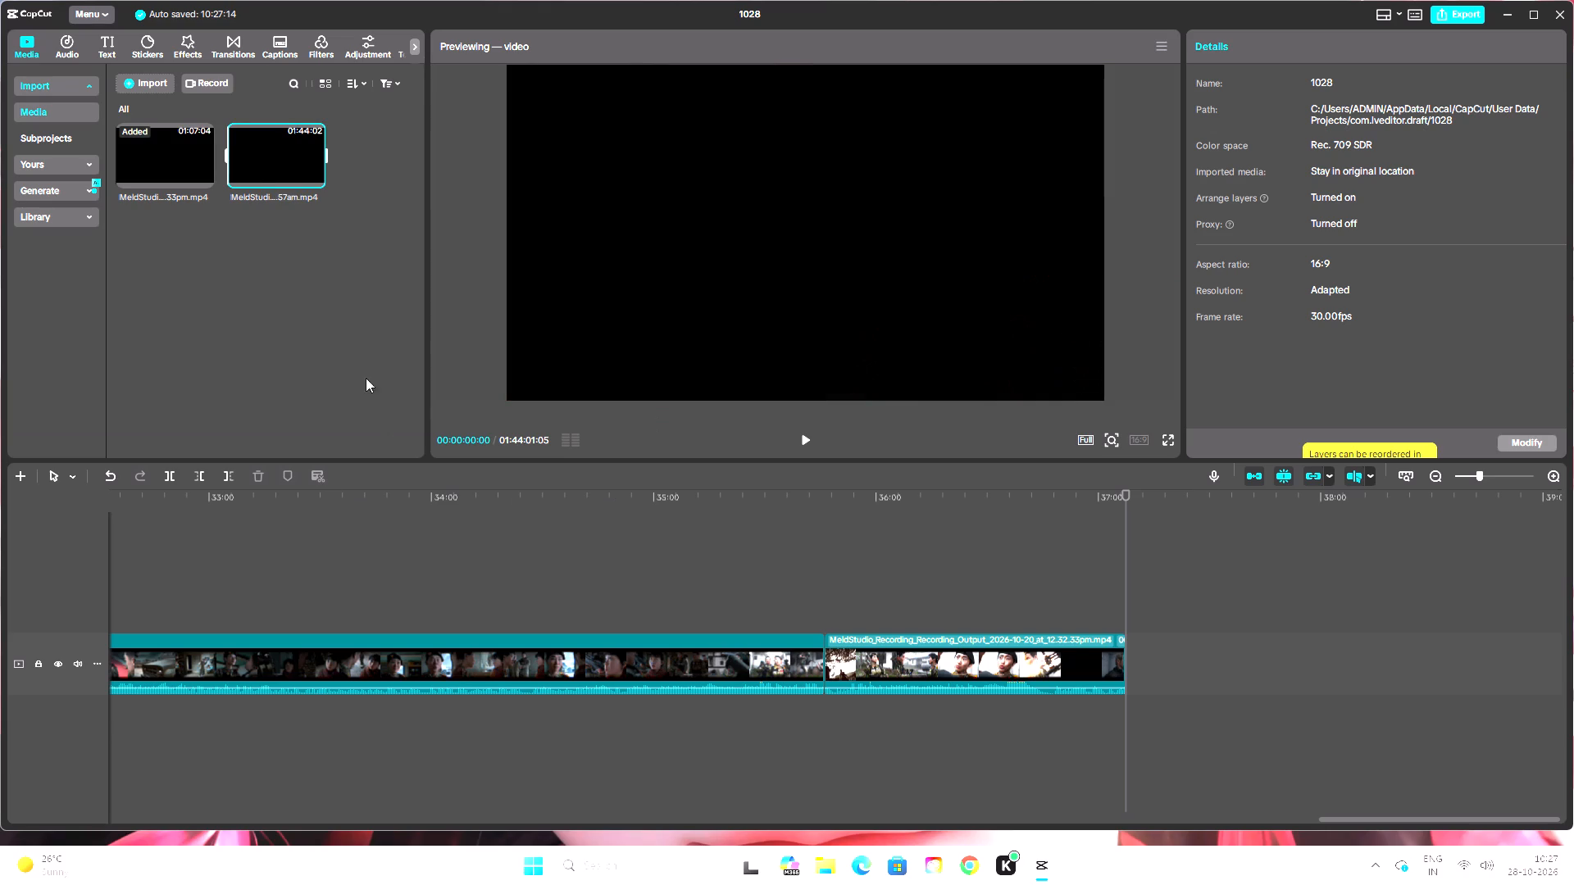
# Append the 10.49.57am recording to the end of the timeline at 00:37:07 and turn off multiple-audio-track reminders for this project.
pyautogui.moveTo(257, 162); pyautogui.dragTo(1140, 659)
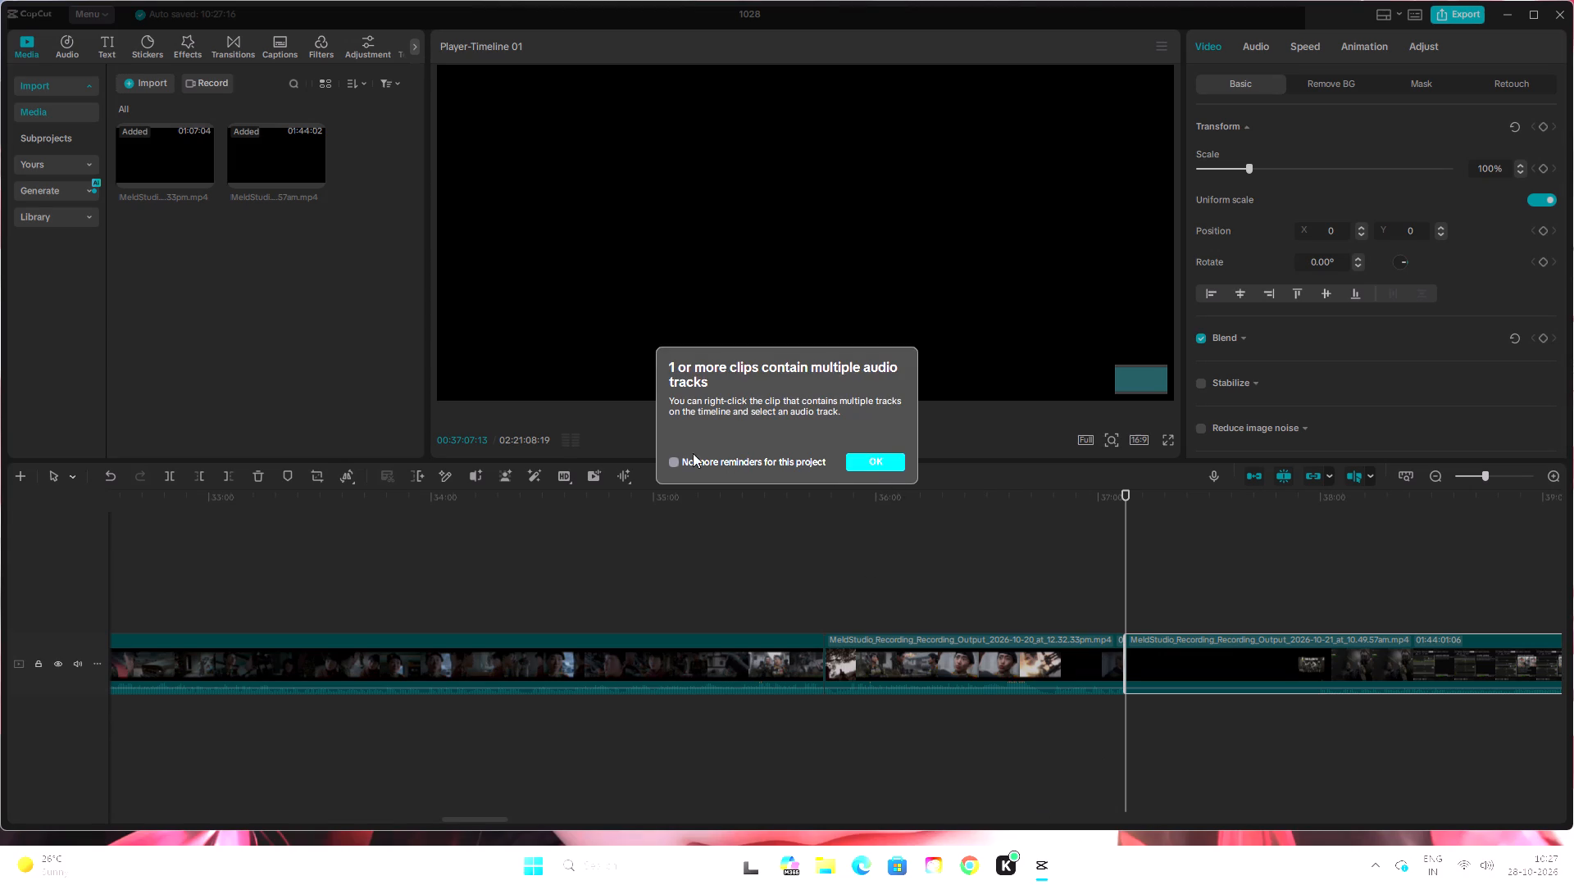
pyautogui.click(670, 461)
pyautogui.click(849, 466)
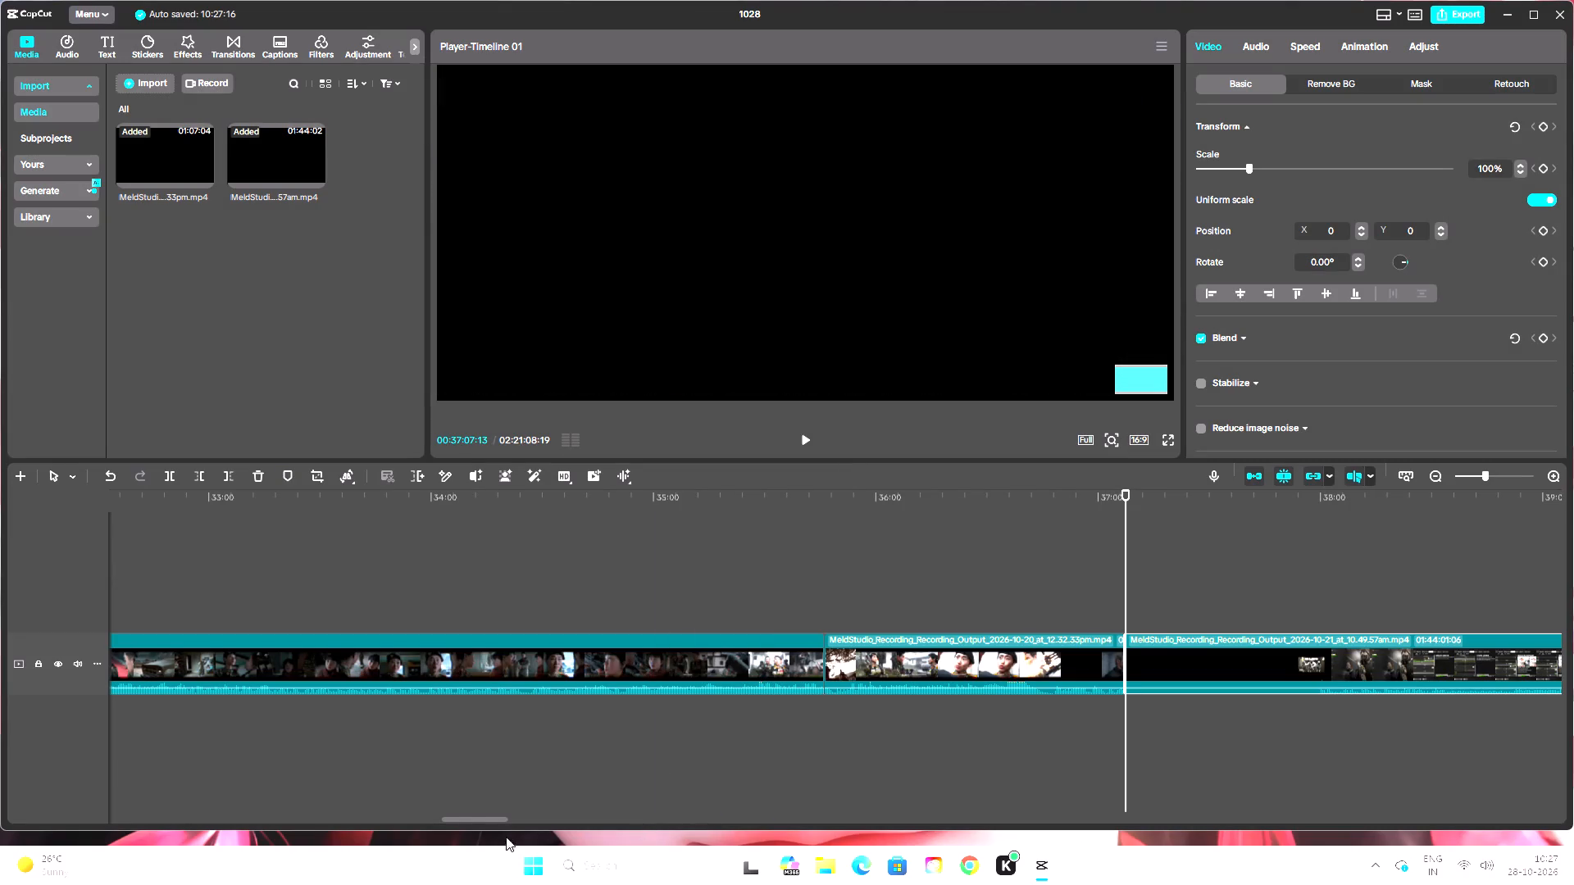
# Split the new recording at about 00:42:26, just before the train cutscene, and delete its opening menu, settings and loading section.
pyautogui.moveTo(468, 821); pyautogui.dragTo(503, 827)
pyautogui.moveTo(372, 494); pyautogui.dragTo(445, 526)
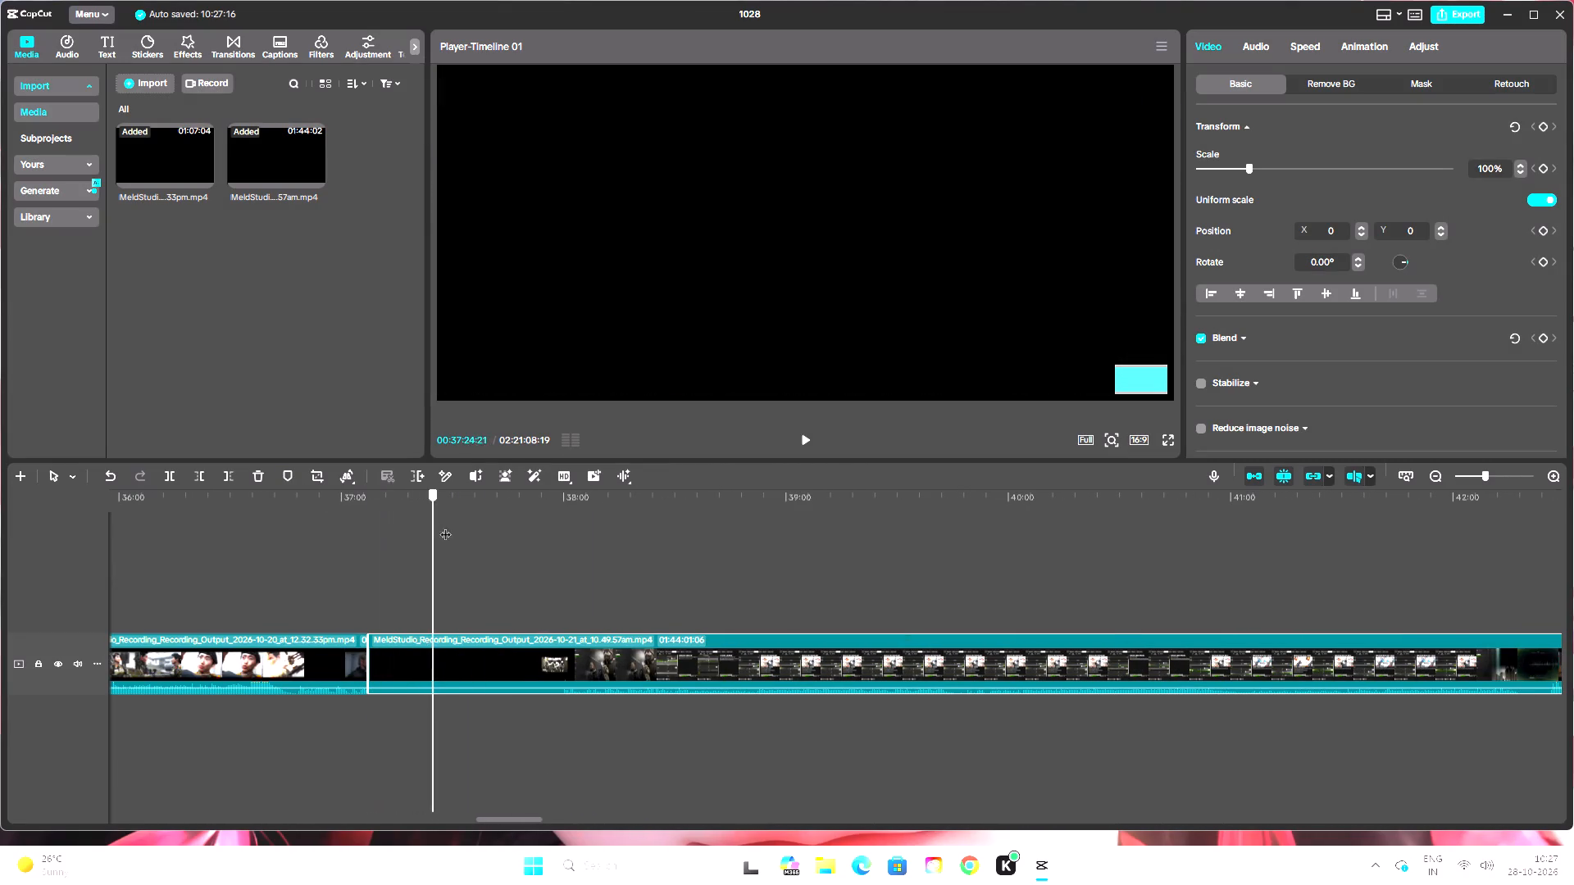
pyautogui.moveTo(445, 526); pyautogui.dragTo(594, 573)
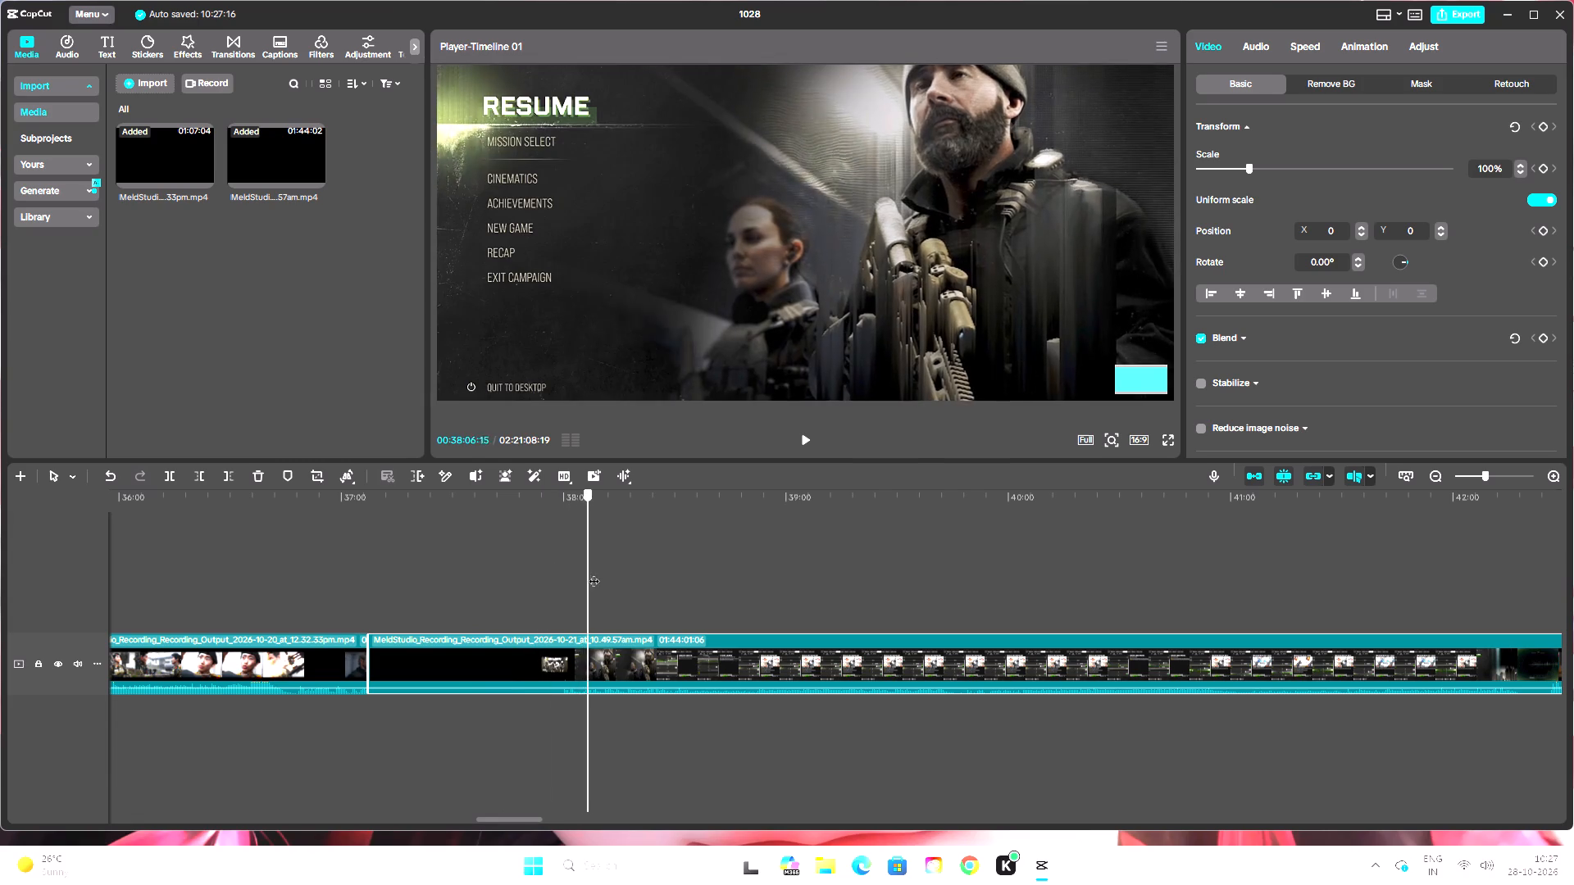
pyautogui.moveTo(594, 573); pyautogui.dragTo(684, 594)
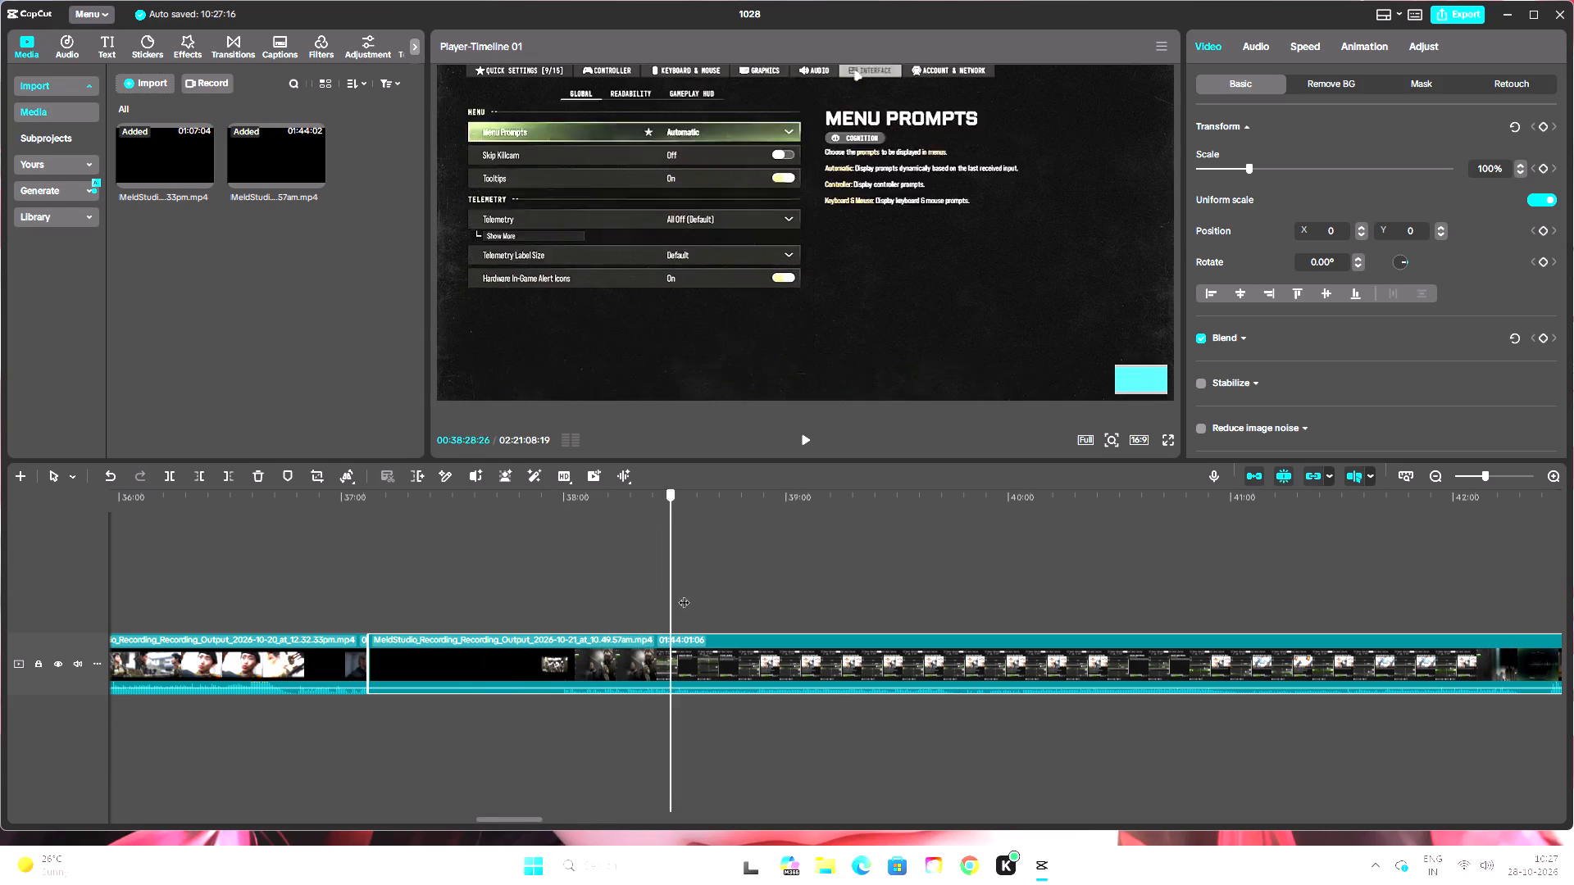
pyautogui.moveTo(684, 594); pyautogui.dragTo(991, 615)
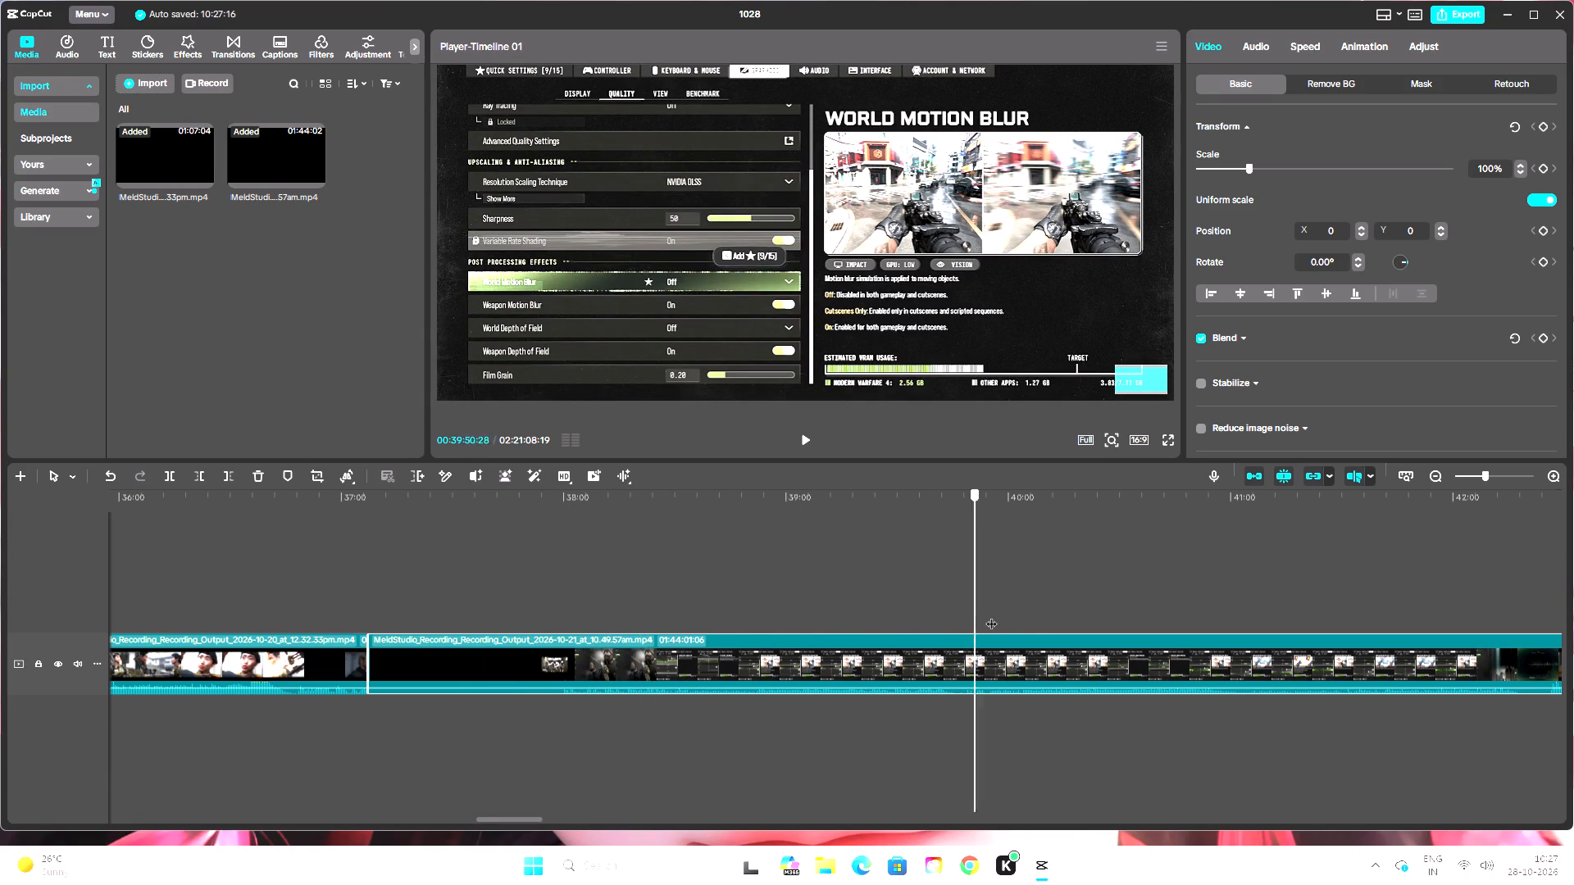
pyautogui.moveTo(991, 615); pyautogui.dragTo(1532, 745)
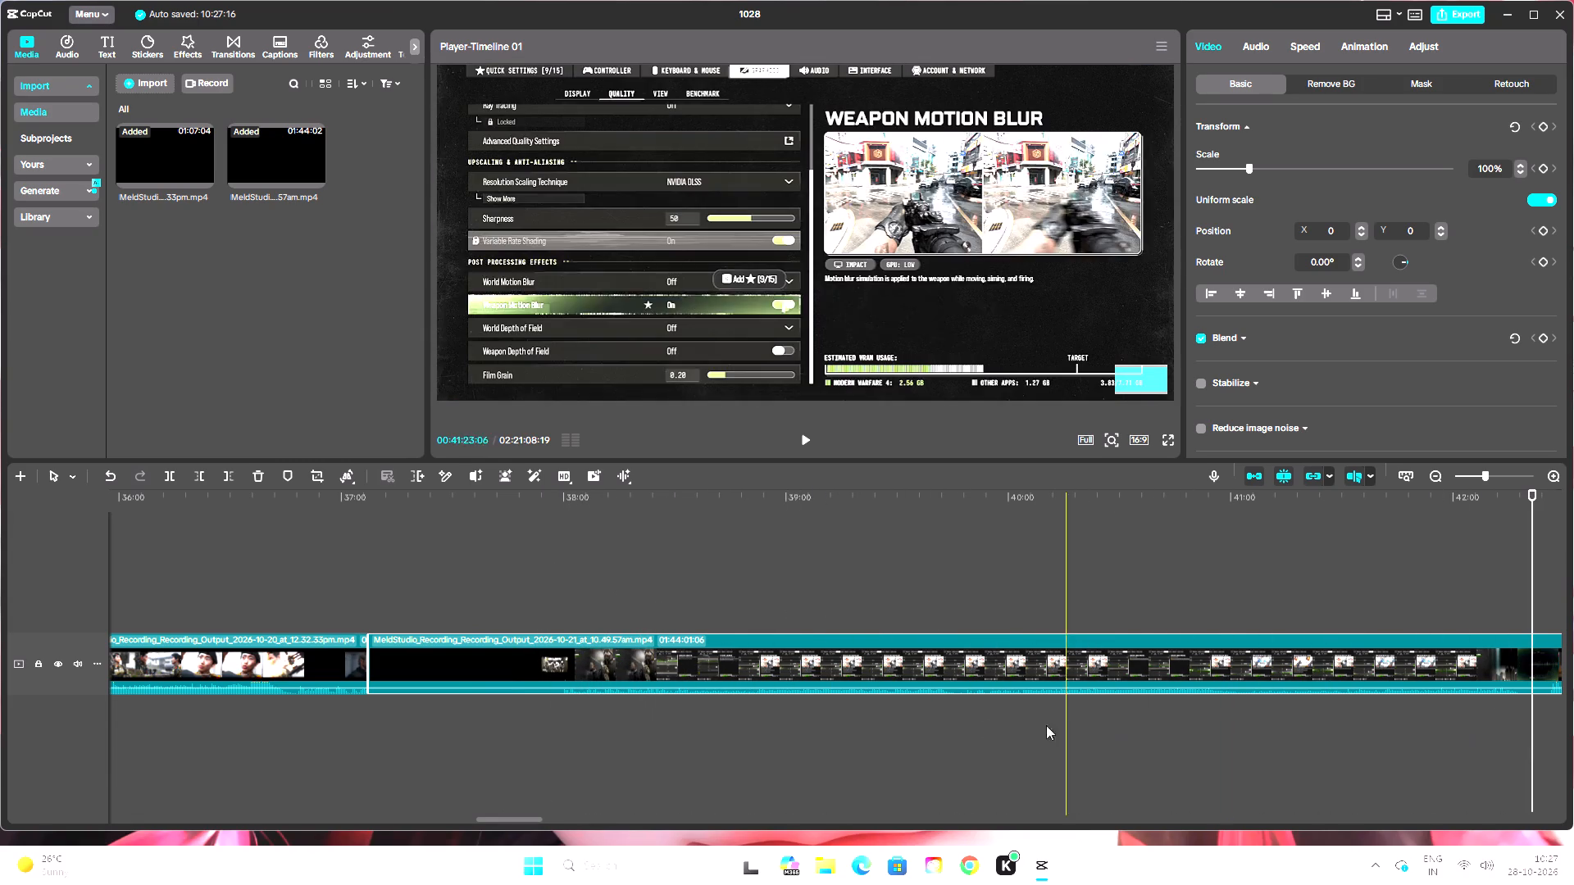
pyautogui.moveTo(535, 819); pyautogui.dragTo(557, 819)
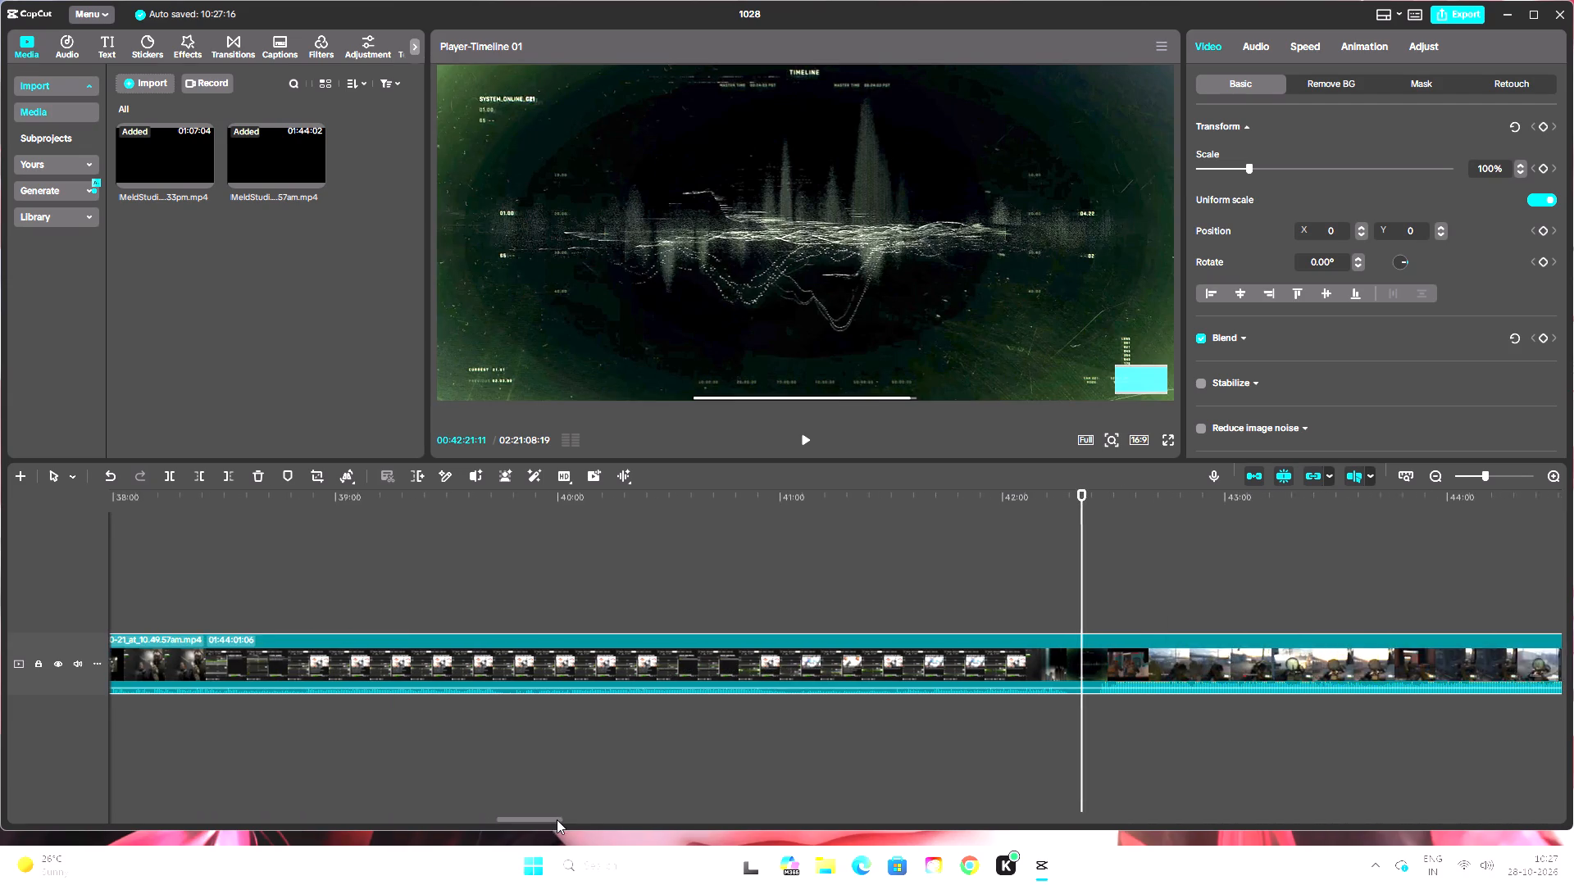
pyautogui.moveTo(557, 819); pyautogui.dragTo(581, 822)
pyautogui.moveTo(506, 493); pyautogui.dragTo(521, 493)
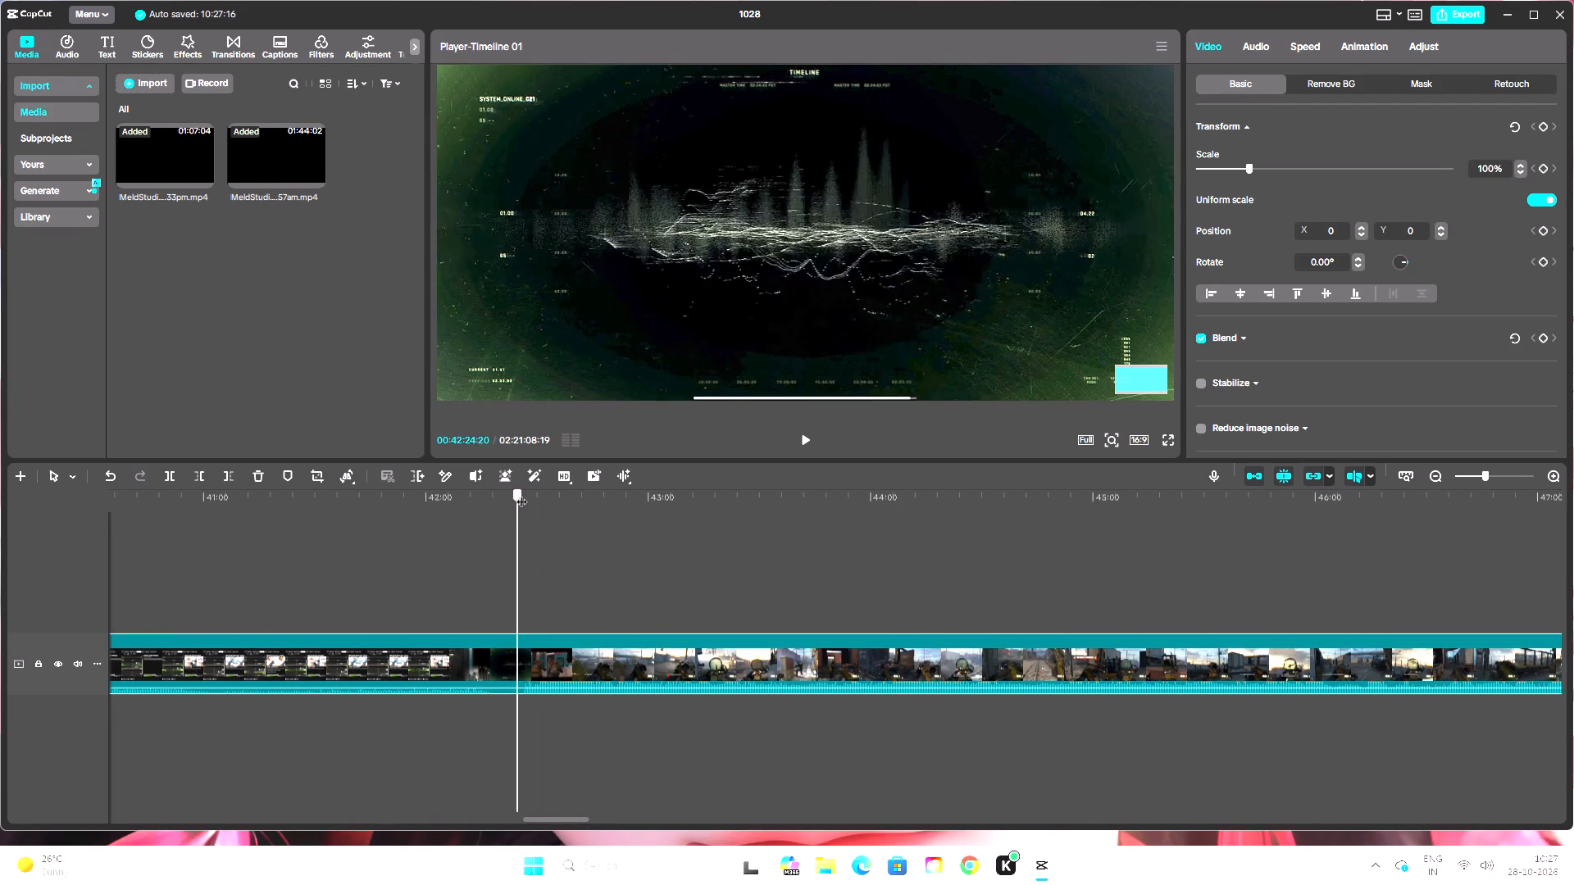
pyautogui.moveTo(521, 493); pyautogui.dragTo(530, 499)
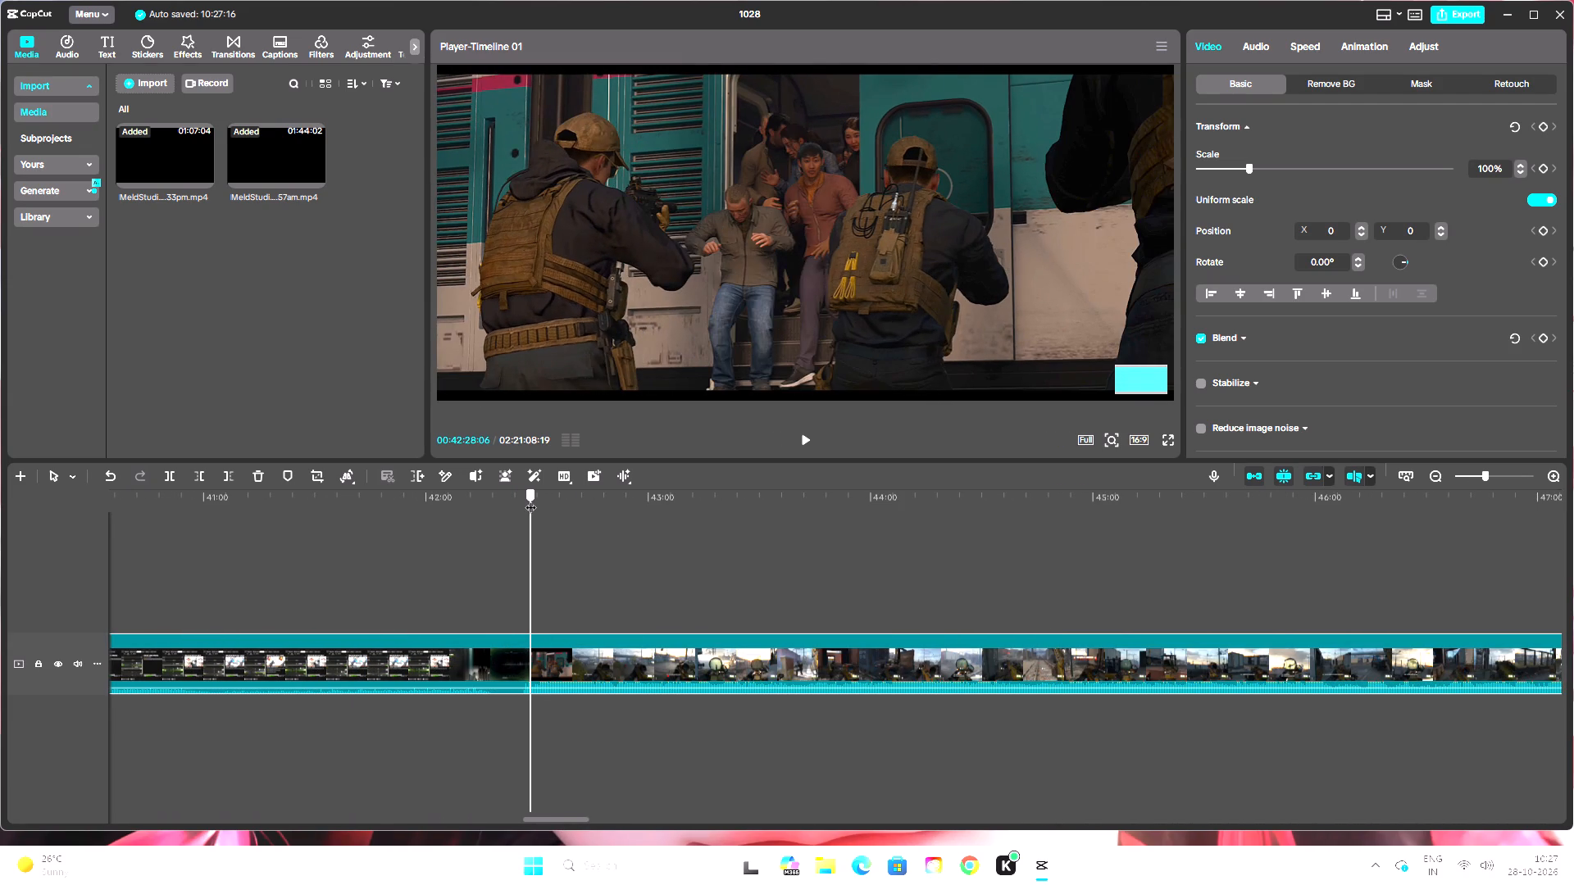
pyautogui.moveTo(530, 499); pyautogui.dragTo(526, 506)
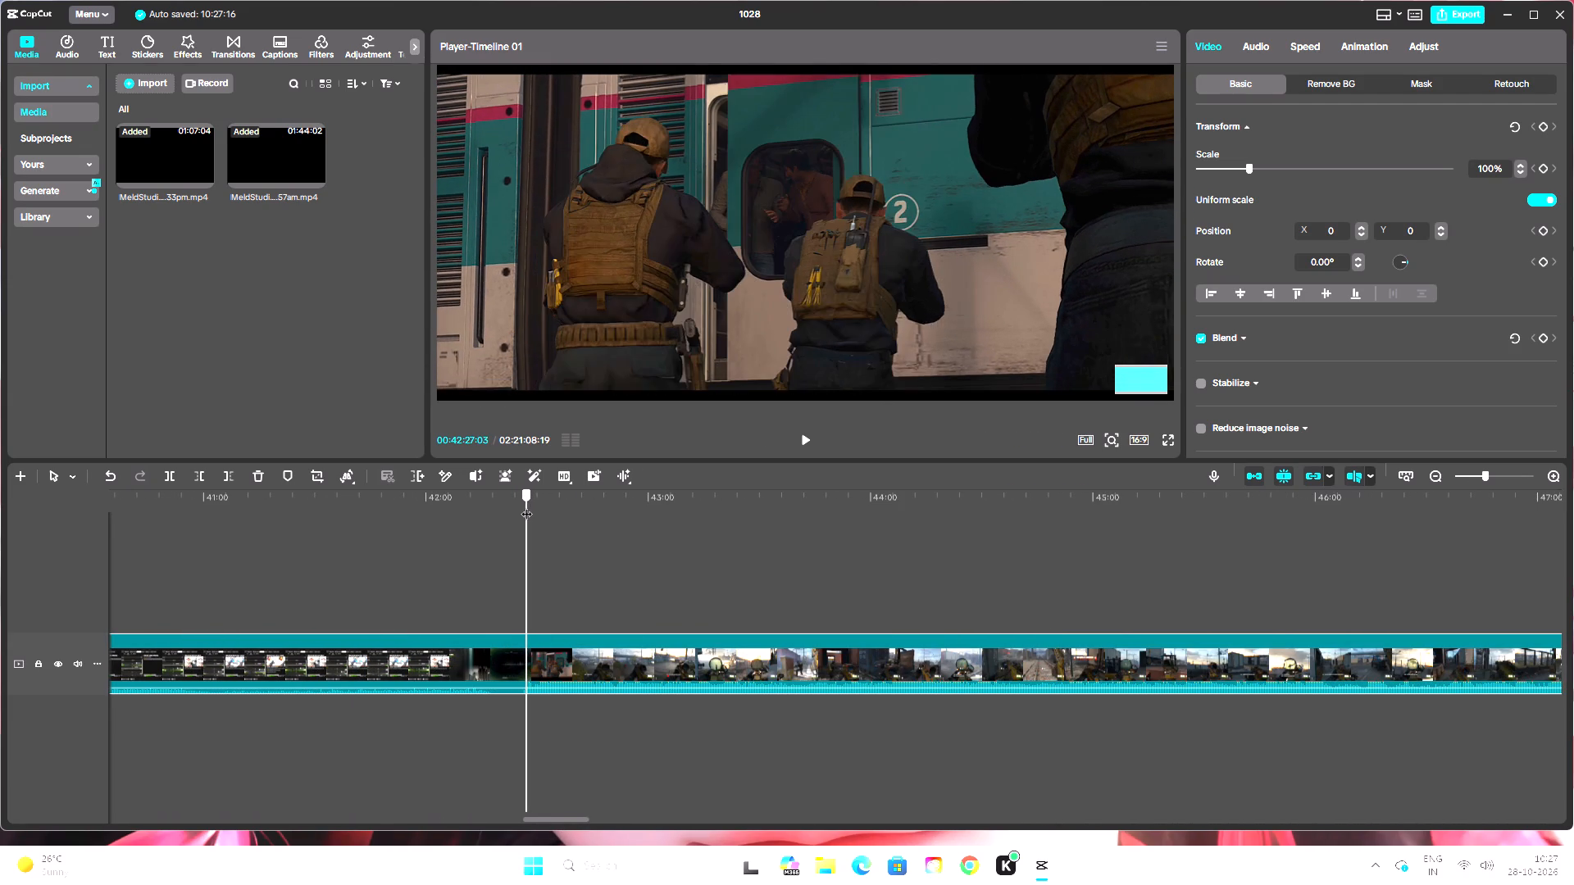
pyautogui.moveTo(526, 506); pyautogui.dragTo(528, 512)
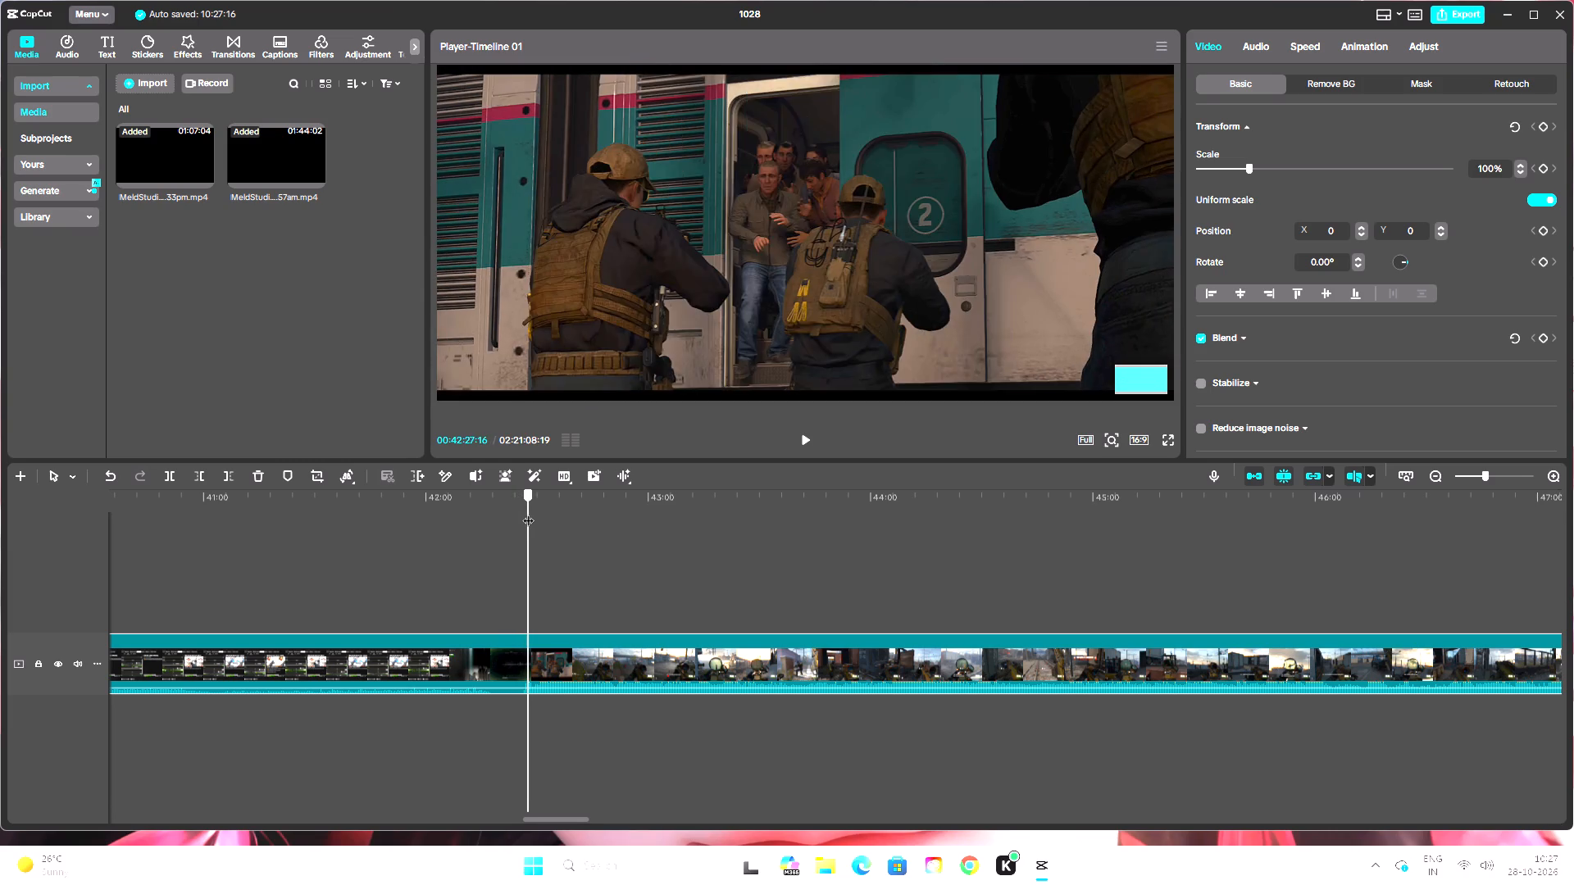
pyautogui.moveTo(528, 512); pyautogui.dragTo(523, 518)
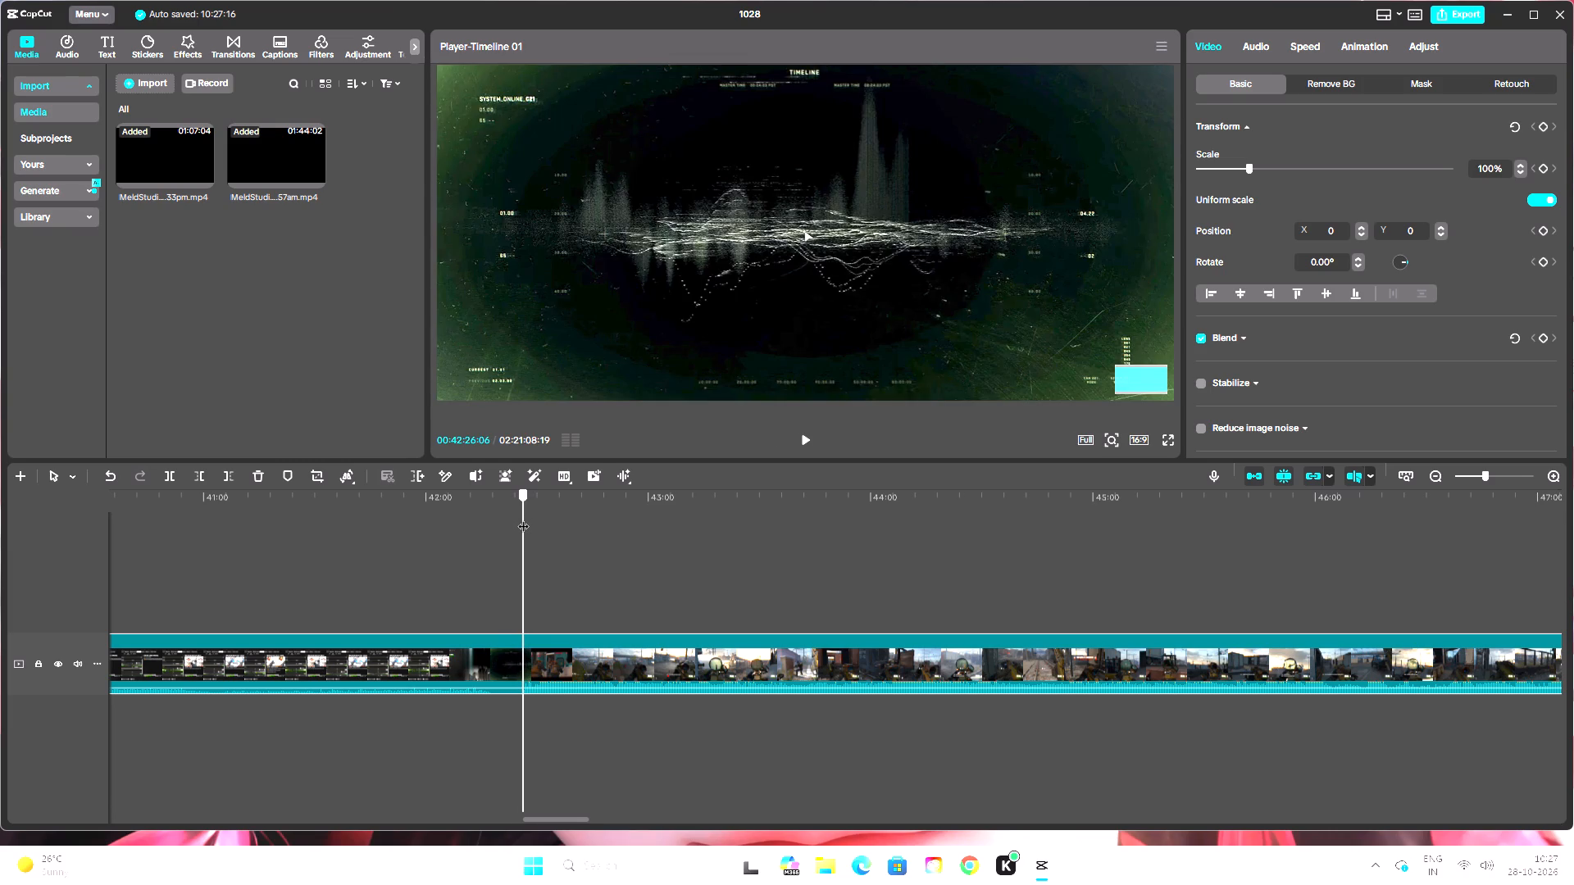
pyautogui.moveTo(523, 518); pyautogui.dragTo(525, 521)
pyautogui.click(174, 475)
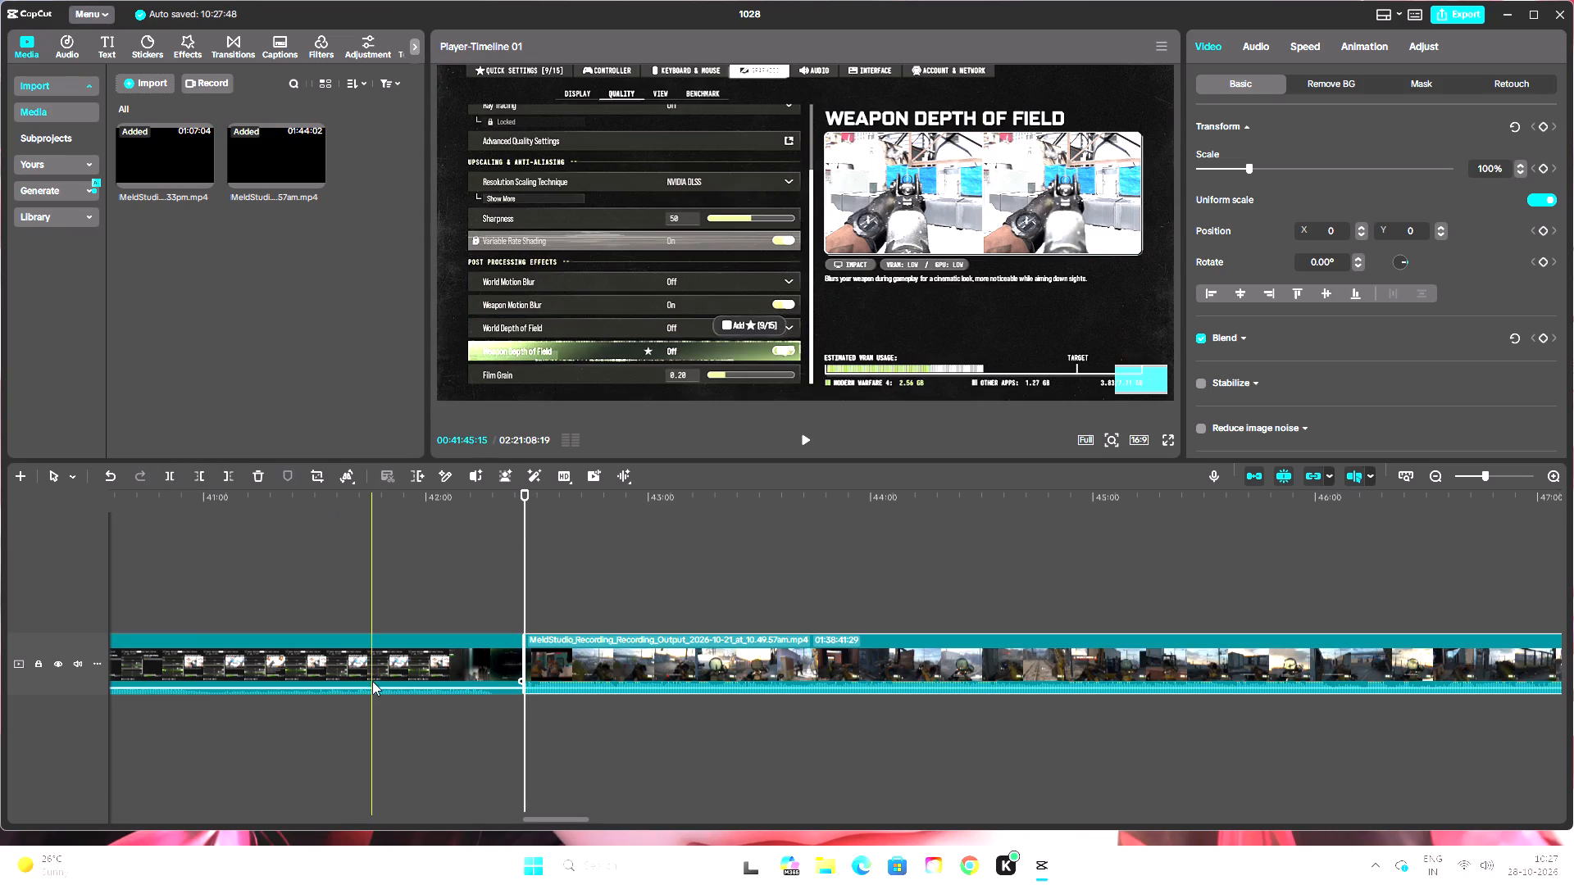
pyautogui.click(372, 681)
pyautogui.press('BackSpace')
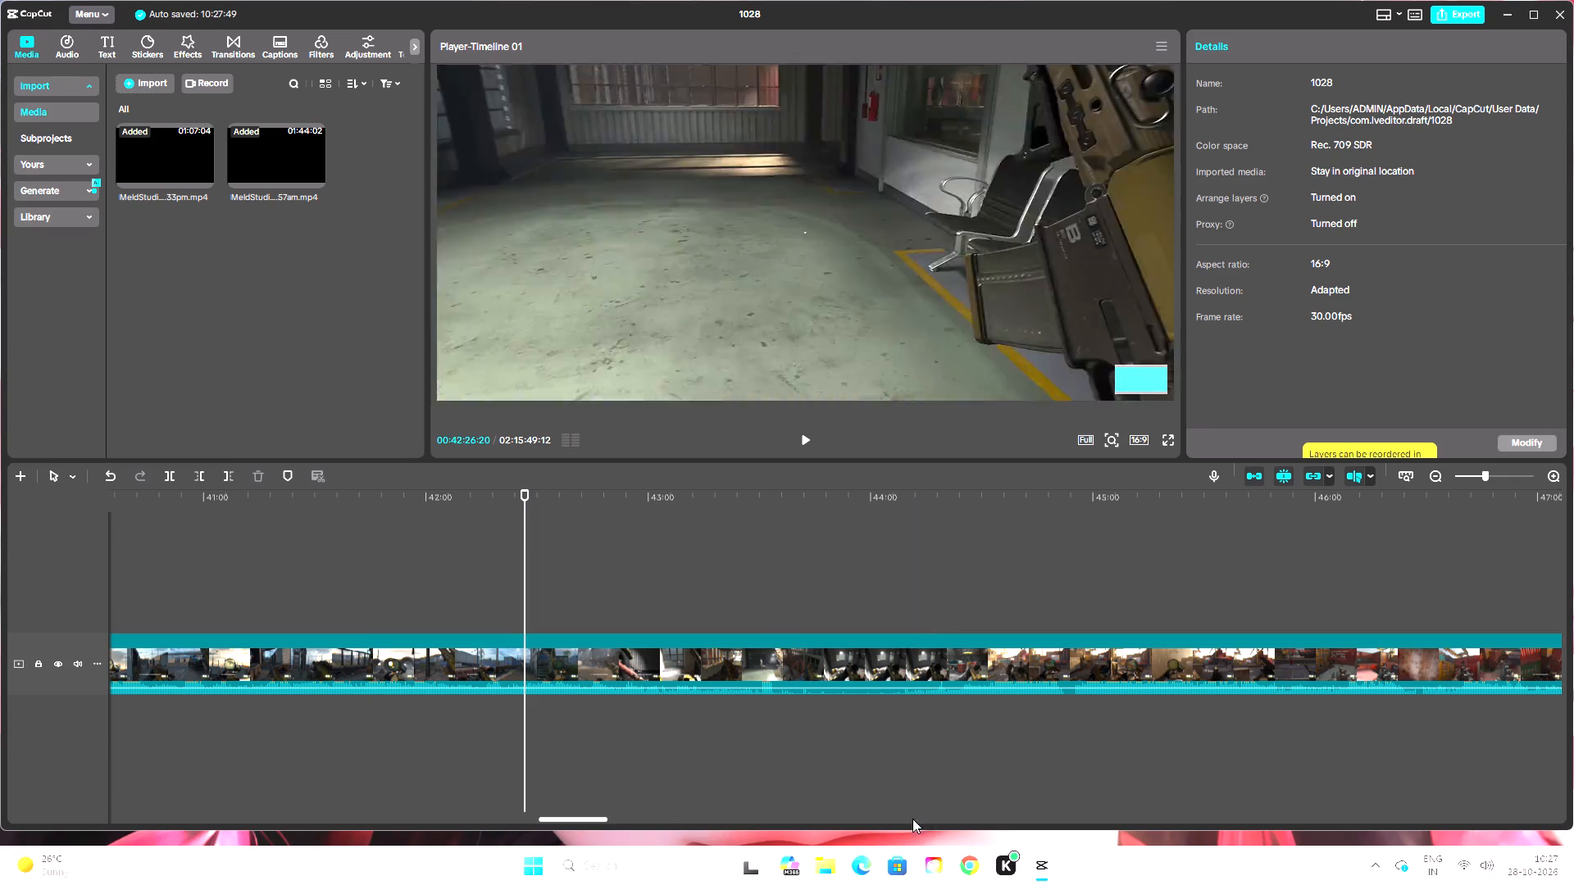
# Trim the end of the palace scene clip from about 00:37:05, after the line "He will be missed.", up to the train cutscene.
pyautogui.moveTo(586, 820); pyautogui.dragTo(562, 819)
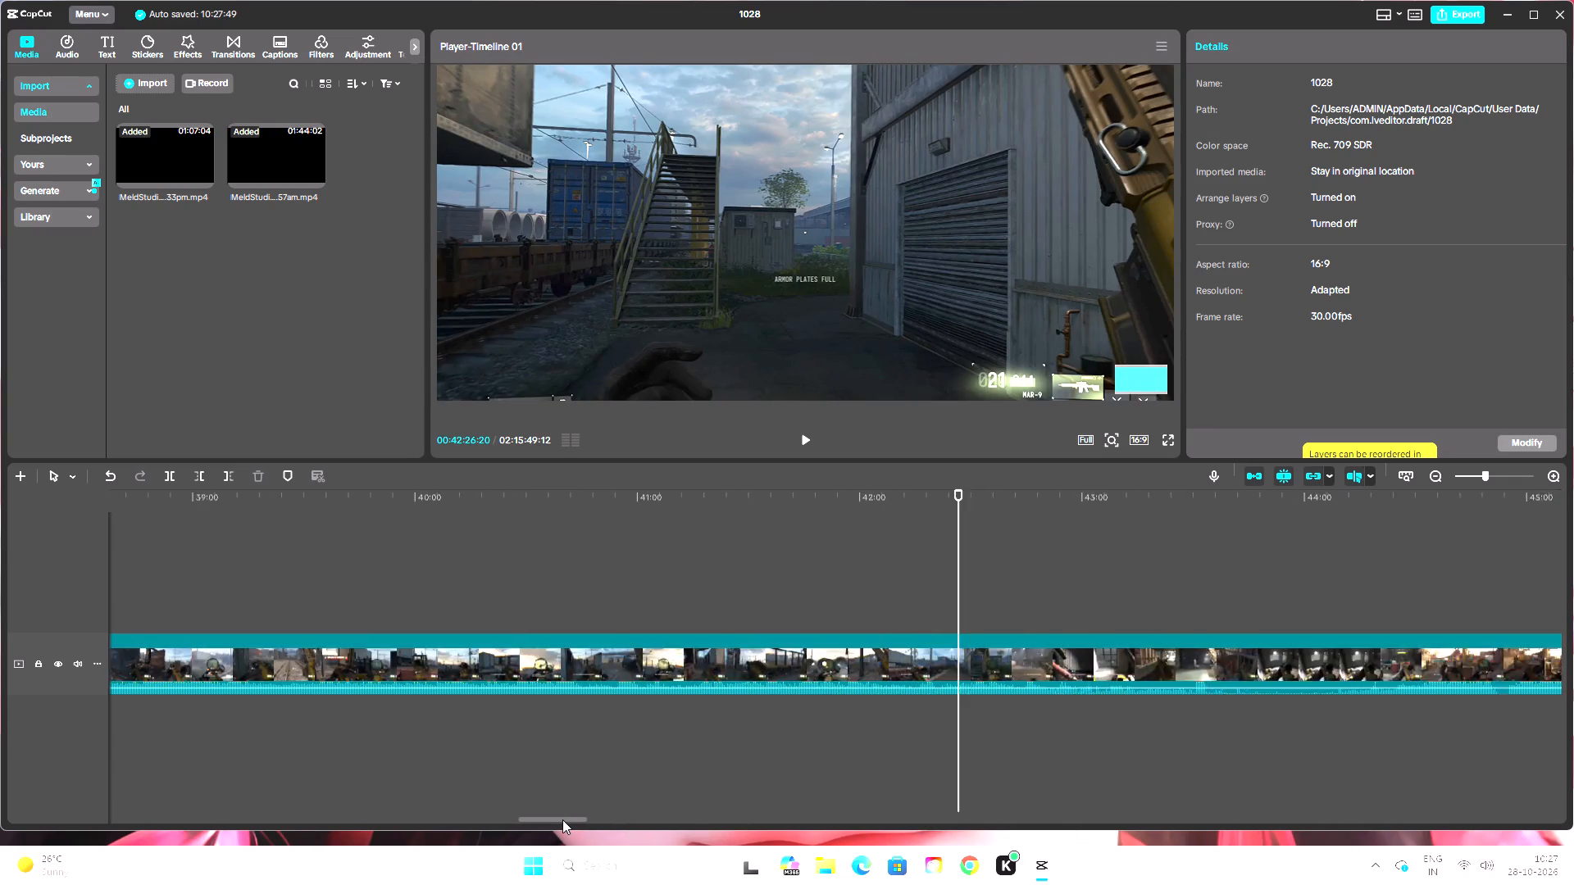
pyautogui.moveTo(562, 819); pyautogui.dragTo(506, 819)
pyautogui.click(747, 579)
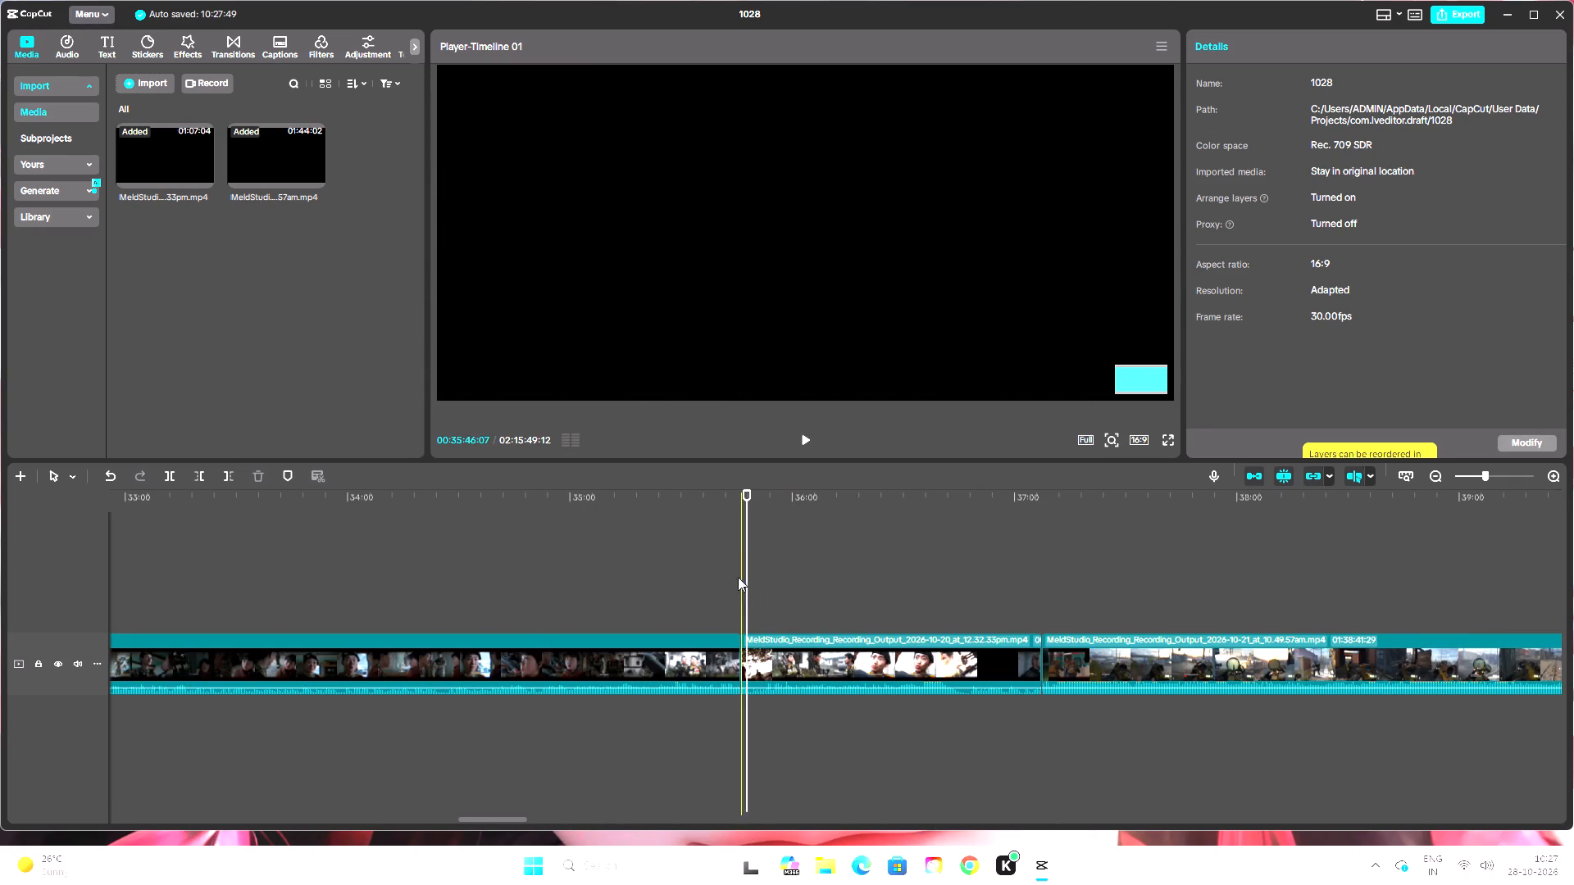
pyautogui.moveTo(745, 527); pyautogui.dragTo(1016, 579)
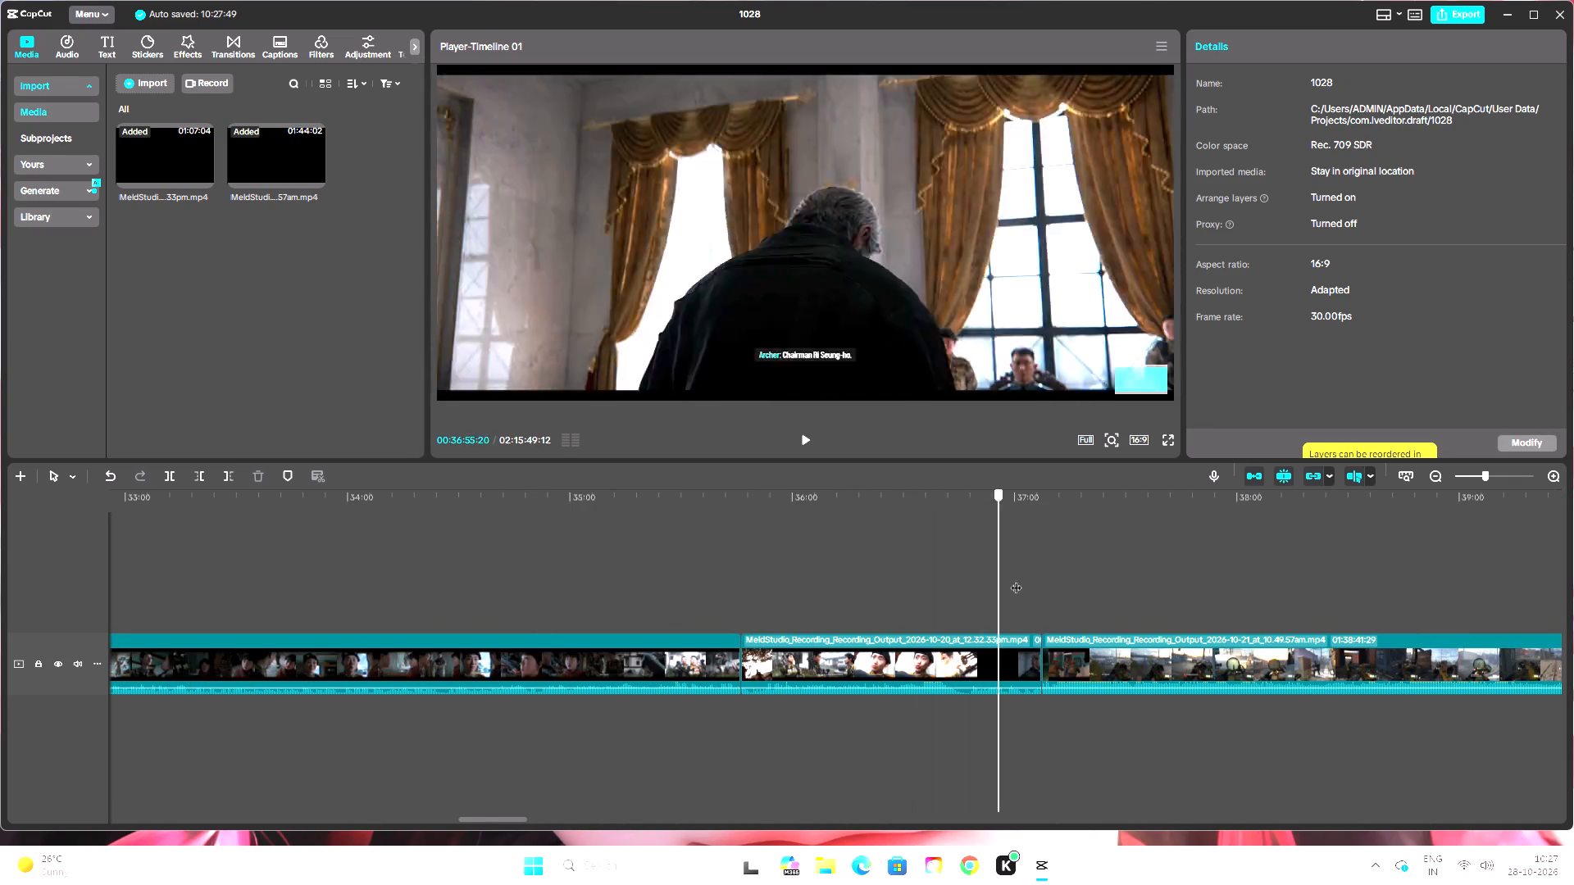
pyautogui.moveTo(1016, 579); pyautogui.dragTo(1062, 585)
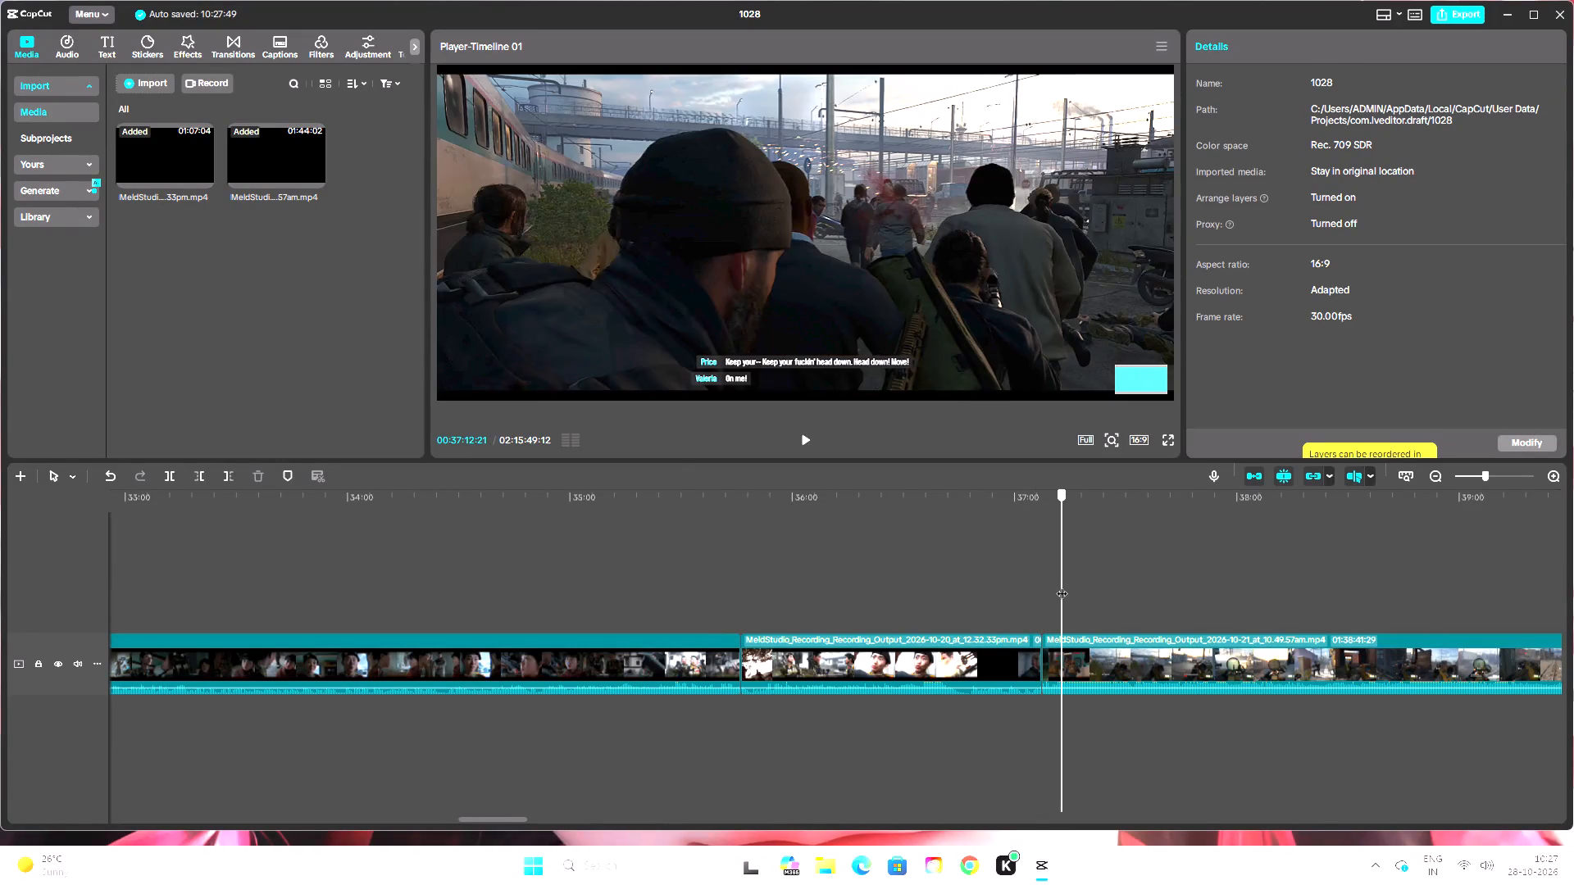
pyautogui.moveTo(1062, 585); pyautogui.dragTo(1034, 595)
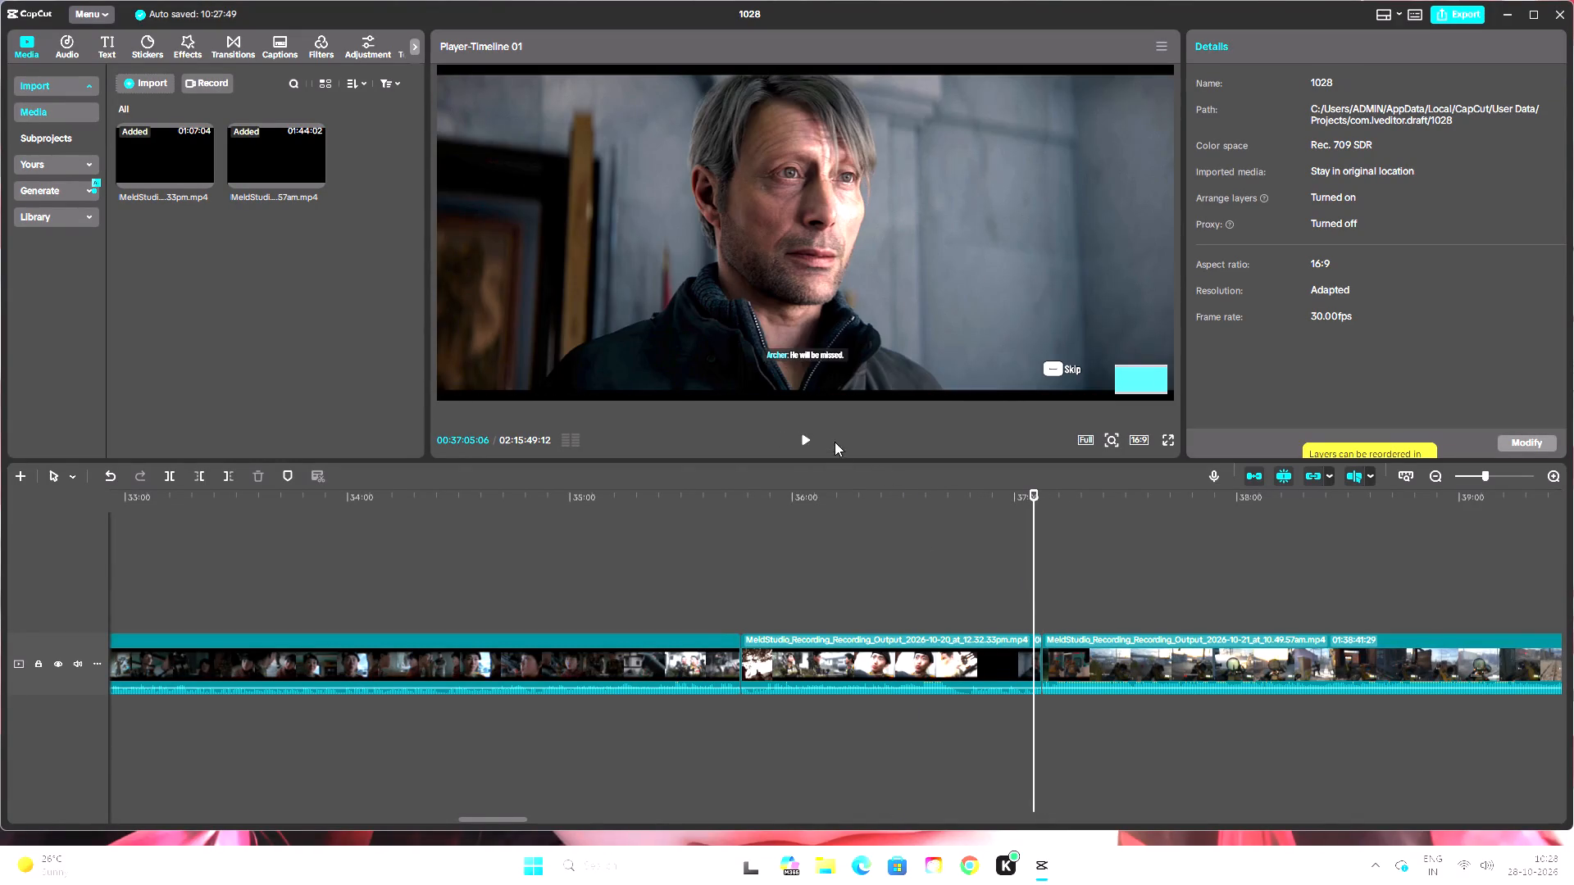
pyautogui.click(806, 440)
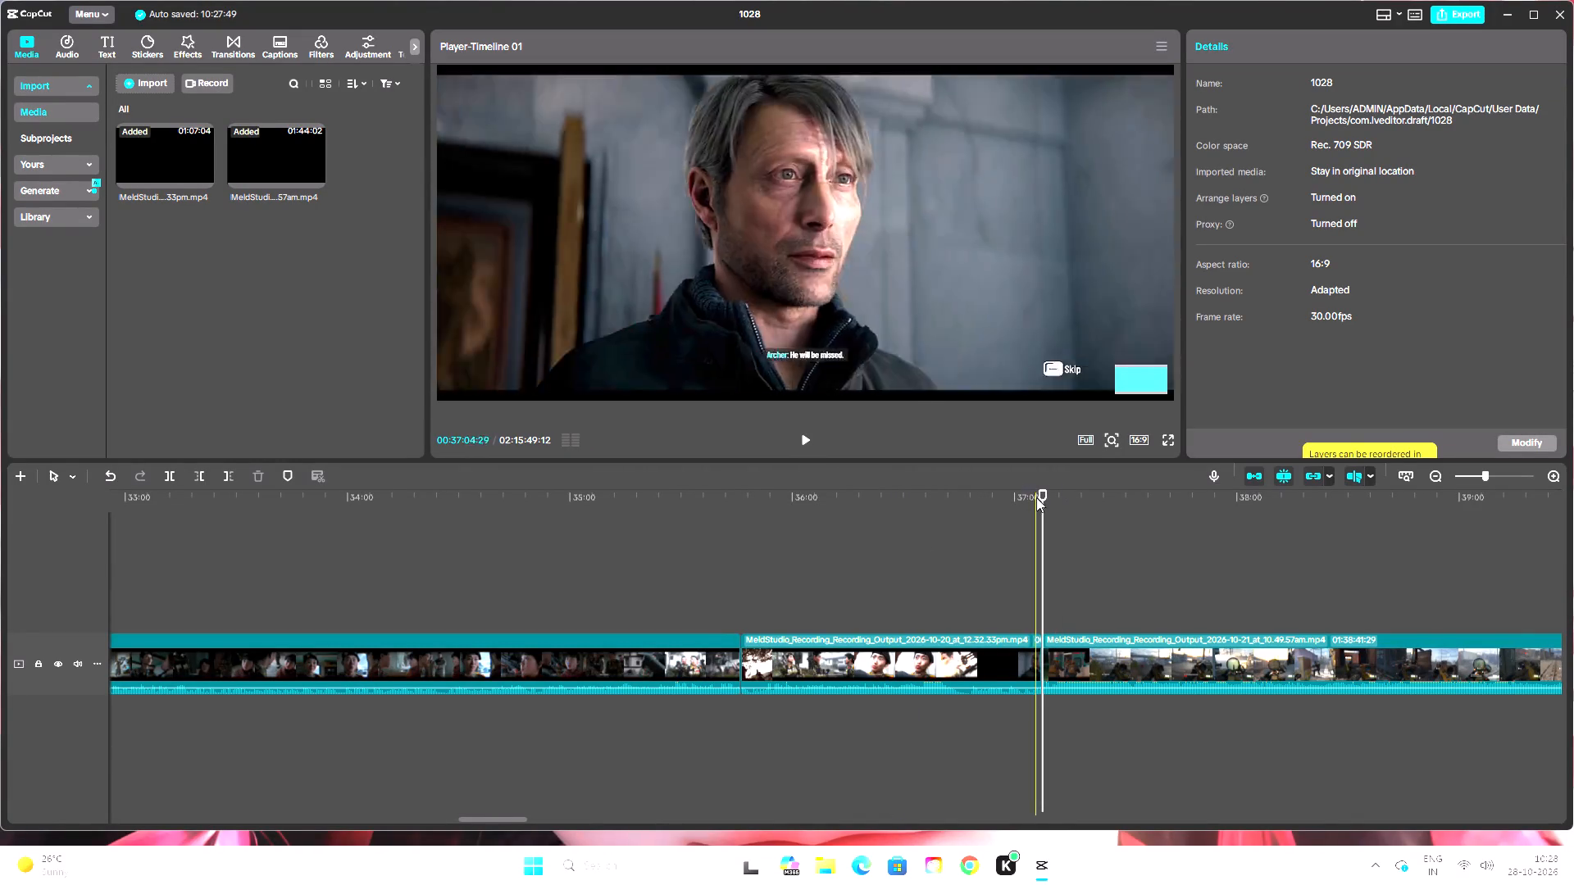
pyautogui.click(1037, 498)
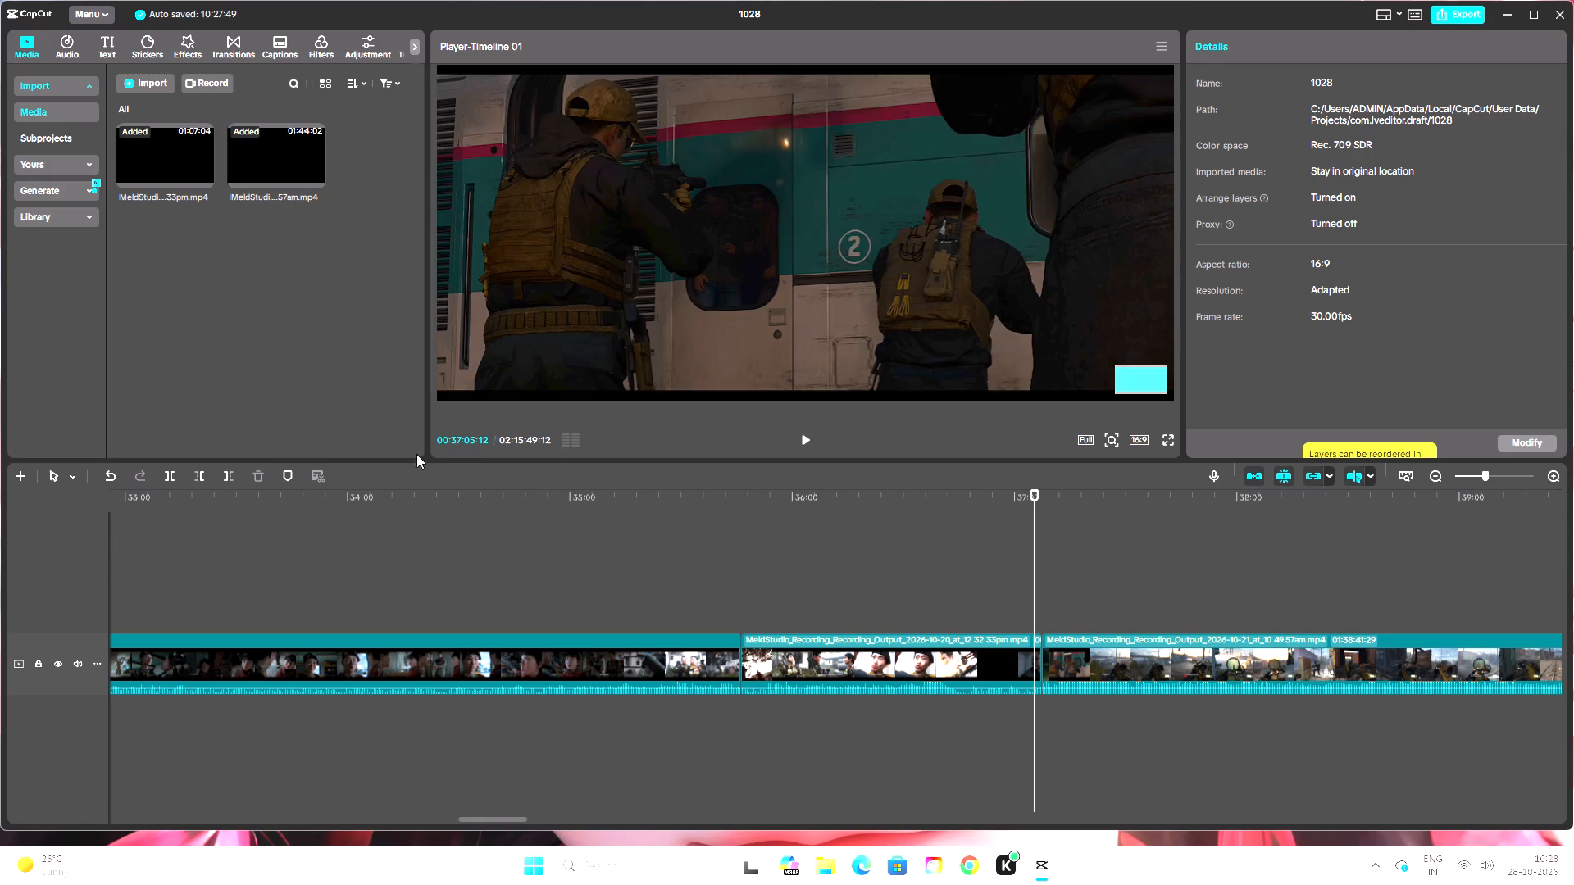
pyautogui.click(222, 479)
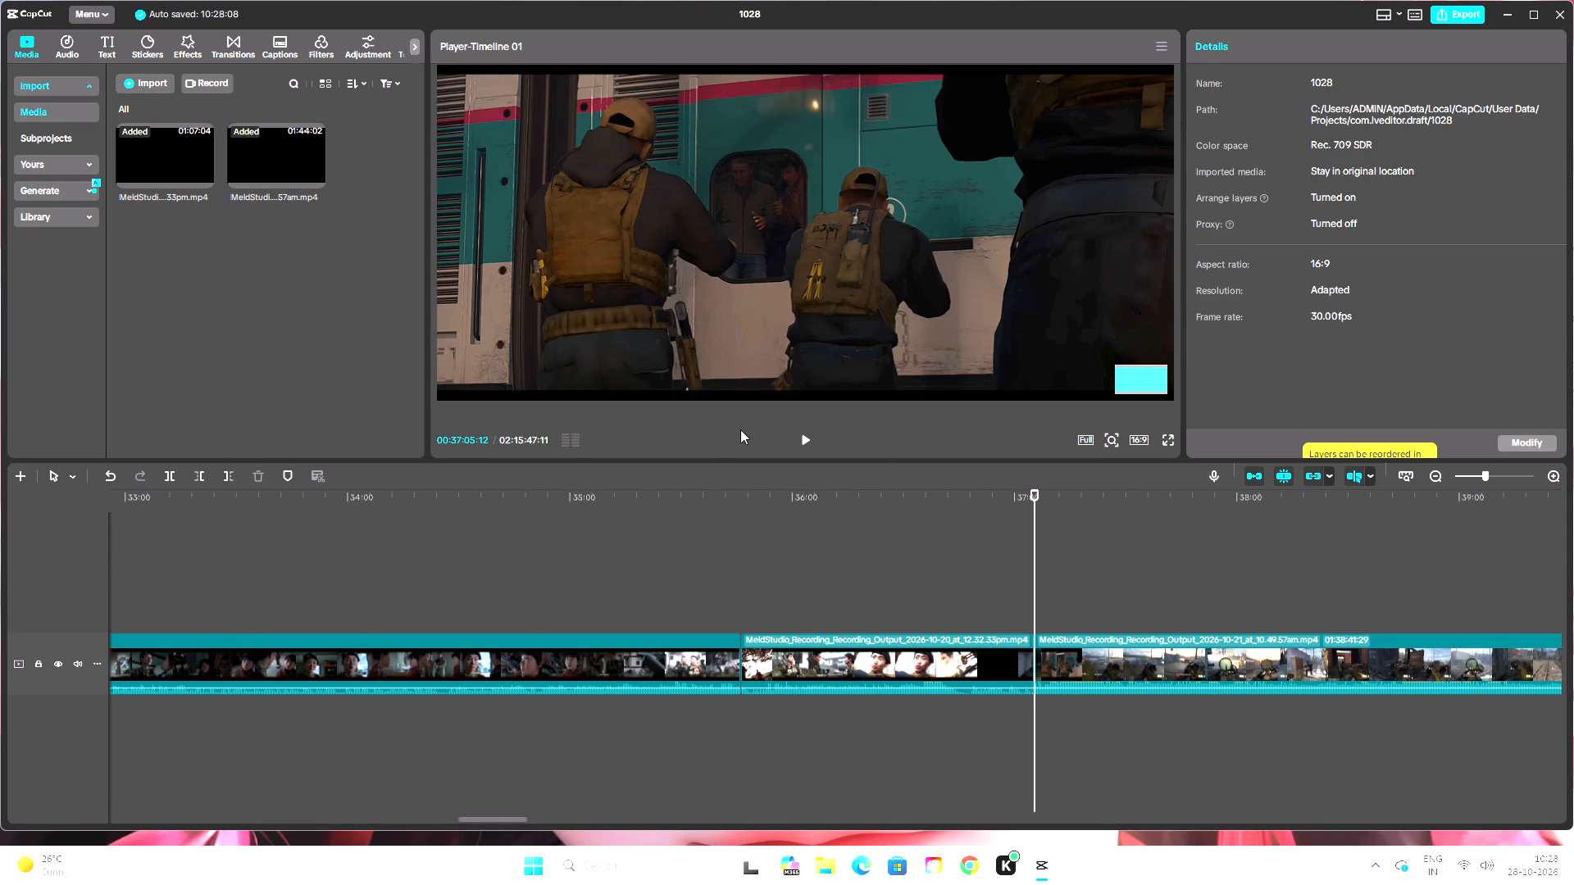
# Play back the join at about 00:37:05, from the palace scene through the train cutscene into the Hired Gun gameplay.
pyautogui.click(798, 441)
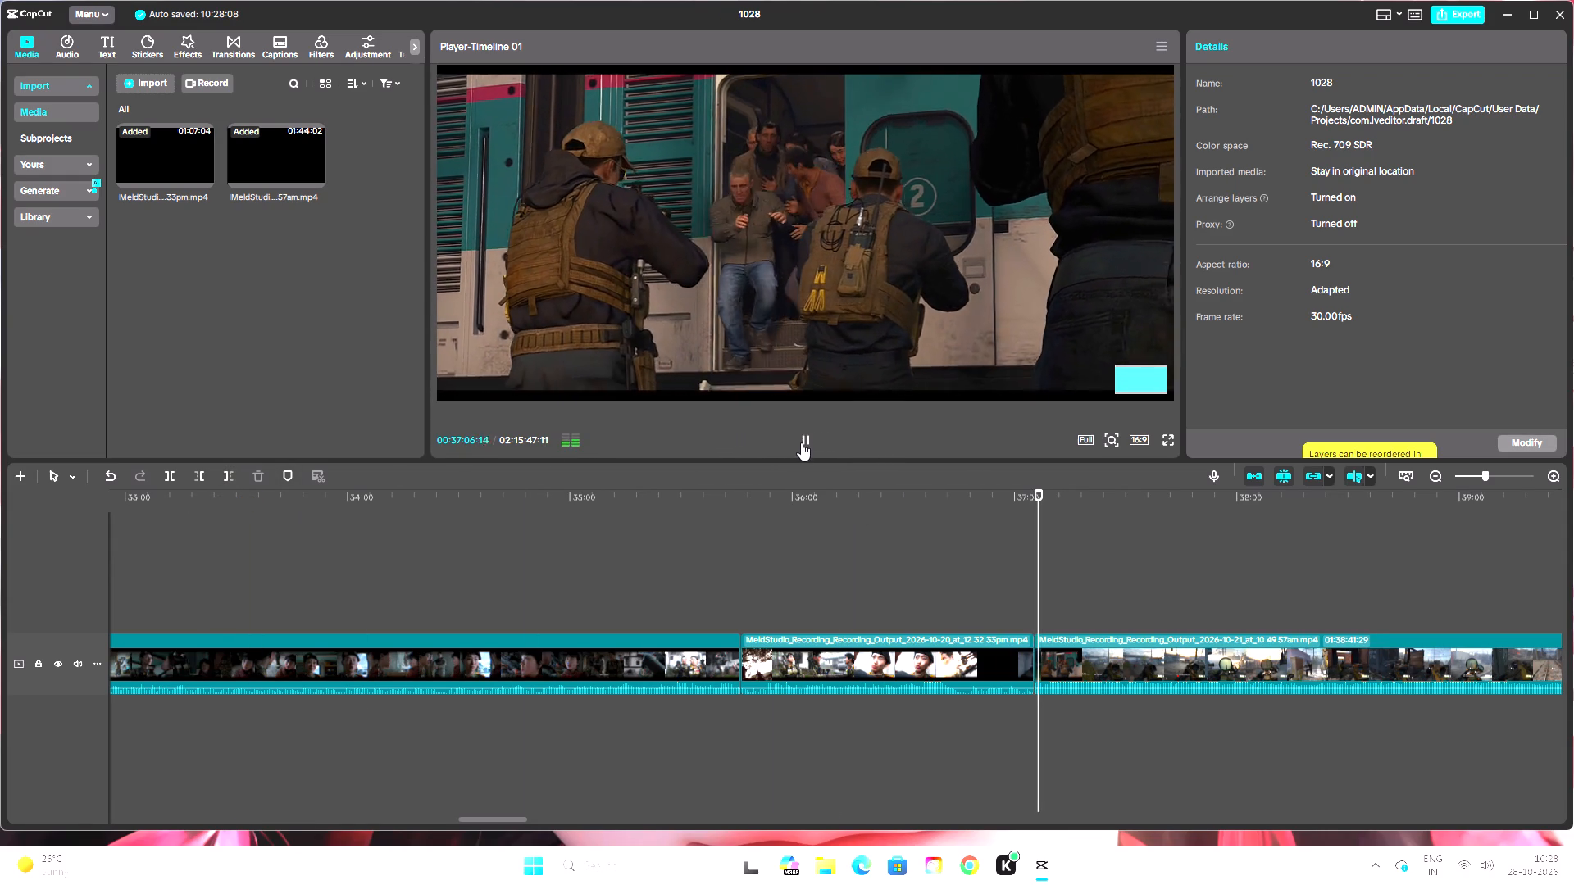
pyautogui.moveTo(1049, 495); pyautogui.dragTo(1024, 519)
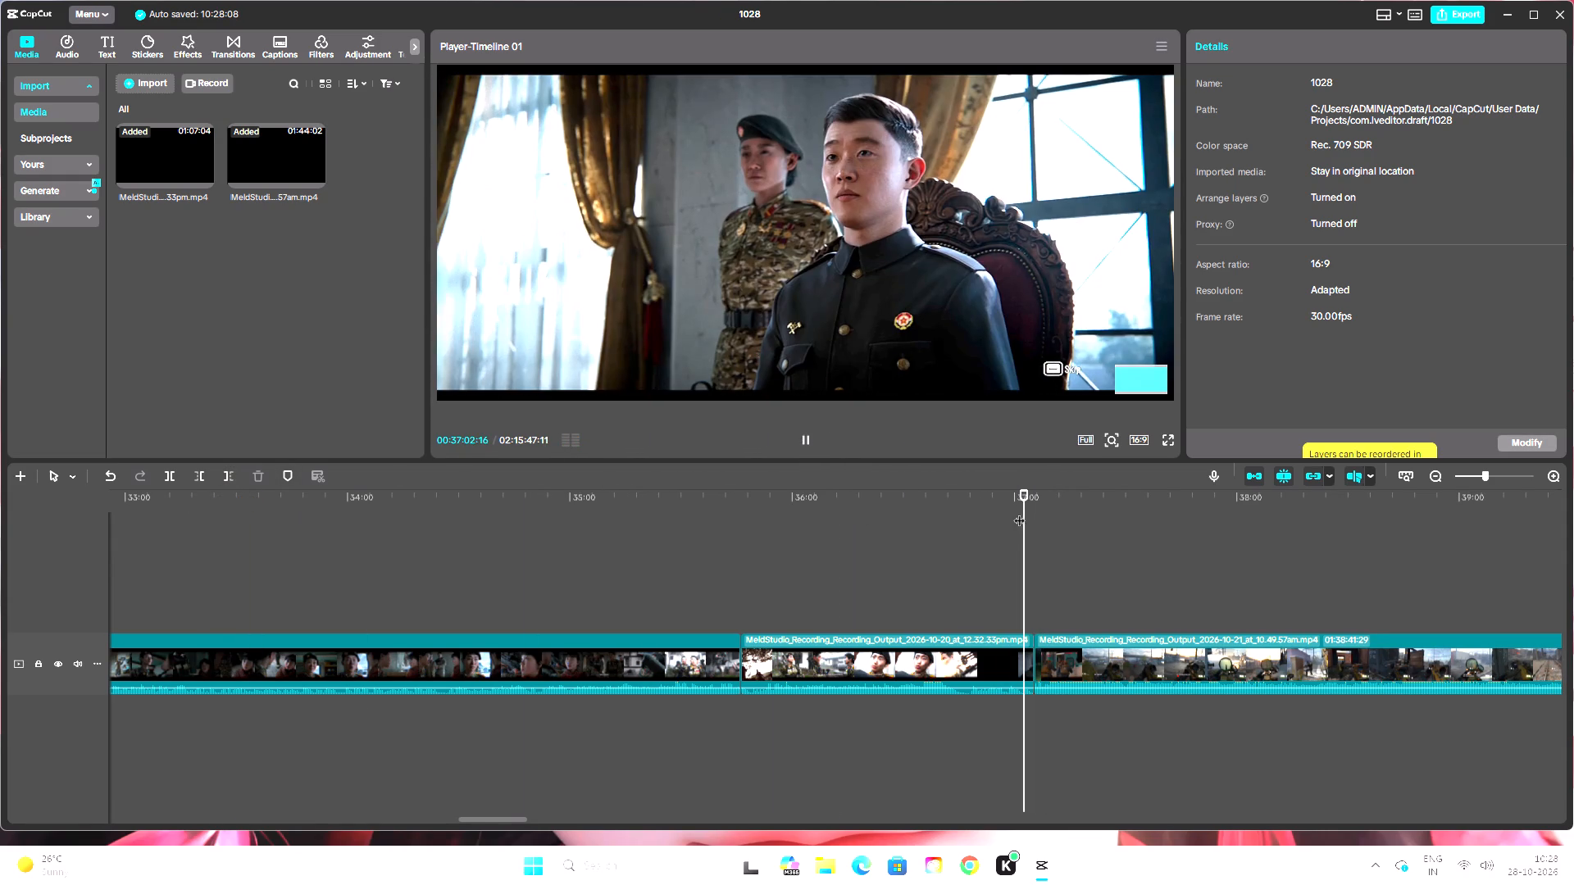
pyautogui.click(809, 446)
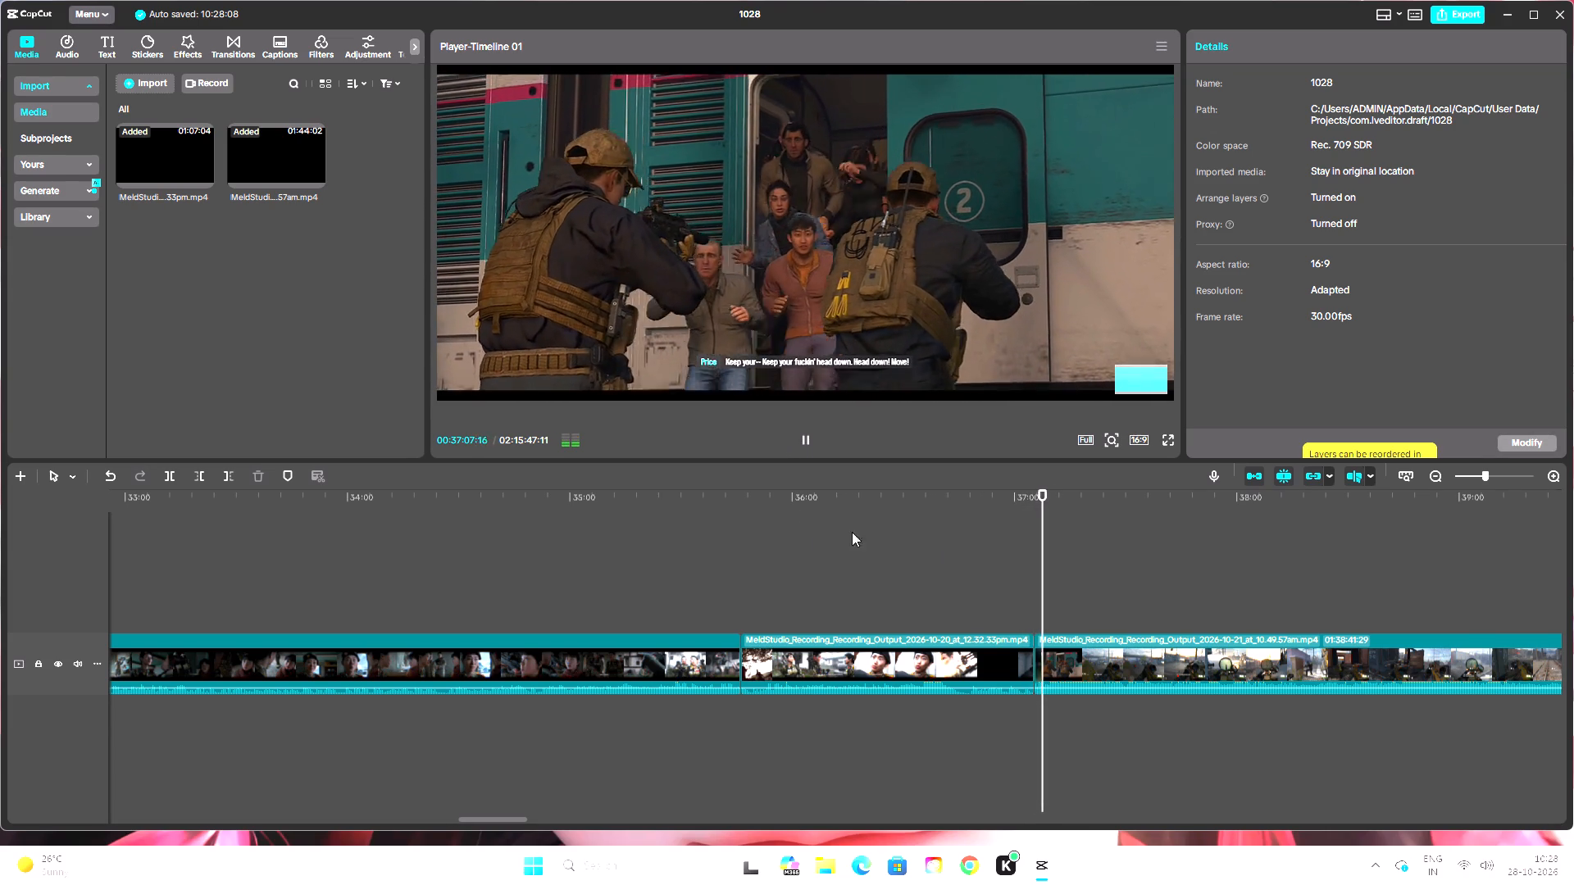
pyautogui.moveTo(517, 821); pyautogui.dragTo(521, 820)
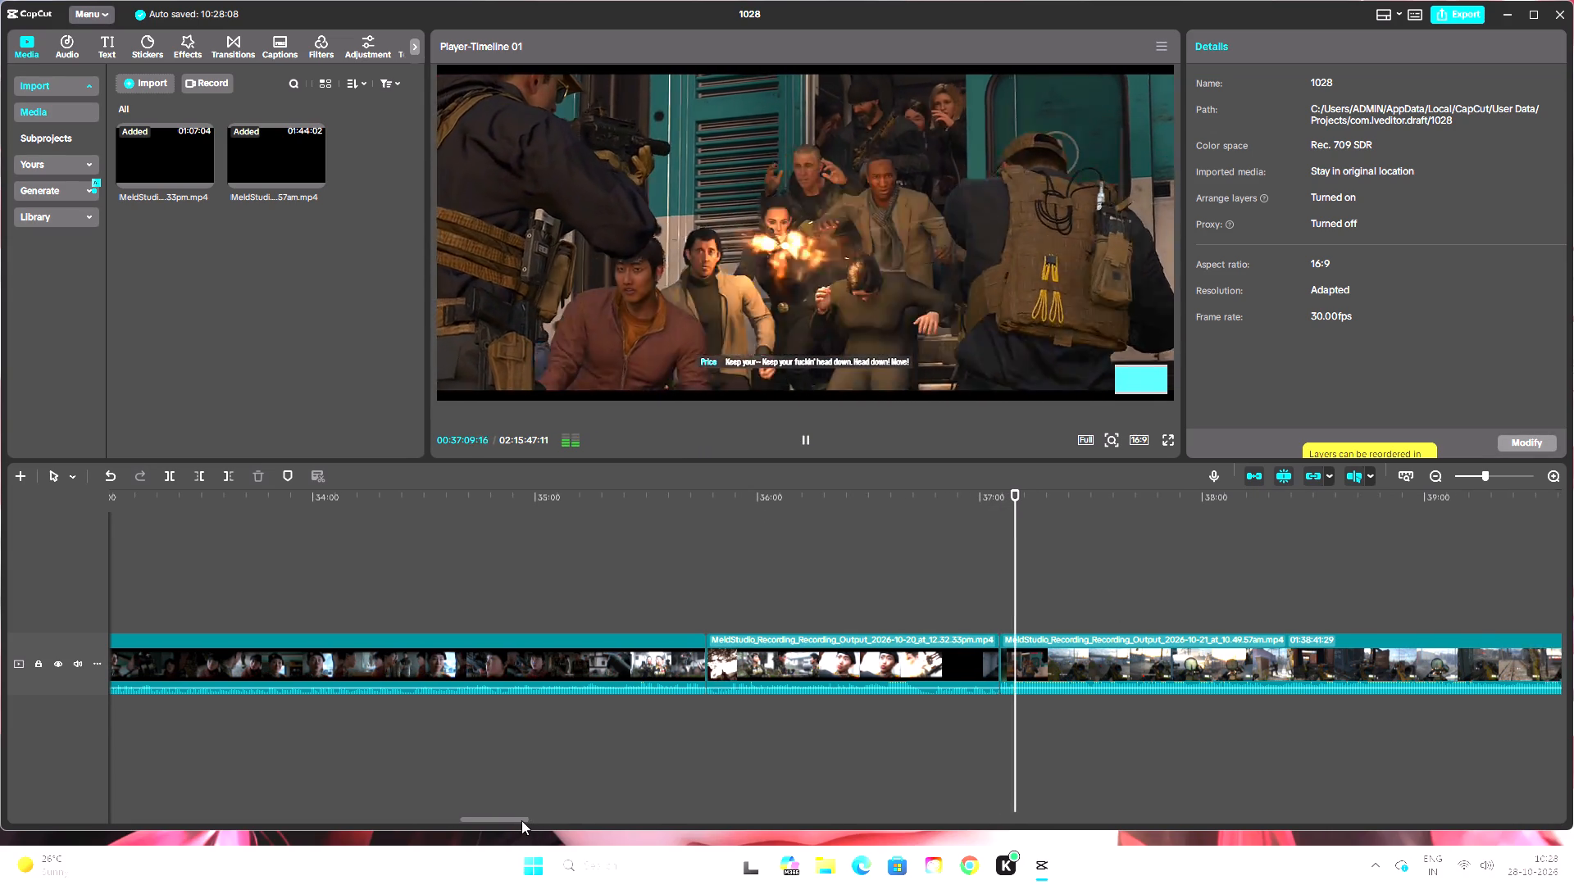
pyautogui.moveTo(521, 820); pyautogui.dragTo(535, 825)
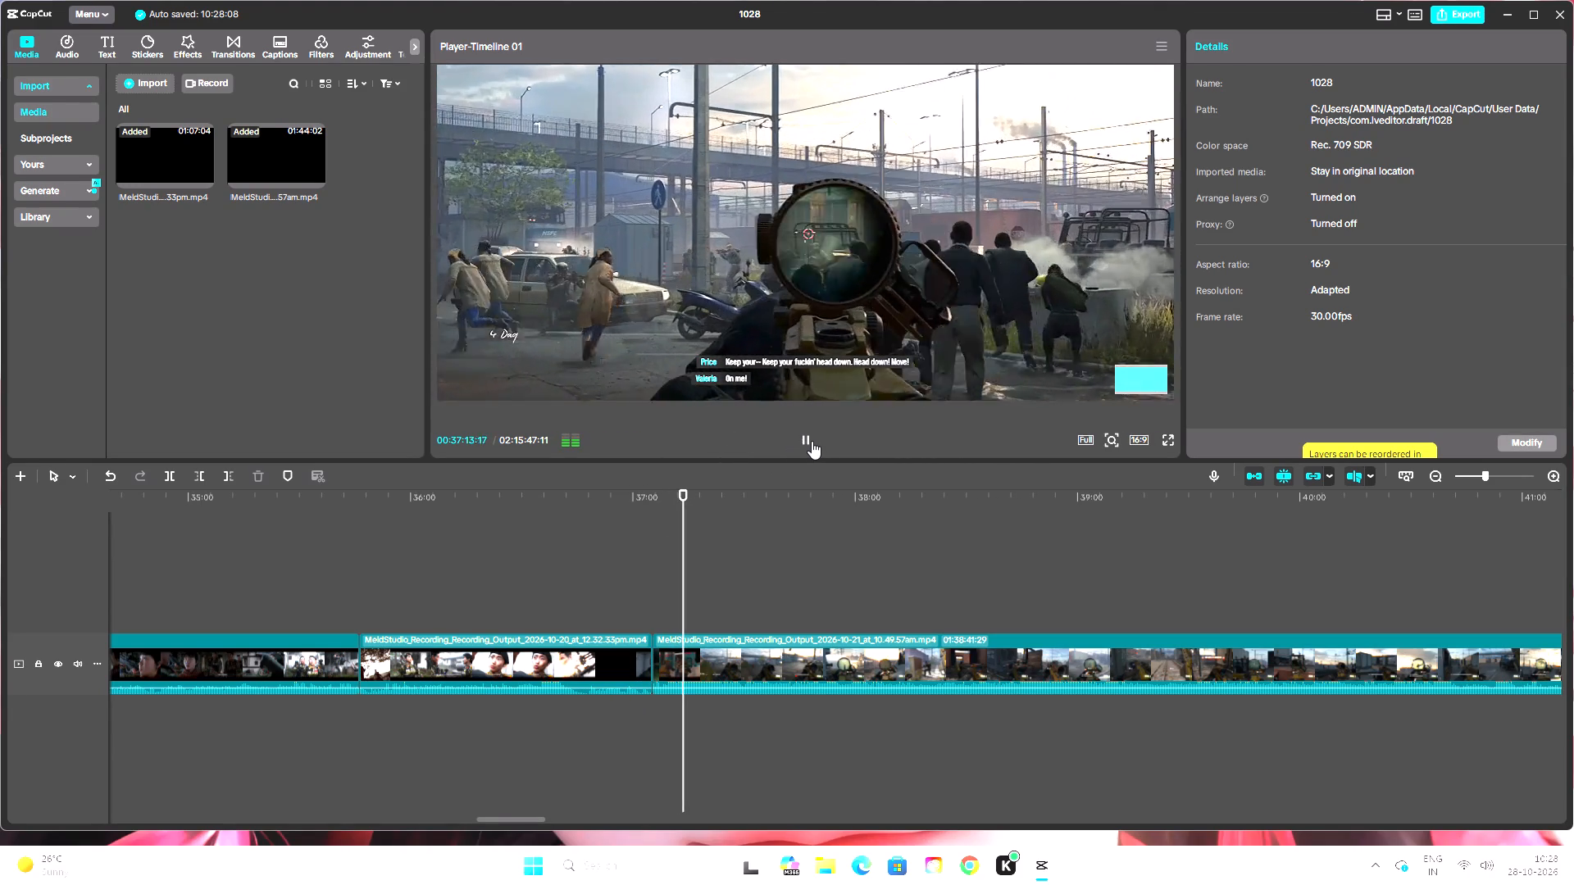
pyautogui.click(812, 441)
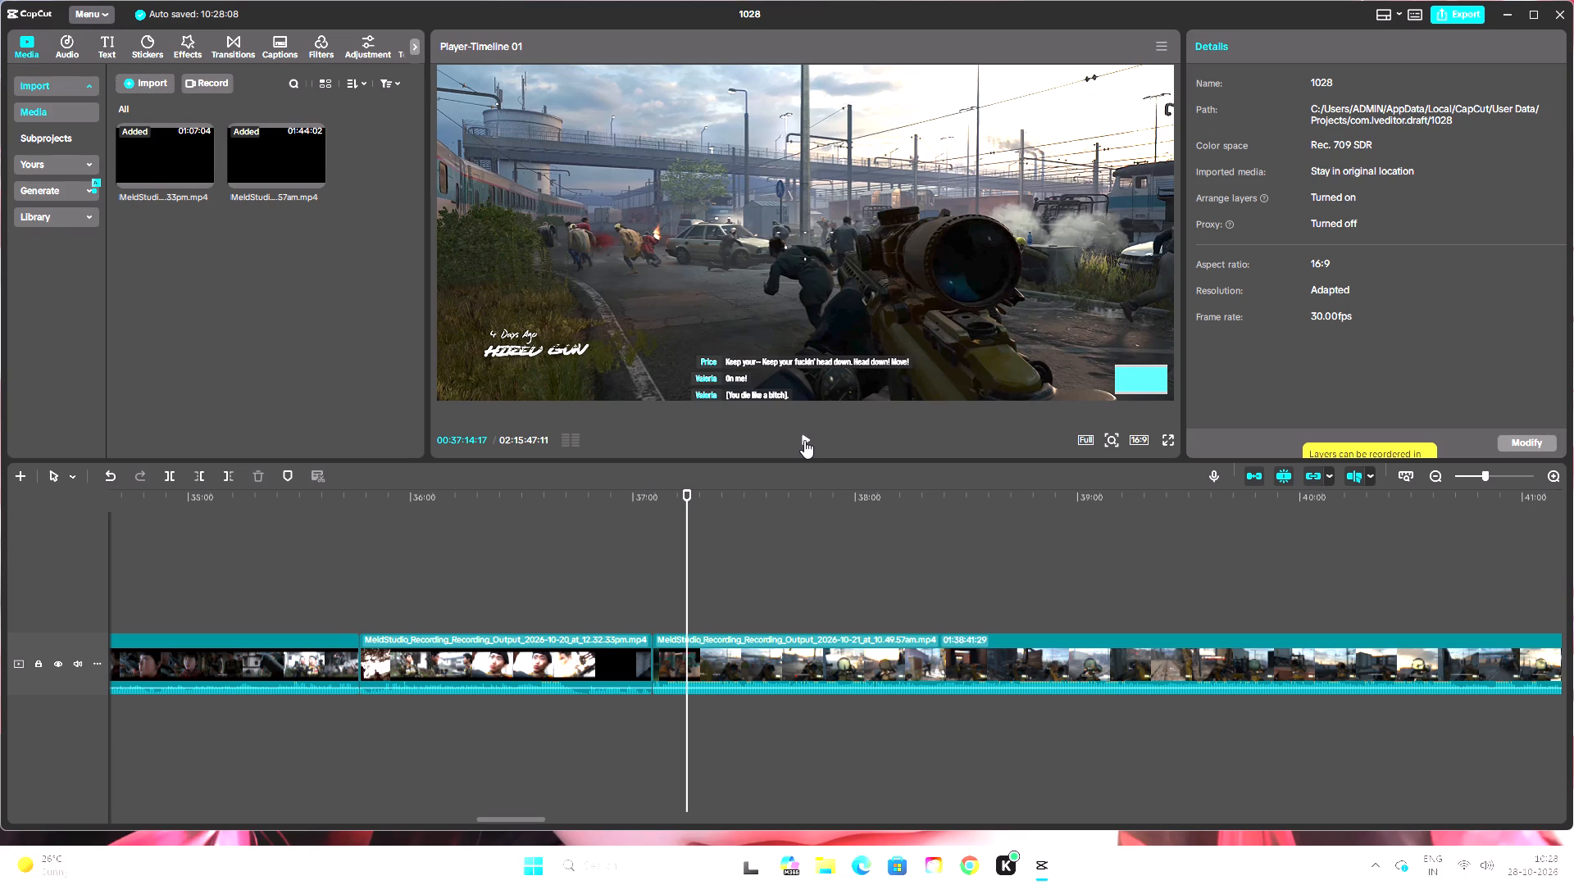
pyautogui.click(804, 440)
pyautogui.moveTo(692, 494); pyautogui.dragTo(677, 502)
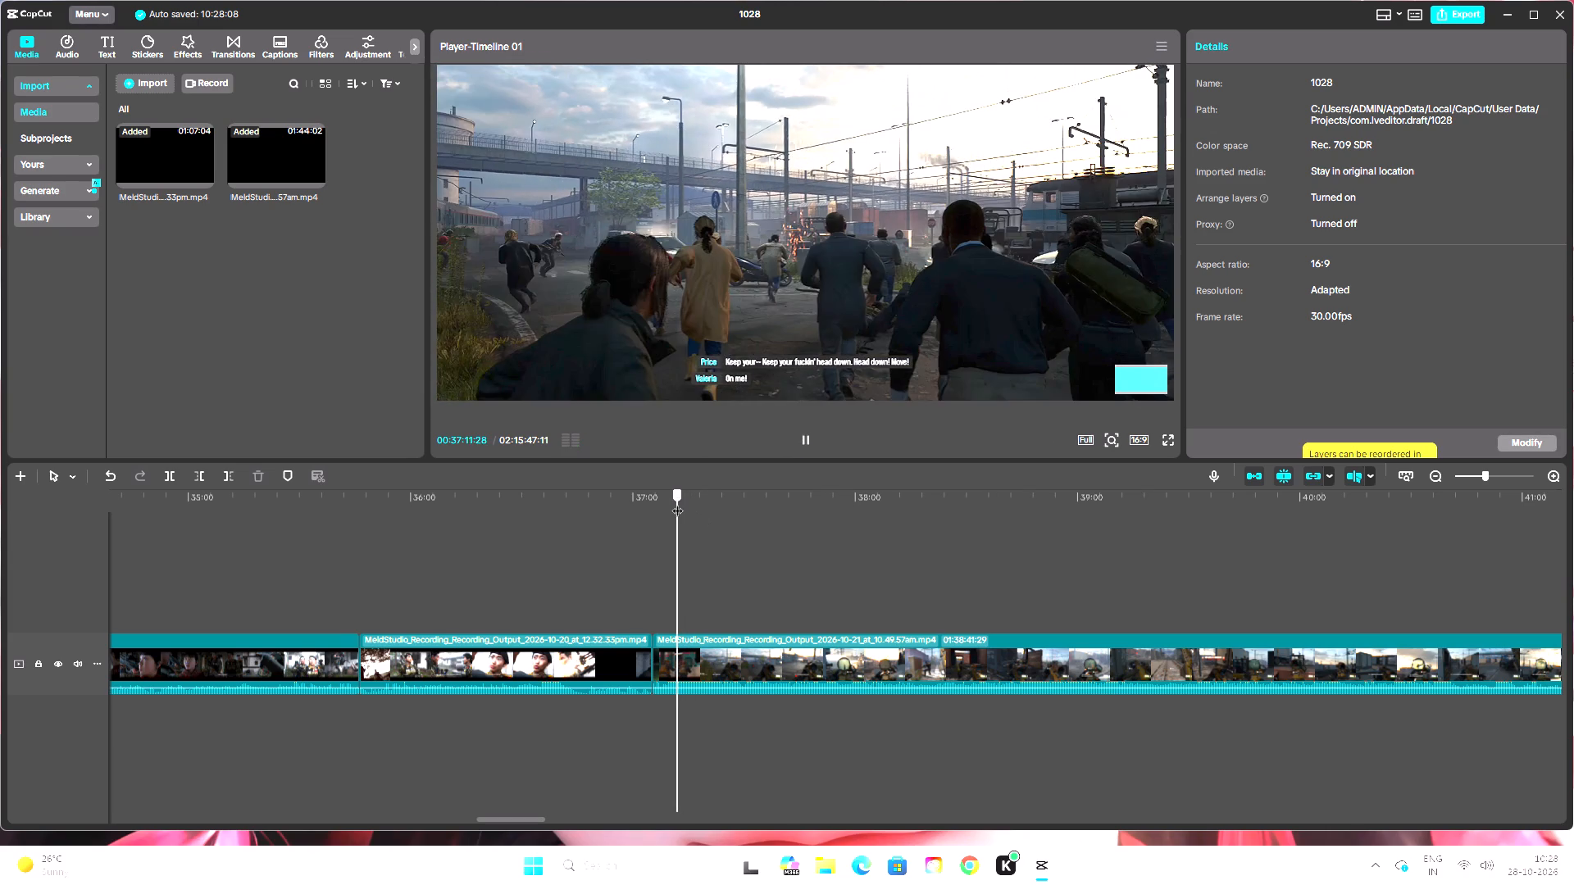
pyautogui.moveTo(677, 502); pyautogui.dragTo(671, 507)
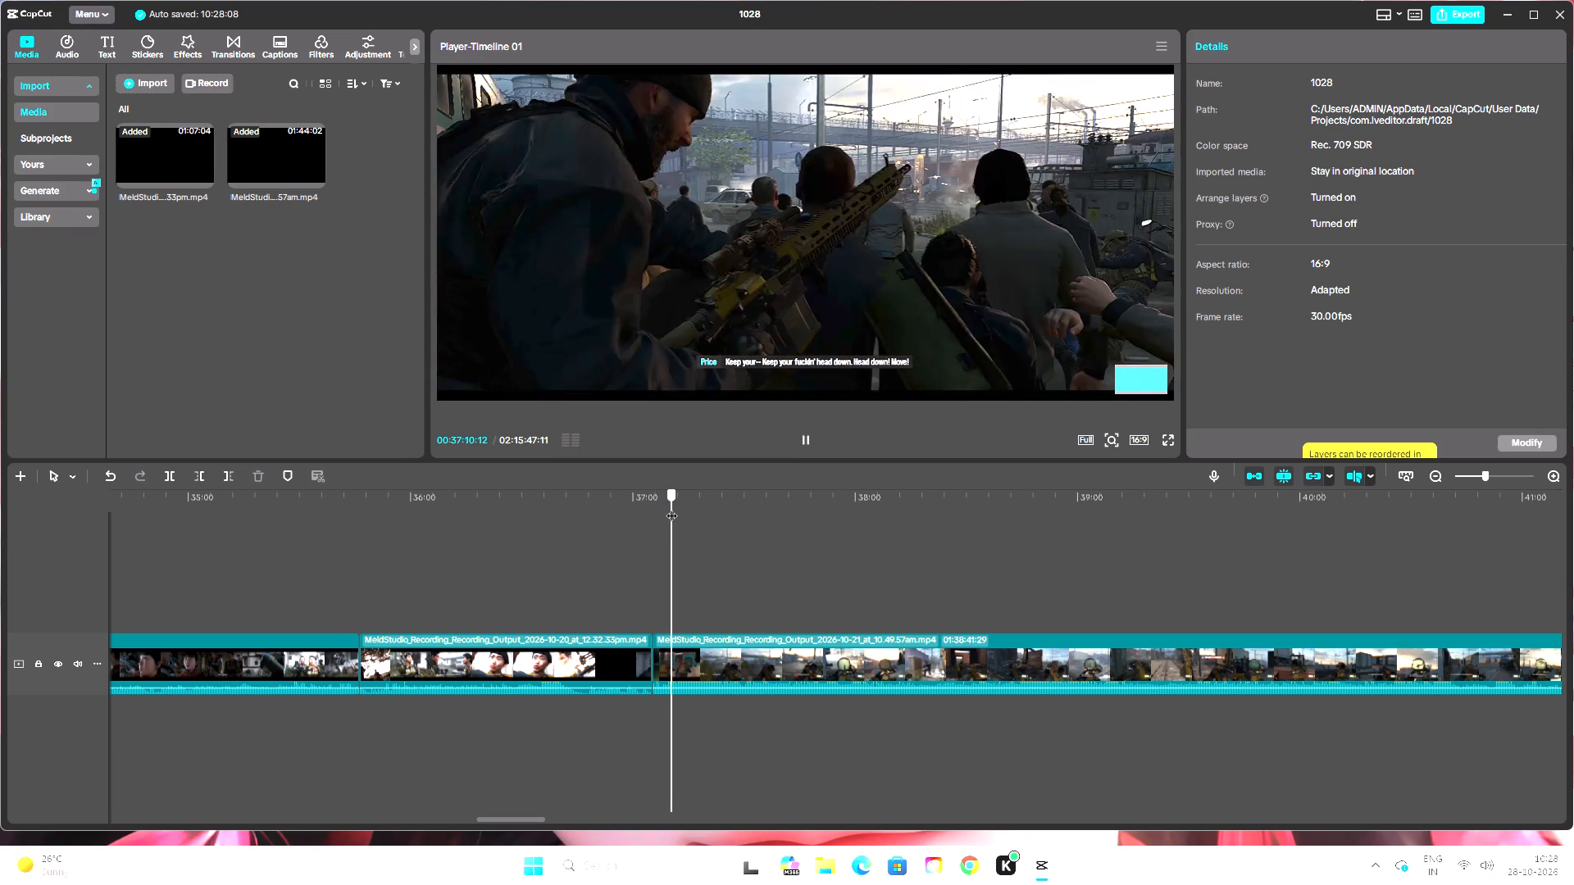
pyautogui.moveTo(671, 507); pyautogui.dragTo(672, 506)
pyautogui.click(801, 430)
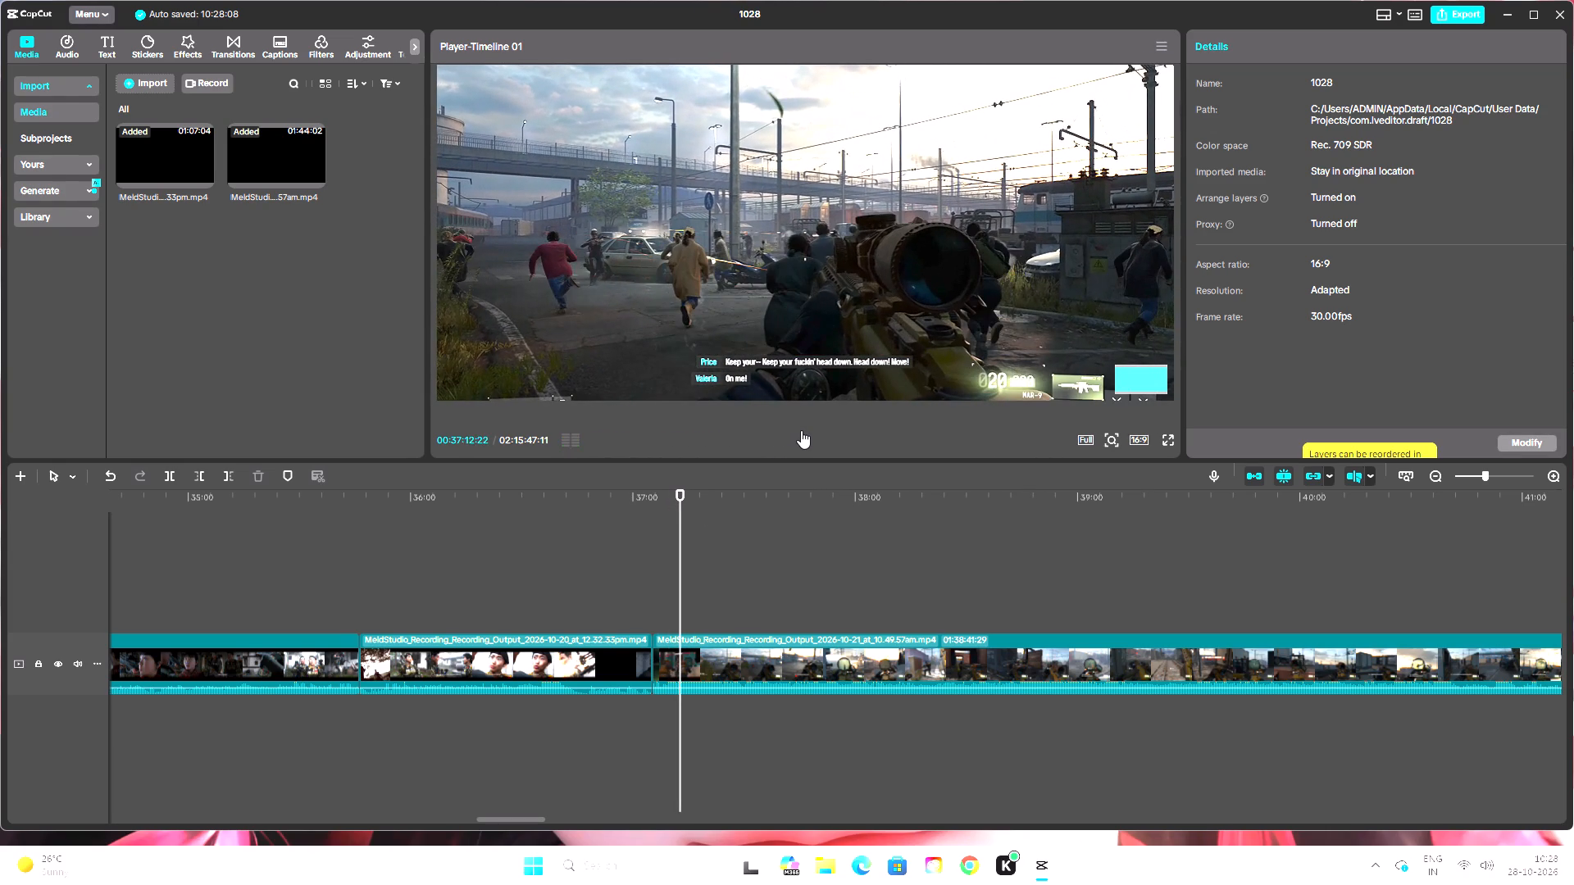
# Split the 10.49.57am recording at about 00:37:12, in the street gameplay where the civilians are running.
pyautogui.click(174, 475)
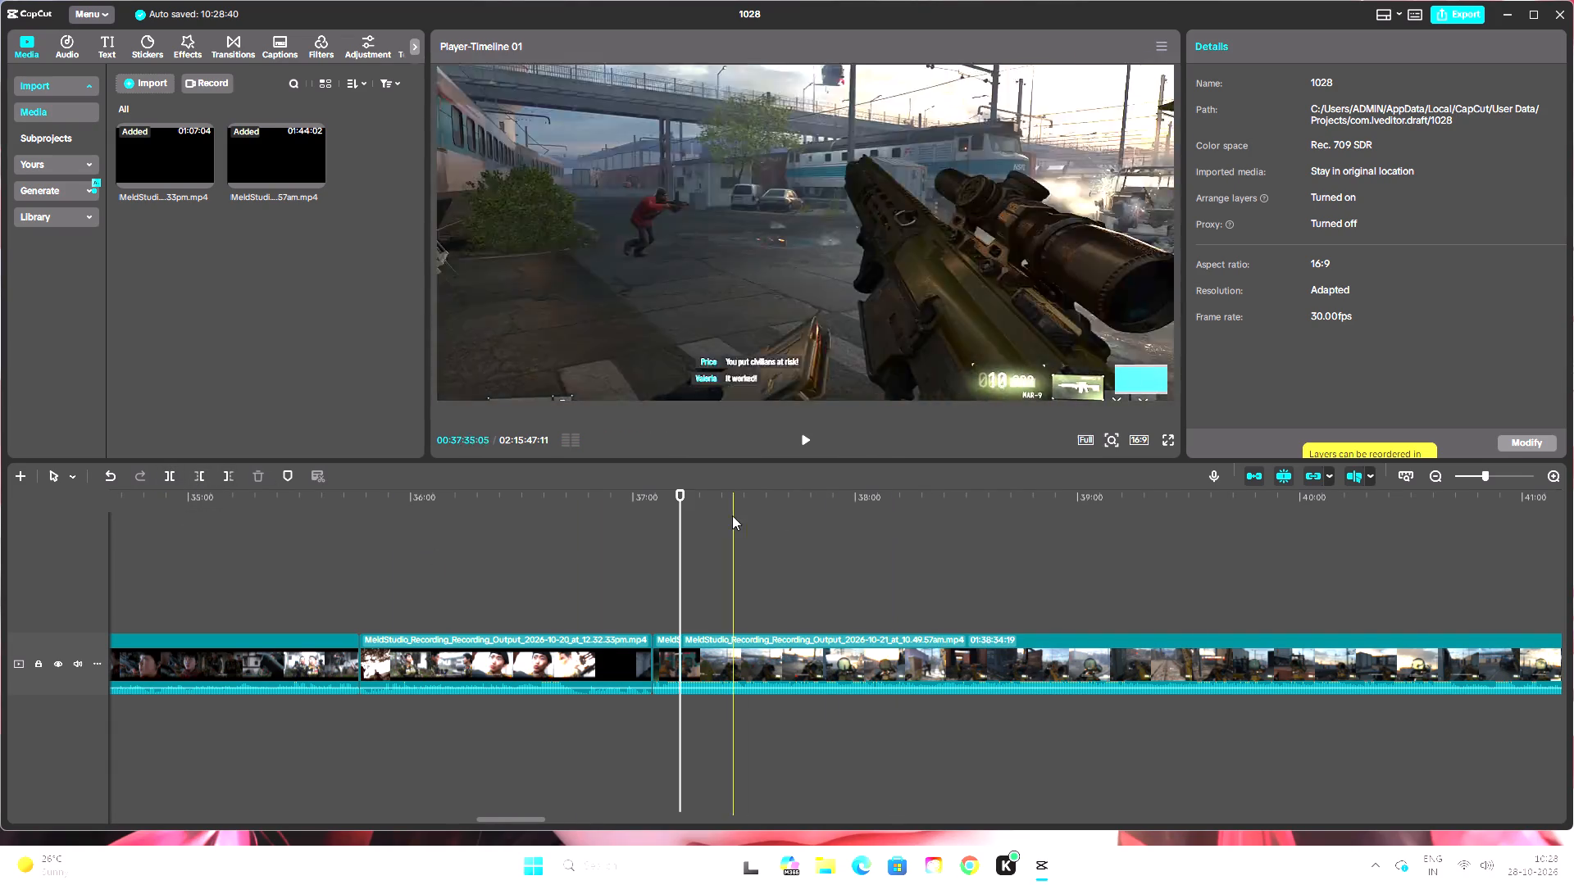
# Split the recording at about 00:59:19, in the cutscene after the crashed-helicopter fight, and delete the gameplay between 00:37:12 and this cut.
pyautogui.moveTo(675, 496); pyautogui.dragTo(875, 534)
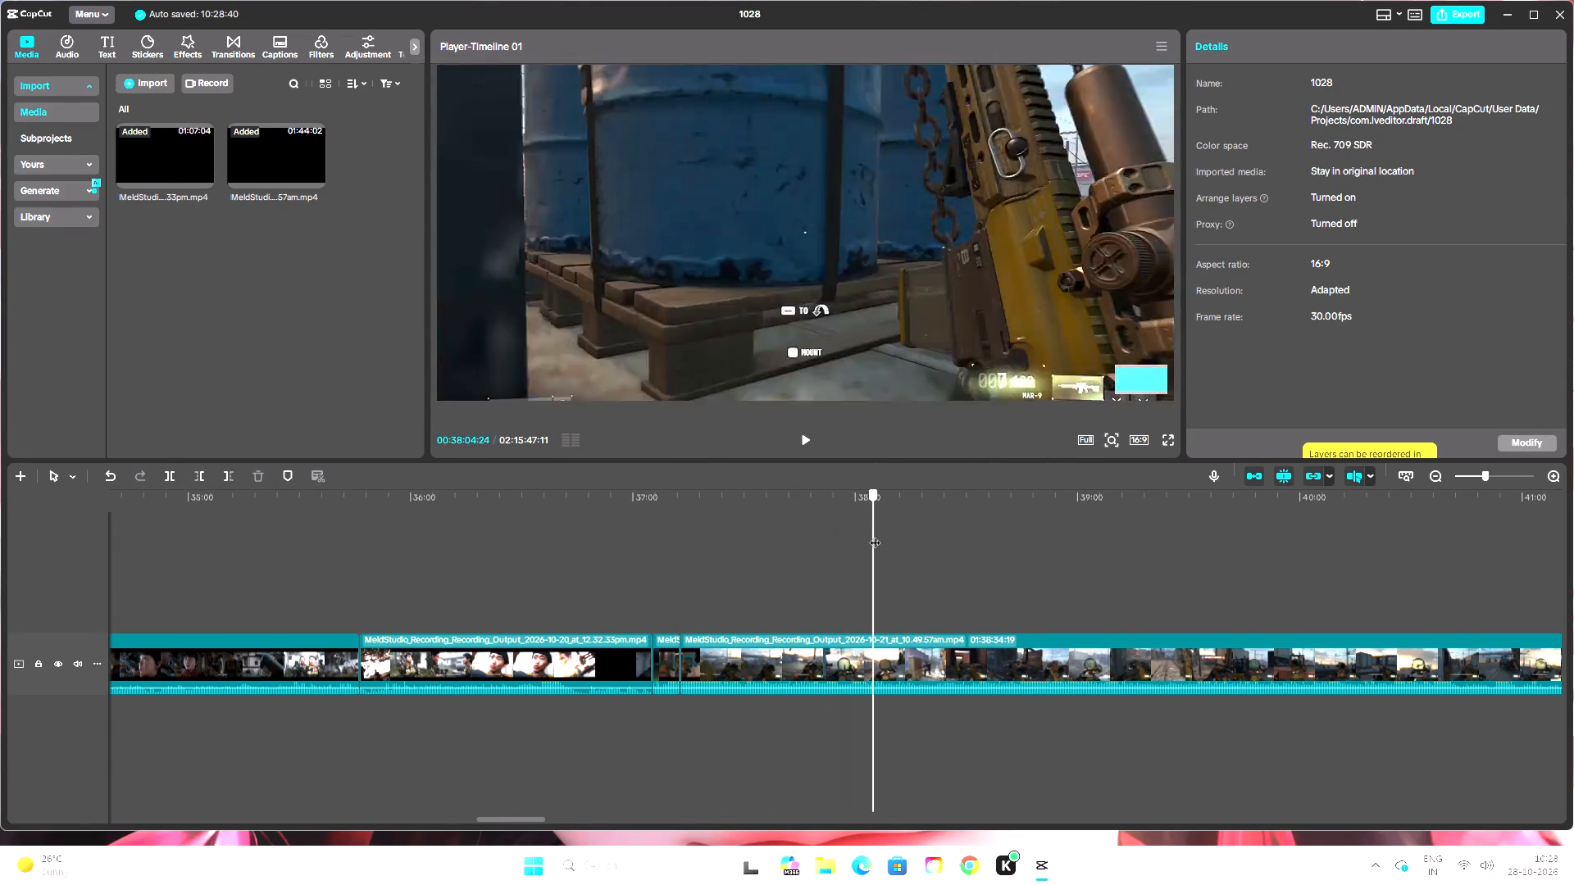
pyautogui.moveTo(875, 534); pyautogui.dragTo(1329, 556)
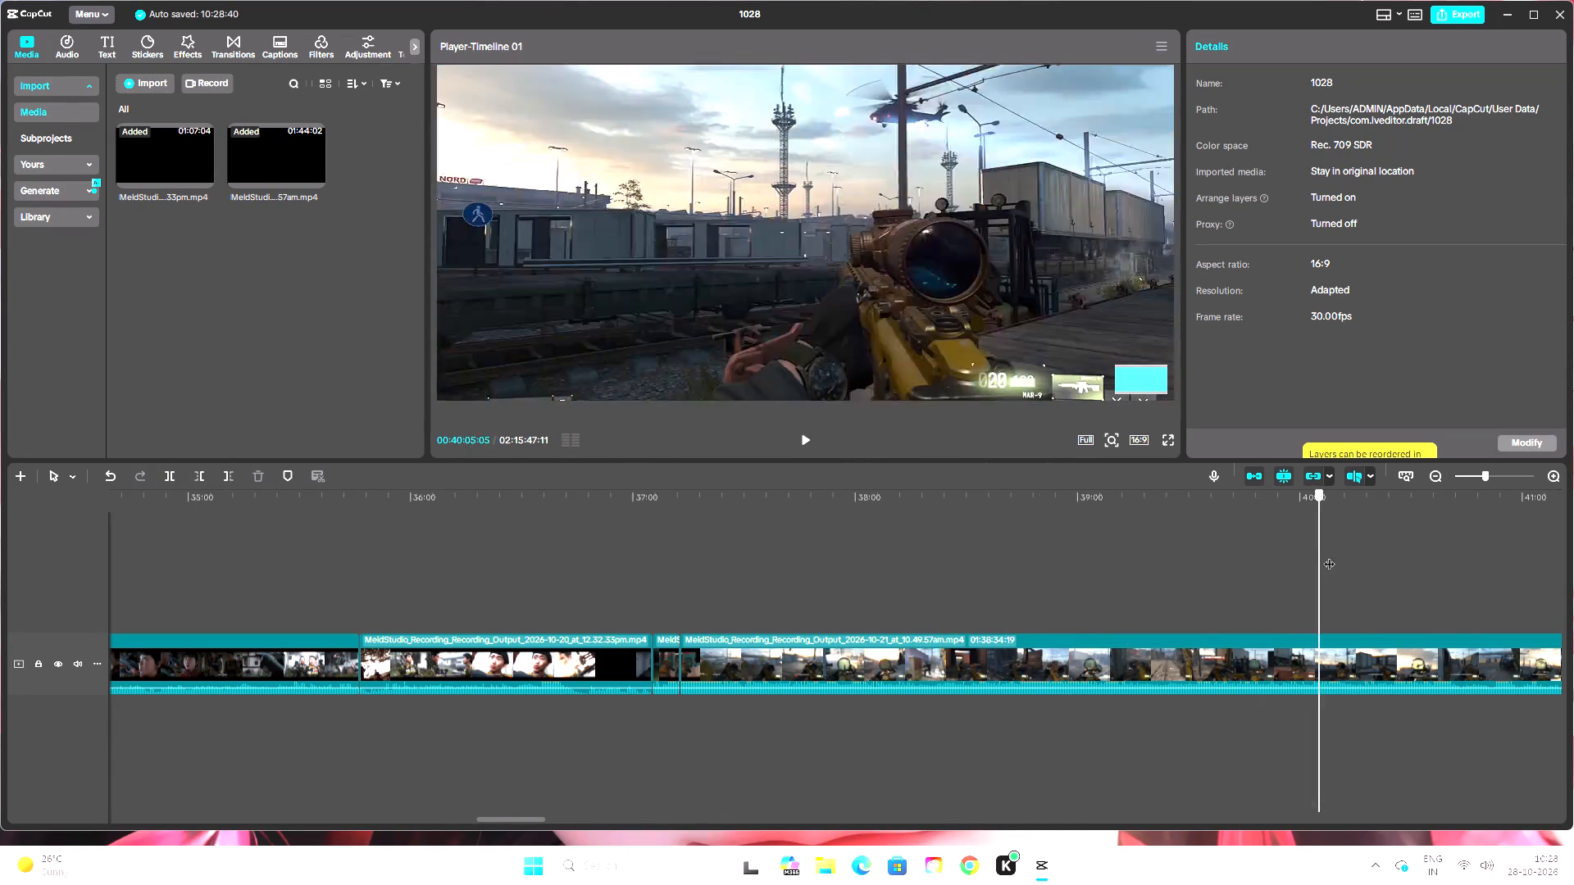
pyautogui.moveTo(1329, 556); pyautogui.dragTo(992, 590)
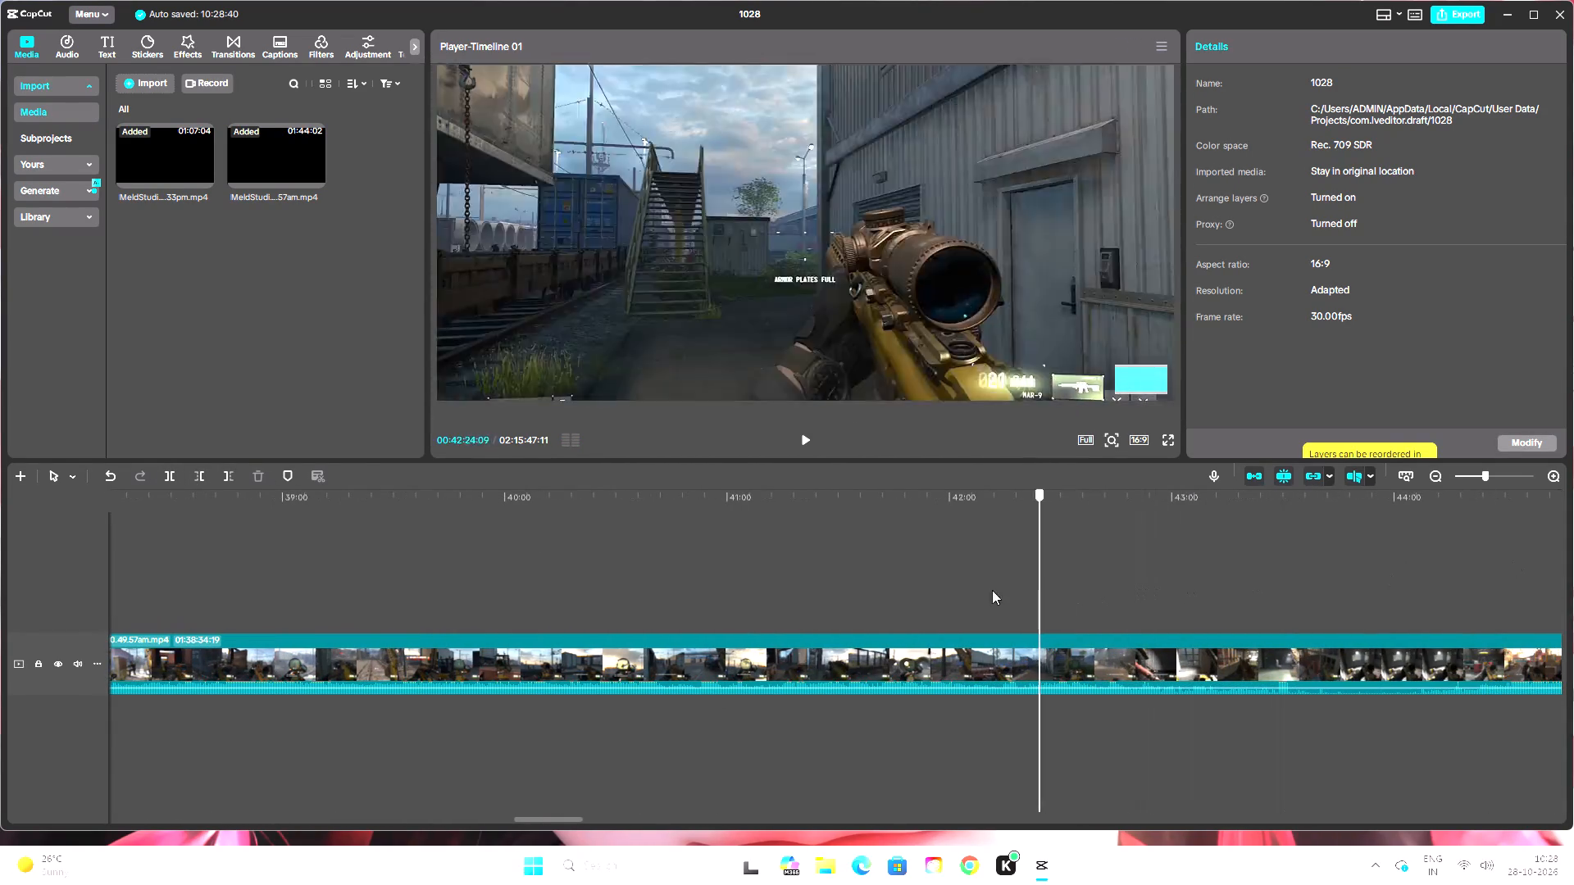
pyautogui.moveTo(992, 590); pyautogui.dragTo(1351, 566)
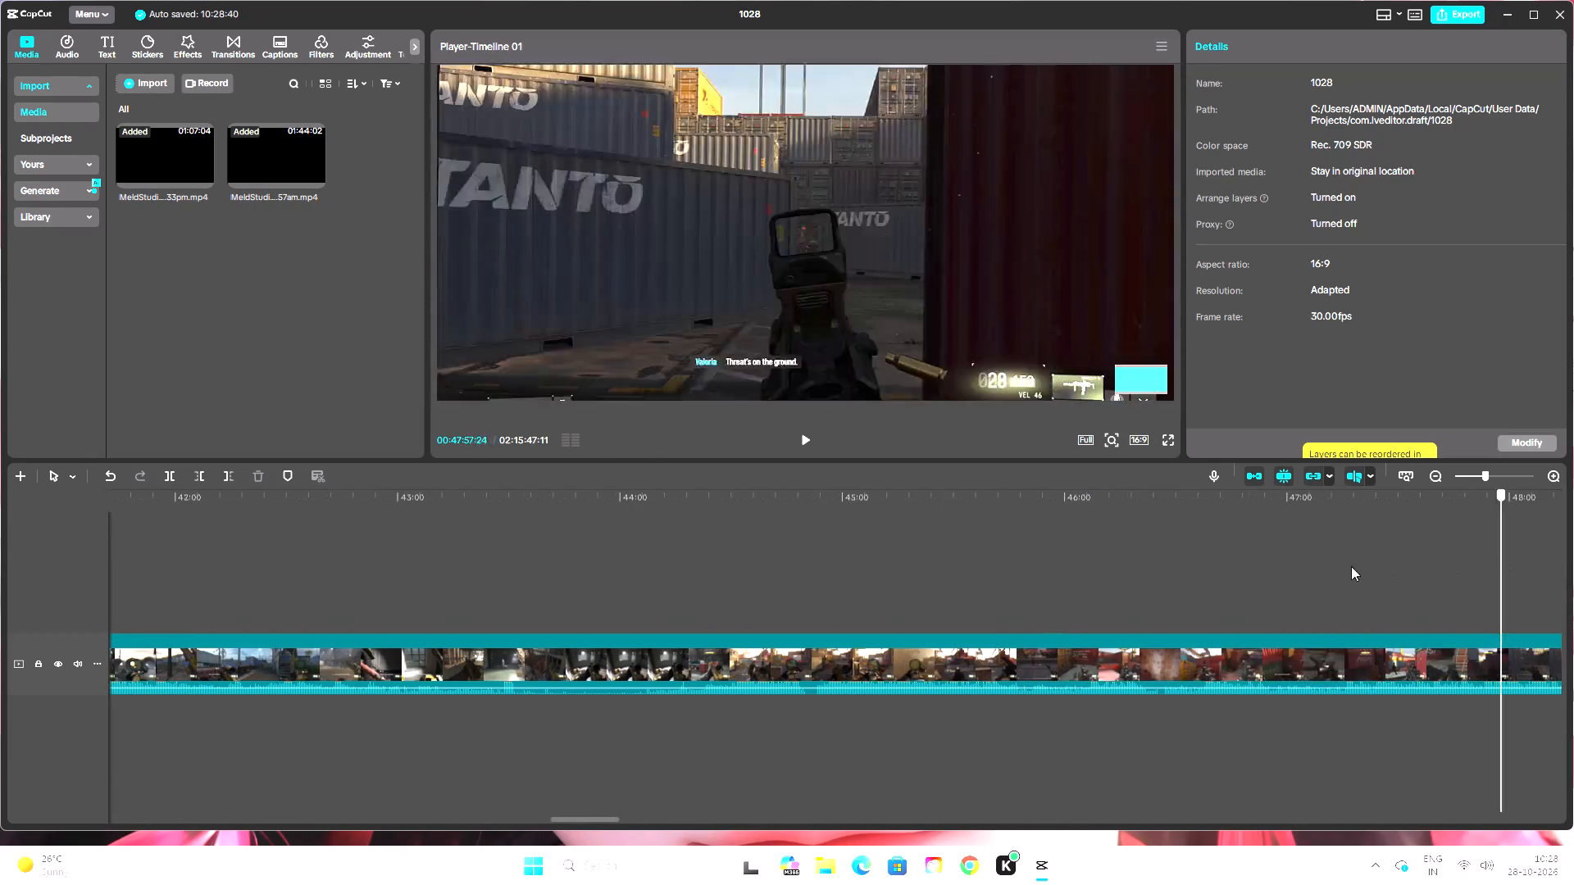
pyautogui.moveTo(1351, 566); pyautogui.dragTo(1348, 559)
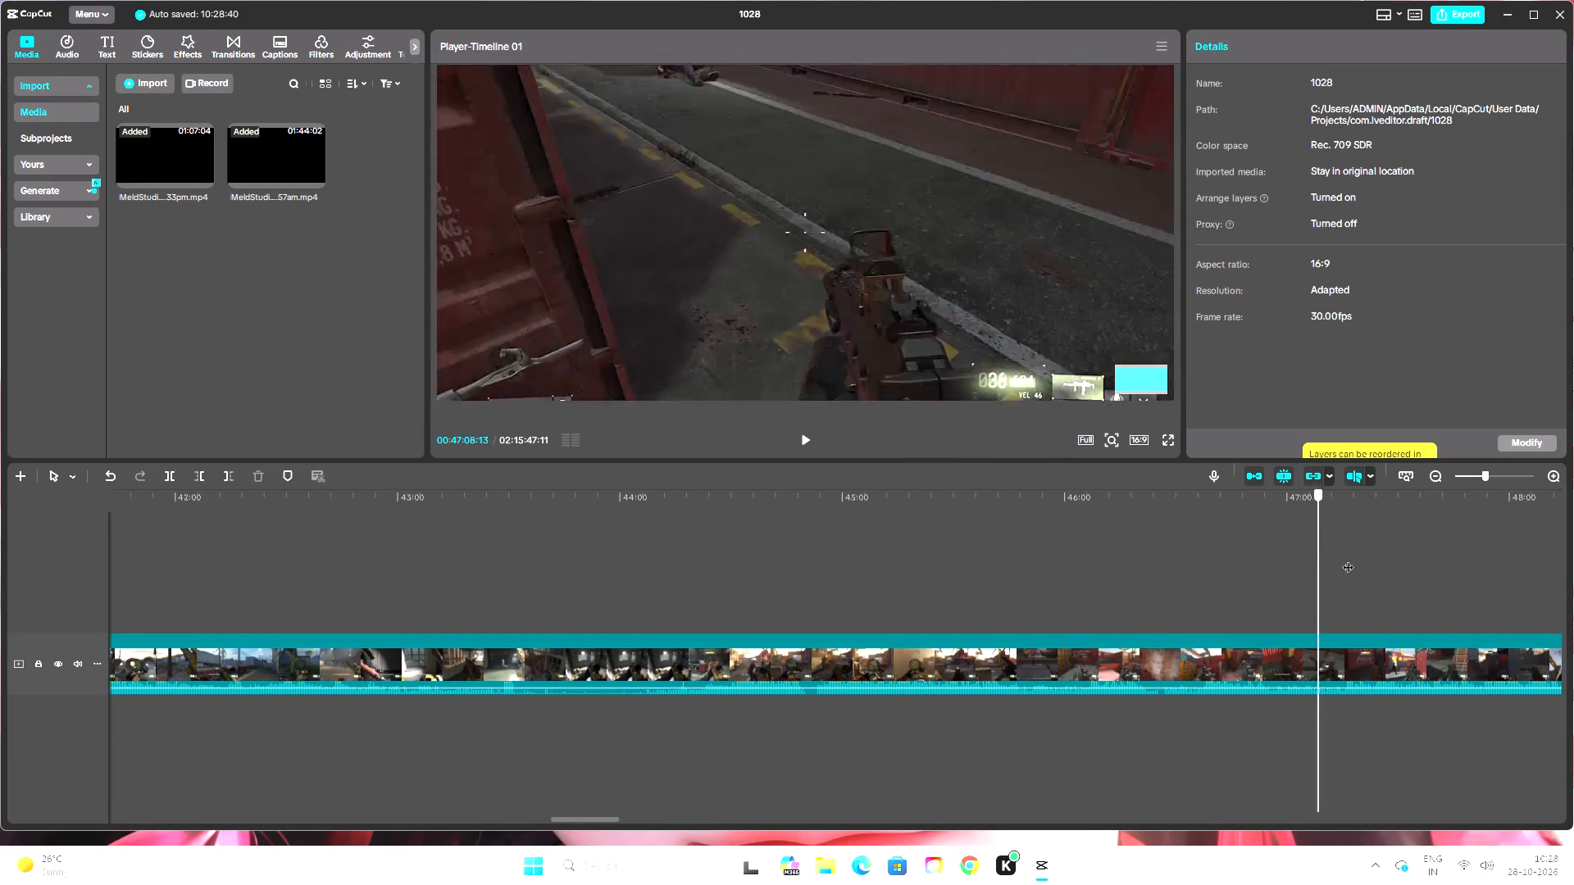
pyautogui.moveTo(1348, 559); pyautogui.dragTo(1303, 561)
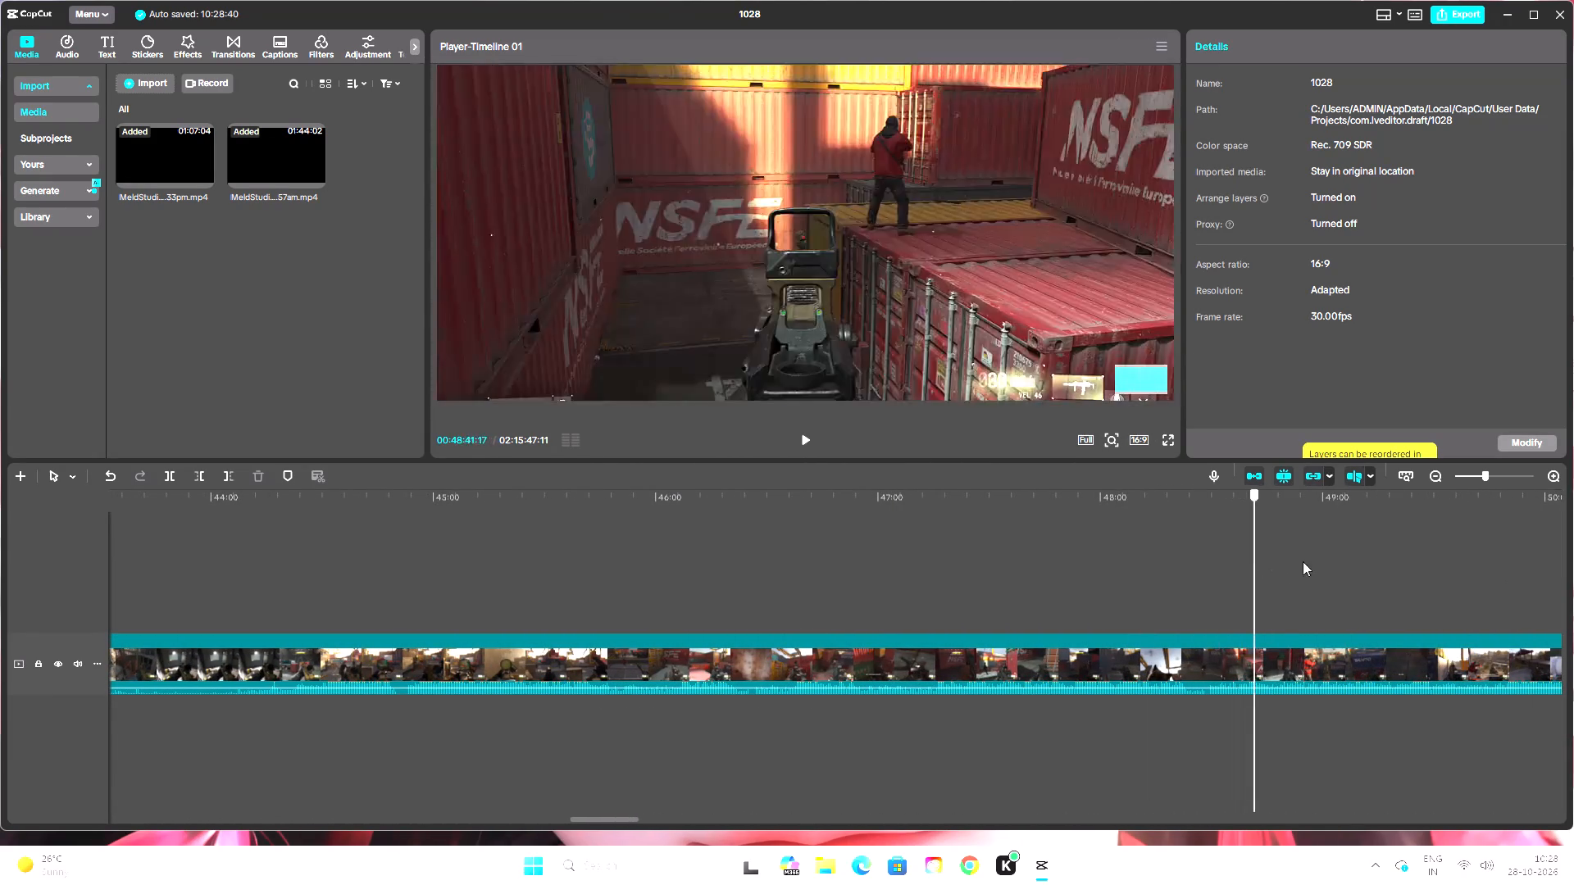
pyautogui.moveTo(1303, 561); pyautogui.dragTo(1573, 546)
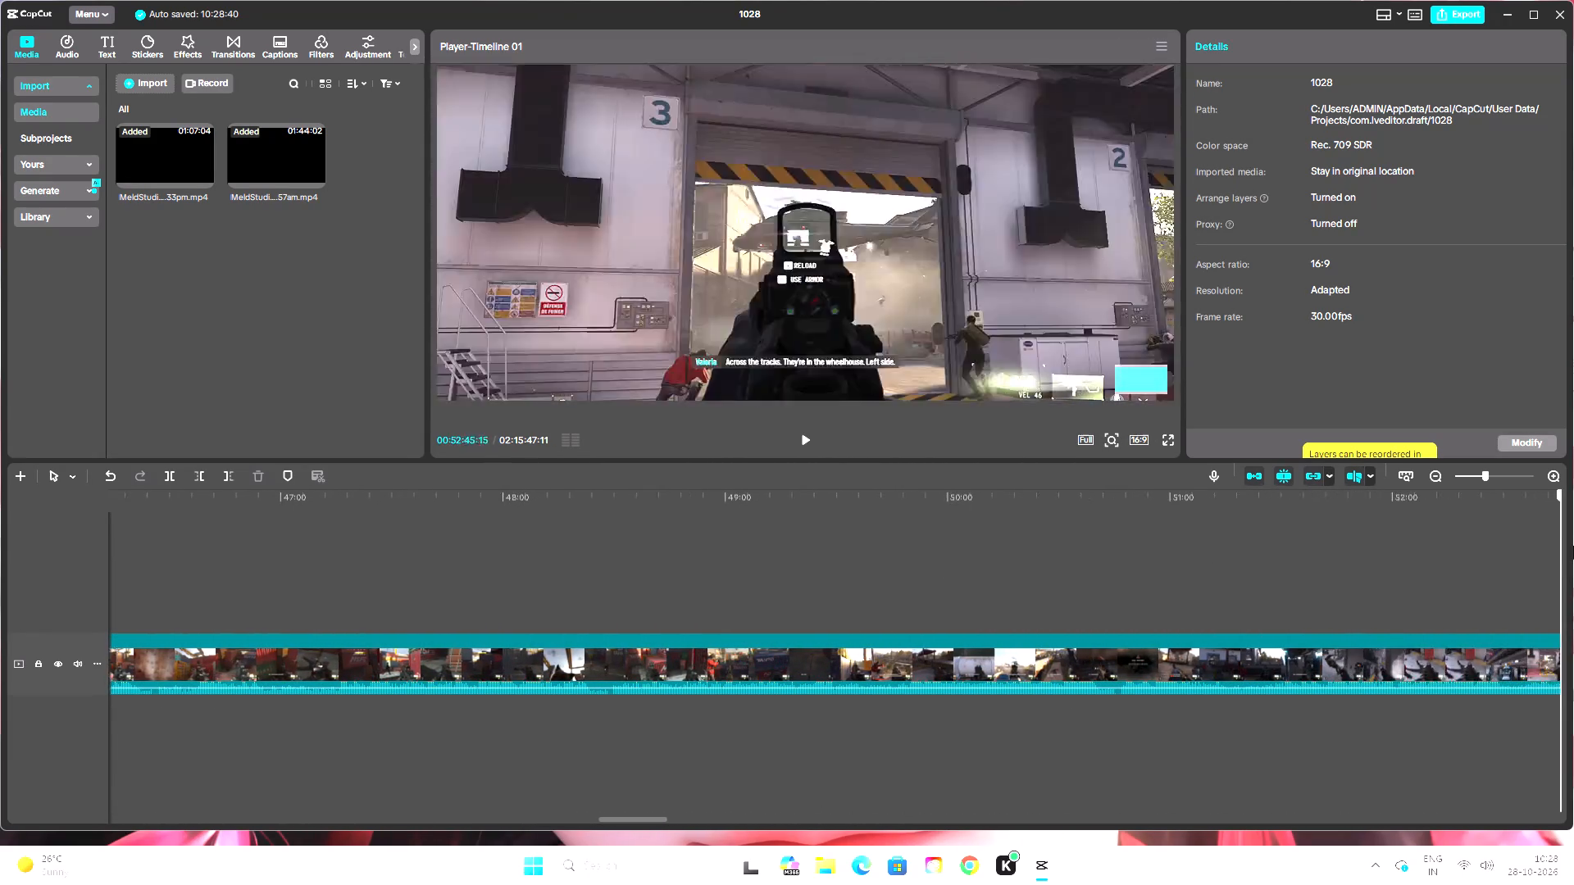
pyautogui.moveTo(1573, 546); pyautogui.dragTo(923, 561)
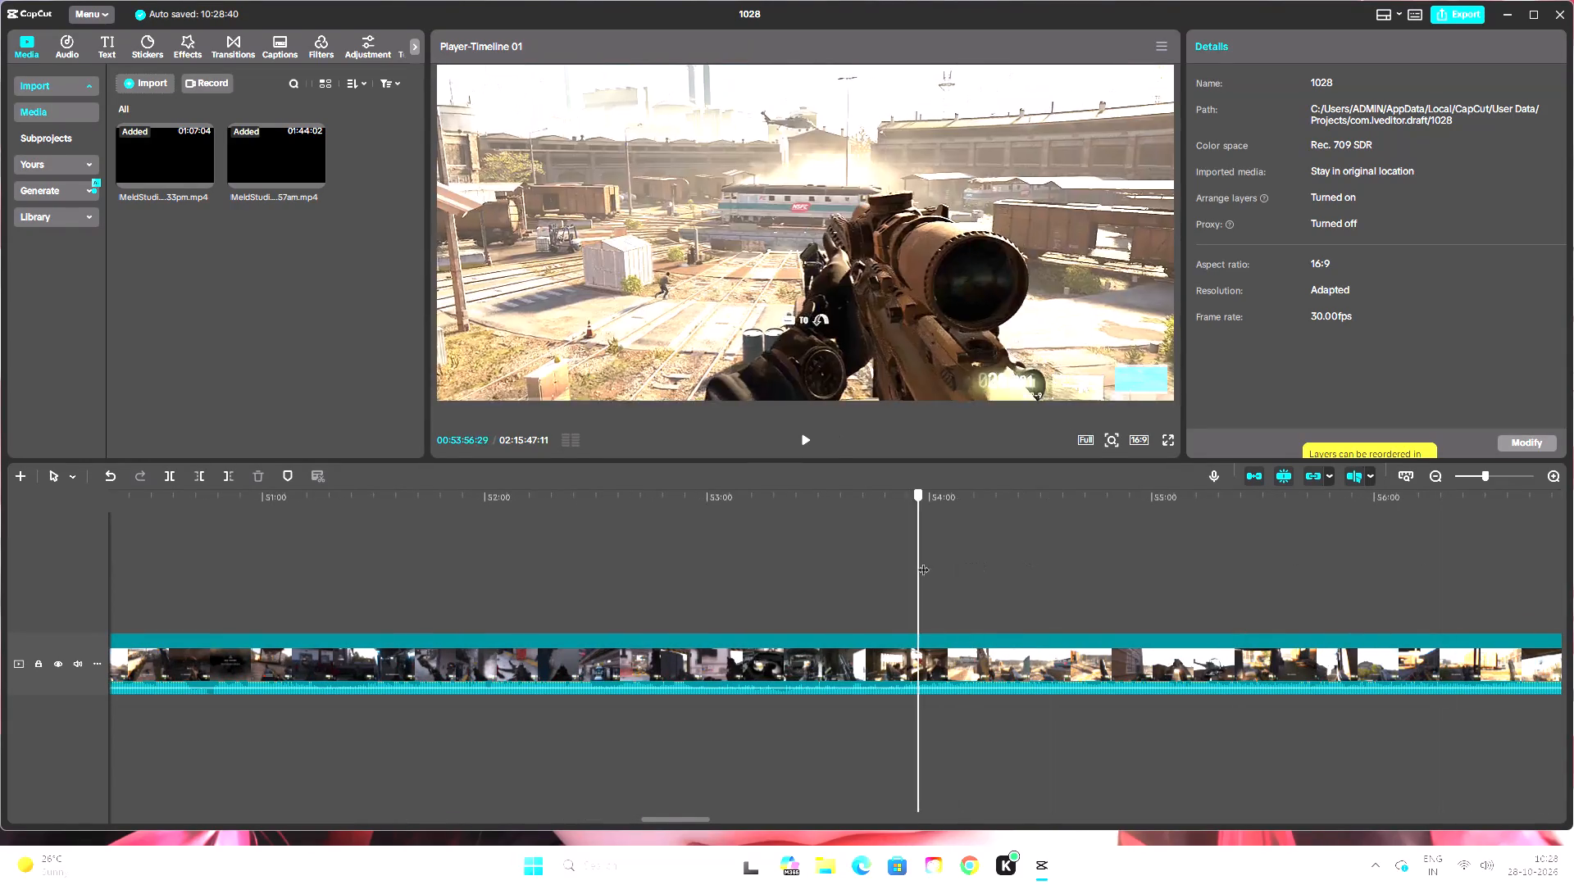
pyautogui.moveTo(923, 561); pyautogui.dragTo(1573, 581)
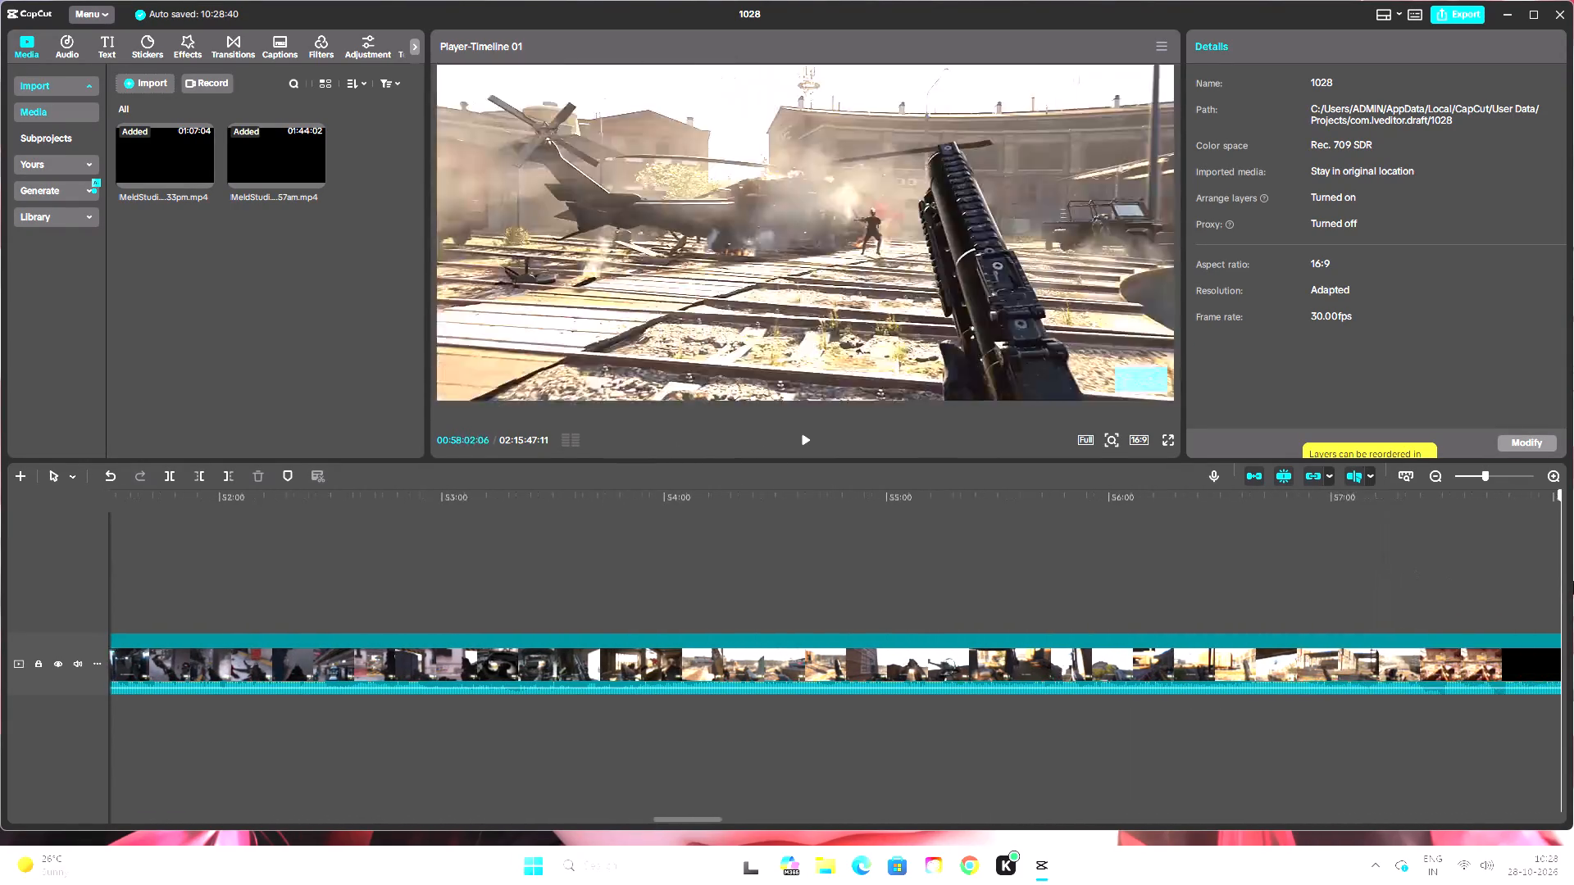
pyautogui.moveTo(1573, 581); pyautogui.dragTo(988, 570)
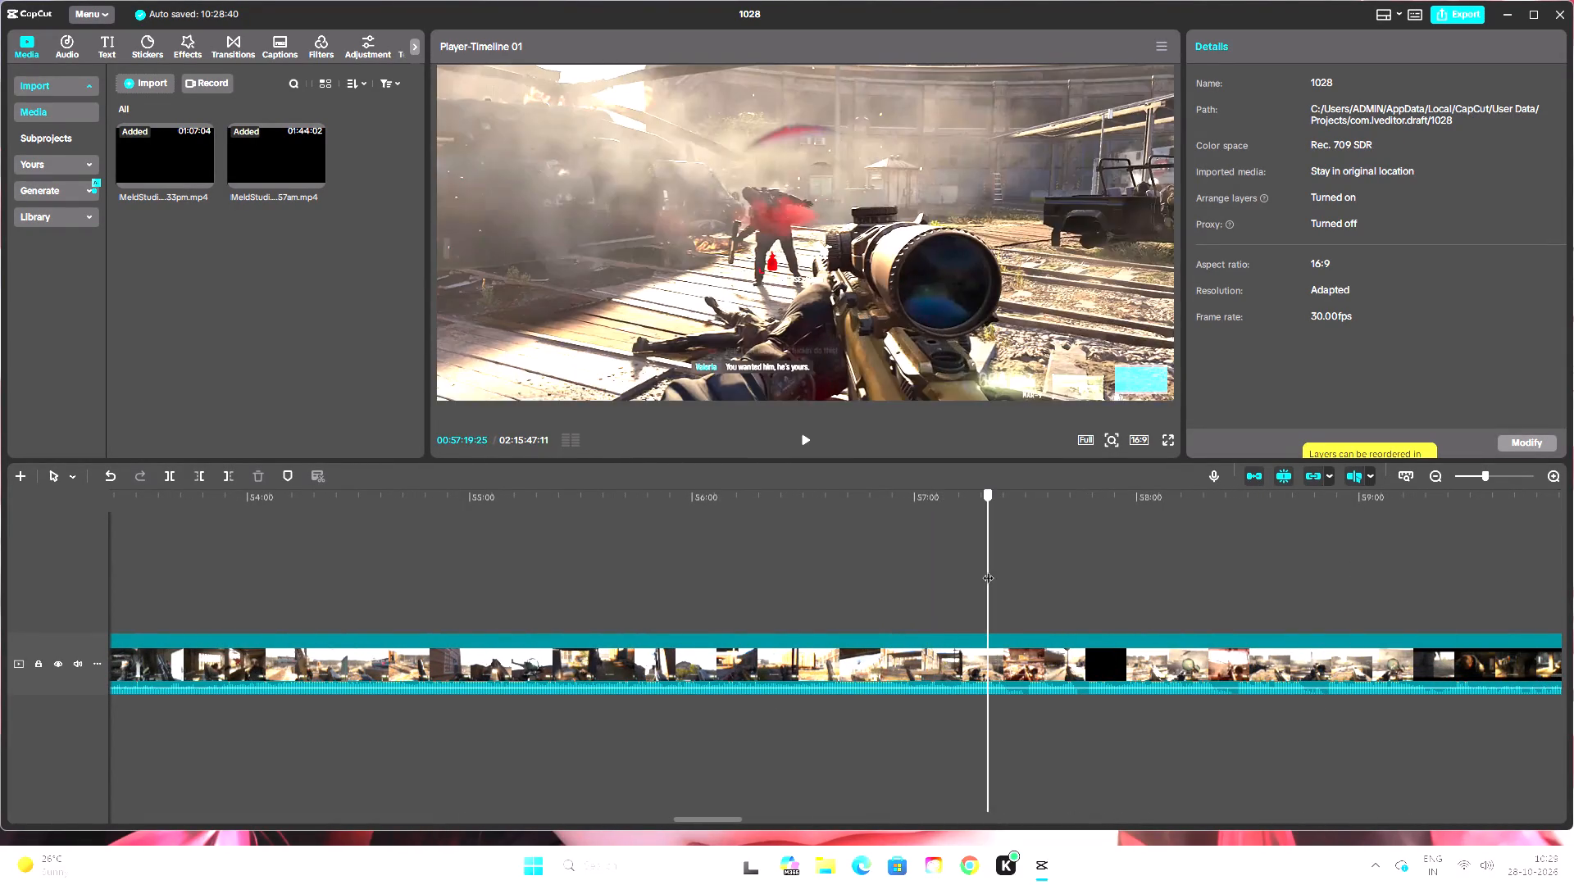
pyautogui.moveTo(988, 570); pyautogui.dragTo(1062, 562)
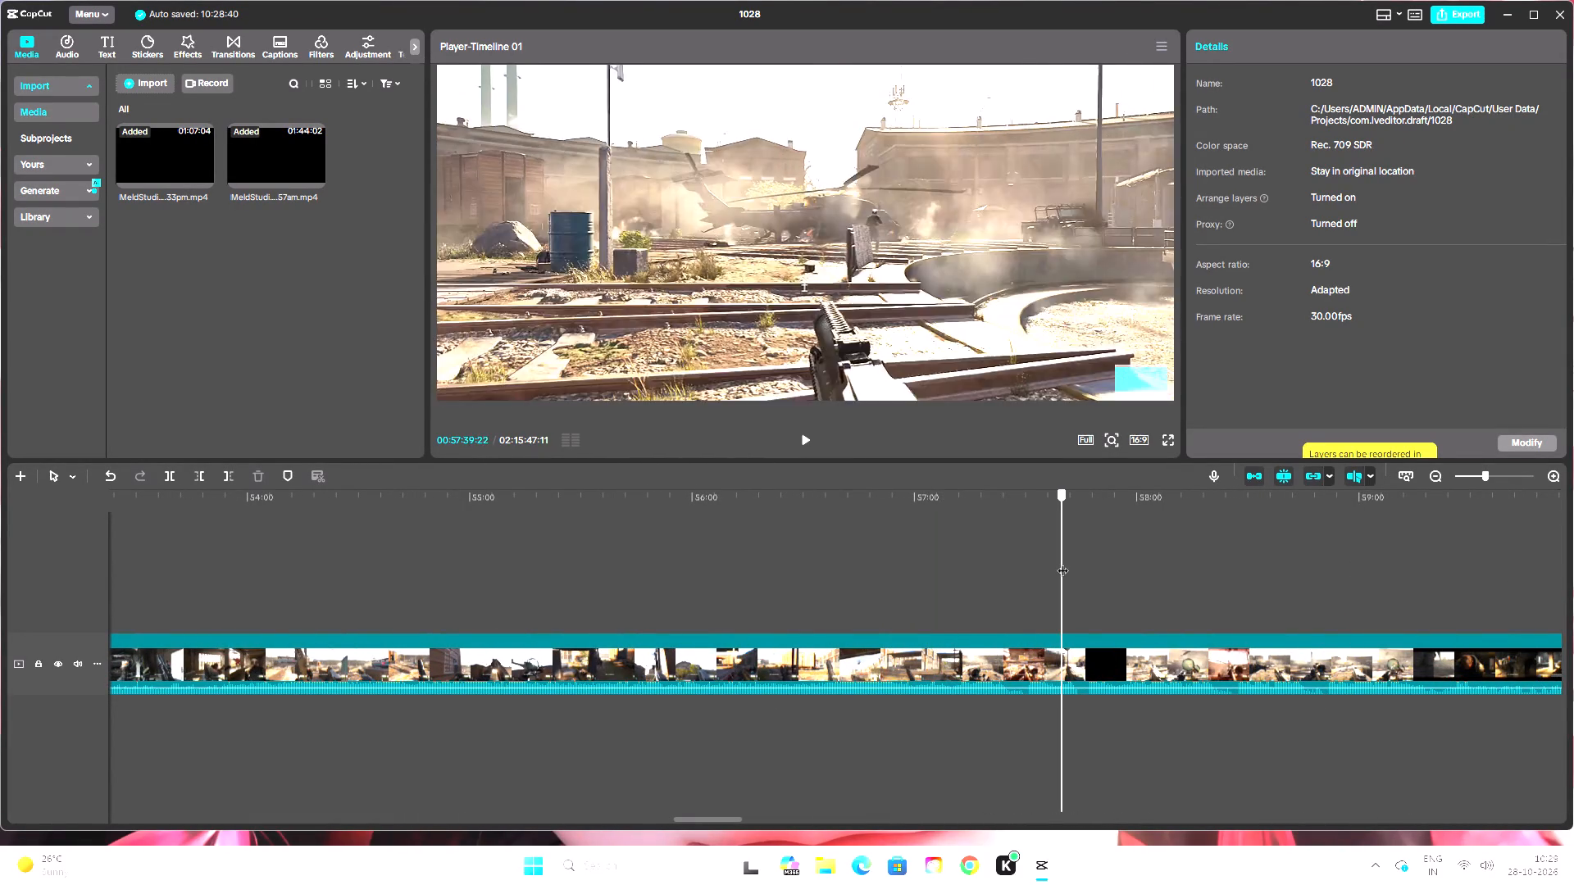
pyautogui.moveTo(1062, 562); pyautogui.dragTo(1112, 560)
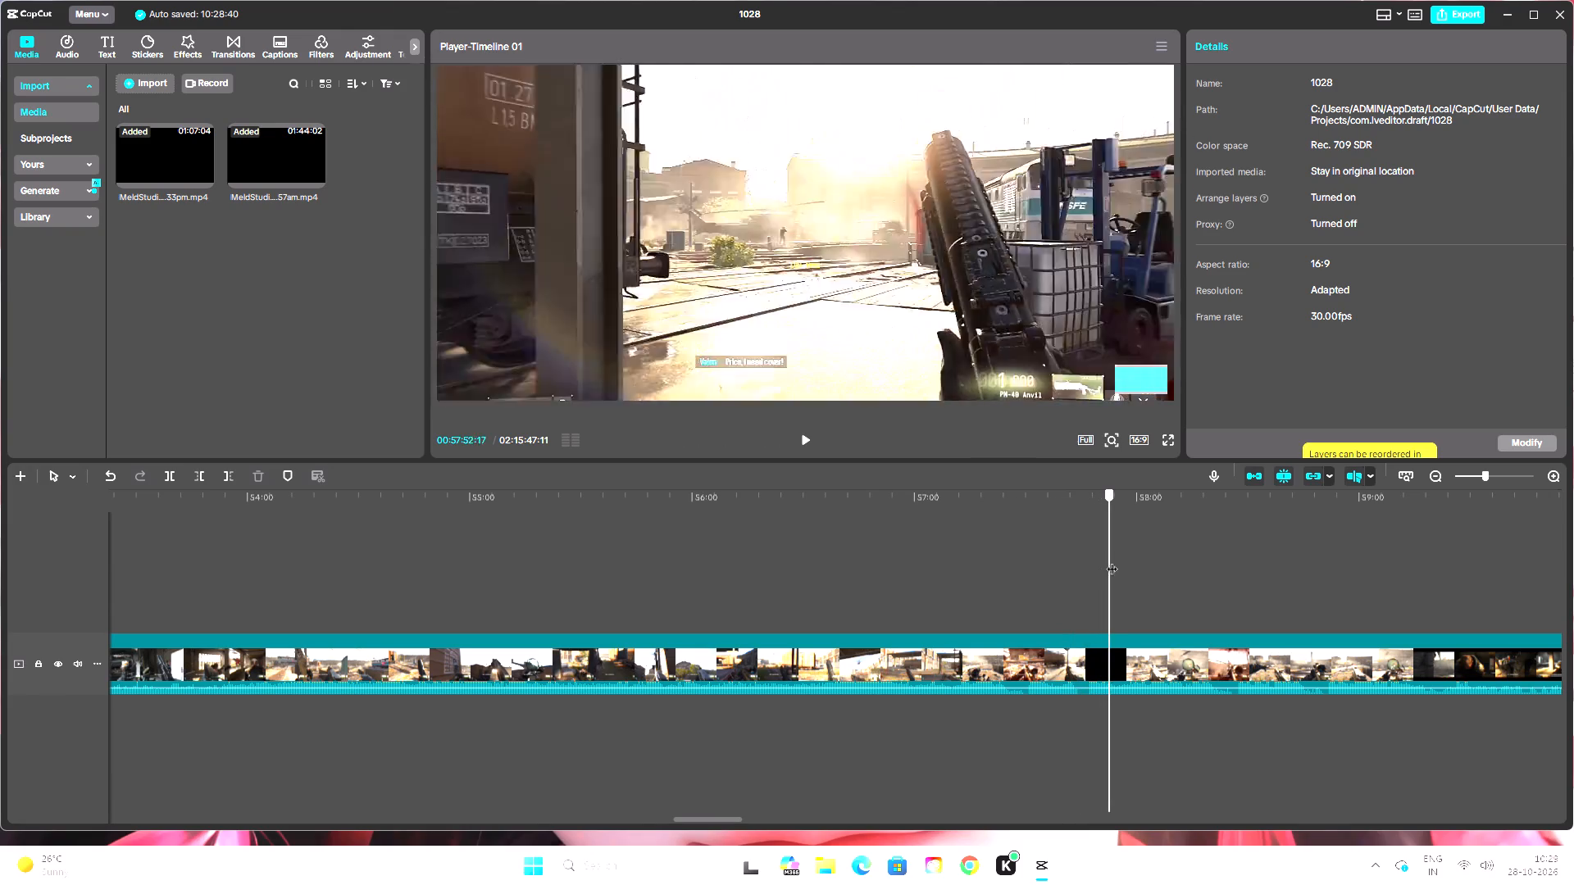
pyautogui.moveTo(1112, 560); pyautogui.dragTo(1160, 567)
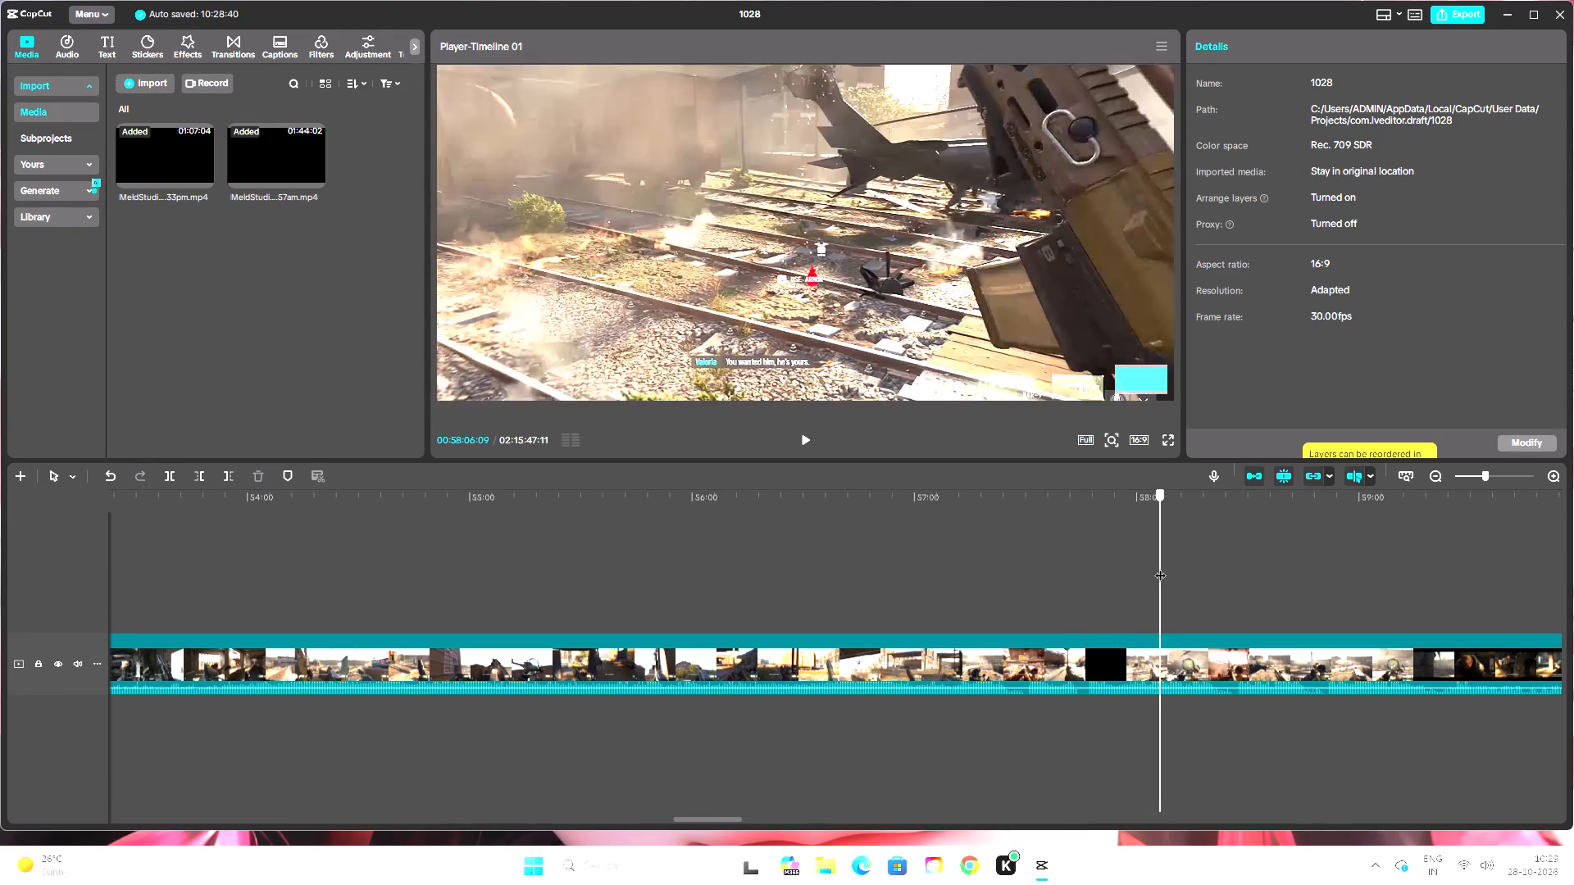
pyautogui.moveTo(1160, 567); pyautogui.dragTo(1188, 570)
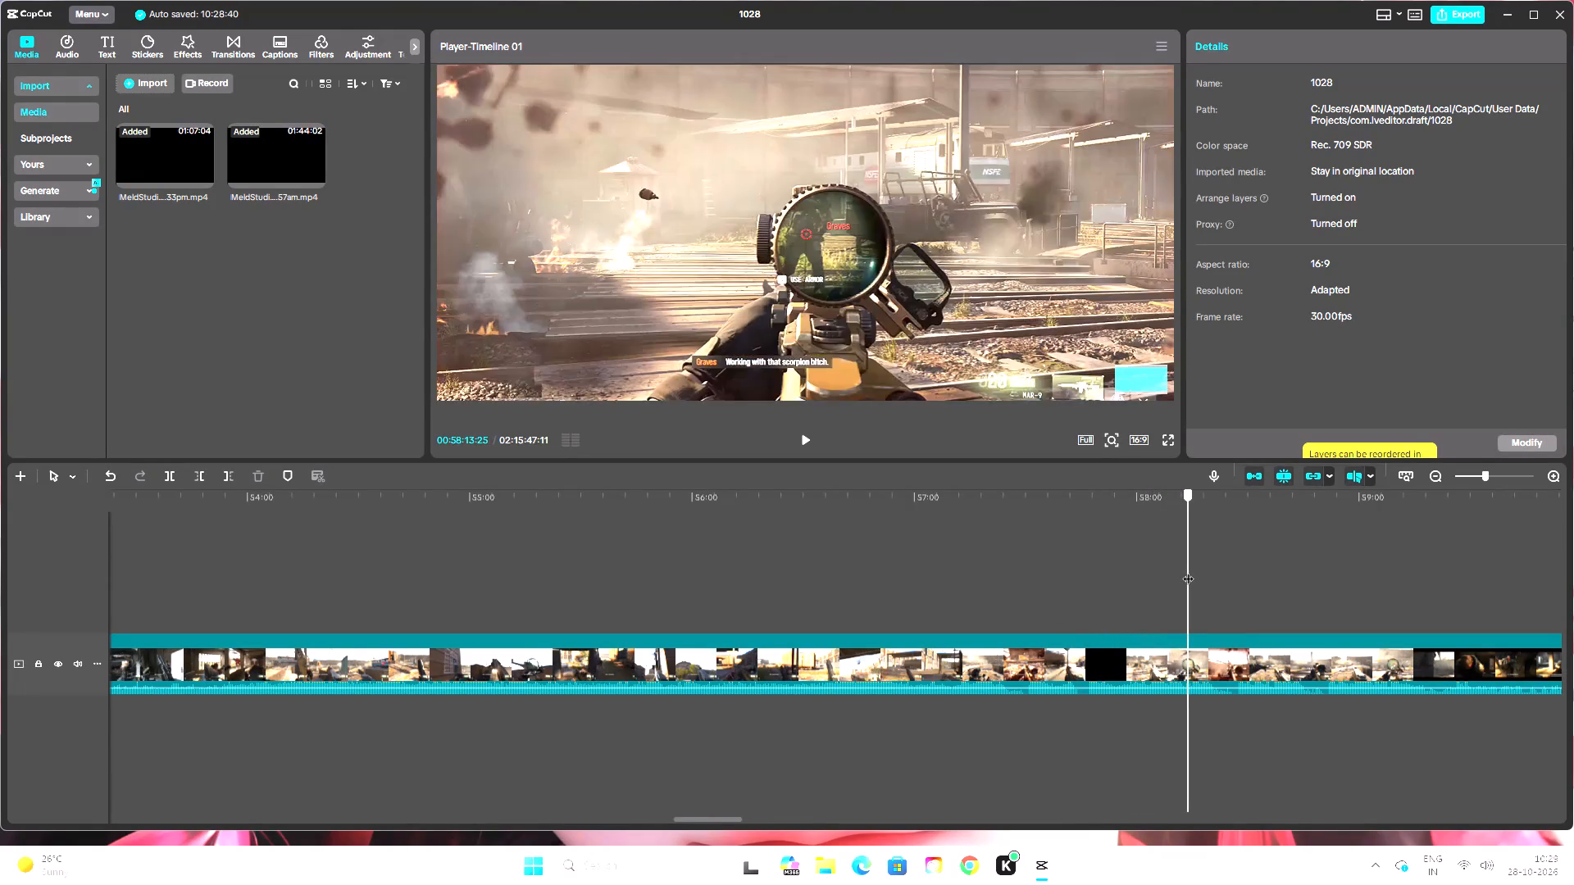
pyautogui.moveTo(1188, 570); pyautogui.dragTo(1207, 570)
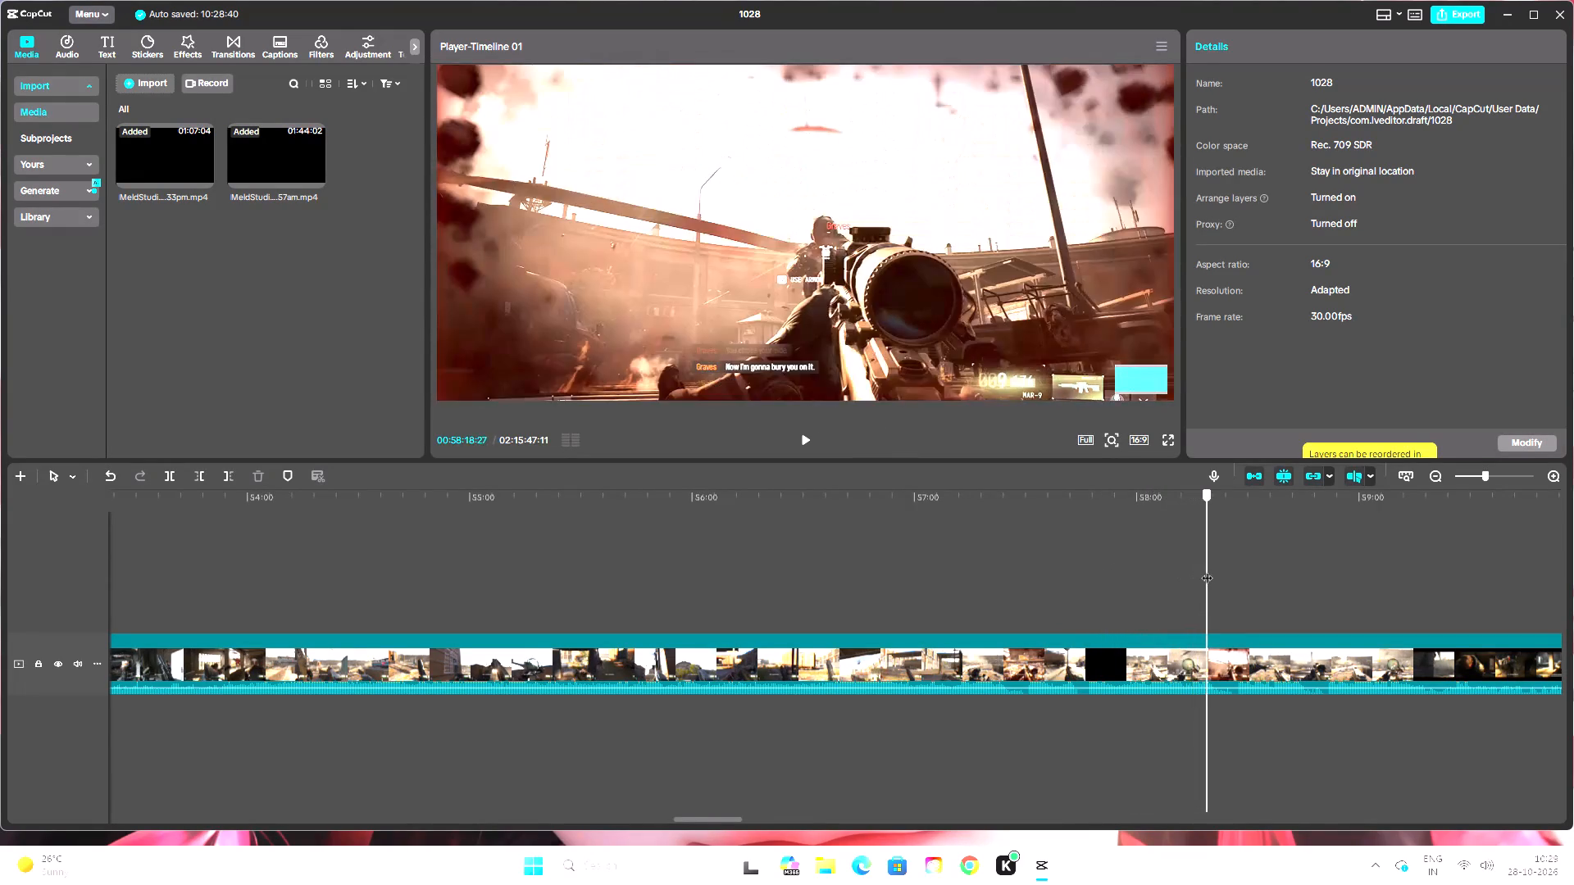
pyautogui.moveTo(1207, 570); pyautogui.dragTo(1279, 568)
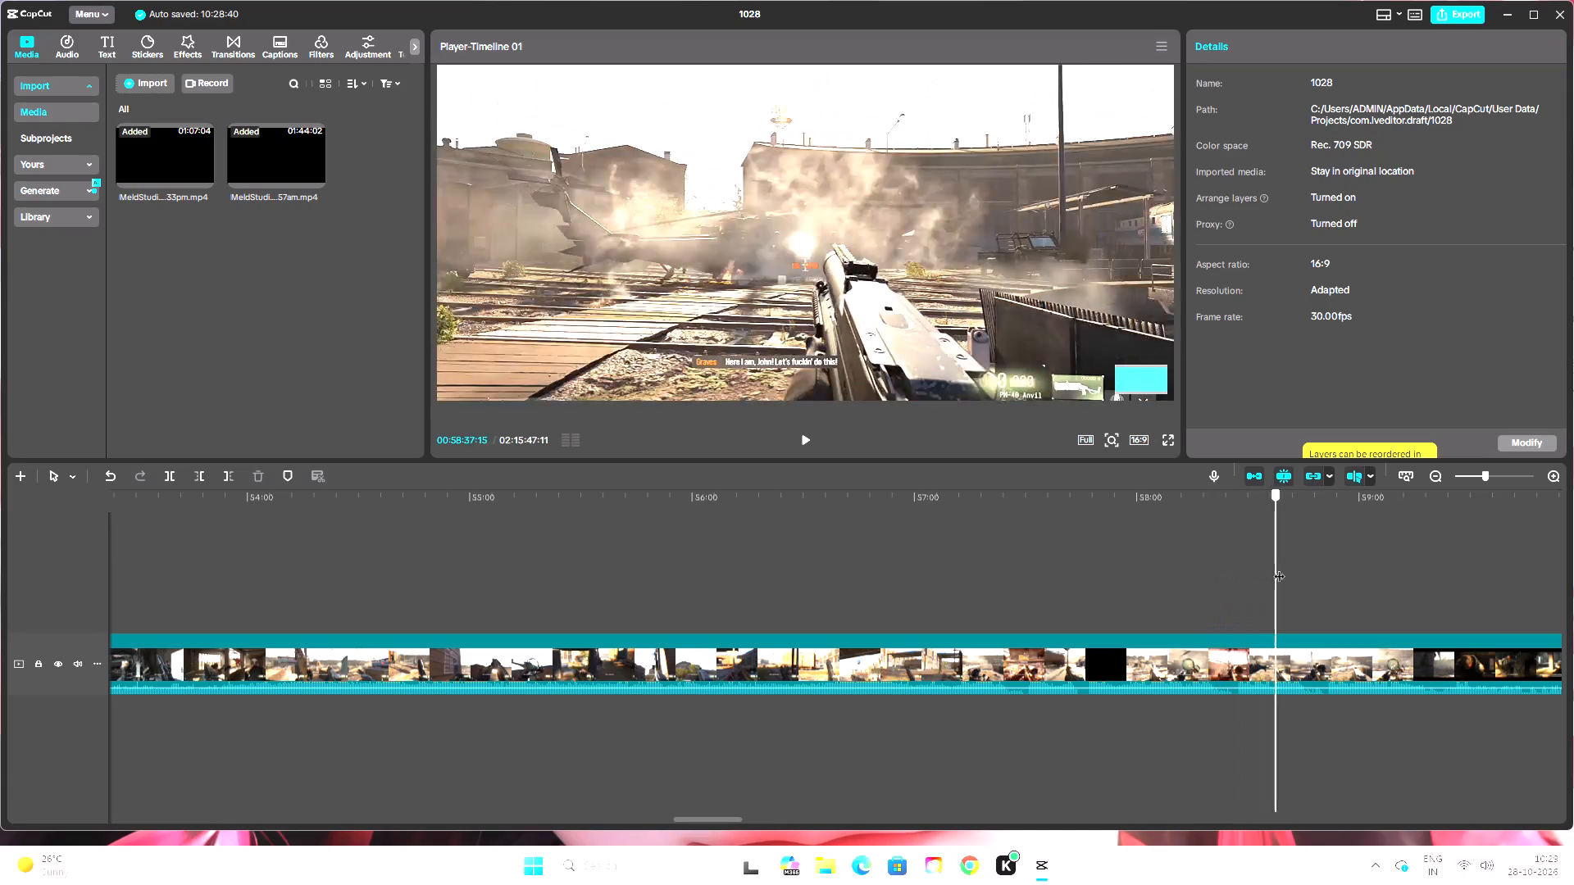
pyautogui.moveTo(1279, 568); pyautogui.dragTo(1544, 601)
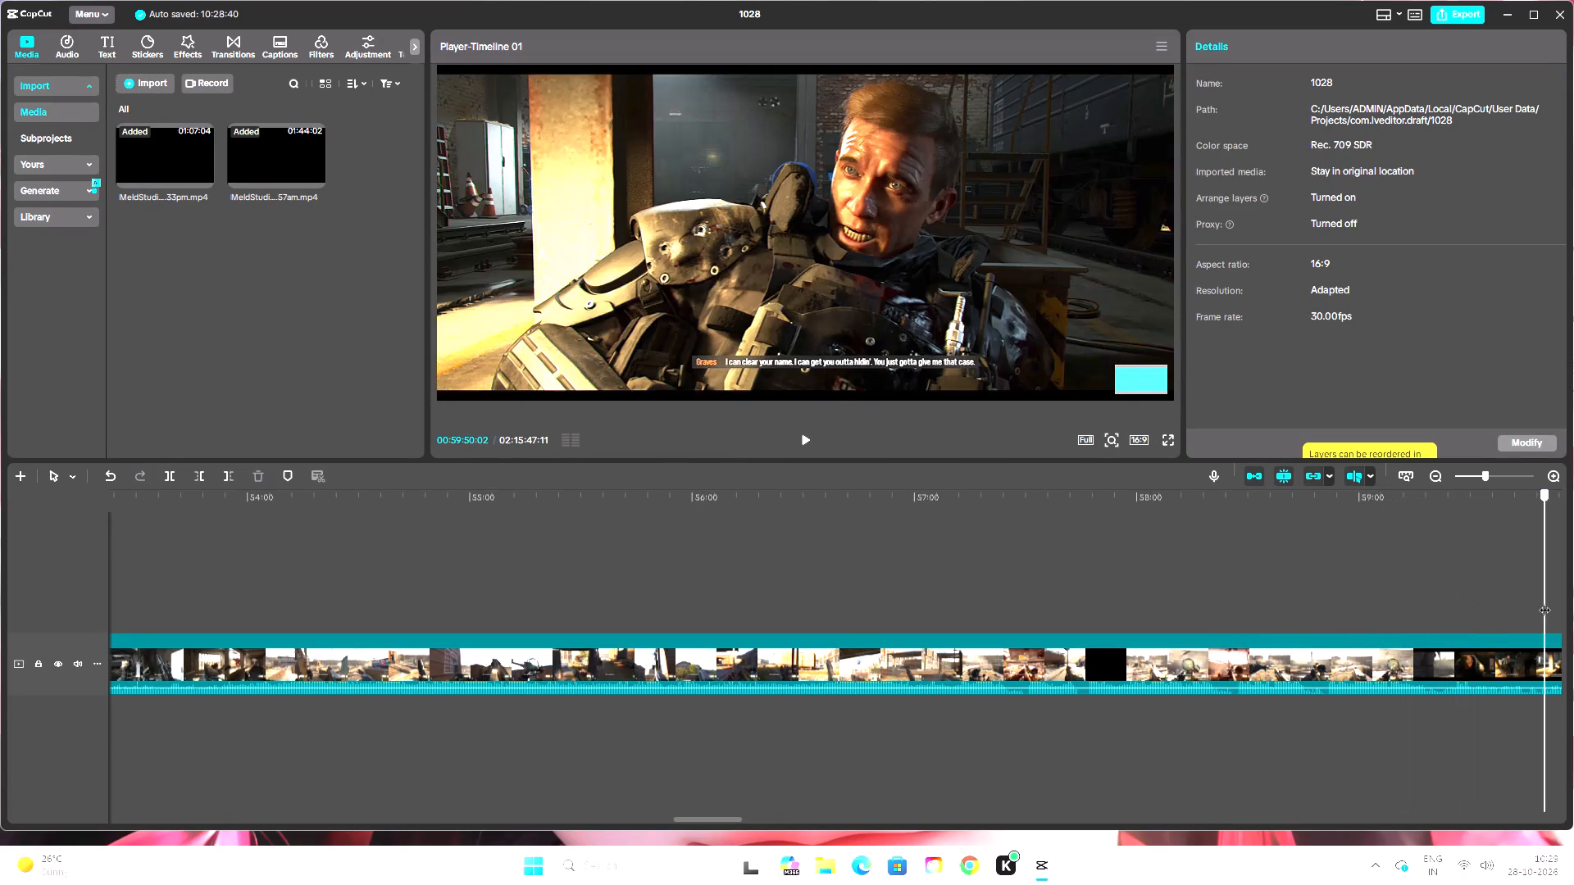
pyautogui.moveTo(1544, 601); pyautogui.dragTo(1456, 601)
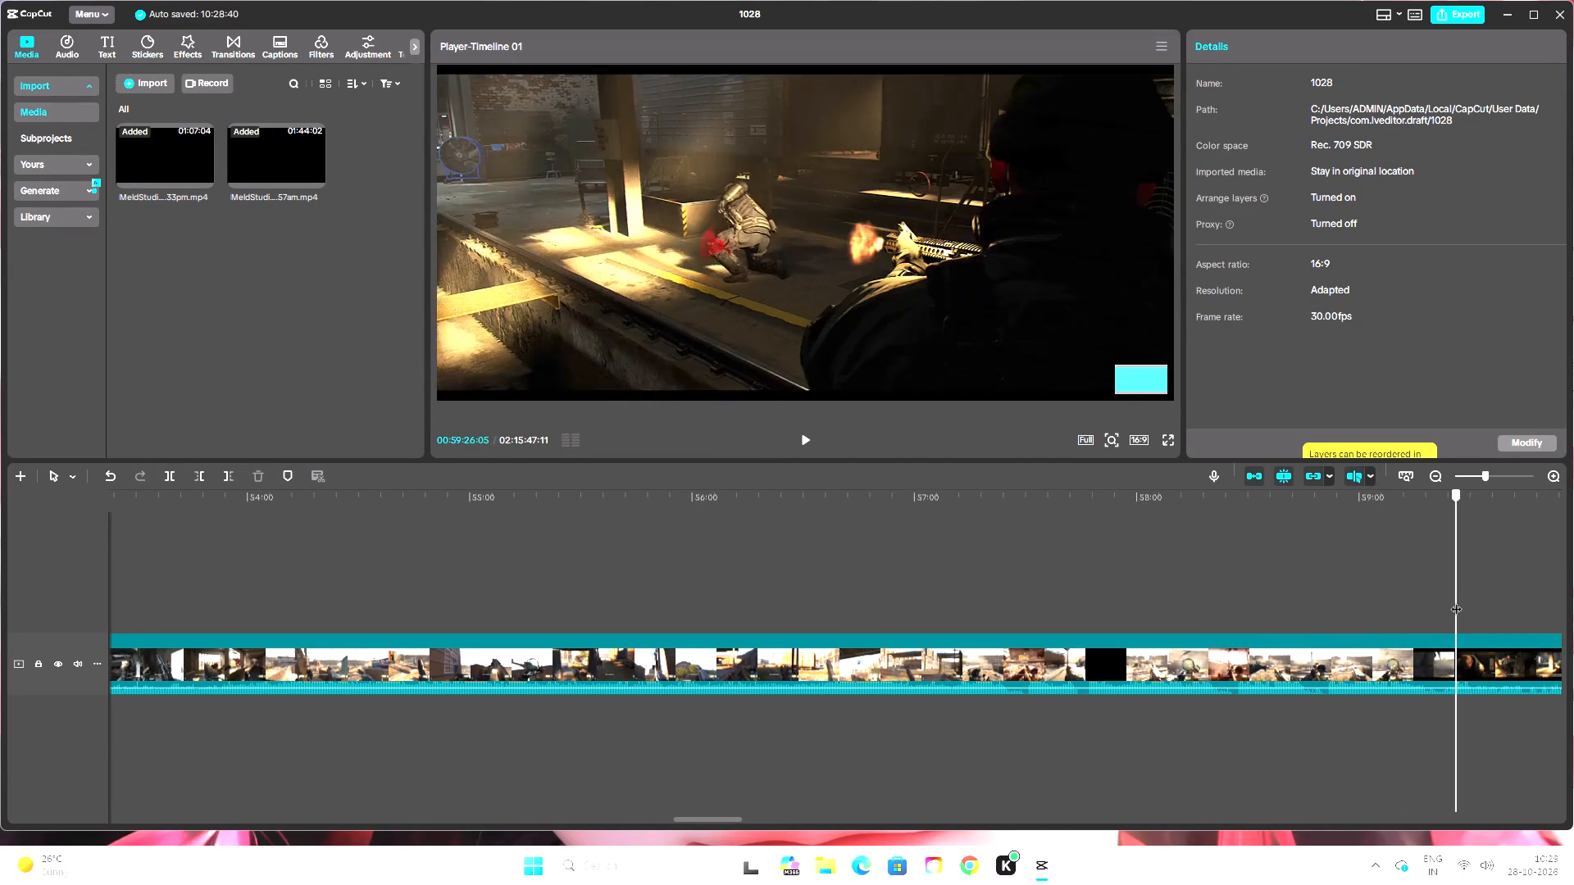
pyautogui.moveTo(1456, 601); pyautogui.dragTo(1433, 610)
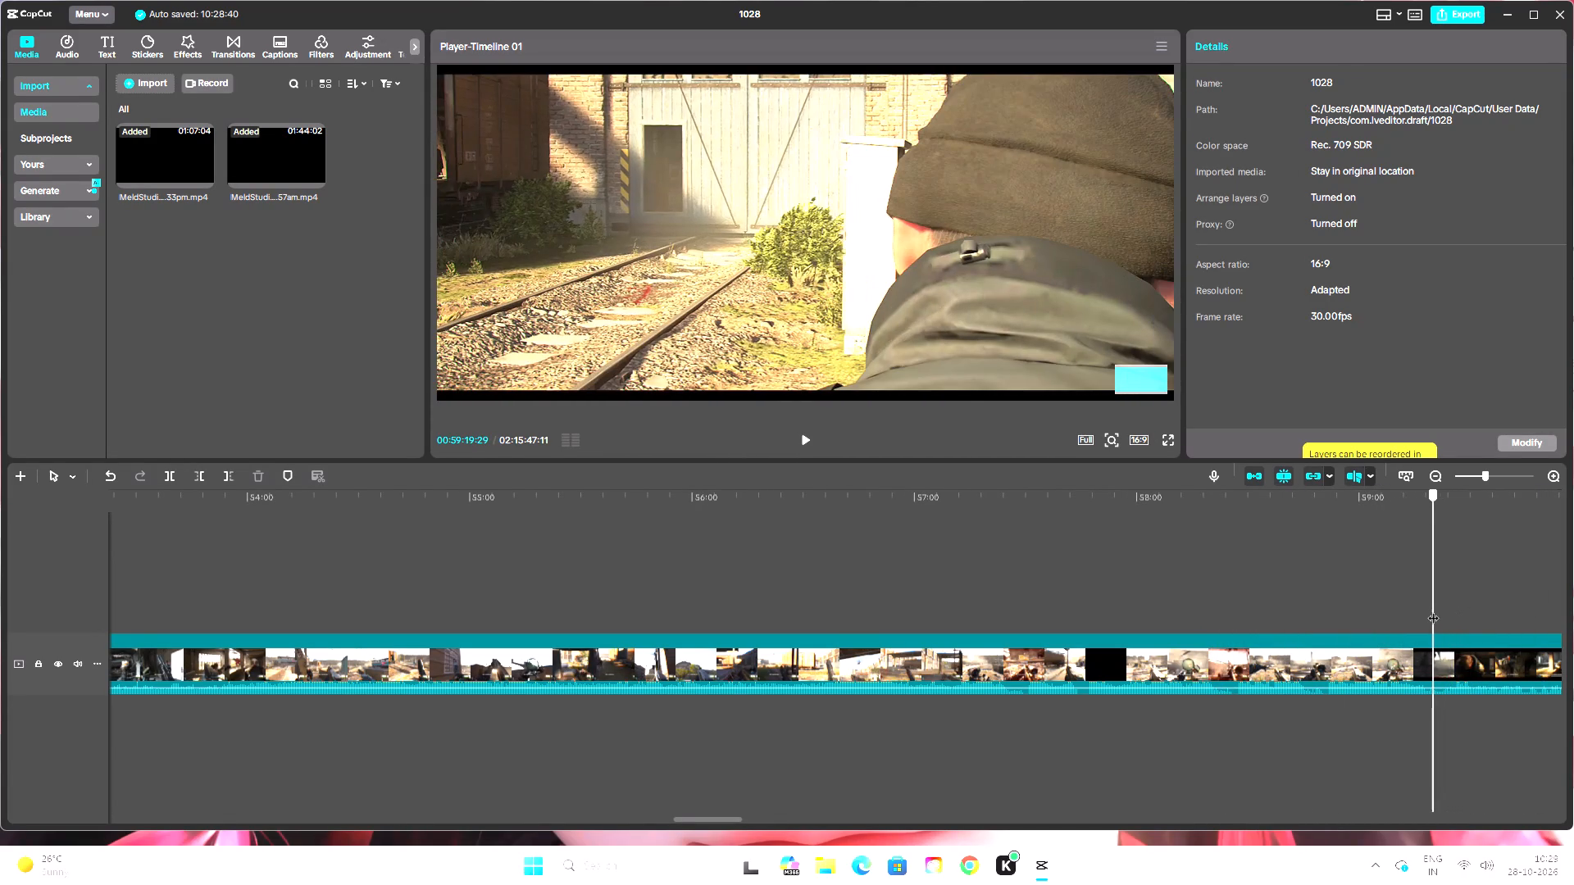
pyautogui.moveTo(1433, 610); pyautogui.dragTo(1422, 612)
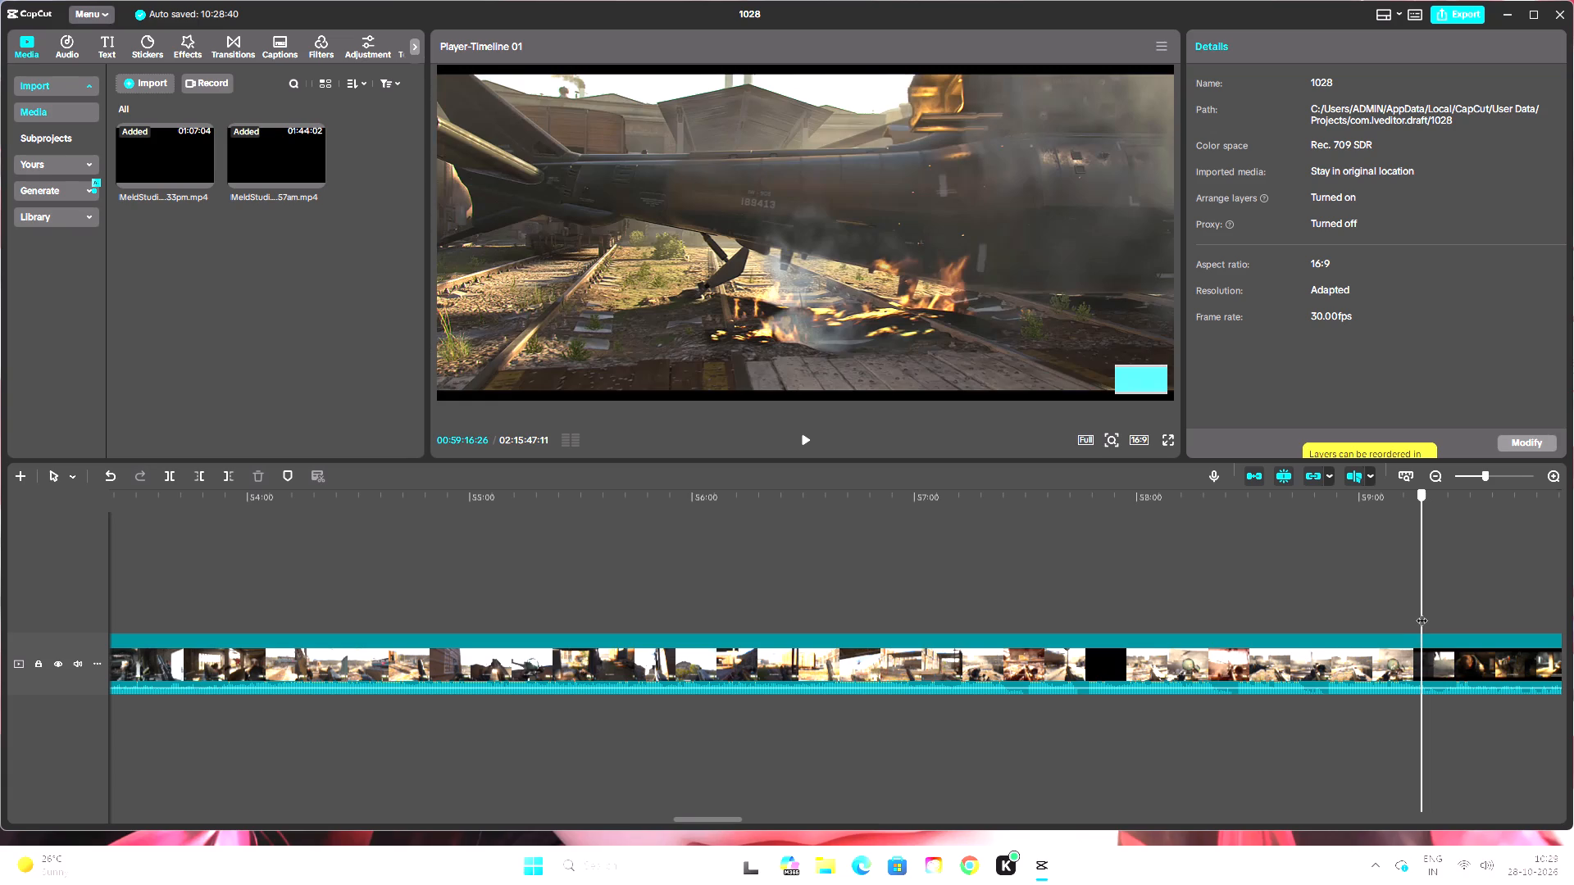
pyautogui.moveTo(1422, 612); pyautogui.dragTo(1431, 614)
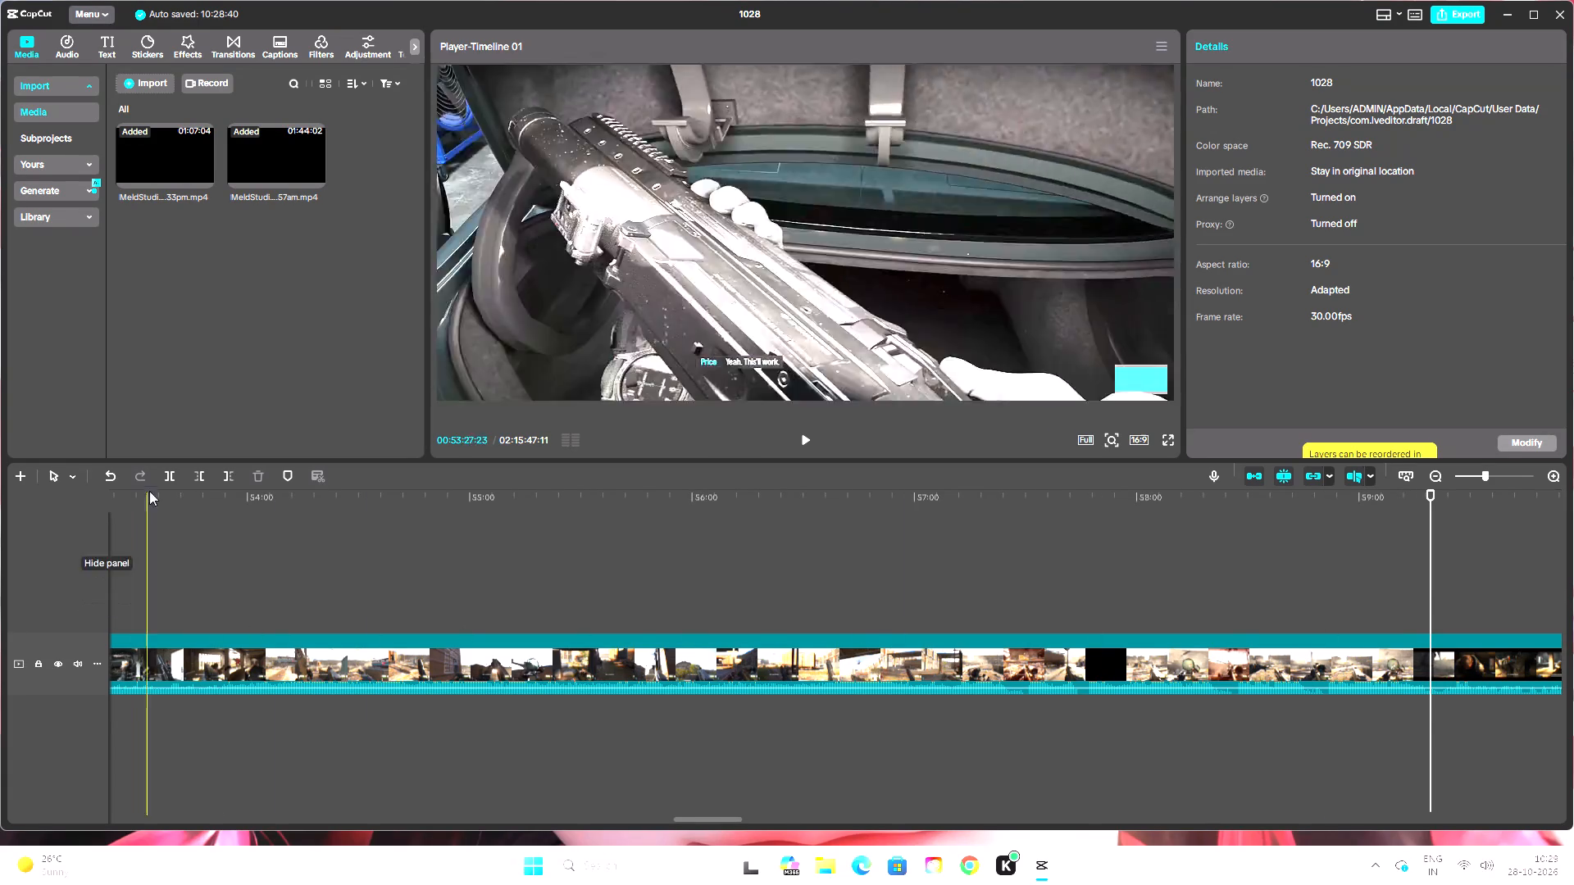
pyautogui.click(169, 478)
pyautogui.click(563, 664)
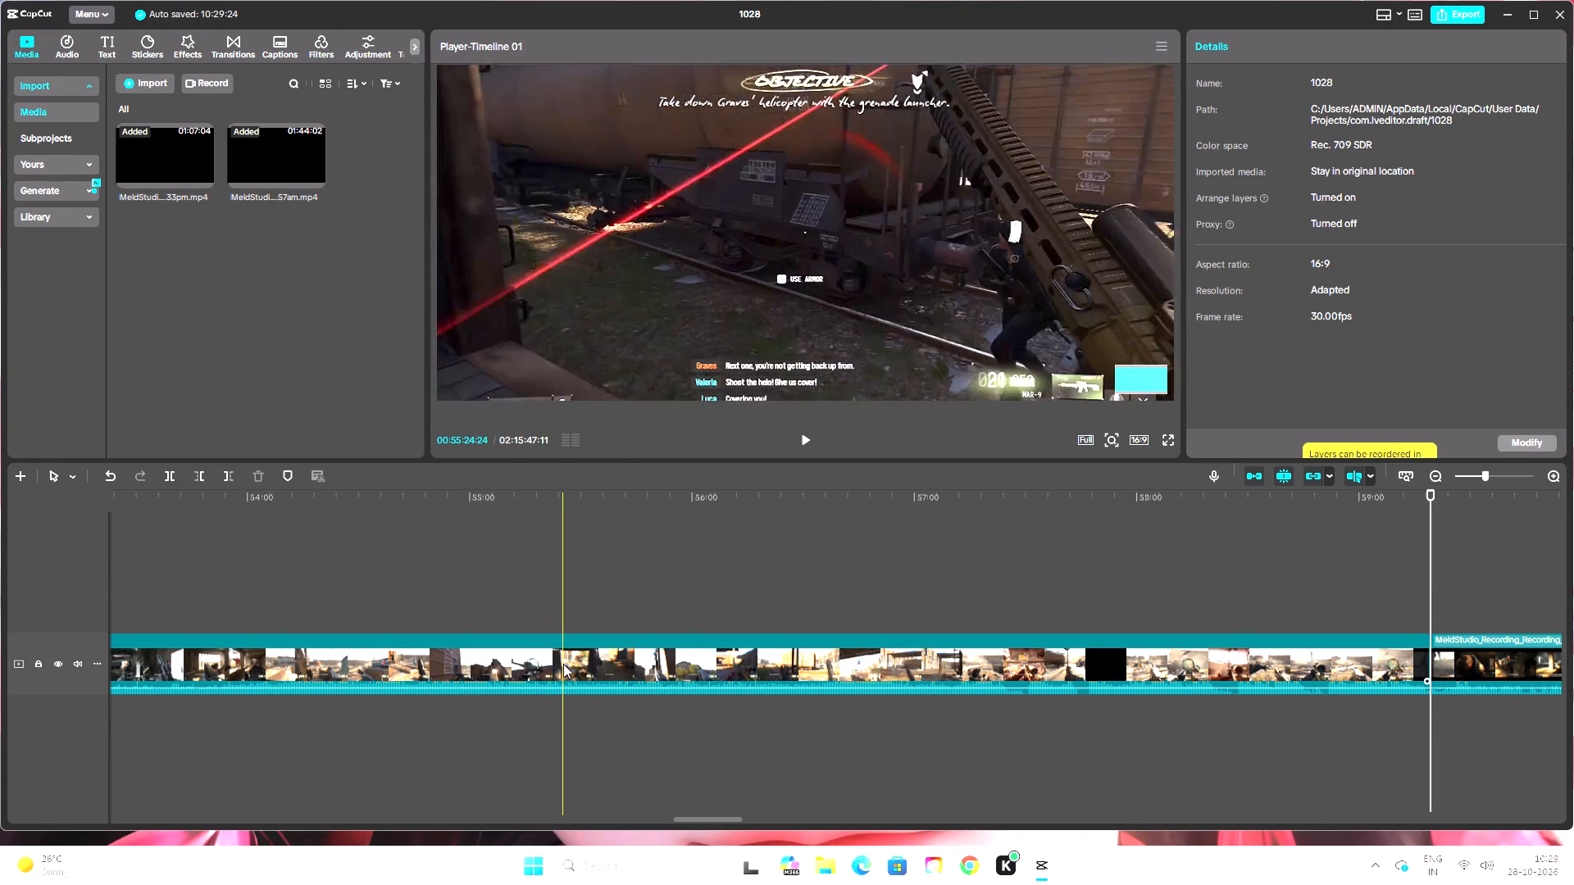
pyautogui.press('BackSpace')
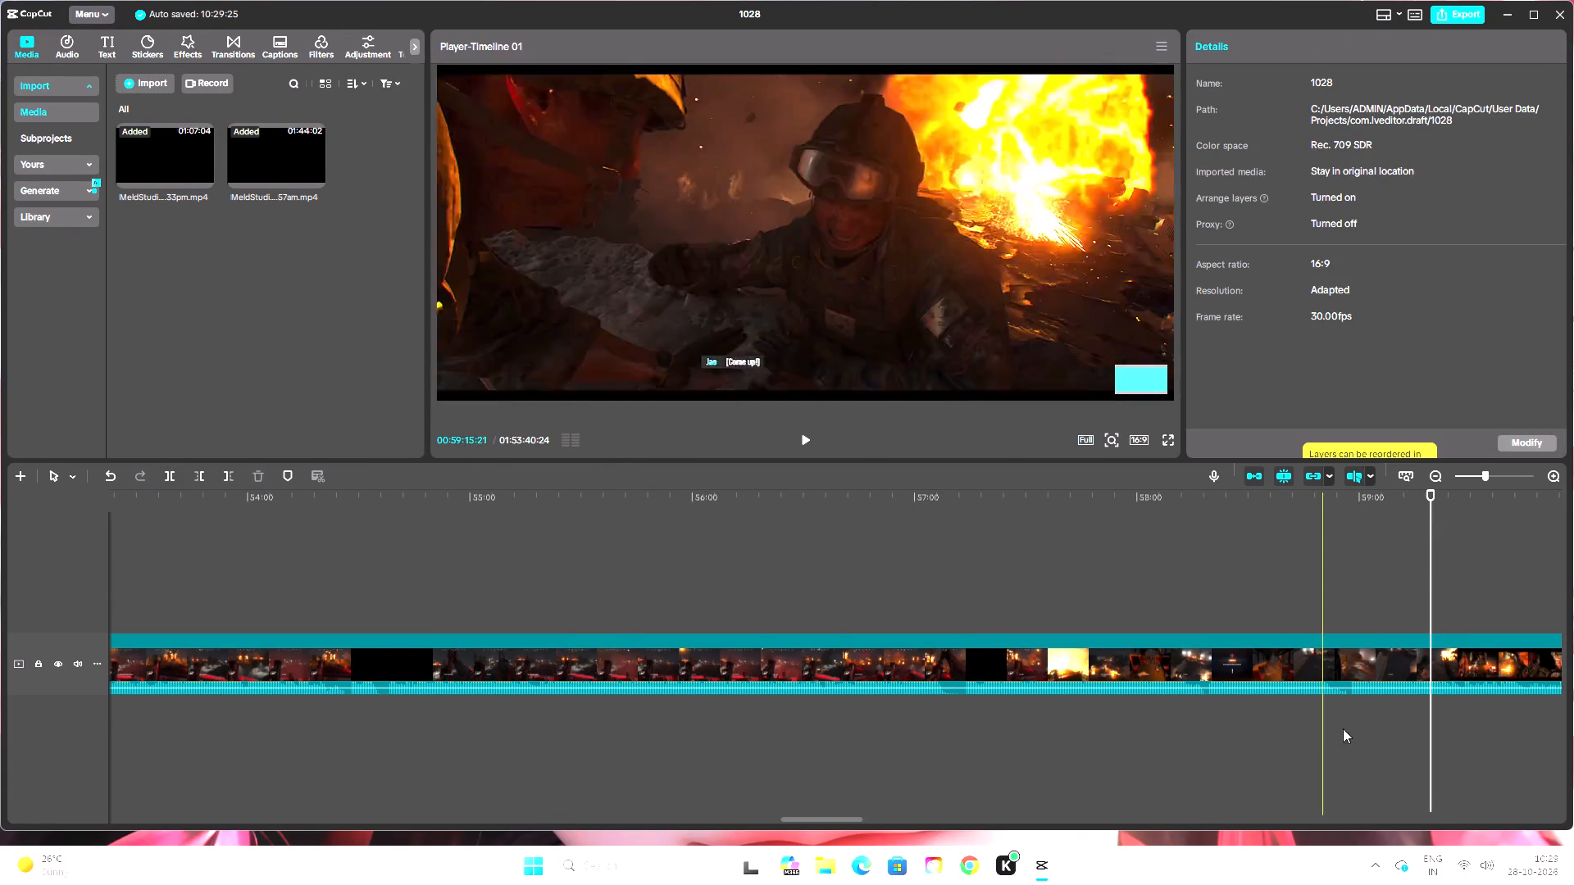
# Play back the new join at about 00:37:12, from the street gameplay into the cutscene with Graves.
pyautogui.doubleClick(1440, 478)
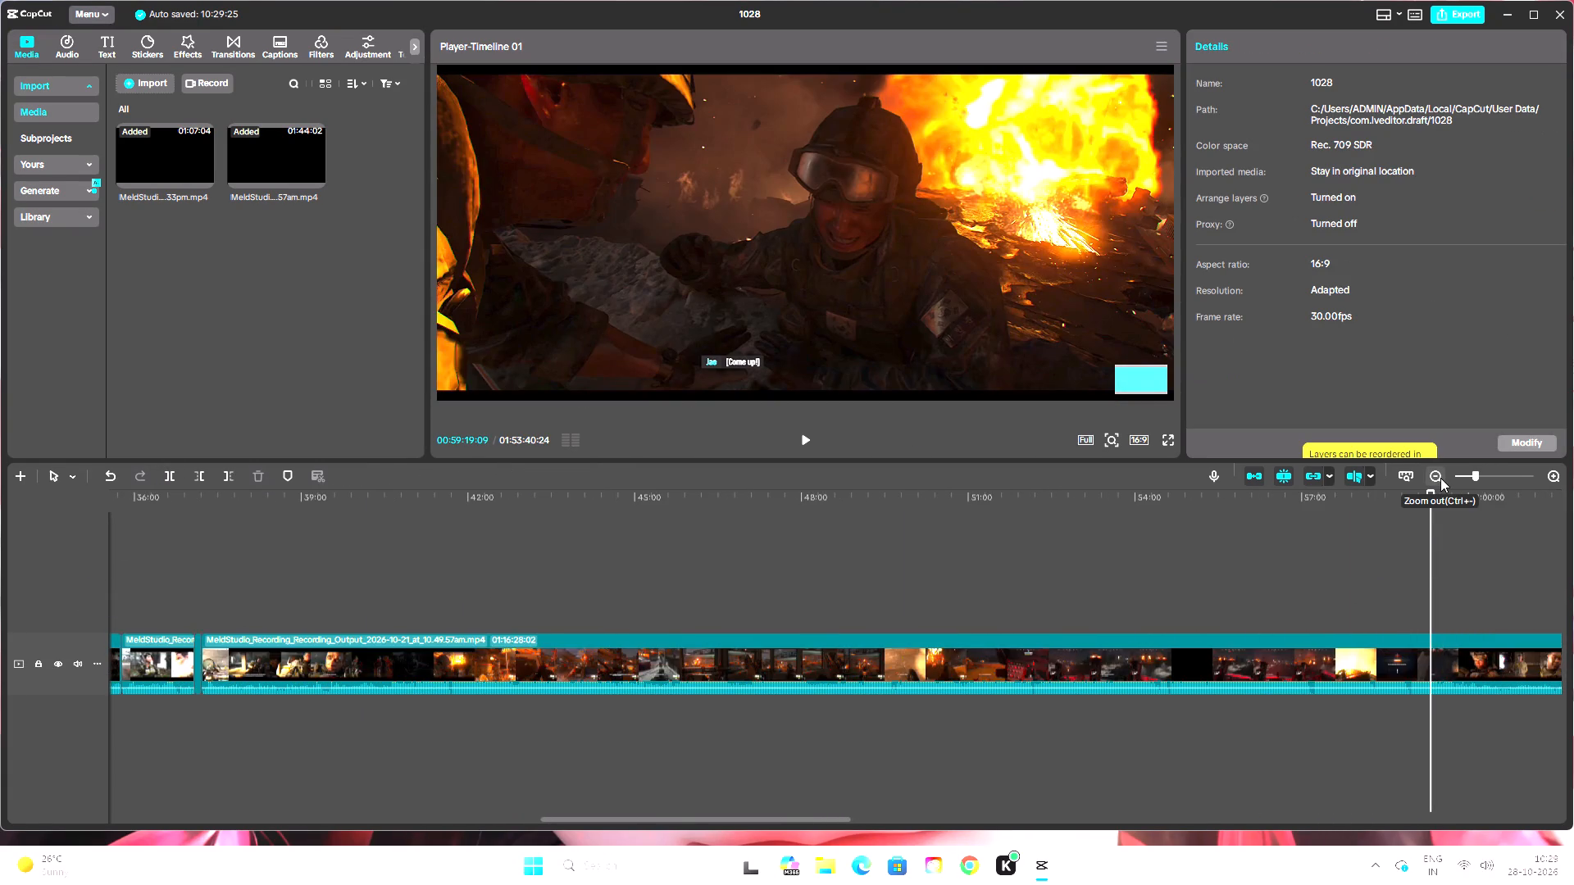
pyautogui.click(1440, 478)
pyautogui.moveTo(1437, 493); pyautogui.dragTo(894, 622)
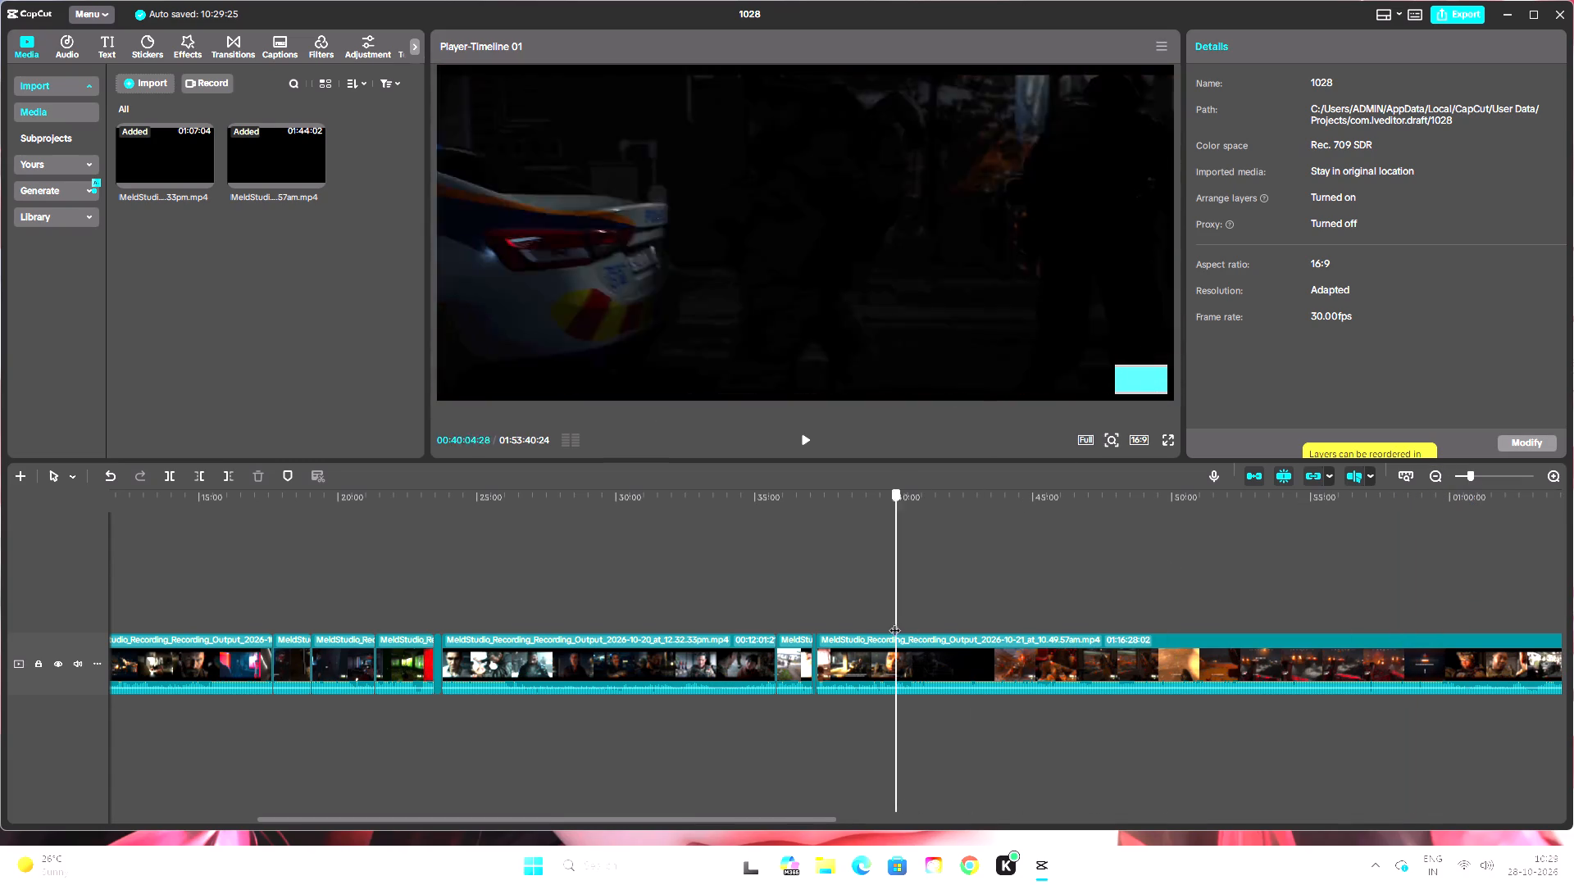
pyautogui.moveTo(894, 622); pyautogui.dragTo(818, 650)
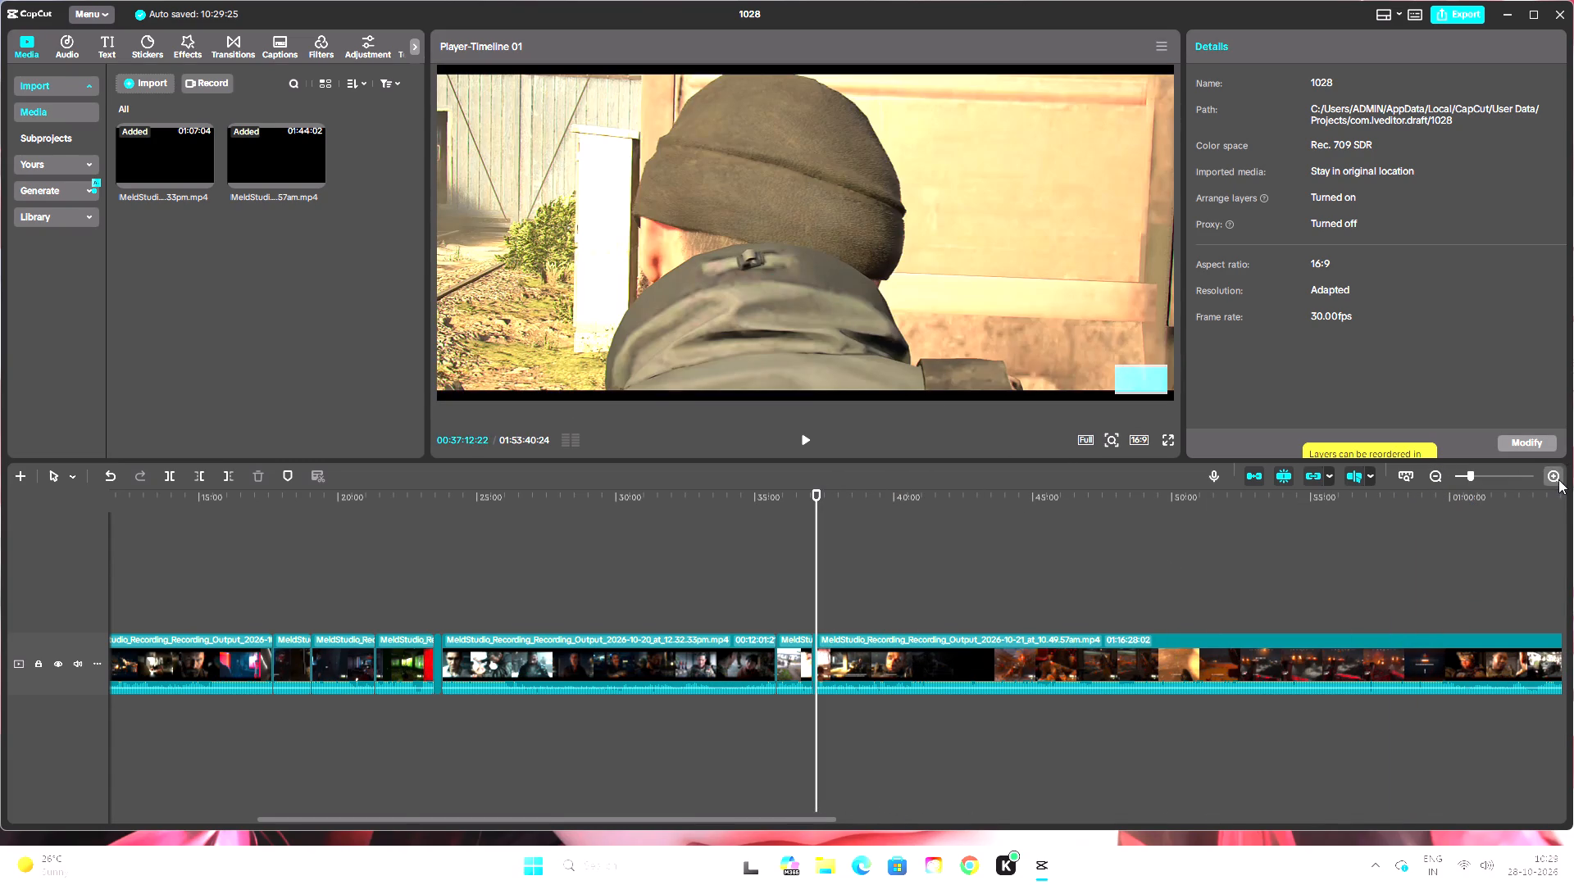
pyautogui.tripleClick(1558, 478)
pyautogui.moveTo(819, 497); pyautogui.dragTo(809, 515)
pyautogui.click(813, 437)
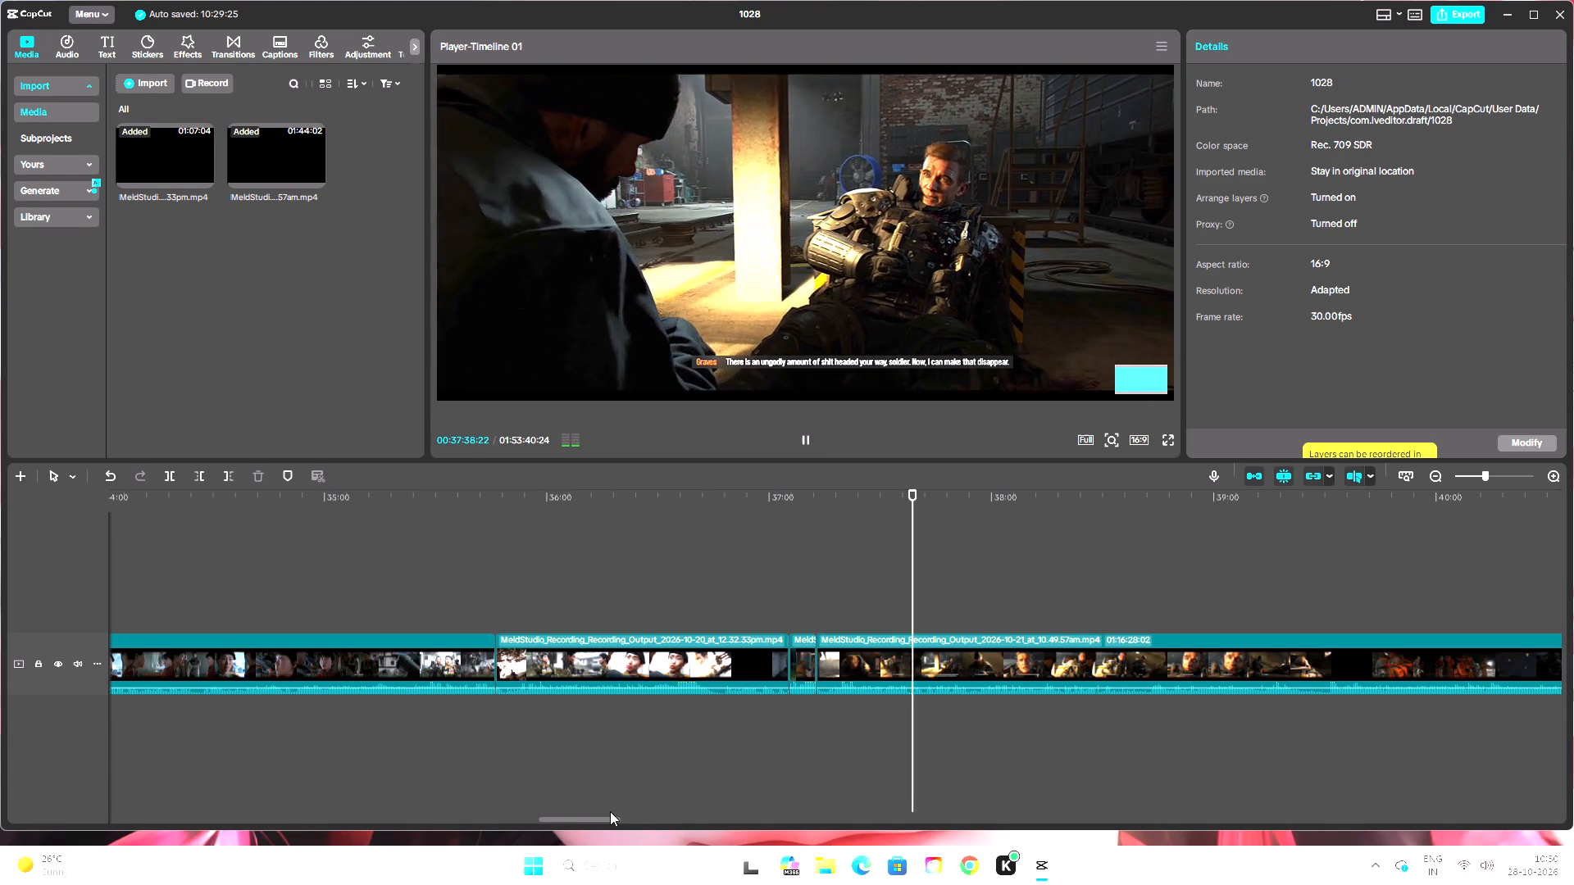
# Review the footage from about 00:37:40, from the Graves cutscene through the Present Day title into the marines cutscene.
pyautogui.moveTo(603, 819); pyautogui.dragTo(632, 824)
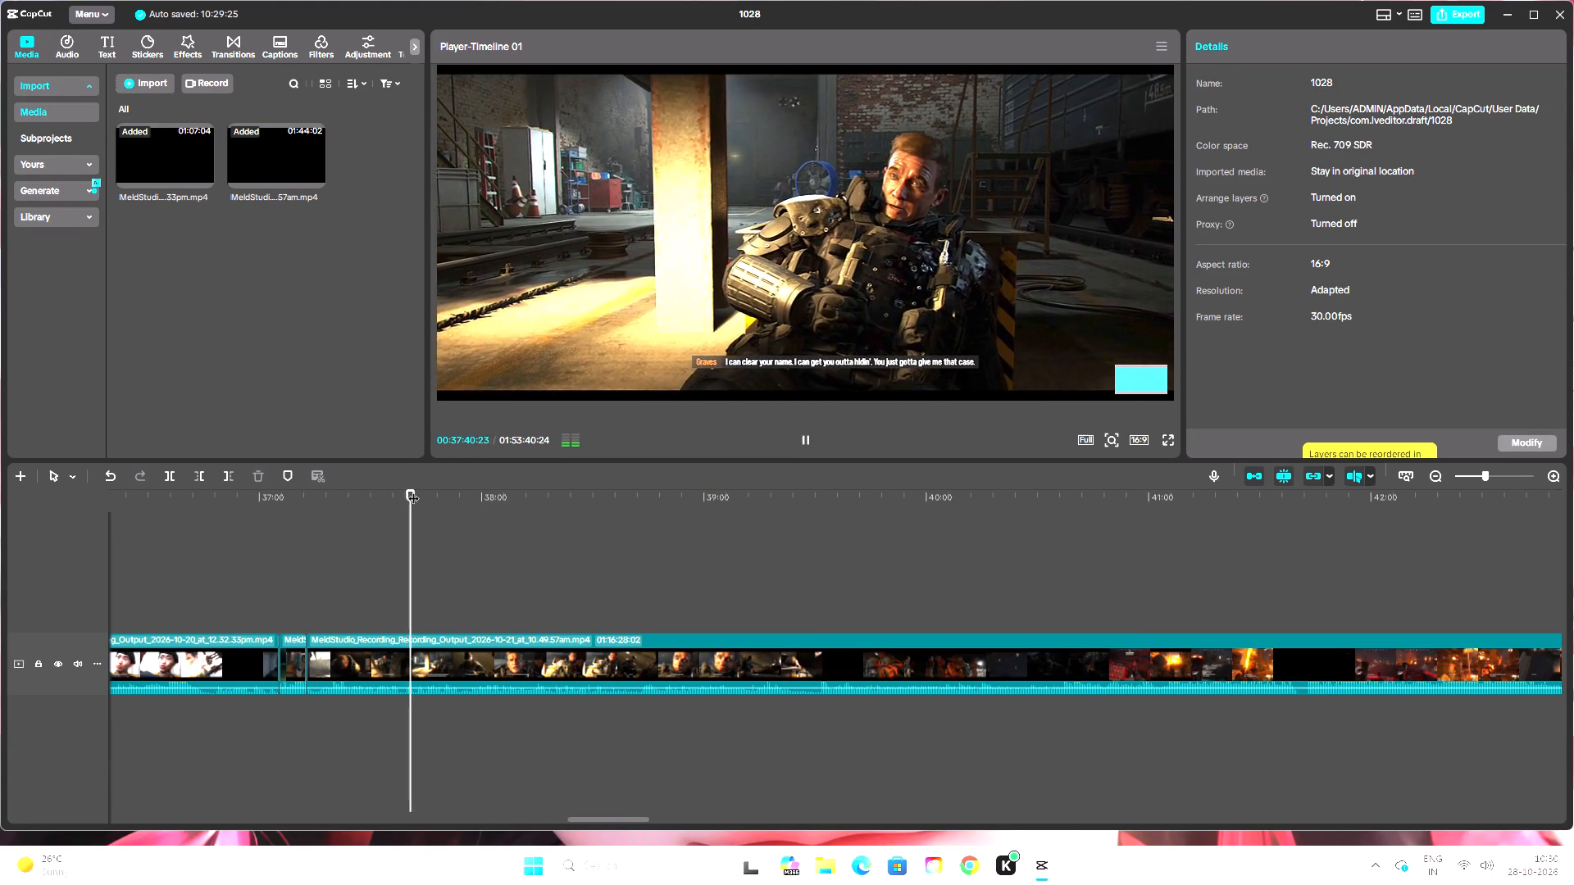
pyautogui.moveTo(412, 491); pyautogui.dragTo(527, 520)
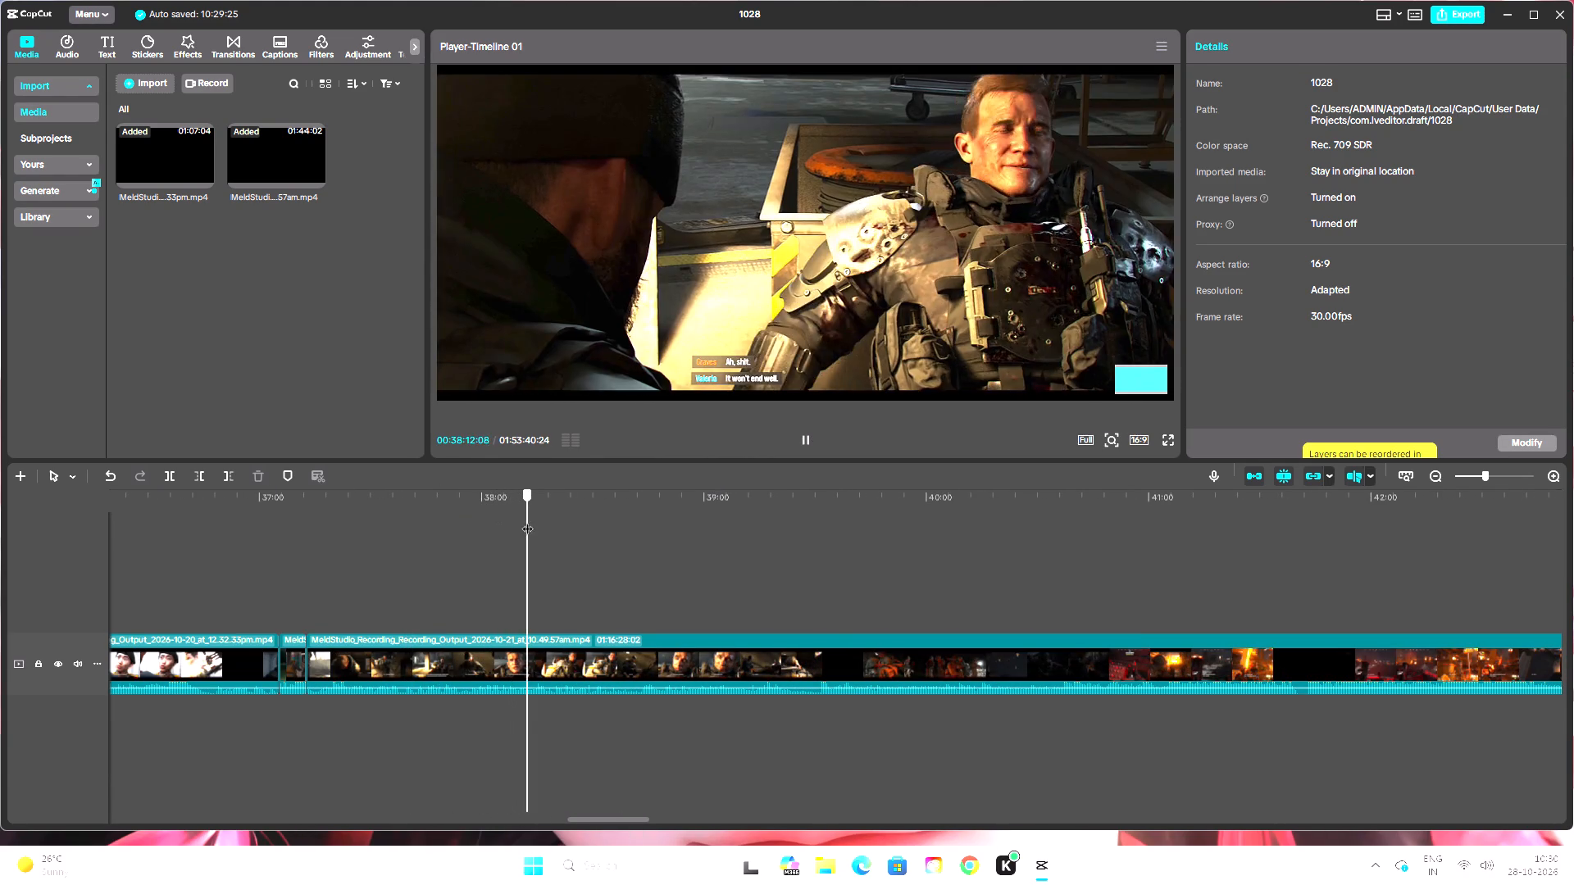
pyautogui.moveTo(527, 520); pyautogui.dragTo(696, 545)
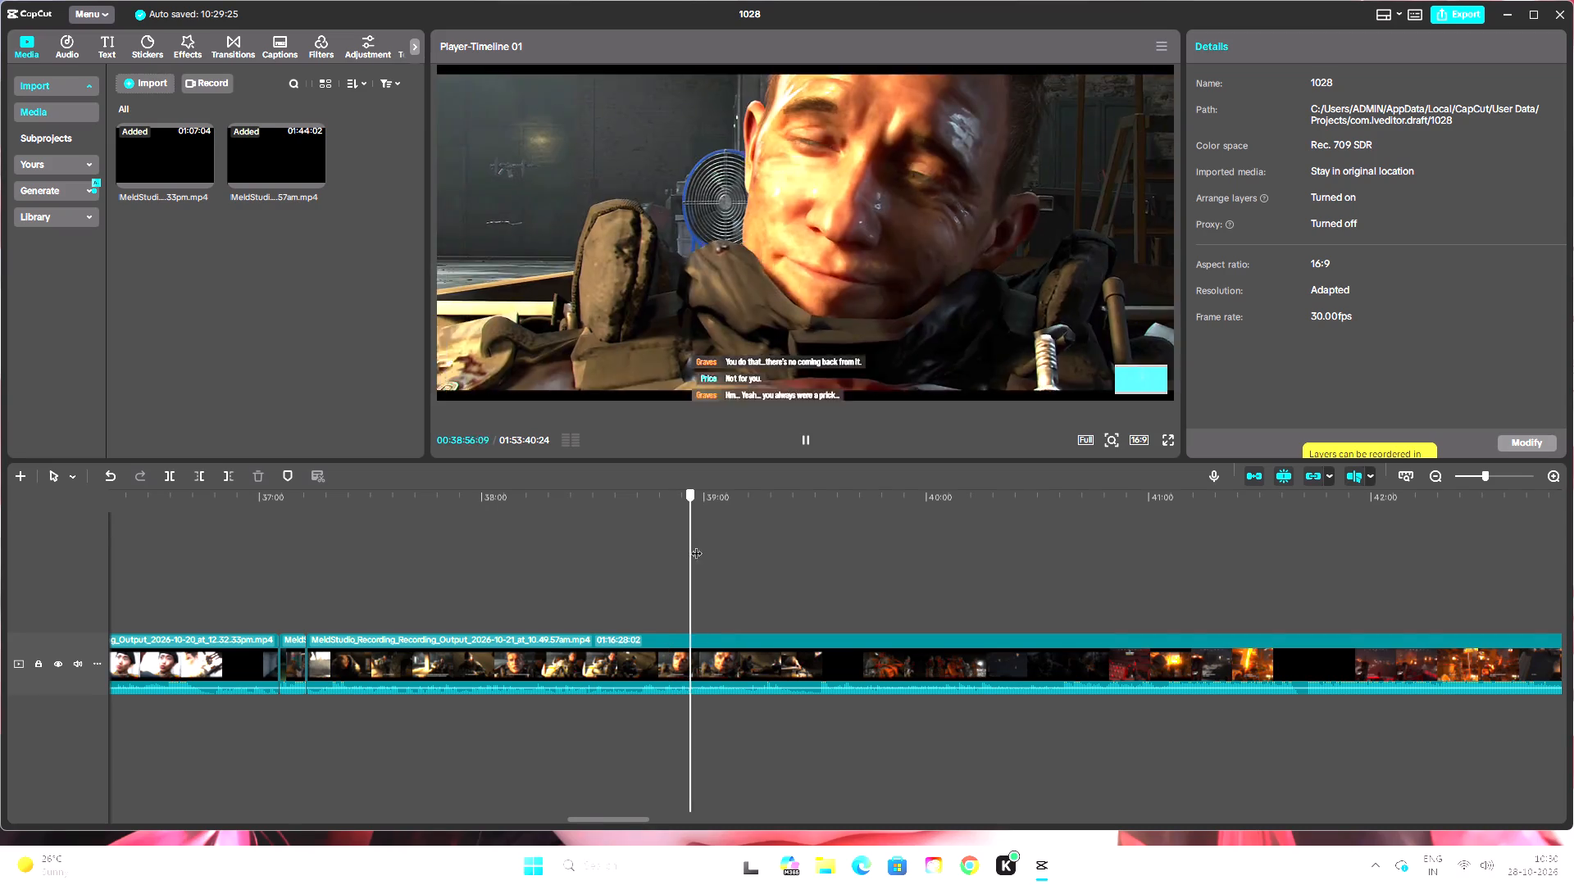
pyautogui.moveTo(696, 545); pyautogui.dragTo(775, 559)
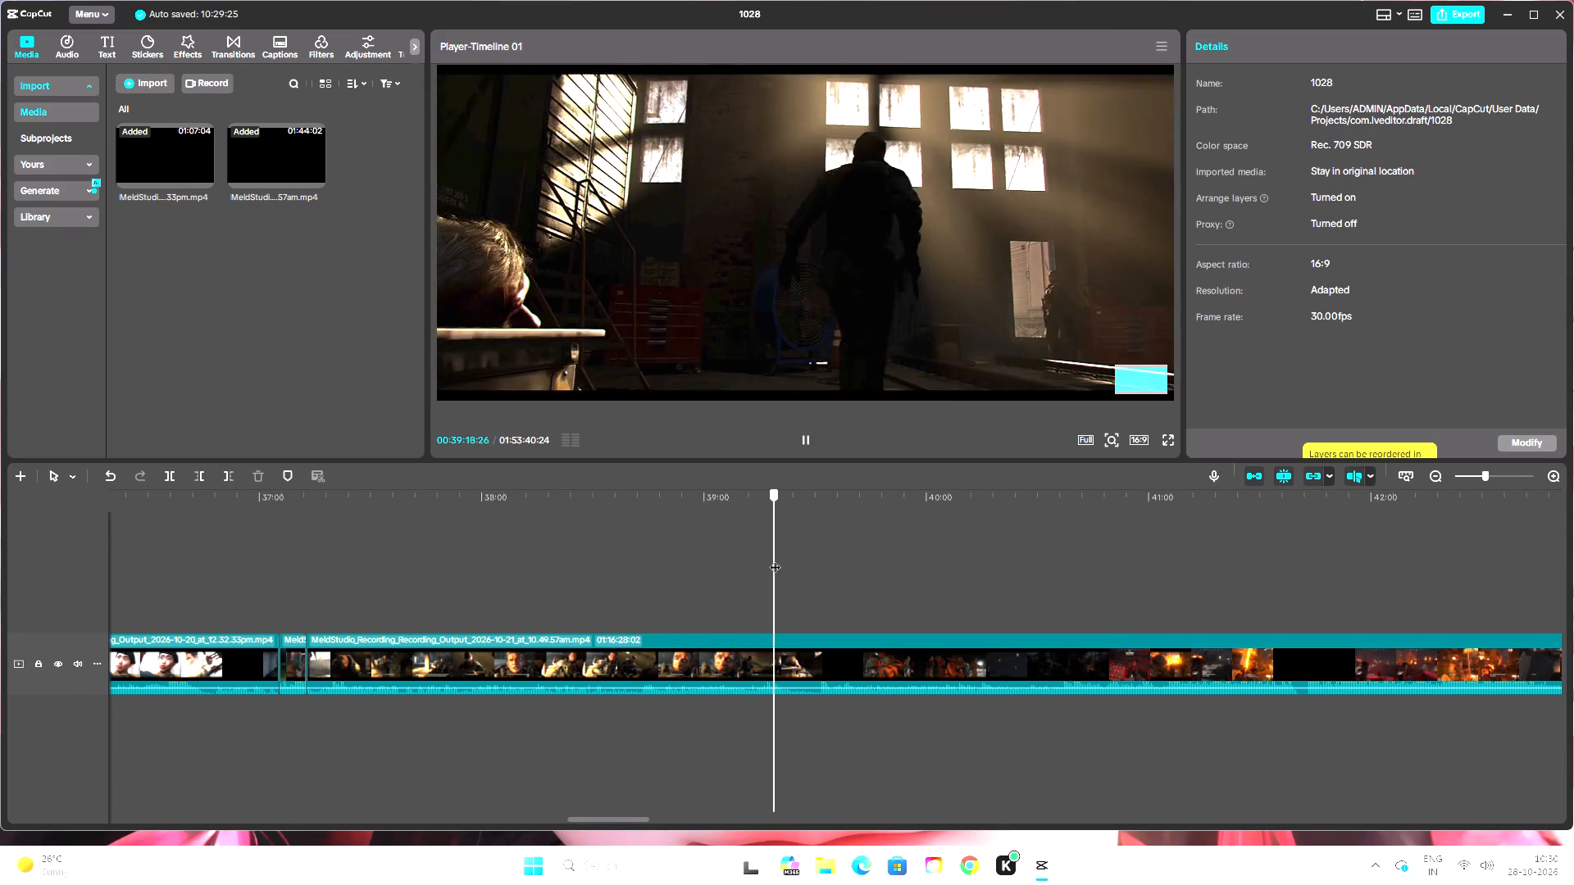
pyautogui.moveTo(775, 559); pyautogui.dragTo(825, 568)
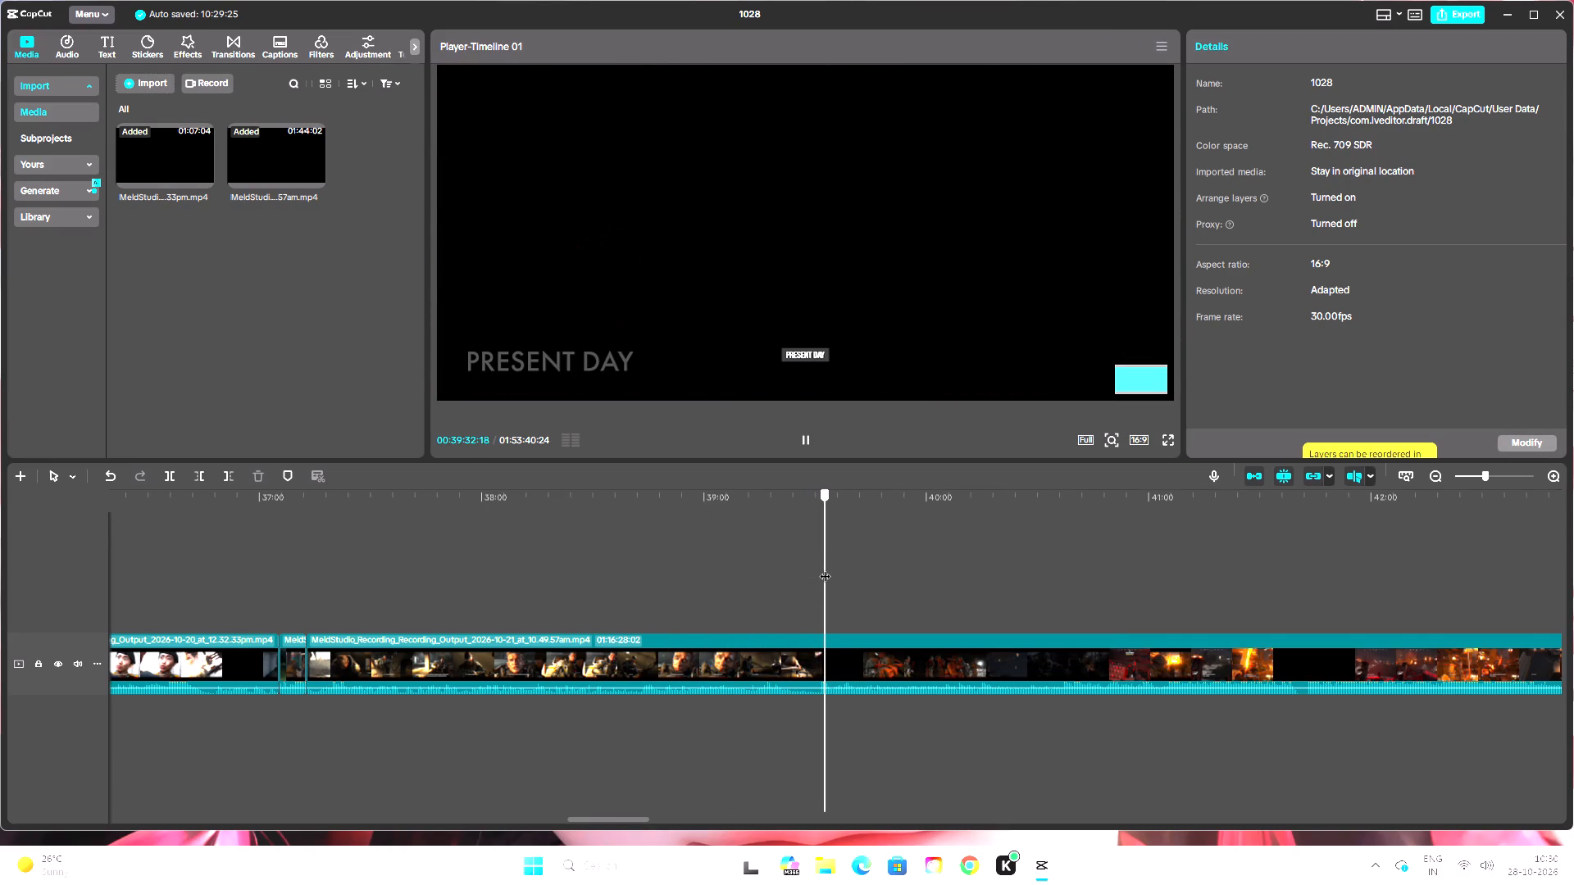
pyautogui.moveTo(825, 568); pyautogui.dragTo(933, 583)
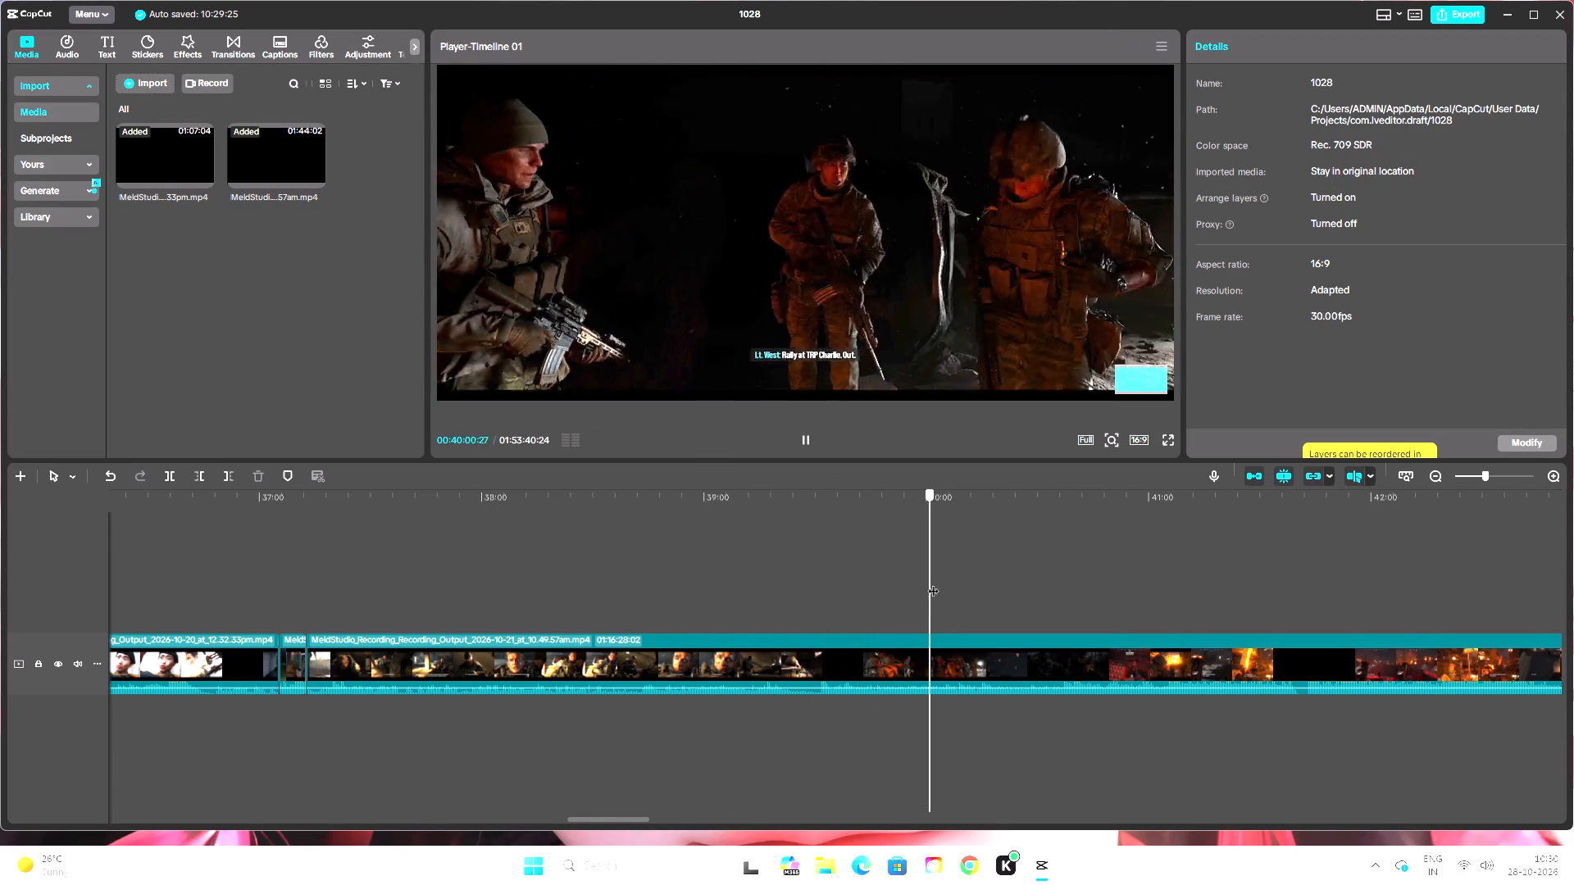
pyautogui.moveTo(933, 583); pyautogui.dragTo(1040, 600)
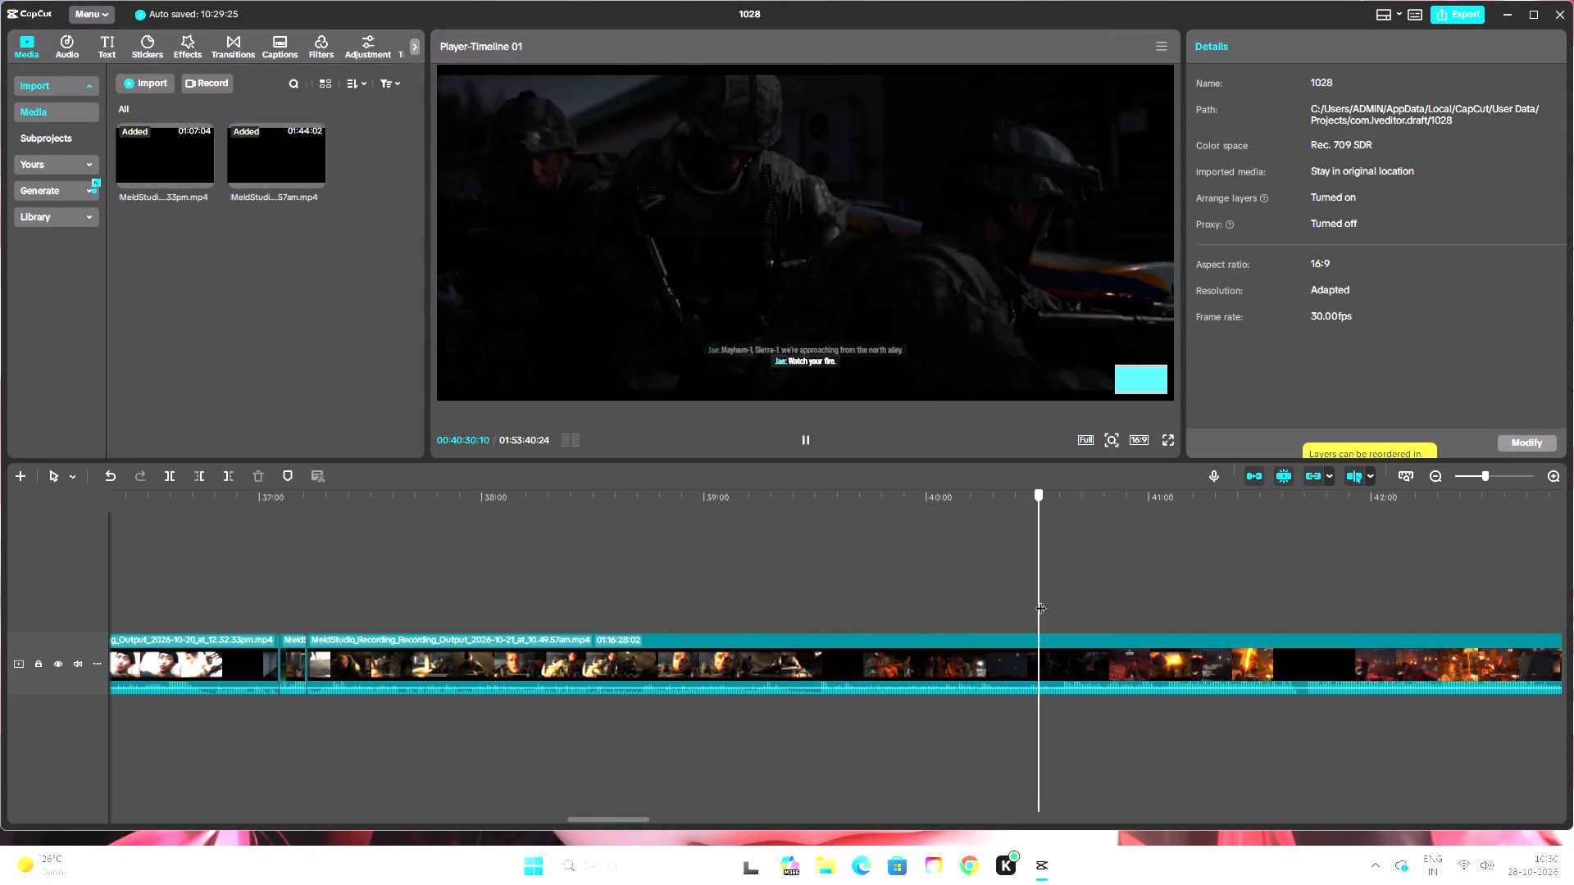
pyautogui.moveTo(1040, 600); pyautogui.dragTo(1017, 599)
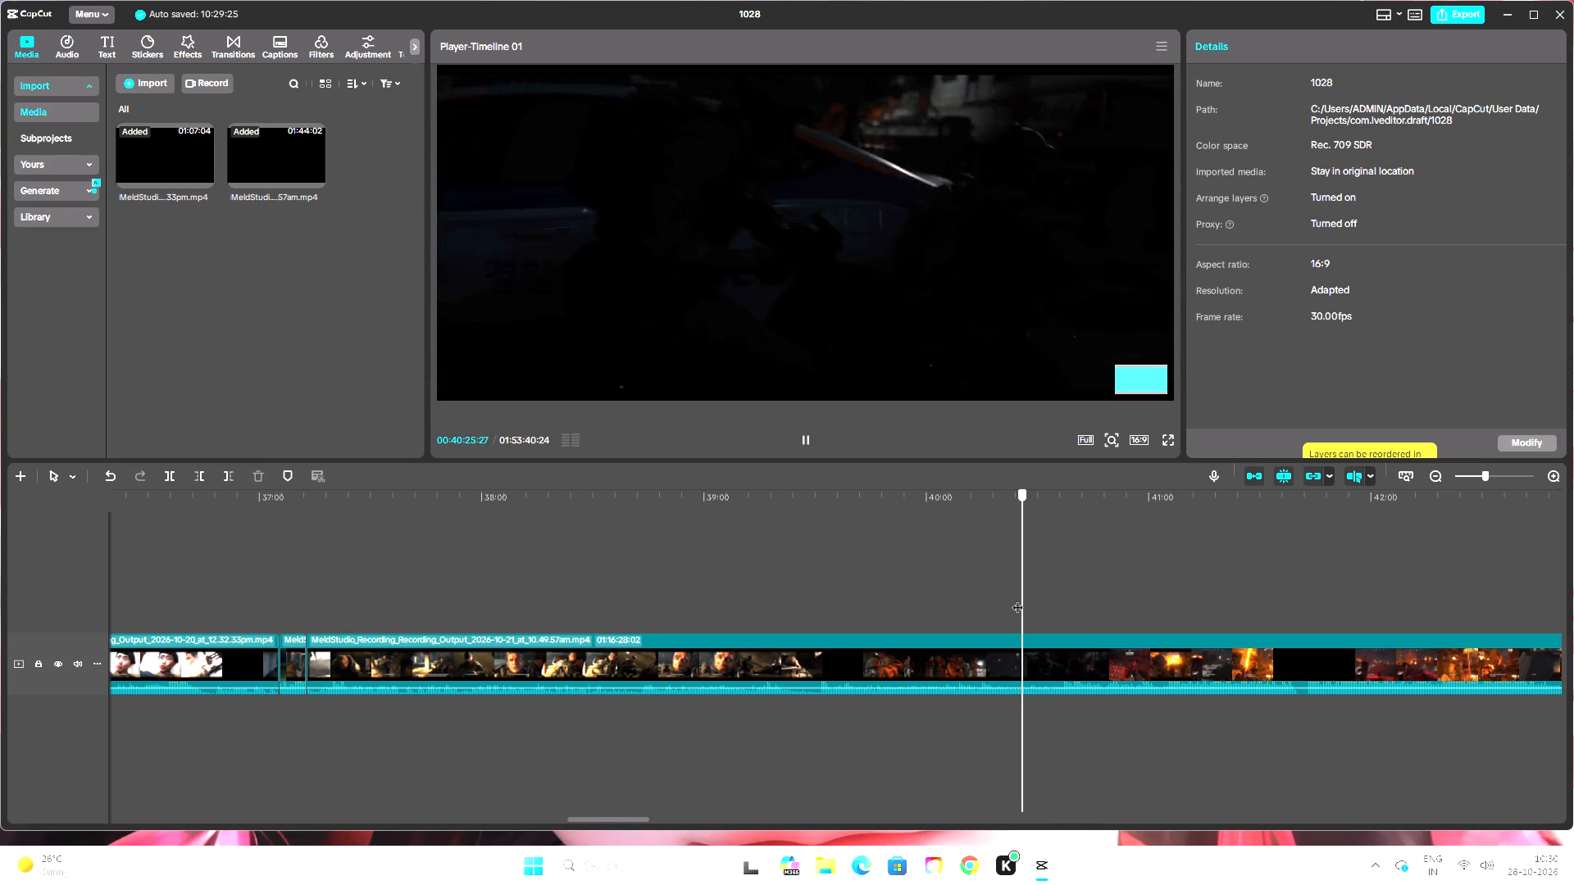
pyautogui.moveTo(1017, 599); pyautogui.dragTo(980, 596)
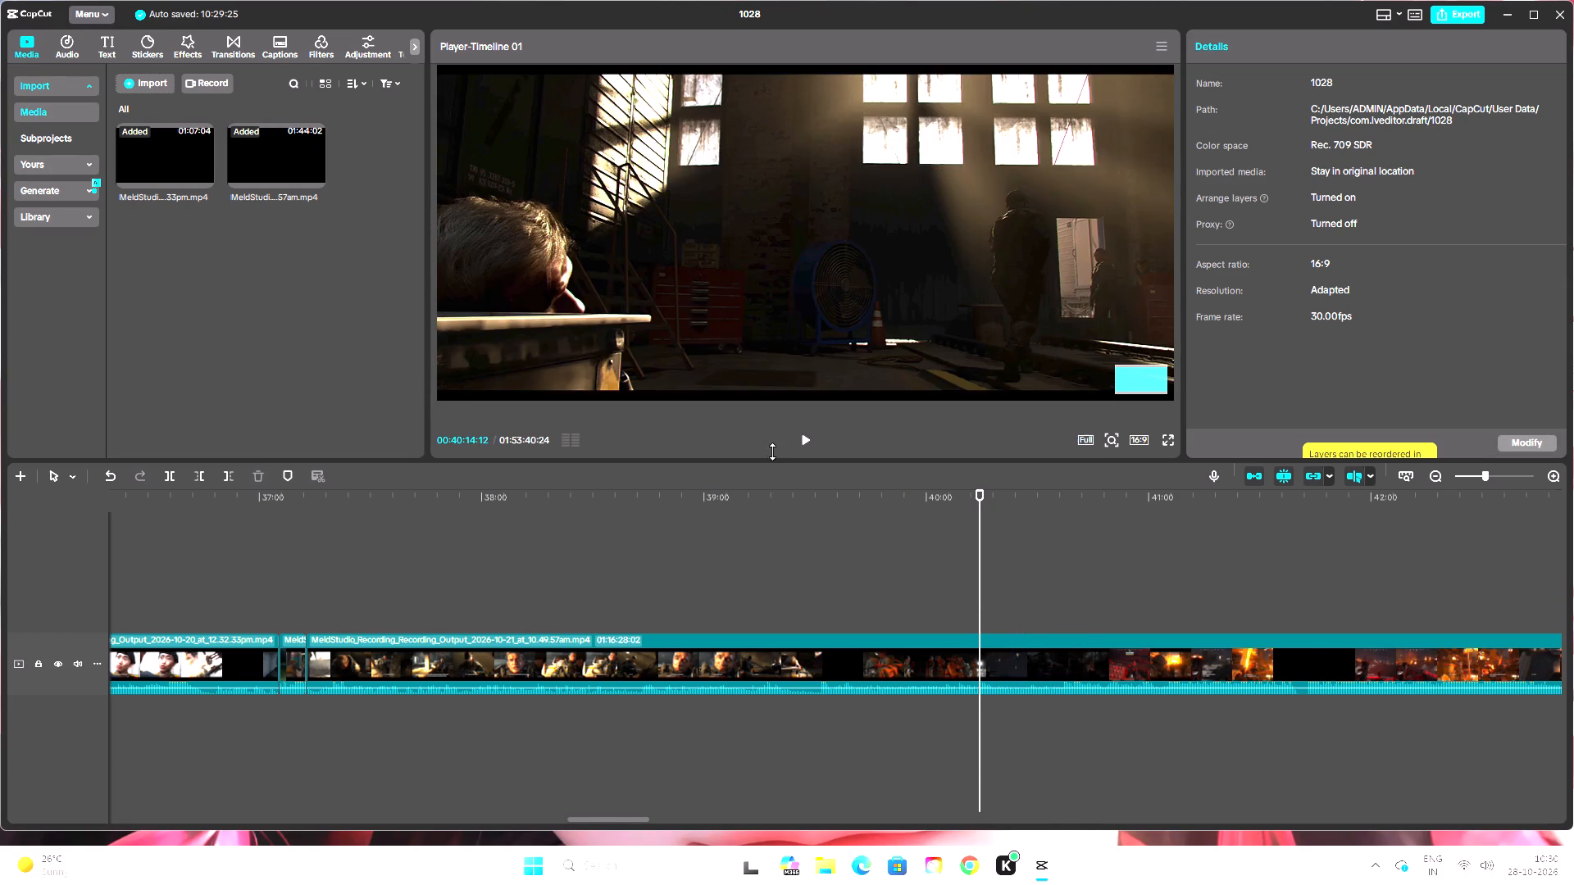
pyautogui.click(798, 441)
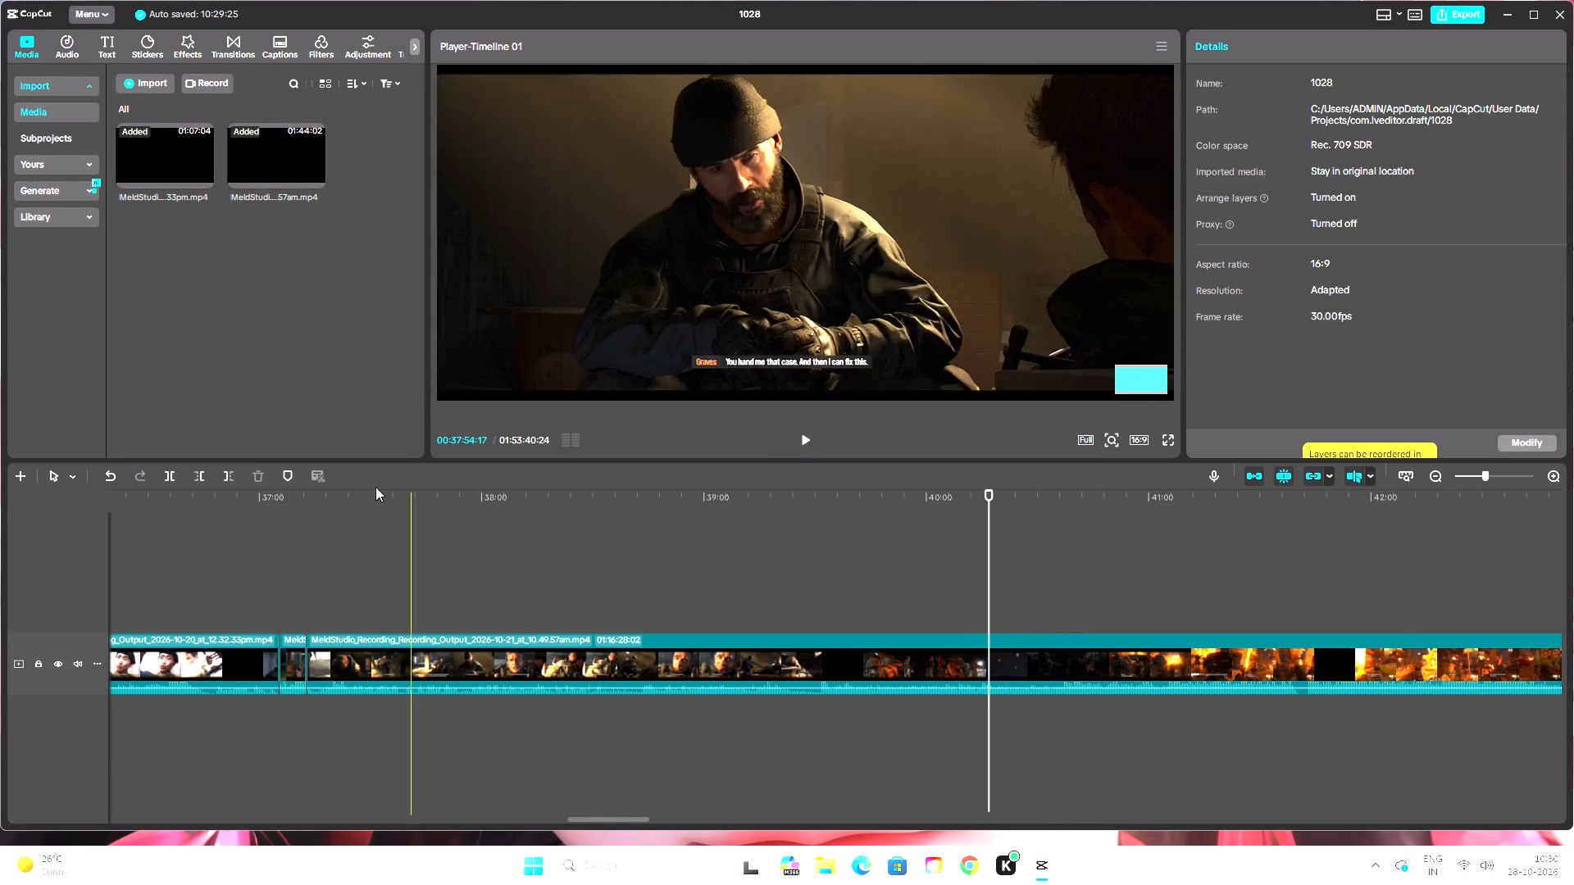
pyautogui.click(805, 442)
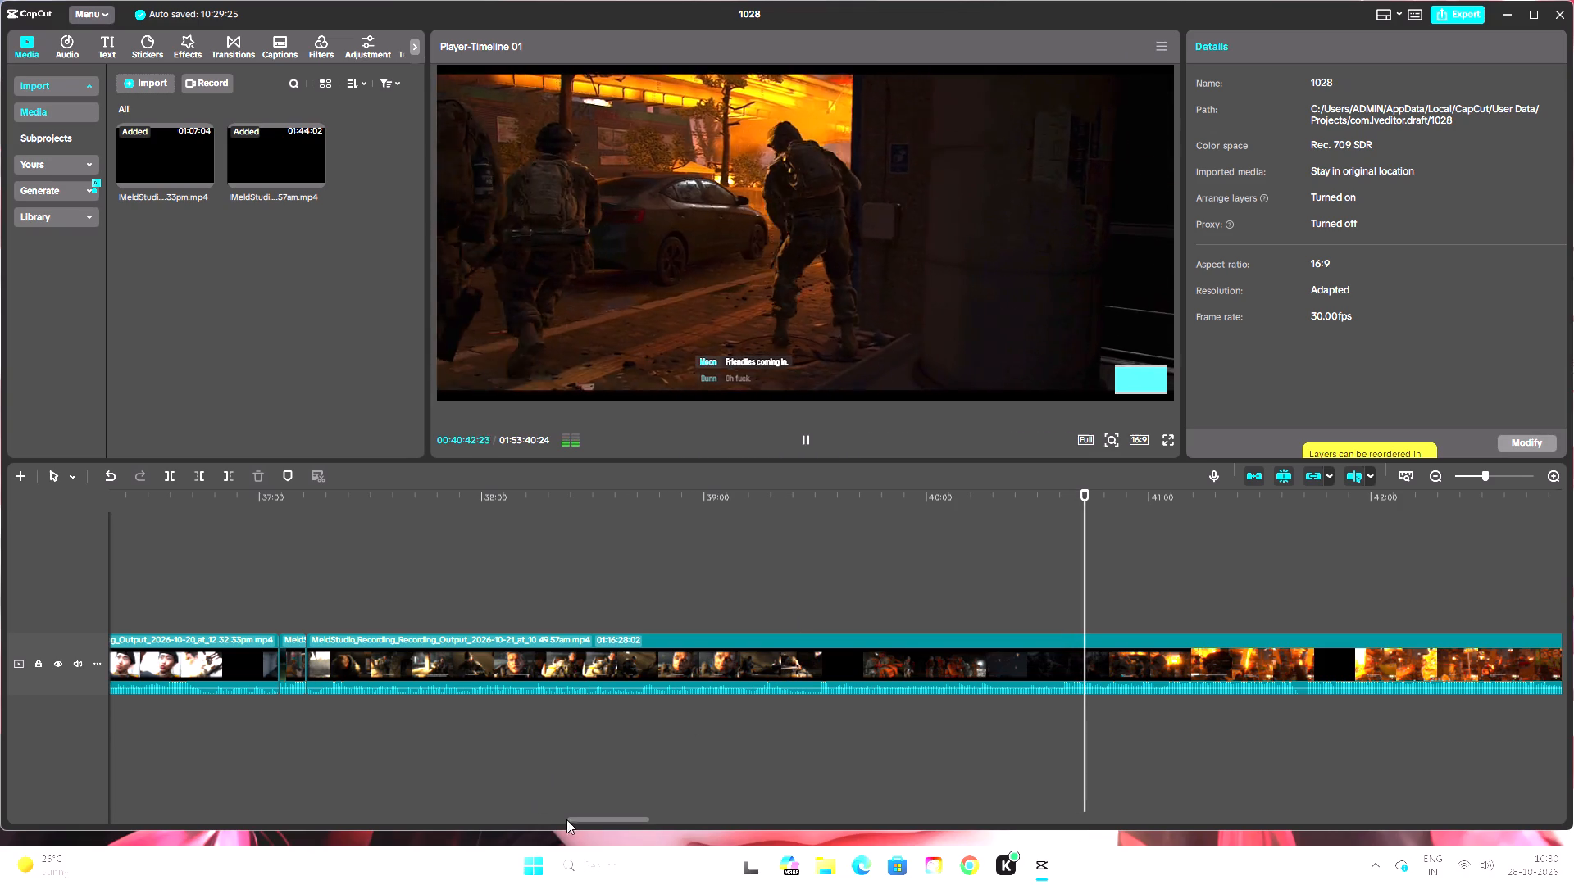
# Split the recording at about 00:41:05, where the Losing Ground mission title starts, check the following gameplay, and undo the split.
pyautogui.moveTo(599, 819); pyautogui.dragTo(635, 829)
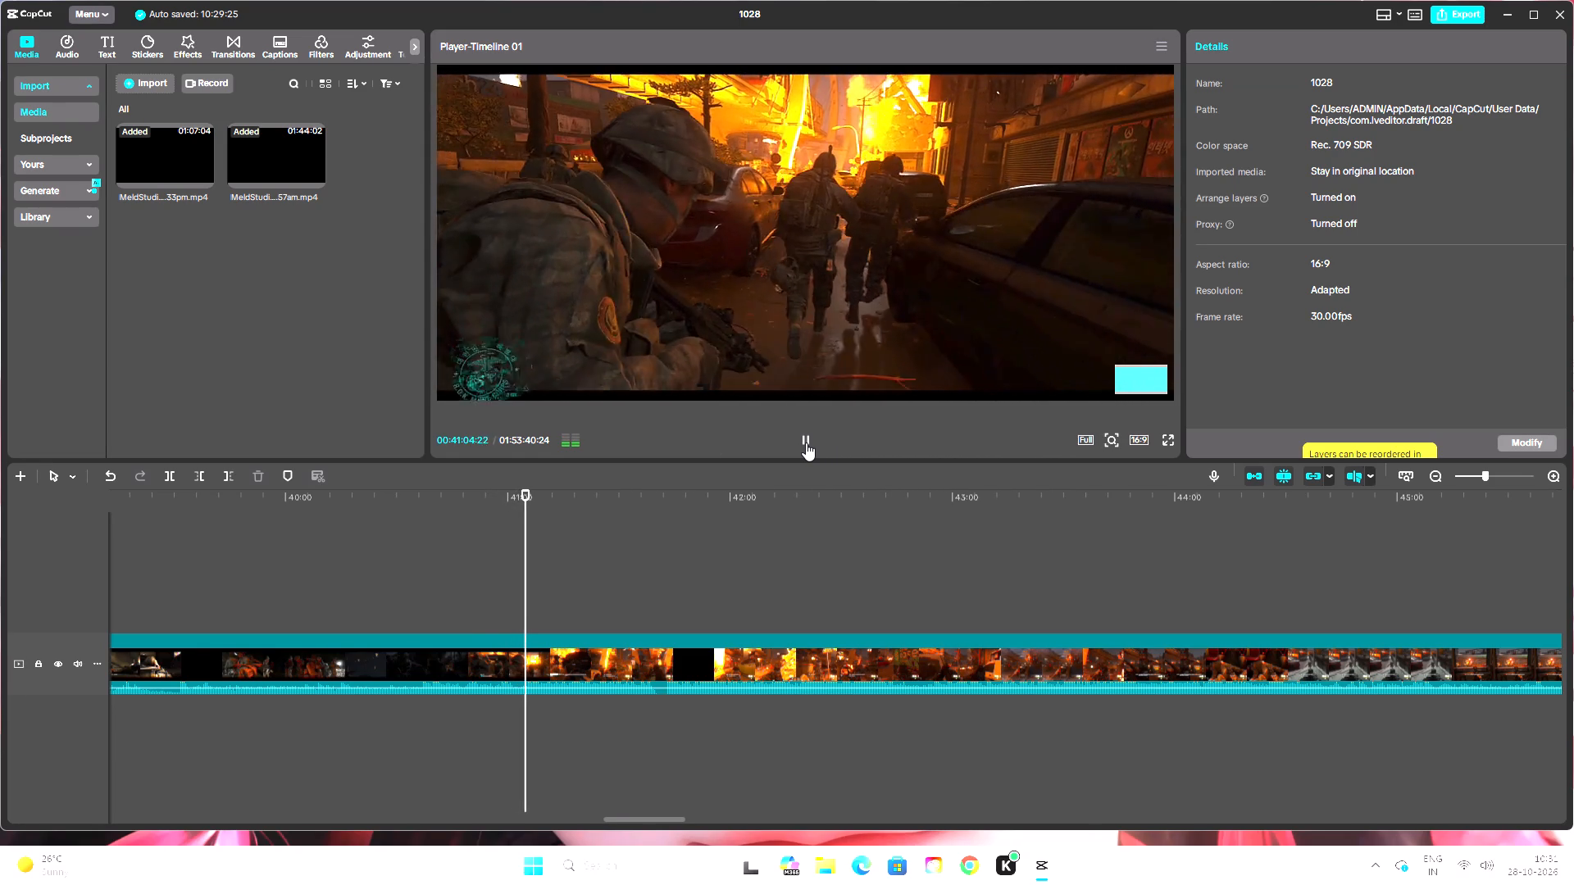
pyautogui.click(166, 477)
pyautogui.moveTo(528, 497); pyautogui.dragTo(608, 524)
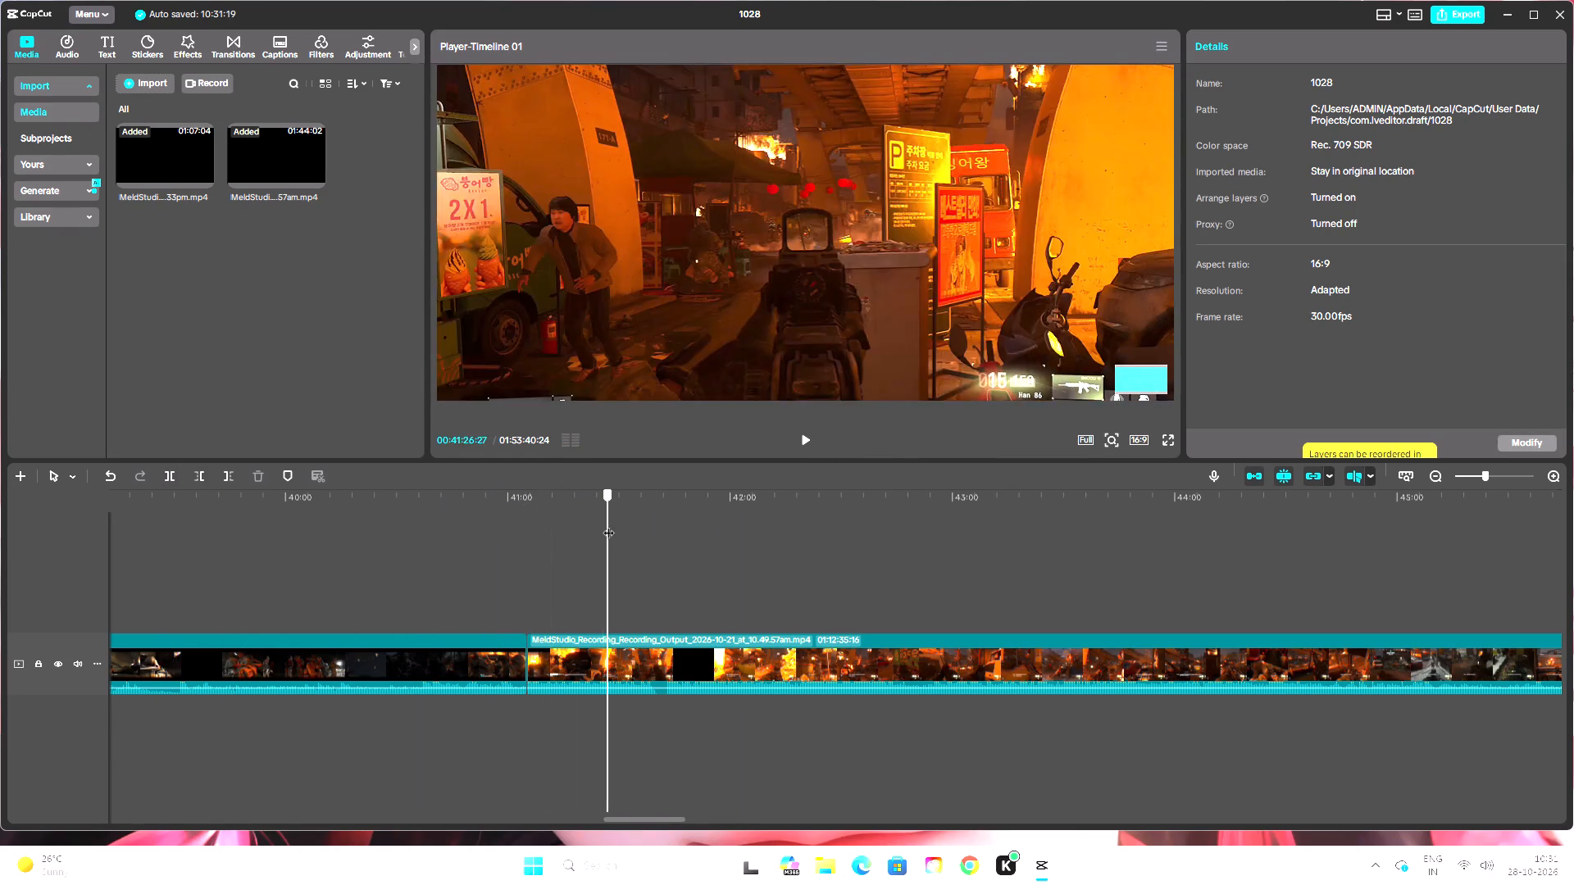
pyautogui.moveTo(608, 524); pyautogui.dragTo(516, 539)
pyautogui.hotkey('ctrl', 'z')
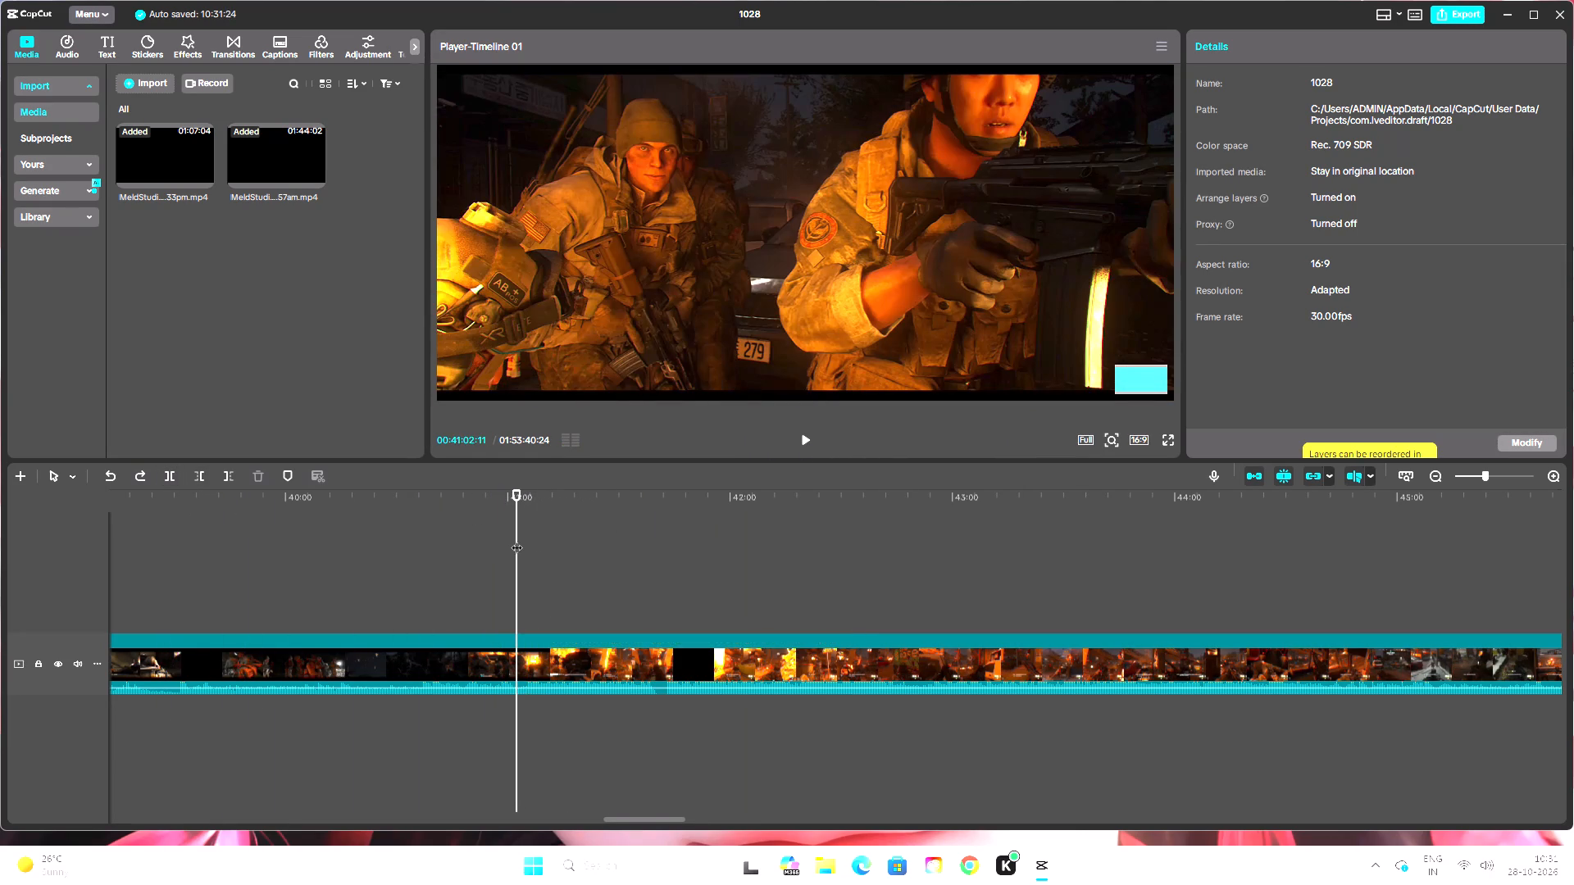
# Split the 10.49.57am recording at about 00:41:04, just before the Losing Ground mission title.
pyautogui.click(520, 497)
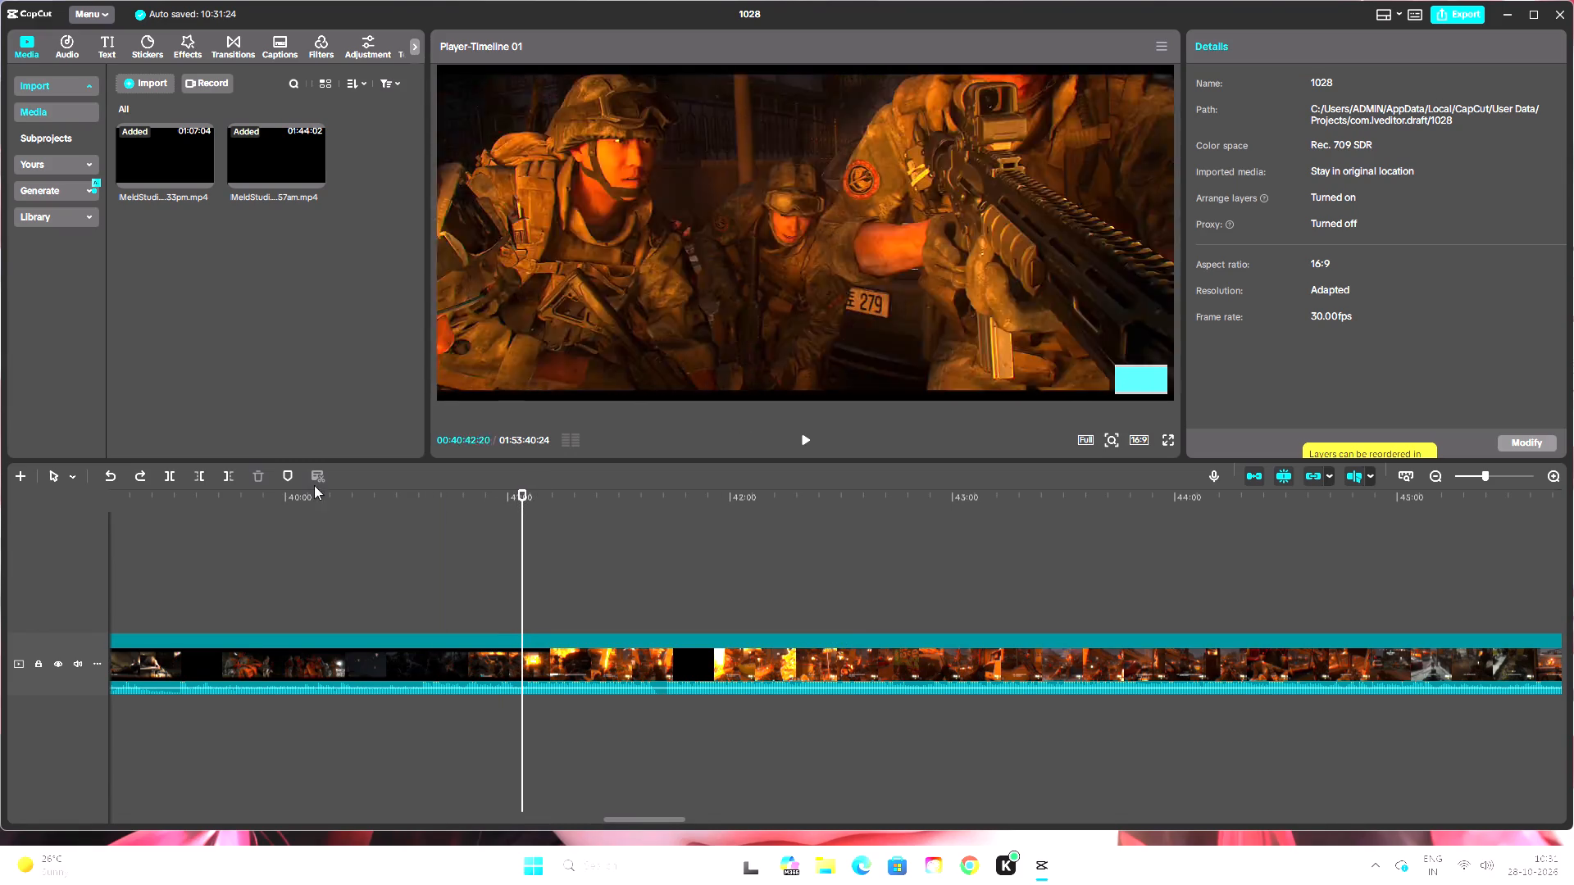
pyautogui.click(175, 476)
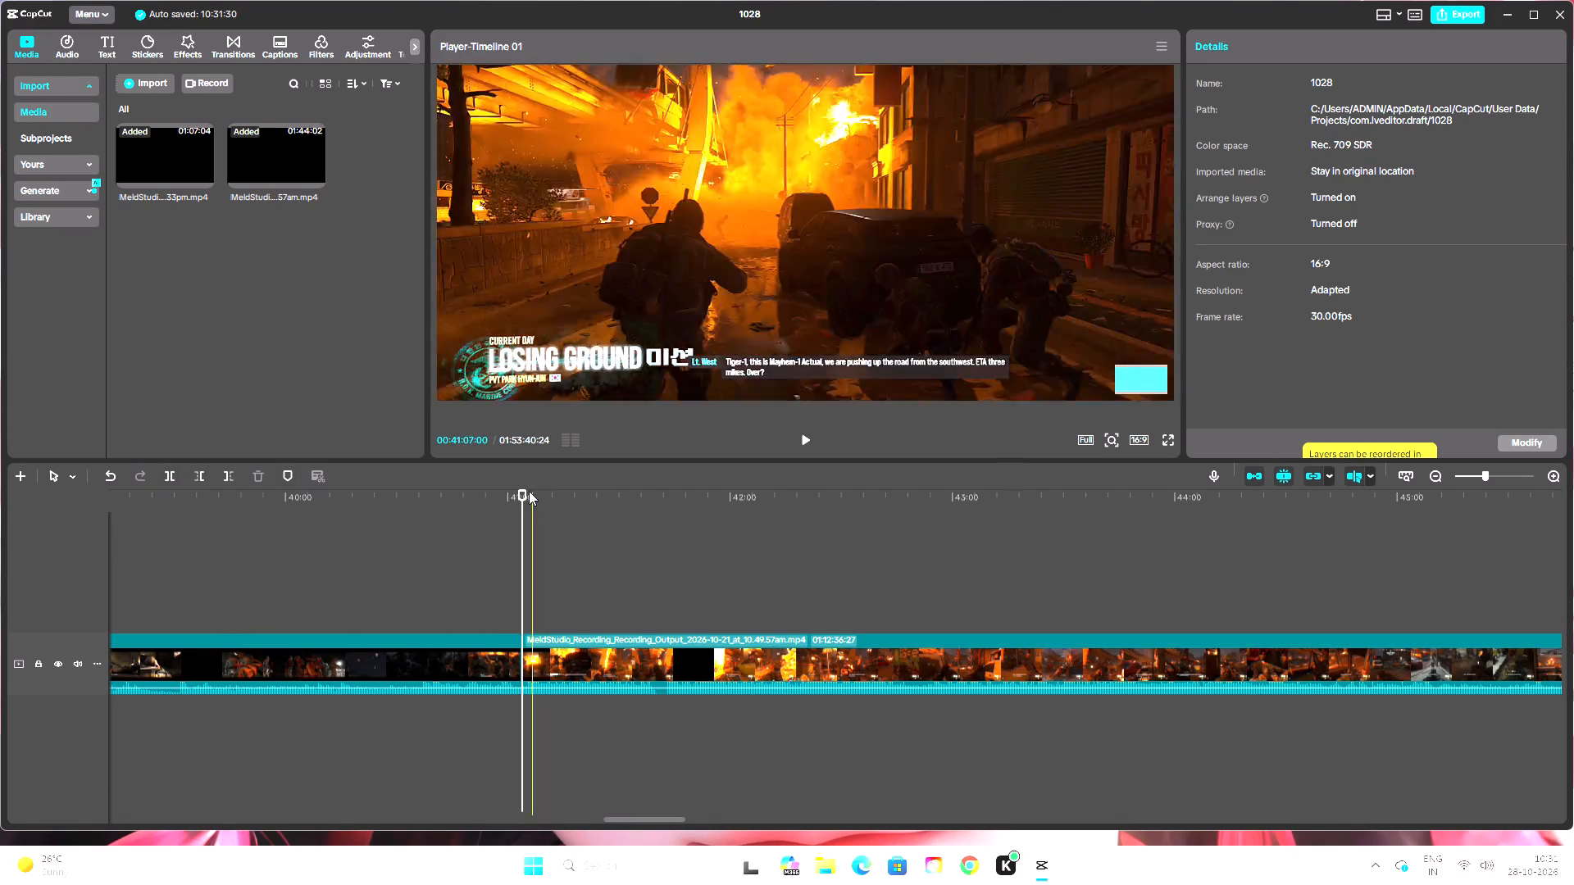
# Split the recording at about 00:59:15, shortly before the truck cutscene, and delete the Losing Ground gameplay between 00:41:04 and this cut.
pyautogui.moveTo(526, 489); pyautogui.dragTo(1492, 620)
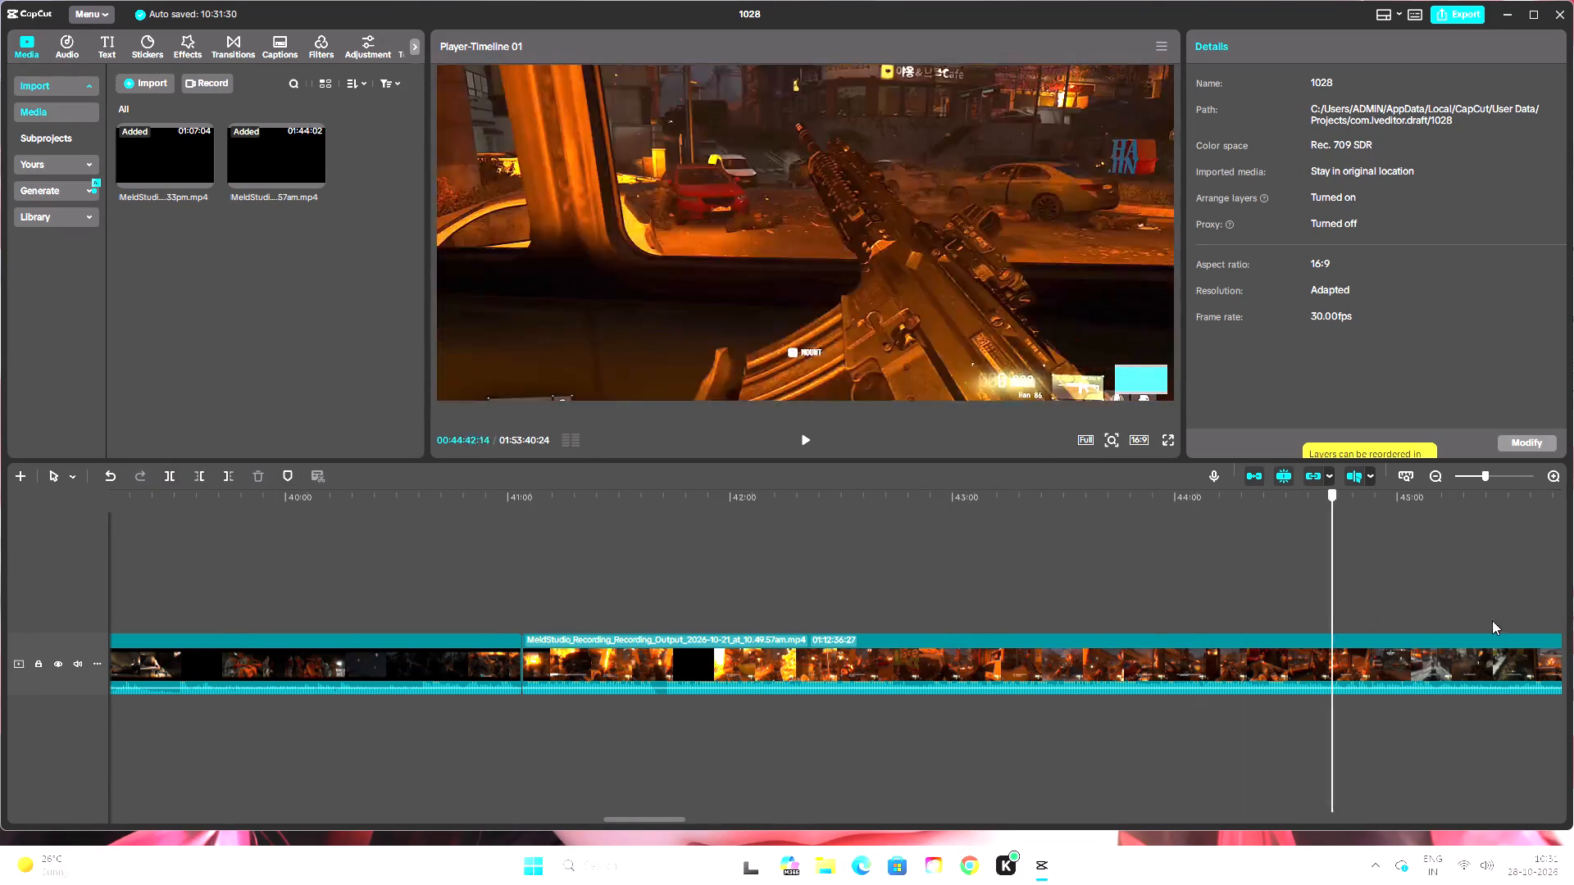
pyautogui.moveTo(1492, 620); pyautogui.dragTo(1571, 640)
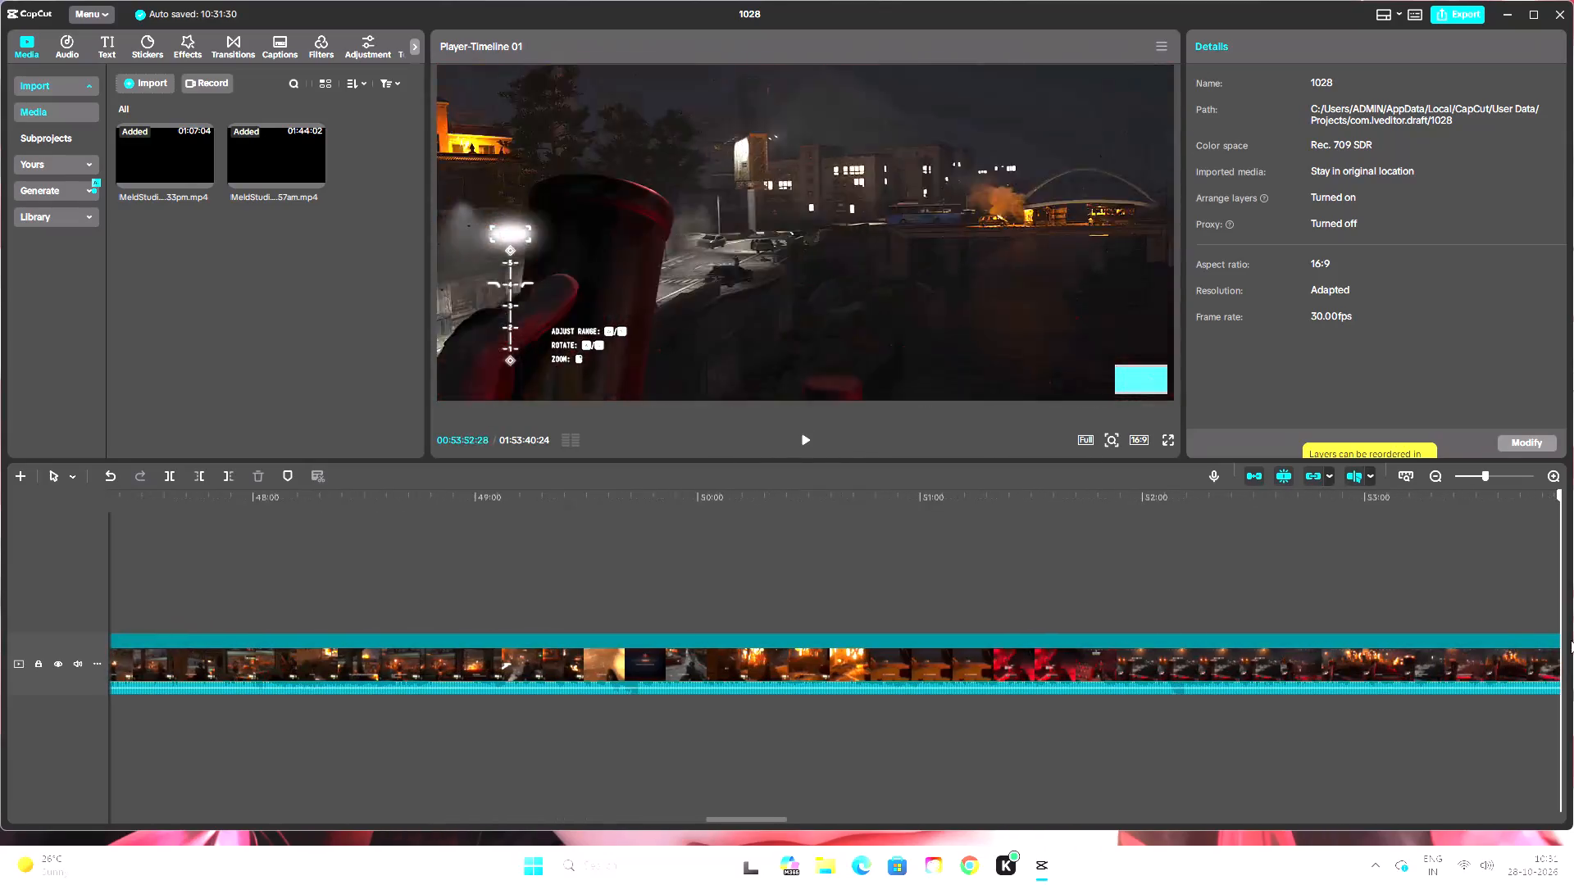
pyautogui.moveTo(1571, 640); pyautogui.dragTo(1573, 671)
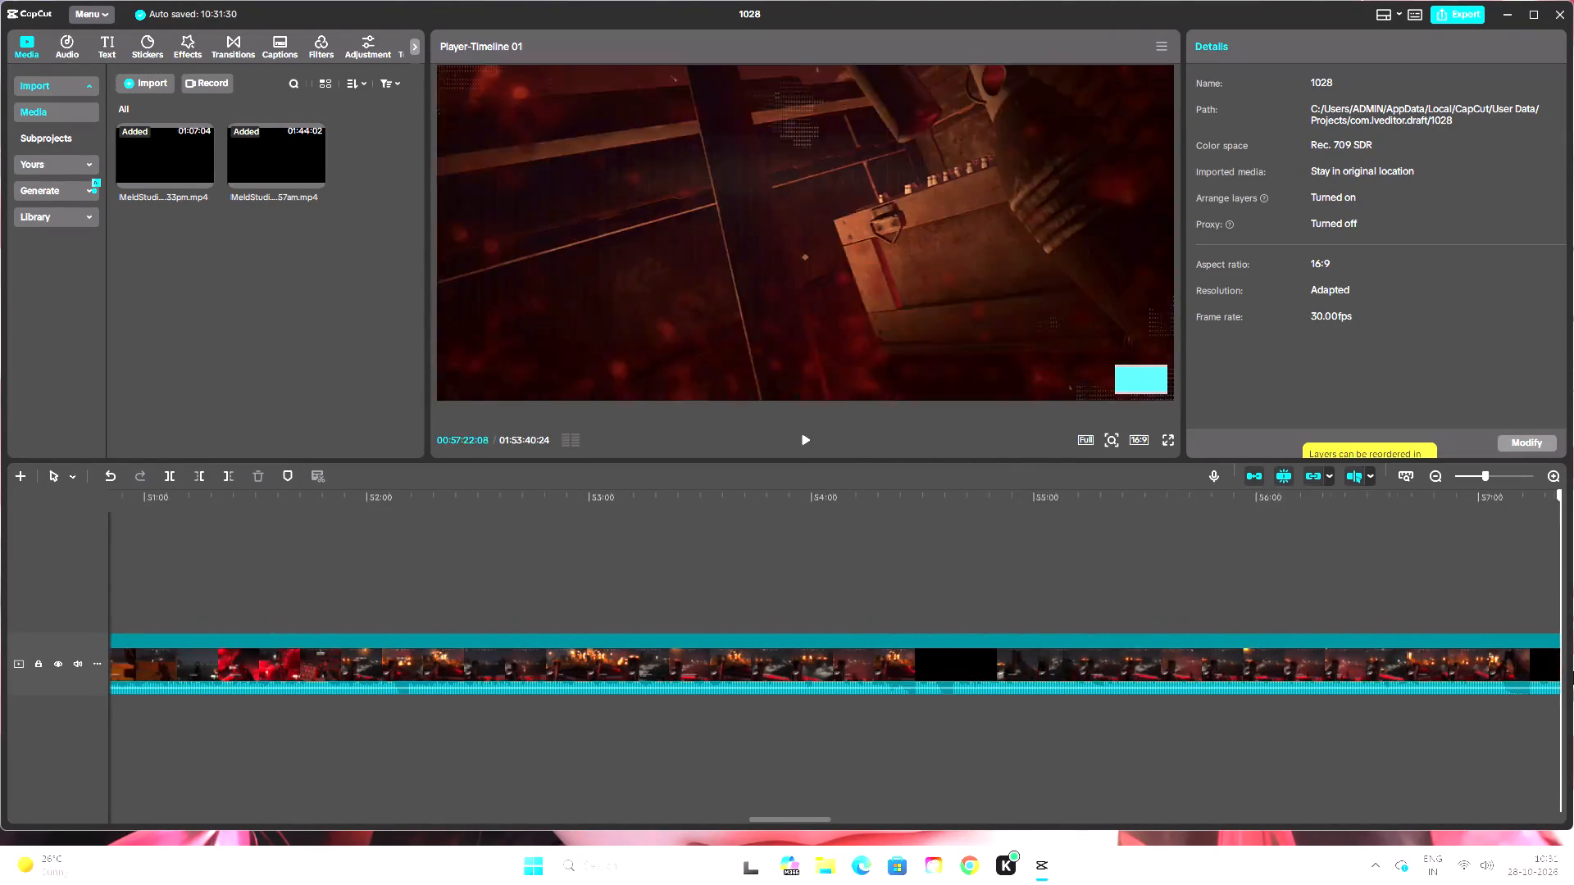
pyautogui.moveTo(1573, 671); pyautogui.dragTo(1197, 630)
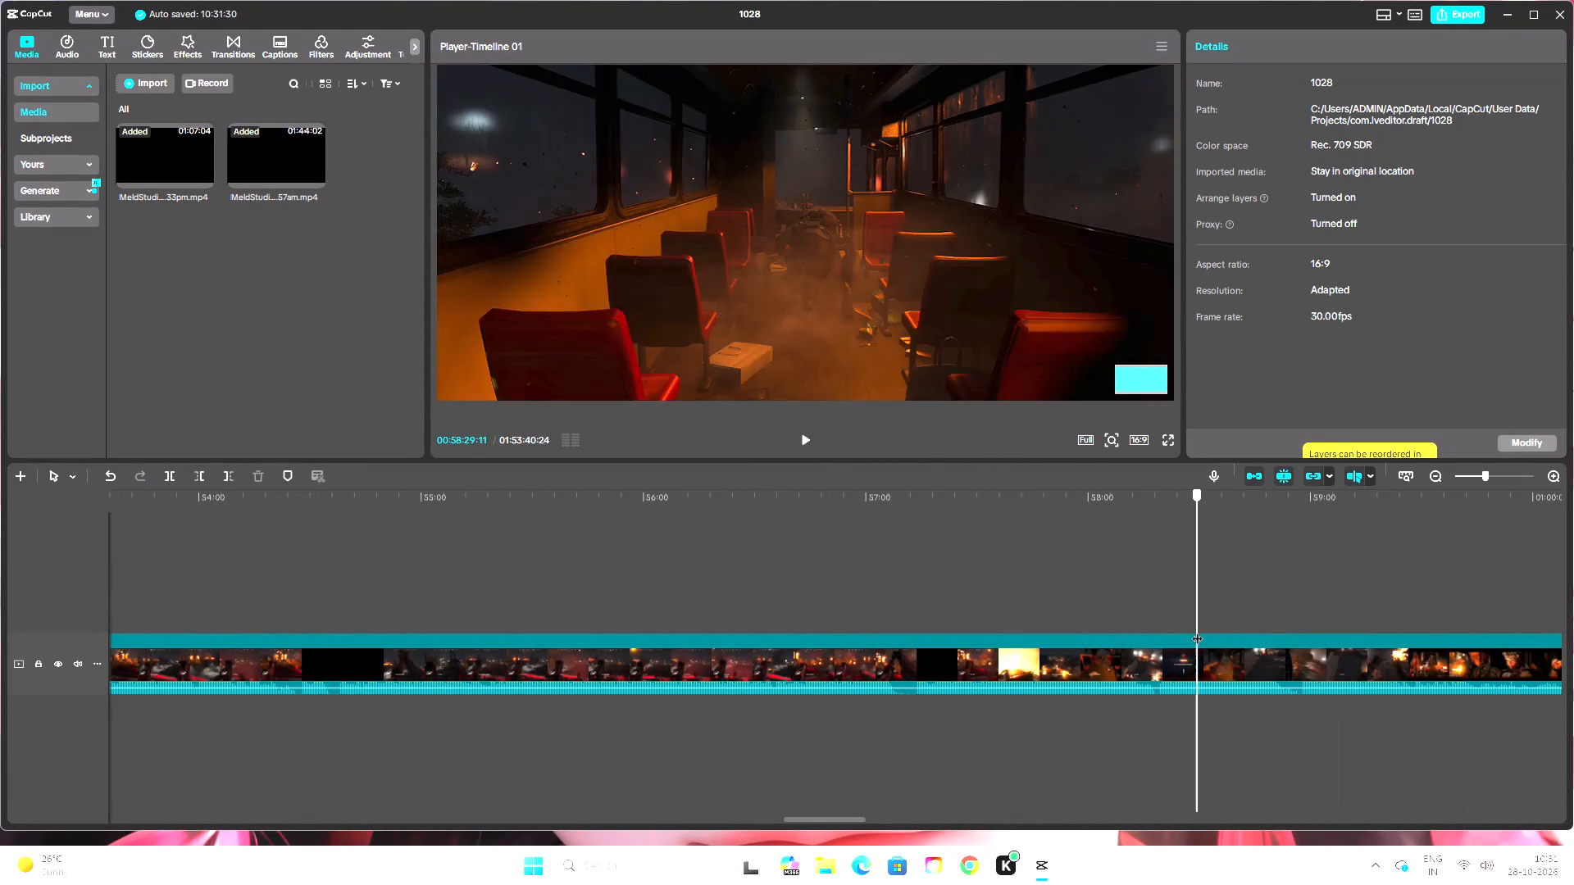
pyautogui.moveTo(1197, 630); pyautogui.dragTo(1284, 633)
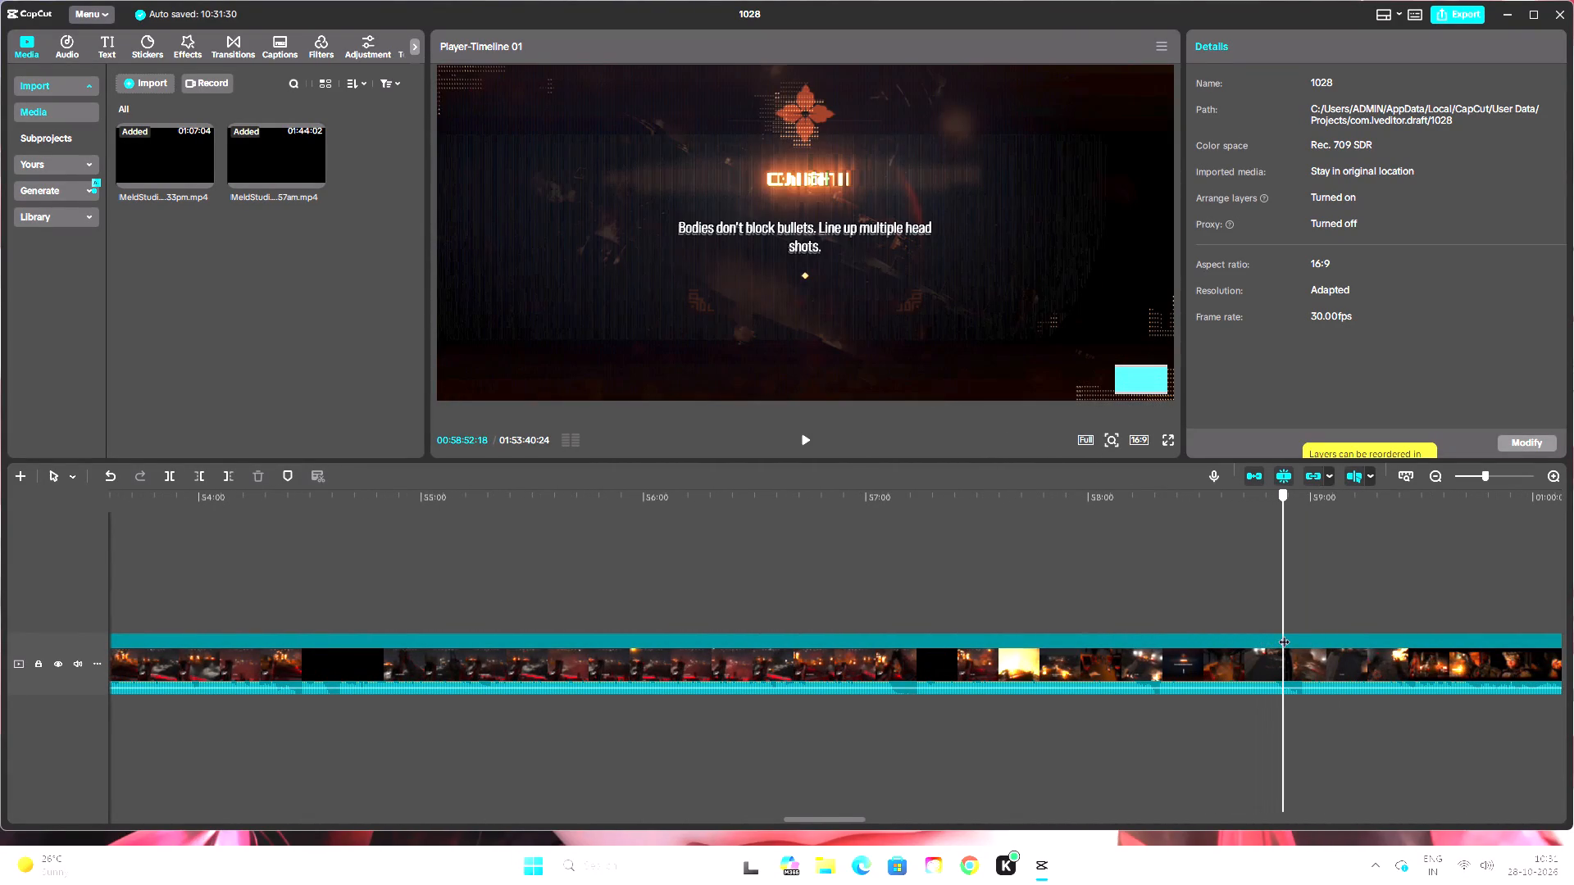
pyautogui.moveTo(1284, 633); pyautogui.dragTo(1333, 633)
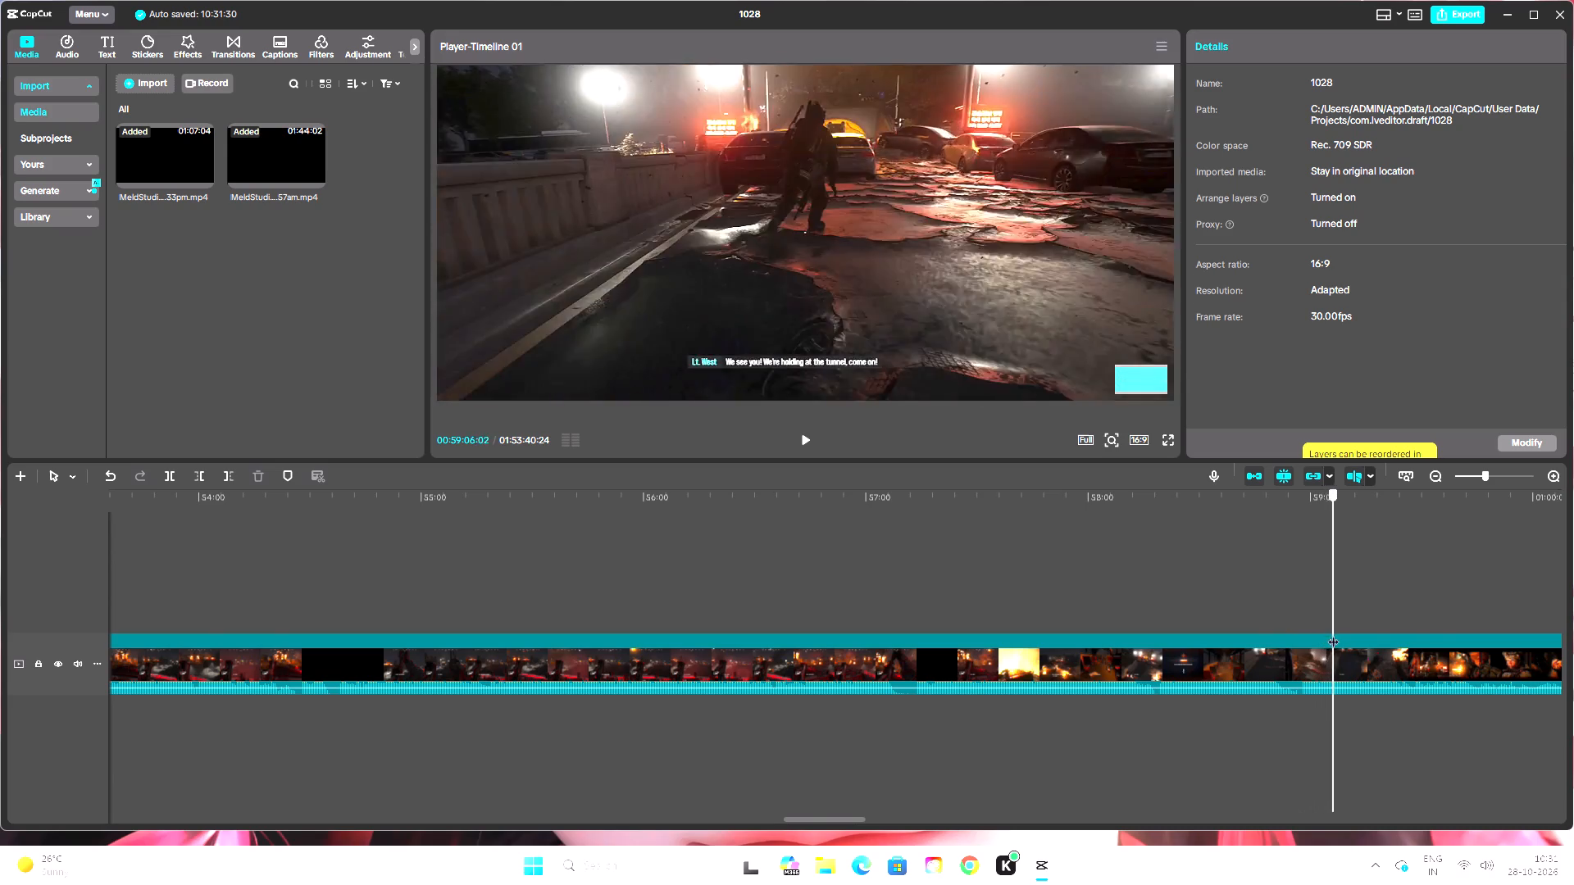
pyautogui.moveTo(1333, 633); pyautogui.dragTo(1544, 662)
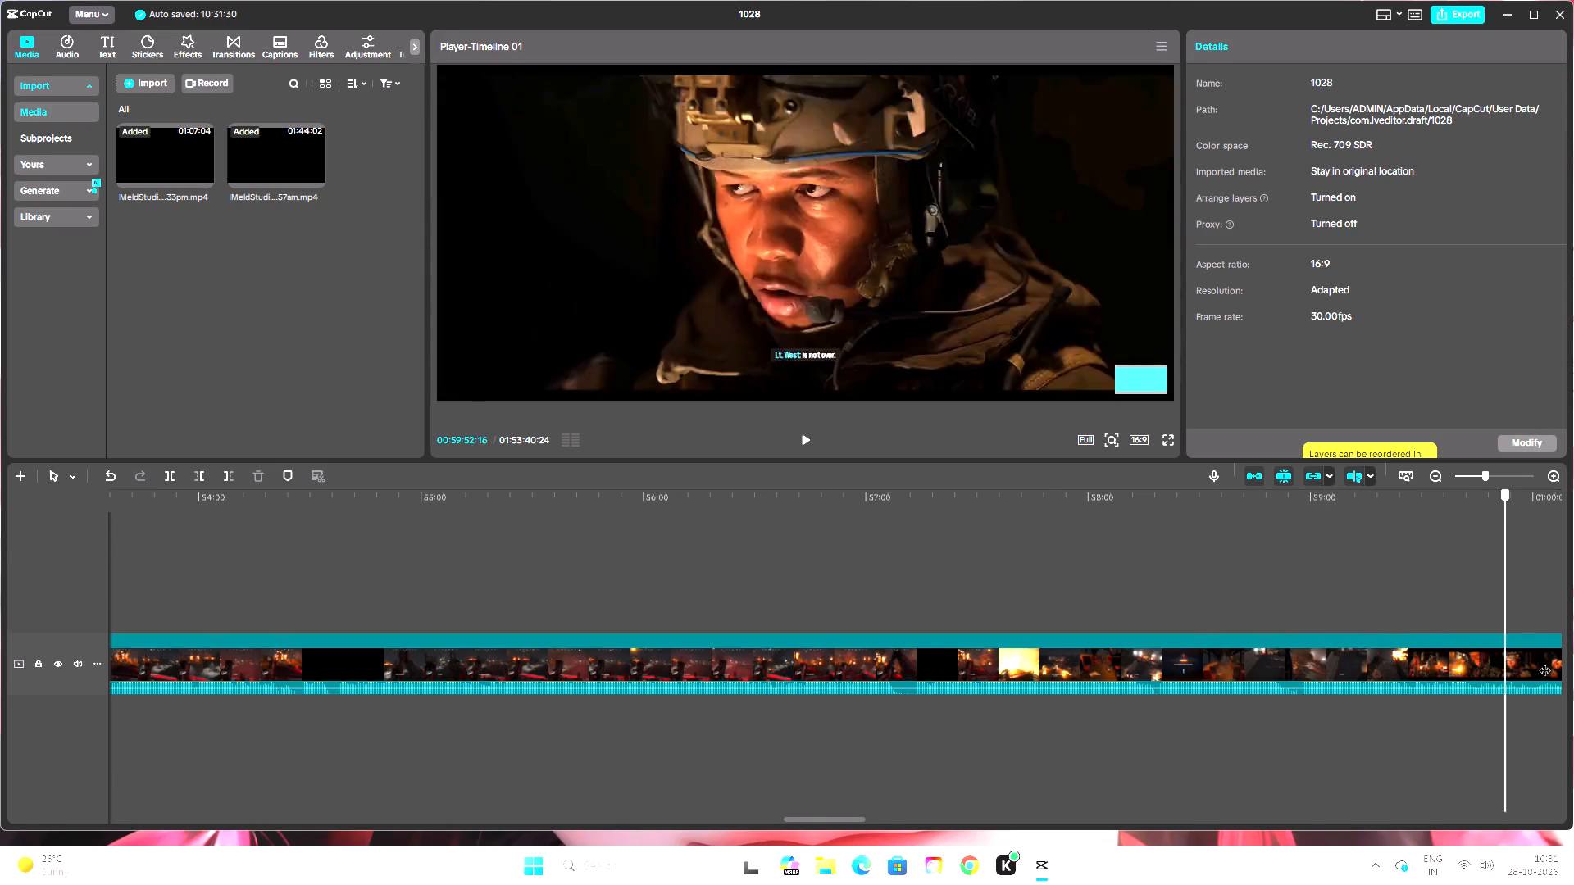
pyautogui.moveTo(1544, 662); pyautogui.dragTo(1200, 642)
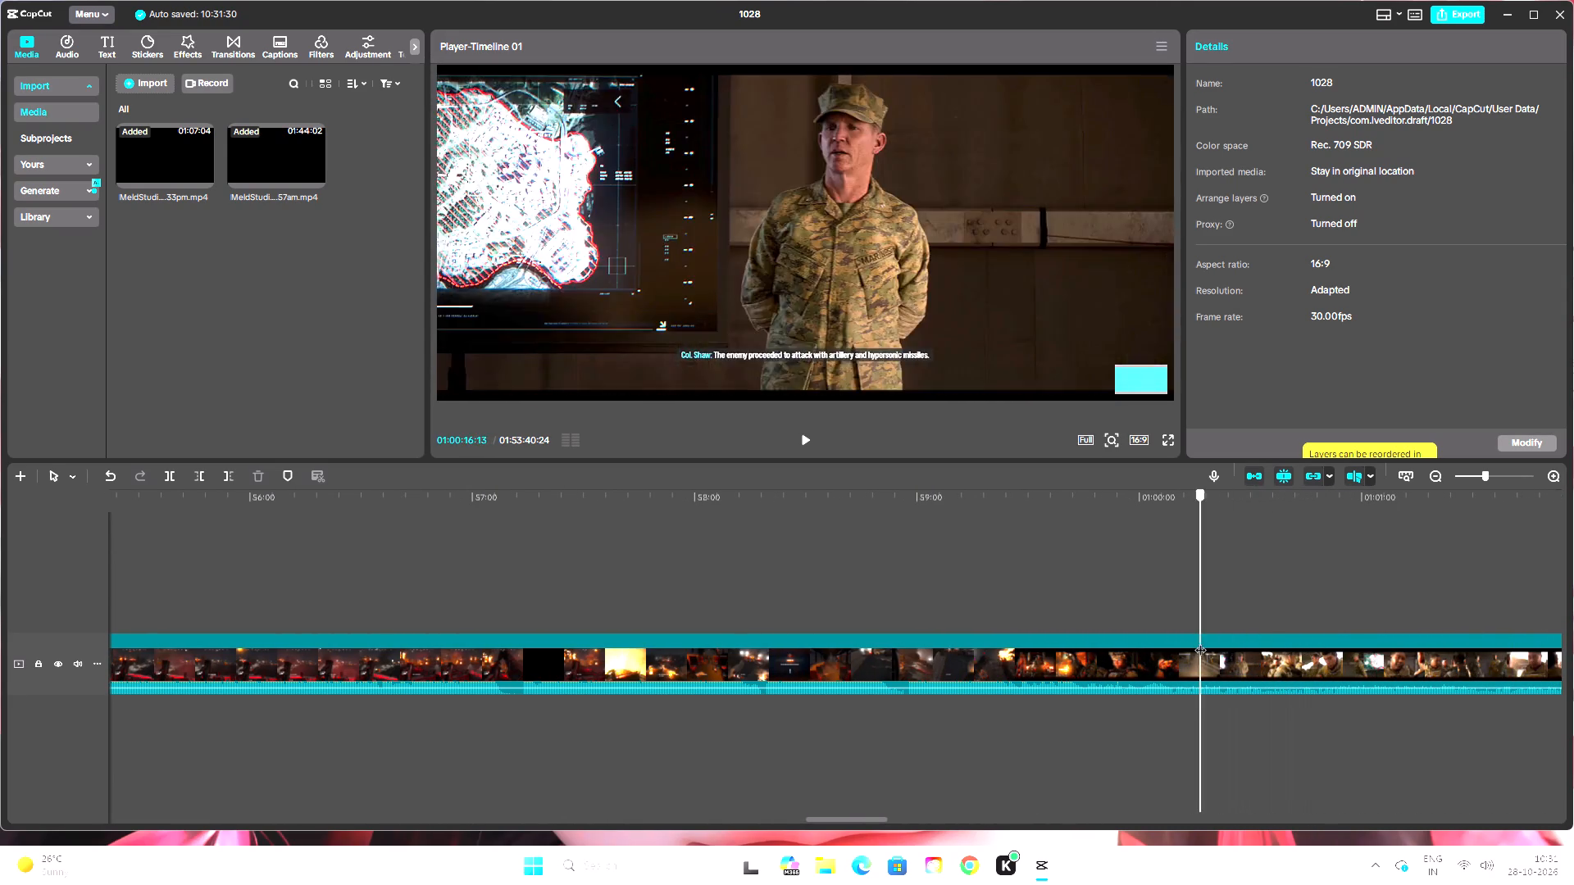
pyautogui.moveTo(1200, 642); pyautogui.dragTo(1085, 633)
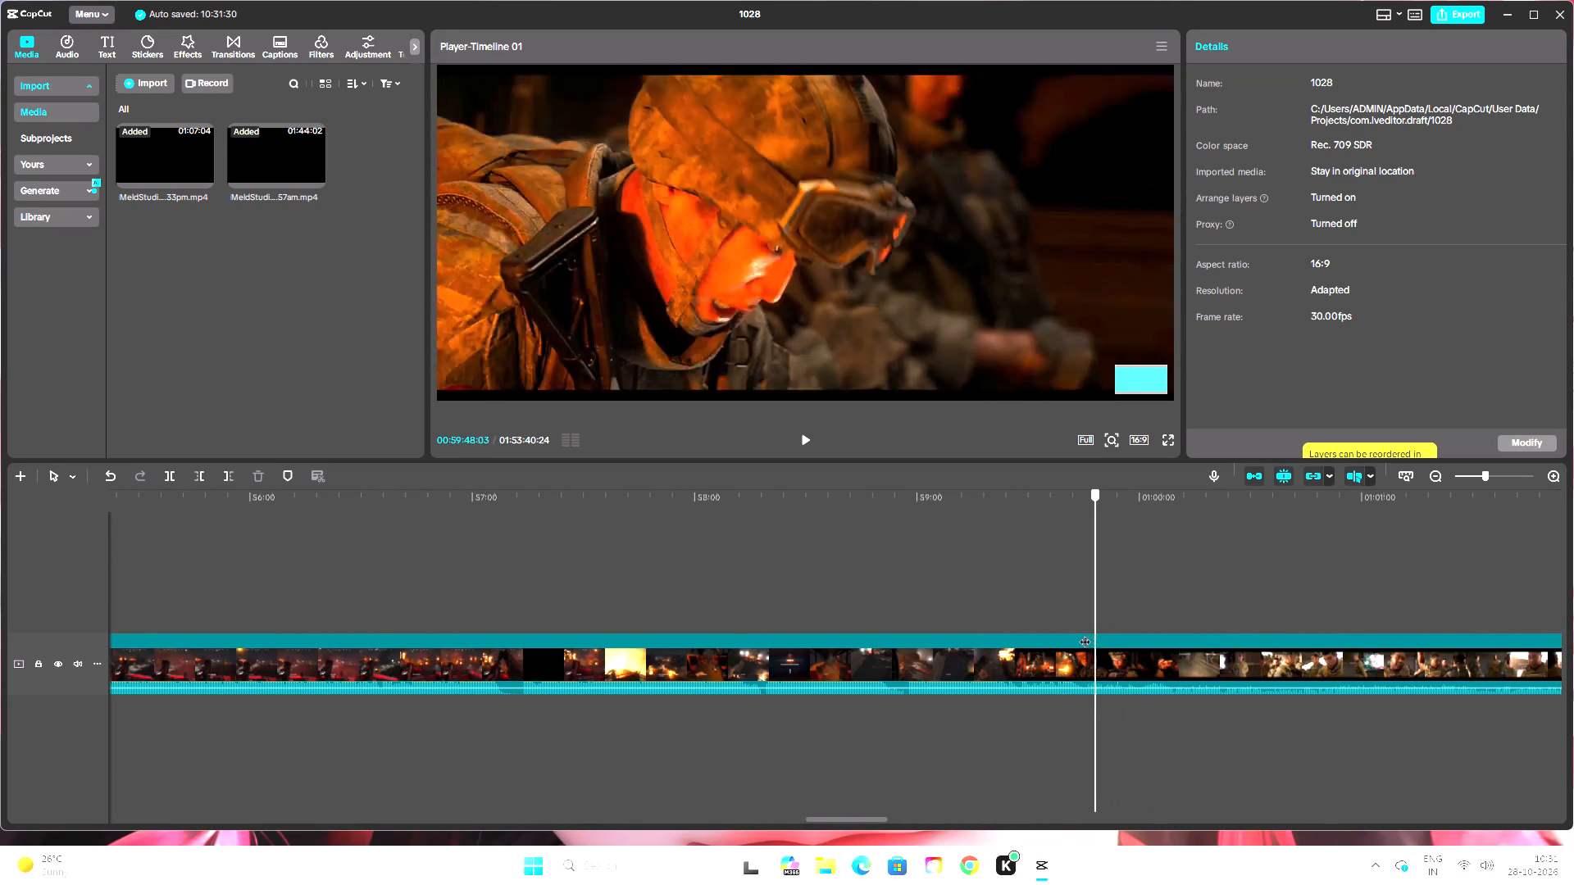
pyautogui.moveTo(1085, 633); pyautogui.dragTo(1026, 627)
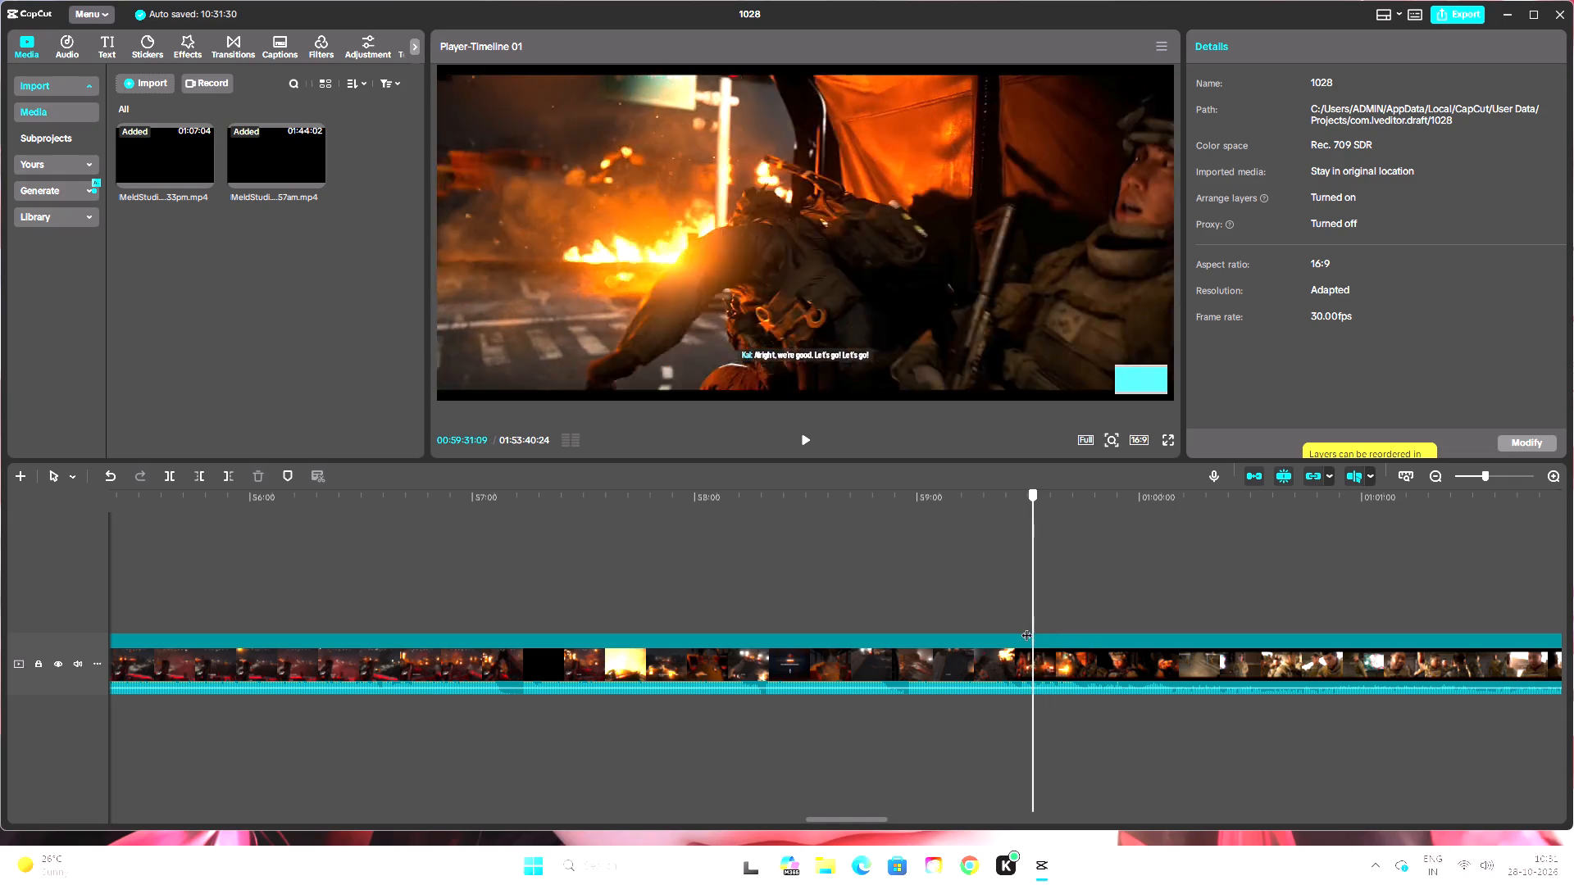
pyautogui.moveTo(1026, 627); pyautogui.dragTo(1005, 628)
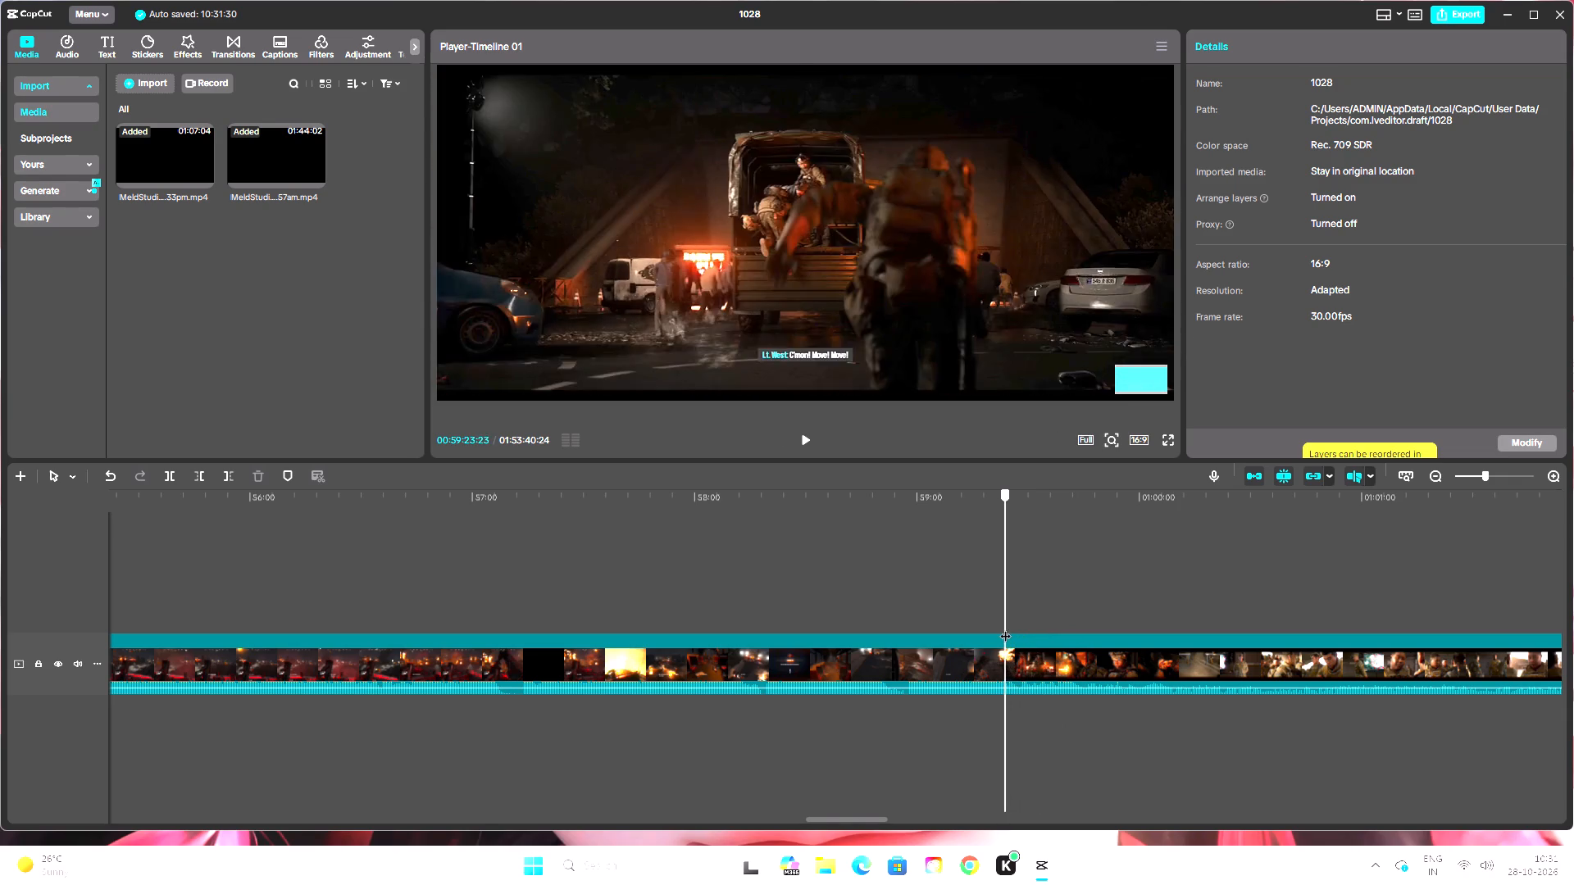
pyautogui.moveTo(1005, 628); pyautogui.dragTo(979, 629)
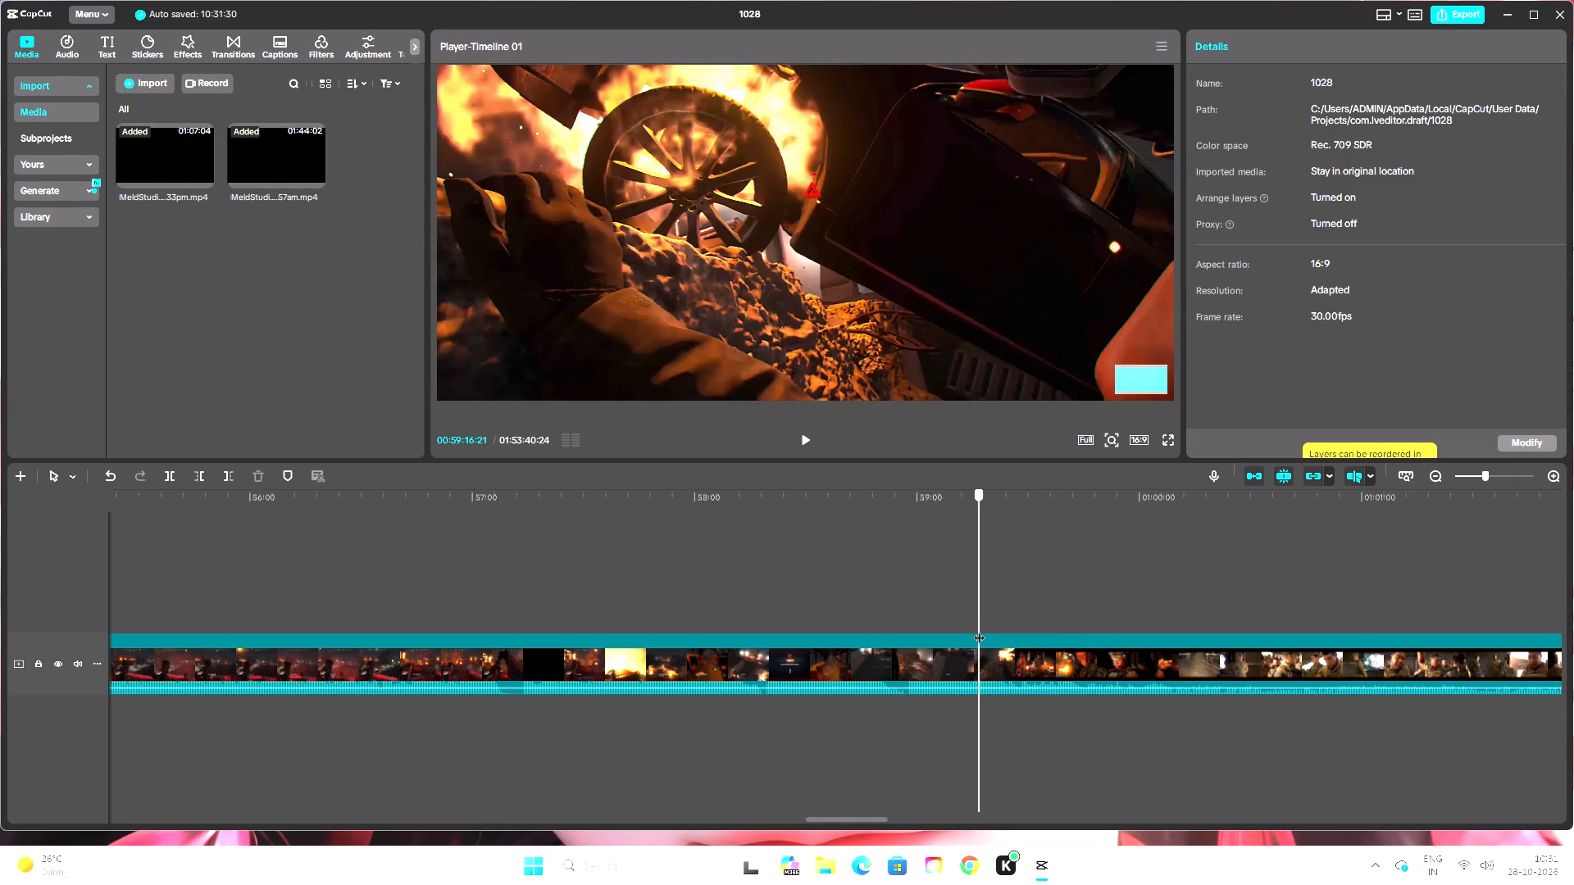
pyautogui.moveTo(979, 629); pyautogui.dragTo(973, 628)
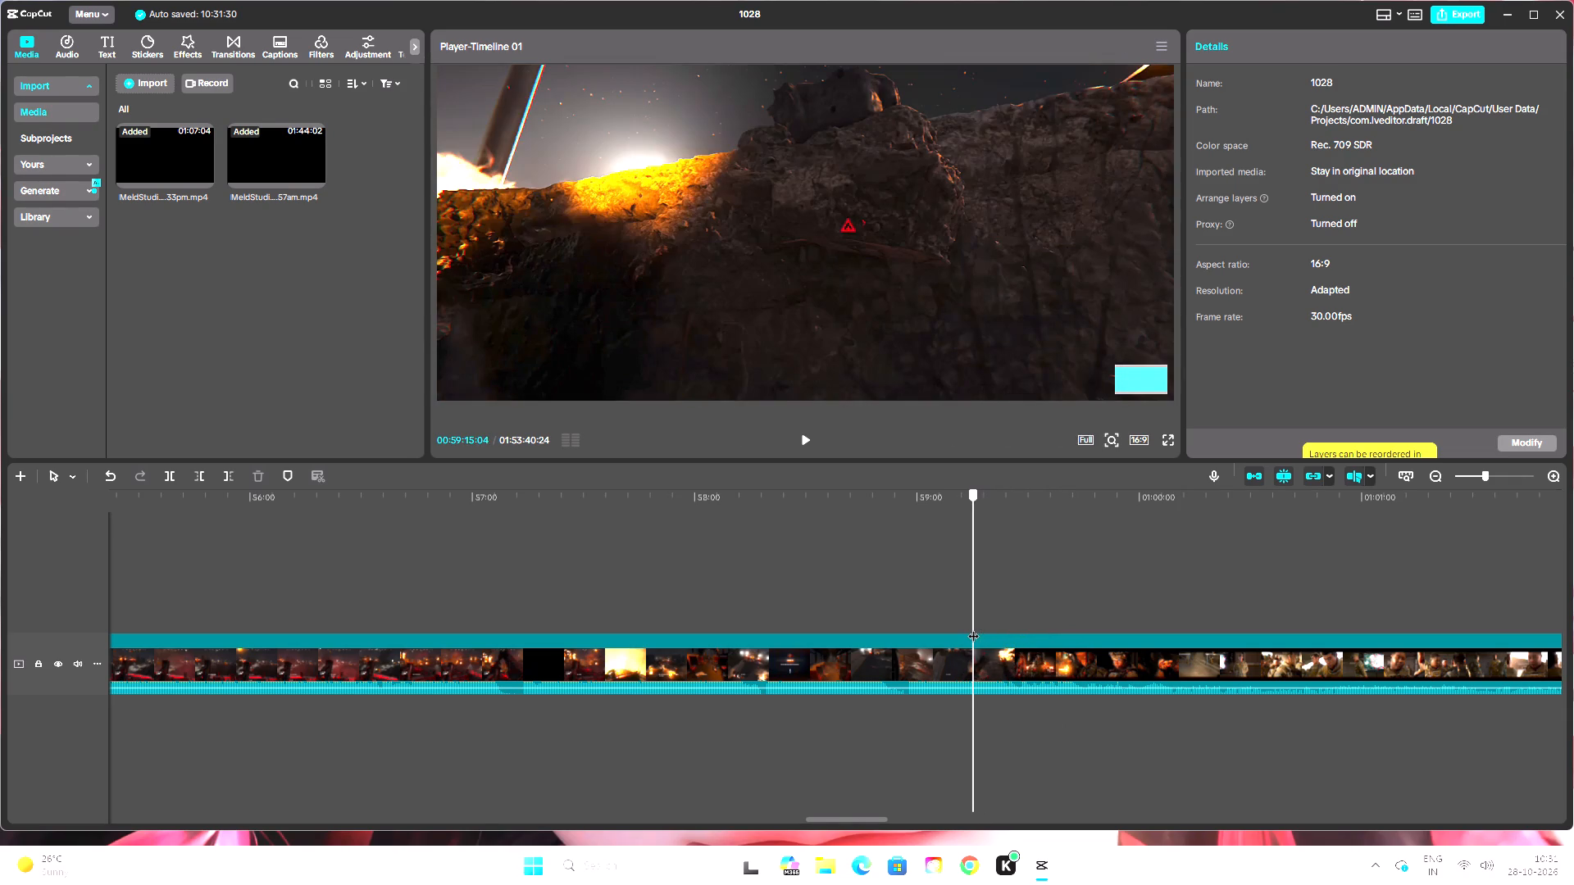
pyautogui.moveTo(973, 628); pyautogui.dragTo(973, 629)
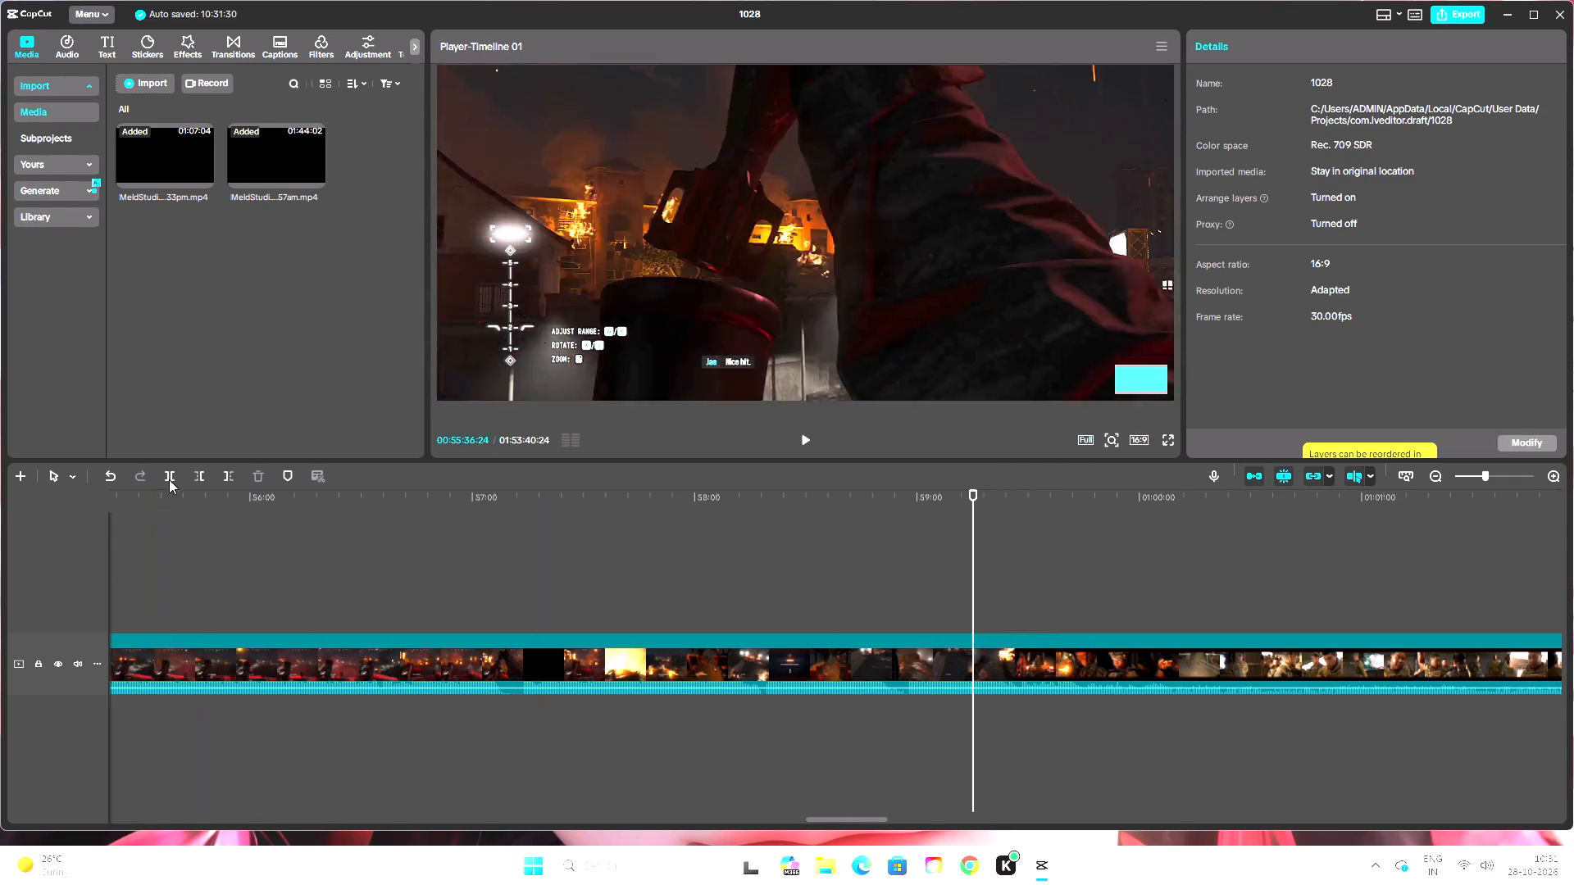
pyautogui.click(171, 477)
pyautogui.click(476, 660)
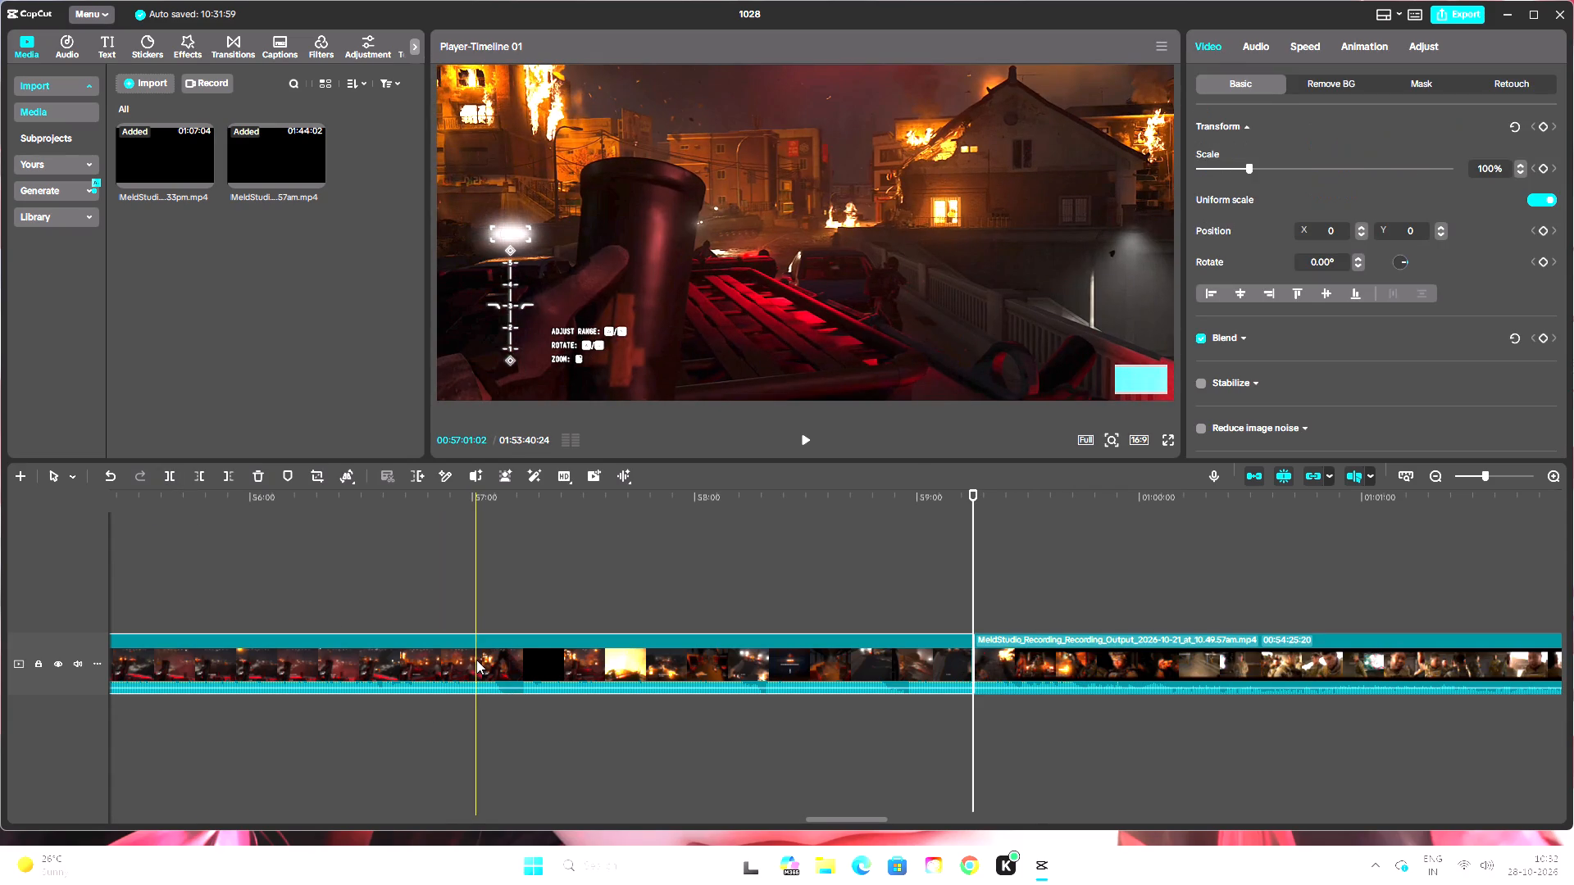
pyautogui.press('BackSpace')
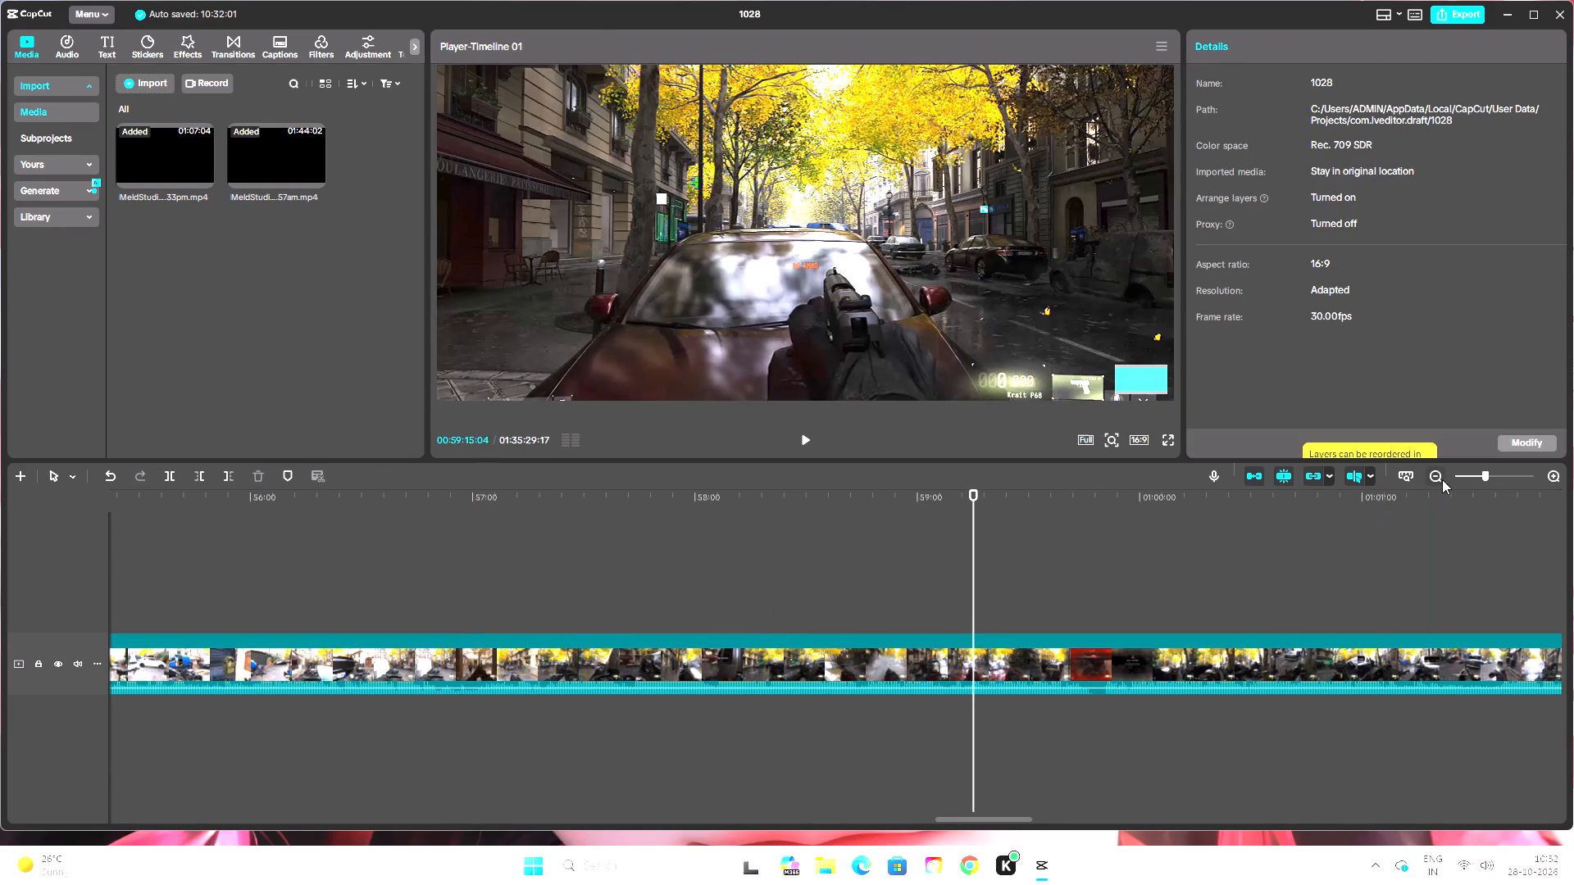
# Review the footage from the join at about 00:41:04 through the marines and Price phone cutscenes up to the car gameplay around 00:46:24.
pyautogui.doubleClick(1442, 479)
pyautogui.moveTo(972, 498); pyautogui.dragTo(970, 499)
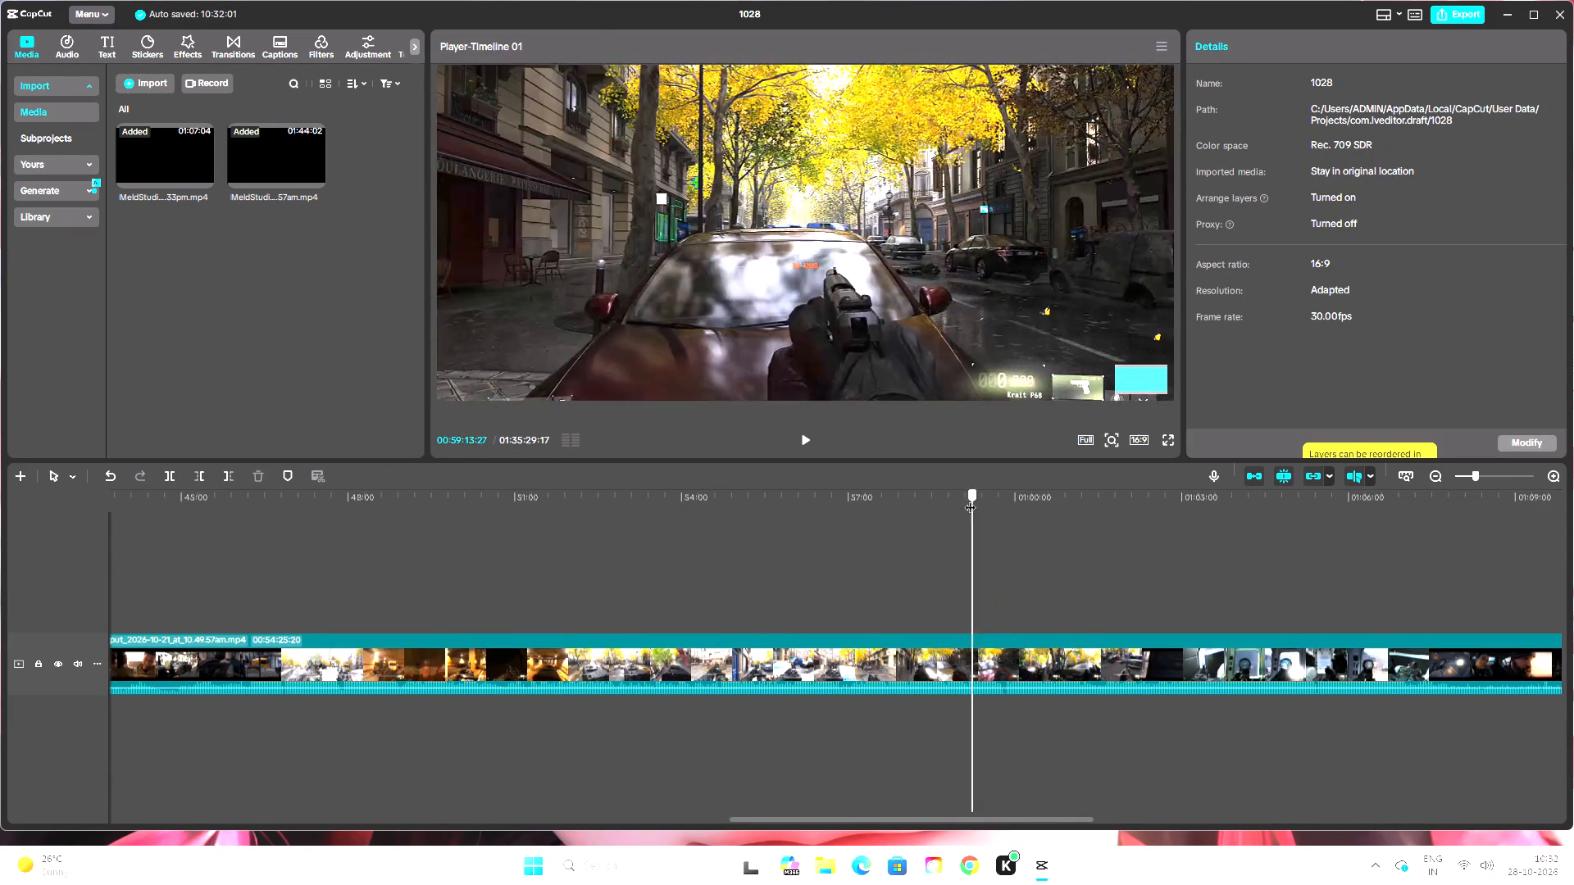
pyautogui.moveTo(970, 499); pyautogui.dragTo(156, 705)
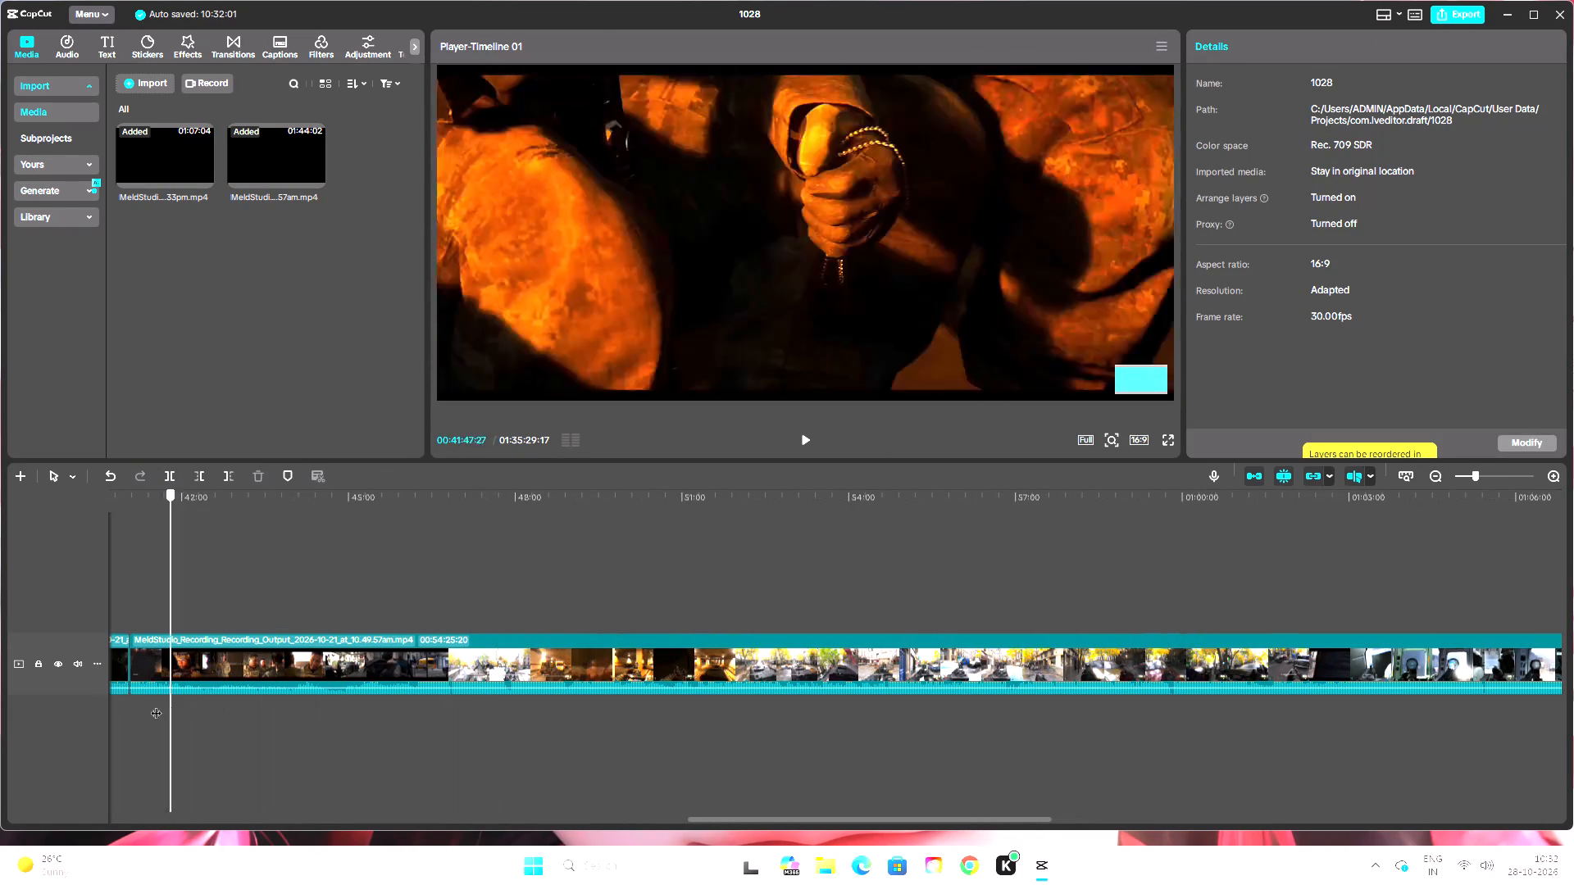
pyautogui.moveTo(156, 705); pyautogui.dragTo(328, 726)
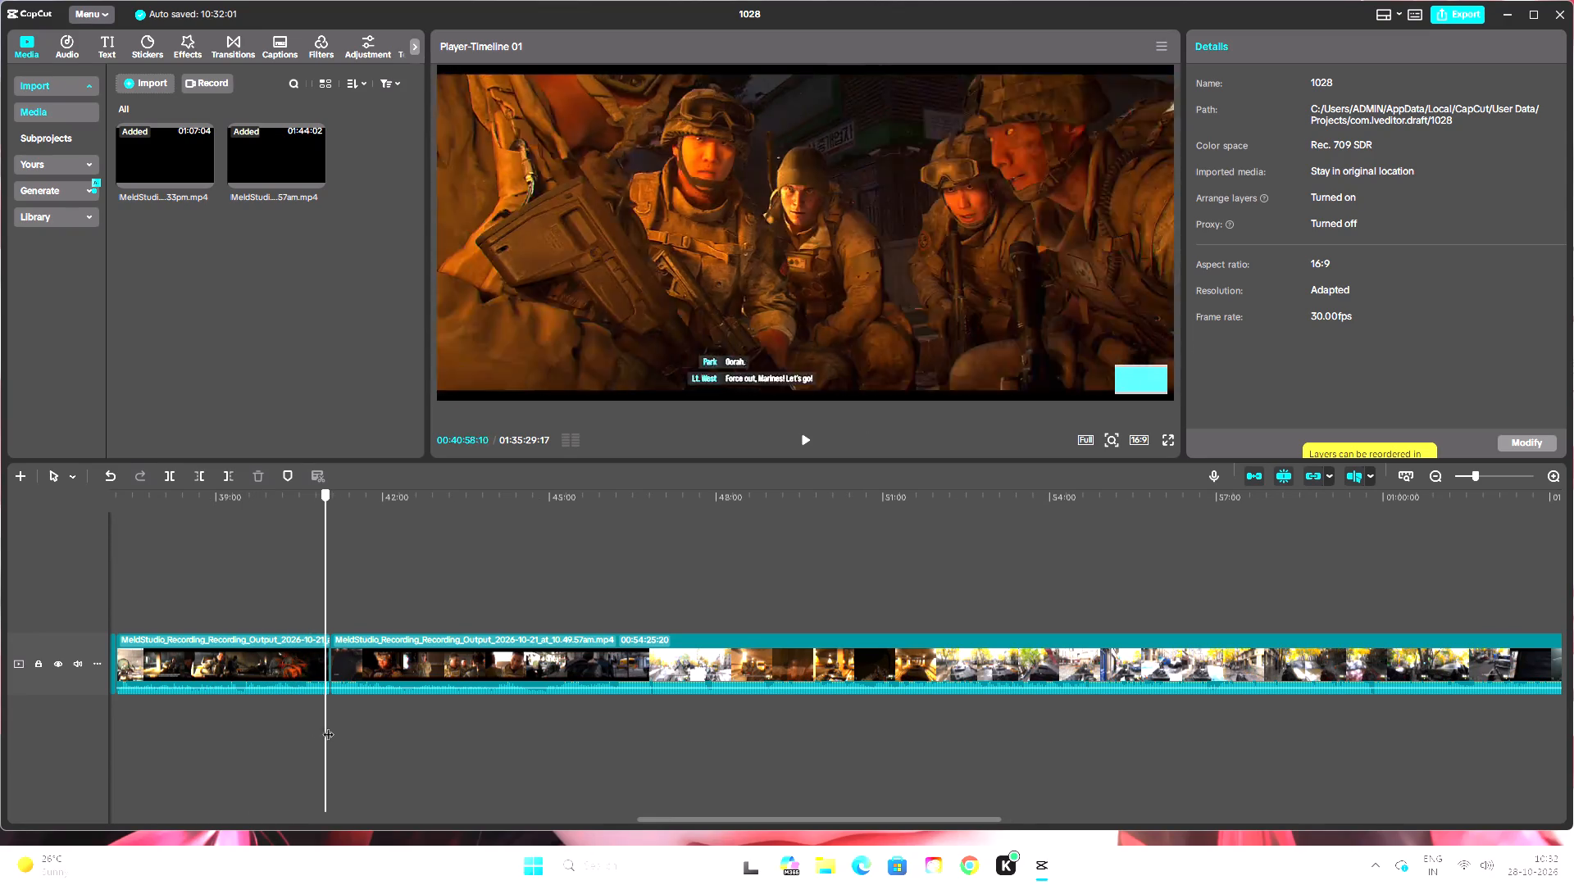
pyautogui.moveTo(328, 726); pyautogui.dragTo(330, 727)
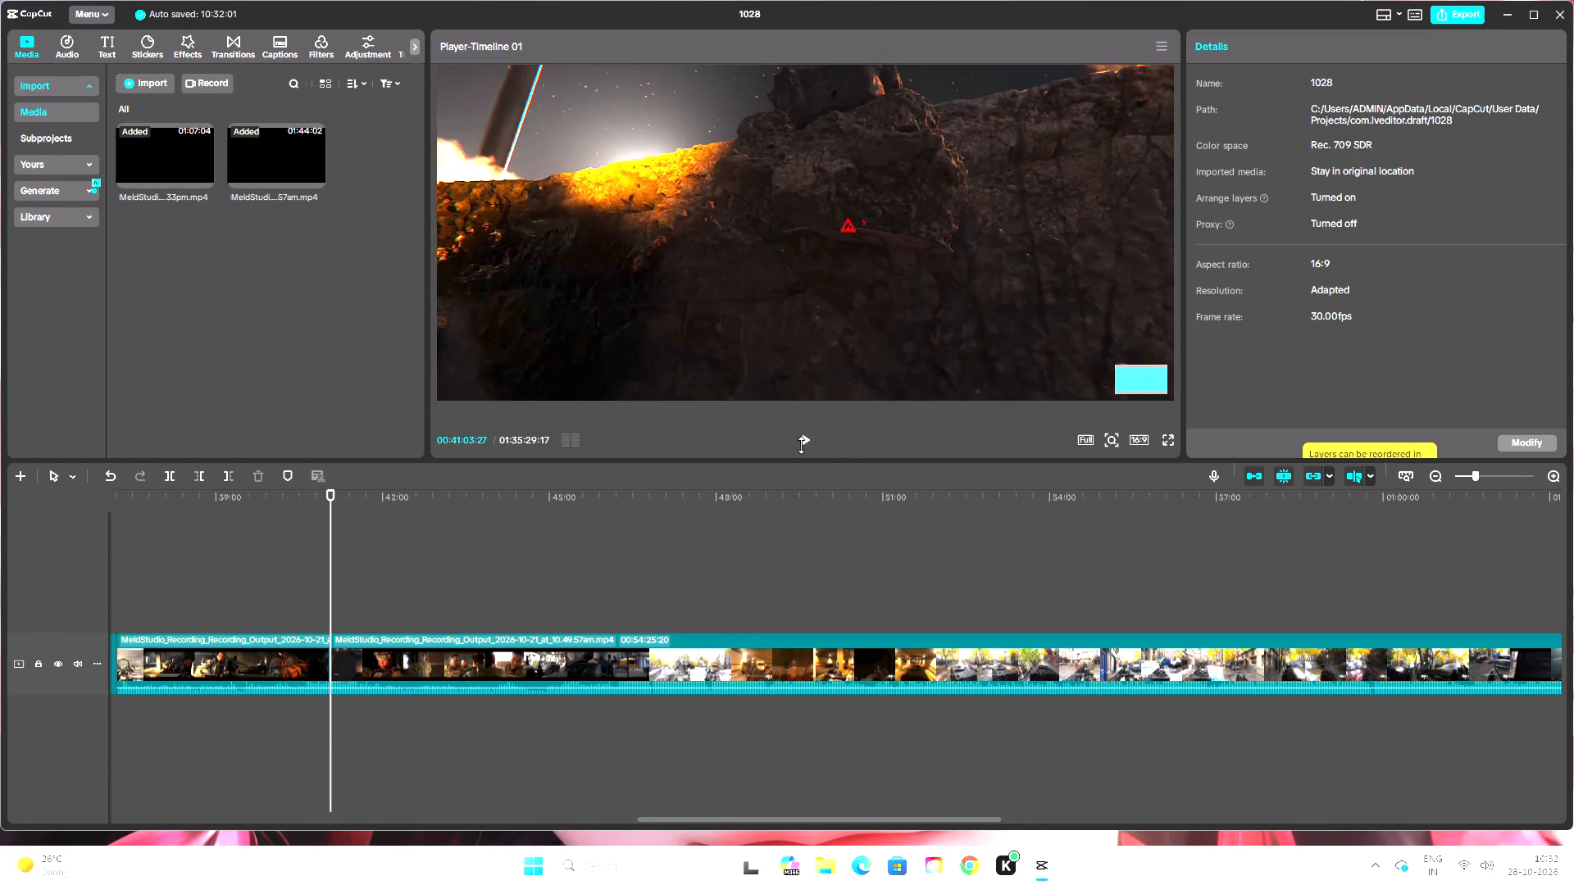
pyautogui.click(809, 442)
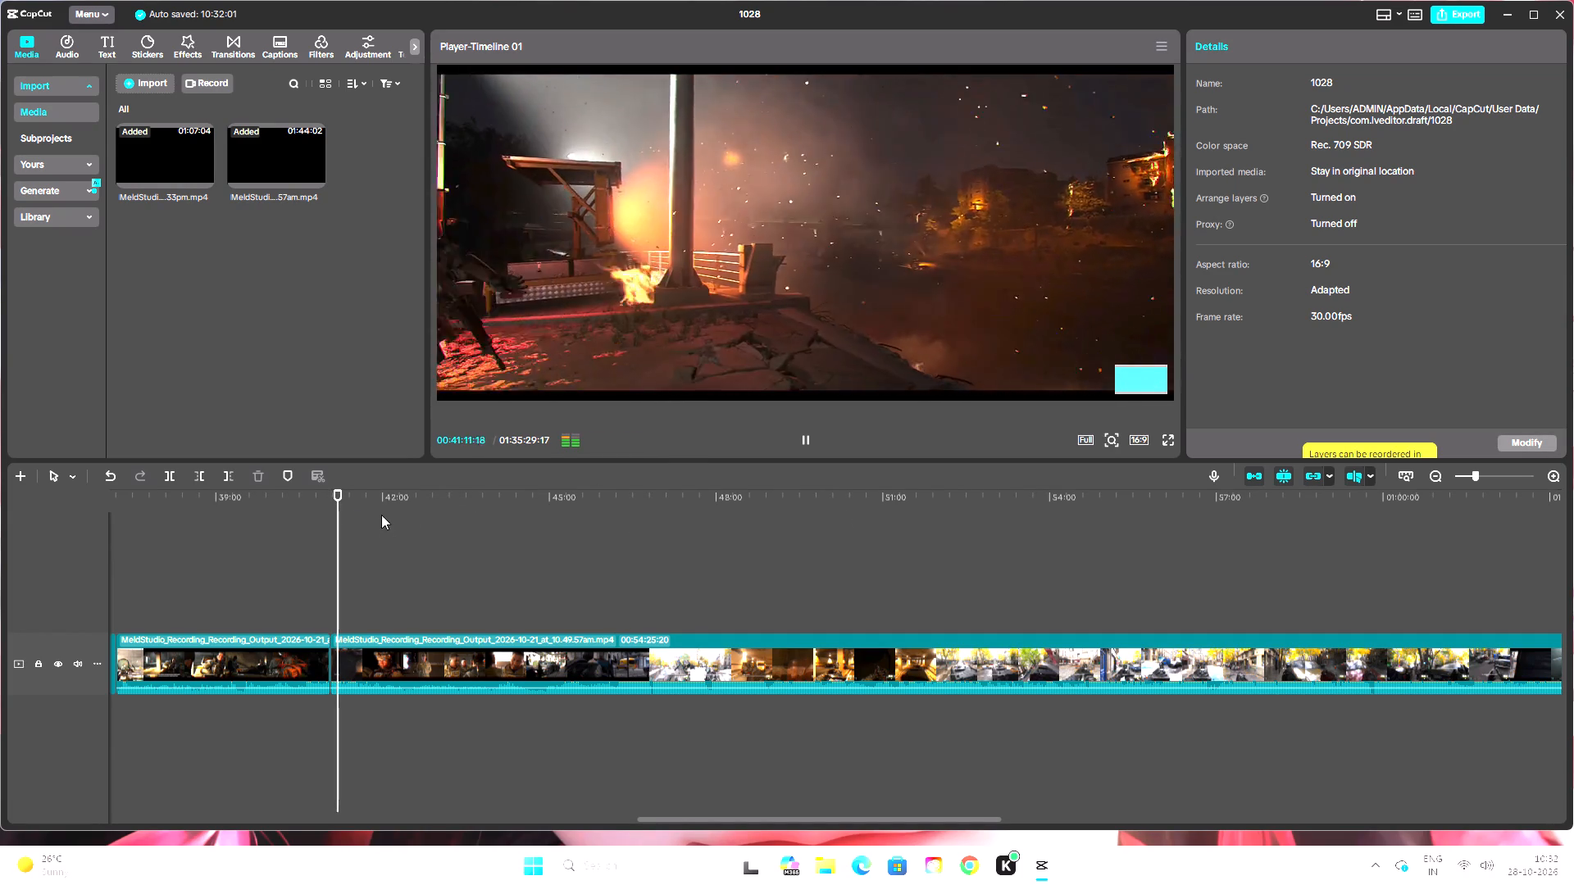
pyautogui.moveTo(340, 496); pyautogui.dragTo(416, 515)
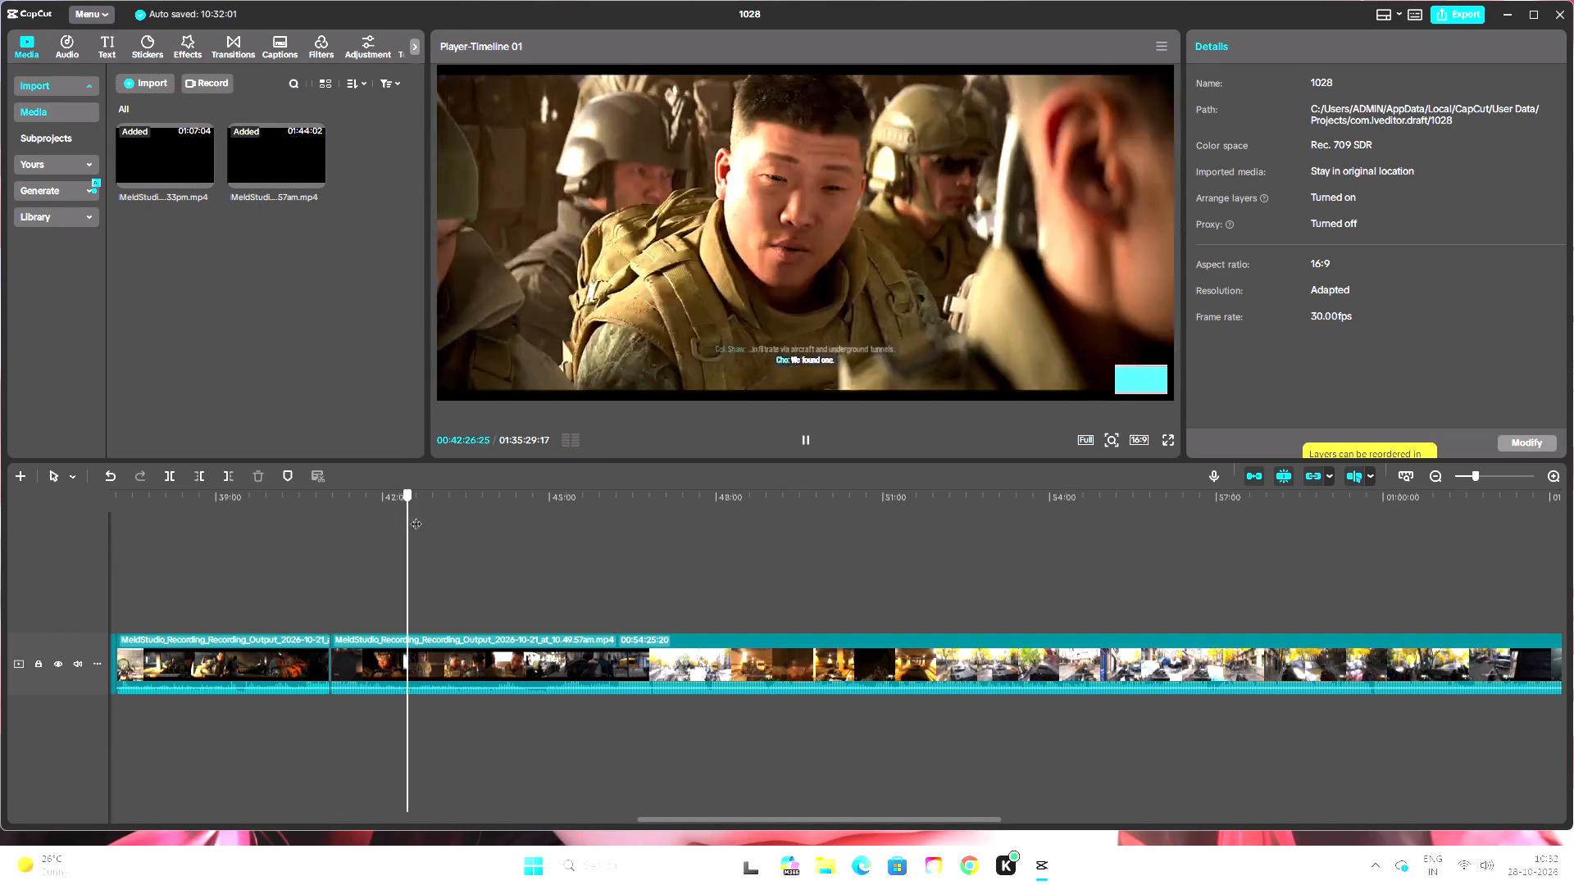
pyautogui.moveTo(416, 515); pyautogui.dragTo(556, 547)
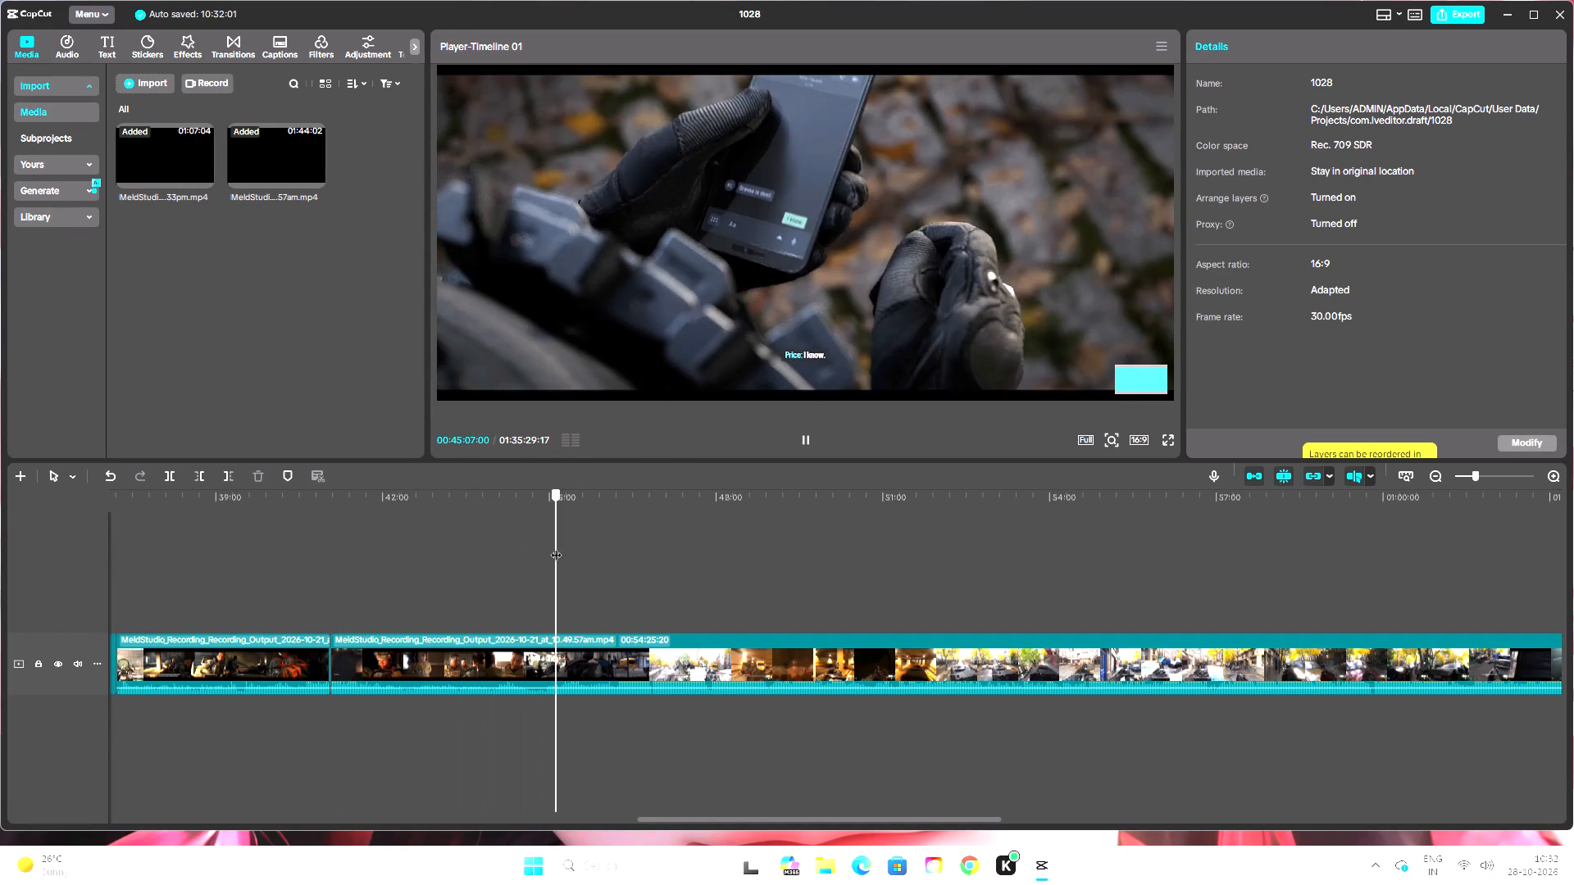
pyautogui.moveTo(556, 547); pyautogui.dragTo(627, 553)
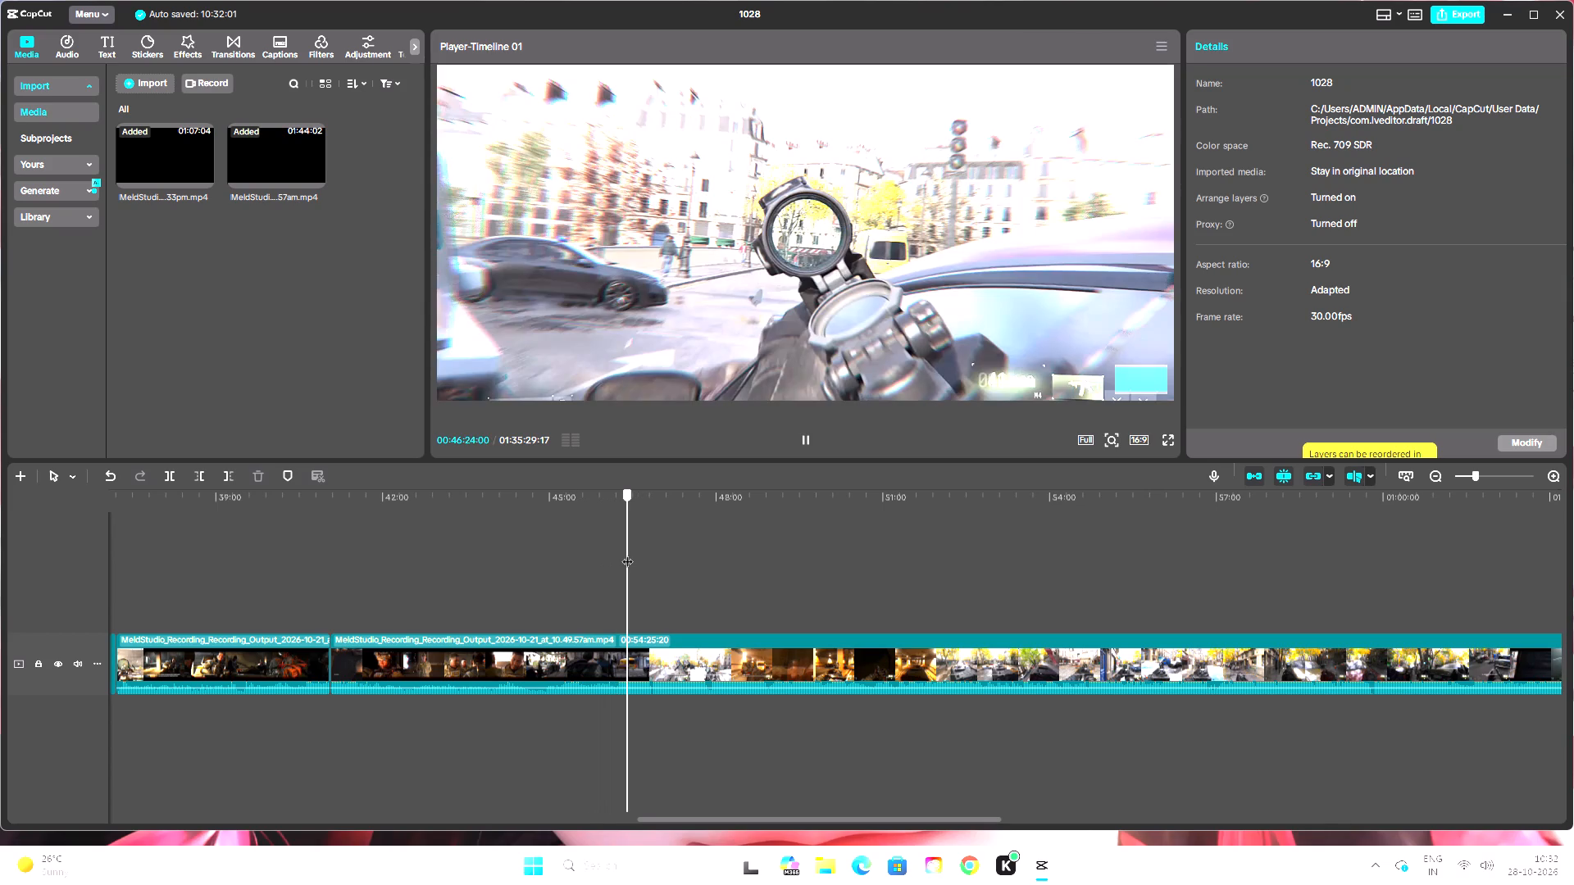
# Split the 10.49.57am recording at about 00:46:16, inside the car where the prompt to lean out the window shows.
pyautogui.moveTo(627, 553); pyautogui.dragTo(614, 560)
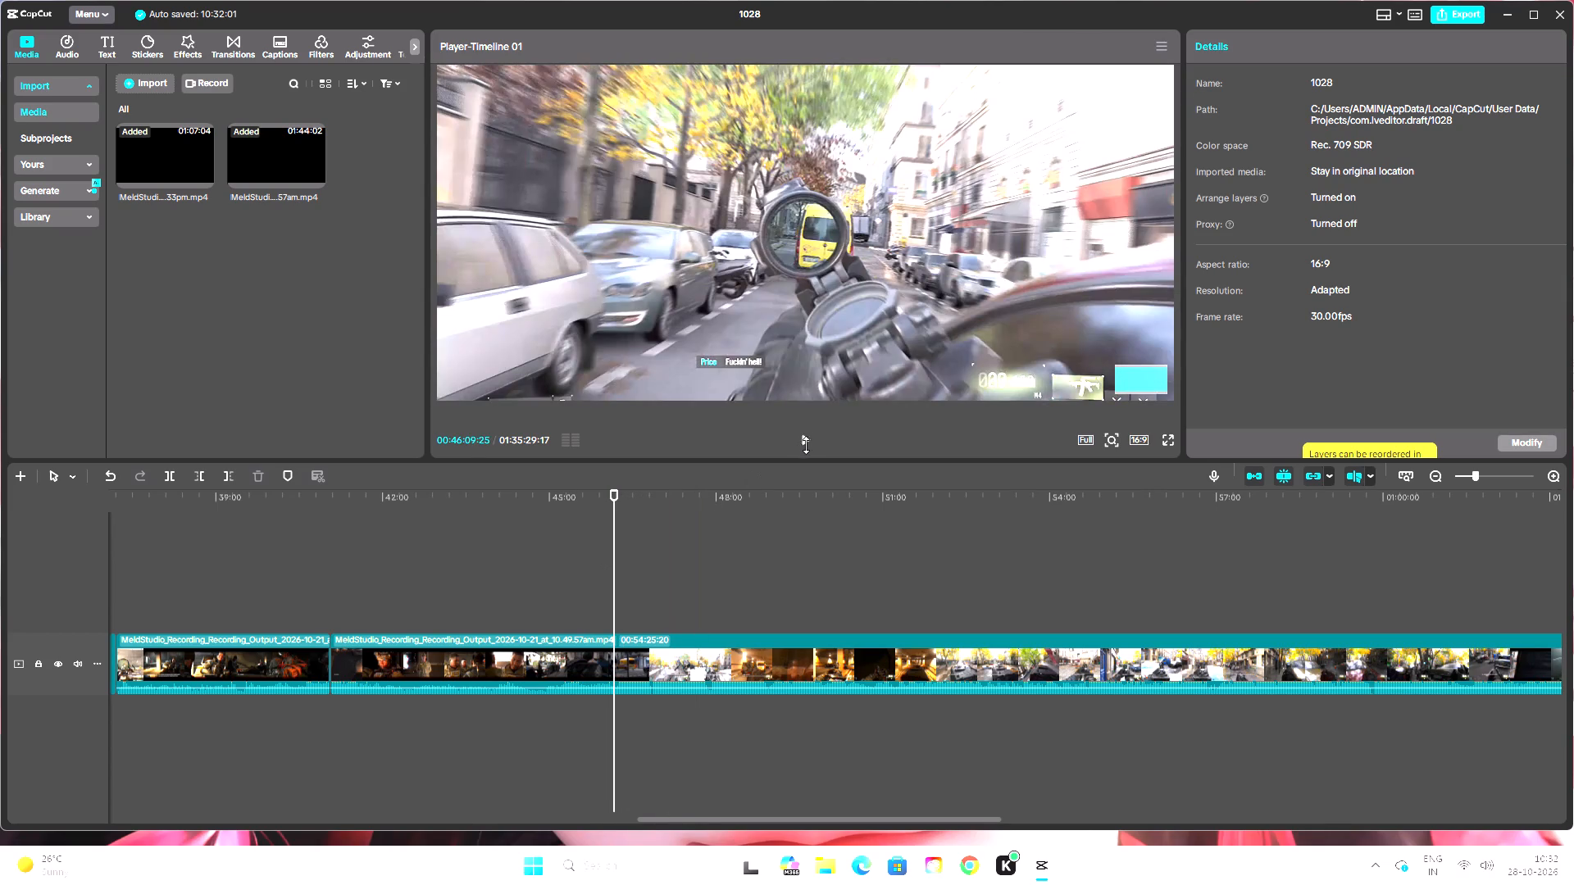
pyautogui.click(812, 443)
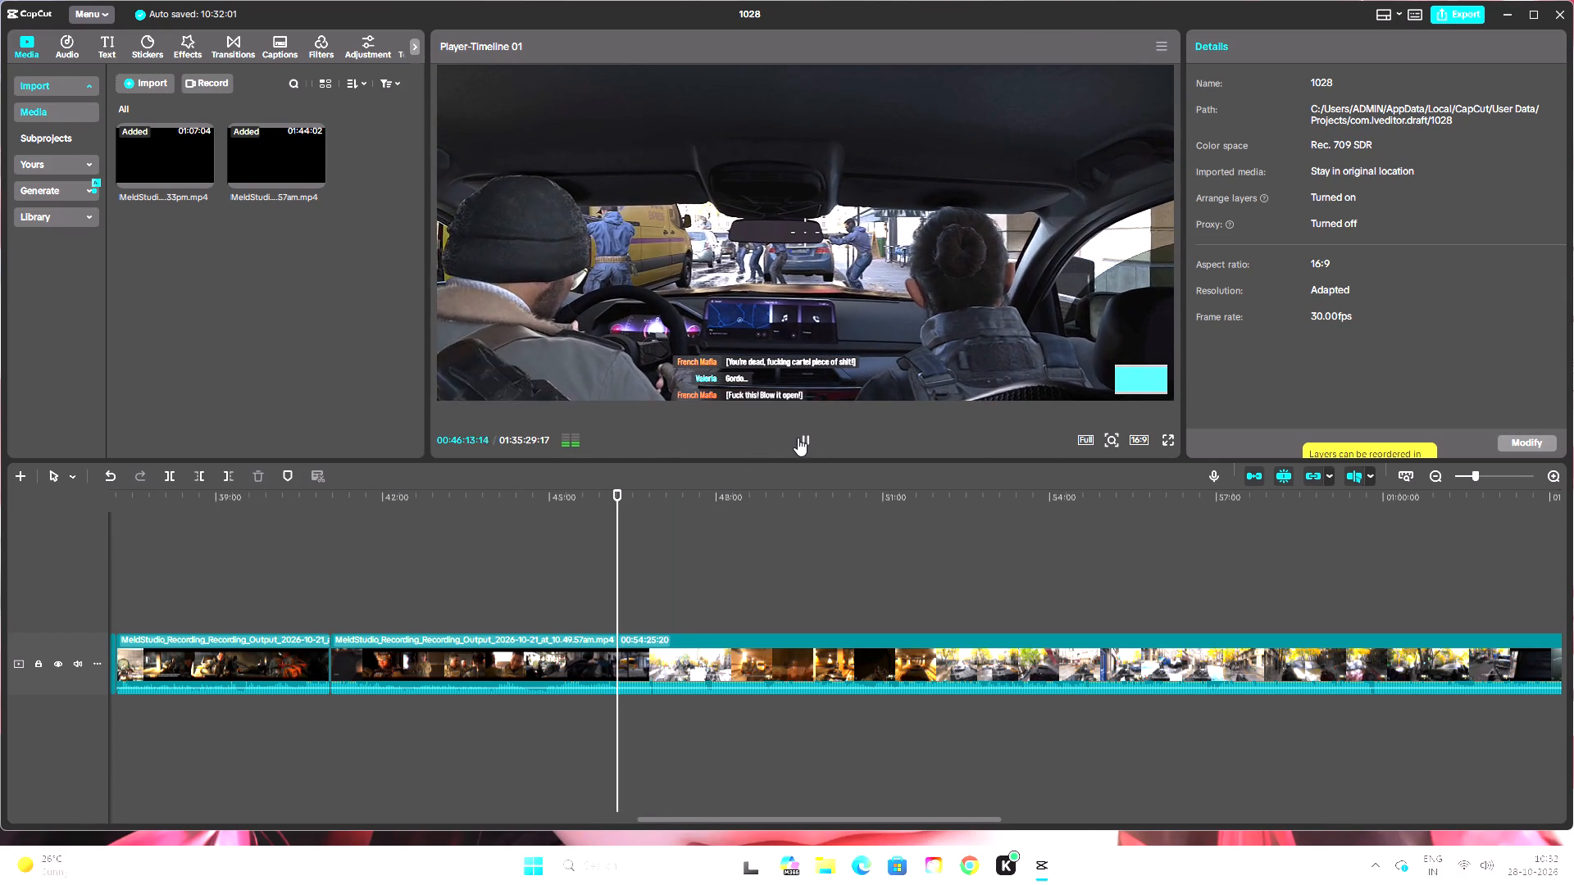
pyautogui.click(805, 433)
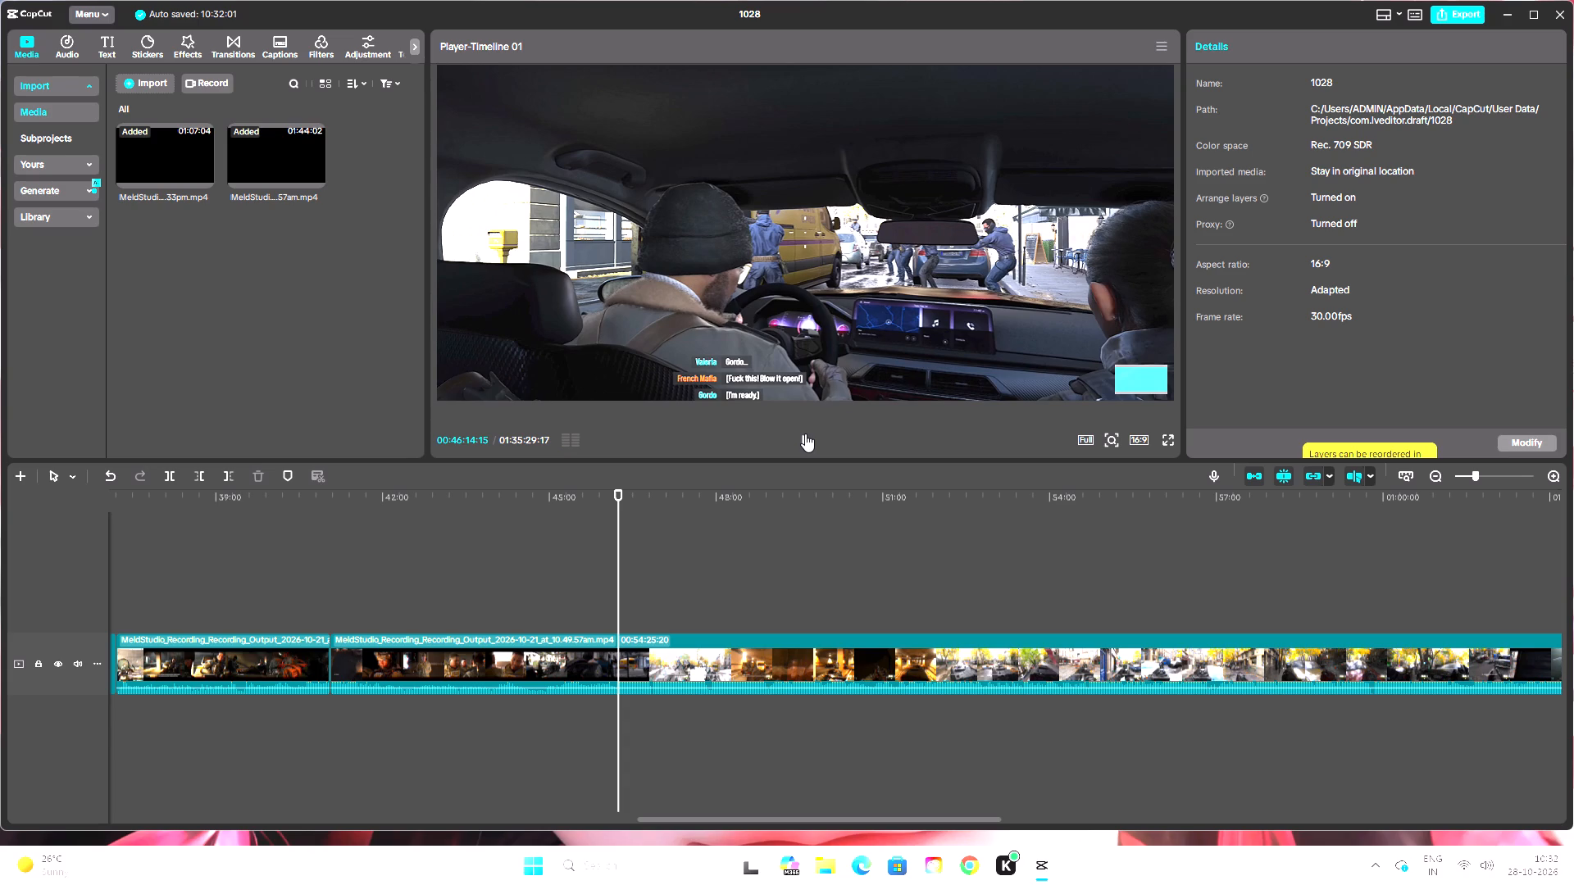
pyautogui.click(805, 433)
pyautogui.click(805, 433)
pyautogui.click(805, 433)
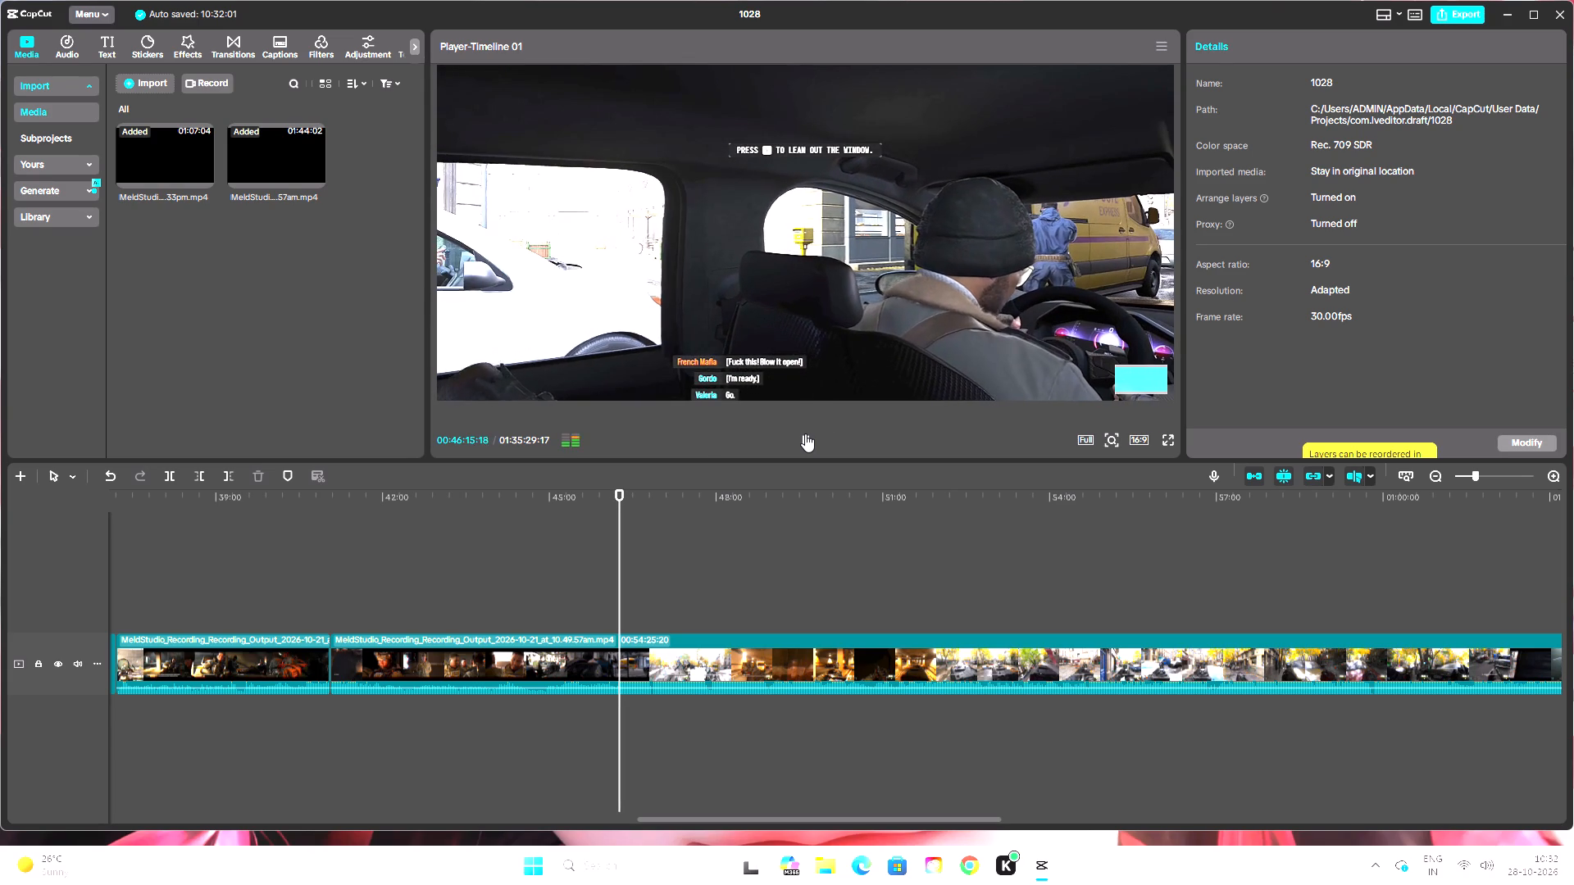
pyautogui.click(805, 433)
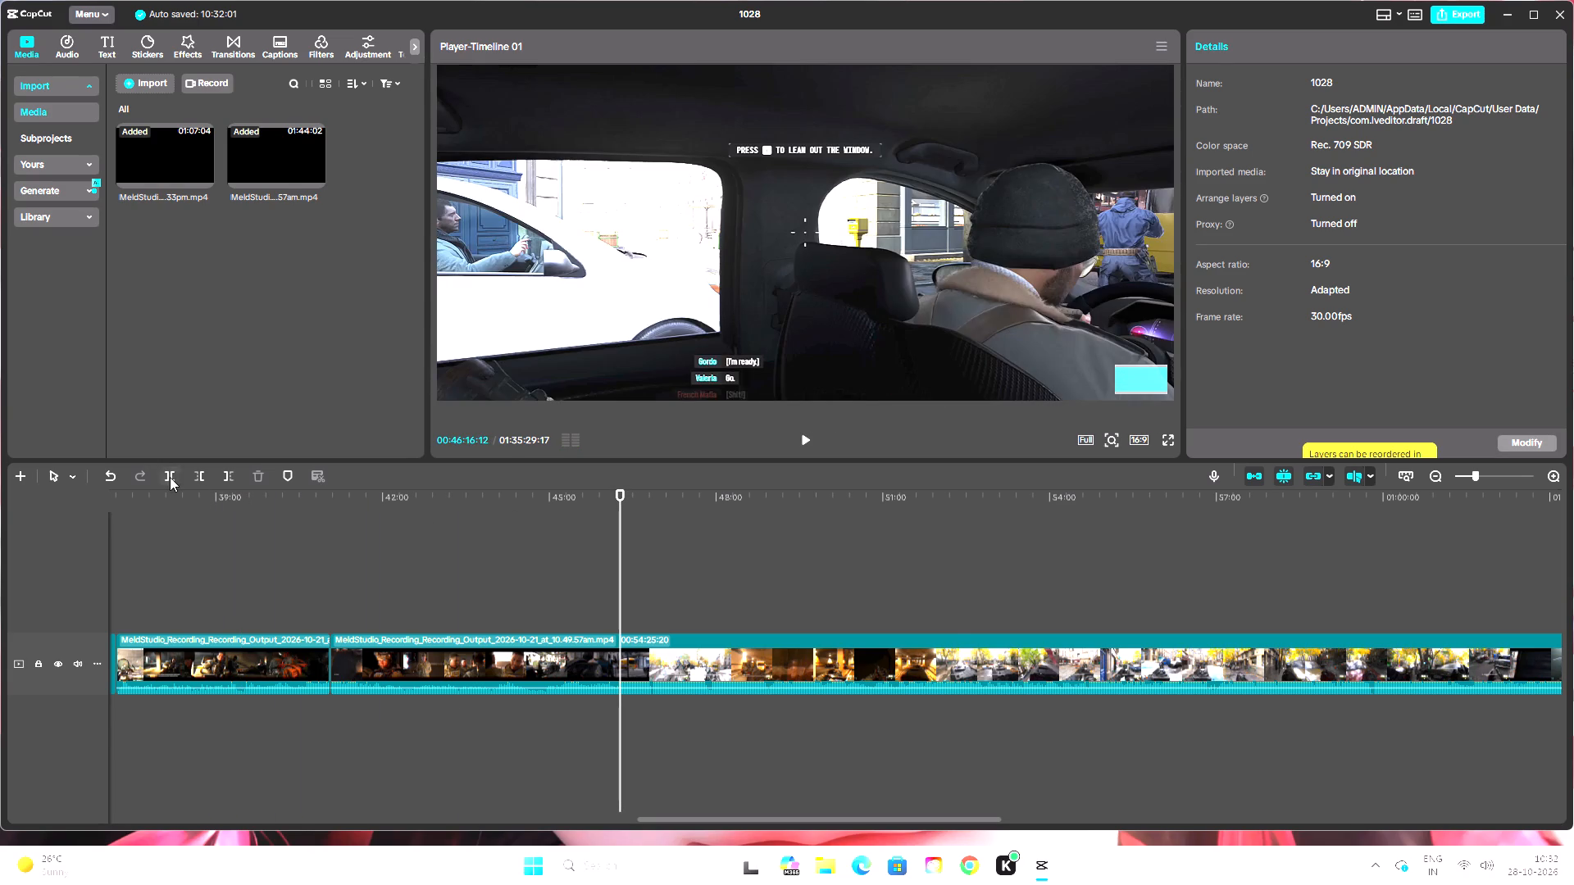
pyautogui.click(170, 477)
# Split the recording at about 01:07:00, in the highway crash cutscene, and delete the city and truck gameplay between 00:46:16 and this cut.
pyautogui.moveTo(620, 495); pyautogui.dragTo(1065, 528)
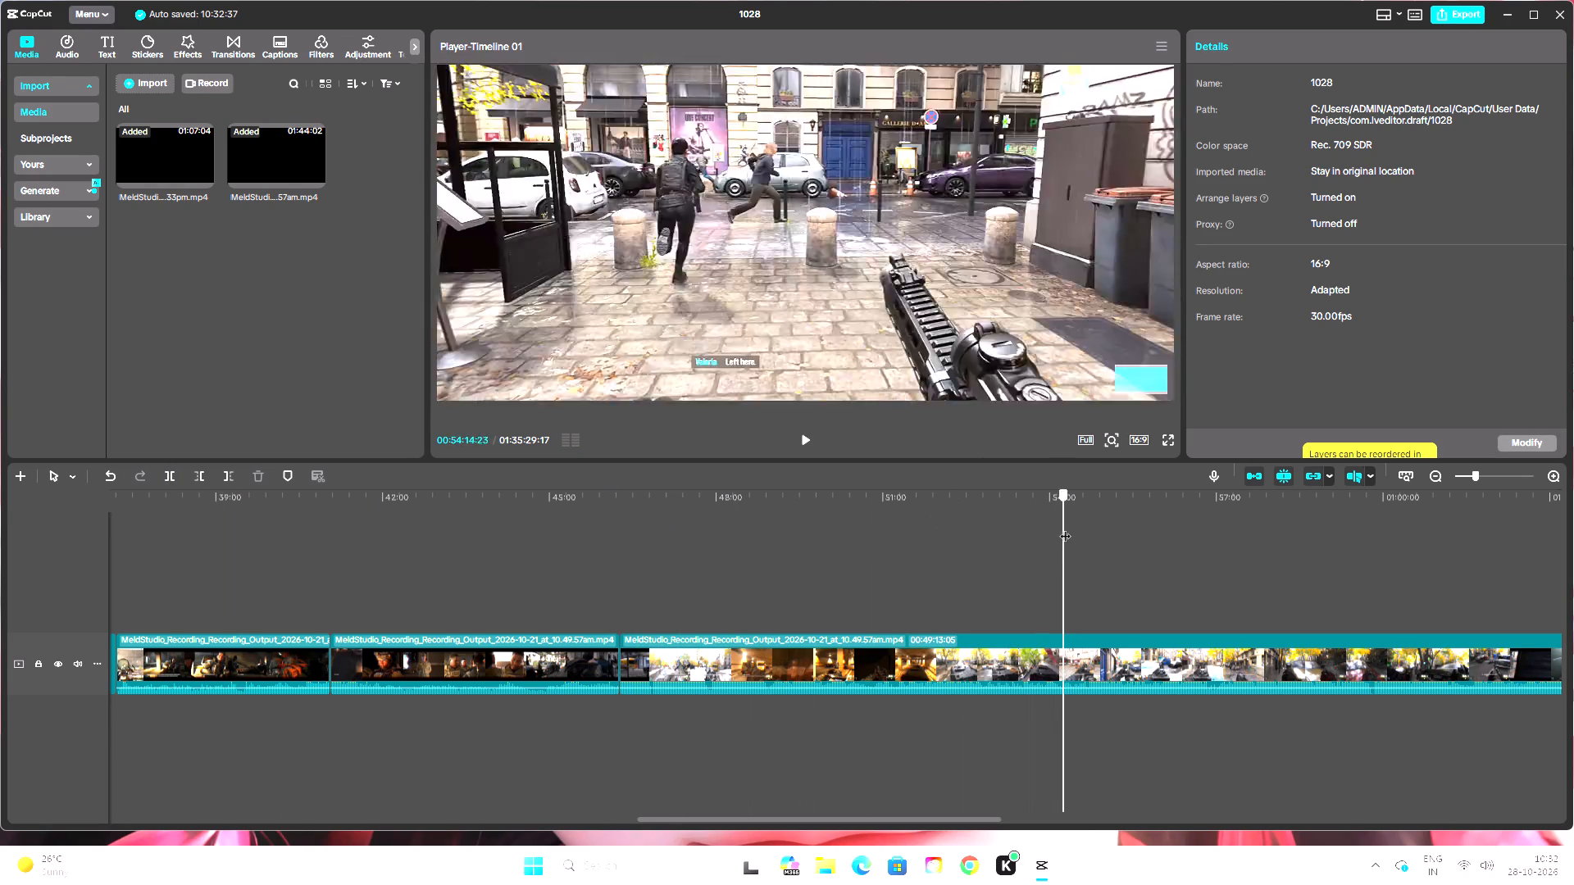
pyautogui.moveTo(1065, 528); pyautogui.dragTo(1069, 563)
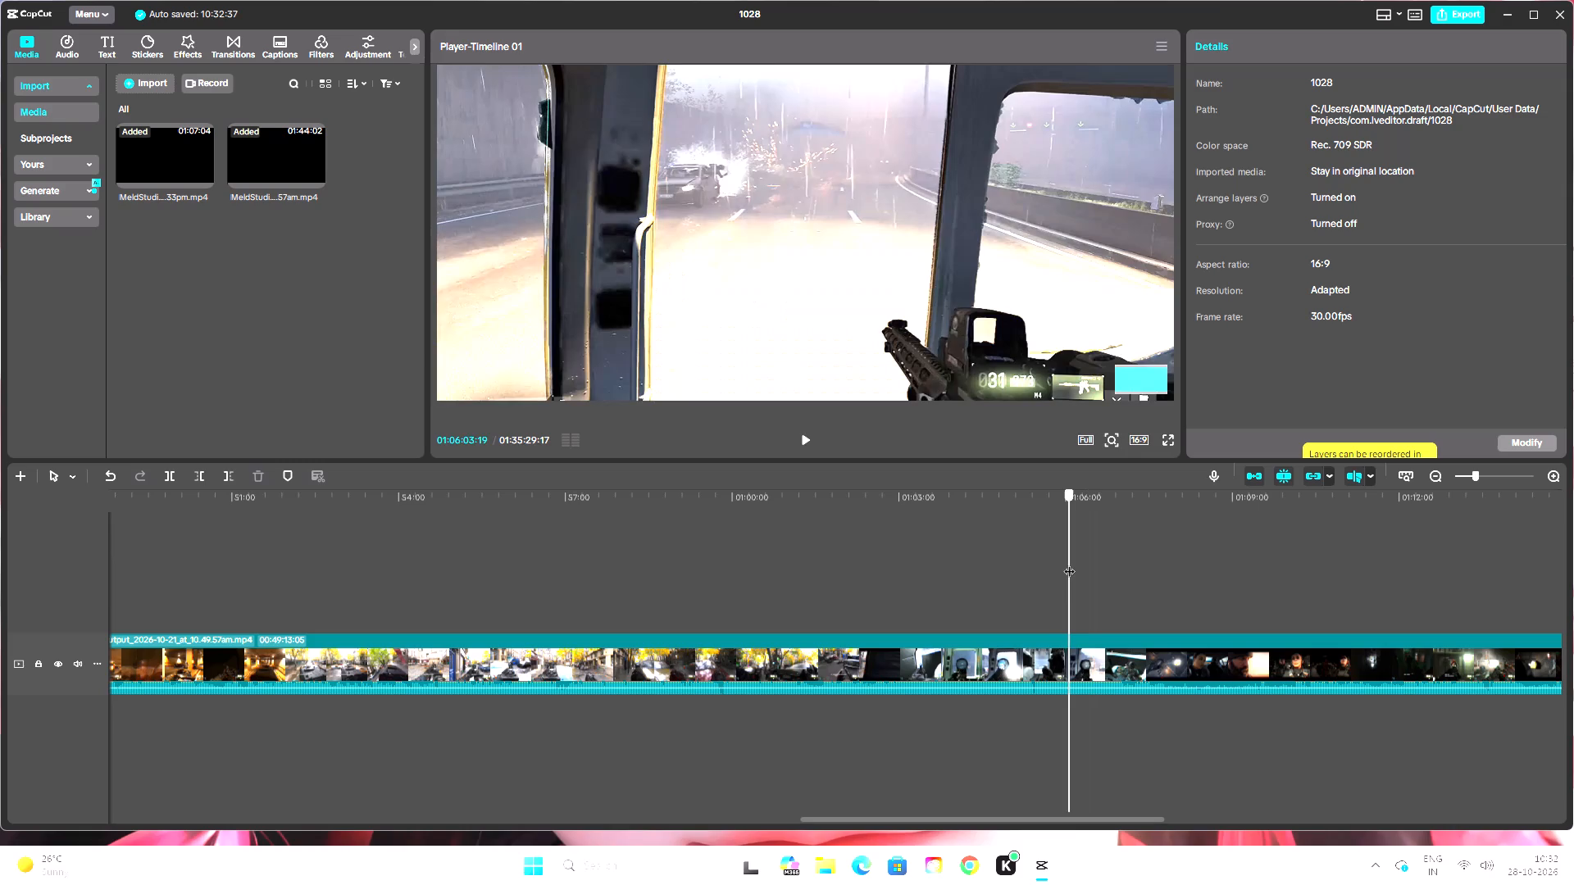
pyautogui.moveTo(1069, 563); pyautogui.dragTo(1076, 563)
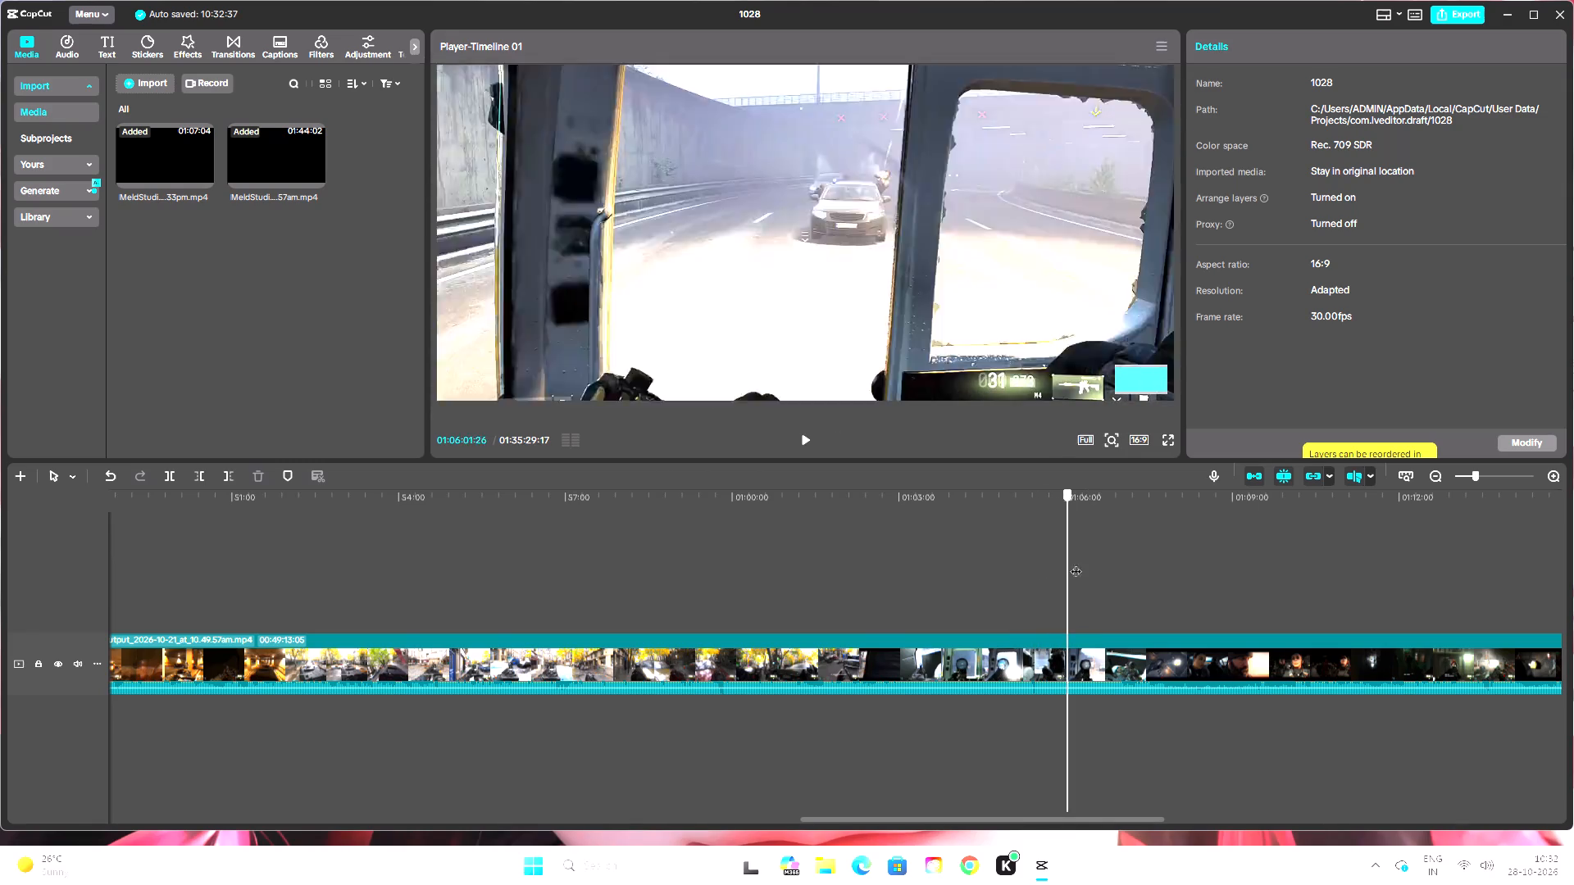
pyautogui.moveTo(1076, 563); pyautogui.dragTo(1137, 563)
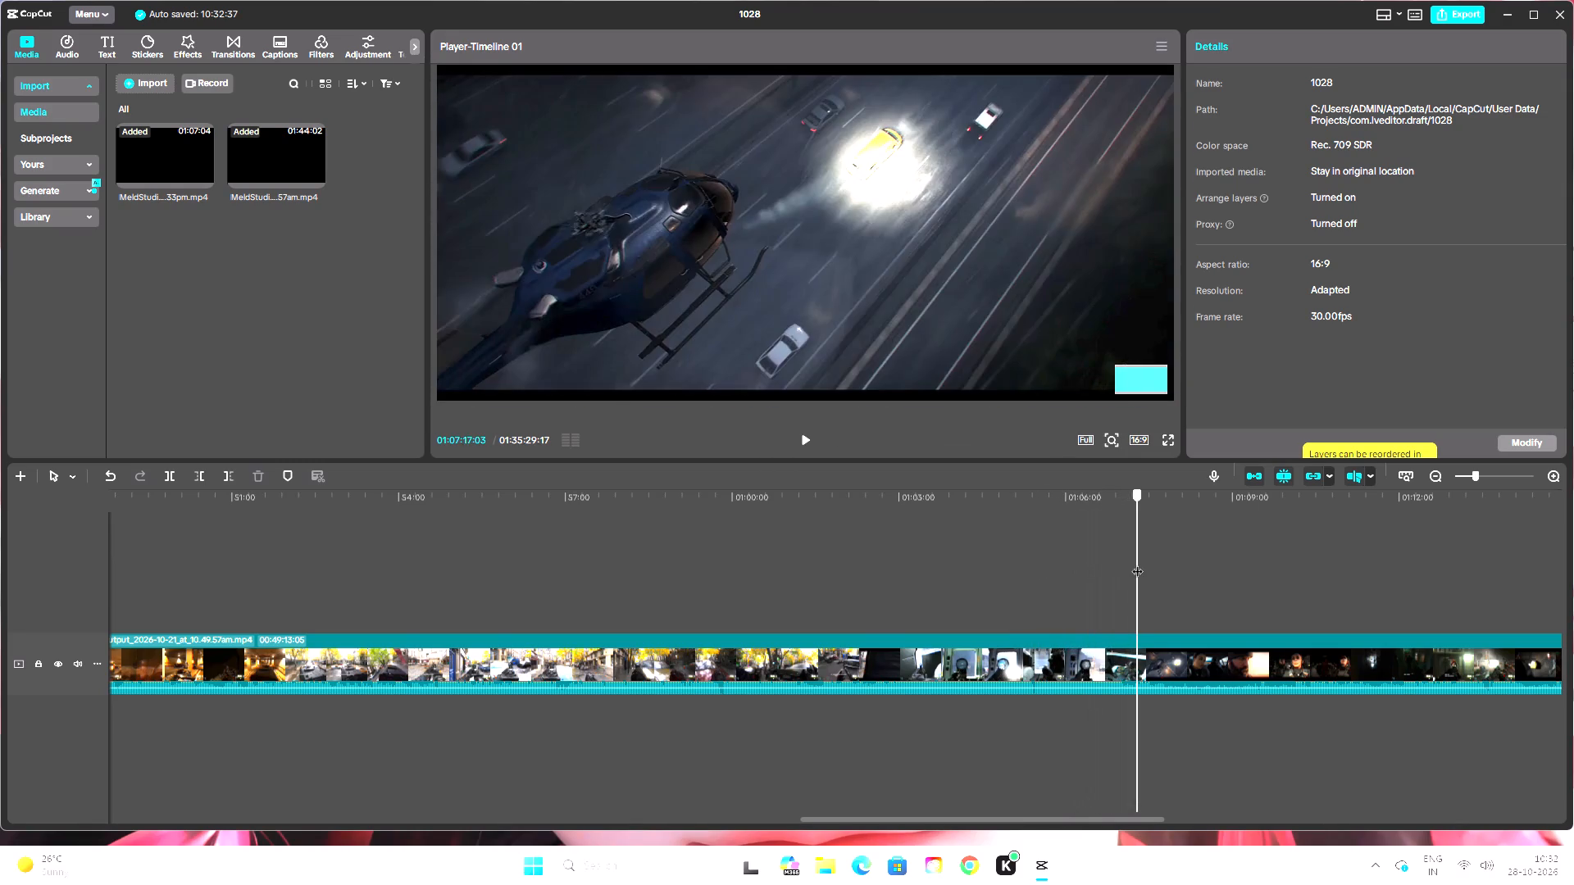
pyautogui.moveTo(1137, 563); pyautogui.dragTo(1202, 558)
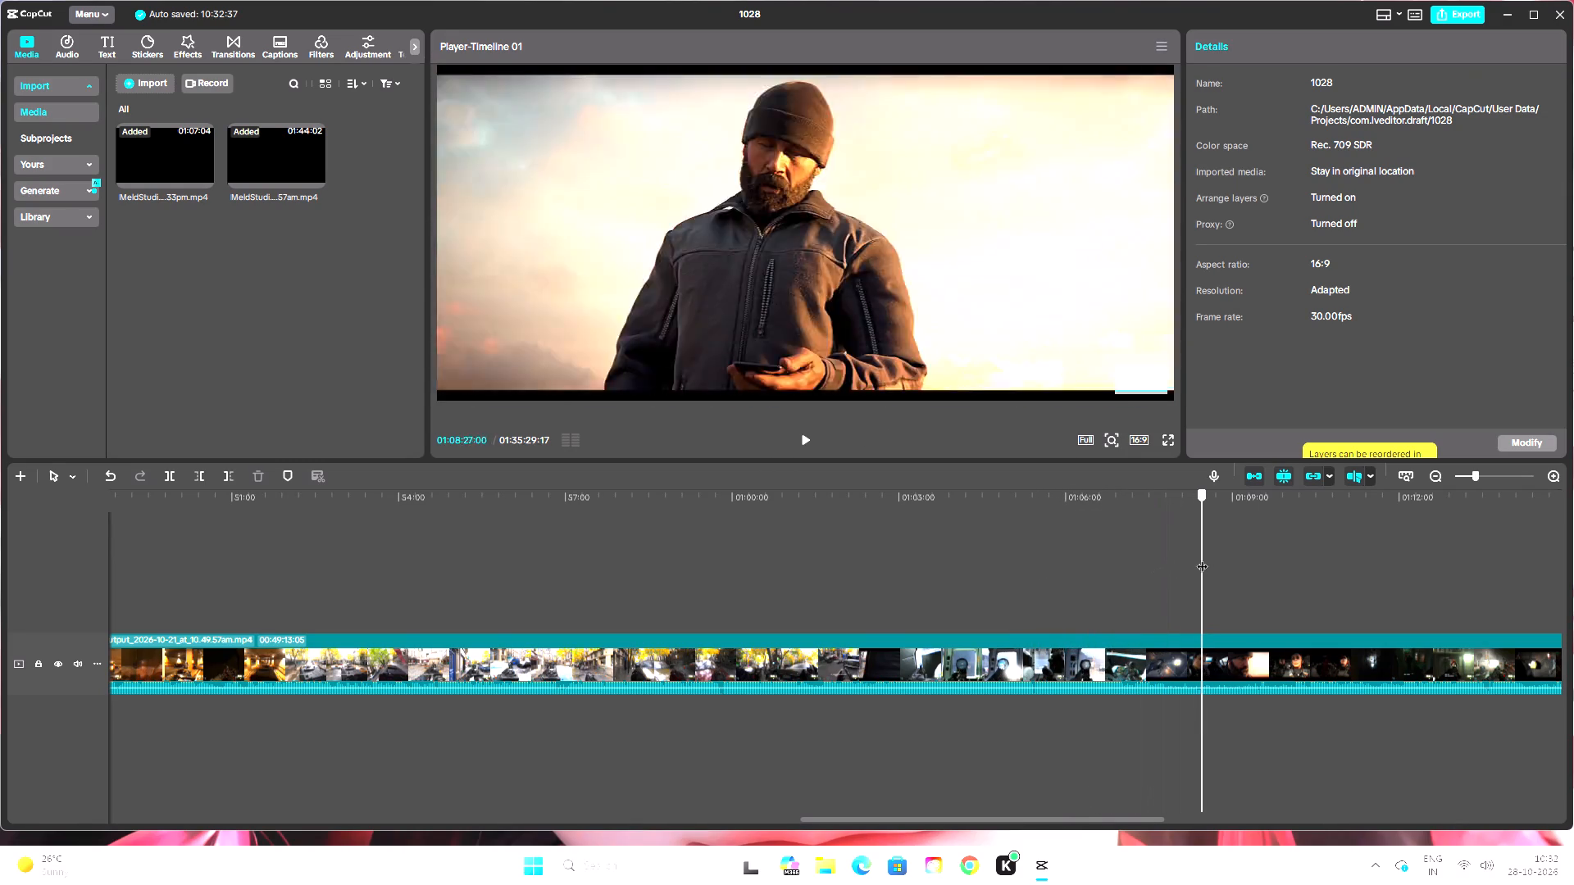
pyautogui.moveTo(1202, 558); pyautogui.dragTo(1133, 571)
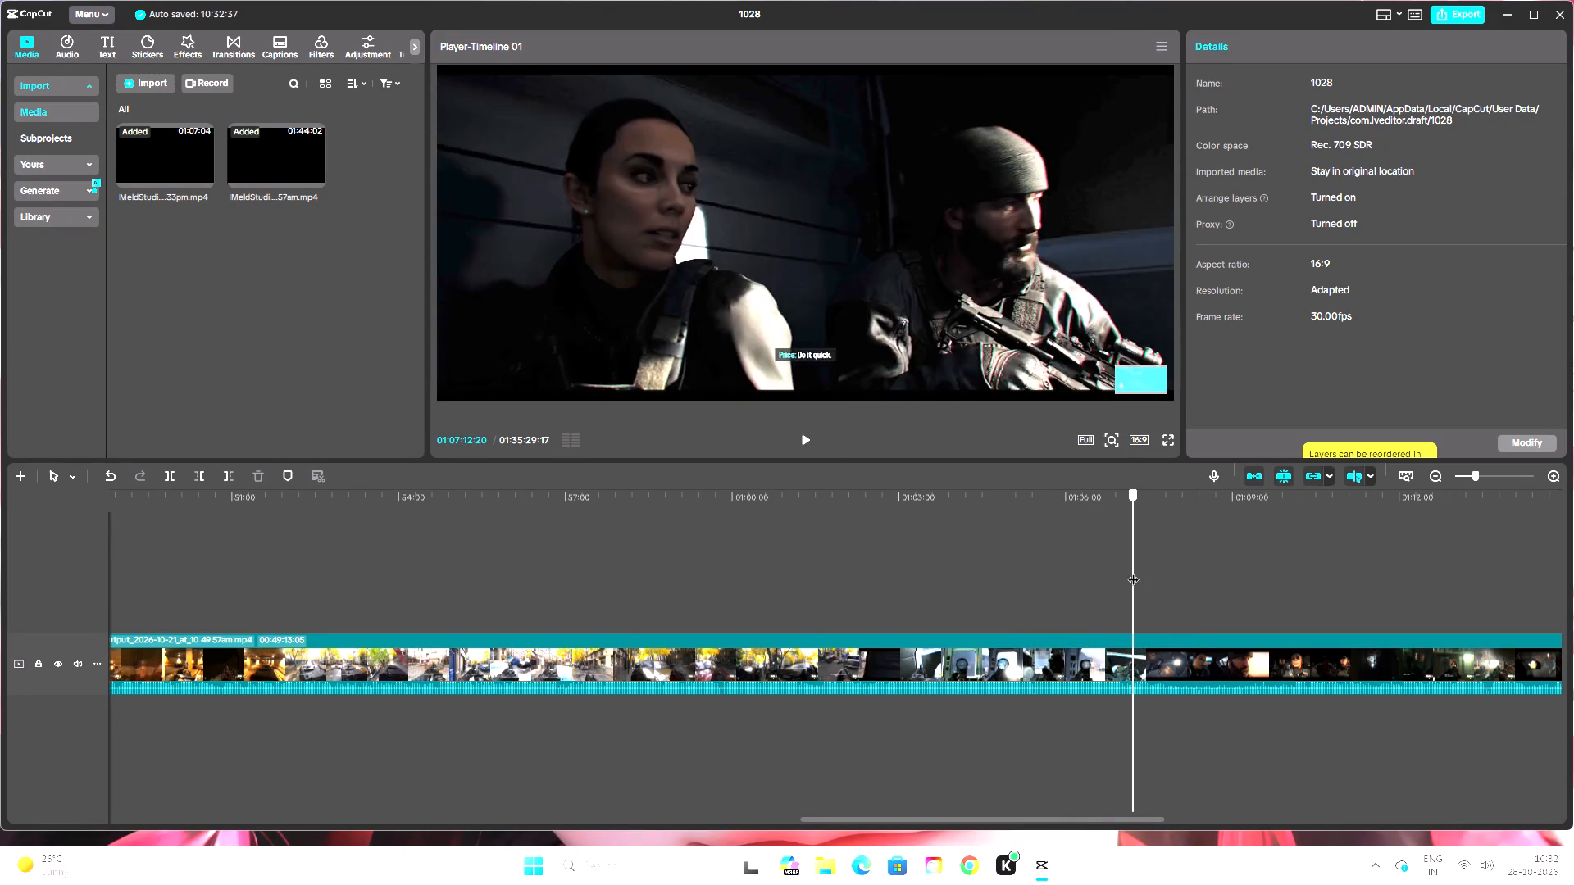
pyautogui.moveTo(1133, 571); pyautogui.dragTo(1113, 577)
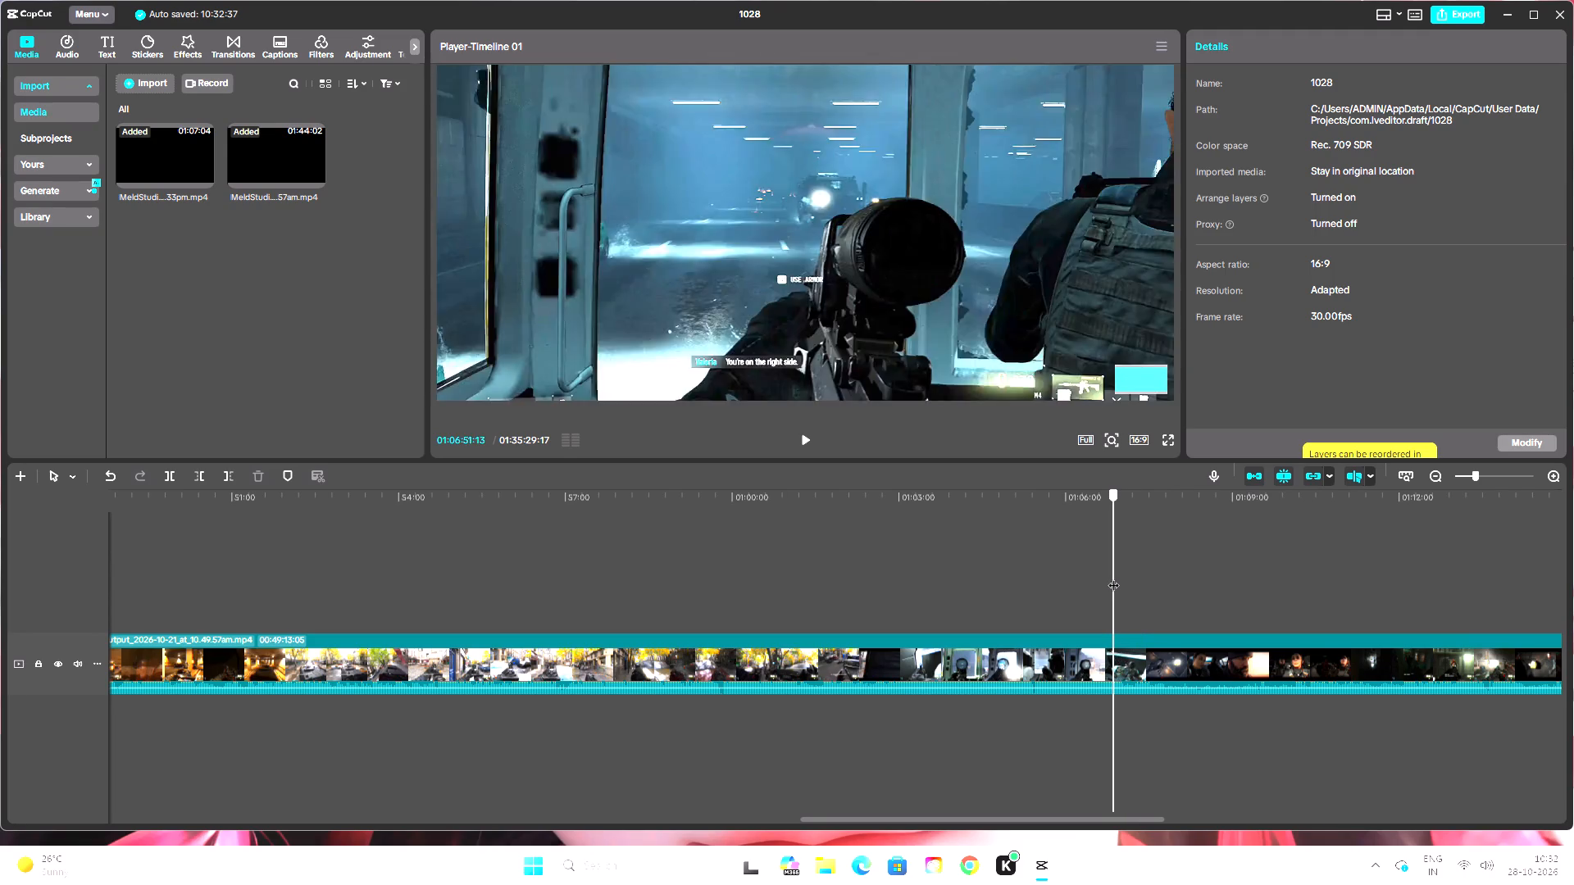
pyautogui.moveTo(1113, 577); pyautogui.dragTo(1126, 577)
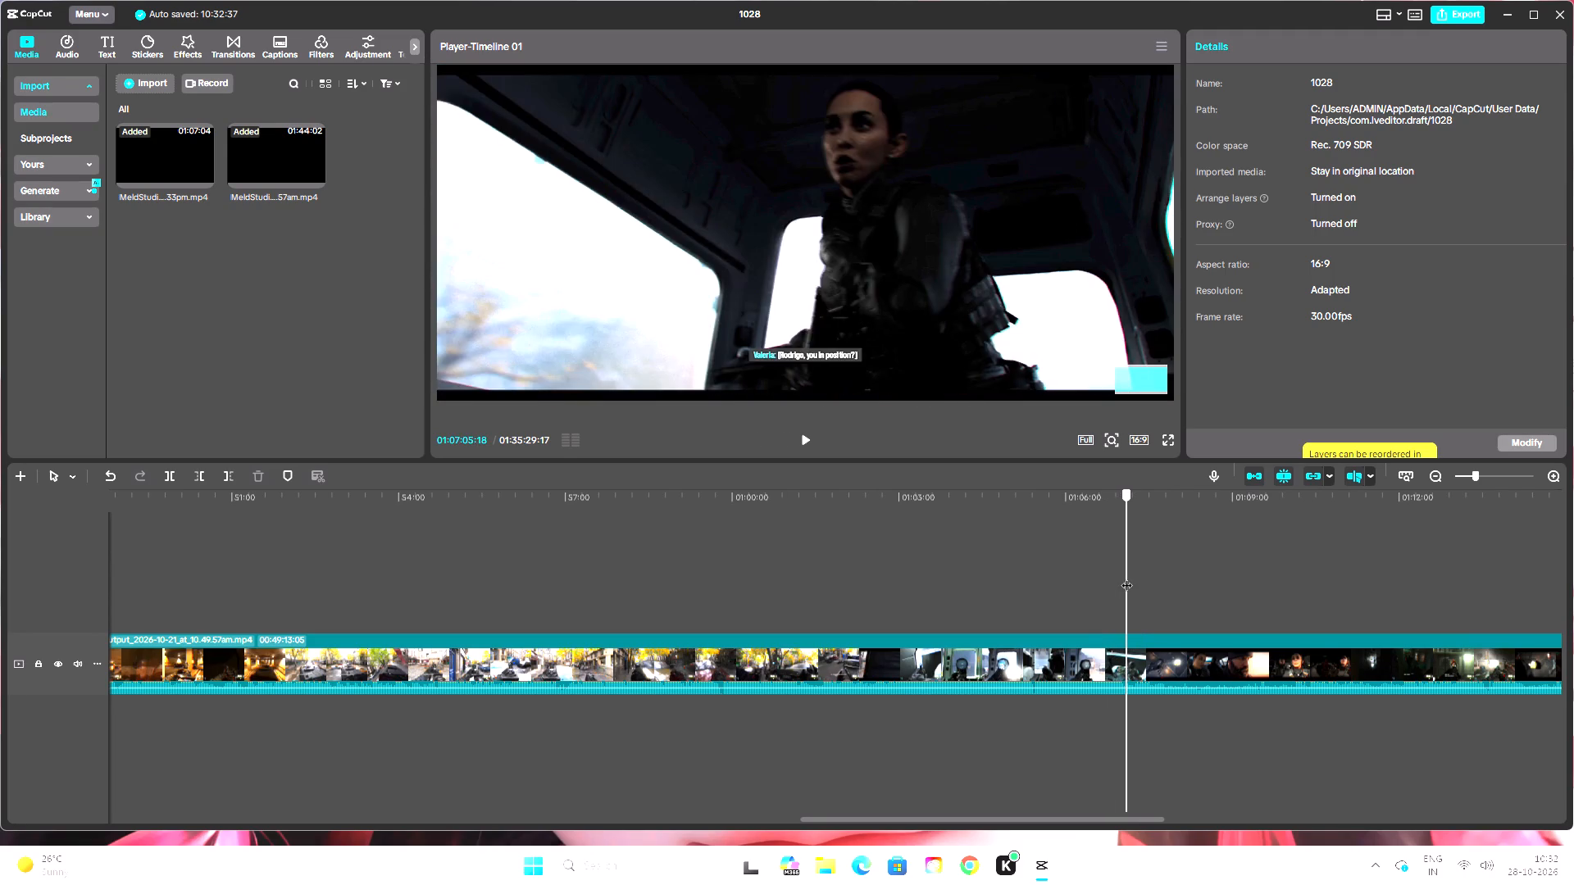
pyautogui.moveTo(1126, 577); pyautogui.dragTo(1120, 577)
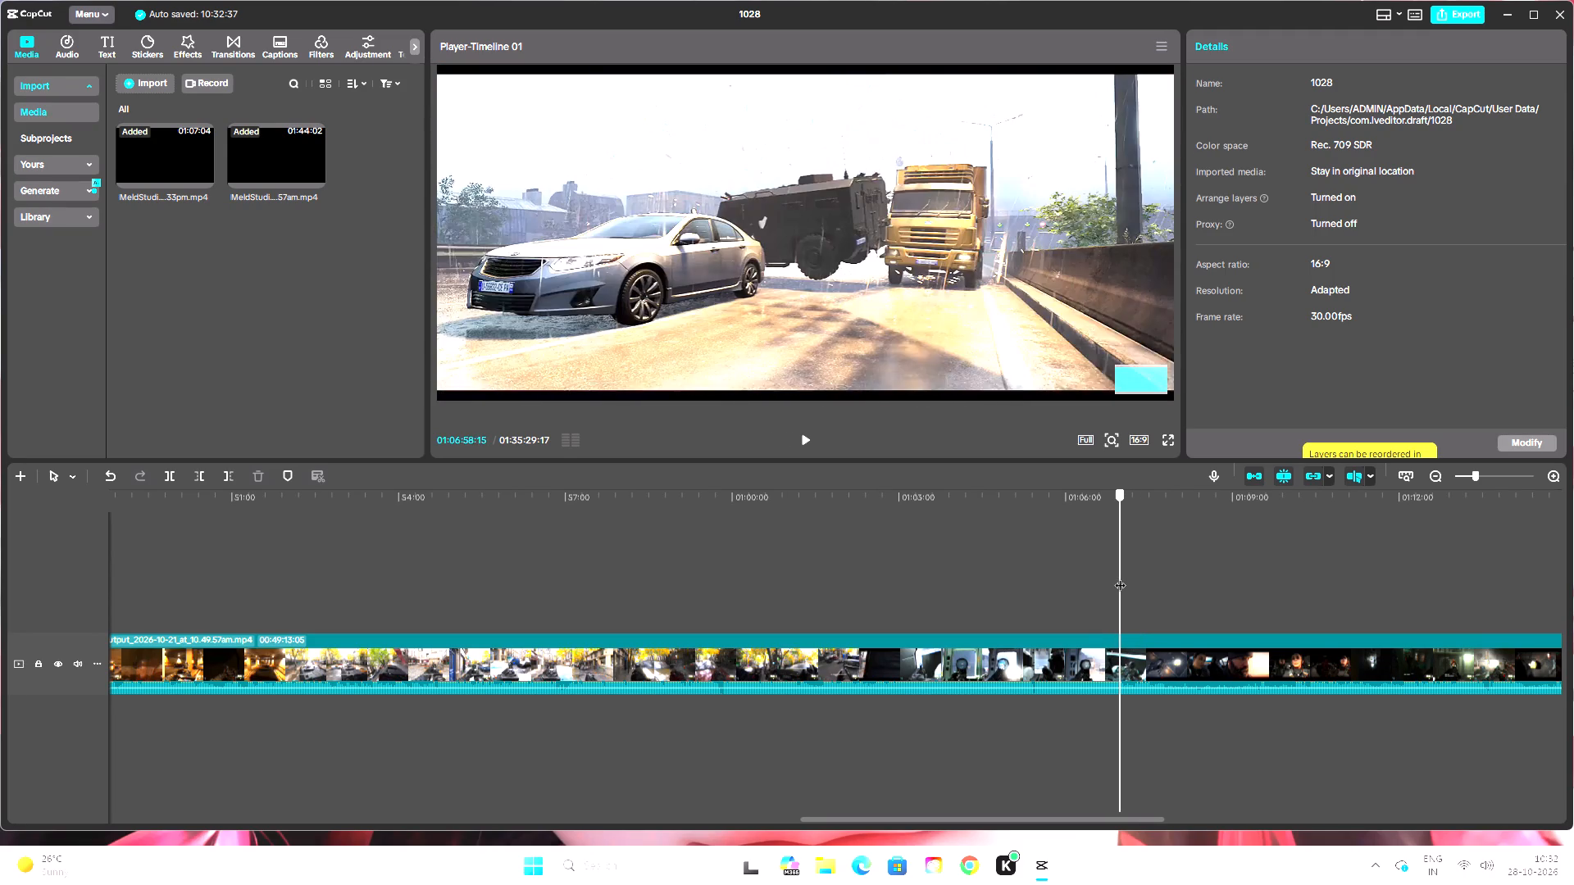
pyautogui.moveTo(1120, 577); pyautogui.dragTo(1121, 576)
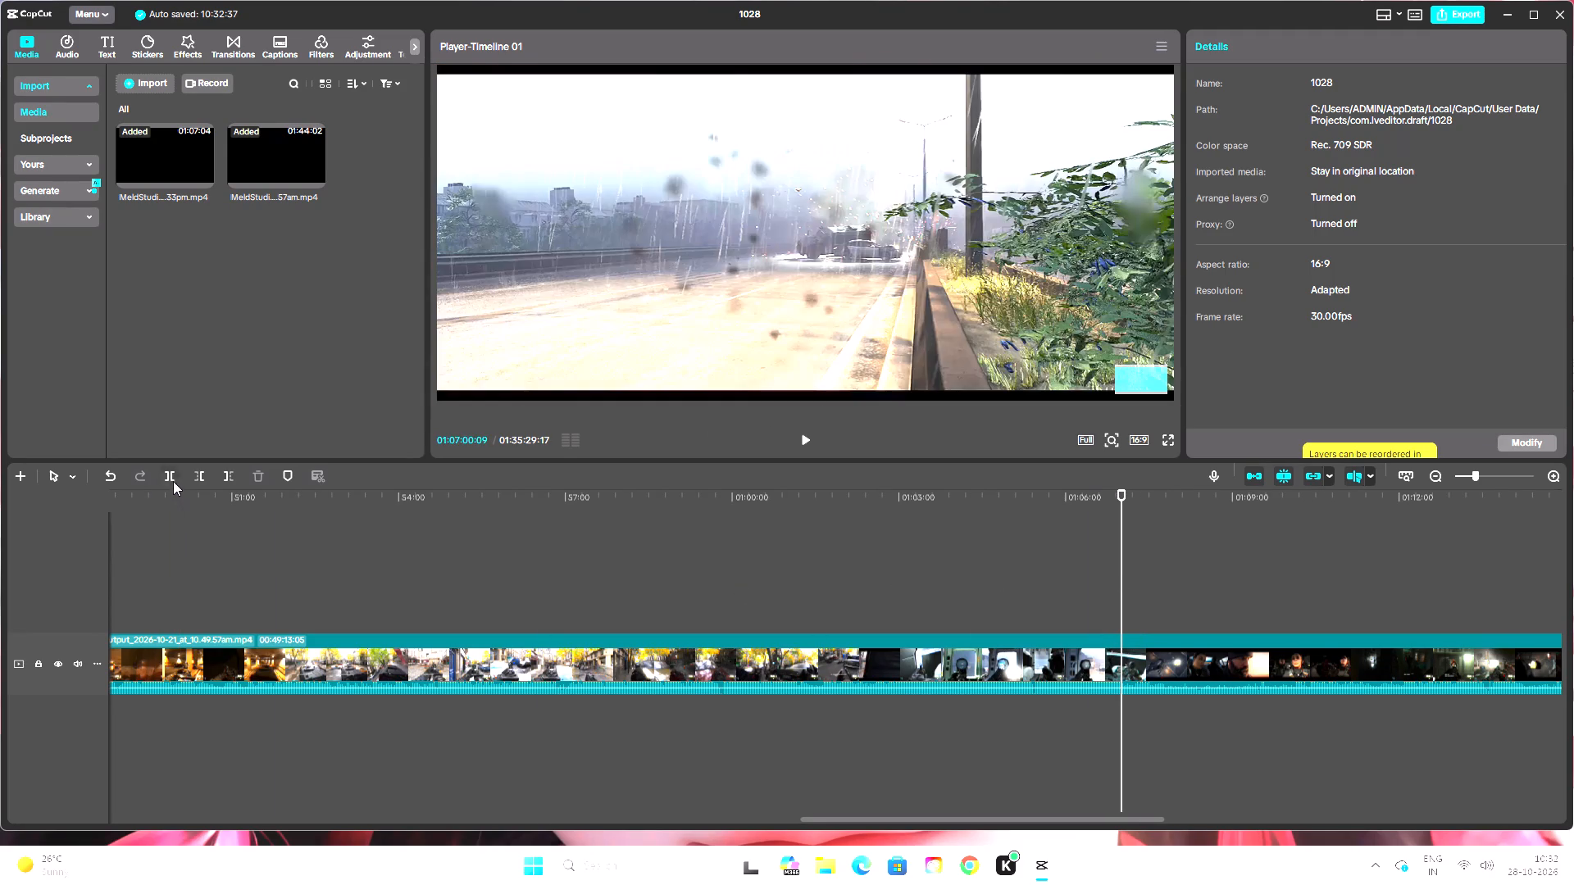
pyautogui.click(172, 480)
pyautogui.click(377, 657)
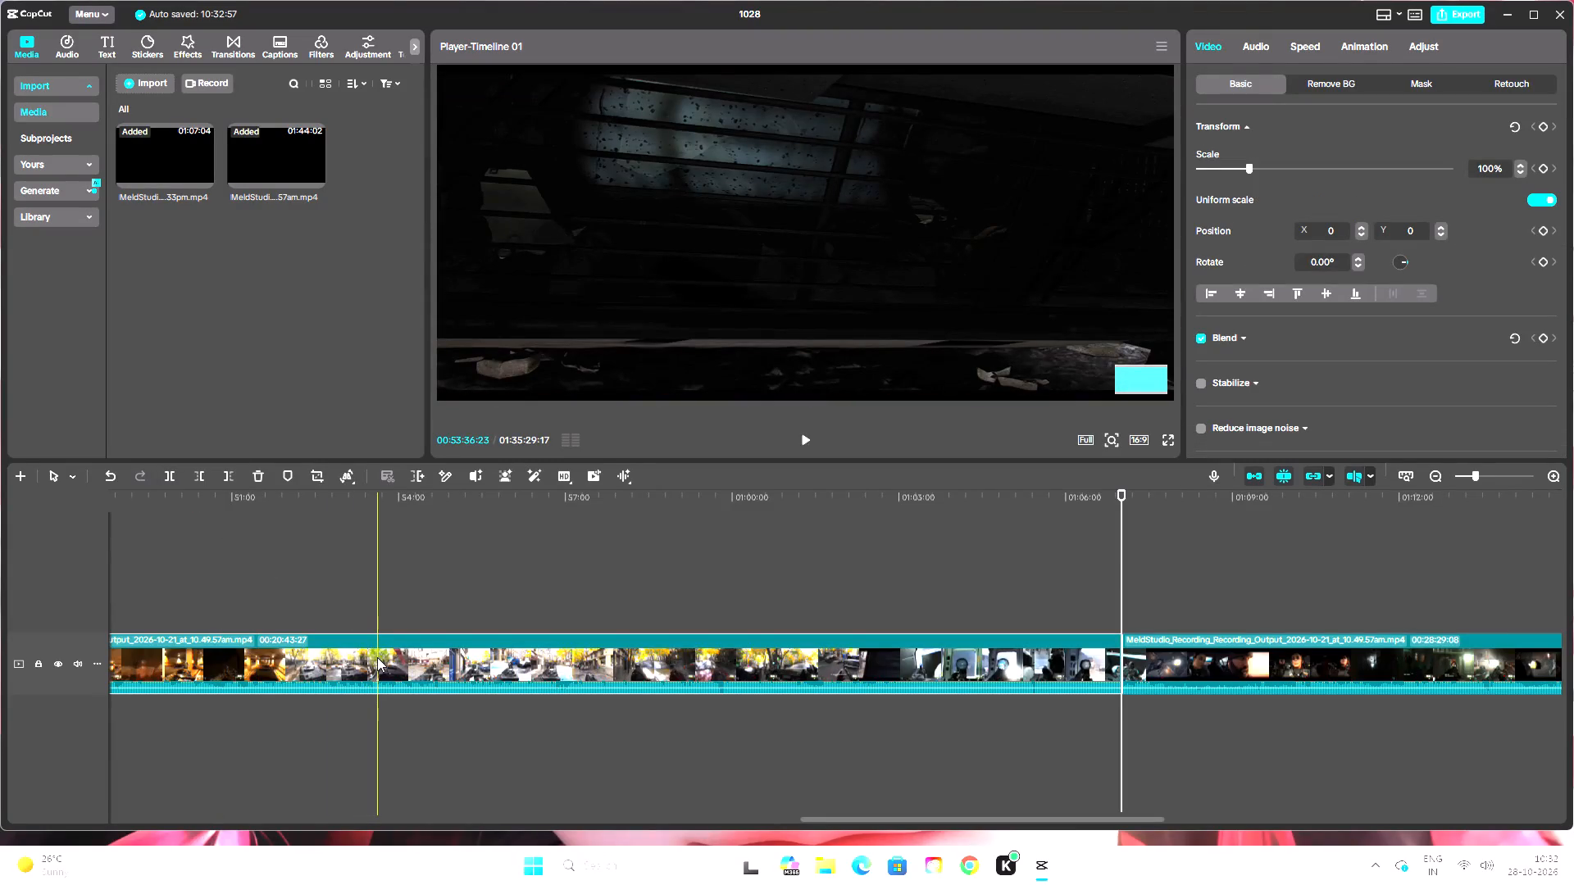
pyautogui.press('BackSpace')
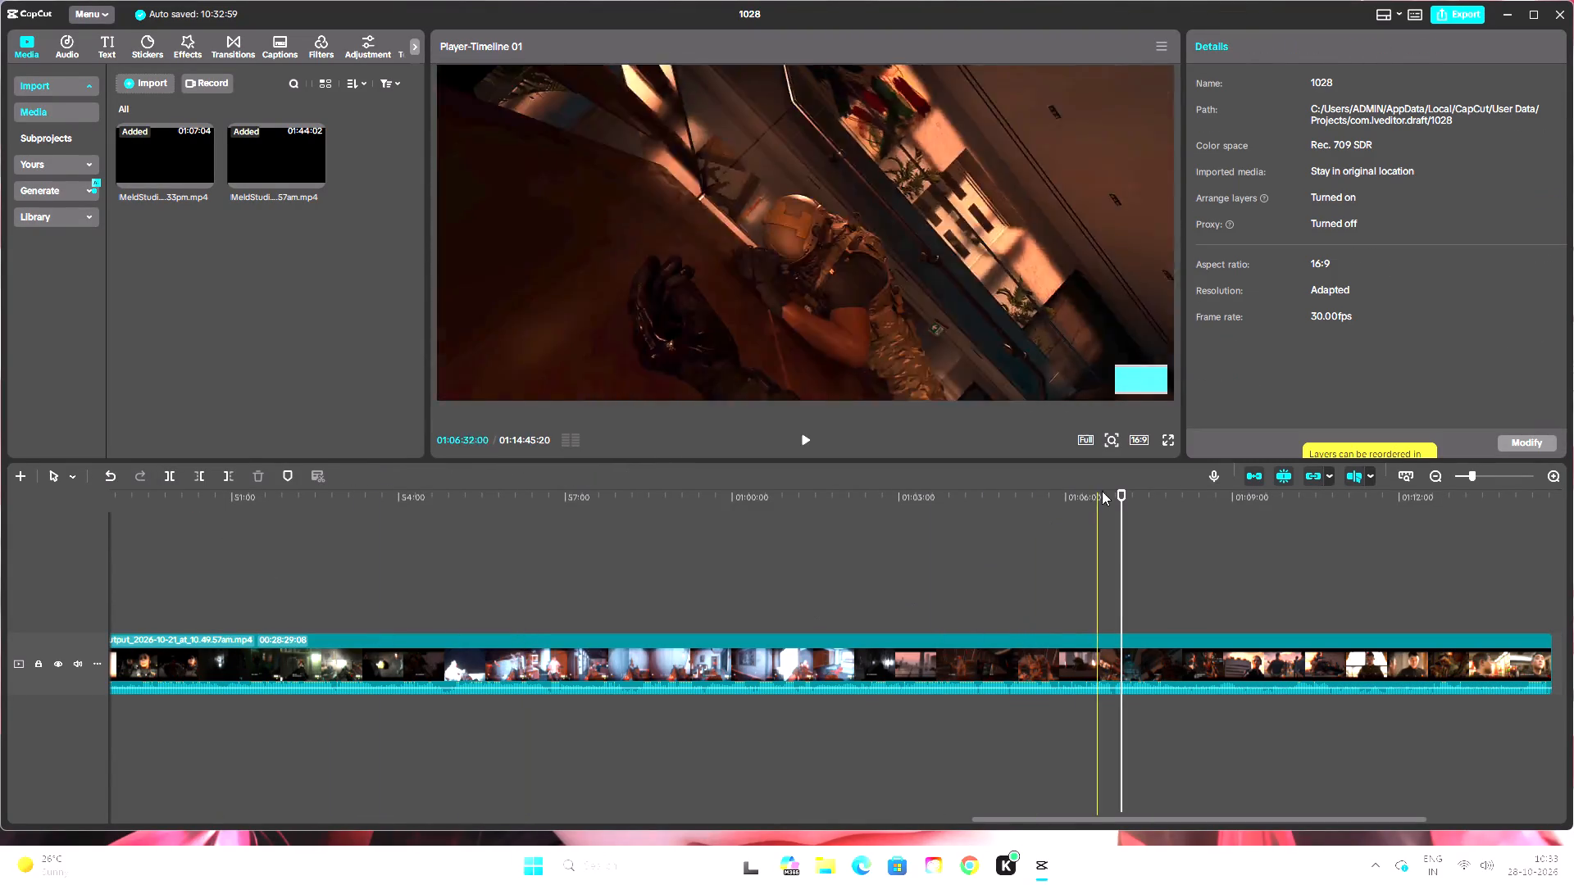
# Review the footage from the join at about 00:46:16 through the crash cutscene into the alley gameplay with Valeria.
pyautogui.moveTo(1131, 505); pyautogui.dragTo(476, 796)
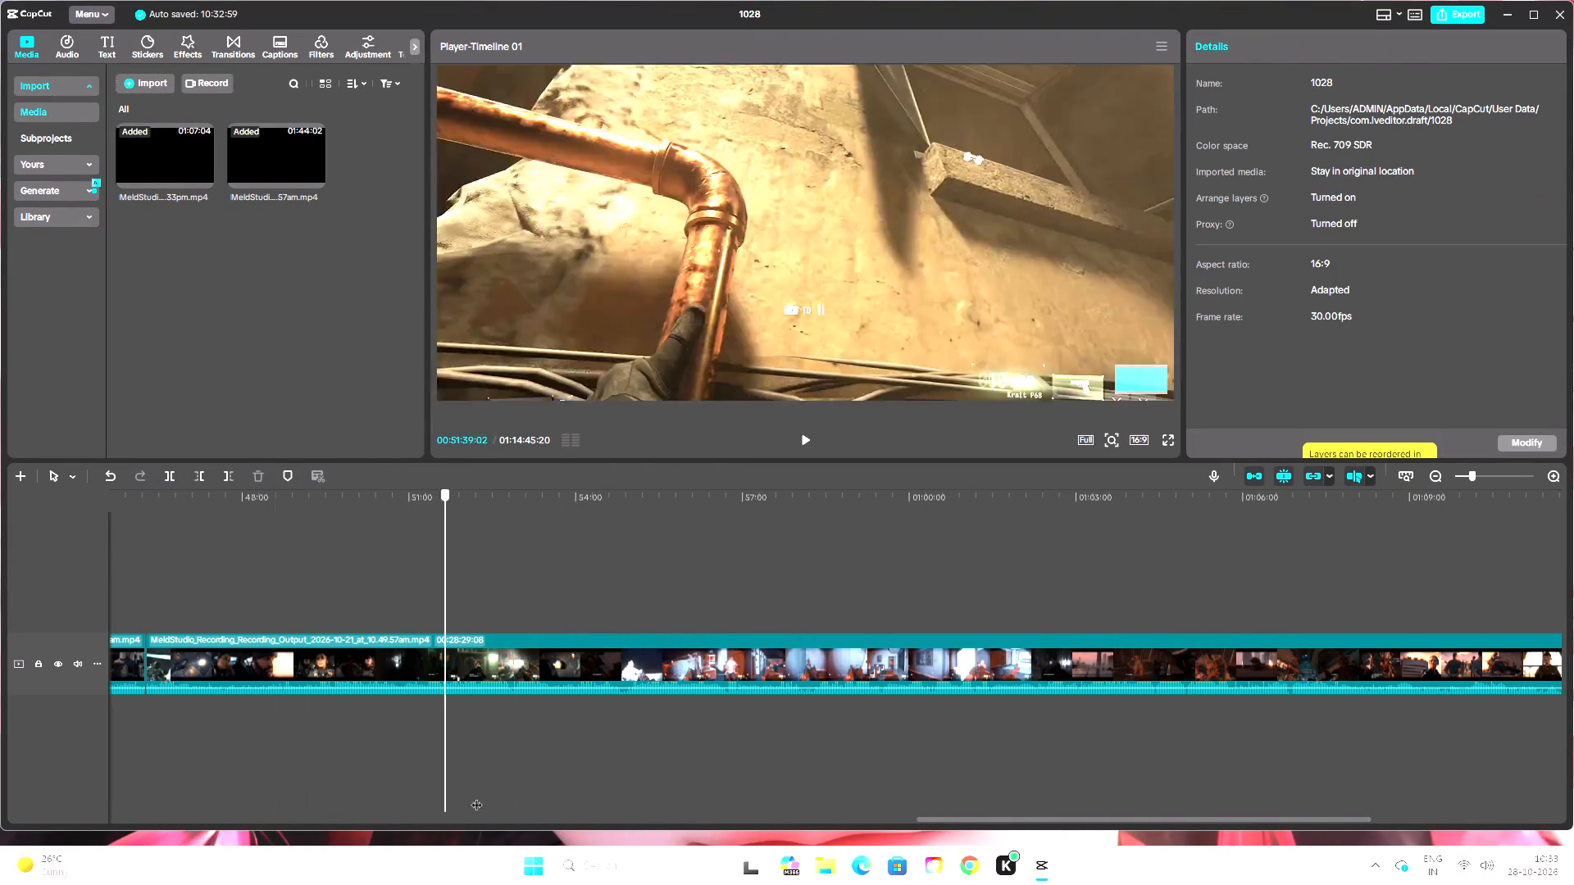
pyautogui.moveTo(476, 796); pyautogui.dragTo(334, 815)
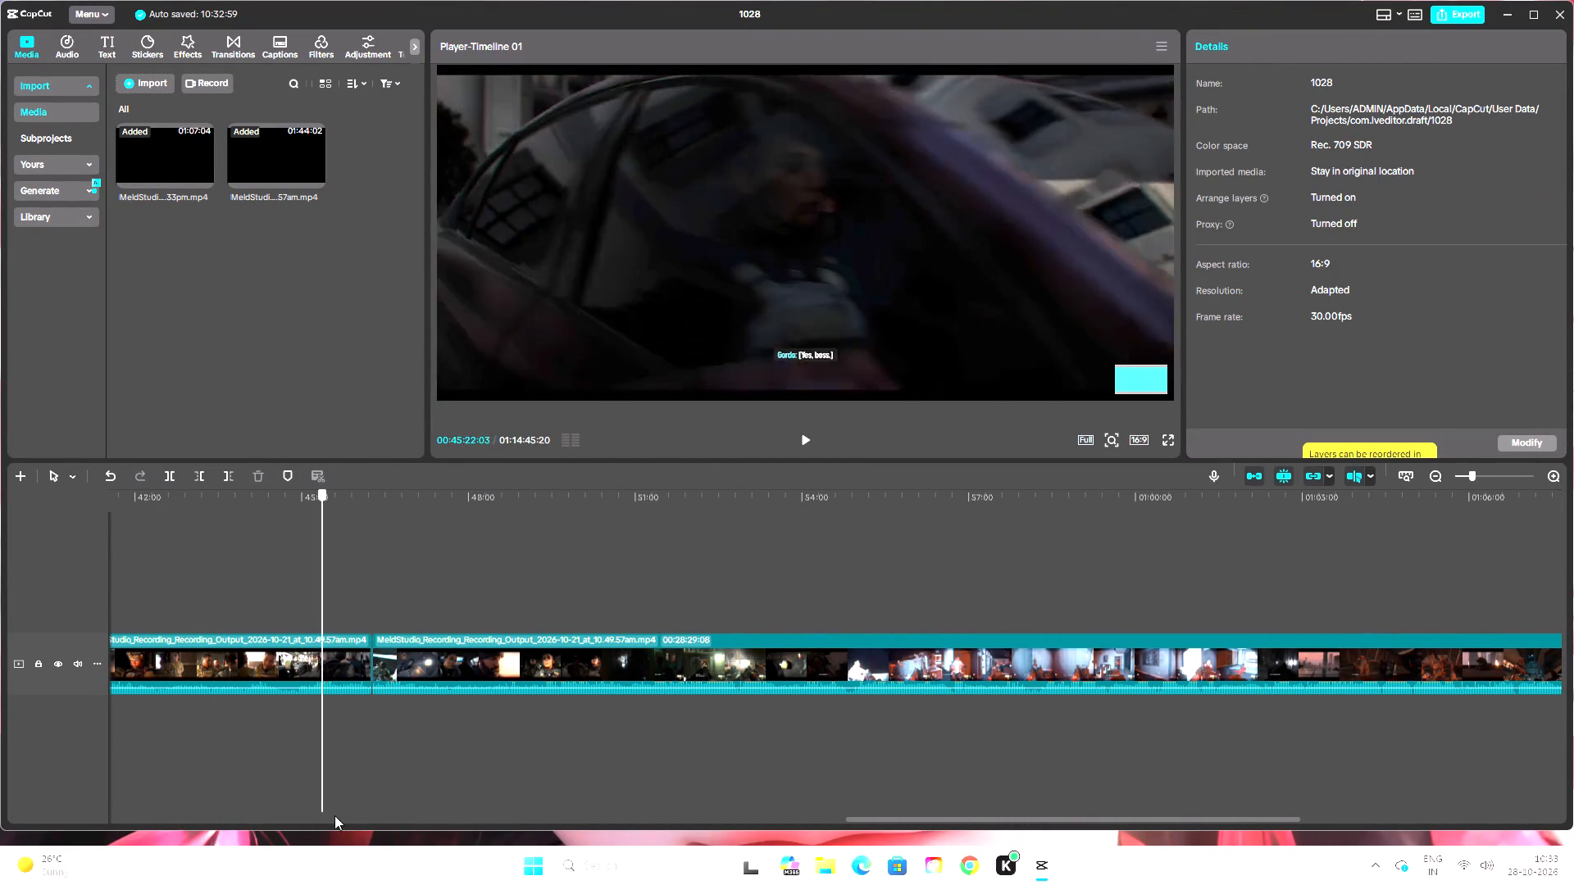
pyautogui.moveTo(334, 815); pyautogui.dragTo(371, 816)
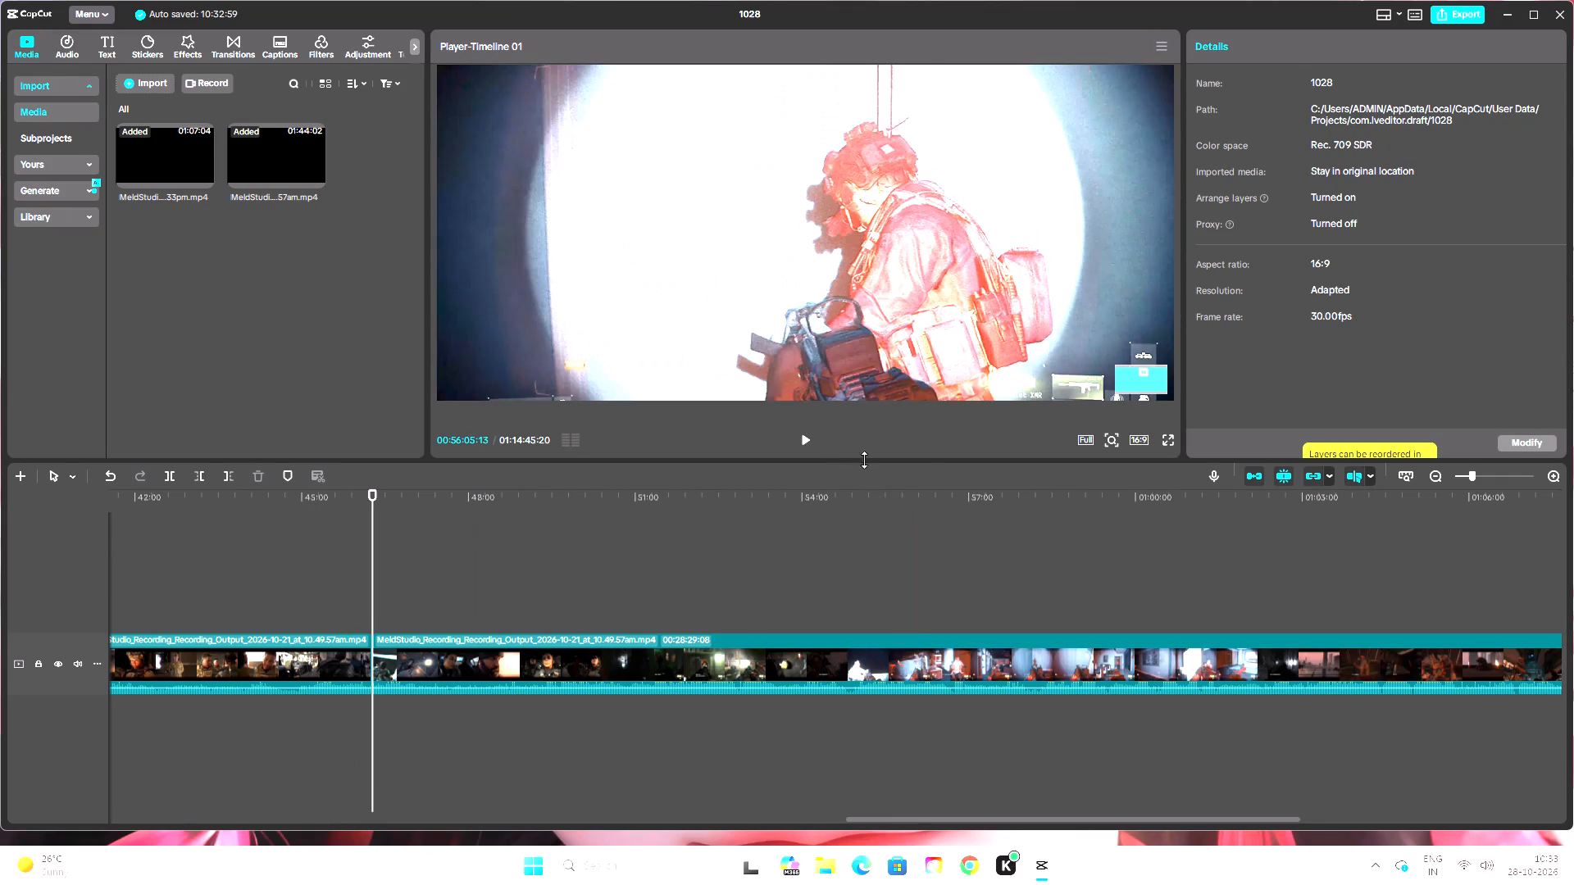
pyautogui.click(809, 442)
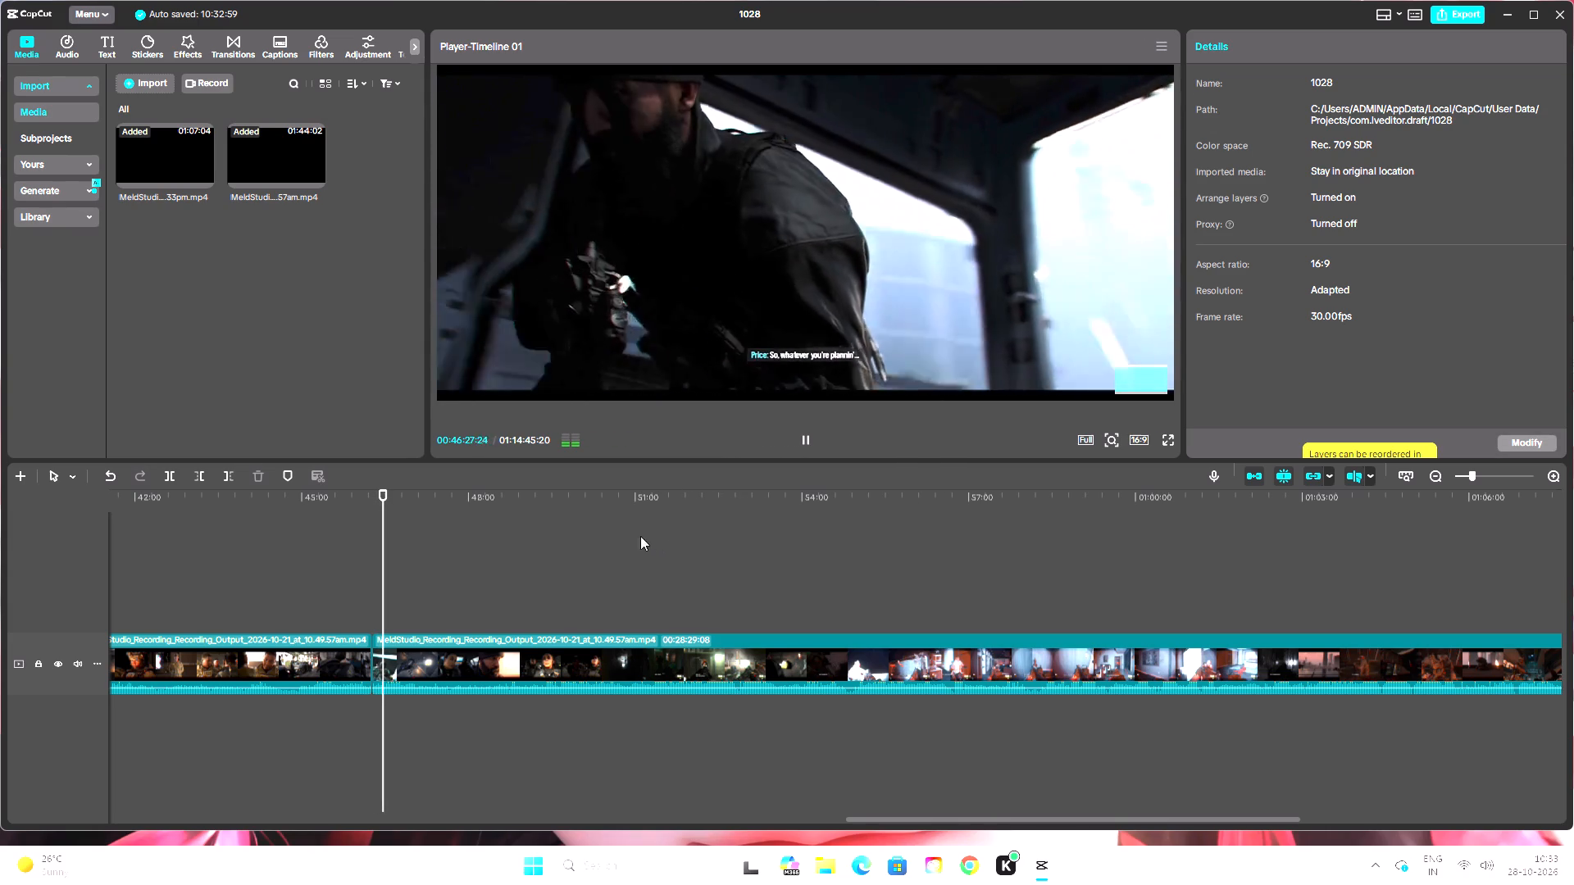
pyautogui.moveTo(385, 492); pyautogui.dragTo(403, 492)
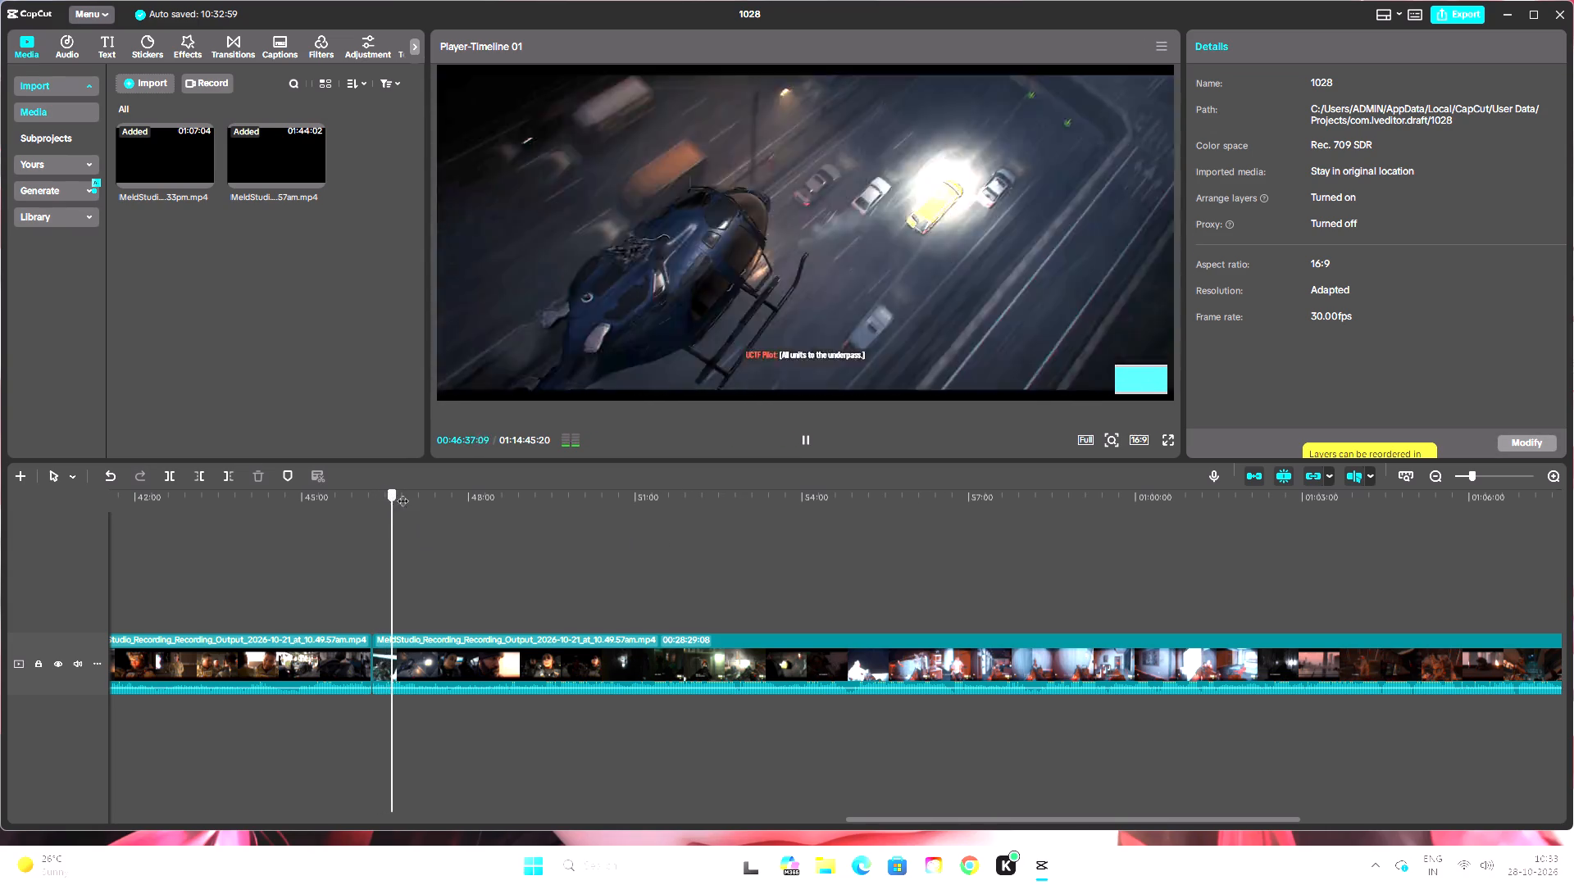
pyautogui.moveTo(403, 492); pyautogui.dragTo(521, 530)
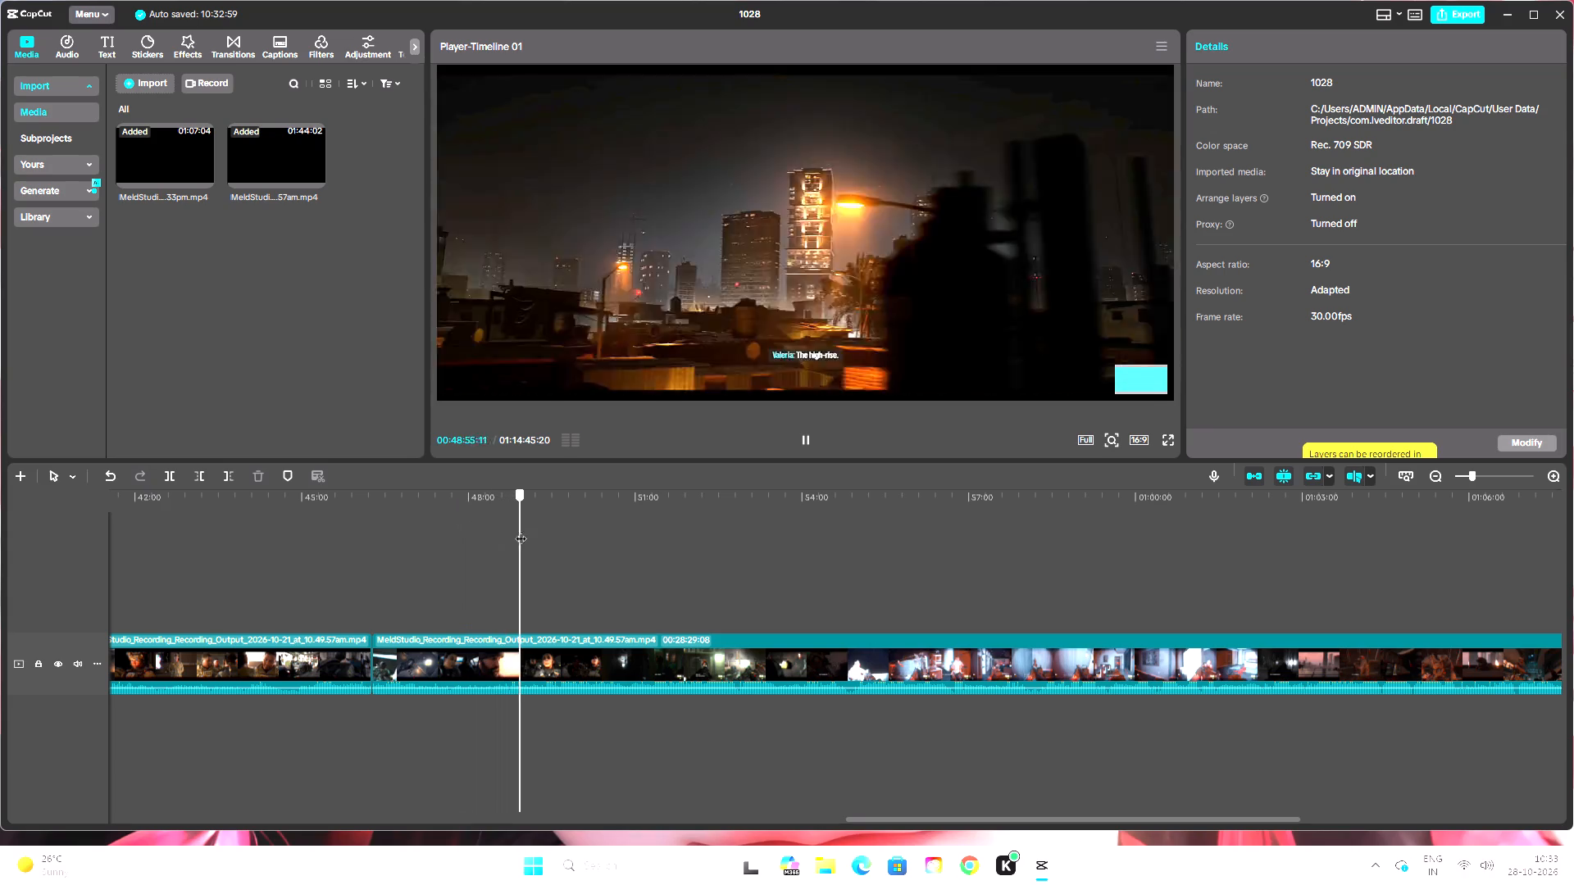
pyautogui.moveTo(521, 530); pyautogui.dragTo(569, 542)
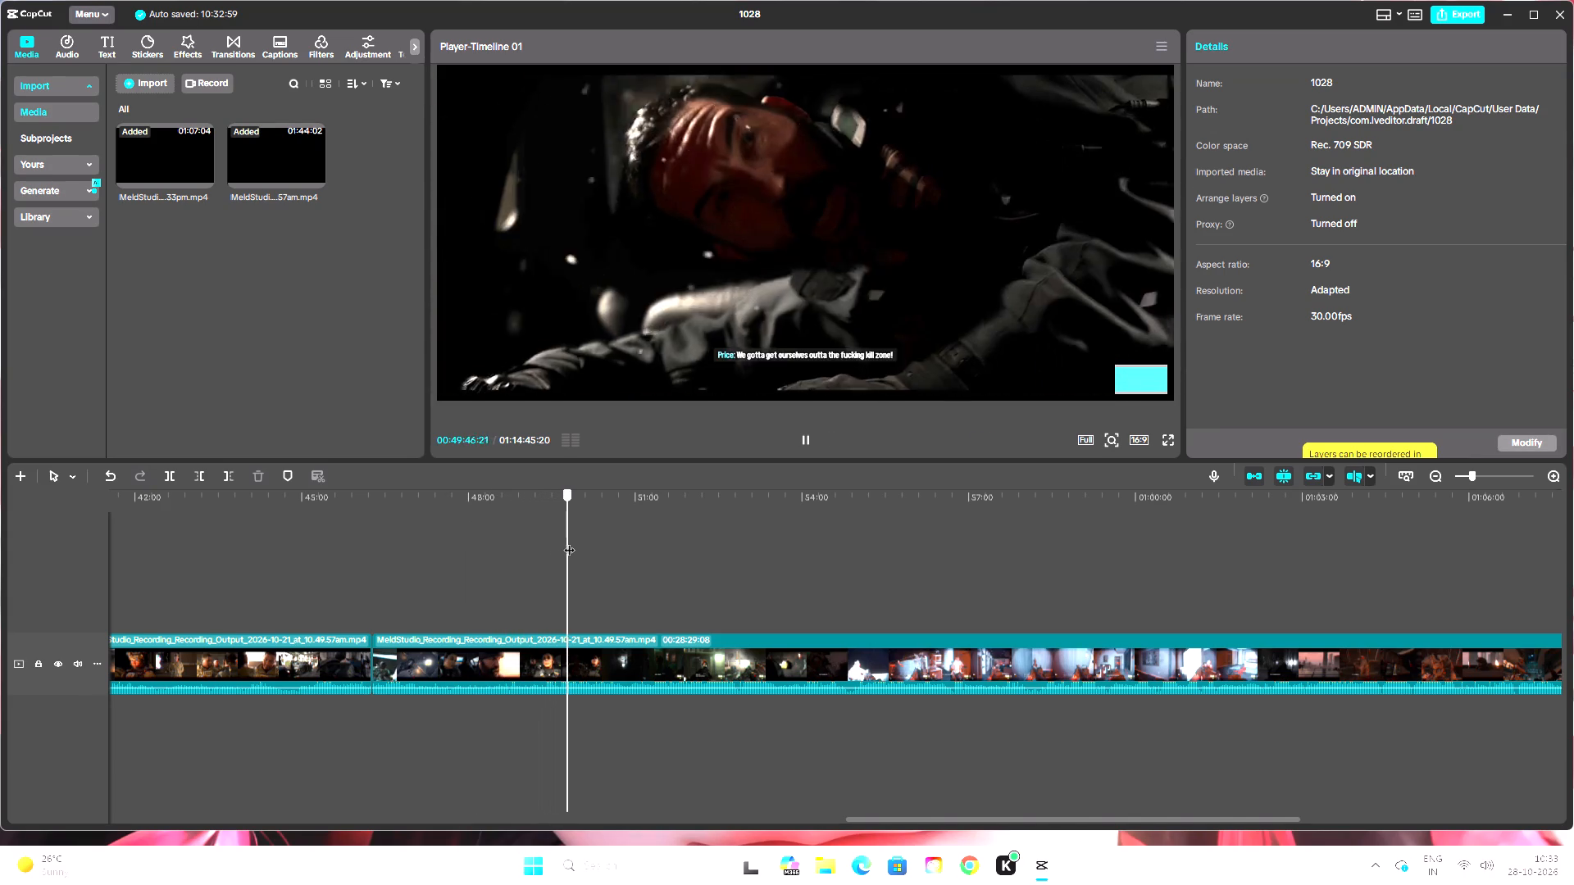
pyautogui.moveTo(569, 542); pyautogui.dragTo(600, 544)
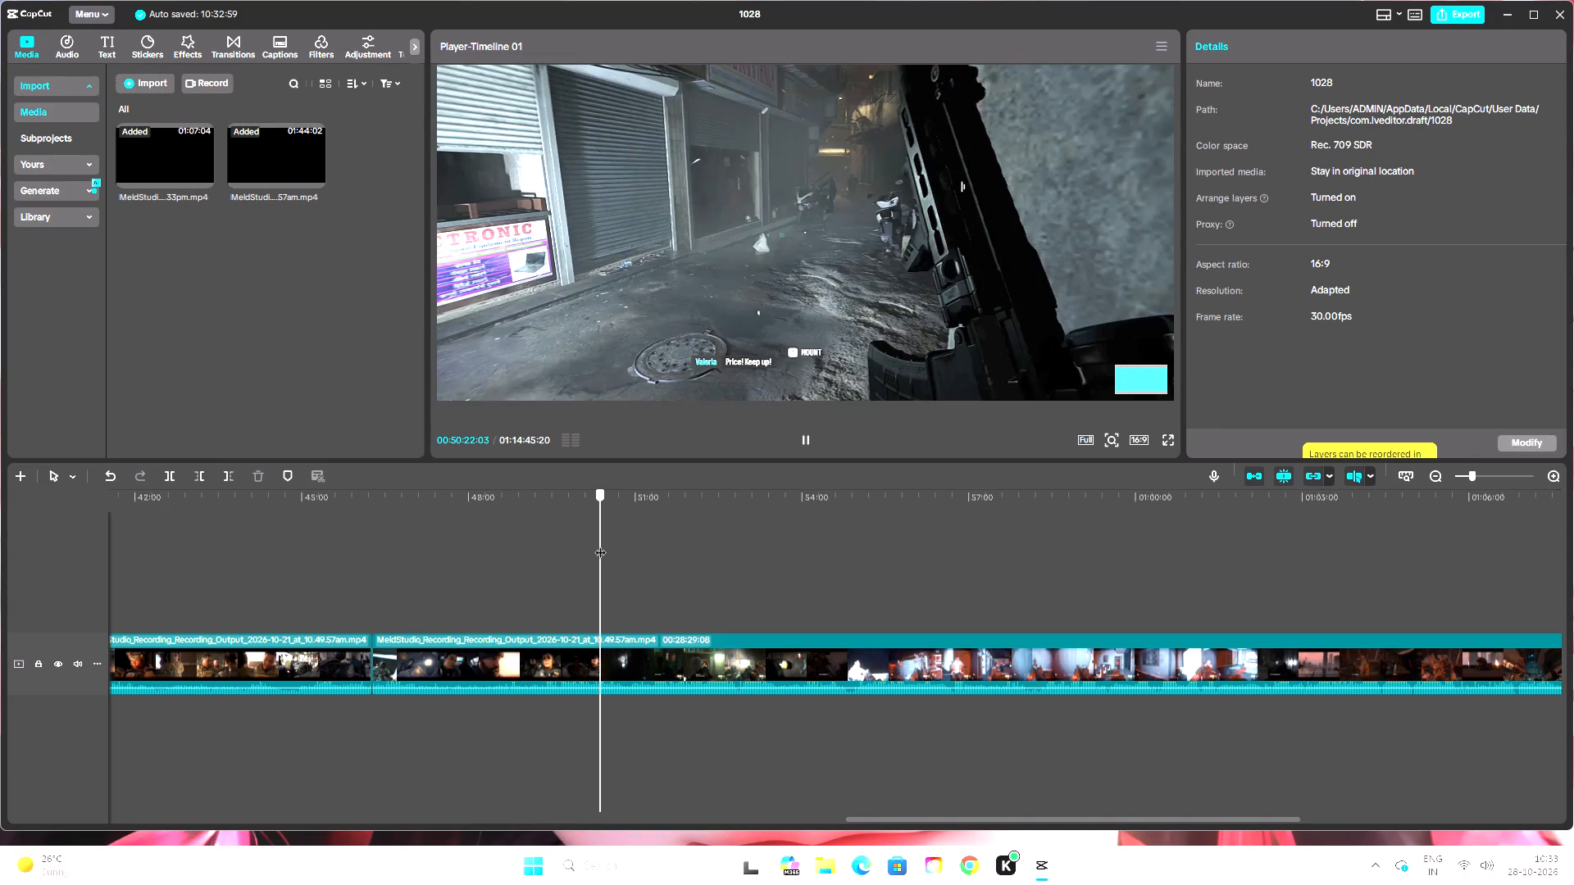
pyautogui.moveTo(600, 544); pyautogui.dragTo(619, 544)
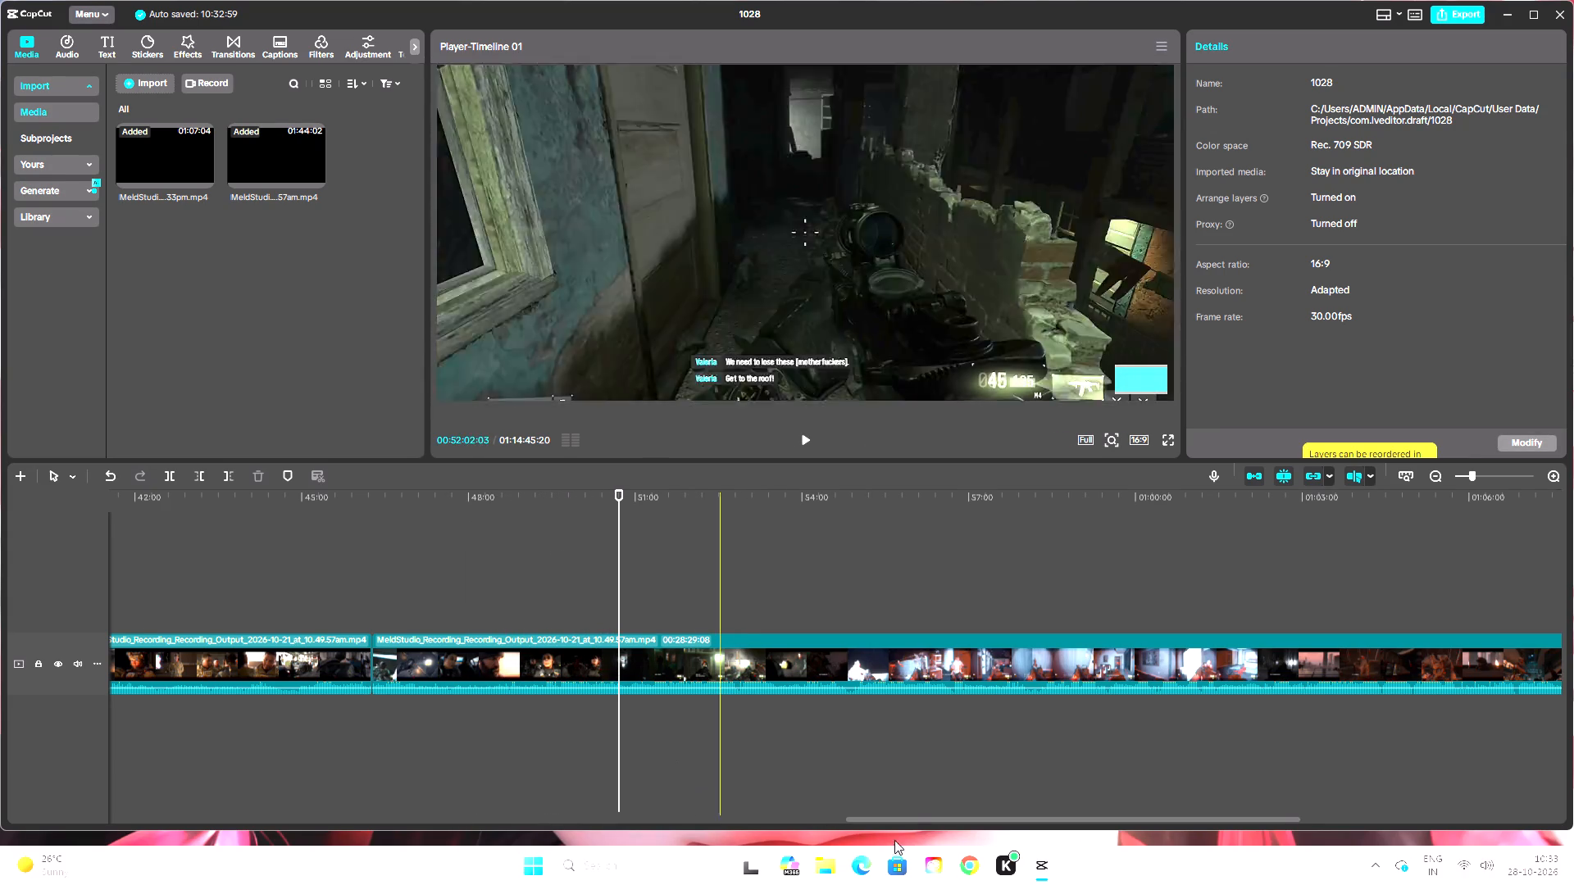
# Split the 10.49.57am recording at about 00:52:56, where the retry starts under the table with Valeria ahead.
pyautogui.moveTo(912, 822); pyautogui.dragTo(989, 833)
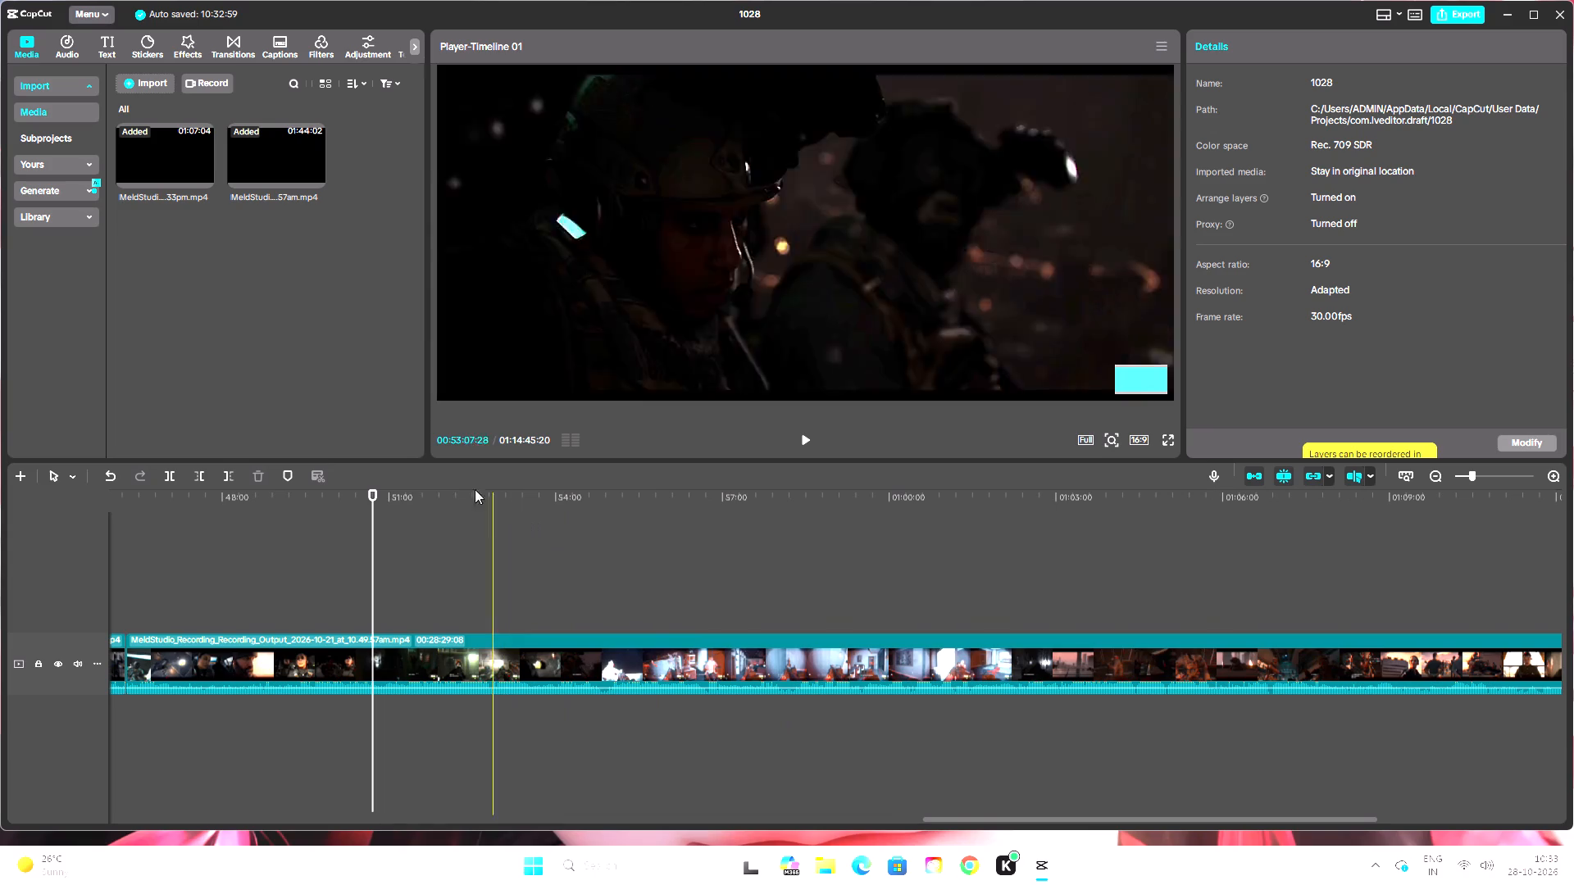
pyautogui.moveTo(367, 493); pyautogui.dragTo(434, 506)
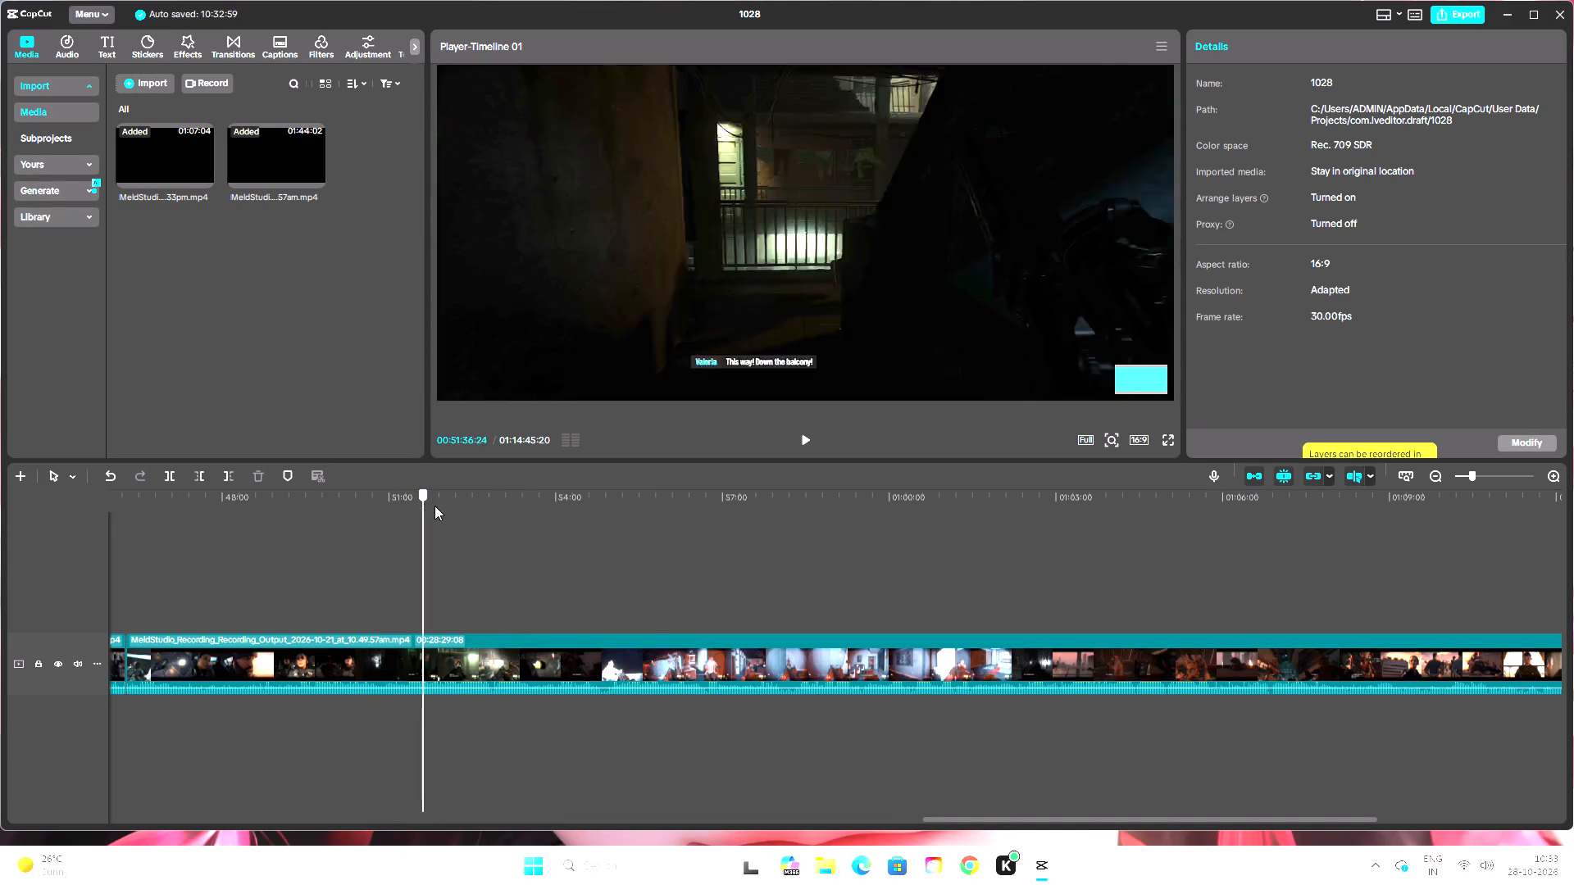
pyautogui.moveTo(434, 506); pyautogui.dragTo(514, 517)
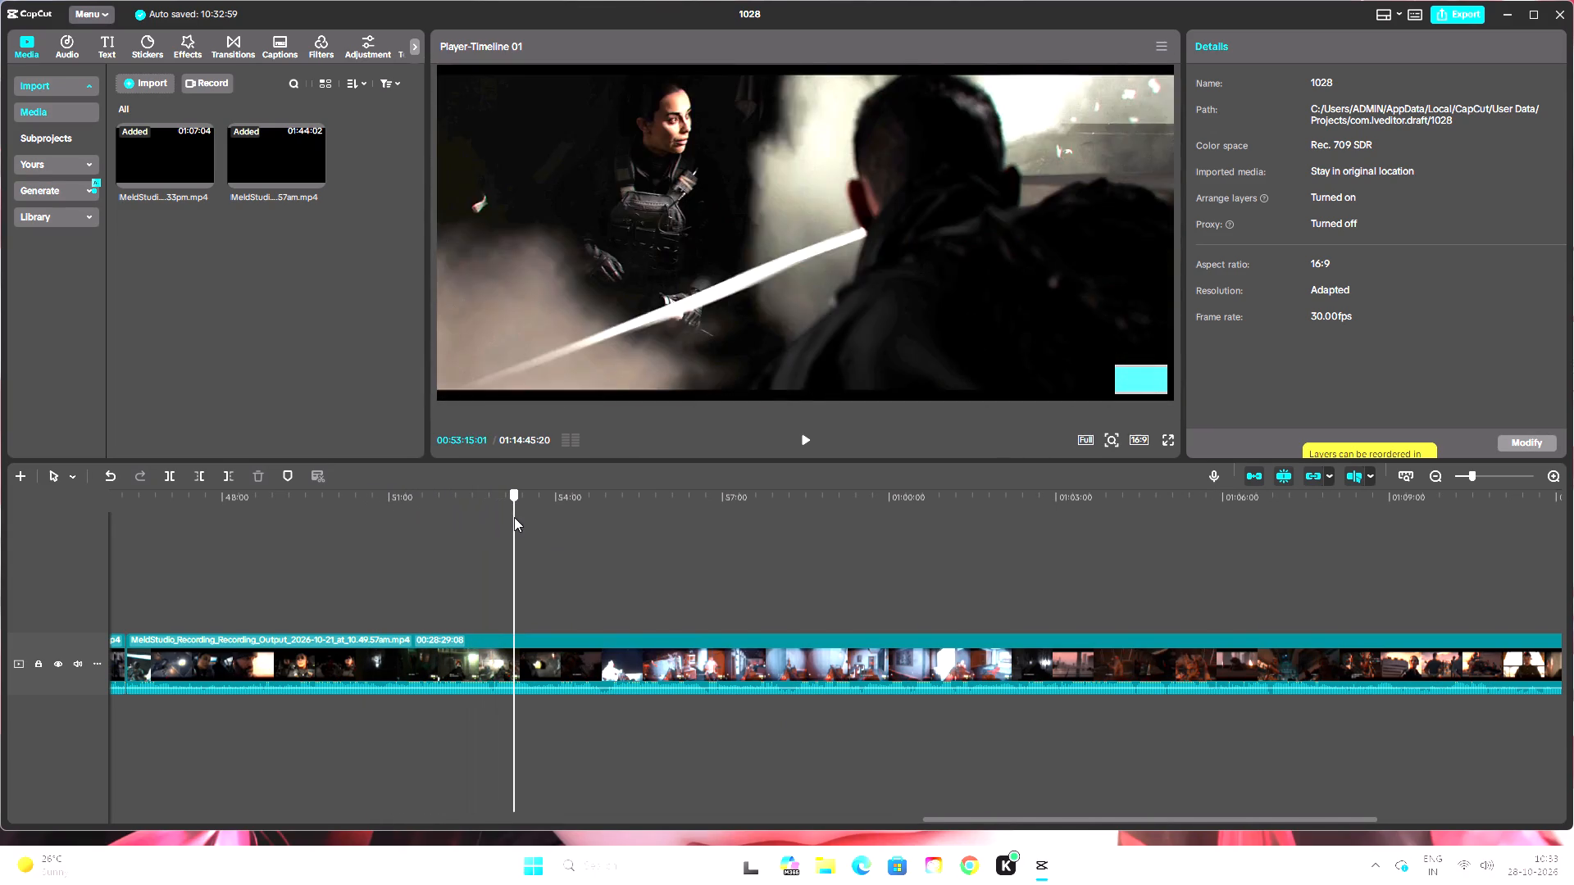
pyautogui.moveTo(514, 517); pyautogui.dragTo(498, 520)
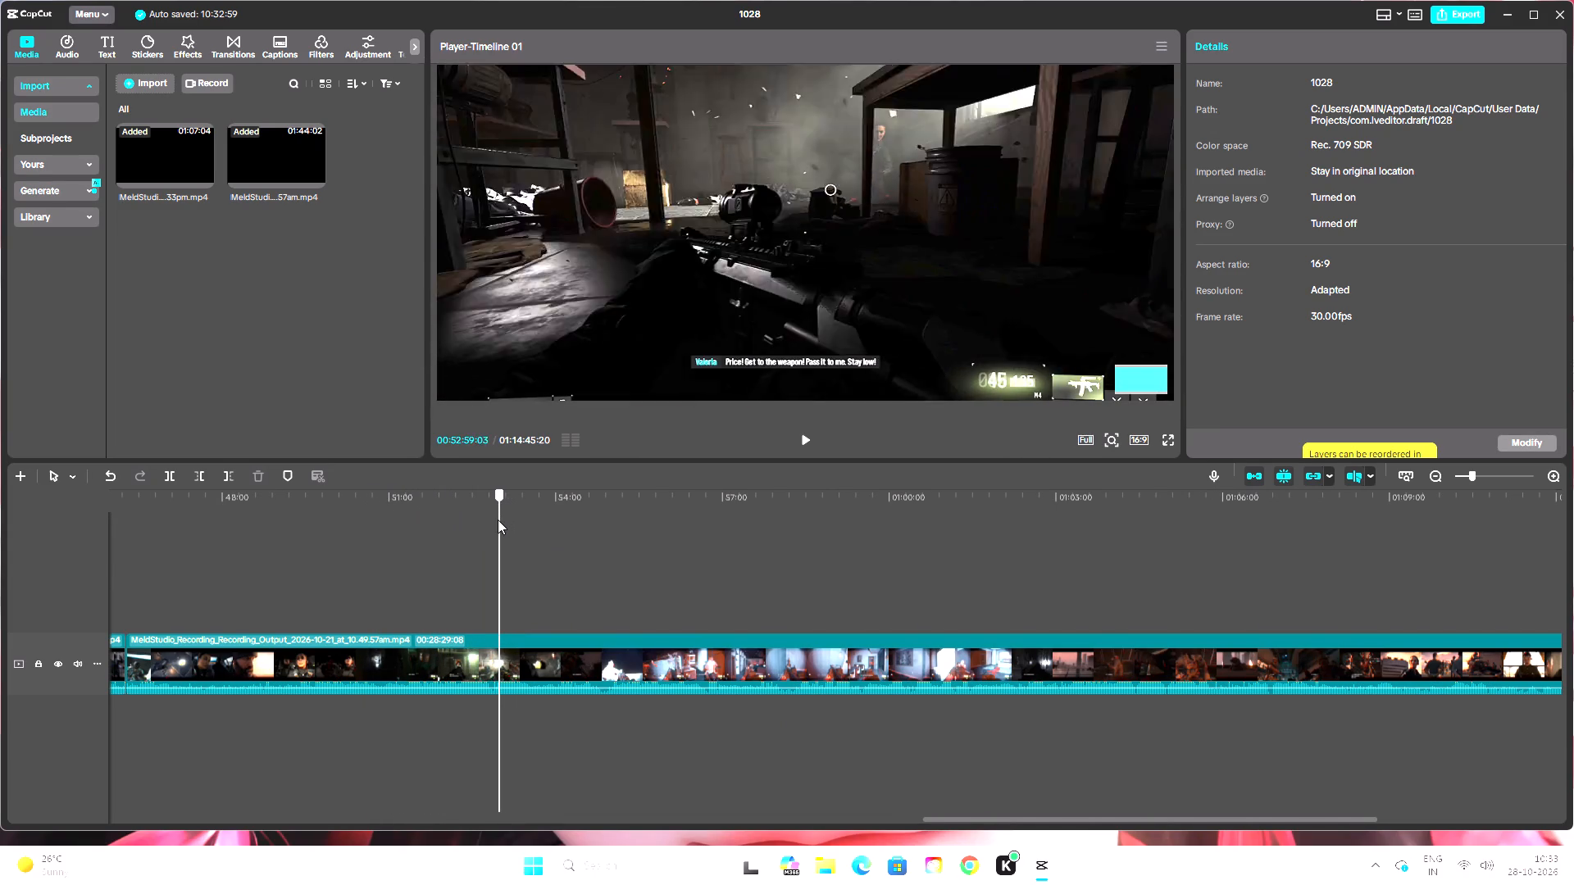
pyautogui.moveTo(498, 520); pyautogui.dragTo(494, 521)
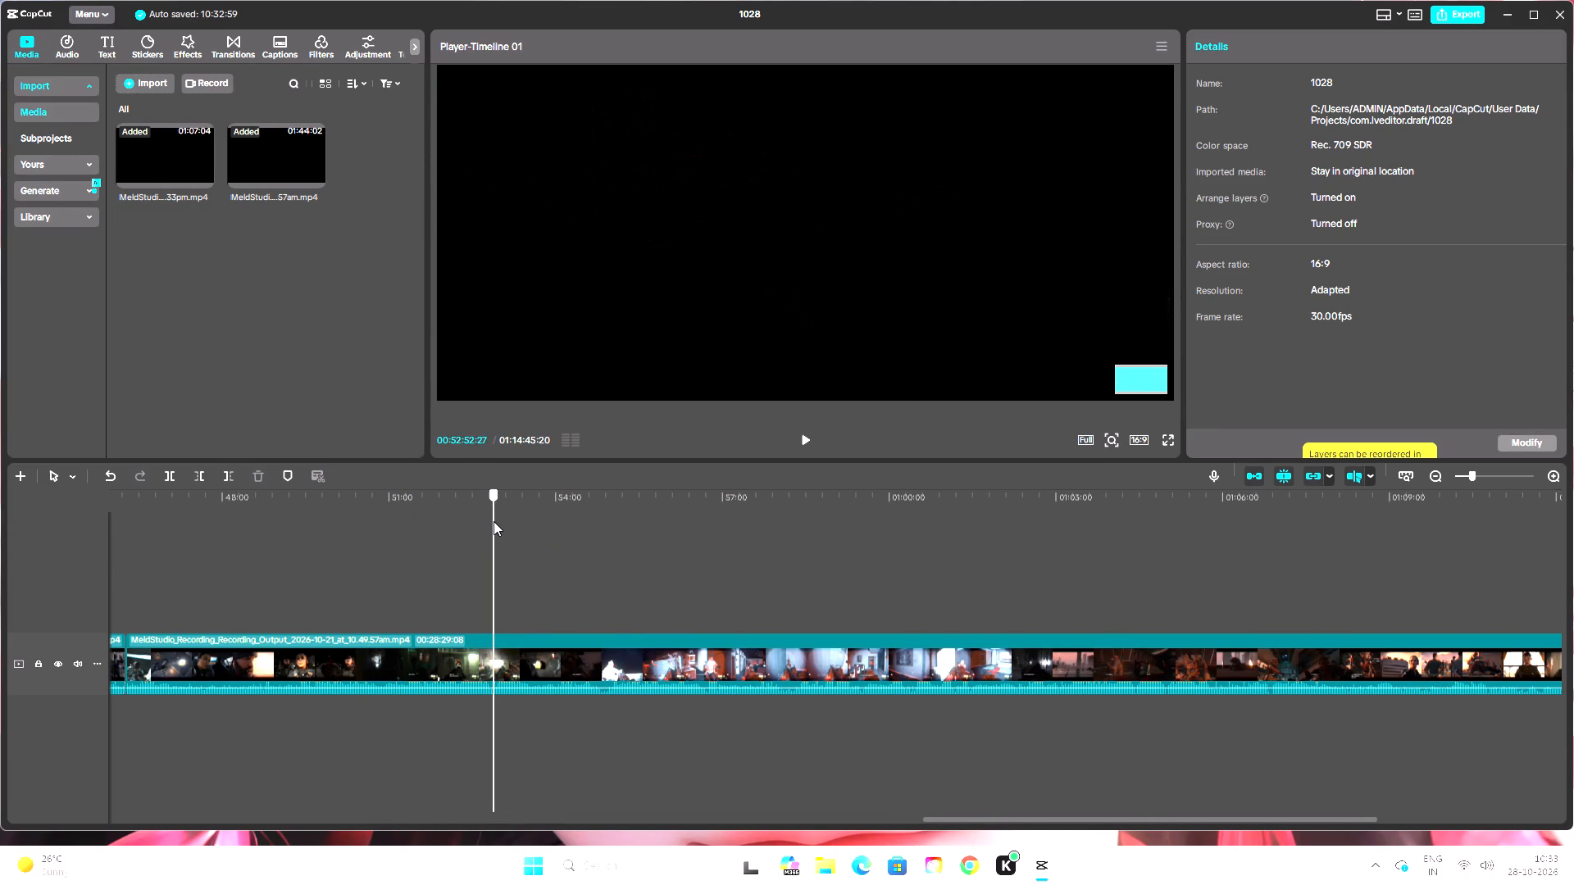
pyautogui.moveTo(494, 521); pyautogui.dragTo(497, 518)
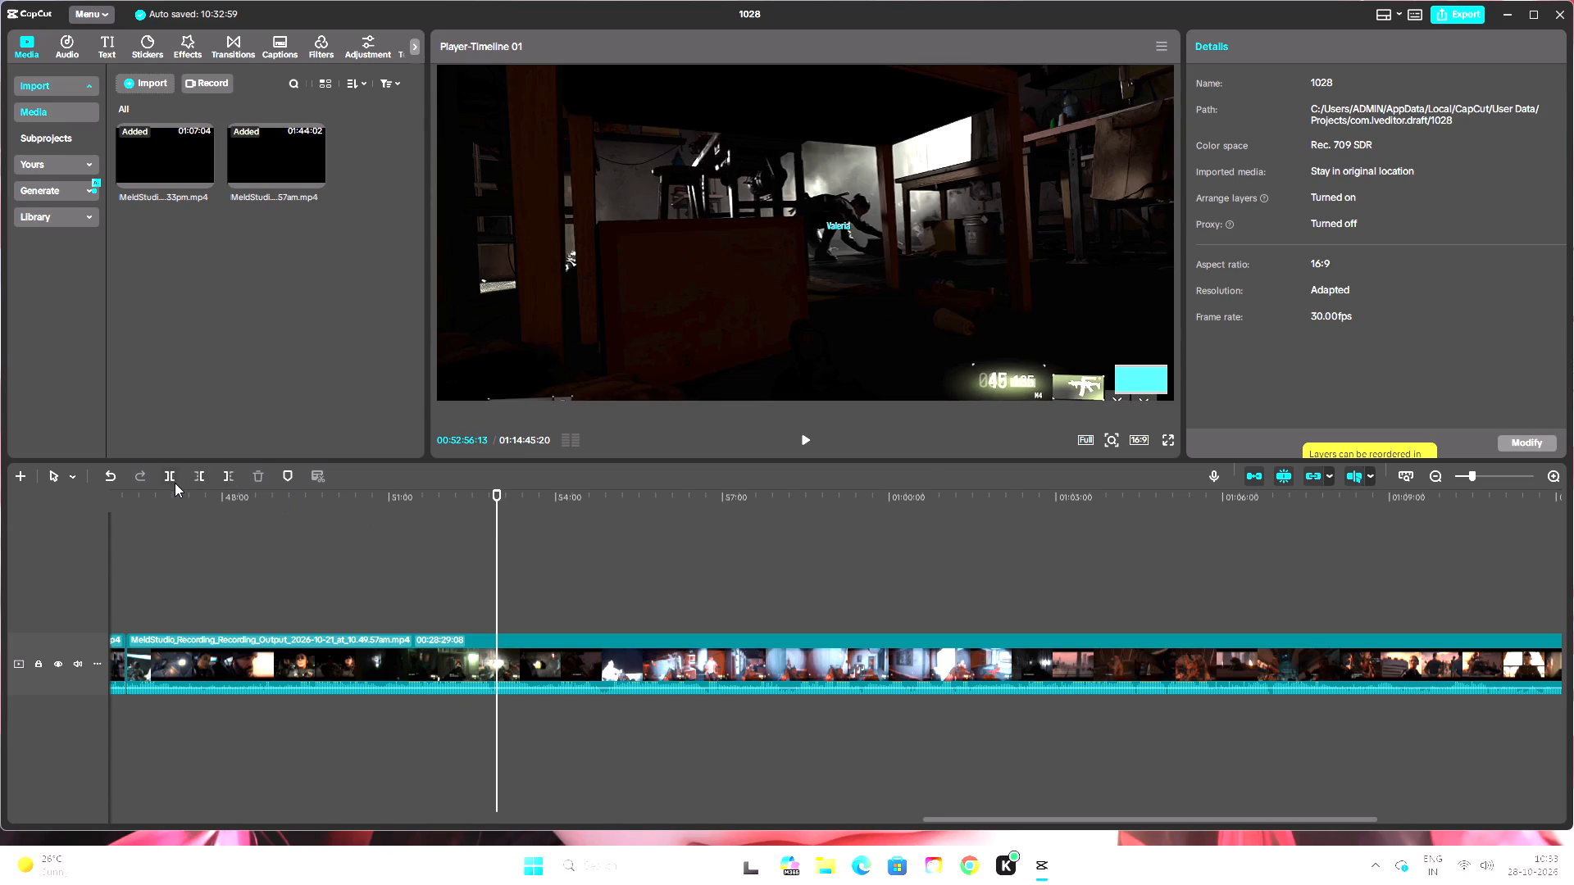
pyautogui.click(169, 482)
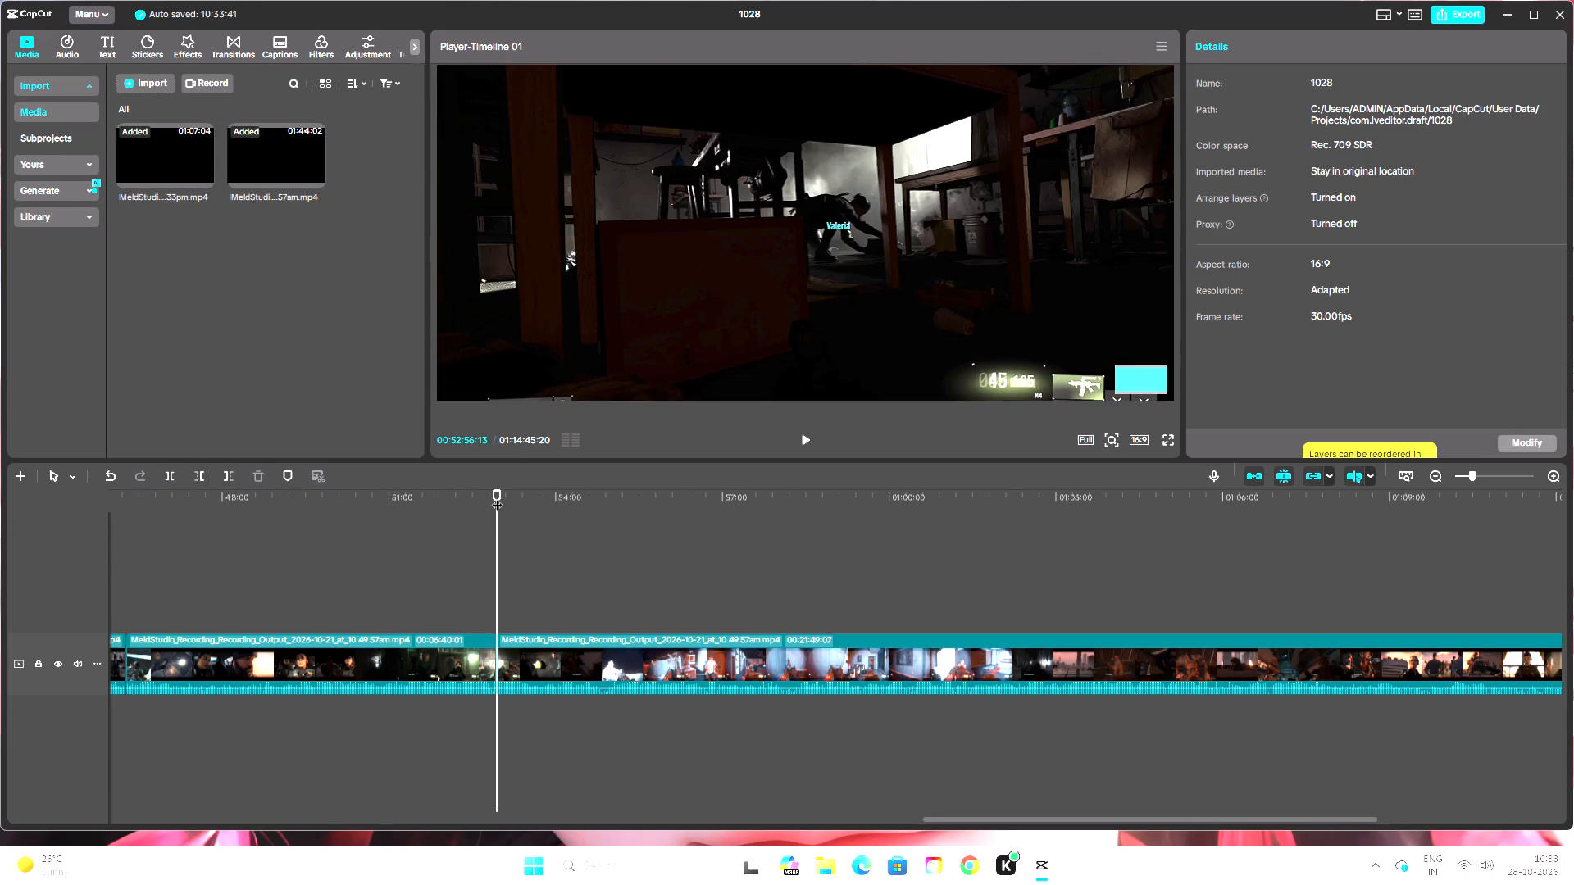
# Split the recording at about 00:52:41, just before the failed attempt, and delete the Try Again section between this cut and 00:52:56.
pyautogui.moveTo(497, 497); pyautogui.dragTo(508, 503)
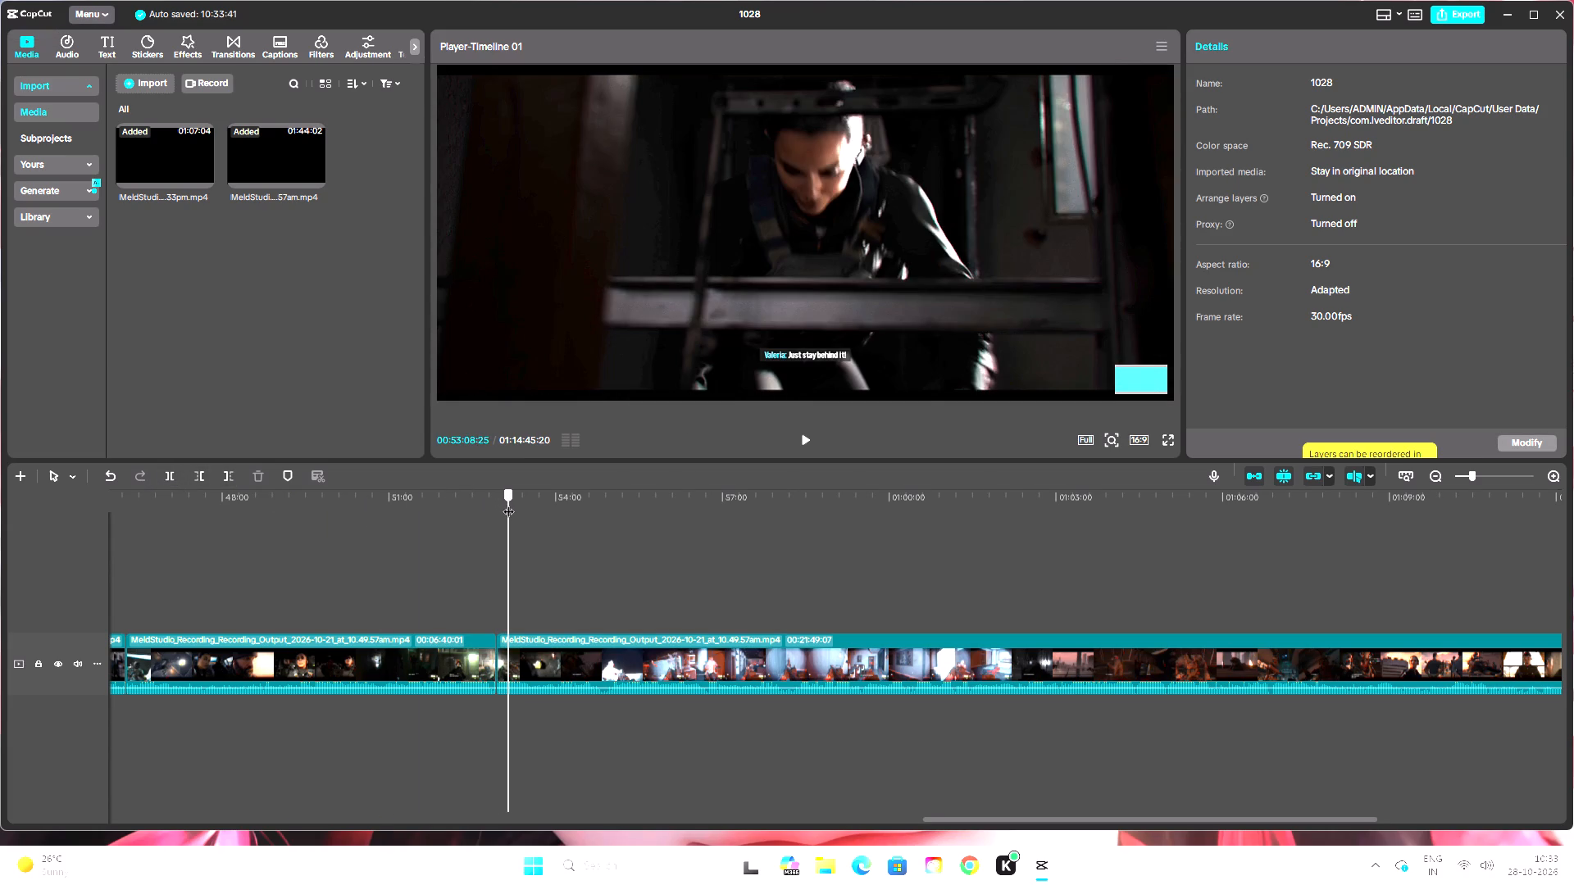
pyautogui.moveTo(508, 503); pyautogui.dragTo(488, 519)
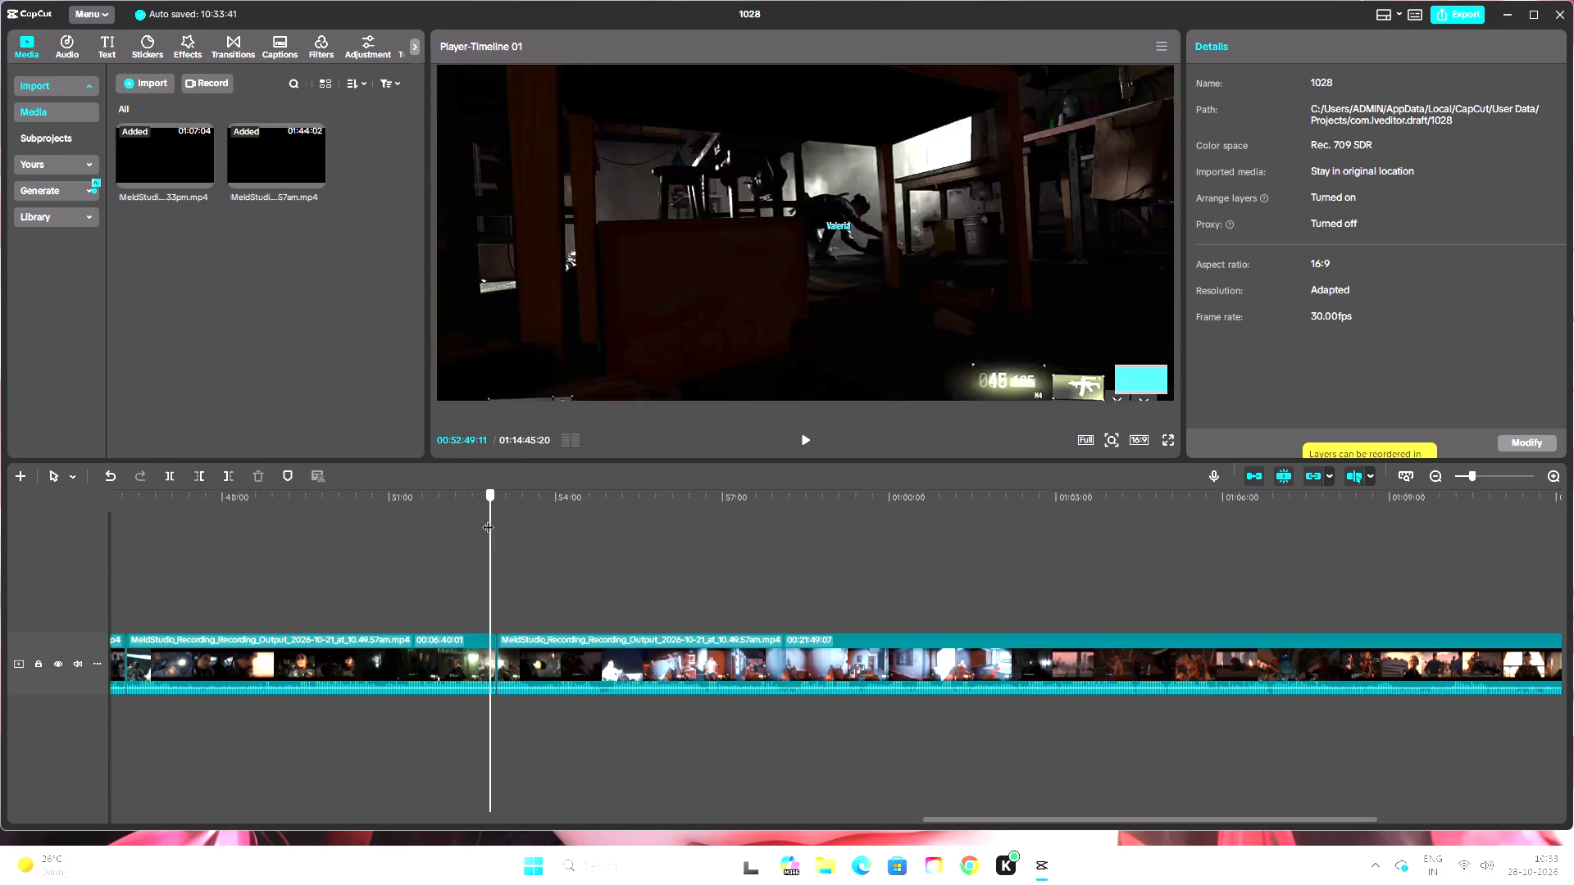
pyautogui.moveTo(488, 519); pyautogui.dragTo(471, 523)
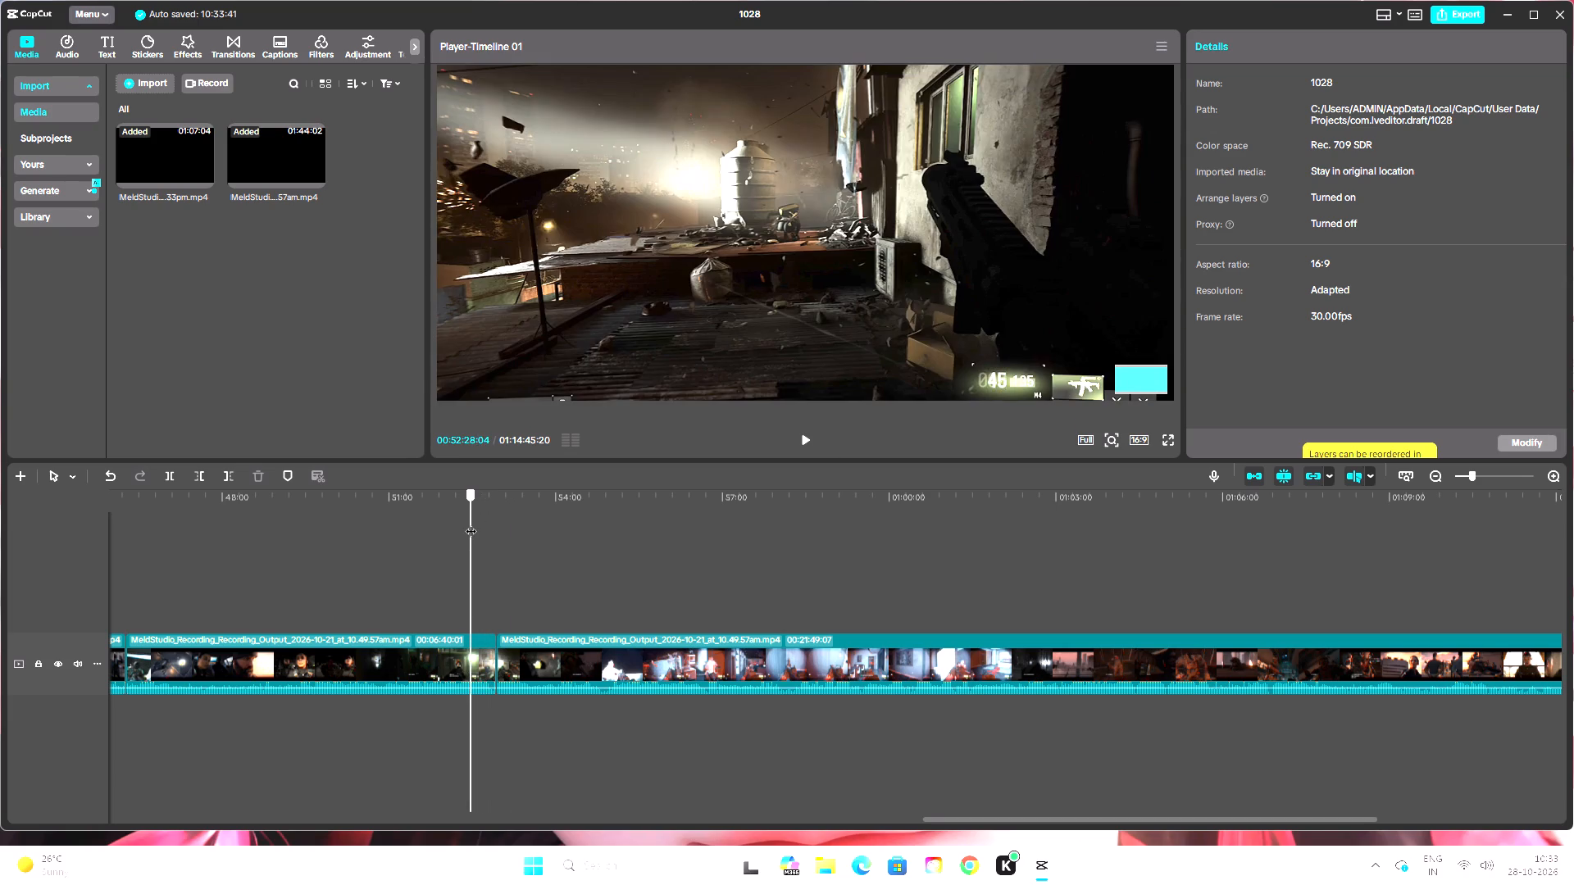
pyautogui.moveTo(471, 523); pyautogui.dragTo(479, 523)
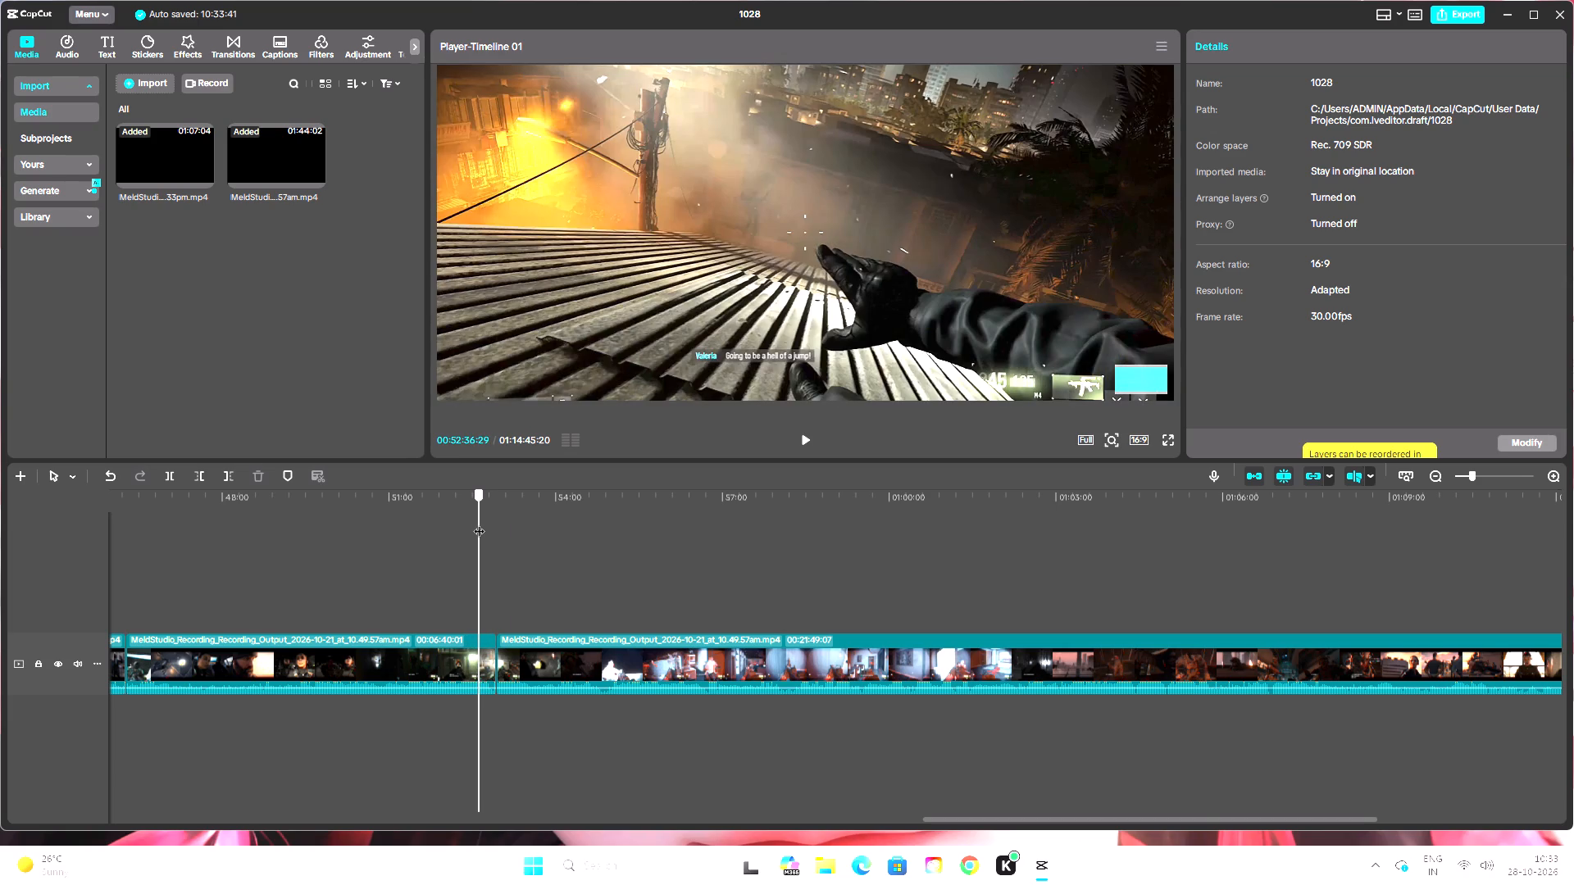
pyautogui.moveTo(479, 523); pyautogui.dragTo(495, 521)
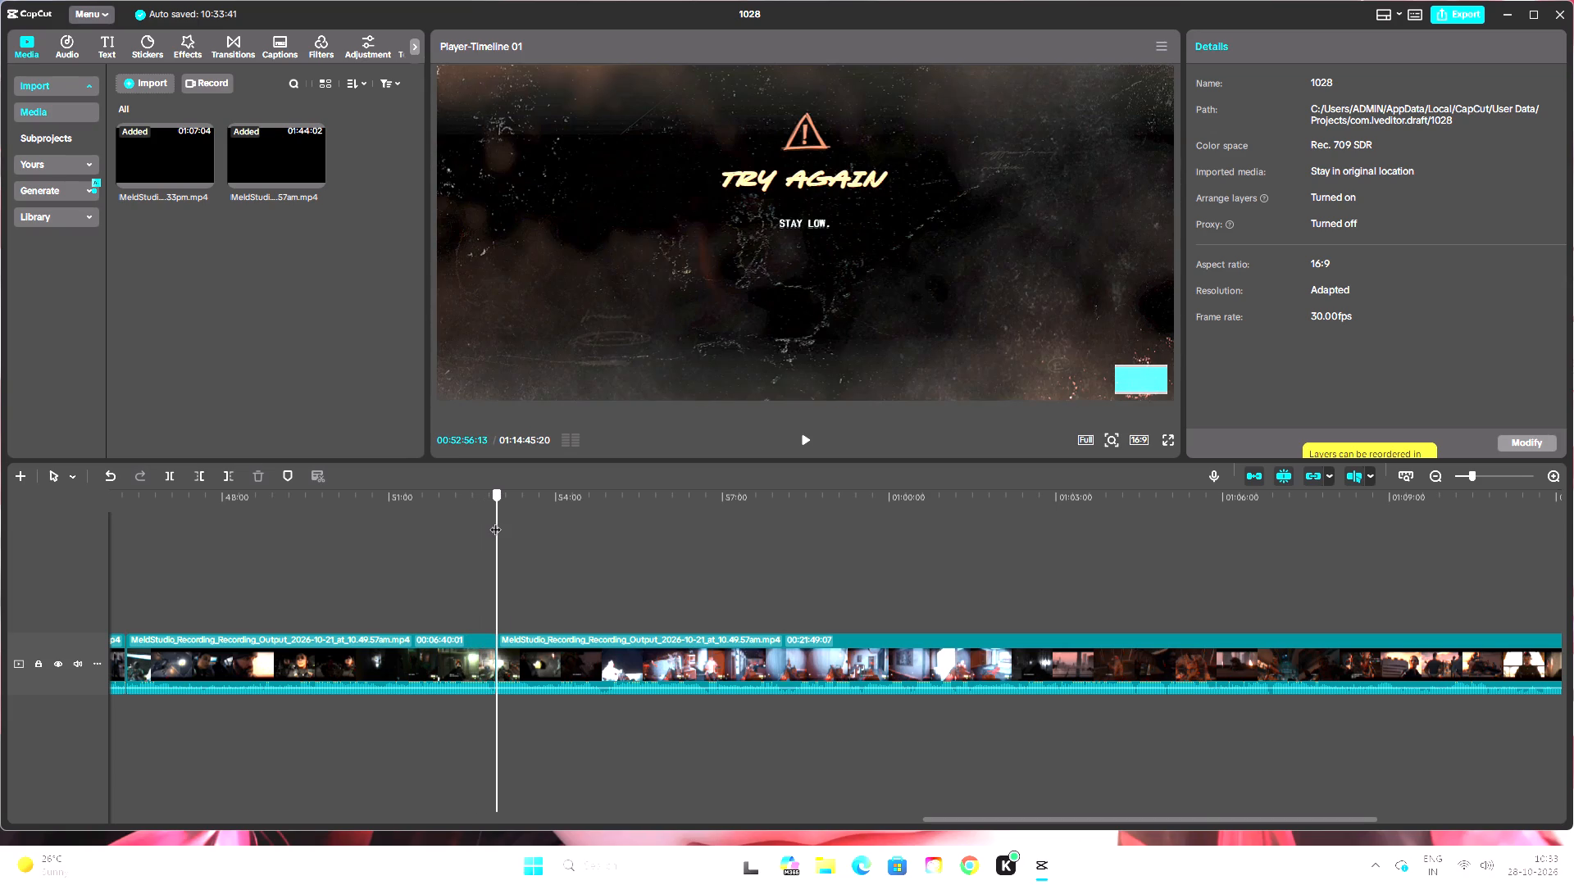
pyautogui.moveTo(495, 521); pyautogui.dragTo(488, 524)
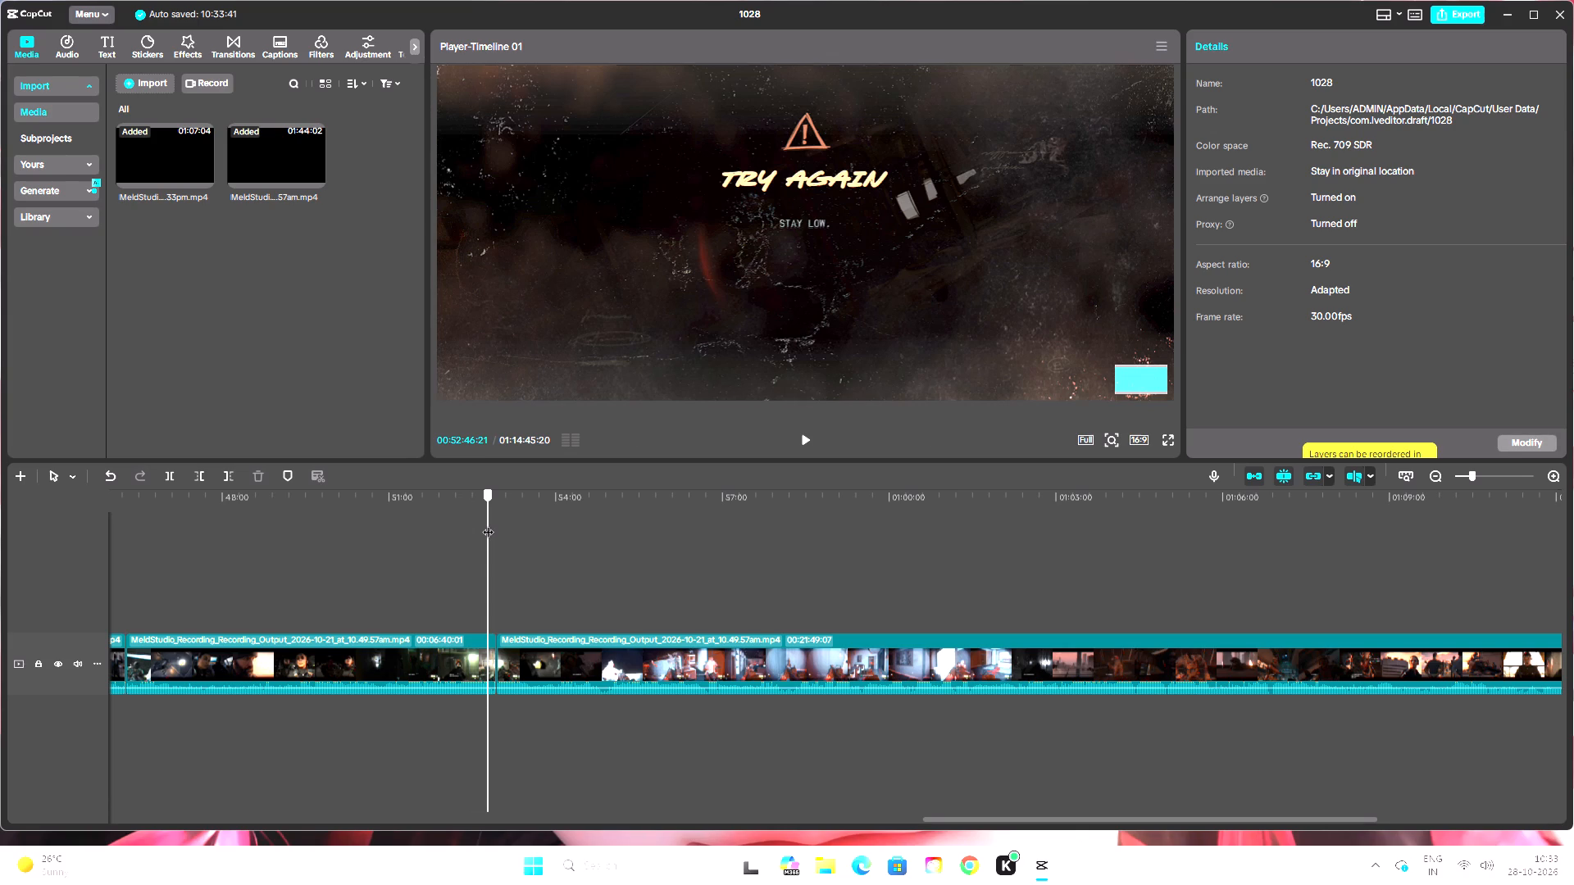
pyautogui.moveTo(488, 524); pyautogui.dragTo(476, 530)
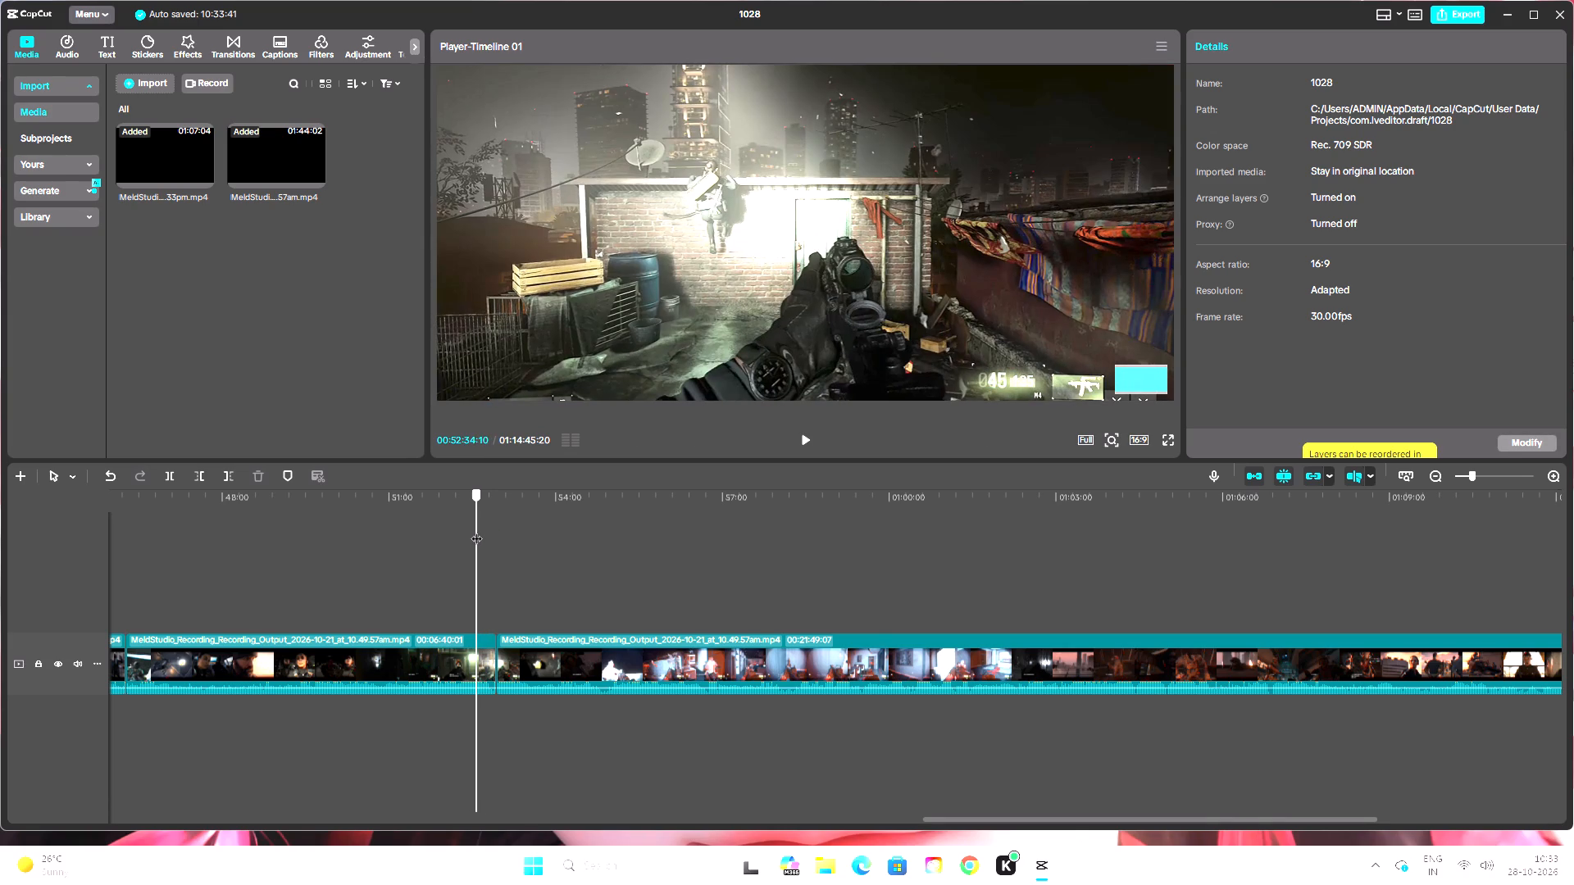
pyautogui.moveTo(476, 530); pyautogui.dragTo(486, 528)
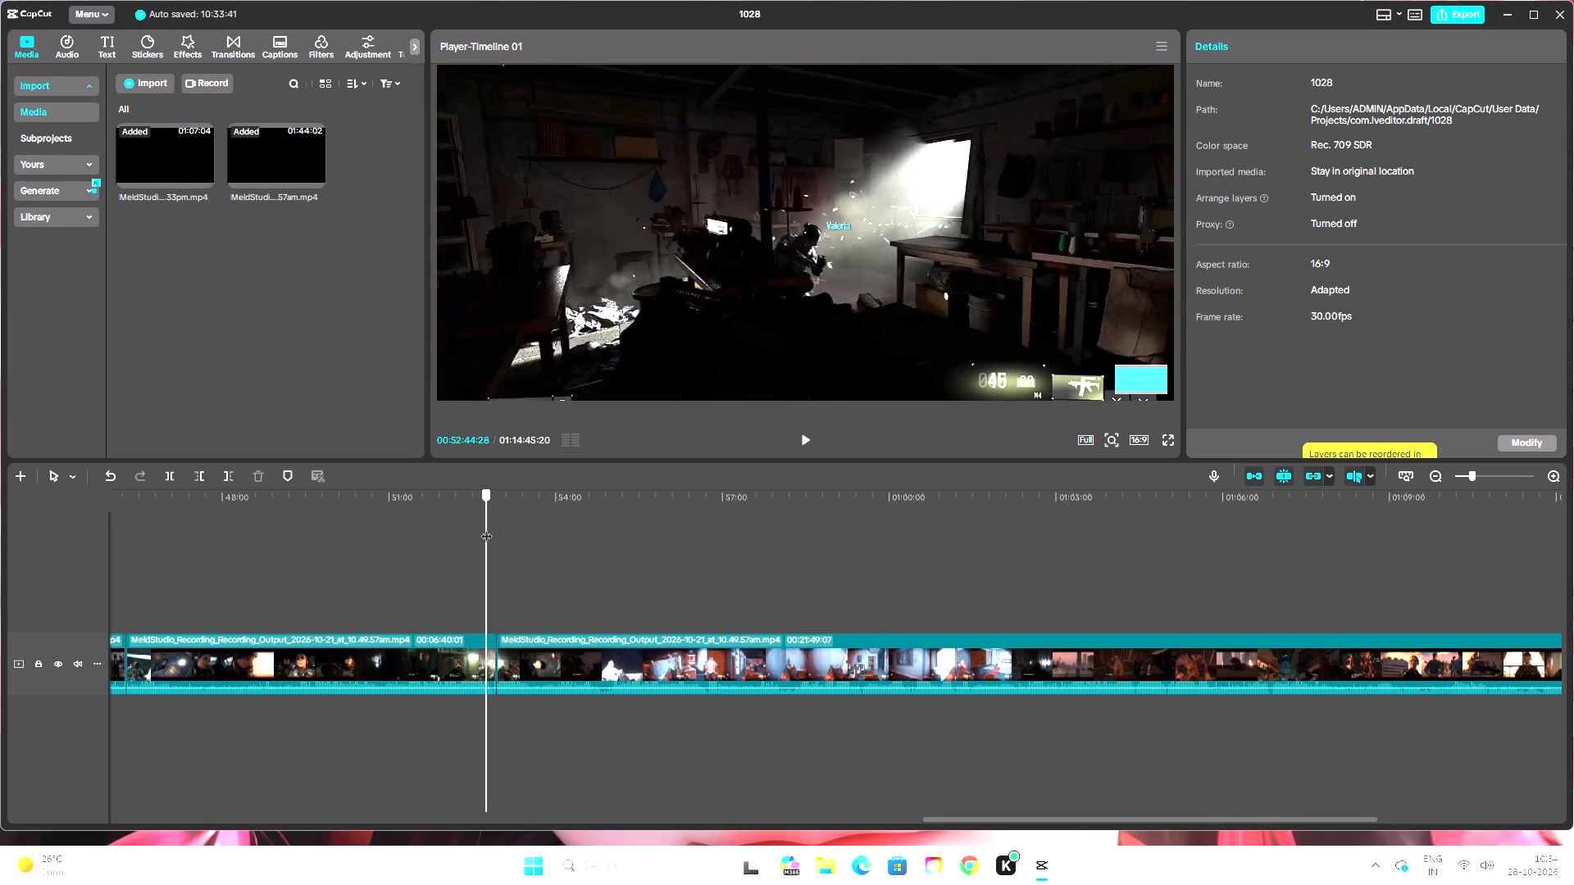
pyautogui.moveTo(486, 528); pyautogui.dragTo(489, 528)
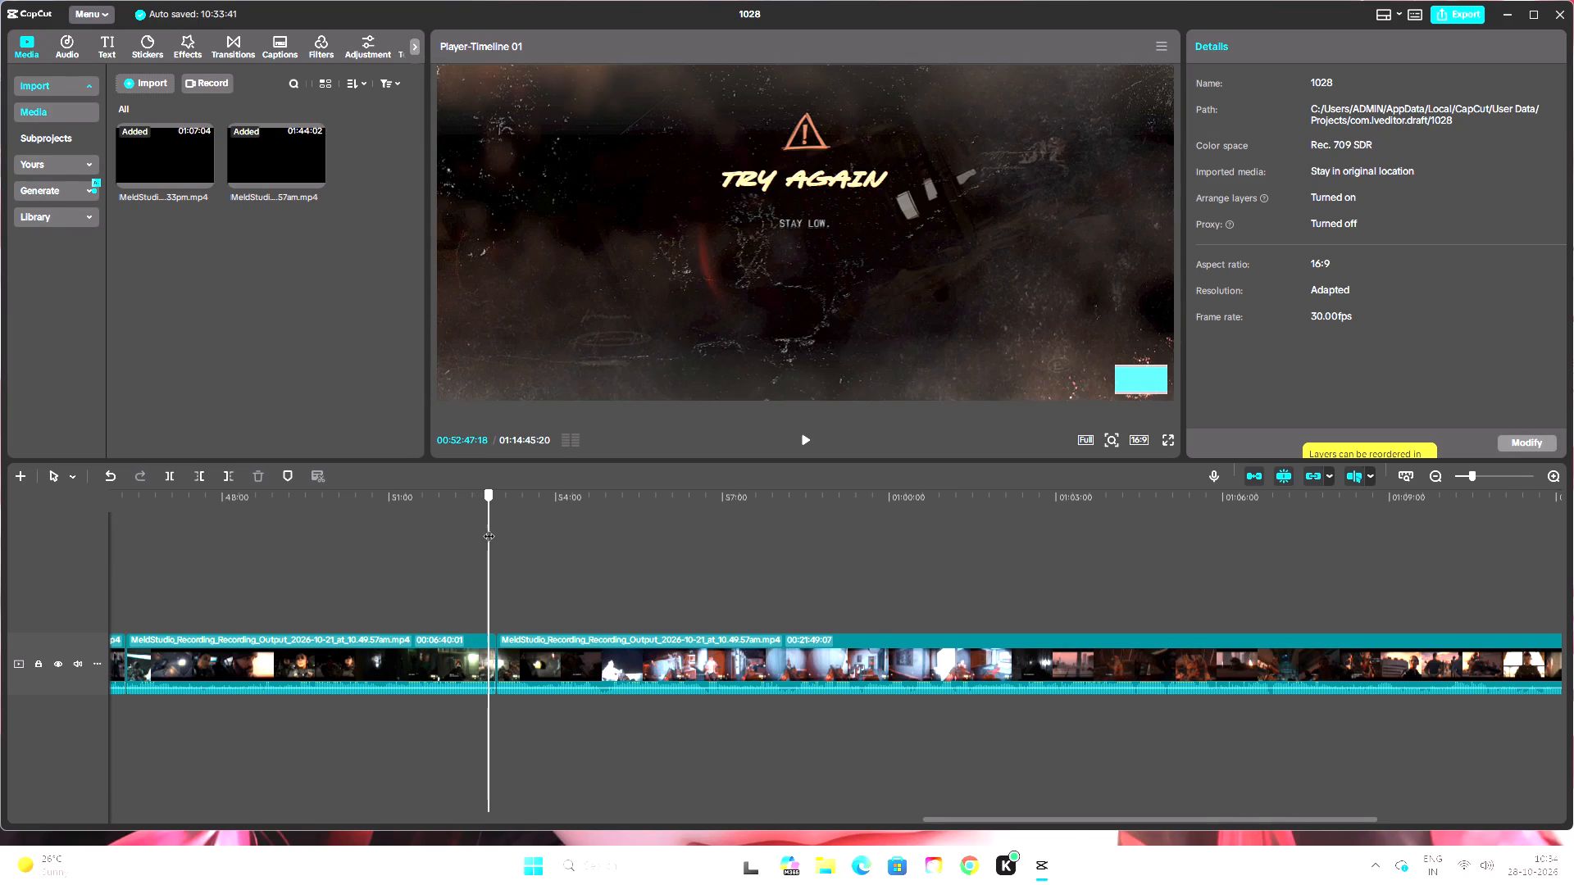
pyautogui.moveTo(489, 528); pyautogui.dragTo(486, 530)
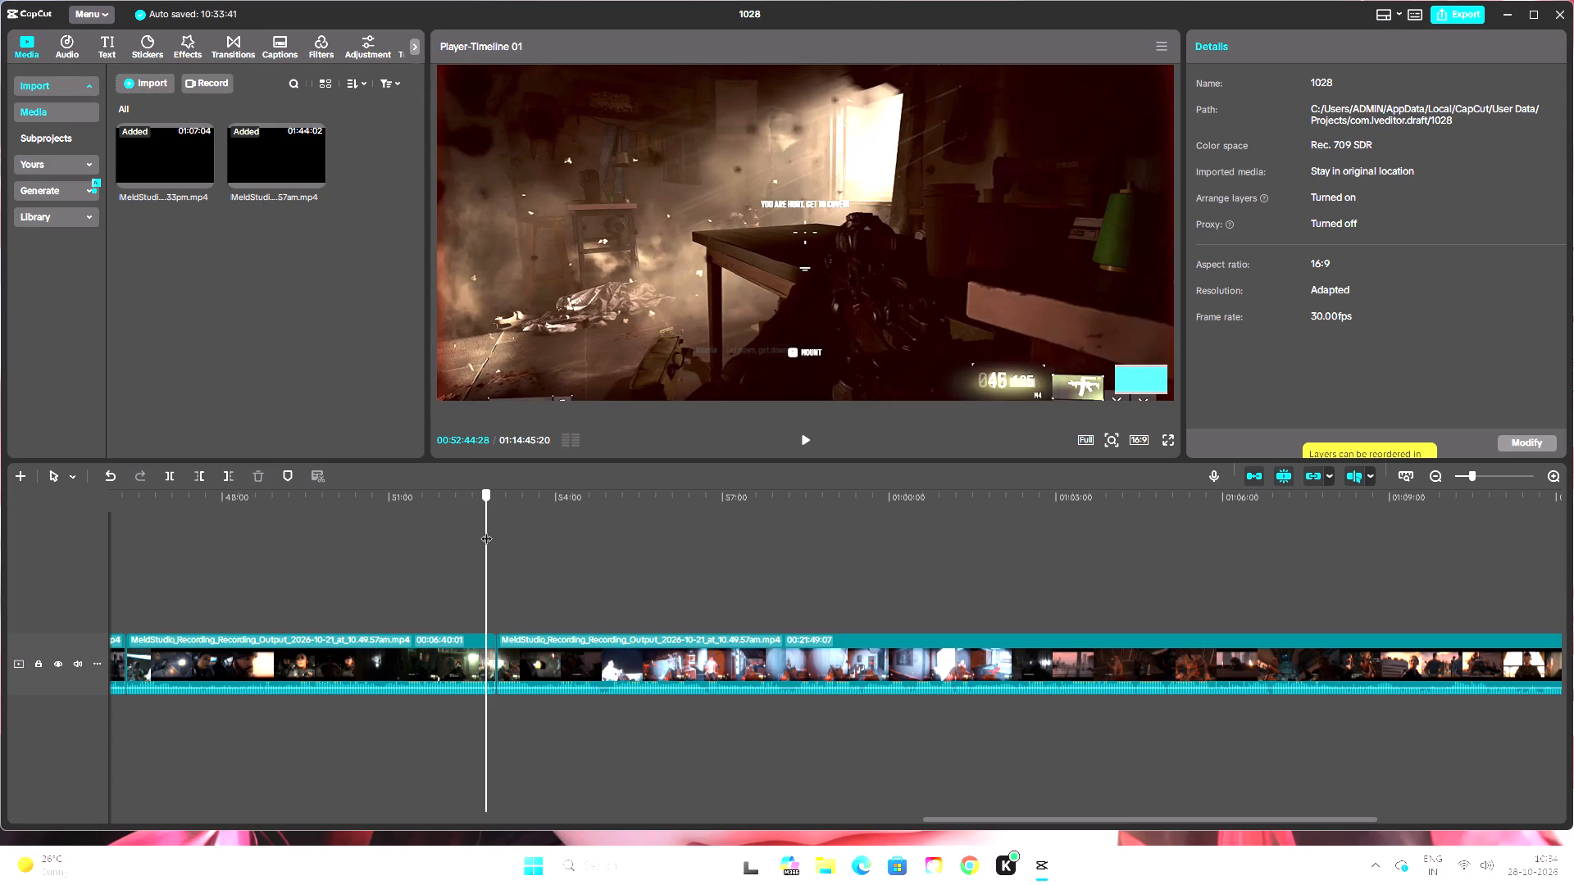
pyautogui.moveTo(486, 530); pyautogui.dragTo(481, 534)
pyautogui.click(431, 657)
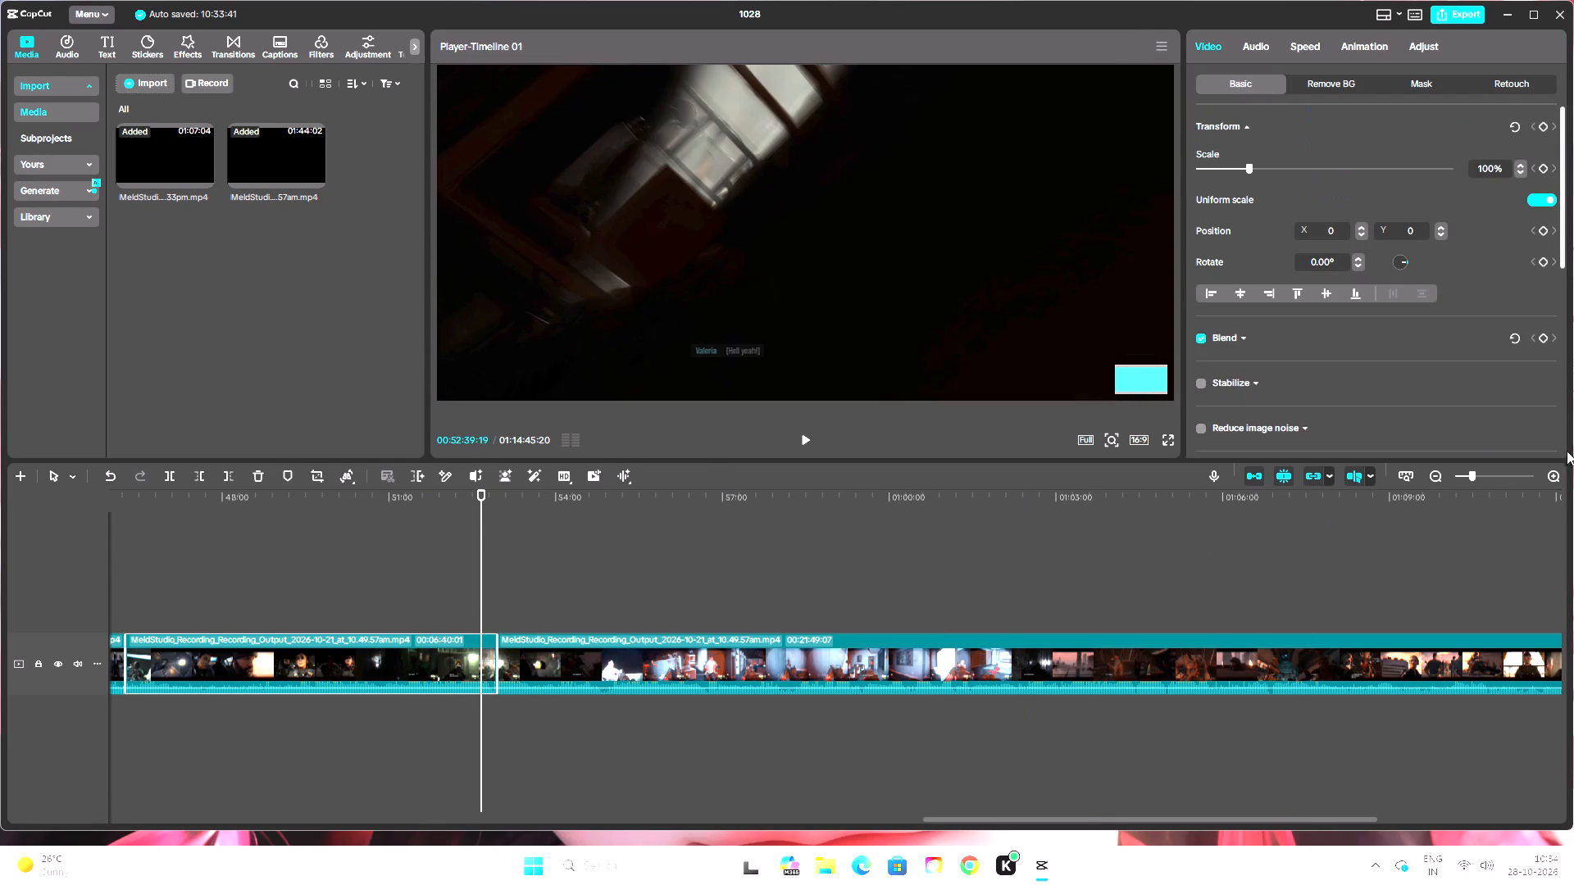
pyautogui.doubleClick(1554, 475)
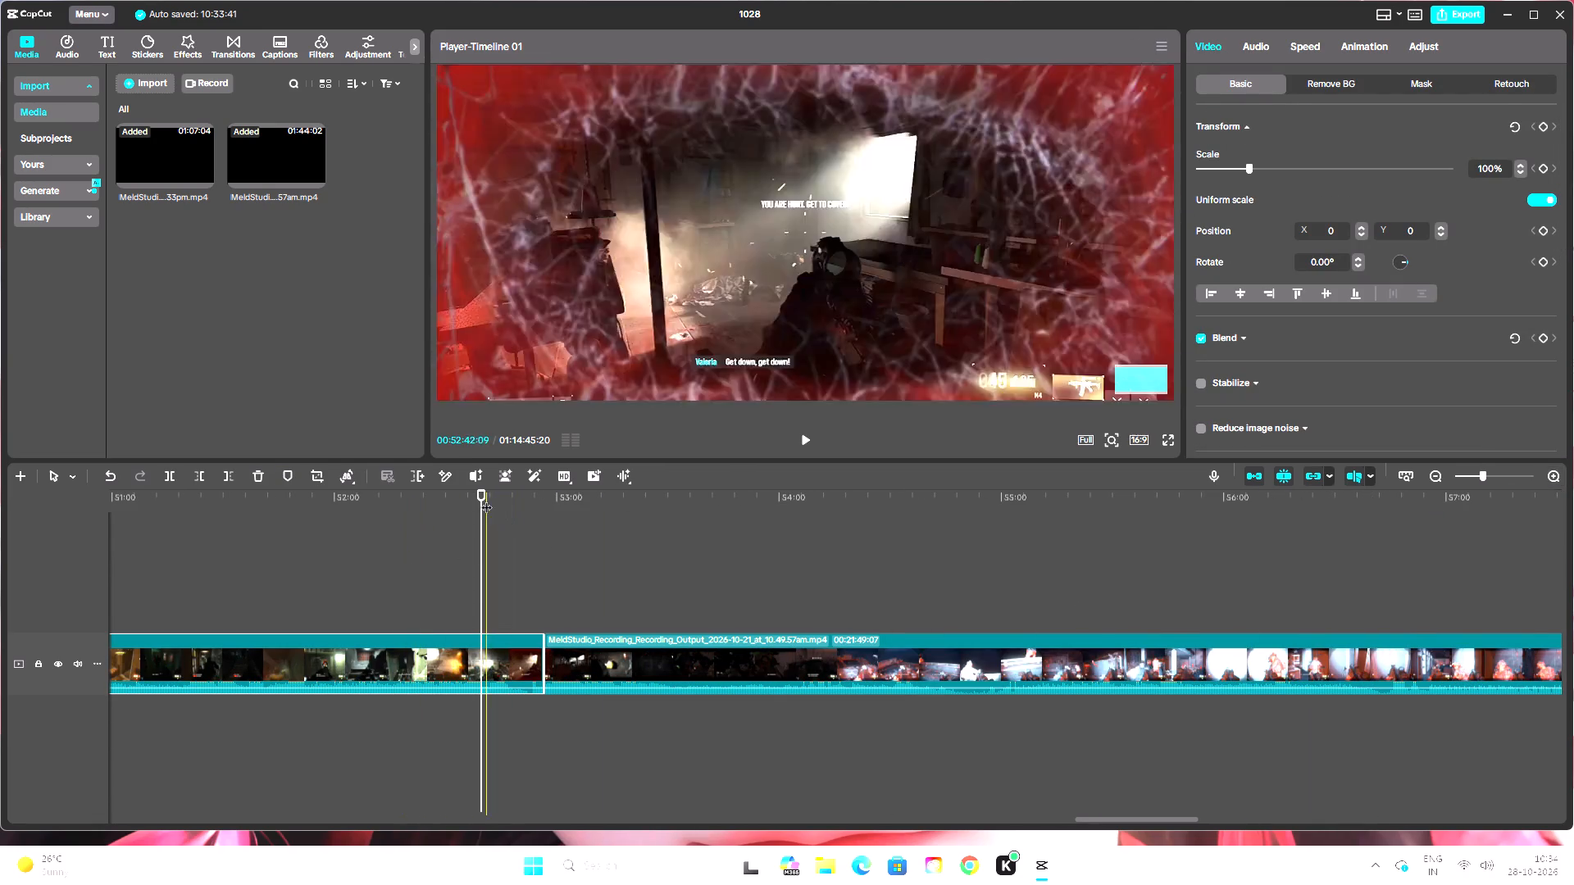
pyautogui.moveTo(482, 493); pyautogui.dragTo(483, 494)
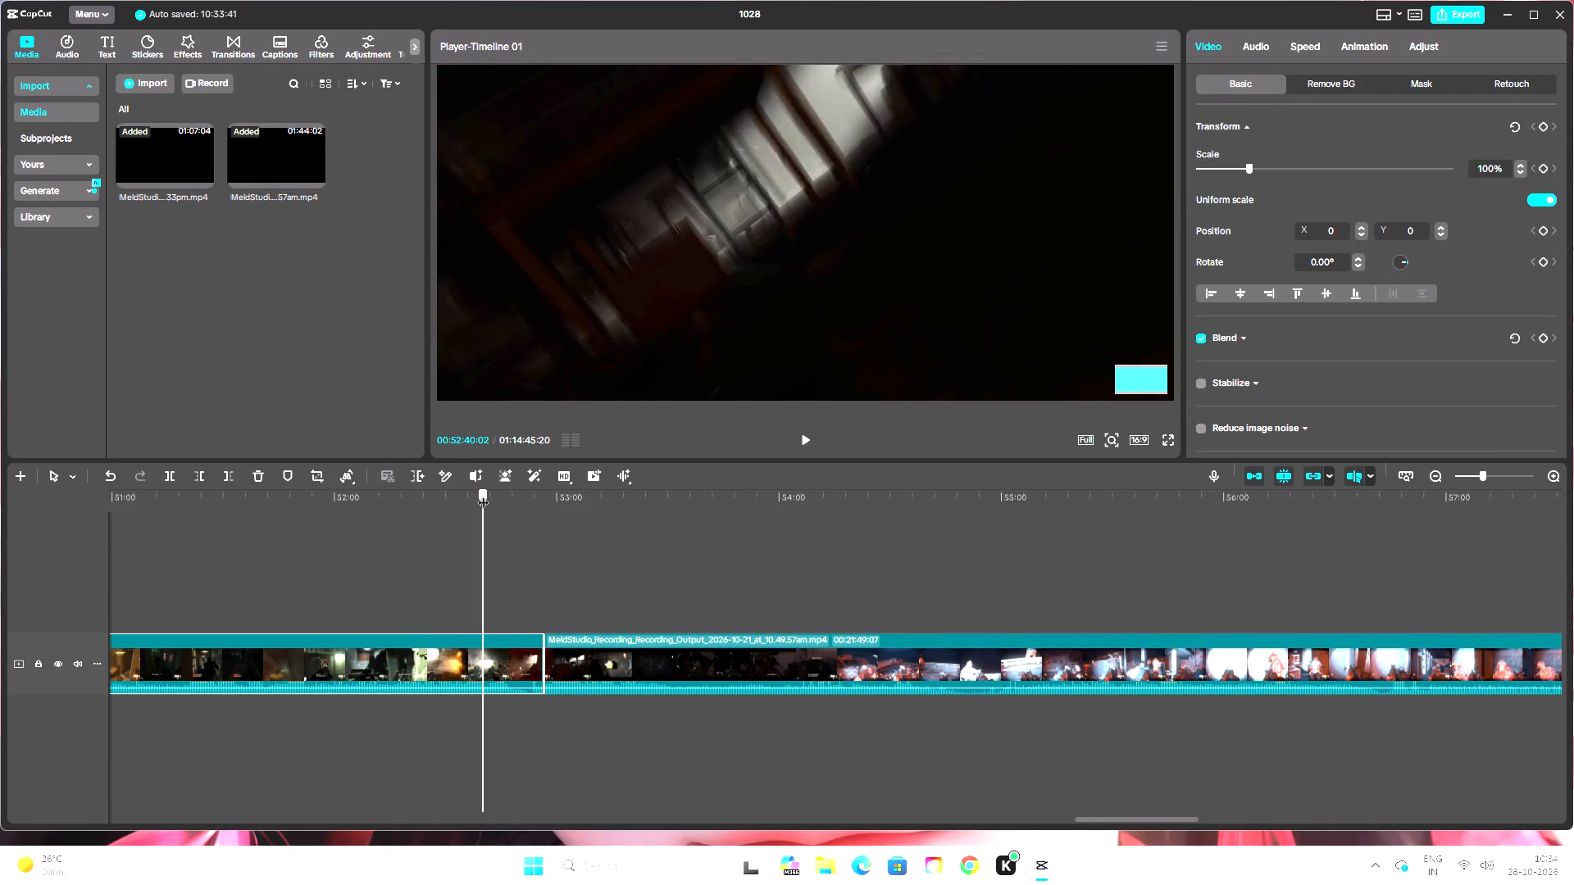
pyautogui.moveTo(483, 494); pyautogui.dragTo(489, 501)
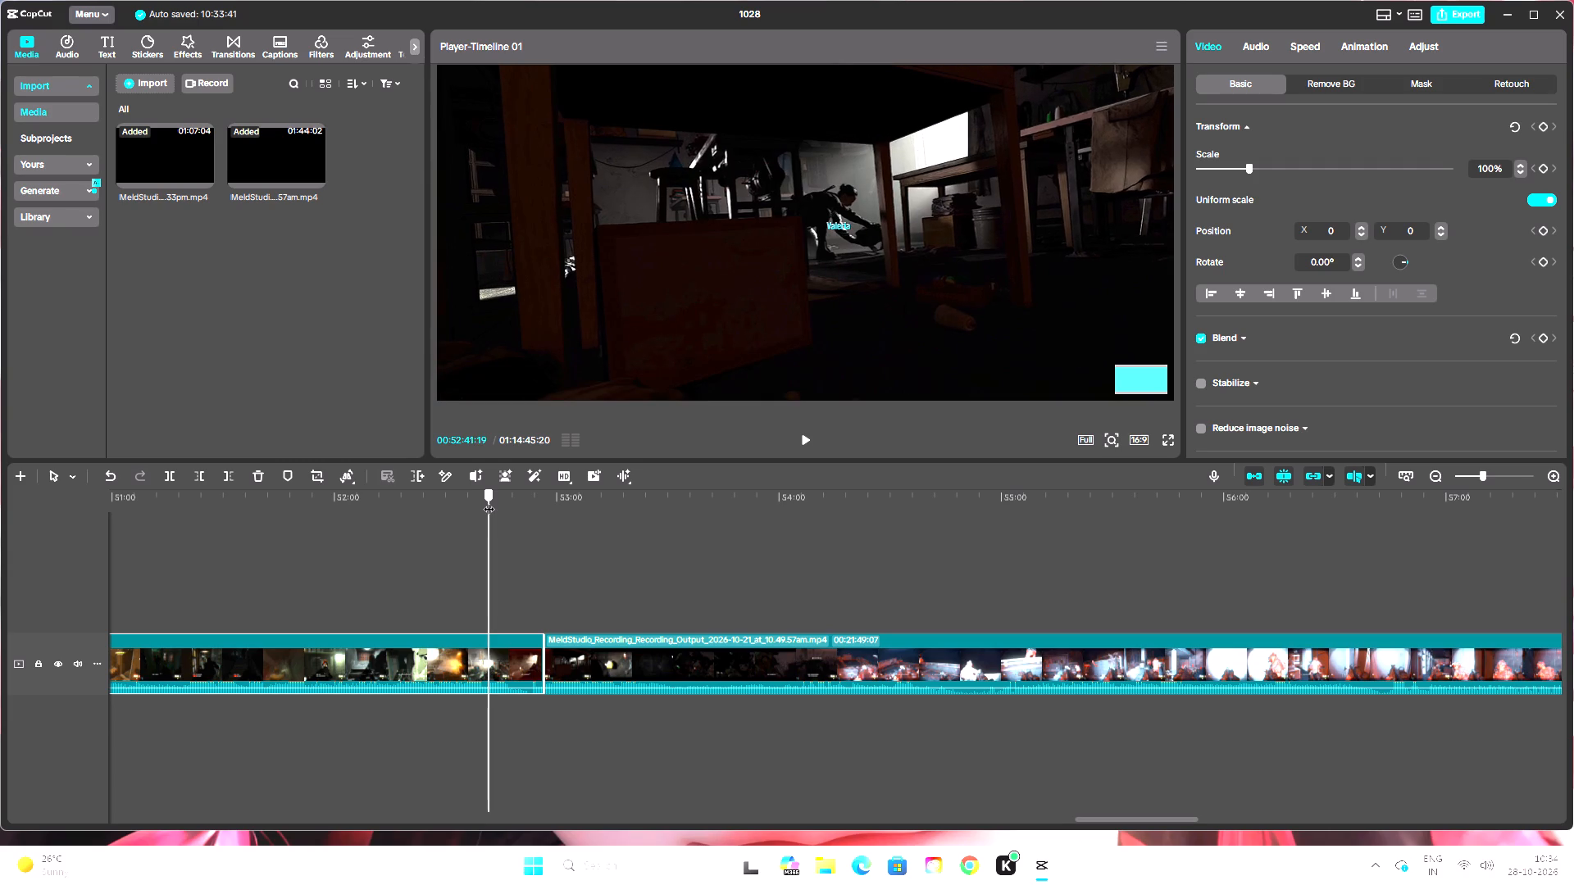
pyautogui.moveTo(489, 501); pyautogui.dragTo(489, 501)
pyautogui.click(170, 475)
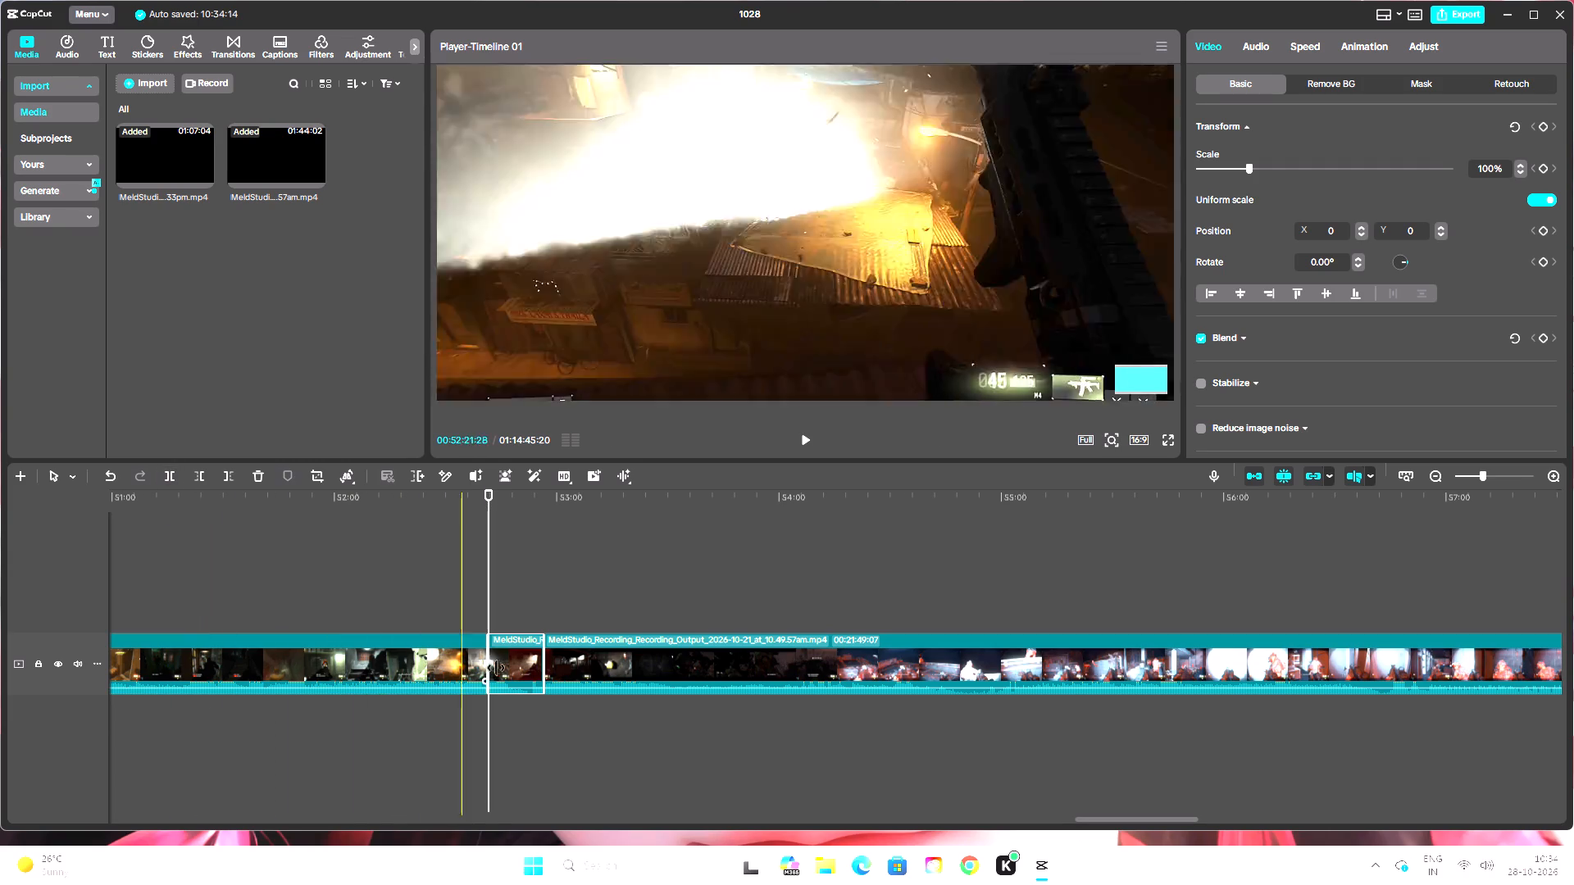
pyautogui.click(507, 663)
pyautogui.press('BackSpace')
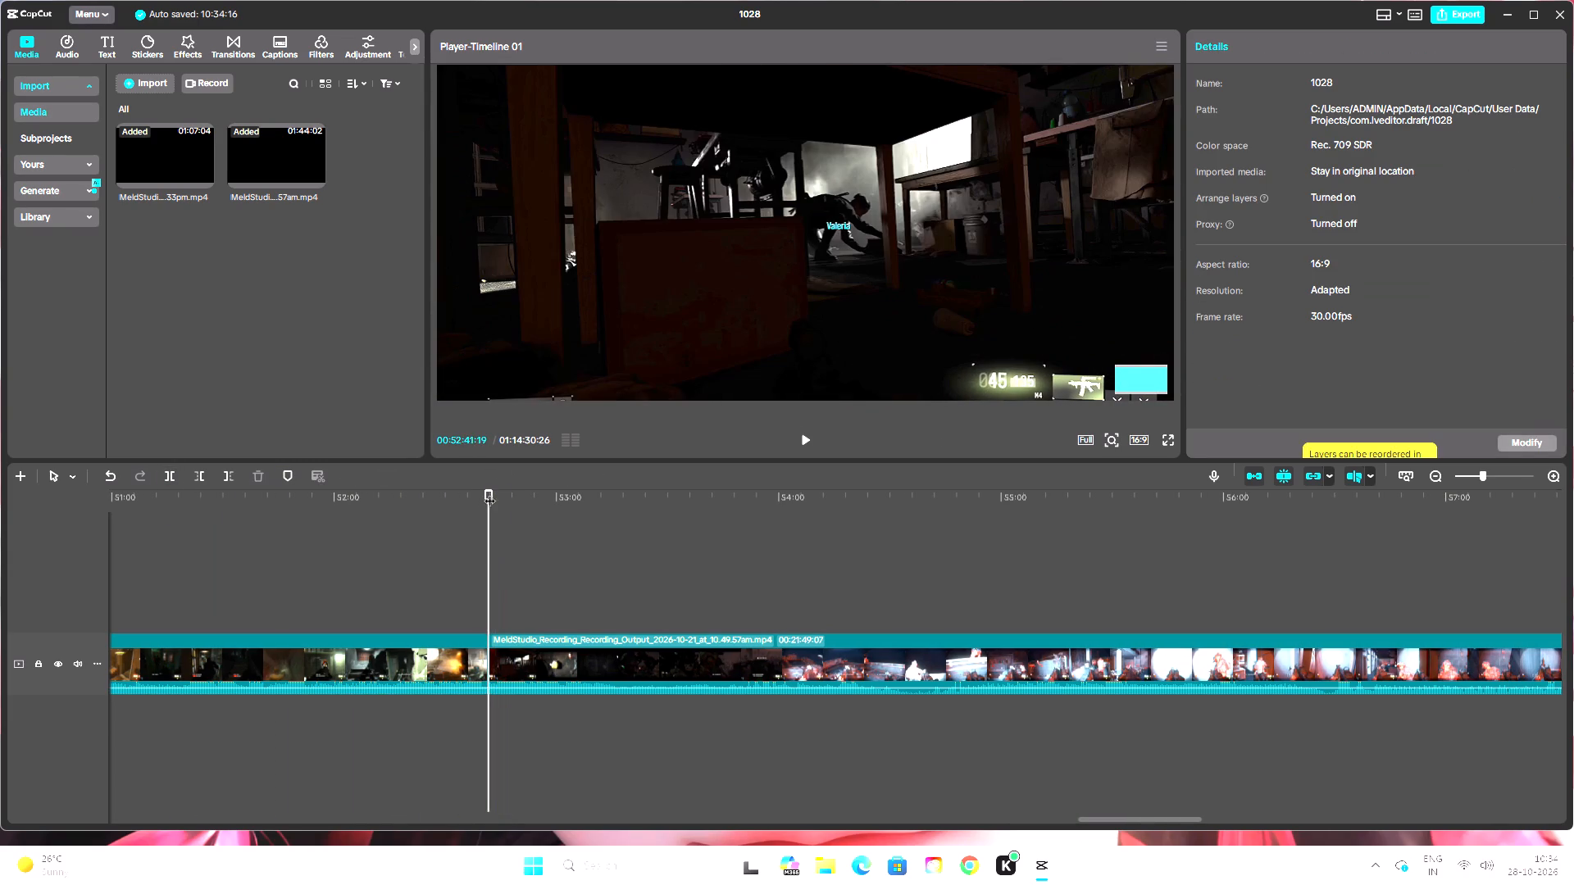
# Split the 10.49.57am recording at about 00:53:46, in the dark city skyline helicopter cutscene after the Valeria scene.
pyautogui.moveTo(489, 492); pyautogui.dragTo(482, 504)
pyautogui.click(809, 442)
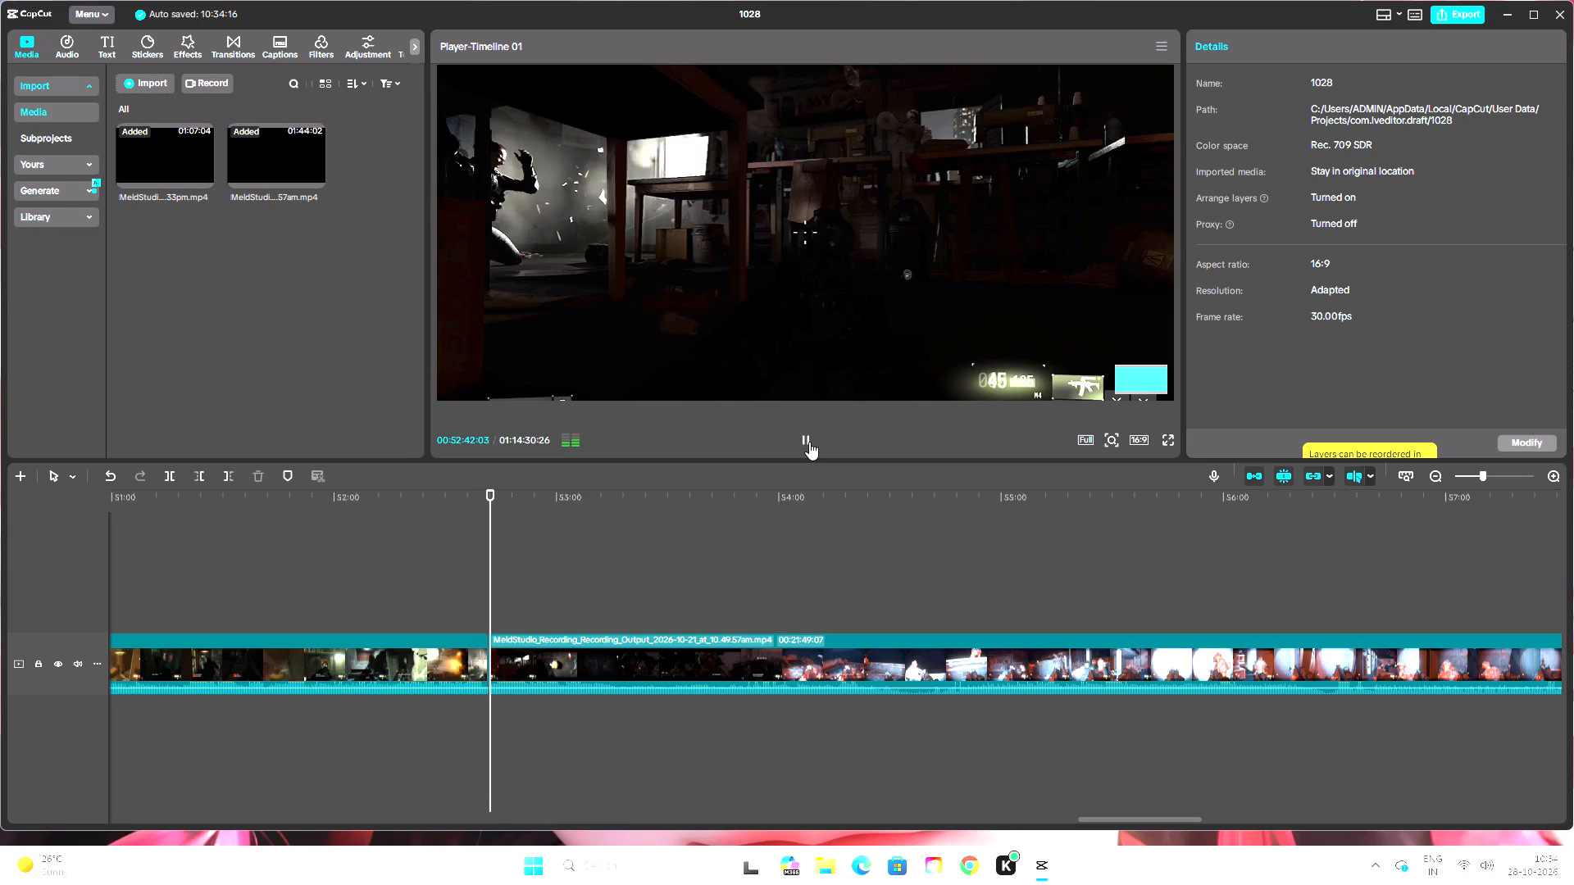
pyautogui.moveTo(498, 493); pyautogui.dragTo(597, 515)
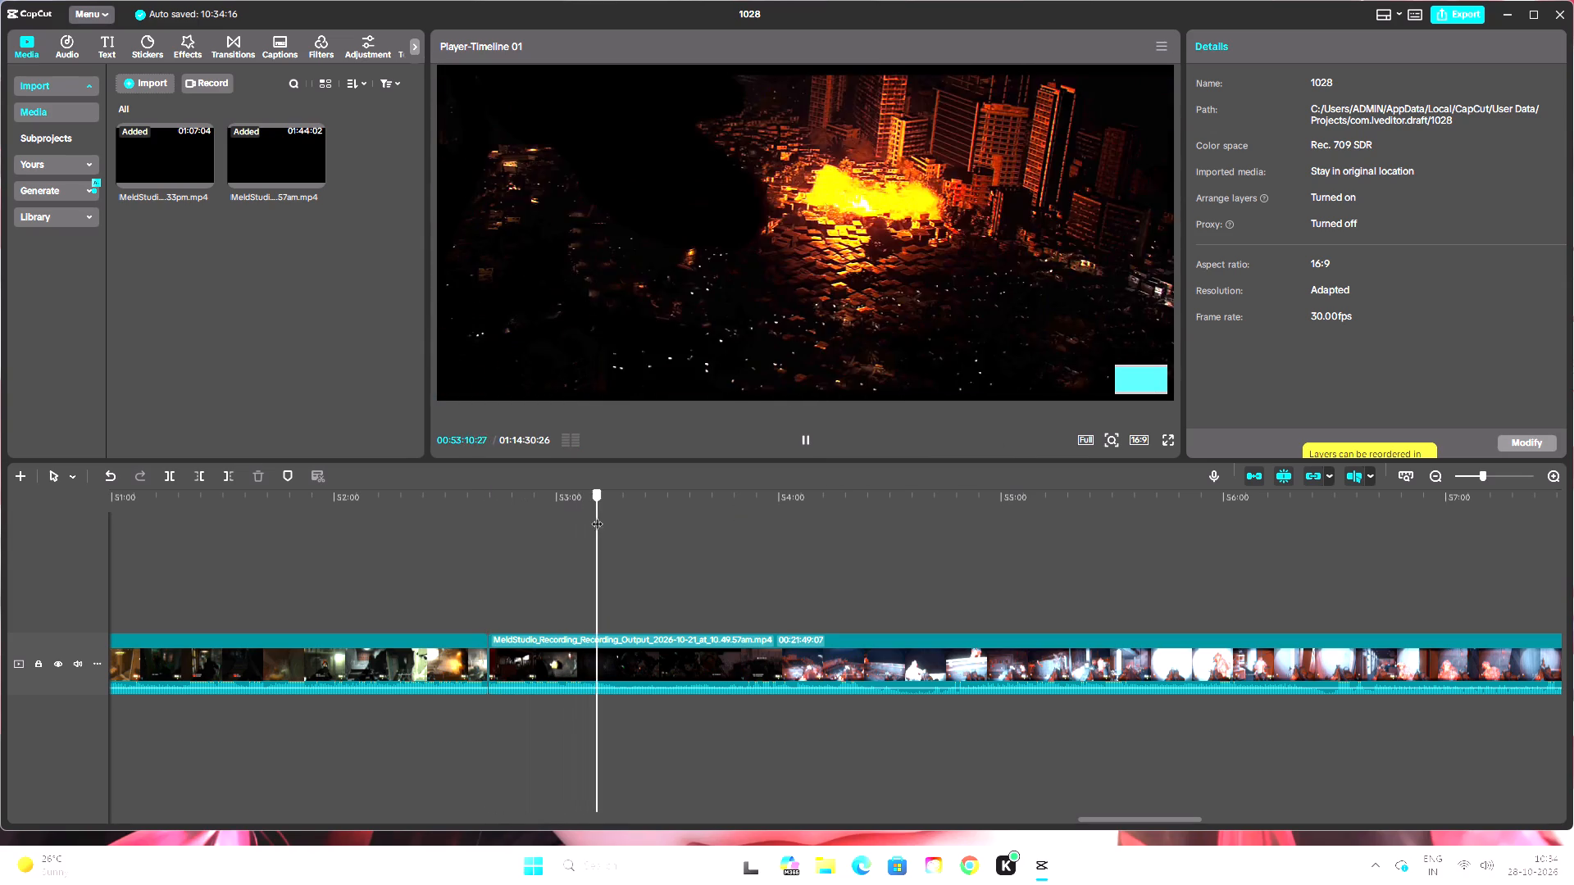
pyautogui.moveTo(597, 515); pyautogui.dragTo(685, 525)
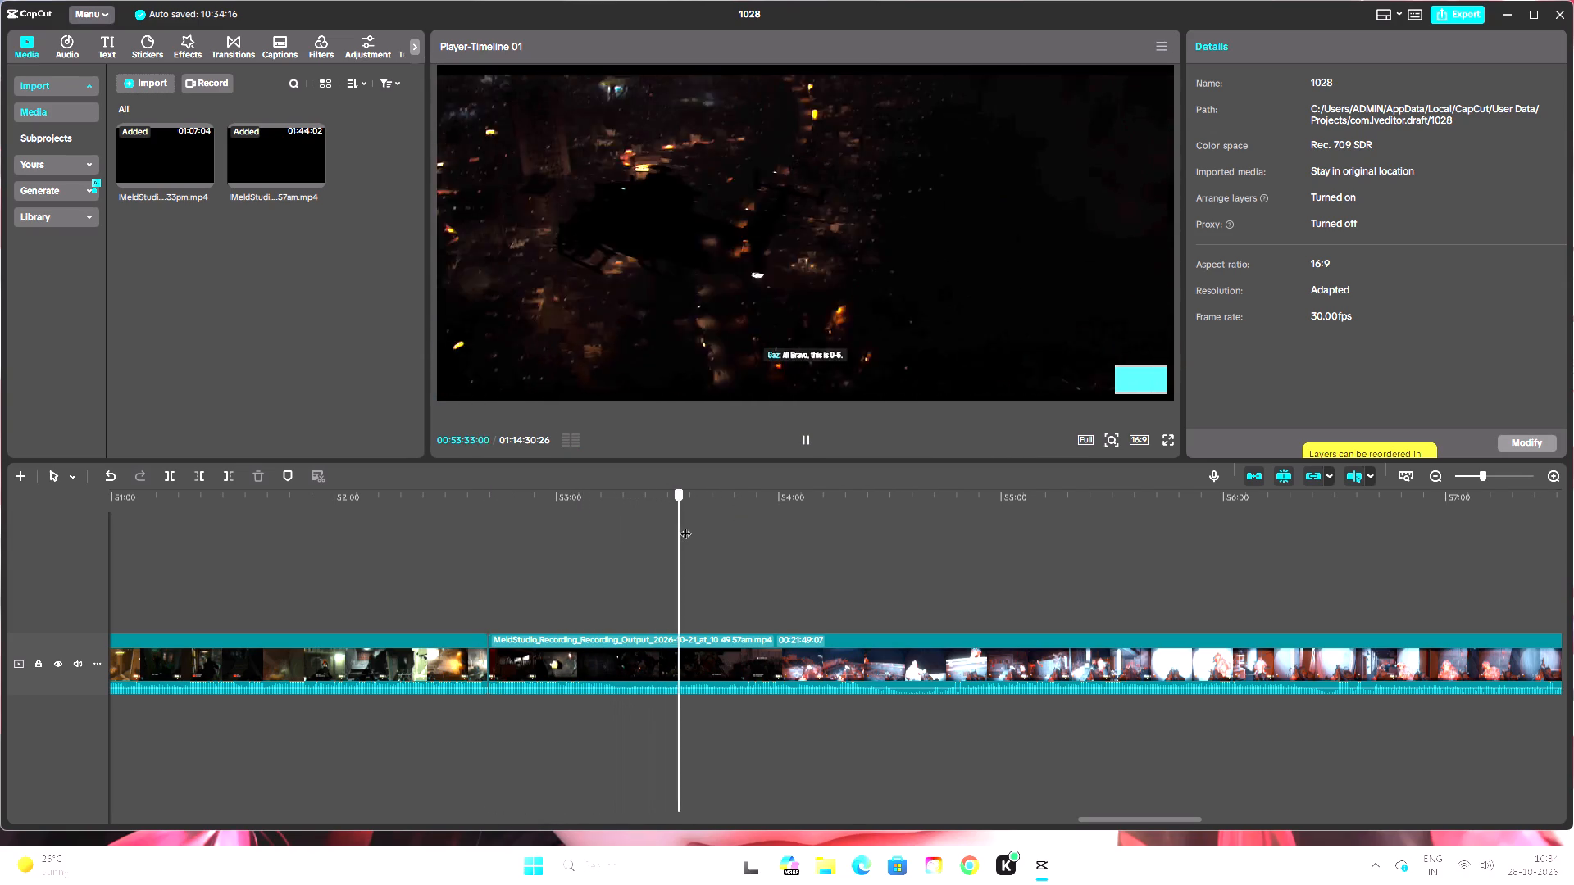
pyautogui.moveTo(685, 525); pyautogui.dragTo(728, 531)
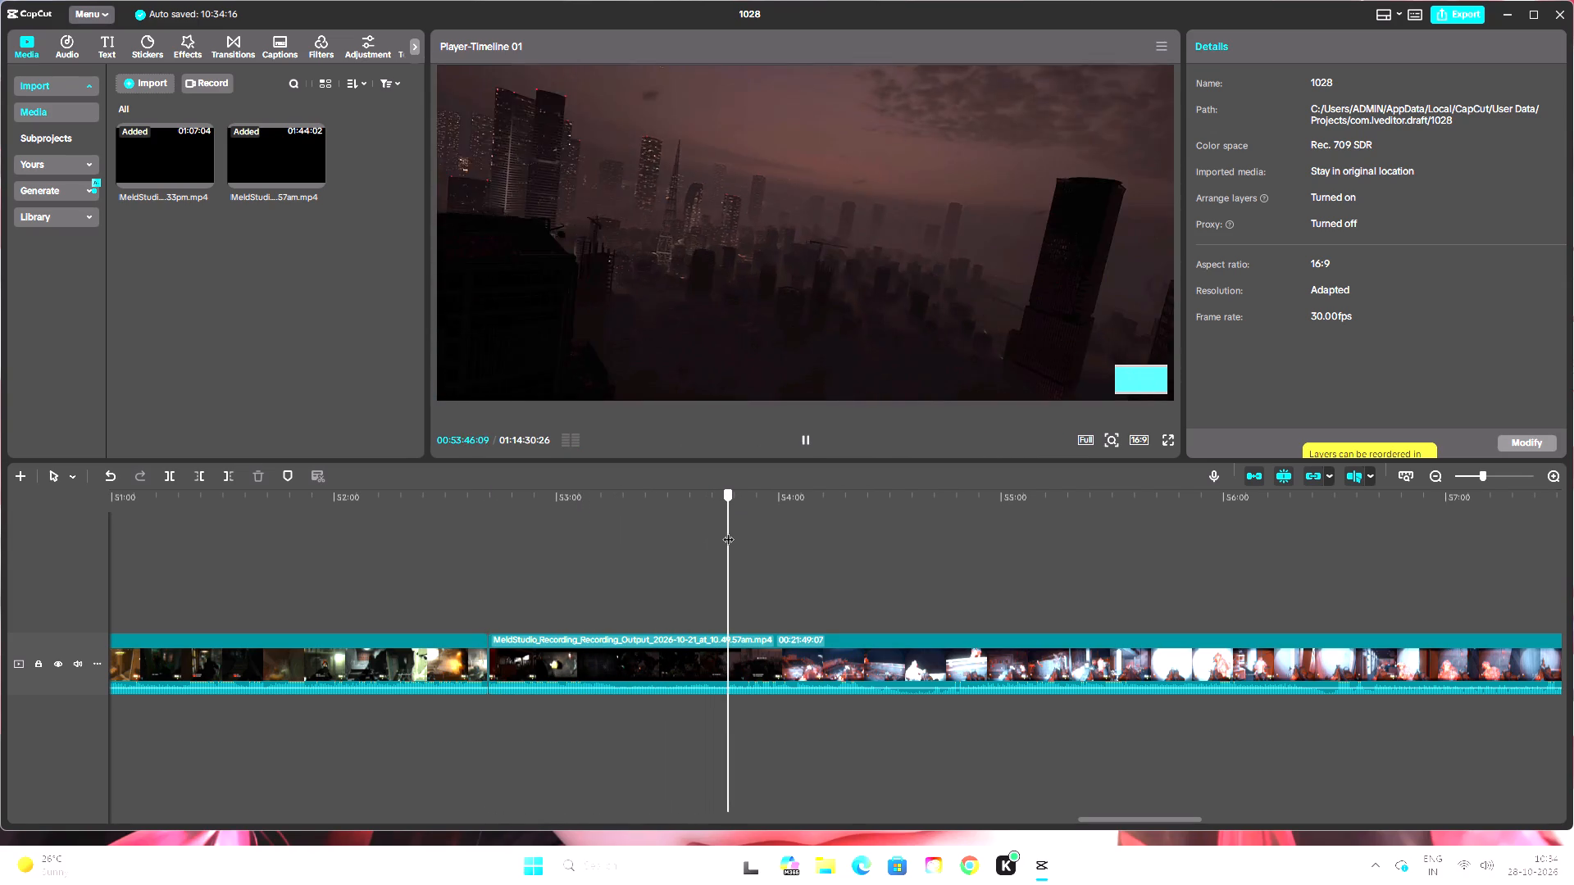
pyautogui.moveTo(728, 531); pyautogui.dragTo(727, 535)
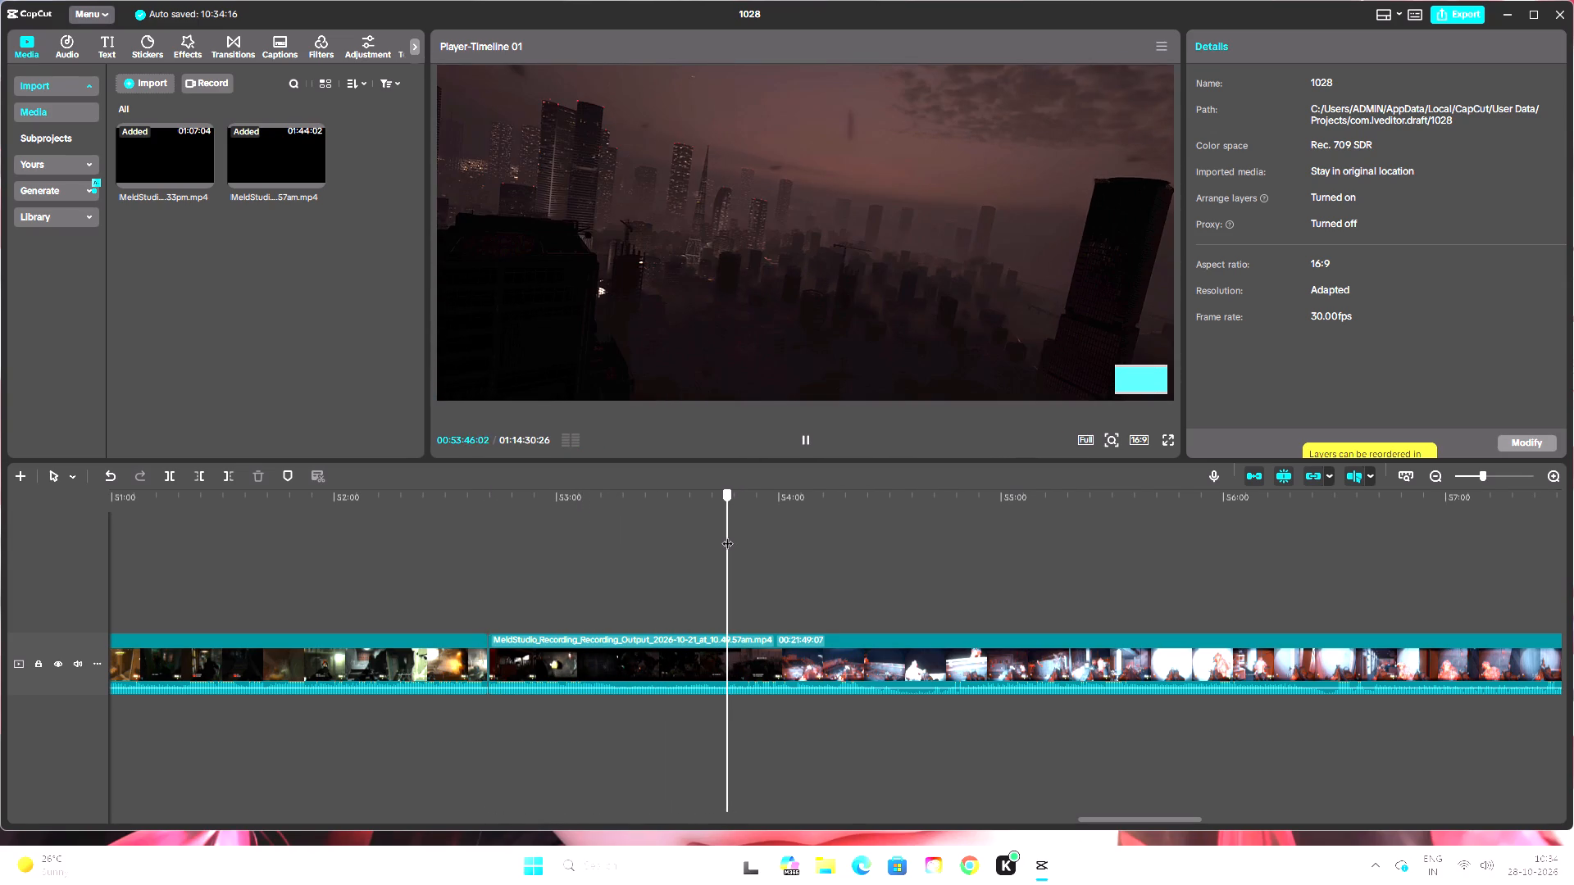
pyautogui.moveTo(727, 535); pyautogui.dragTo(726, 535)
pyautogui.click(174, 476)
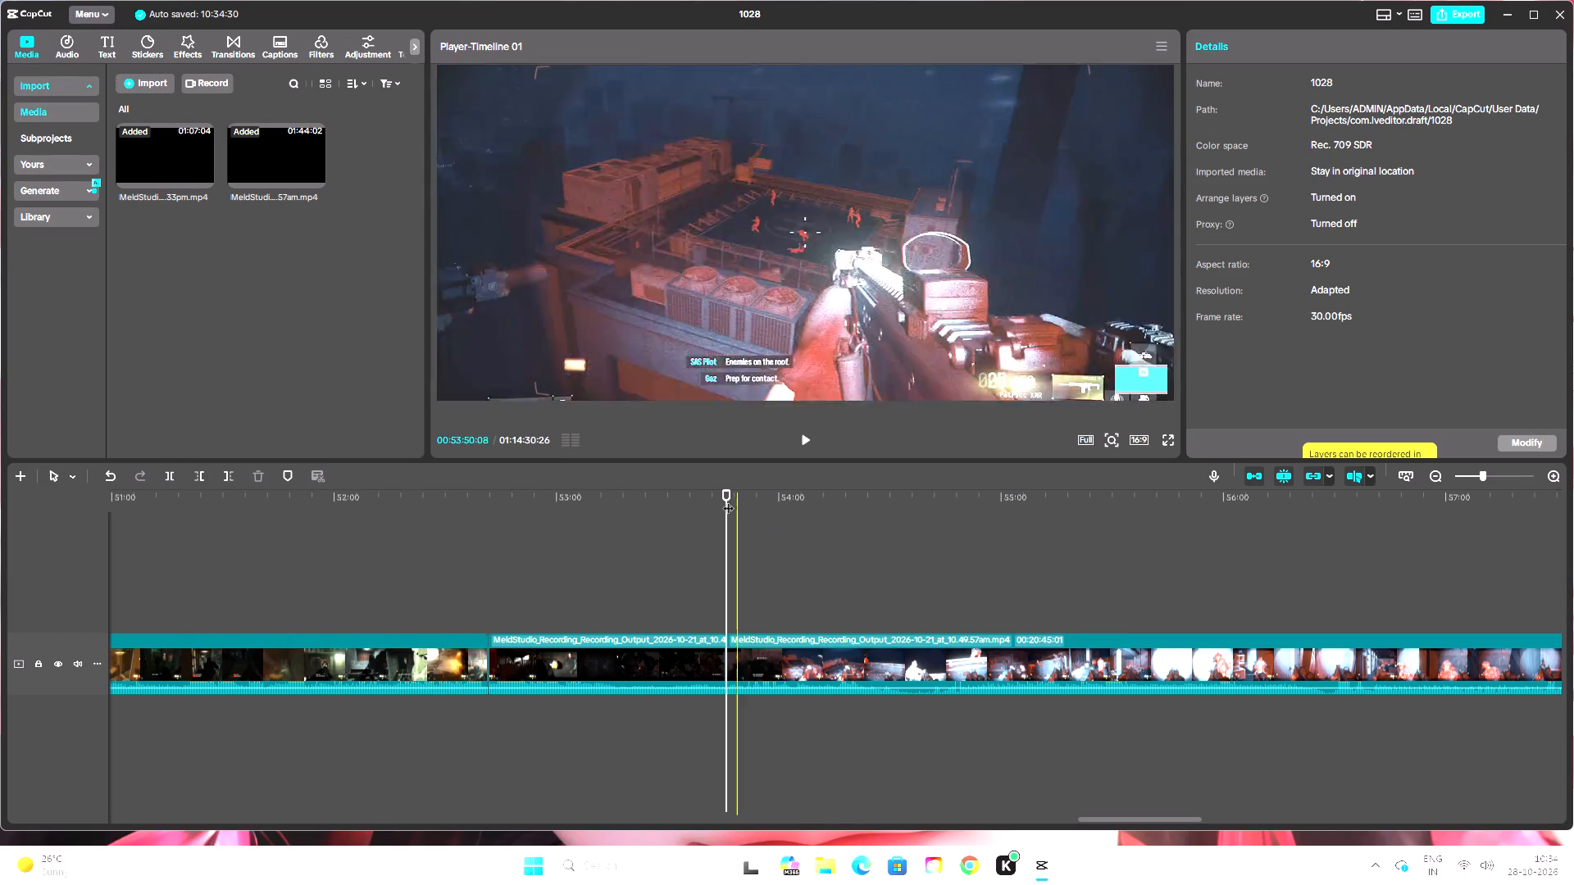
# Review the footage after the skyline cut, from the rooftop and apartment gameplay through Price's plastic-draped room scene at about 01:02:15.
pyautogui.moveTo(729, 492); pyautogui.dragTo(1573, 566)
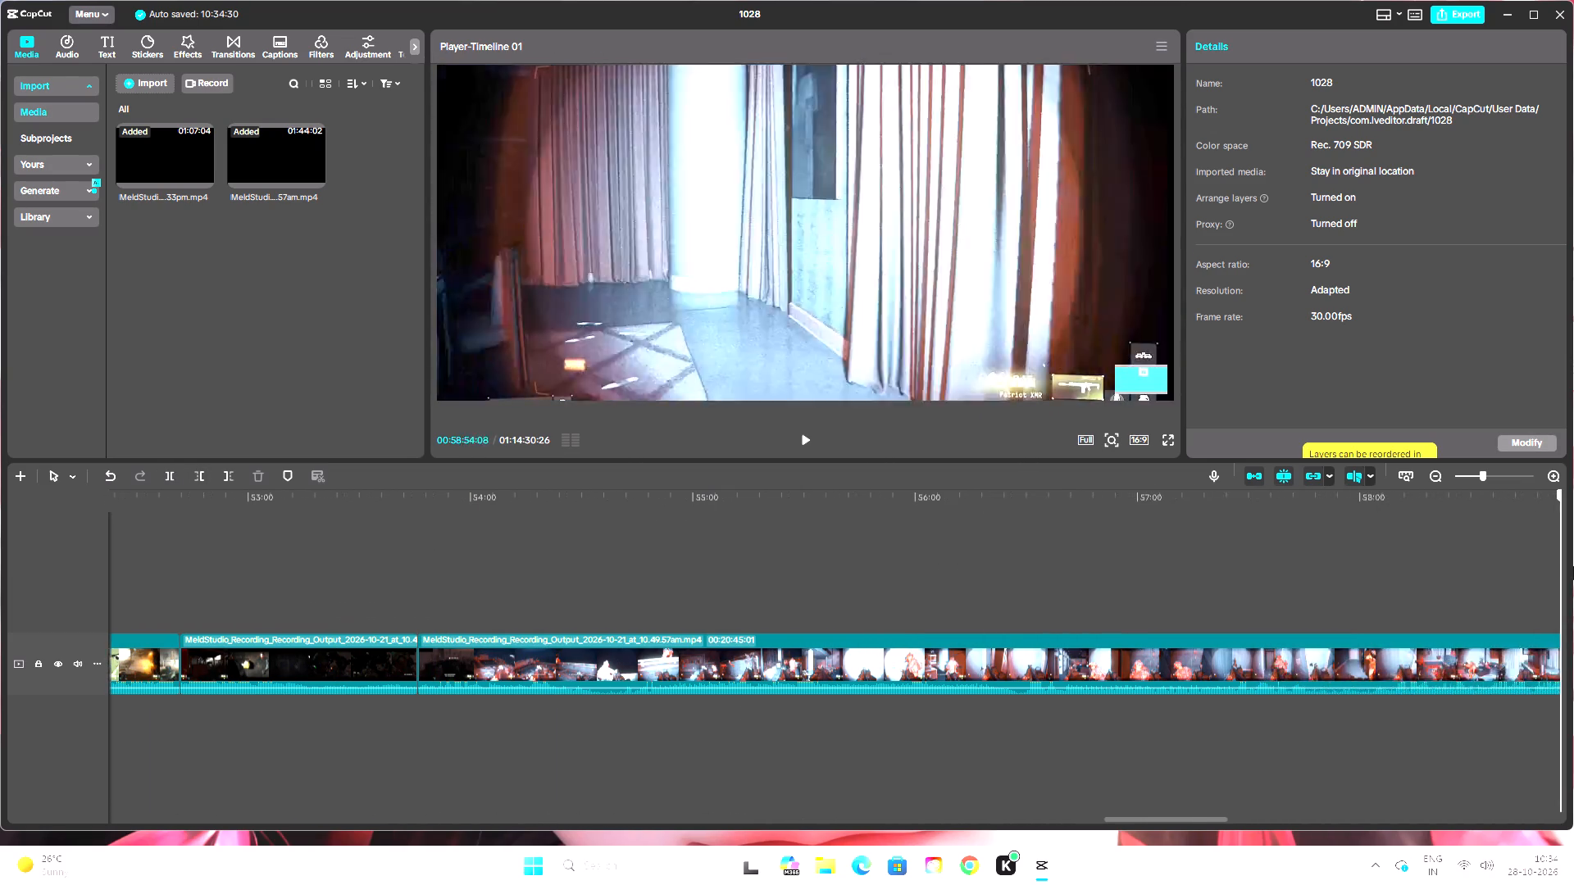
pyautogui.moveTo(1573, 566); pyautogui.dragTo(1162, 598)
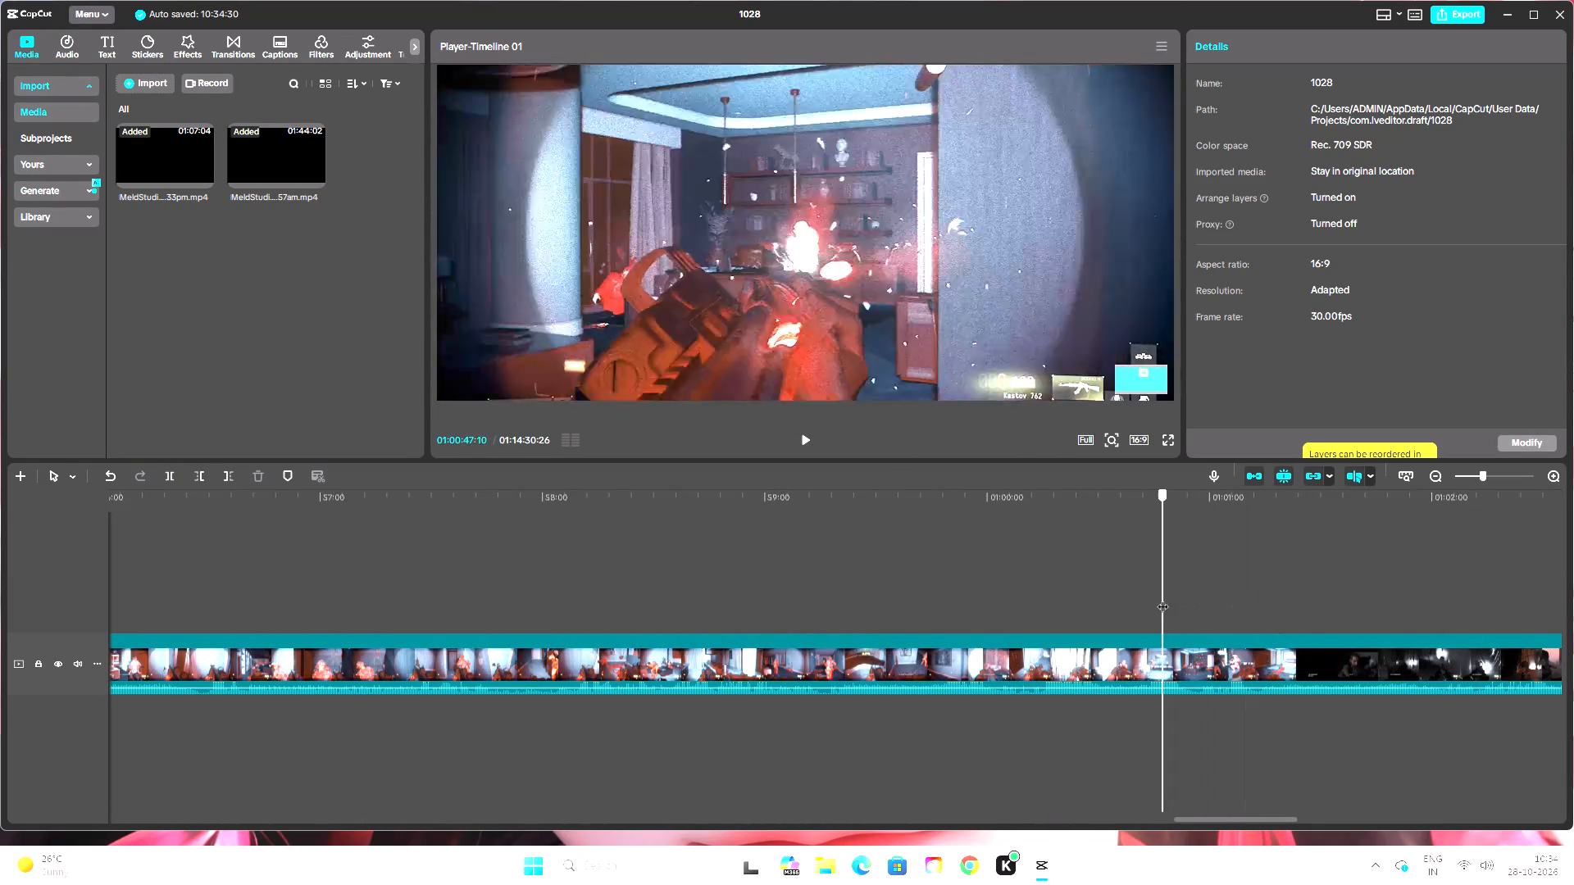
pyautogui.moveTo(1162, 598); pyautogui.dragTo(1573, 617)
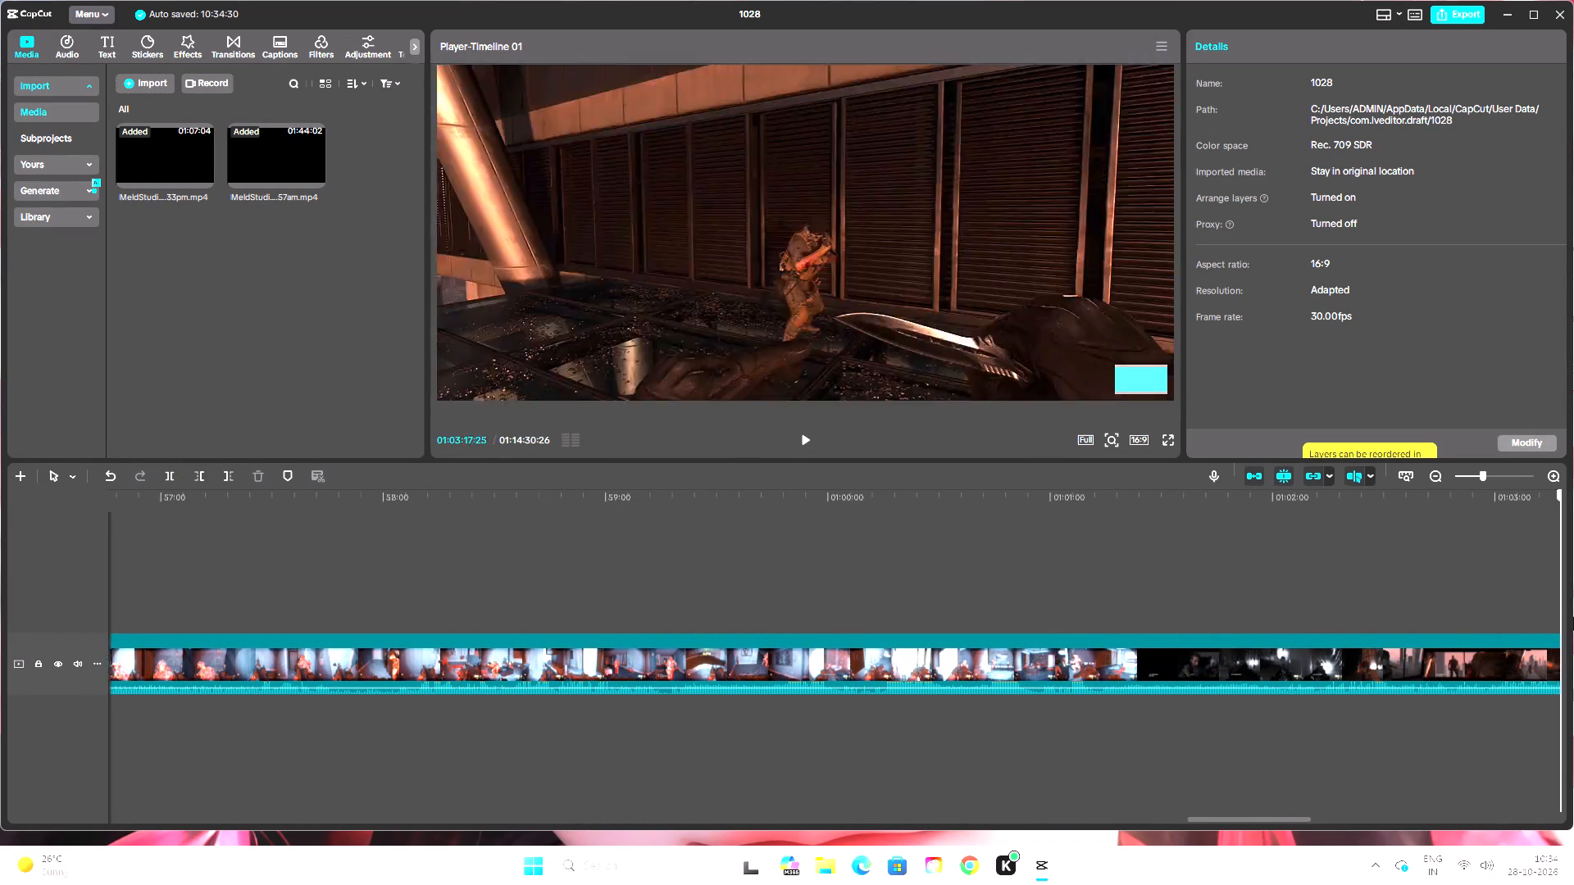
pyautogui.moveTo(1573, 617); pyautogui.dragTo(1076, 634)
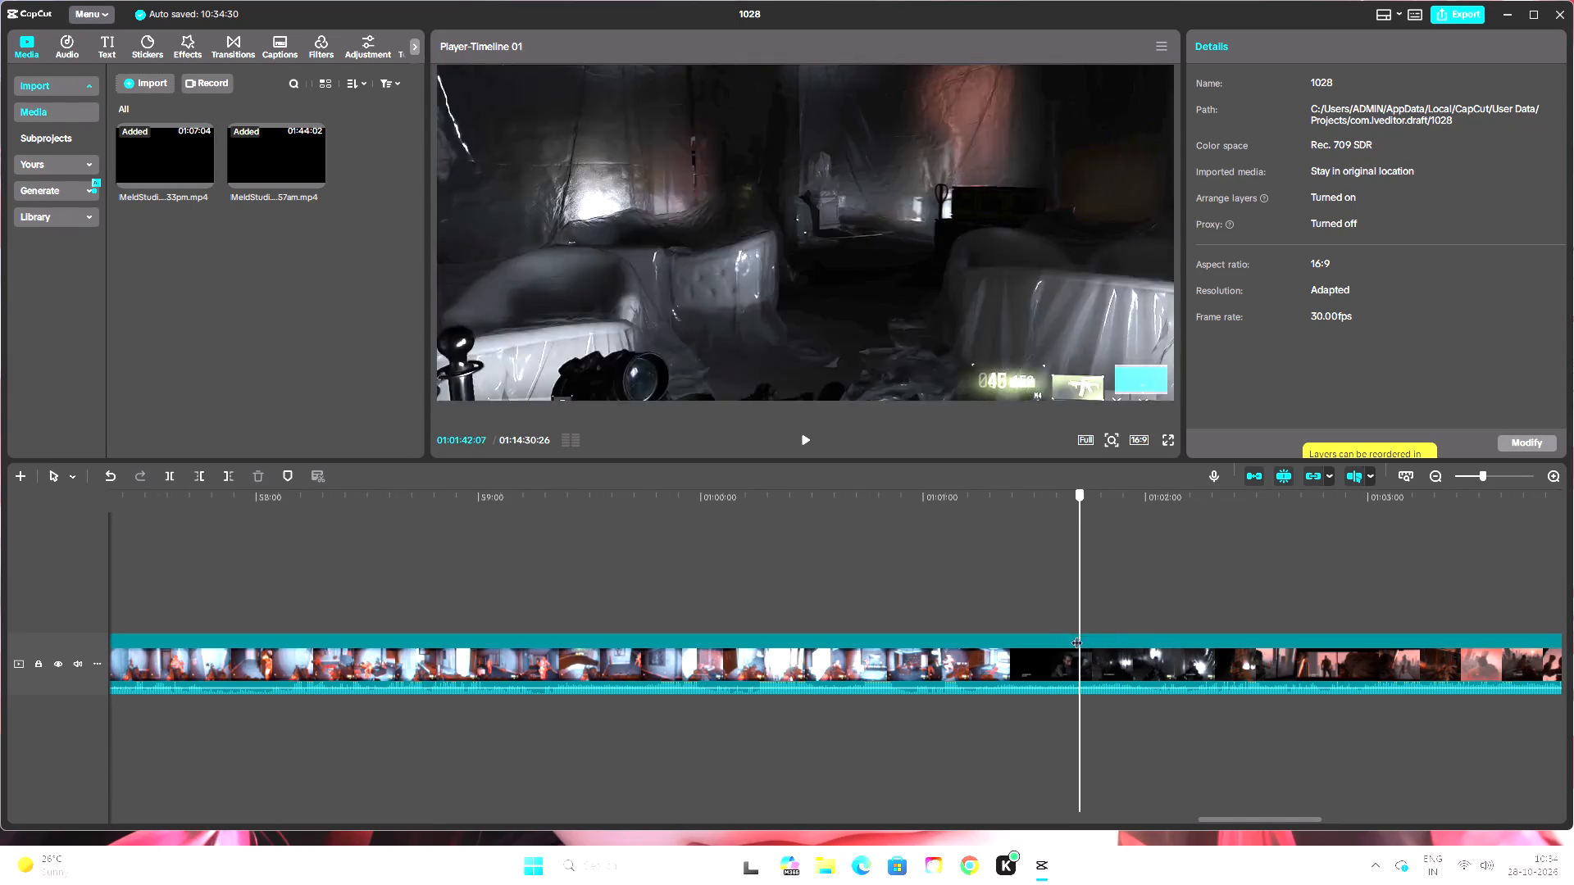
pyautogui.moveTo(1076, 634); pyautogui.dragTo(1058, 637)
pyautogui.click(807, 452)
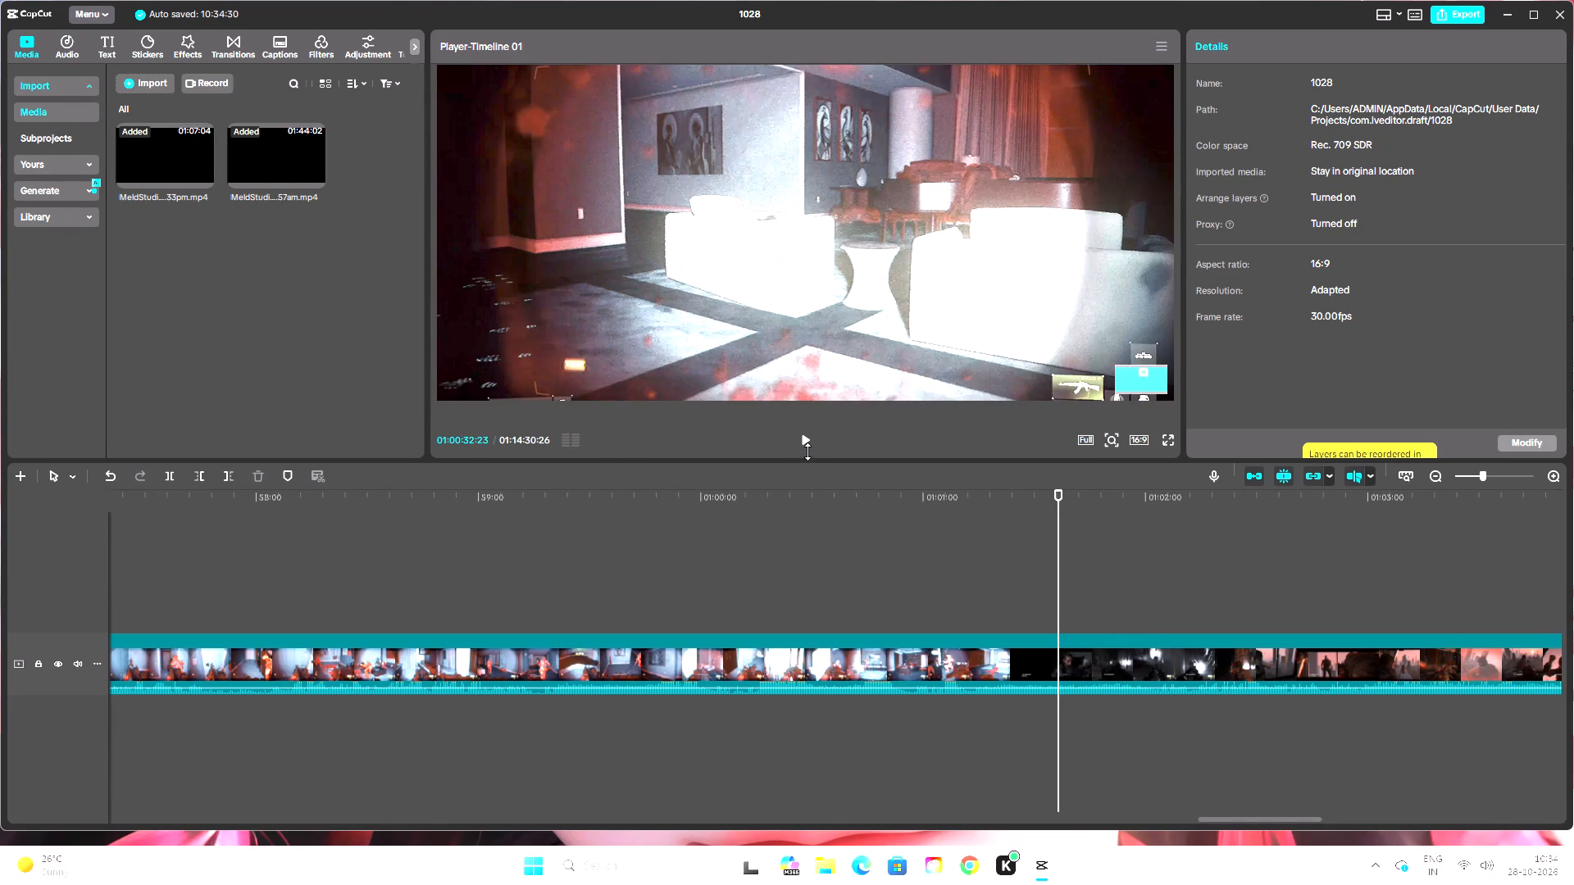
pyautogui.click(807, 443)
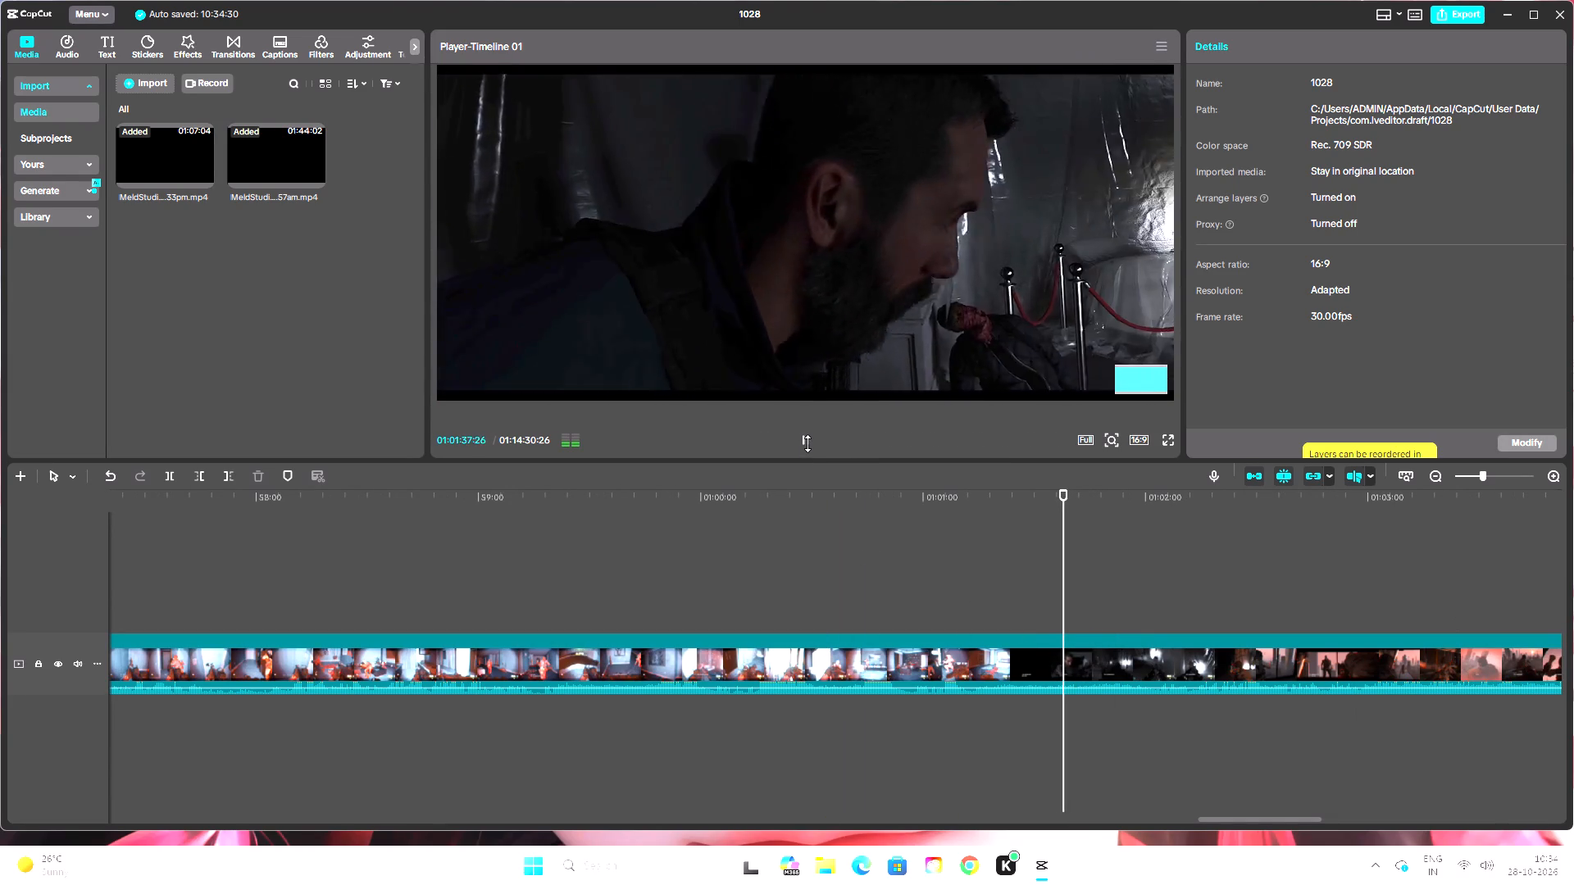
pyautogui.click(807, 443)
pyautogui.moveTo(1065, 495); pyautogui.dragTo(1083, 497)
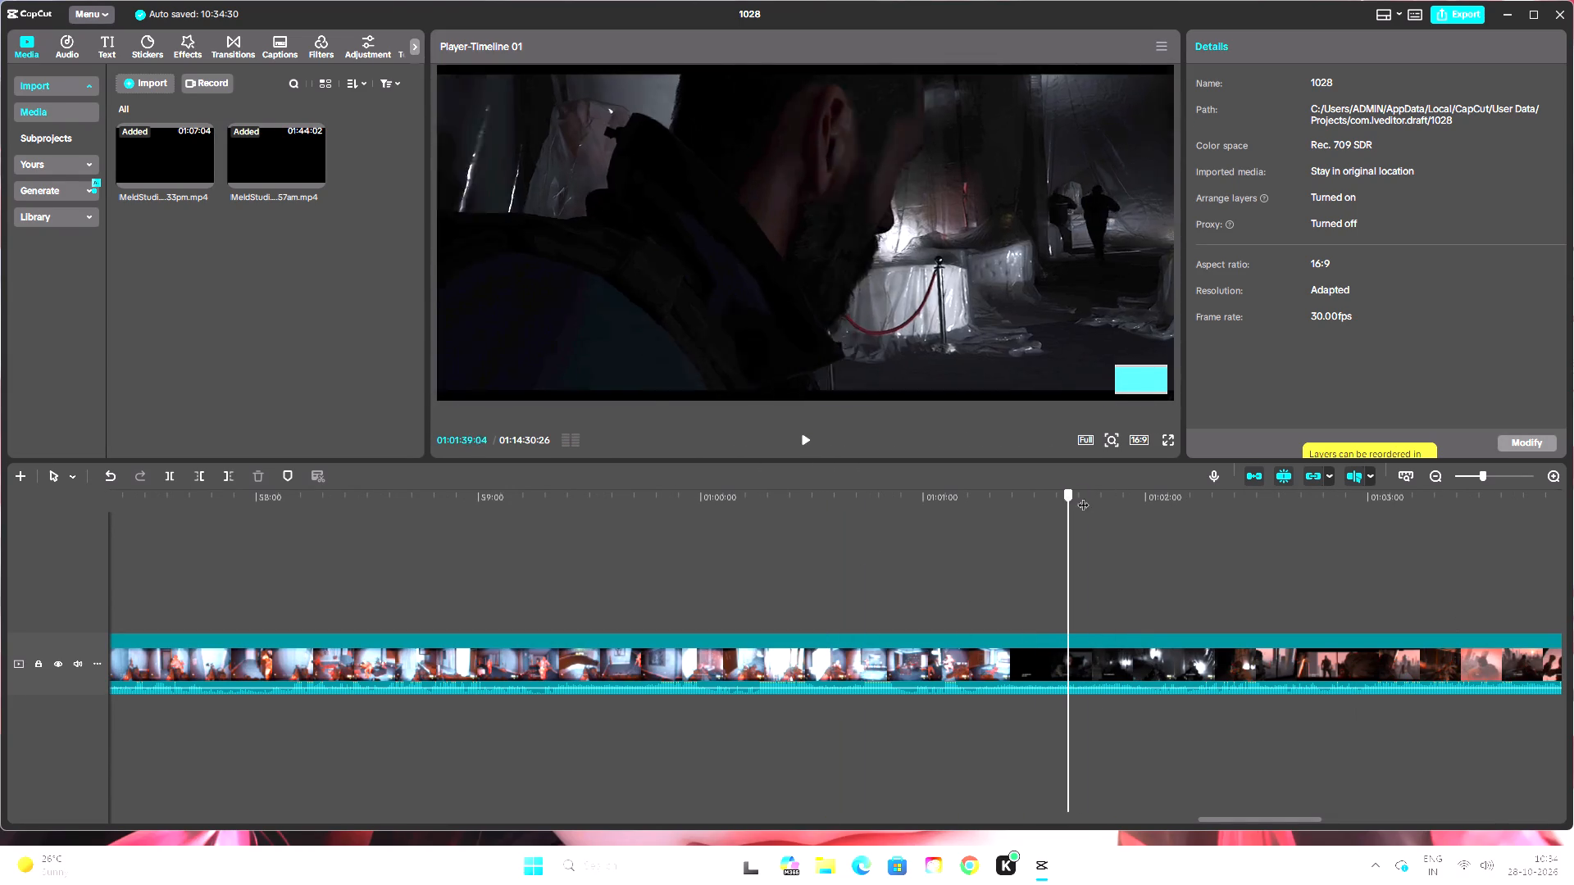
pyautogui.moveTo(1083, 497); pyautogui.dragTo(1165, 509)
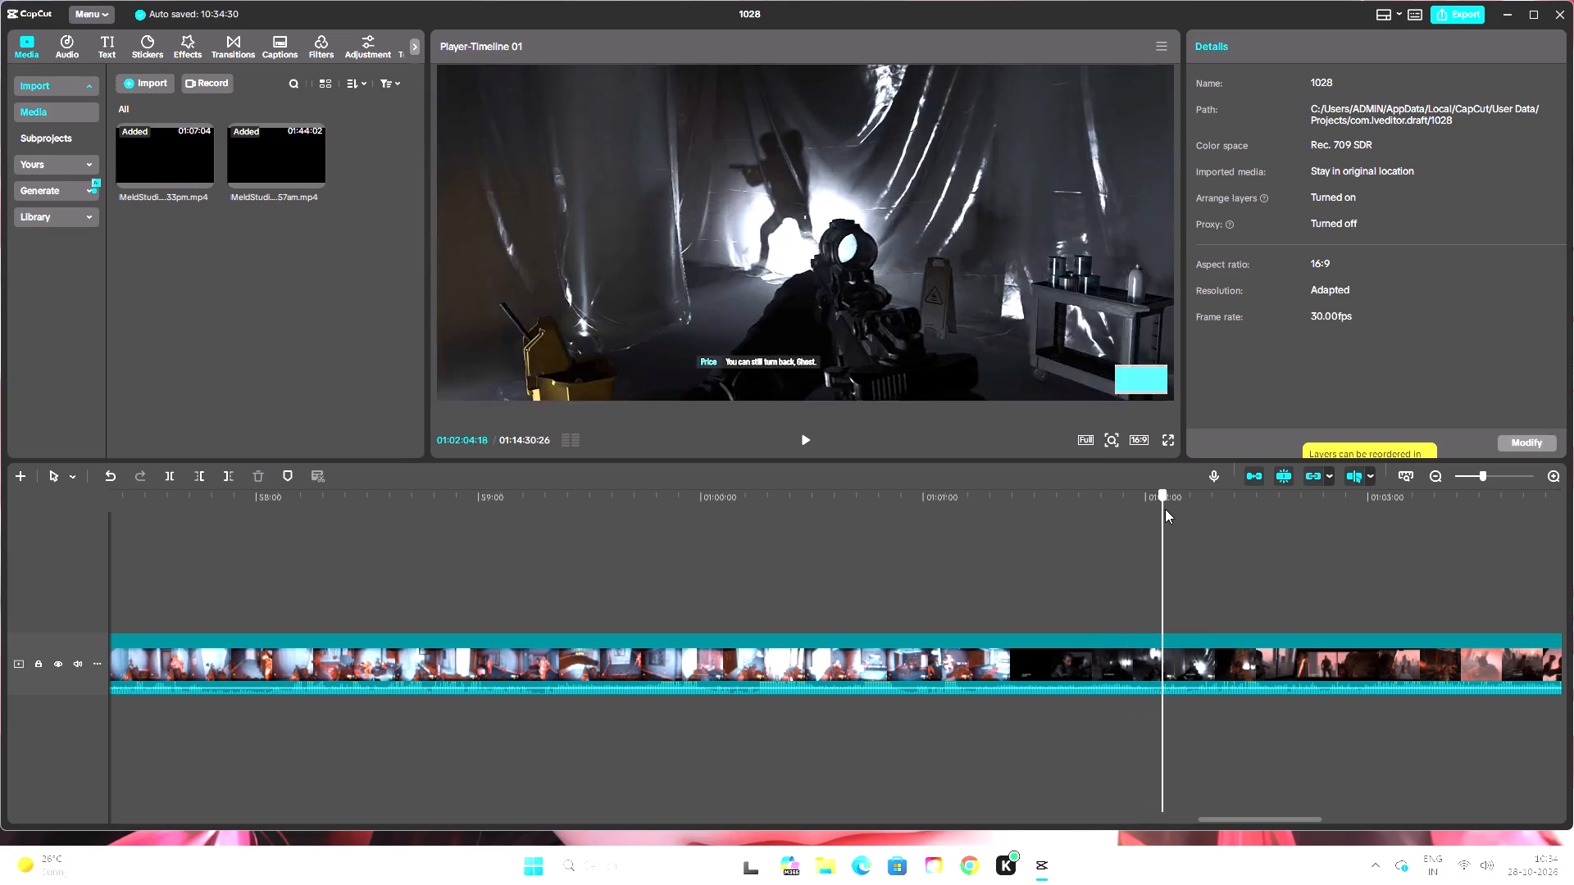
pyautogui.moveTo(1165, 509); pyautogui.dragTo(1199, 516)
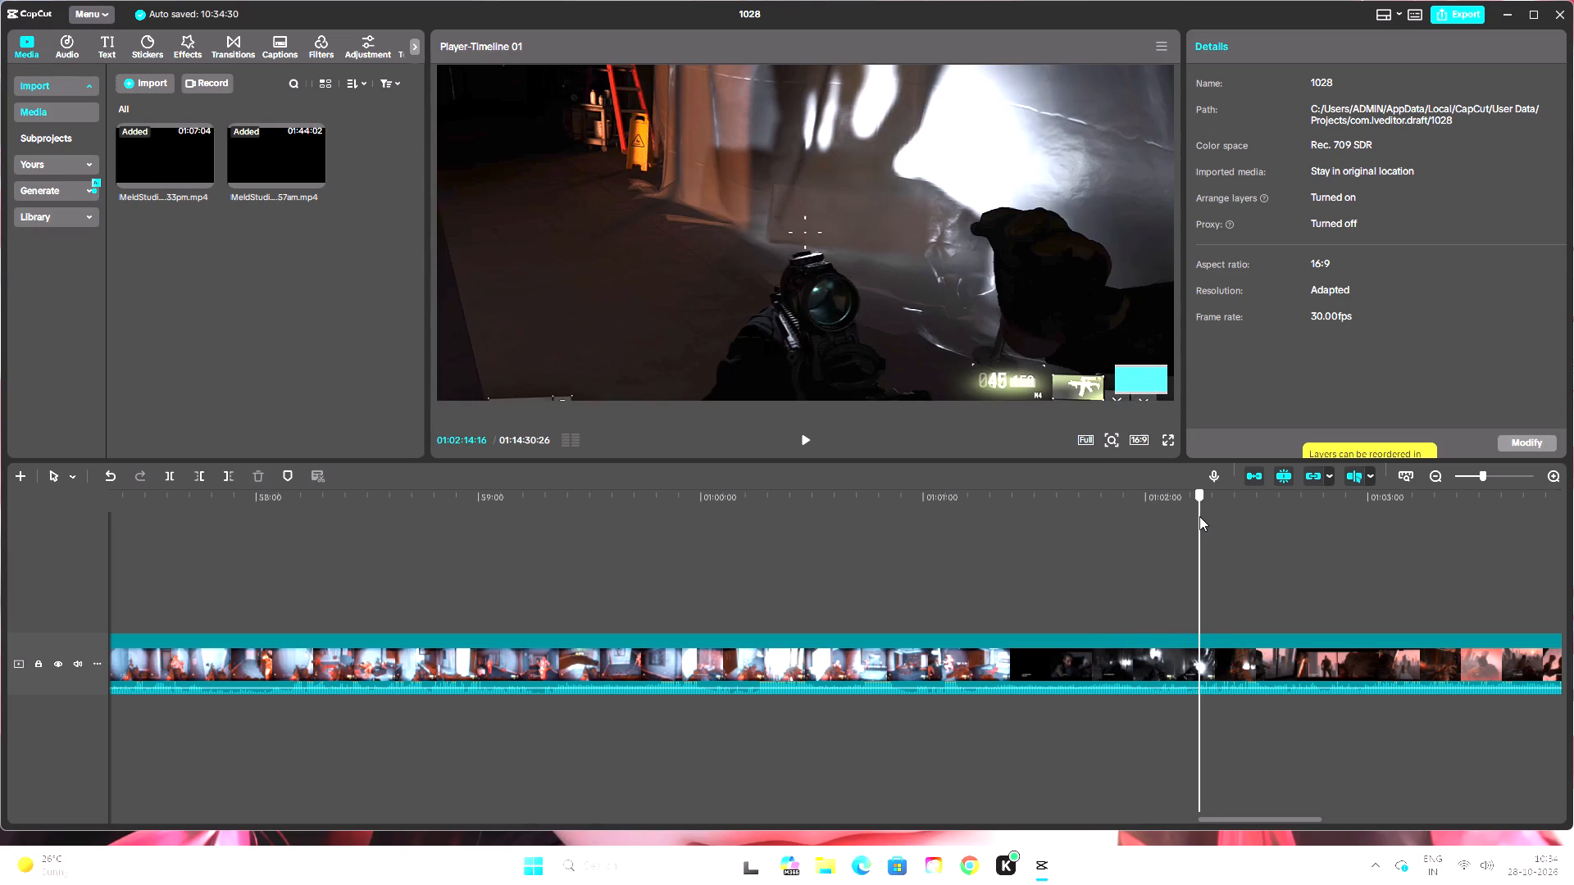
pyautogui.moveTo(1199, 516); pyautogui.dragTo(1202, 517)
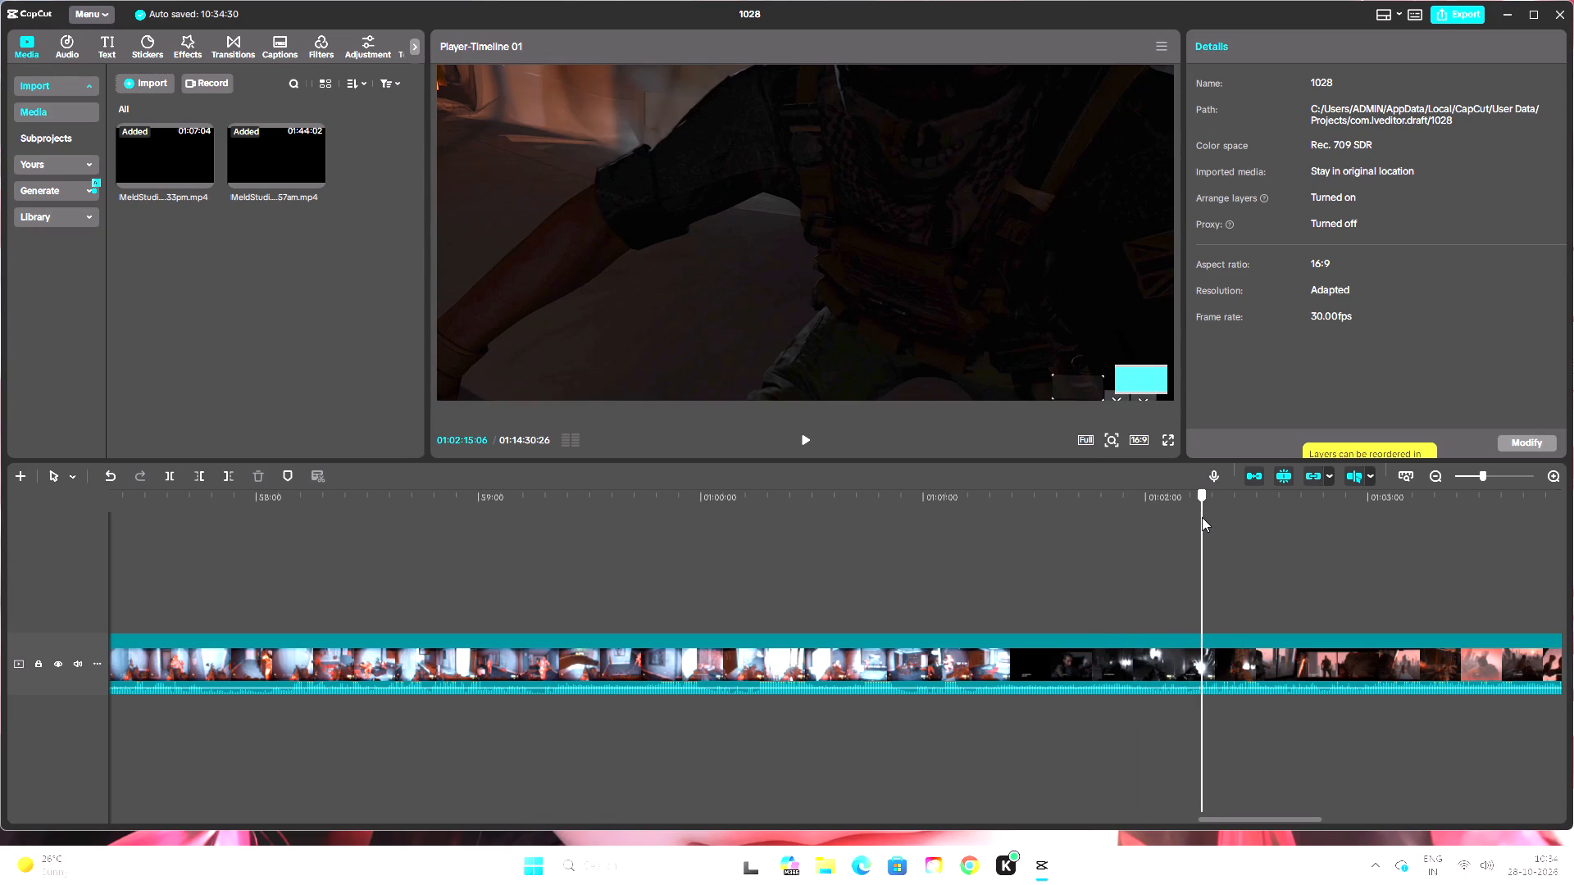
# Split the recording at about 01:01:15, where the dark Price cutscene fades in, and delete the rooftop and apartment gameplay from 00:53:46.
pyautogui.moveTo(1202, 517); pyautogui.dragTo(1120, 535)
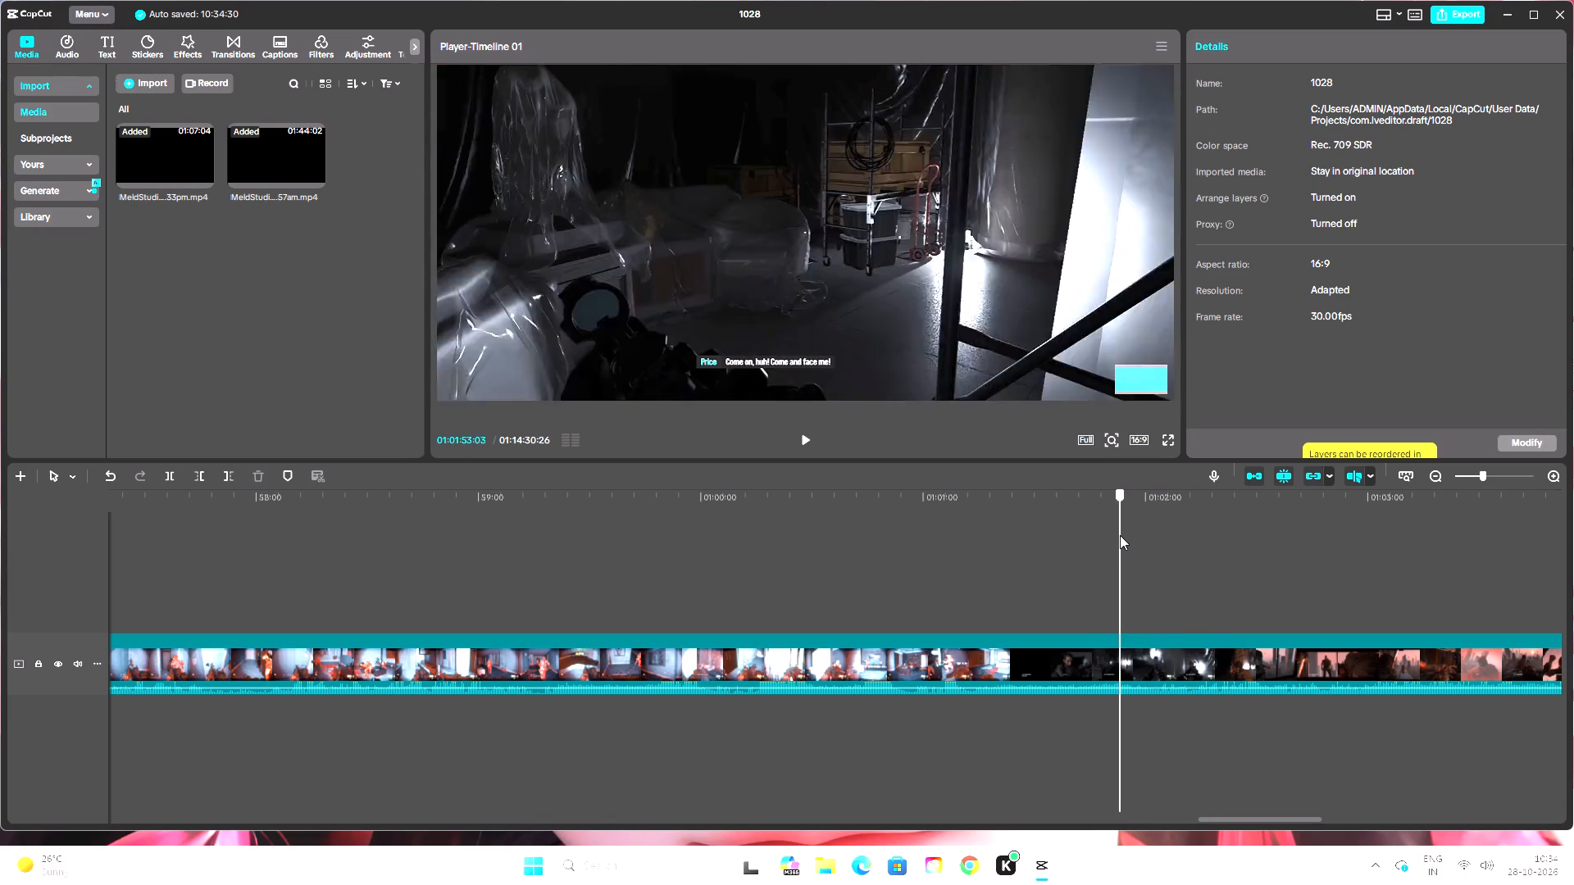
pyautogui.moveTo(1120, 535); pyautogui.dragTo(1089, 542)
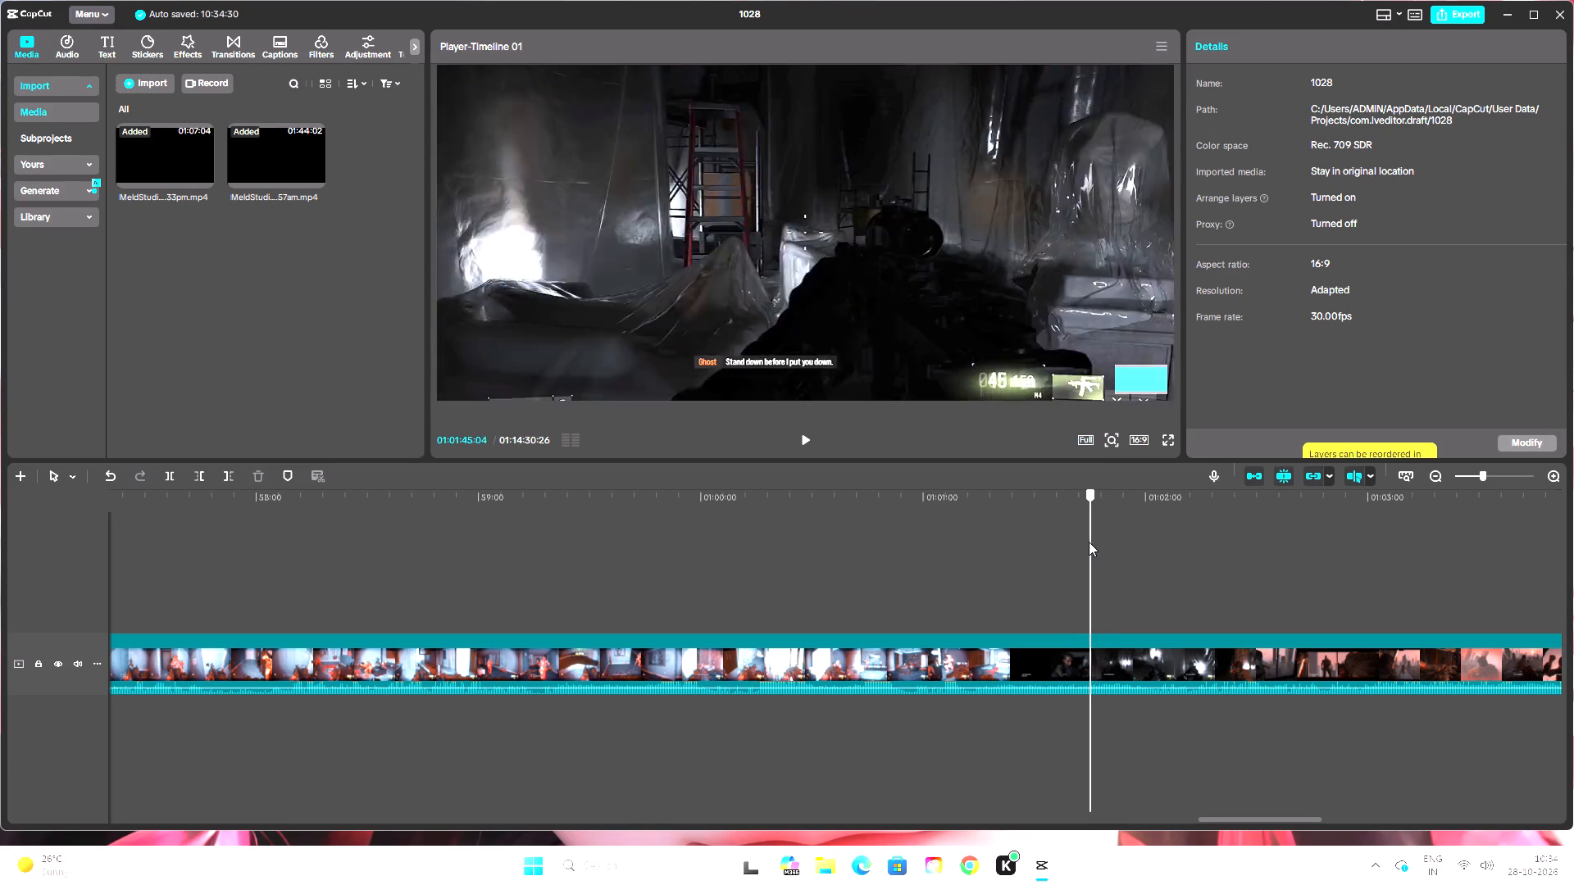
pyautogui.moveTo(1089, 542); pyautogui.dragTo(1049, 555)
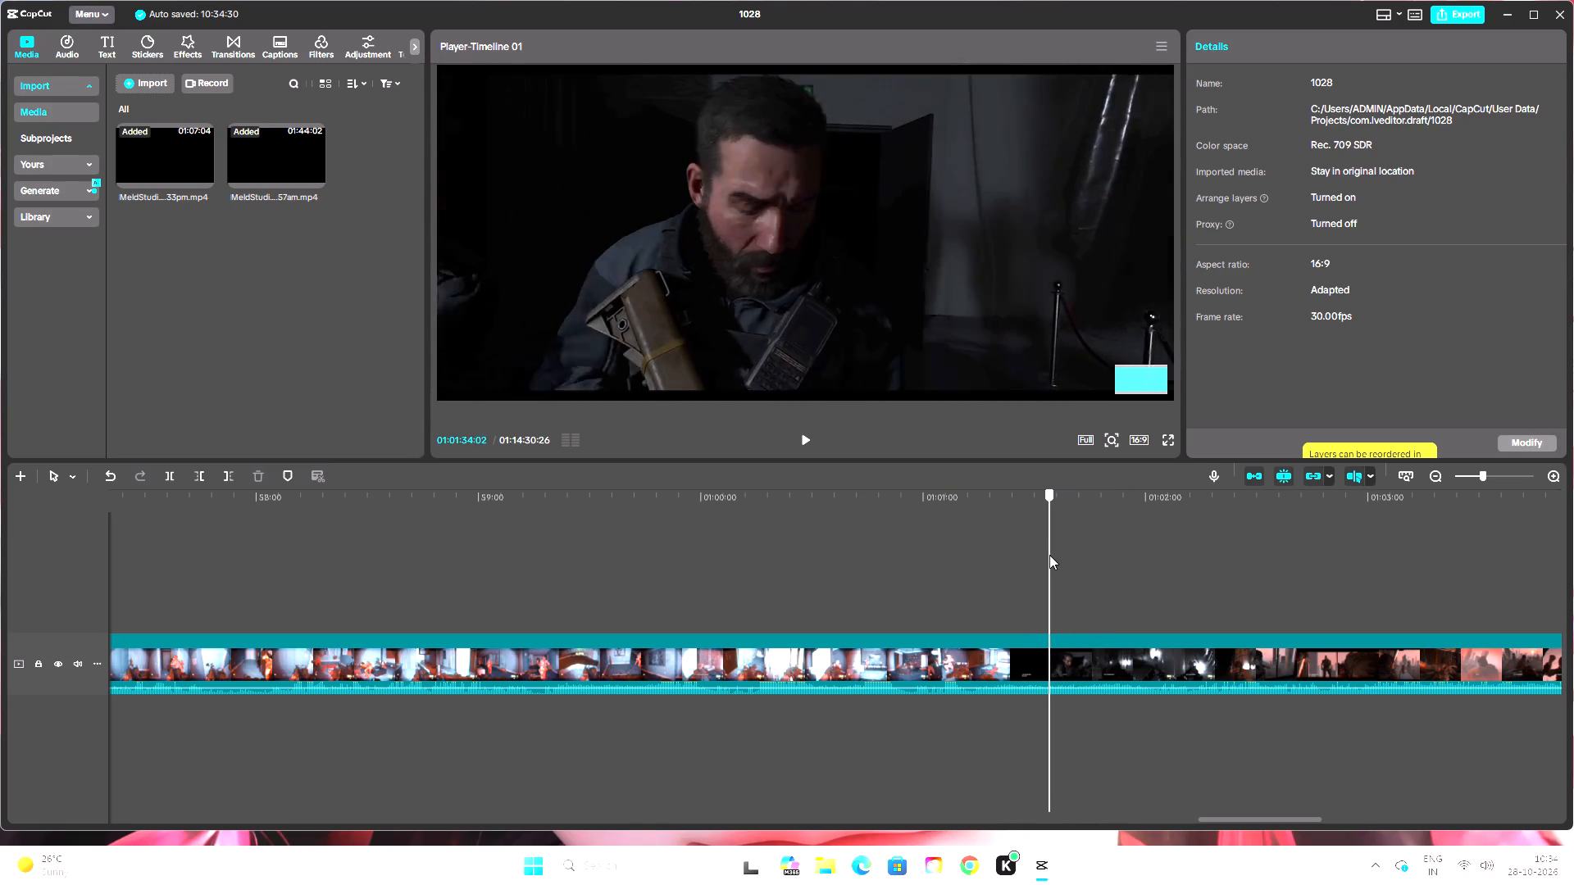
pyautogui.moveTo(1049, 555); pyautogui.dragTo(998, 567)
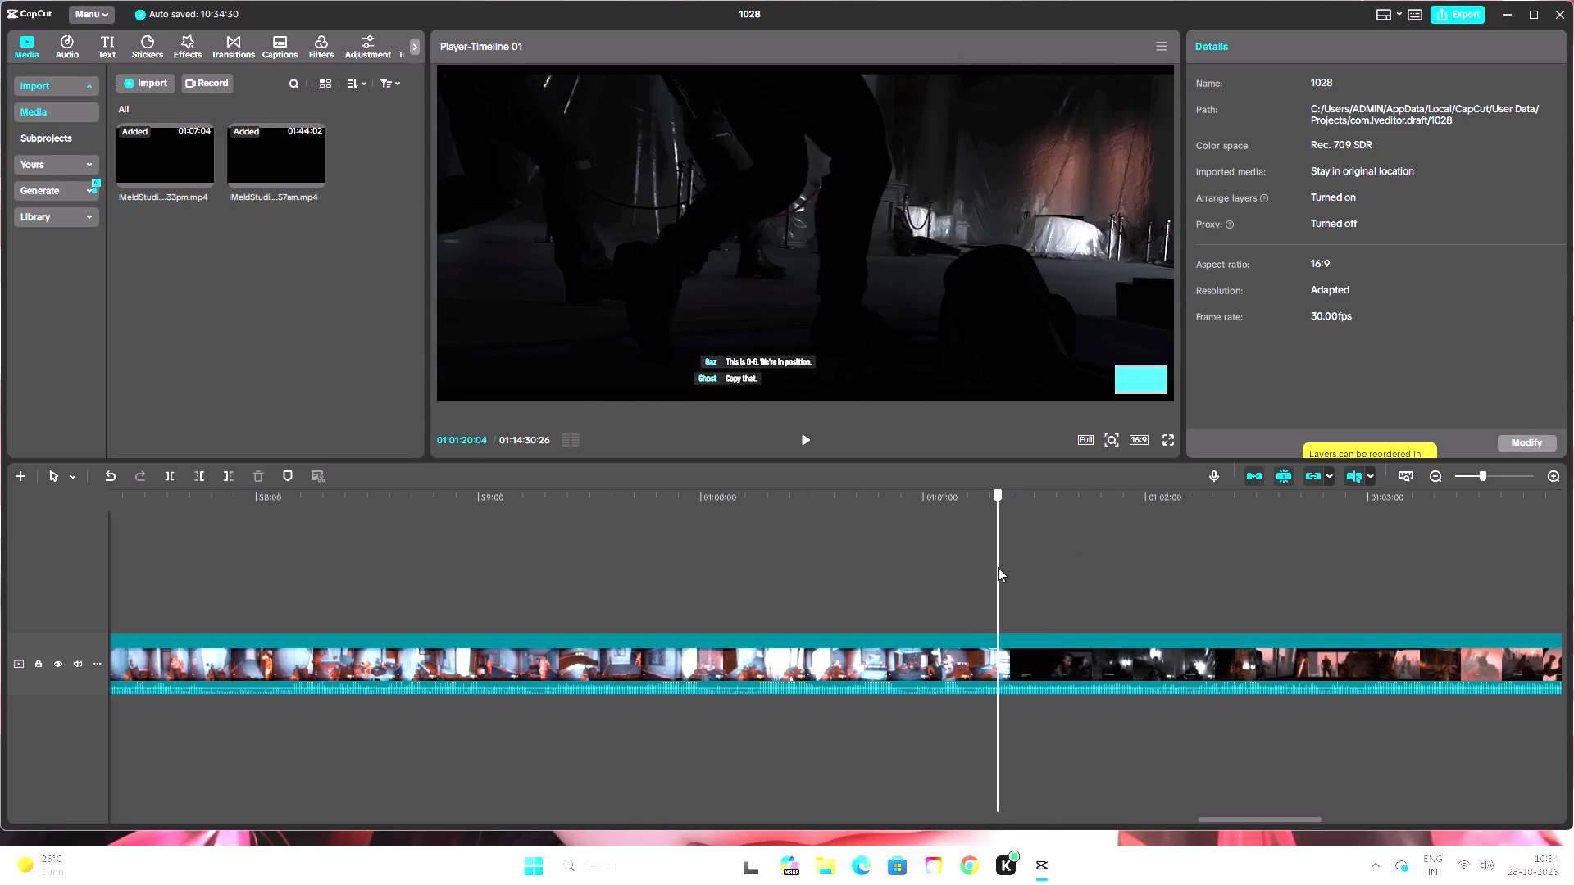
pyautogui.moveTo(998, 567); pyautogui.dragTo(982, 570)
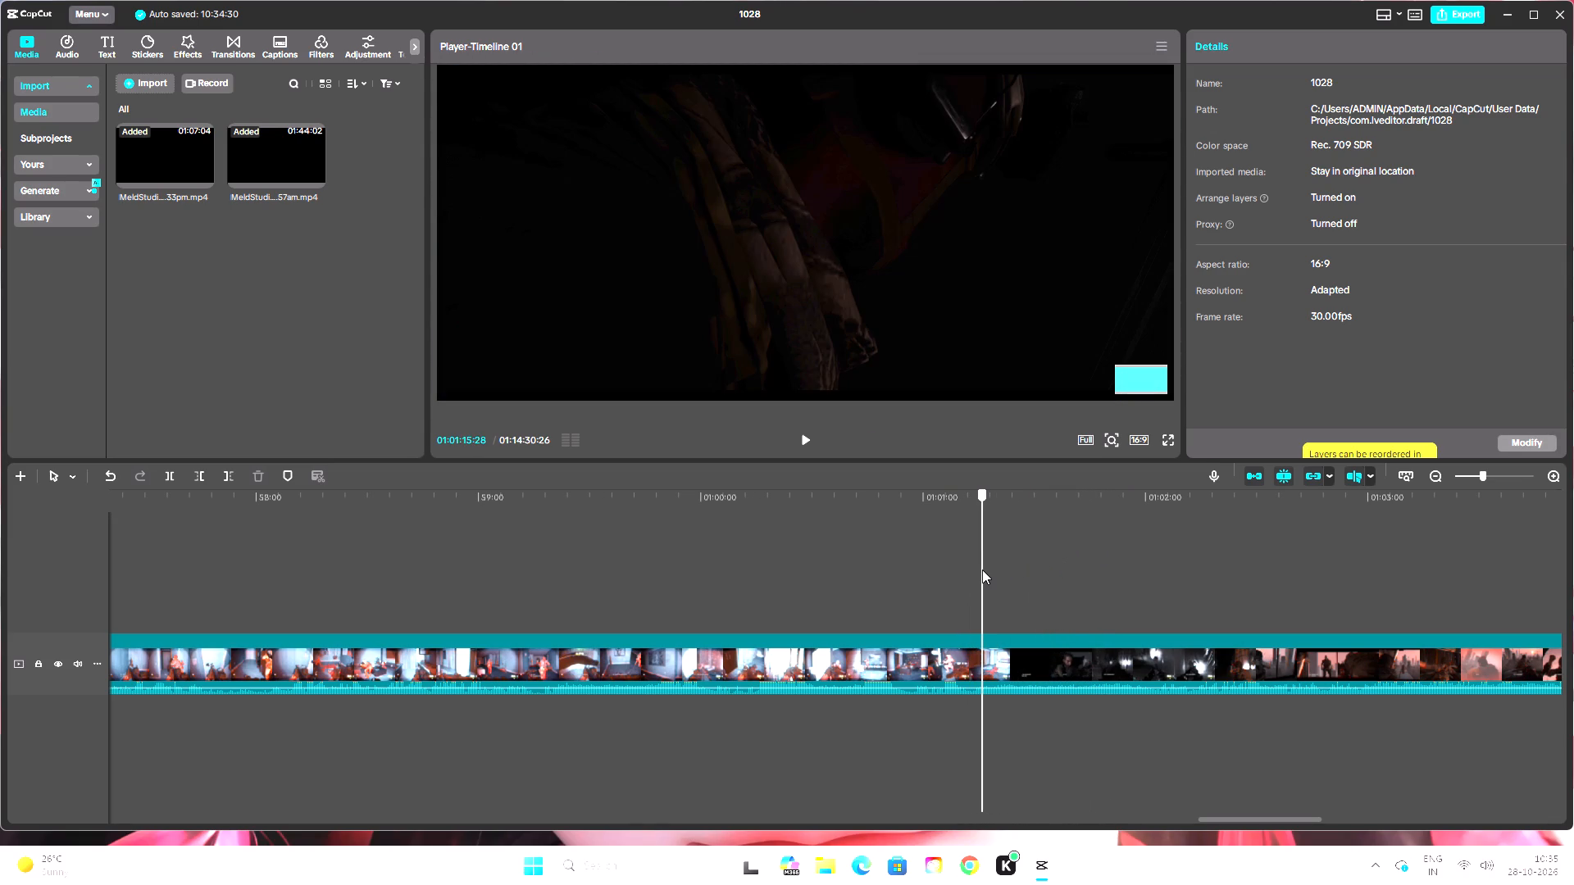
pyautogui.moveTo(982, 570); pyautogui.dragTo(975, 574)
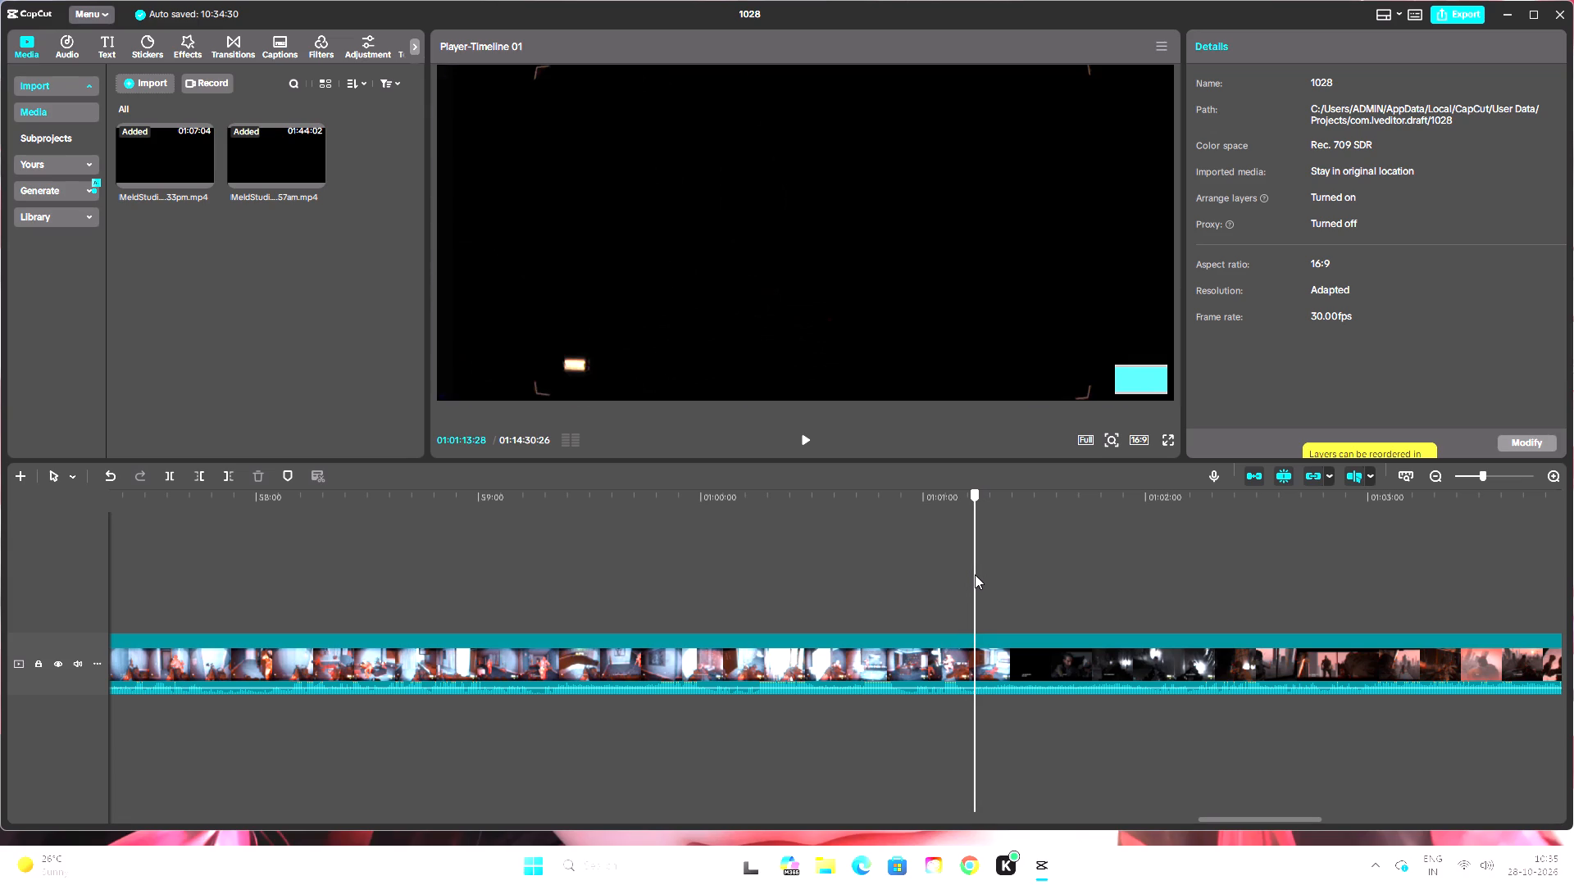
pyautogui.moveTo(975, 574); pyautogui.dragTo(980, 573)
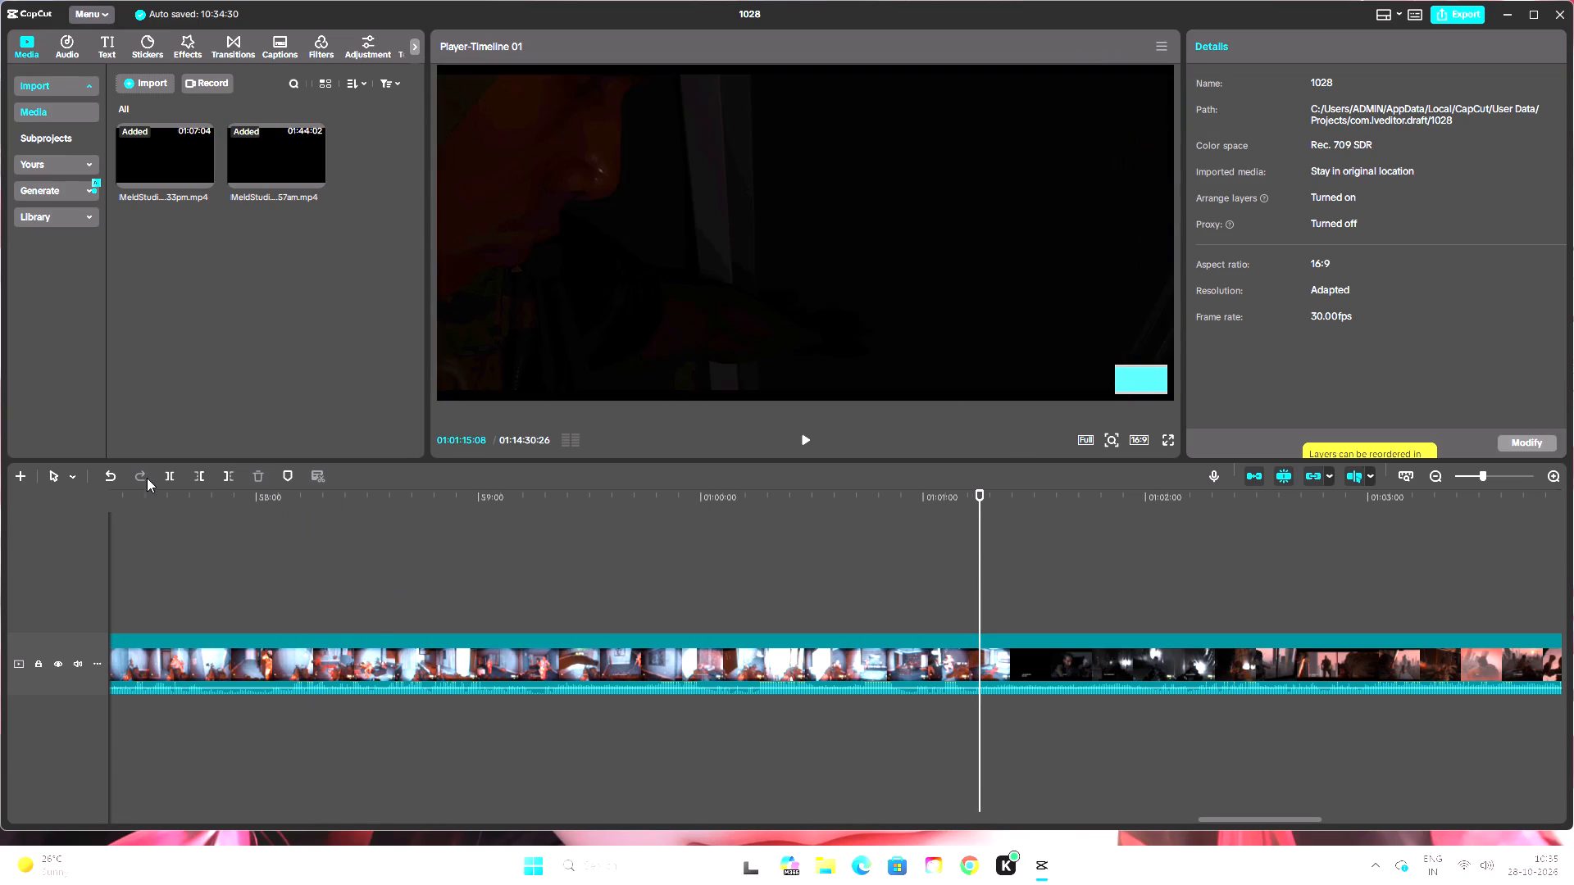
pyautogui.click(171, 475)
pyautogui.click(367, 651)
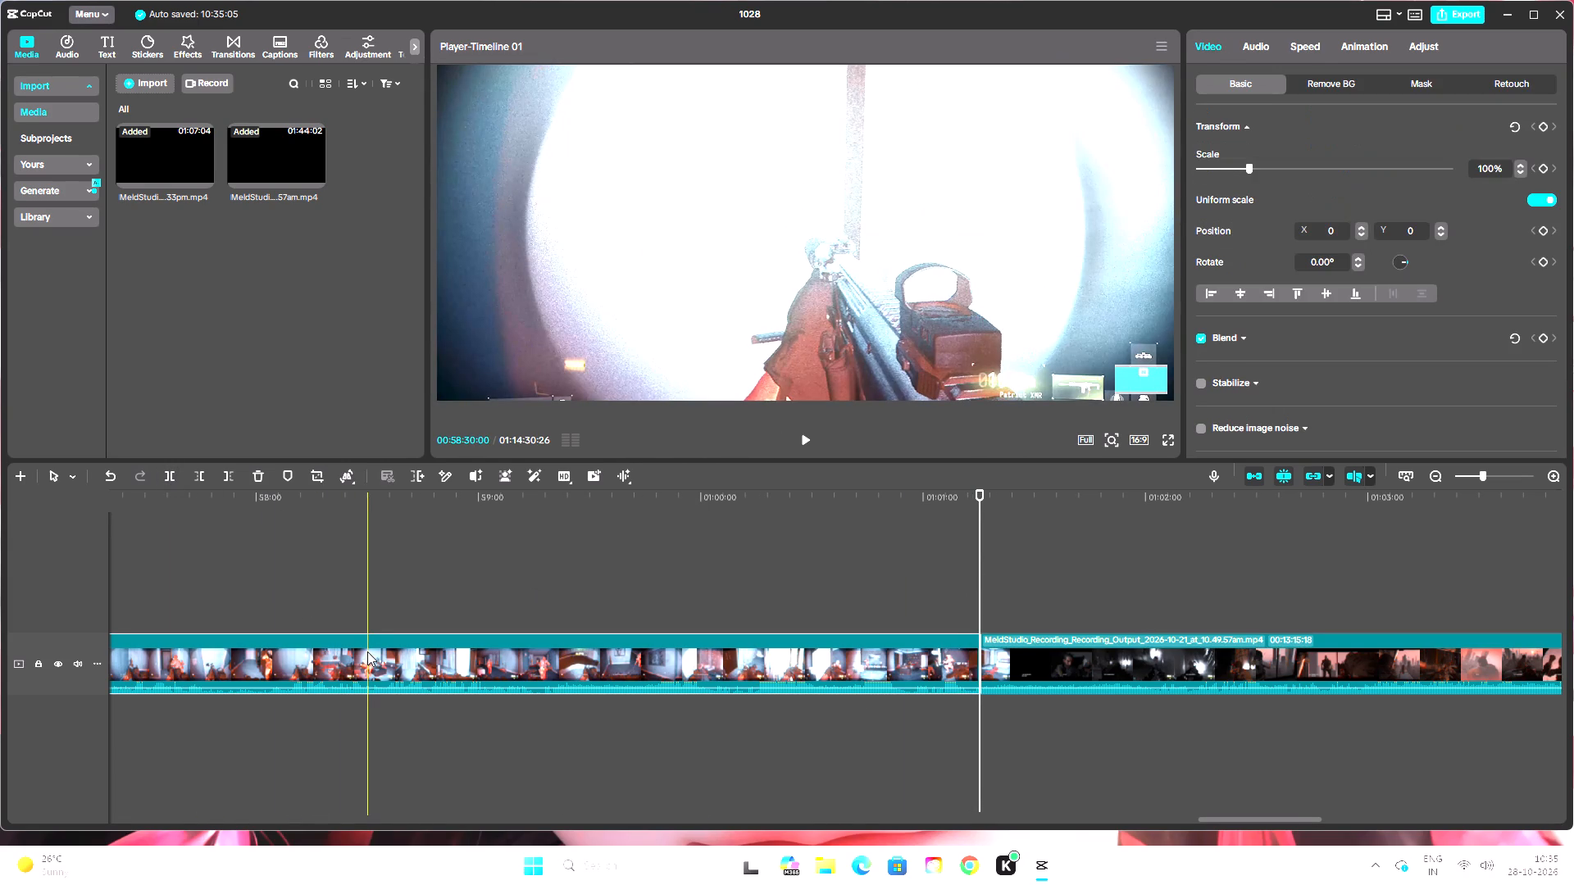
pyautogui.press('BackSpace')
# Play back the join at about 00:53:46, between the city skyline cutscene and the Price cutscene.
pyautogui.moveTo(980, 498); pyautogui.dragTo(850, 529)
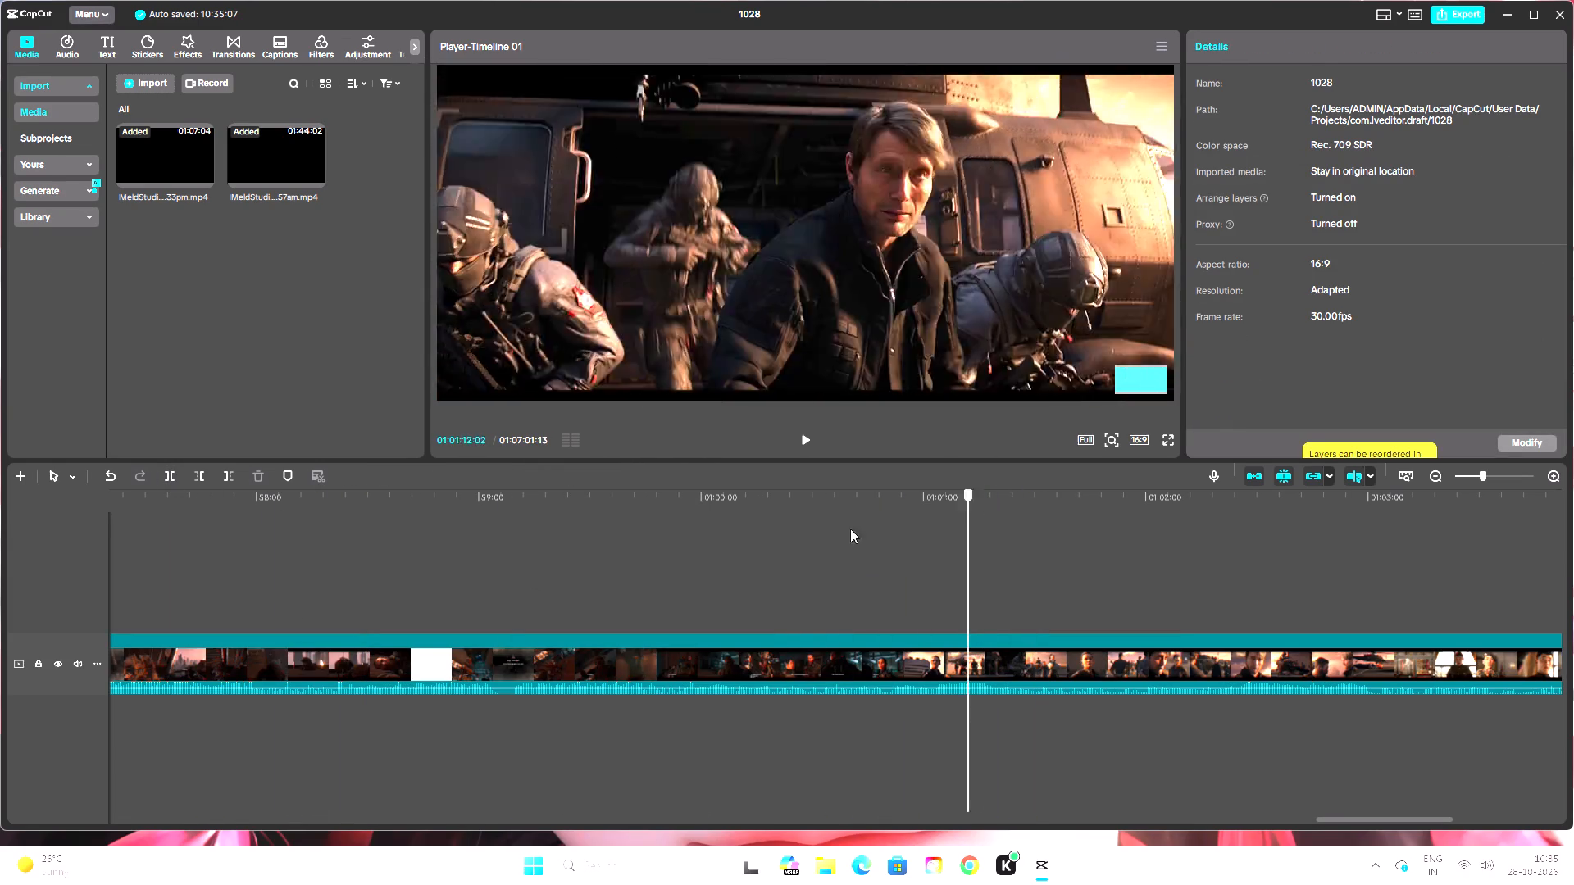
pyautogui.moveTo(850, 529); pyautogui.dragTo(218, 737)
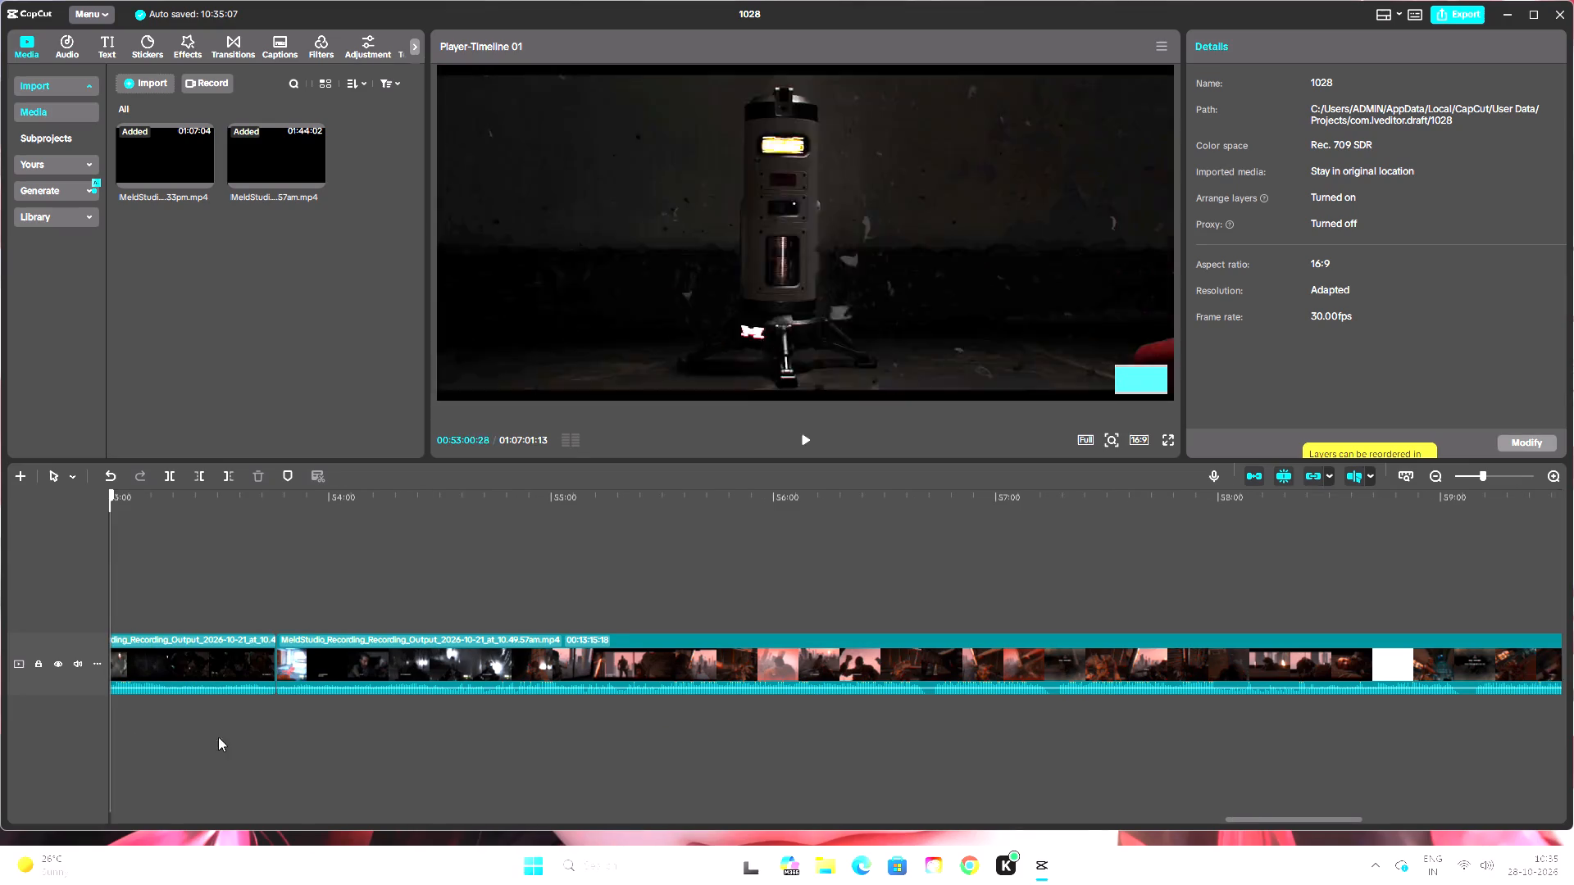
pyautogui.moveTo(218, 737); pyautogui.dragTo(287, 755)
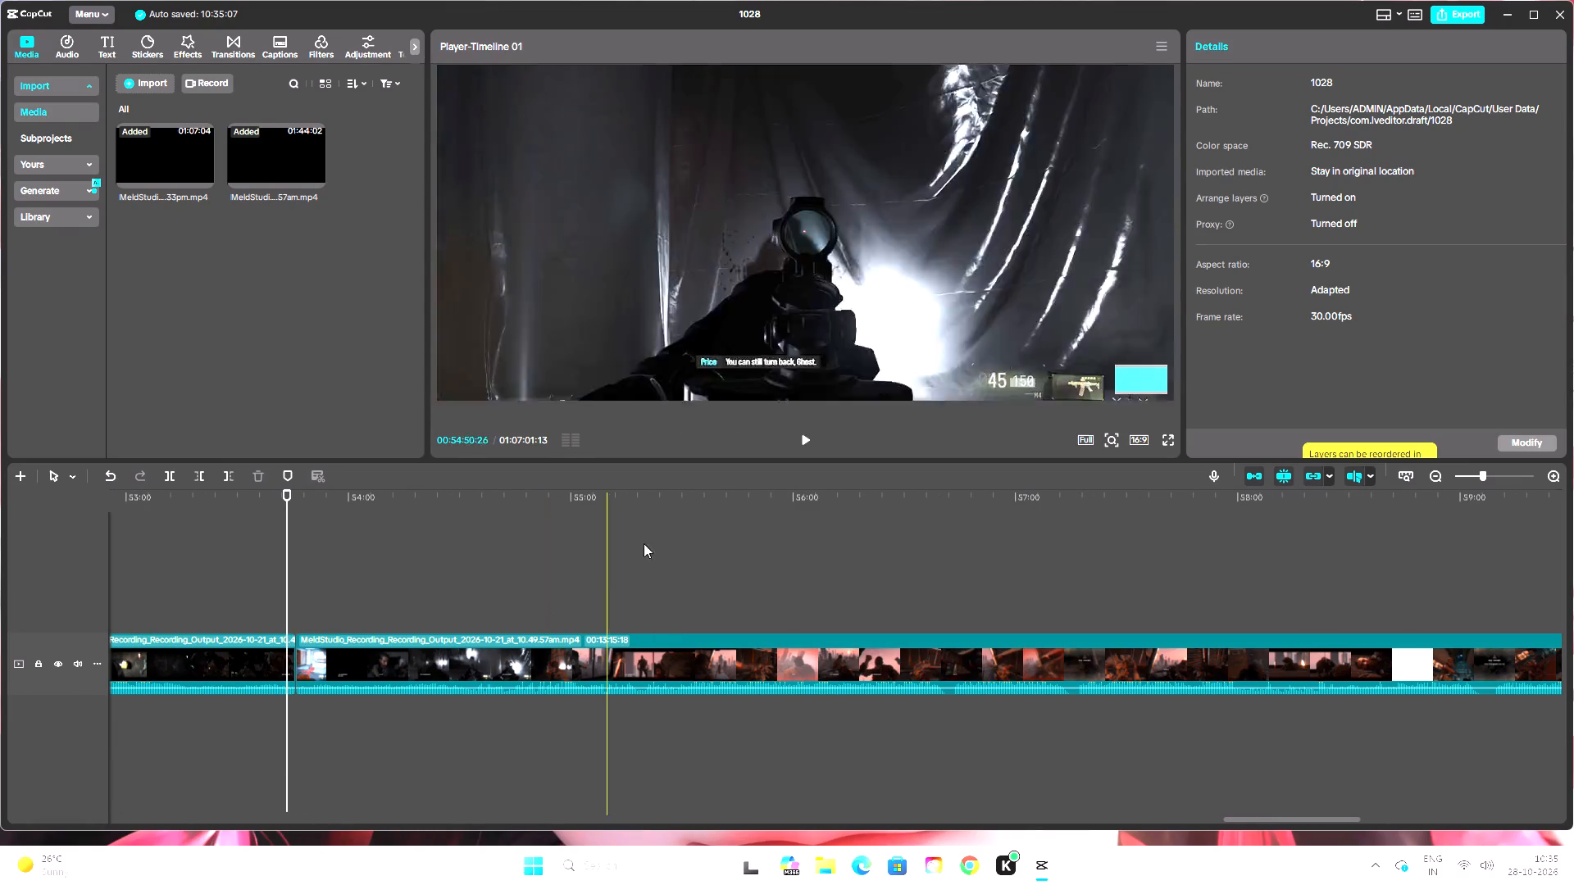
pyautogui.click(801, 434)
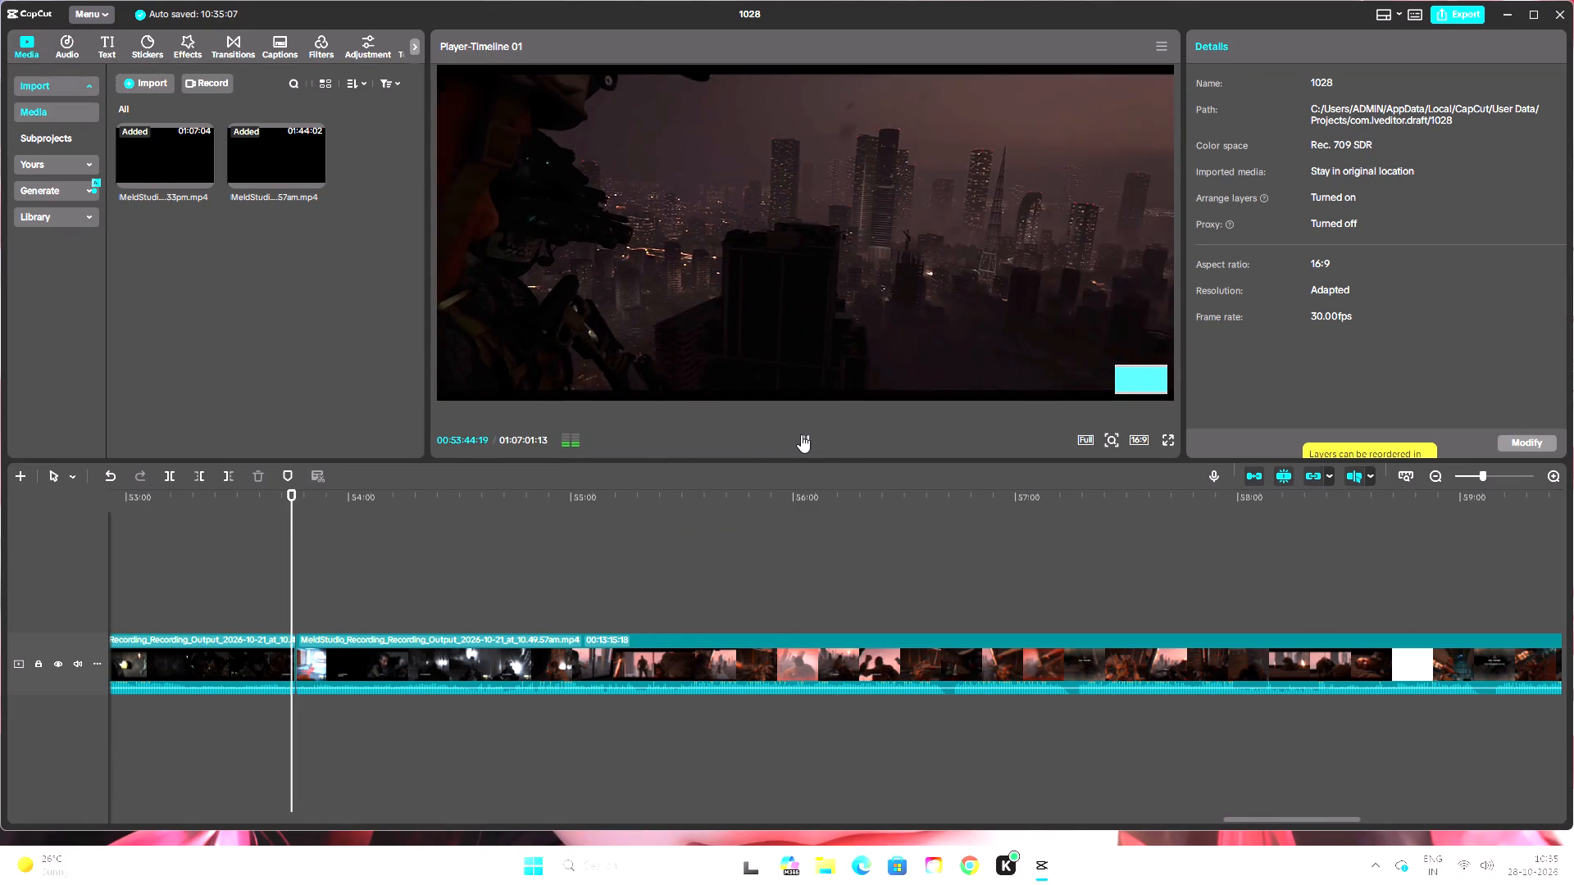
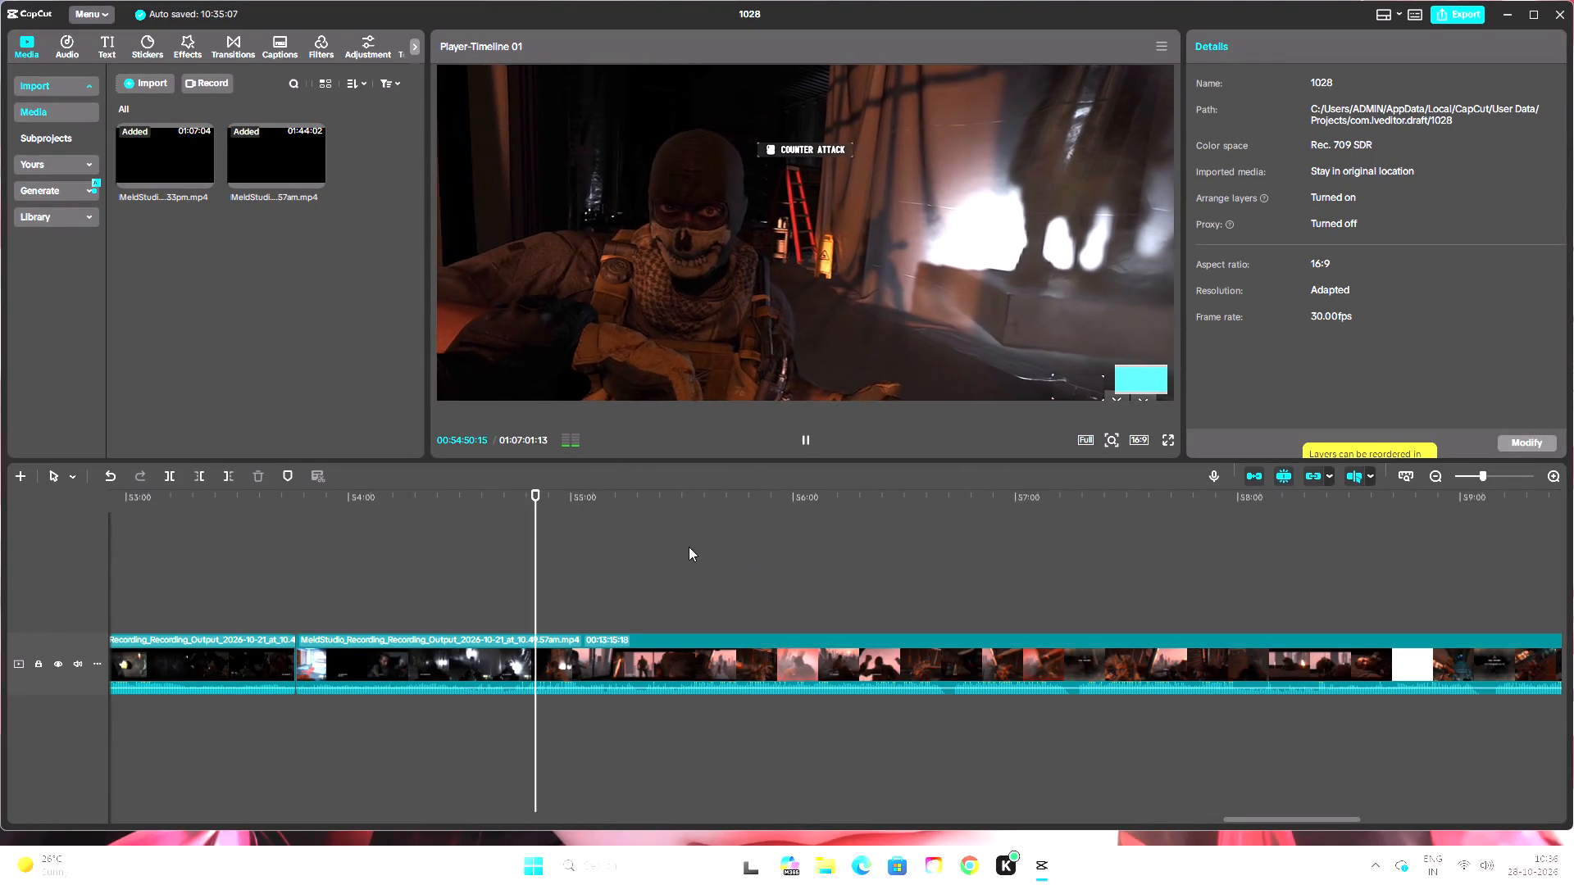
# Split the 10.49.57am recording at about 00:56:44, just after the black frame in the rooftop knife fight between Price and Ghost.
pyautogui.moveTo(538, 490); pyautogui.dragTo(552, 492)
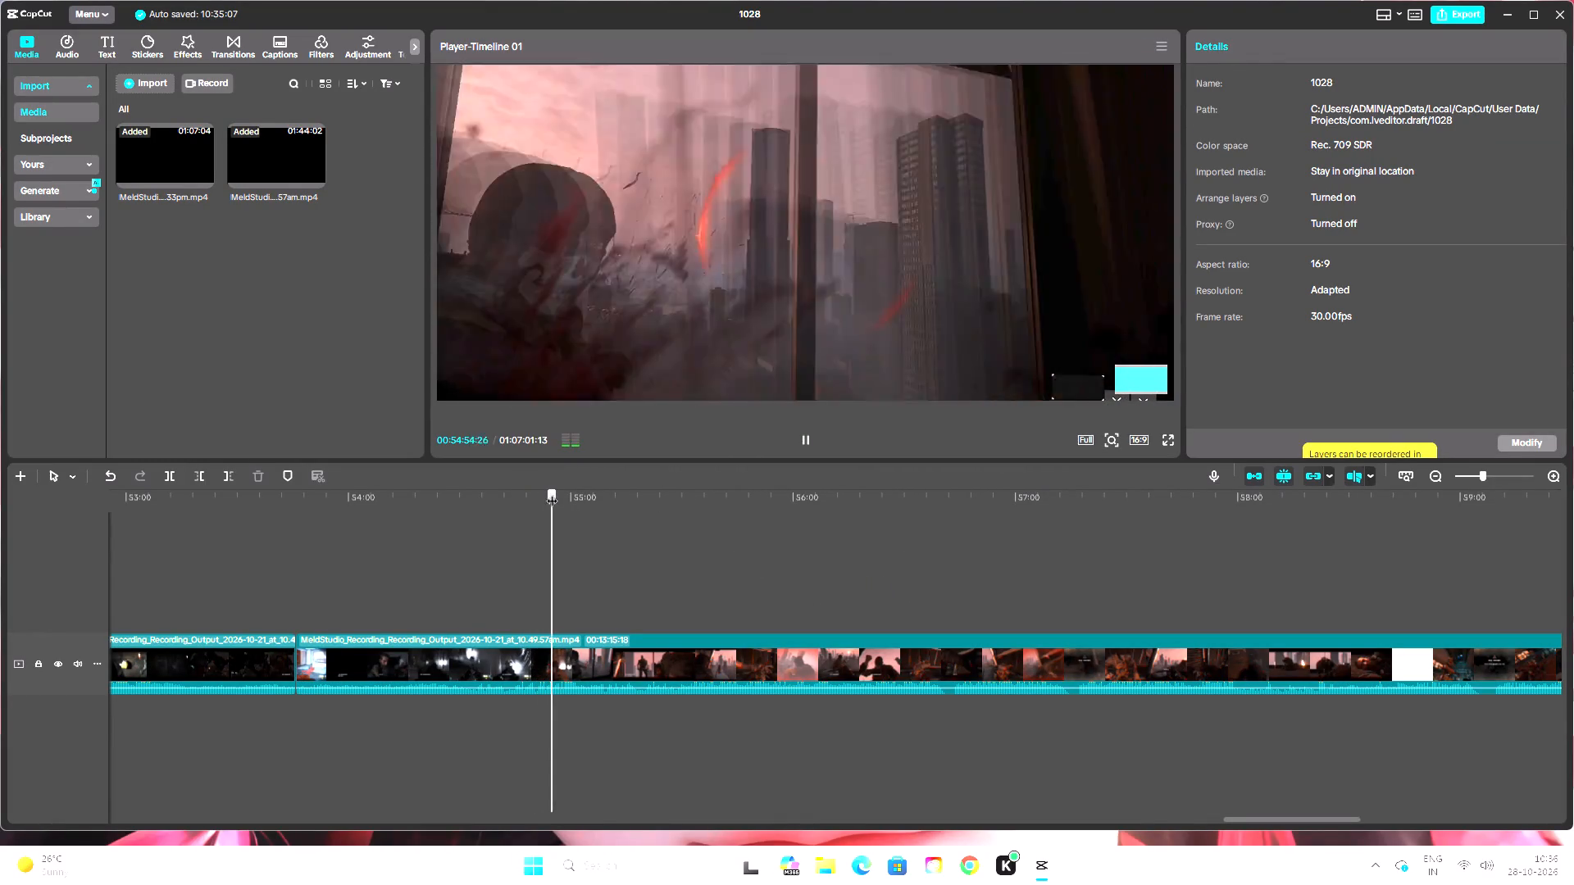
pyautogui.moveTo(552, 492); pyautogui.dragTo(688, 520)
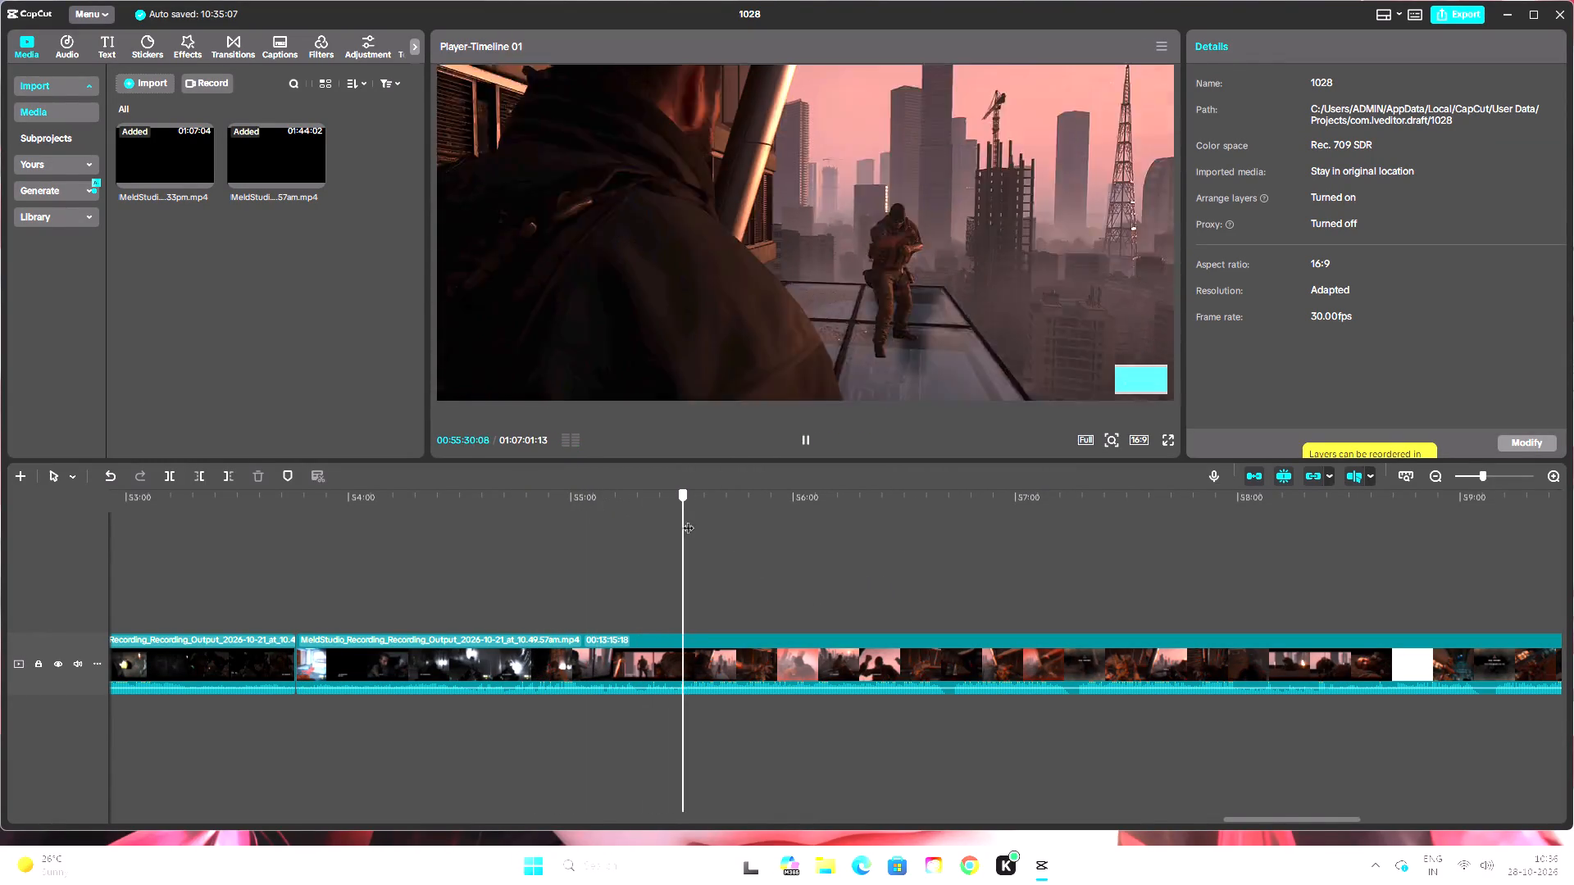
pyautogui.moveTo(688, 520); pyautogui.dragTo(806, 527)
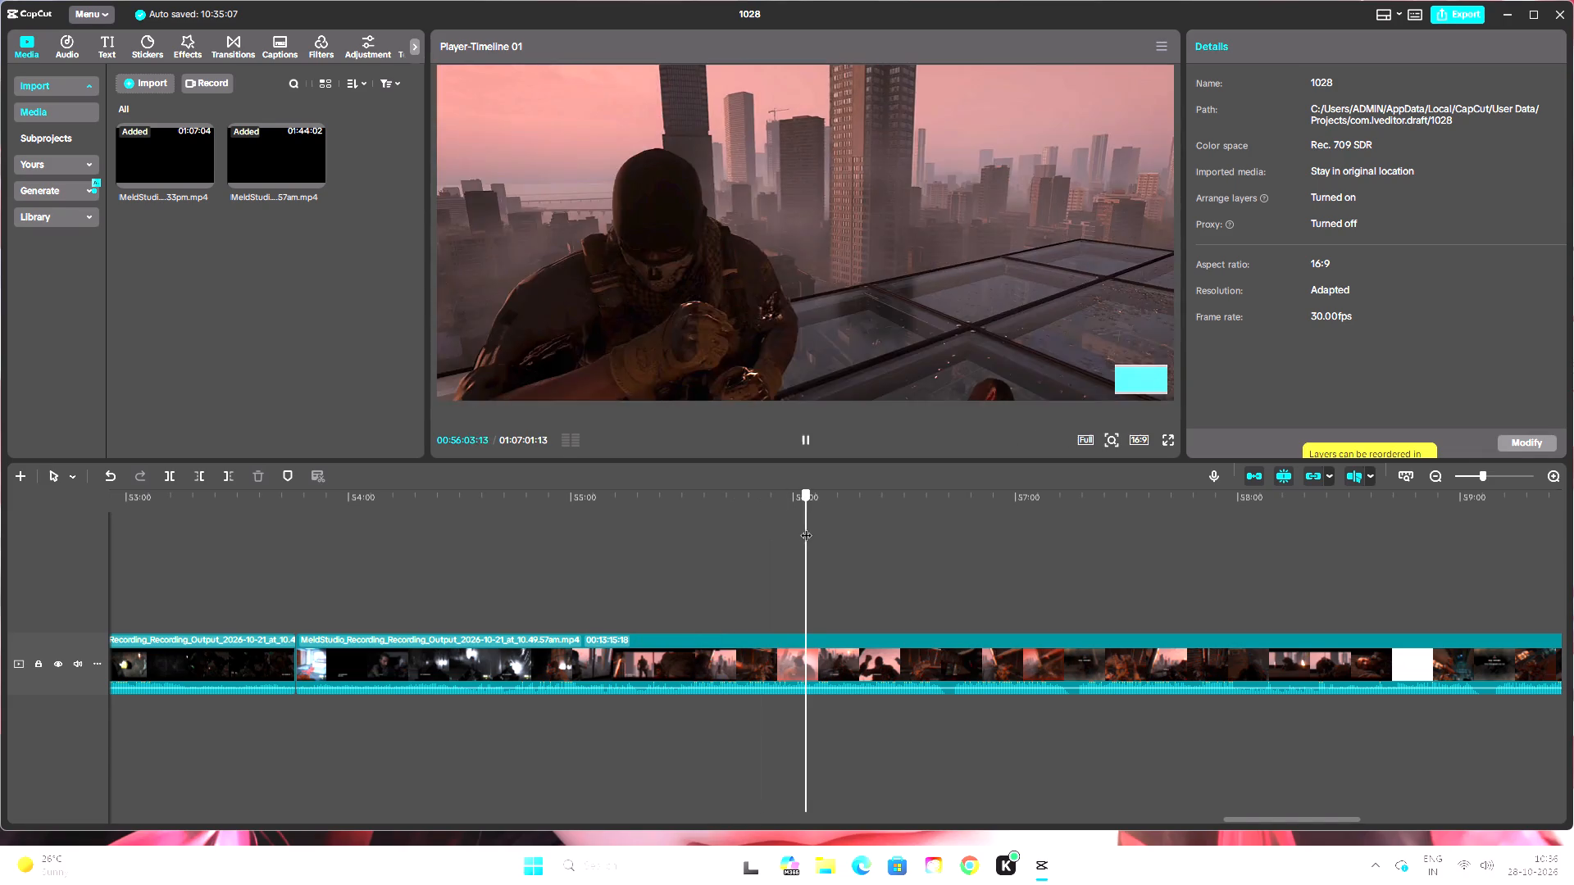
pyautogui.moveTo(806, 527); pyautogui.dragTo(962, 543)
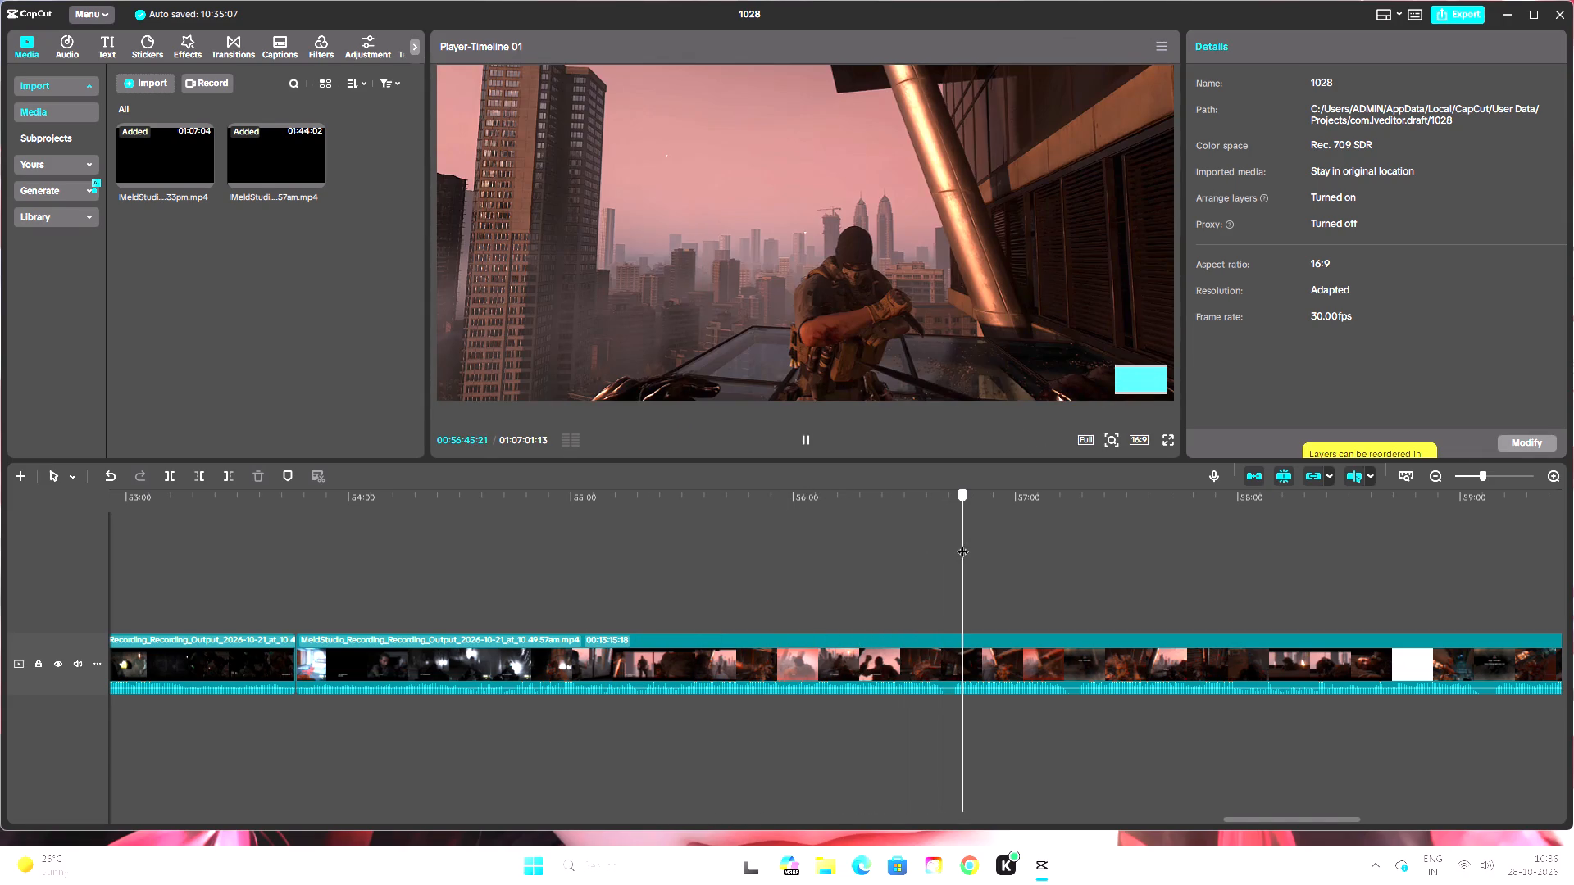
pyautogui.moveTo(962, 543); pyautogui.dragTo(951, 549)
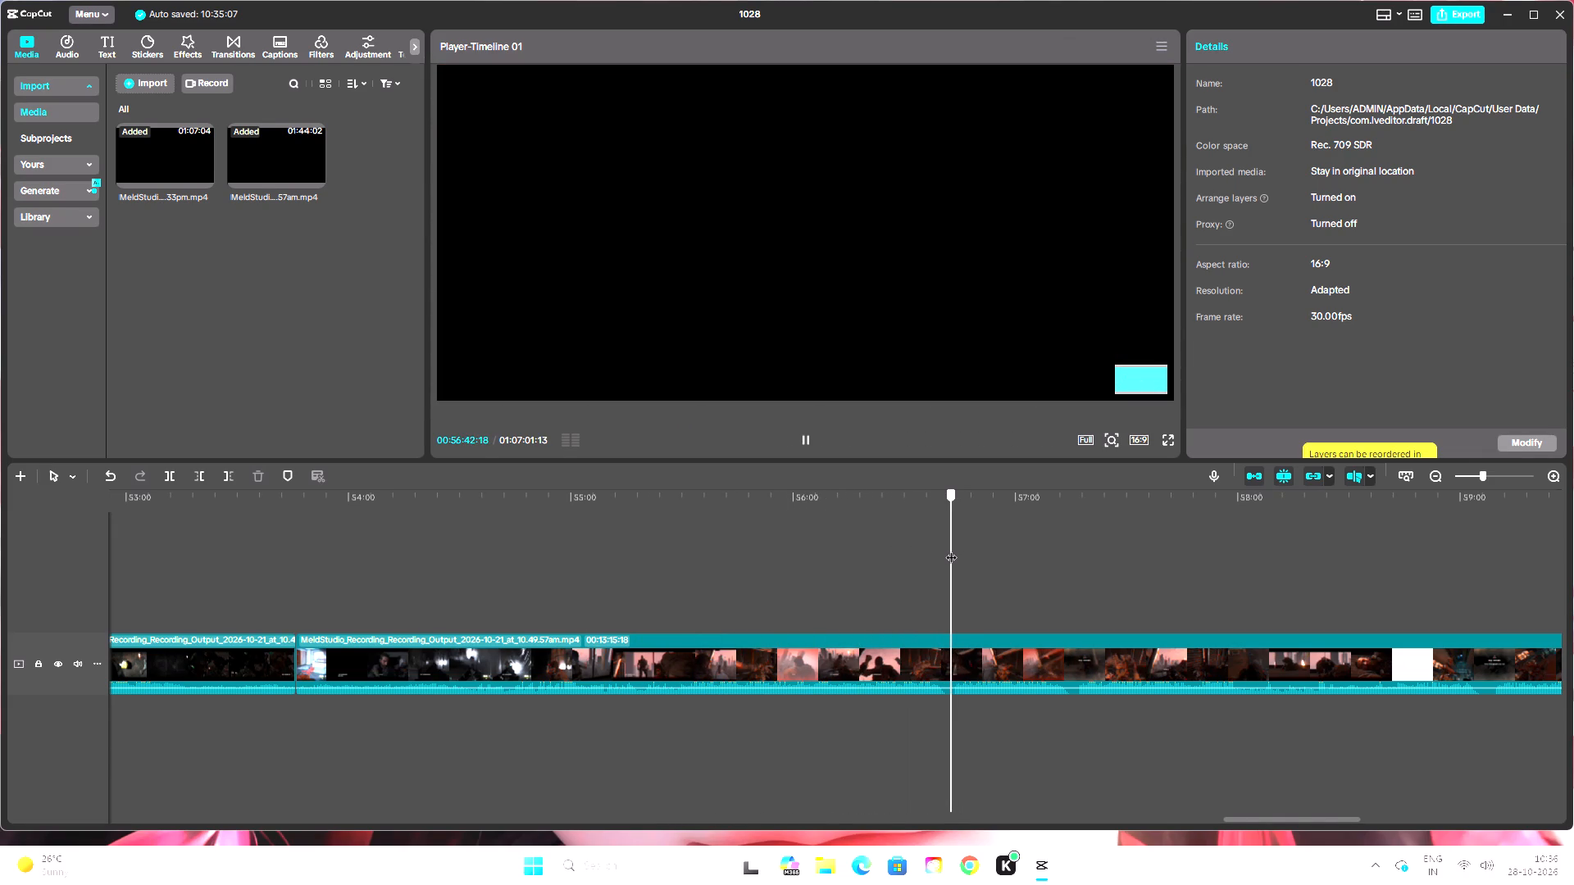
pyautogui.moveTo(951, 549); pyautogui.dragTo(958, 548)
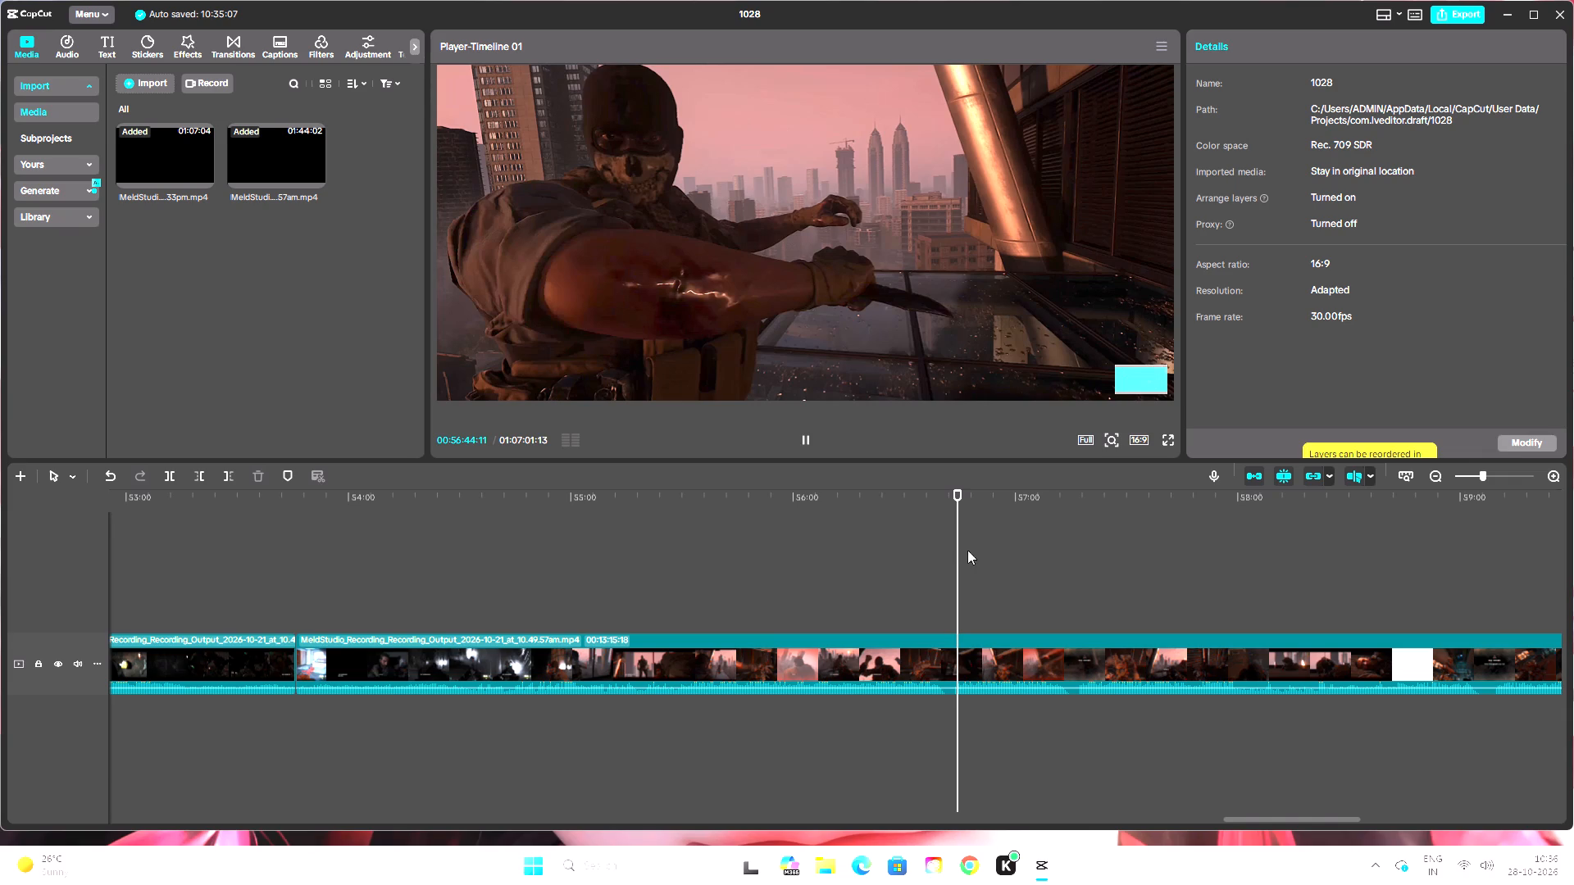
pyautogui.click(171, 479)
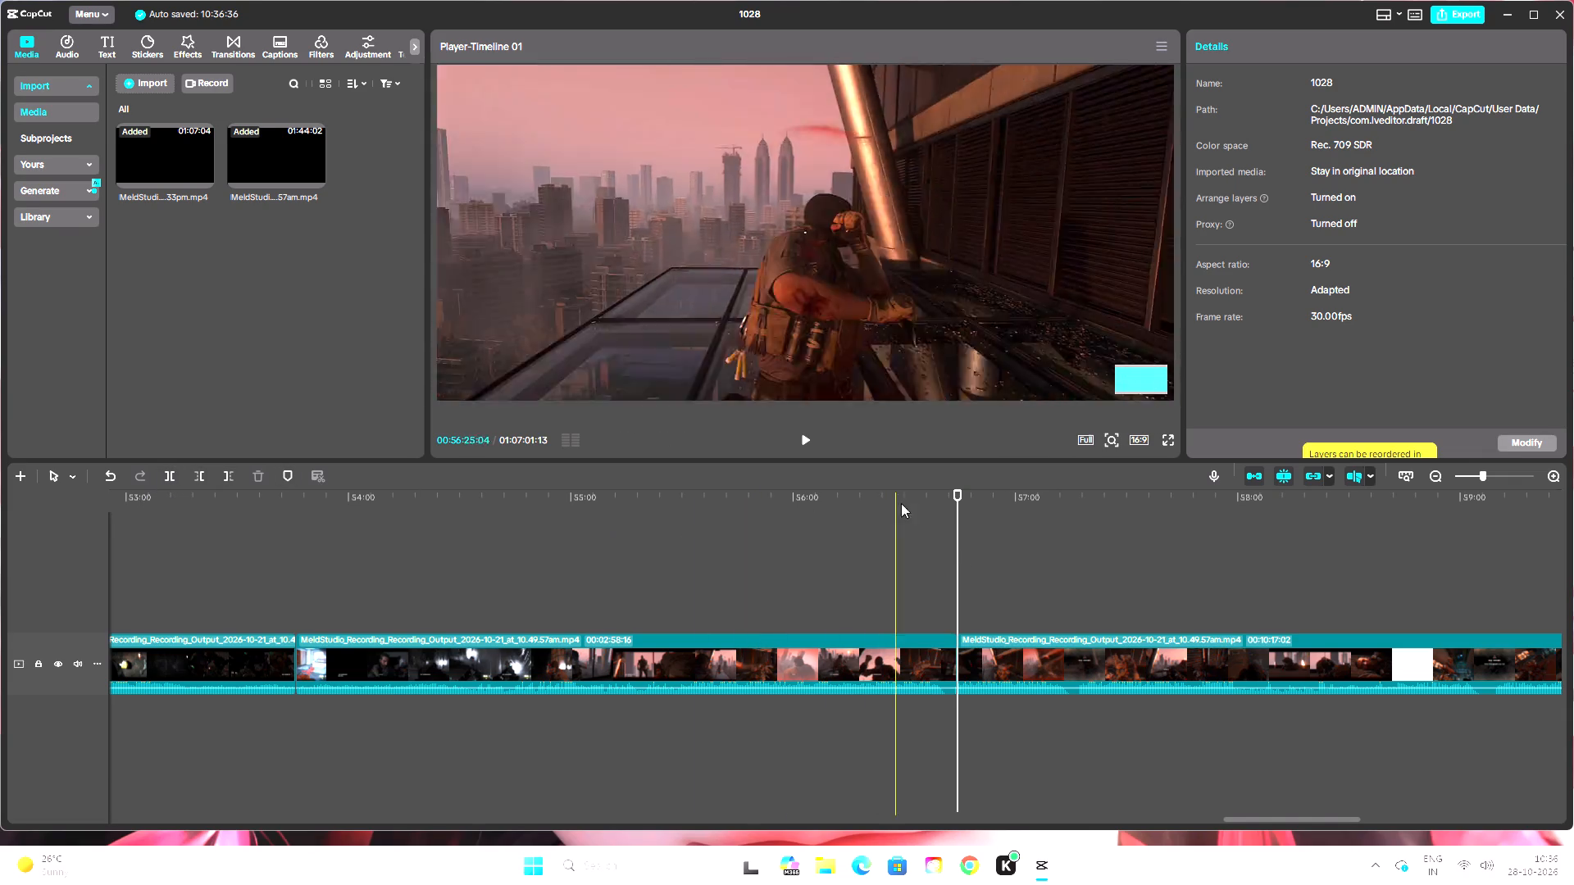
# Review the earlier part of the rooftop knife fight between about 00:55:32 and 00:55:57, looking for the matching fight moment.
pyautogui.moveTo(958, 494); pyautogui.dragTo(771, 523)
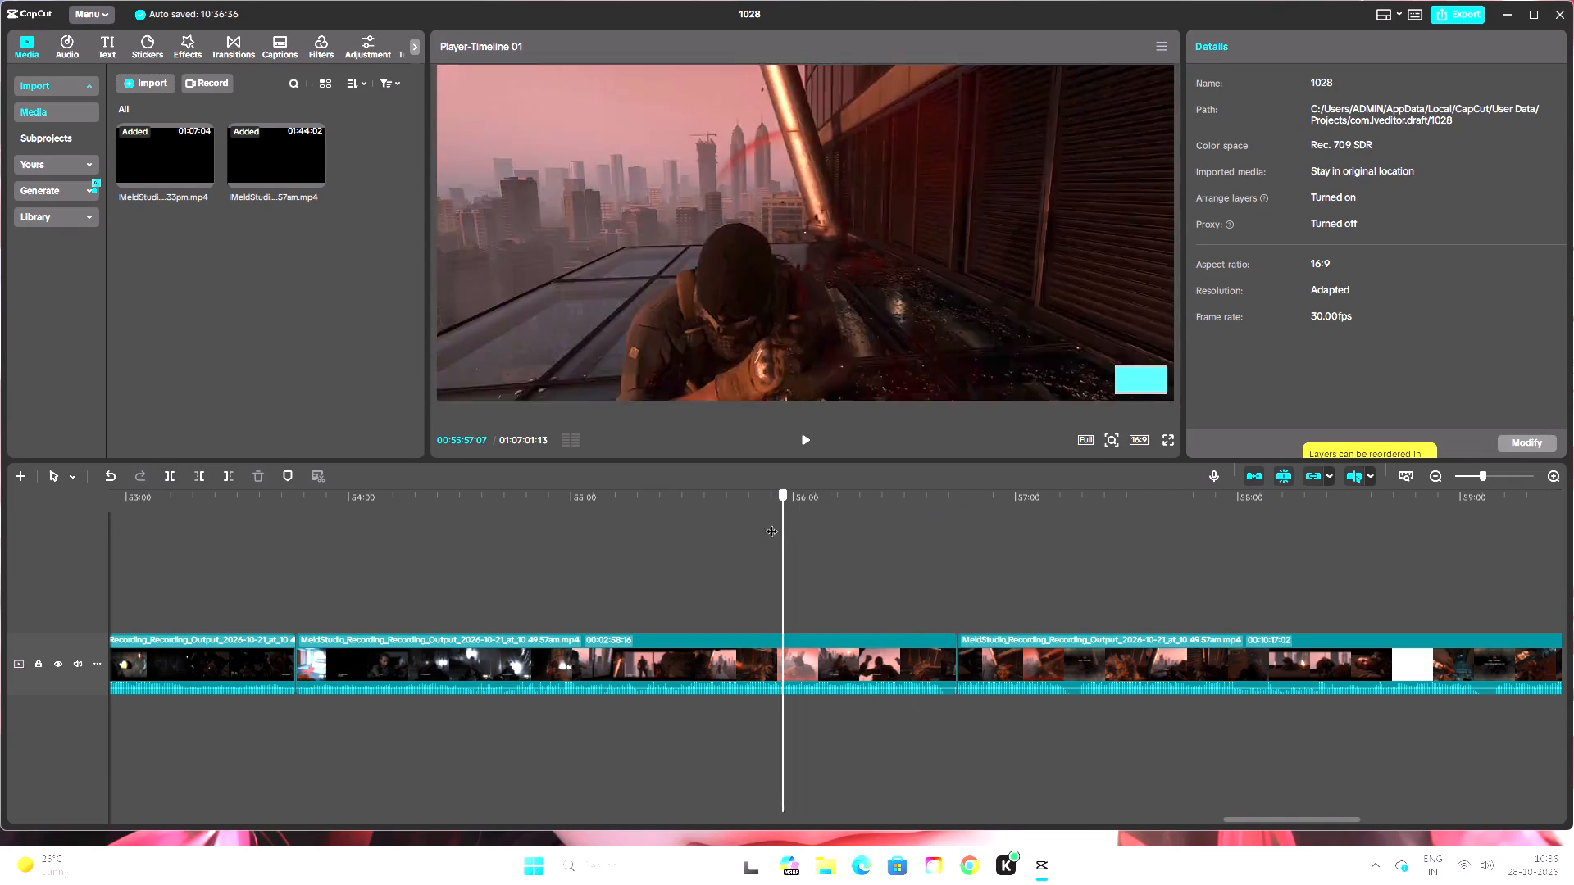
pyautogui.moveTo(771, 523); pyautogui.dragTo(750, 529)
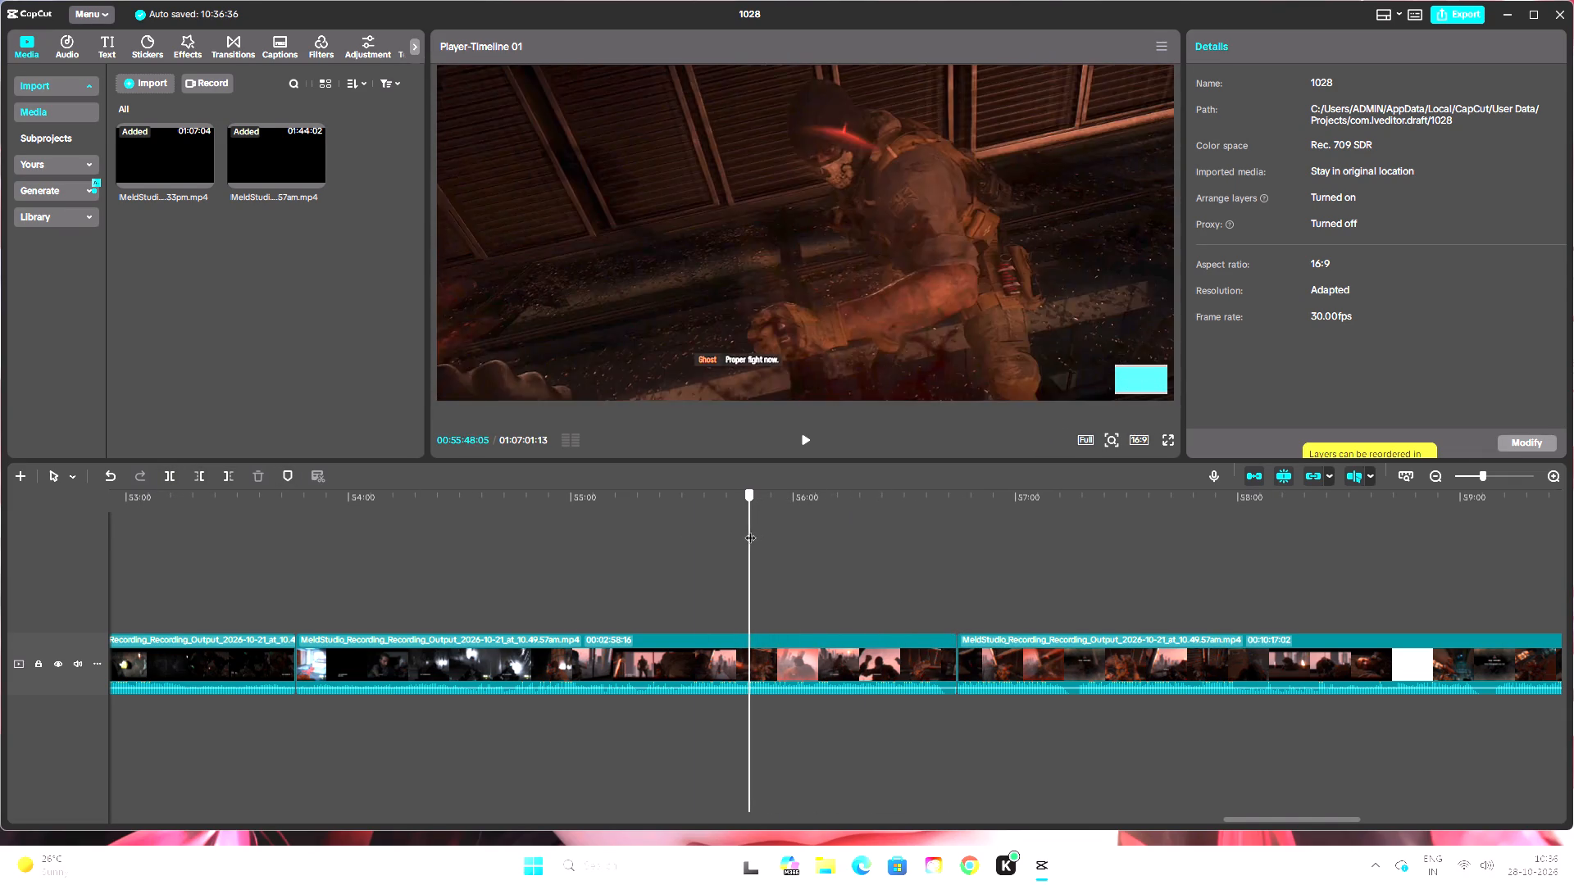
pyautogui.moveTo(750, 529); pyautogui.dragTo(753, 533)
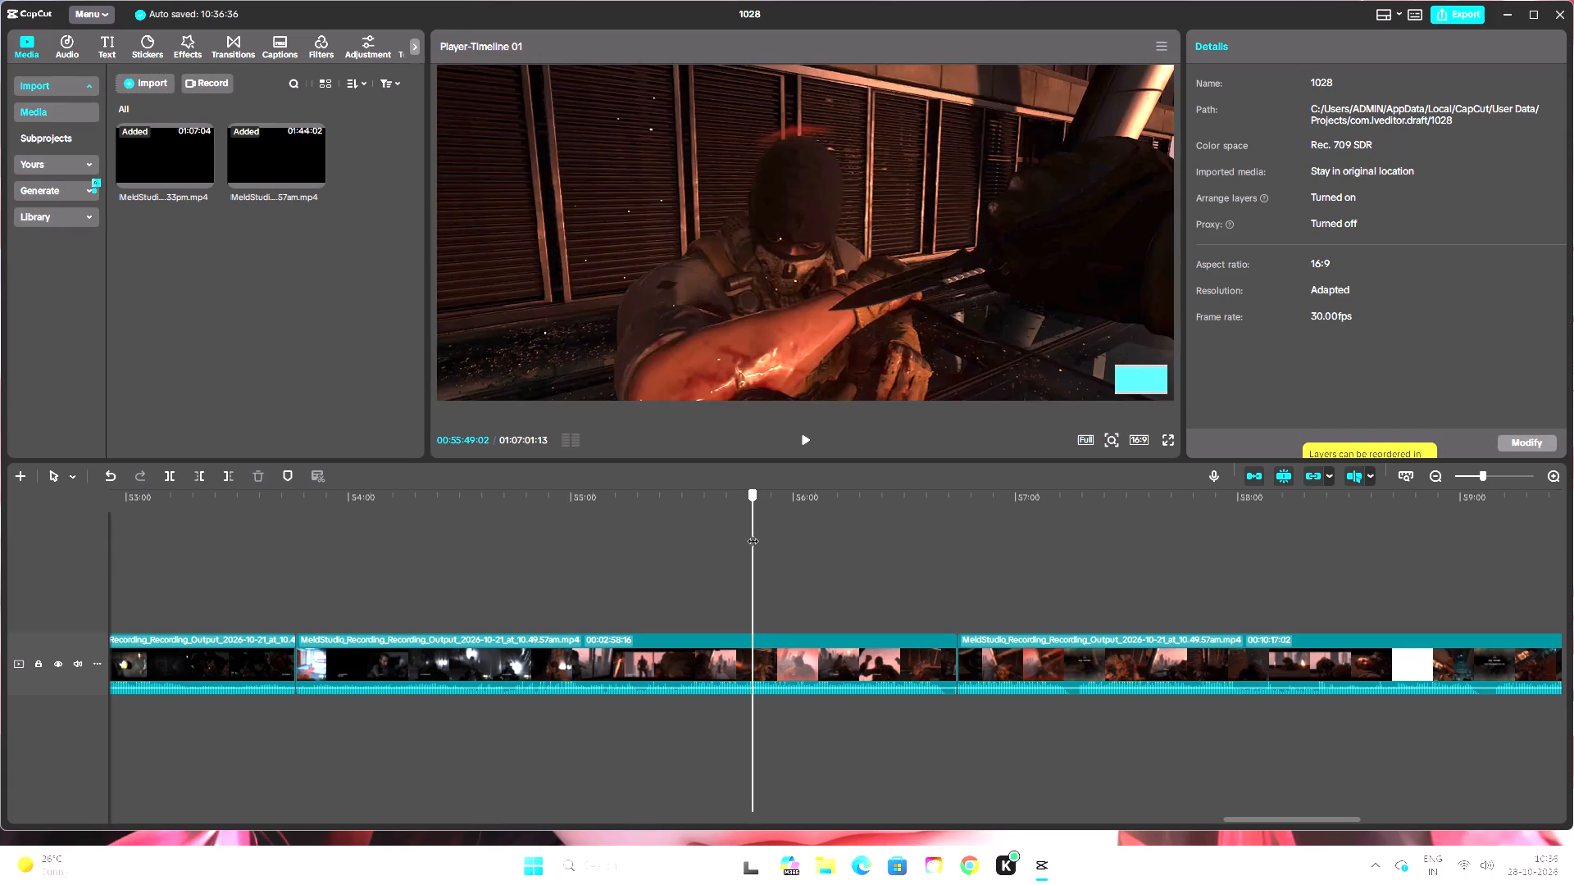
pyautogui.moveTo(753, 533); pyautogui.dragTo(716, 538)
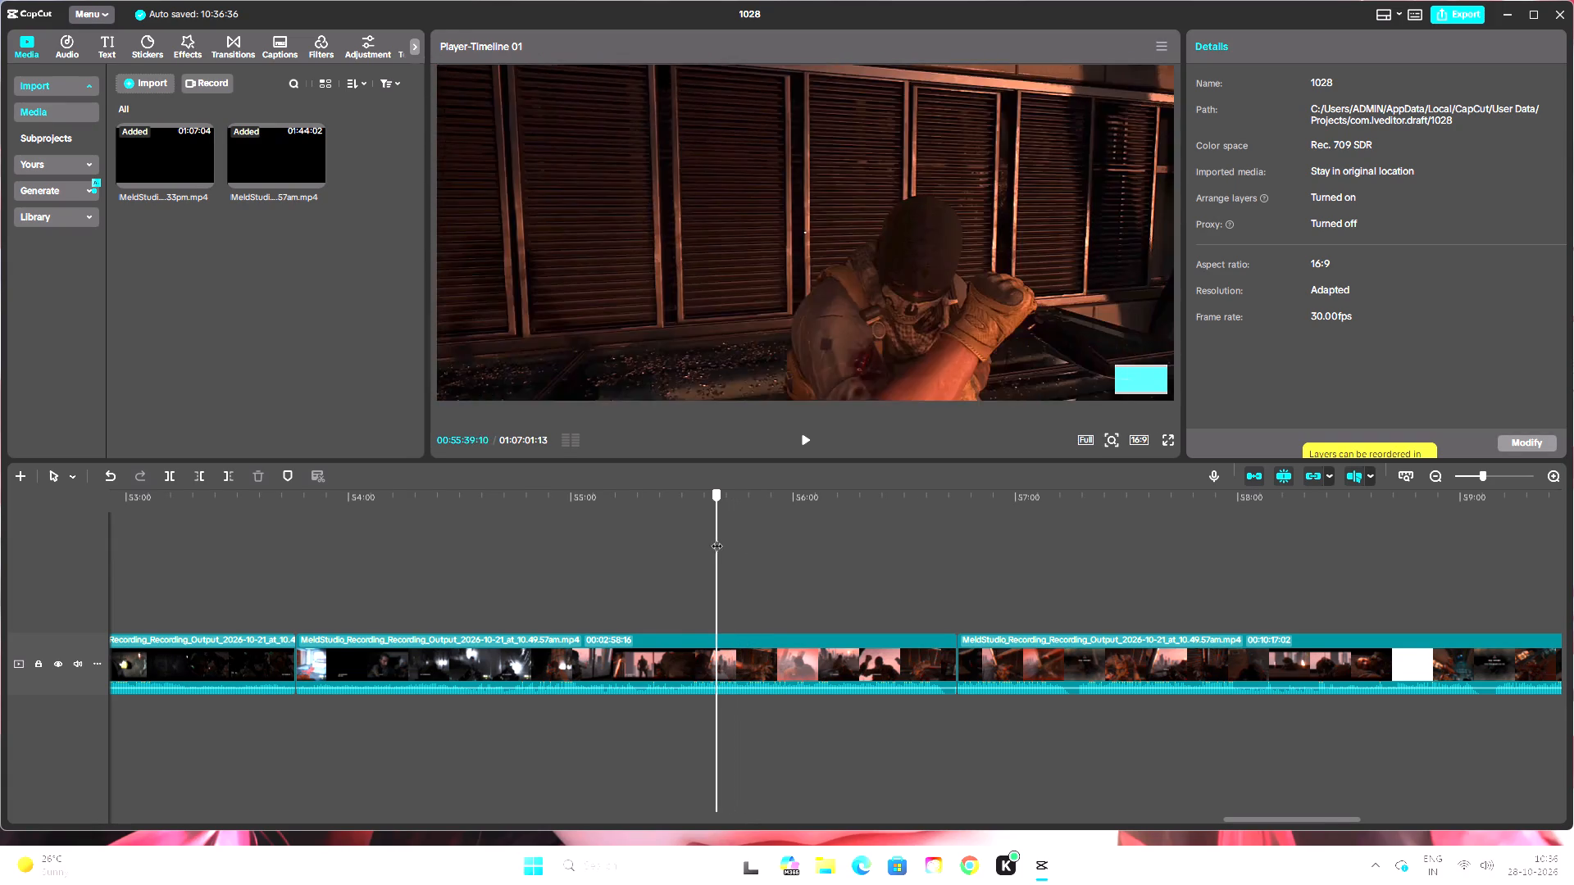
pyautogui.moveTo(716, 538); pyautogui.dragTo(760, 541)
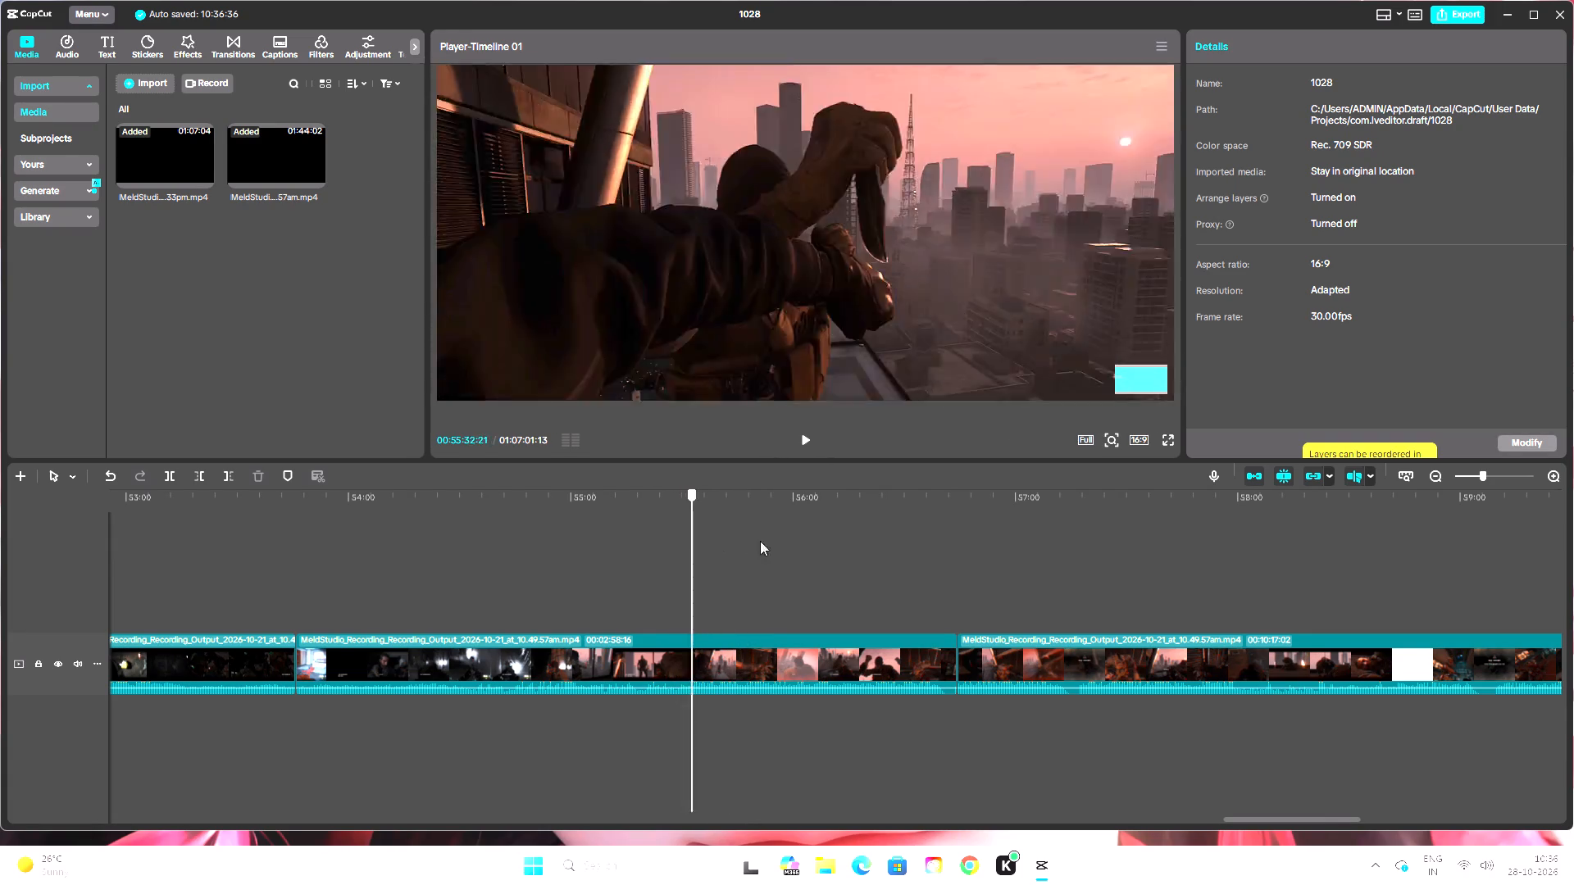
pyautogui.moveTo(760, 541); pyautogui.dragTo(707, 537)
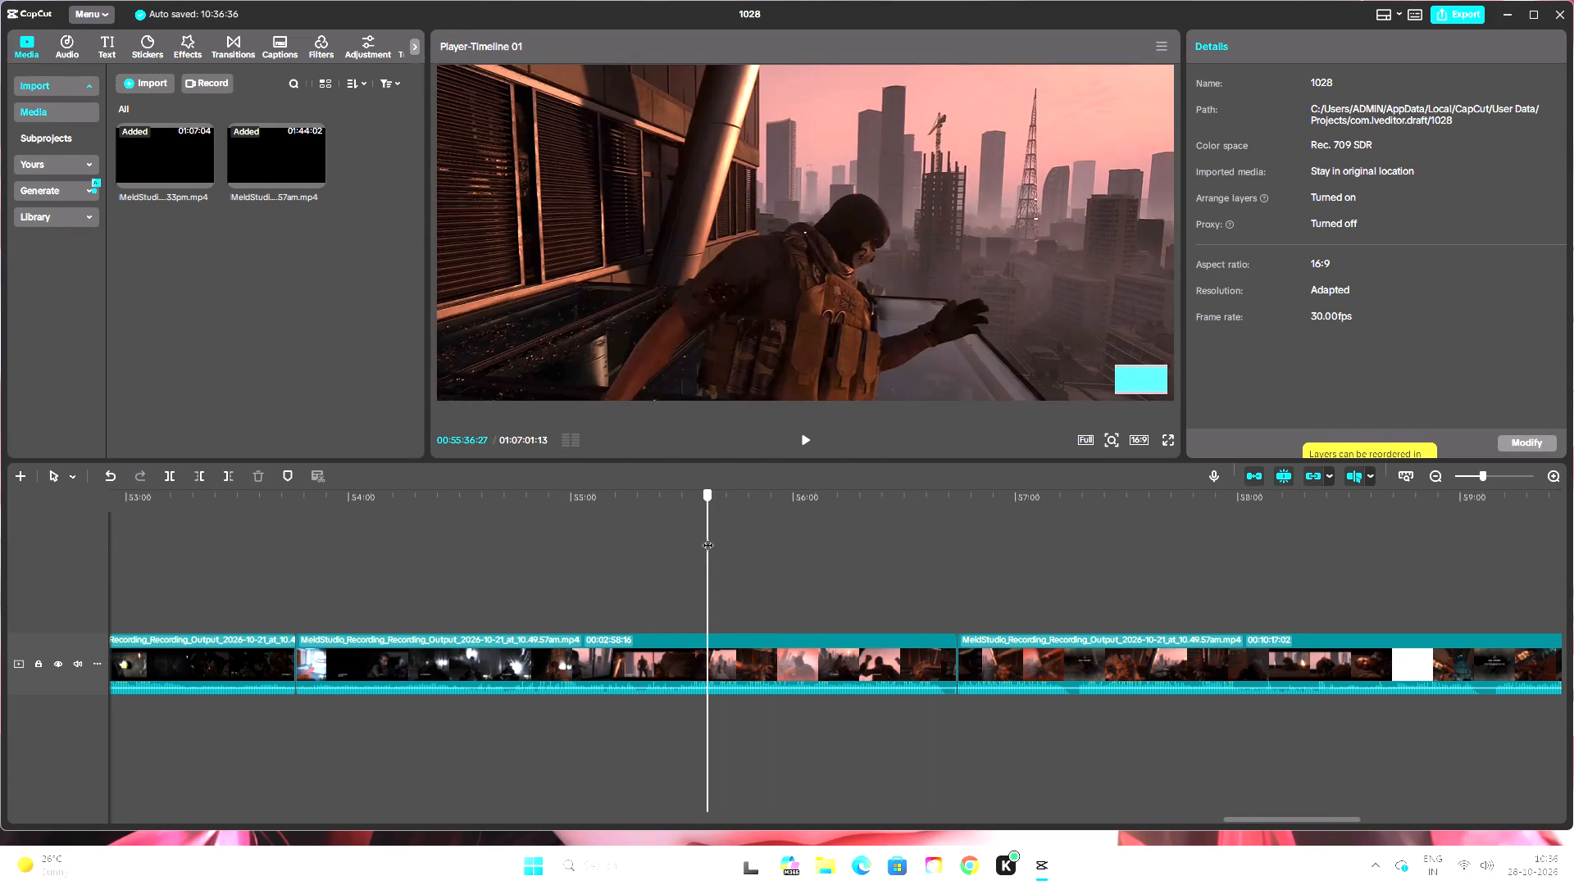
pyautogui.moveTo(707, 537); pyautogui.dragTo(715, 534)
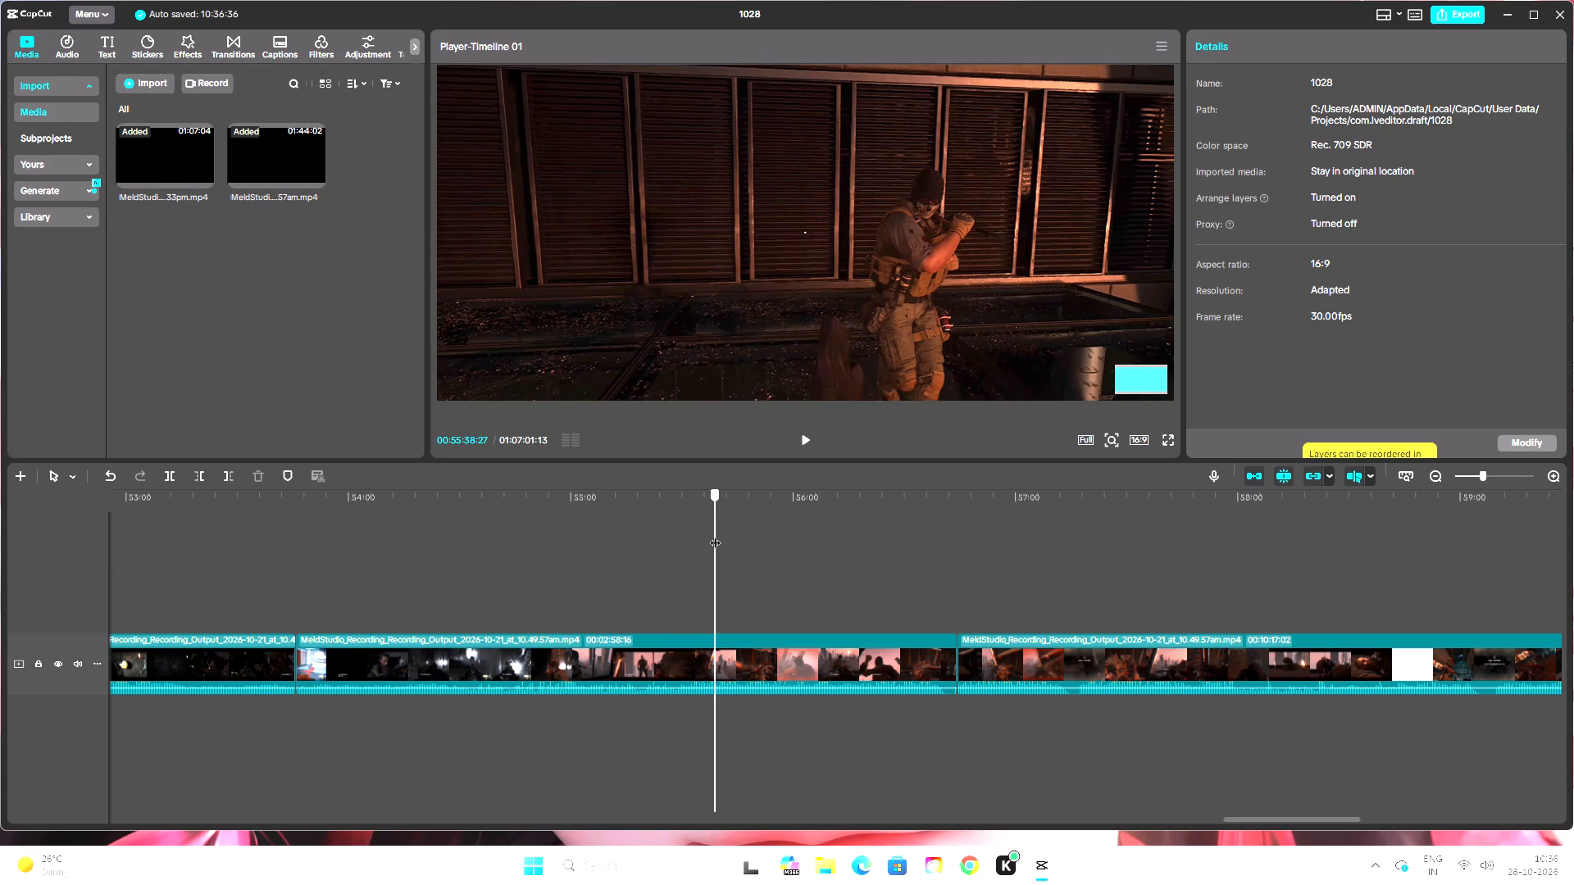
pyautogui.moveTo(715, 534); pyautogui.dragTo(711, 537)
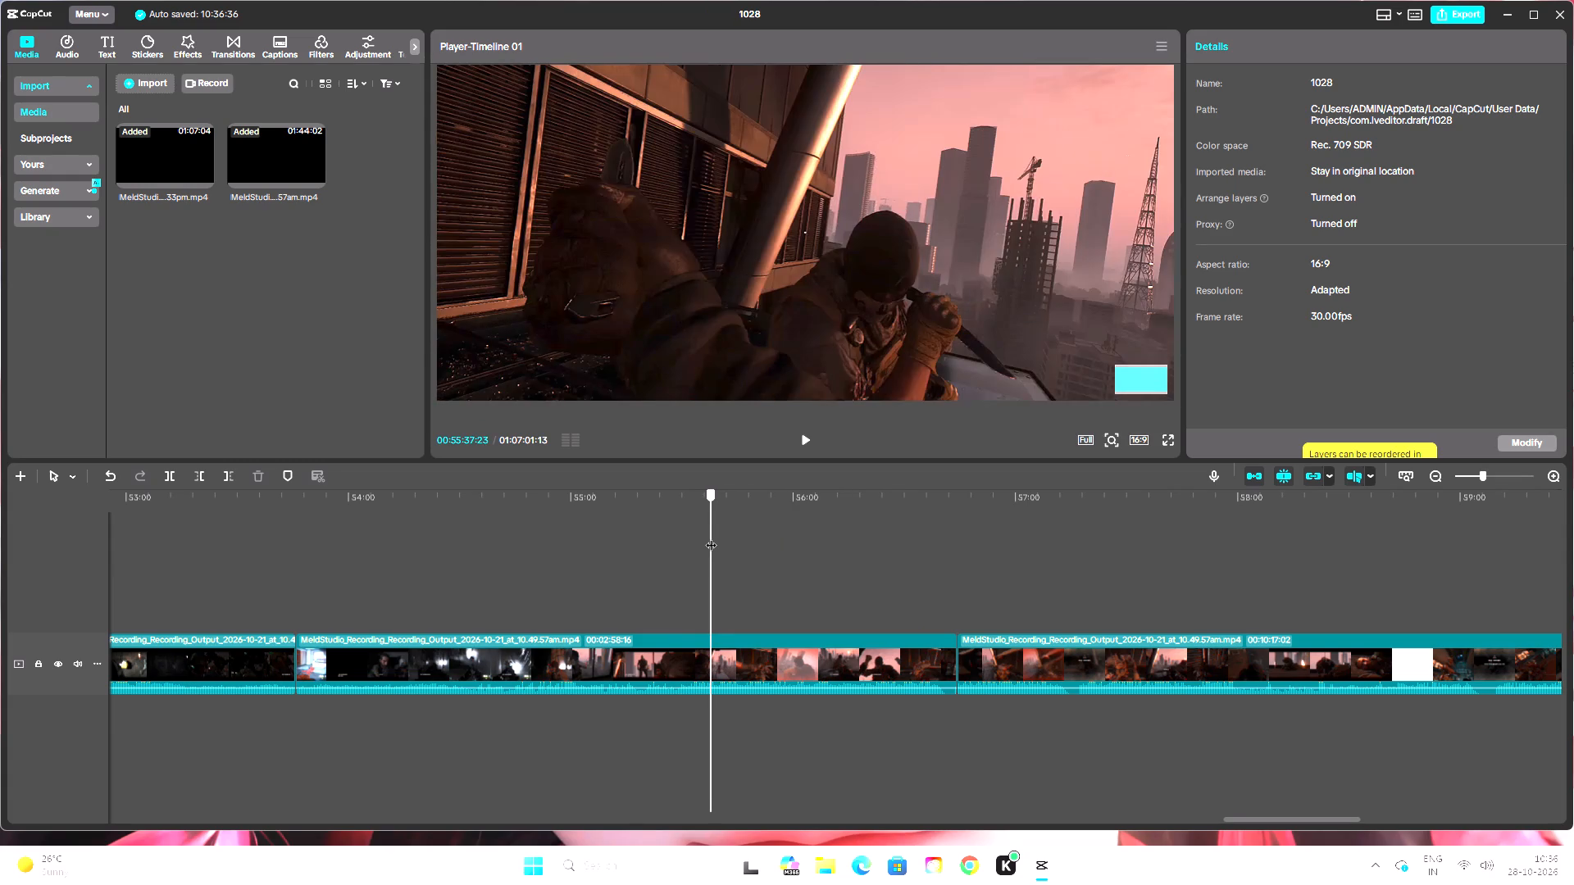
pyautogui.moveTo(711, 537); pyautogui.dragTo(723, 535)
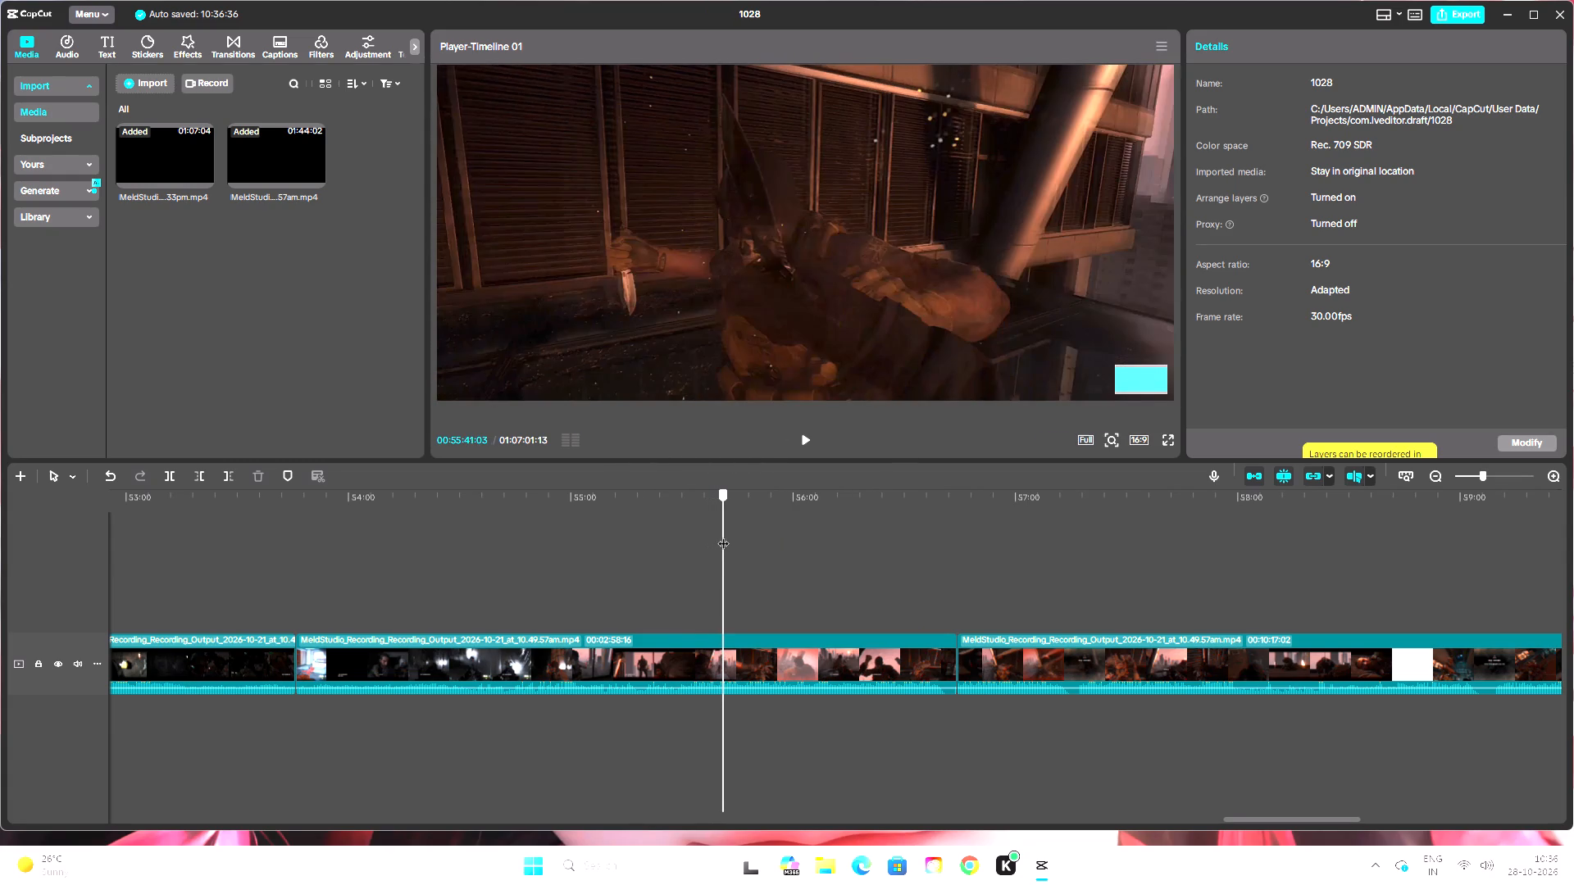
pyautogui.moveTo(723, 535); pyautogui.dragTo(748, 533)
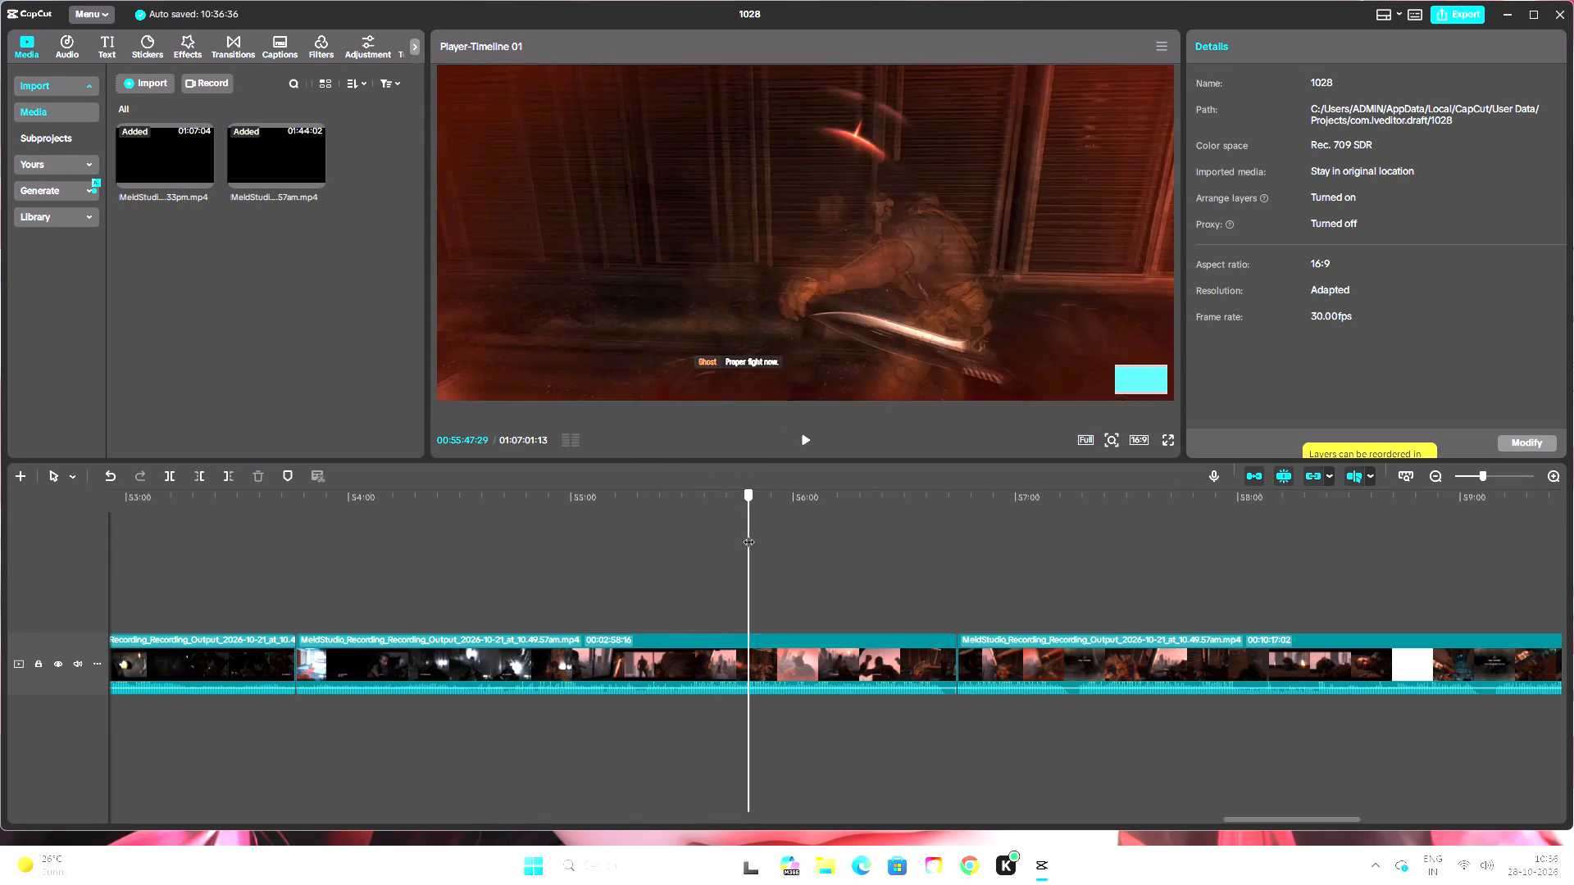
pyautogui.moveTo(748, 533); pyautogui.dragTo(696, 544)
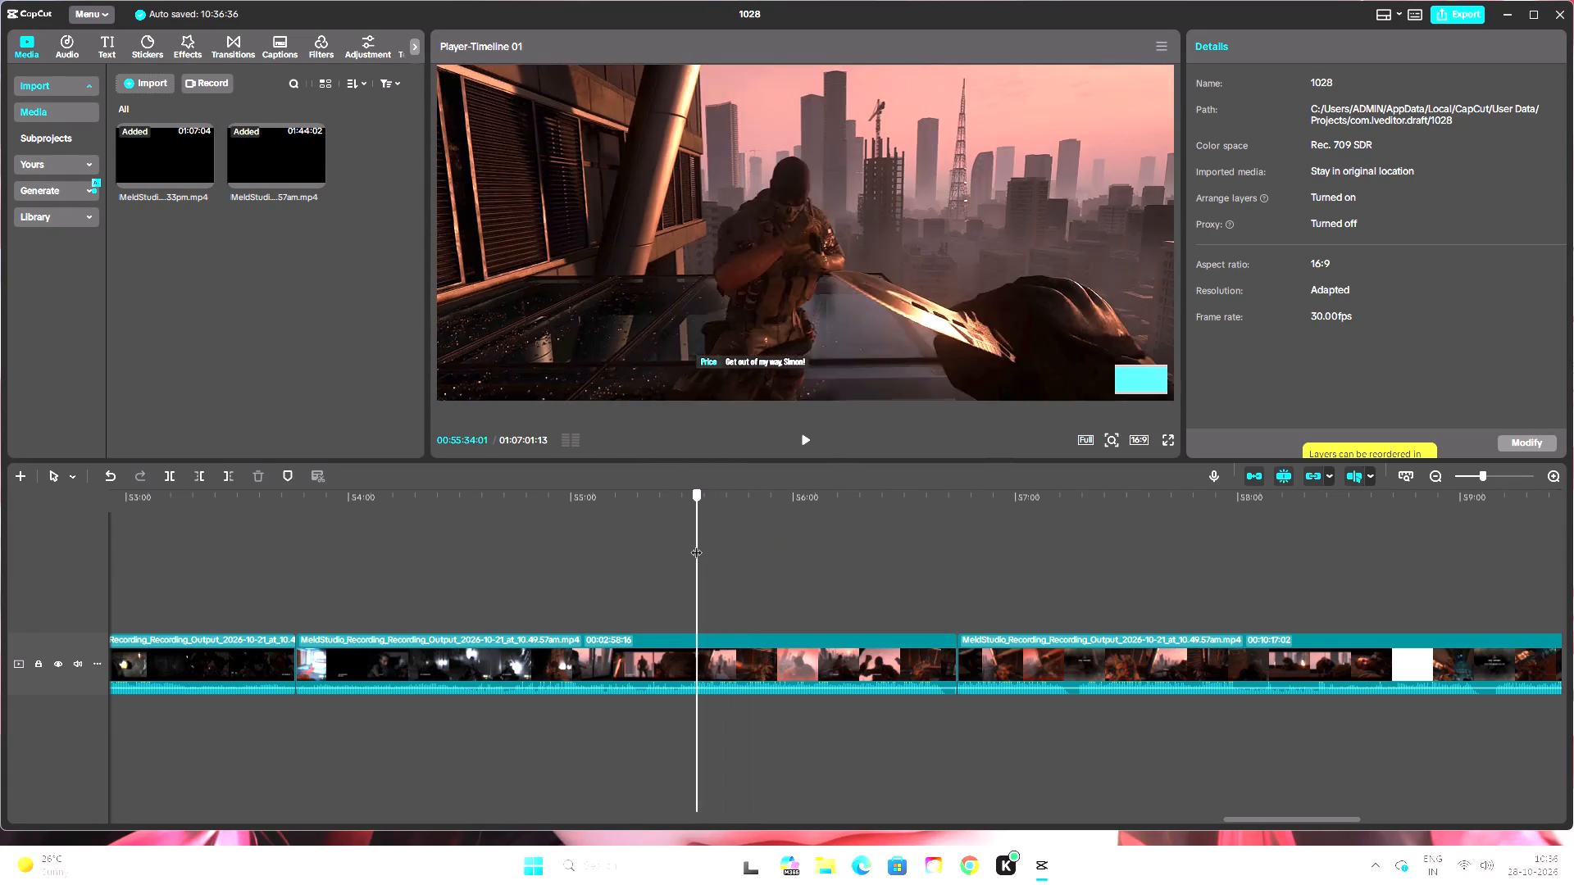
# Split the recording again at about 00:56:55, where Ghost and Price grapple with the knife on the rooftop.
pyautogui.moveTo(696, 544); pyautogui.dragTo(971, 550)
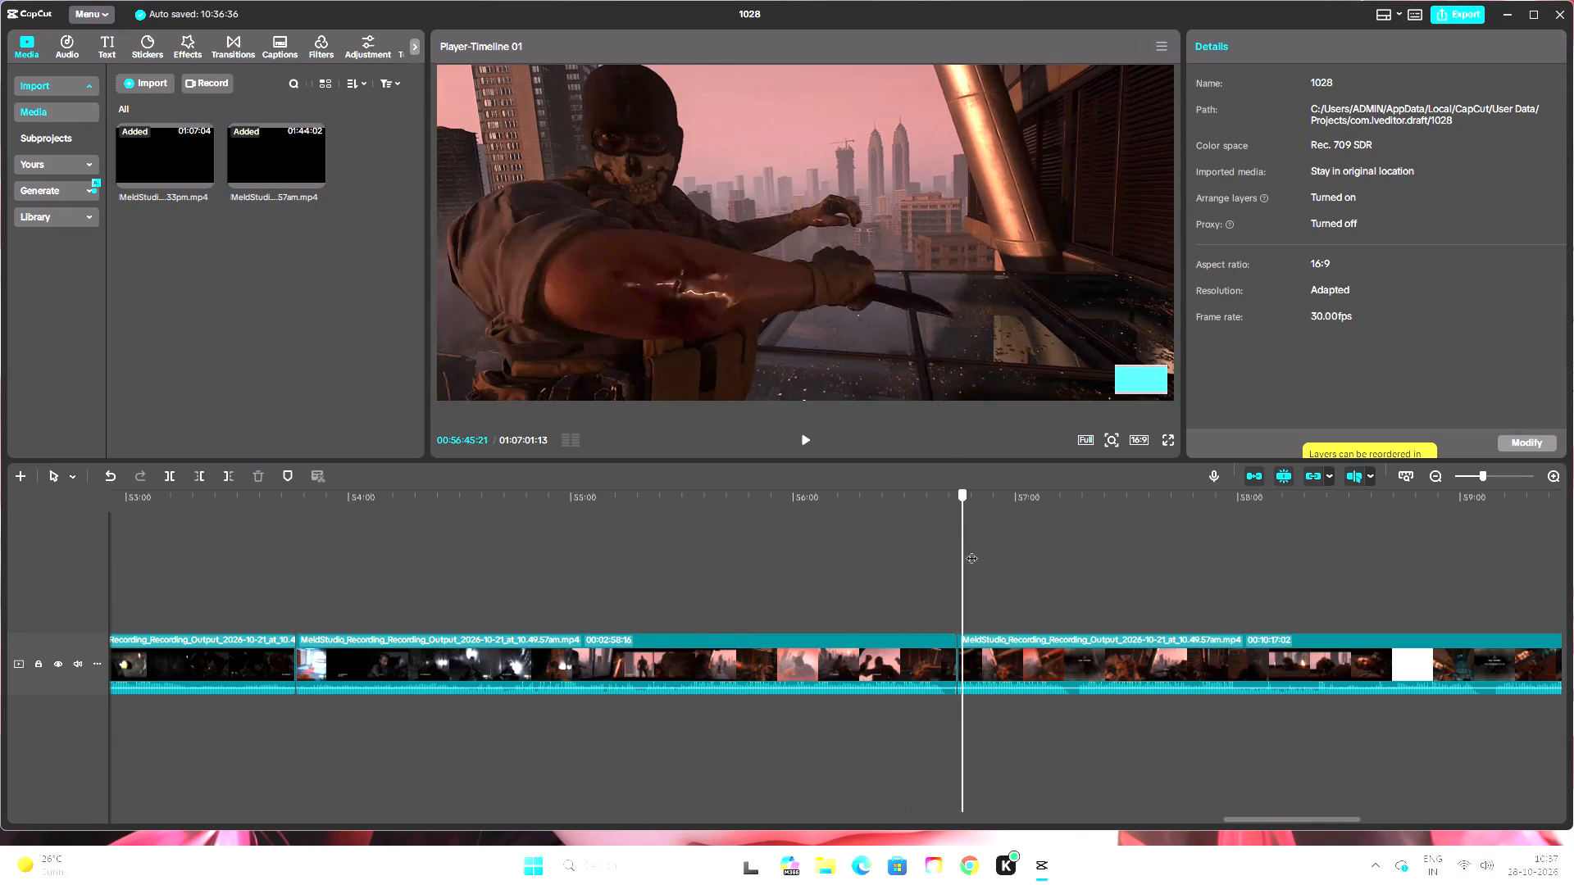
pyautogui.moveTo(971, 550); pyautogui.dragTo(997, 549)
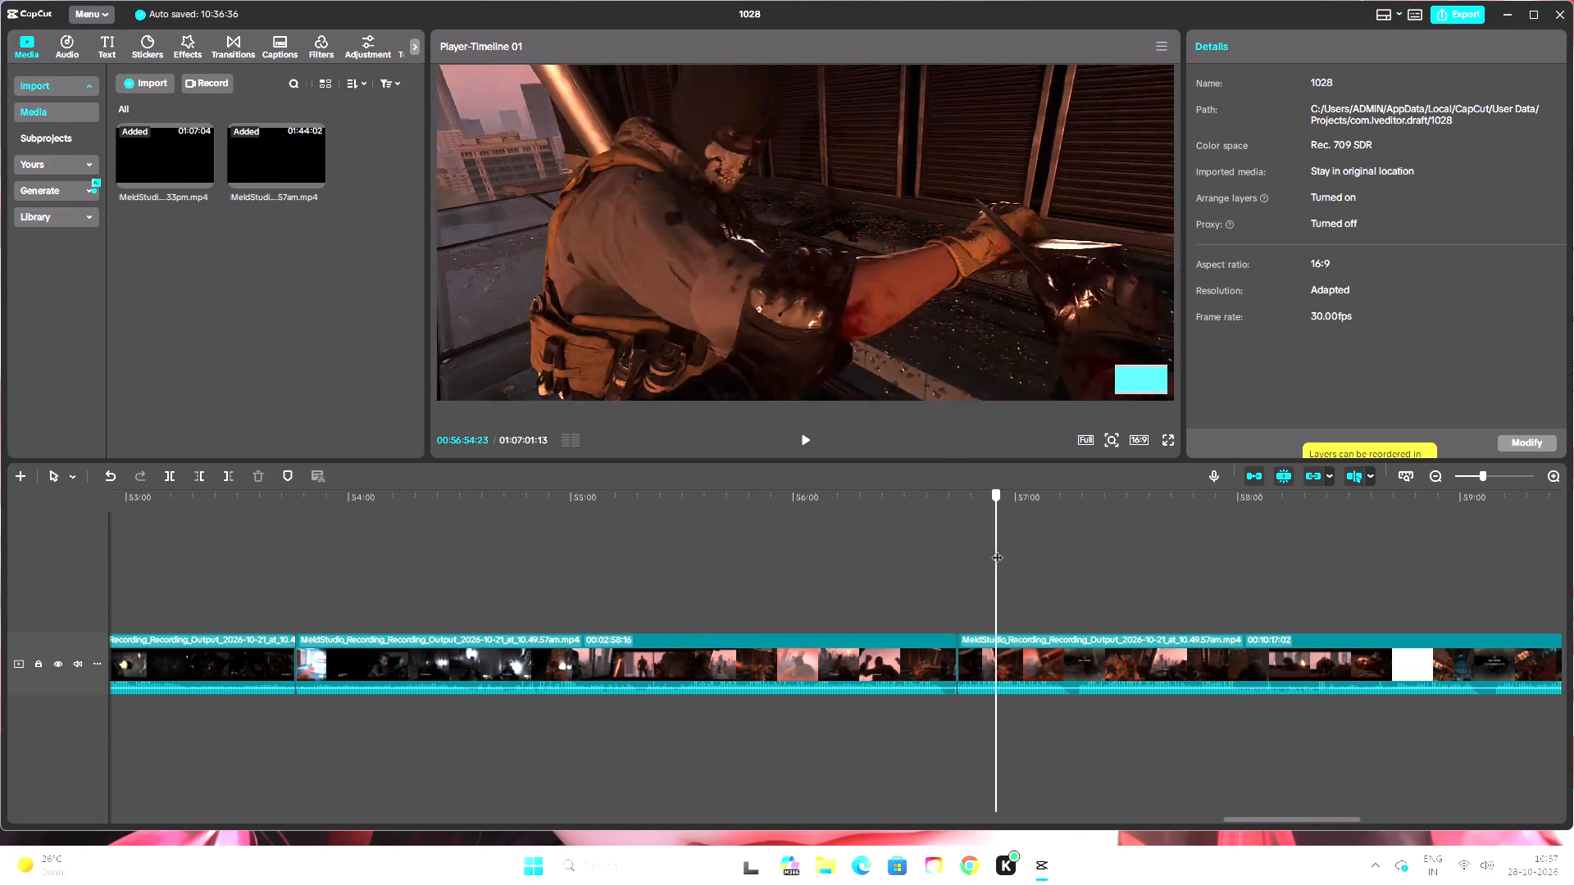
pyautogui.moveTo(997, 549); pyautogui.dragTo(996, 547)
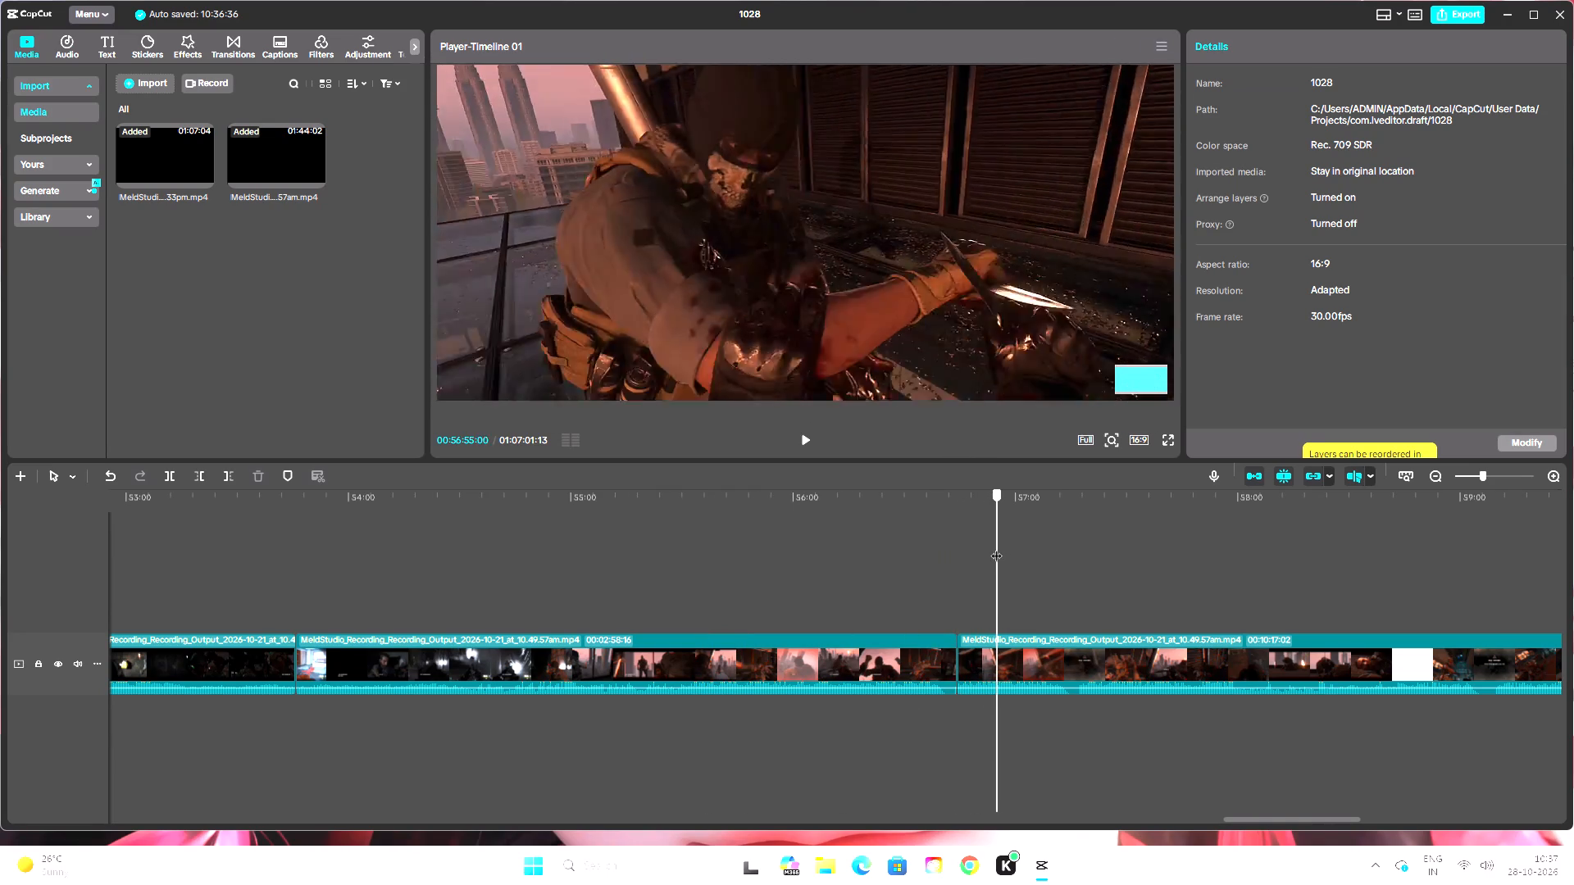
pyautogui.moveTo(996, 547); pyautogui.dragTo(999, 549)
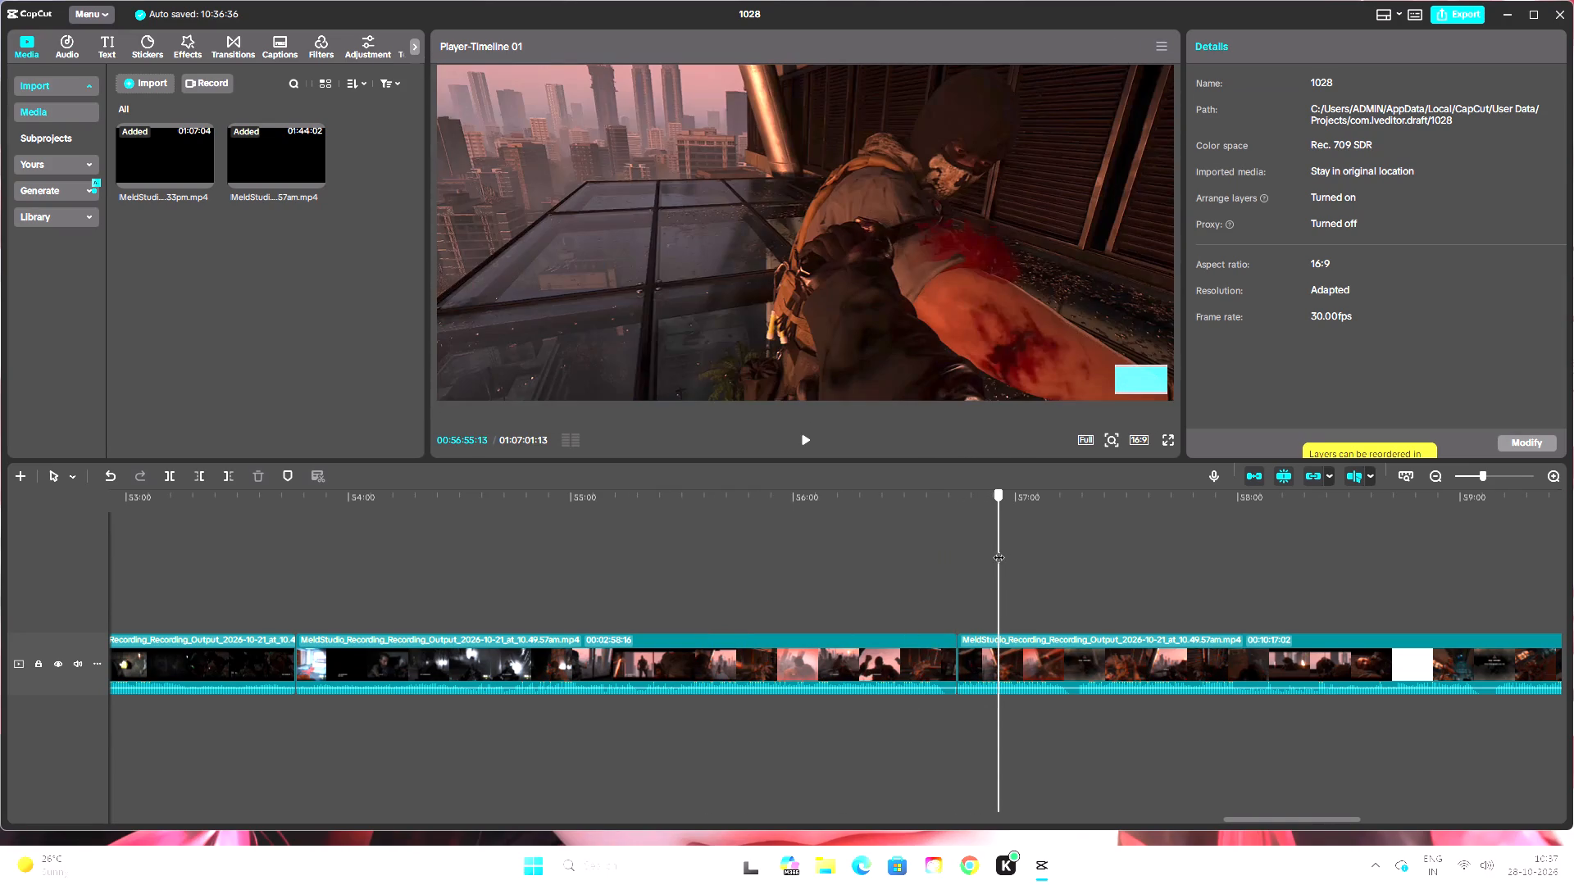
pyautogui.moveTo(999, 549); pyautogui.dragTo(996, 550)
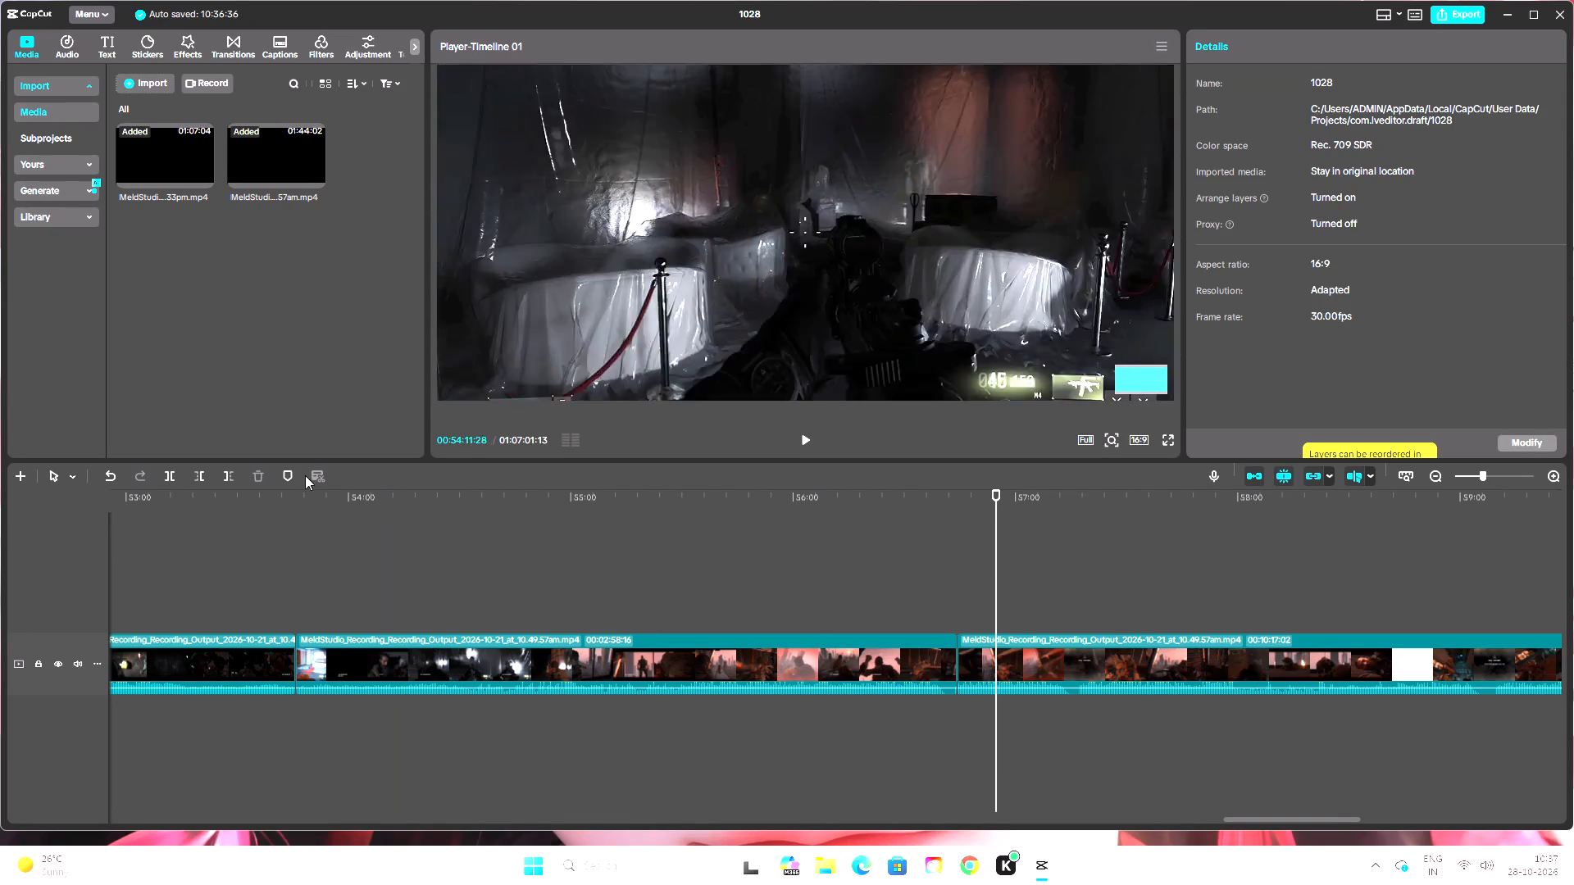
pyautogui.click(175, 477)
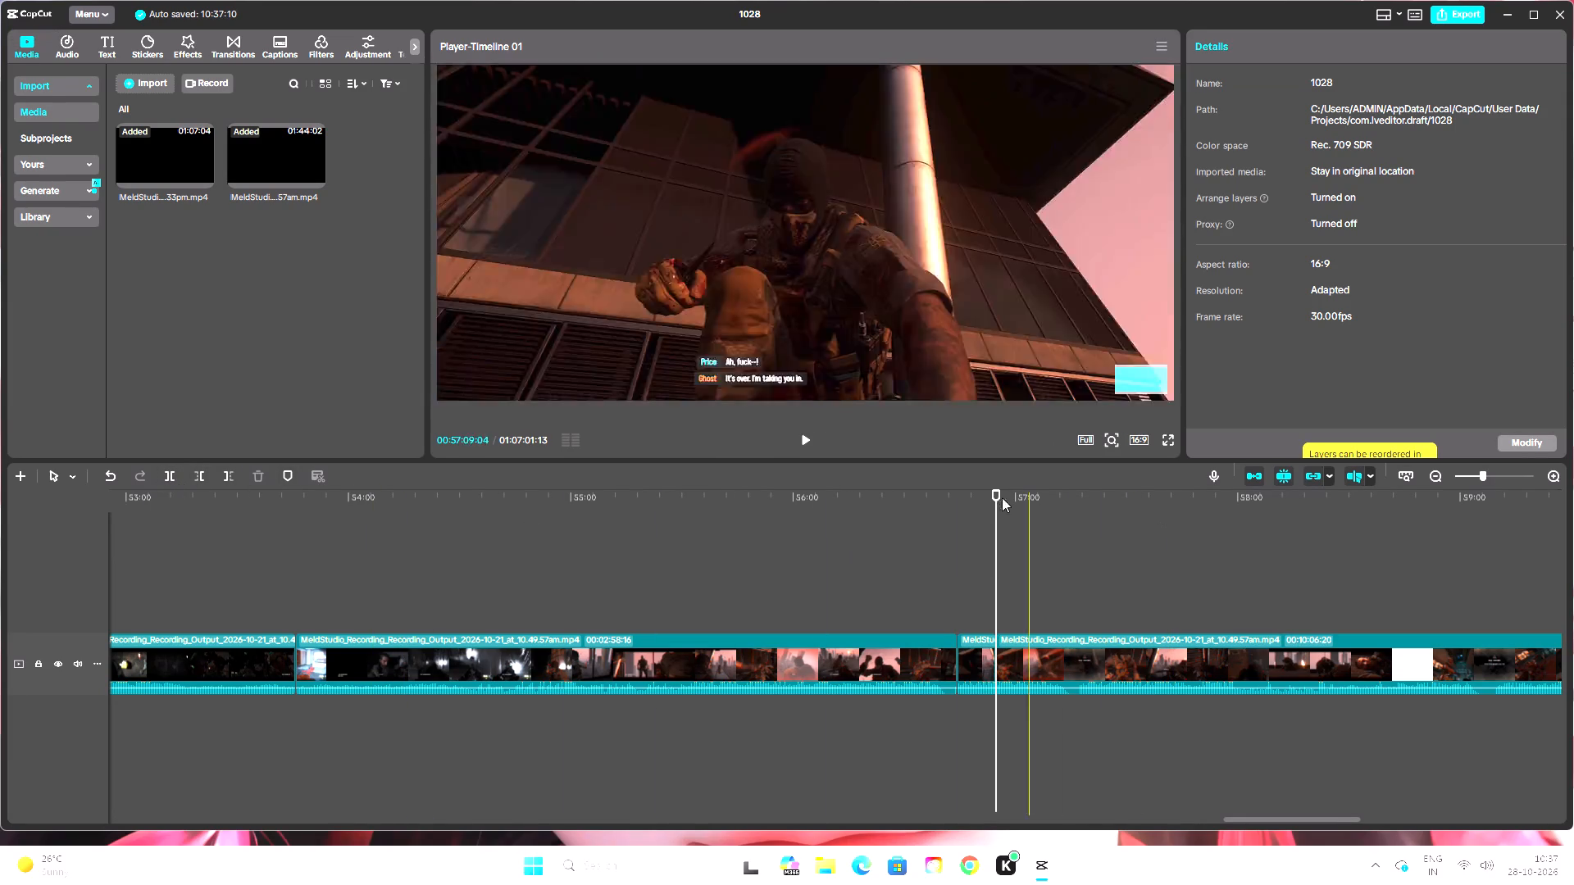
# Review the rooftop knife fight backwards from about 00:56:20 to 00:55:36, looking for the moment matching the split section.
pyautogui.moveTo(993, 495); pyautogui.dragTo(867, 516)
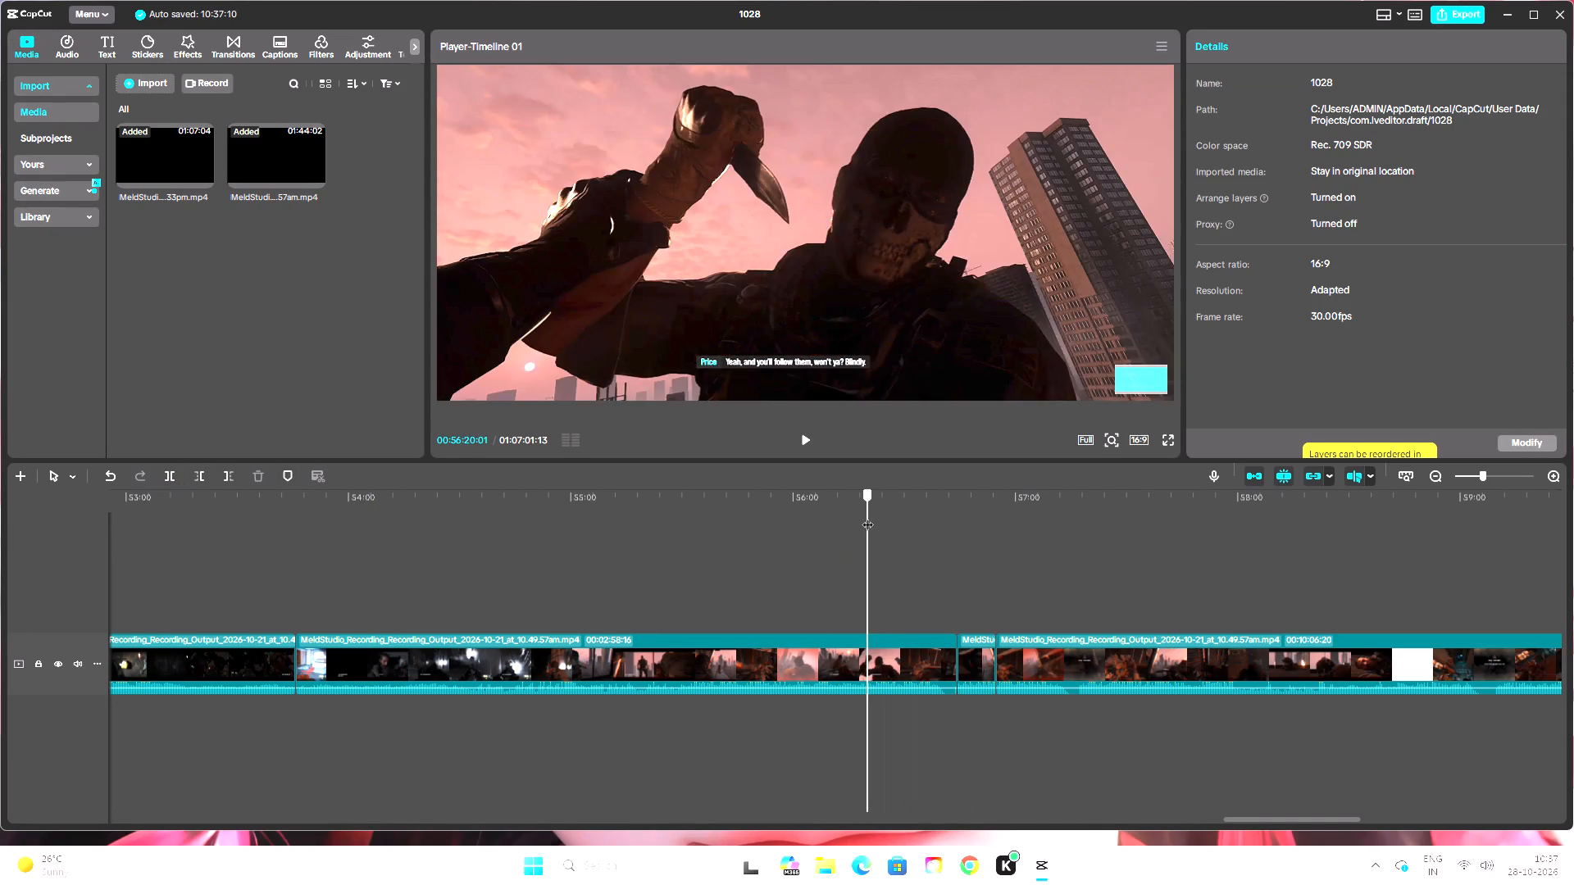
pyautogui.moveTo(867, 516); pyautogui.dragTo(829, 528)
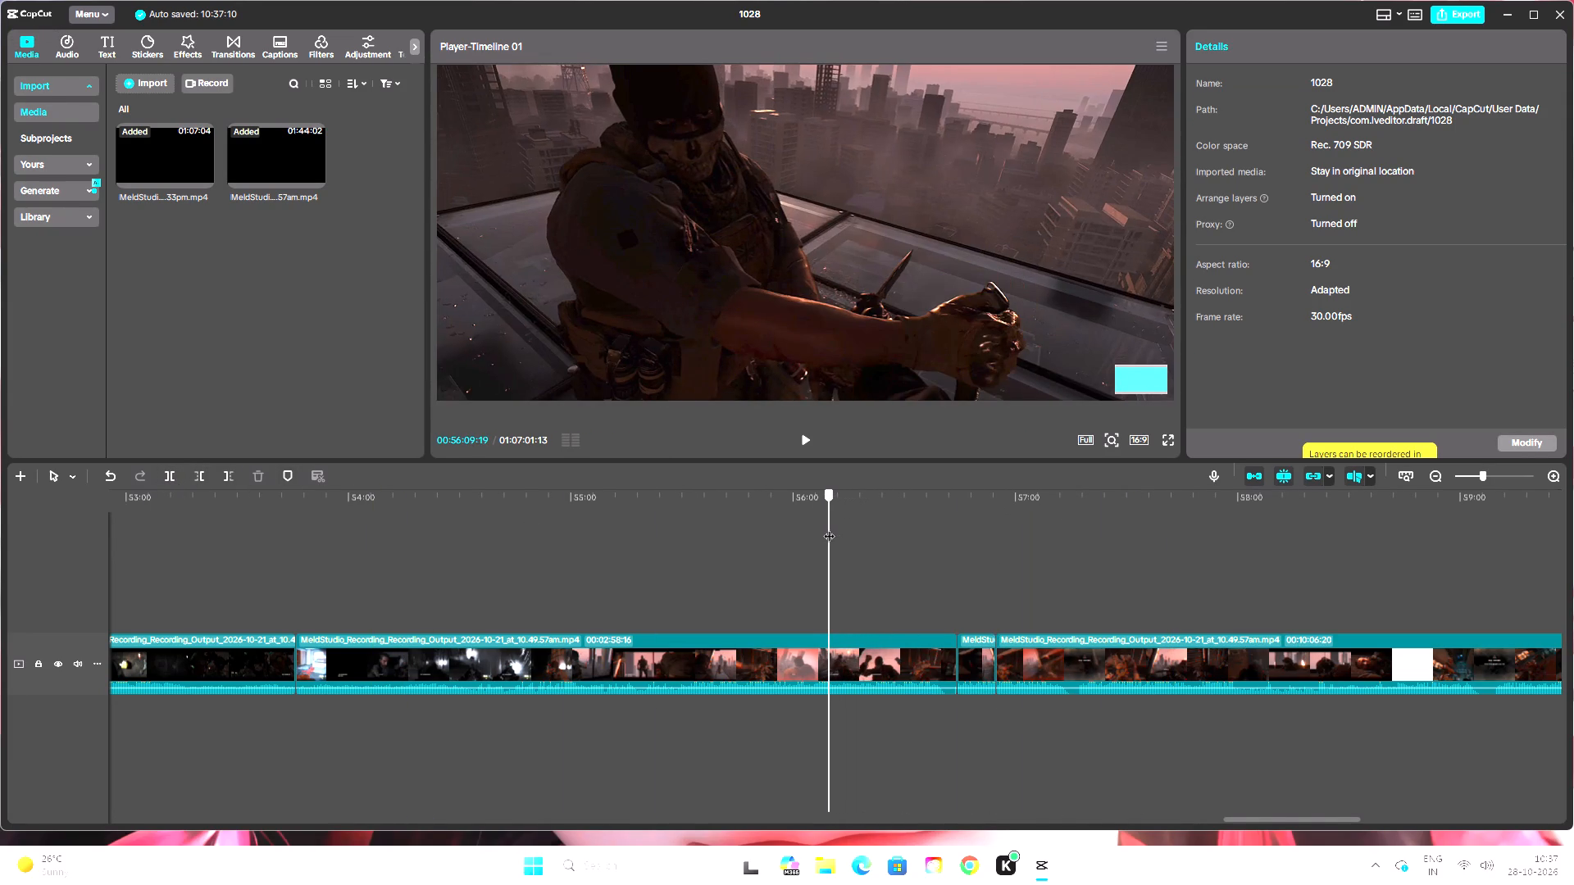
pyautogui.moveTo(829, 528); pyautogui.dragTo(817, 533)
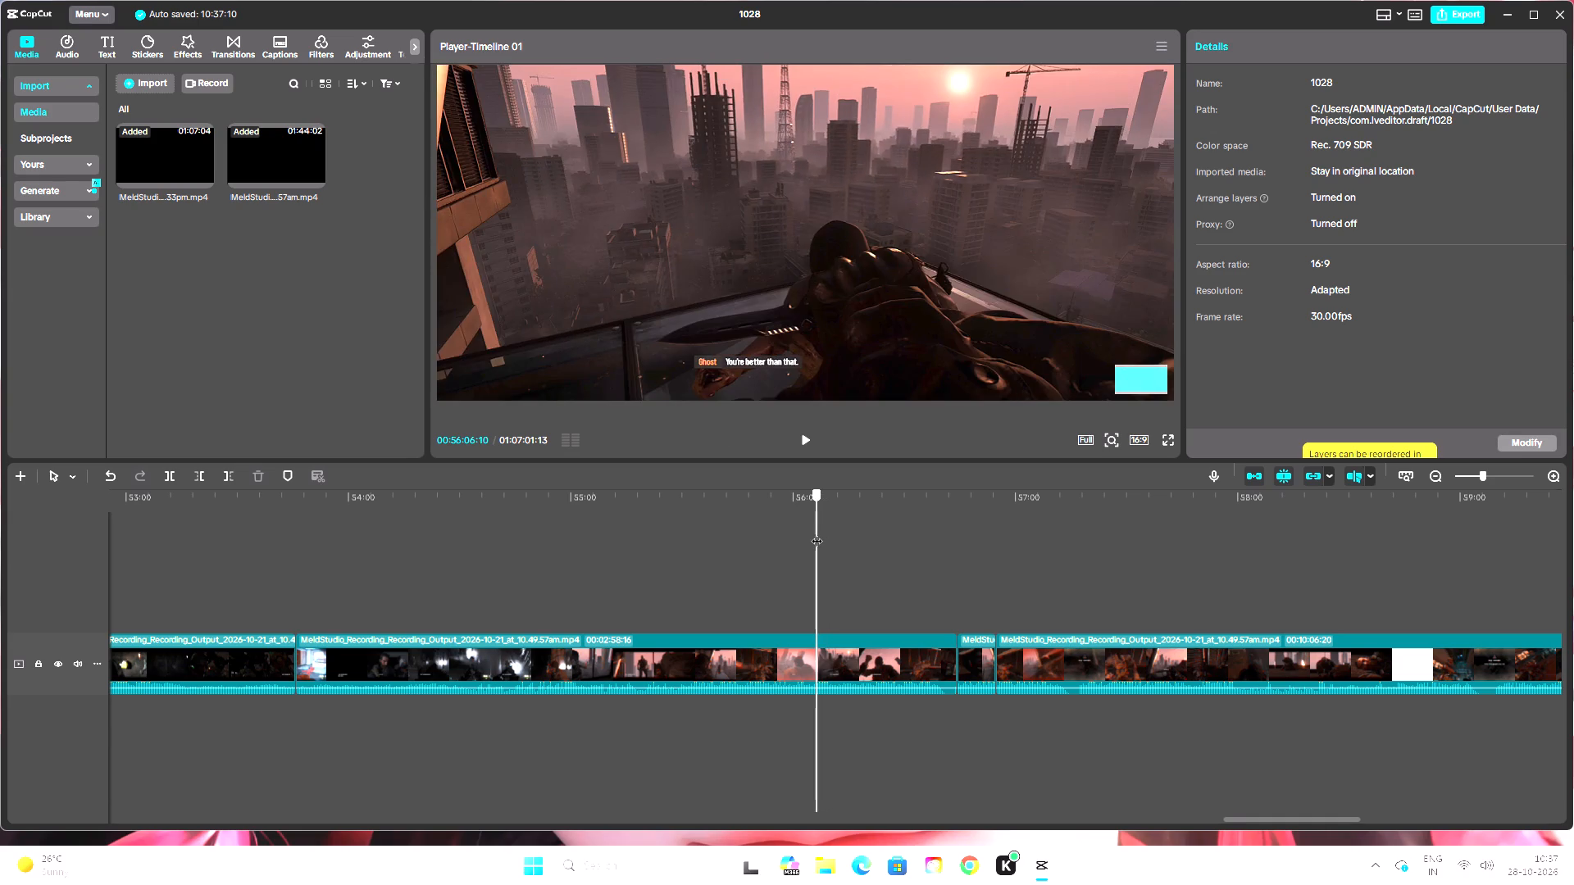
pyautogui.moveTo(817, 533); pyautogui.dragTo(784, 534)
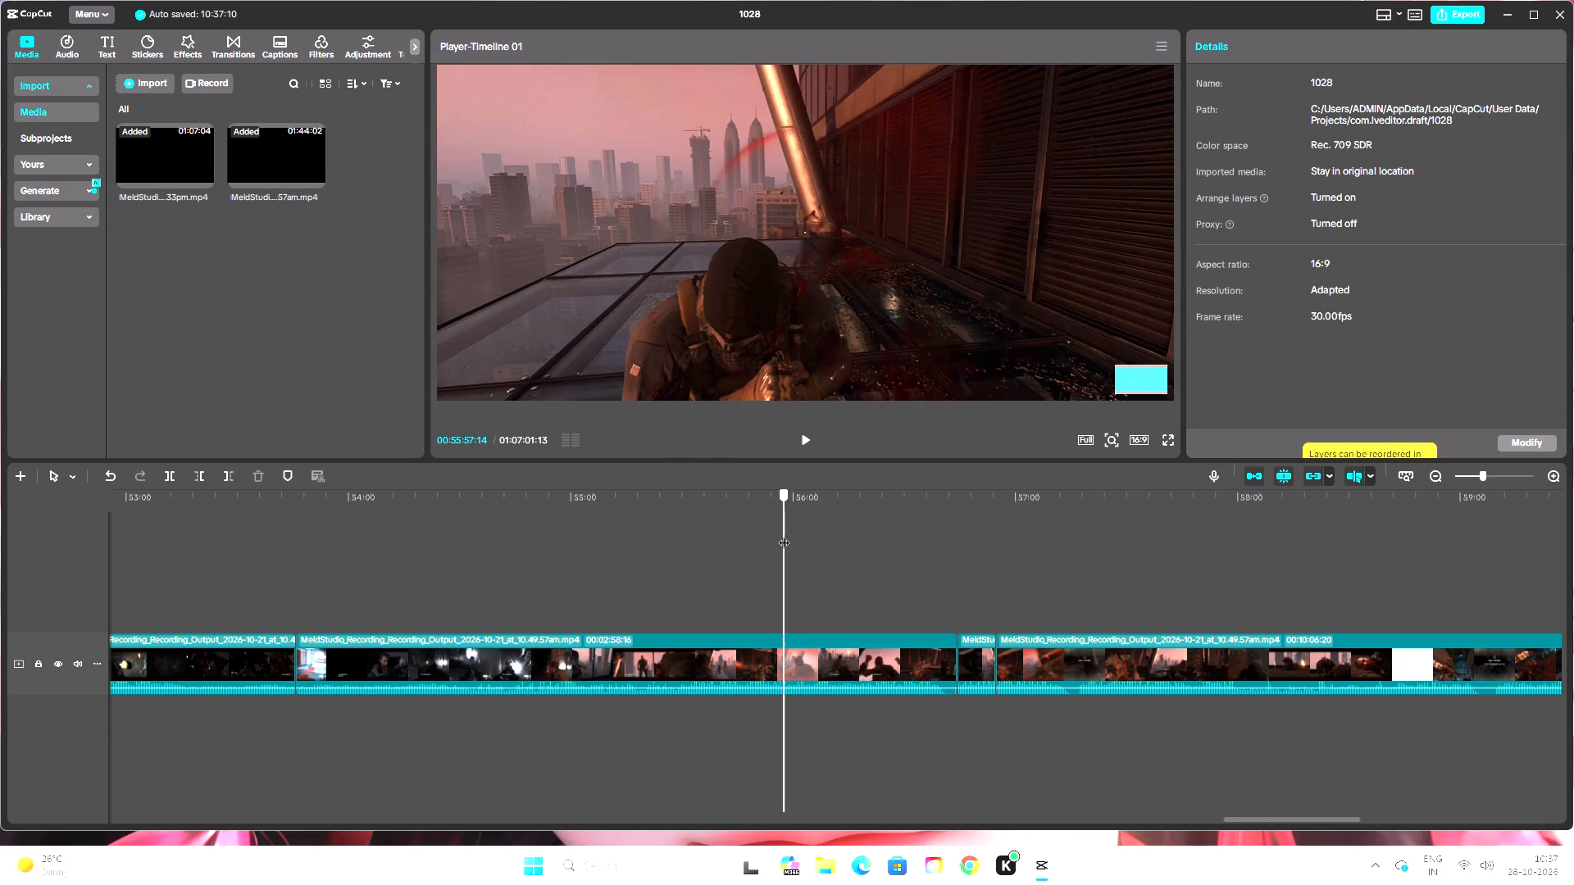
pyautogui.moveTo(784, 534); pyautogui.dragTo(775, 537)
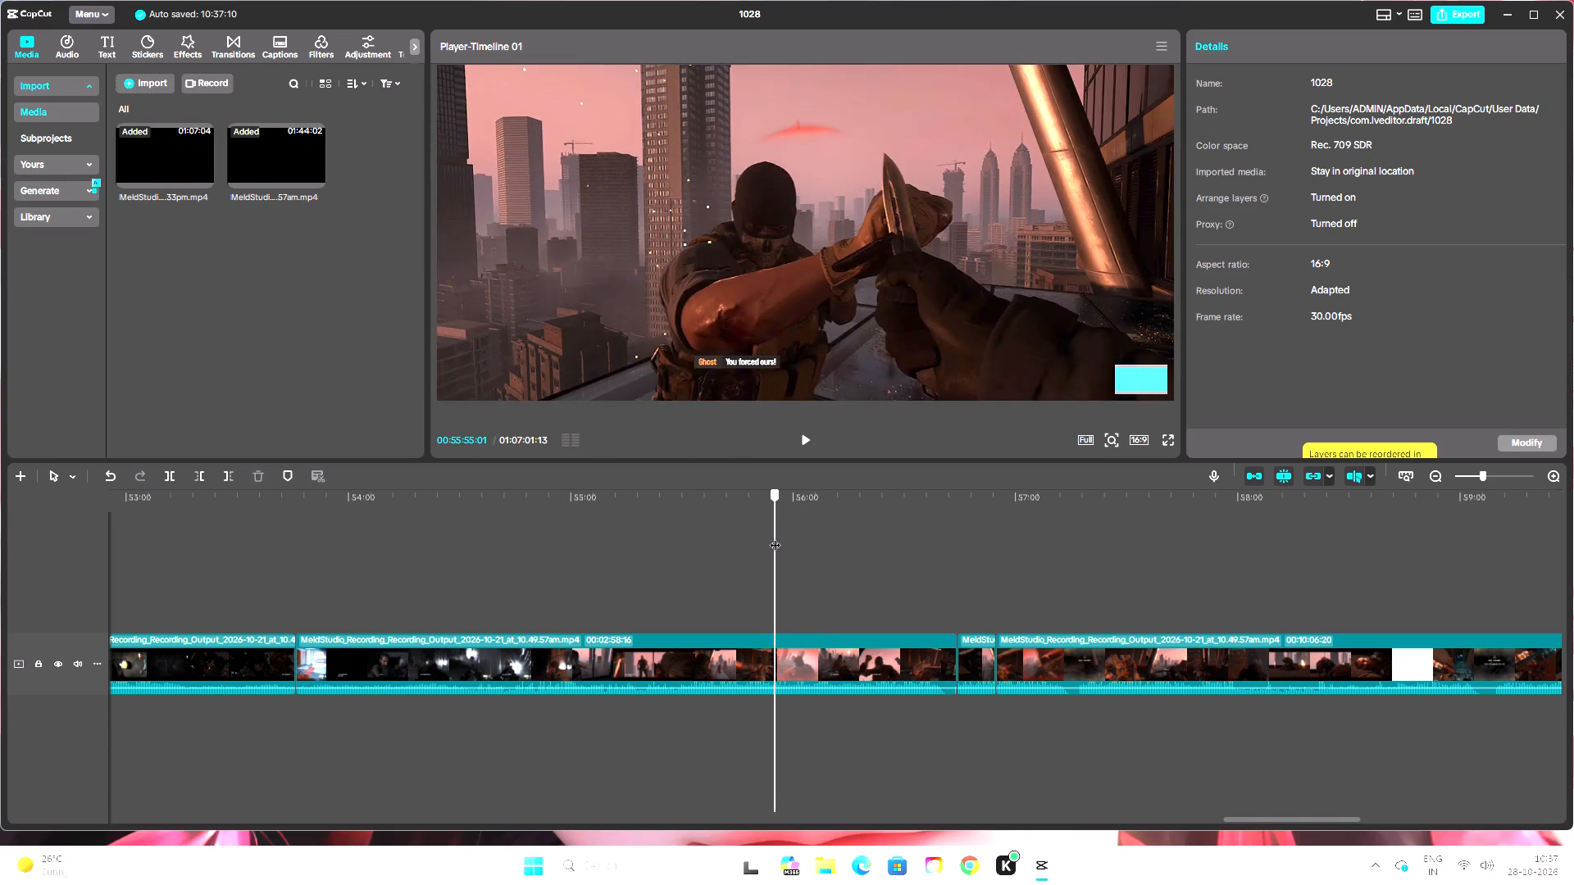
pyautogui.moveTo(775, 537); pyautogui.dragTo(757, 537)
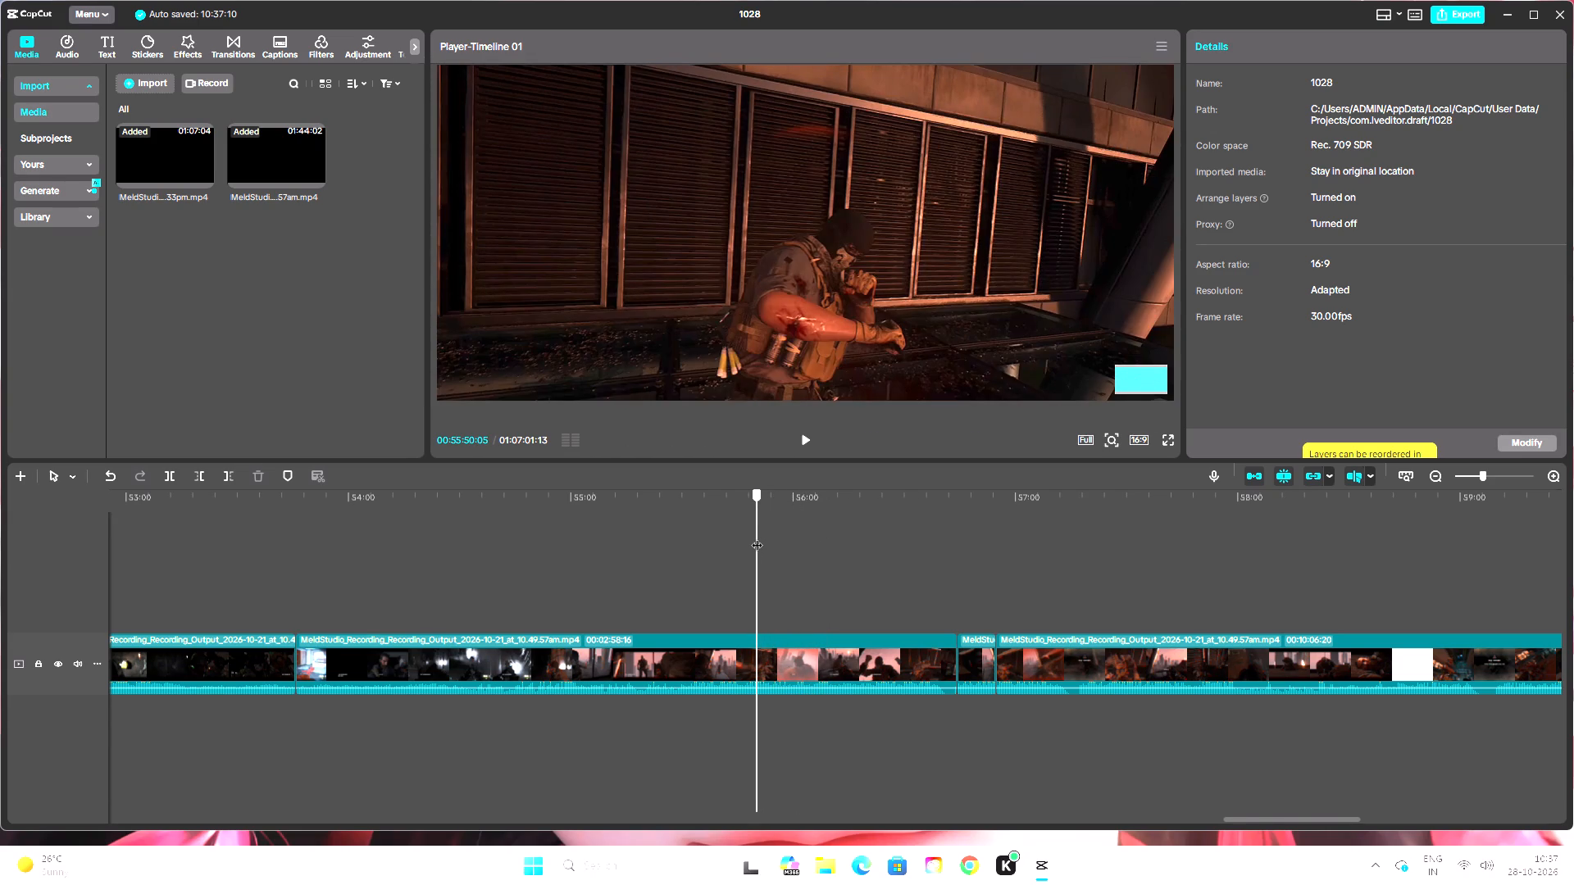
pyautogui.moveTo(757, 537); pyautogui.dragTo(744, 542)
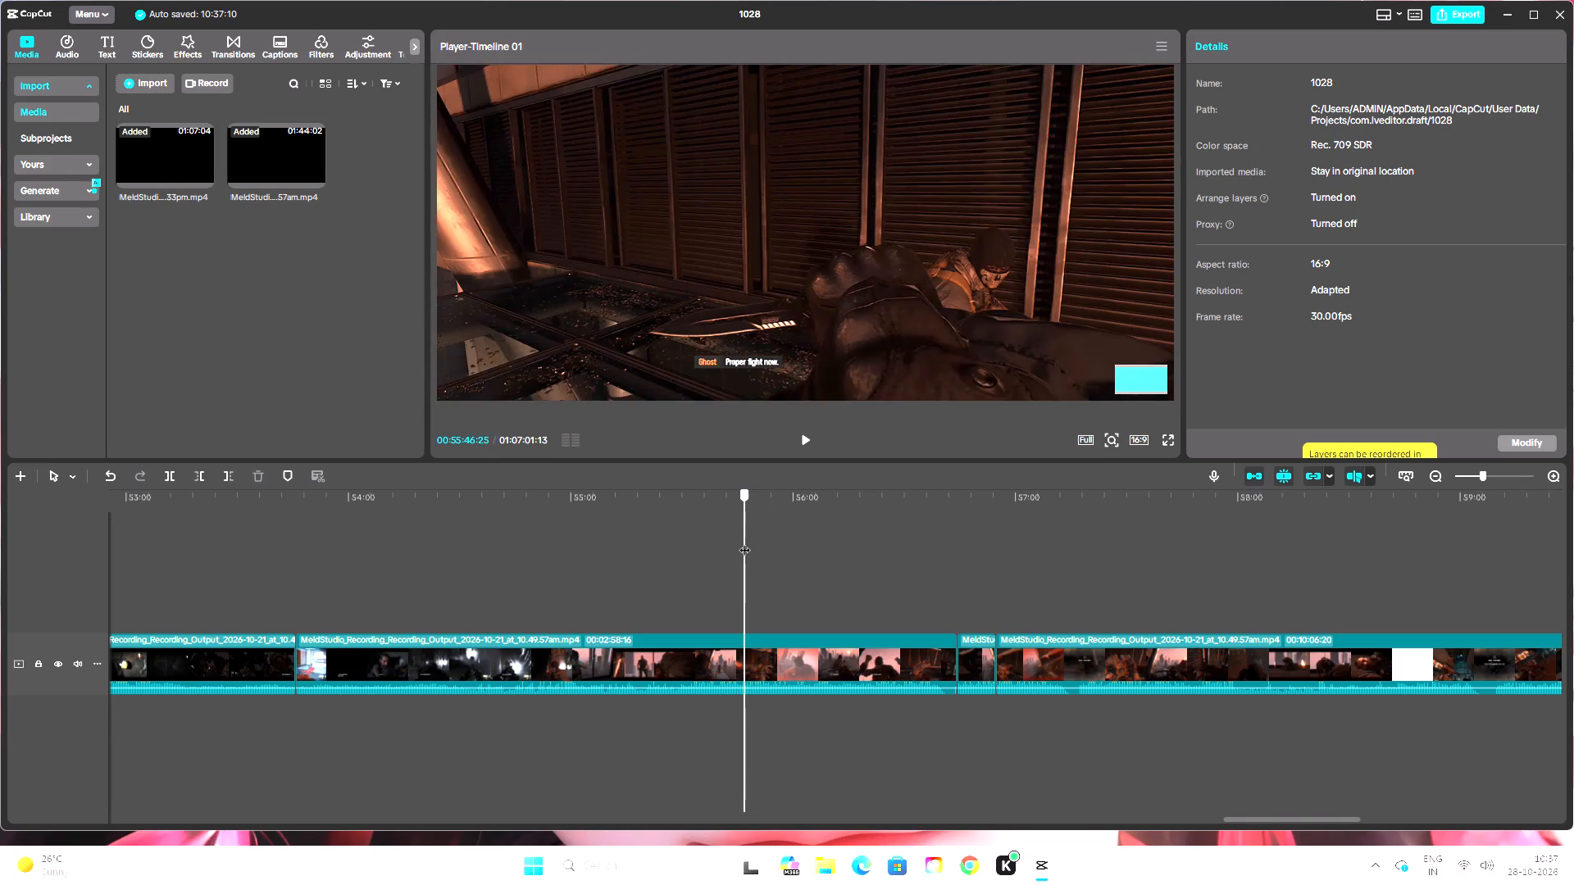
pyautogui.moveTo(744, 542); pyautogui.dragTo(712, 547)
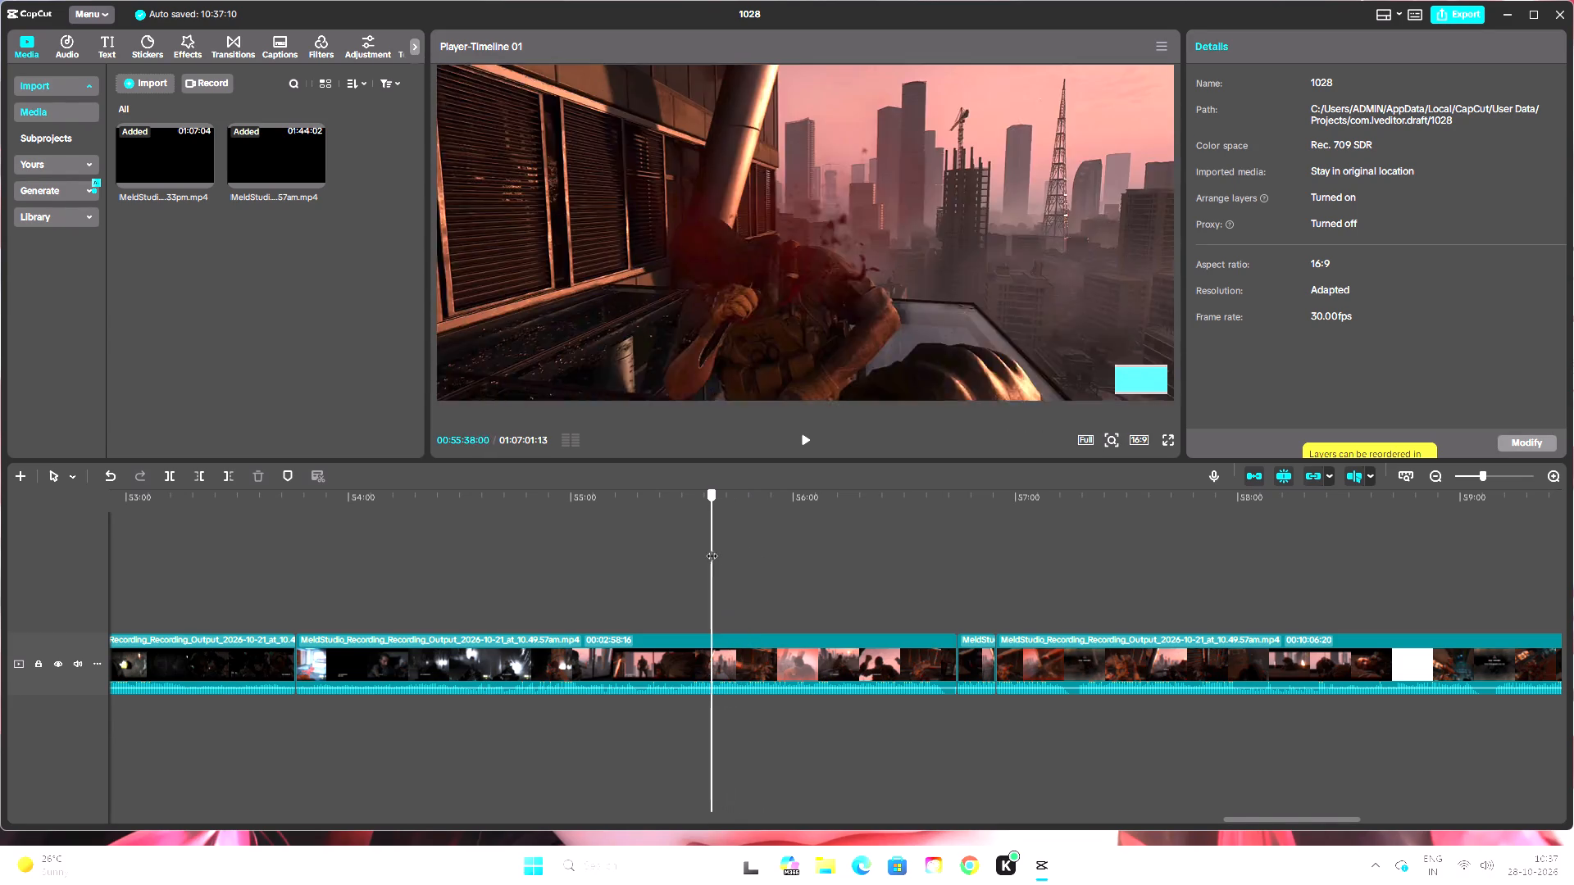
pyautogui.moveTo(712, 547); pyautogui.dragTo(704, 551)
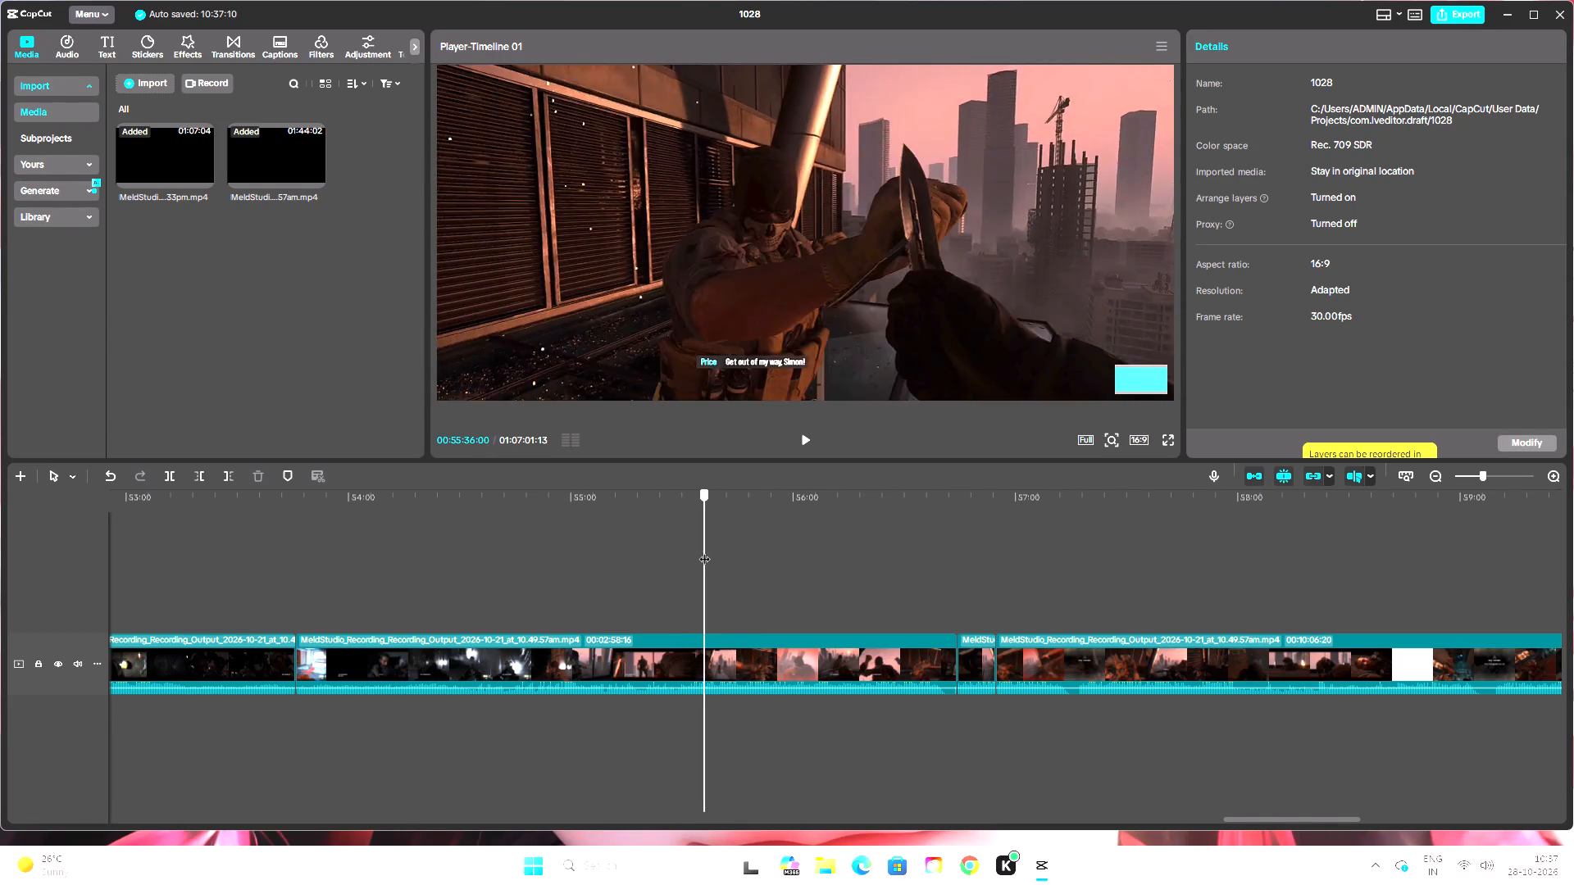
# Compare the fight between about 00:55:48 and 00:56:12 with the repeated footage around 00:56:55 to 00:57:05.
pyautogui.moveTo(704, 551); pyautogui.dragTo(751, 547)
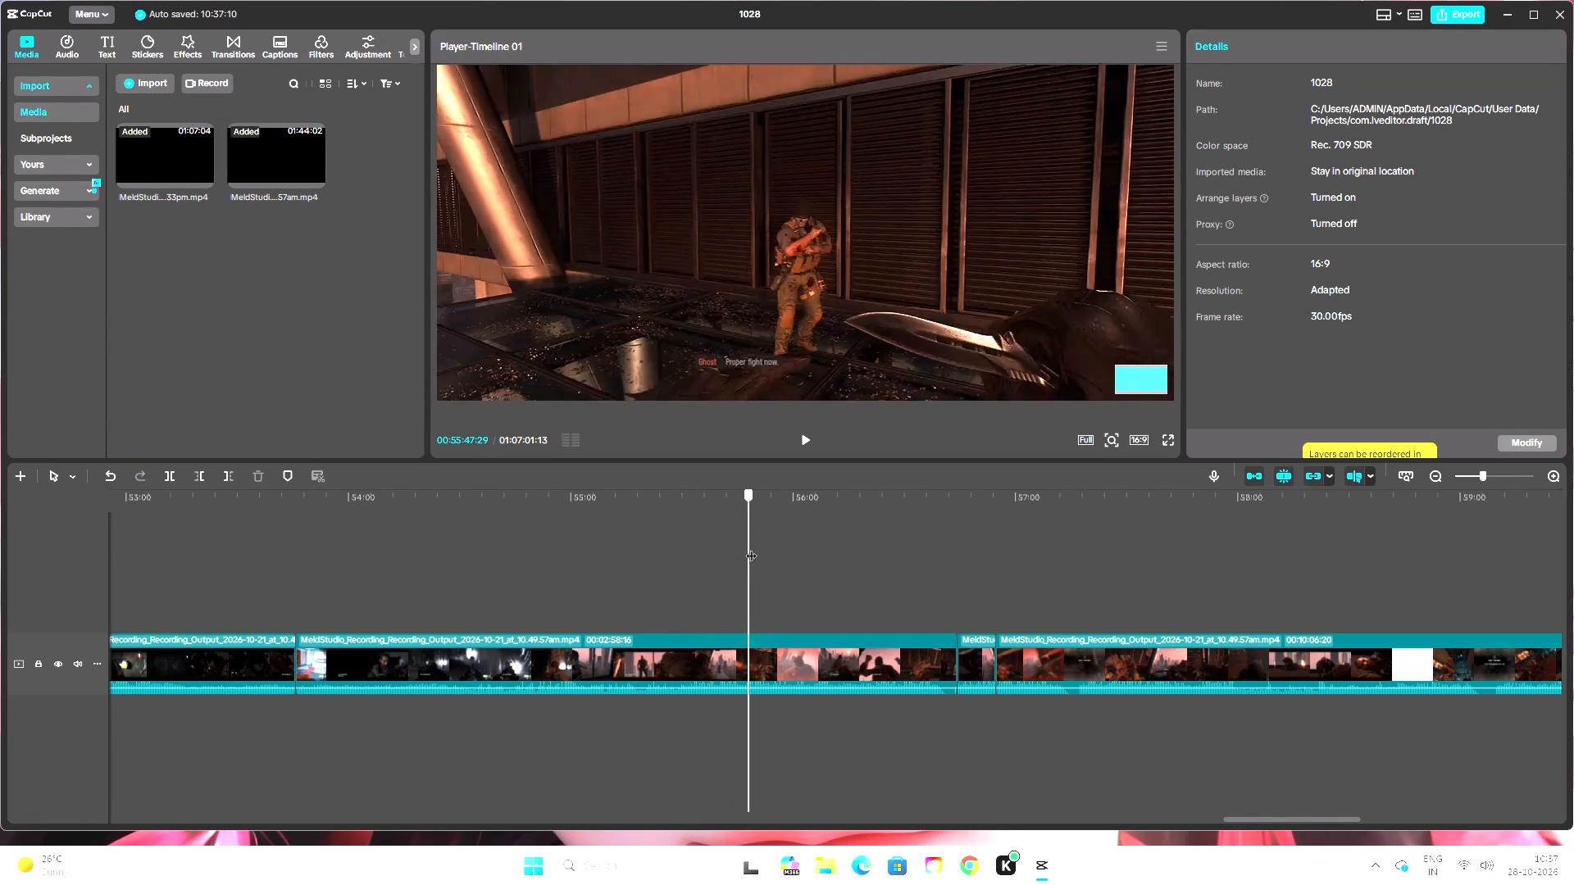
pyautogui.moveTo(751, 547); pyautogui.dragTo(777, 543)
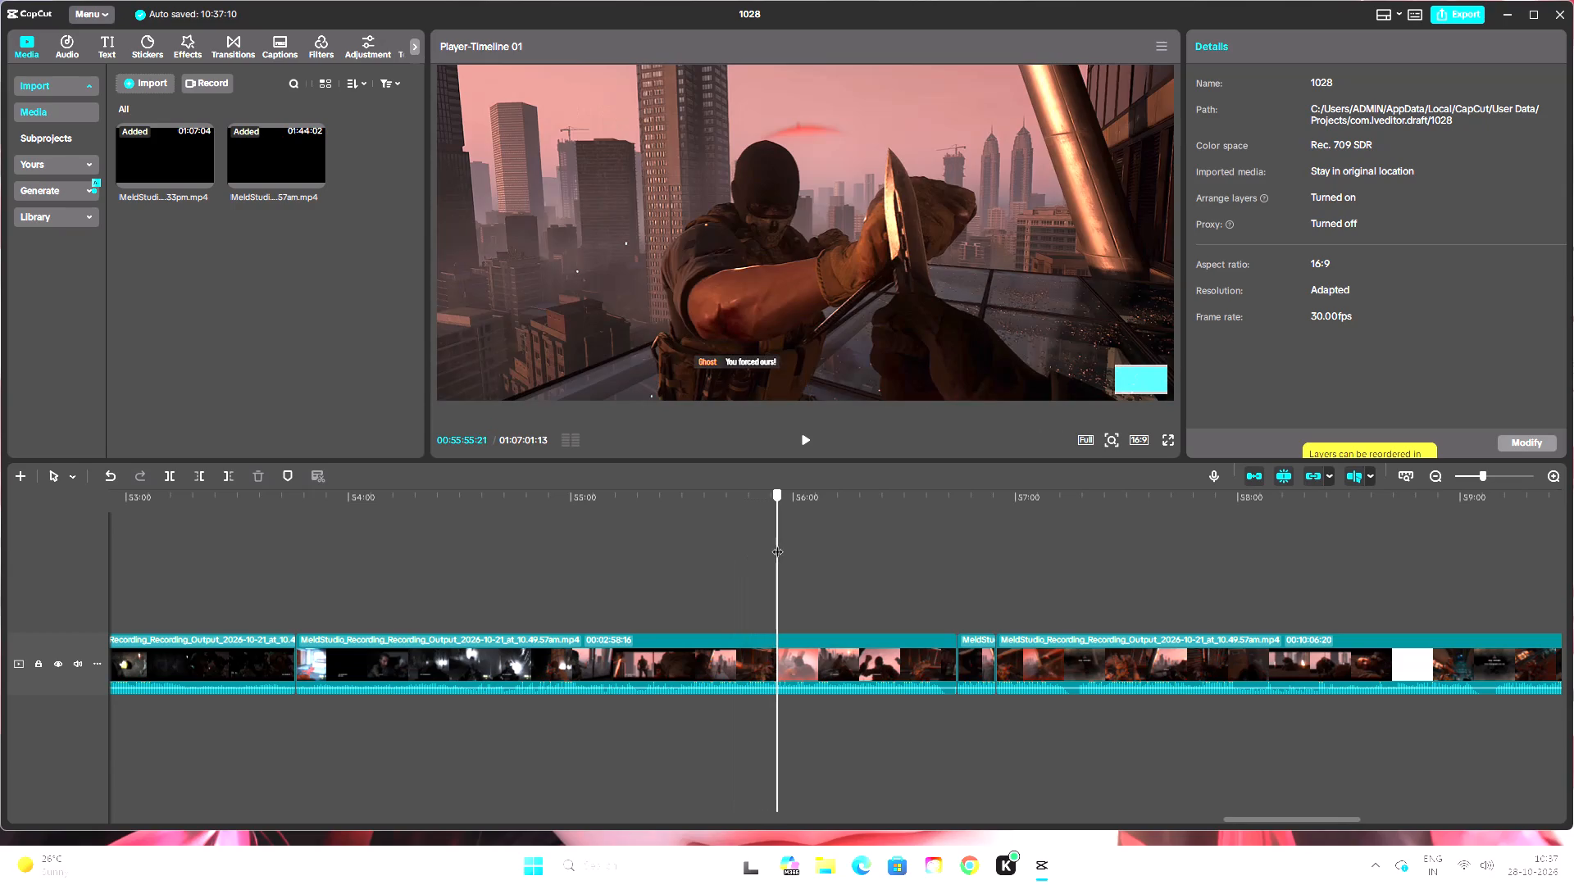
pyautogui.moveTo(777, 543); pyautogui.dragTo(769, 544)
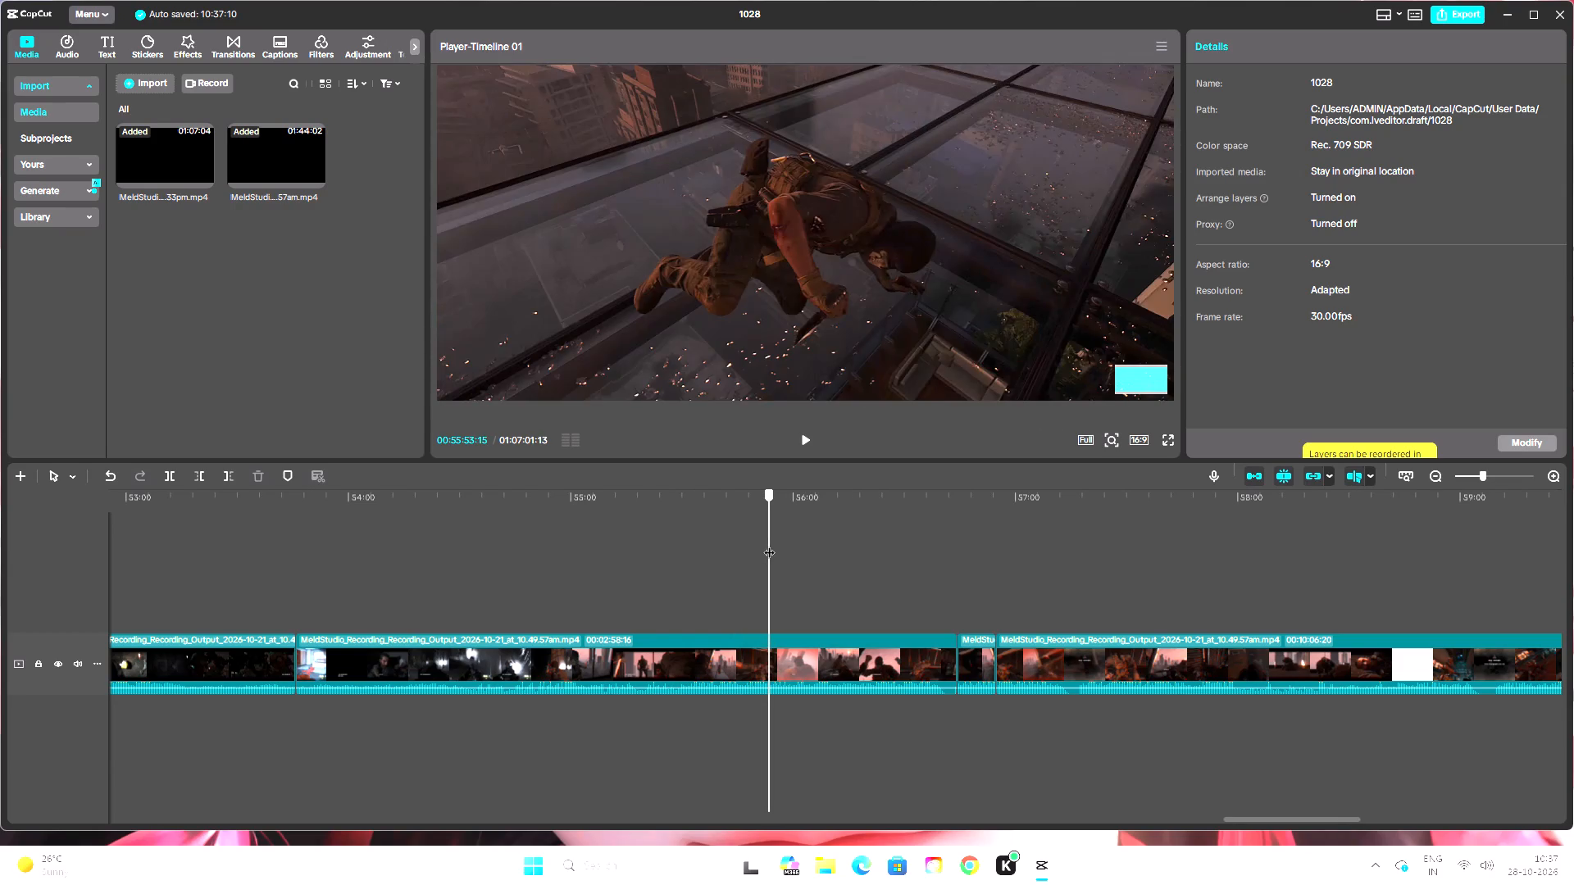
pyautogui.moveTo(769, 544); pyautogui.dragTo(775, 542)
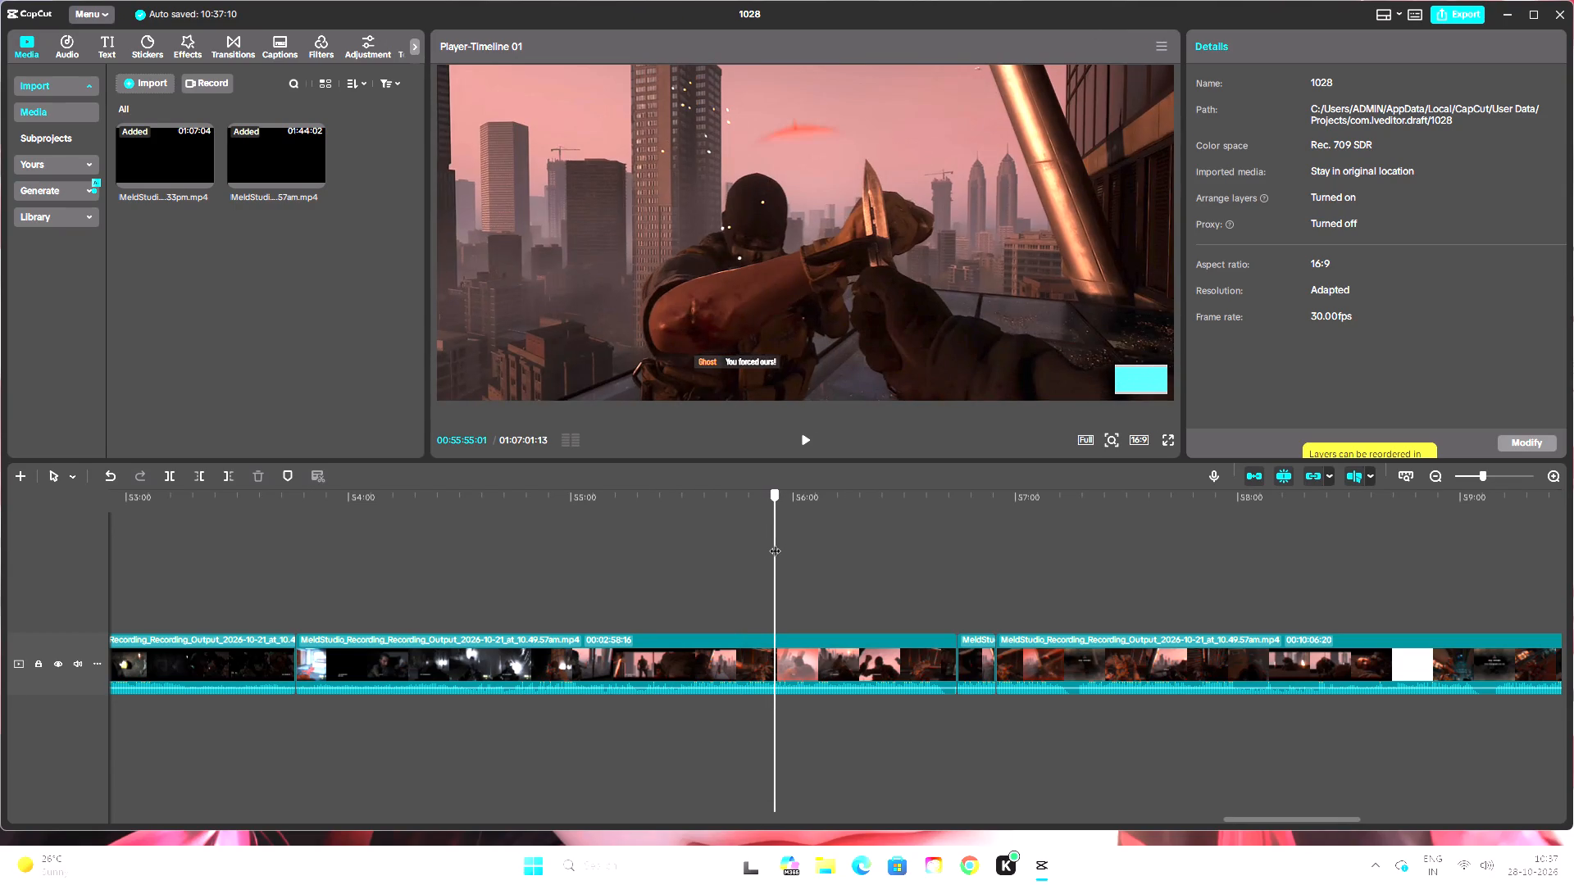
pyautogui.moveTo(775, 542); pyautogui.dragTo(781, 542)
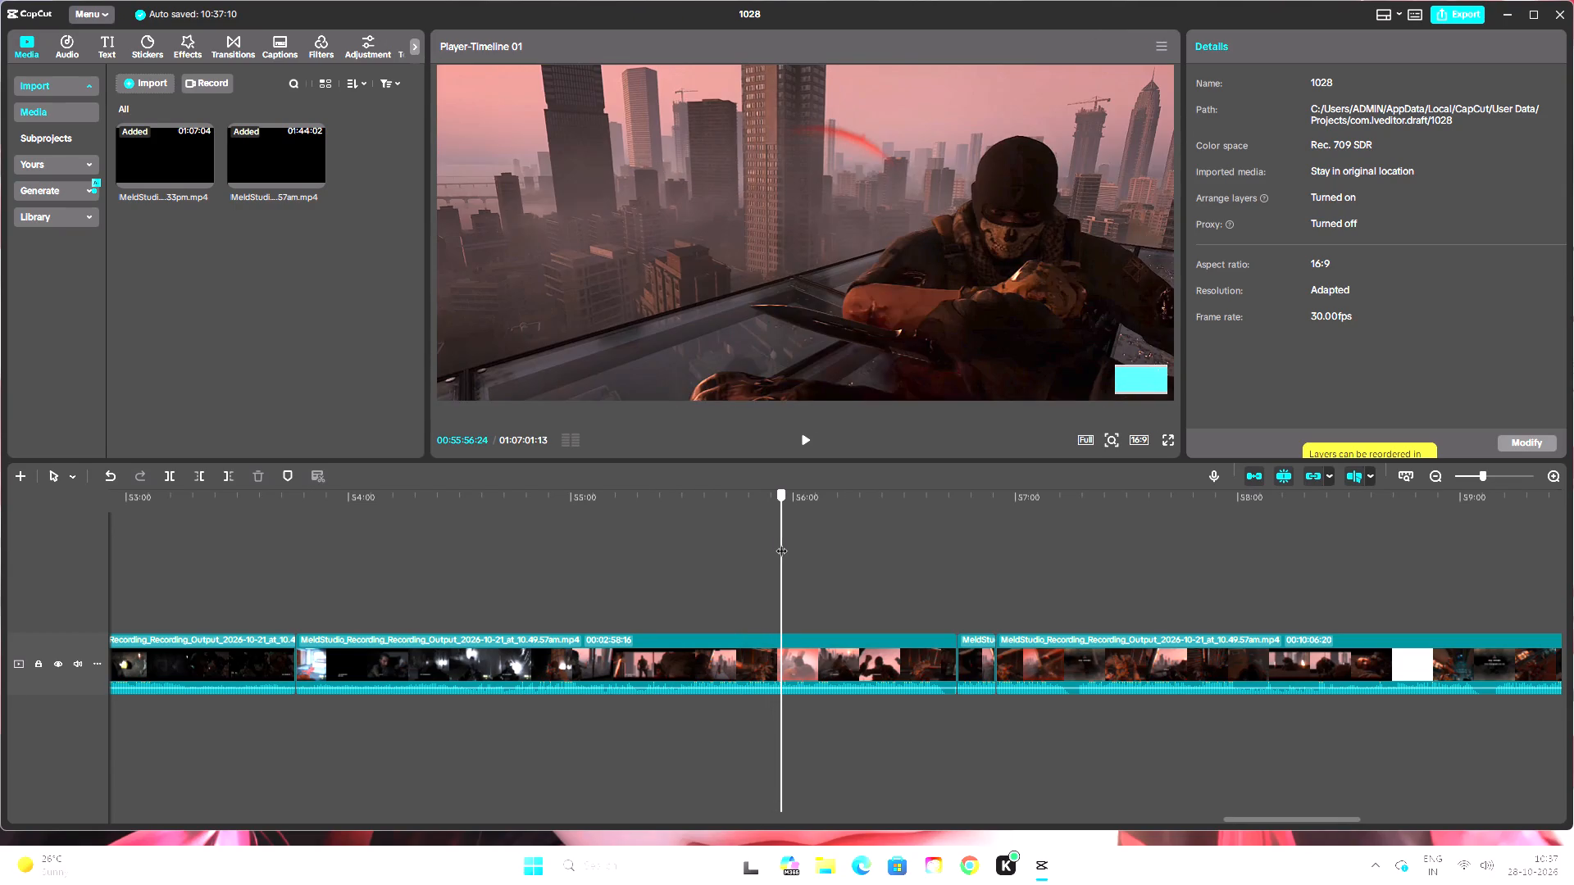
pyautogui.moveTo(781, 542); pyautogui.dragTo(796, 541)
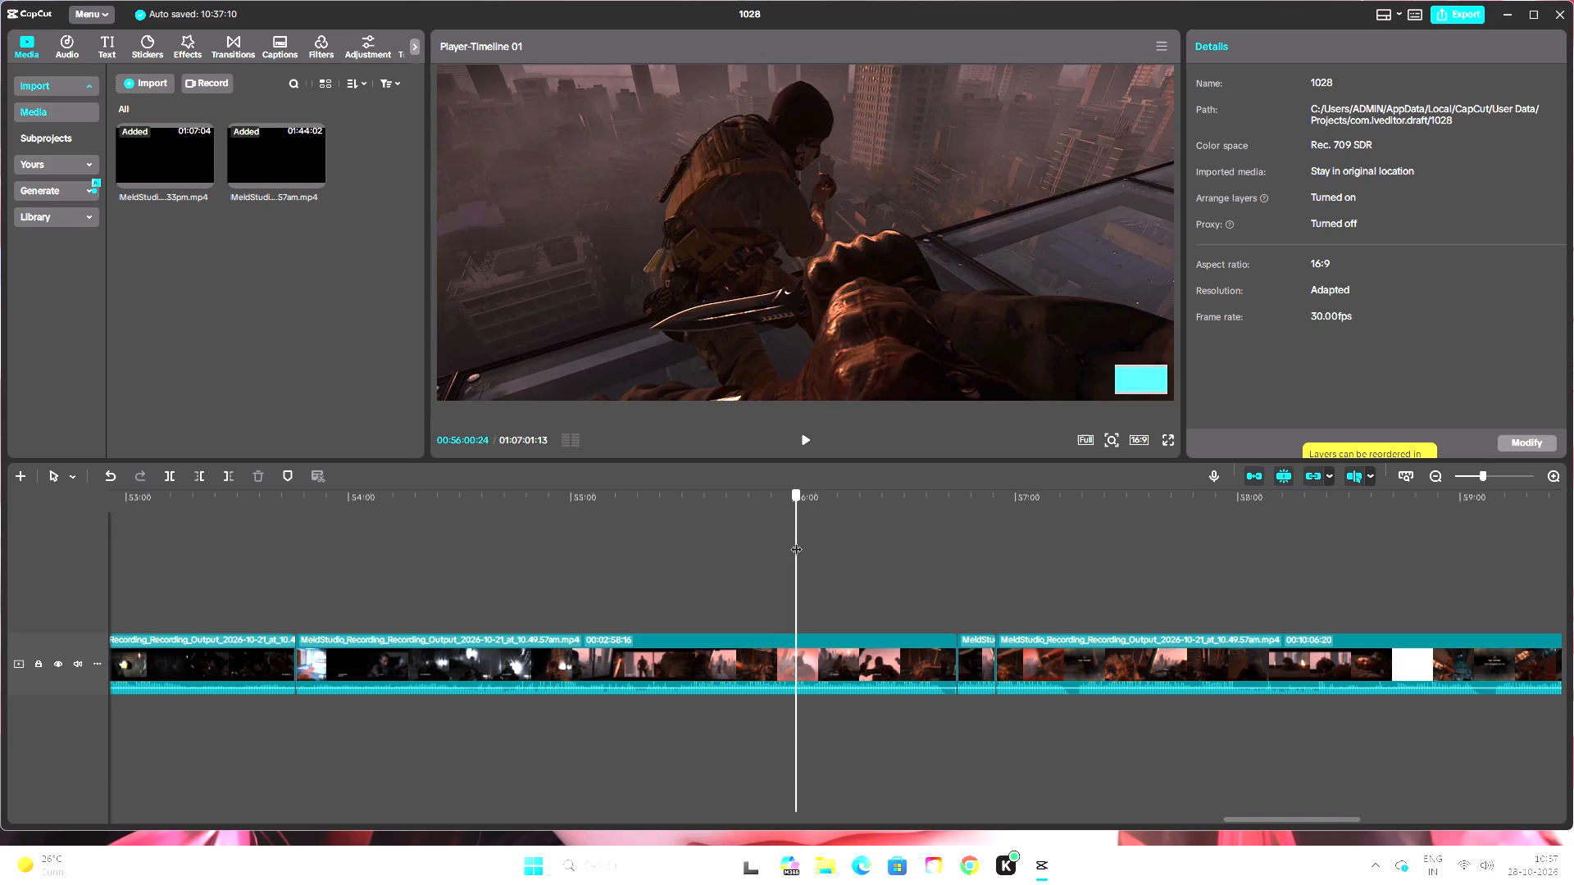
pyautogui.moveTo(796, 541); pyautogui.dragTo(818, 540)
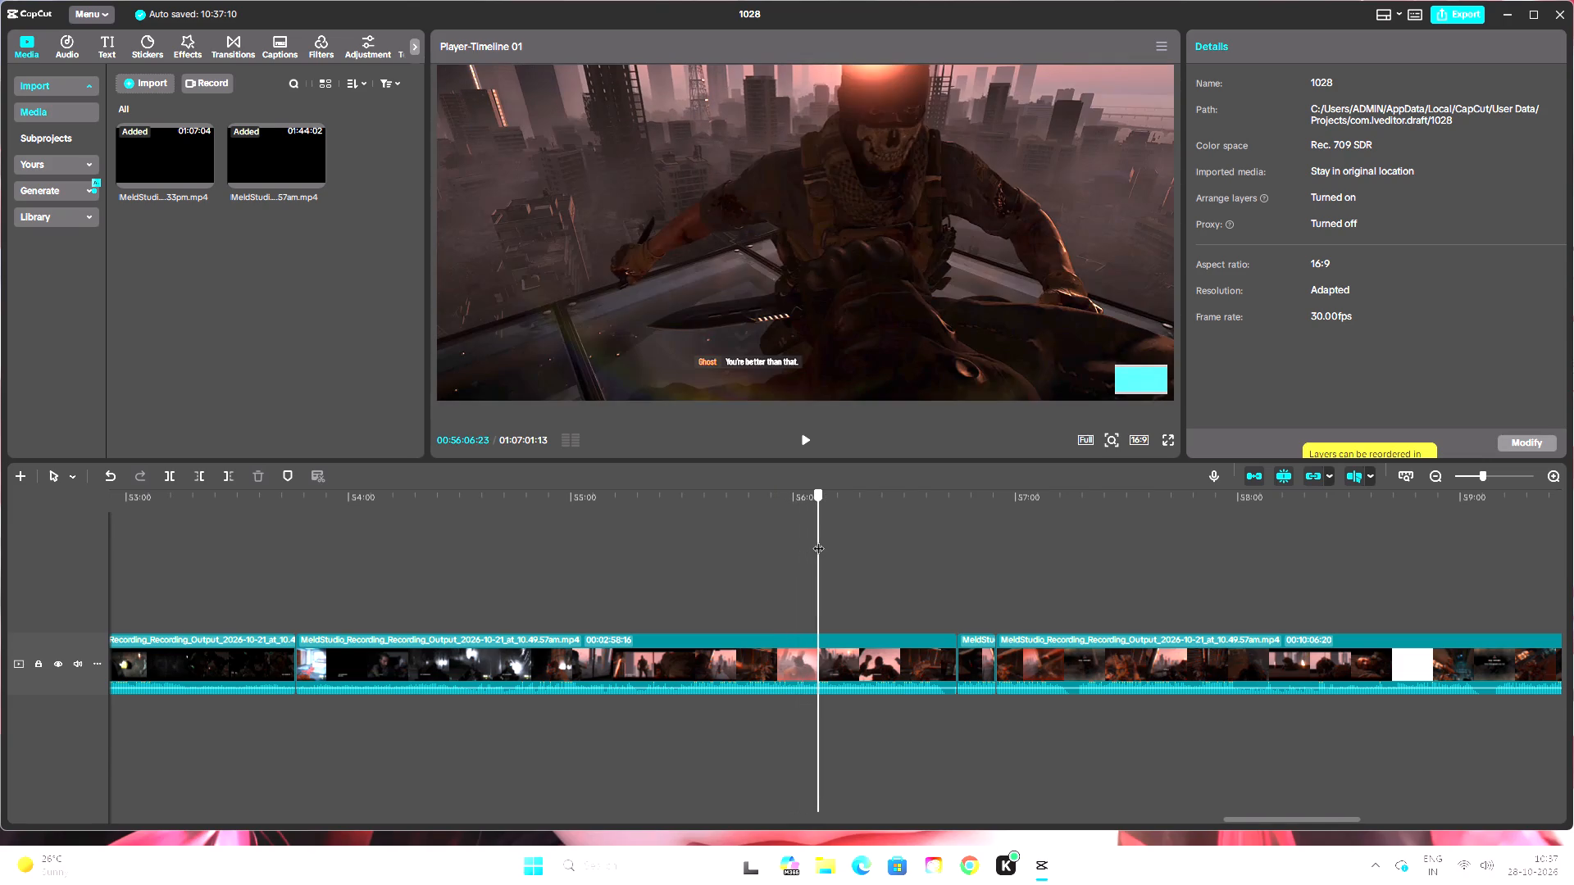
pyautogui.moveTo(818, 540); pyautogui.dragTo(838, 538)
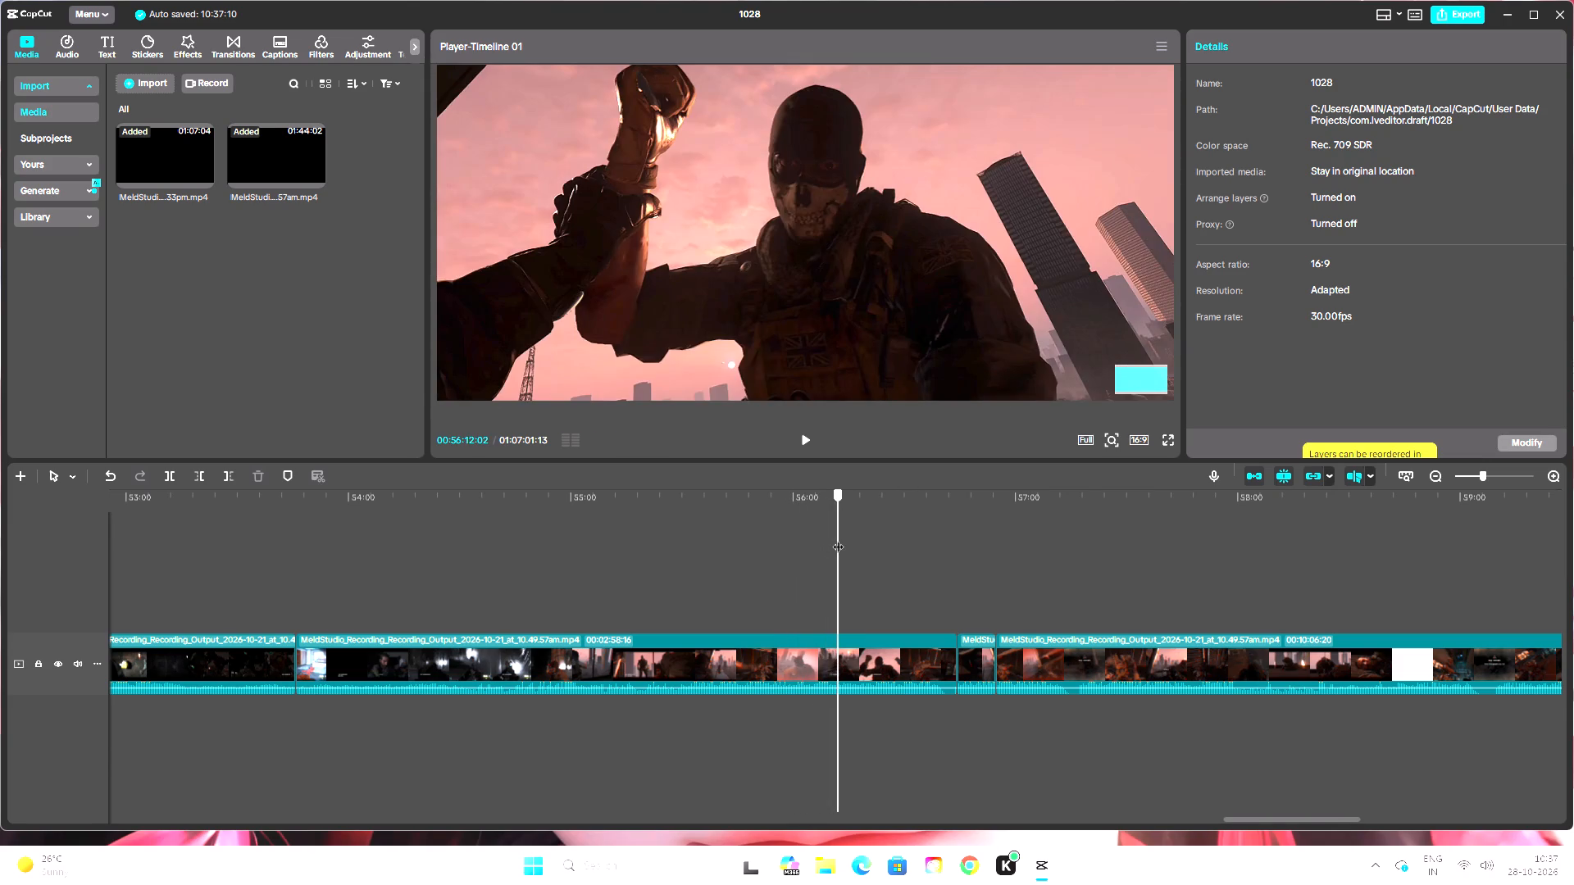
pyautogui.moveTo(838, 538); pyautogui.dragTo(999, 537)
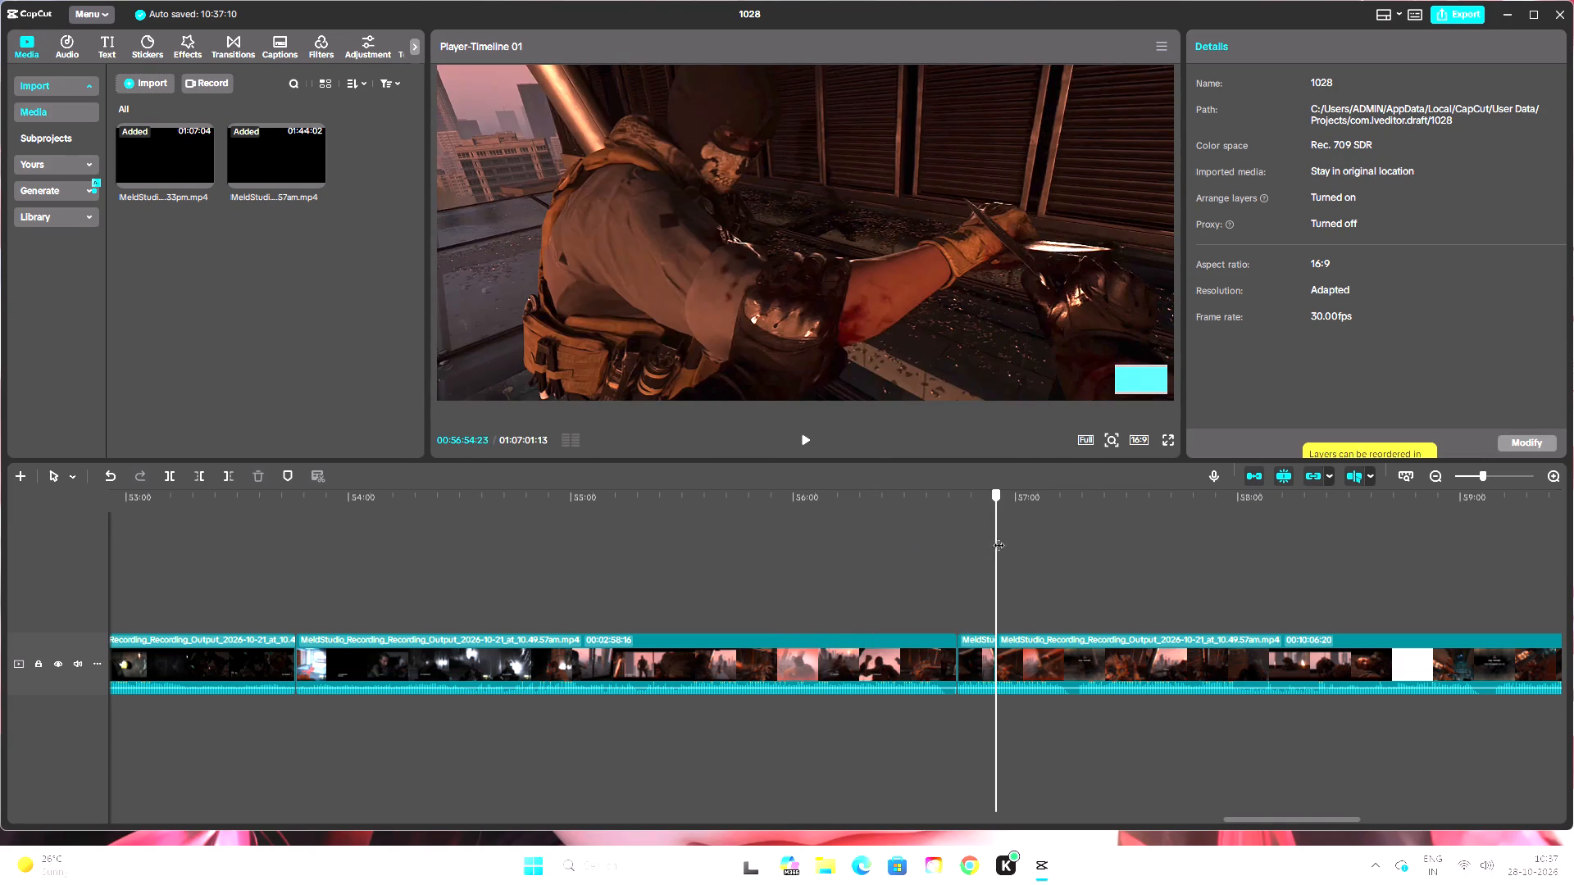
pyautogui.moveTo(999, 537); pyautogui.dragTo(1035, 537)
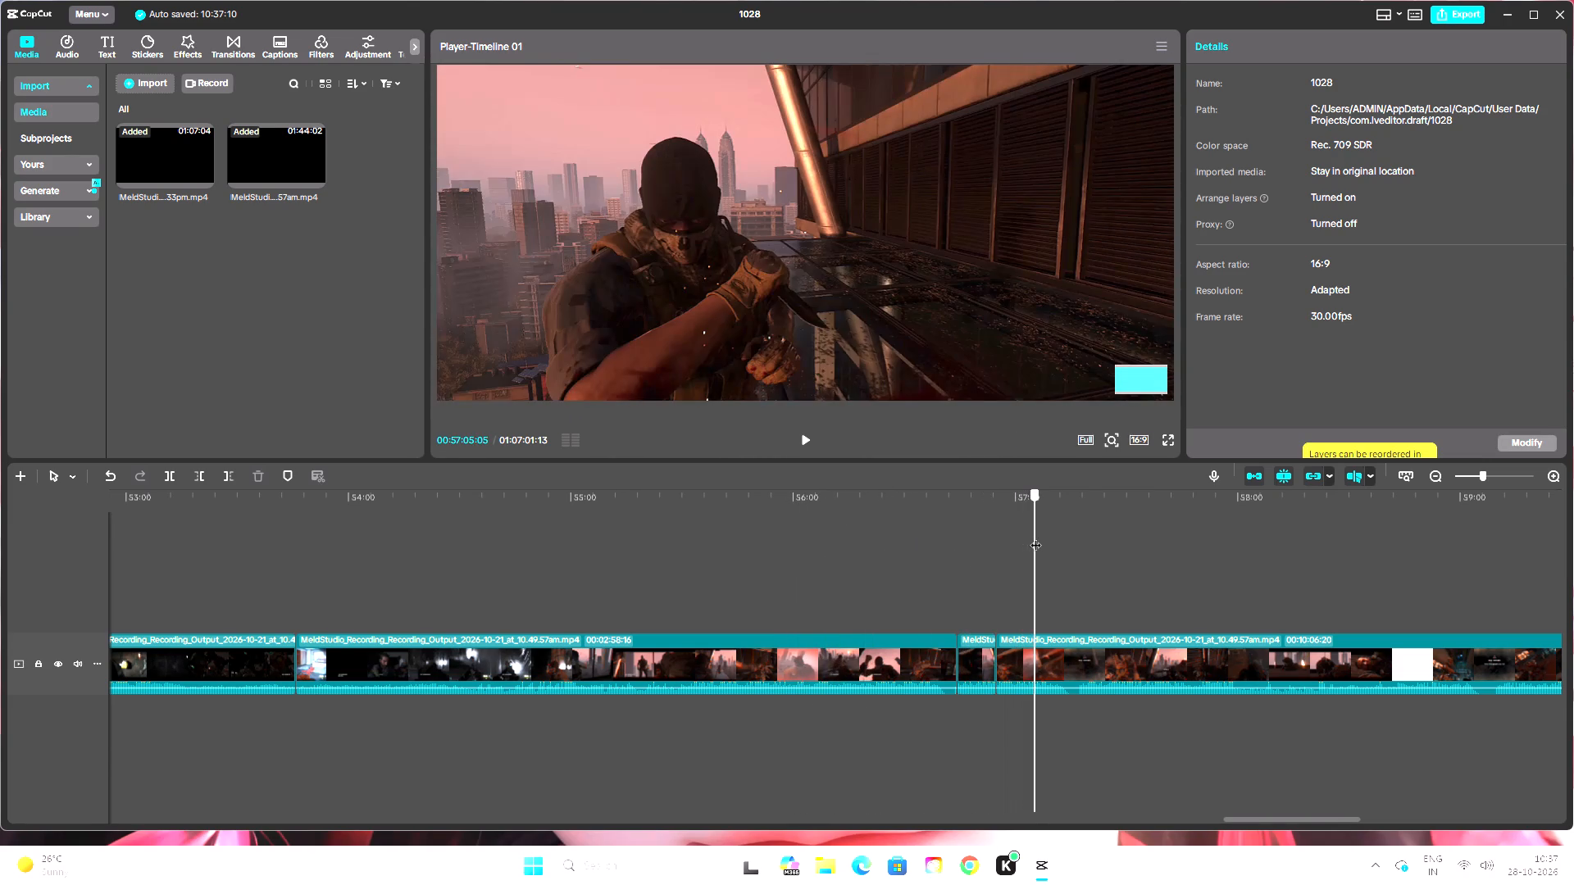
# Undo the last two splits, at about 00:56:44 and 00:56:55 in the rooftop knife fight.
pyautogui.moveTo(1035, 537); pyautogui.dragTo(1015, 540)
pyautogui.hotkey('ctrl', 'z')
pyautogui.hotkey('ctrl', 'z')
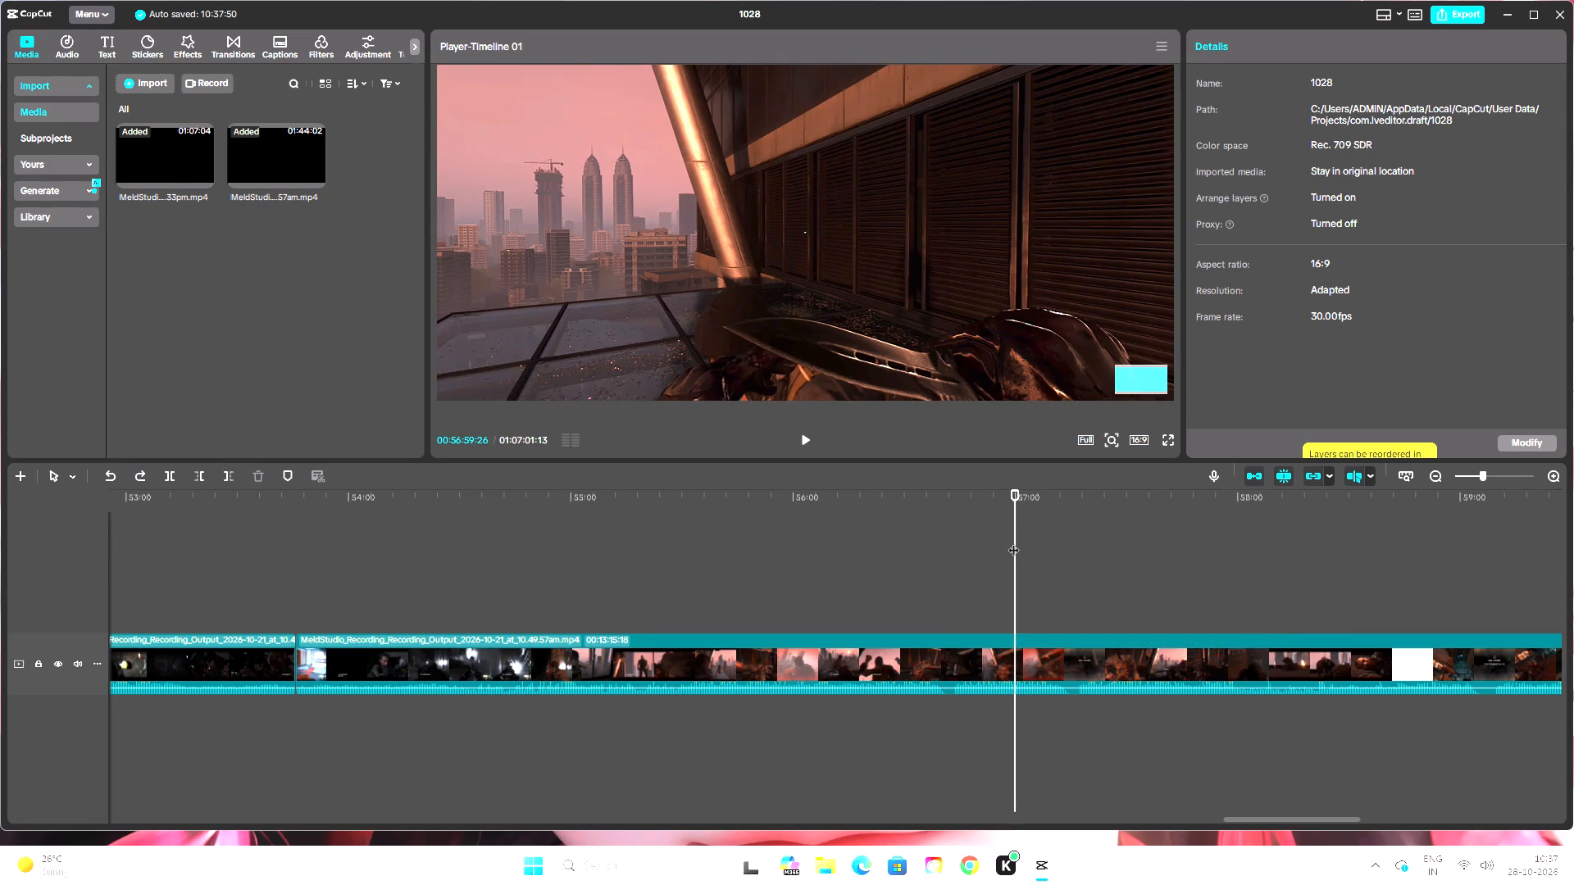
# Split the 10.49.57am recording at about 00:57:17, just after the black frame, where Ghost raises the knife against the pink sky.
pyautogui.click(1016, 498)
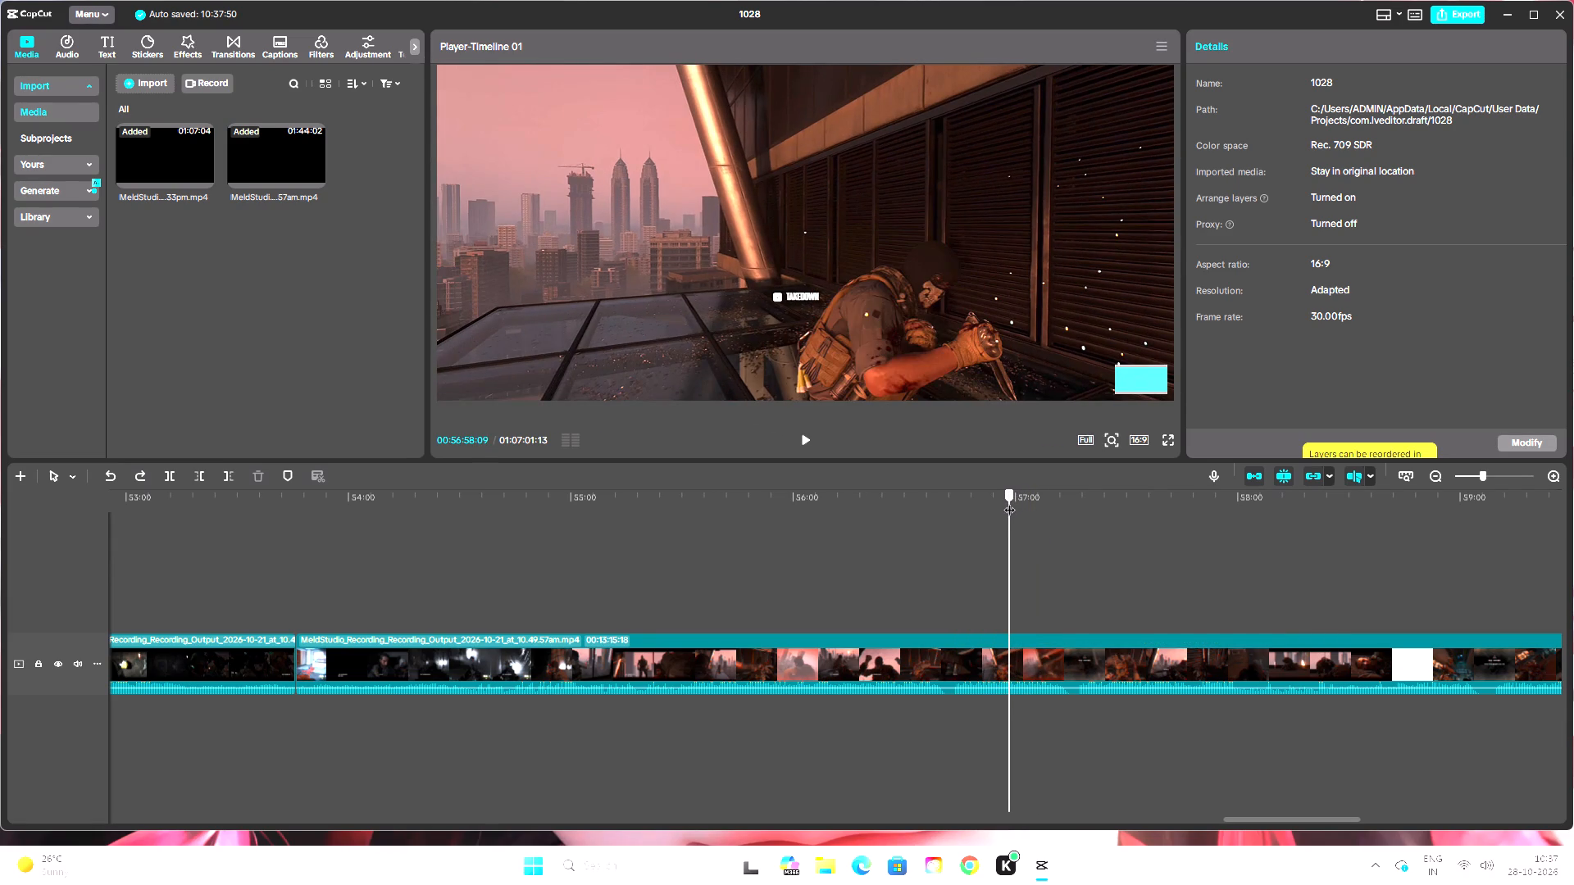
pyautogui.moveTo(1013, 501); pyautogui.dragTo(1021, 505)
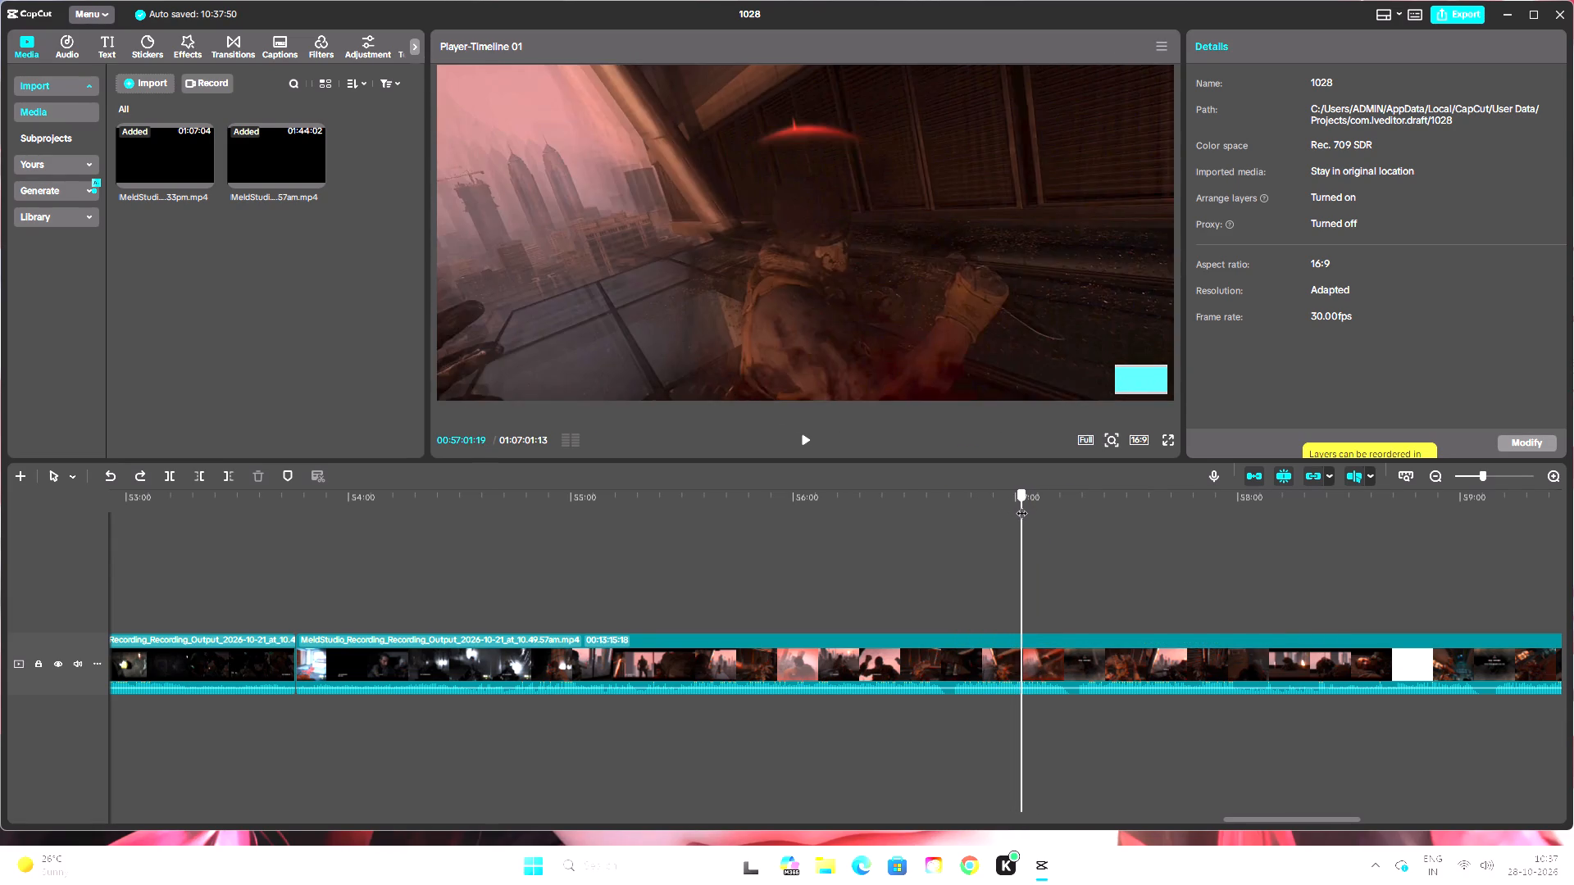
pyautogui.moveTo(1021, 505); pyautogui.dragTo(1039, 515)
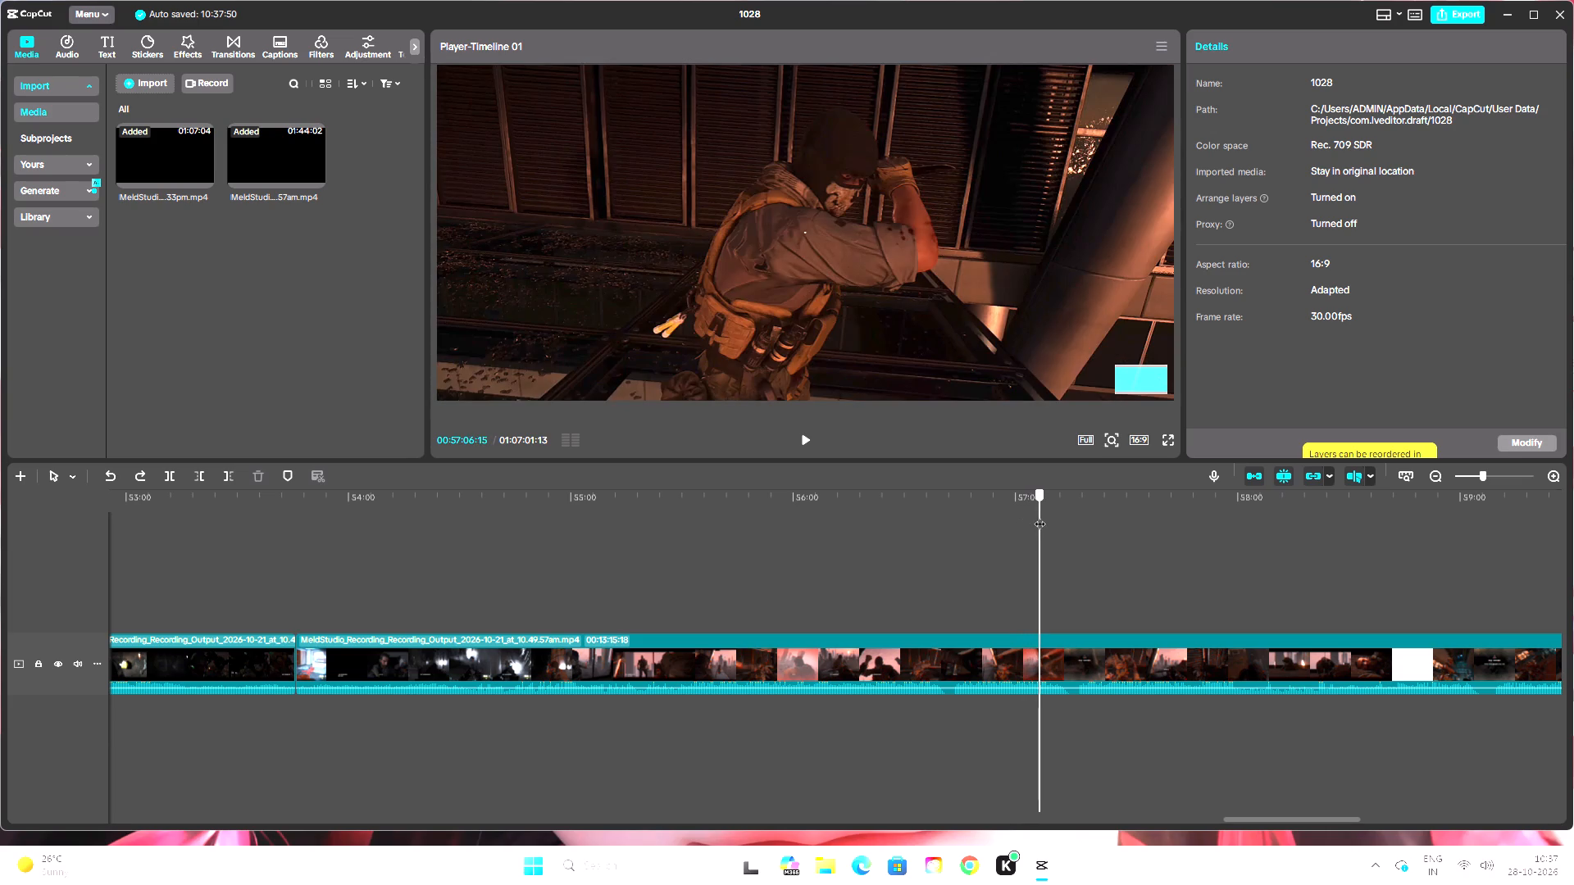
pyautogui.moveTo(1039, 515); pyautogui.dragTo(1077, 523)
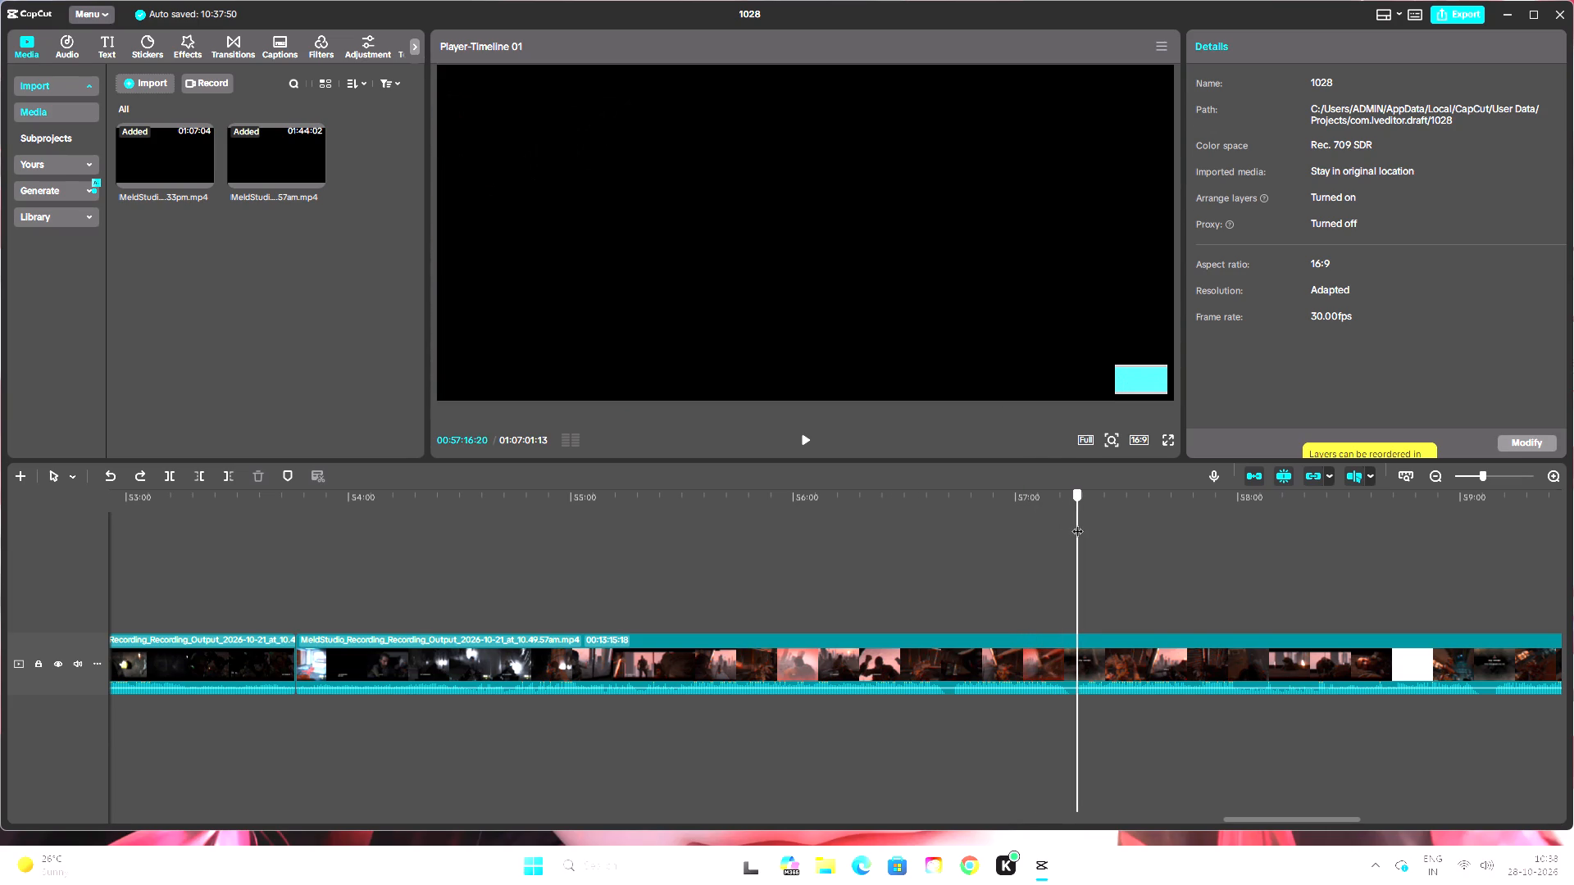
pyautogui.moveTo(1077, 523); pyautogui.dragTo(1170, 534)
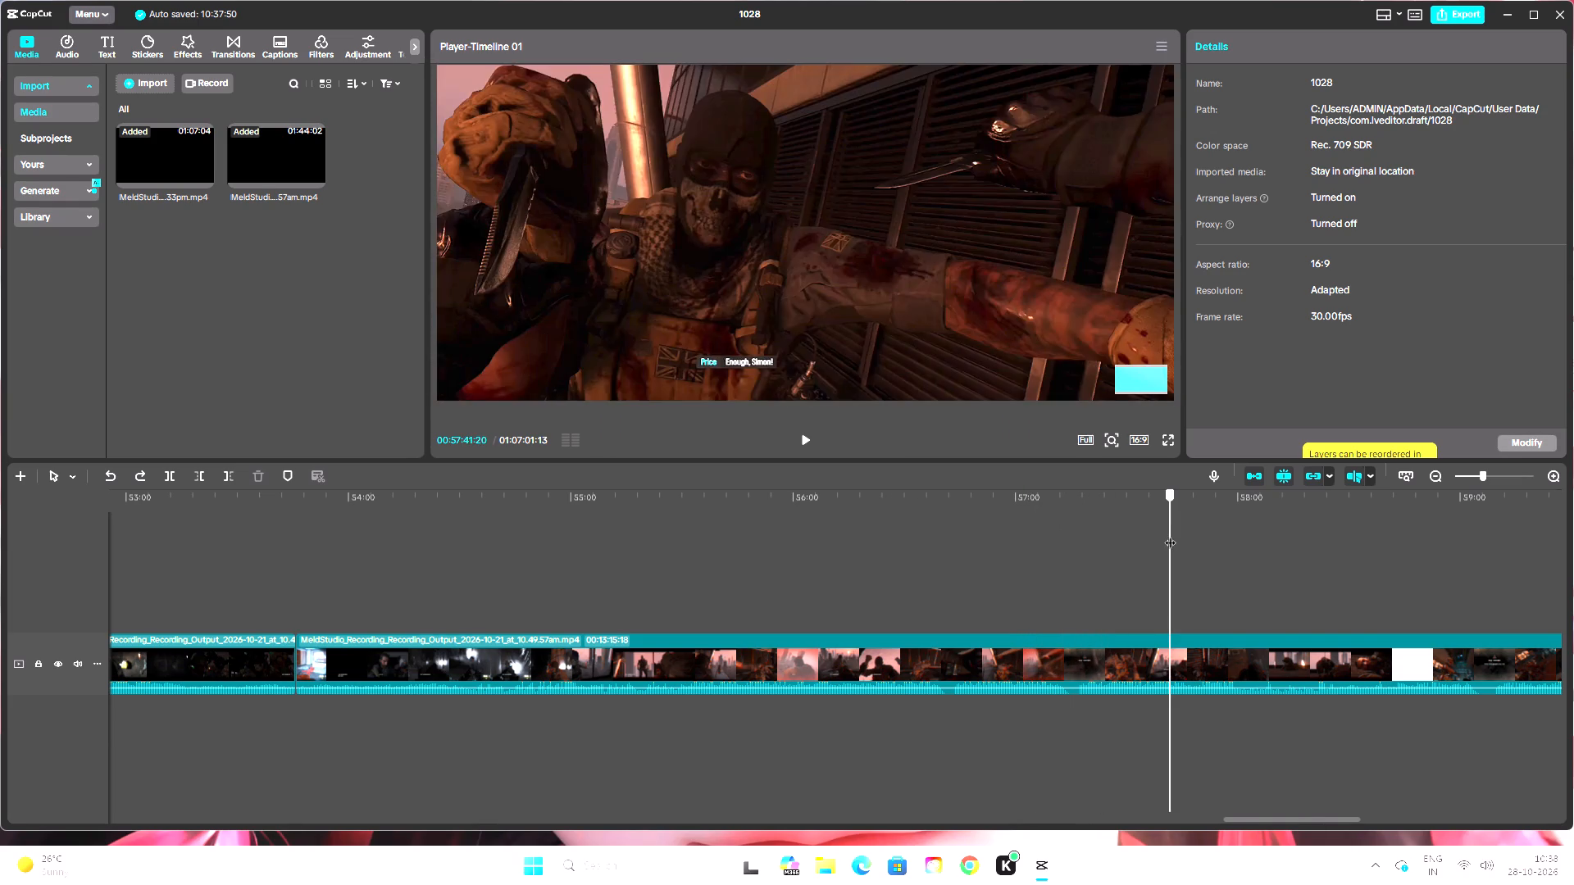
pyautogui.moveTo(1170, 534); pyautogui.dragTo(1103, 535)
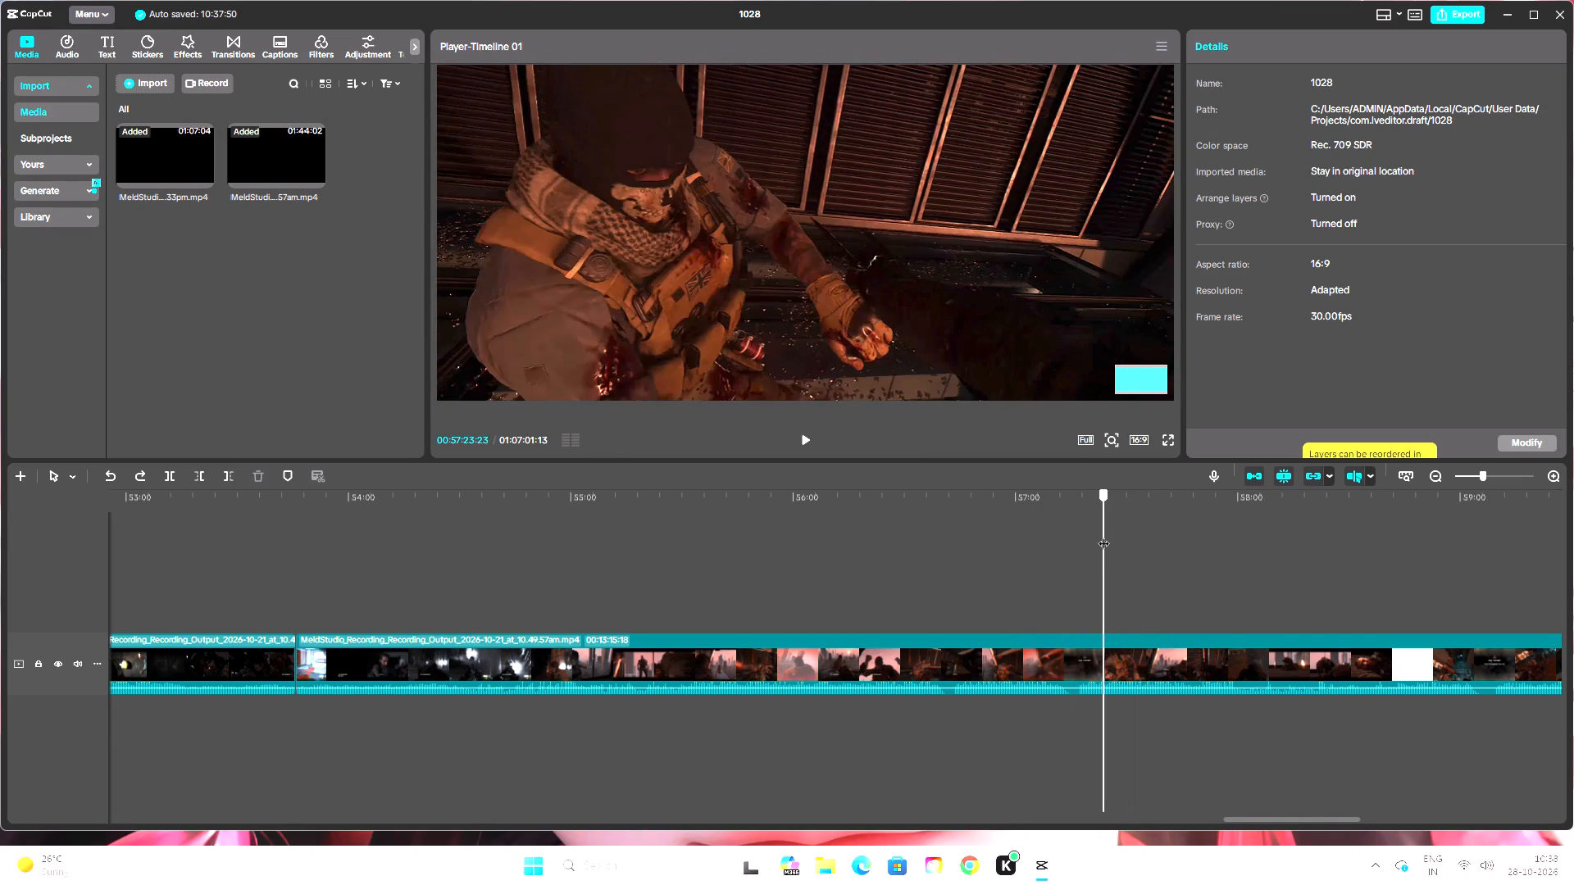
pyautogui.moveTo(1103, 535); pyautogui.dragTo(1088, 540)
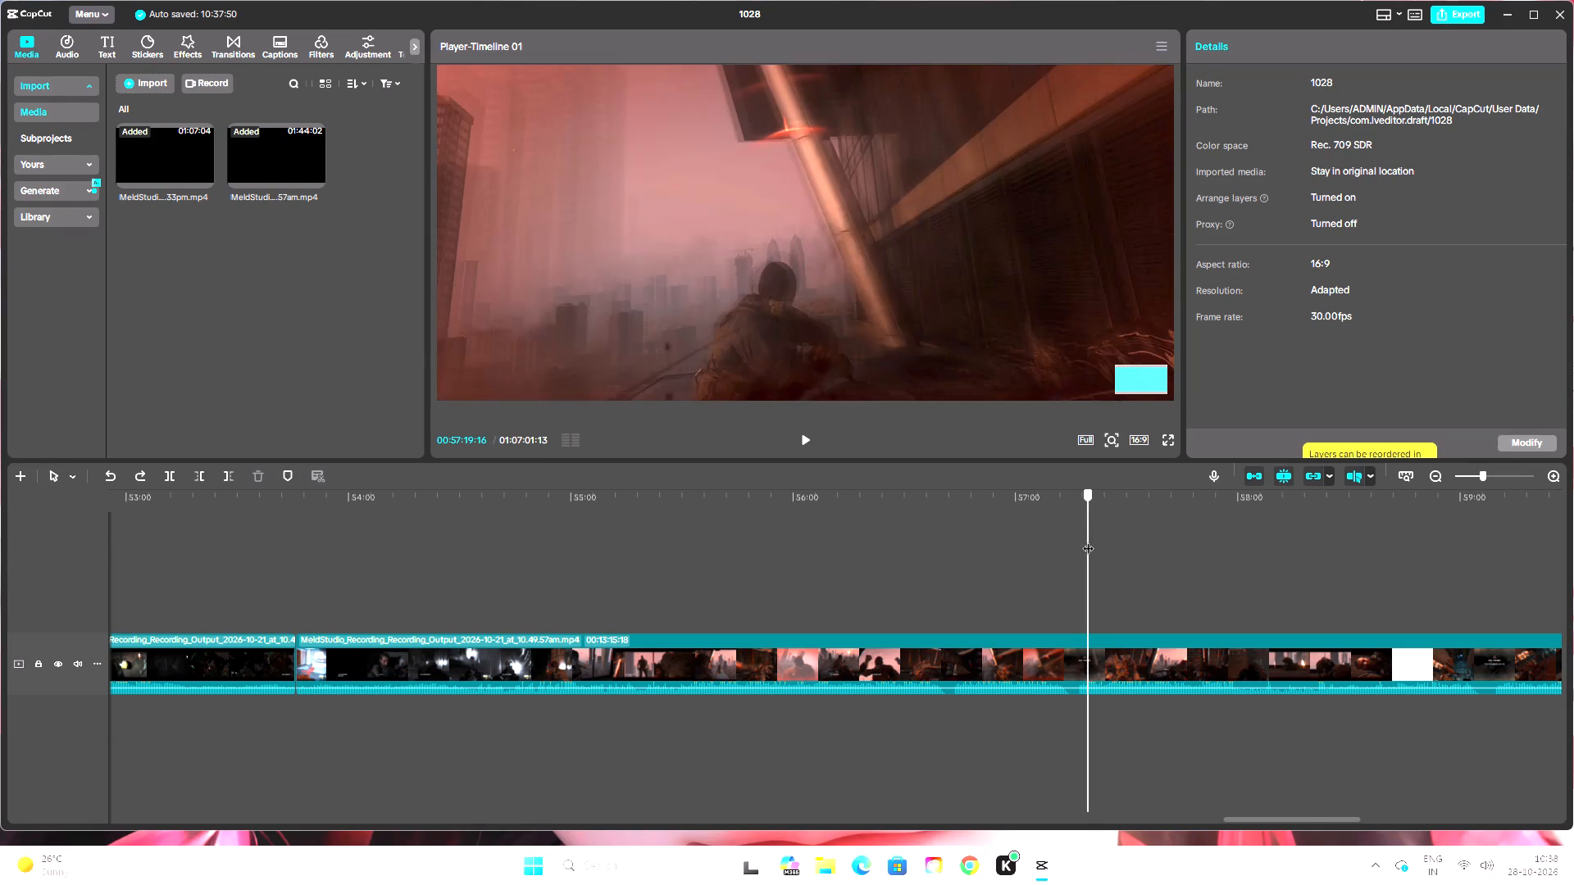
pyautogui.moveTo(1088, 540); pyautogui.dragTo(1110, 538)
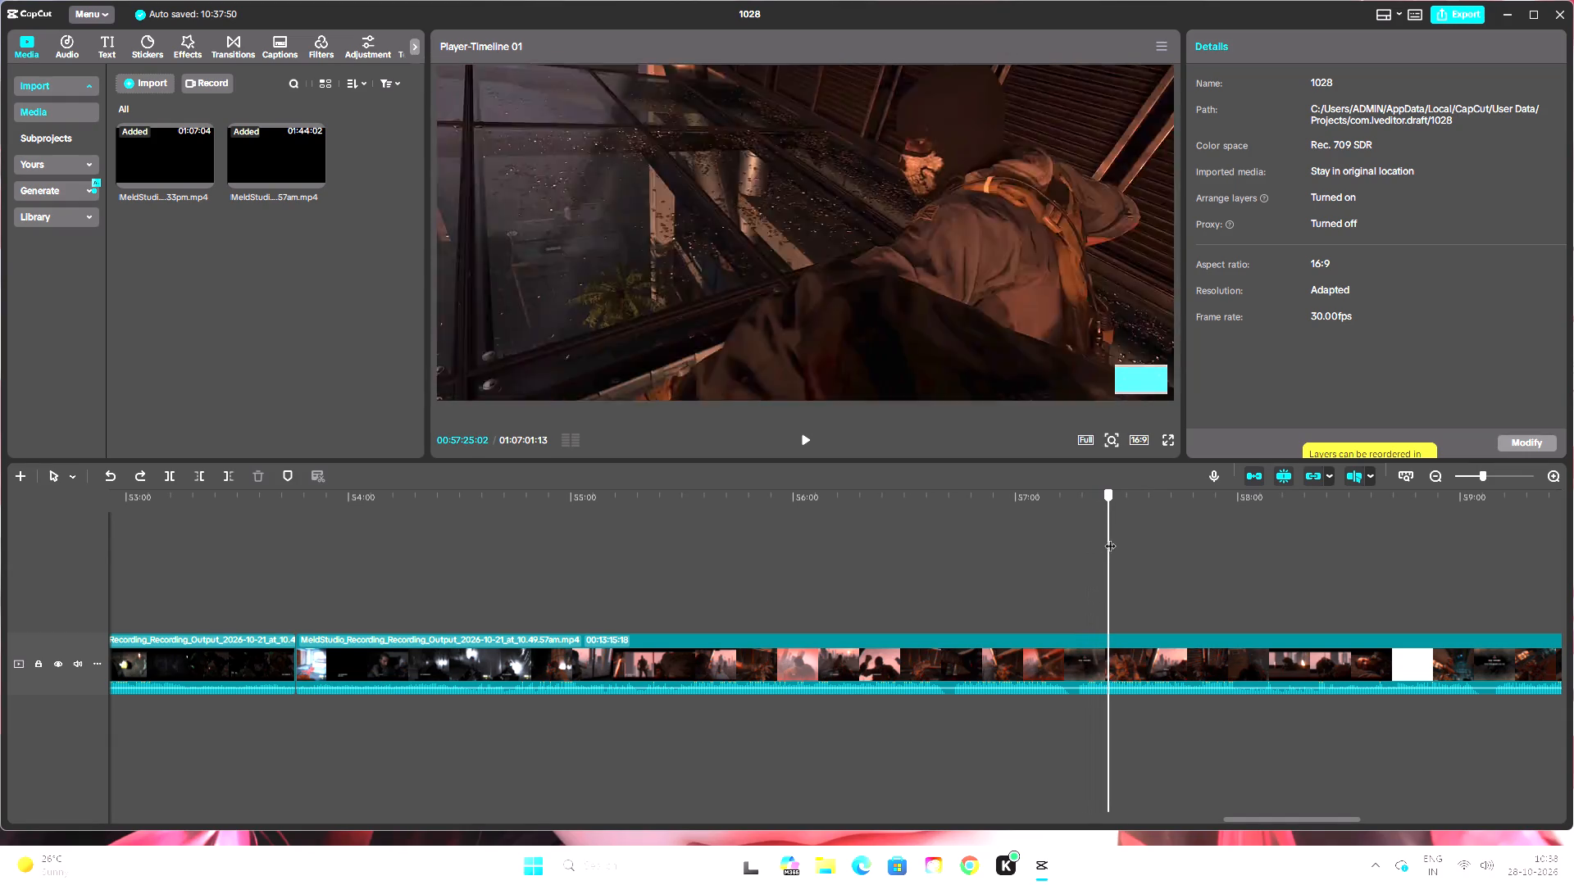
pyautogui.moveTo(1110, 538); pyautogui.dragTo(1134, 537)
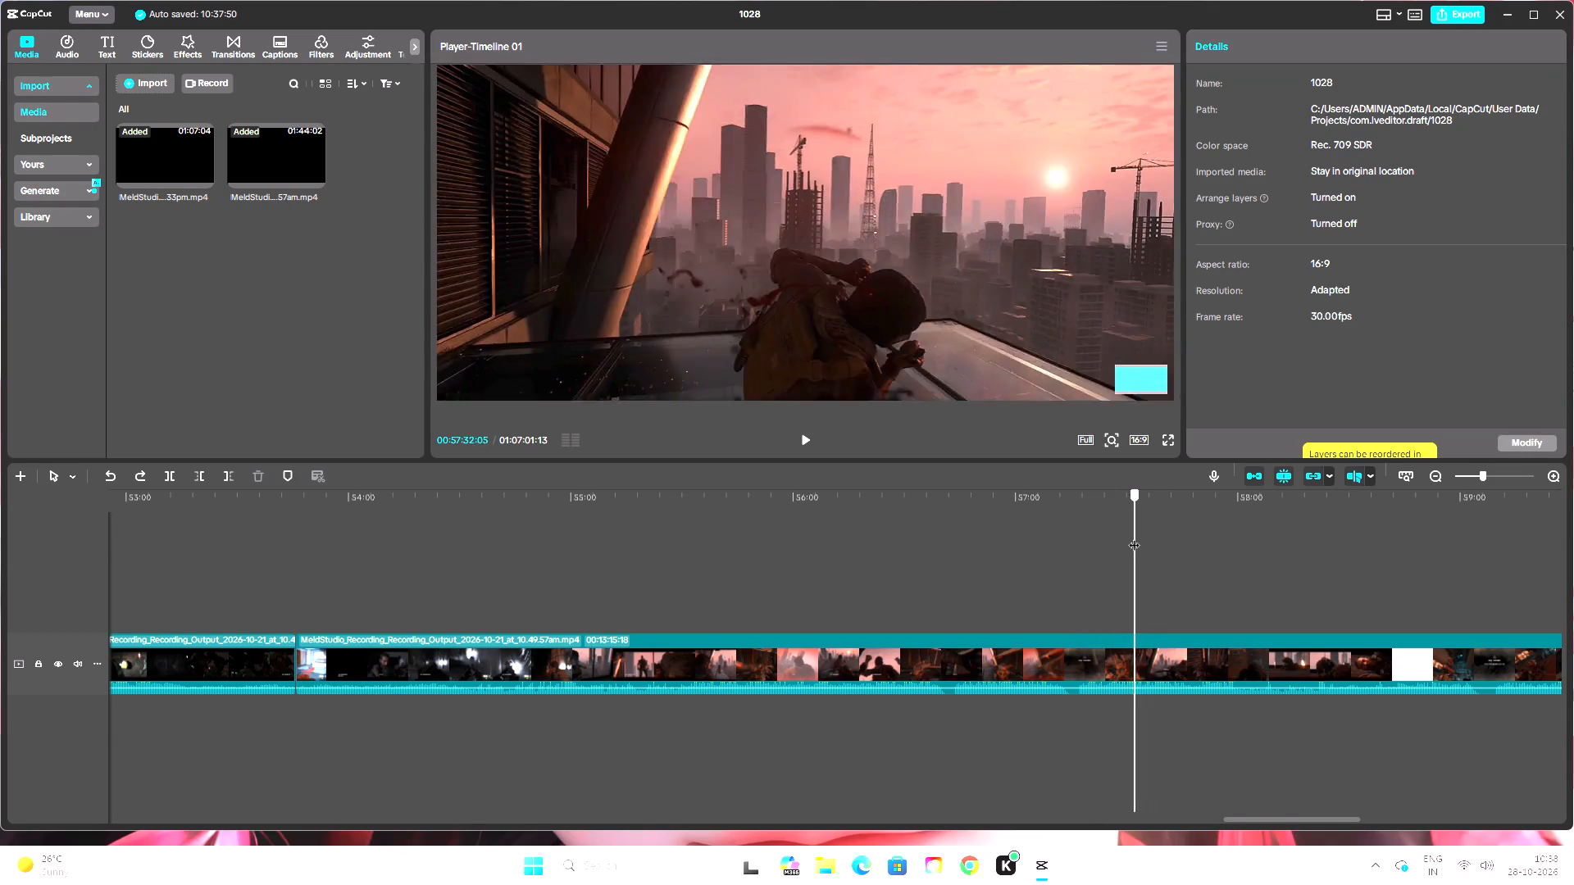
pyautogui.moveTo(1134, 537); pyautogui.dragTo(1076, 547)
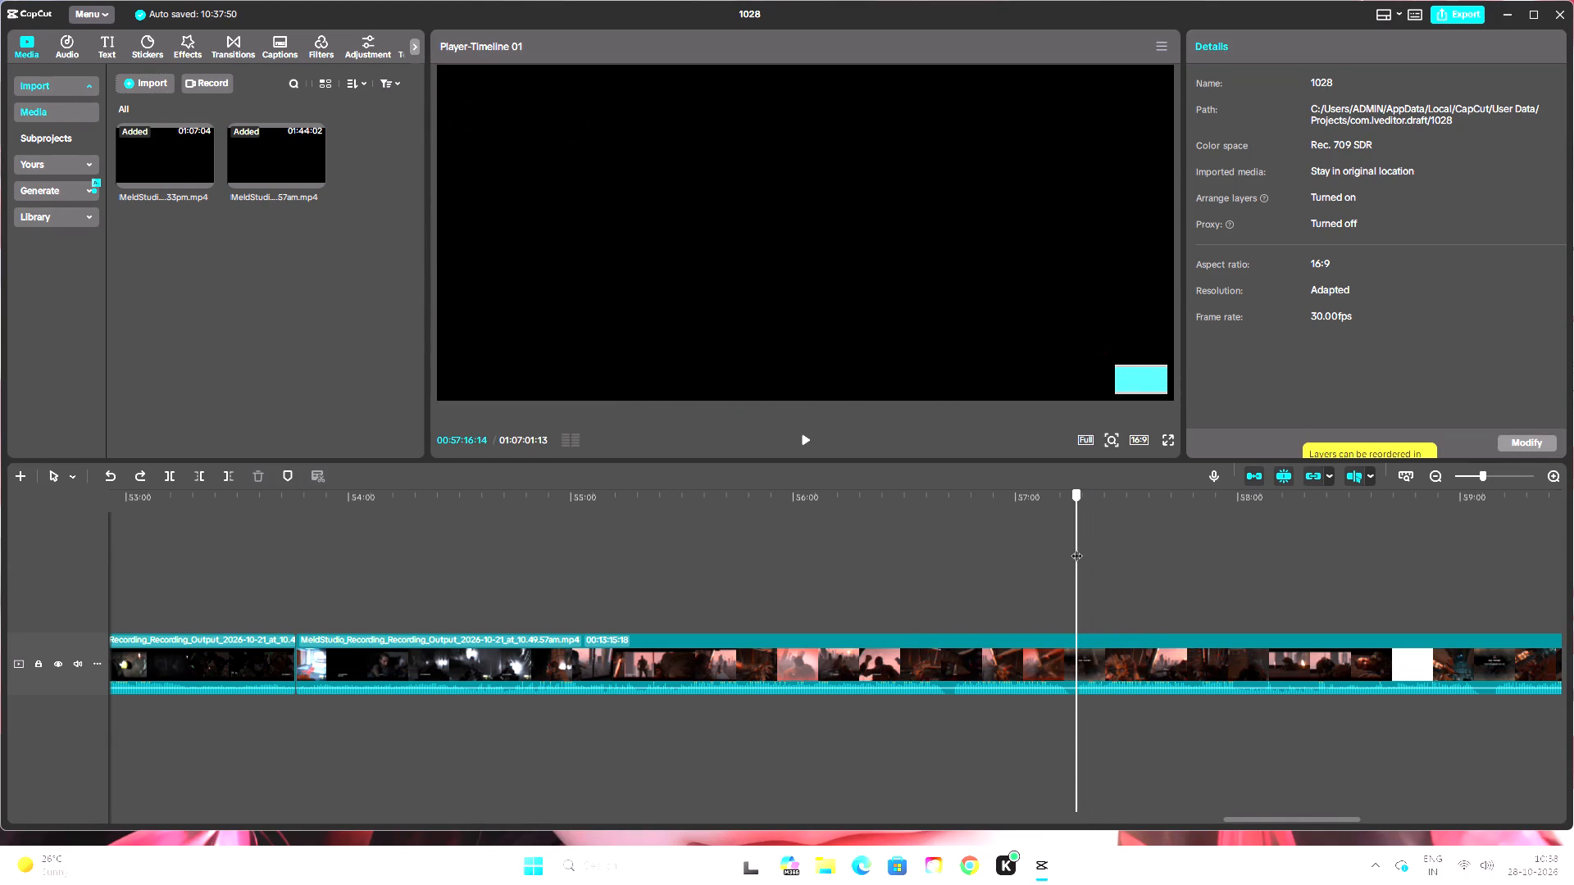
pyautogui.moveTo(1076, 547); pyautogui.dragTo(1079, 546)
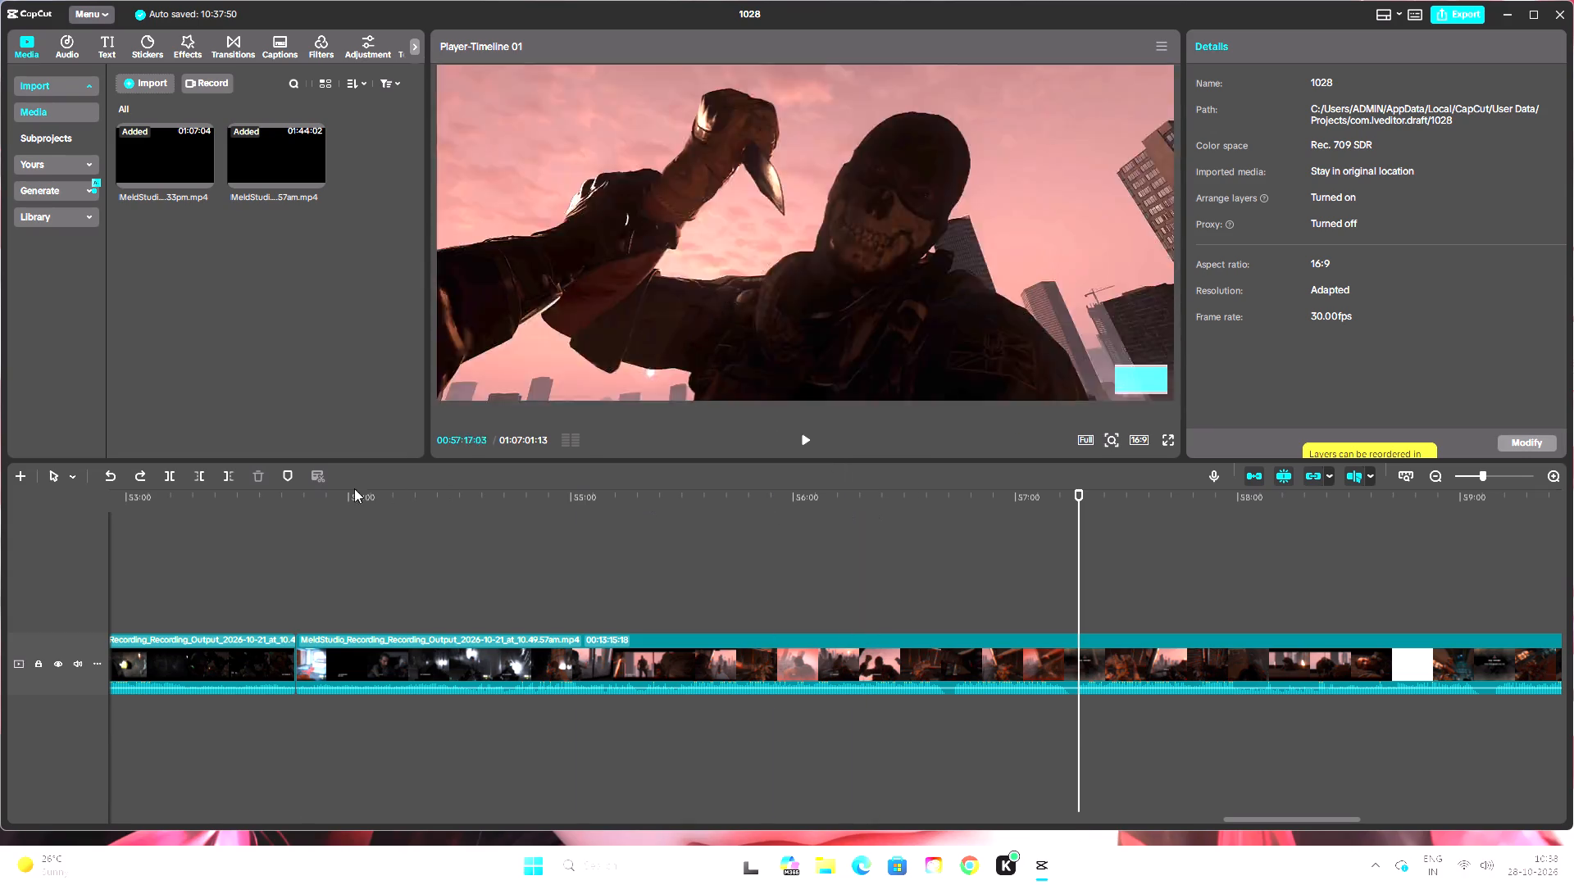
pyautogui.click(166, 478)
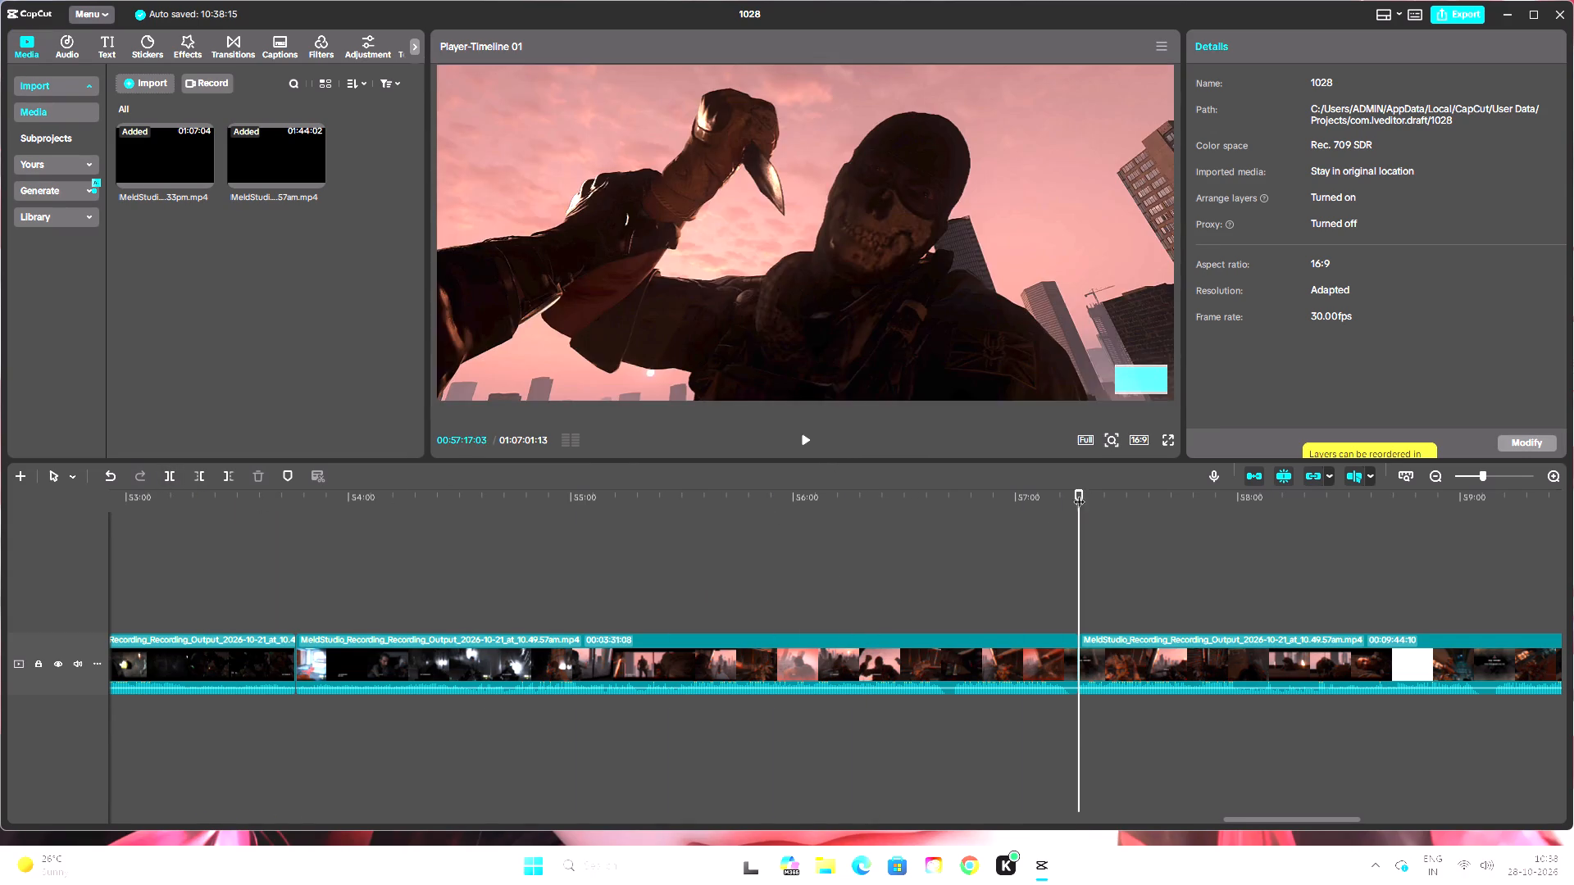
# Review the rooftop fight from about 00:55:00 to 00:56:16, looking for the moment that matches the 00:57:17 split.
pyautogui.moveTo(1077, 495); pyautogui.dragTo(561, 542)
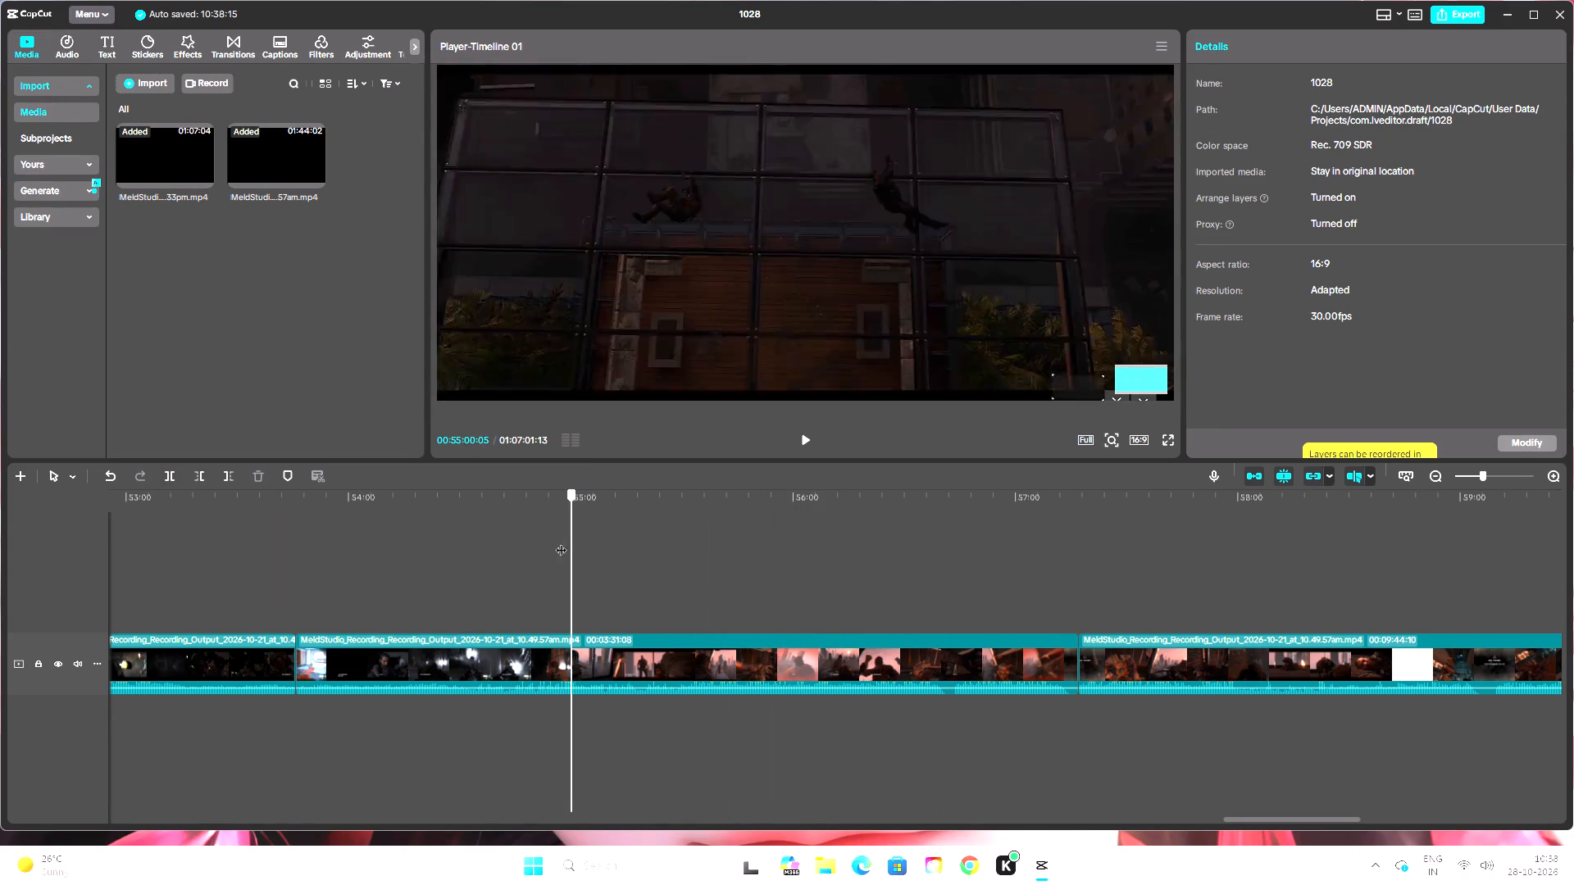
pyautogui.moveTo(561, 542); pyautogui.dragTo(656, 540)
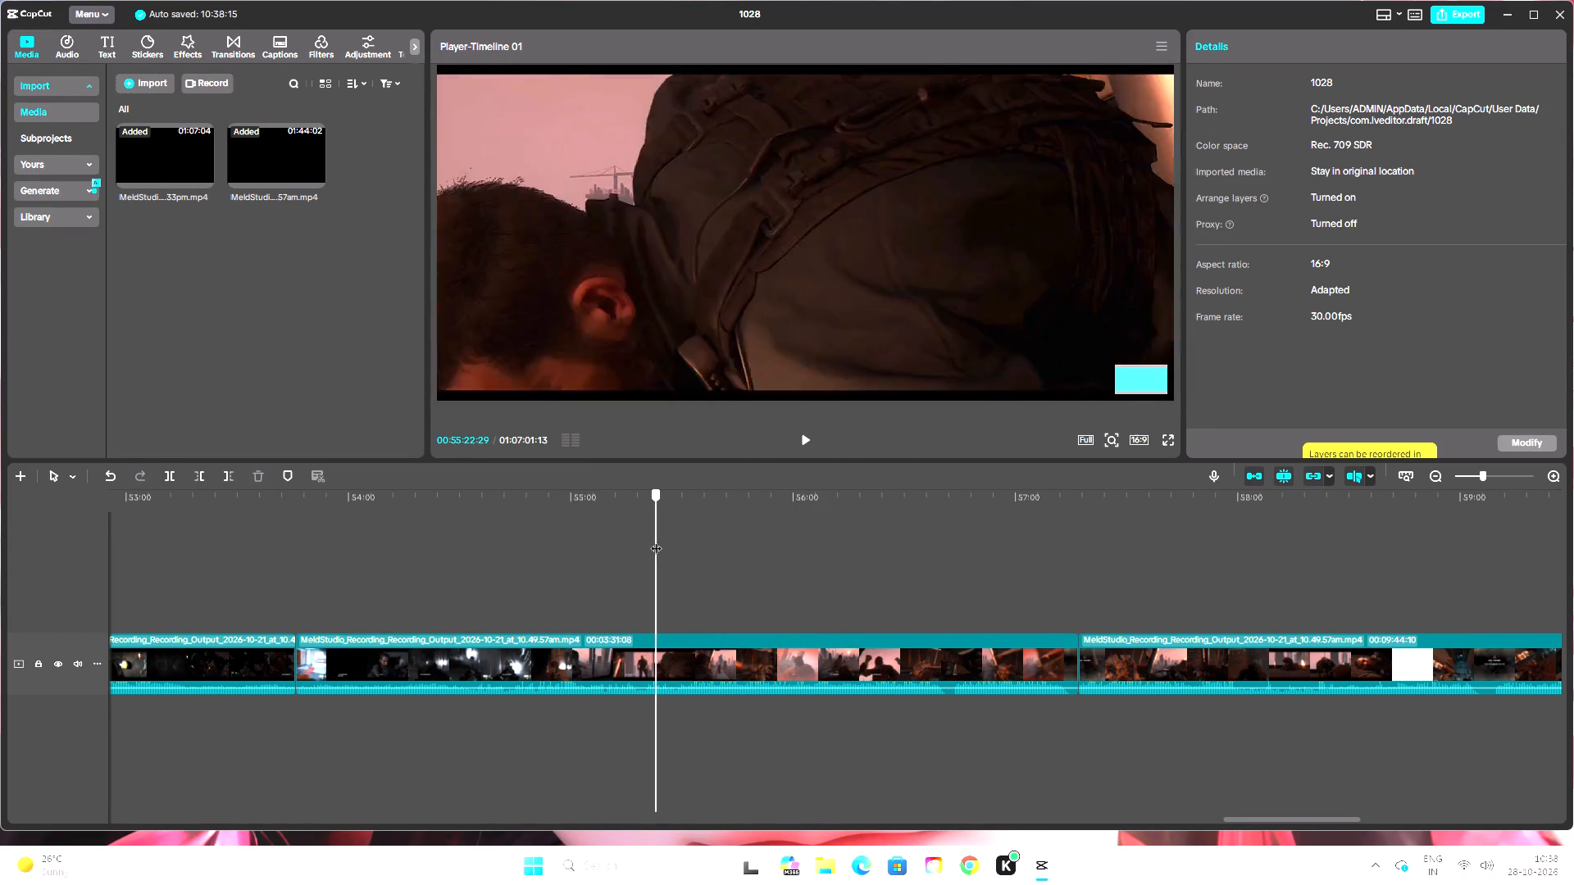
pyautogui.moveTo(656, 540); pyautogui.dragTo(719, 533)
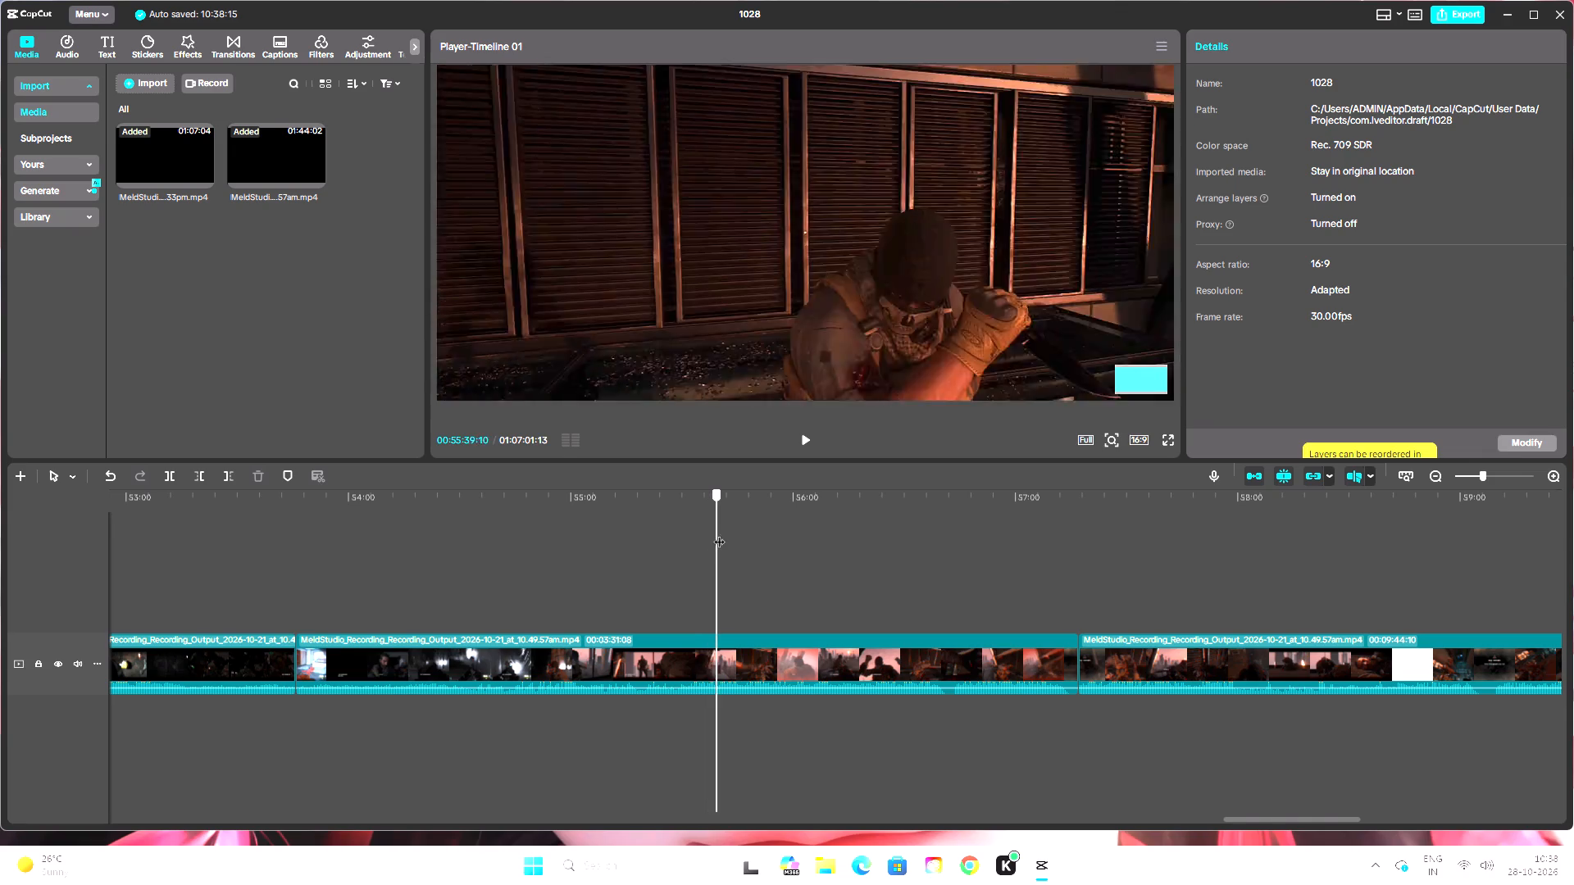
pyautogui.moveTo(719, 533); pyautogui.dragTo(751, 530)
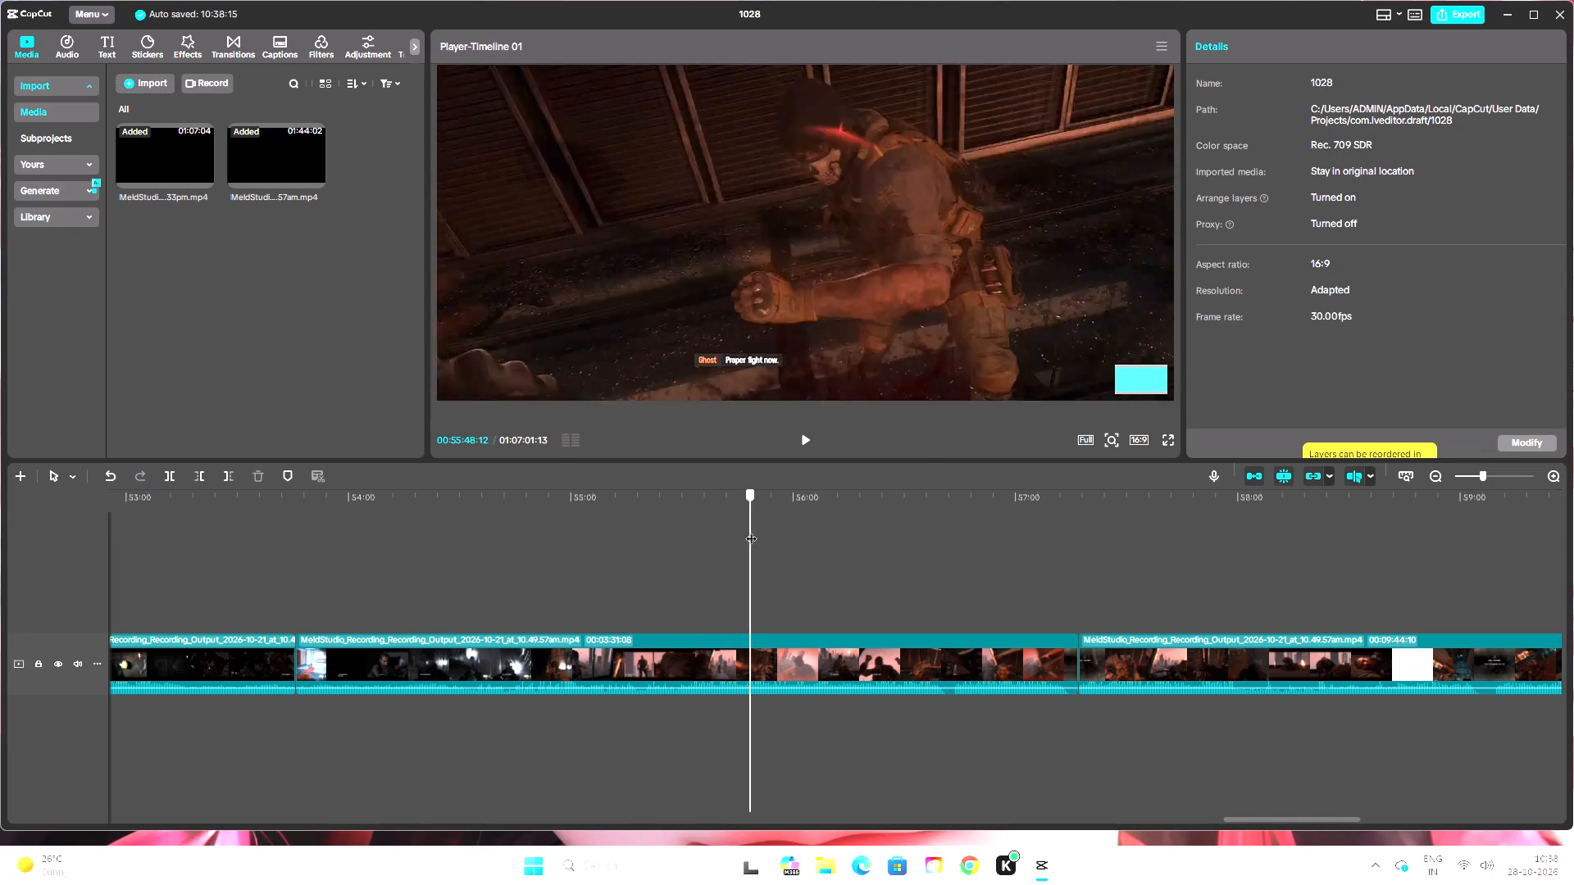
pyautogui.moveTo(751, 530); pyautogui.dragTo(803, 530)
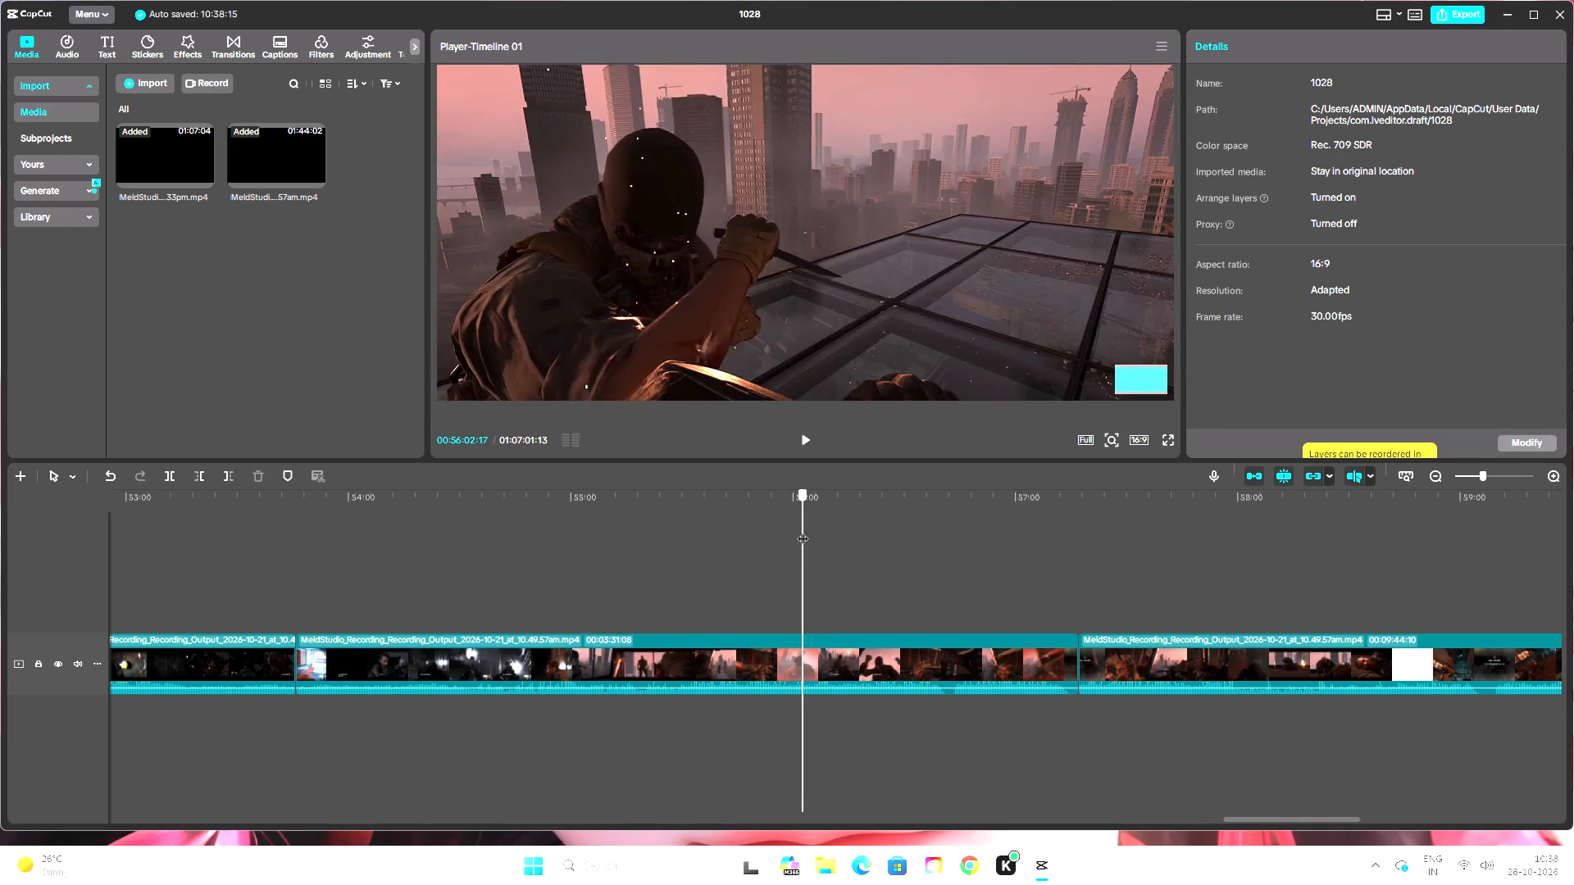
pyautogui.moveTo(803, 530); pyautogui.dragTo(843, 529)
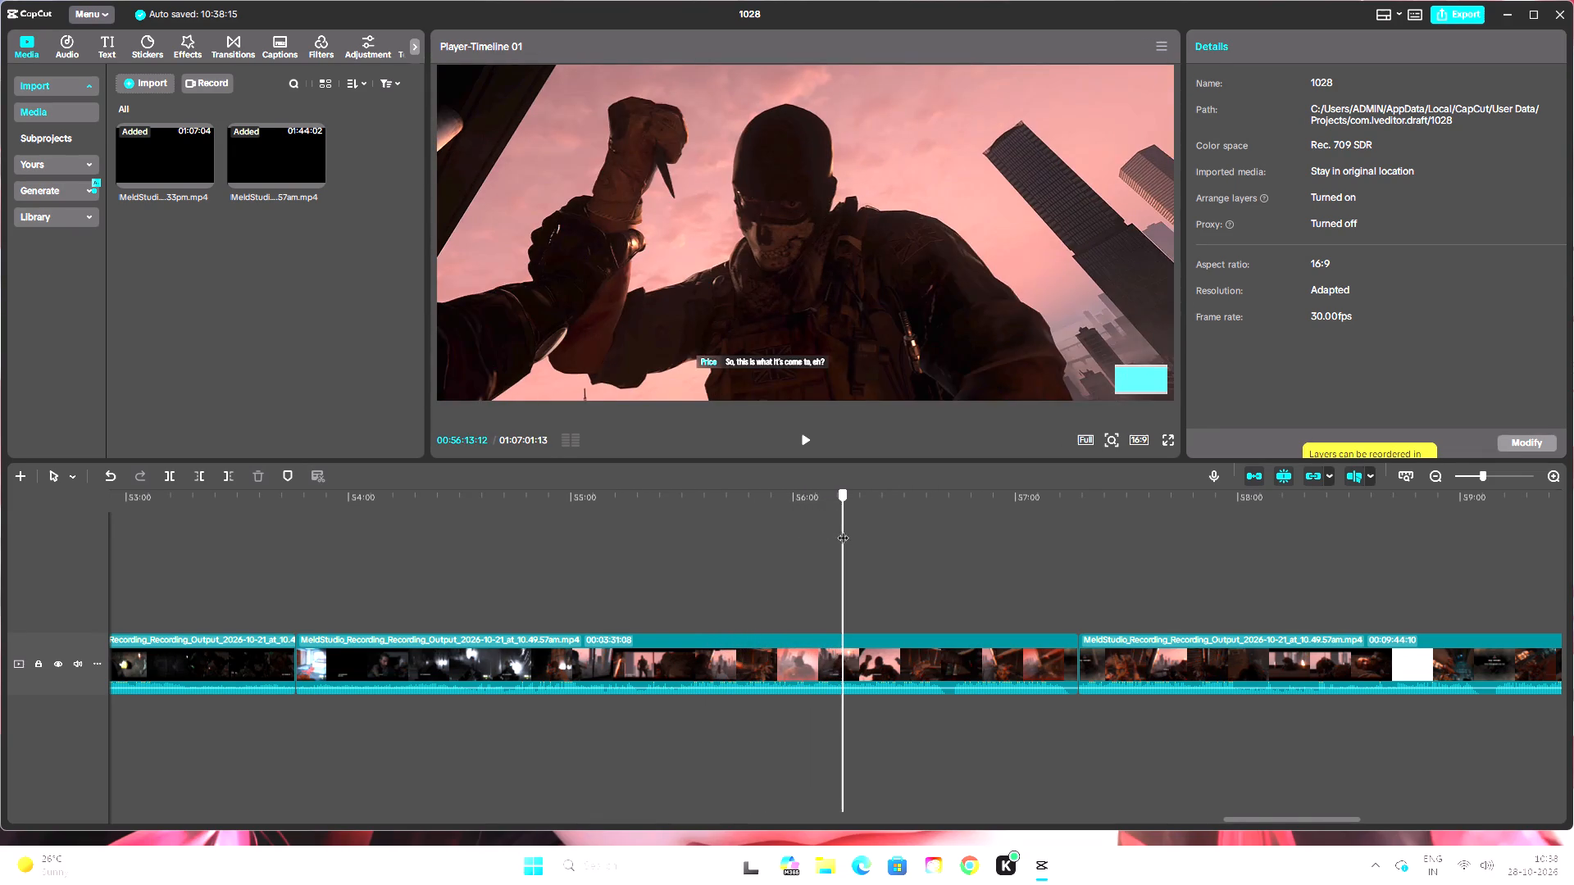
pyautogui.moveTo(843, 529); pyautogui.dragTo(849, 529)
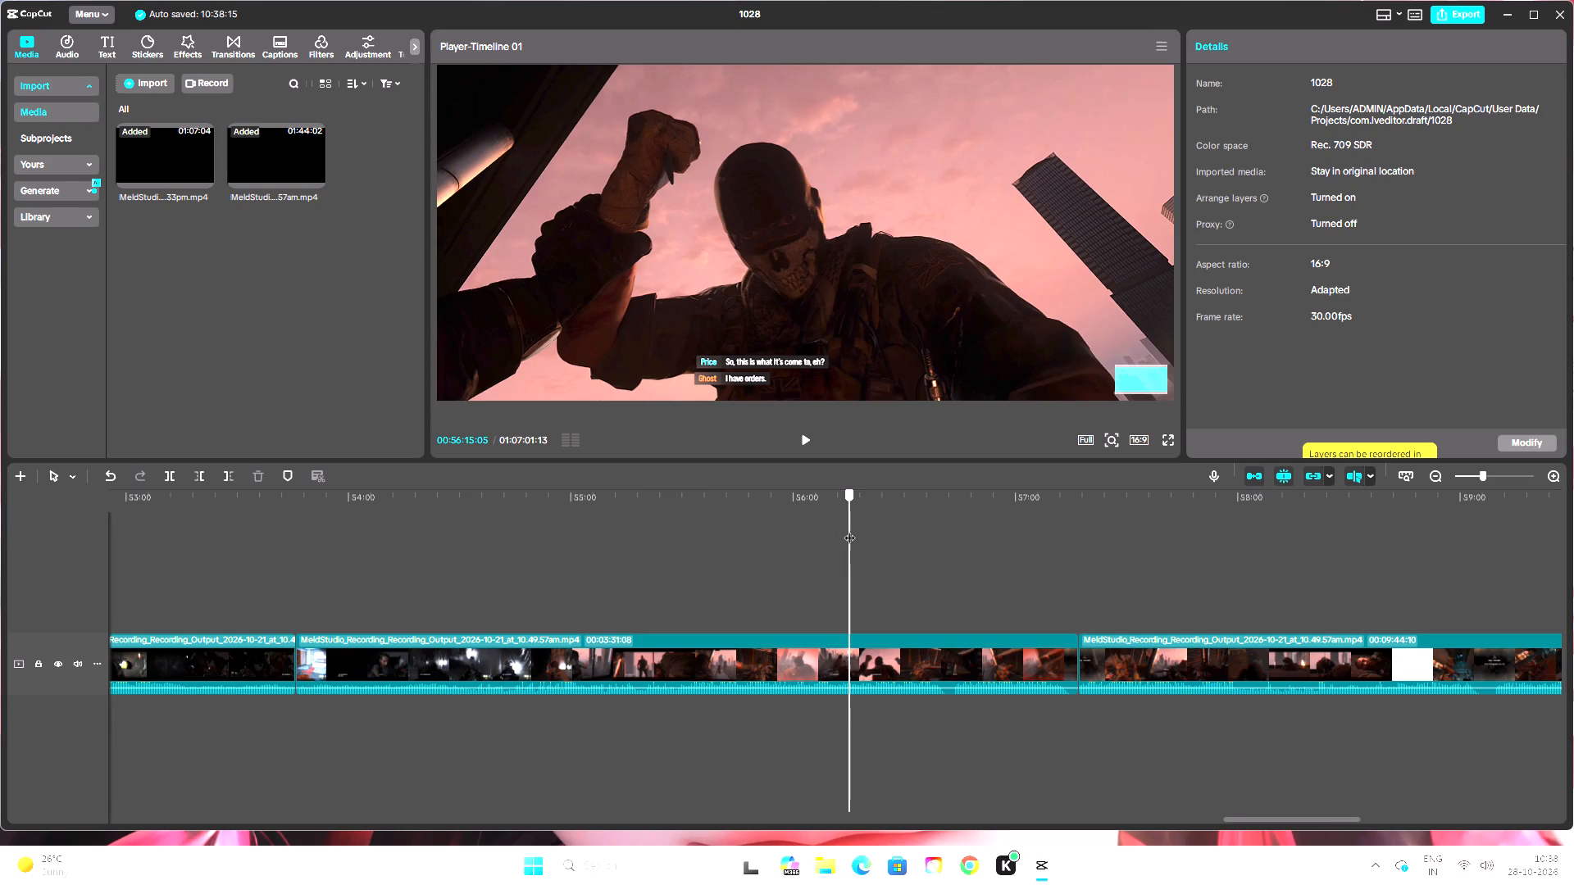
pyautogui.moveTo(849, 529); pyautogui.dragTo(856, 529)
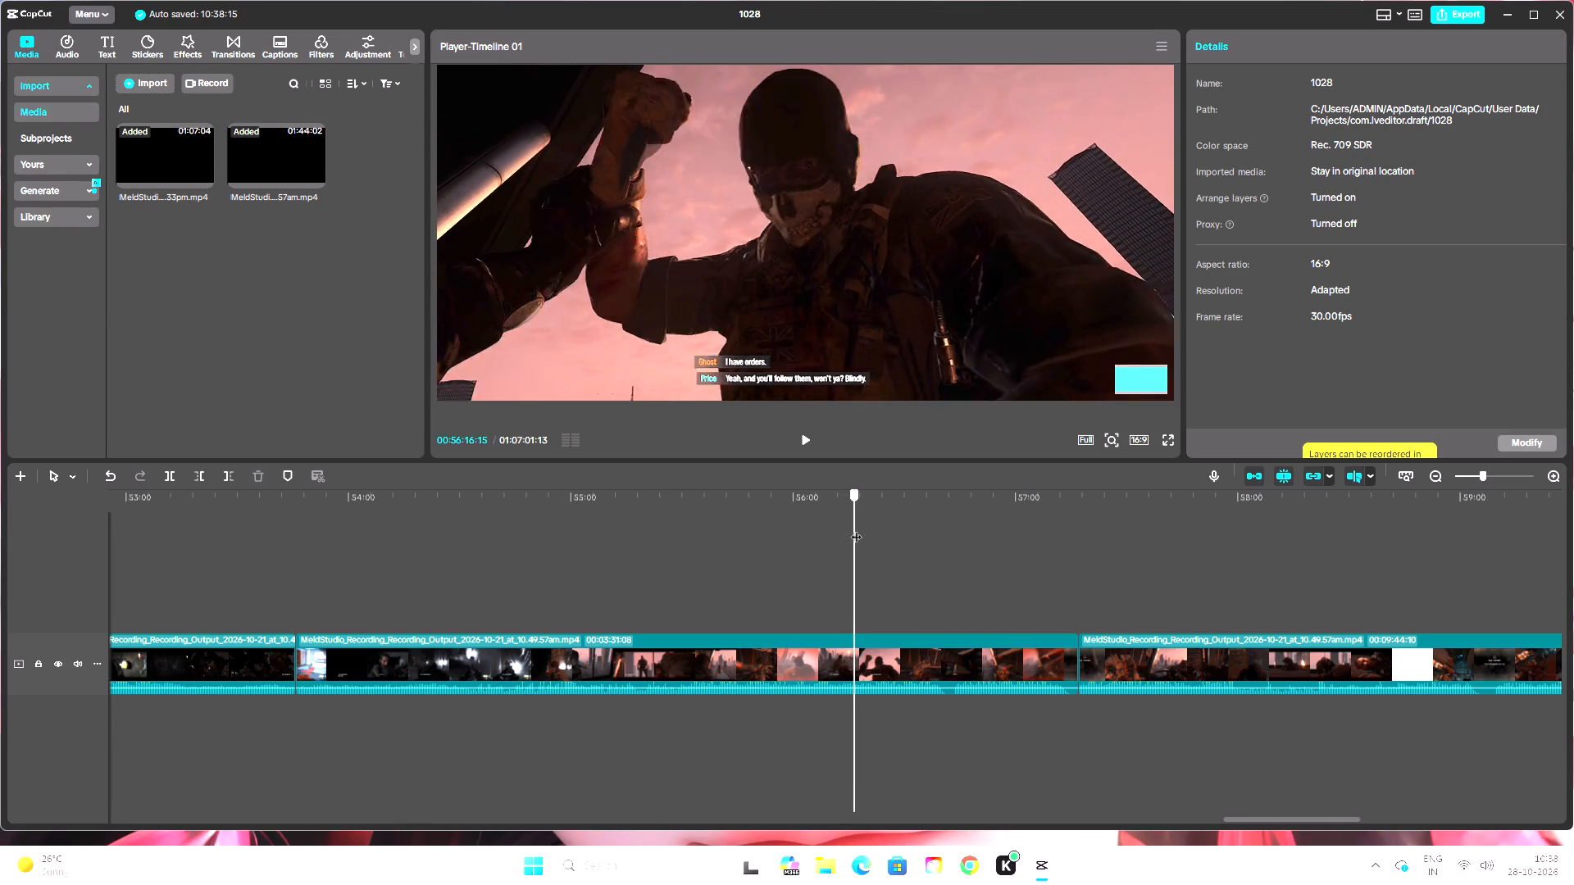
pyautogui.moveTo(856, 529); pyautogui.dragTo(850, 529)
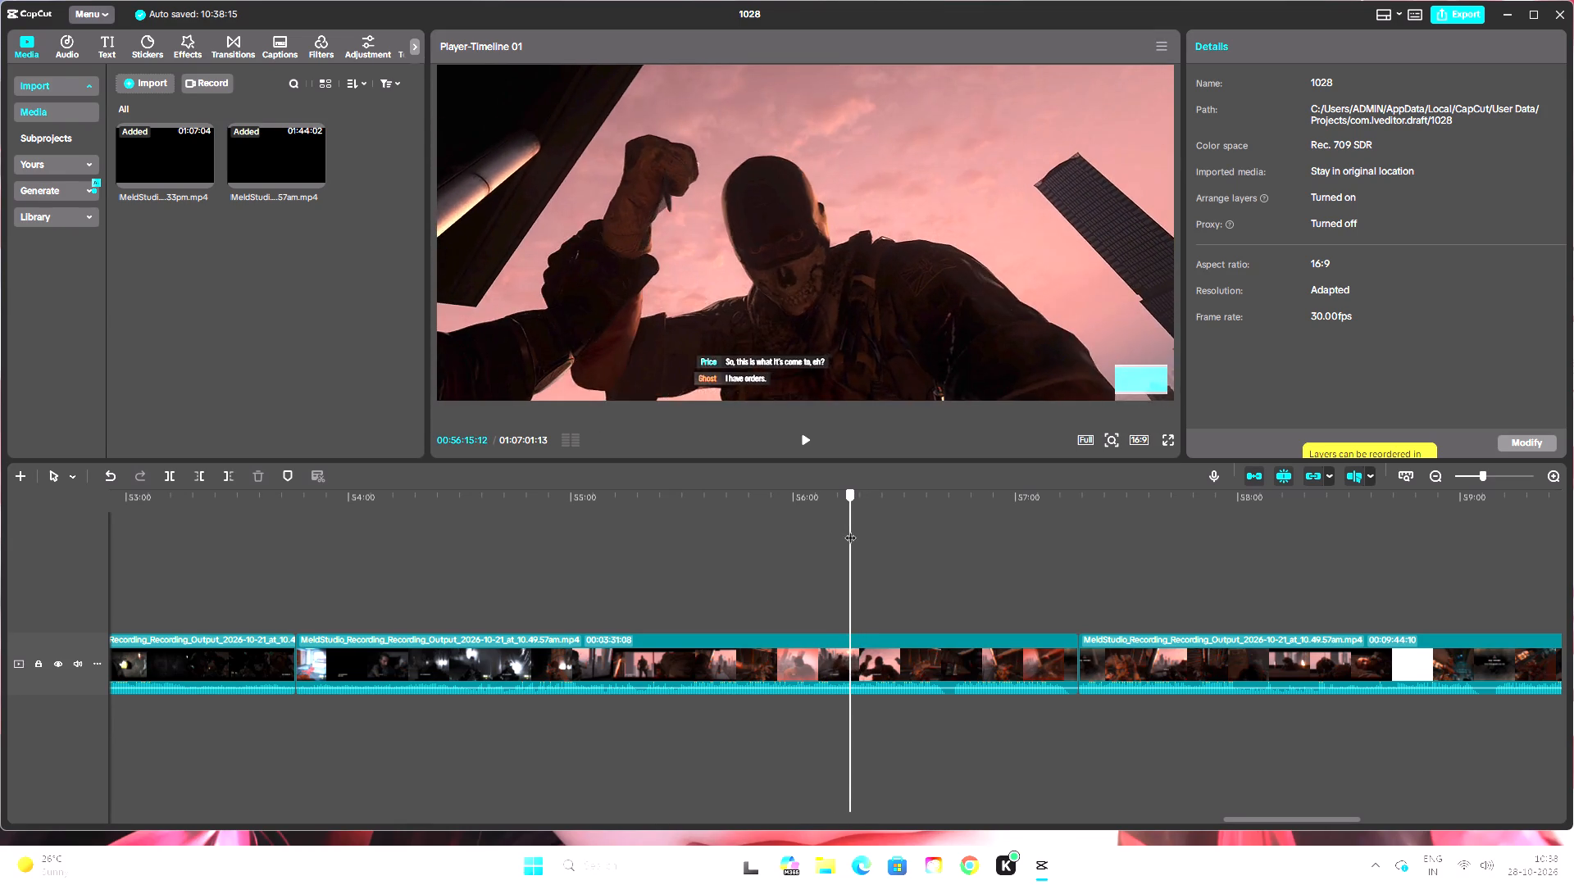
# Split the 10.49.57am recording at about 00:56:19 in the knife fight and delete the repeated section up to the 00:57:17 split.
pyautogui.moveTo(850, 529); pyautogui.dragTo(1079, 558)
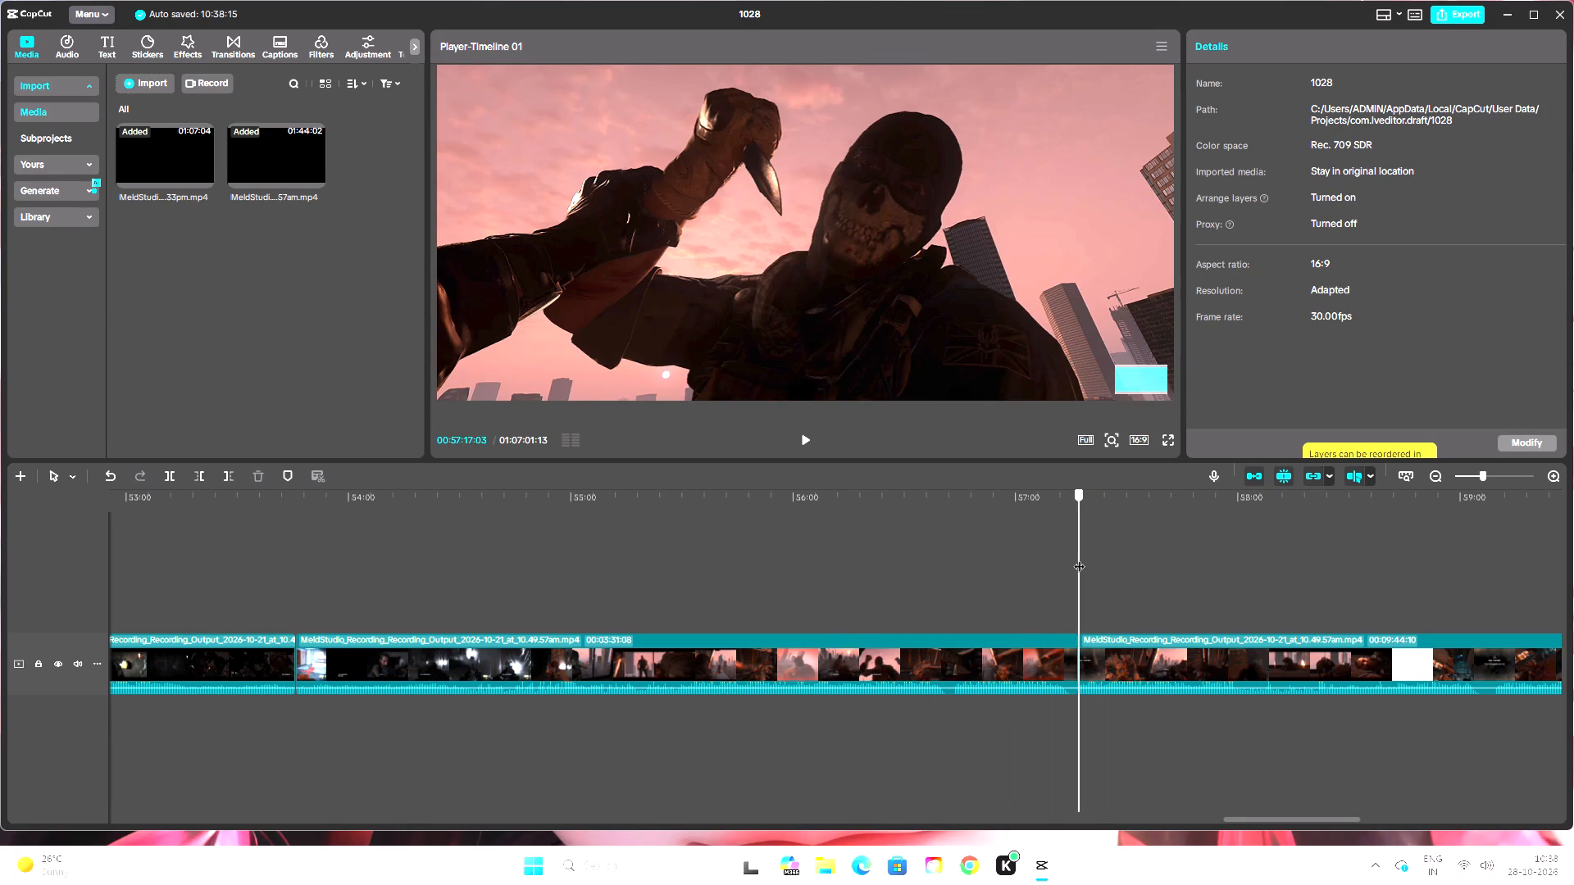
pyautogui.moveTo(1079, 558); pyautogui.dragTo(836, 561)
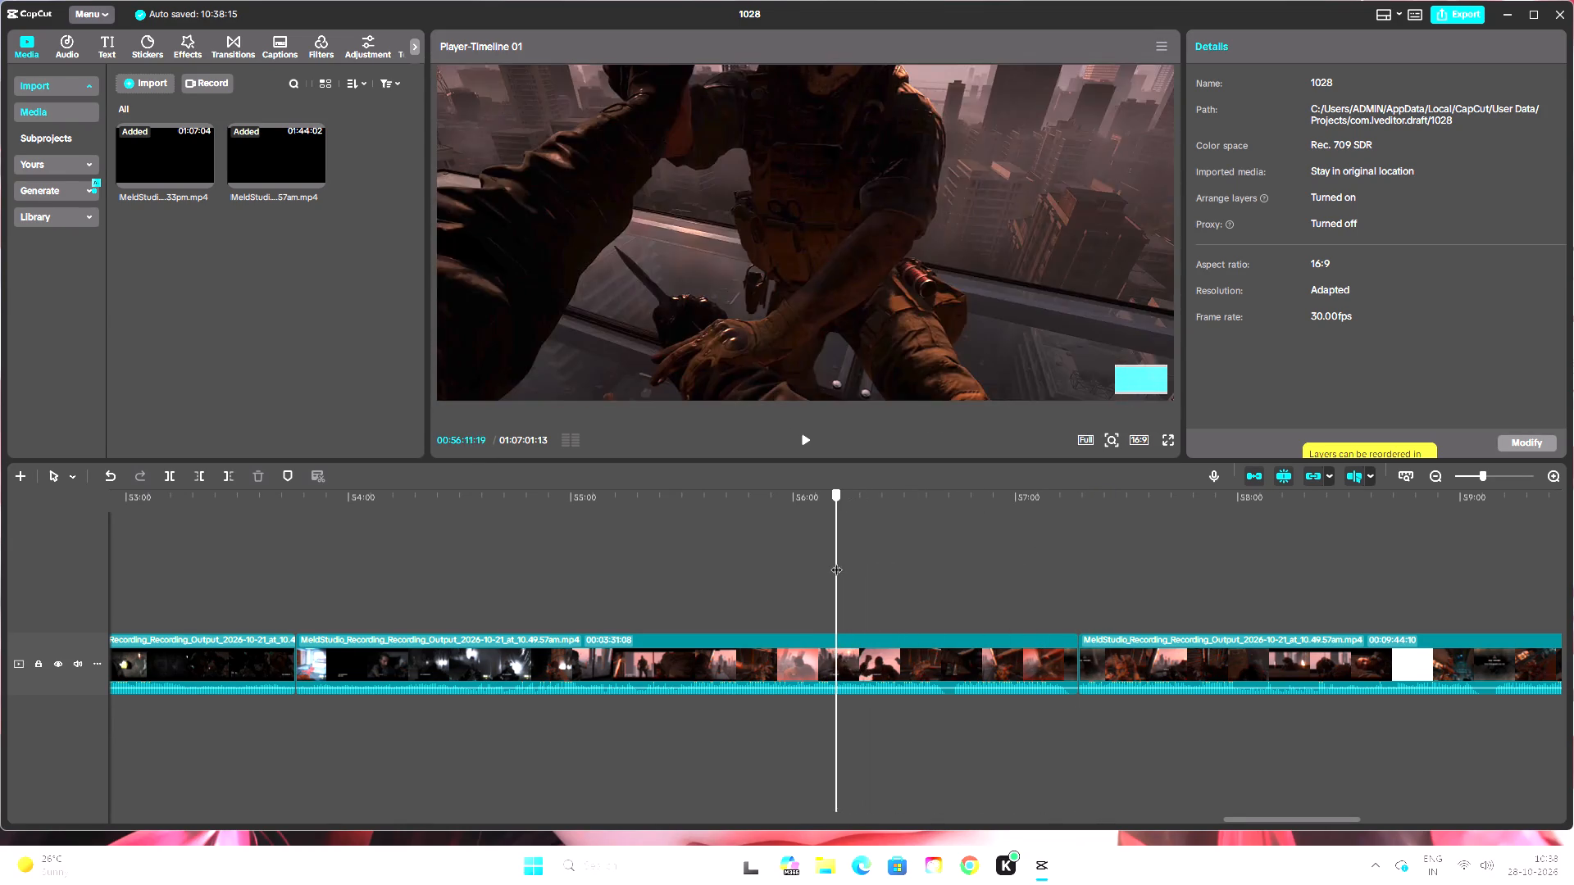
pyautogui.moveTo(836, 561); pyautogui.dragTo(876, 555)
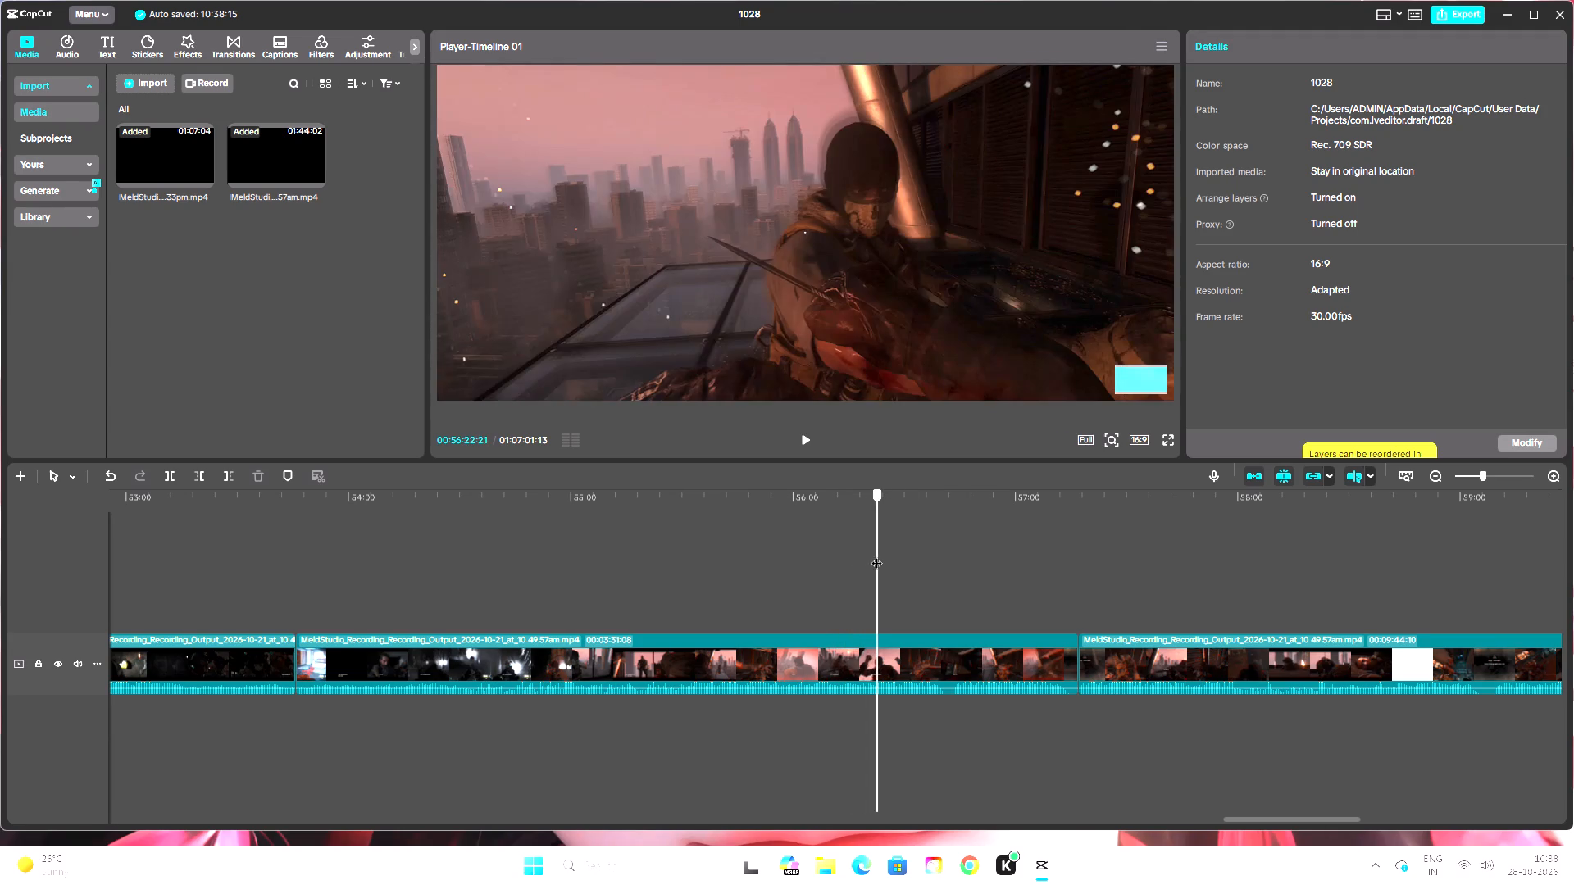
pyautogui.moveTo(876, 555); pyautogui.dragTo(942, 554)
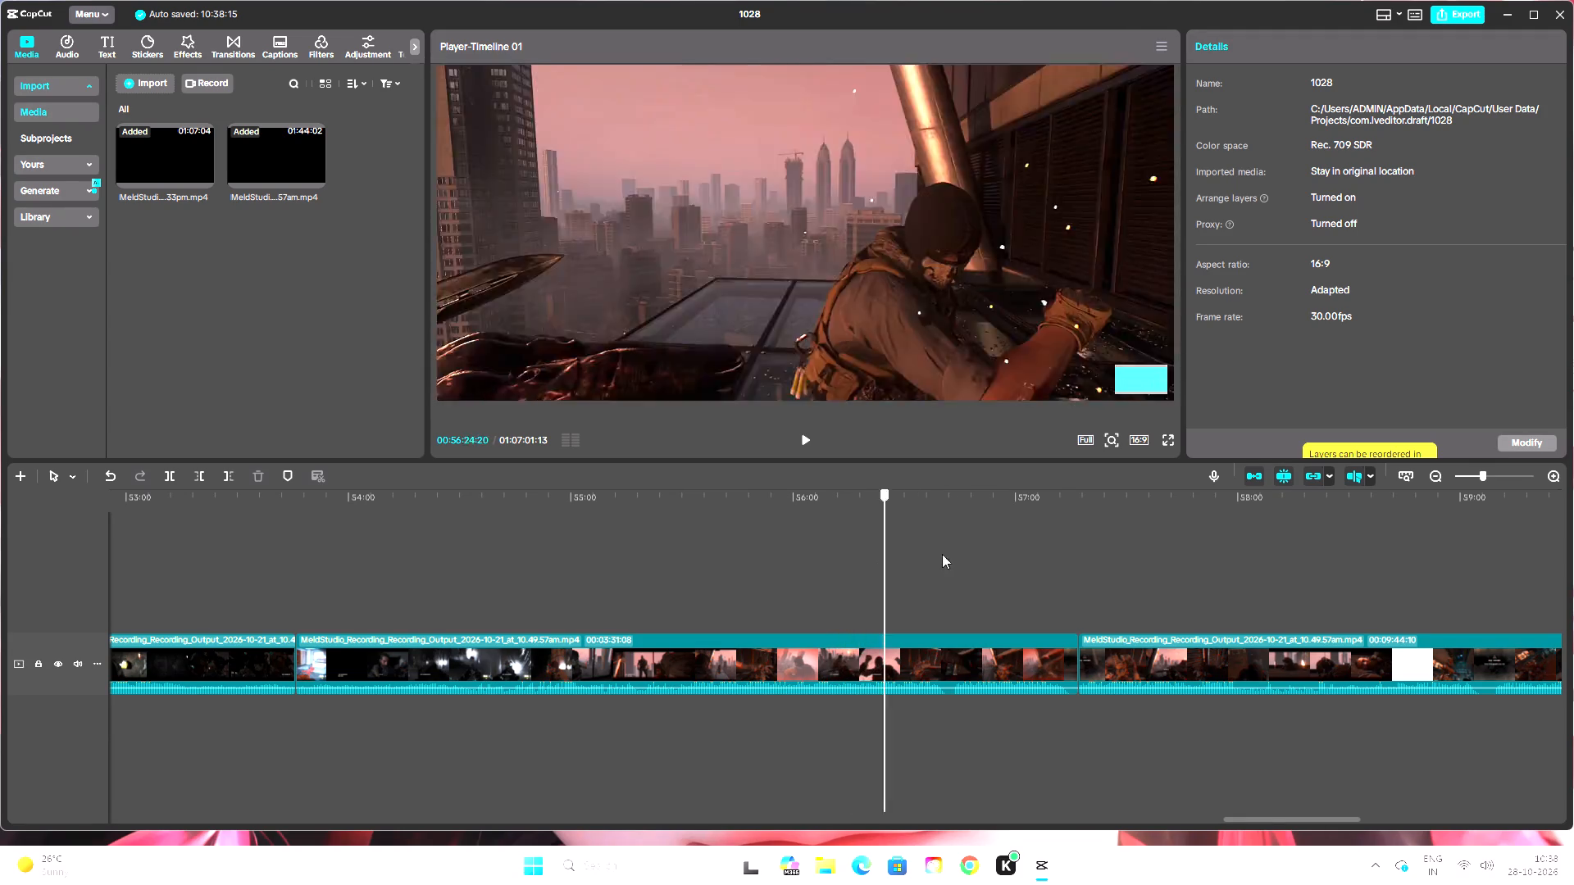
pyautogui.moveTo(942, 554); pyautogui.dragTo(1083, 564)
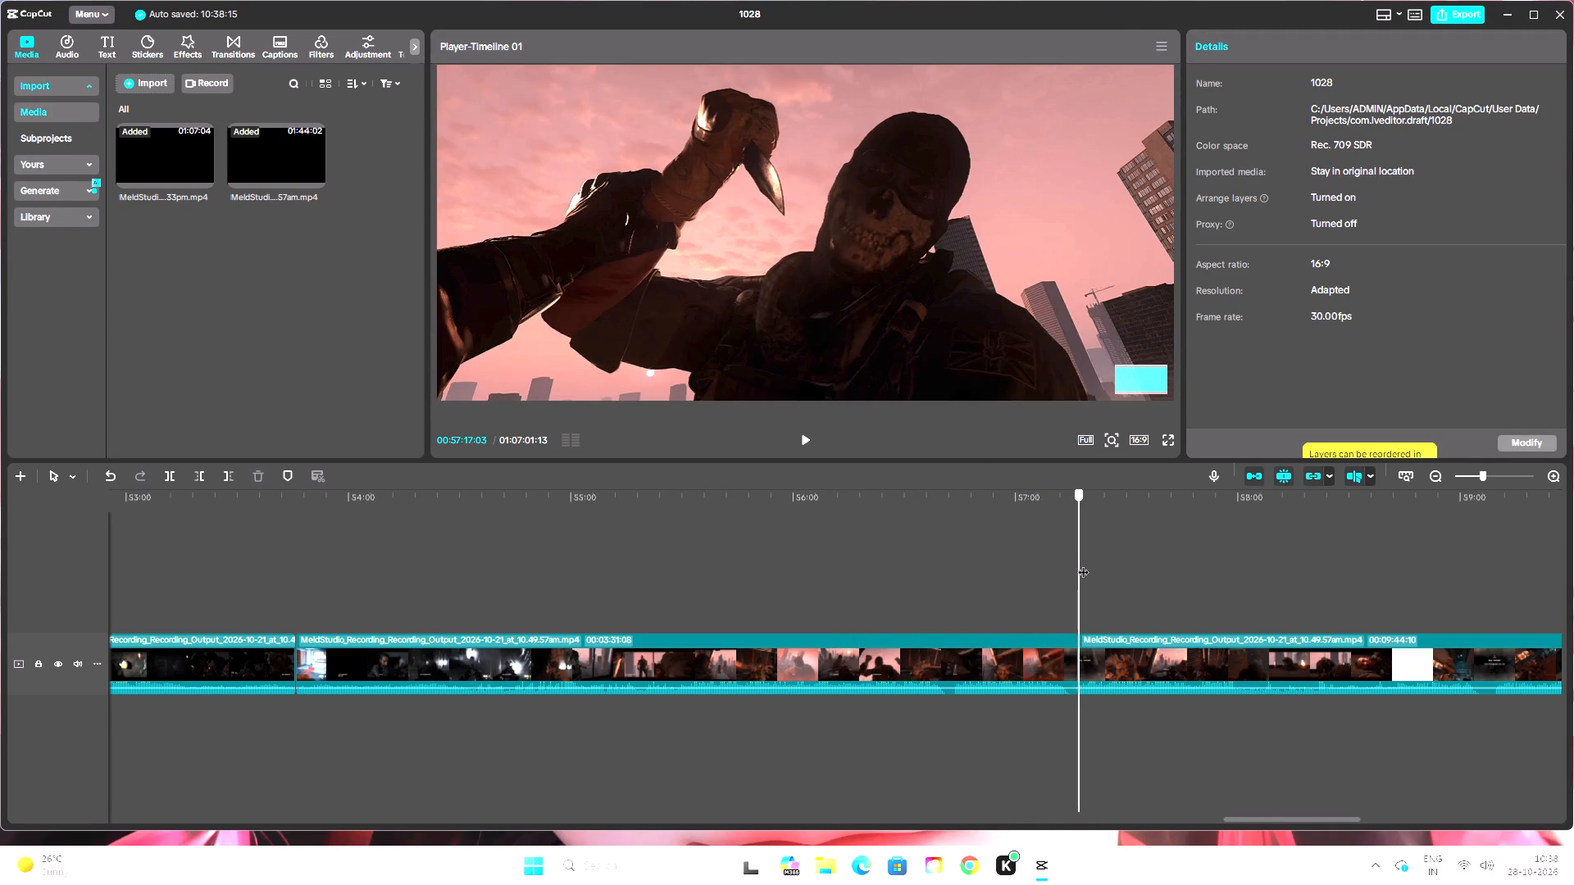
pyautogui.moveTo(1083, 564); pyautogui.dragTo(901, 562)
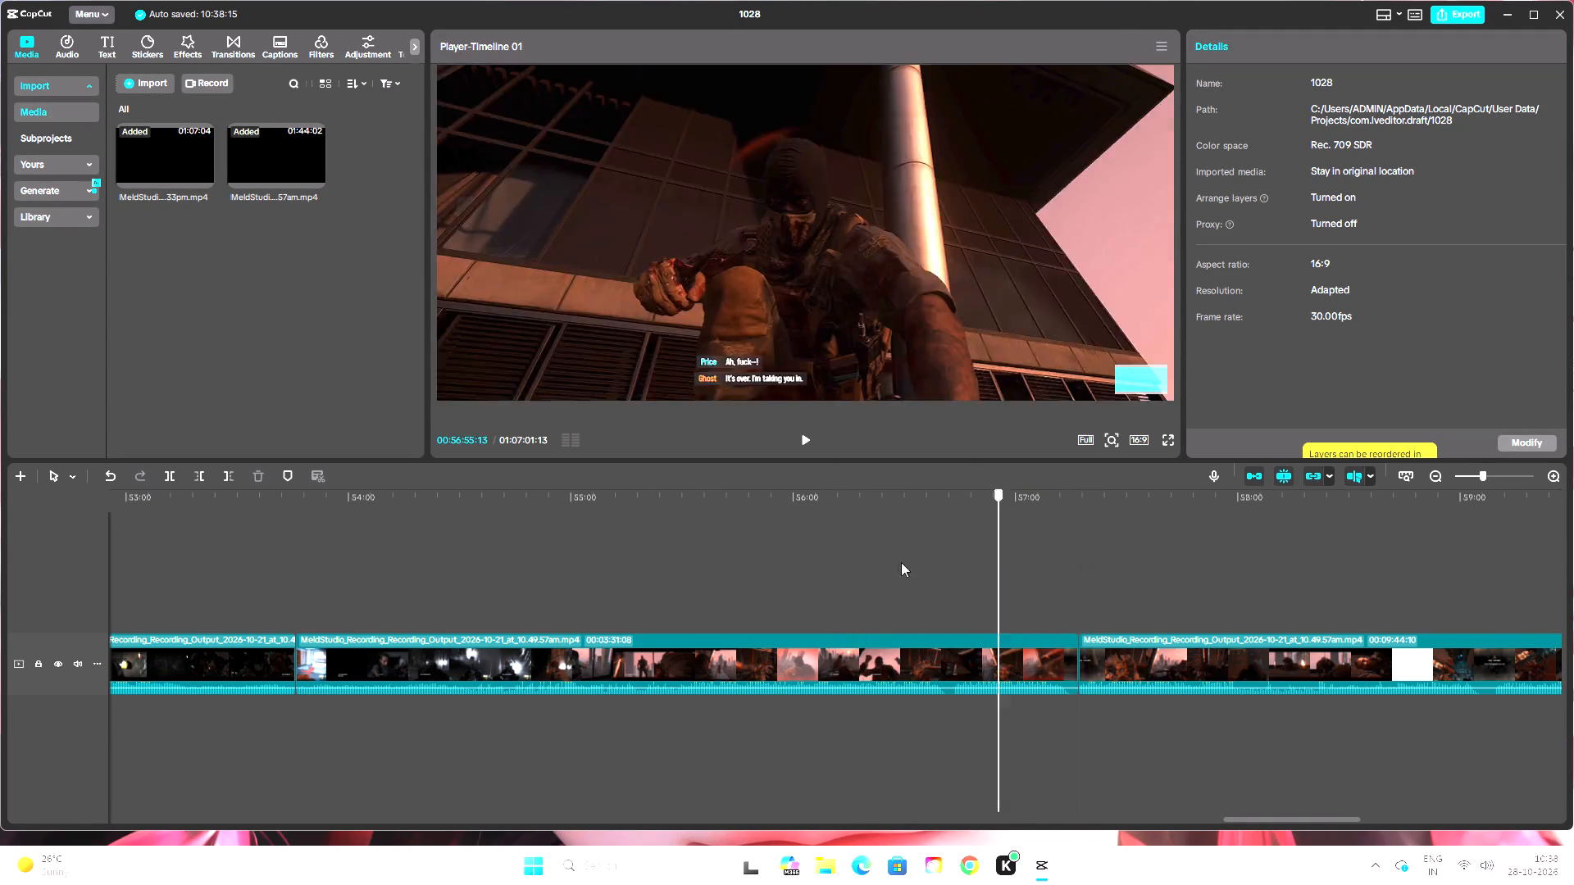
pyautogui.moveTo(901, 562); pyautogui.dragTo(866, 562)
pyautogui.click(174, 475)
pyautogui.click(971, 665)
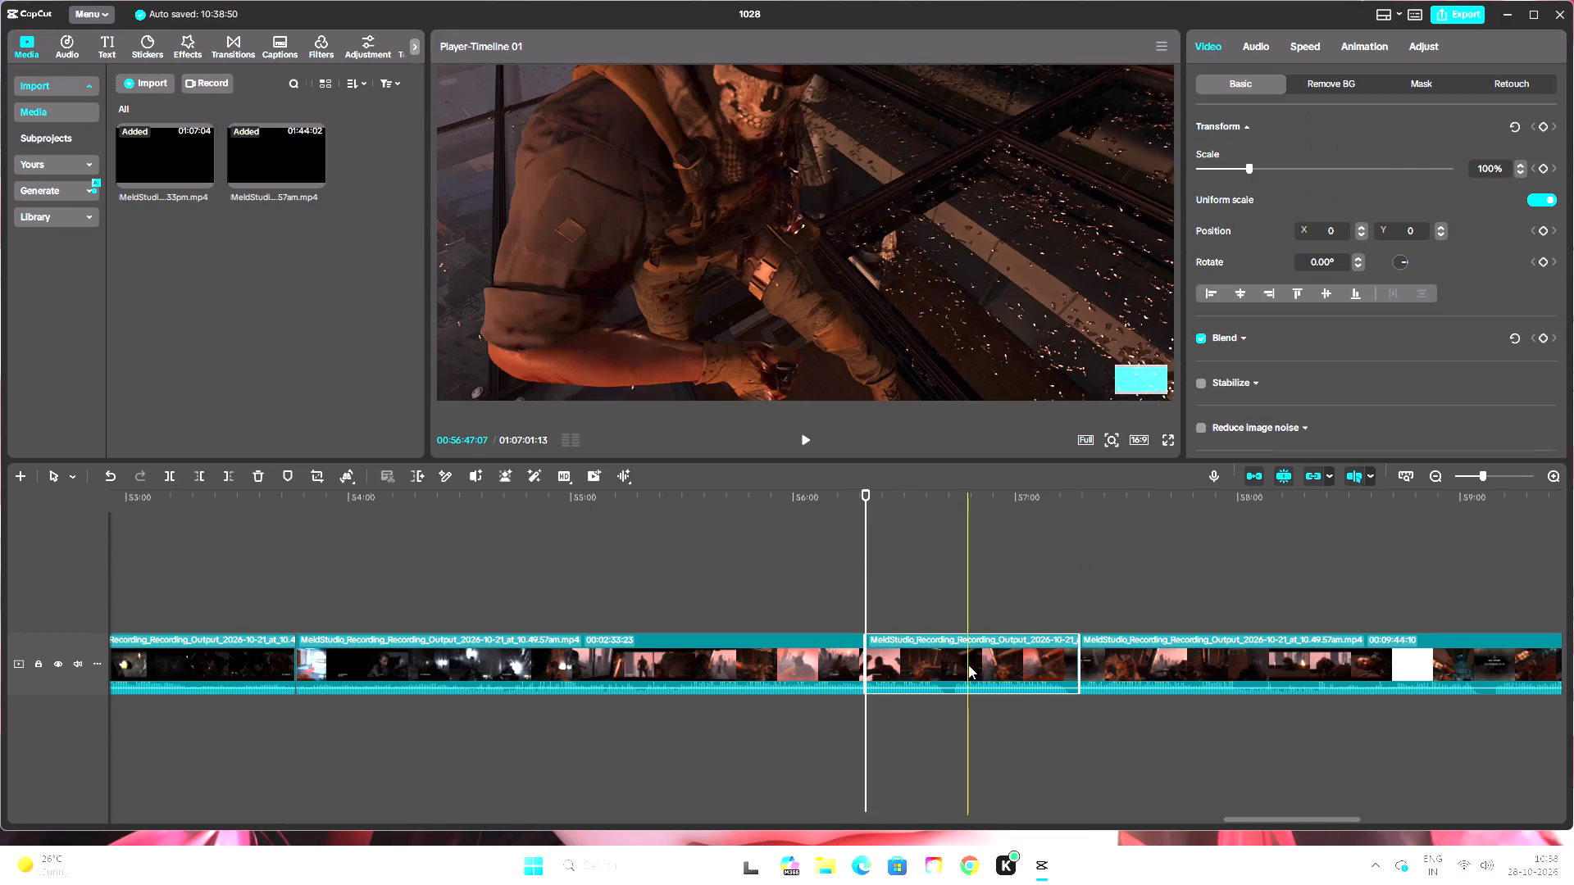
pyautogui.press('BackSpace')
# Play back the new join at about 00:56:19 in the rooftop knife fight.
pyautogui.moveTo(863, 493); pyautogui.dragTo(853, 501)
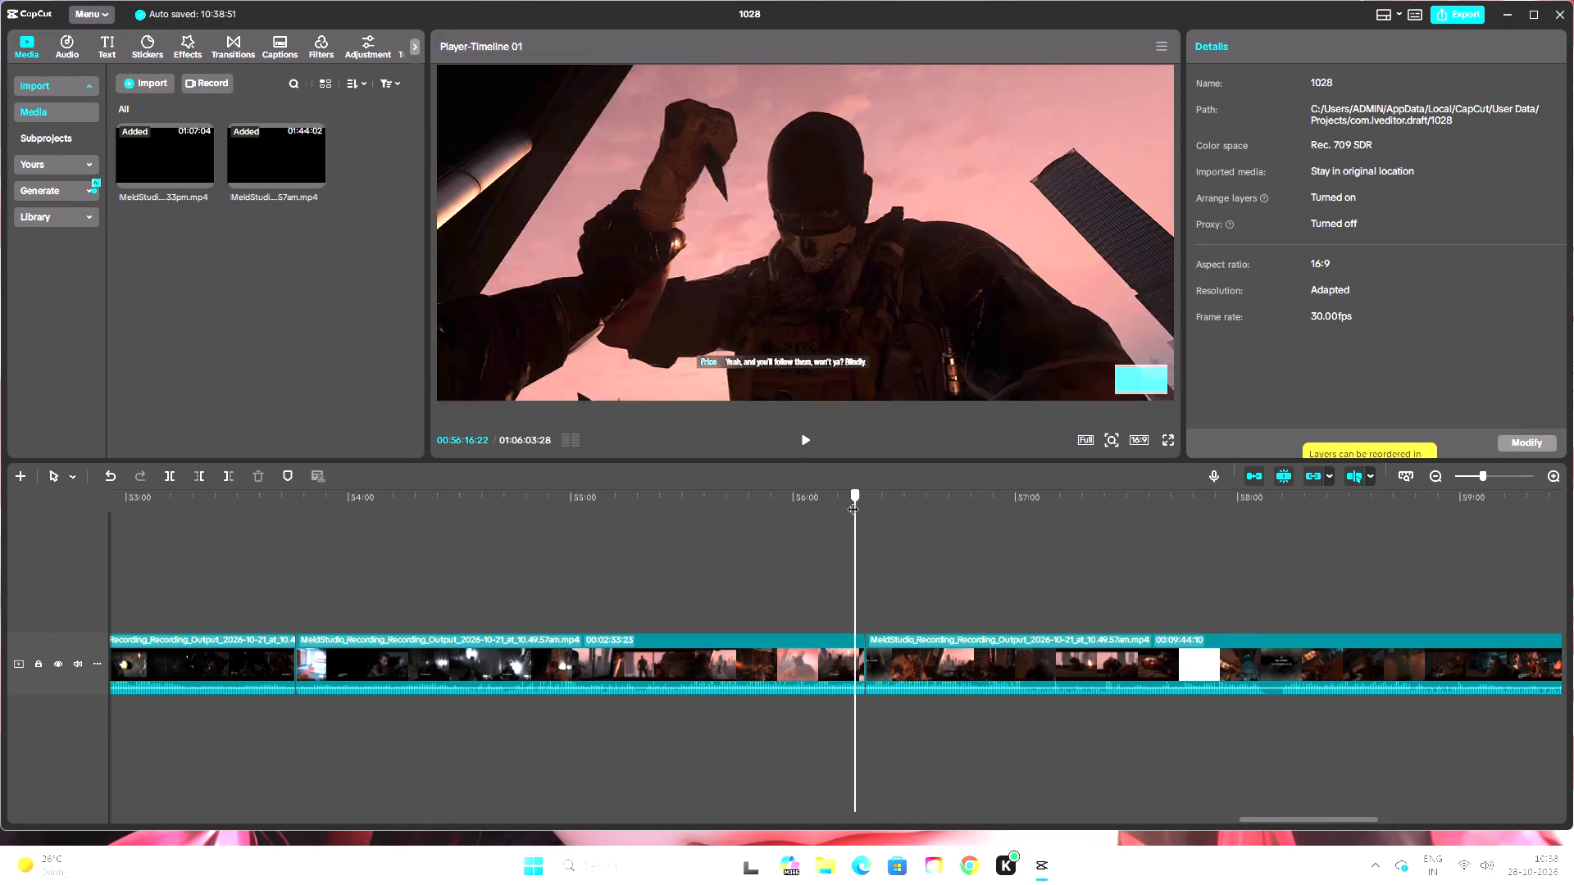
pyautogui.moveTo(853, 501); pyautogui.dragTo(859, 510)
pyautogui.click(802, 435)
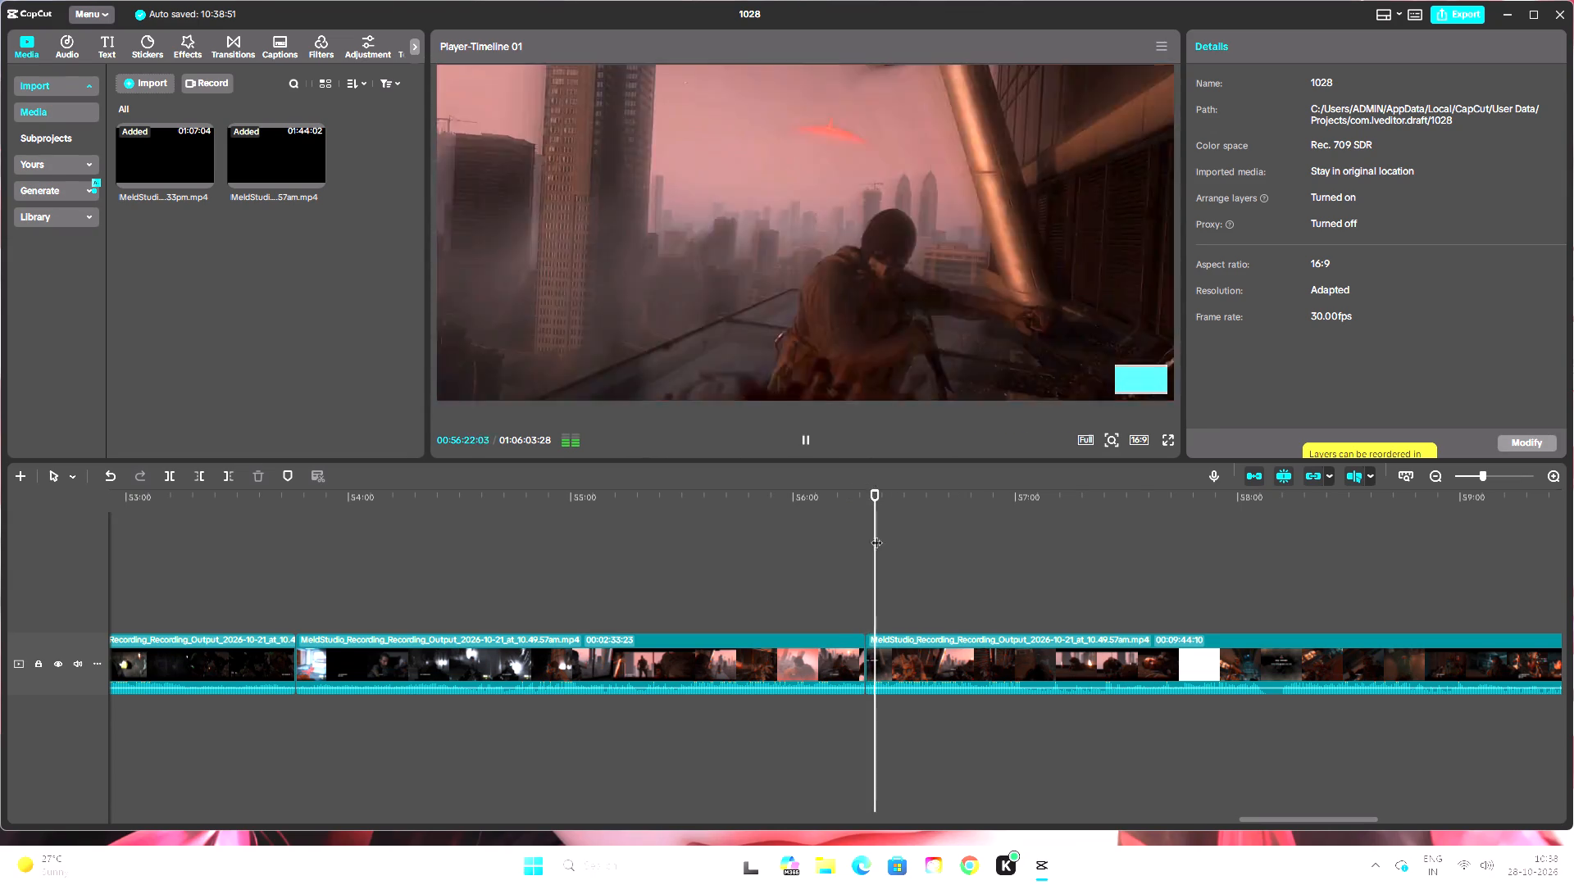
# Review the footage after the join, from about 00:56:56 to 00:58:14, for the next failed gameplay section.
pyautogui.moveTo(879, 492); pyautogui.dragTo(1003, 524)
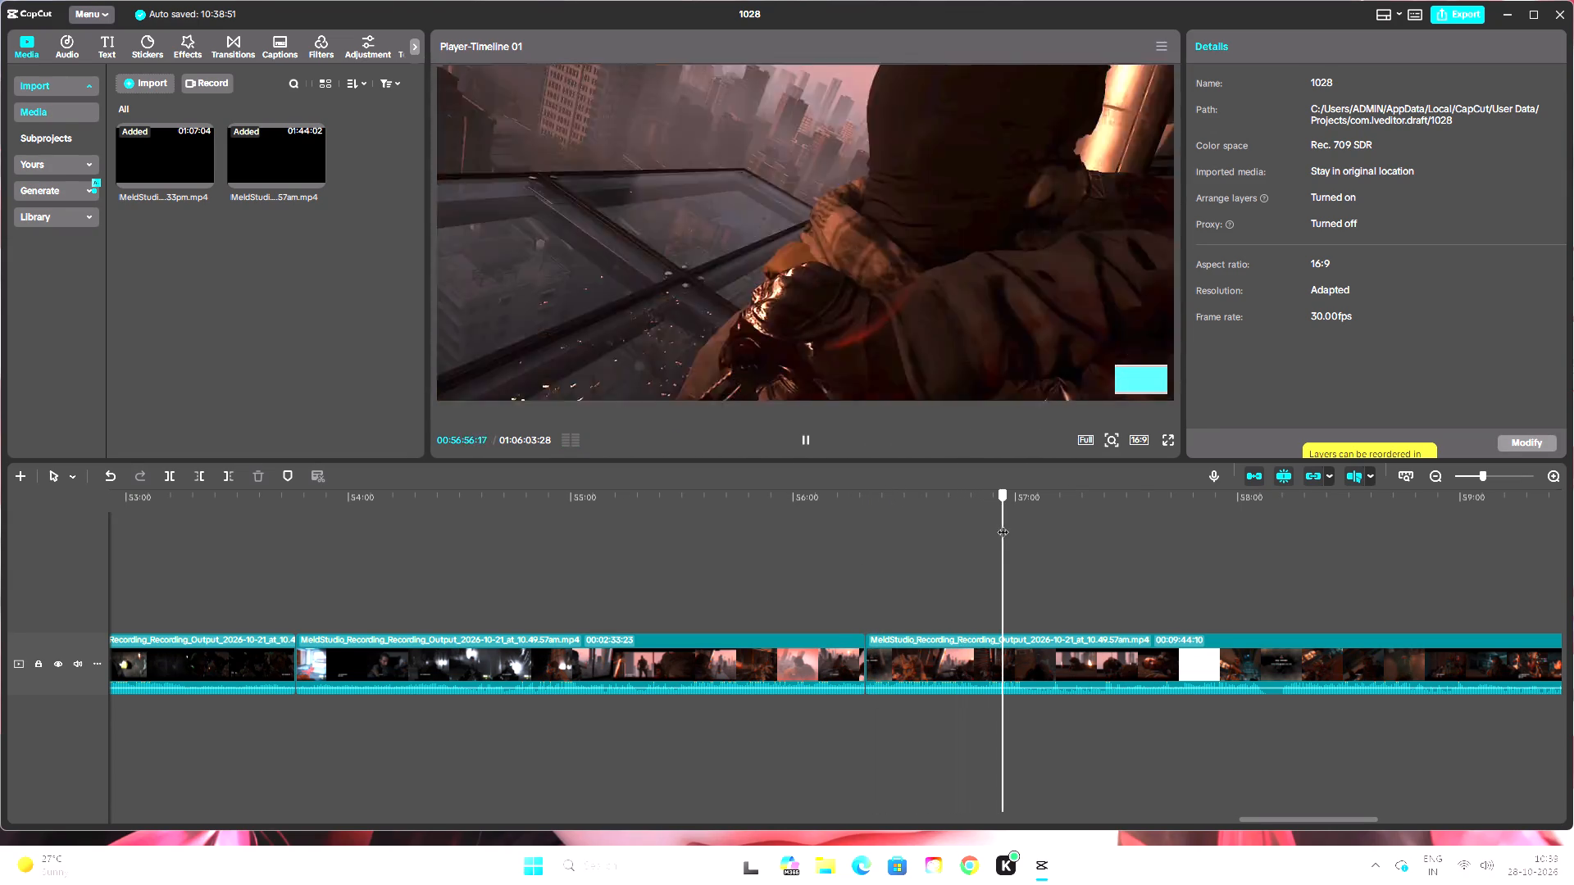
pyautogui.moveTo(1003, 524); pyautogui.dragTo(1176, 551)
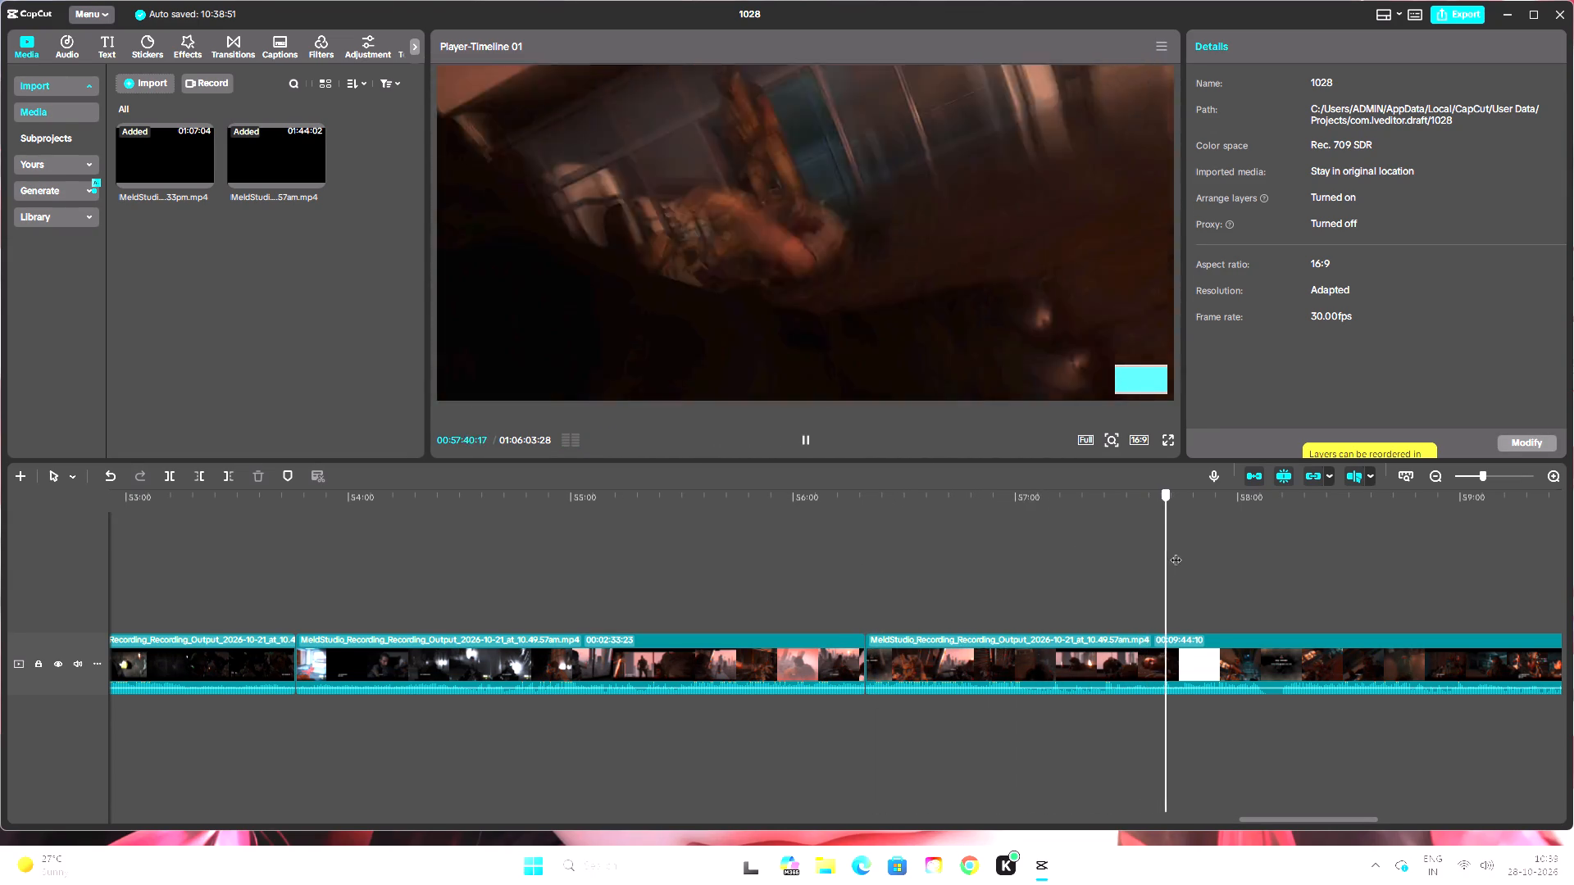
pyautogui.moveTo(1176, 551); pyautogui.dragTo(1237, 559)
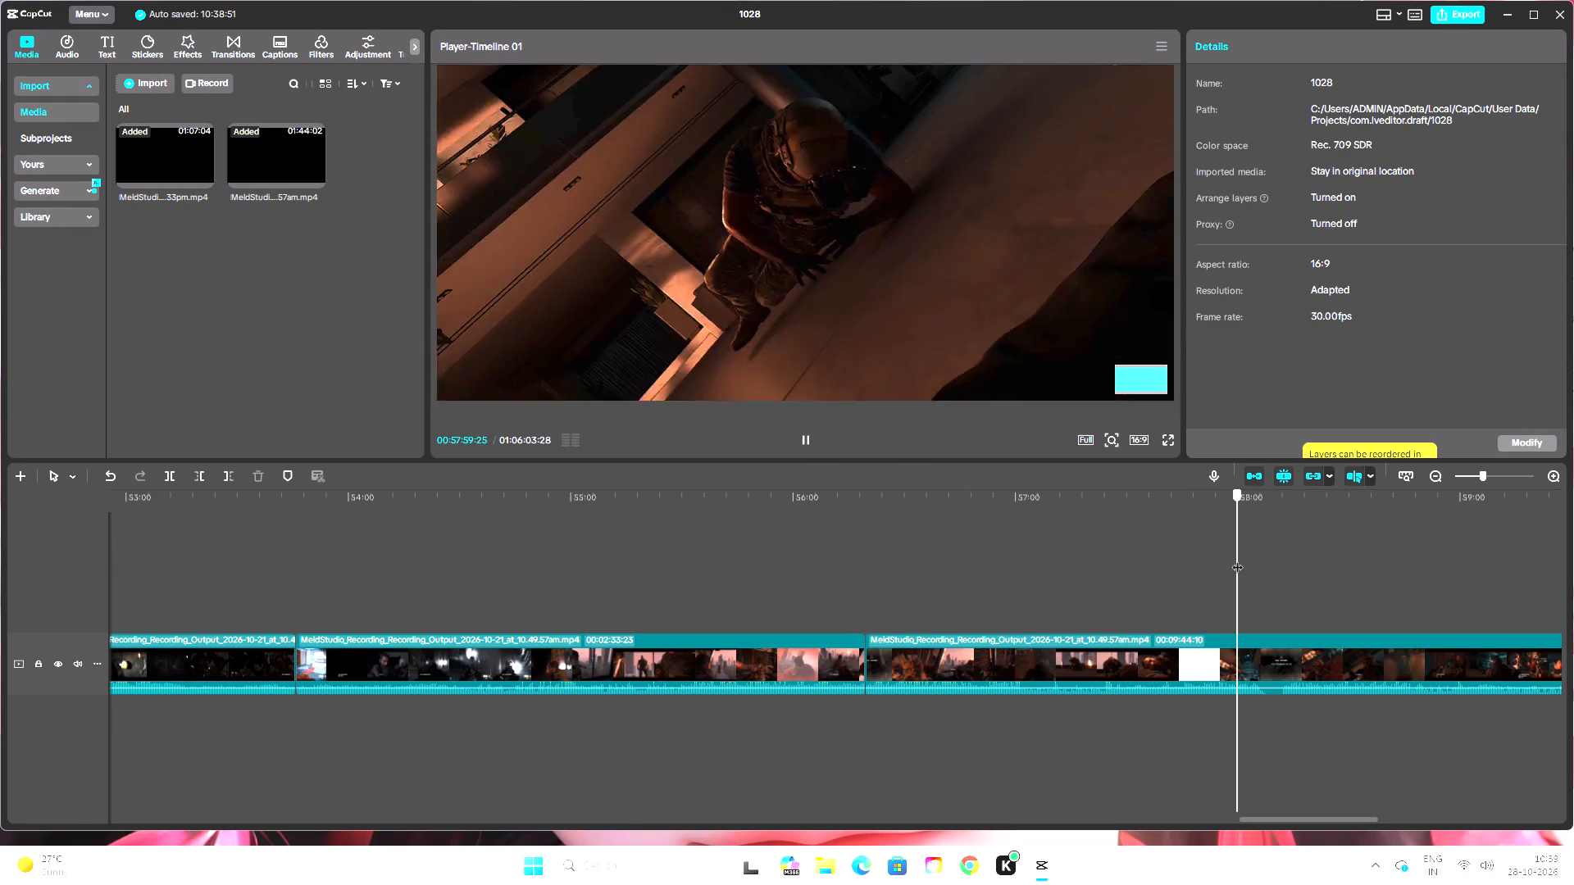
pyautogui.moveTo(1237, 559); pyautogui.dragTo(1256, 560)
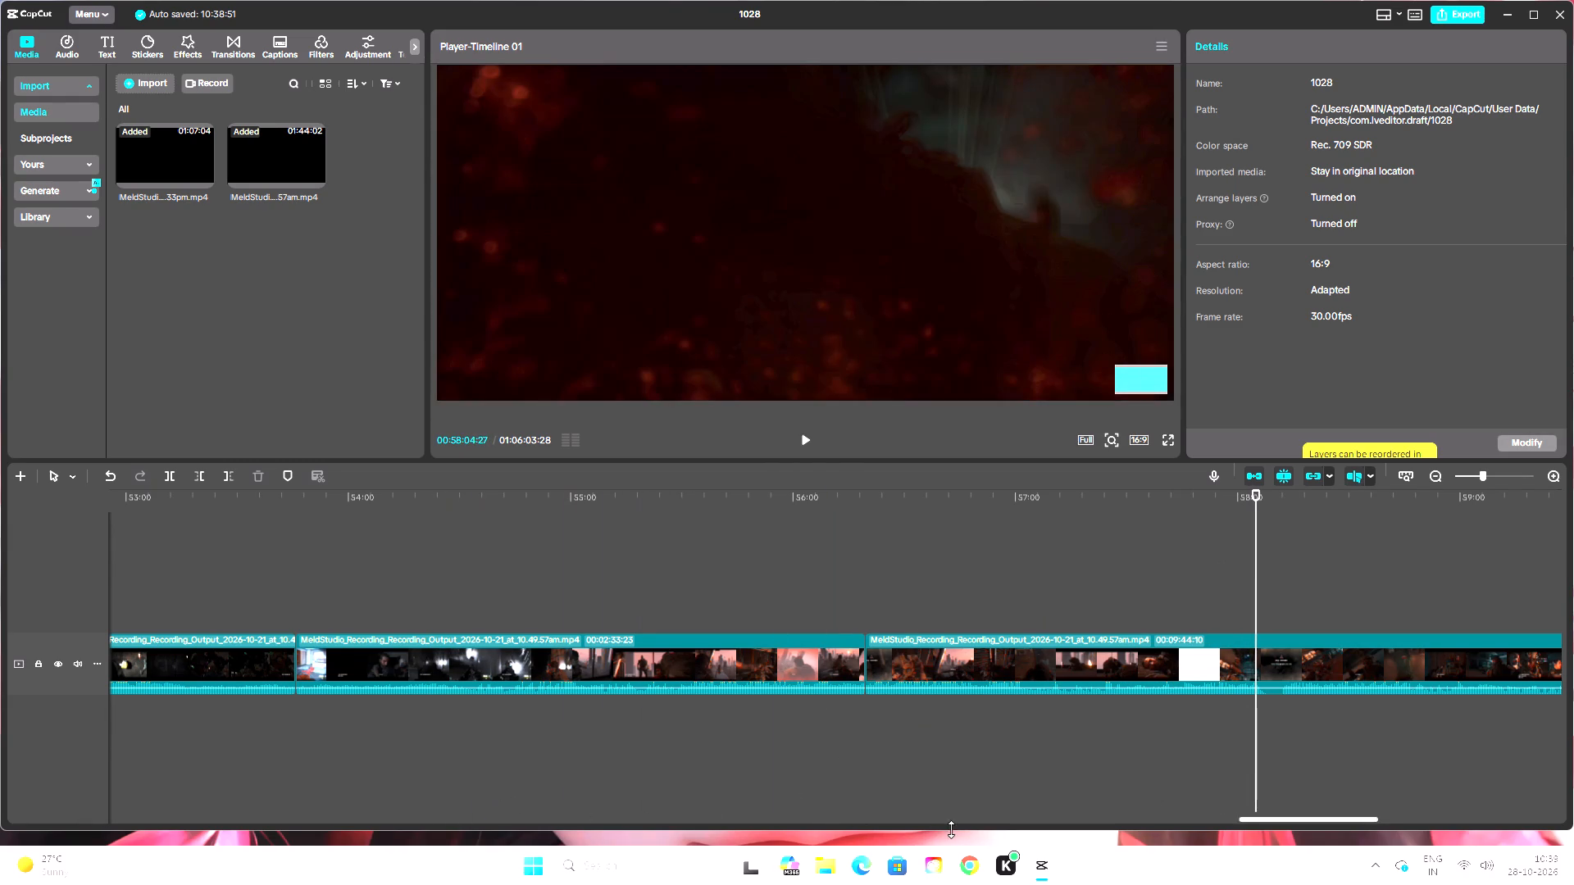
pyautogui.moveTo(1294, 821); pyautogui.dragTo(1370, 824)
pyautogui.moveTo(462, 492); pyautogui.dragTo(473, 497)
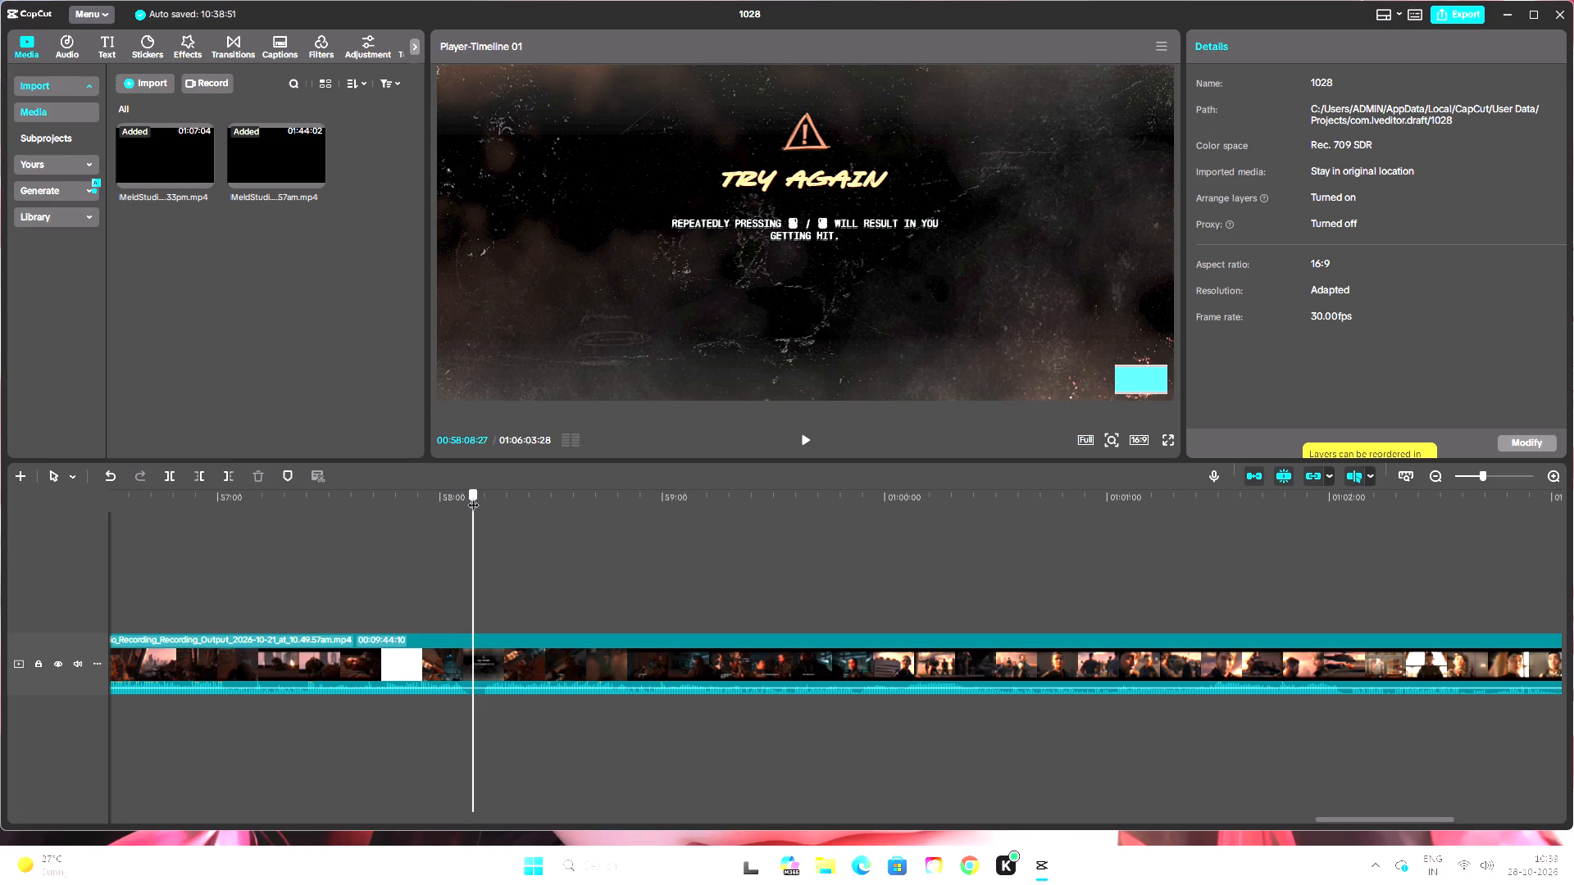
pyautogui.moveTo(473, 497); pyautogui.dragTo(495, 504)
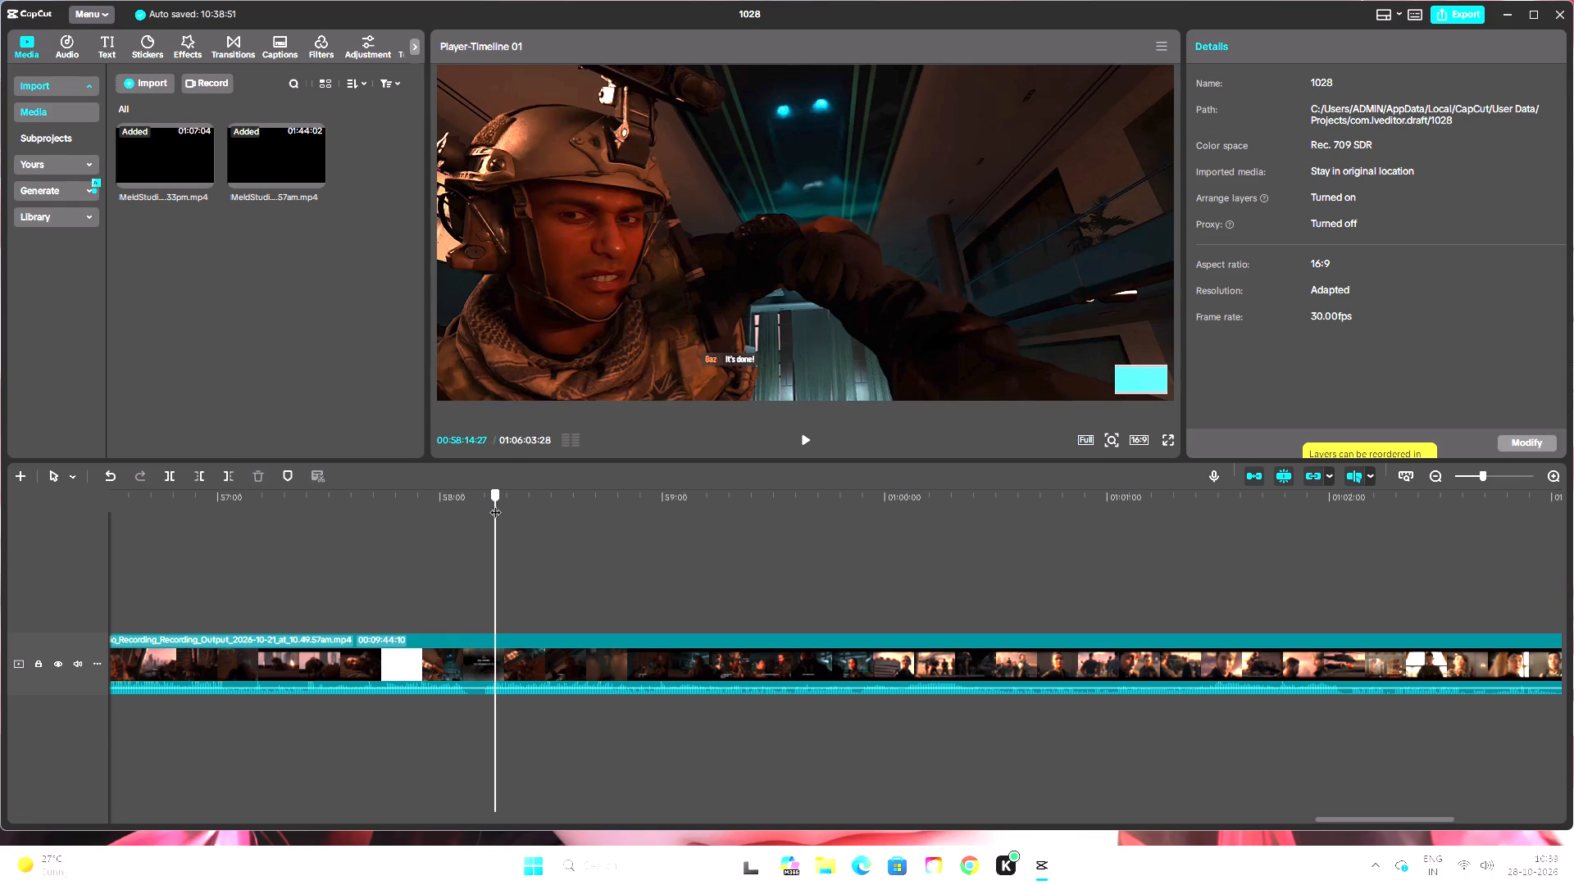
# Compare the takedown before and after the Try Again screen, and split the recording at about 00:58:14 where the helmeted soldier's scene resumes.
pyautogui.moveTo(495, 504); pyautogui.dragTo(272, 529)
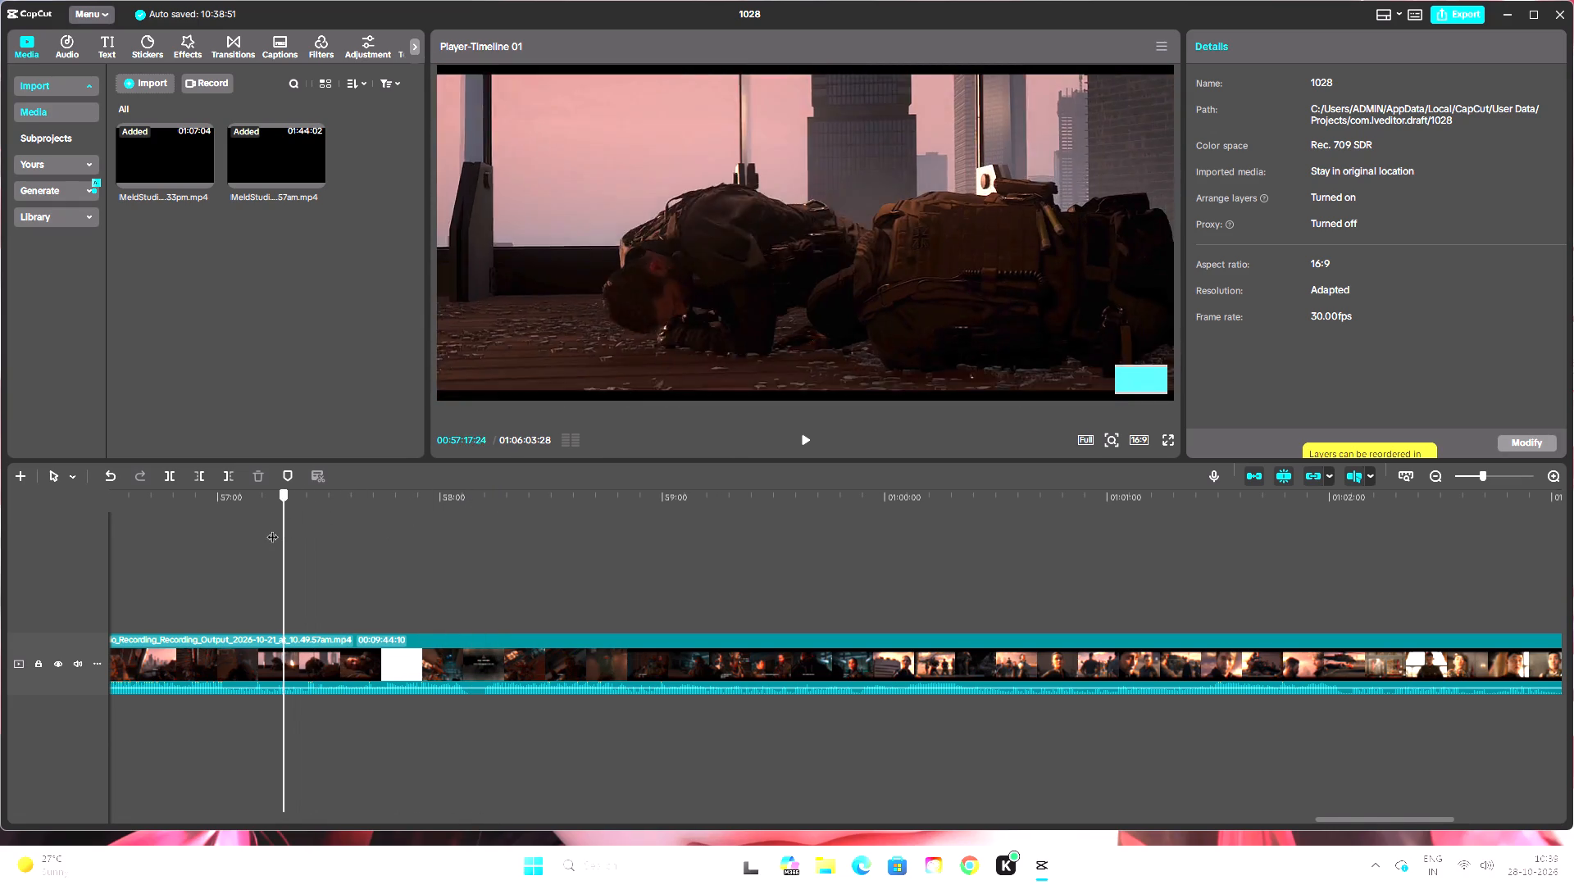
pyautogui.moveTo(272, 529); pyautogui.dragTo(334, 529)
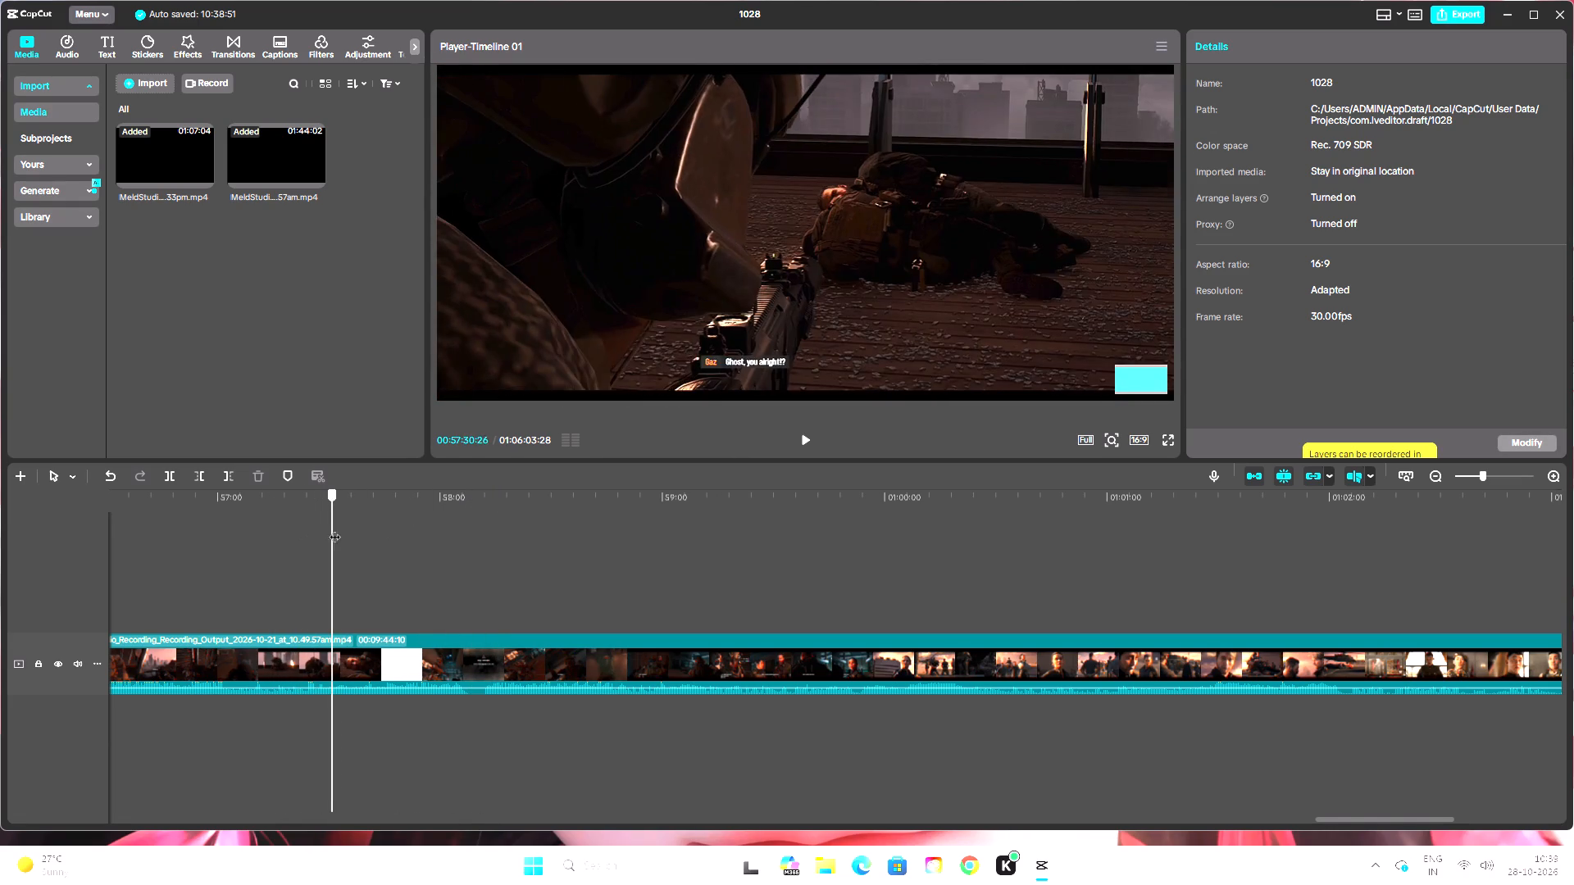
pyautogui.moveTo(334, 529); pyautogui.dragTo(374, 525)
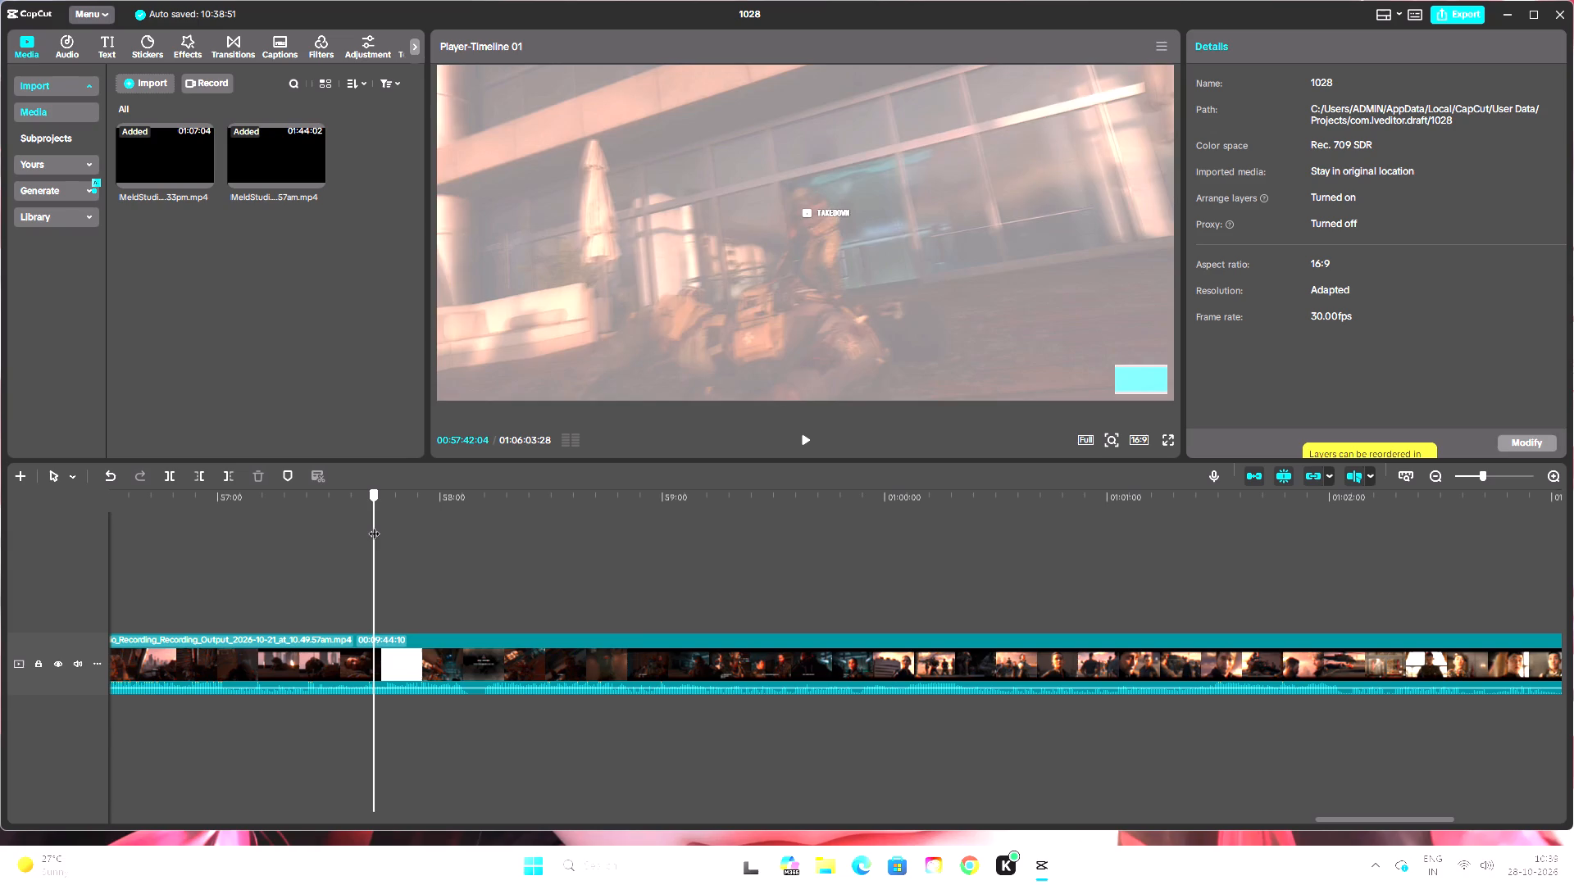
pyautogui.moveTo(374, 525); pyautogui.dragTo(390, 524)
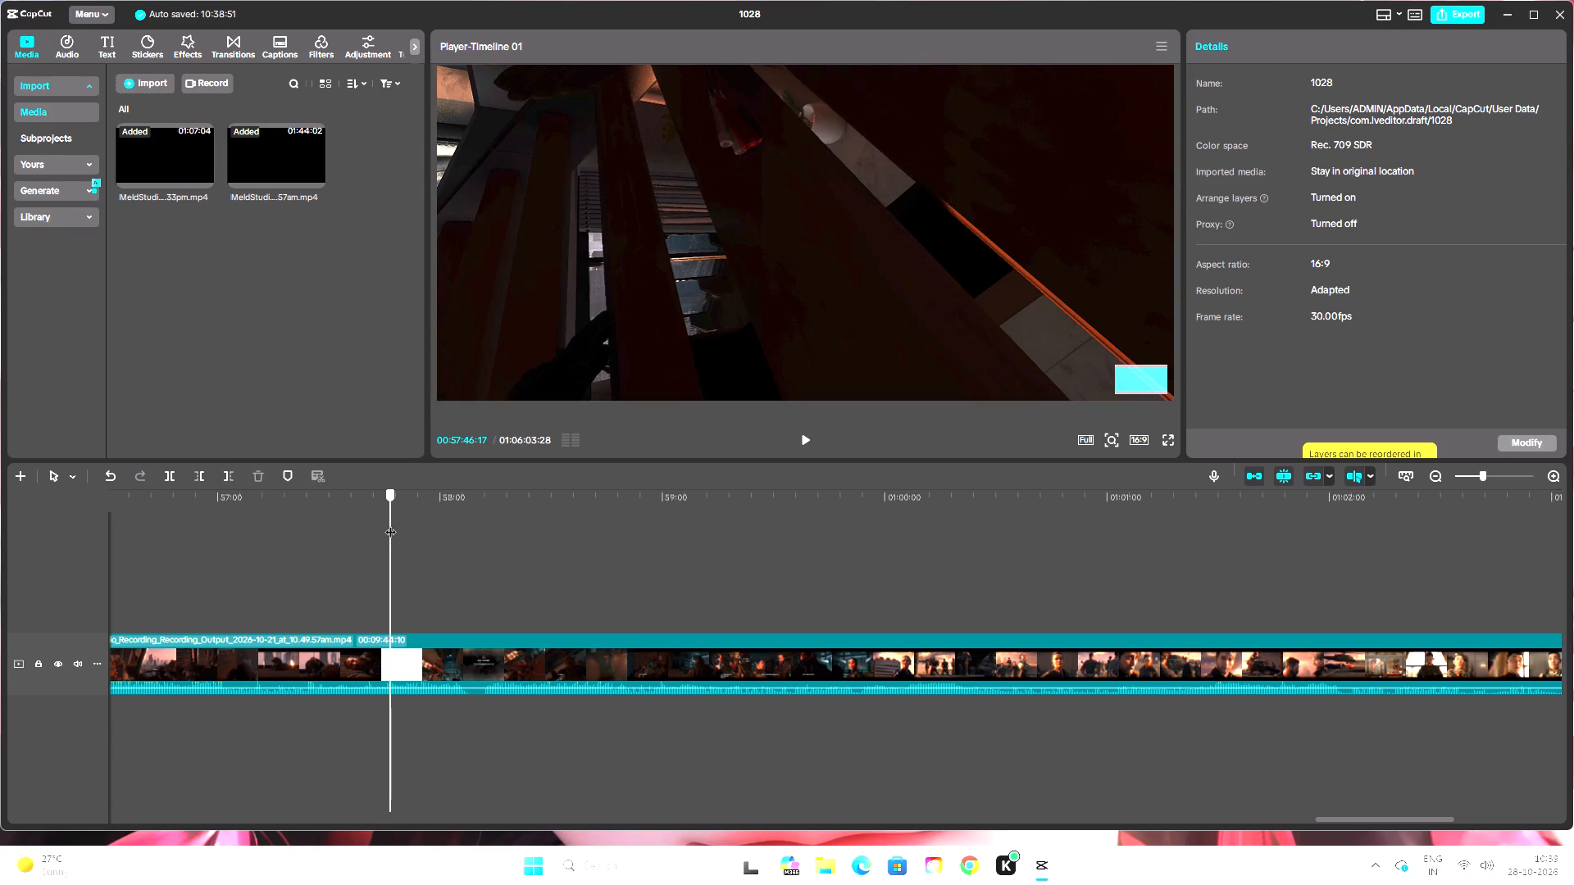
pyautogui.moveTo(390, 524); pyautogui.dragTo(411, 521)
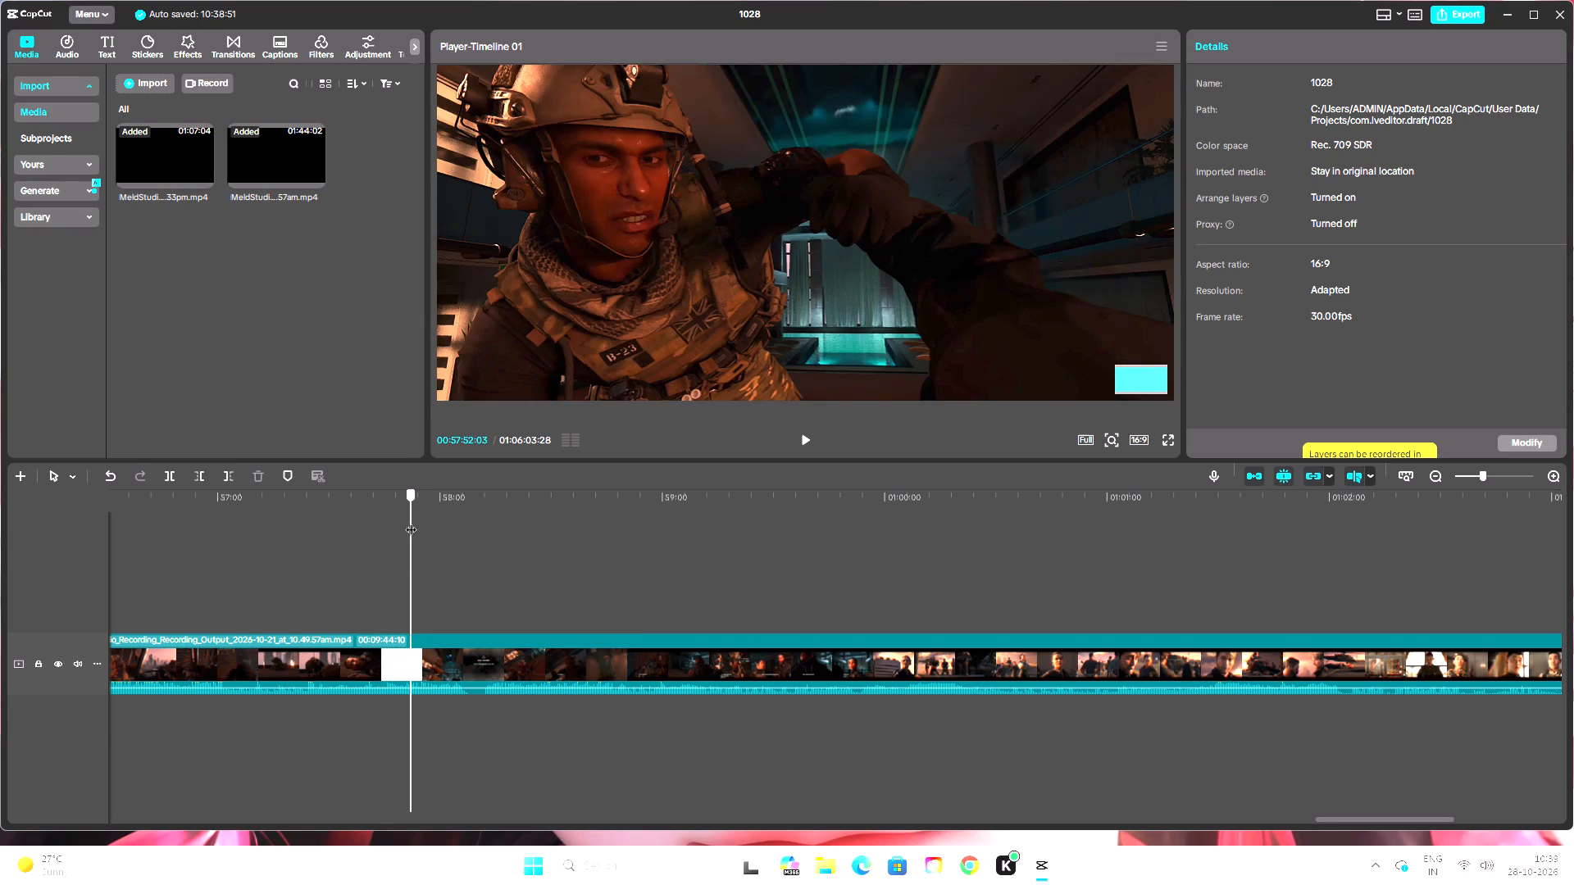
pyautogui.moveTo(411, 521); pyautogui.dragTo(455, 524)
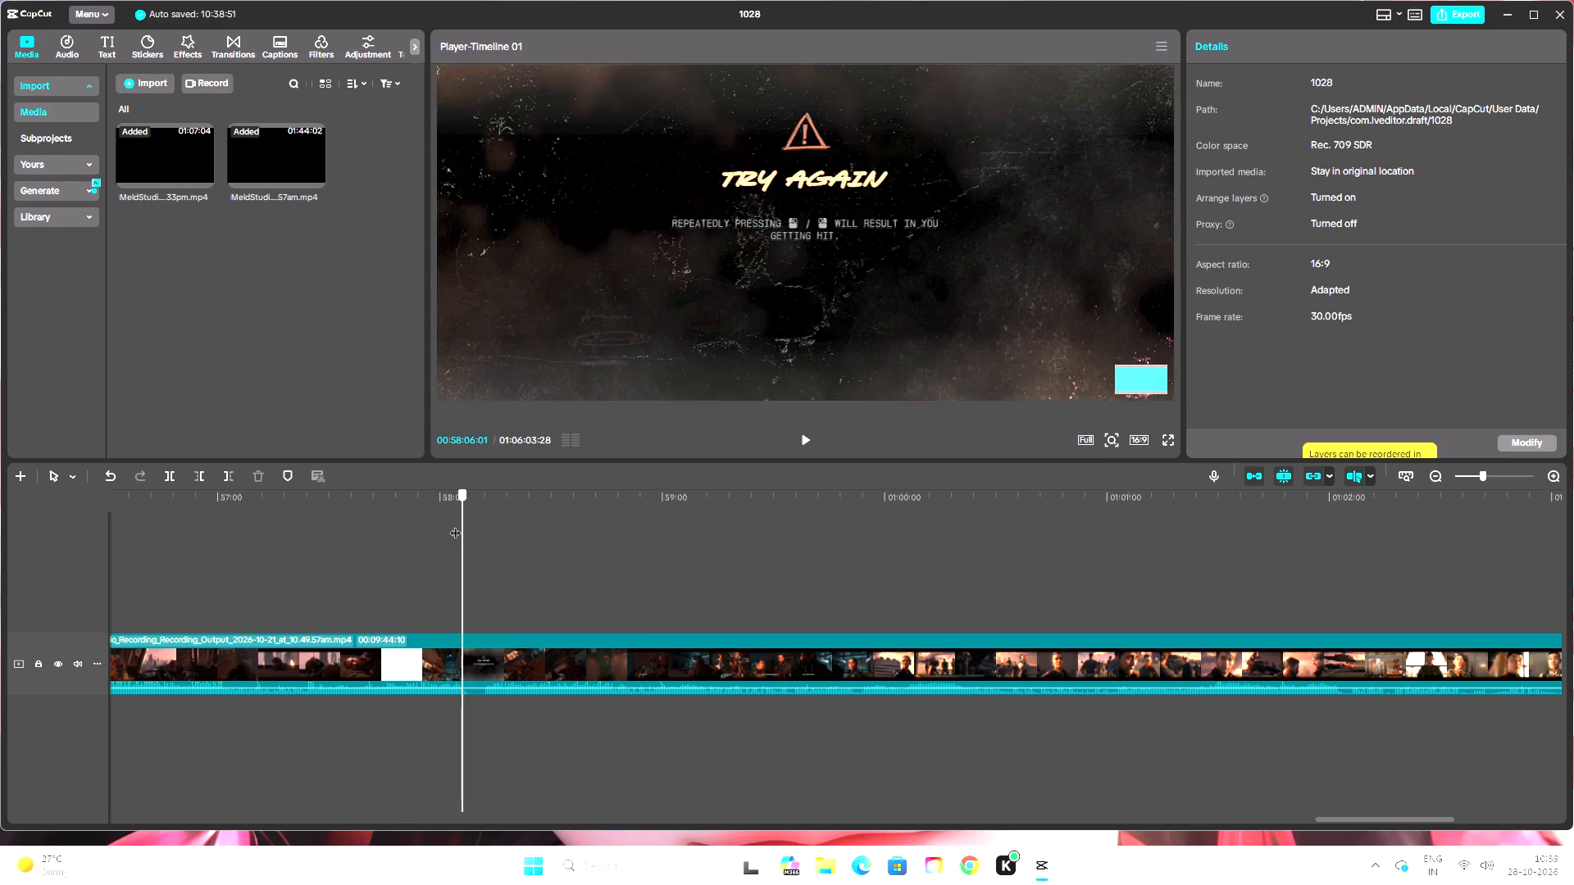
pyautogui.moveTo(455, 524); pyautogui.dragTo(502, 520)
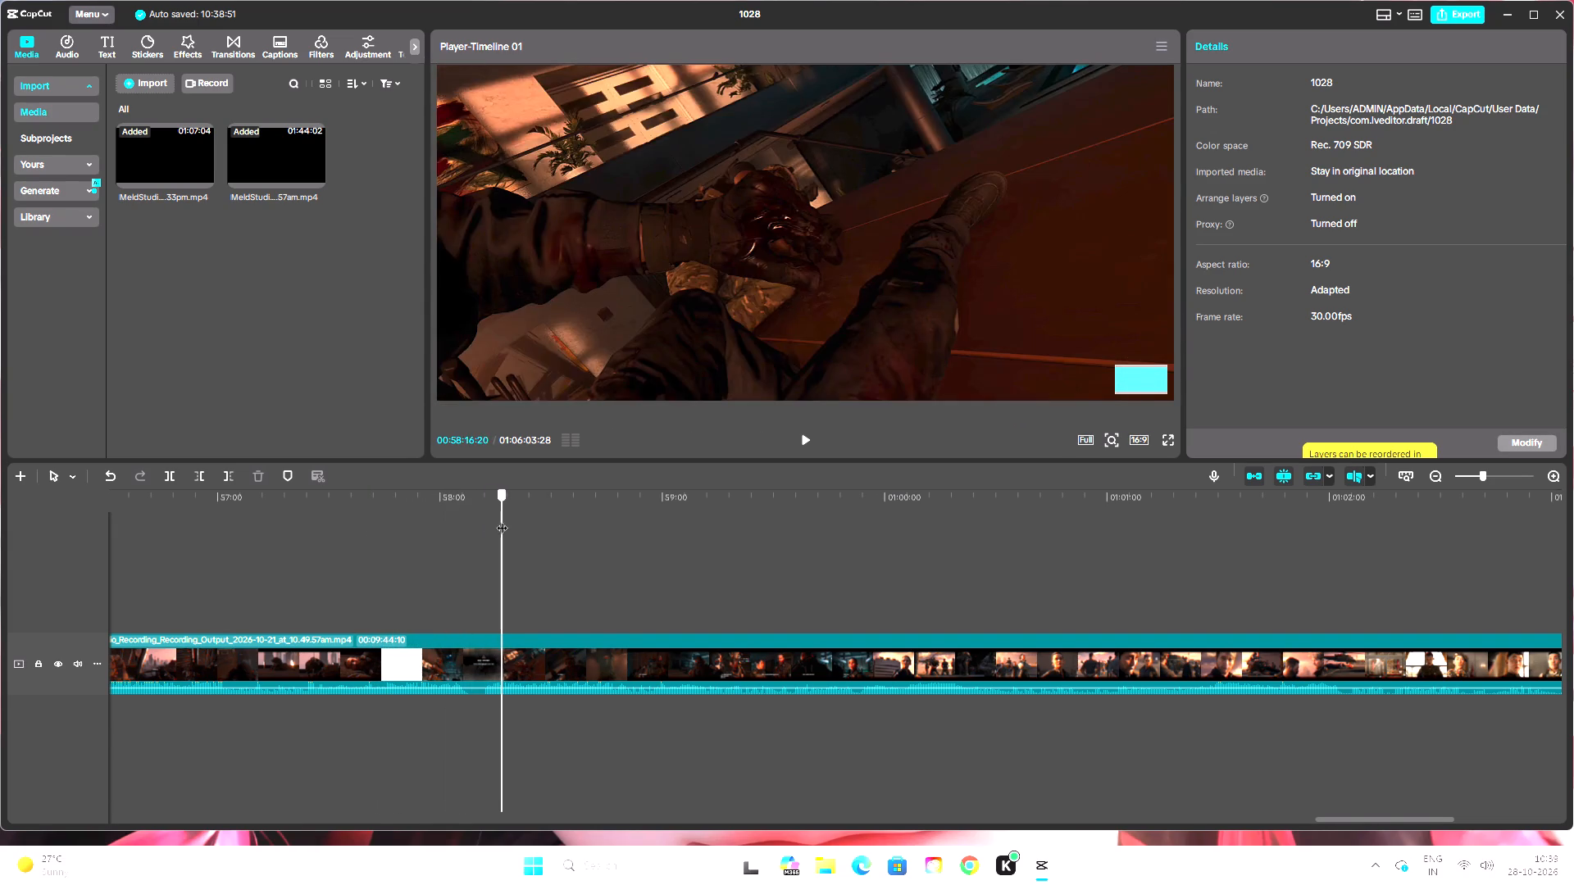
pyautogui.moveTo(502, 520); pyautogui.dragTo(489, 524)
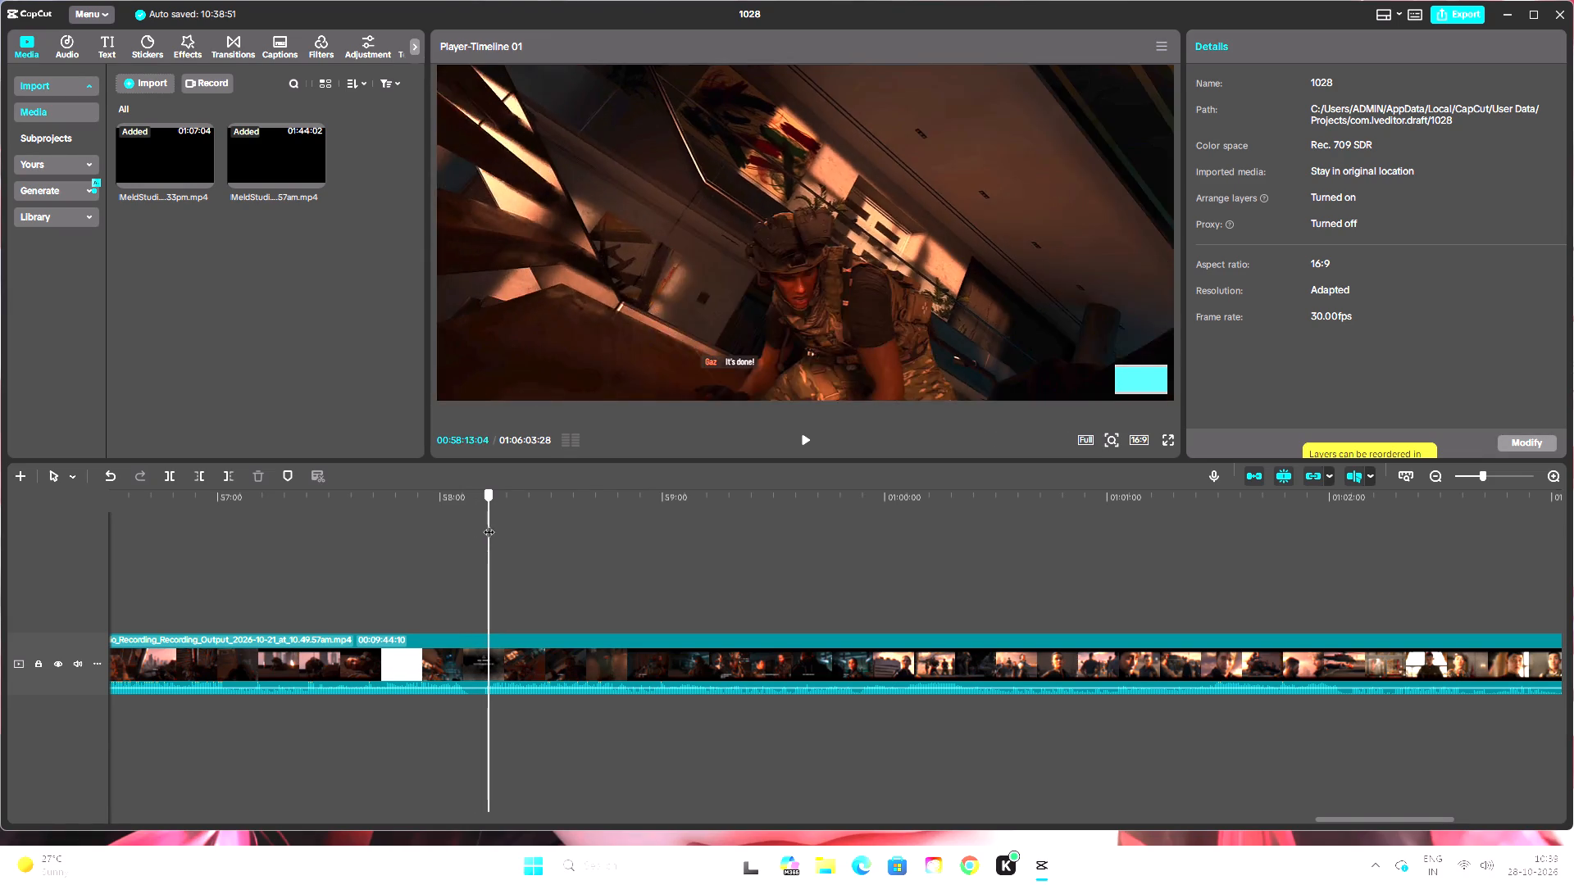
pyautogui.moveTo(489, 524); pyautogui.dragTo(494, 521)
pyautogui.click(173, 474)
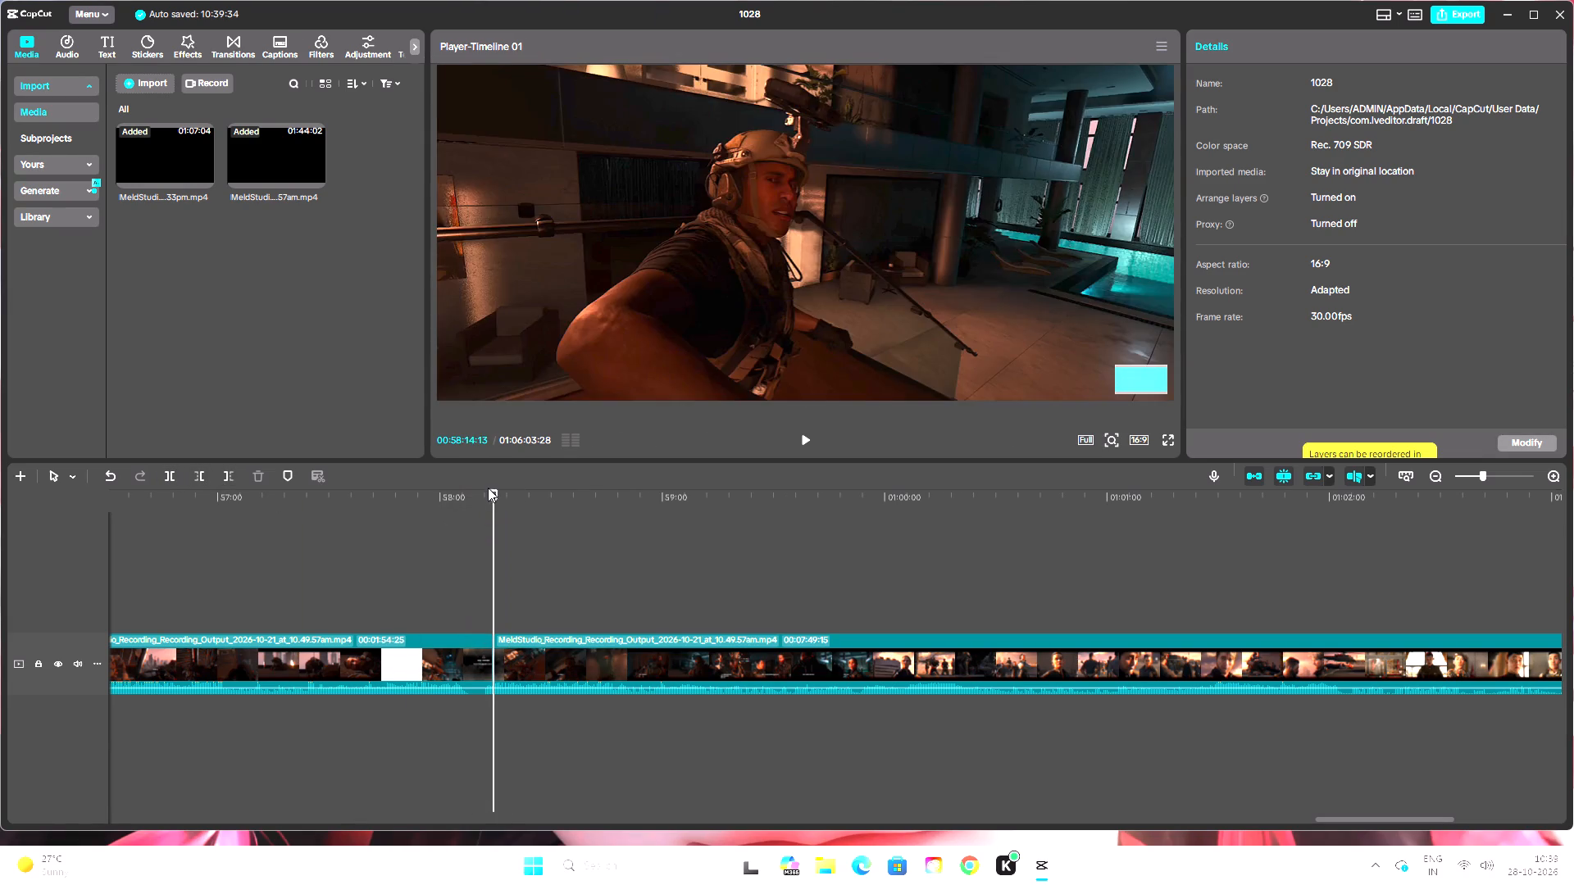
# Split the 10.49.57am recording at about 00:57:52 in the takedown and delete the failed section up to the 00:58:14 split.
pyautogui.moveTo(489, 488); pyautogui.dragTo(401, 512)
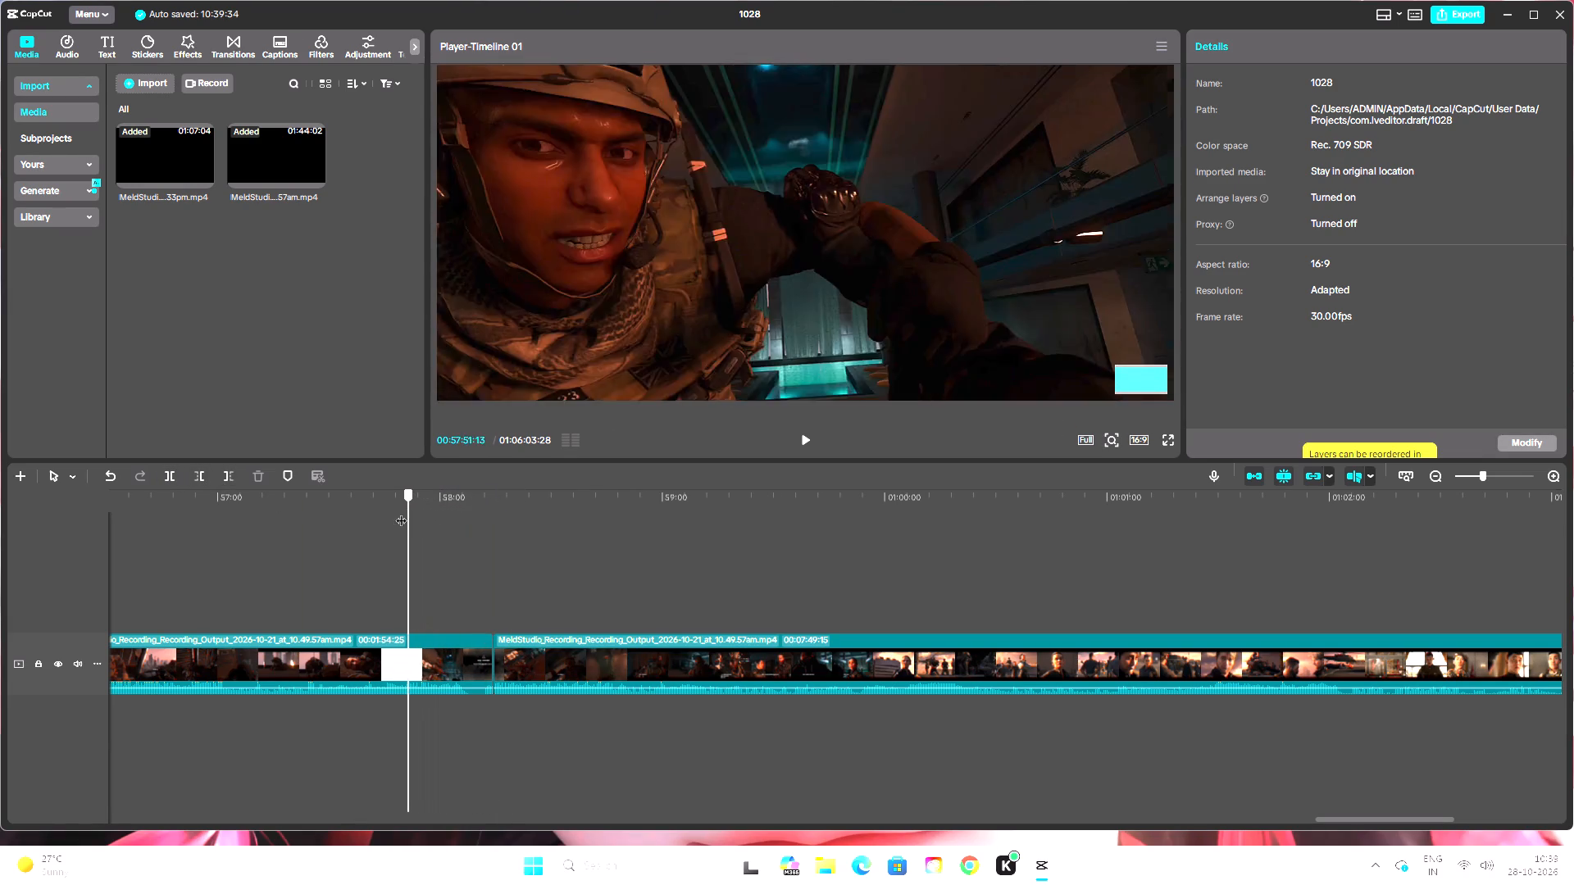
pyautogui.moveTo(401, 512); pyautogui.dragTo(421, 504)
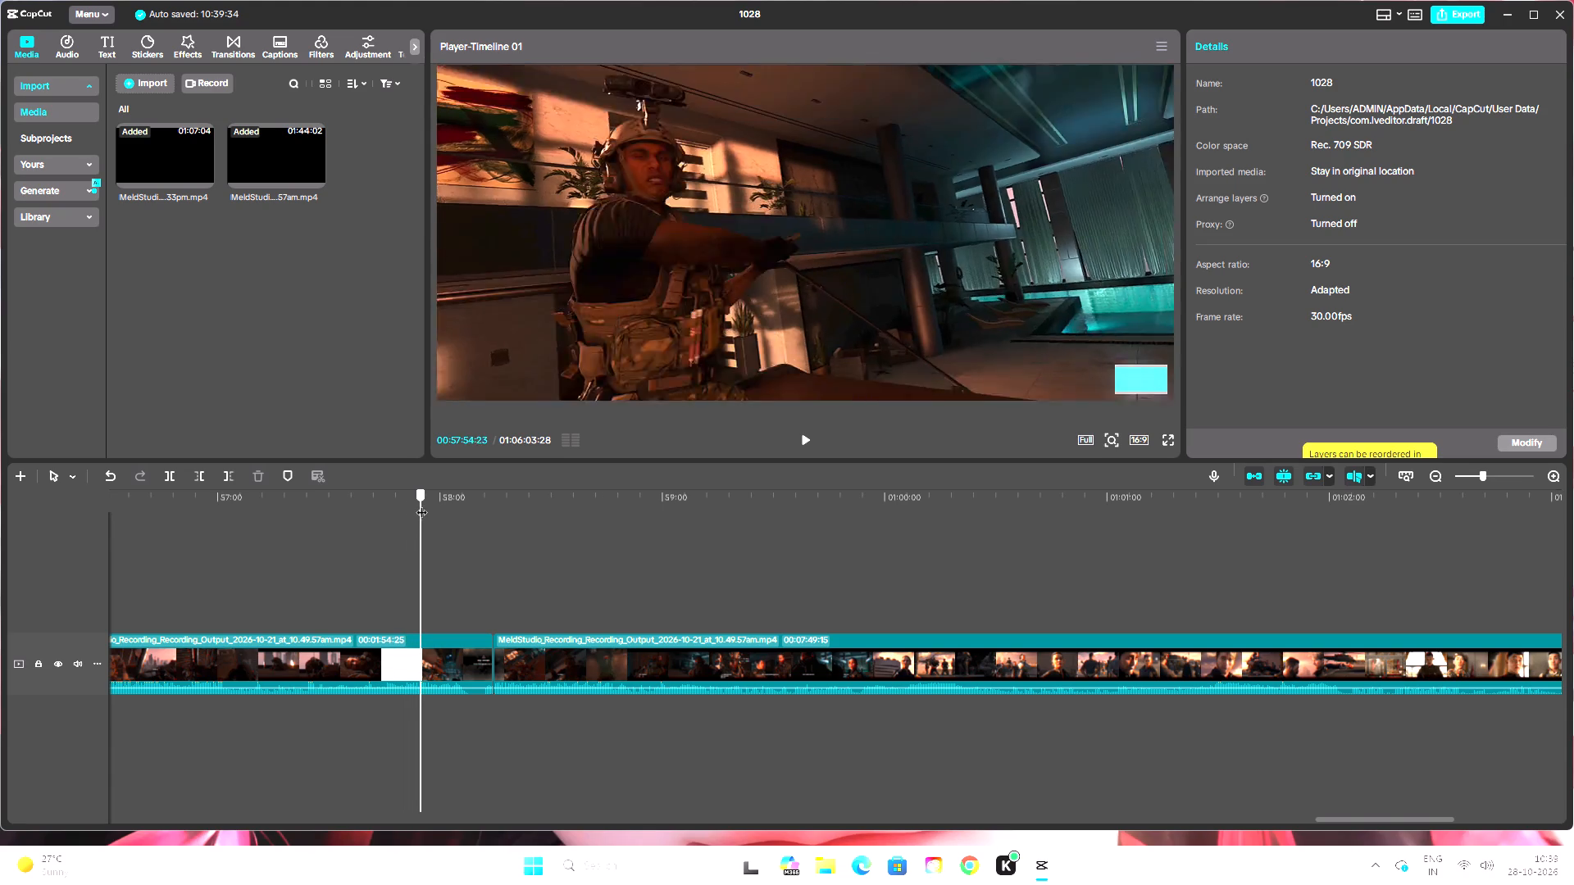
pyautogui.moveTo(421, 504); pyautogui.dragTo(421, 504)
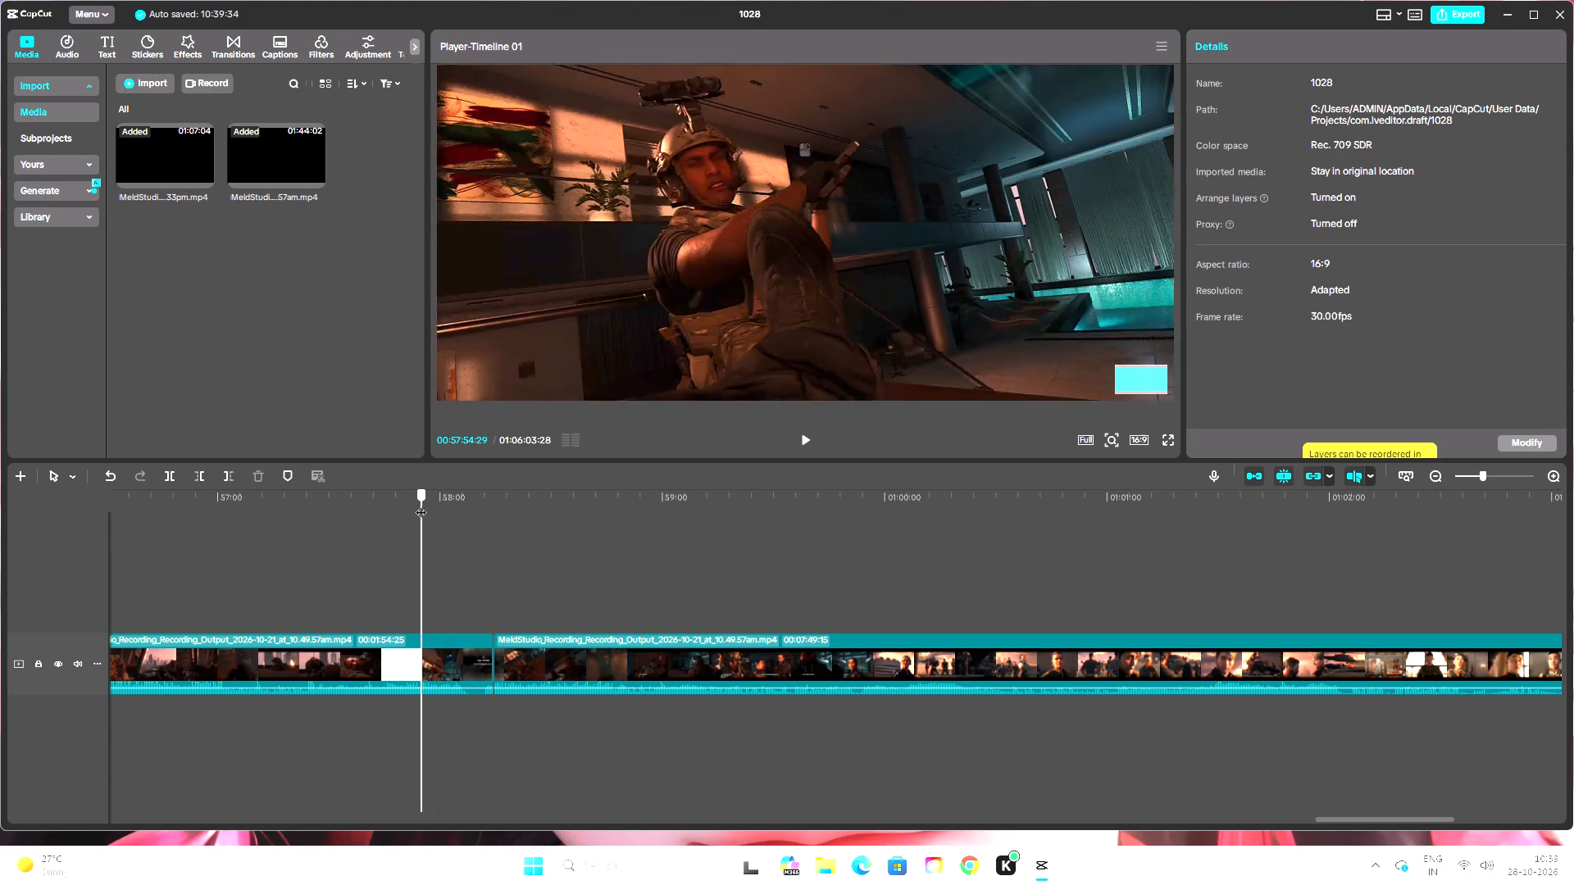
pyautogui.moveTo(421, 504); pyautogui.dragTo(410, 506)
pyautogui.click(172, 477)
pyautogui.click(459, 650)
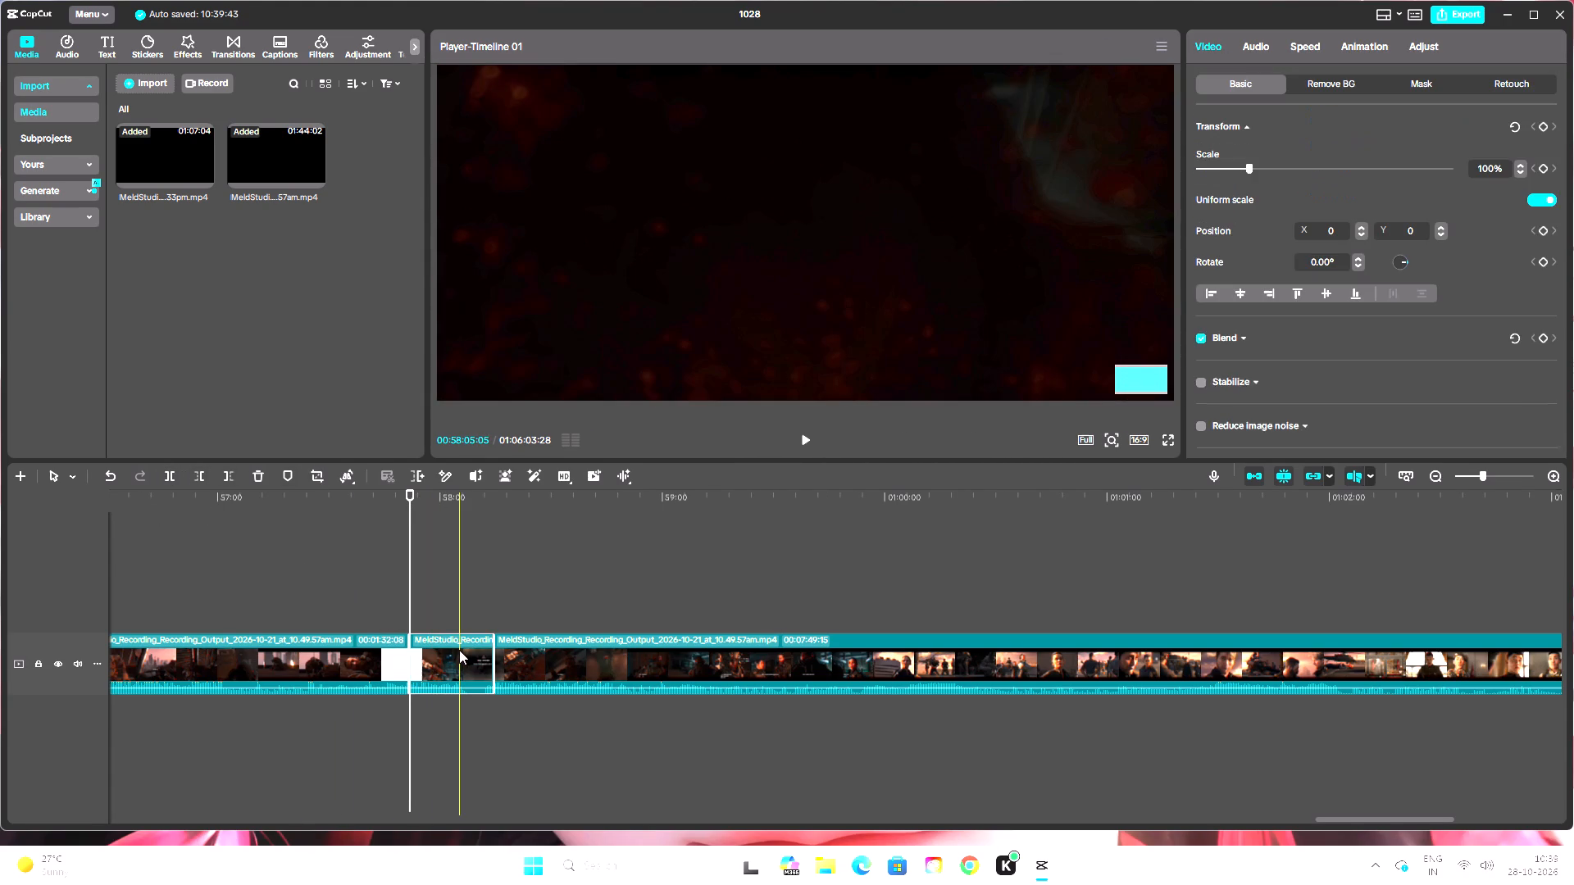
pyautogui.press('BackSpace')
# Play back the new join at about 00:57:52 in the helmeted soldier's takedown.
pyautogui.click(409, 506)
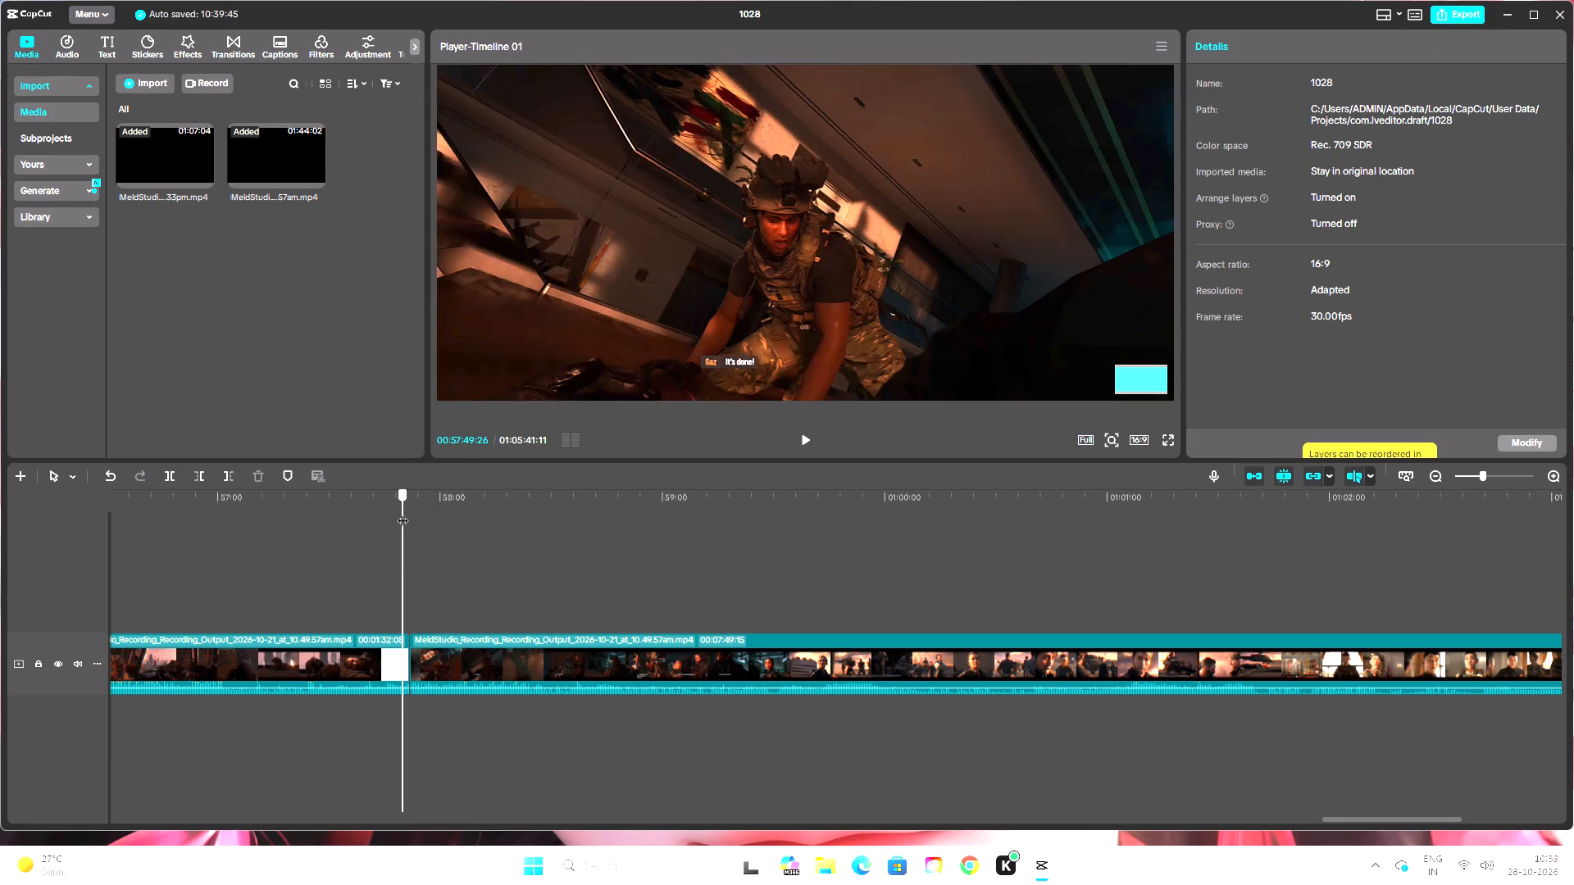
pyautogui.click(808, 446)
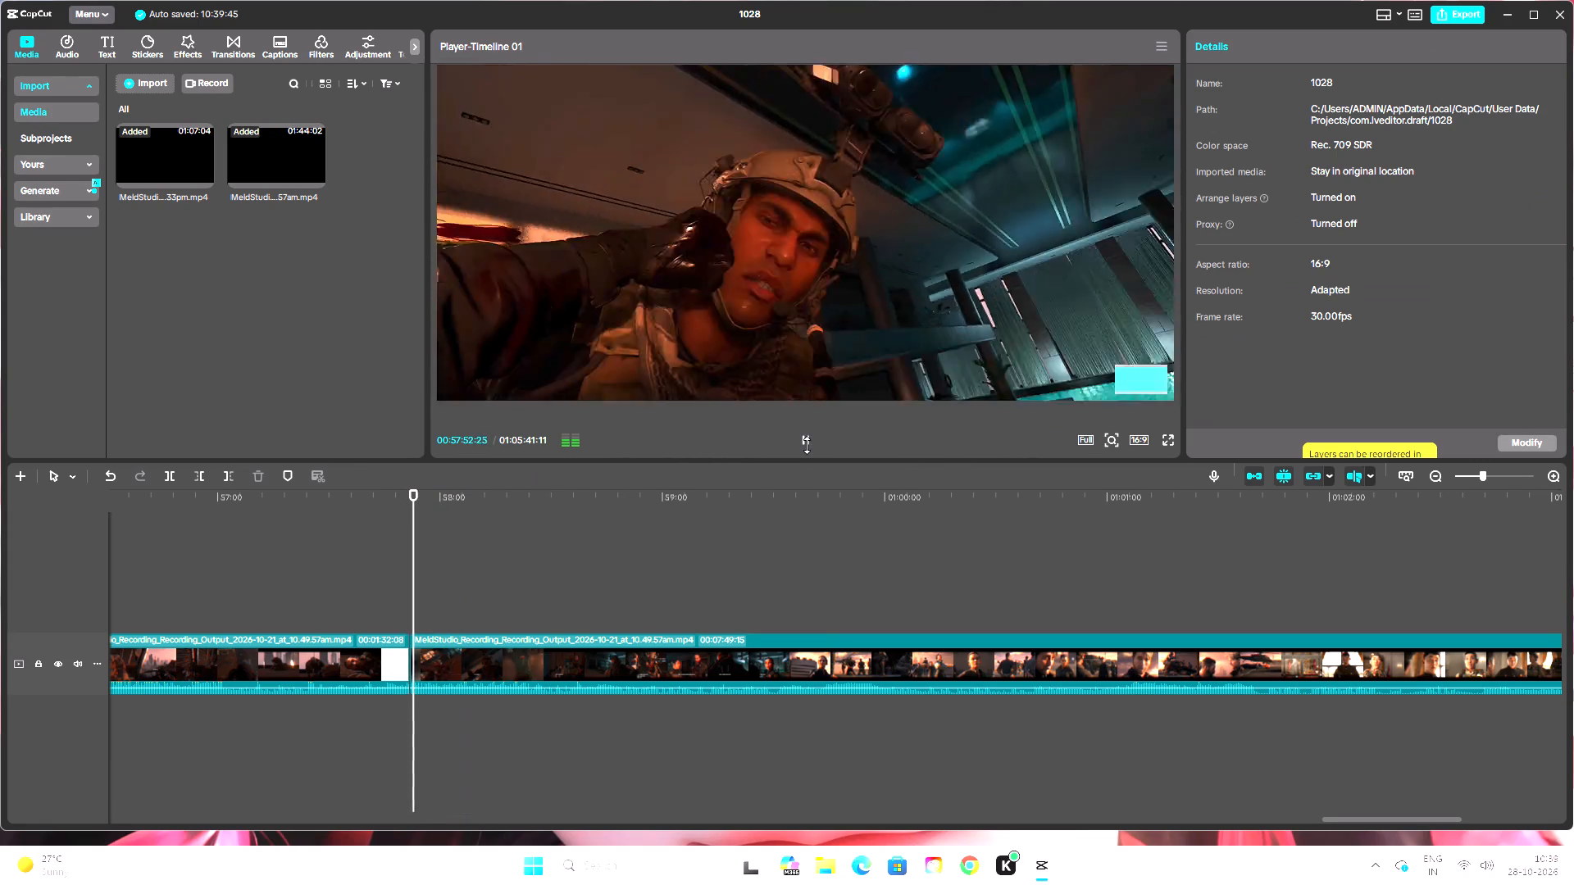
# Review the rest of the 10.49.57am recording, from about 00:58:04 through the cutscenes to its end, for sections to cut.
pyautogui.moveTo(421, 489); pyautogui.dragTo(478, 499)
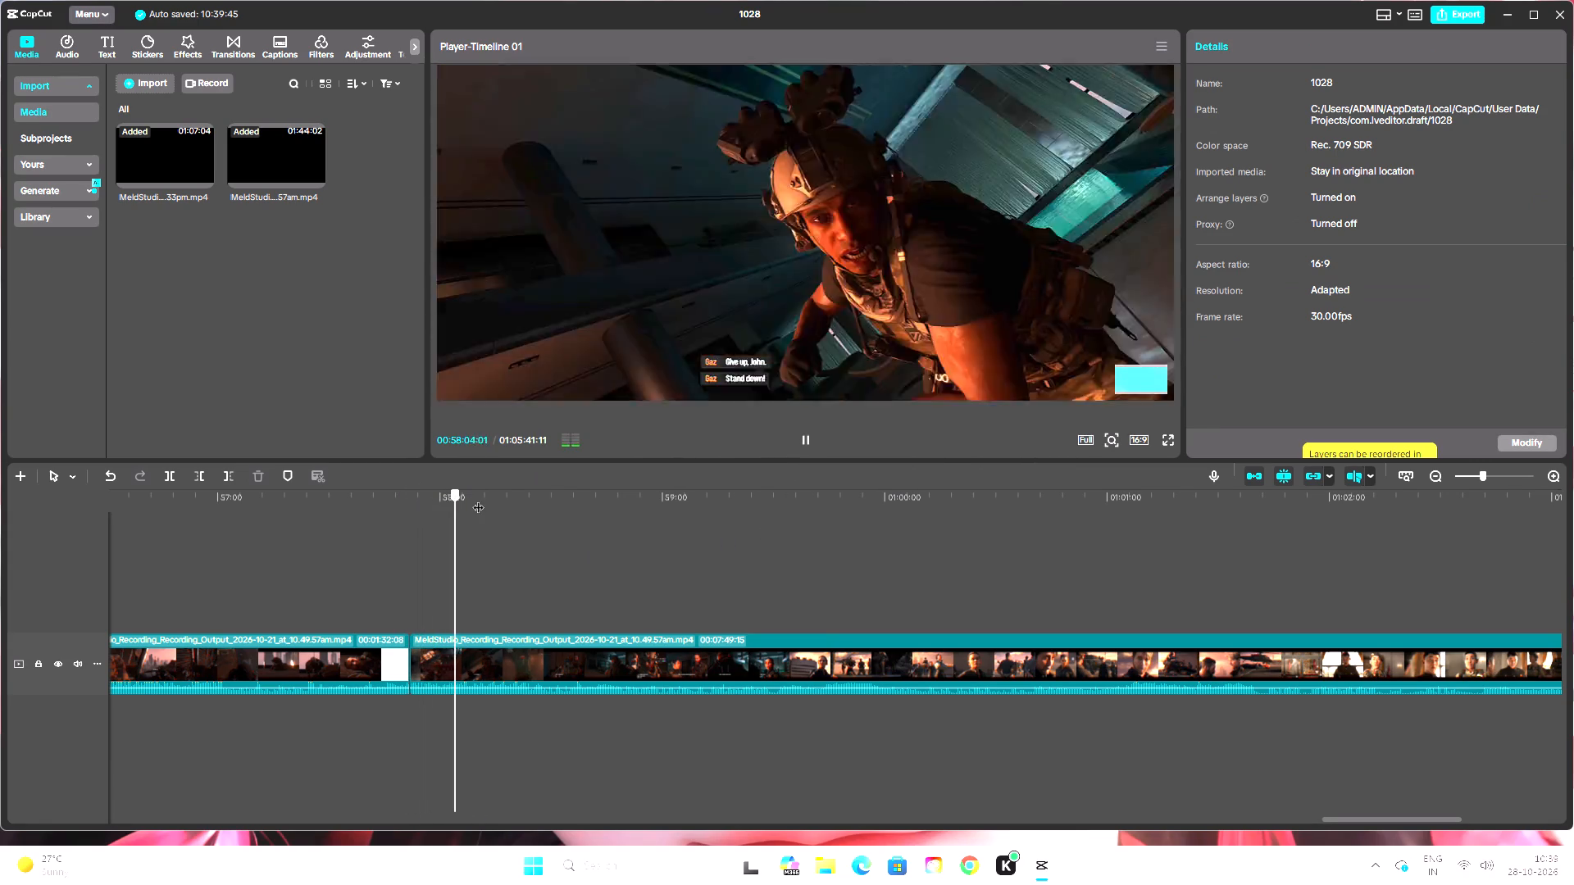
pyautogui.moveTo(478, 499); pyautogui.dragTo(583, 509)
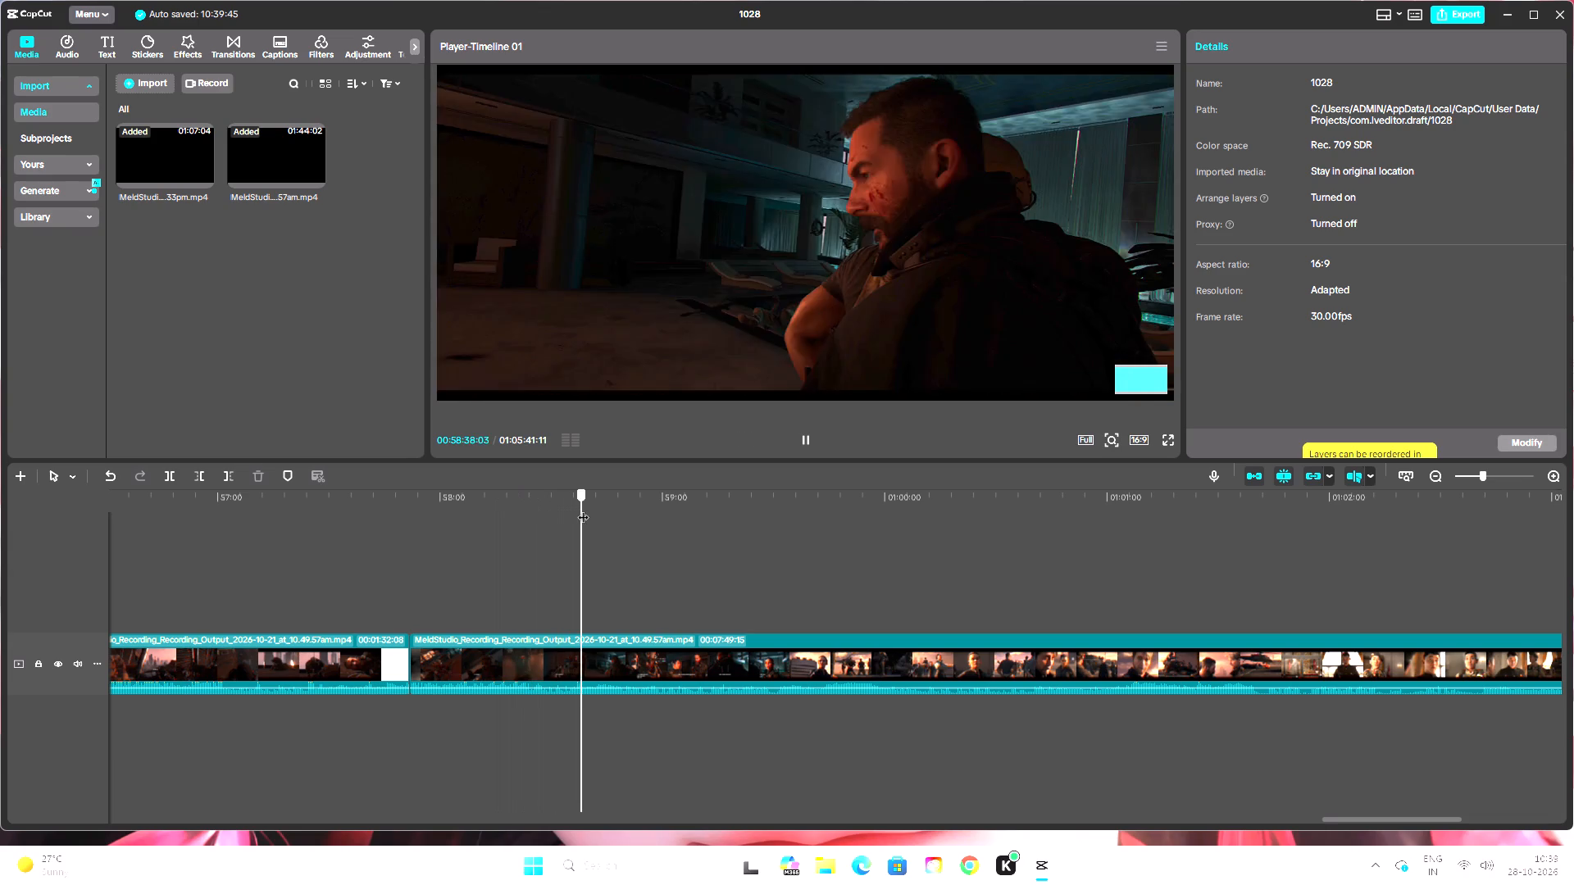
pyautogui.moveTo(583, 509); pyautogui.dragTo(753, 520)
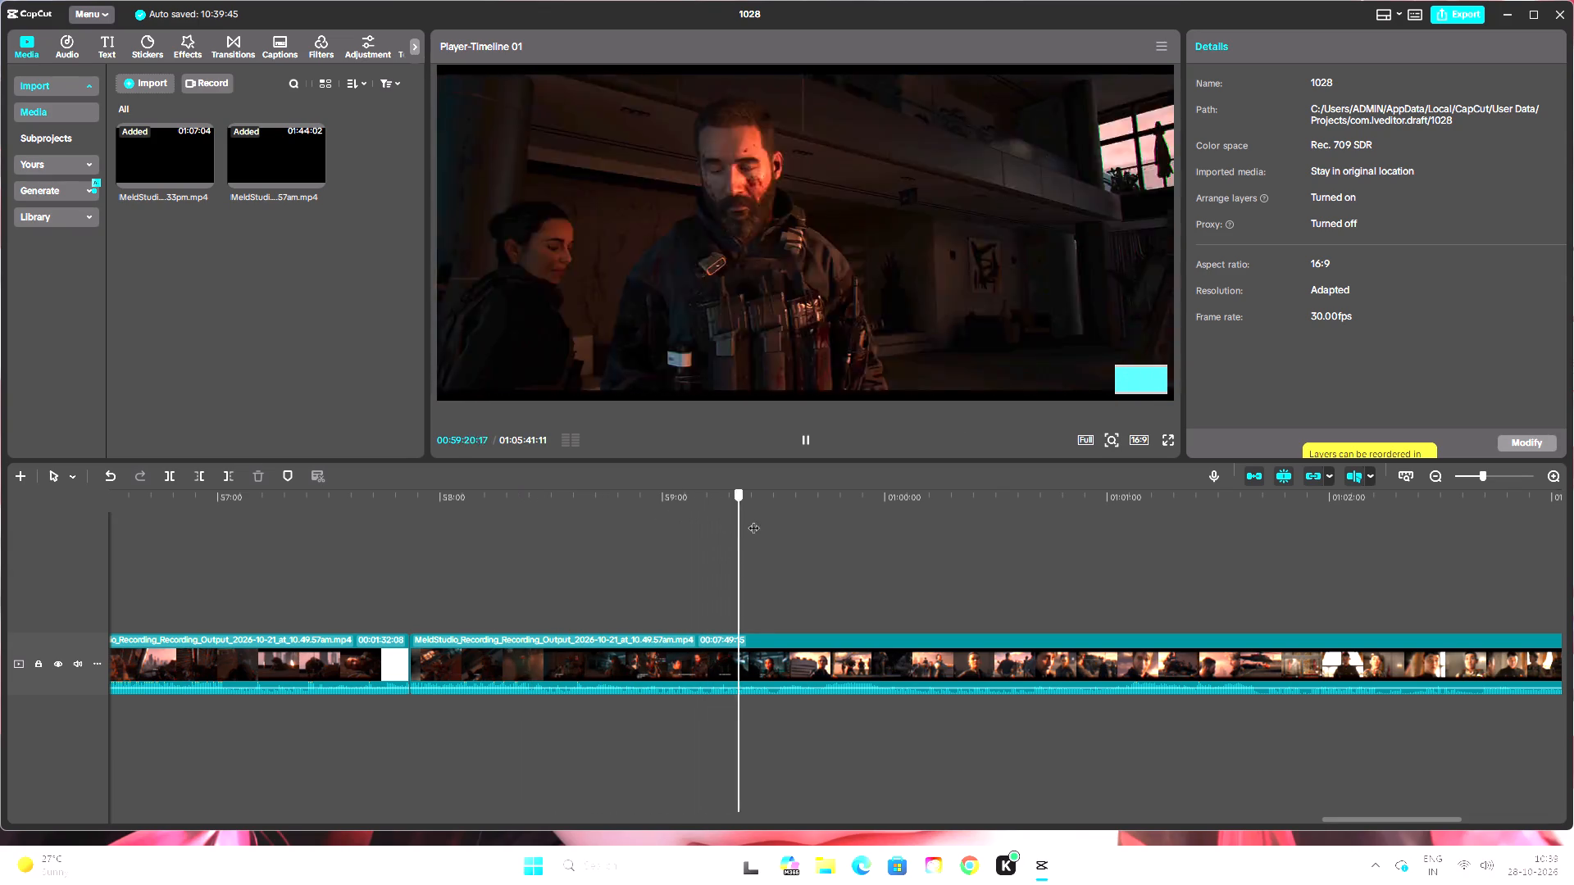
pyautogui.moveTo(753, 520); pyautogui.dragTo(958, 546)
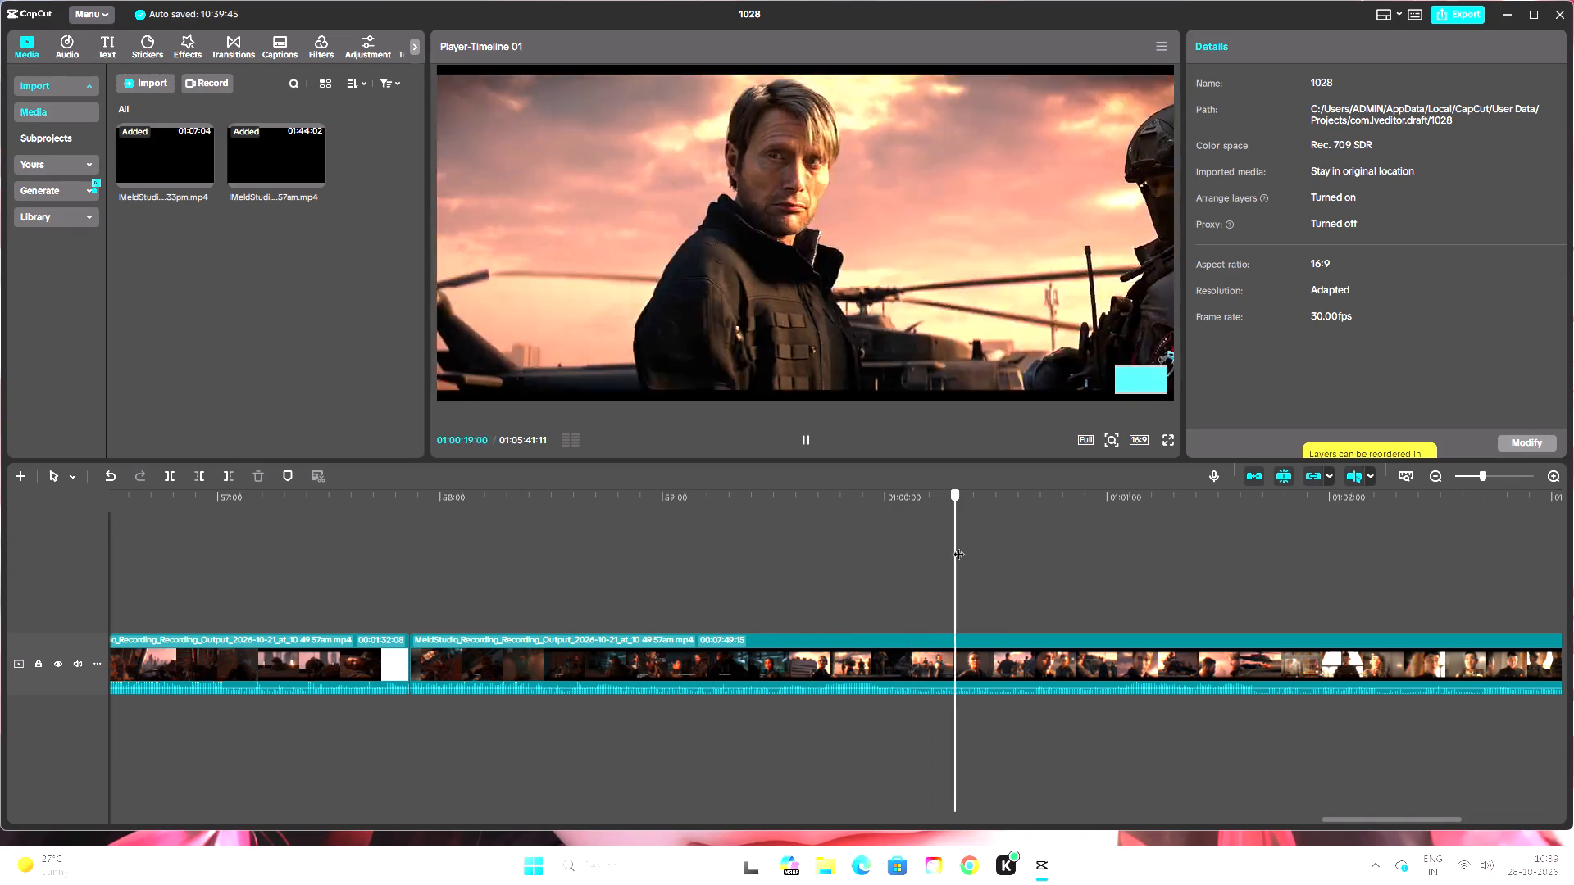
pyautogui.moveTo(958, 546); pyautogui.dragTo(1004, 551)
pyautogui.moveTo(1405, 833); pyautogui.dragTo(1422, 832)
pyautogui.click(1422, 826)
pyautogui.moveTo(1423, 823); pyautogui.dragTo(1467, 822)
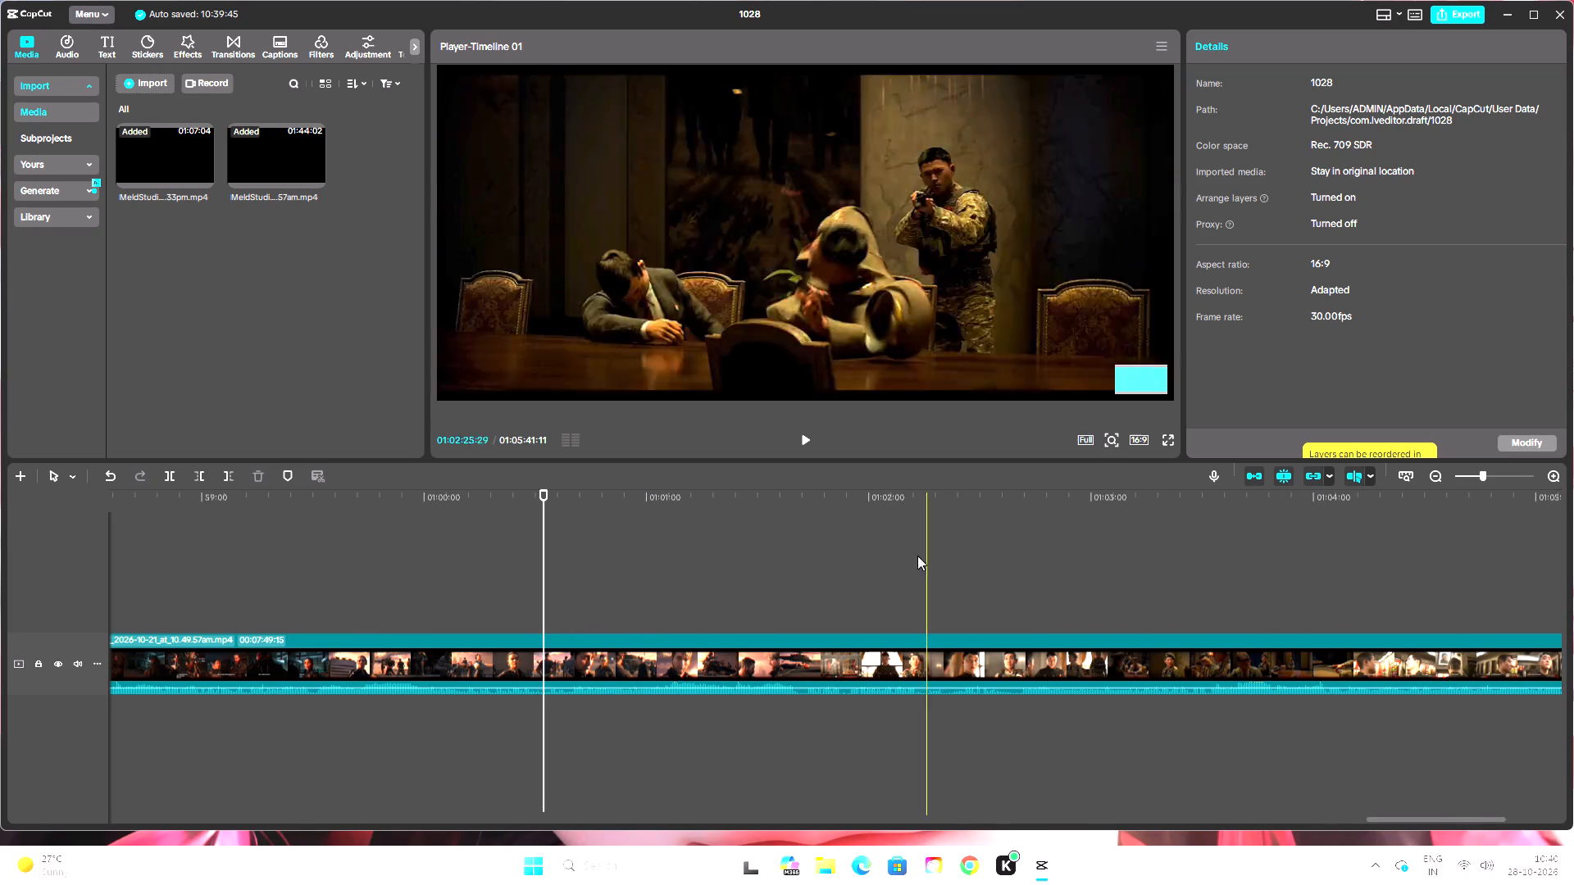
pyautogui.moveTo(541, 489); pyautogui.dragTo(646, 502)
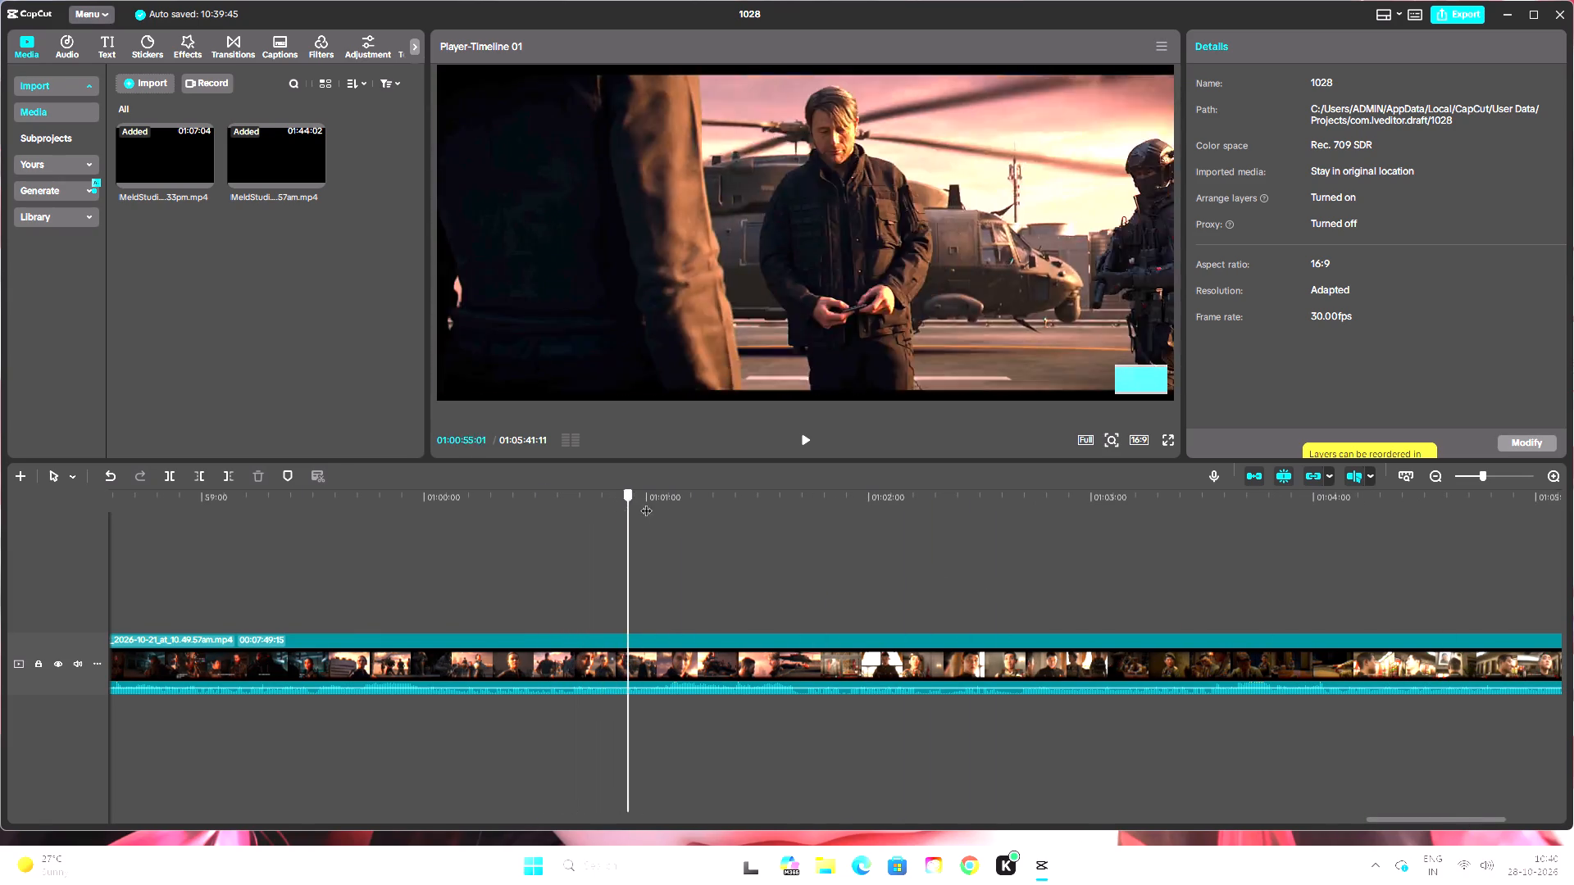
pyautogui.moveTo(646, 502); pyautogui.dragTo(820, 527)
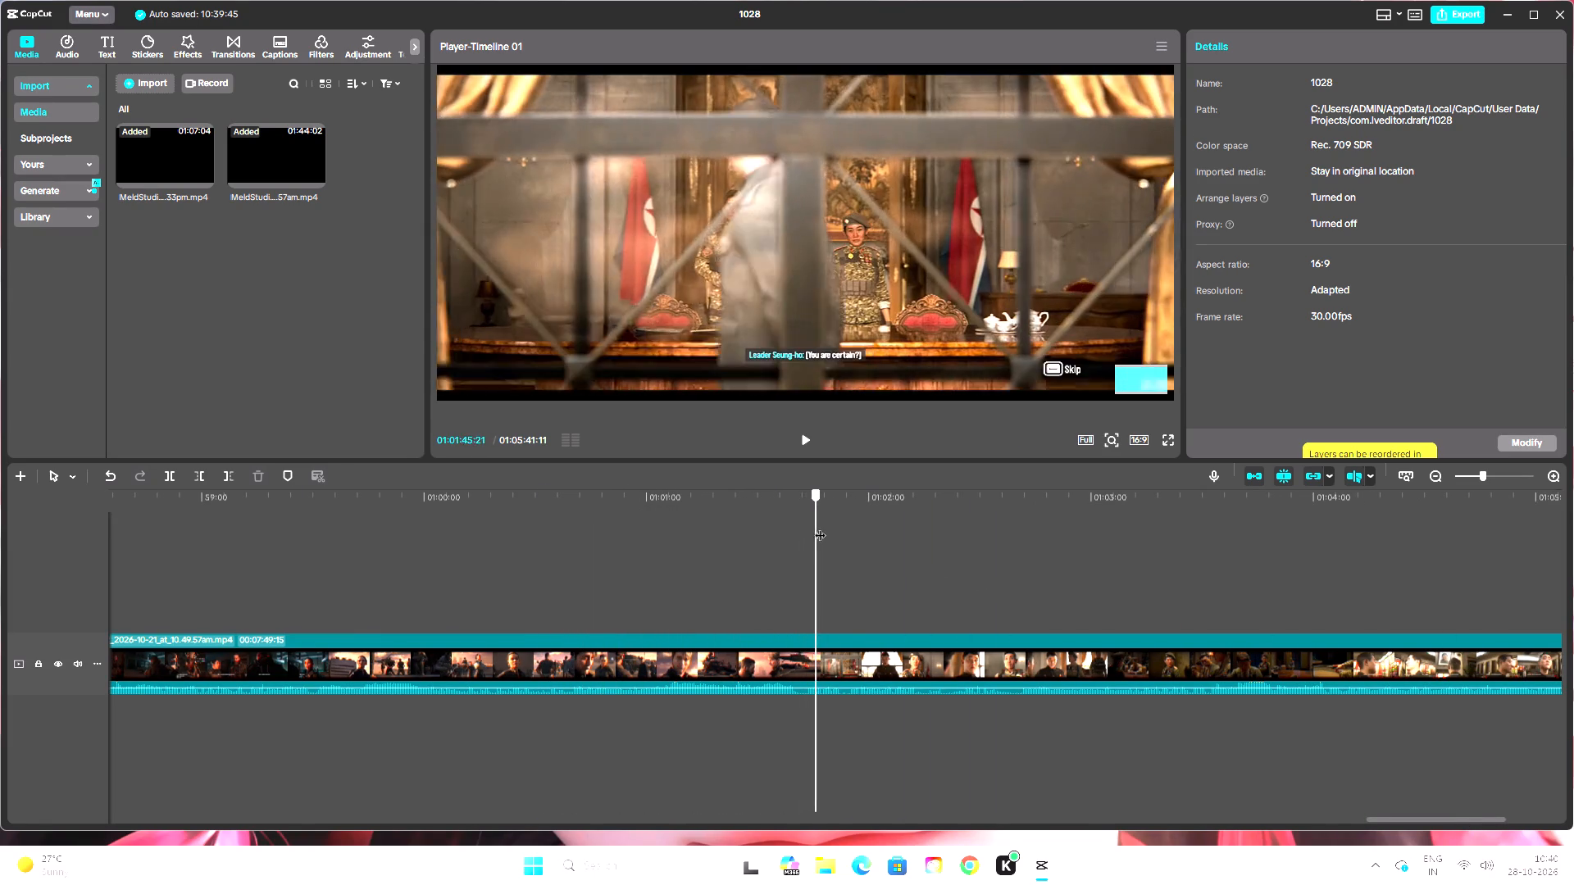
pyautogui.moveTo(820, 527); pyautogui.dragTo(1031, 569)
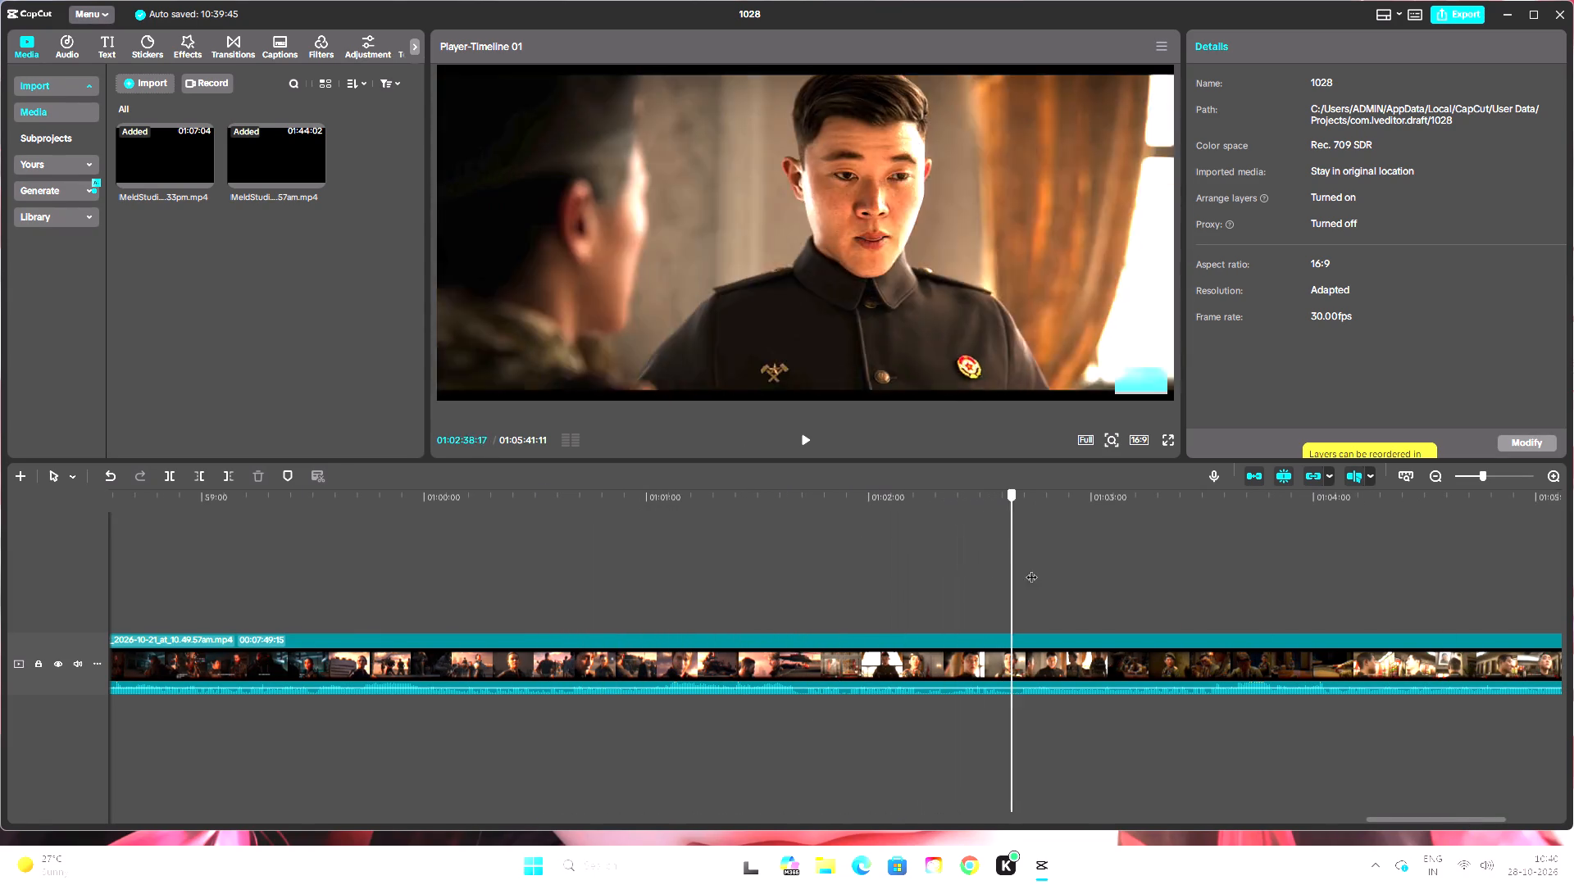
pyautogui.moveTo(1031, 569); pyautogui.dragTo(1177, 585)
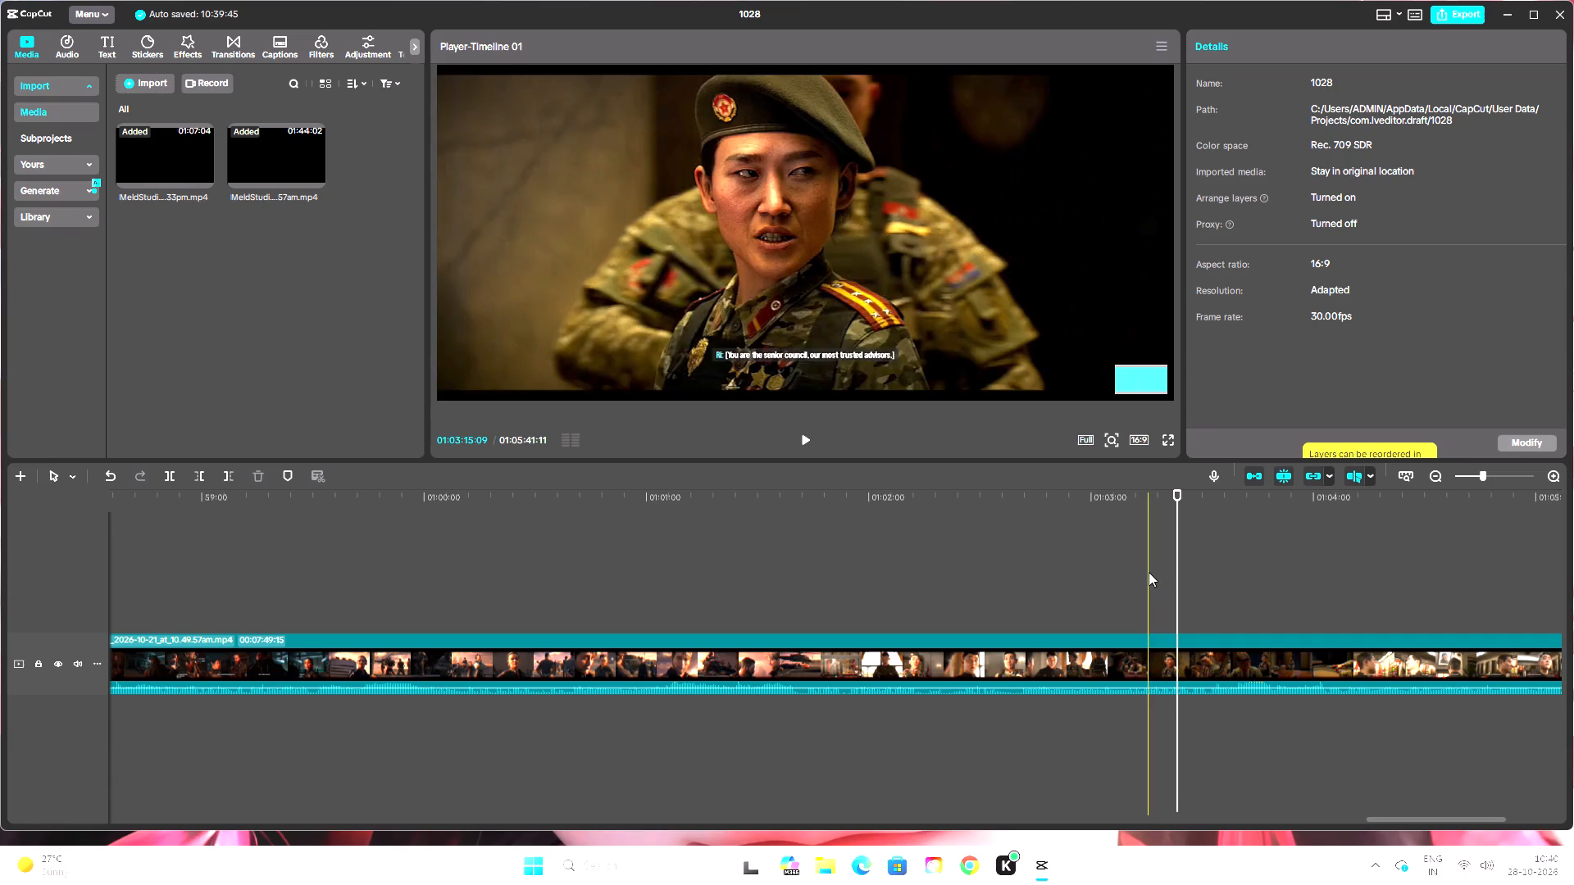
pyautogui.moveTo(1443, 823); pyautogui.dragTo(1483, 827)
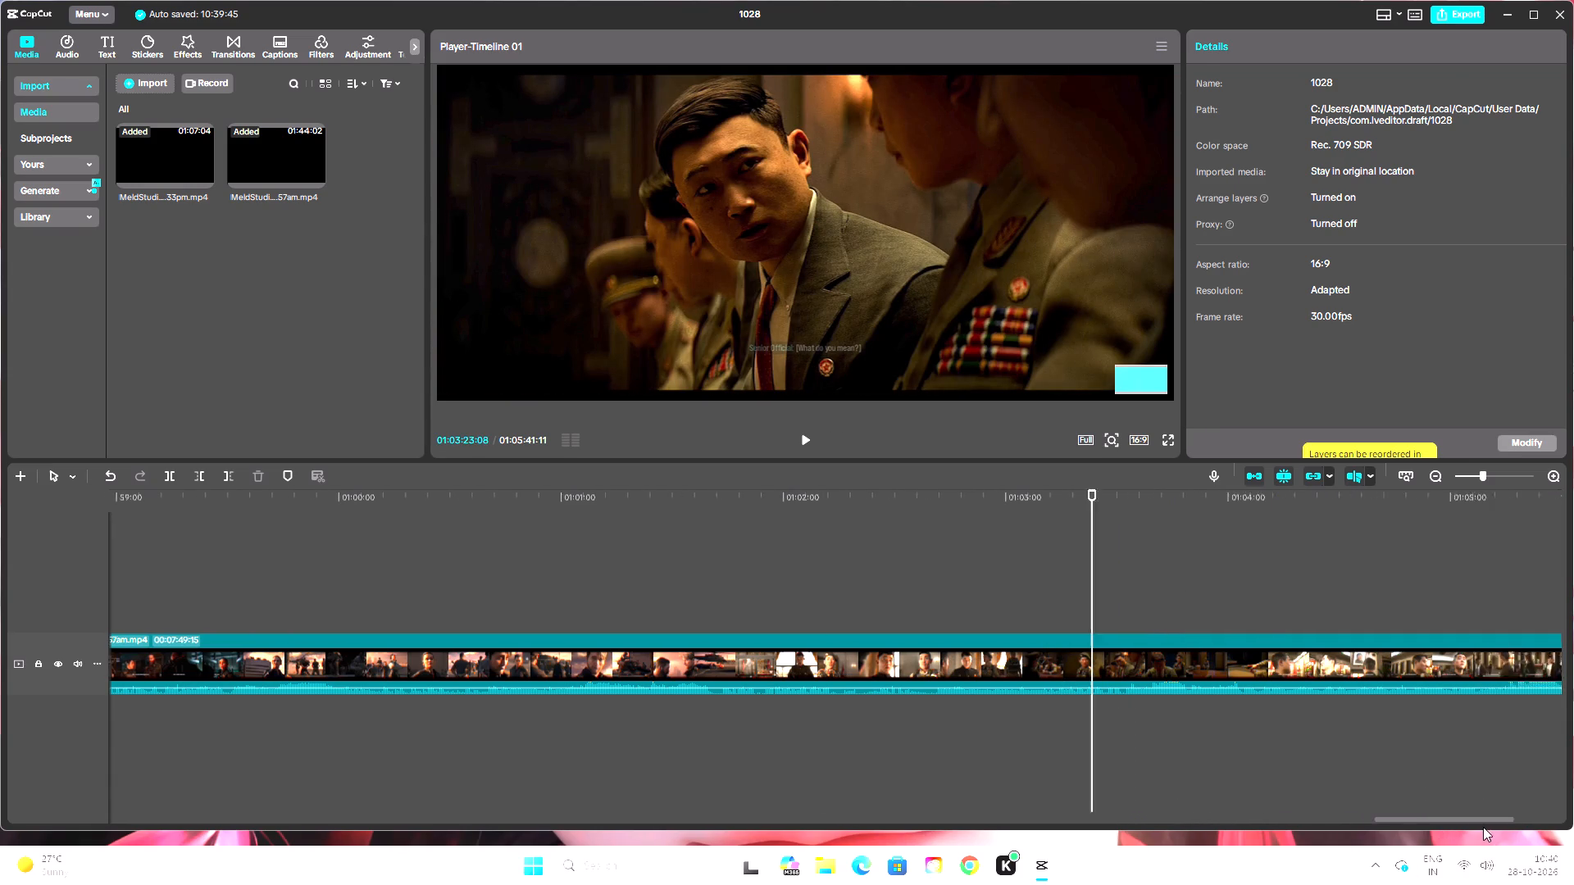
pyautogui.moveTo(1483, 827); pyautogui.dragTo(1510, 827)
pyautogui.moveTo(618, 492); pyautogui.dragTo(646, 497)
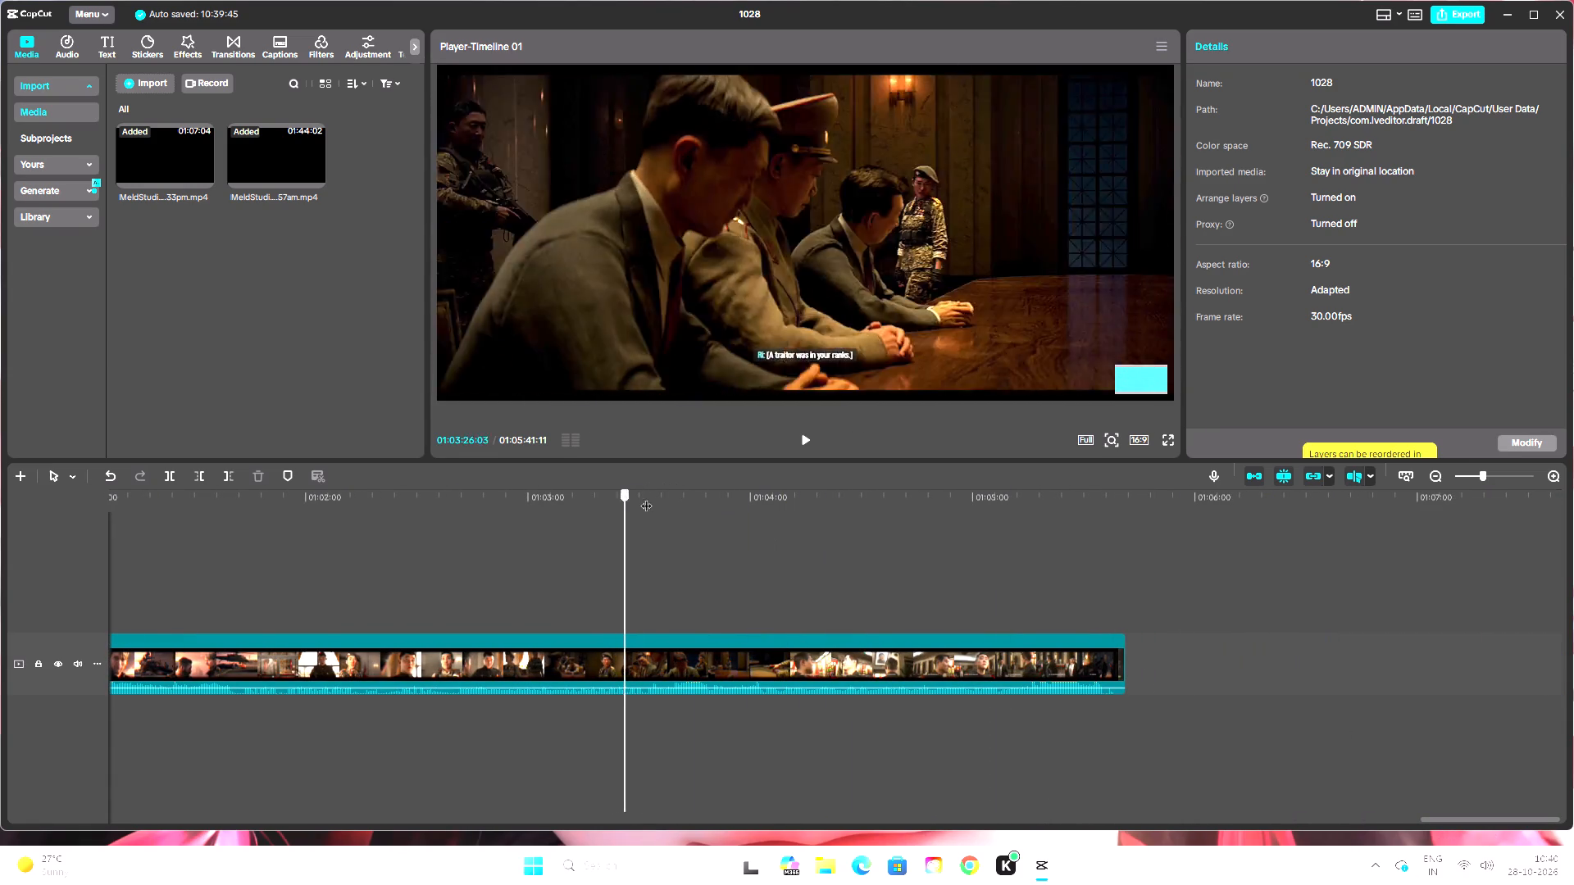
pyautogui.moveTo(646, 497); pyautogui.dragTo(745, 521)
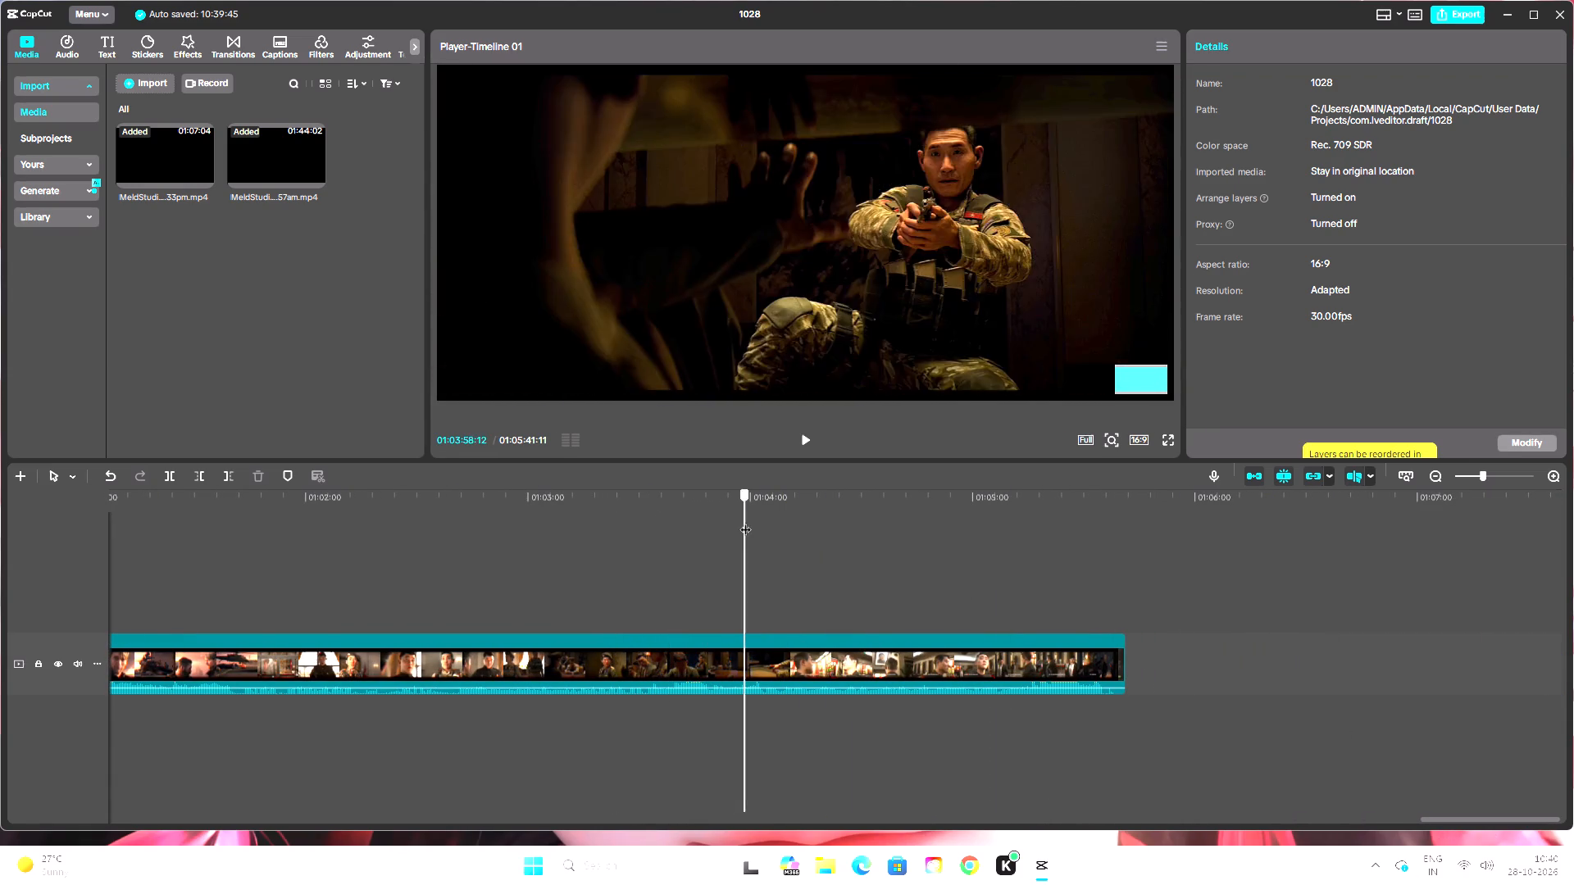
pyautogui.moveTo(745, 521); pyautogui.dragTo(851, 541)
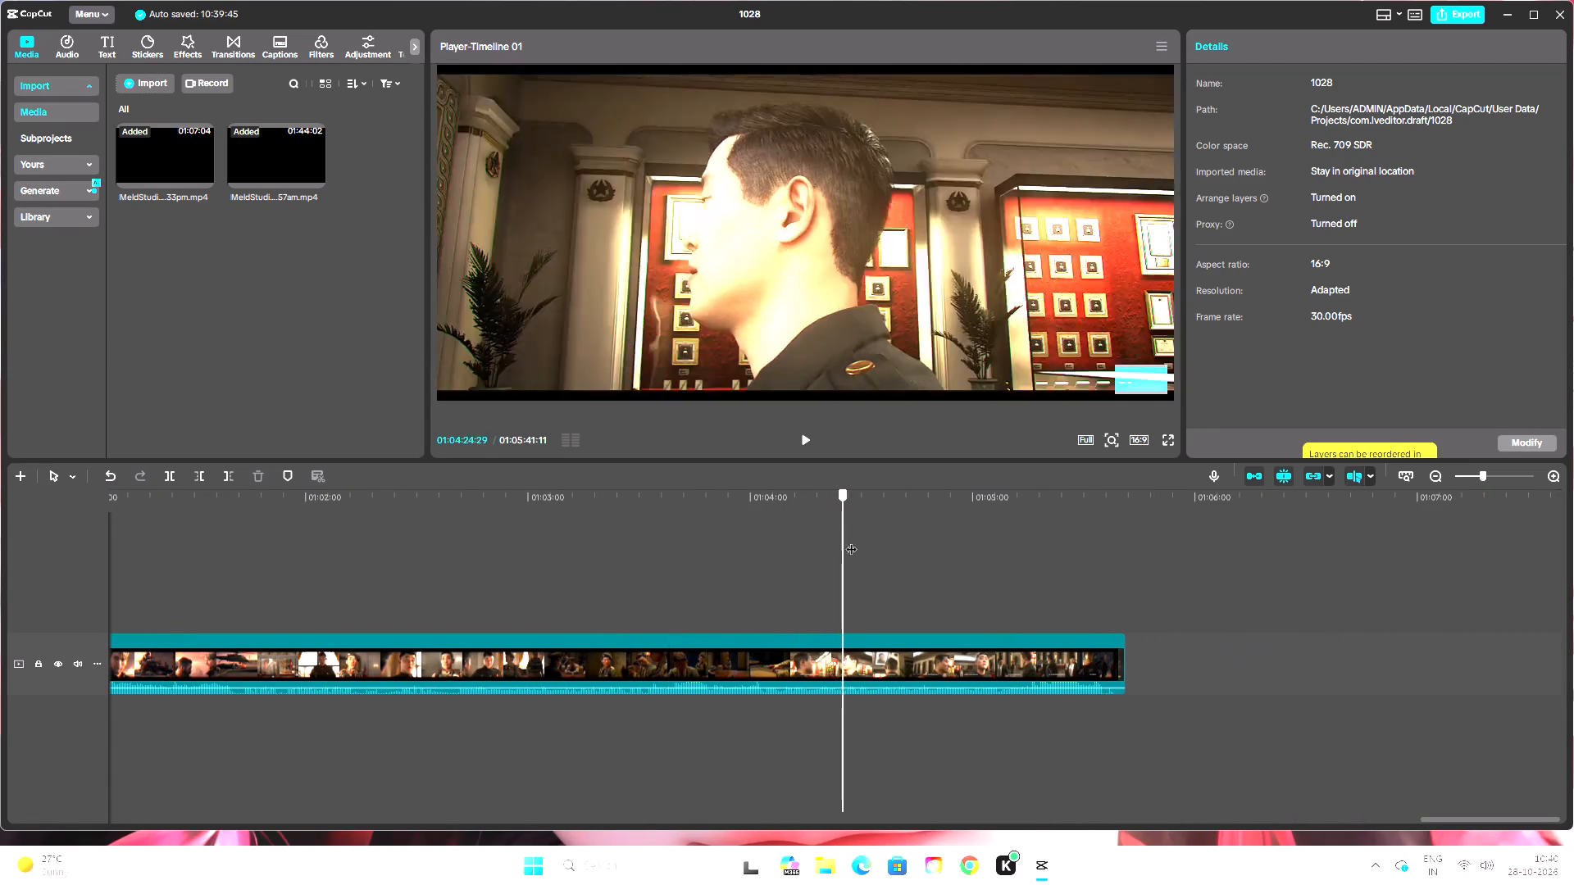
pyautogui.moveTo(851, 541); pyautogui.dragTo(1005, 565)
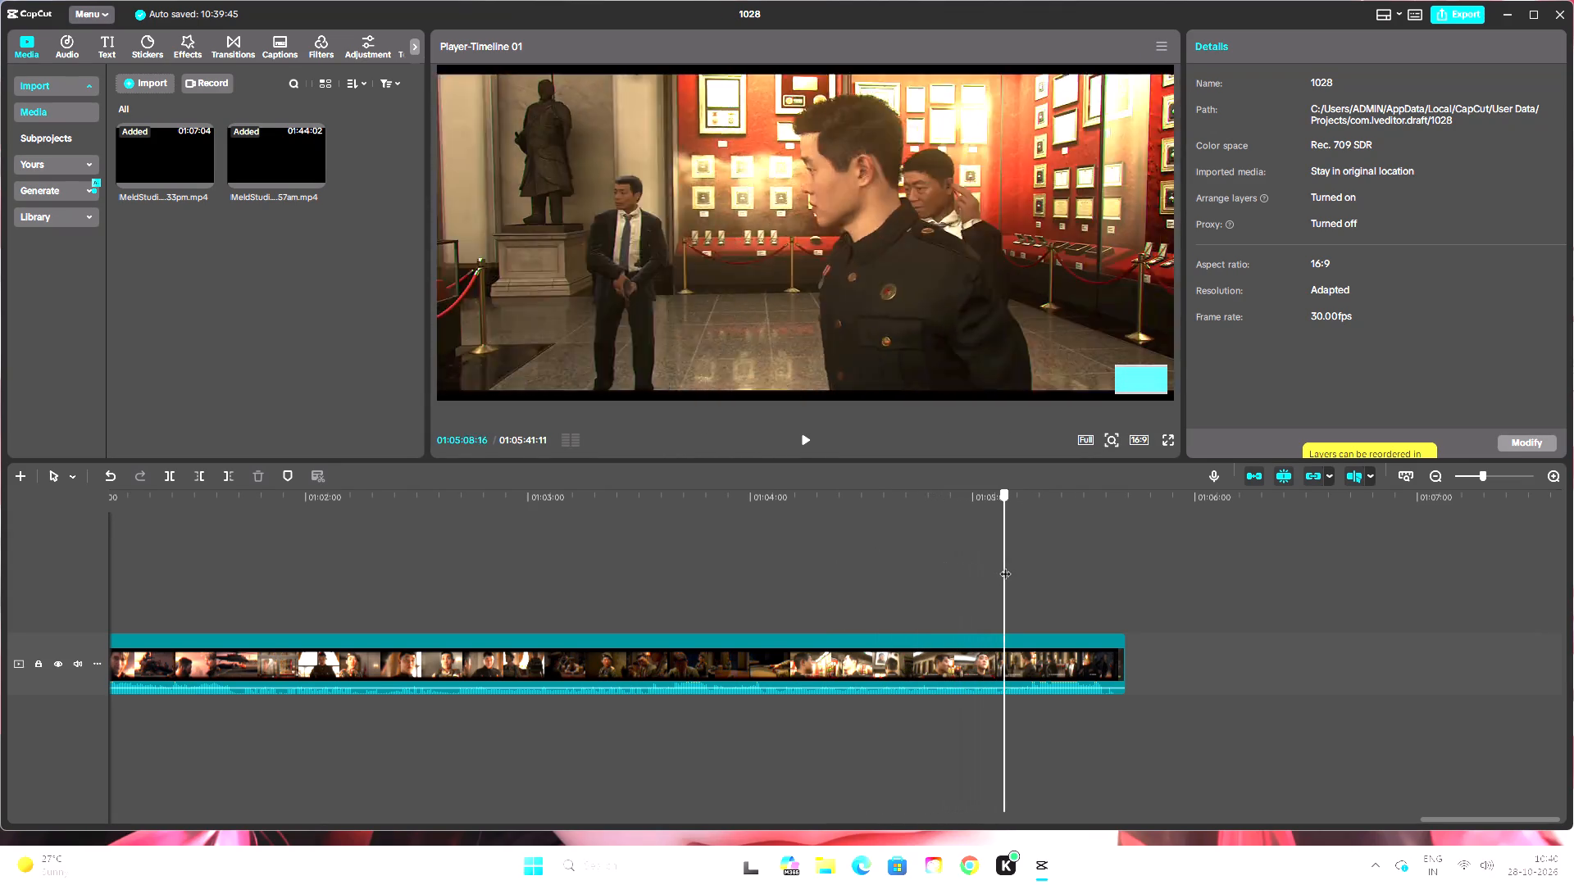
pyautogui.moveTo(1005, 565); pyautogui.dragTo(1060, 582)
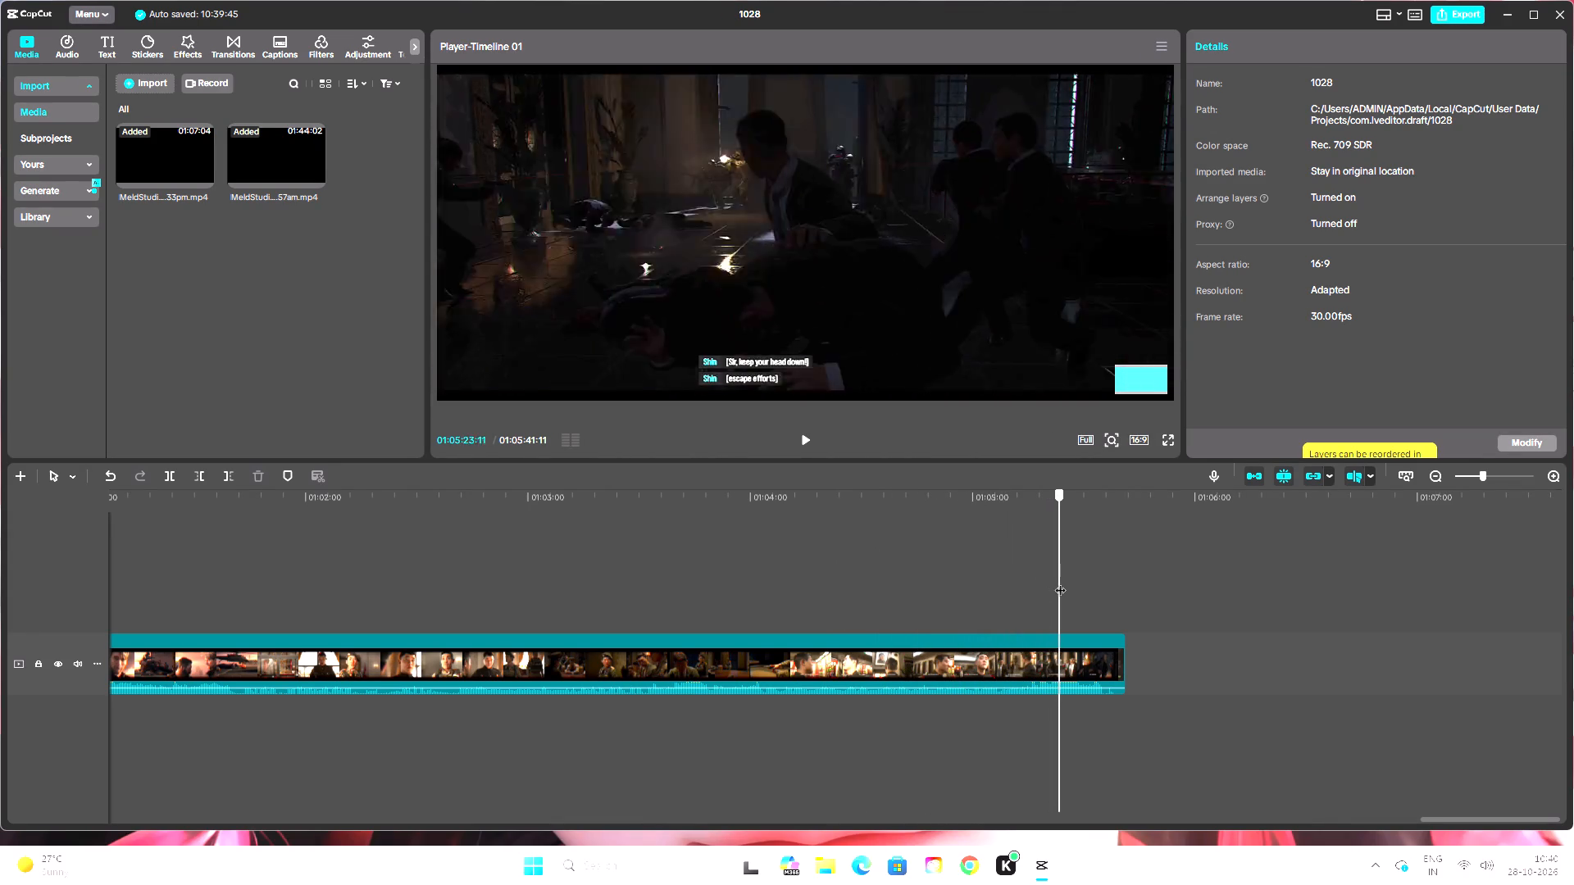
pyautogui.moveTo(1060, 582); pyautogui.dragTo(1099, 587)
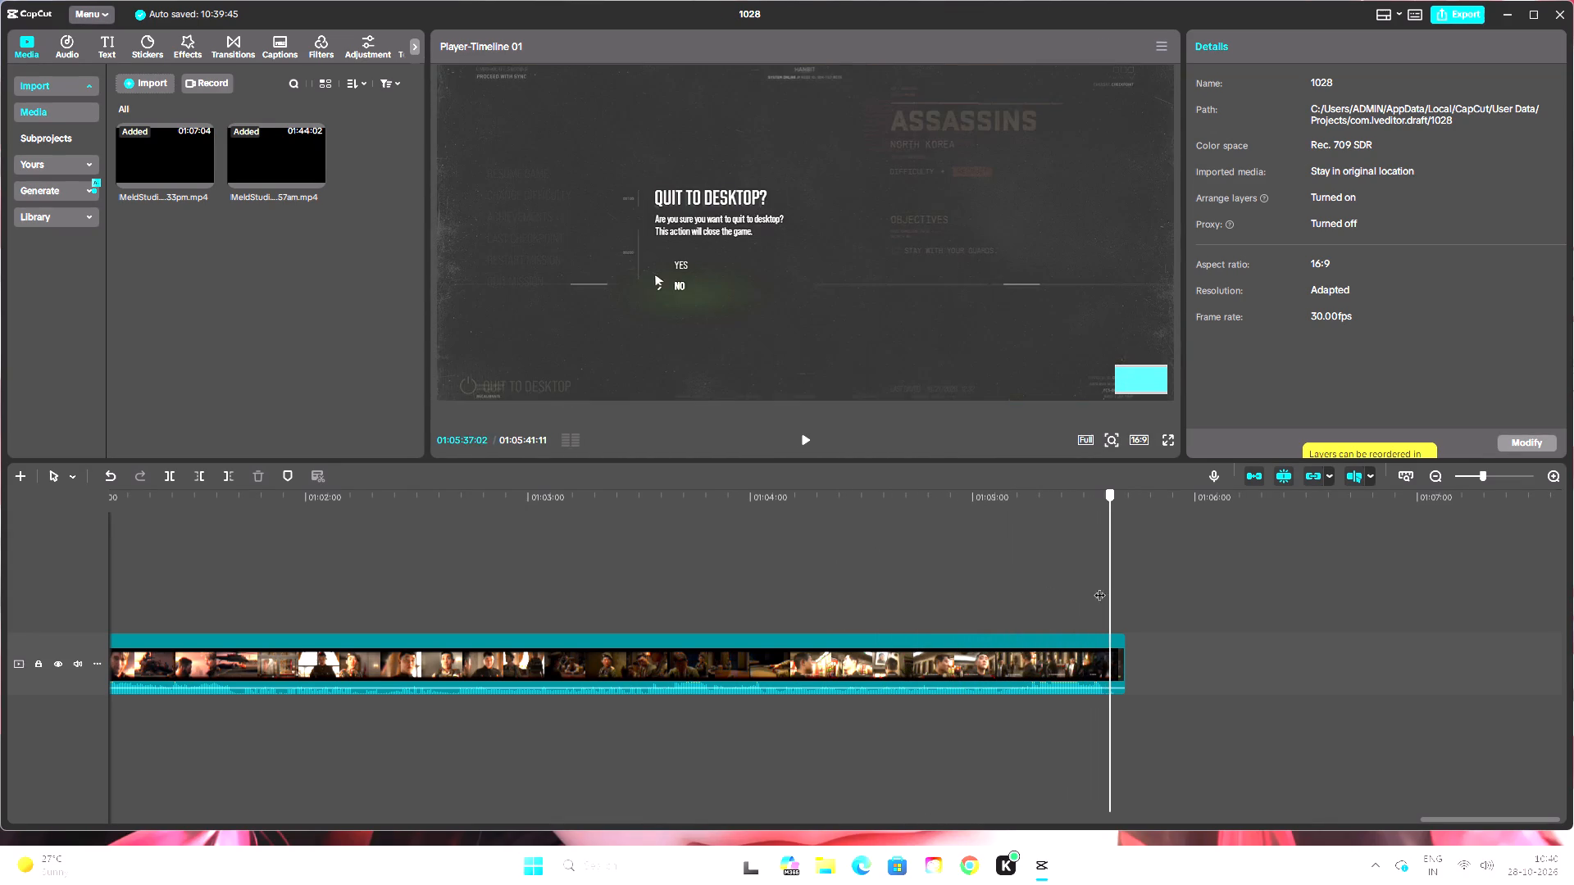
# Split the recording at about 01:05:16, just before the museum hall blackout, and delete everything after it, including the quit menu.
pyautogui.moveTo(1099, 587); pyautogui.dragTo(1033, 588)
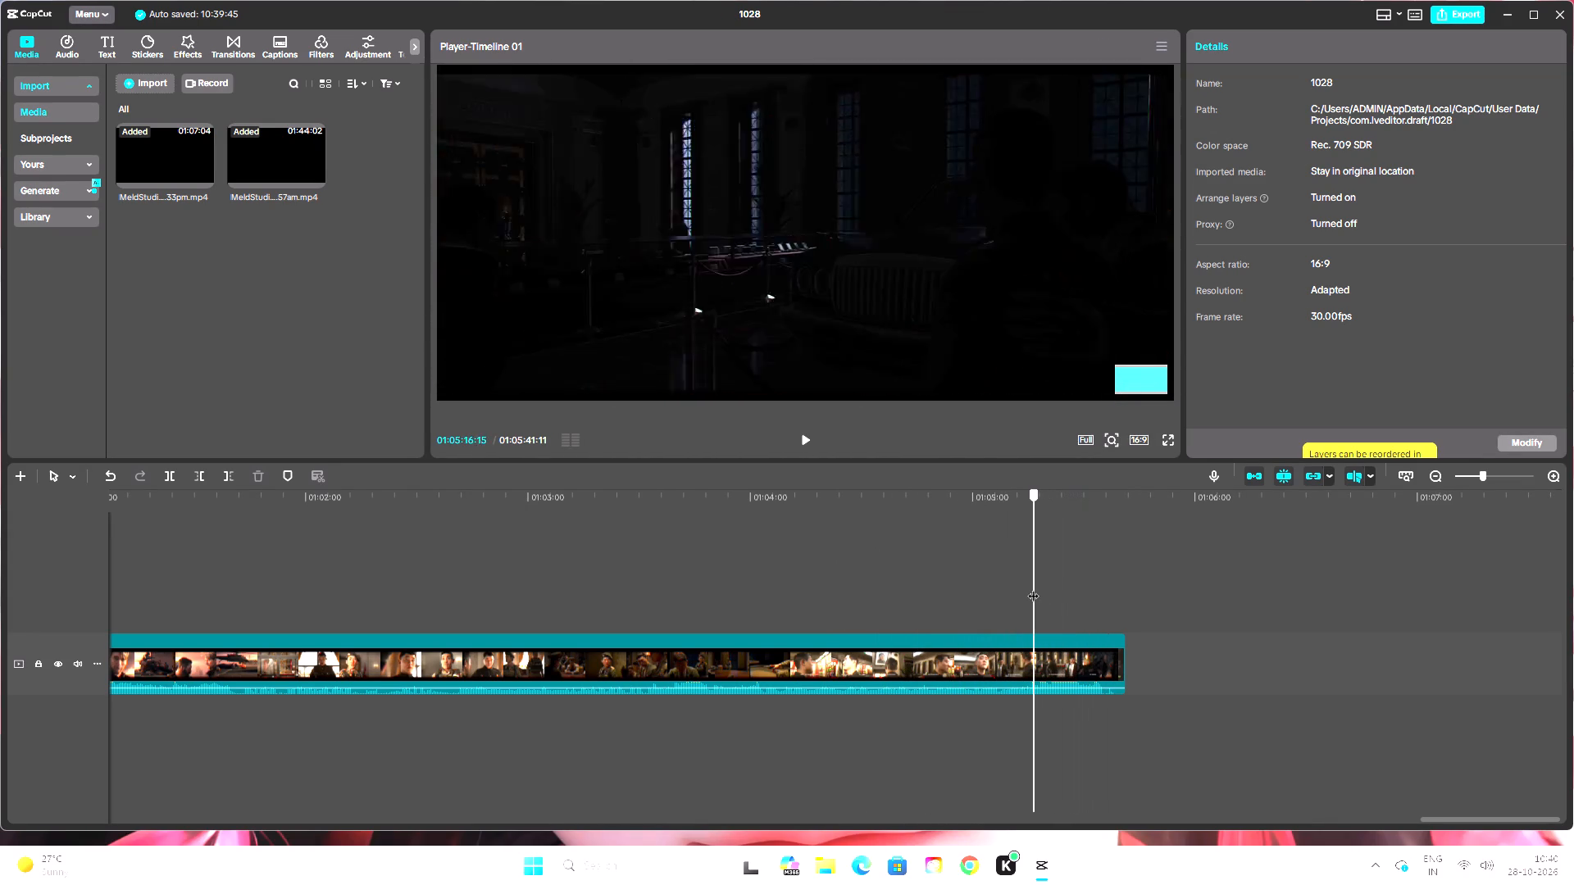
pyautogui.moveTo(1033, 588); pyautogui.dragTo(1031, 591)
pyautogui.click(174, 479)
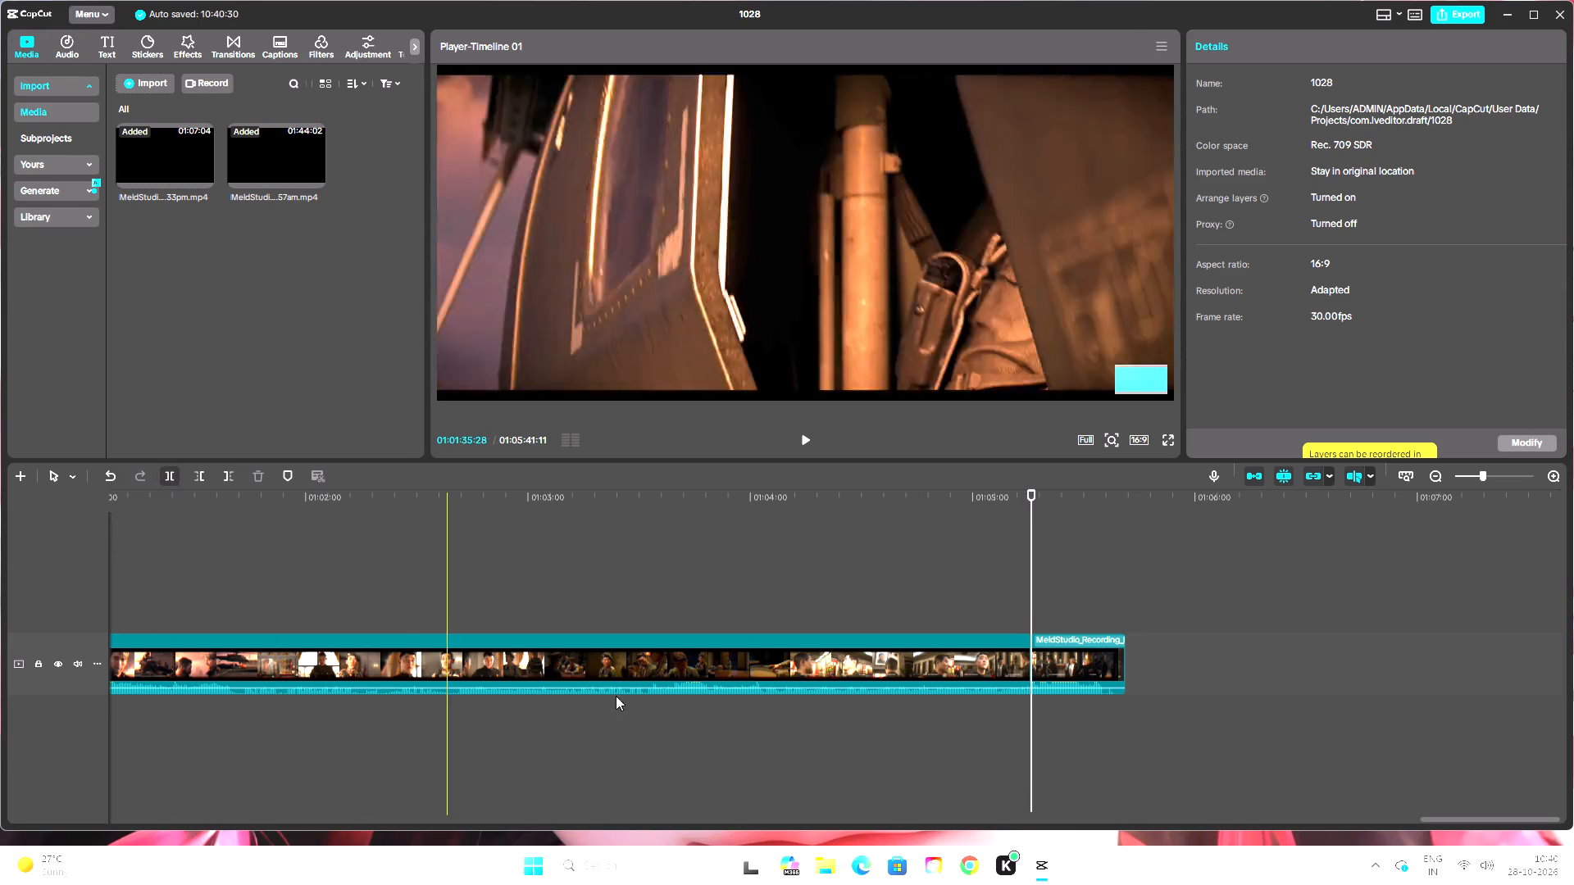
pyautogui.click(1065, 666)
pyautogui.press('BackSpace')
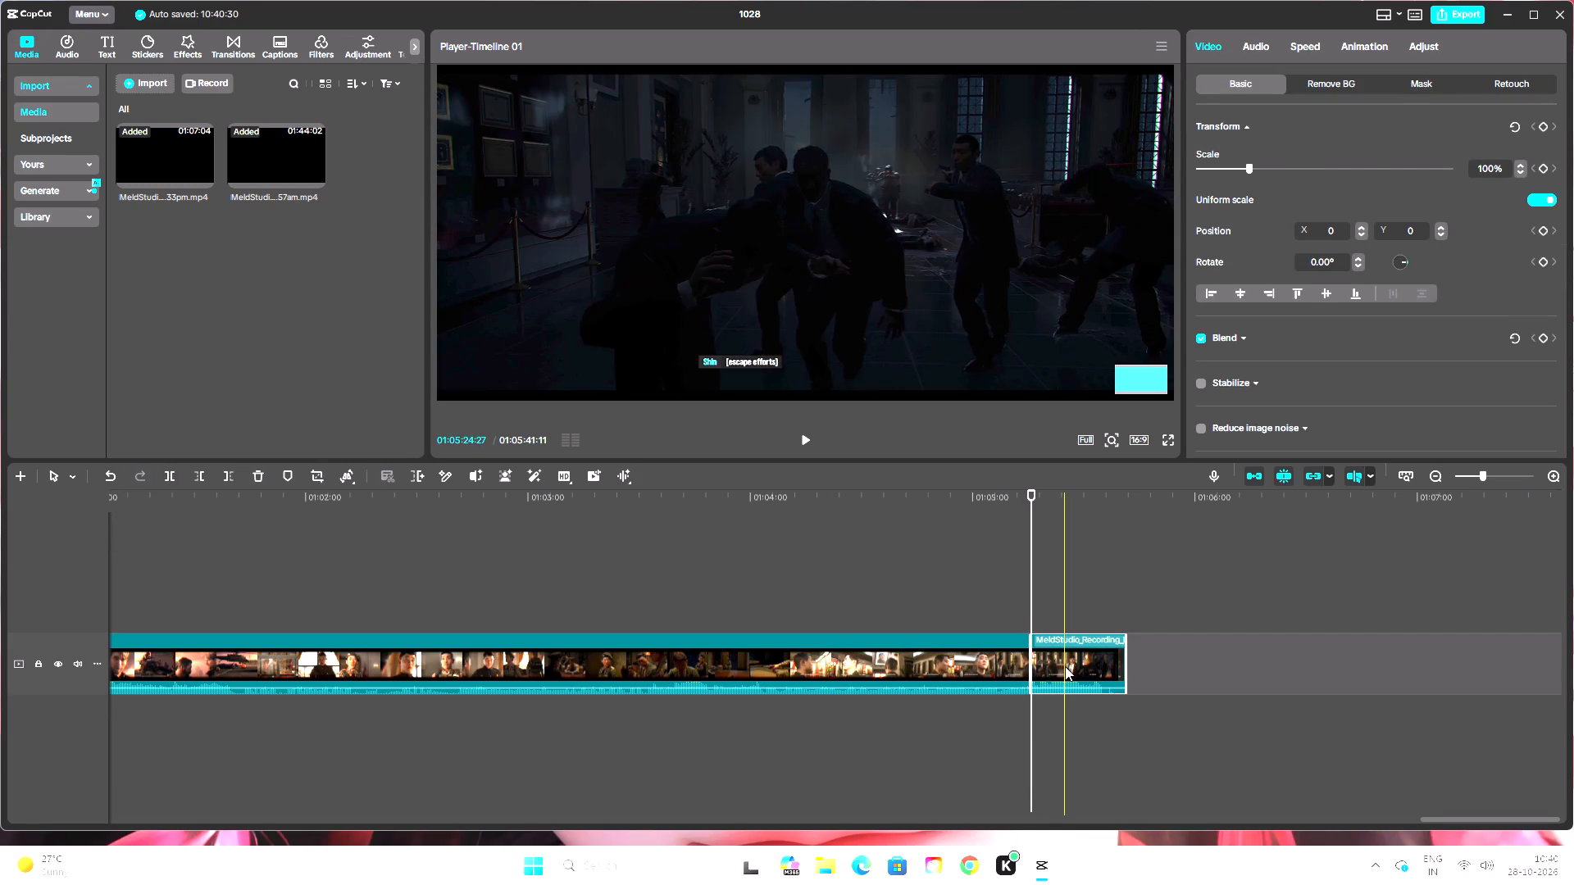
# Import the 2026-10-22 7.14.49pm recording from the Record folder and append it to the main track after the last clip.
pyautogui.click(148, 78)
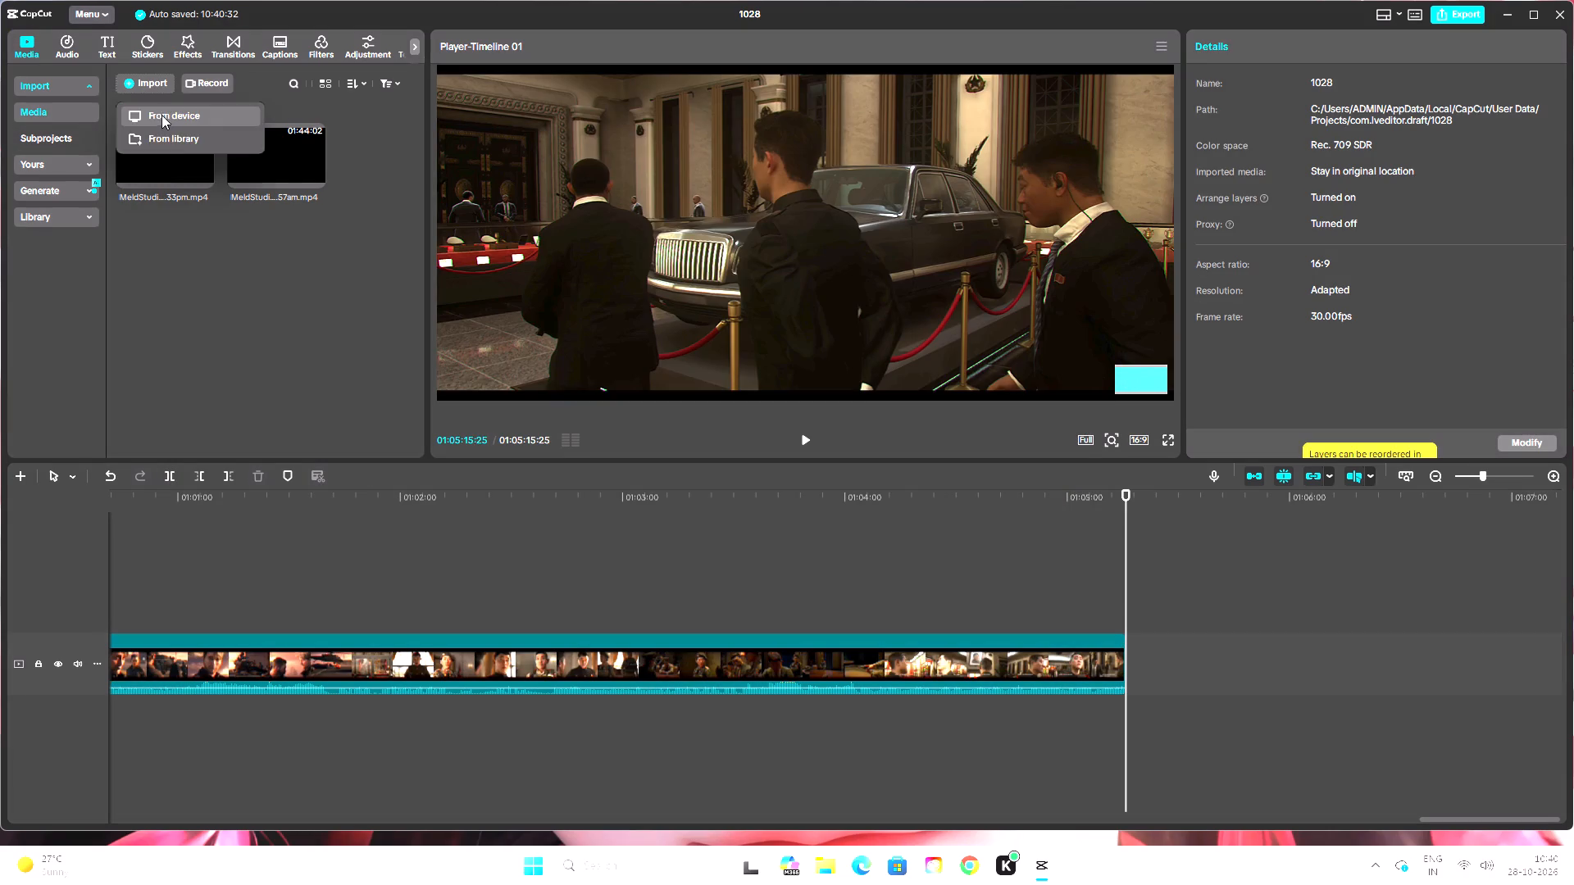
pyautogui.click(162, 116)
pyautogui.click(771, 177)
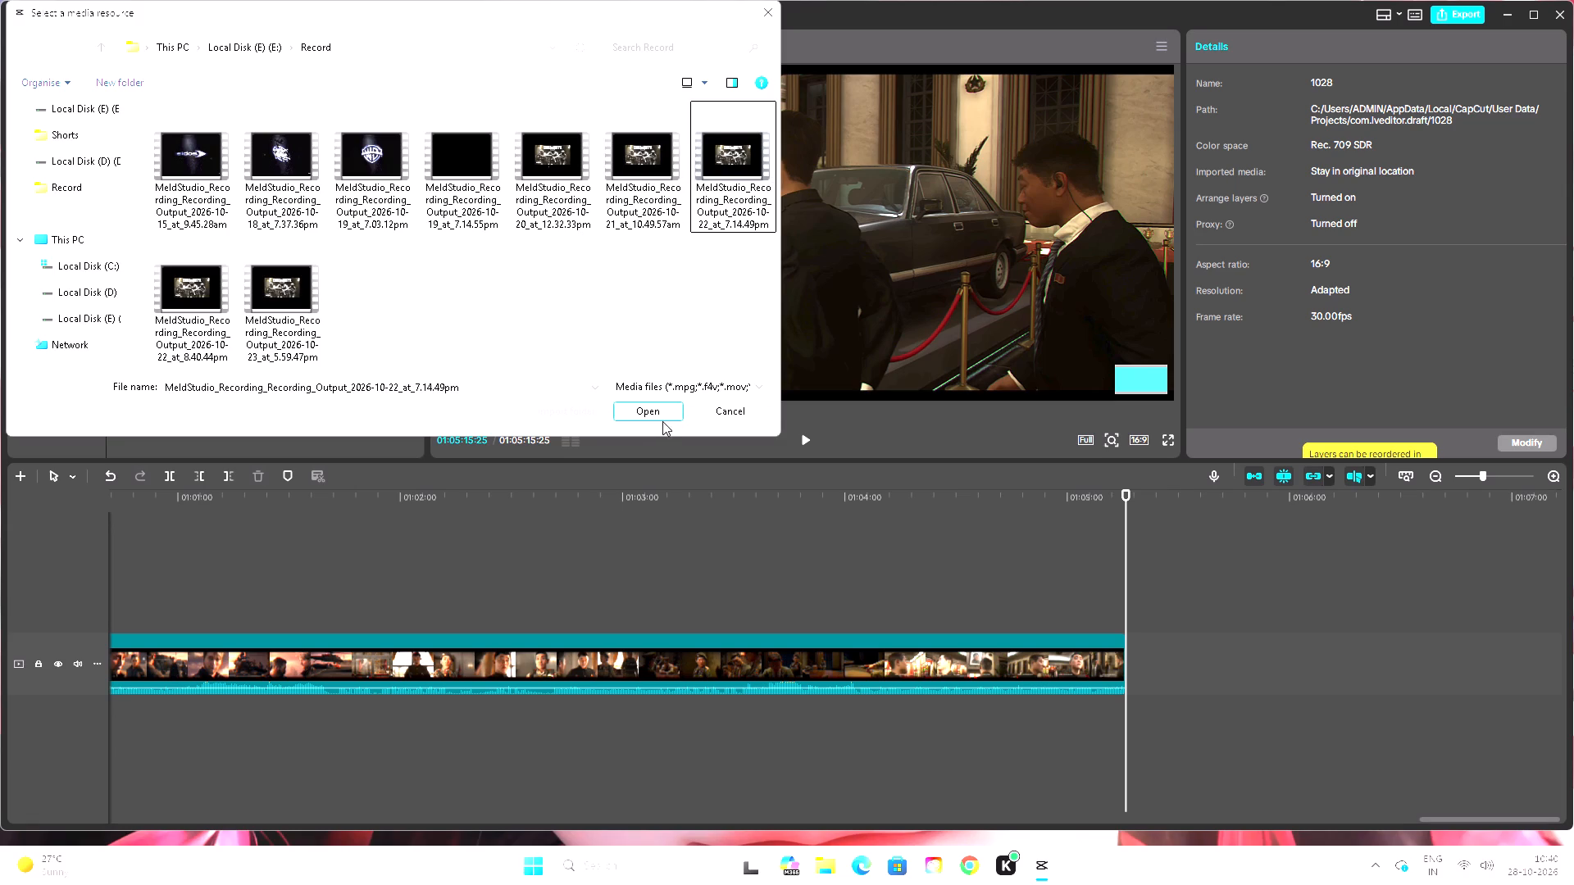
pyautogui.click(661, 416)
pyautogui.moveTo(175, 256); pyautogui.dragTo(1175, 660)
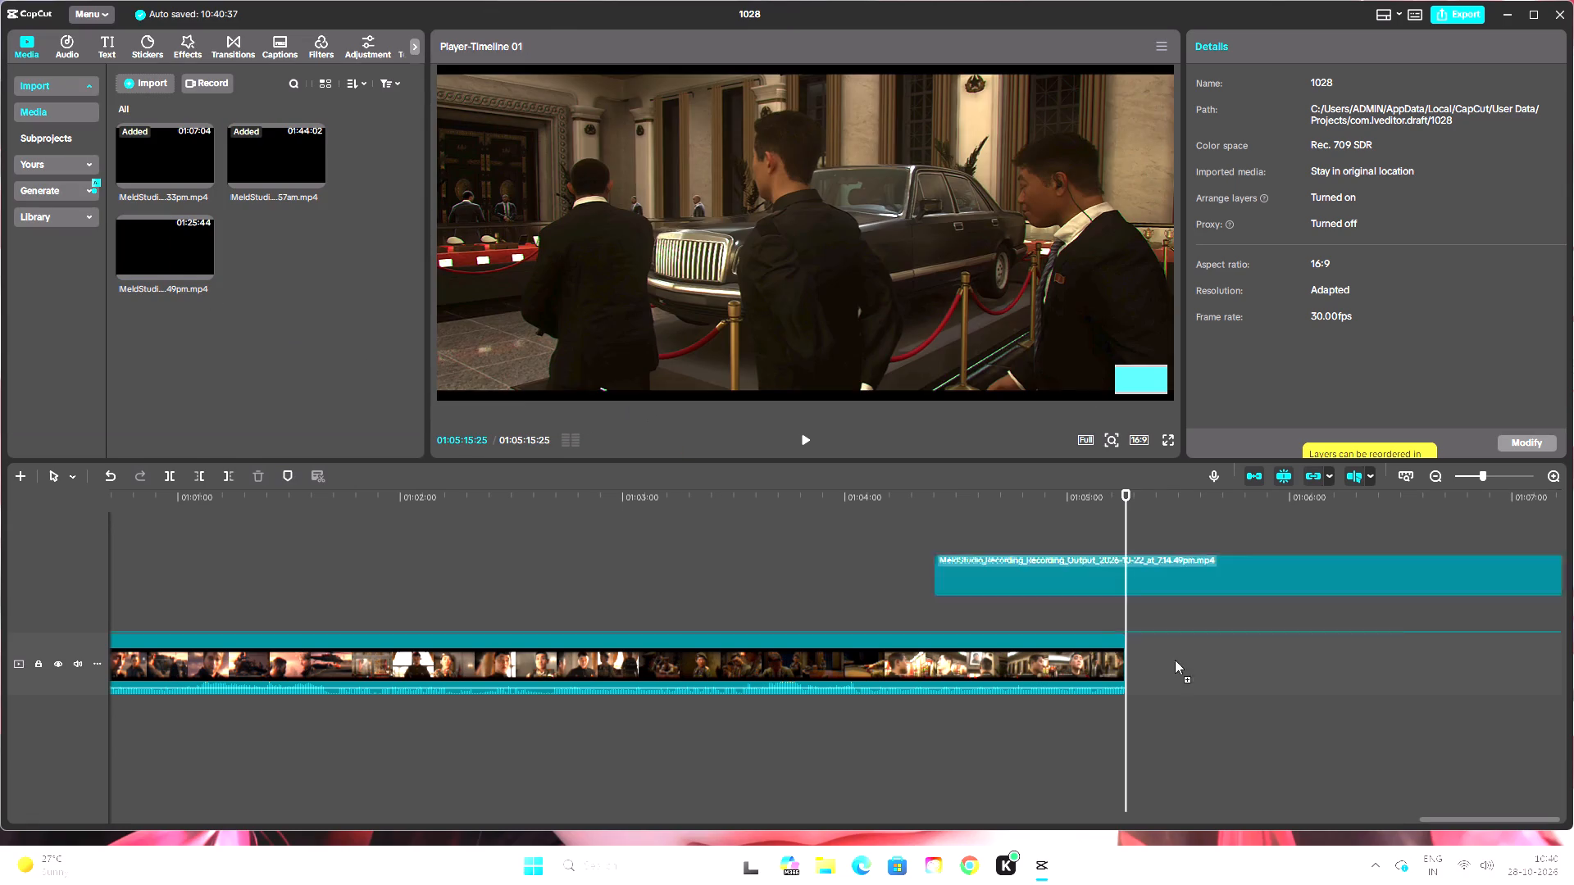
pyautogui.moveTo(1175, 660); pyautogui.dragTo(1149, 665)
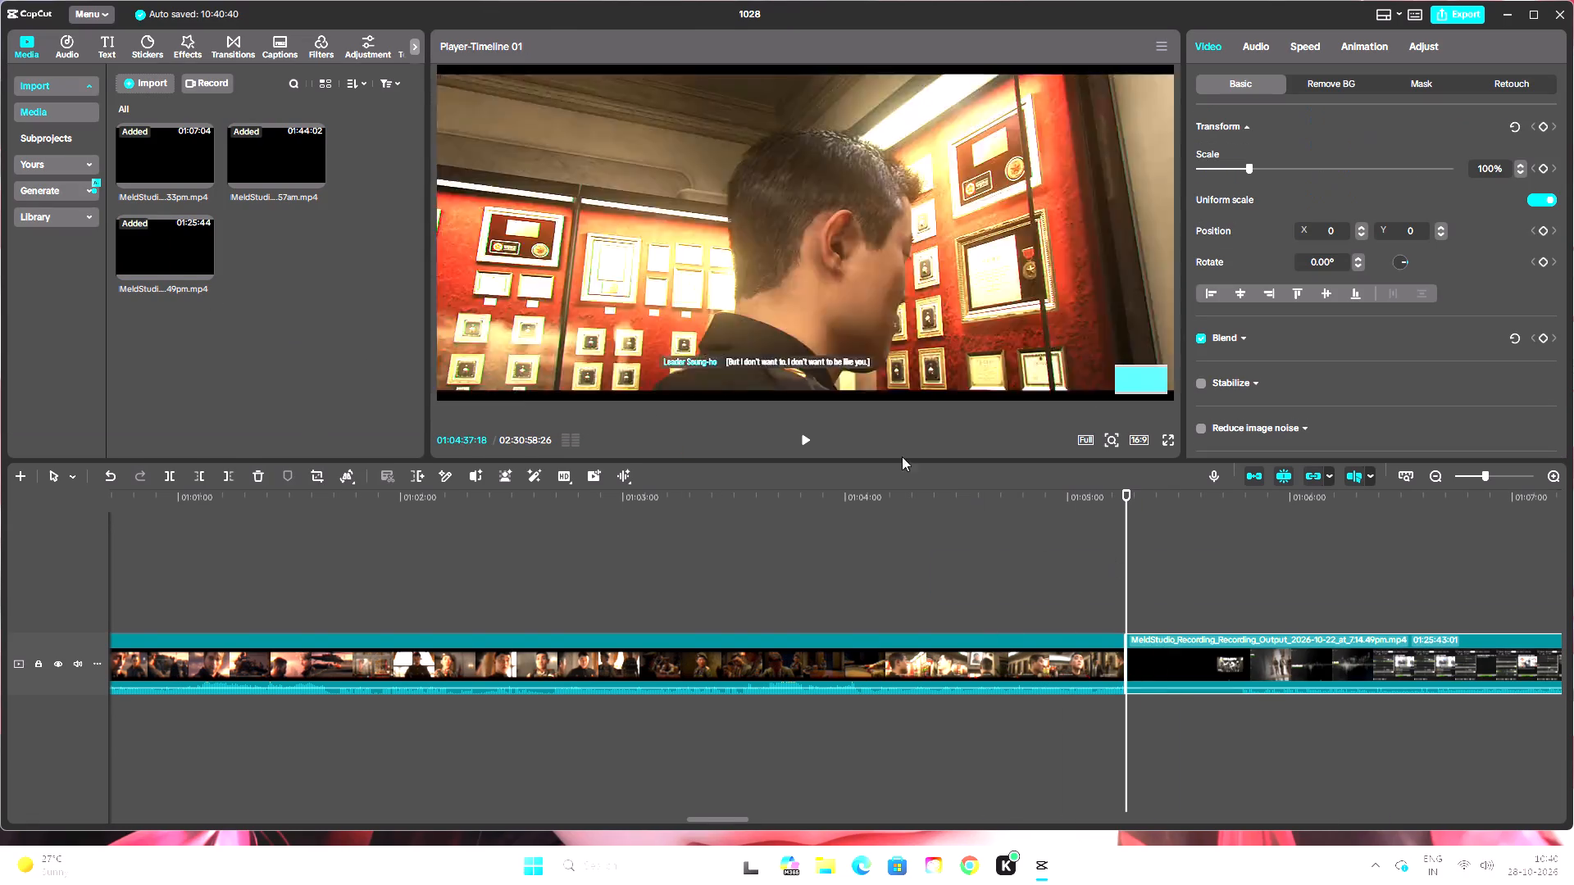
# Play back the join between the museum cutscene and the 7.14.49pm recording at about 01:05:16.
pyautogui.click(810, 435)
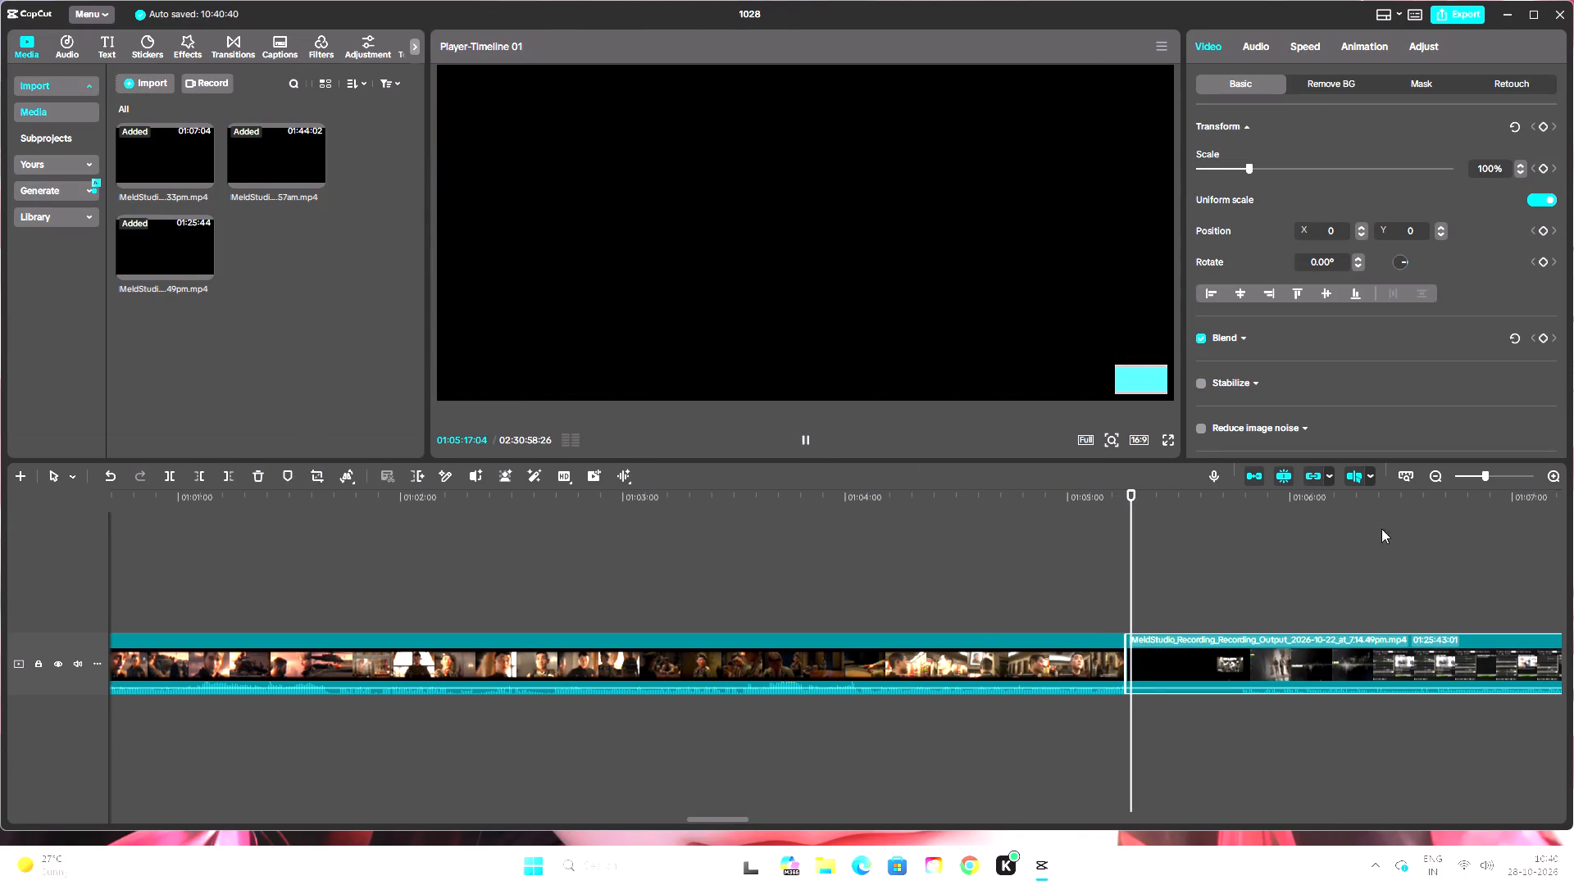
pyautogui.moveTo(1133, 495); pyautogui.dragTo(1119, 511)
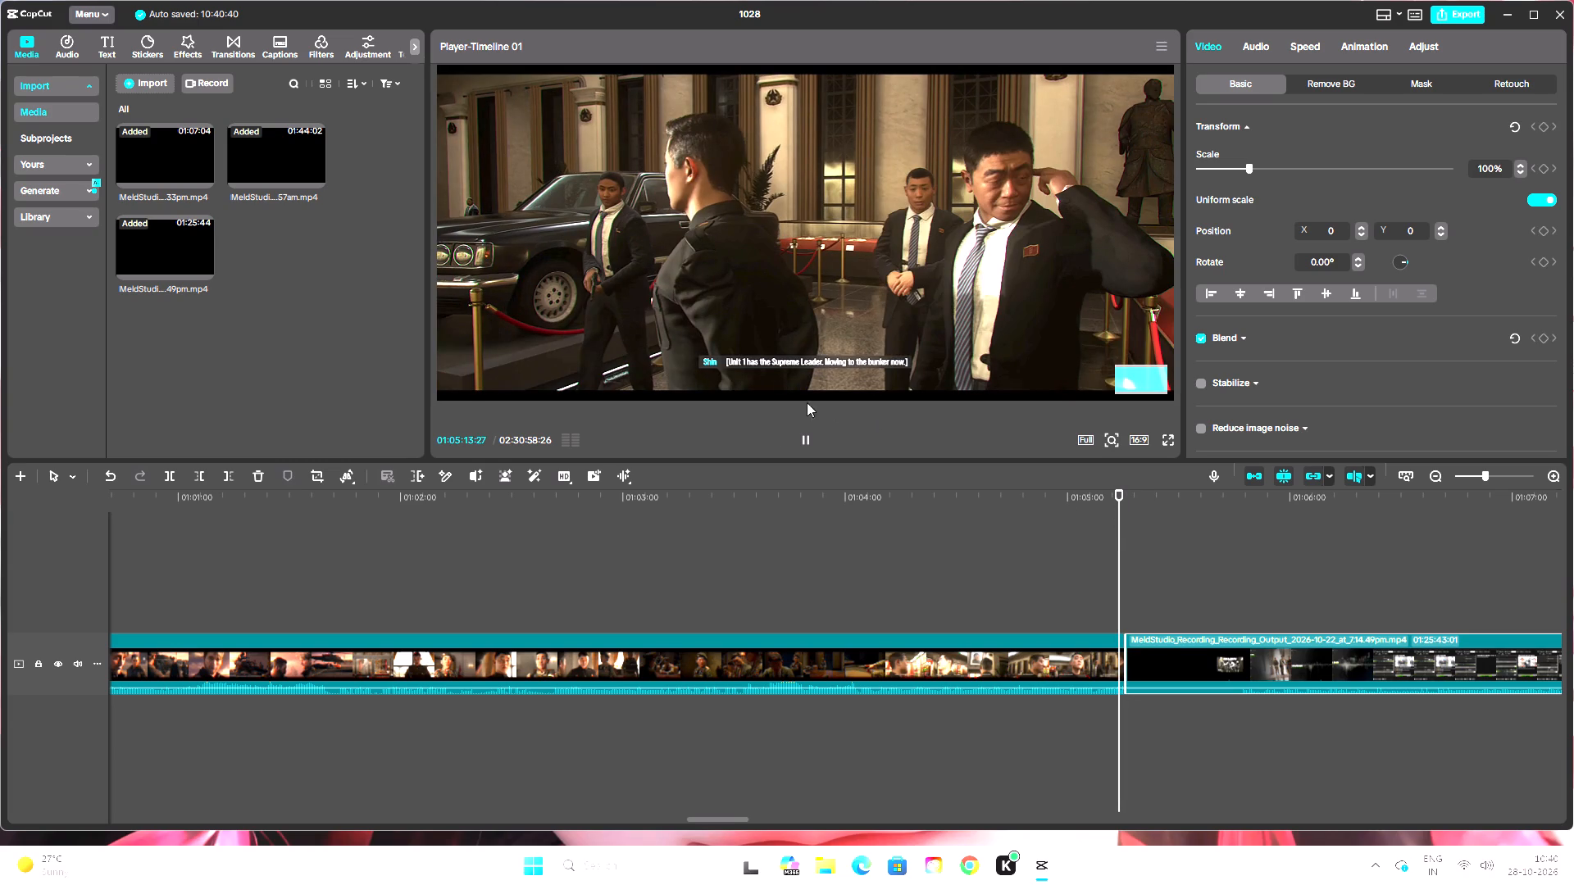
pyautogui.click(802, 440)
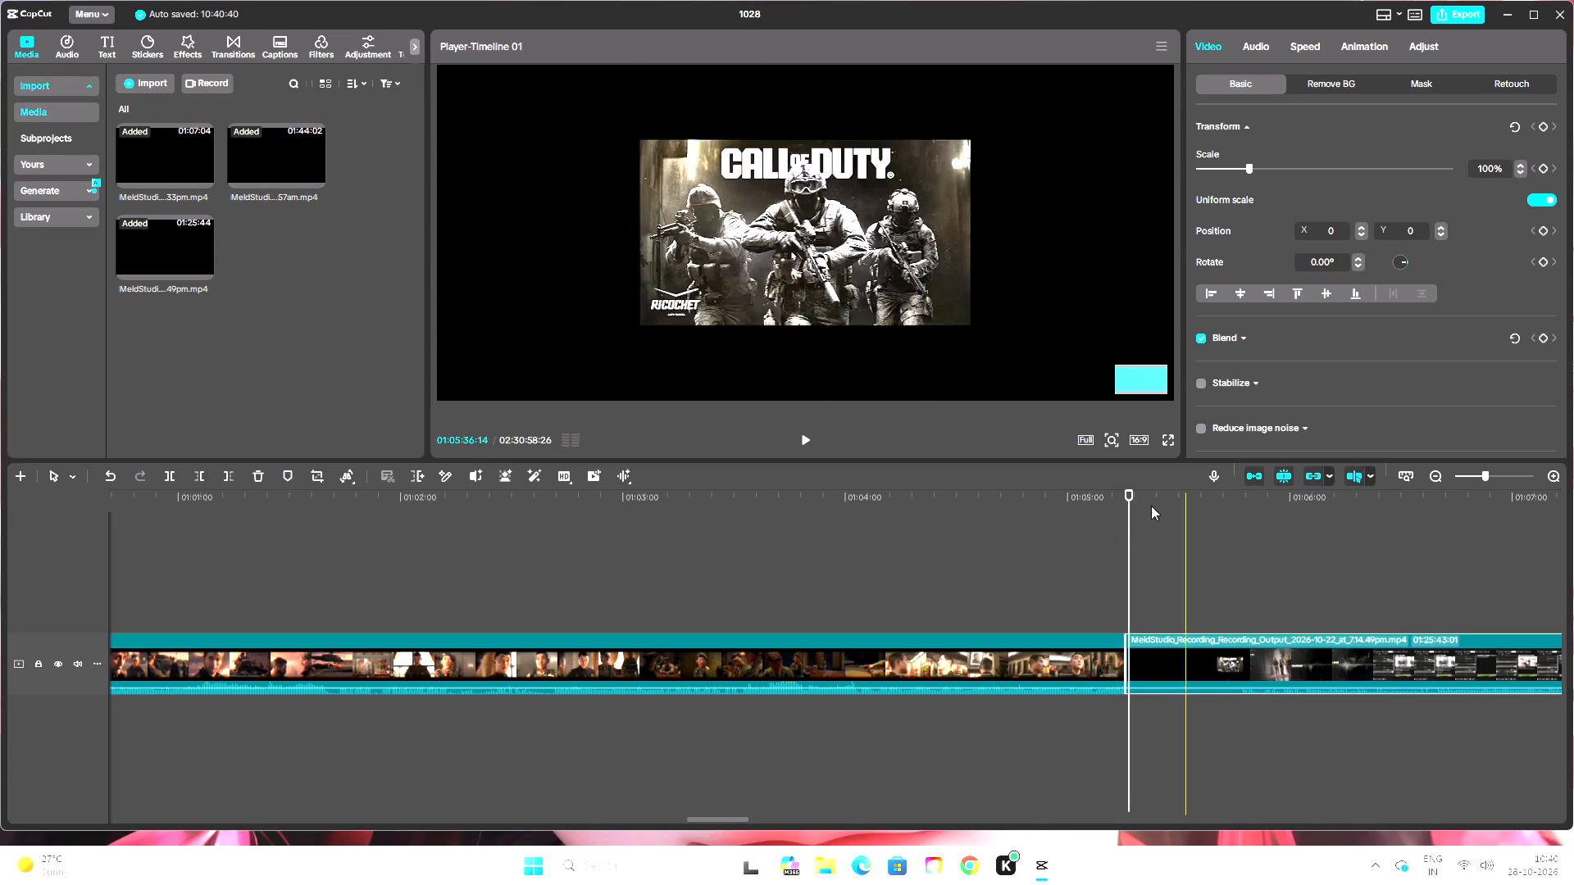
# Review the appended 7.14.49pm recording from about 01:05:36 to 01:40:54 for menus and repeated gameplay to cut.
pyautogui.moveTo(1128, 499); pyautogui.dragTo(1283, 551)
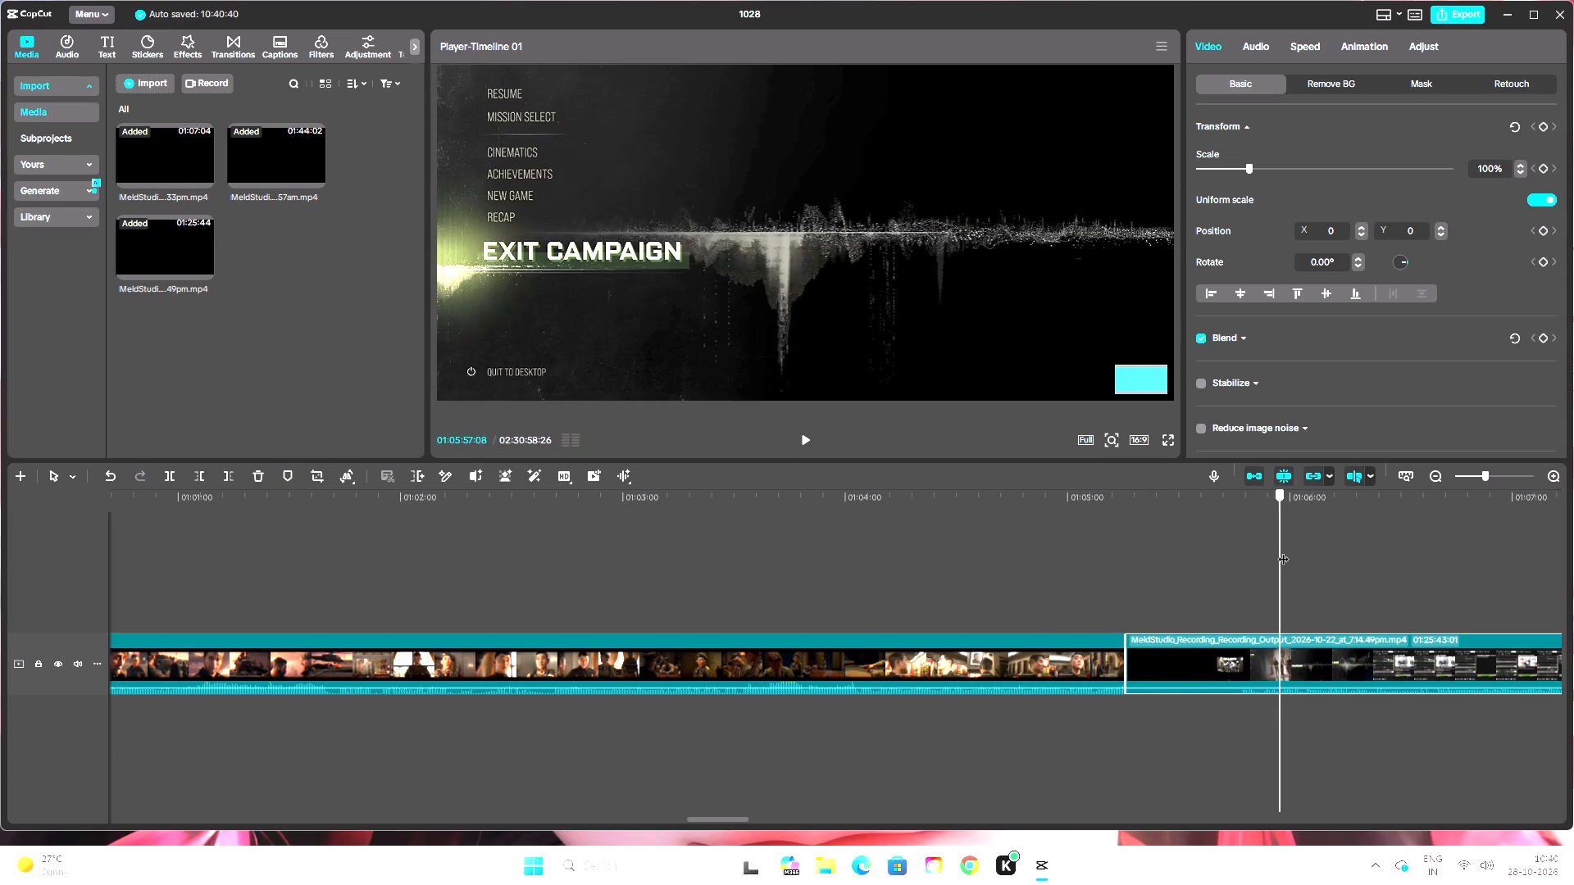
pyautogui.moveTo(1283, 551); pyautogui.dragTo(1427, 585)
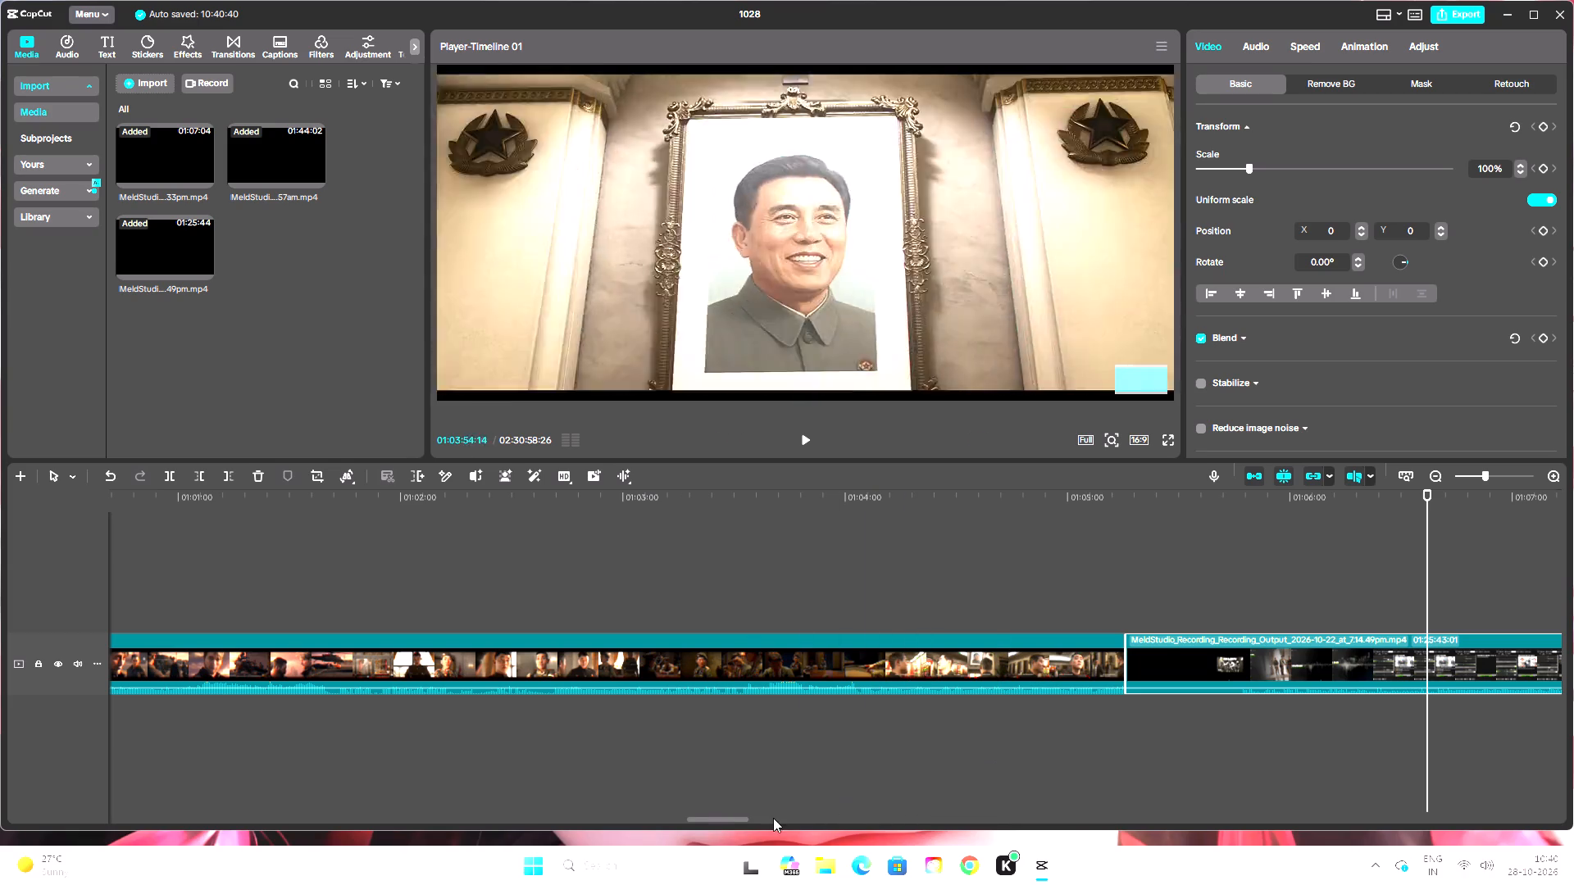
pyautogui.moveTo(739, 818); pyautogui.dragTo(776, 819)
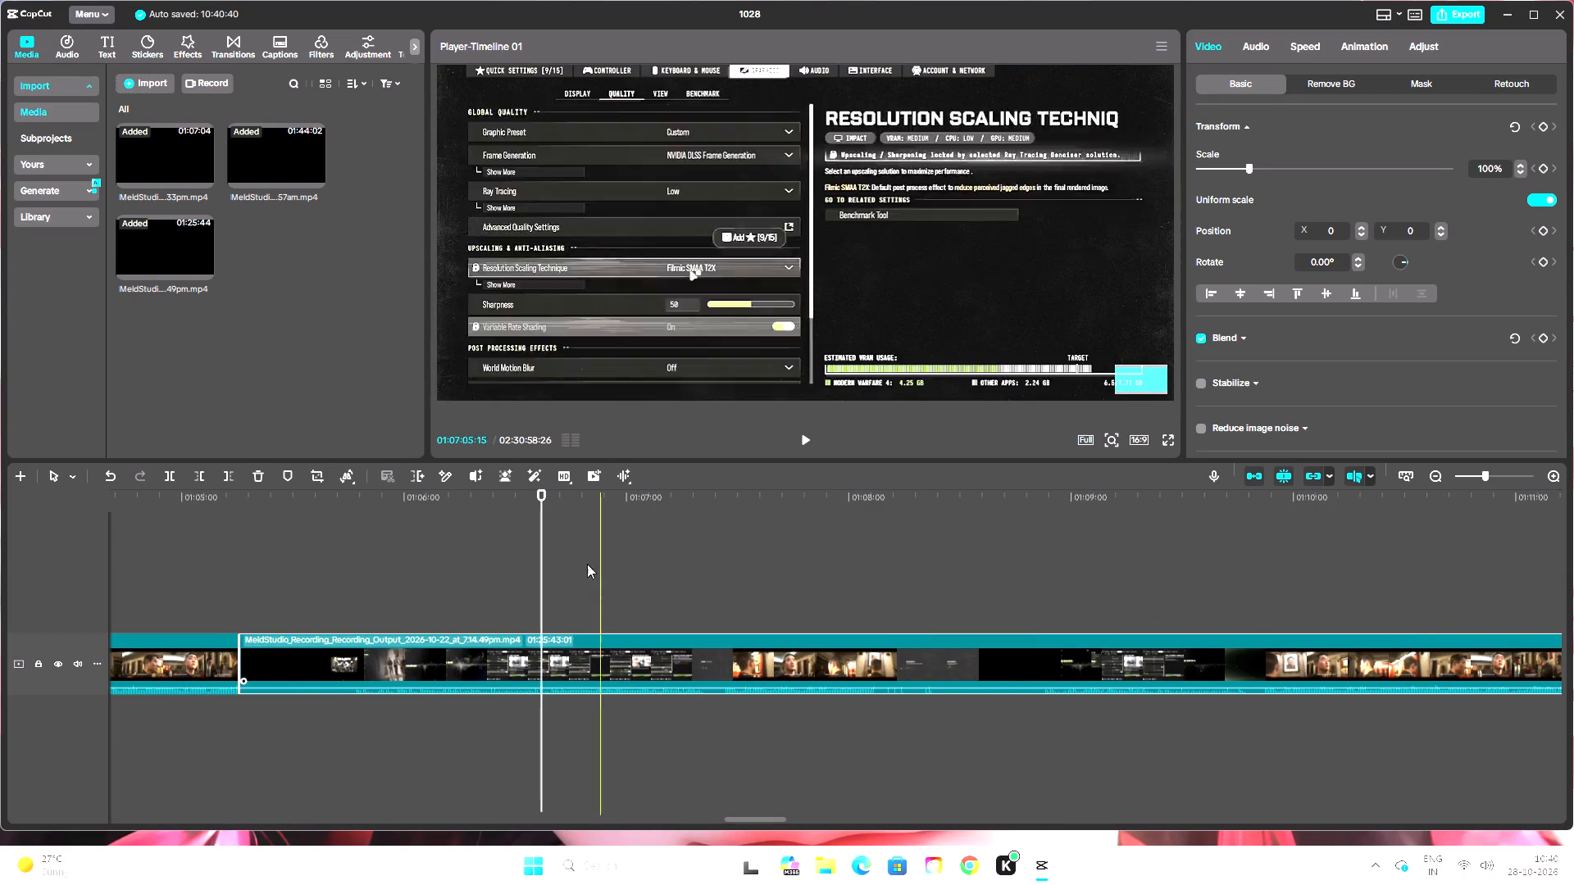
pyautogui.moveTo(539, 499); pyautogui.dragTo(693, 542)
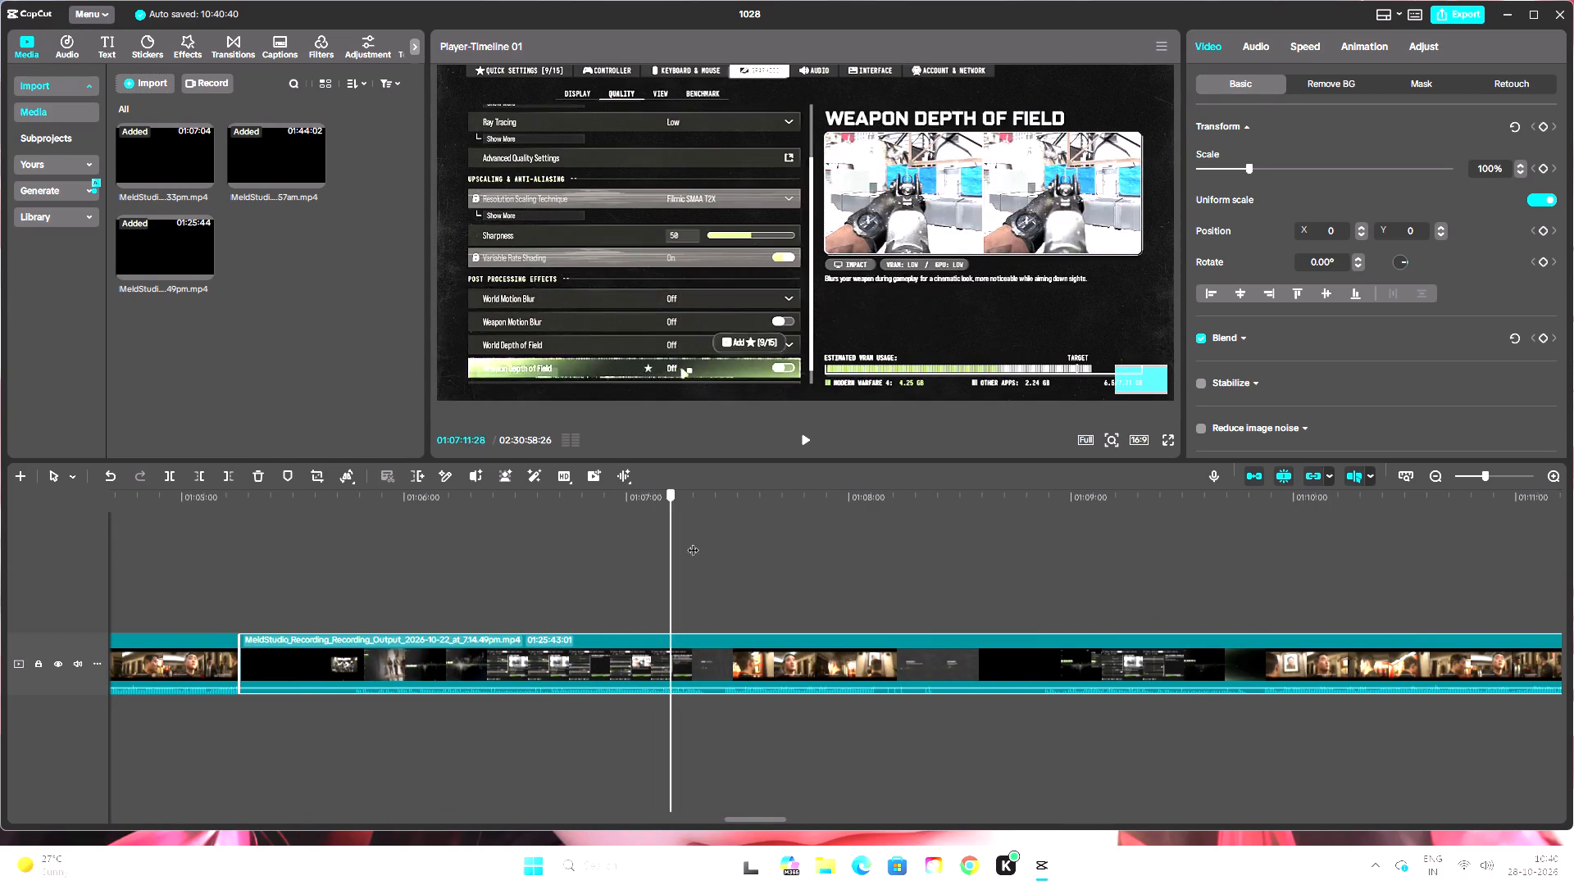
pyautogui.moveTo(693, 542); pyautogui.dragTo(1117, 615)
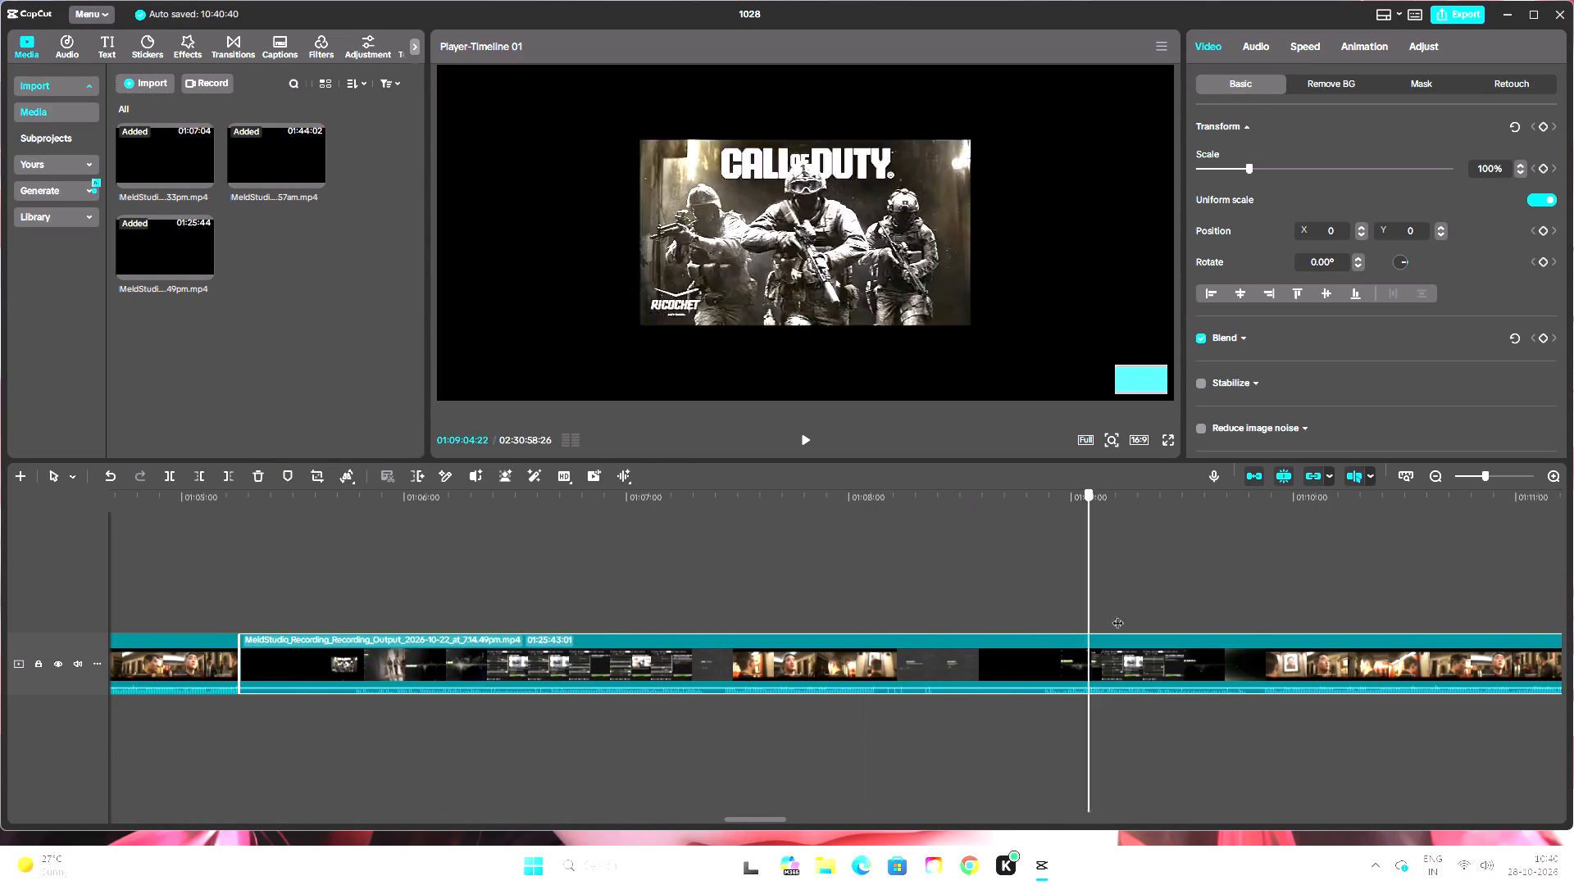
pyautogui.moveTo(1117, 615); pyautogui.dragTo(1573, 683)
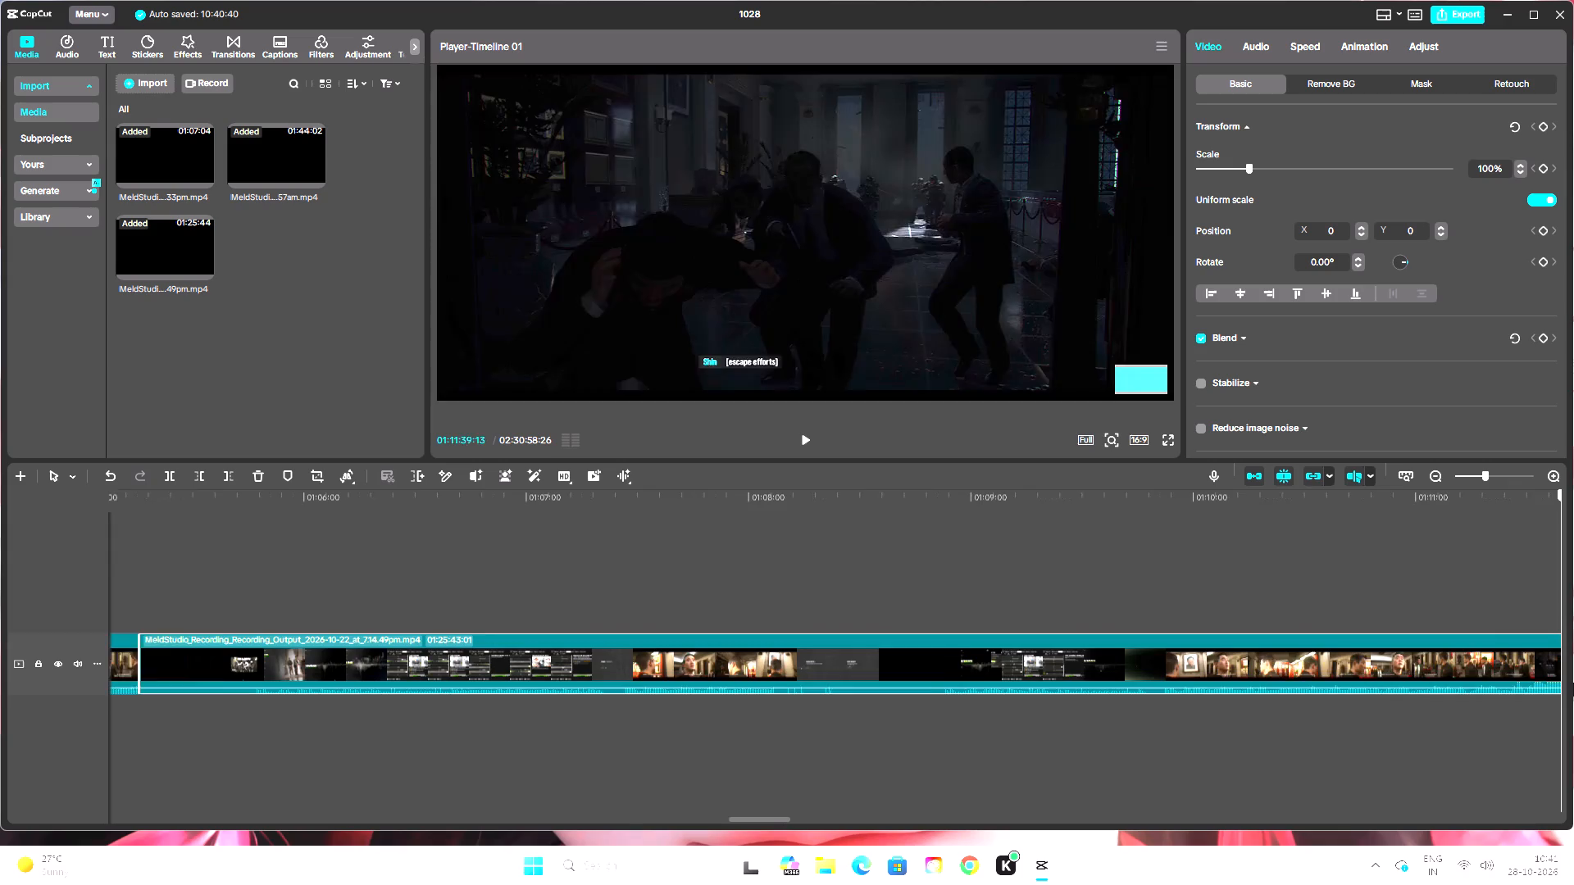
pyautogui.moveTo(1573, 683); pyautogui.dragTo(1573, 683)
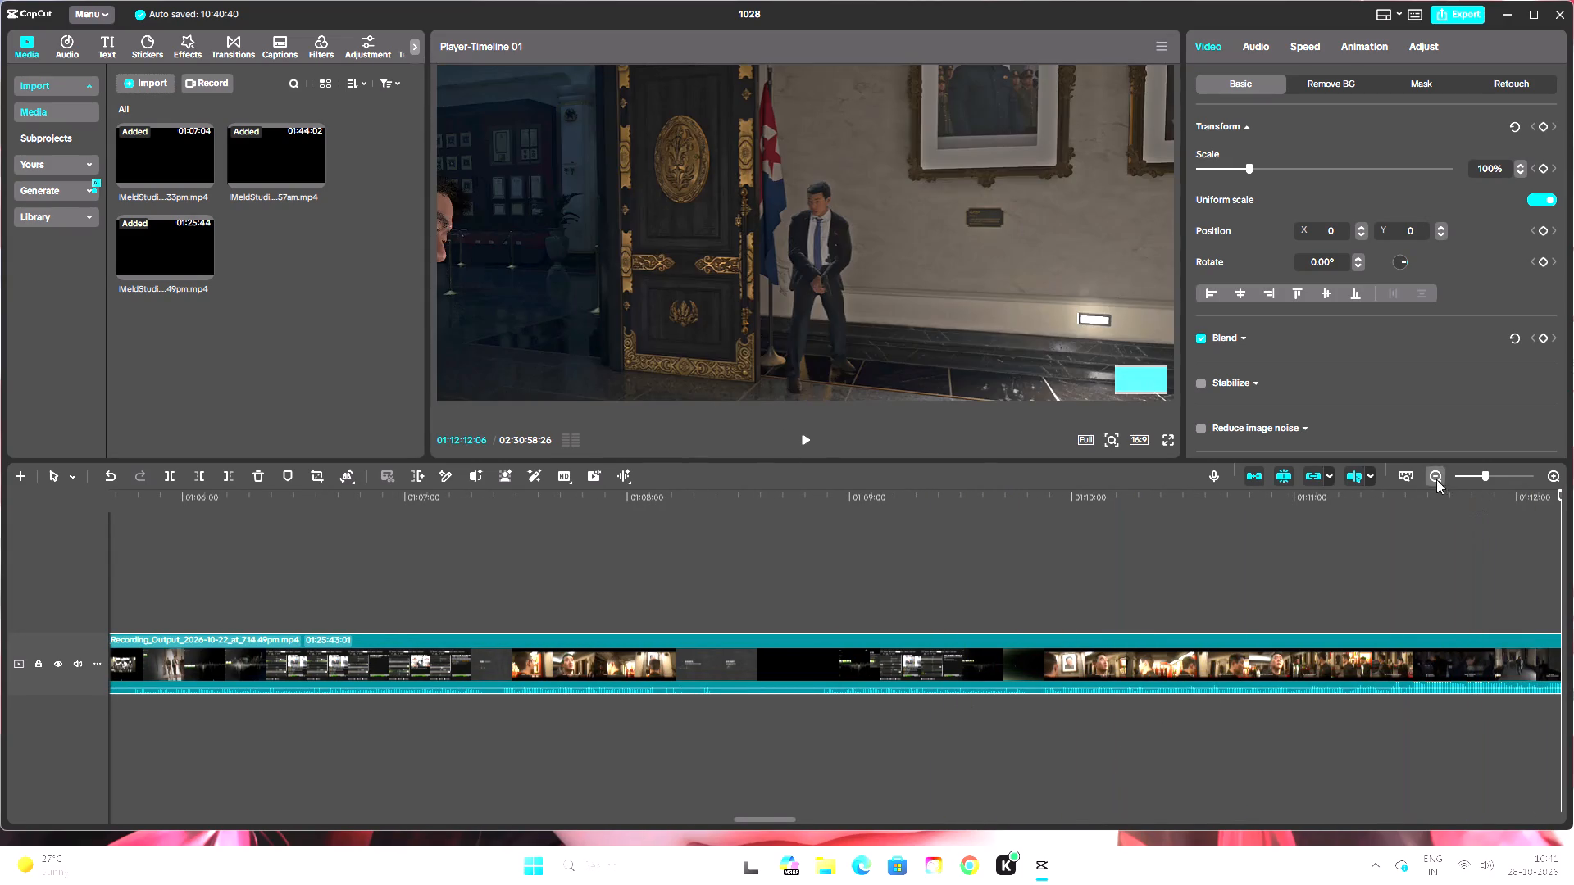
pyautogui.doubleClick(1435, 474)
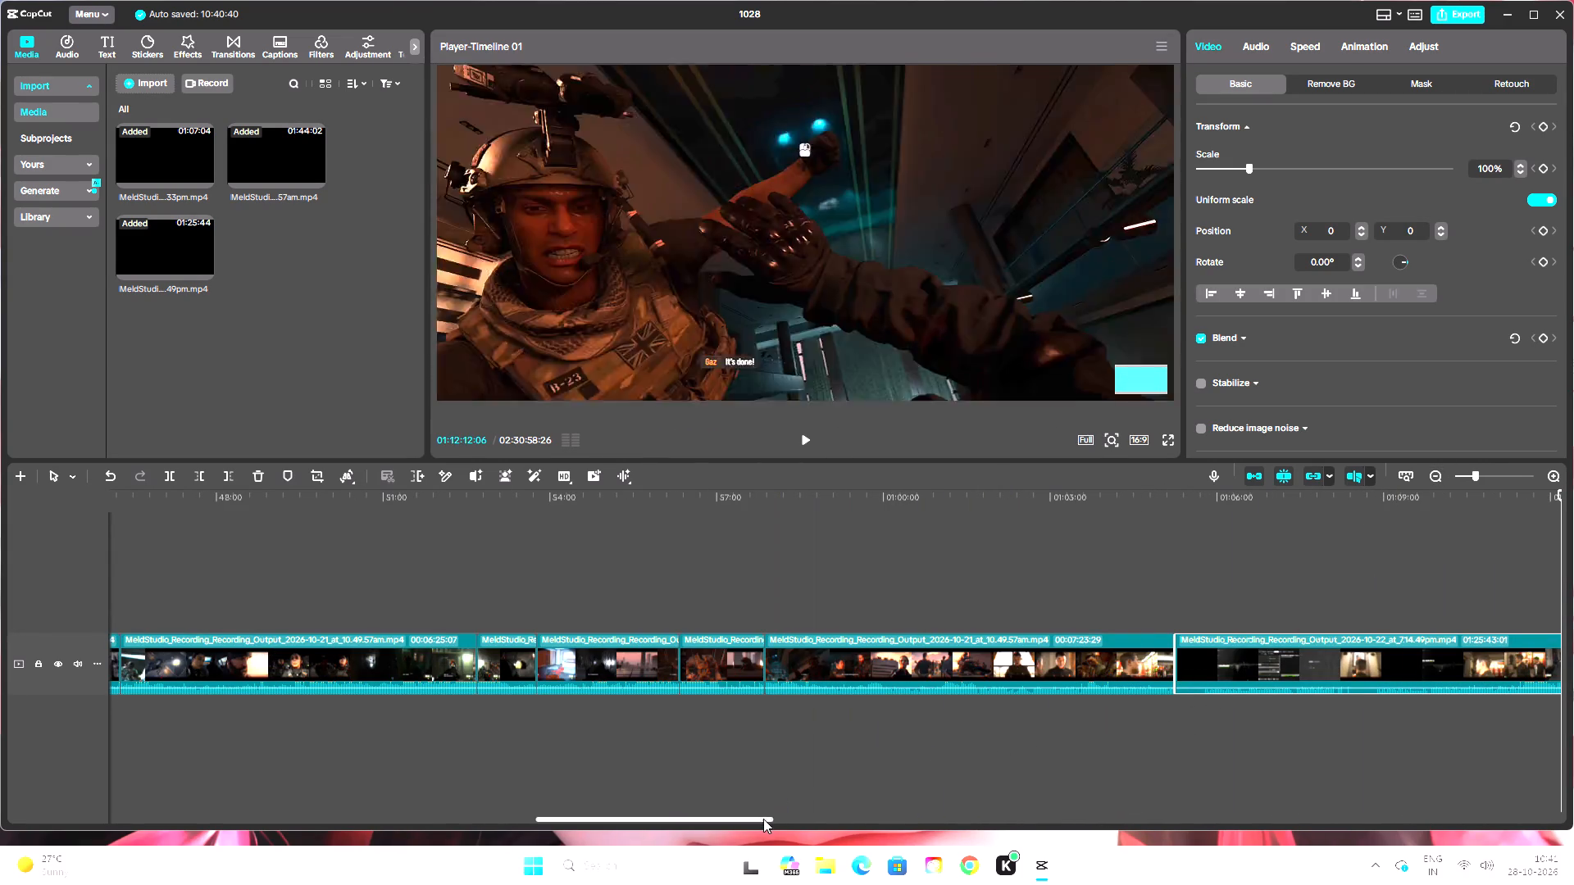
pyautogui.moveTo(764, 820); pyautogui.dragTo(956, 834)
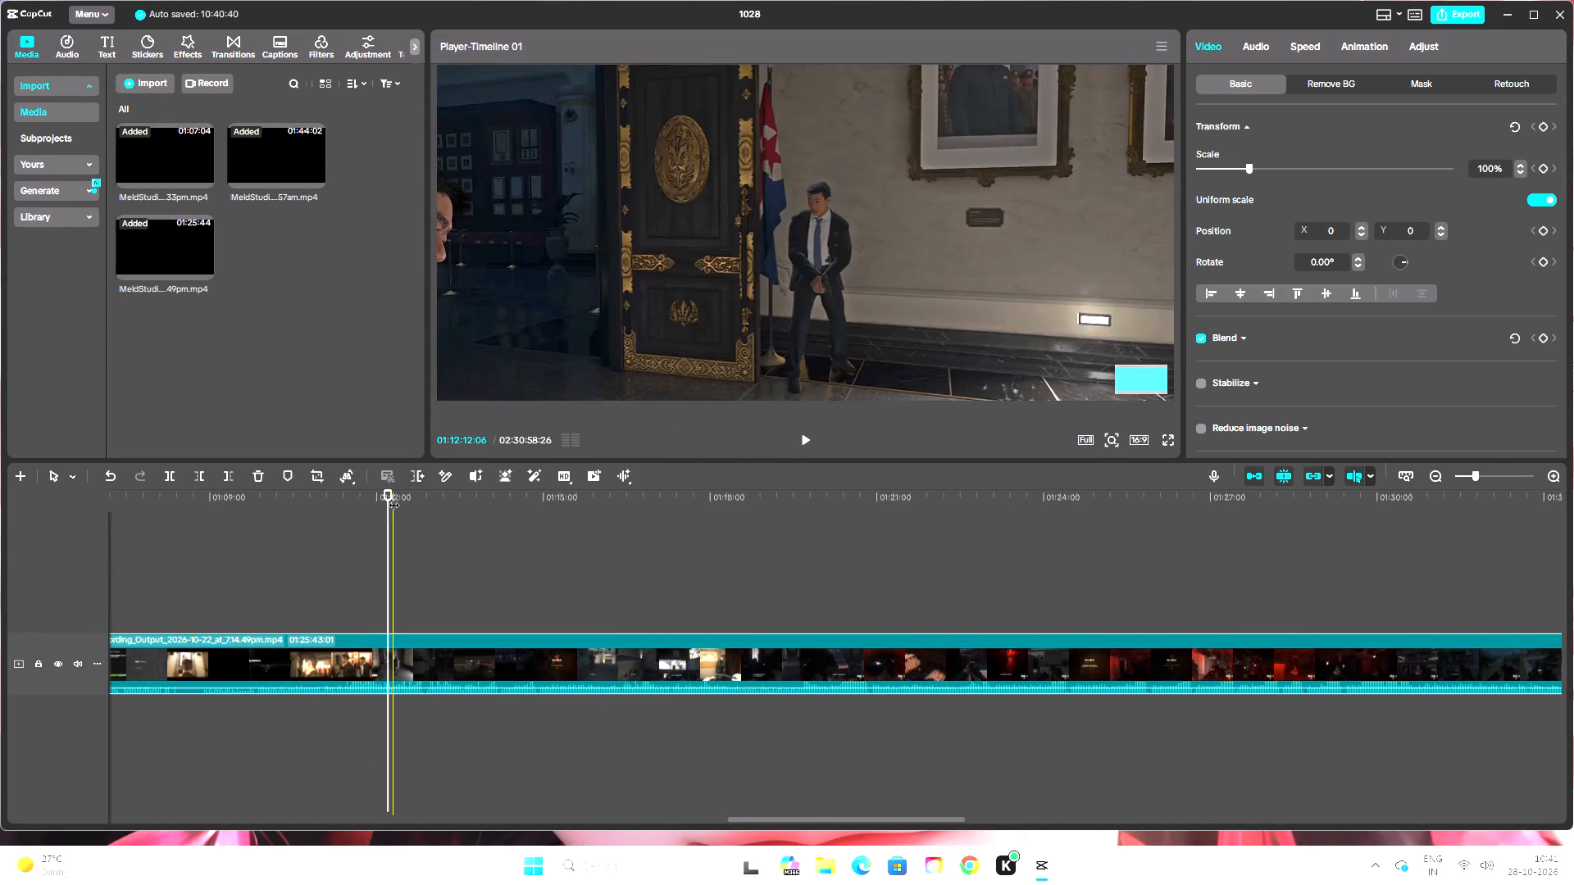
pyautogui.moveTo(387, 495); pyautogui.dragTo(669, 542)
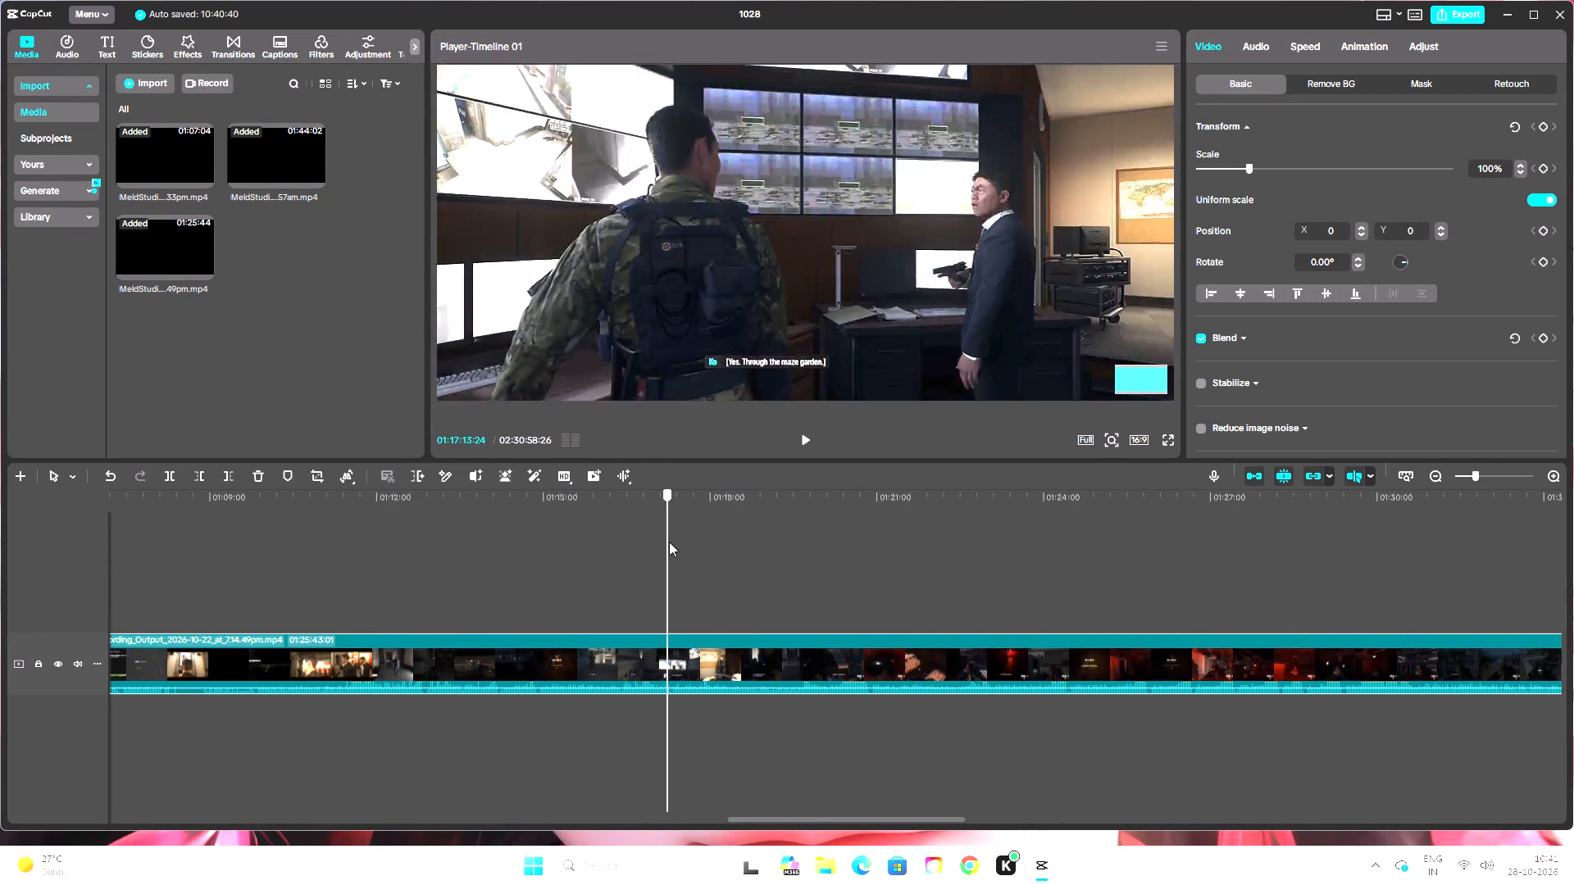
pyautogui.moveTo(669, 542); pyautogui.dragTo(931, 593)
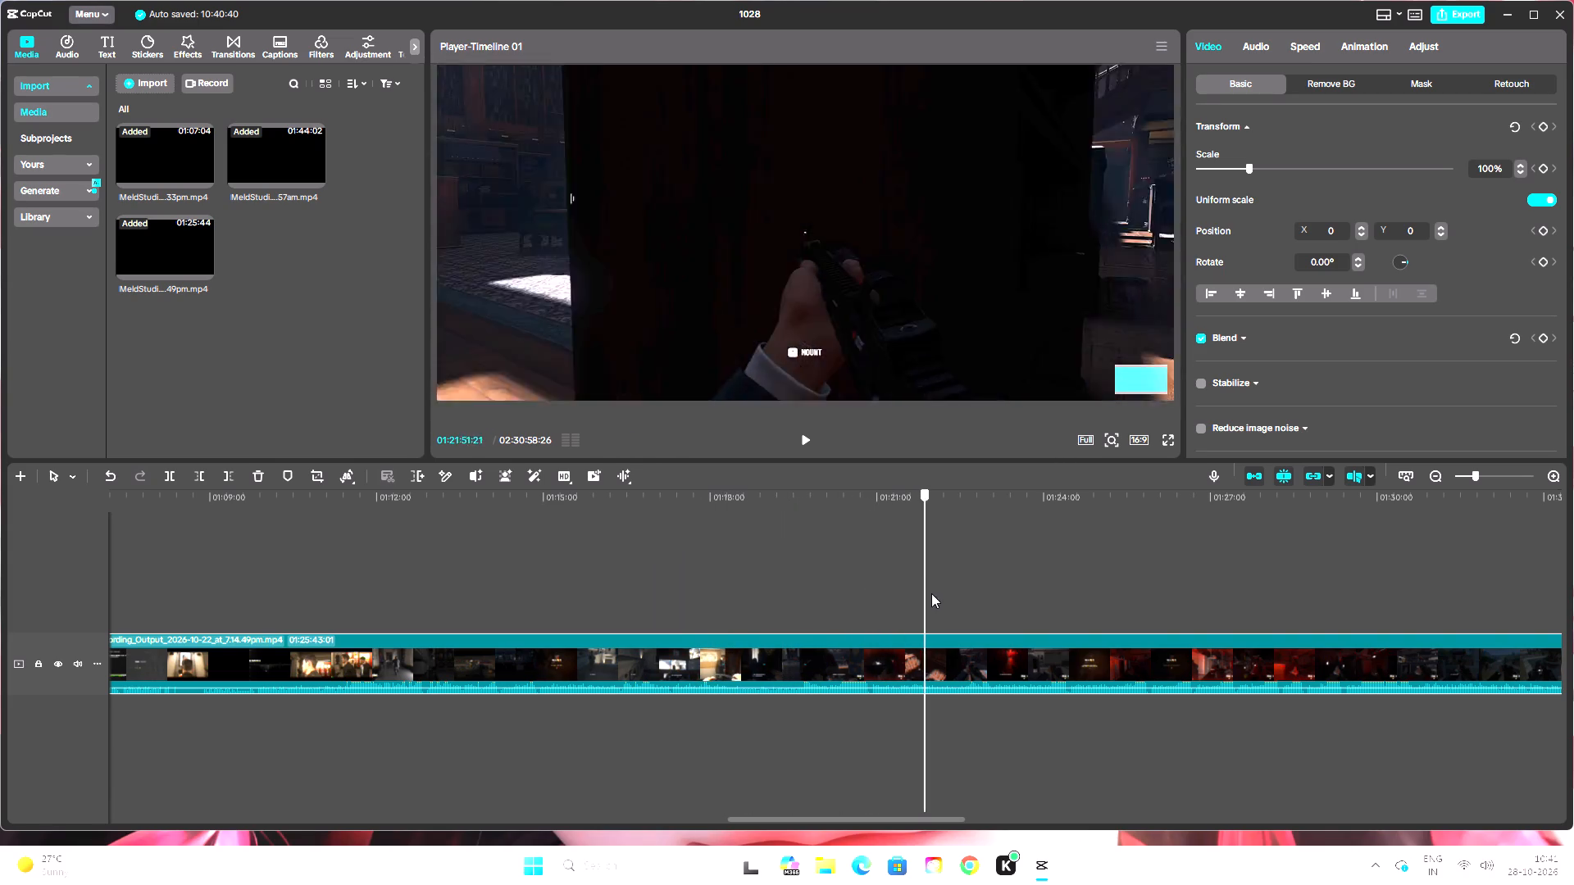
pyautogui.moveTo(931, 593); pyautogui.dragTo(1331, 668)
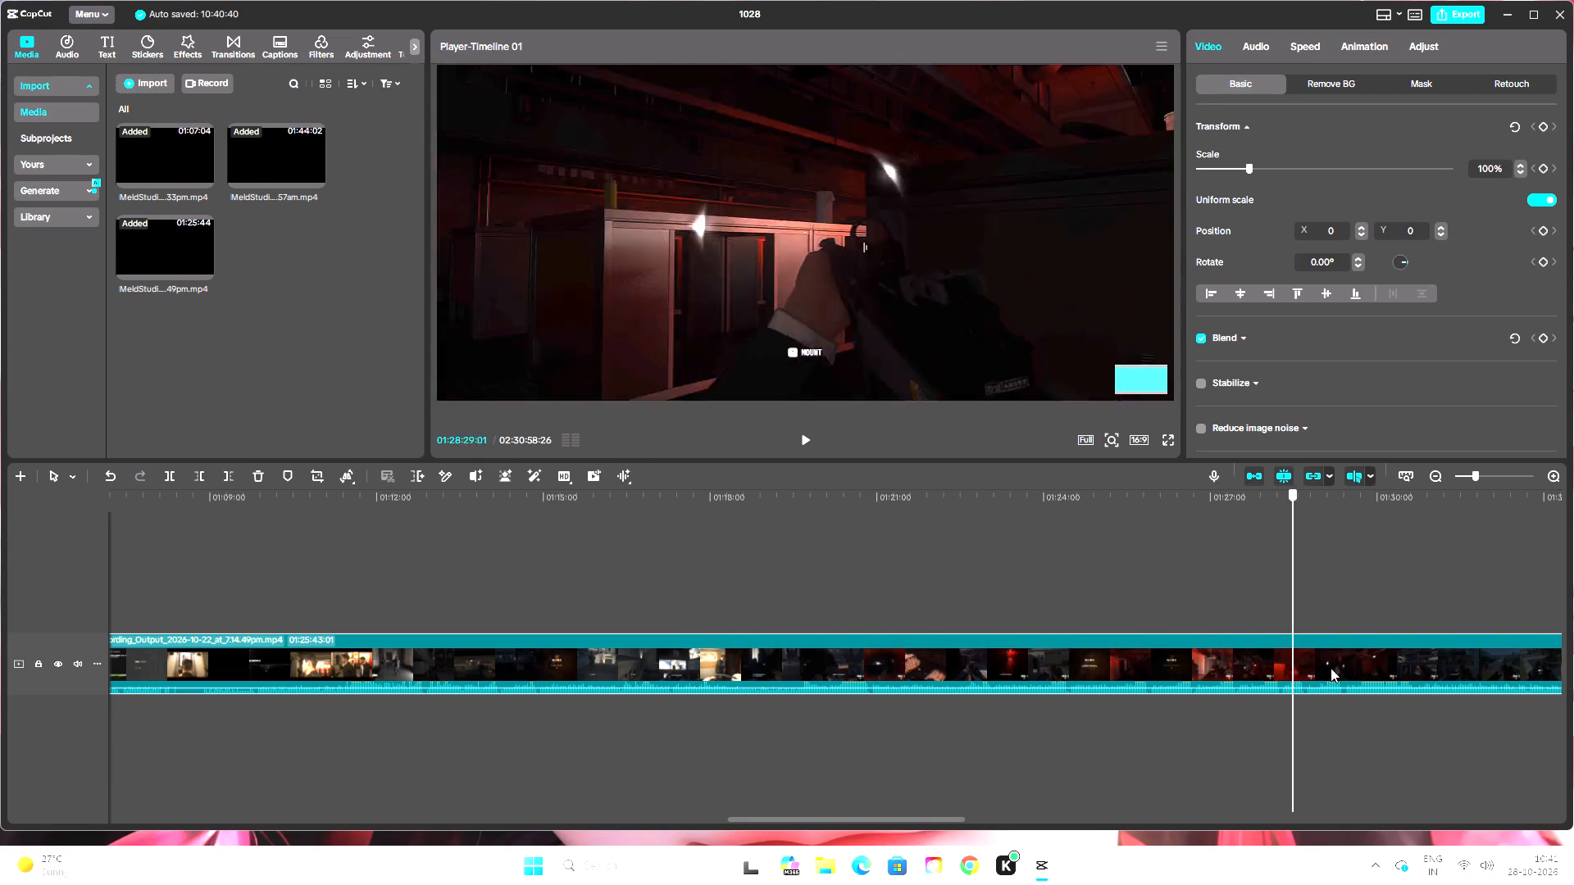
pyautogui.moveTo(1331, 668); pyautogui.dragTo(1362, 675)
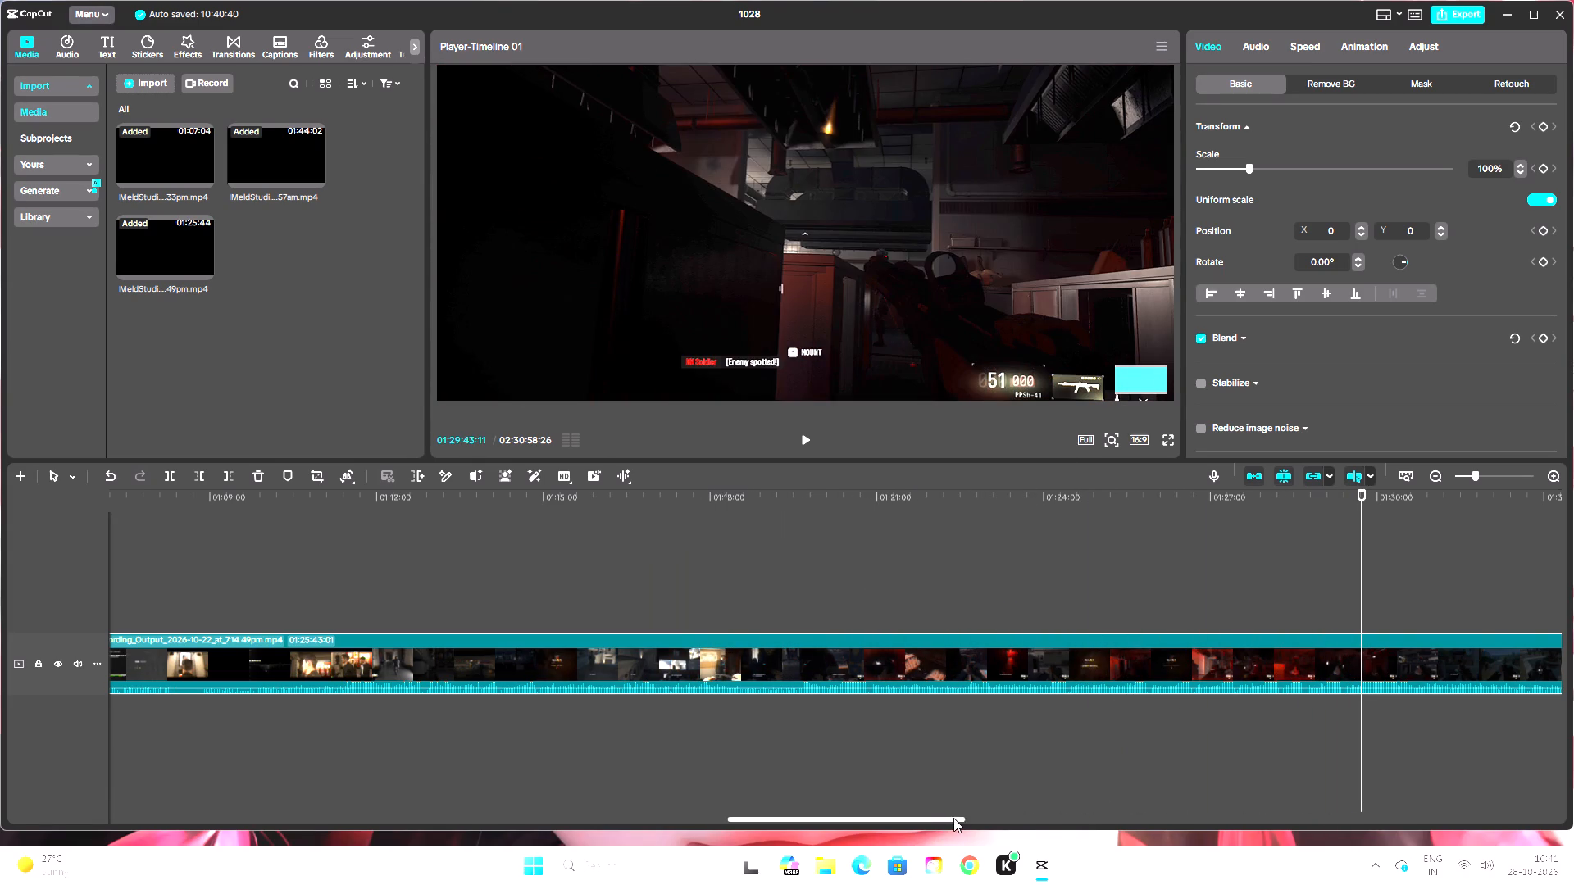
pyautogui.moveTo(953, 818); pyautogui.dragTo(1118, 862)
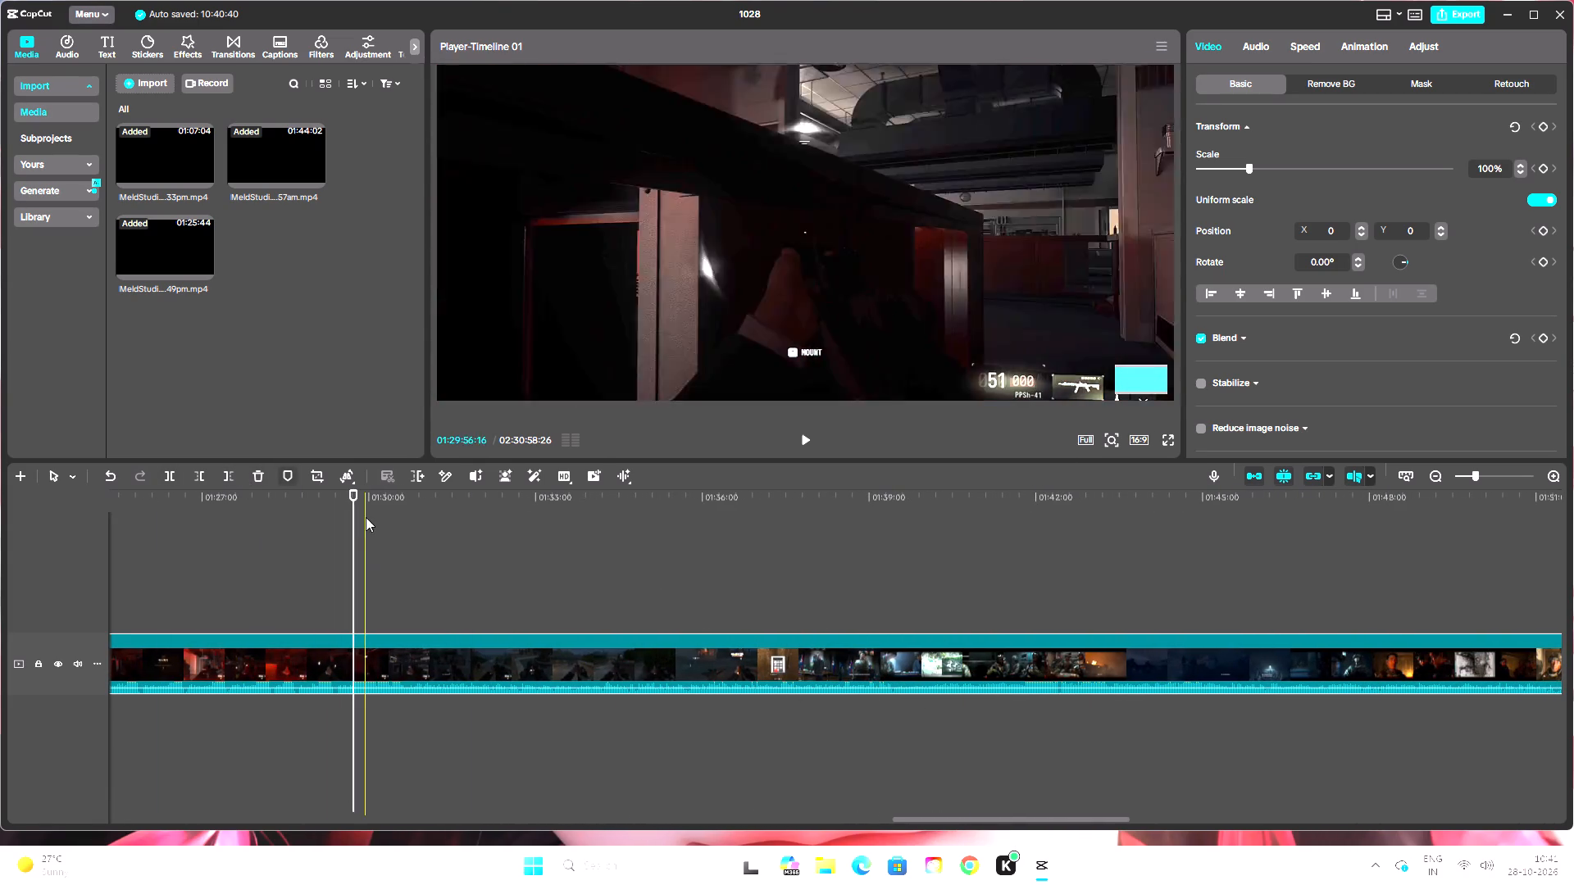
pyautogui.moveTo(357, 497); pyautogui.dragTo(906, 635)
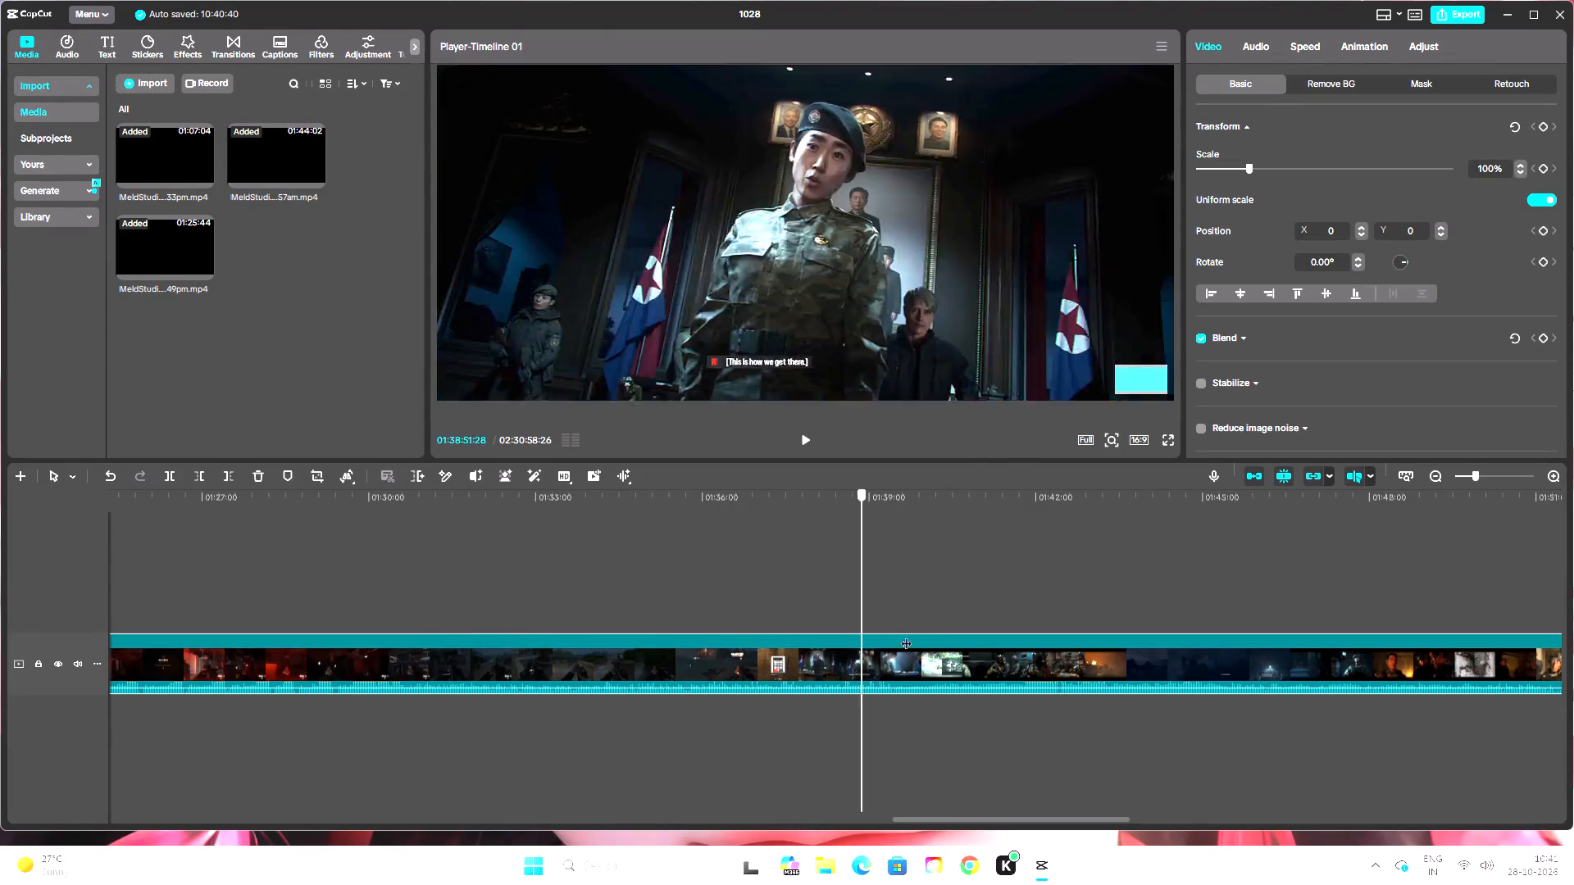
pyautogui.moveTo(906, 635); pyautogui.dragTo(975, 669)
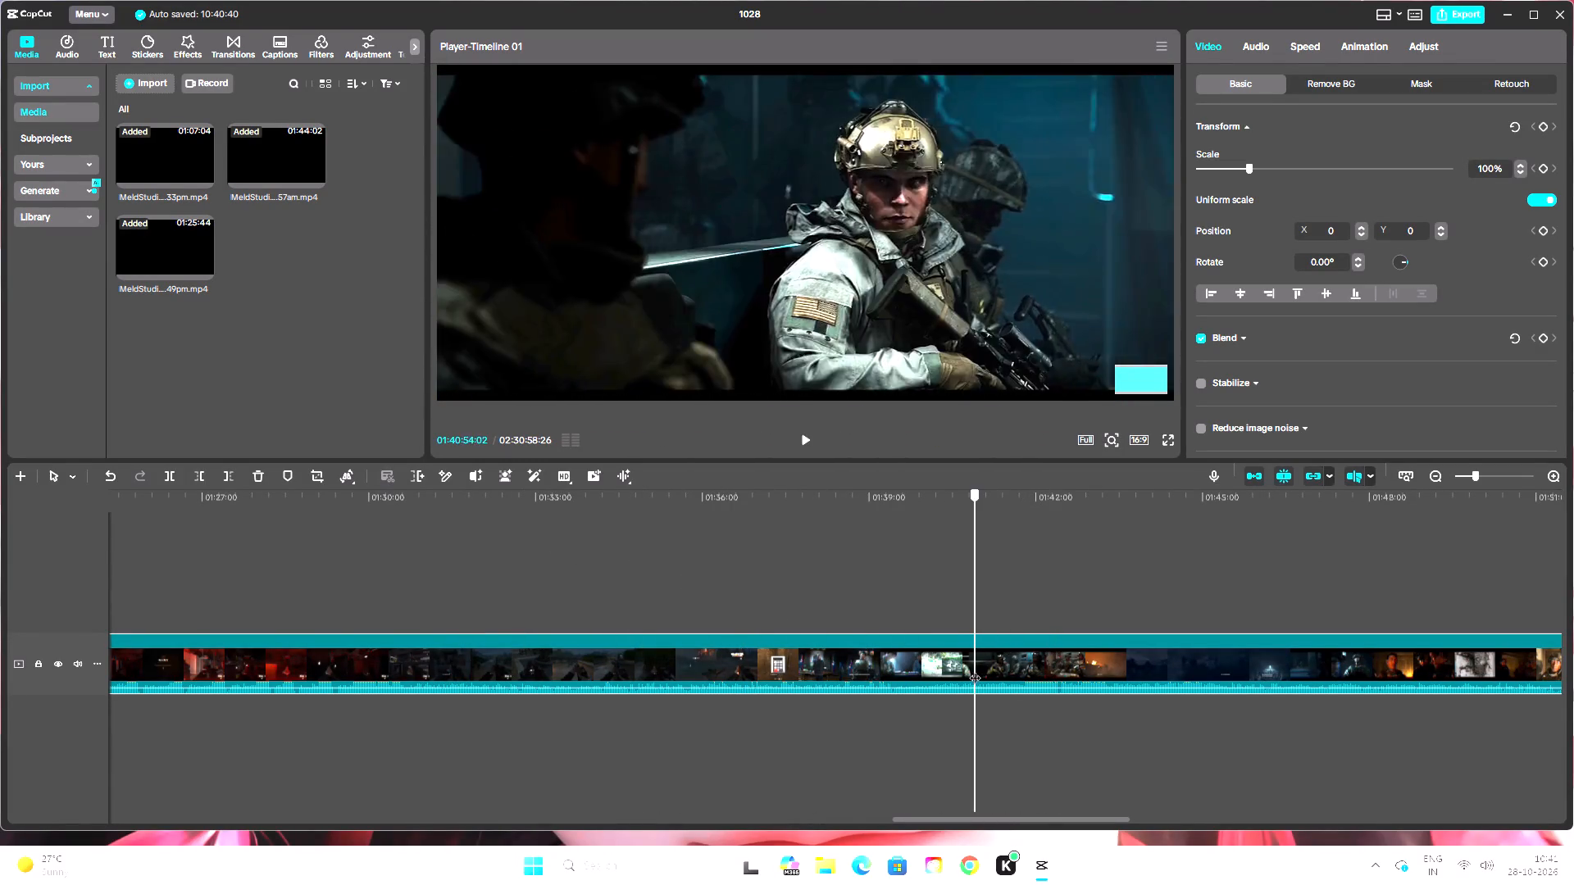
# Split the 7.14.49pm recording at about 01:37:26, just before the uniformed officer cutscene, and delete the recording's part before the split.
pyautogui.moveTo(975, 669); pyautogui.dragTo(882, 682)
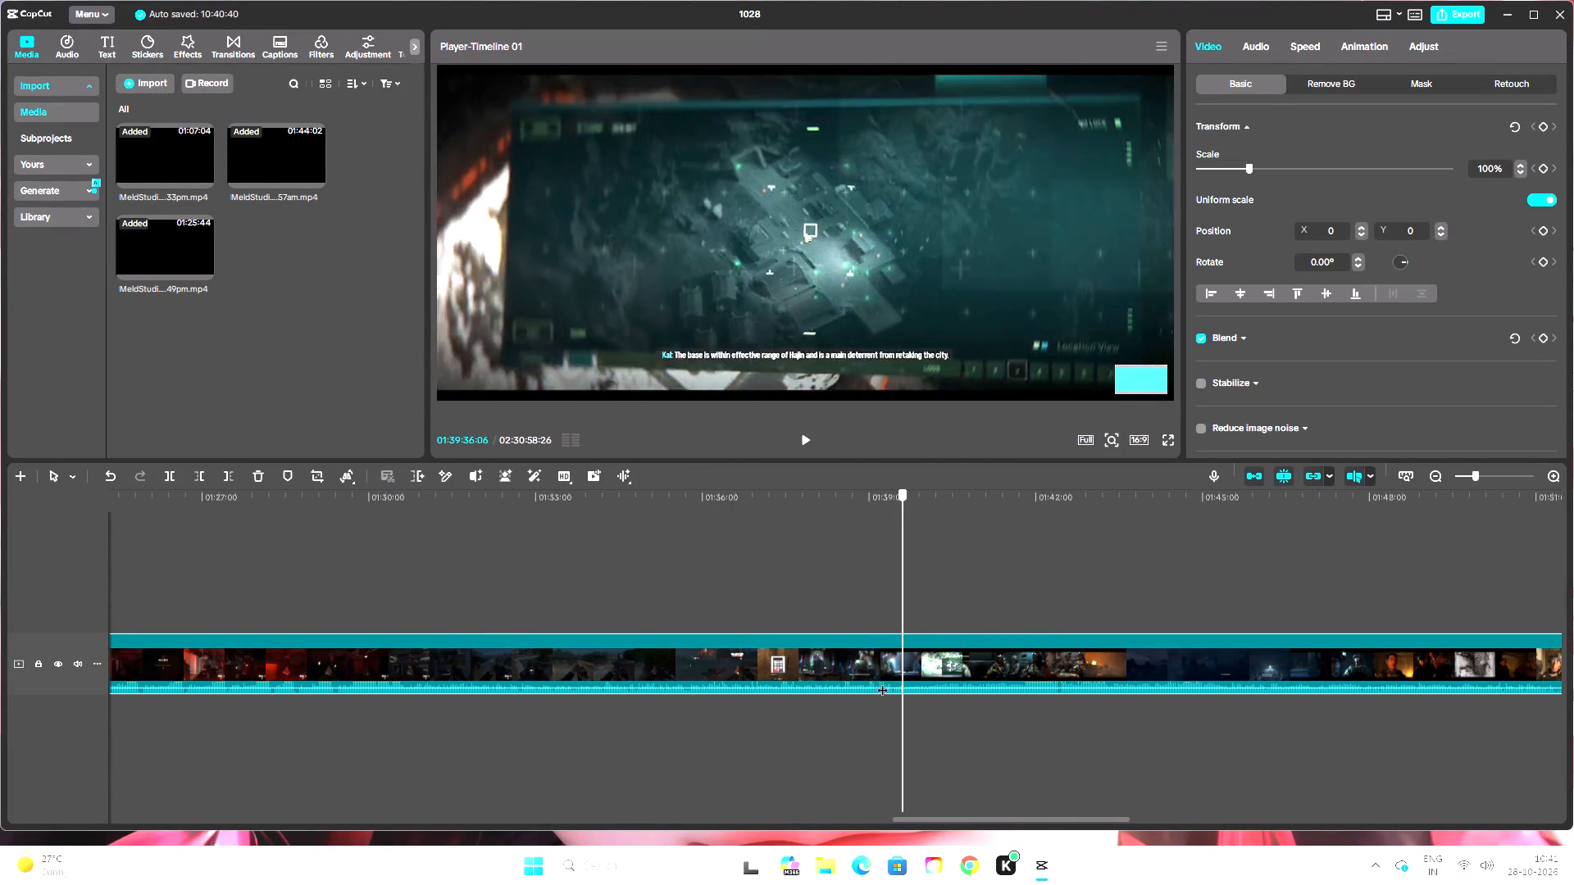
pyautogui.moveTo(882, 682); pyautogui.dragTo(804, 686)
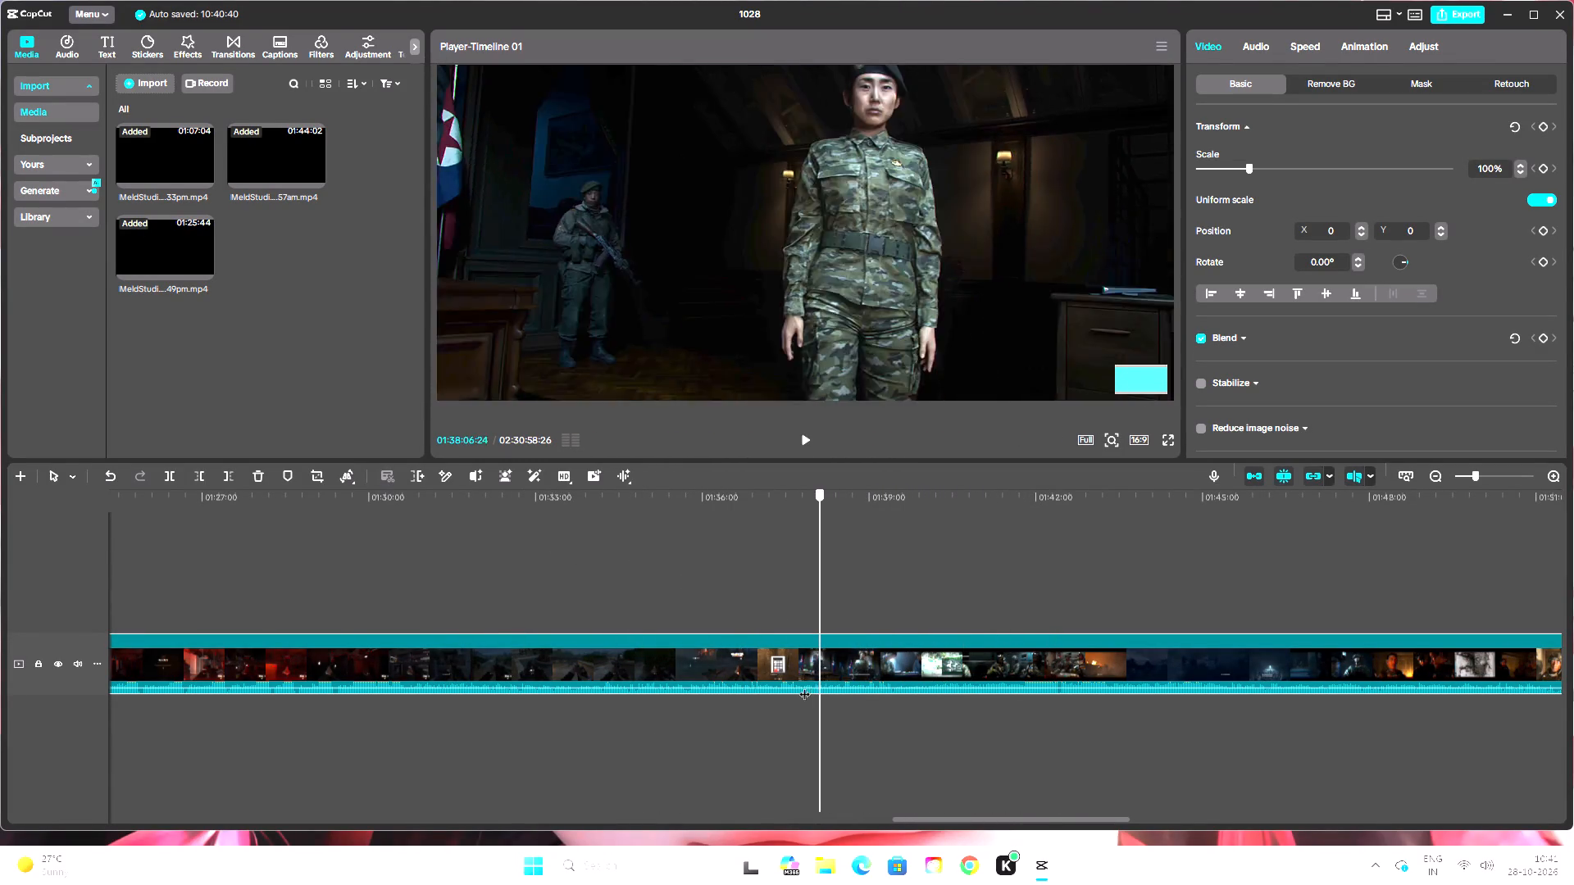
pyautogui.moveTo(804, 686); pyautogui.dragTo(771, 685)
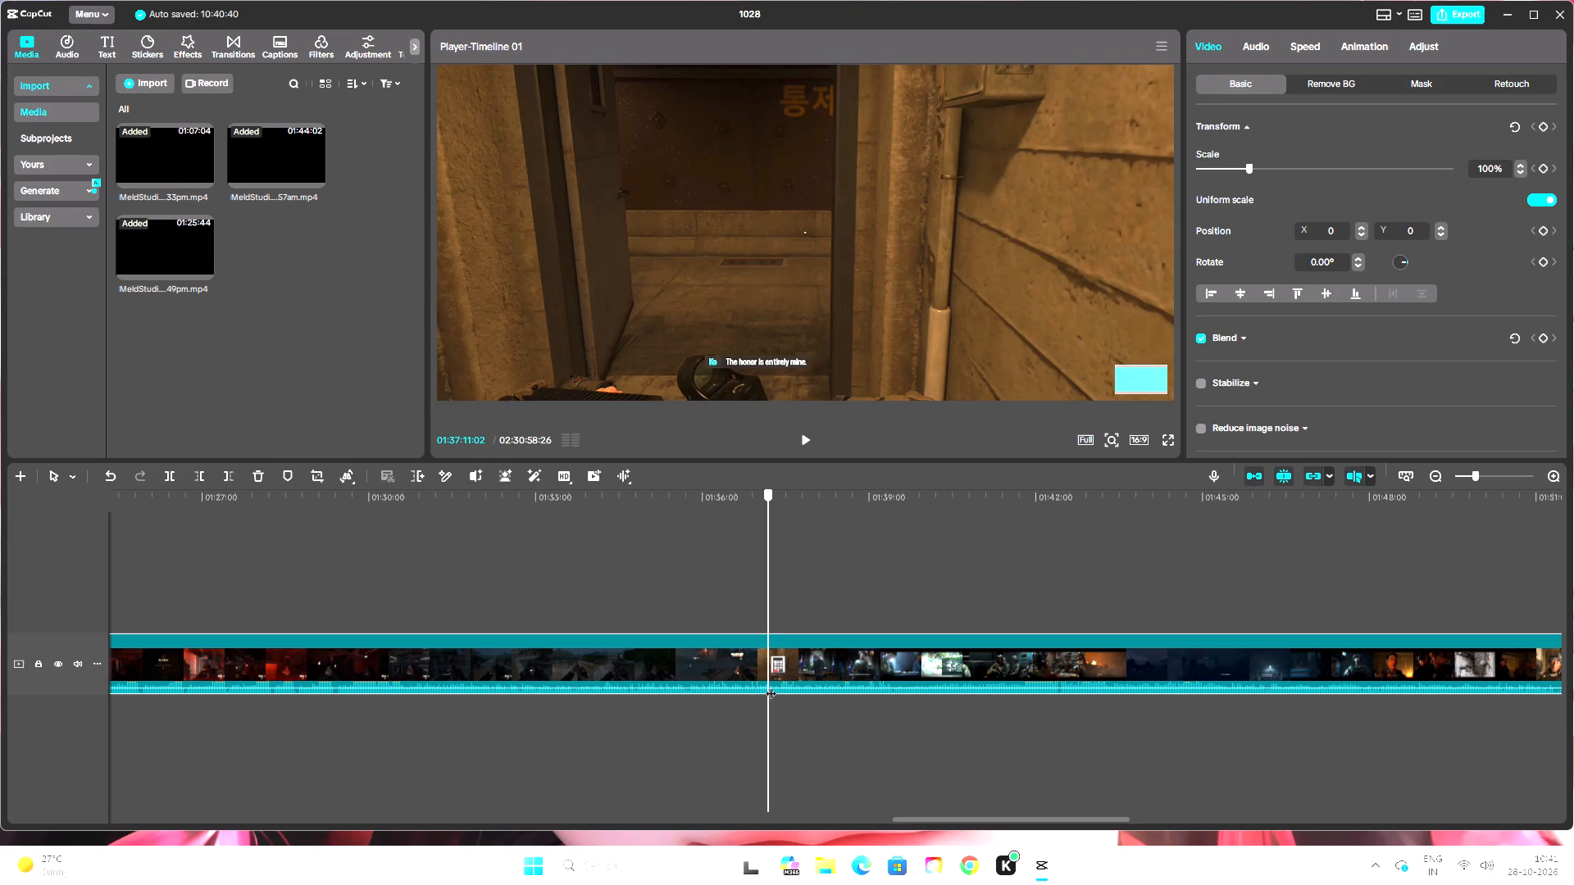
pyautogui.moveTo(771, 685); pyautogui.dragTo(780, 686)
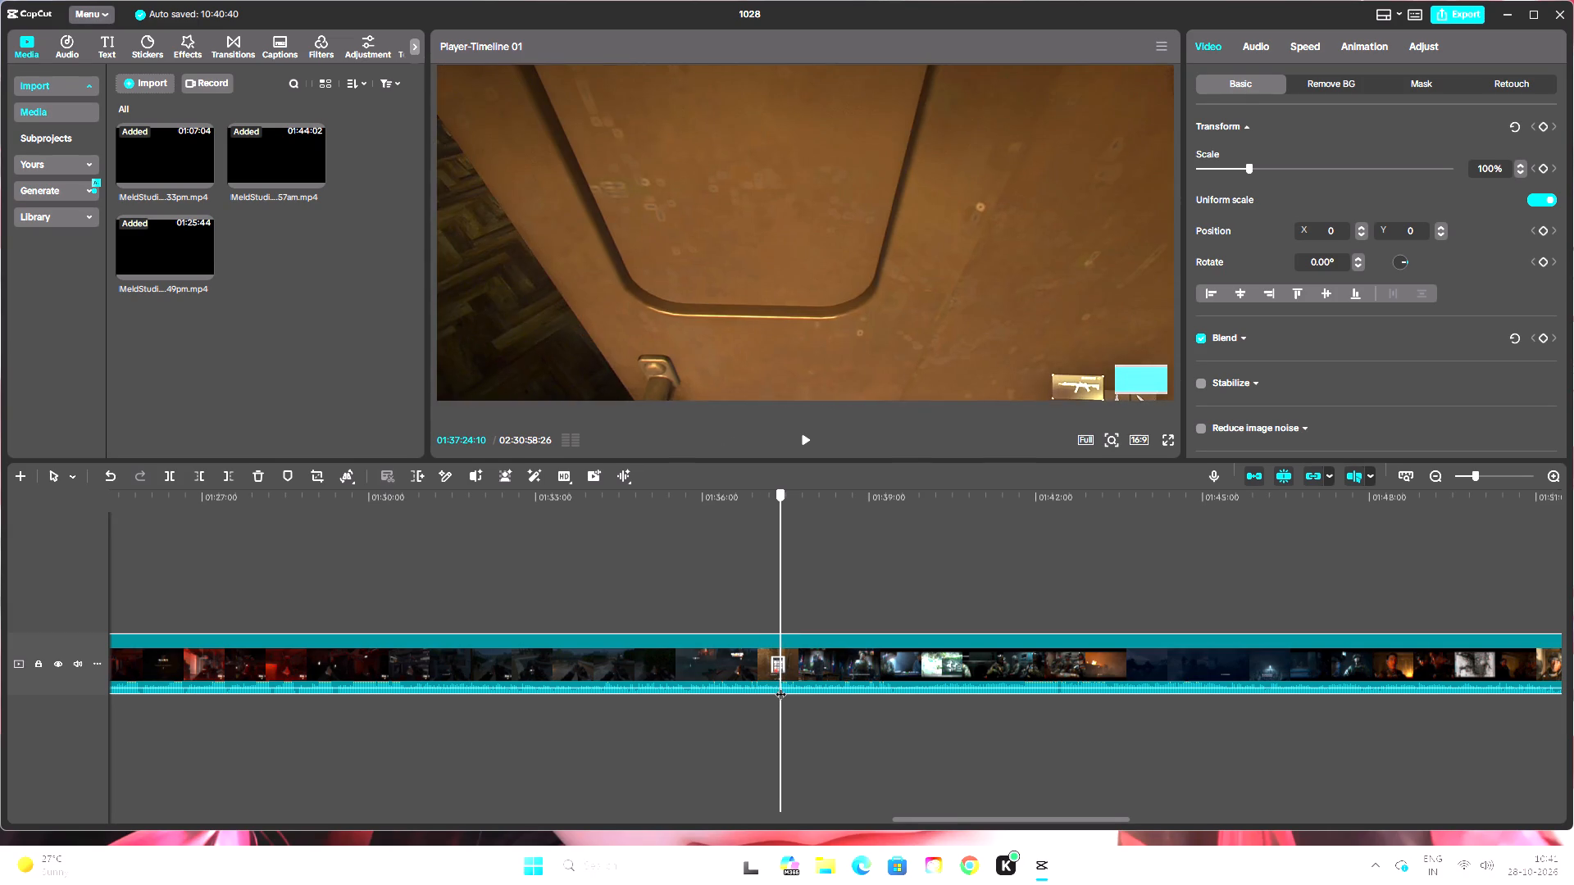
pyautogui.moveTo(780, 686); pyautogui.dragTo(782, 686)
pyautogui.click(165, 480)
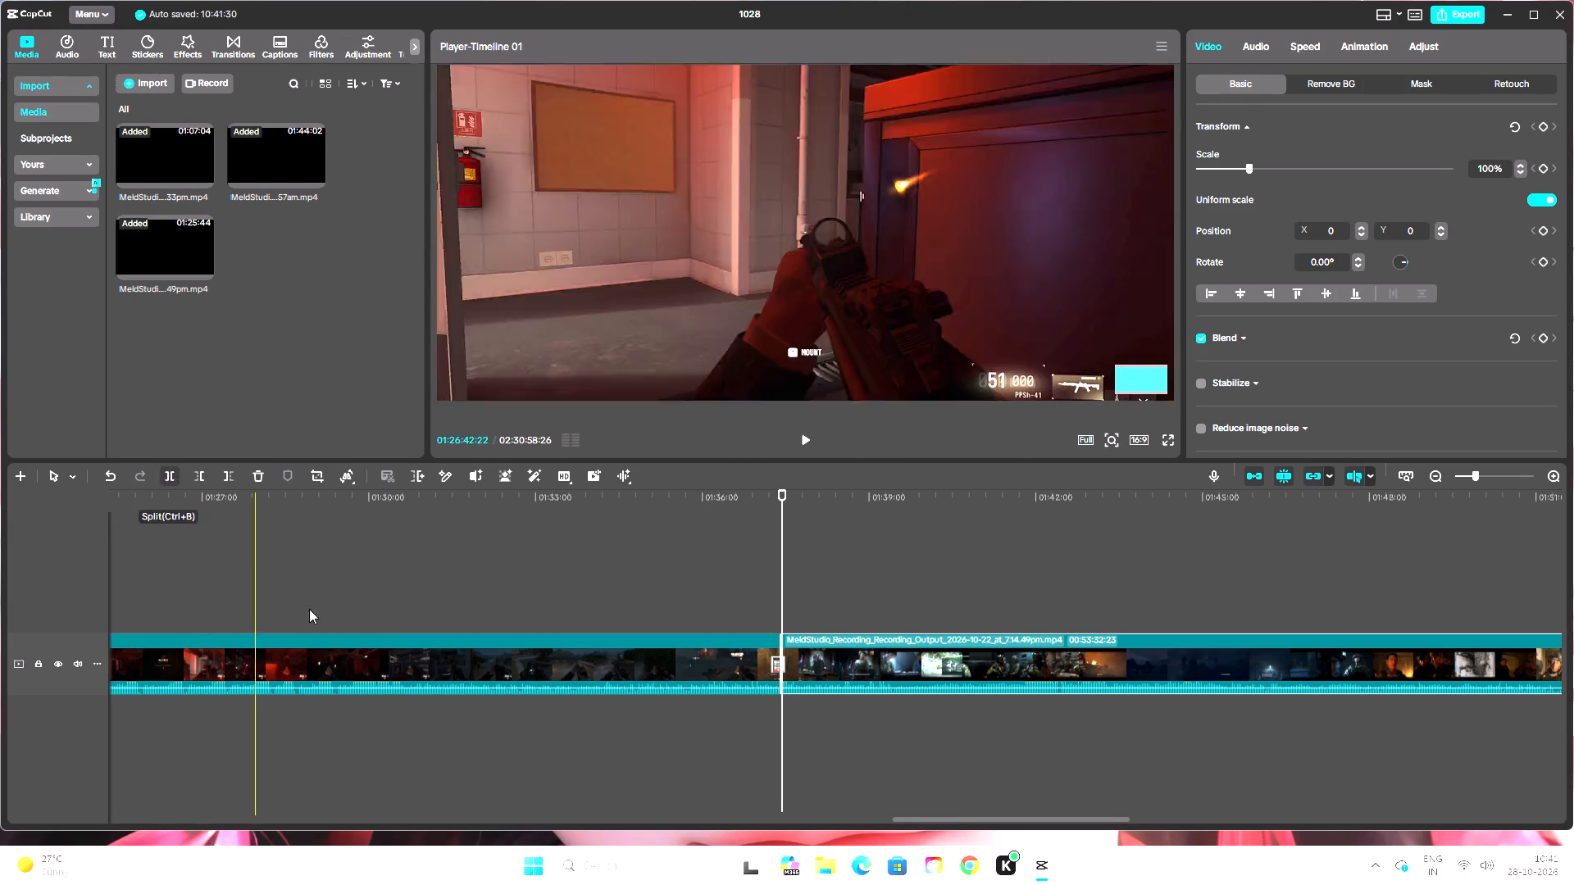
pyautogui.click(375, 651)
pyautogui.press('BackSpace')
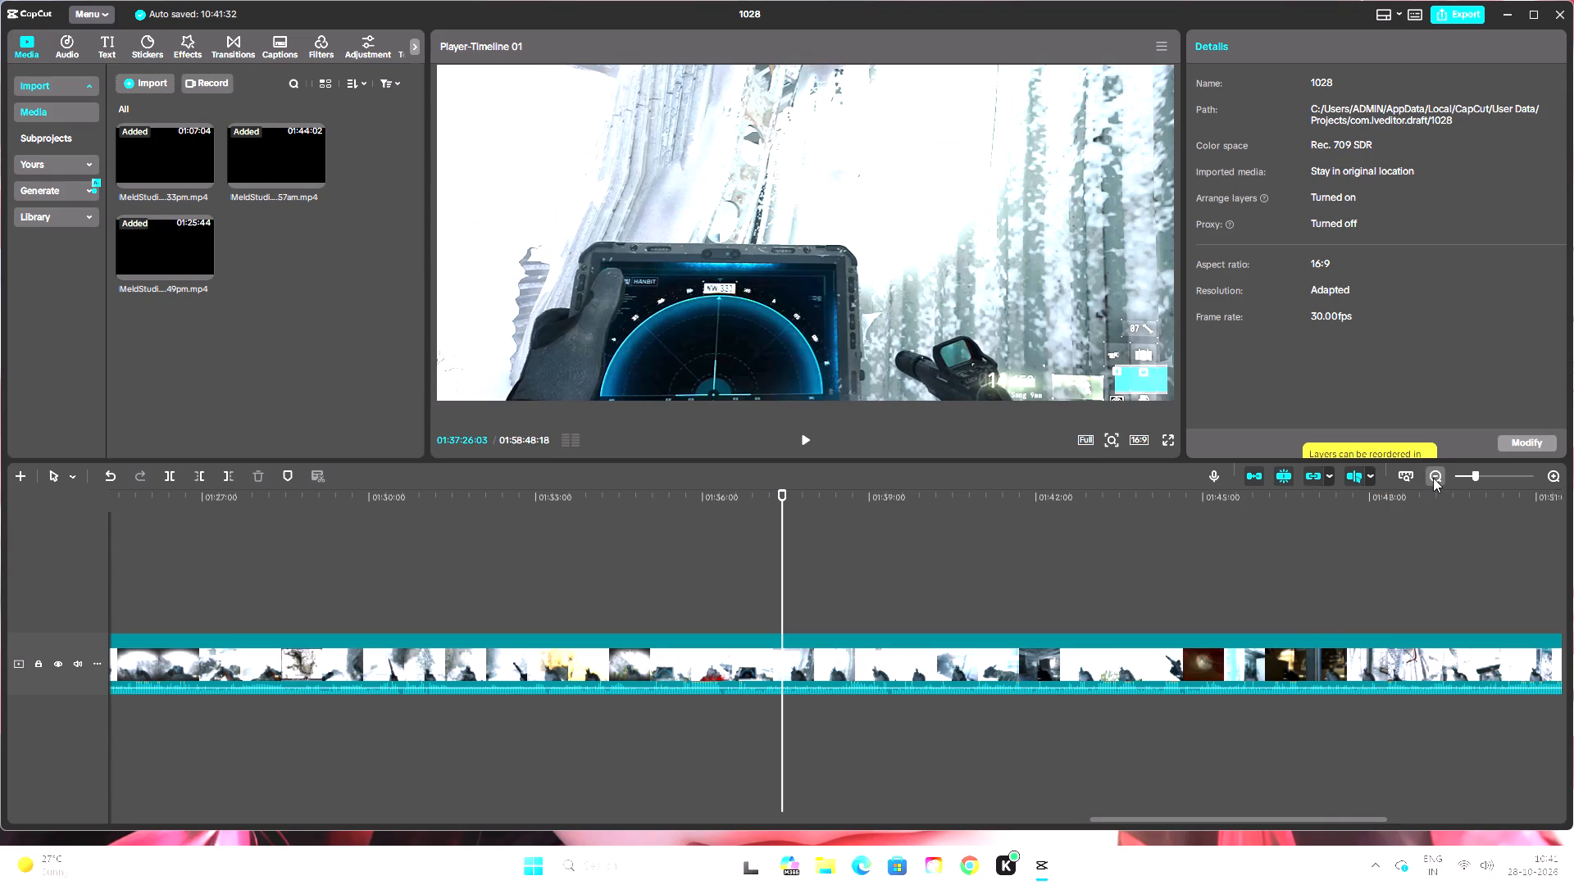
# Play back the new join at about 01:05:16, where the trimmed 7.14.49pm recording begins.
pyautogui.doubleClick(1433, 478)
pyautogui.moveTo(871, 497); pyautogui.dragTo(612, 529)
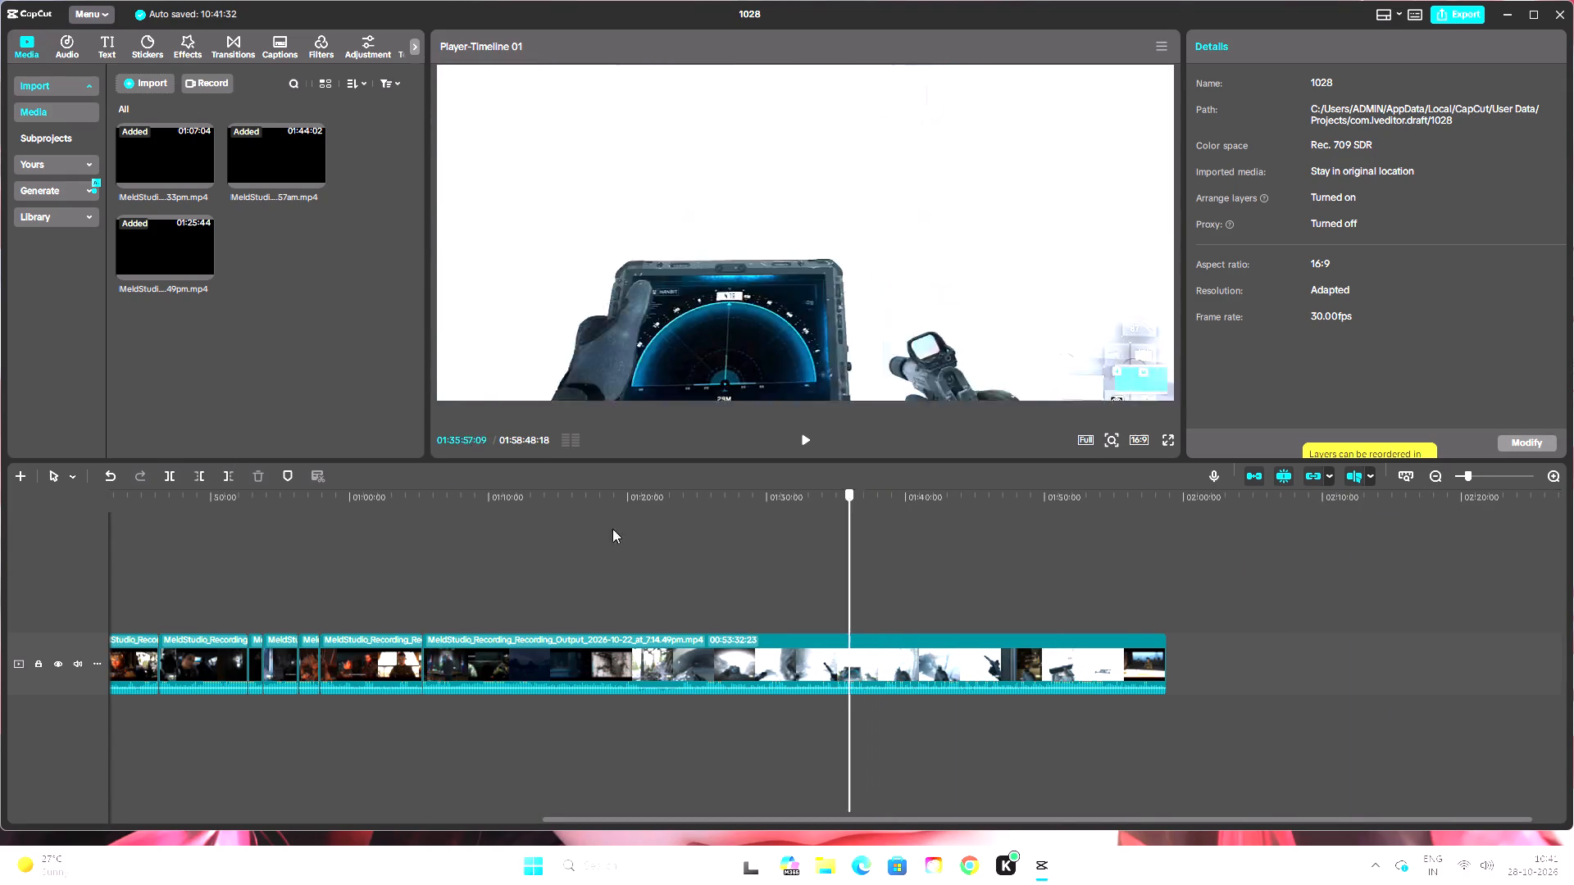
pyautogui.moveTo(612, 529); pyautogui.dragTo(419, 570)
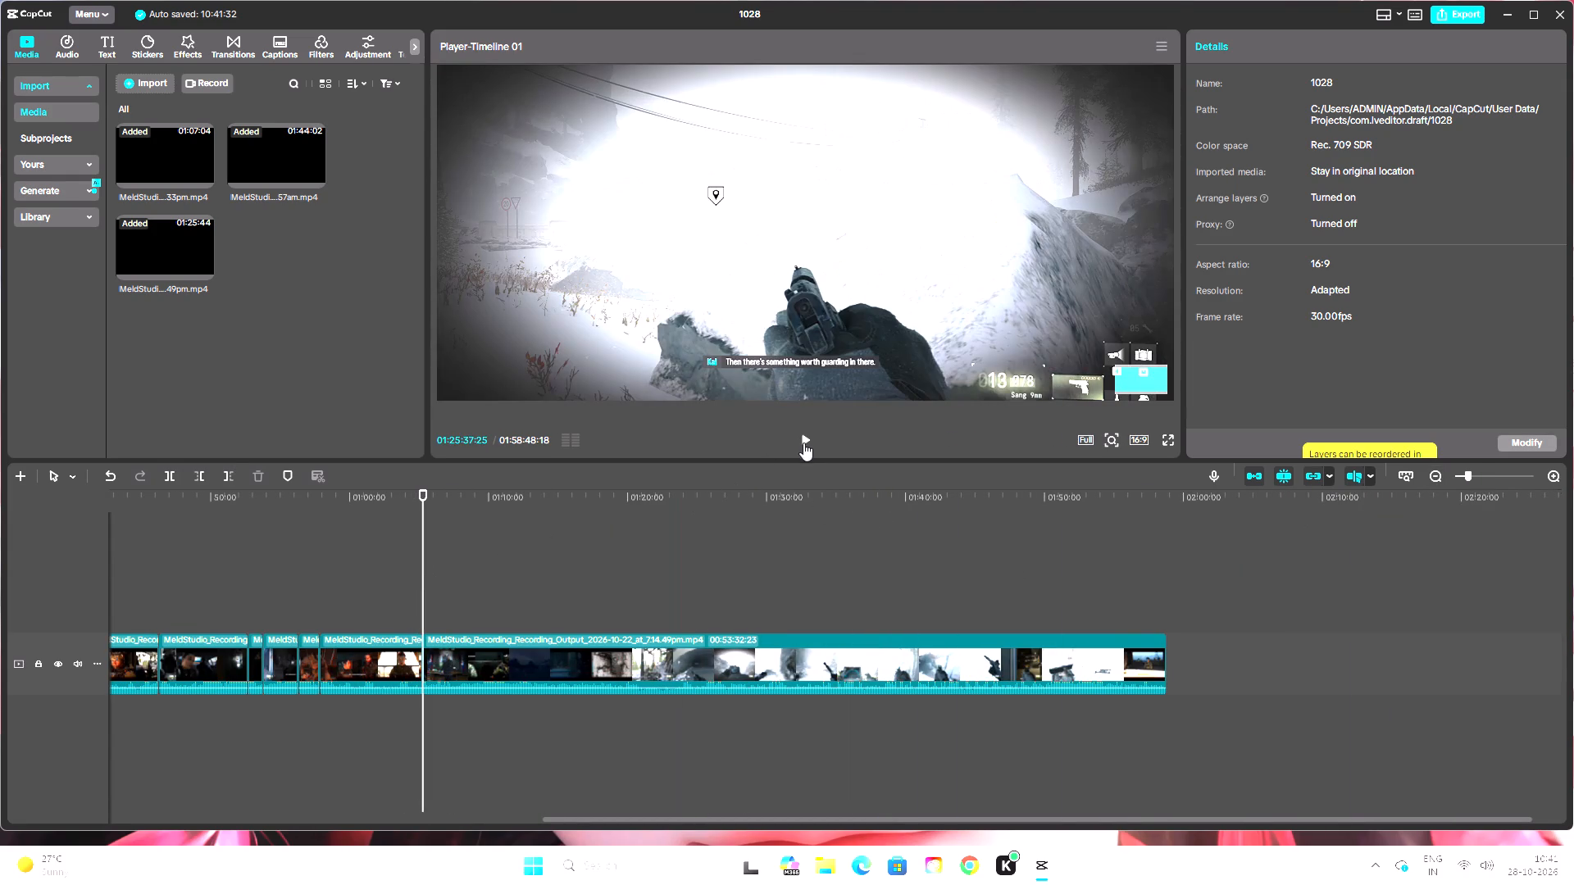
pyautogui.click(812, 437)
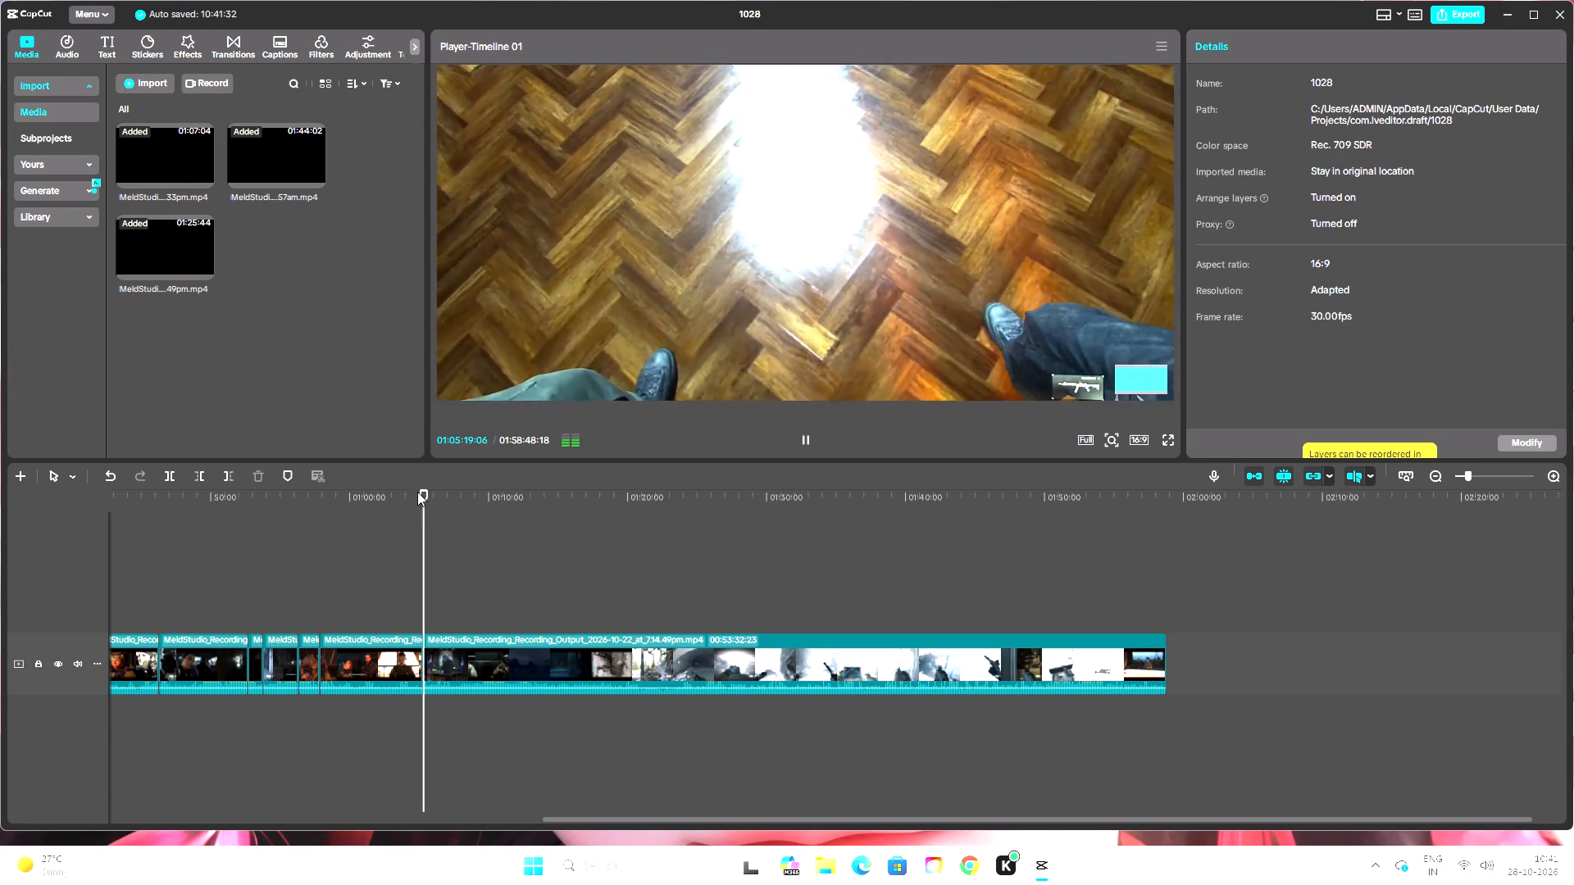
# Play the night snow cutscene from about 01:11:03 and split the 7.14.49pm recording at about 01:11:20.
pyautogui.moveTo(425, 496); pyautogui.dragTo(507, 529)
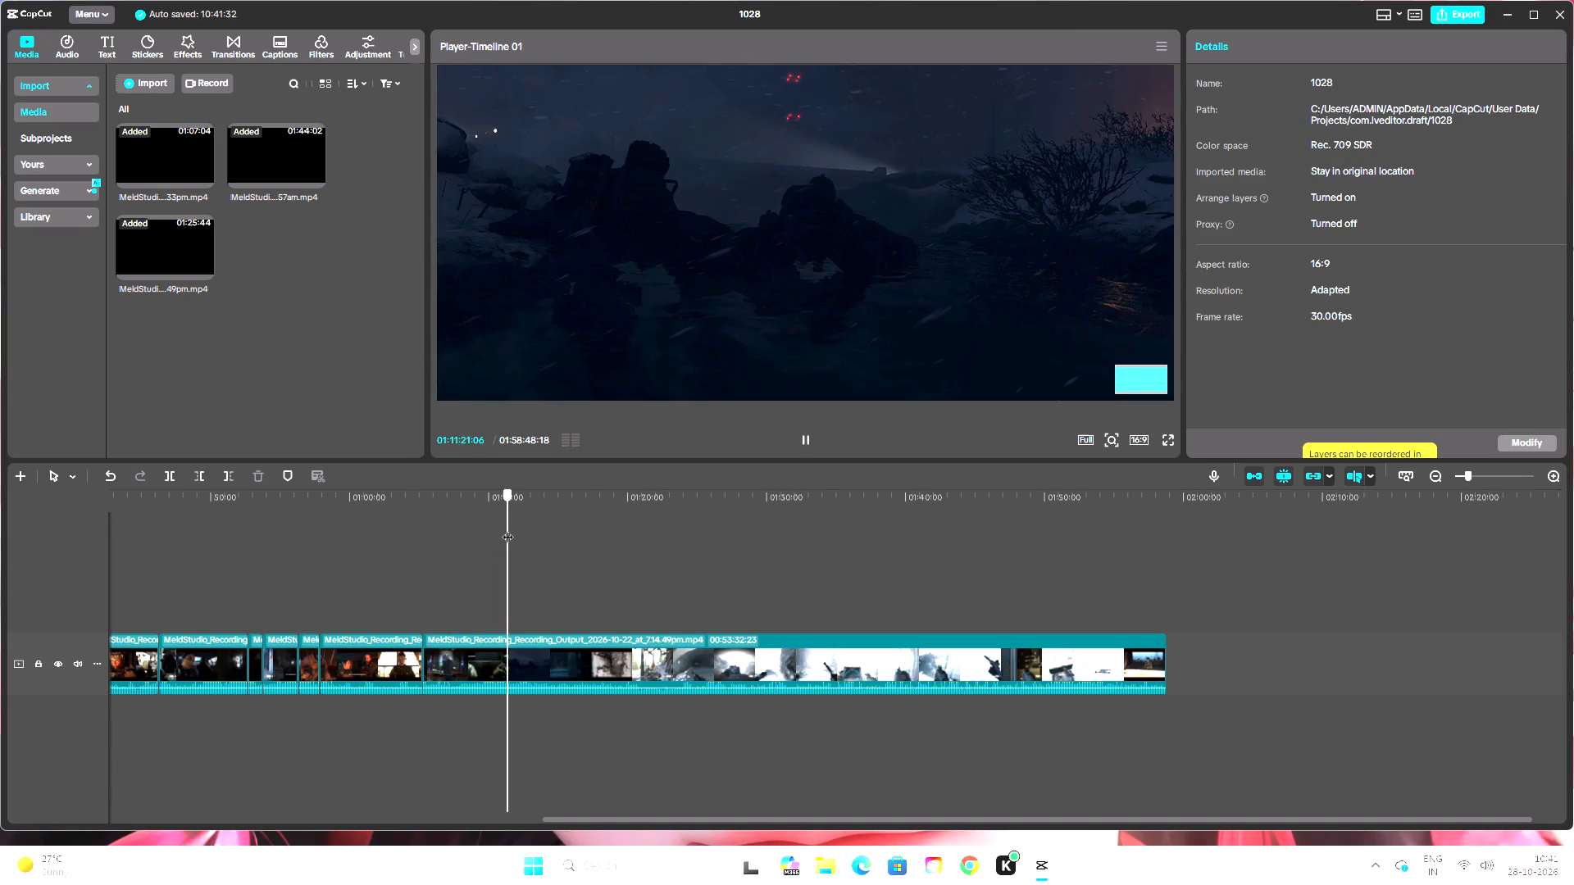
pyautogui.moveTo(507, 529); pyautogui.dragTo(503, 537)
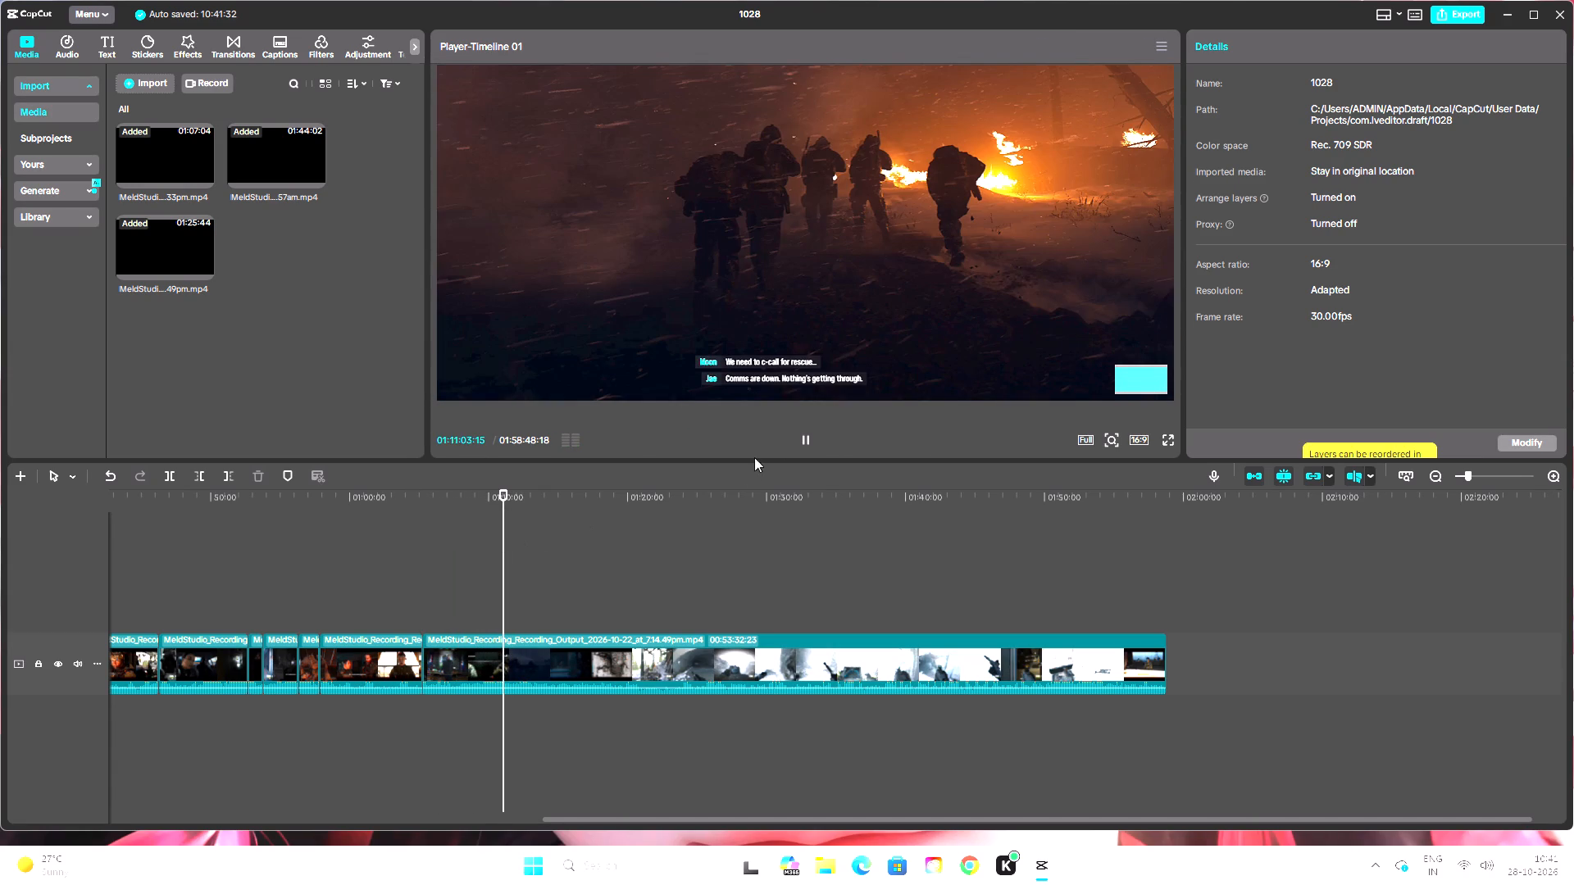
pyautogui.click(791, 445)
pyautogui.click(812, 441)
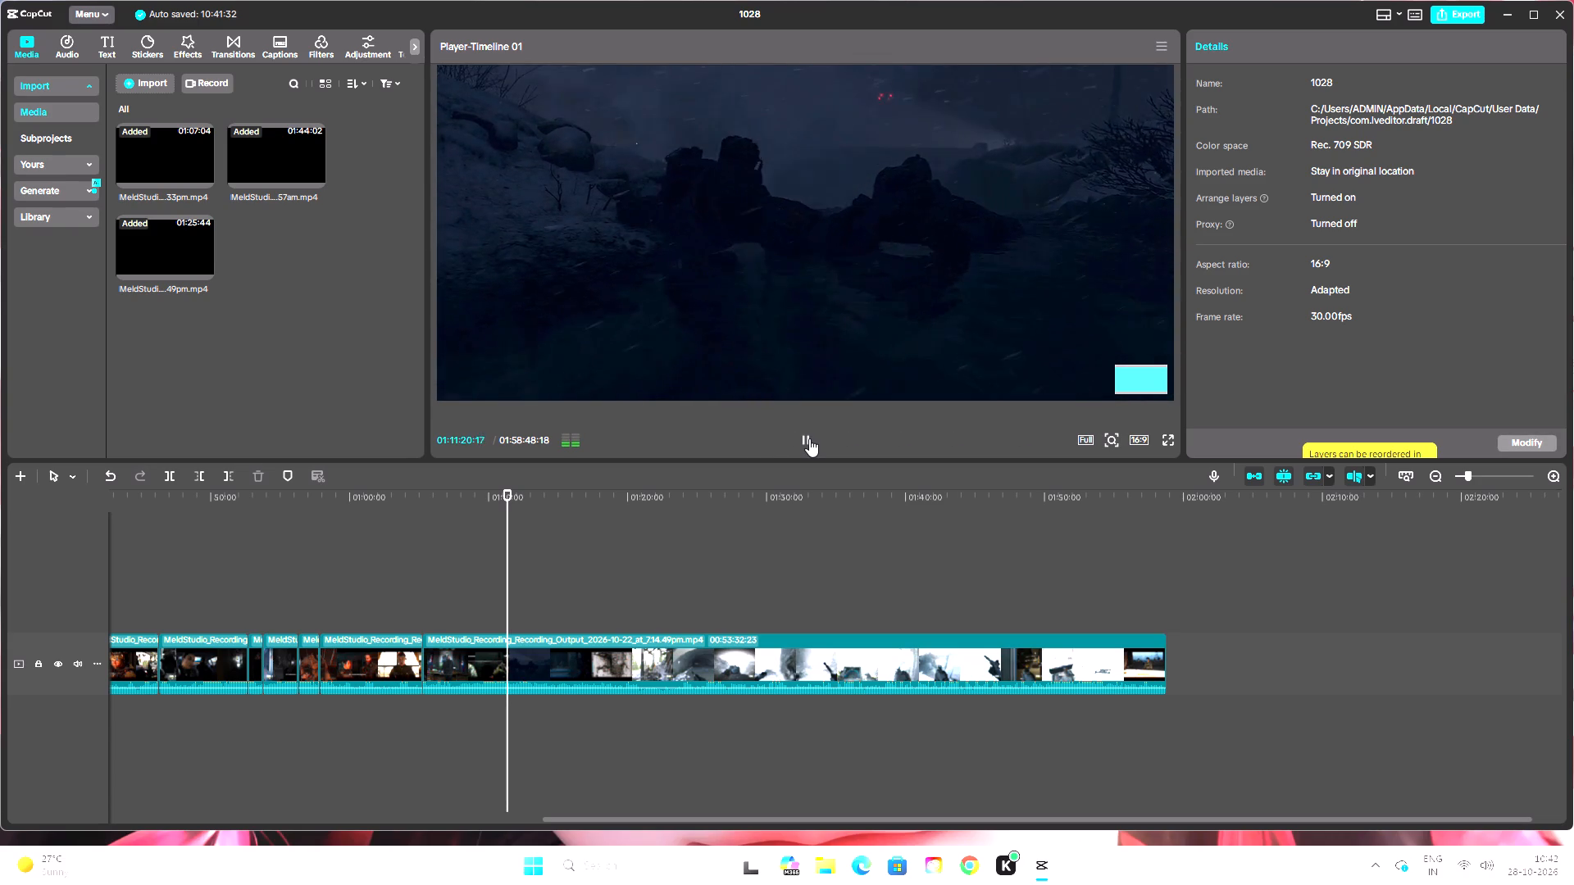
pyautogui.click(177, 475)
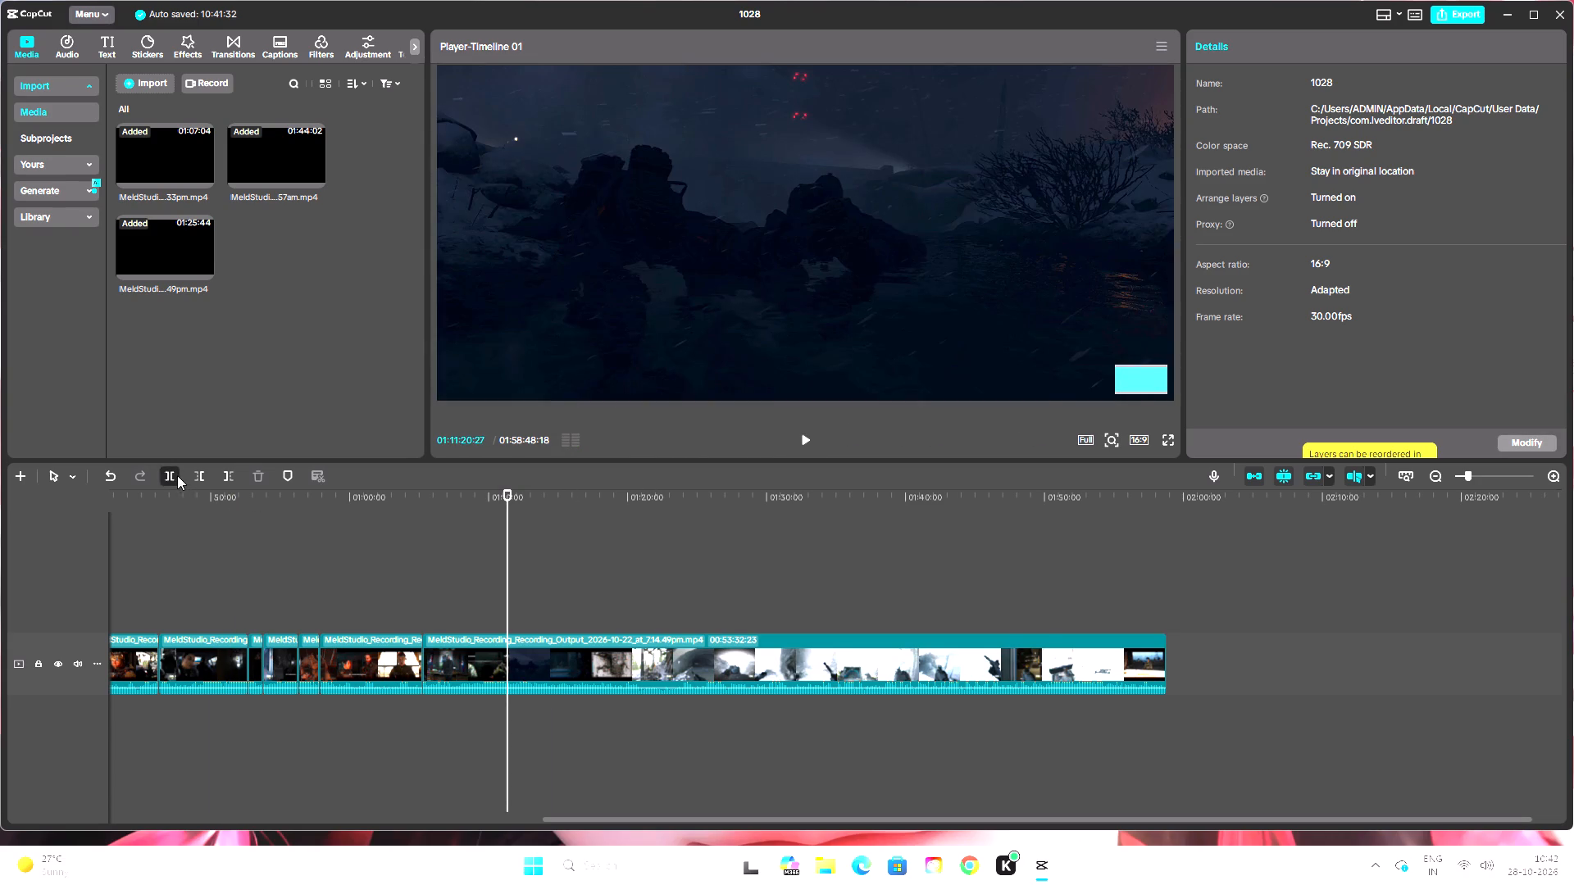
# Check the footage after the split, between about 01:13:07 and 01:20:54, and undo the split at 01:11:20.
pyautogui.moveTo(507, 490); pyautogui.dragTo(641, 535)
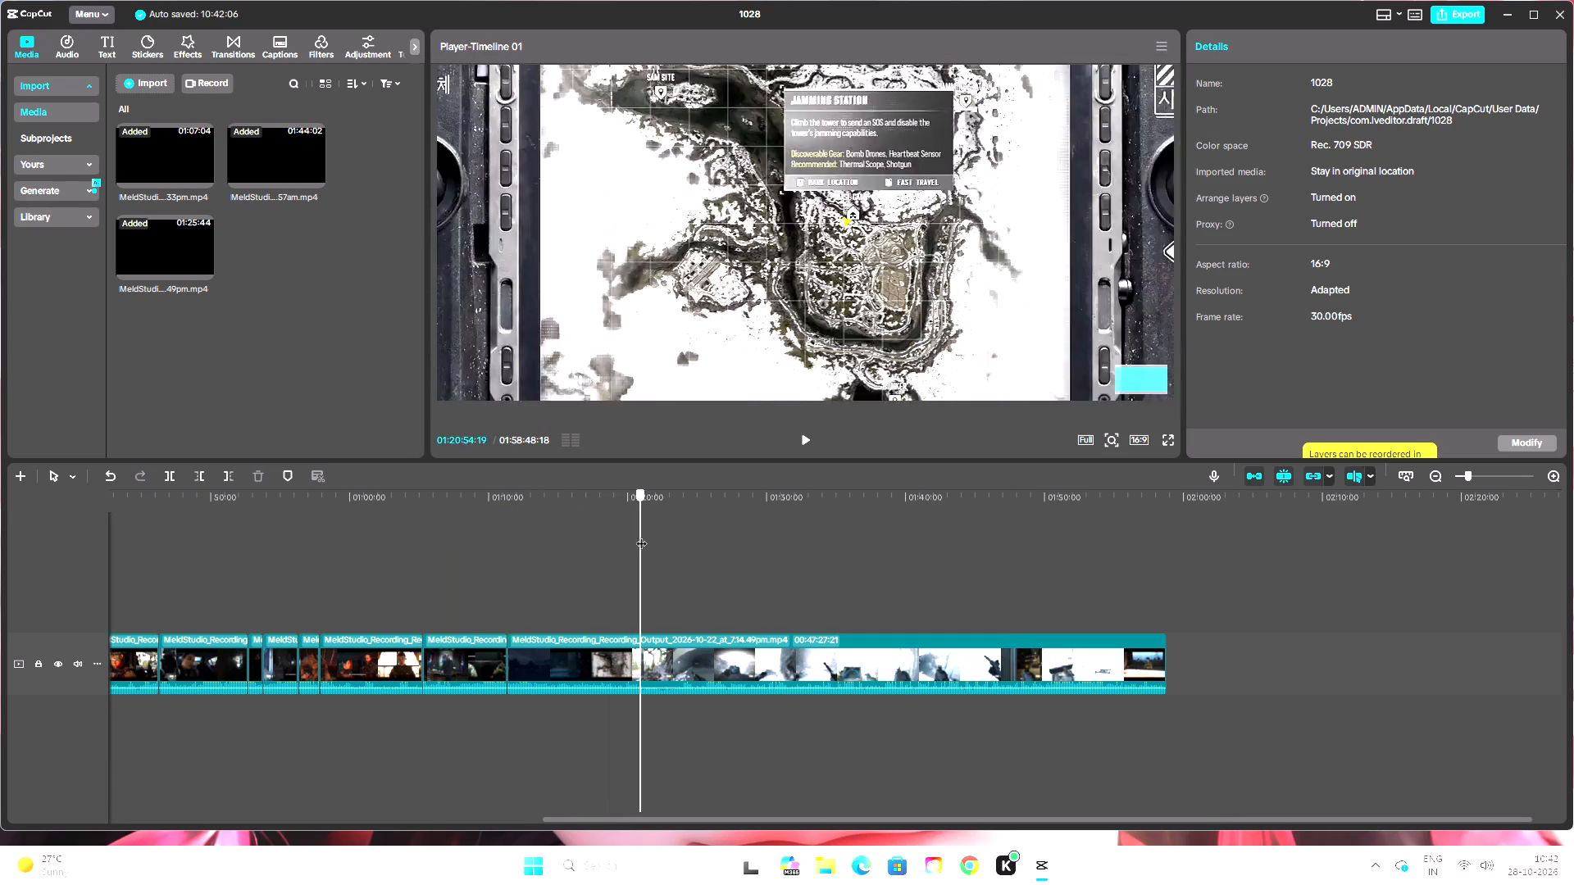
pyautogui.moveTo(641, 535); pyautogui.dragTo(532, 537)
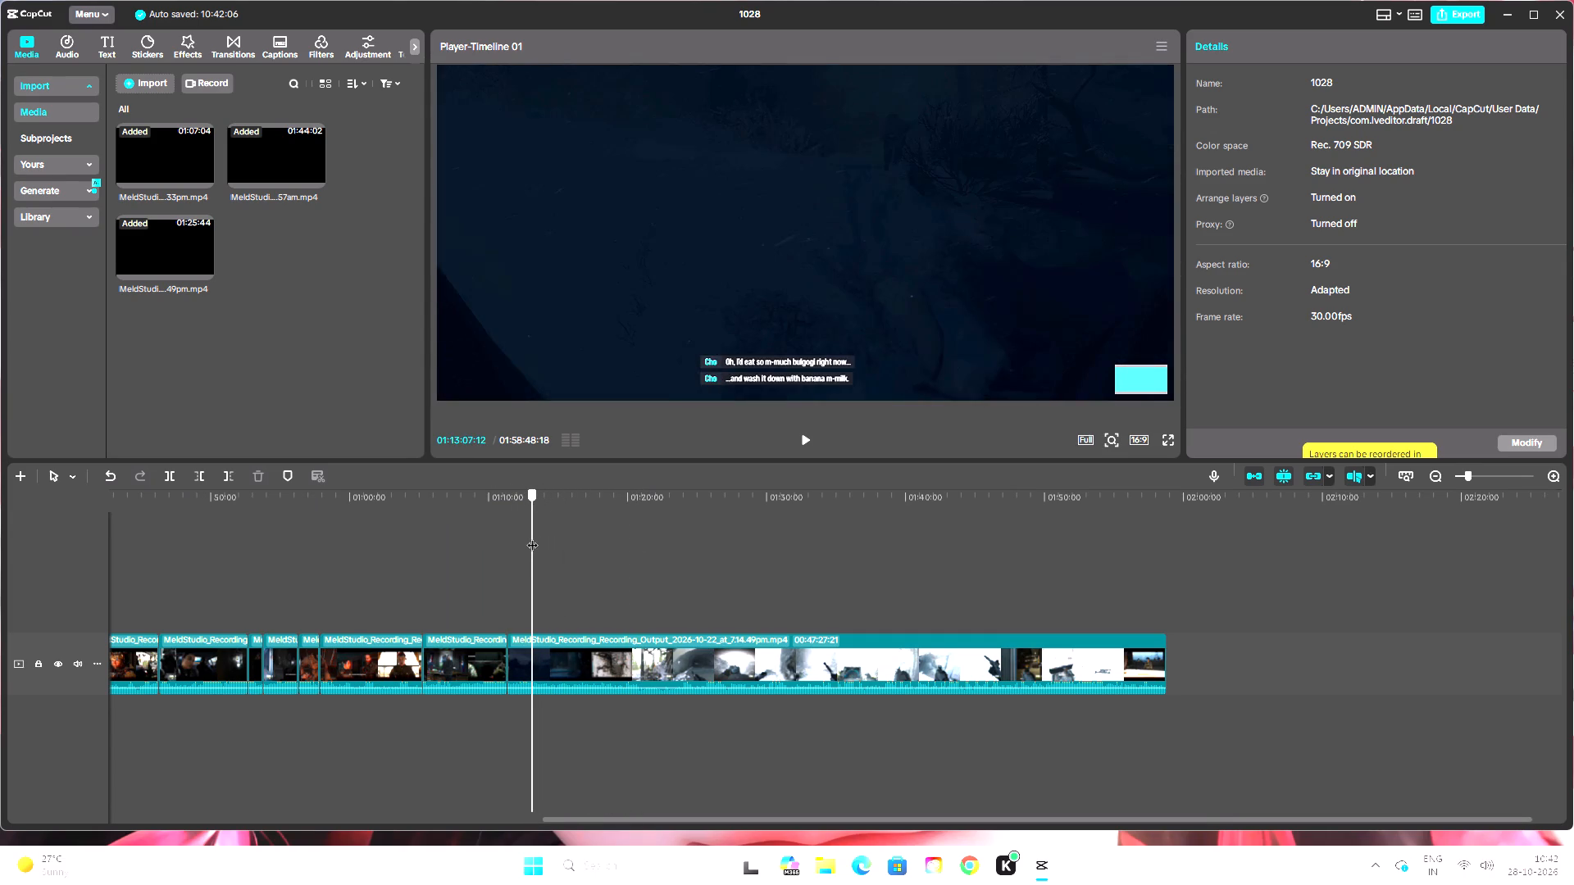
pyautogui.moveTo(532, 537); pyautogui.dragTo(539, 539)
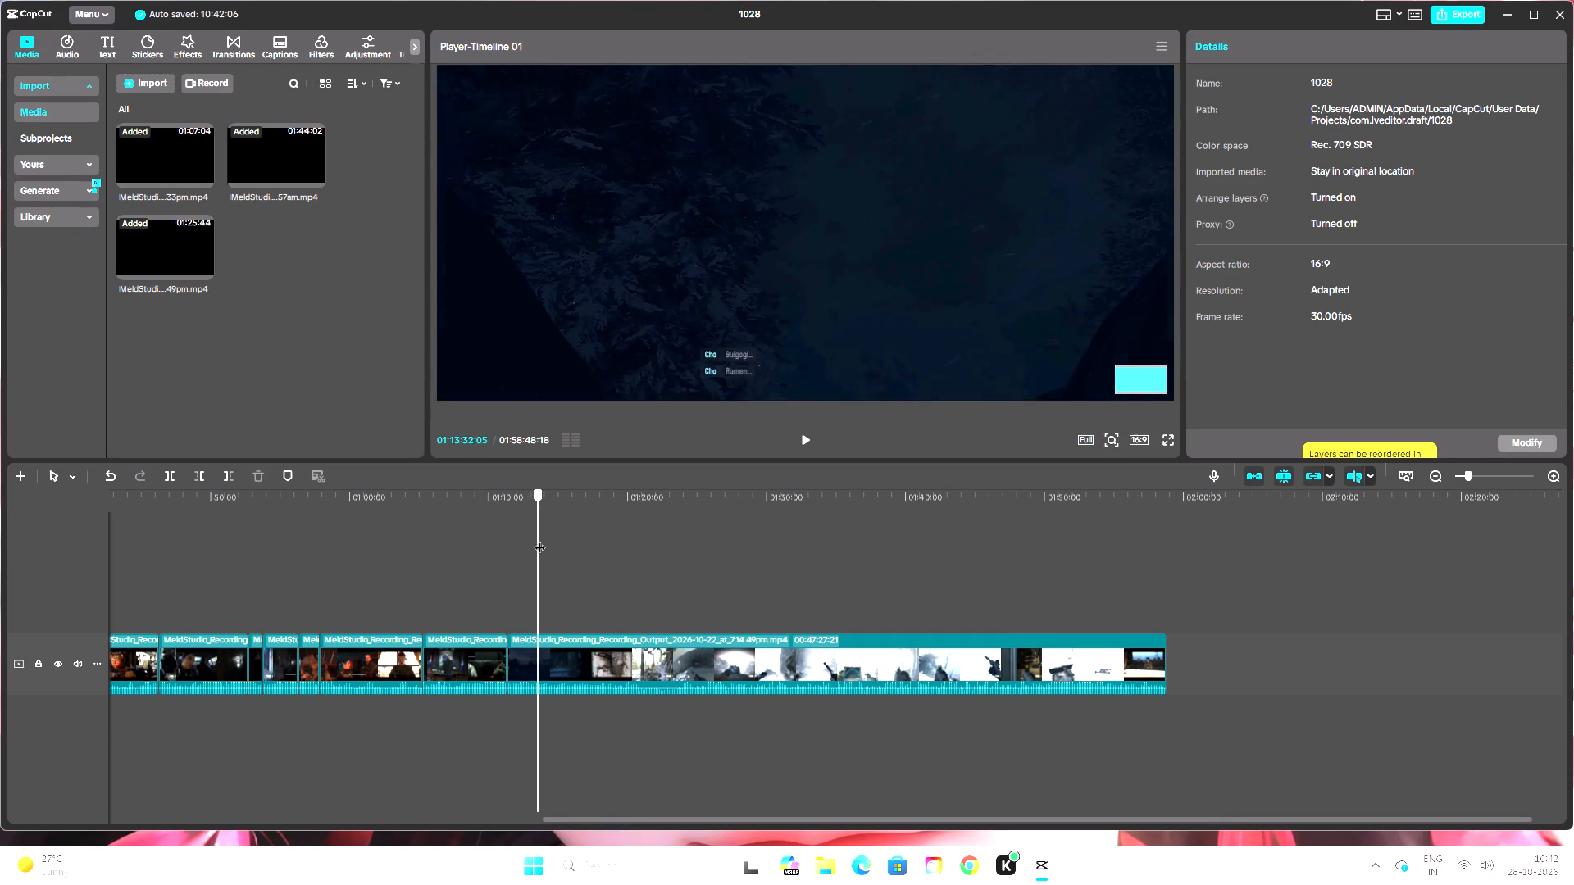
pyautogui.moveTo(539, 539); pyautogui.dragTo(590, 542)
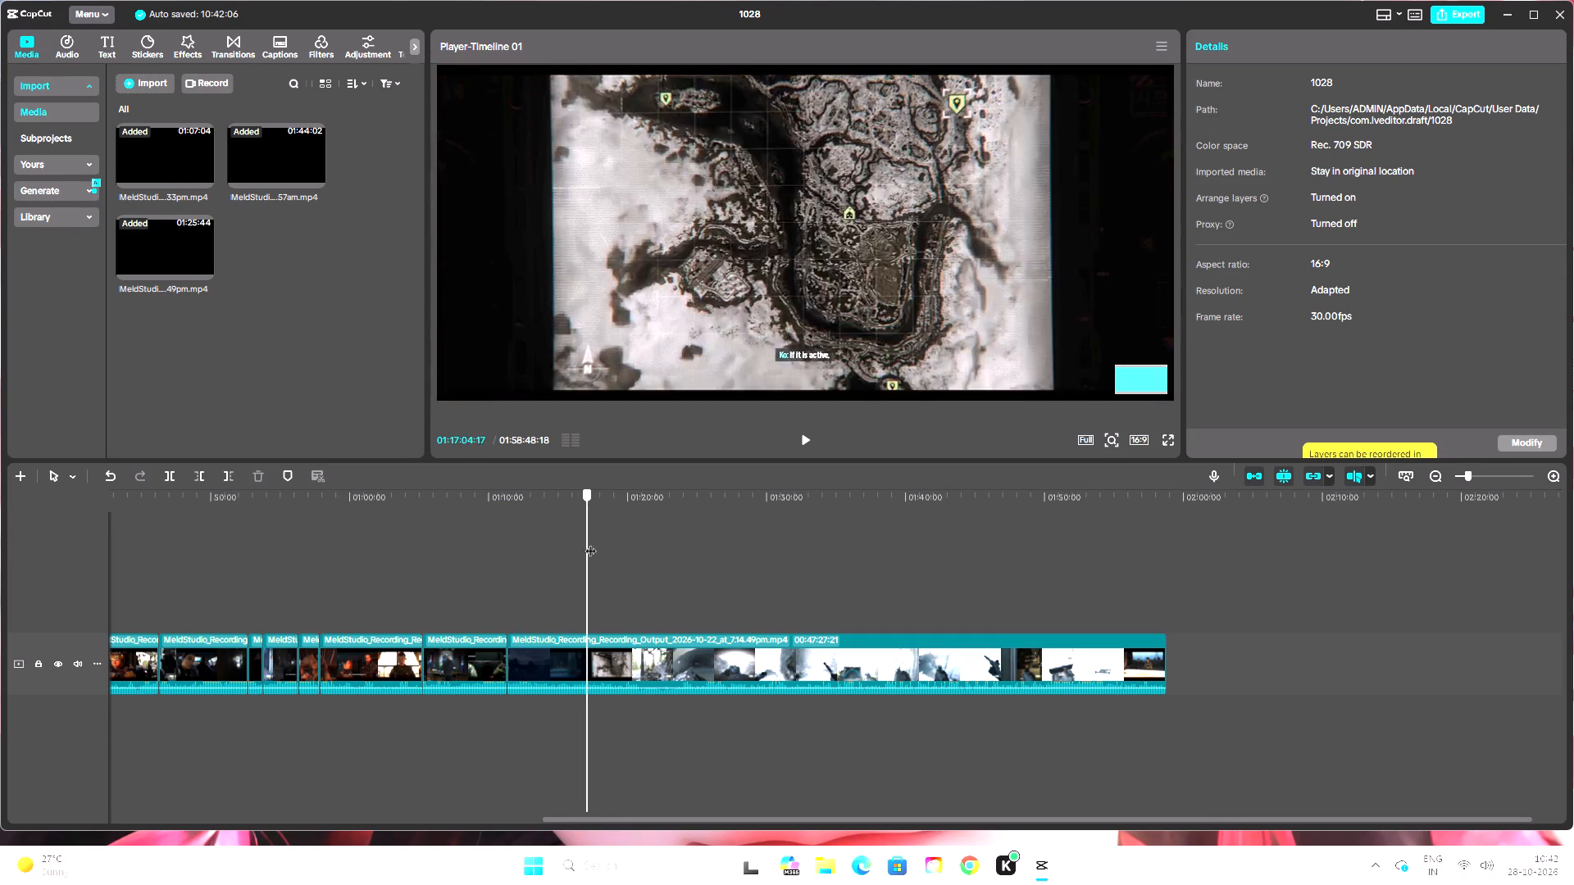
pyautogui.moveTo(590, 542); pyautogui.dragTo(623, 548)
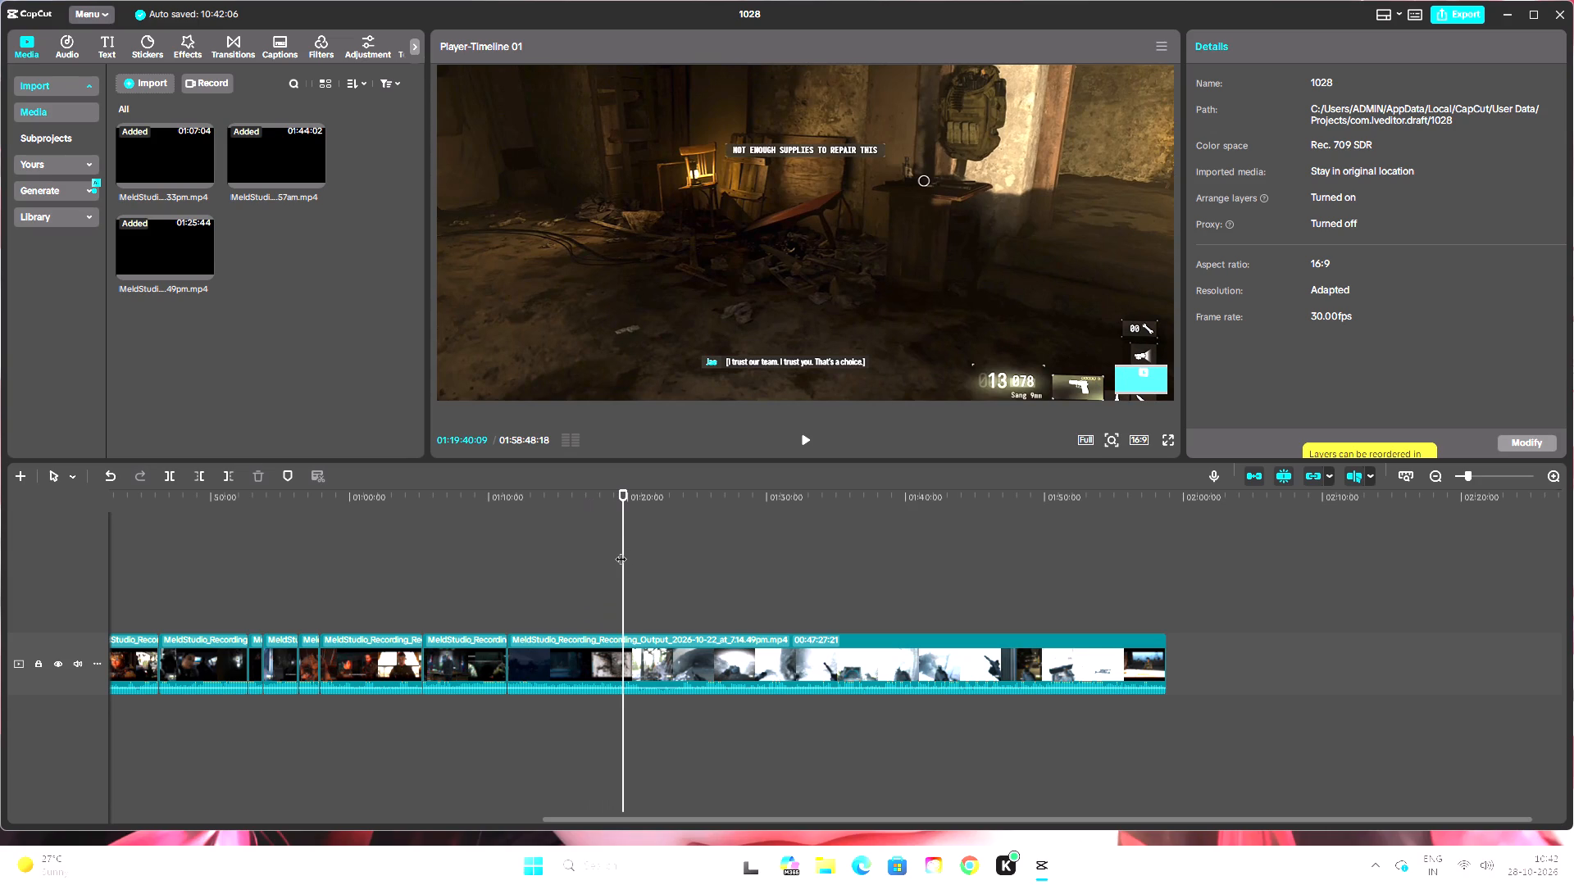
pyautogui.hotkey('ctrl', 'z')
# Split the 7.14.49pm recording at about 01:18:11, in the black moment just before the bunker gameplay begins.
pyautogui.moveTo(623, 497); pyautogui.dragTo(632, 506)
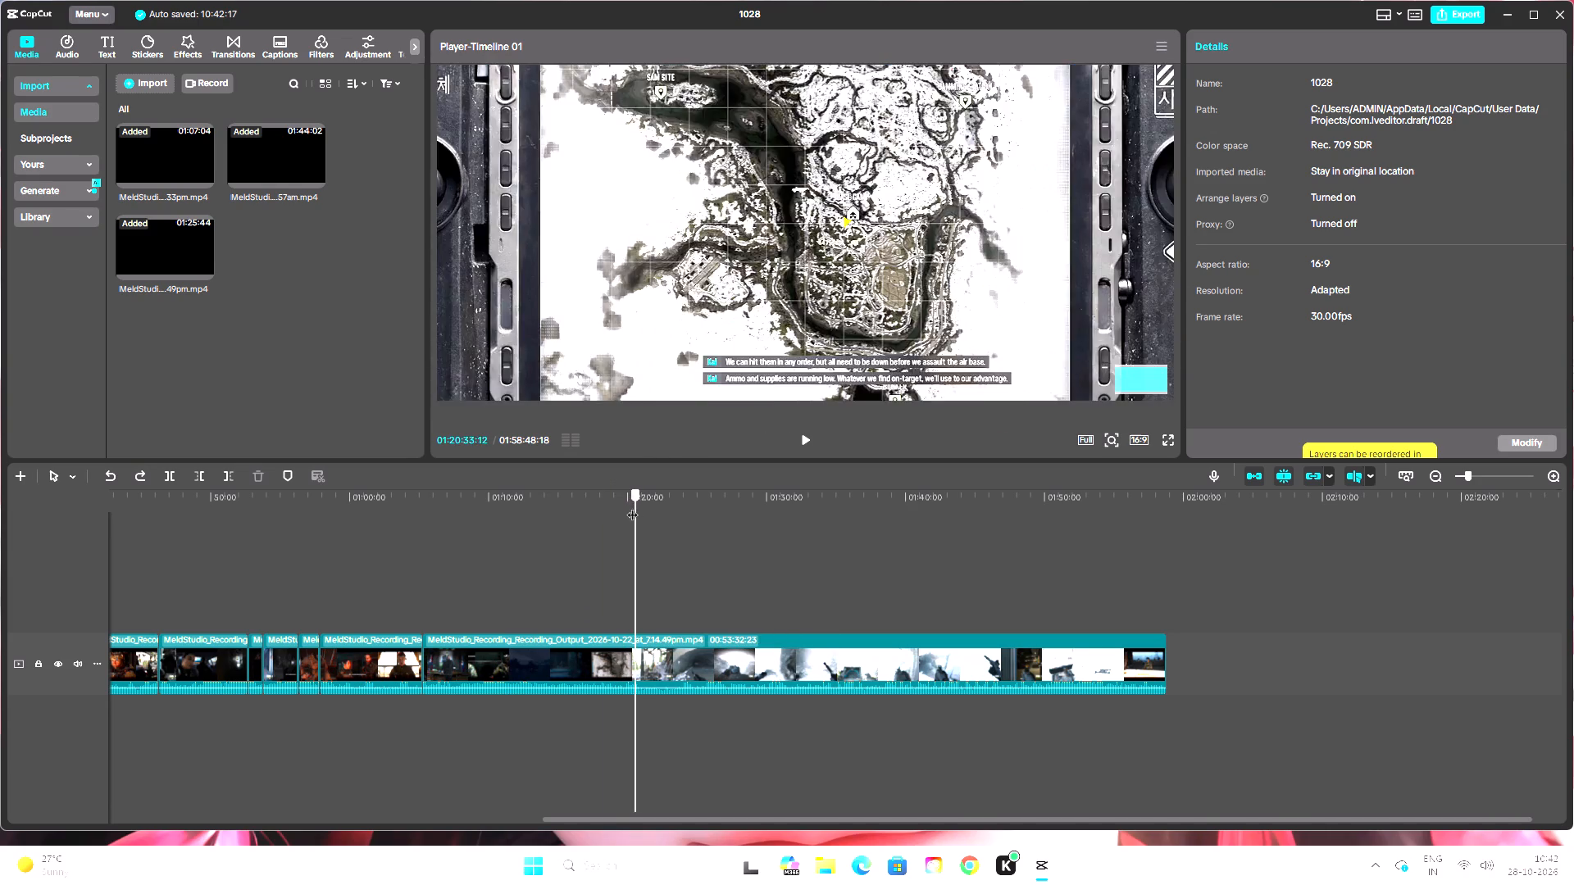
pyautogui.moveTo(632, 506); pyautogui.dragTo(626, 513)
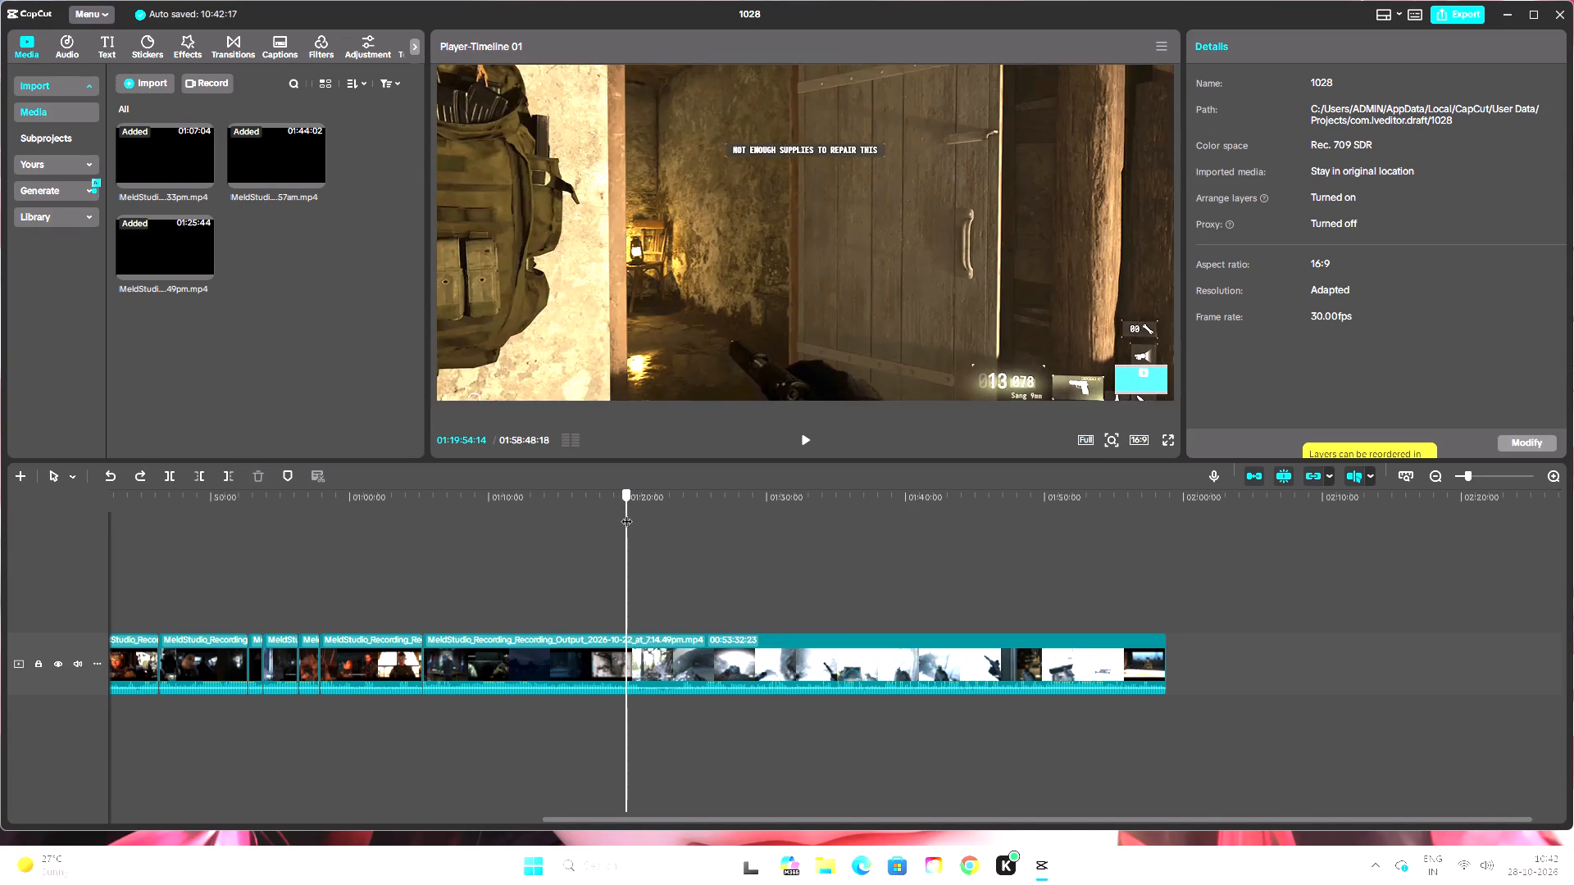
pyautogui.moveTo(626, 513); pyautogui.dragTo(621, 522)
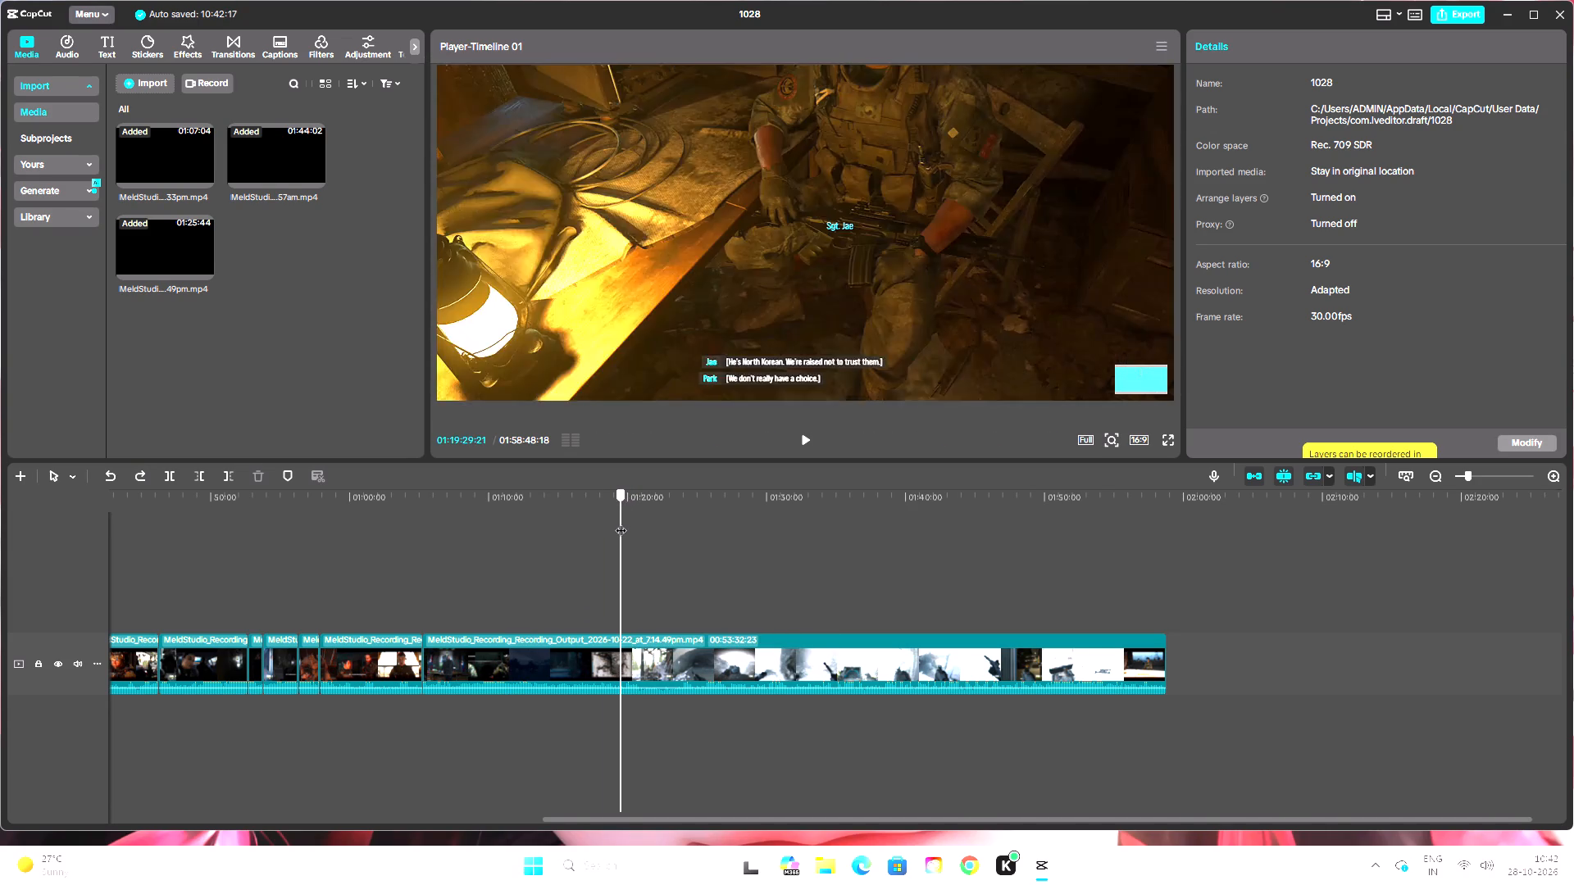
pyautogui.moveTo(621, 522); pyautogui.dragTo(616, 530)
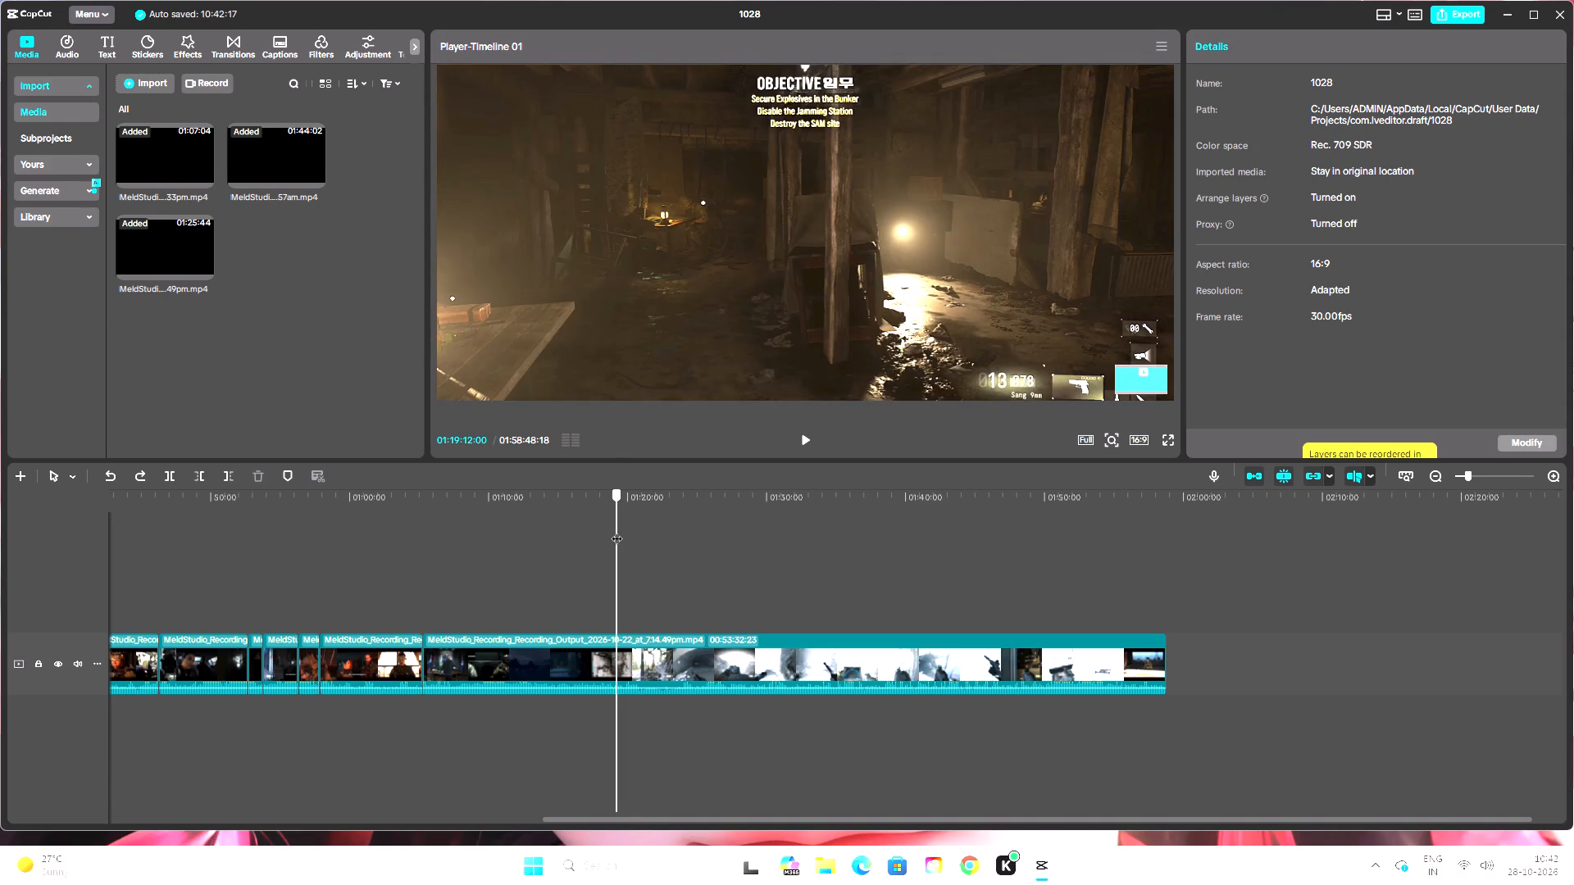
pyautogui.moveTo(616, 530); pyautogui.dragTo(608, 538)
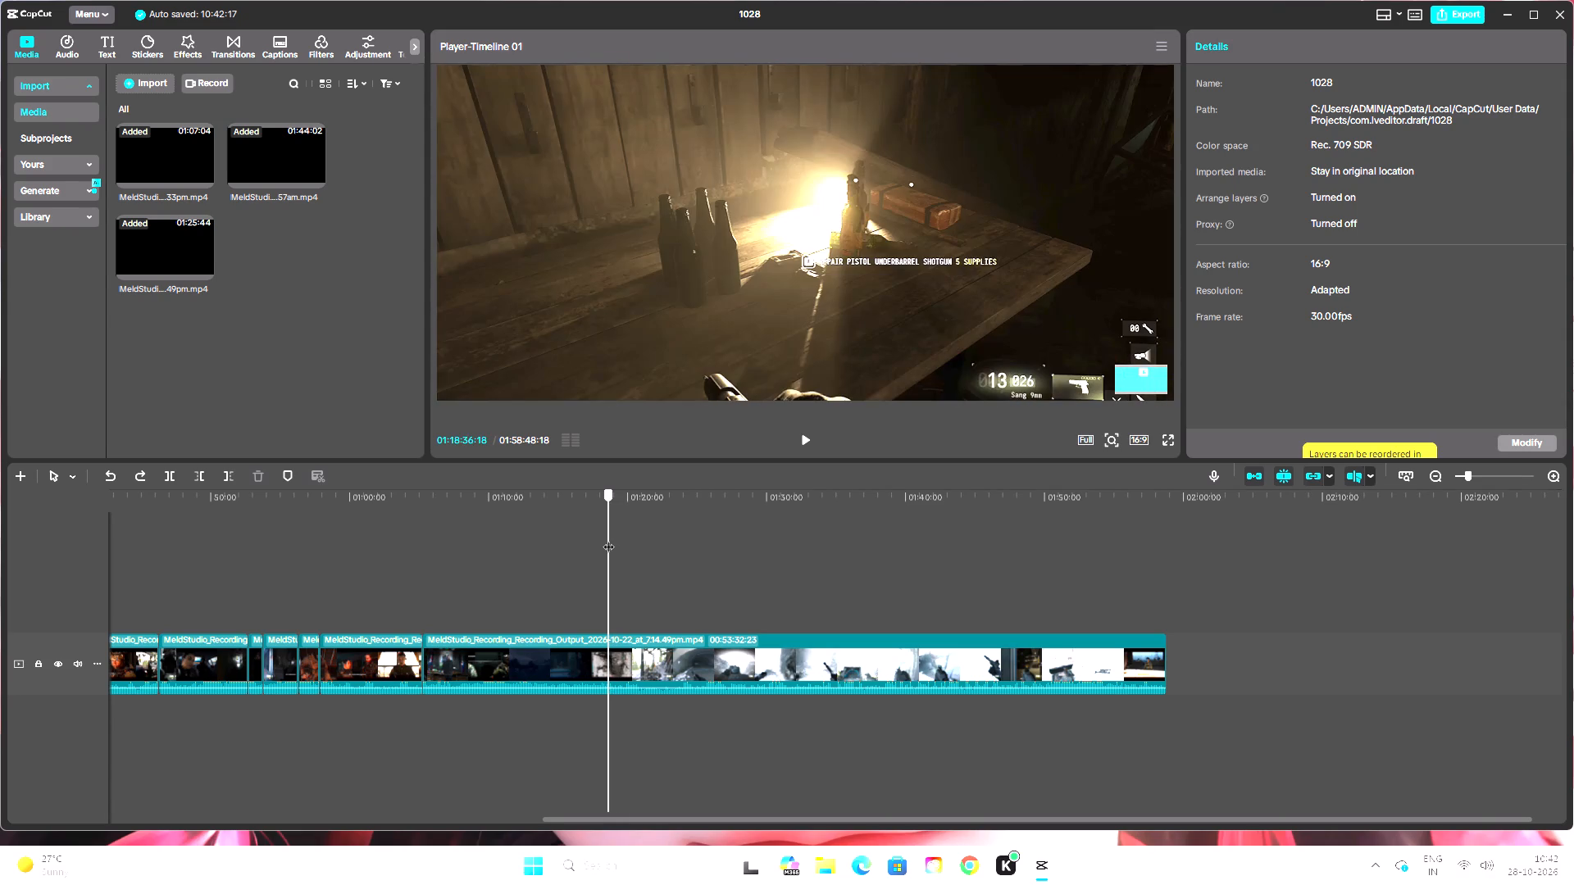
pyautogui.moveTo(608, 538); pyautogui.dragTo(603, 542)
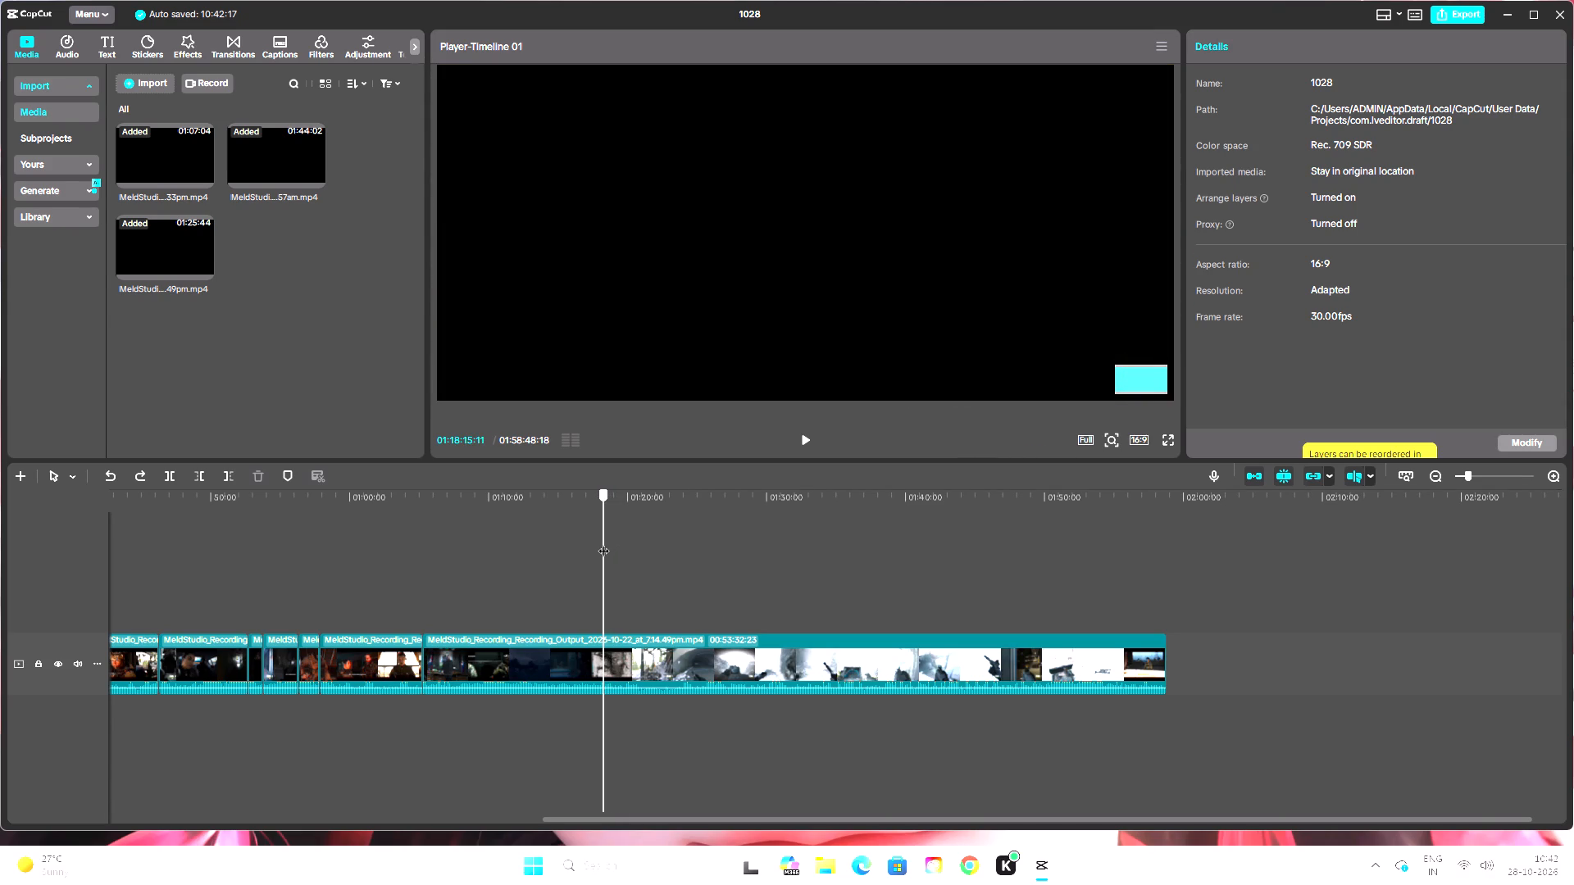
pyautogui.moveTo(603, 542); pyautogui.dragTo(608, 545)
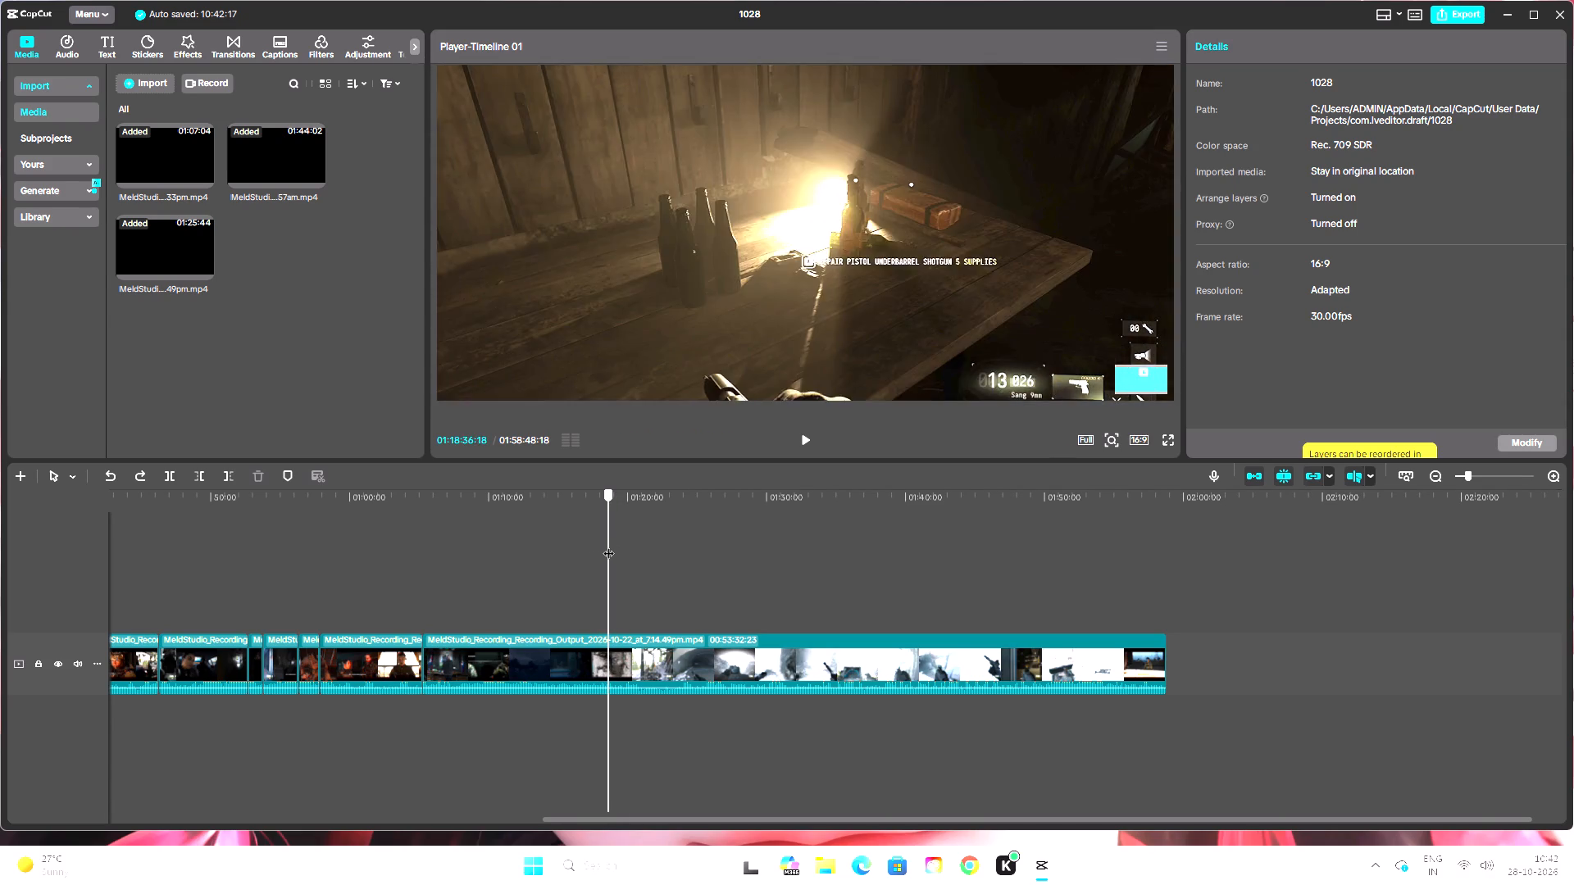
pyautogui.moveTo(608, 545); pyautogui.dragTo(603, 551)
pyautogui.click(175, 474)
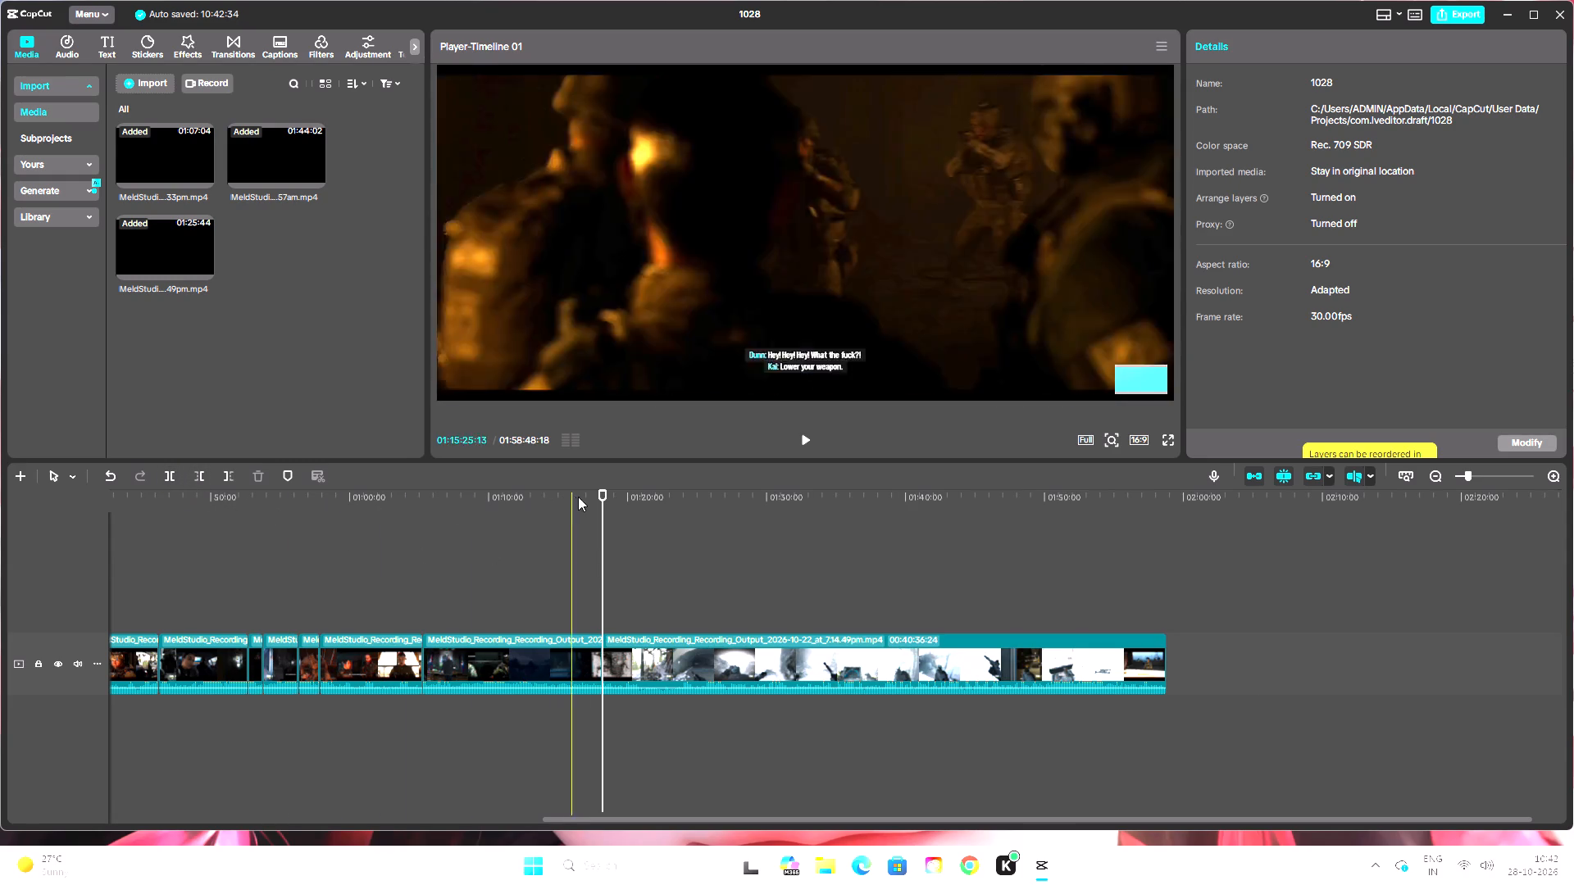
# Skim the footage after the split through to its end and delete that remaining part of the 7.14.49pm recording.
pyautogui.moveTo(604, 495); pyautogui.dragTo(709, 521)
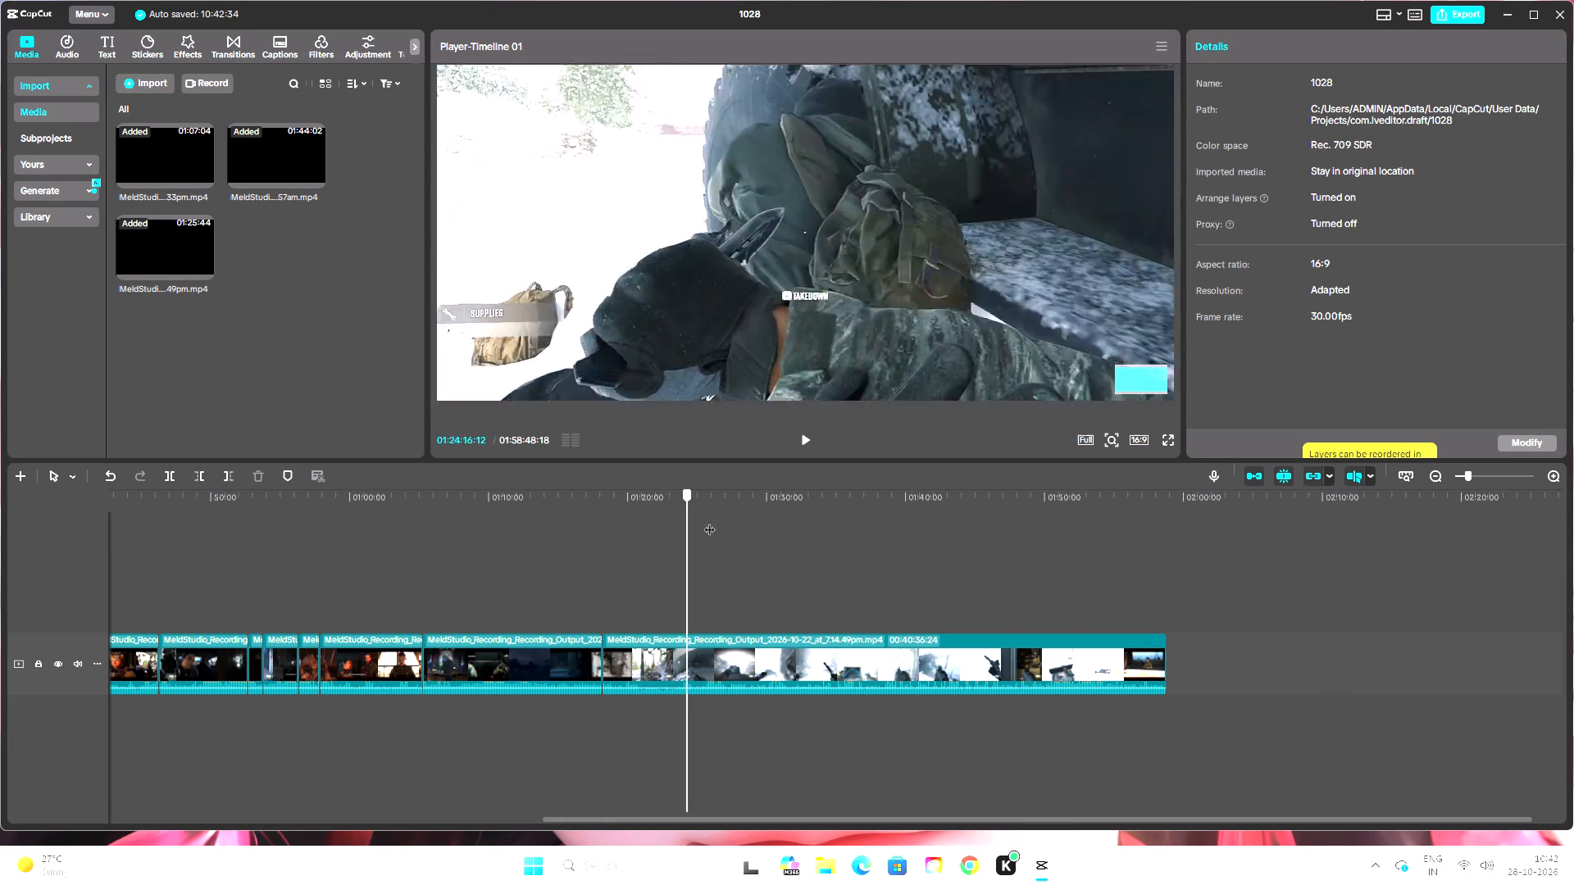
pyautogui.moveTo(709, 521); pyautogui.dragTo(1059, 588)
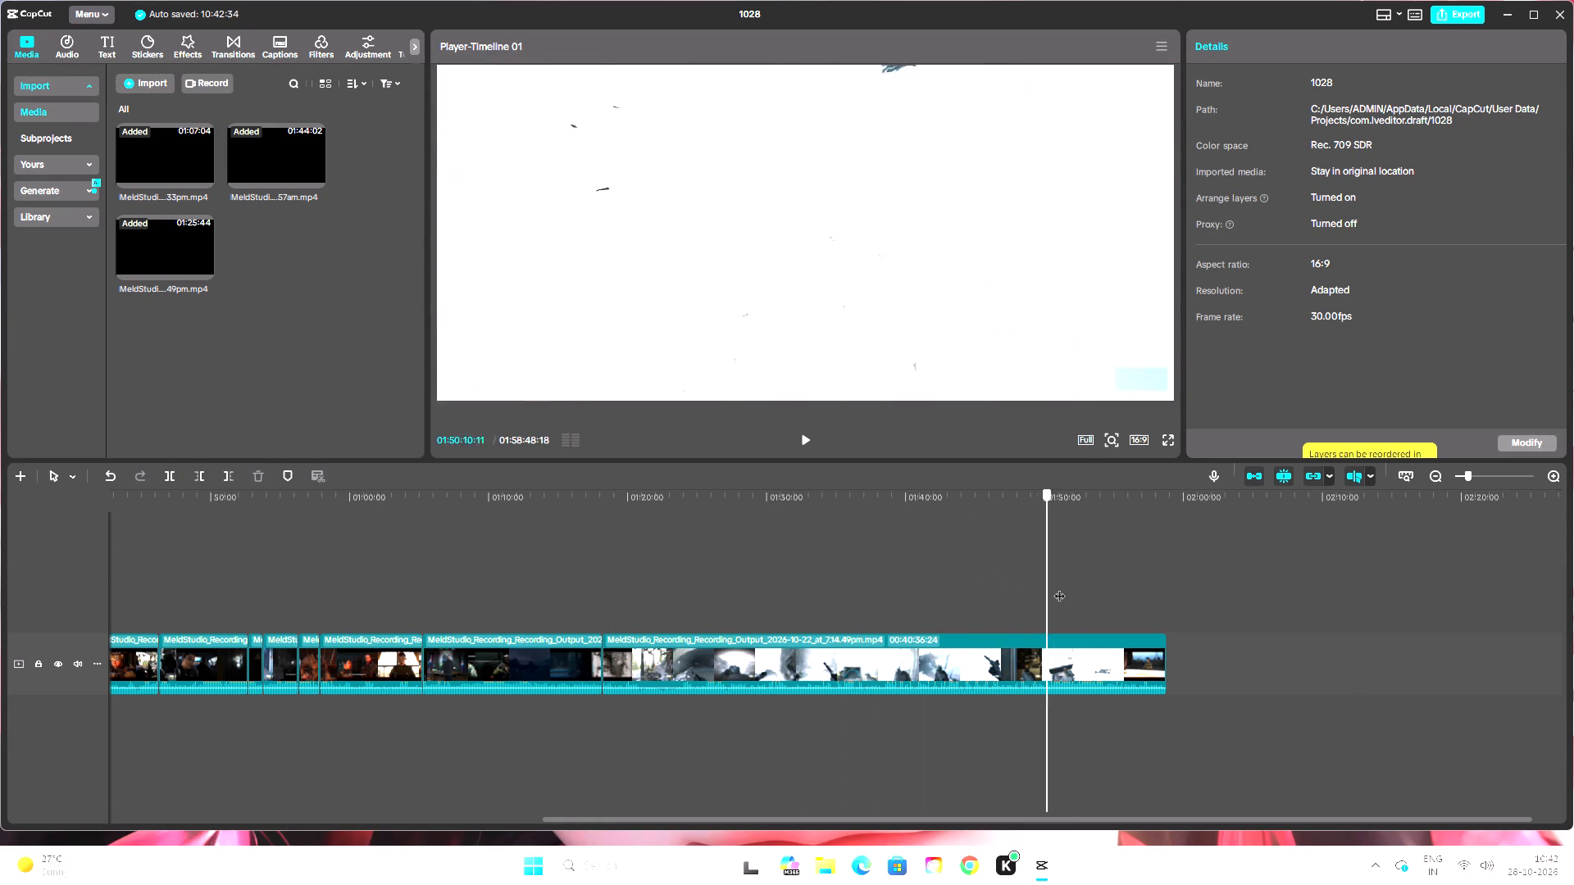
pyautogui.moveTo(1059, 588); pyautogui.dragTo(1129, 606)
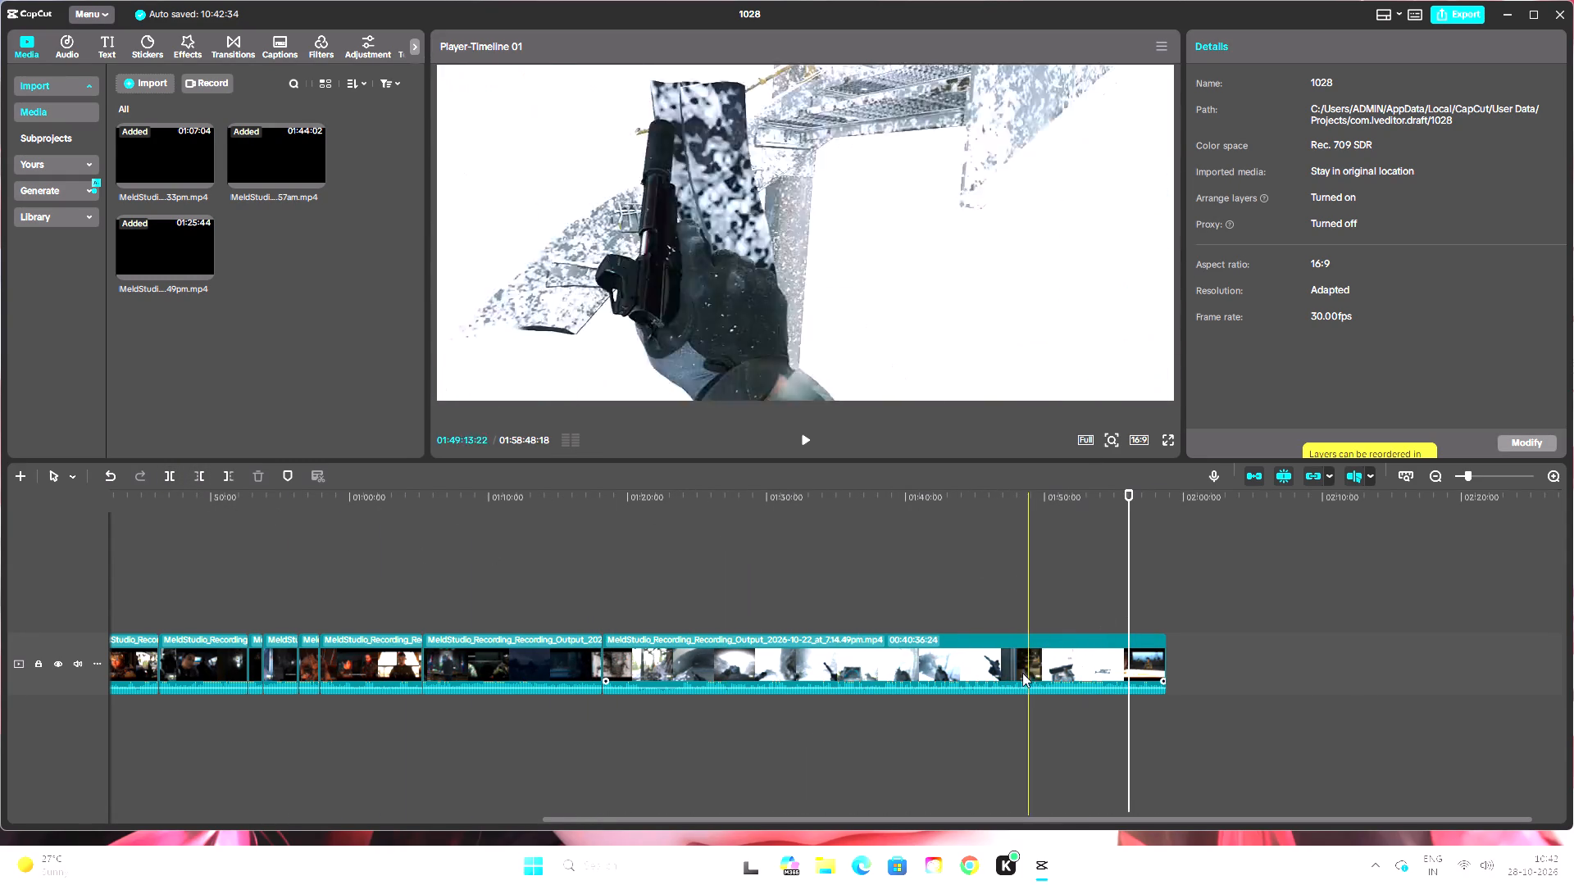
pyautogui.click(1021, 674)
pyautogui.press('BackSpace')
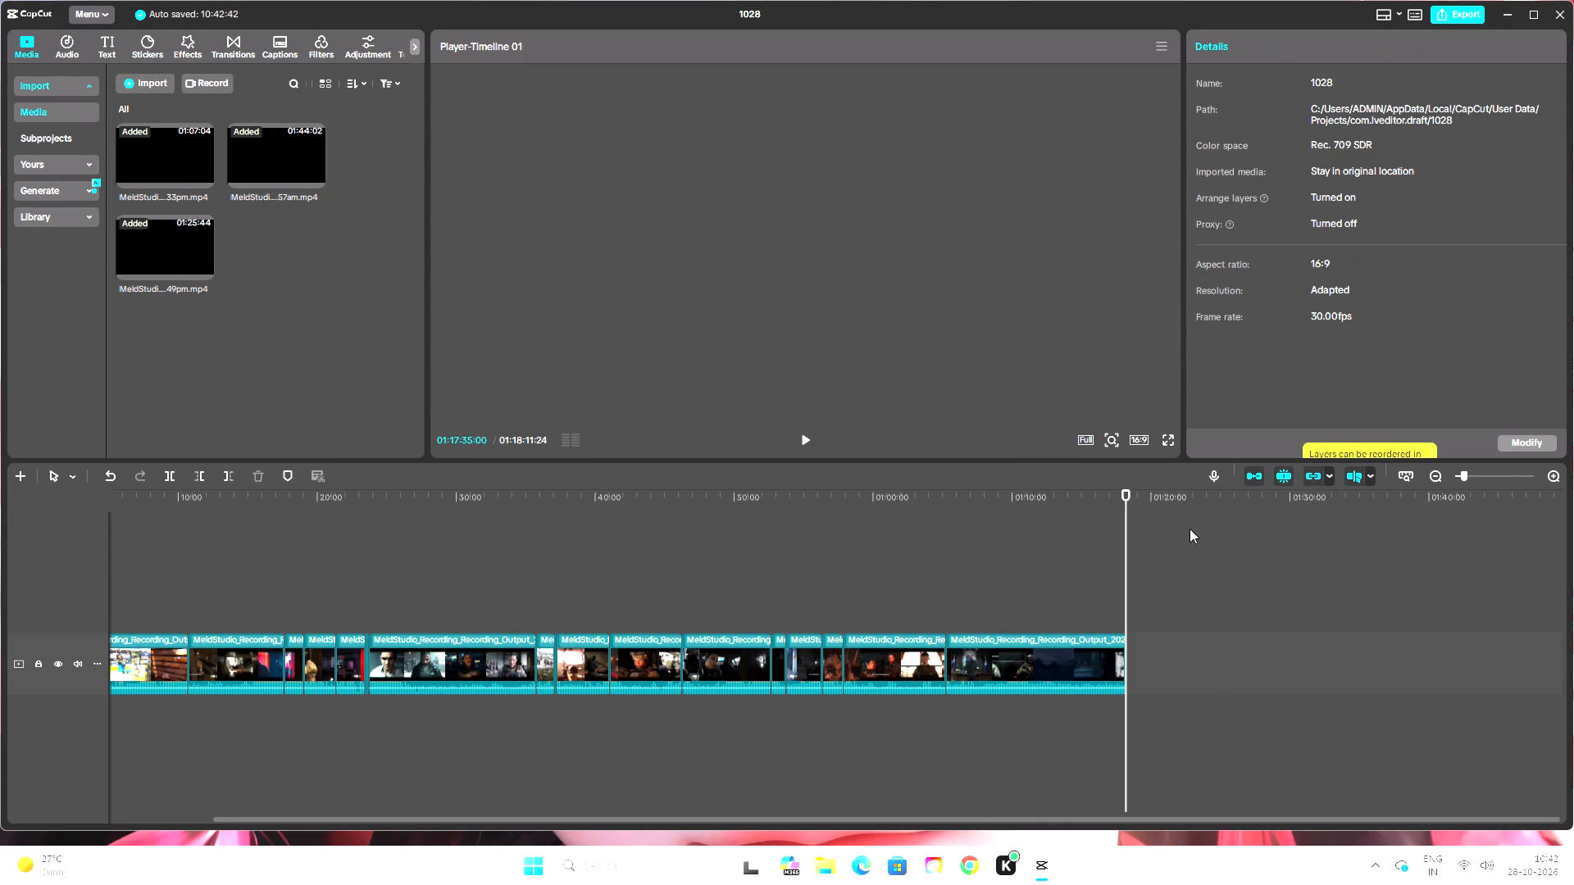
# Import the 2026-10-22 8.40.44pm recording from the Record folder and add it at the end of the timeline.
pyautogui.click(137, 87)
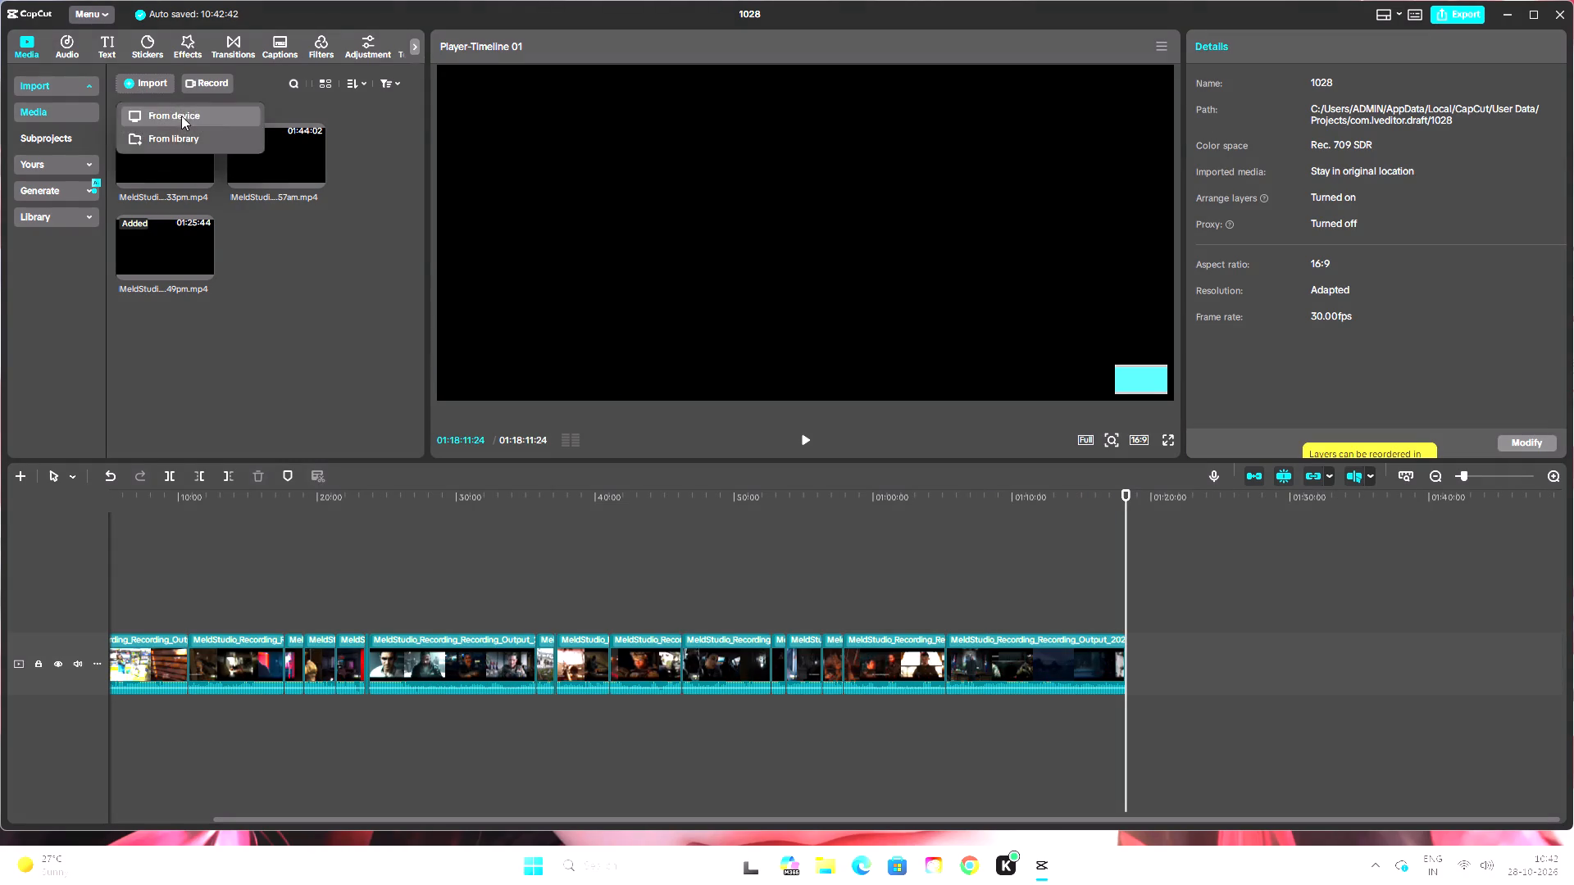
pyautogui.click(181, 117)
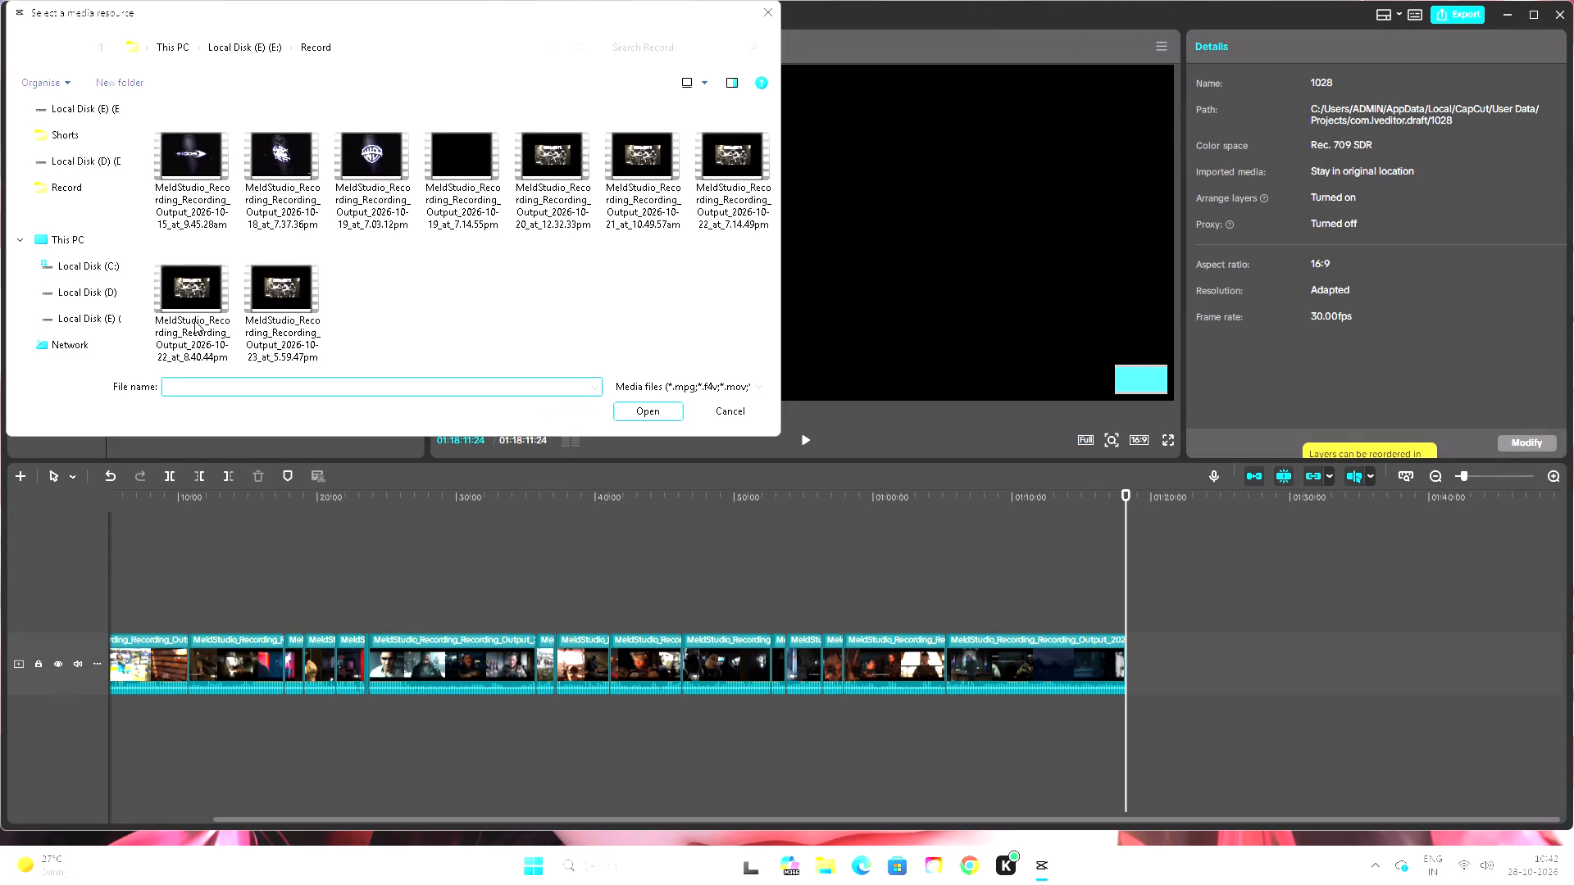
pyautogui.click(180, 324)
pyautogui.click(646, 402)
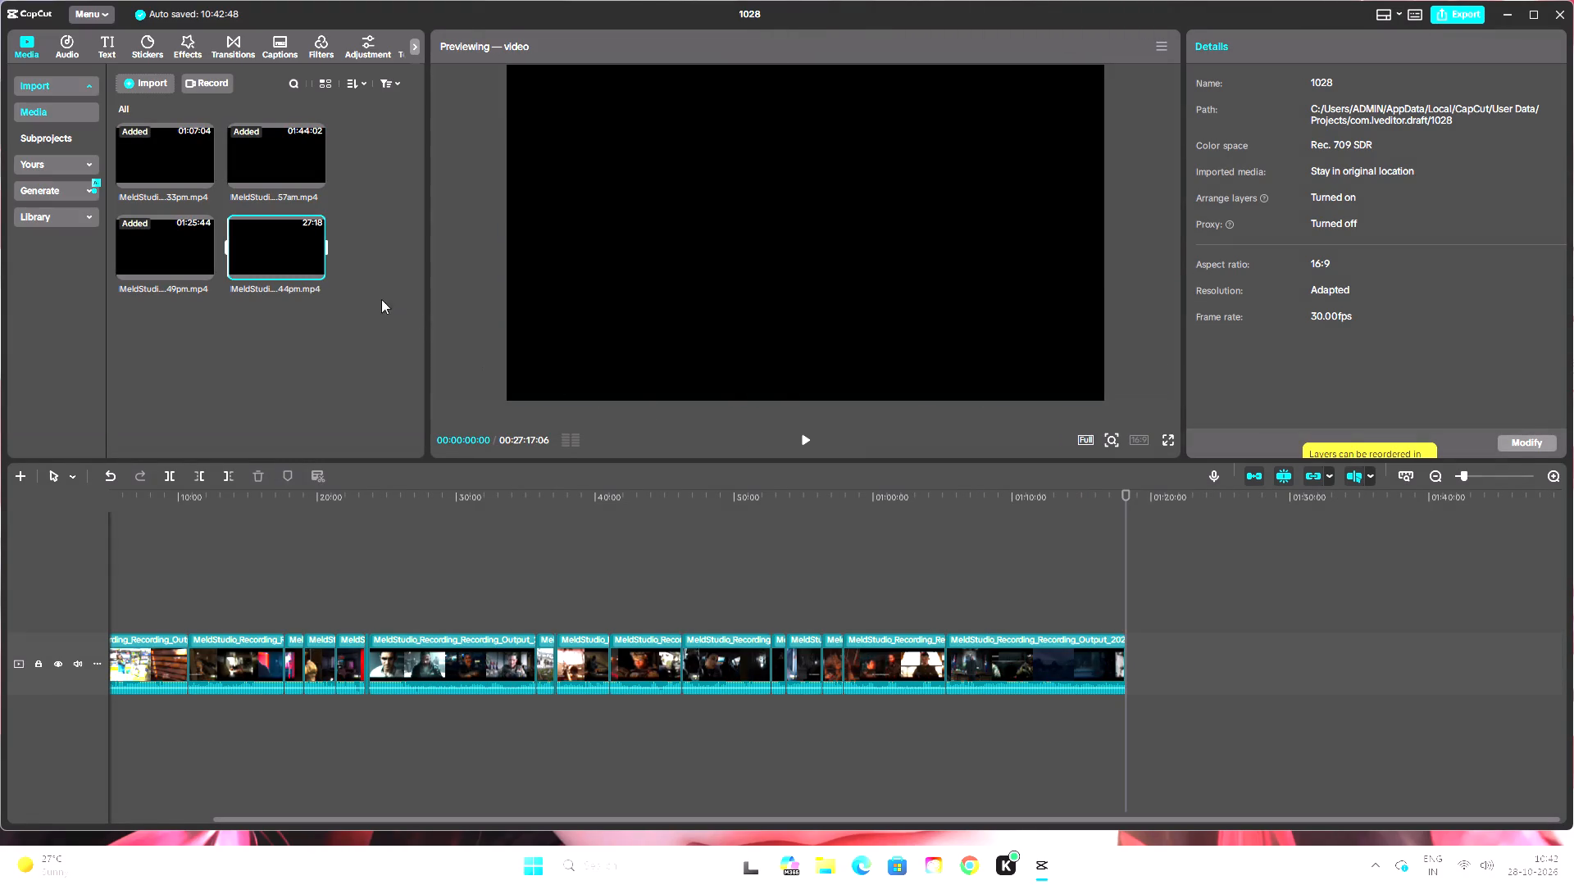
pyautogui.moveTo(278, 232); pyautogui.dragTo(1158, 665)
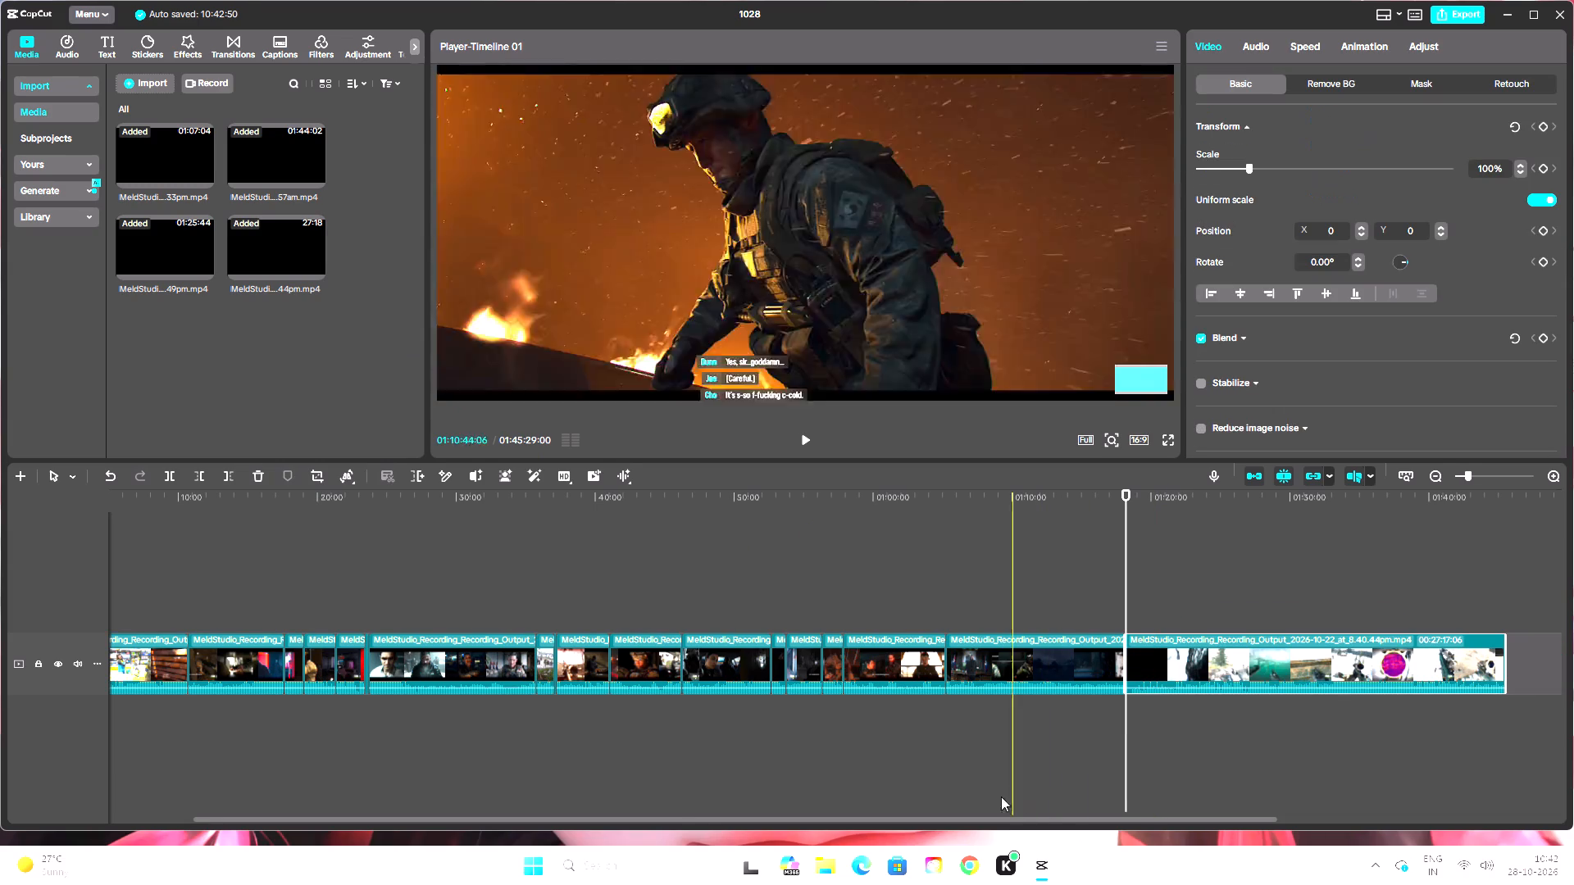
# Skim the newly added 8.40.44pm recording from its mission menu through the snow gameplay to the closing cutscenes.
pyautogui.moveTo(921, 820); pyautogui.dragTo(1536, 842)
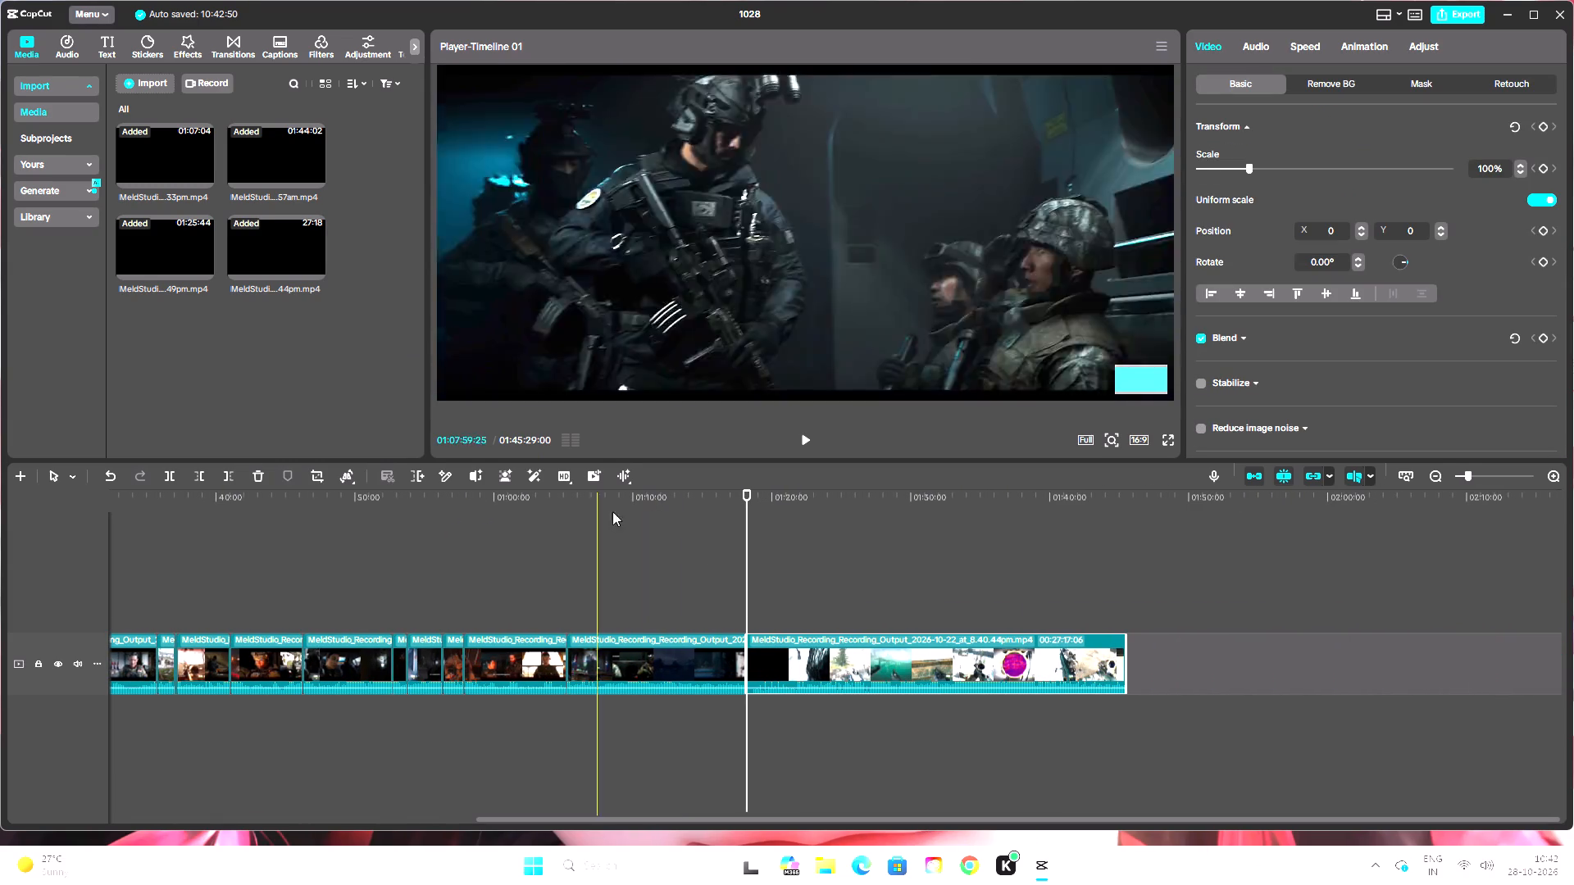
pyautogui.moveTo(747, 491); pyautogui.dragTo(794, 511)
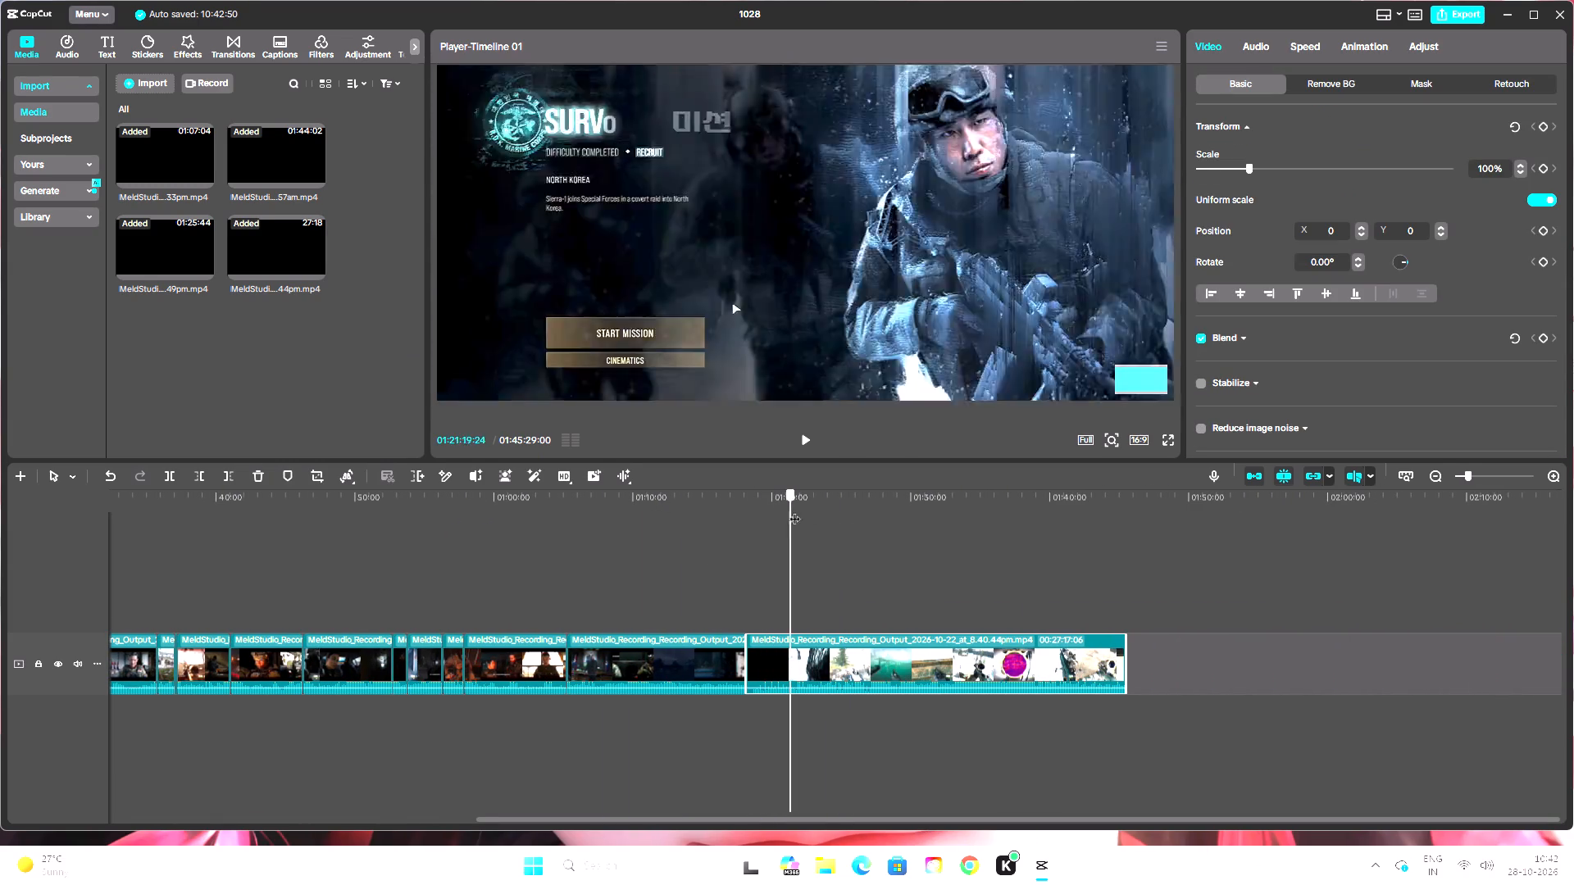
pyautogui.moveTo(794, 511); pyautogui.dragTo(894, 542)
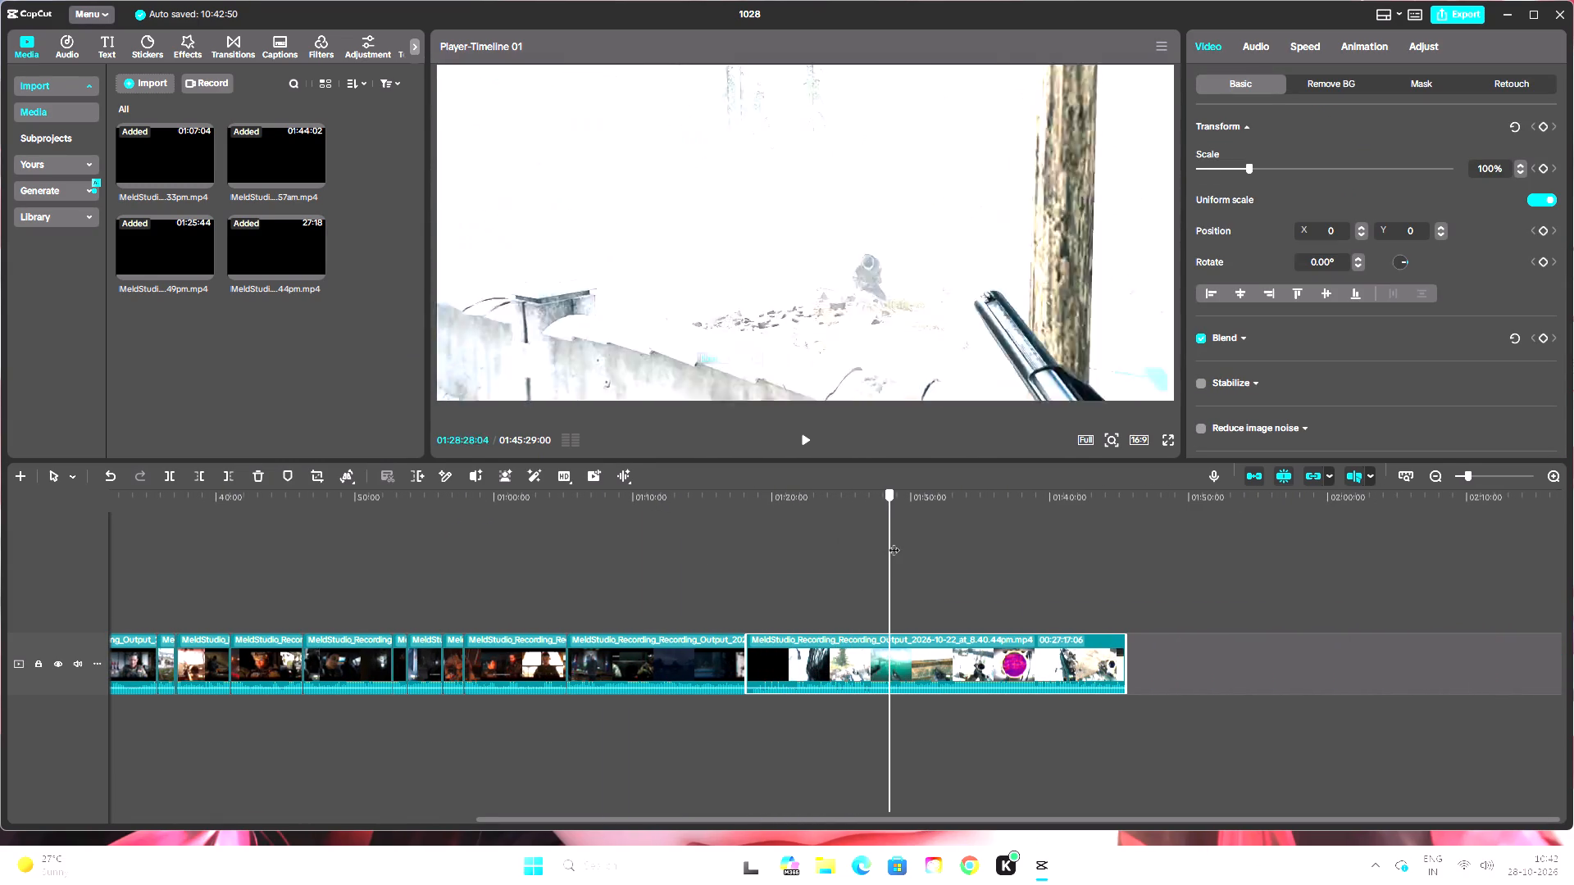
pyautogui.moveTo(894, 542); pyautogui.dragTo(973, 568)
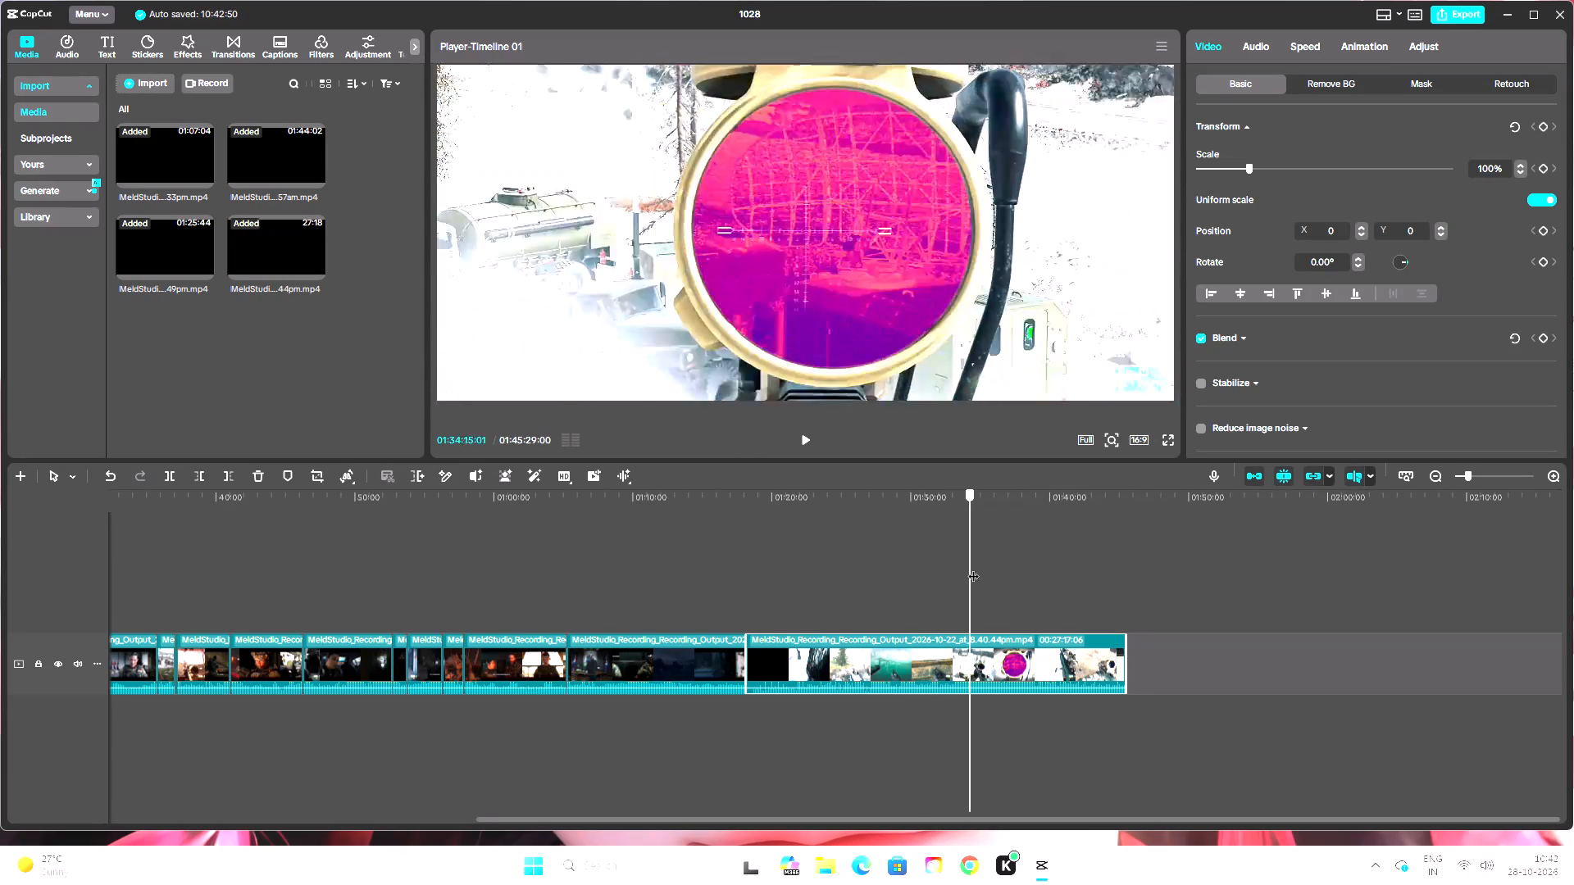
pyautogui.moveTo(973, 568); pyautogui.dragTo(1049, 588)
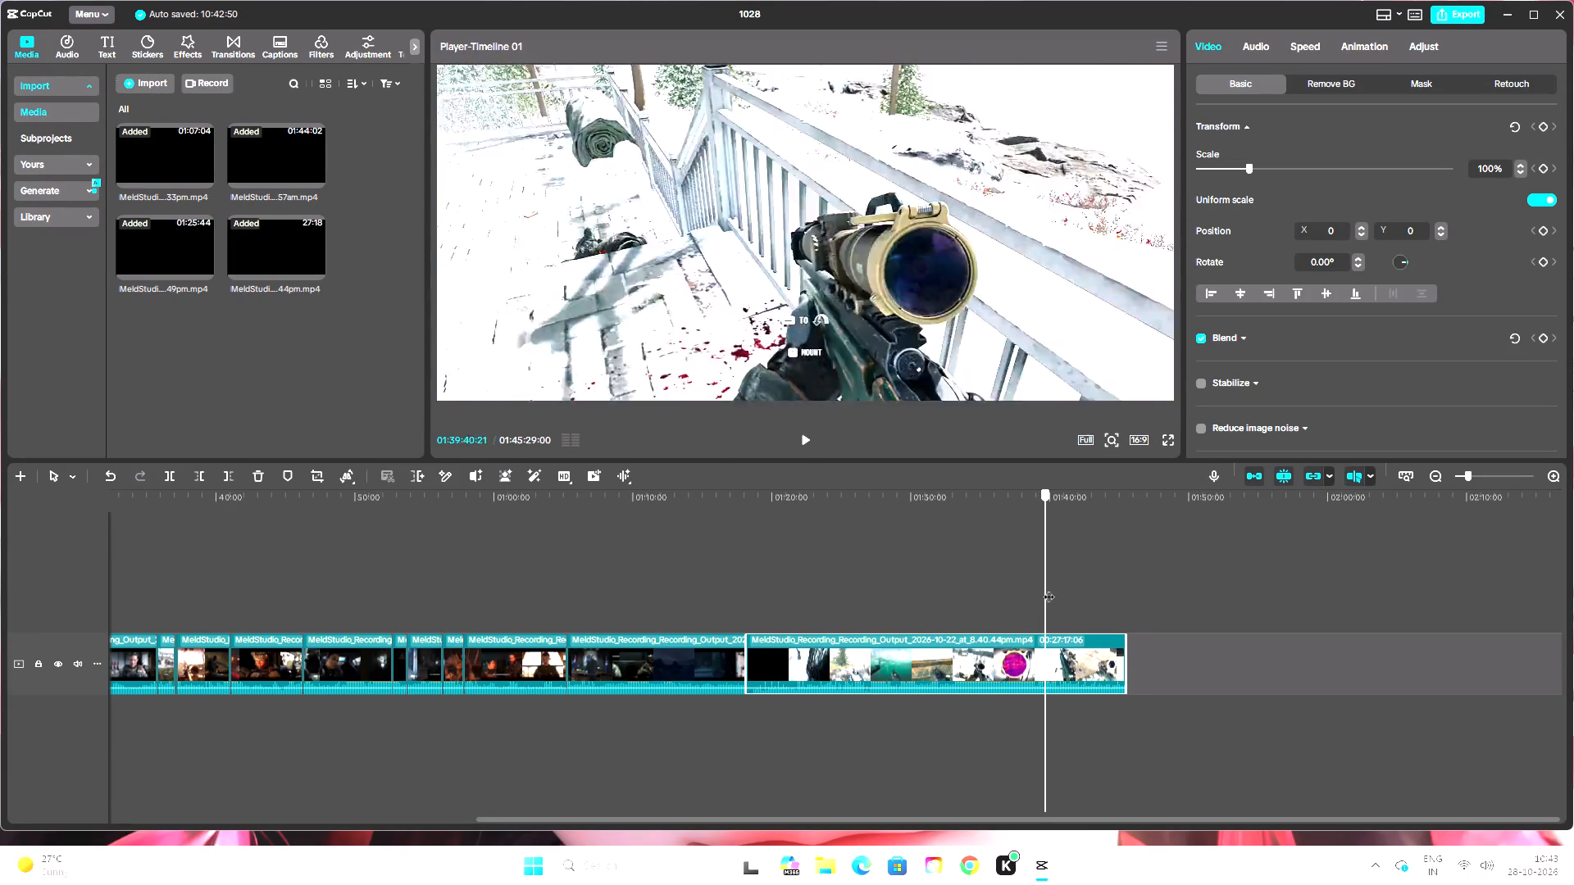
pyautogui.moveTo(1049, 588); pyautogui.dragTo(1106, 603)
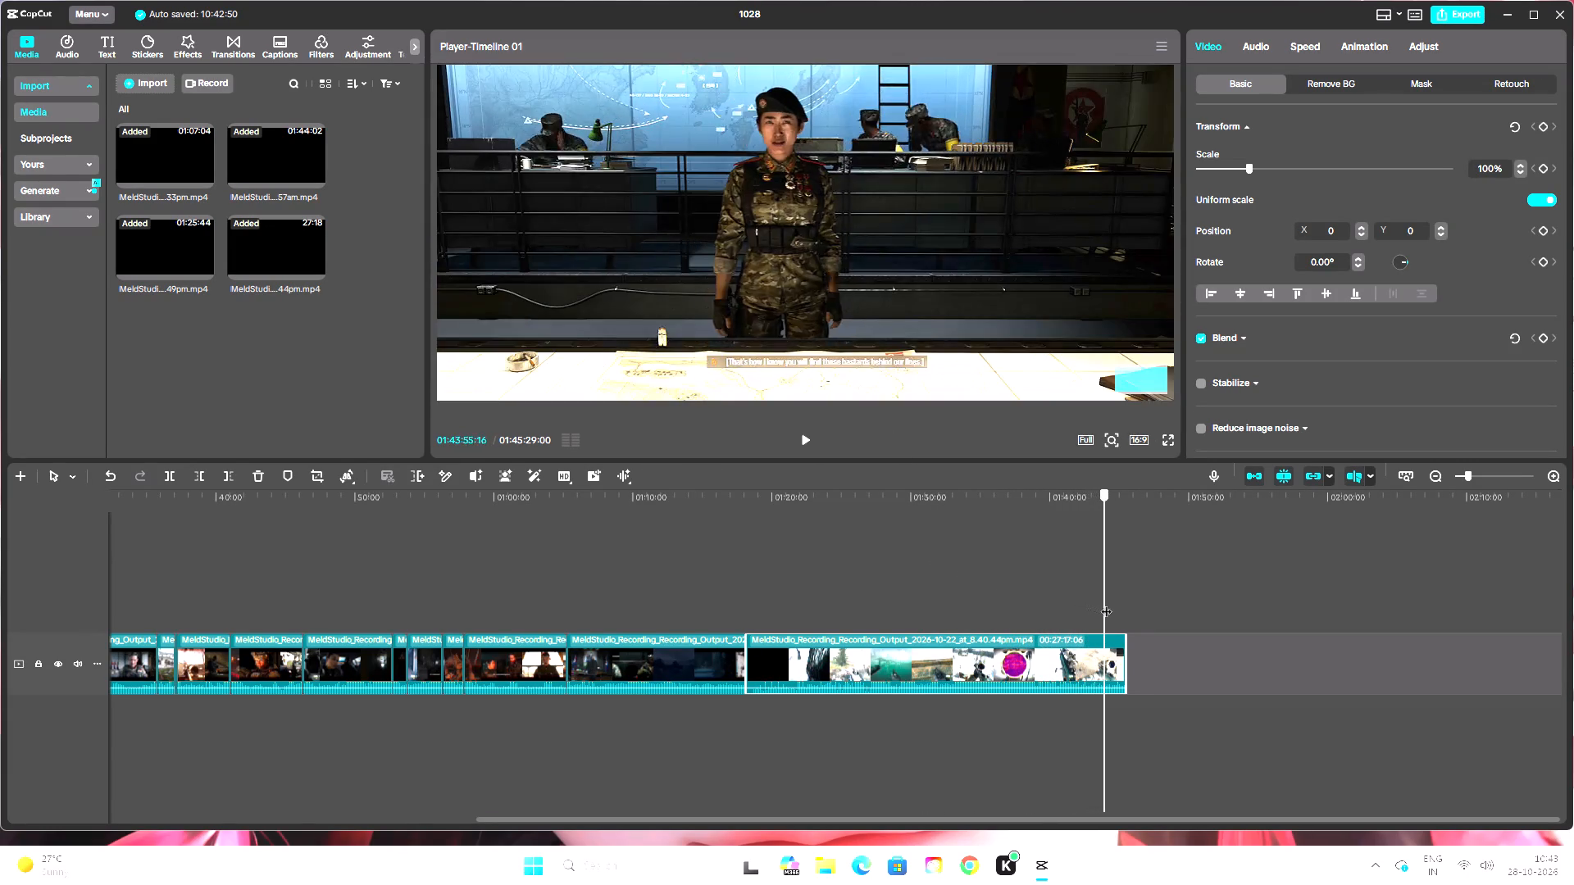
pyautogui.moveTo(1106, 603); pyautogui.dragTo(1105, 607)
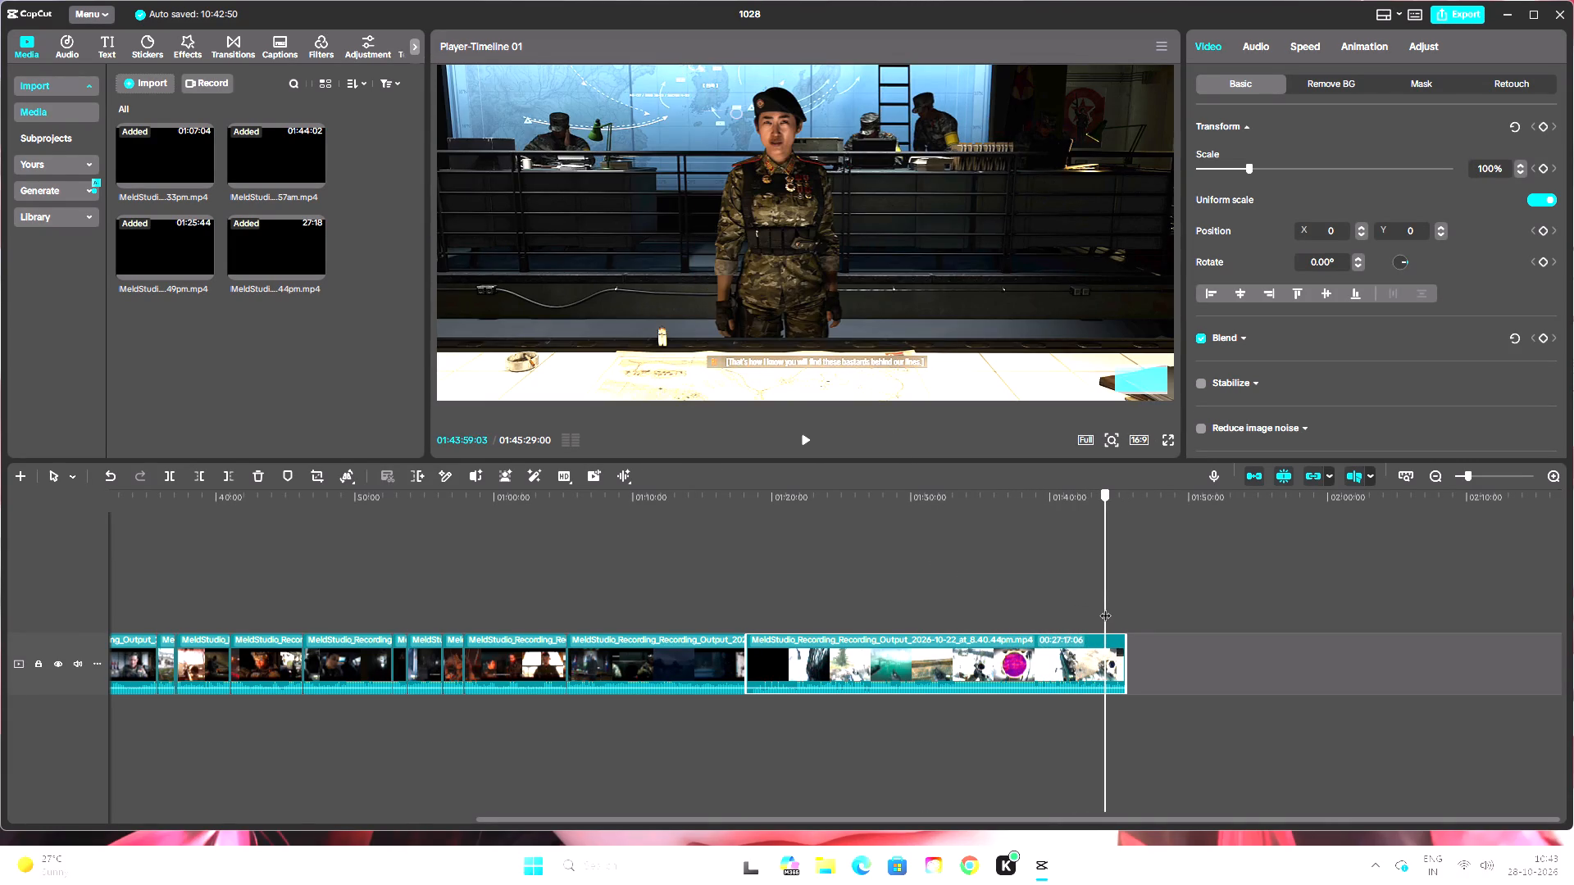
pyautogui.moveTo(1105, 607); pyautogui.dragTo(1076, 610)
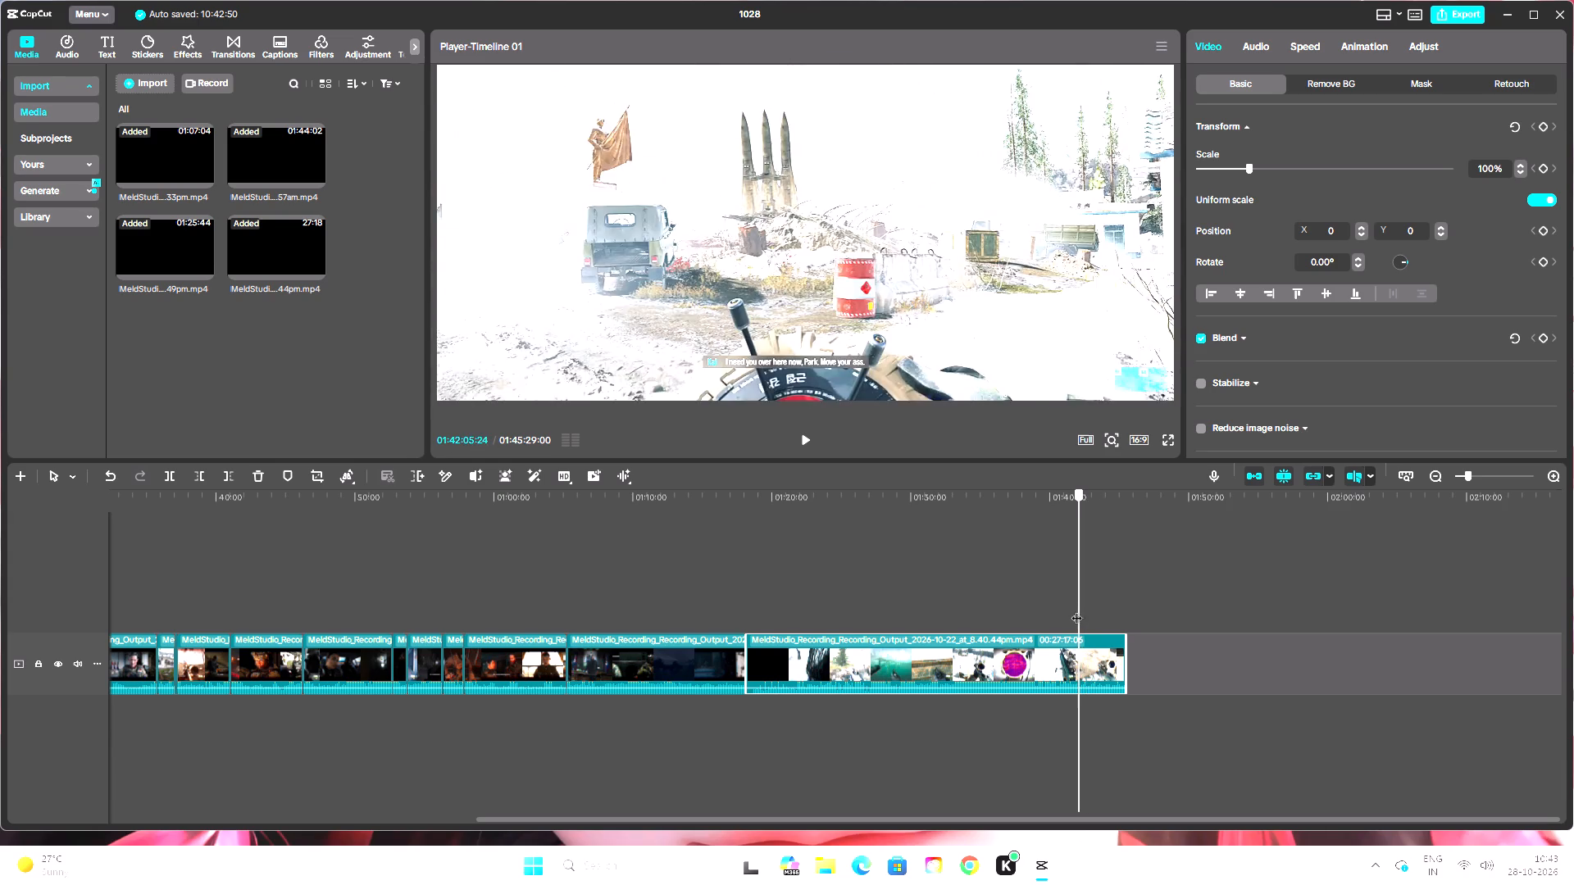
pyautogui.moveTo(1076, 610); pyautogui.dragTo(1083, 613)
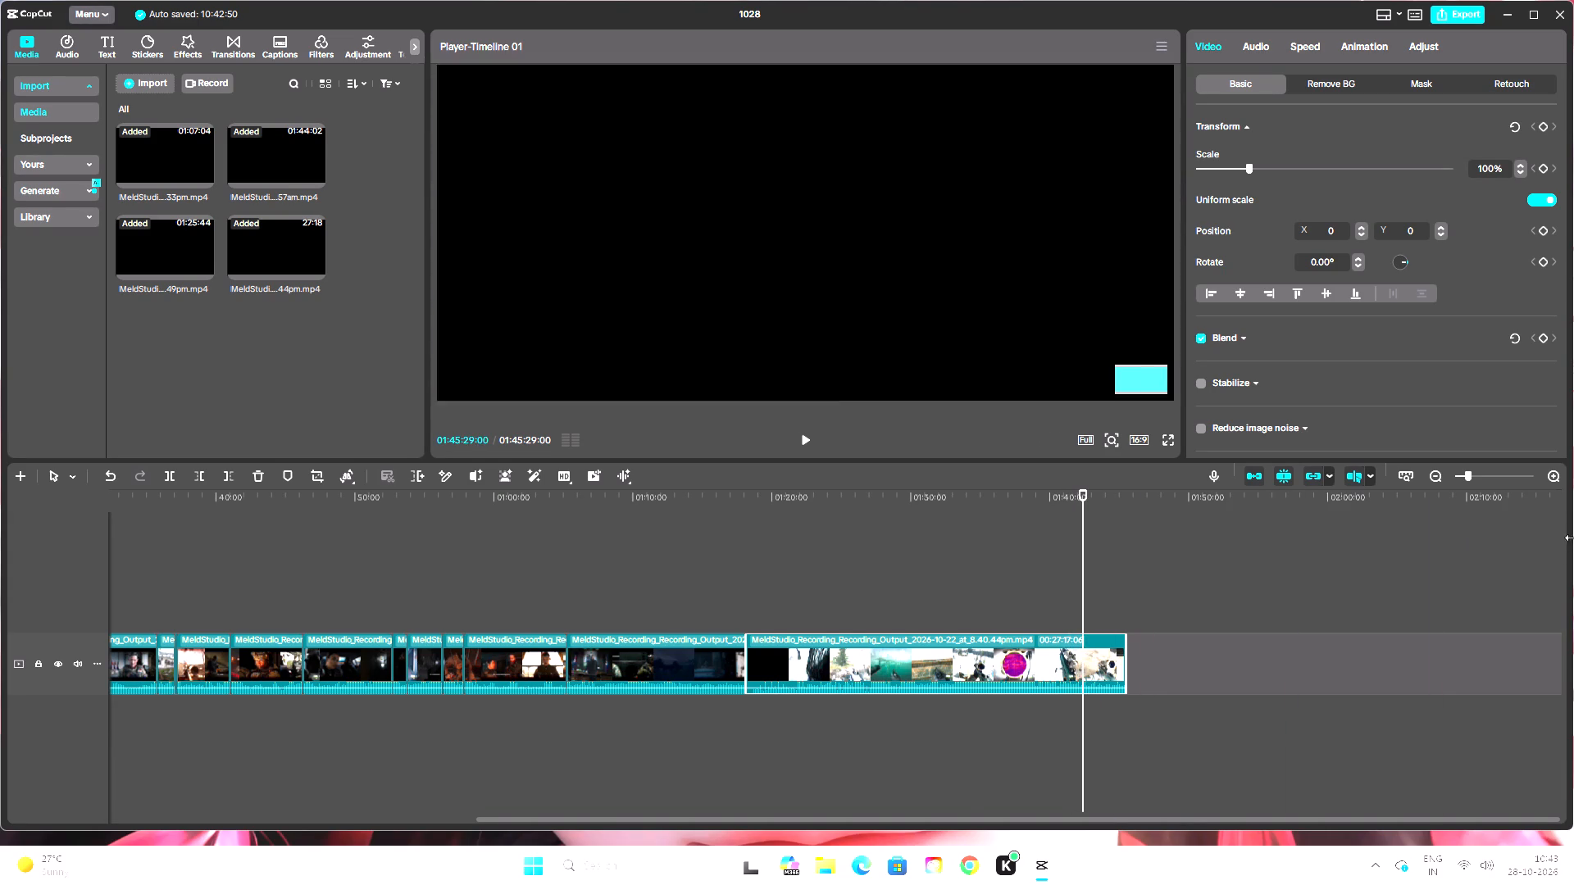
# Split the 8.40.44pm recording at about 01:42:25, where the snow gameplay gives way to the cutscene with the soldiers watching the fireworks.
pyautogui.tripleClick(1551, 481)
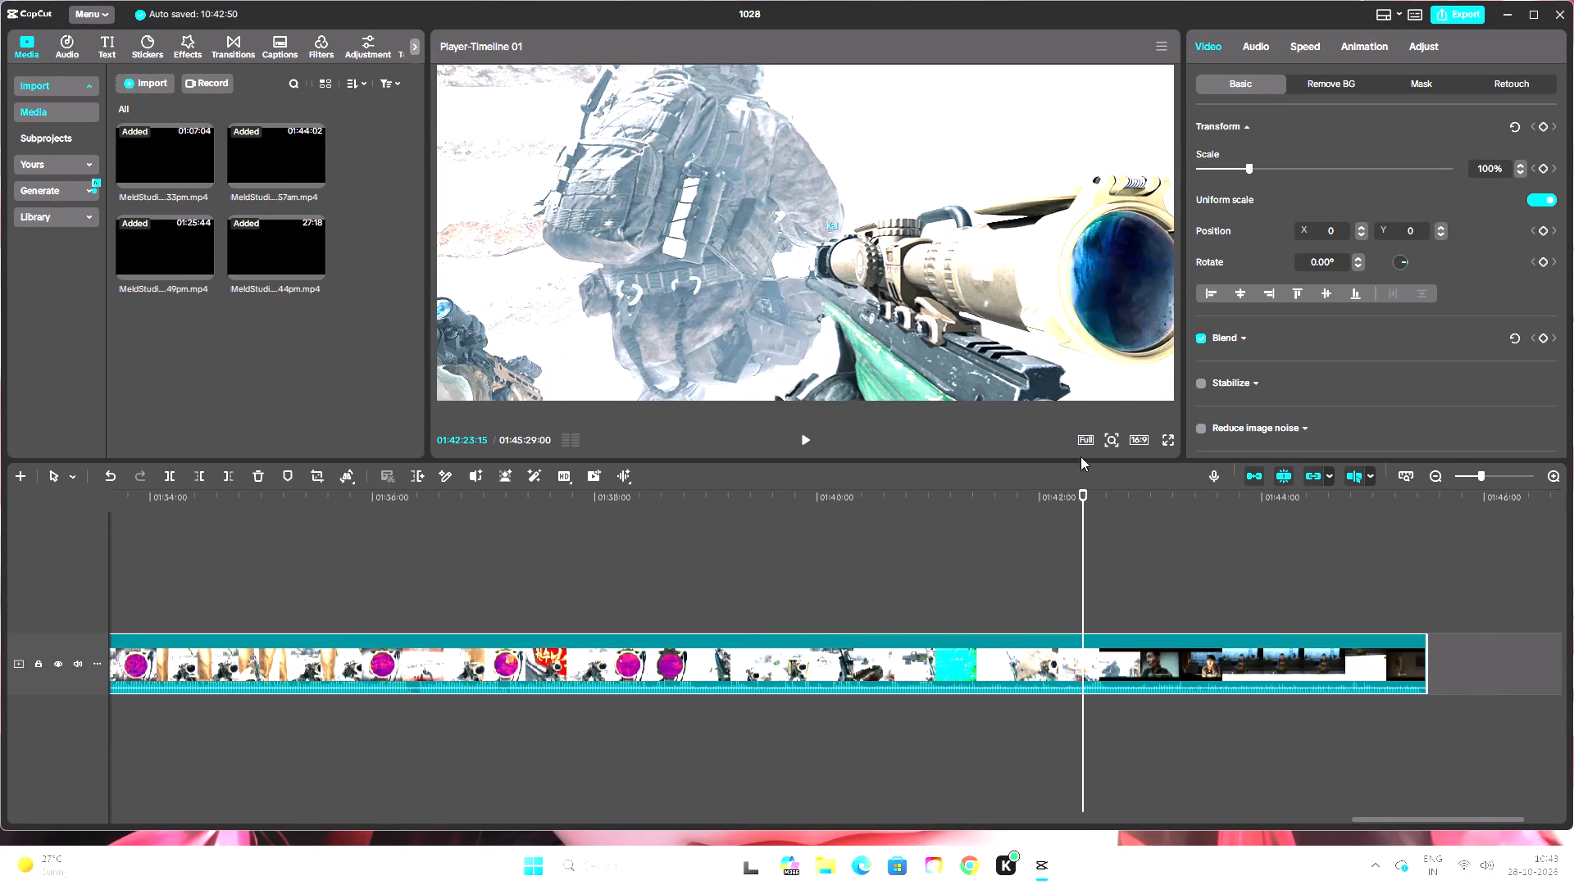
pyautogui.moveTo(1084, 493); pyautogui.dragTo(1090, 498)
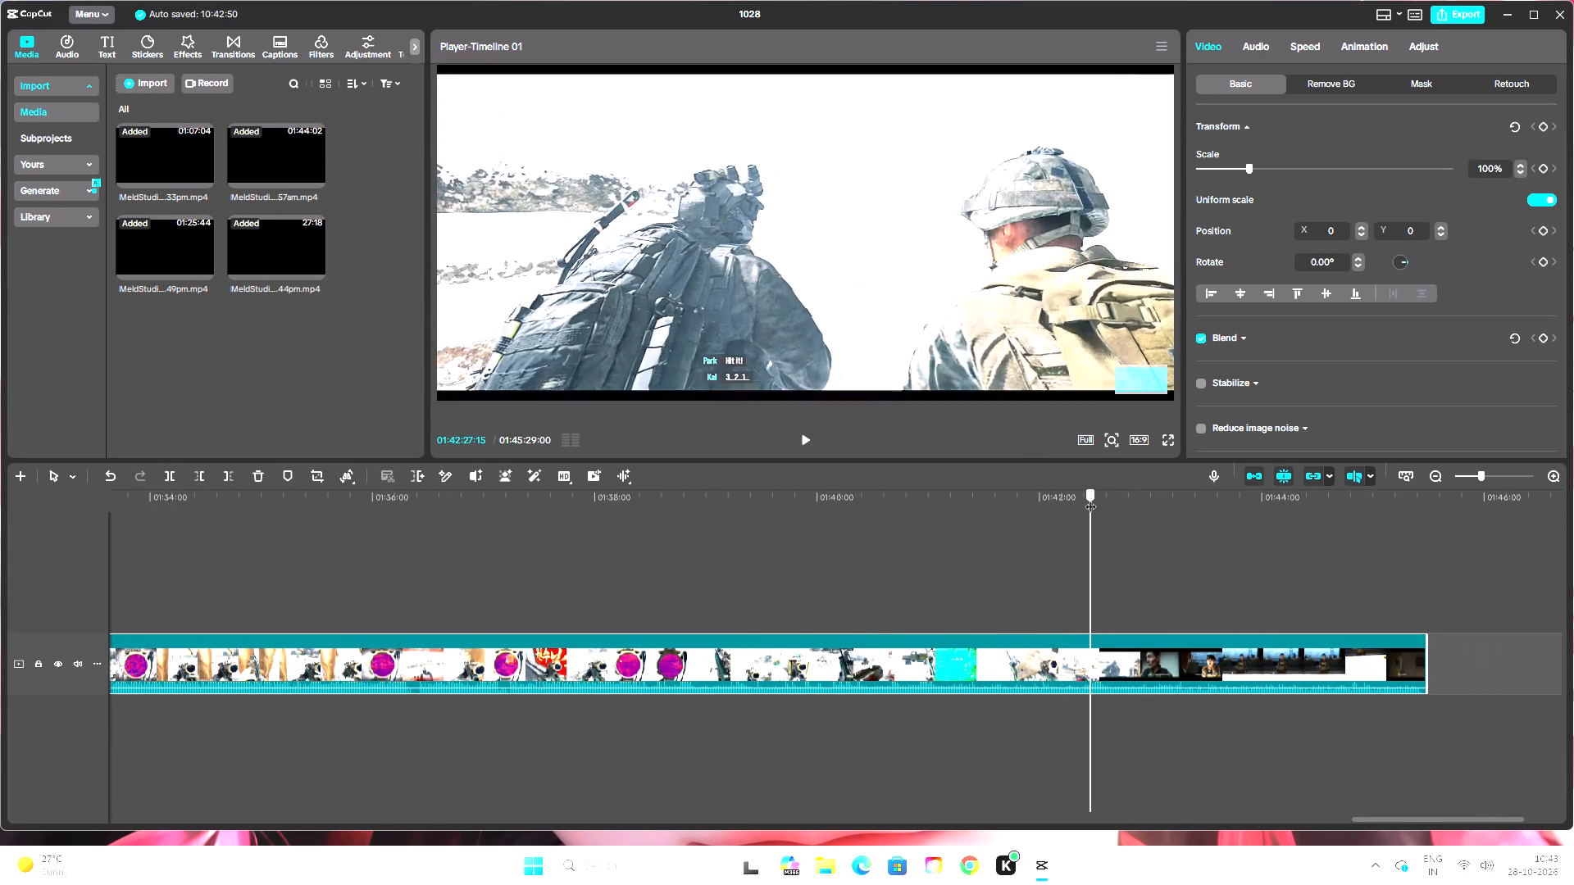
pyautogui.moveTo(1090, 498); pyautogui.dragTo(1108, 514)
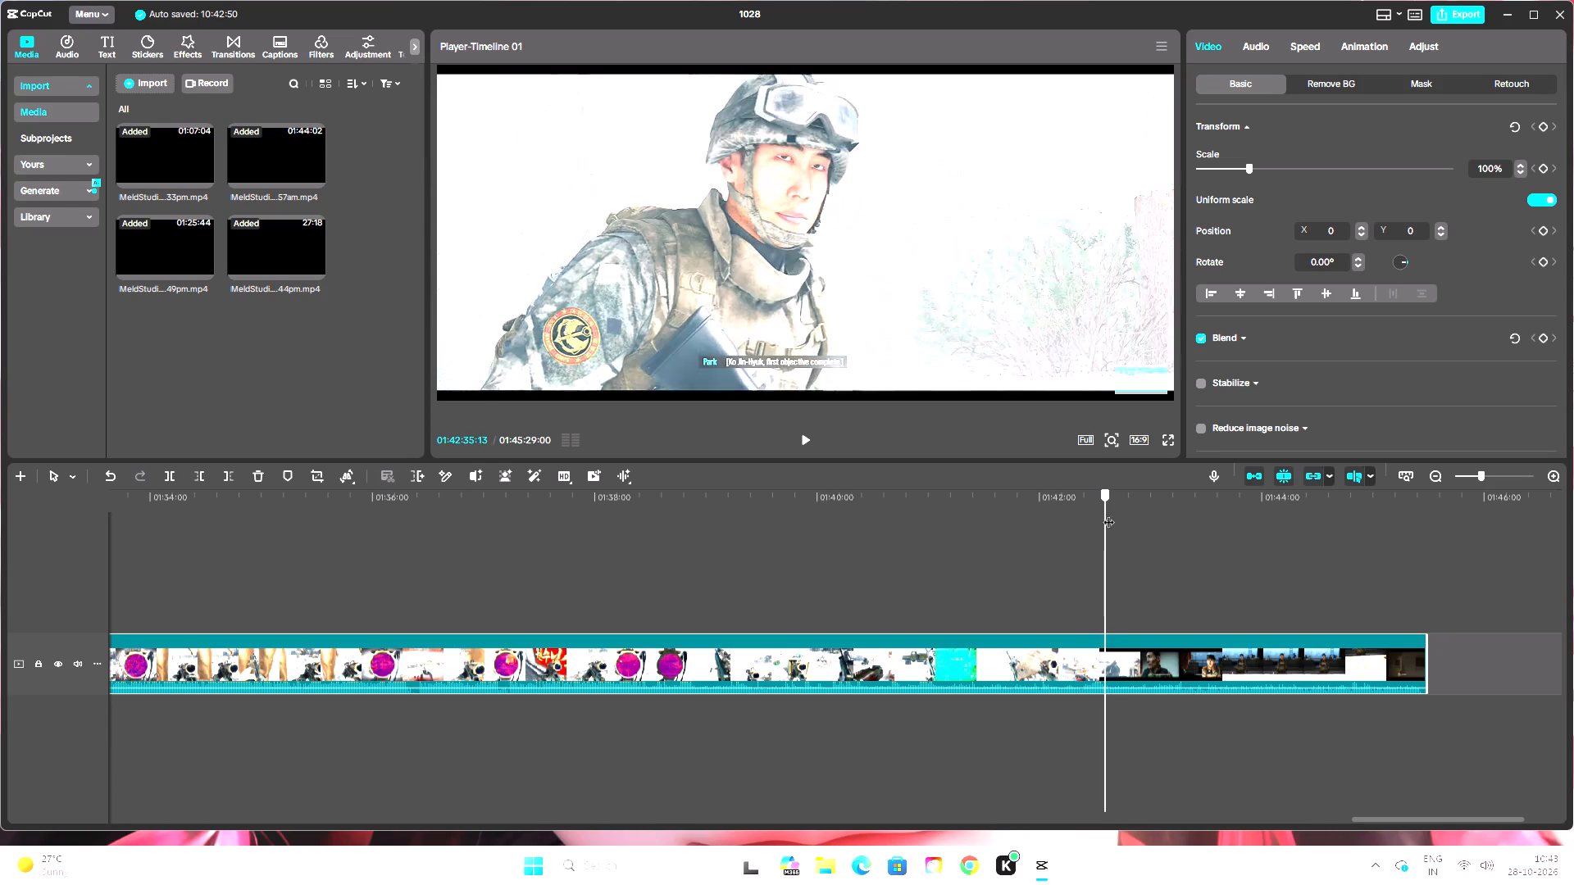
pyautogui.moveTo(1108, 514); pyautogui.dragTo(1113, 520)
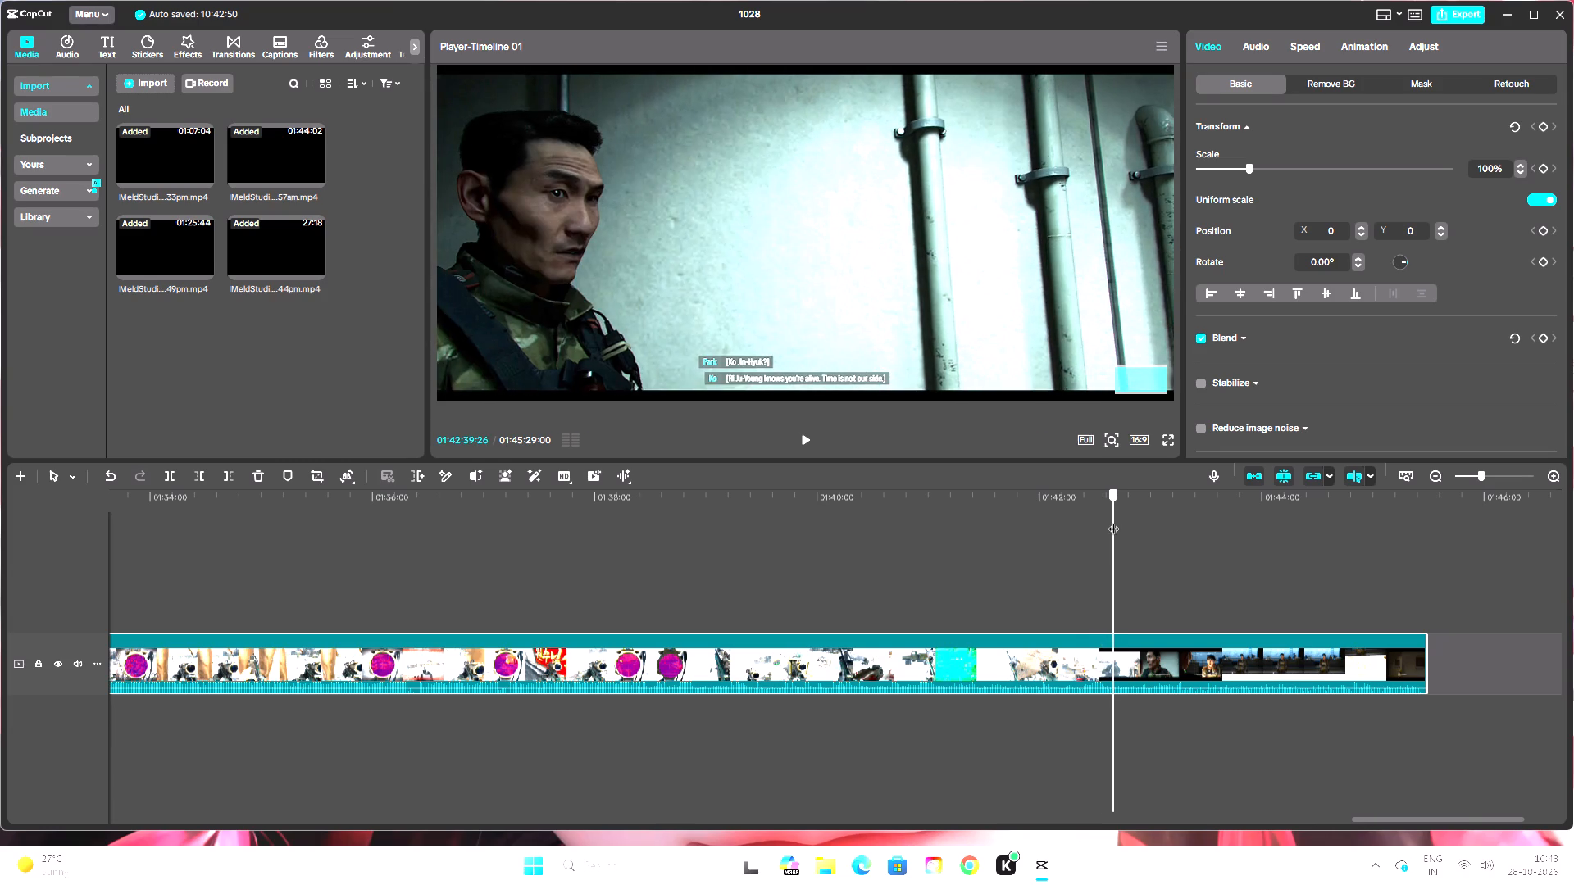
pyautogui.moveTo(1113, 520); pyautogui.dragTo(1112, 520)
pyautogui.click(808, 439)
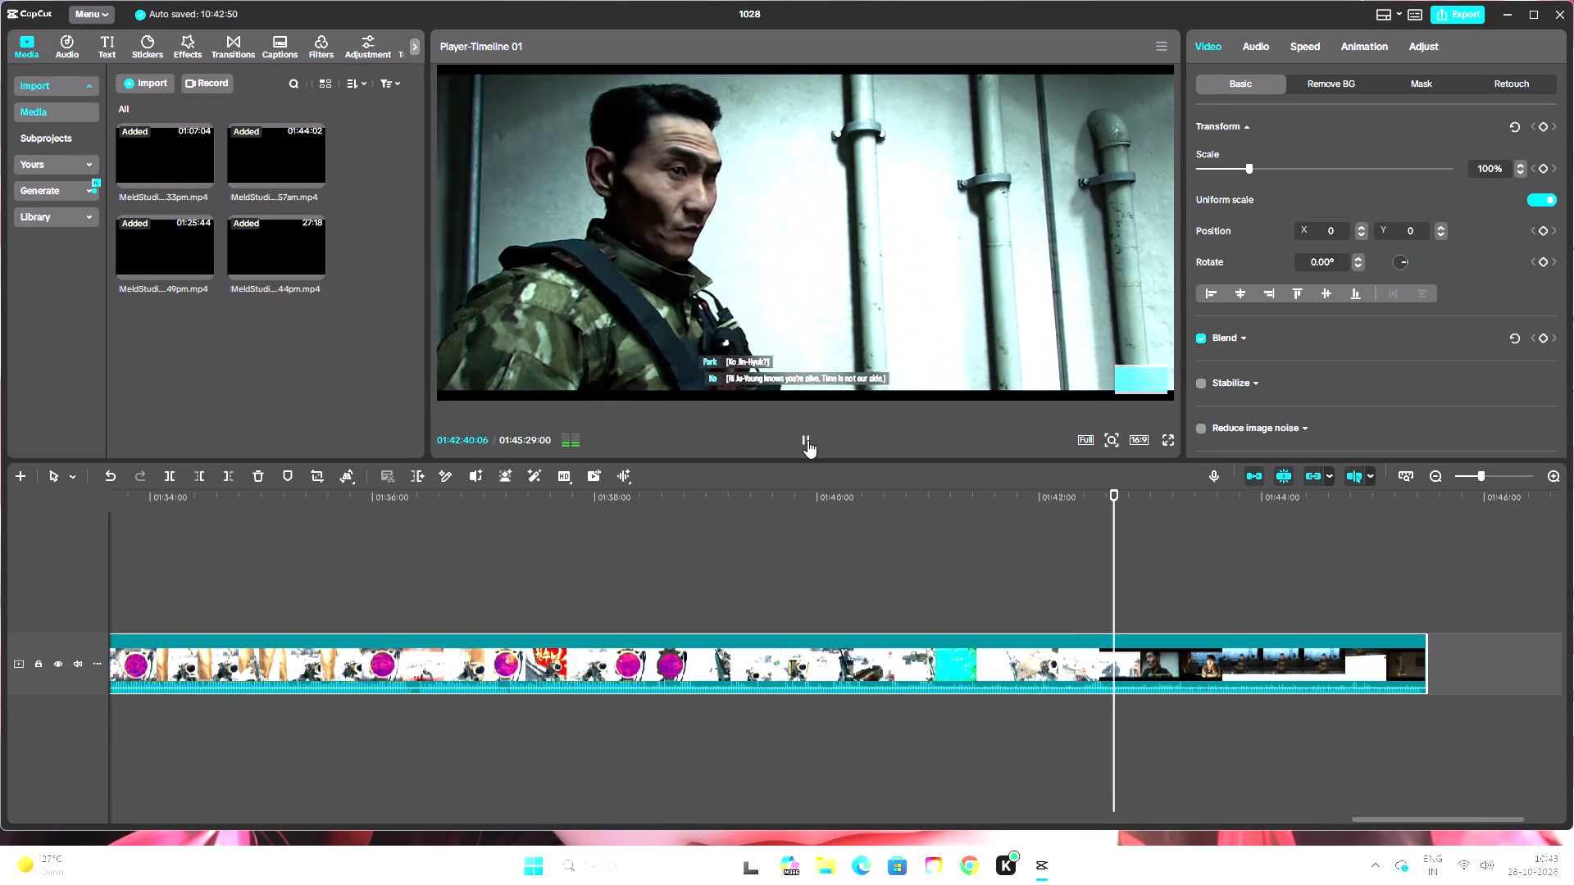
pyautogui.click(807, 440)
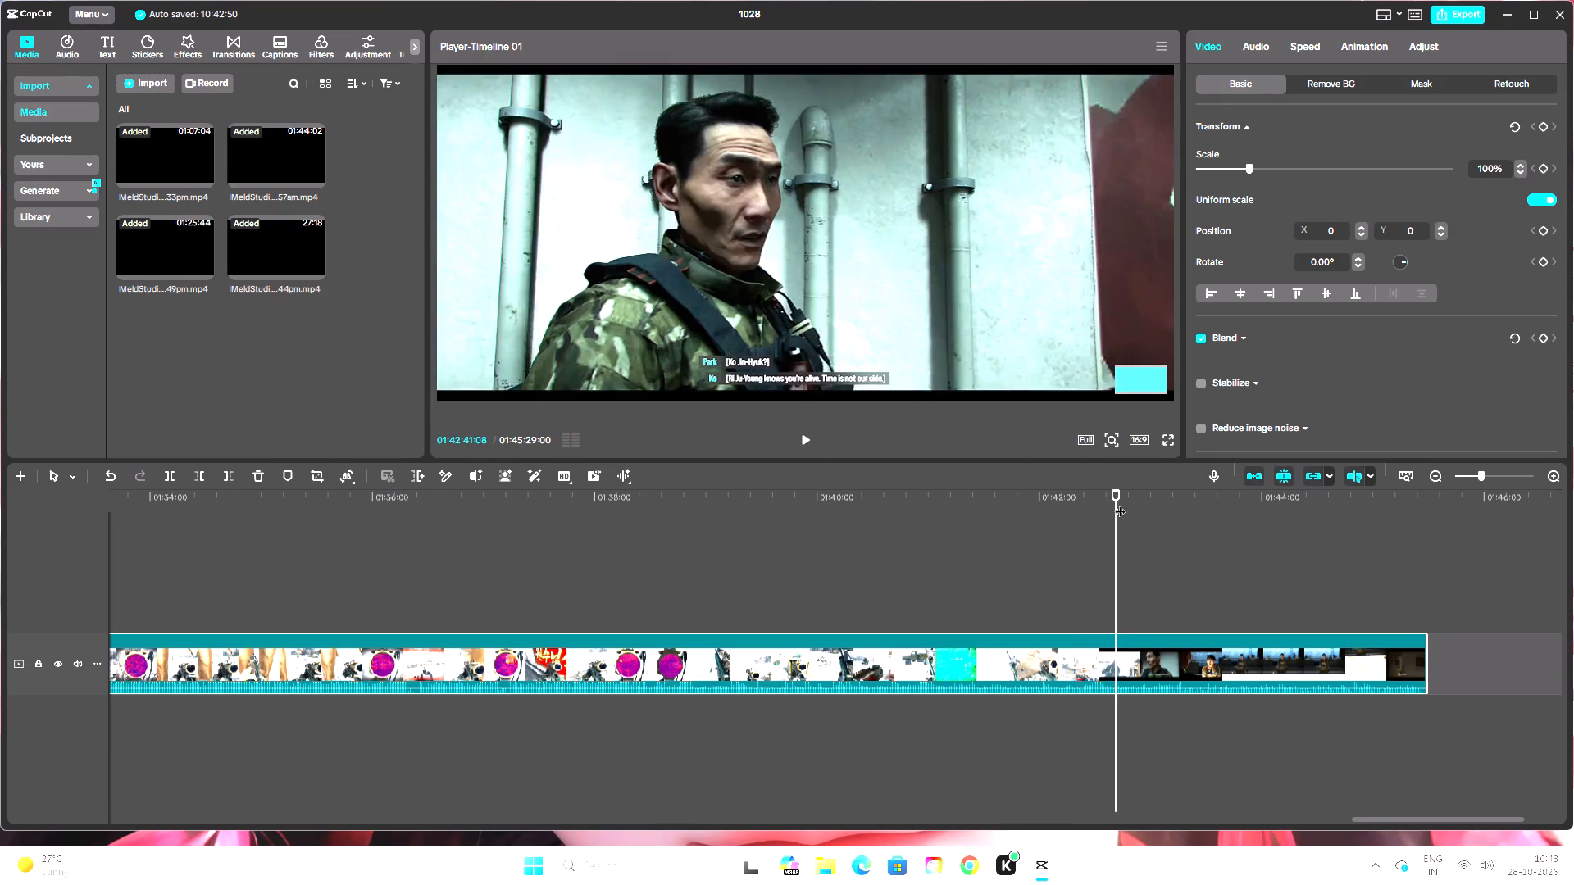
pyautogui.moveTo(1120, 503); pyautogui.dragTo(1089, 512)
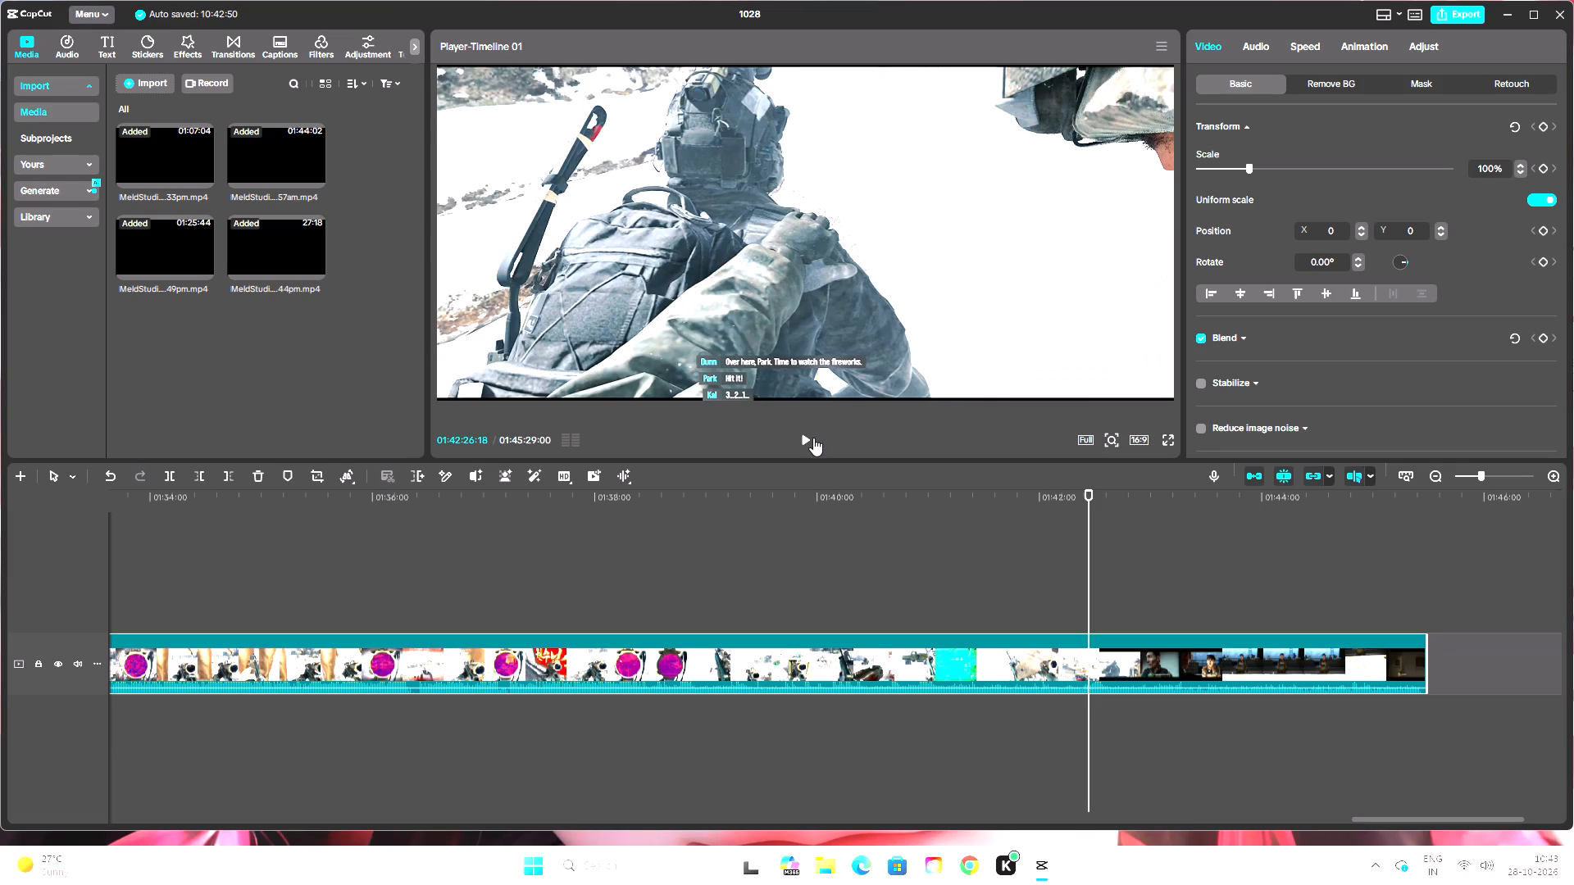
pyautogui.click(813, 438)
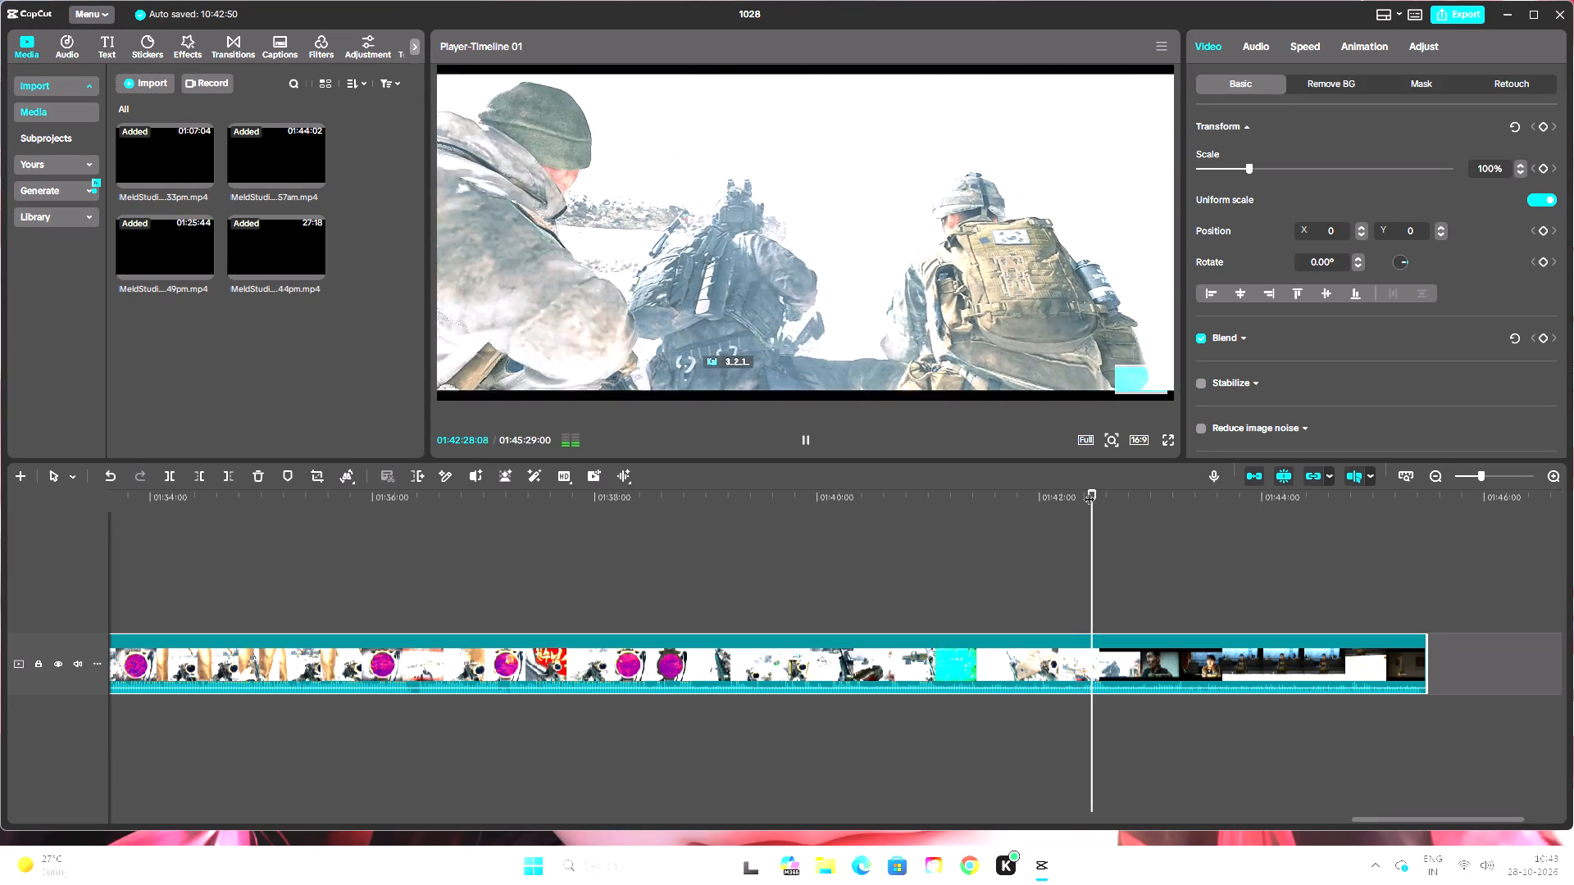
pyautogui.moveTo(1092, 493); pyautogui.dragTo(1091, 506)
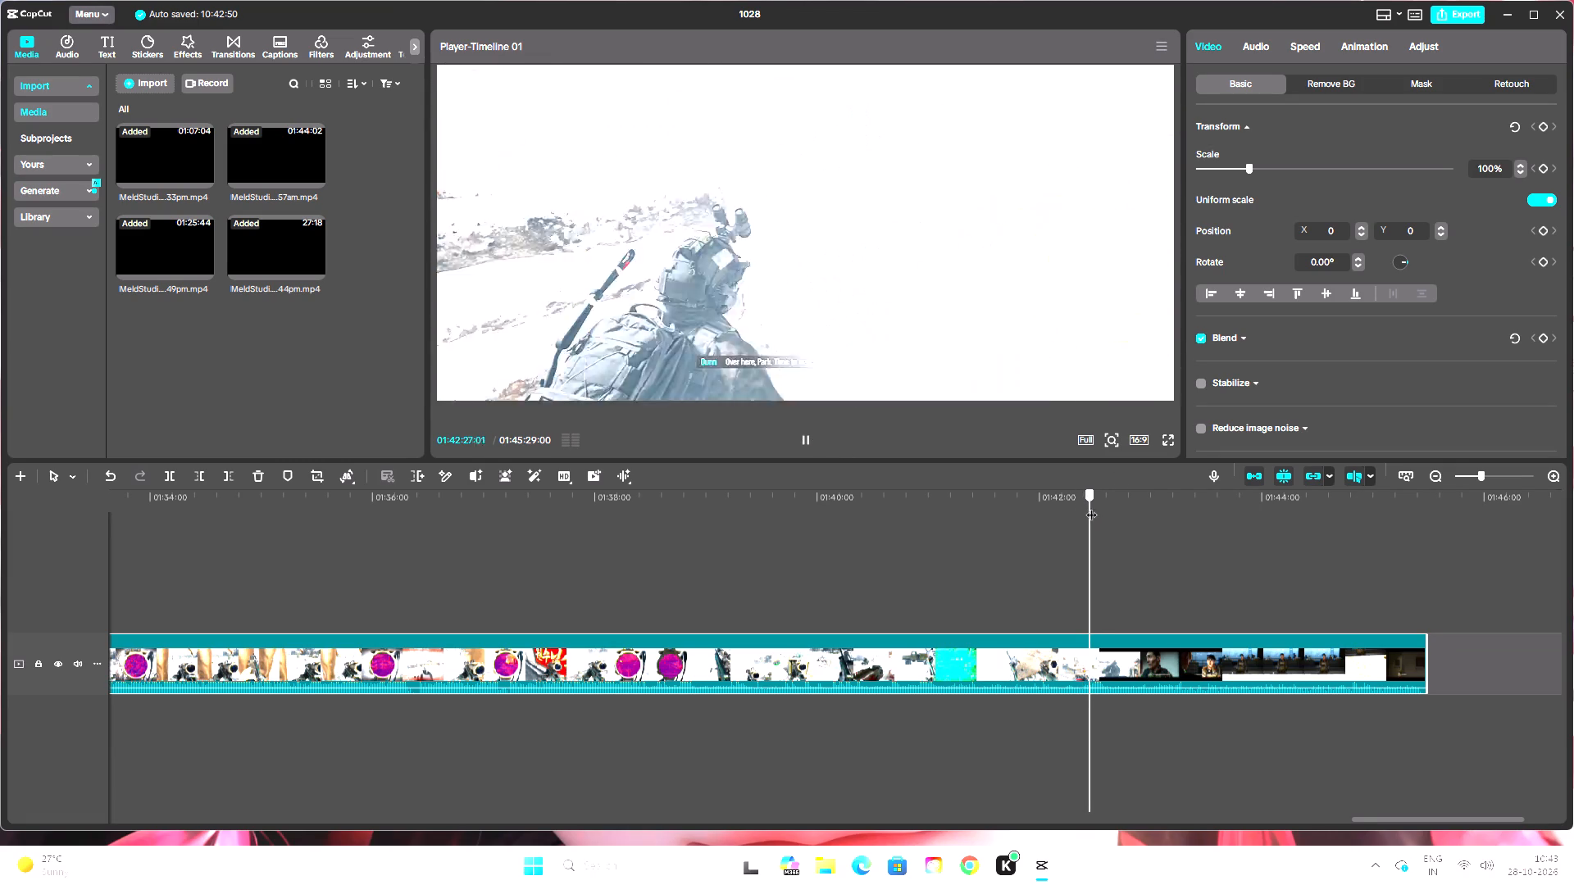
pyautogui.moveTo(1091, 506); pyautogui.dragTo(1092, 506)
pyautogui.click(807, 443)
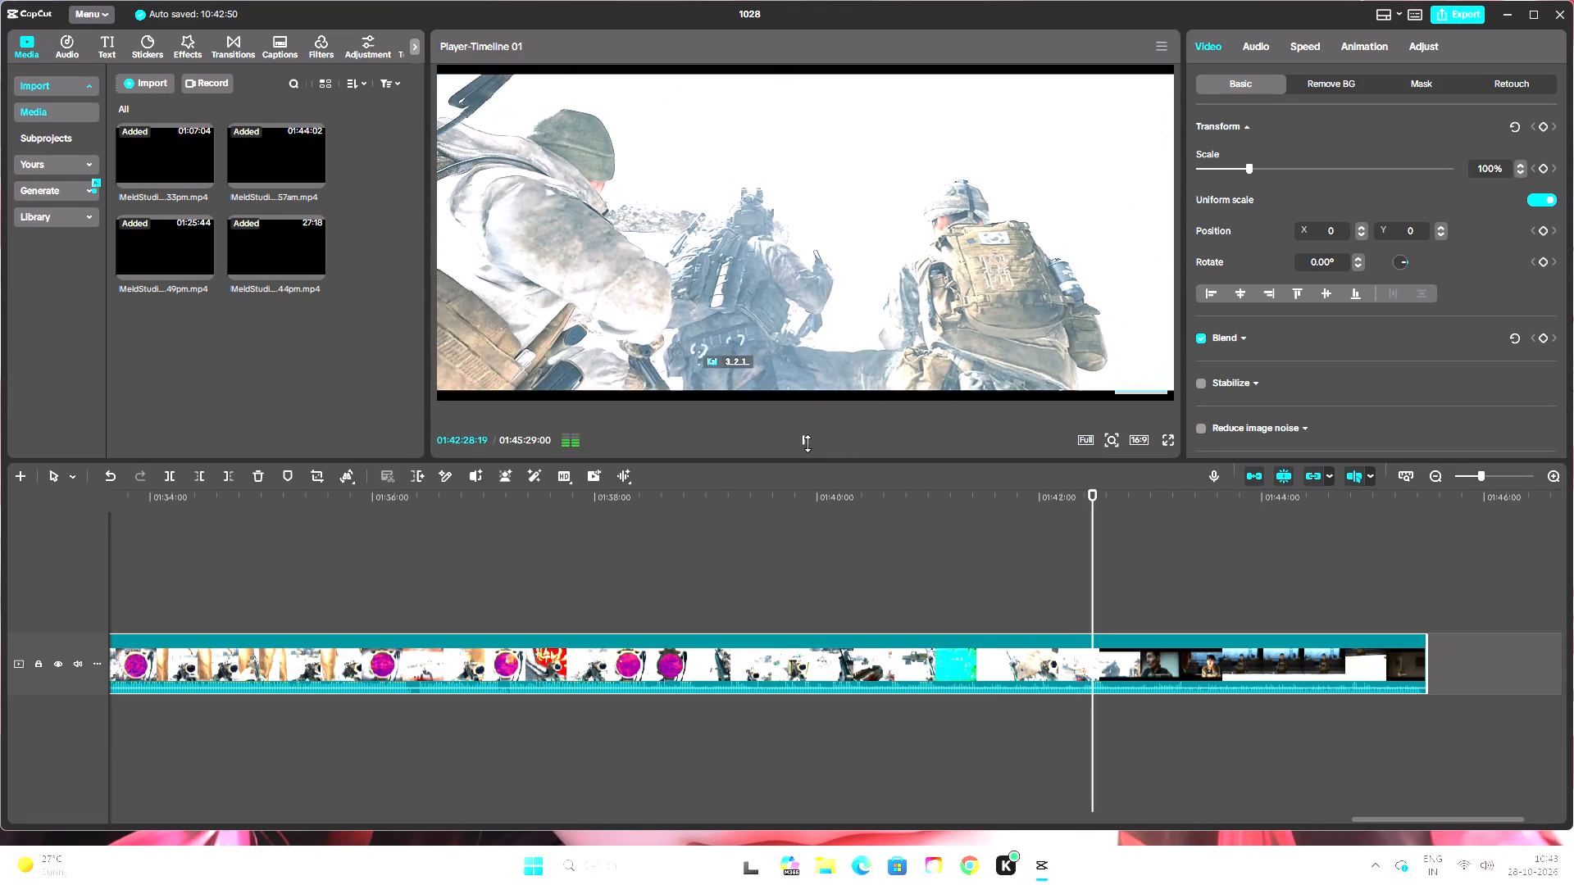
pyautogui.click(807, 443)
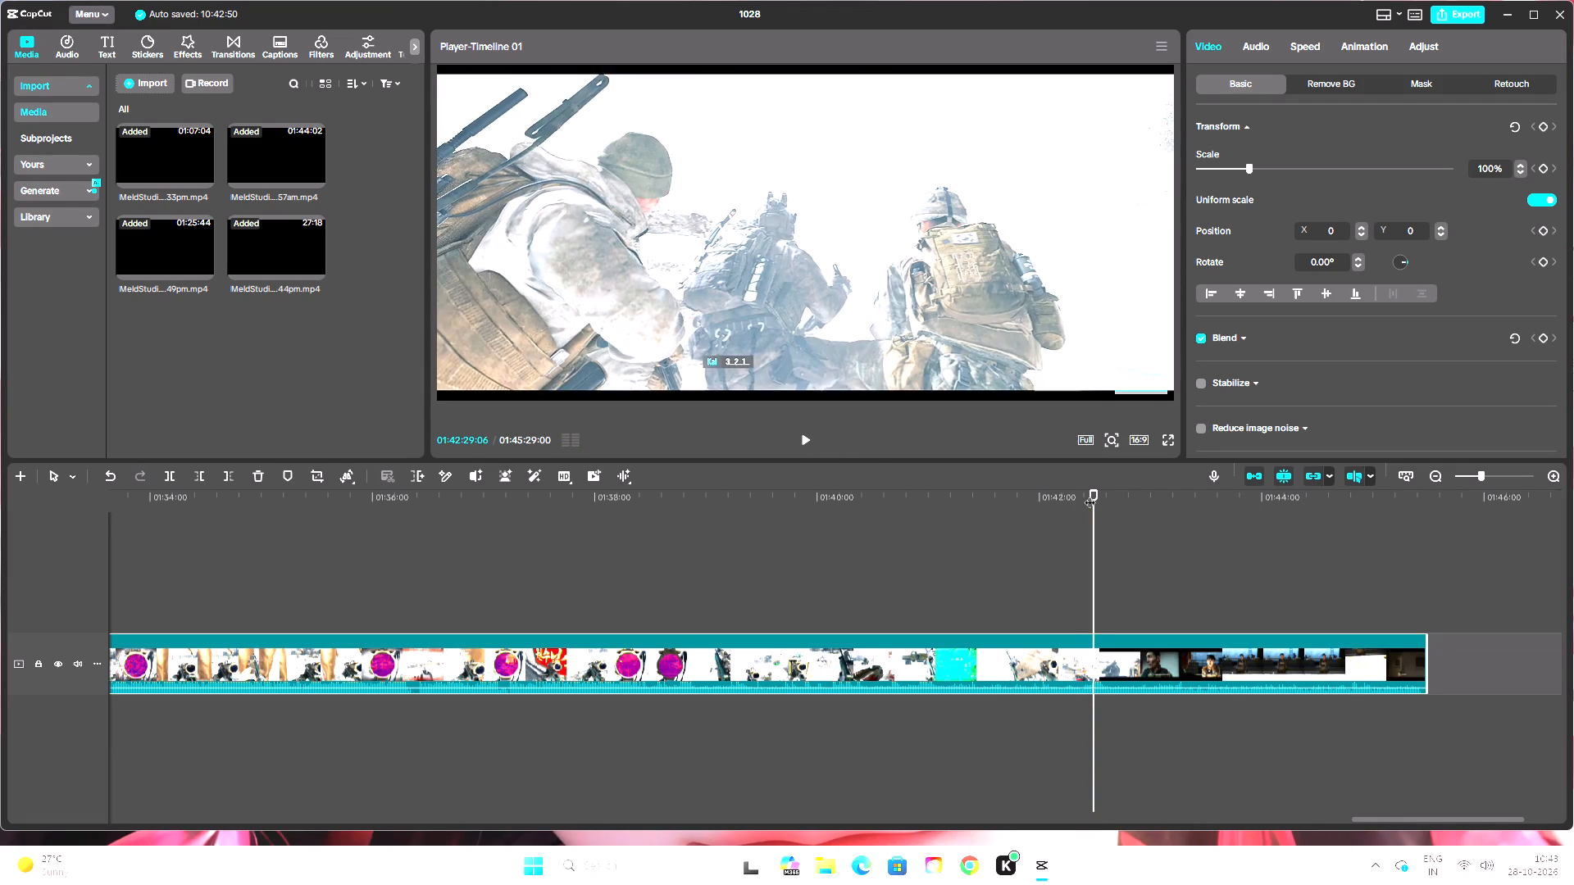
pyautogui.click(1090, 494)
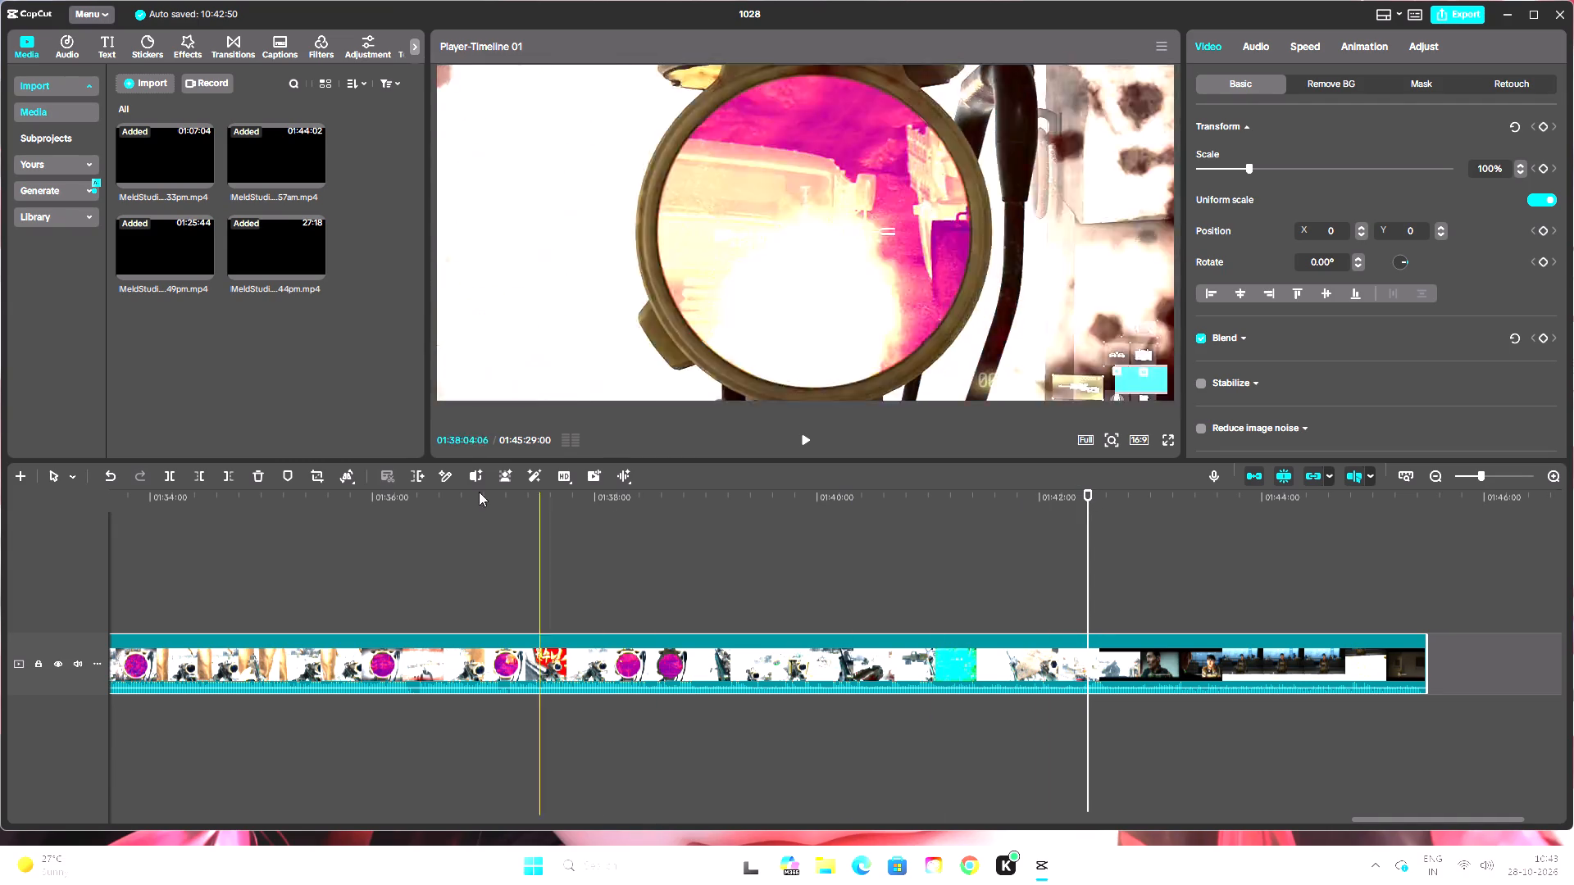
pyautogui.click(807, 446)
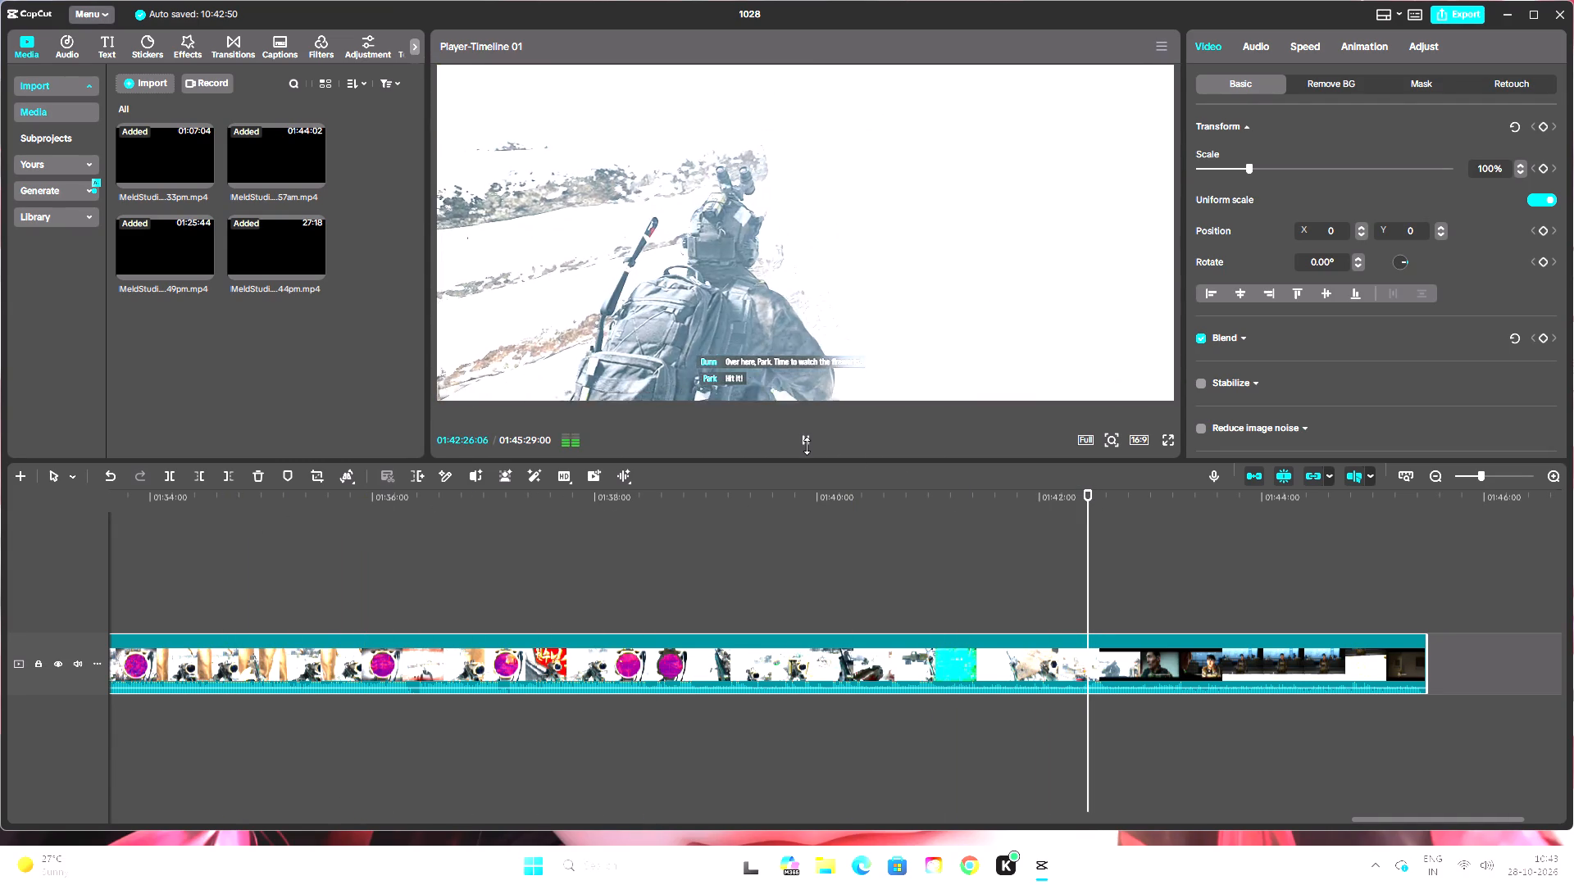
pyautogui.click(807, 446)
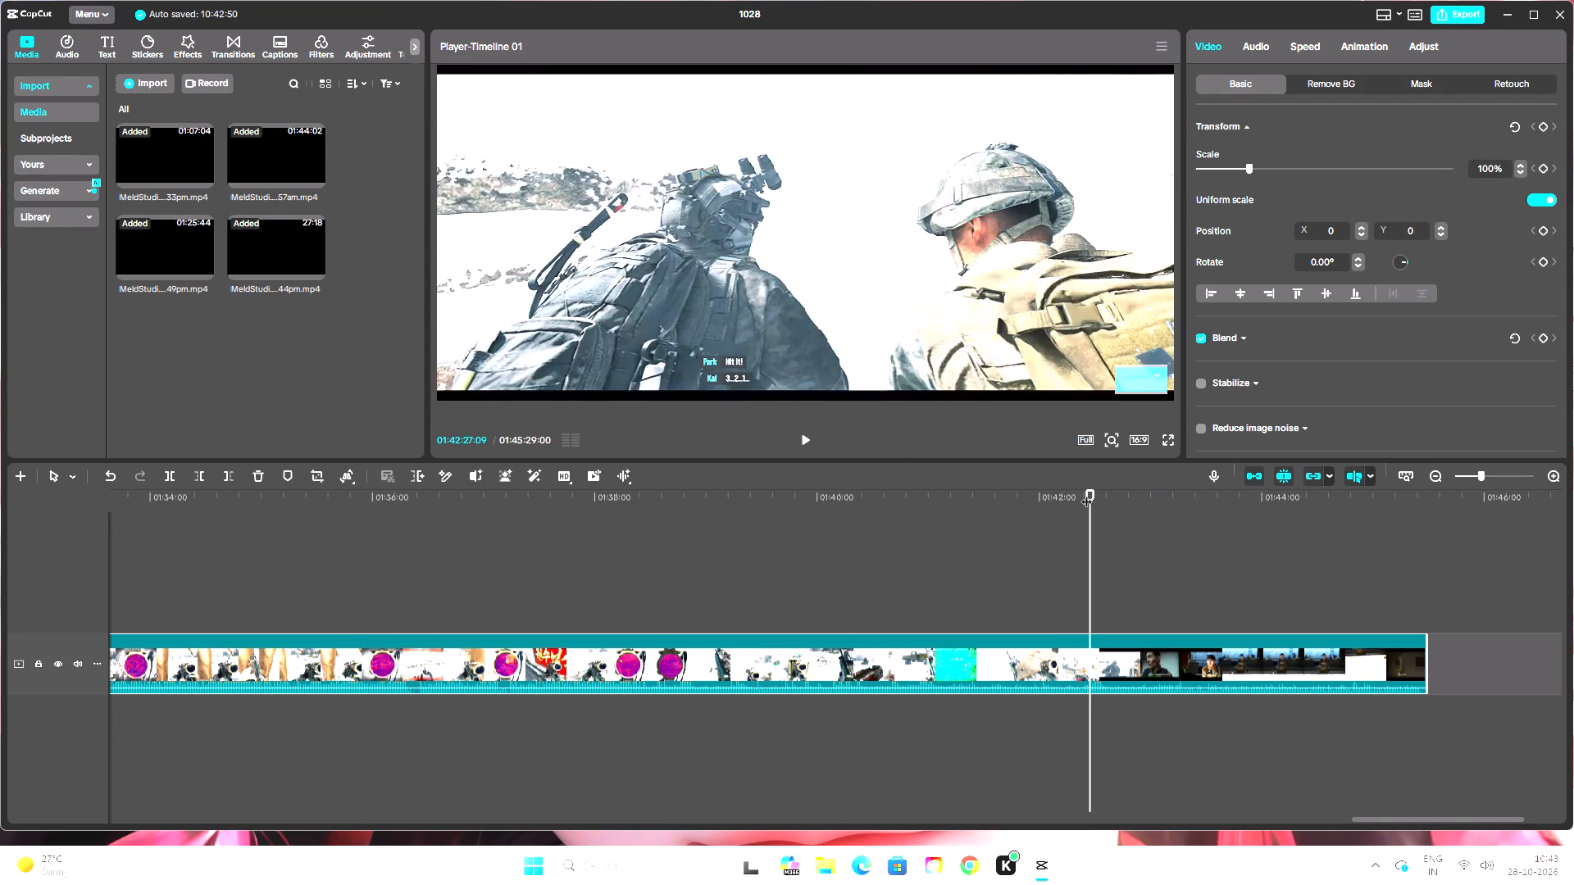
pyautogui.click(1086, 493)
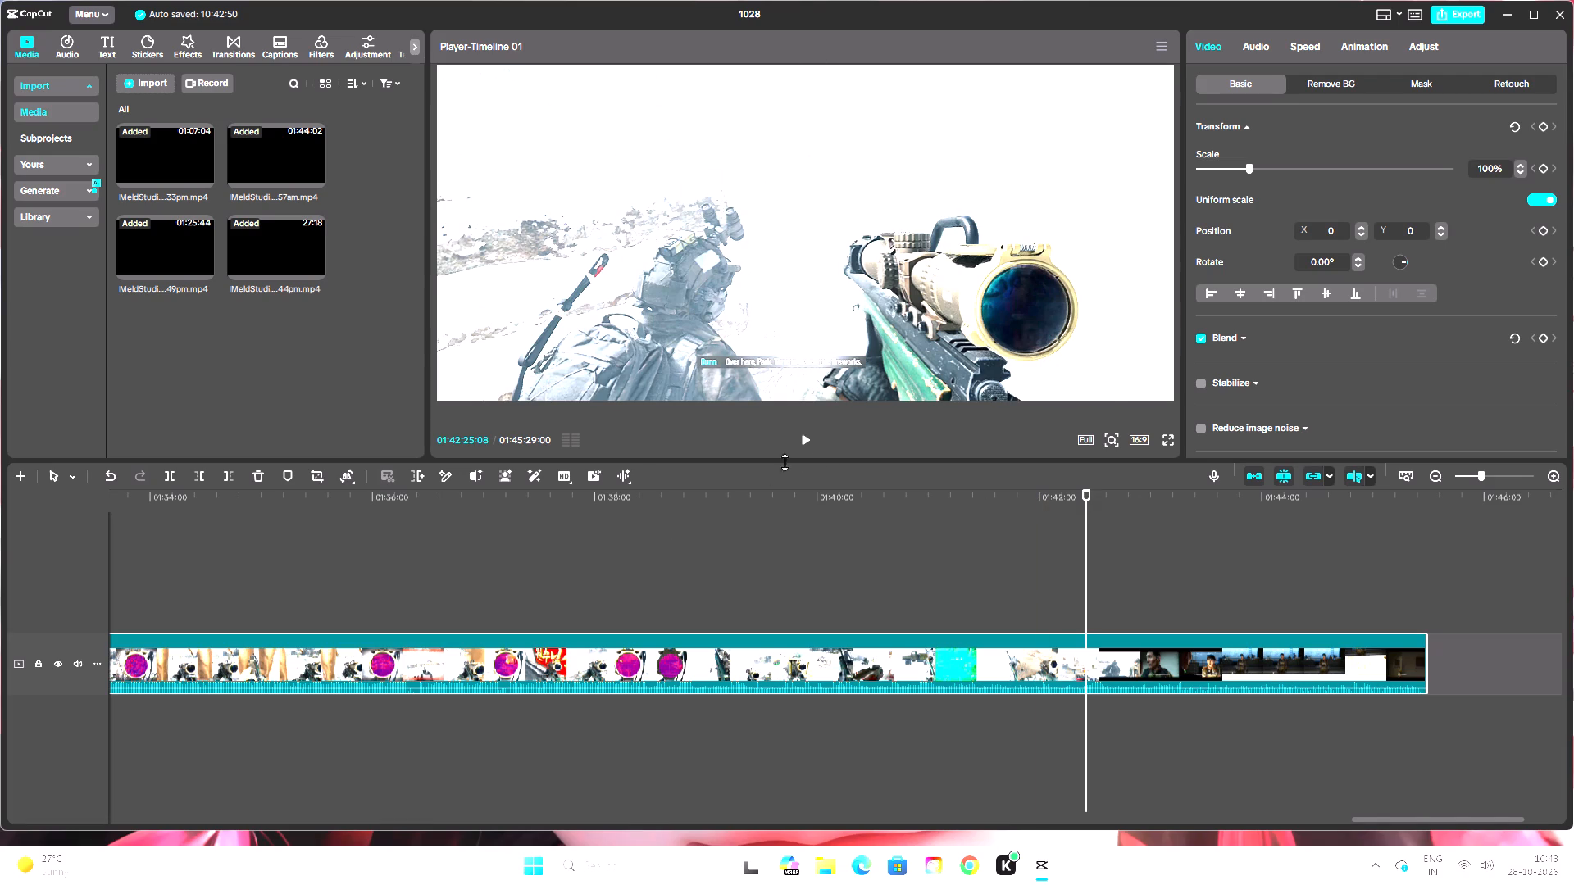
pyautogui.click(166, 475)
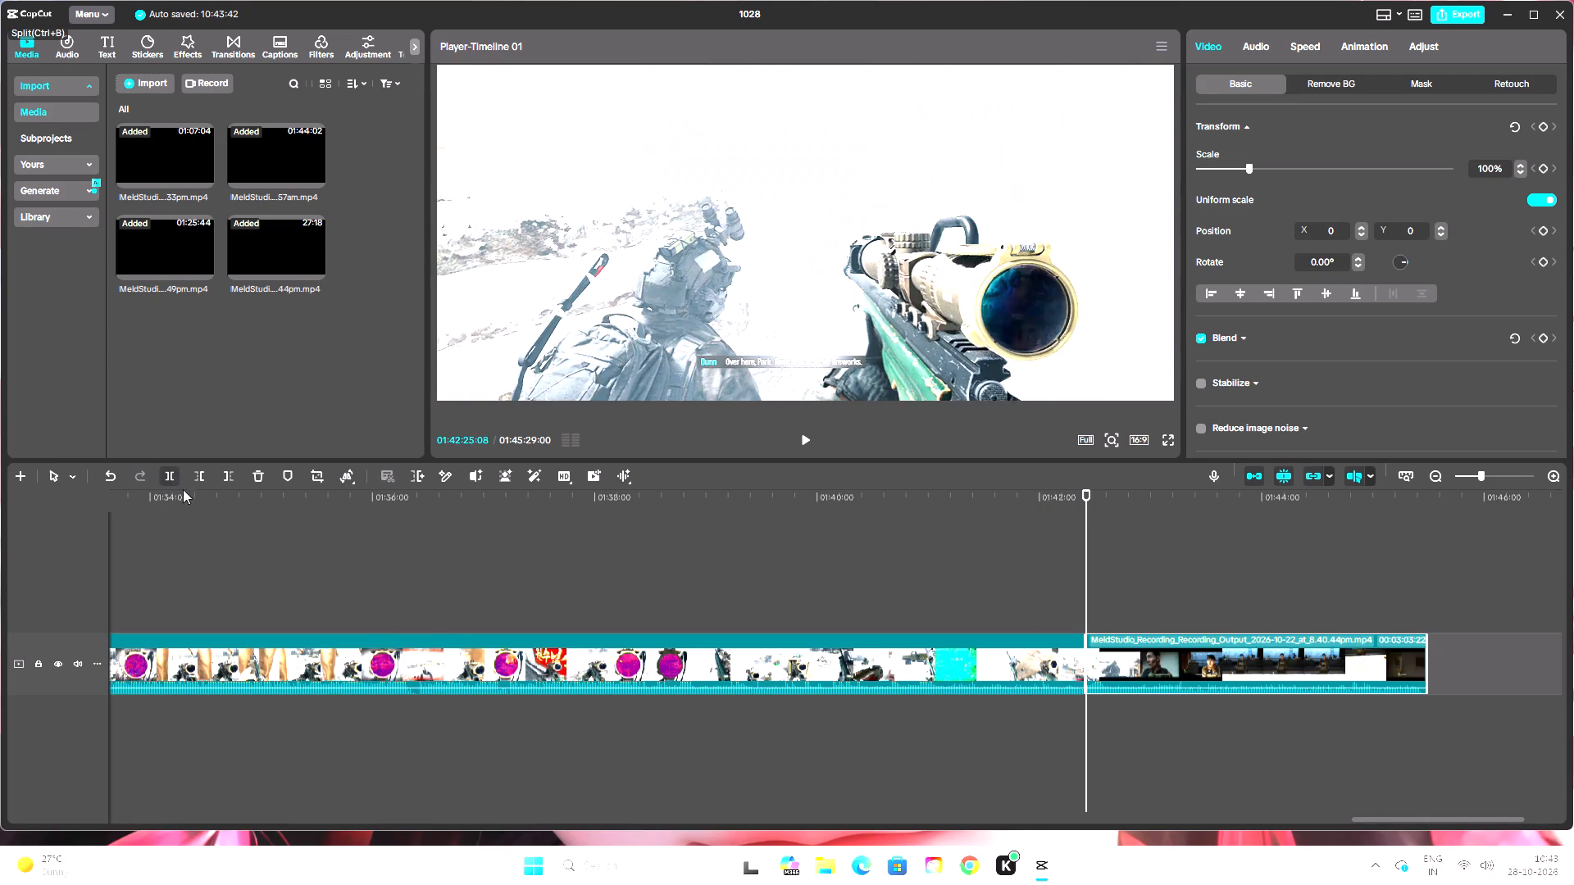
# Delete the gameplay part of the 8.40.44pm recording before the split.
pyautogui.click(514, 674)
pyautogui.press('BackSpace')
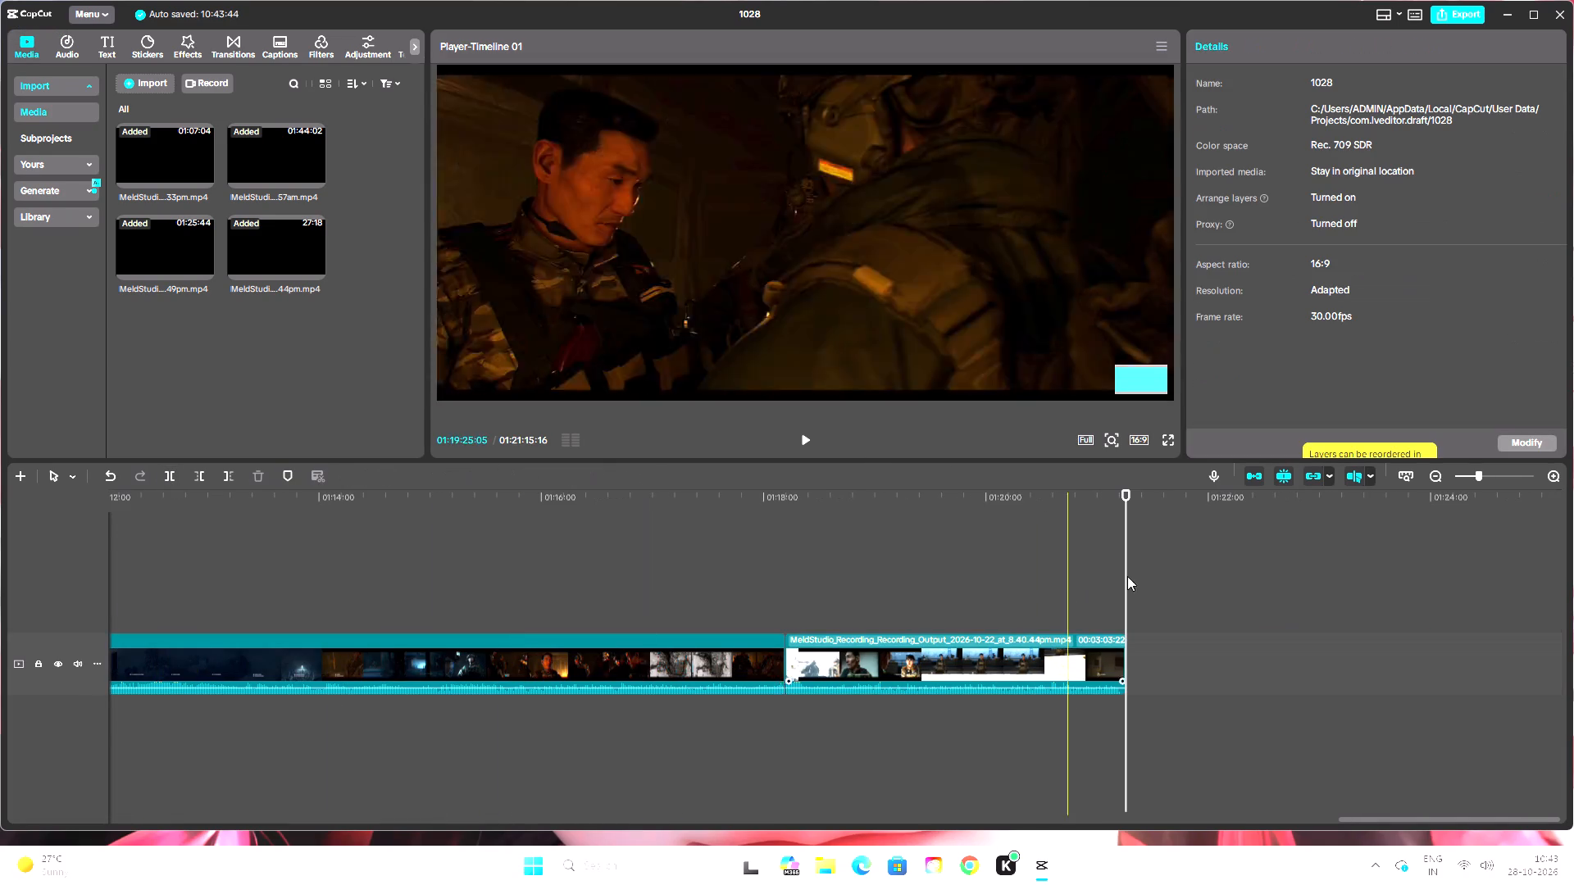
# Review the new join at about 01:18:11 and skim the bunker and command-room cutscenes through to the snow forest scene.
pyautogui.moveTo(1123, 500); pyautogui.dragTo(783, 581)
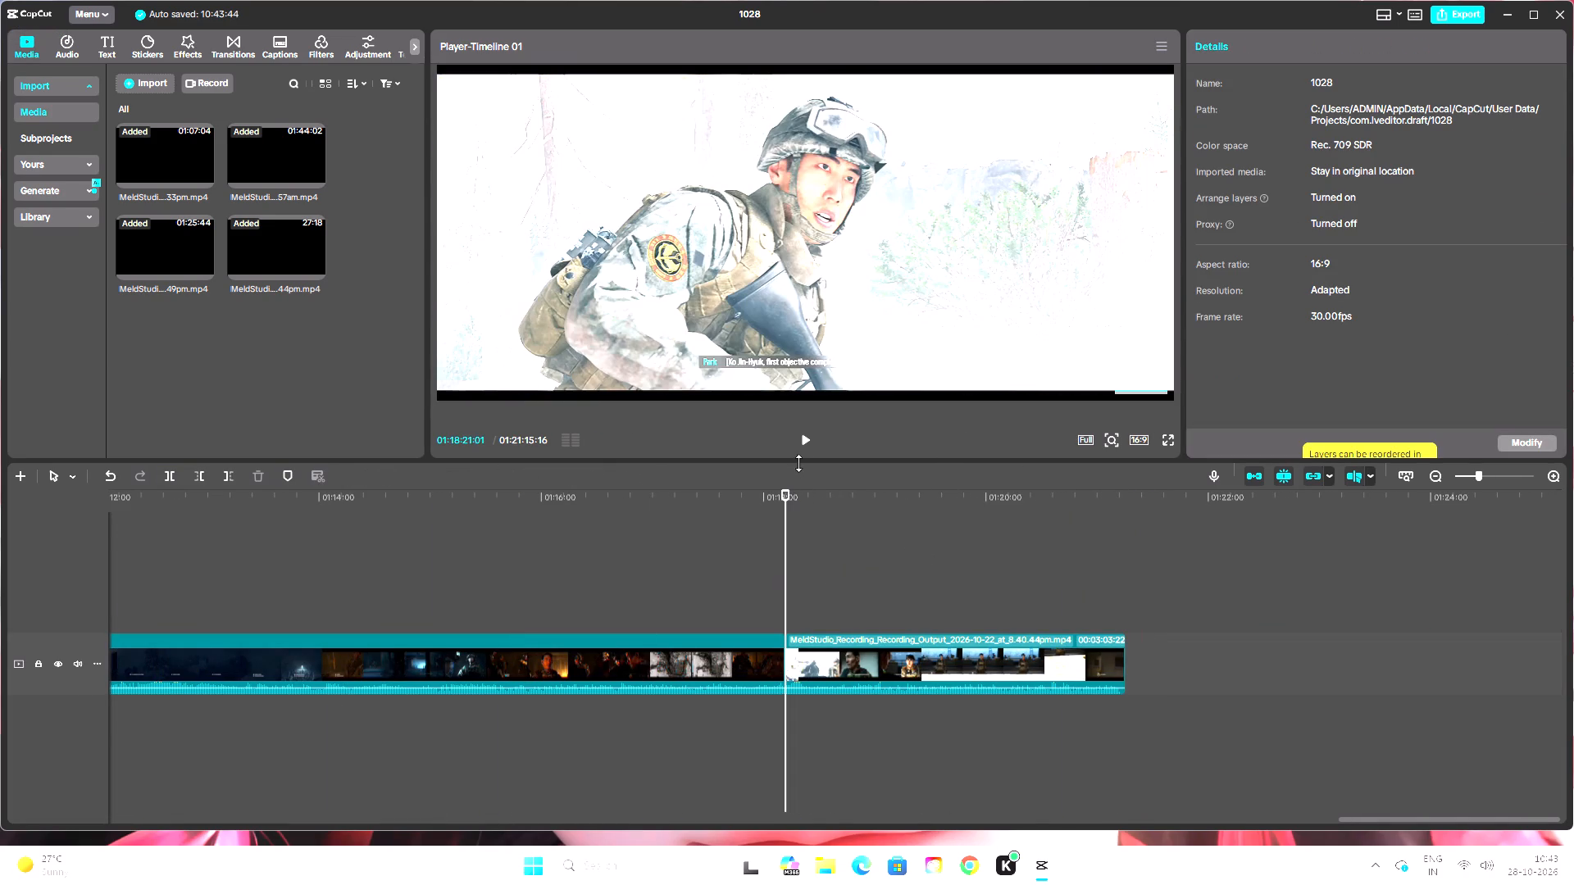
pyautogui.moveTo(785, 495); pyautogui.dragTo(785, 502)
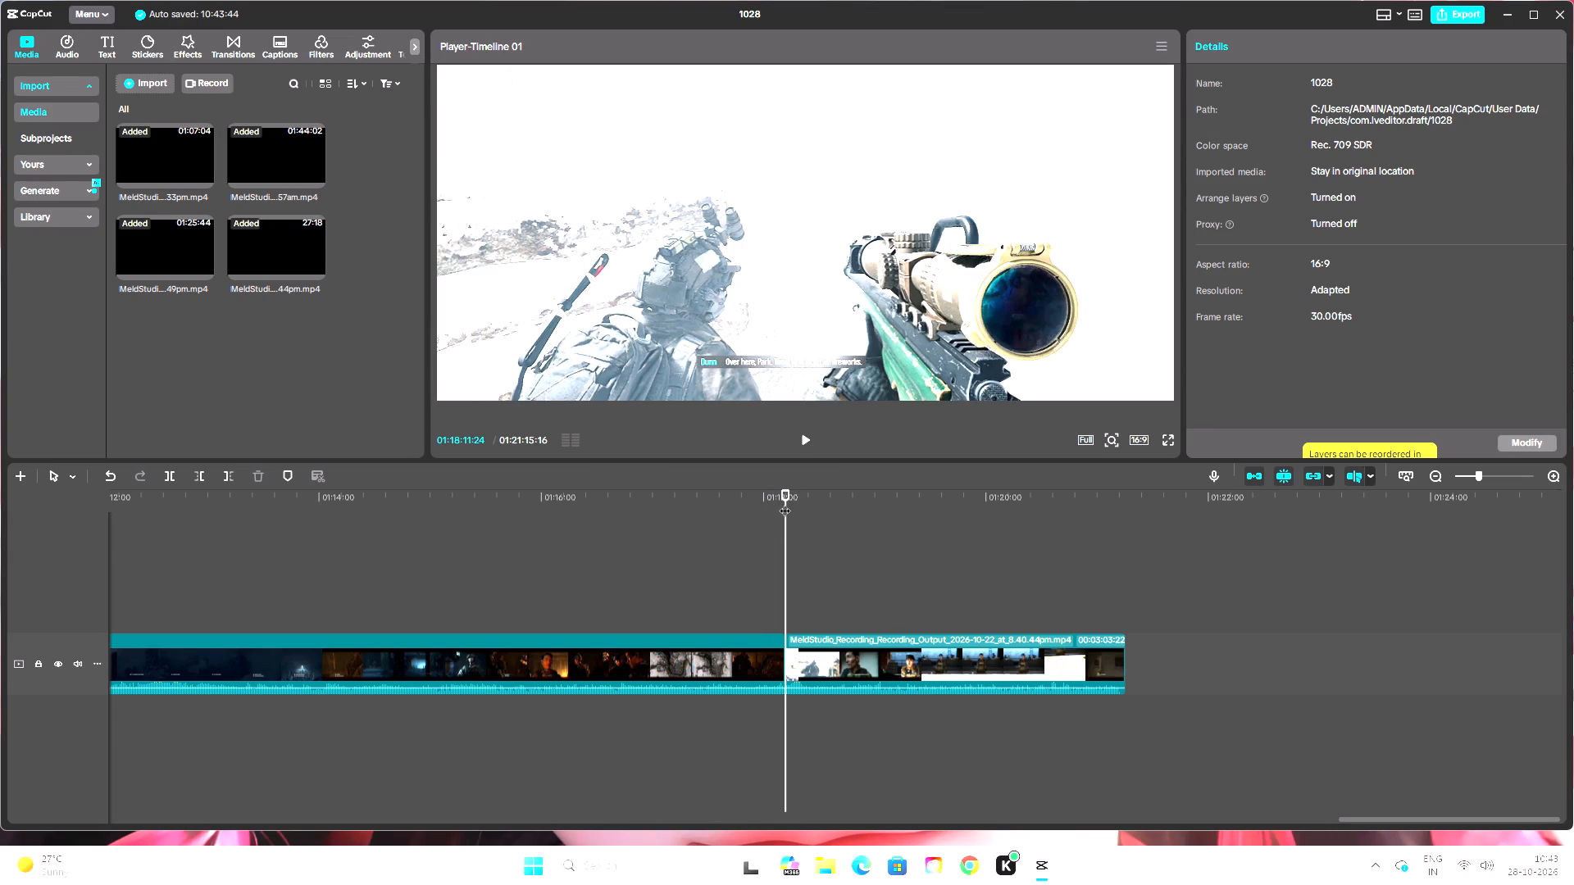
pyautogui.moveTo(785, 502); pyautogui.dragTo(780, 506)
pyautogui.click(805, 441)
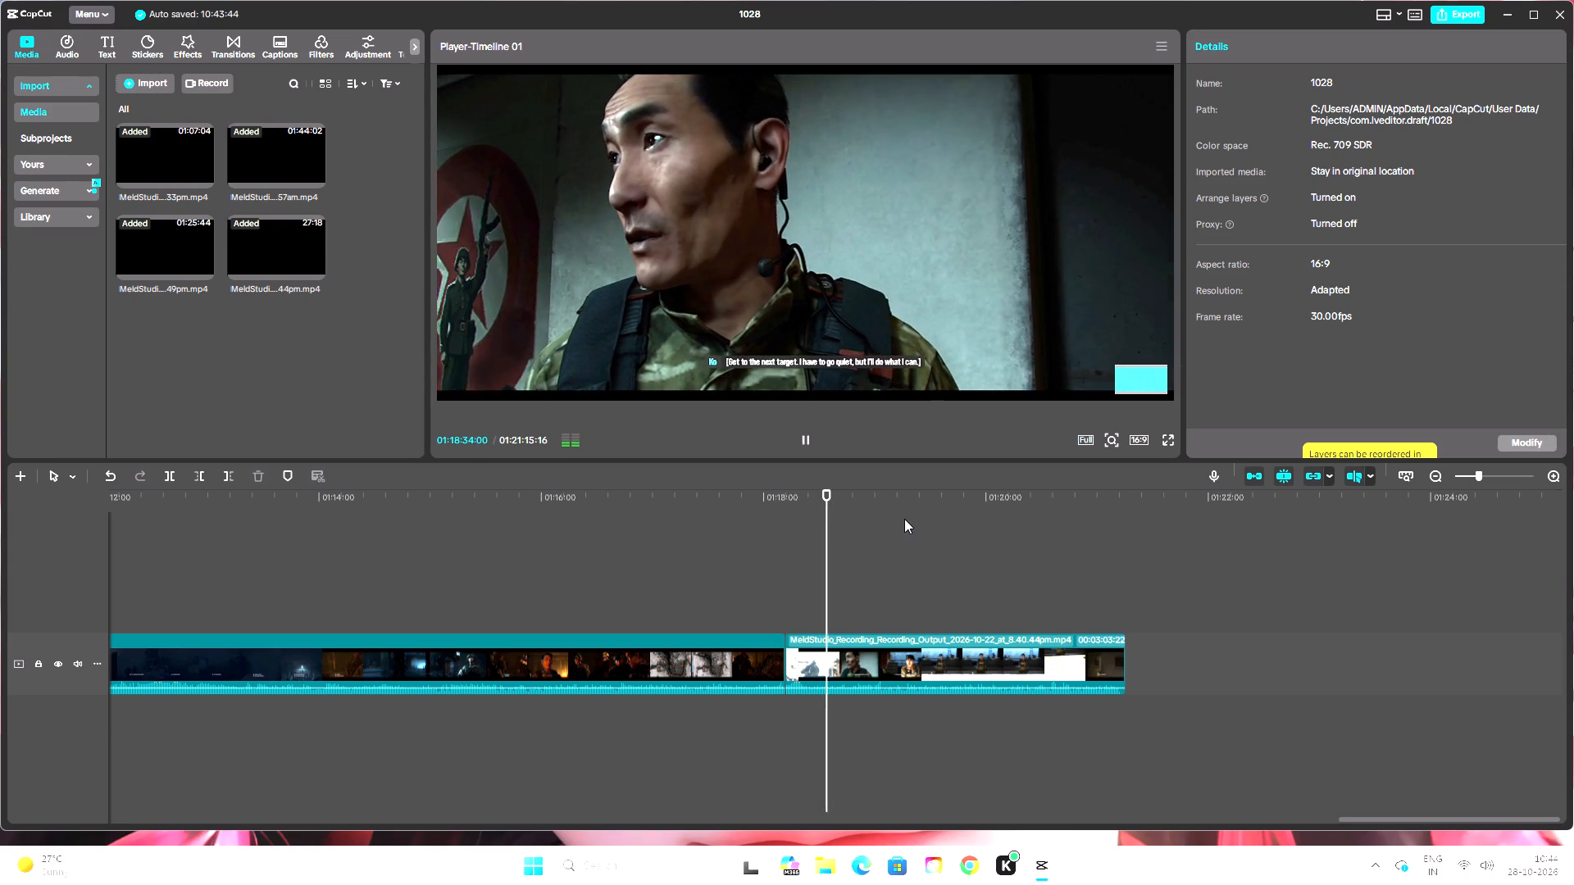
pyautogui.moveTo(826, 492); pyautogui.dragTo(871, 510)
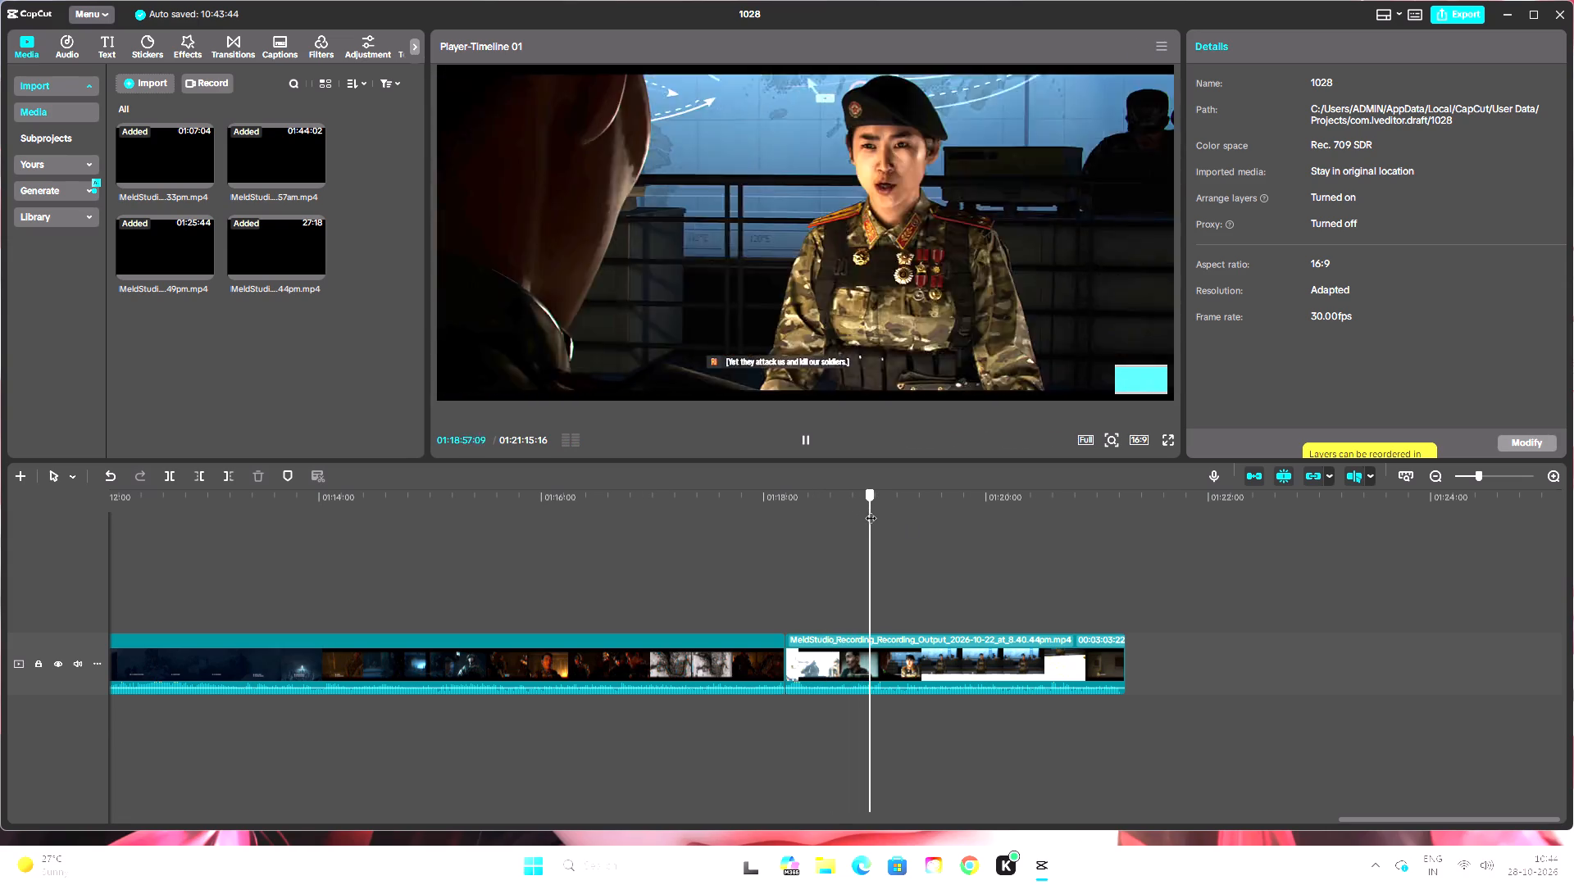
pyautogui.moveTo(871, 510); pyautogui.dragTo(991, 595)
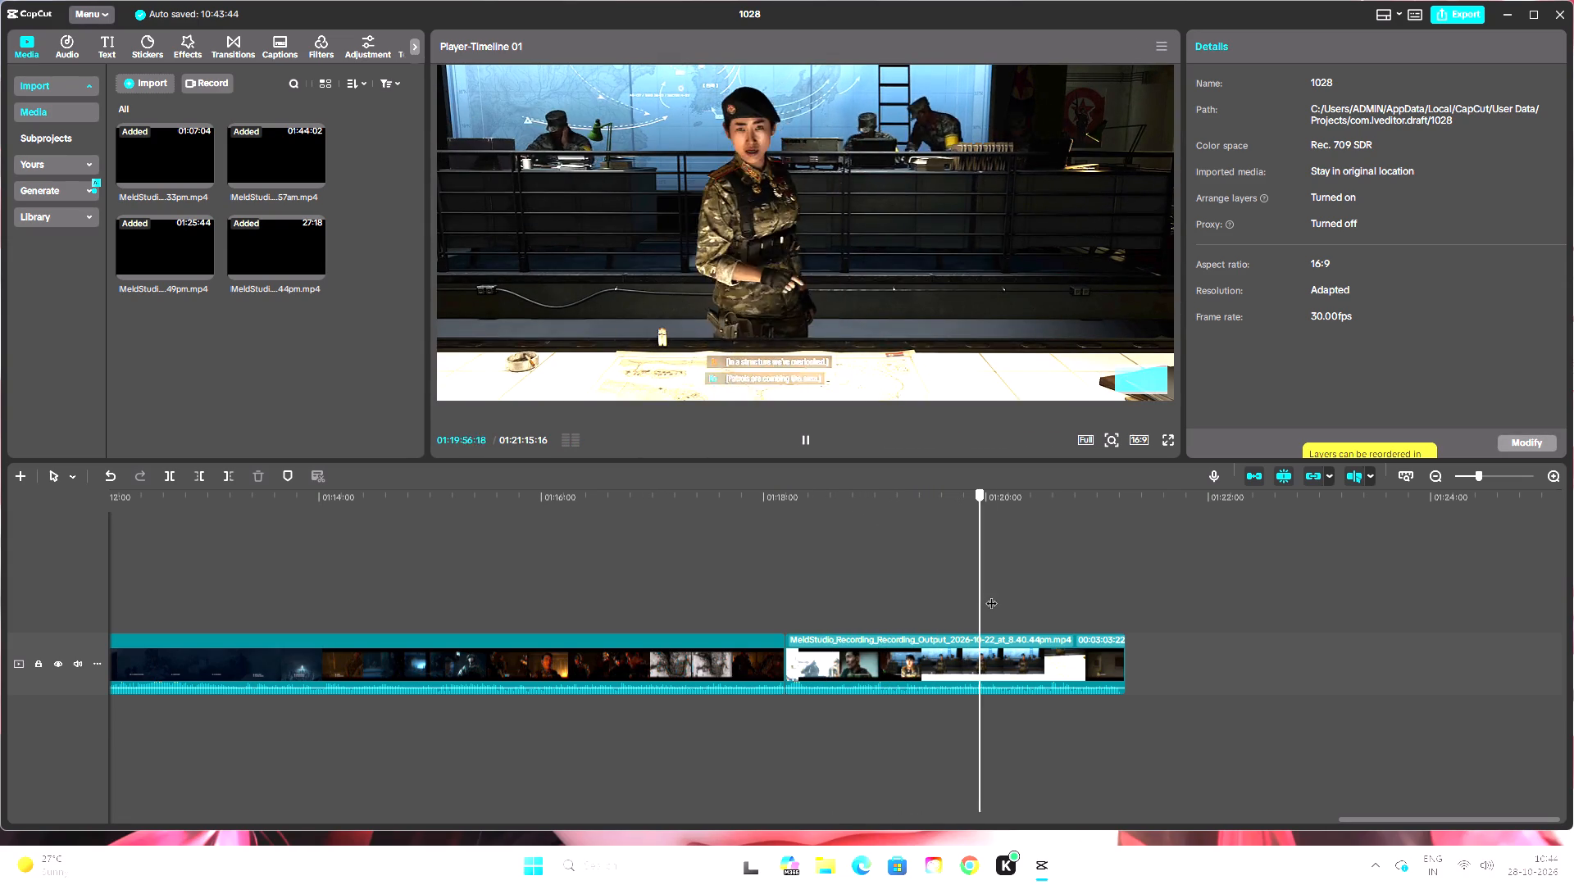
pyautogui.moveTo(991, 595); pyautogui.dragTo(1048, 637)
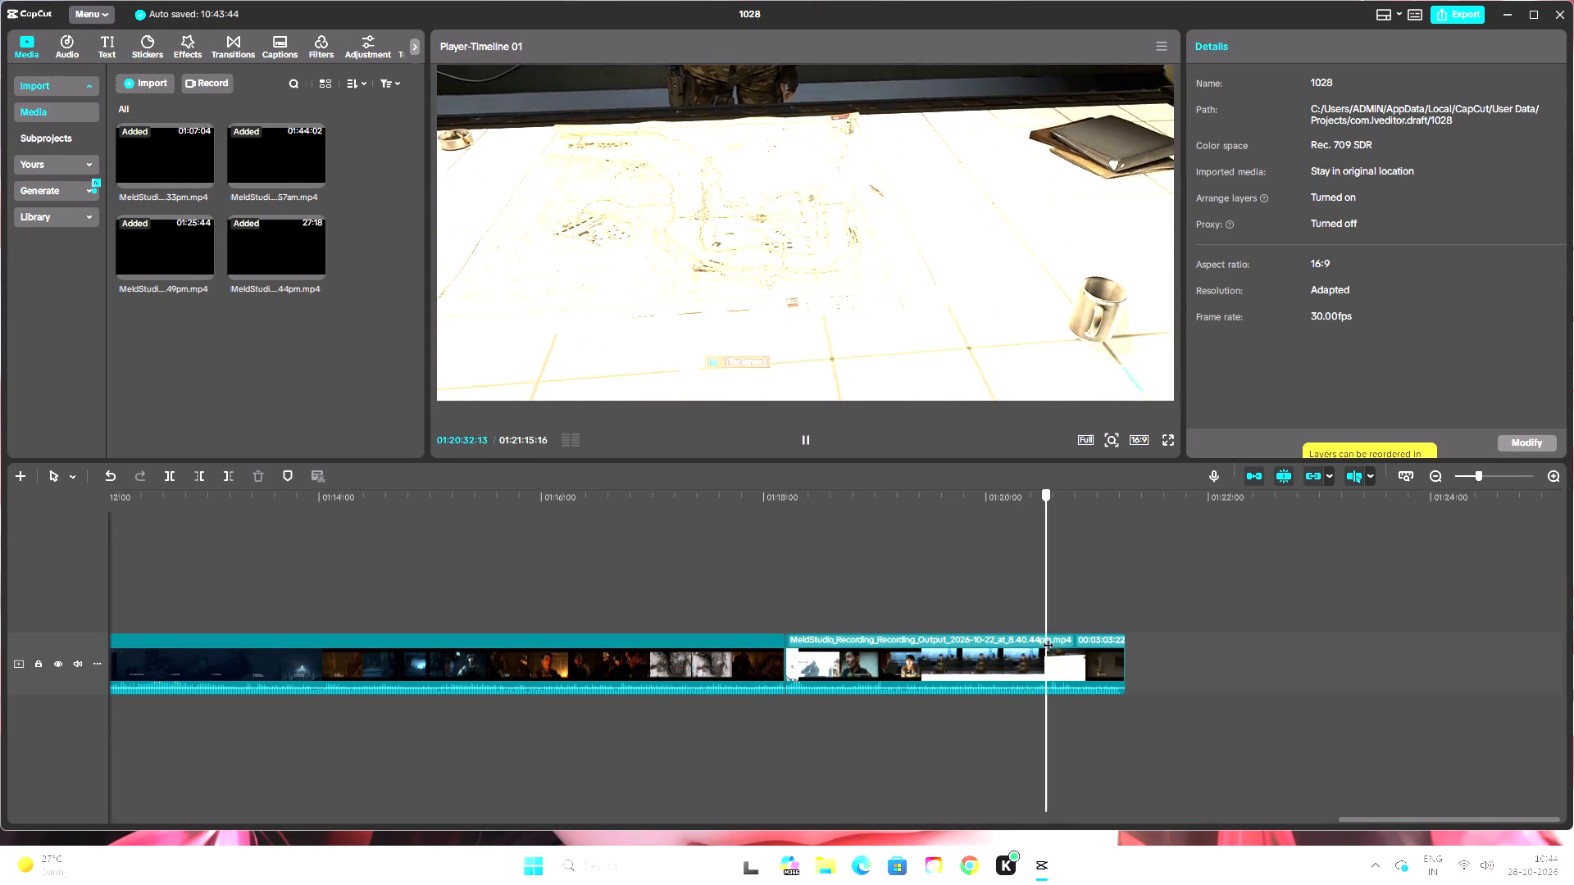
pyautogui.moveTo(1048, 637); pyautogui.dragTo(1059, 644)
pyautogui.click(802, 438)
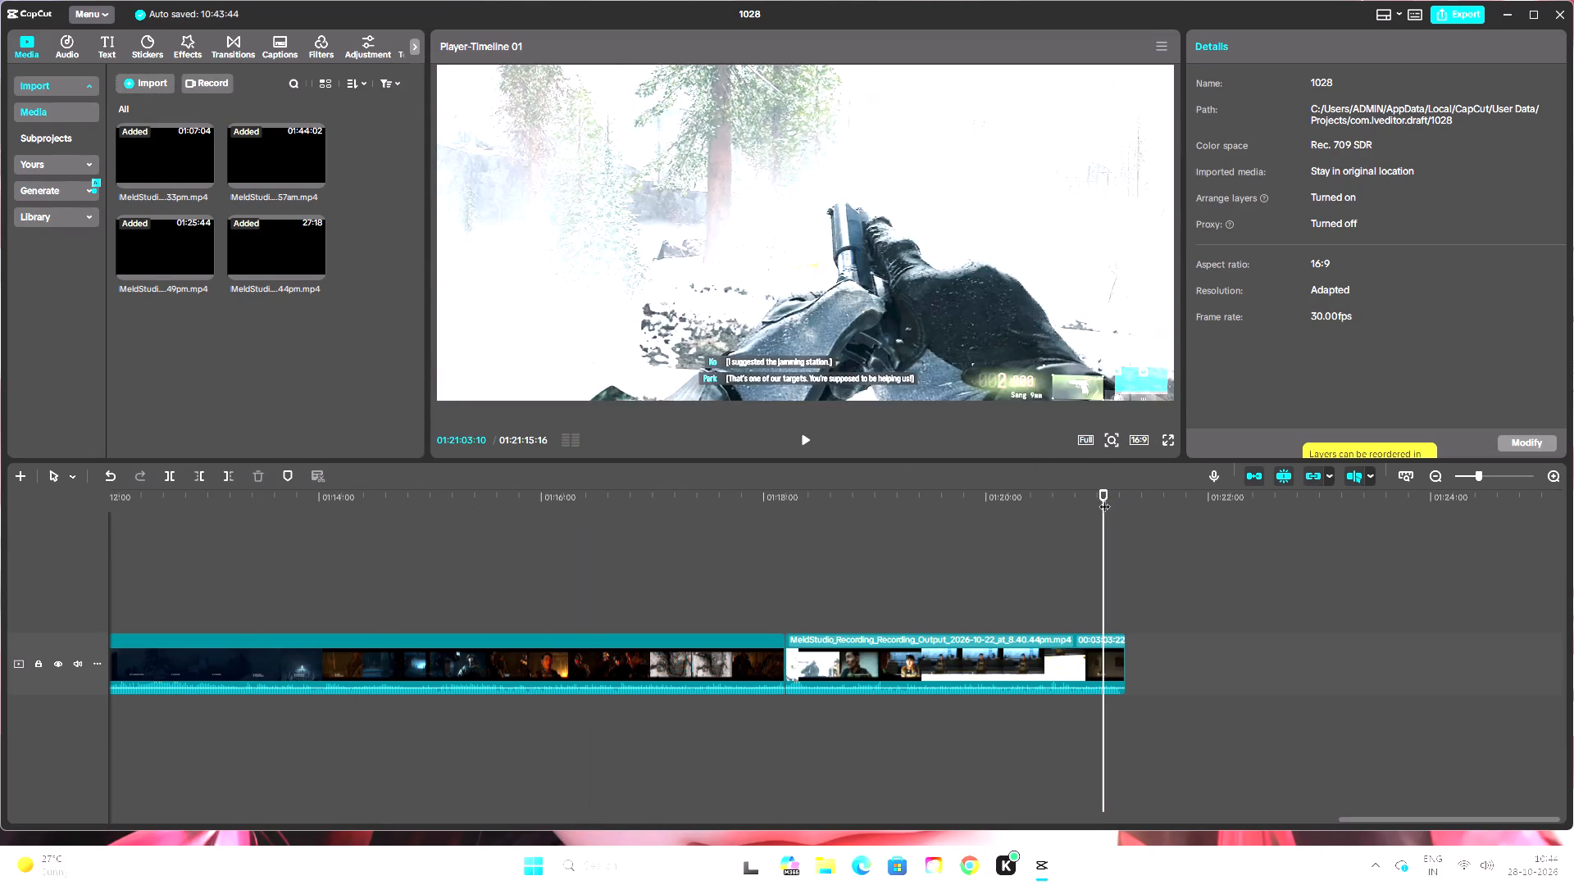
# Trim off the end of the 8.40.44pm recording after about 01:21:02, just before the pistol gameplay in the snow forest begins.
pyautogui.moveTo(1104, 498); pyautogui.dragTo(1103, 504)
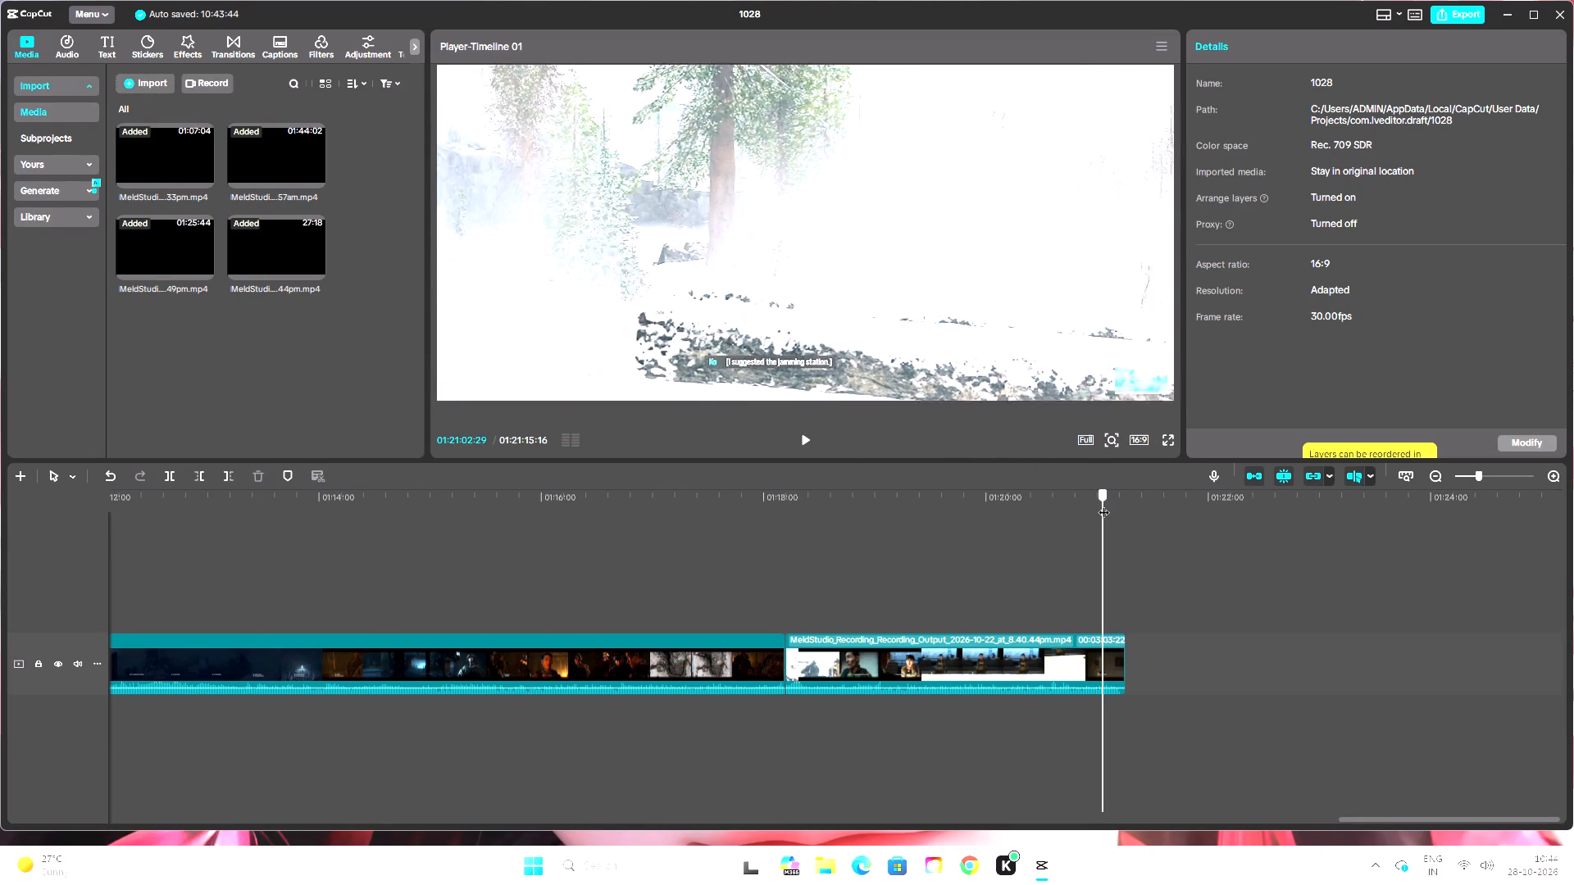
pyautogui.moveTo(1103, 504); pyautogui.dragTo(1099, 524)
pyautogui.click(817, 442)
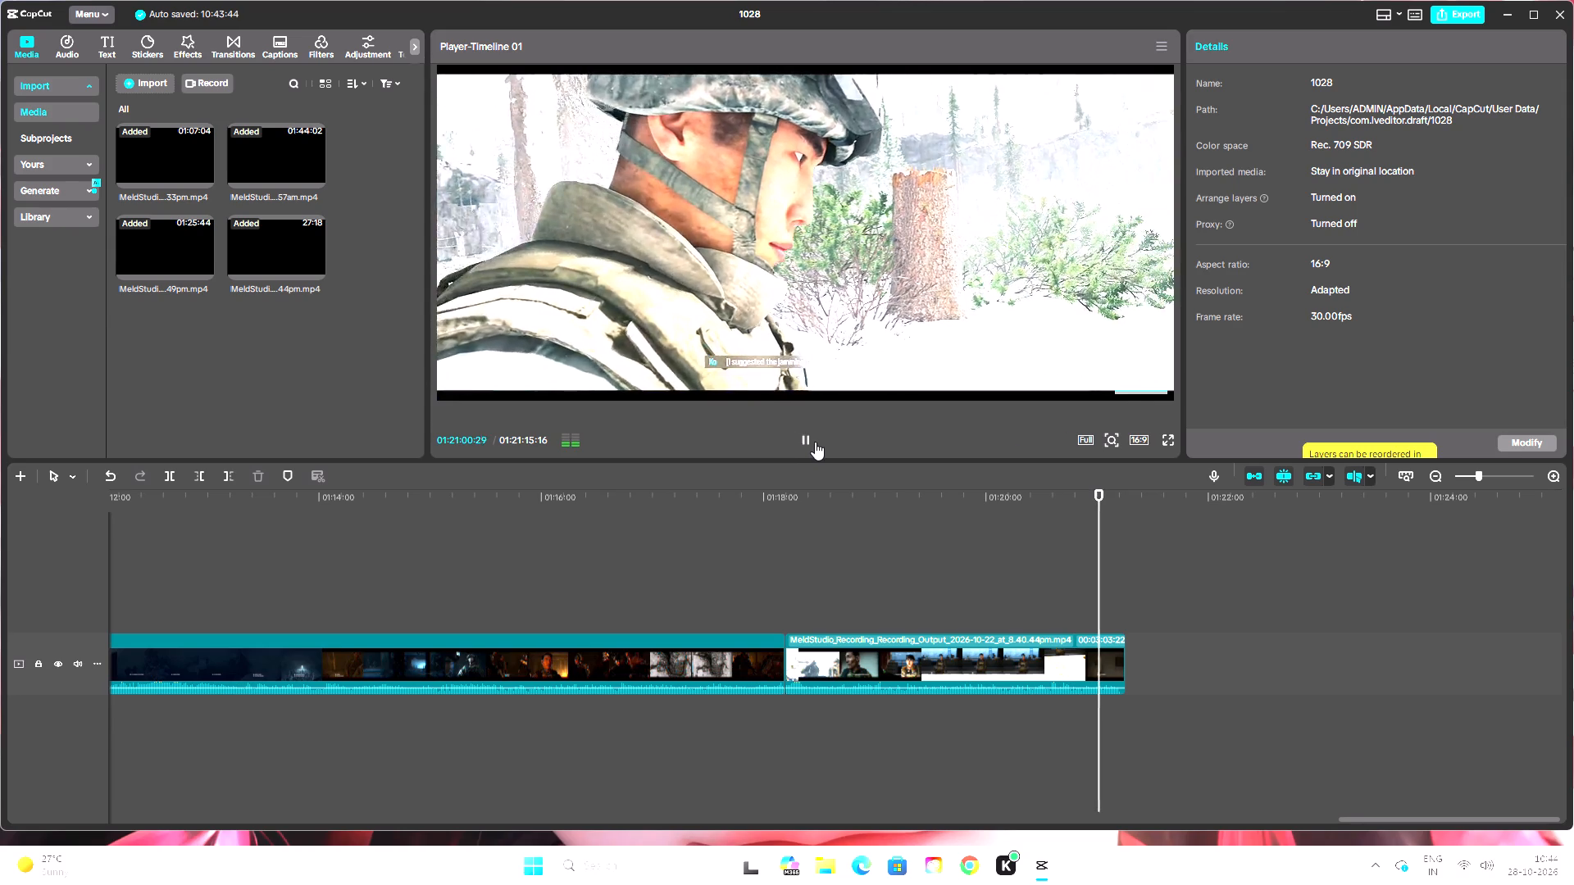
pyautogui.click(815, 442)
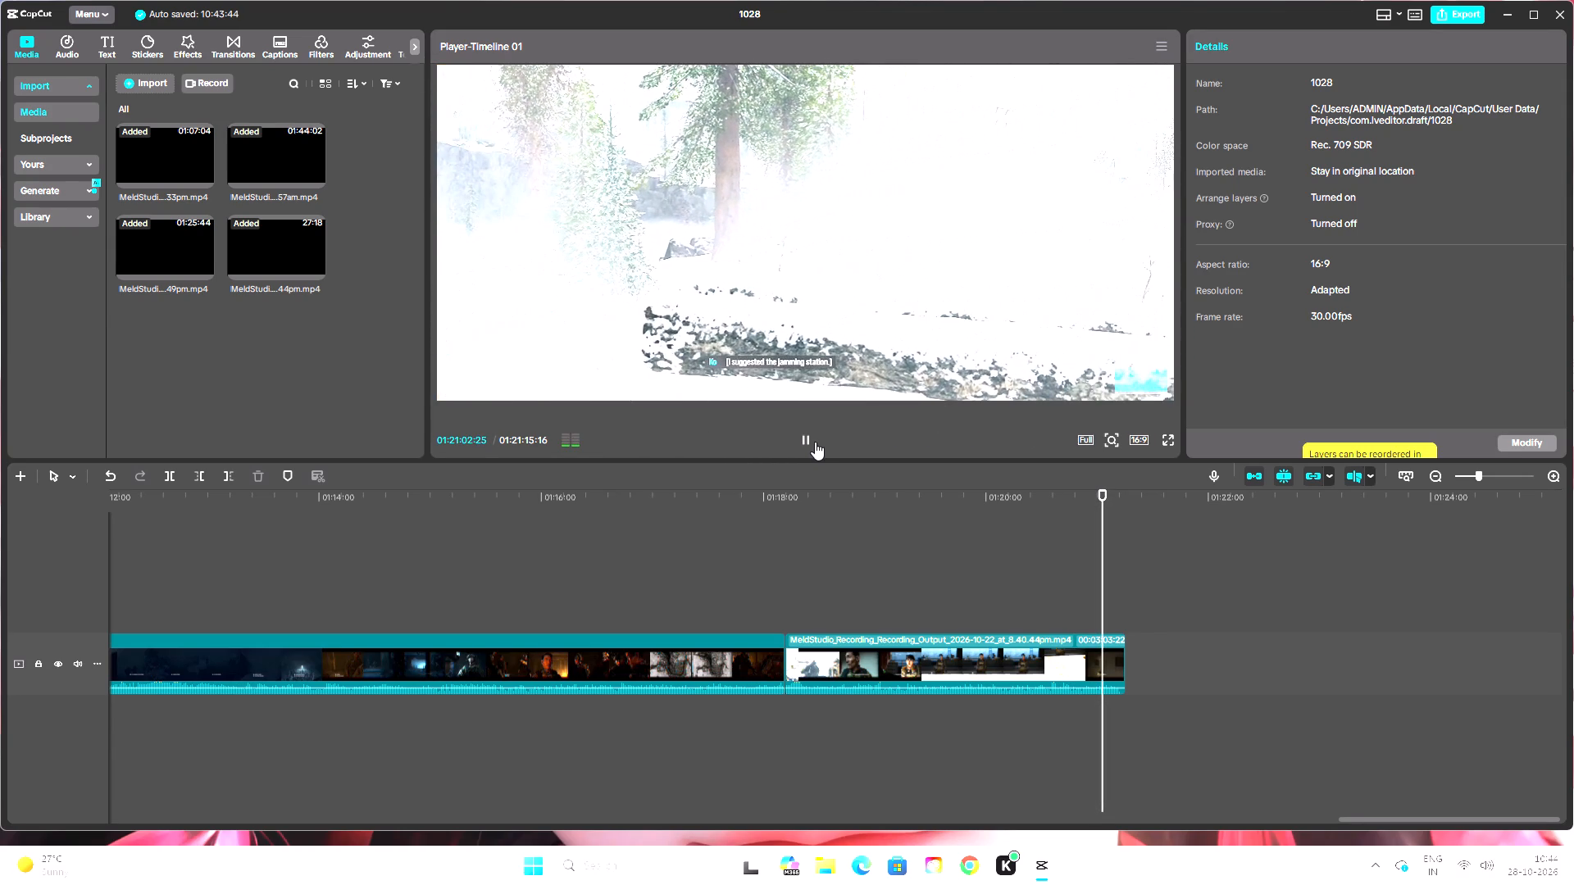
pyautogui.click(230, 479)
# Import the 2026-10-23 5.59.47pm recording from the Record folder and add it at the end of the timeline.
pyautogui.click(156, 81)
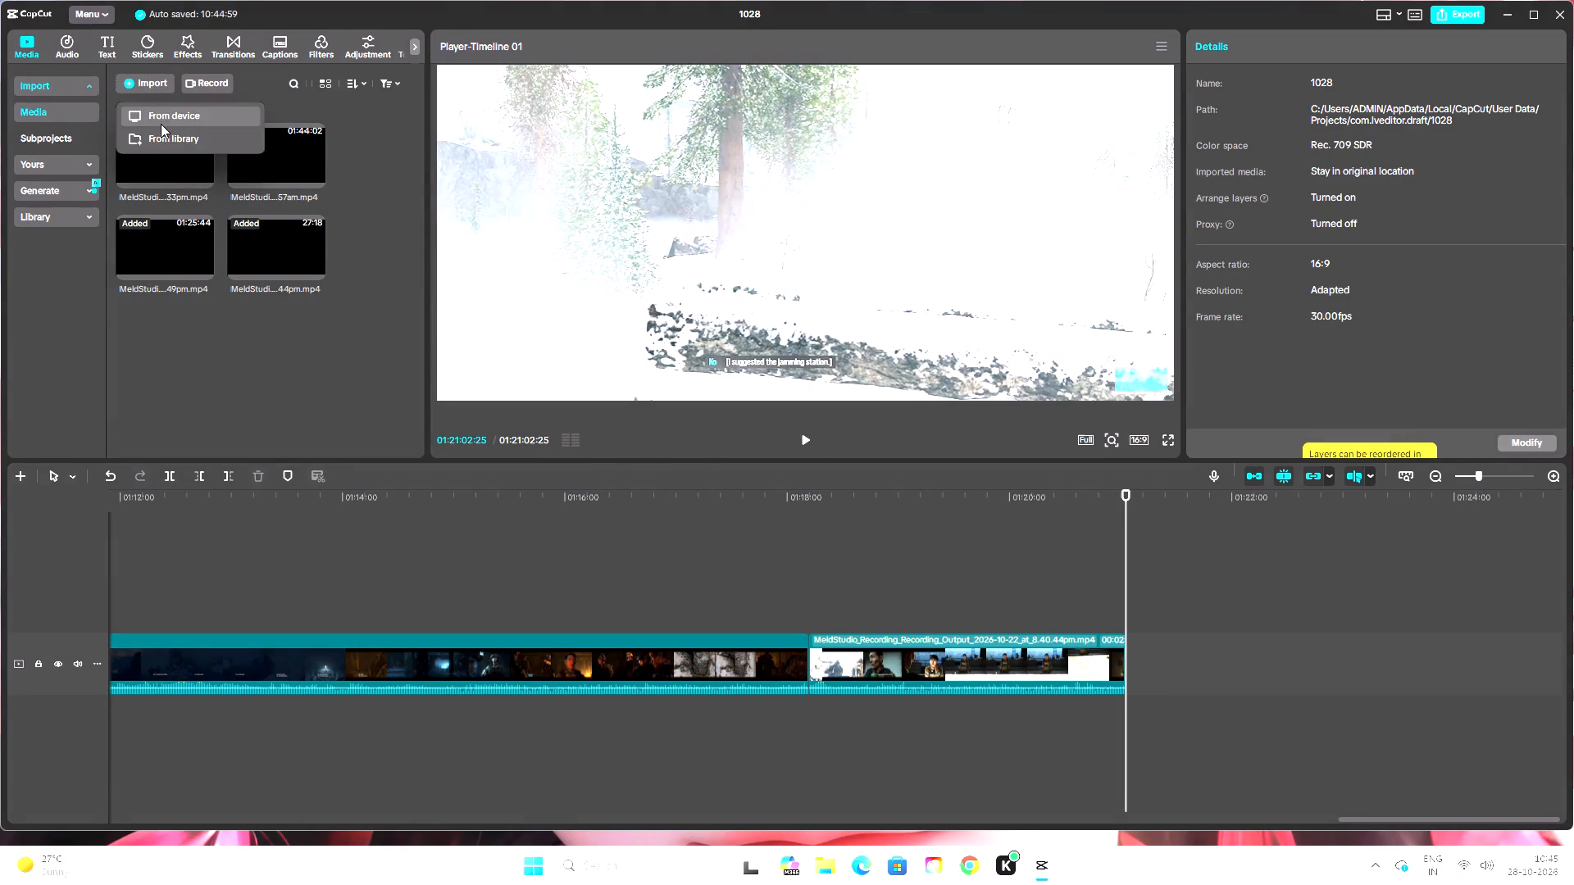
pyautogui.click(161, 124)
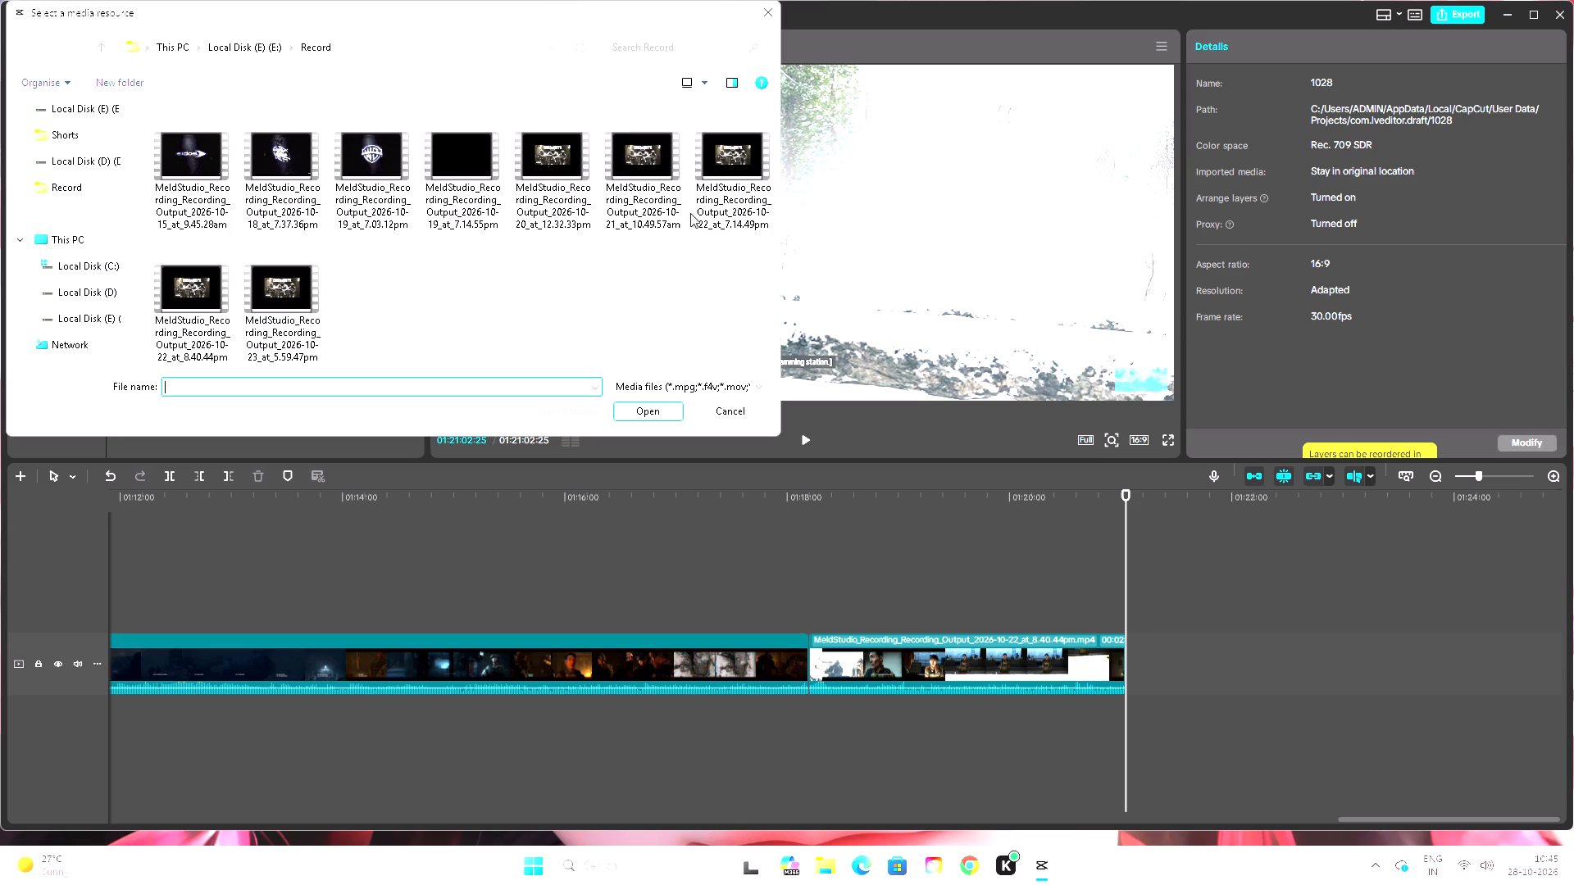
pyautogui.click(273, 302)
pyautogui.click(635, 411)
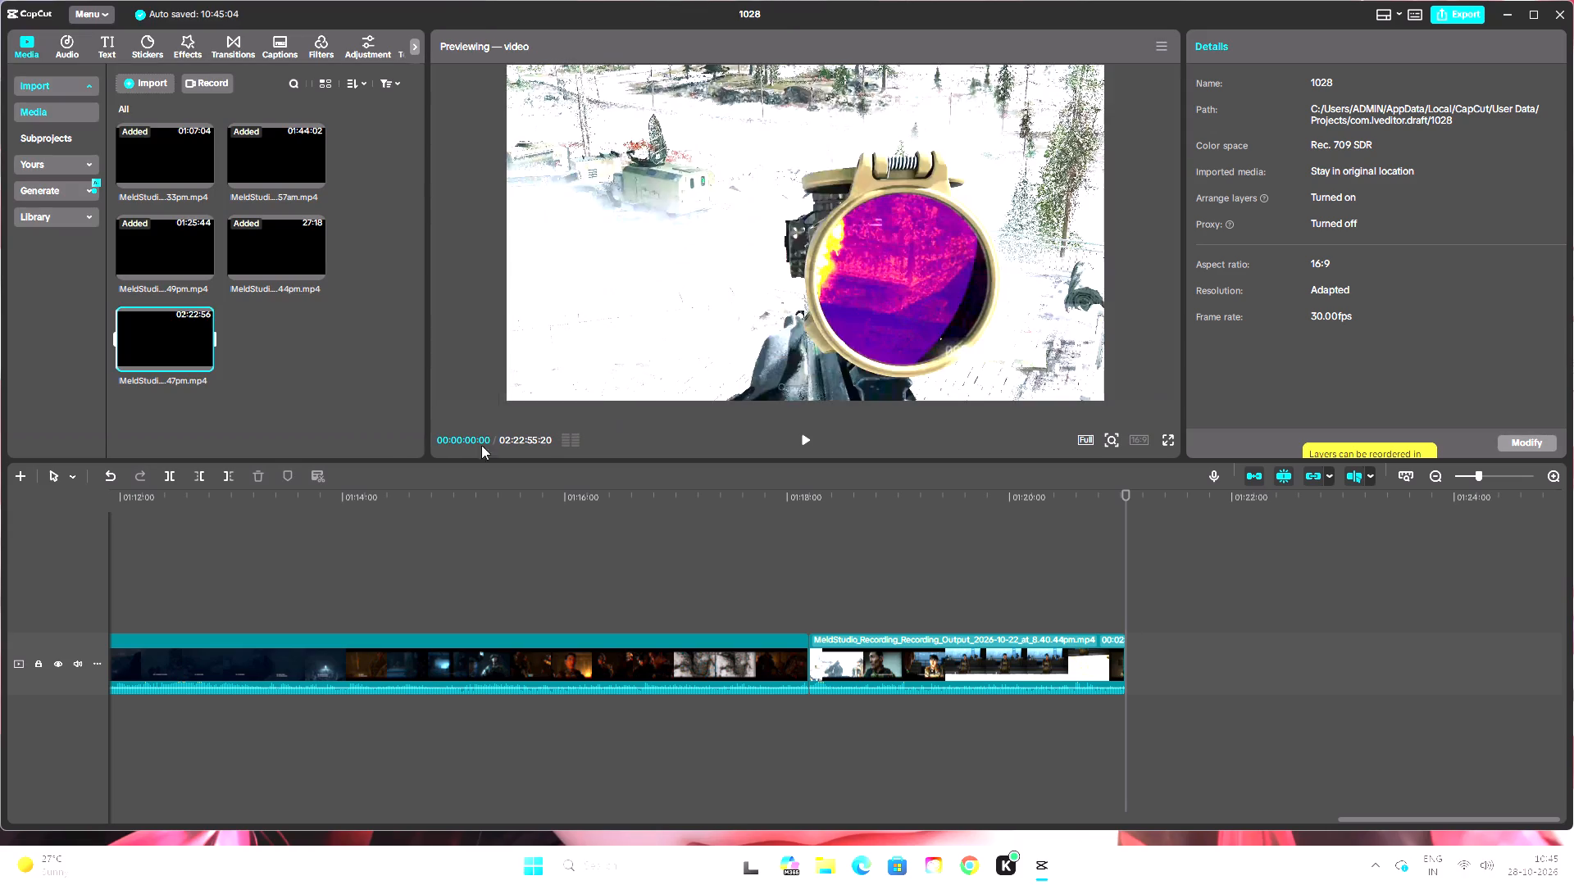
pyautogui.moveTo(182, 342); pyautogui.dragTo(1137, 671)
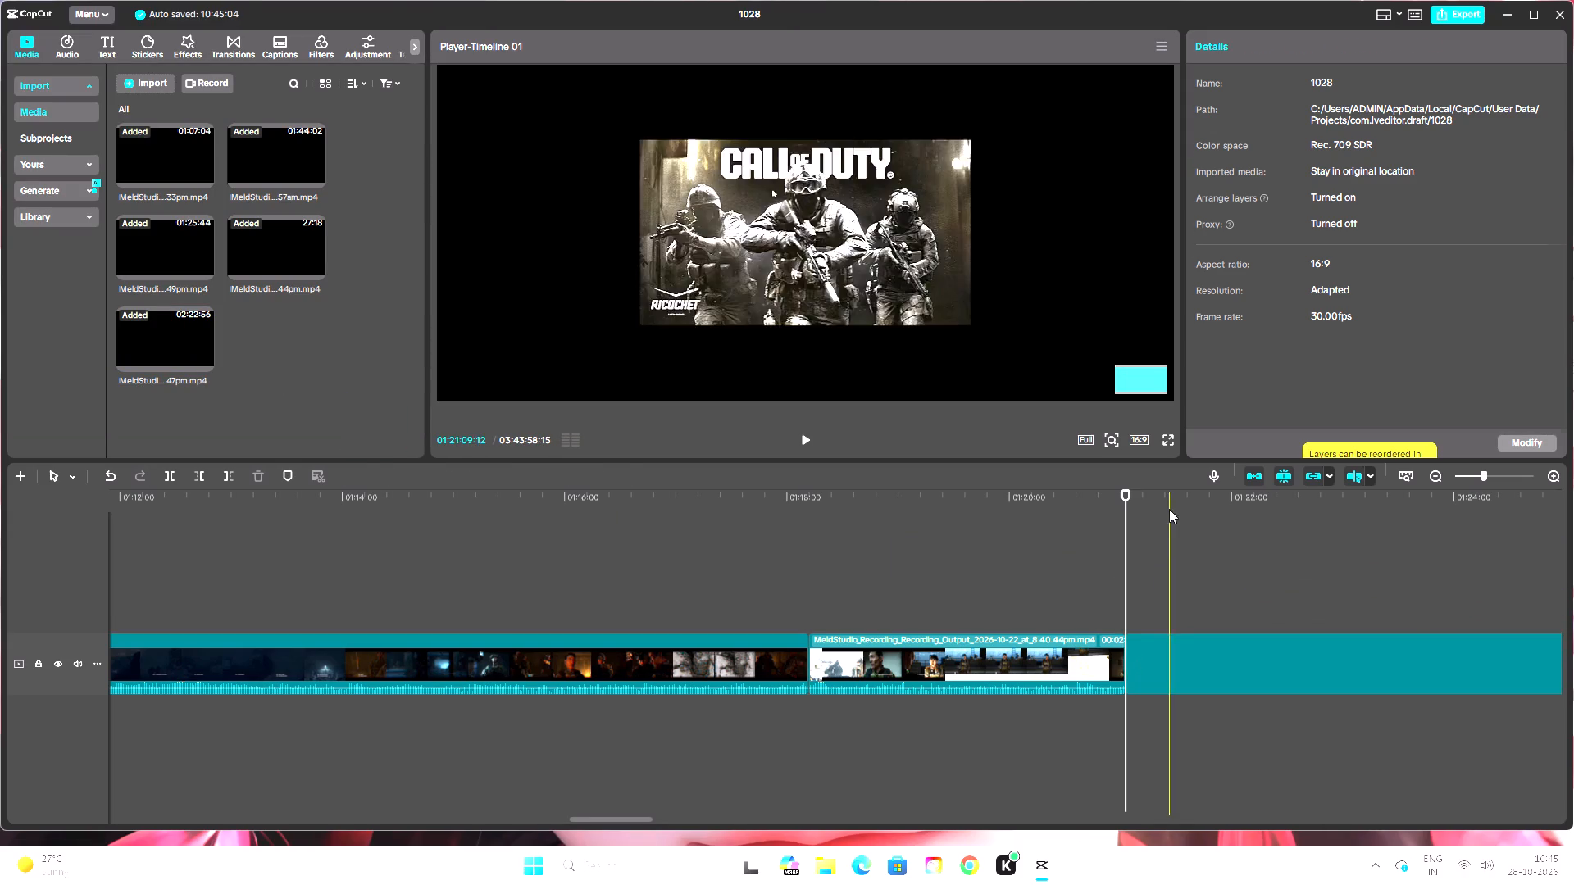
# Skim the added 5.59.47pm recording from the join at about 01:21:02 through the menu, snow base and night-vision bunker gameplay to about 01:46:38.
pyautogui.click(809, 437)
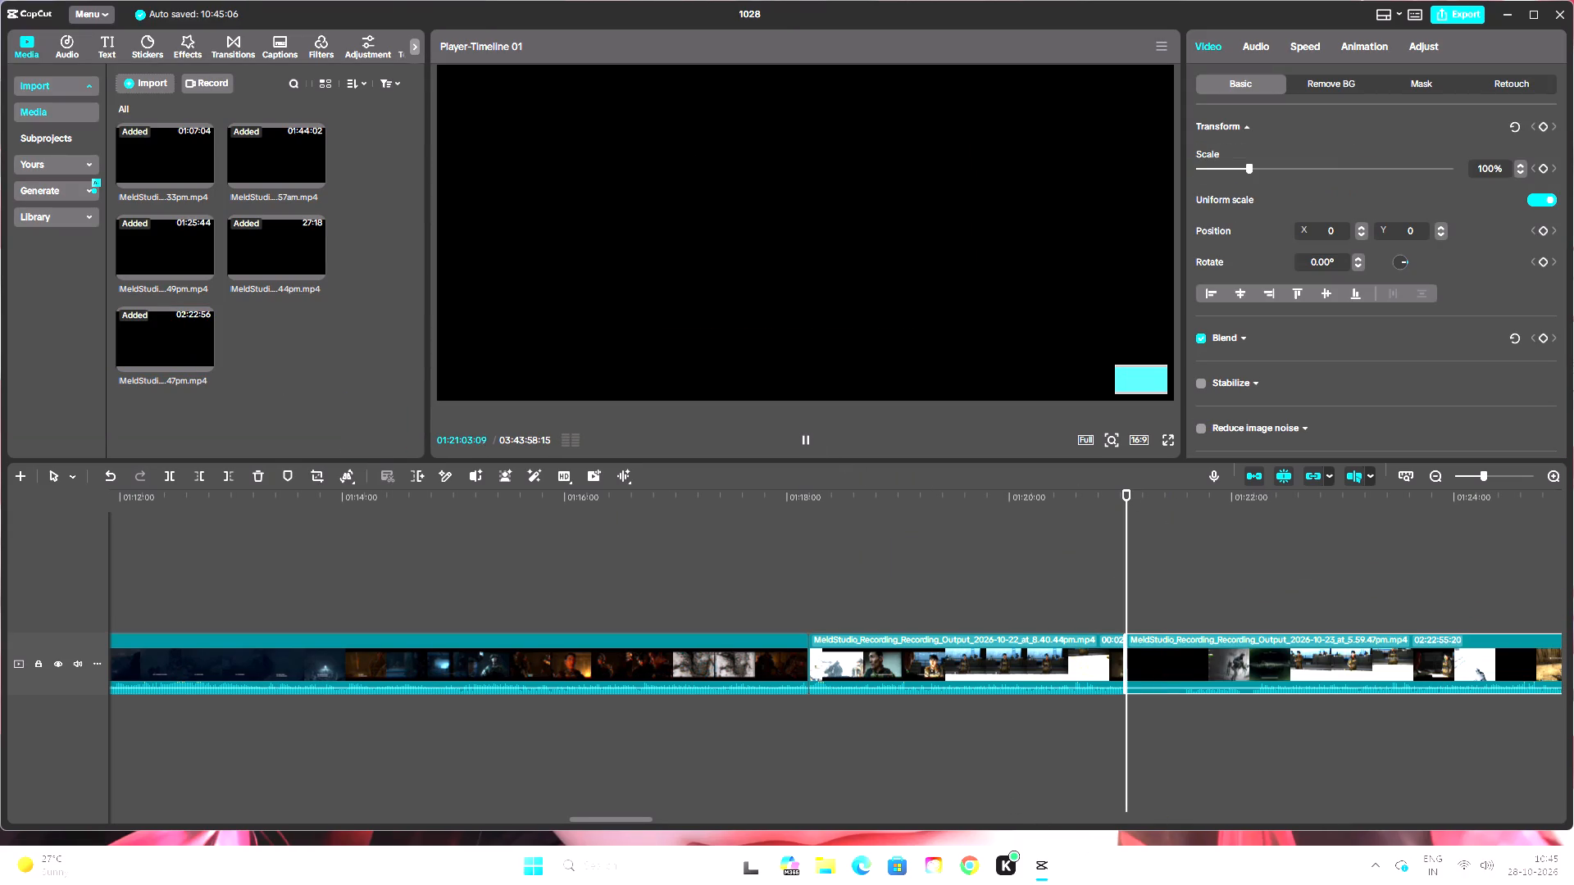
pyautogui.moveTo(630, 821); pyautogui.dragTo(649, 824)
pyautogui.moveTo(787, 493); pyautogui.dragTo(885, 514)
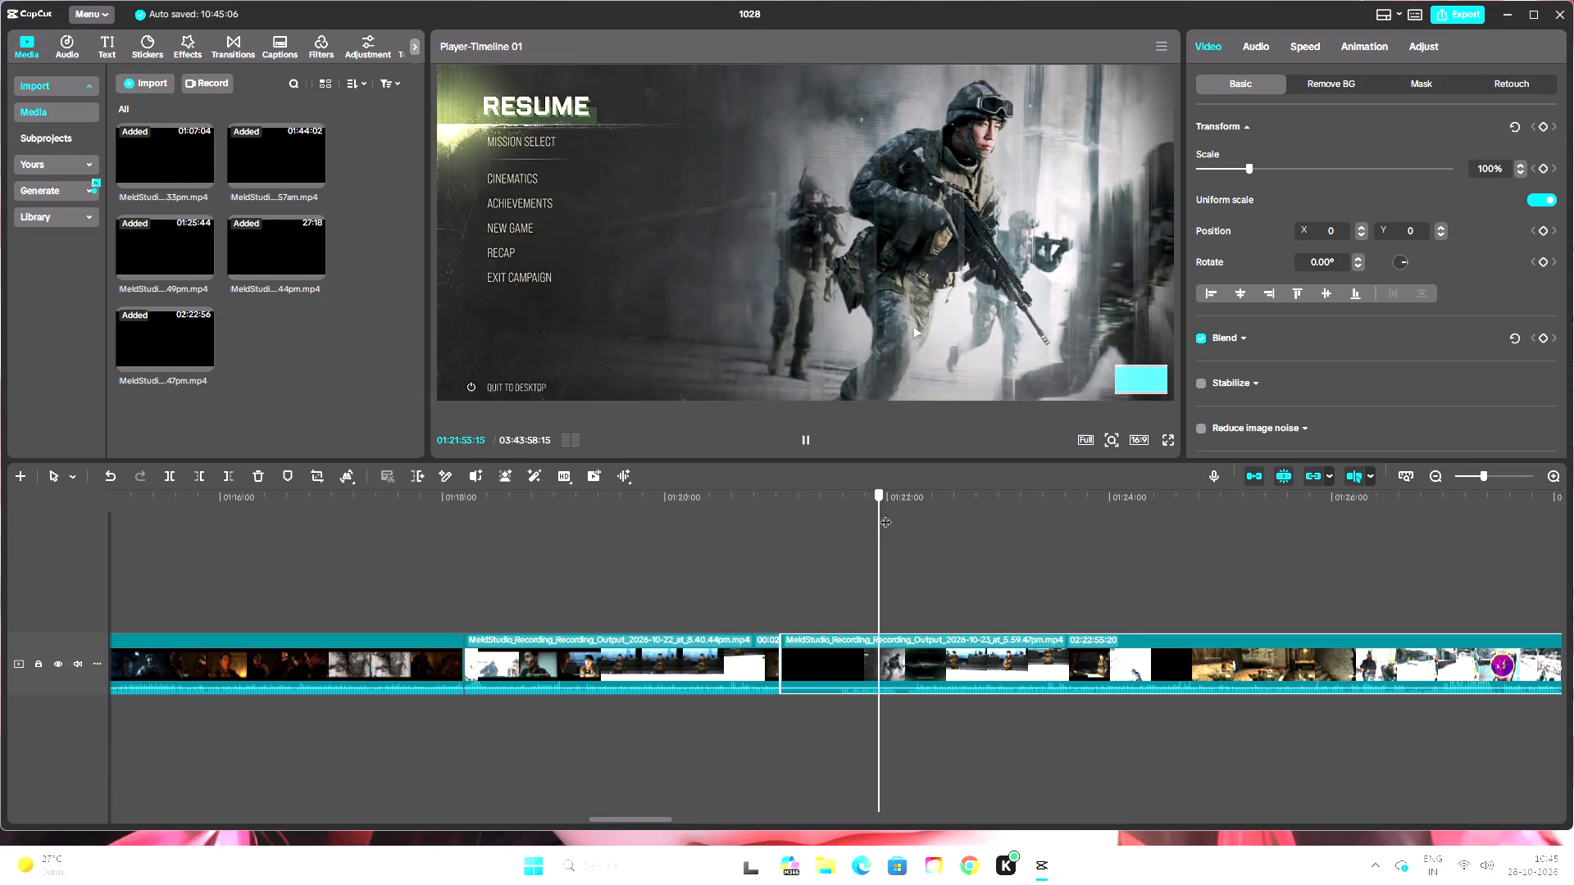
pyautogui.moveTo(885, 514); pyautogui.dragTo(1132, 542)
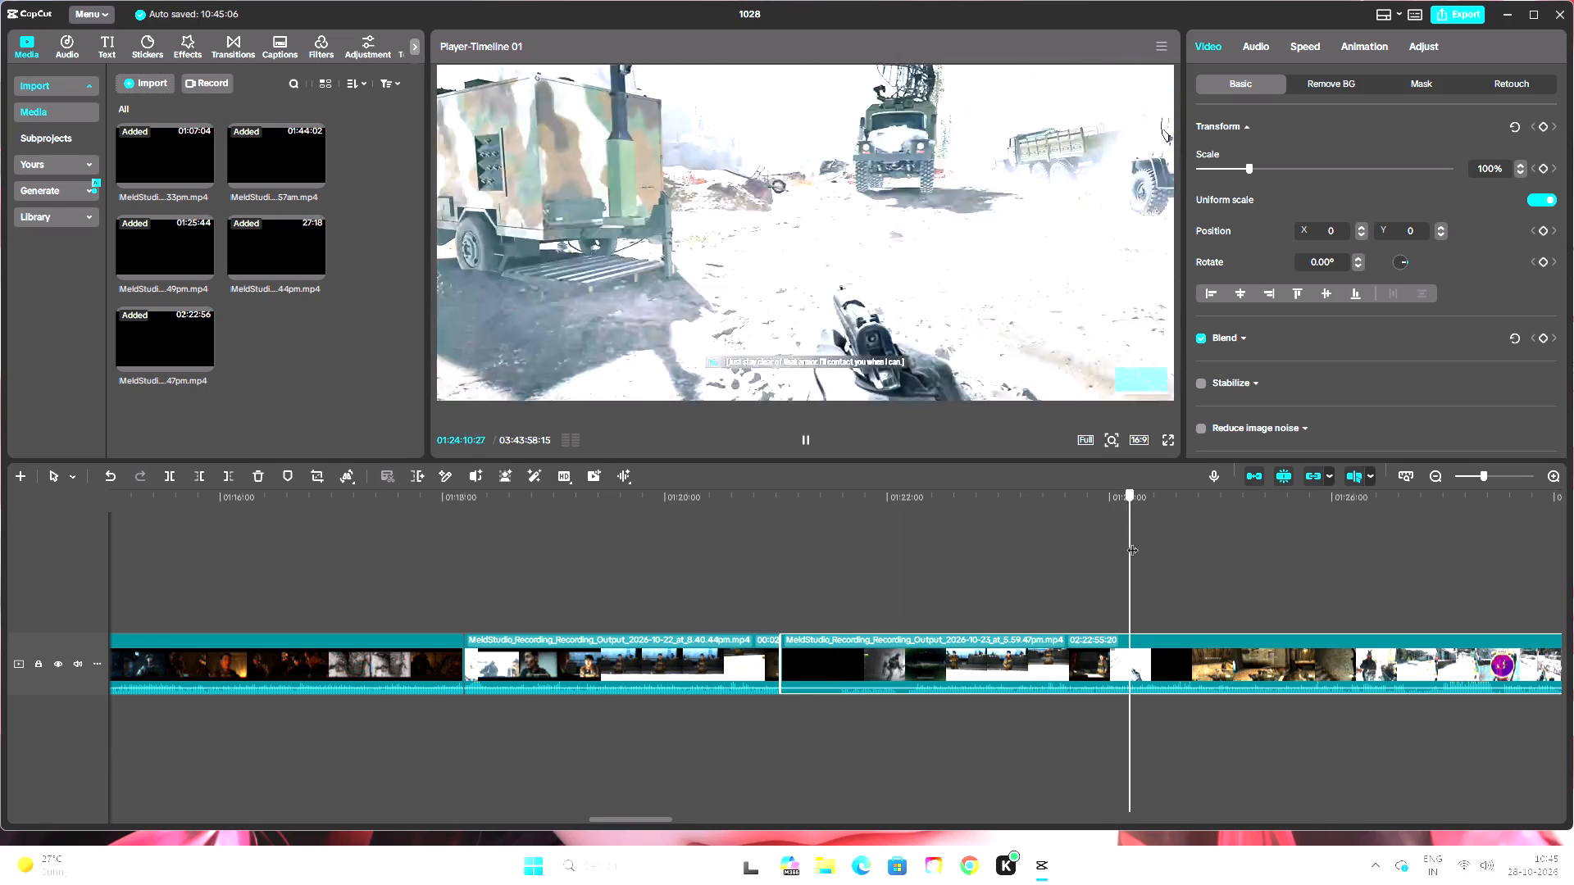
pyautogui.moveTo(1132, 542); pyautogui.dragTo(1464, 547)
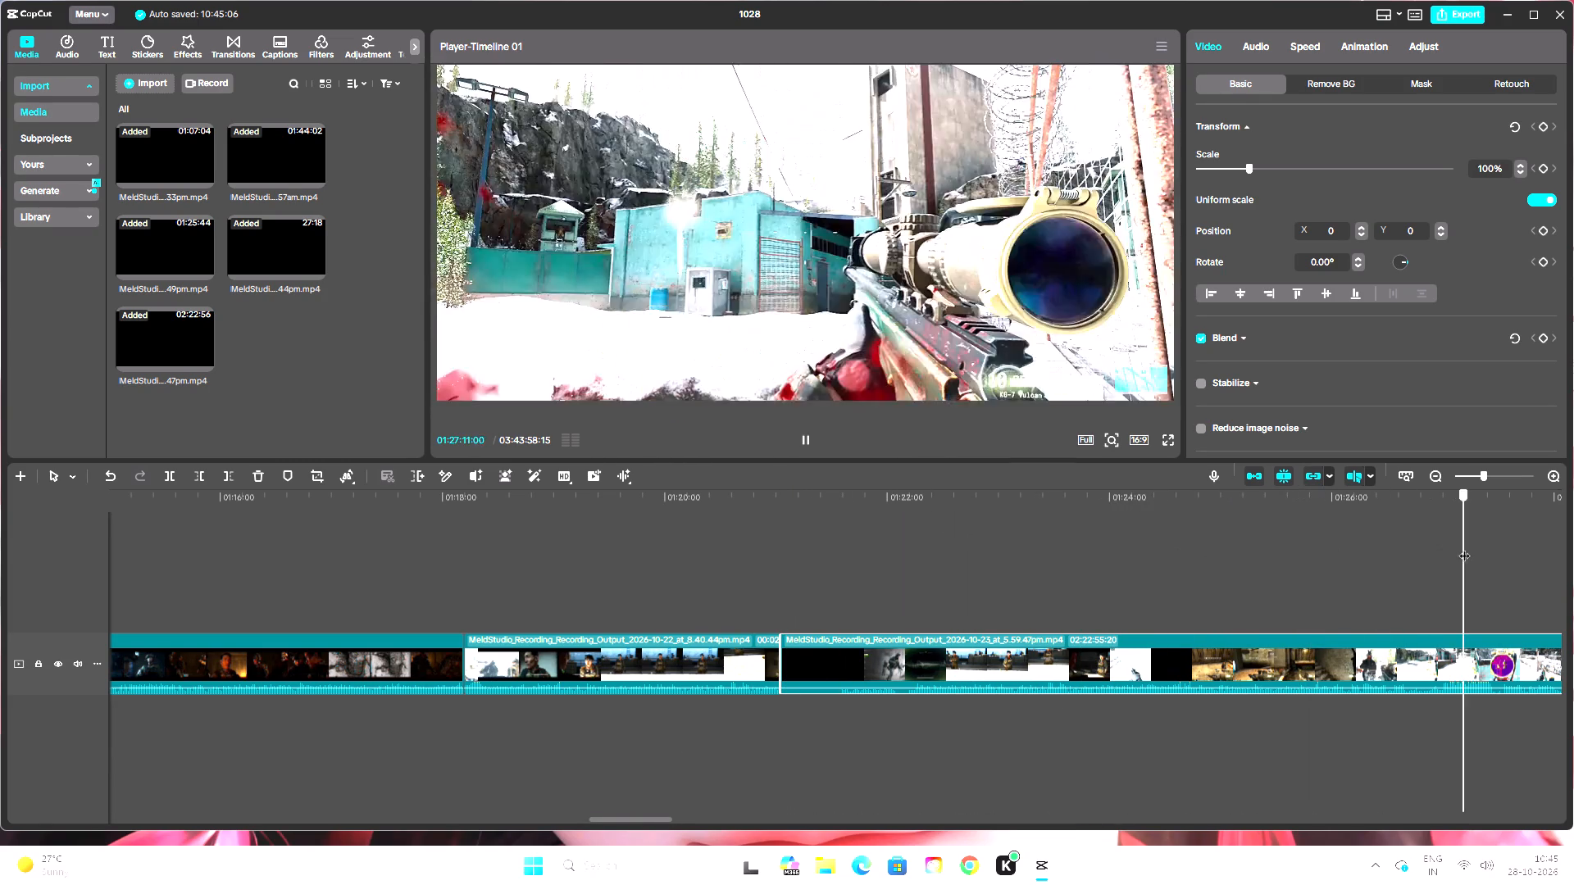
pyautogui.moveTo(1464, 547); pyautogui.dragTo(983, 568)
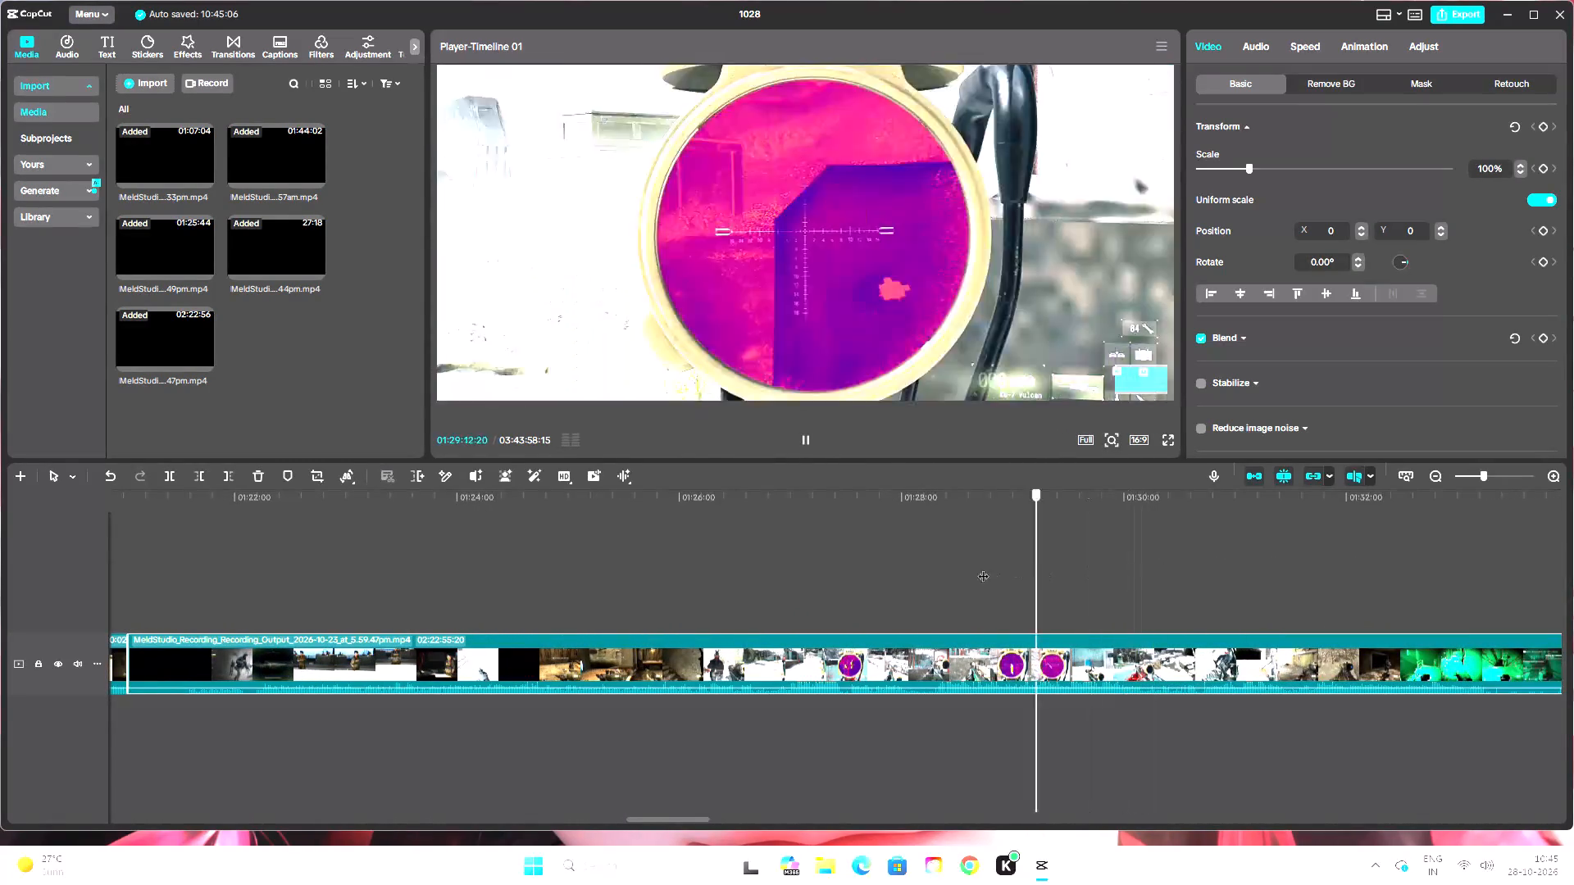
pyautogui.moveTo(983, 568); pyautogui.dragTo(1013, 586)
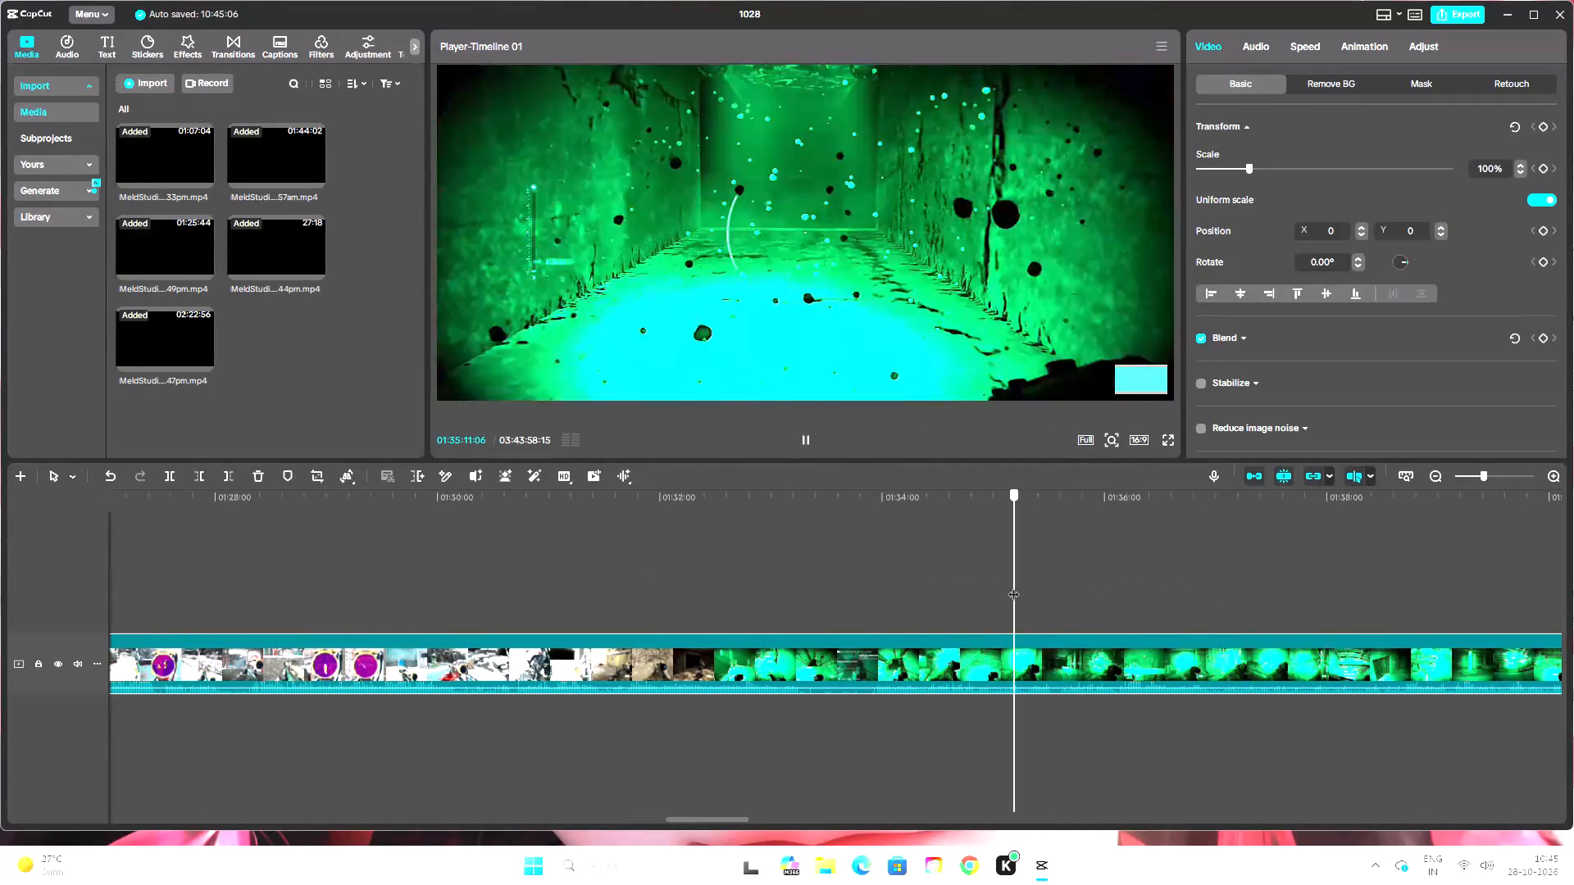
pyautogui.moveTo(1013, 586); pyautogui.dragTo(1008, 588)
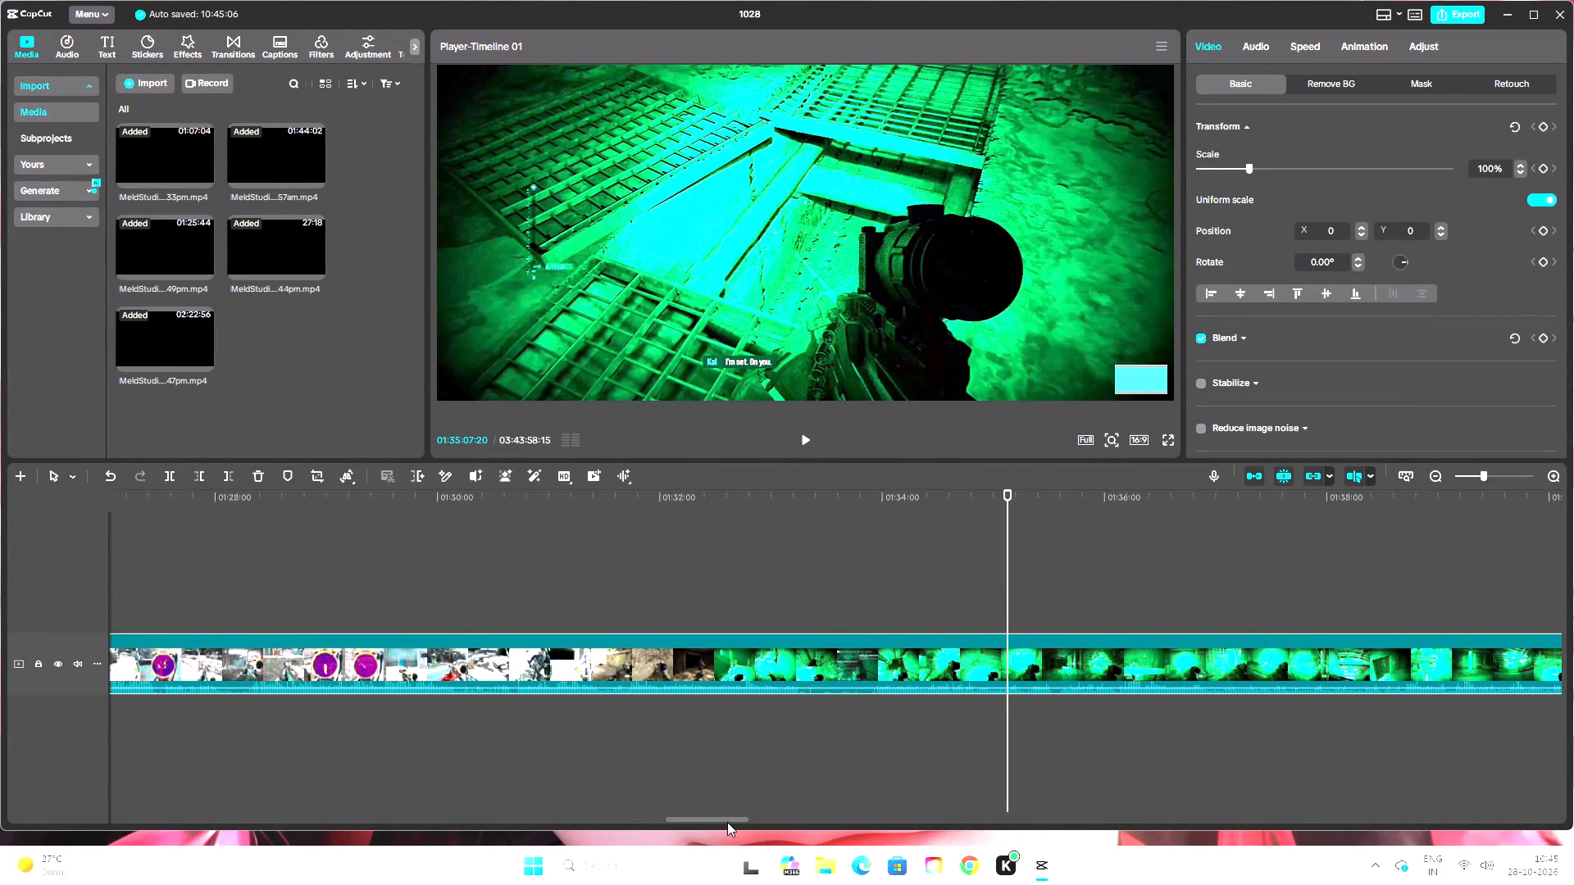
pyautogui.moveTo(728, 819); pyautogui.dragTo(781, 819)
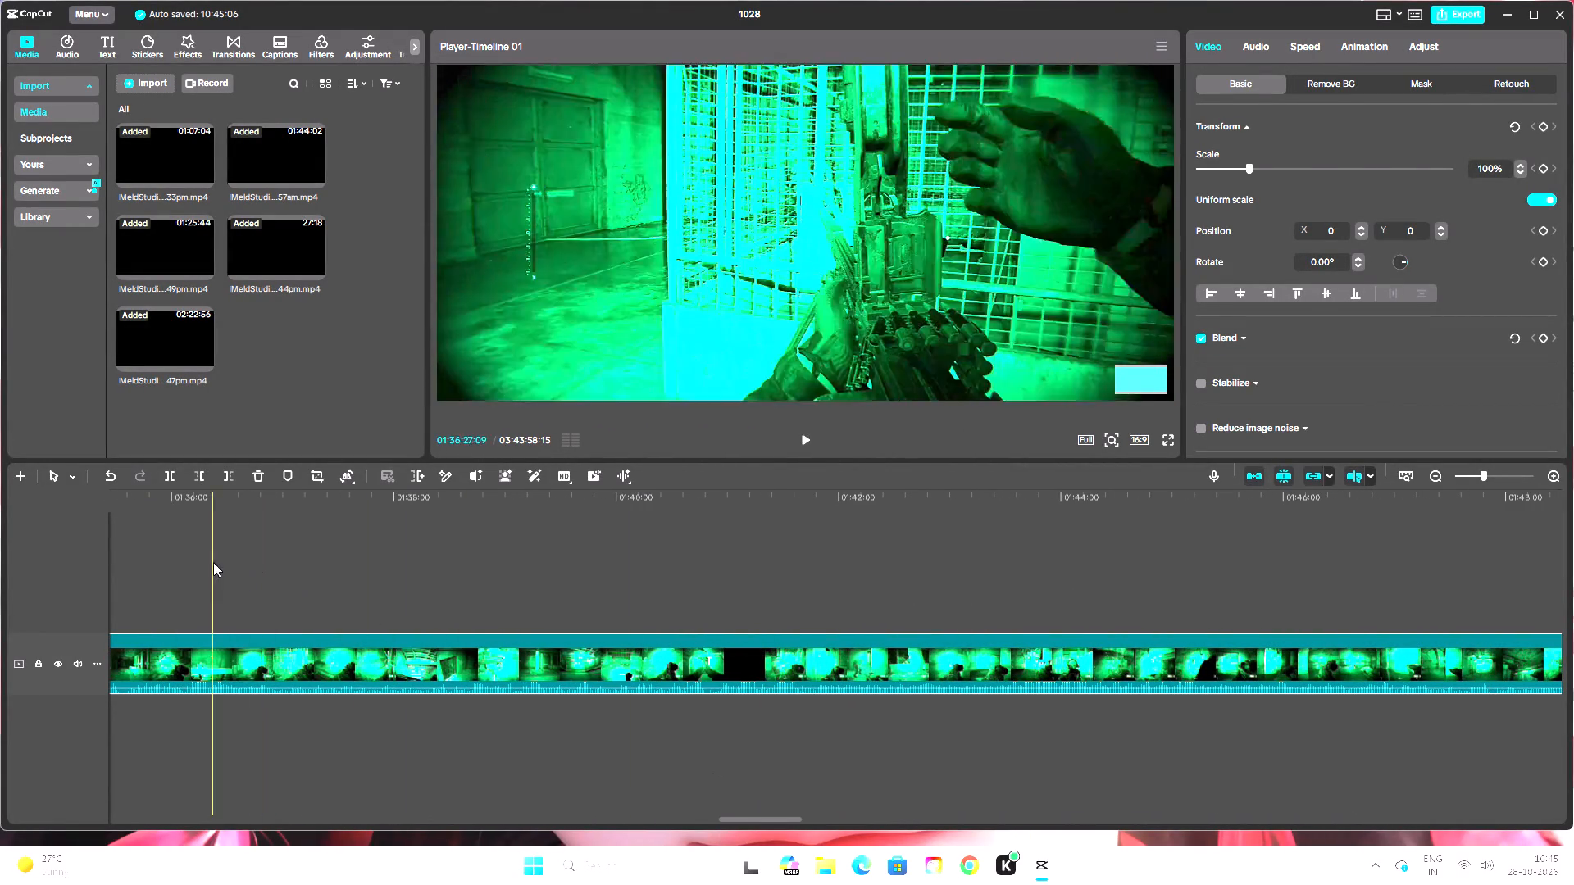
pyautogui.moveTo(213, 562); pyautogui.dragTo(253, 565)
pyautogui.click(254, 560)
pyautogui.moveTo(252, 489); pyautogui.dragTo(581, 547)
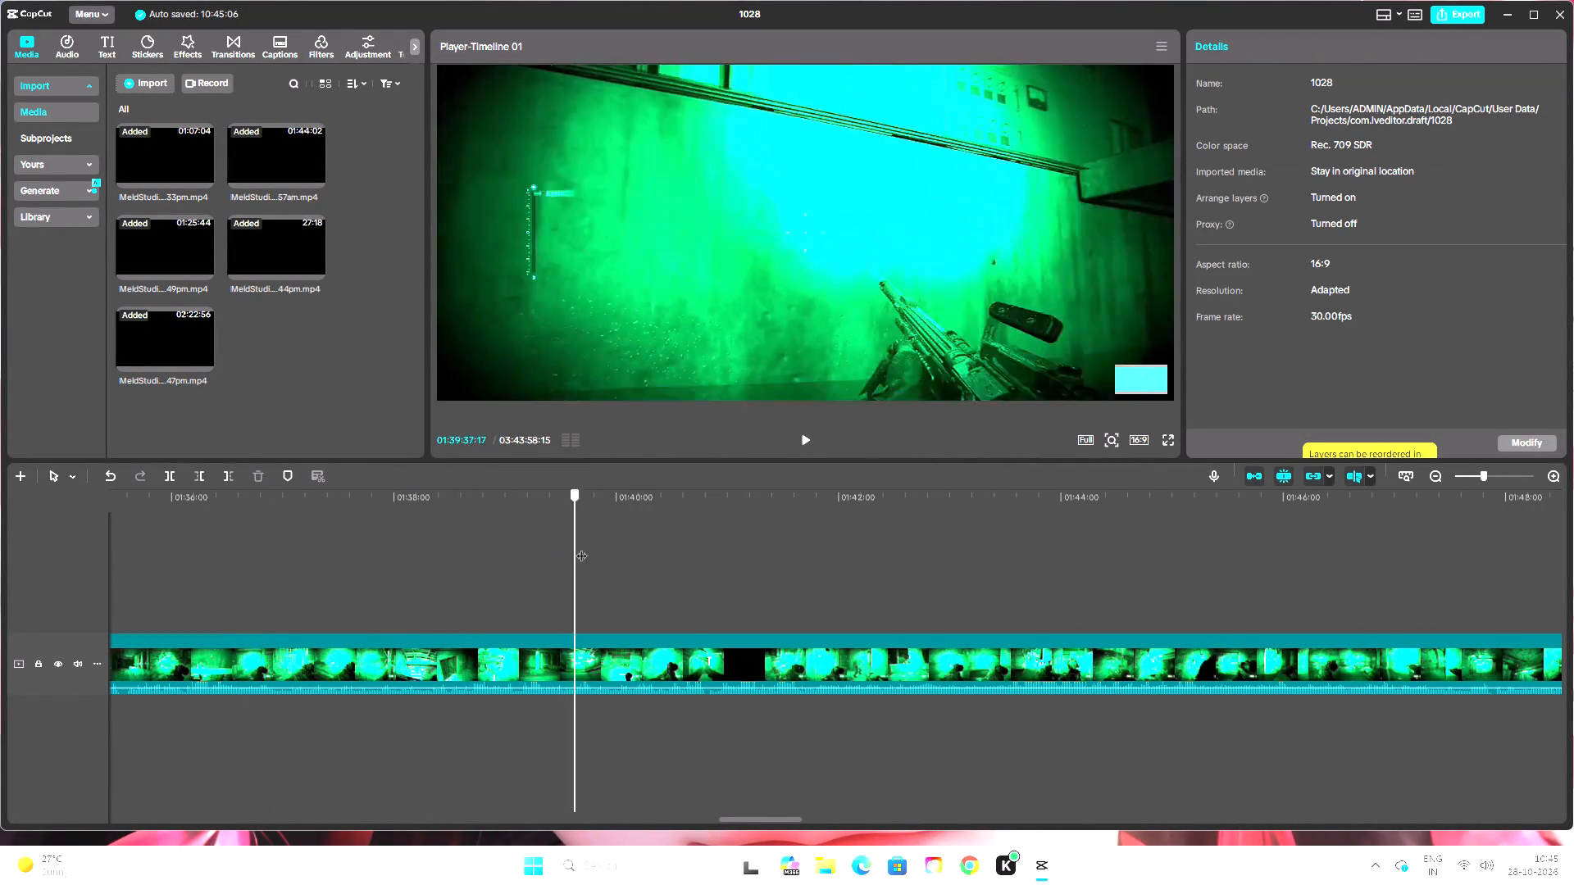
pyautogui.moveTo(581, 547); pyautogui.dragTo(1257, 594)
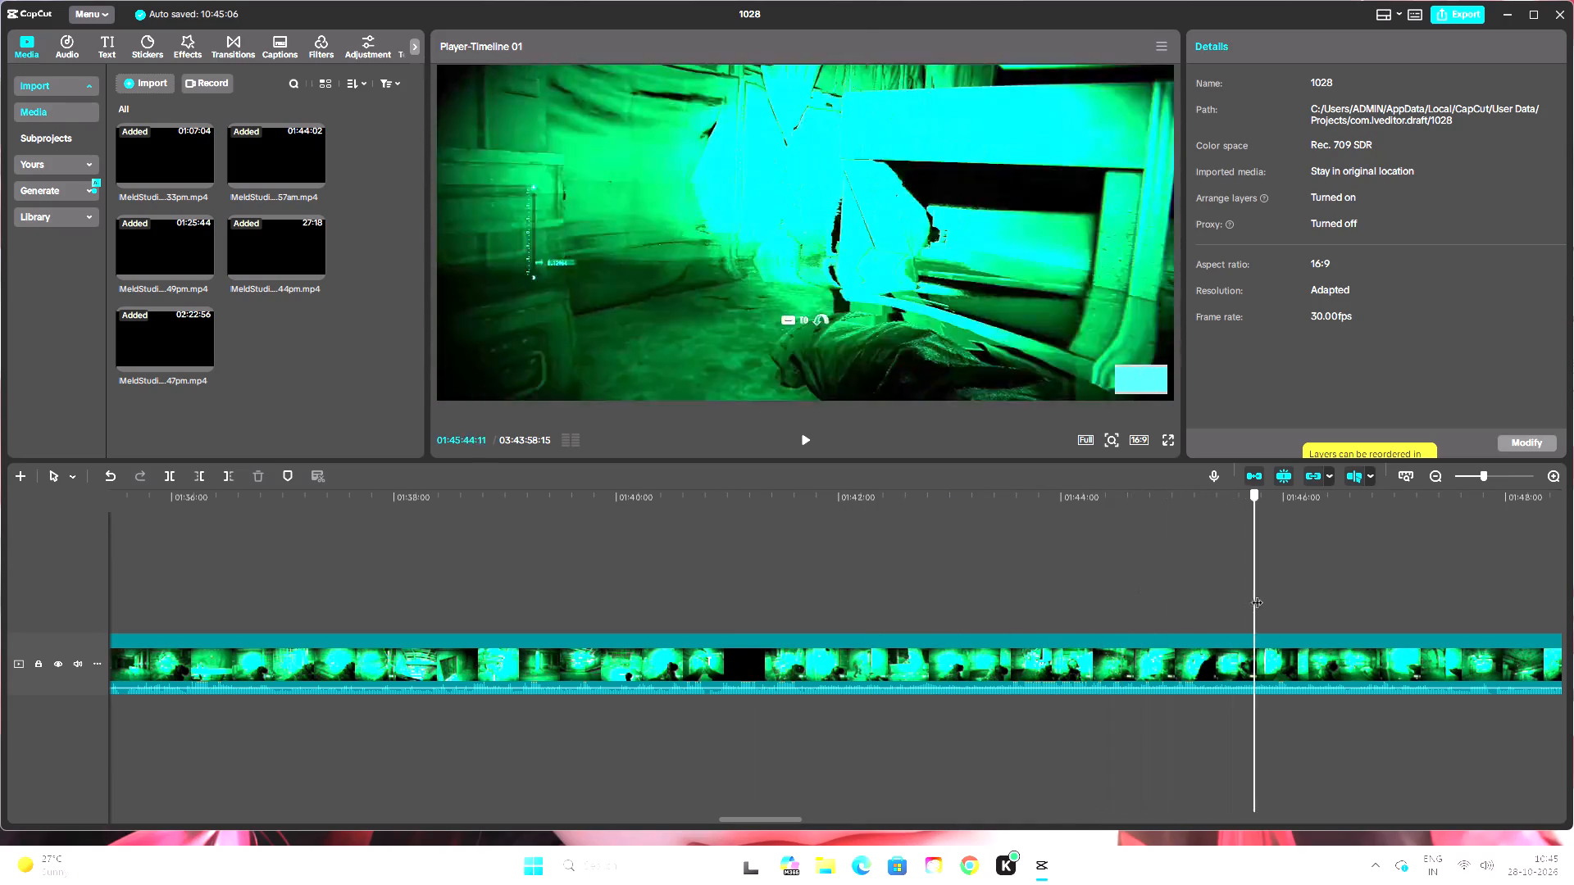
pyautogui.moveTo(1257, 594); pyautogui.dragTo(1354, 607)
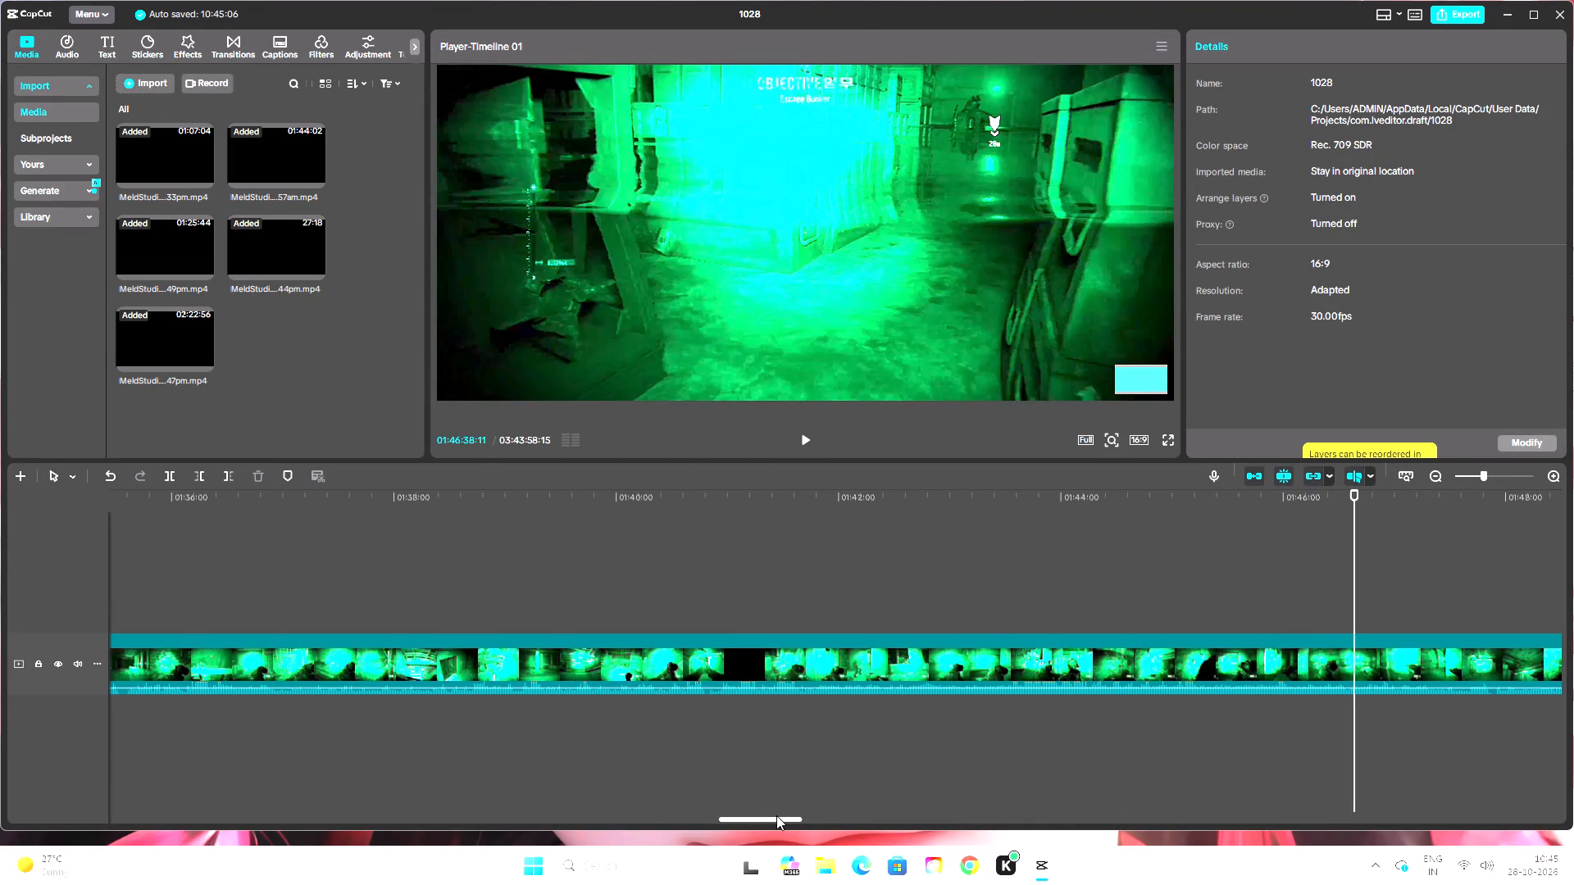
# Skim the rest of the night-vision bunker, the supply room and the snow forest gameplay through to about 02:06:23.
pyautogui.moveTo(790, 821); pyautogui.dragTo(848, 831)
pyautogui.moveTo(337, 497); pyautogui.dragTo(432, 515)
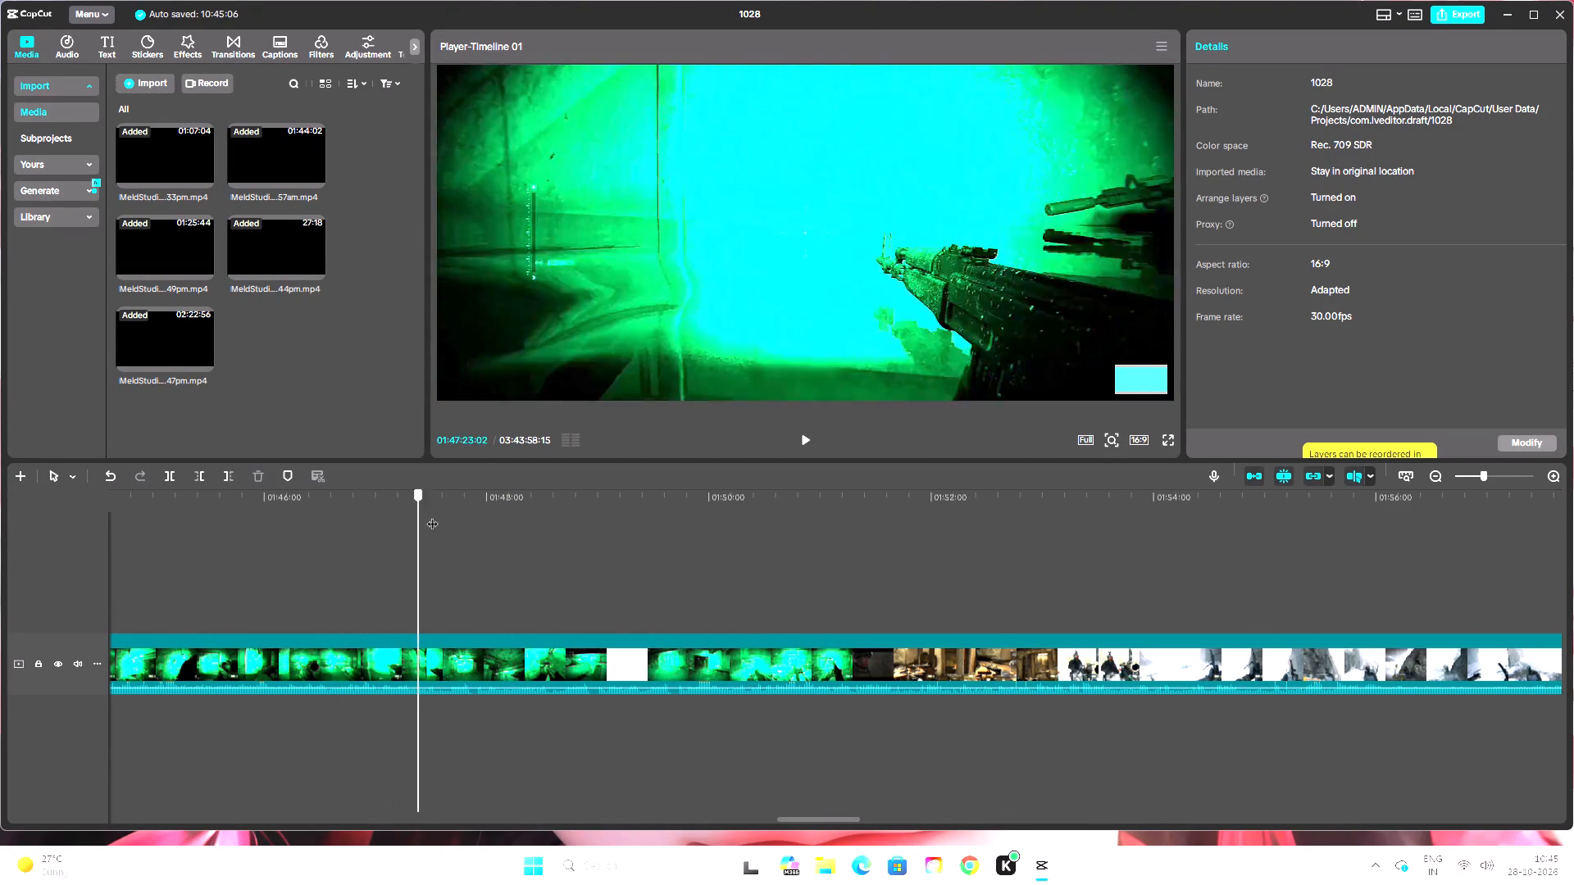
pyautogui.moveTo(432, 515); pyautogui.dragTo(913, 559)
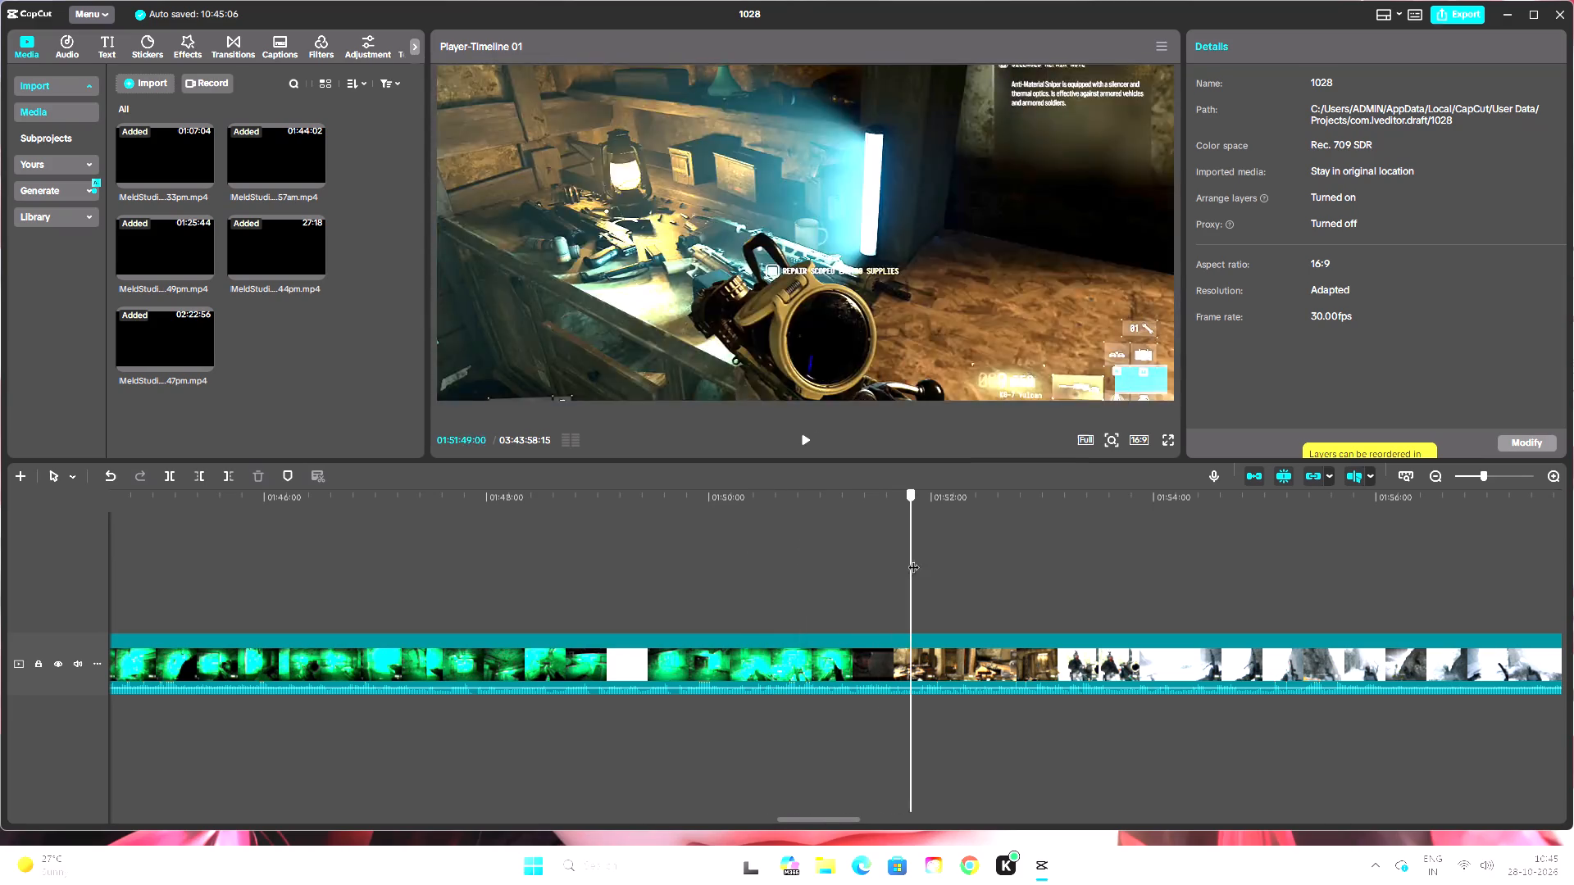
pyautogui.moveTo(913, 559); pyautogui.dragTo(1103, 575)
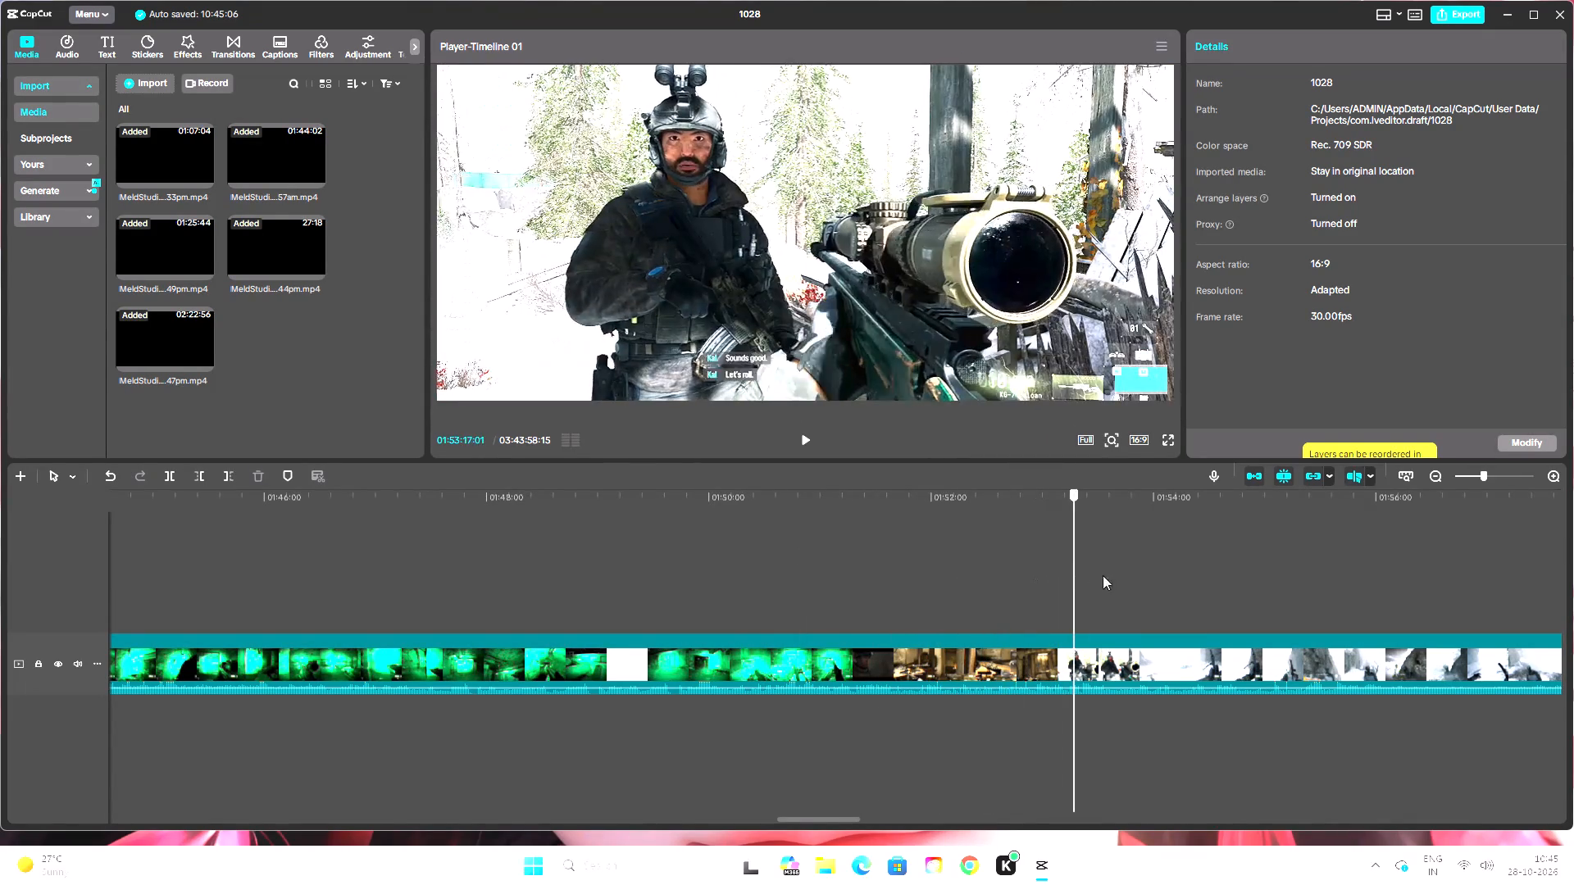
pyautogui.moveTo(1103, 575); pyautogui.dragTo(1353, 601)
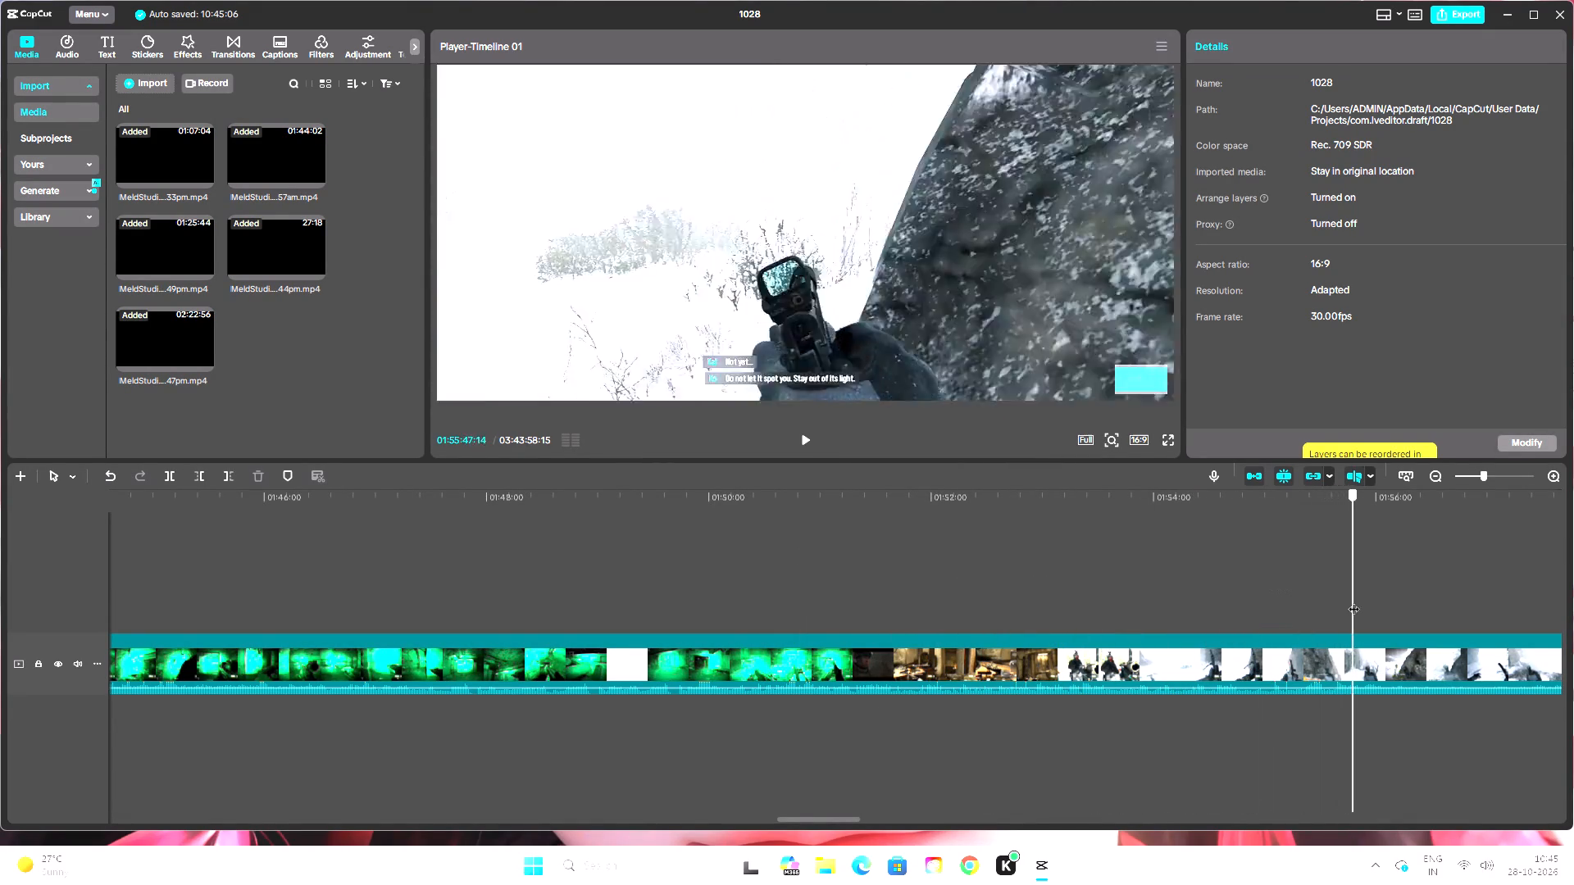
pyautogui.moveTo(1353, 601); pyautogui.dragTo(1417, 615)
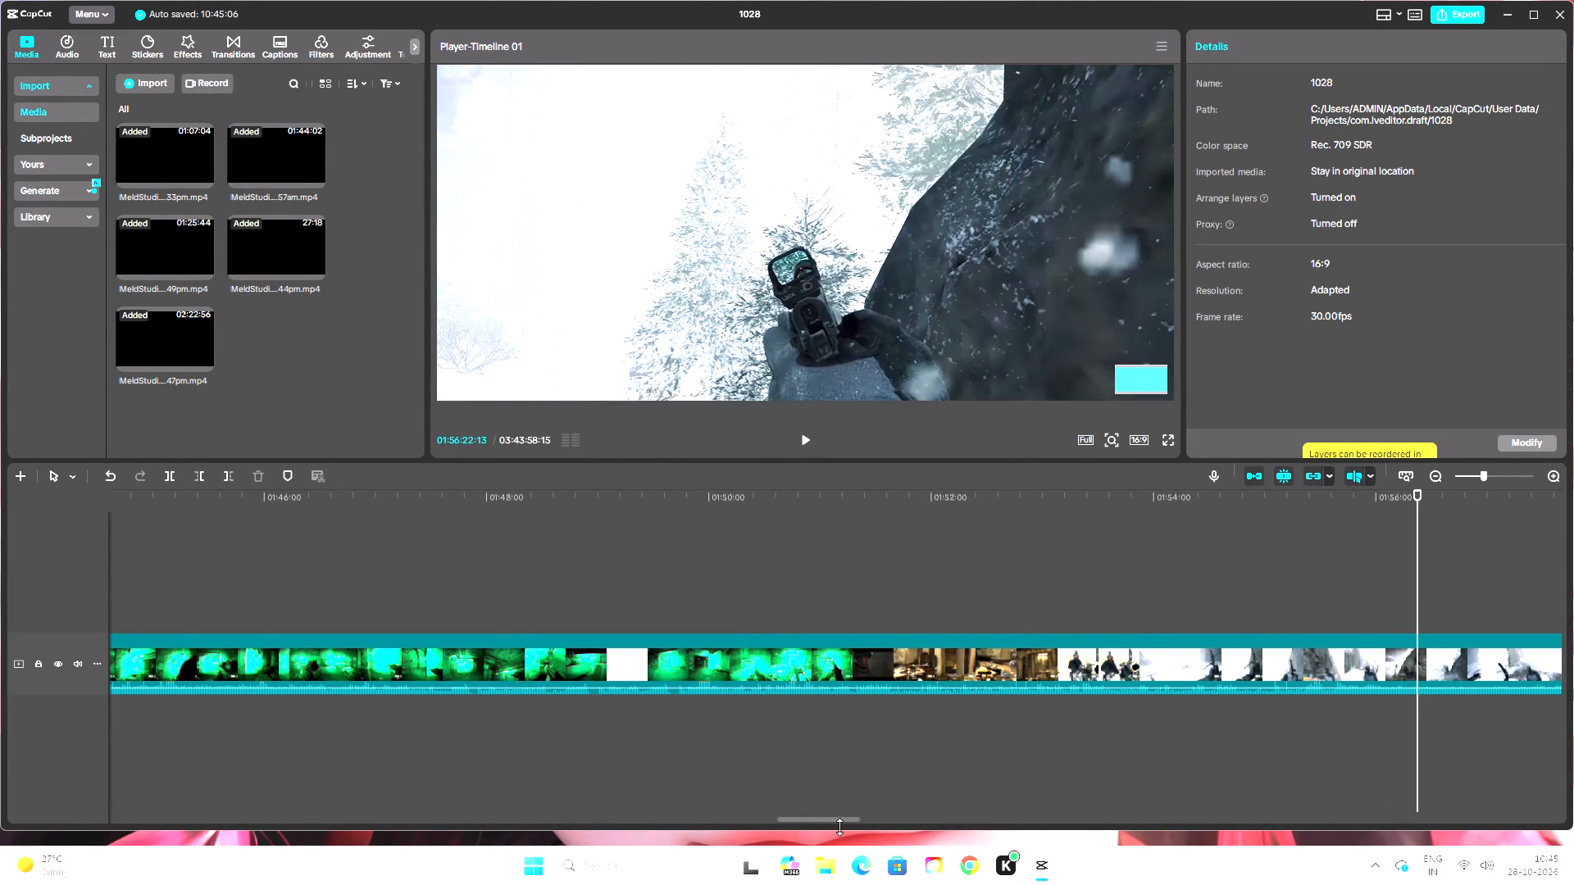
pyautogui.moveTo(840, 819); pyautogui.dragTo(961, 820)
pyautogui.click(421, 512)
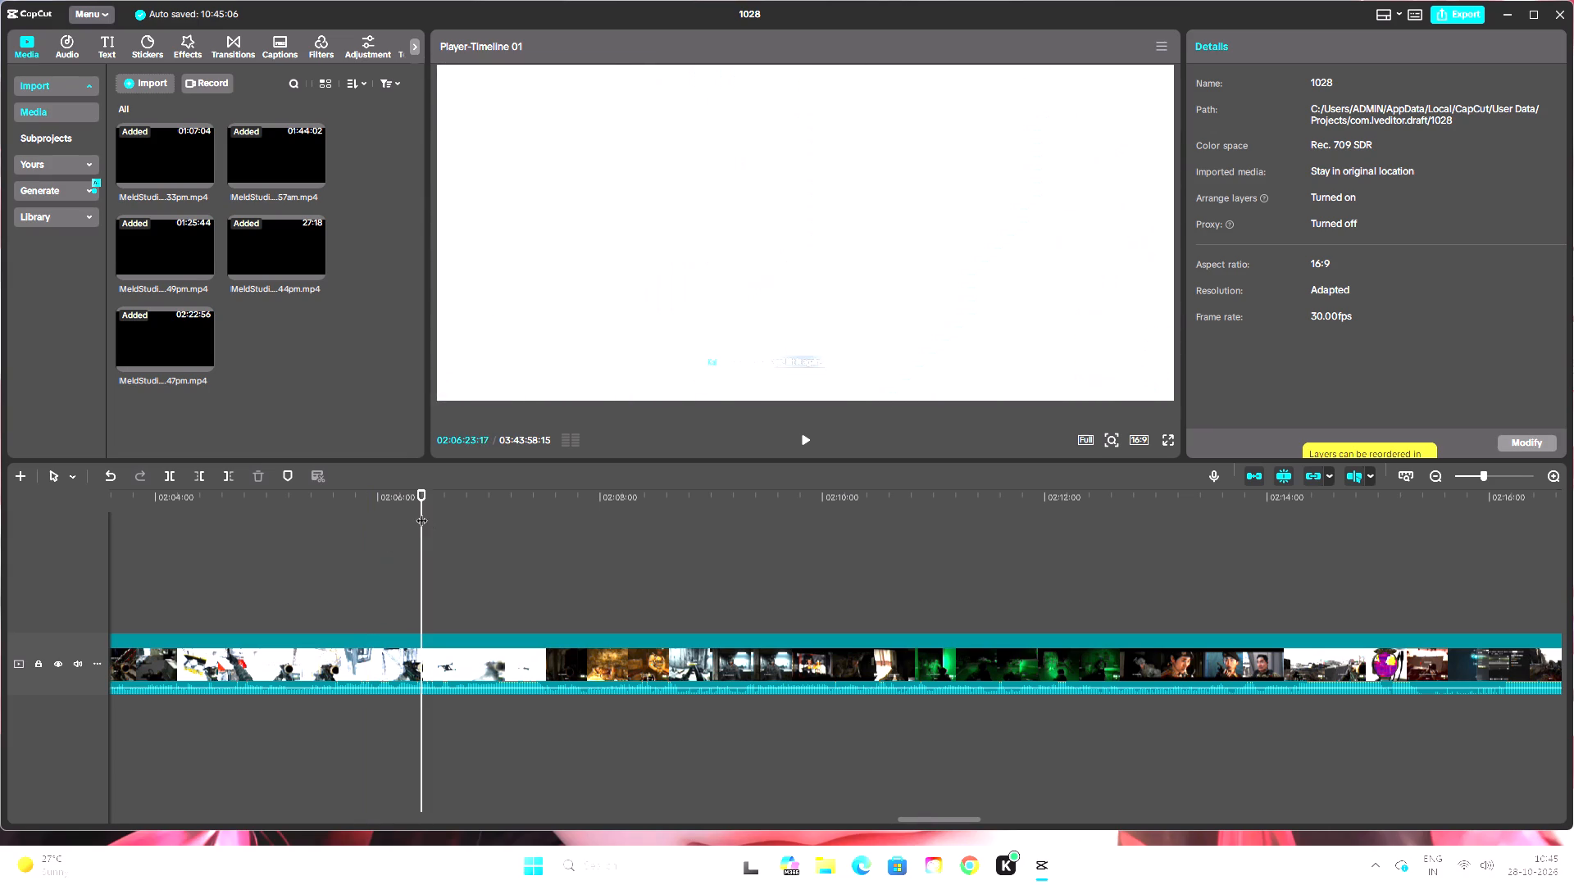
# Split the 5.59.47pm recording at about 02:12:31, on the black frame just before the hangar cutscene begins.
pyautogui.moveTo(420, 497); pyautogui.dragTo(1144, 573)
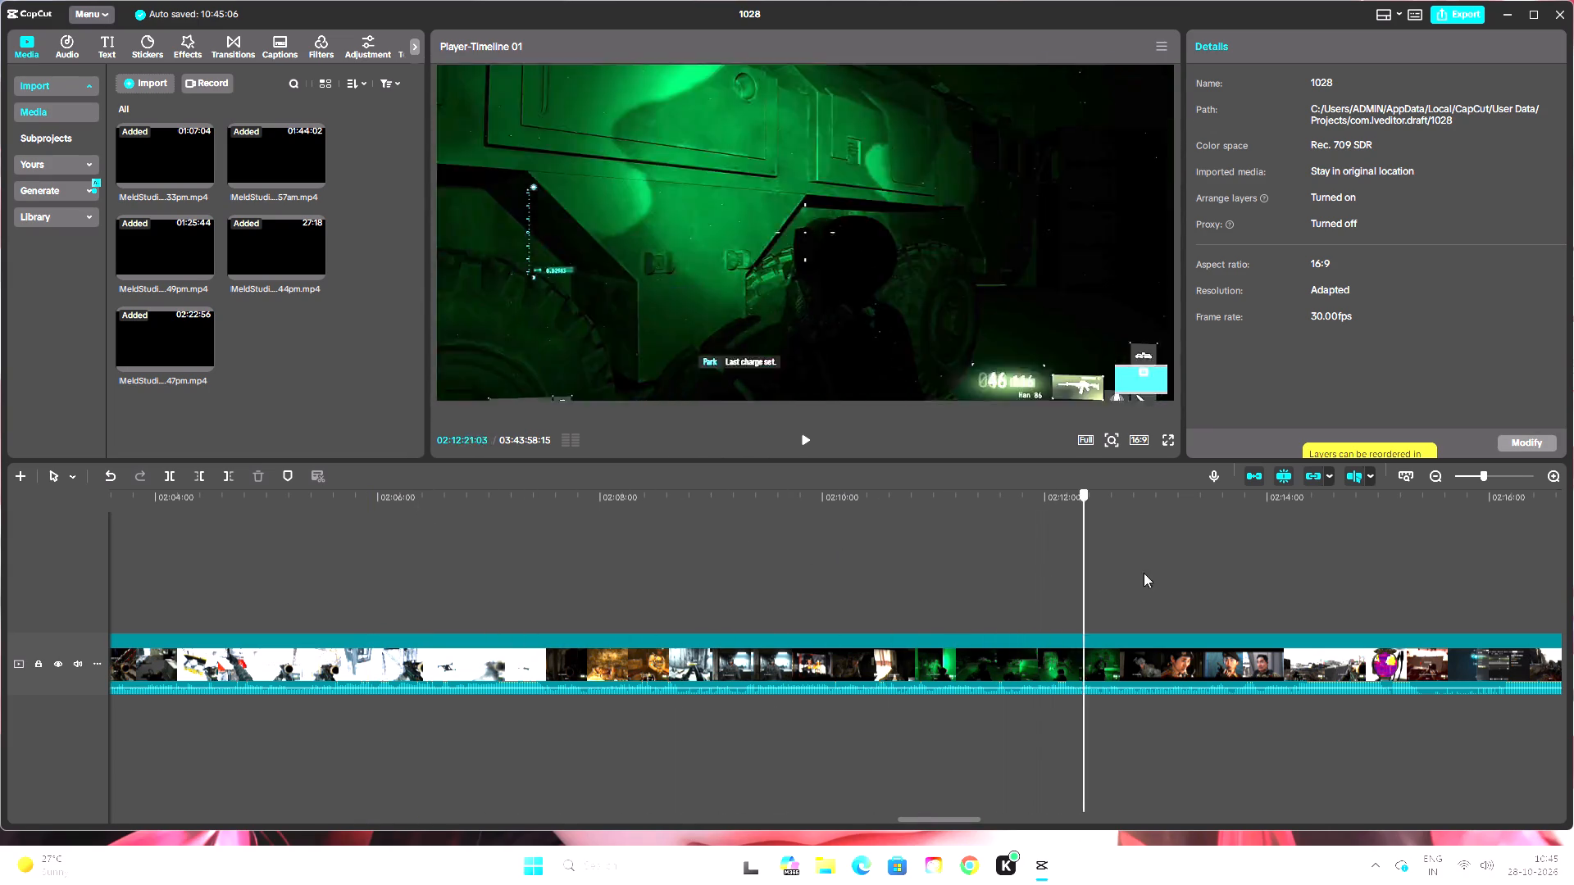
pyautogui.moveTo(1144, 573); pyautogui.dragTo(1227, 587)
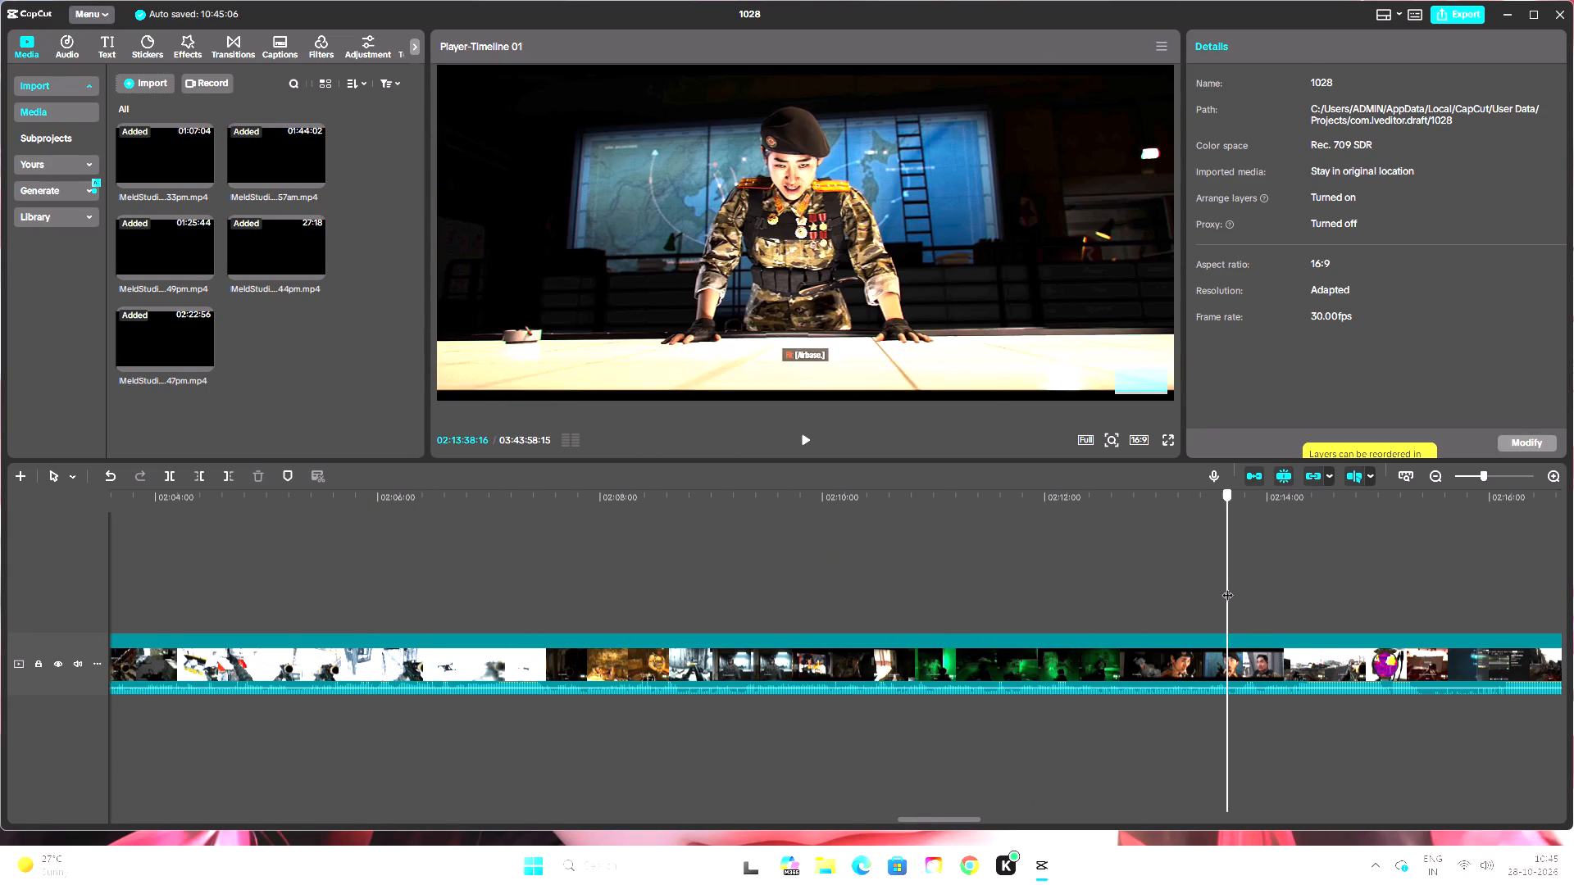
pyautogui.moveTo(1227, 587); pyautogui.dragTo(1194, 604)
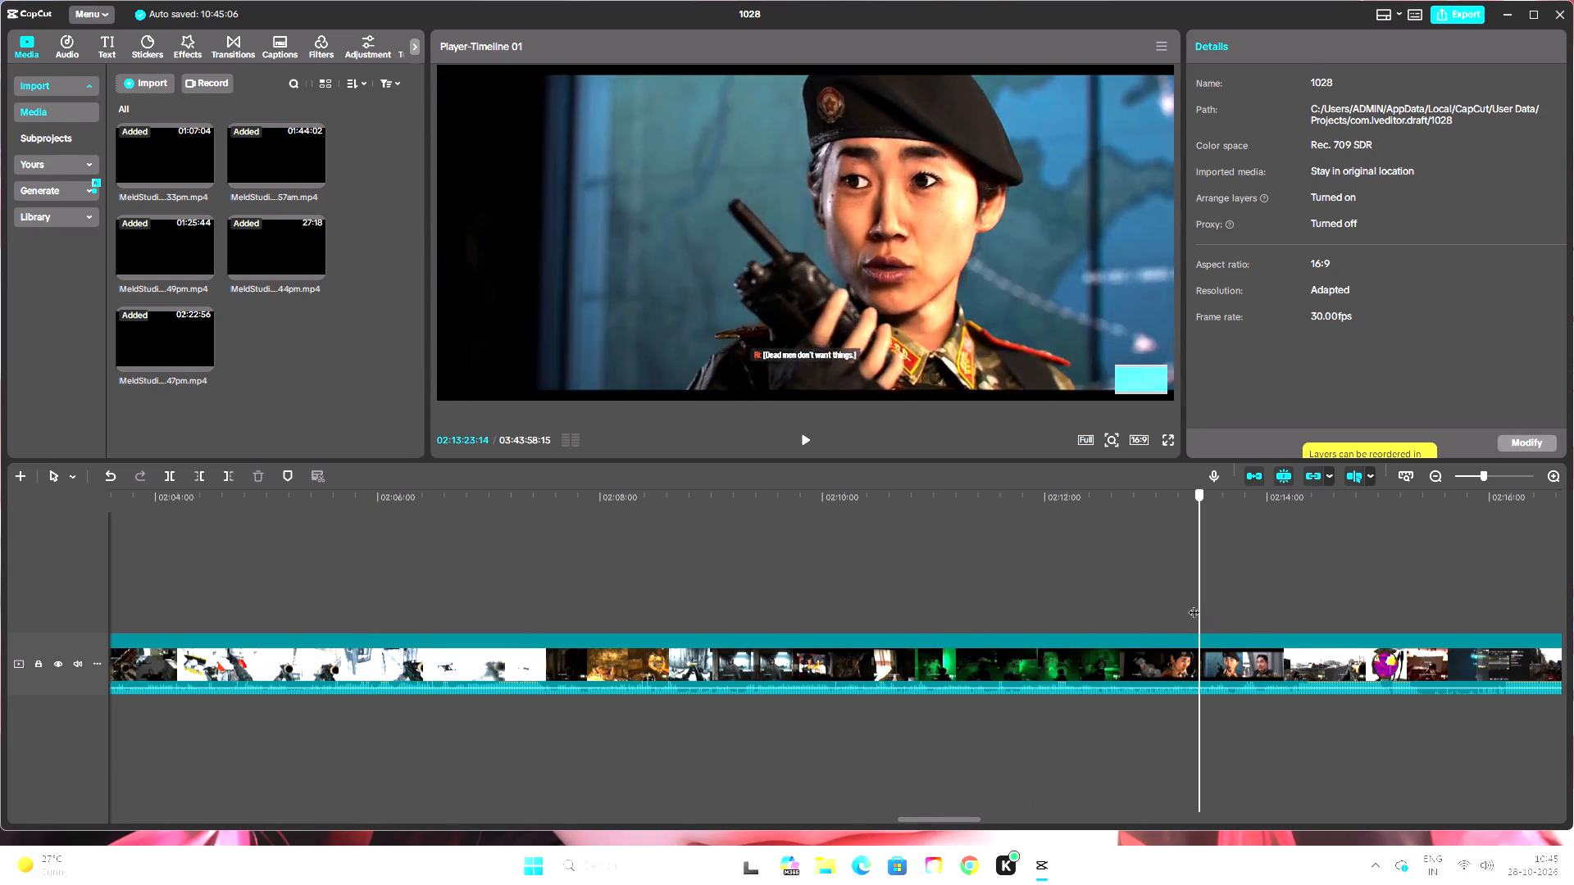
pyautogui.moveTo(1194, 604); pyautogui.dragTo(1112, 616)
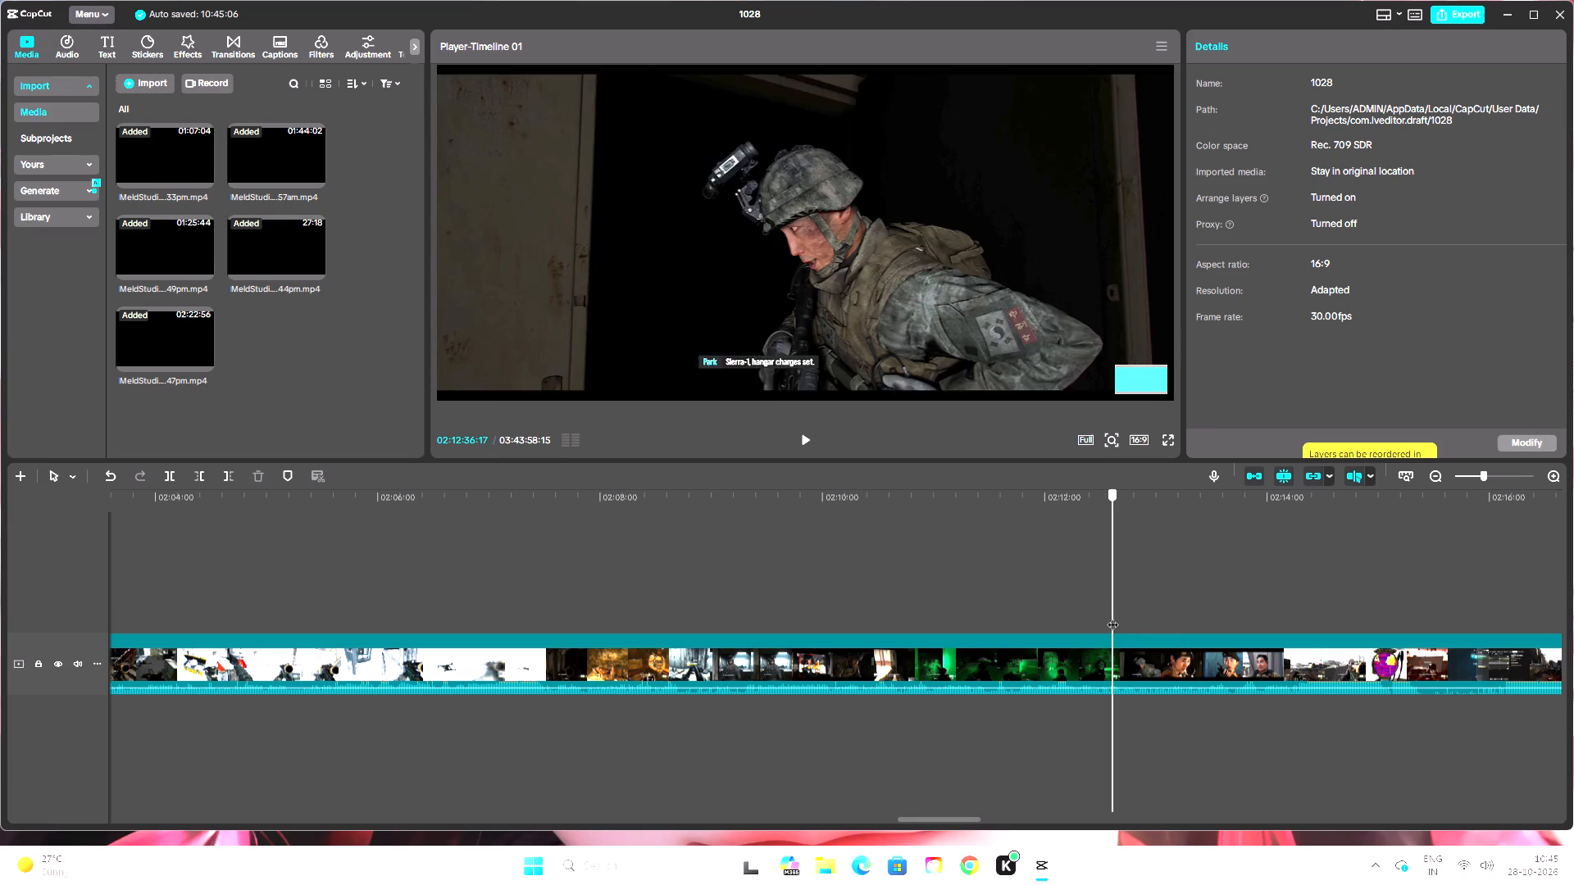
pyautogui.moveTo(1112, 616); pyautogui.dragTo(1102, 621)
pyautogui.click(804, 433)
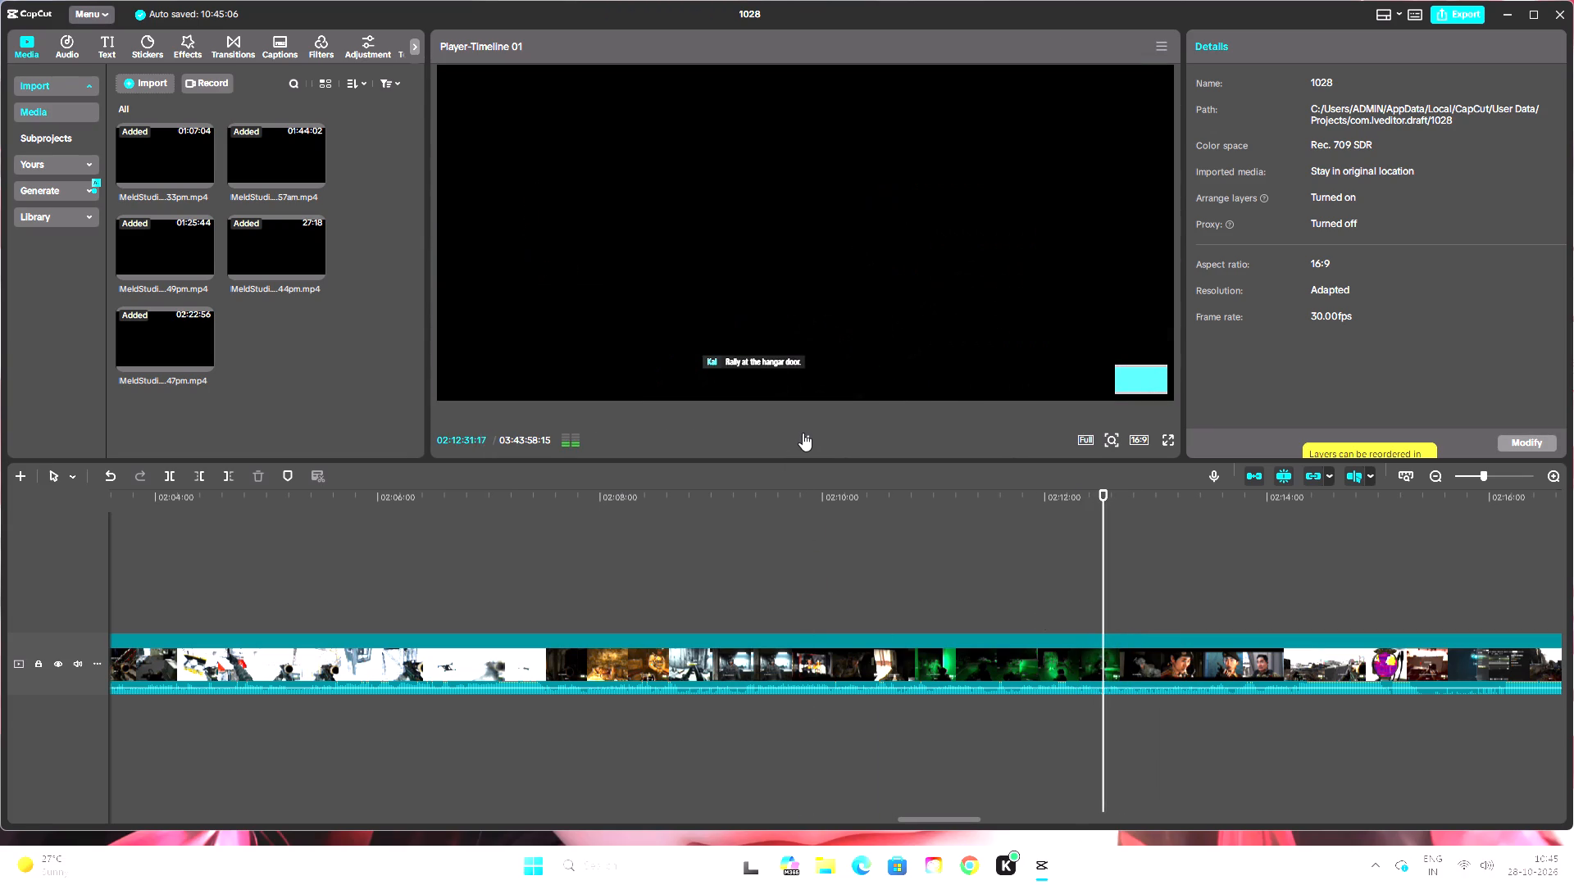
pyautogui.click(803, 433)
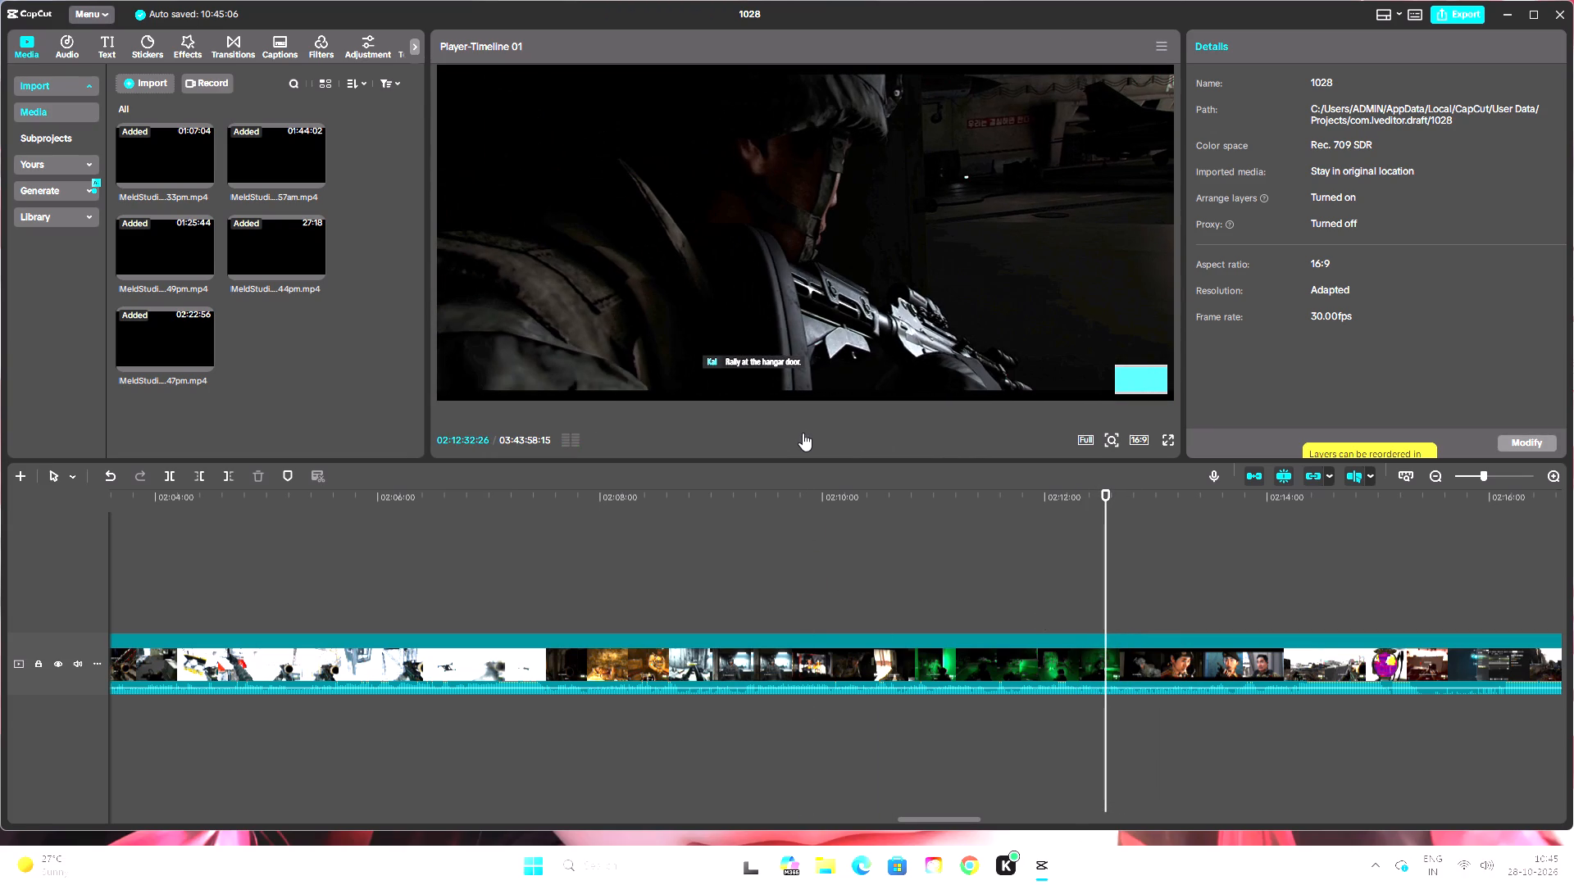
pyautogui.click(803, 433)
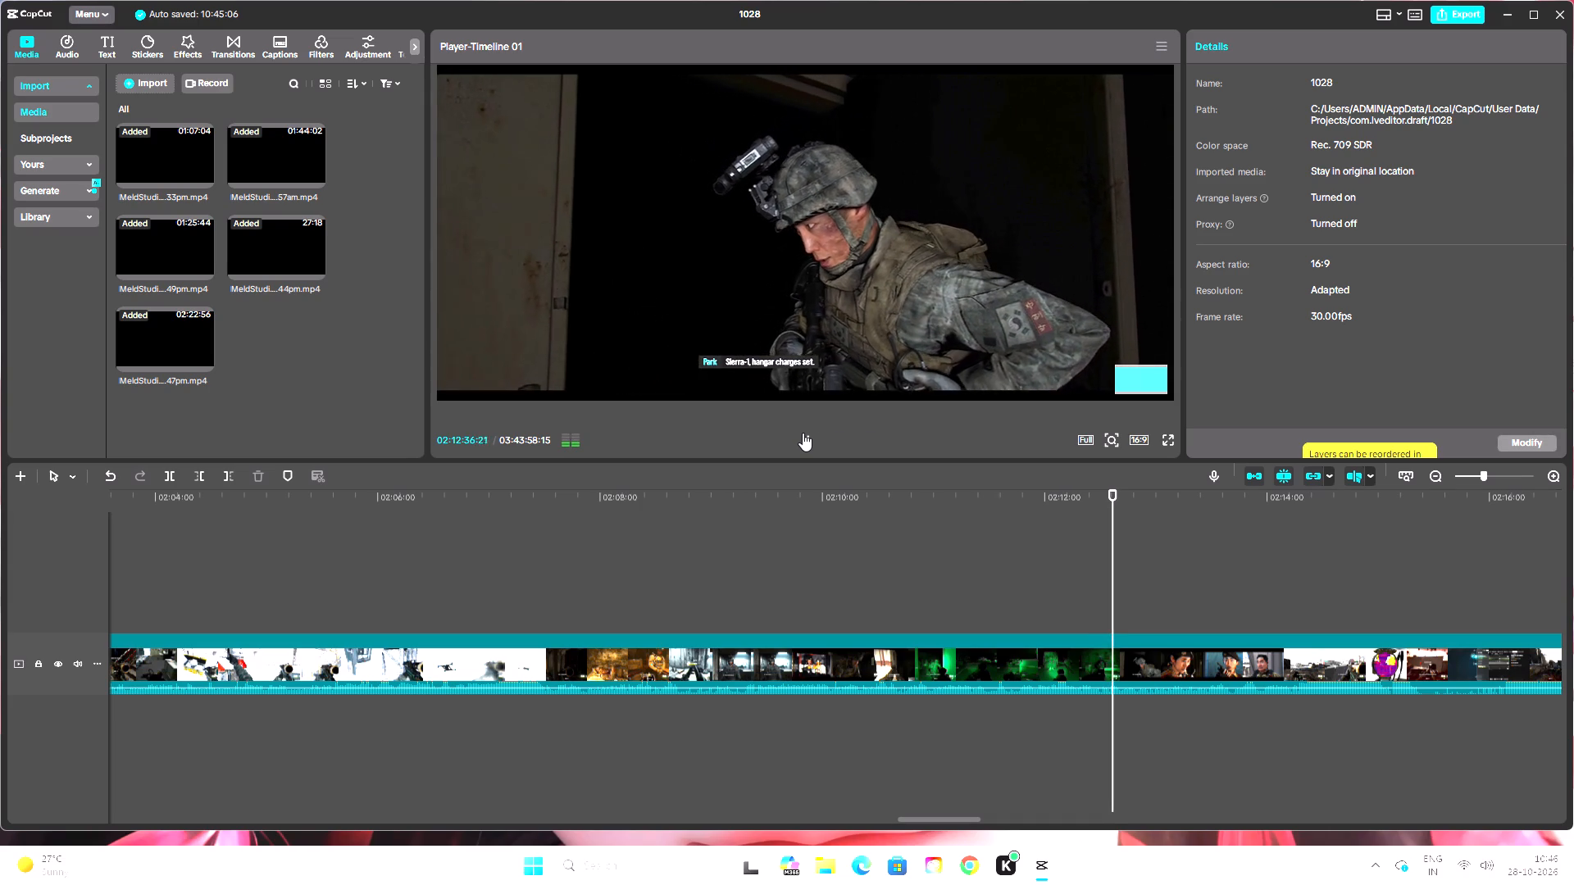
pyautogui.click(803, 433)
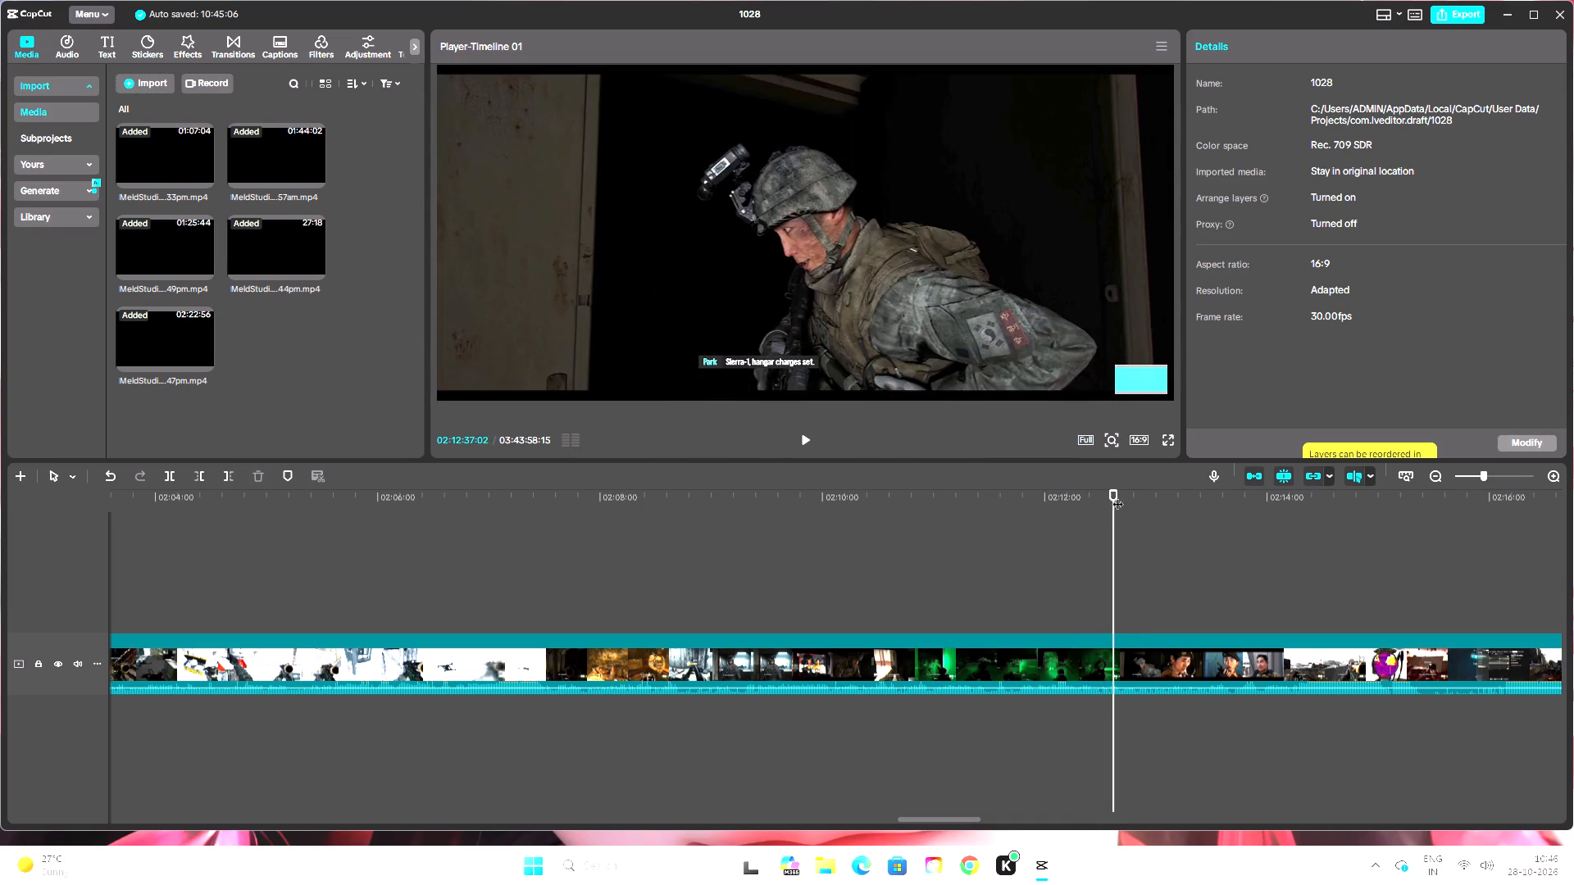
pyautogui.moveTo(1117, 496); pyautogui.dragTo(1090, 512)
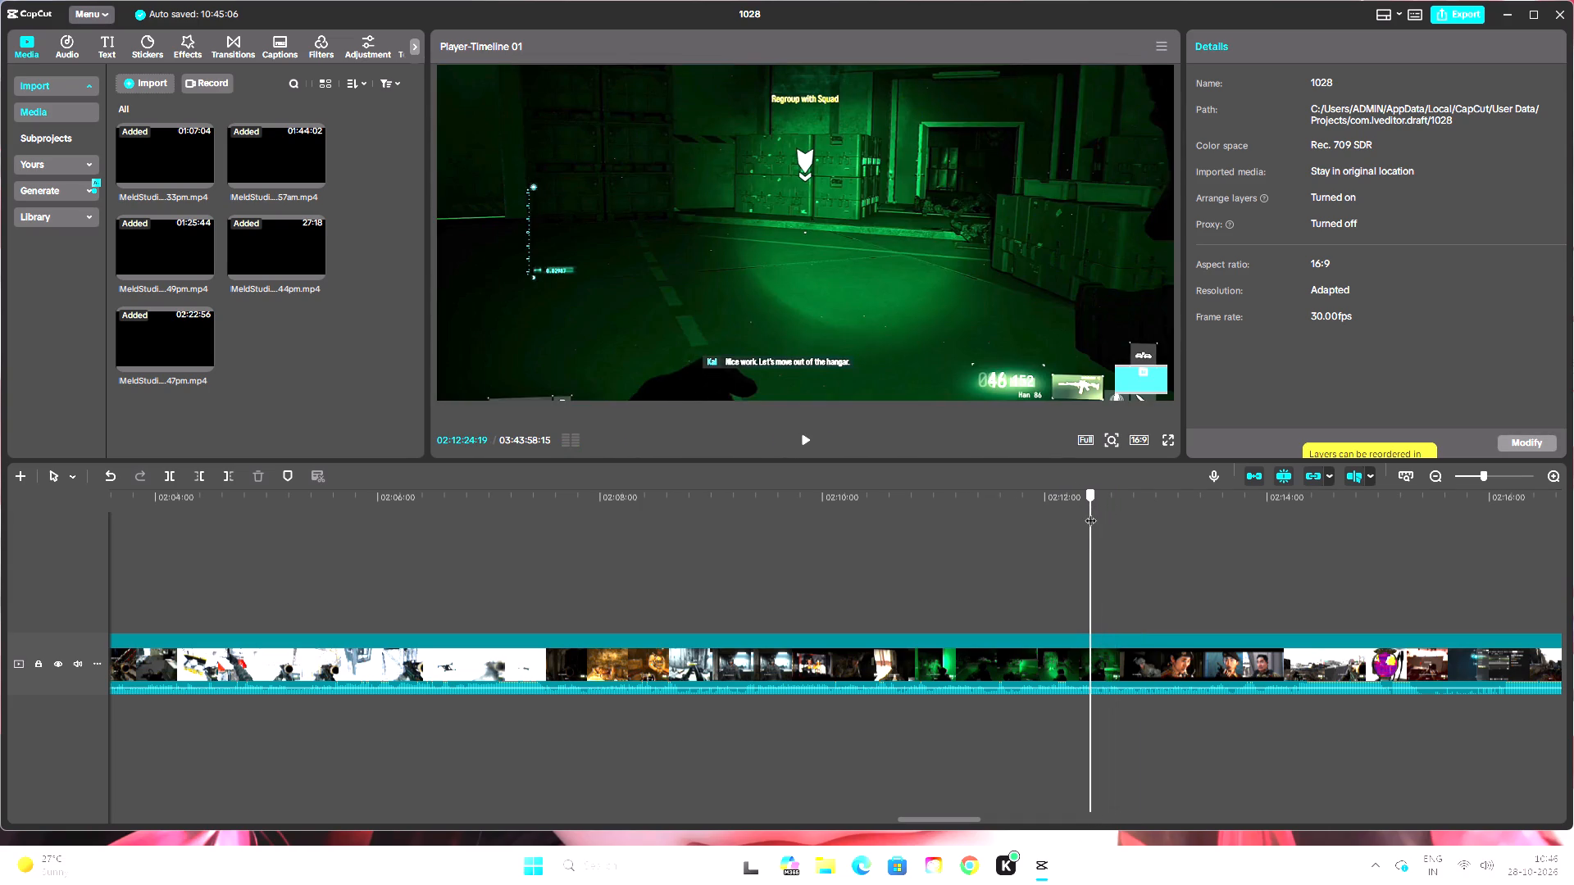
pyautogui.moveTo(1090, 512); pyautogui.dragTo(1094, 512)
pyautogui.click(809, 439)
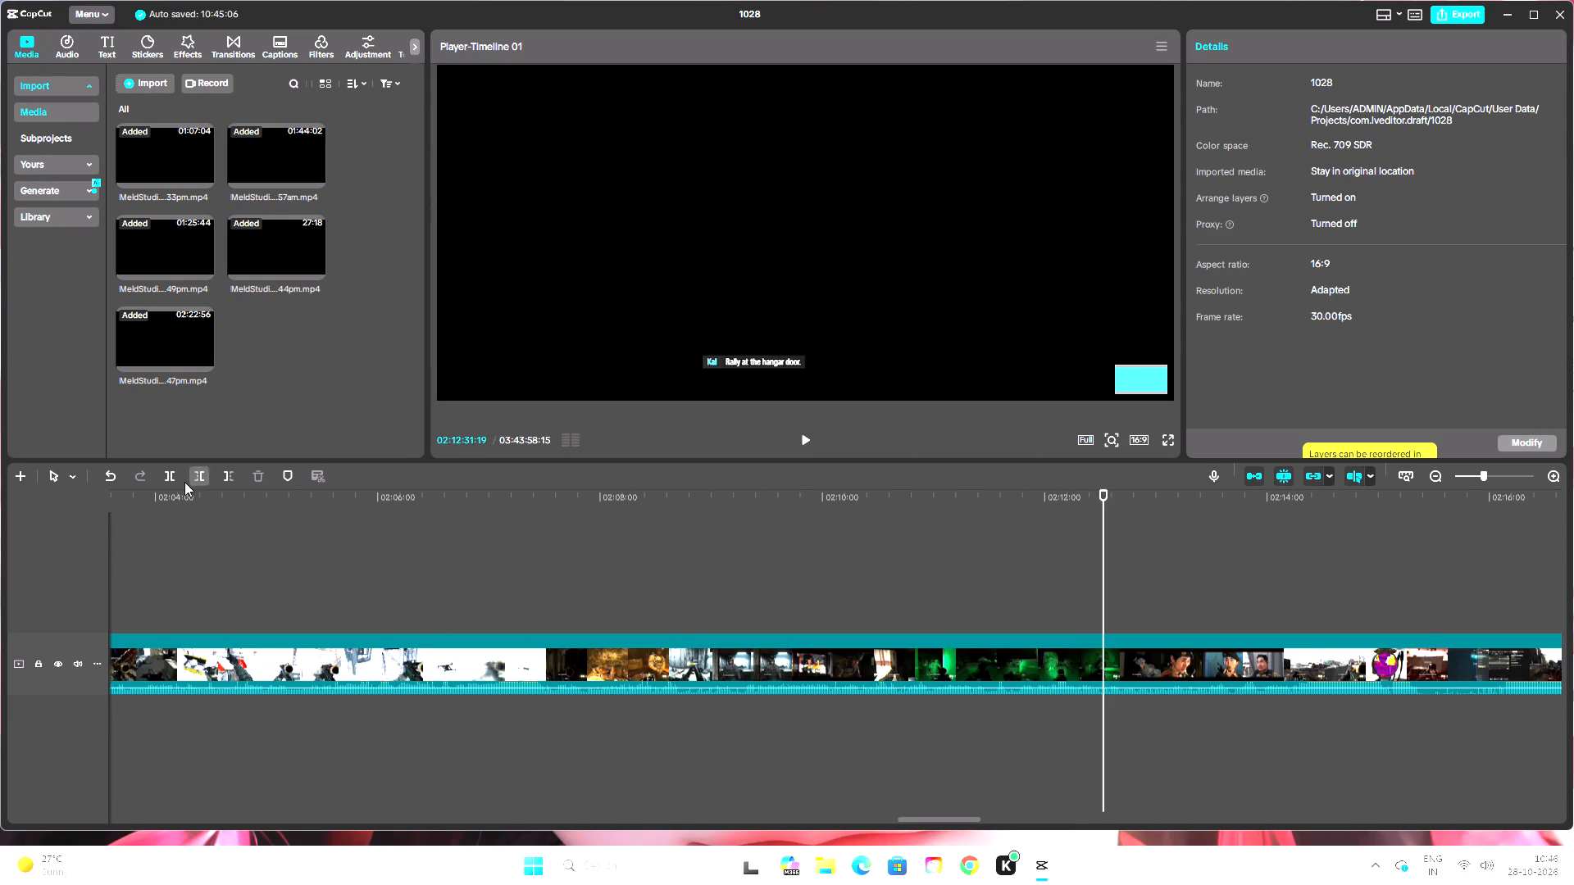
pyautogui.click(172, 481)
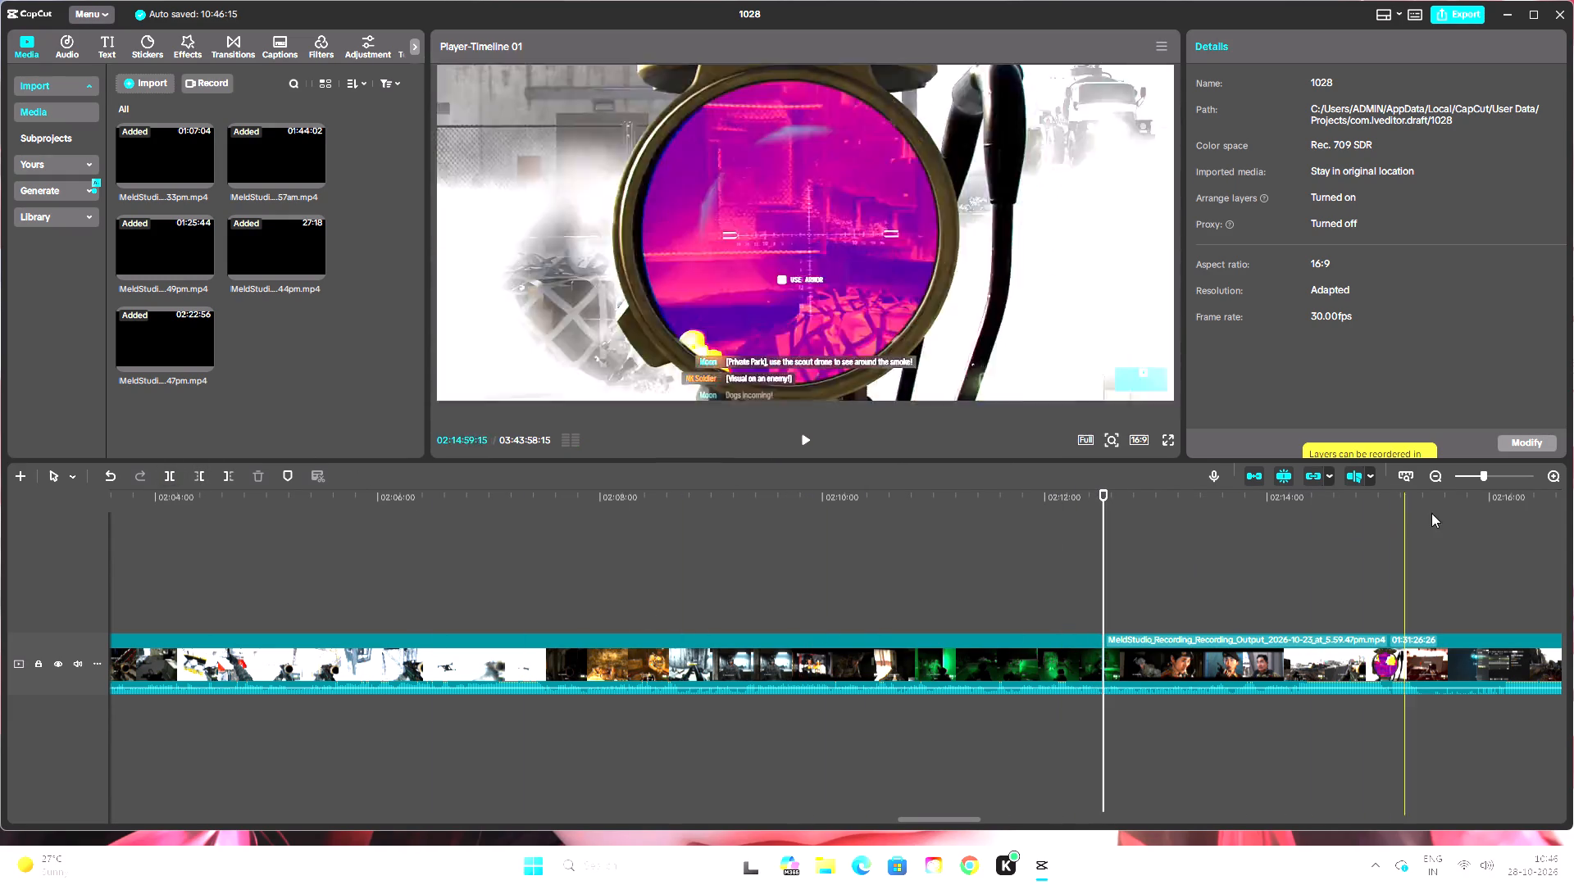
# Recheck the 5.59.47pm recording before the 02:12:31 split and delete that whole segment, from about 01:21:02 up to the split.
pyautogui.doubleClick(1434, 482)
pyautogui.click(1435, 482)
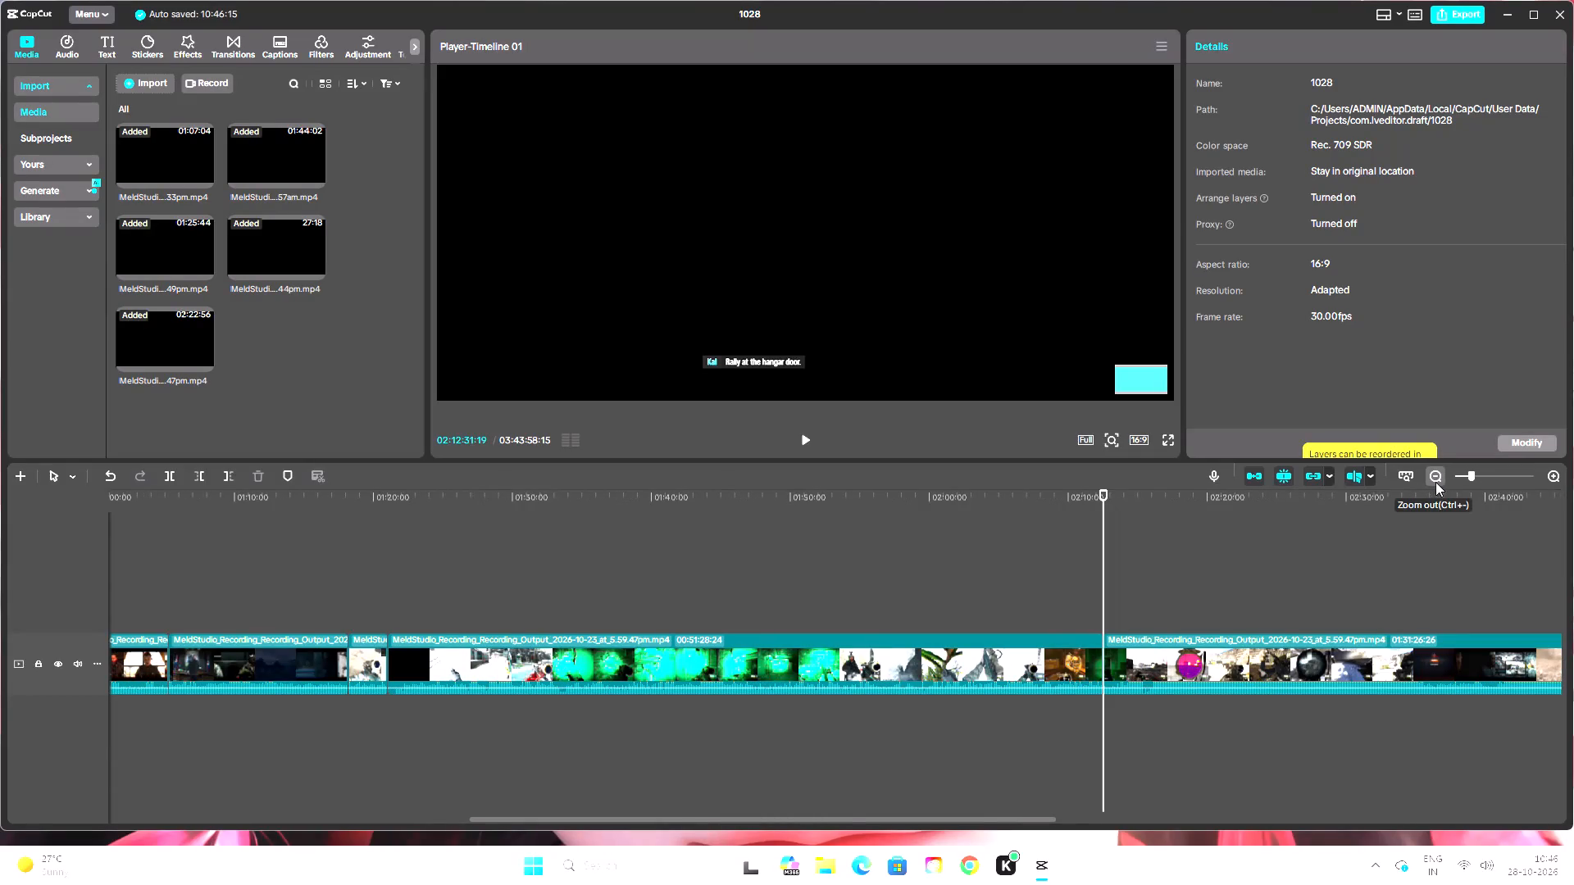
pyautogui.moveTo(1107, 492); pyautogui.dragTo(1080, 513)
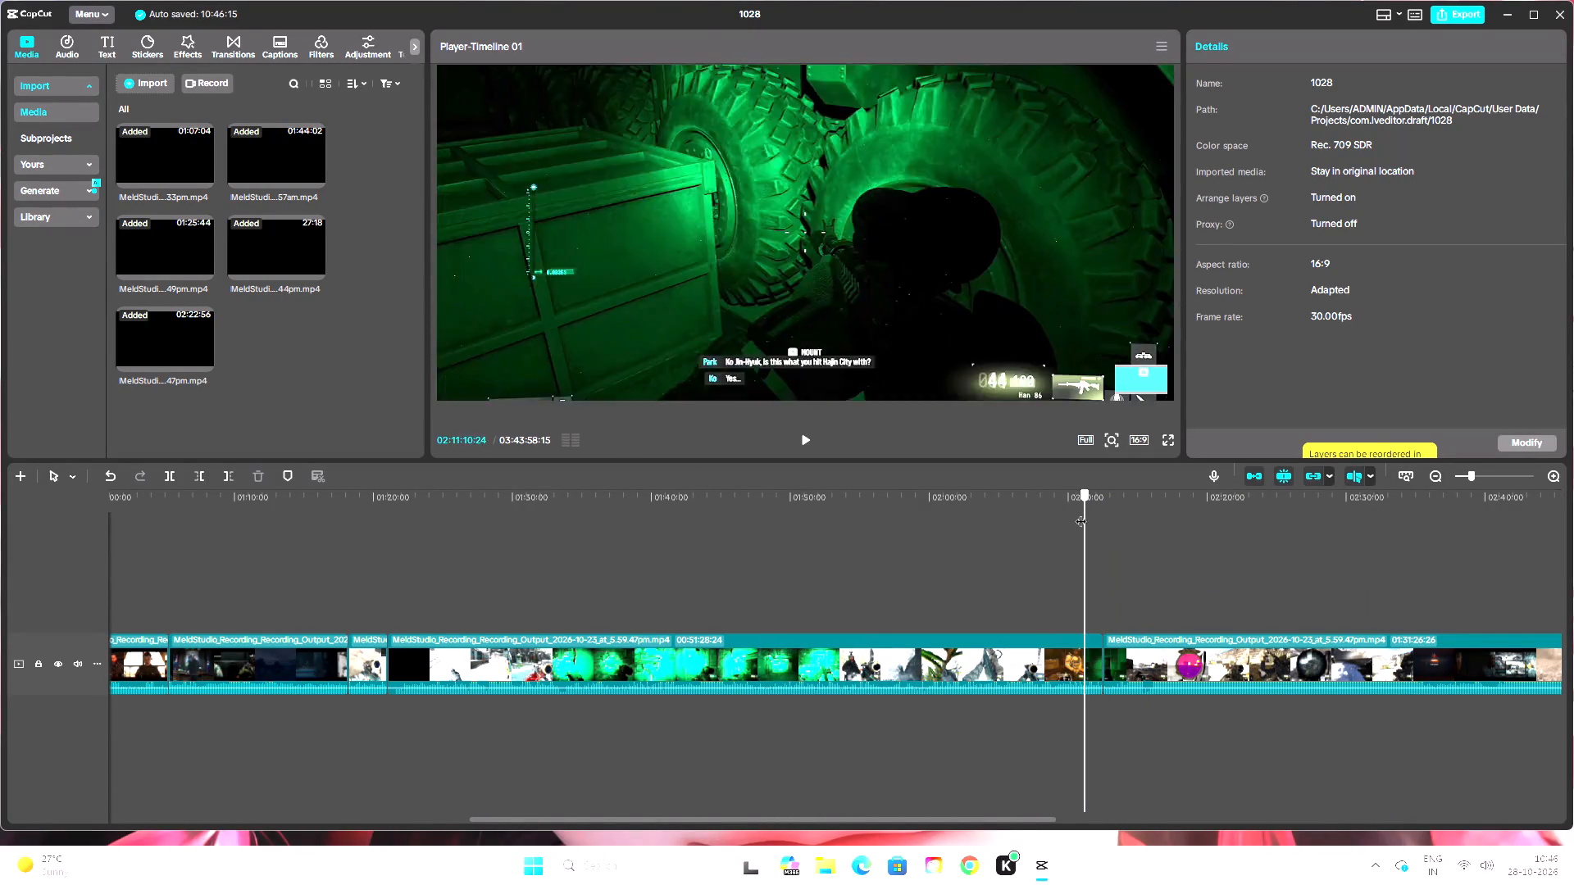
pyautogui.moveTo(1080, 513); pyautogui.dragTo(1022, 533)
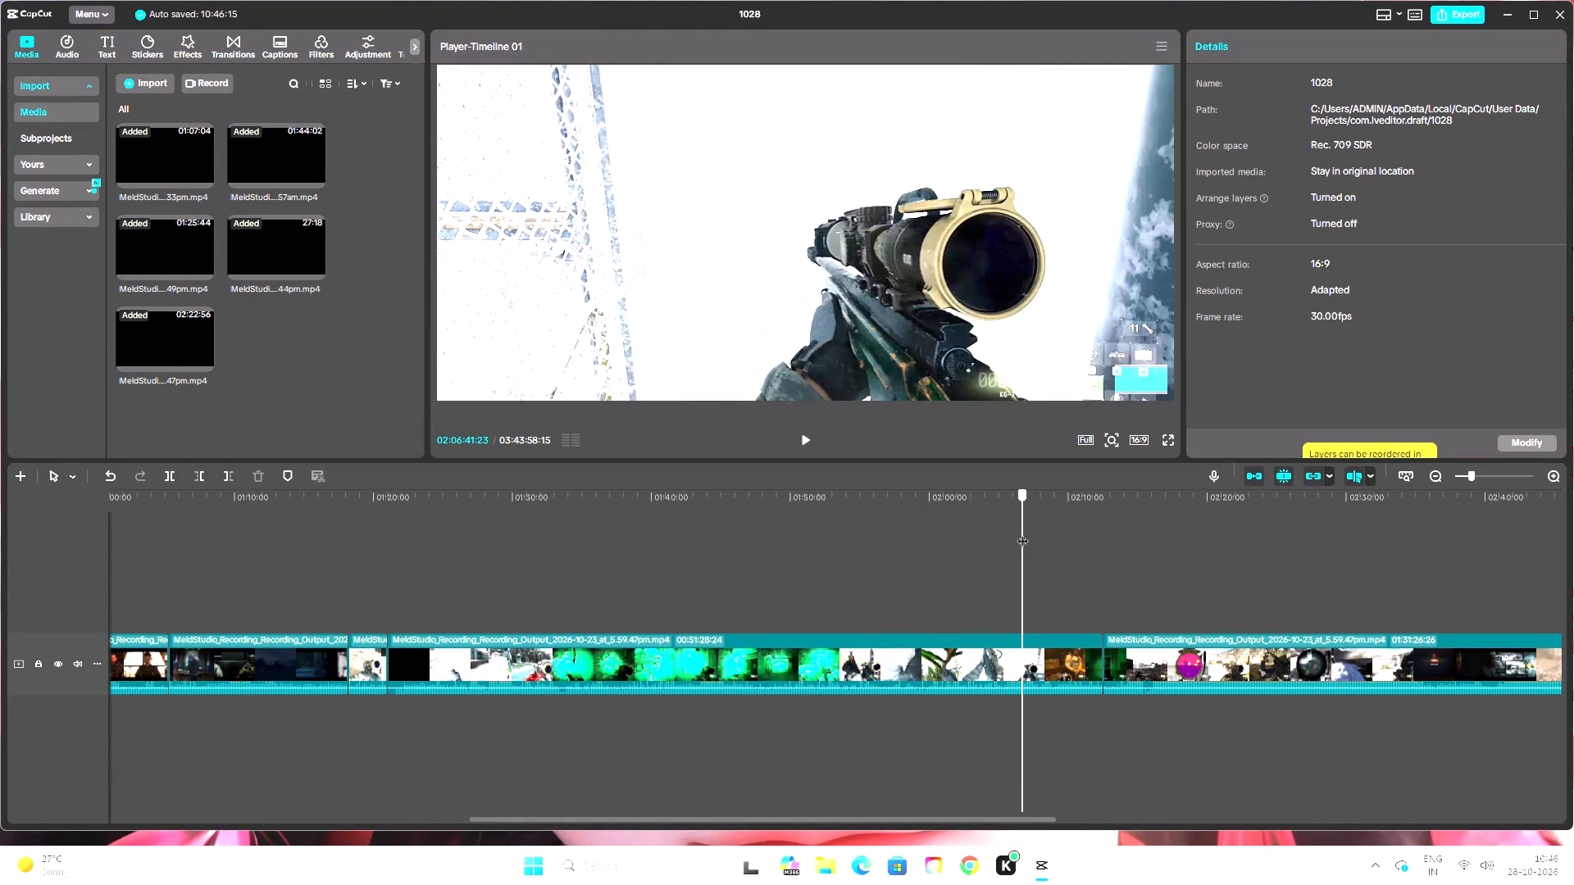
pyautogui.moveTo(1022, 533); pyautogui.dragTo(1038, 528)
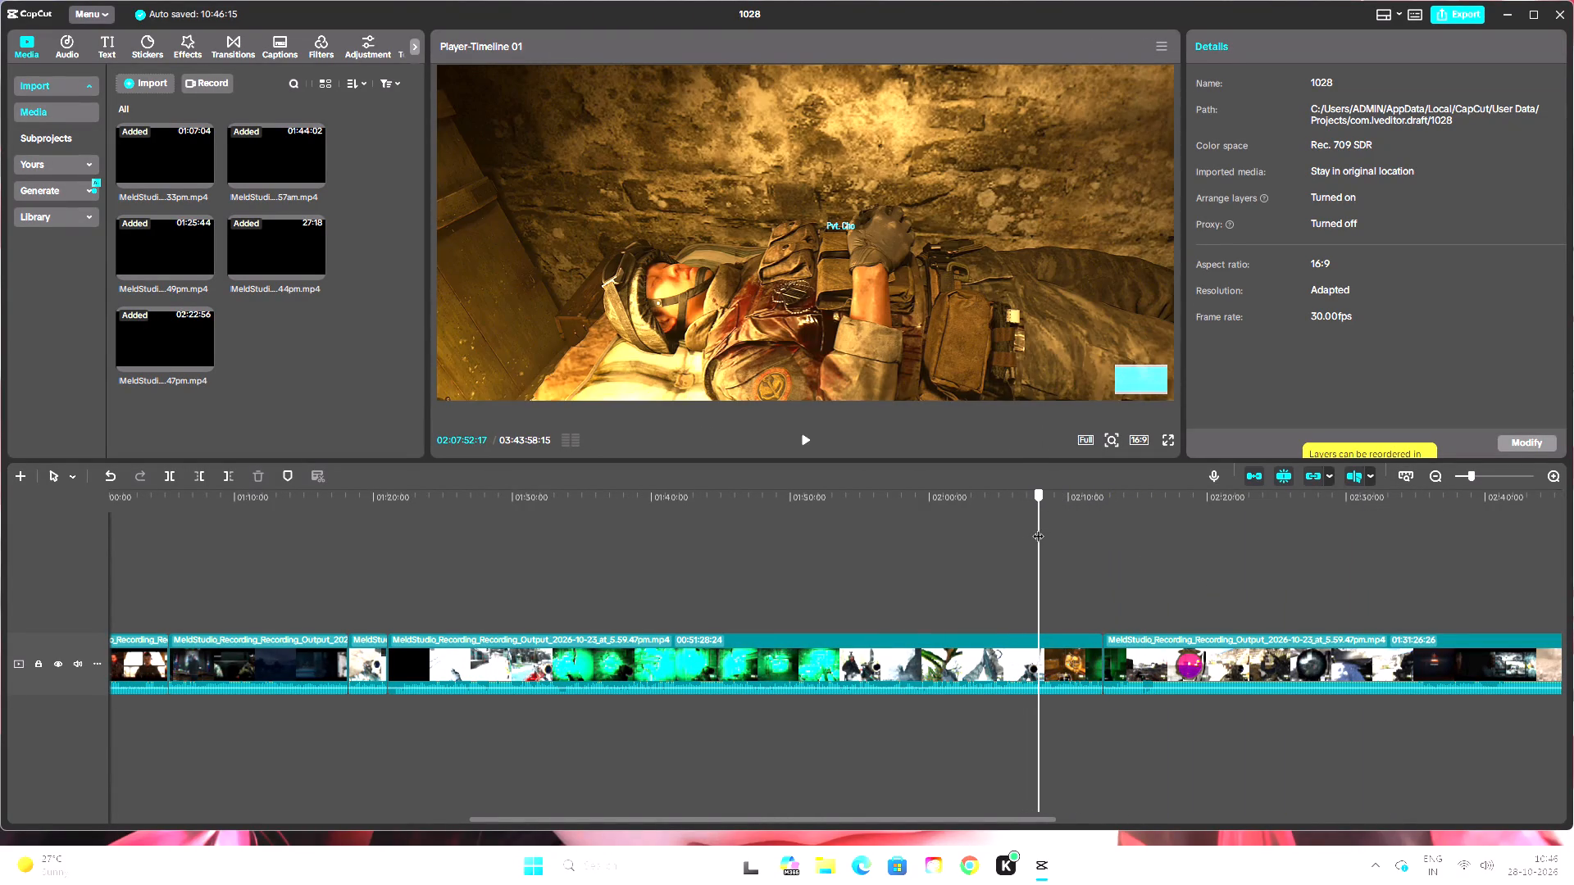
pyautogui.moveTo(1038, 528); pyautogui.dragTo(1030, 530)
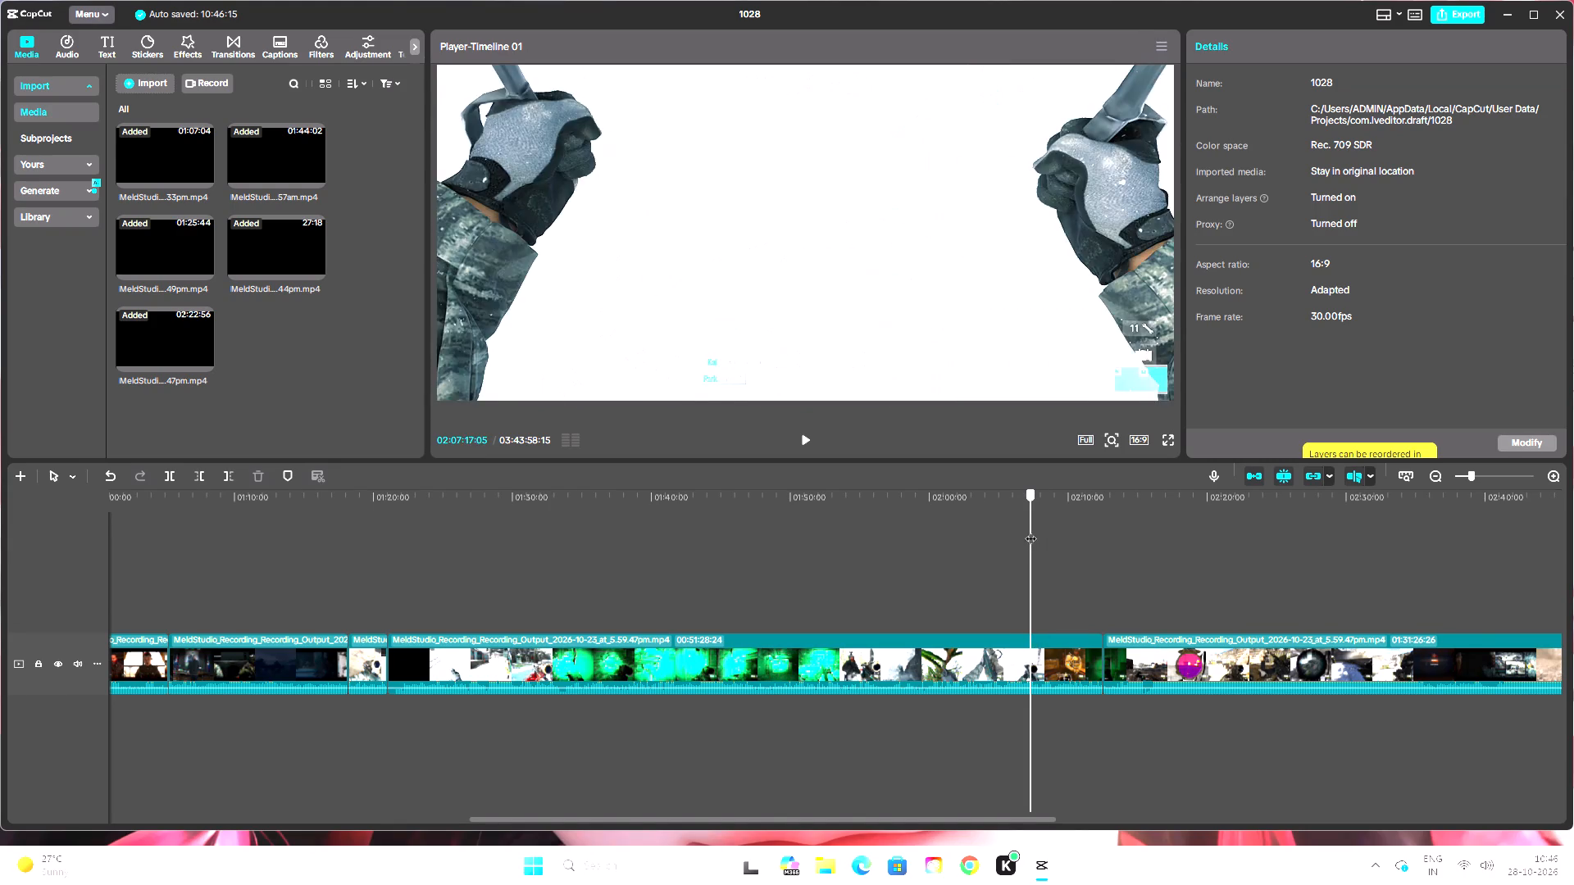
pyautogui.moveTo(1030, 530); pyautogui.dragTo(942, 555)
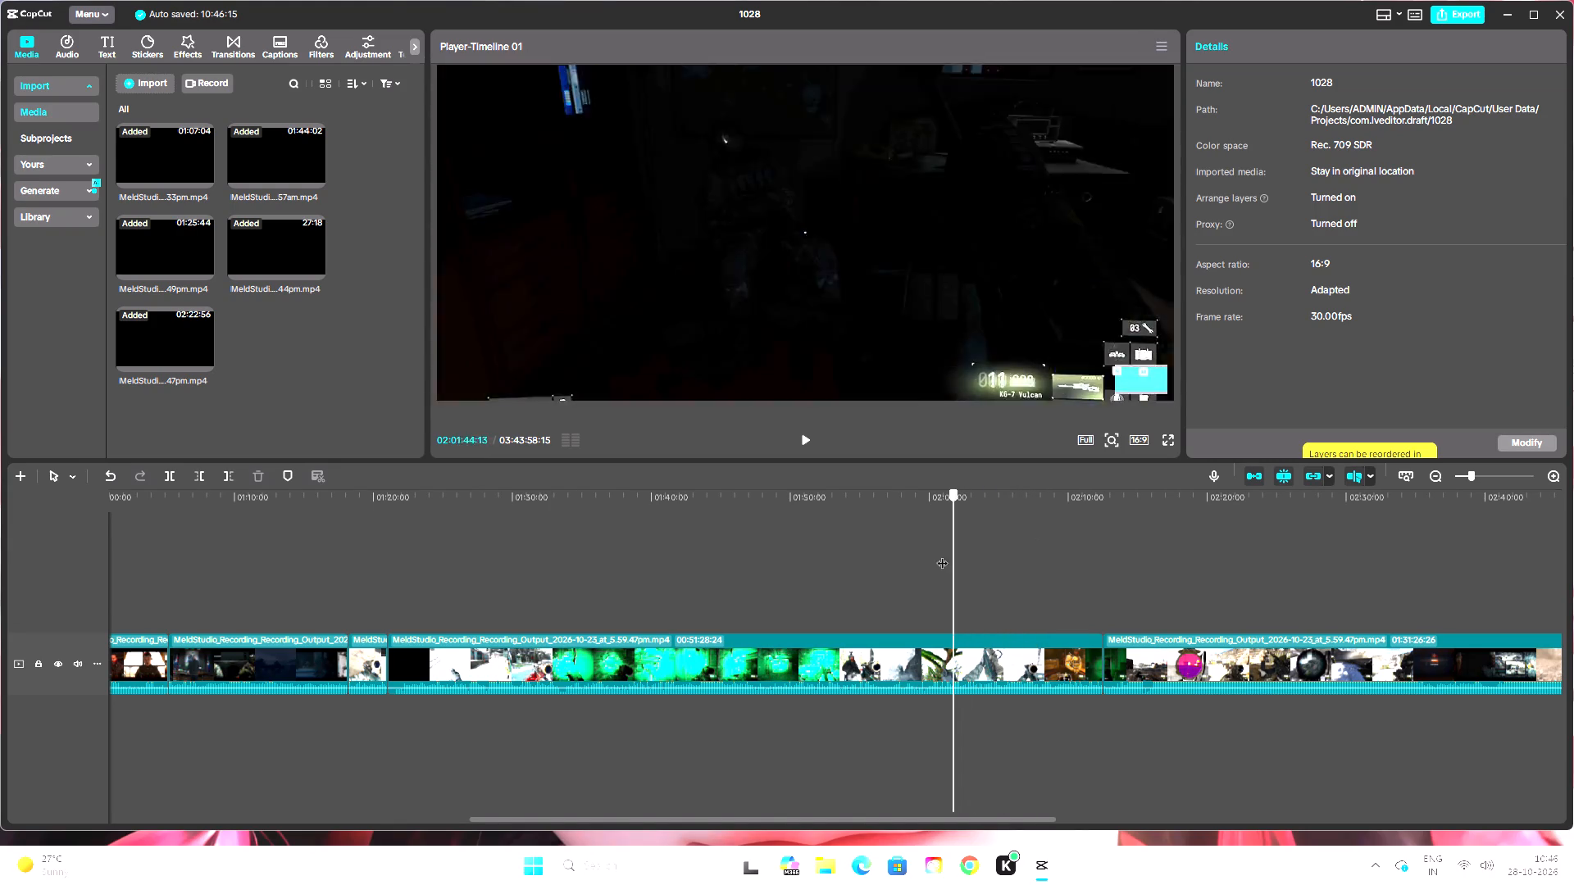
pyautogui.moveTo(942, 555); pyautogui.dragTo(688, 599)
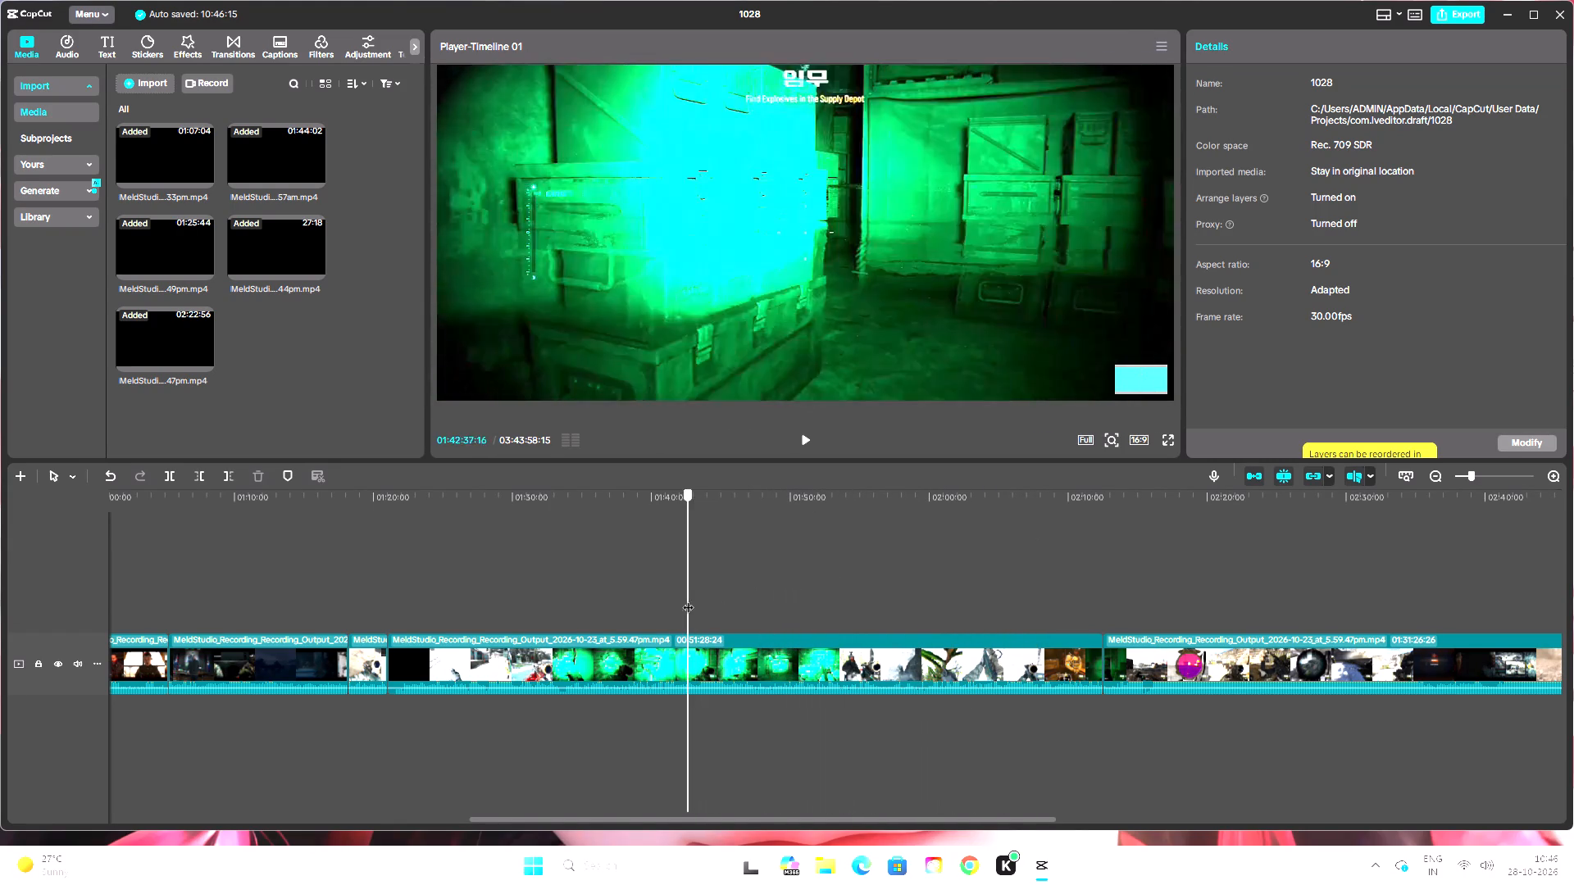
pyautogui.moveTo(688, 599); pyautogui.dragTo(519, 633)
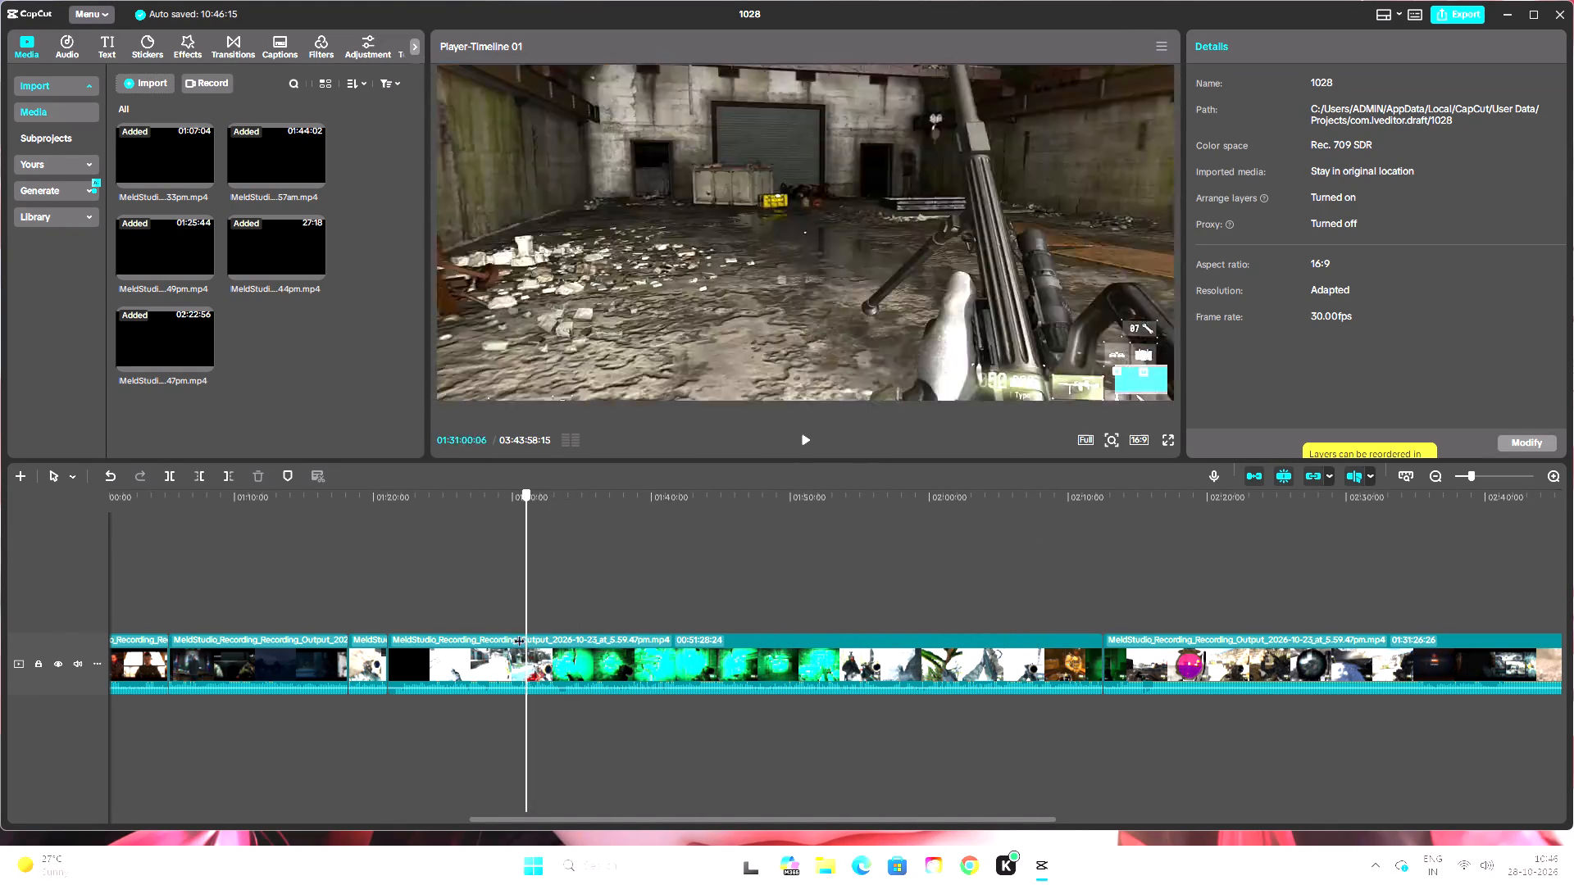
pyautogui.moveTo(519, 633); pyautogui.dragTo(412, 644)
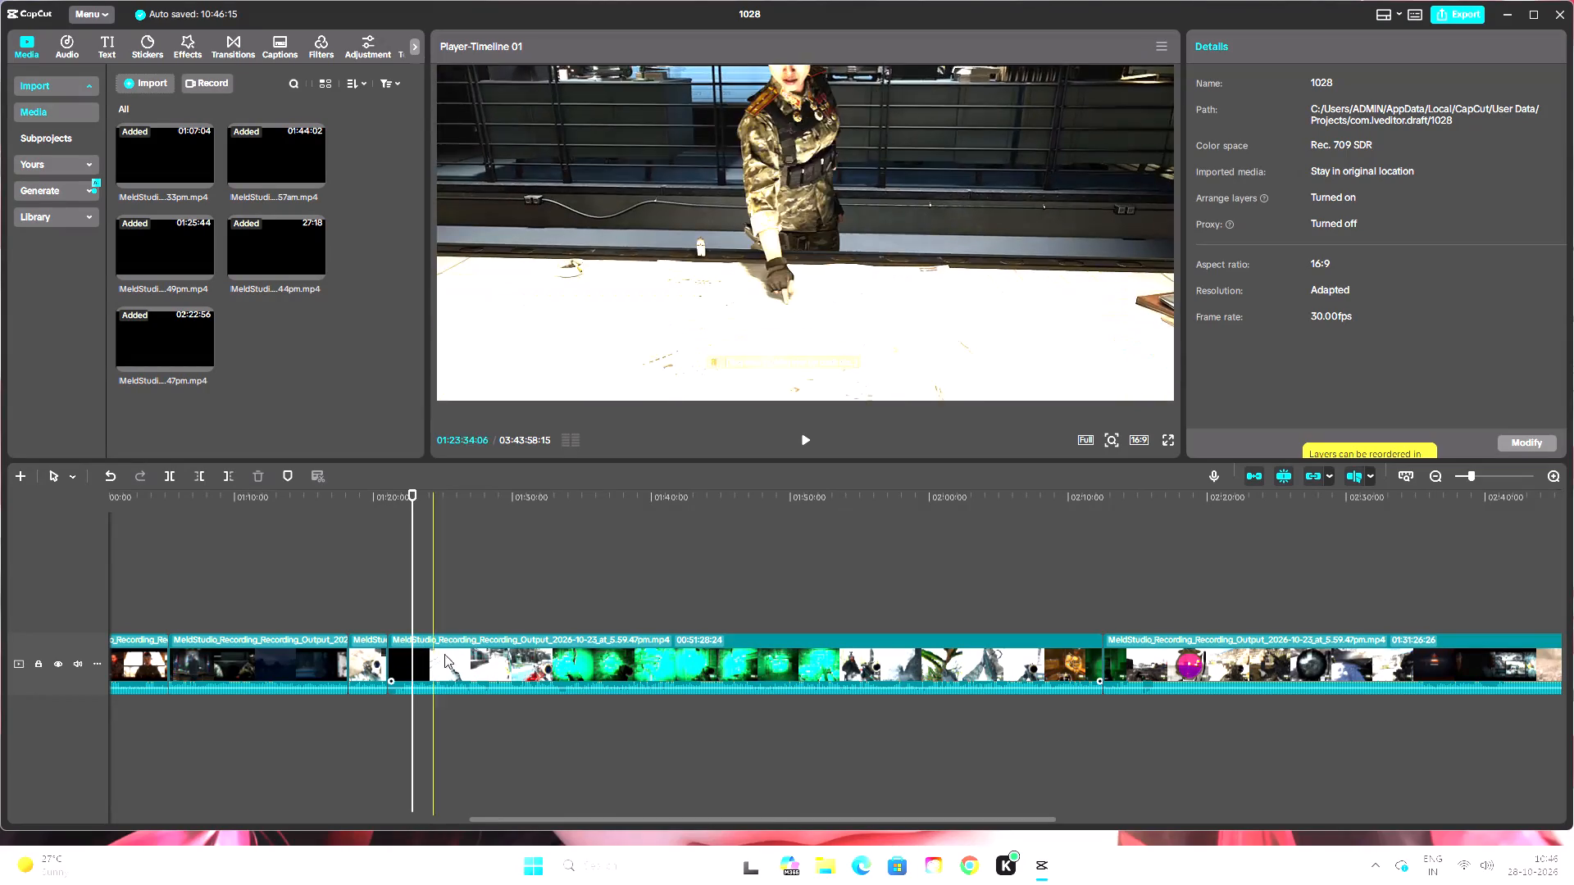
pyautogui.click(486, 661)
pyautogui.press('BackSpace')
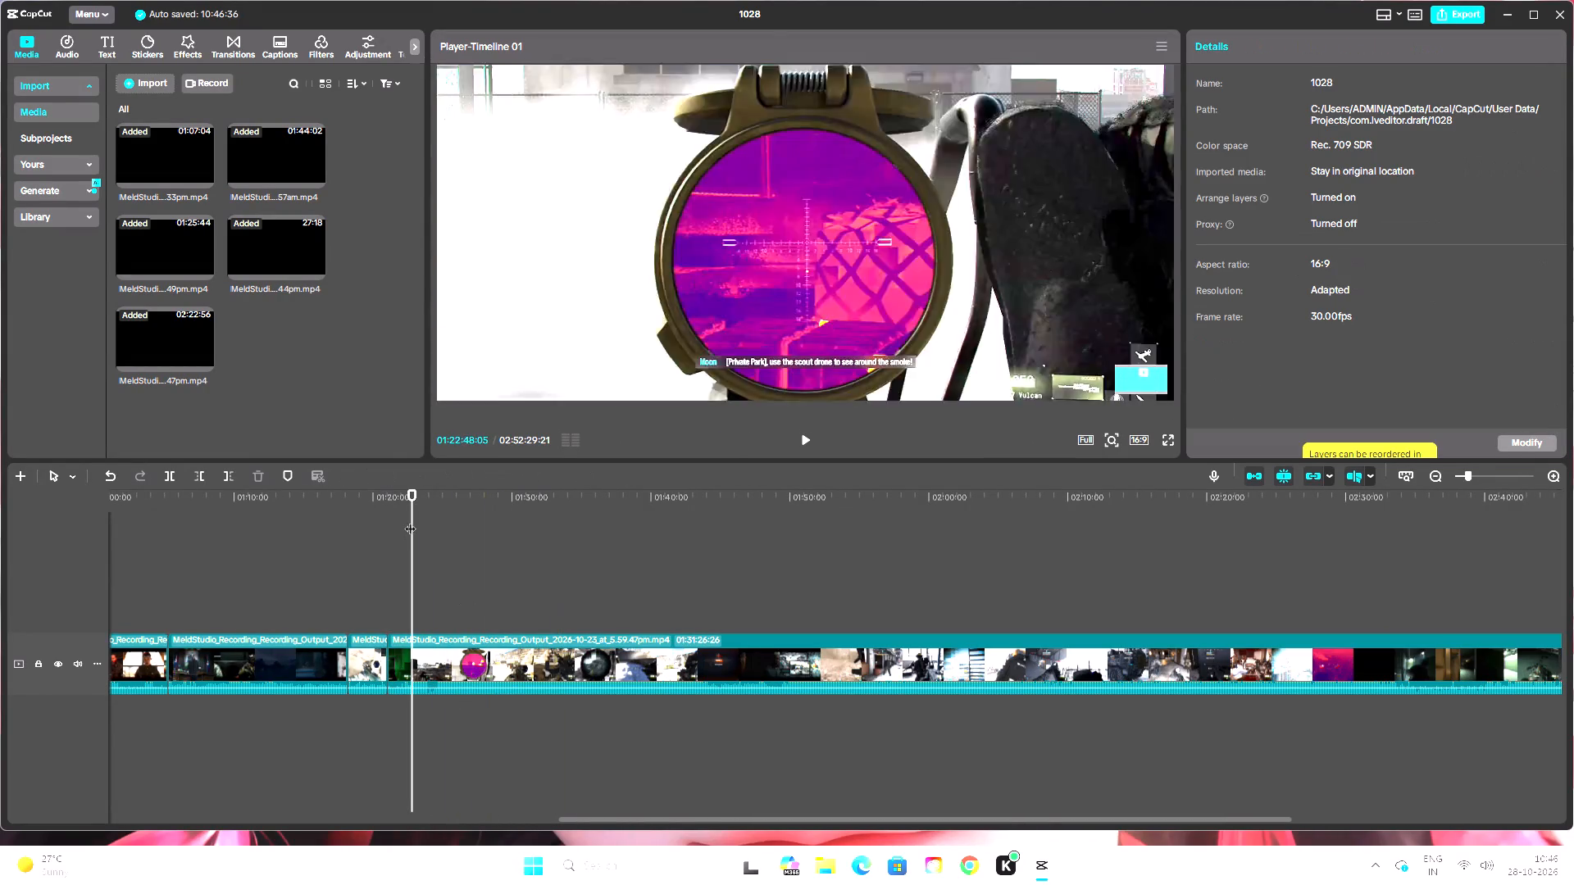
# Play the hangar cutscene from the new join at about 01:21:02 and skim ahead to where it ends near 01:22:28.
pyautogui.moveTo(421, 497); pyautogui.dragTo(384, 524)
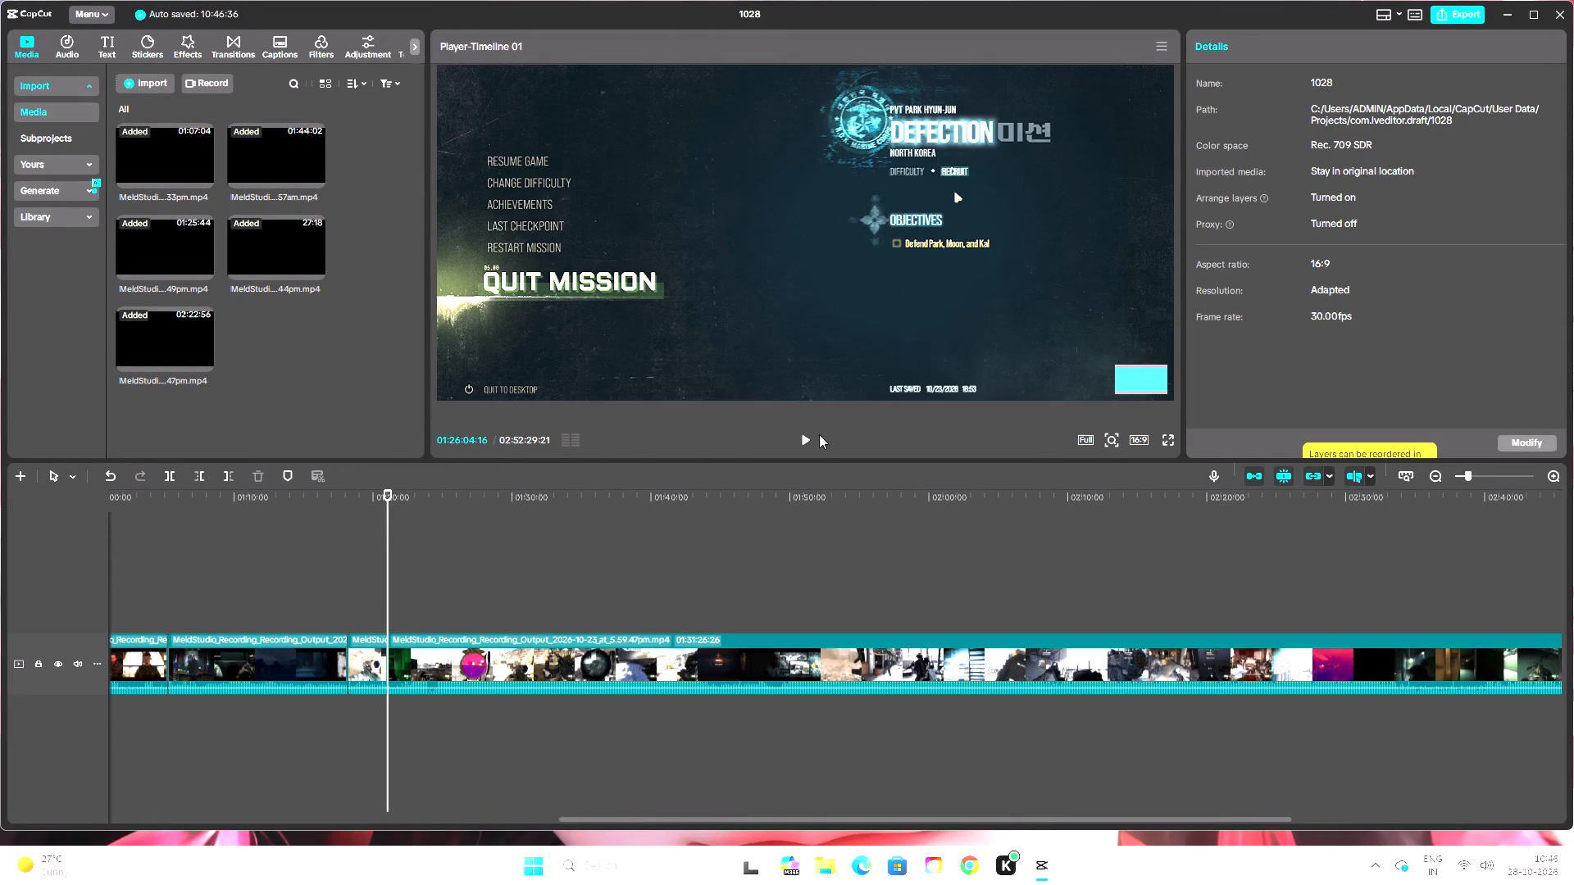
pyautogui.click(819, 434)
pyautogui.click(807, 442)
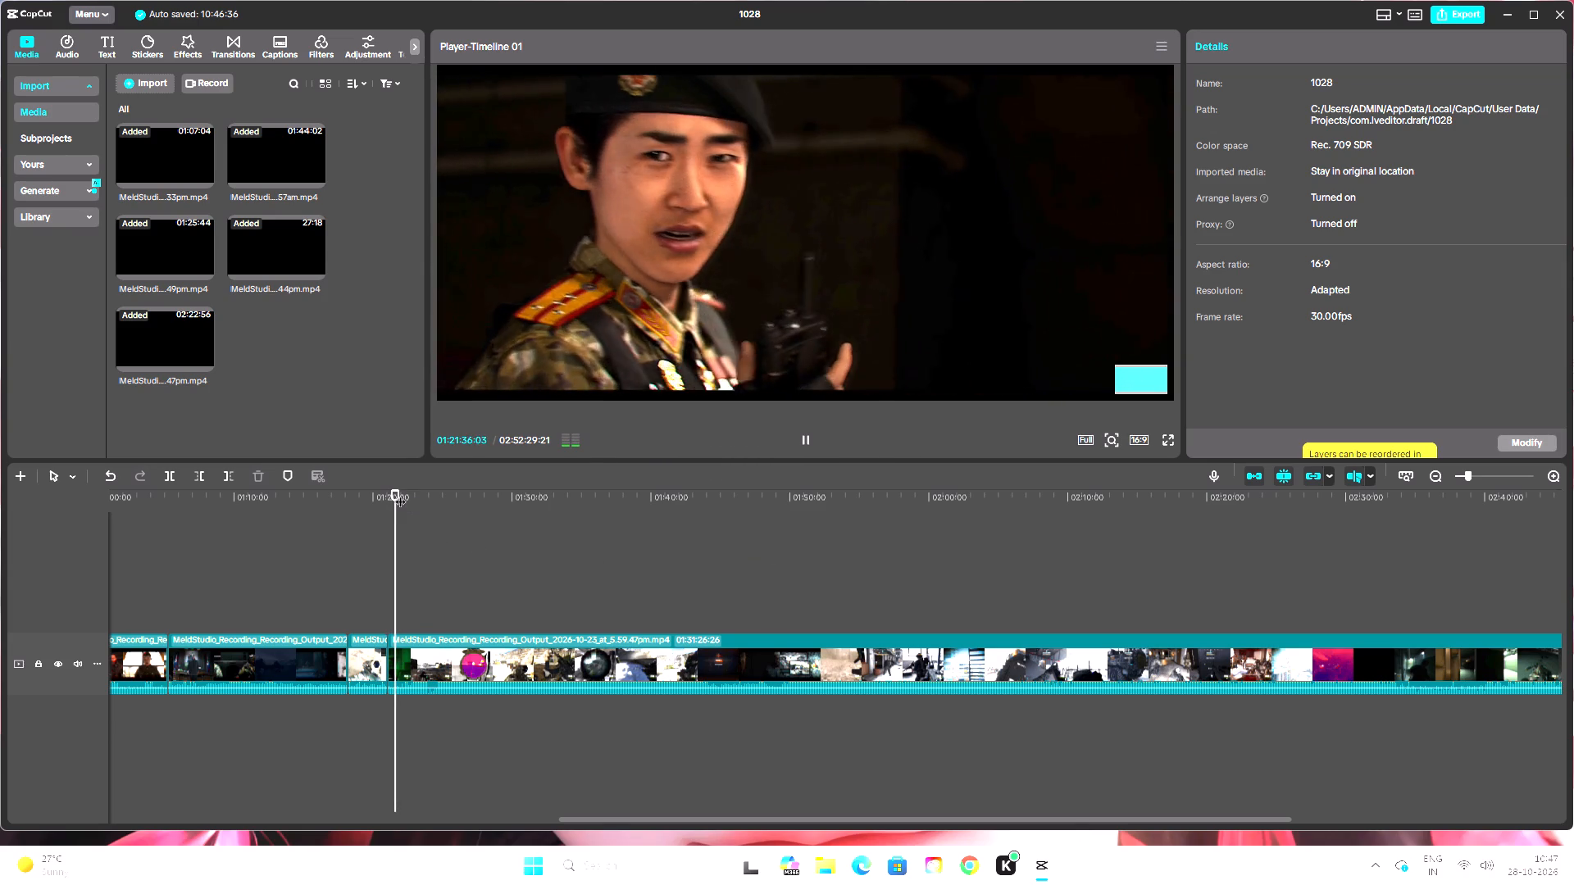
pyautogui.moveTo(399, 493); pyautogui.dragTo(414, 499)
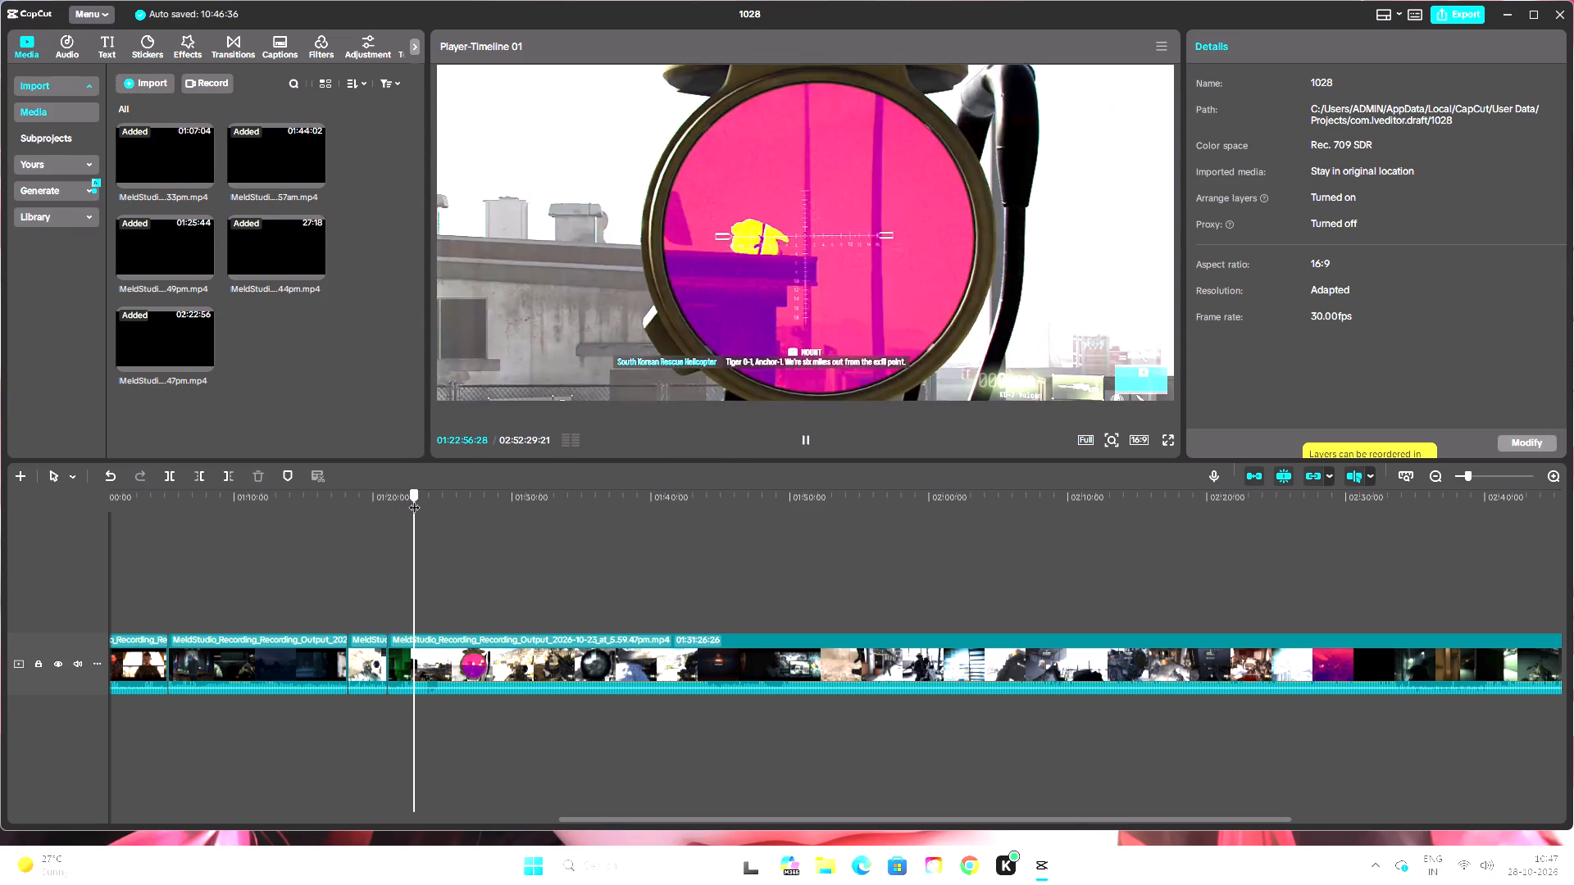
pyautogui.moveTo(414, 499); pyautogui.dragTo(407, 507)
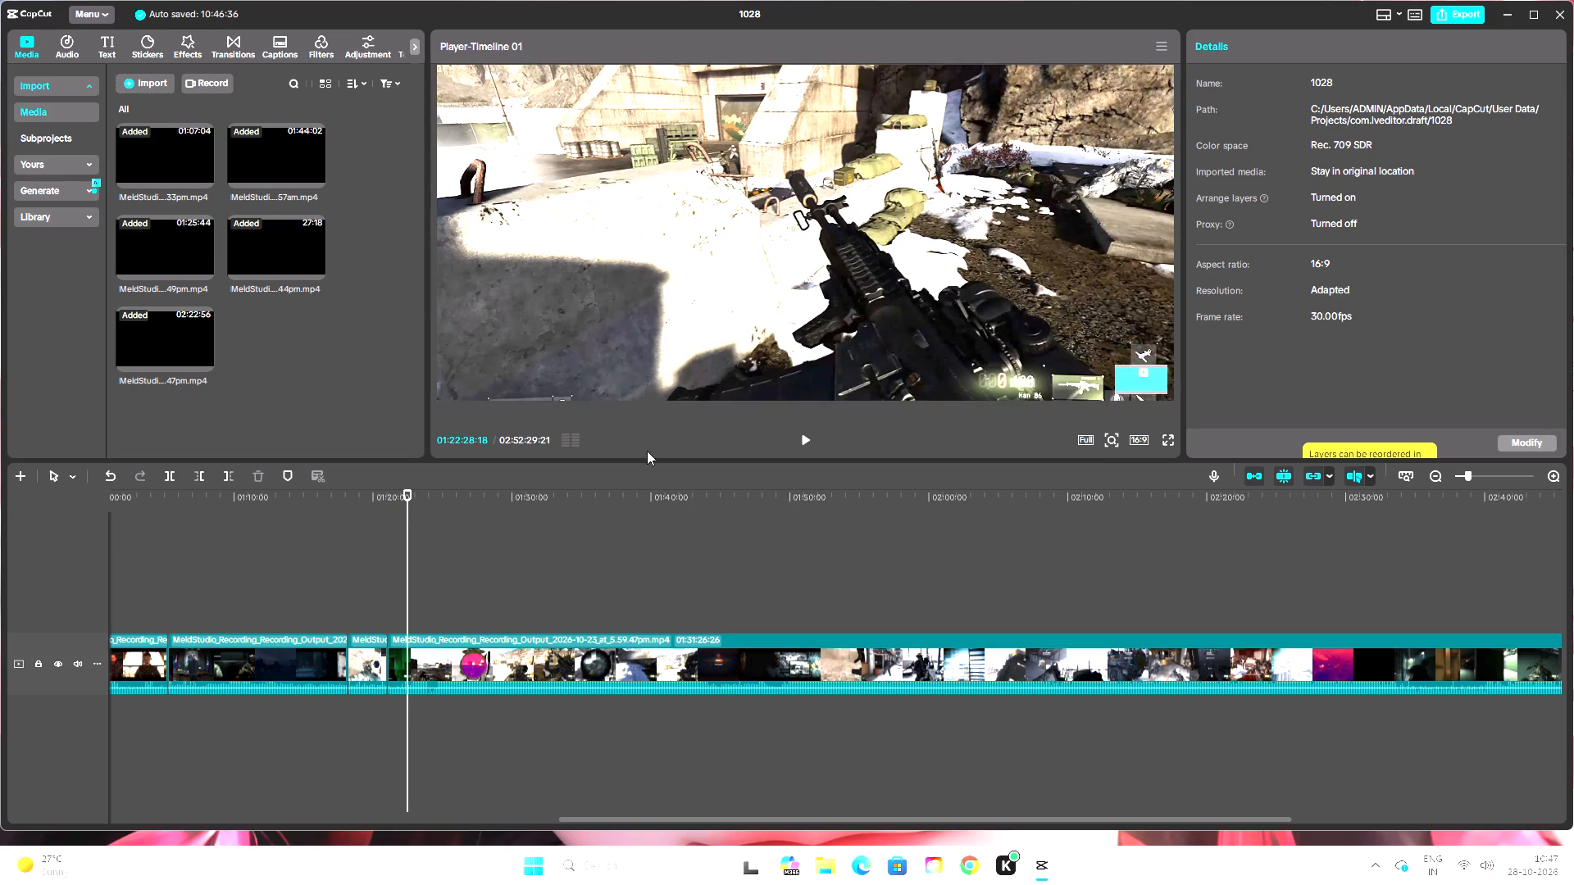
pyautogui.click(810, 437)
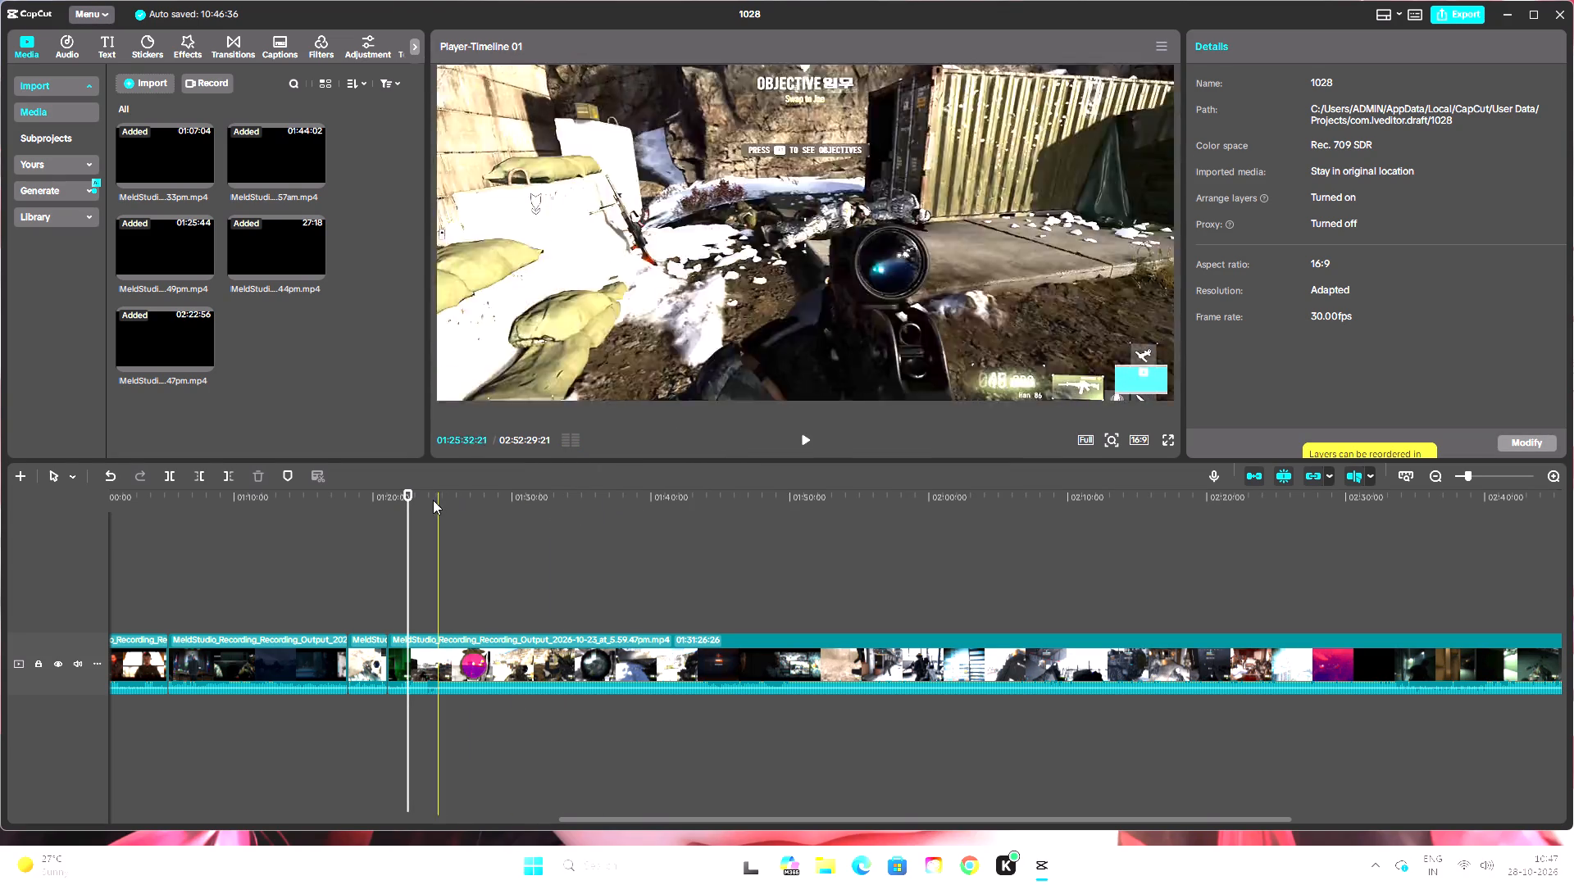
# Split the 5.59.47pm recording at about 01:22:30, where the control-room cutscene ends and the snow base gameplay begins.
pyautogui.click(408, 492)
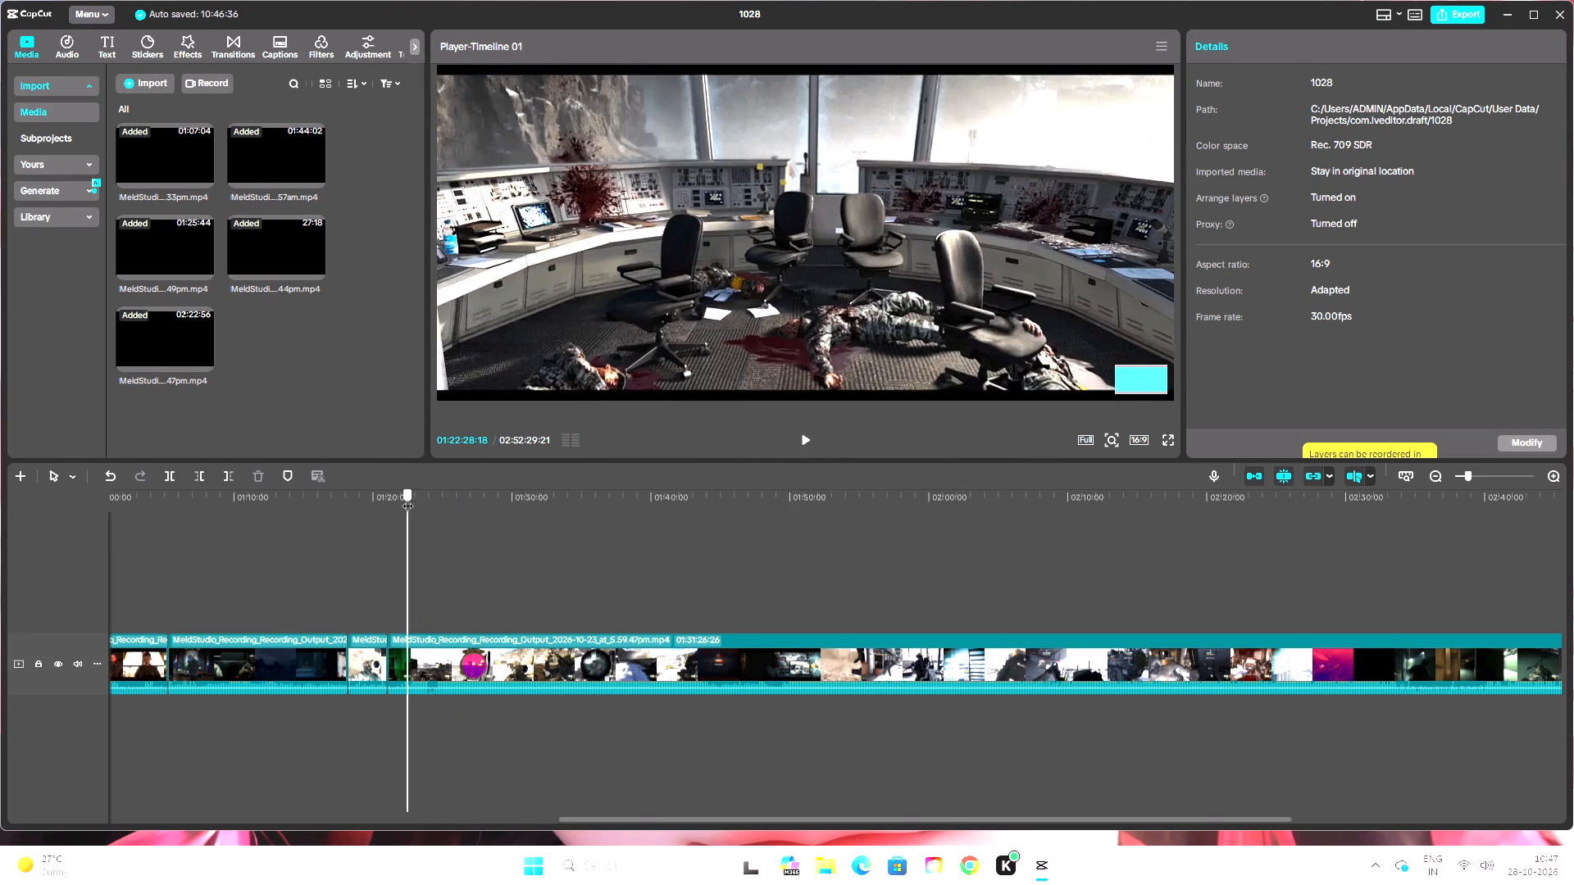
pyautogui.click(803, 441)
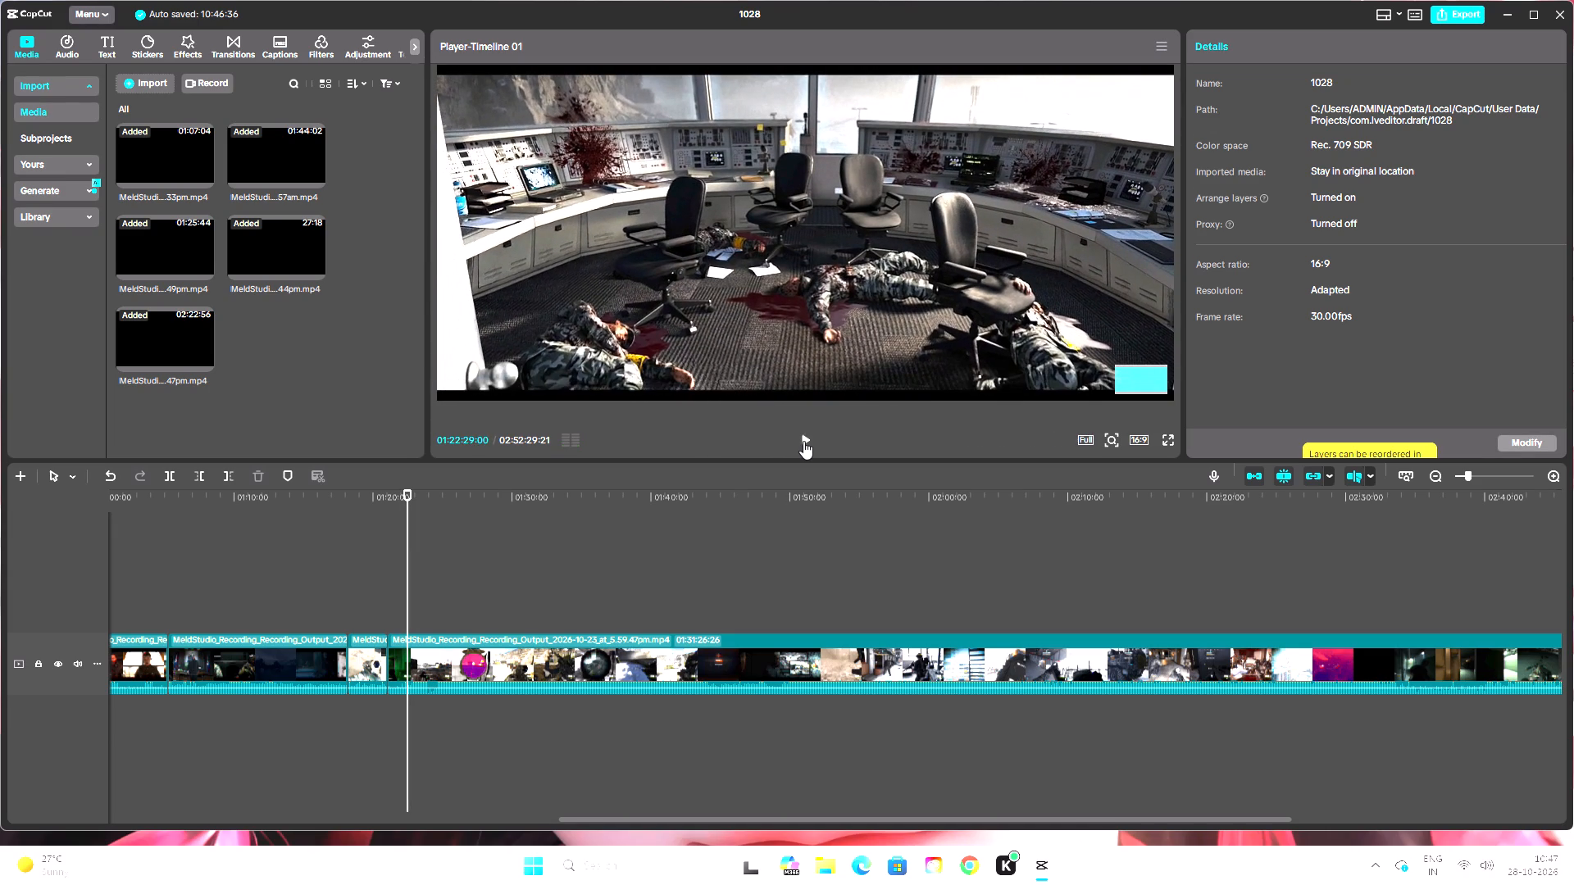
pyautogui.doubleClick(803, 441)
pyautogui.doubleClick(803, 441)
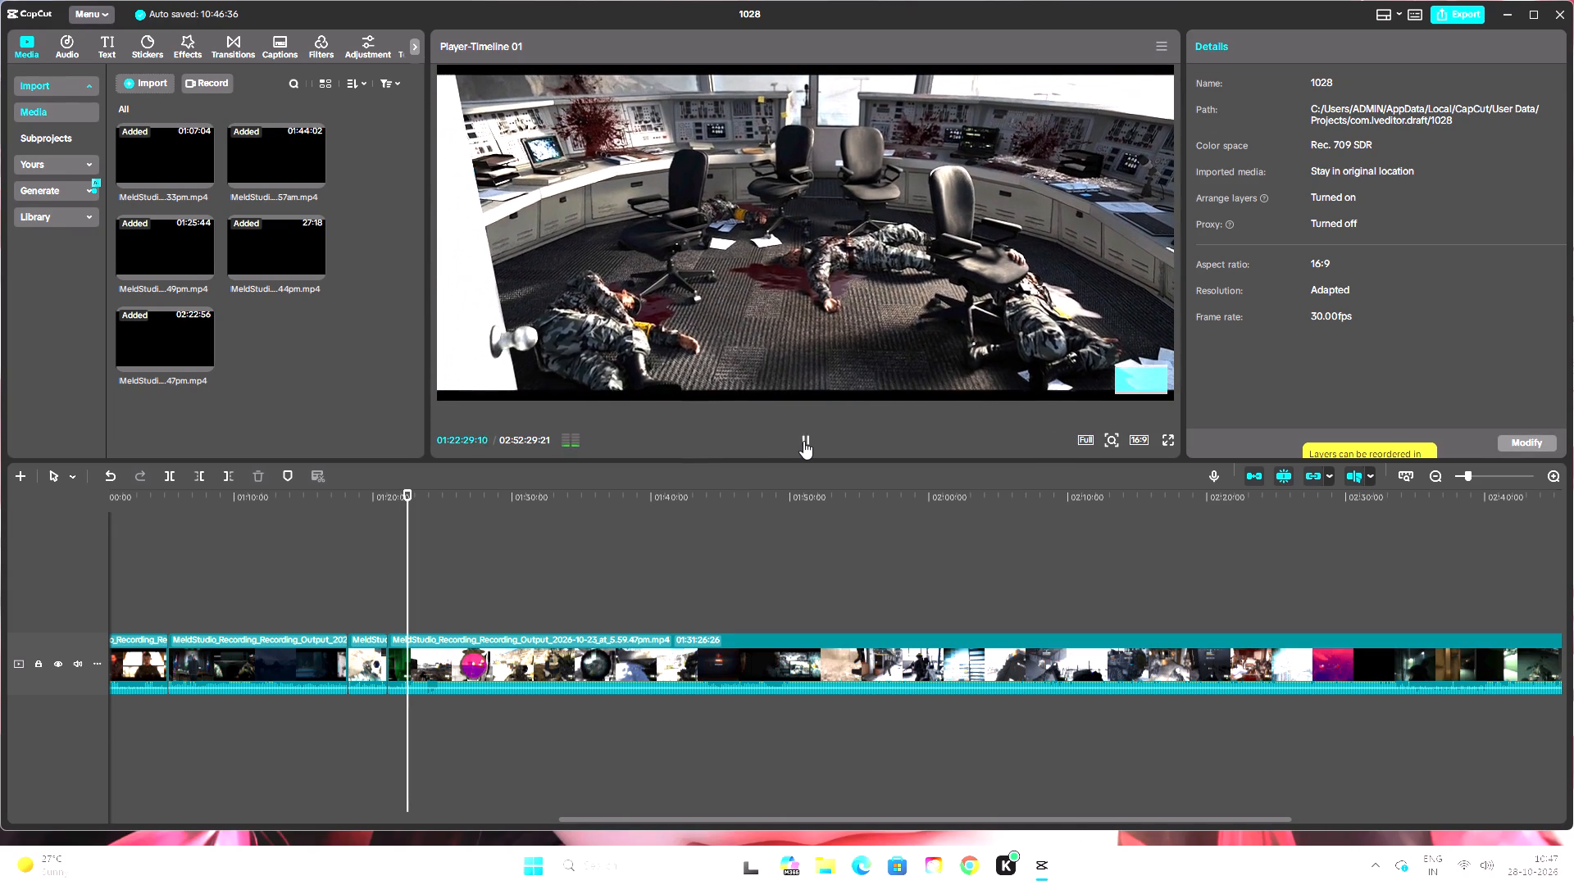
pyautogui.doubleClick(803, 441)
pyautogui.doubleClick(803, 441)
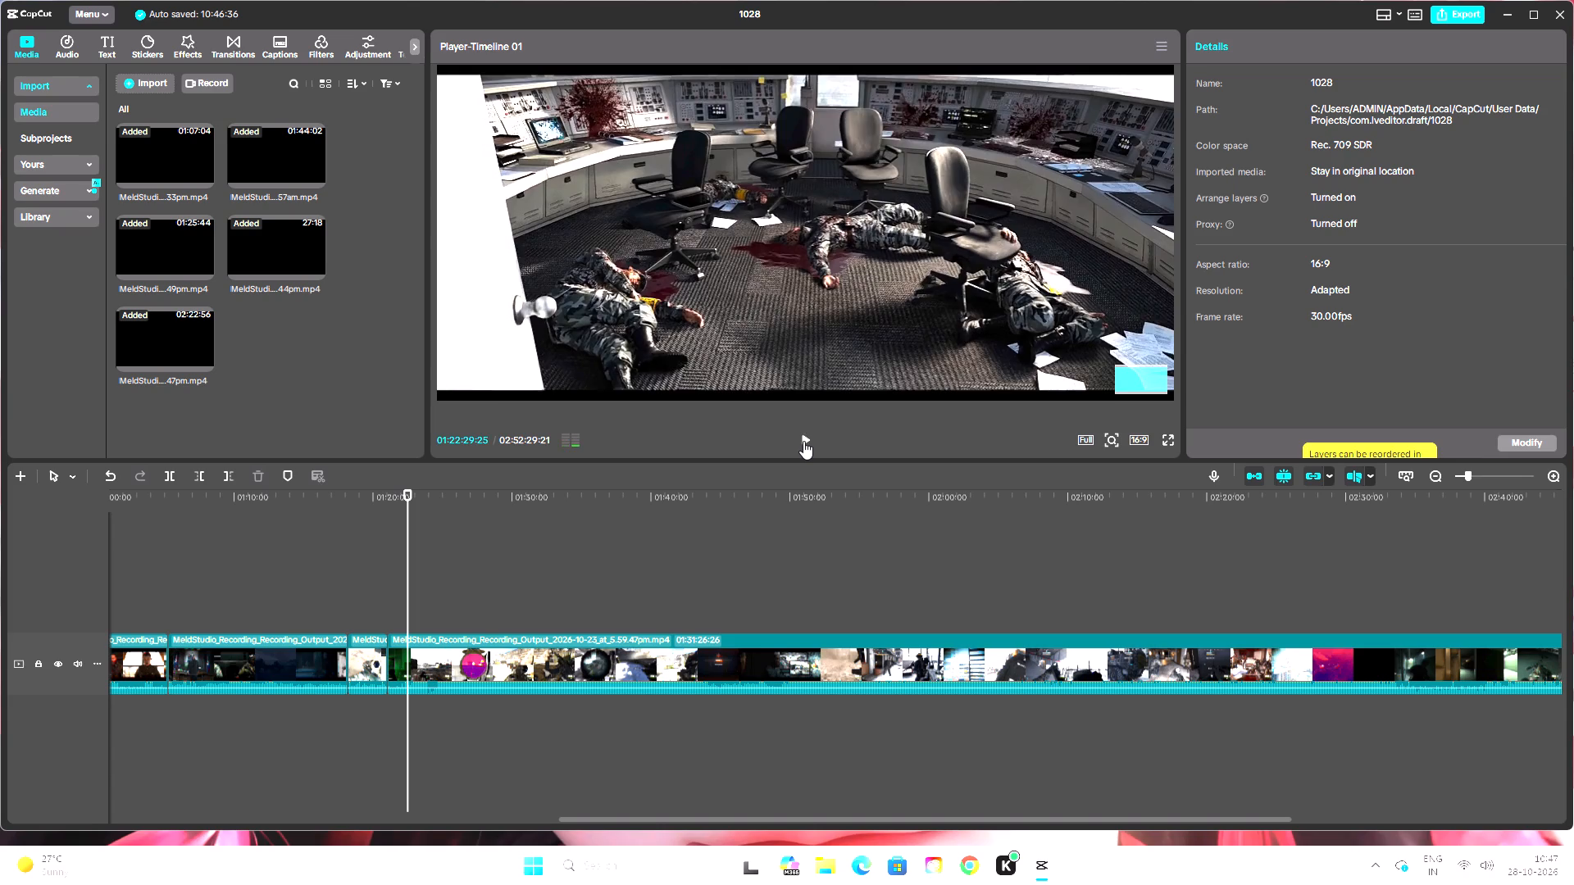
pyautogui.doubleClick(803, 441)
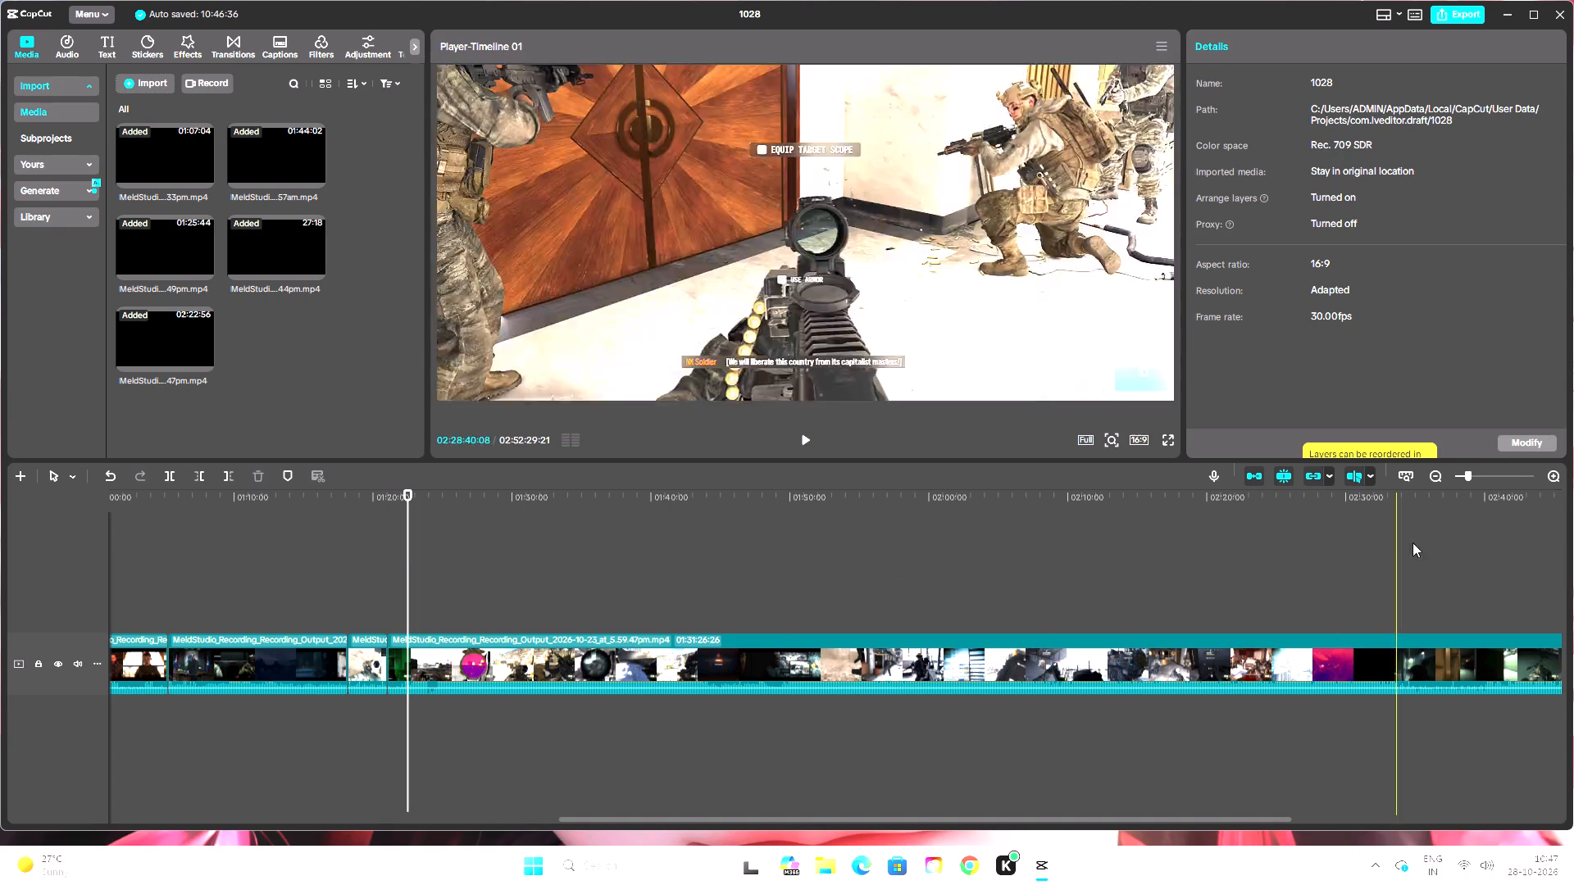
pyautogui.doubleClick(1555, 474)
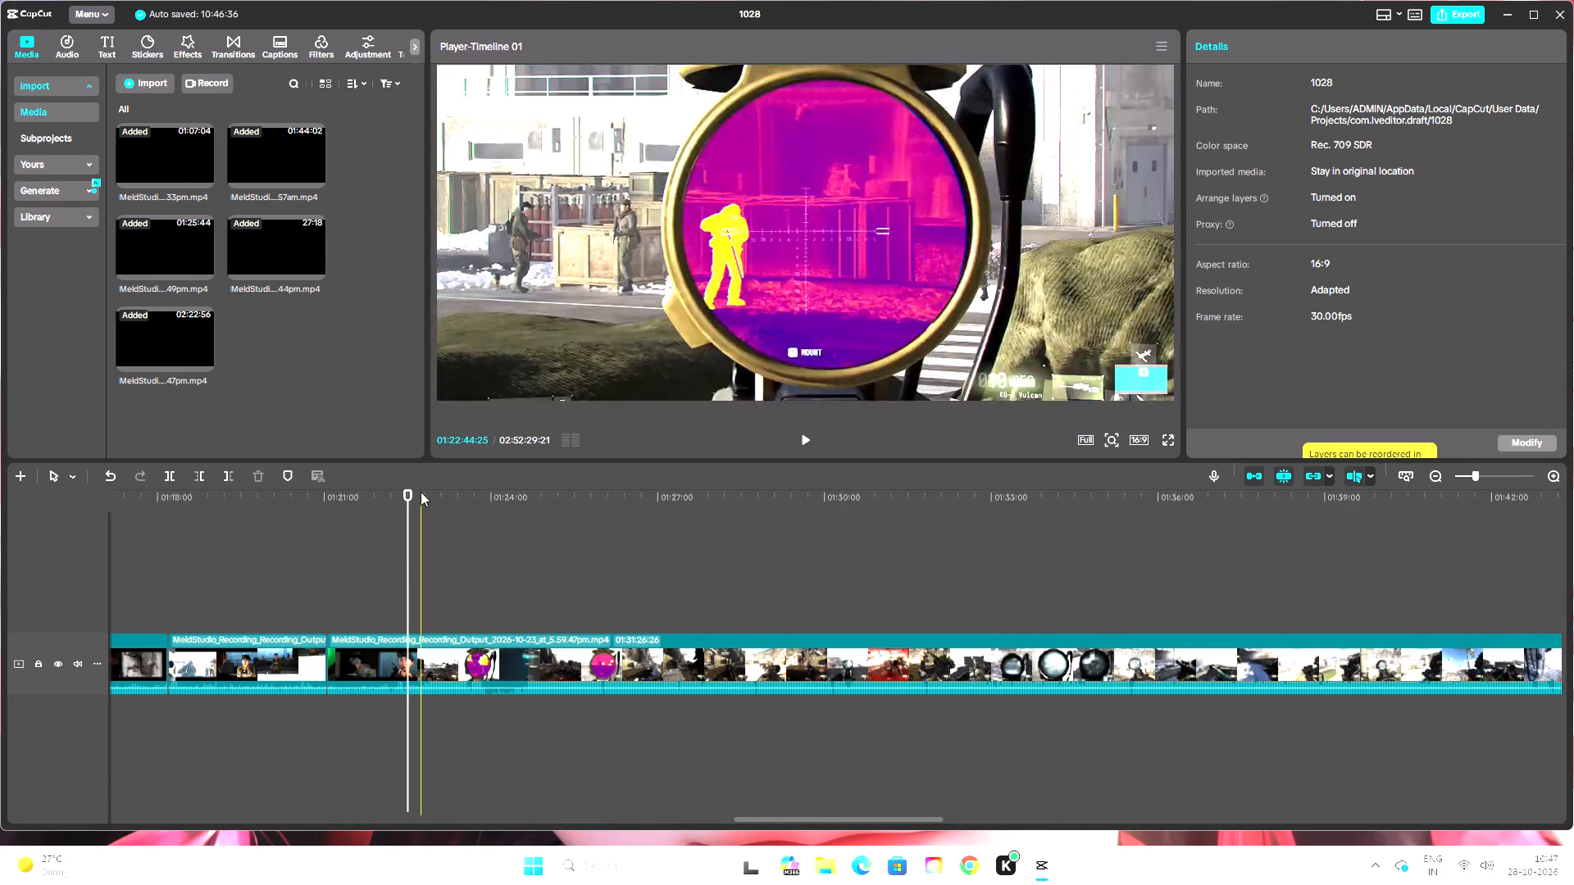
pyautogui.click(411, 491)
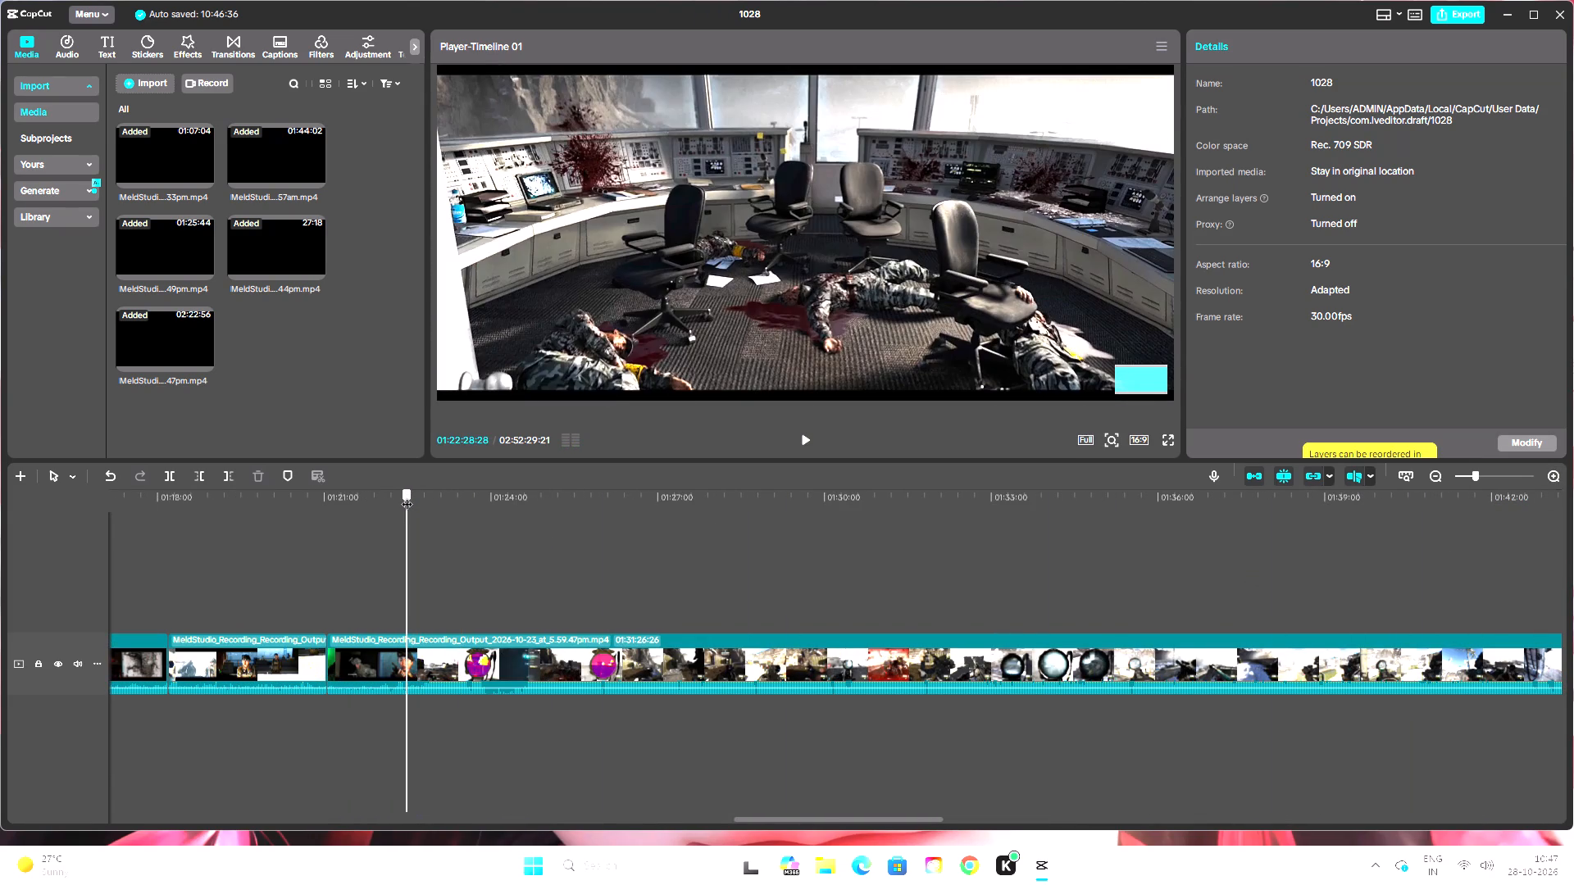
pyautogui.click(808, 438)
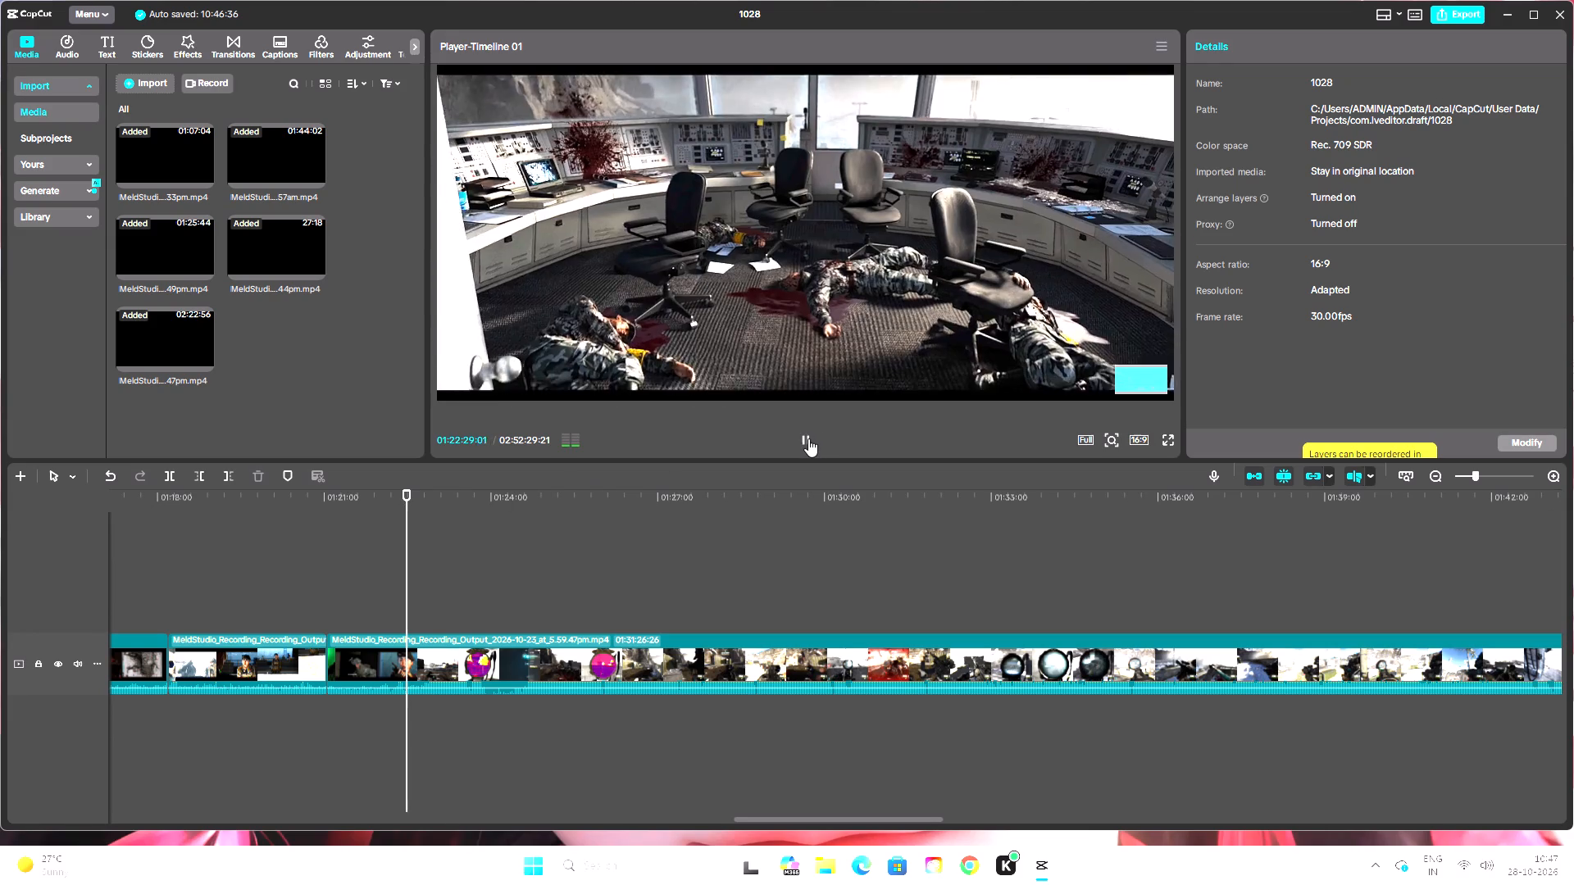
pyautogui.click(808, 438)
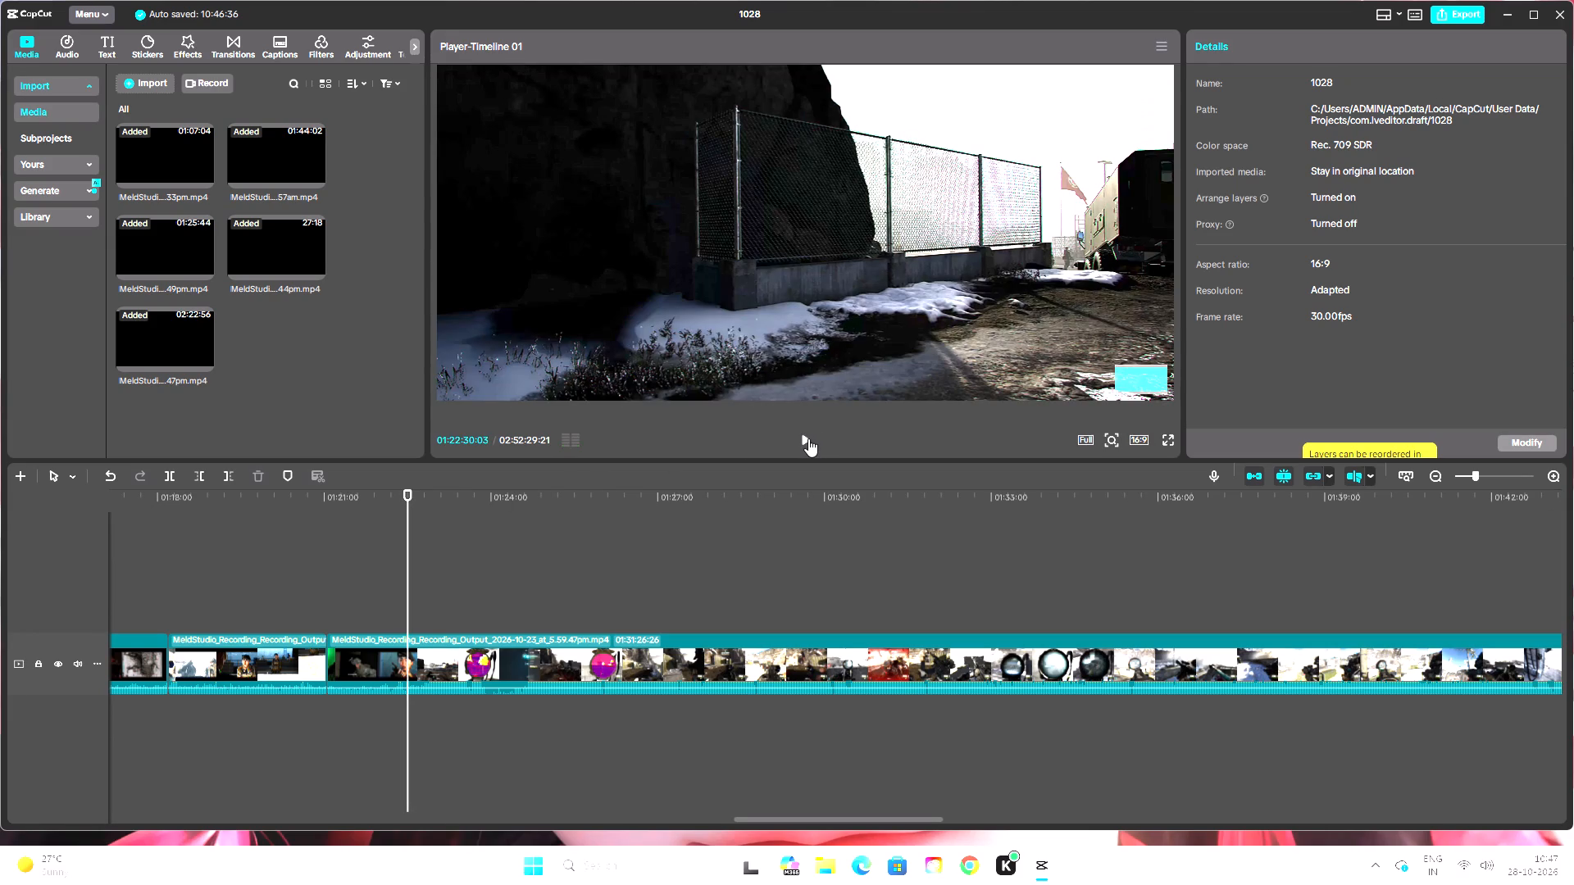
pyautogui.click(407, 491)
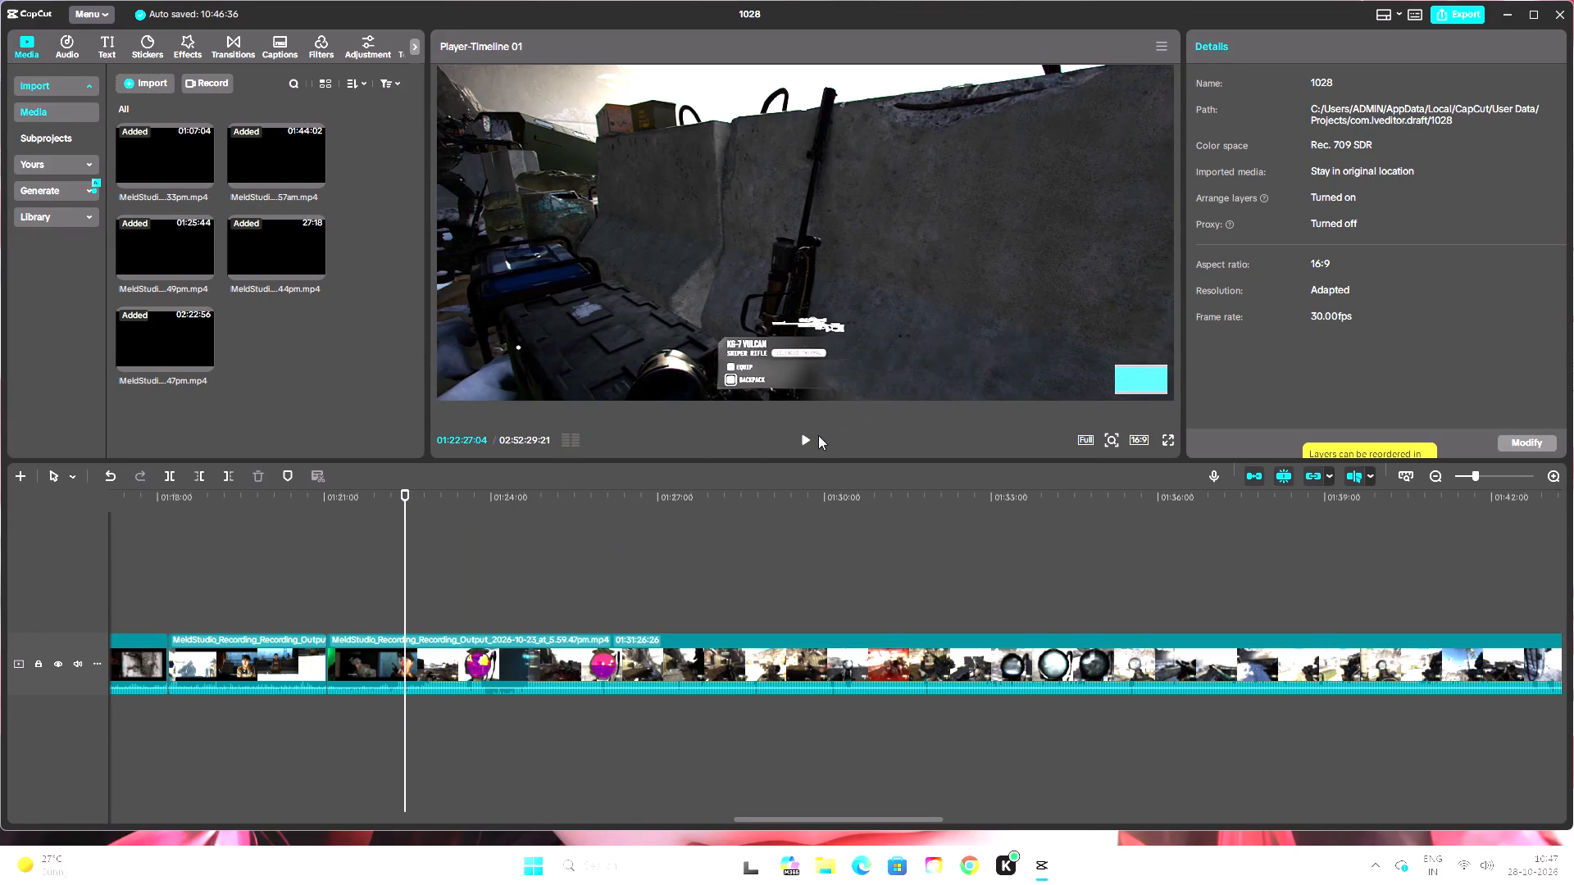
pyautogui.click(803, 438)
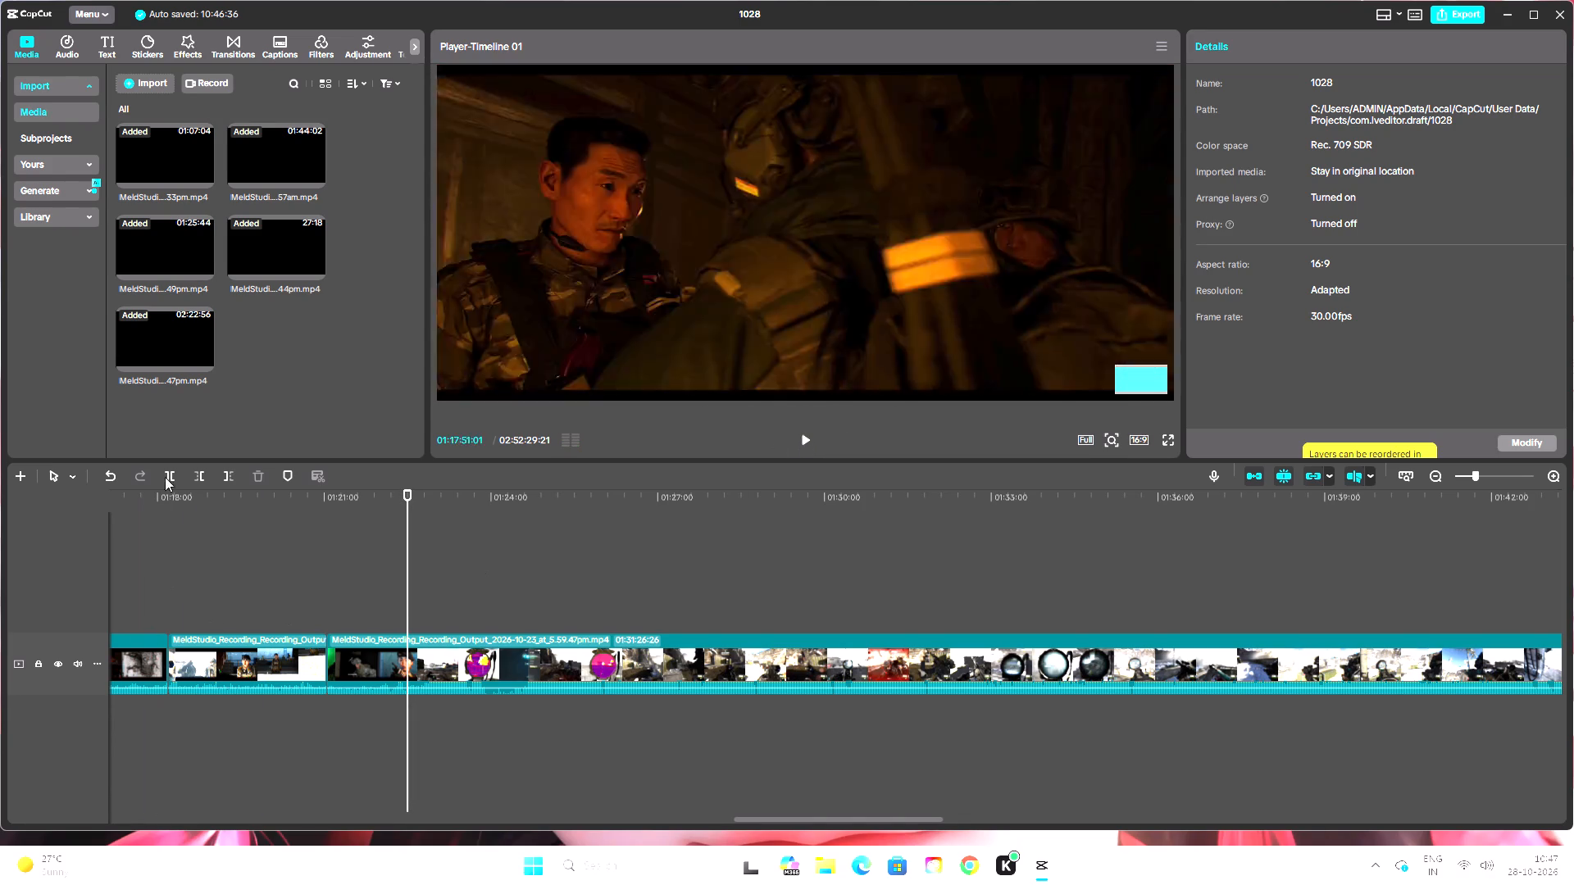
pyautogui.click(170, 479)
# Skim the snow base gameplay after the 01:22:30 split to locate the start of the next cutscene.
pyautogui.moveTo(410, 493); pyautogui.dragTo(487, 511)
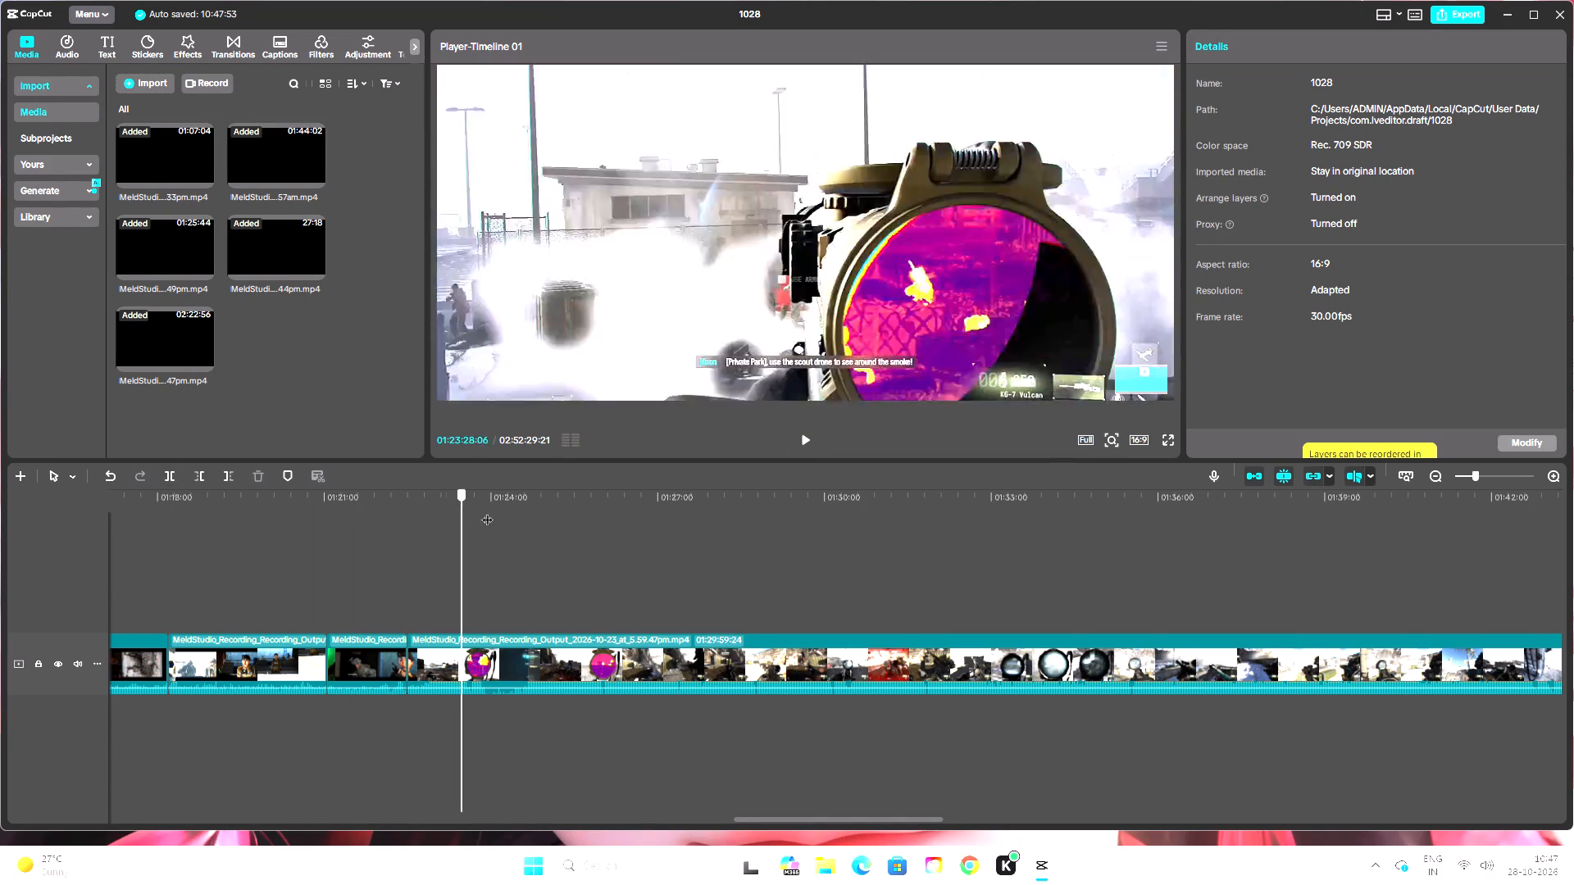
pyautogui.moveTo(487, 511); pyautogui.dragTo(1055, 562)
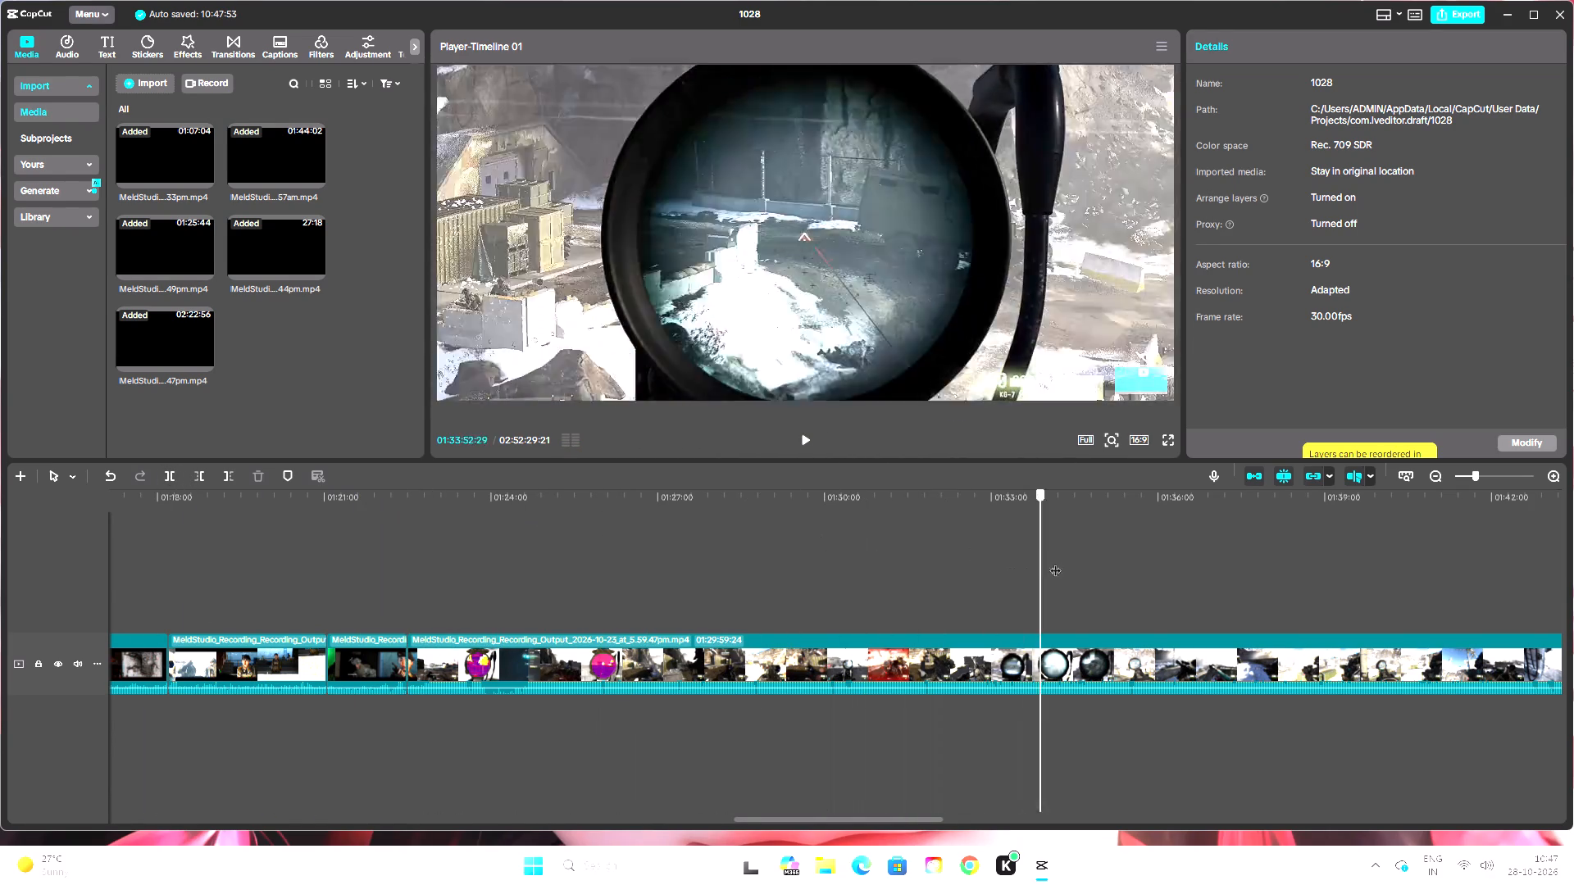
pyautogui.moveTo(1055, 562); pyautogui.dragTo(1406, 598)
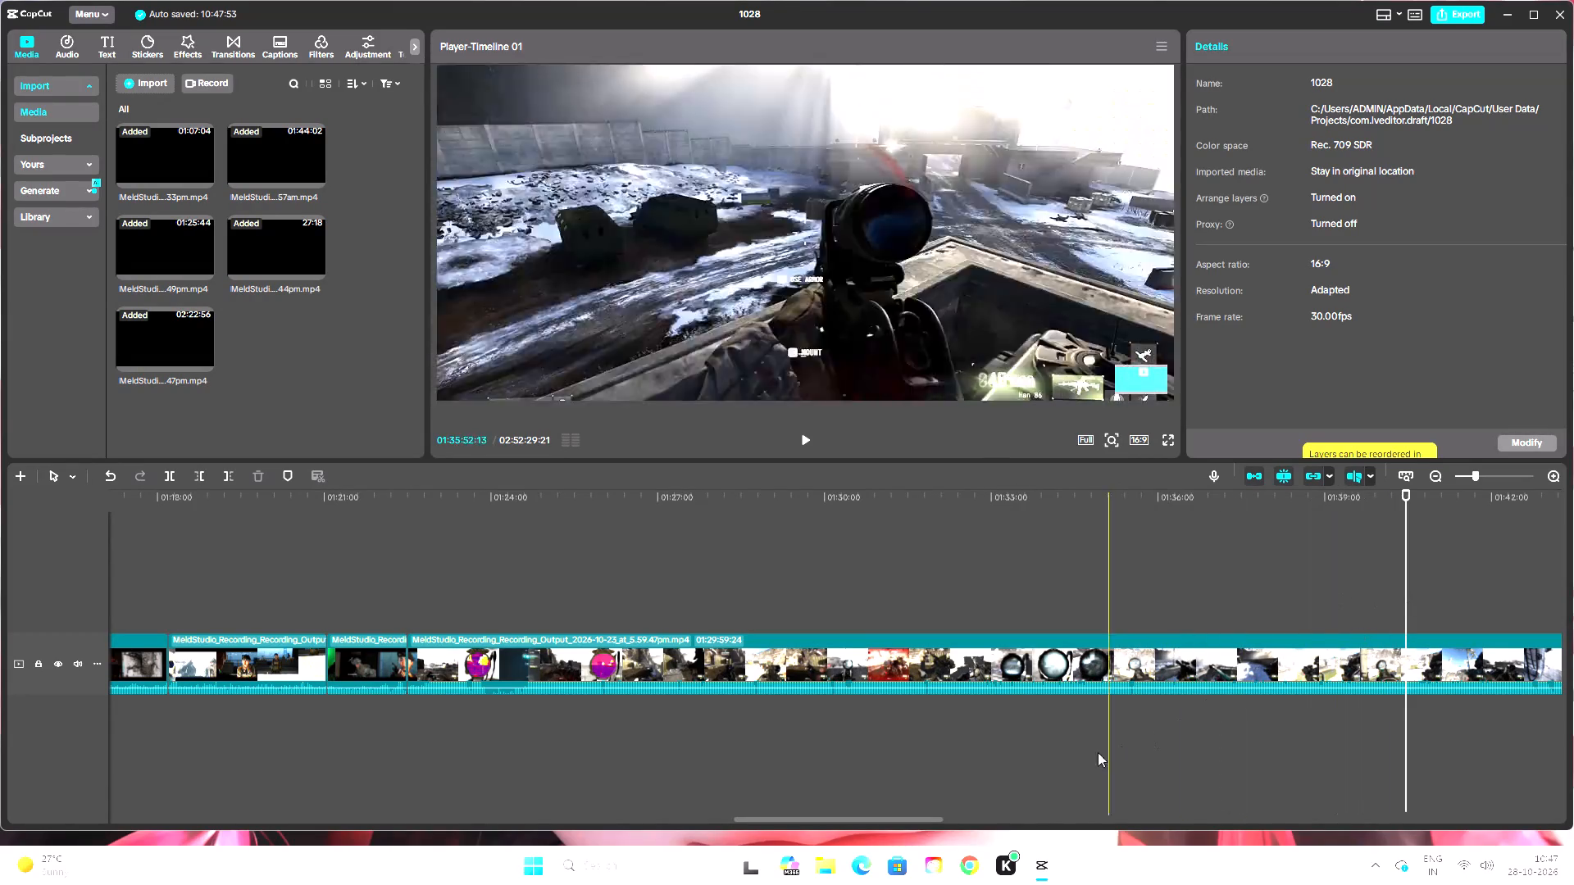
pyautogui.doubleClick(1440, 477)
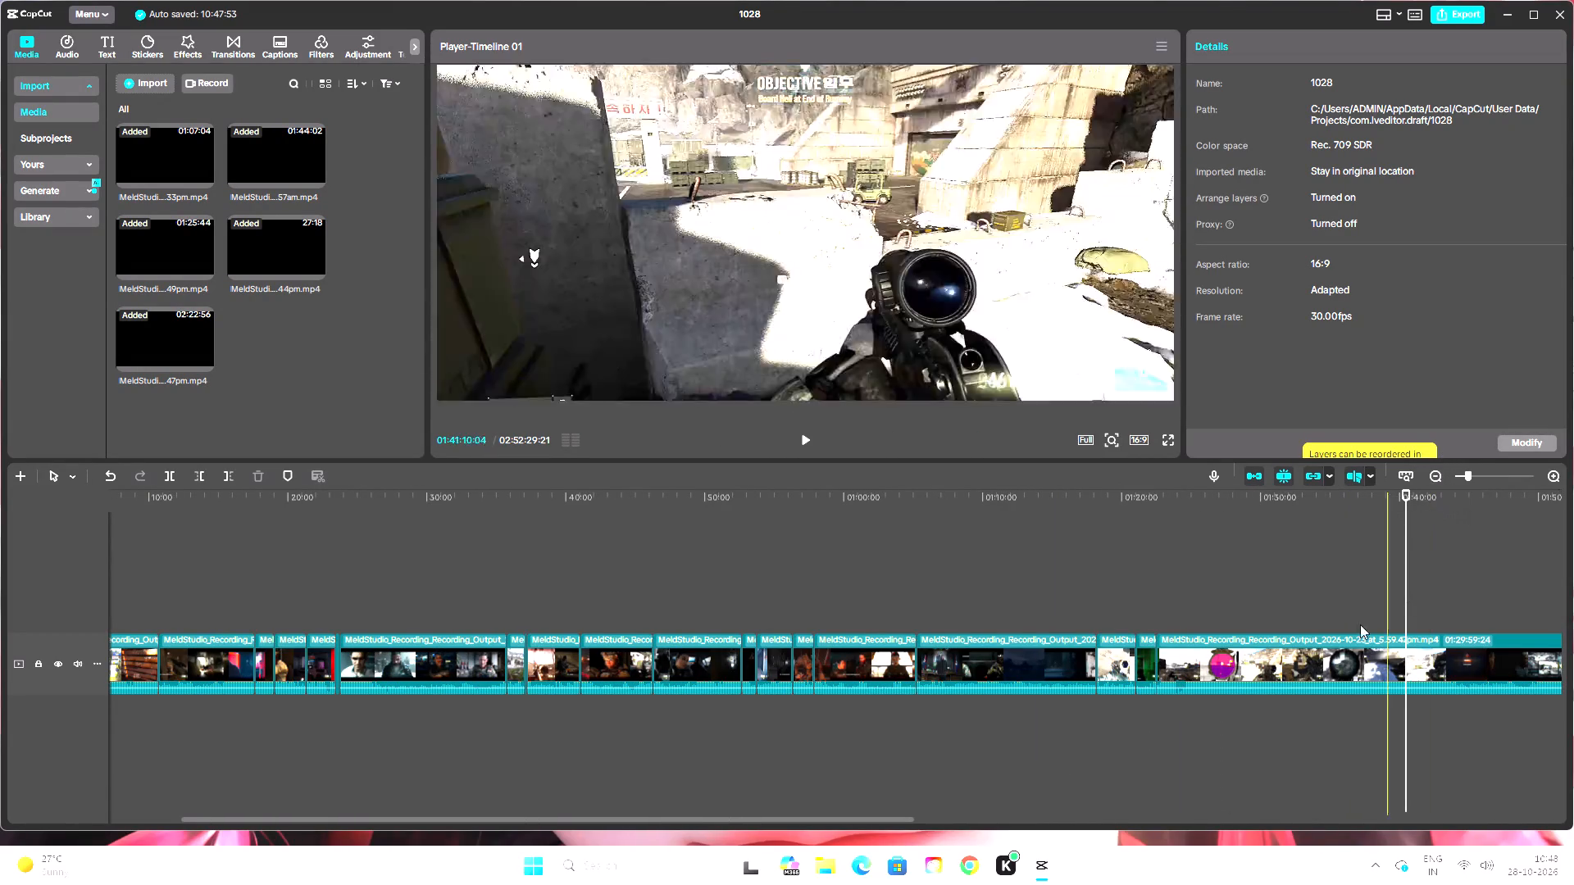
pyautogui.moveTo(898, 816); pyautogui.dragTo(1439, 821)
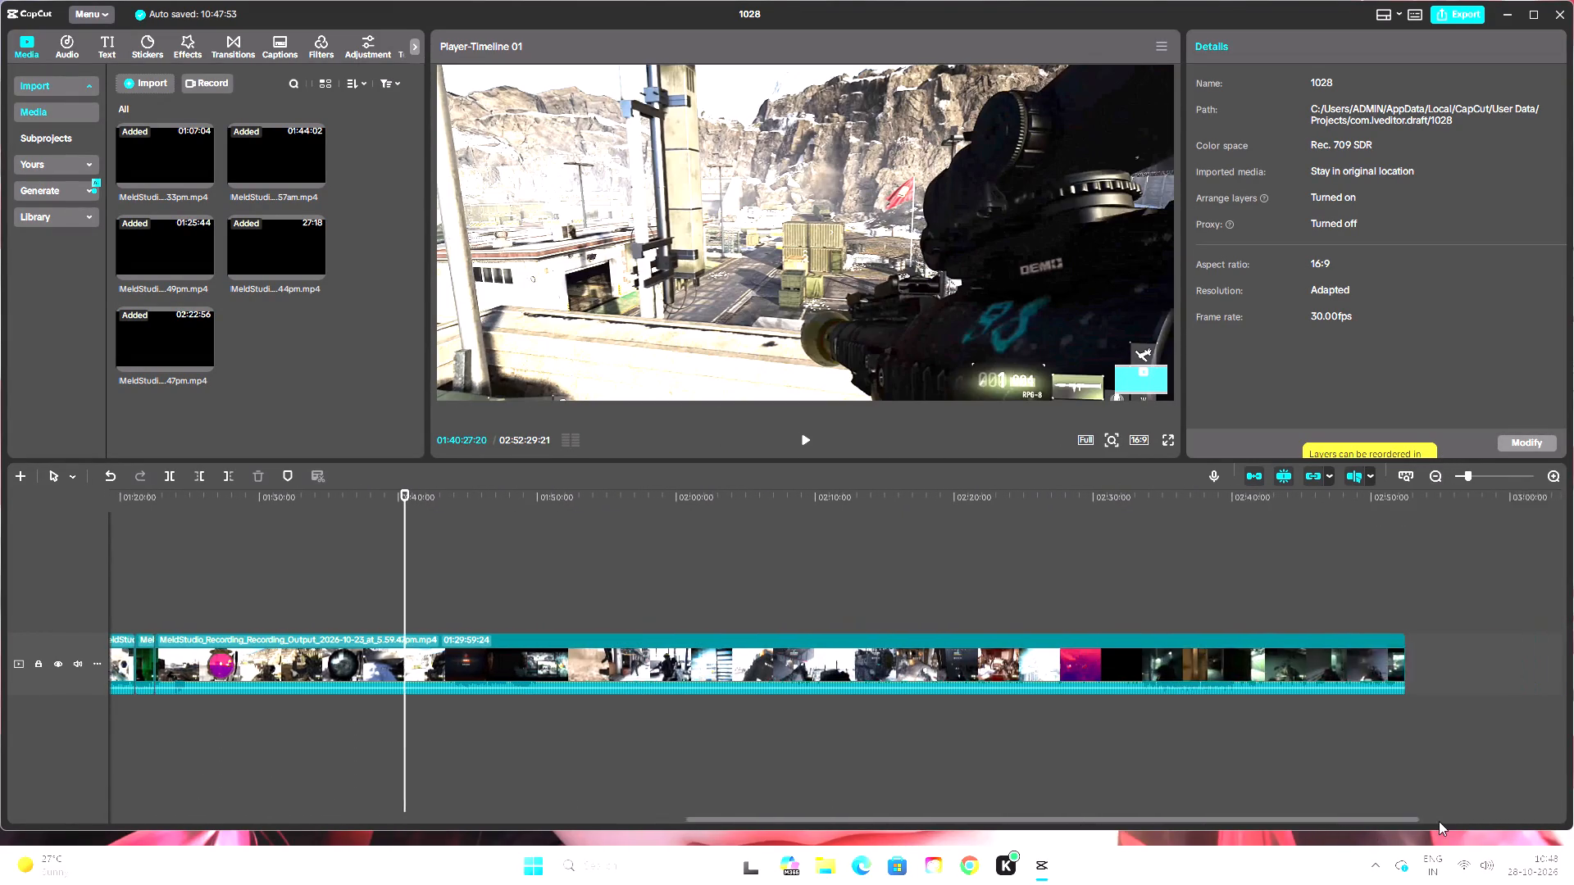
pyautogui.moveTo(1439, 821); pyautogui.dragTo(1439, 820)
pyautogui.moveTo(332, 495); pyautogui.dragTo(380, 502)
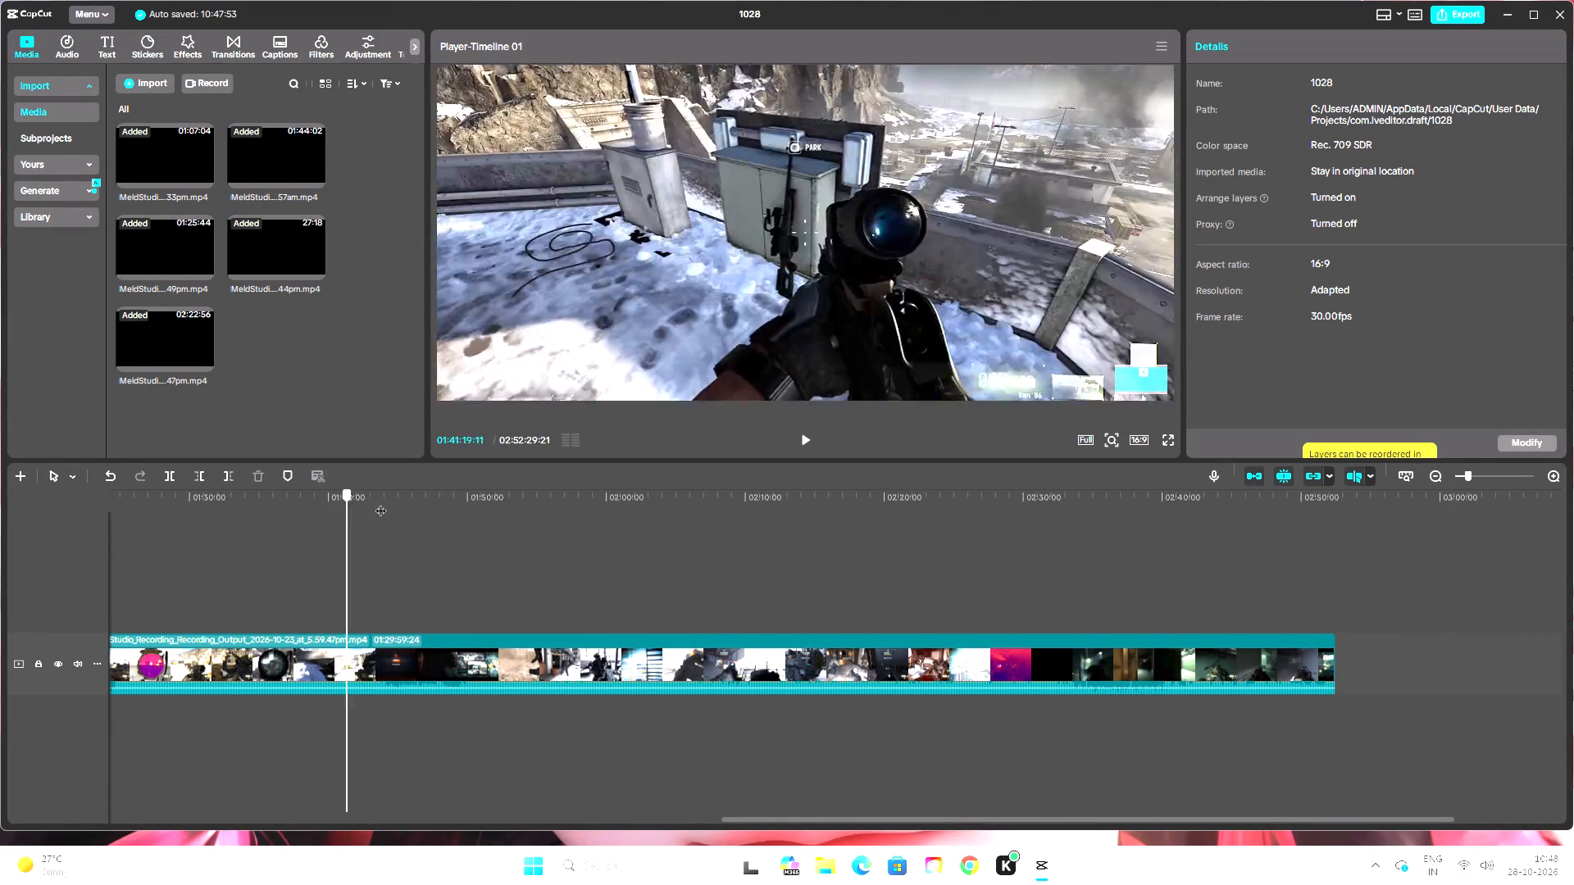
pyautogui.moveTo(380, 502); pyautogui.dragTo(414, 511)
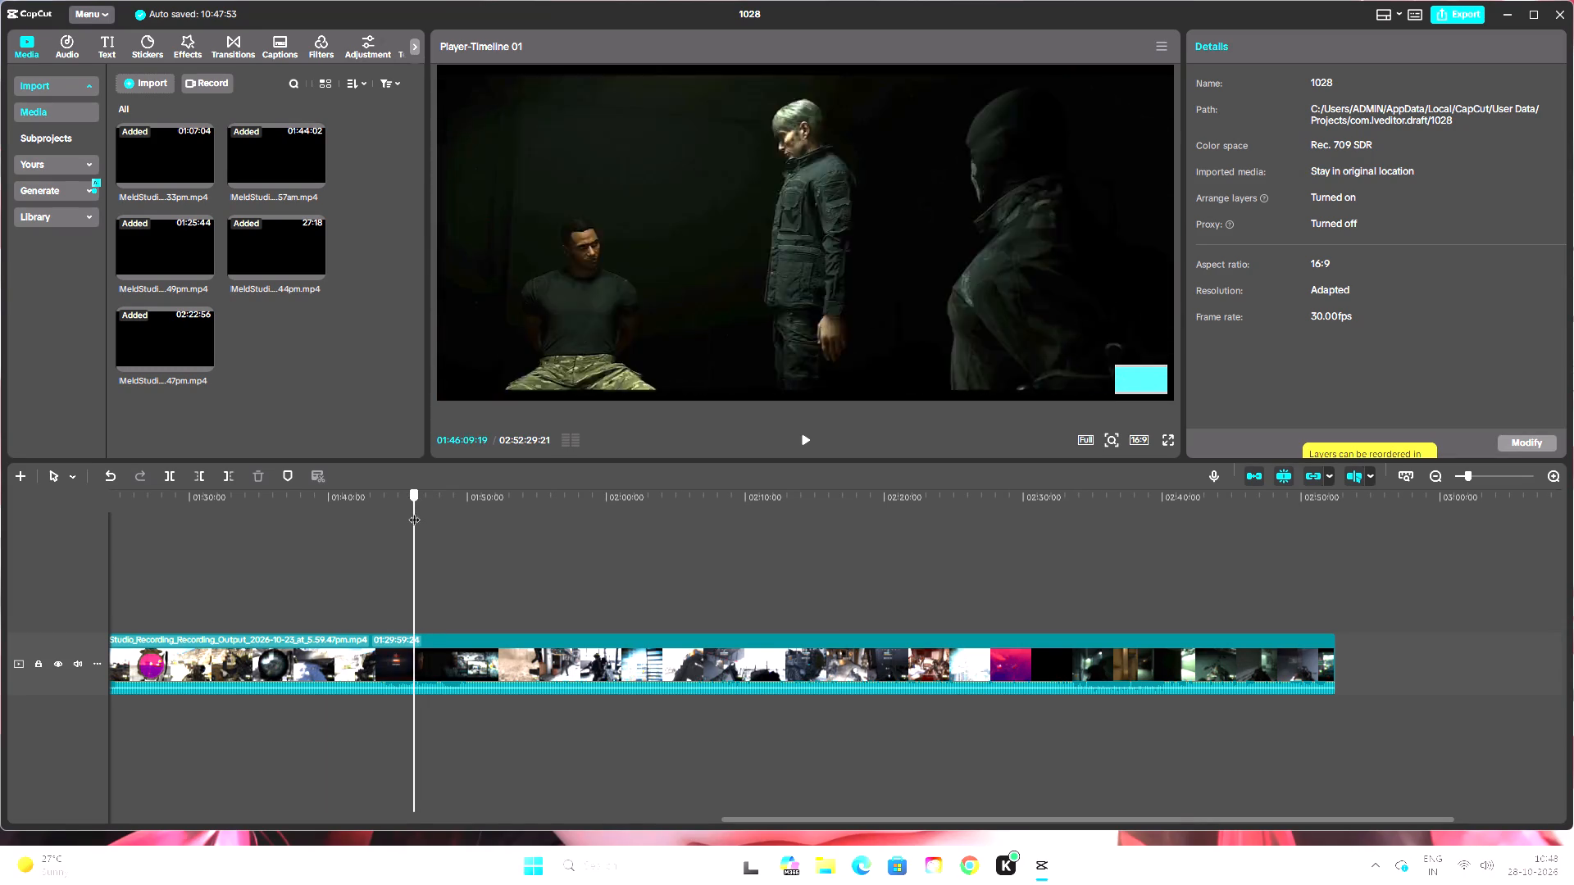
pyautogui.moveTo(414, 511); pyautogui.dragTo(379, 518)
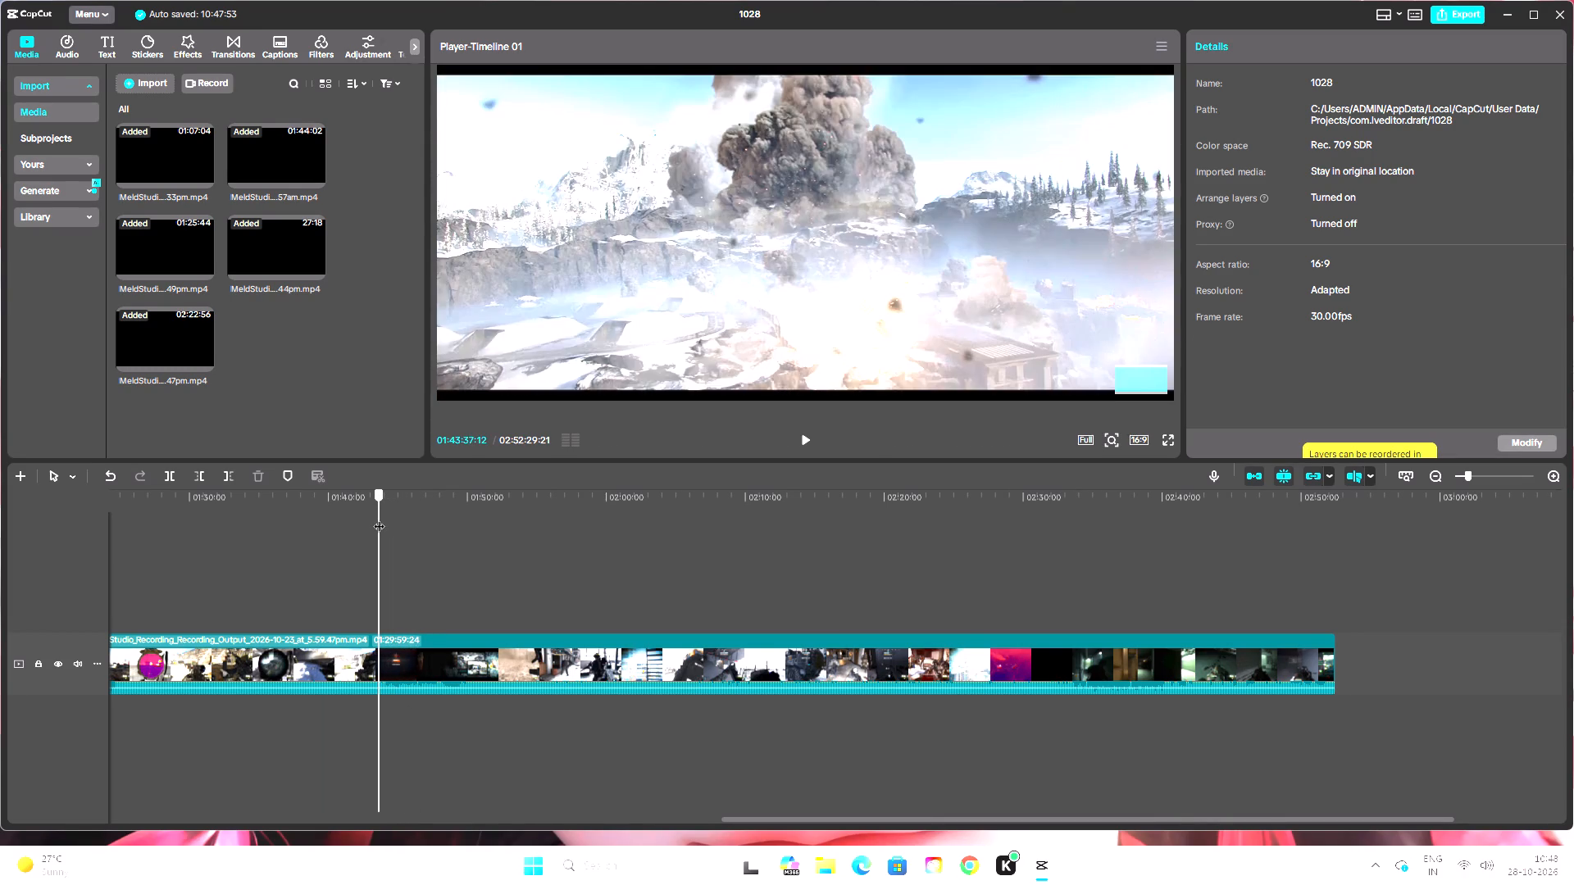
pyautogui.moveTo(379, 518); pyautogui.dragTo(381, 519)
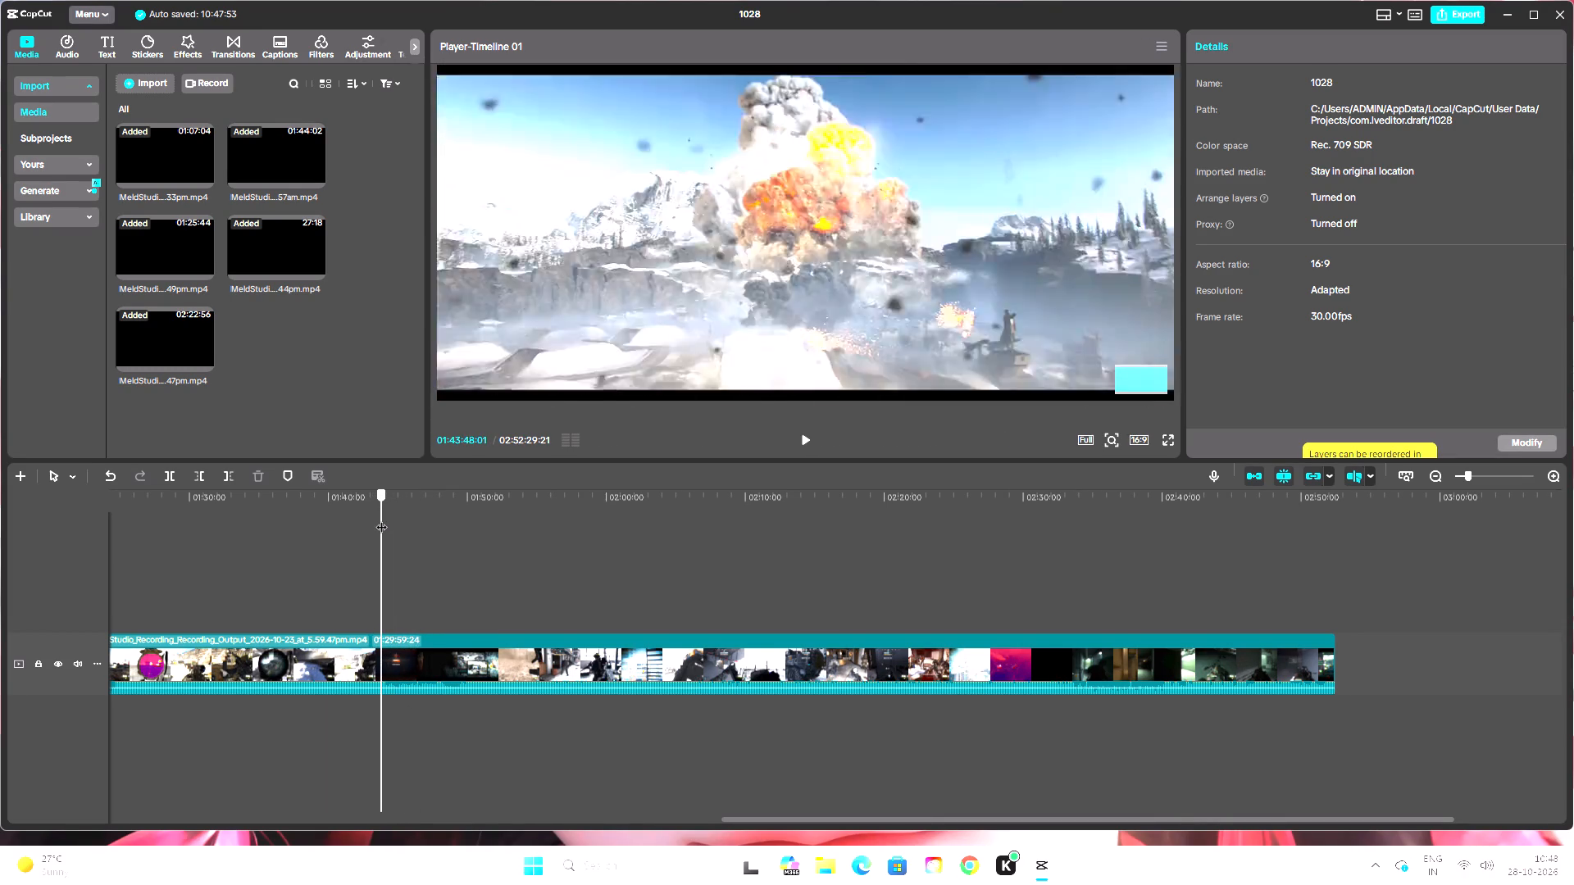
pyautogui.moveTo(381, 519); pyautogui.dragTo(380, 520)
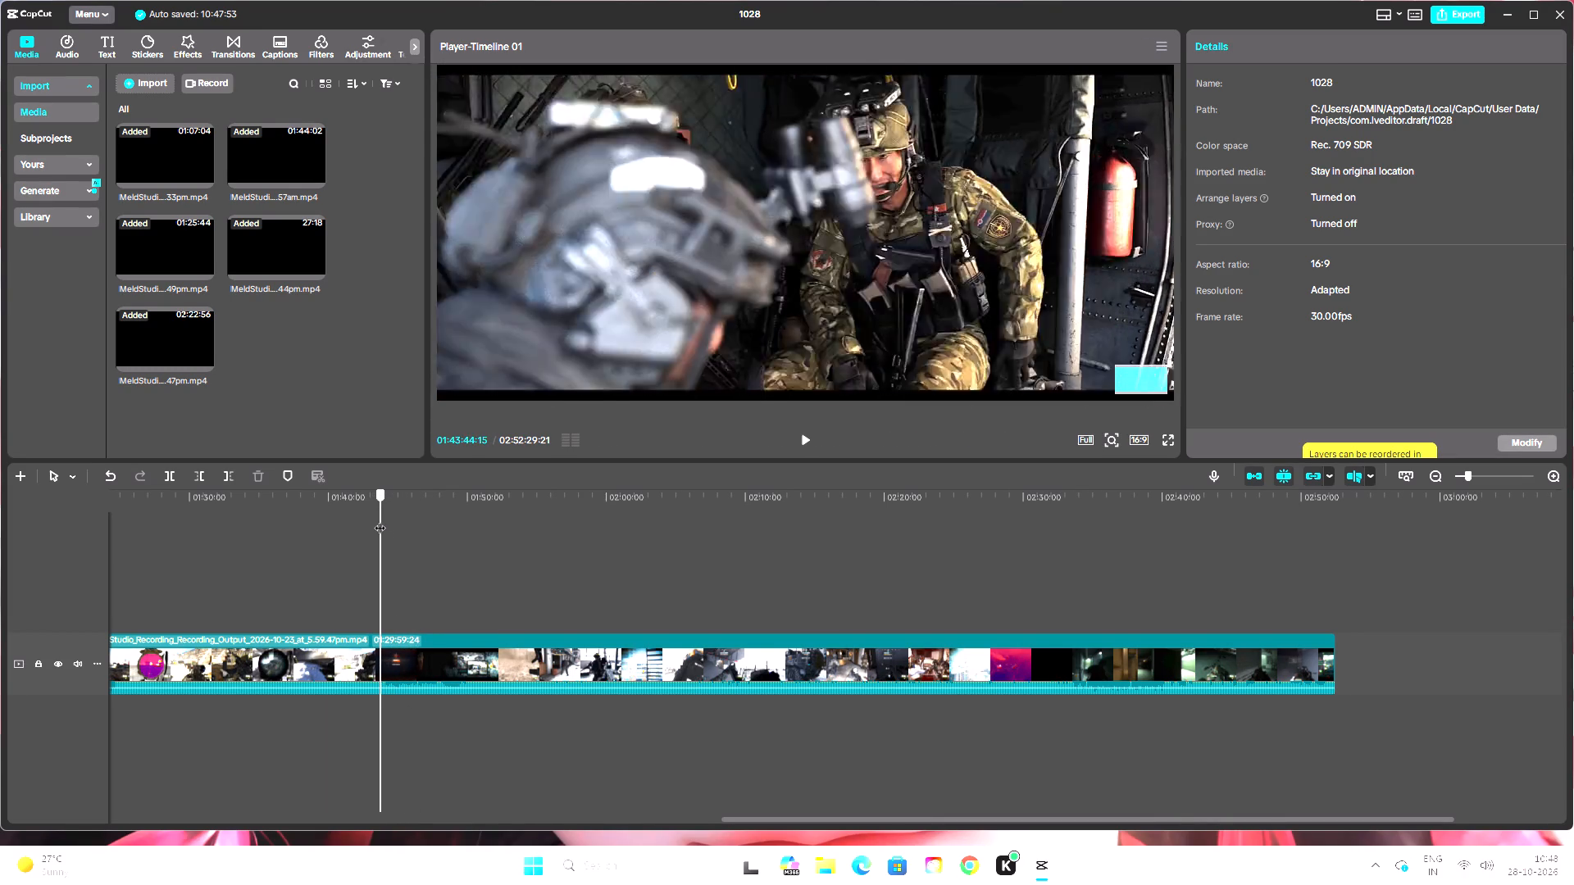
pyautogui.moveTo(380, 520); pyautogui.dragTo(375, 524)
# Play the end of the runway gameplay and split the 5.59.47pm recording at about 01:43:22, on the black frame before the helicopter cutscene.
pyautogui.click(804, 440)
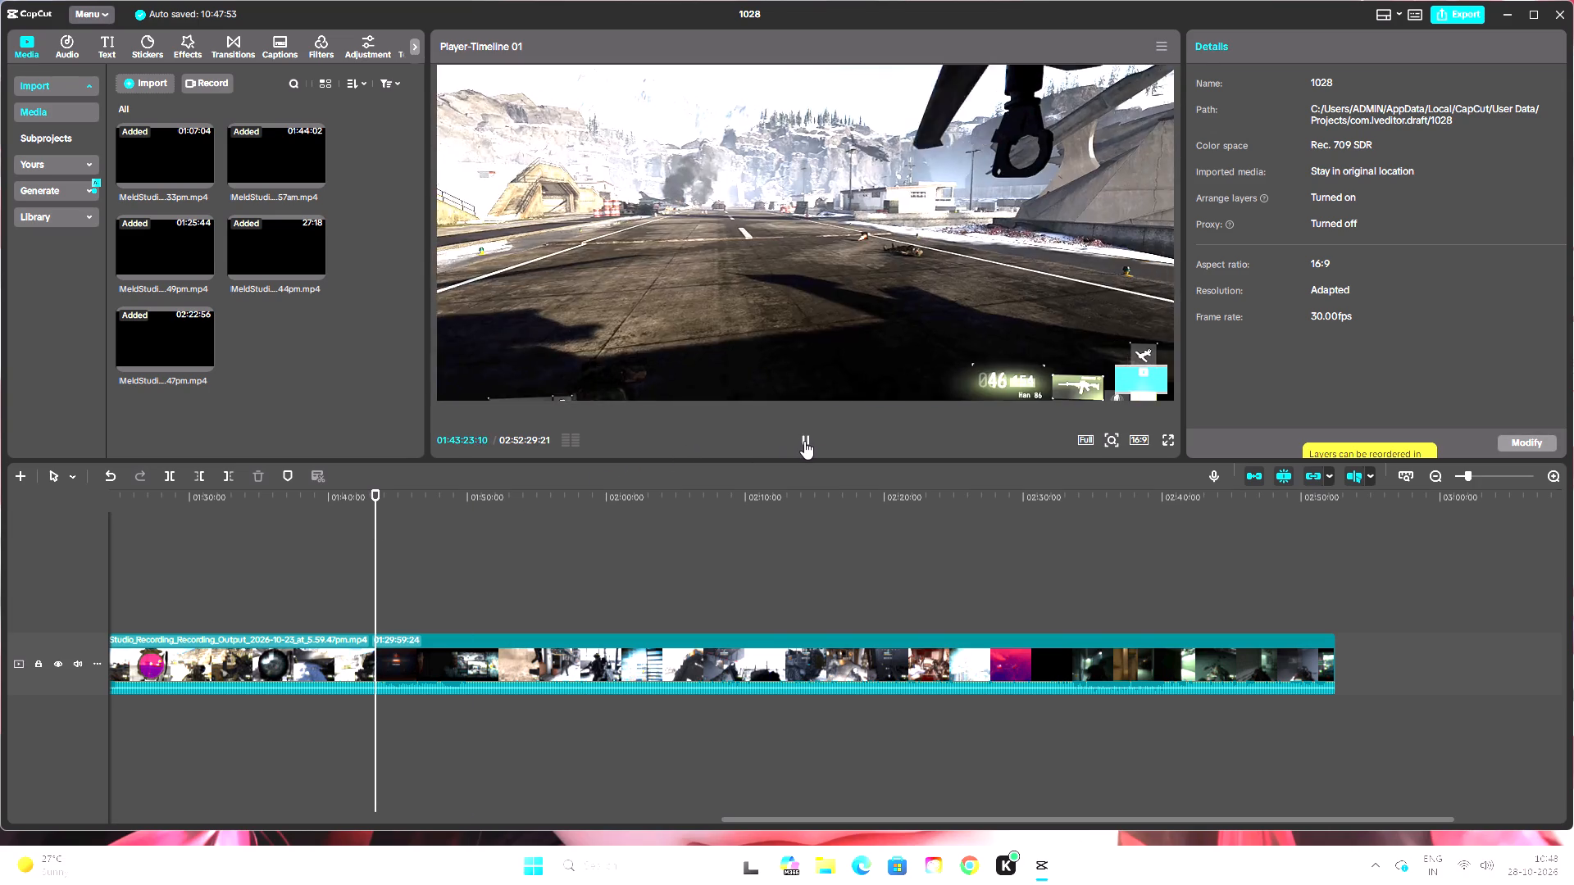
pyautogui.click(804, 441)
pyautogui.click(804, 441)
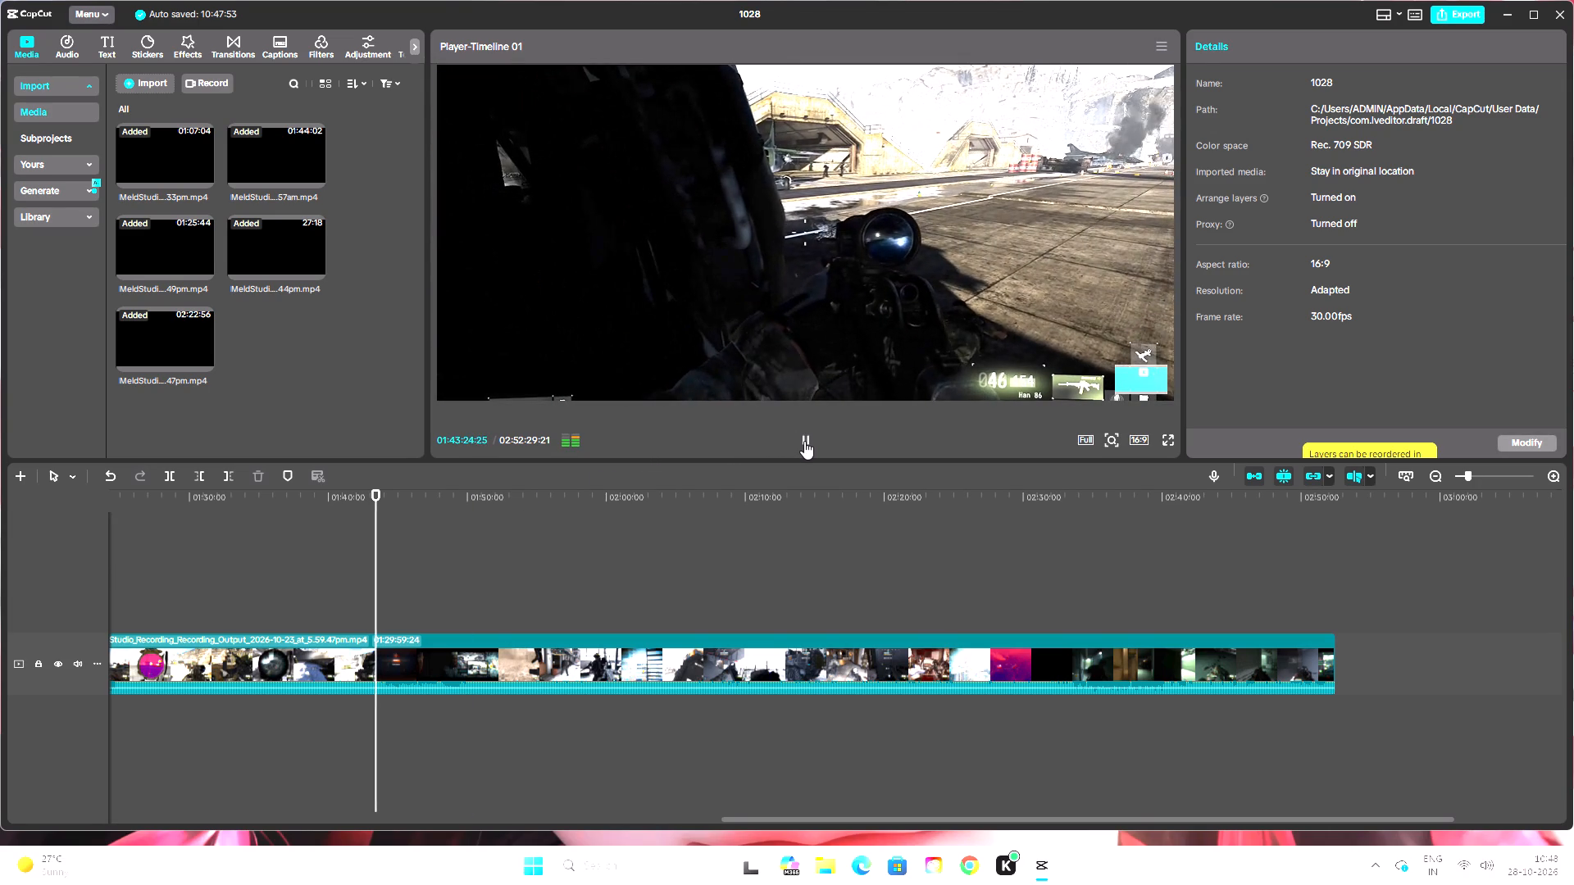
pyautogui.click(804, 441)
pyautogui.click(804, 441)
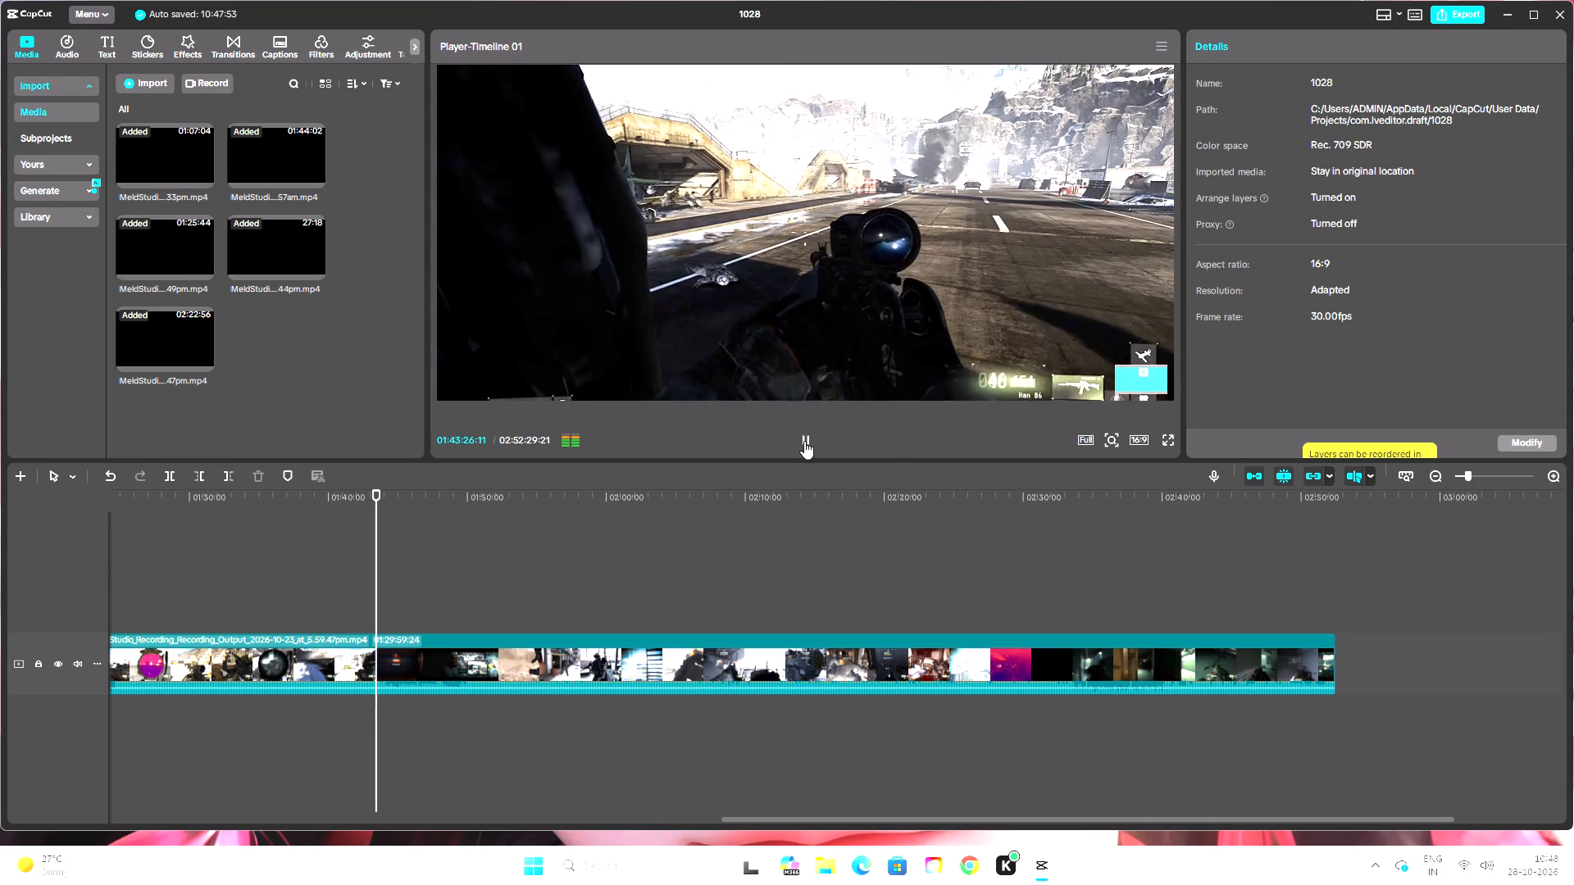
pyautogui.click(804, 441)
pyautogui.click(377, 492)
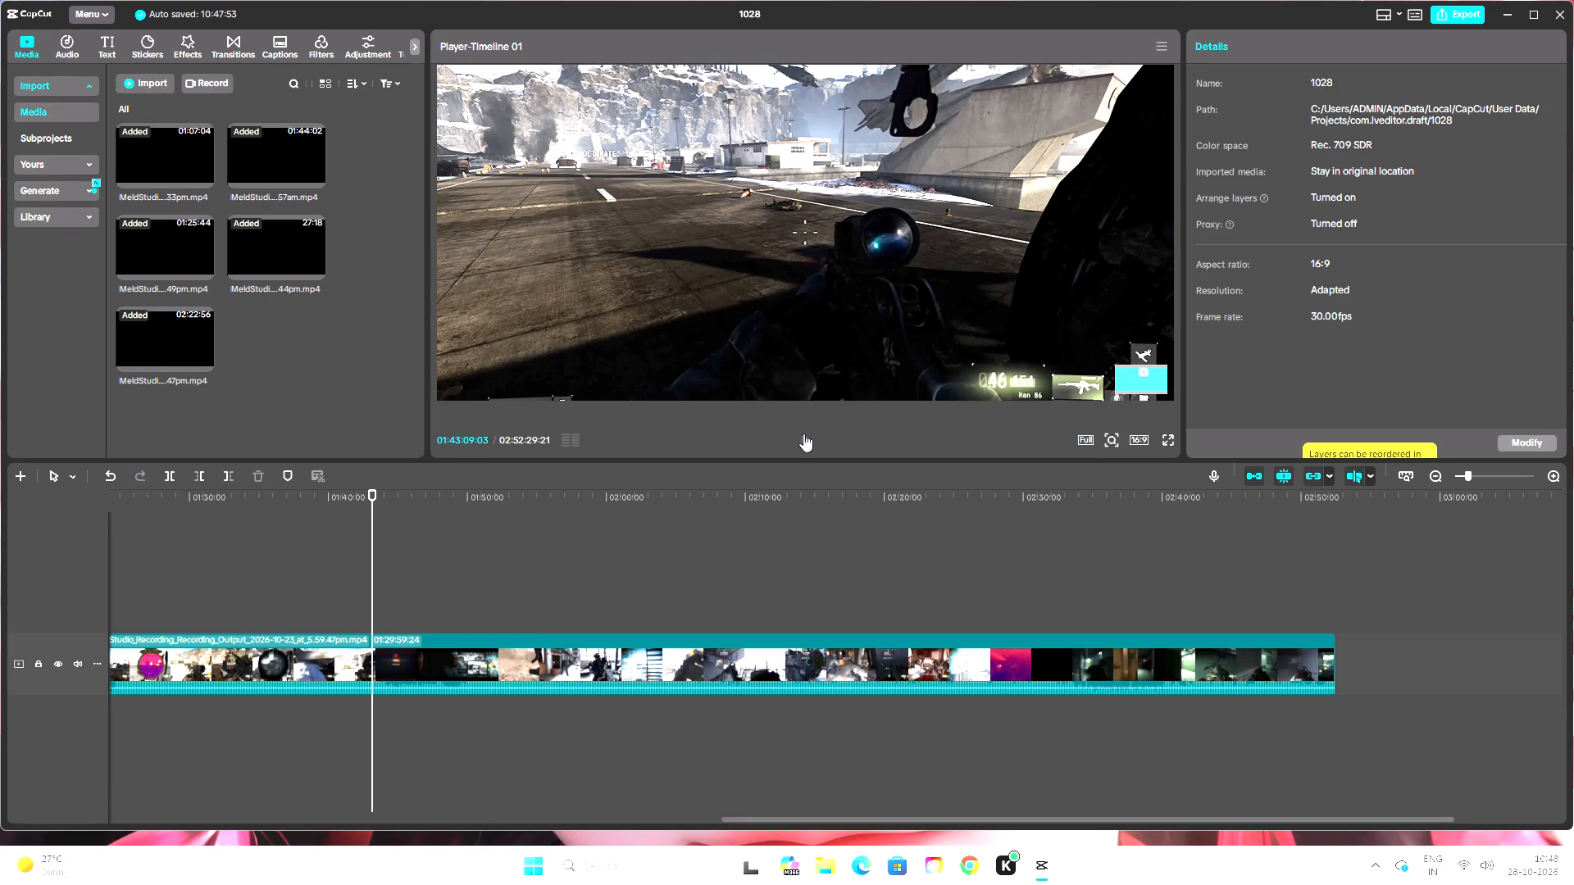
pyautogui.click(811, 436)
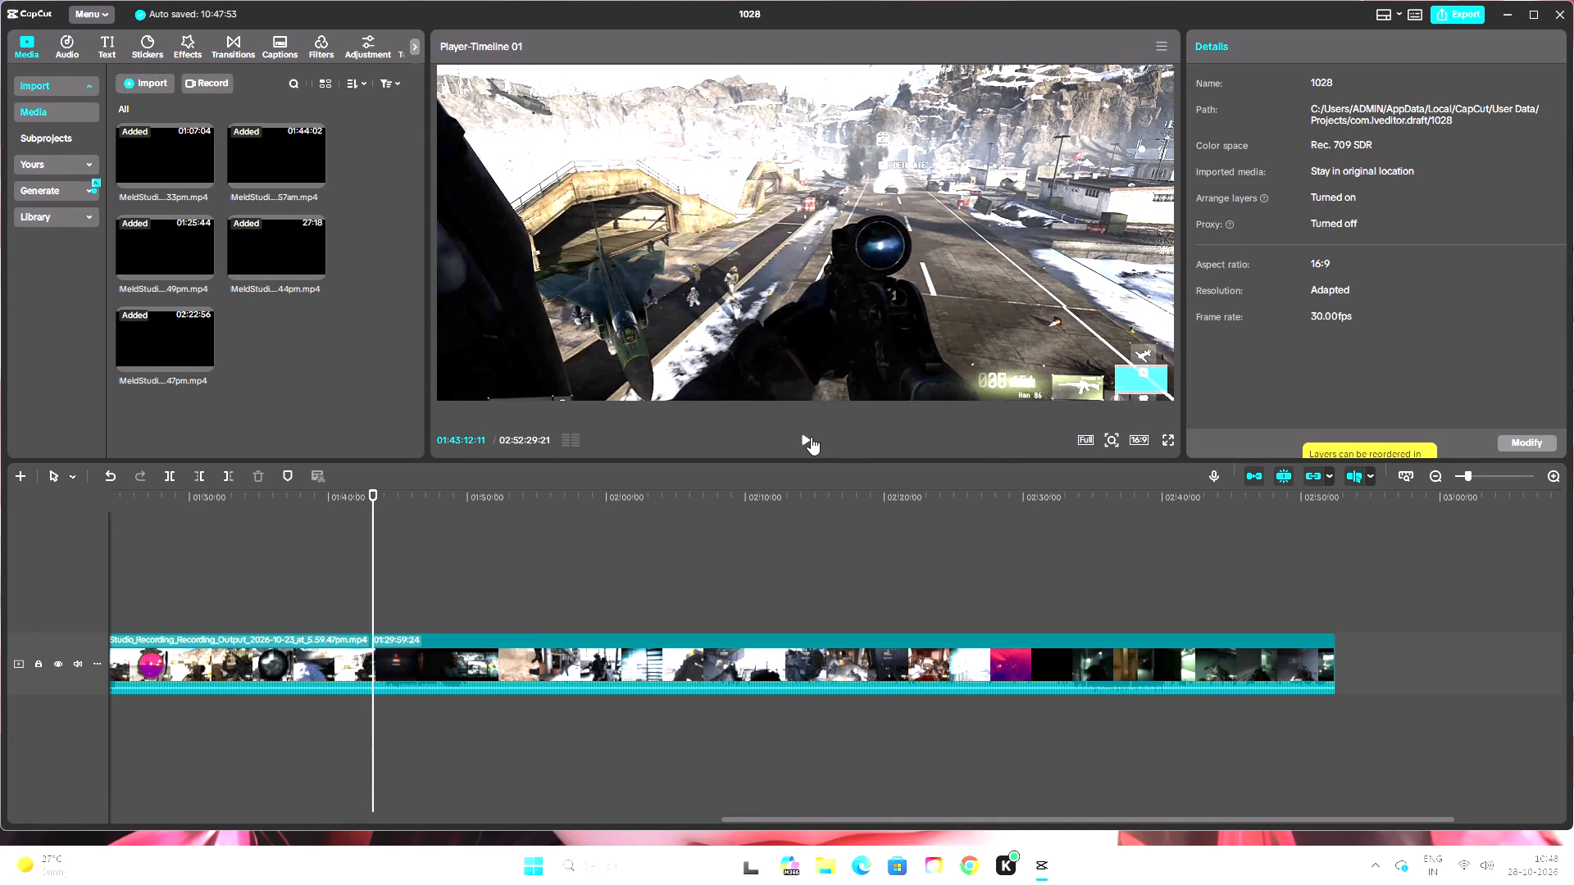
pyautogui.click(811, 434)
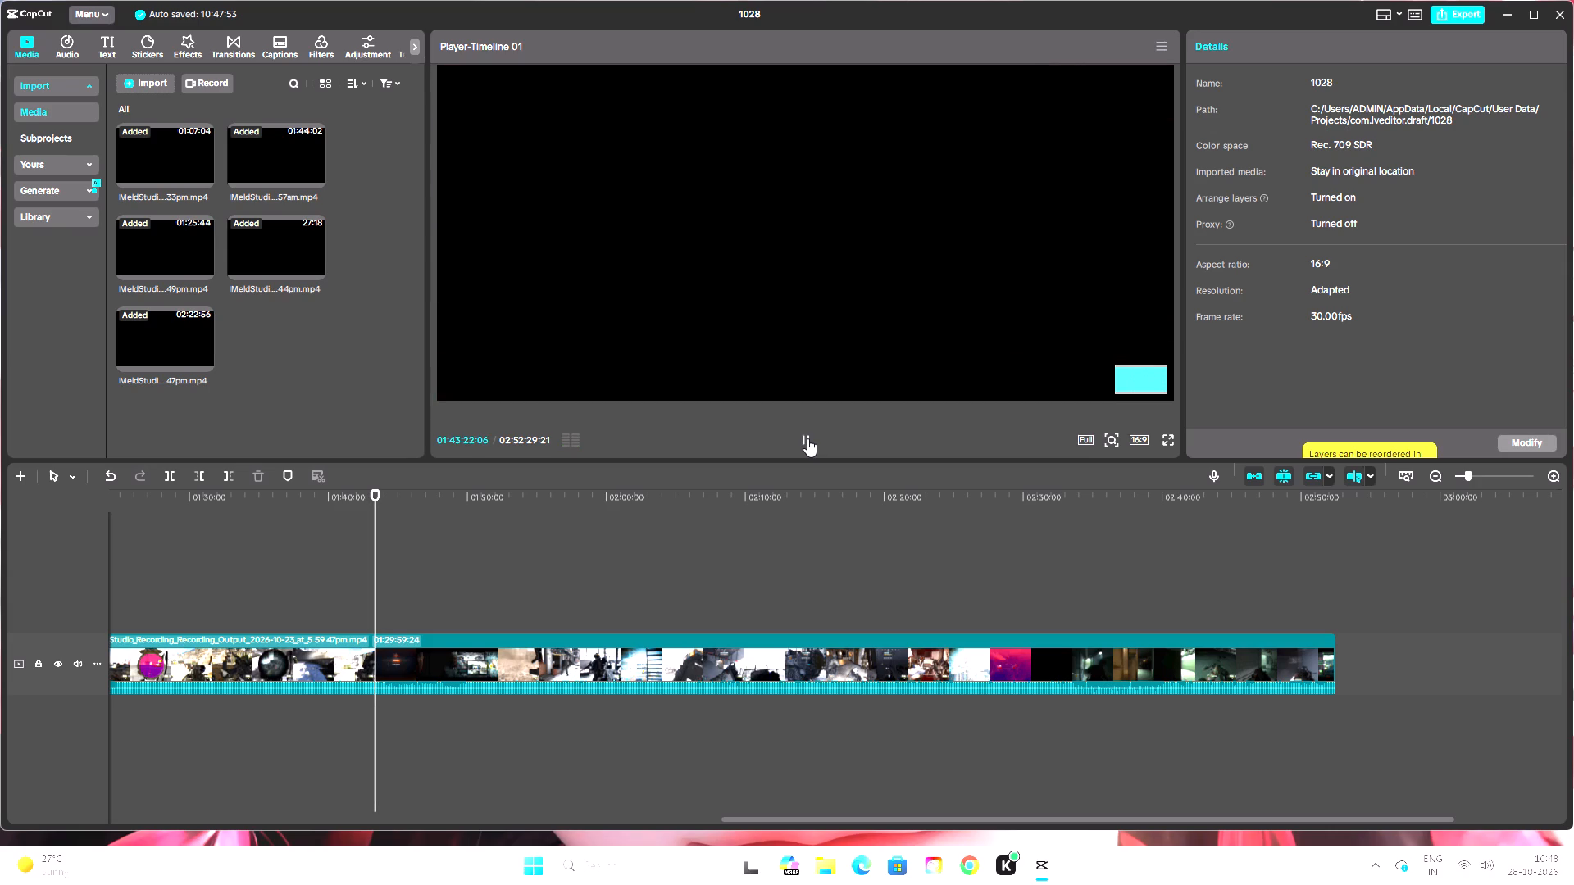
pyautogui.click(170, 476)
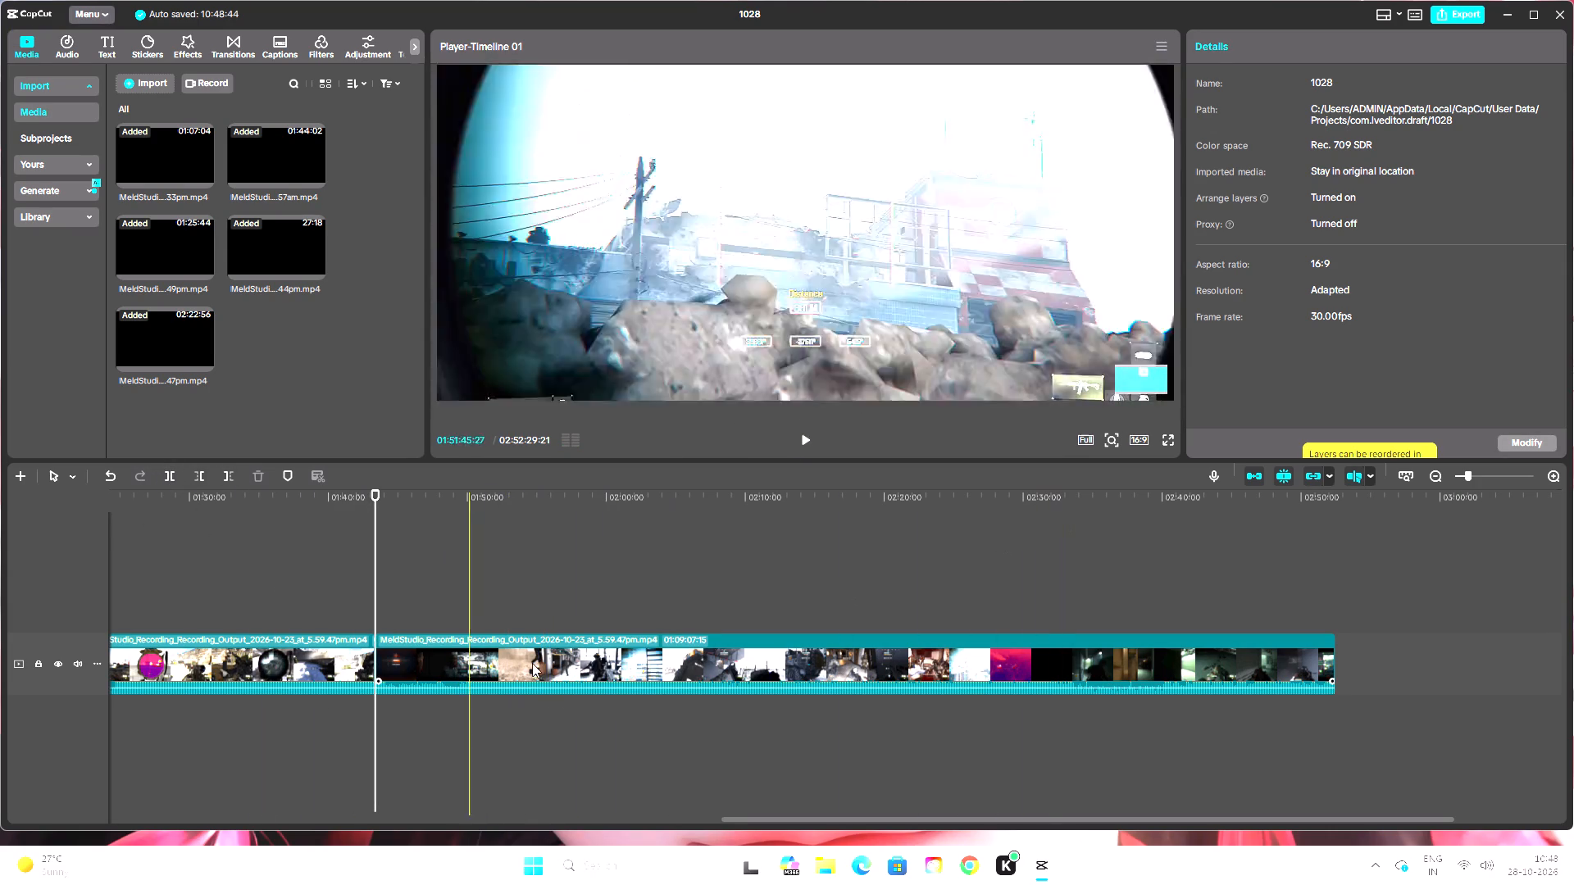
# Delete the snow base gameplay segment of the 5.59.47pm recording, from about 01:22:30 to the 01:43:22 split.
pyautogui.moveTo(1045, 817); pyautogui.dragTo(967, 830)
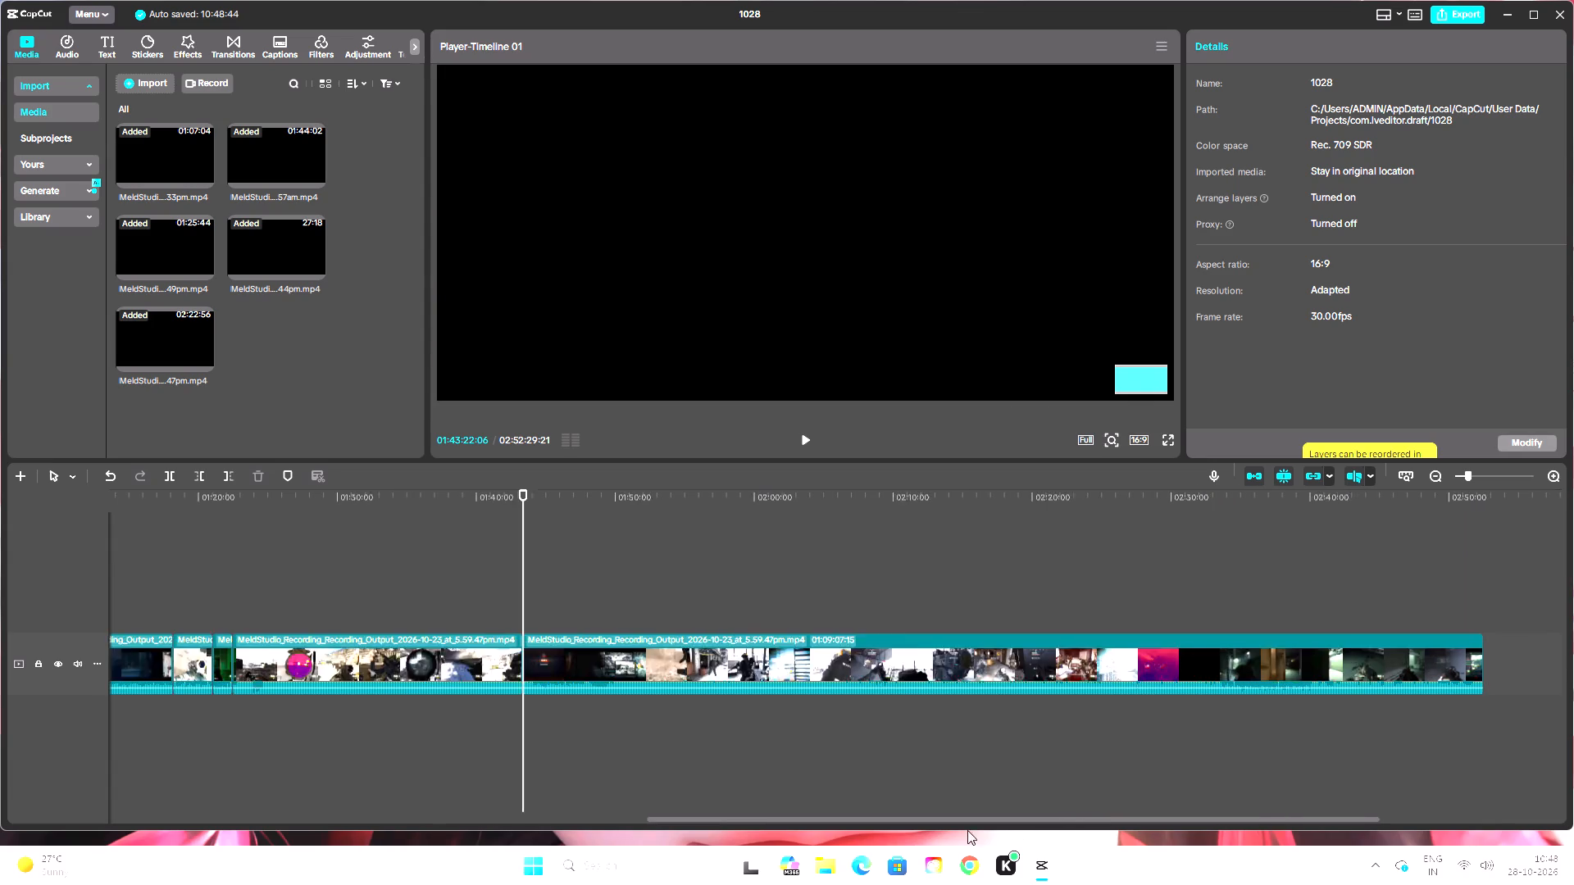
pyautogui.moveTo(967, 830); pyautogui.dragTo(832, 824)
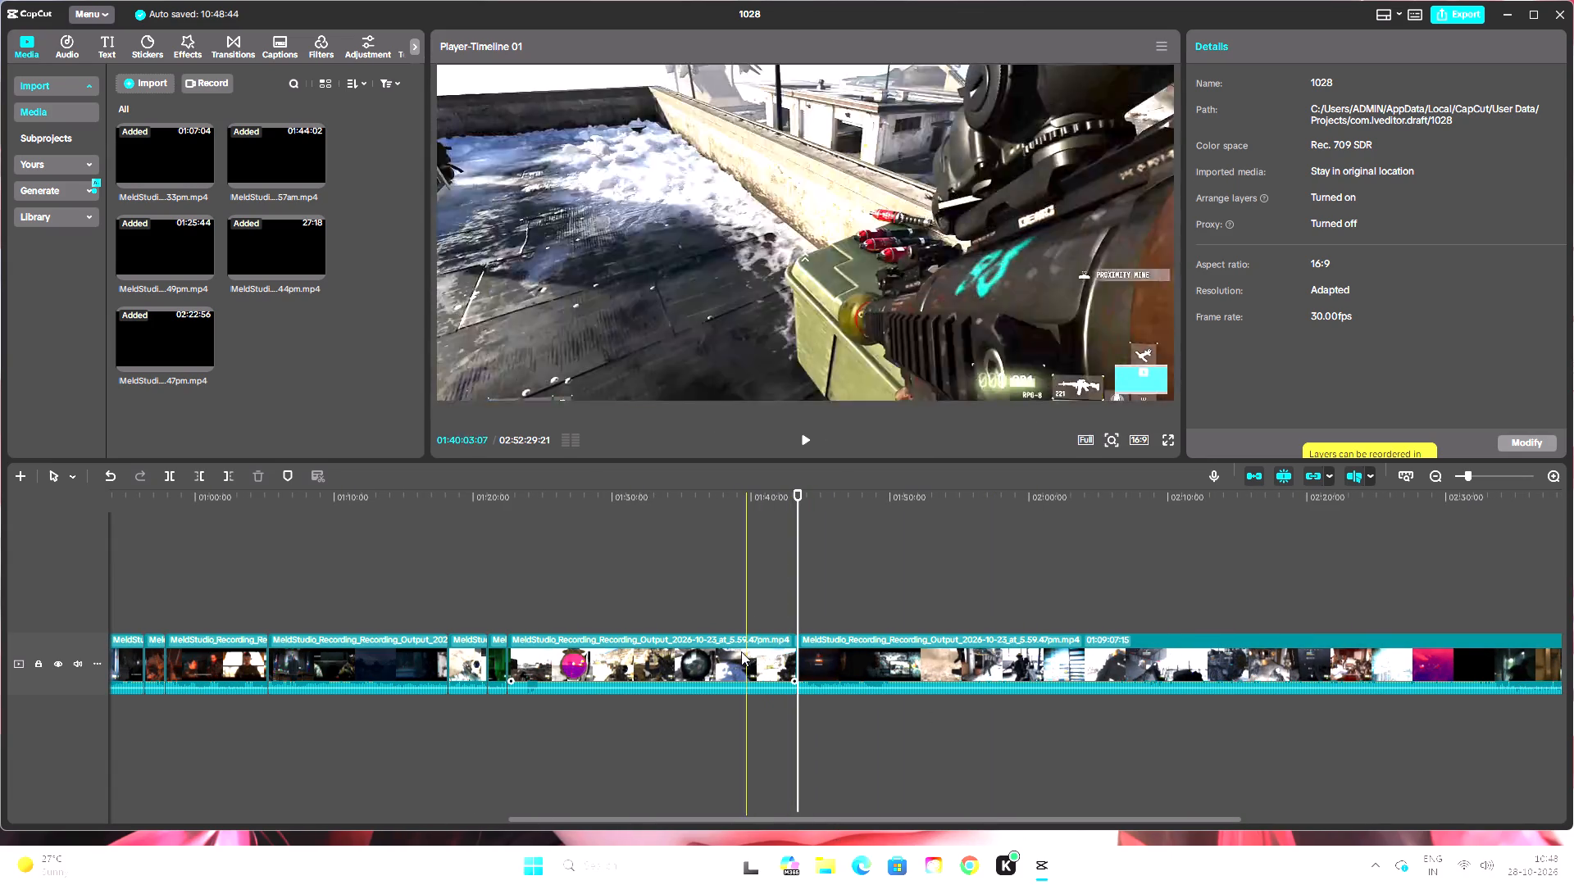
pyautogui.click(741, 651)
pyautogui.press('BackSpace')
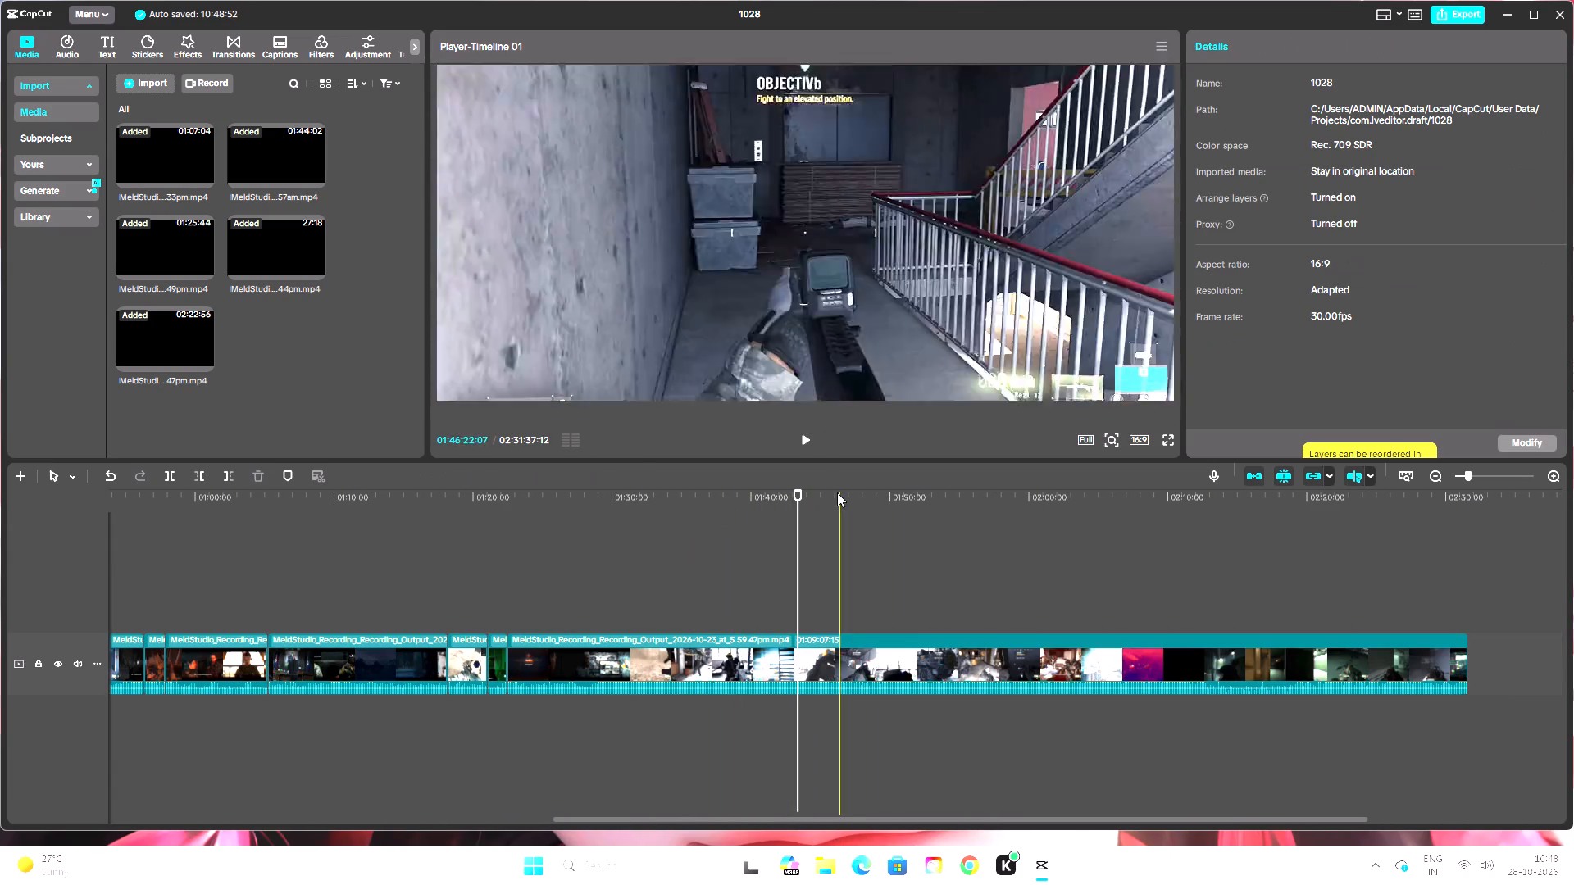
# Review the cutscenes after the 01:22:30 join and split the recording at about 01:28:47, in the troop vehicle scene before the beach gameplay.
pyautogui.moveTo(801, 496); pyautogui.dragTo(500, 614)
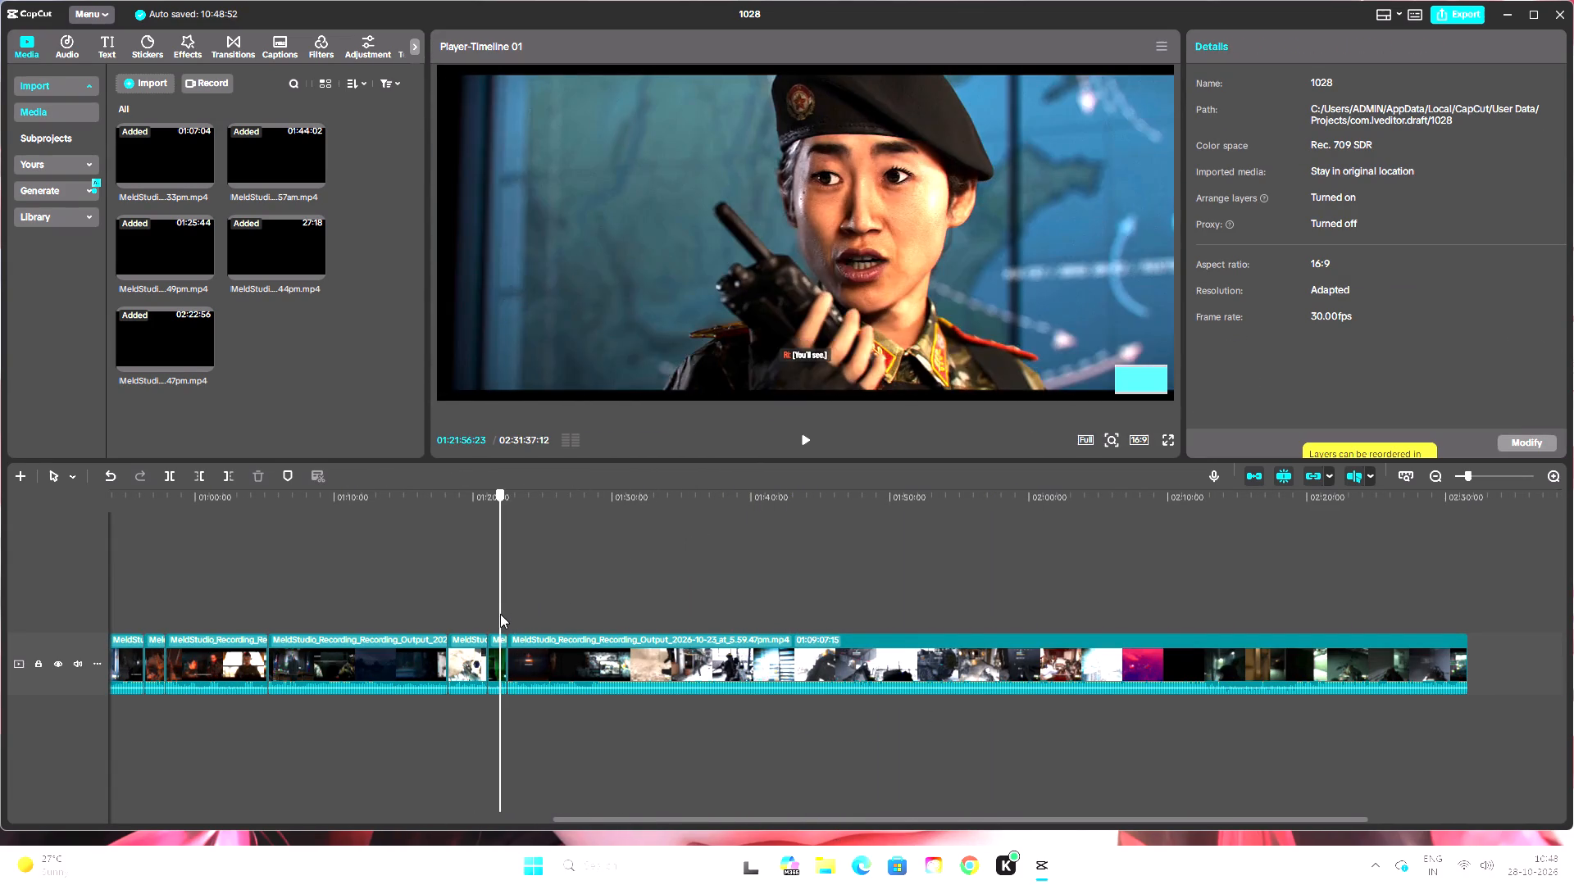
pyautogui.moveTo(500, 614); pyautogui.dragTo(509, 620)
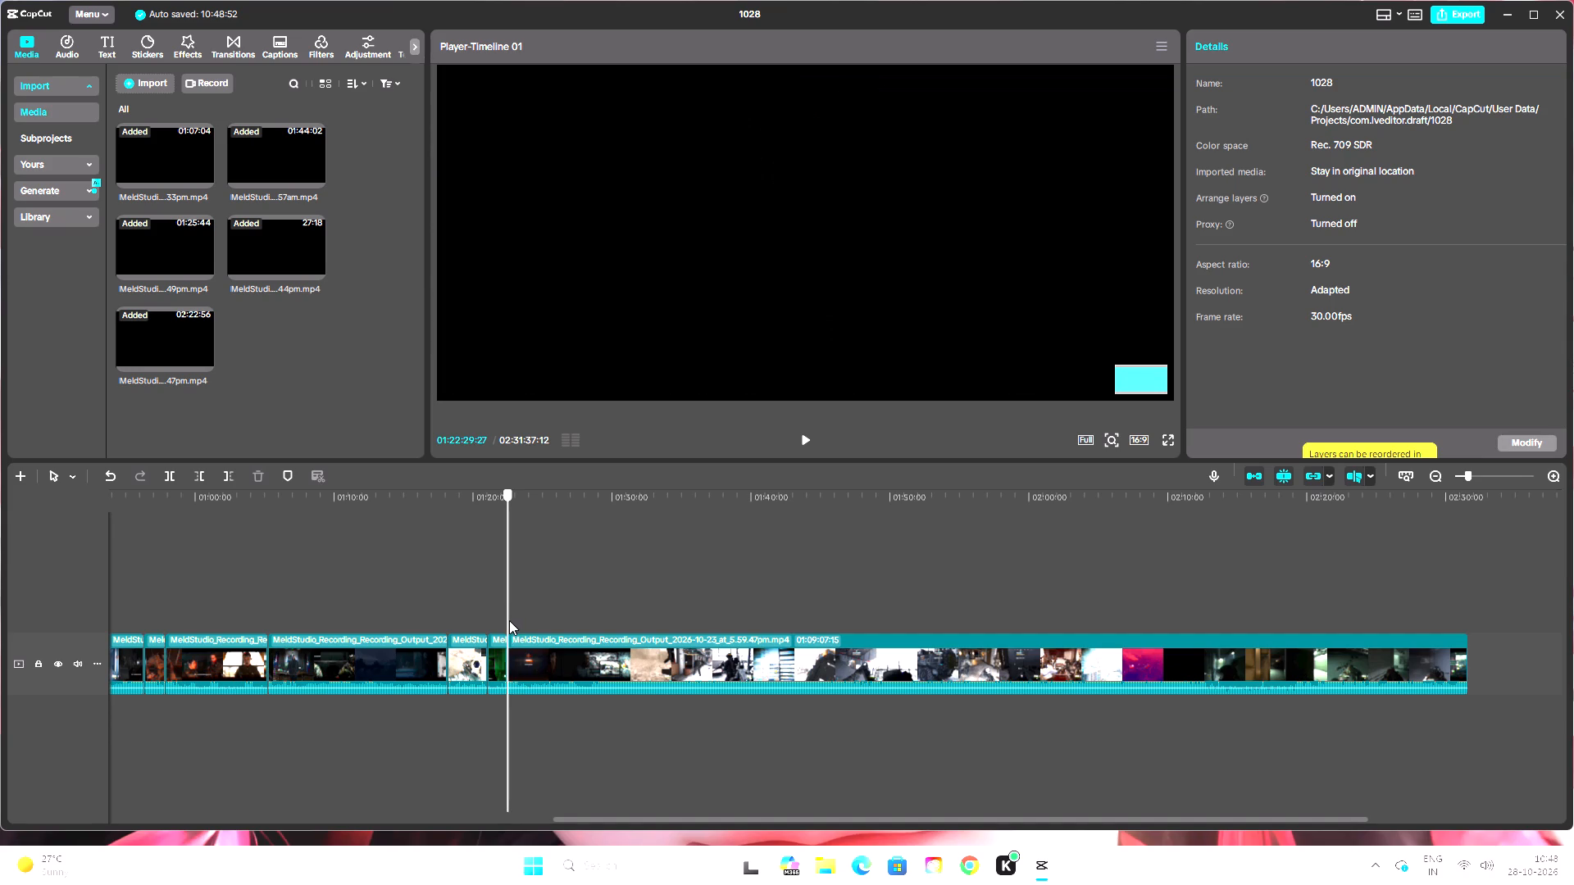
pyautogui.moveTo(509, 620); pyautogui.dragTo(568, 632)
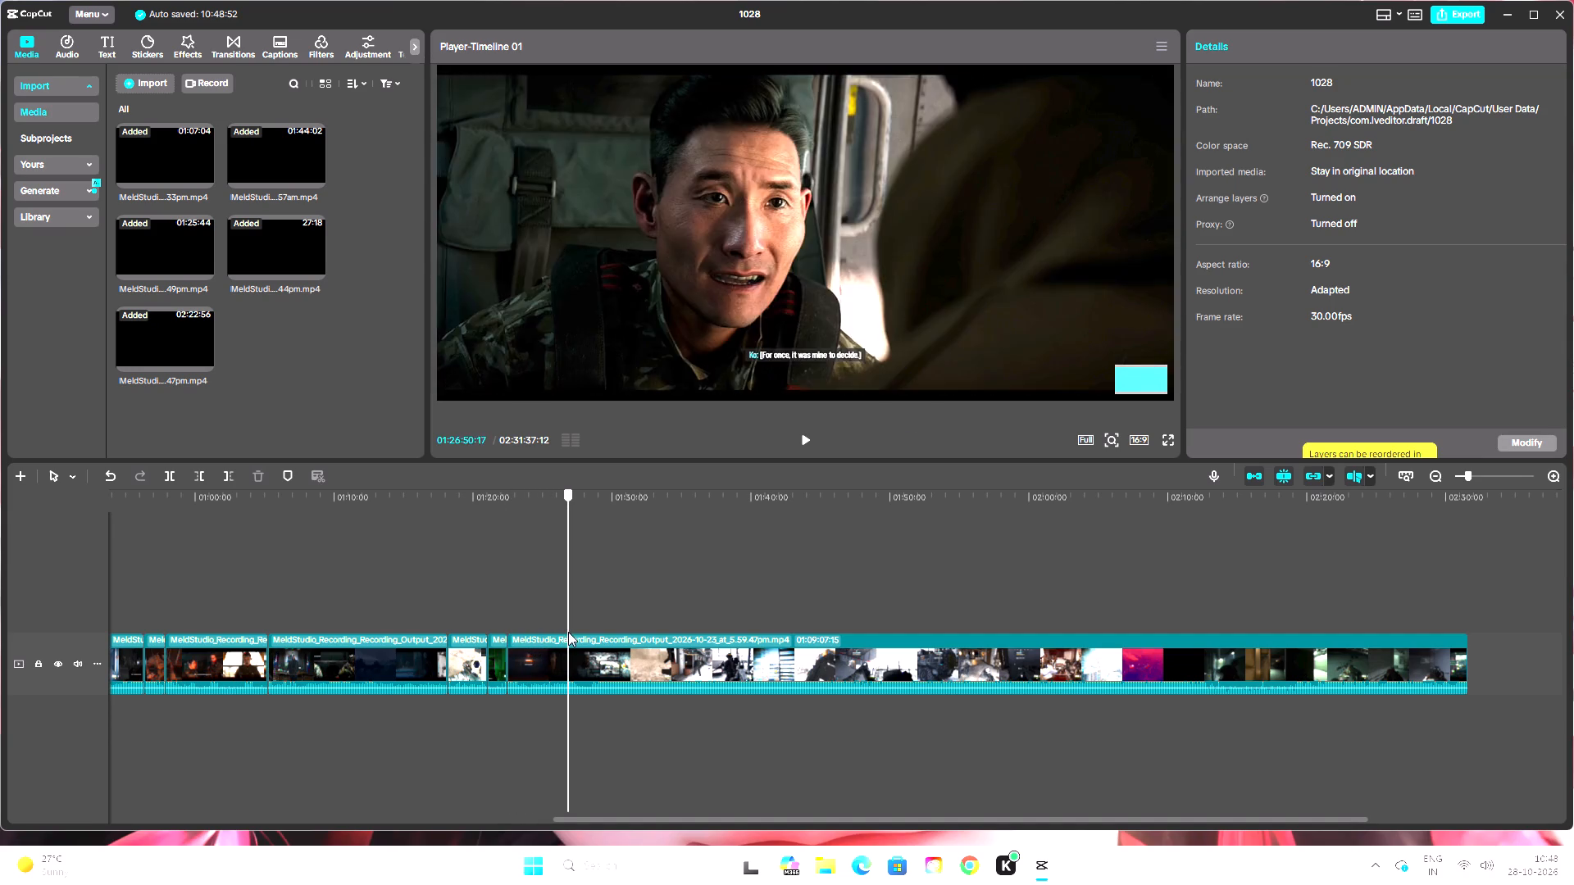
pyautogui.moveTo(568, 632); pyautogui.dragTo(615, 634)
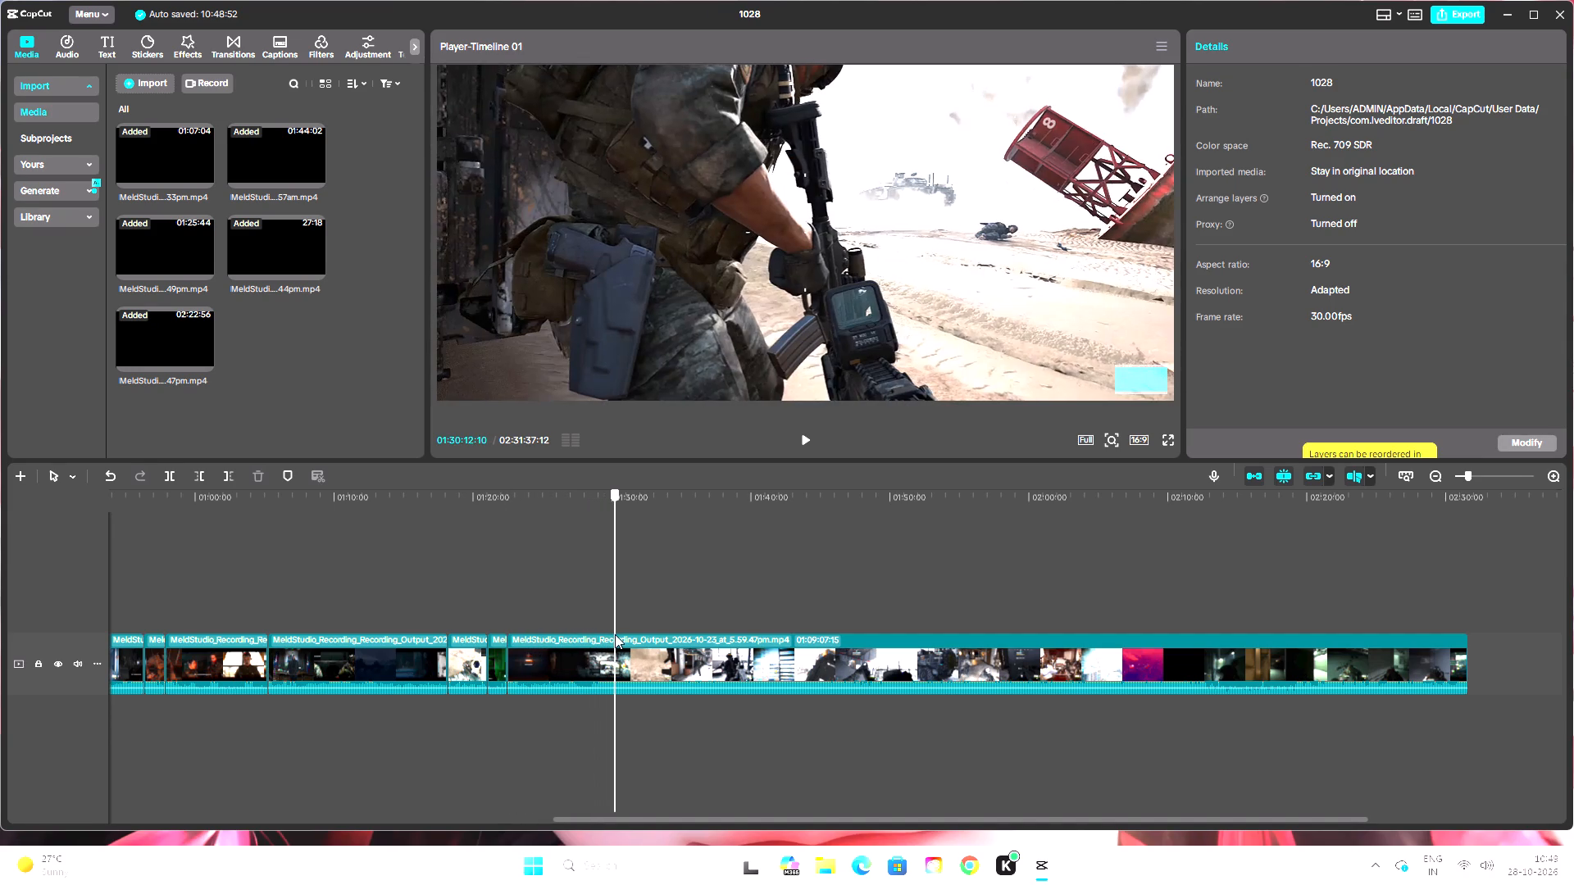
pyautogui.moveTo(615, 634); pyautogui.dragTo(606, 638)
pyautogui.click(809, 439)
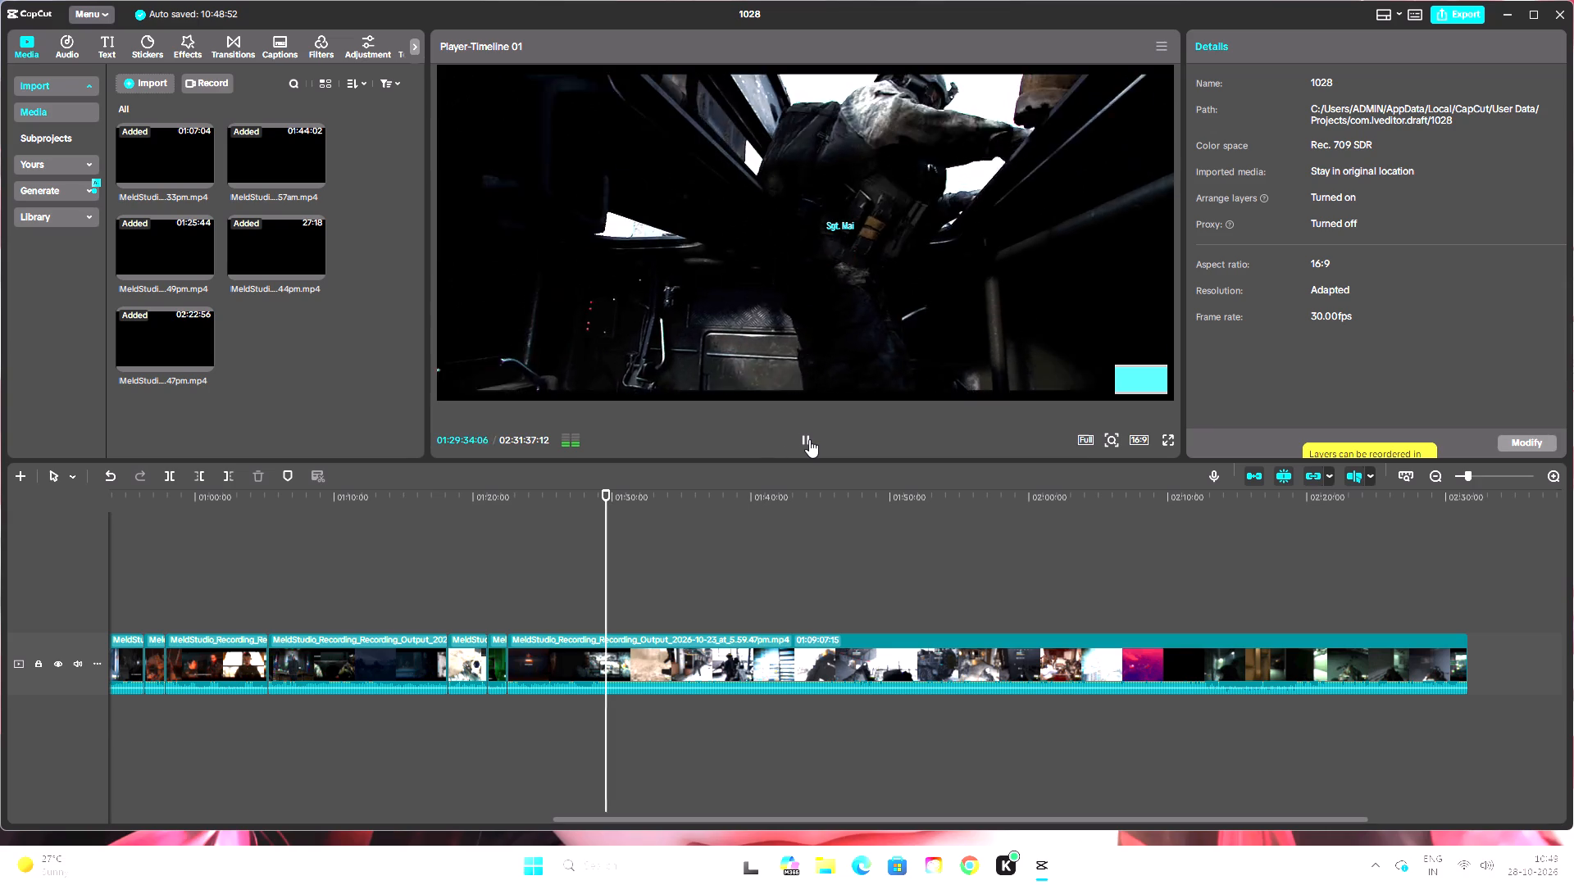
pyautogui.click(809, 439)
pyautogui.moveTo(608, 495); pyautogui.dragTo(603, 502)
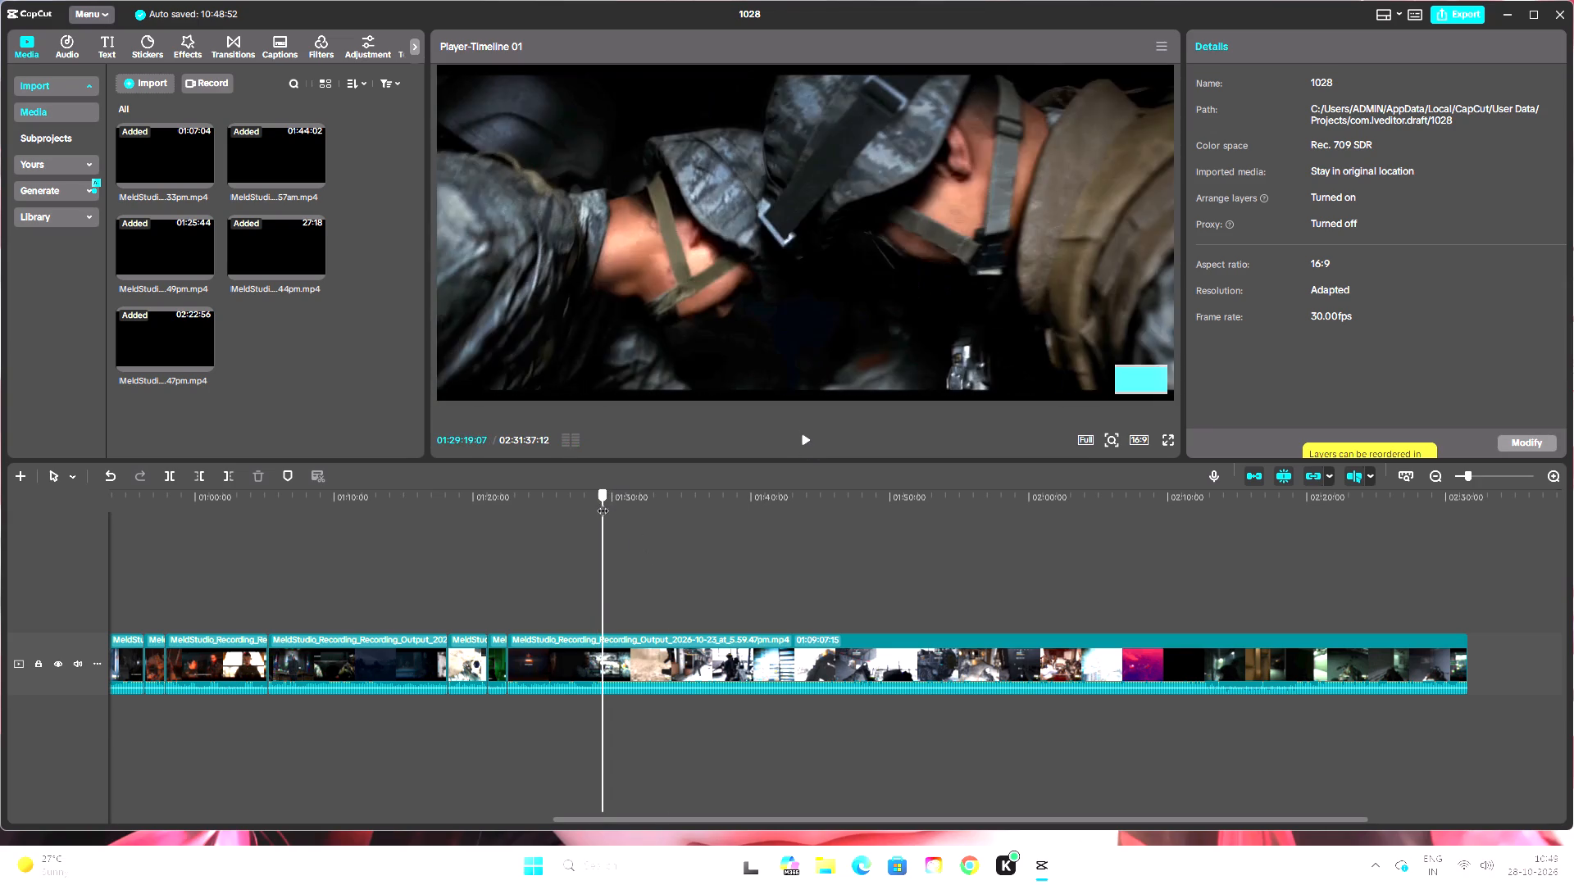
pyautogui.moveTo(603, 502); pyautogui.dragTo(594, 511)
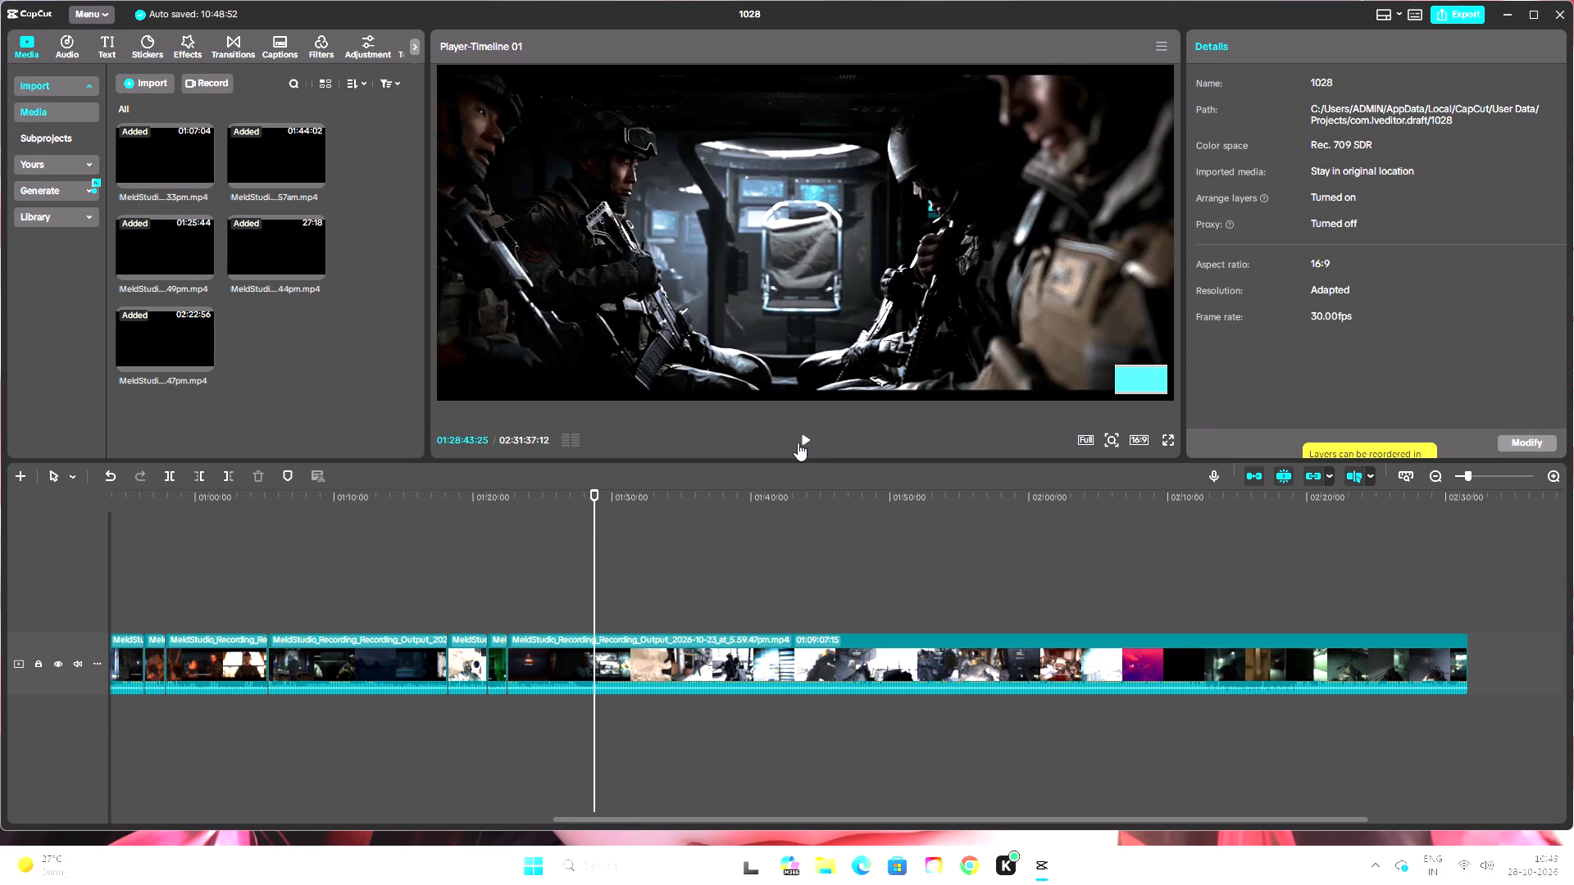
pyautogui.click(803, 442)
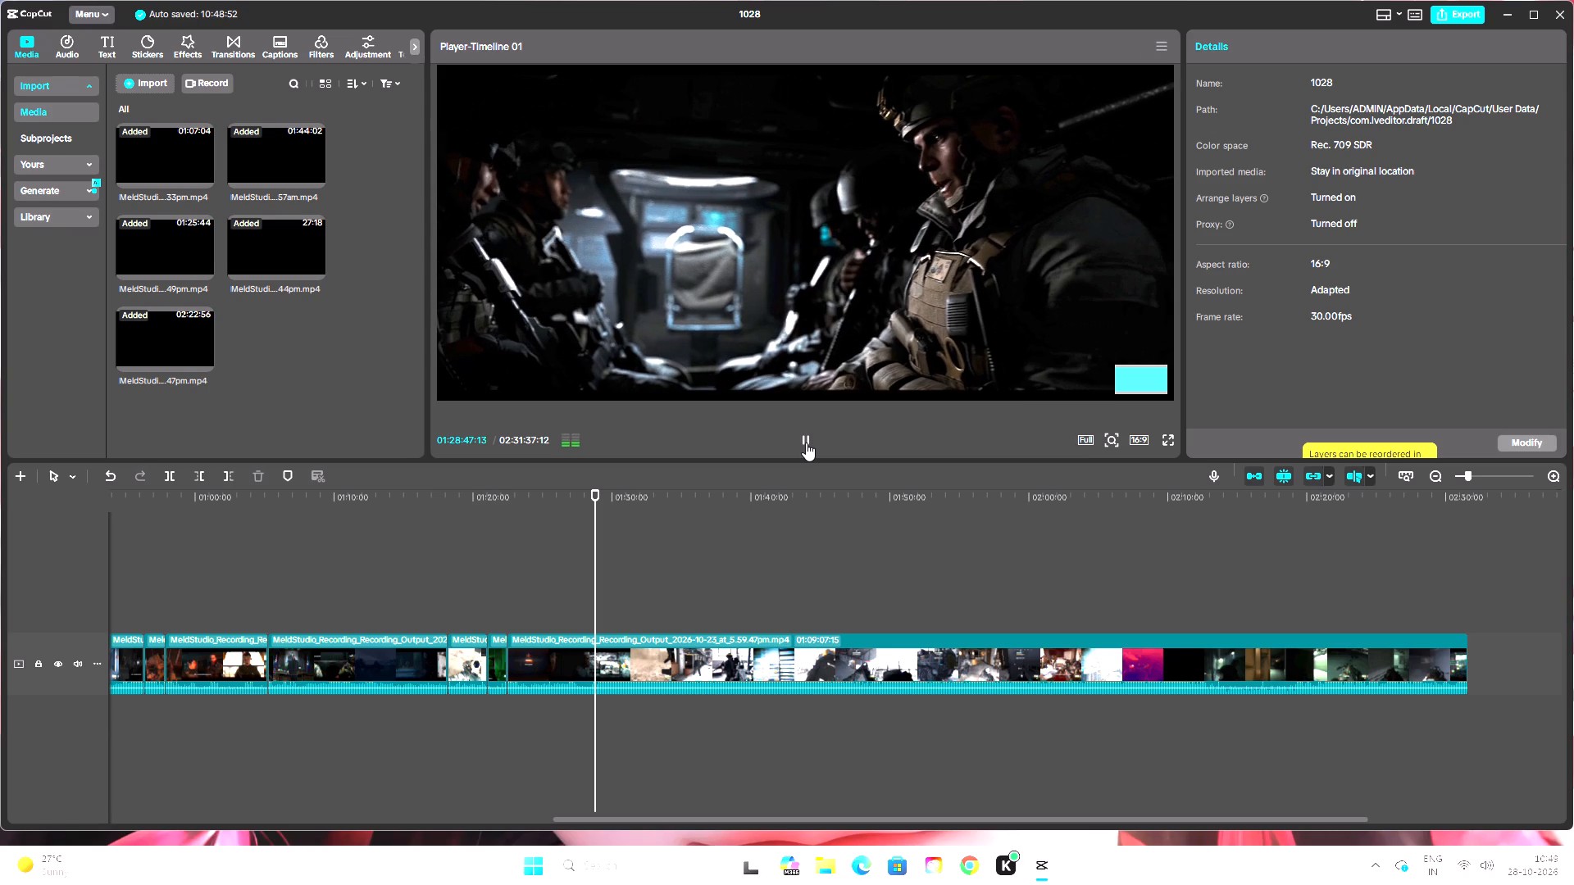
pyautogui.click(167, 477)
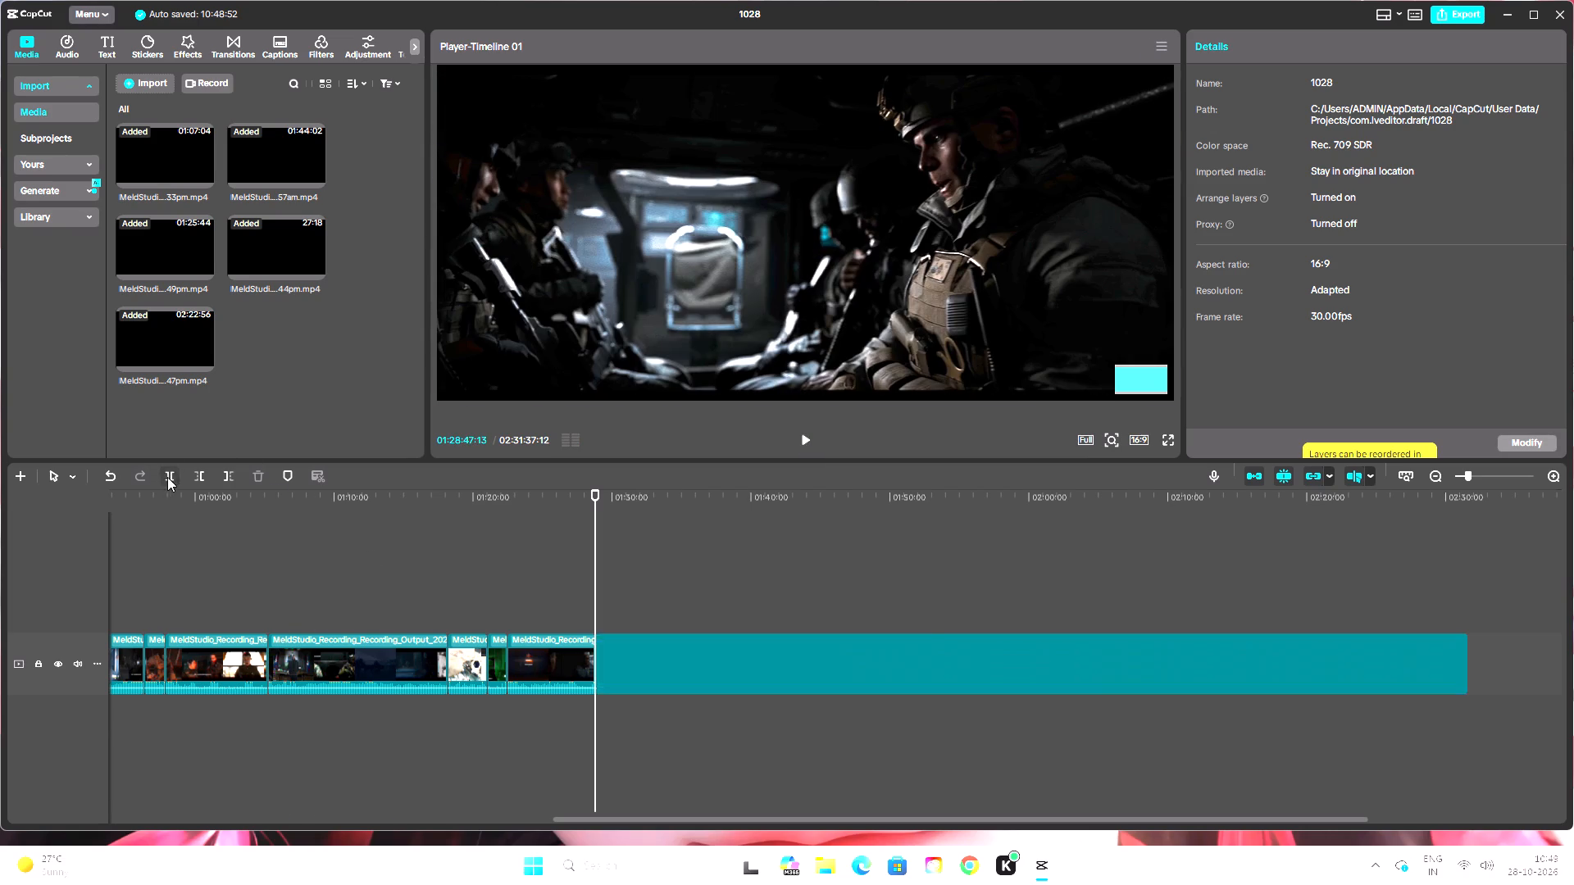
# Skim the beach and city gameplay and split the 5.59.47pm recording at about 02:11:26, on the targeting view before the street explosion cutscene.
pyautogui.moveTo(589, 493); pyautogui.dragTo(641, 514)
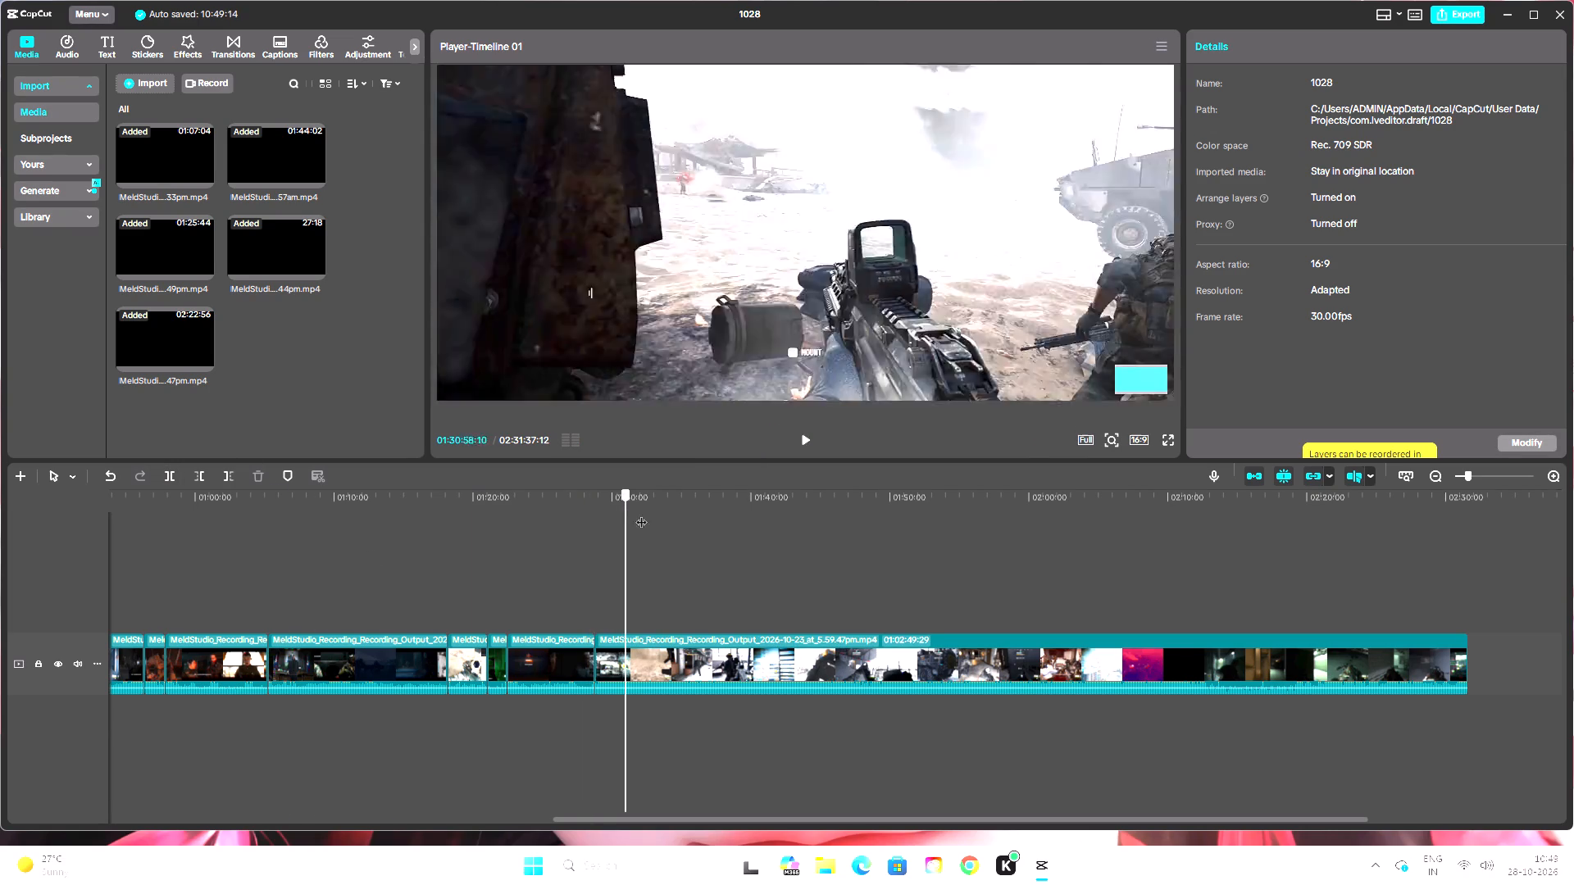
pyautogui.moveTo(641, 514); pyautogui.dragTo(1062, 575)
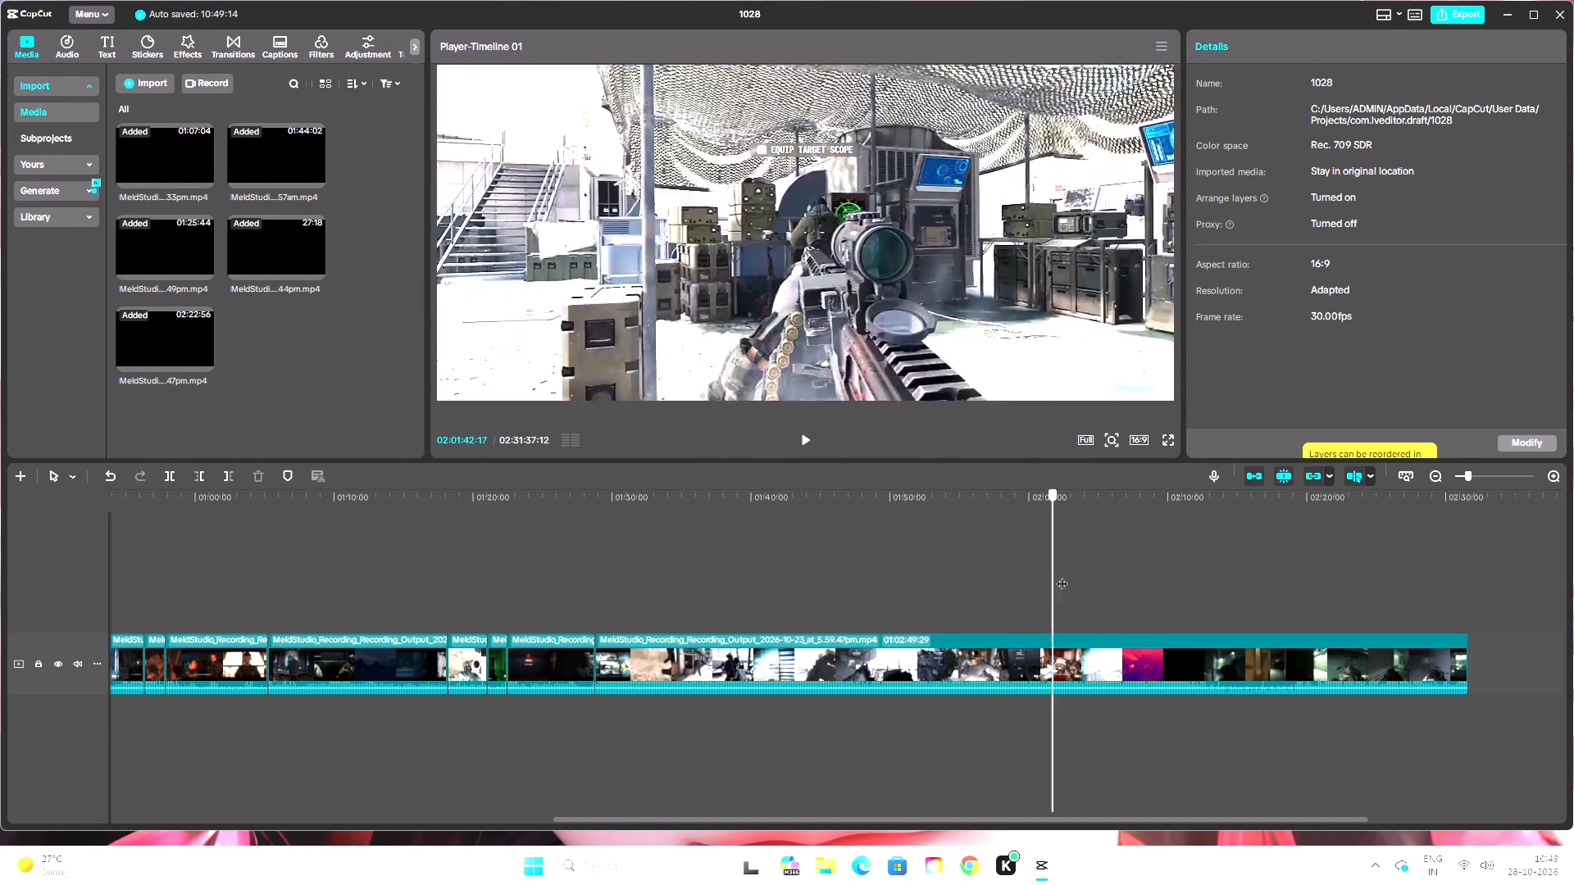
pyautogui.moveTo(1062, 575); pyautogui.dragTo(1164, 603)
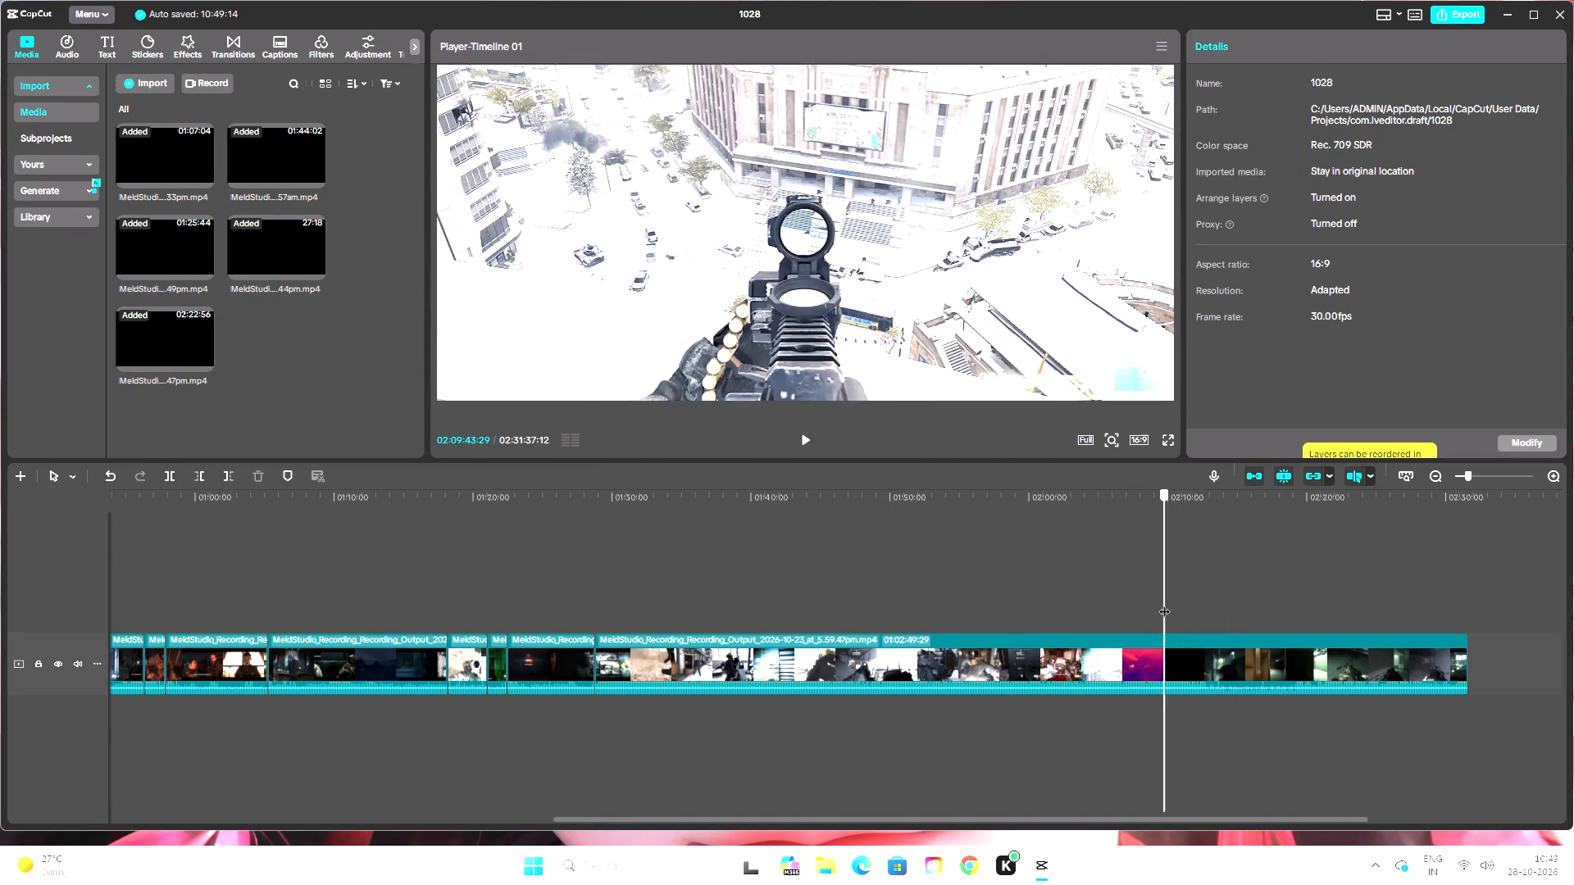
pyautogui.moveTo(1164, 603); pyautogui.dragTo(1197, 606)
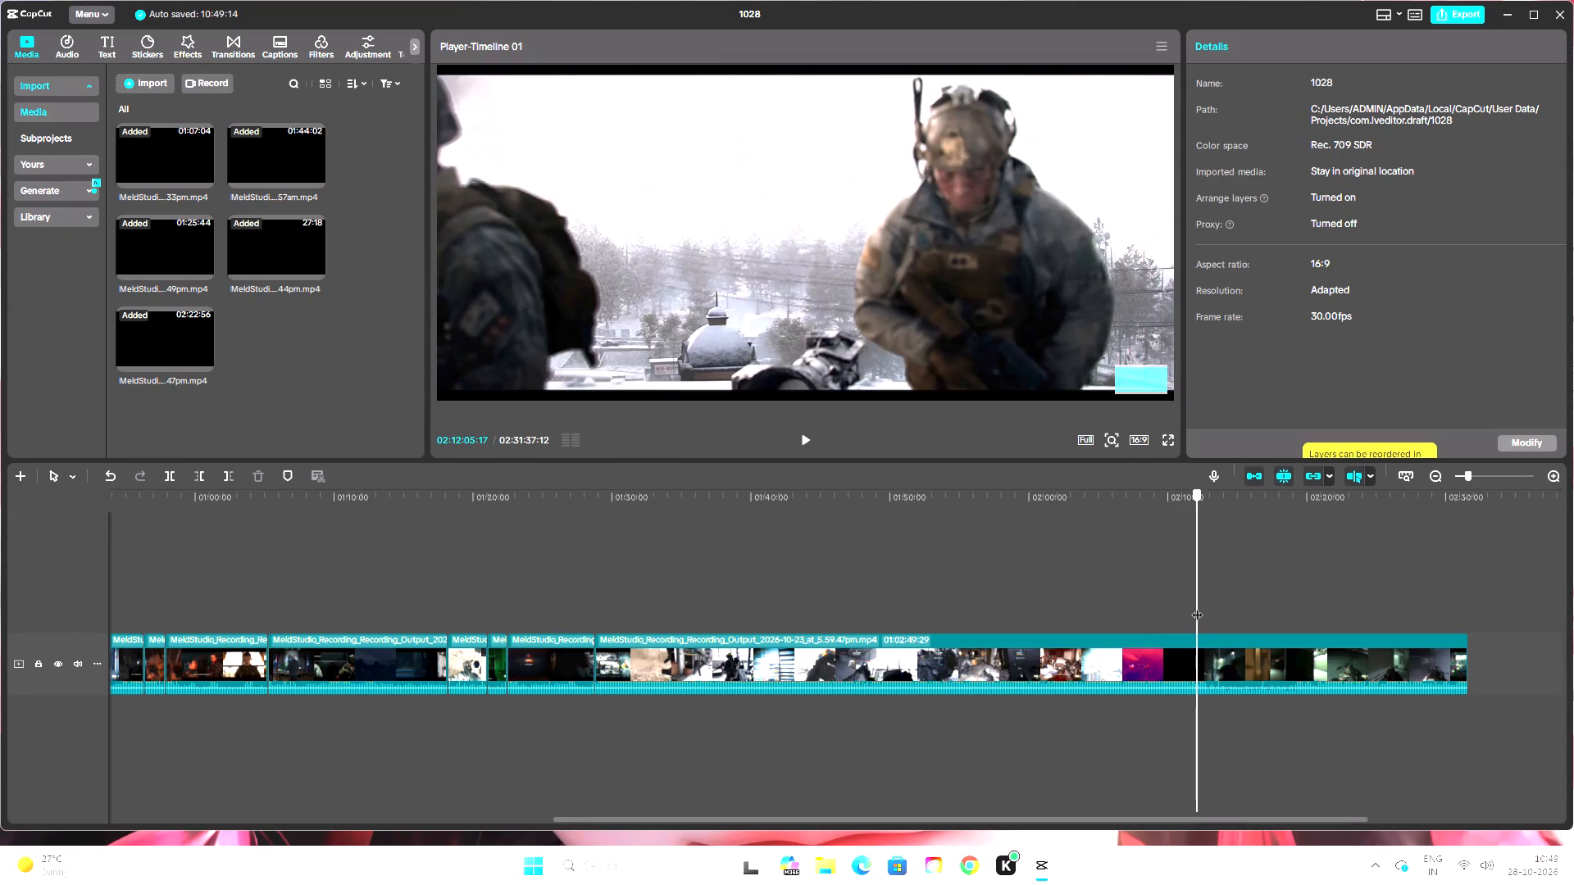
pyautogui.moveTo(1197, 606); pyautogui.dragTo(1192, 608)
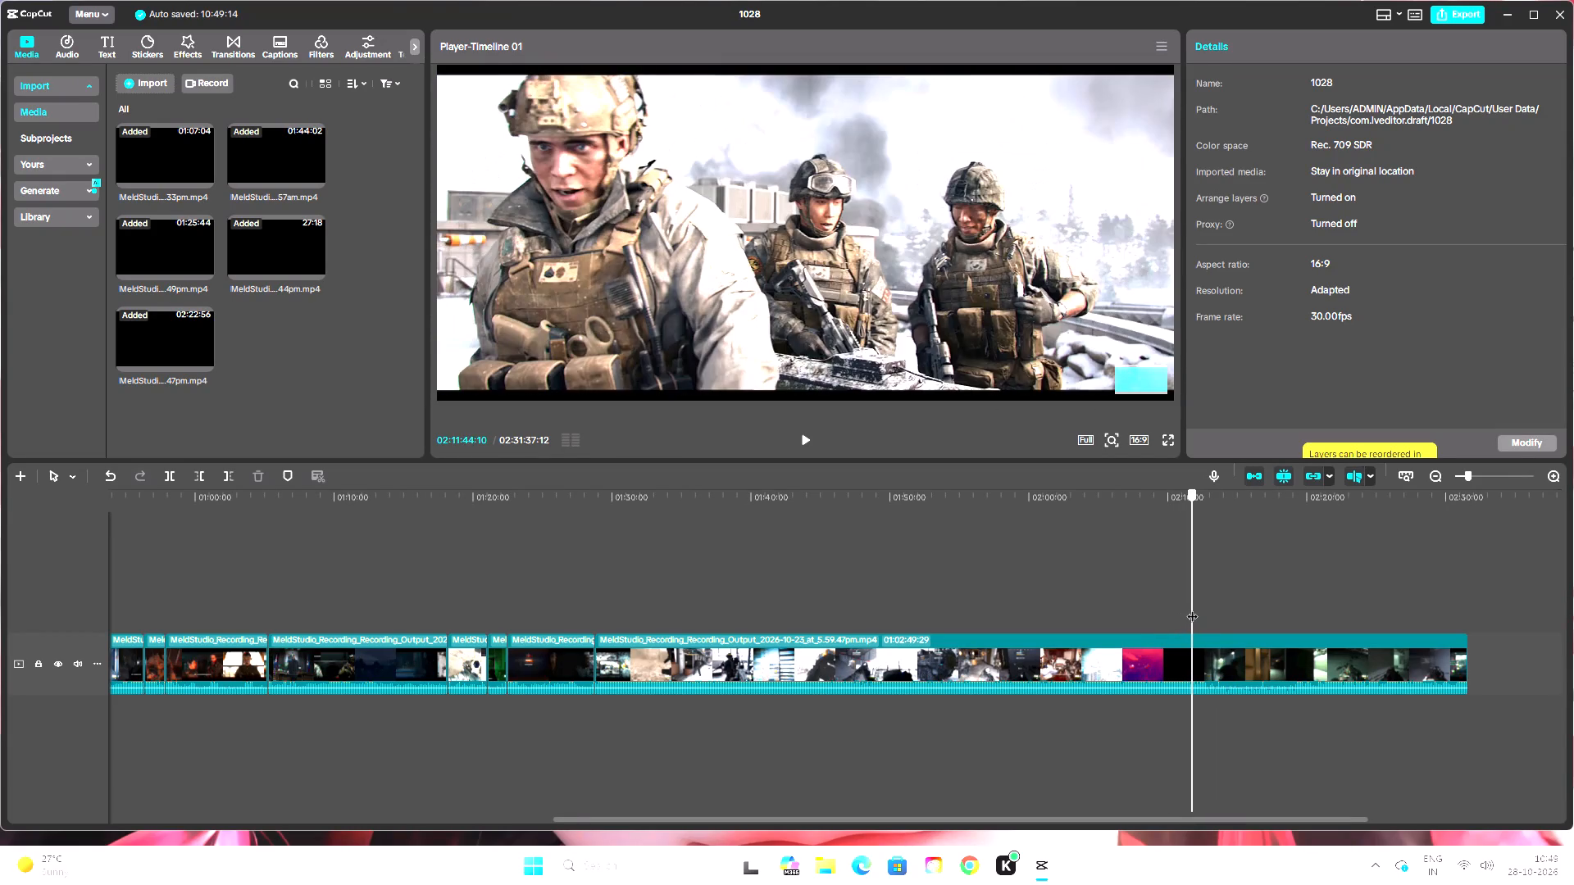
pyautogui.moveTo(1192, 608); pyautogui.dragTo(1187, 614)
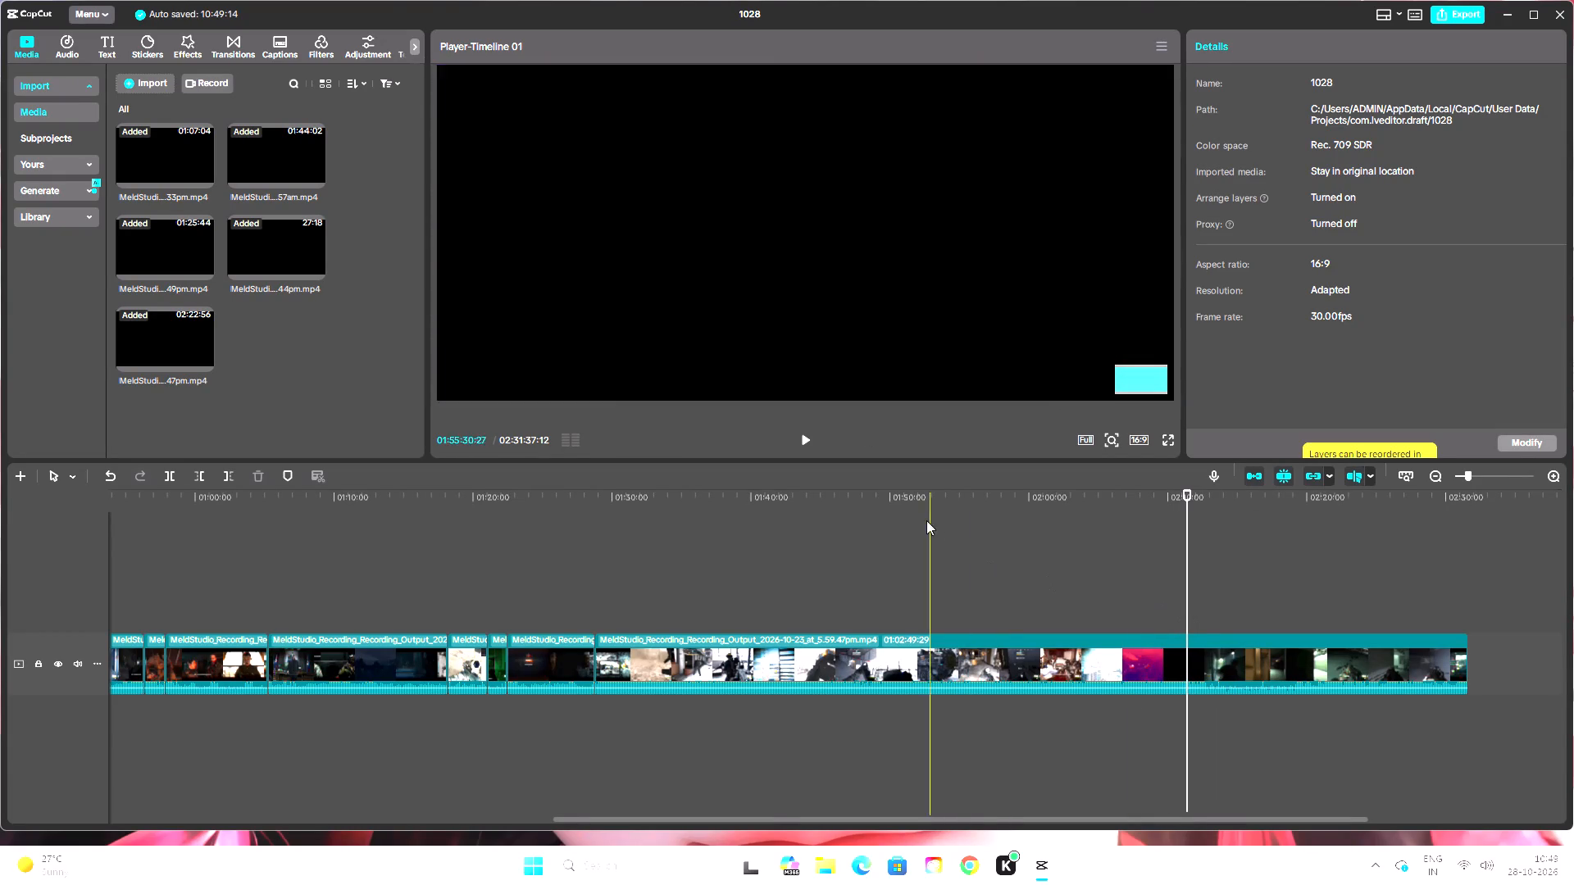
pyautogui.click(806, 437)
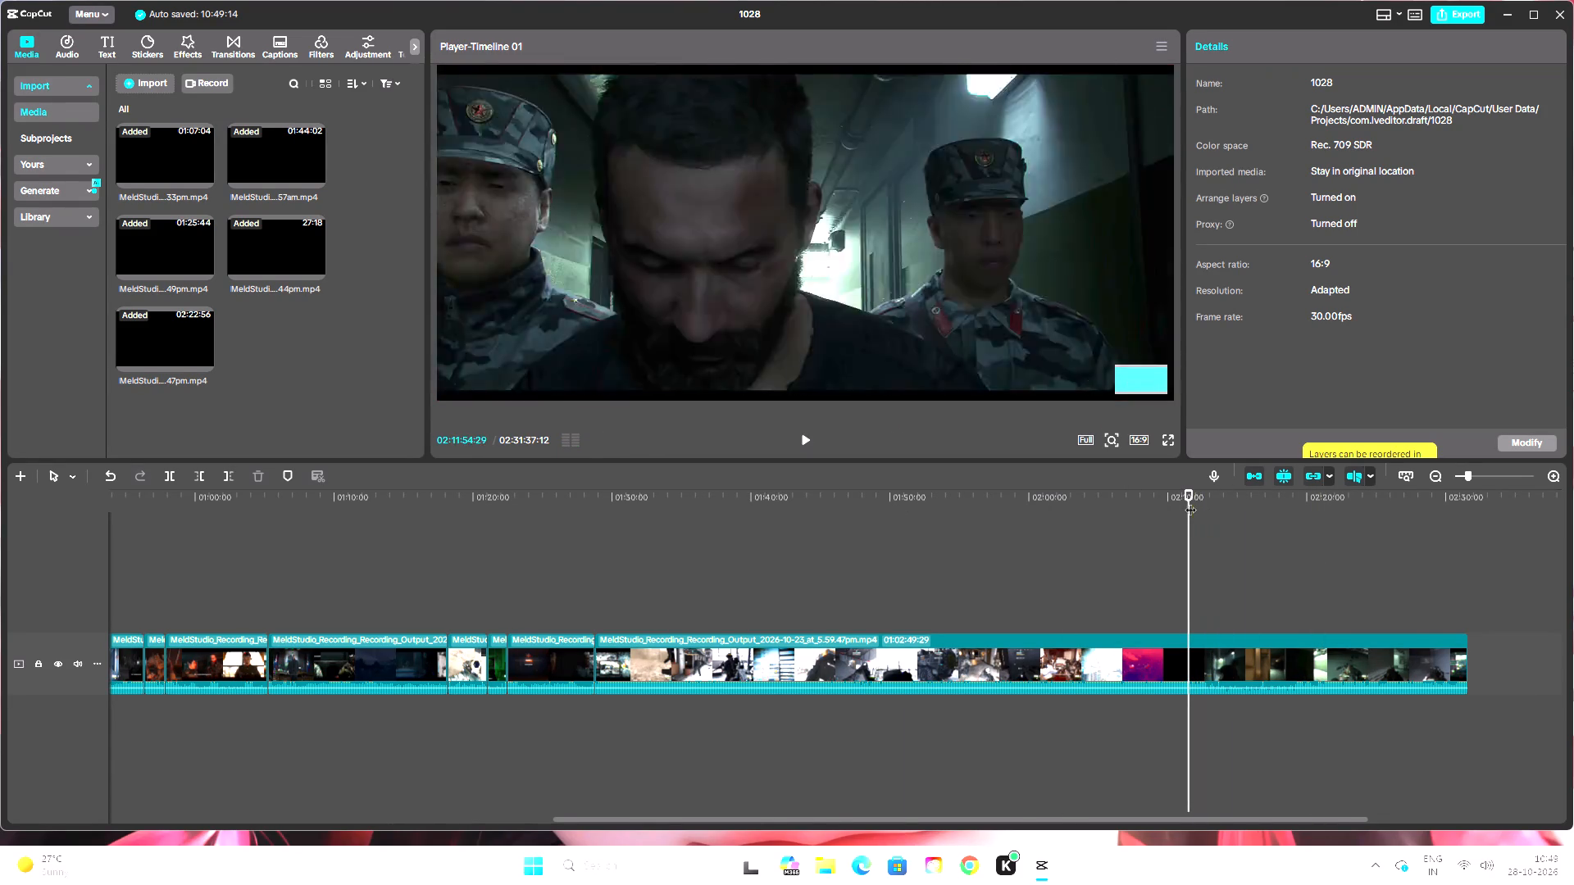
pyautogui.moveTo(1187, 495); pyautogui.dragTo(1183, 497)
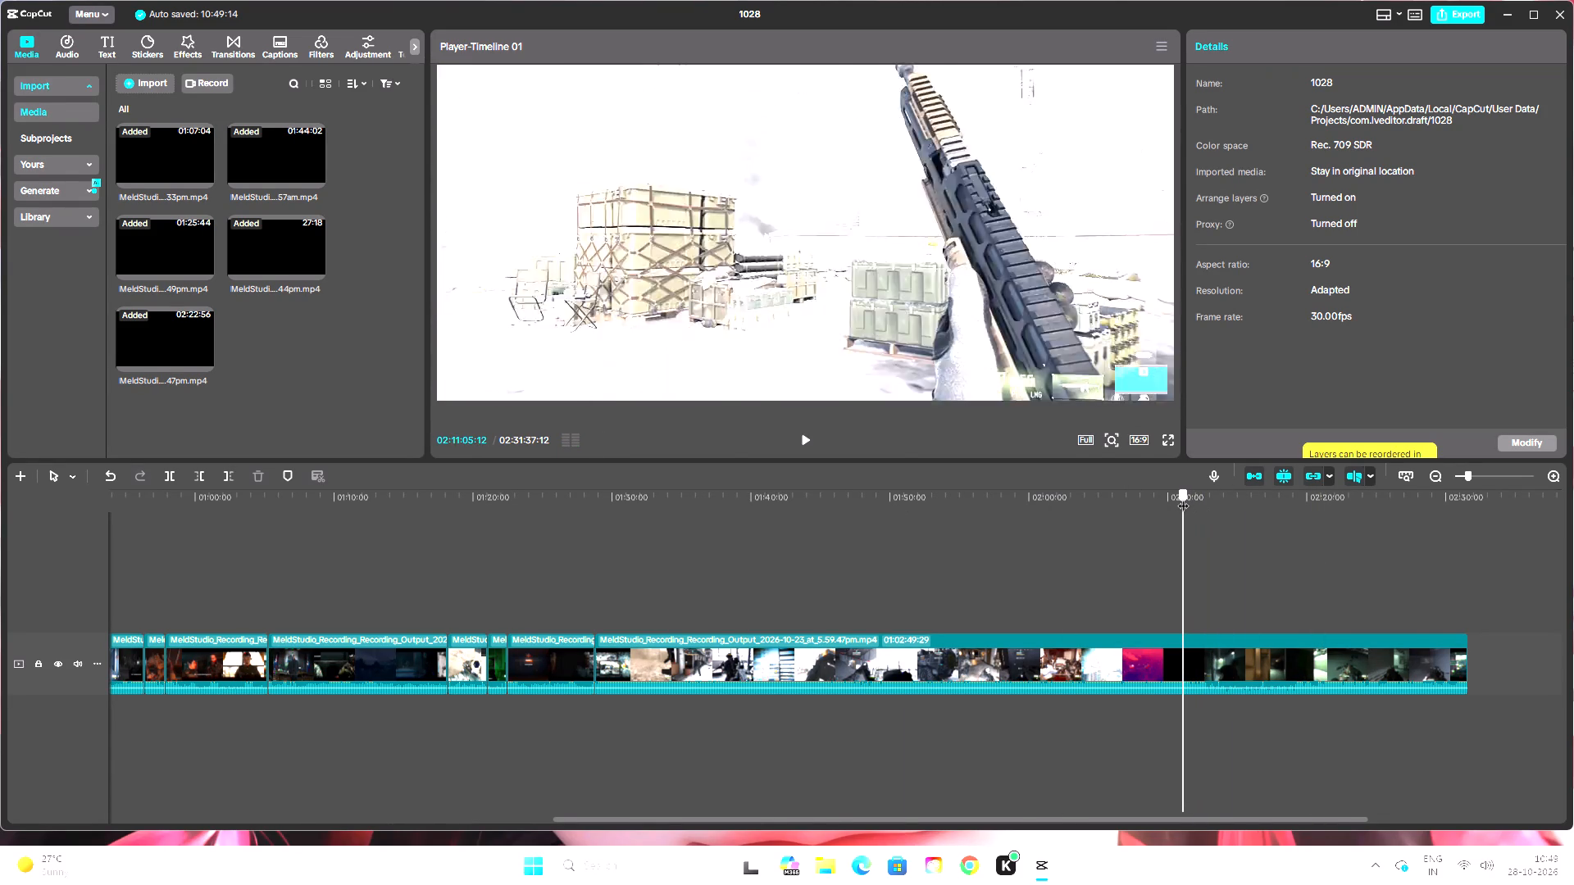
pyautogui.moveTo(1183, 497); pyautogui.dragTo(1190, 502)
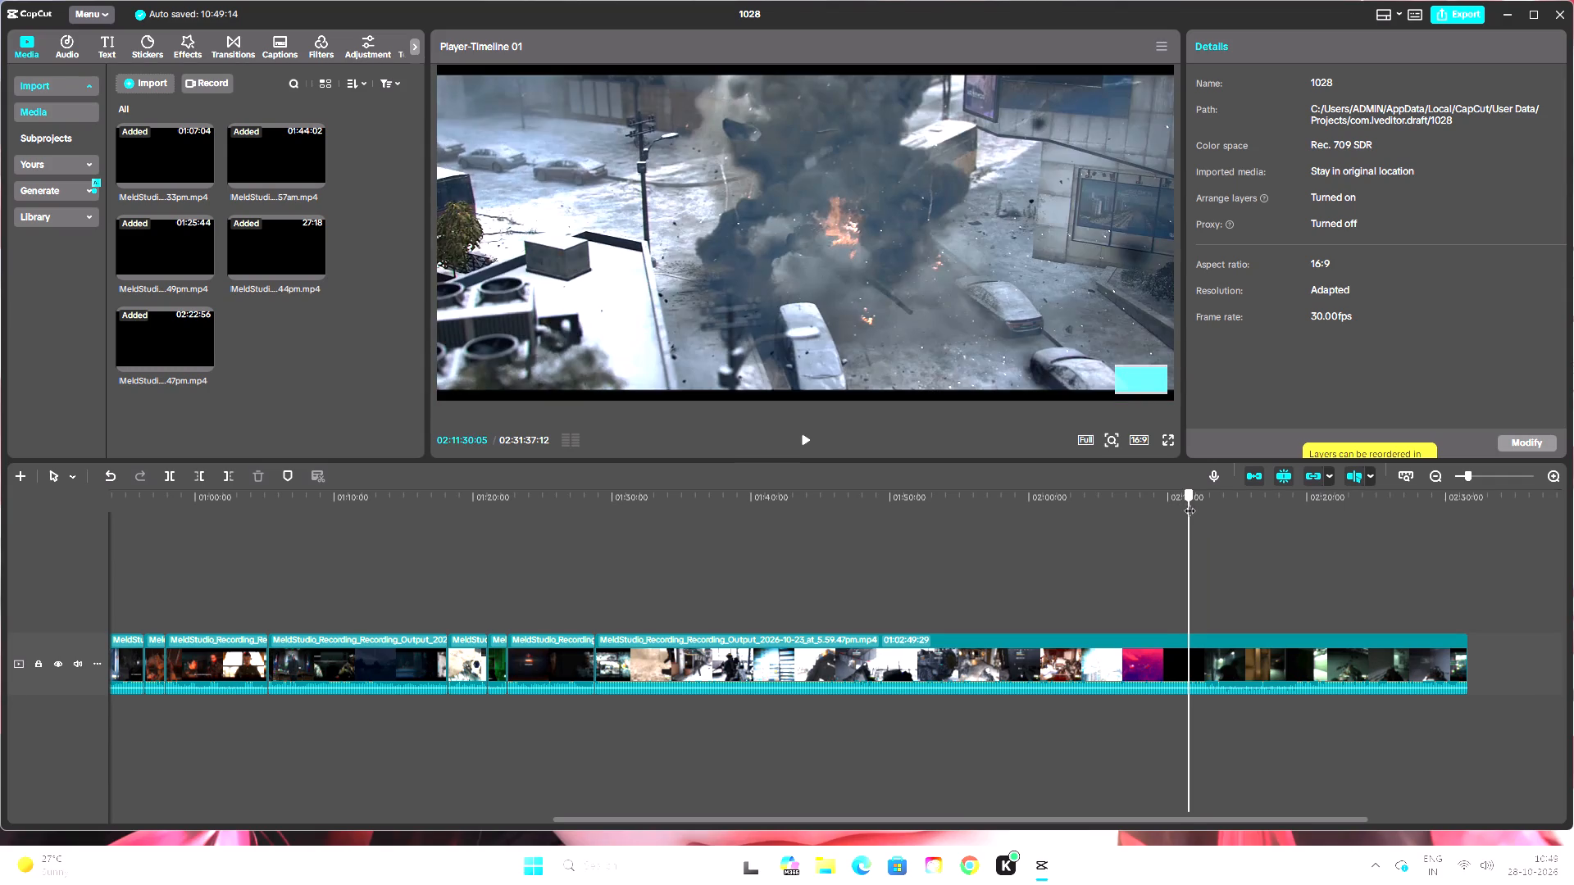
pyautogui.moveTo(1190, 502); pyautogui.dragTo(1188, 512)
pyautogui.click(162, 475)
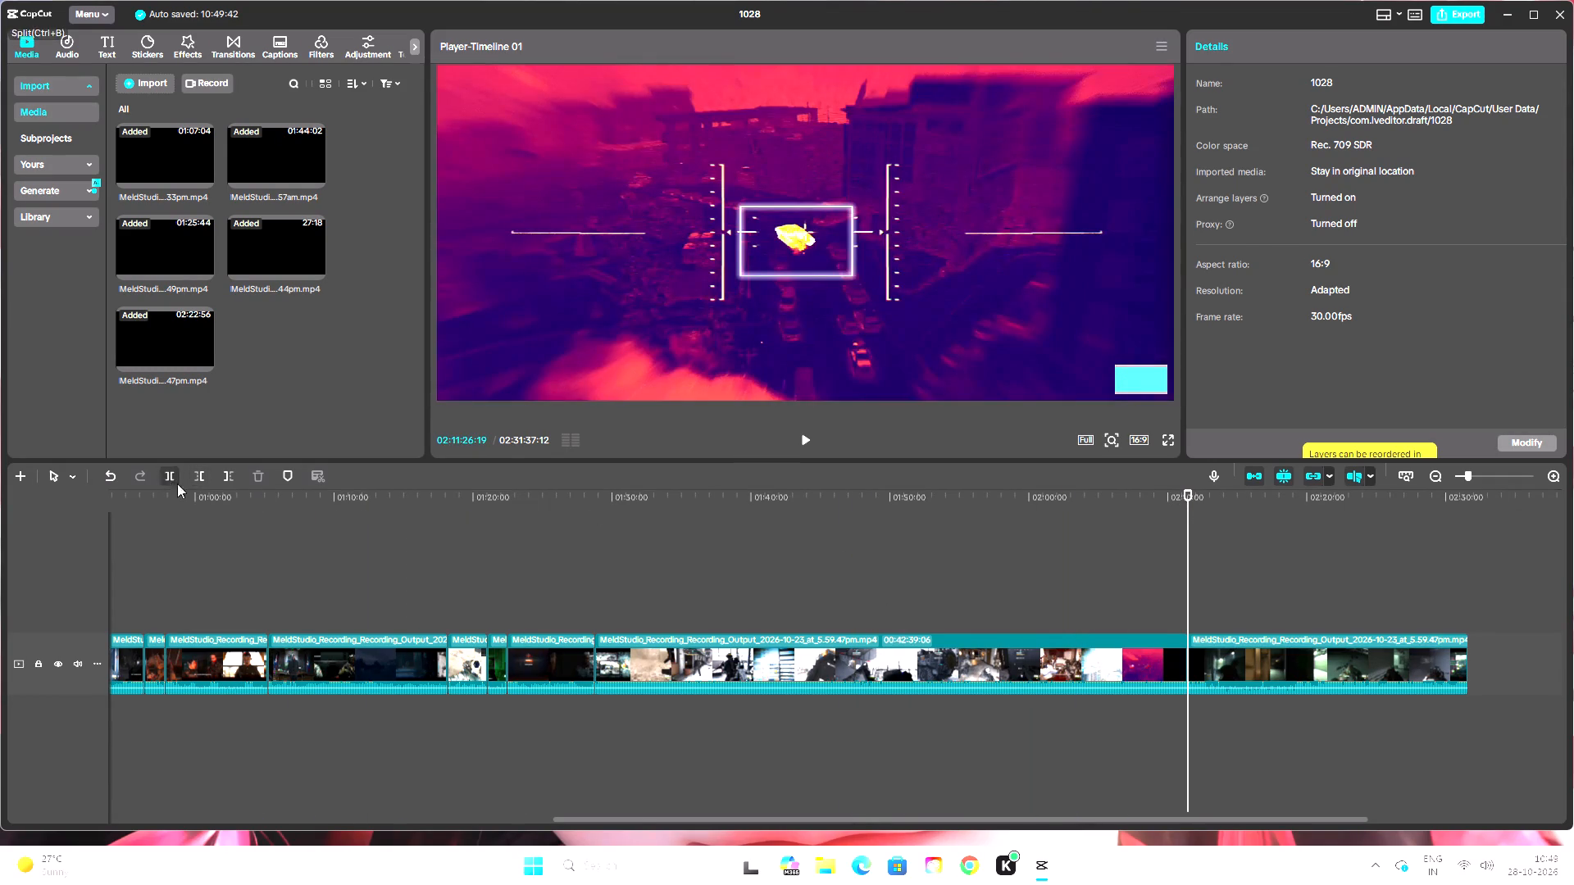
# Delete the beach and city gameplay segment of the 5.59.47pm recording, from about 01:28:47 to the 02:11:26 split.
pyautogui.click(862, 663)
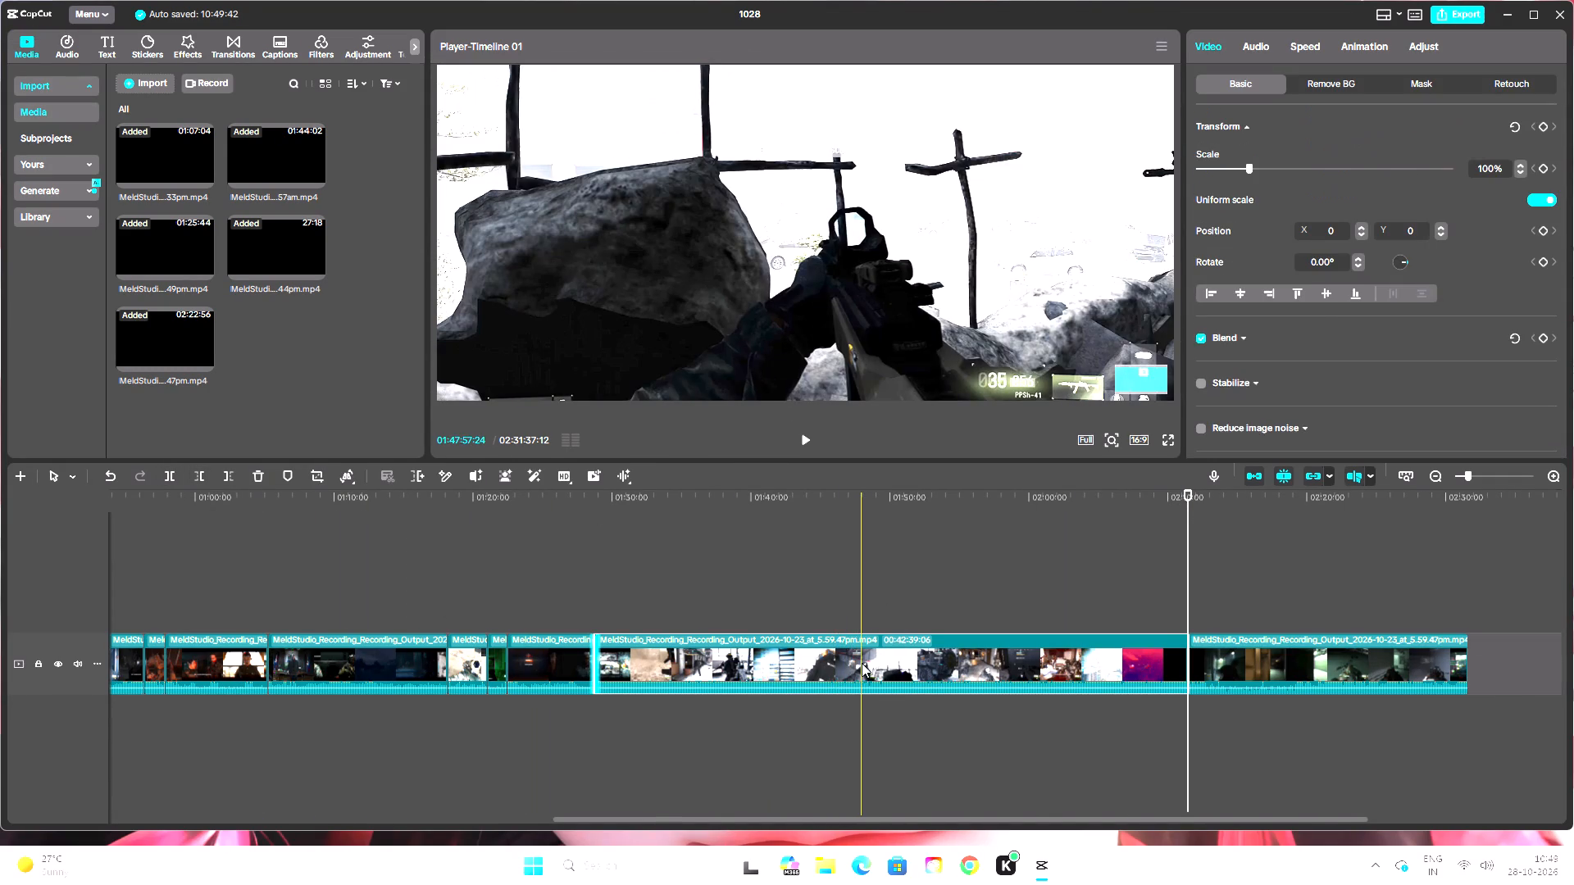
pyautogui.press('BackSpace')
# Play across the new join at about 01:28:47 and review the rooftop and prison cutscenes up to the Escape mission title.
pyautogui.moveTo(1124, 493); pyautogui.dragTo(880, 600)
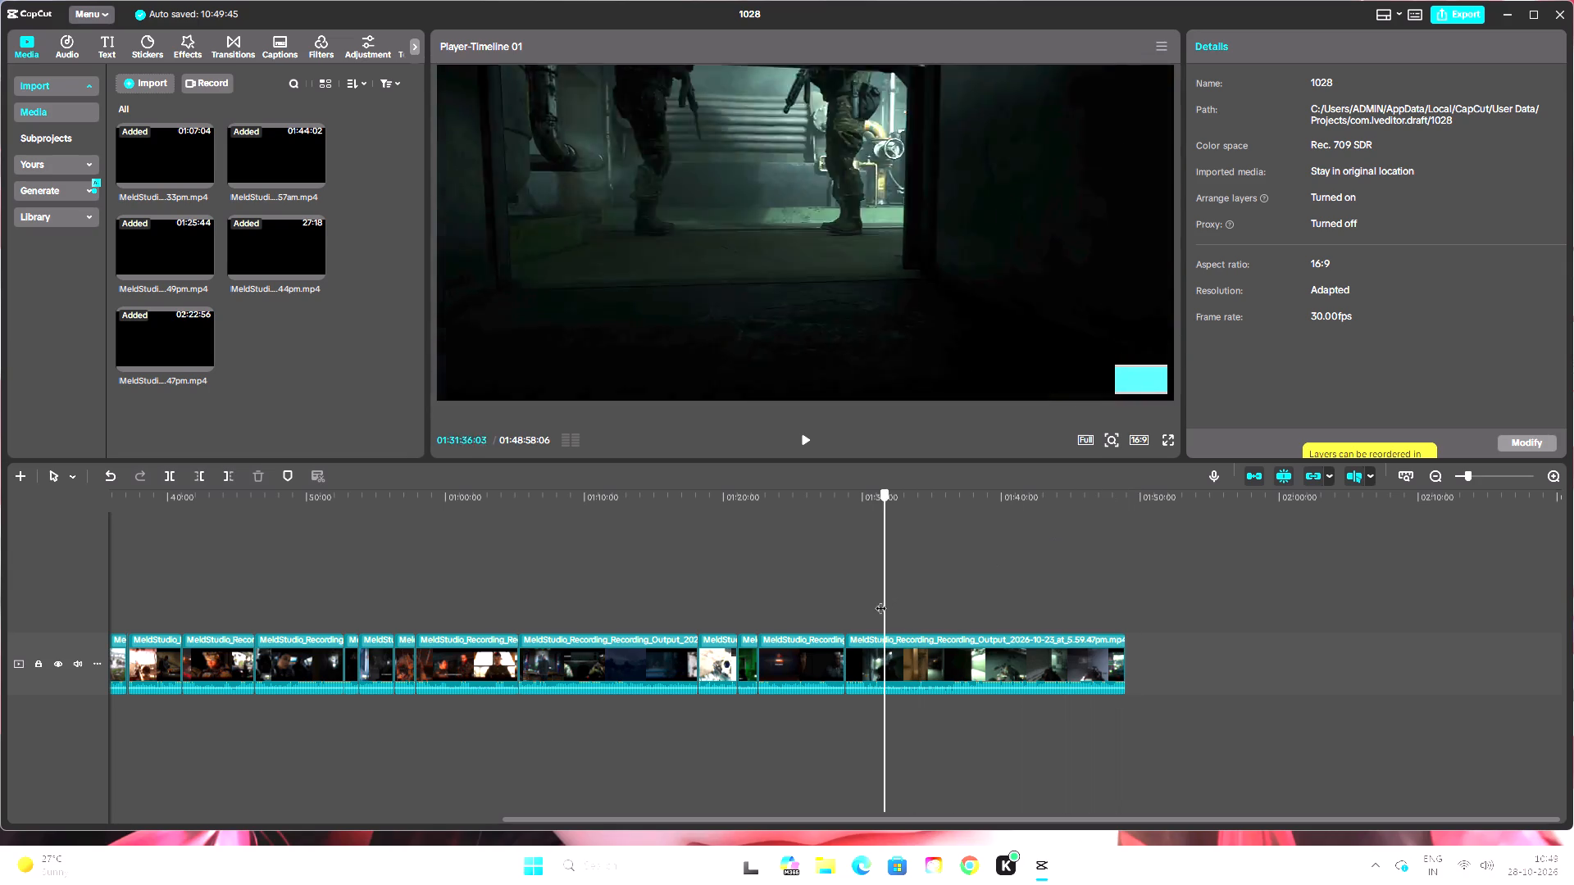
pyautogui.moveTo(880, 600); pyautogui.dragTo(842, 627)
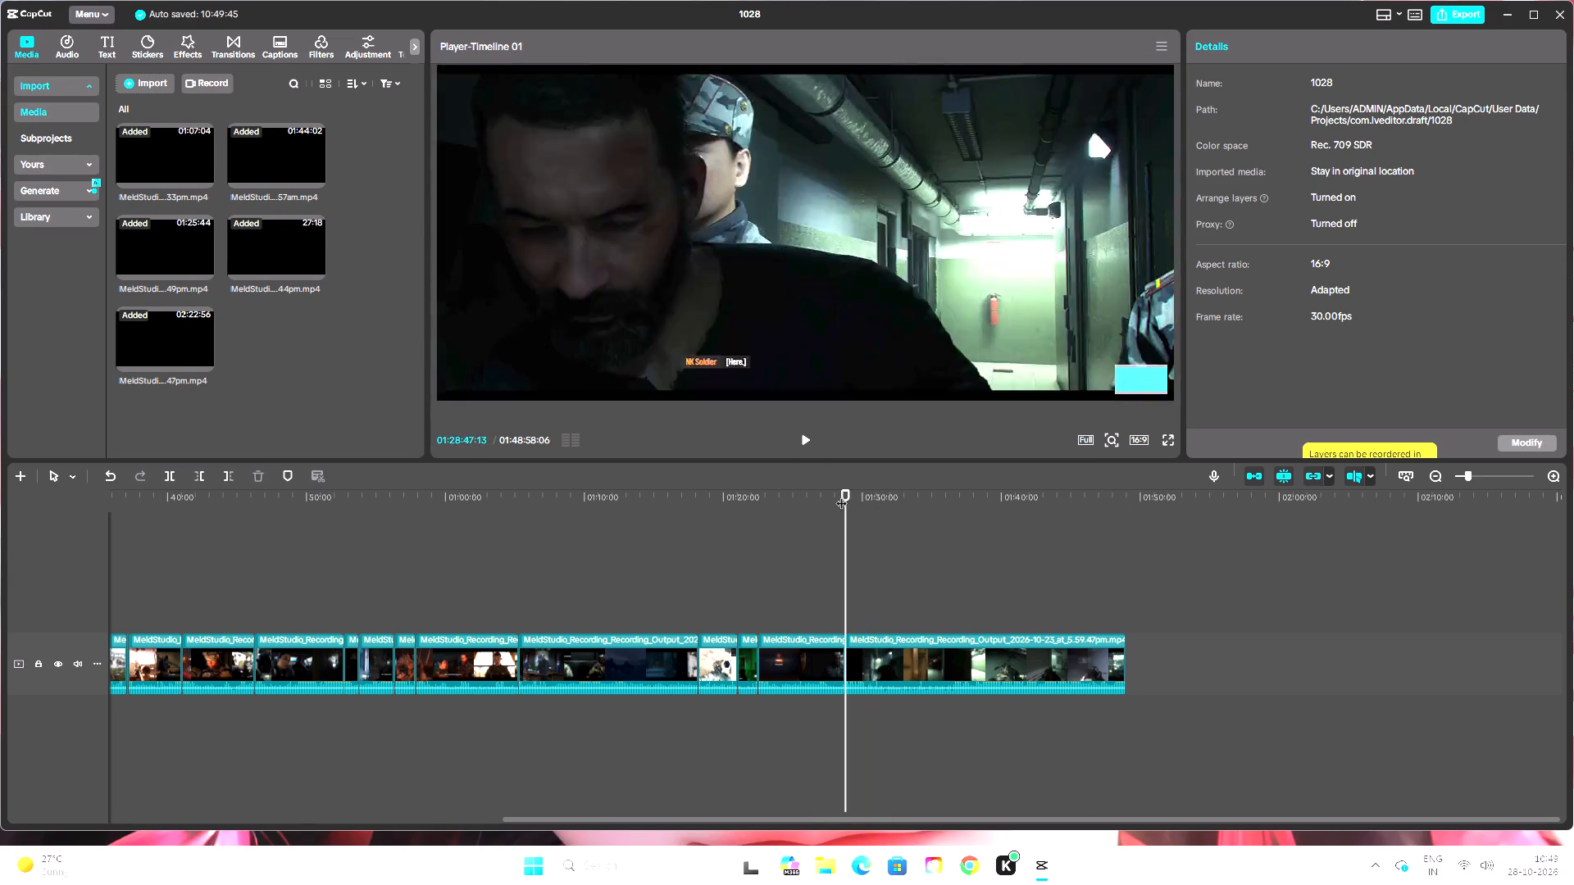
pyautogui.moveTo(849, 496); pyautogui.dragTo(841, 515)
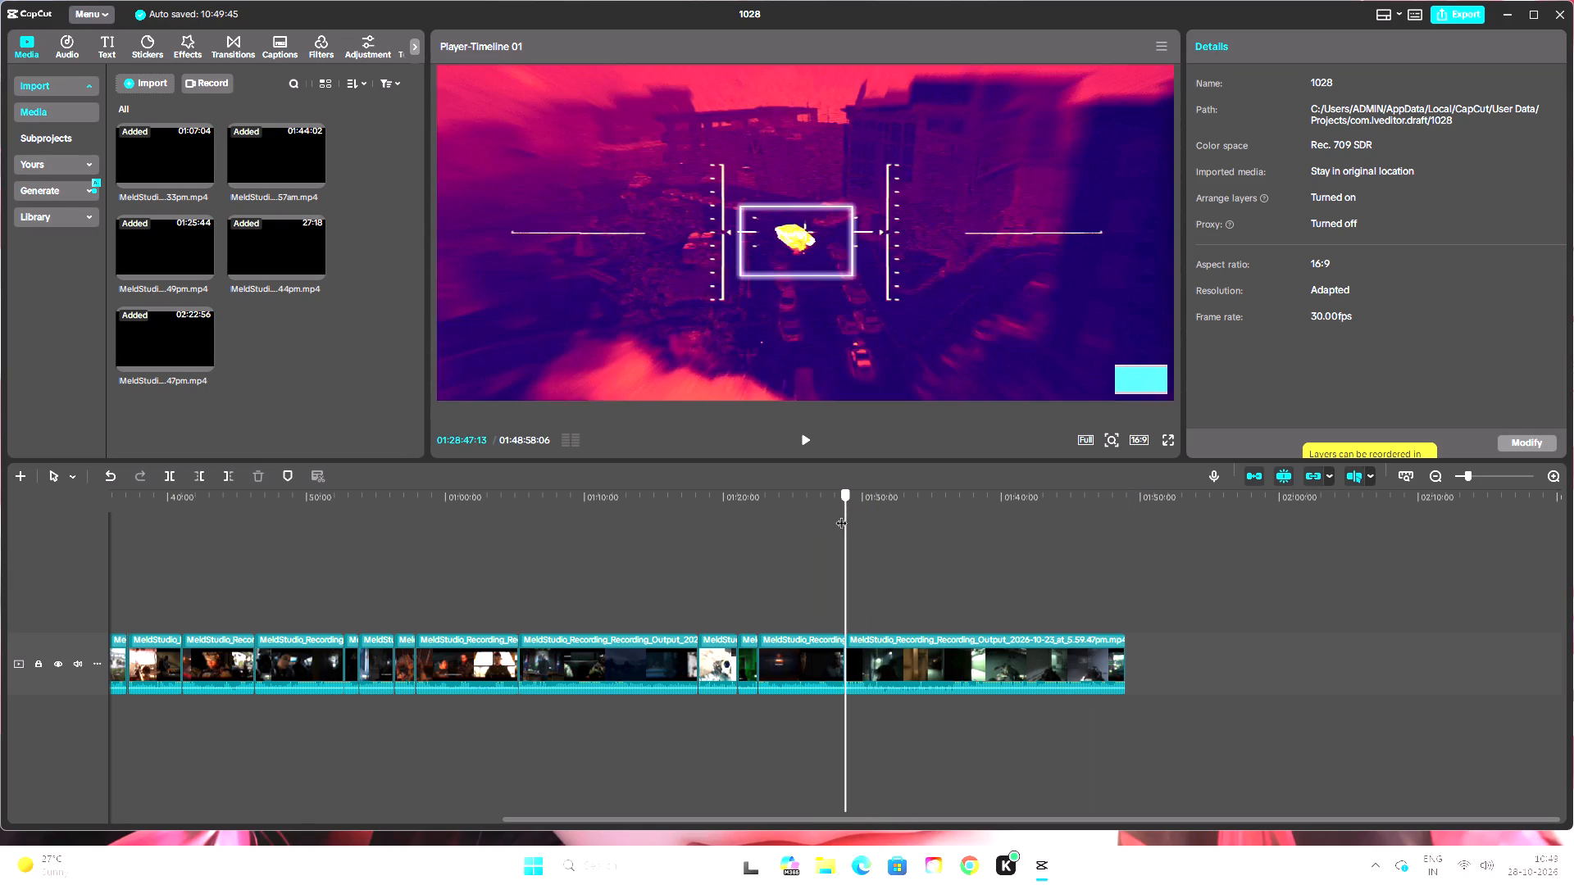
pyautogui.moveTo(841, 515); pyautogui.dragTo(838, 525)
pyautogui.click(804, 444)
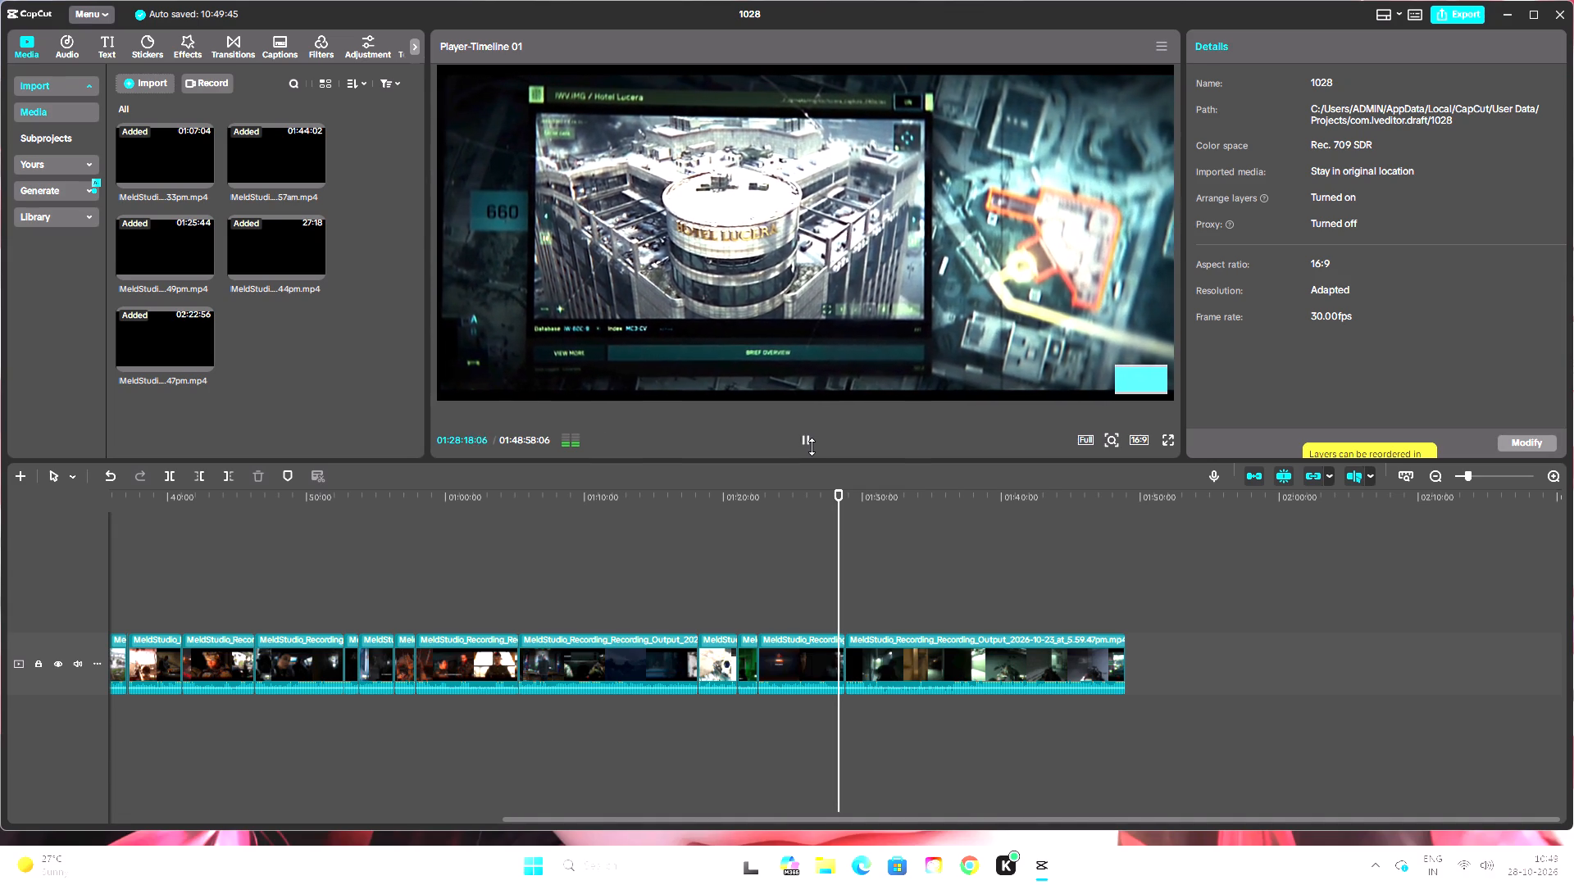
pyautogui.tripleClick(1558, 473)
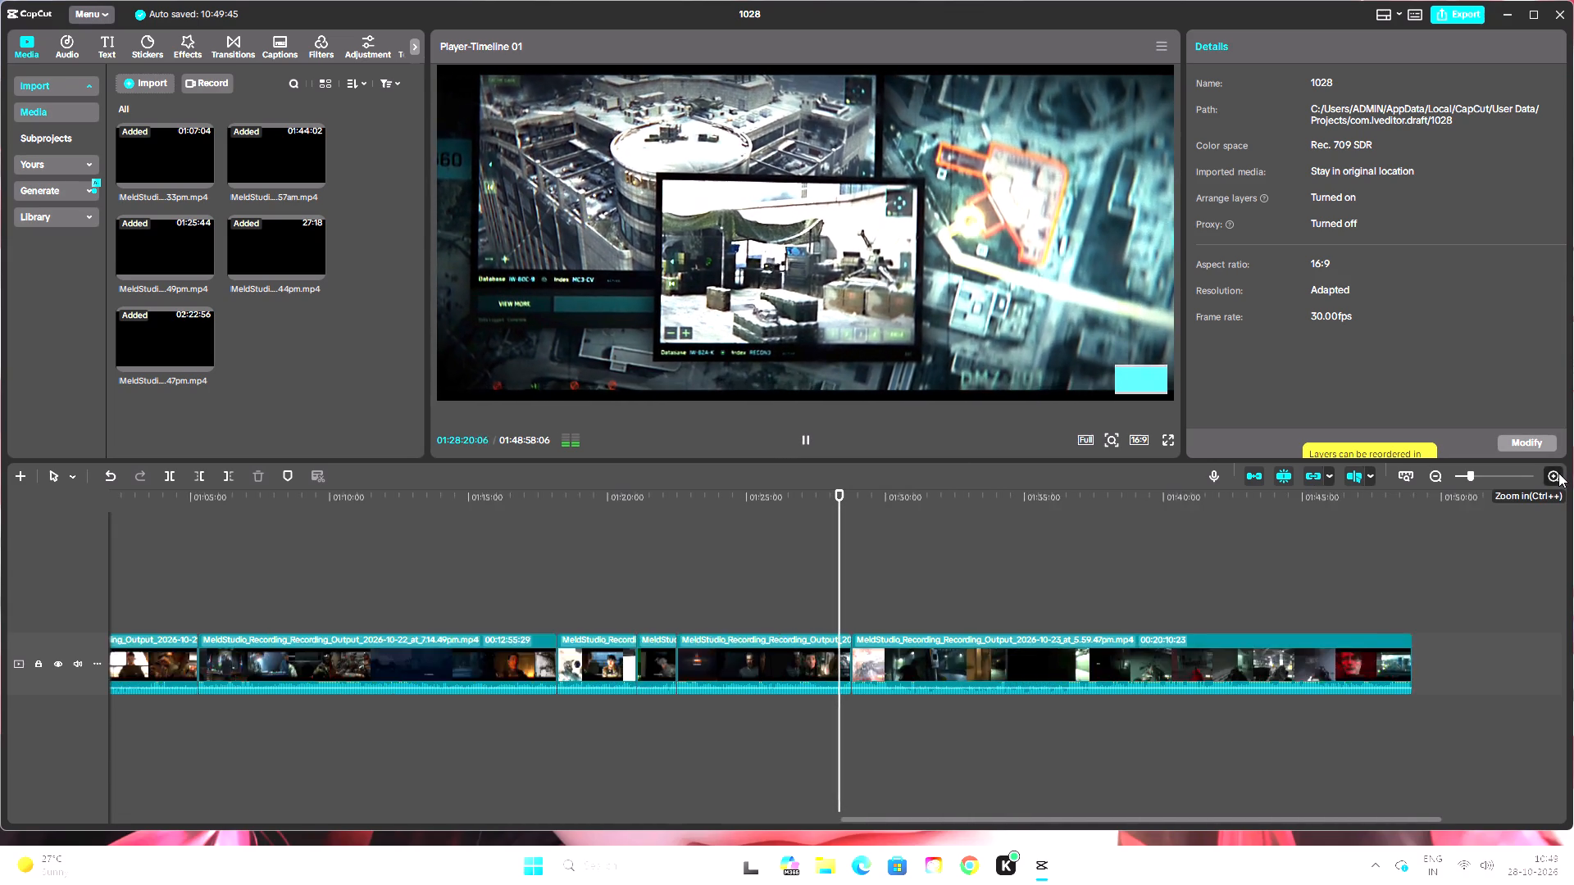
pyautogui.moveTo(841, 497); pyautogui.dragTo(862, 506)
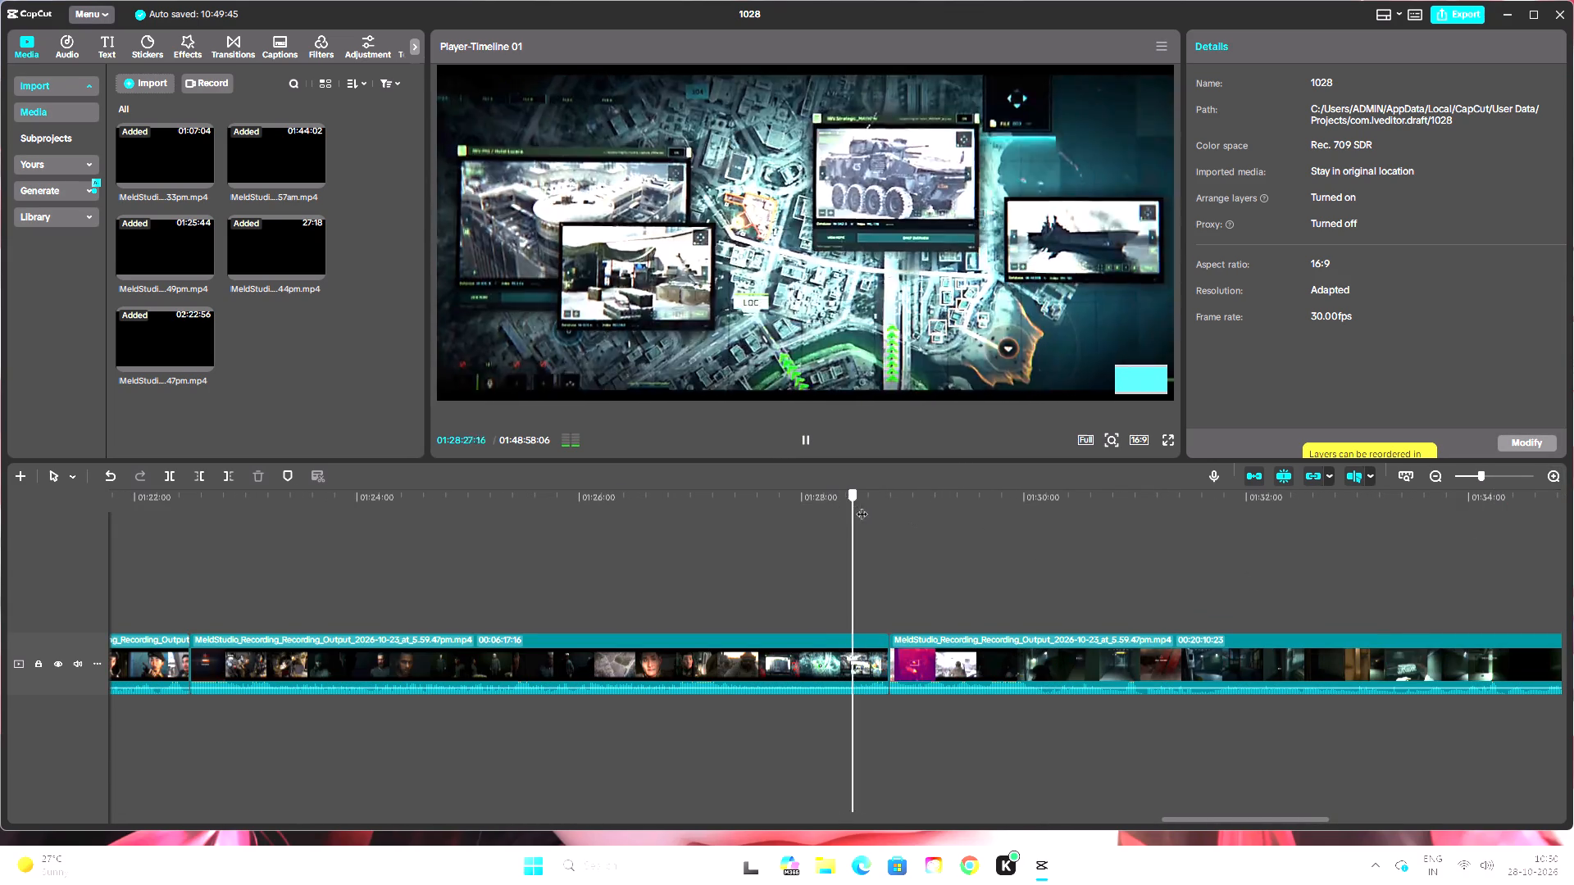
pyautogui.moveTo(862, 506); pyautogui.dragTo(881, 524)
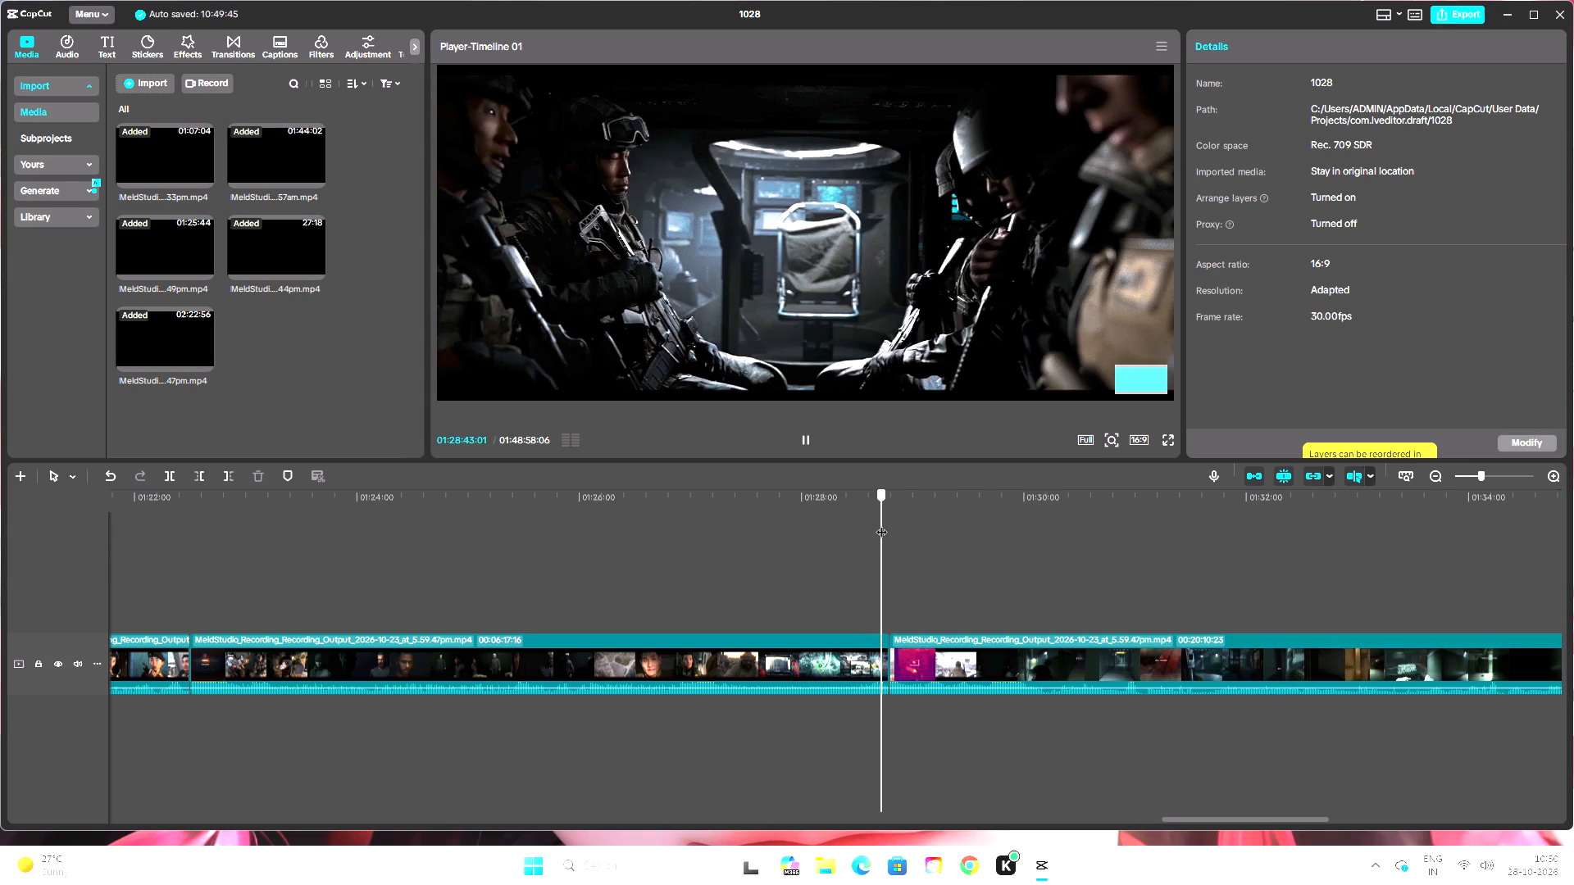
pyautogui.moveTo(881, 524); pyautogui.dragTo(885, 526)
pyautogui.click(811, 438)
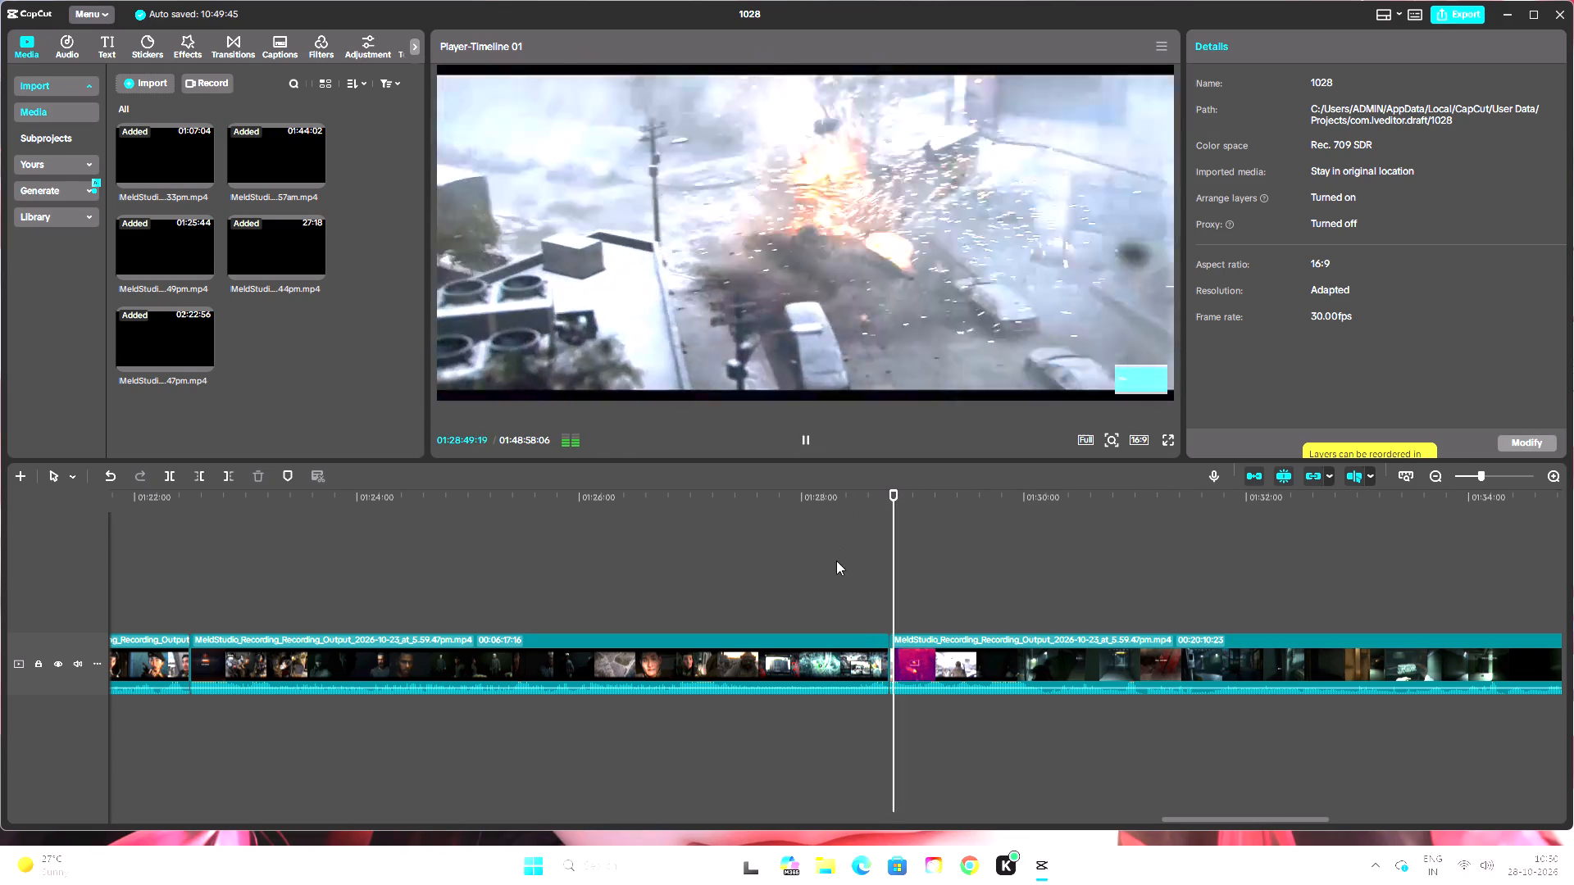
pyautogui.moveTo(897, 495); pyautogui.dragTo(939, 517)
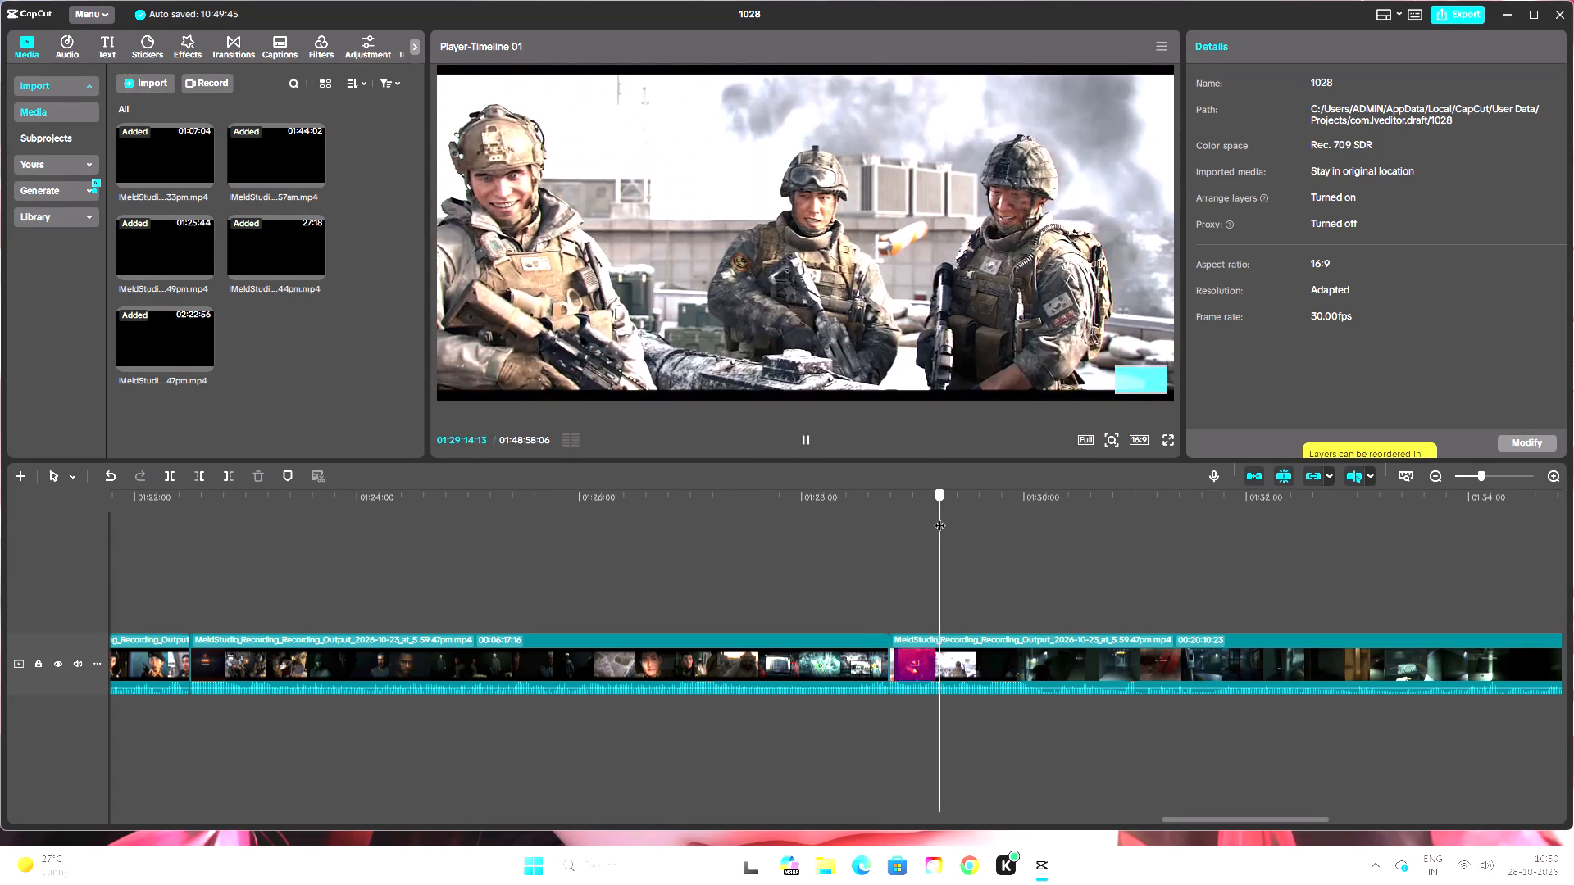
pyautogui.moveTo(939, 517); pyautogui.dragTo(999, 533)
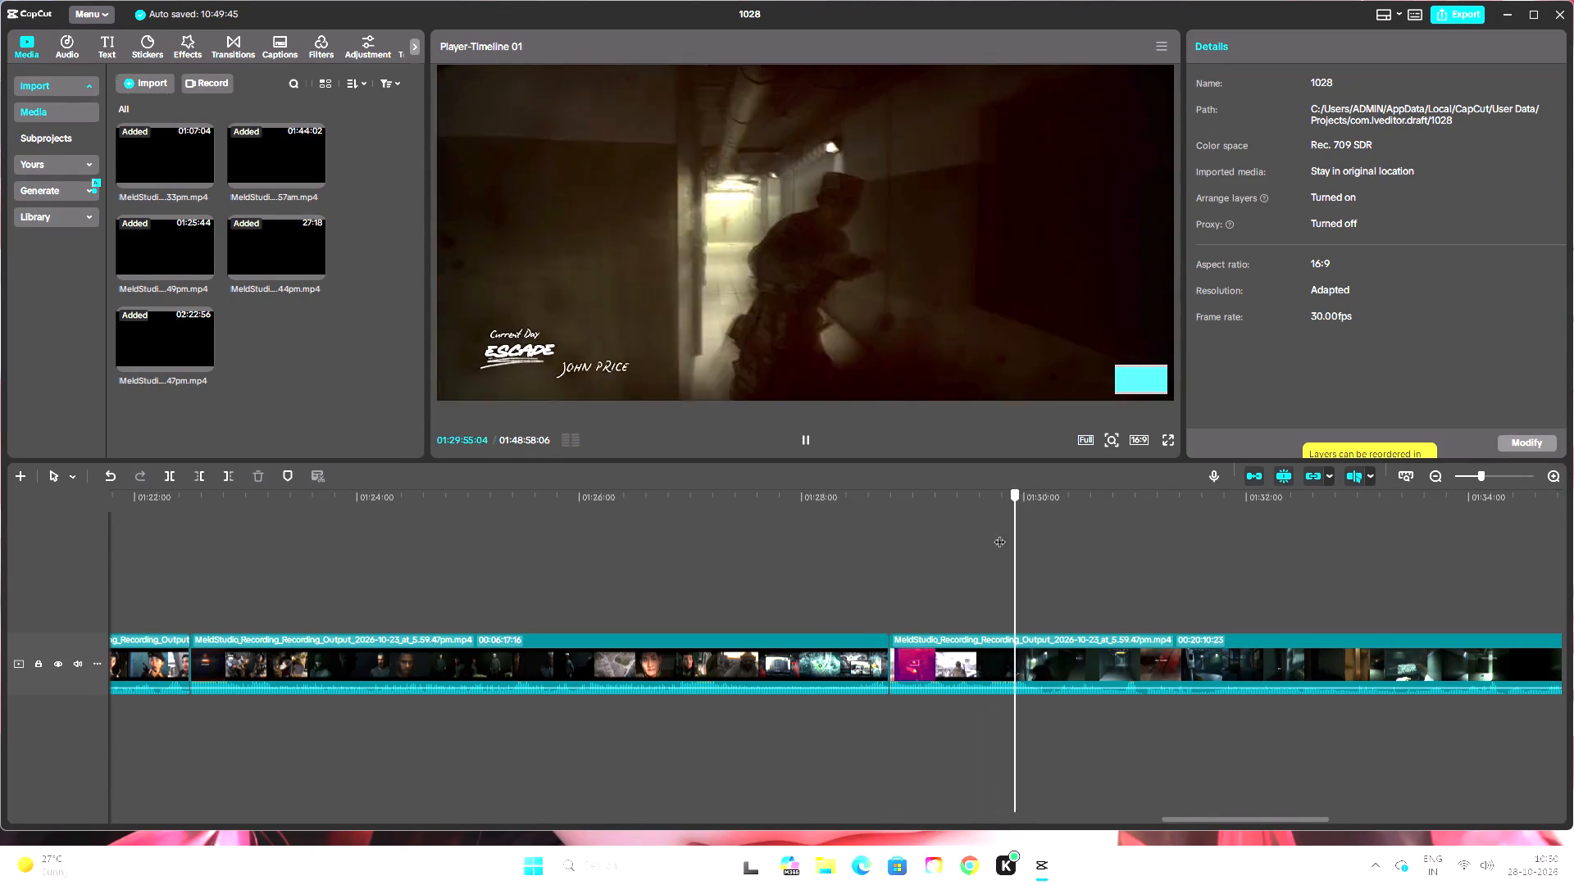
pyautogui.moveTo(999, 533); pyautogui.dragTo(999, 536)
pyautogui.click(804, 443)
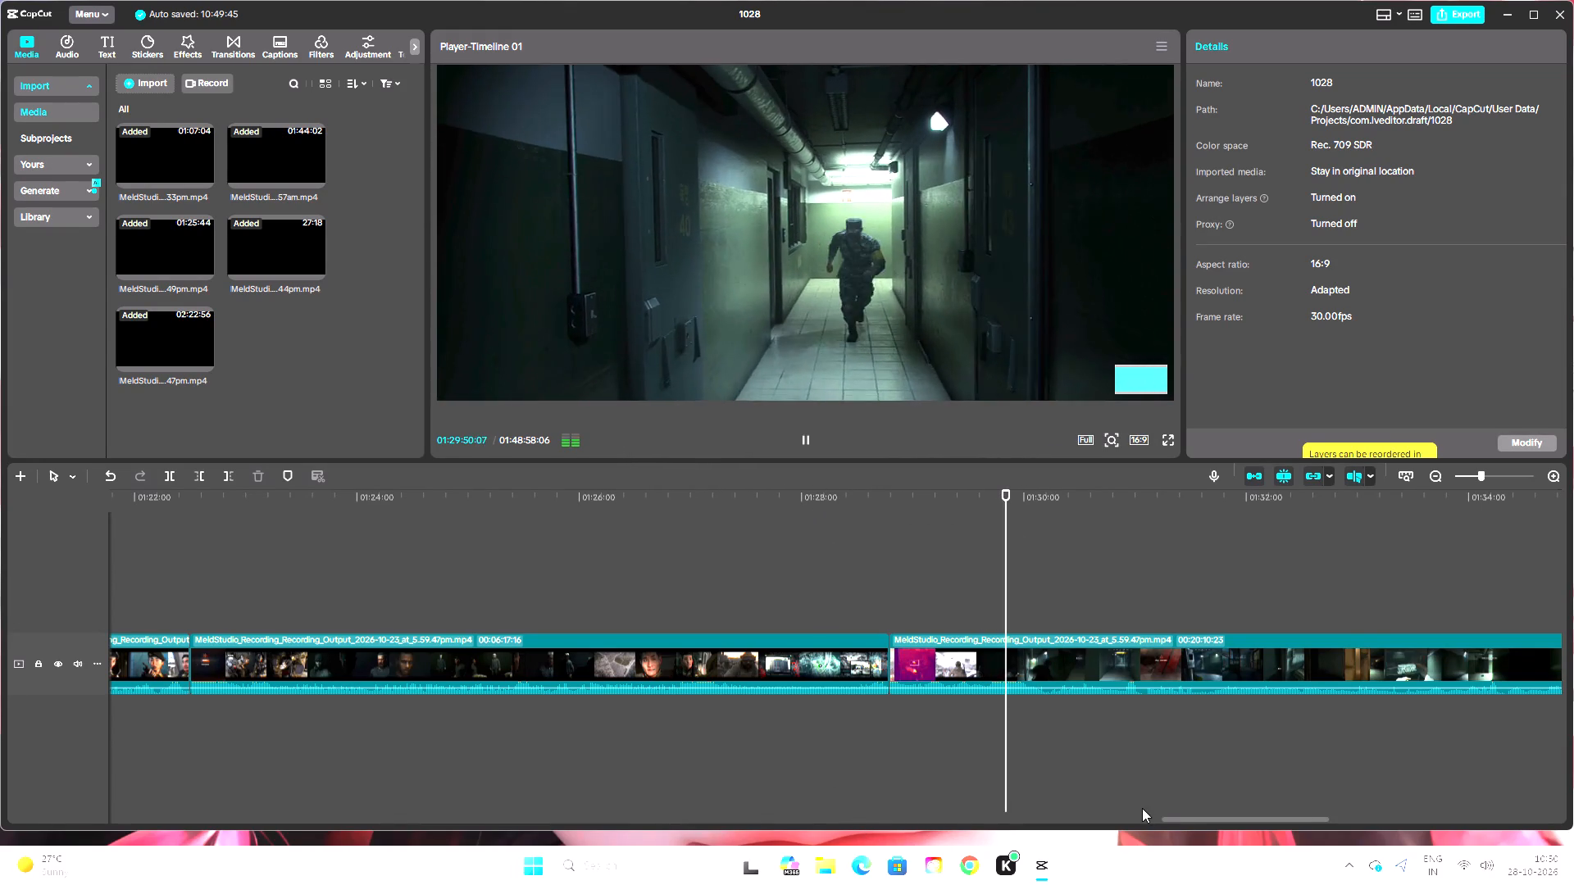
# Skim the prison corridor and storage room gameplay between about 01:30:23 and 01:31:28, checking the failed attempt around the Try Again screen.
pyautogui.moveTo(1196, 817); pyautogui.dragTo(1270, 826)
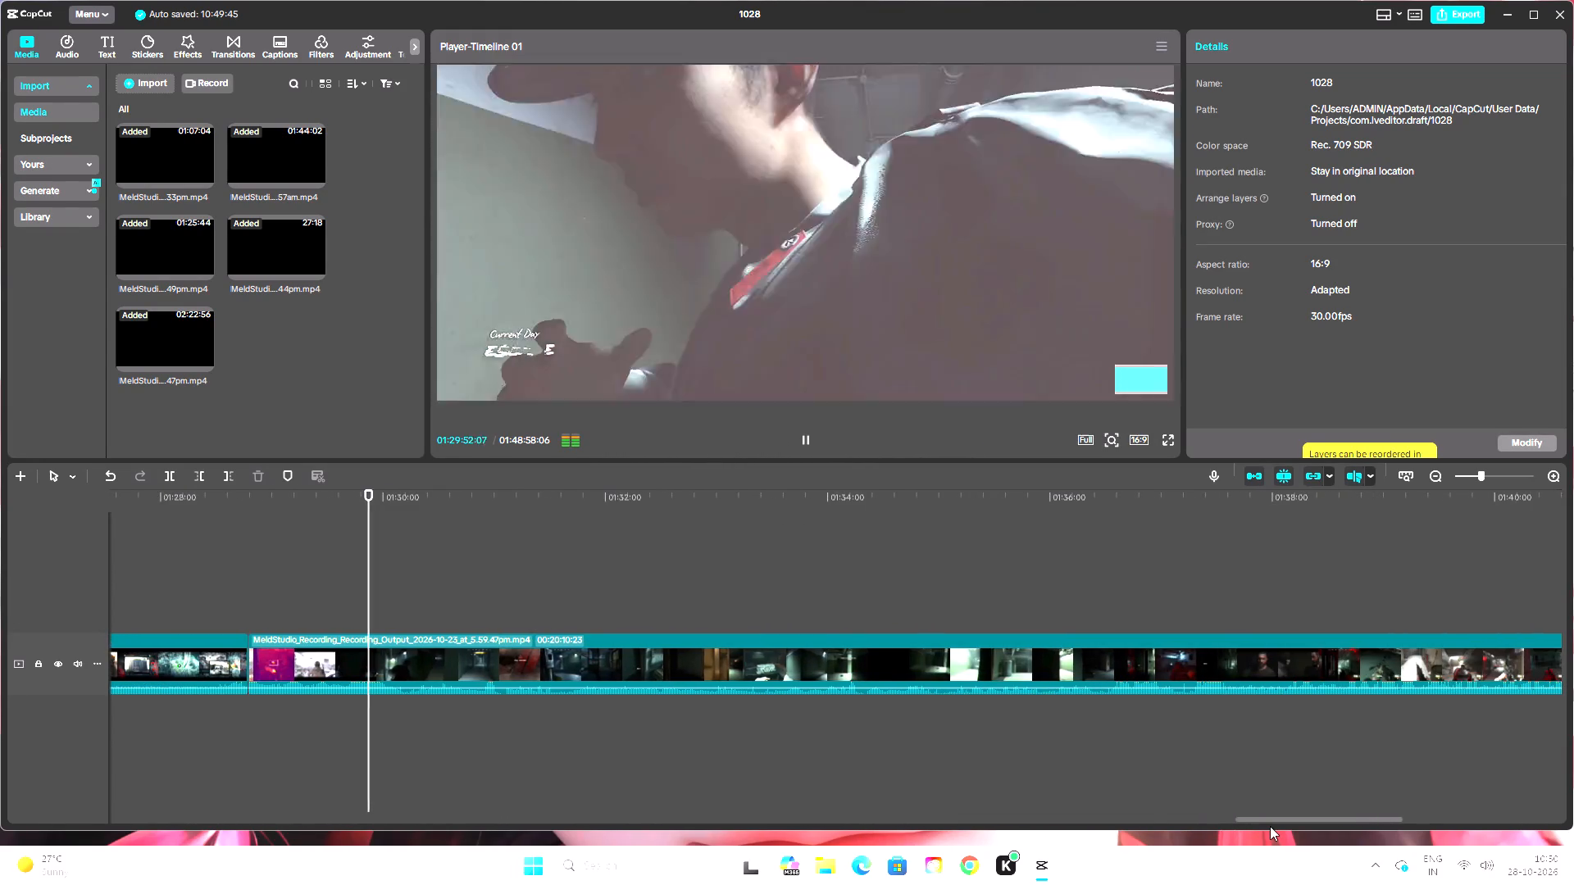
pyautogui.moveTo(1270, 826); pyautogui.dragTo(1294, 831)
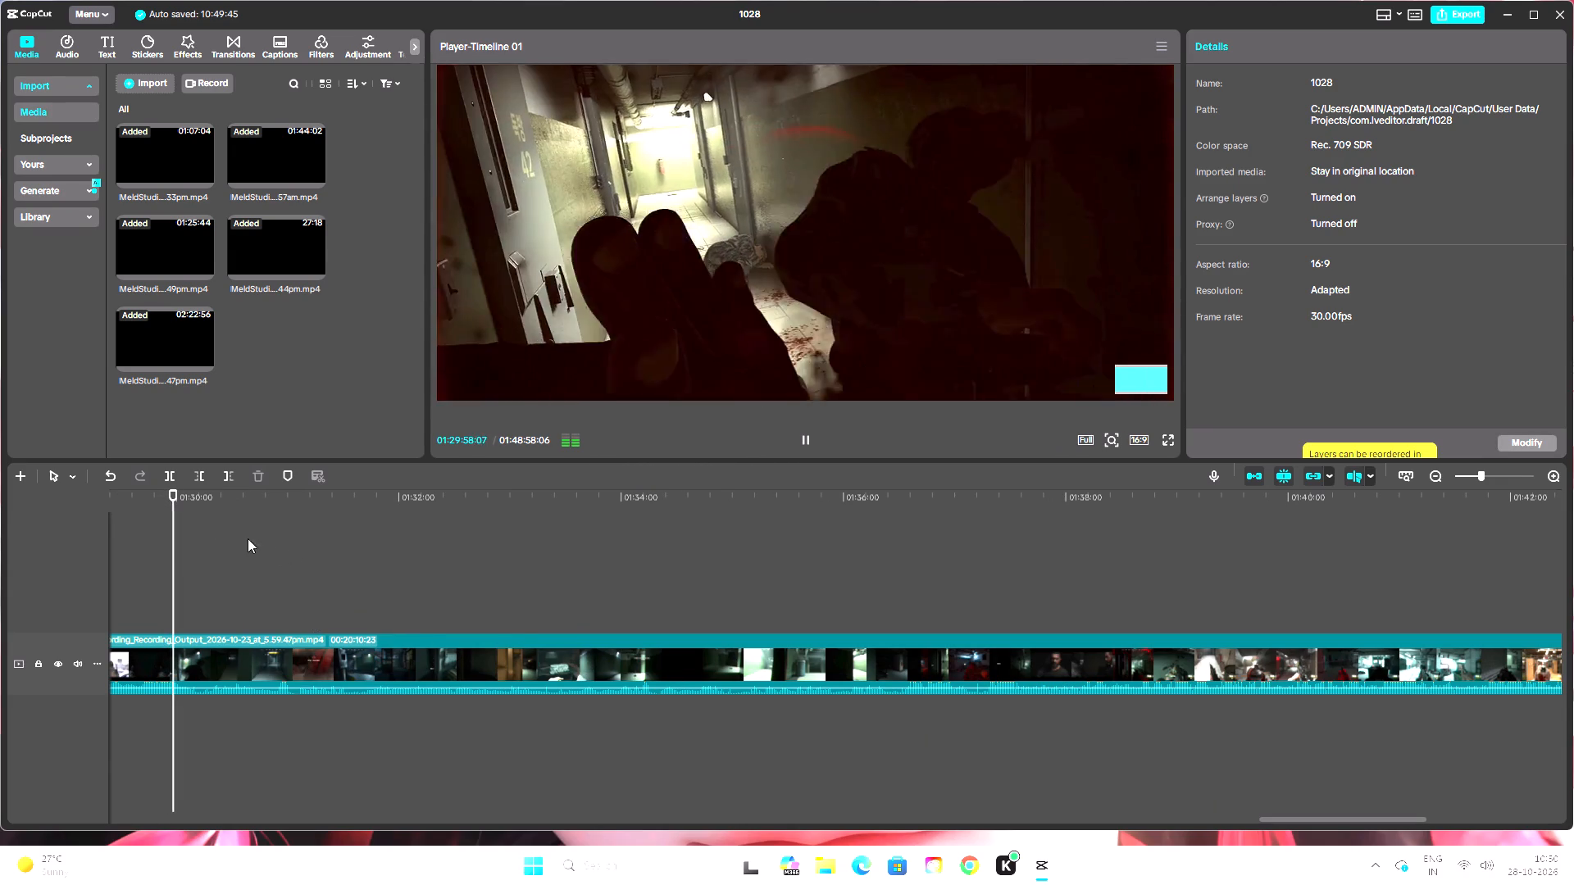
pyautogui.moveTo(171, 495); pyautogui.dragTo(258, 515)
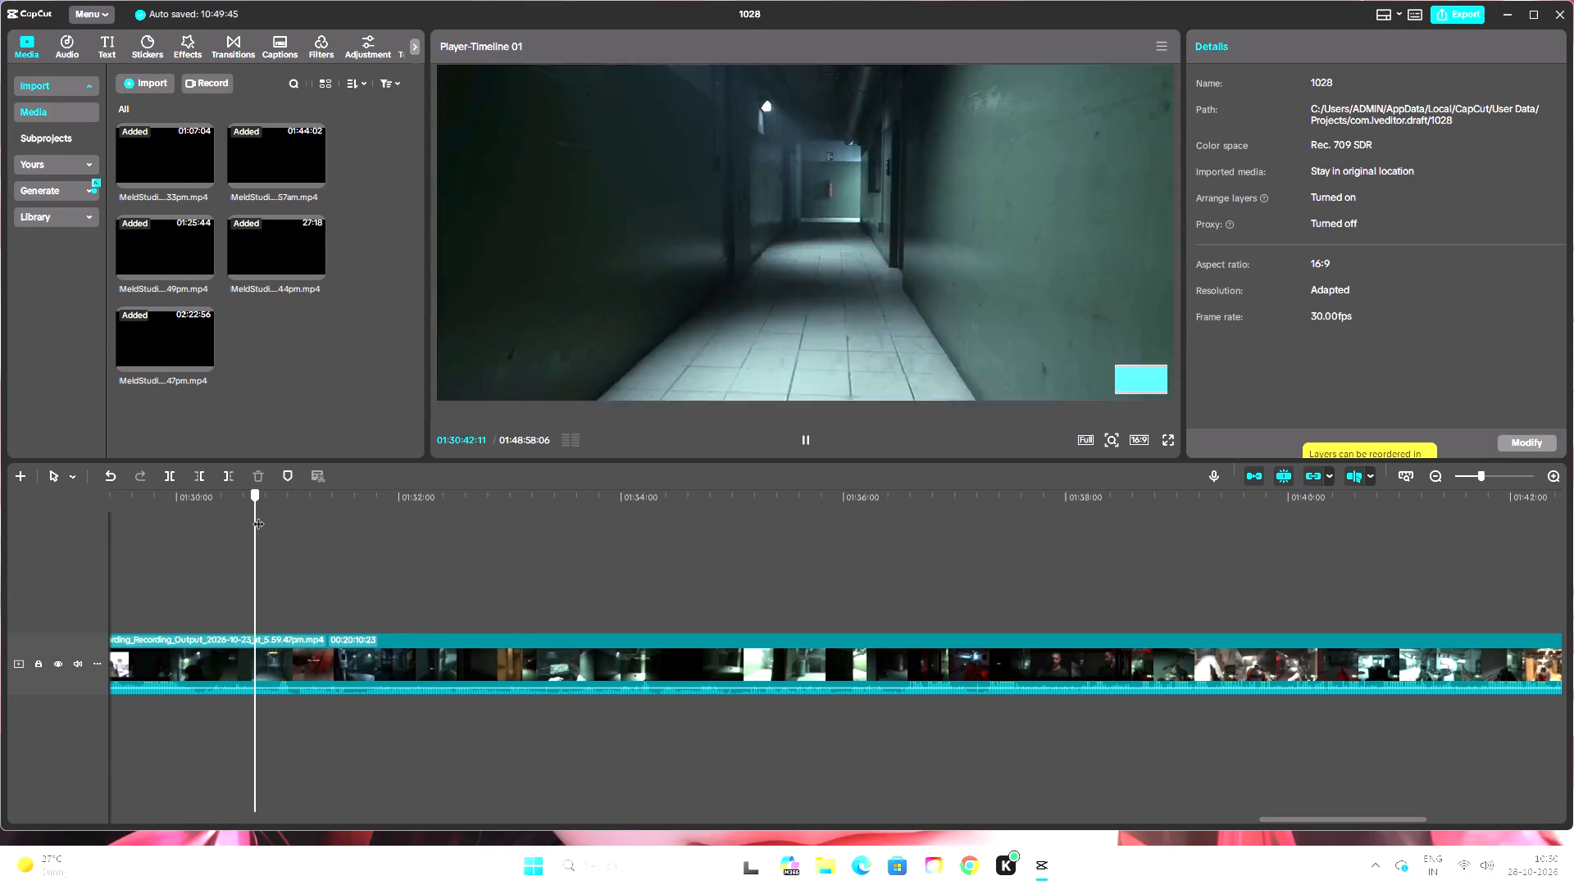
pyautogui.moveTo(258, 515); pyautogui.dragTo(311, 524)
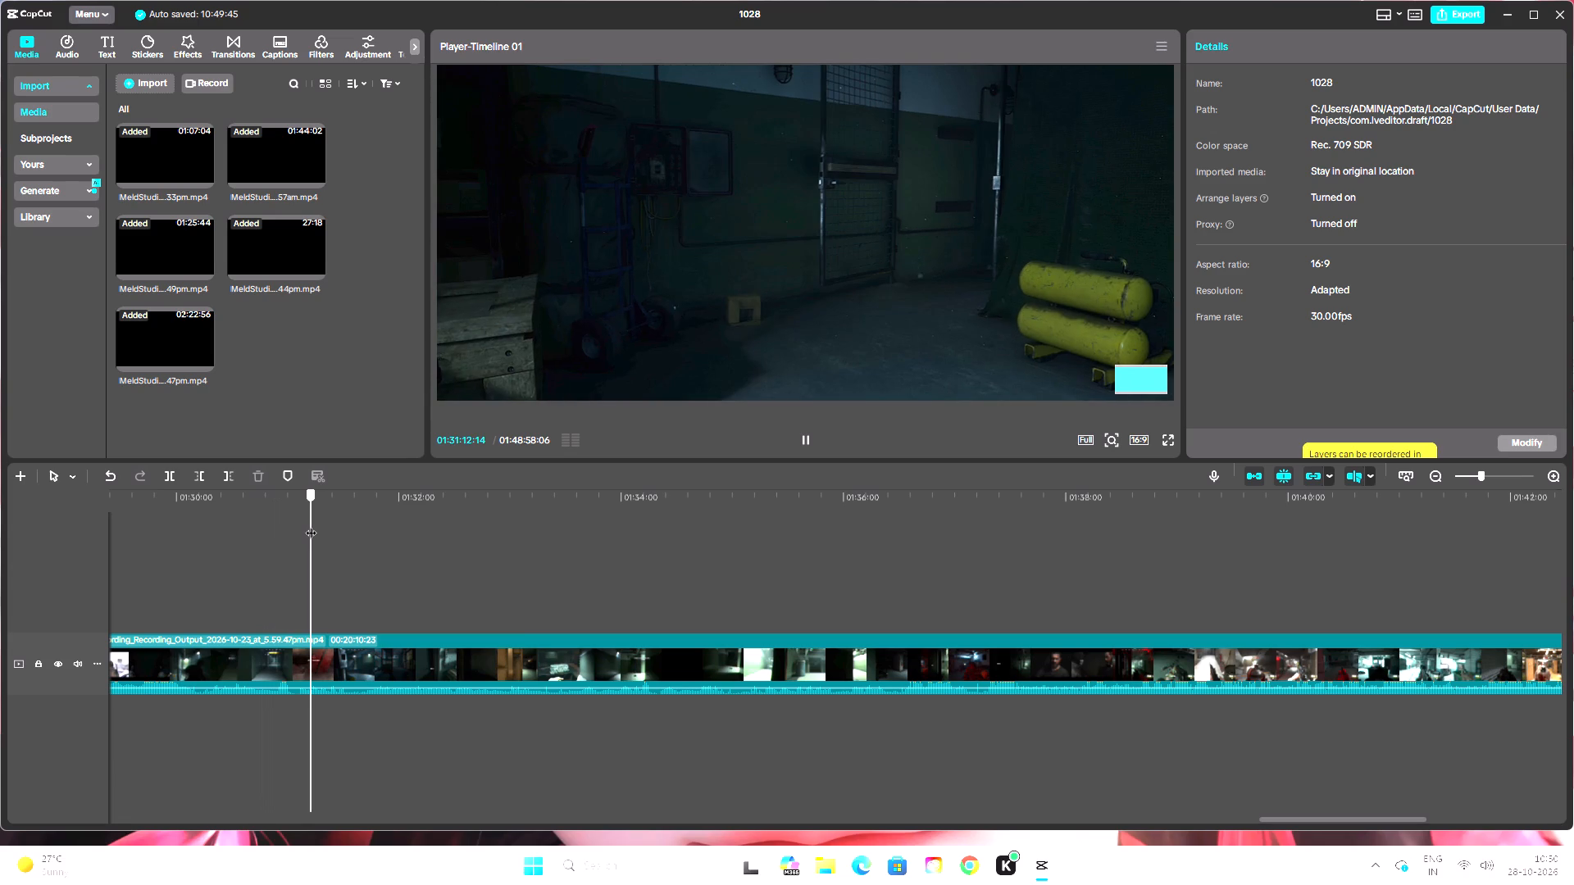
pyautogui.moveTo(311, 524); pyautogui.dragTo(309, 525)
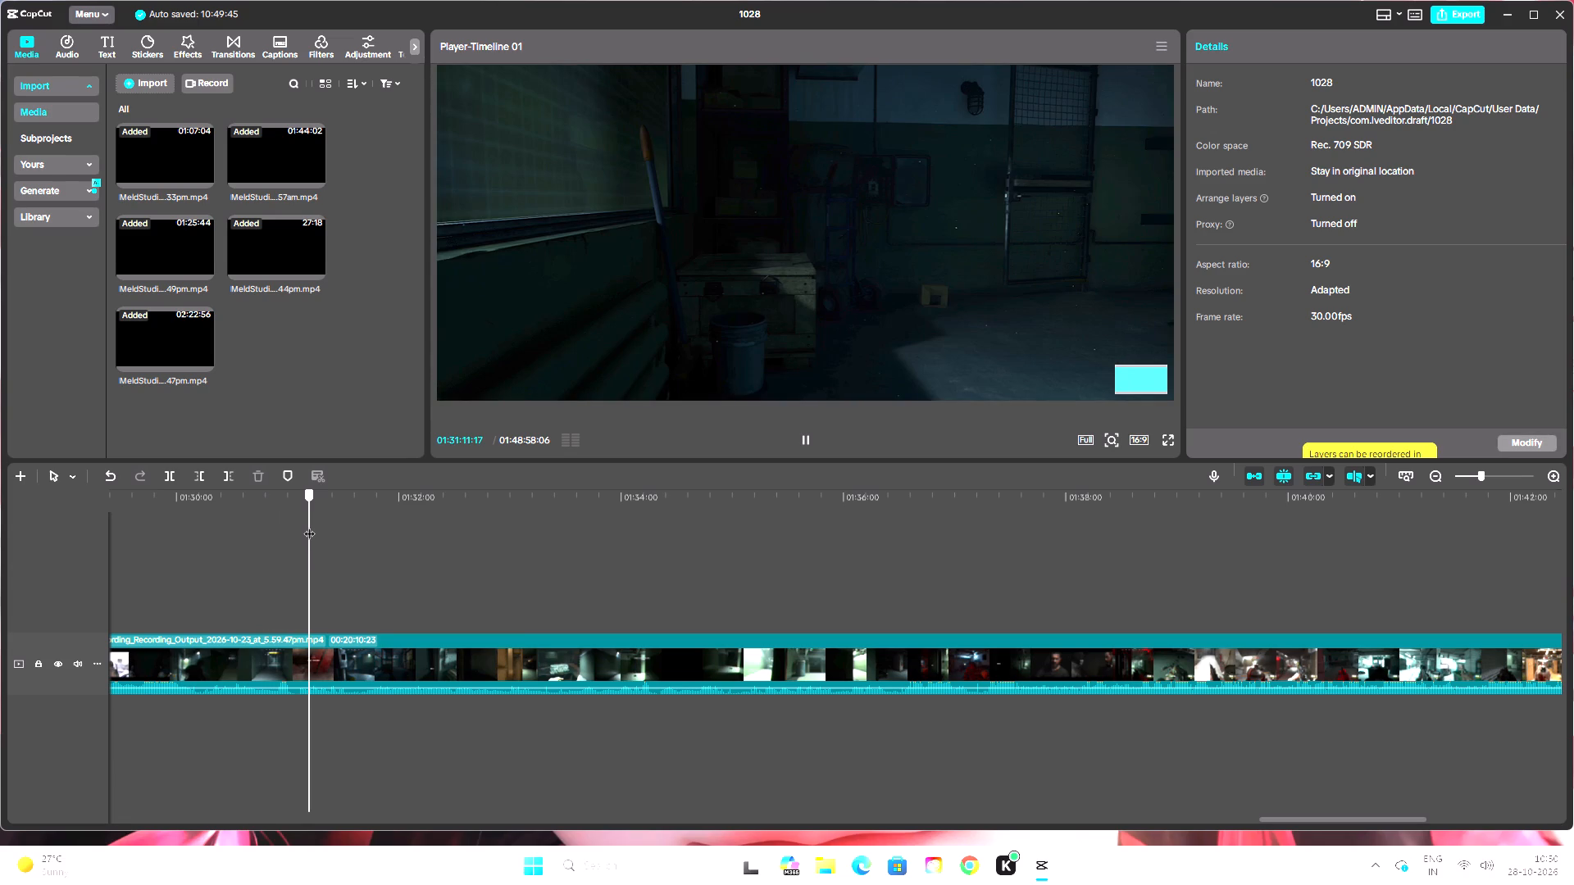
pyautogui.moveTo(309, 525); pyautogui.dragTo(284, 533)
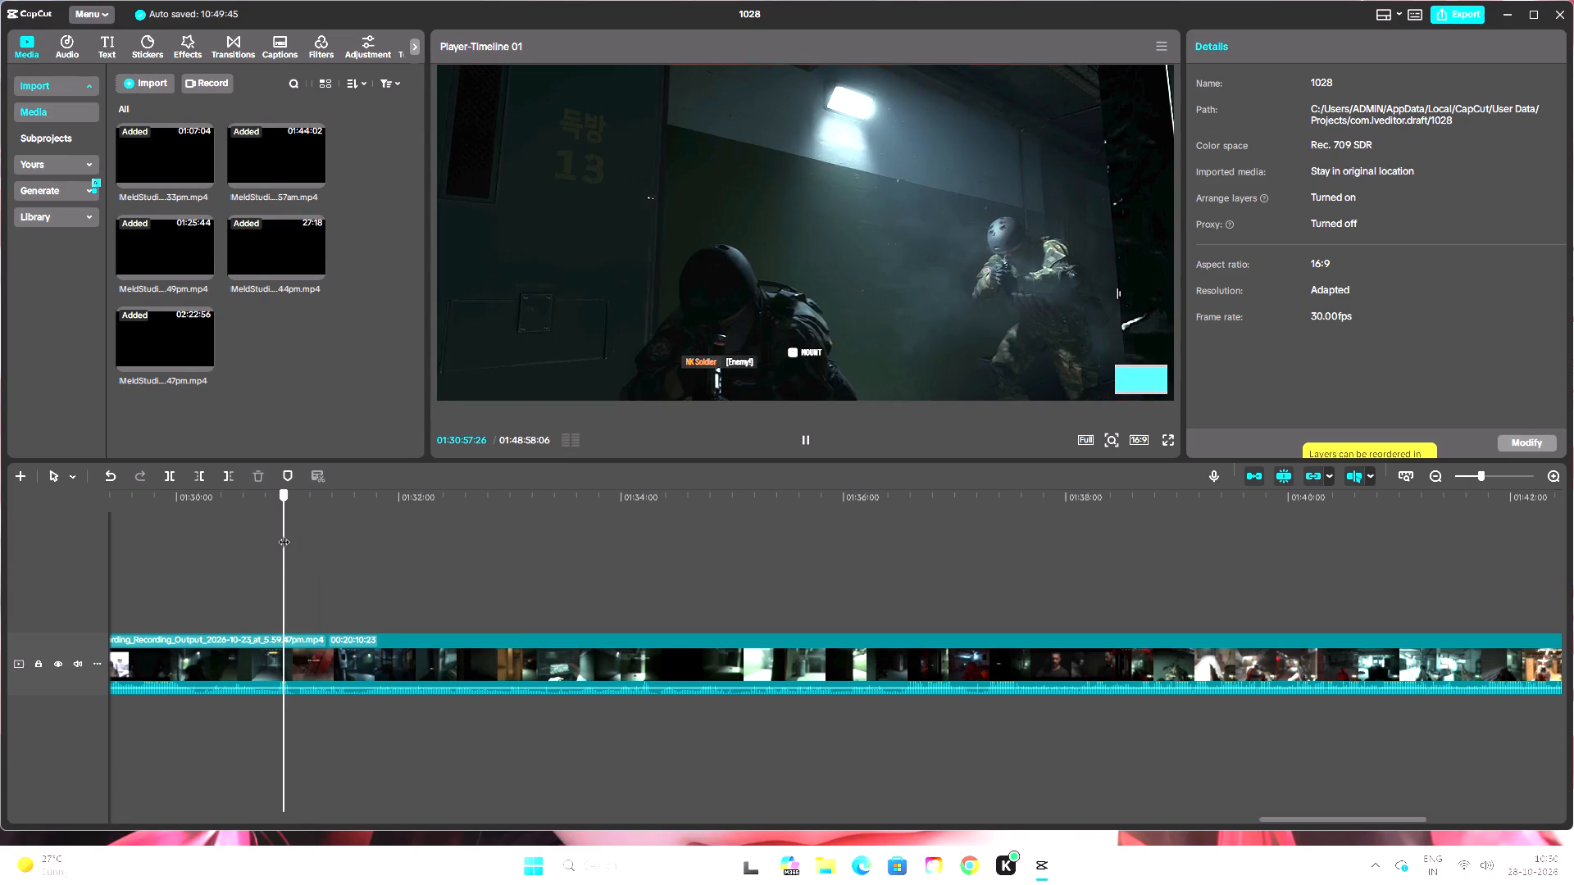
pyautogui.moveTo(284, 533); pyautogui.dragTo(254, 542)
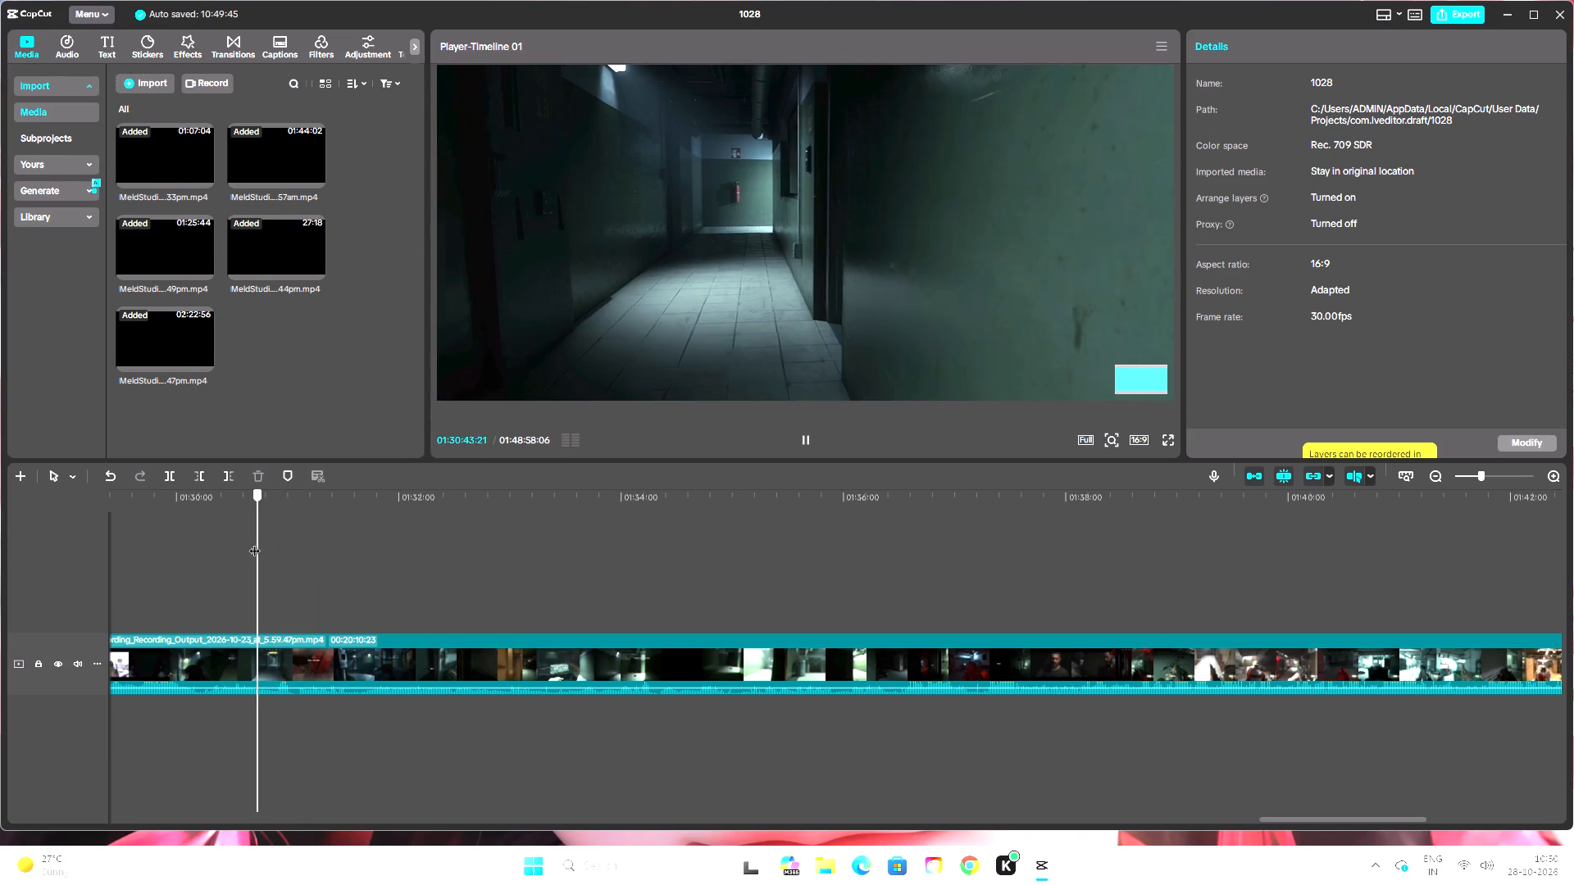
pyautogui.moveTo(254, 542); pyautogui.dragTo(234, 549)
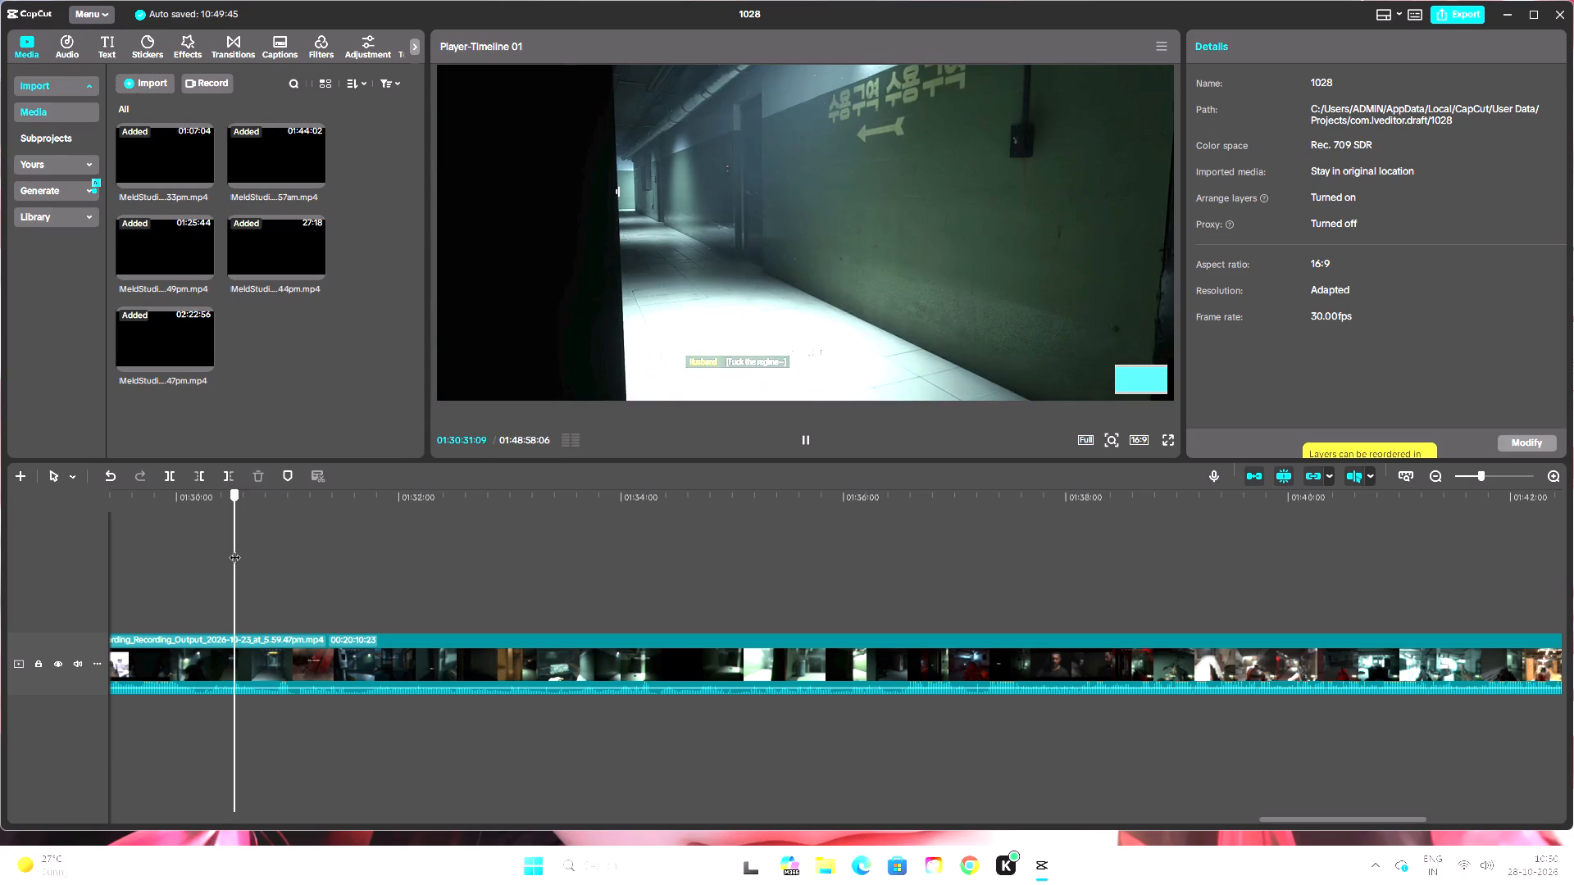
pyautogui.moveTo(234, 549); pyautogui.dragTo(223, 556)
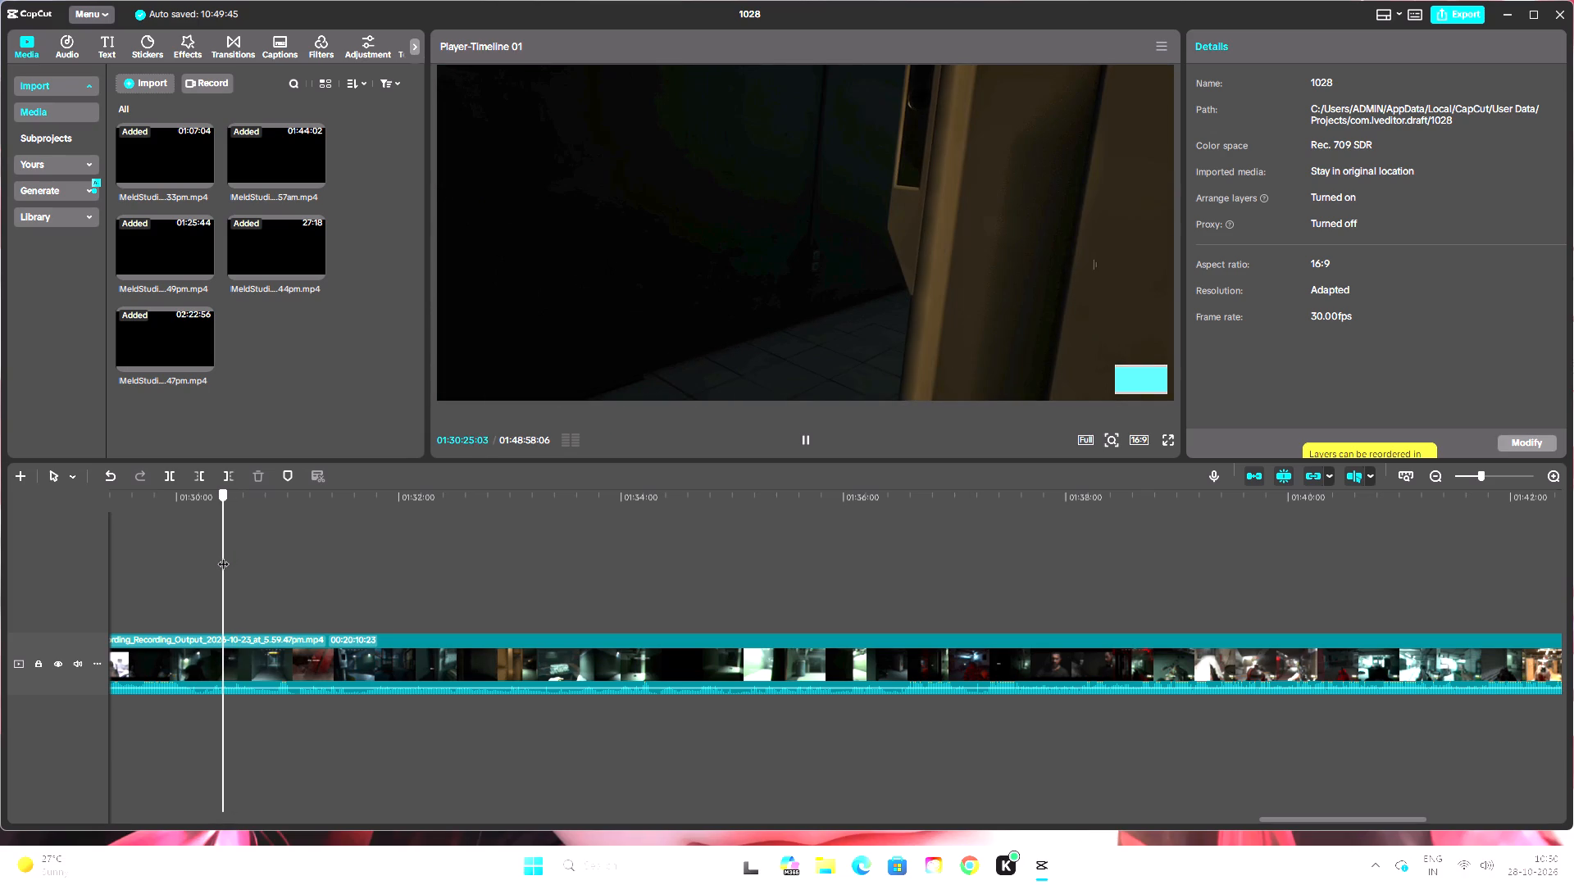
pyautogui.moveTo(223, 556); pyautogui.dragTo(220, 558)
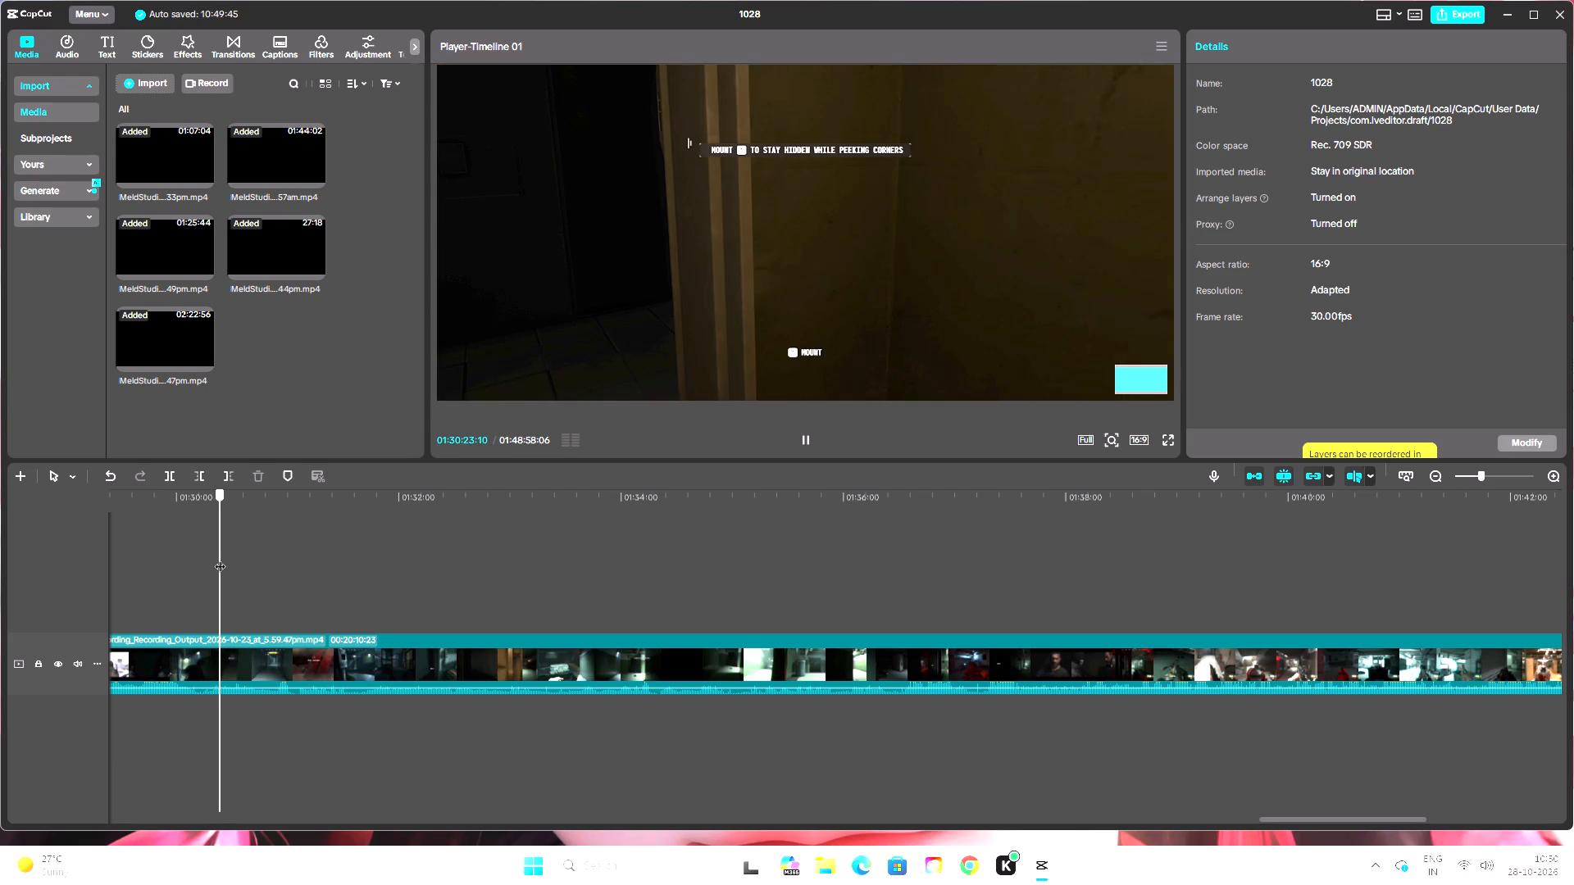
pyautogui.moveTo(220, 558); pyautogui.dragTo(339, 560)
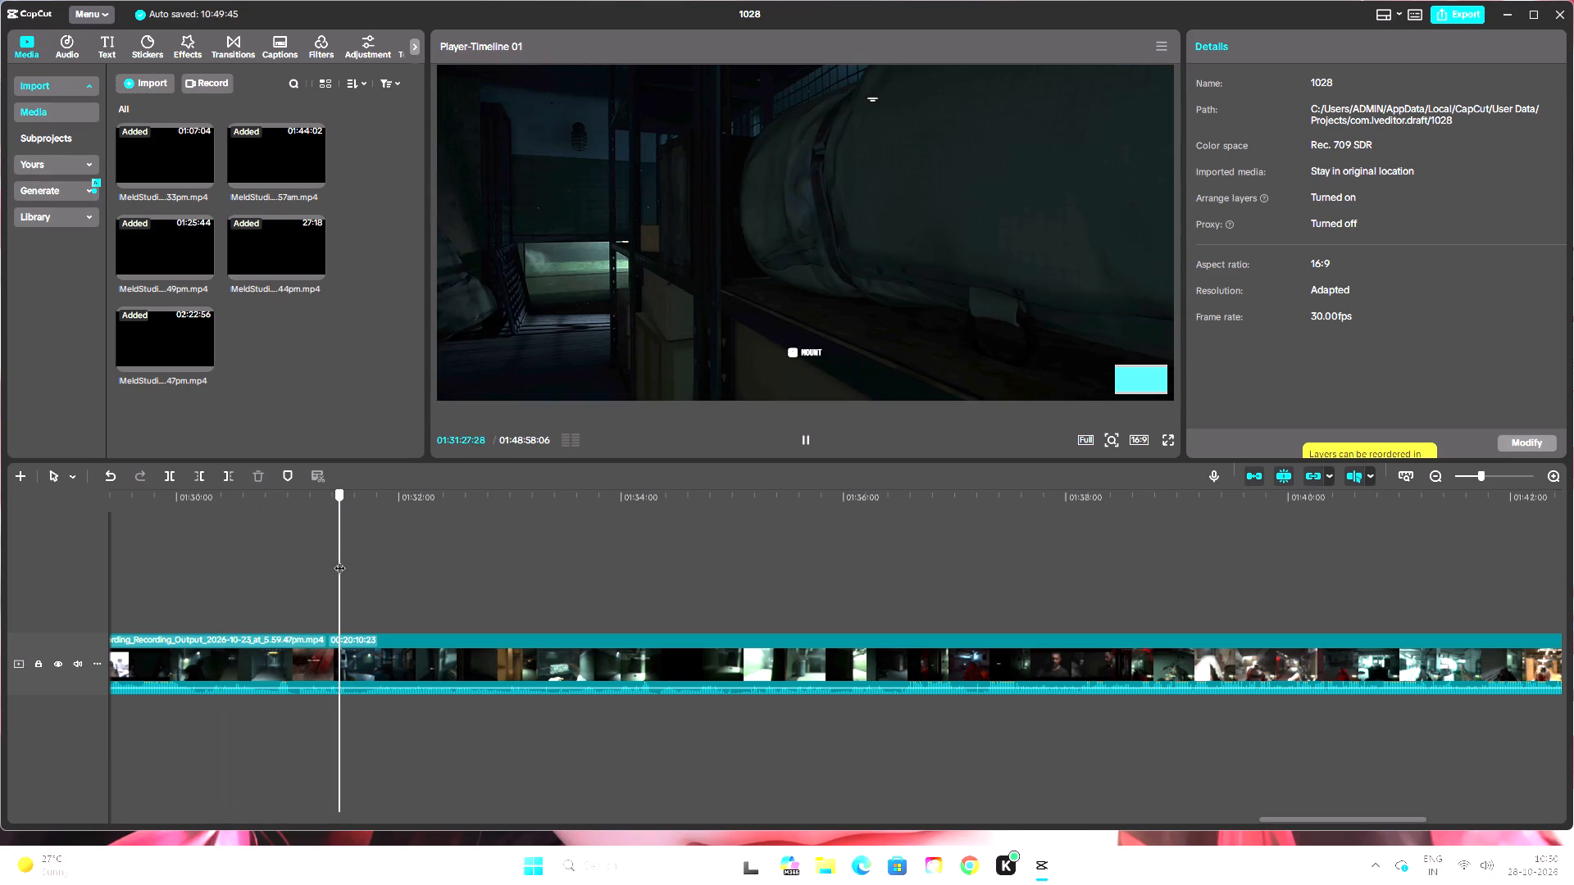
pyautogui.moveTo(339, 560); pyautogui.dragTo(322, 568)
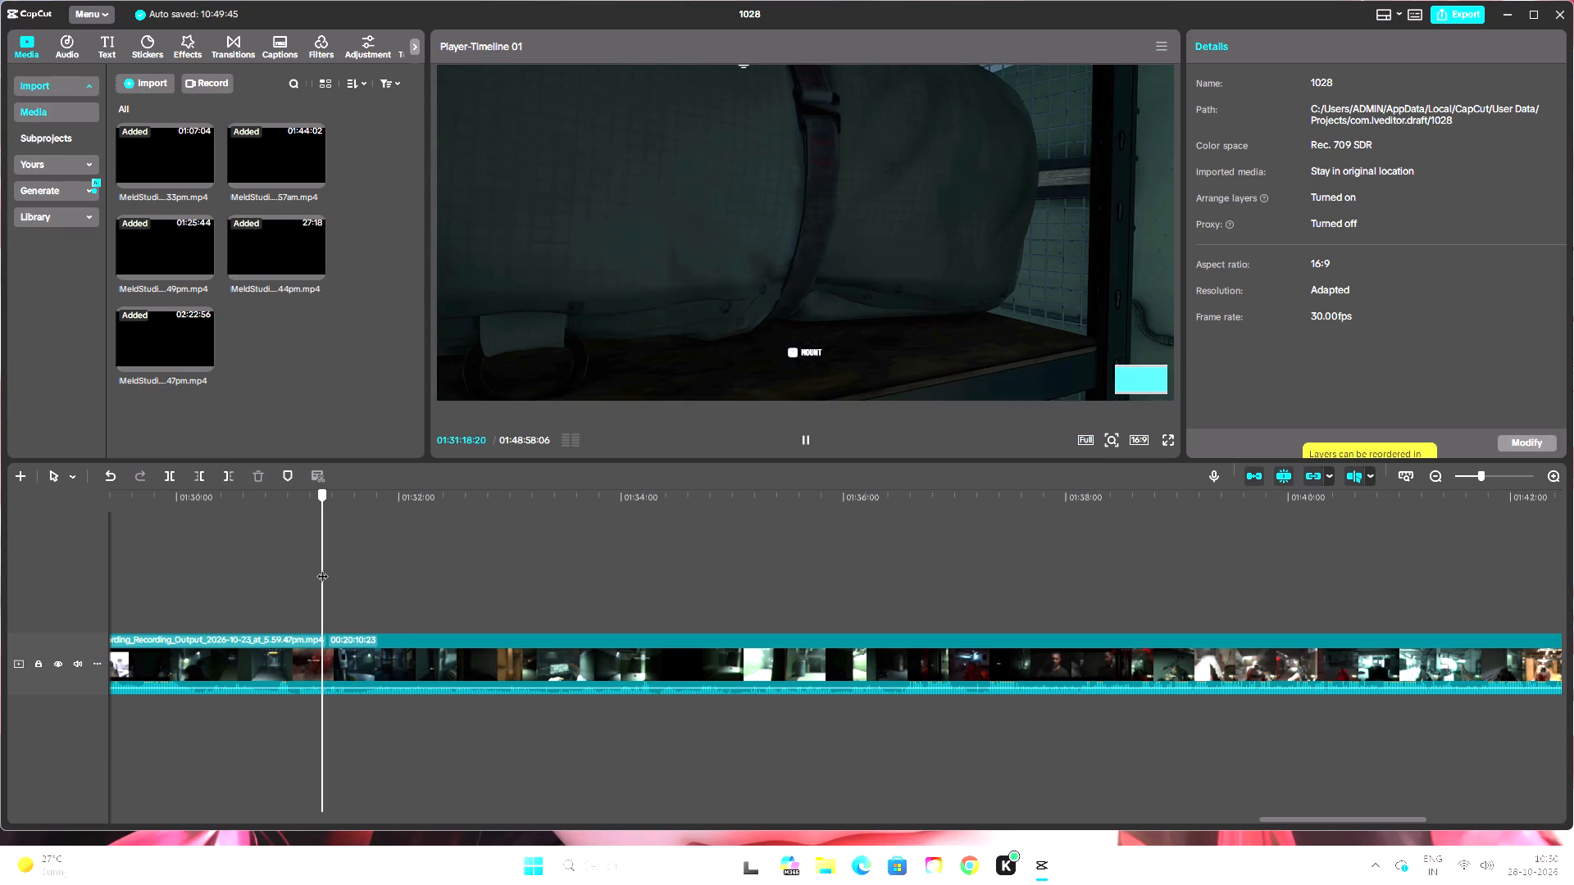
pyautogui.moveTo(322, 568); pyautogui.dragTo(300, 571)
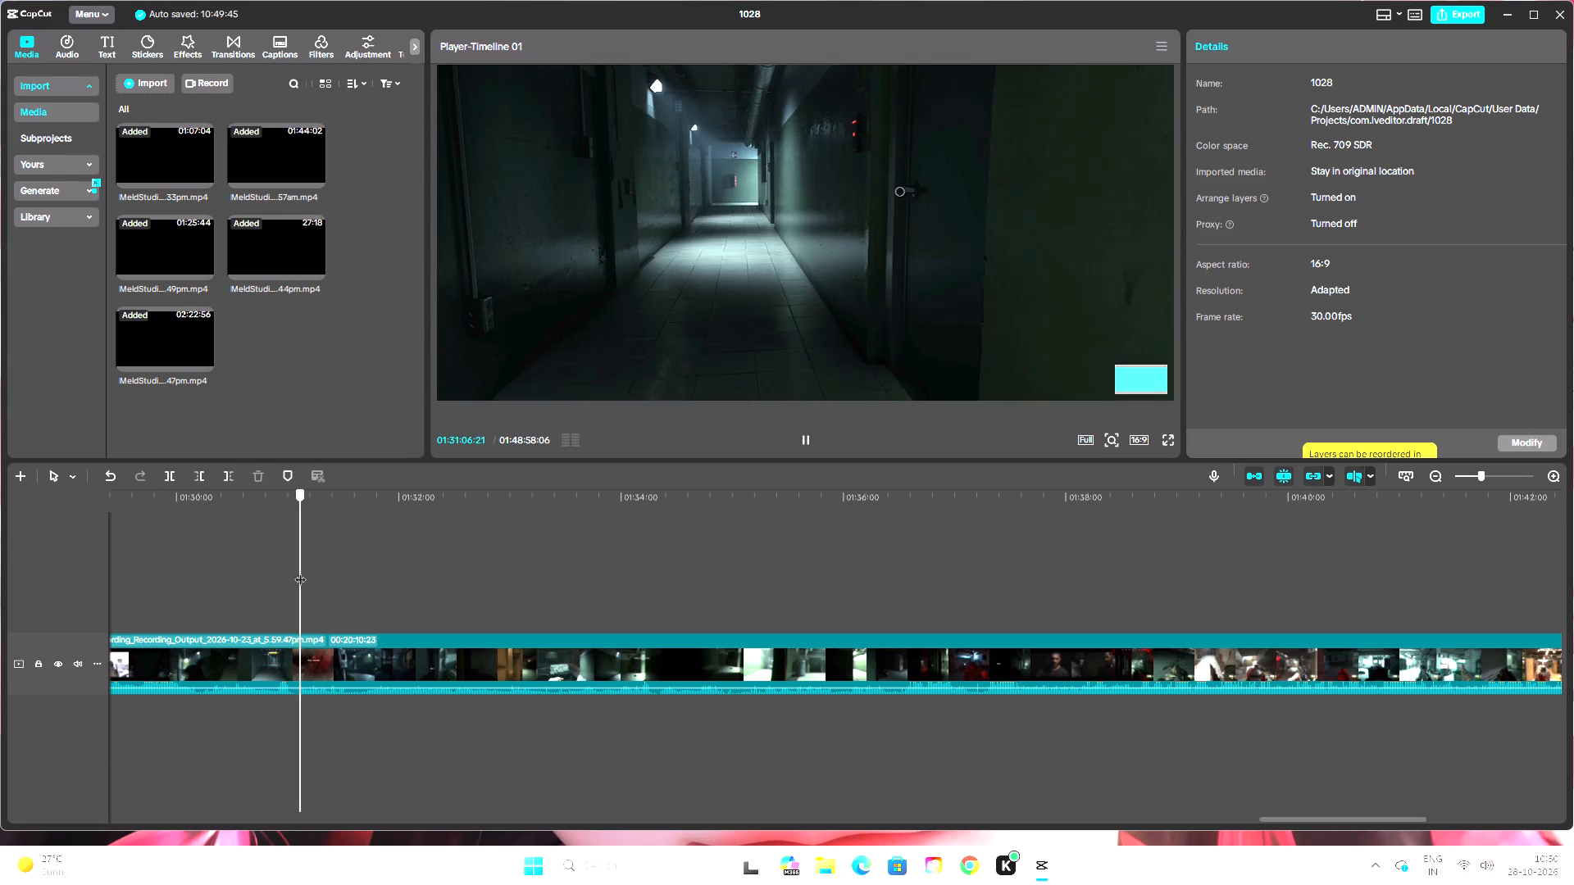
pyautogui.moveTo(300, 571); pyautogui.dragTo(311, 570)
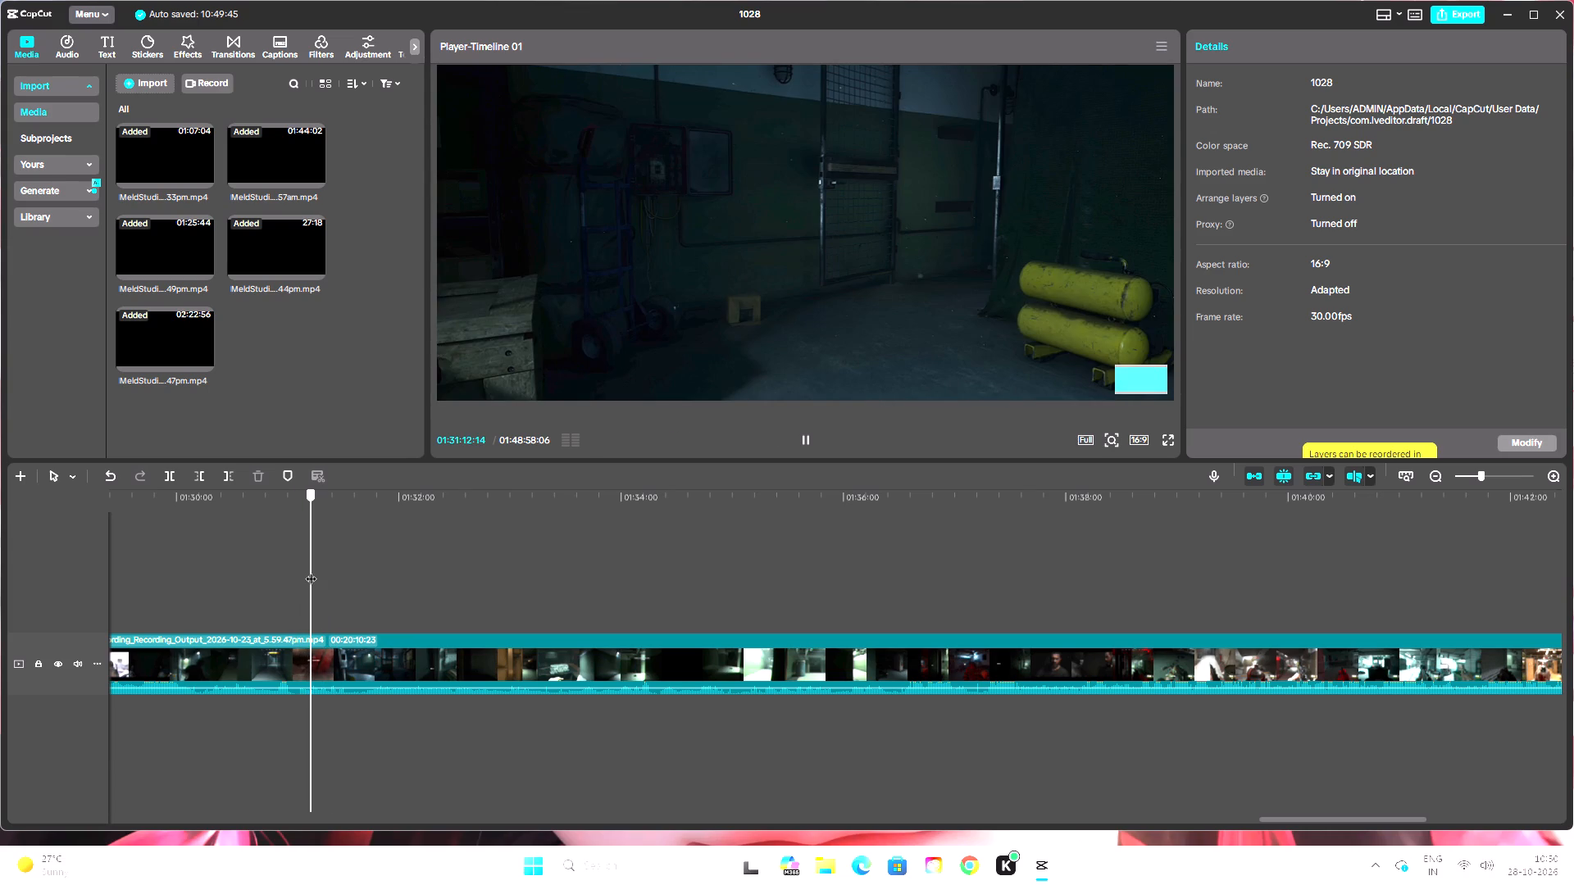
pyautogui.moveTo(311, 570); pyautogui.dragTo(317, 568)
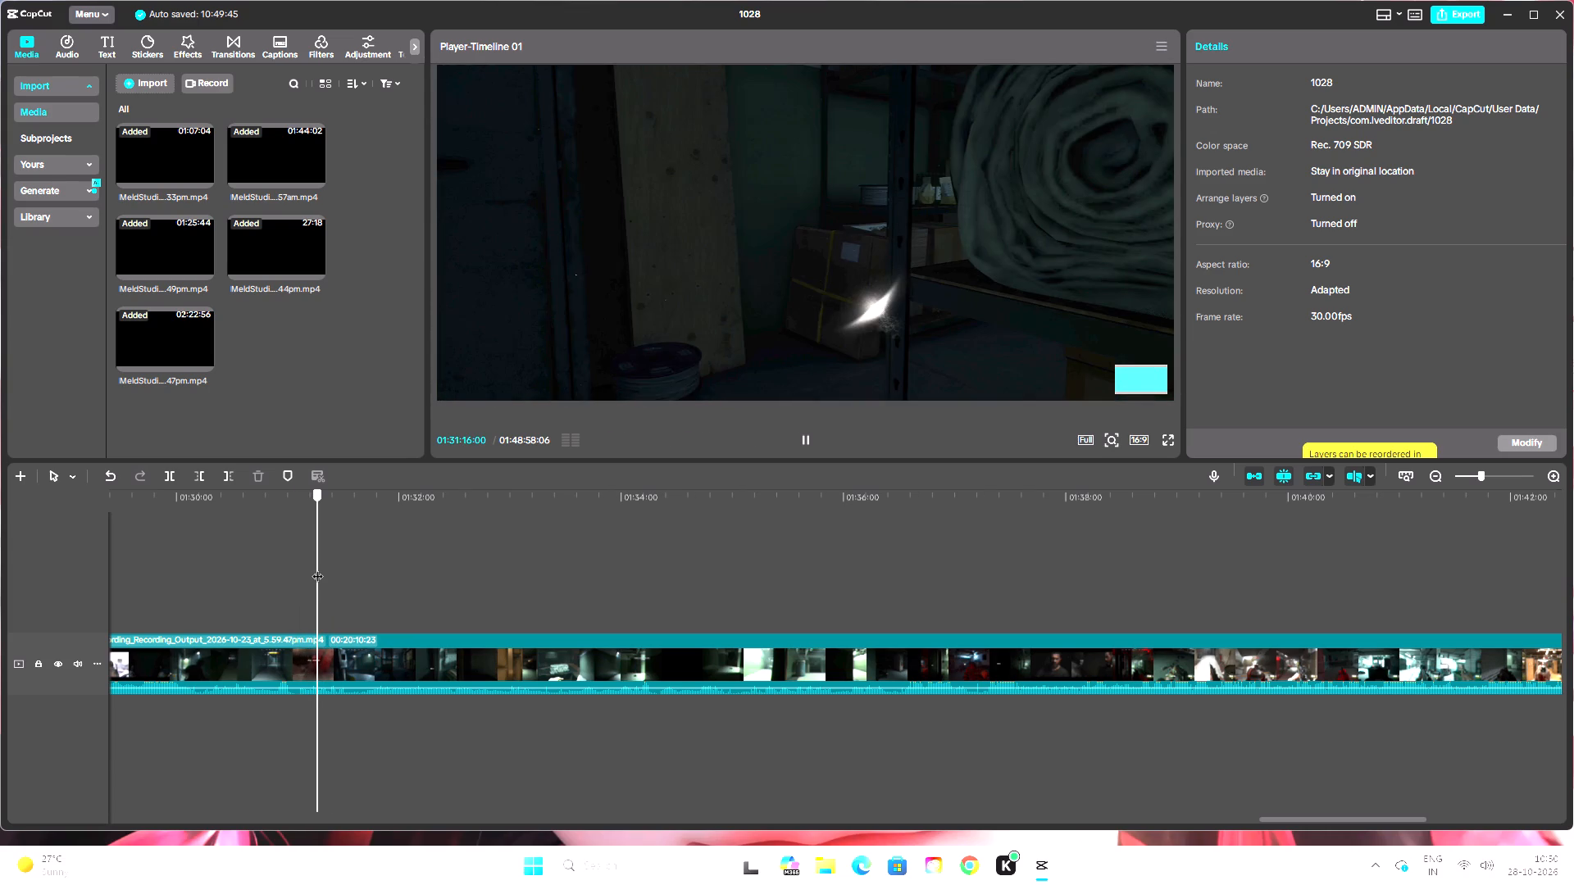
pyautogui.moveTo(317, 568); pyautogui.dragTo(314, 570)
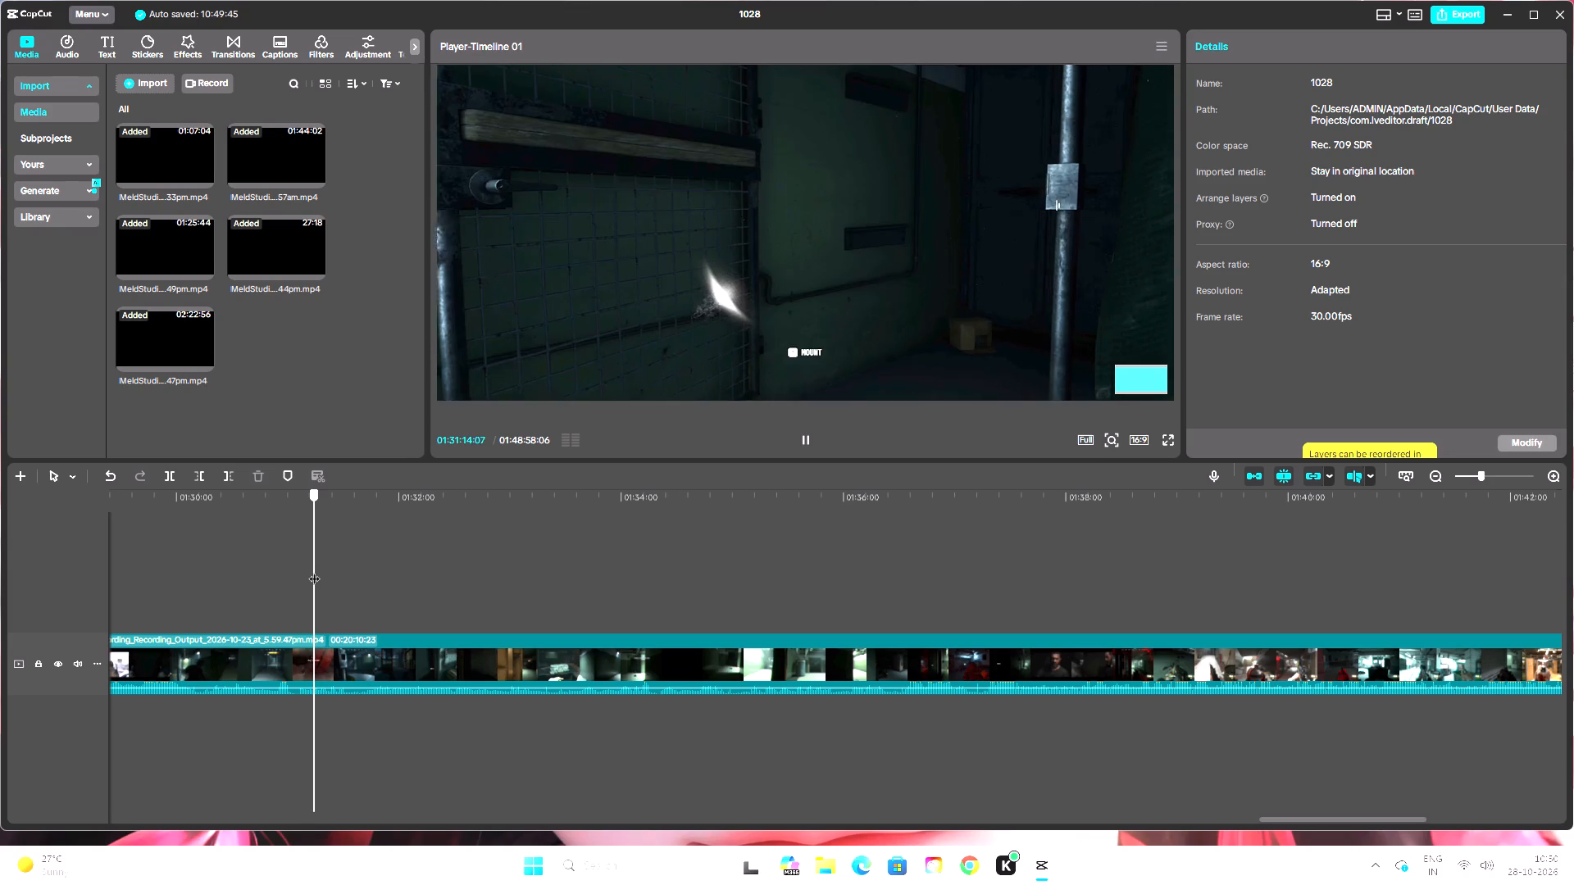
pyautogui.moveTo(314, 570); pyautogui.dragTo(304, 577)
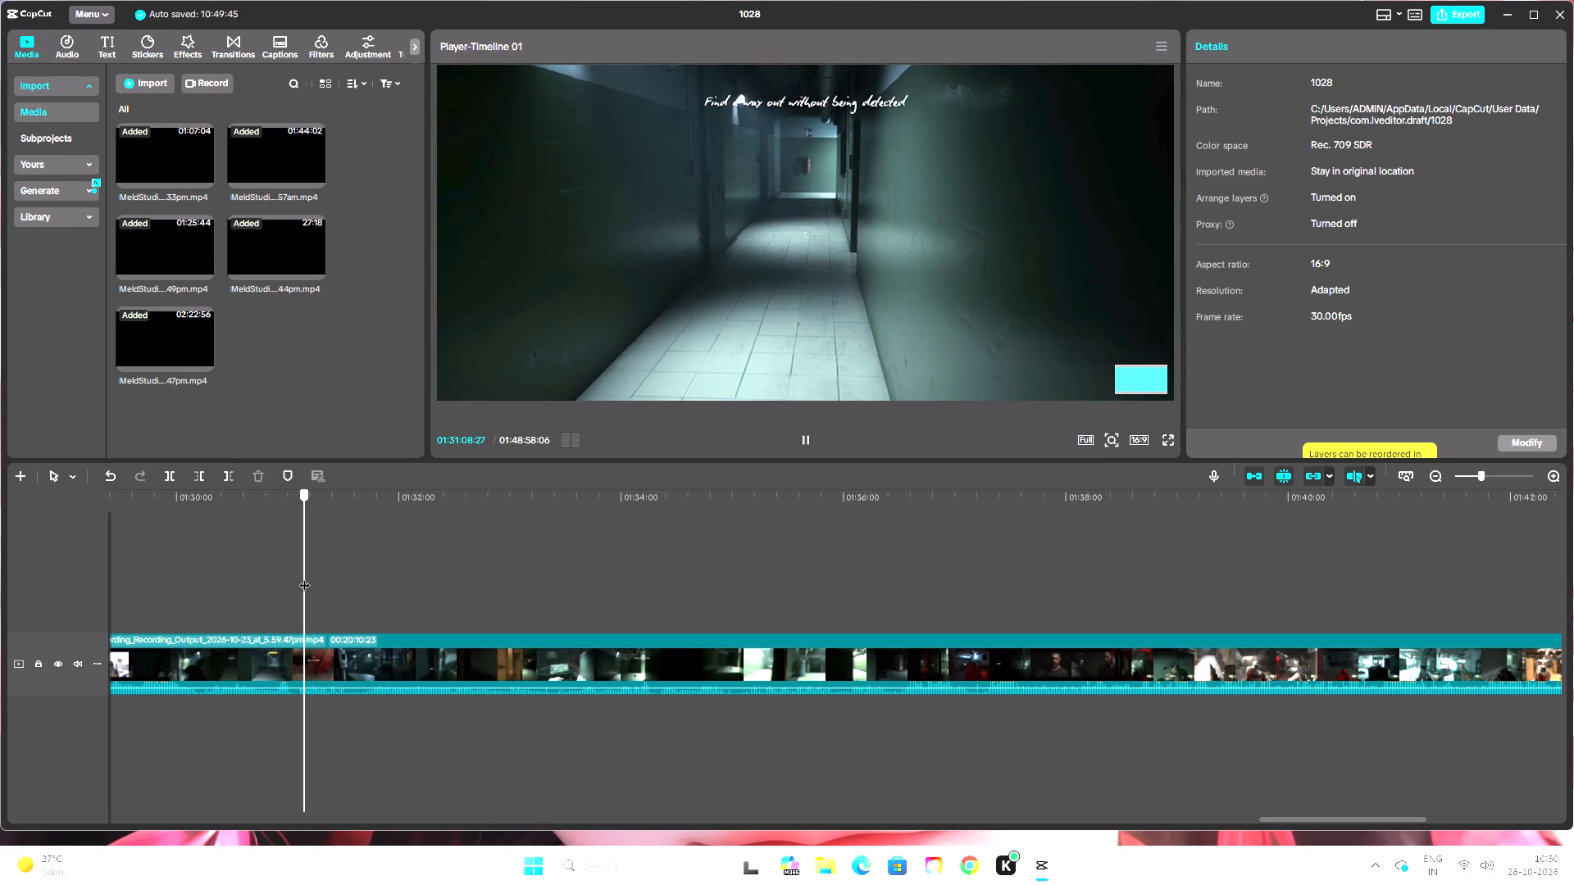
pyautogui.moveTo(304, 577); pyautogui.dragTo(295, 582)
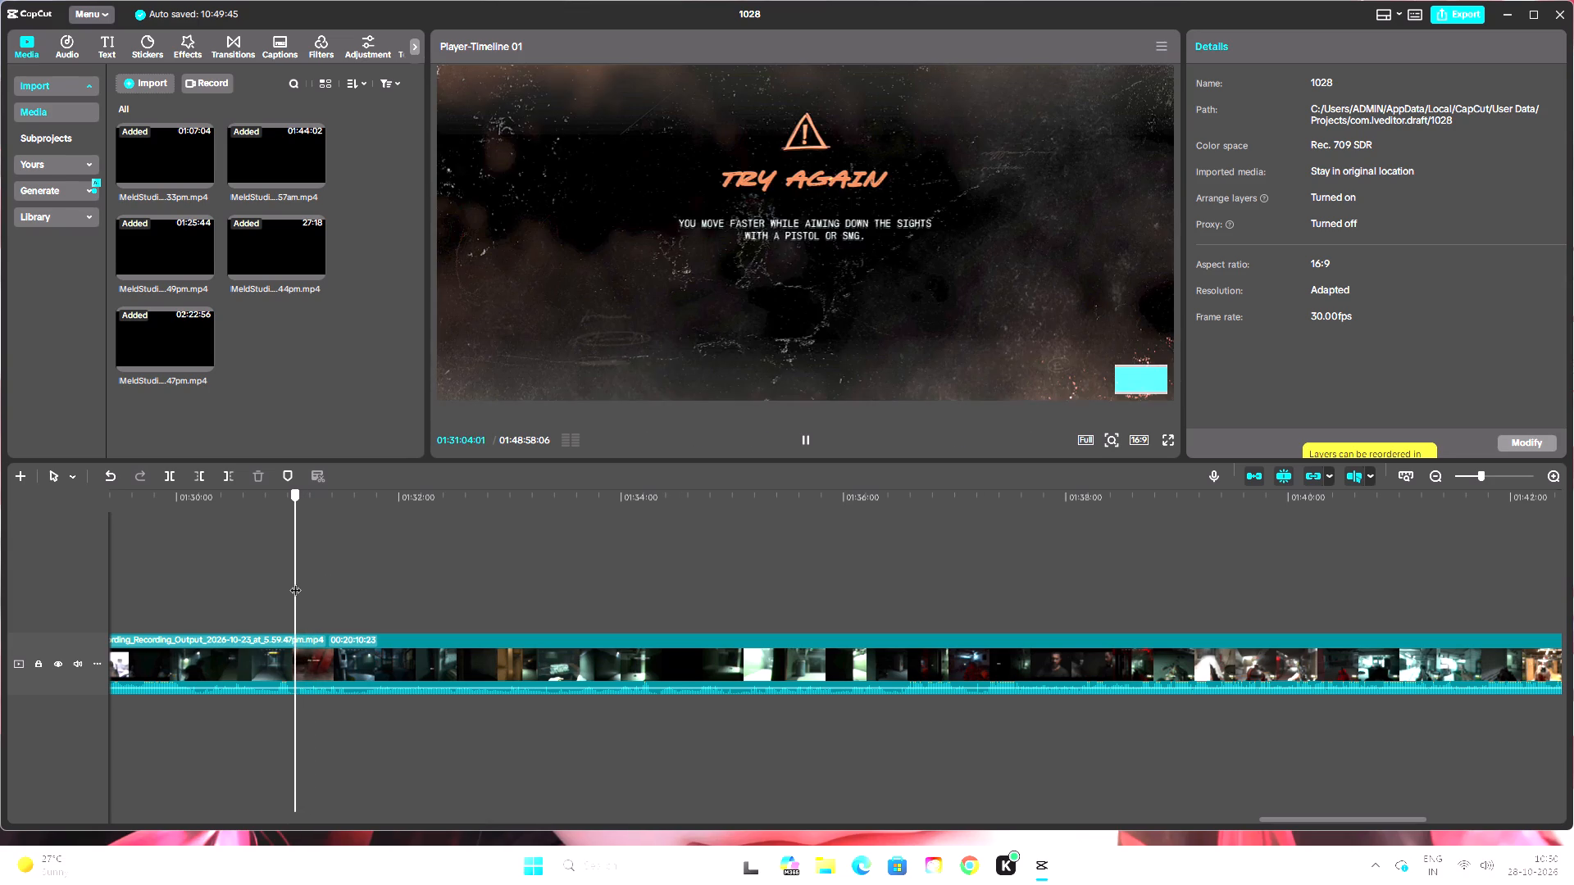
# Split the 5.59.47pm recording at about 01:30:47:15, on the storage room view before the Try Again screen.
pyautogui.moveTo(295, 582); pyautogui.dragTo(277, 588)
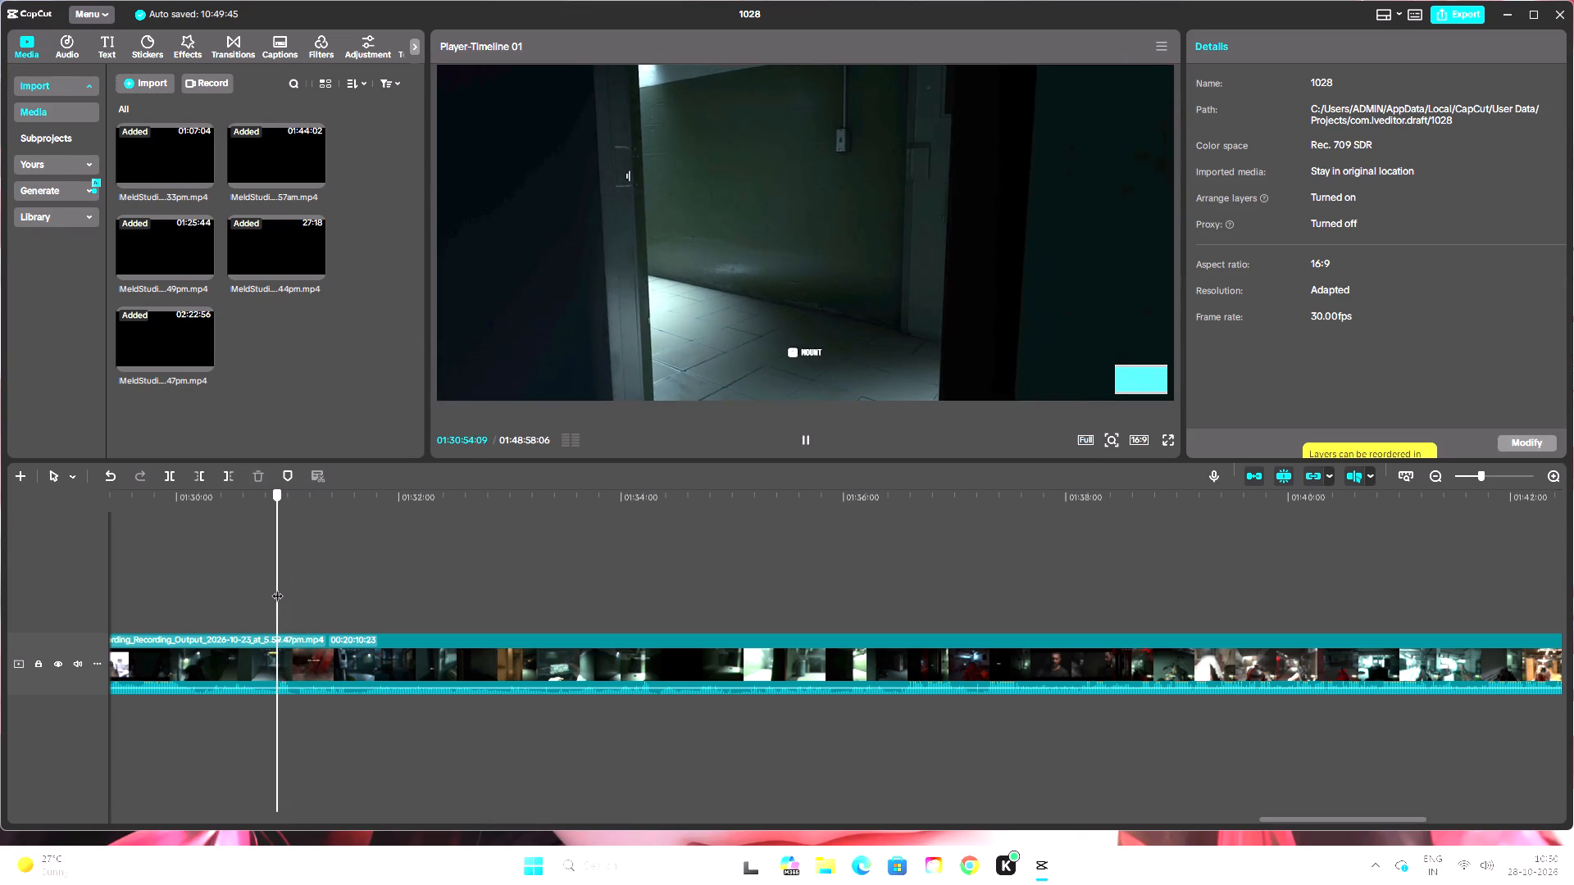
pyautogui.moveTo(277, 588); pyautogui.dragTo(262, 595)
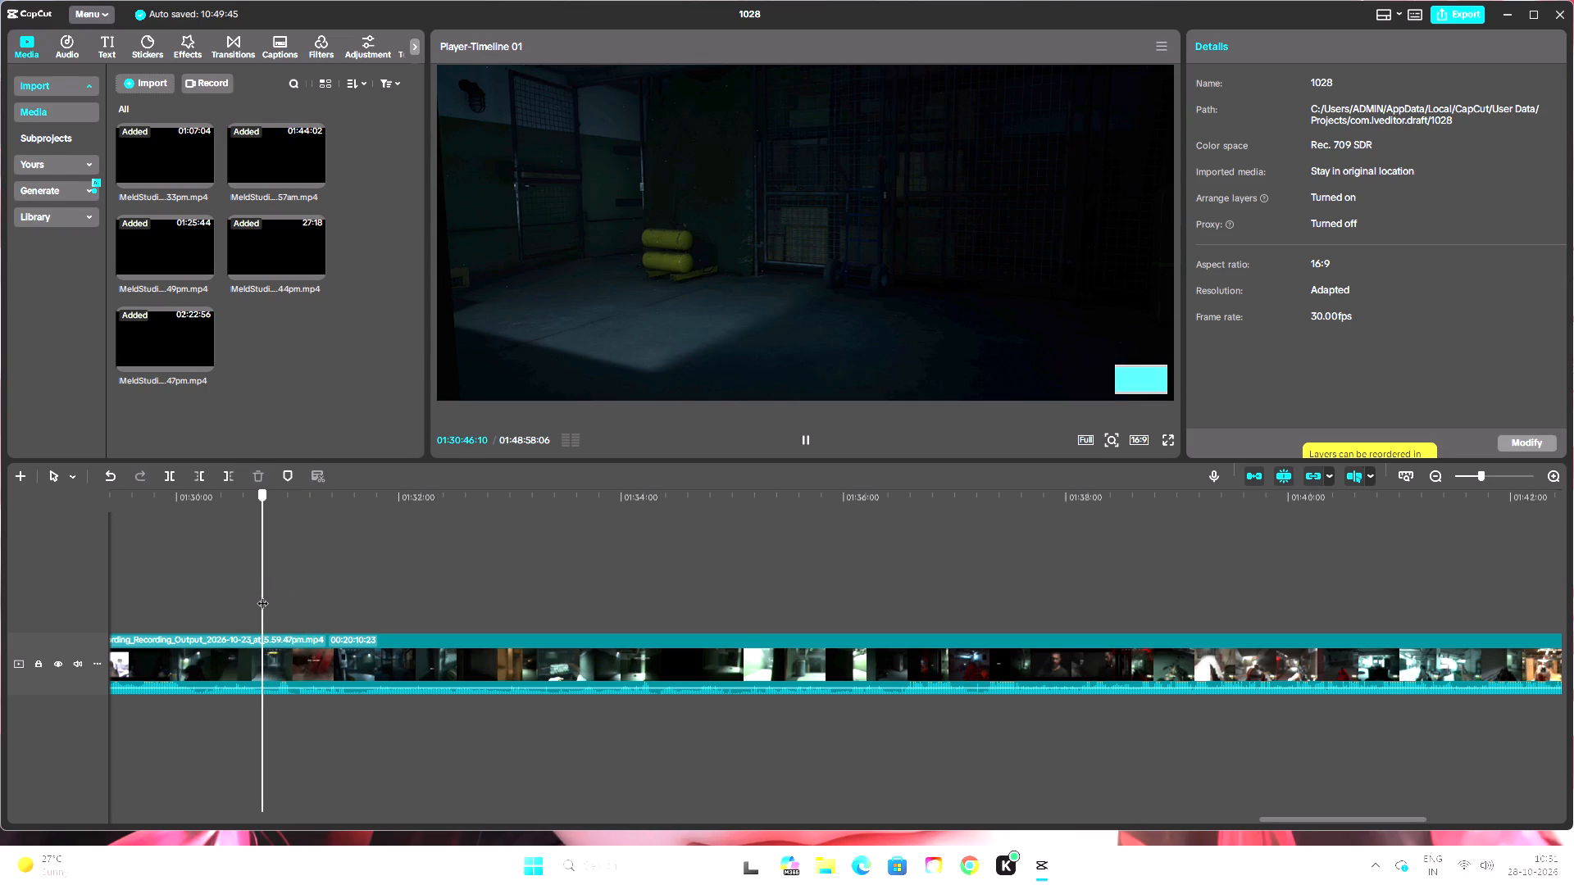
pyautogui.moveTo(262, 595); pyautogui.dragTo(269, 595)
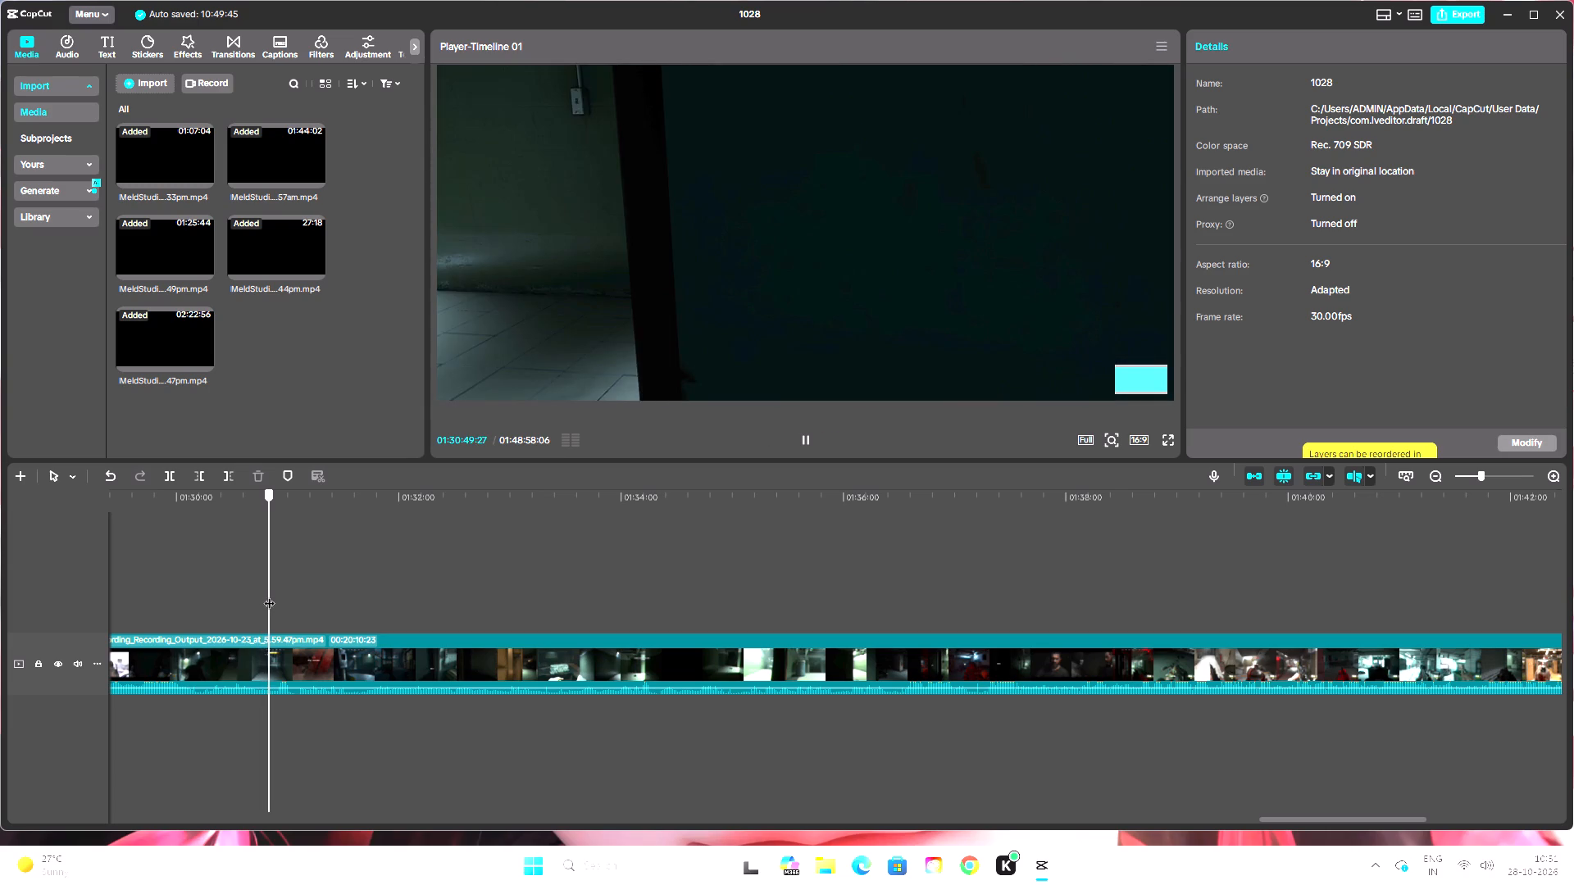
pyautogui.moveTo(269, 595); pyautogui.dragTo(265, 598)
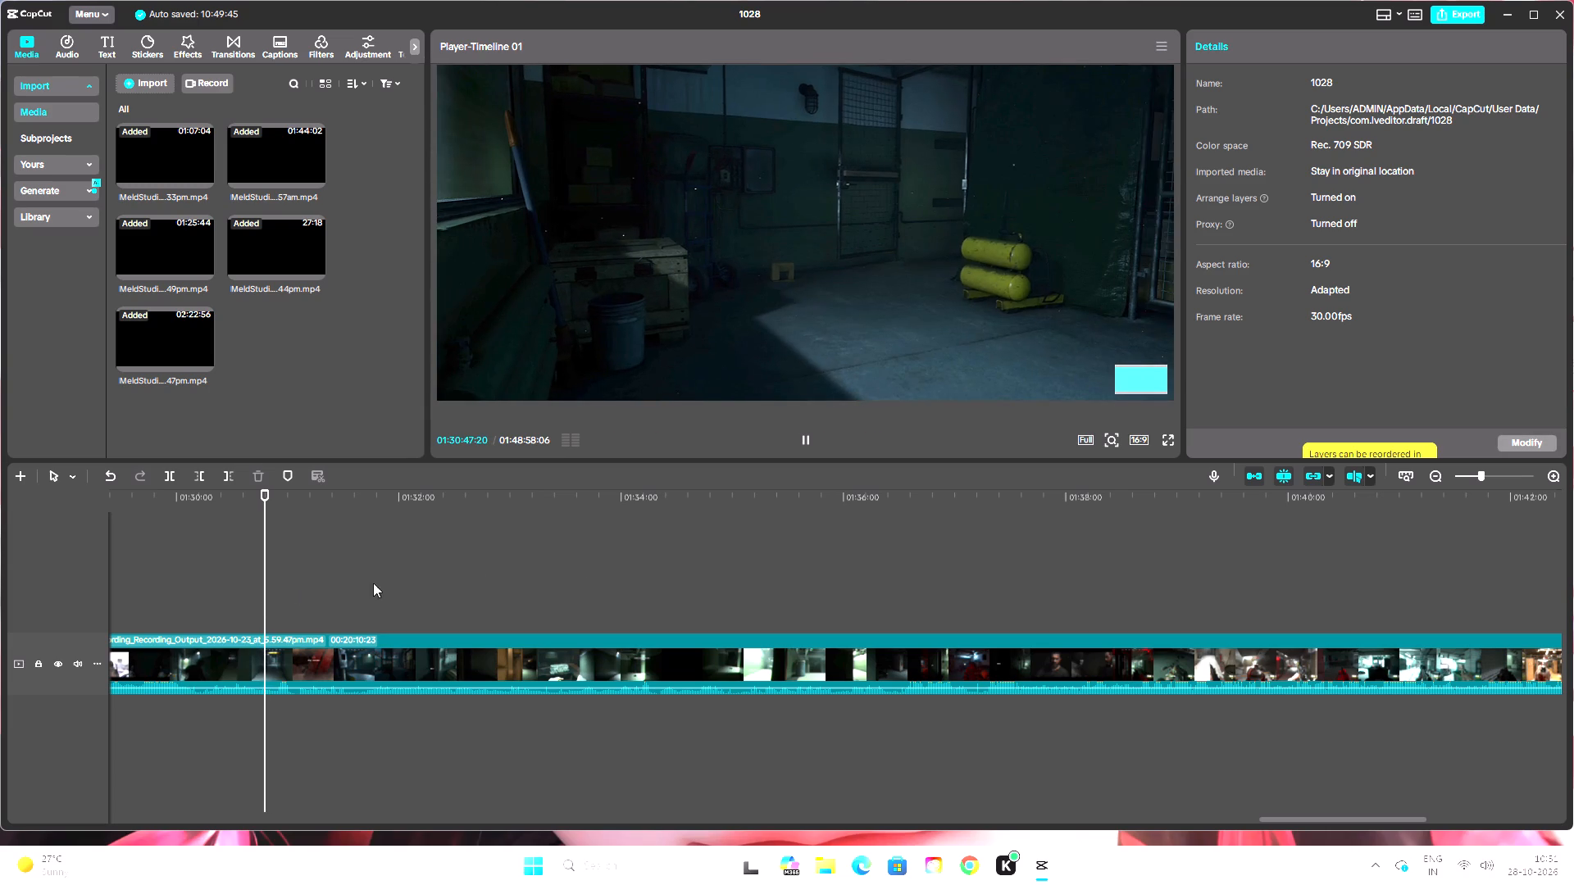
pyautogui.tripleClick(1557, 475)
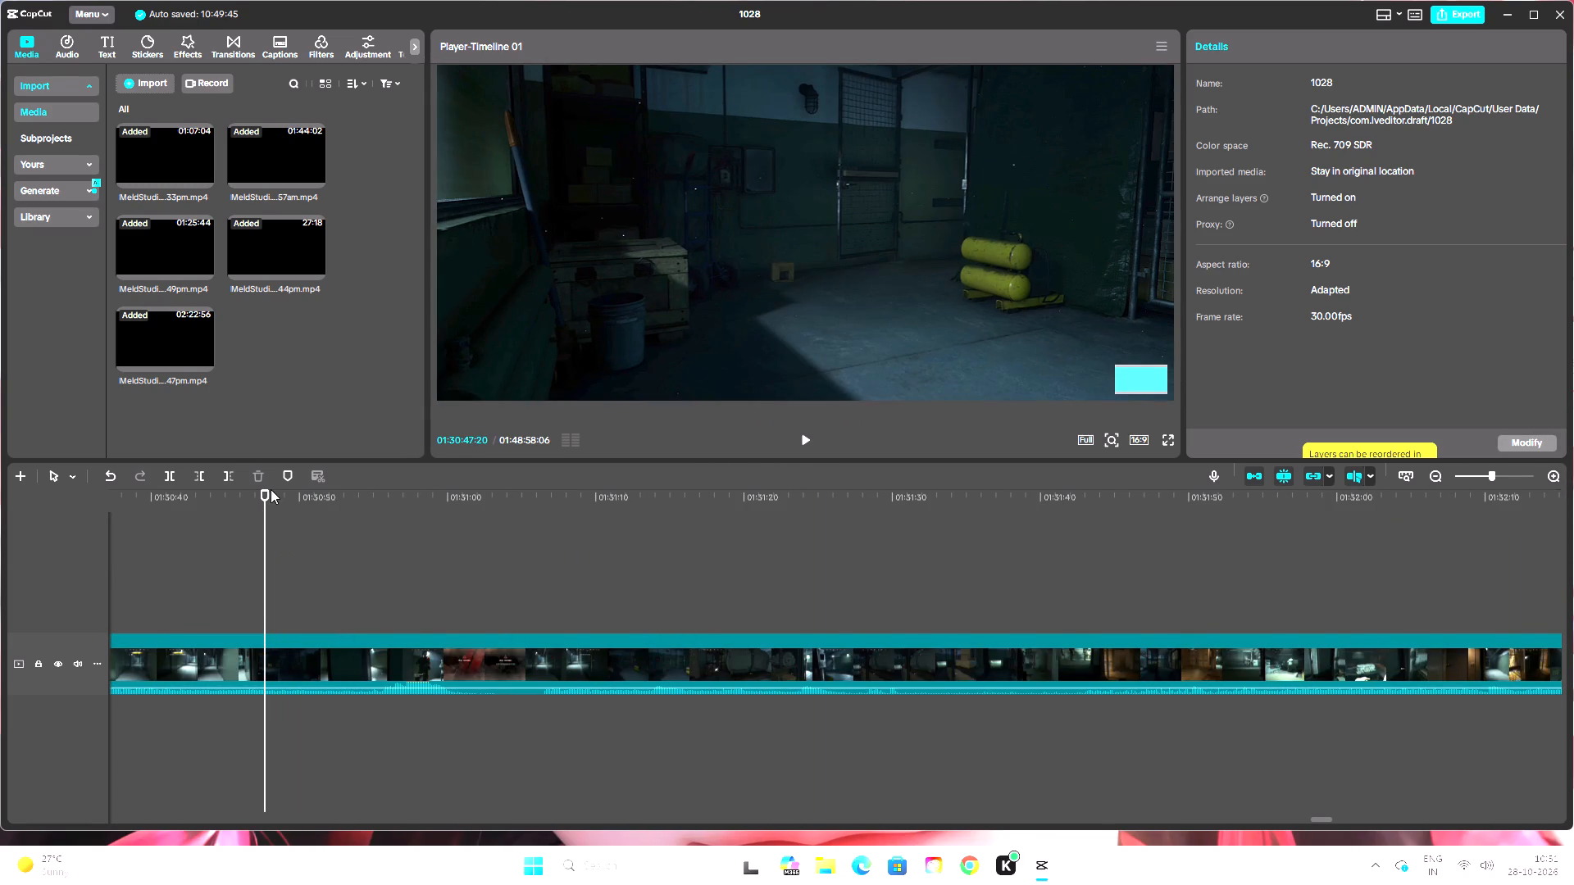
pyautogui.moveTo(266, 492); pyautogui.dragTo(275, 505)
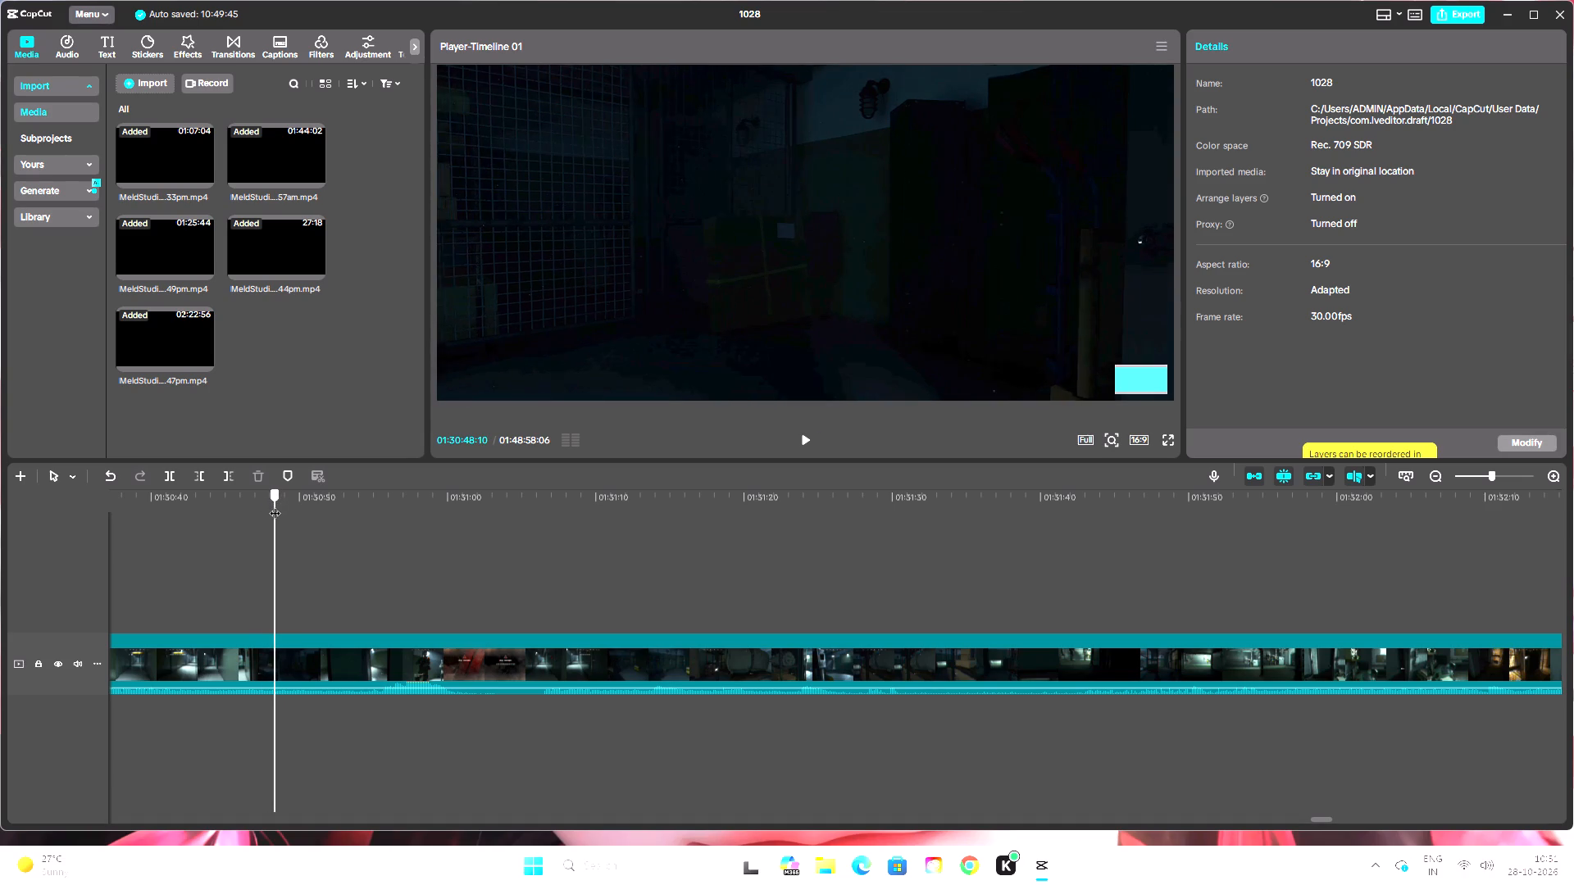
pyautogui.moveTo(275, 505); pyautogui.dragTo(266, 516)
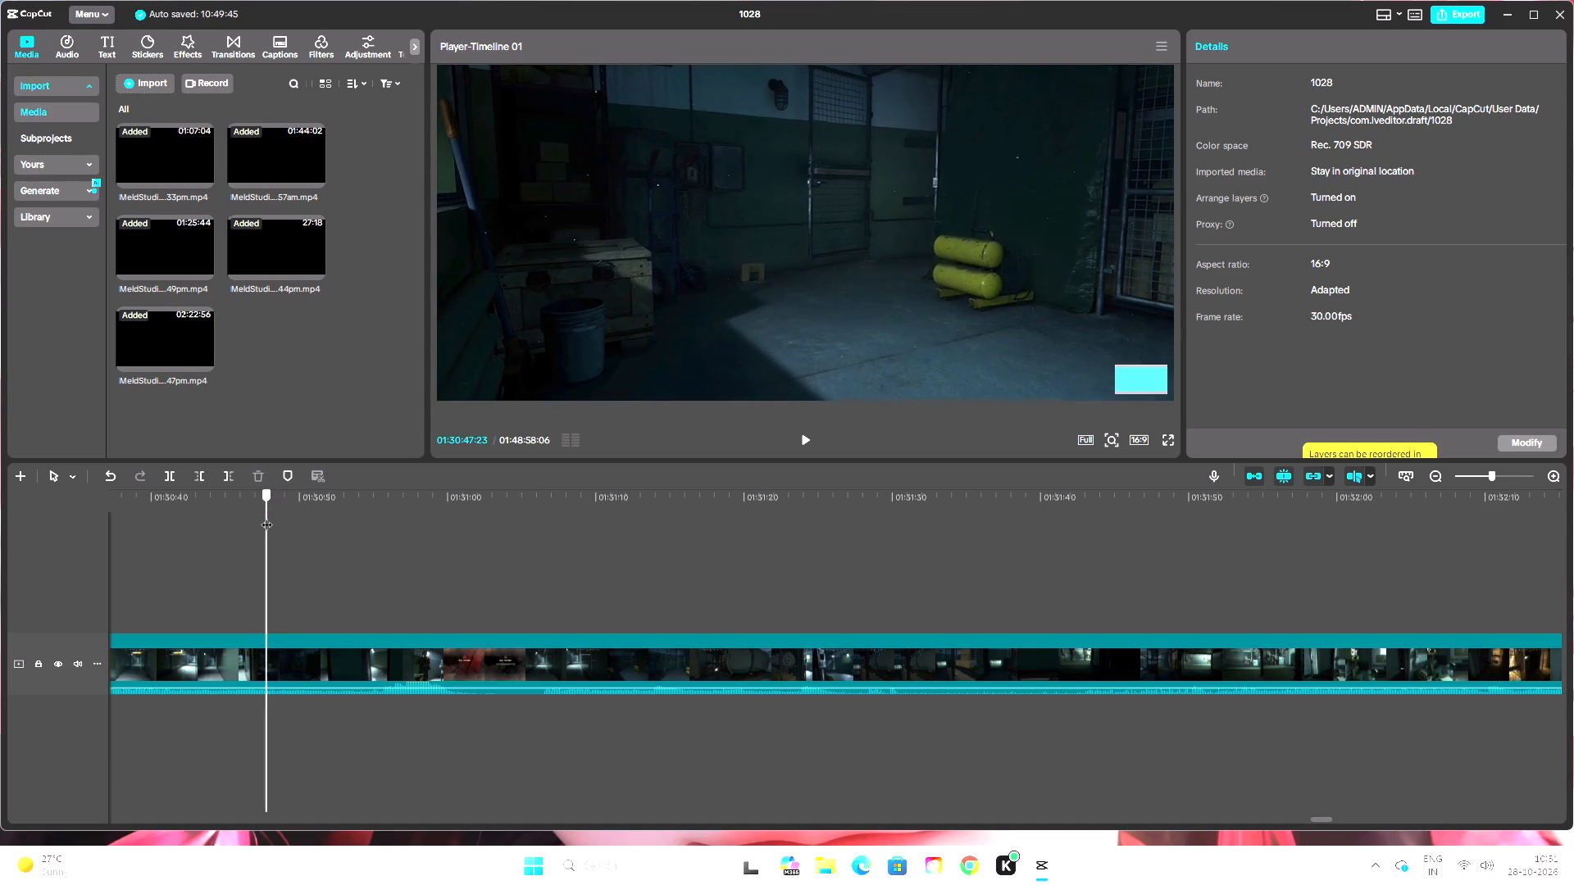
pyautogui.moveTo(266, 516); pyautogui.dragTo(296, 515)
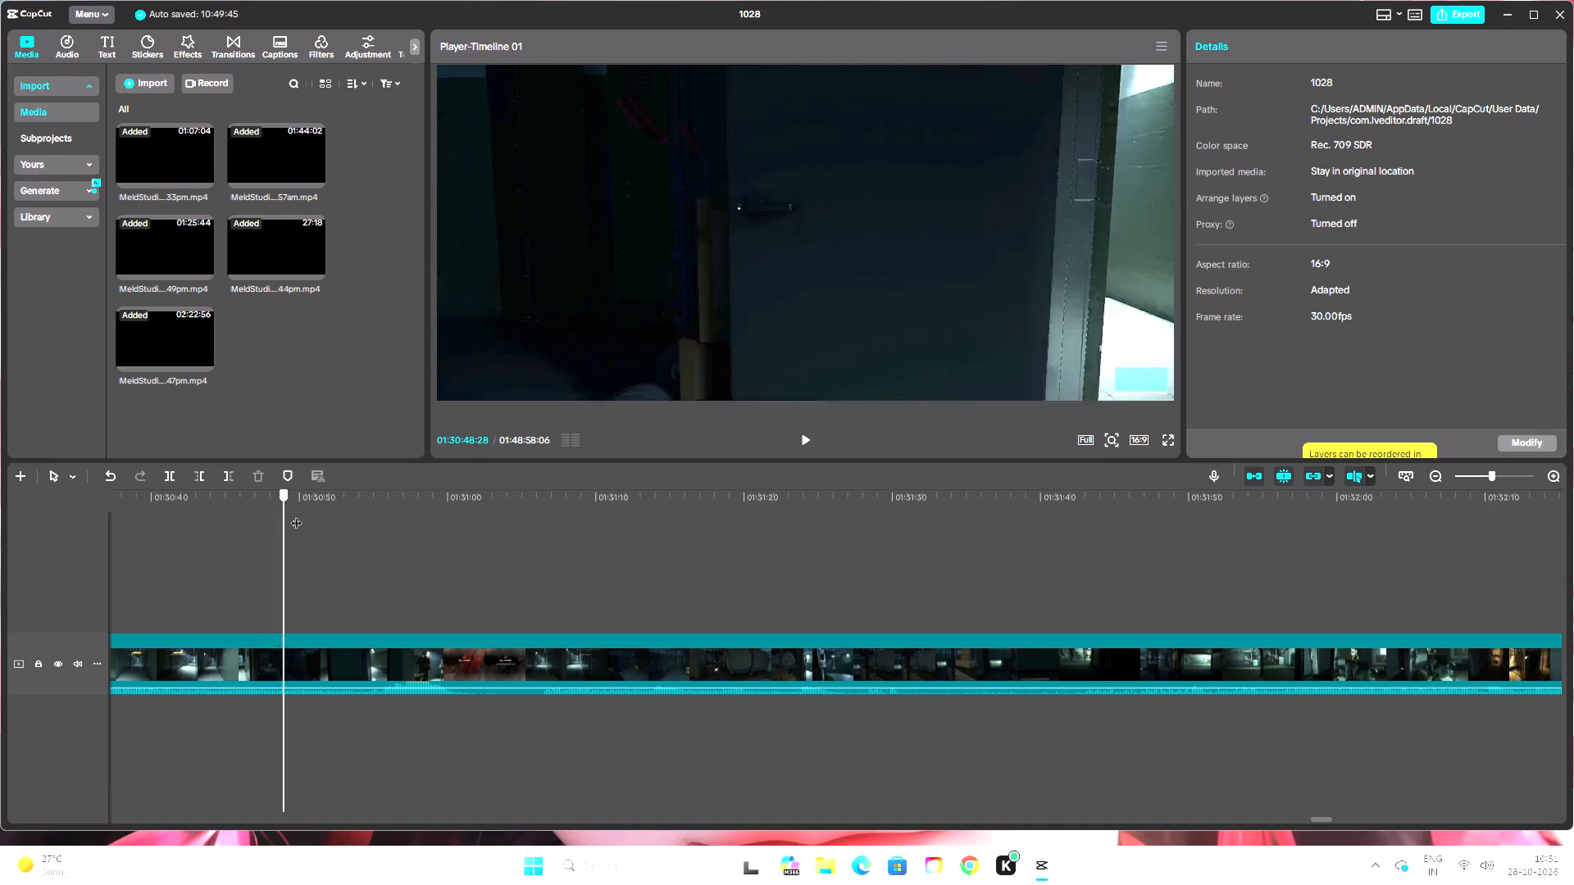
pyautogui.moveTo(296, 515); pyautogui.dragTo(277, 522)
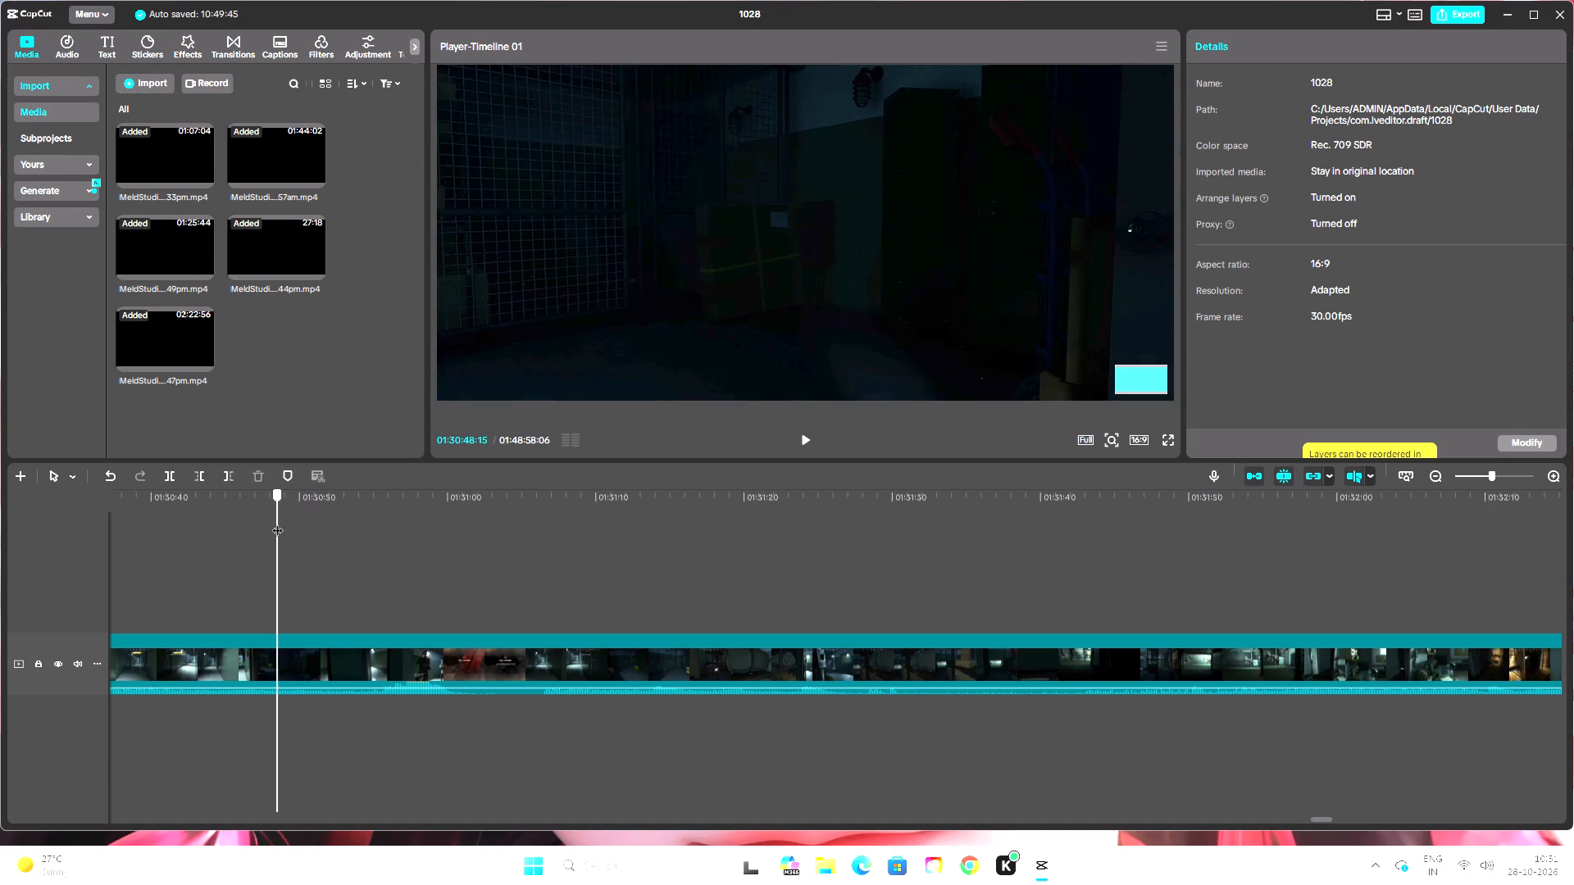
pyautogui.moveTo(277, 522); pyautogui.dragTo(266, 529)
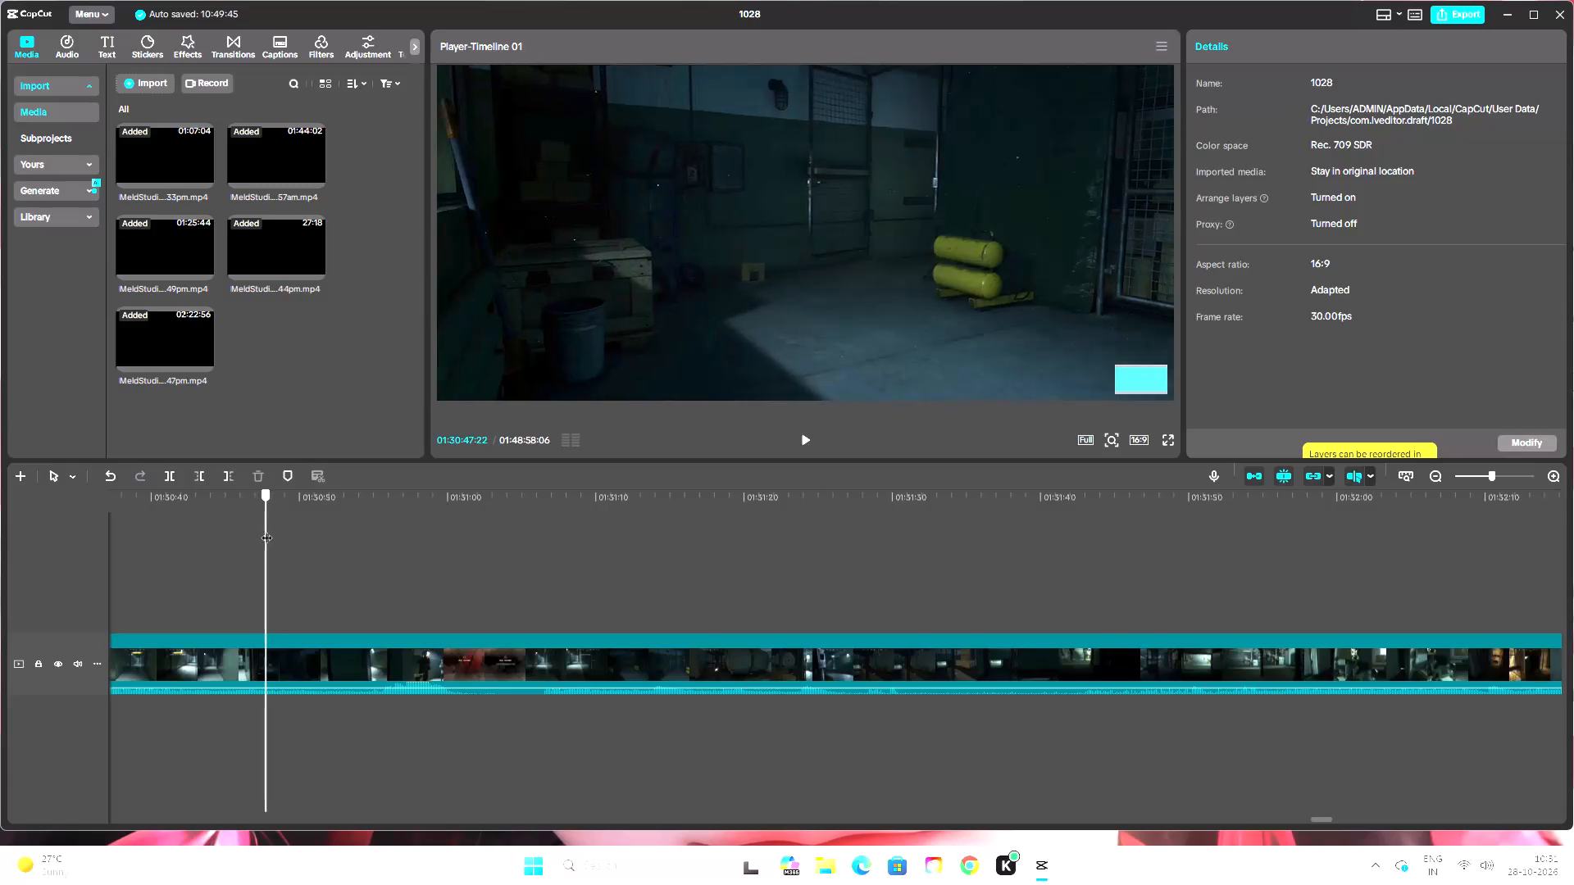
pyautogui.moveTo(266, 529); pyautogui.dragTo(262, 531)
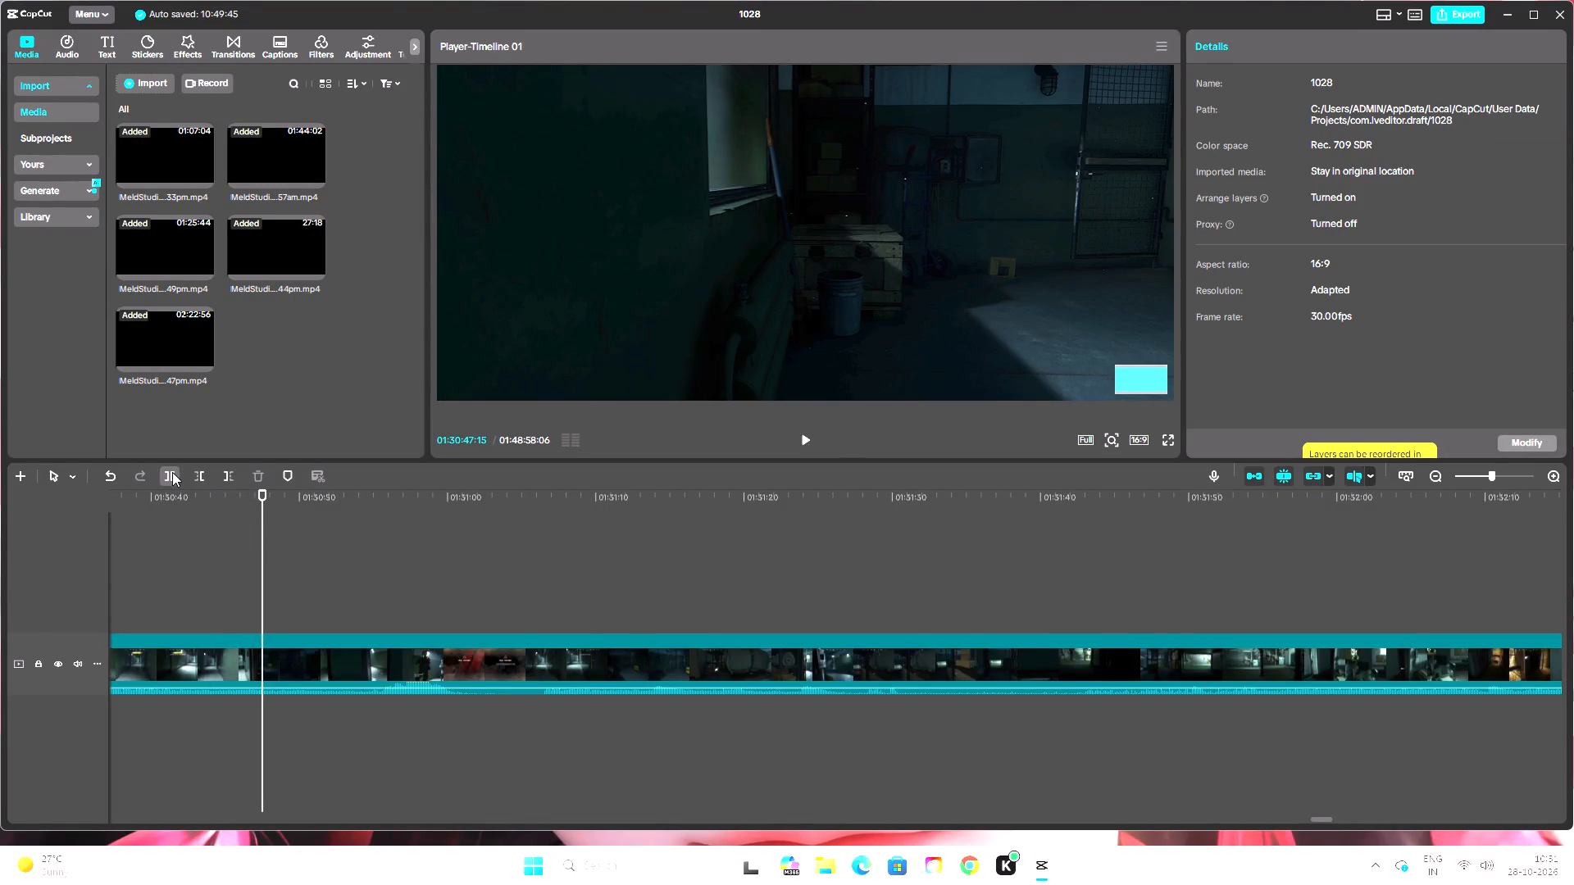
pyautogui.click(172, 472)
# Split the 5.59.47pm recording at about 01:31:11:22, on the storage room view after the Try Again screen and restart.
pyautogui.moveTo(262, 492); pyautogui.dragTo(460, 524)
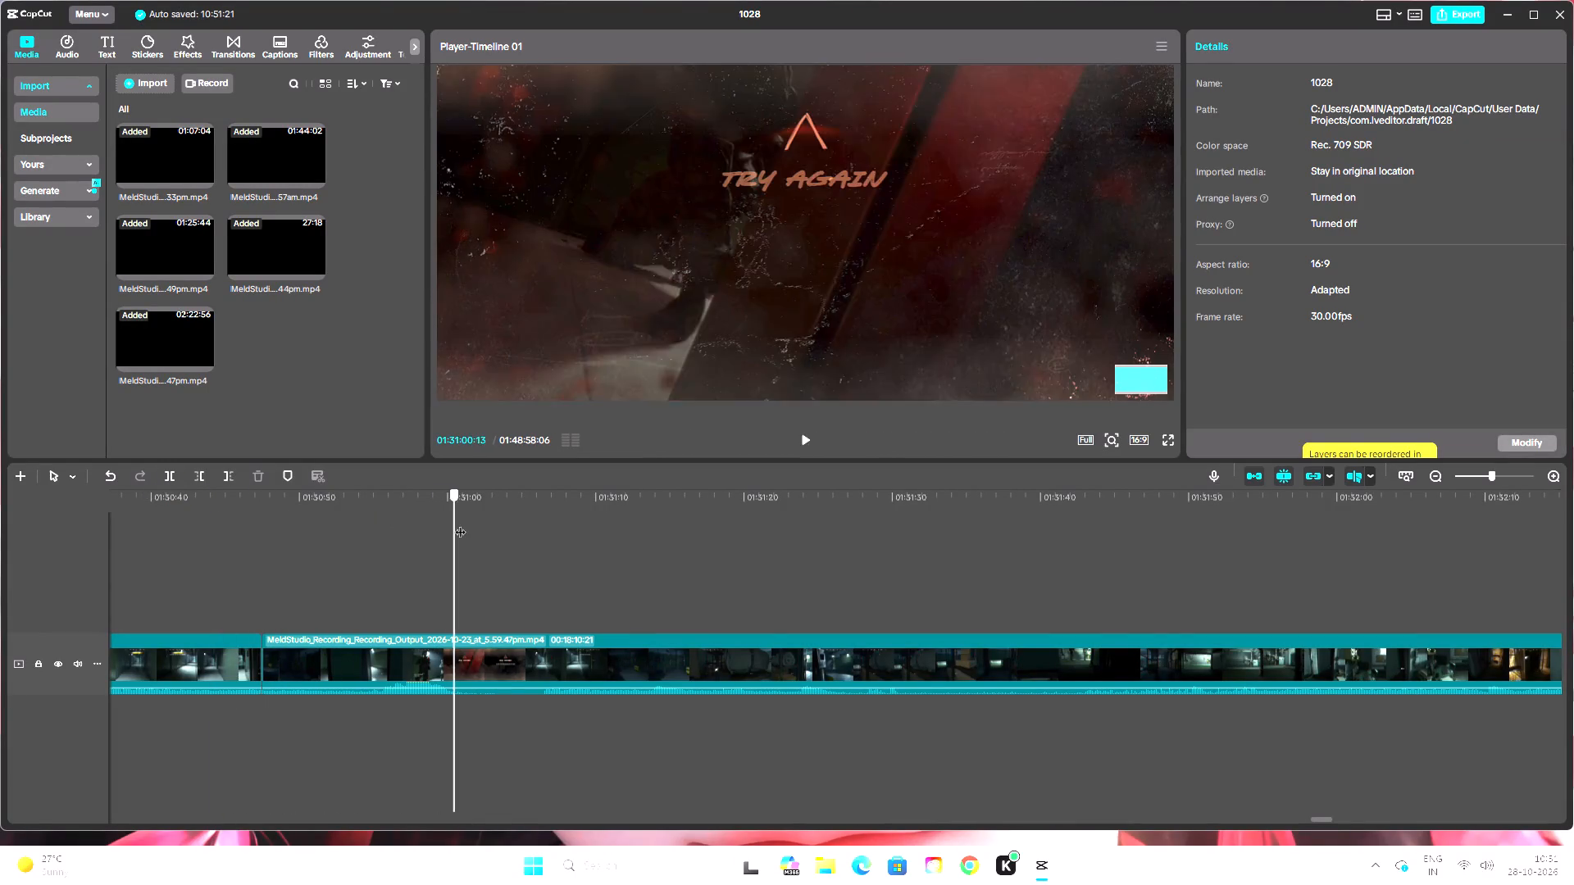
pyautogui.moveTo(460, 524); pyautogui.dragTo(522, 534)
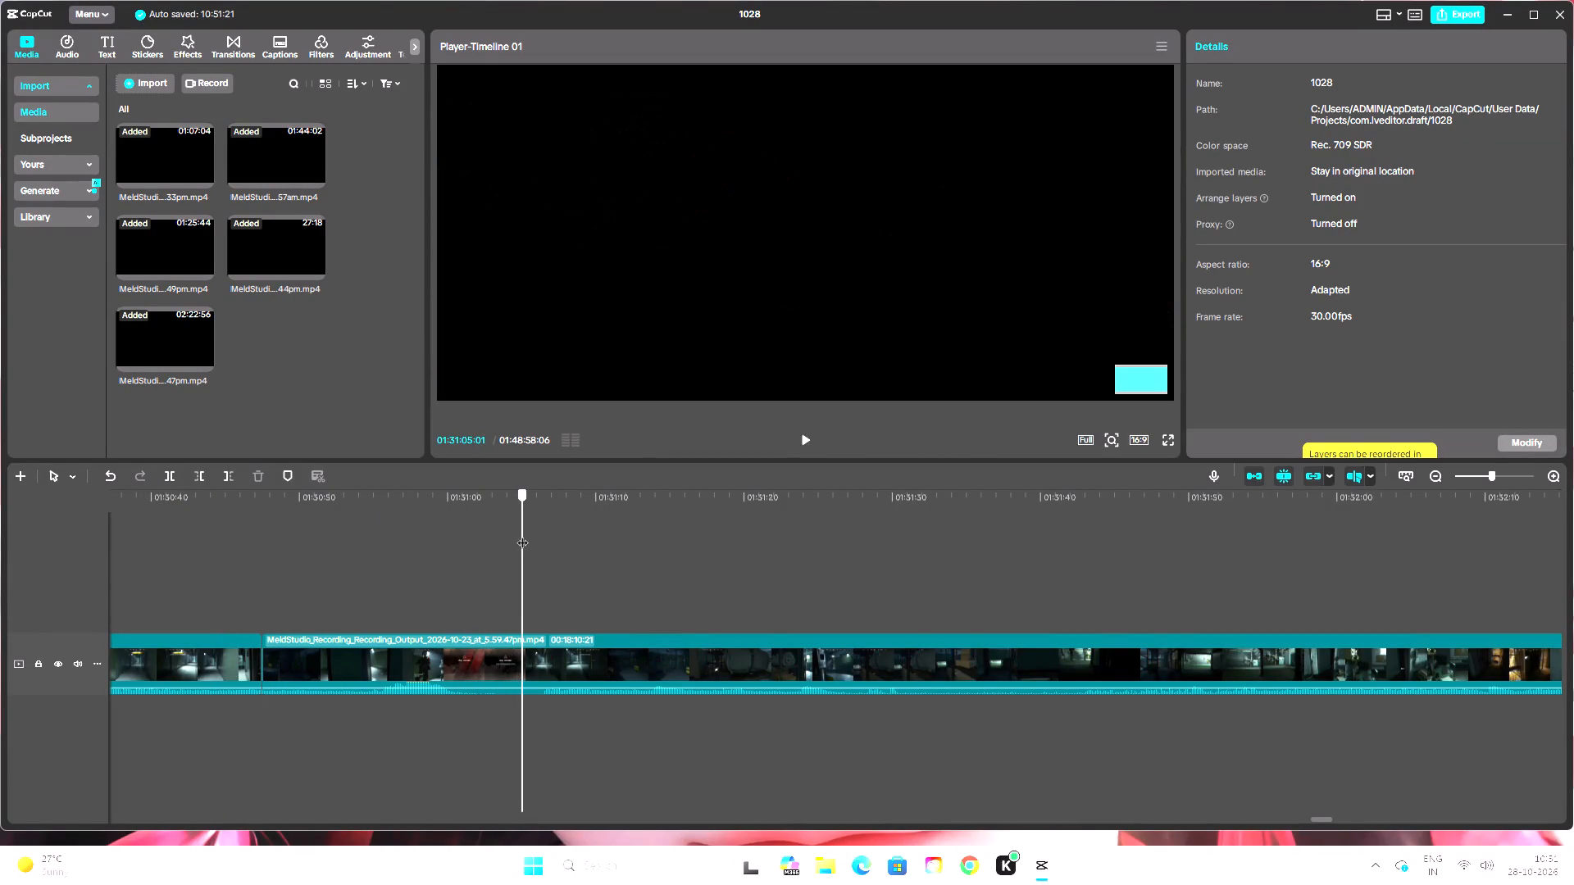
pyautogui.moveTo(522, 534); pyautogui.dragTo(578, 546)
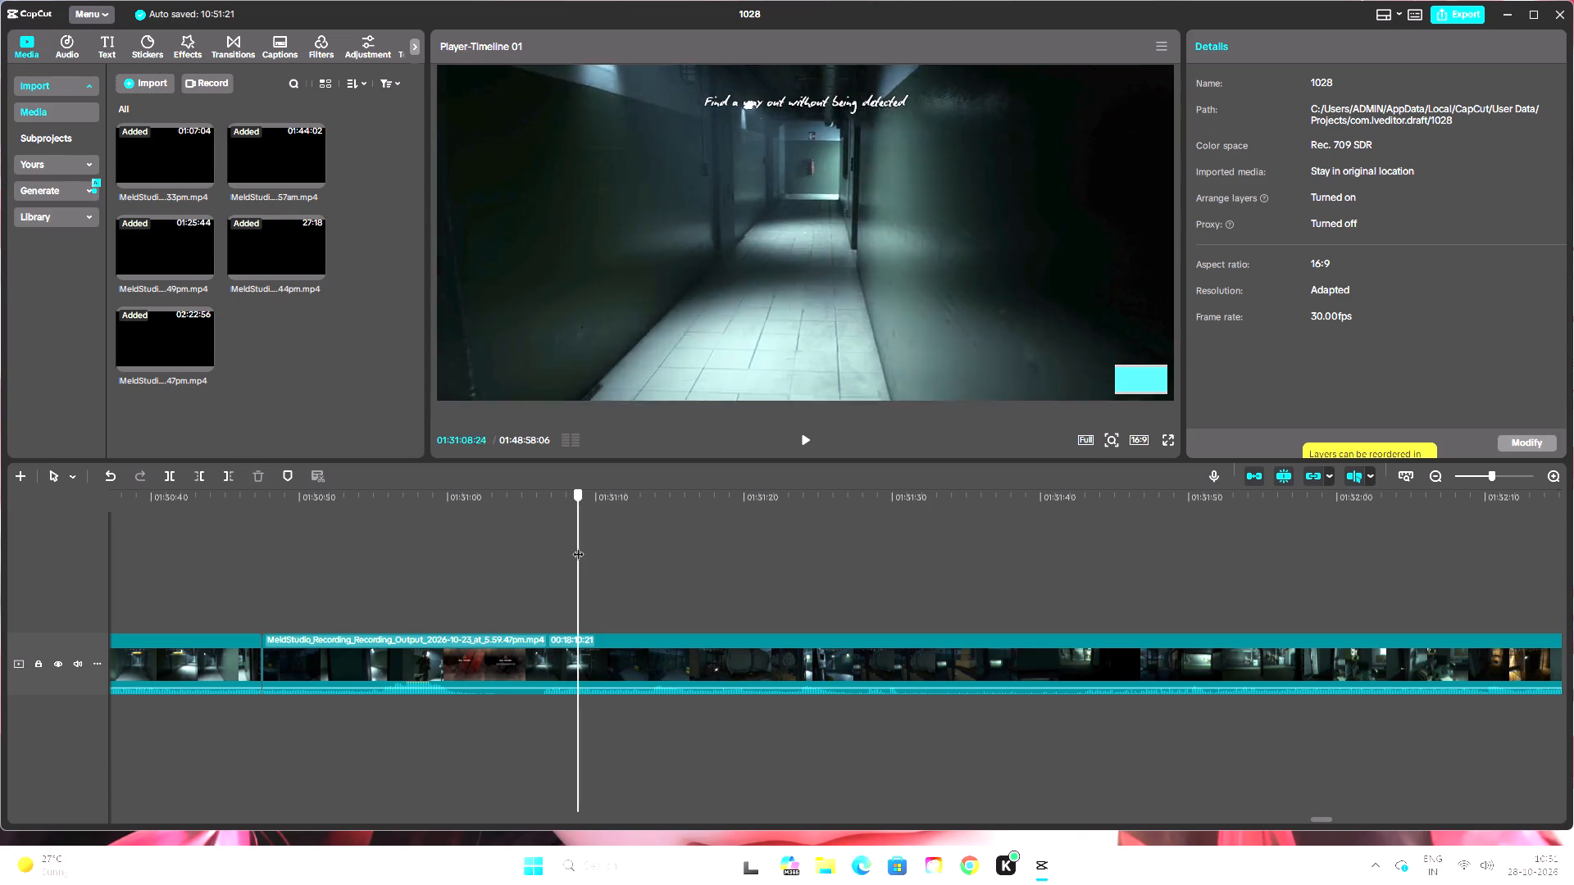
pyautogui.moveTo(578, 546); pyautogui.dragTo(607, 548)
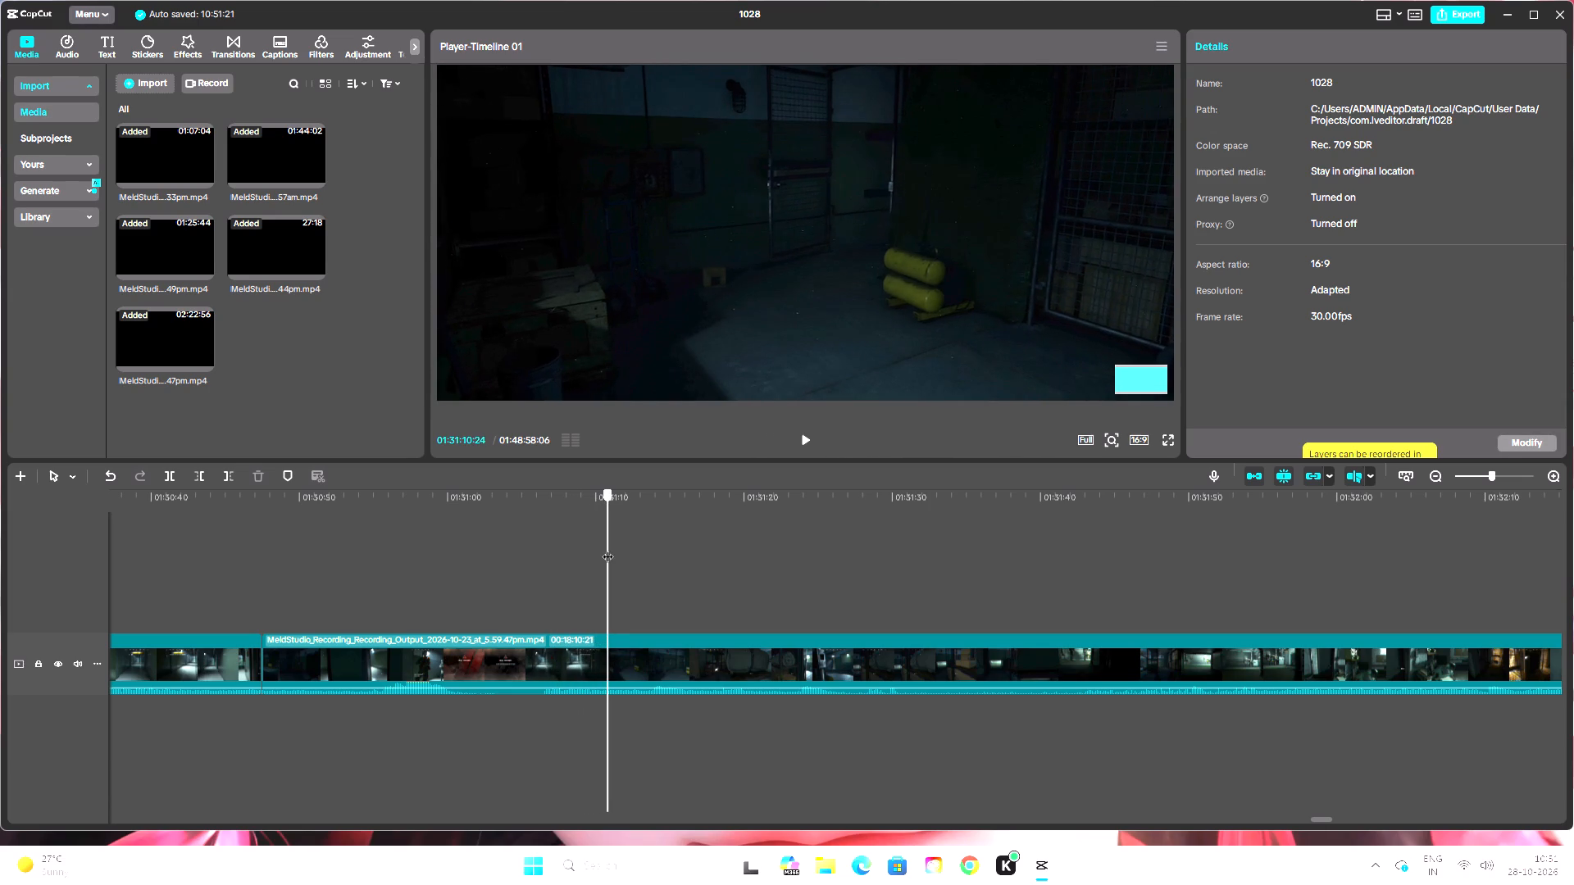
pyautogui.moveTo(607, 548); pyautogui.dragTo(625, 551)
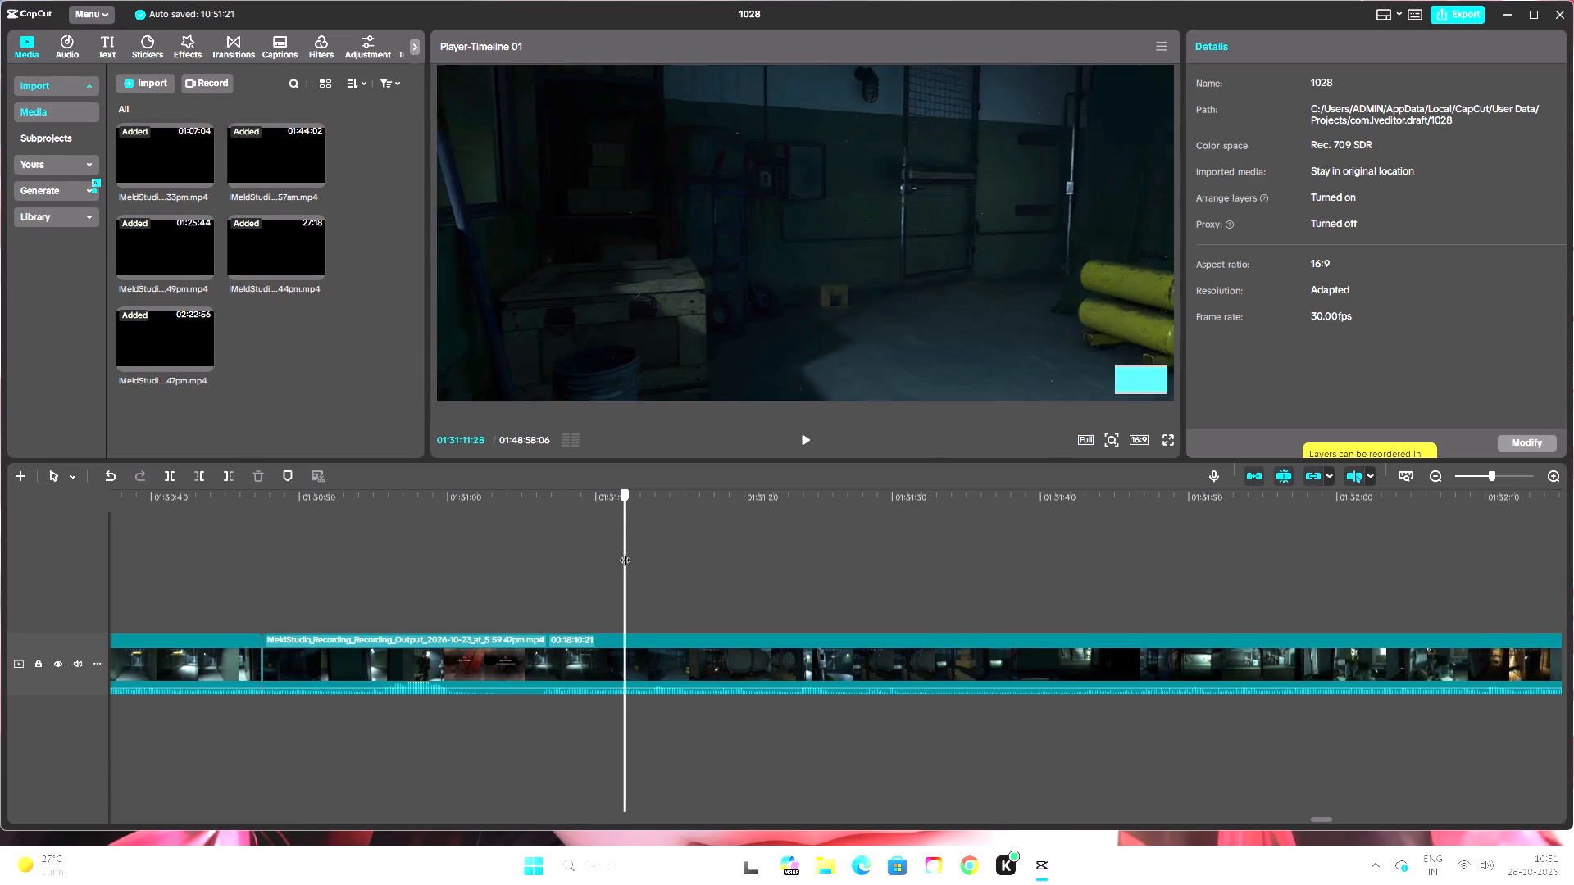
pyautogui.moveTo(625, 551); pyautogui.dragTo(621, 552)
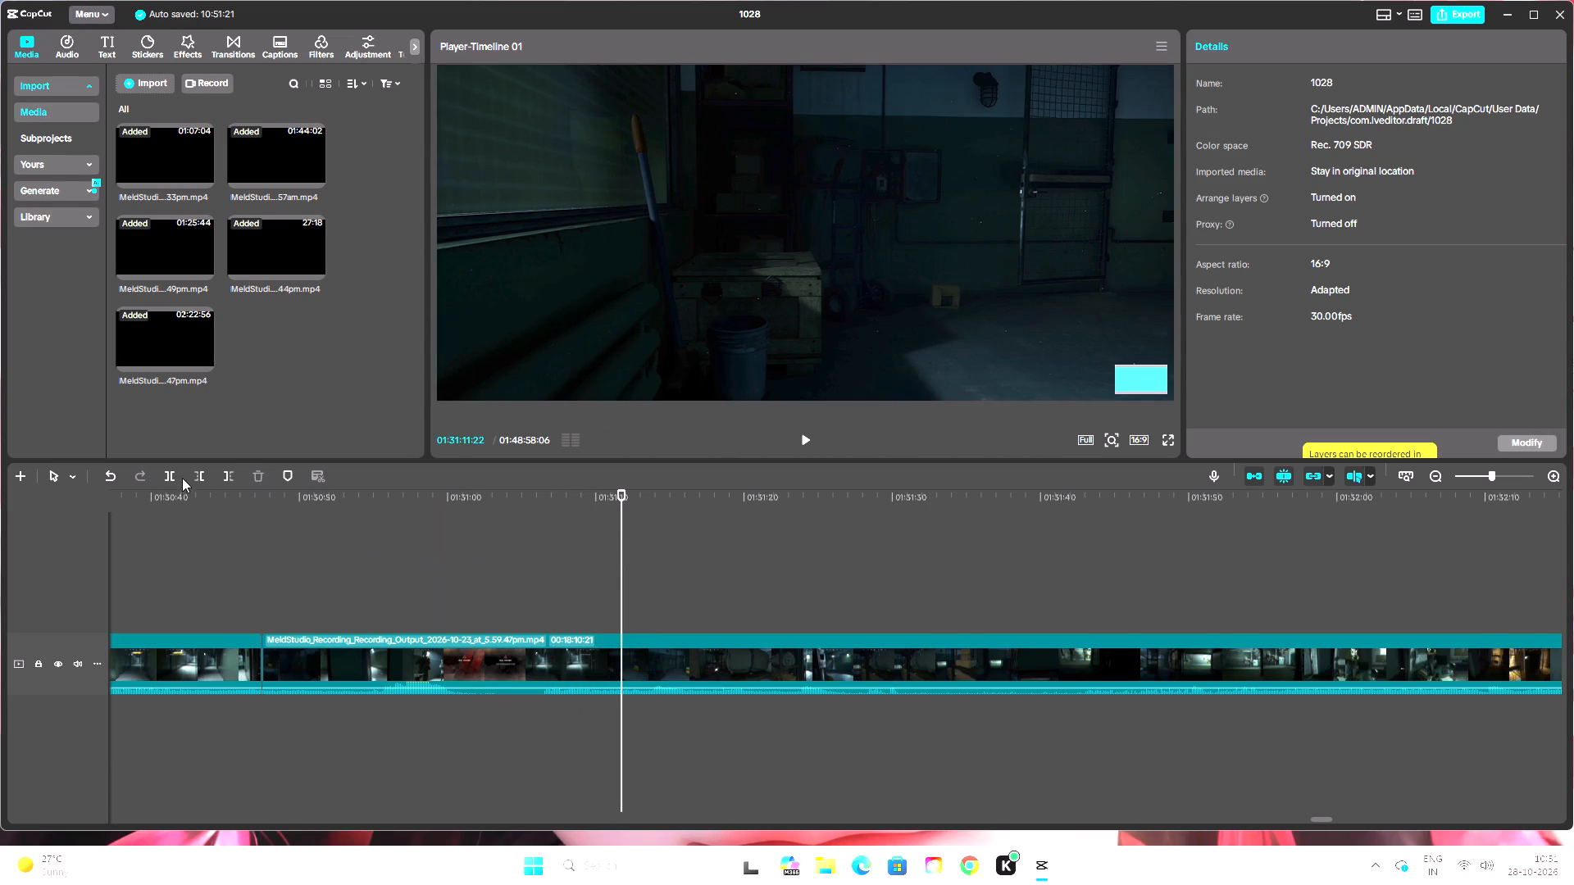
pyautogui.click(172, 478)
# Delete the failed storage room attempt between the splits at about 01:30:47 and 01:31:11.
pyautogui.click(366, 663)
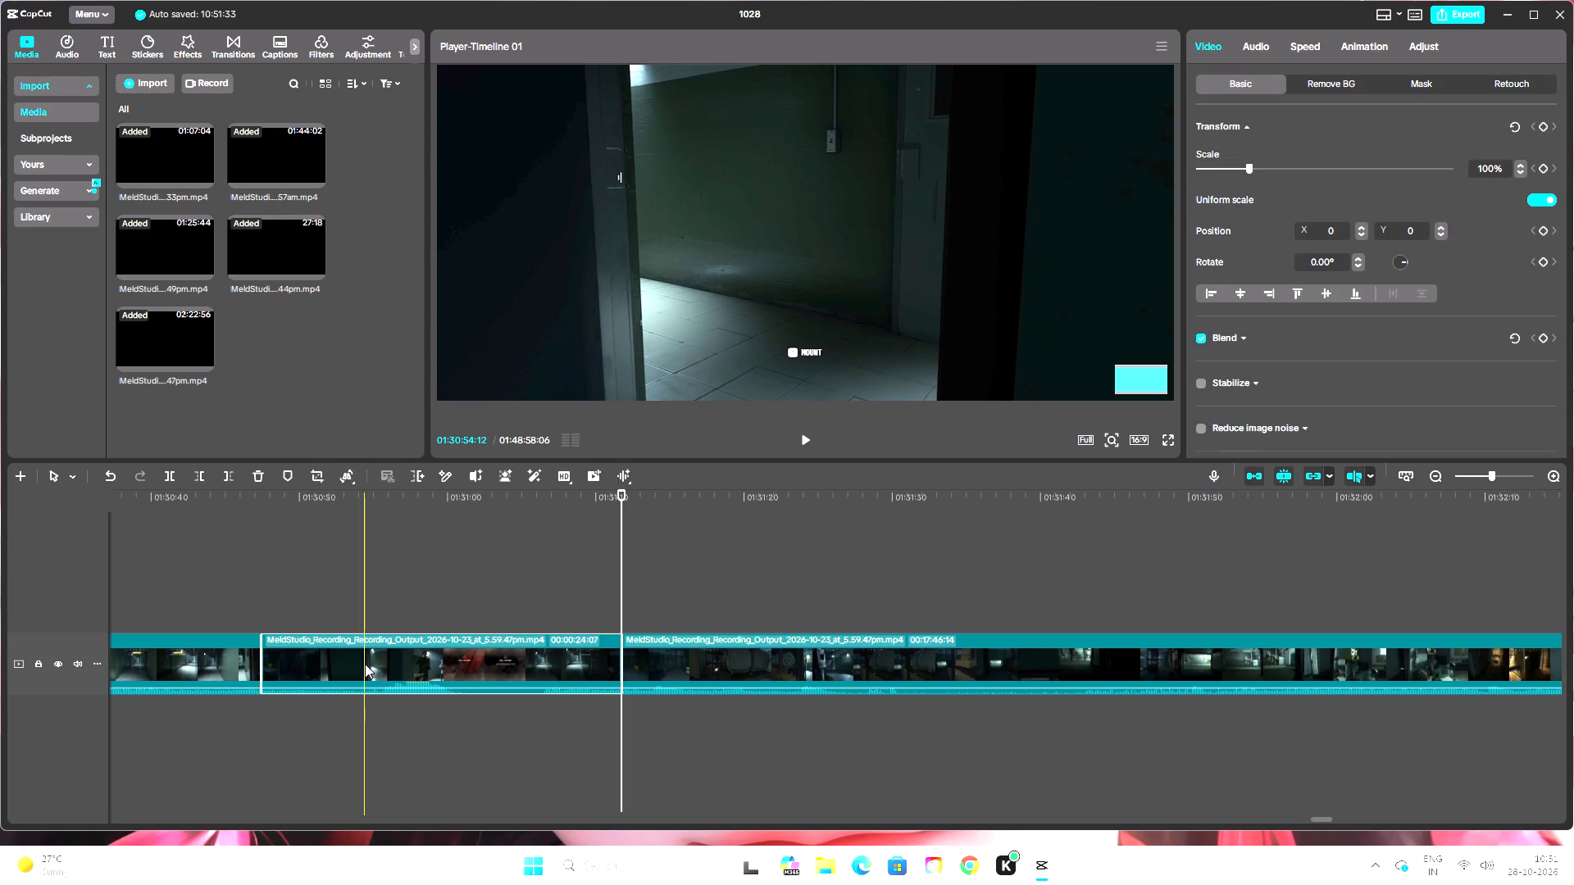
pyautogui.press('BackSpace')
# Play across the new join at about 01:30:47, and skim the following prison gameplay up to about 01:34:02 for another failed attempt.
pyautogui.moveTo(621, 496); pyautogui.dragTo(587, 512)
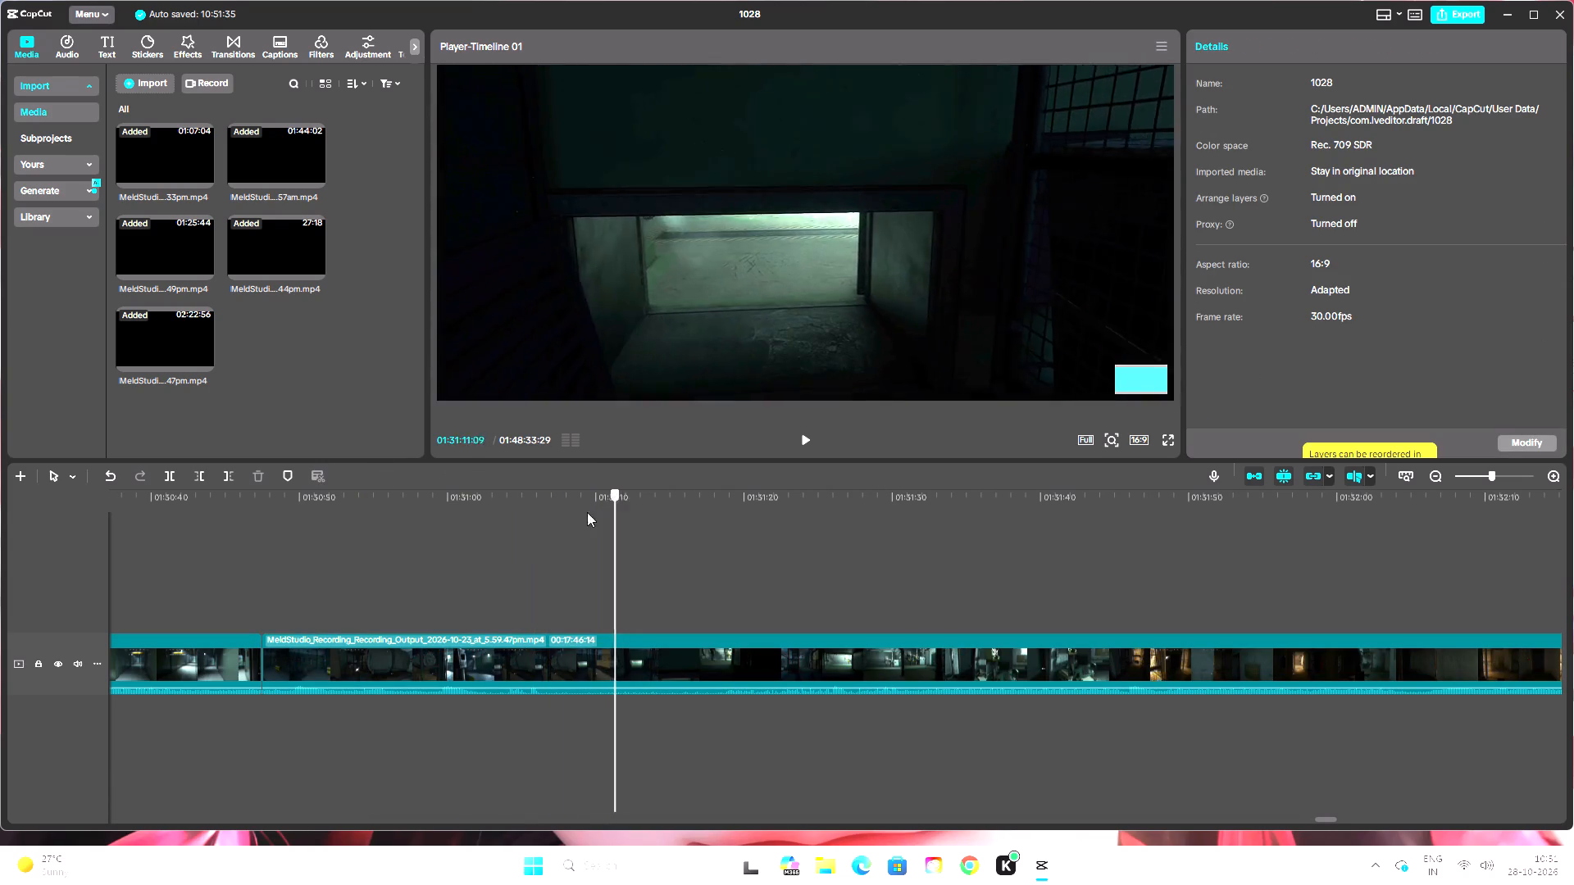
pyautogui.moveTo(587, 512); pyautogui.dragTo(254, 610)
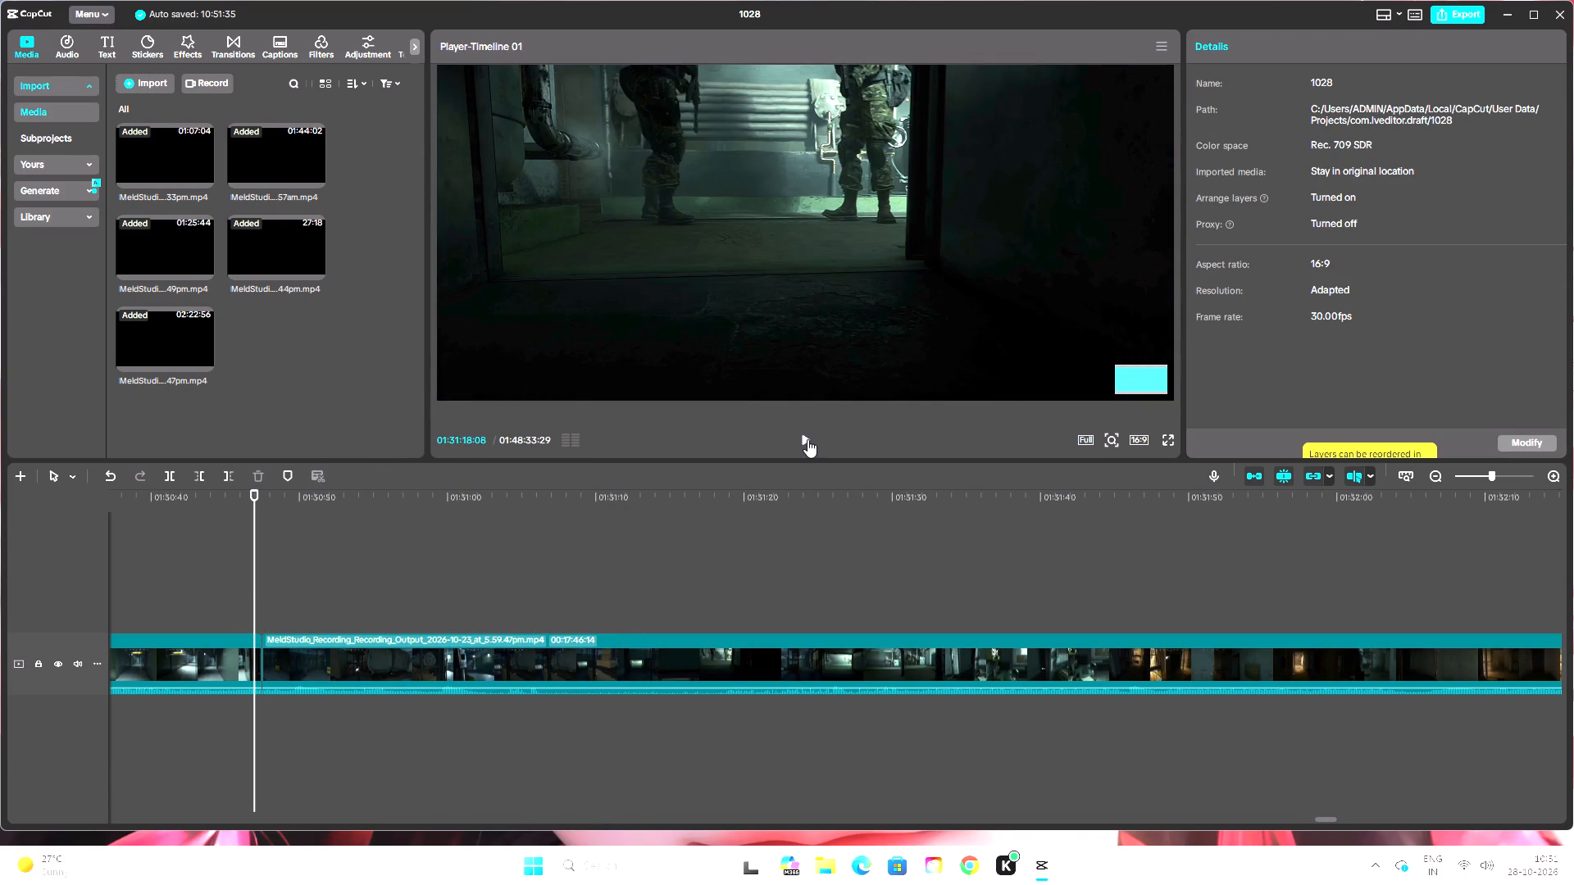
pyautogui.click(807, 439)
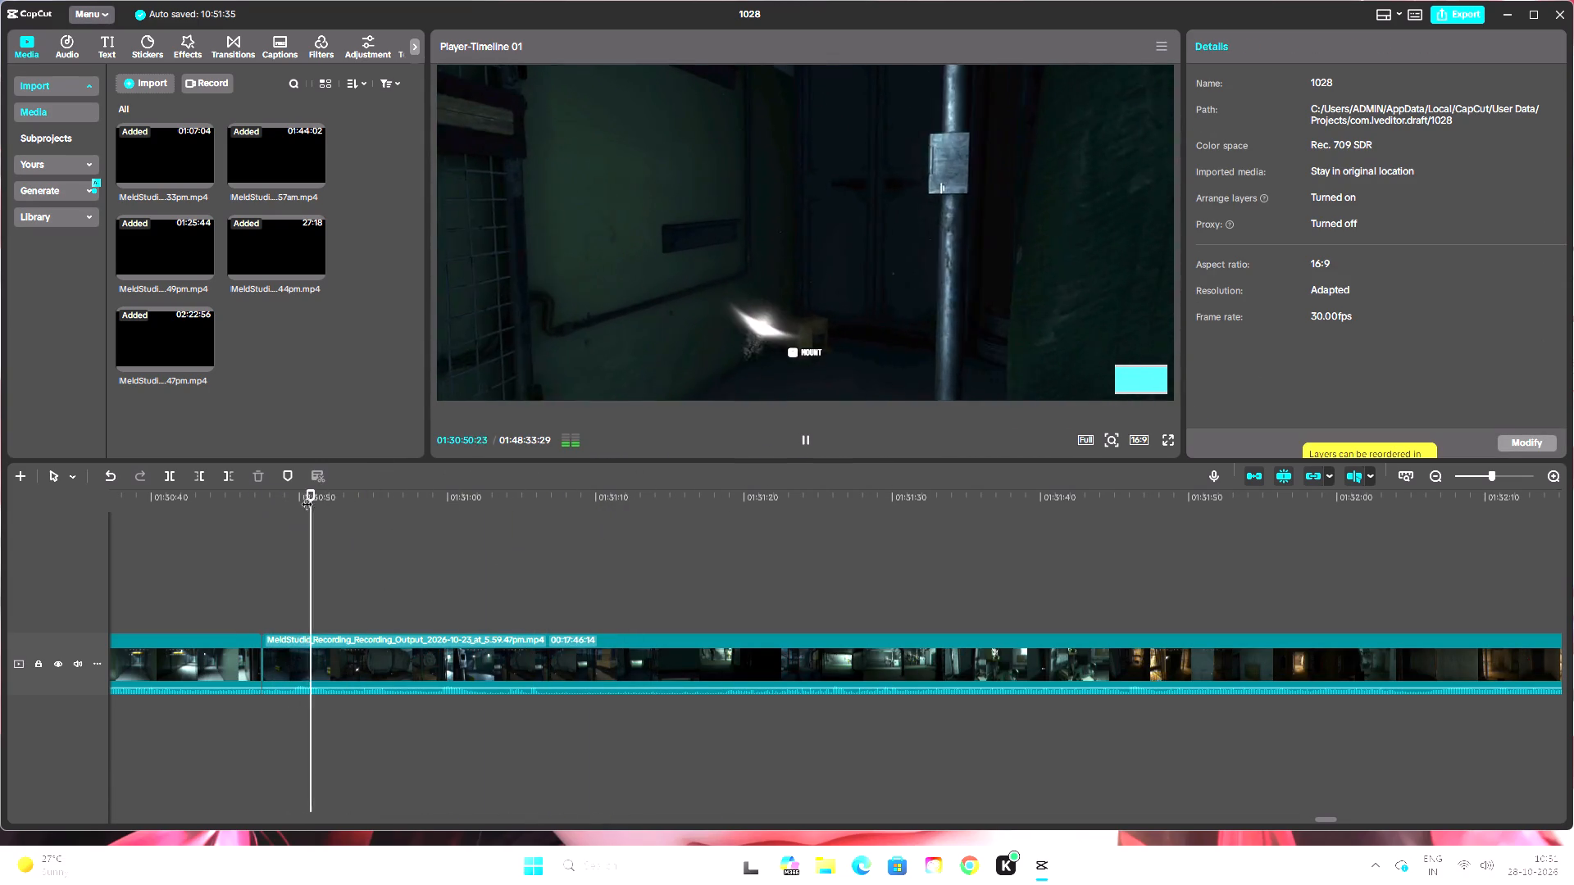
pyautogui.moveTo(307, 496); pyautogui.dragTo(828, 557)
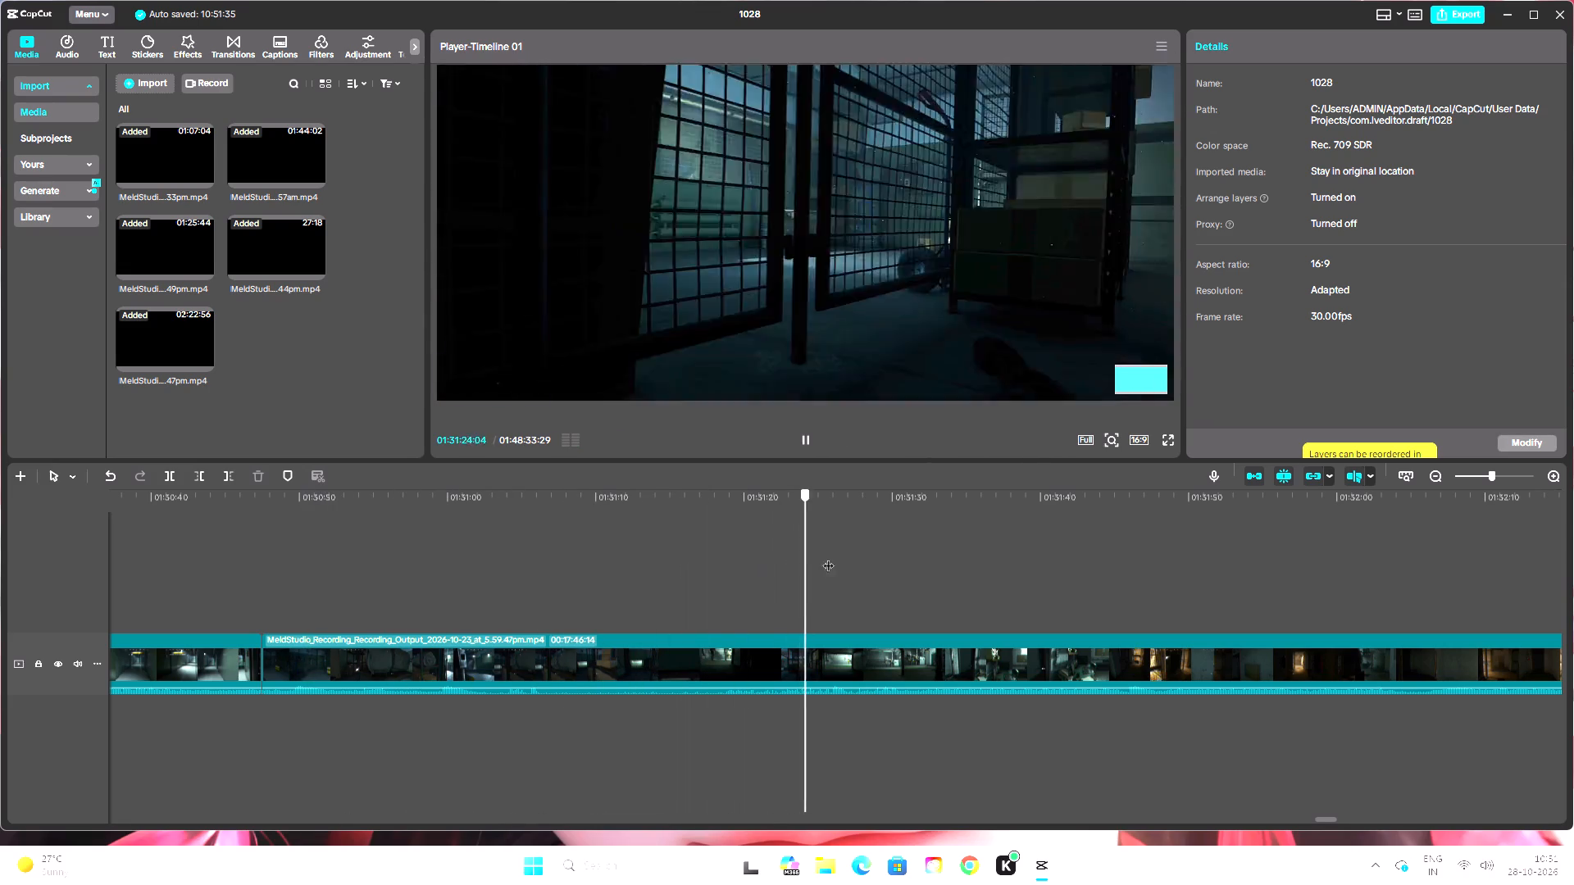
pyautogui.moveTo(828, 557); pyautogui.dragTo(1105, 577)
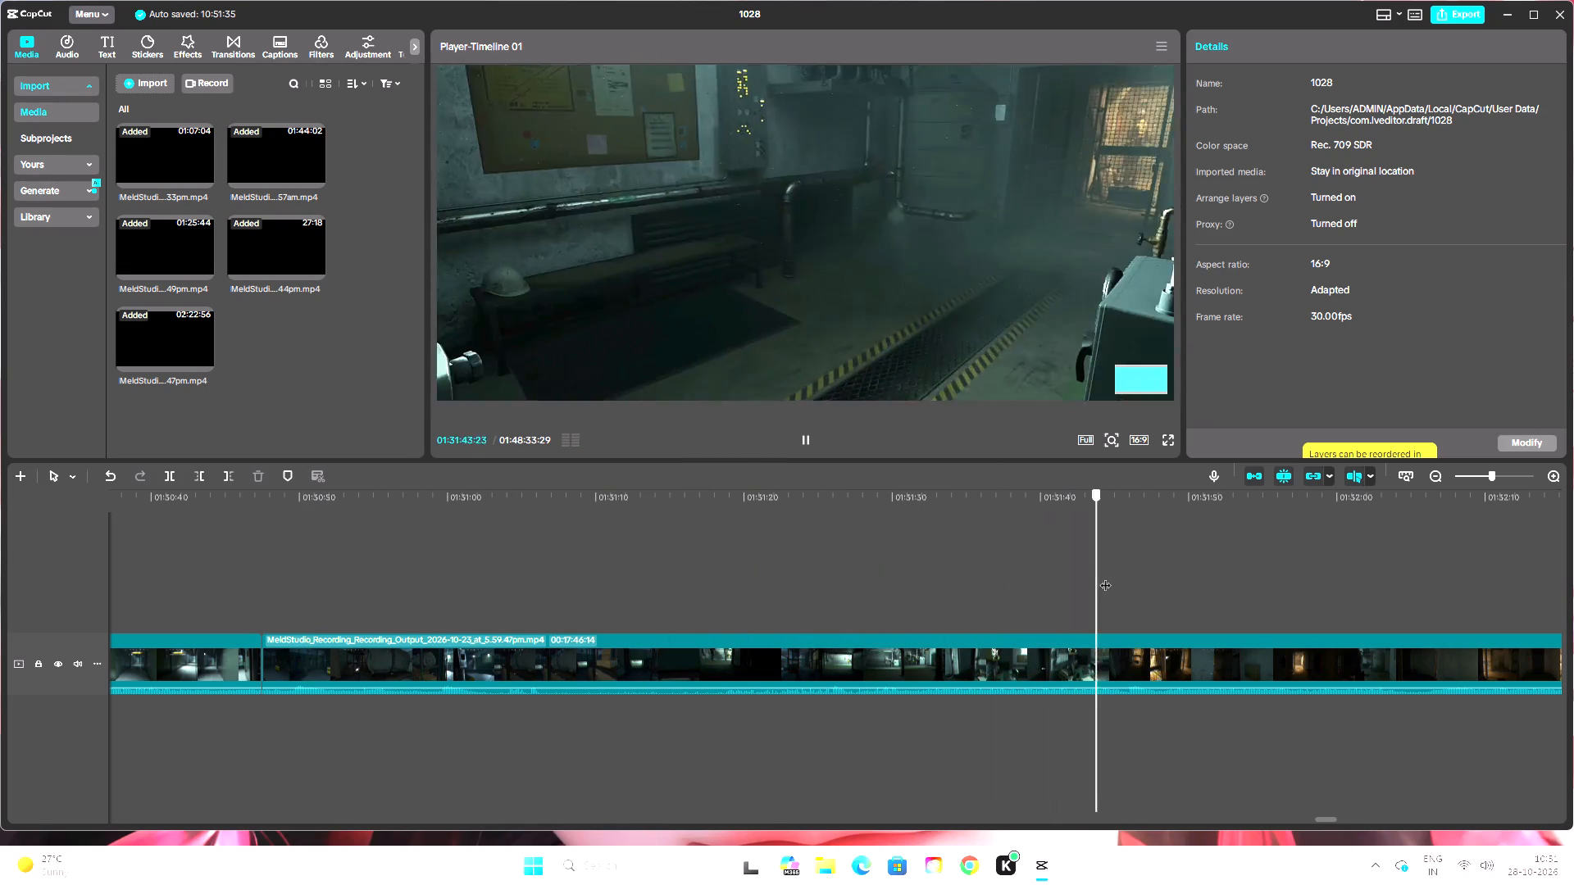
pyautogui.moveTo(1105, 577); pyautogui.dragTo(1290, 582)
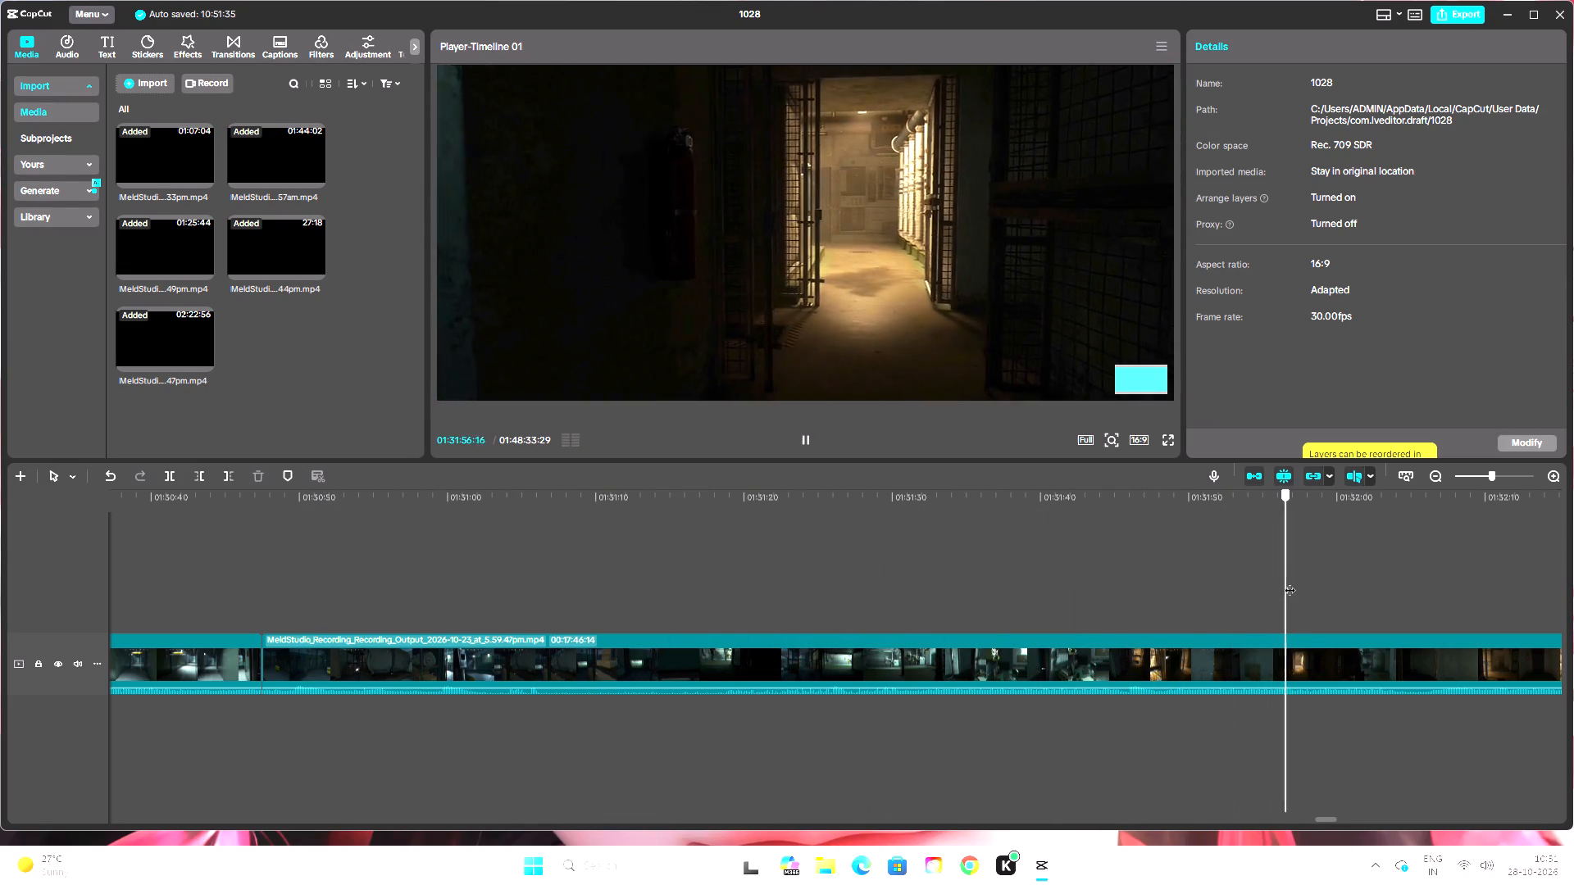
pyautogui.moveTo(1290, 582); pyautogui.dragTo(1326, 581)
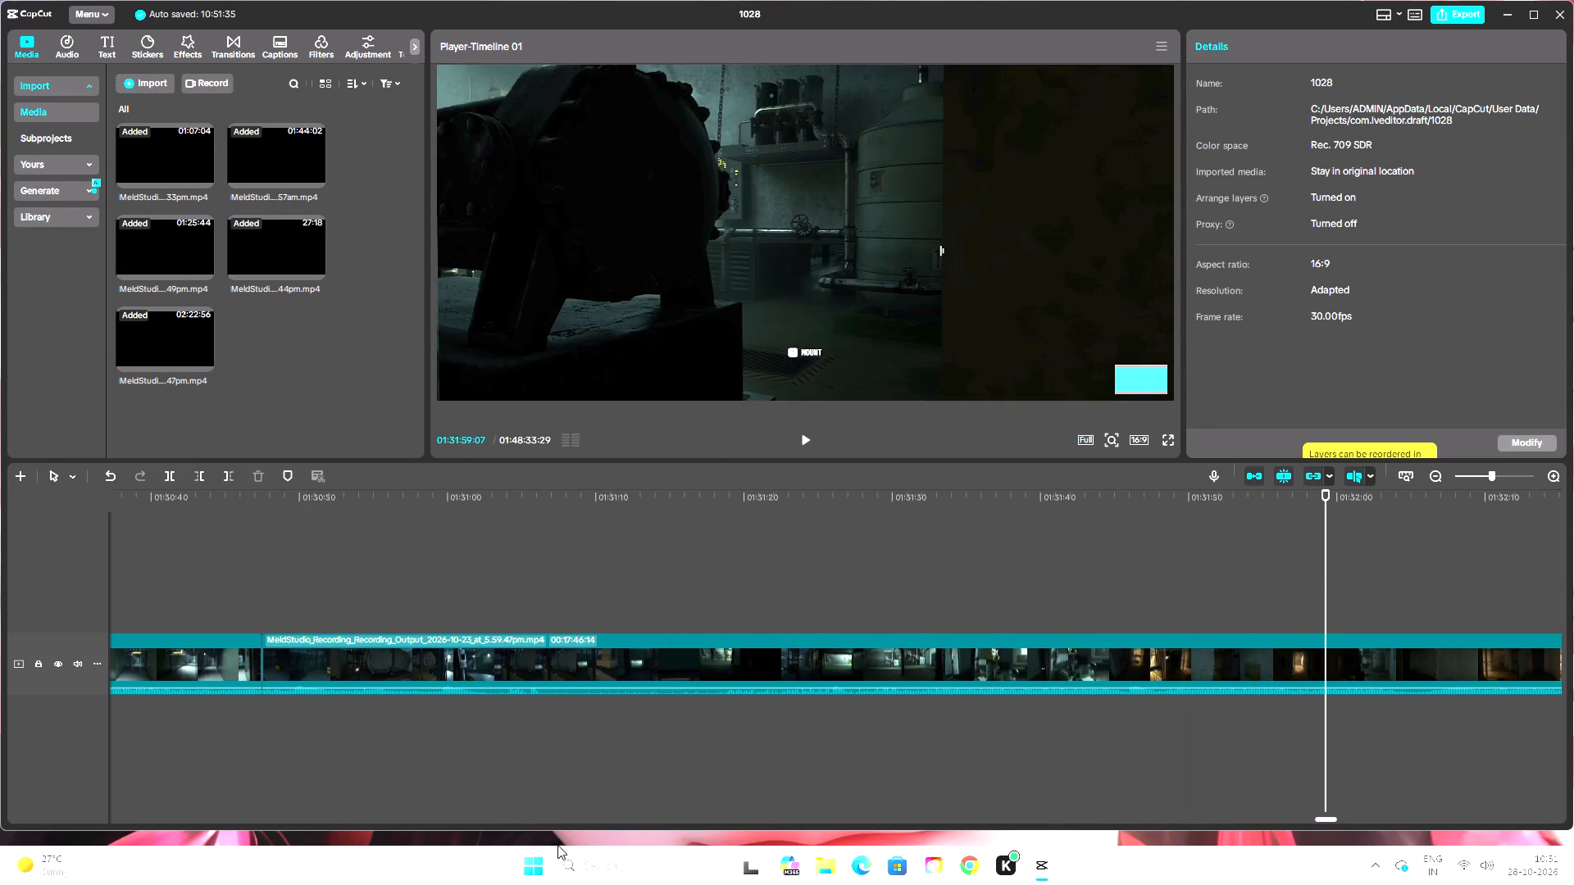
pyautogui.tripleClick(1438, 475)
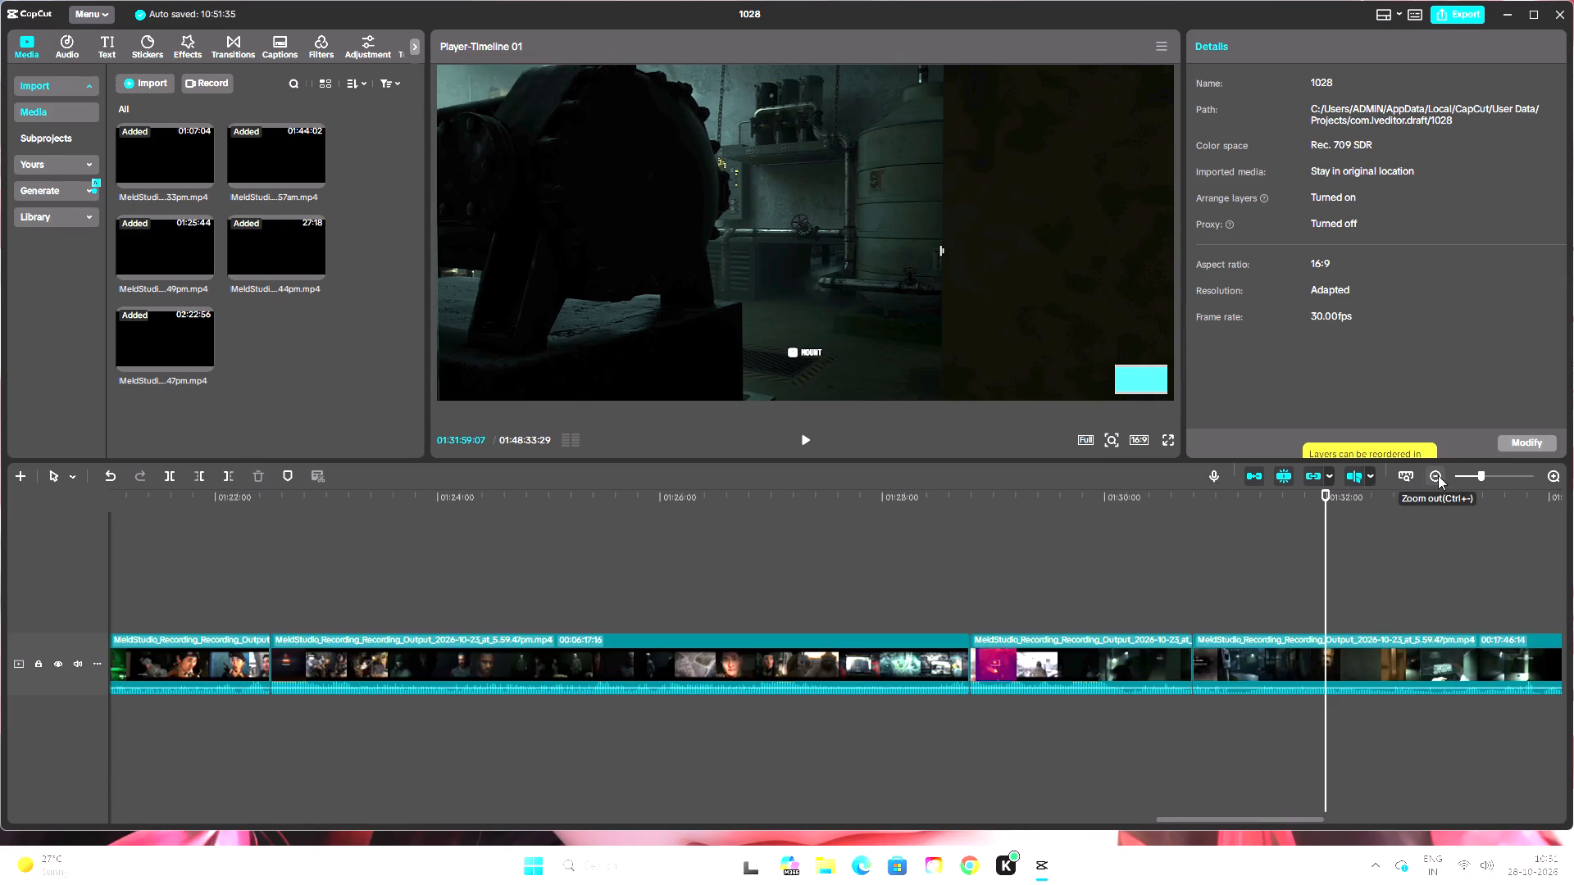
pyautogui.click(1438, 475)
pyautogui.moveTo(1291, 822); pyautogui.dragTo(1549, 815)
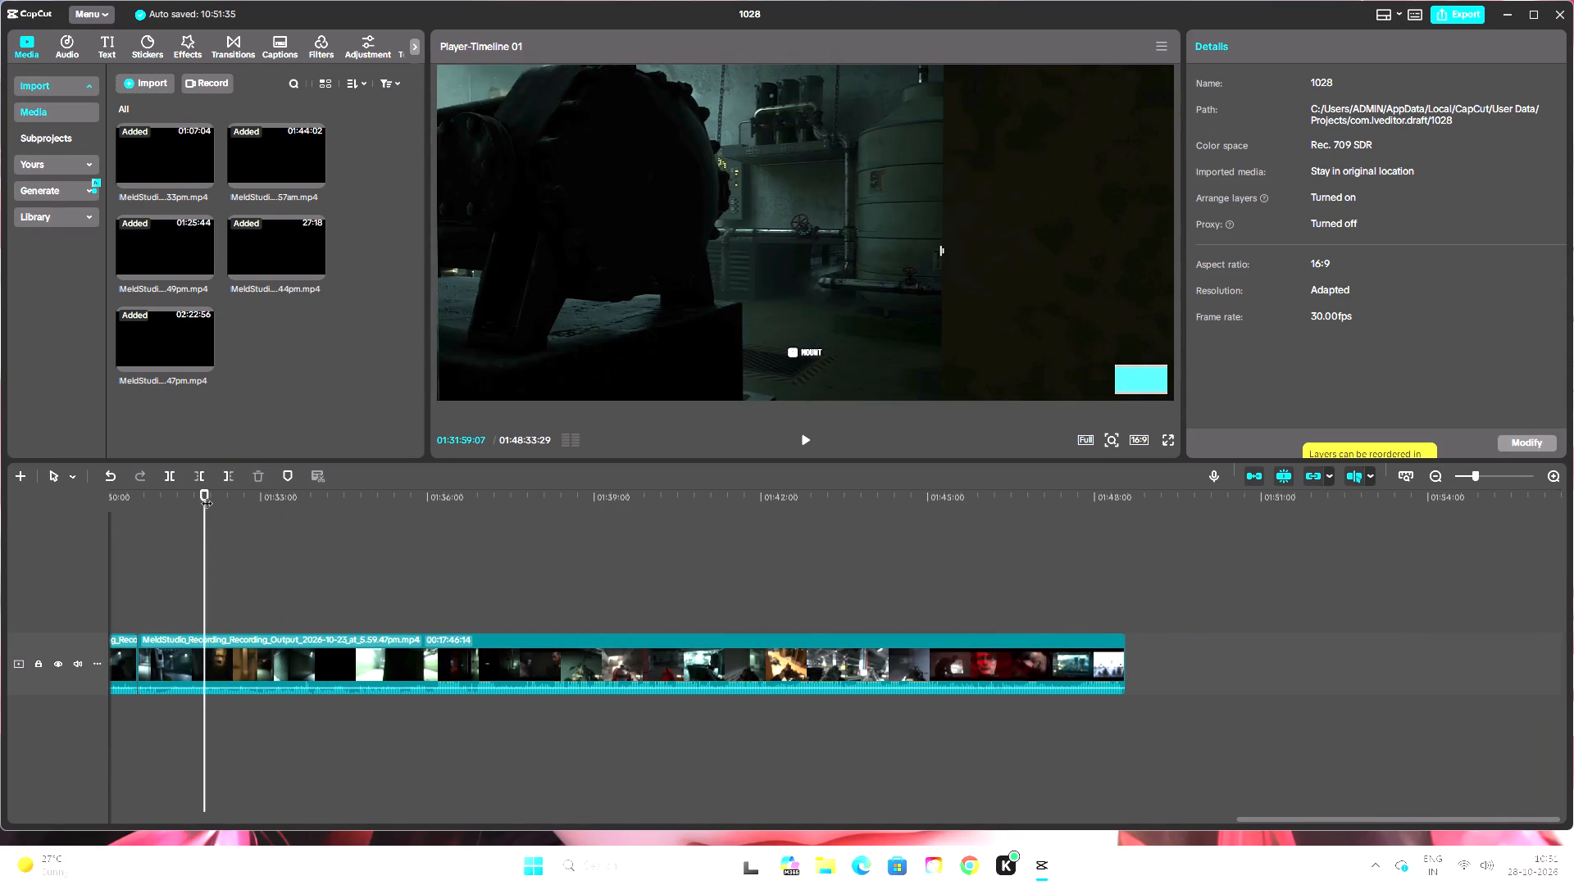
pyautogui.moveTo(207, 493); pyautogui.dragTo(234, 501)
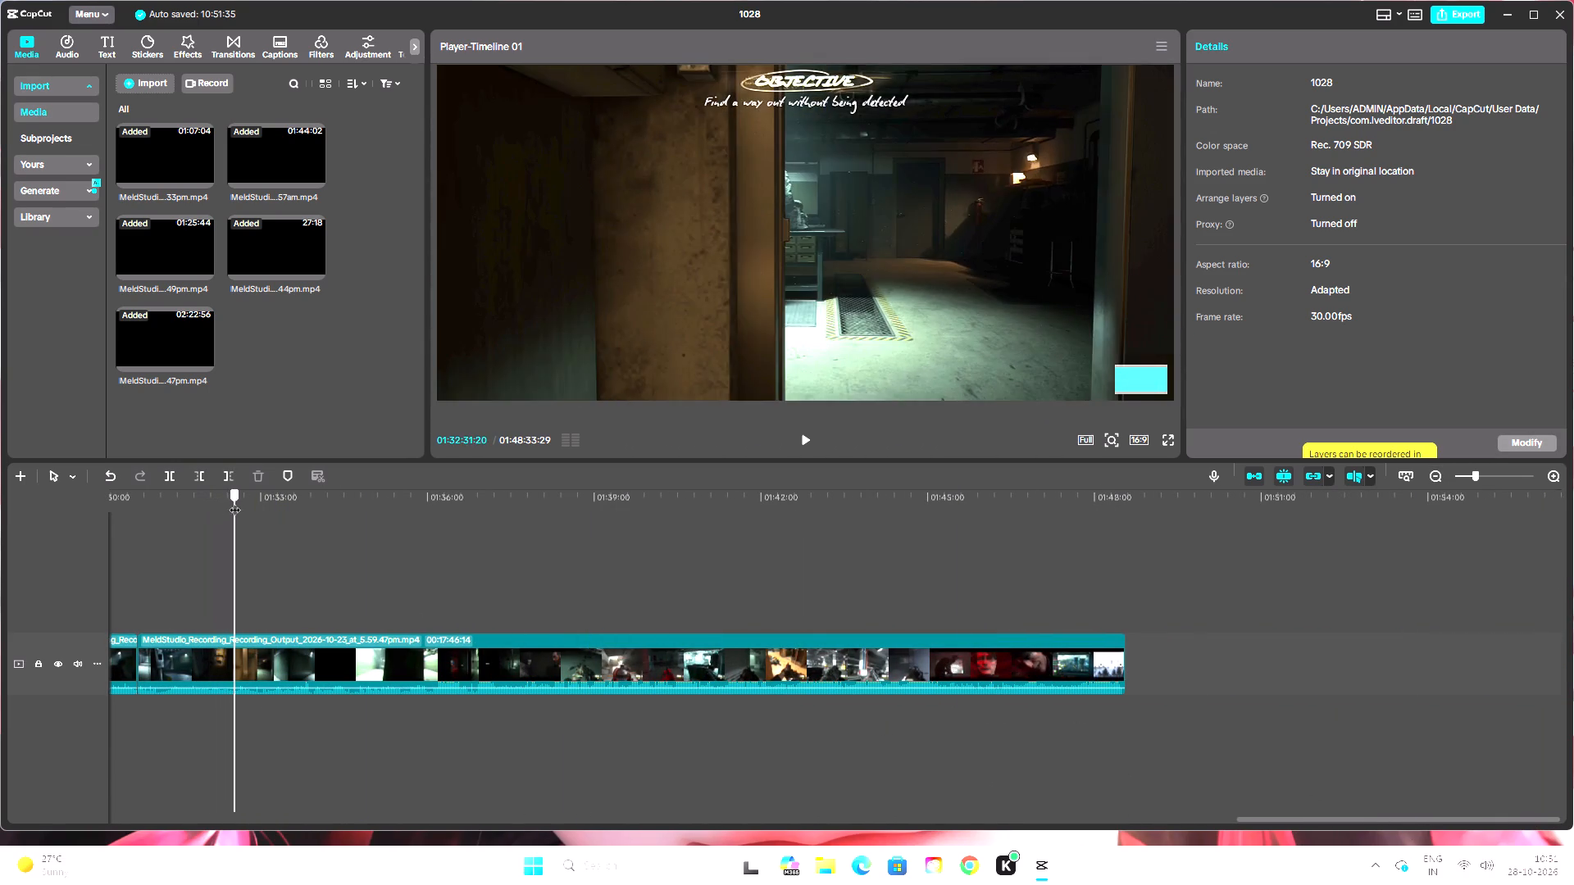
pyautogui.moveTo(234, 501); pyautogui.dragTo(293, 520)
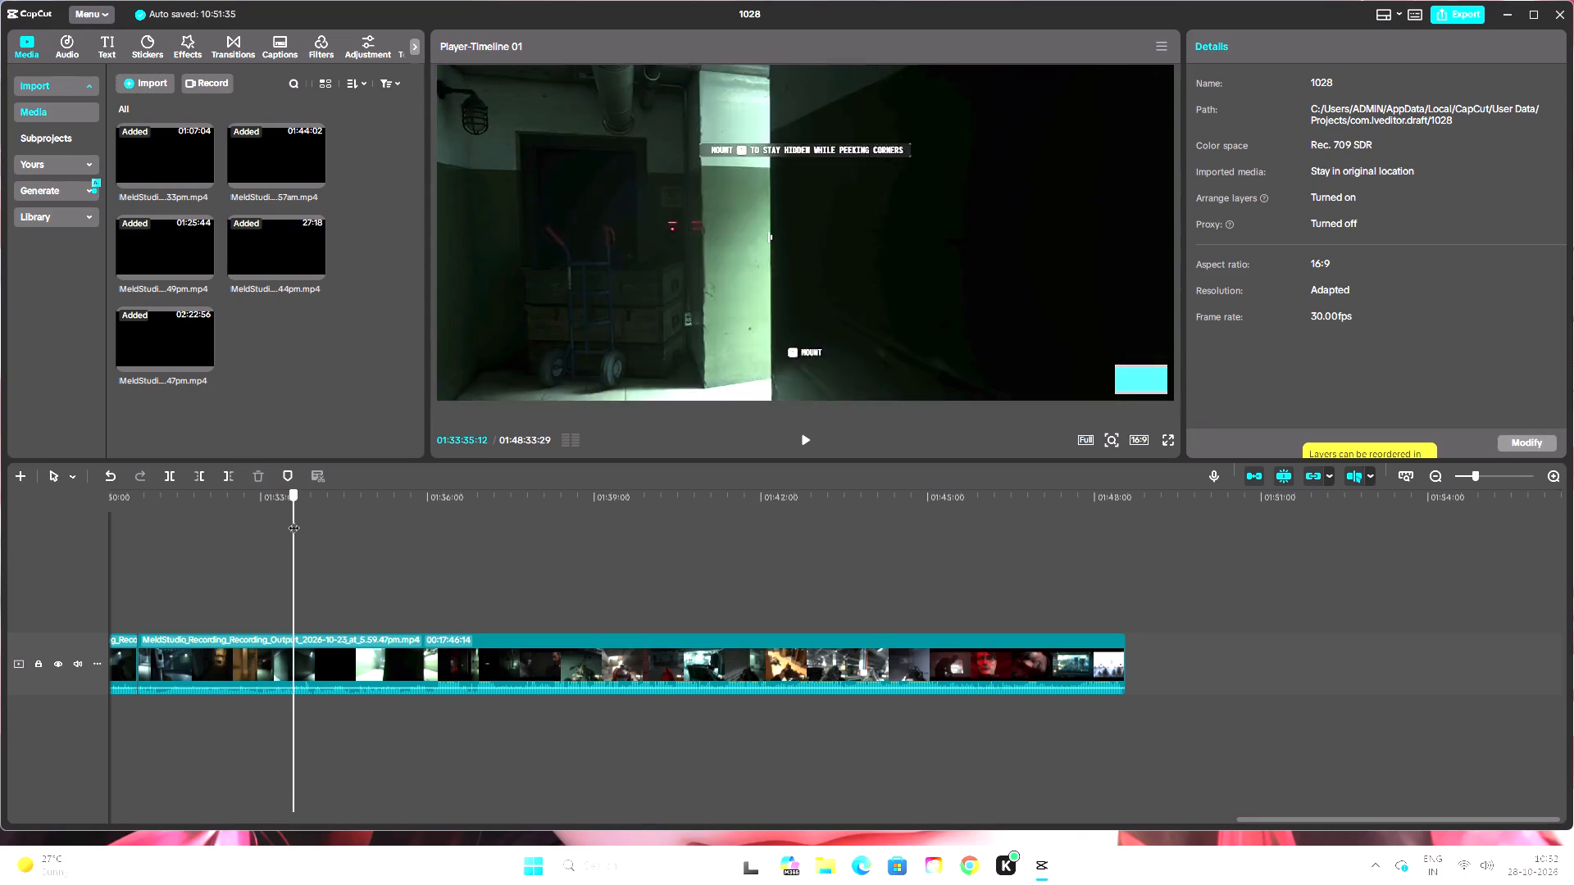
pyautogui.moveTo(293, 520); pyautogui.dragTo(319, 524)
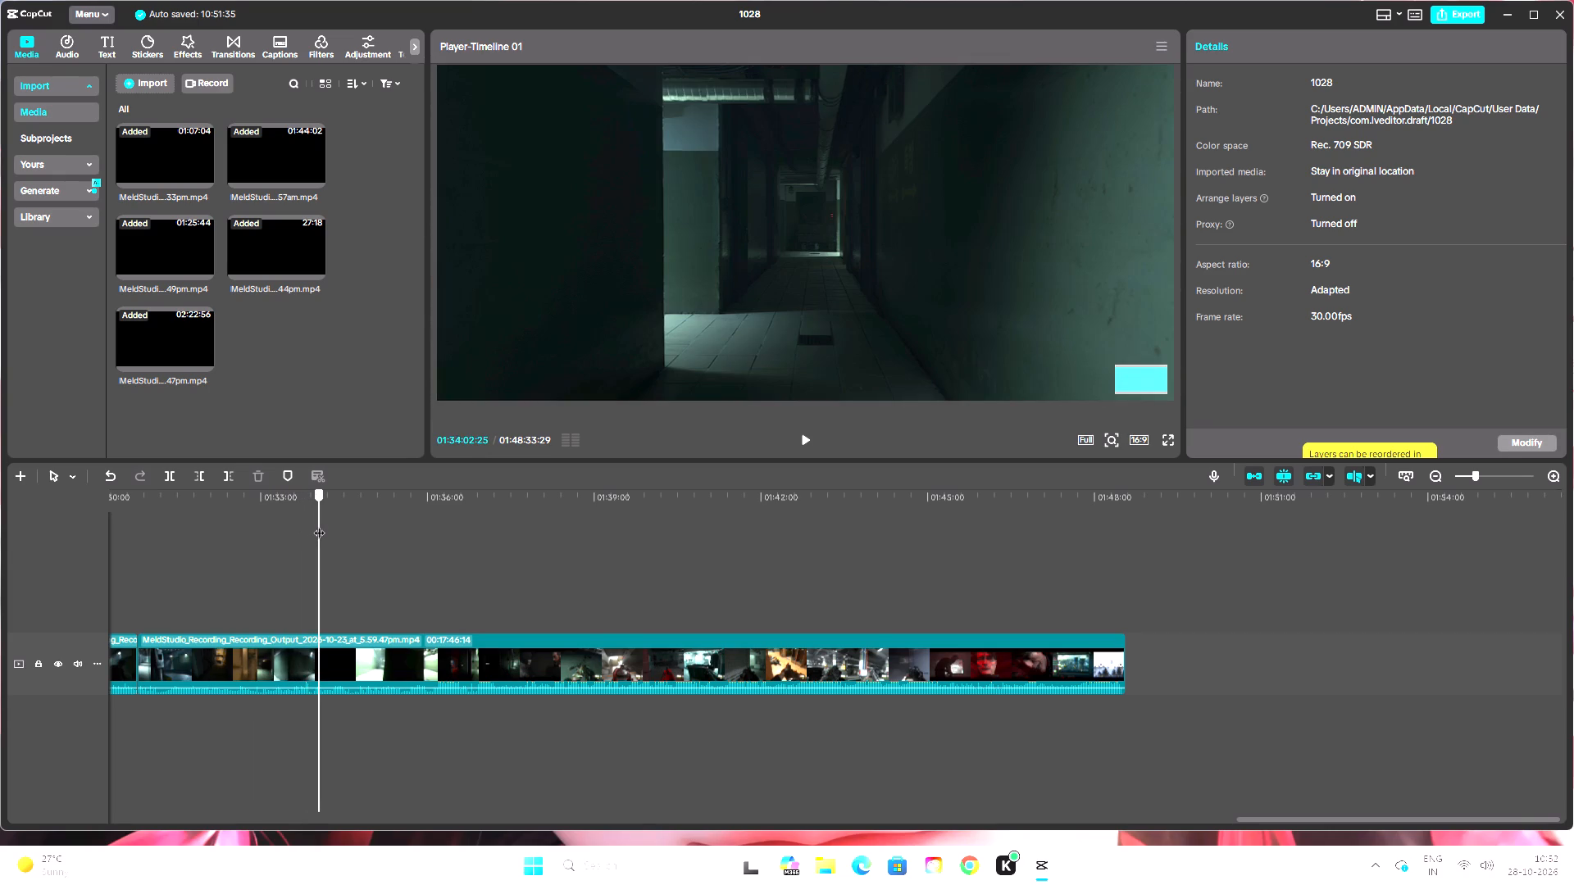
pyautogui.moveTo(319, 524); pyautogui.dragTo(316, 525)
# Split the 5.59.47pm recording at 01:33:36:03, on the corridor corner view before the next Try Again screen.
pyautogui.tripleClick(1547, 477)
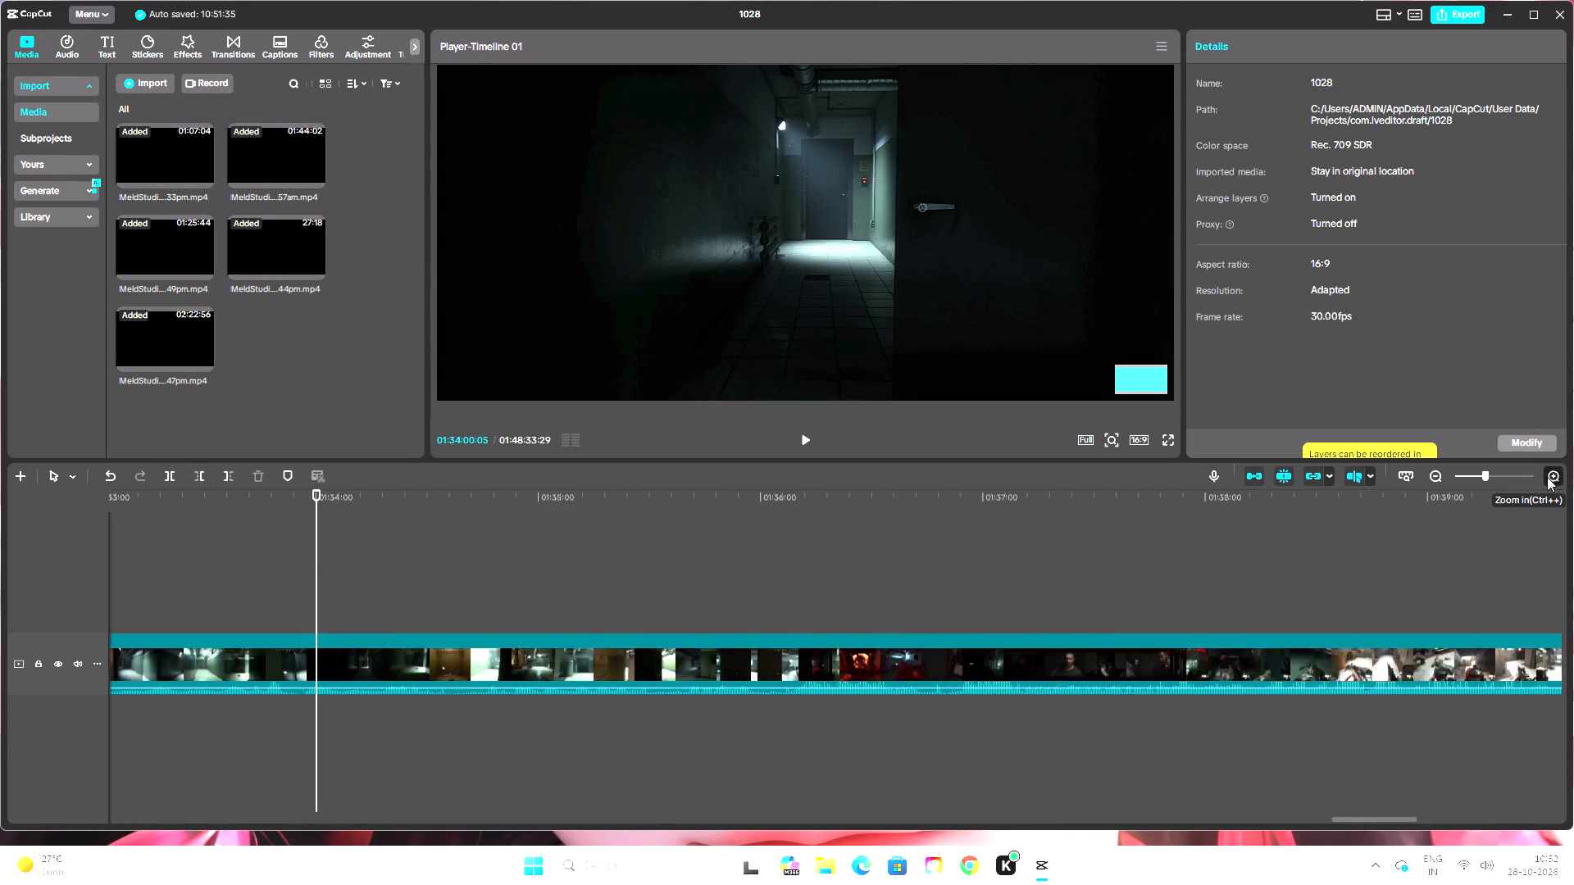
pyautogui.click(1547, 477)
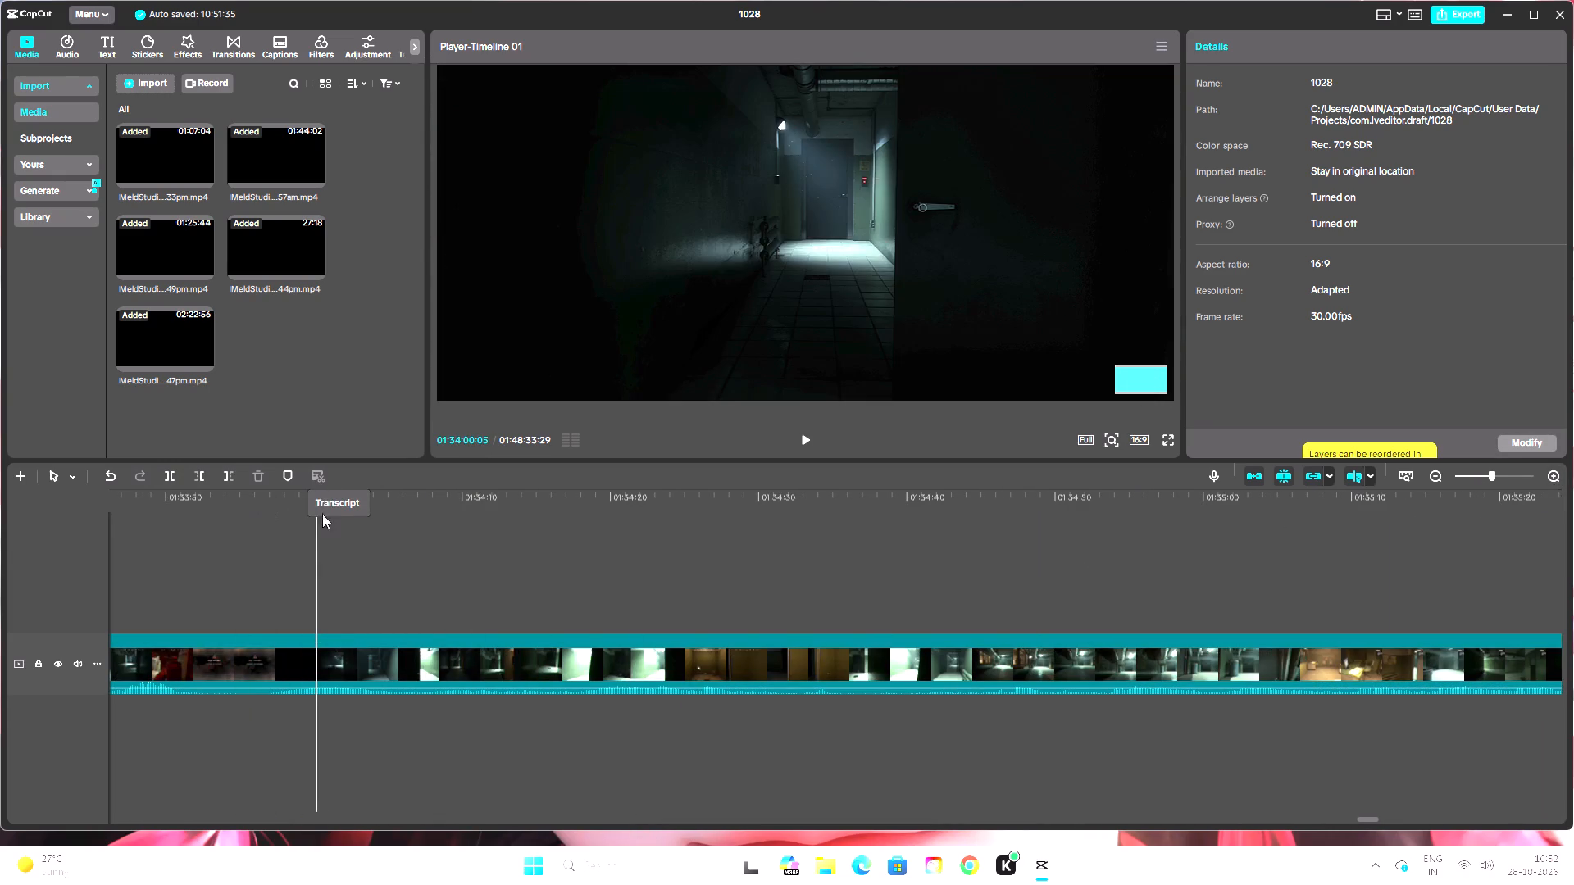
pyautogui.moveTo(316, 497); pyautogui.dragTo(286, 502)
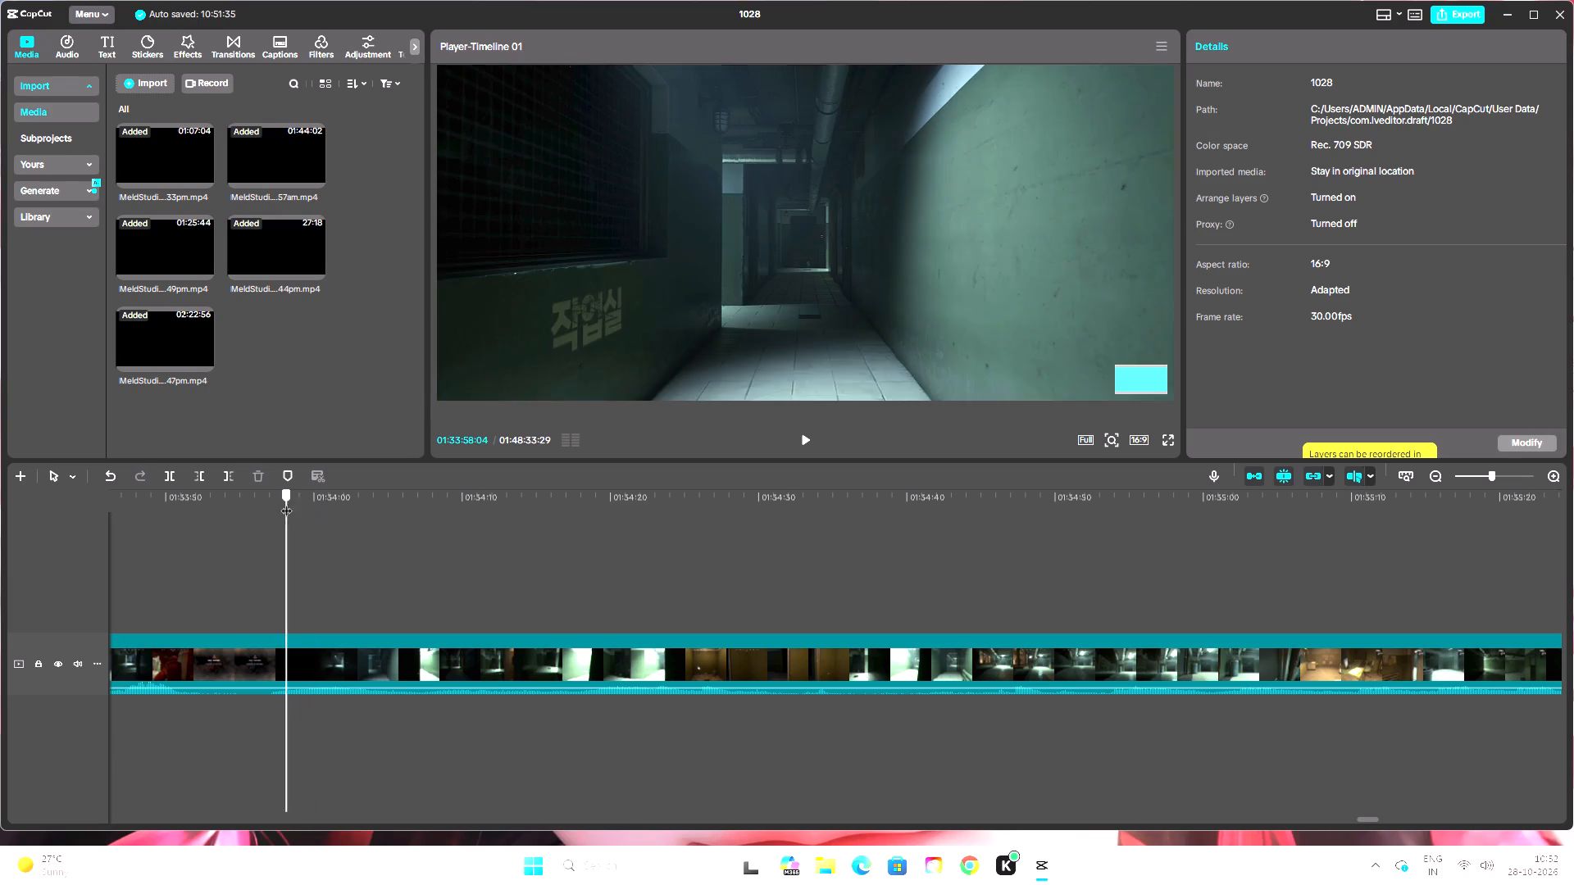
pyautogui.moveTo(286, 502); pyautogui.dragTo(256, 506)
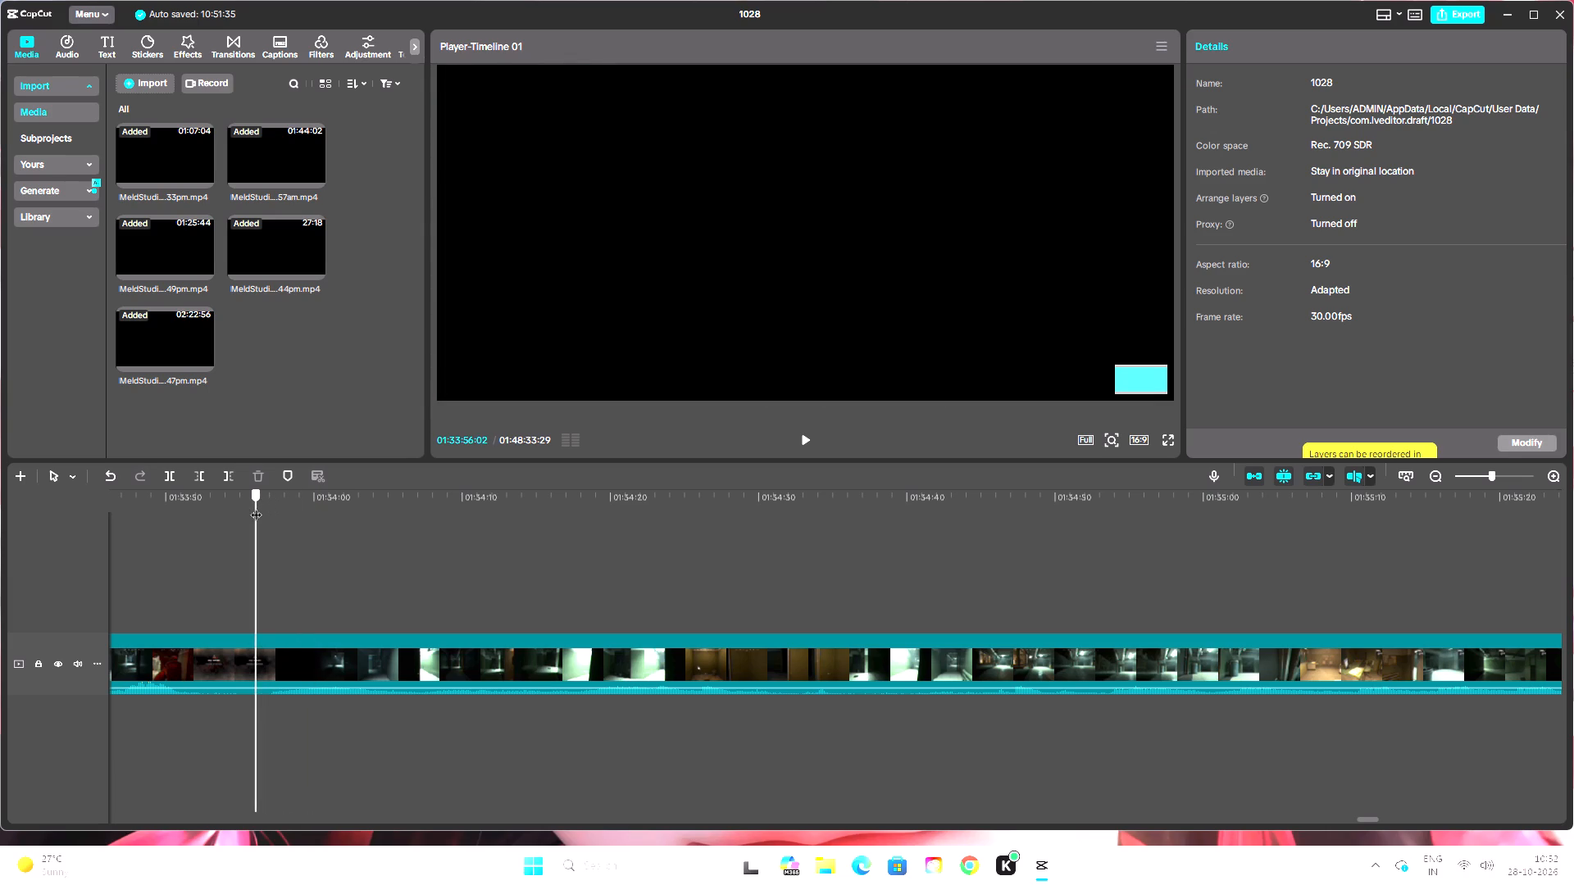
pyautogui.moveTo(256, 506); pyautogui.dragTo(161, 526)
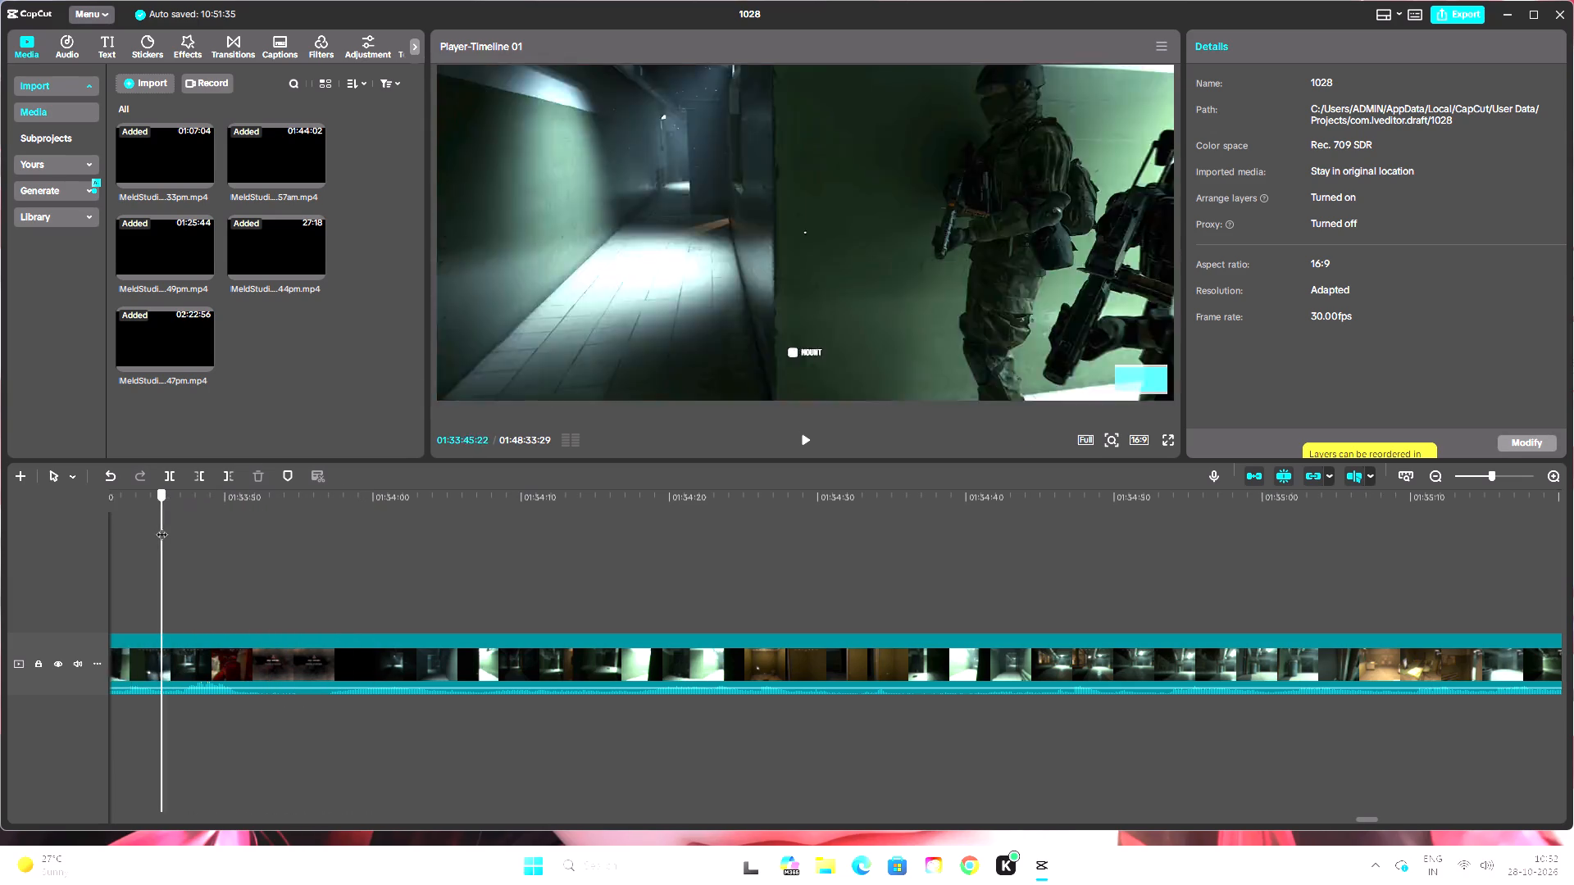
pyautogui.moveTo(161, 526); pyautogui.dragTo(366, 542)
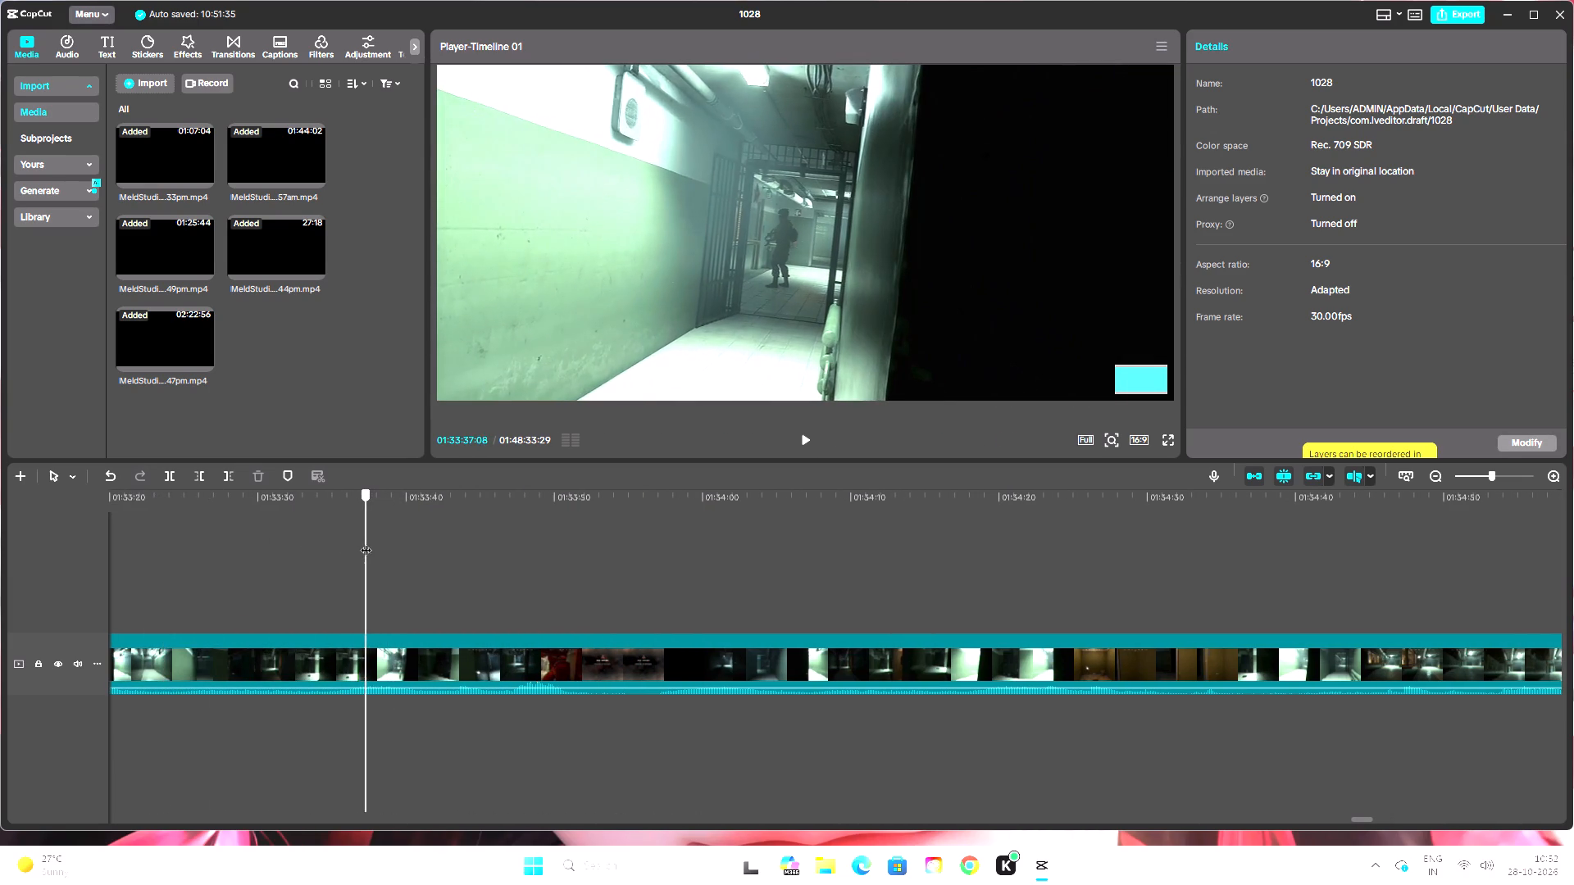
pyautogui.moveTo(366, 542); pyautogui.dragTo(348, 543)
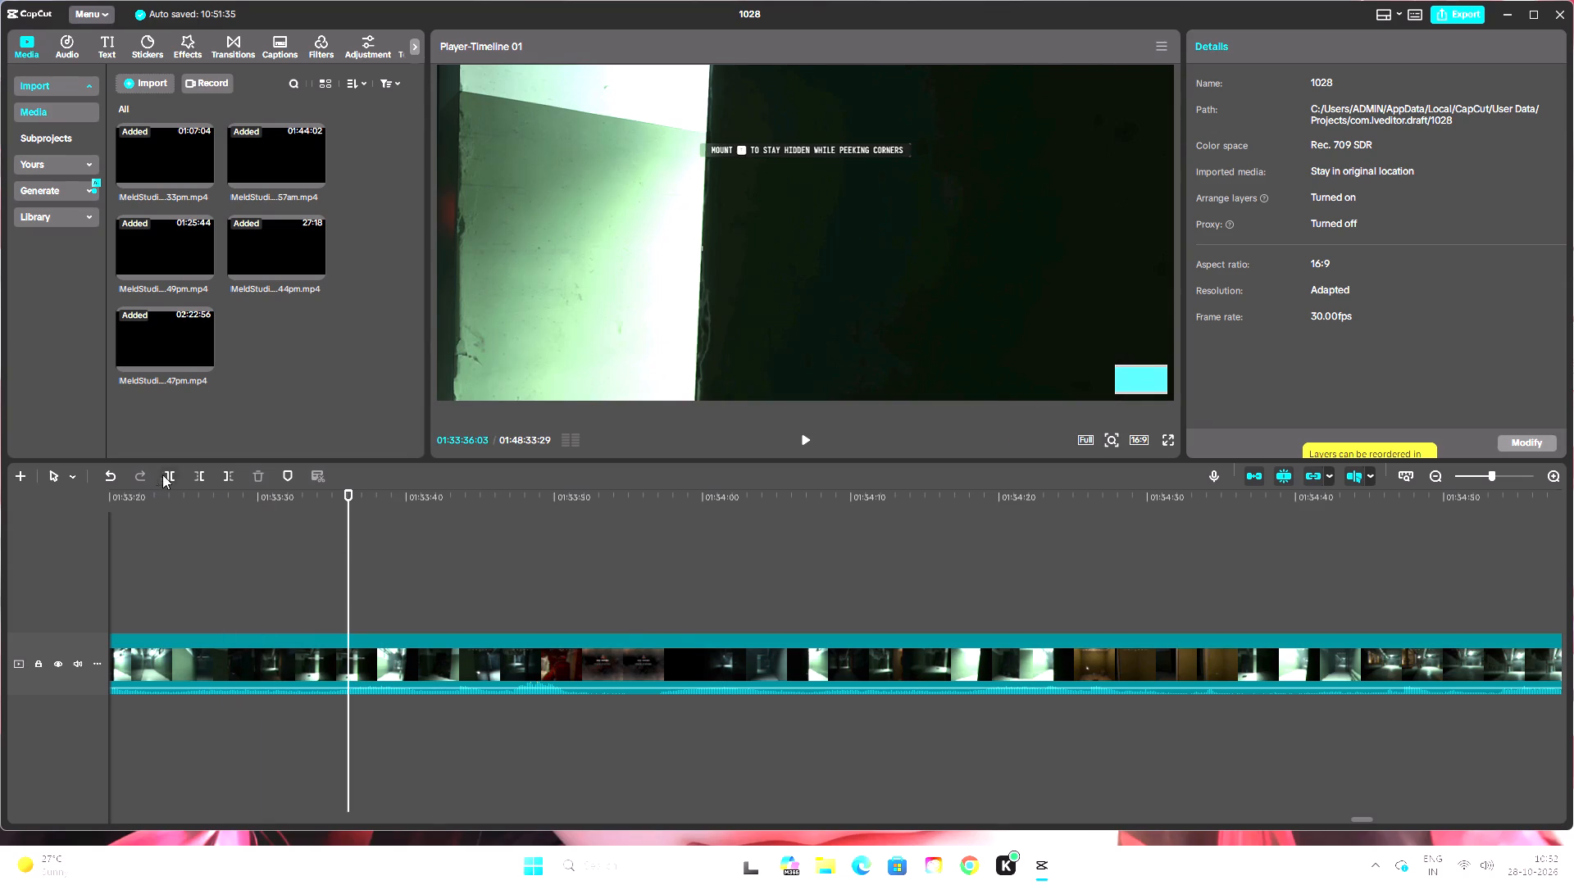
pyautogui.click(169, 475)
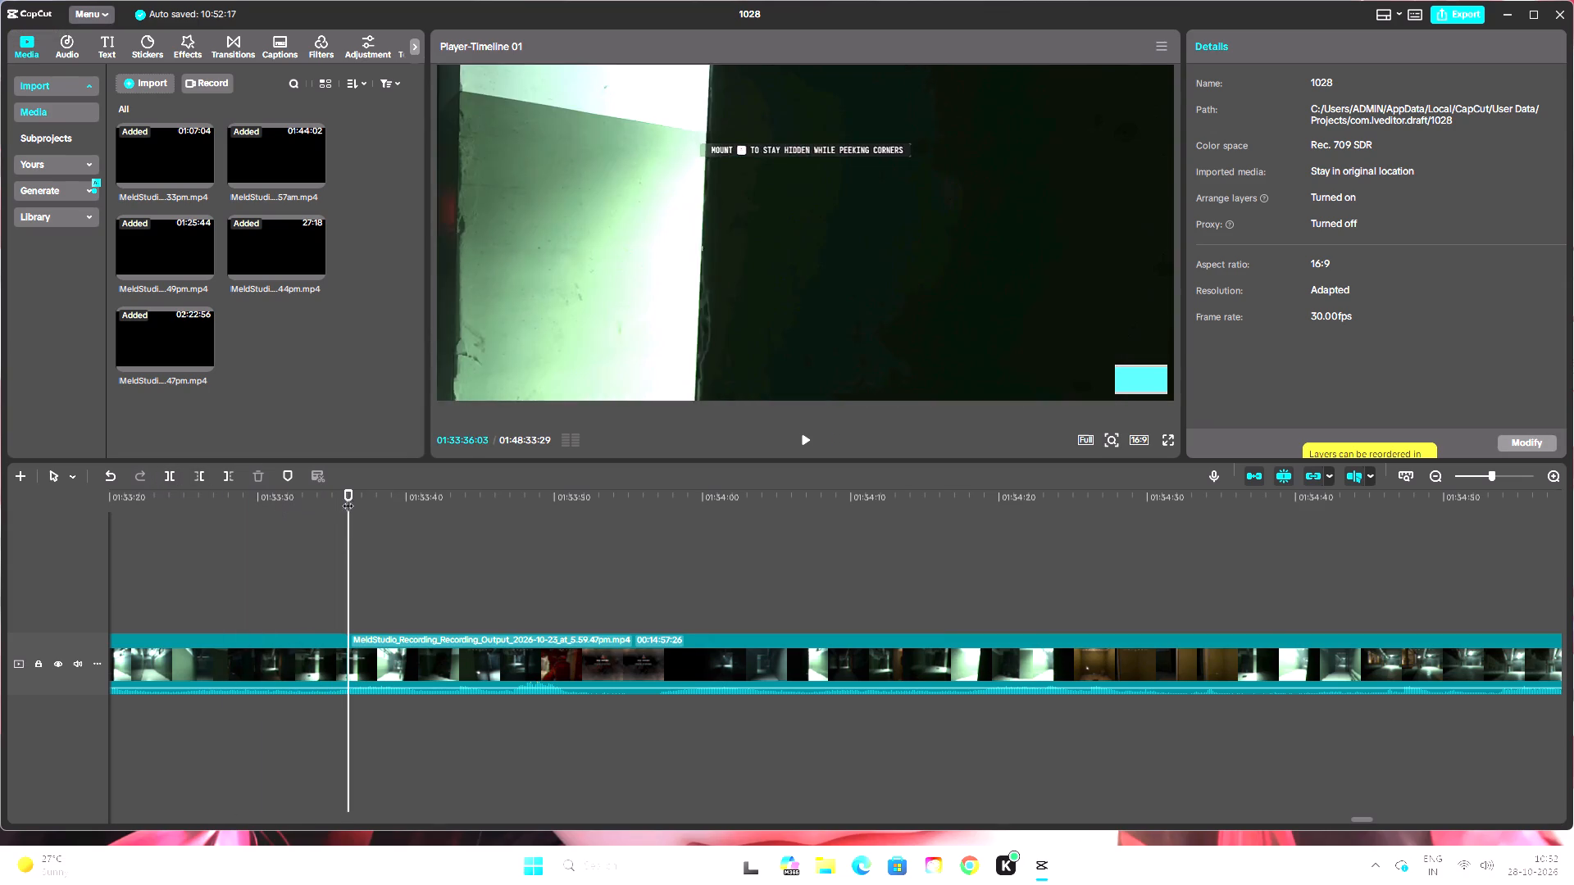
# Split the recording again at about 01:34:16, where the restarted attempt reaches the same corridor corner.
pyautogui.moveTo(348, 497); pyautogui.dragTo(738, 559)
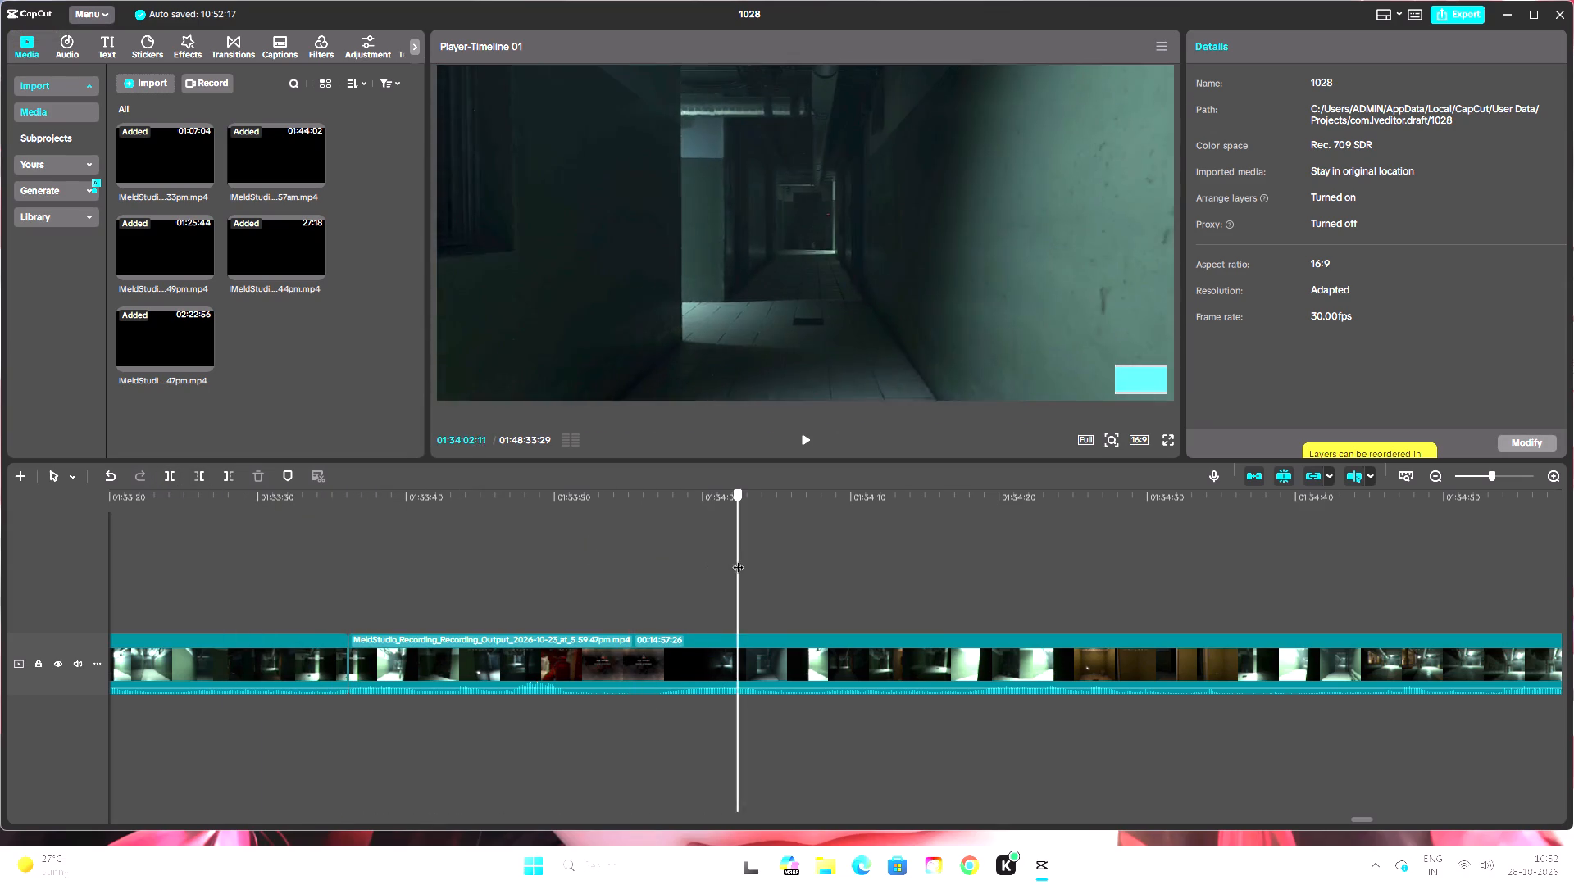
pyautogui.moveTo(738, 559); pyautogui.dragTo(802, 563)
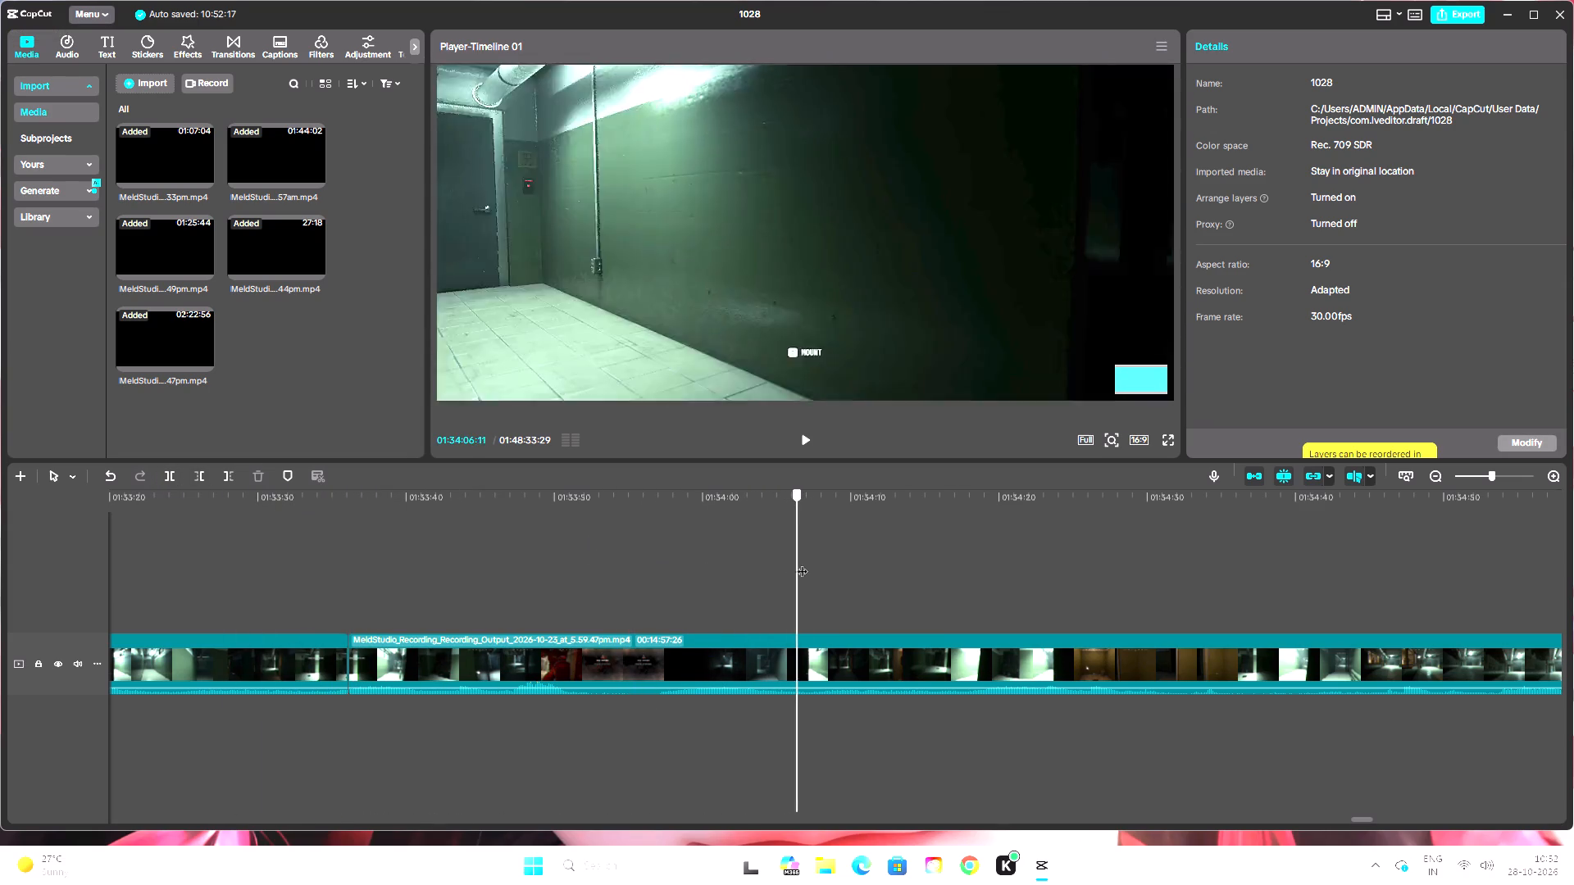
pyautogui.moveTo(802, 563); pyautogui.dragTo(868, 566)
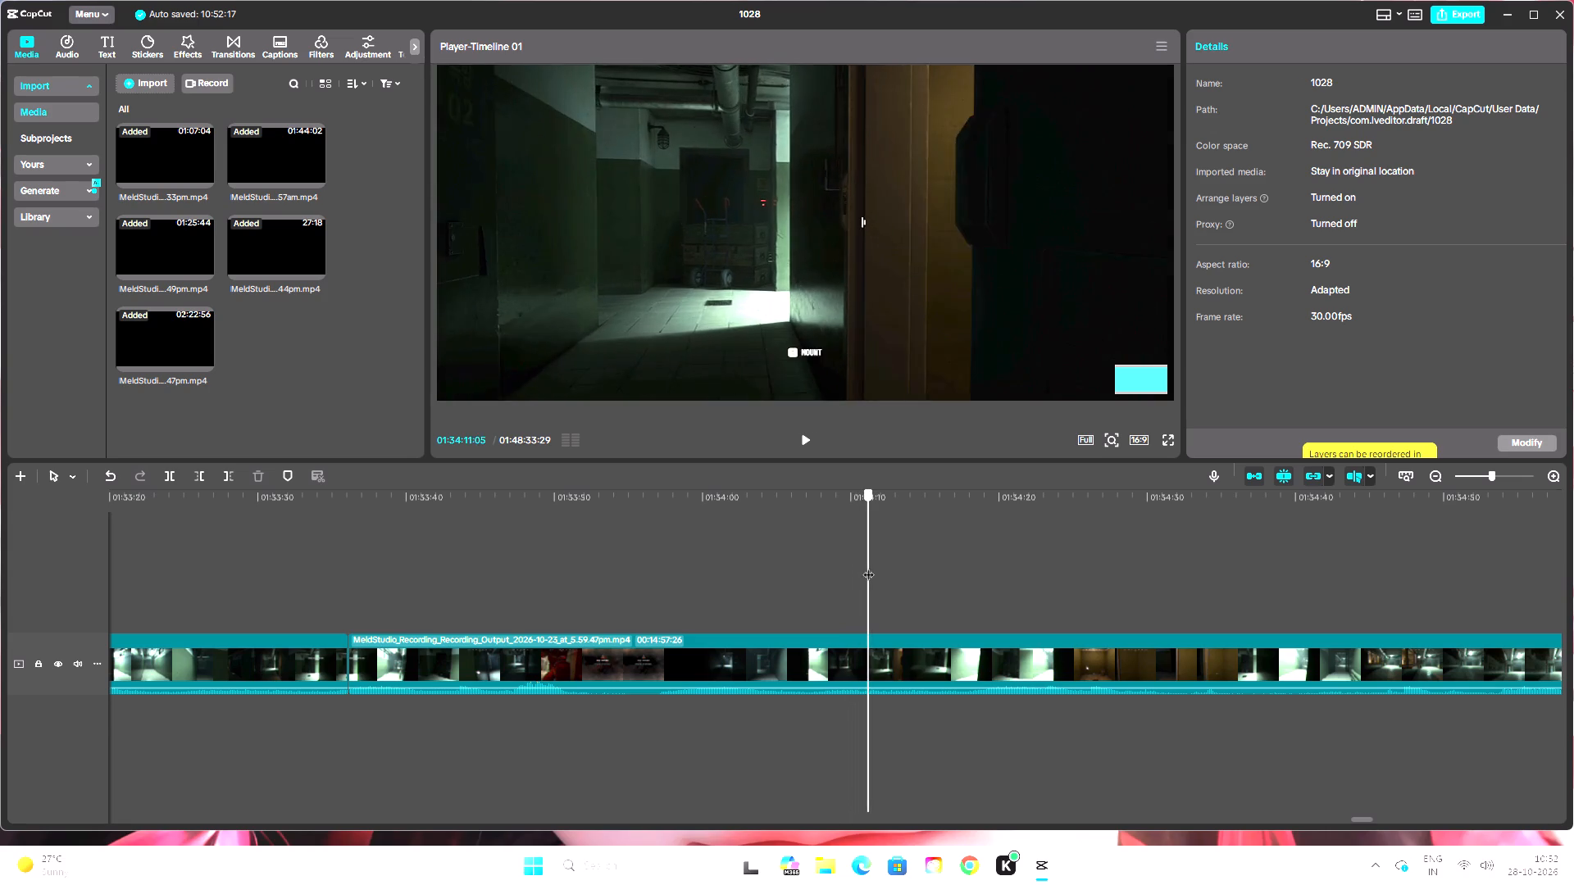
pyautogui.moveTo(868, 566); pyautogui.dragTo(920, 573)
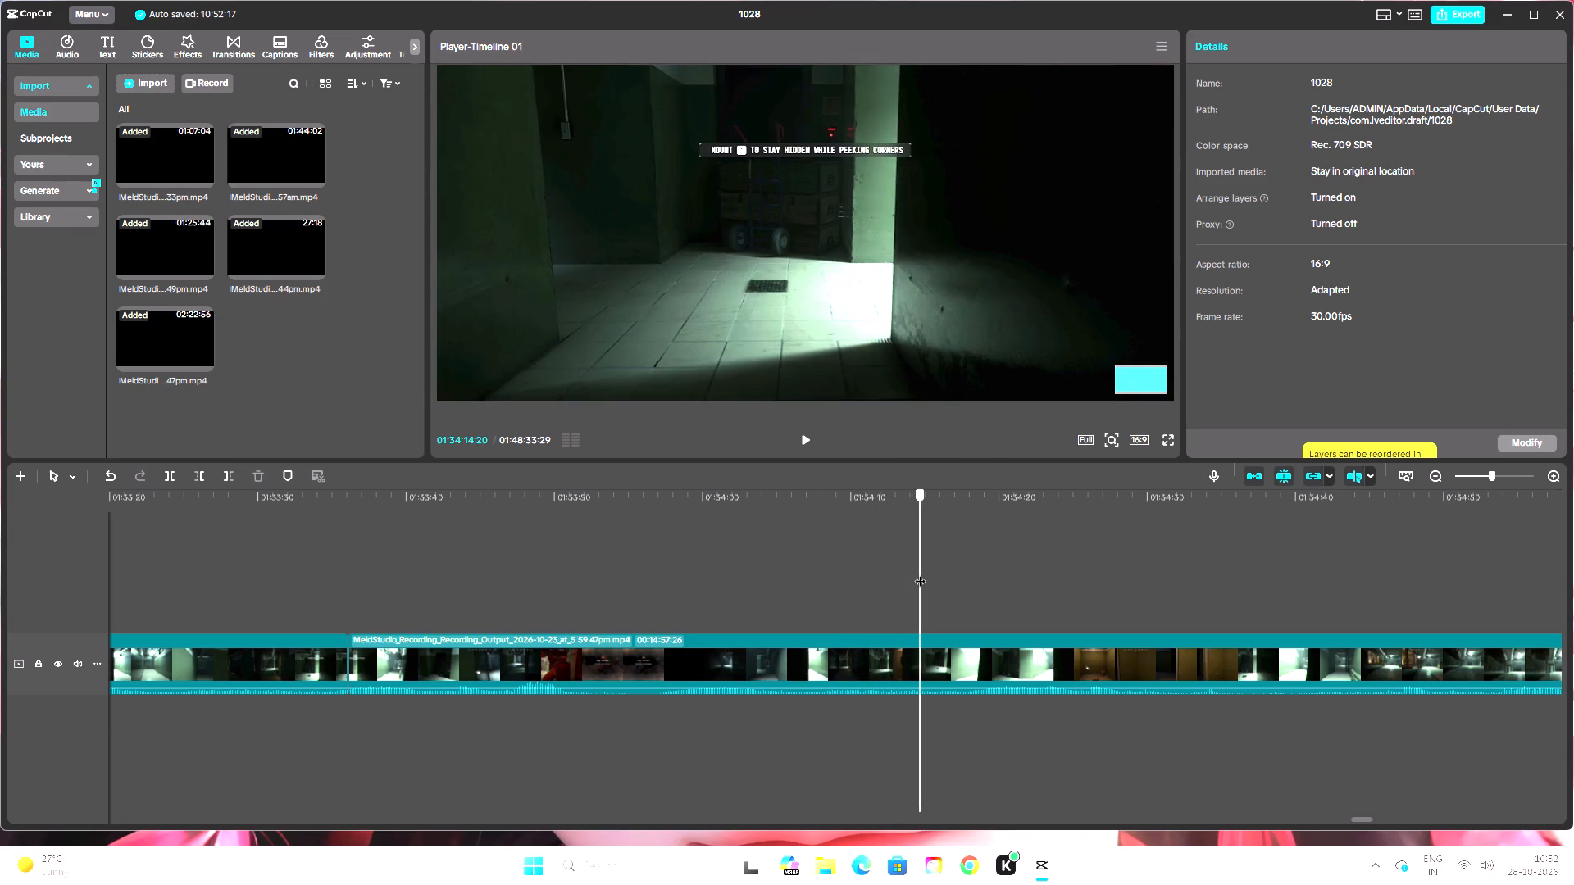
pyautogui.moveTo(920, 573); pyautogui.dragTo(944, 574)
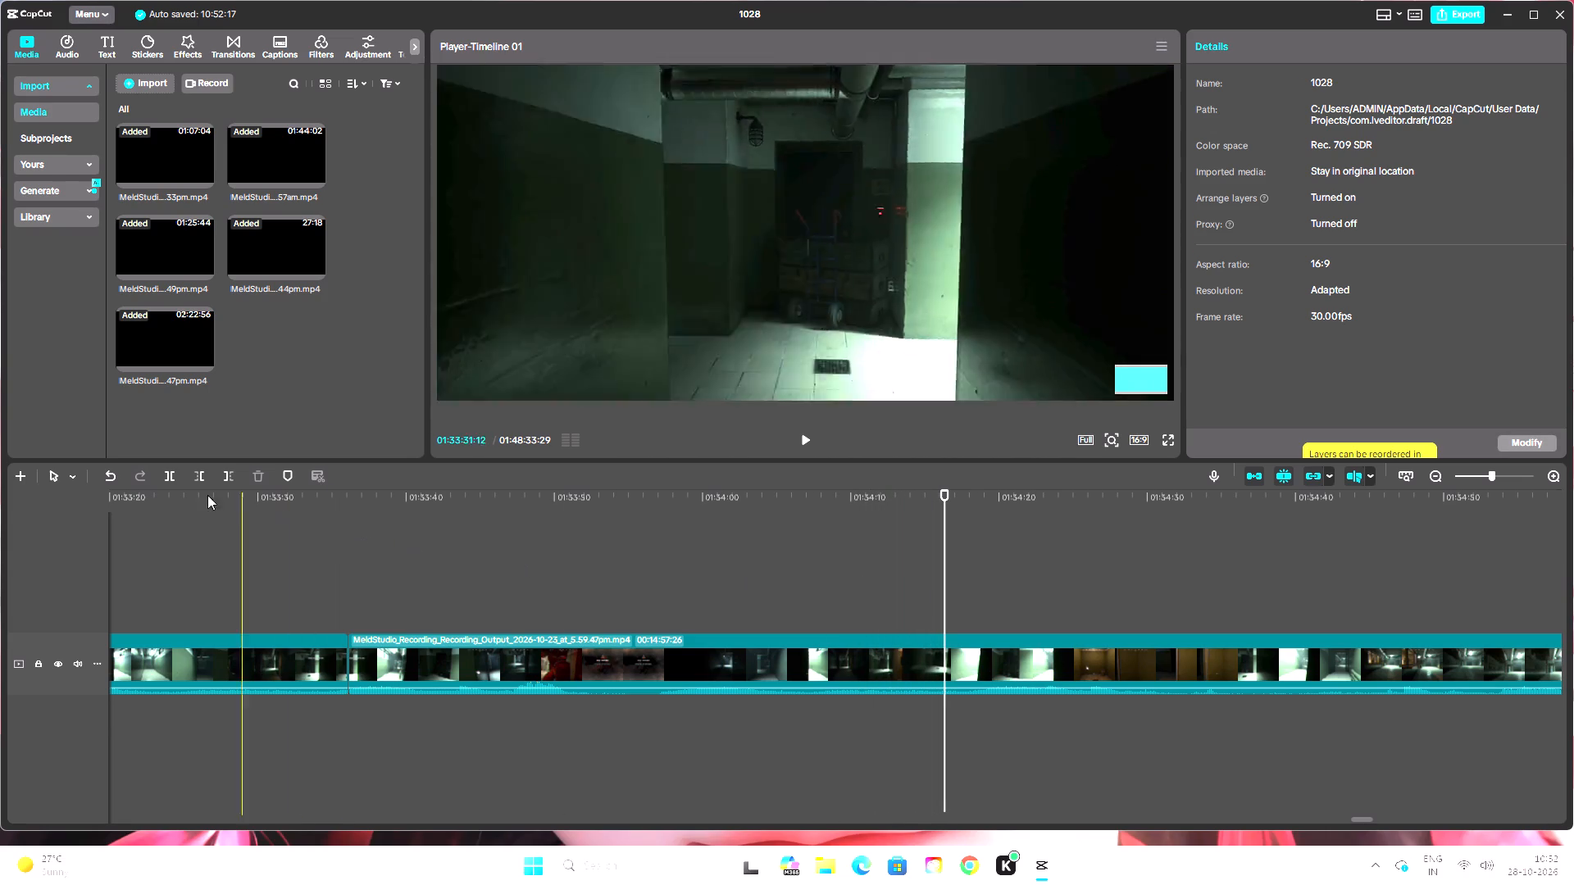
pyautogui.click(163, 476)
# Delete the failed corridor attempt between the splits at about 01:33:36 and 01:34:16.
pyautogui.click(546, 656)
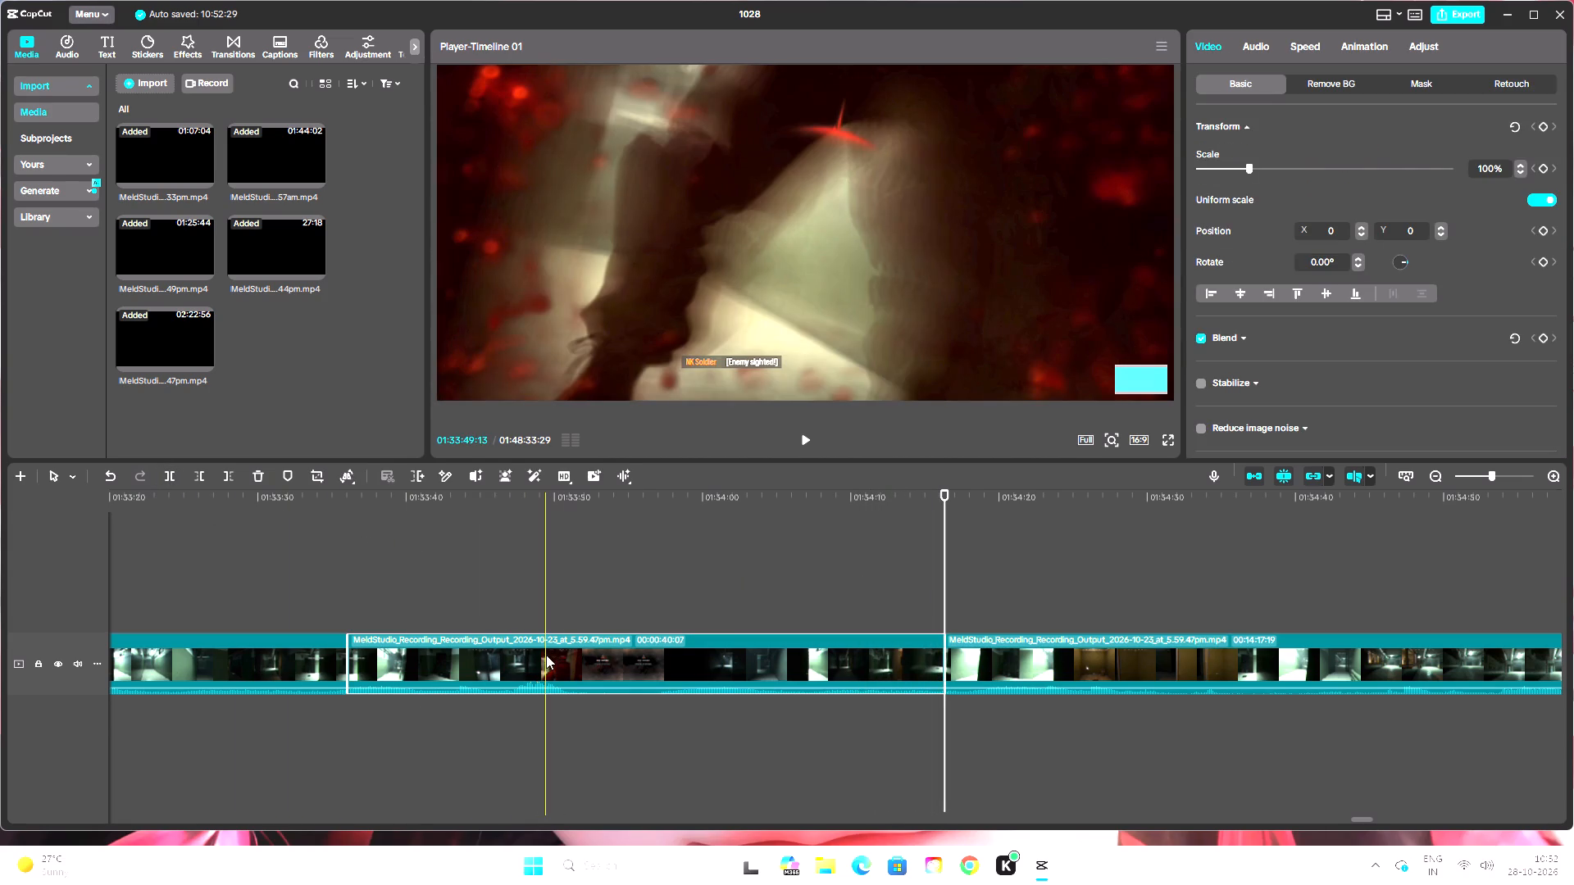
pyautogui.press('BackSpace')
# Play across the new join at about 01:33:36 to check the corridor scene flows into the restarted attempt.
pyautogui.moveTo(948, 502); pyautogui.dragTo(313, 622)
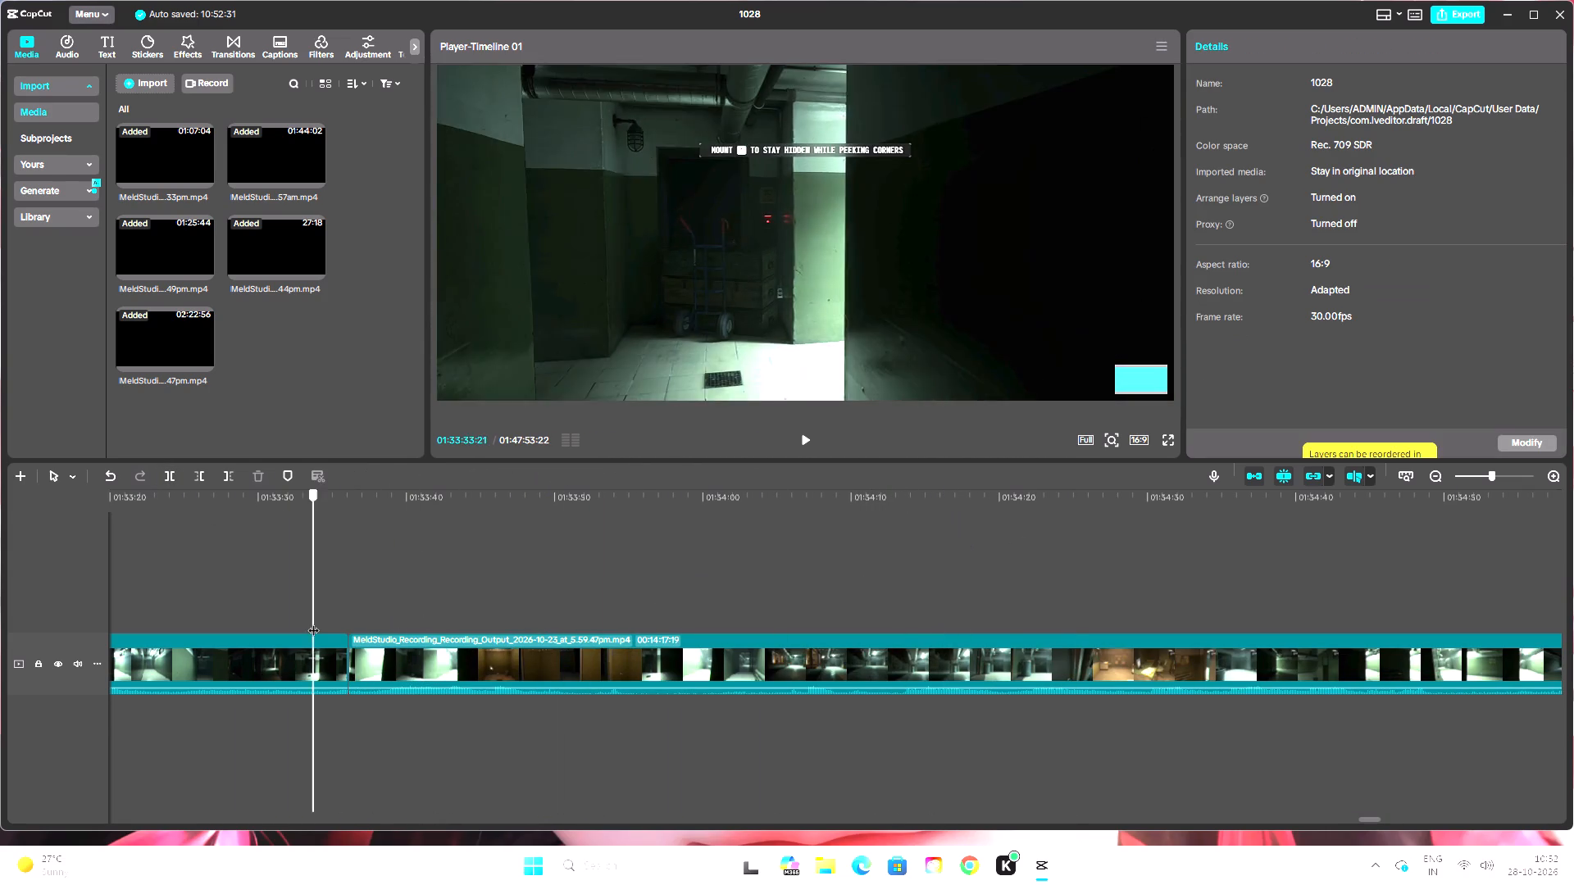
pyautogui.moveTo(313, 622); pyautogui.dragTo(342, 636)
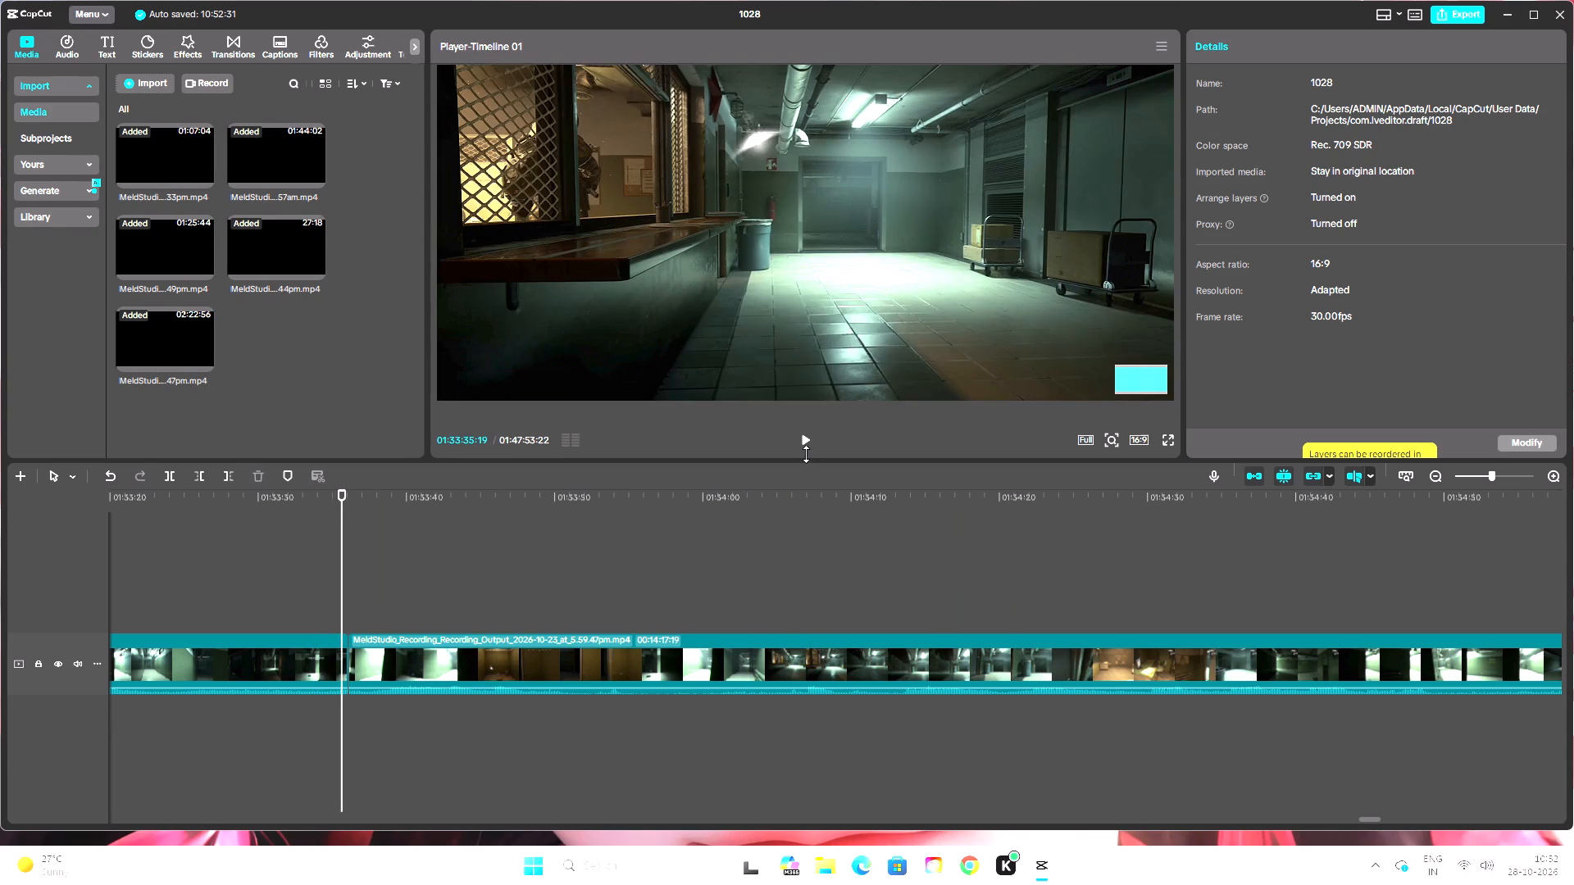
pyautogui.click(806, 454)
pyautogui.click(806, 446)
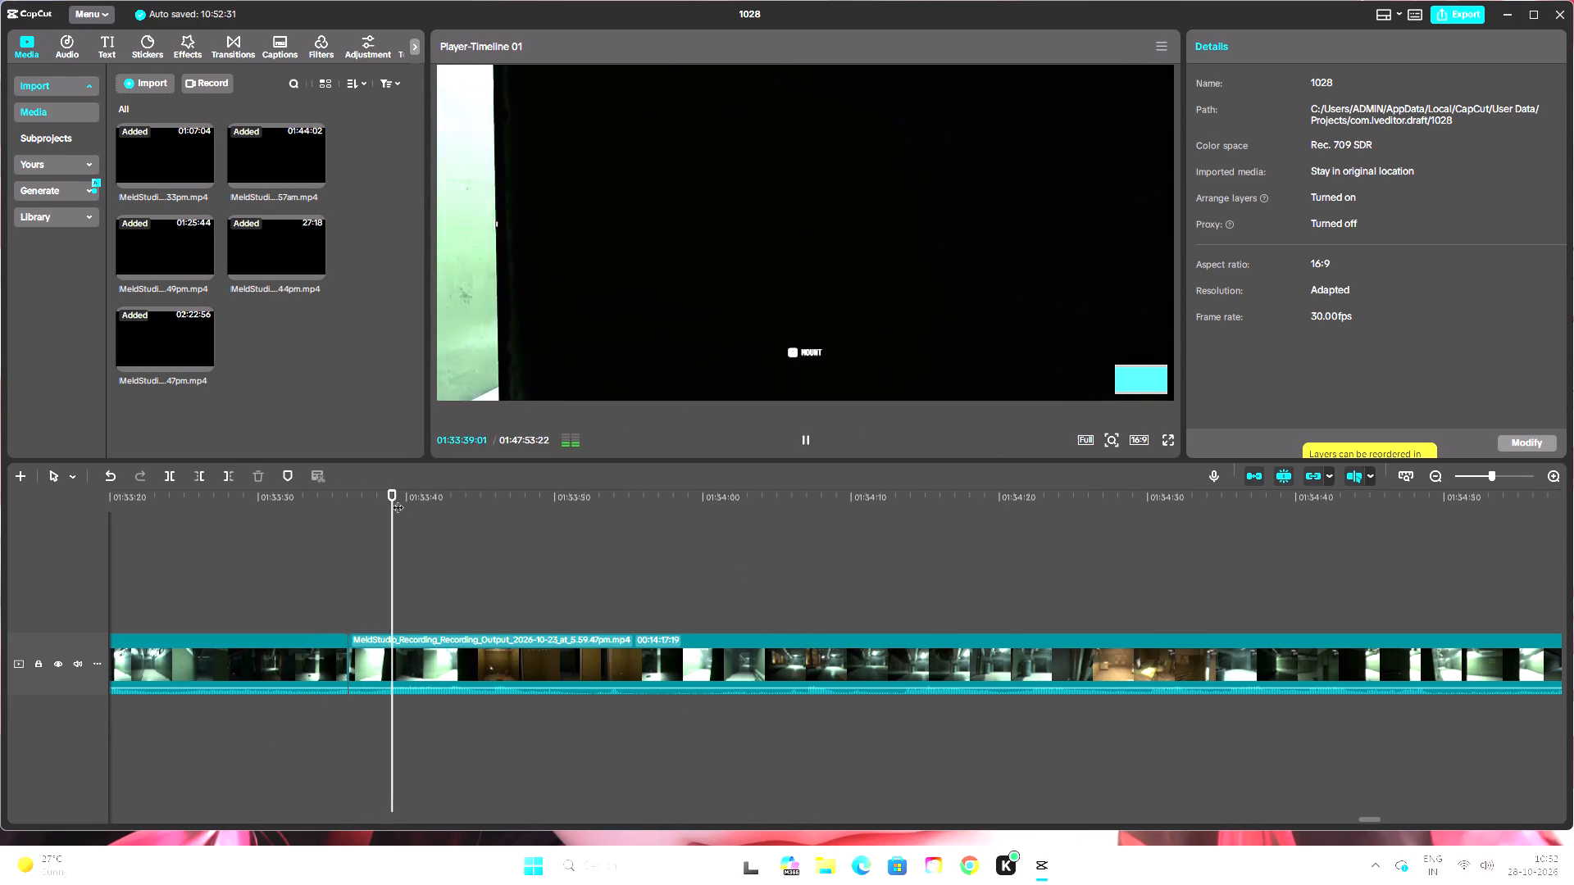
# Skim the gameplay after the join, from about 01:33:39 to 01:40:30, for further failed attempts or menus.
pyautogui.moveTo(397, 495); pyautogui.dragTo(1039, 557)
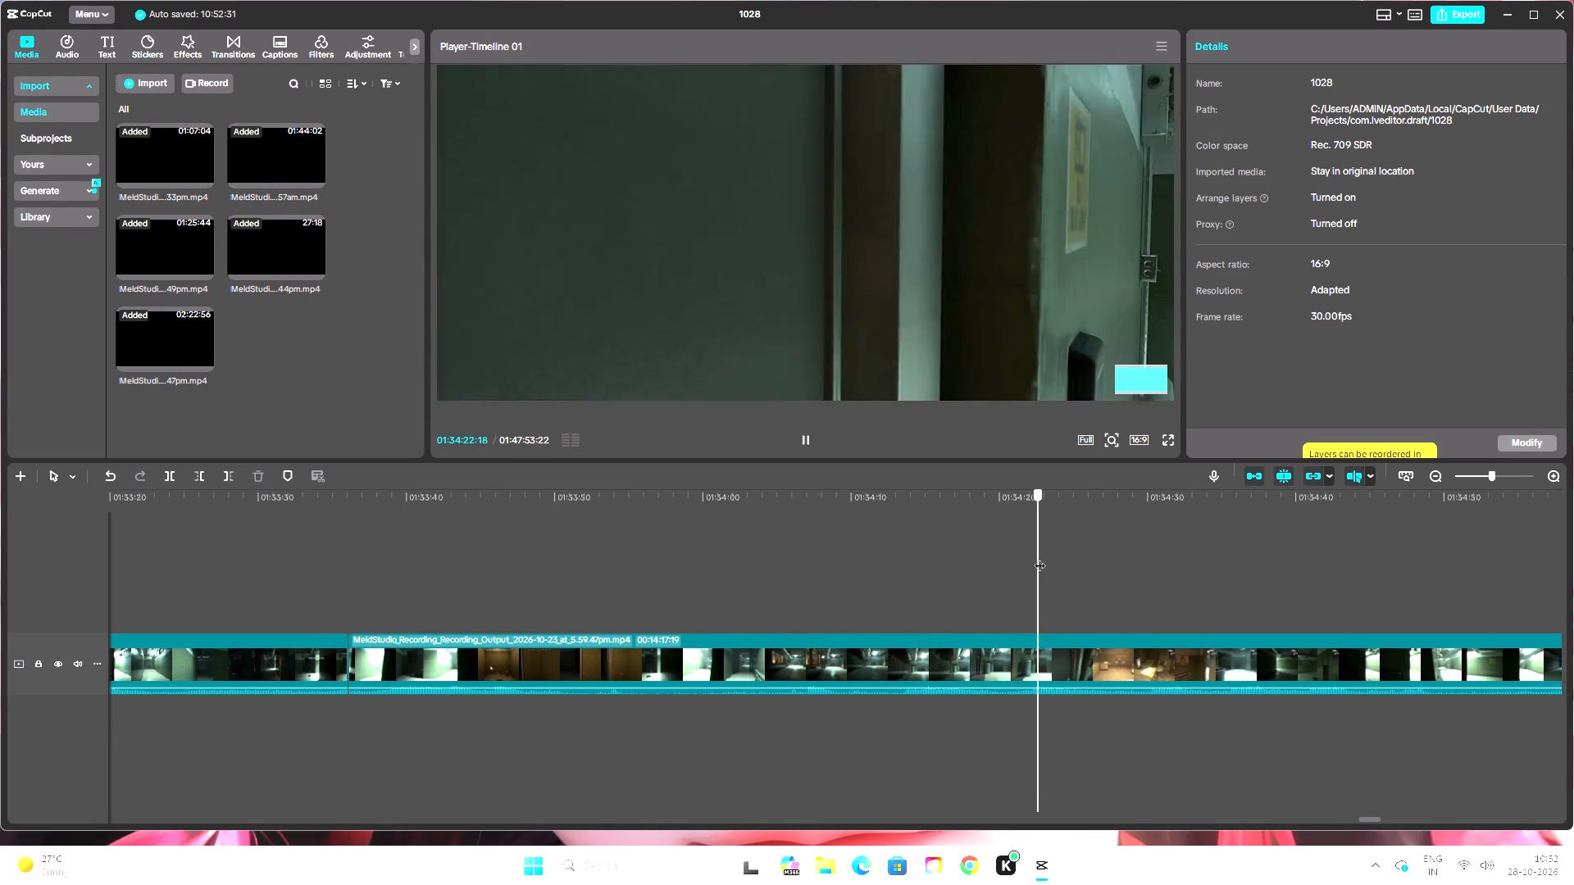
pyautogui.moveTo(1039, 557); pyautogui.dragTo(1288, 587)
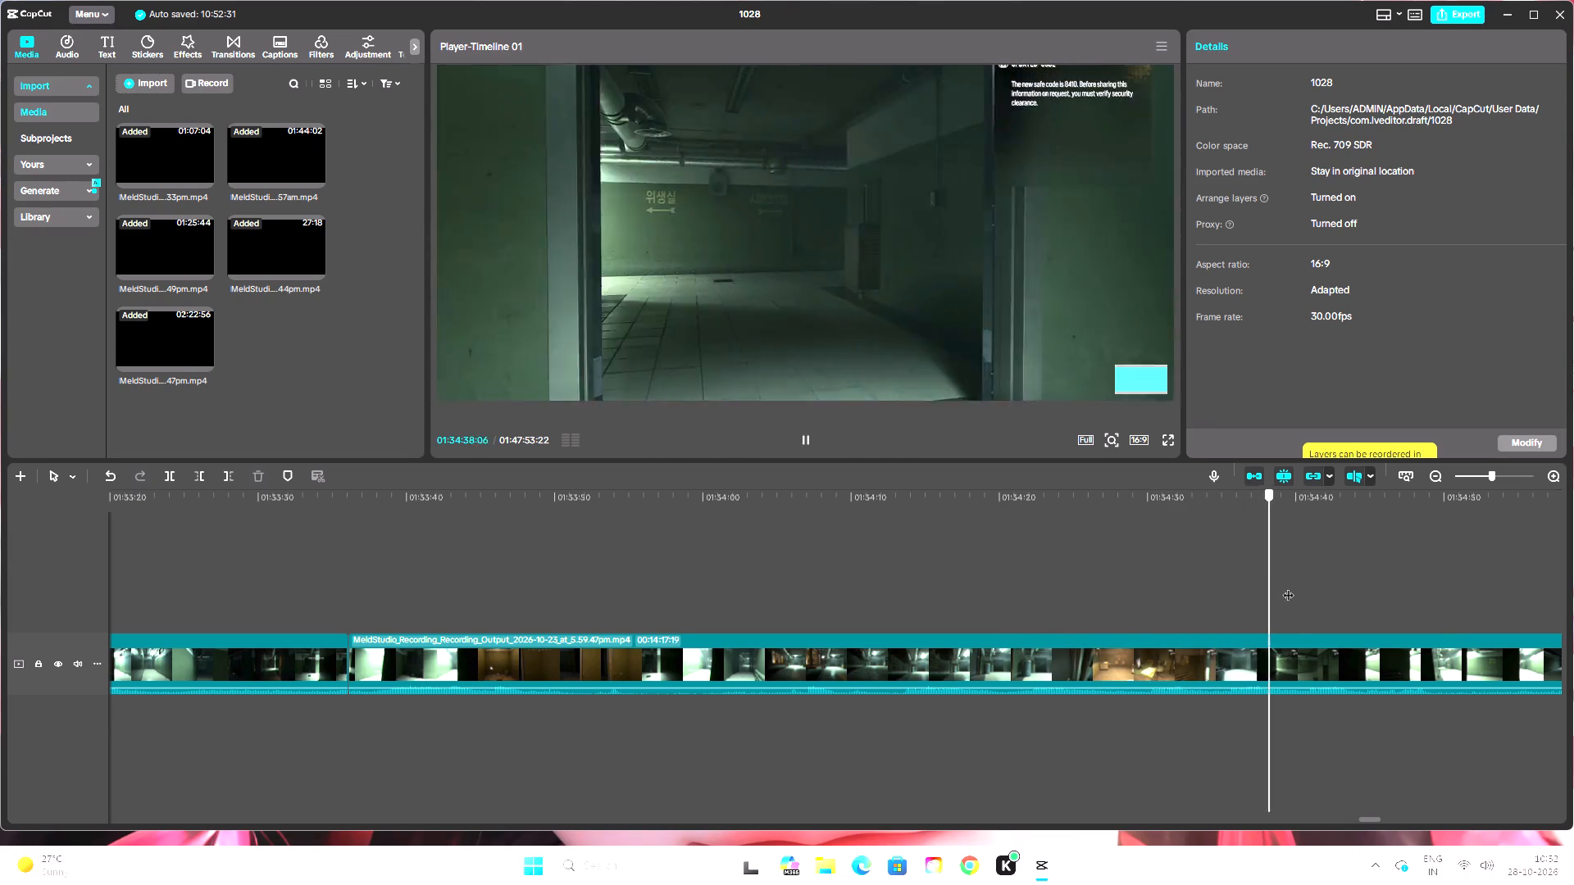
pyautogui.moveTo(1288, 587); pyautogui.dragTo(1321, 588)
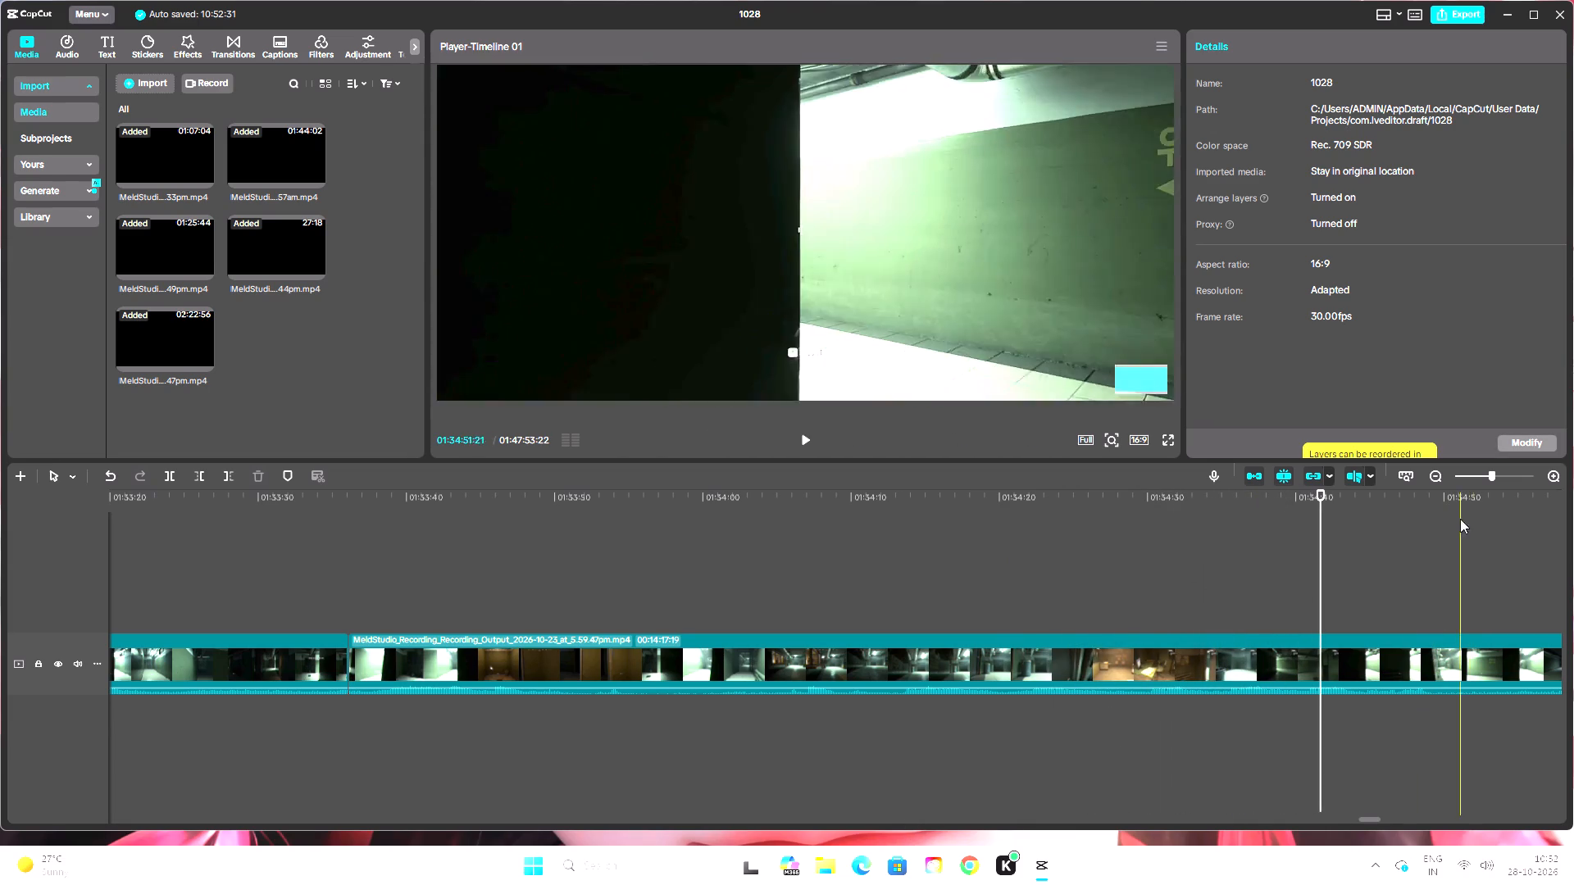
pyautogui.doubleClick(1437, 473)
pyautogui.click(1440, 476)
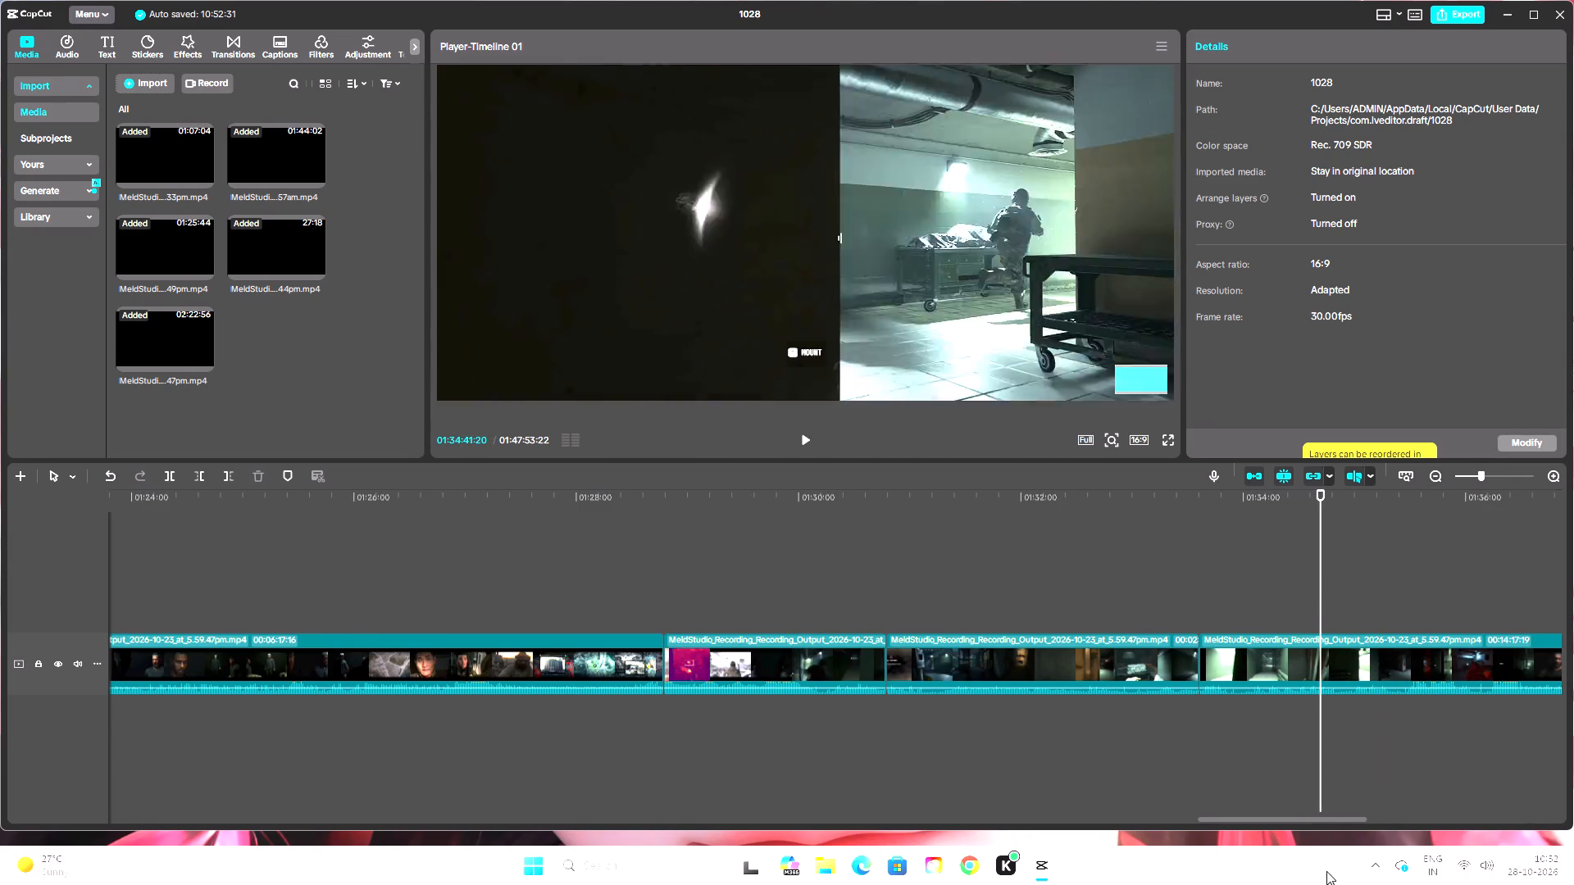
pyautogui.moveTo(1329, 818); pyautogui.dragTo(1431, 818)
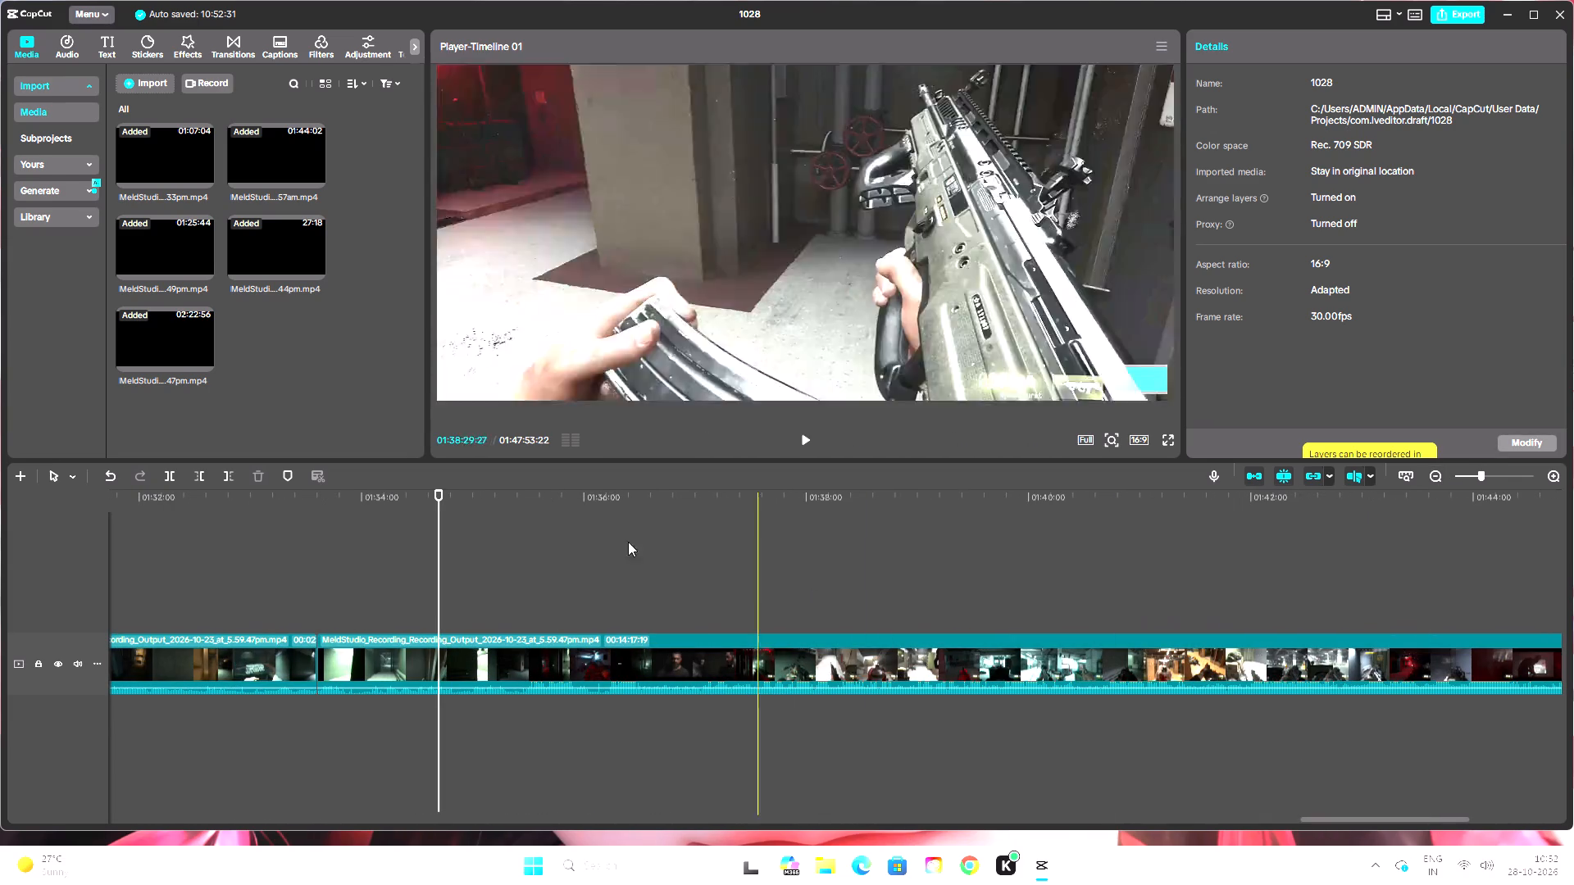
pyautogui.moveTo(437, 494); pyautogui.dragTo(579, 512)
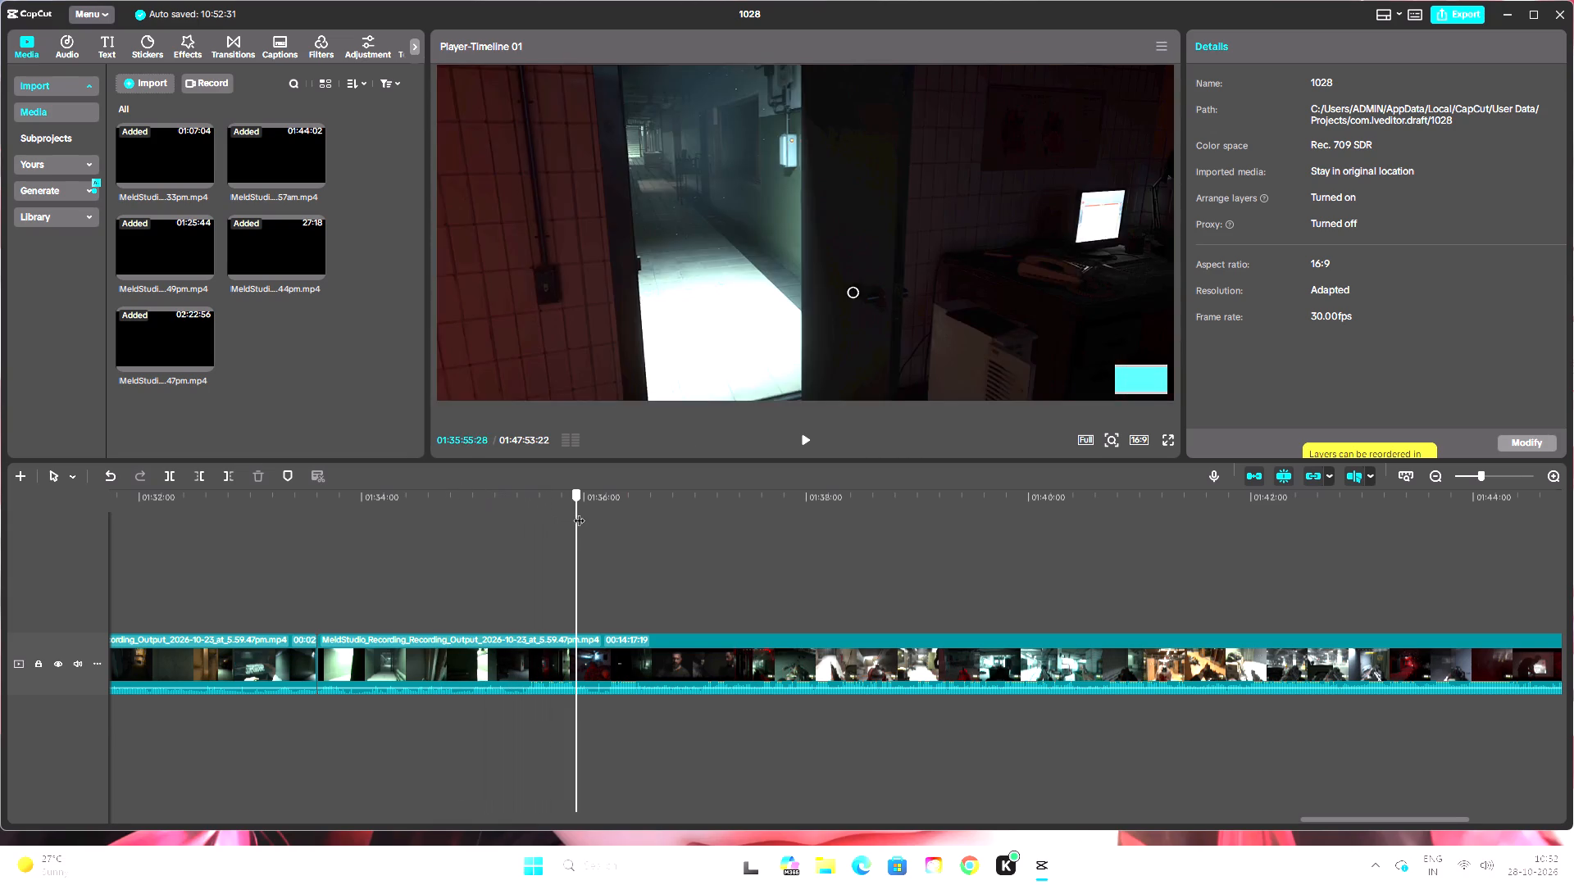
pyautogui.moveTo(579, 512); pyautogui.dragTo(672, 514)
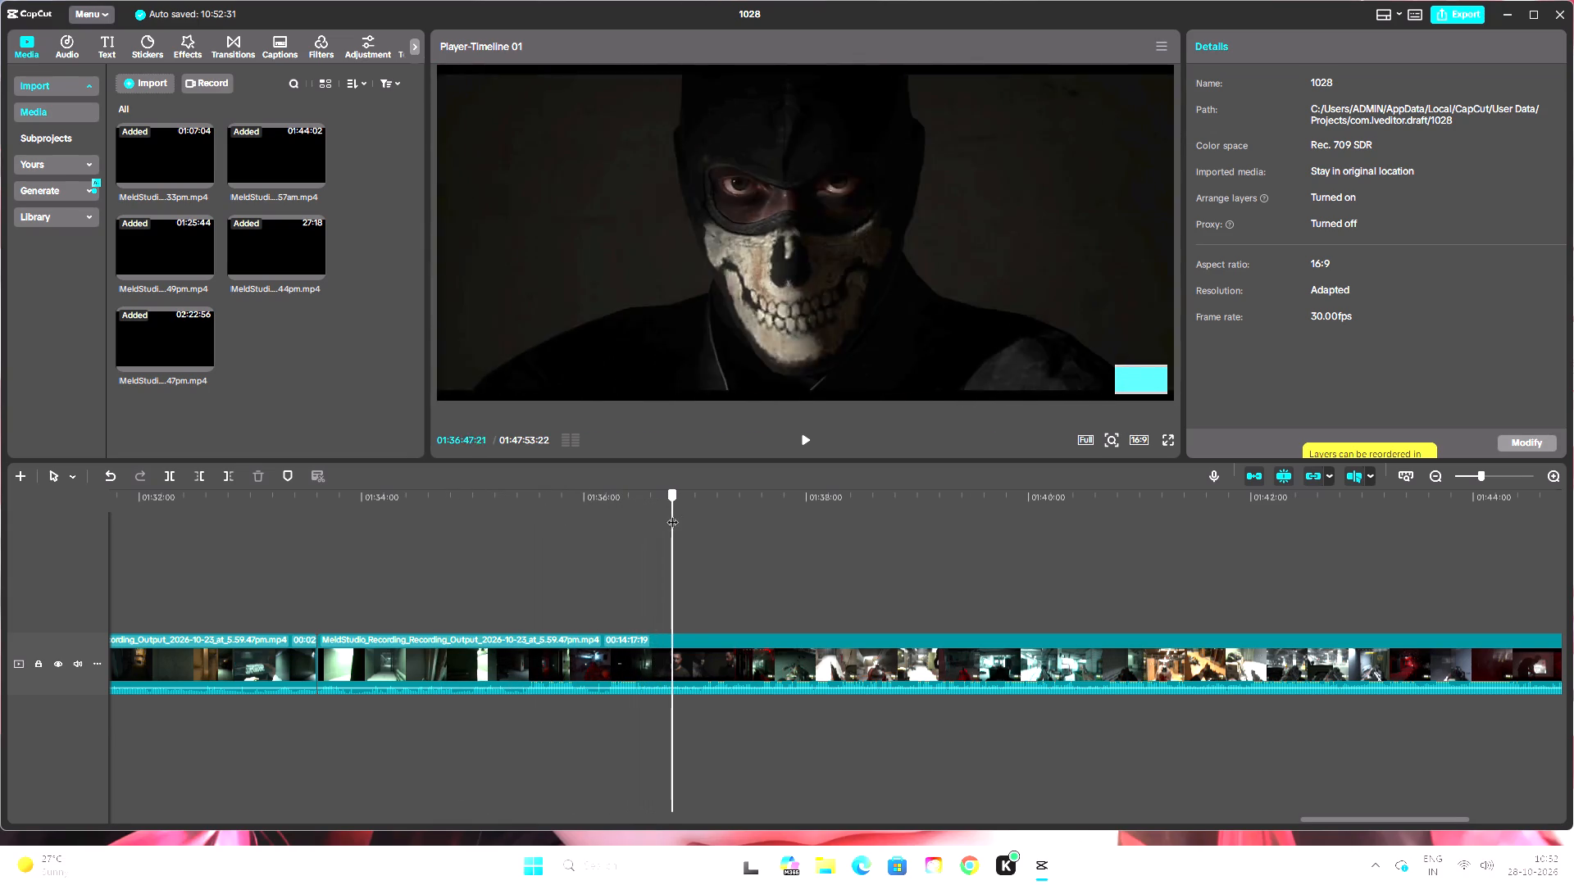
pyautogui.moveTo(672, 514); pyautogui.dragTo(778, 514)
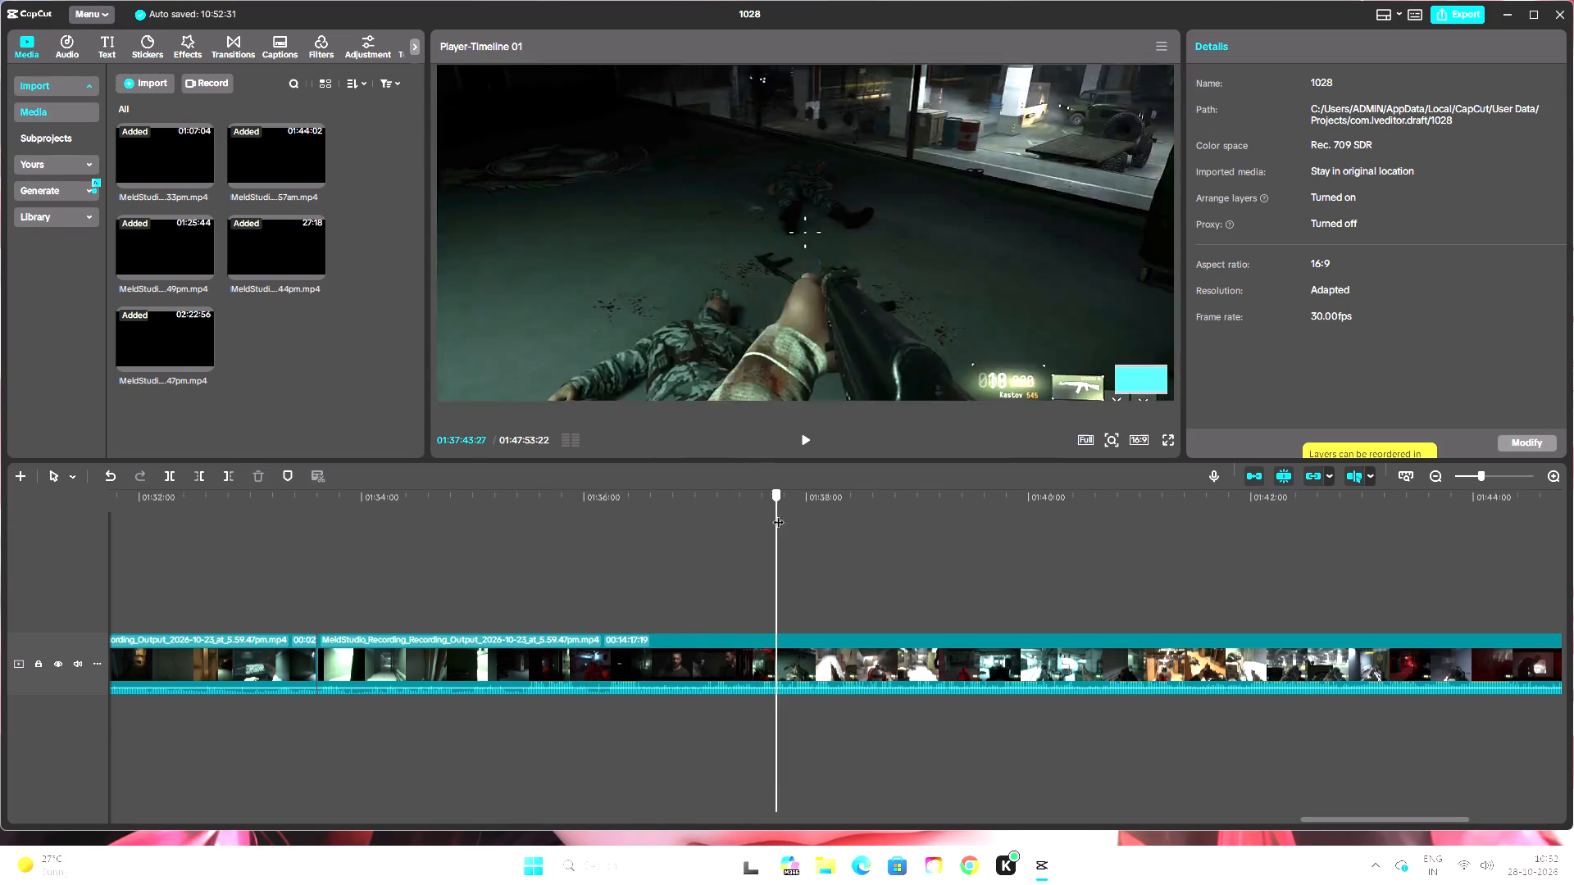
pyautogui.moveTo(778, 514); pyautogui.dragTo(835, 515)
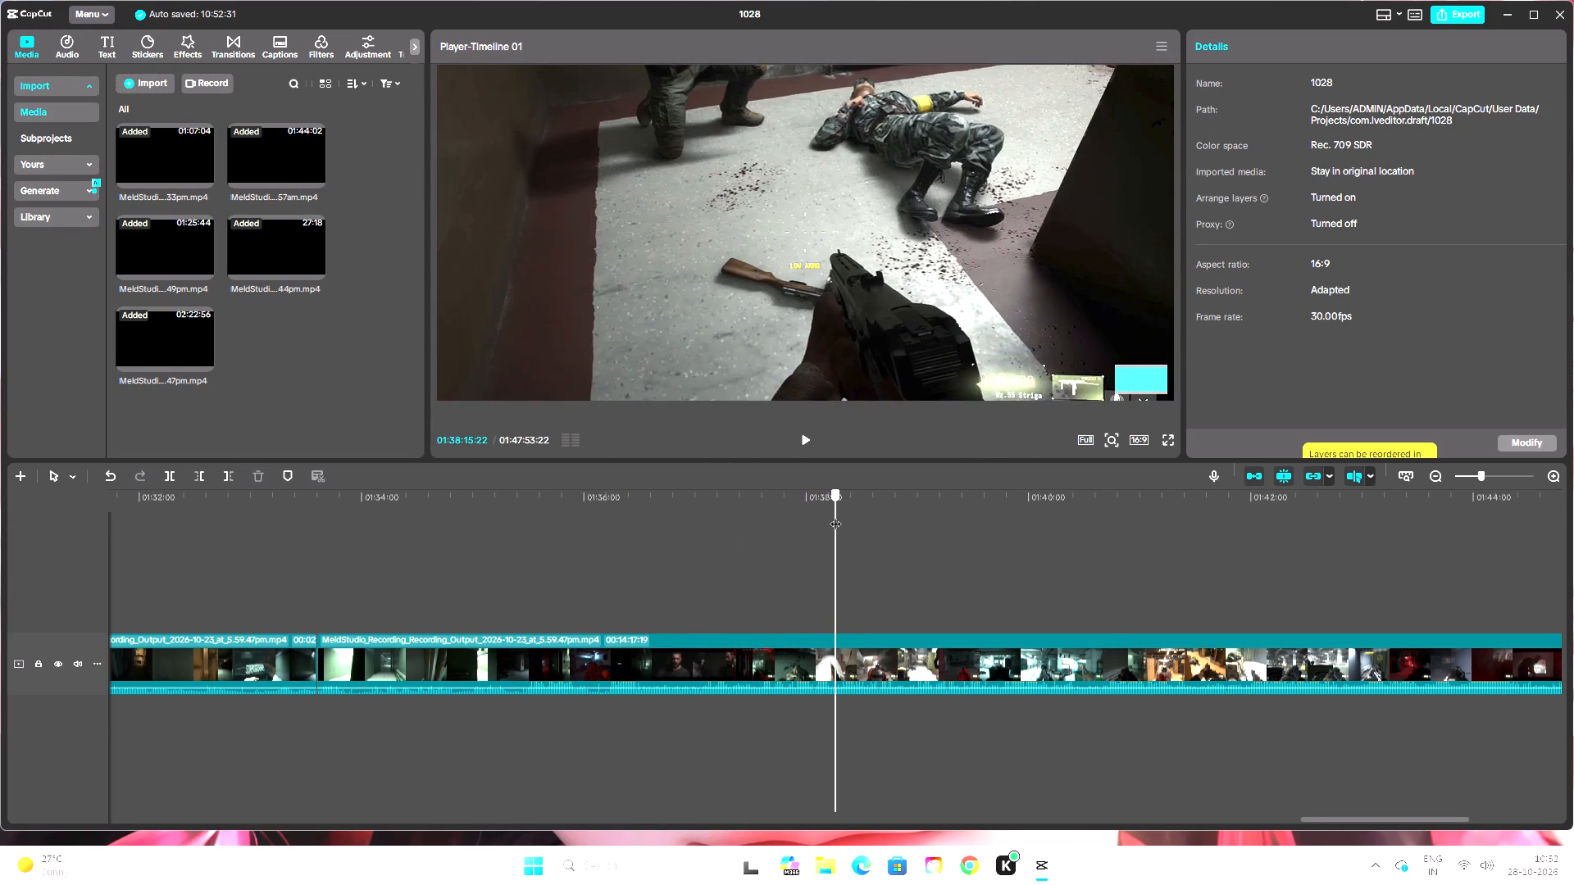
pyautogui.moveTo(835, 515); pyautogui.dragTo(895, 514)
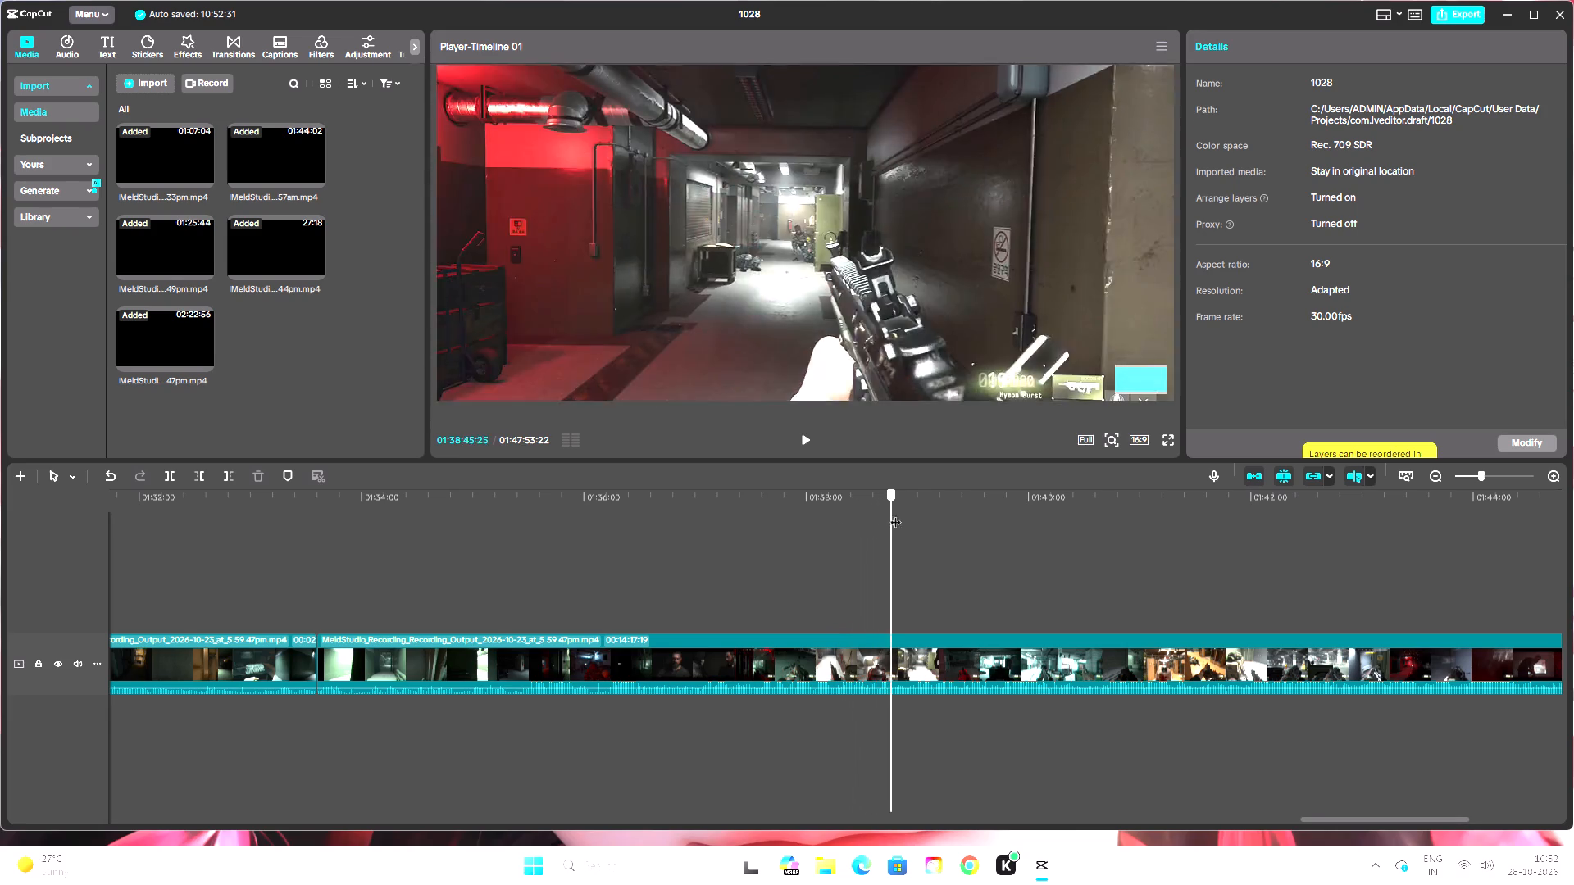
pyautogui.moveTo(895, 514); pyautogui.dragTo(954, 513)
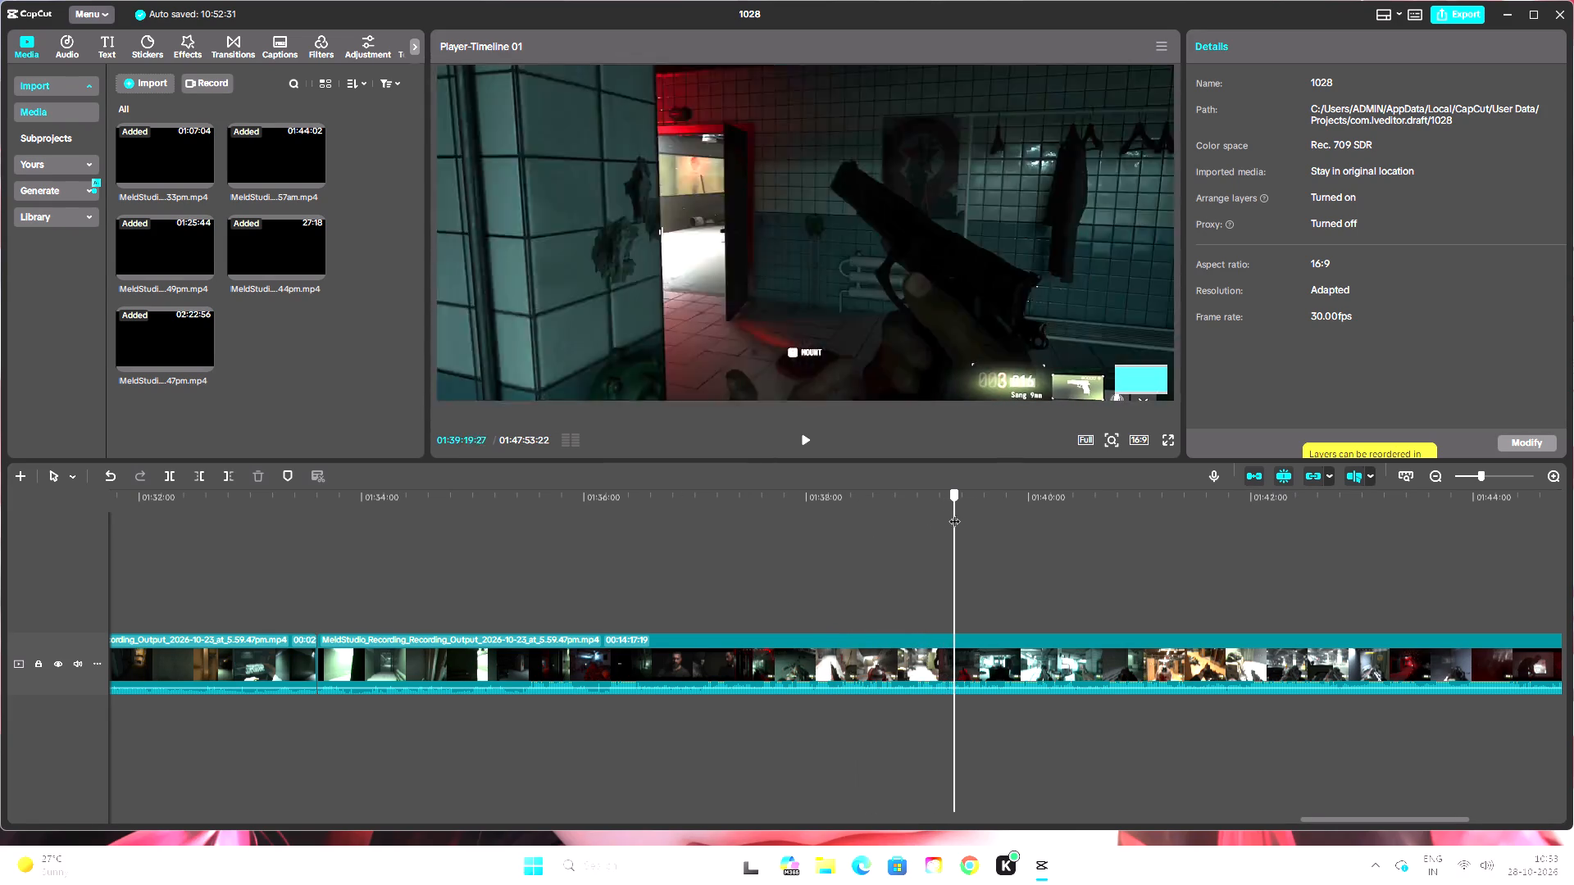
pyautogui.moveTo(954, 513); pyautogui.dragTo(1022, 515)
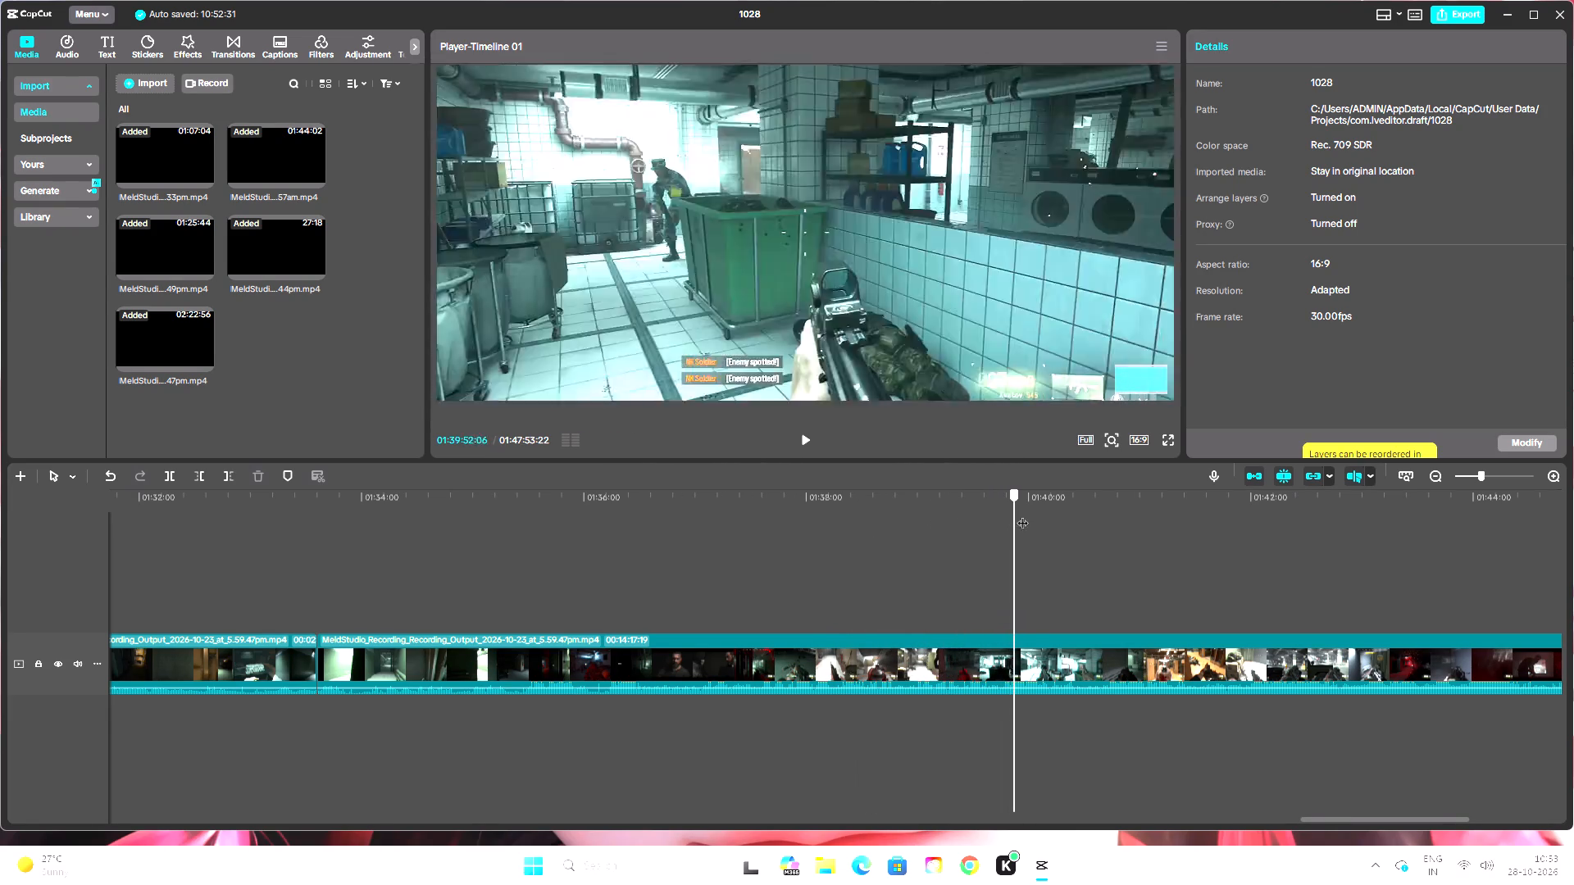
pyautogui.moveTo(1022, 515); pyautogui.dragTo(1076, 515)
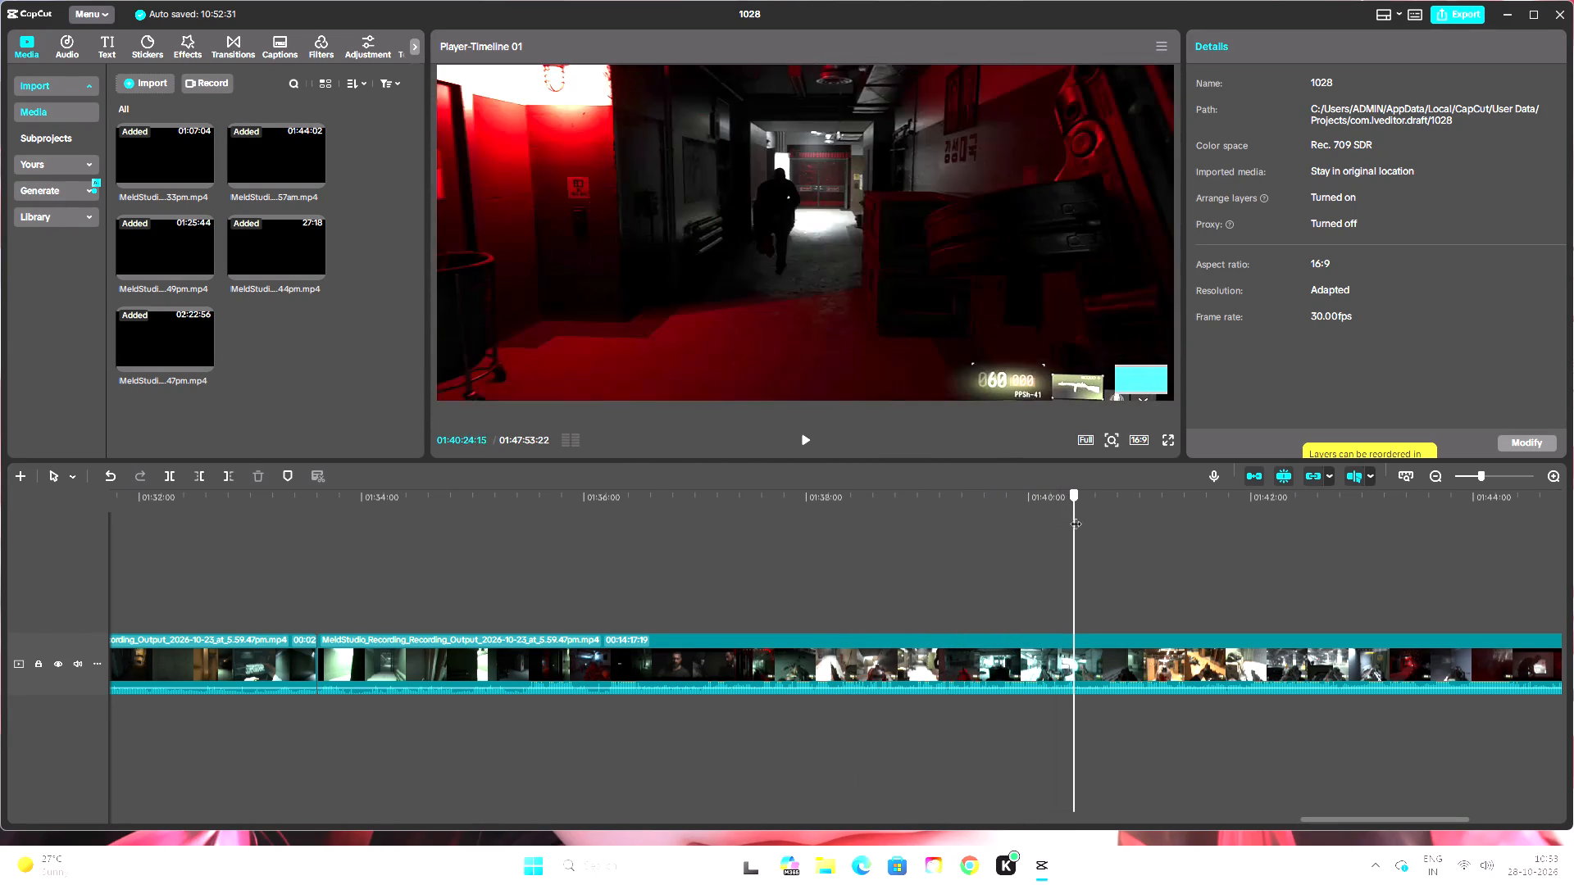
pyautogui.moveTo(1076, 515); pyautogui.dragTo(1085, 515)
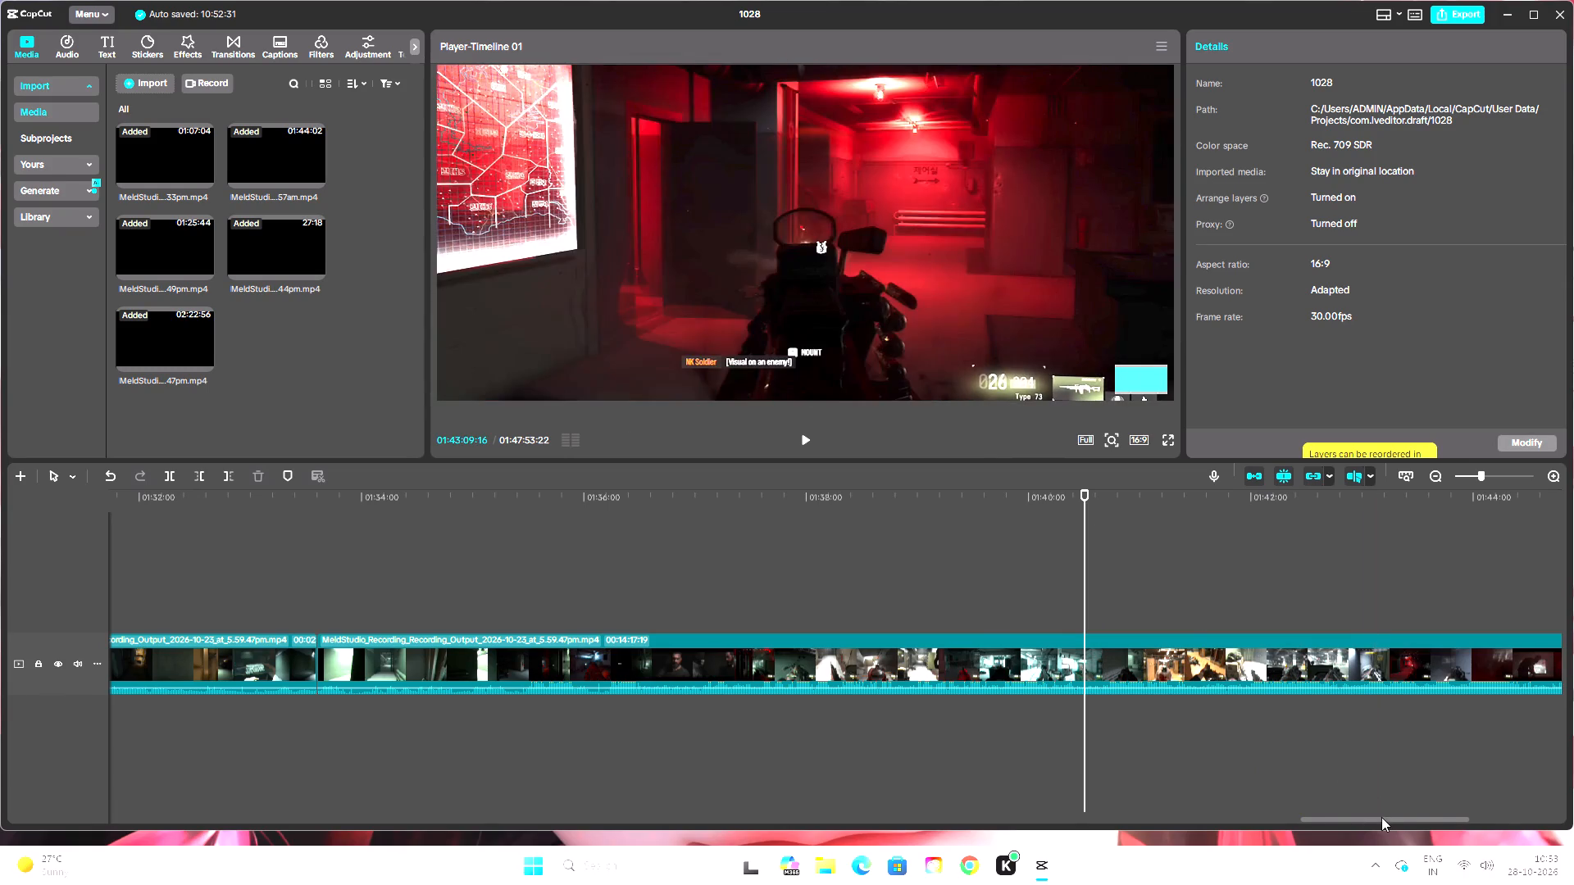
# Skim the rest of the 5.59.47pm recording from about 01:40:30 to the timeline's end, and review its closing snowy forest cutscene.
pyautogui.moveTo(1381, 817); pyautogui.dragTo(1502, 804)
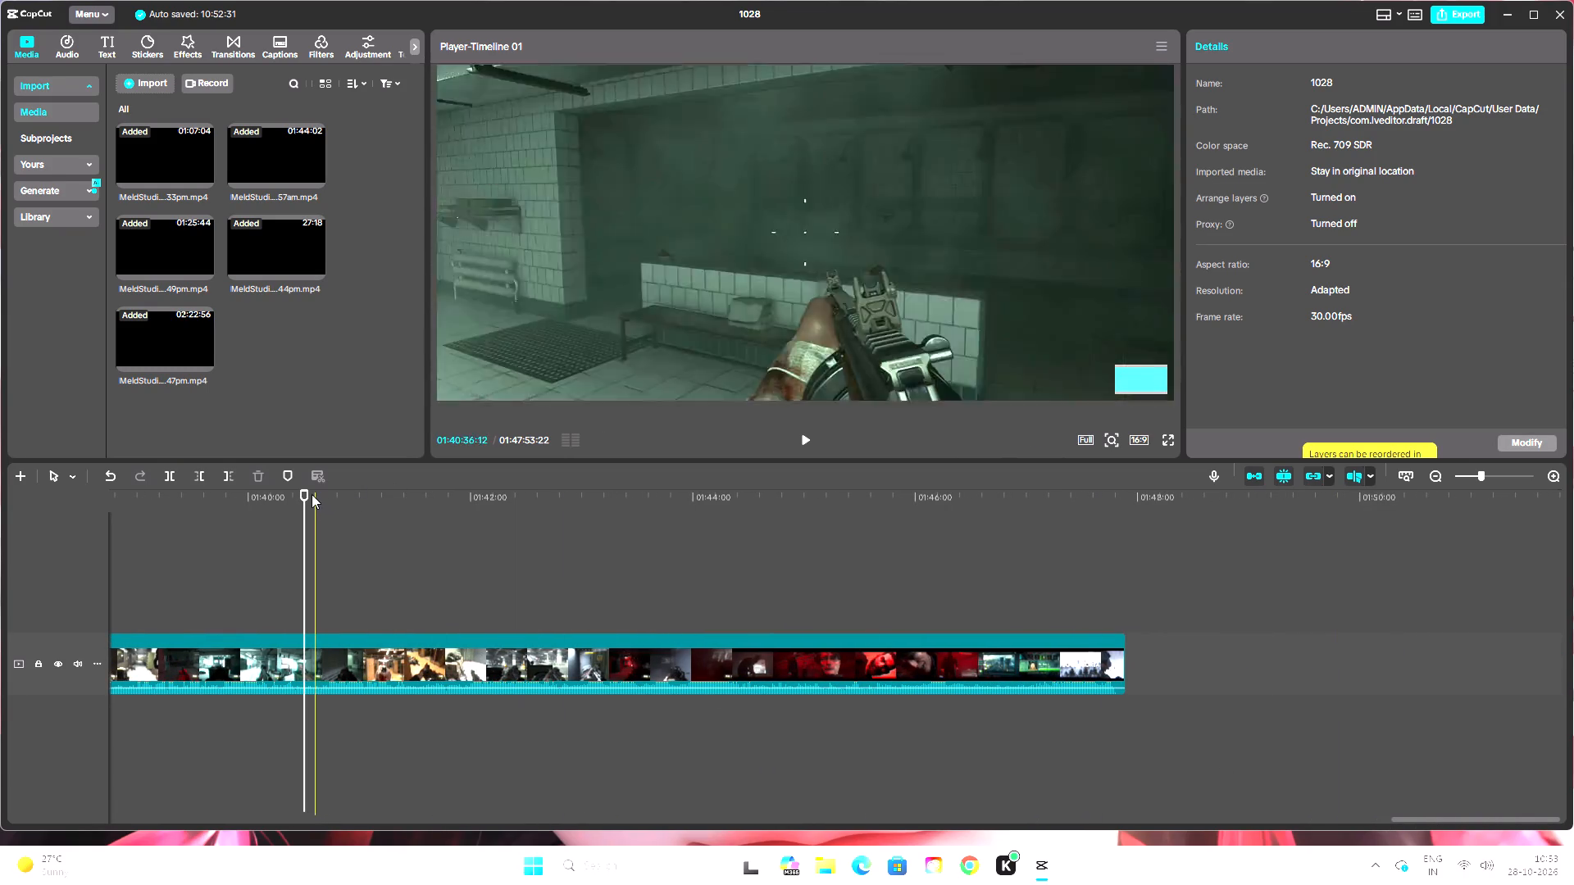
pyautogui.moveTo(305, 492); pyautogui.dragTo(431, 506)
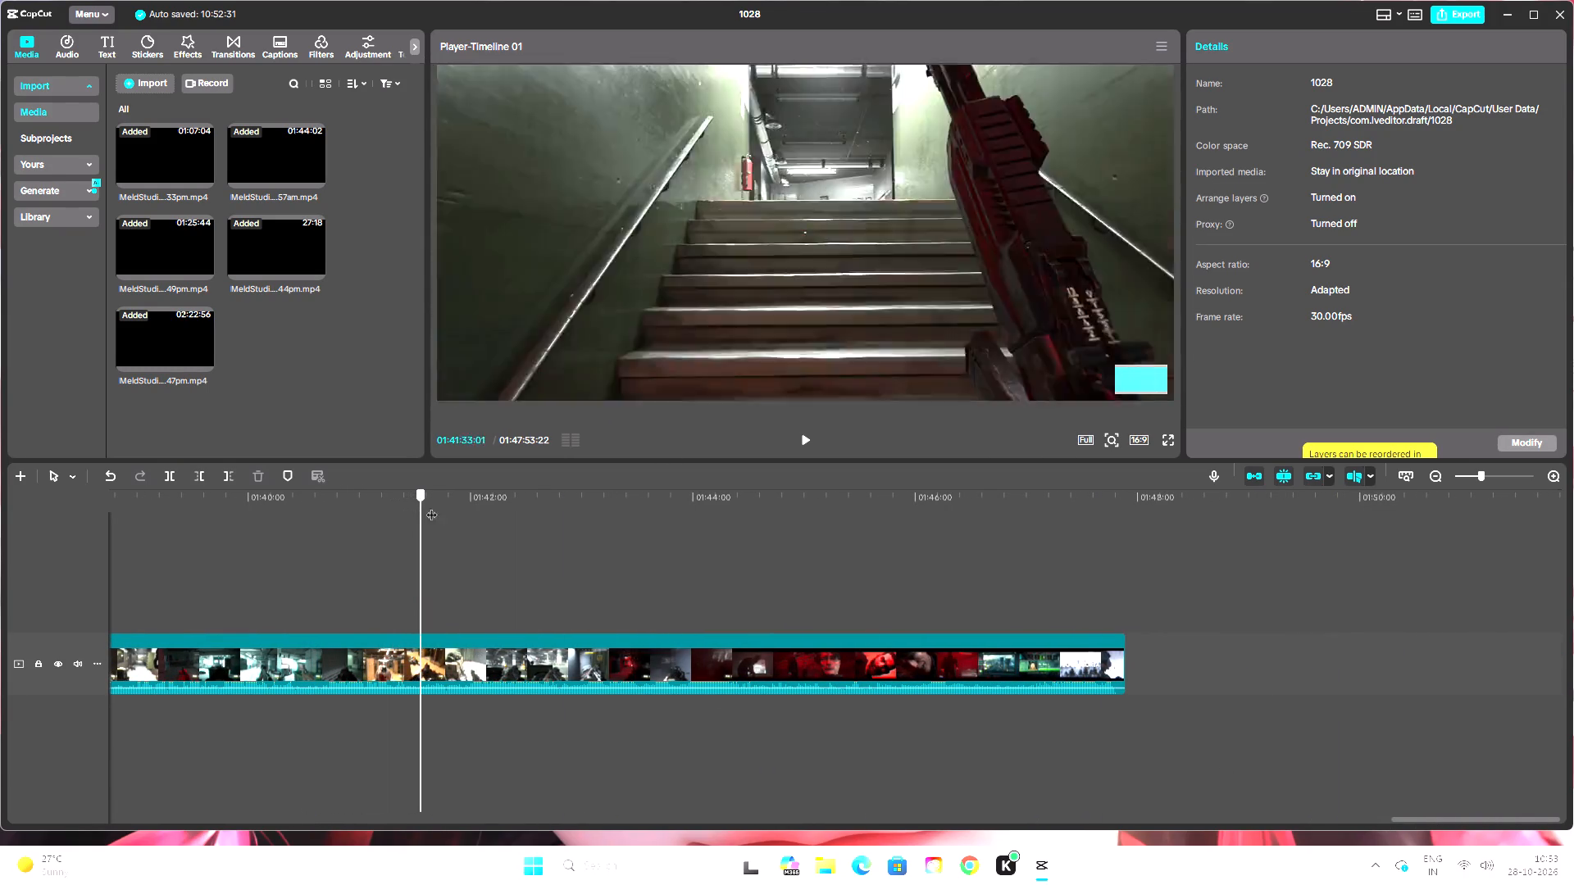
pyautogui.moveTo(431, 506); pyautogui.dragTo(591, 520)
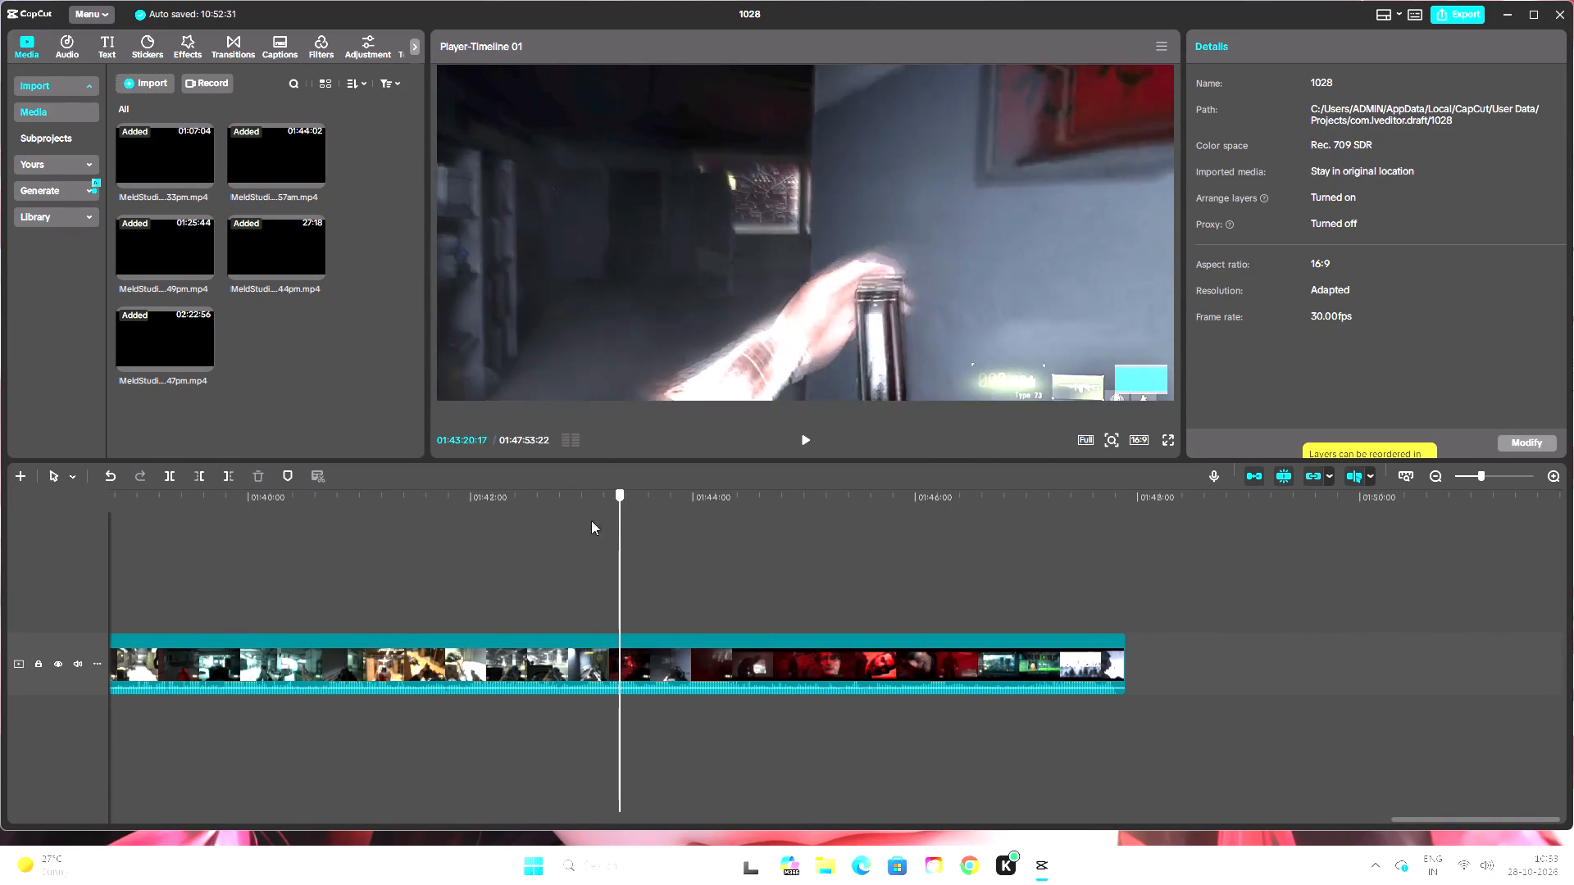
pyautogui.moveTo(591, 520); pyautogui.dragTo(677, 532)
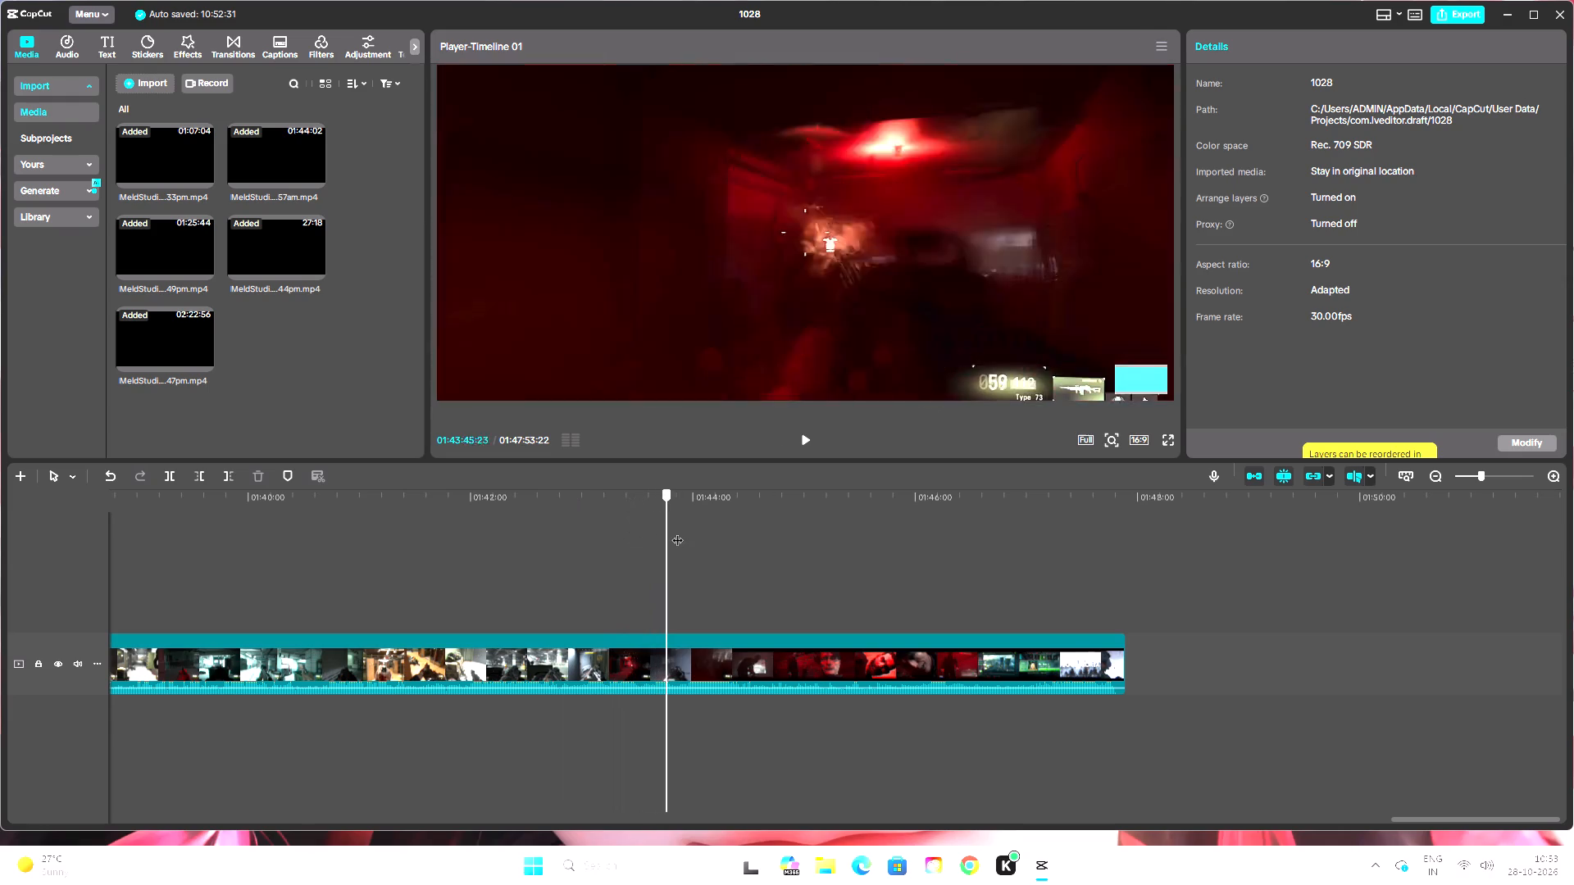
pyautogui.moveTo(677, 532); pyautogui.dragTo(757, 538)
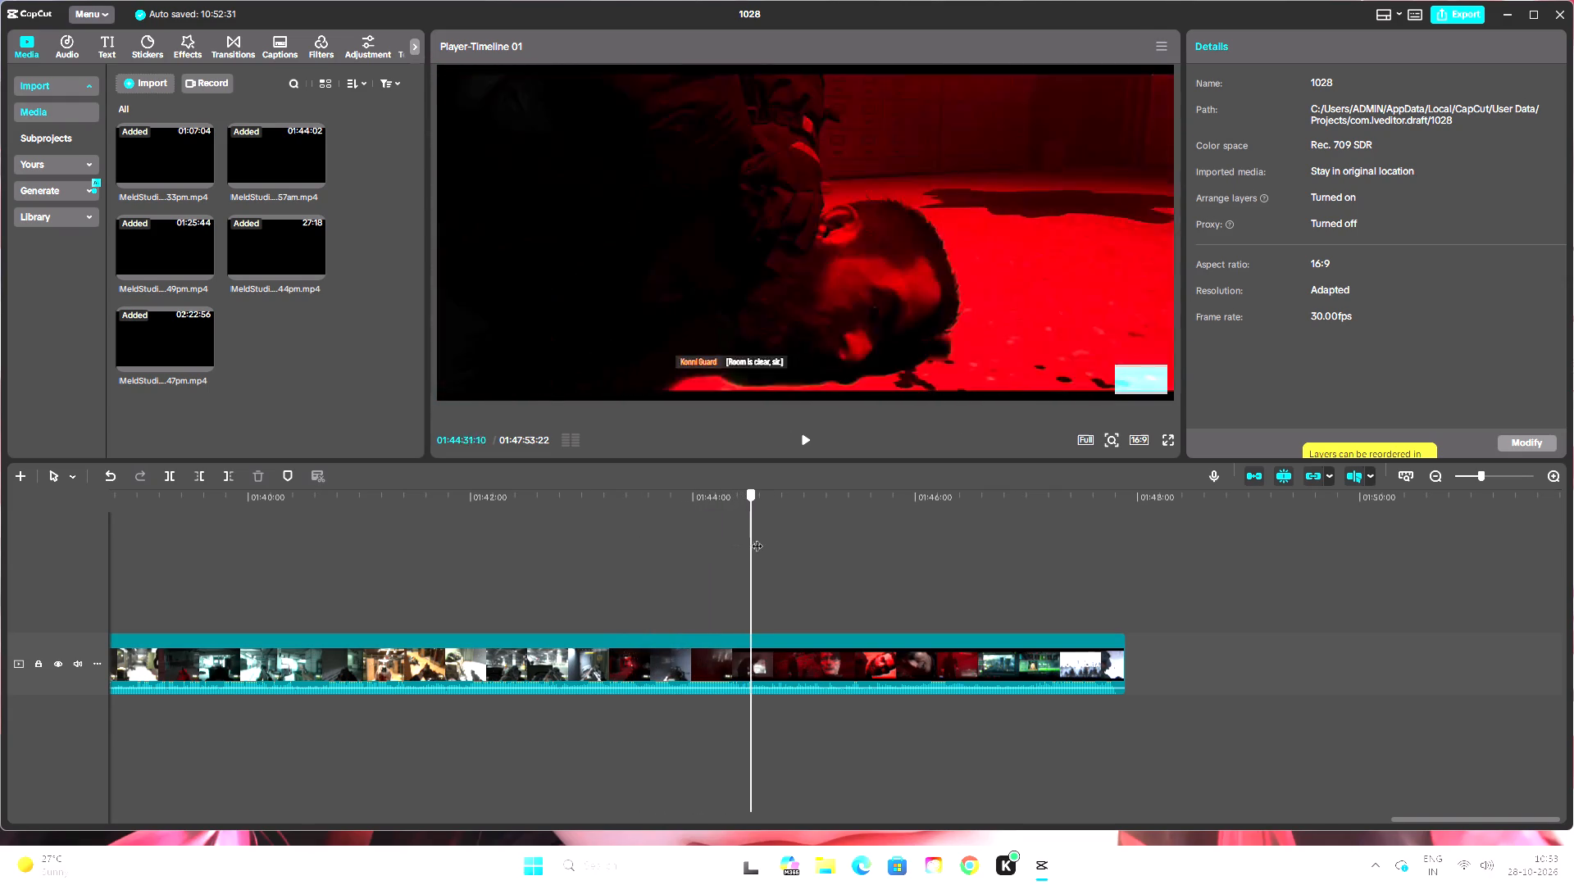
pyautogui.moveTo(757, 538); pyautogui.dragTo(885, 554)
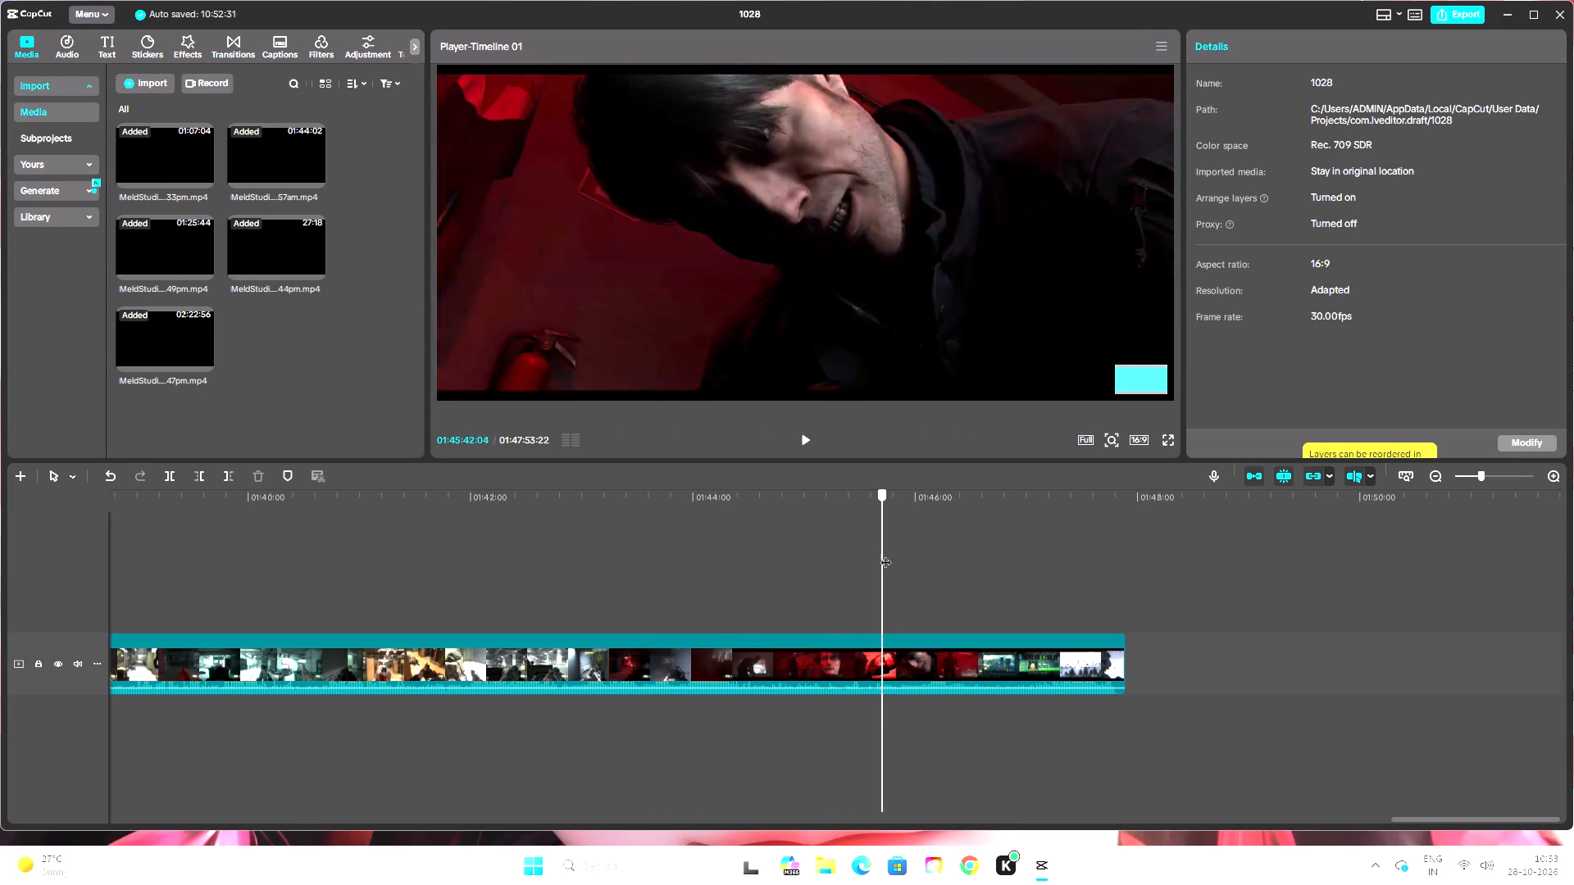
pyautogui.moveTo(885, 554); pyautogui.dragTo(1022, 570)
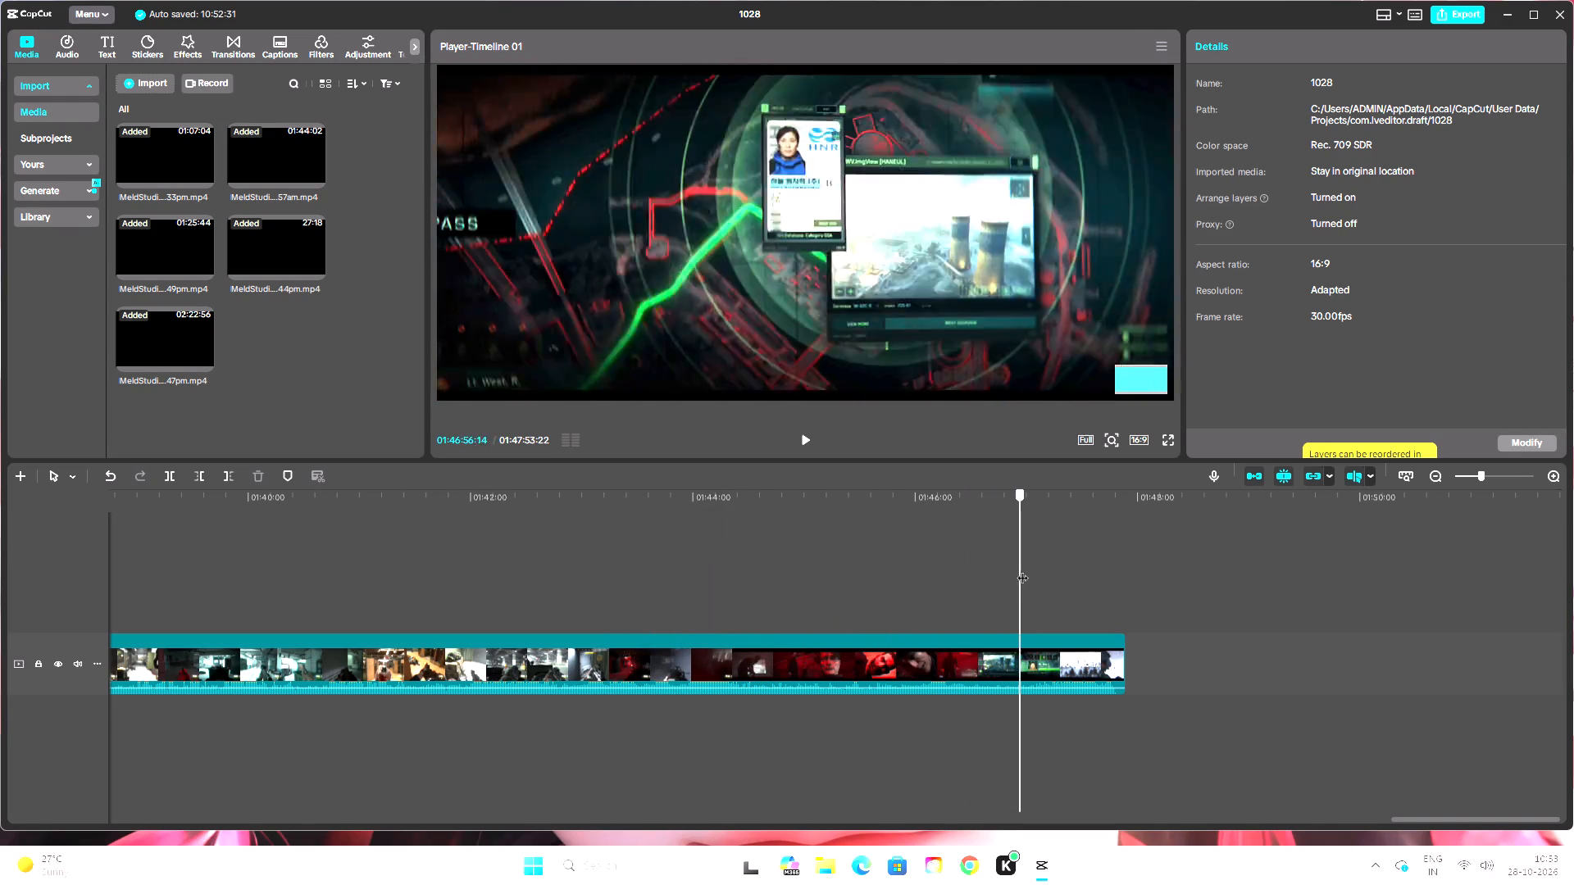
pyautogui.moveTo(1022, 570); pyautogui.dragTo(1053, 570)
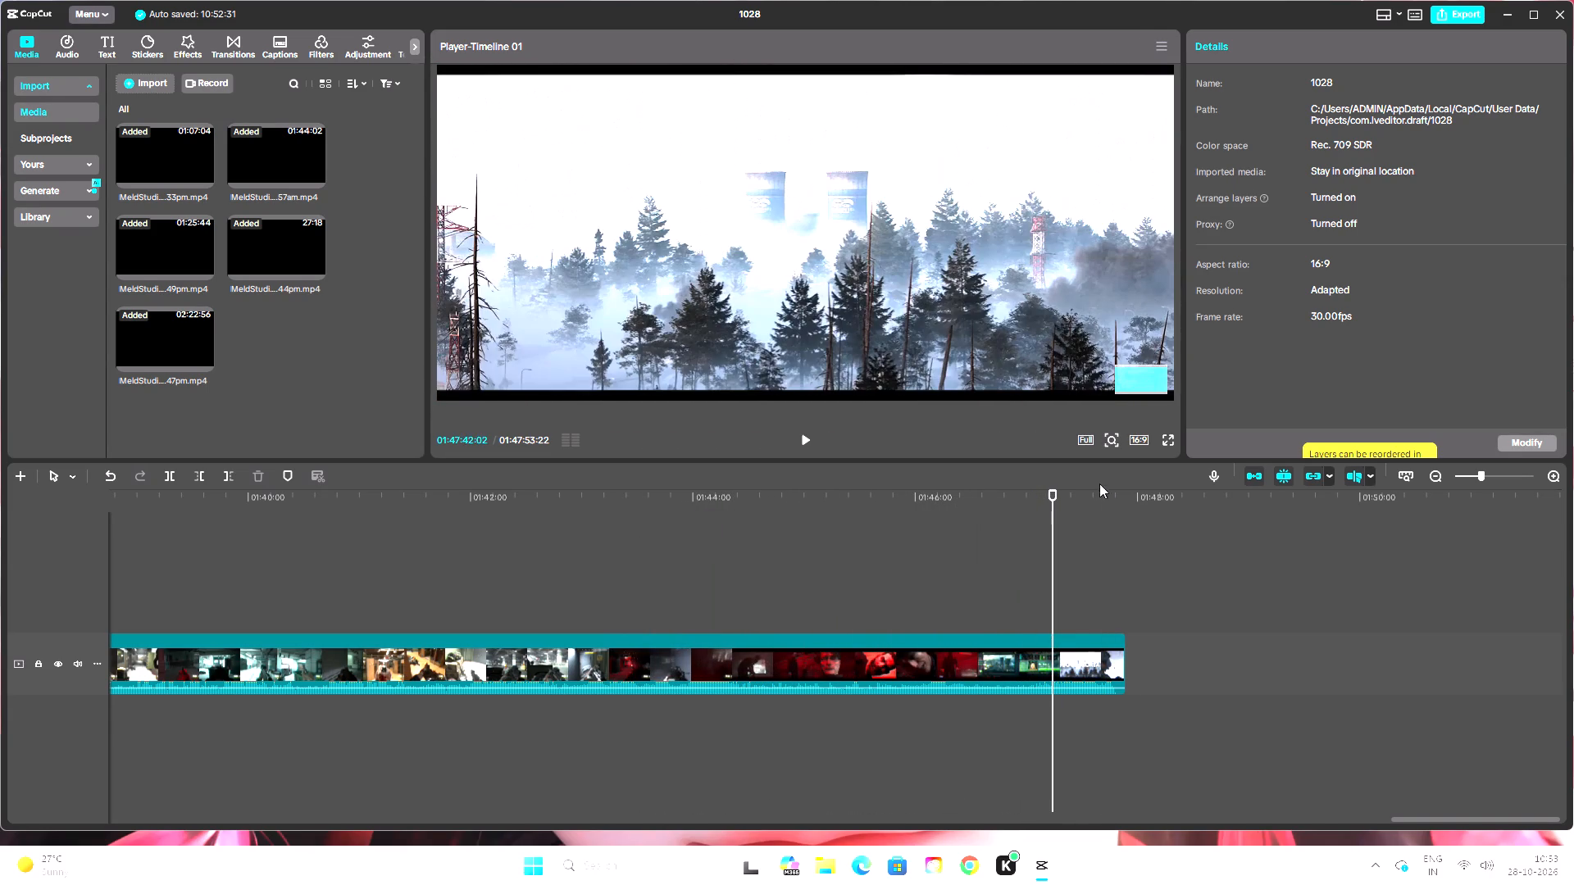
pyautogui.moveTo(1051, 495); pyautogui.dragTo(1142, 520)
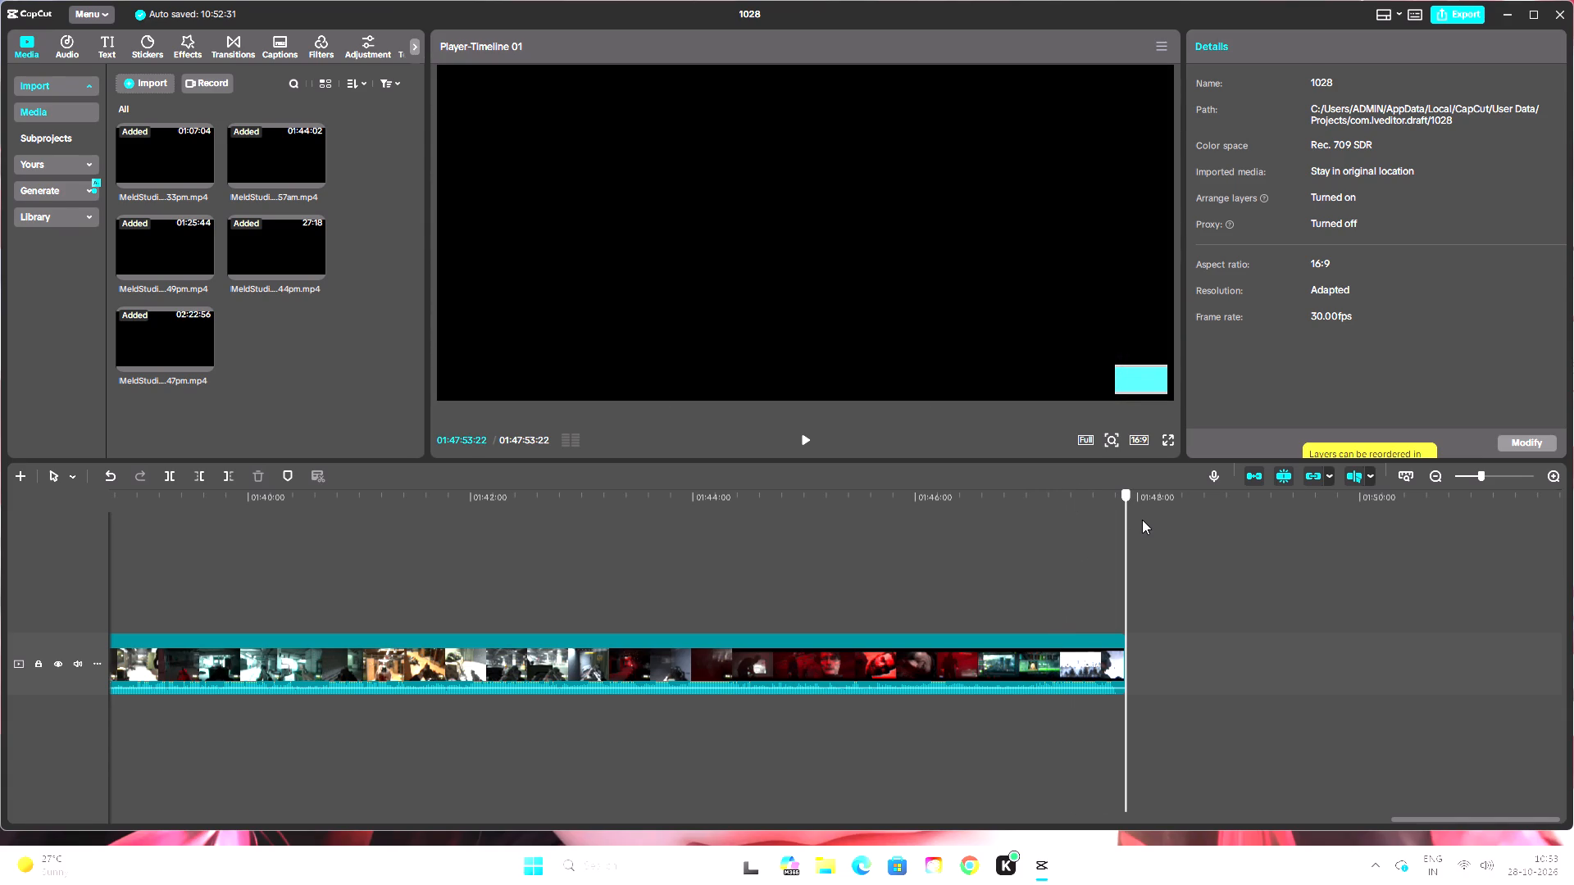
pyautogui.moveTo(1142, 520); pyautogui.dragTo(1071, 541)
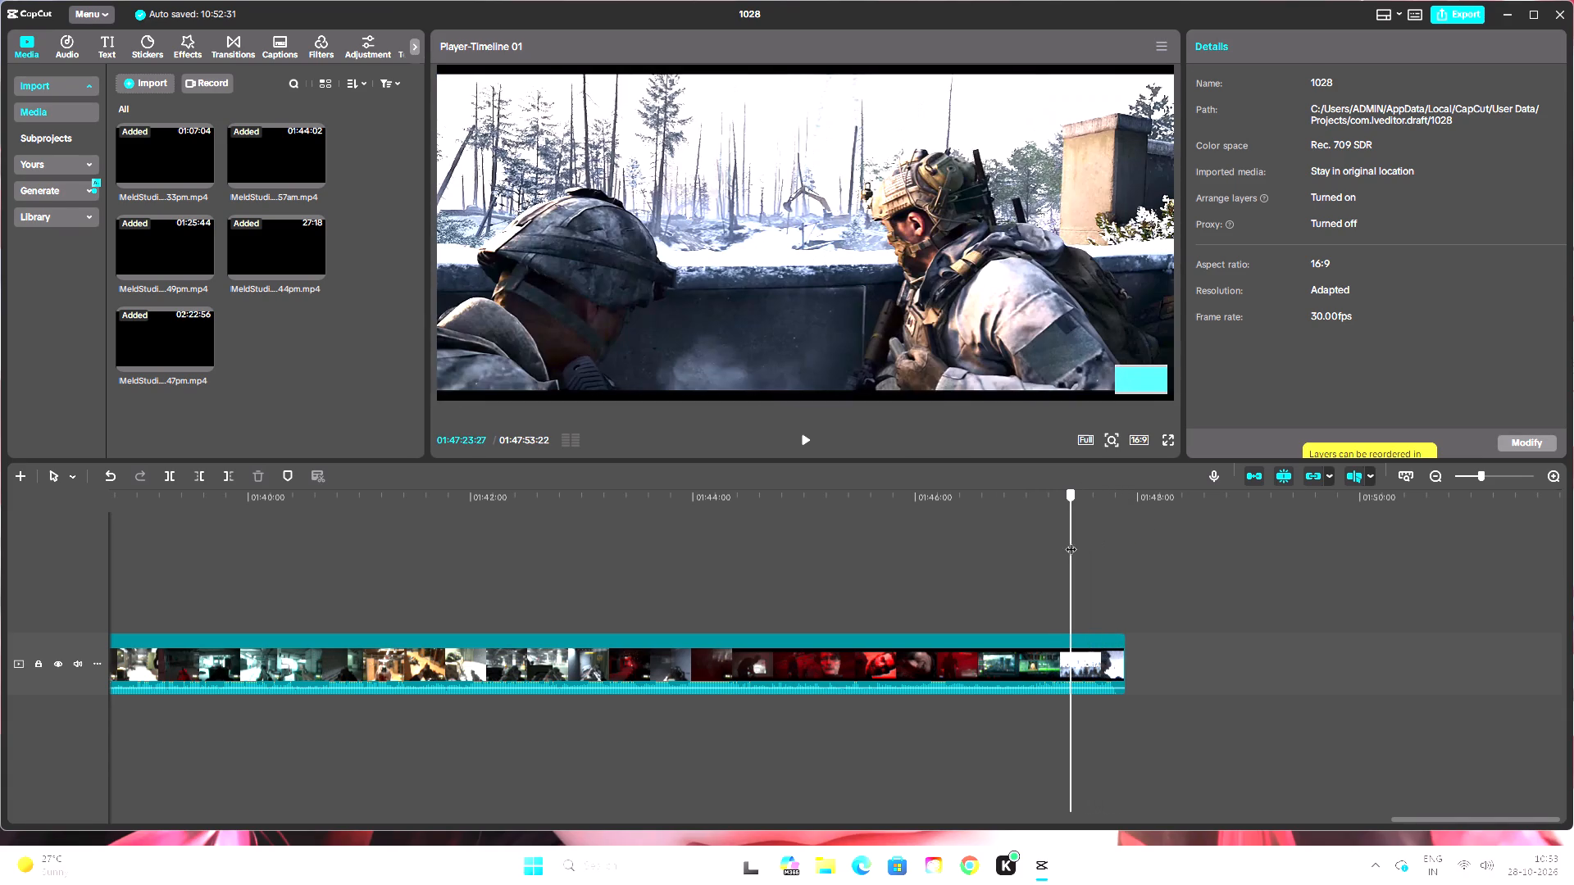
pyautogui.moveTo(1071, 541); pyautogui.dragTo(1069, 545)
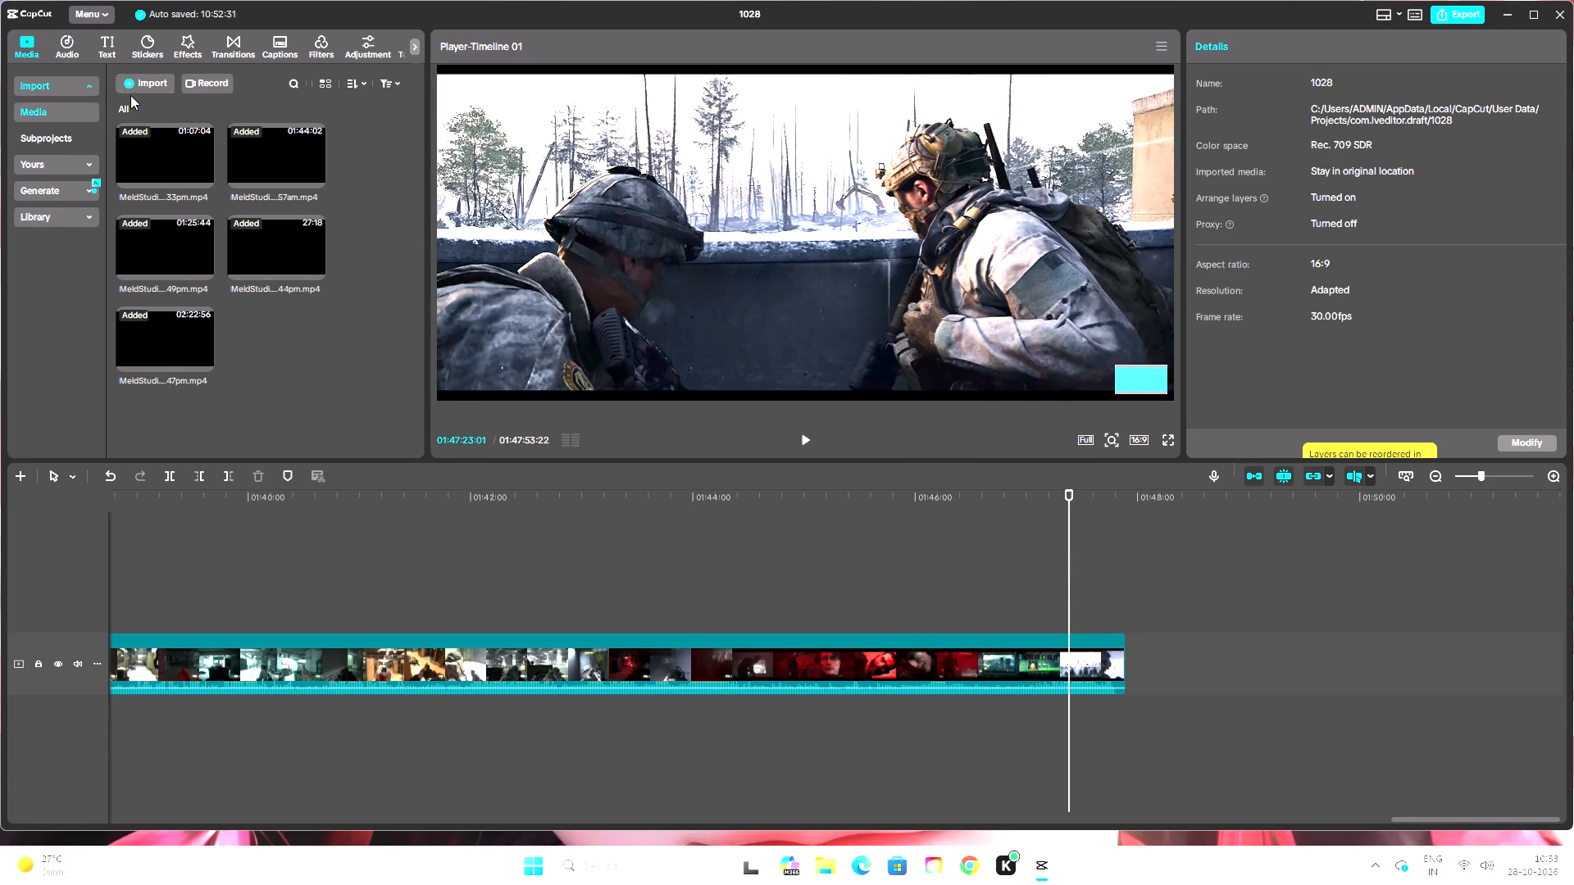
# Browse the Record, mw4 and Local Disk (E:) folders for the next gameplay recording to import.
pyautogui.click(142, 84)
pyautogui.click(149, 108)
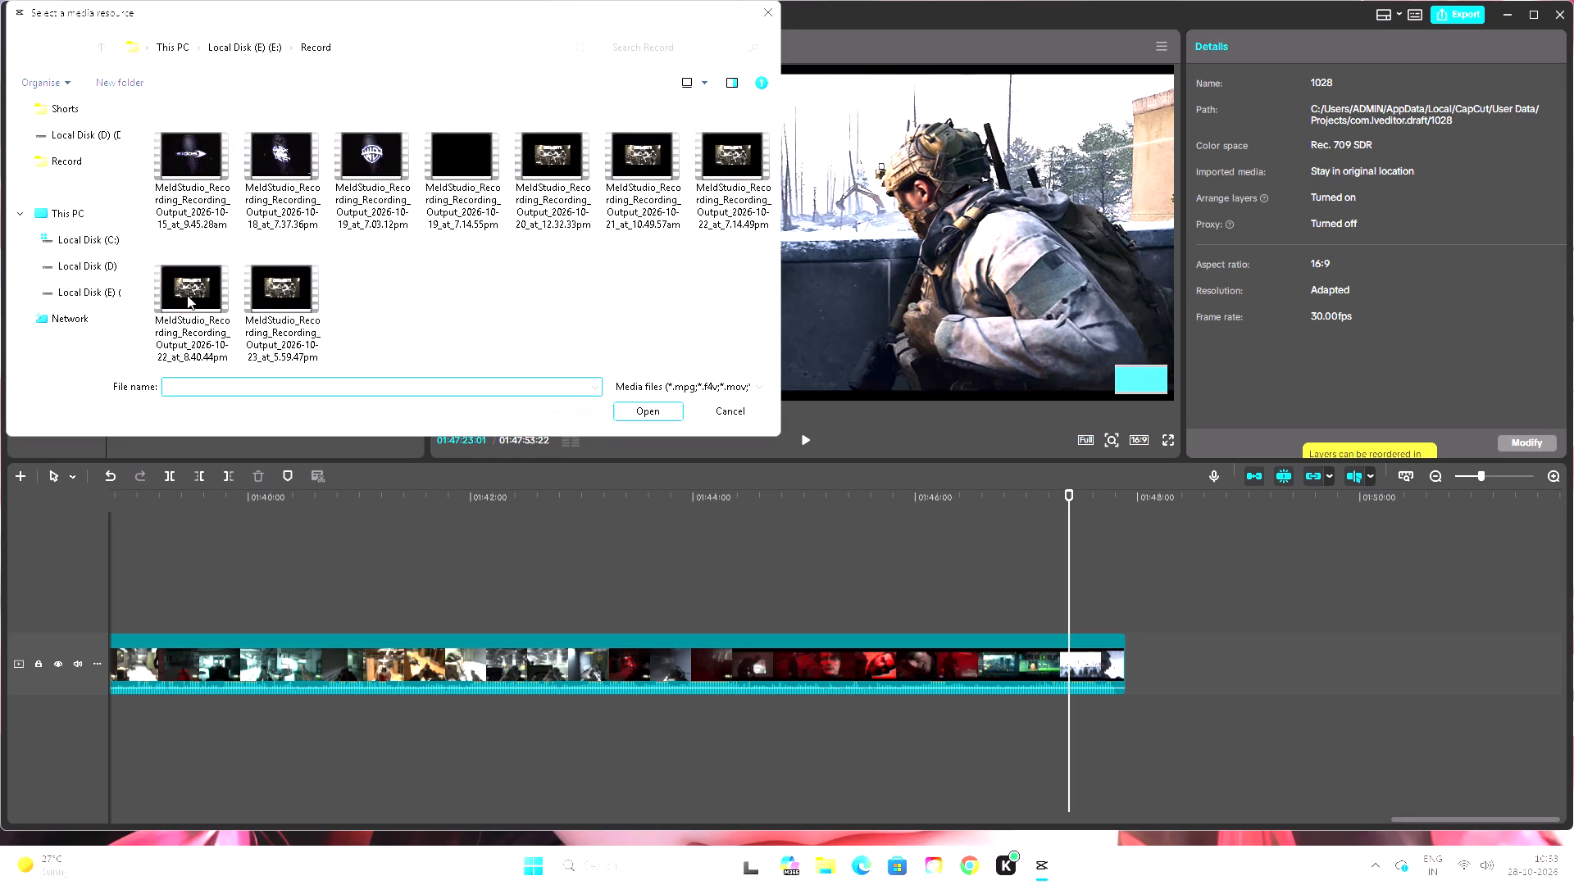
pyautogui.click(102, 270)
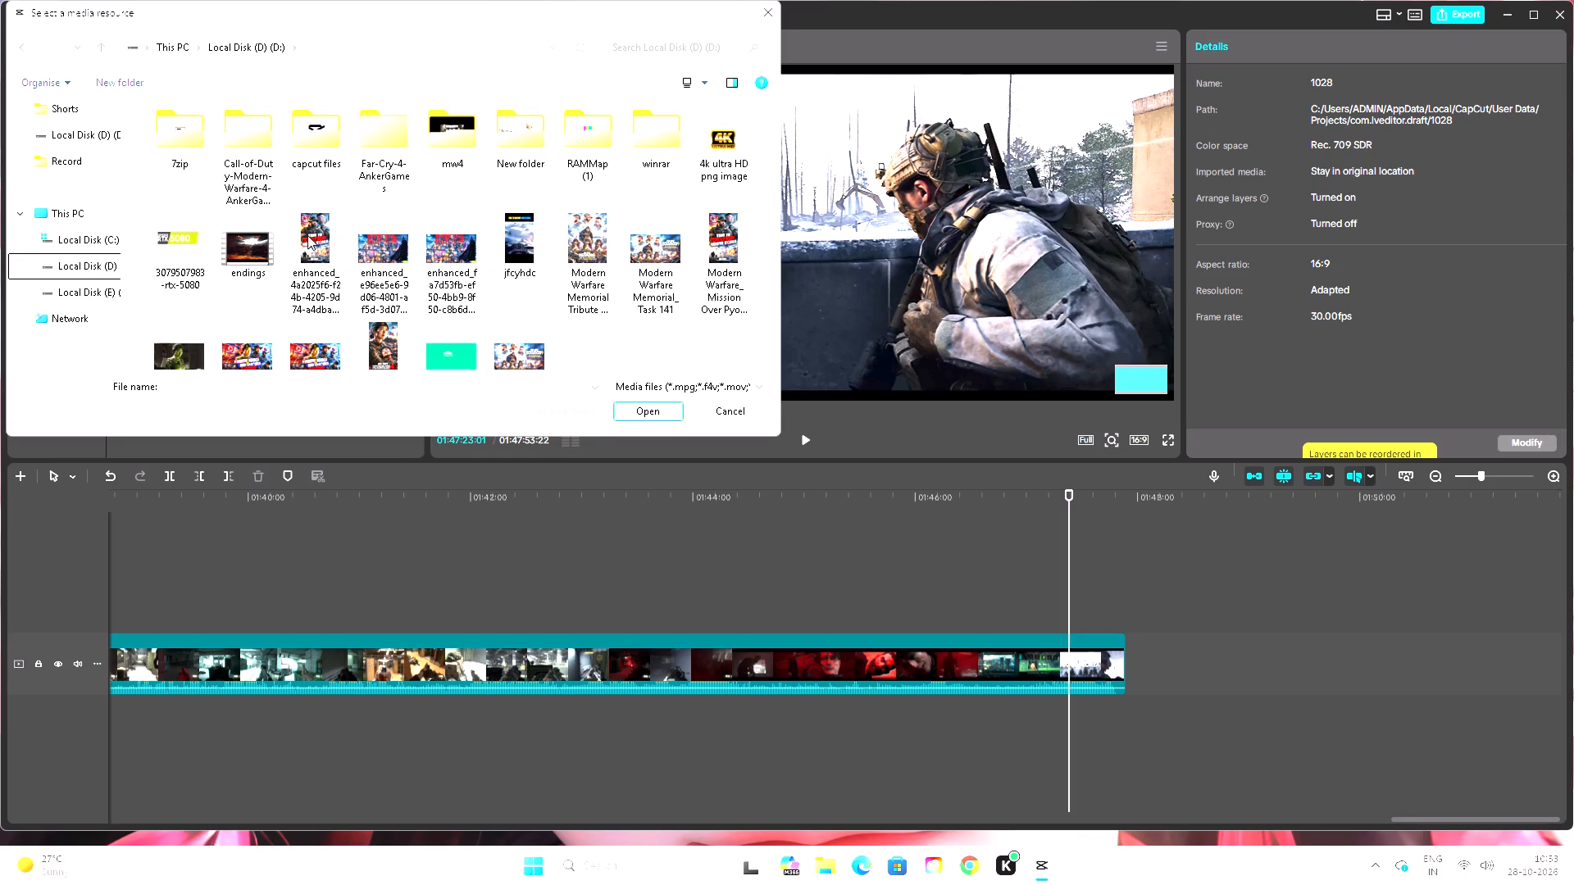
pyautogui.doubleClick(453, 153)
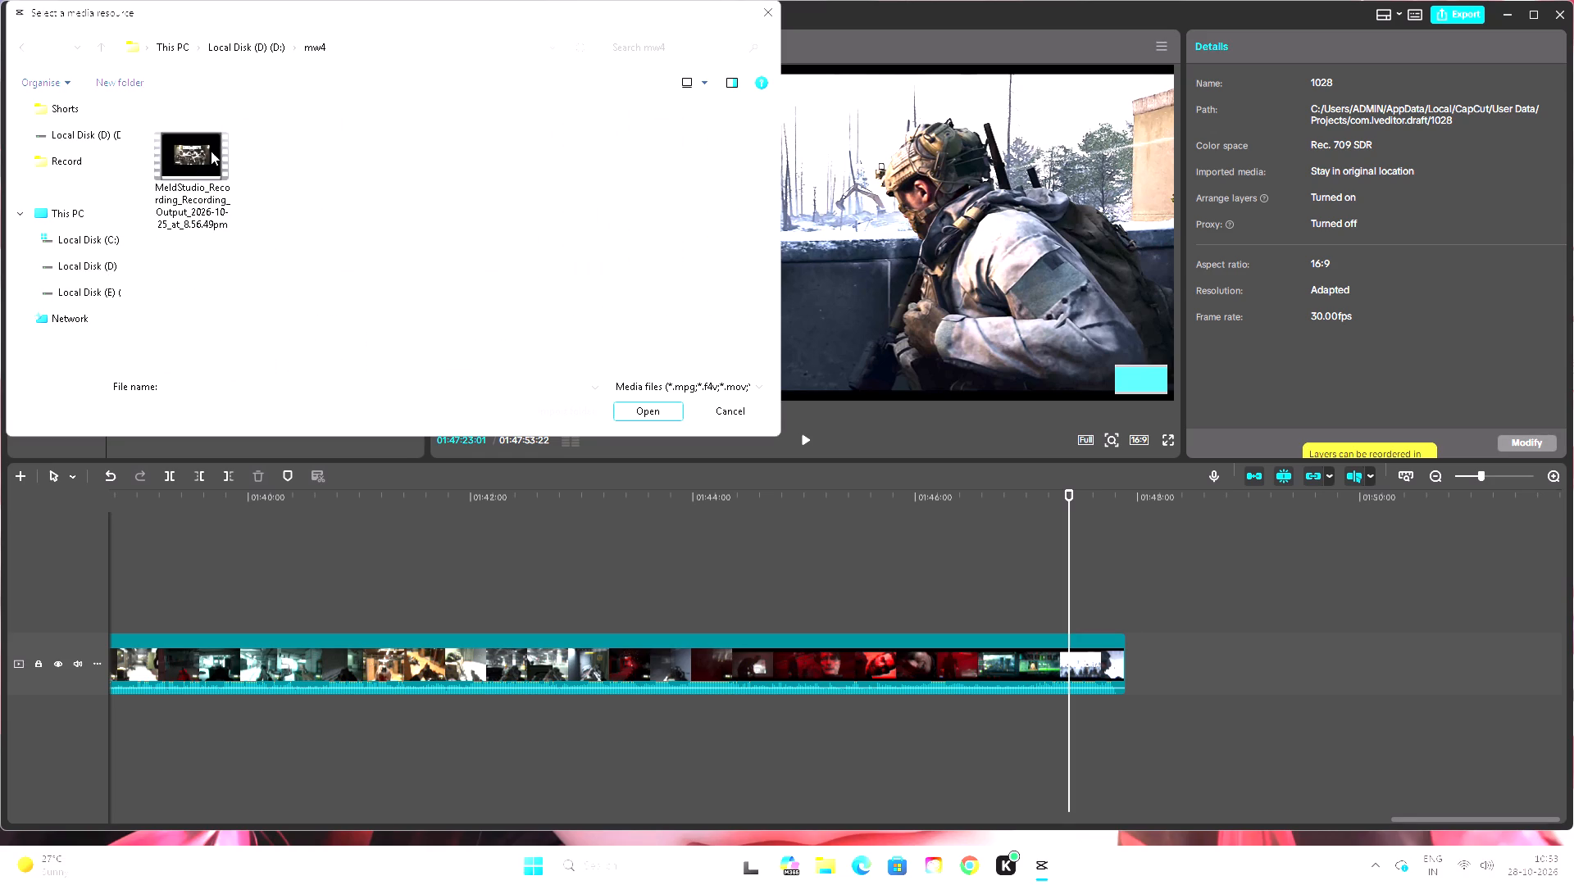
pyautogui.click(22, 46)
pyautogui.click(98, 281)
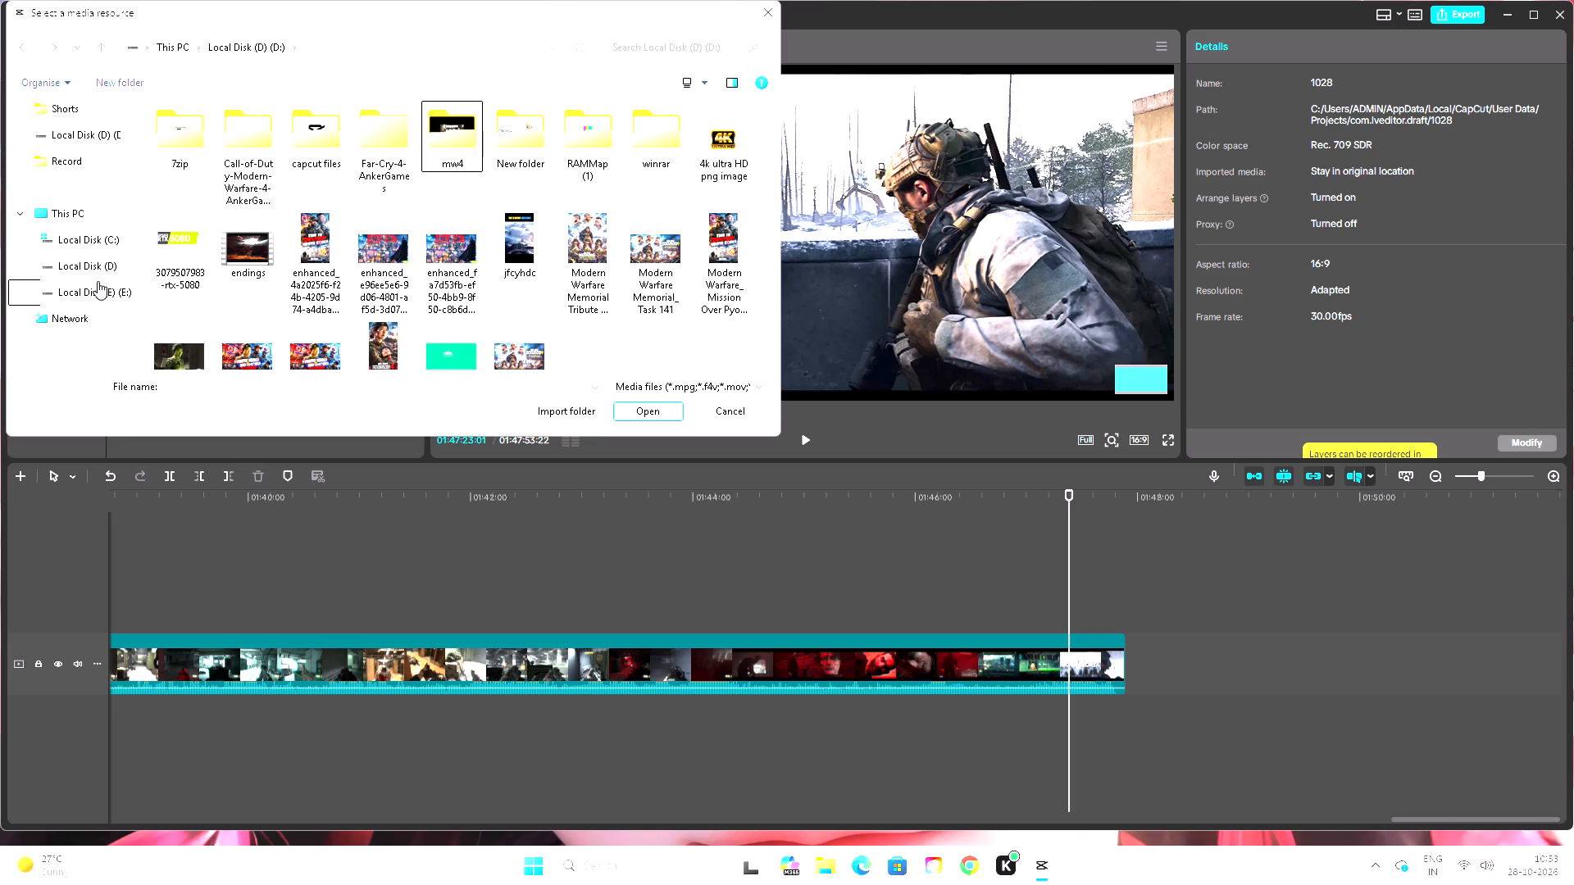
pyautogui.doubleClick(393, 130)
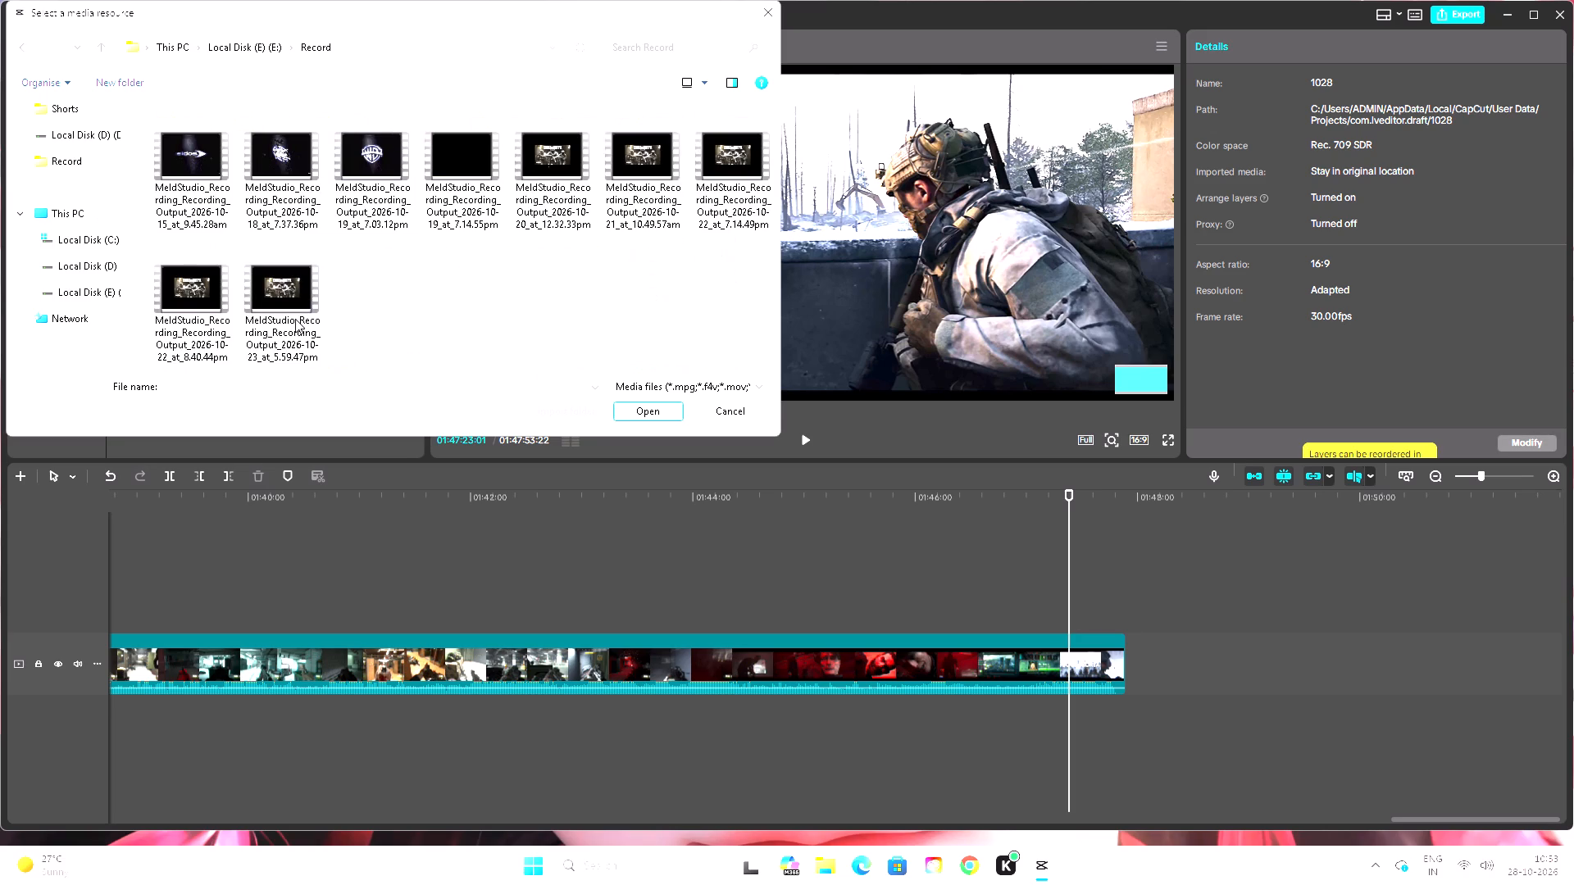
pyautogui.scroll(-2, 296, 319)
pyautogui.click(80, 293)
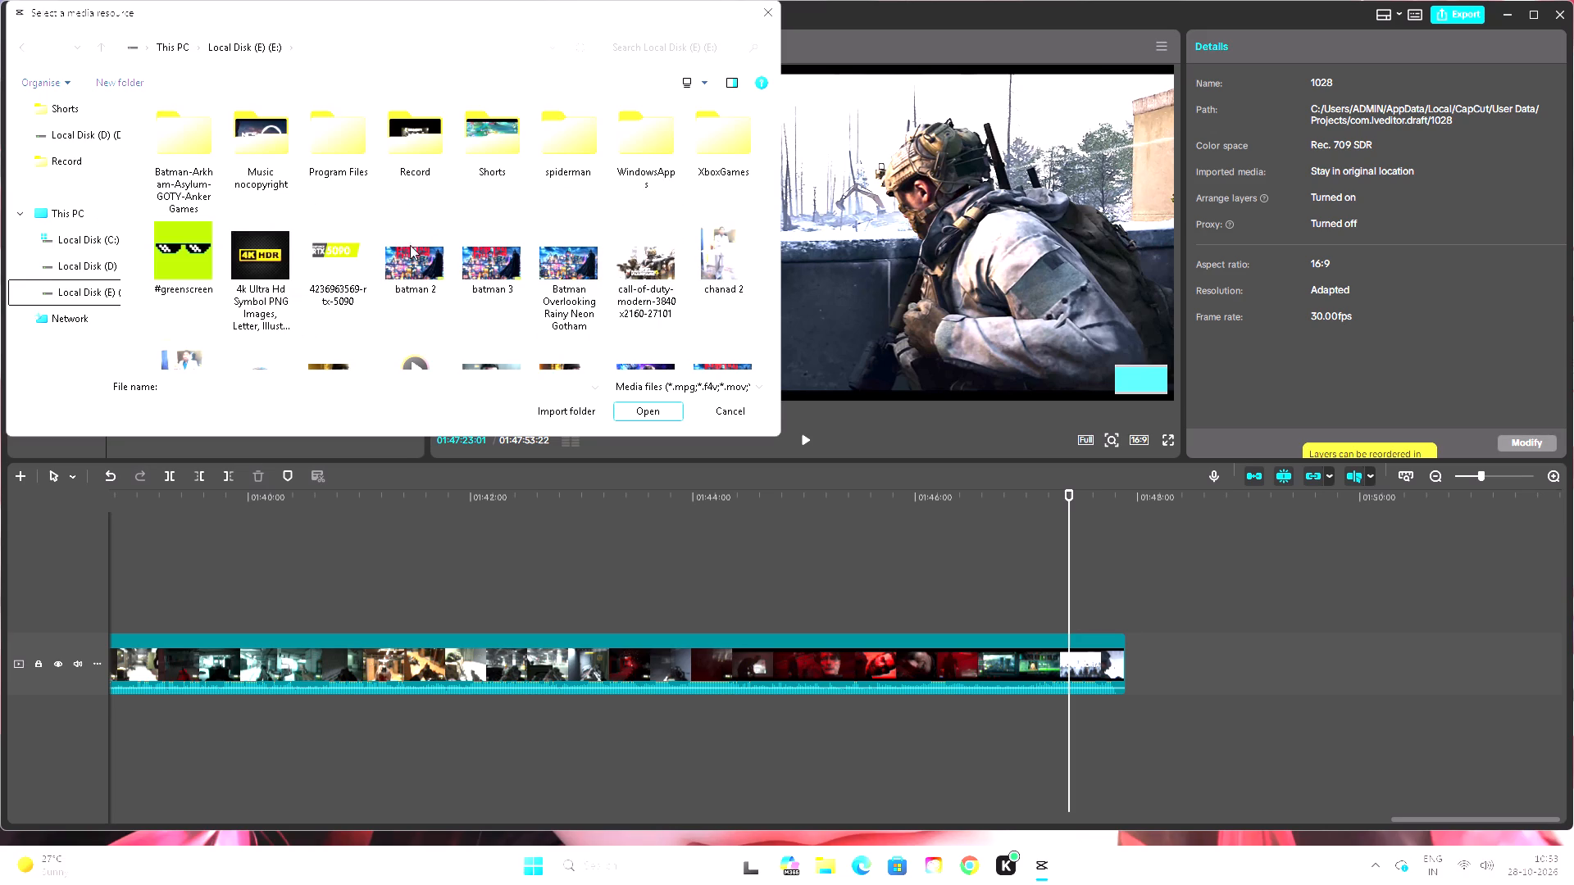
pyautogui.scroll(-1, 601, 256)
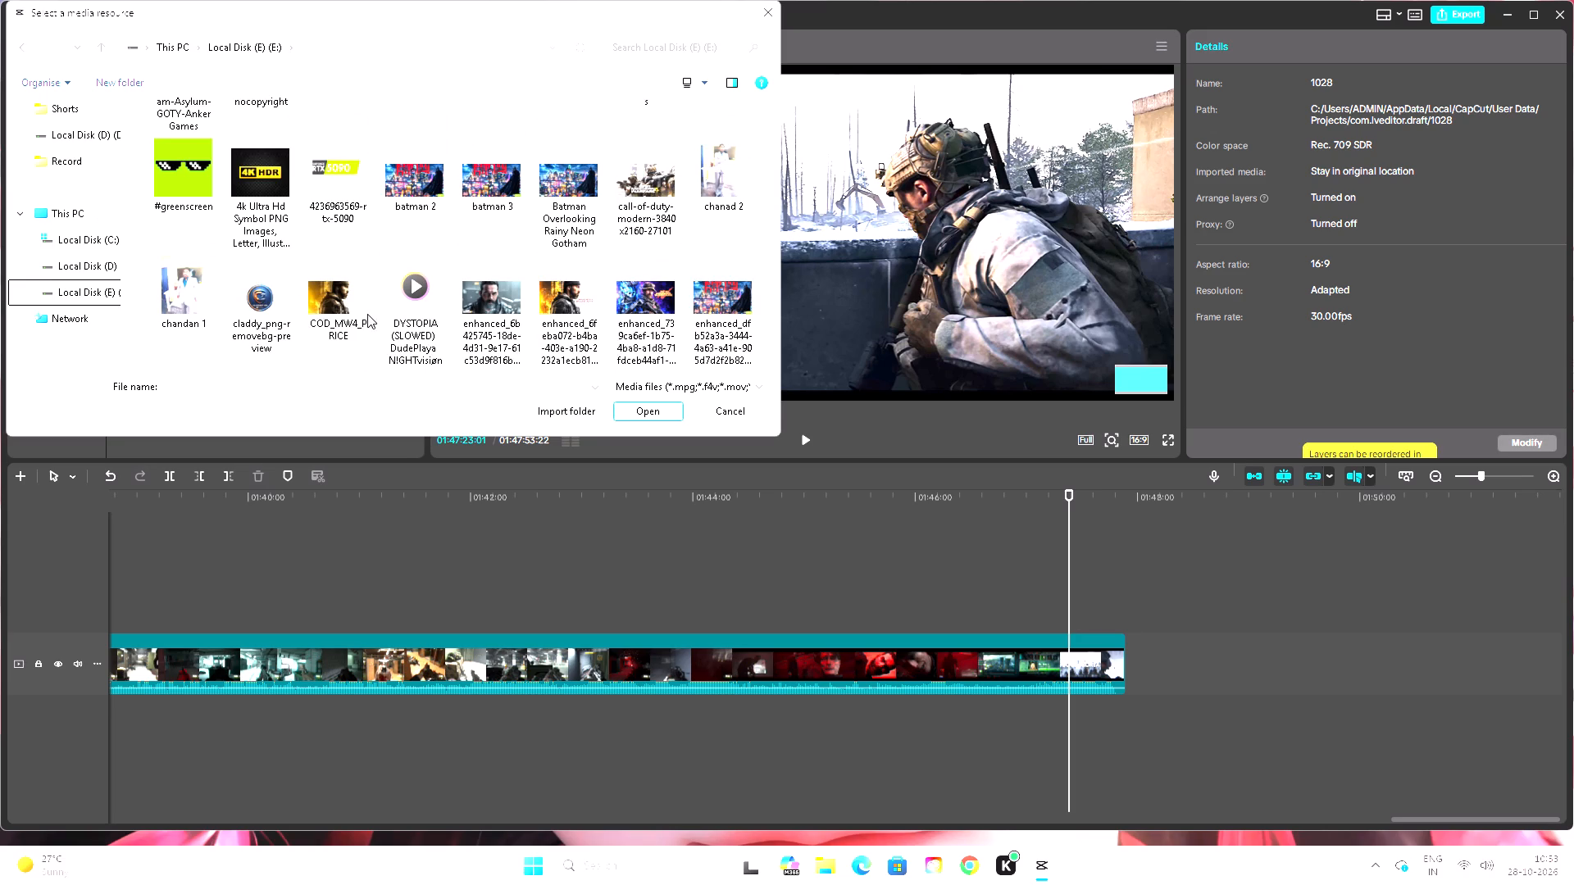
pyautogui.scroll(-1, 367, 307)
pyautogui.scroll(-2, 471, 291)
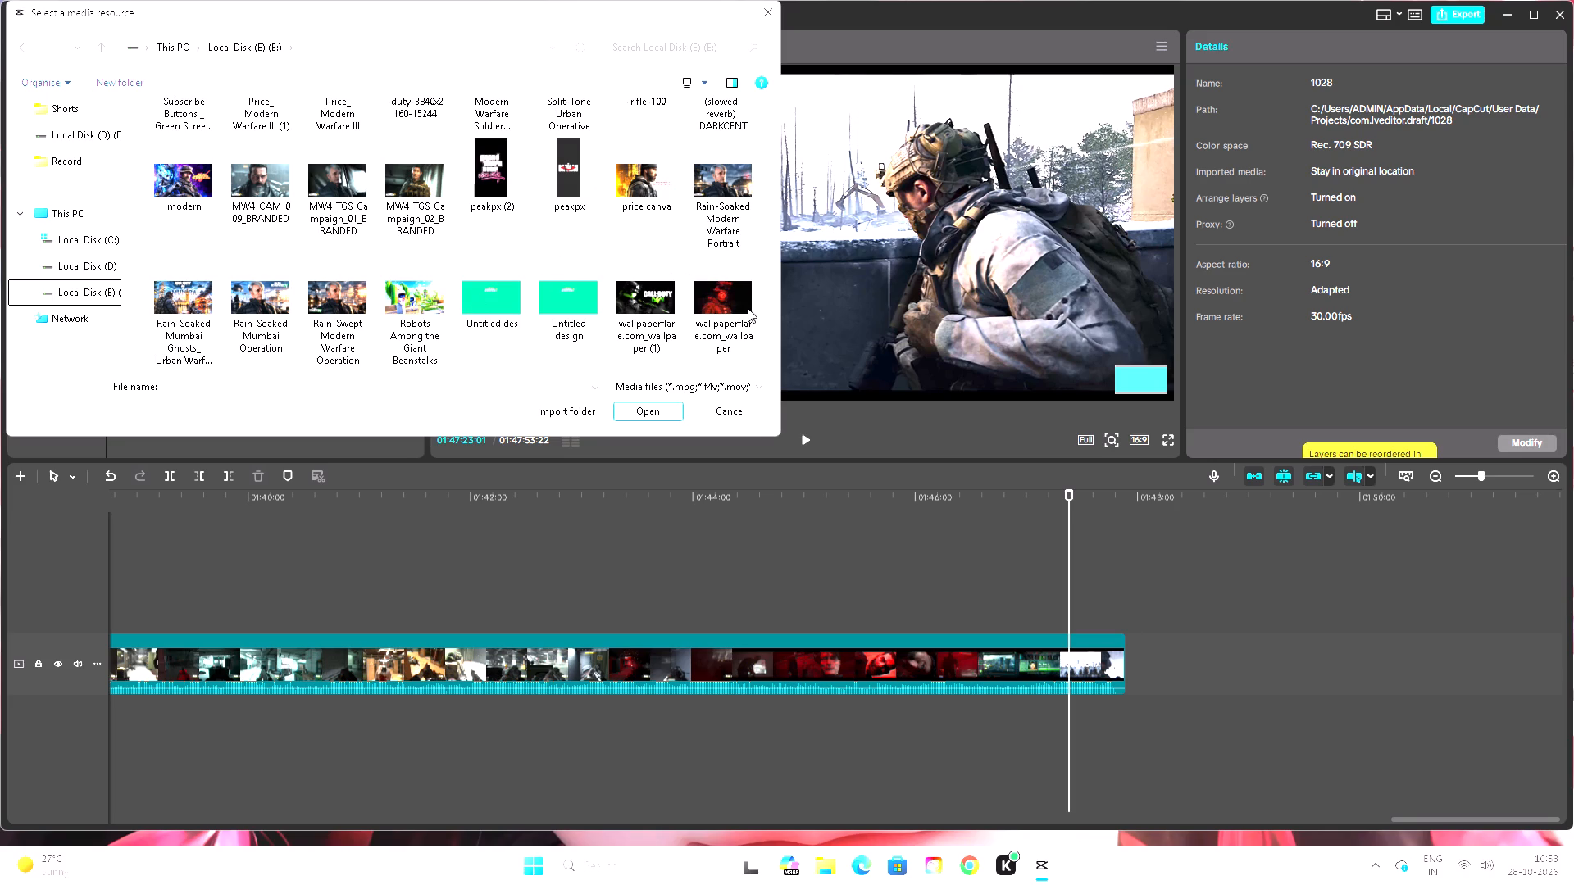
pyautogui.scroll(2, 648, 307)
pyautogui.scroll(-2, 421, 301)
pyautogui.scroll(-3, 505, 284)
pyautogui.scroll(-1, 429, 285)
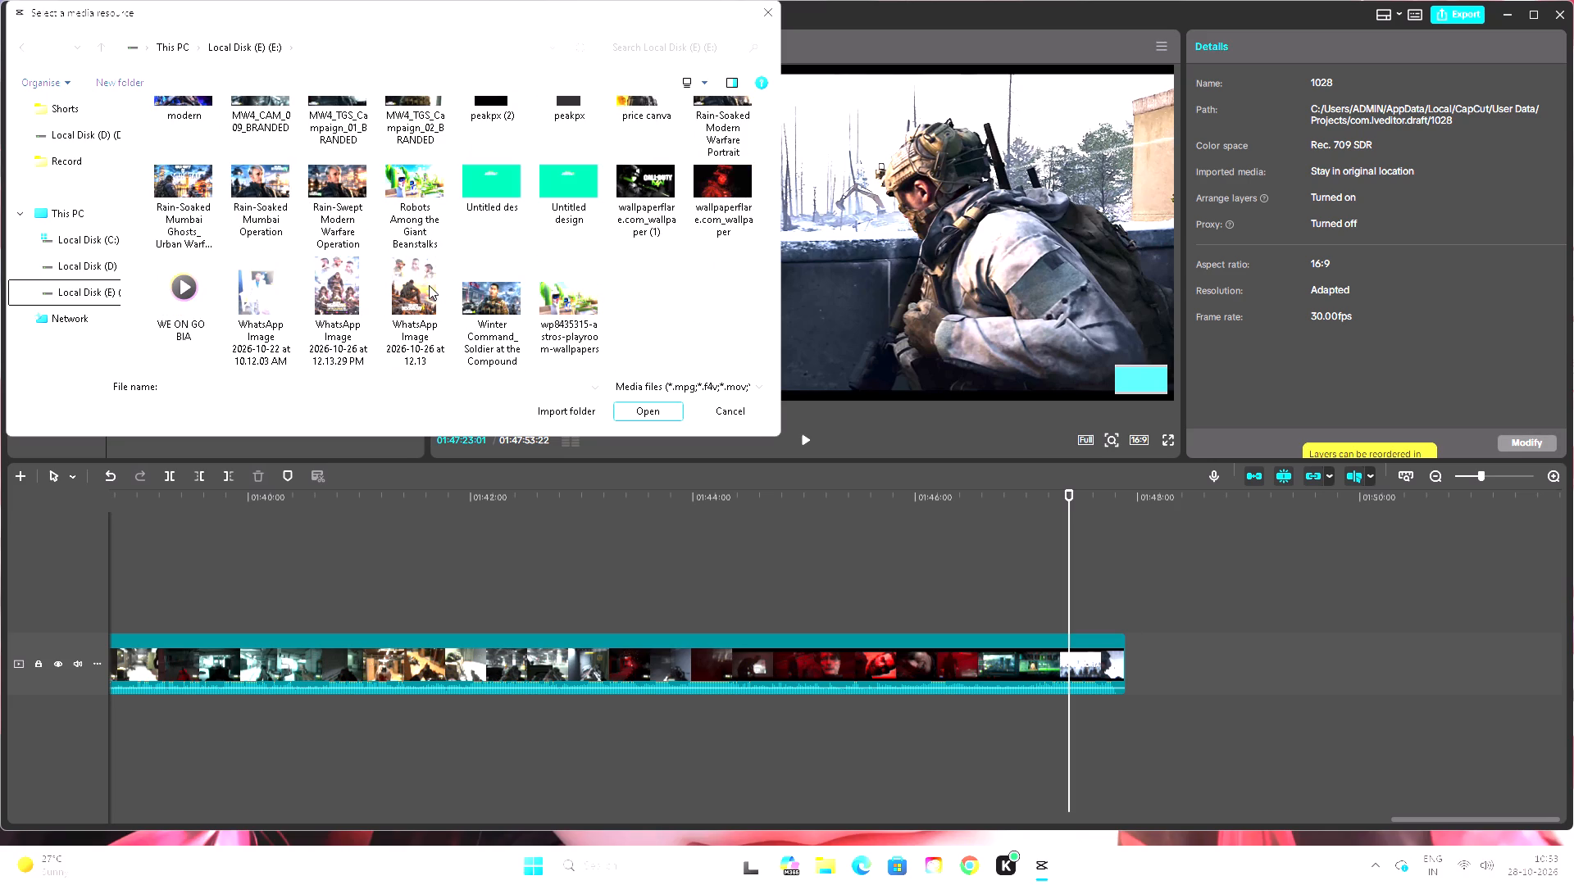
# Import the 2026-10-25 8.56.49pm MeldStudio recording from the mw4 folder on Local Disk (D:).
pyautogui.click(64, 267)
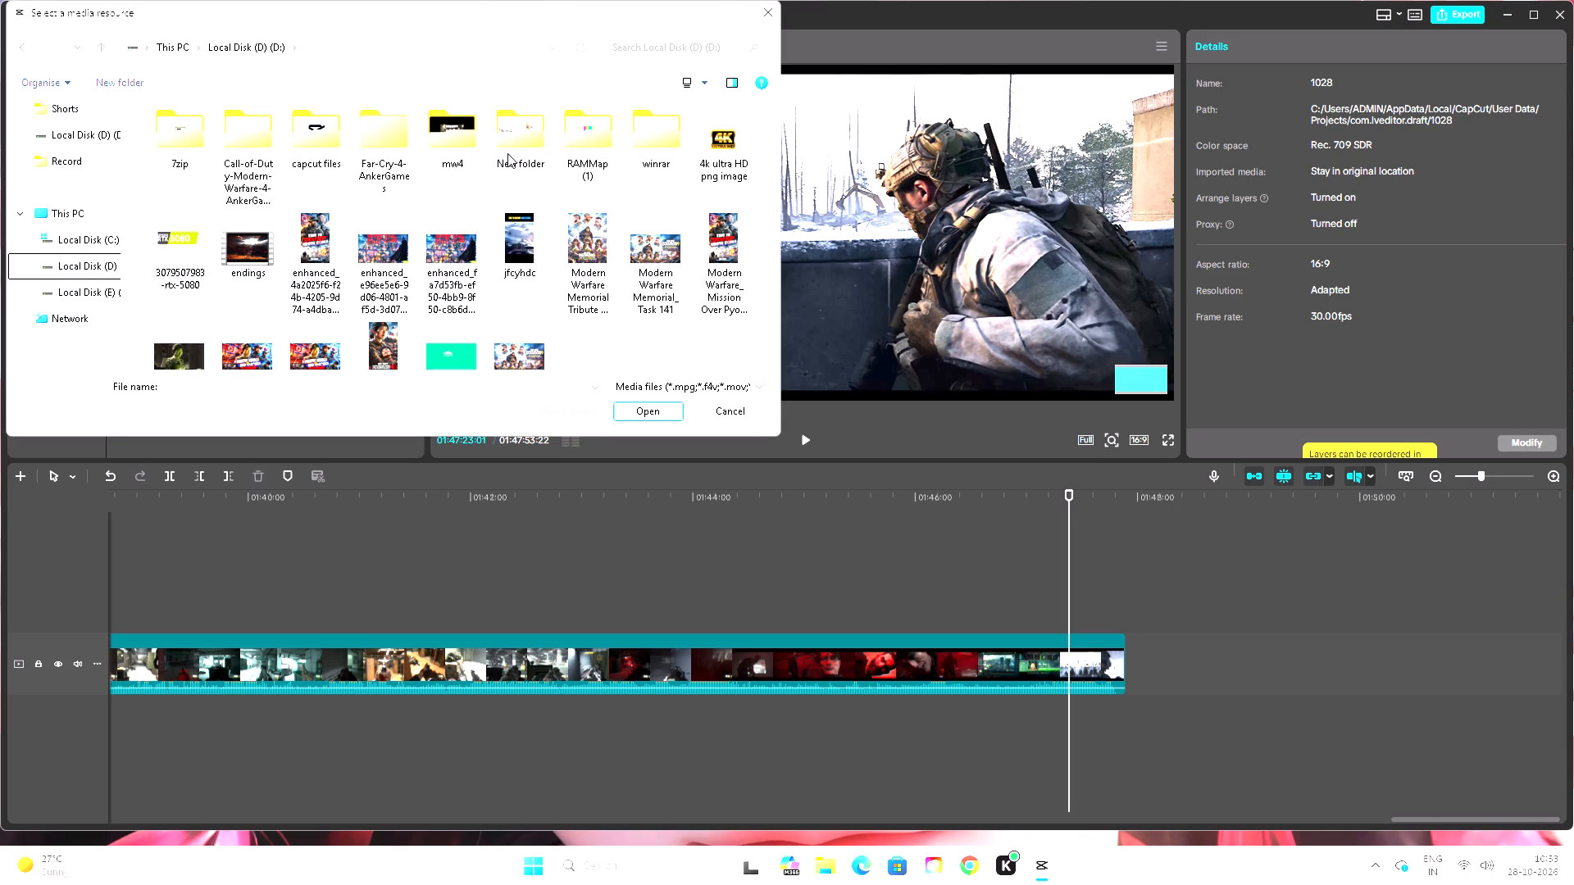
pyautogui.scroll(-1, 408, 244)
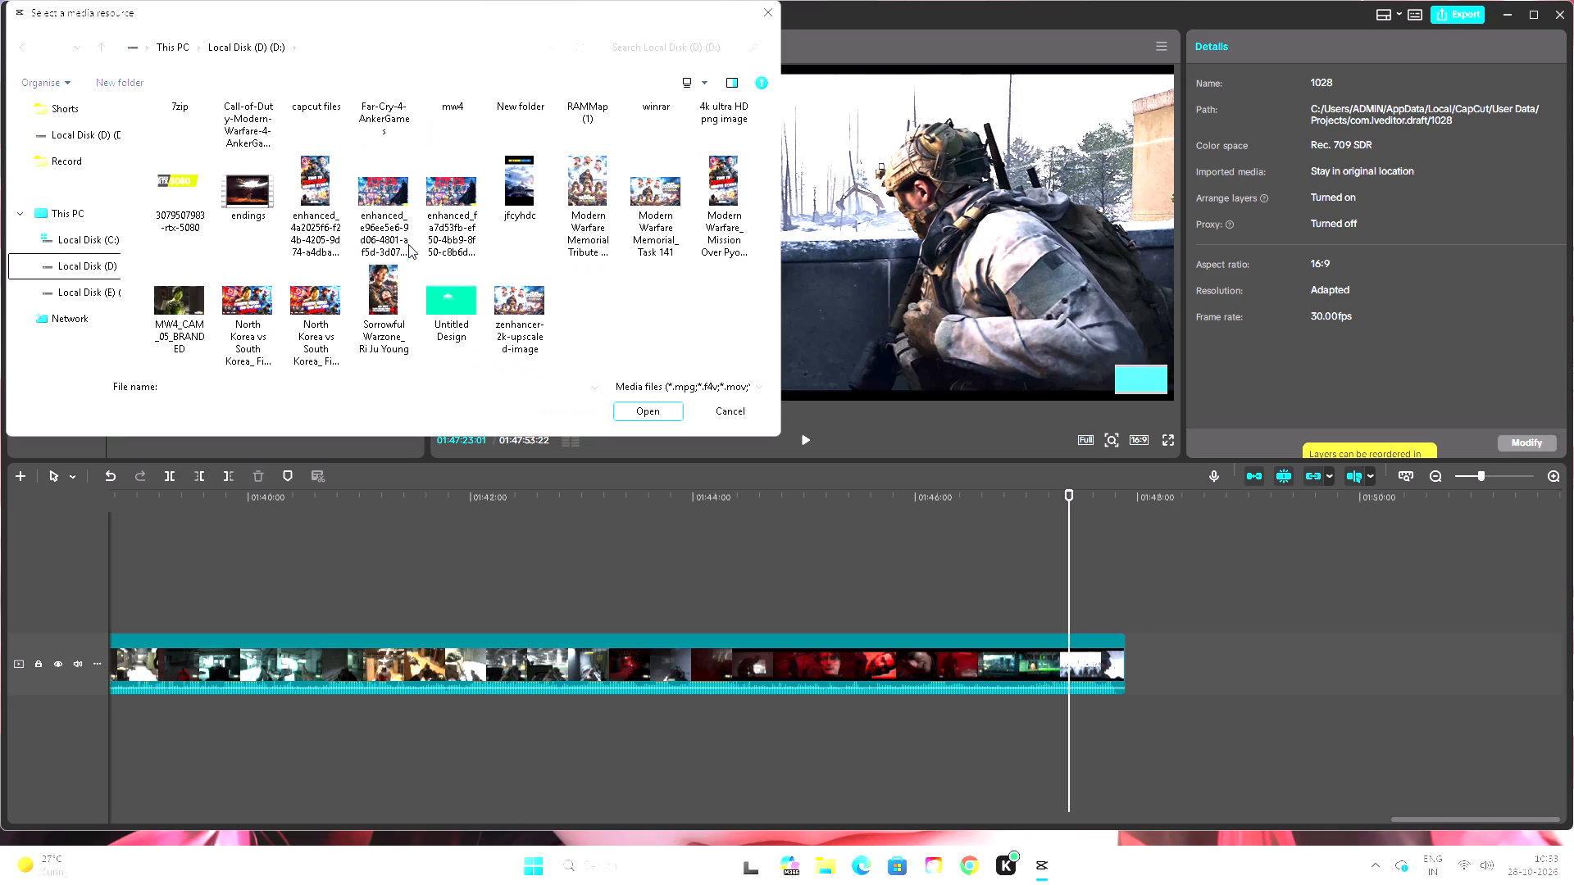
pyautogui.scroll(2, 434, 196)
pyautogui.doubleClick(441, 134)
pyautogui.click(198, 165)
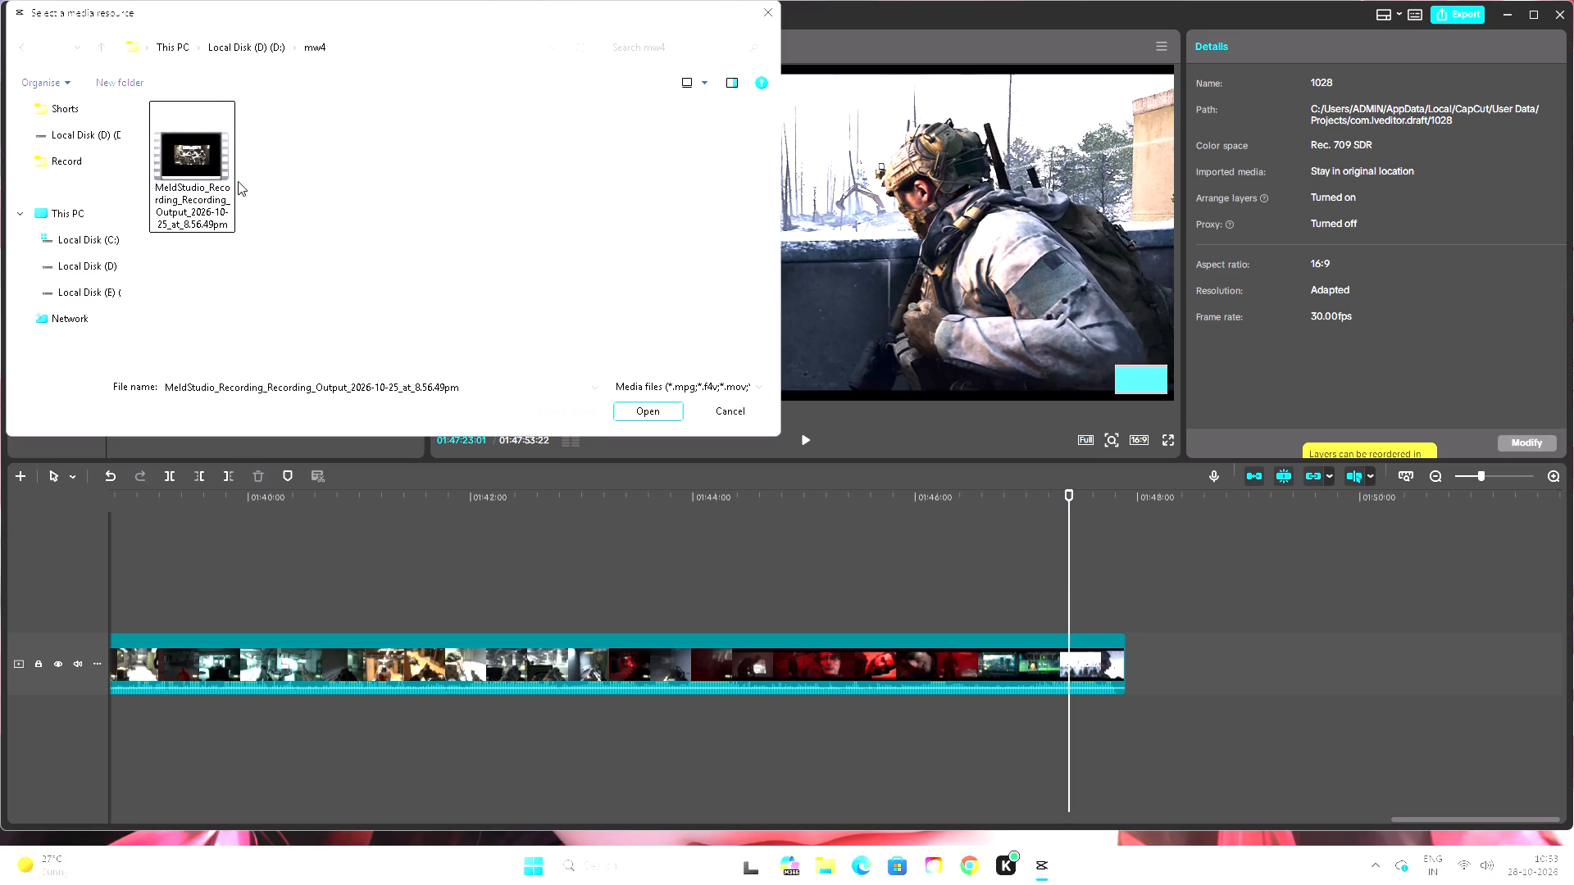
pyautogui.click(669, 411)
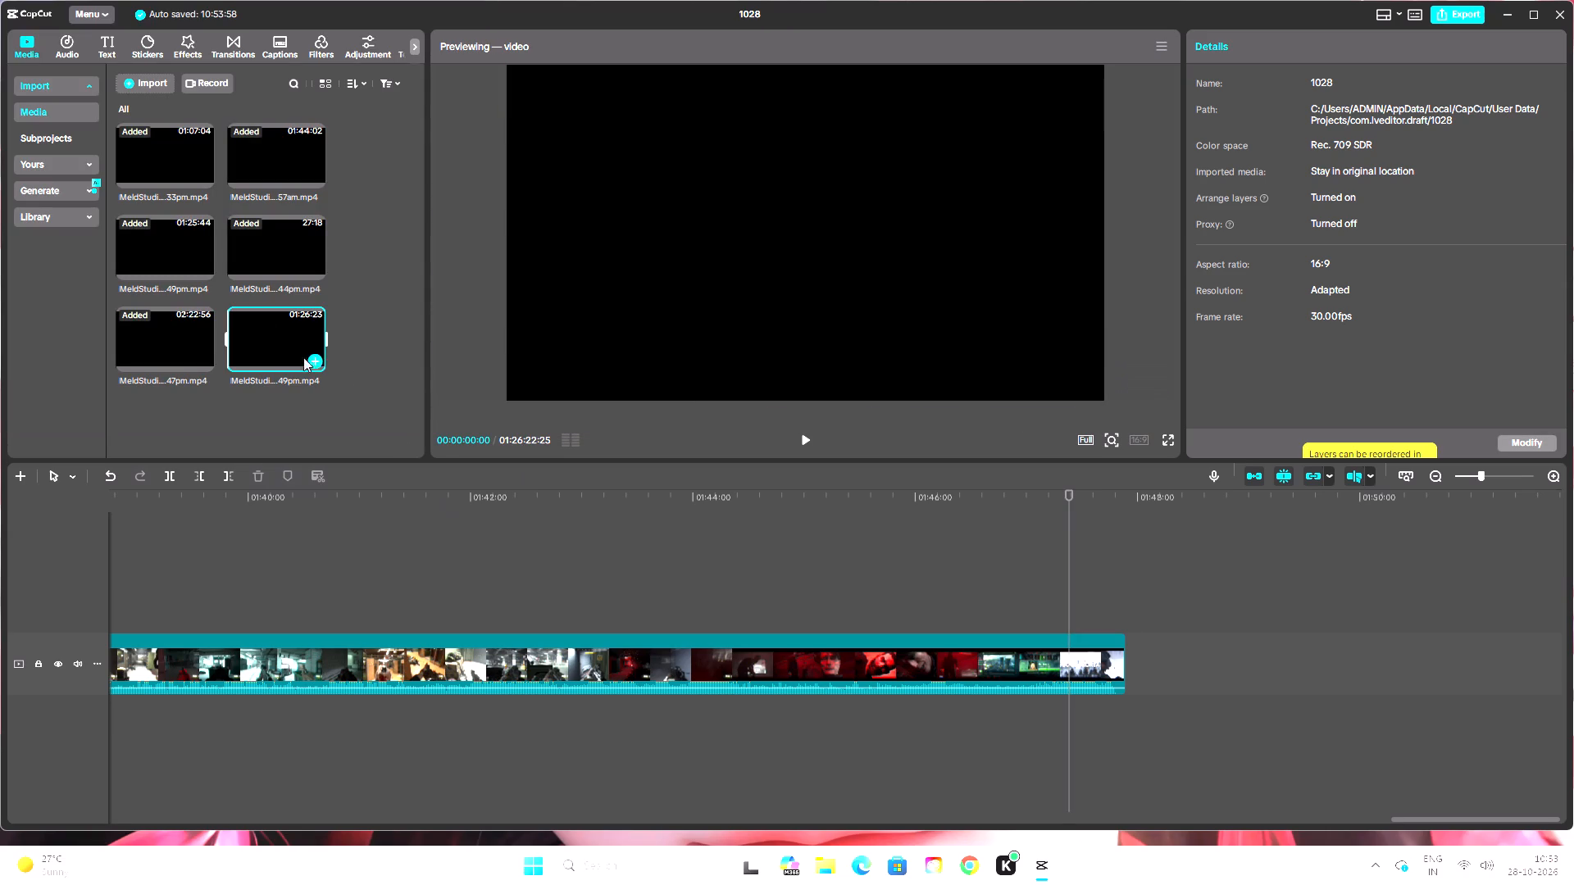
# Append the imported 8.56.49pm recording to the end of the main video track.
pyautogui.moveTo(258, 320); pyautogui.dragTo(1119, 663)
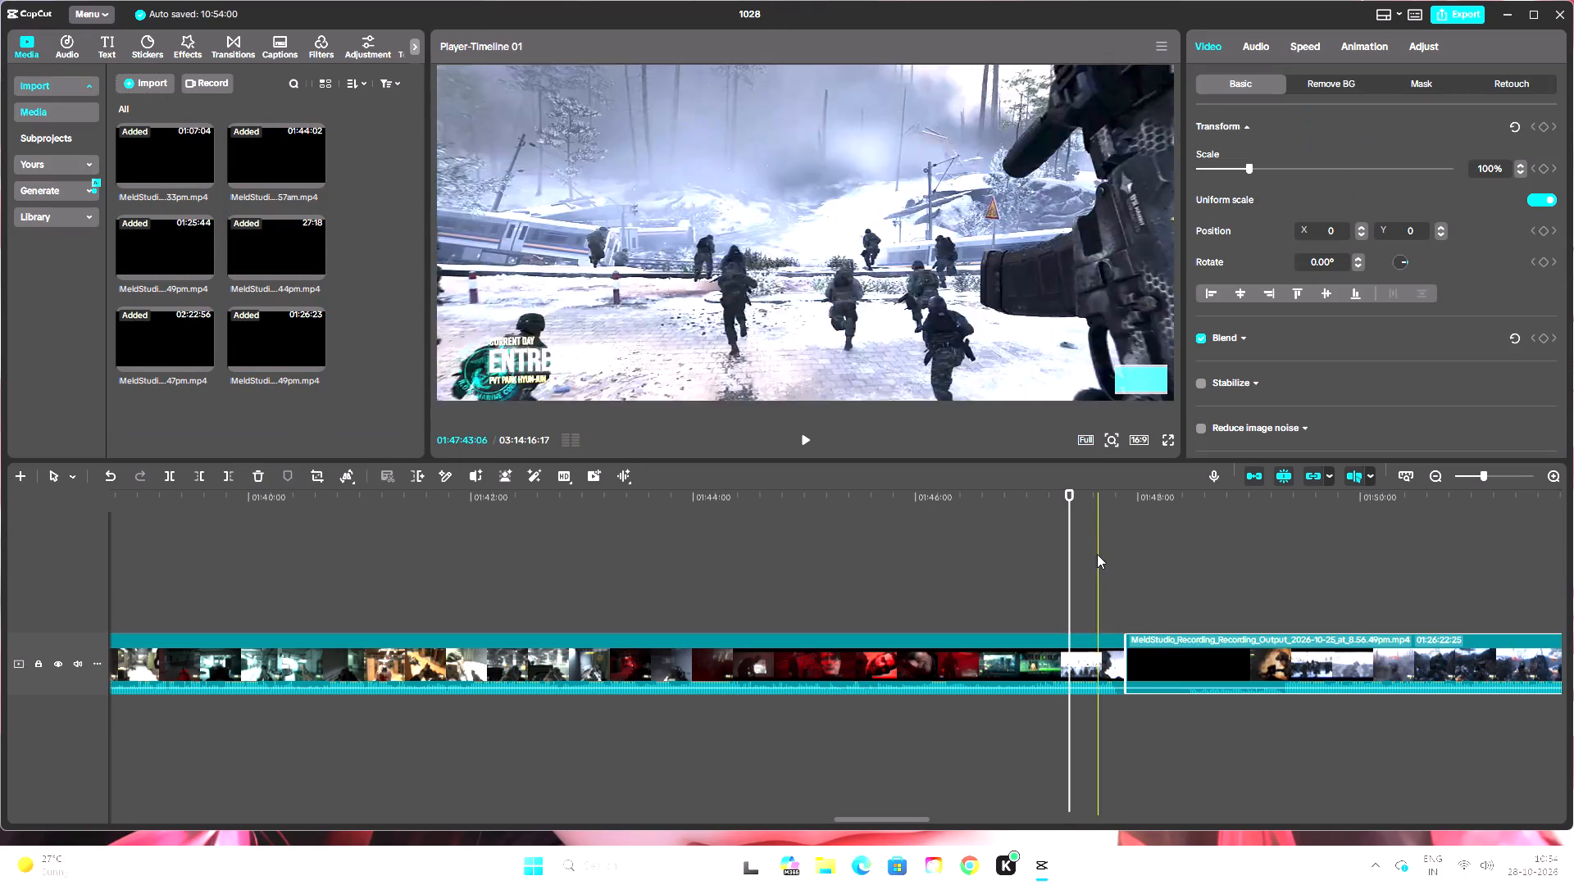
# Split the 8.56.49pm recording at about 01:49:26, where its snowy forest cutscene starts after the game launch and loading screens.
pyautogui.moveTo(1071, 496); pyautogui.dragTo(1181, 549)
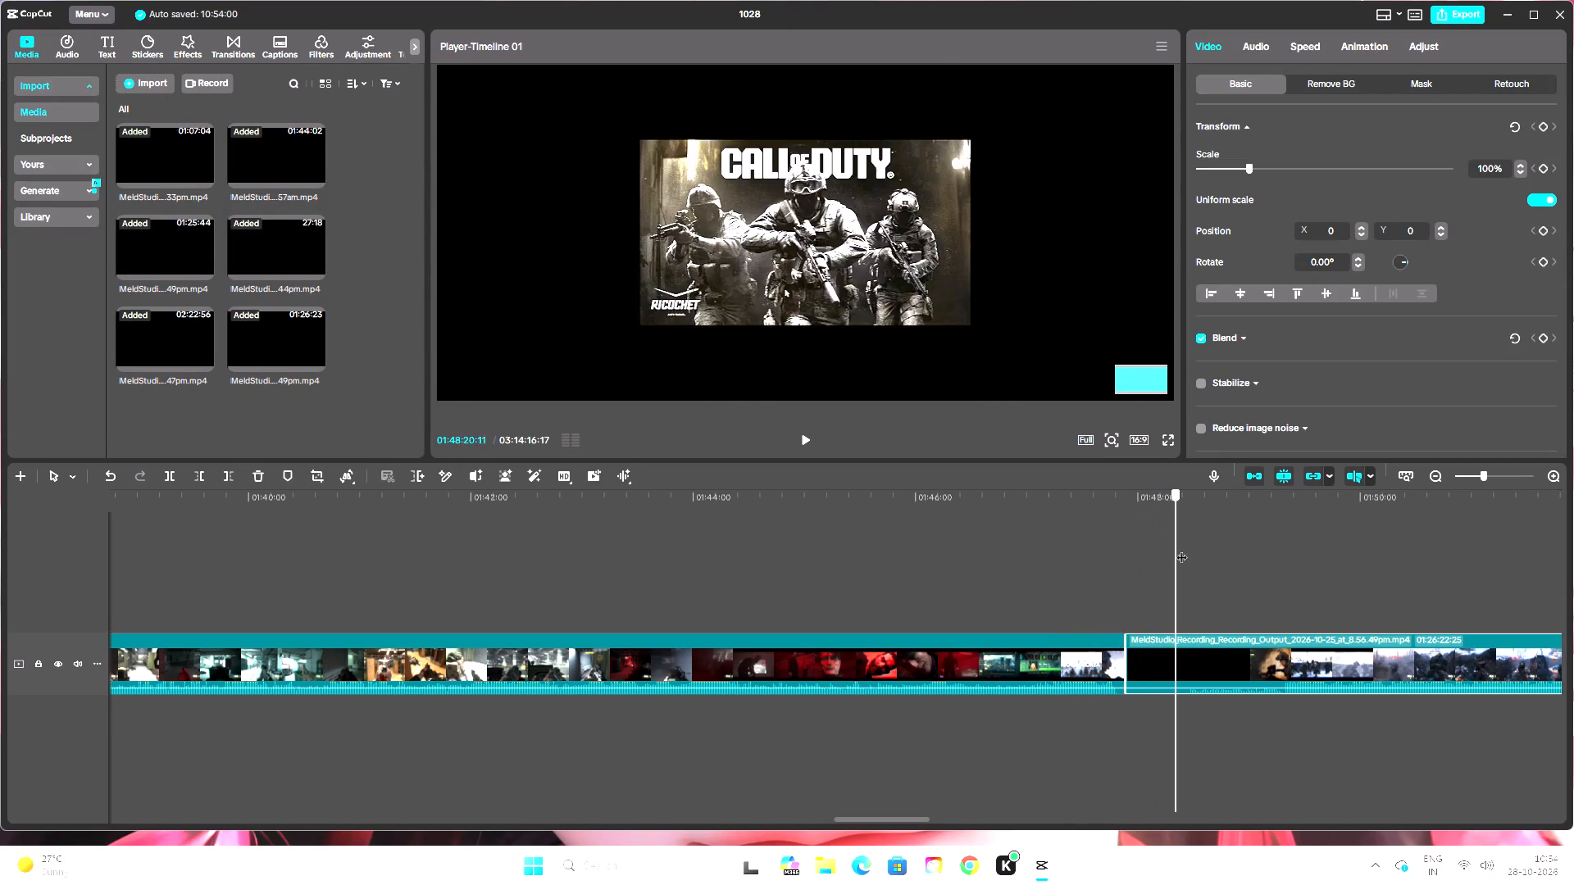
pyautogui.moveTo(1181, 549); pyautogui.dragTo(1279, 593)
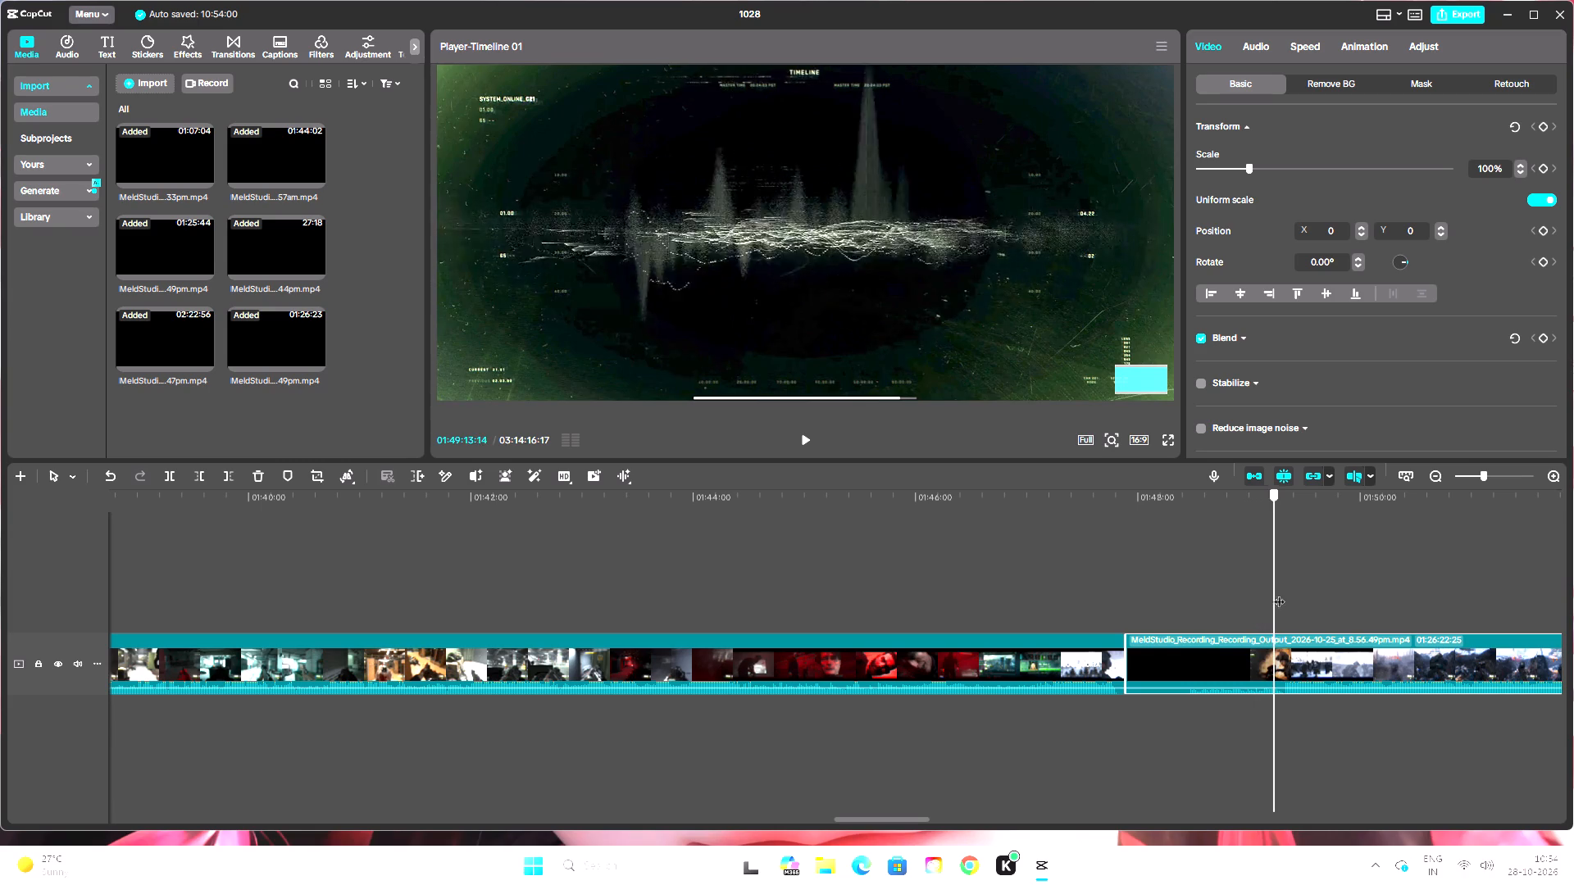
pyautogui.moveTo(1279, 593); pyautogui.dragTo(1298, 606)
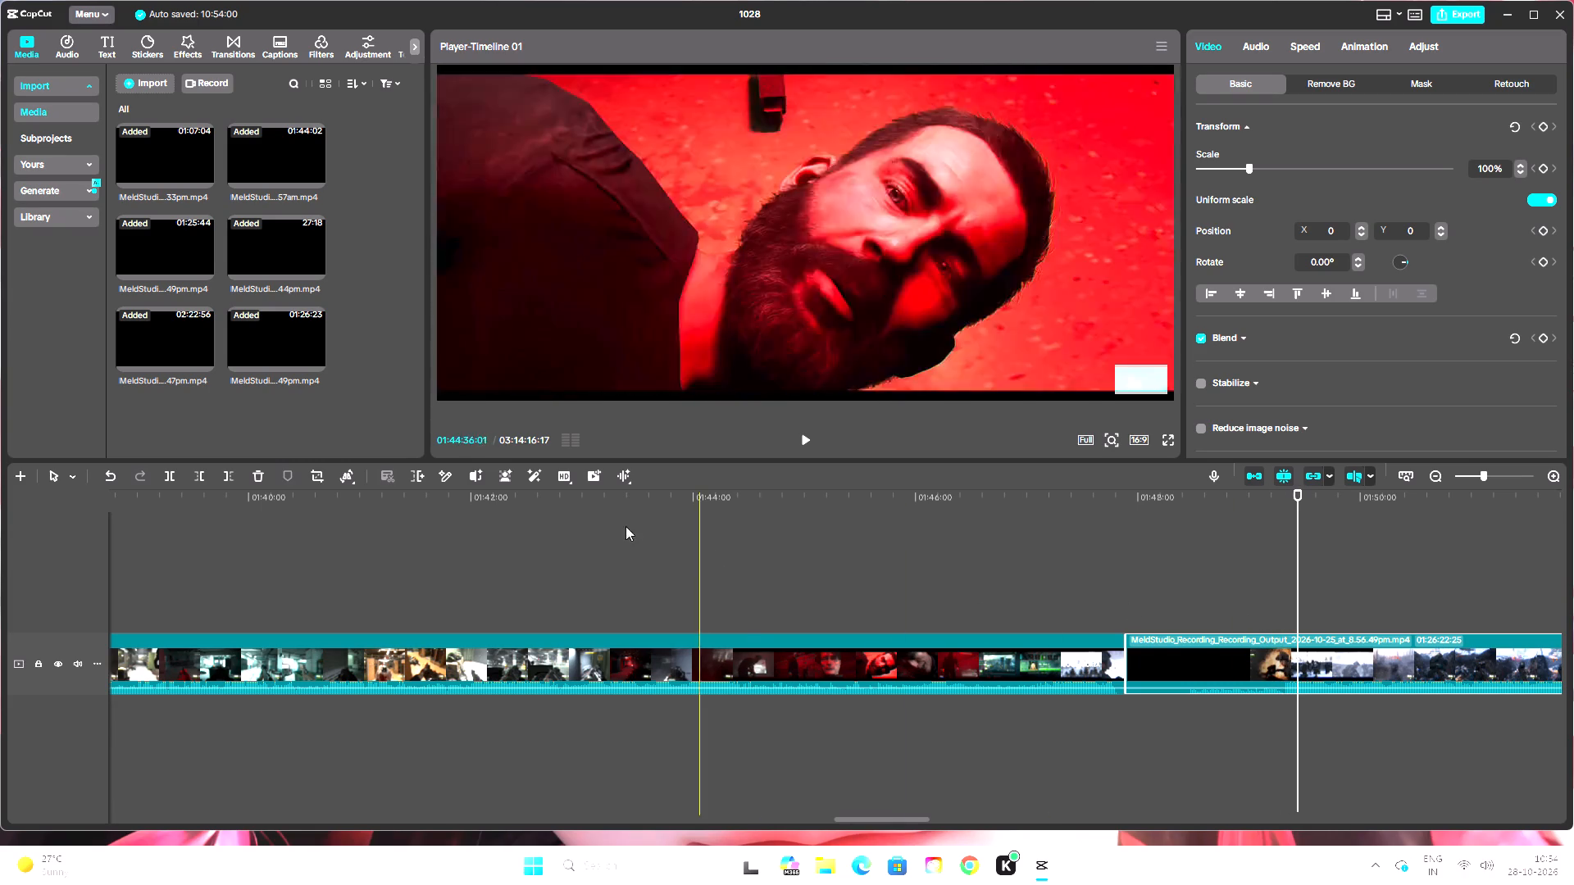
pyautogui.click(175, 482)
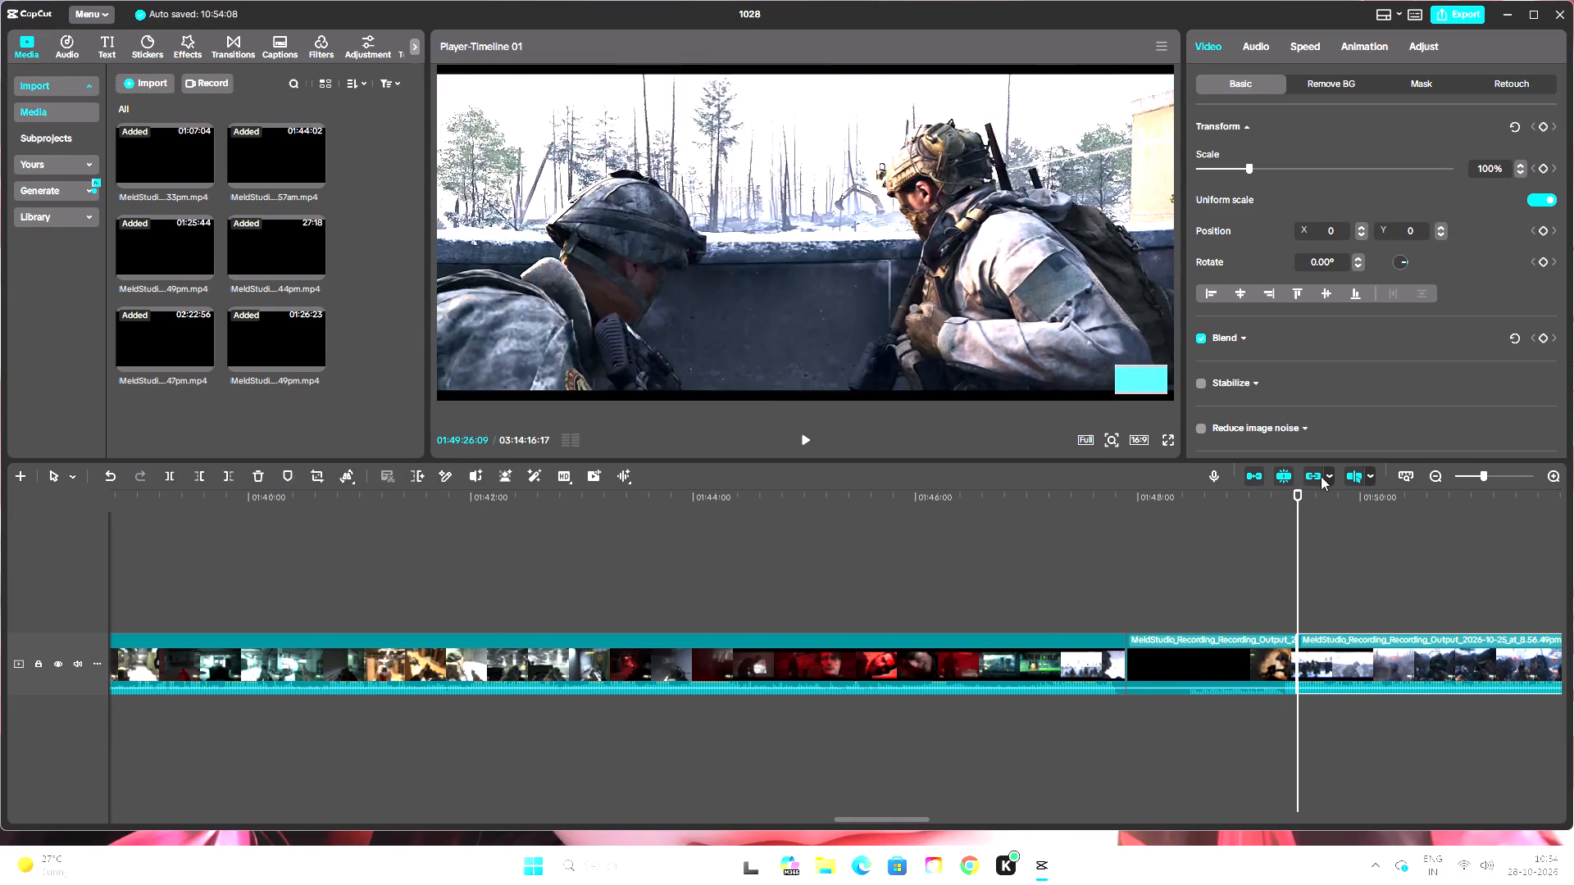
# Split the 5.59.47pm recording at the matching cutscene frame, about 01:47:22, and delete its remaining tail.
pyautogui.moveTo(1299, 496); pyautogui.dragTo(1099, 560)
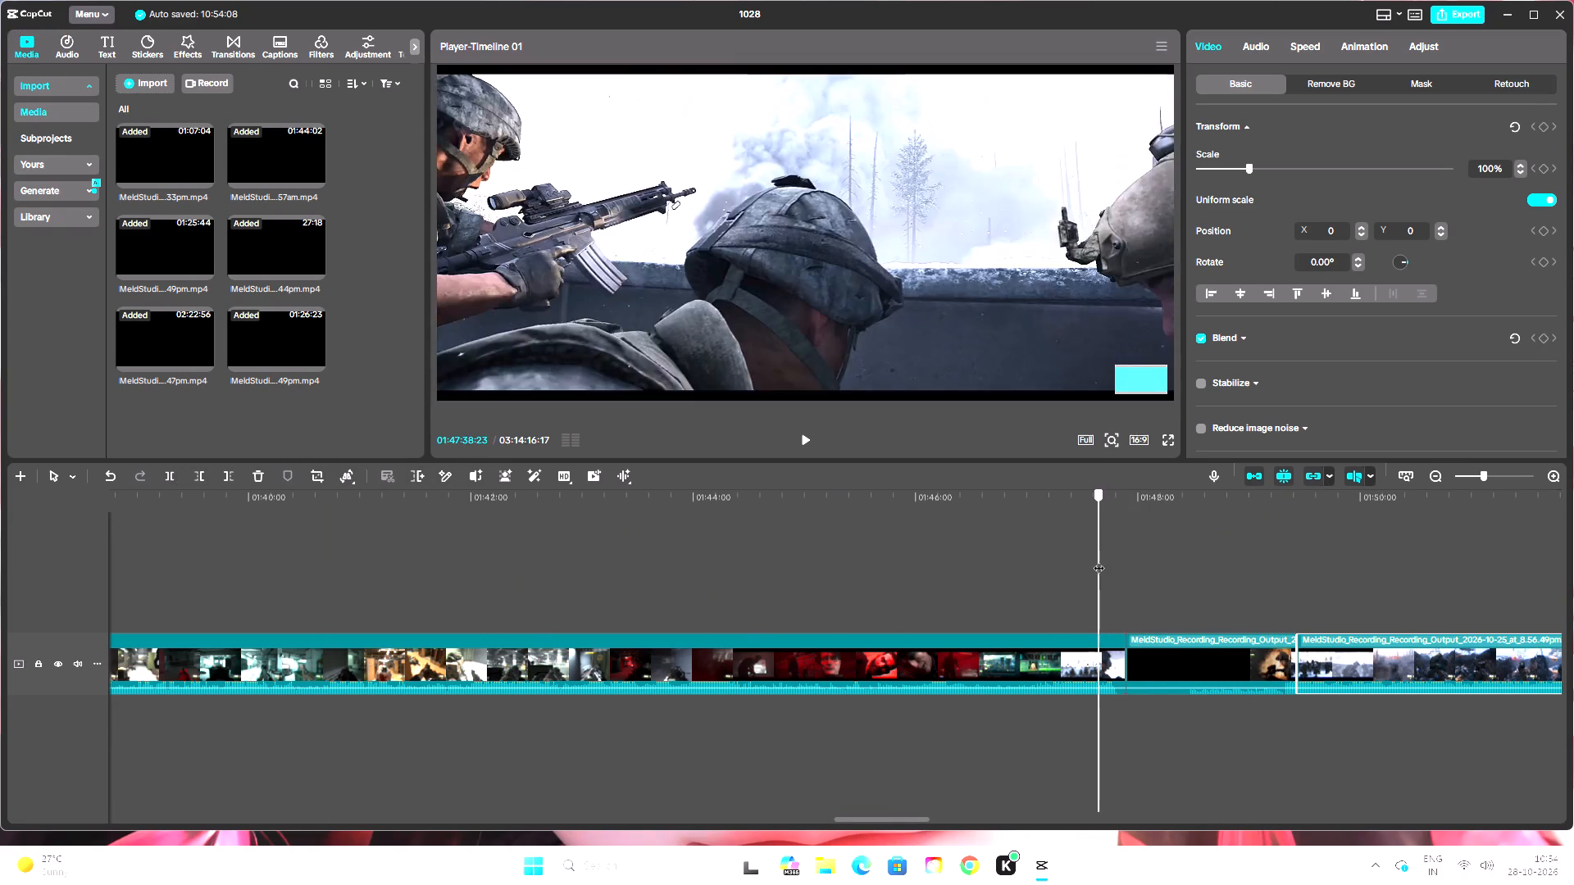
pyautogui.moveTo(1099, 560); pyautogui.dragTo(1087, 565)
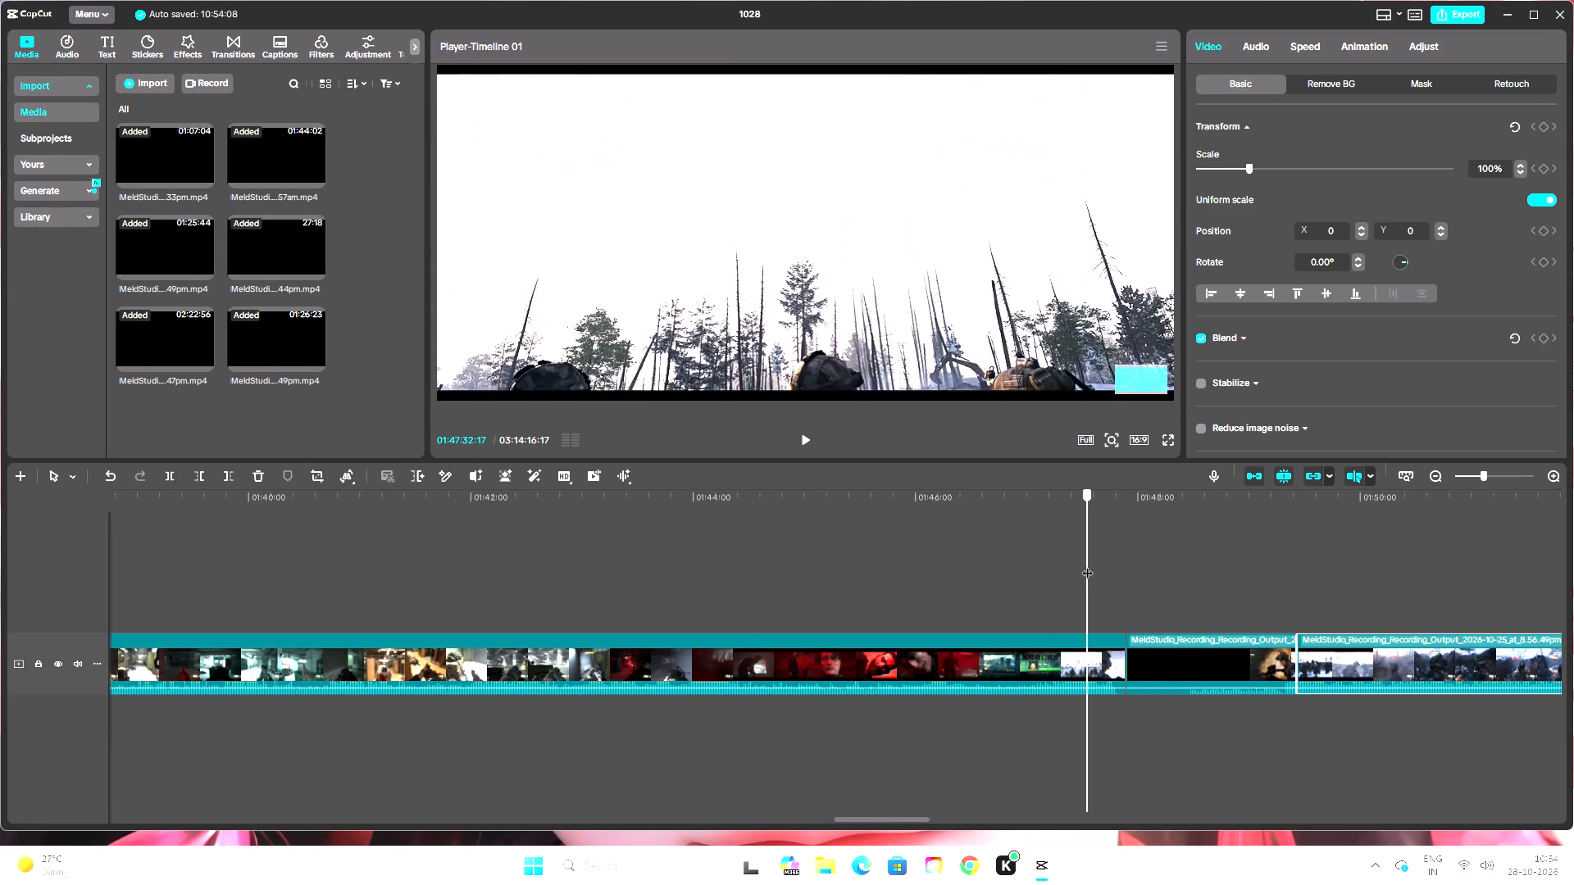
pyautogui.moveTo(1087, 565); pyautogui.dragTo(1082, 577)
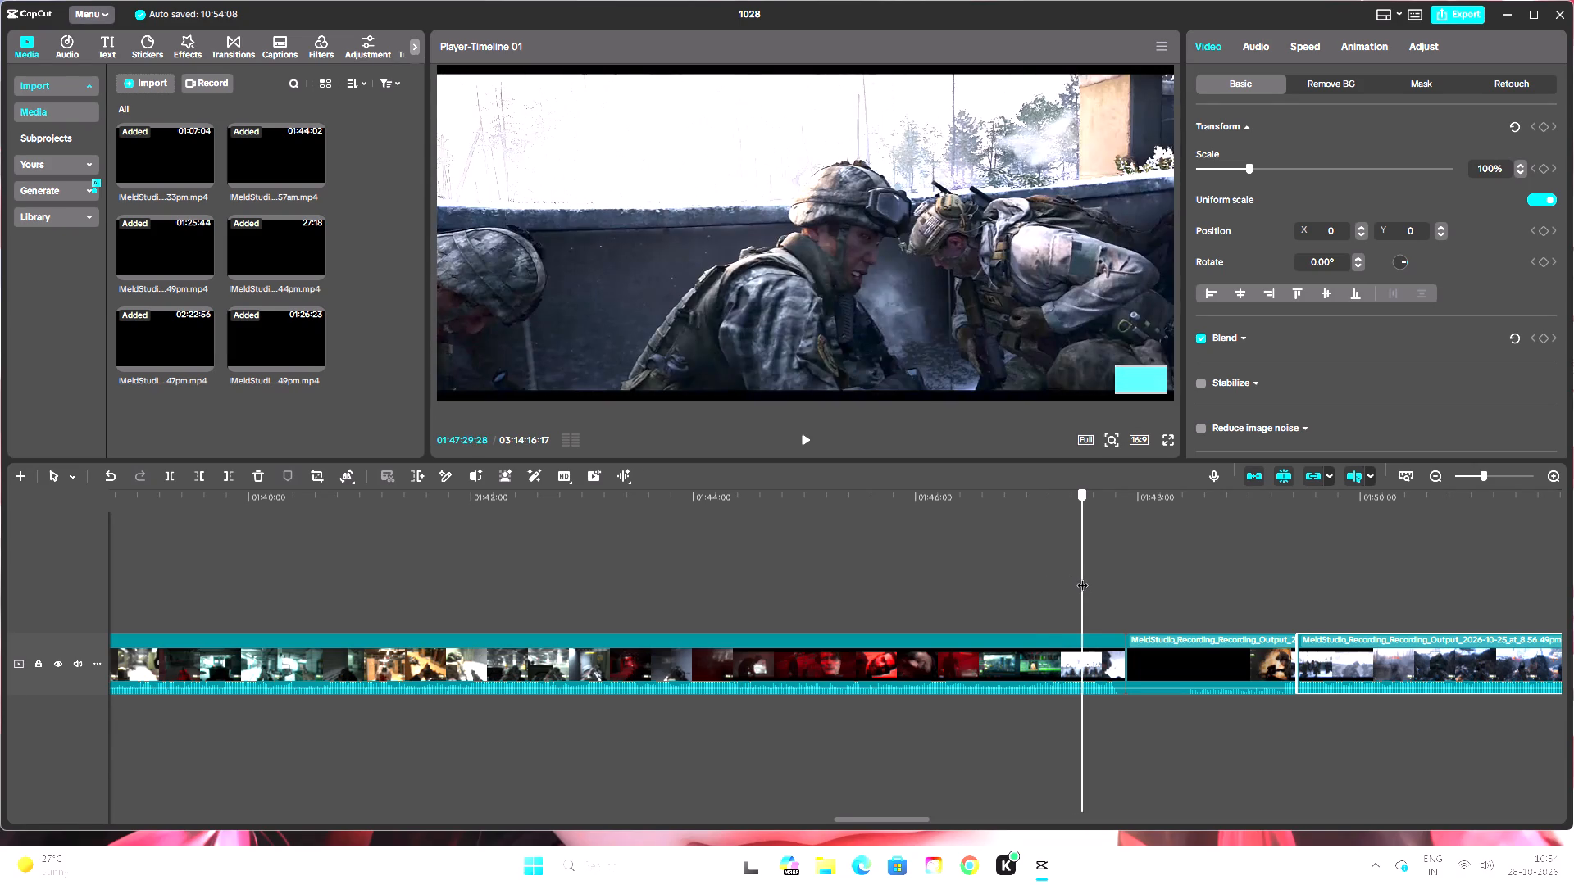
pyautogui.moveTo(1082, 577); pyautogui.dragTo(1093, 582)
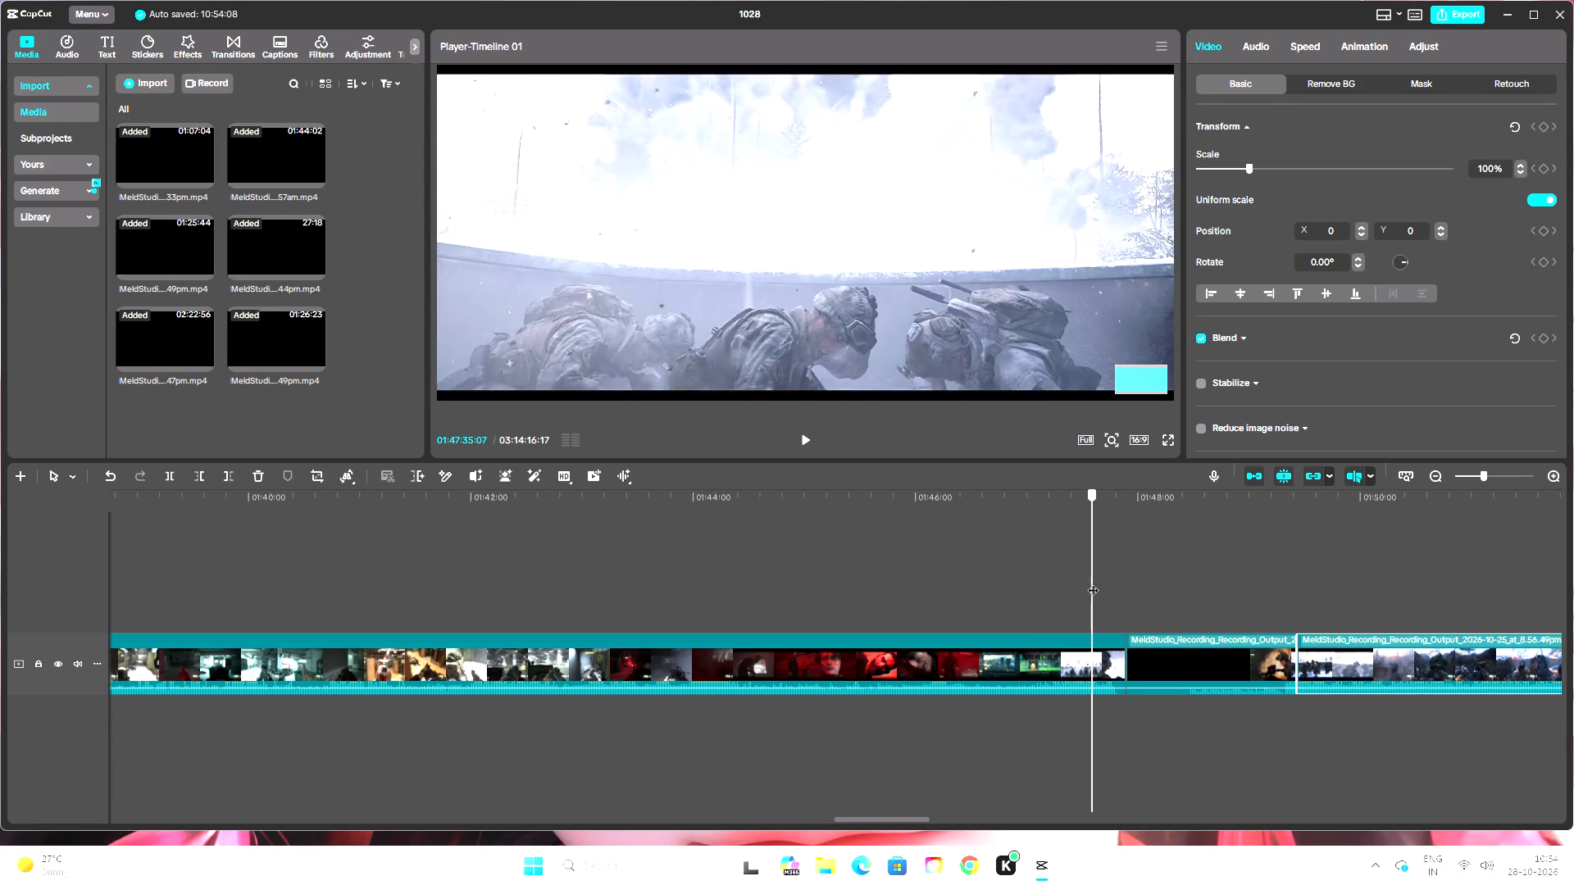
pyautogui.moveTo(1093, 582); pyautogui.dragTo(1282, 606)
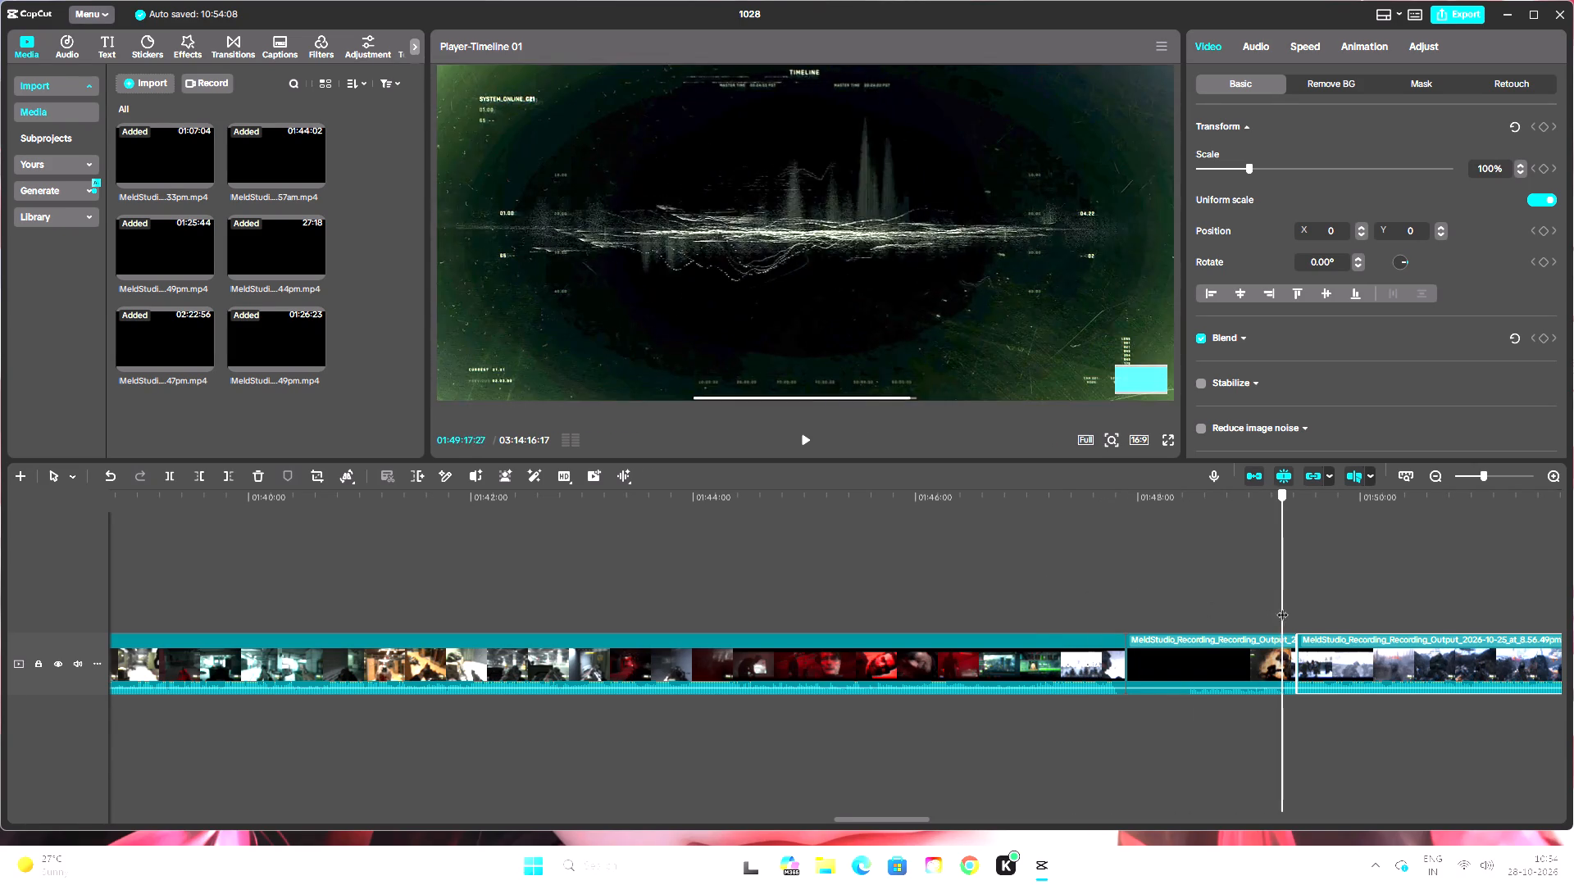
pyautogui.moveTo(1282, 606); pyautogui.dragTo(1126, 601)
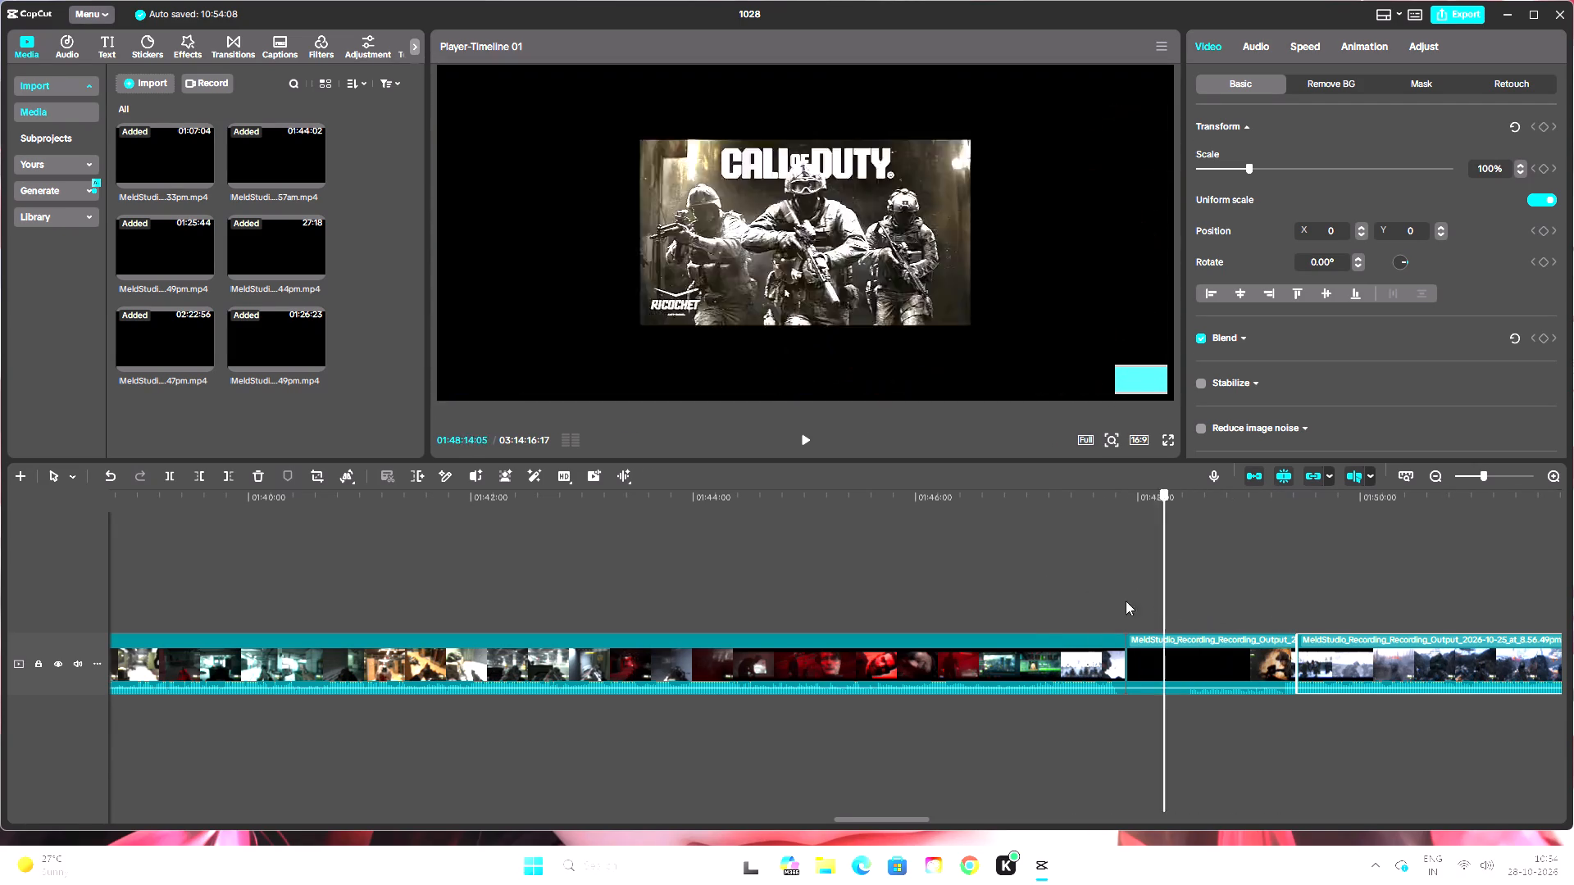
pyautogui.moveTo(1126, 601); pyautogui.dragTo(1091, 599)
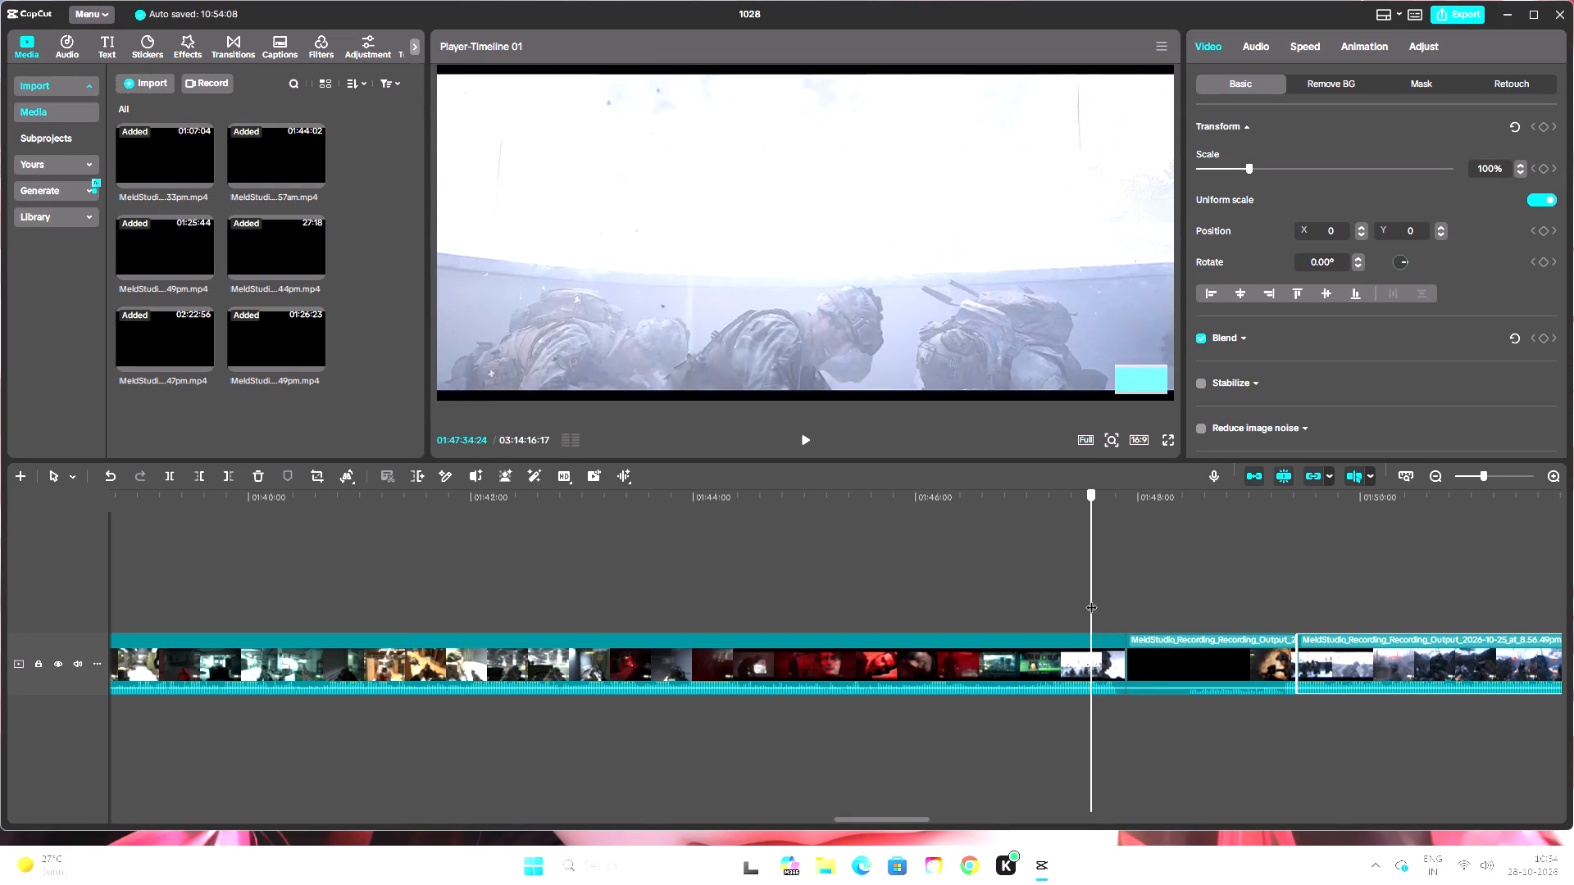
pyautogui.moveTo(1091, 599); pyautogui.dragTo(1068, 604)
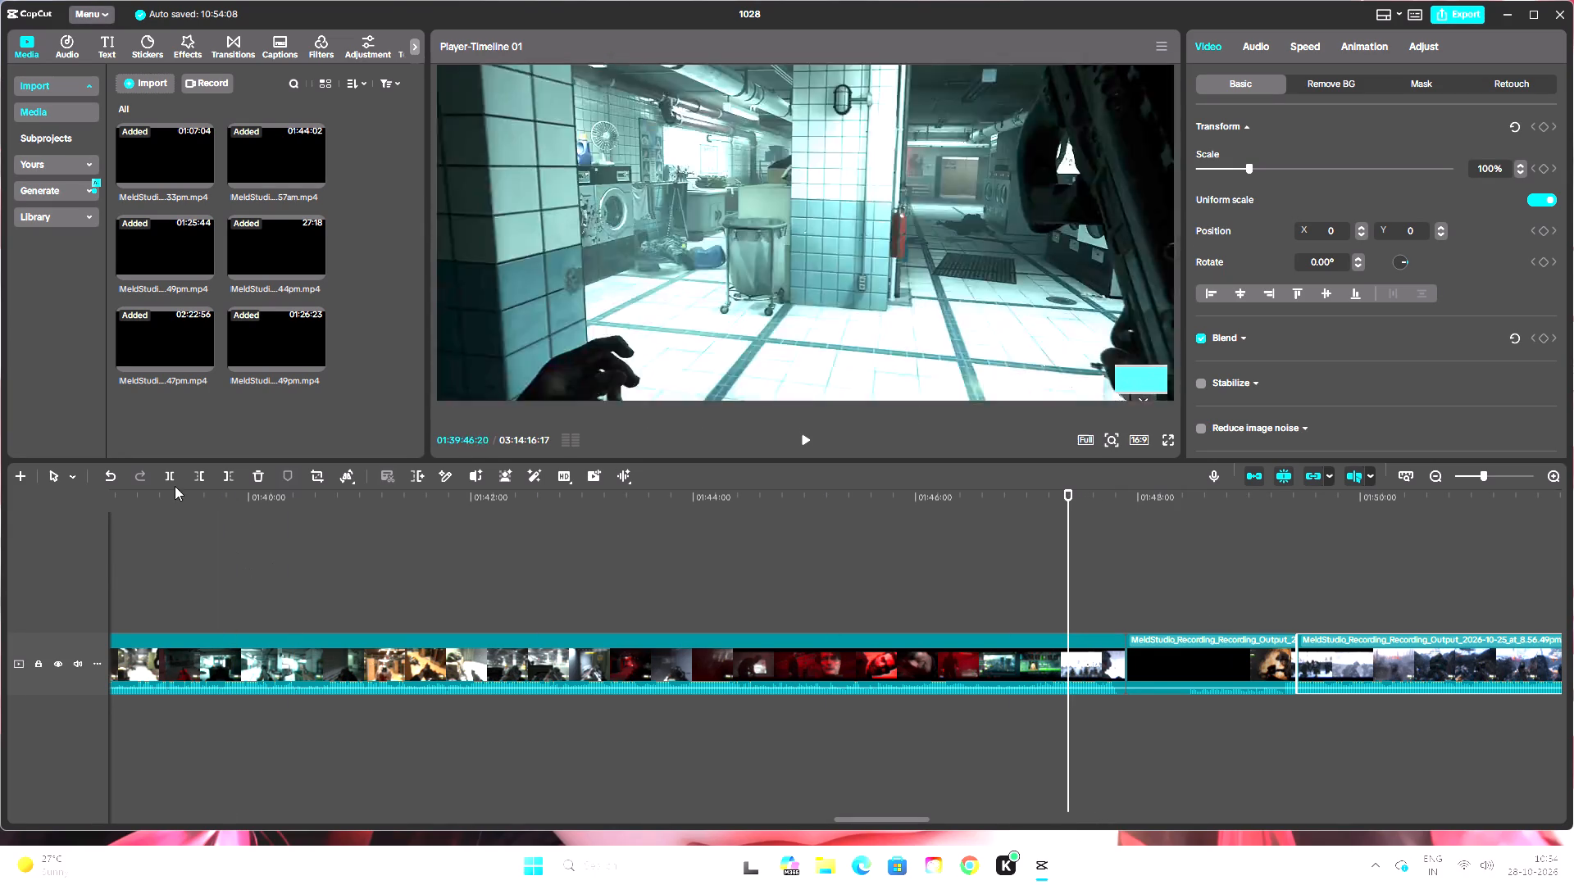
pyautogui.click(165, 481)
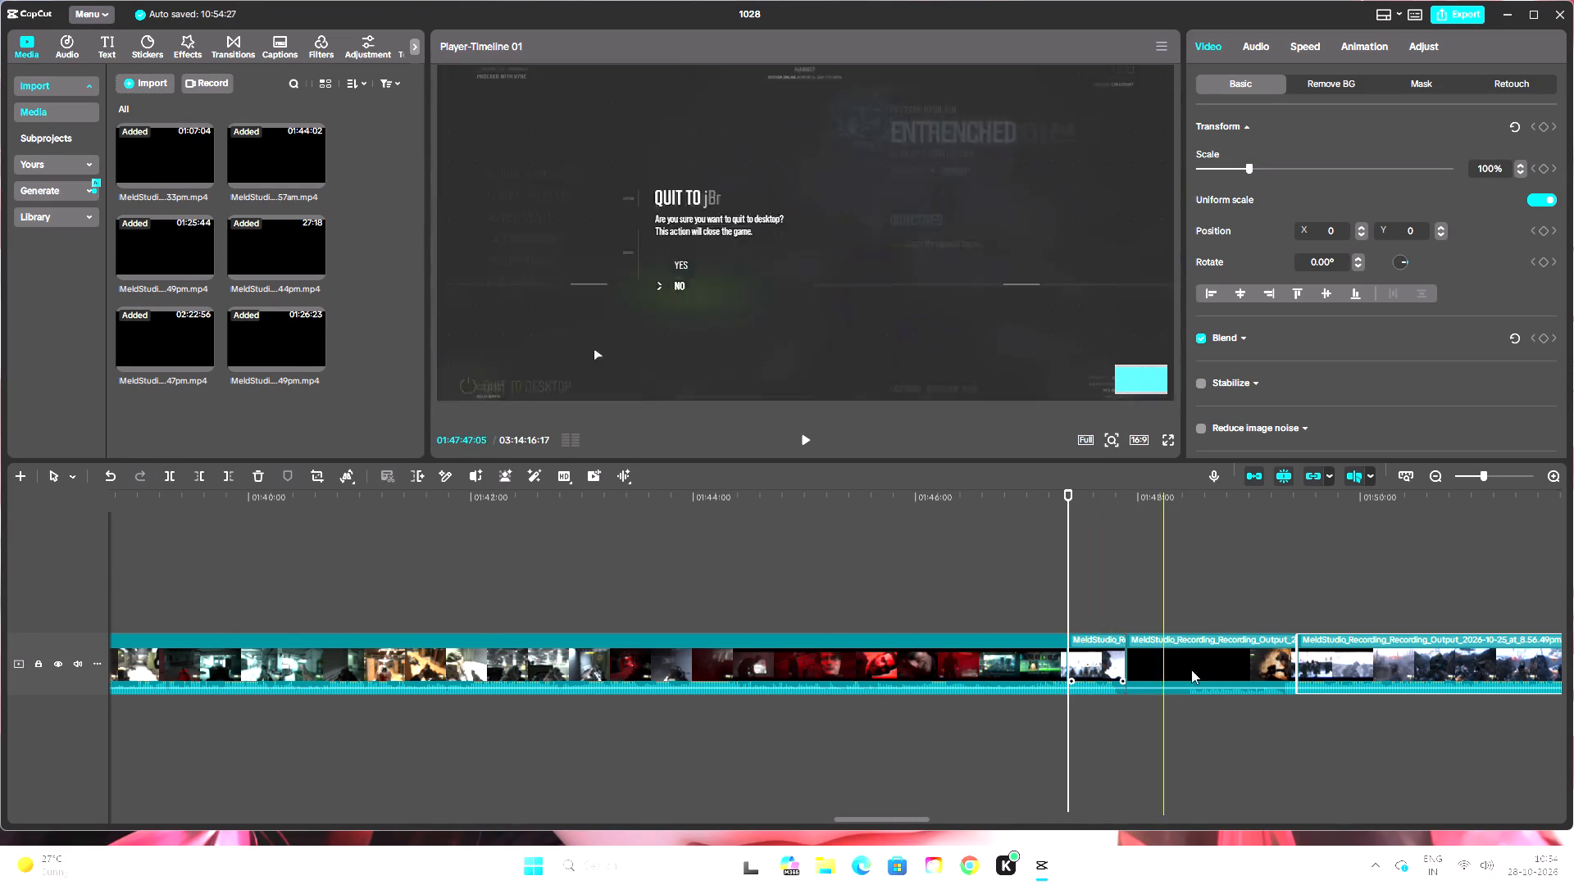
pyautogui.click(1101, 666)
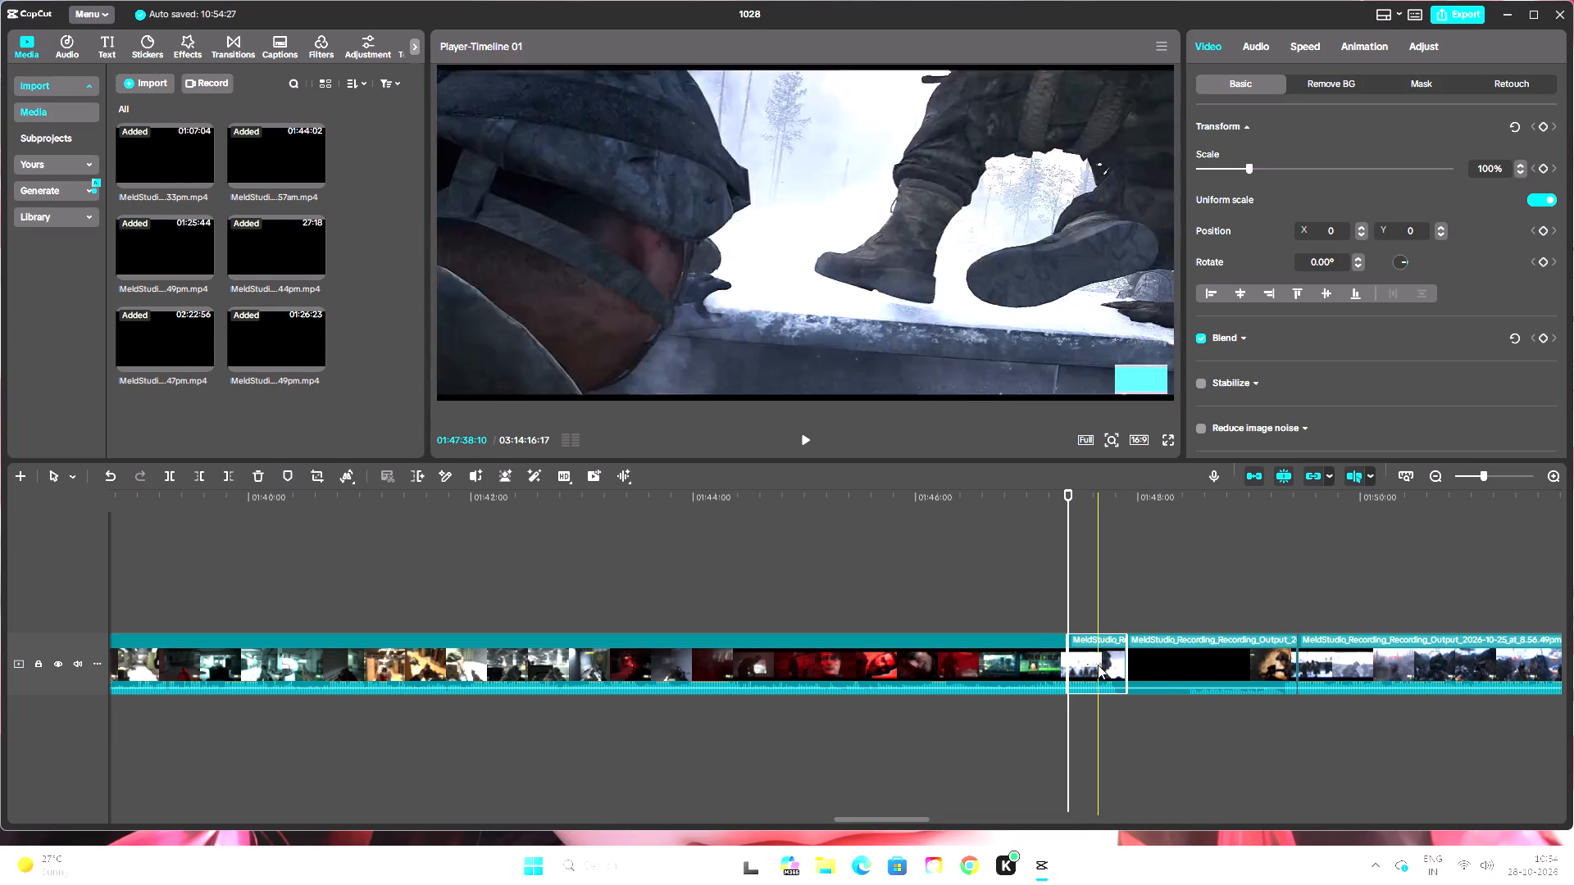
pyautogui.press('BackSpace')
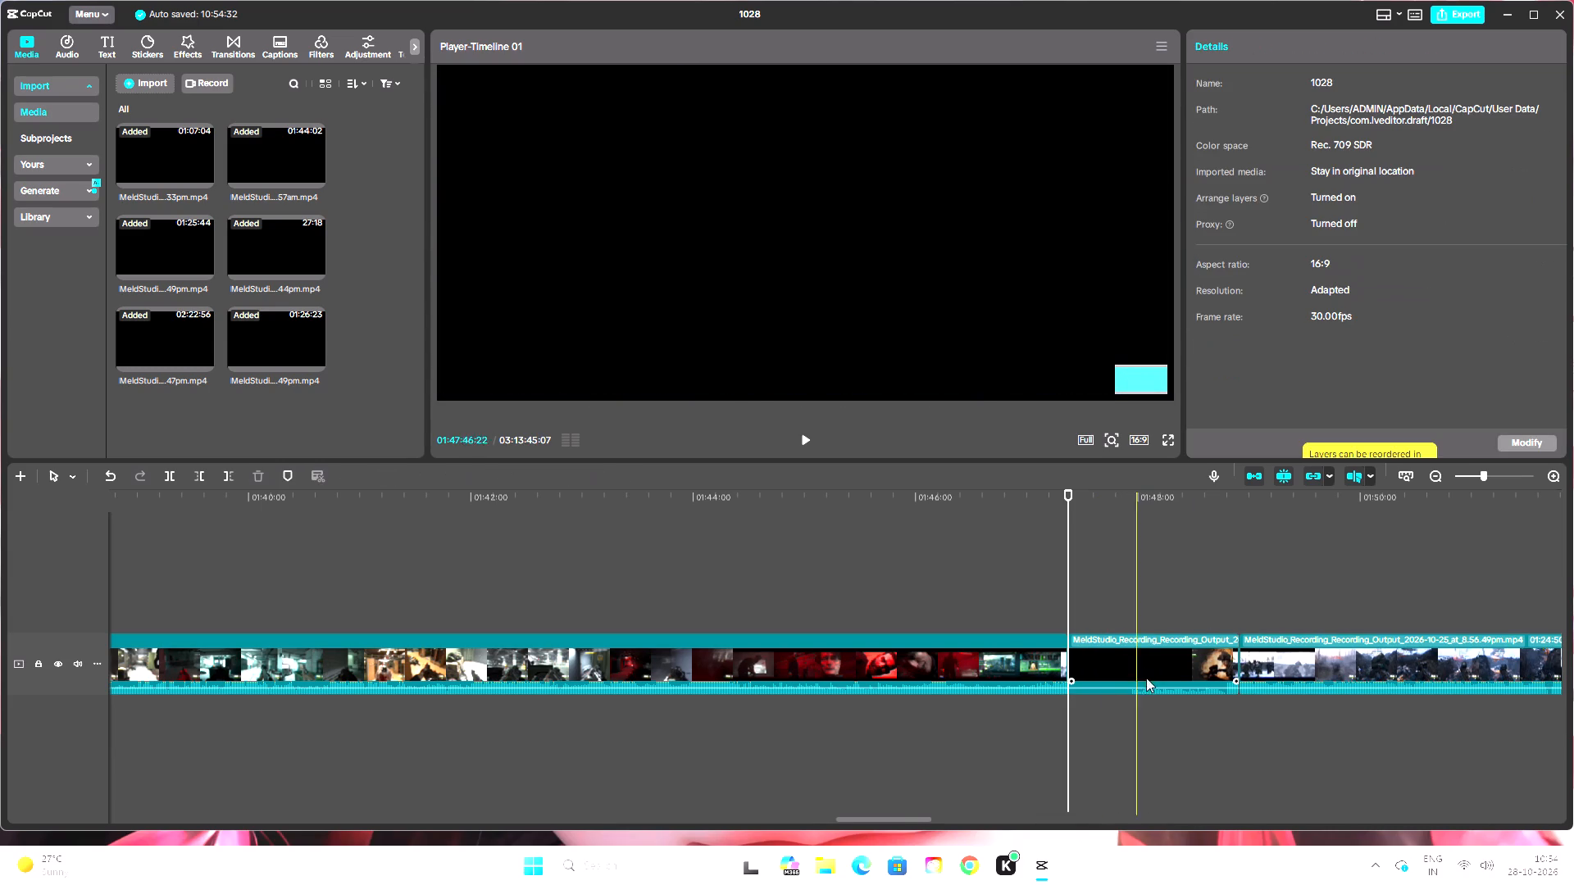
# Delete the game launch and loading section at the start of the 8.56.49pm recording.
pyautogui.click(1160, 669)
pyautogui.press('\\')
pyautogui.press('BackSpace')
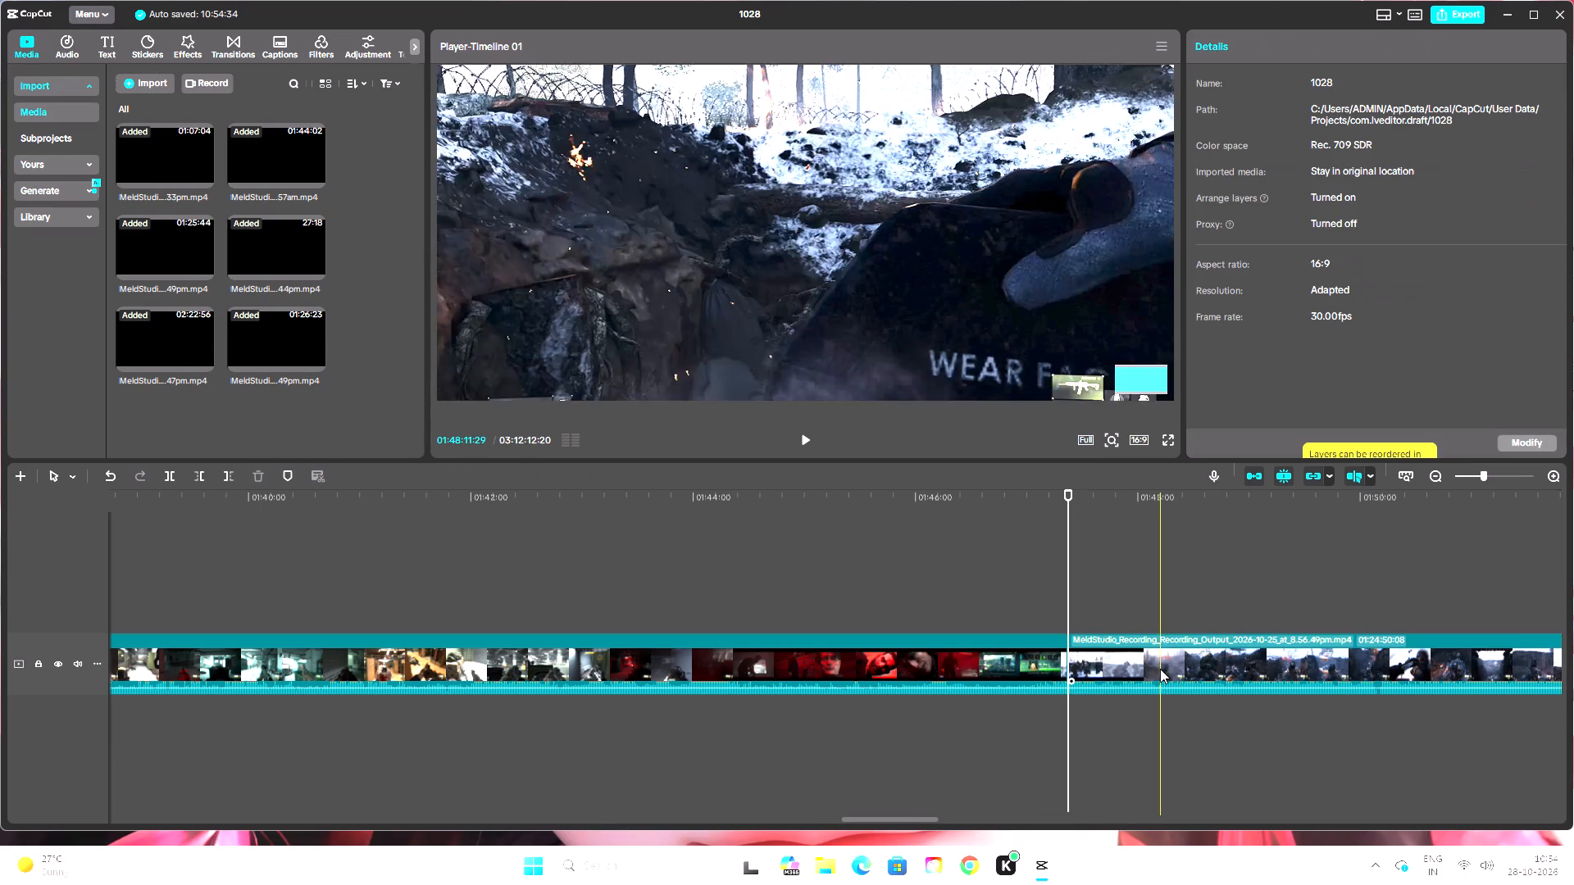
# Play back the join between the 5.59.47pm and 8.56.49pm recordings from about 01:47:14 to check its continuity.
pyautogui.moveTo(1069, 490); pyautogui.dragTo(1062, 497)
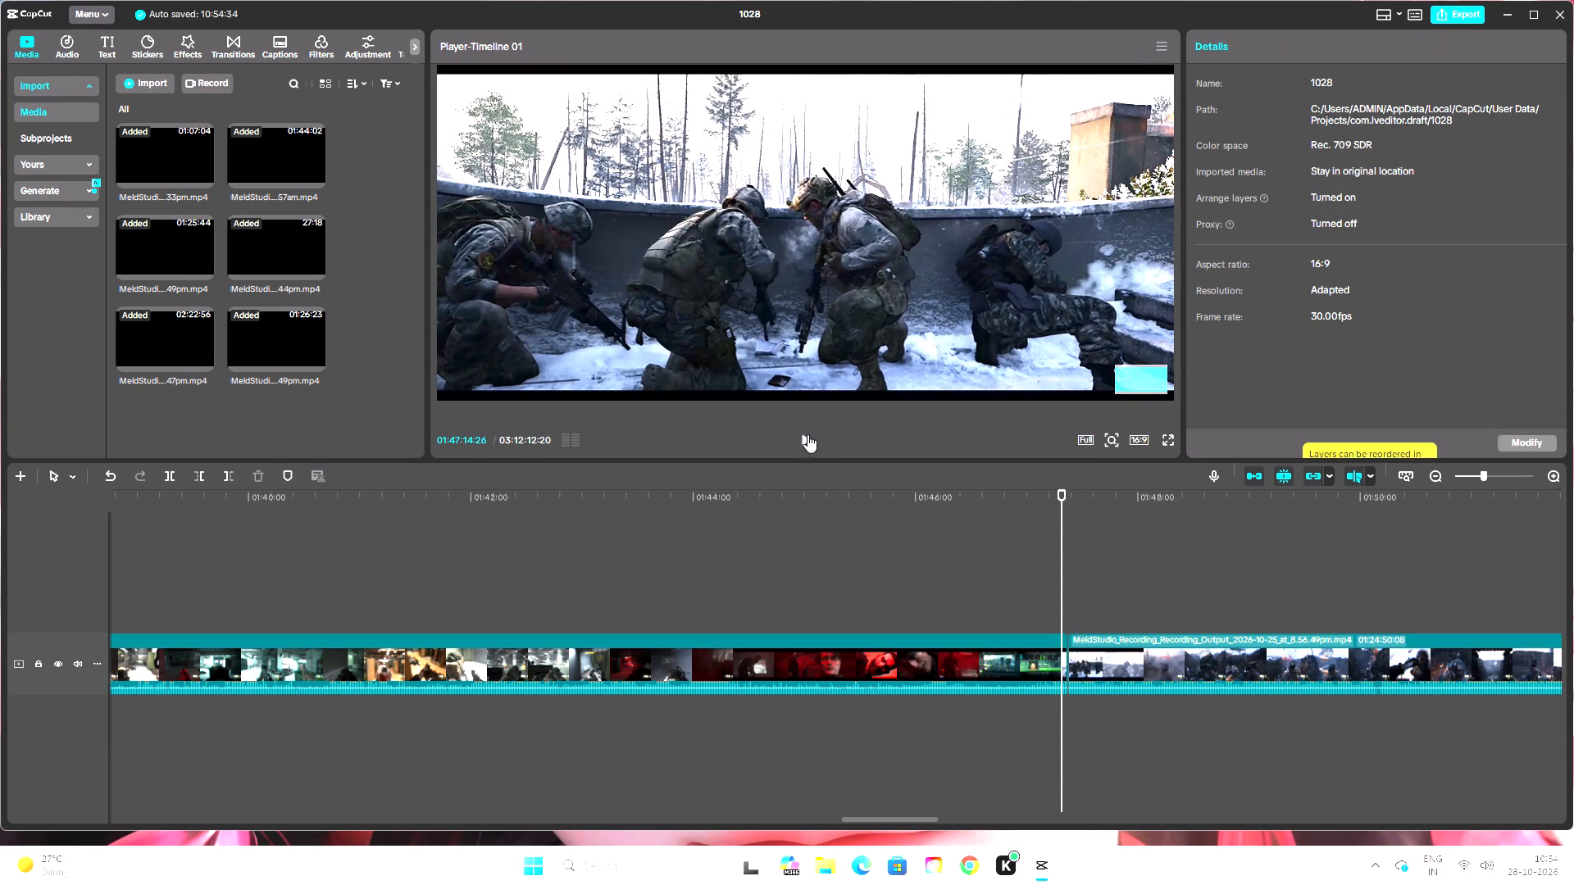
pyautogui.click(803, 439)
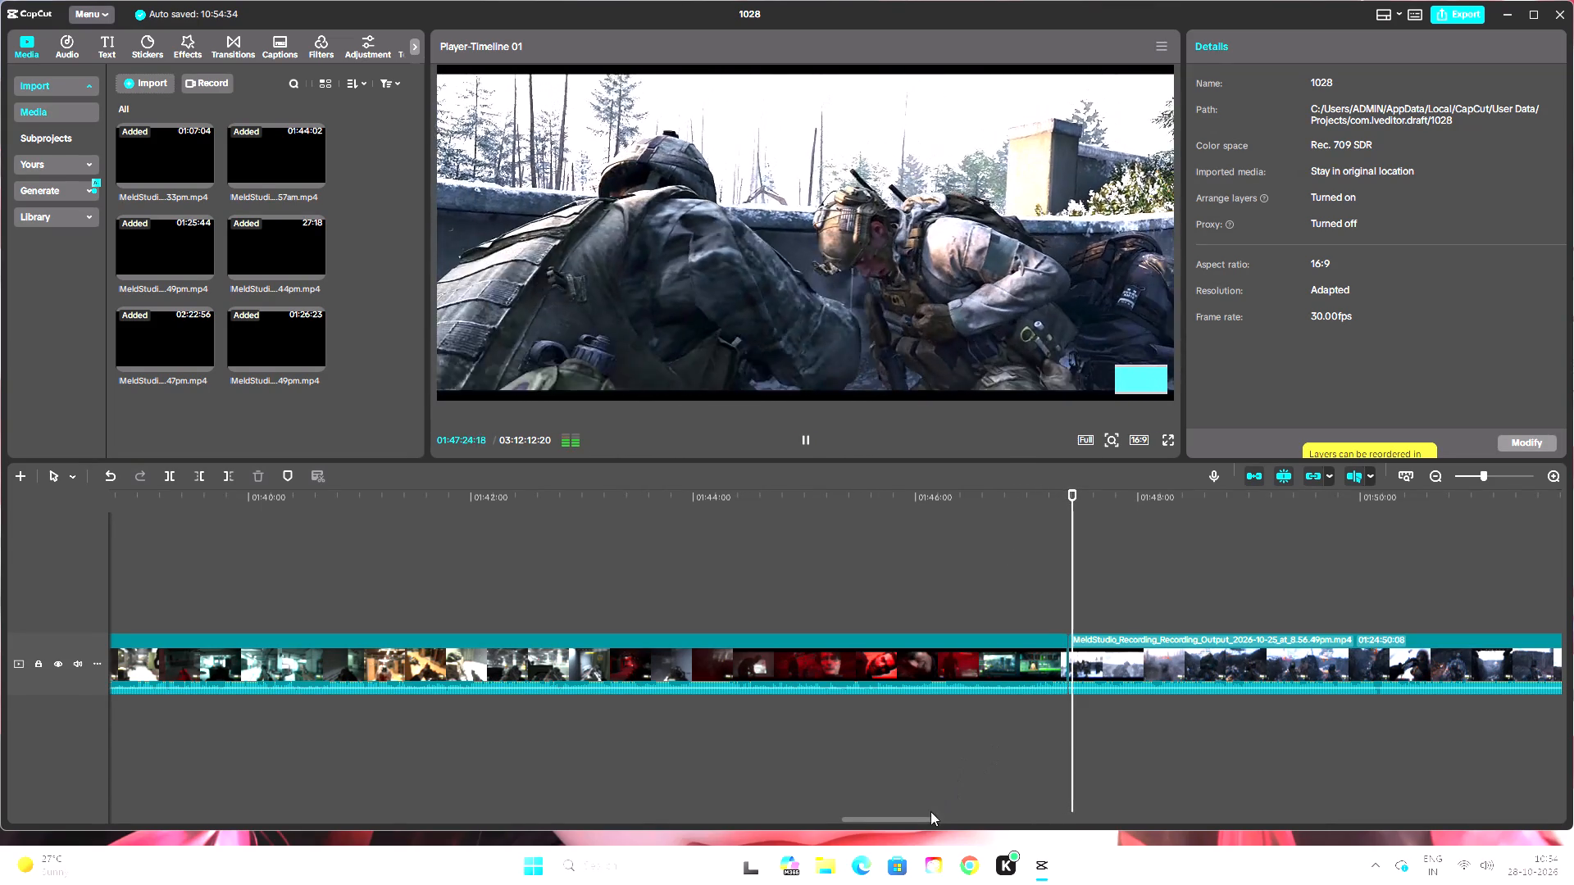
pyautogui.moveTo(923, 819); pyautogui.dragTo(935, 826)
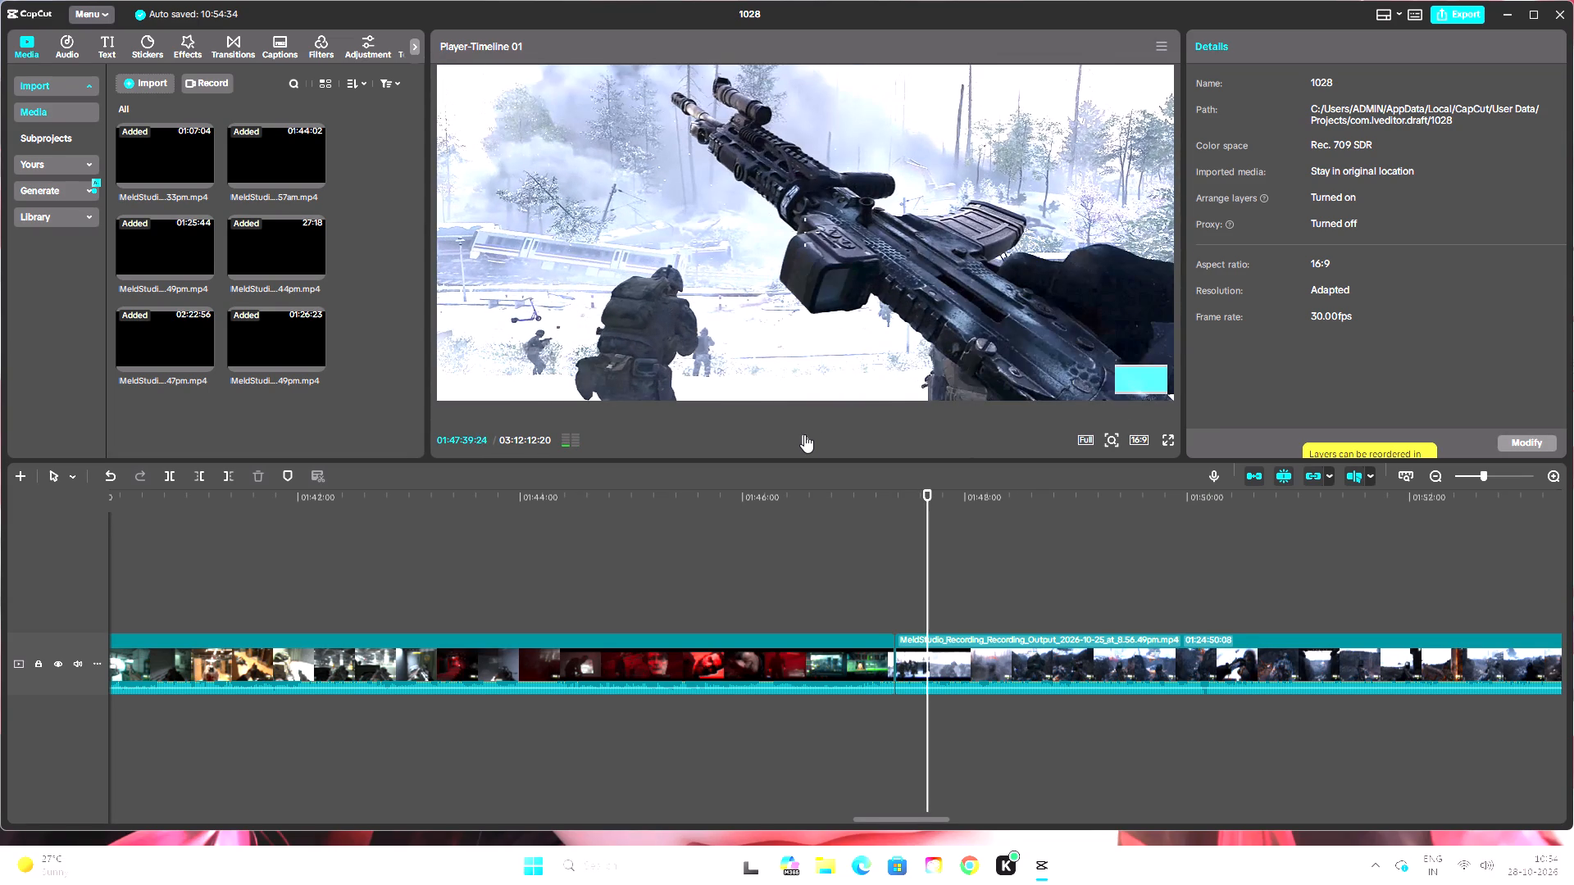
pyautogui.click(804, 434)
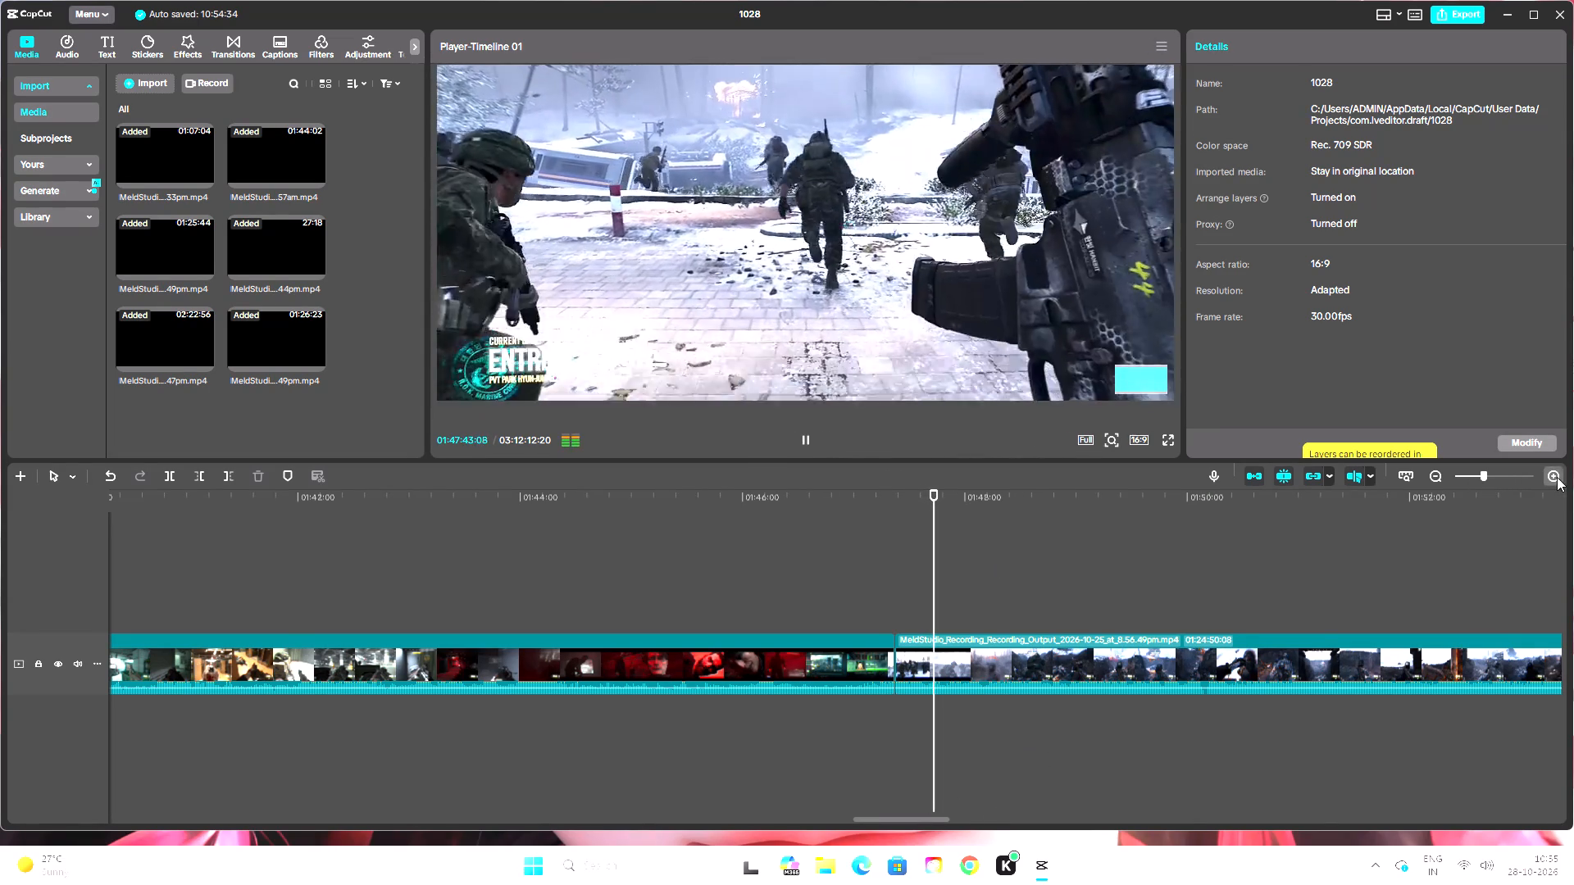
# Review the 8.56.49pm recording from the snowy assault through the trenches to the vehicle scene, about 01:57:42, for failed attempts.
pyautogui.click(1557, 477)
pyautogui.click(1557, 477)
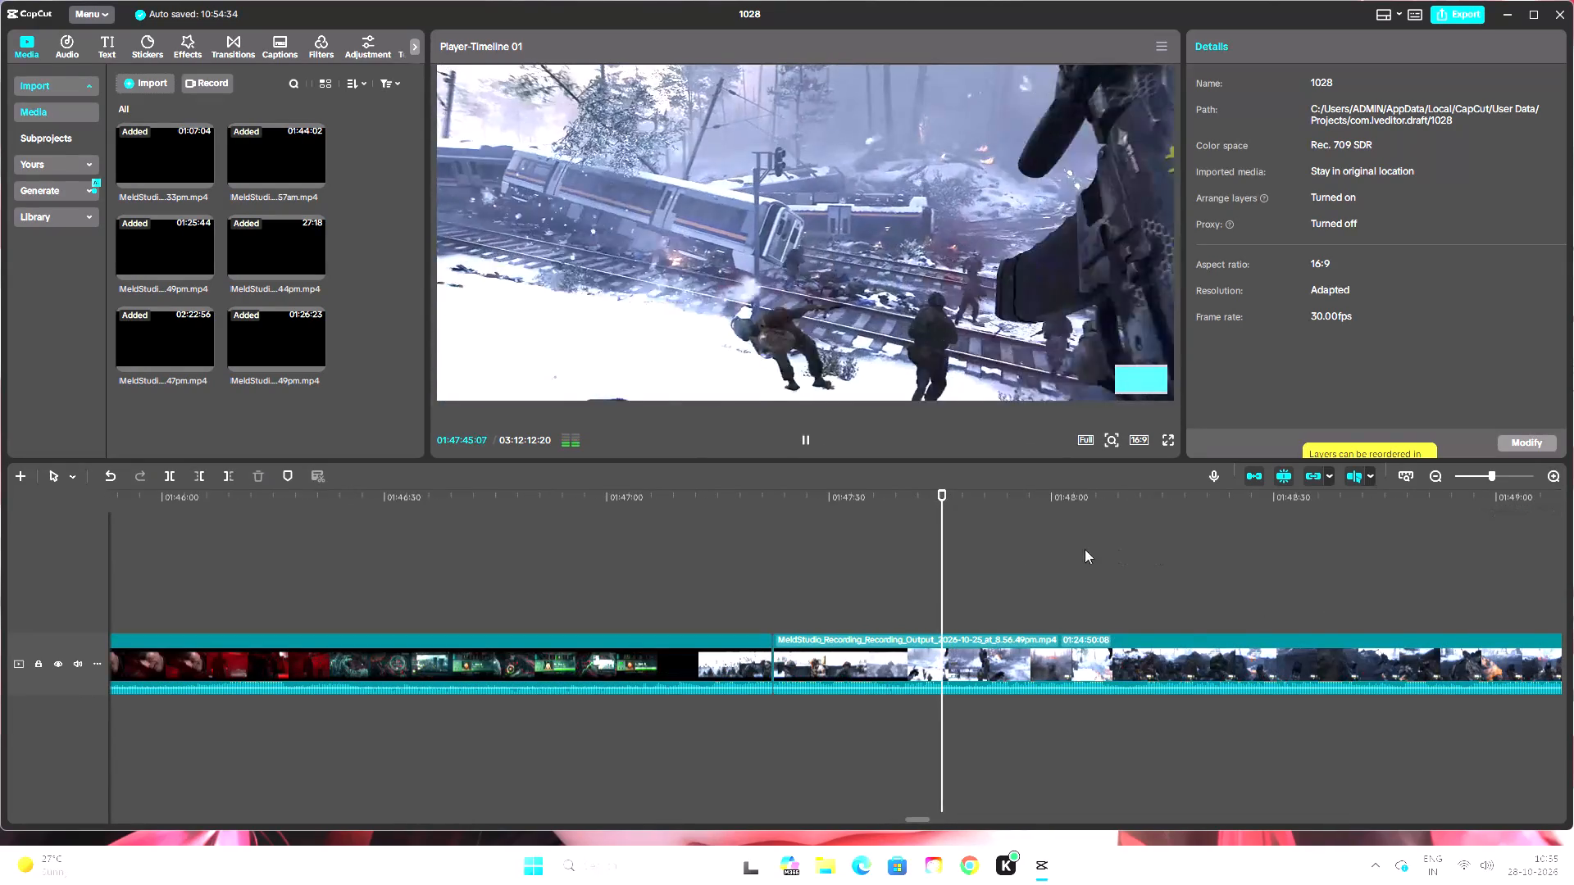
pyautogui.moveTo(953, 497); pyautogui.dragTo(987, 505)
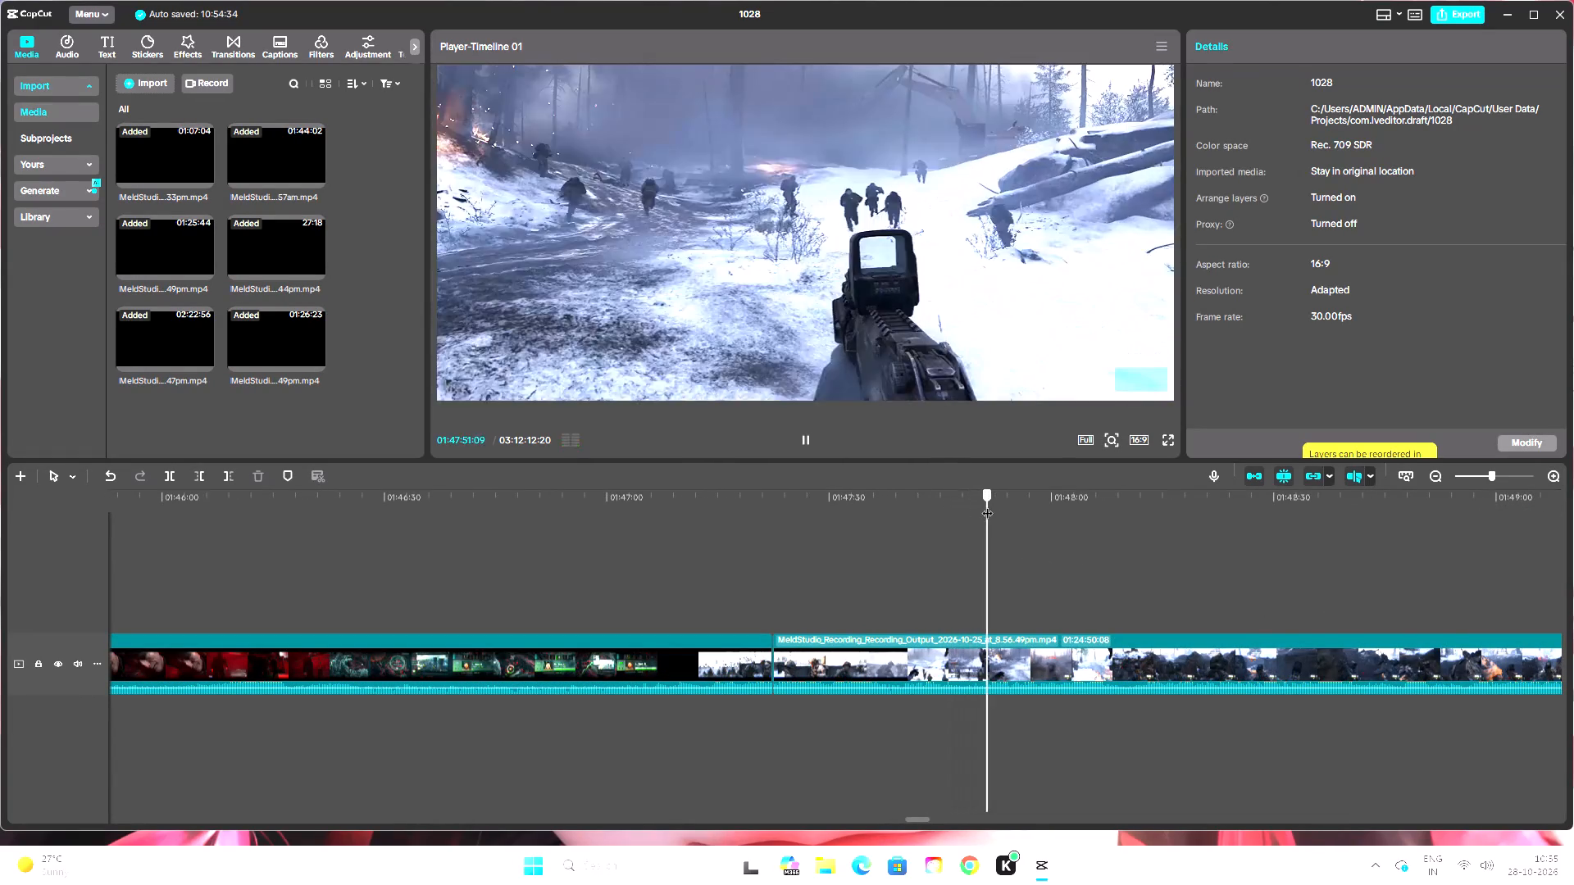
pyautogui.moveTo(987, 505); pyautogui.dragTo(1162, 536)
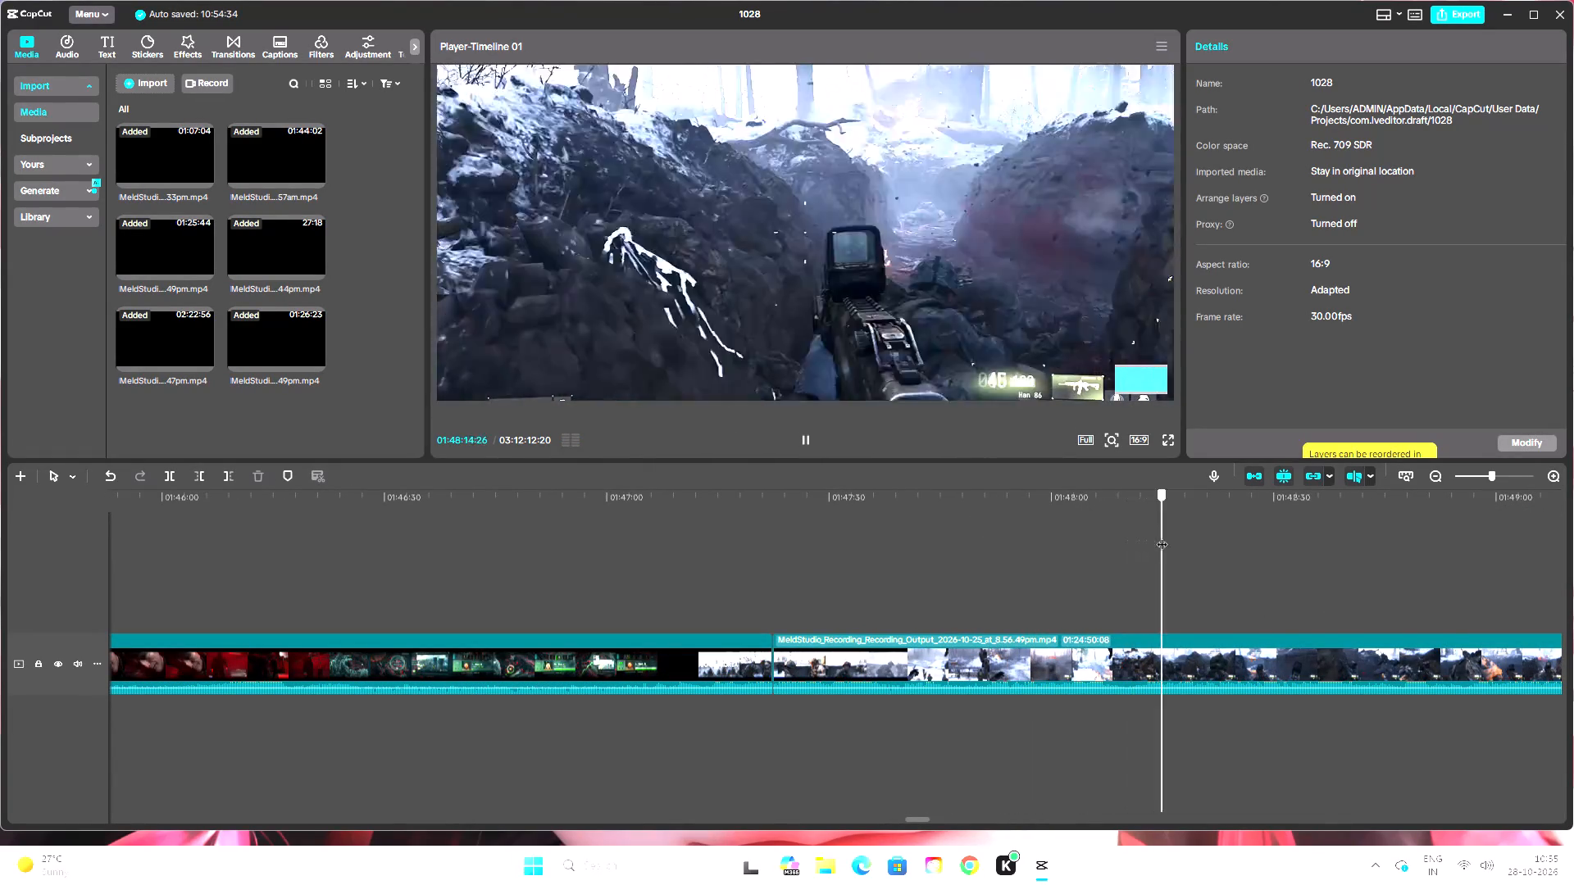
pyautogui.moveTo(1162, 536); pyautogui.dragTo(1322, 551)
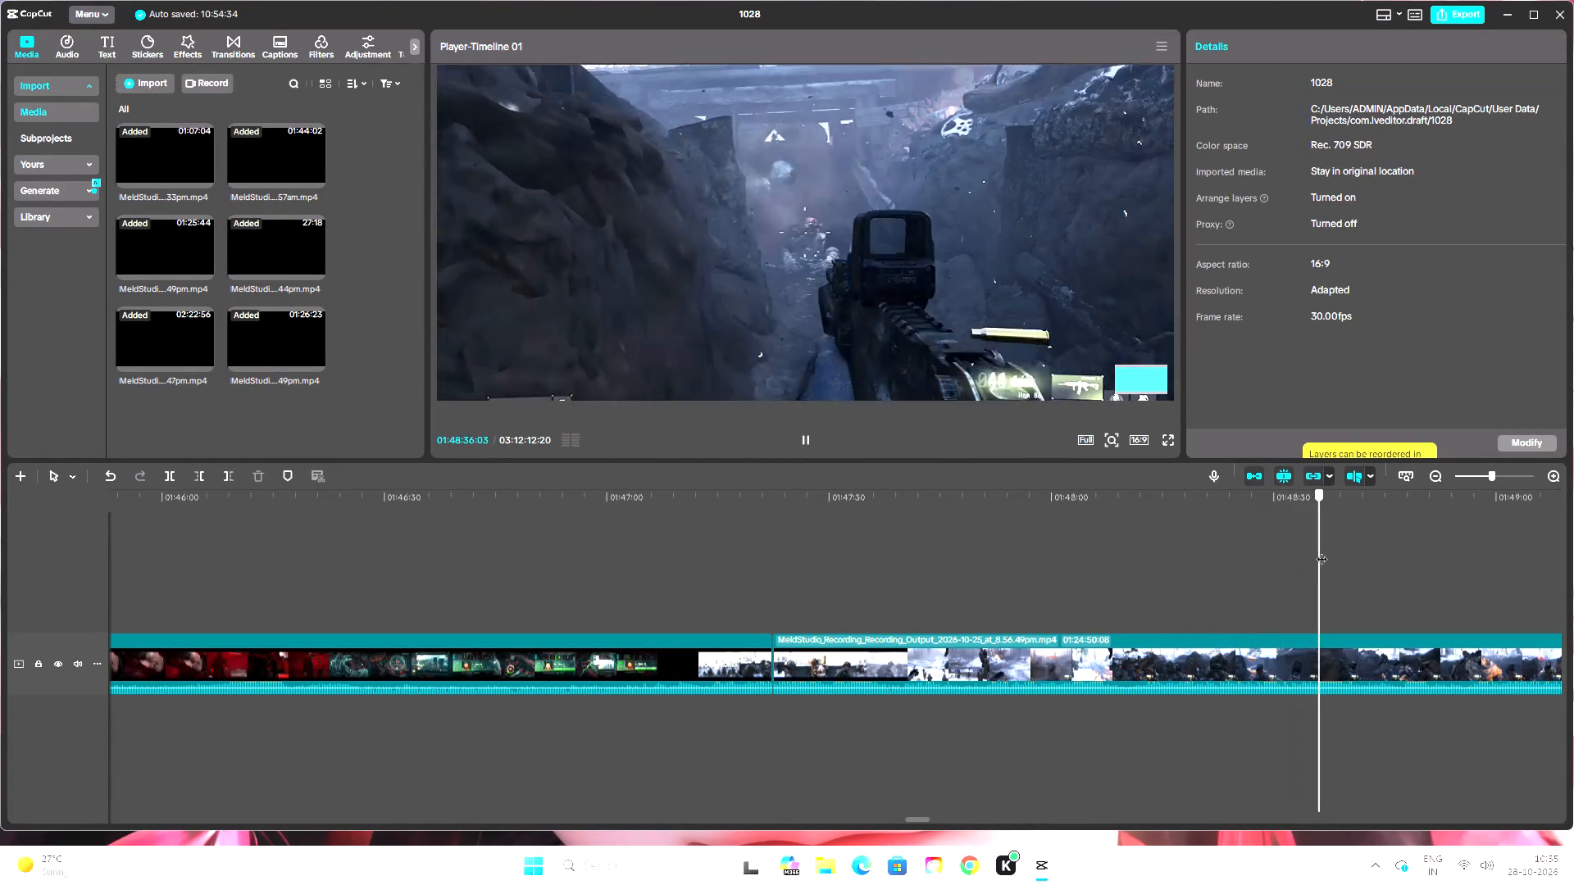
pyautogui.moveTo(1322, 551); pyautogui.dragTo(1363, 556)
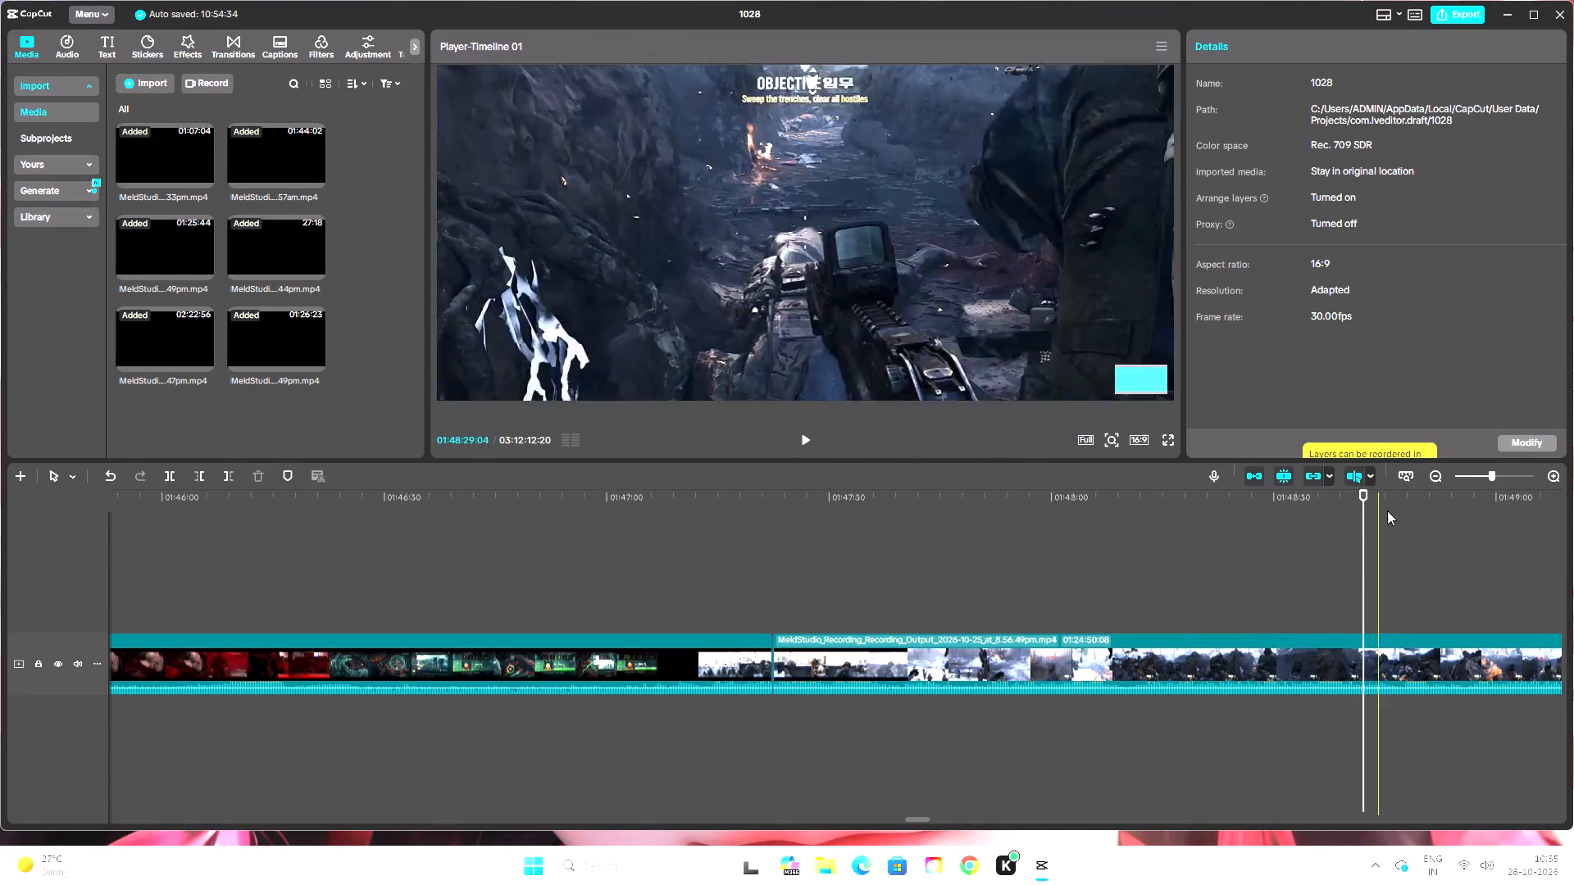
pyautogui.moveTo(919, 820); pyautogui.dragTo(931, 823)
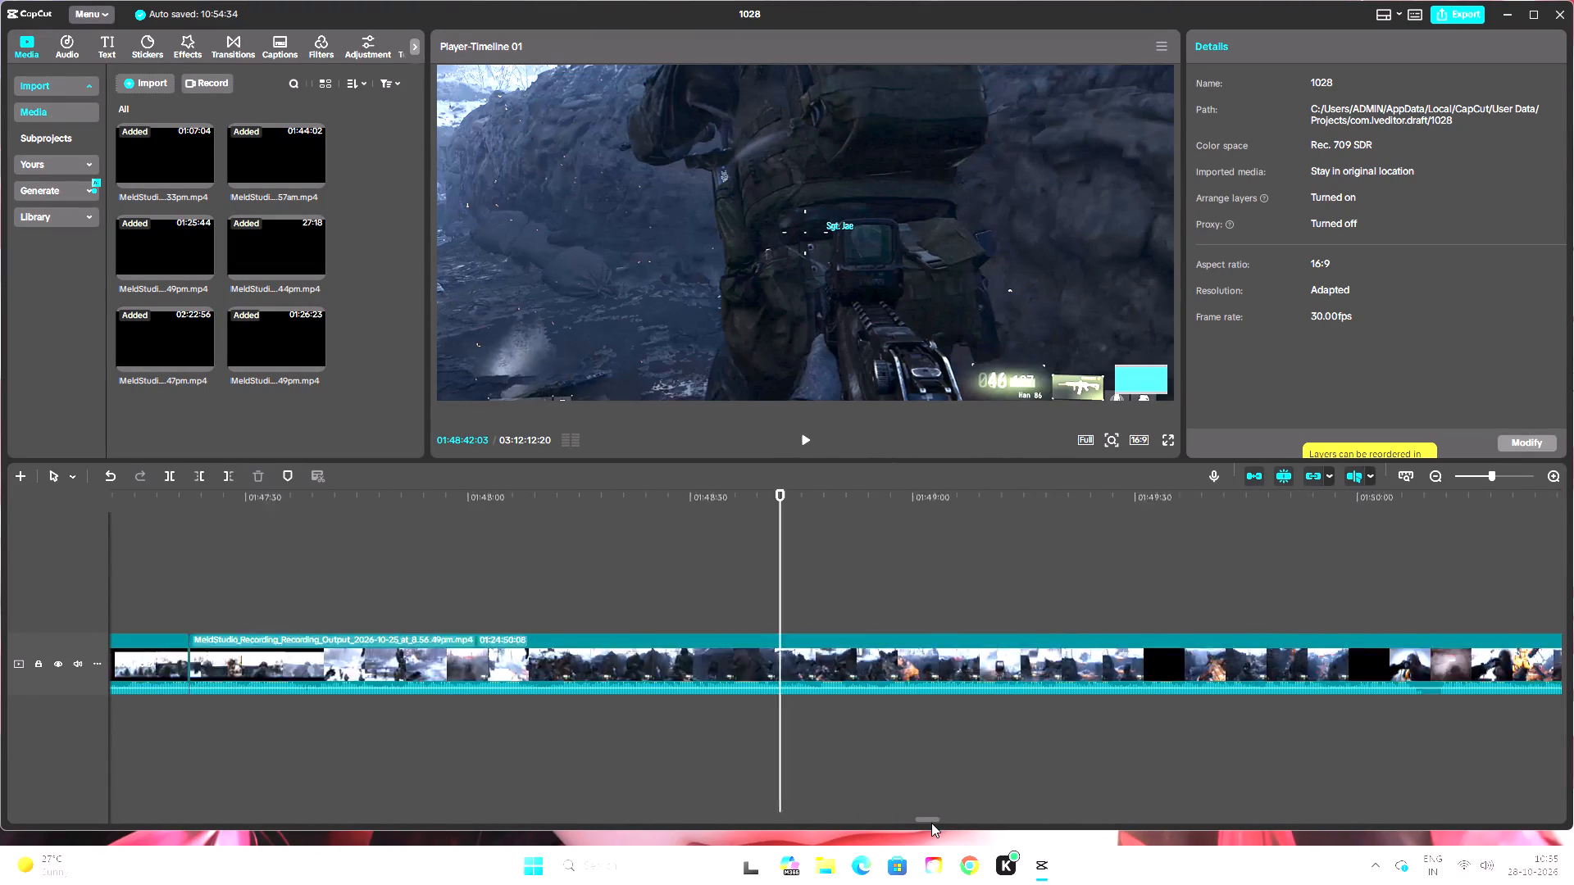
pyautogui.moveTo(931, 823); pyautogui.dragTo(936, 824)
pyautogui.moveTo(341, 492); pyautogui.dragTo(357, 499)
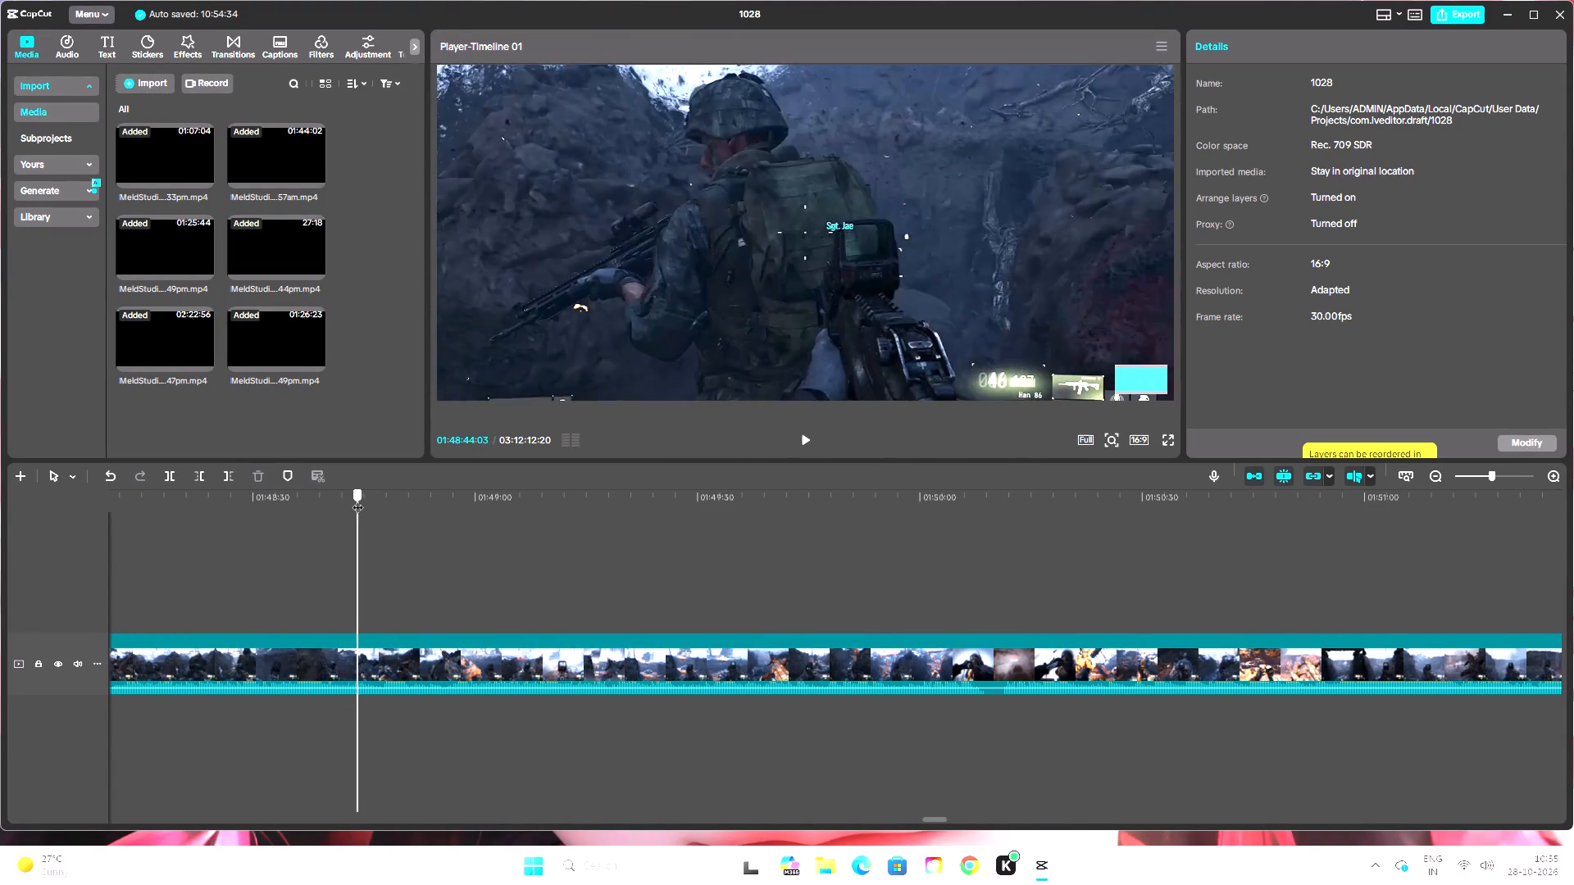
pyautogui.moveTo(357, 499); pyautogui.dragTo(573, 530)
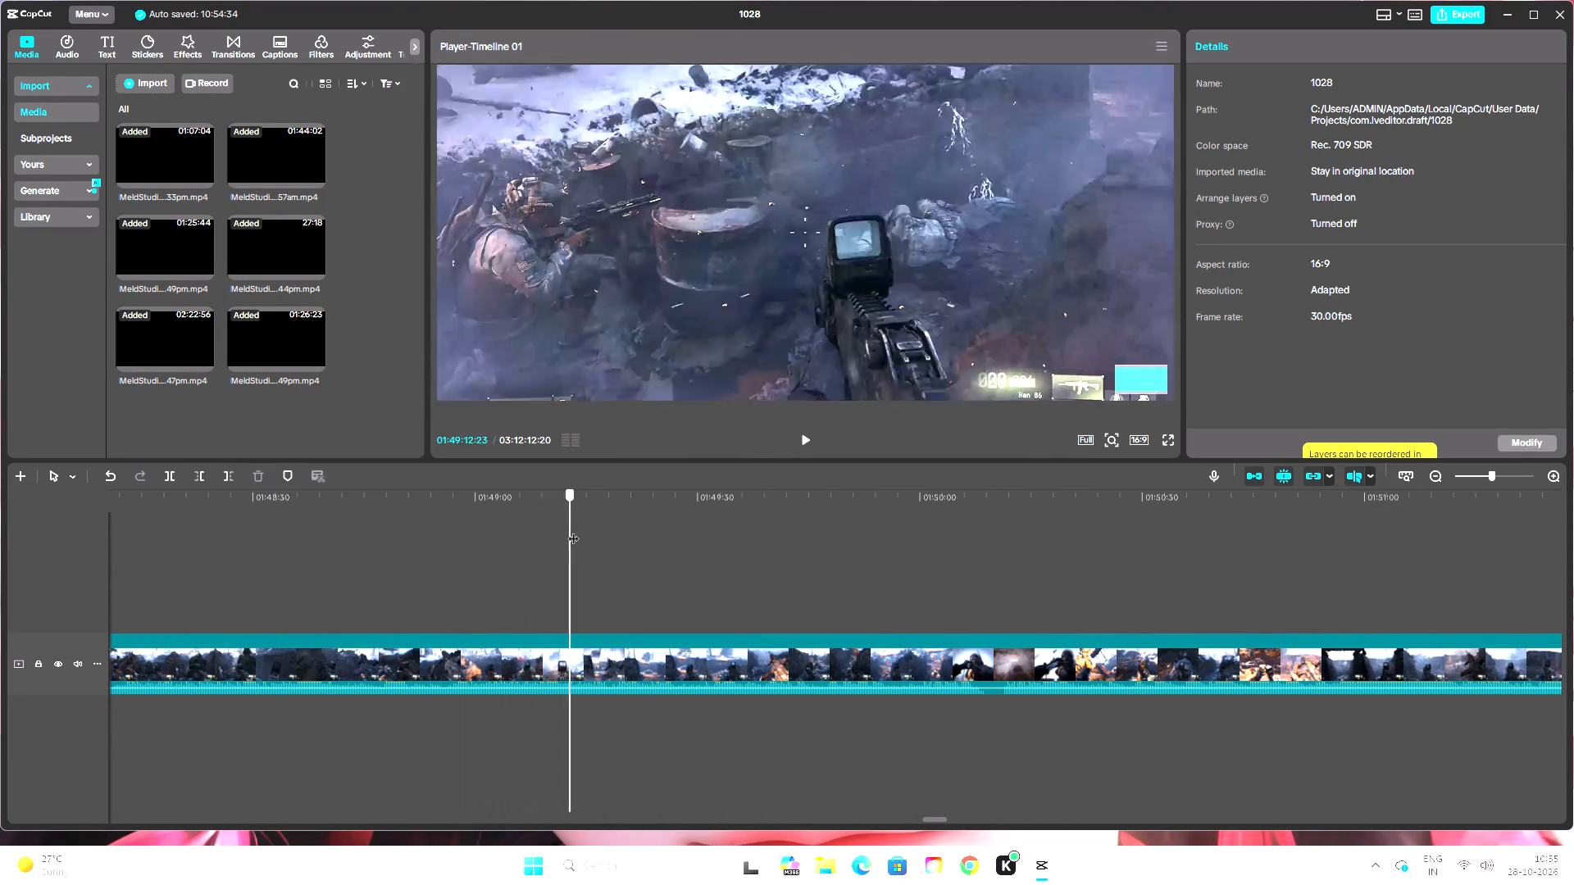
pyautogui.moveTo(573, 530); pyautogui.dragTo(733, 554)
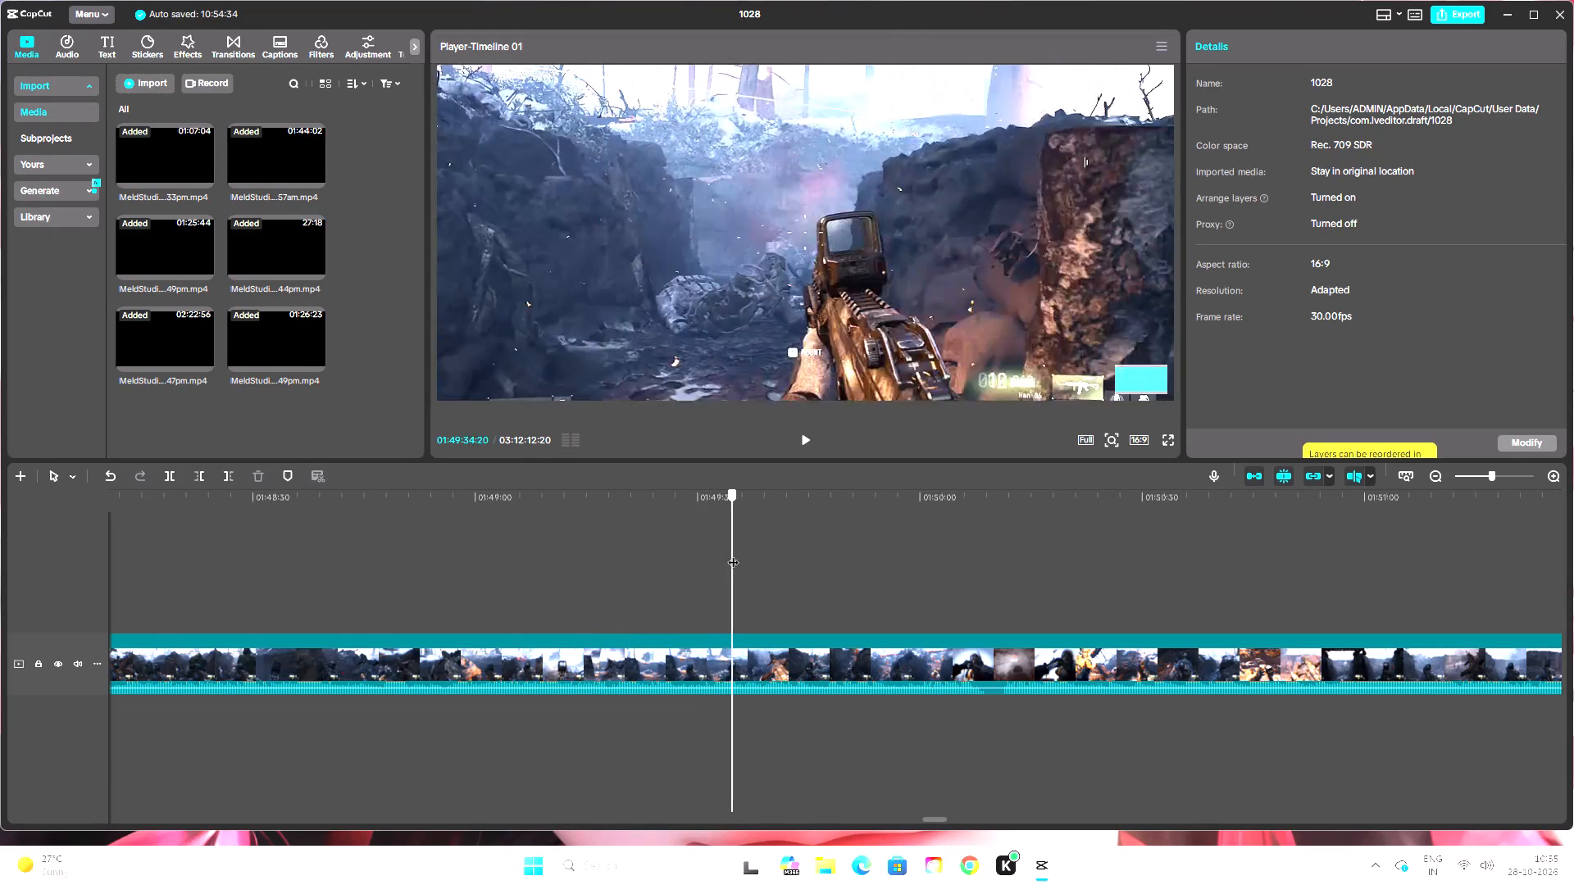
pyautogui.moveTo(733, 554); pyautogui.dragTo(957, 573)
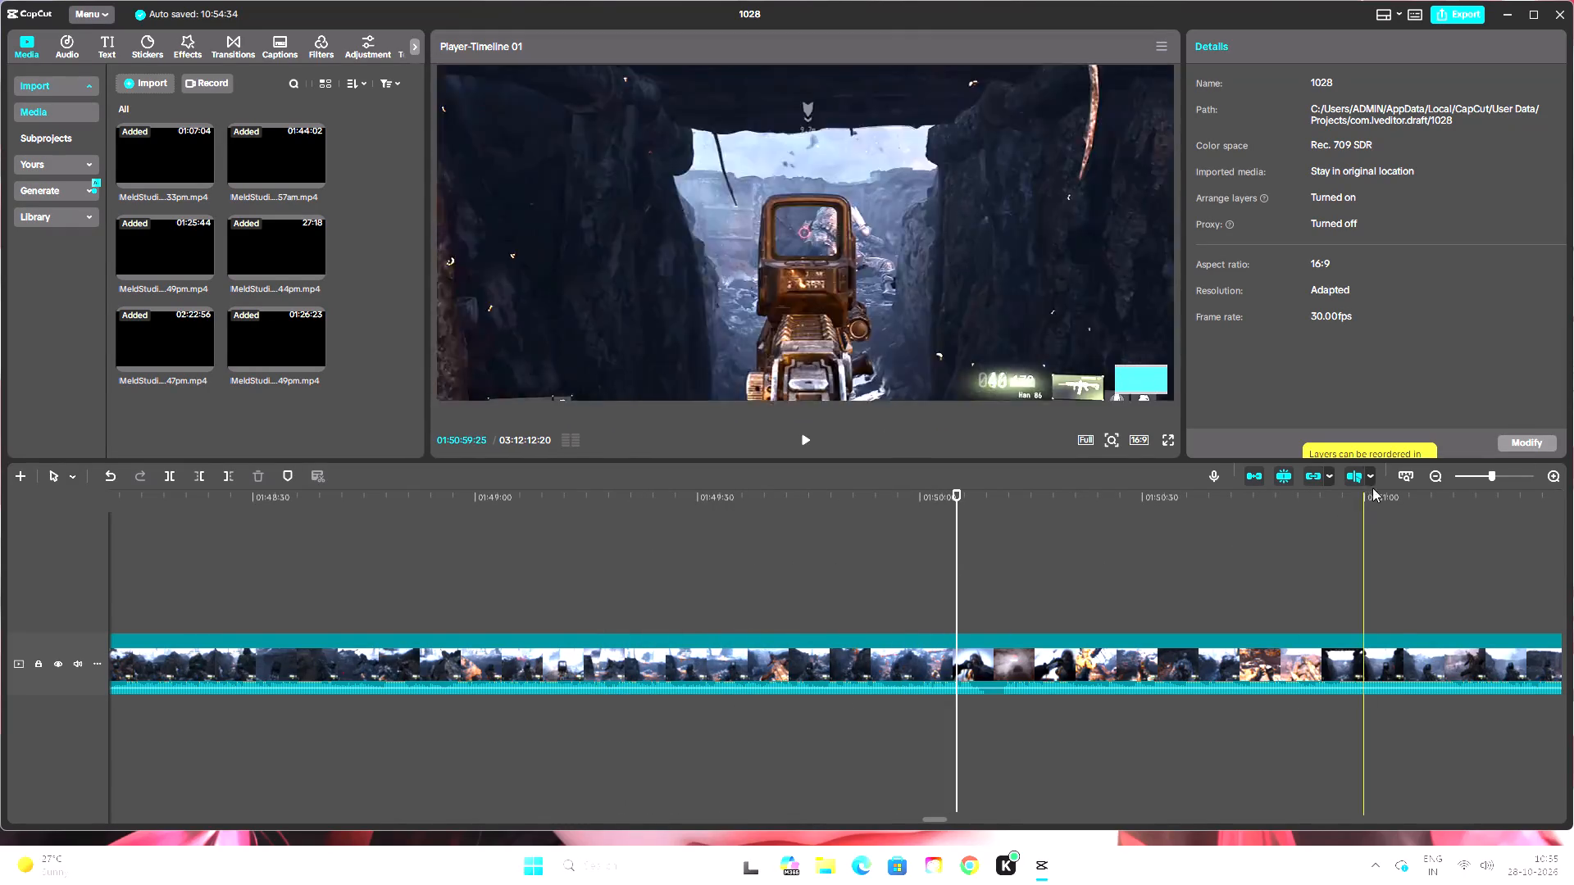
pyautogui.tripleClick(1435, 474)
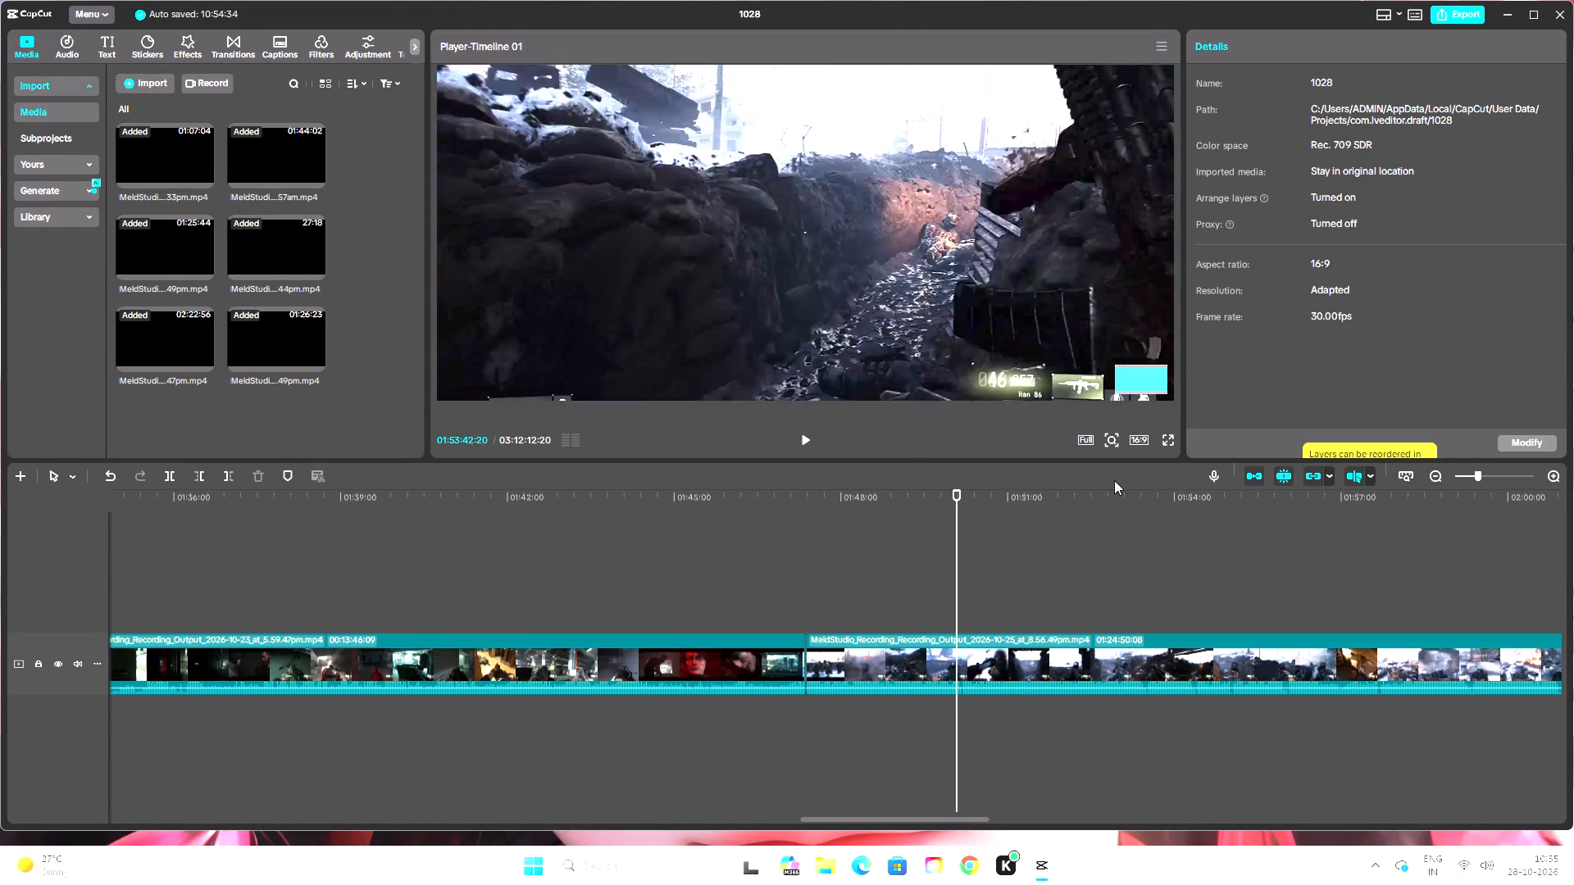
pyautogui.moveTo(952, 489); pyautogui.dragTo(1162, 542)
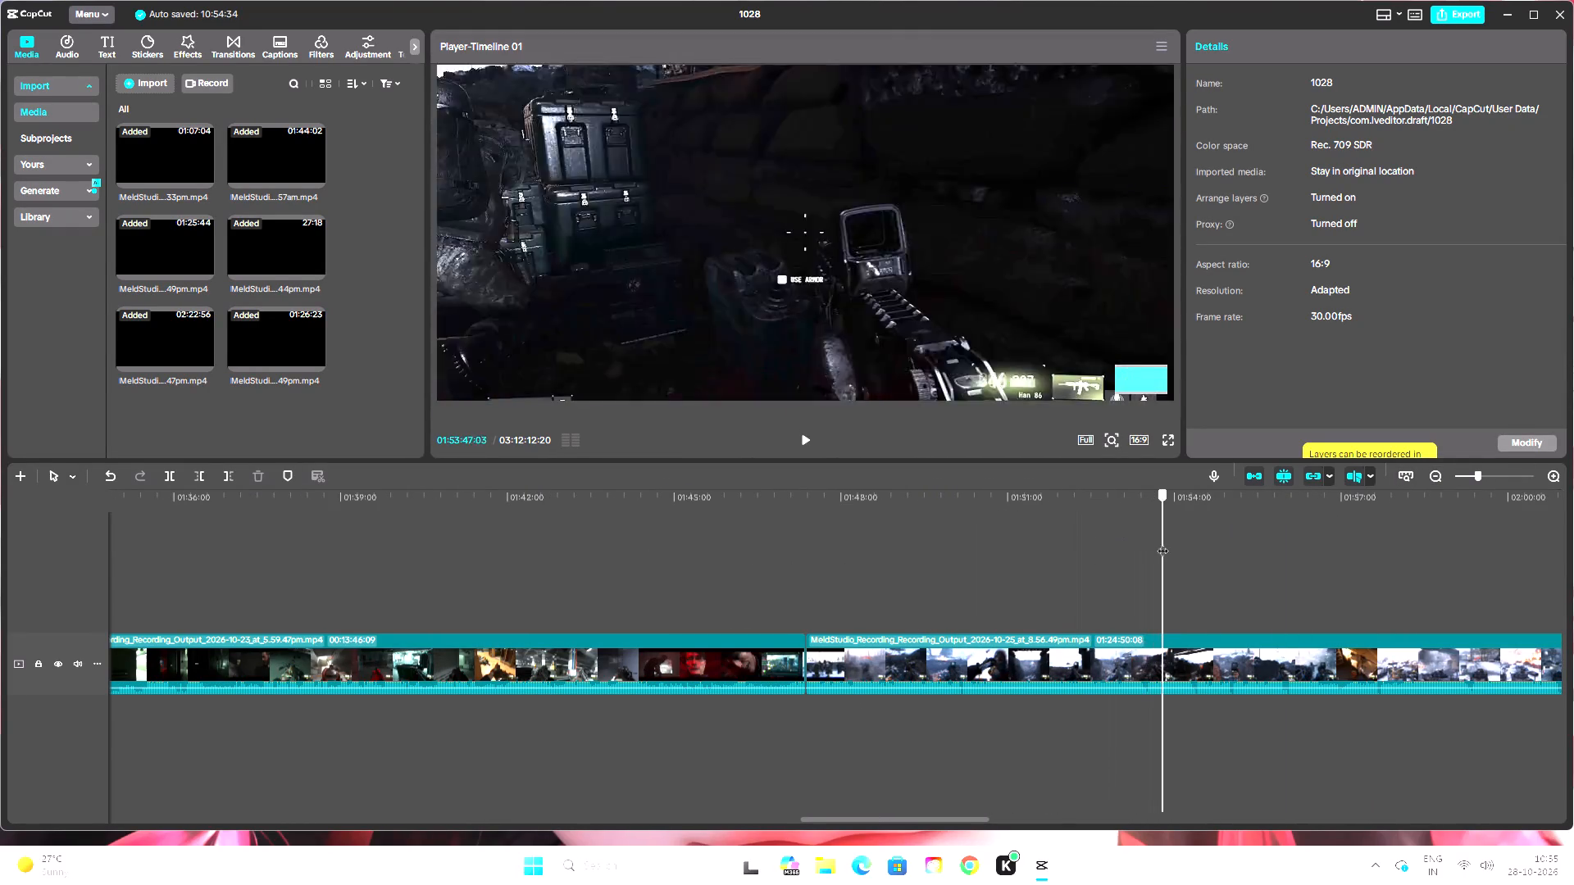
pyautogui.moveTo(1162, 542); pyautogui.dragTo(1311, 566)
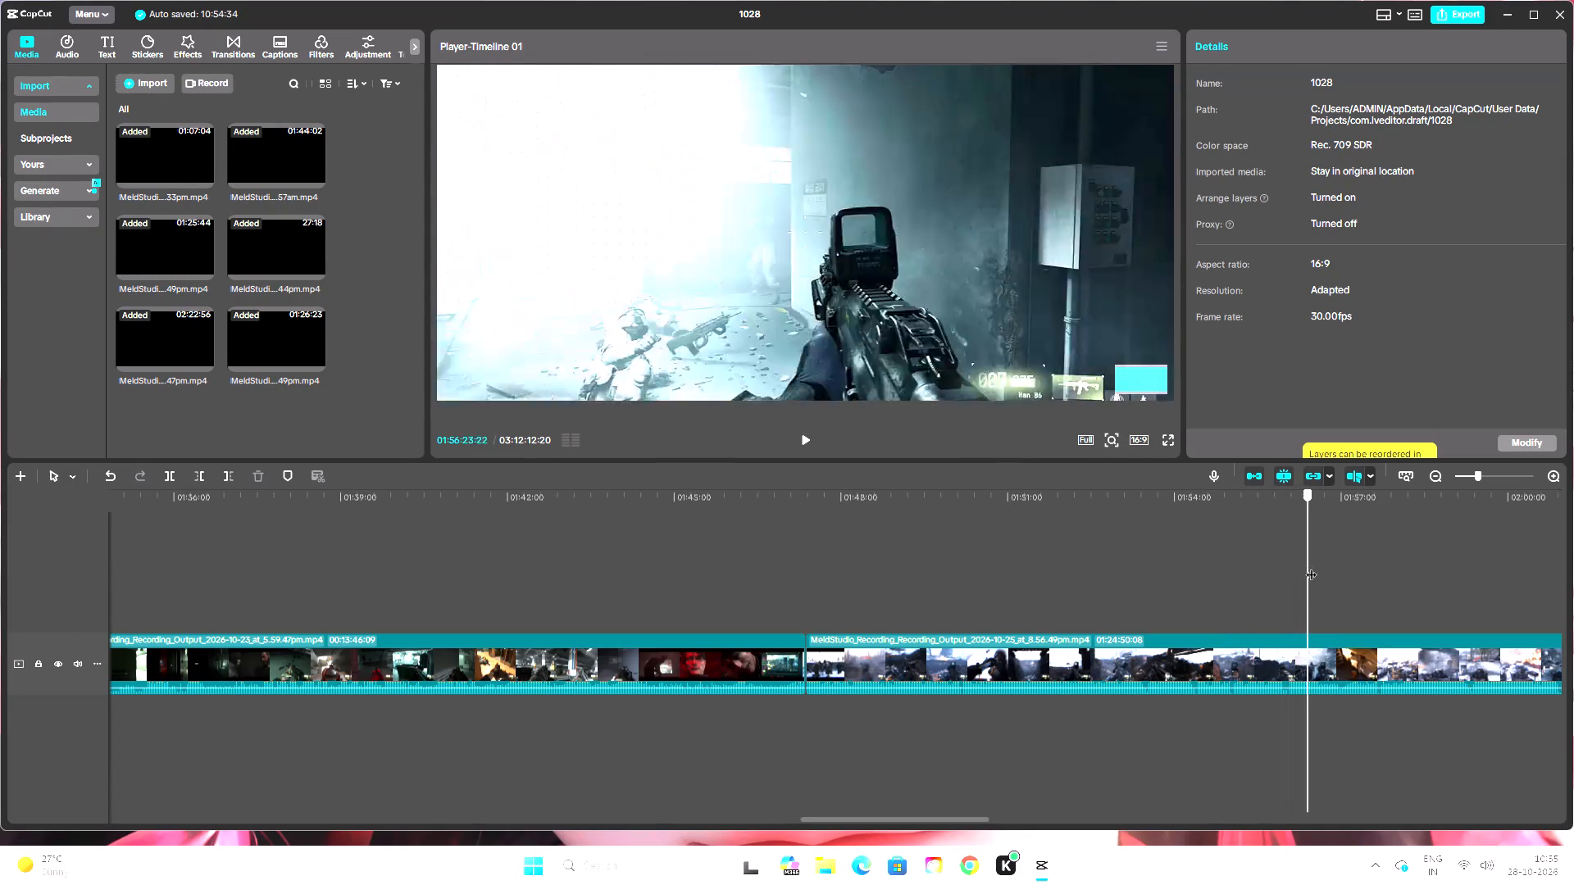
pyautogui.moveTo(1311, 566); pyautogui.dragTo(1385, 578)
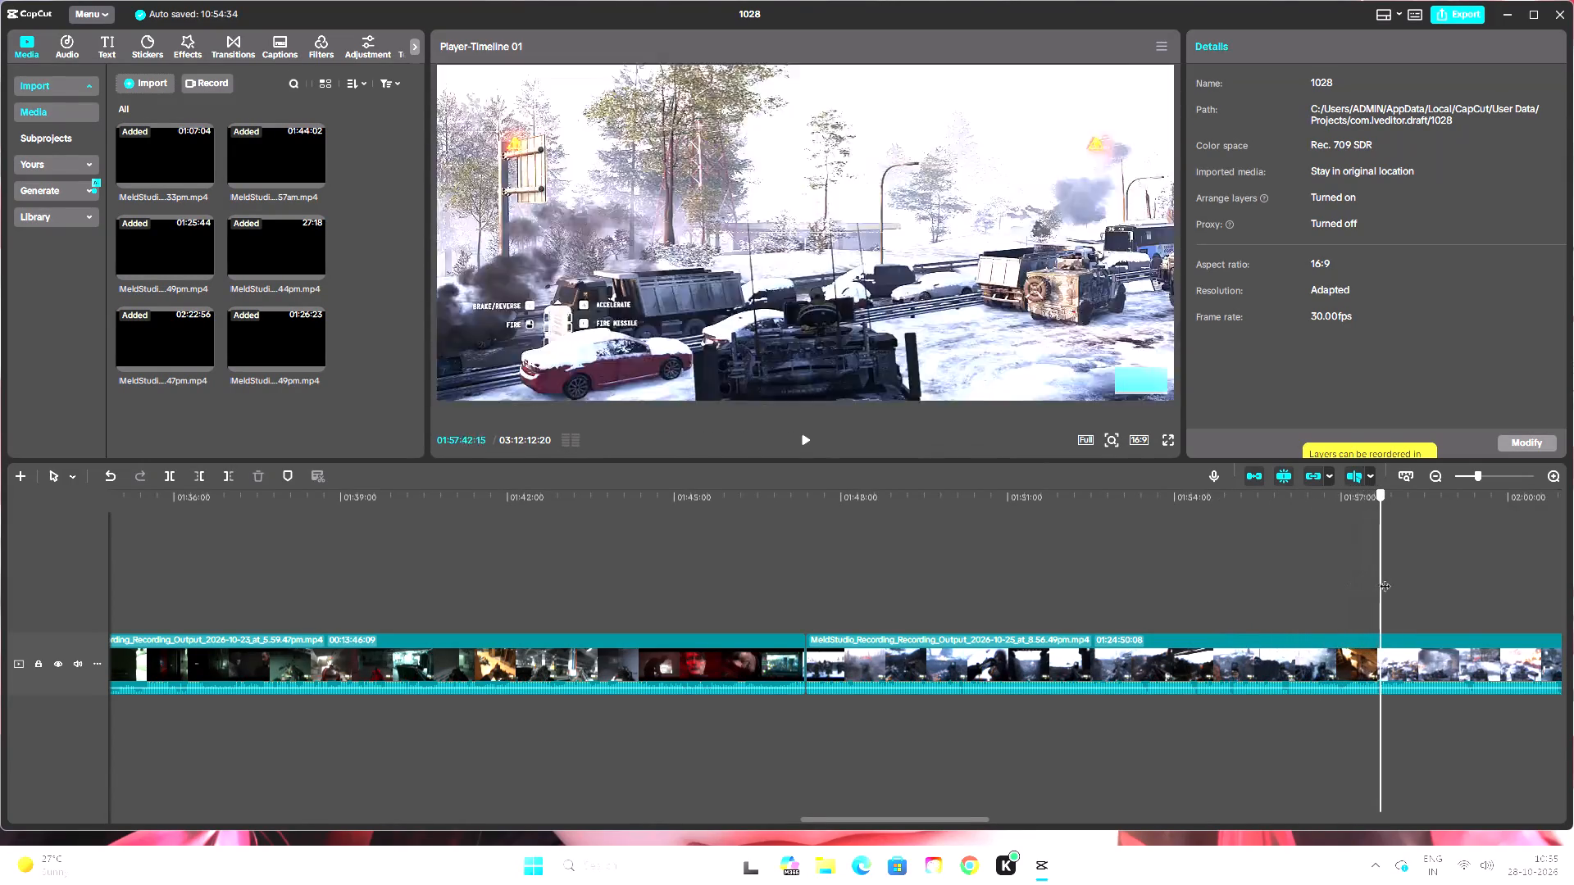
# Split the 8.56.49pm recording at about 01:54:27, where trench gameplay restarts after the death screen.
pyautogui.moveTo(1385, 578); pyautogui.dragTo(1271, 575)
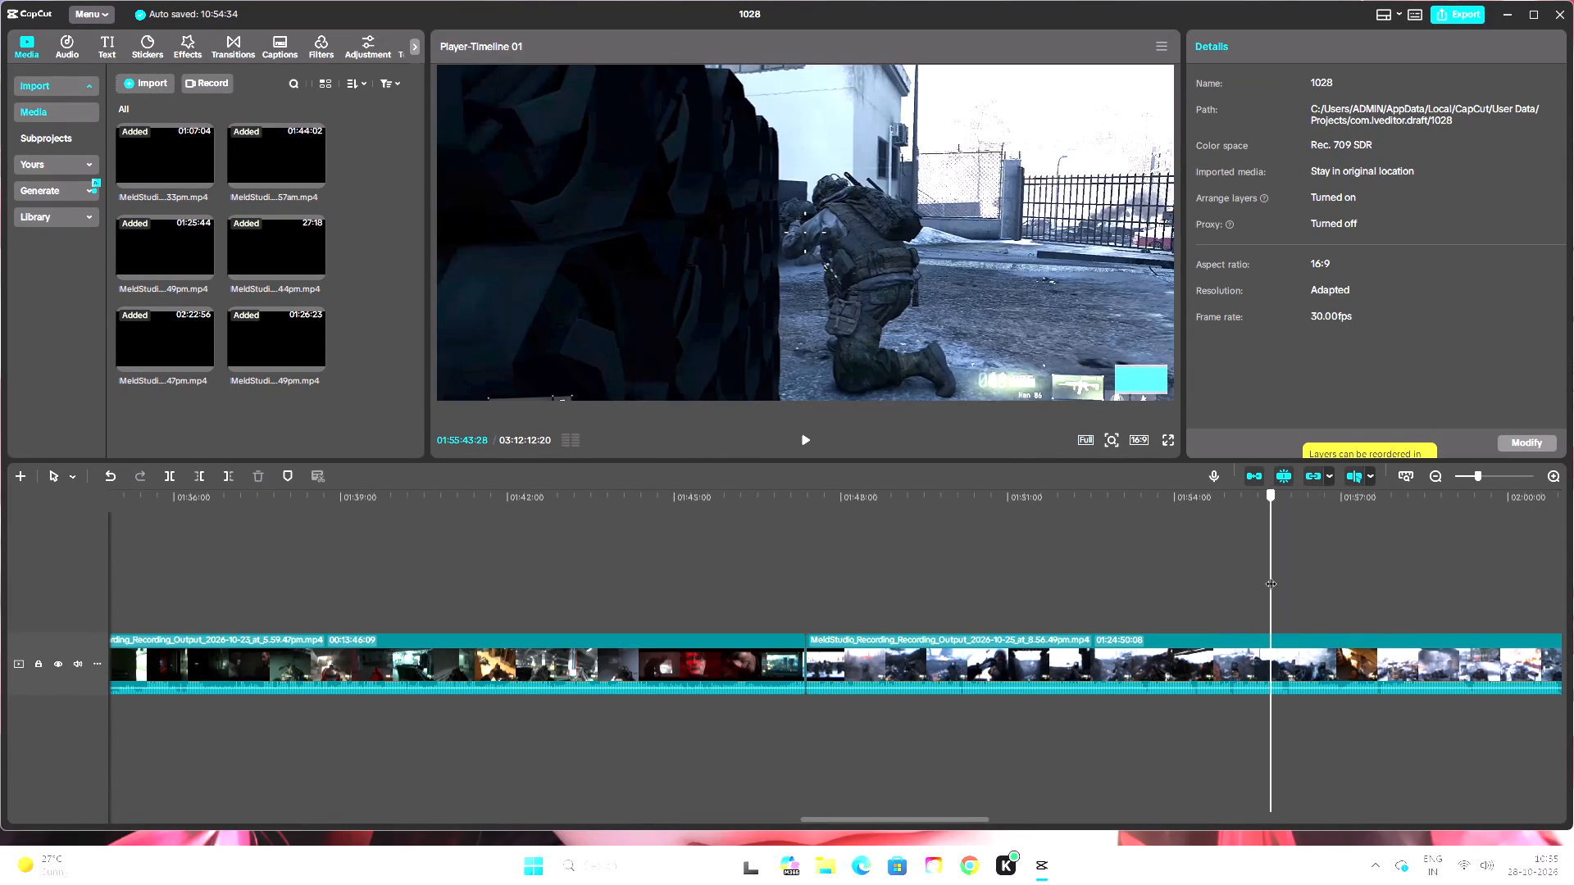
pyautogui.moveTo(1271, 575); pyautogui.dragTo(1240, 575)
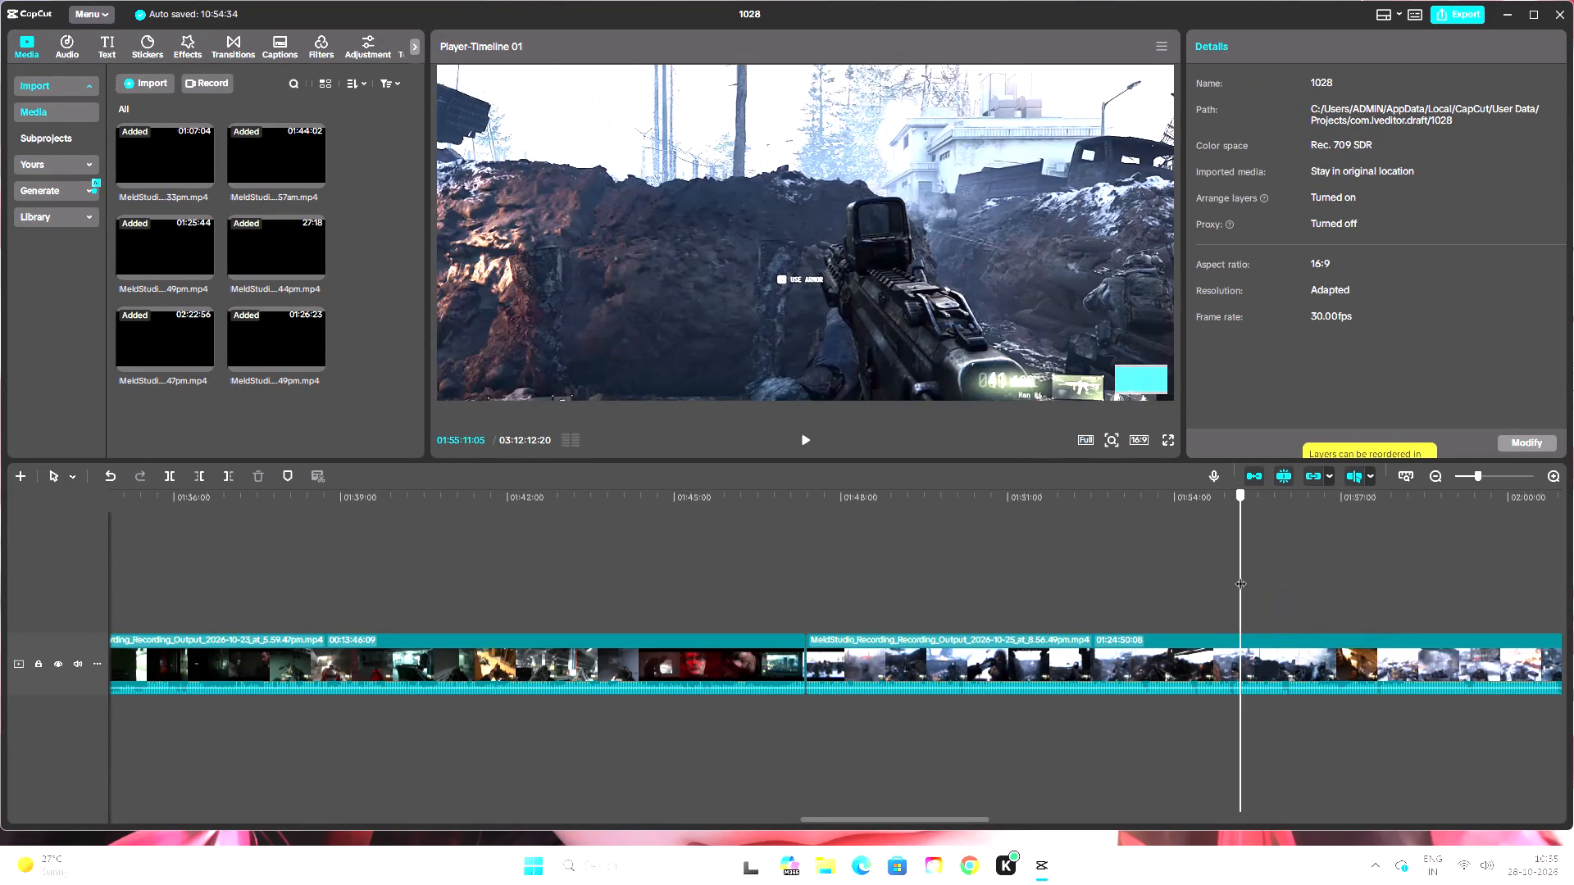
pyautogui.moveTo(1240, 575); pyautogui.dragTo(1292, 577)
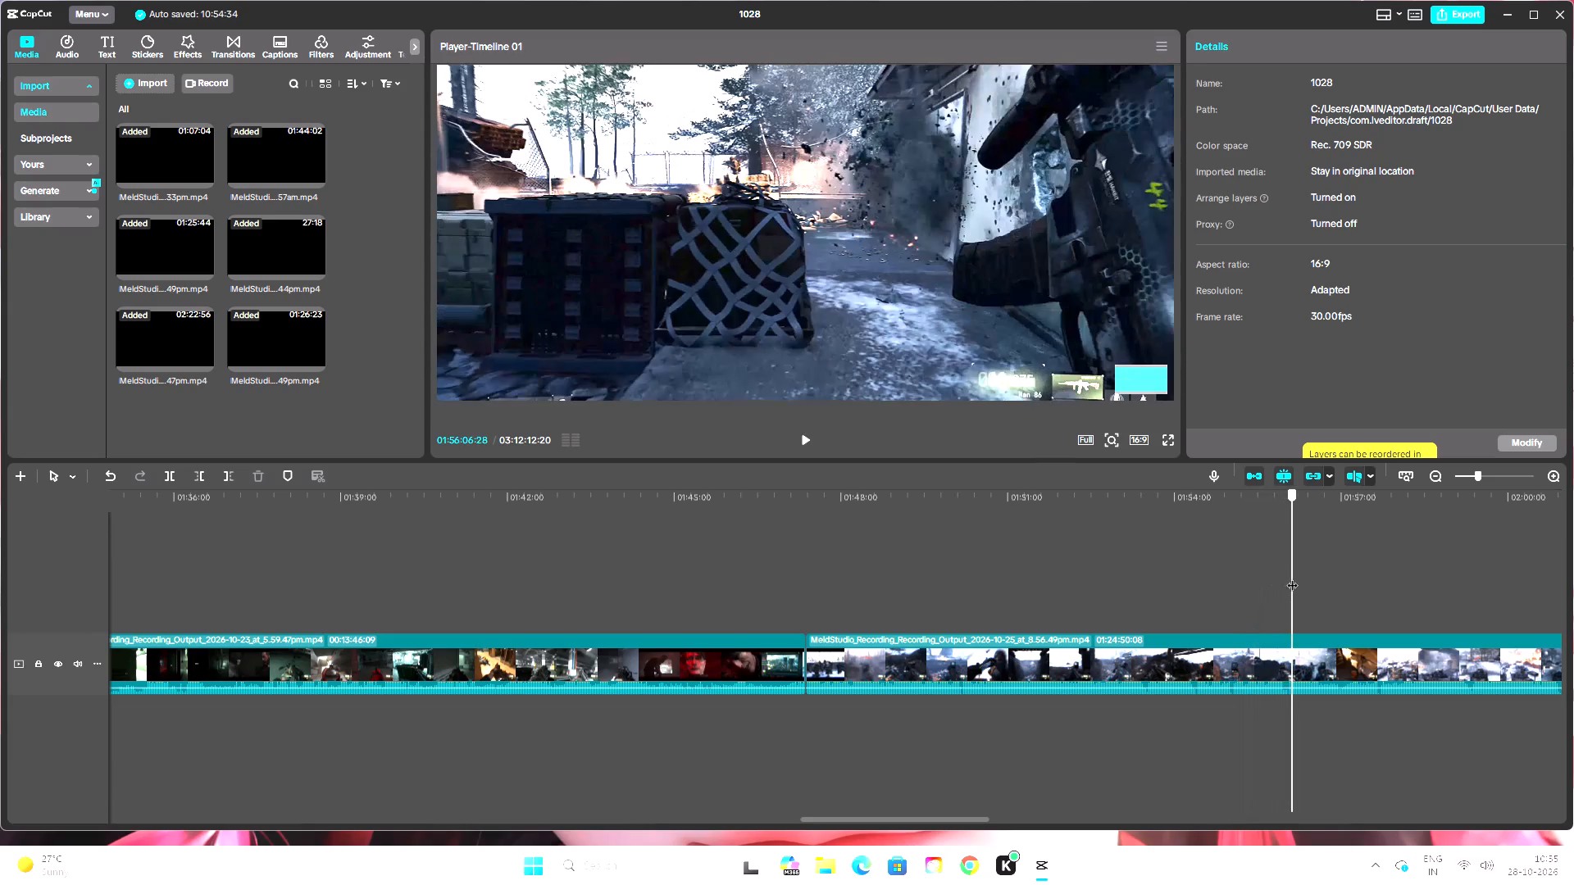
pyautogui.moveTo(1292, 577); pyautogui.dragTo(1288, 577)
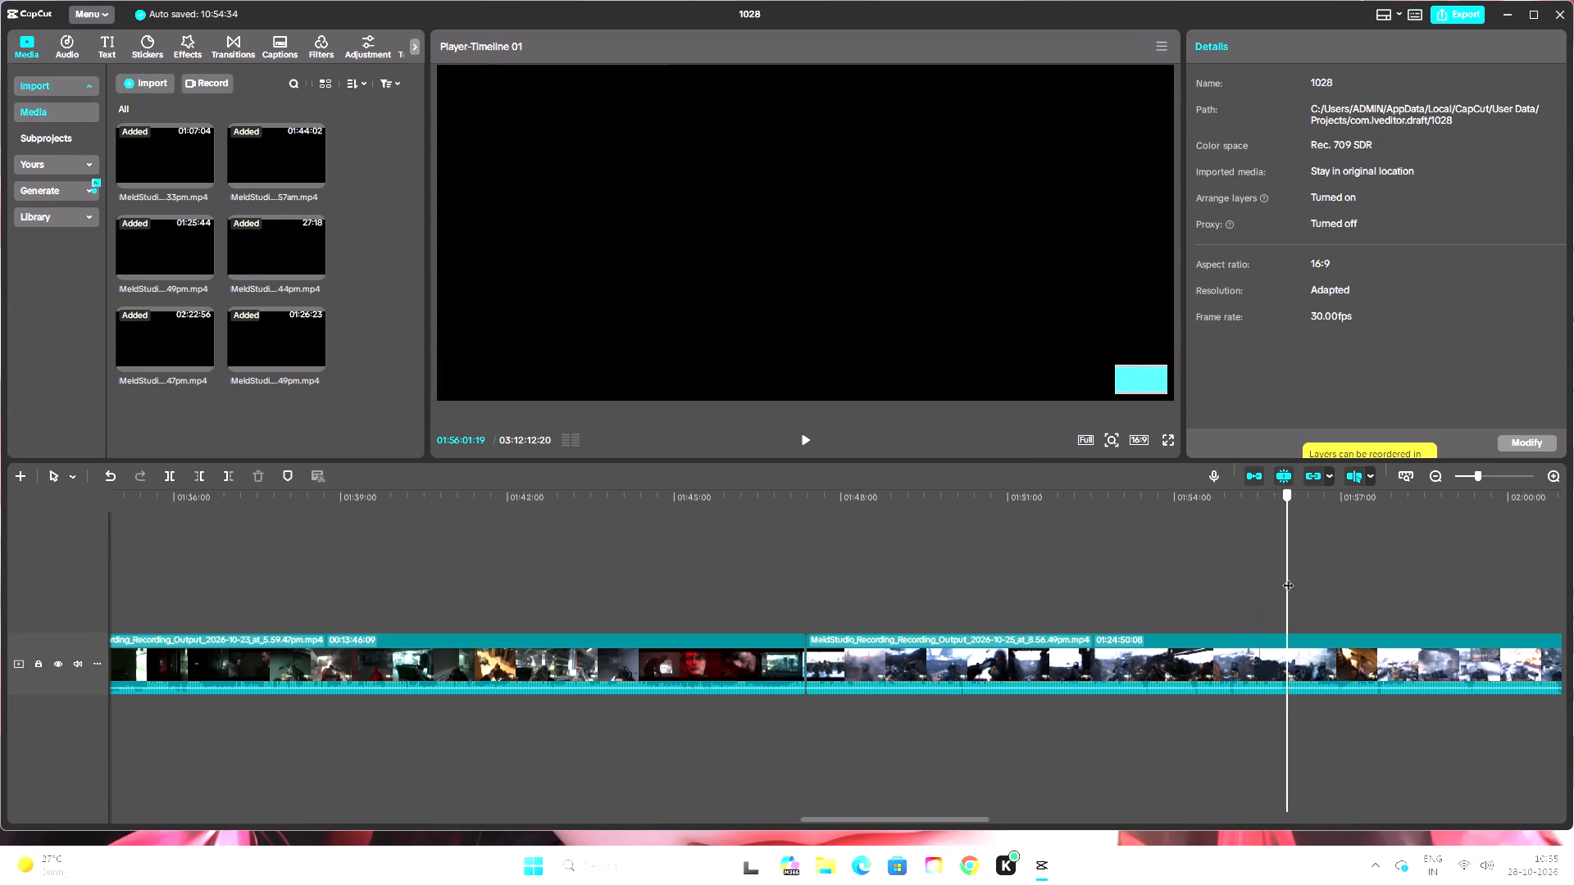
pyautogui.moveTo(1288, 577); pyautogui.dragTo(1190, 579)
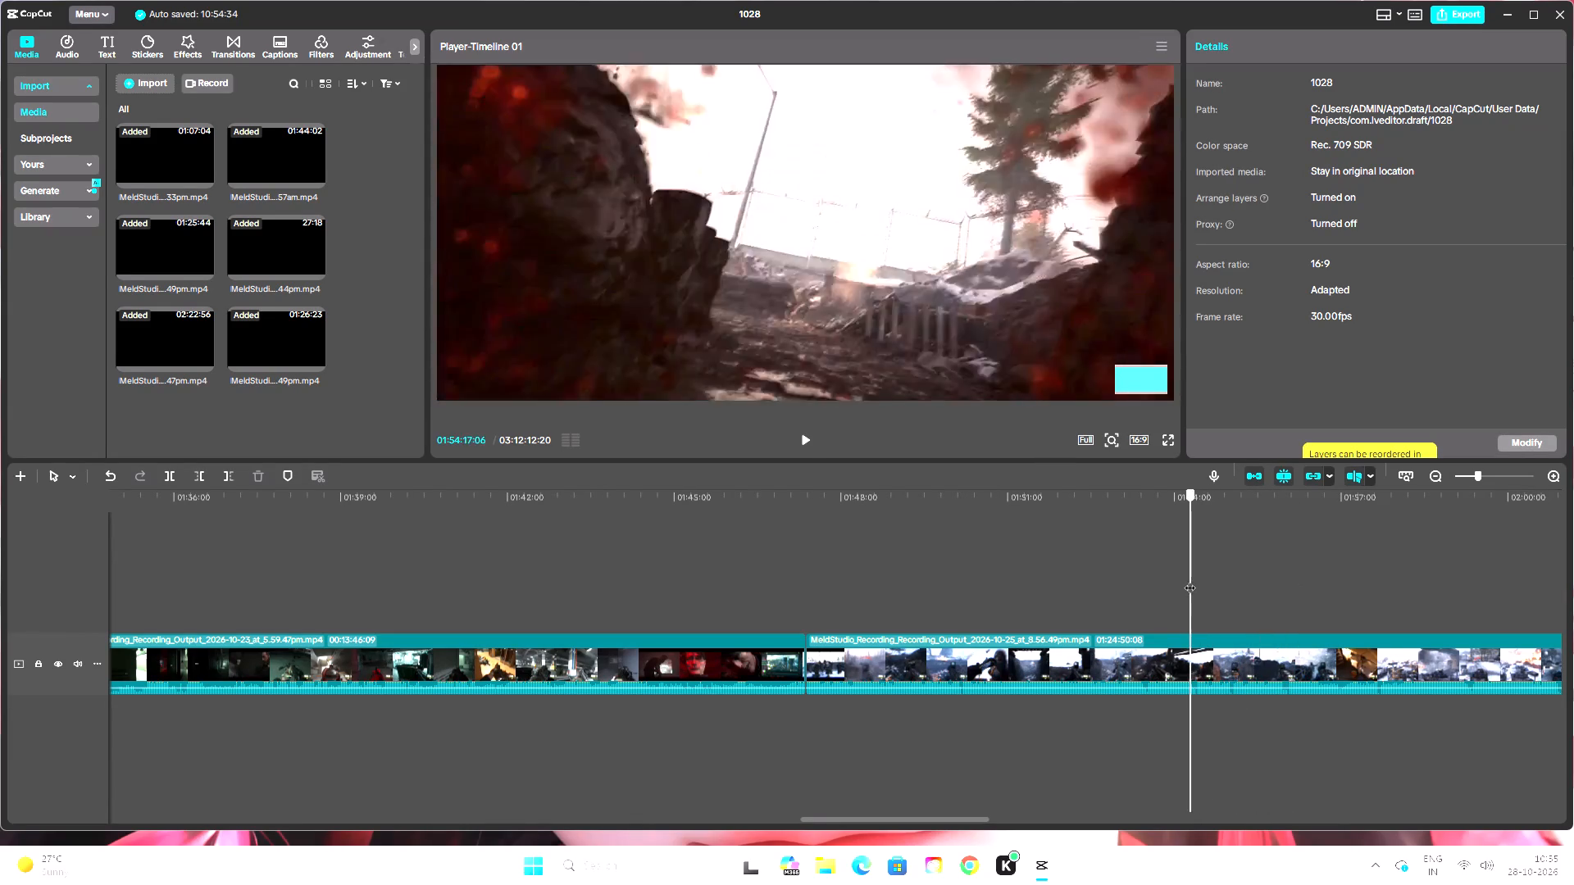
pyautogui.moveTo(1190, 579); pyautogui.dragTo(1174, 579)
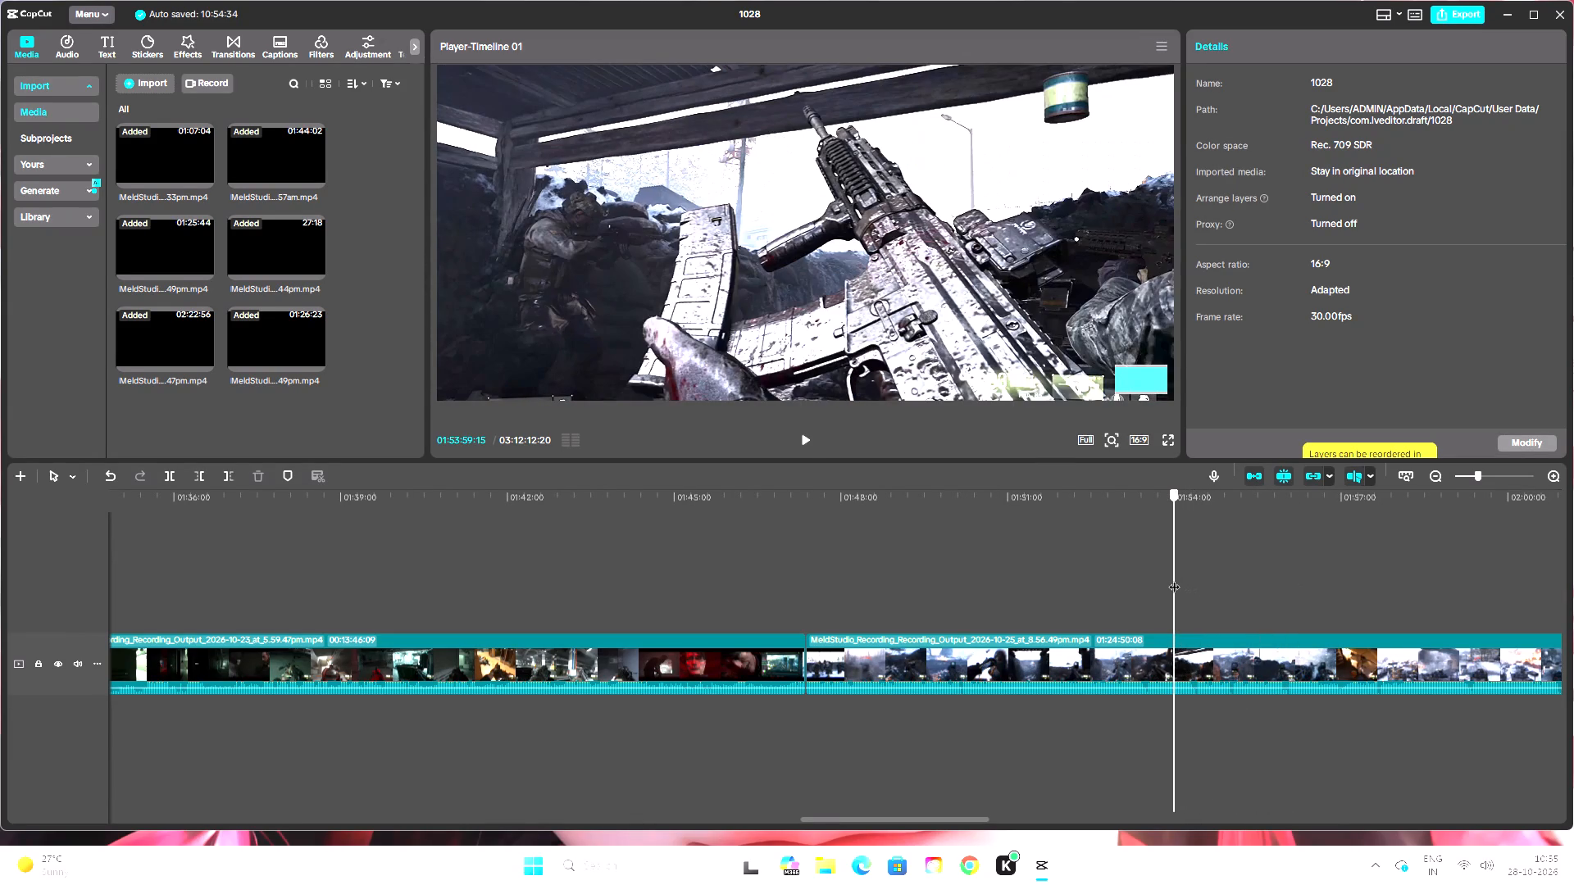
pyautogui.moveTo(1174, 579); pyautogui.dragTo(1171, 578)
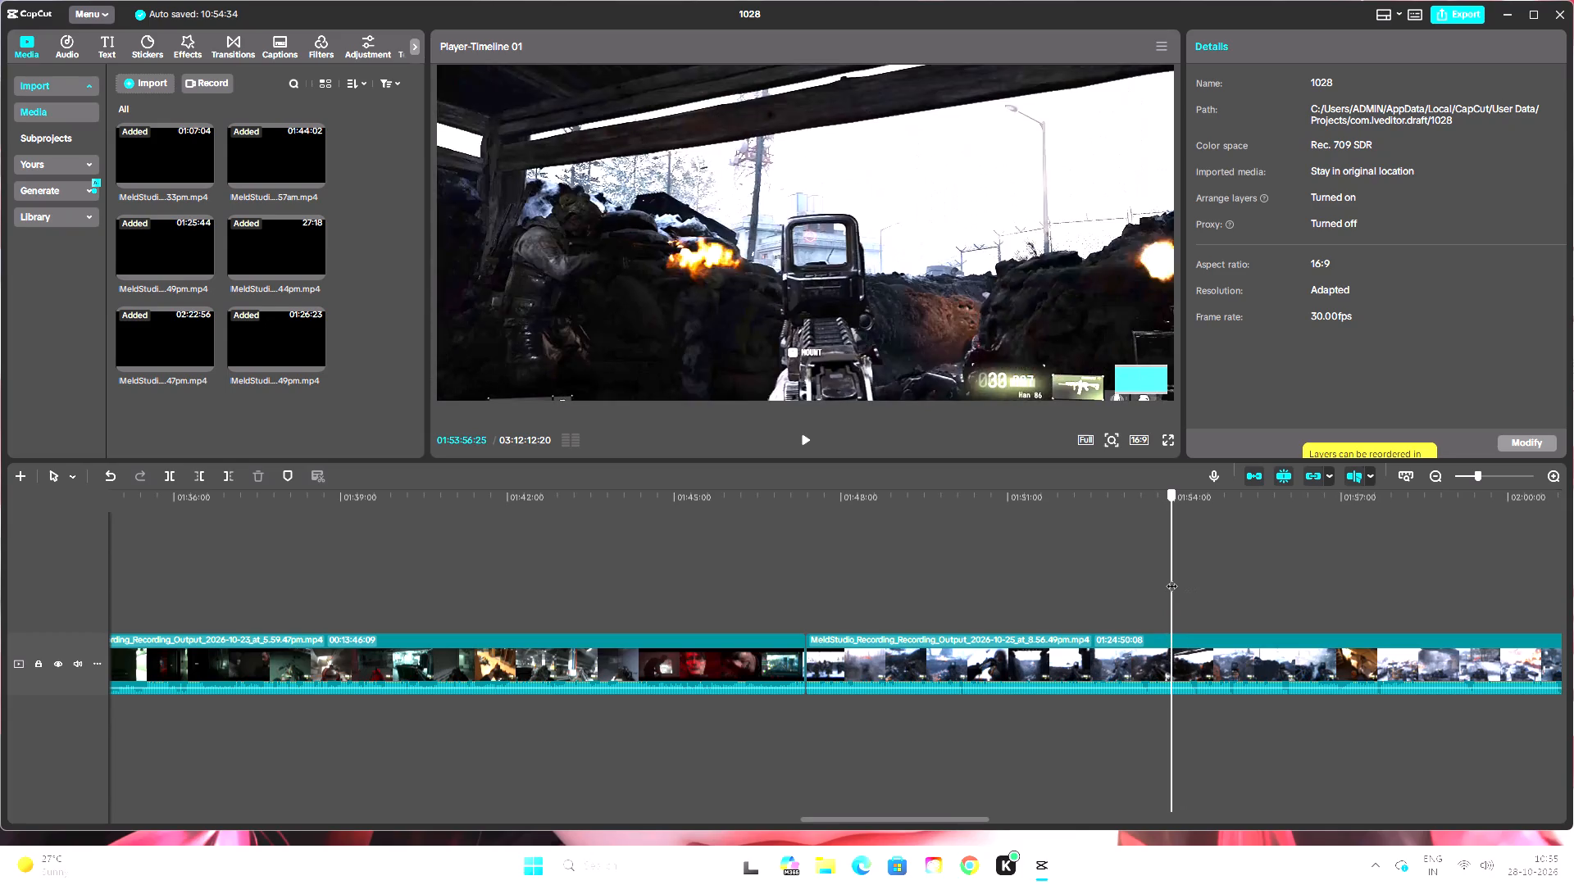
pyautogui.moveTo(1171, 578); pyautogui.dragTo(1176, 577)
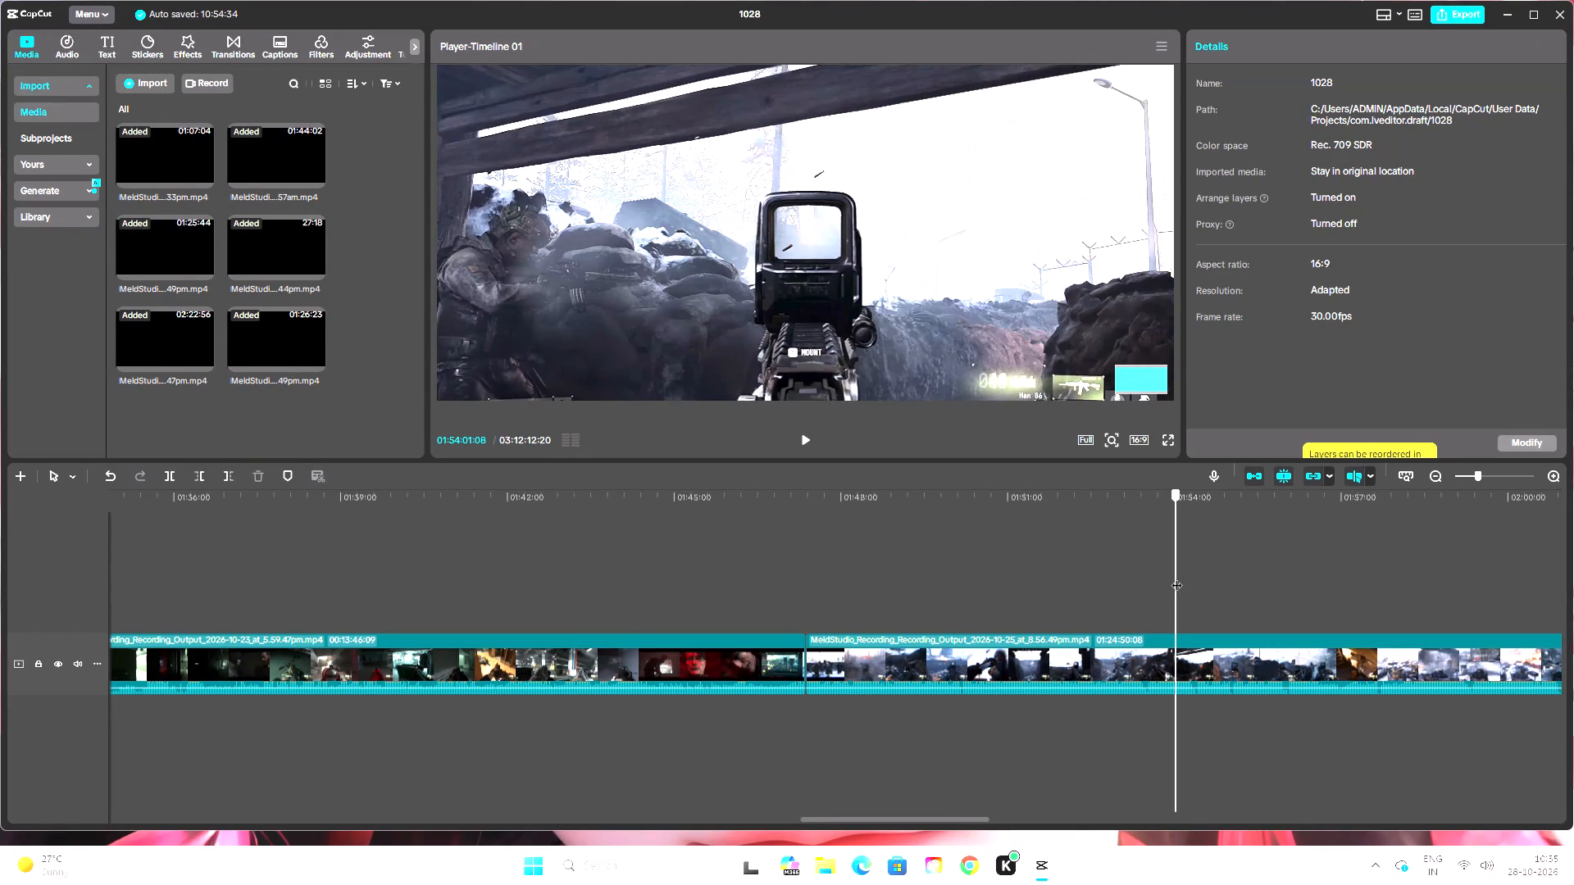
pyautogui.moveTo(1176, 577); pyautogui.dragTo(1194, 579)
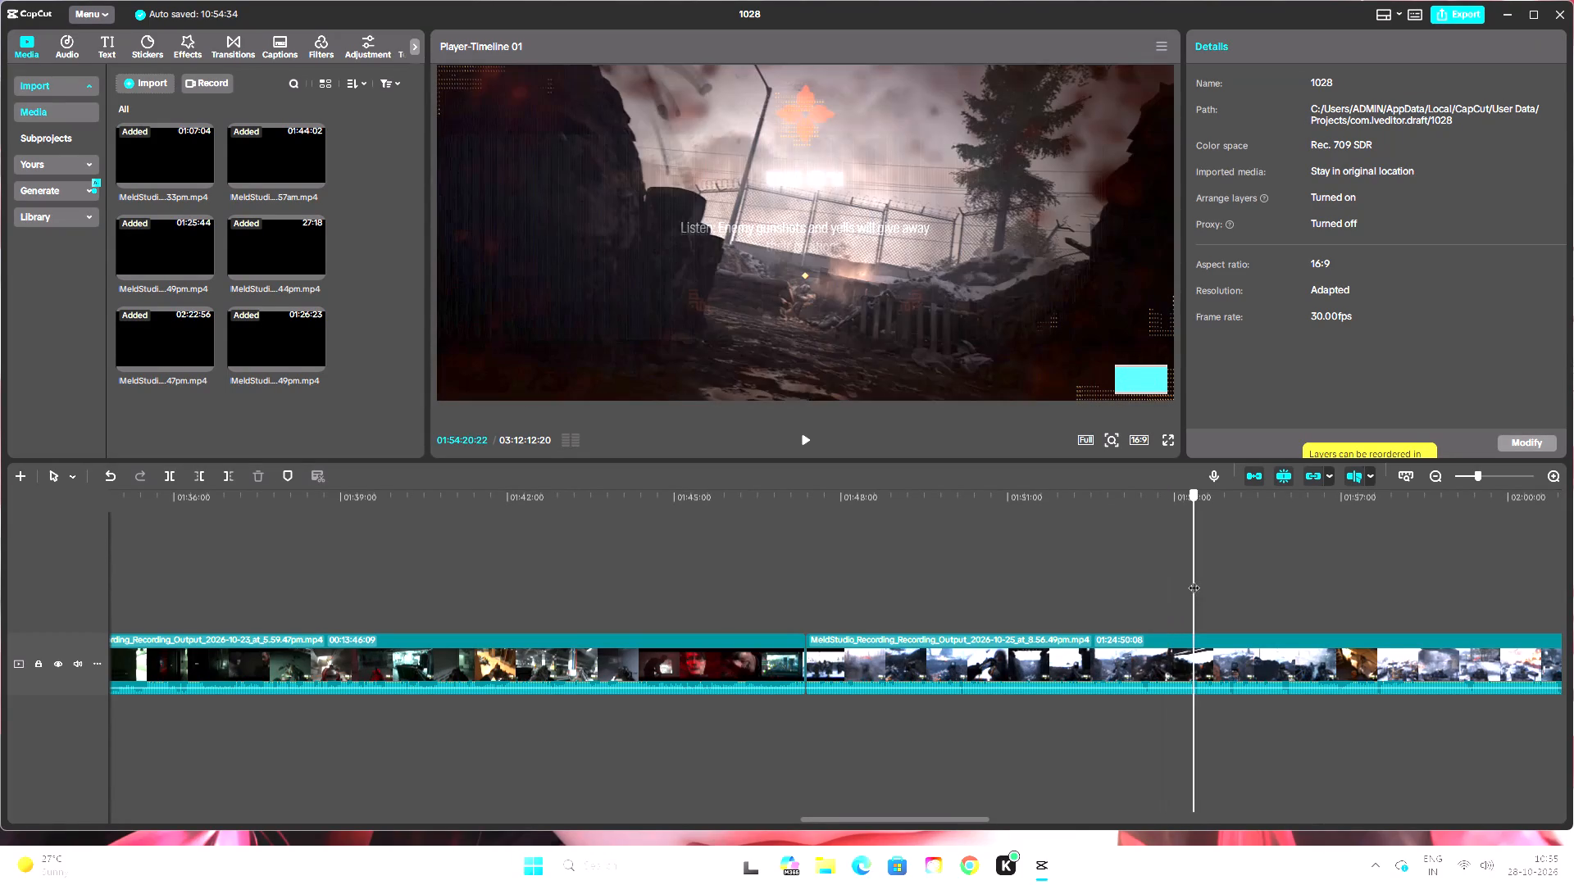
pyautogui.moveTo(1194, 579); pyautogui.dragTo(1200, 579)
pyautogui.click(159, 474)
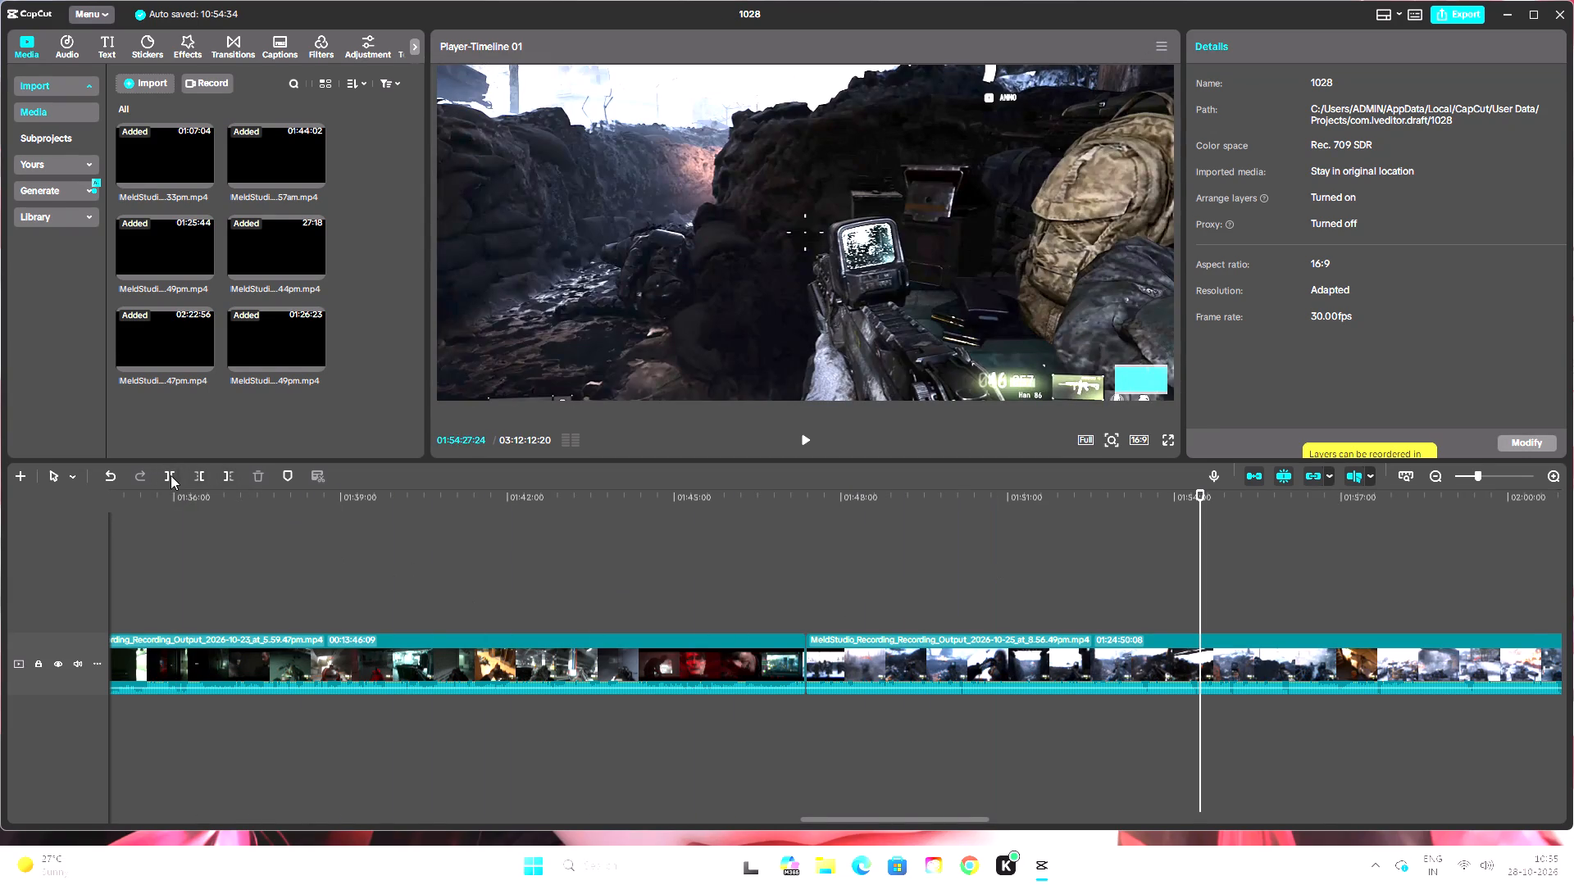
pyautogui.click(171, 475)
# Examine the trench footage before the new split, between about 01:48:07 and 01:53:40, for earlier deaths and restarts to cut.
pyautogui.moveTo(1200, 493); pyautogui.dragTo(1150, 506)
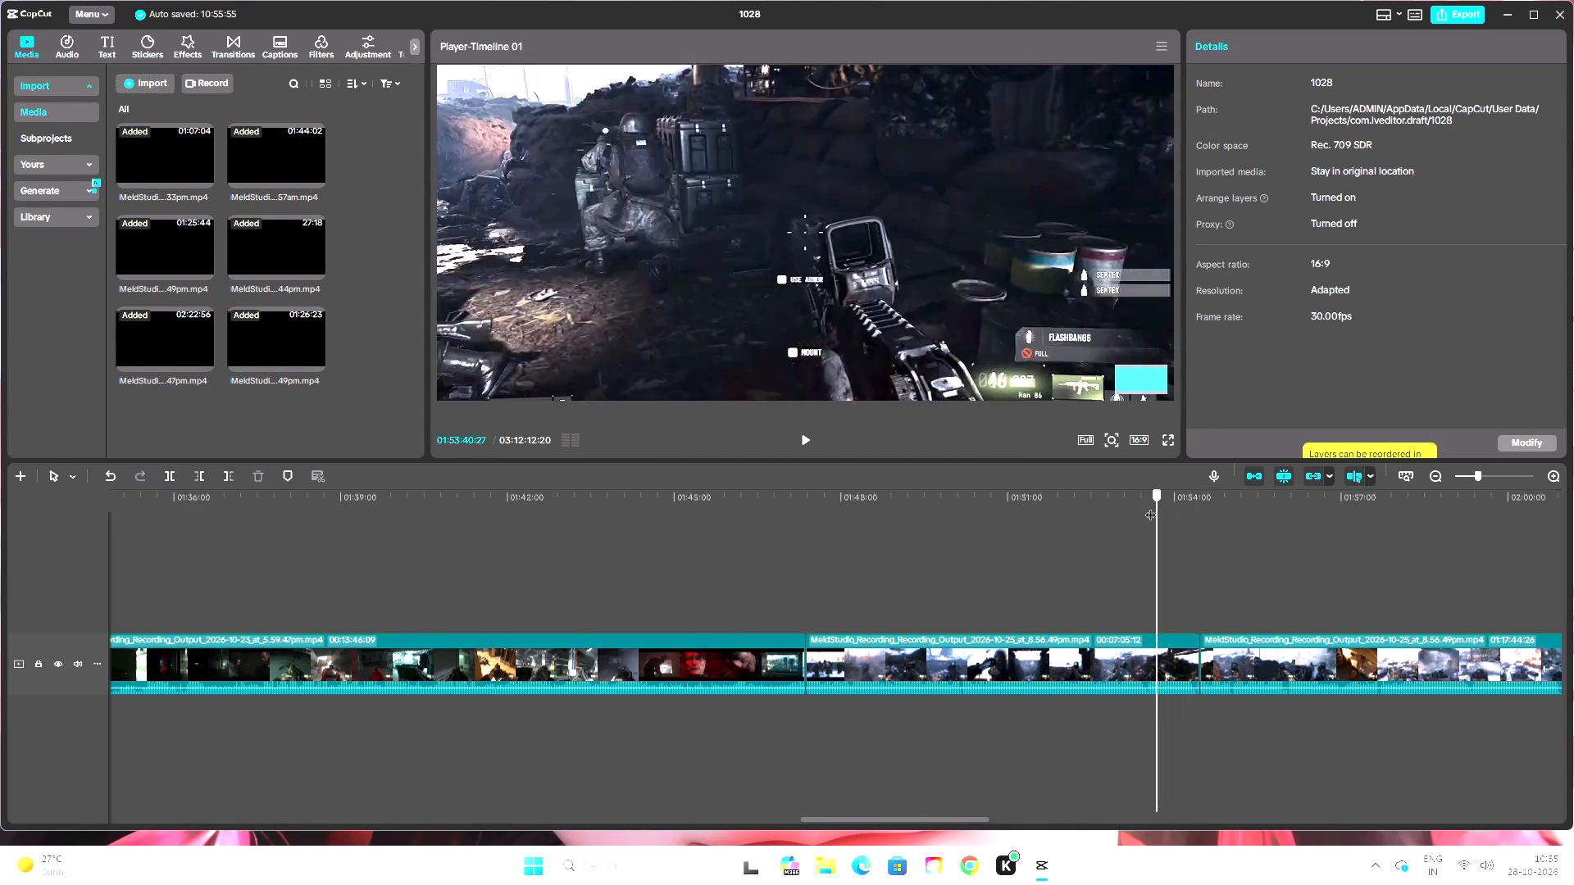
pyautogui.moveTo(1150, 506); pyautogui.dragTo(941, 527)
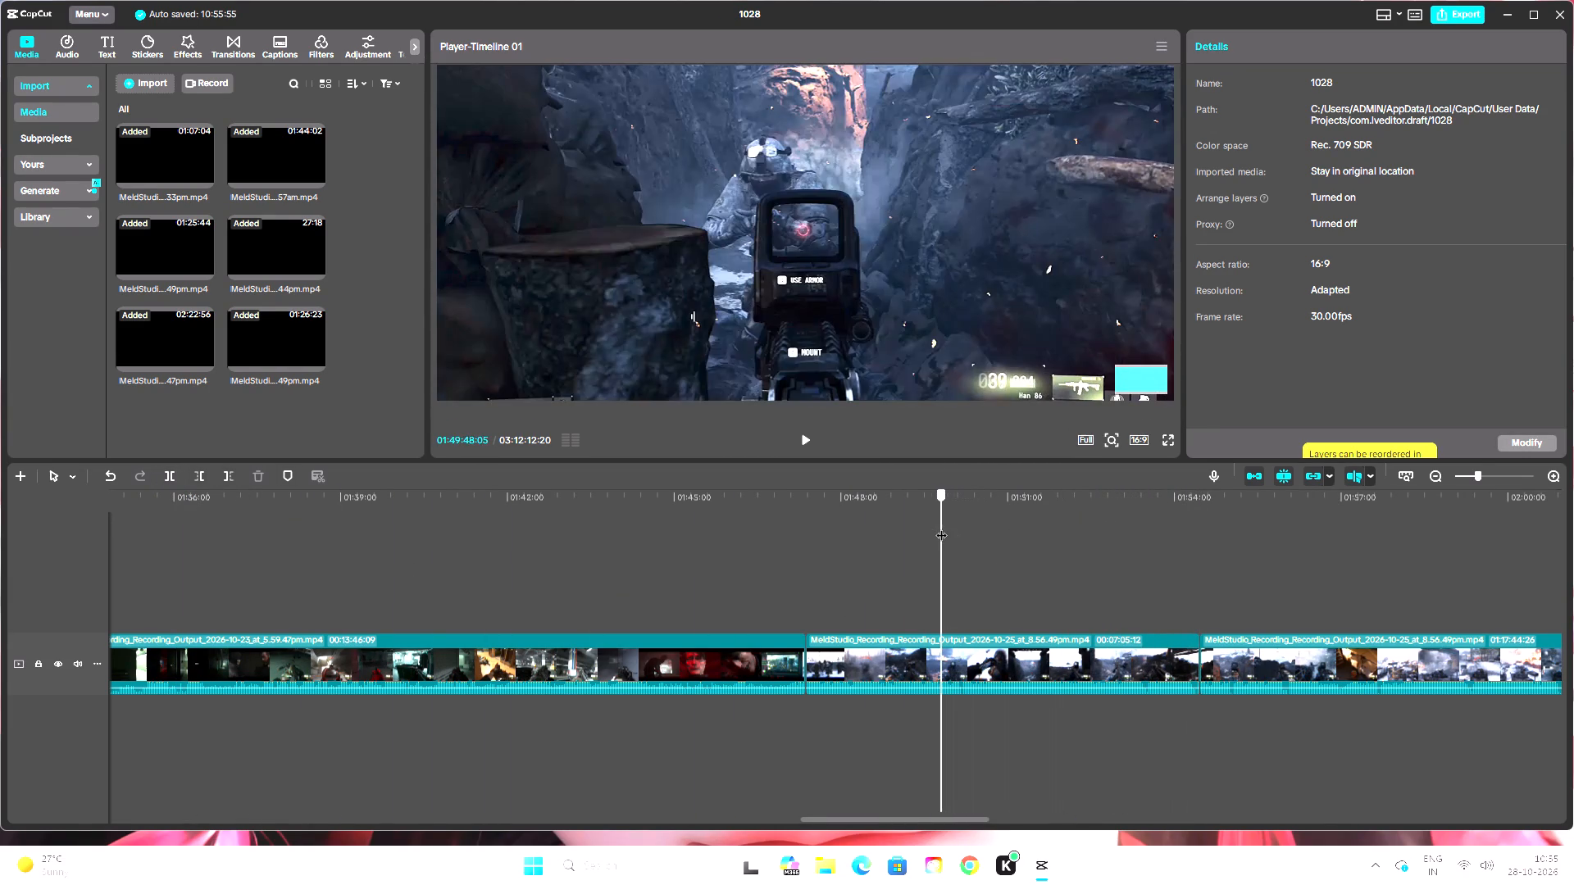
pyautogui.moveTo(941, 527); pyautogui.dragTo(928, 529)
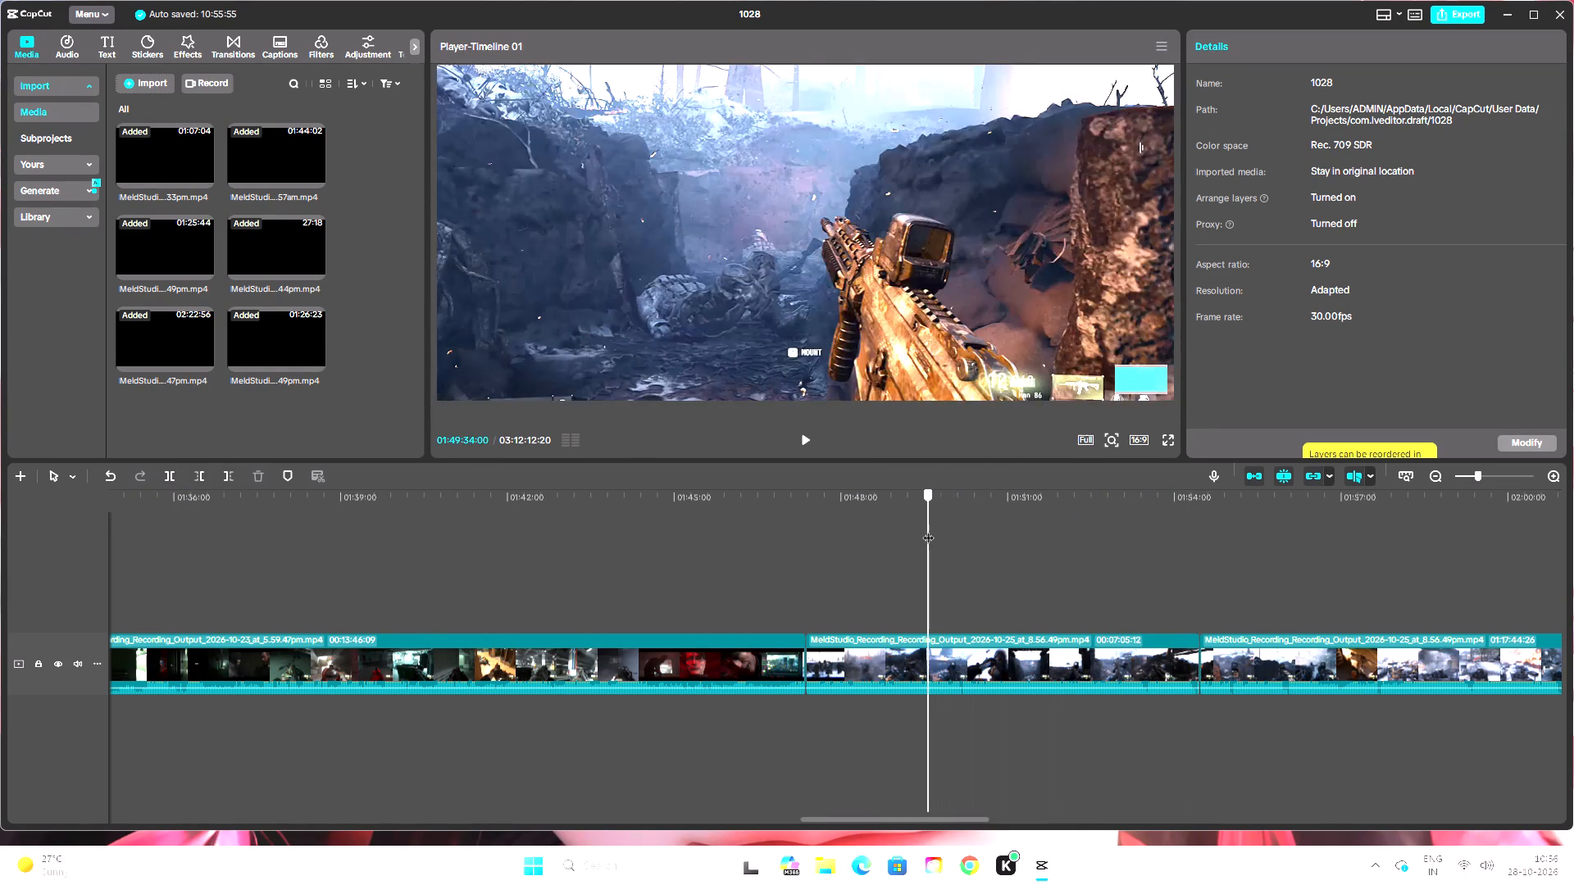
pyautogui.moveTo(928, 529); pyautogui.dragTo(854, 536)
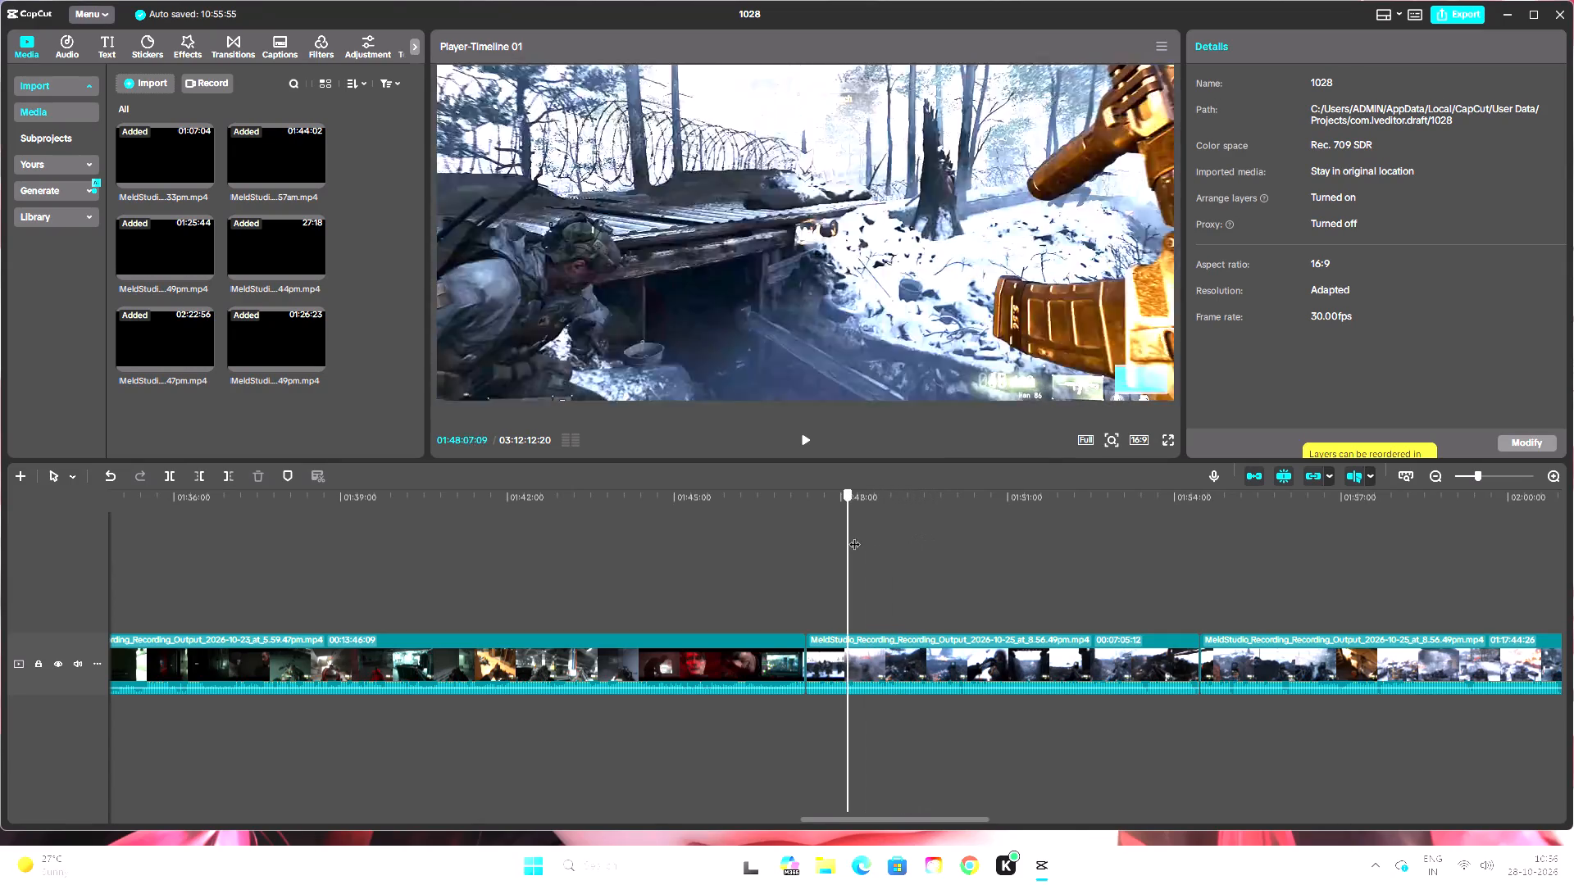
pyautogui.moveTo(854, 536); pyautogui.dragTo(901, 536)
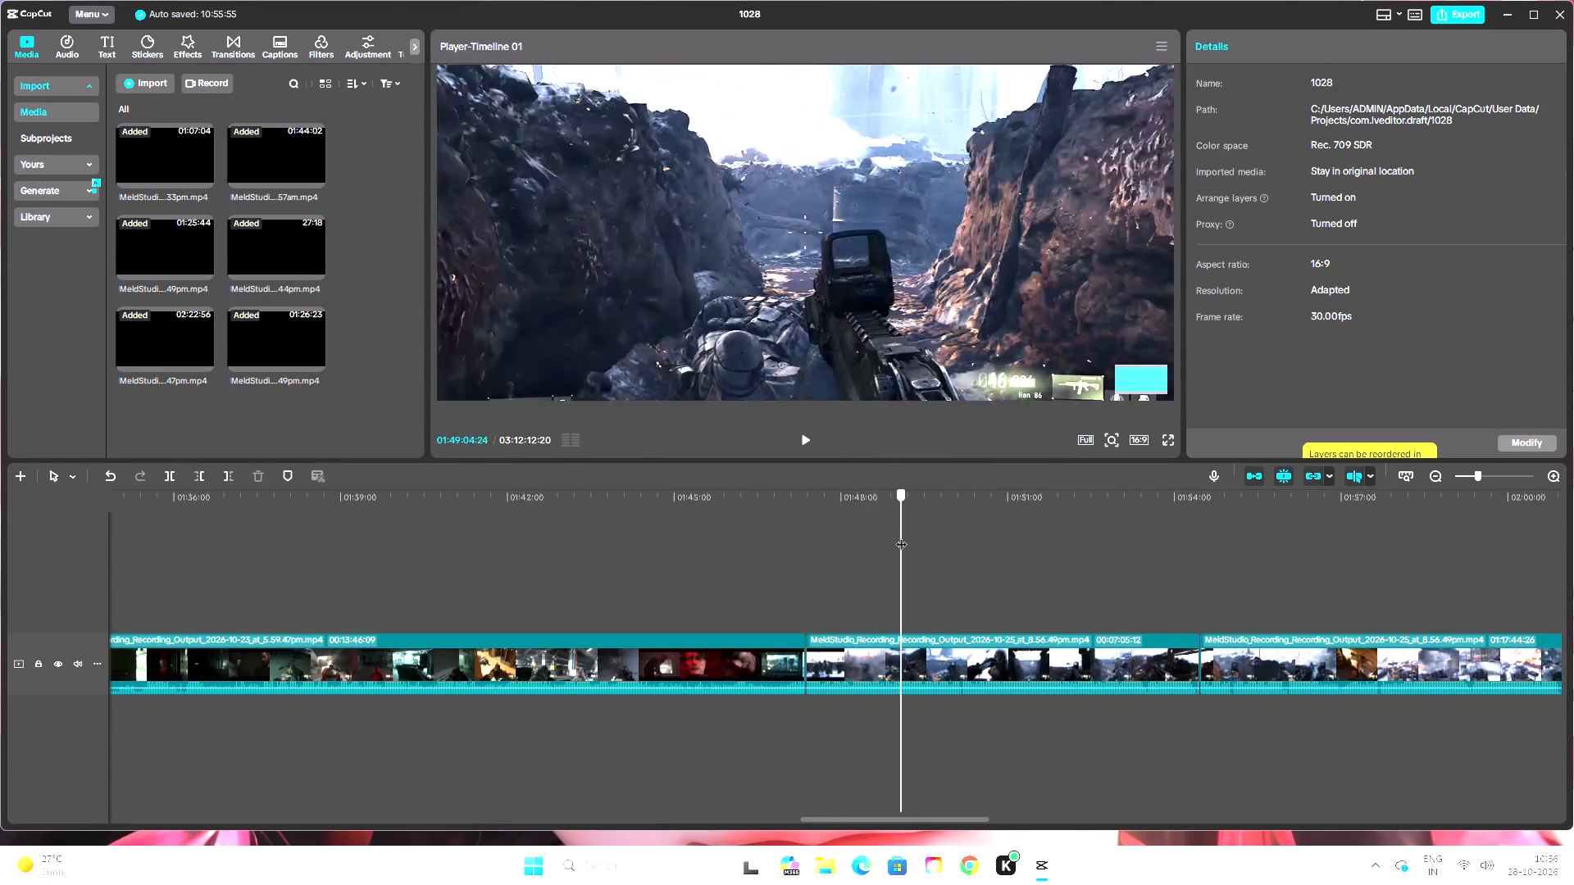
pyautogui.moveTo(901, 536); pyautogui.dragTo(922, 536)
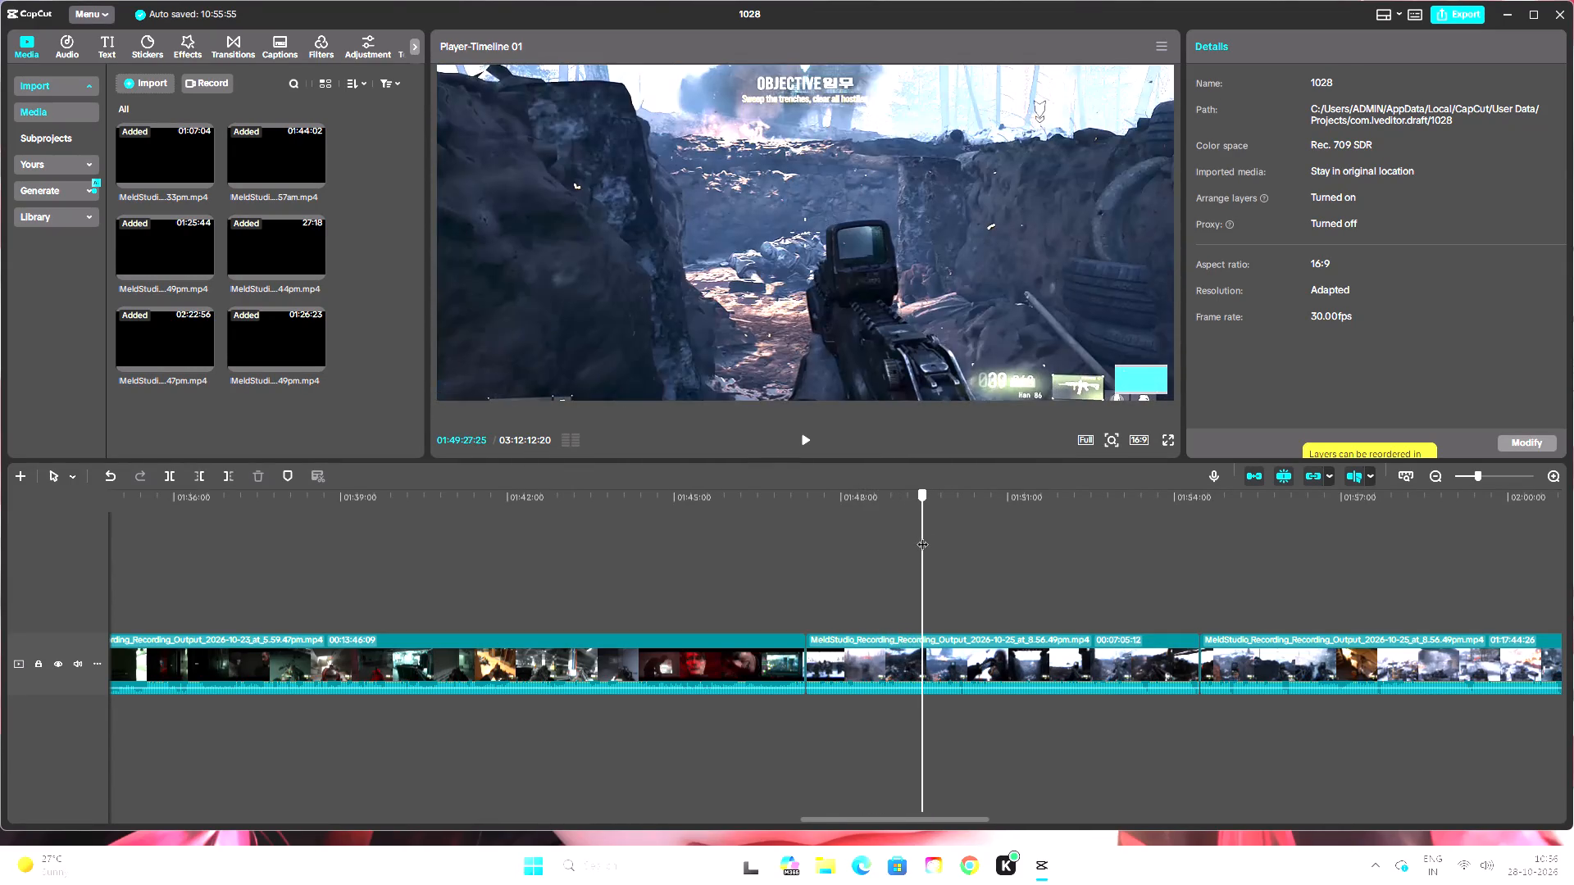
pyautogui.moveTo(922, 536); pyautogui.dragTo(943, 536)
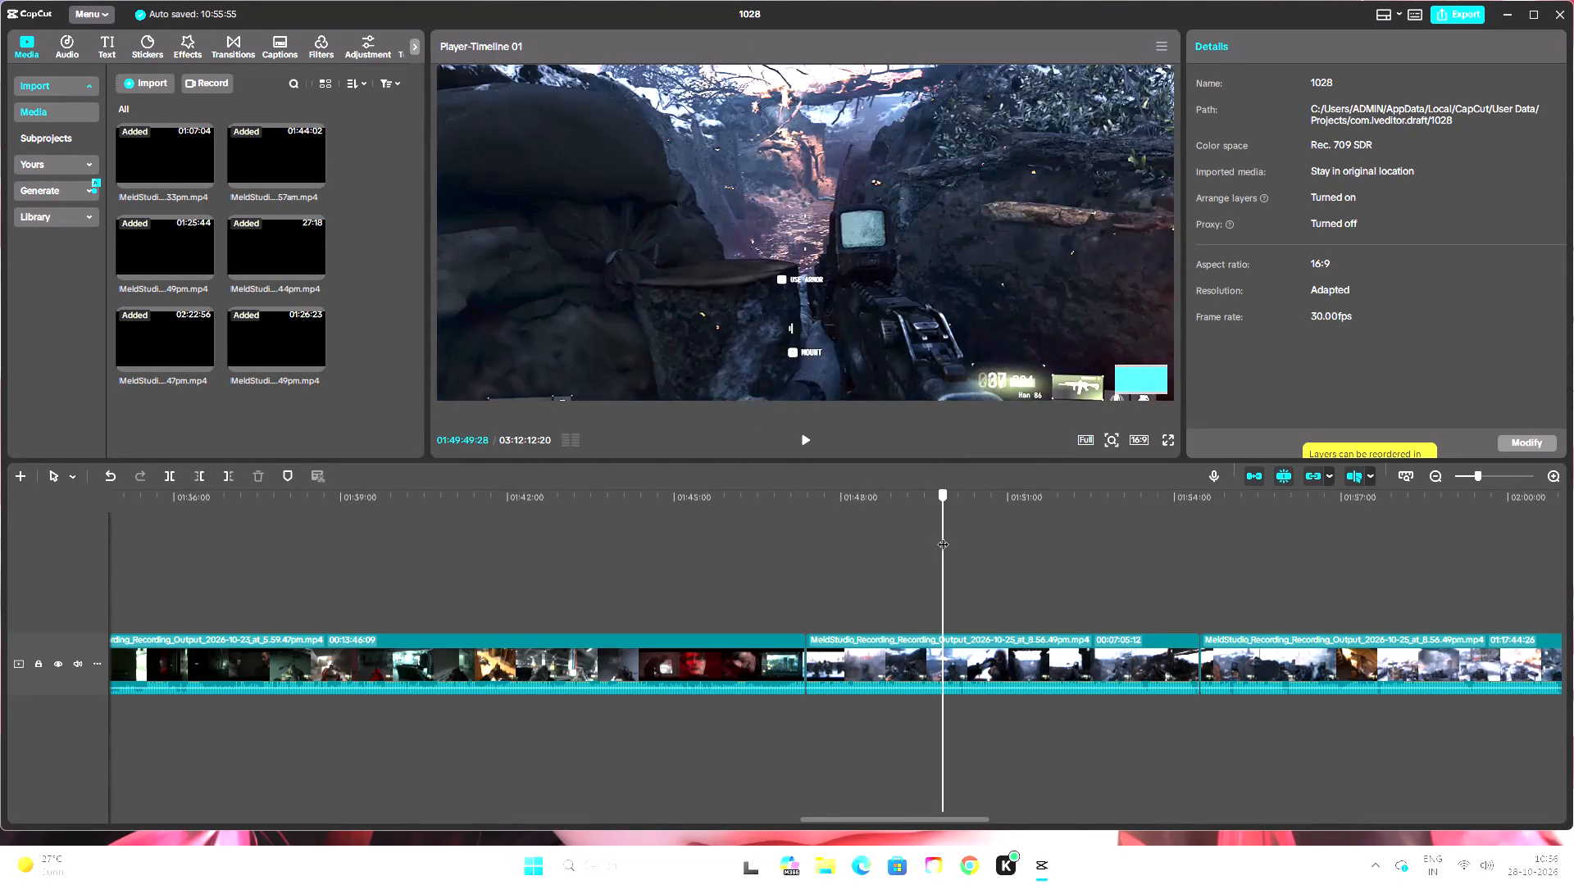
pyautogui.moveTo(943, 536); pyautogui.dragTo(961, 536)
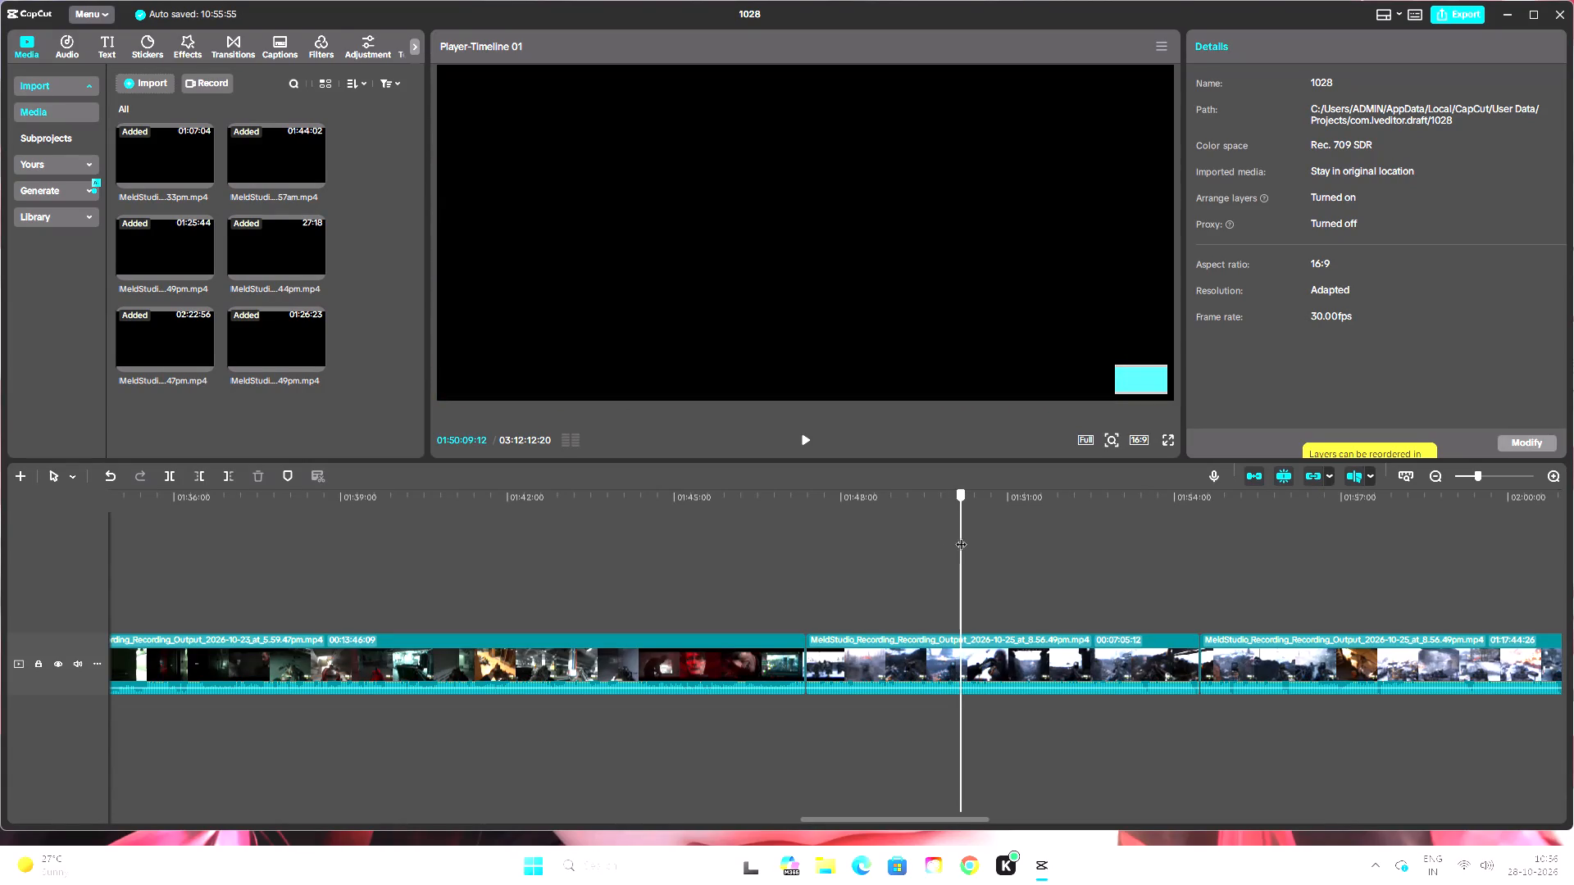
pyautogui.moveTo(961, 536); pyautogui.dragTo(950, 539)
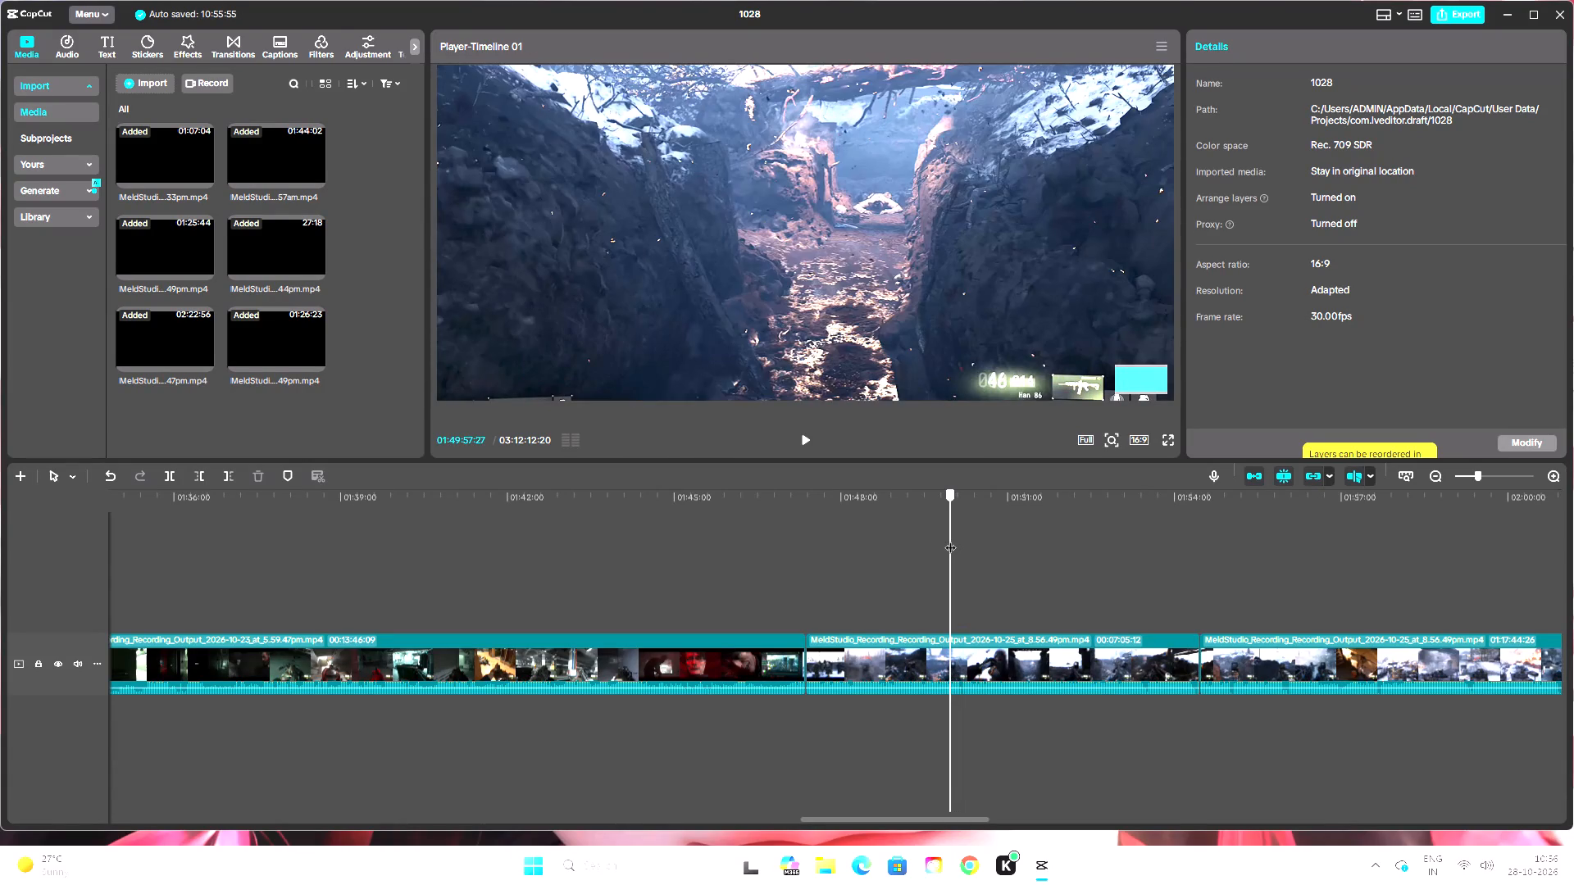
pyautogui.moveTo(950, 539); pyautogui.dragTo(945, 541)
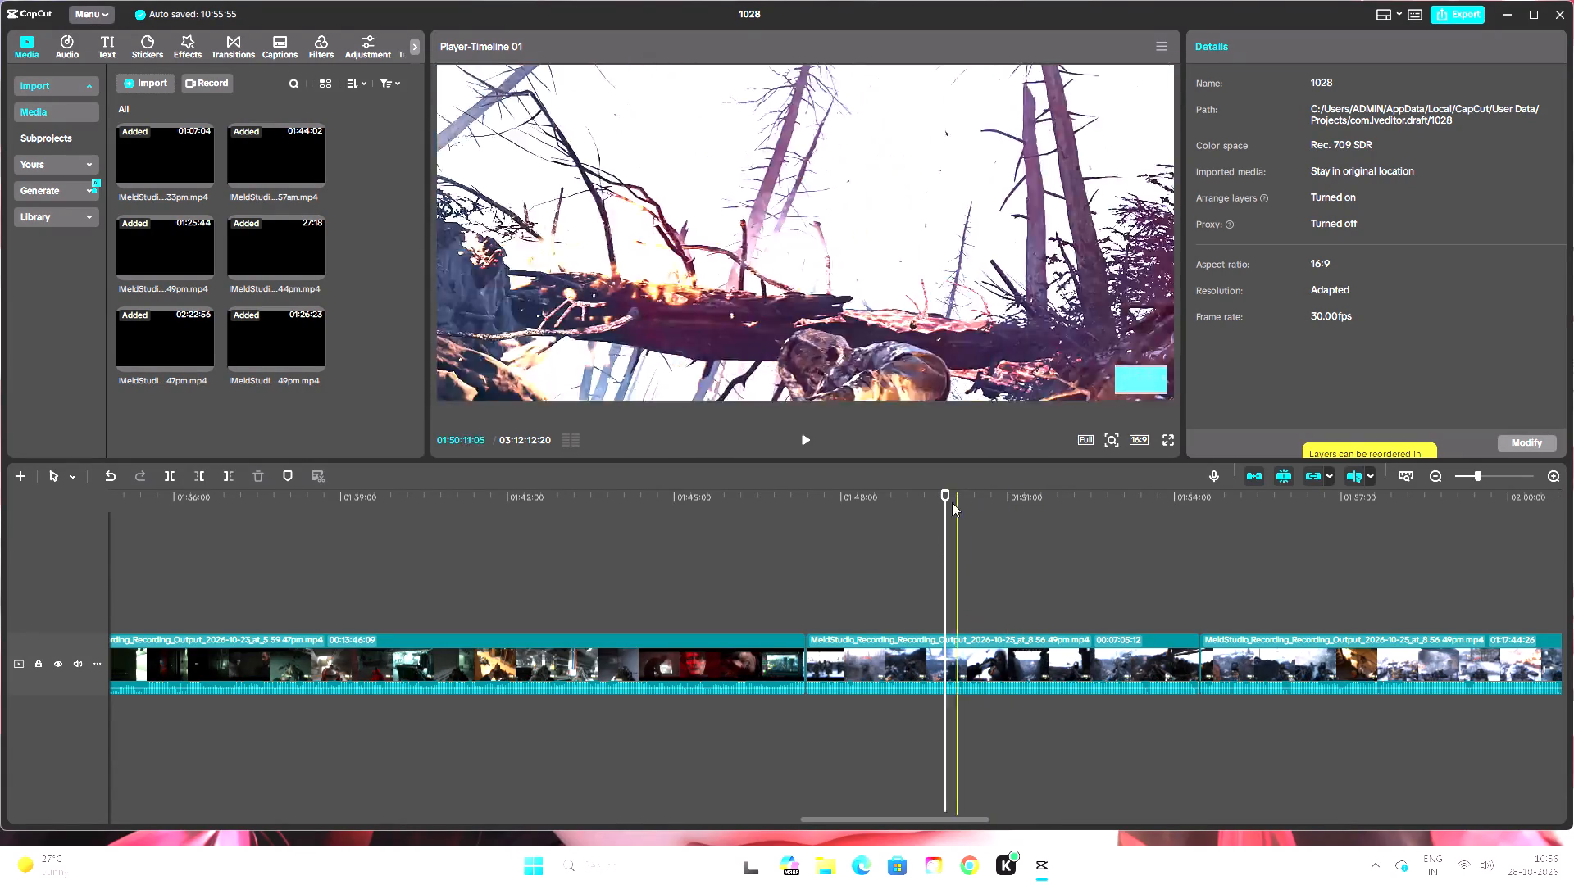
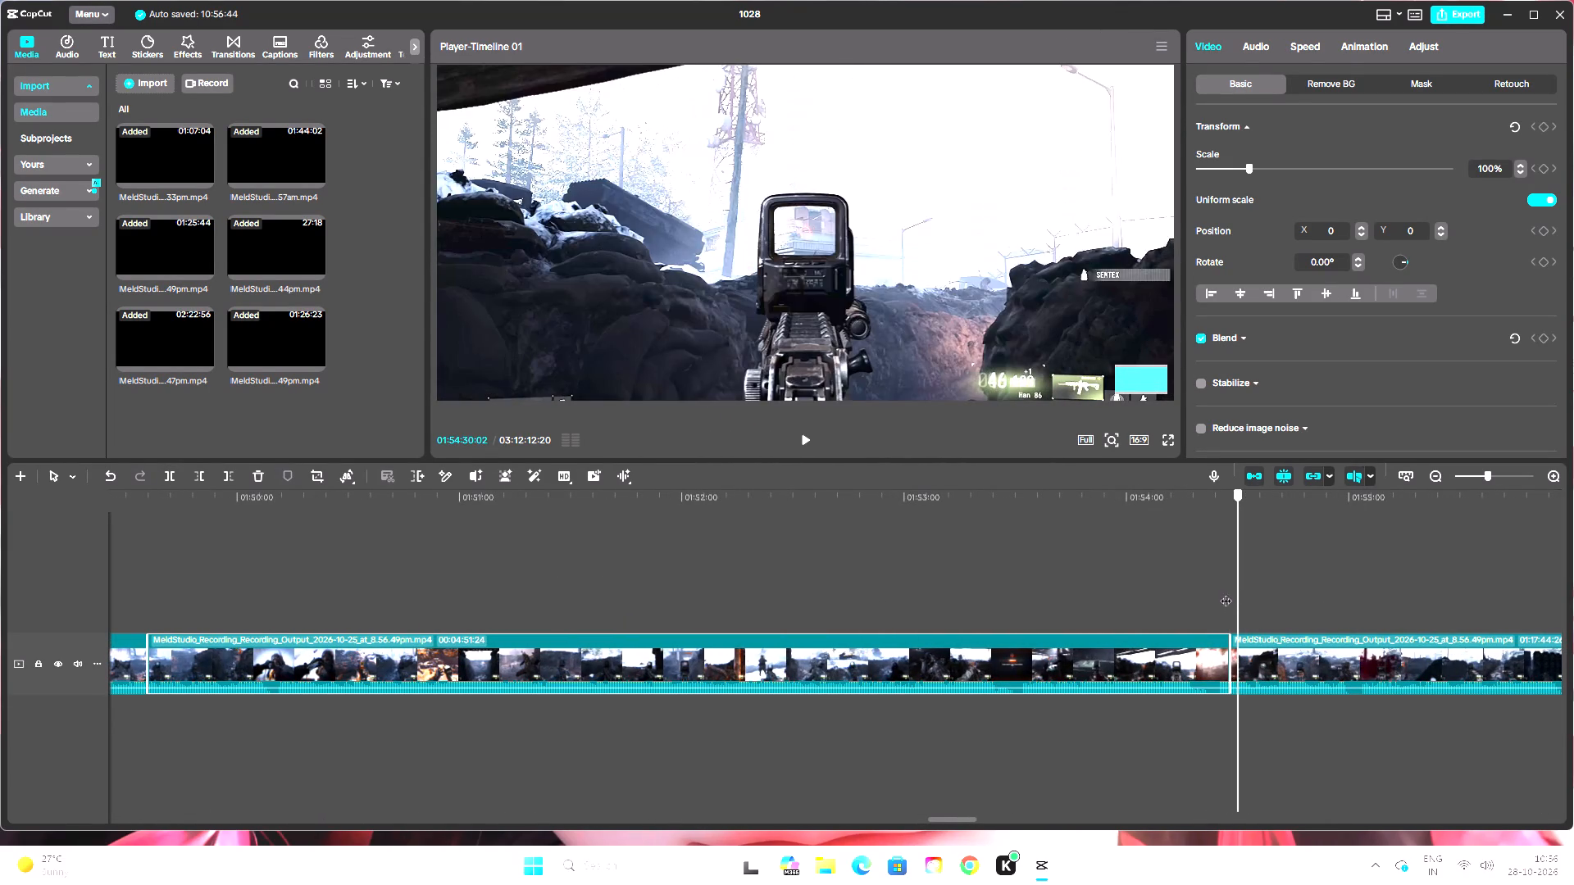
pyautogui.moveTo(1226, 592); pyautogui.dragTo(1229, 603)
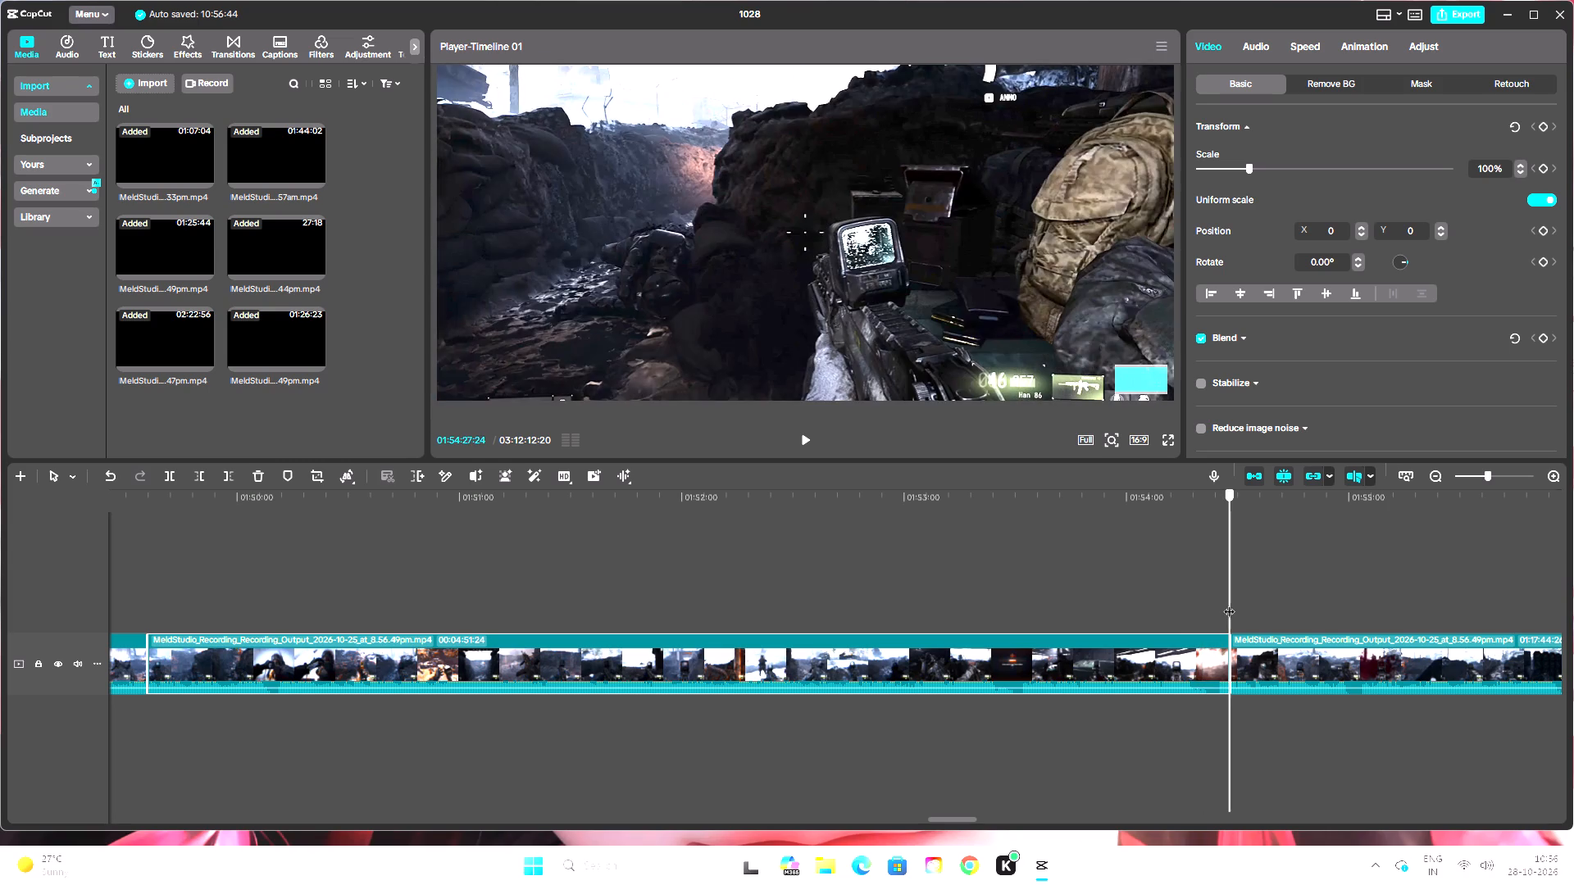
pyautogui.moveTo(1229, 603); pyautogui.dragTo(1257, 614)
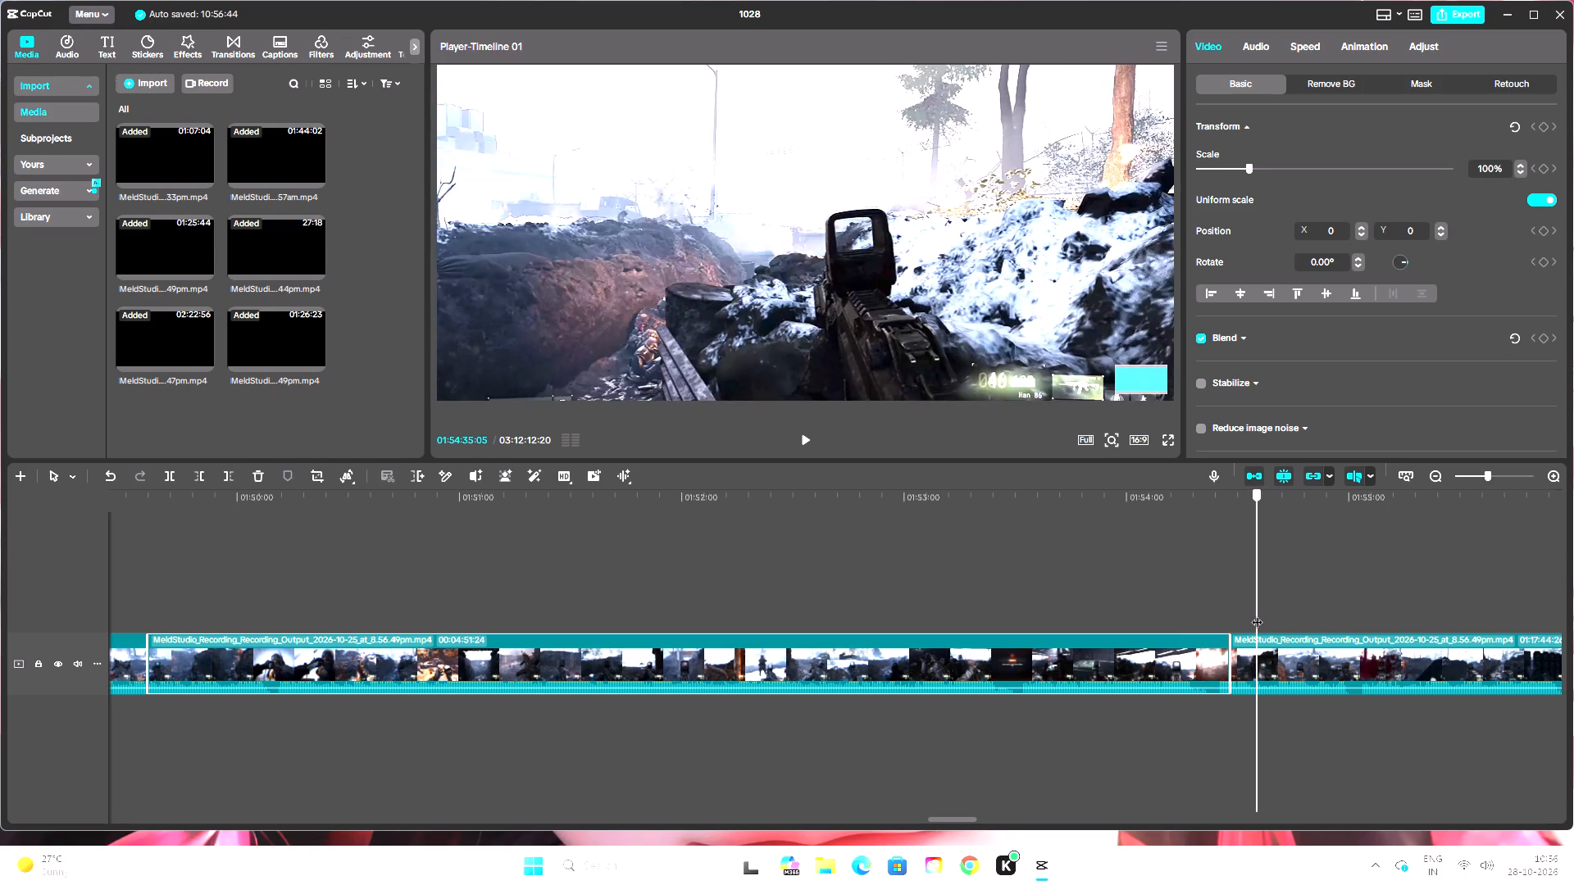
pyautogui.moveTo(1257, 614); pyautogui.dragTo(1269, 619)
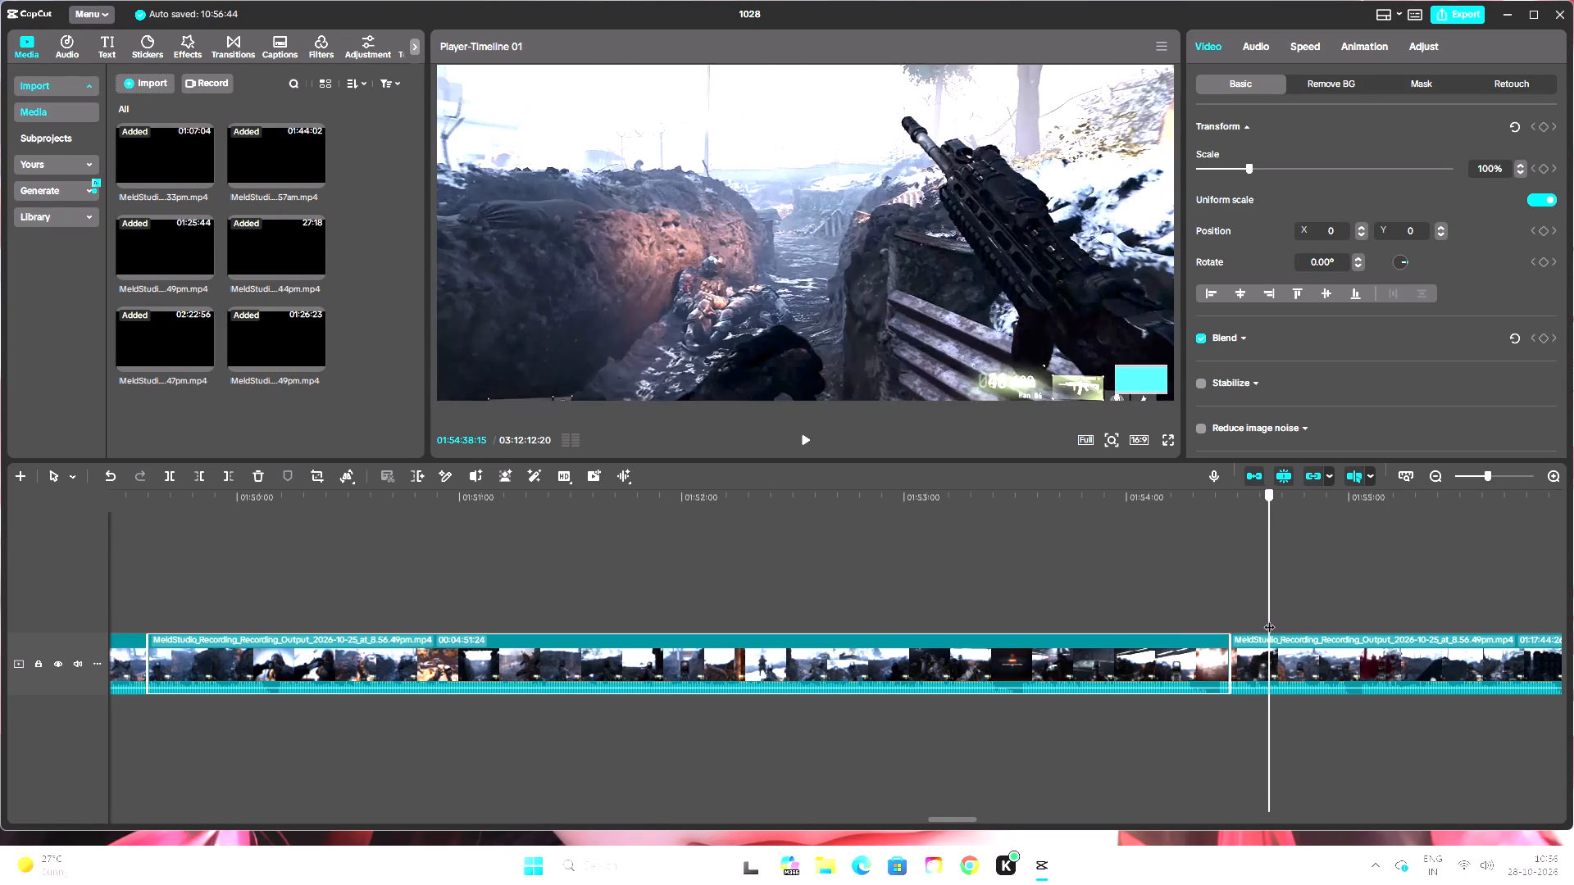
pyautogui.moveTo(1269, 619); pyautogui.dragTo(1271, 624)
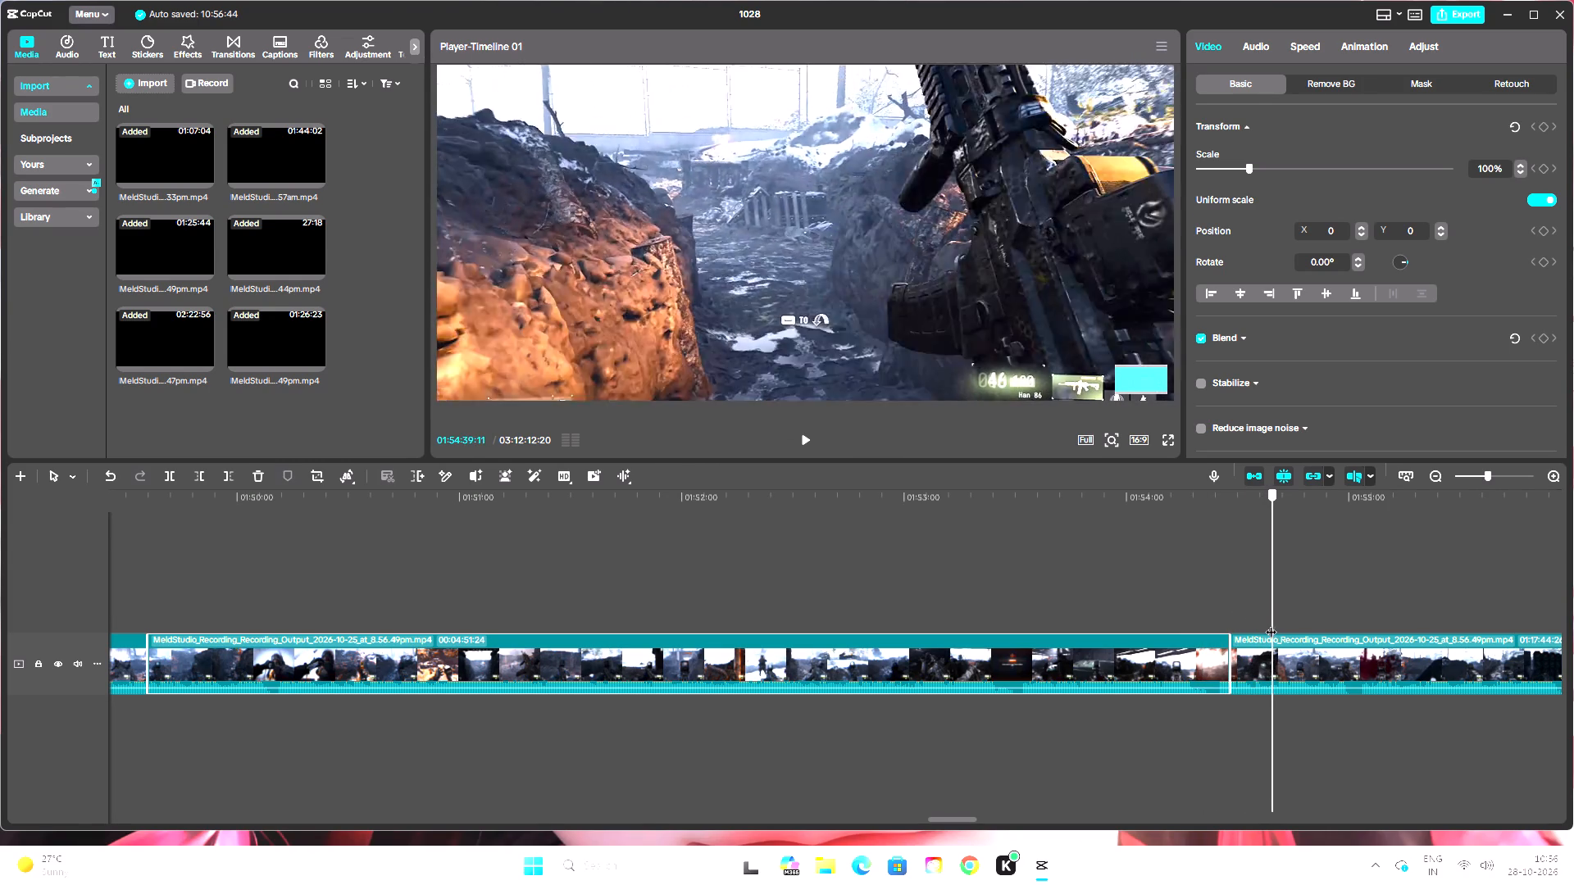
pyautogui.moveTo(1271, 624); pyautogui.dragTo(1299, 628)
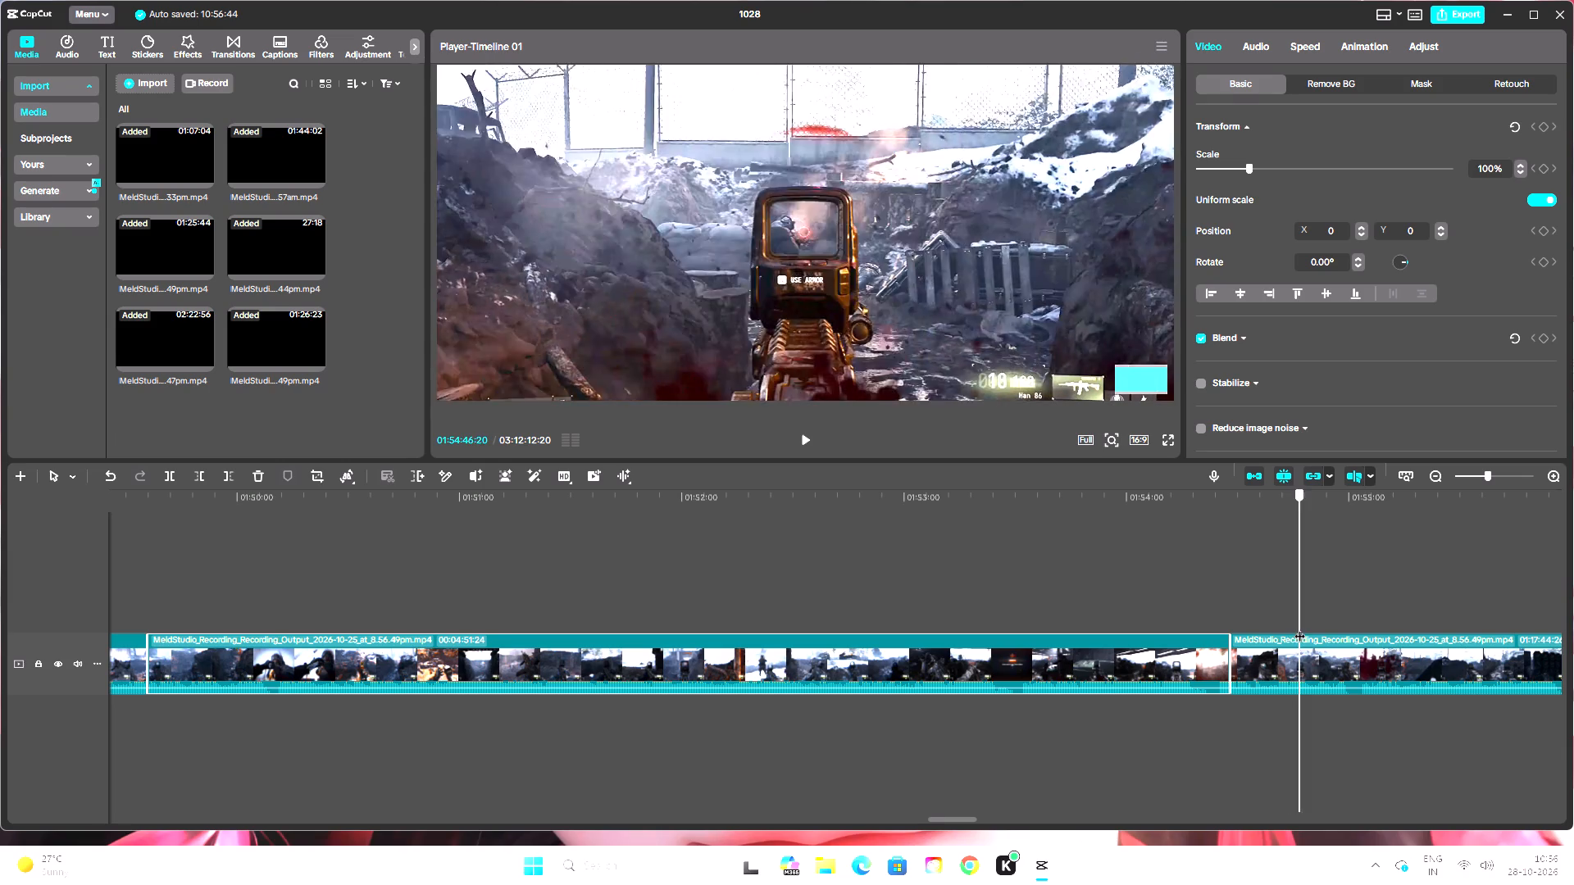
pyautogui.moveTo(1299, 628); pyautogui.dragTo(1336, 632)
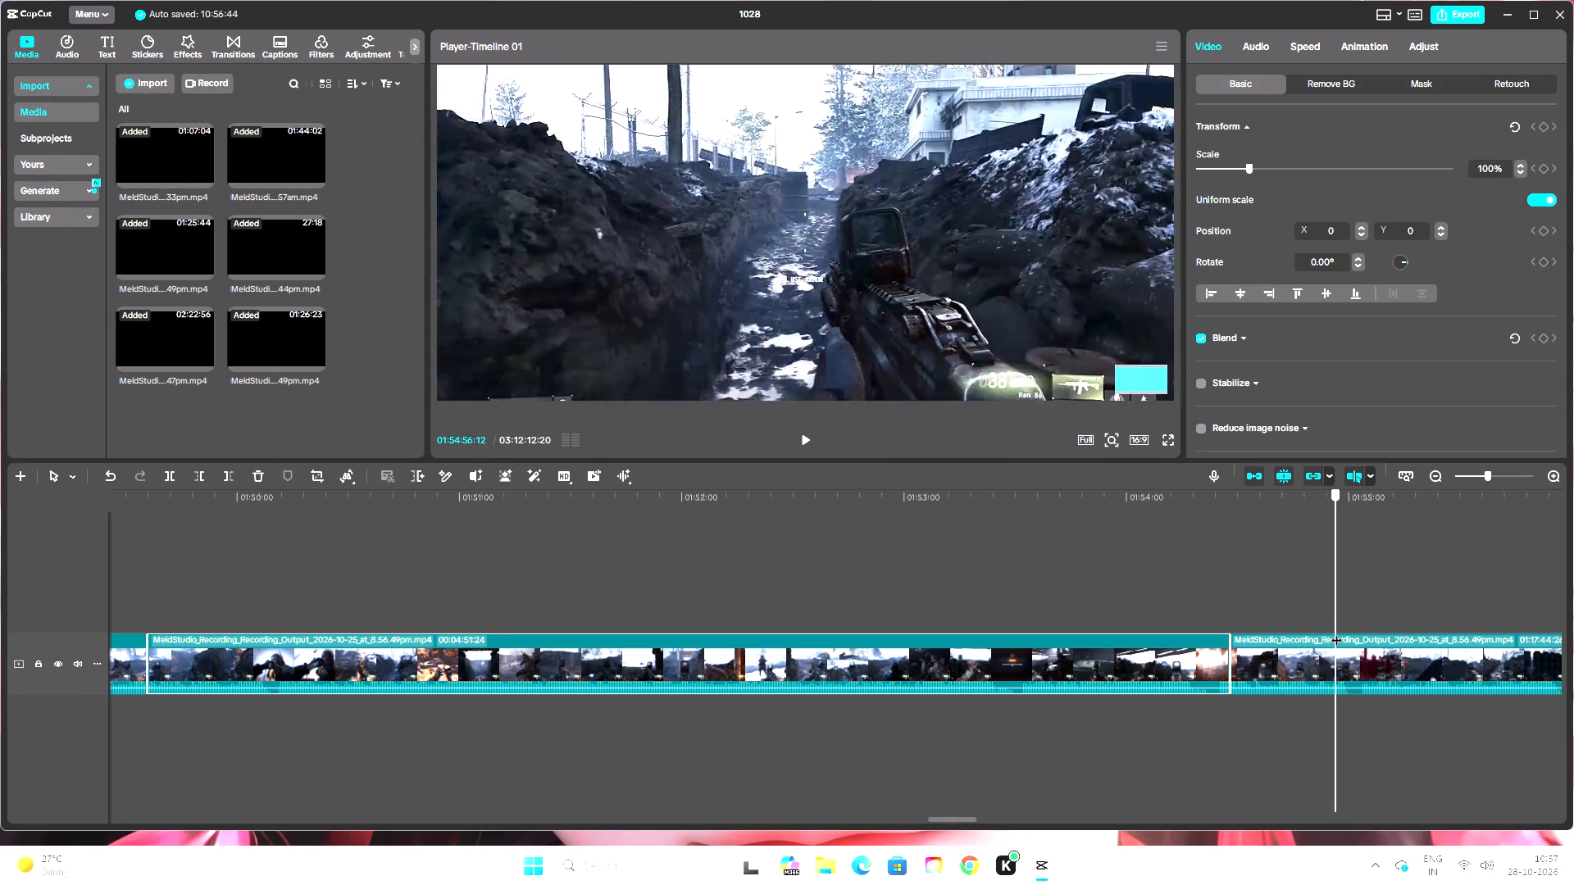
pyautogui.moveTo(1336, 632); pyautogui.dragTo(1370, 636)
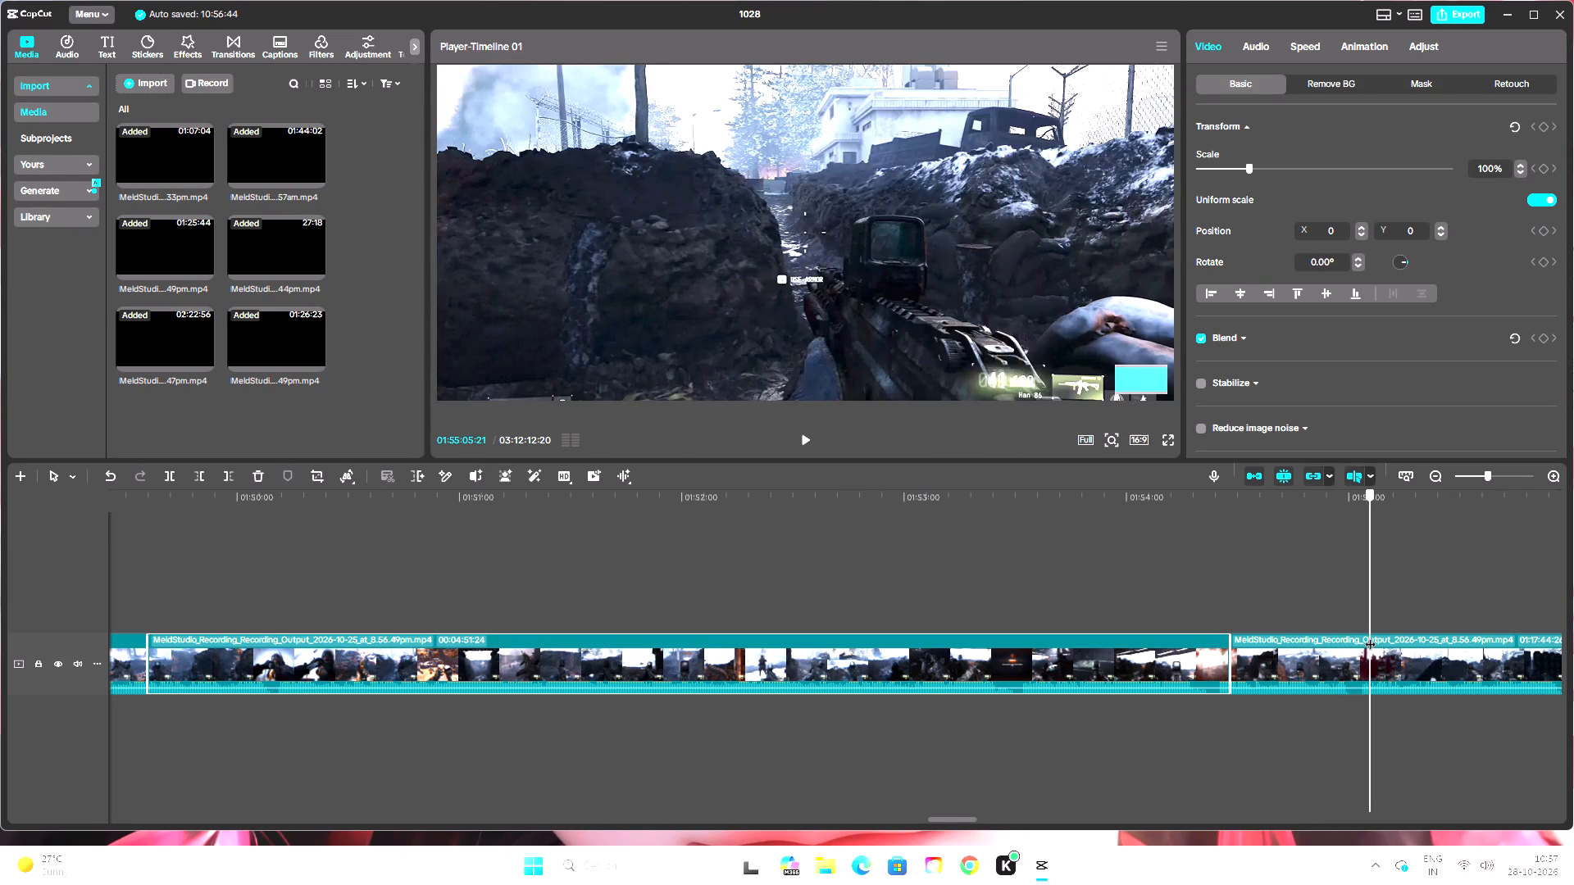
pyautogui.moveTo(1370, 636); pyautogui.dragTo(1396, 642)
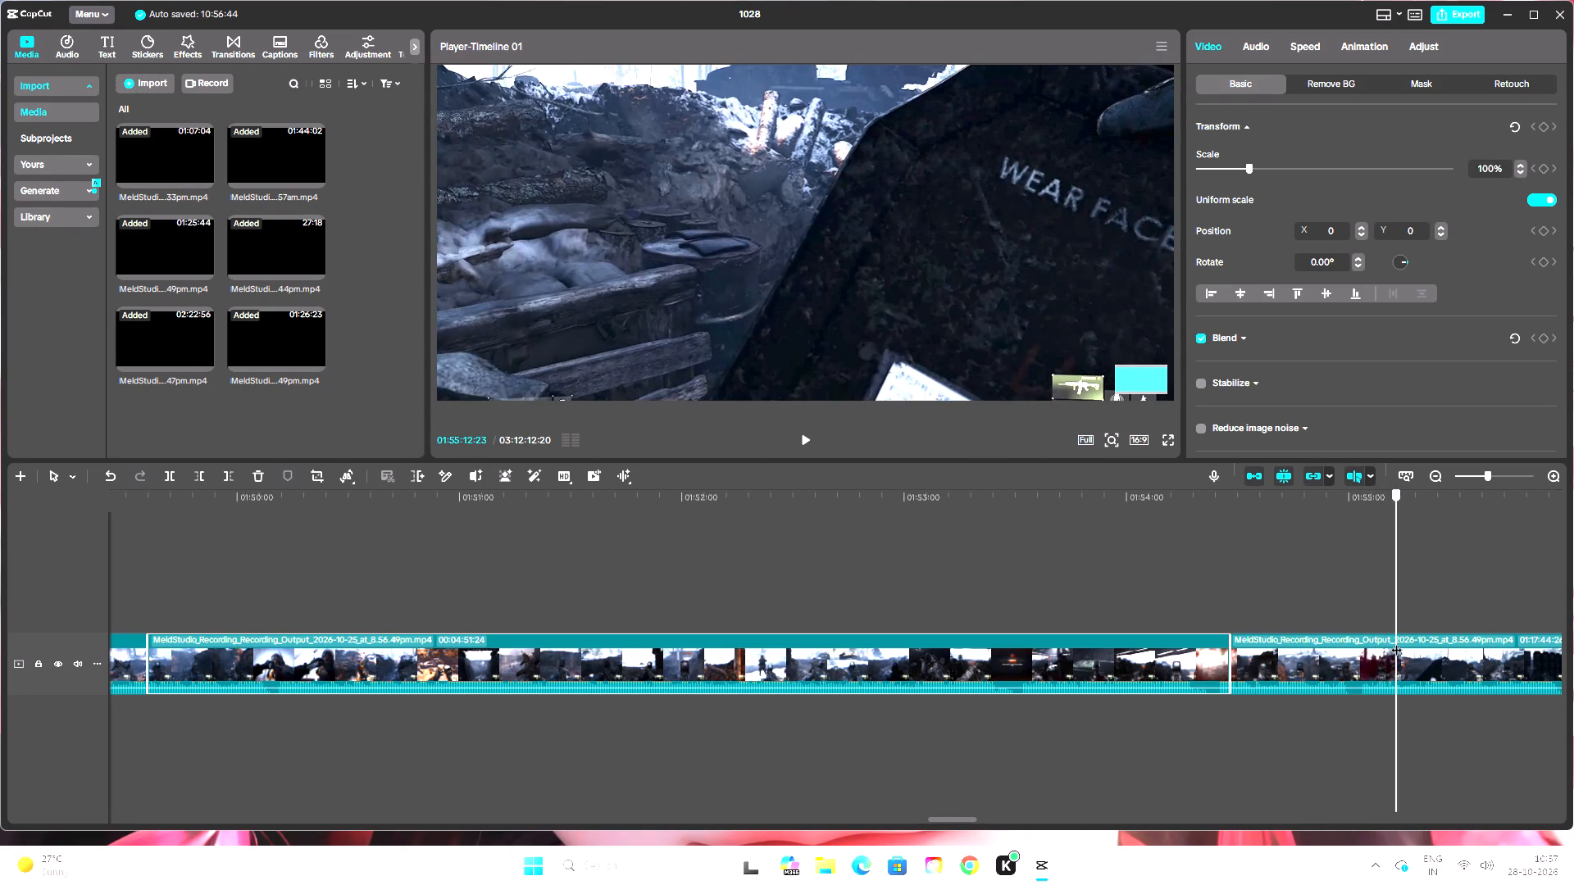
pyautogui.moveTo(1396, 642); pyautogui.dragTo(1408, 643)
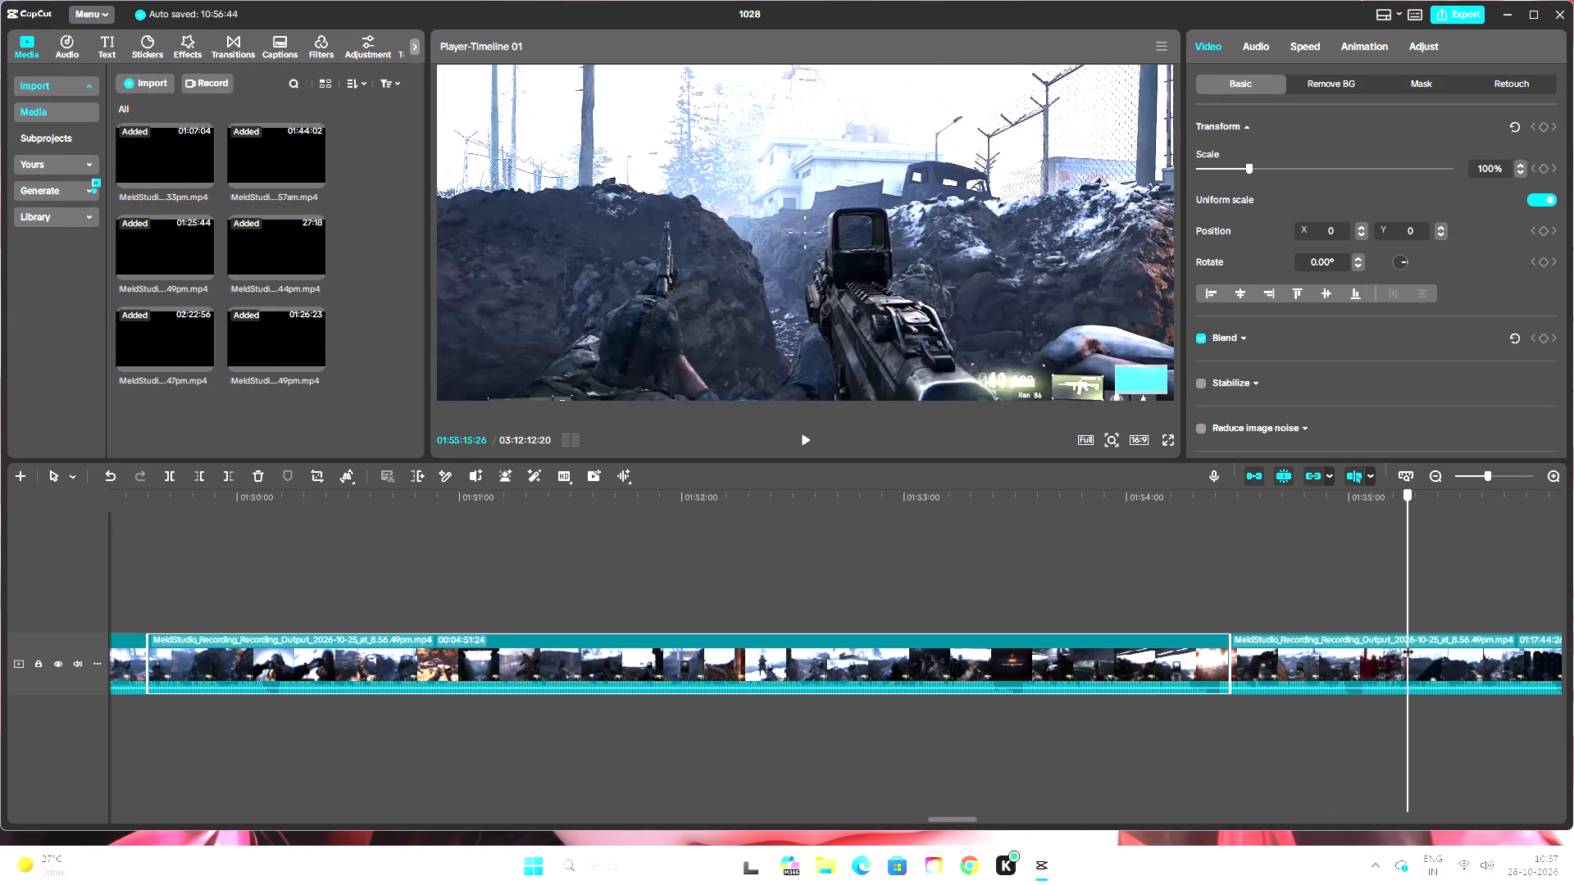
pyautogui.moveTo(1408, 643); pyautogui.dragTo(1424, 645)
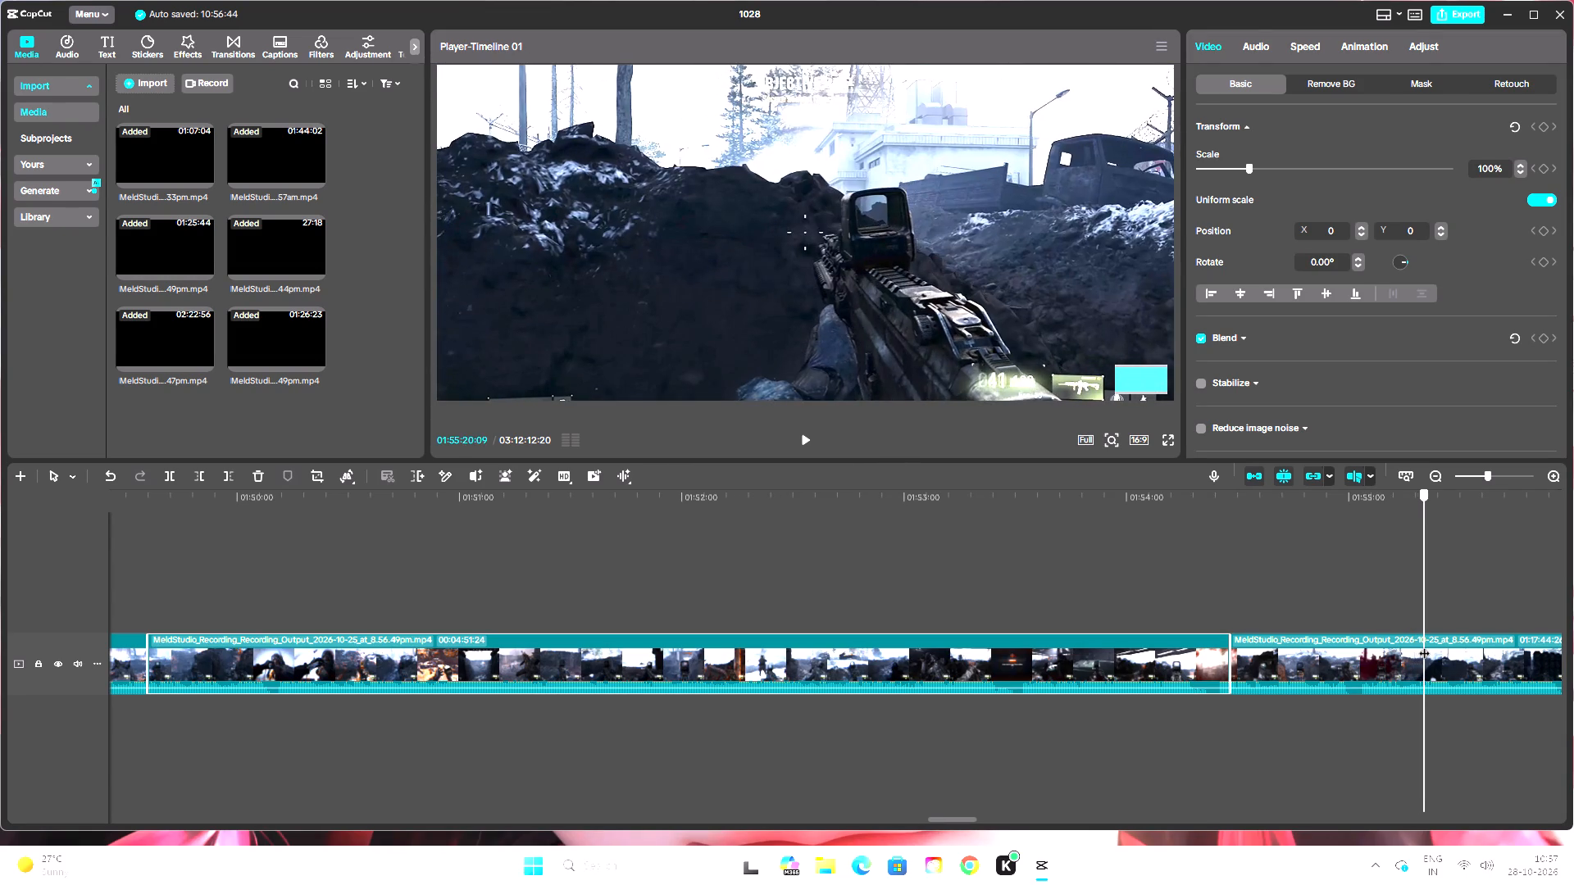
# Review the footage between about 01:55:01 and 01:55:10, around the brief black screen and the trench fight.
pyautogui.moveTo(1424, 645); pyautogui.dragTo(1376, 653)
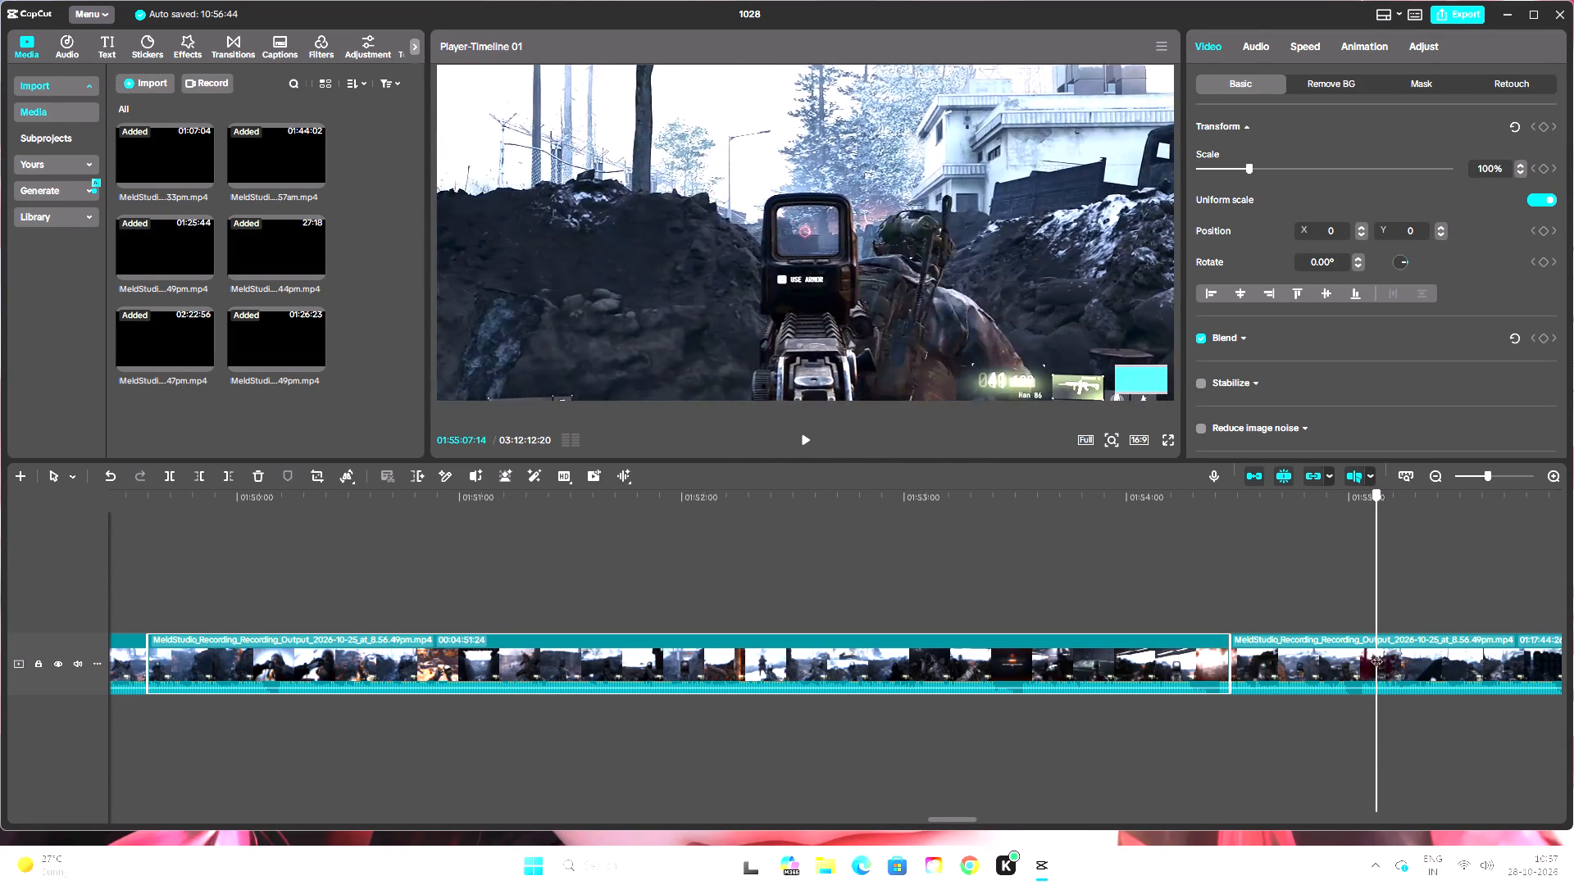
pyautogui.moveTo(1376, 653); pyautogui.dragTo(1358, 660)
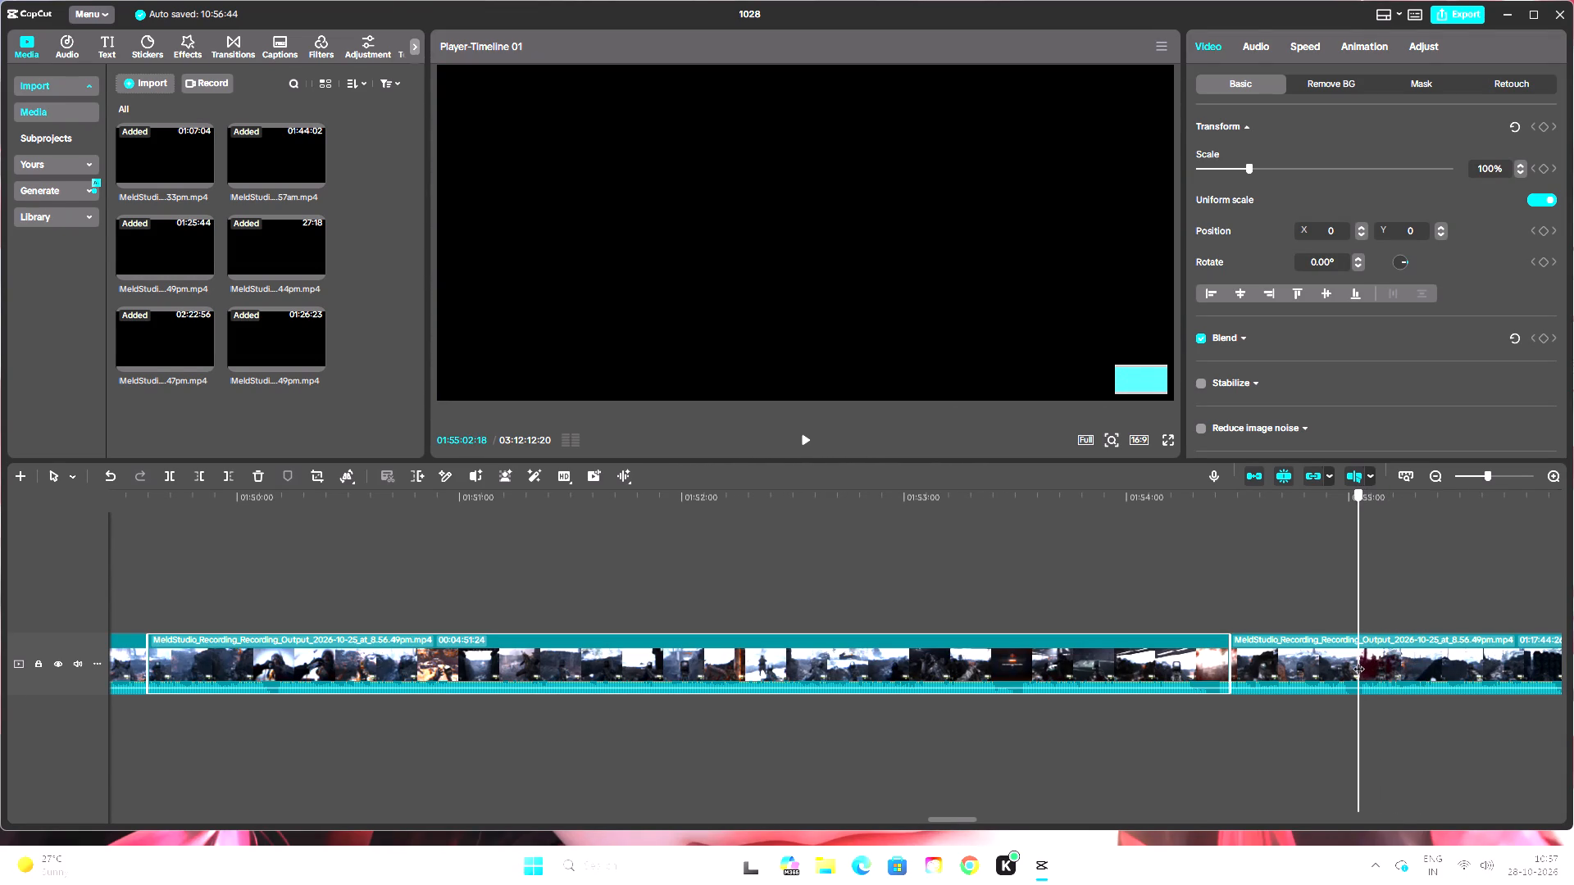
pyautogui.moveTo(1358, 660); pyautogui.dragTo(1361, 664)
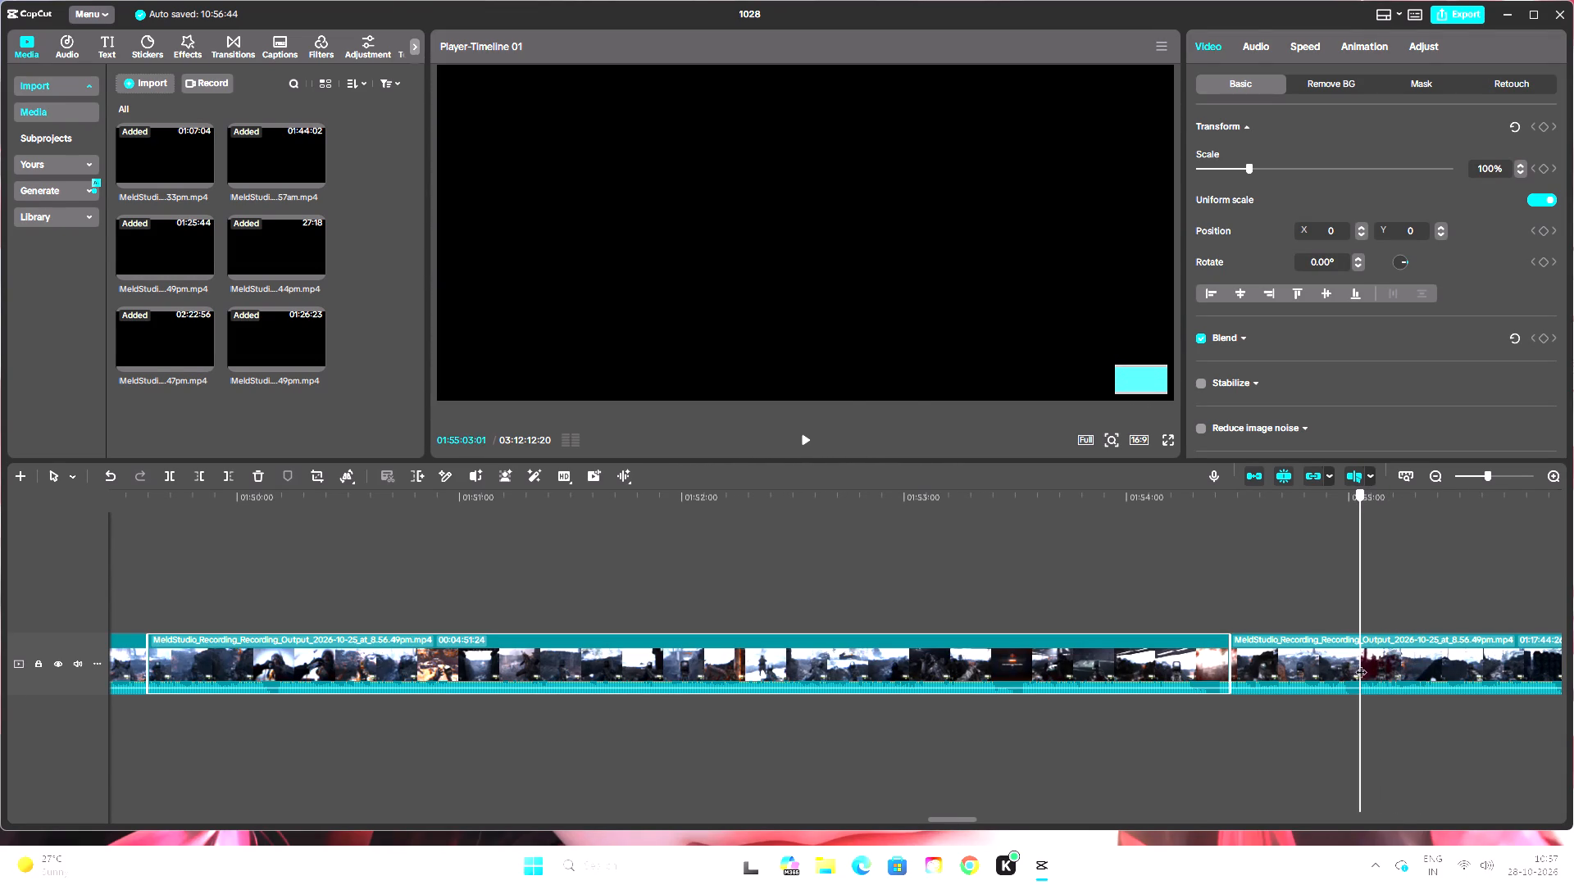
pyautogui.moveTo(1361, 664); pyautogui.dragTo(1372, 666)
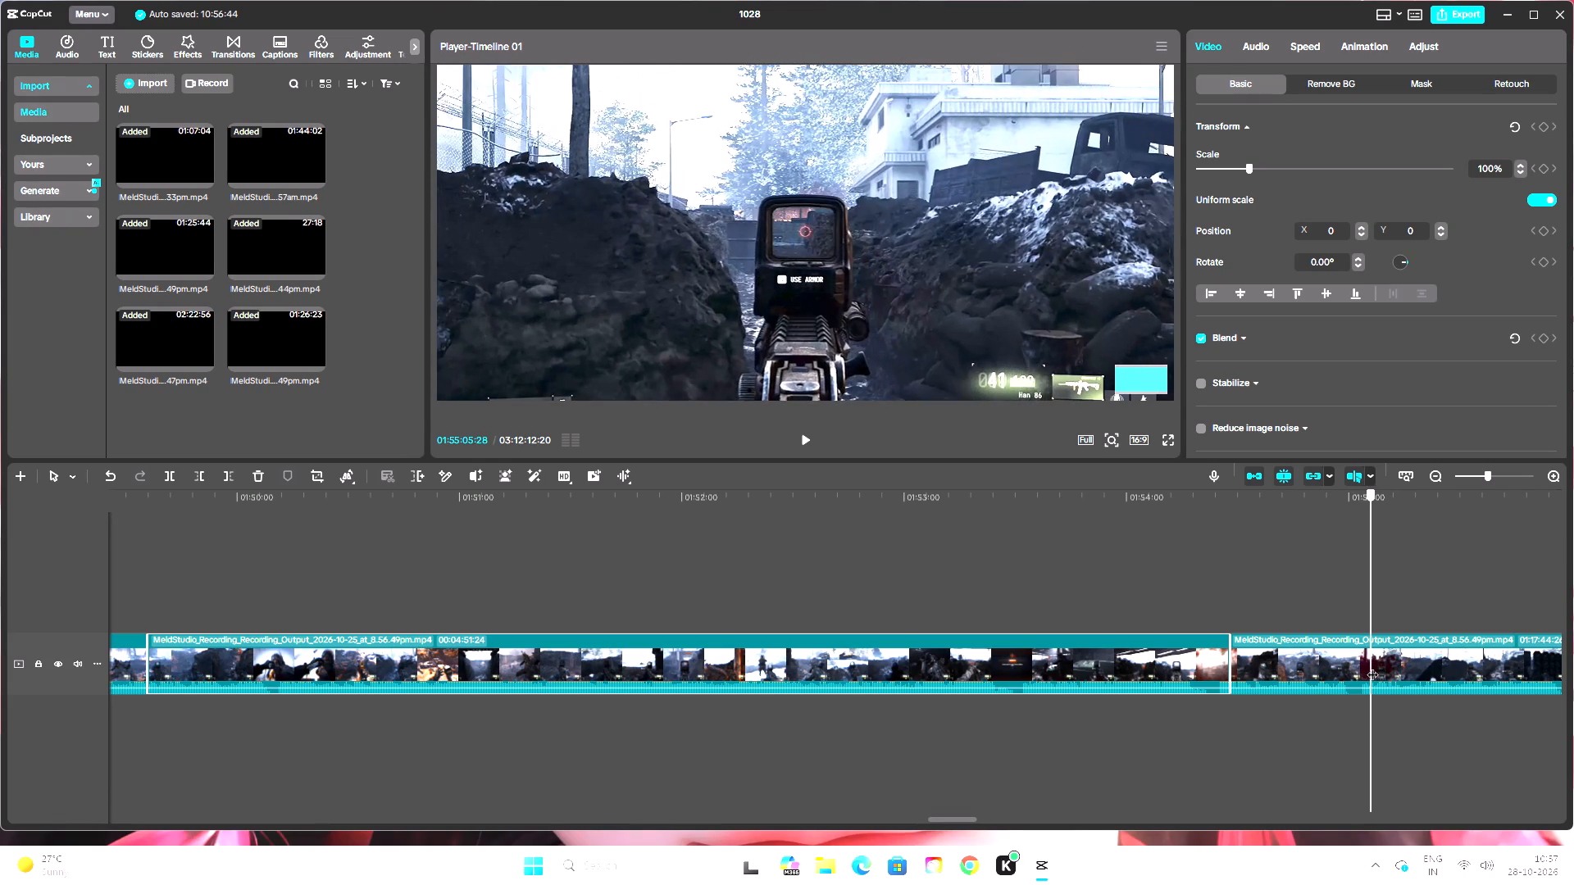
pyautogui.moveTo(1372, 666); pyautogui.dragTo(1383, 670)
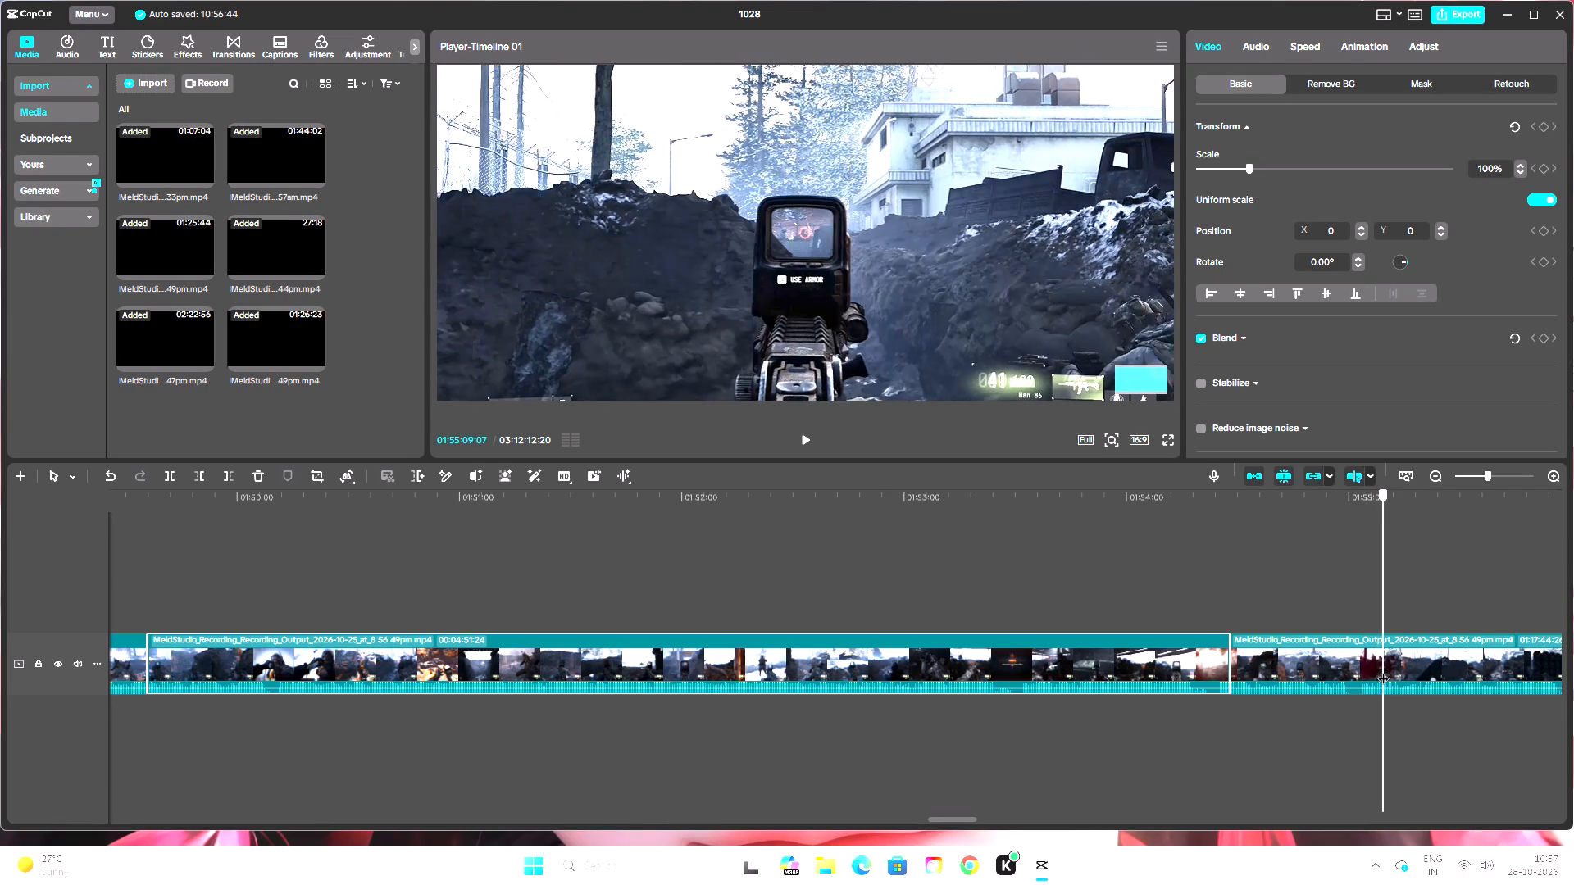
pyautogui.moveTo(1383, 670); pyautogui.dragTo(1386, 675)
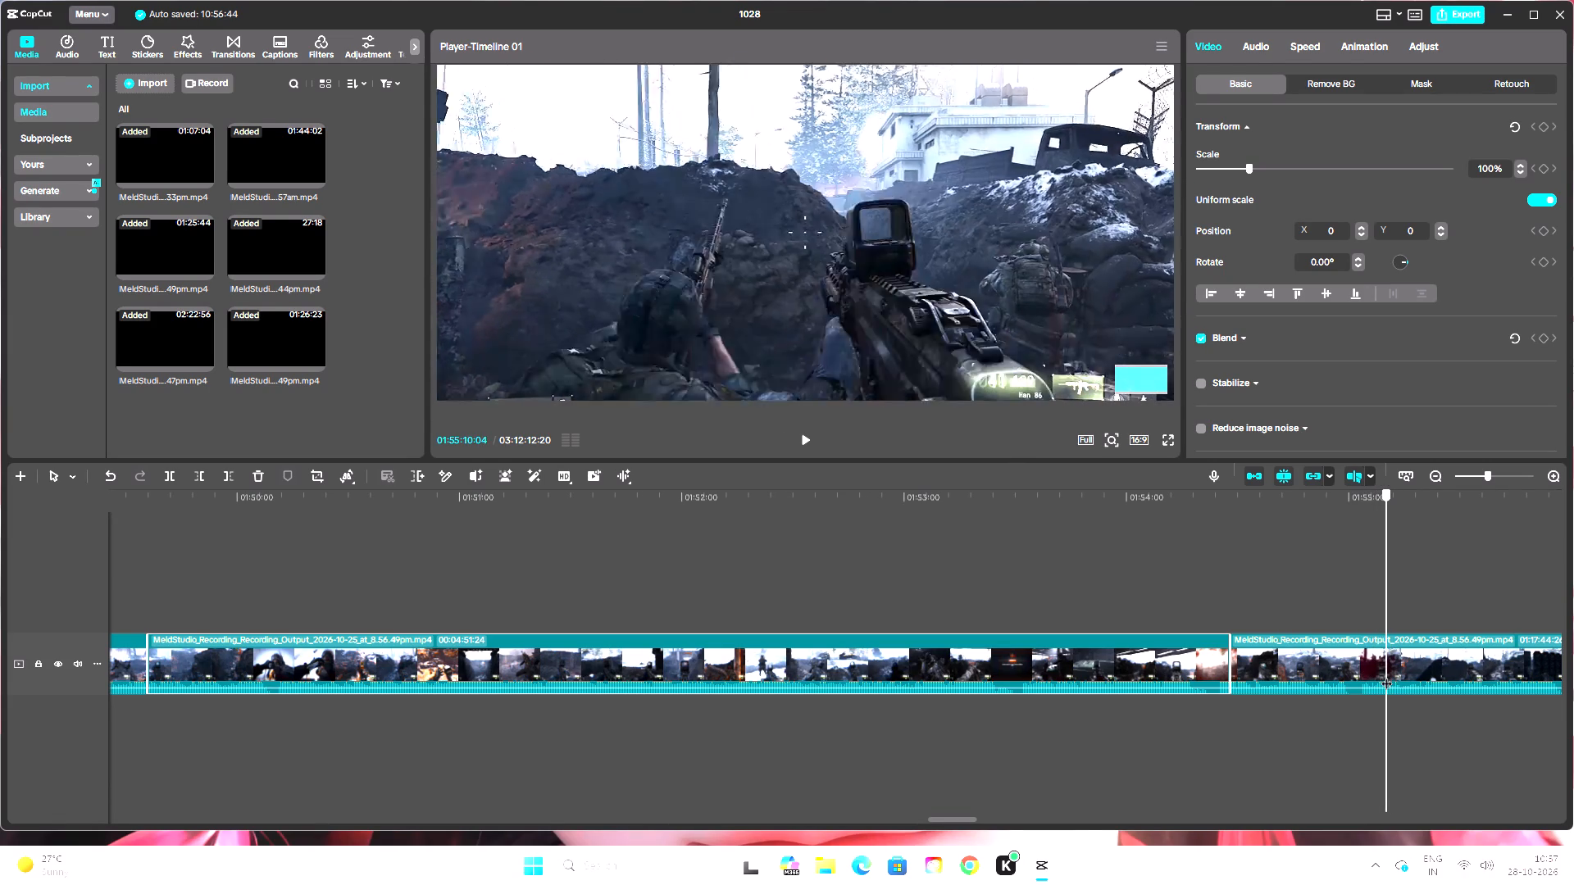
pyautogui.moveTo(1386, 675); pyautogui.dragTo(1371, 675)
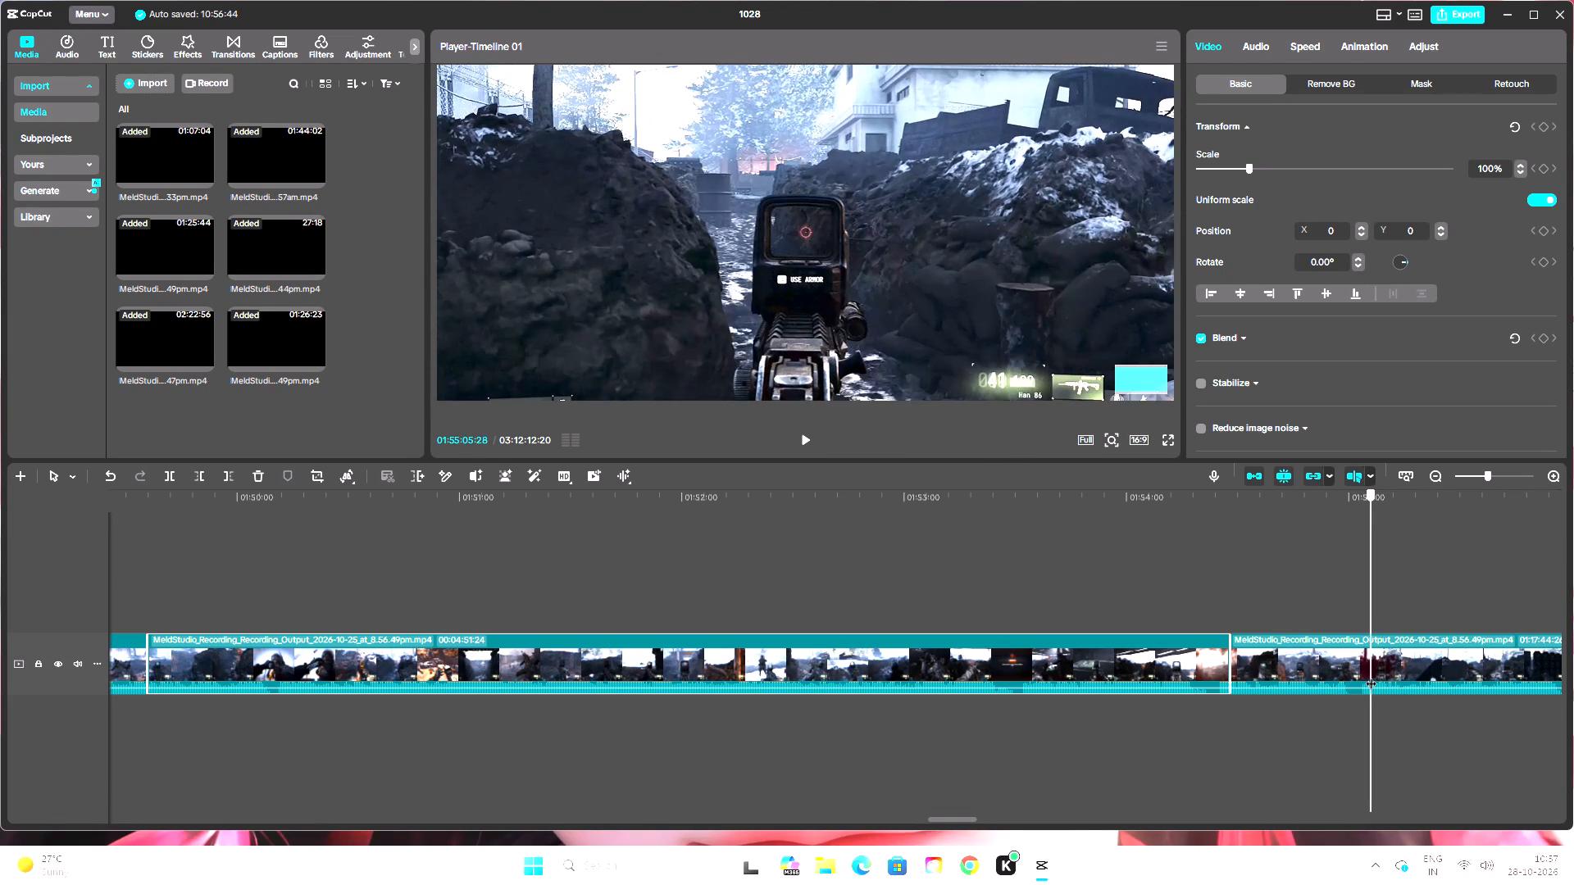
pyautogui.moveTo(1371, 675); pyautogui.dragTo(1353, 679)
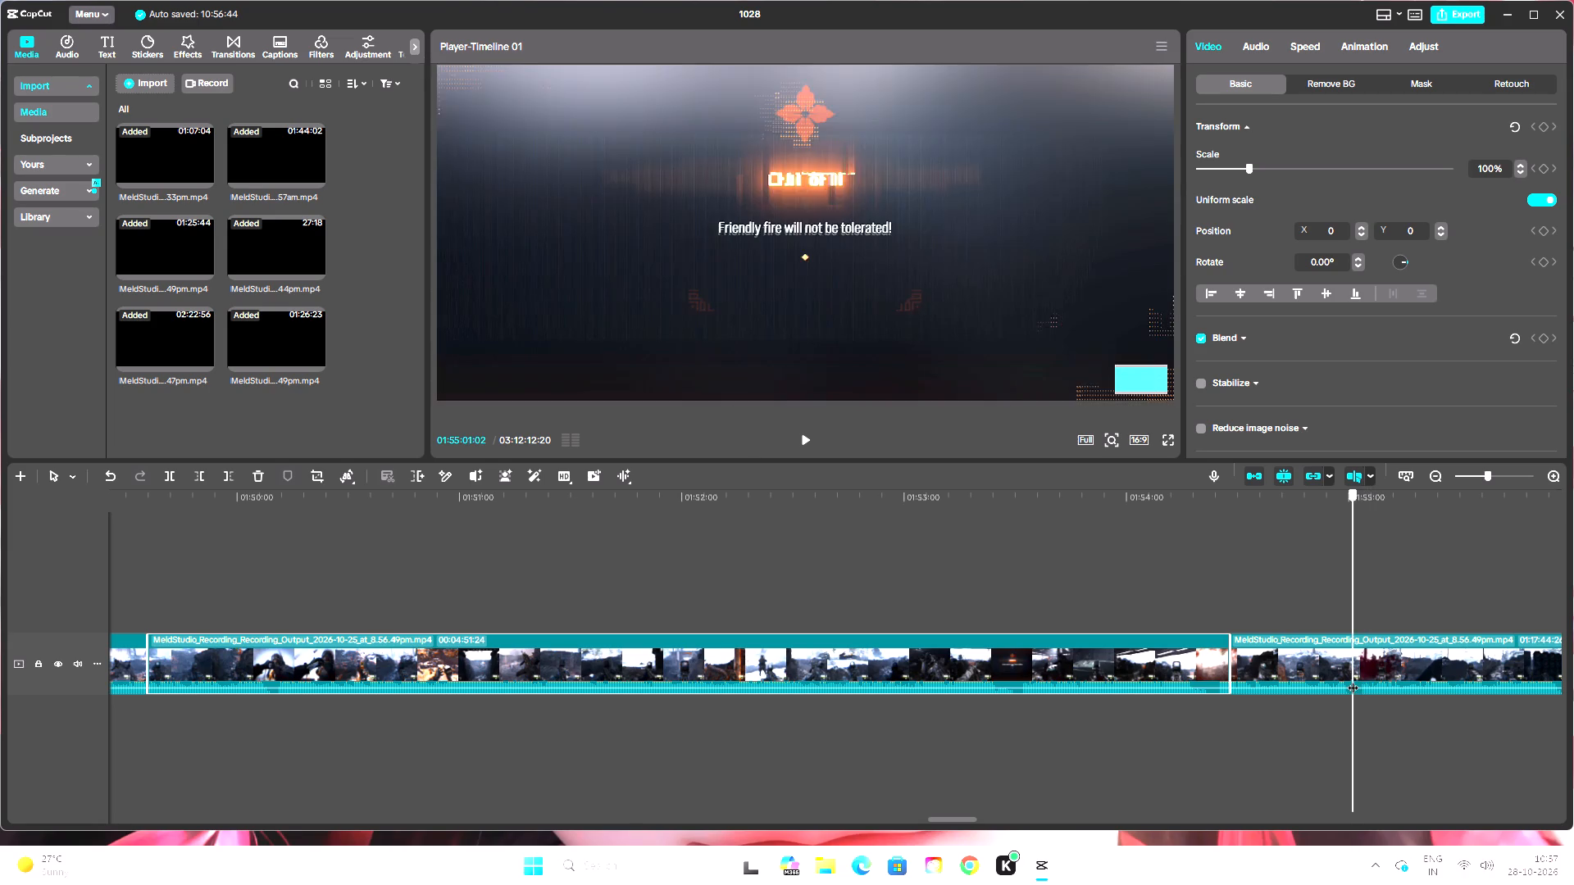
pyautogui.moveTo(1353, 679); pyautogui.dragTo(1368, 678)
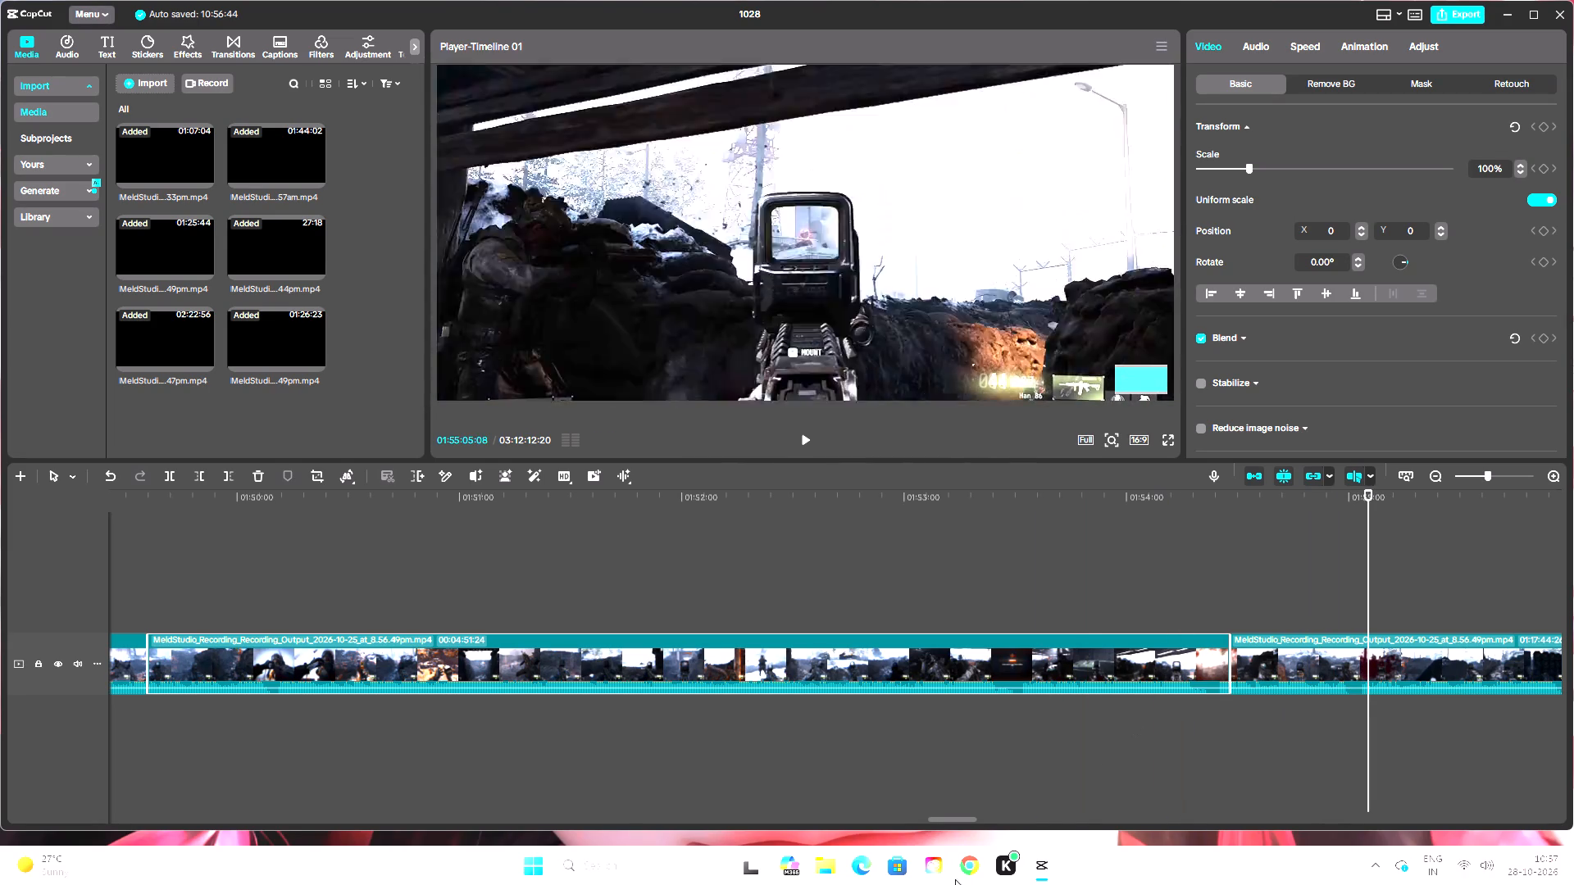
# Split the long gameplay recording at 01:55:12:22, during the armour plate animation in the trench.
pyautogui.moveTo(946, 820); pyautogui.dragTo(984, 824)
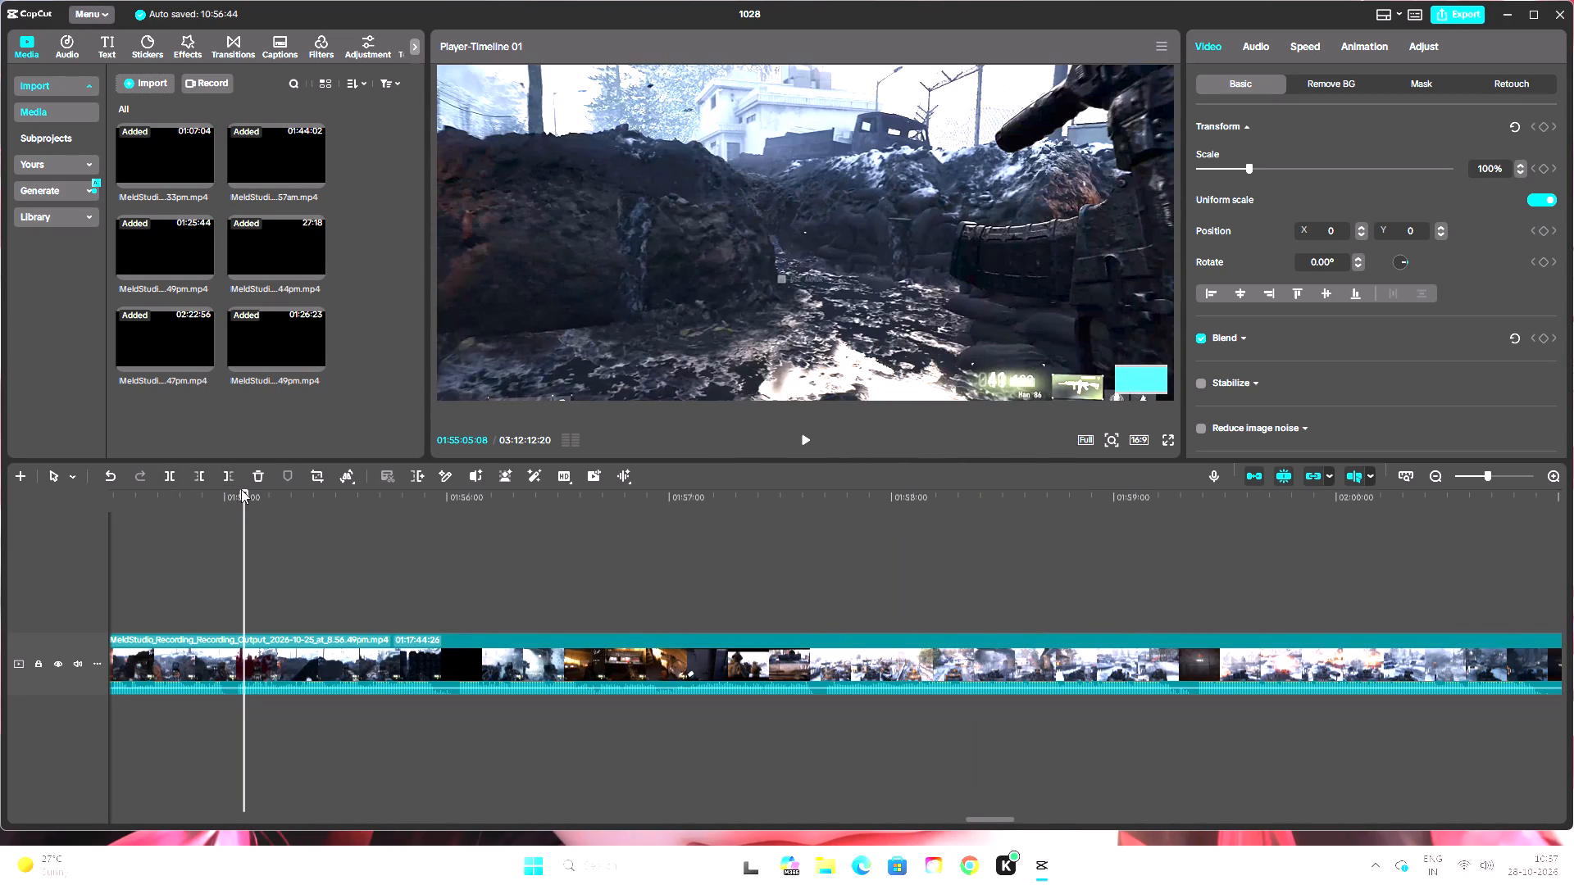
pyautogui.moveTo(243, 496); pyautogui.dragTo(251, 498)
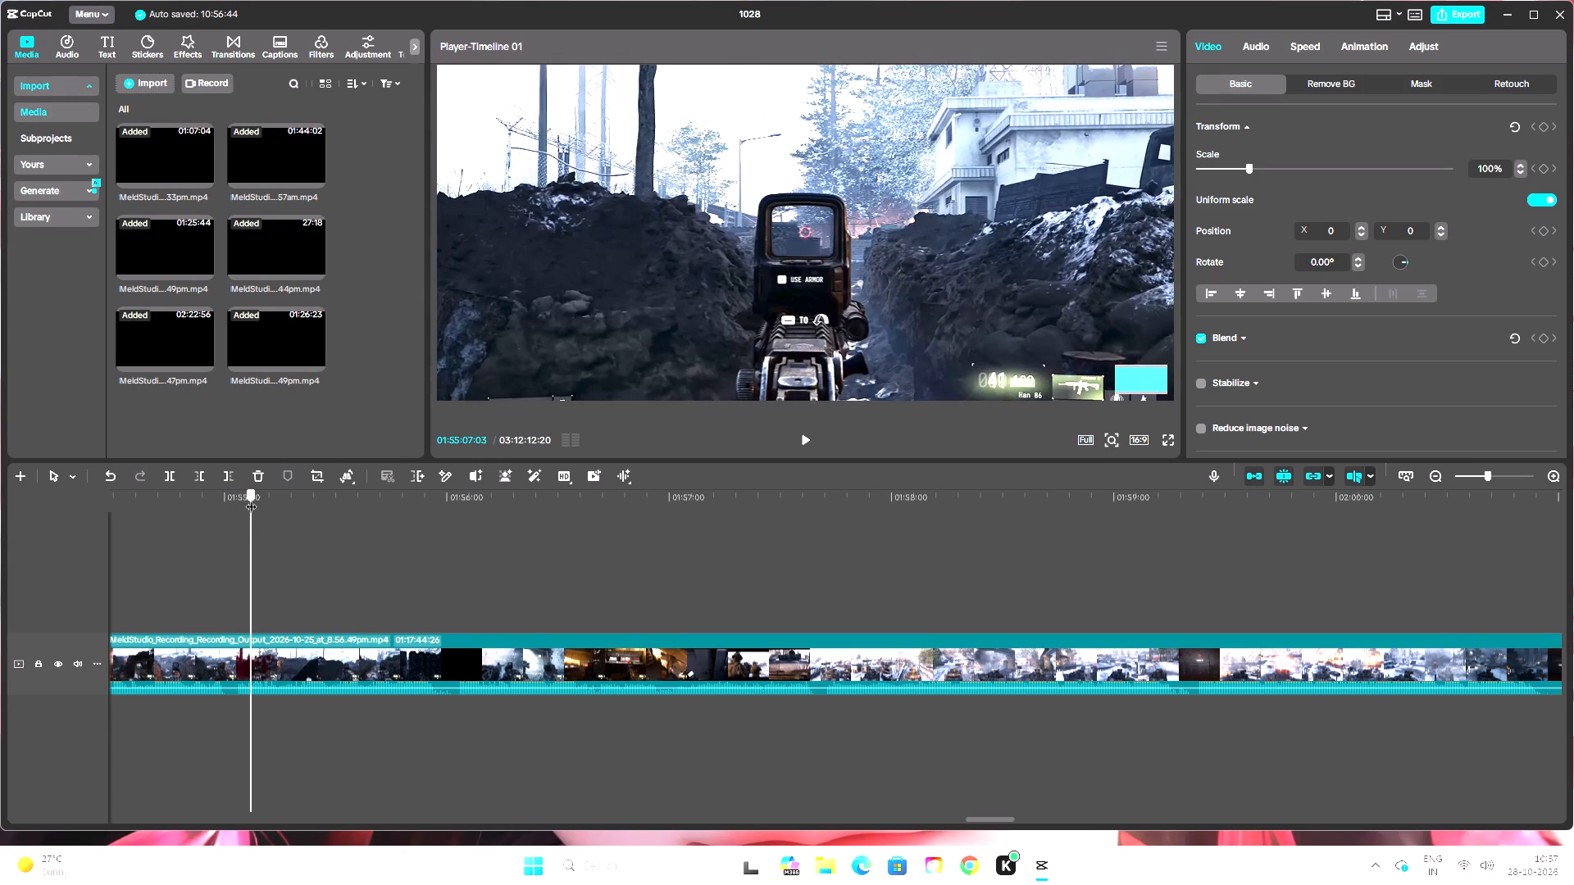
pyautogui.moveTo(251, 498); pyautogui.dragTo(263, 507)
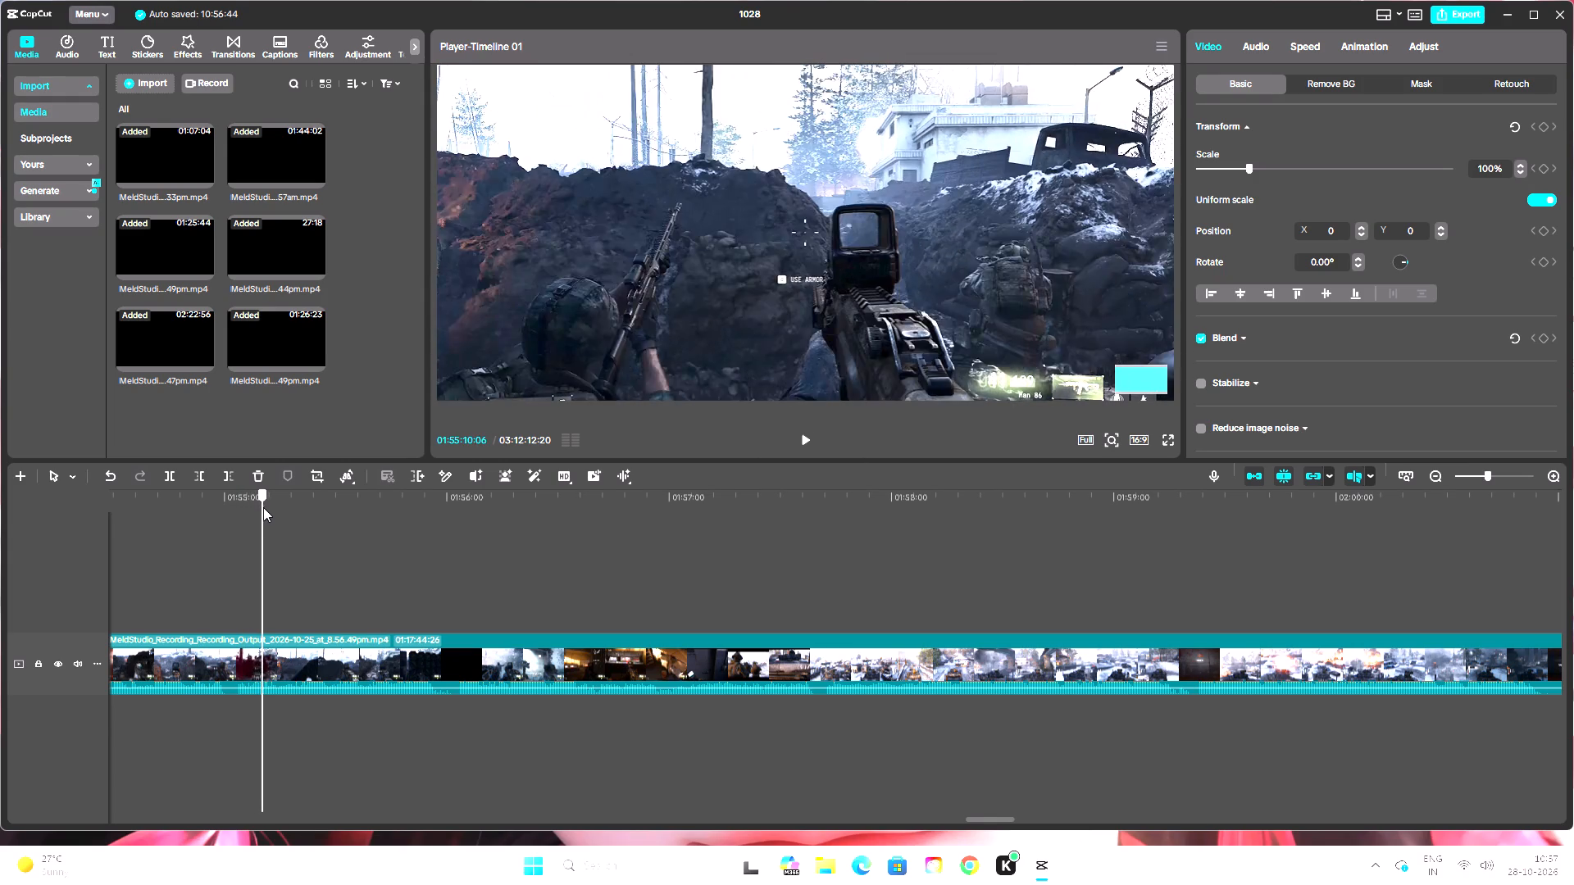
pyautogui.moveTo(263, 507); pyautogui.dragTo(273, 512)
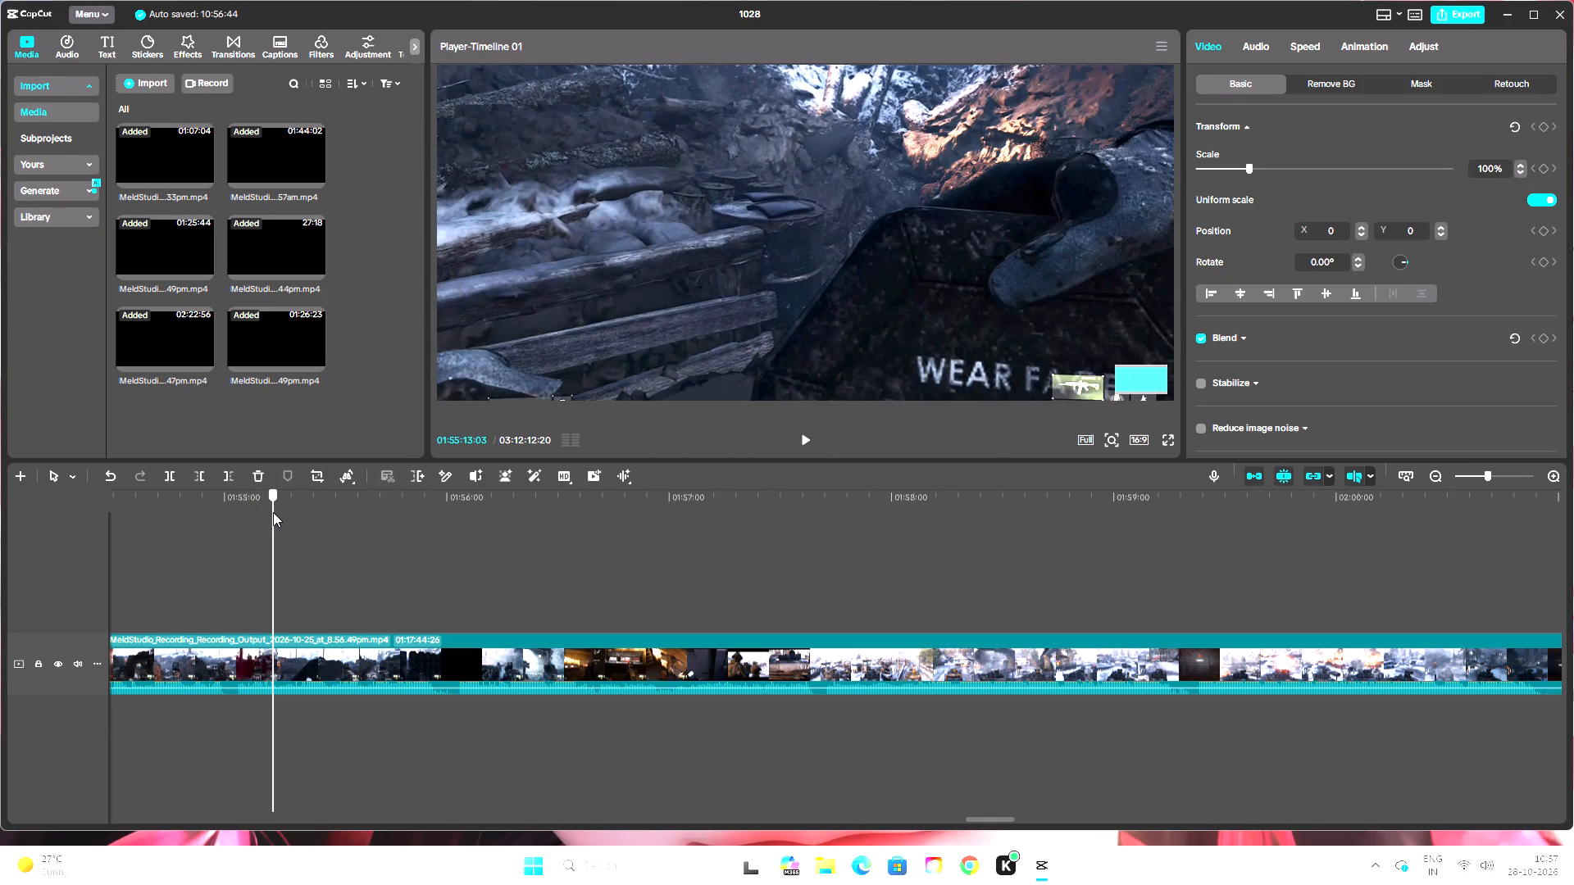
pyautogui.moveTo(273, 512); pyautogui.dragTo(271, 514)
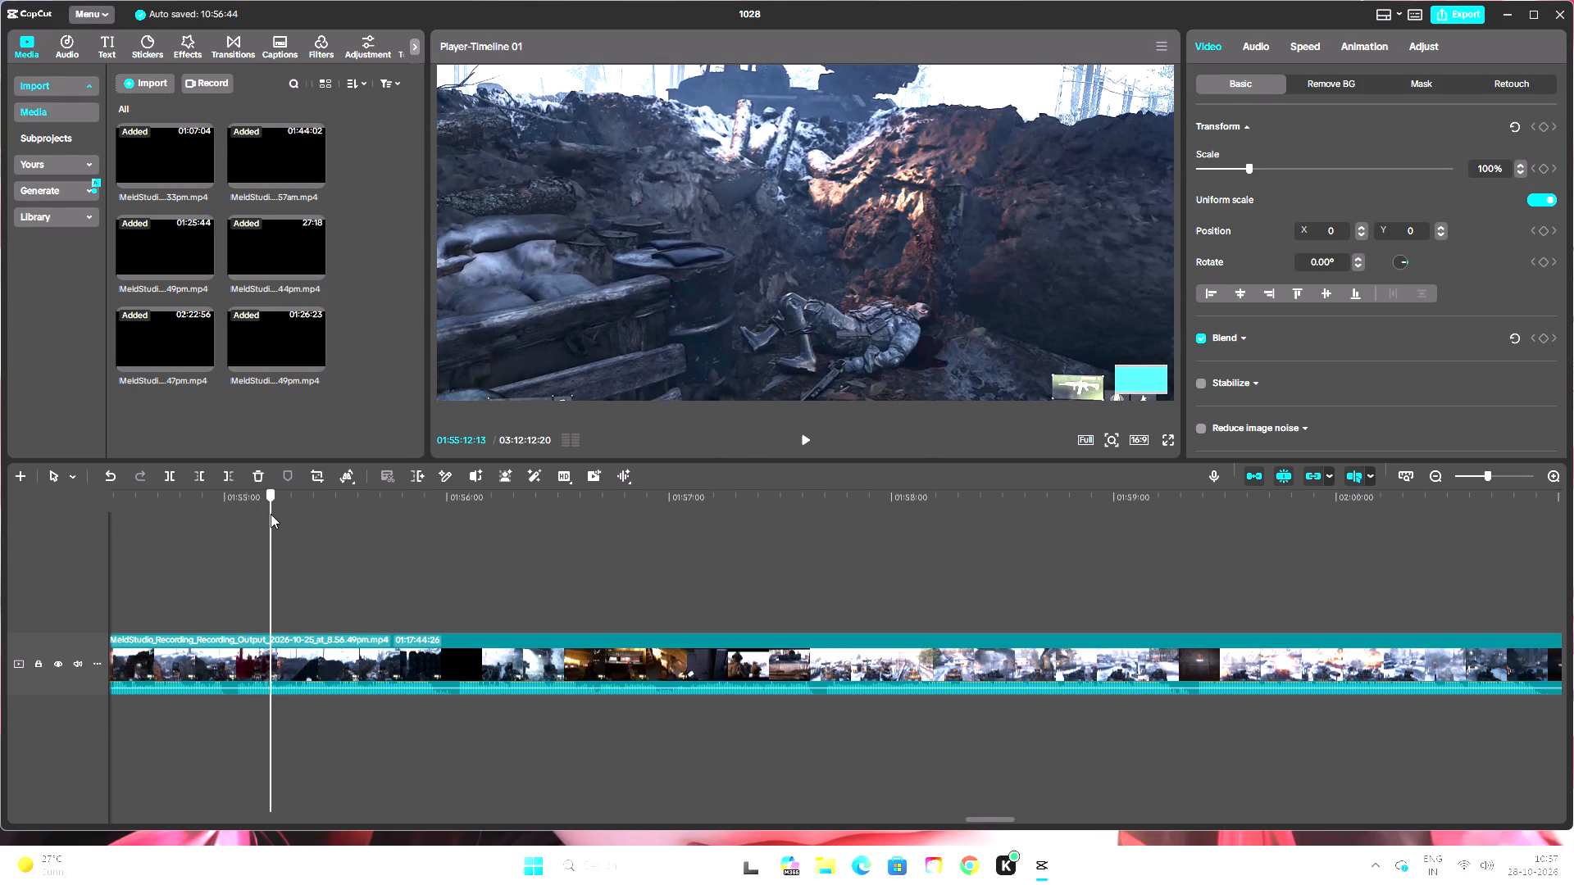
pyautogui.moveTo(271, 514); pyautogui.dragTo(273, 515)
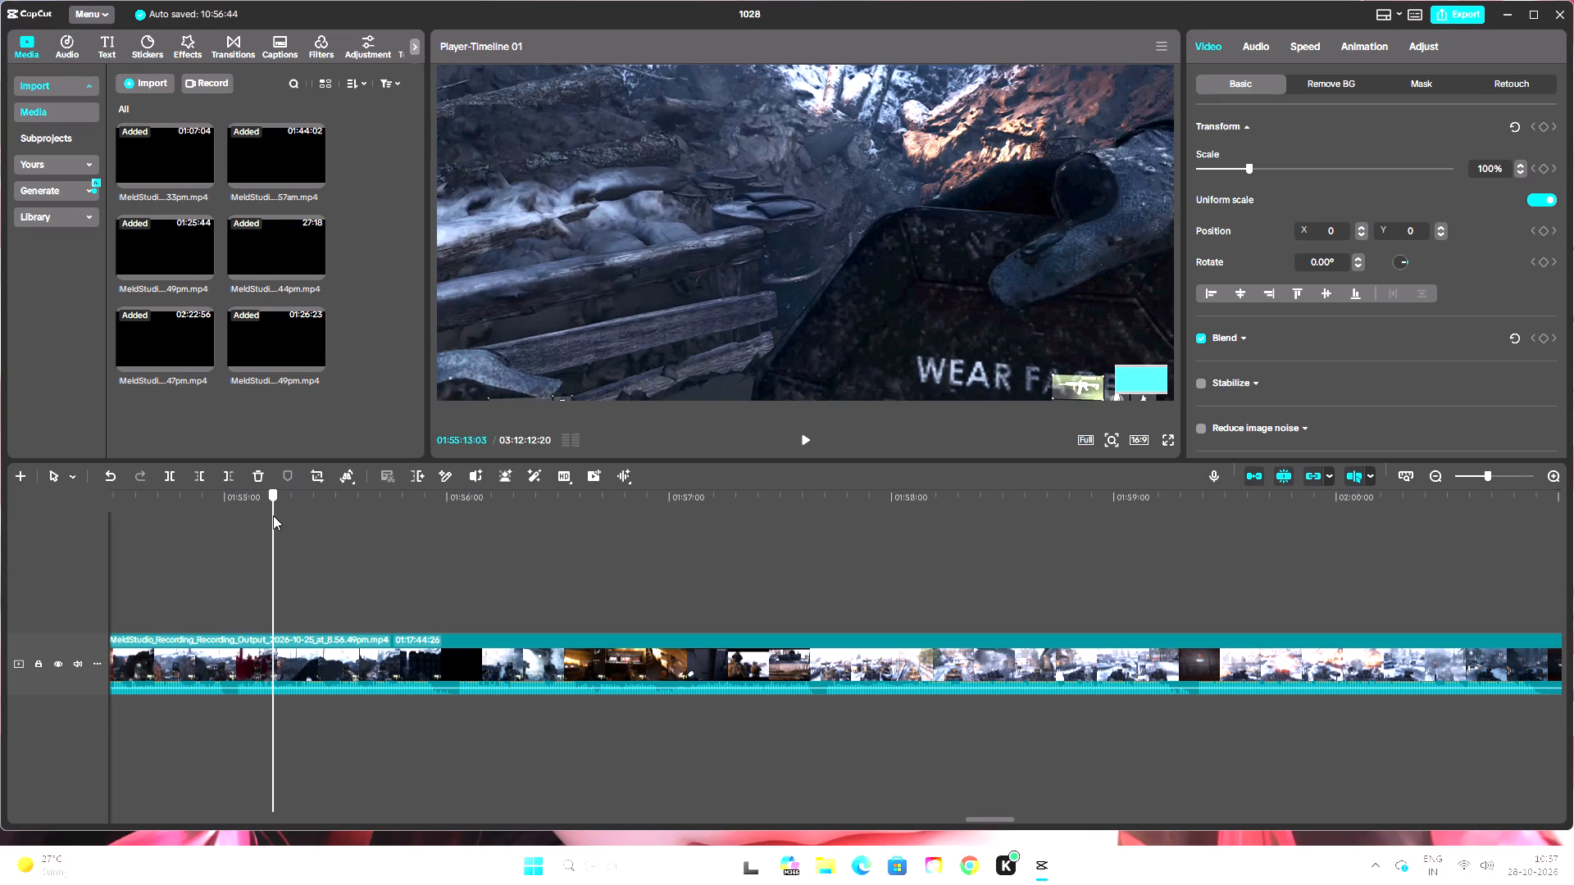
pyautogui.moveTo(273, 515); pyautogui.dragTo(270, 518)
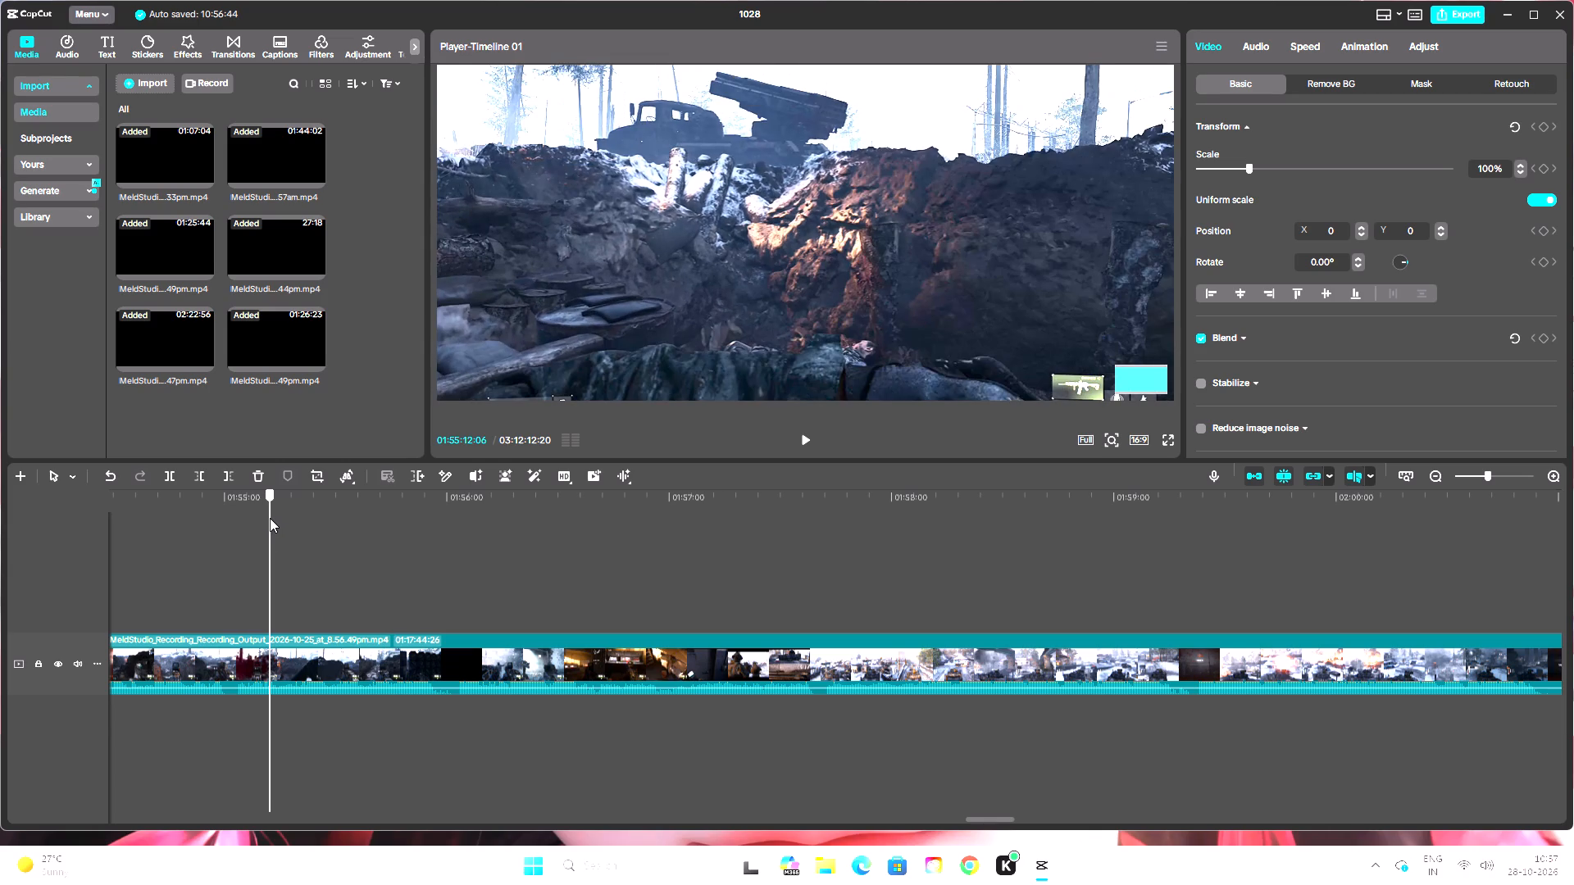
pyautogui.moveTo(270, 518); pyautogui.dragTo(269, 522)
pyautogui.moveTo(269, 522); pyautogui.dragTo(270, 527)
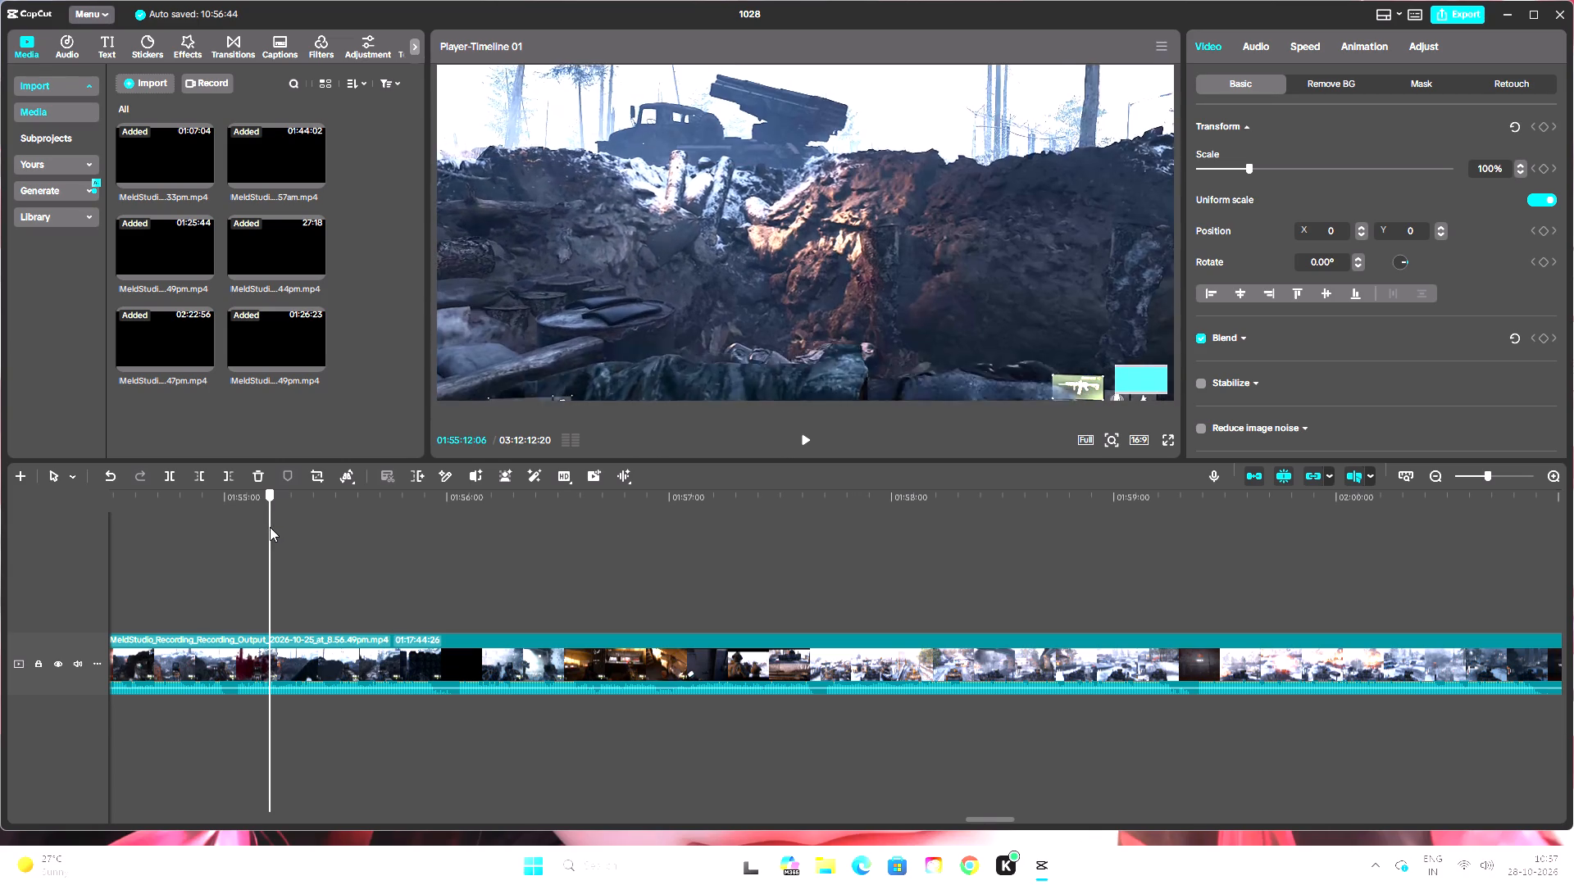
pyautogui.moveTo(270, 527); pyautogui.dragTo(269, 527)
pyautogui.doubleClick(1553, 478)
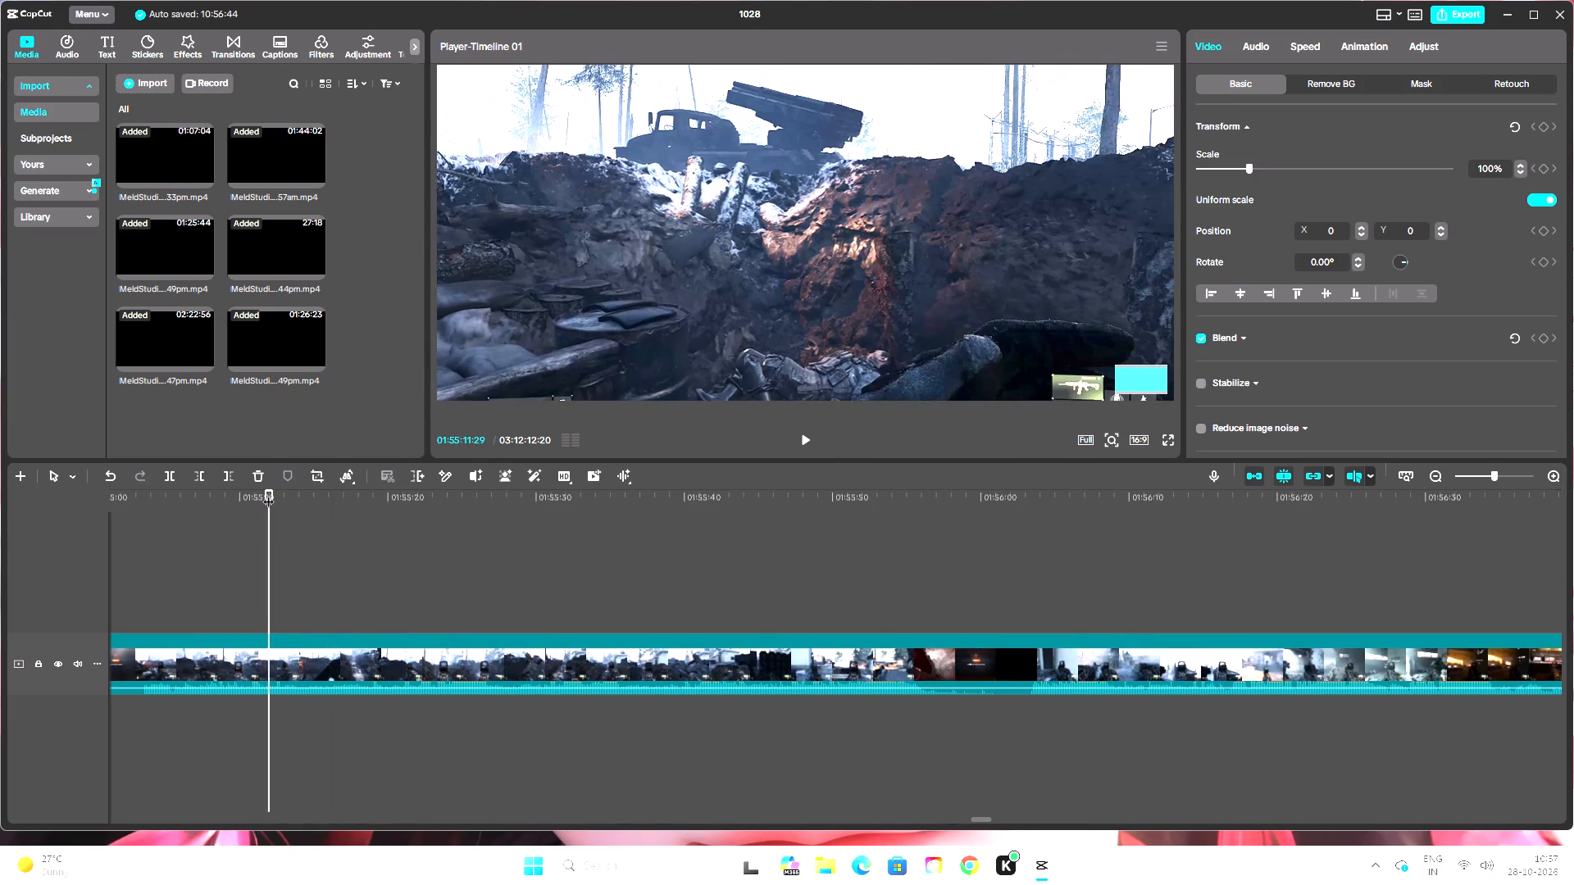
pyautogui.moveTo(268, 493); pyautogui.dragTo(267, 498)
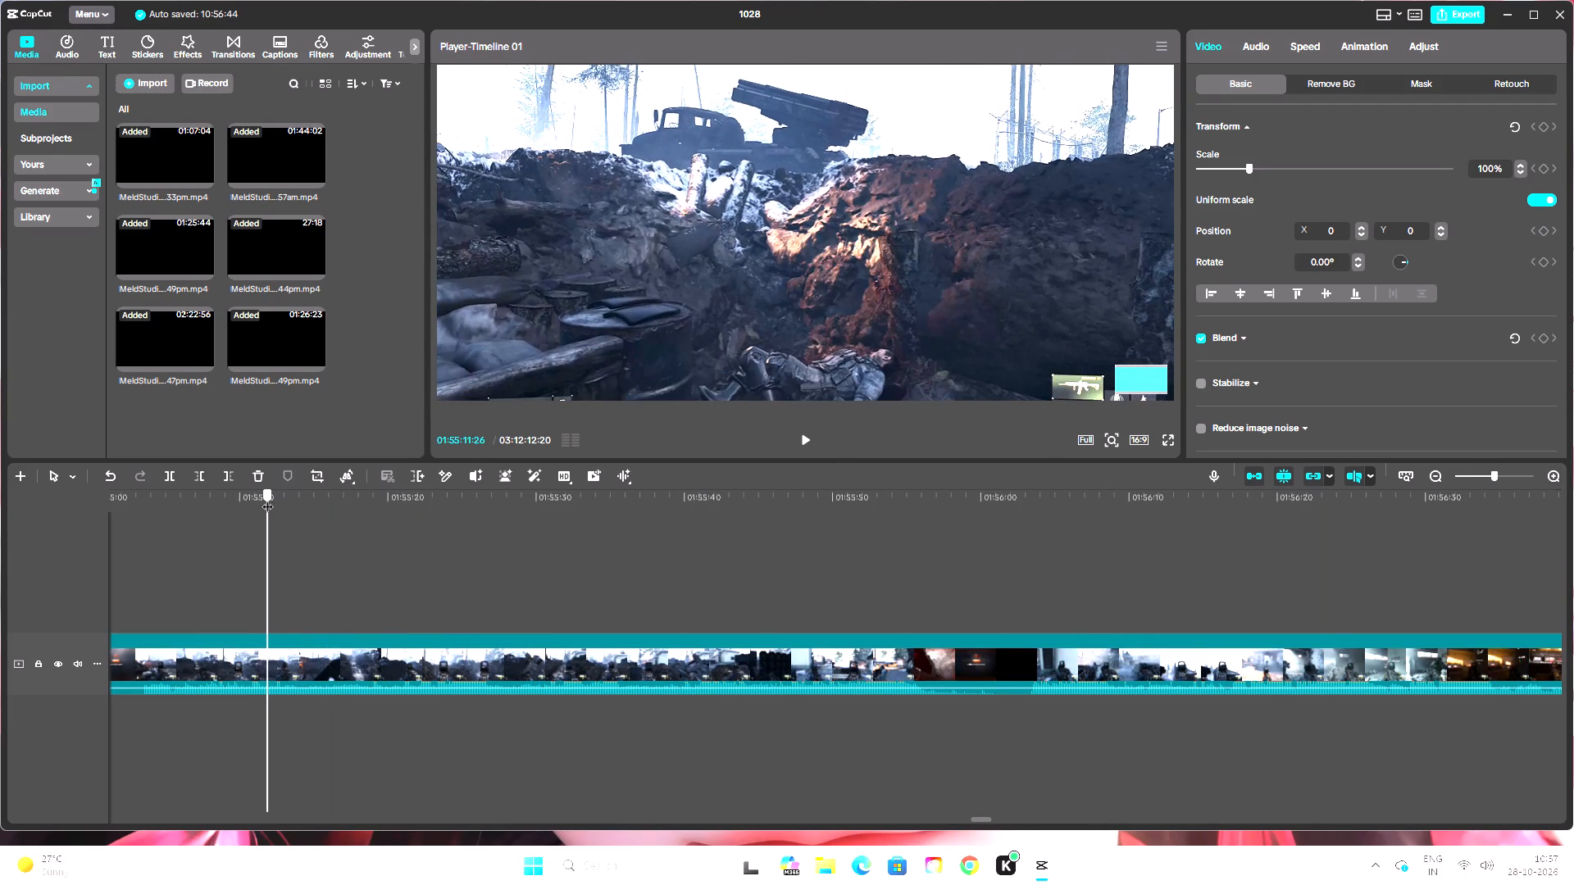
pyautogui.moveTo(267, 498); pyautogui.dragTo(279, 500)
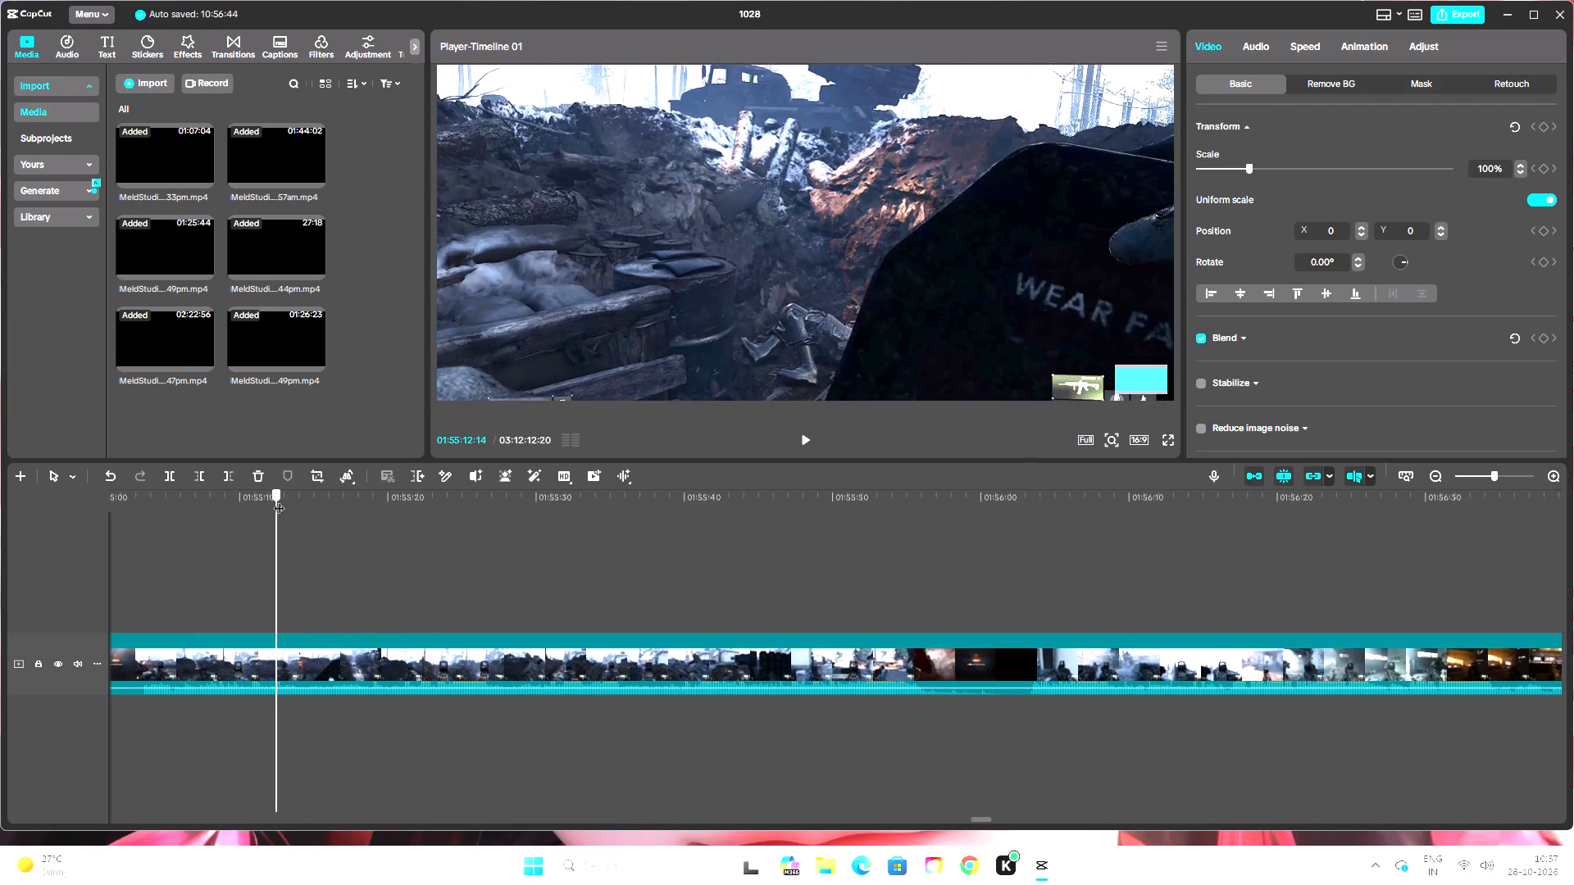
pyautogui.moveTo(279, 500); pyautogui.dragTo(280, 500)
pyautogui.click(171, 476)
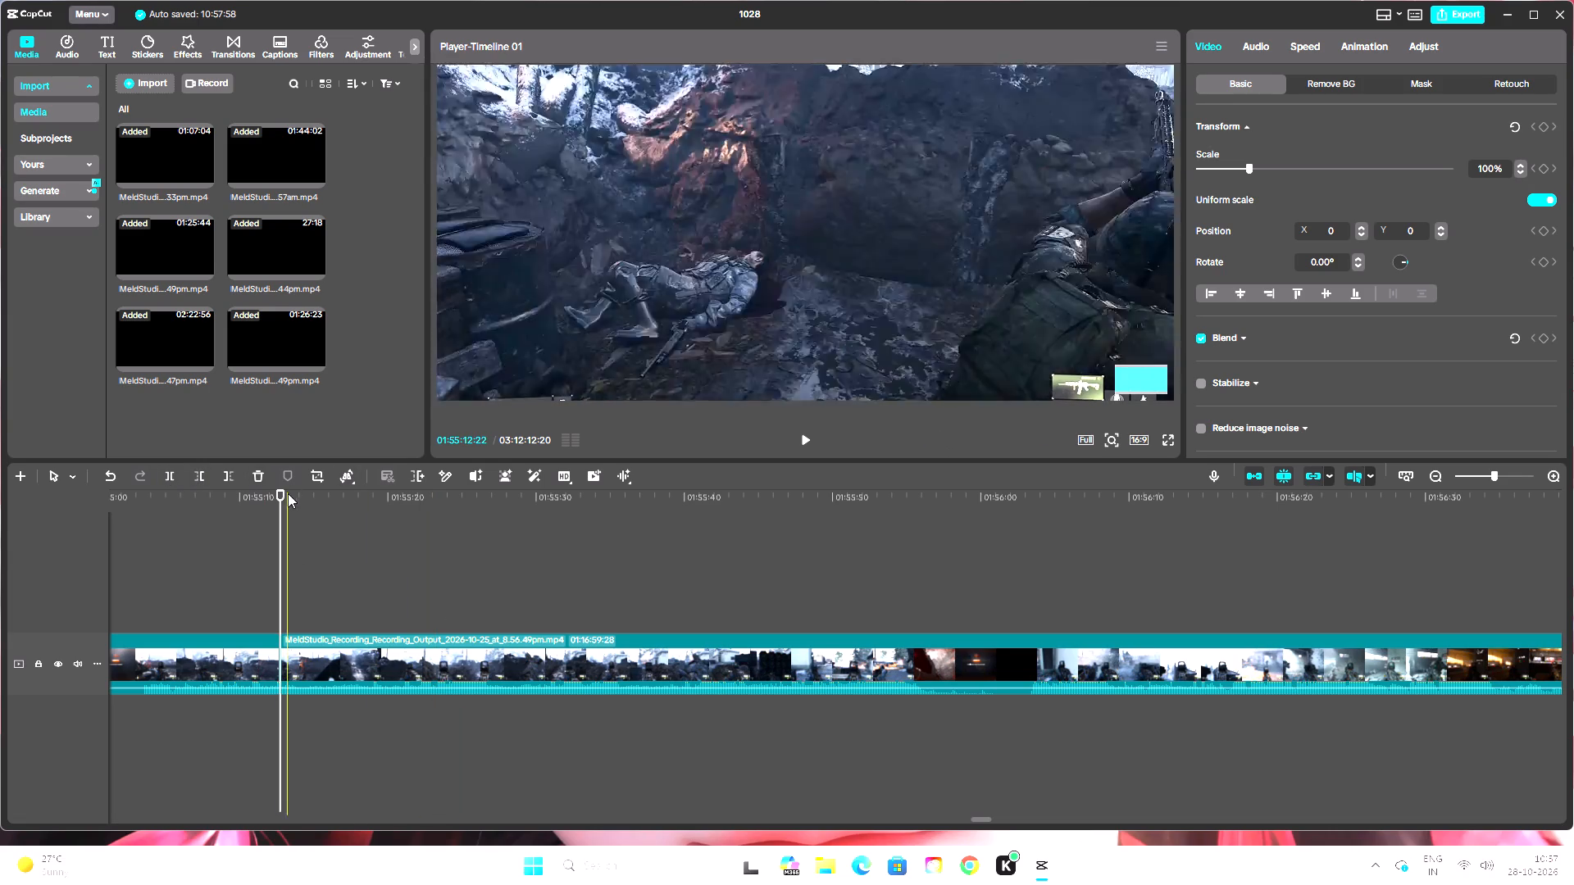
# Go back to the footage before the 01:49:36:00 cut and split that clip at 01:49:22:02, at the matching armour plate animation.
pyautogui.moveTo(281, 494); pyautogui.dragTo(438, 570)
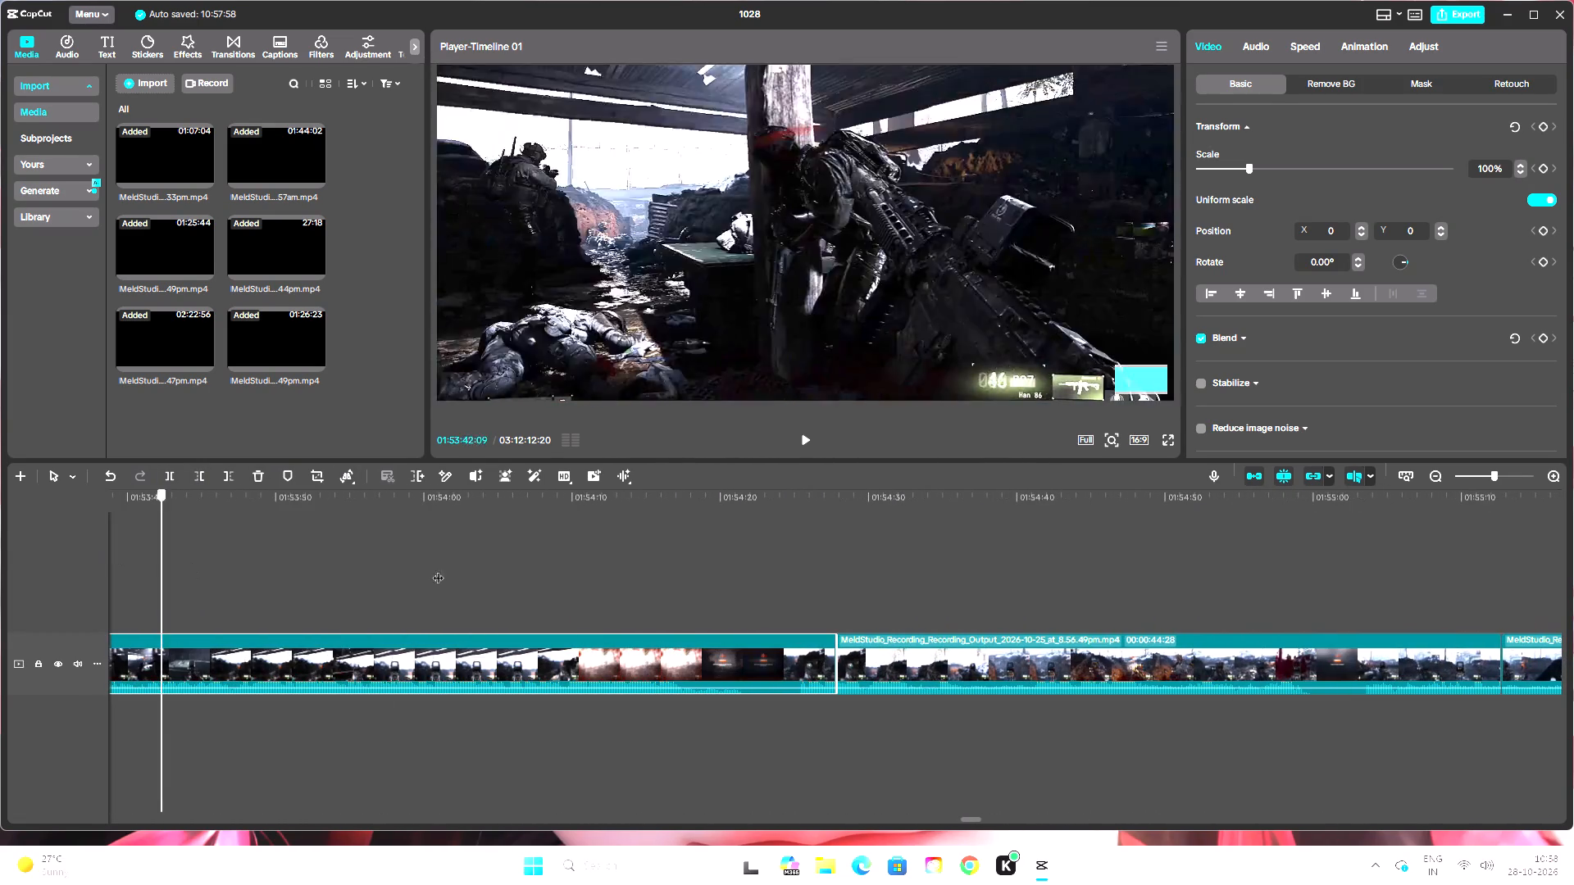
pyautogui.moveTo(438, 570); pyautogui.dragTo(128, 589)
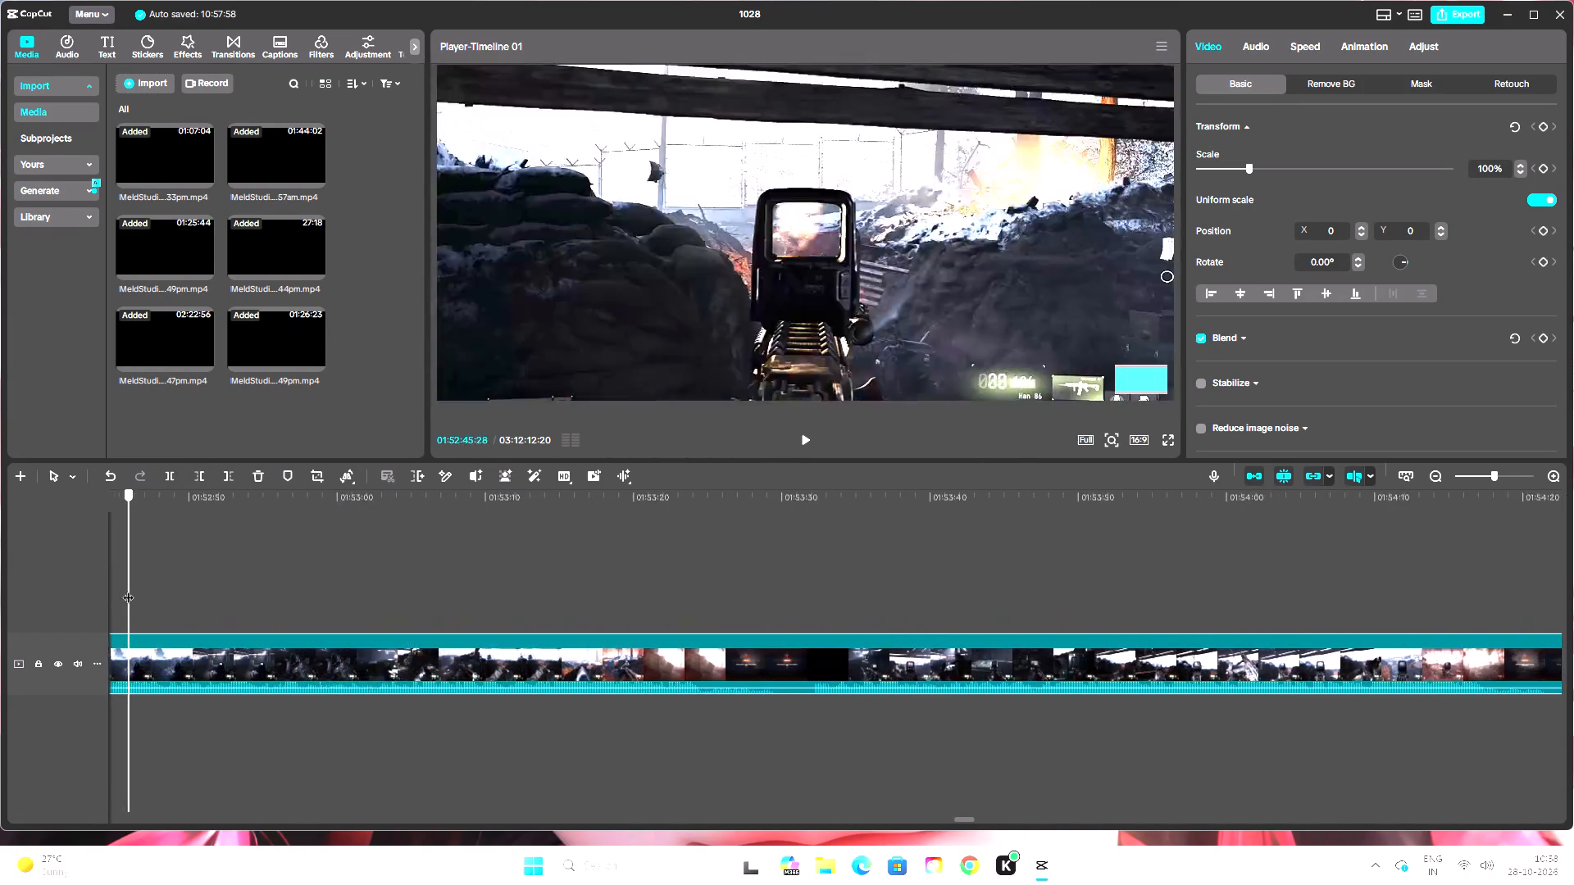
pyautogui.moveTo(128, 589); pyautogui.dragTo(102, 642)
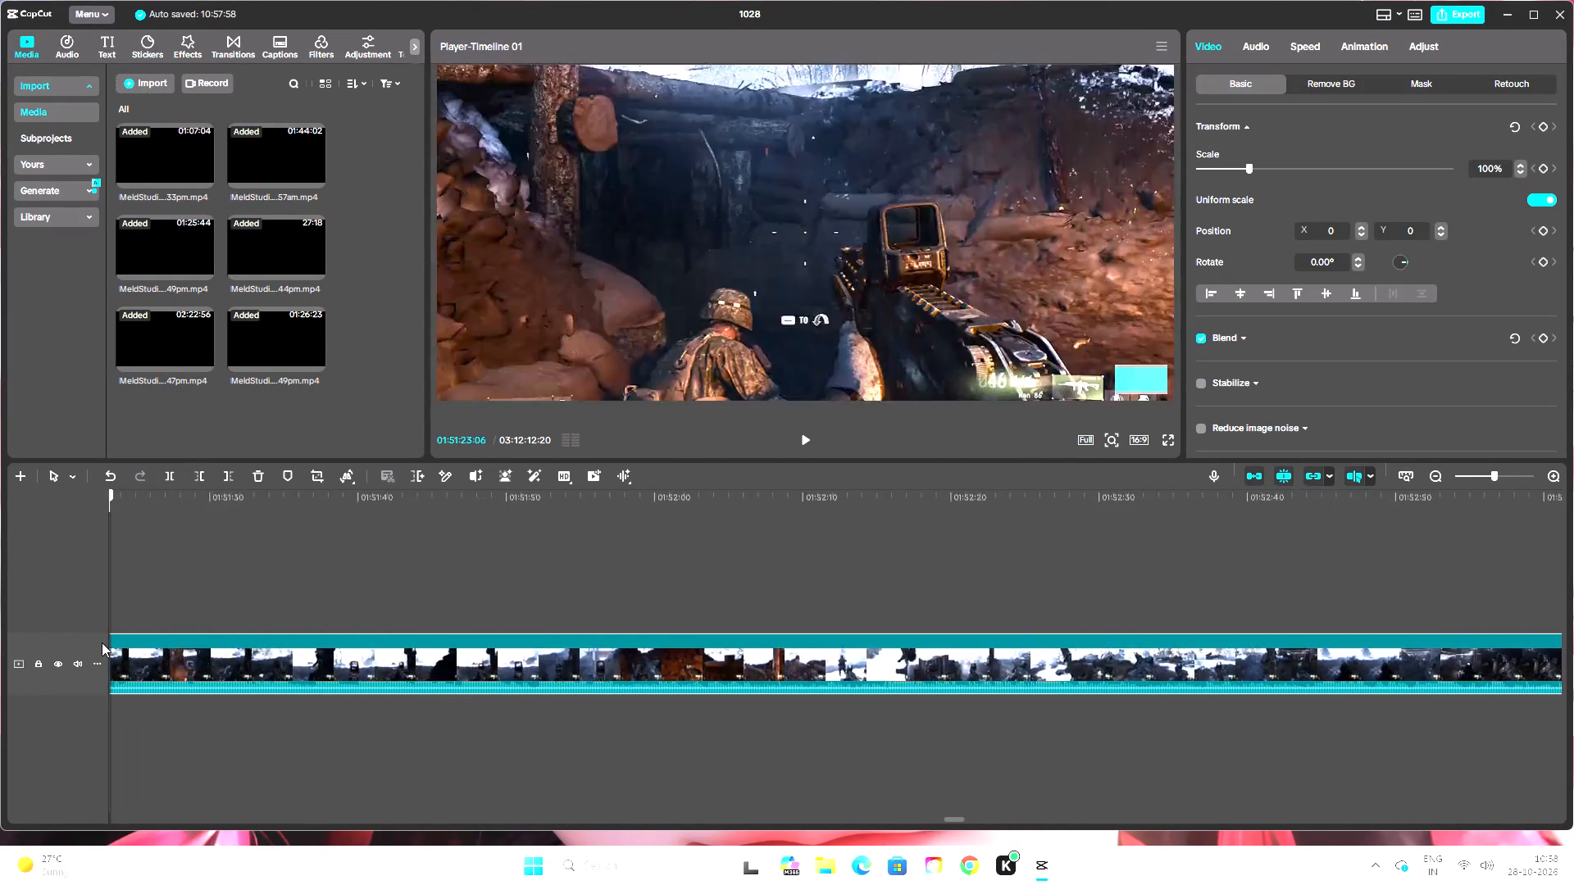
pyautogui.moveTo(102, 642); pyautogui.dragTo(600, 614)
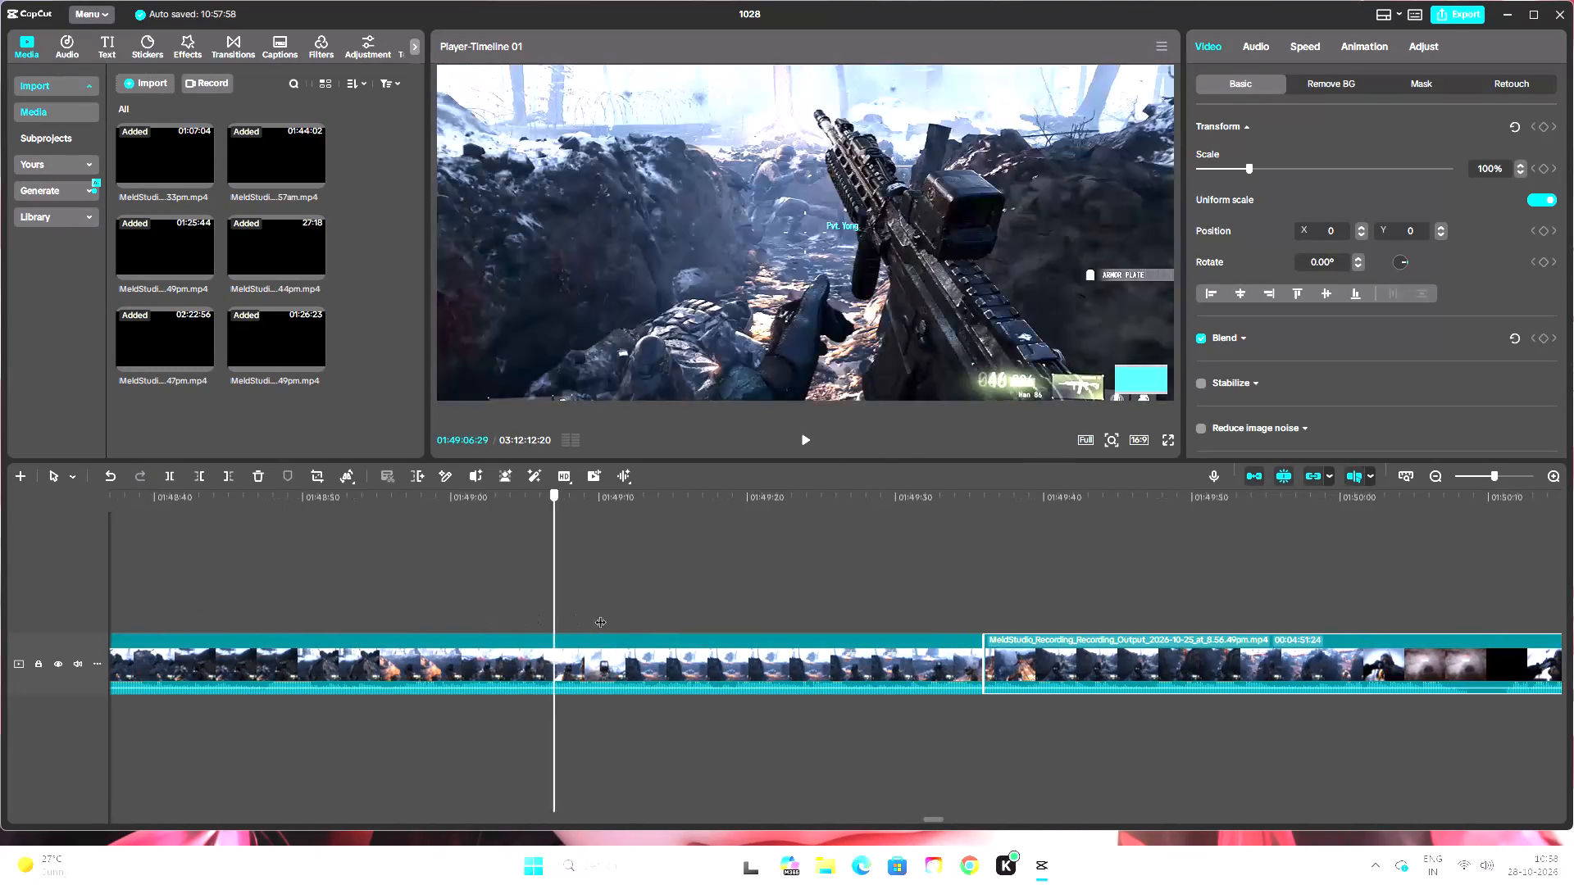
pyautogui.moveTo(600, 614); pyautogui.dragTo(966, 623)
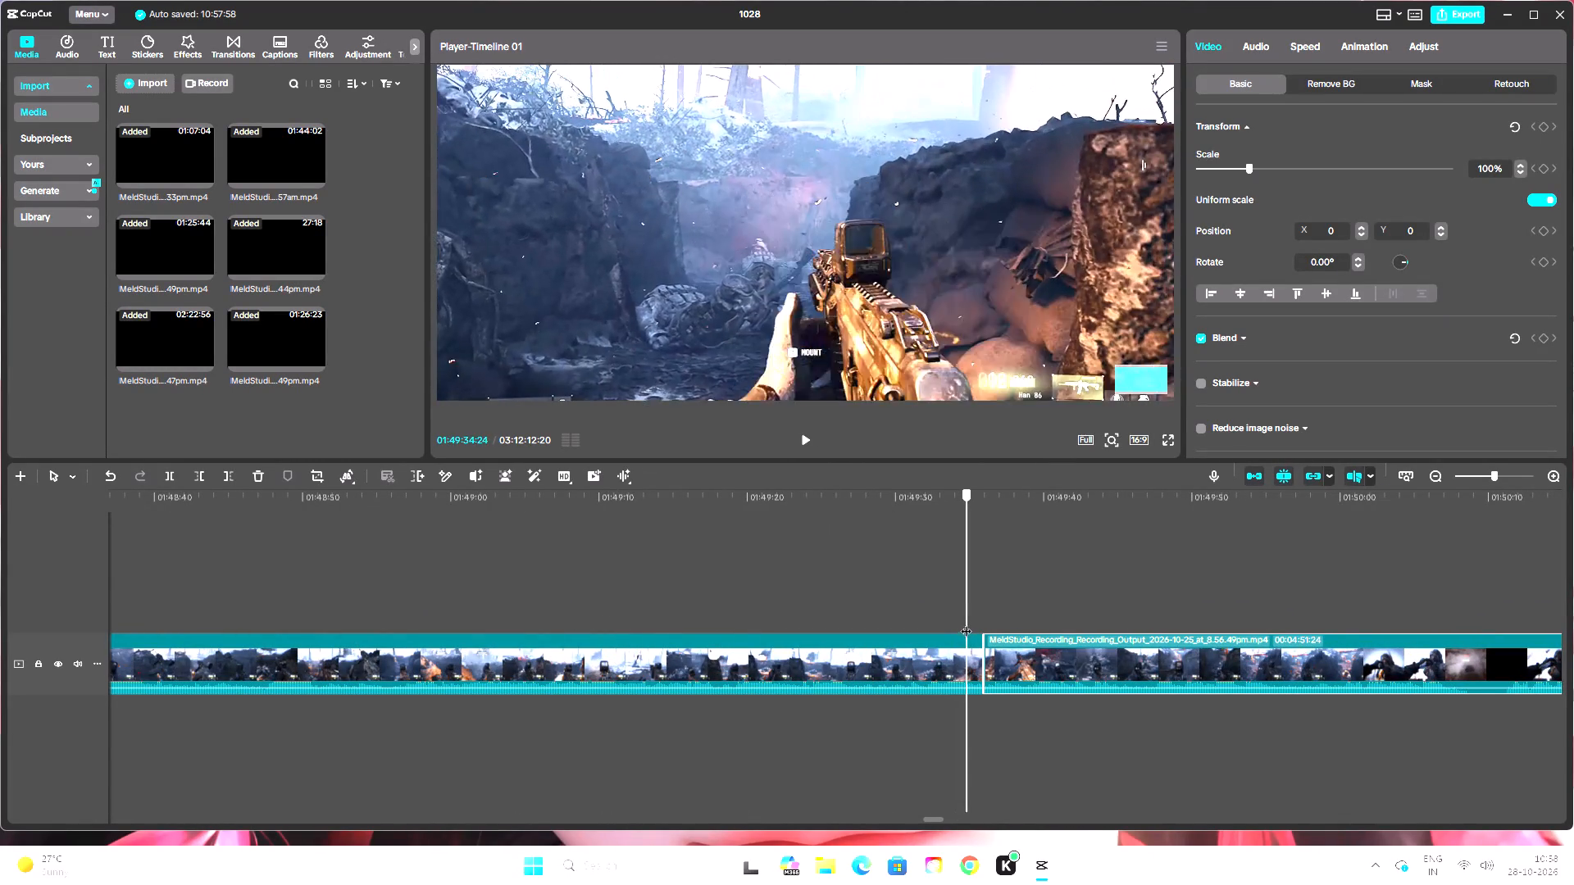
pyautogui.moveTo(966, 623); pyautogui.dragTo(928, 643)
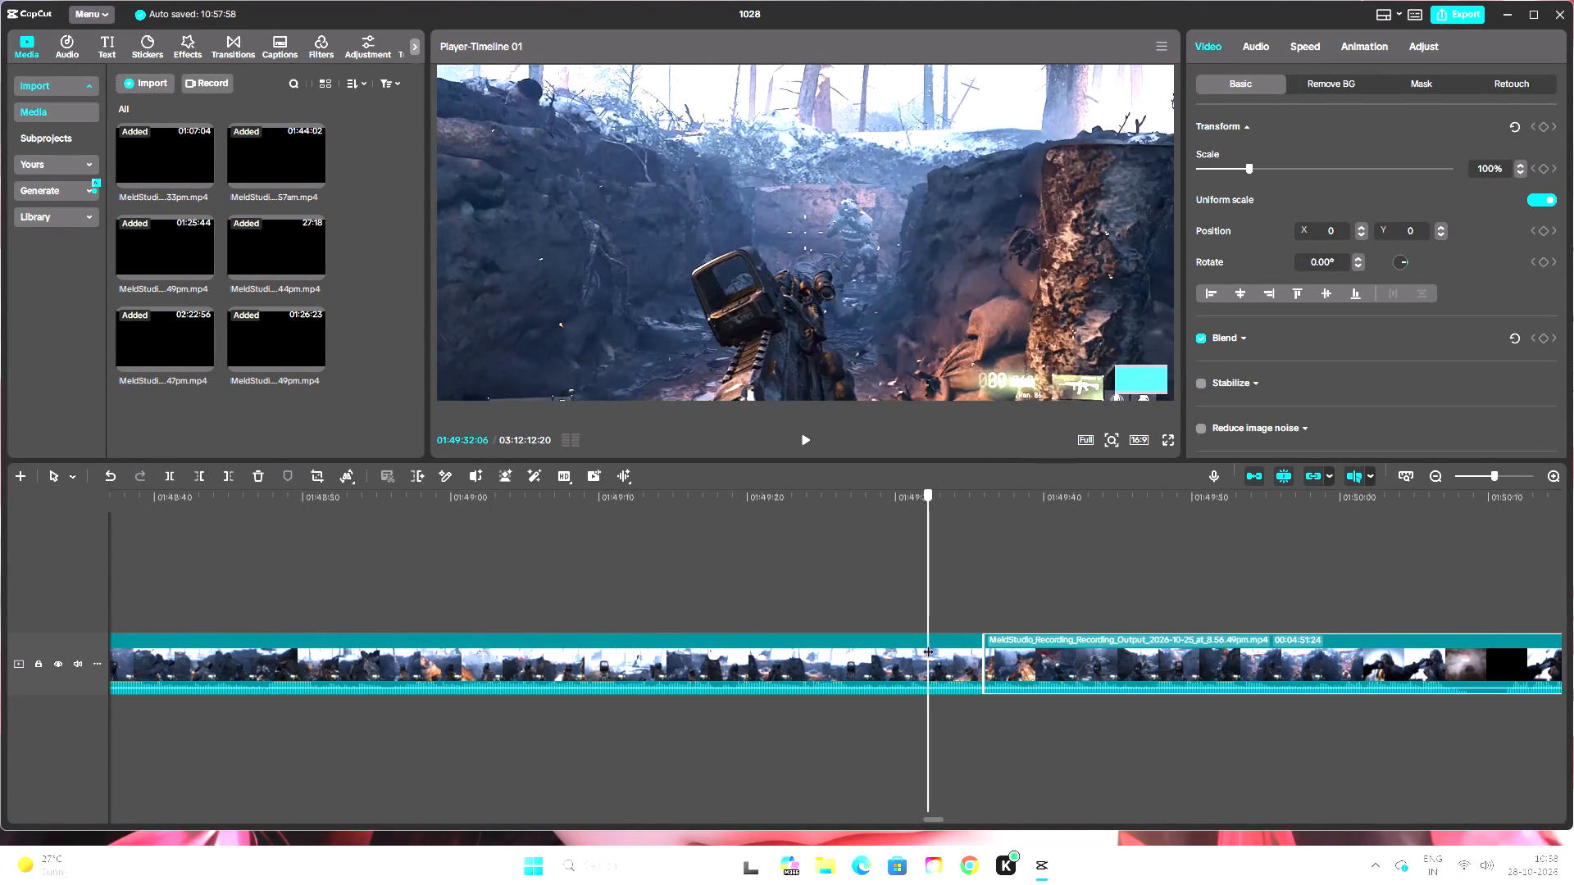
pyautogui.moveTo(928, 643); pyautogui.dragTo(882, 654)
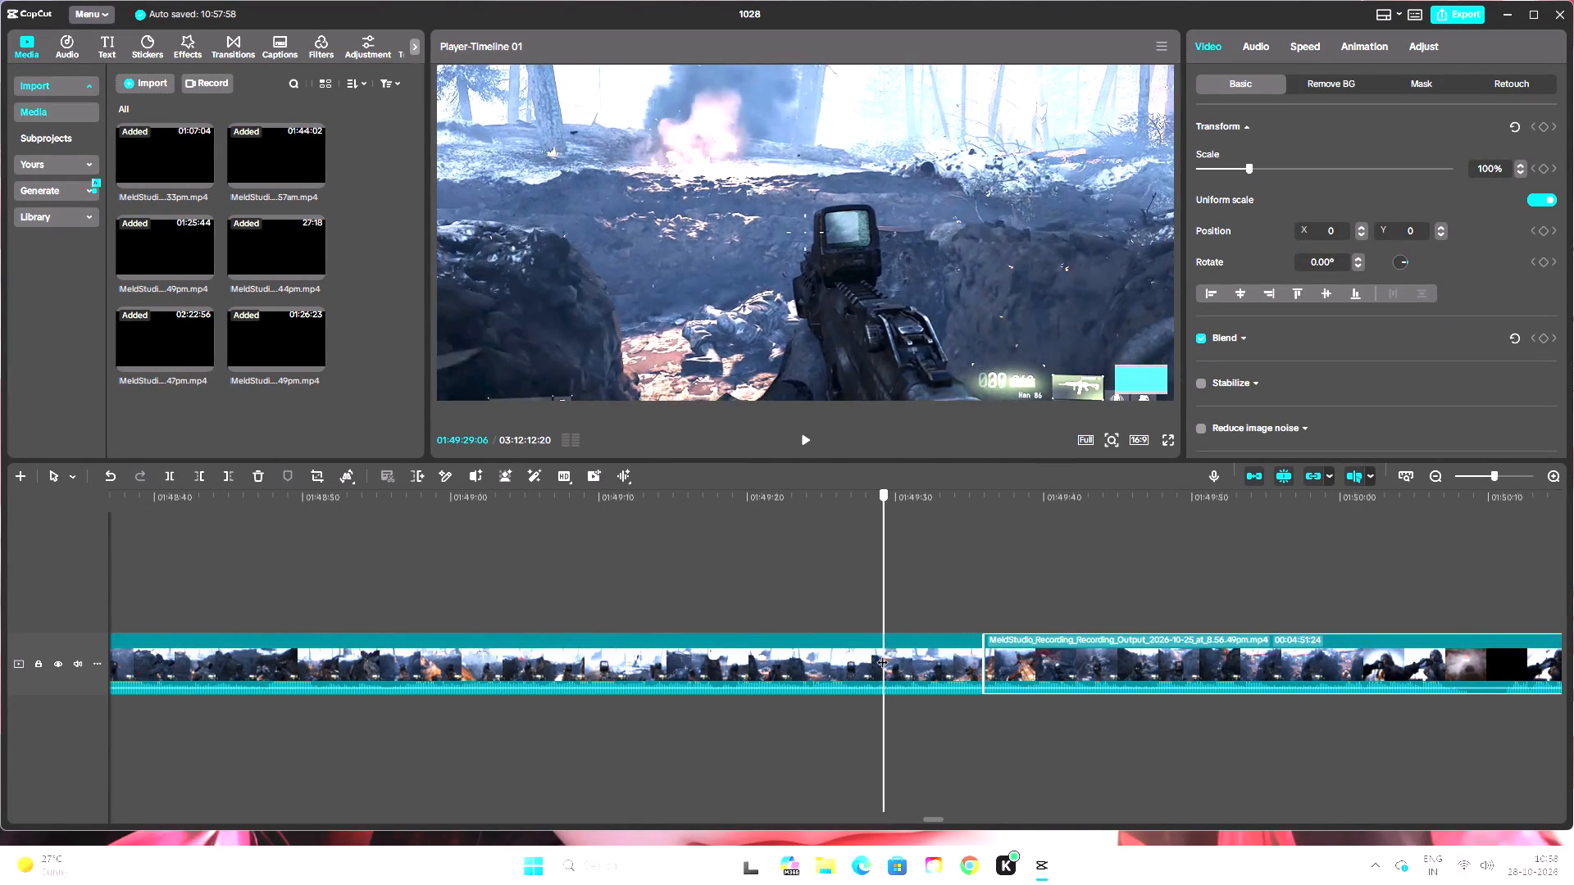
pyautogui.moveTo(882, 654); pyautogui.dragTo(845, 660)
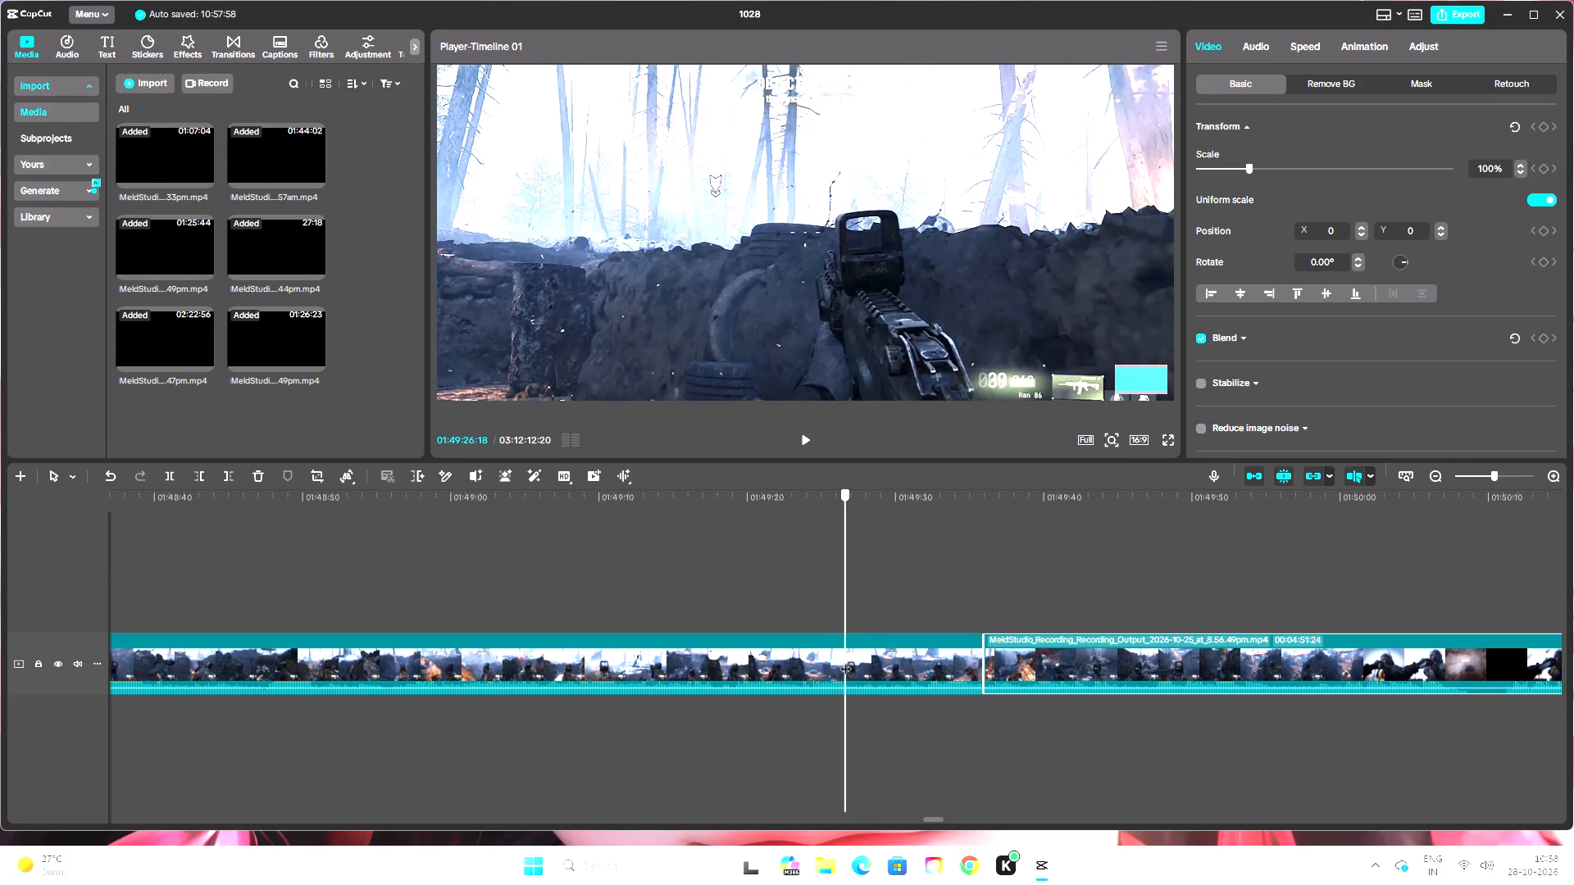
pyautogui.moveTo(845, 660); pyautogui.dragTo(798, 661)
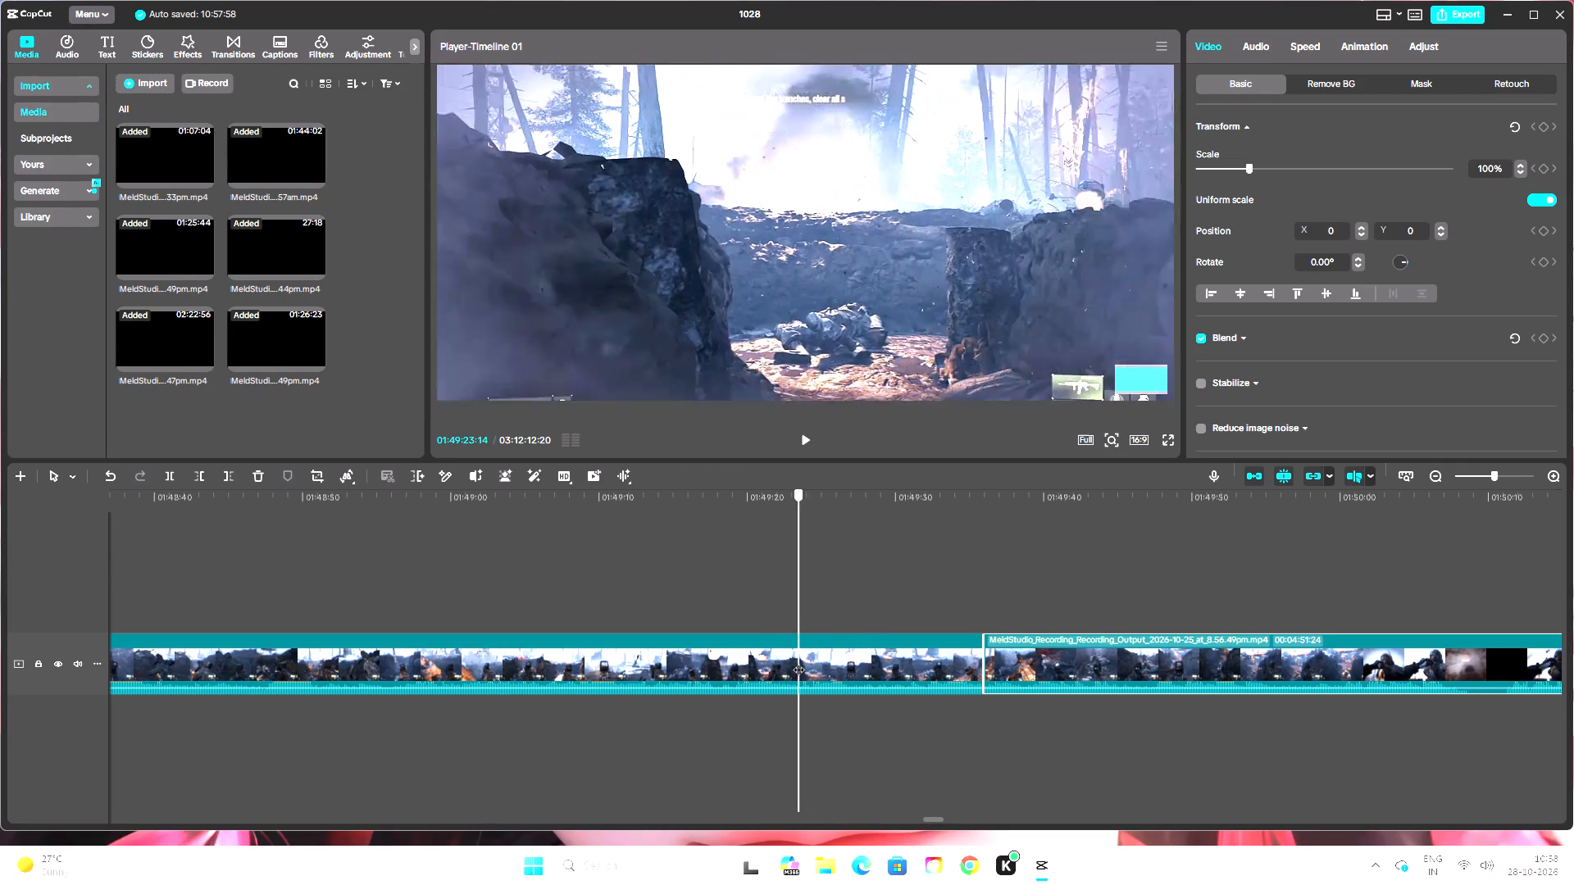
pyautogui.moveTo(798, 661); pyautogui.dragTo(769, 668)
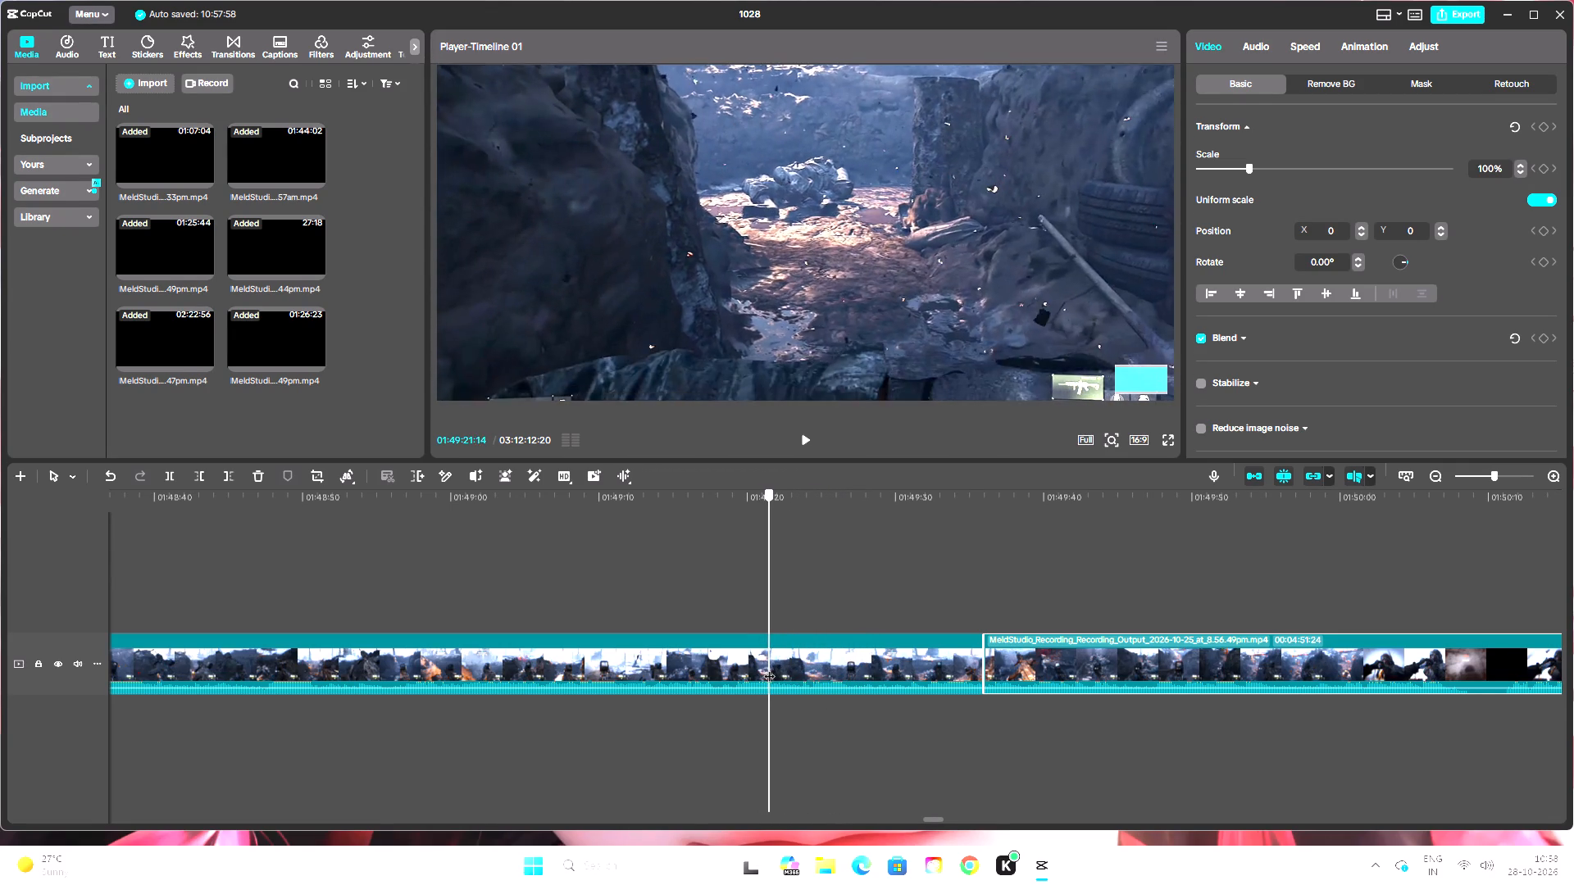
pyautogui.moveTo(769, 668); pyautogui.dragTo(782, 675)
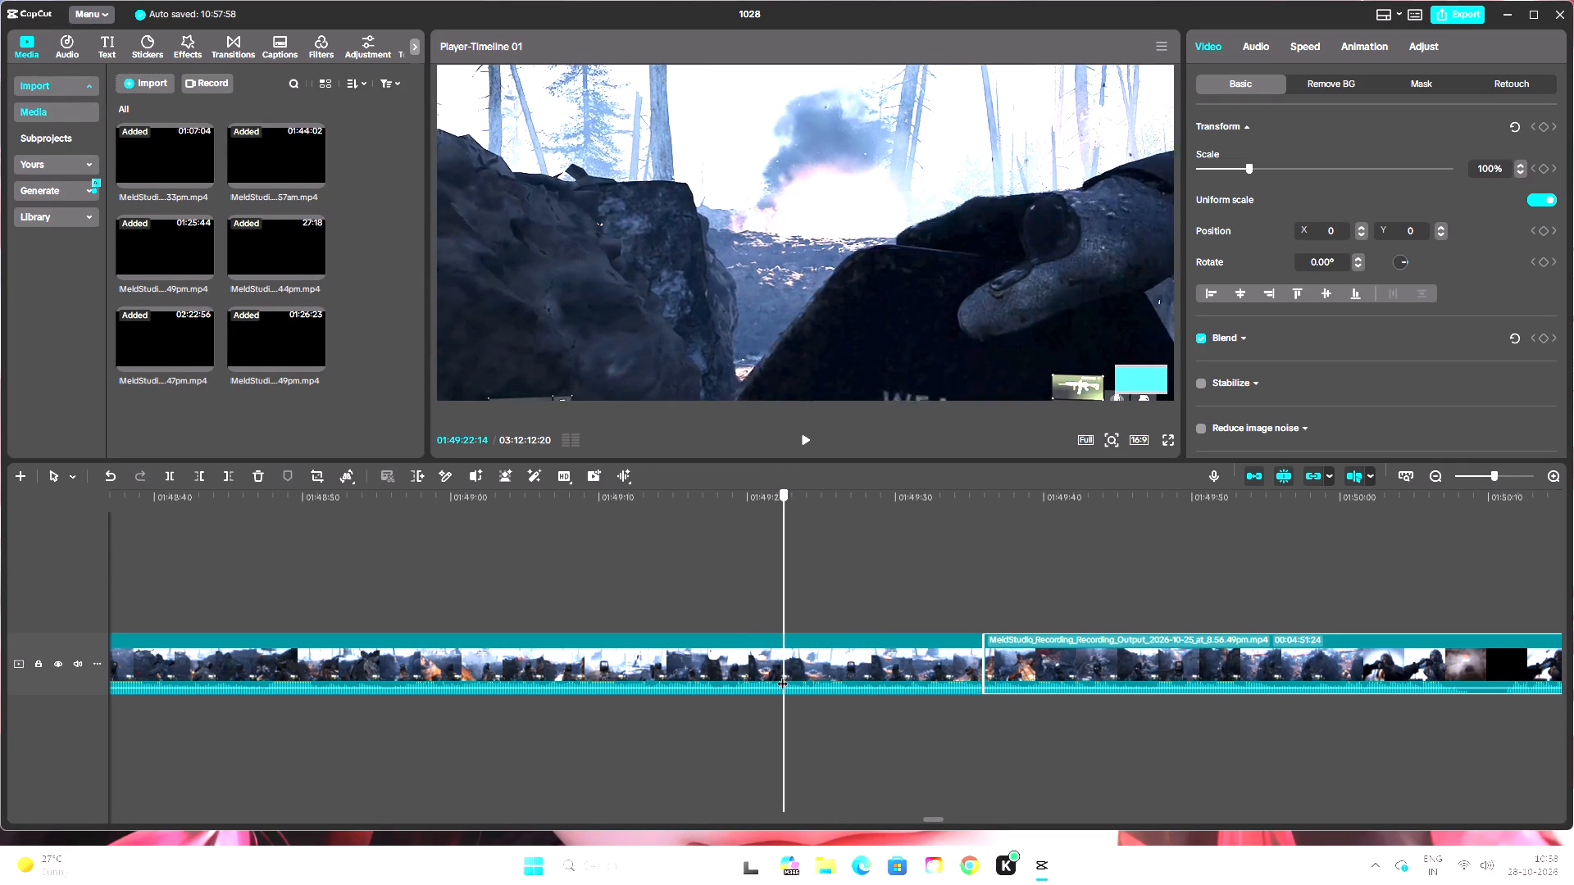
pyautogui.moveTo(782, 675); pyautogui.dragTo(777, 680)
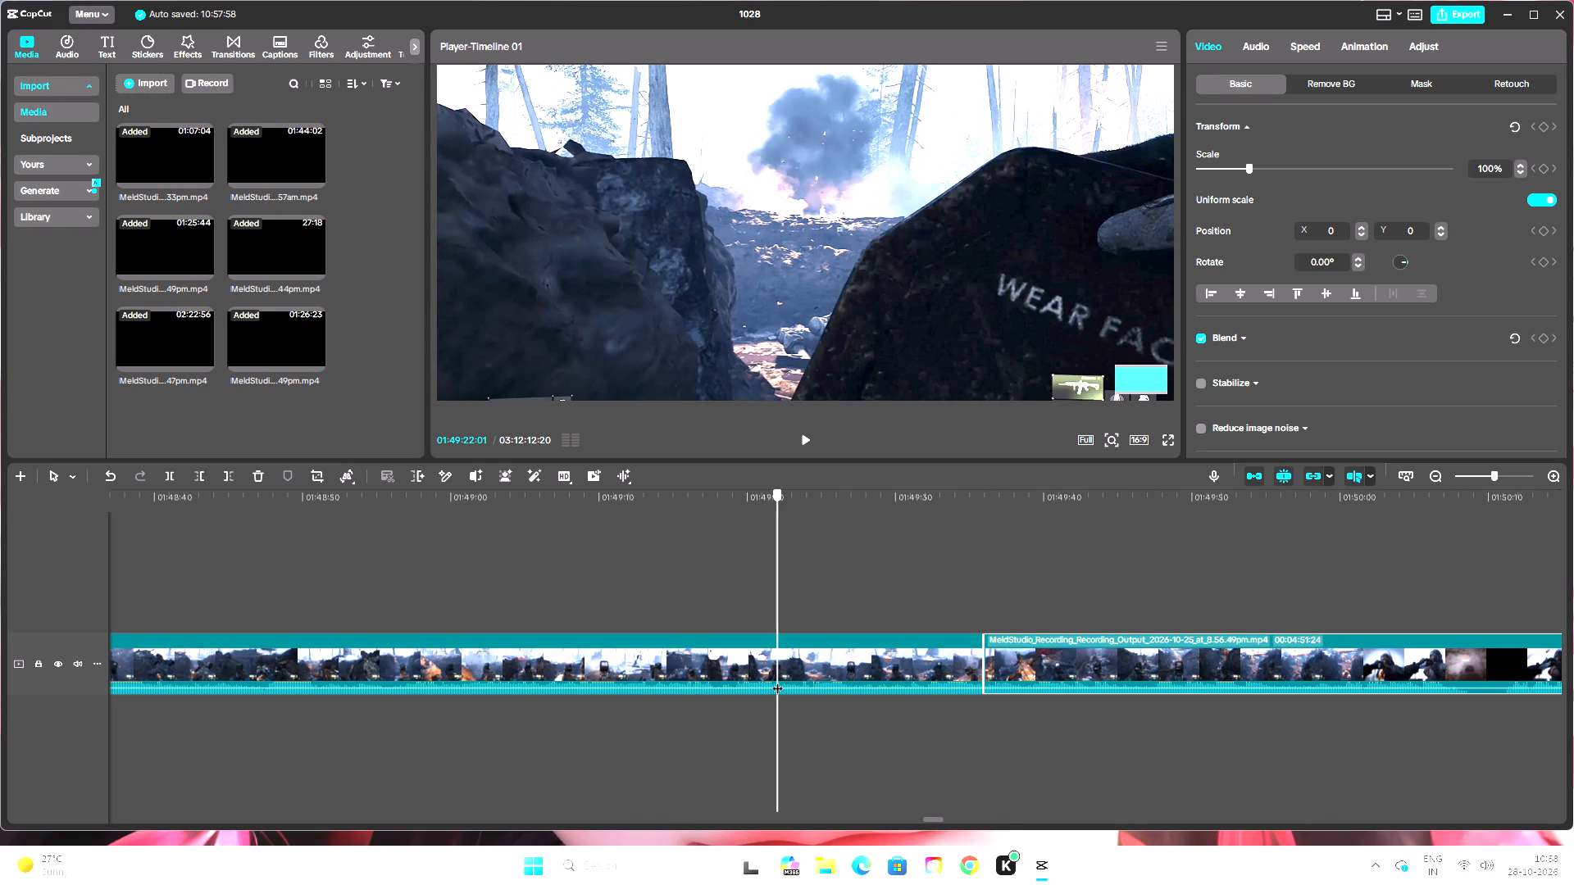
pyautogui.moveTo(777, 680); pyautogui.dragTo(782, 683)
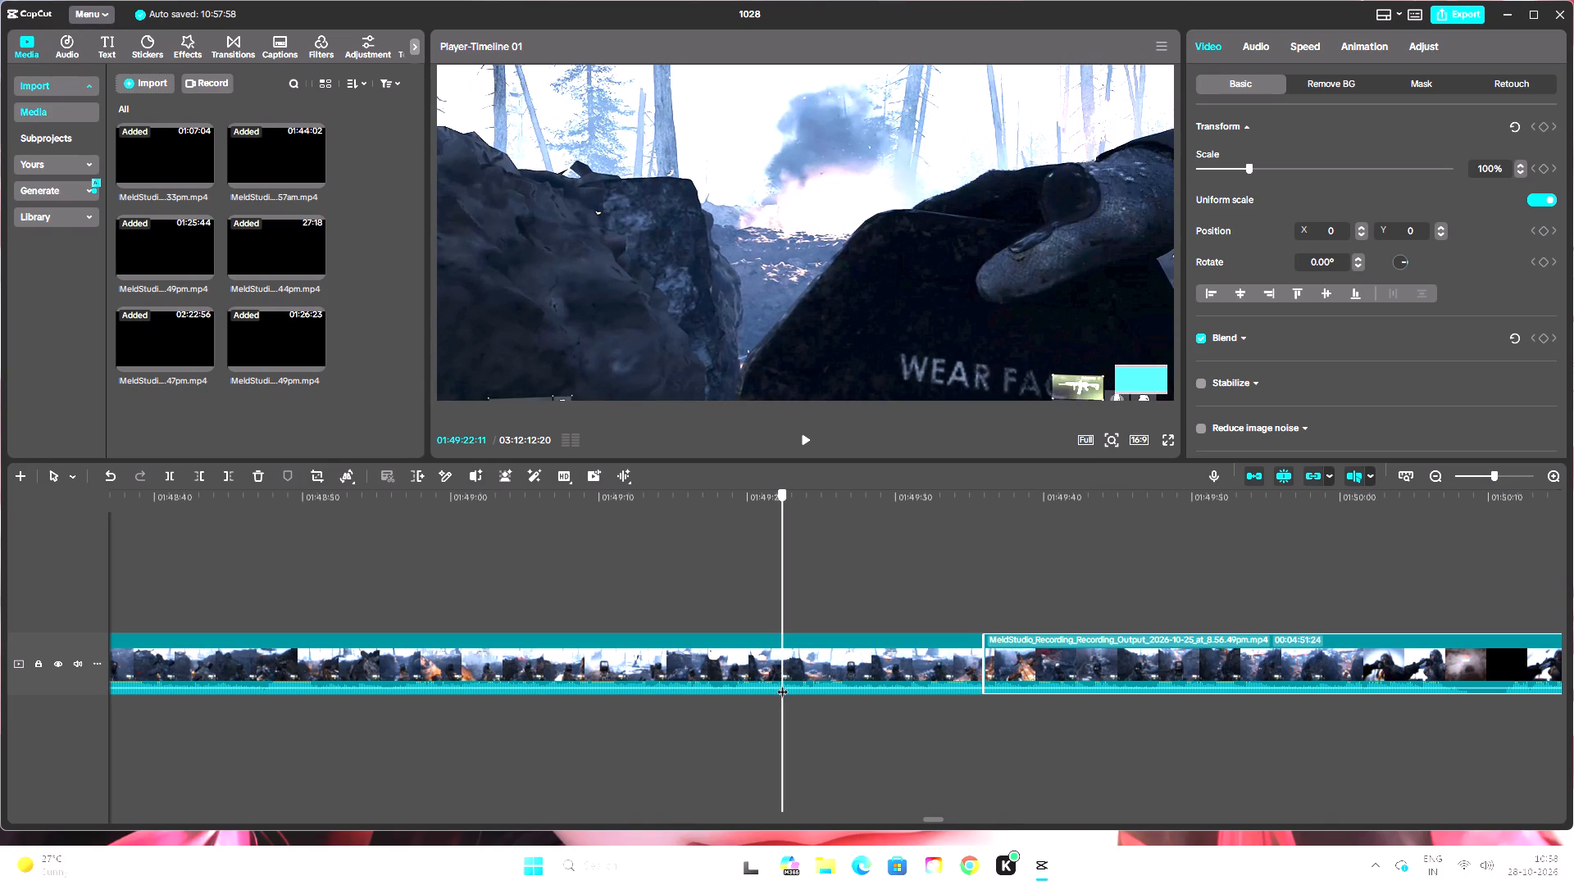
pyautogui.moveTo(782, 683); pyautogui.dragTo(778, 686)
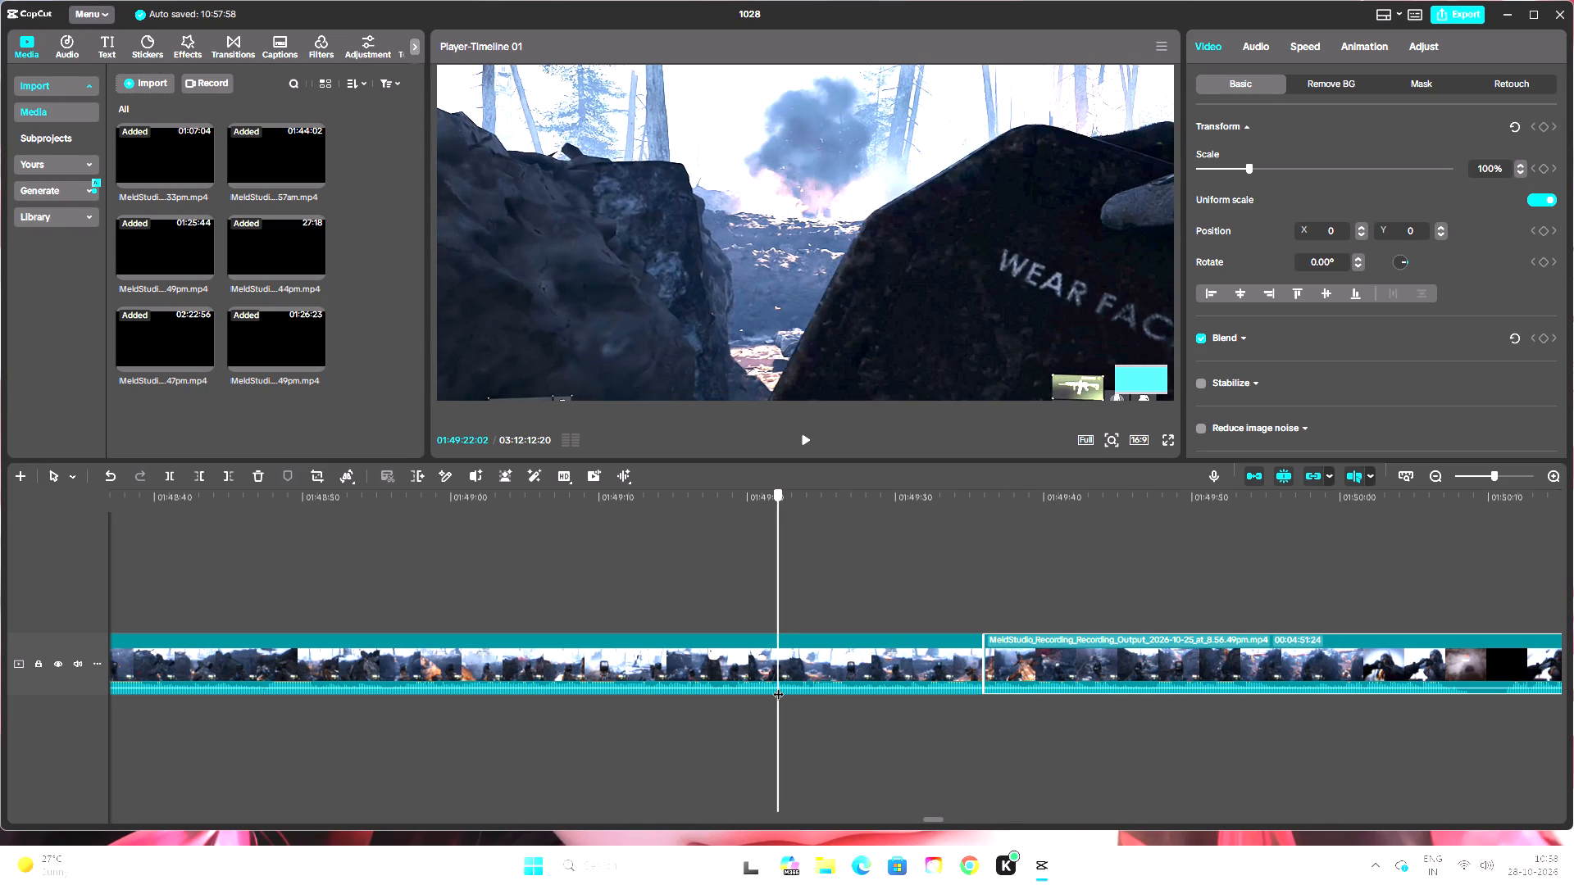
pyautogui.moveTo(778, 686); pyautogui.dragTo(778, 687)
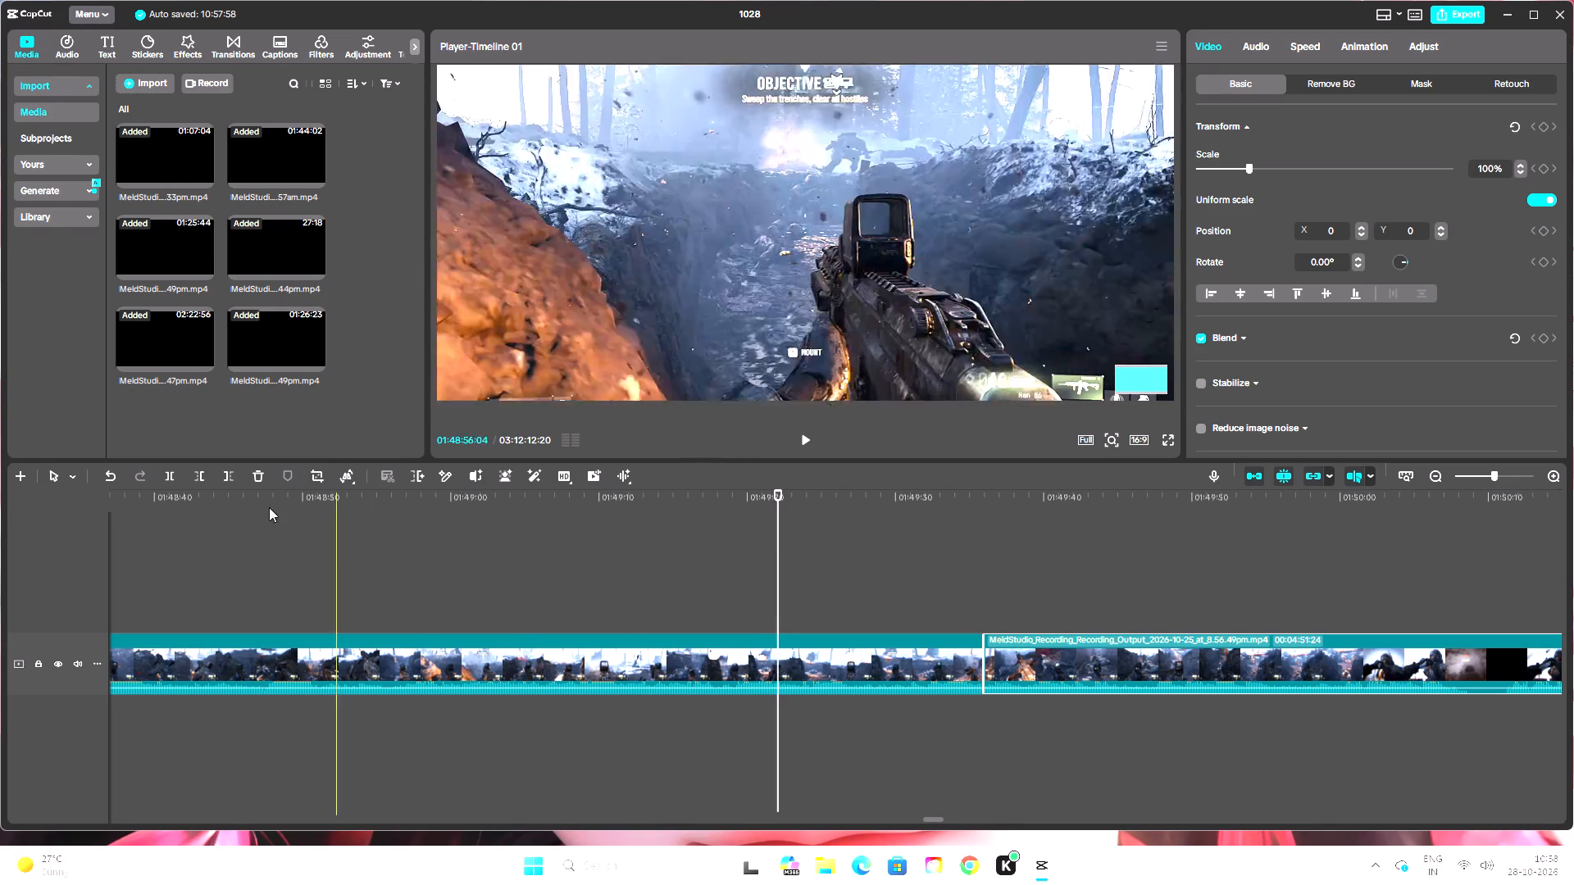
pyautogui.click(167, 473)
# Delete the short segment between 01:49:22:02 and 01:49:36:00 and the 00:04:51:24 clip that follows it.
pyautogui.click(904, 672)
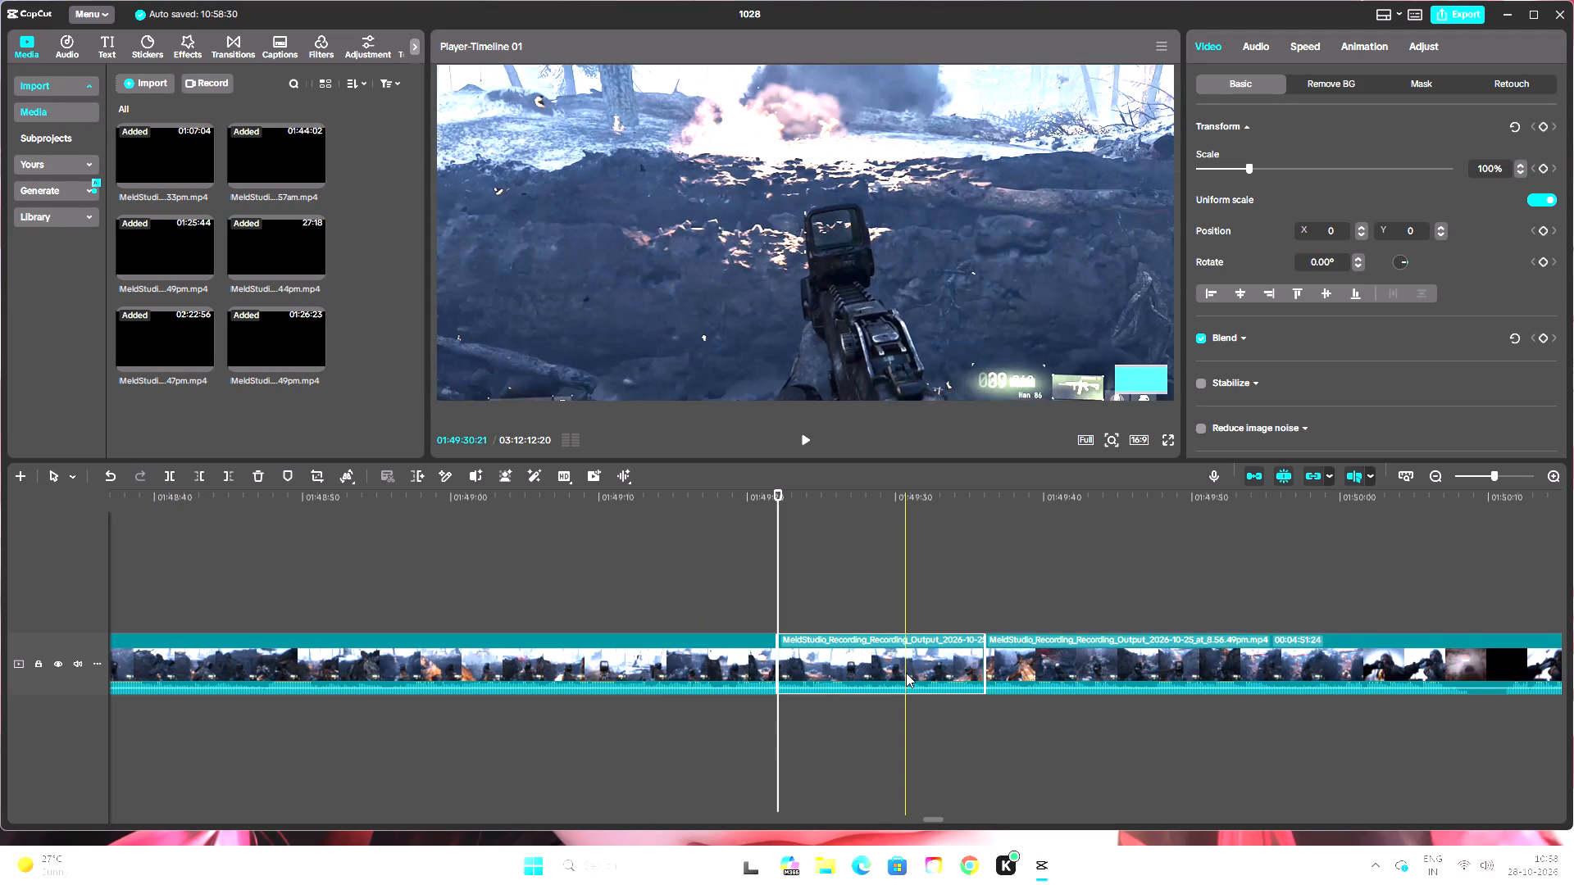
pyautogui.press('BackSpace')
pyautogui.click(999, 660)
pyautogui.press('BackSpace')
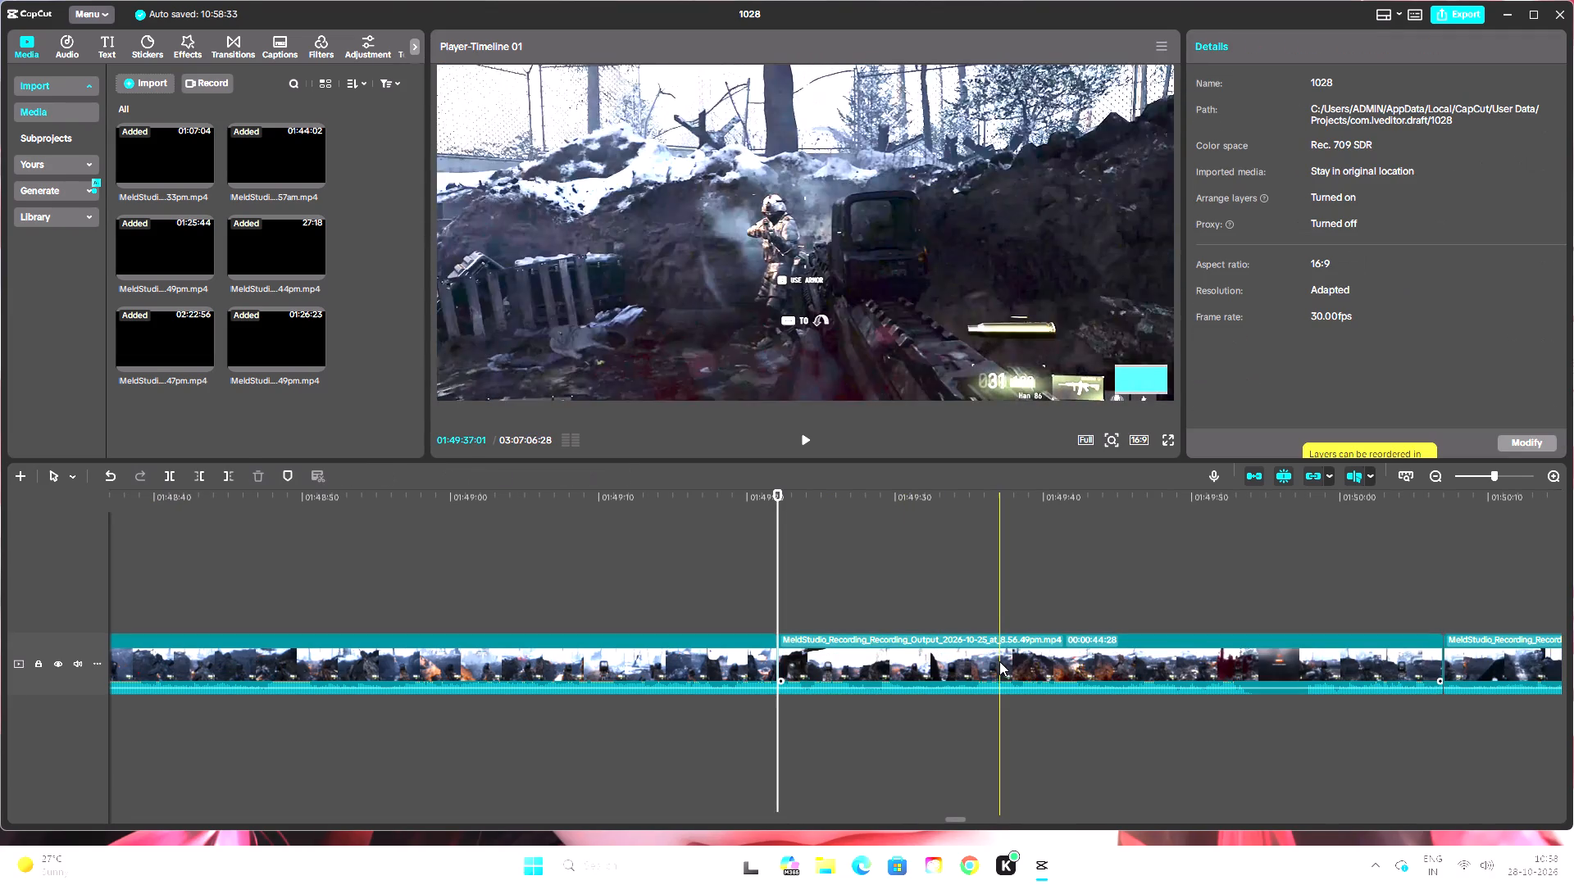
# Play back the new join around 01:49:22 twice, from about 01:49:21, to check the transition between the clips.
pyautogui.moveTo(775, 497); pyautogui.dragTo(772, 512)
pyautogui.click(803, 438)
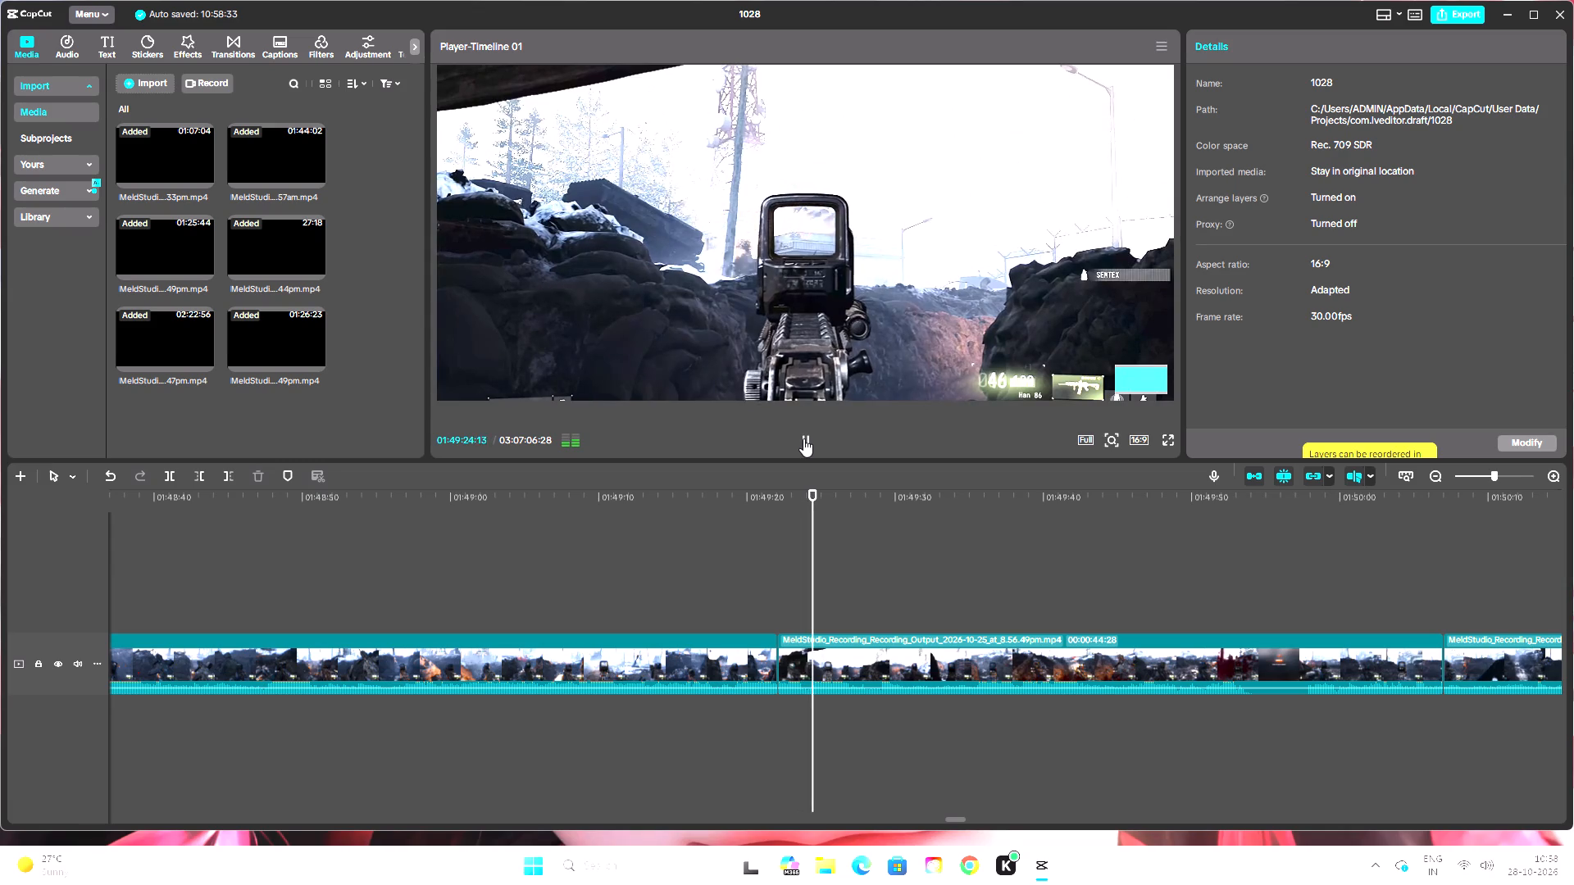
pyautogui.moveTo(831, 497); pyautogui.dragTo(763, 530)
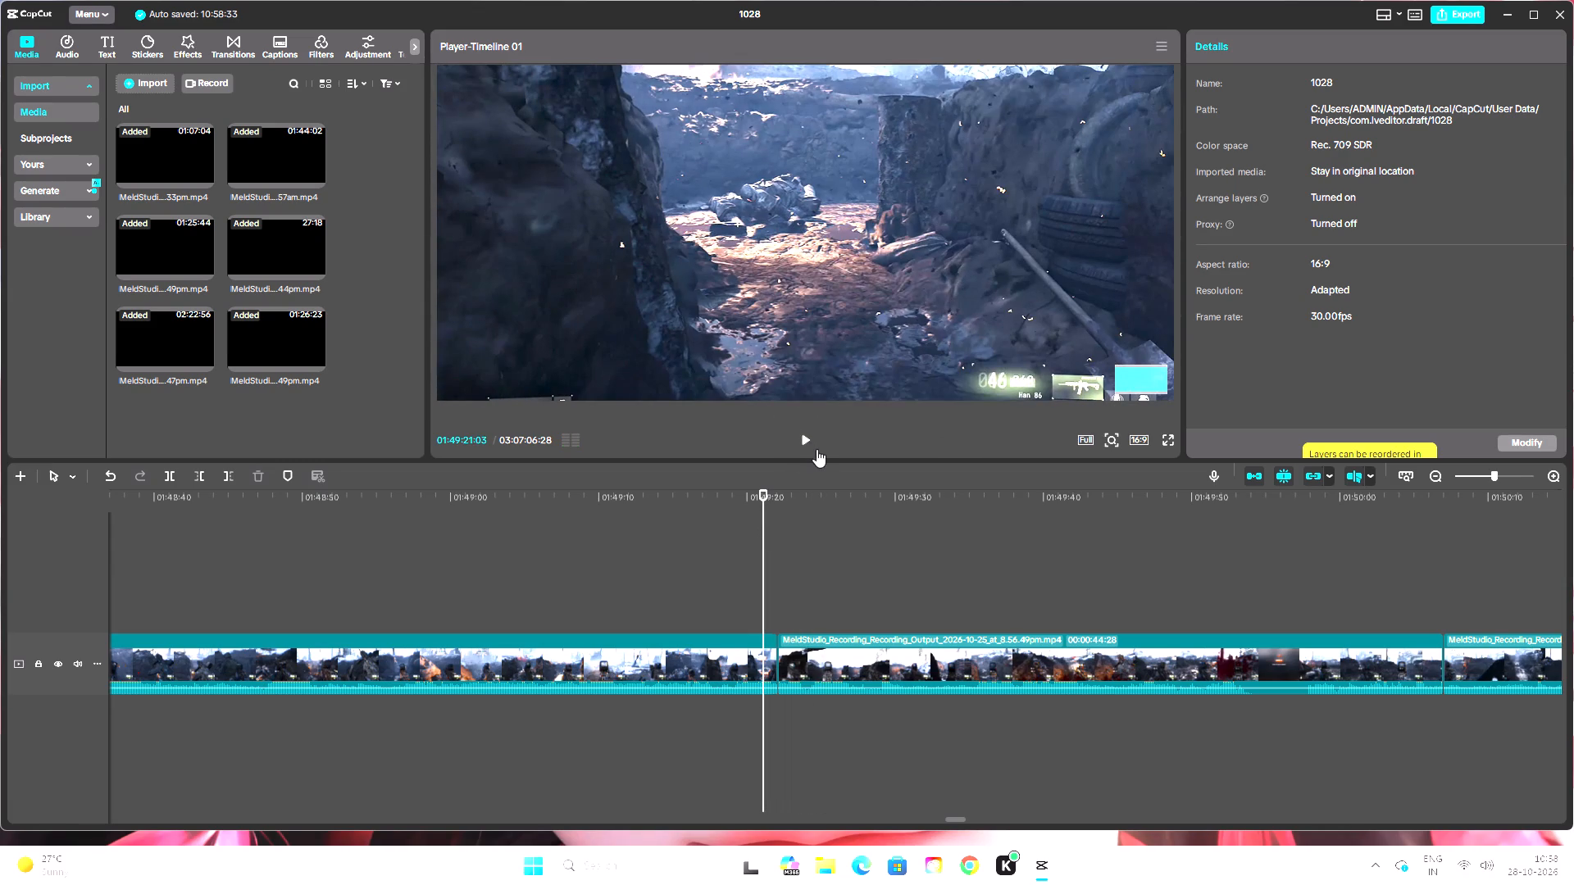
pyautogui.click(815, 441)
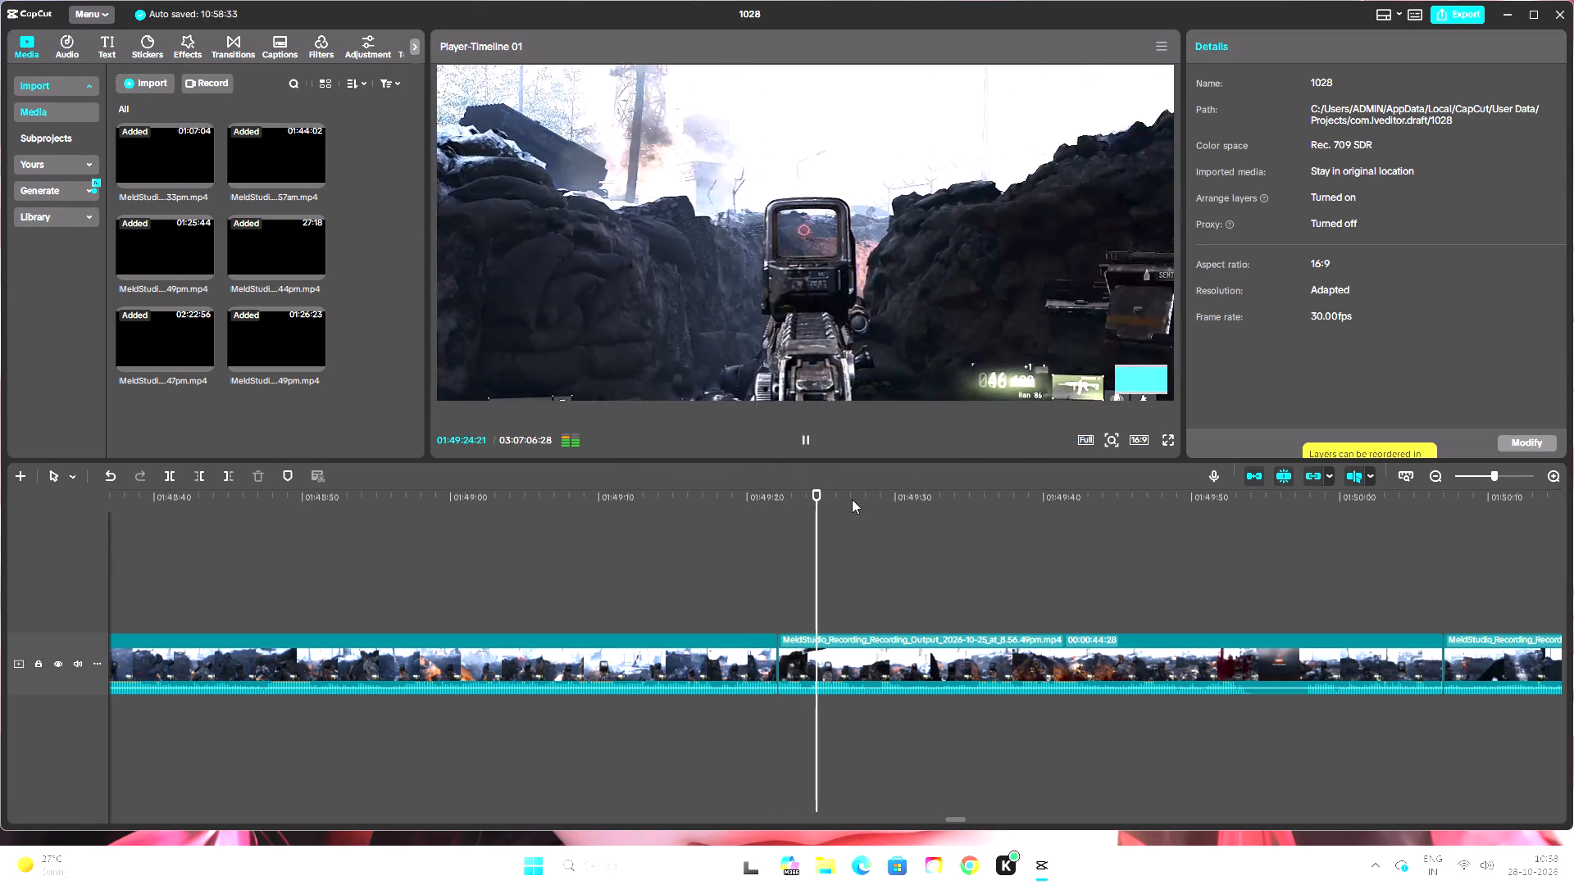
# Delete the 00:00:44:28 clip that directly follows the join at about 01:49:22.
pyautogui.moveTo(817, 497); pyautogui.dragTo(1135, 568)
pyautogui.click(1431, 470)
pyautogui.doubleClick(1436, 470)
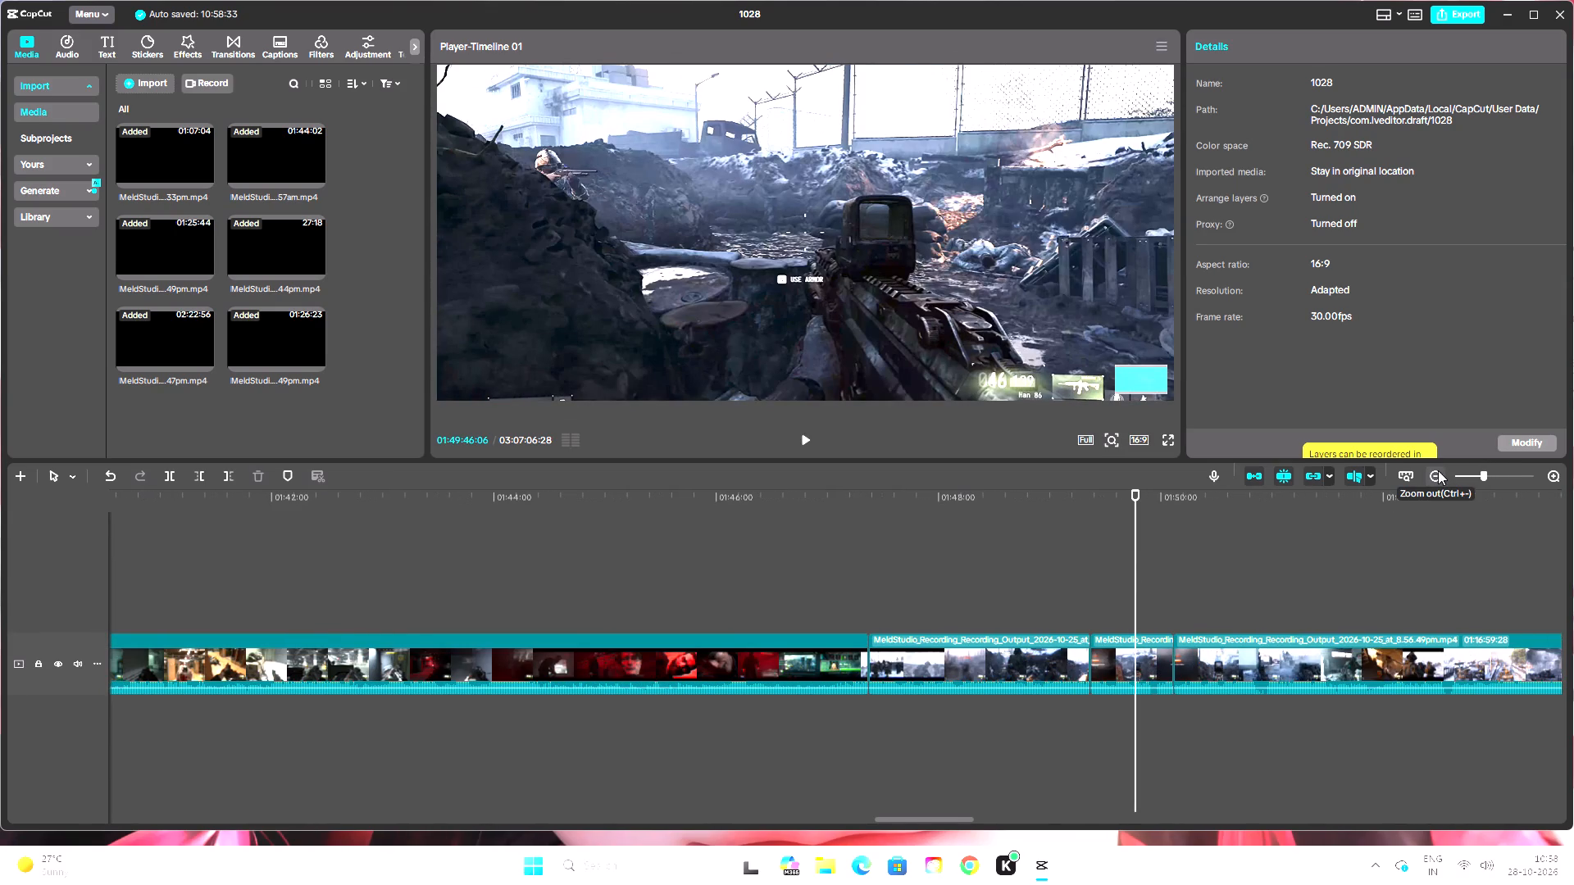
pyautogui.moveTo(1141, 488); pyautogui.dragTo(1172, 514)
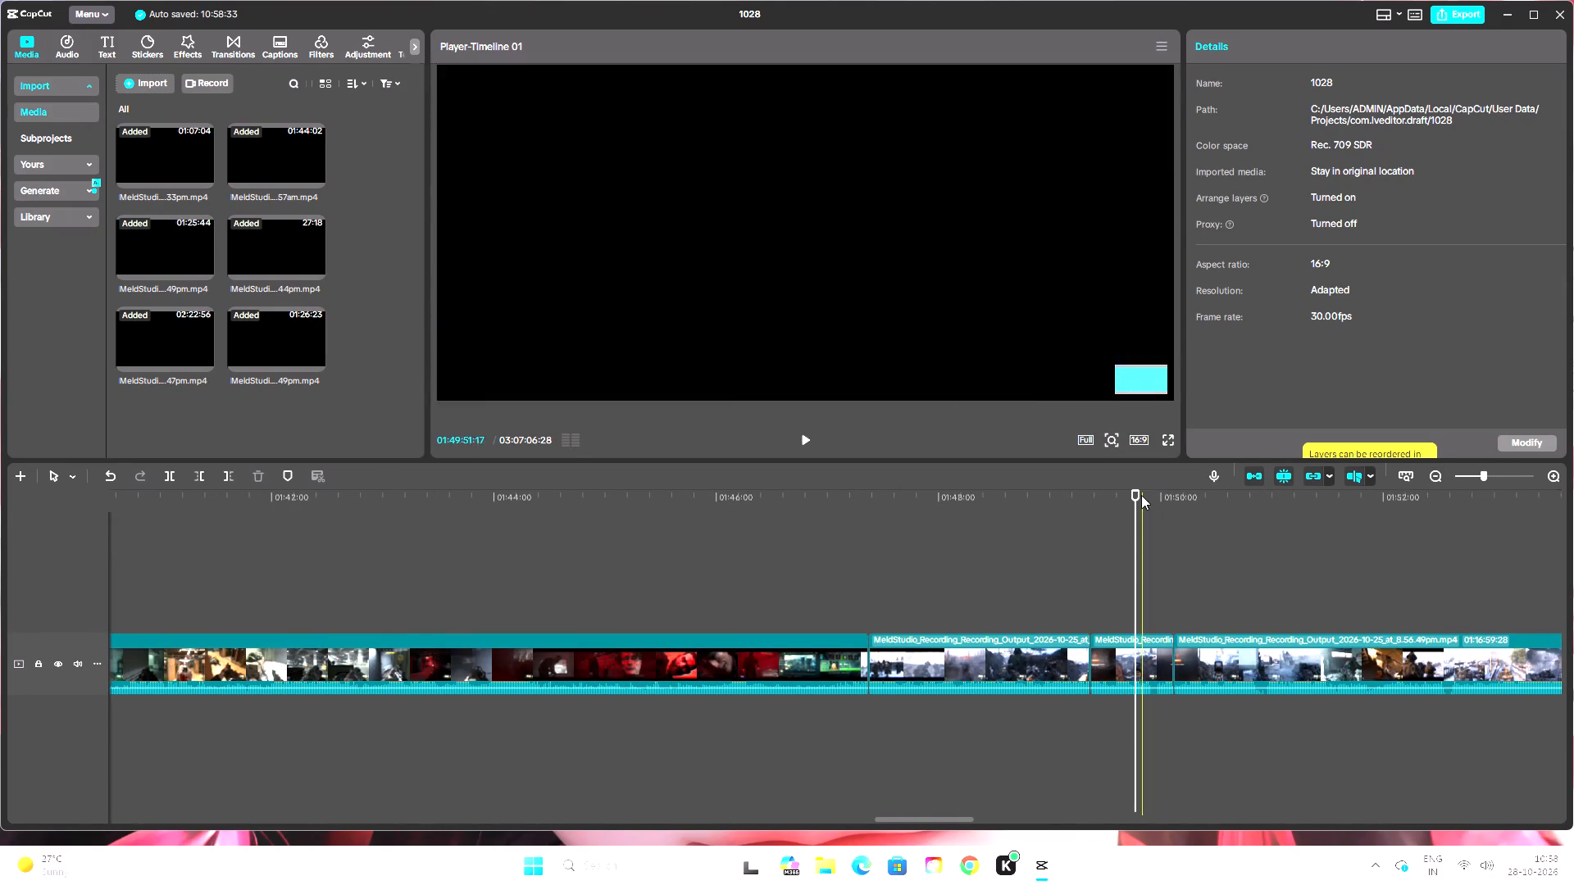
pyautogui.moveTo(1135, 493); pyautogui.dragTo(1165, 520)
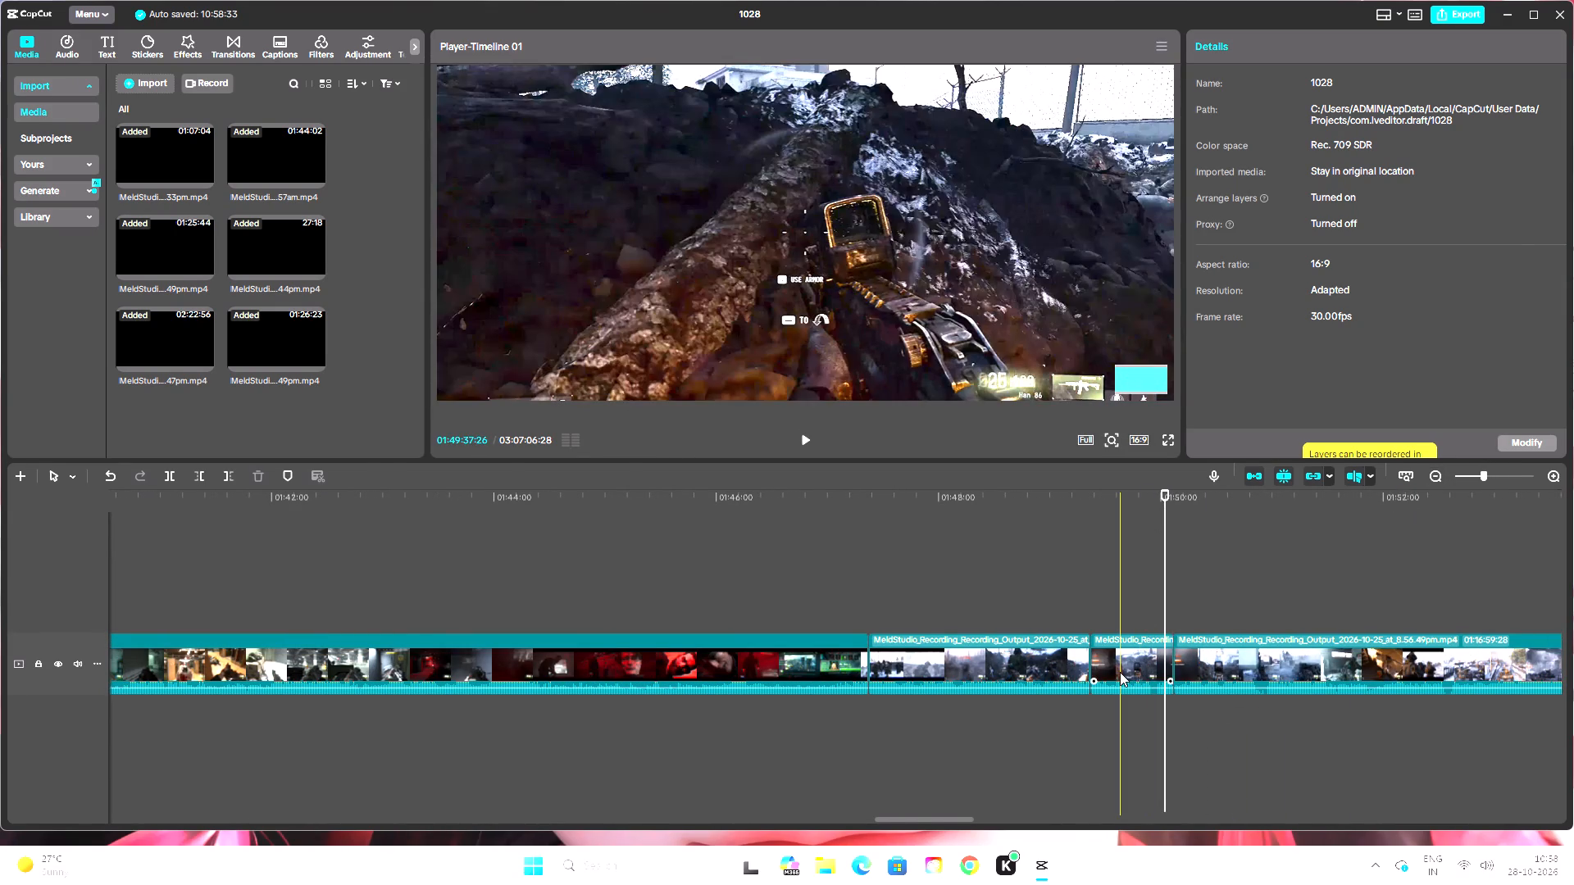
pyautogui.click(1120, 672)
pyautogui.press('BackSpace')
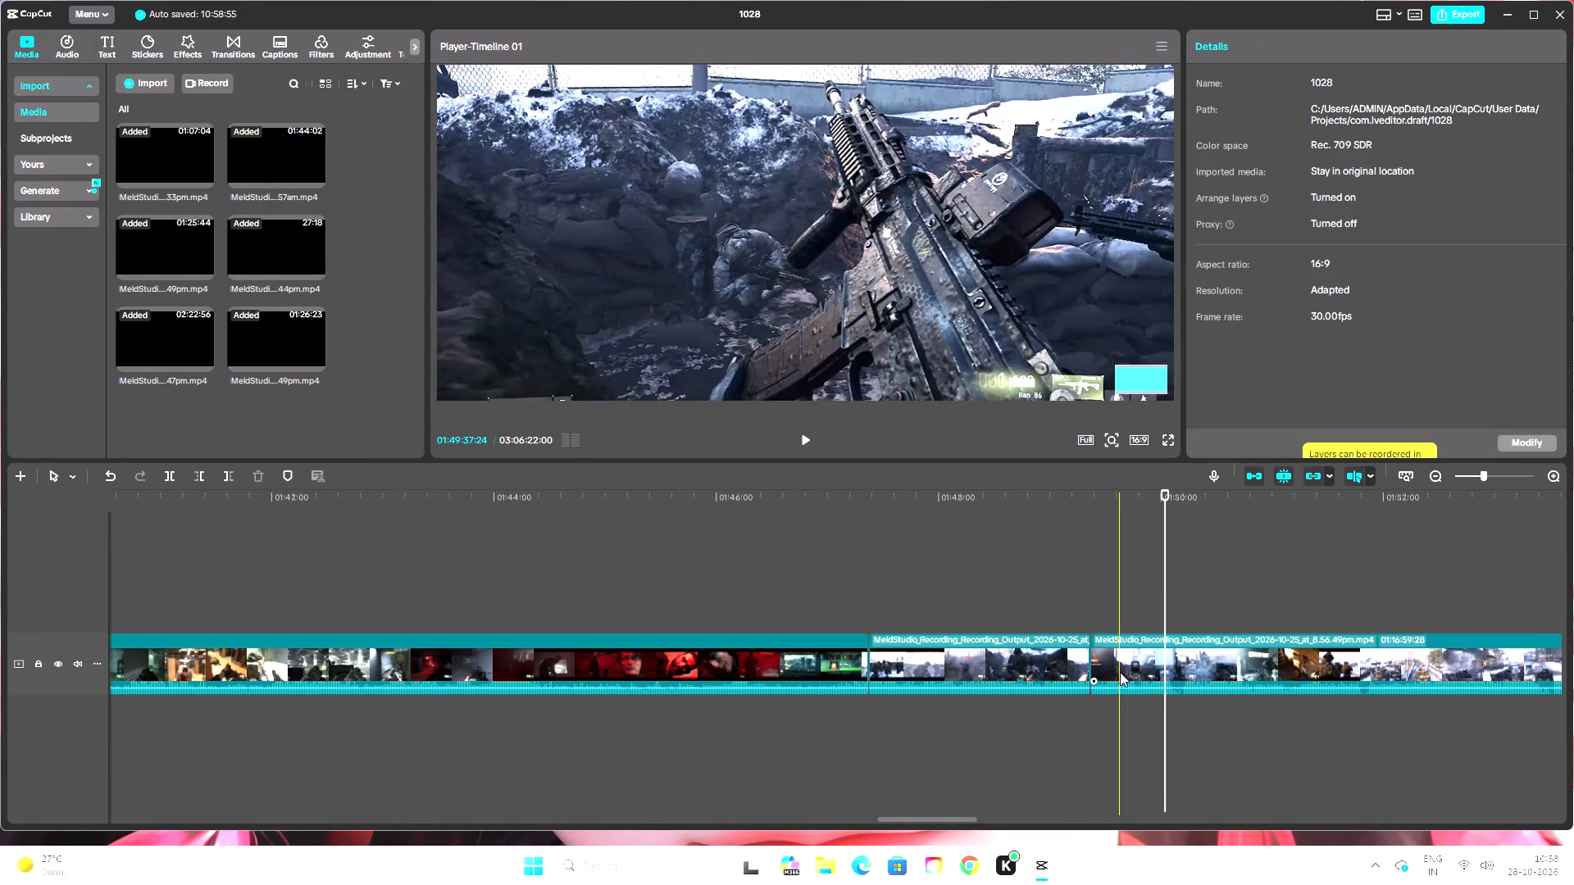
# Play back the new join around 01:49:22 from a few seconds before it to check the transition.
pyautogui.moveTo(1167, 499); pyautogui.dragTo(1081, 524)
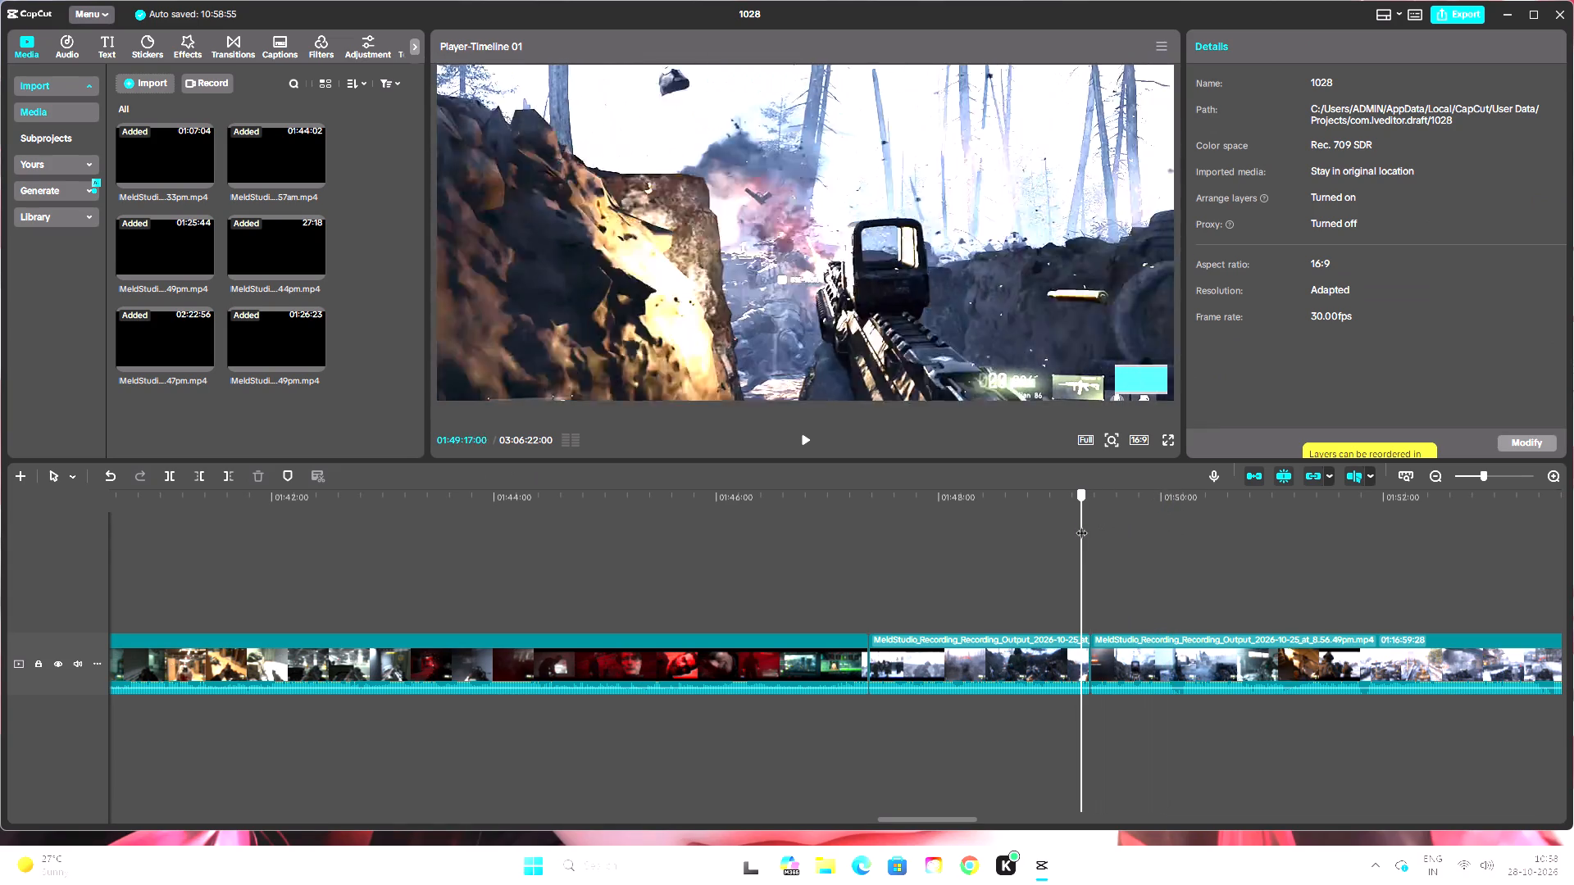
pyautogui.moveTo(1081, 524); pyautogui.dragTo(1085, 527)
pyautogui.click(806, 443)
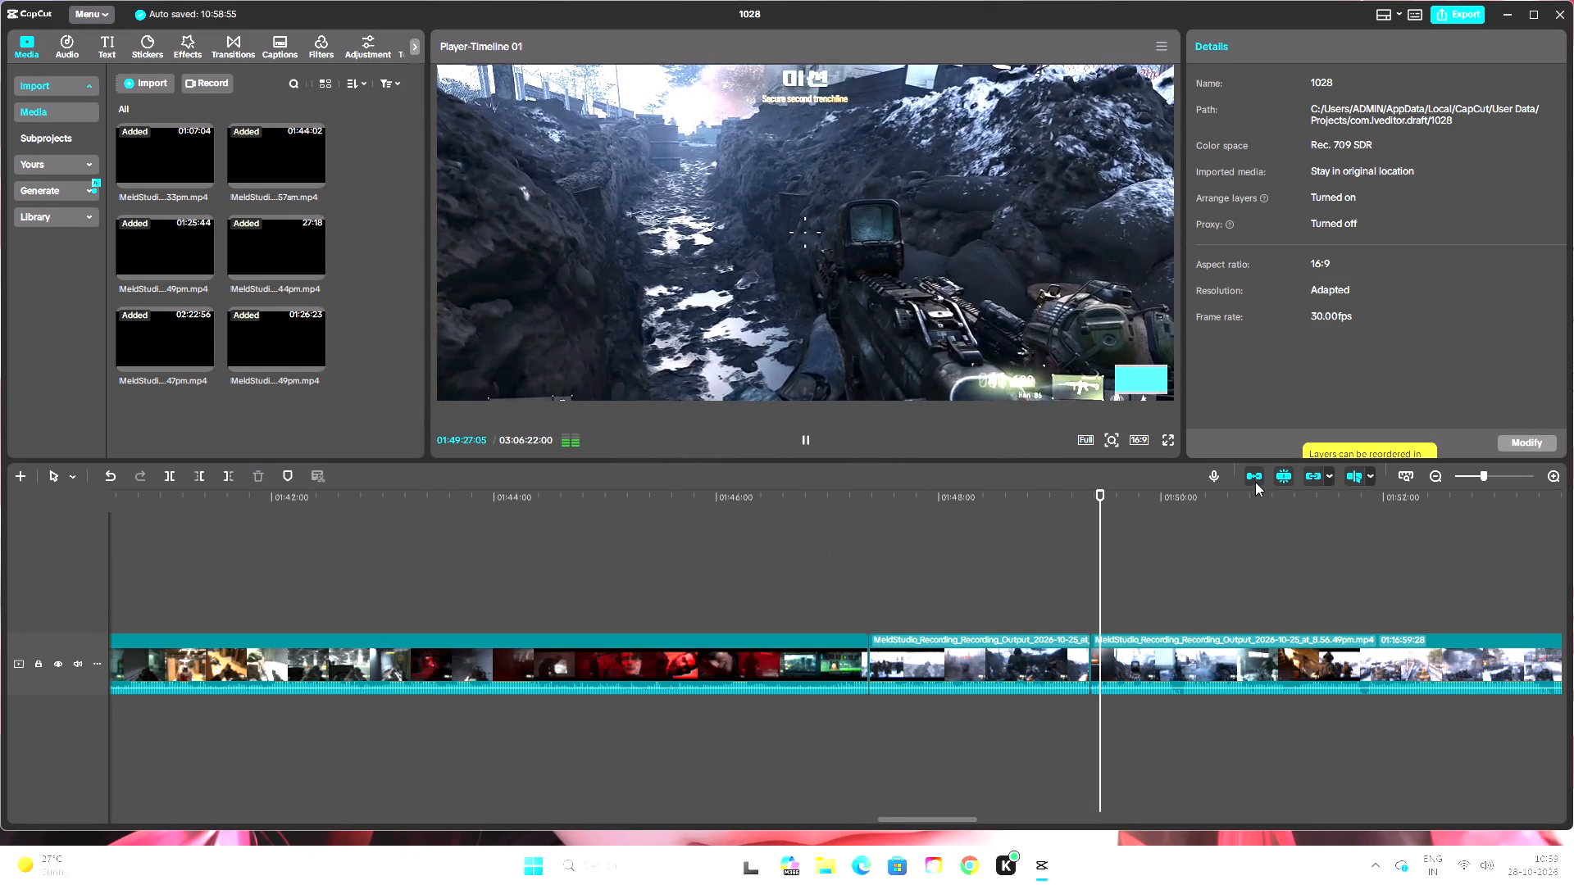
# Split the long gameplay recording at 01:50:13:06, where gameplay resumes after the retry screen.
pyautogui.moveTo(1106, 497); pyautogui.dragTo(1167, 532)
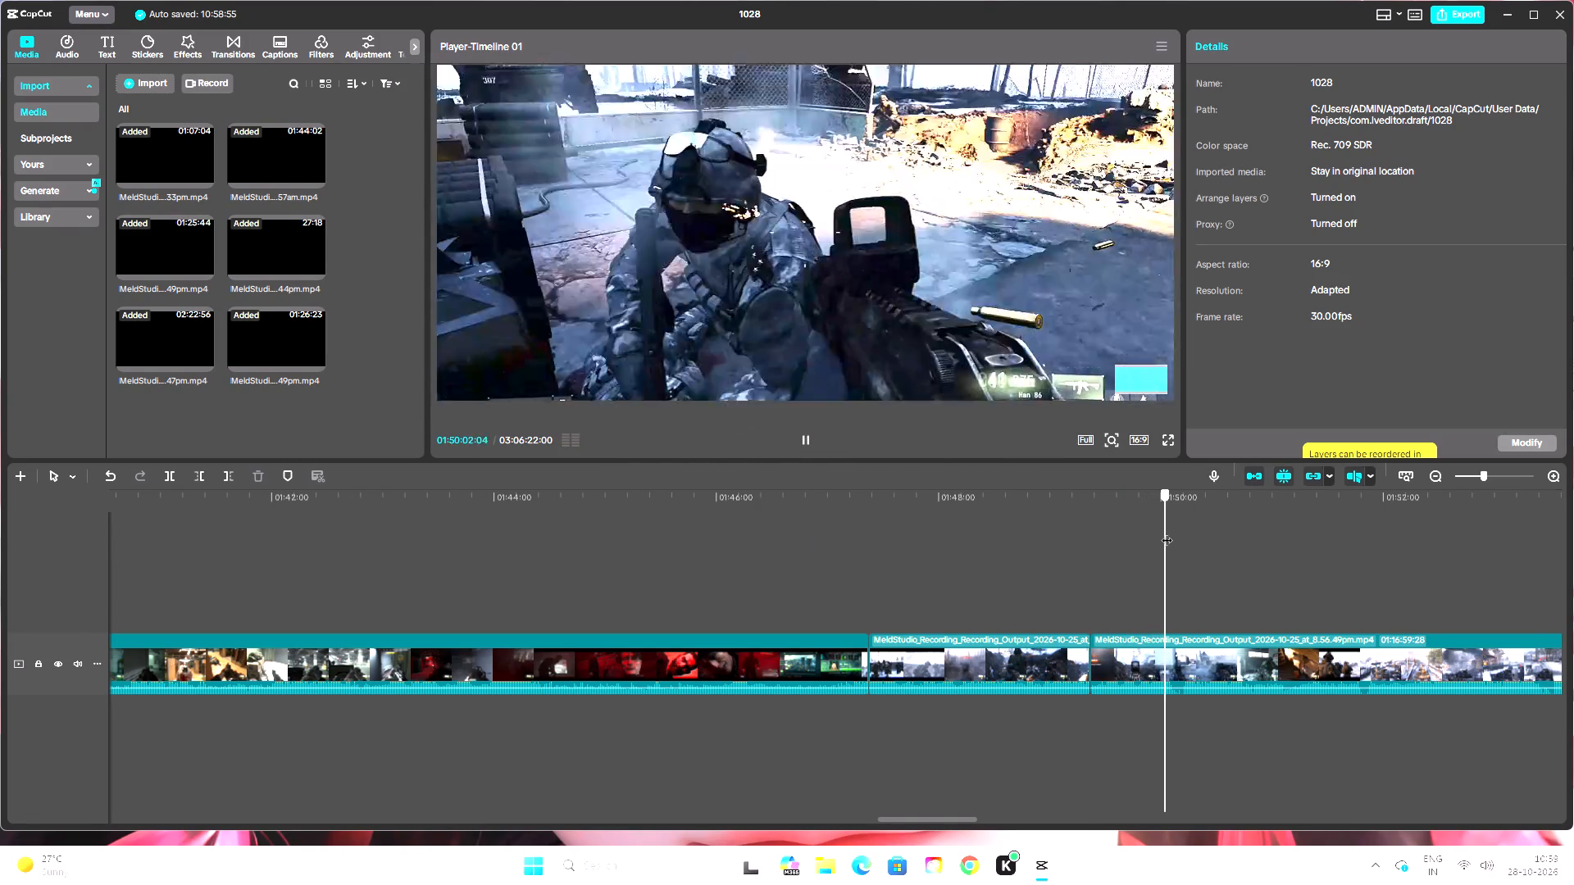
pyautogui.moveTo(1167, 532); pyautogui.dragTo(1185, 544)
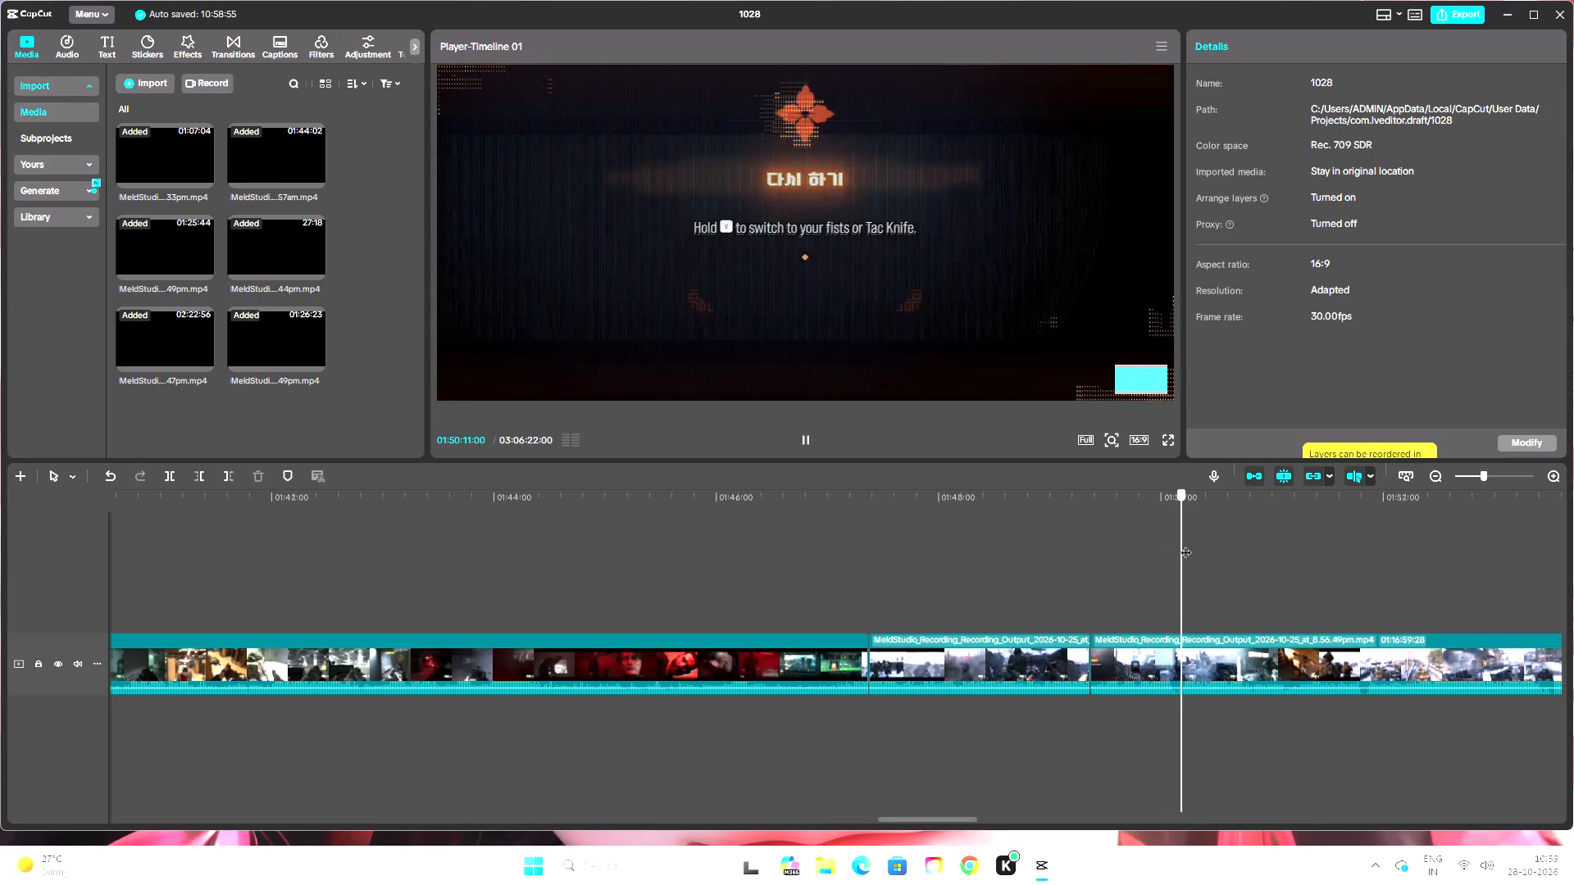
pyautogui.moveTo(1185, 544); pyautogui.dragTo(1185, 545)
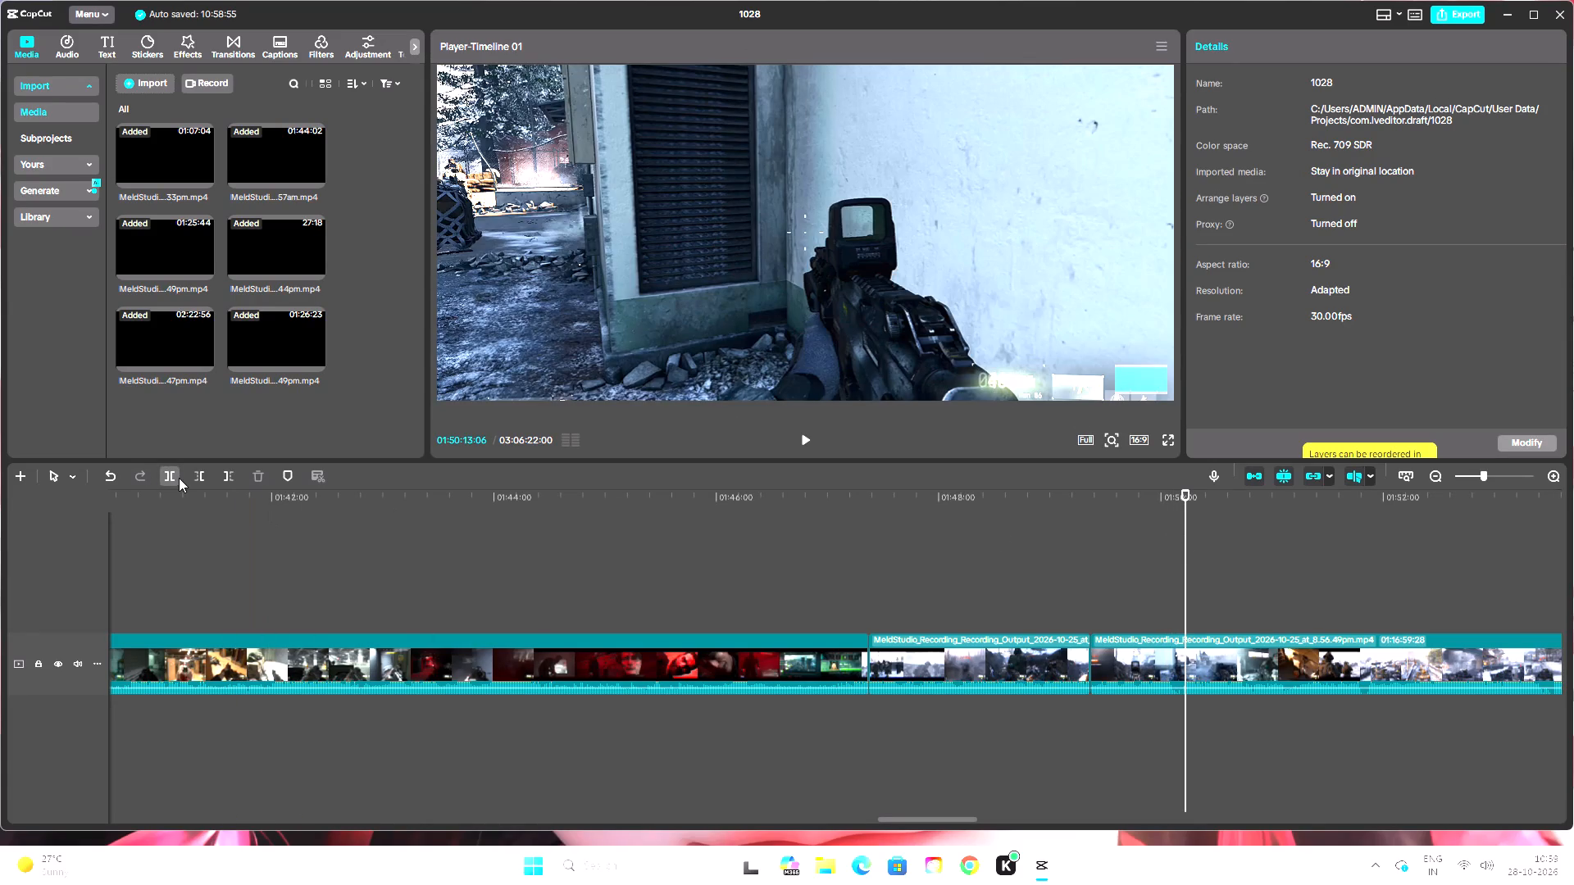
pyautogui.click(179, 478)
# Compare the footage before the death with the respawn, and split the earlier clip at 01:49:57:20, where the gun is raised beside the crates.
pyautogui.doubleClick(1550, 477)
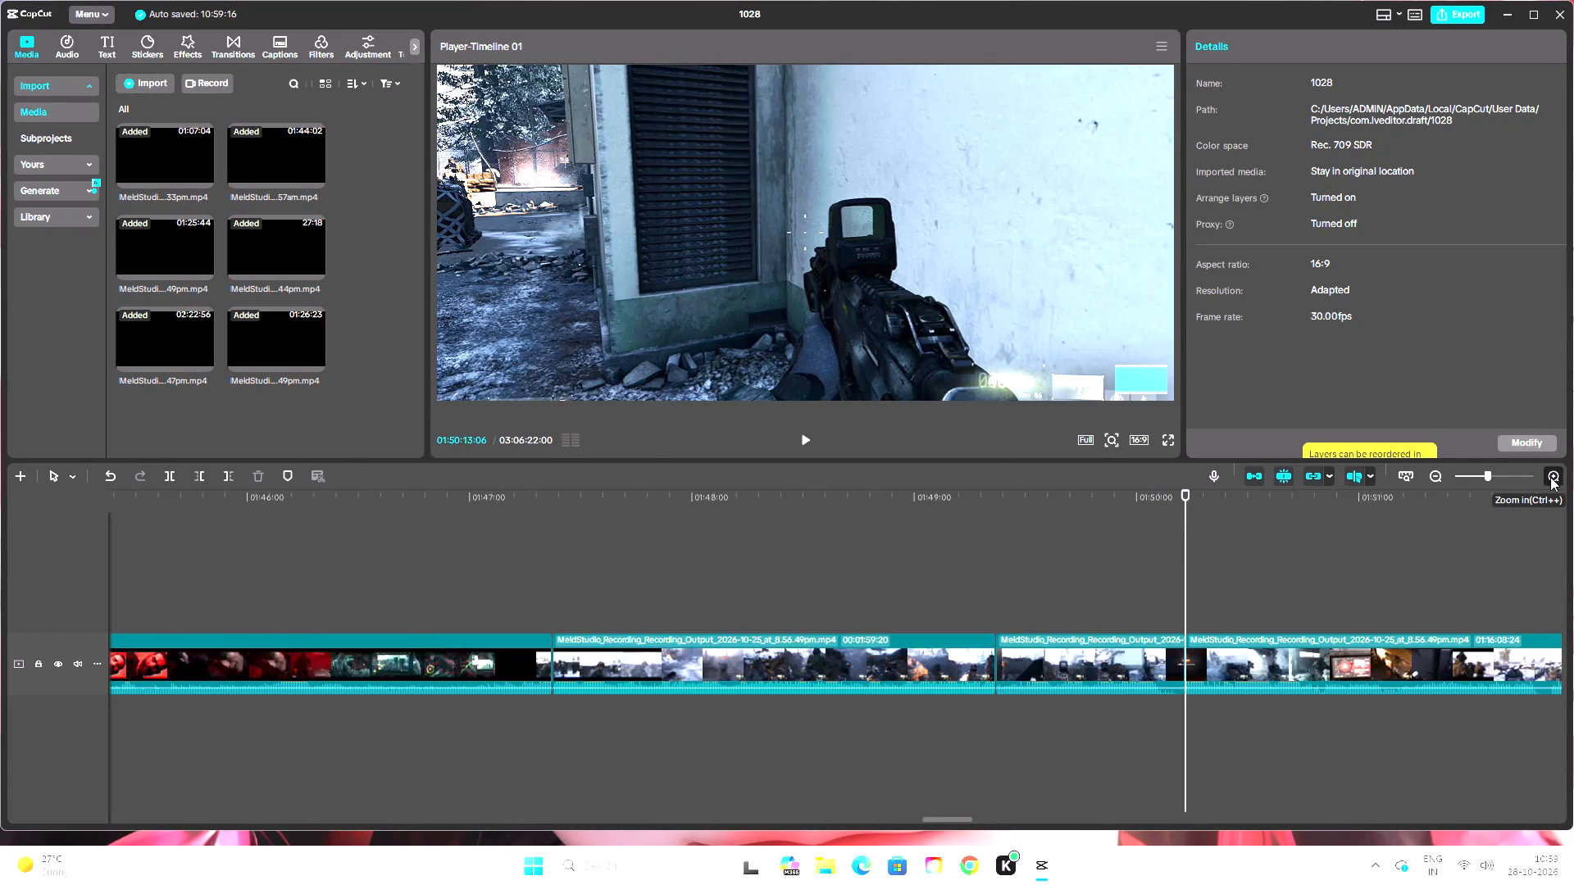
pyautogui.click(1550, 477)
pyautogui.moveTo(1178, 504); pyautogui.dragTo(1167, 508)
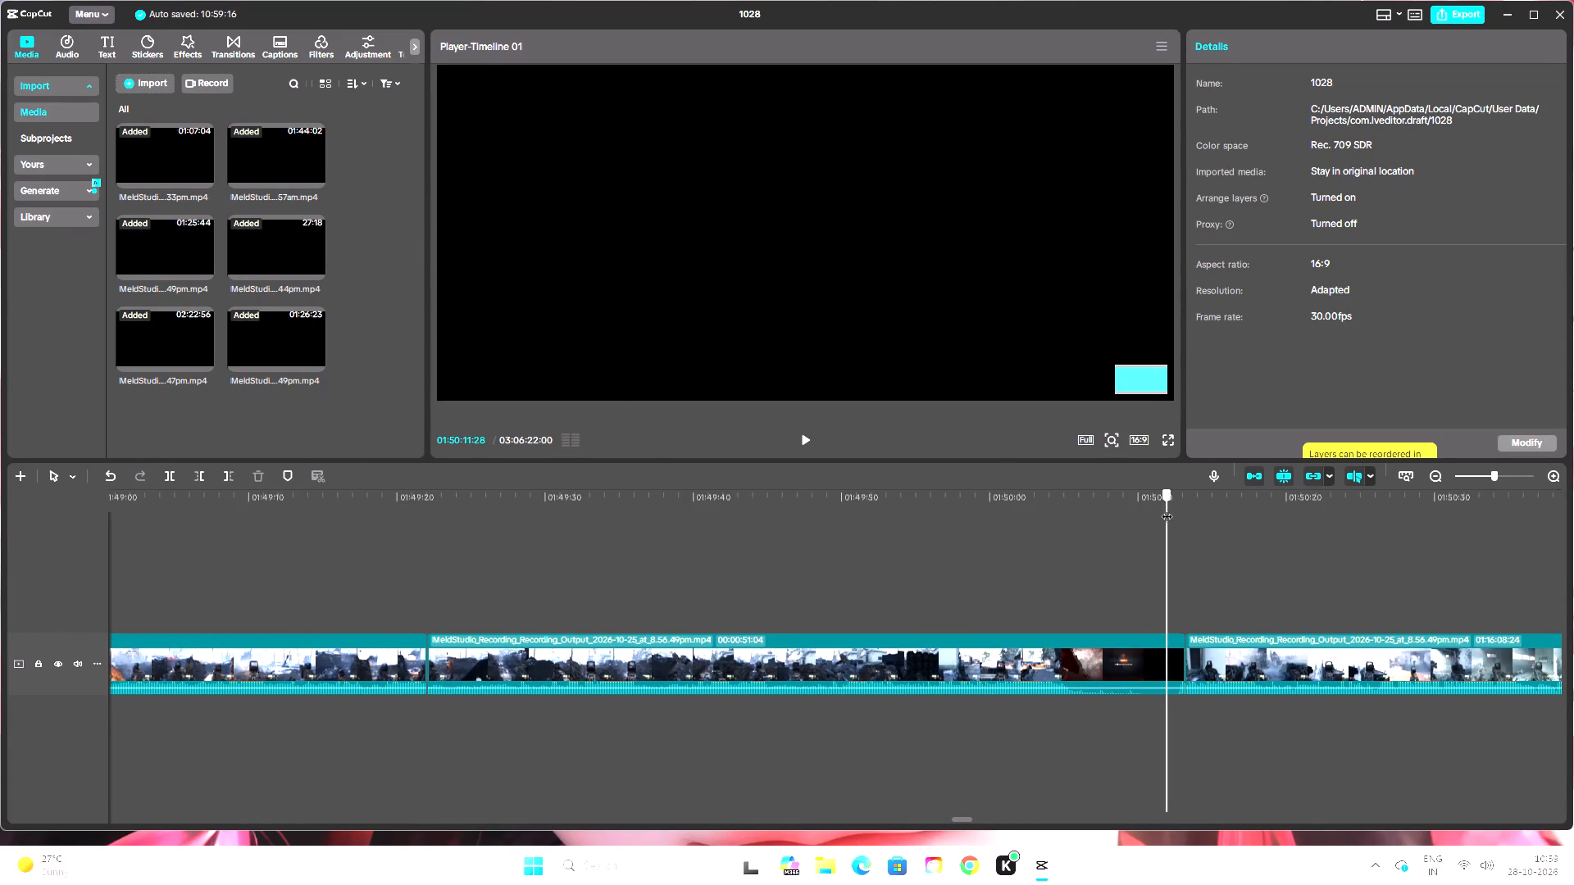
pyautogui.moveTo(1167, 508); pyautogui.dragTo(1099, 529)
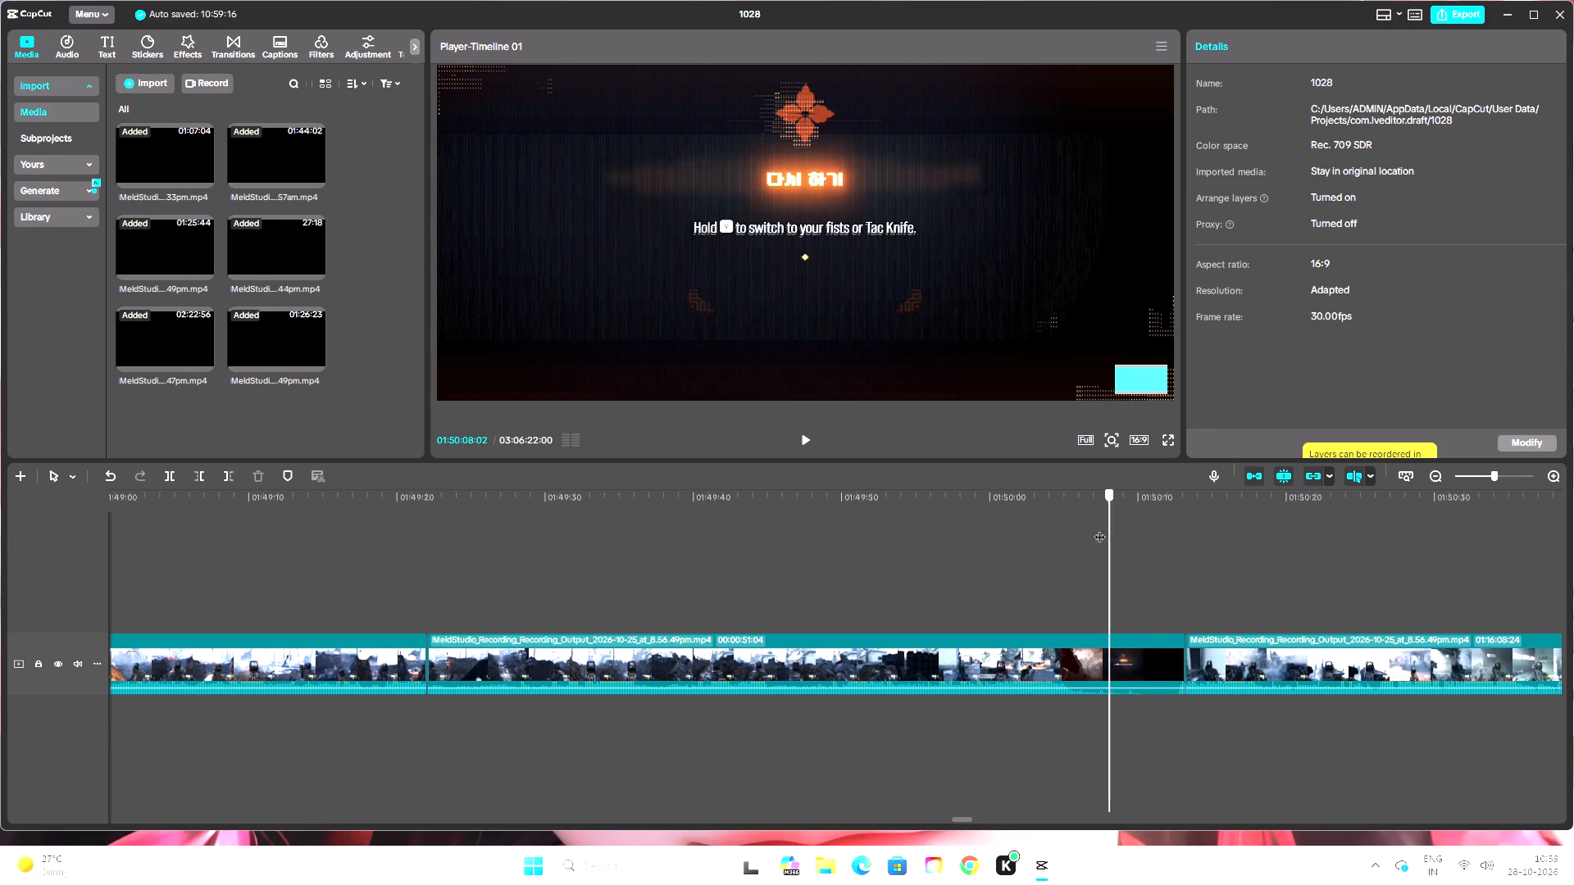
pyautogui.moveTo(1099, 529); pyautogui.dragTo(1015, 543)
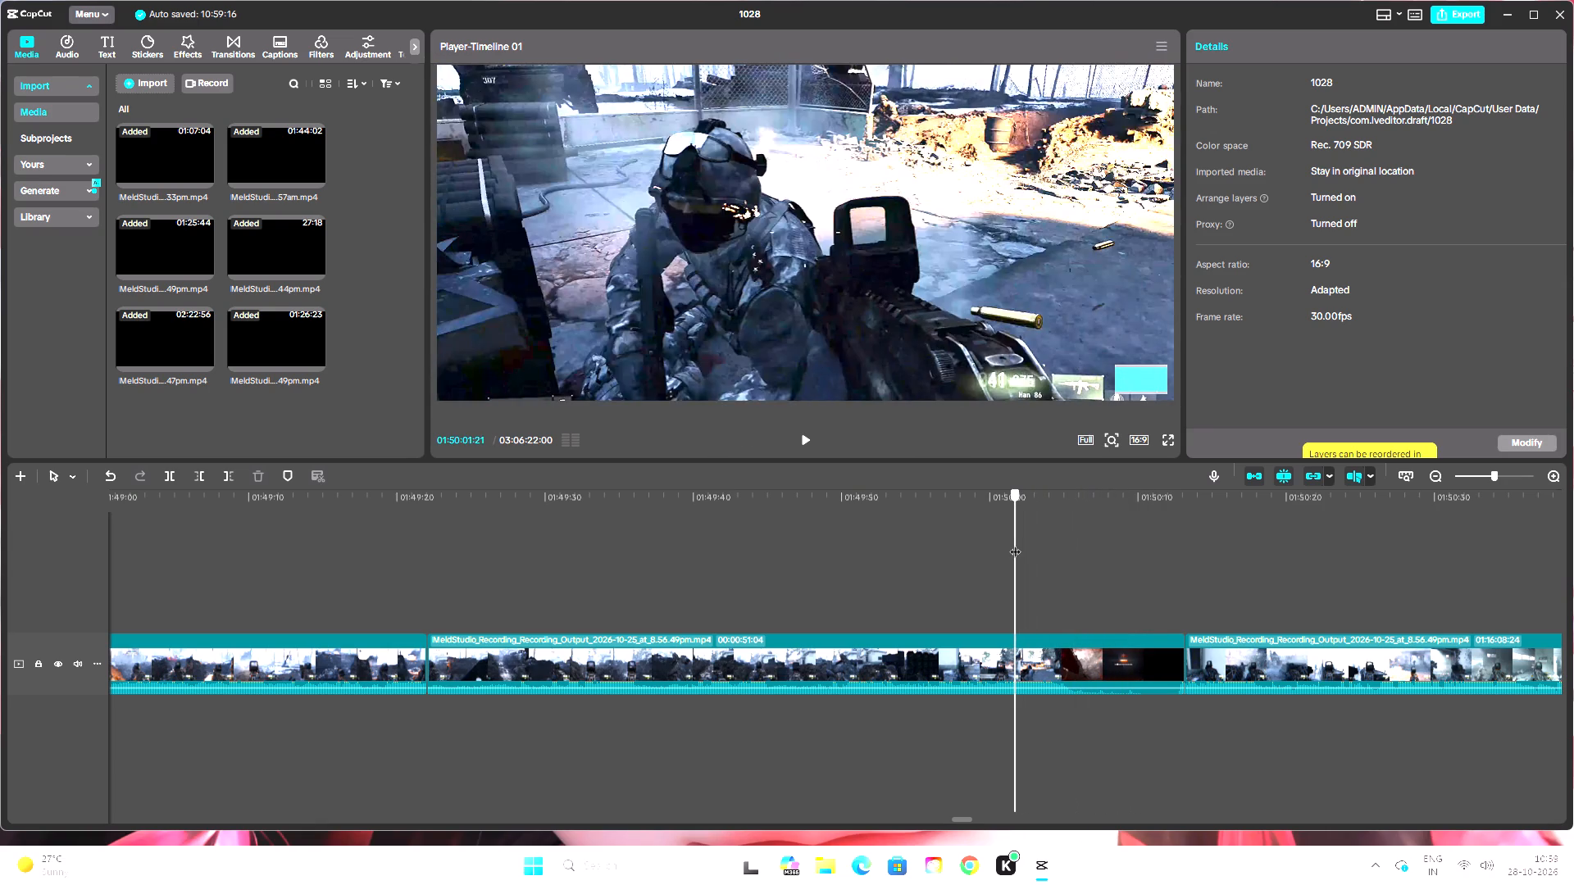
pyautogui.moveTo(1015, 543); pyautogui.dragTo(954, 549)
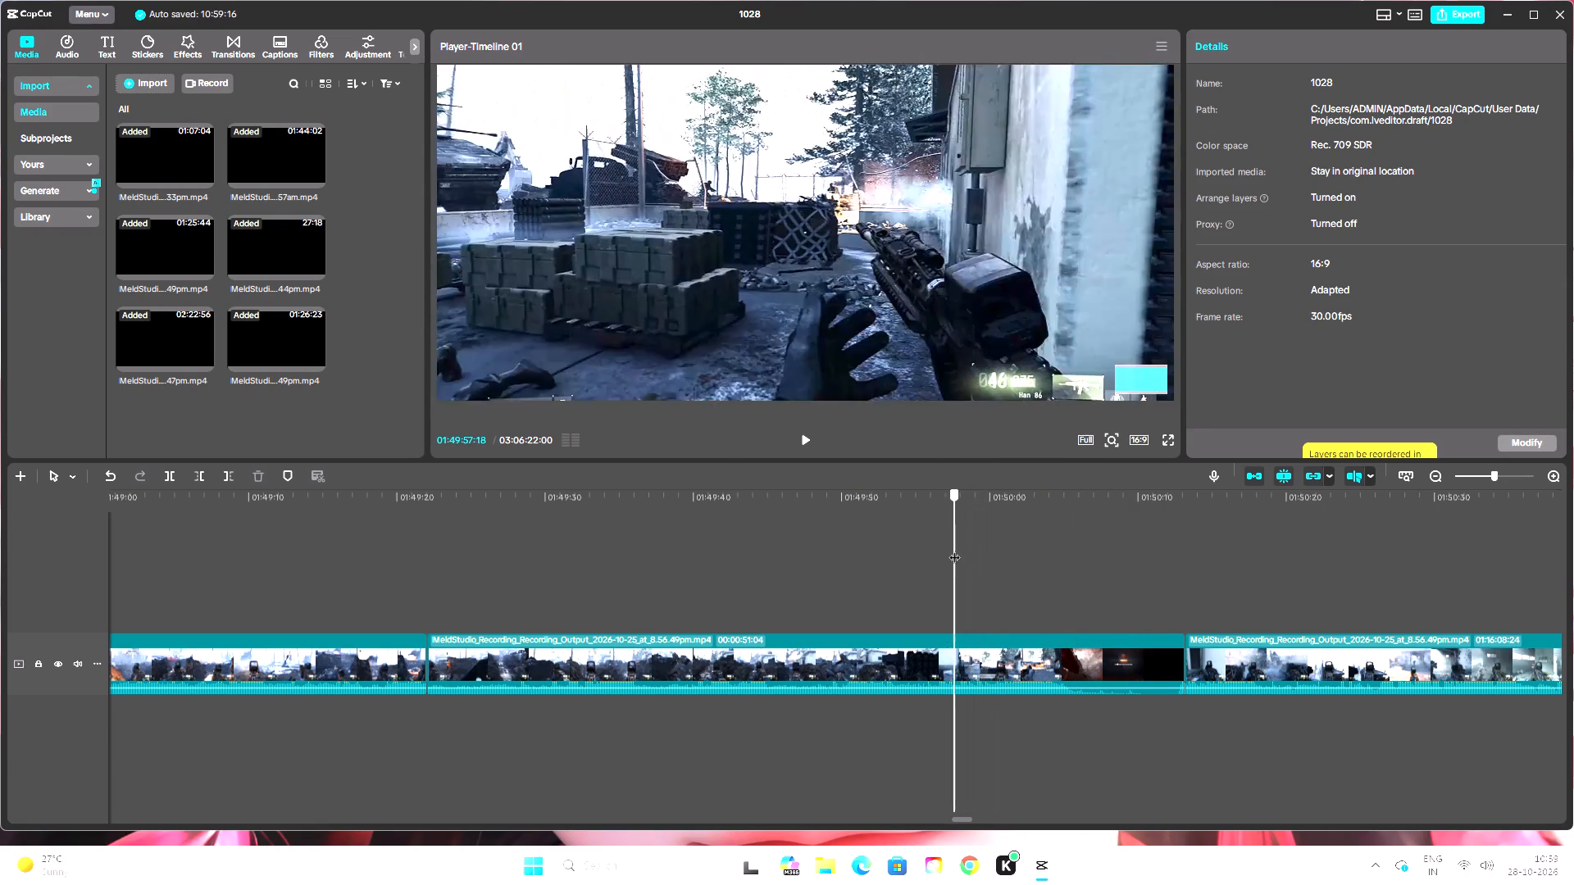
pyautogui.moveTo(954, 549); pyautogui.dragTo(944, 552)
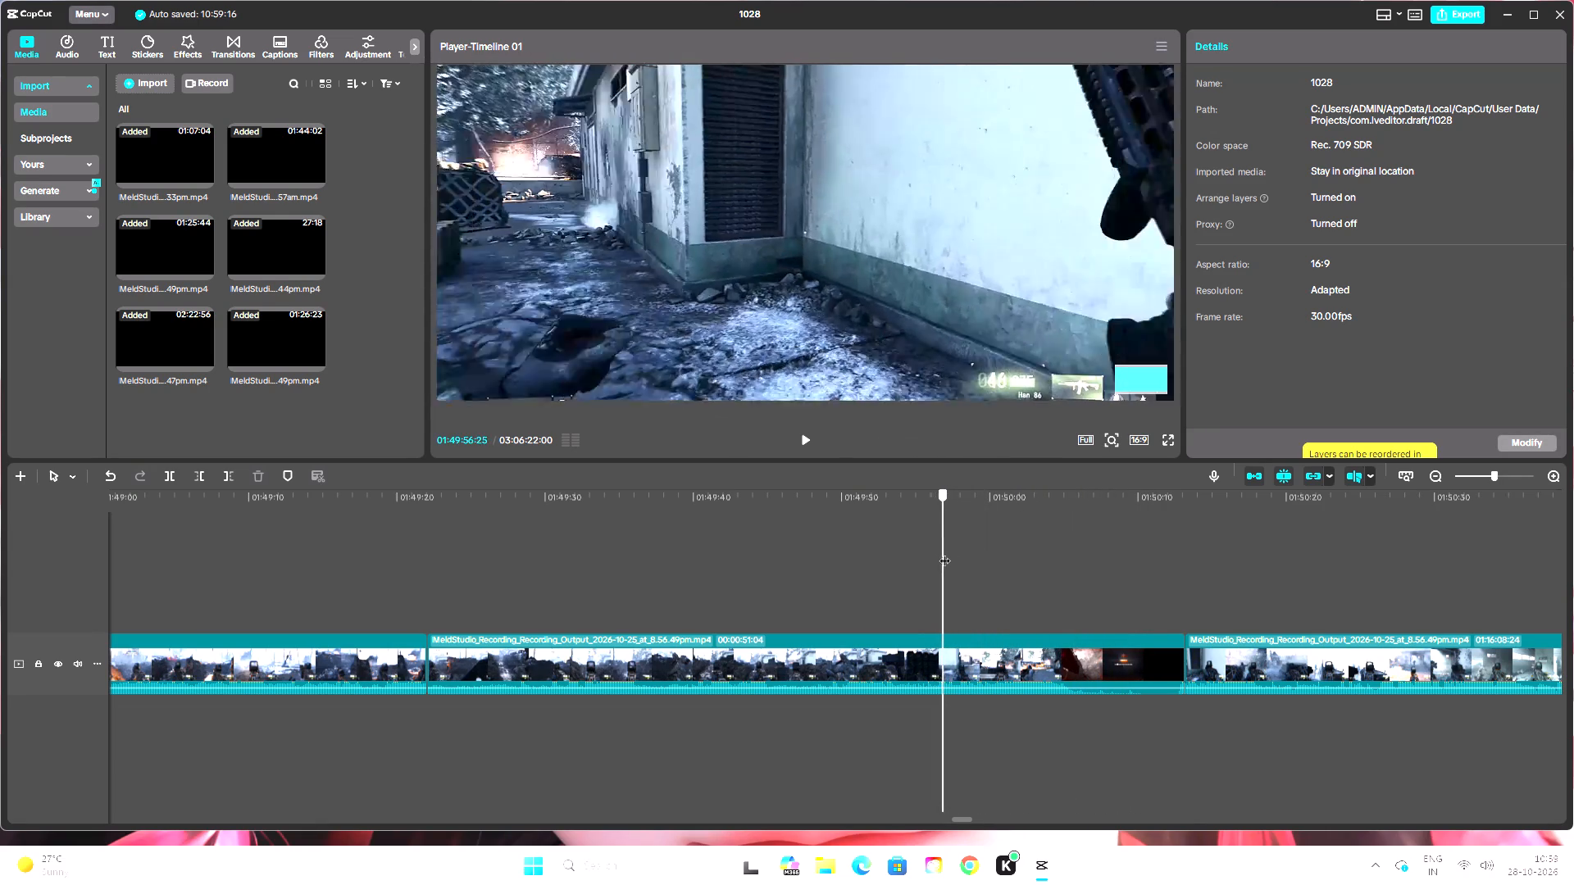
pyautogui.moveTo(944, 552); pyautogui.dragTo(956, 561)
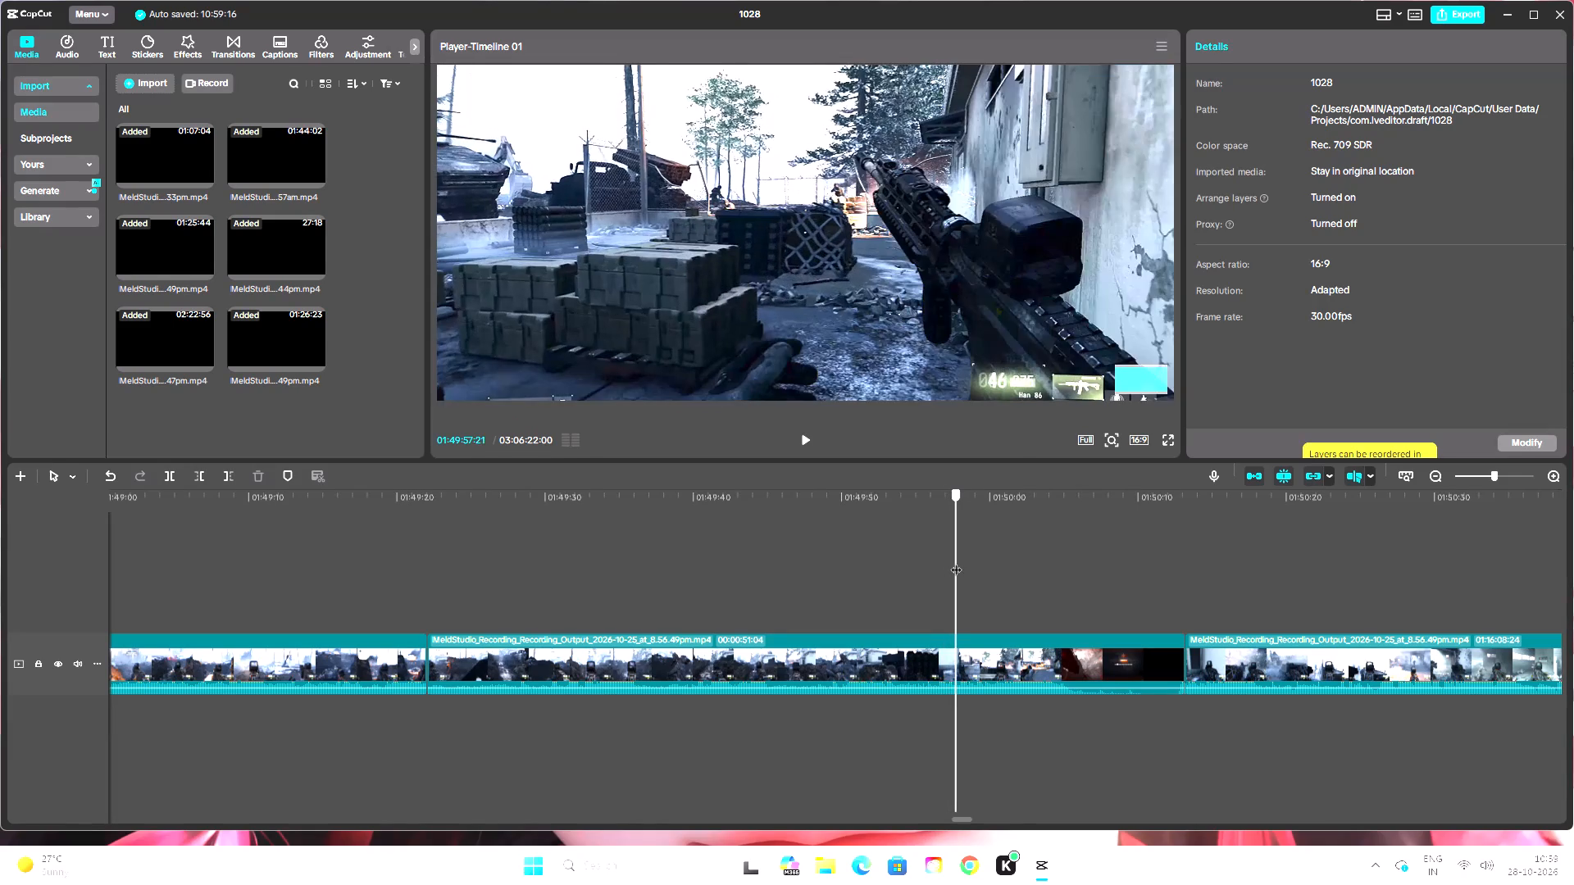
pyautogui.moveTo(956, 561); pyautogui.dragTo(1185, 560)
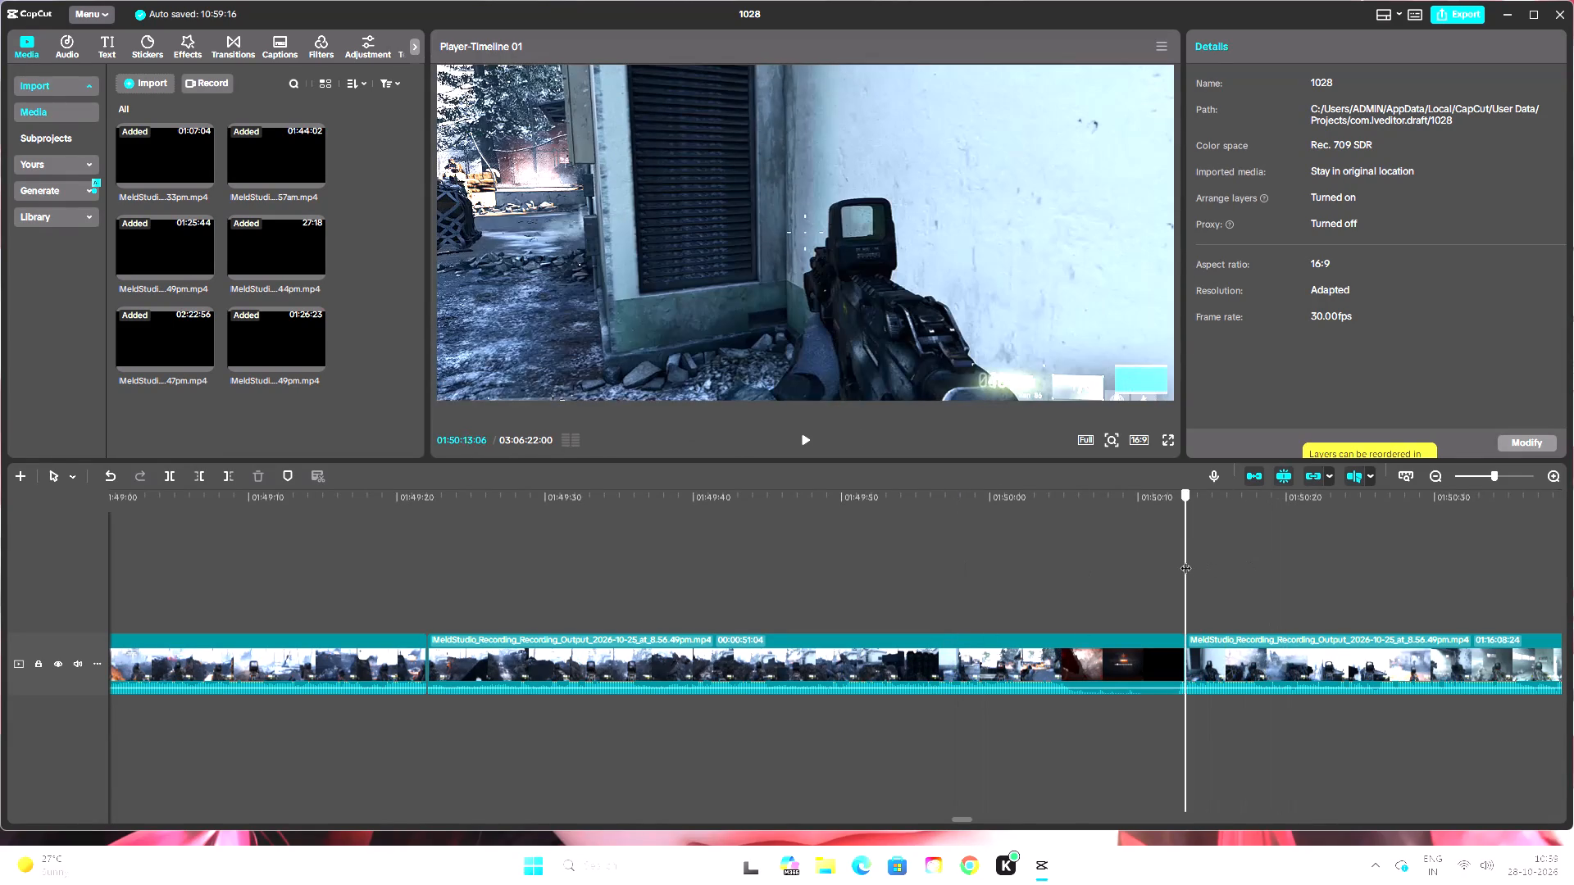
pyautogui.moveTo(1185, 560); pyautogui.dragTo(1194, 562)
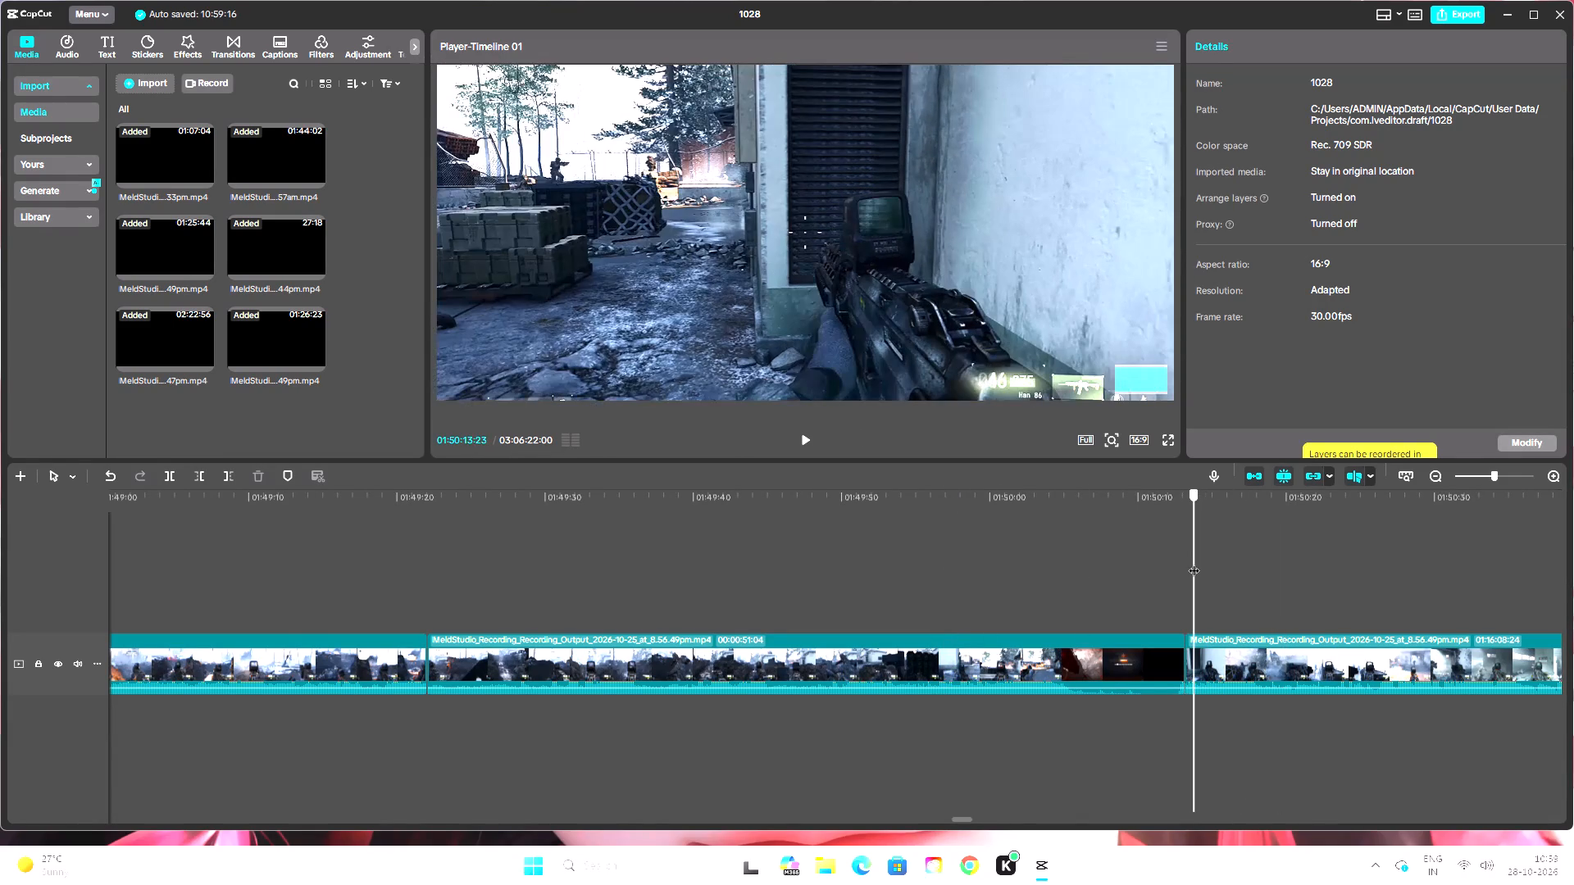
pyautogui.moveTo(1194, 562); pyautogui.dragTo(1198, 569)
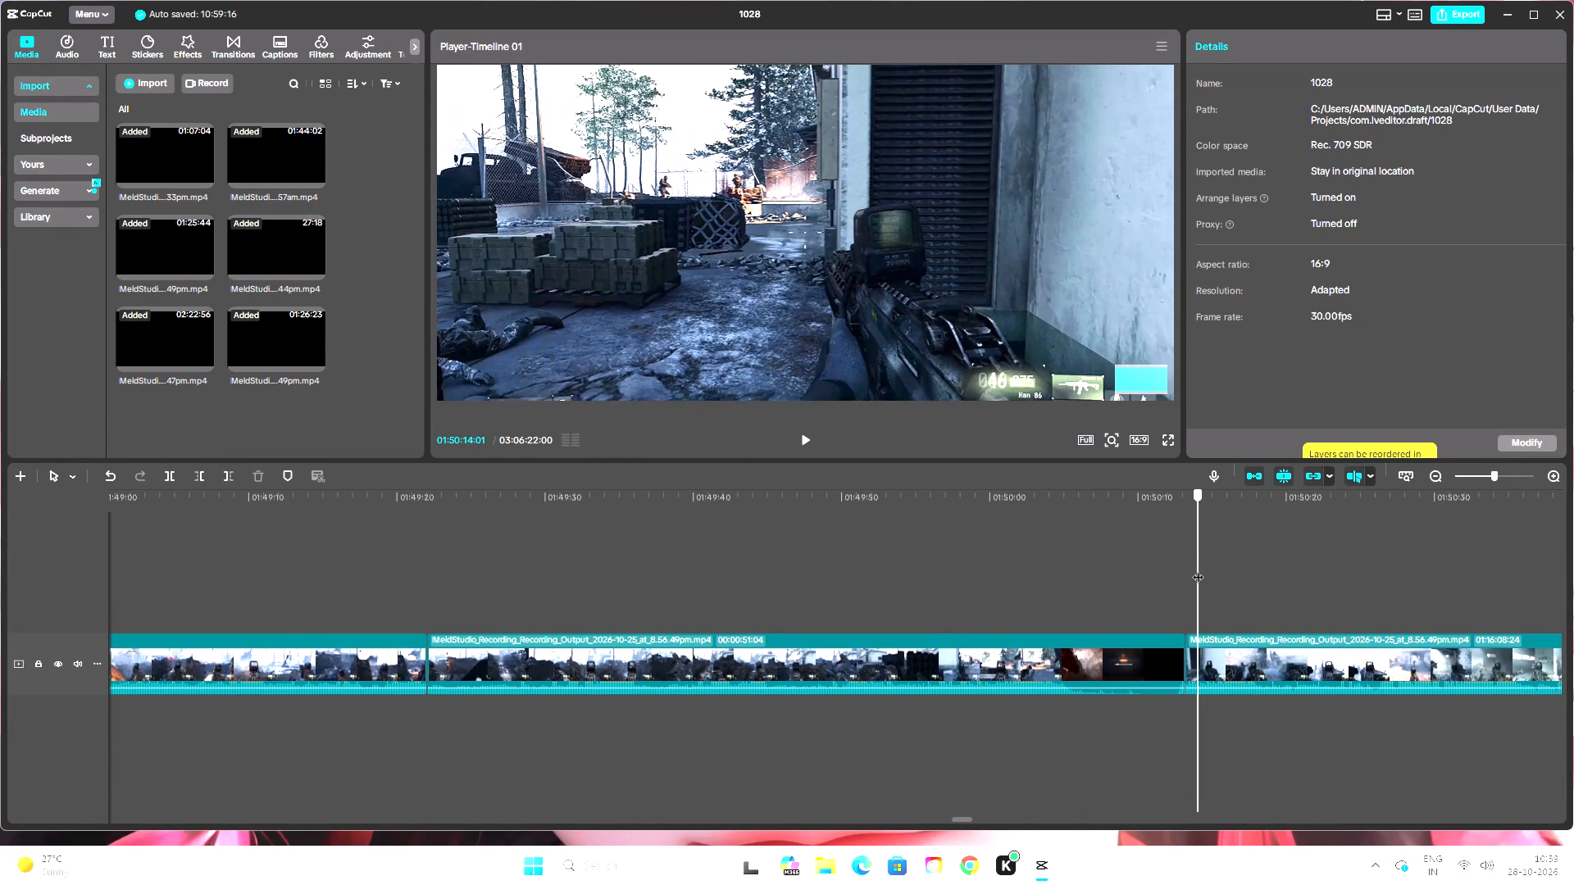
pyautogui.moveTo(1198, 569); pyautogui.dragTo(1204, 577)
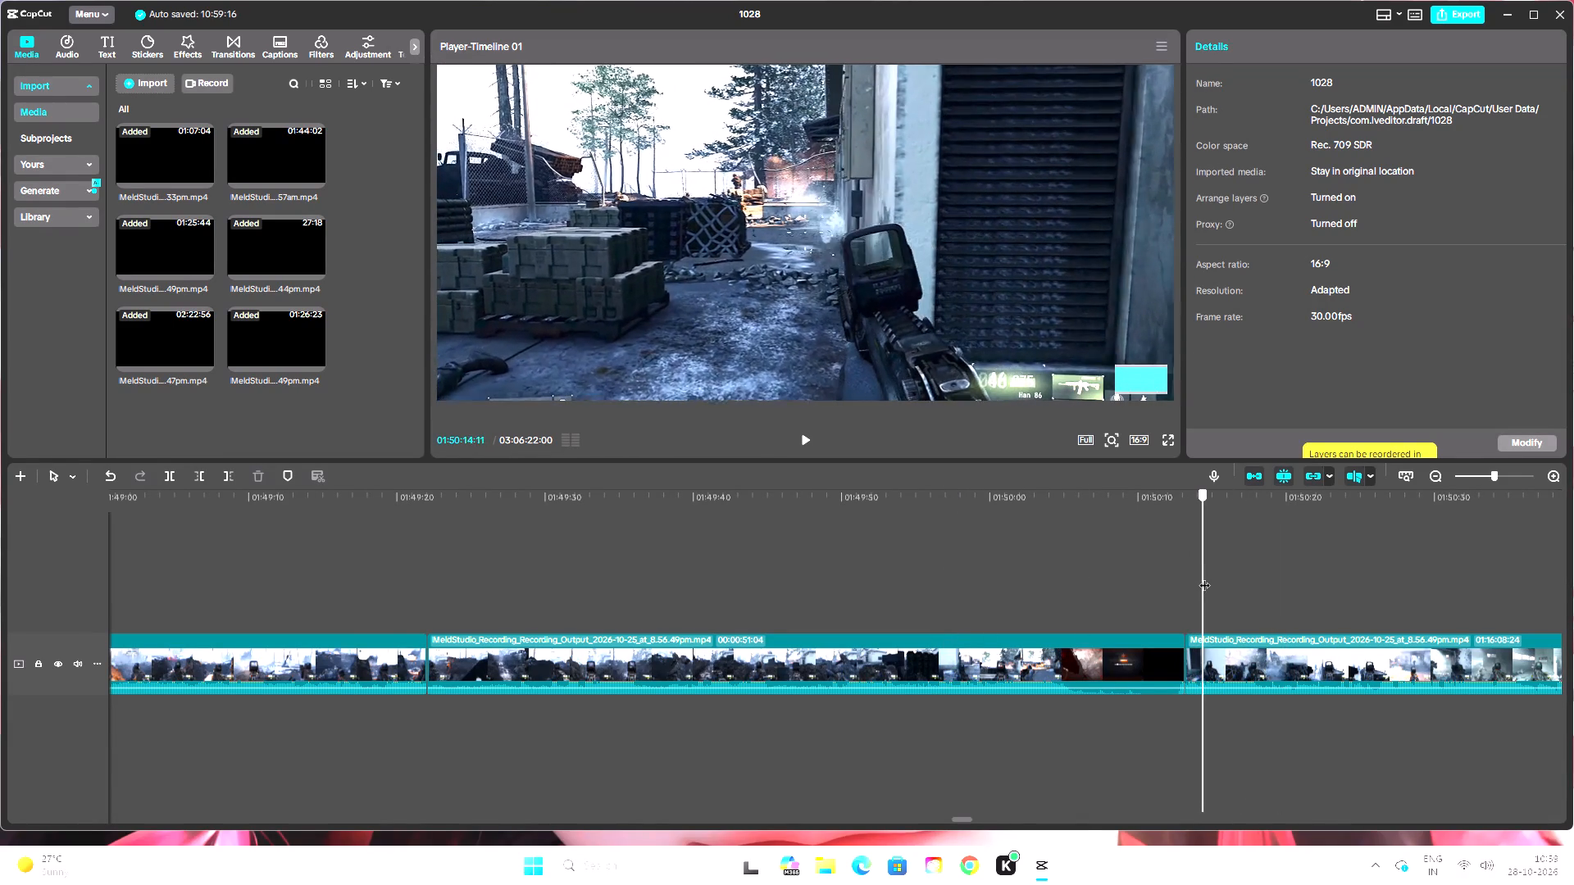
pyautogui.moveTo(1204, 577); pyautogui.dragTo(1210, 583)
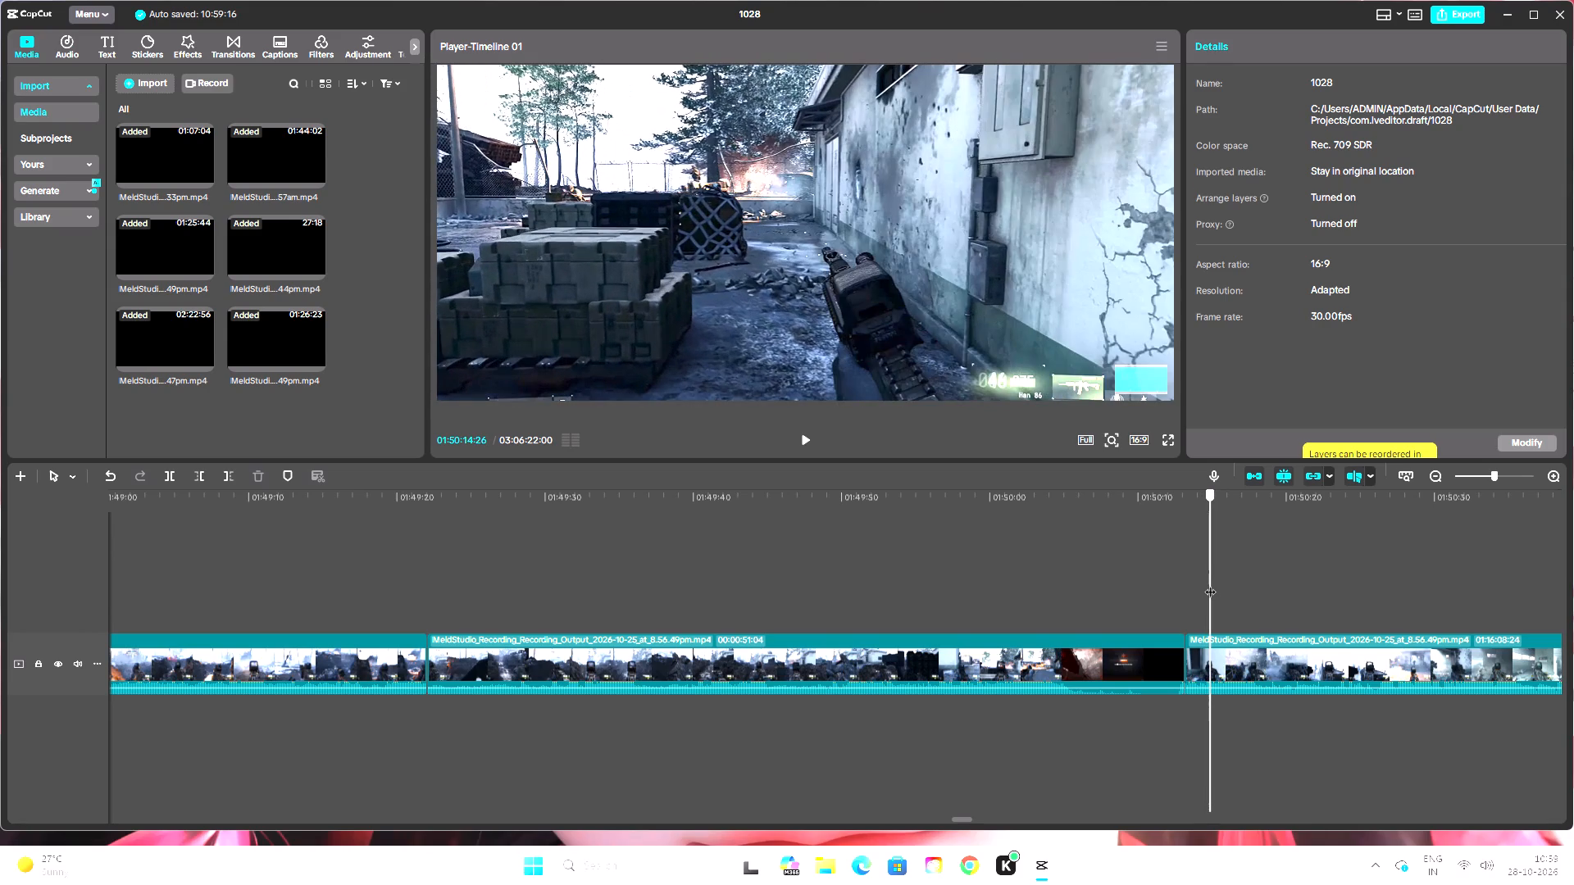
pyautogui.moveTo(1210, 583); pyautogui.dragTo(1213, 586)
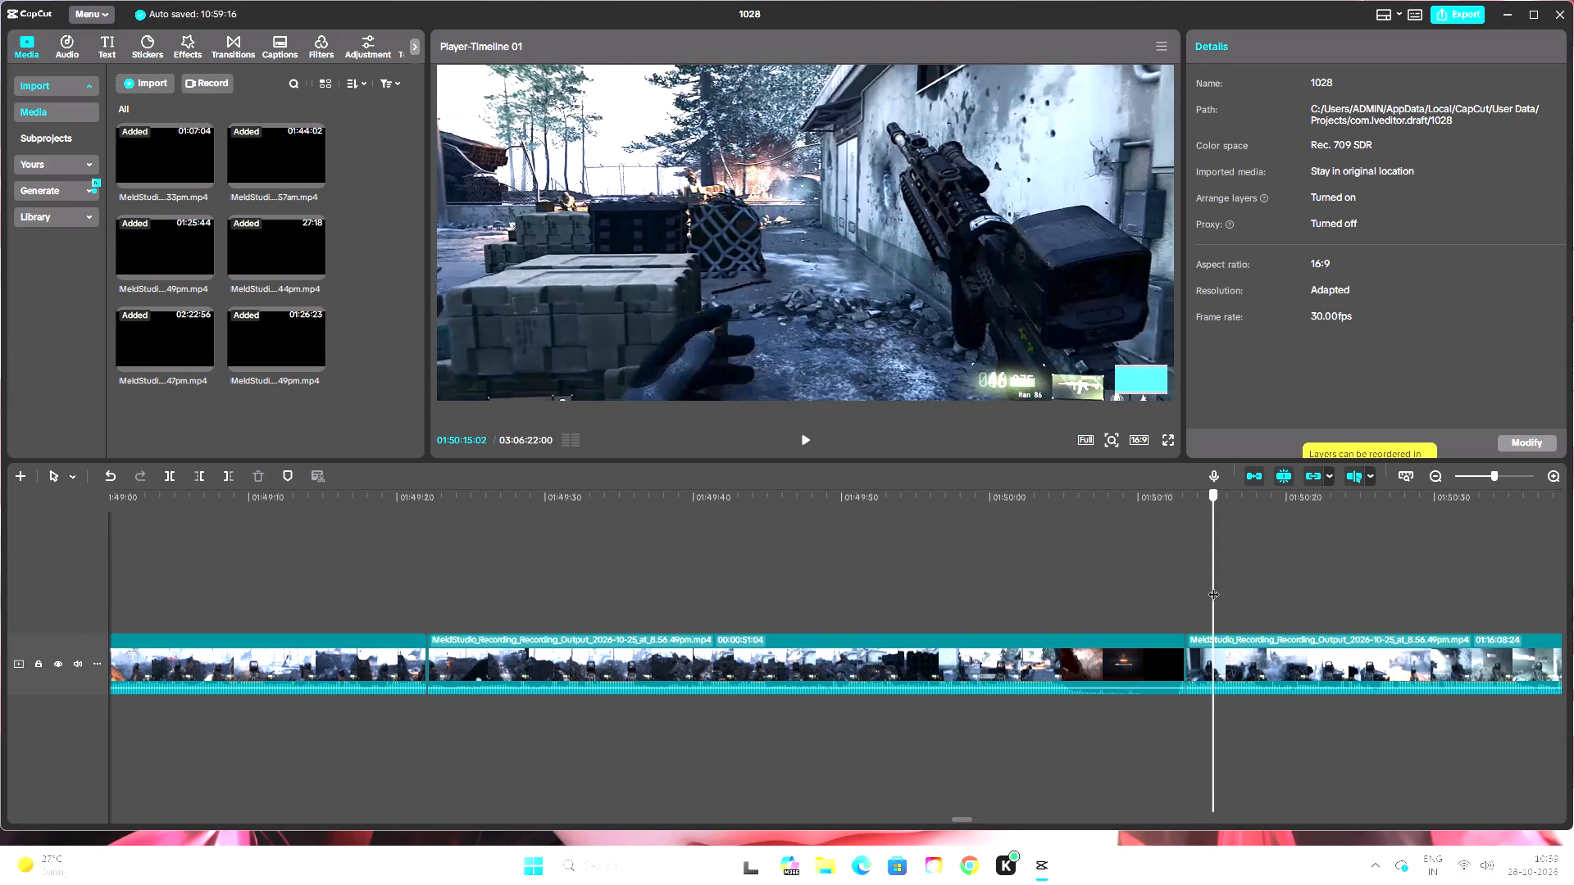
pyautogui.moveTo(1213, 586); pyautogui.dragTo(989, 592)
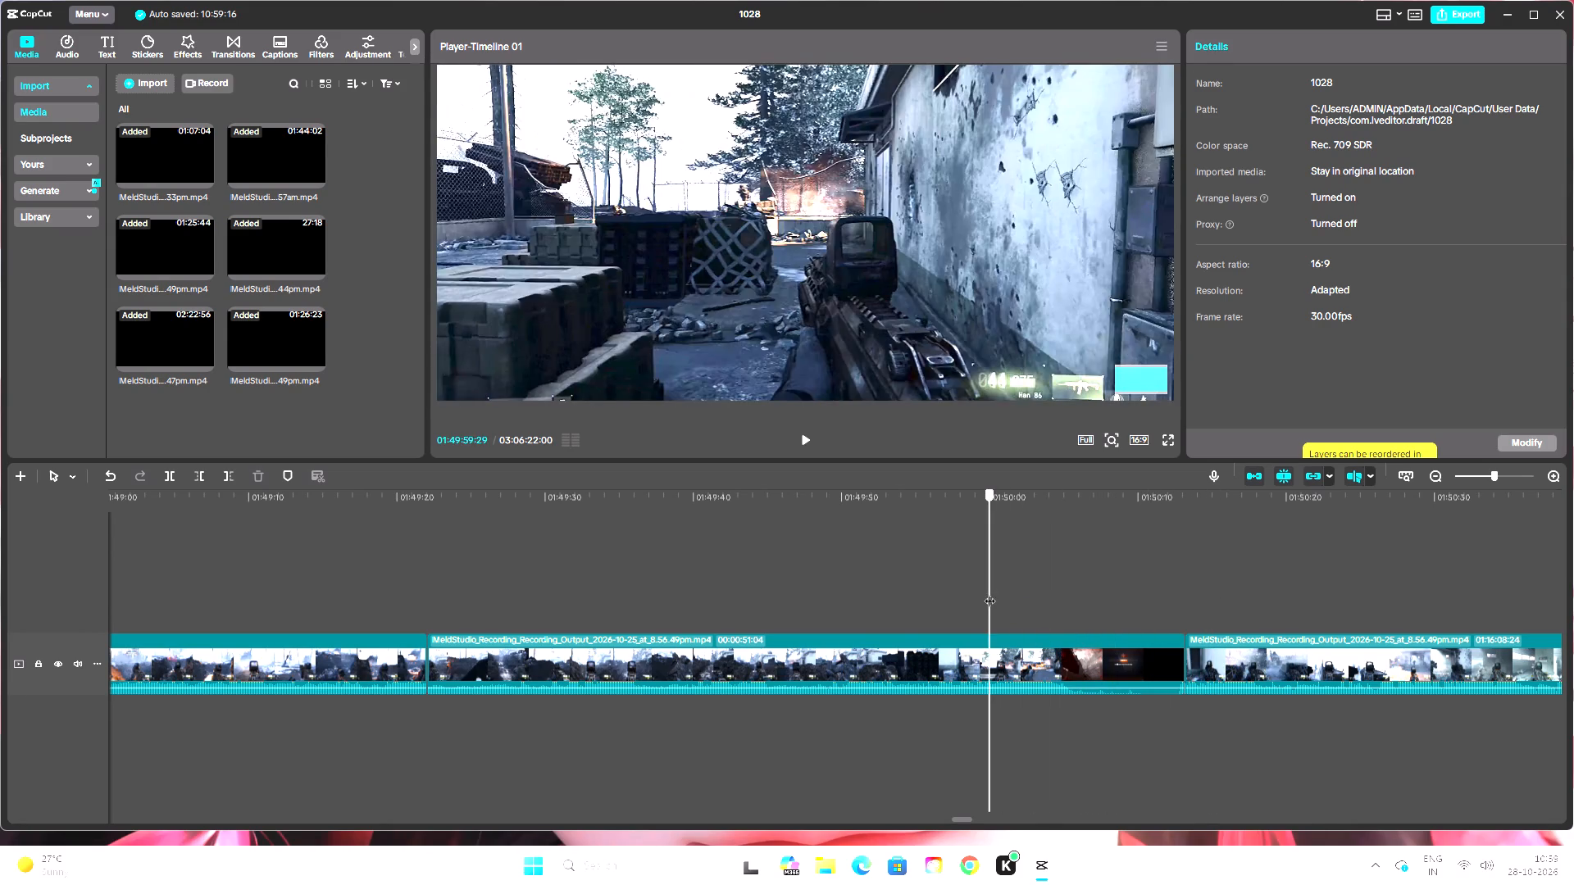
pyautogui.moveTo(989, 592); pyautogui.dragTo(949, 594)
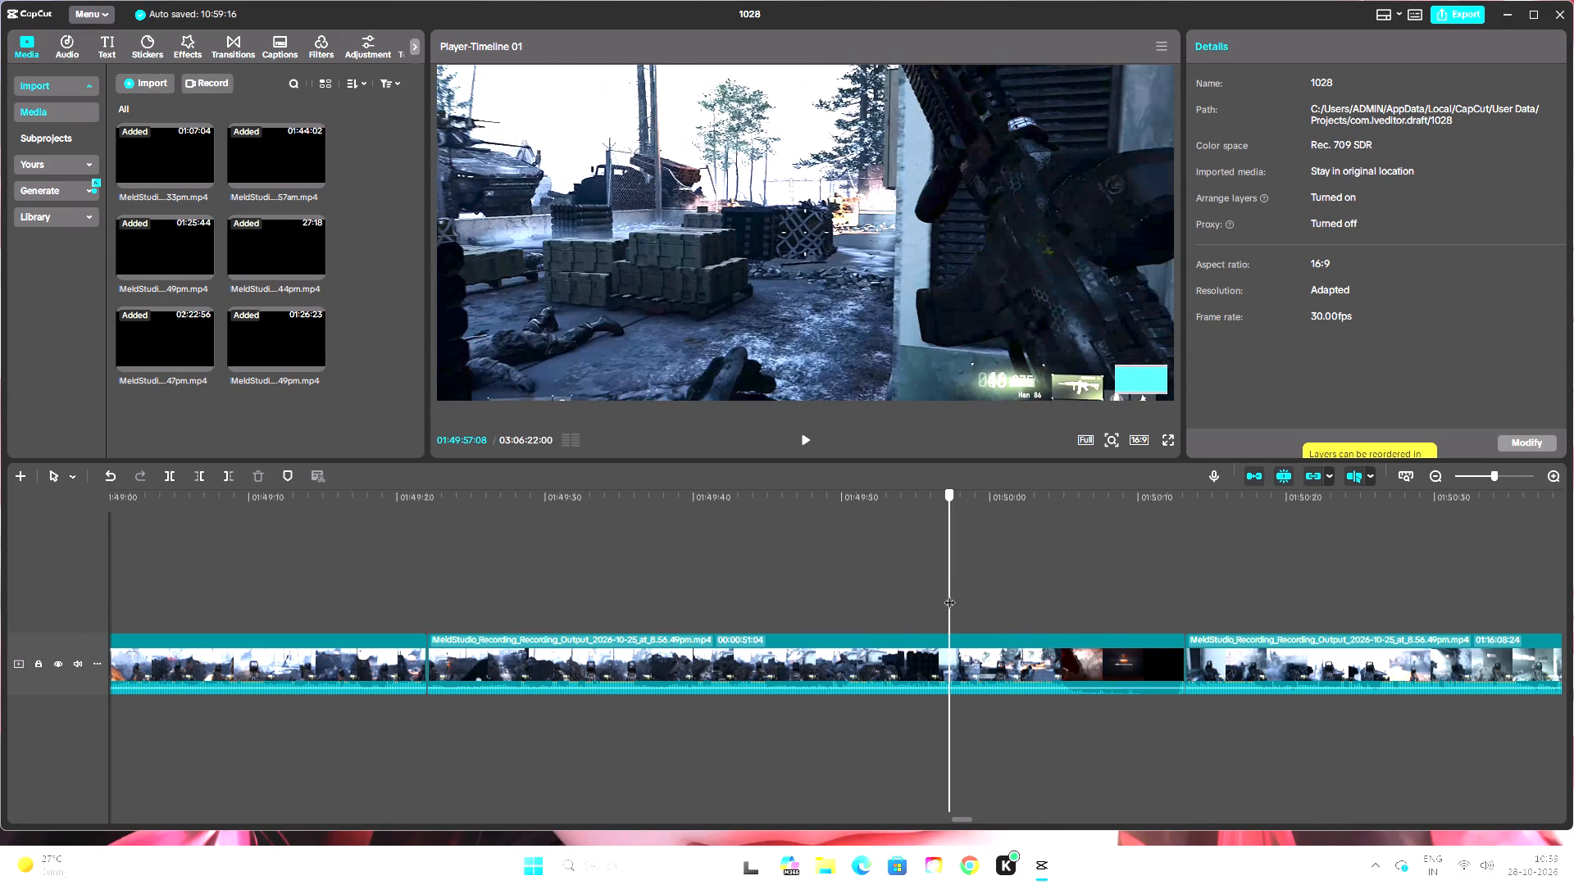
pyautogui.moveTo(949, 594); pyautogui.dragTo(953, 597)
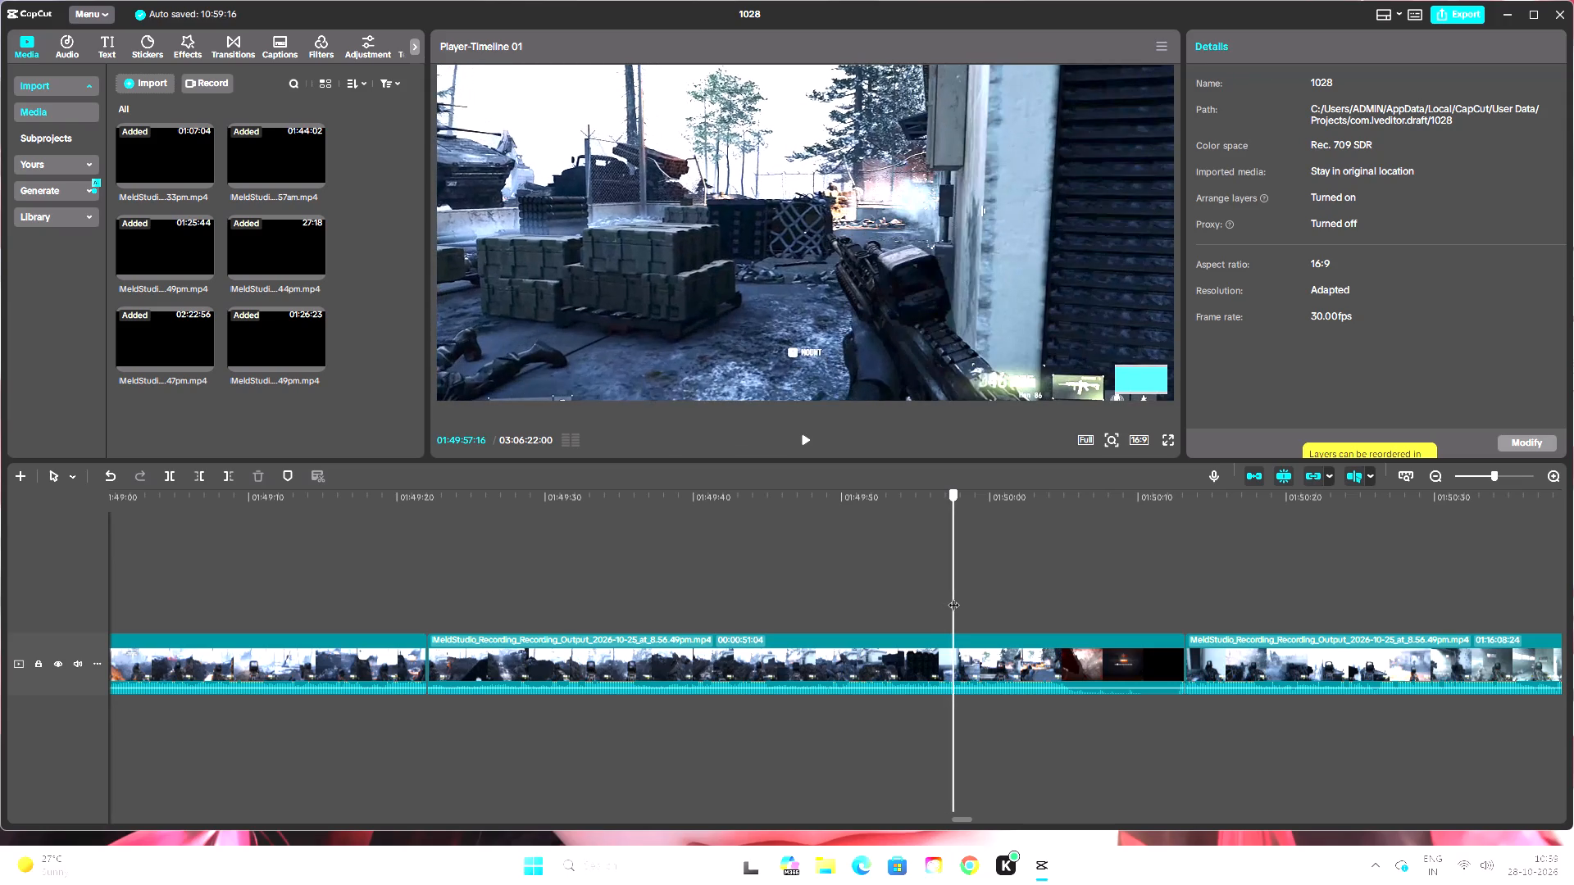
pyautogui.moveTo(953, 597); pyautogui.dragTo(955, 599)
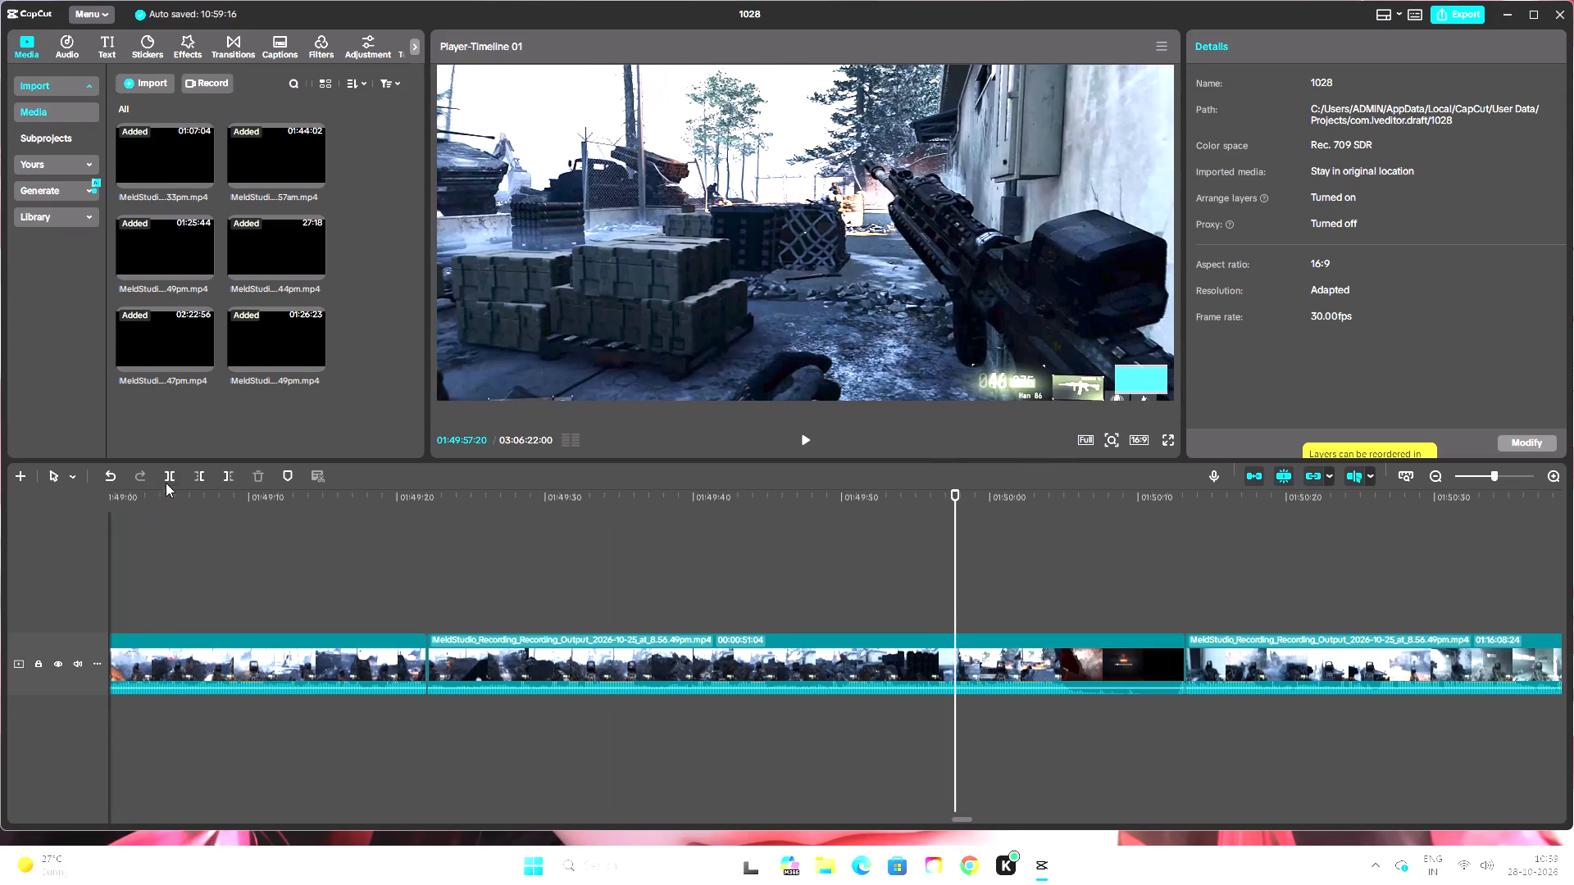
pyautogui.click(171, 476)
# Split the respawn footage at 01:50:15:19, at the matching raised-gun moment beside the wall.
pyautogui.moveTo(958, 490); pyautogui.dragTo(1064, 526)
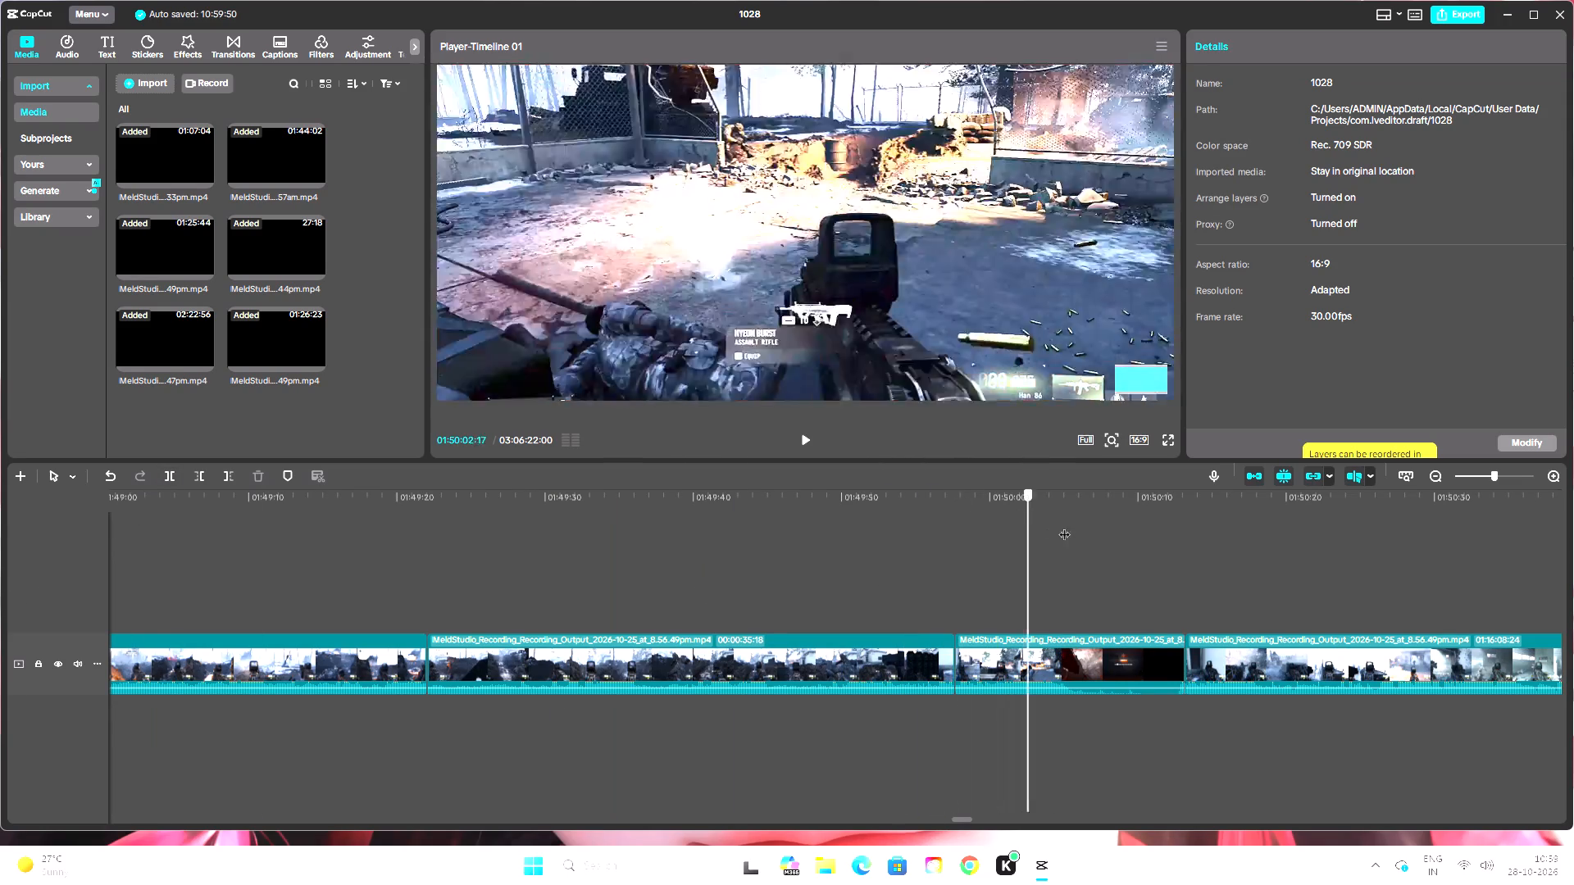
pyautogui.moveTo(1064, 526); pyautogui.dragTo(1194, 565)
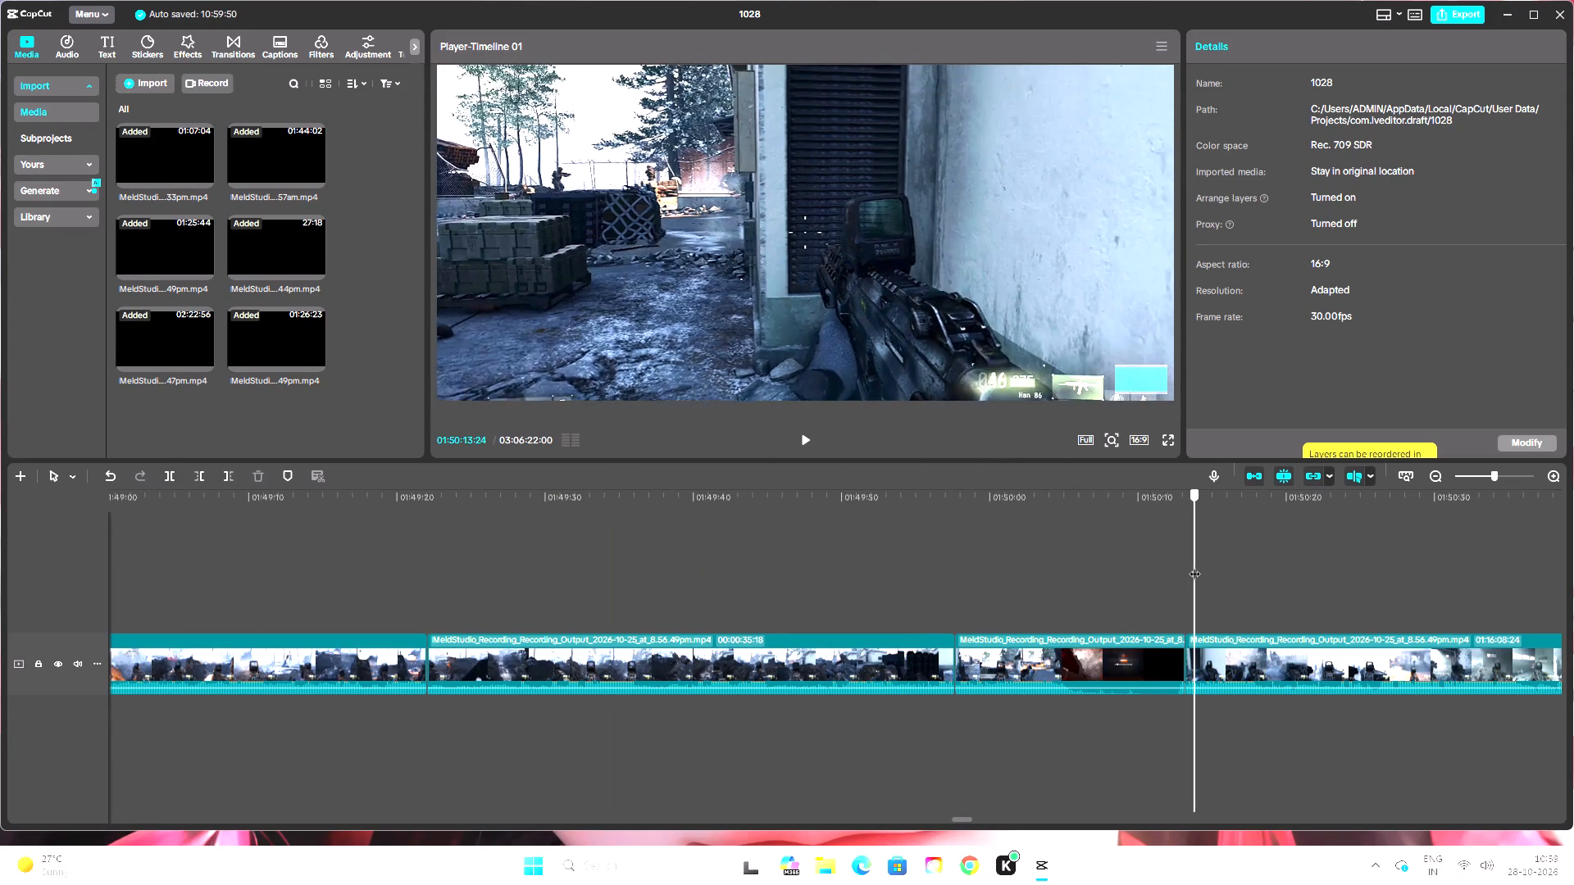
pyautogui.moveTo(1194, 565); pyautogui.dragTo(1215, 583)
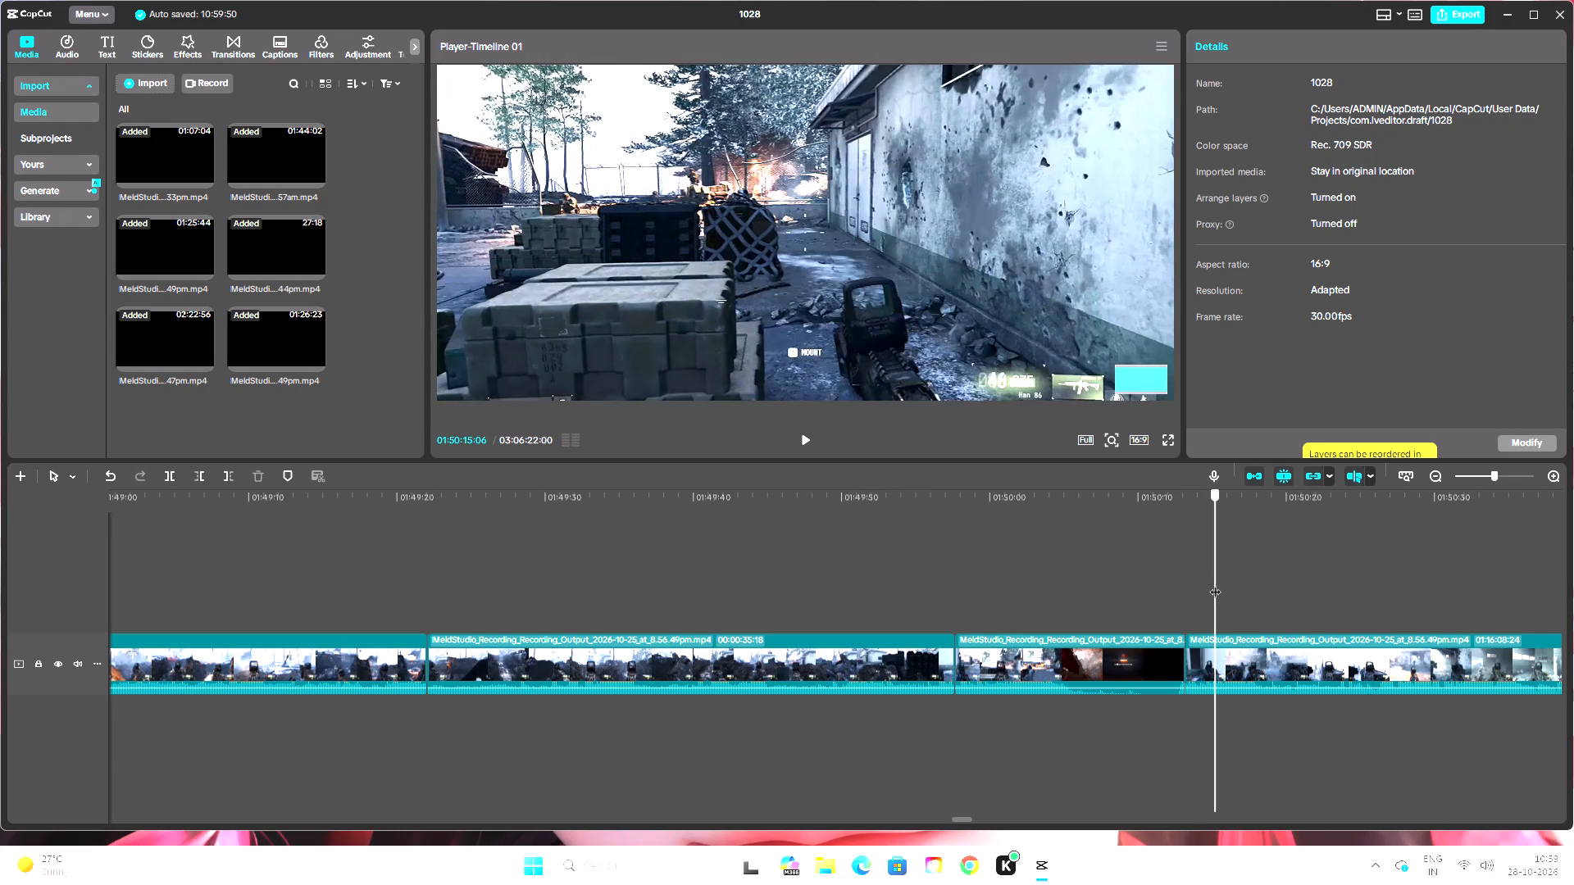
pyautogui.moveTo(1215, 583); pyautogui.dragTo(1226, 590)
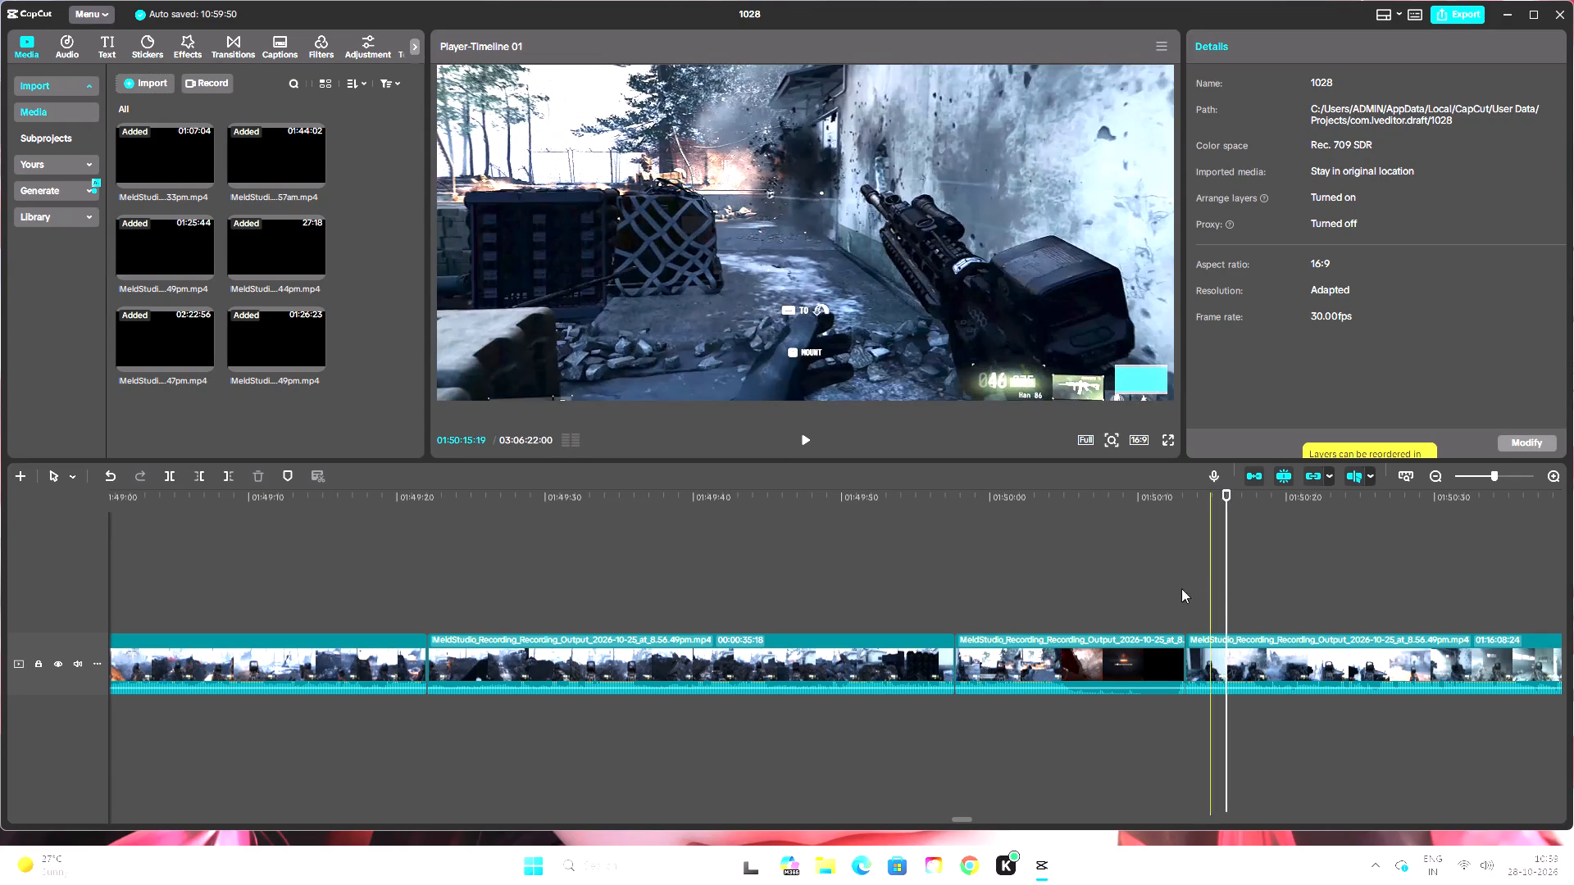
pyautogui.click(177, 473)
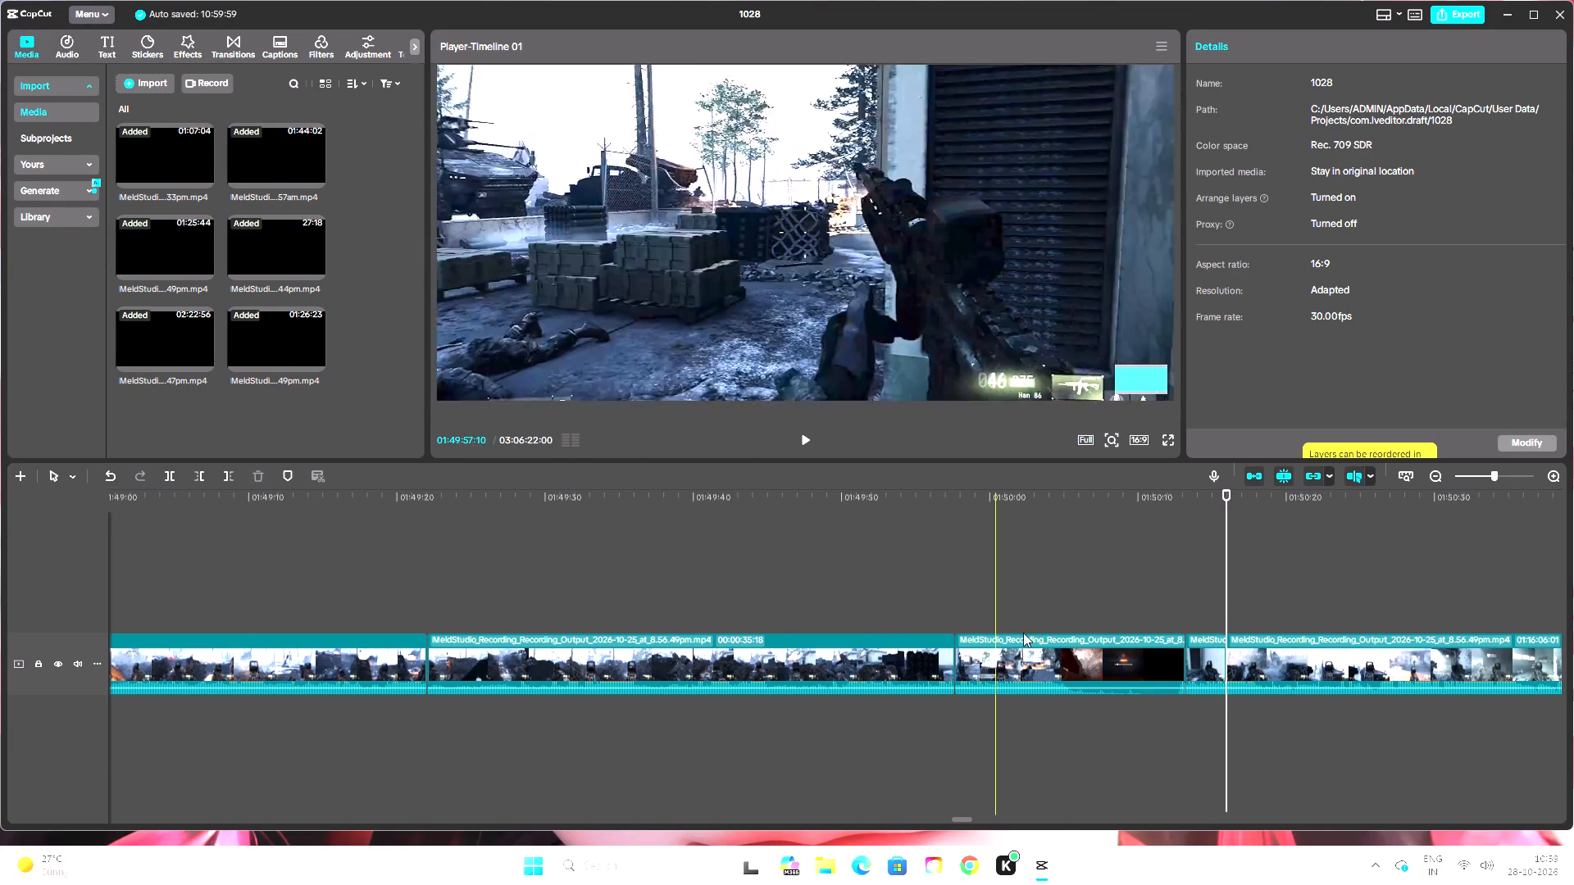
# Delete the death and retry-screen segment and the short respawn segment between 01:49:57:20 and 01:50:15:19.
pyautogui.click(1064, 641)
pyautogui.press('BackSpace')
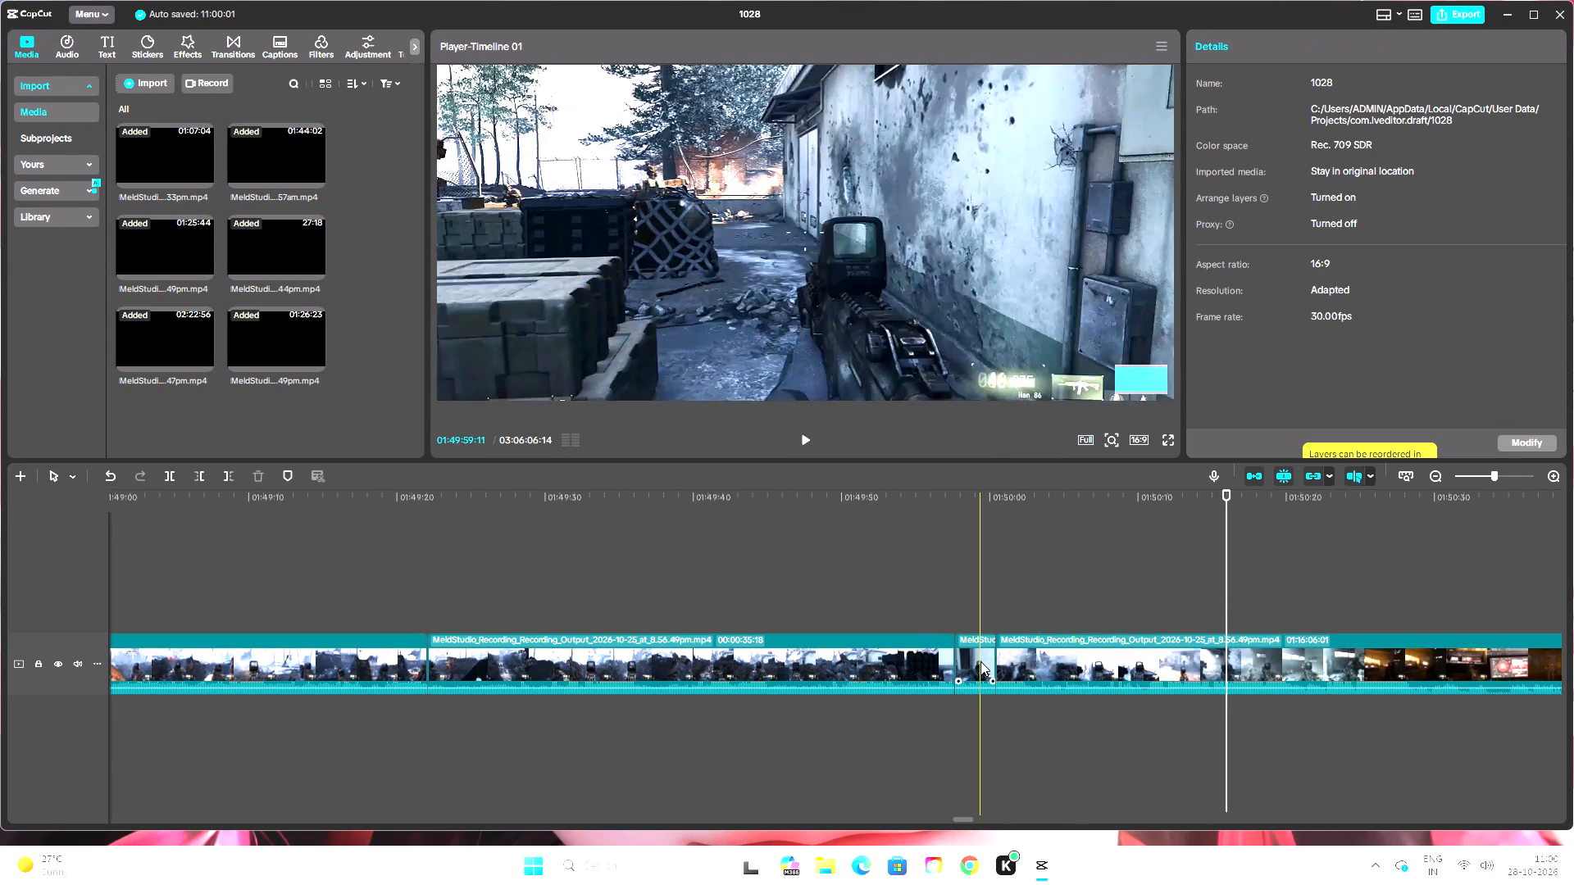
pyautogui.click(980, 661)
pyautogui.press('BackSpace')
# Play back the new join around 01:49:57:20 from 01:49:57:10 to check the transition.
pyautogui.moveTo(1226, 490); pyautogui.dragTo(953, 579)
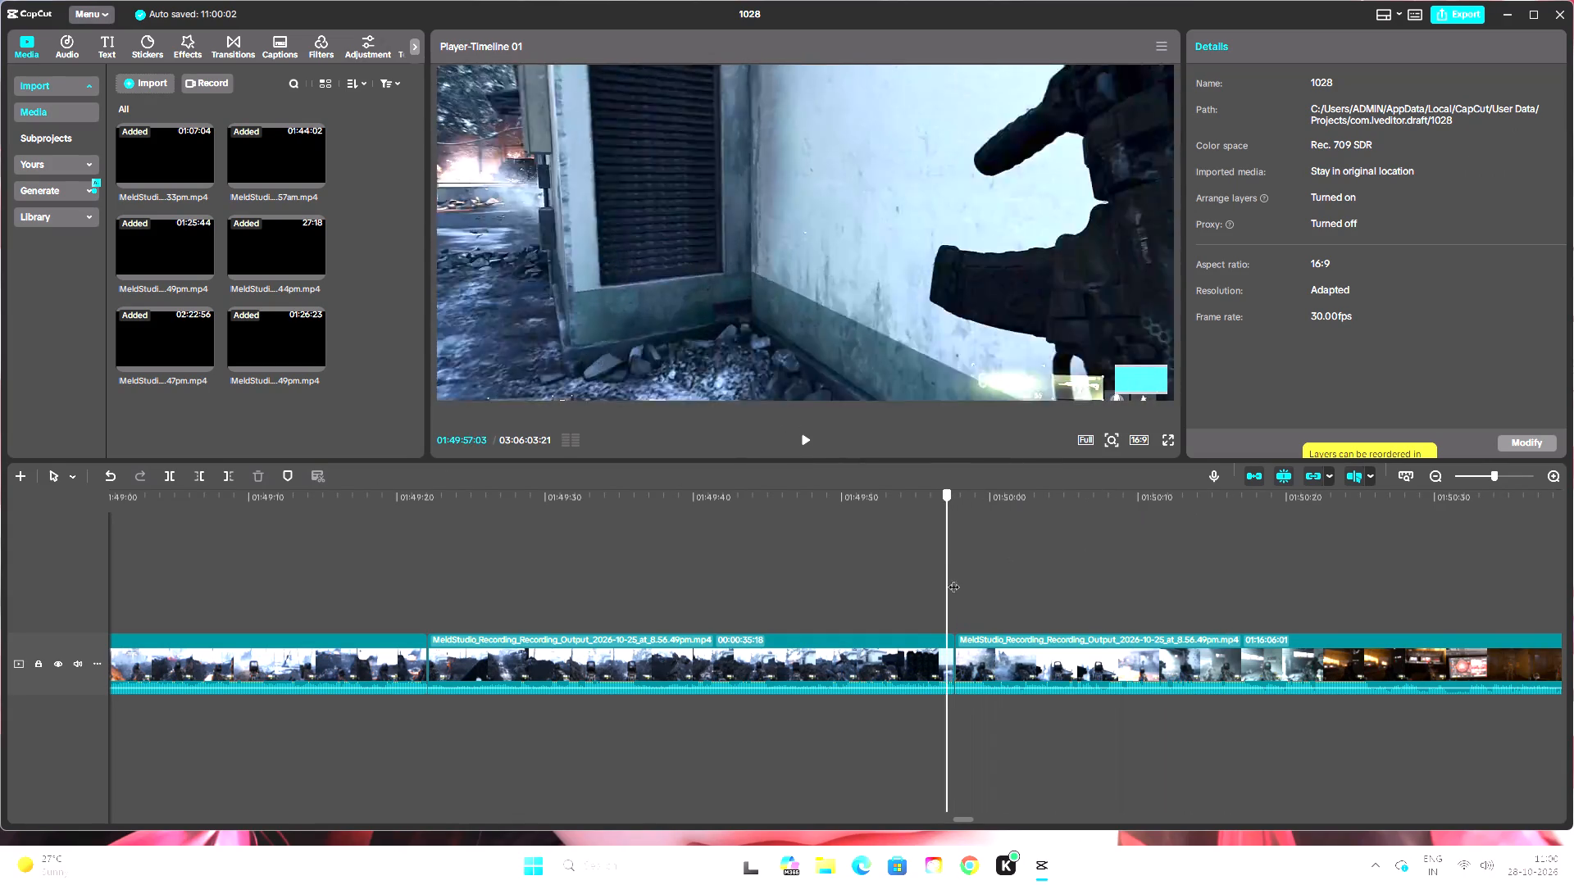
pyautogui.moveTo(953, 579); pyautogui.dragTo(950, 583)
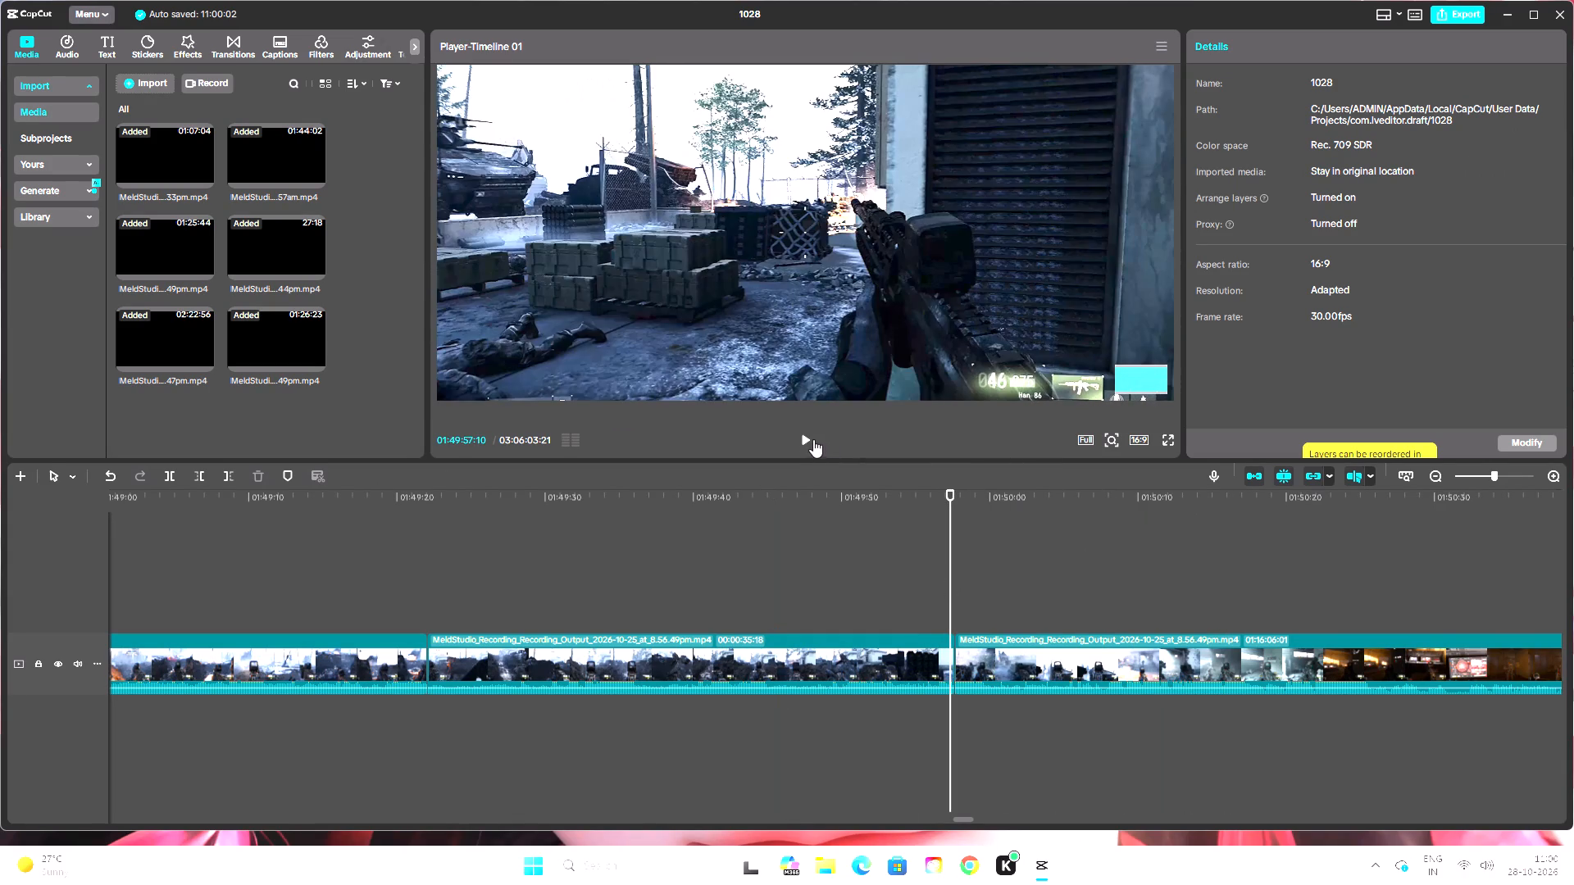
pyautogui.click(796, 437)
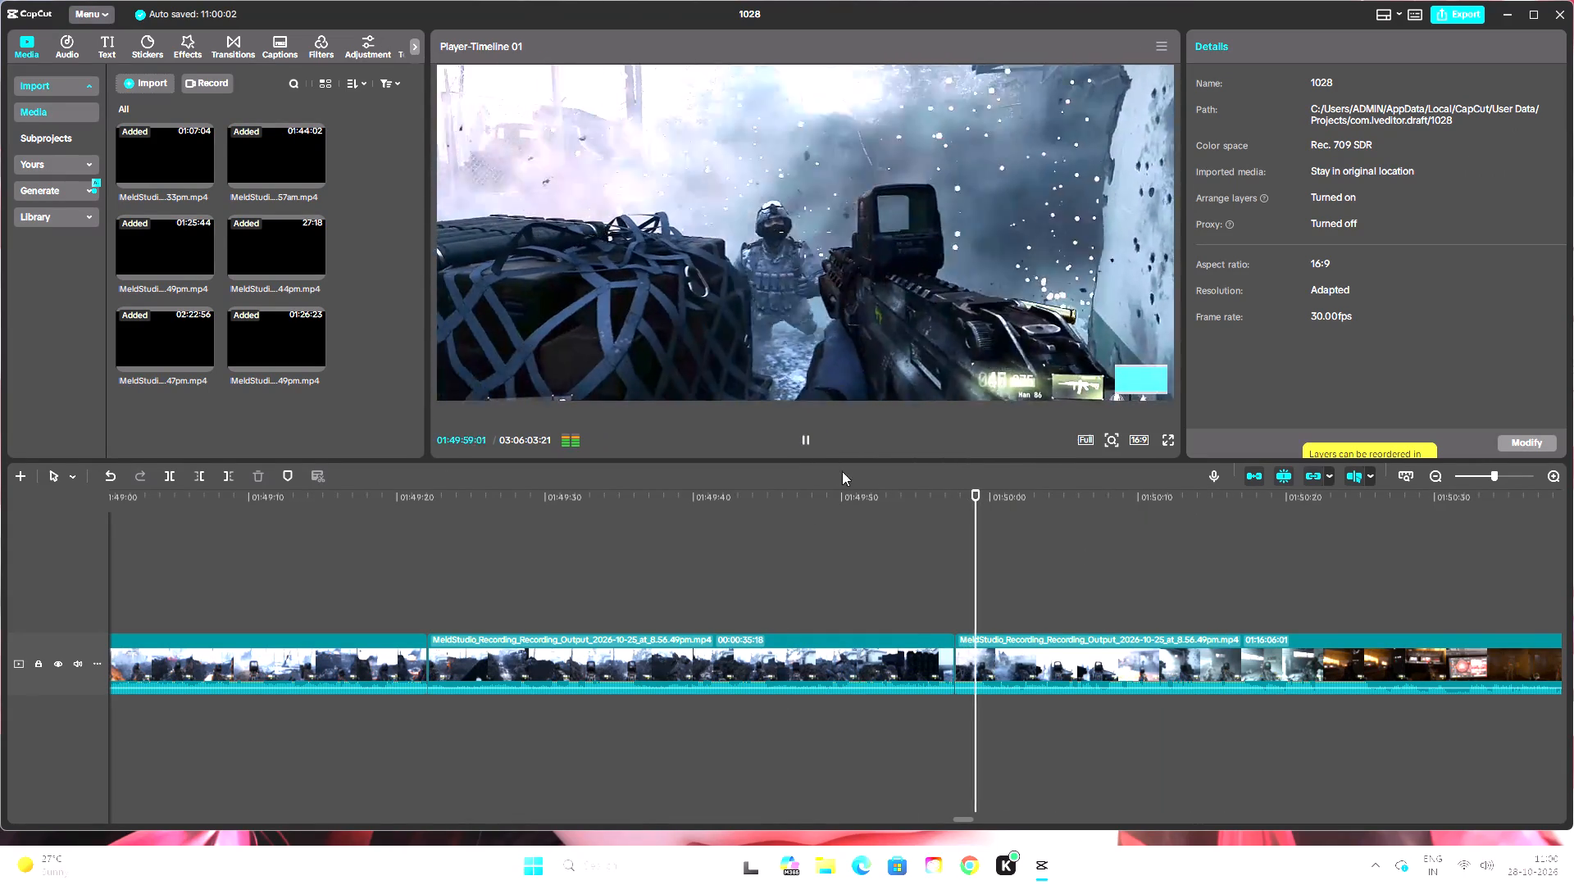
# Scan the gameplay past the dark control room and split the recording at 01:51:15:15, at the front view of tank 307.
pyautogui.moveTo(996, 498); pyautogui.dragTo(1280, 554)
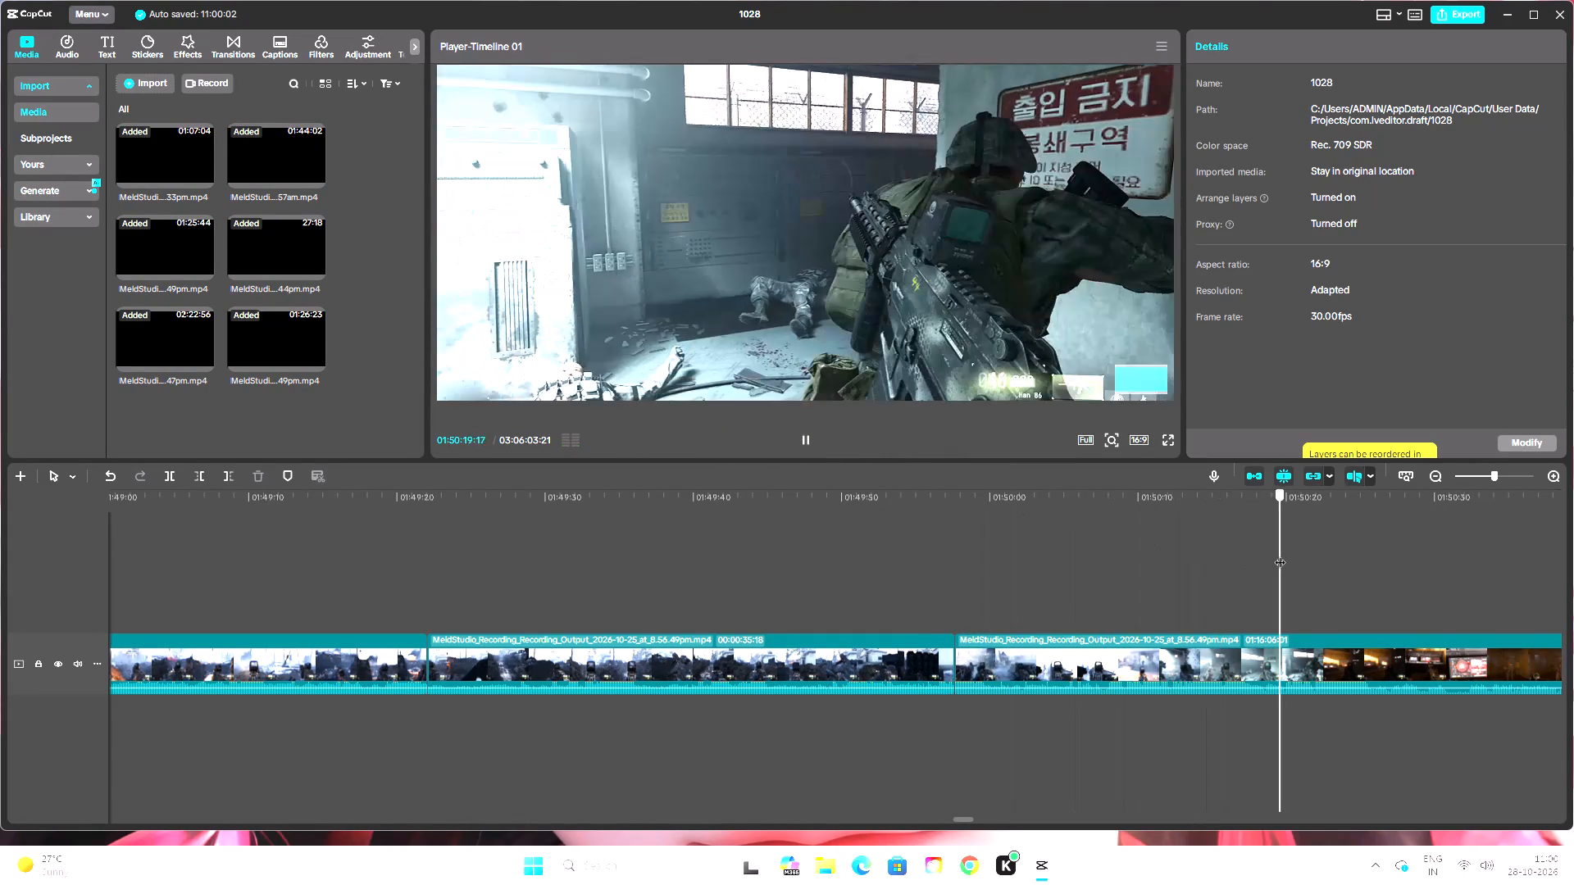
pyautogui.moveTo(1280, 554); pyautogui.dragTo(1398, 583)
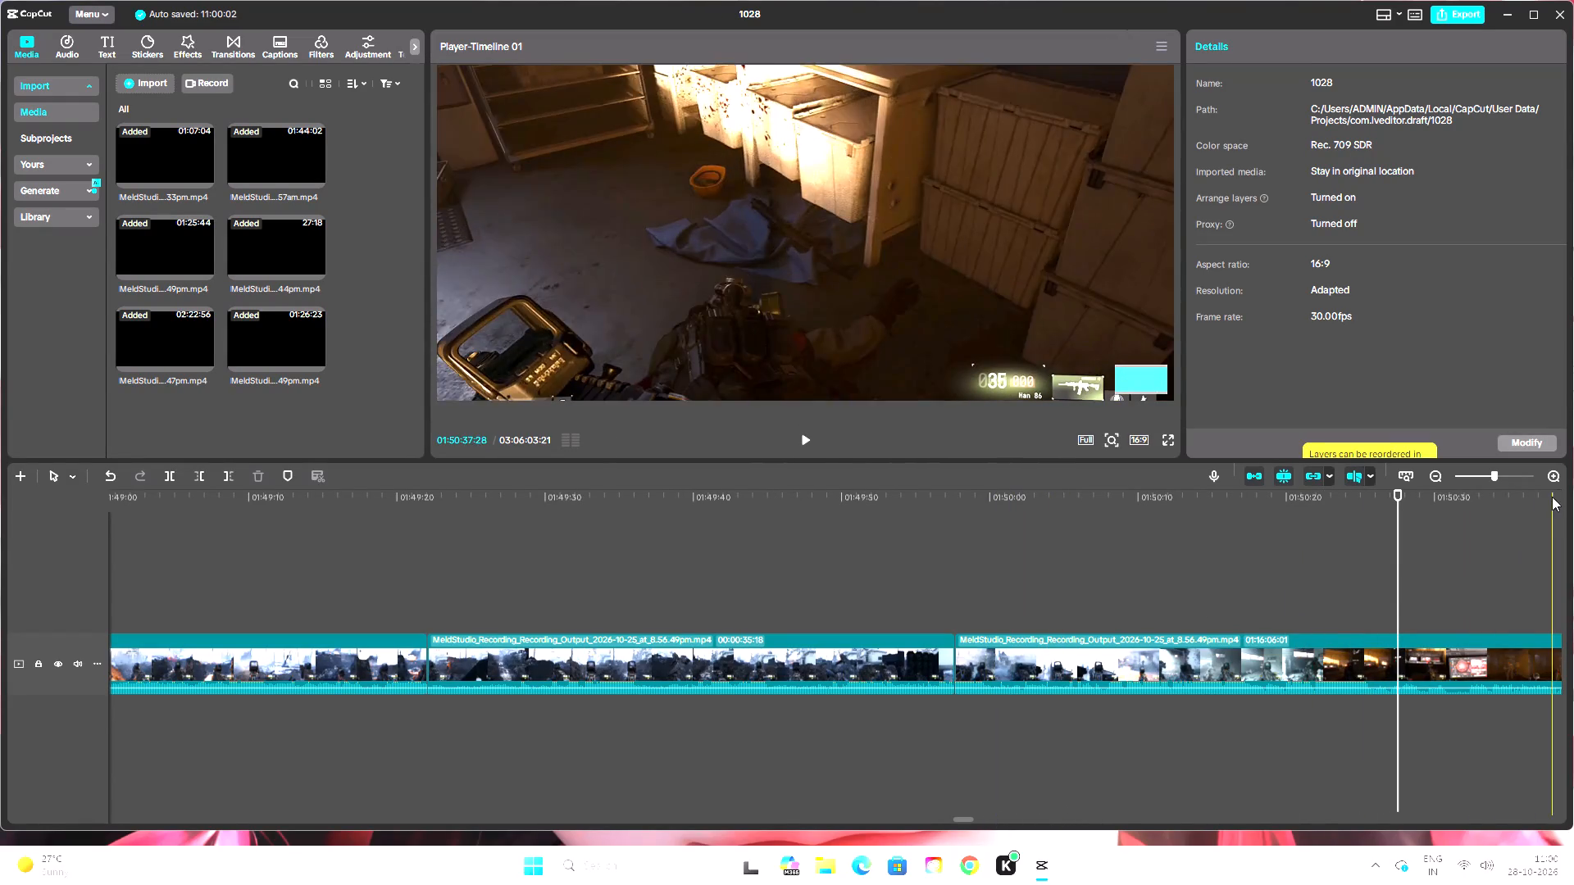
pyautogui.tripleClick(1551, 476)
pyautogui.tripleClick(1438, 473)
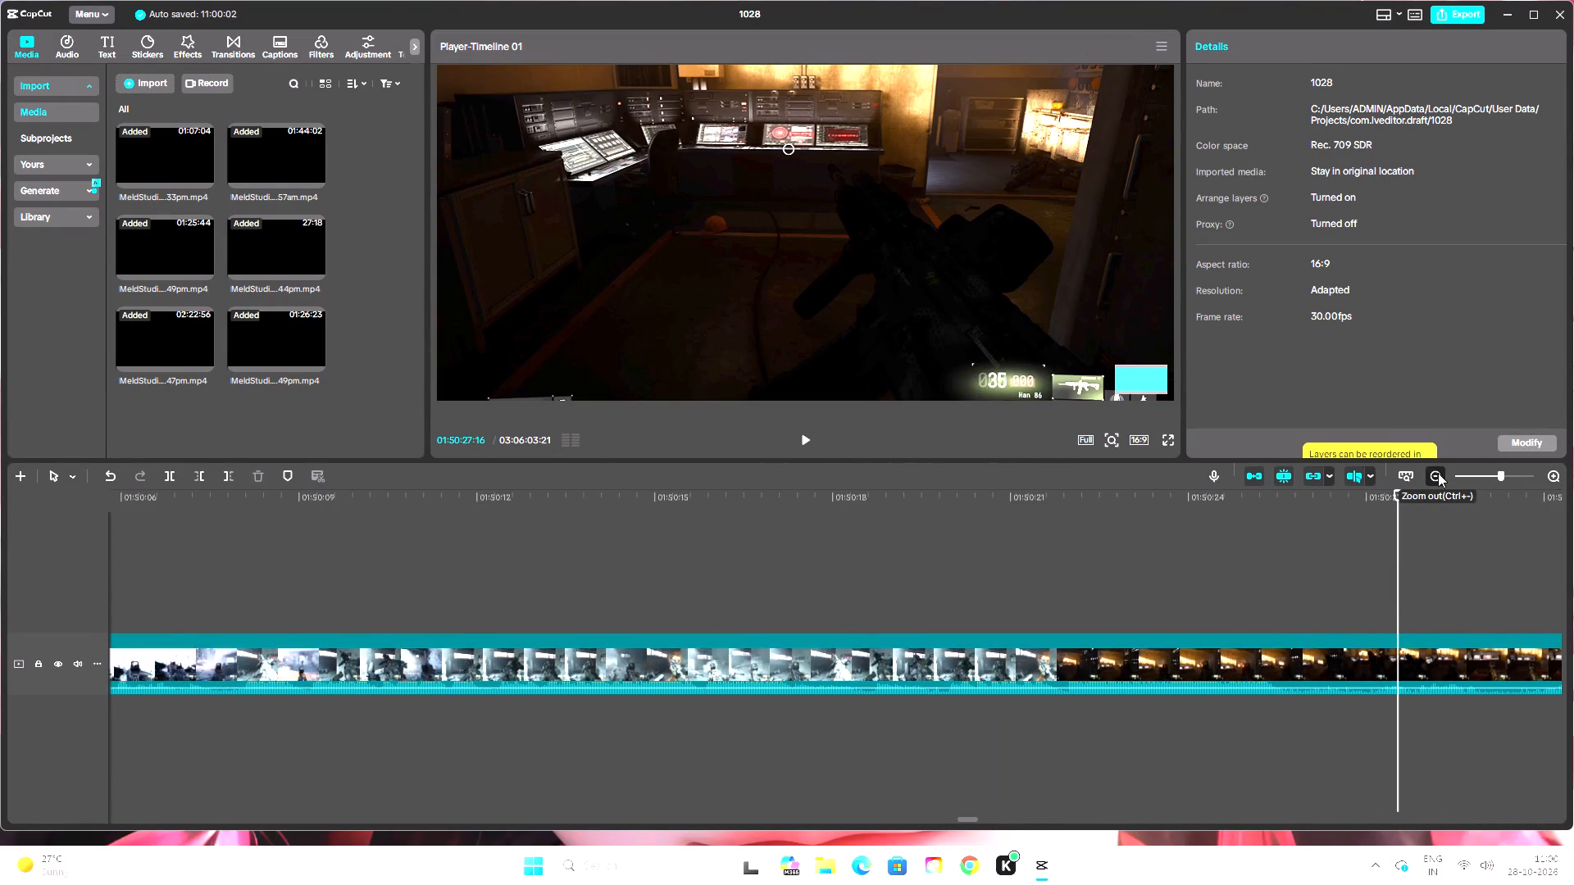
pyautogui.tripleClick(1438, 473)
pyautogui.click(1438, 473)
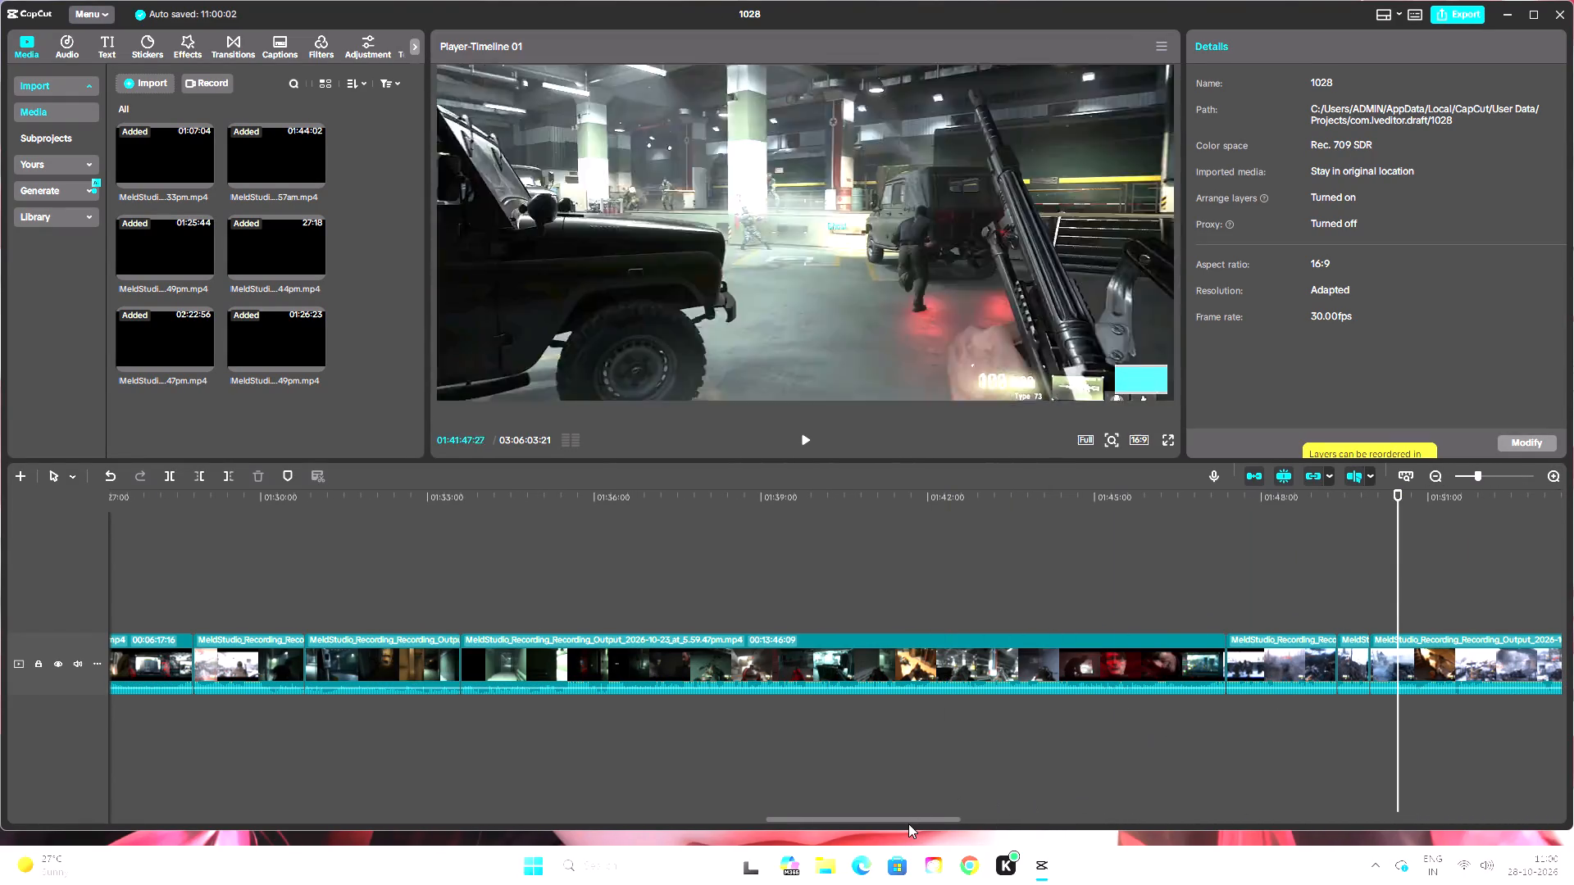
pyautogui.moveTo(912, 819); pyautogui.dragTo(1037, 833)
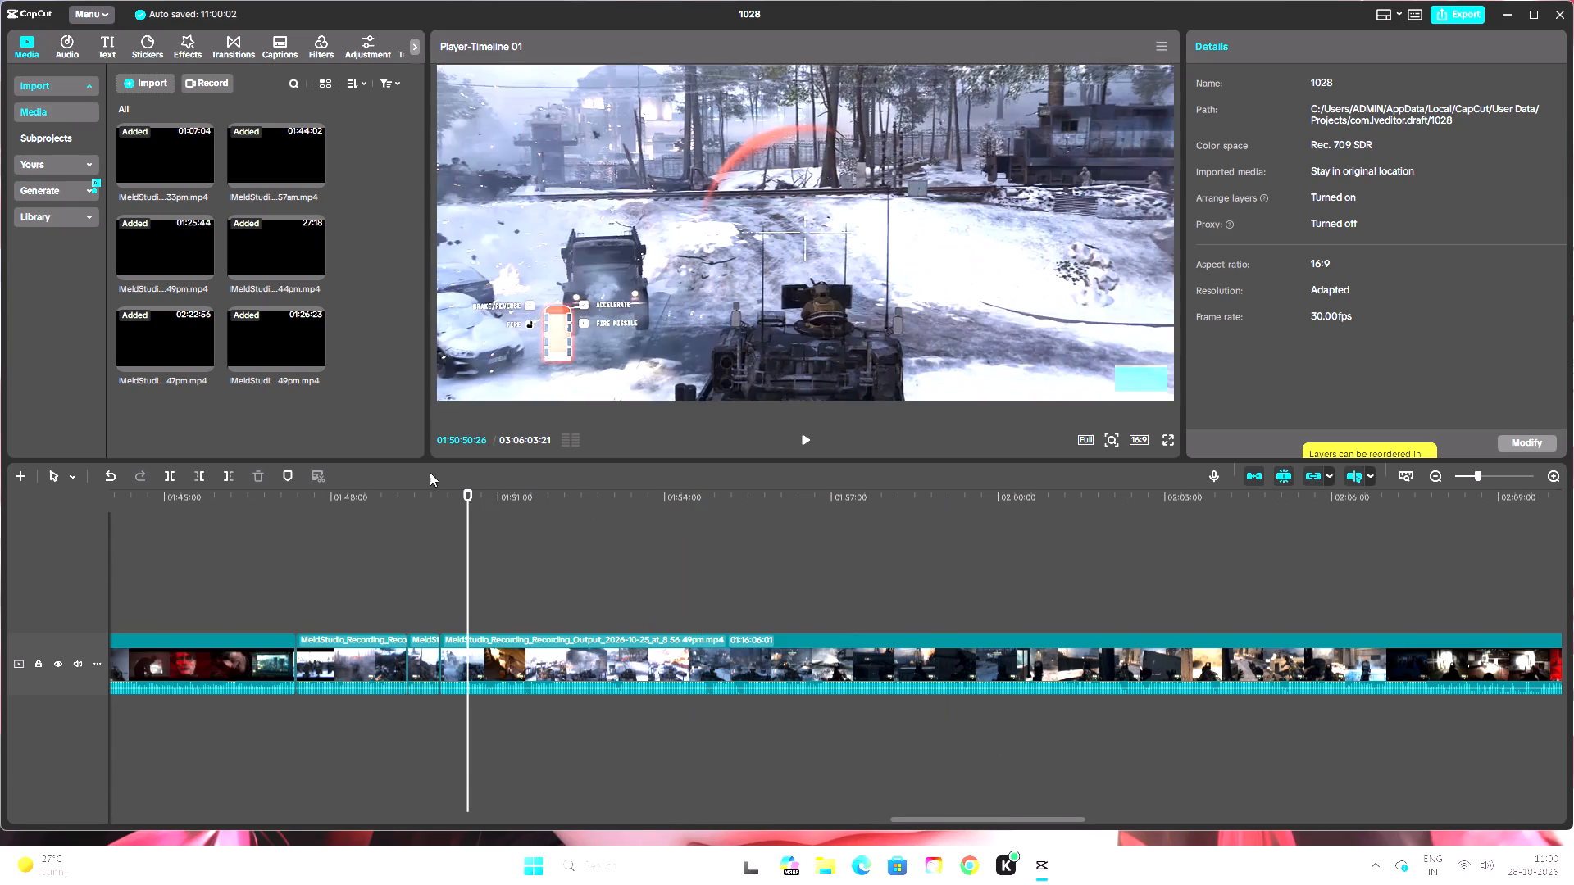
pyautogui.moveTo(467, 492); pyautogui.dragTo(479, 500)
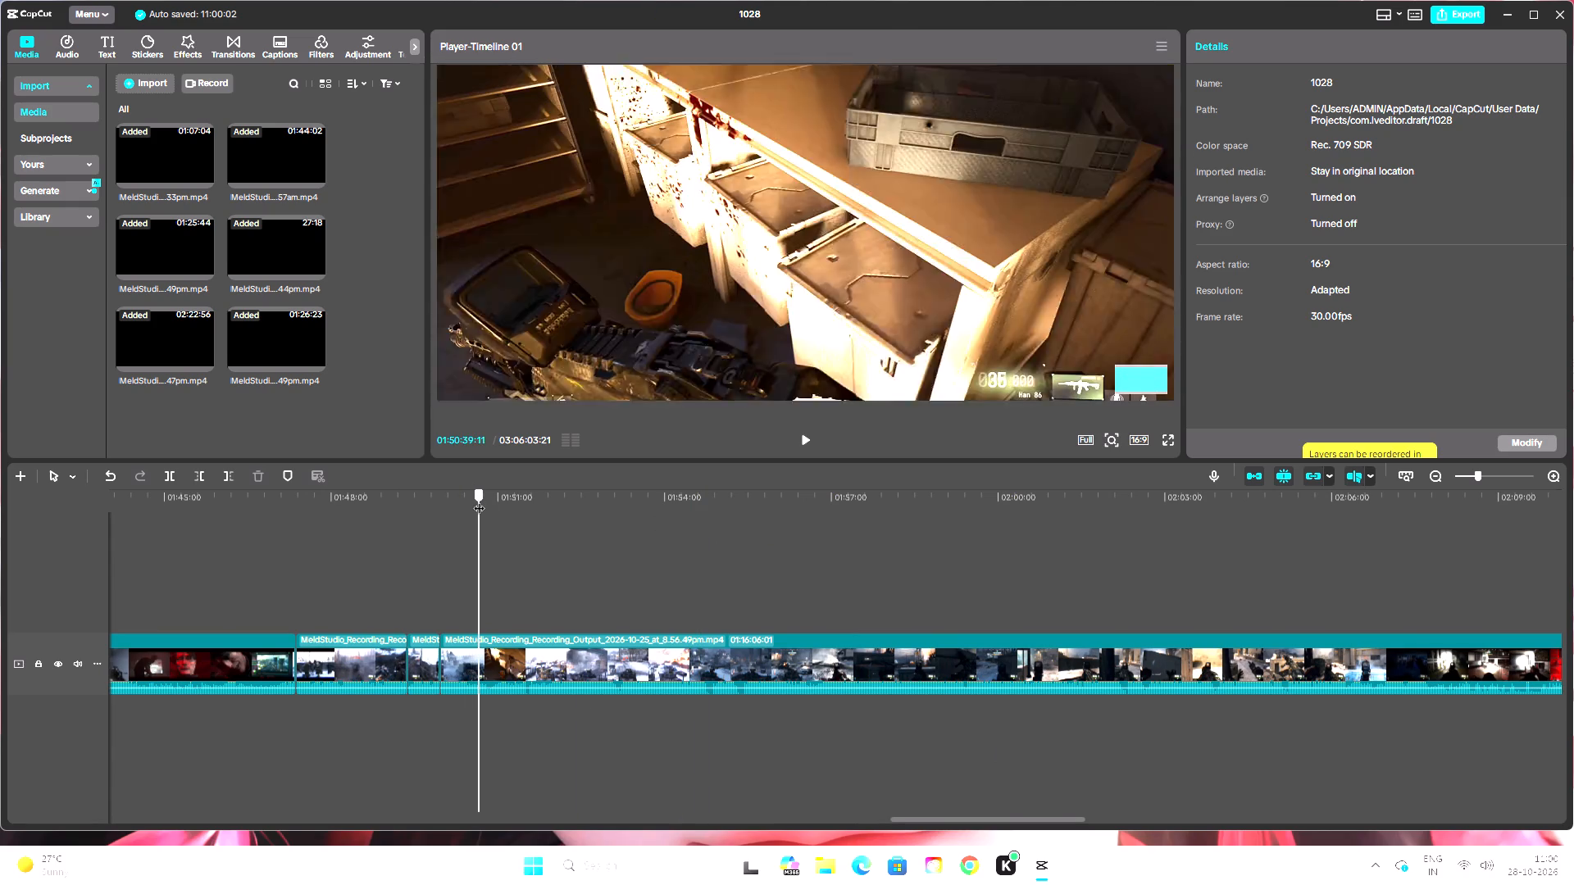
pyautogui.moveTo(479, 500); pyautogui.dragTo(490, 511)
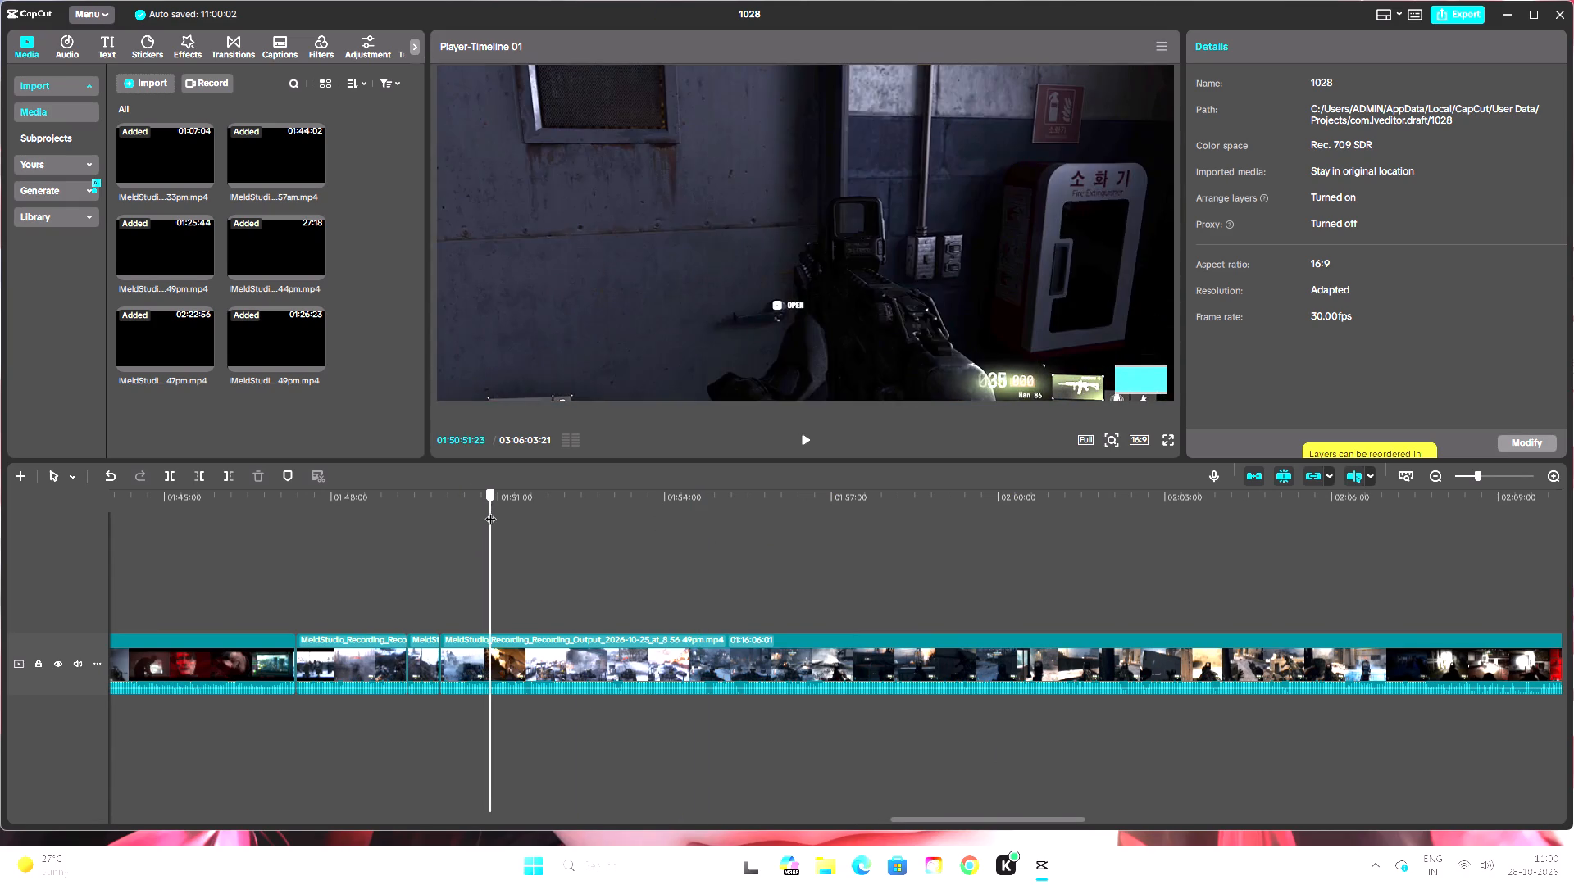
pyautogui.moveTo(490, 511); pyautogui.dragTo(494, 513)
pyautogui.click(798, 434)
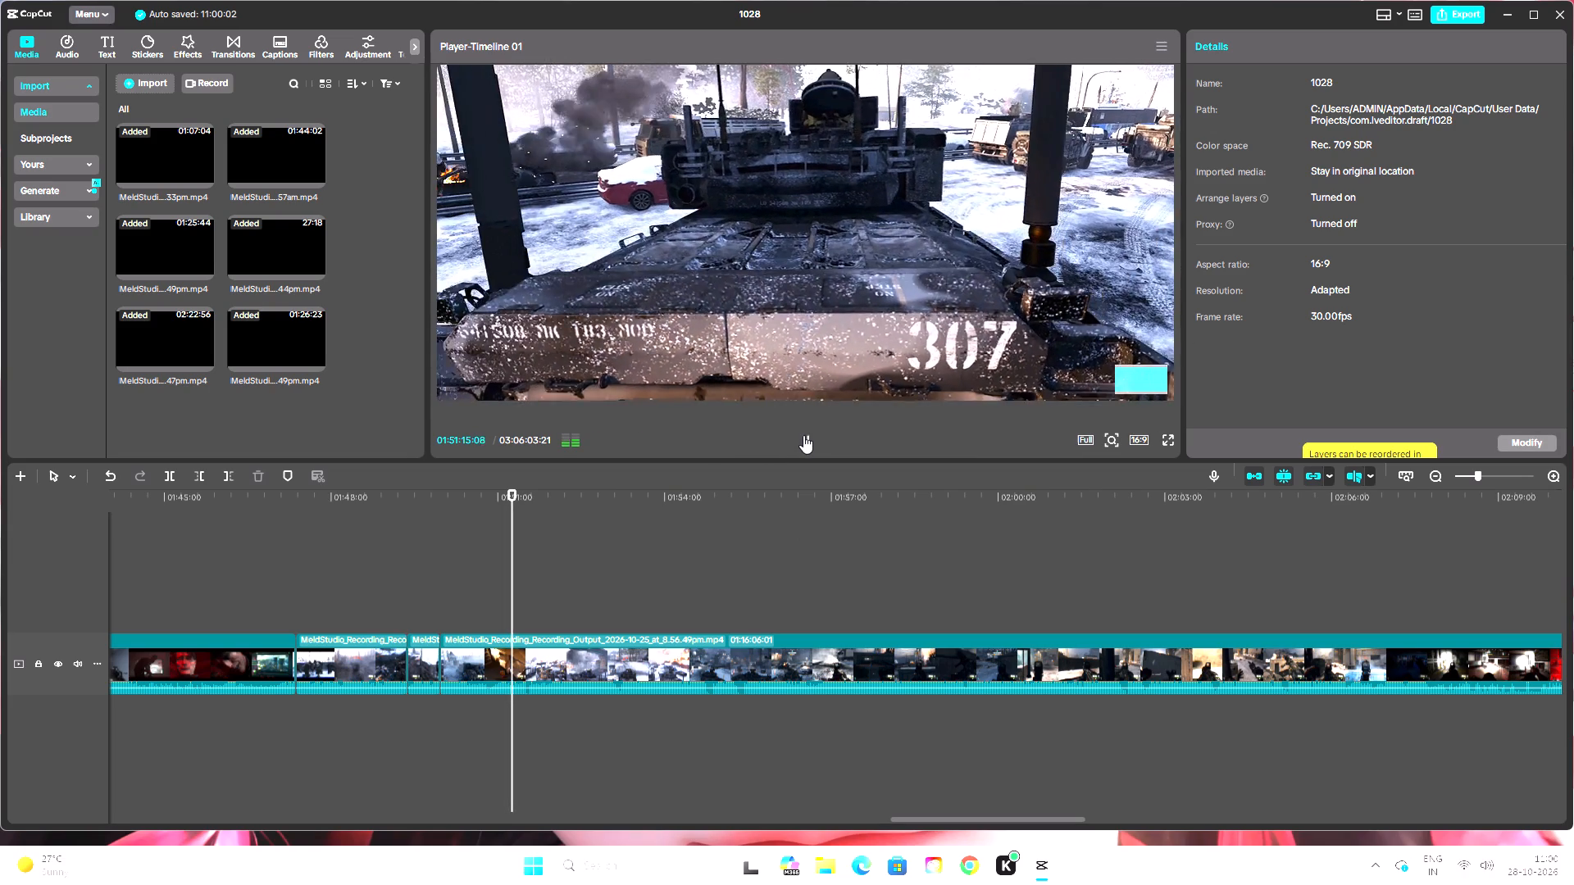
pyautogui.click(803, 435)
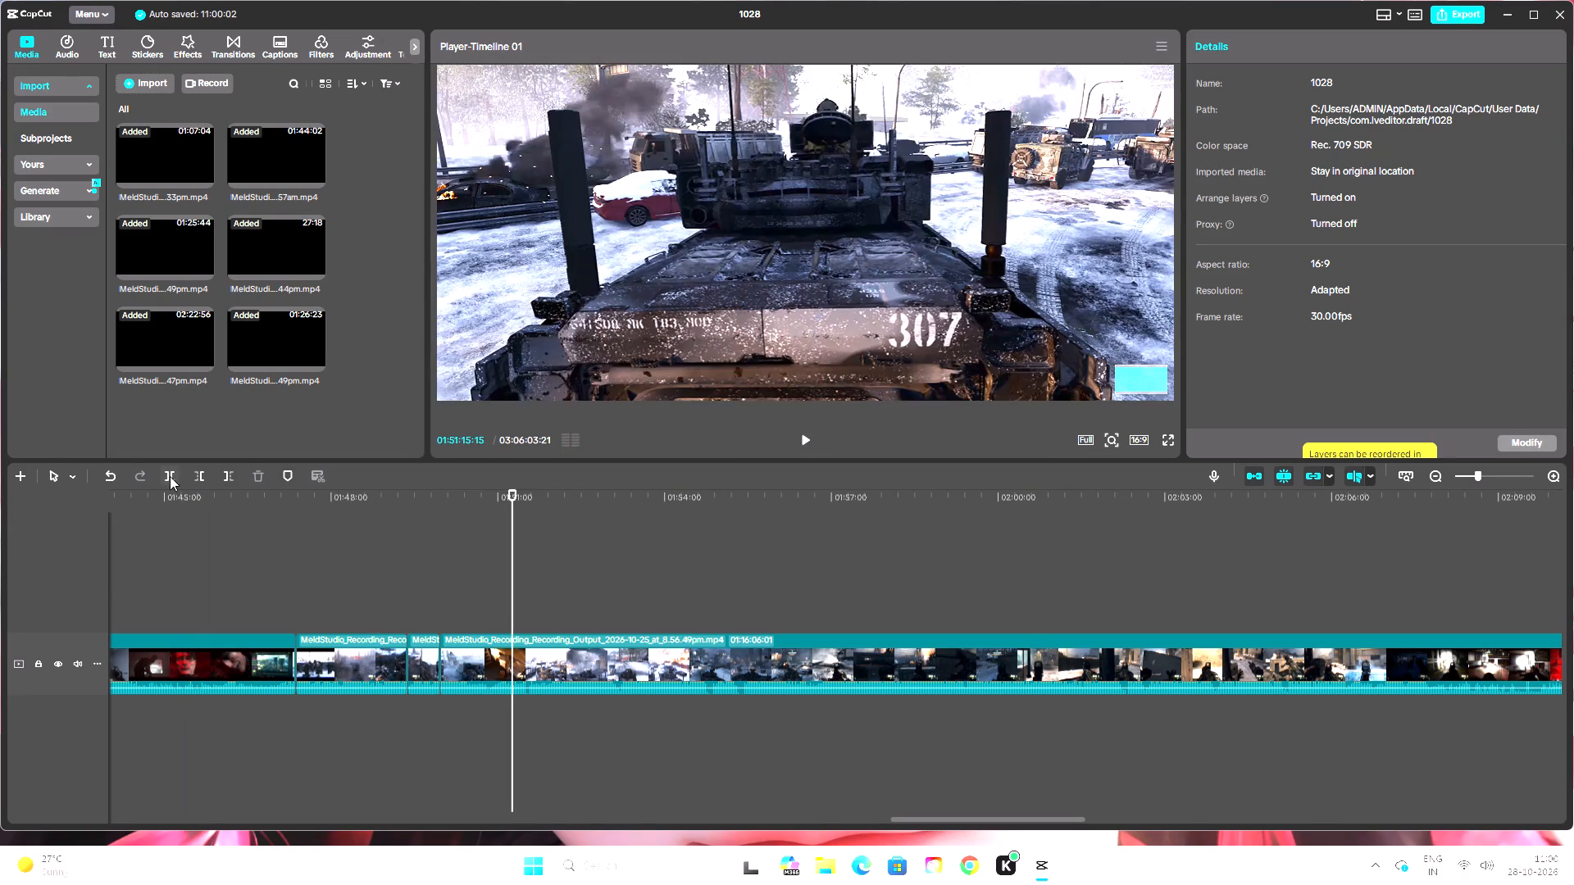
pyautogui.click(169, 476)
# Scan ahead for the end of the unwanted gameplay and split the recording at 02:21:10:17, just before the night helicopter cutscene.
pyautogui.moveTo(514, 492); pyautogui.dragTo(1486, 625)
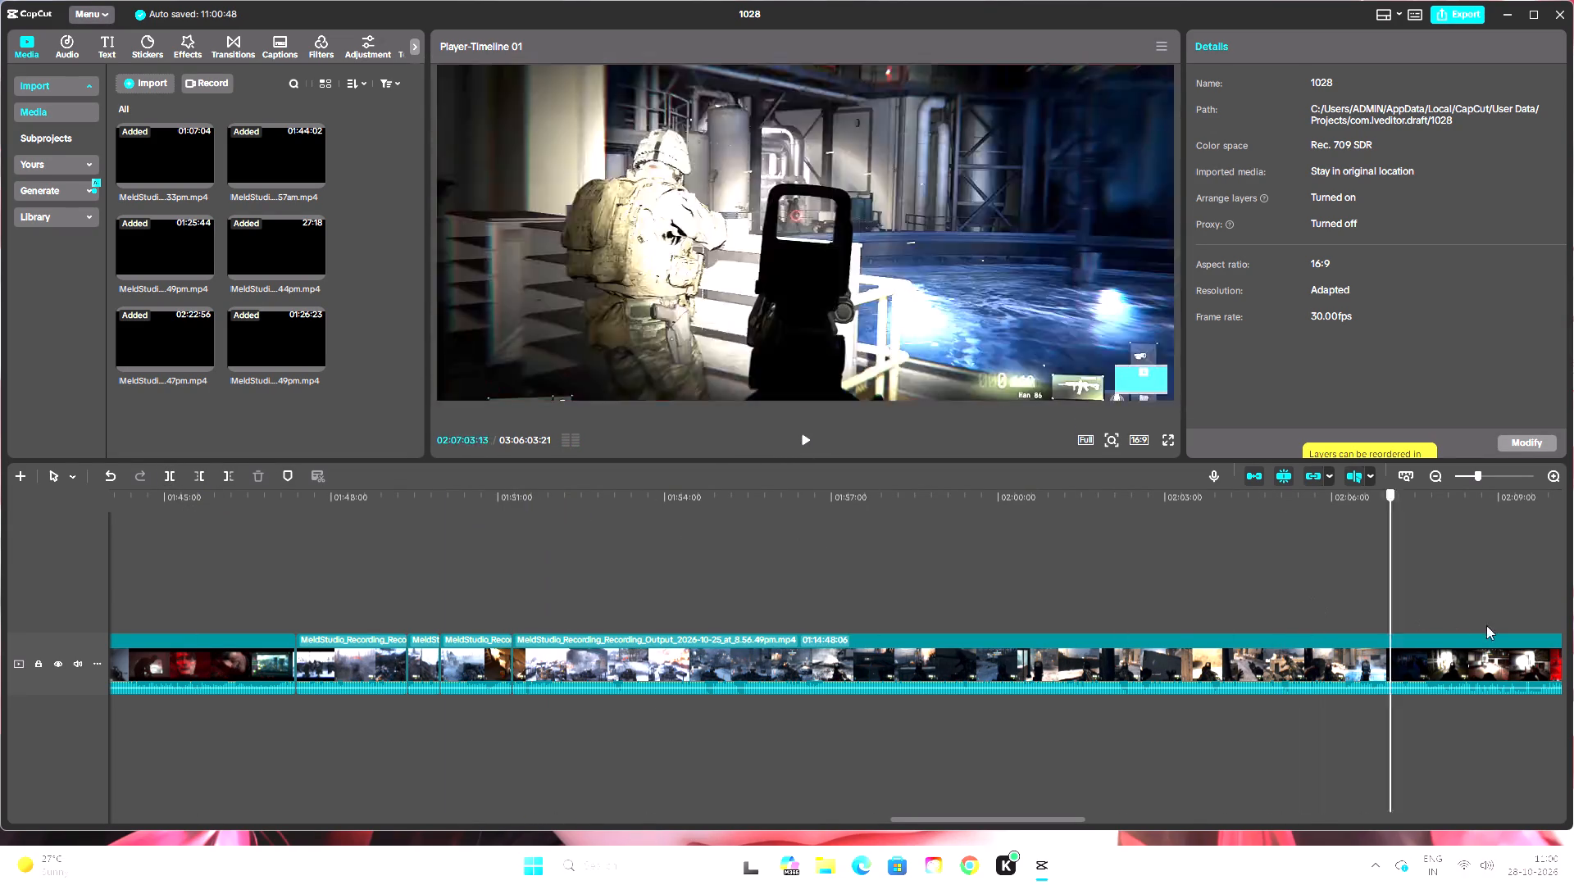
pyautogui.moveTo(1486, 625); pyautogui.dragTo(574, 623)
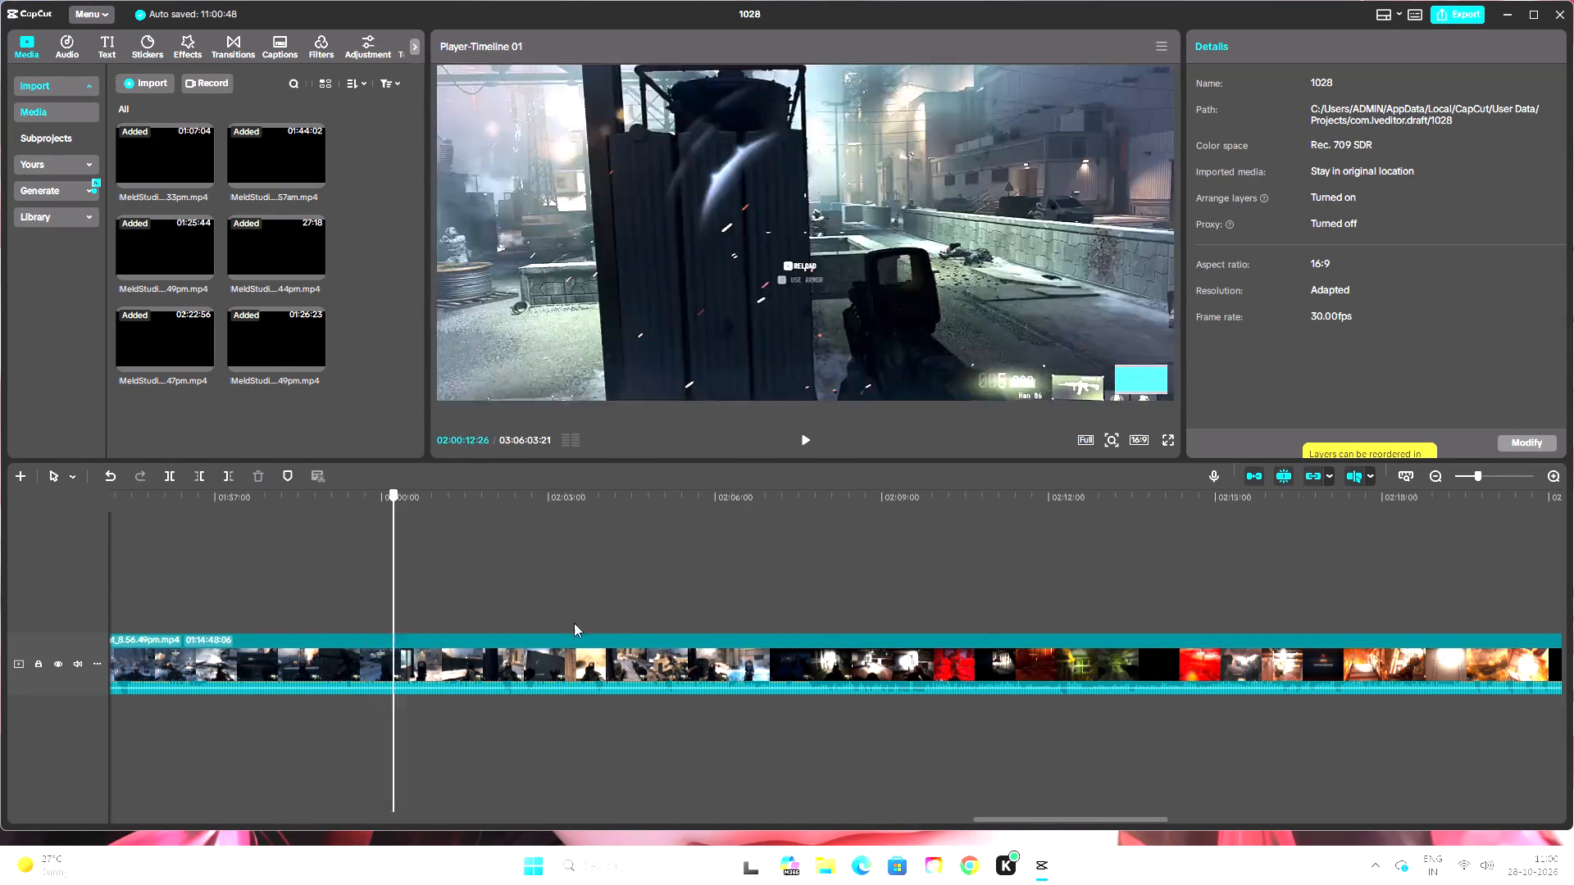
pyautogui.moveTo(574, 623); pyautogui.dragTo(917, 656)
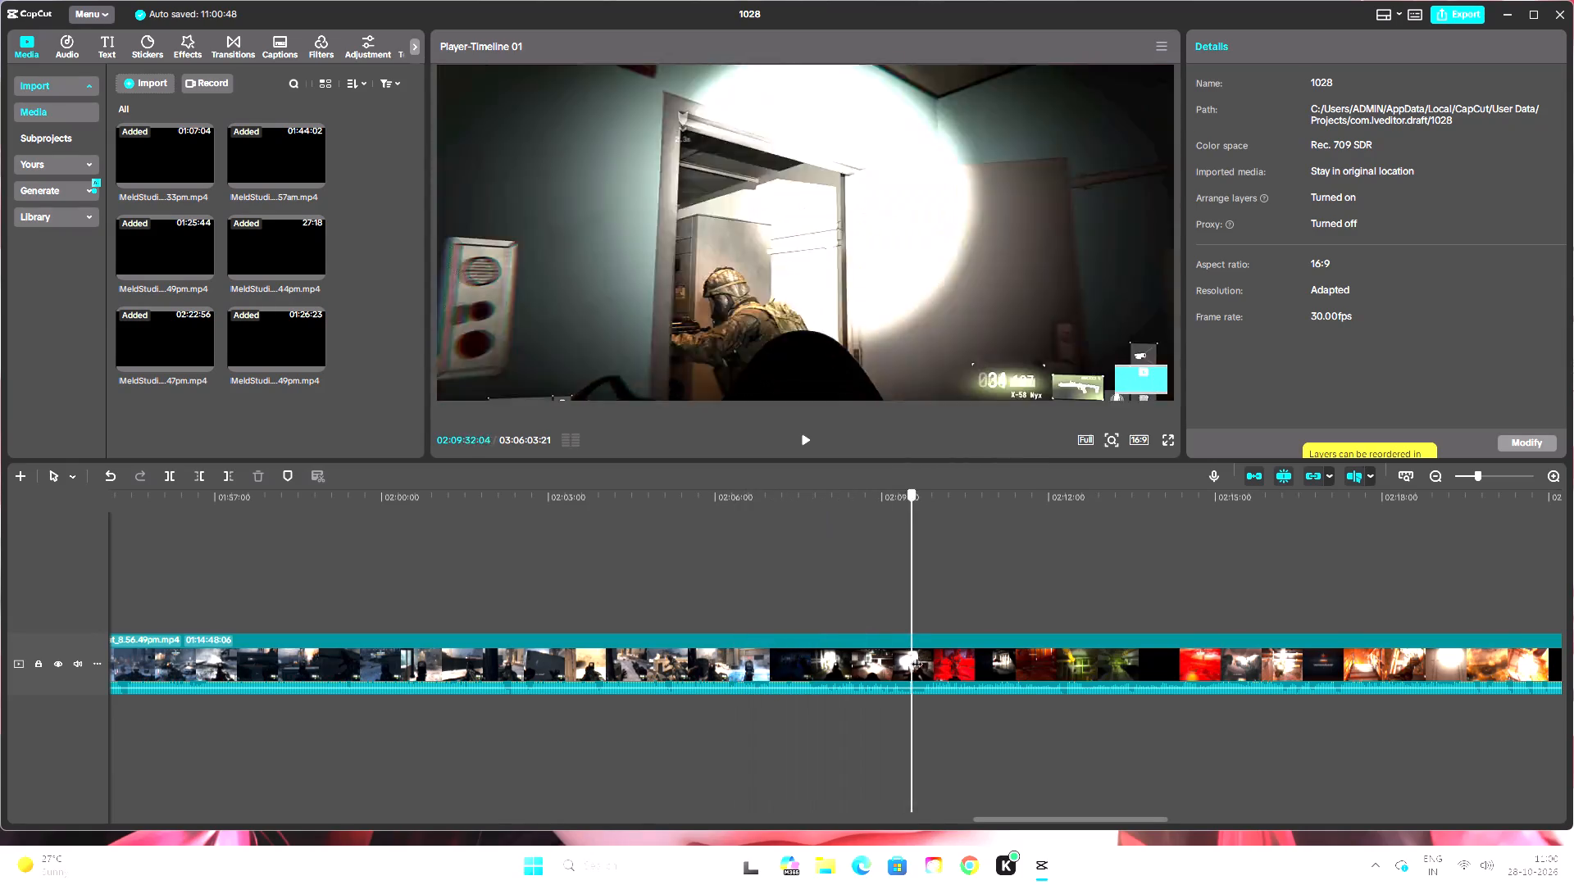
pyautogui.moveTo(917, 656); pyautogui.dragTo(955, 683)
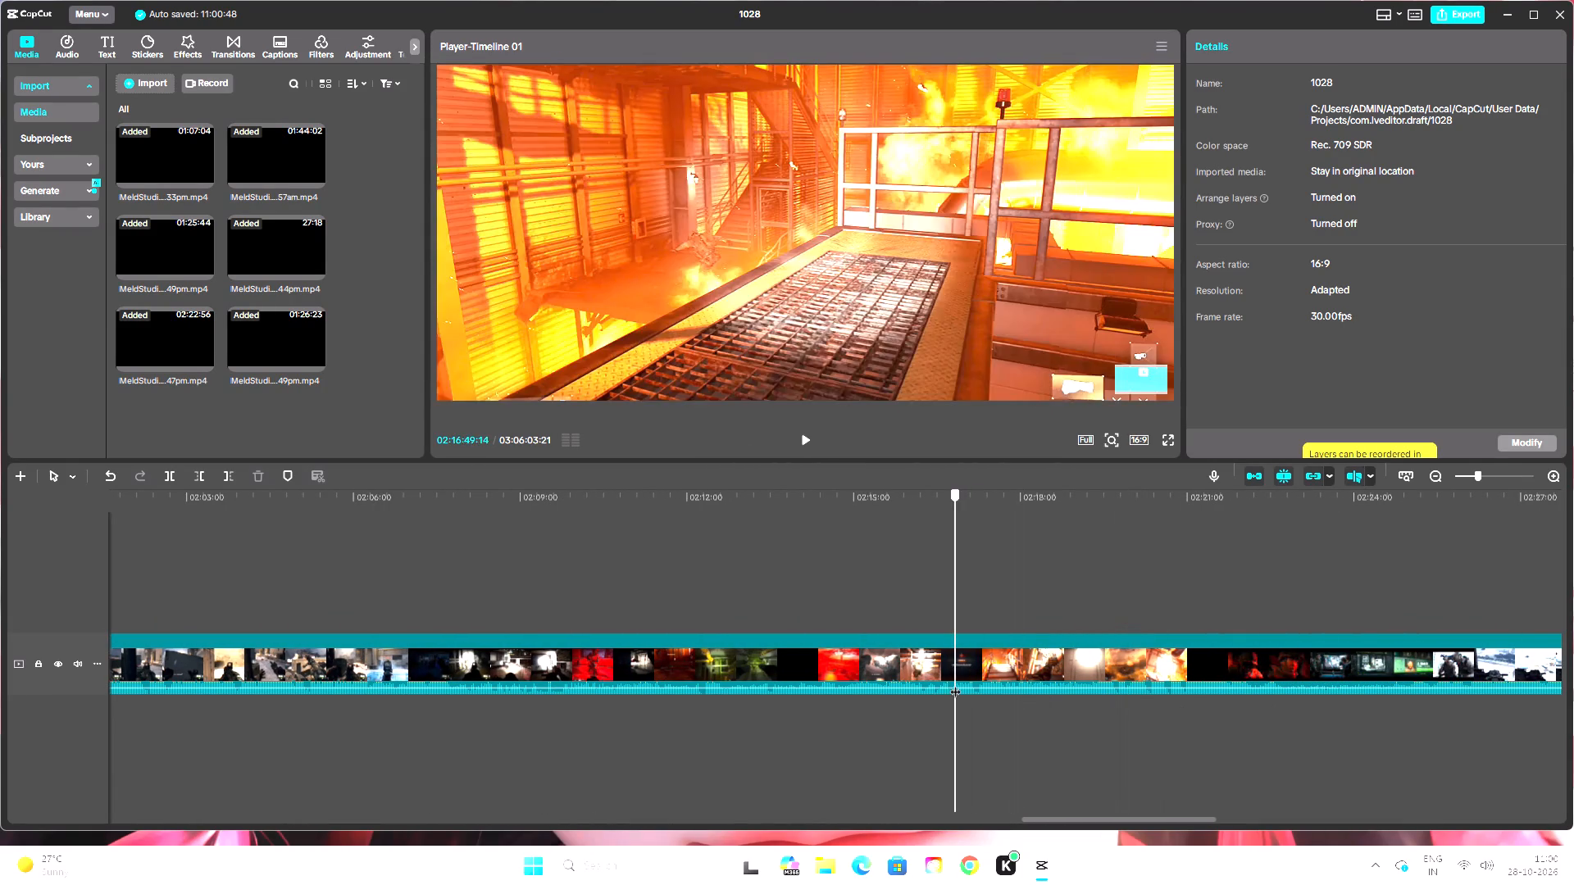
pyautogui.moveTo(955, 683); pyautogui.dragTo(840, 683)
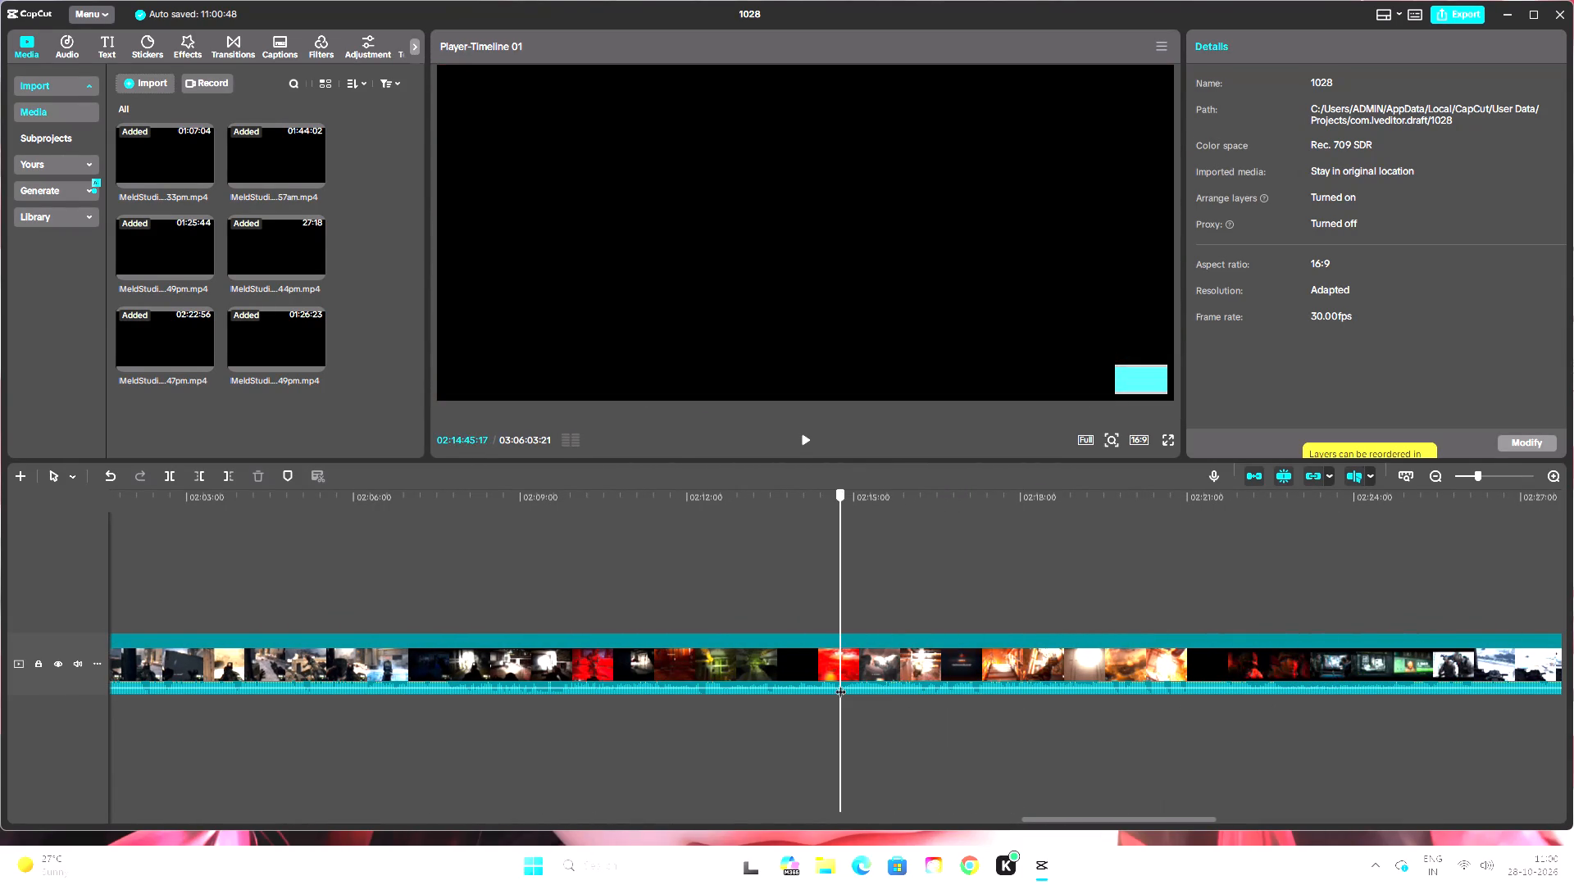
pyautogui.moveTo(840, 683); pyautogui.dragTo(959, 692)
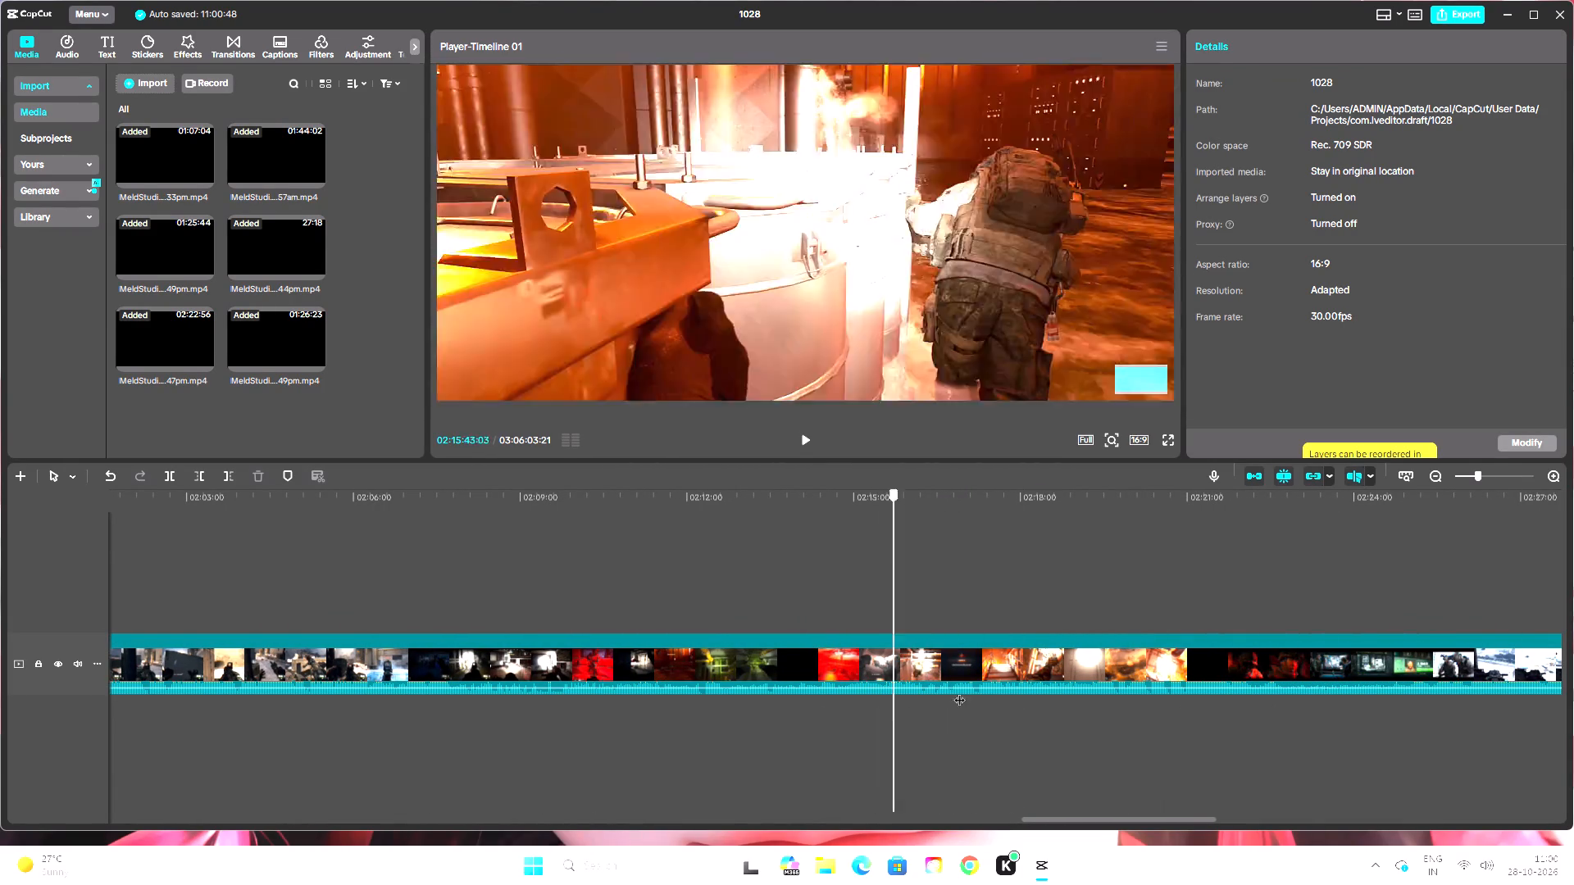
pyautogui.moveTo(959, 692); pyautogui.dragTo(996, 722)
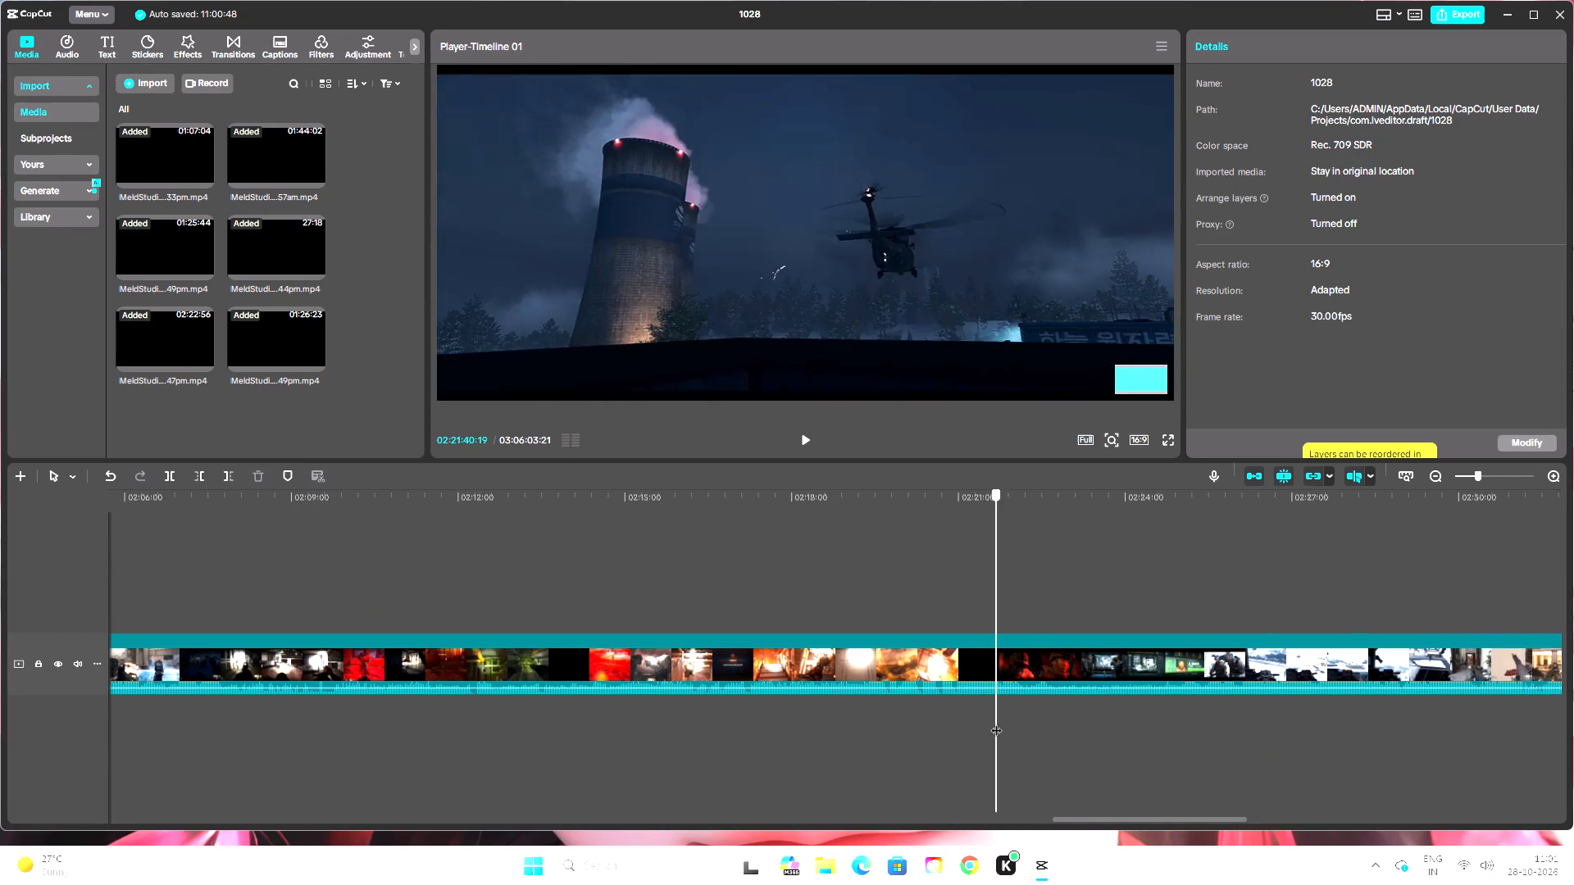
pyautogui.moveTo(996, 722); pyautogui.dragTo(968, 724)
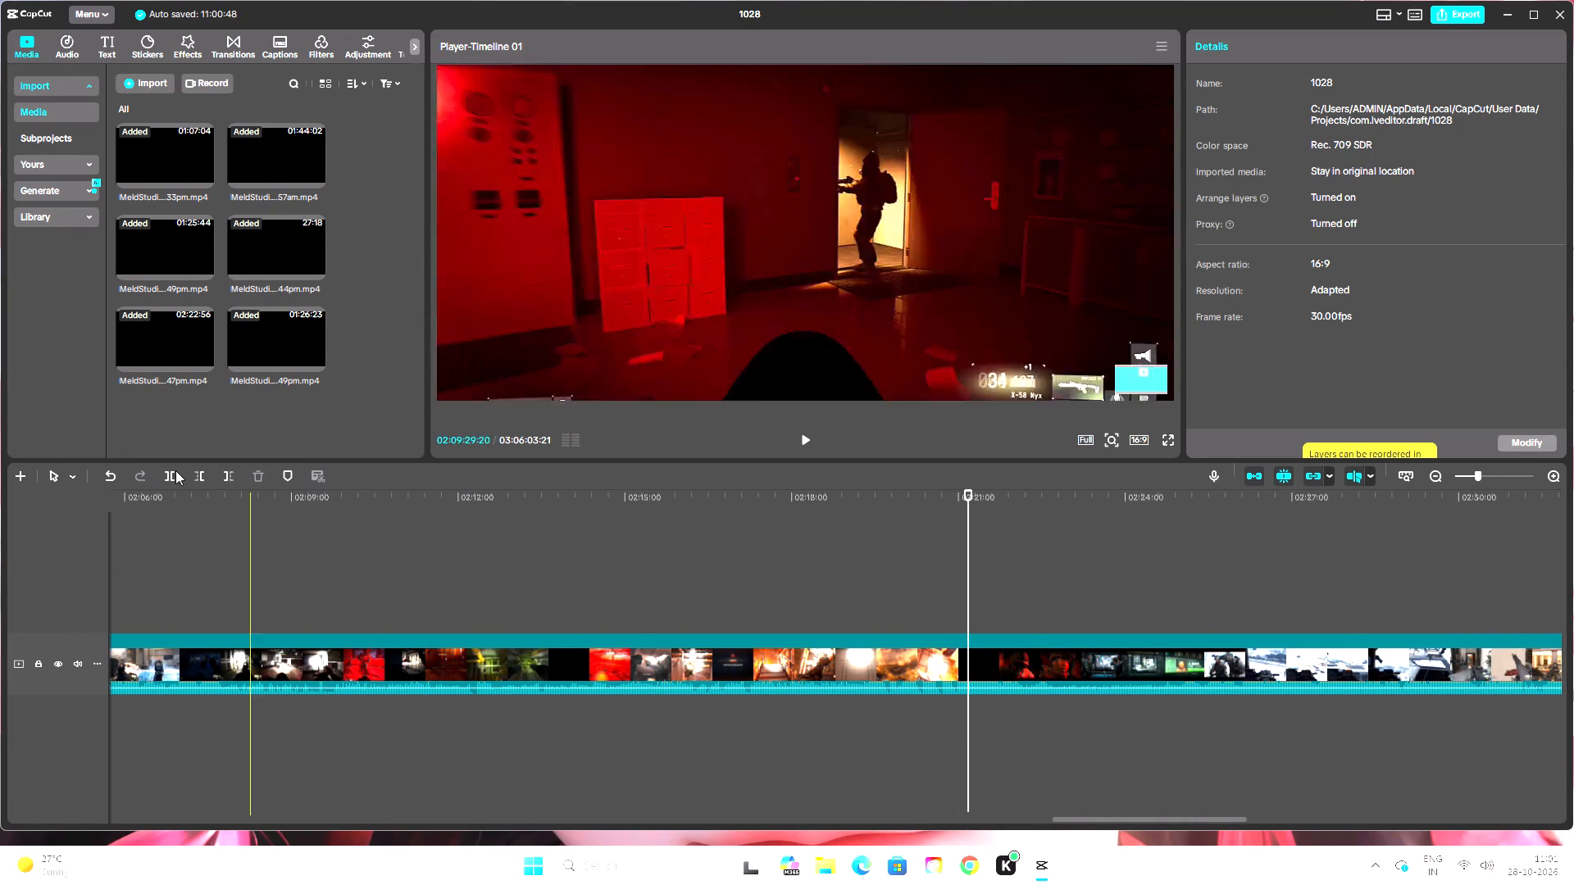
pyautogui.click(171, 478)
# Delete the long gameplay segment between 01:51:15:15 and 02:21:10:17.
pyautogui.click(404, 647)
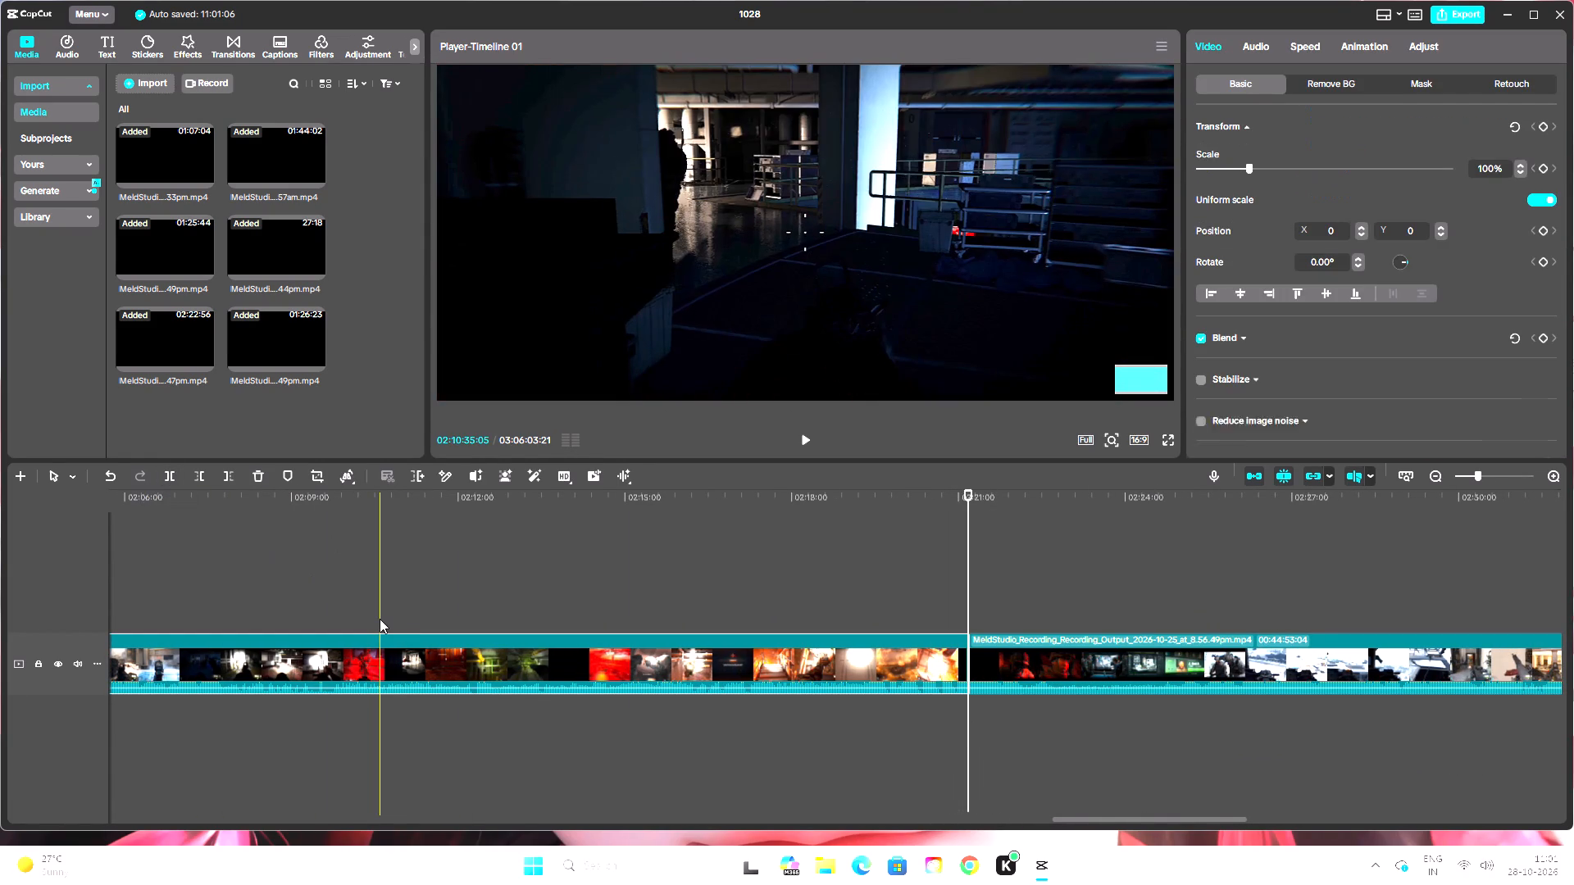
pyautogui.press('BackSpace')
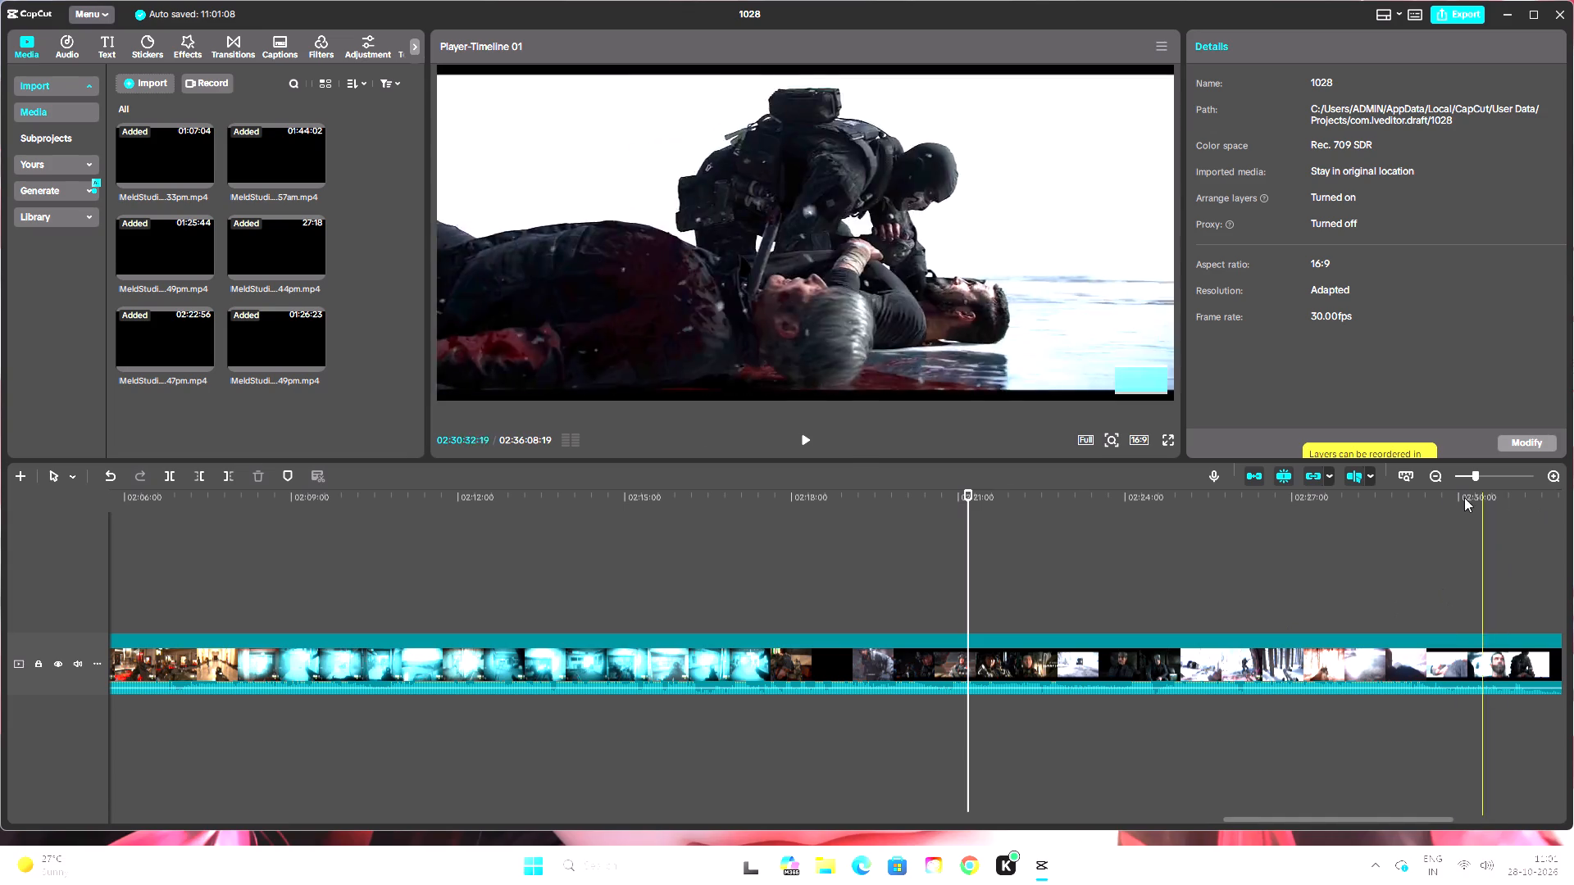
# Play back the footage from the new join at 01:51:15:15 to check how the following cutscene starts.
pyautogui.doubleClick(1437, 478)
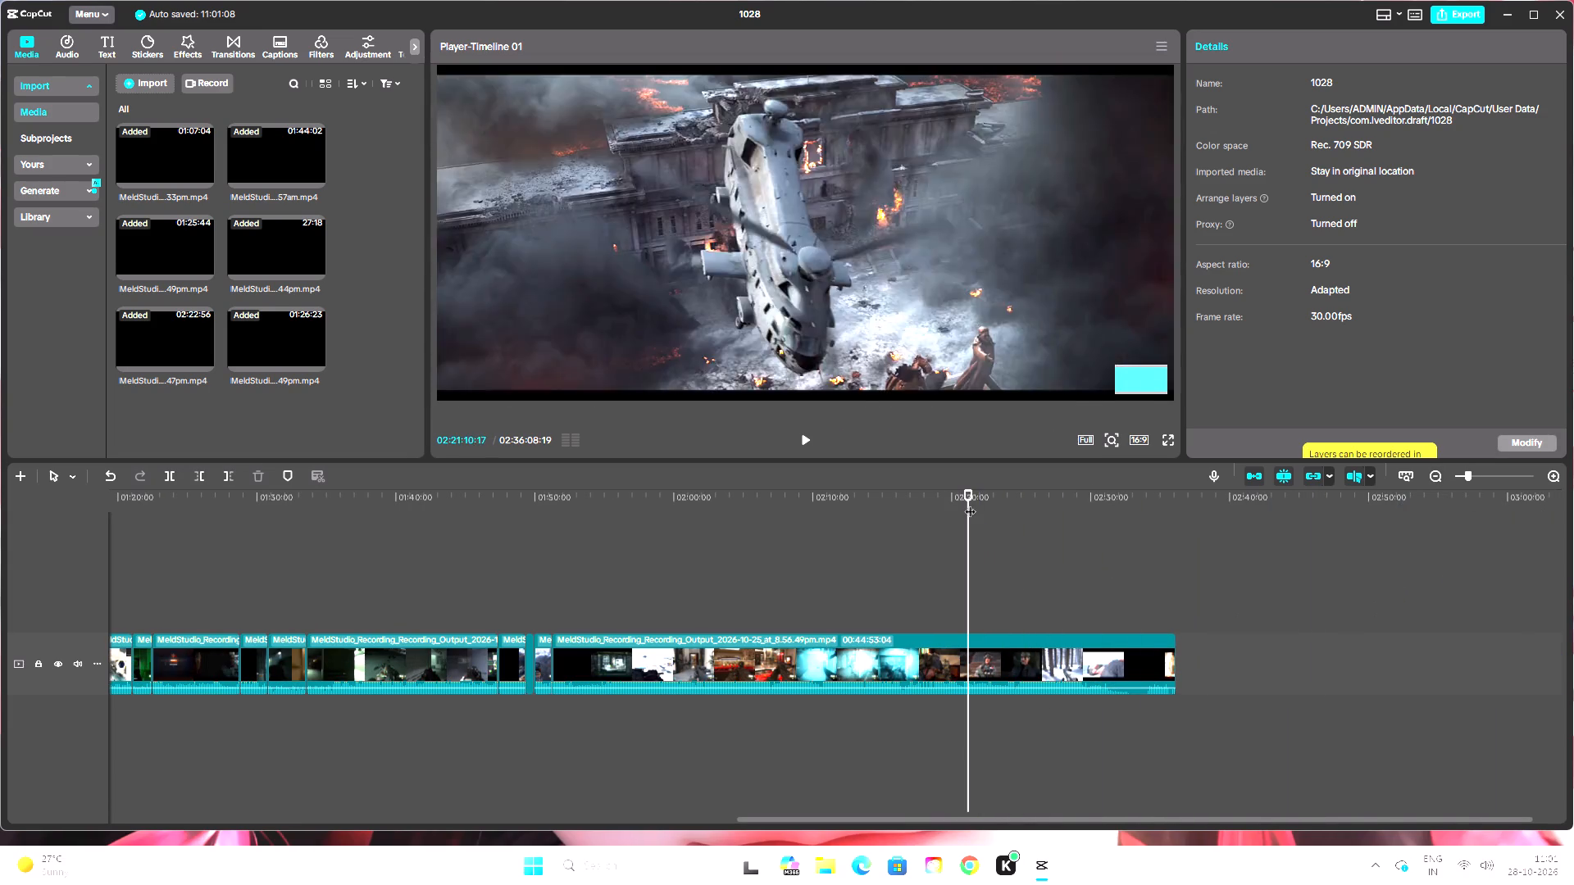
pyautogui.moveTo(970, 500); pyautogui.dragTo(547, 579)
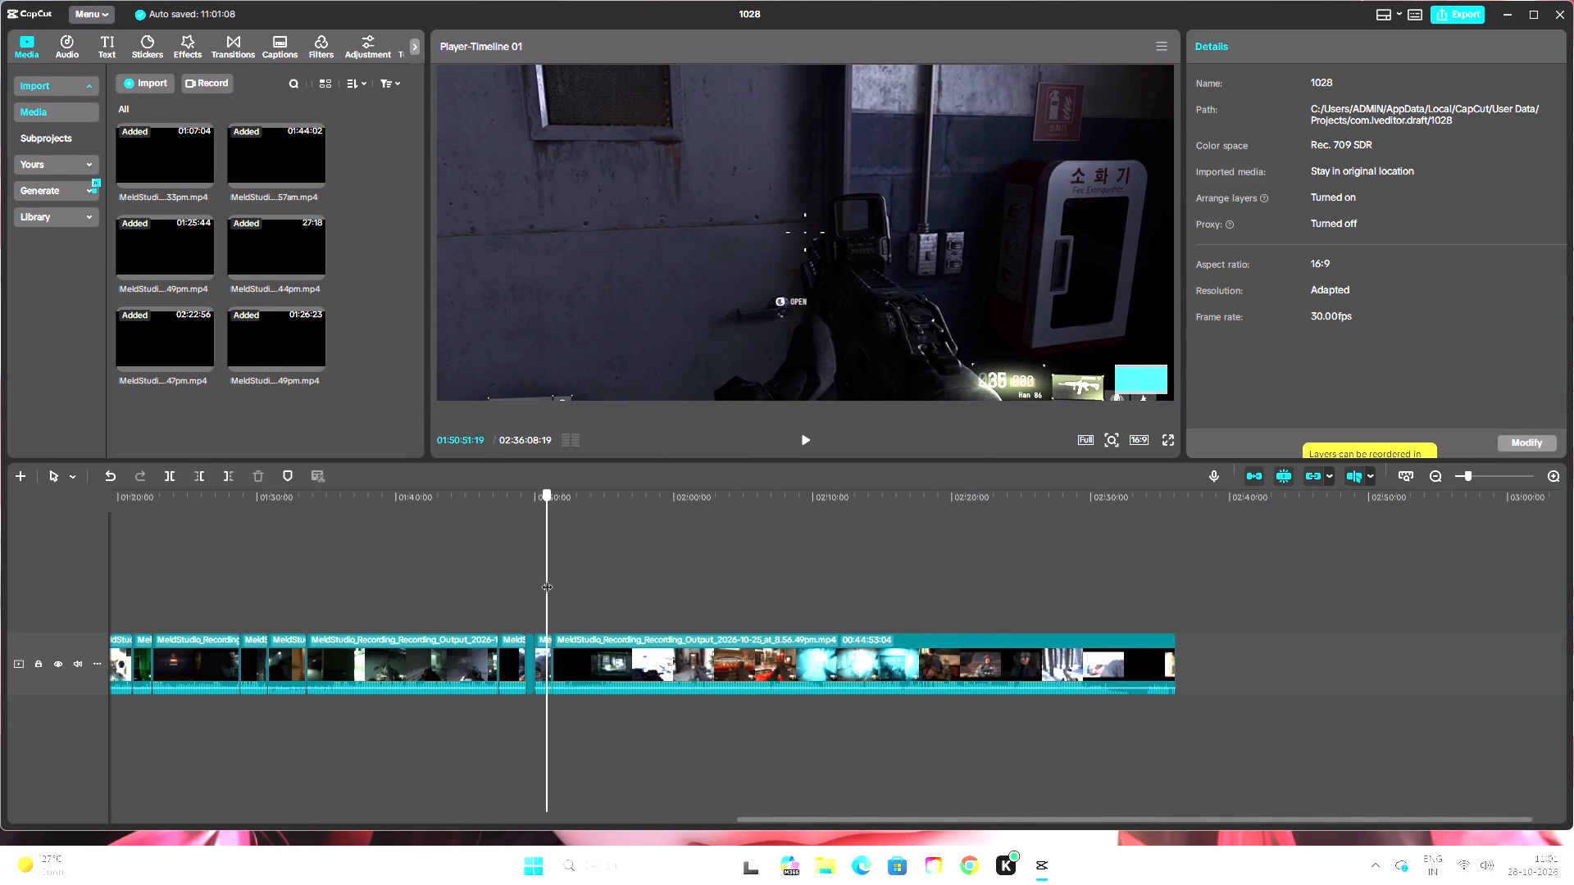
pyautogui.moveTo(547, 579); pyautogui.dragTo(548, 579)
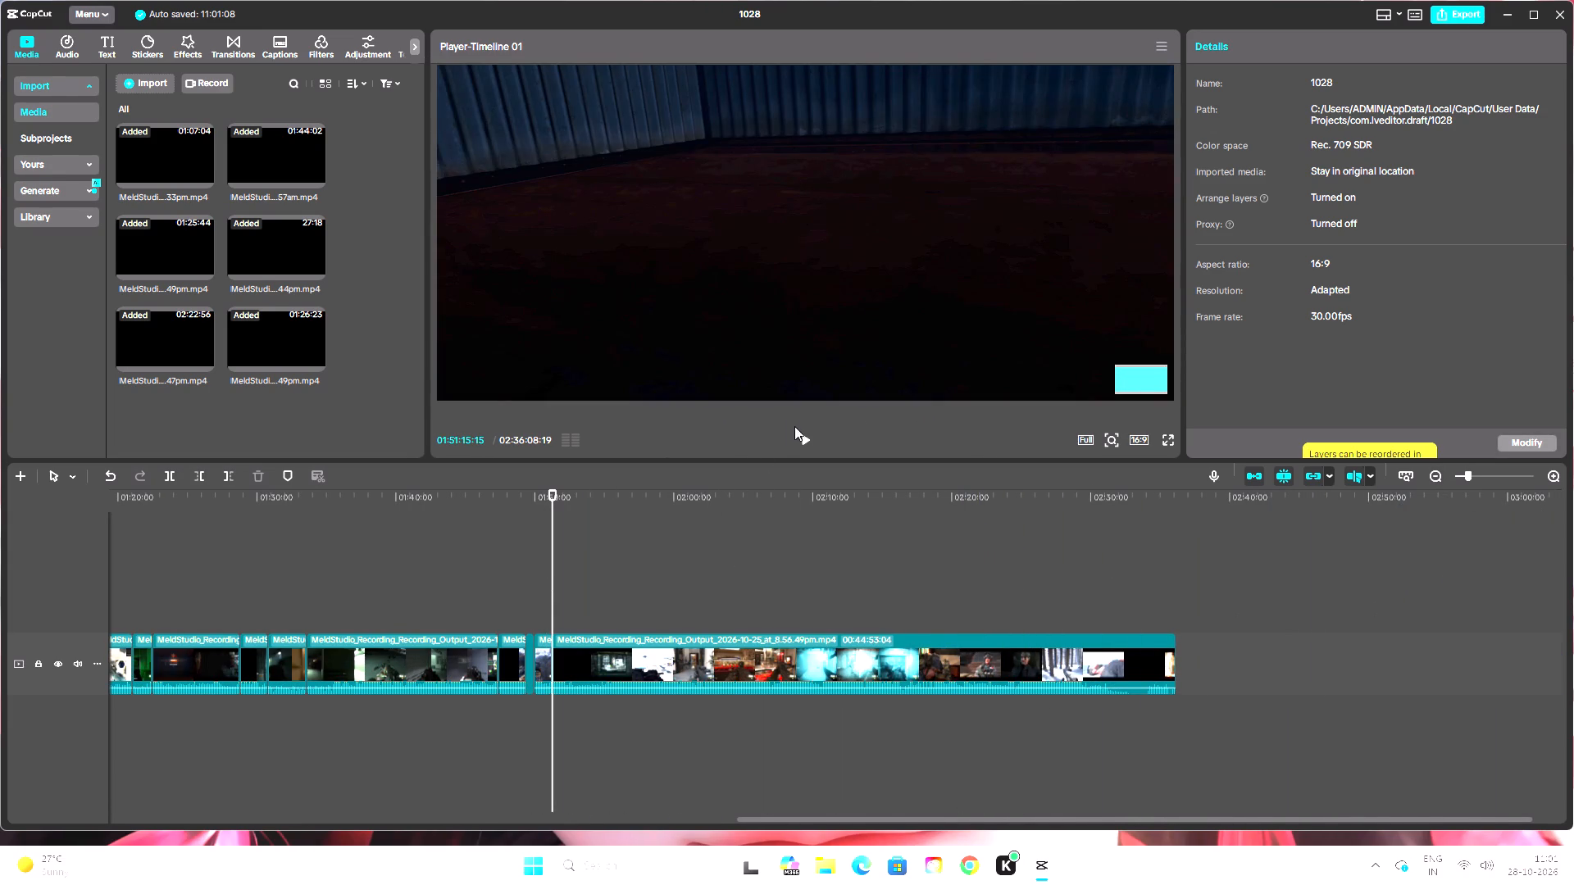
pyautogui.click(806, 438)
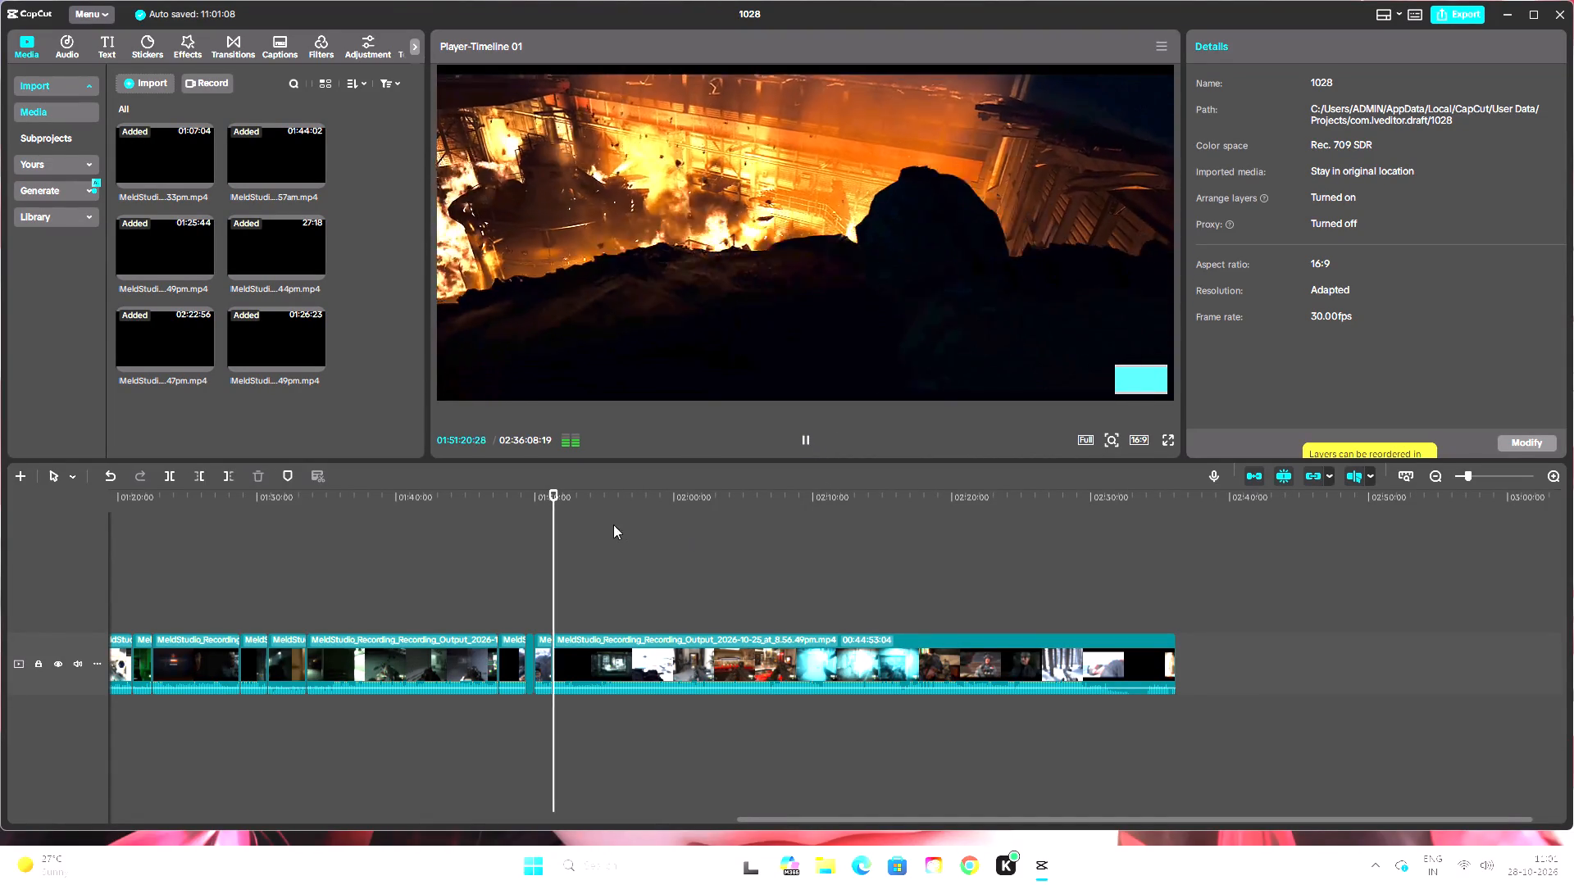
# Scan the footage after the 01:51:15:15 join, through the briefing cutscenes to the snowy helicopter-gunner scene, for unwanted sections.
pyautogui.doubleClick(1553, 474)
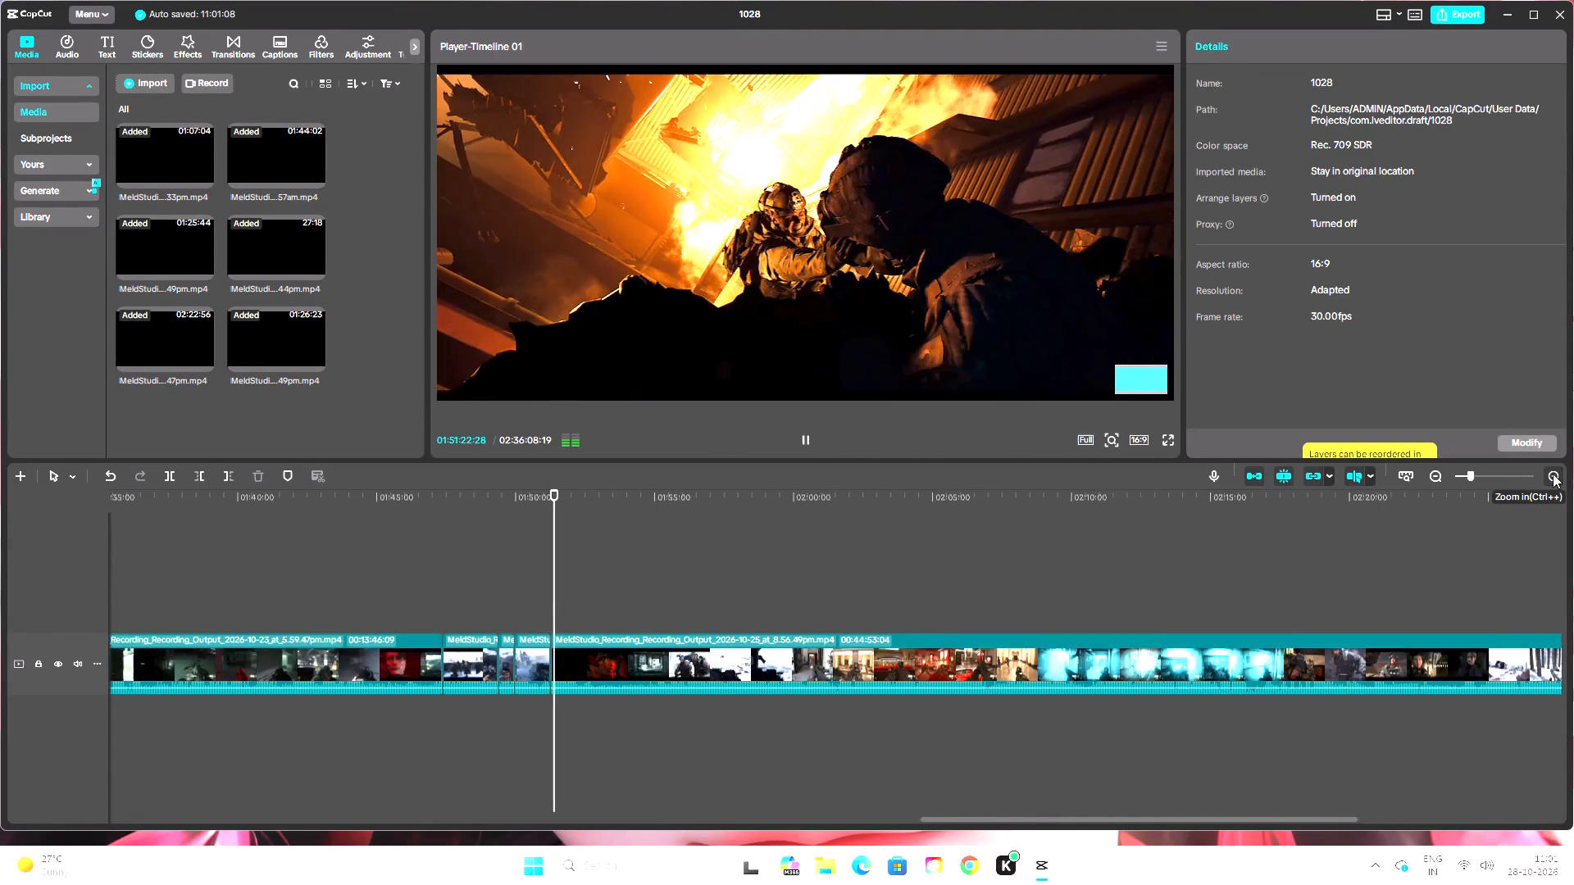
pyautogui.click(1553, 474)
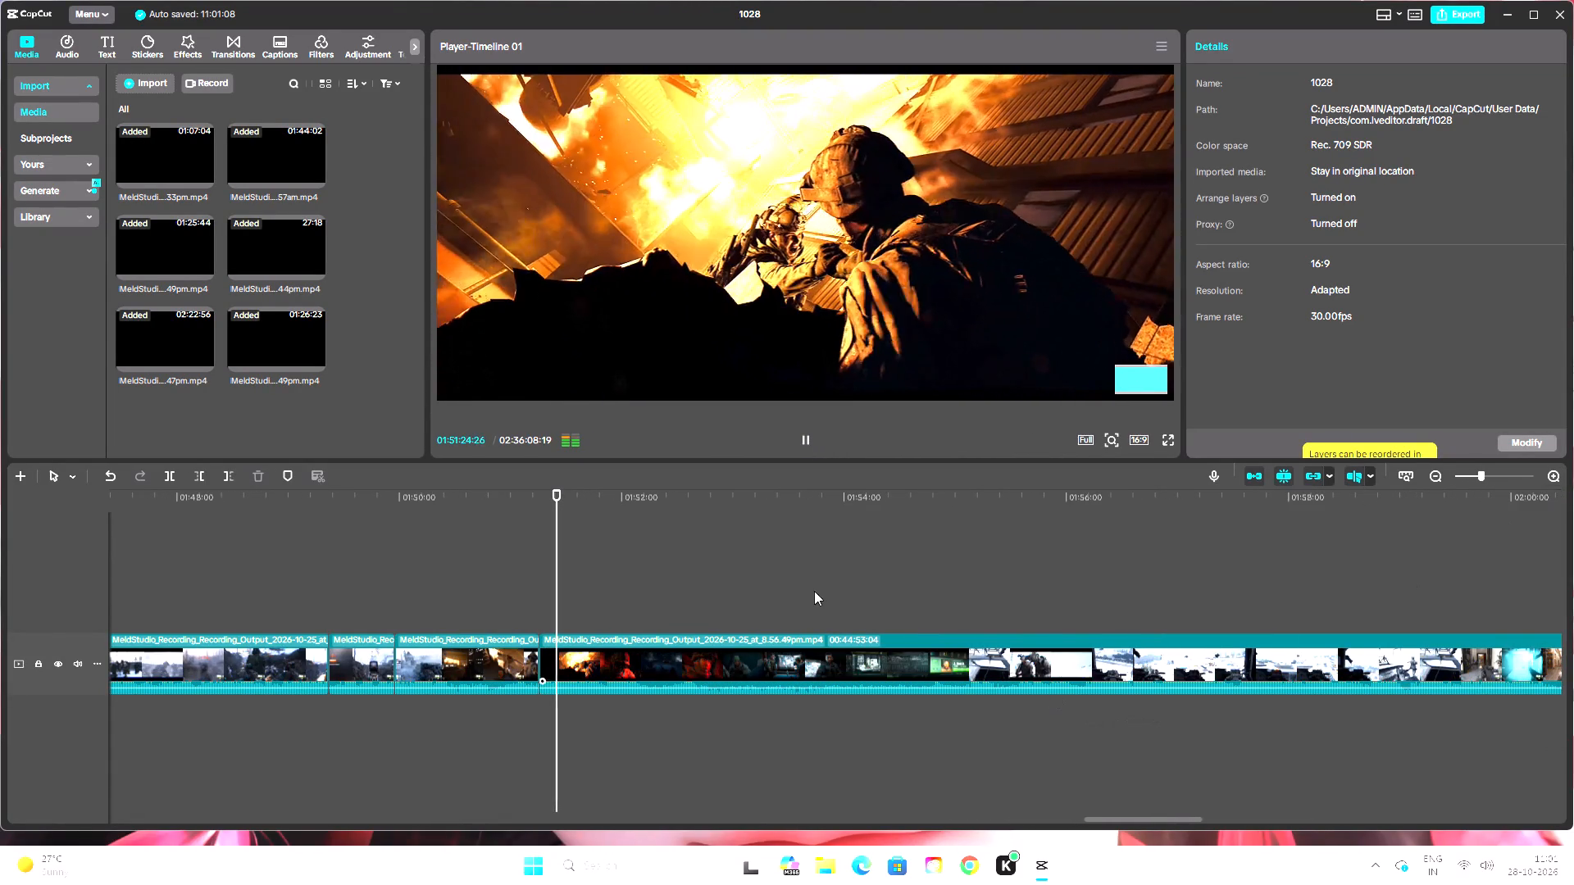
pyautogui.moveTo(560, 493); pyautogui.dragTo(589, 517)
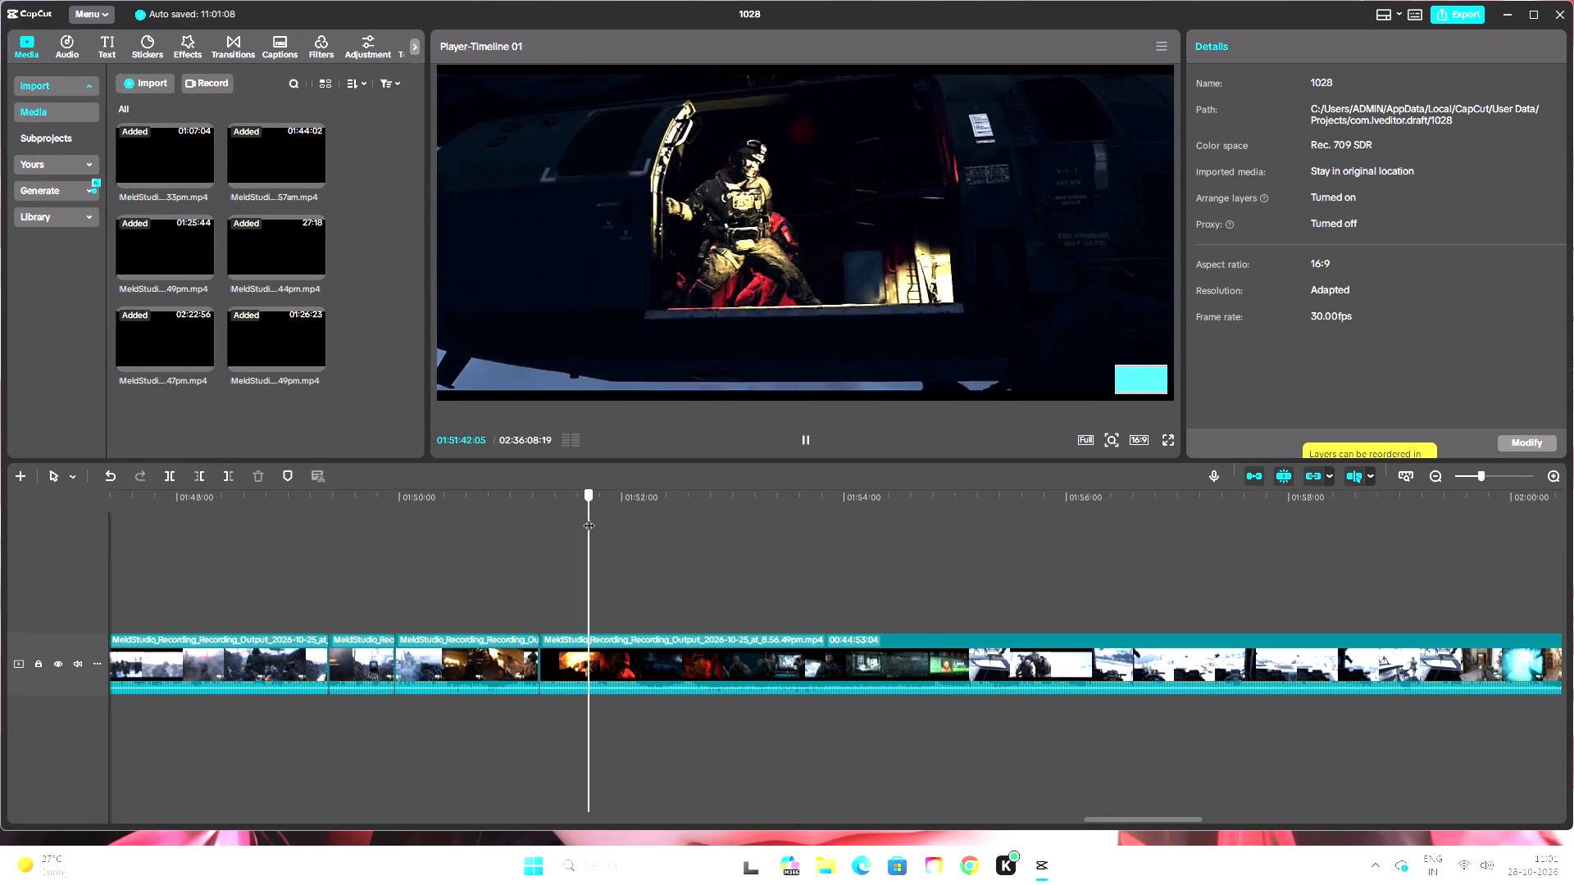
pyautogui.moveTo(589, 517); pyautogui.dragTo(709, 548)
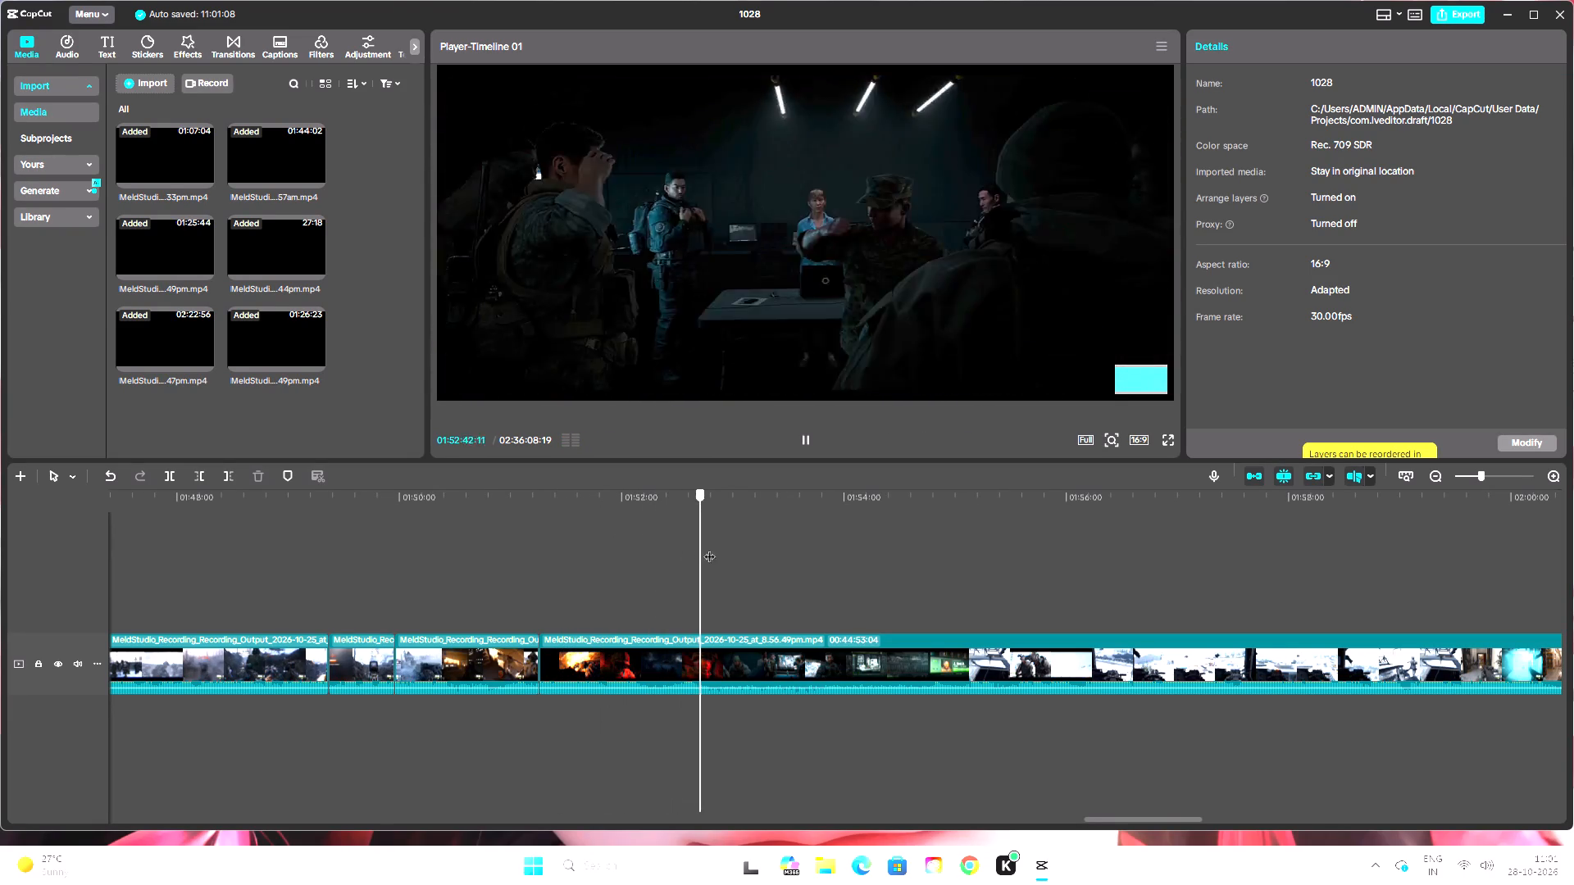
pyautogui.moveTo(709, 548); pyautogui.dragTo(781, 571)
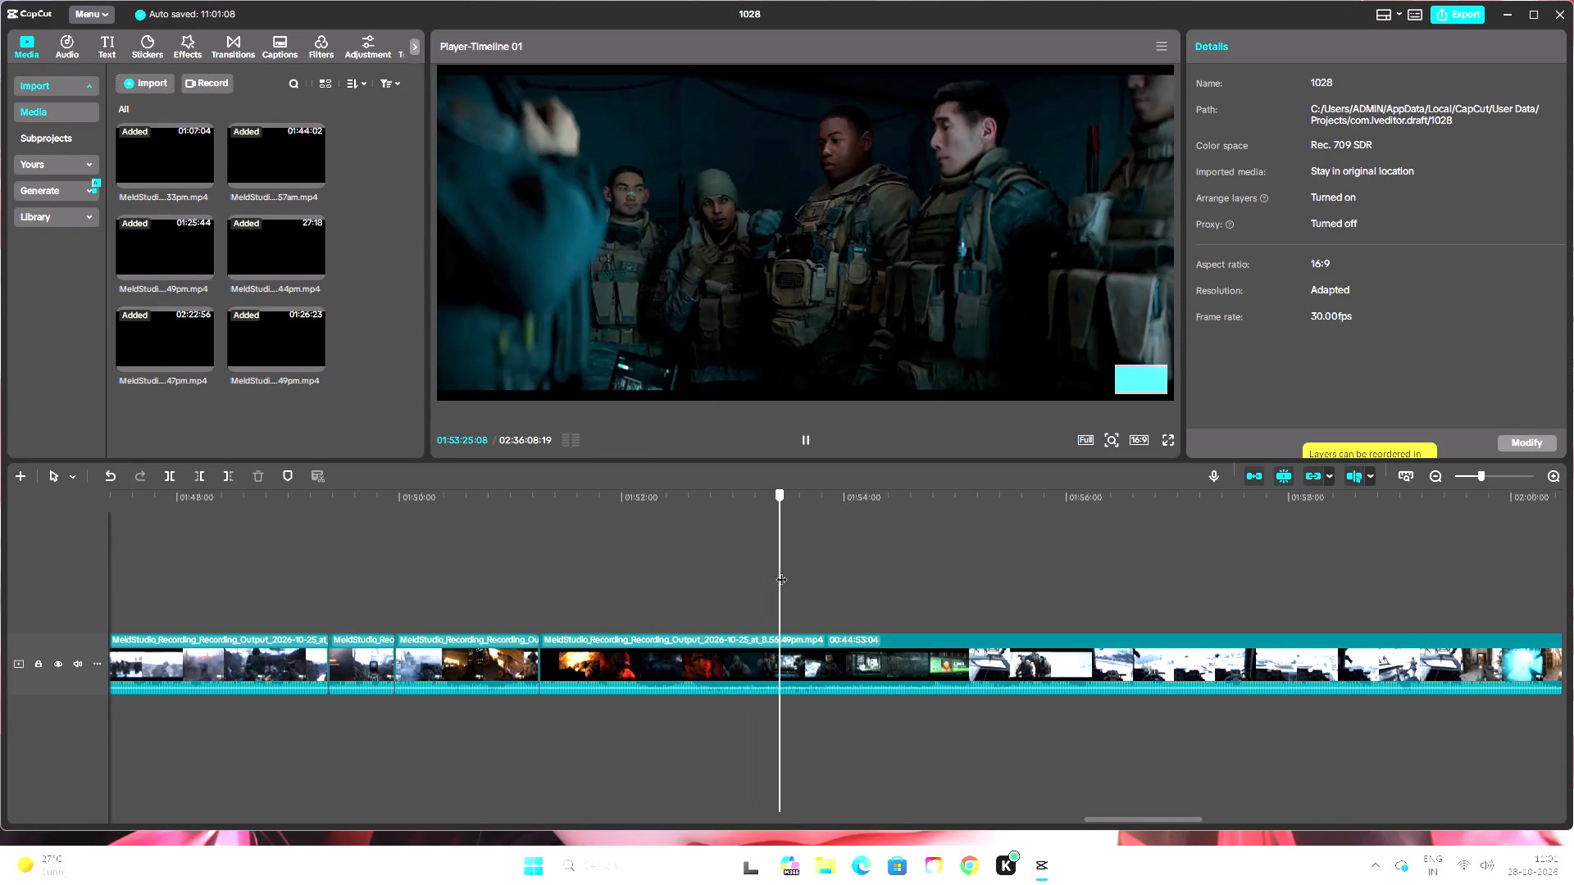
pyautogui.moveTo(781, 571); pyautogui.dragTo(844, 591)
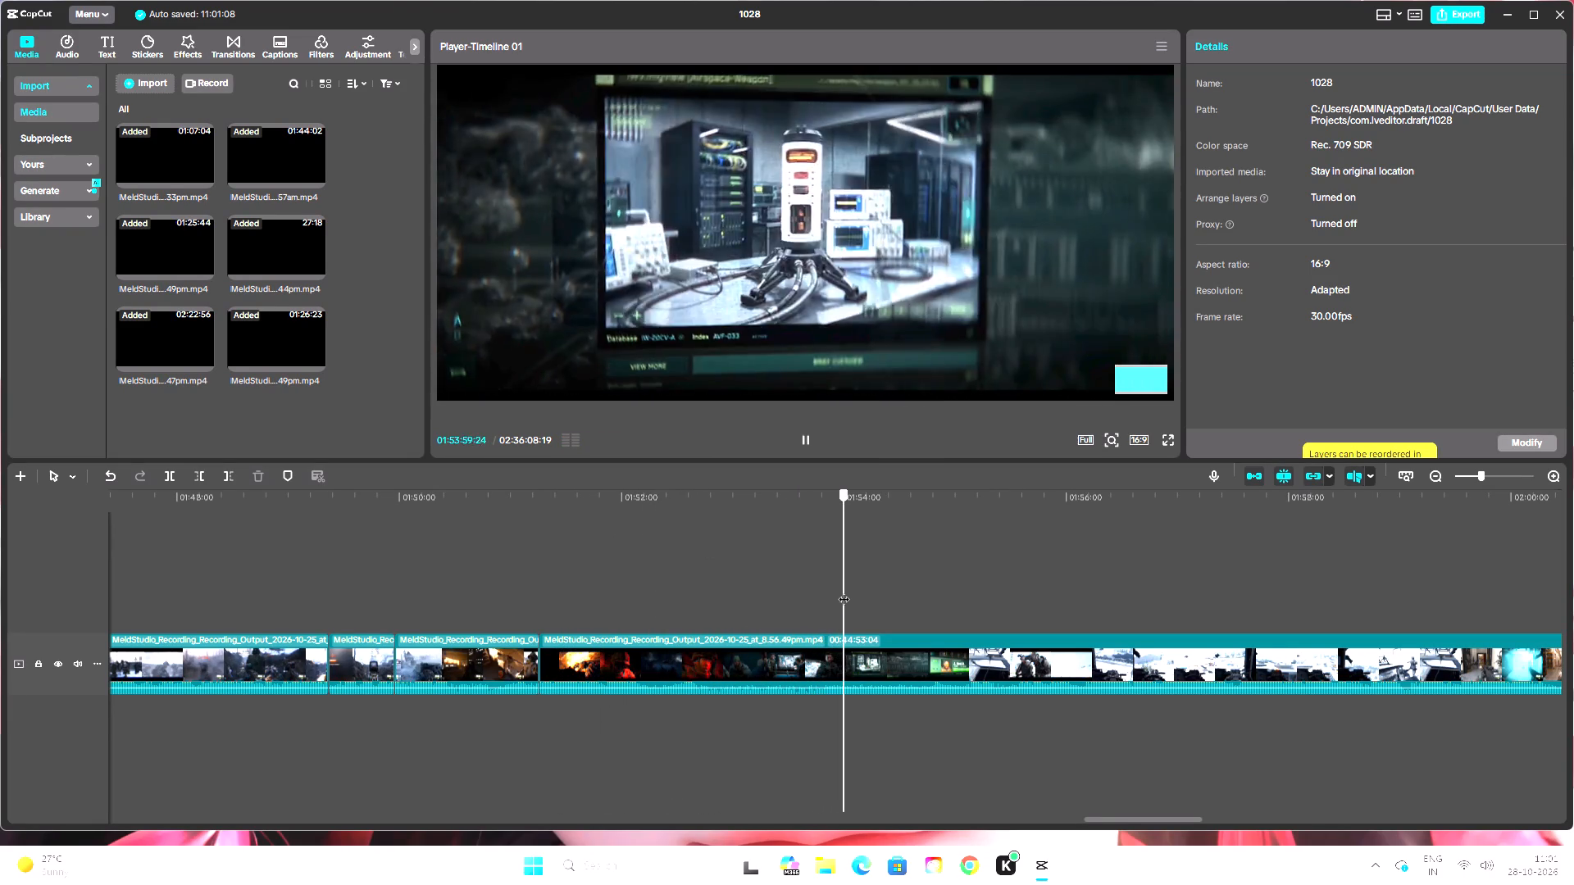
pyautogui.moveTo(844, 591); pyautogui.dragTo(917, 606)
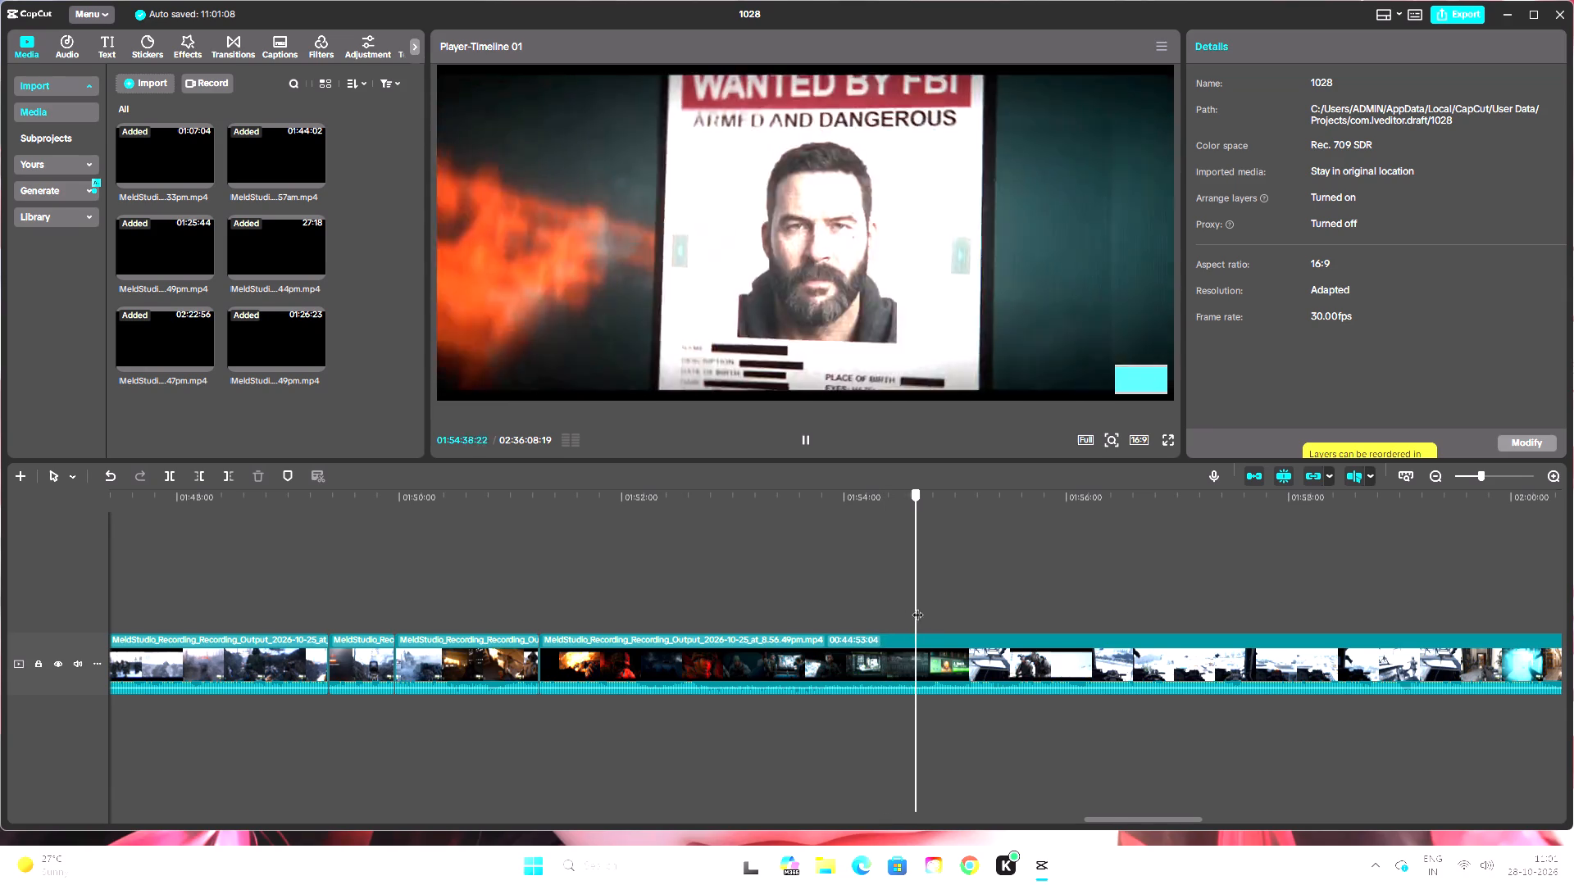
pyautogui.moveTo(917, 606); pyautogui.dragTo(1001, 622)
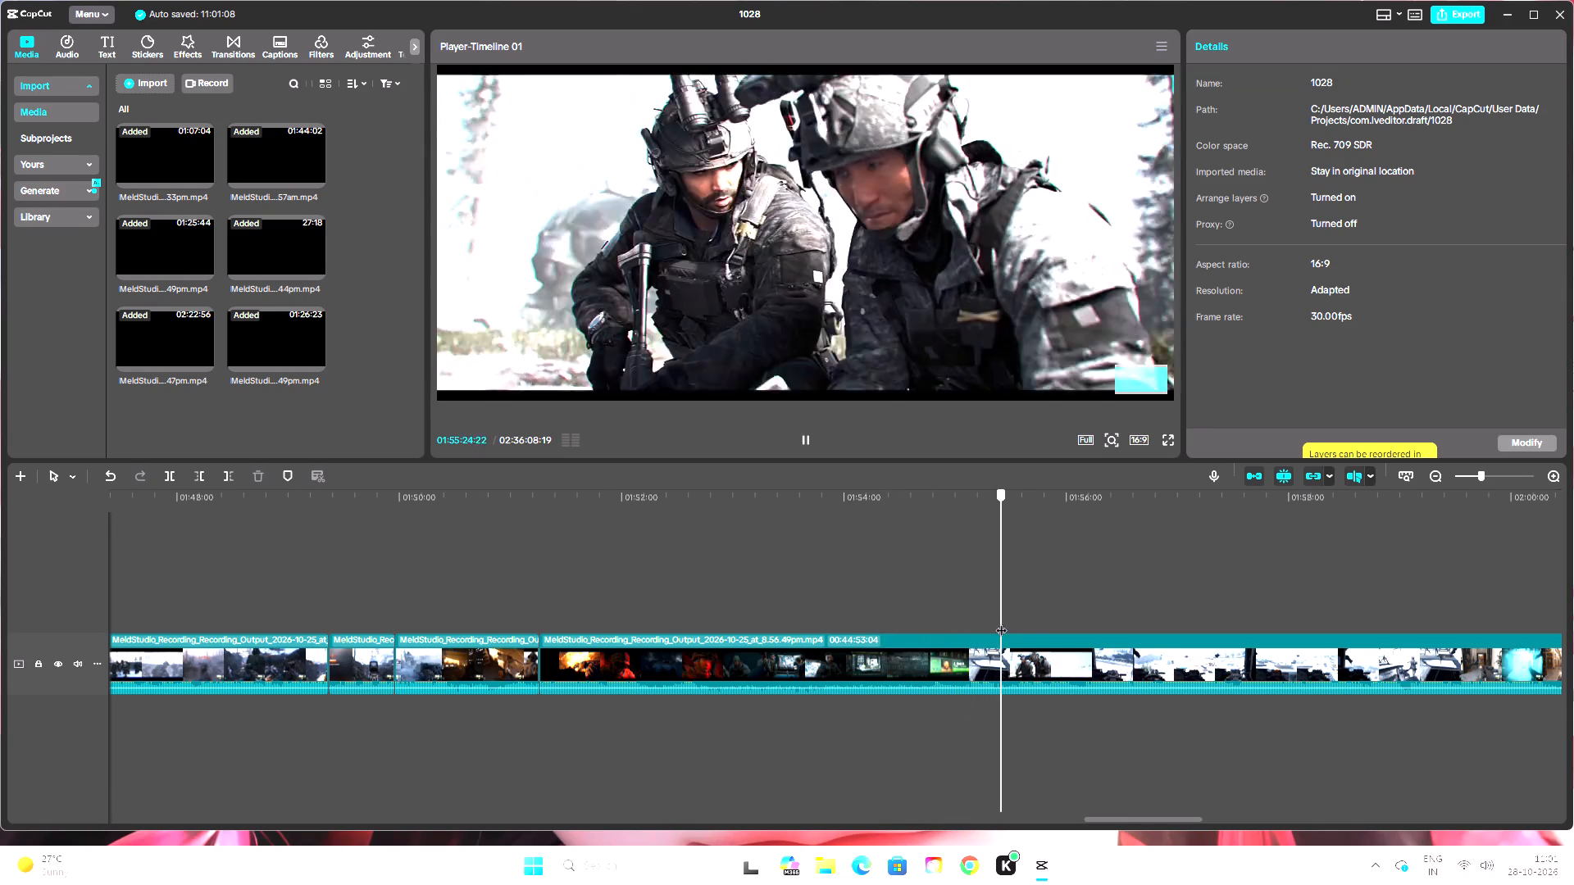
pyautogui.moveTo(1001, 622); pyautogui.dragTo(1135, 647)
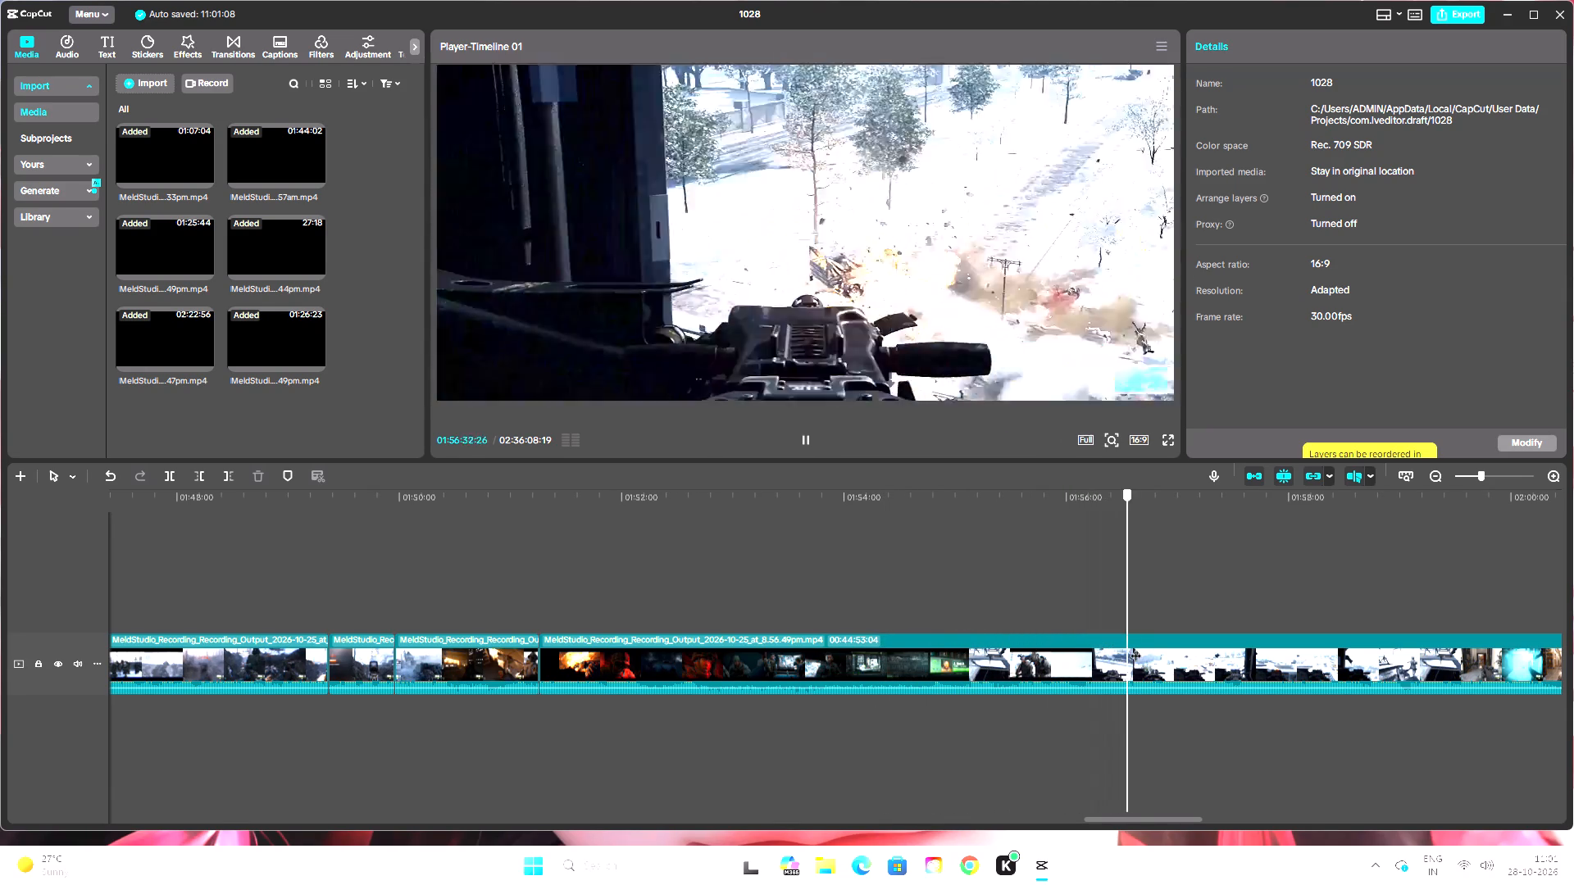
pyautogui.moveTo(1135, 647); pyautogui.dragTo(1227, 668)
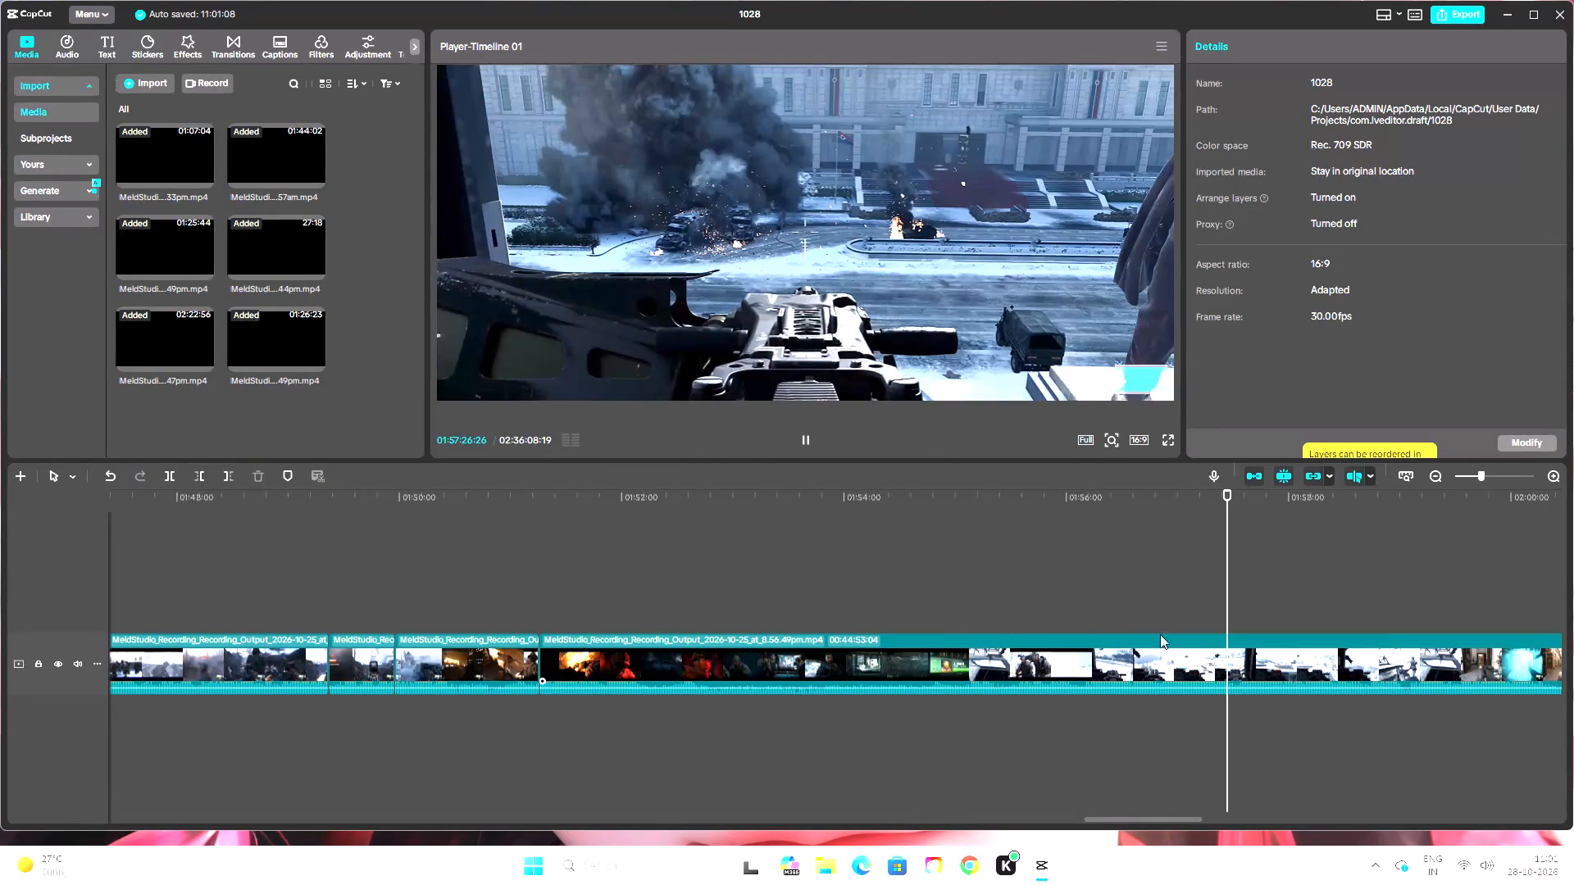
# Scan on through the museum gameplay for a death and split the recording at 02:04:27:25, just after the glass-and-thermal-scopes restart screen.
pyautogui.moveTo(1180, 818); pyautogui.dragTo(1240, 826)
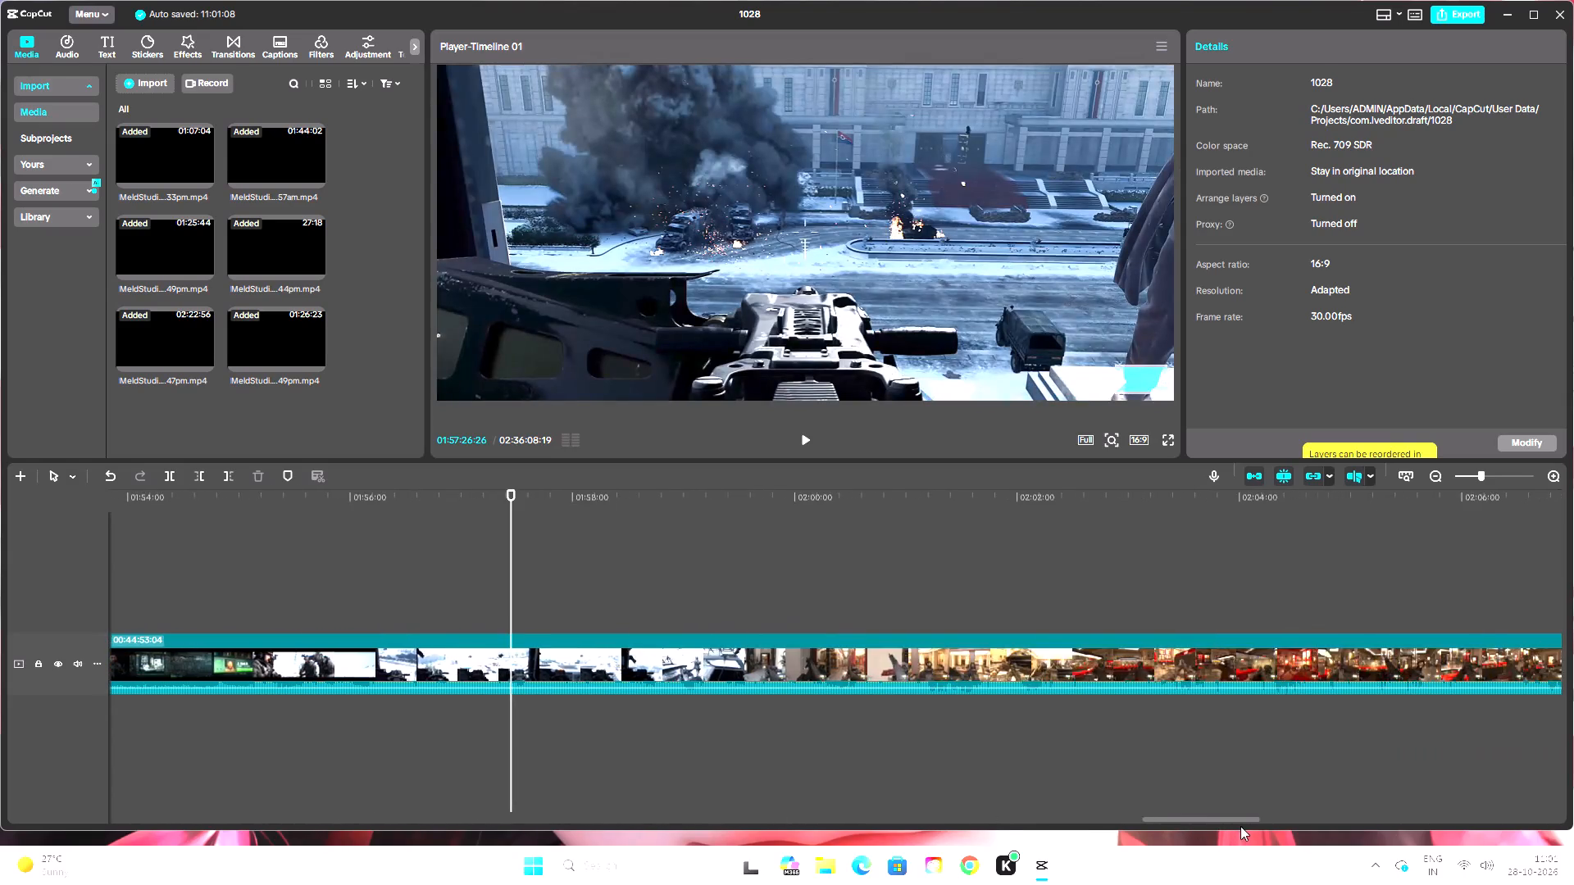
pyautogui.moveTo(1240, 826); pyautogui.dragTo(1285, 828)
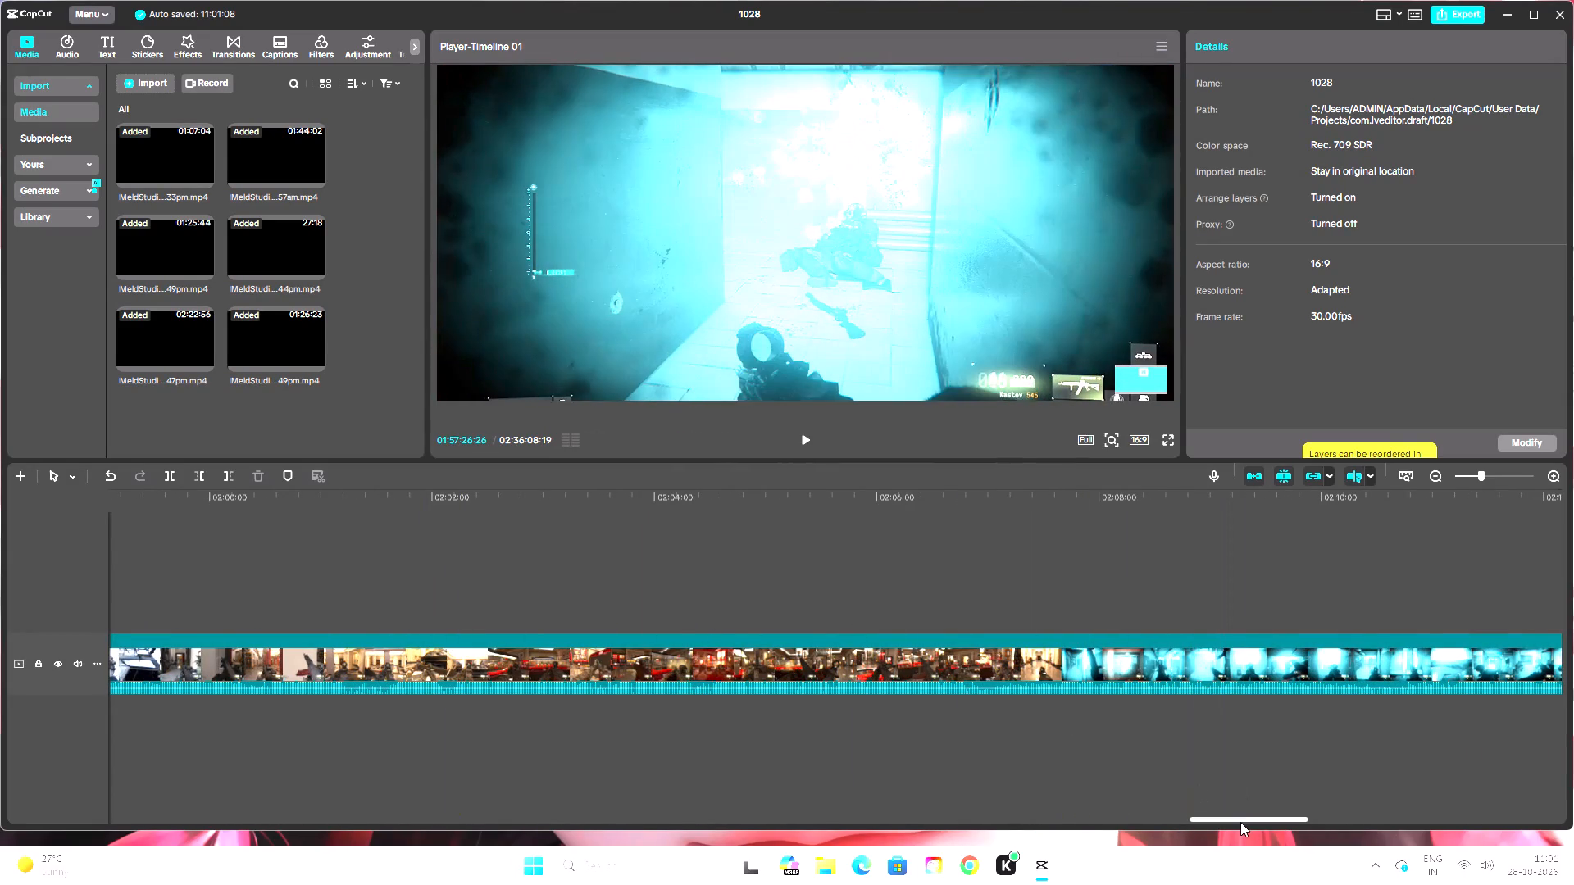
pyautogui.moveTo(1239, 822); pyautogui.dragTo(1188, 822)
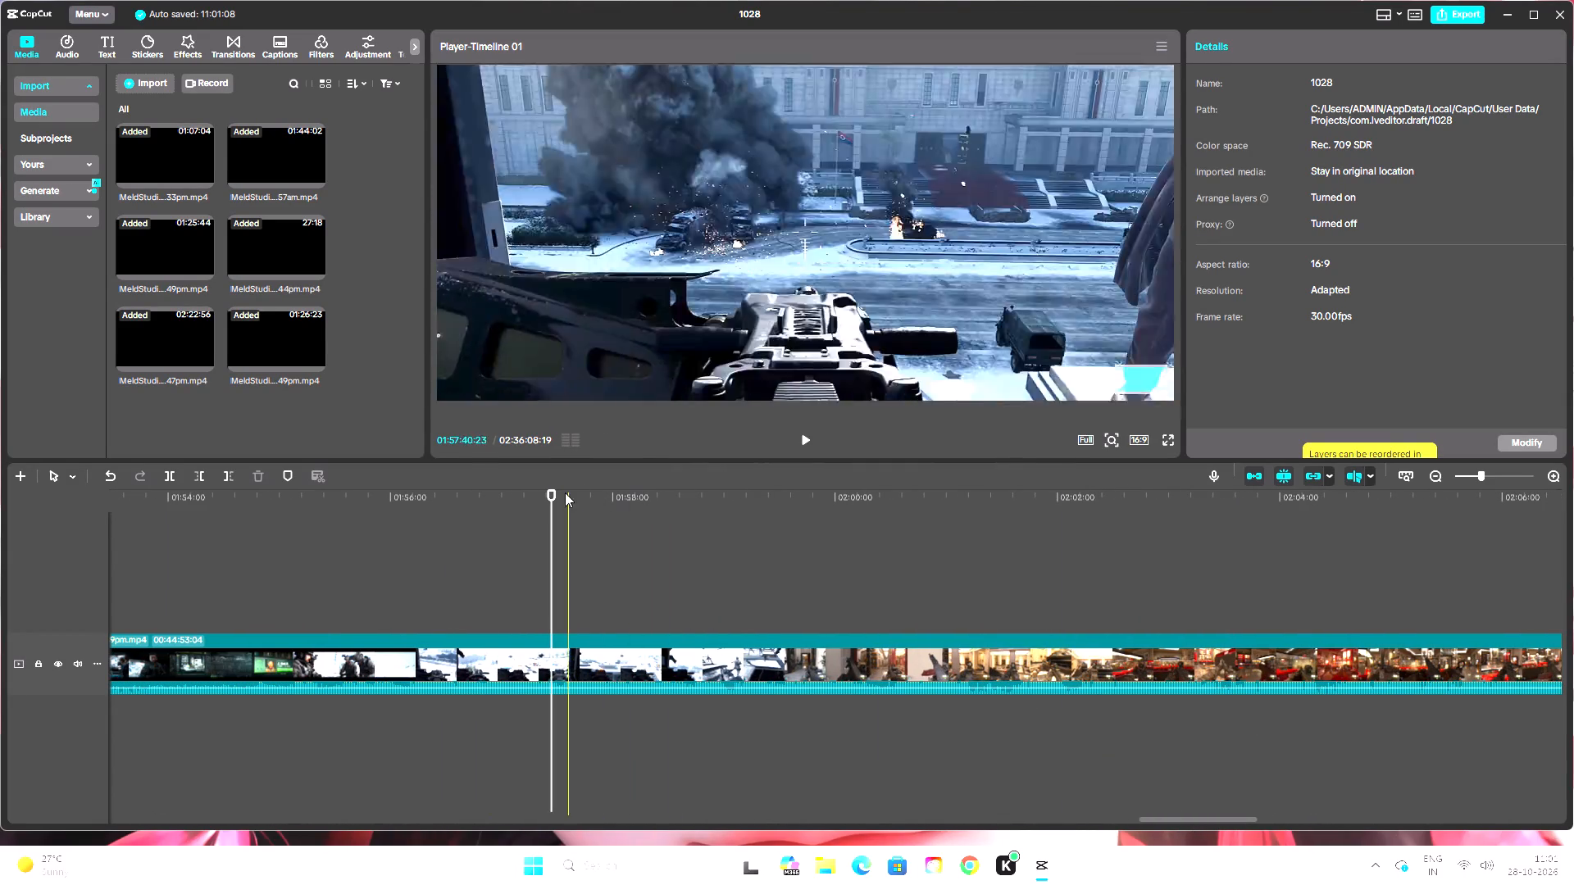
pyautogui.moveTo(551, 493); pyautogui.dragTo(730, 520)
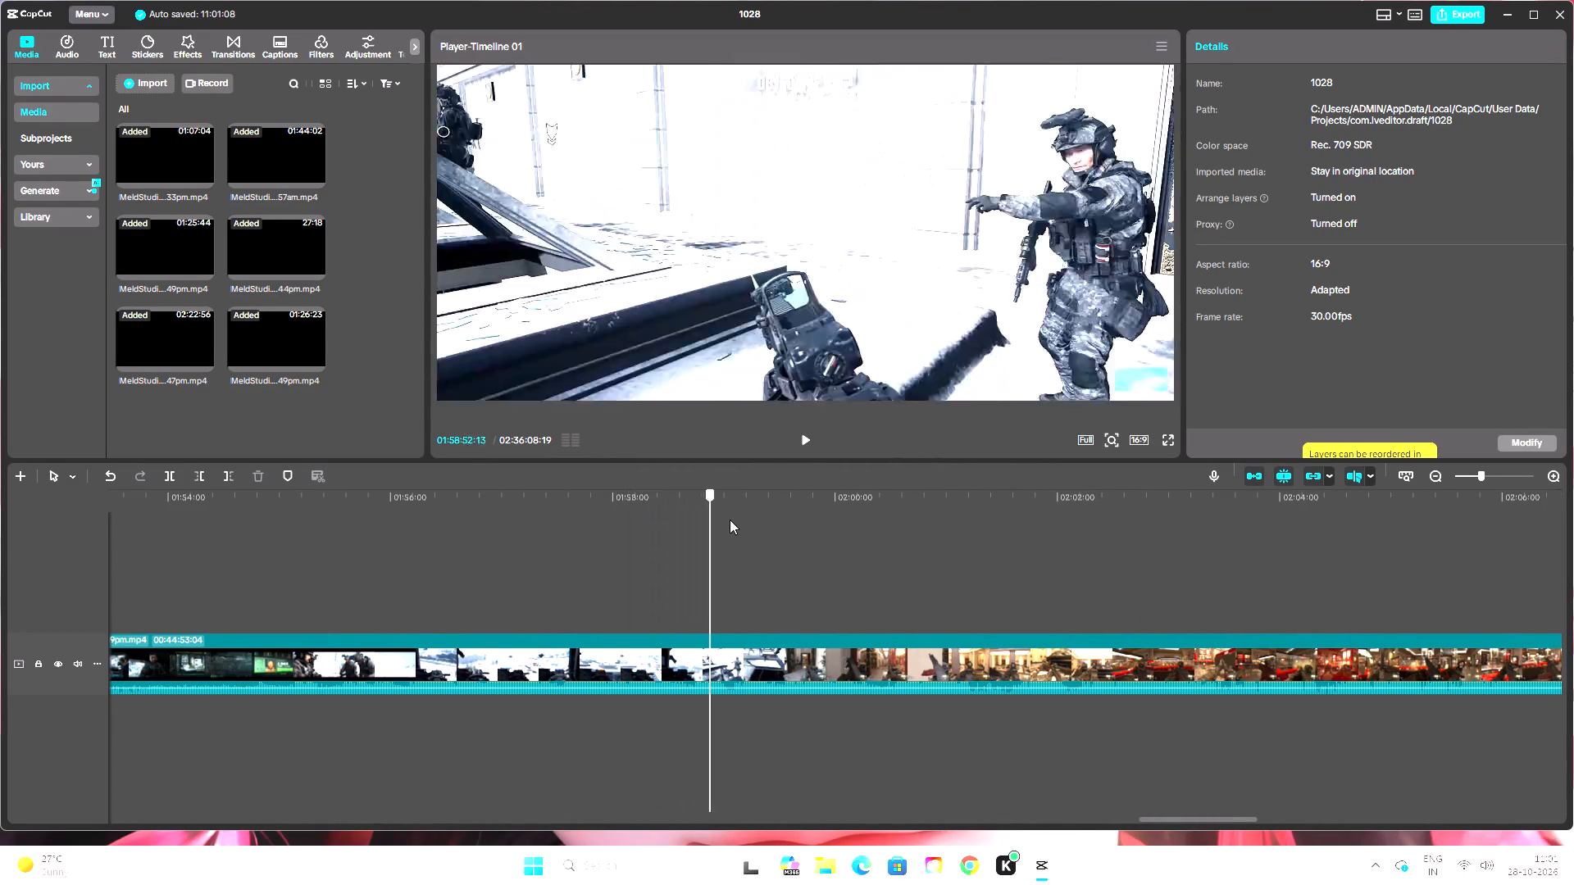
pyautogui.moveTo(730, 520); pyautogui.dragTo(871, 540)
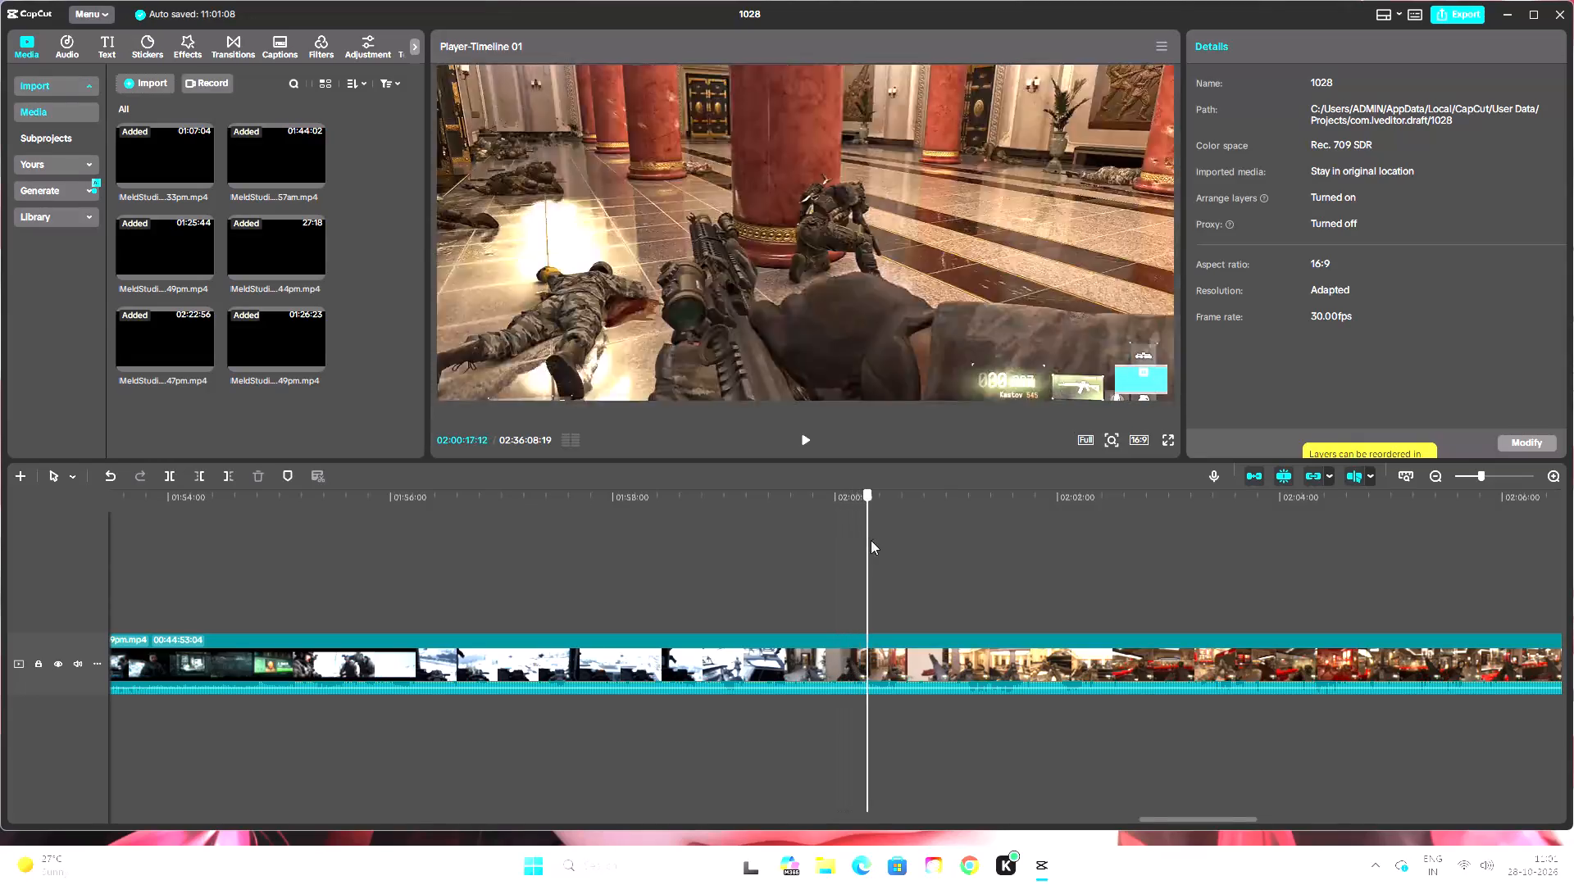
pyautogui.moveTo(871, 540); pyautogui.dragTo(927, 551)
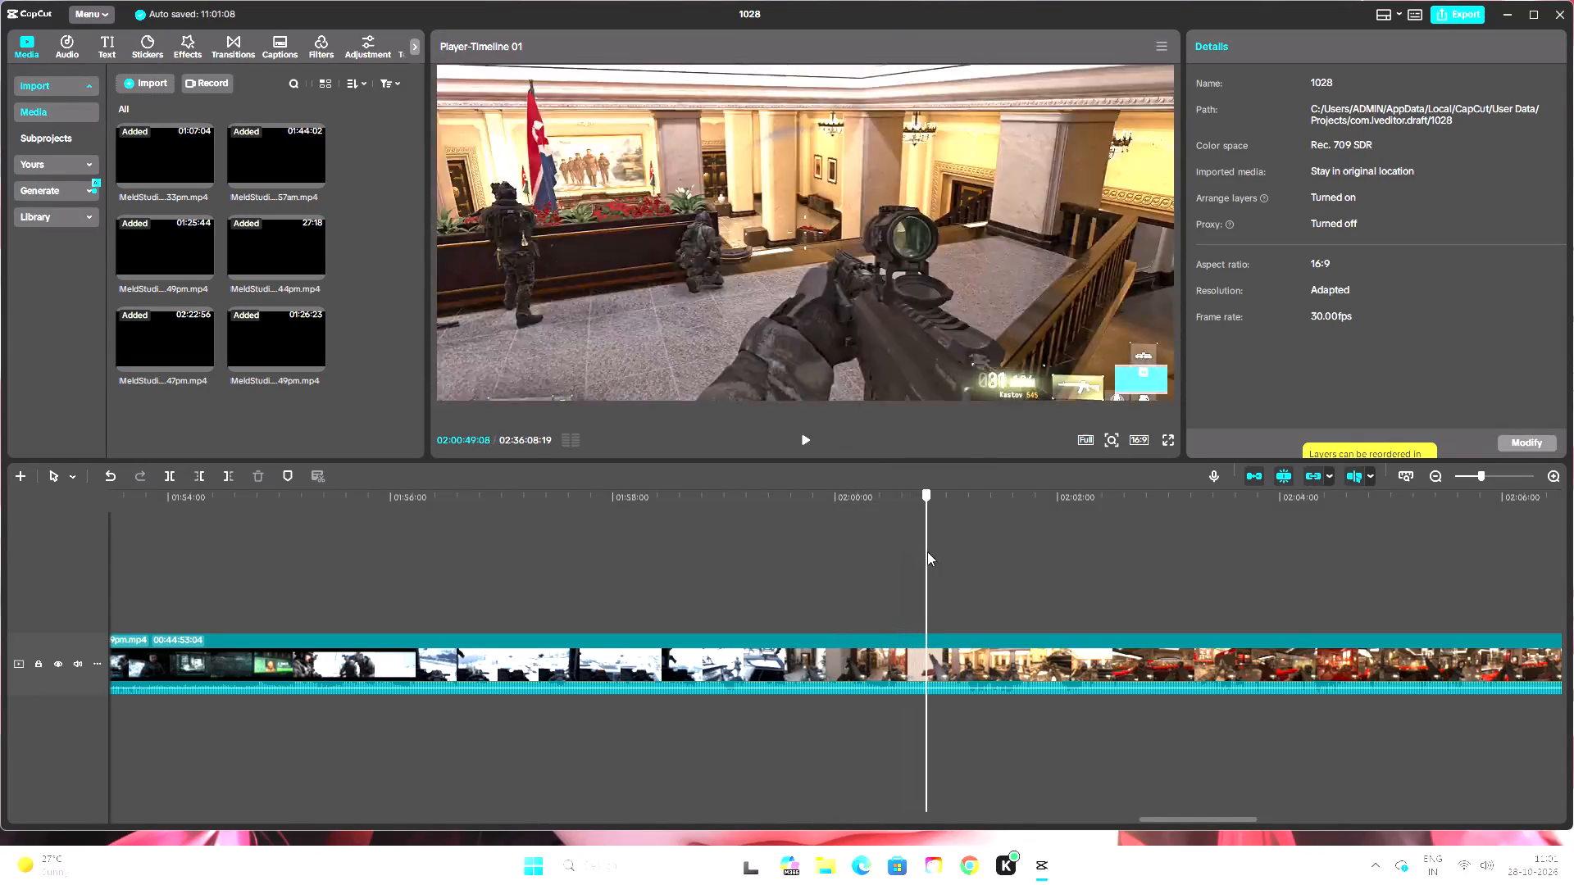
pyautogui.moveTo(927, 551); pyautogui.dragTo(990, 560)
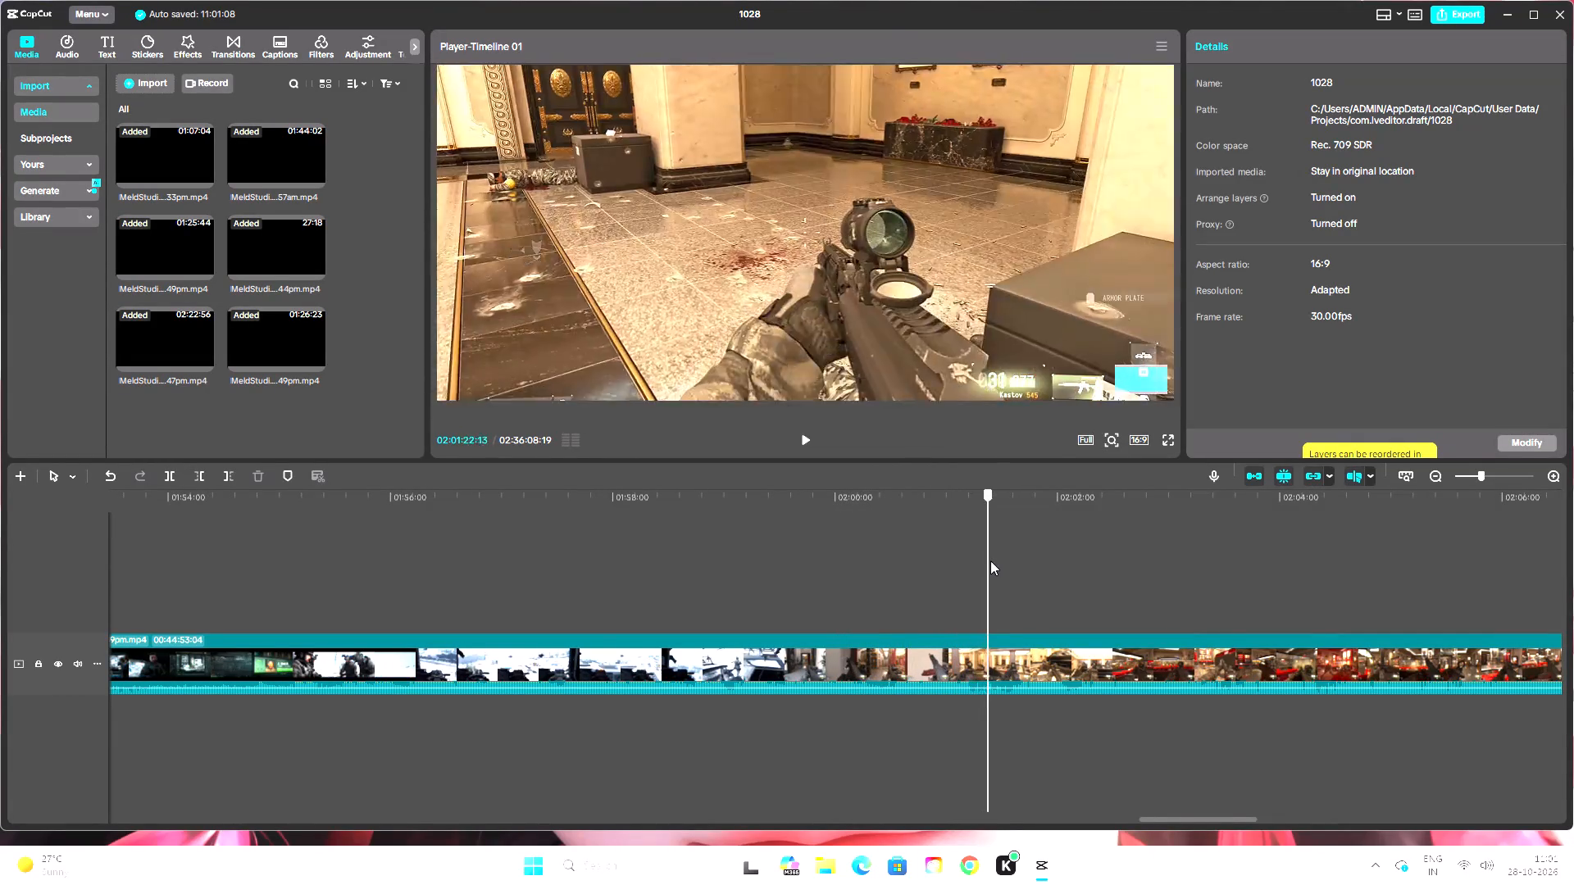
pyautogui.moveTo(990, 560); pyautogui.dragTo(1070, 570)
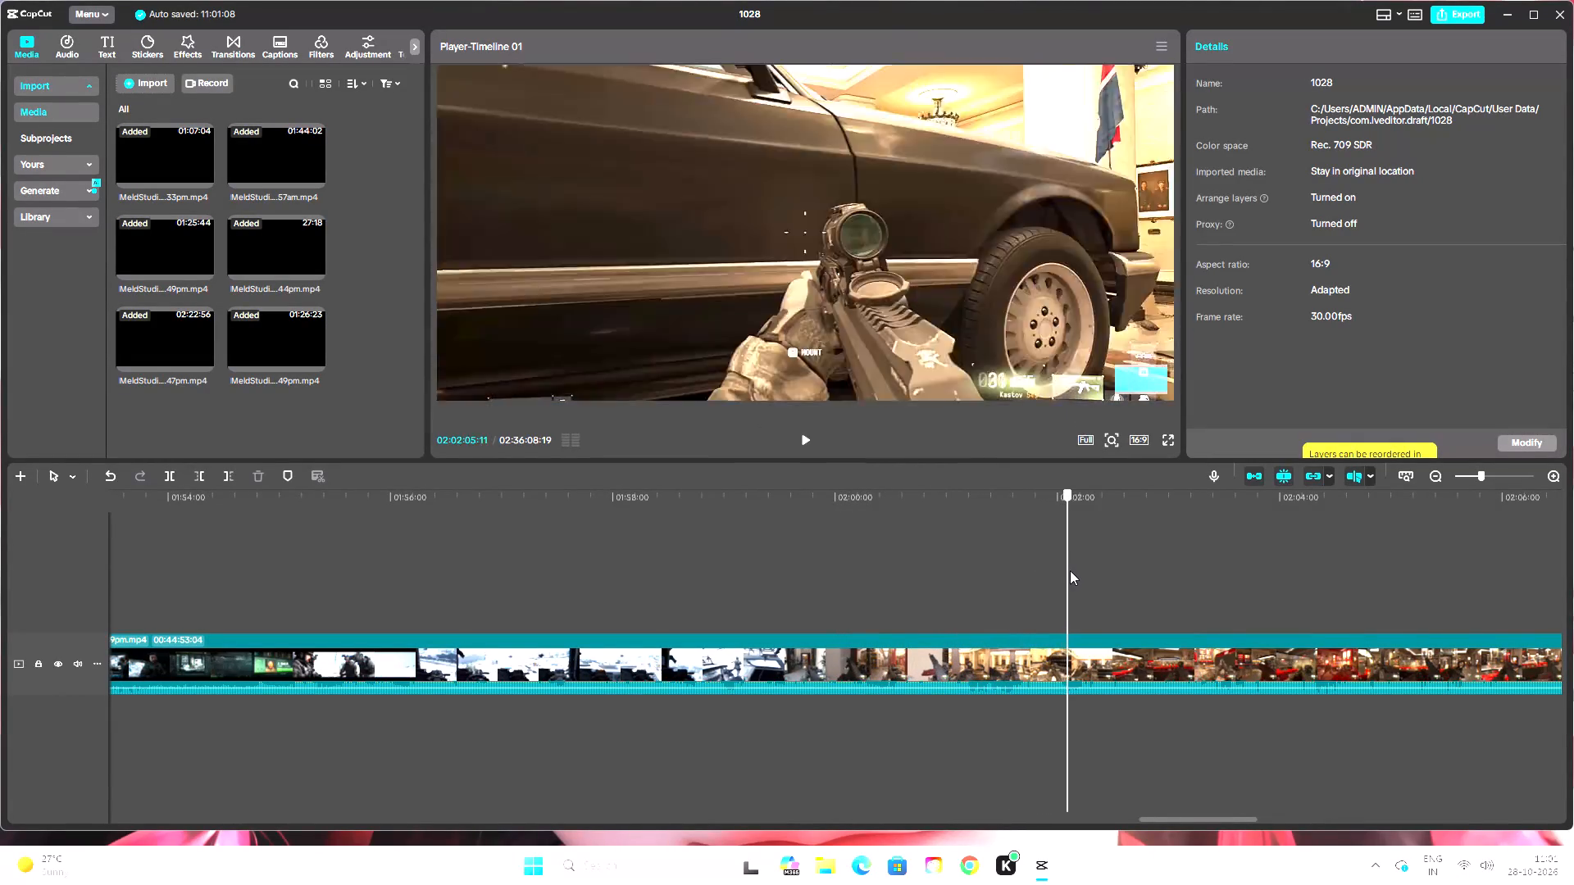
pyautogui.moveTo(1070, 570); pyautogui.dragTo(1147, 583)
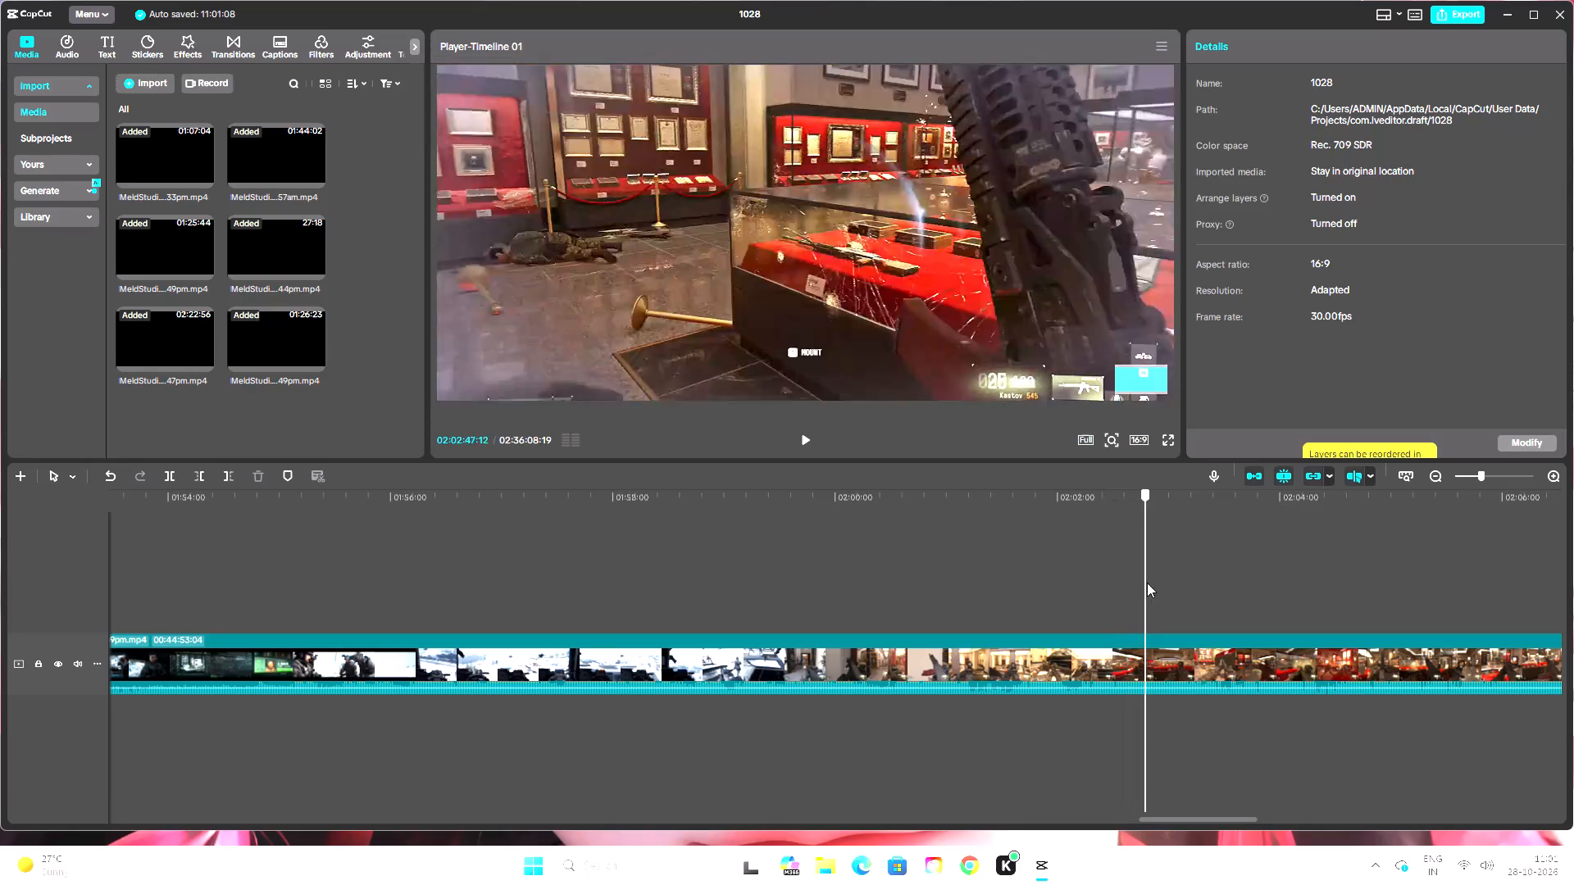
pyautogui.moveTo(1147, 583); pyautogui.dragTo(1180, 587)
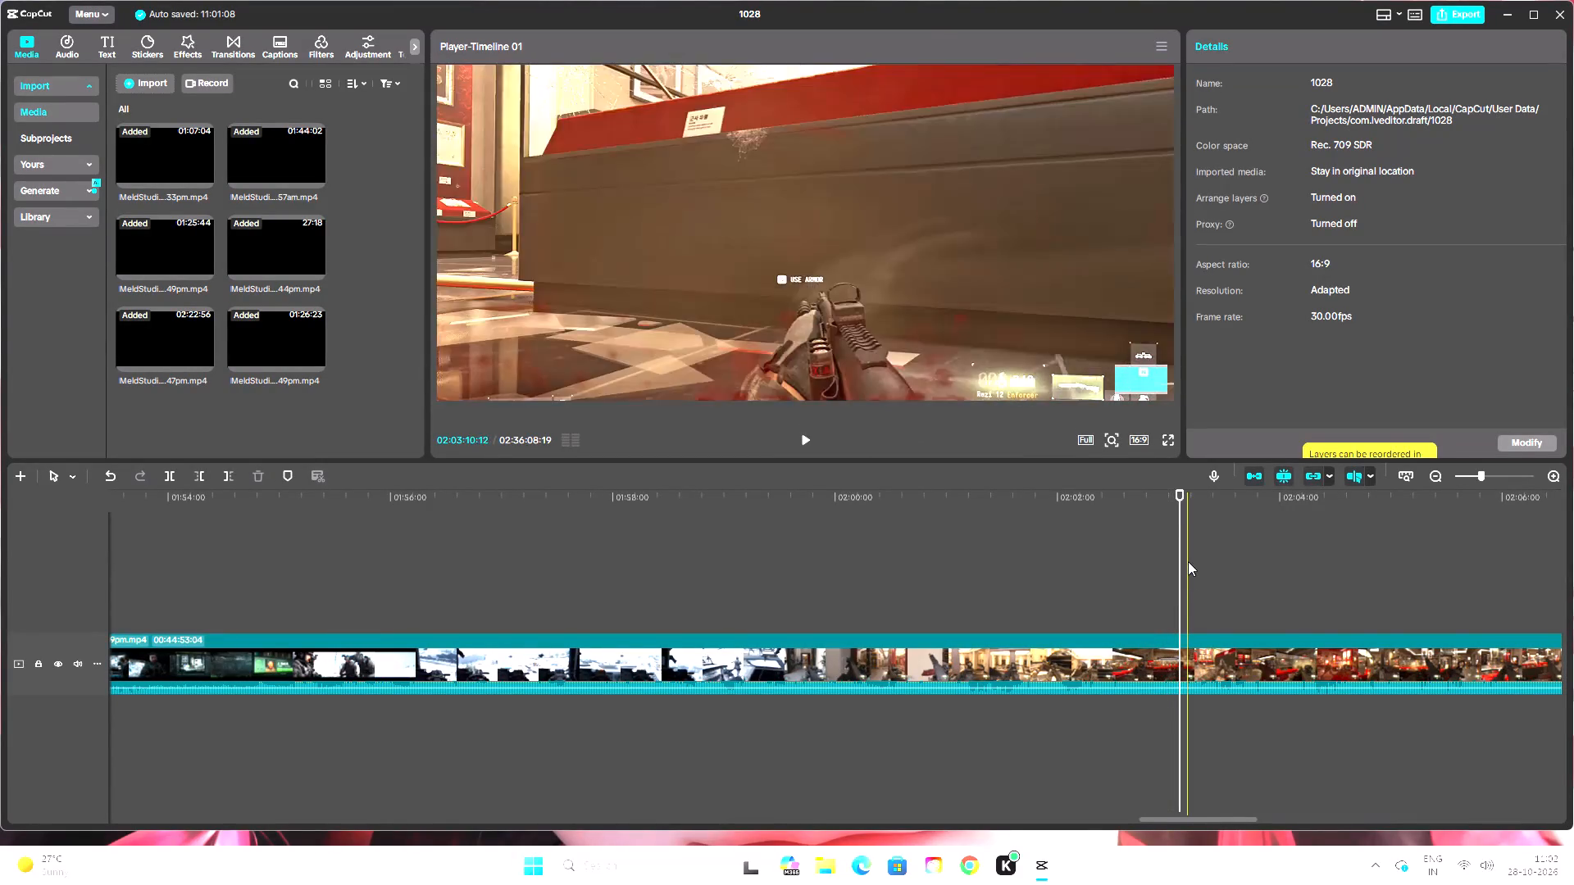
pyautogui.moveTo(1182, 495); pyautogui.dragTo(1220, 509)
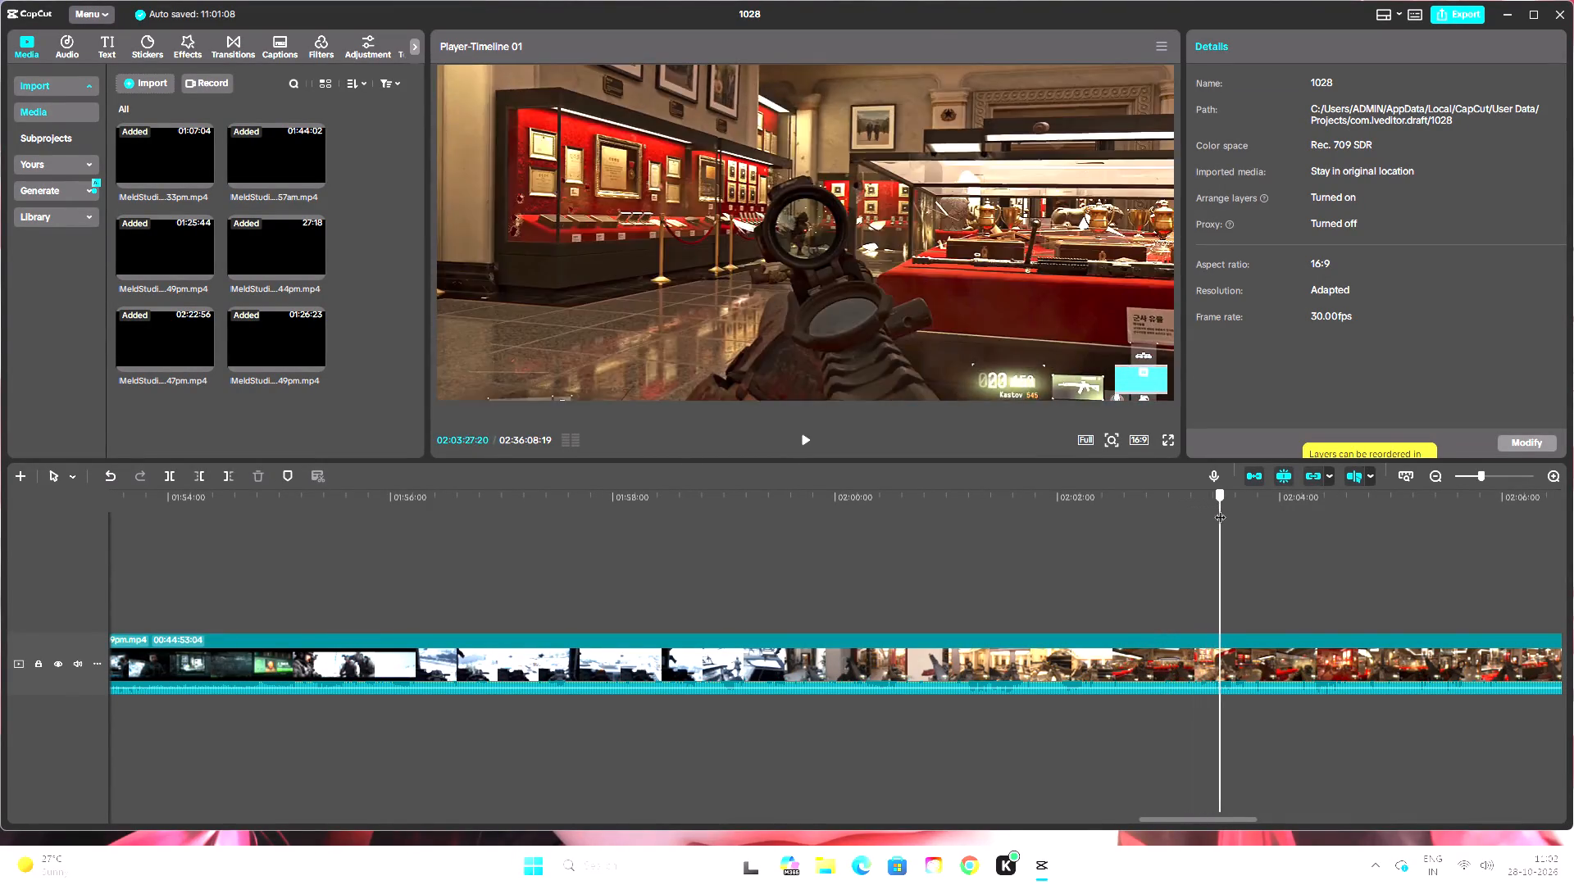
pyautogui.moveTo(1220, 509); pyautogui.dragTo(1320, 538)
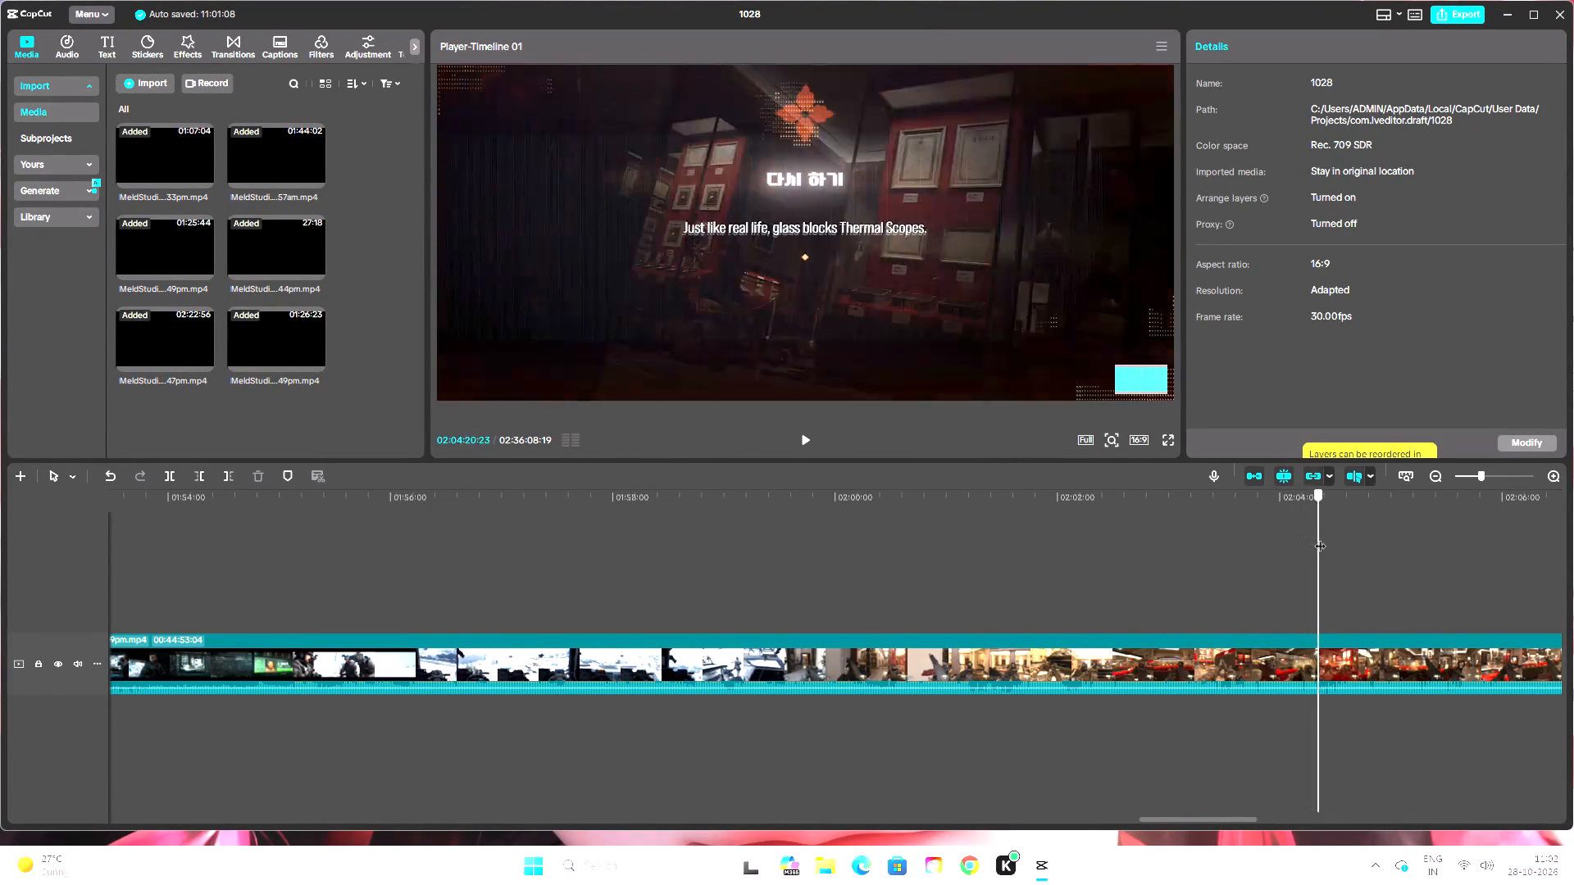
pyautogui.moveTo(1320, 538); pyautogui.dragTo(1331, 540)
pyautogui.click(175, 479)
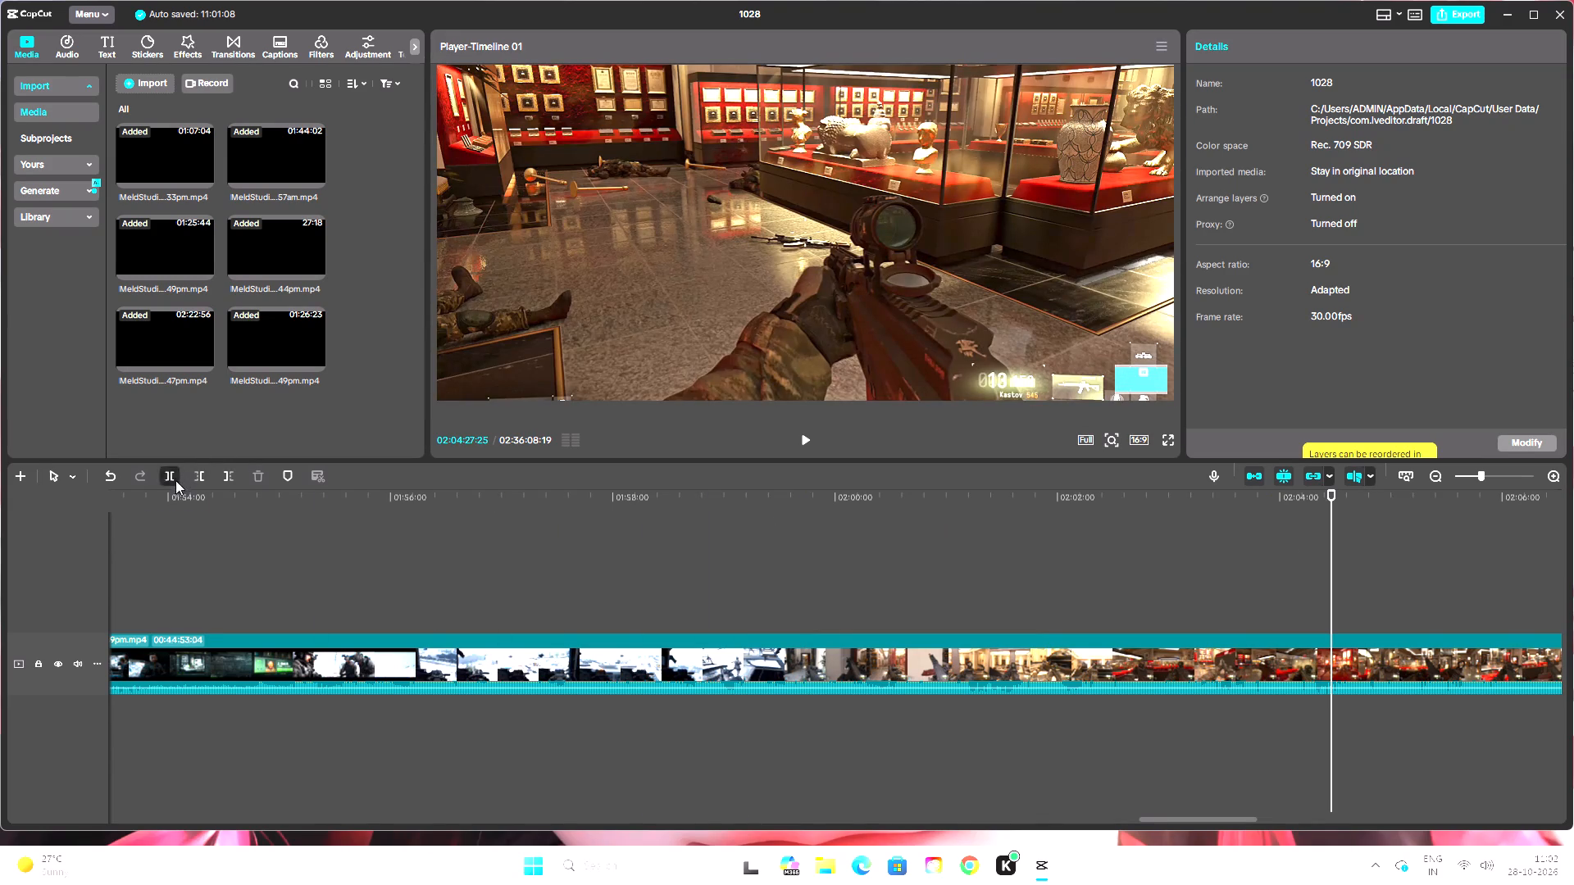
# Find where the failed museum attempt begins and split the recording at 02:03:38:08, ahead of the existing cut at 02:04:27:25.
pyautogui.click(1011, 656)
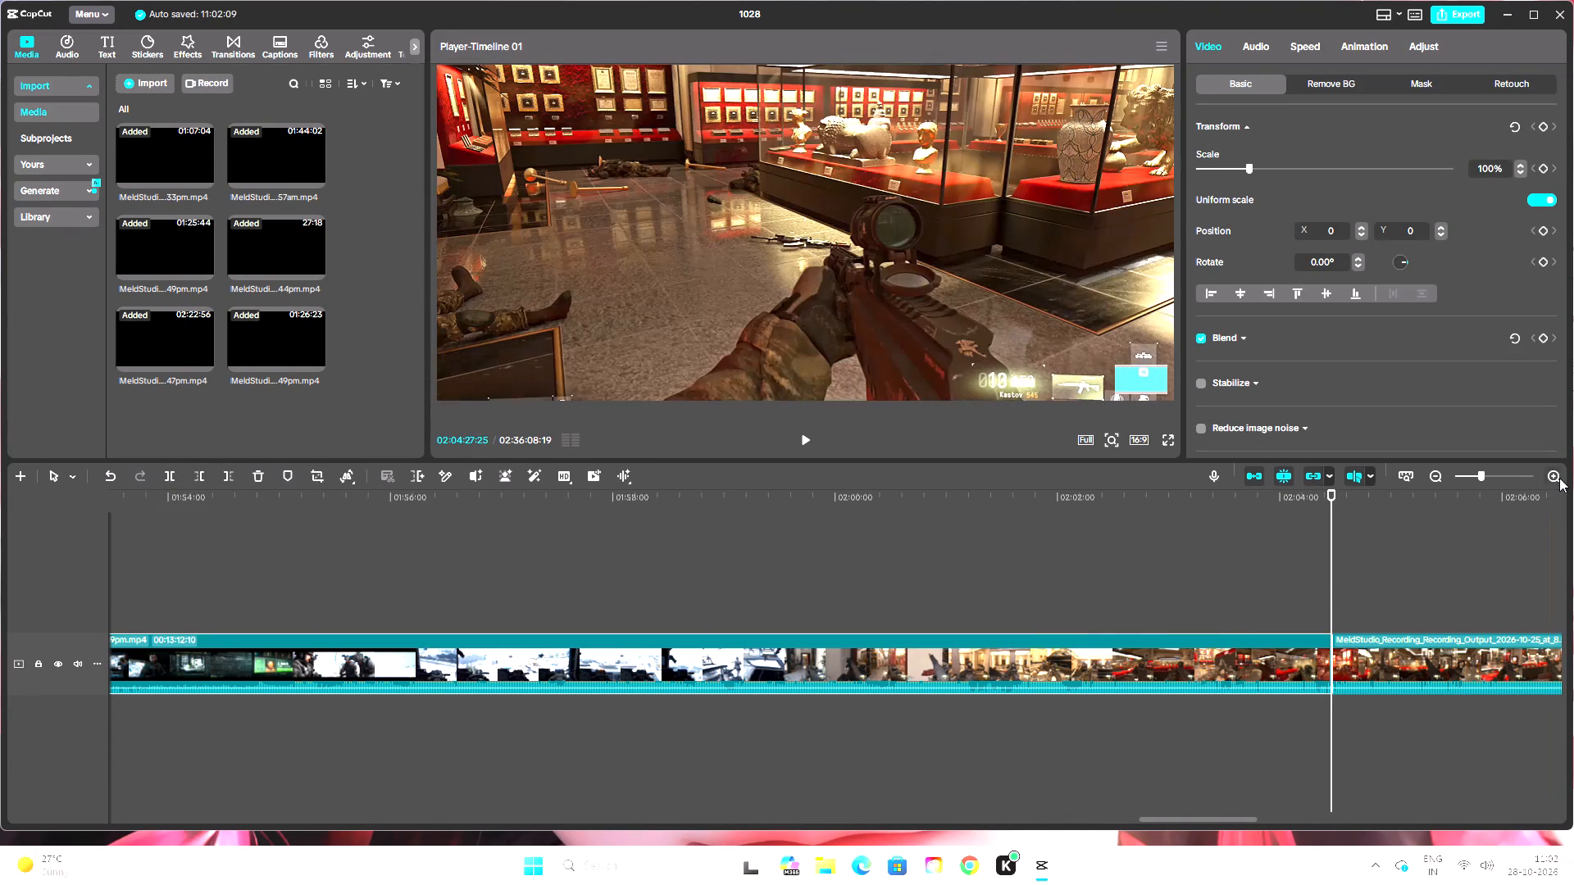
pyautogui.doubleClick(1559, 478)
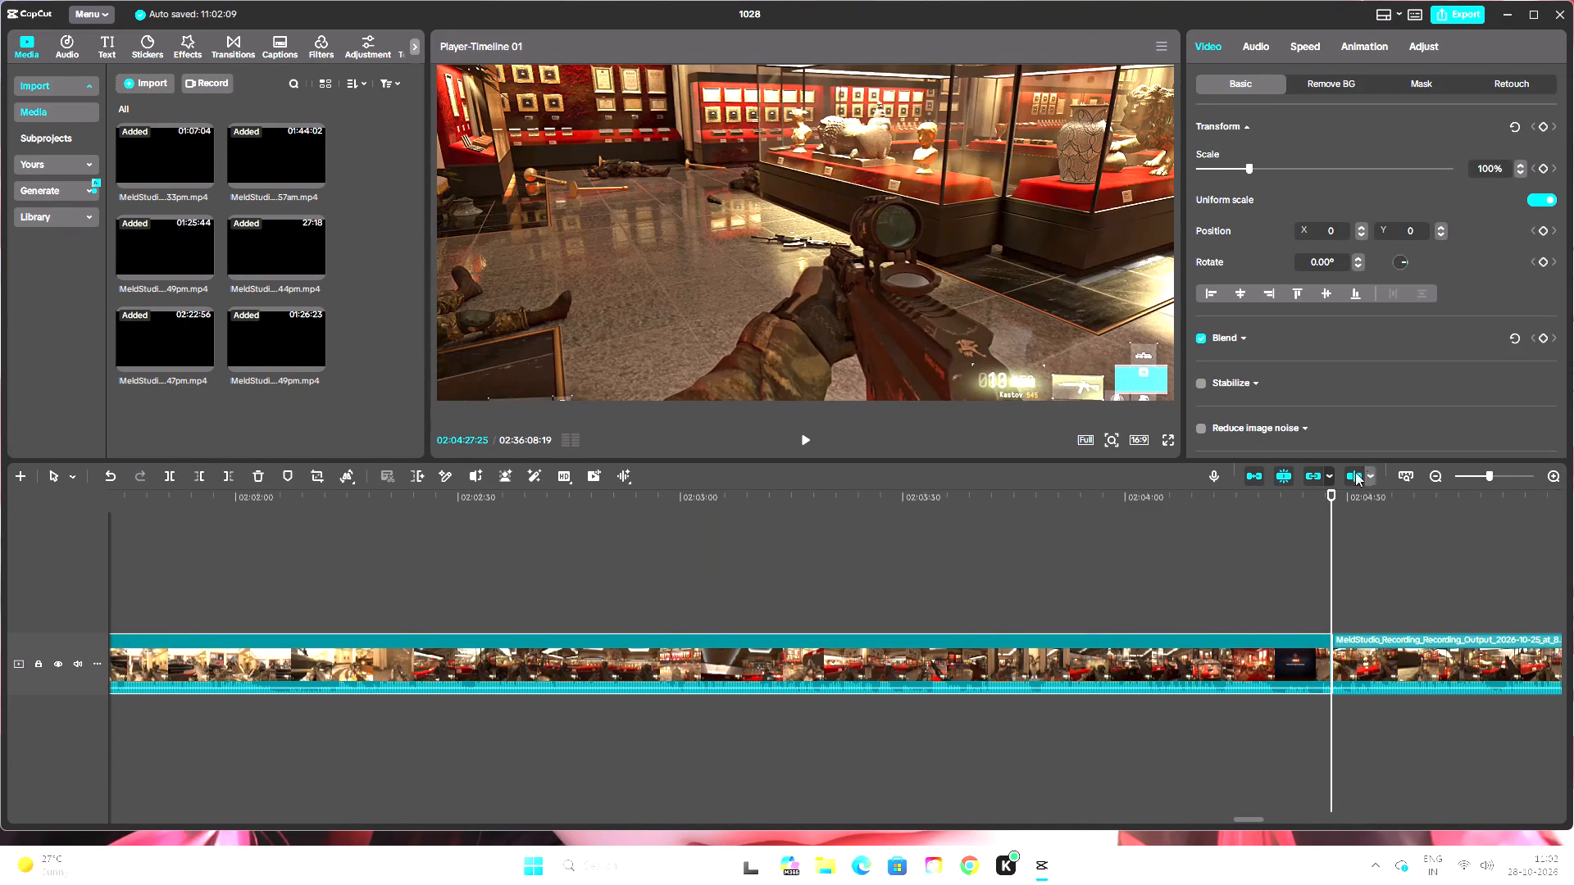
pyautogui.moveTo(1331, 492); pyautogui.dragTo(1241, 520)
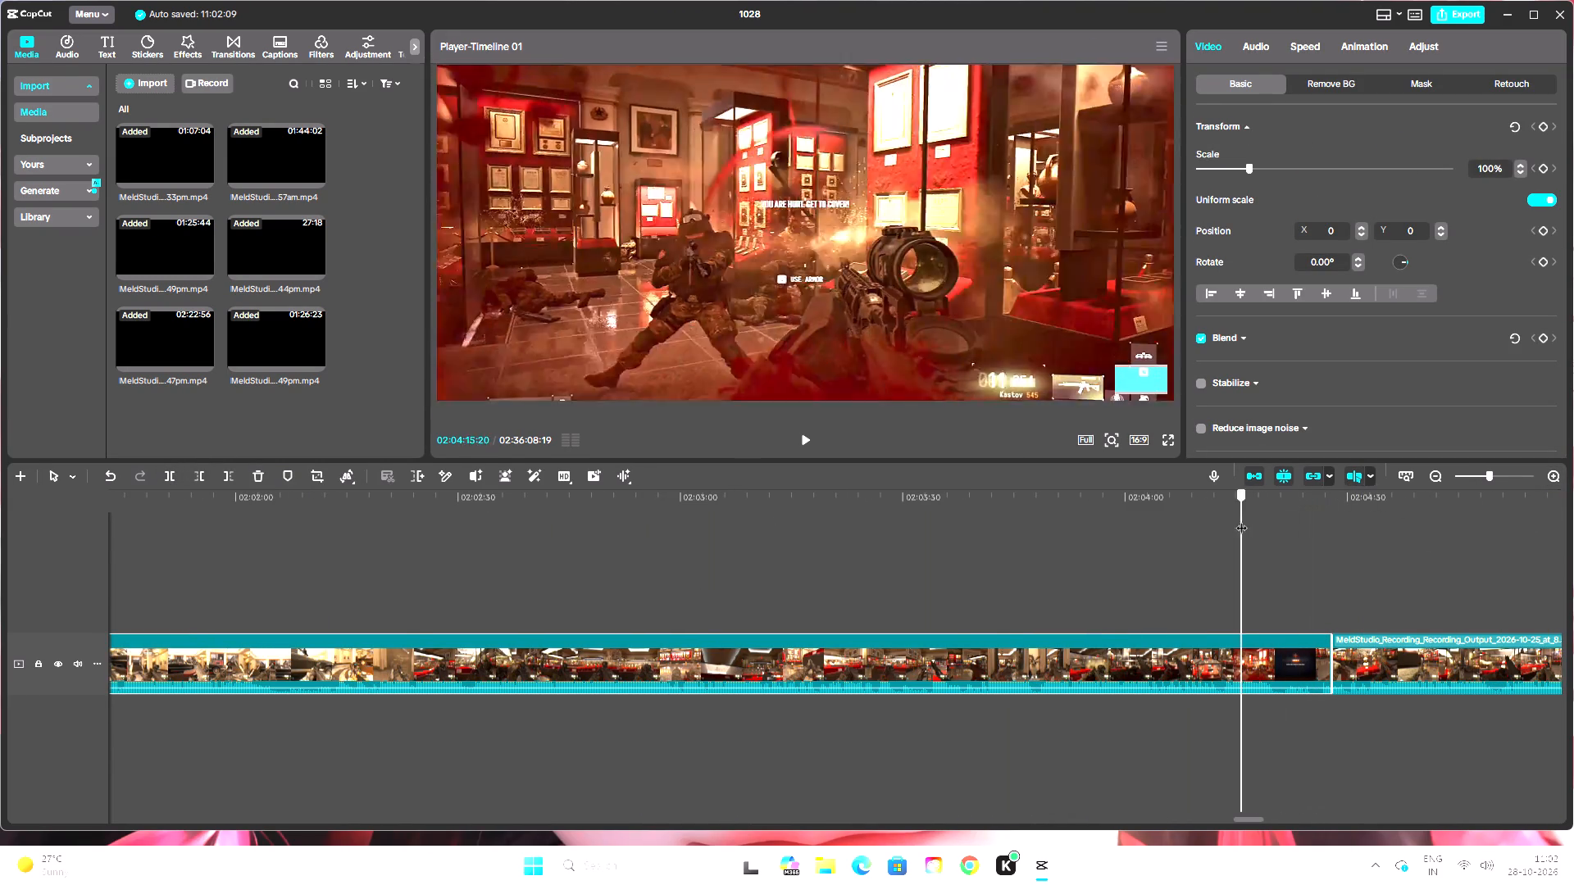
pyautogui.moveTo(1241, 520); pyautogui.dragTo(939, 508)
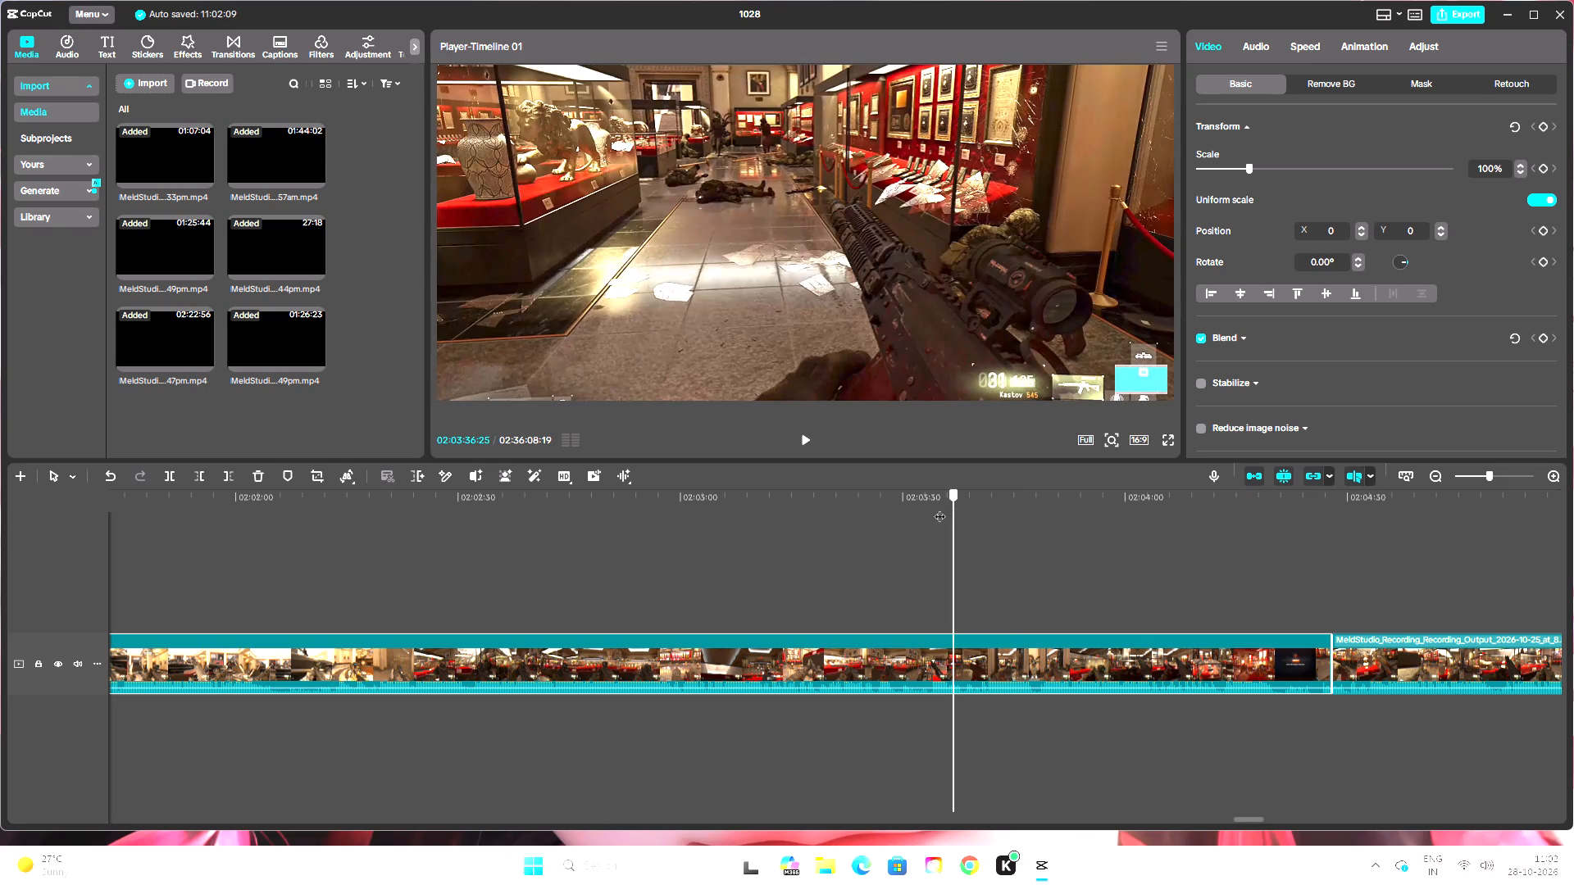
pyautogui.moveTo(939, 508); pyautogui.dragTo(946, 515)
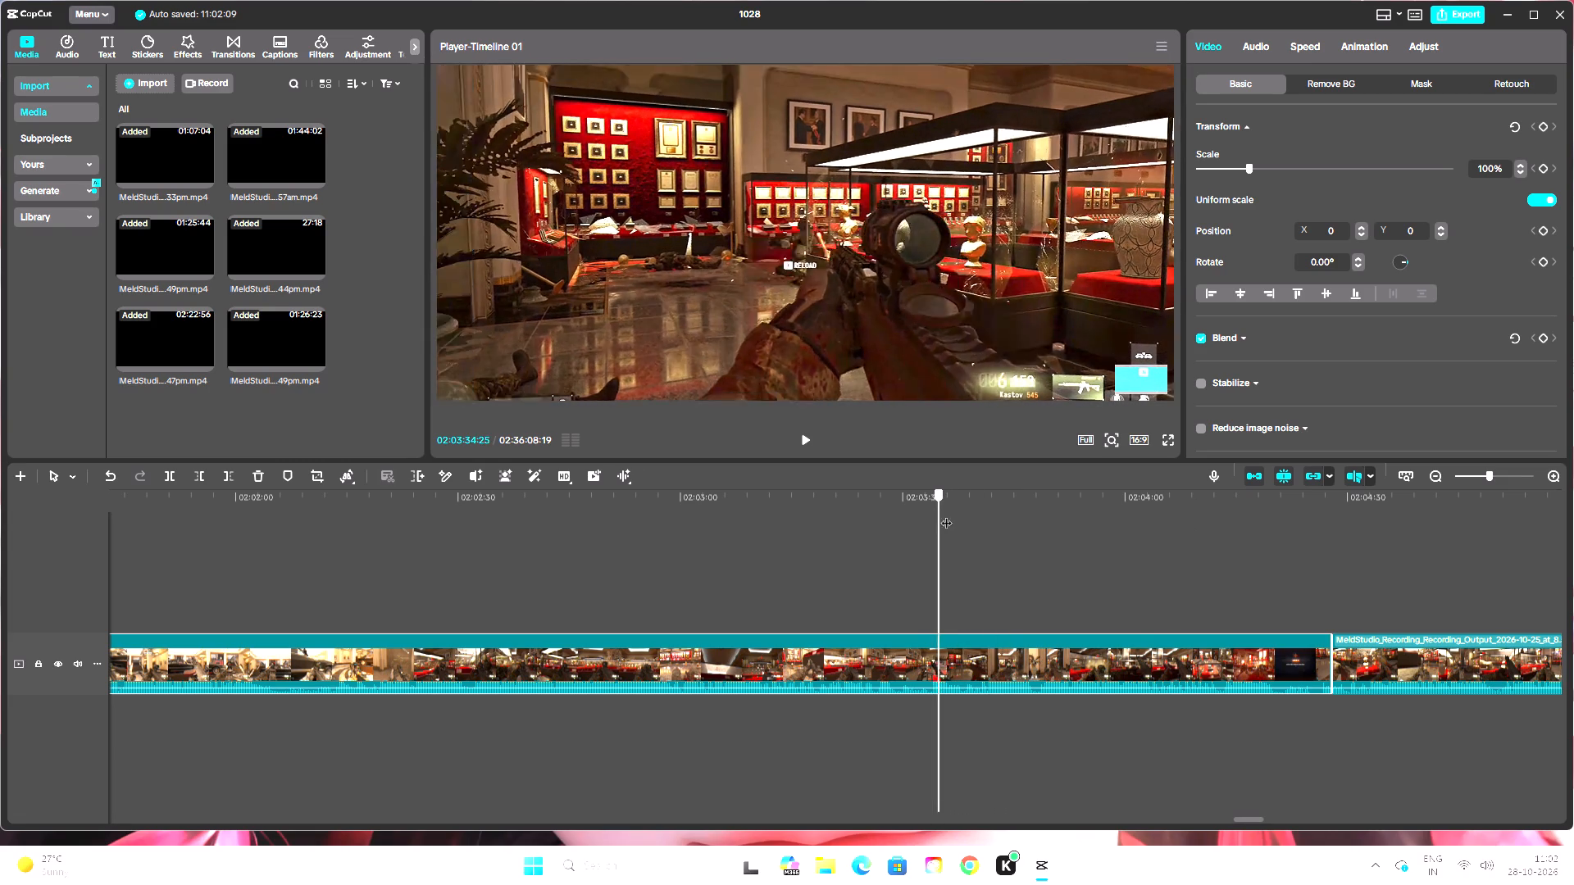
pyautogui.moveTo(946, 515); pyautogui.dragTo(942, 523)
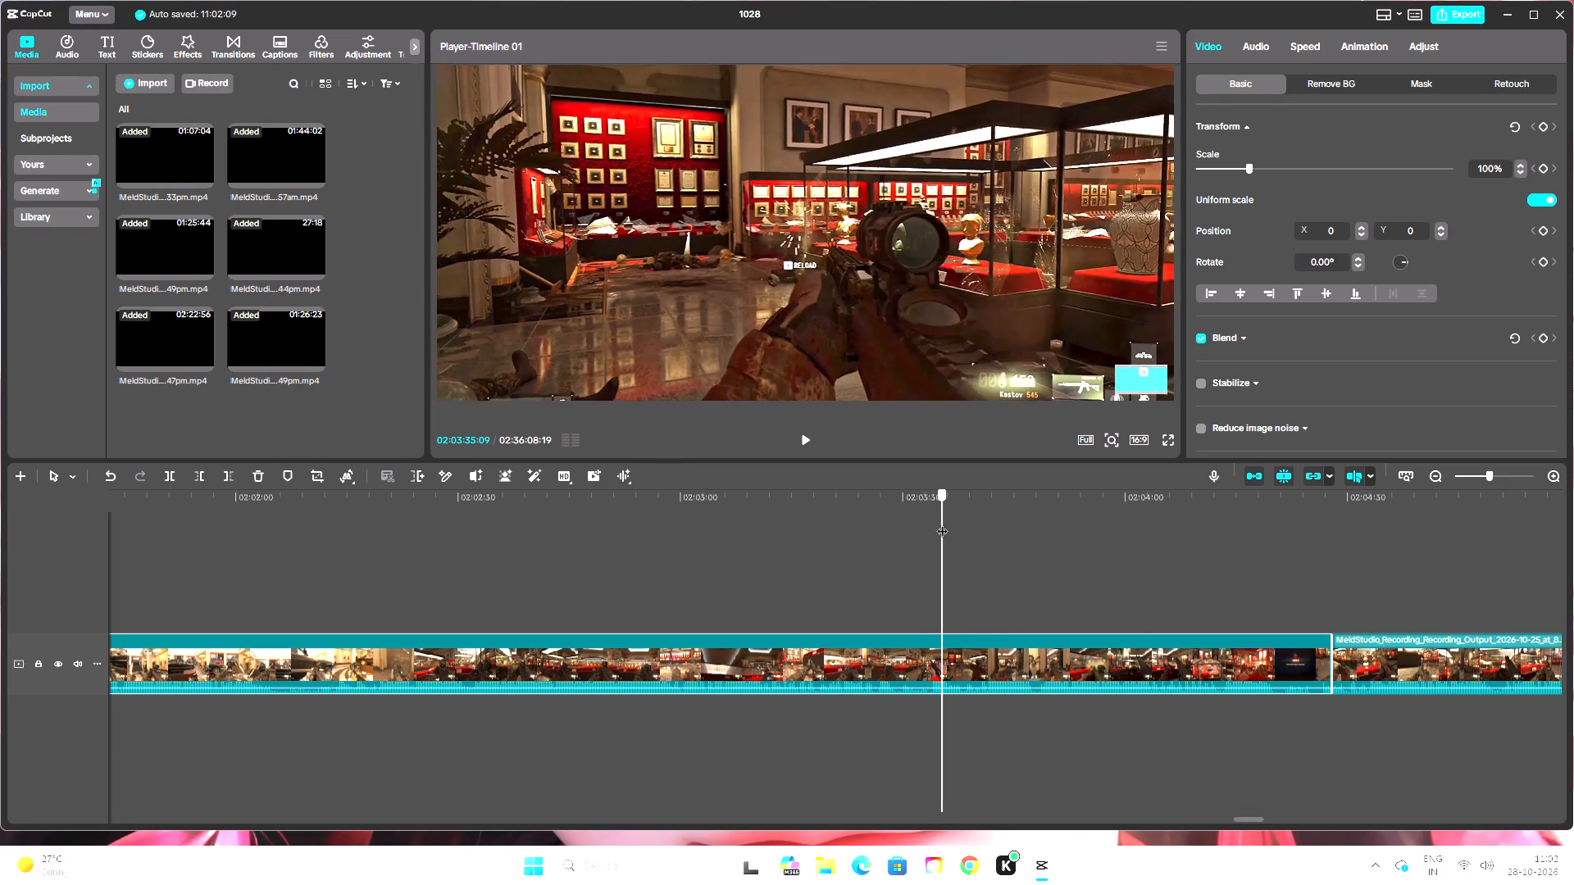
pyautogui.moveTo(942, 523); pyautogui.dragTo(930, 533)
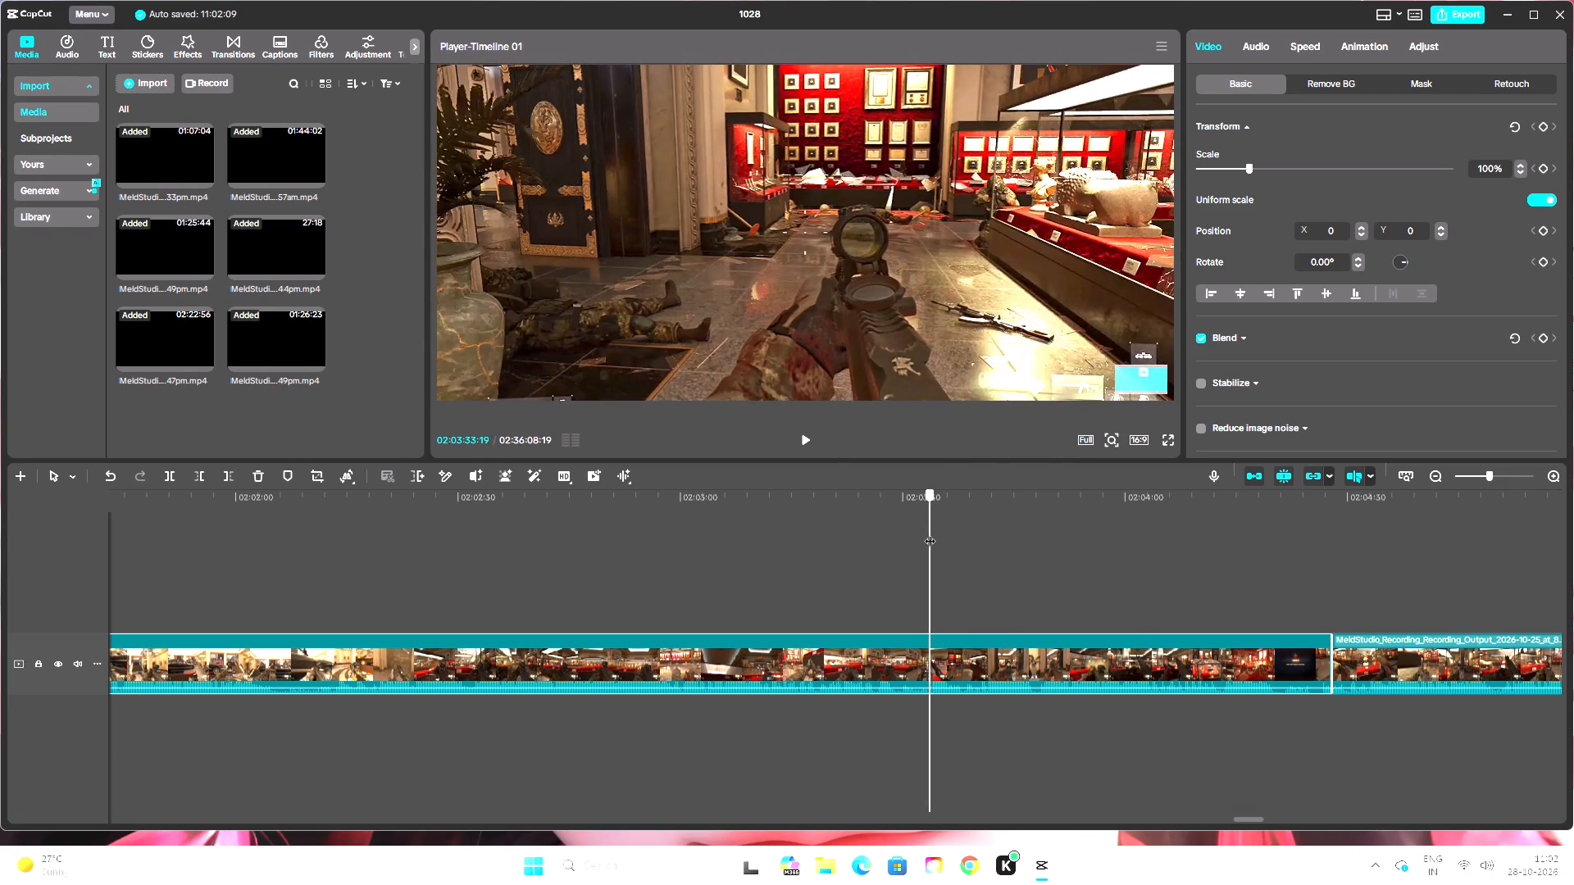
pyautogui.moveTo(930, 533); pyautogui.dragTo(934, 542)
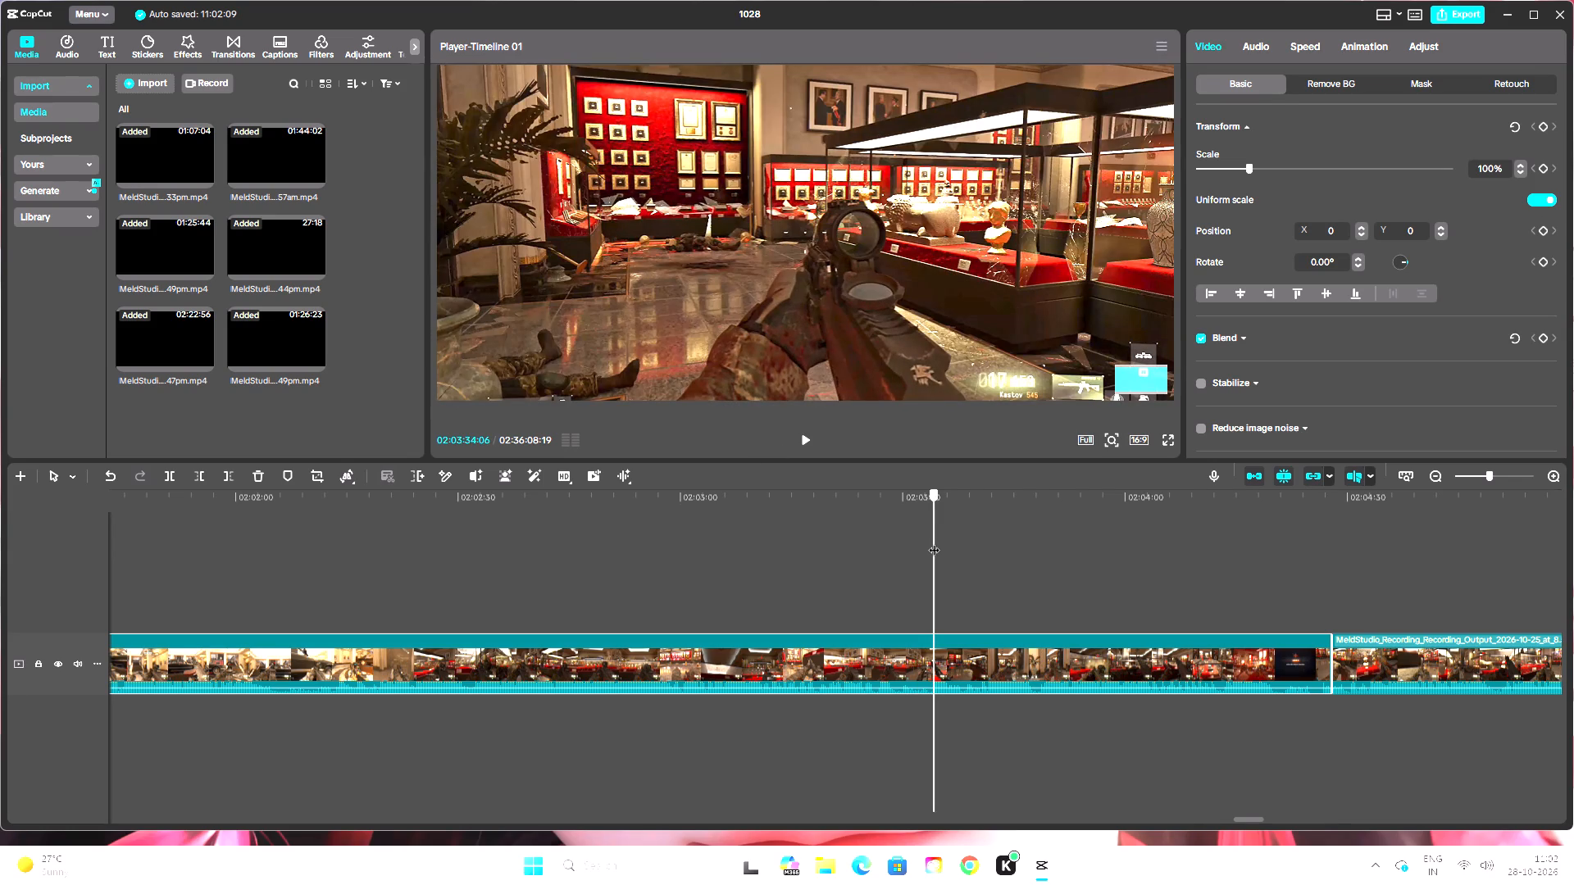
pyautogui.moveTo(934, 542); pyautogui.dragTo(937, 546)
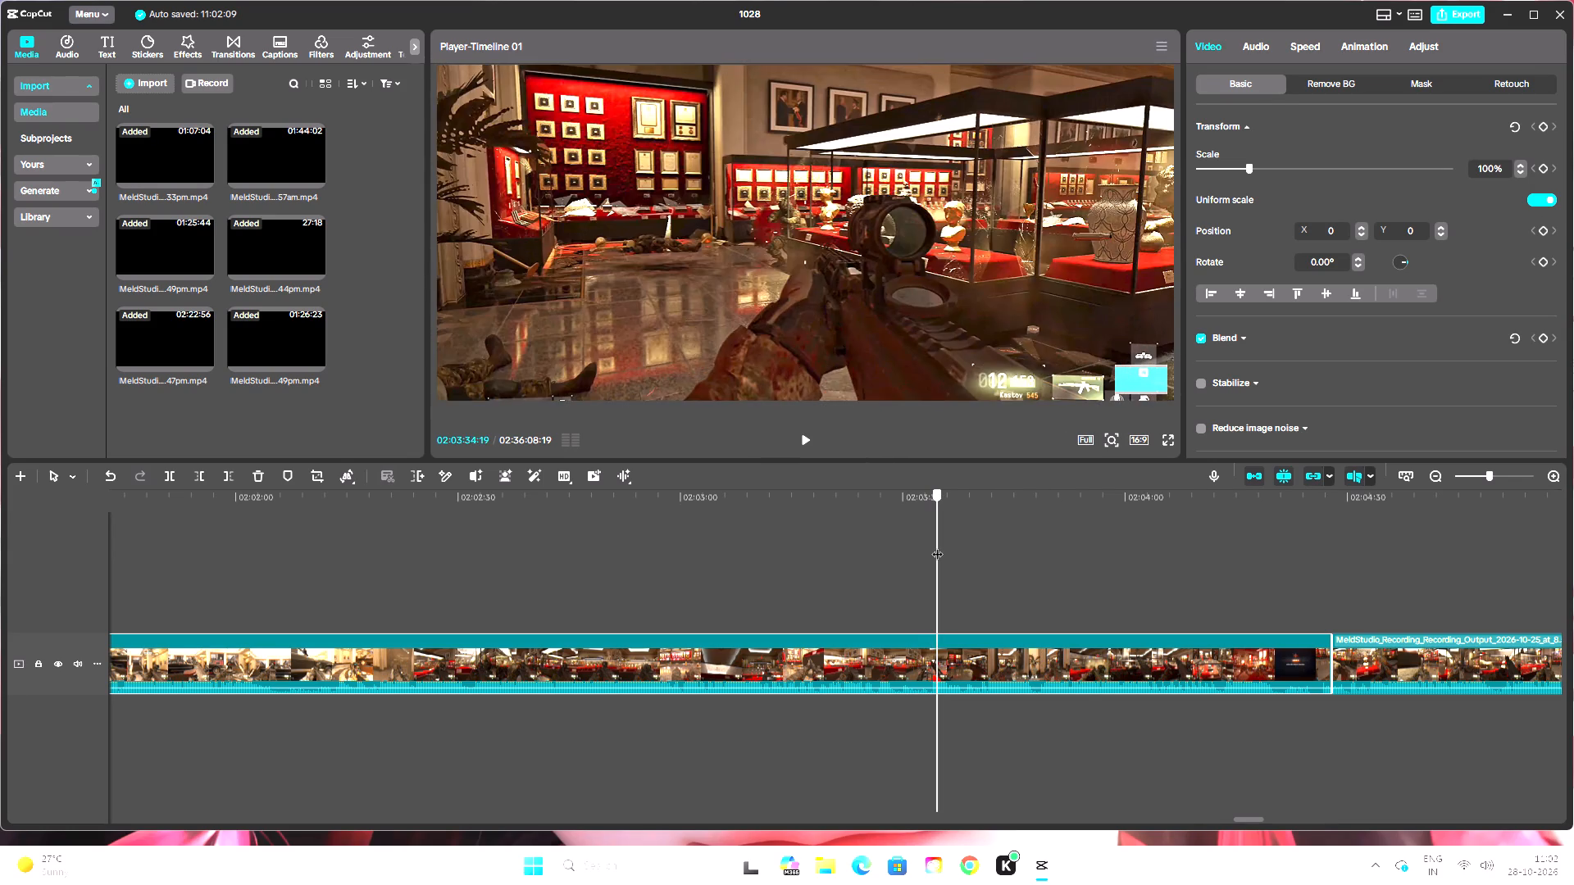
pyautogui.moveTo(937, 546); pyautogui.dragTo(962, 563)
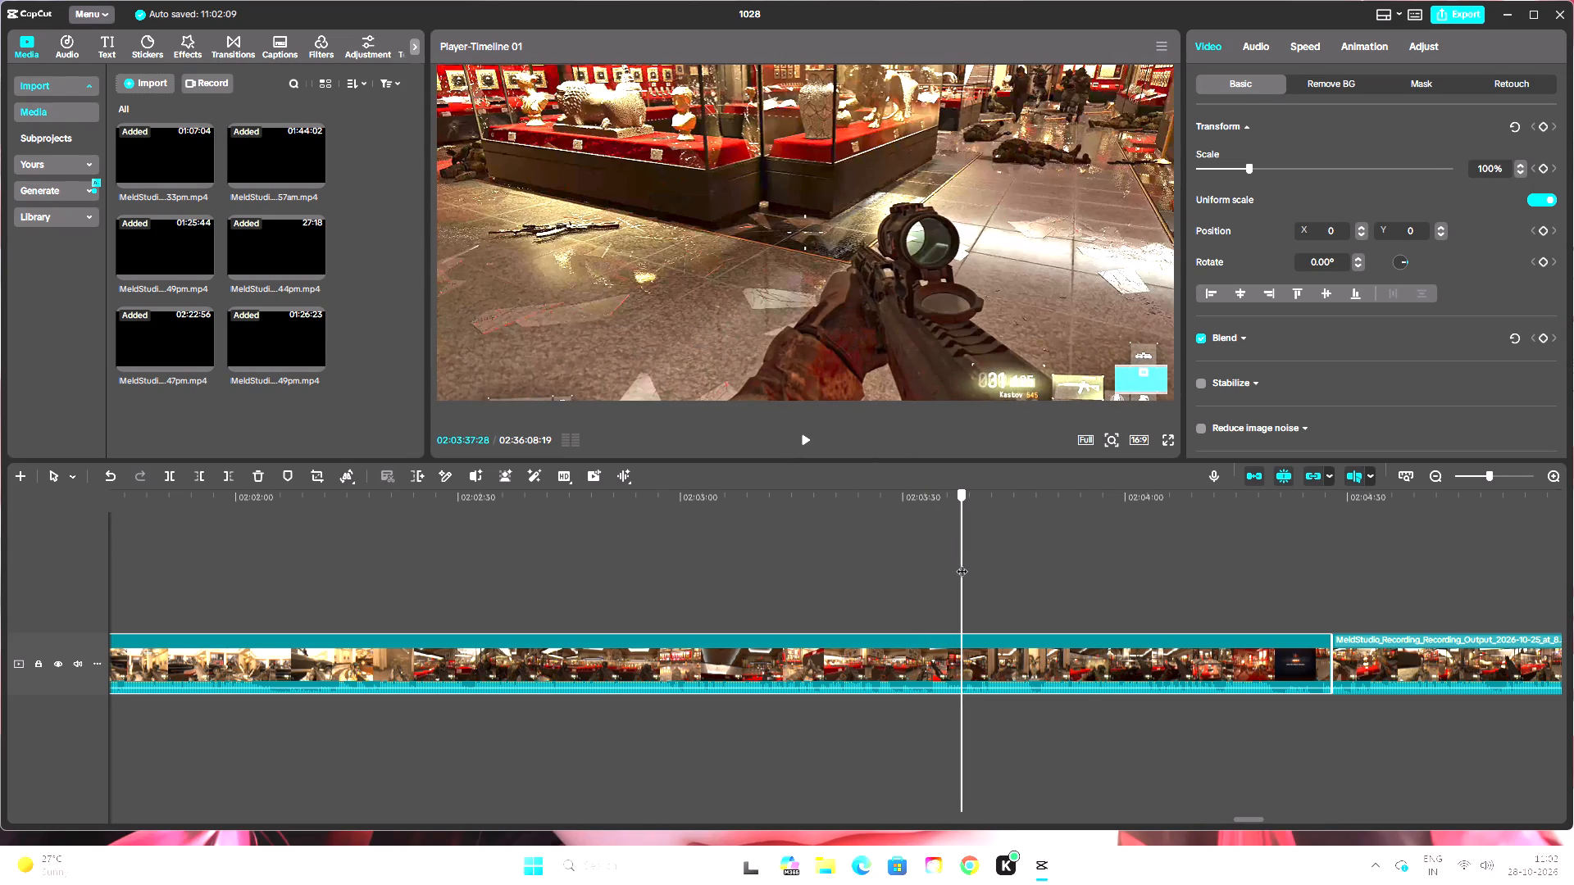
pyautogui.moveTo(962, 563); pyautogui.dragTo(971, 565)
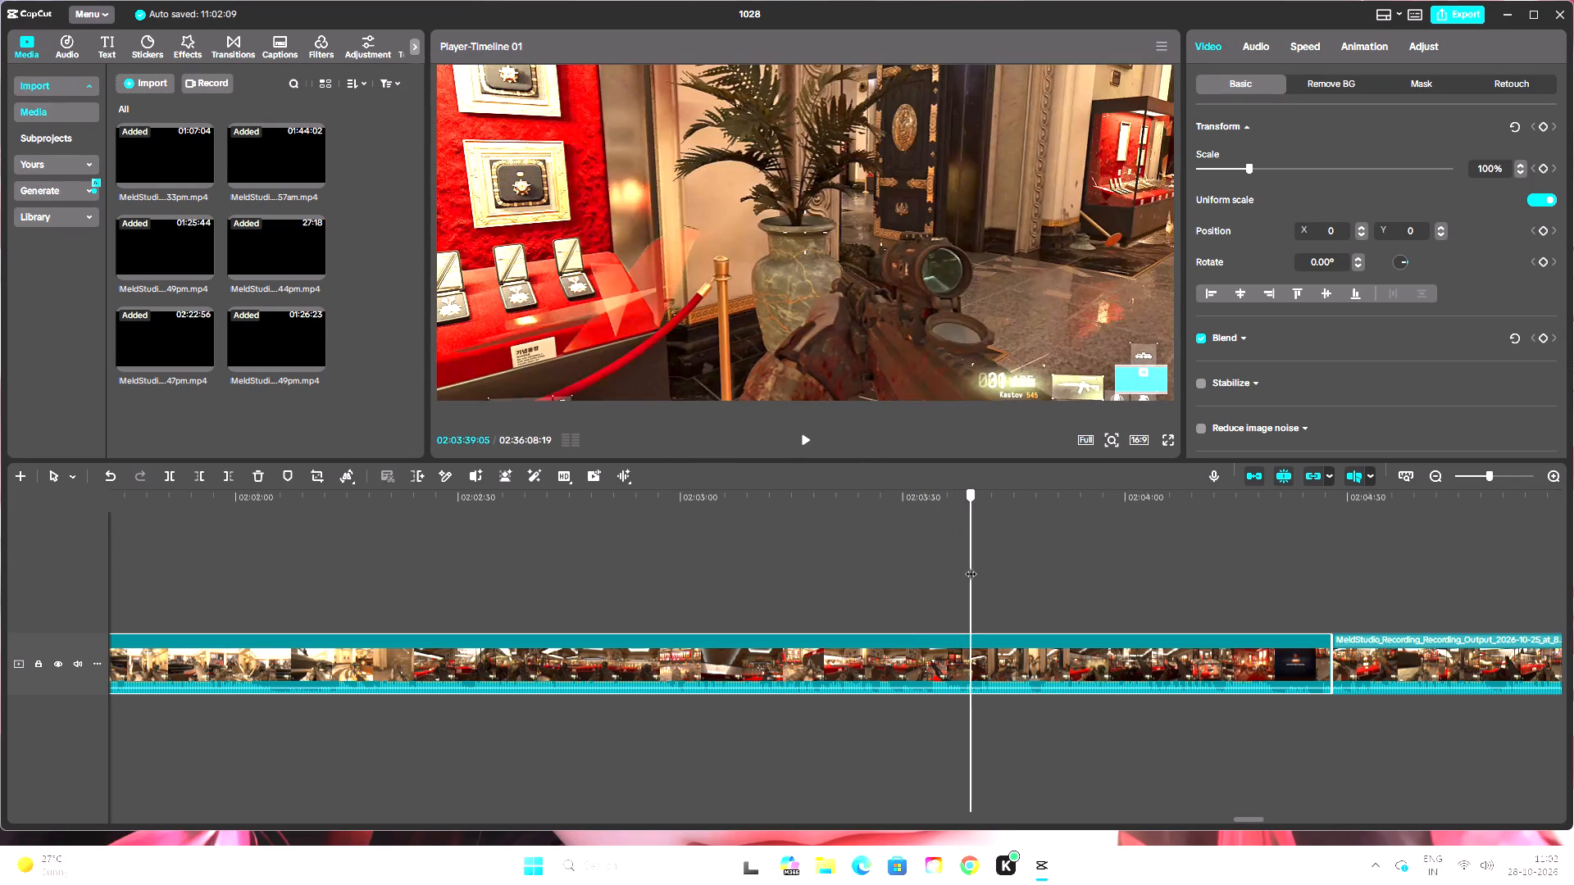
pyautogui.moveTo(971, 565); pyautogui.dragTo(963, 573)
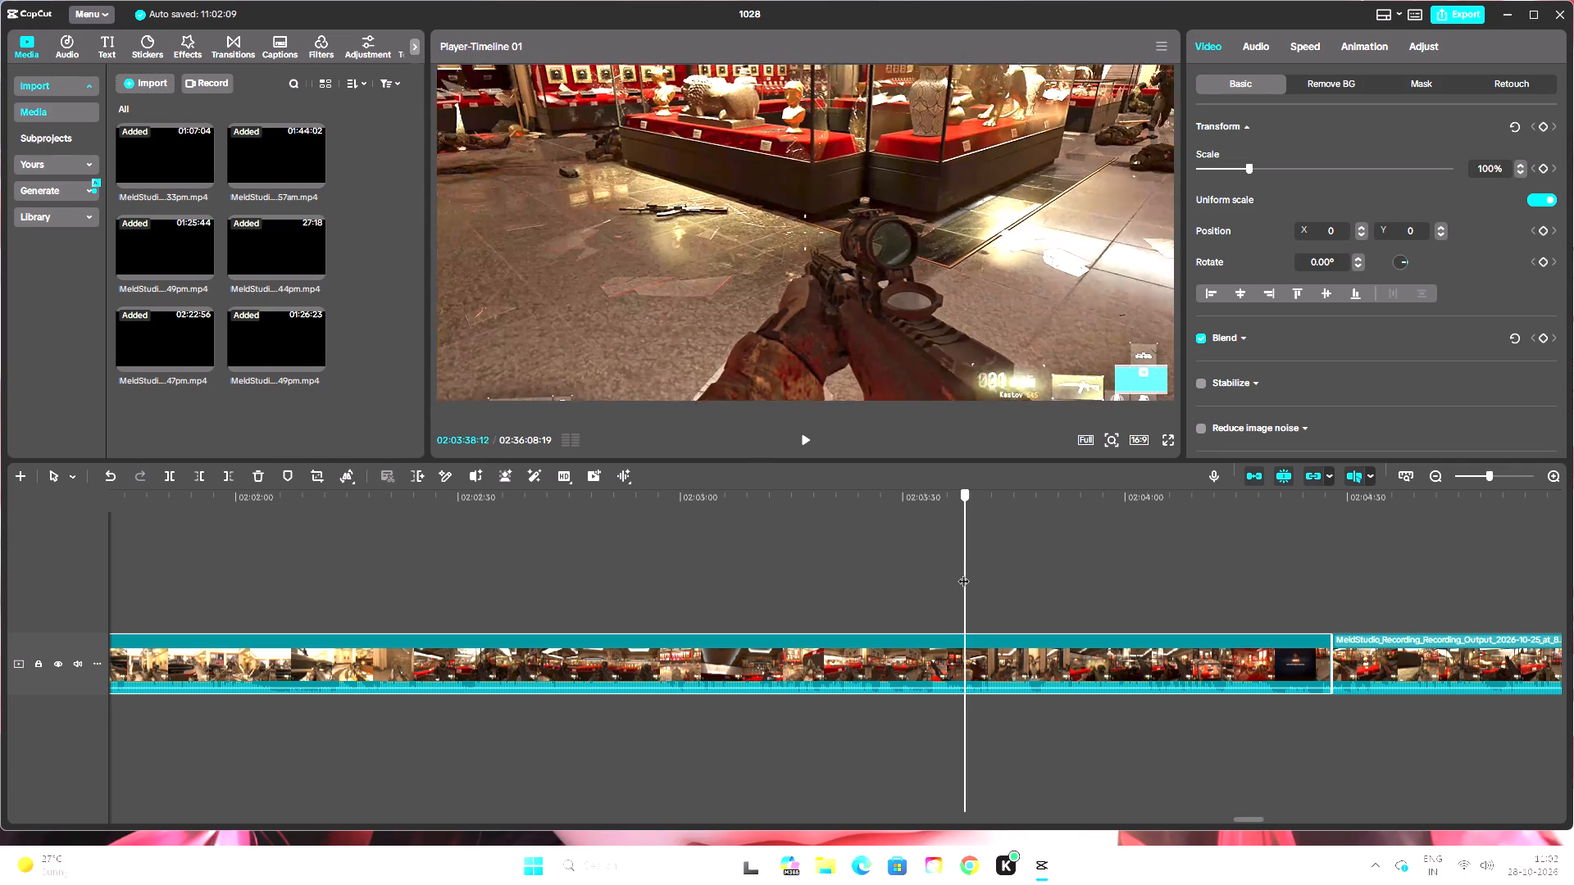
pyautogui.moveTo(963, 573); pyautogui.dragTo(964, 573)
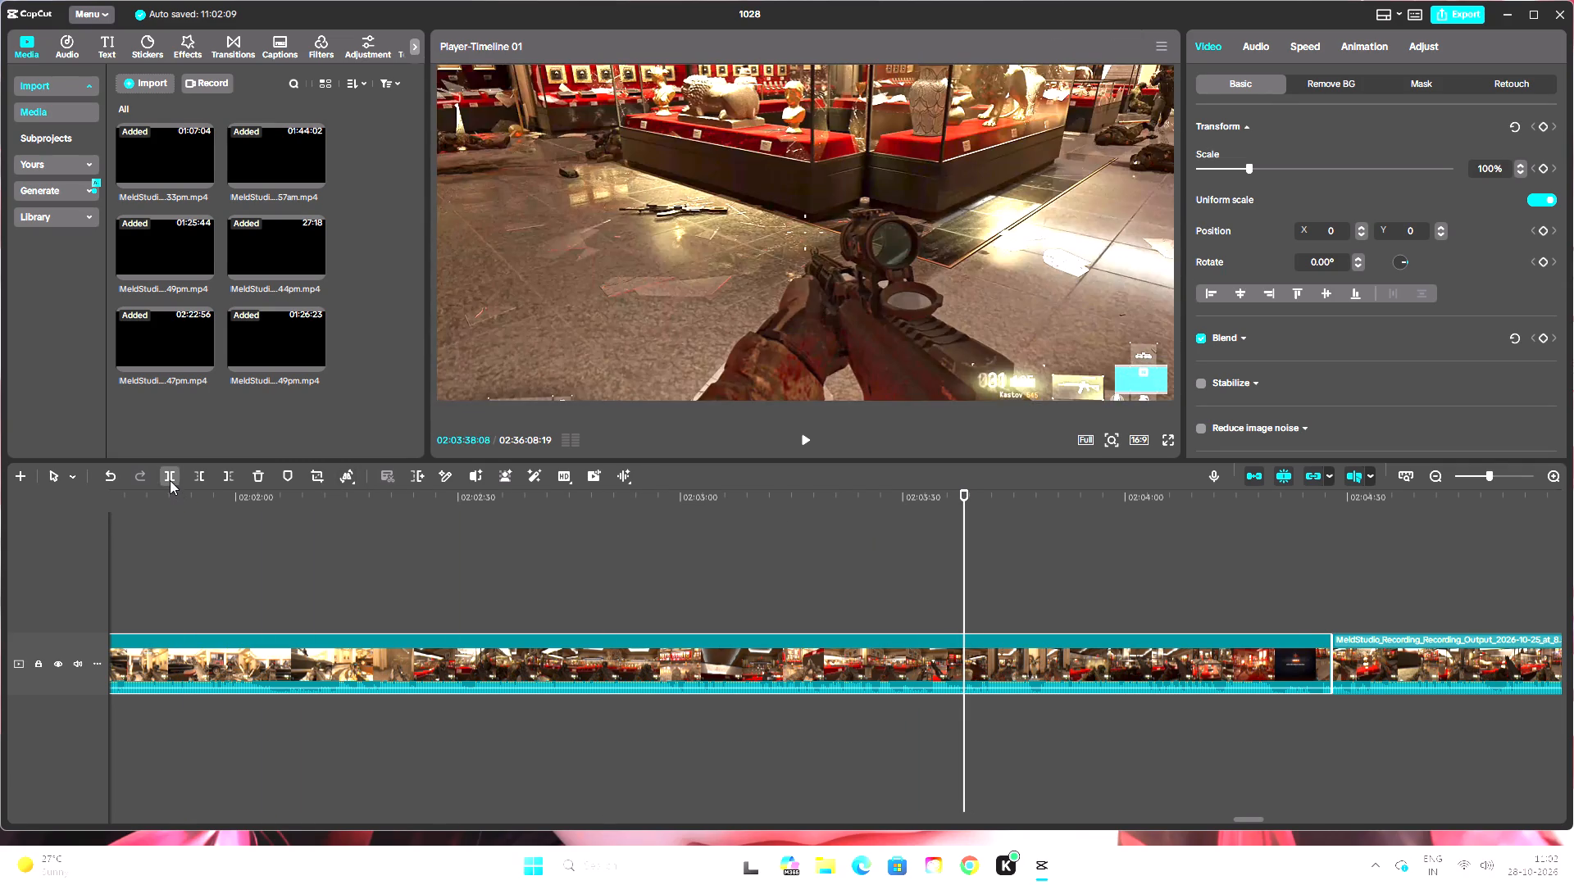
pyautogui.click(170, 480)
# Delete the failed museum attempt between 02:03:38:08 and 02:04:27:25.
pyautogui.click(1066, 673)
pyautogui.press('BackSpace')
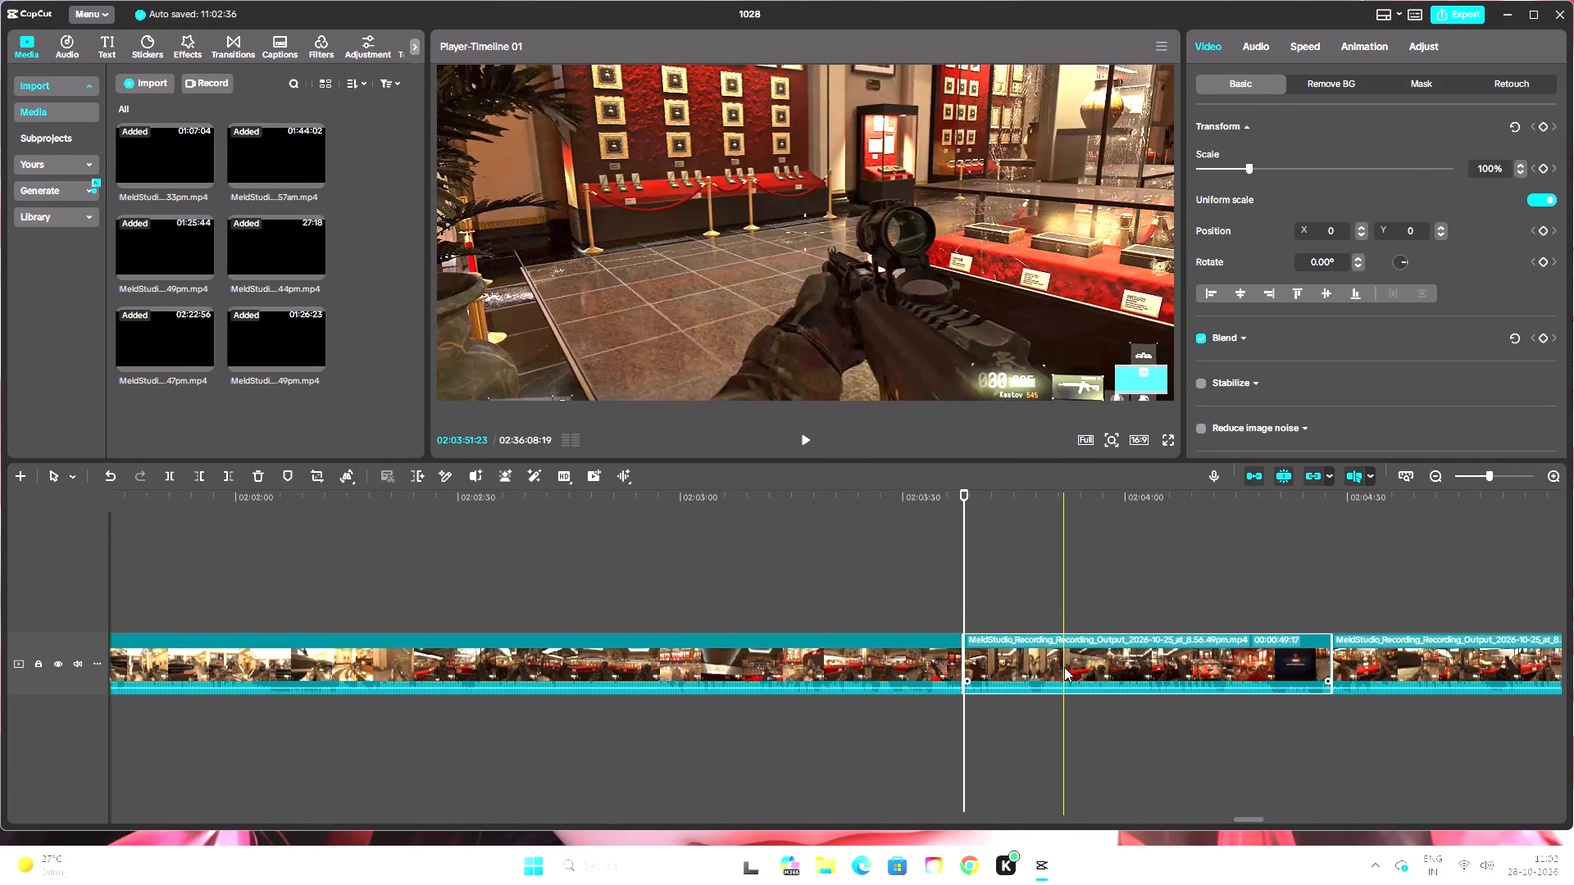
# Play back the museum footage across the new join at 02:03:38:08, starting about a second before it.
pyautogui.moveTo(960, 493); pyautogui.dragTo(958, 512)
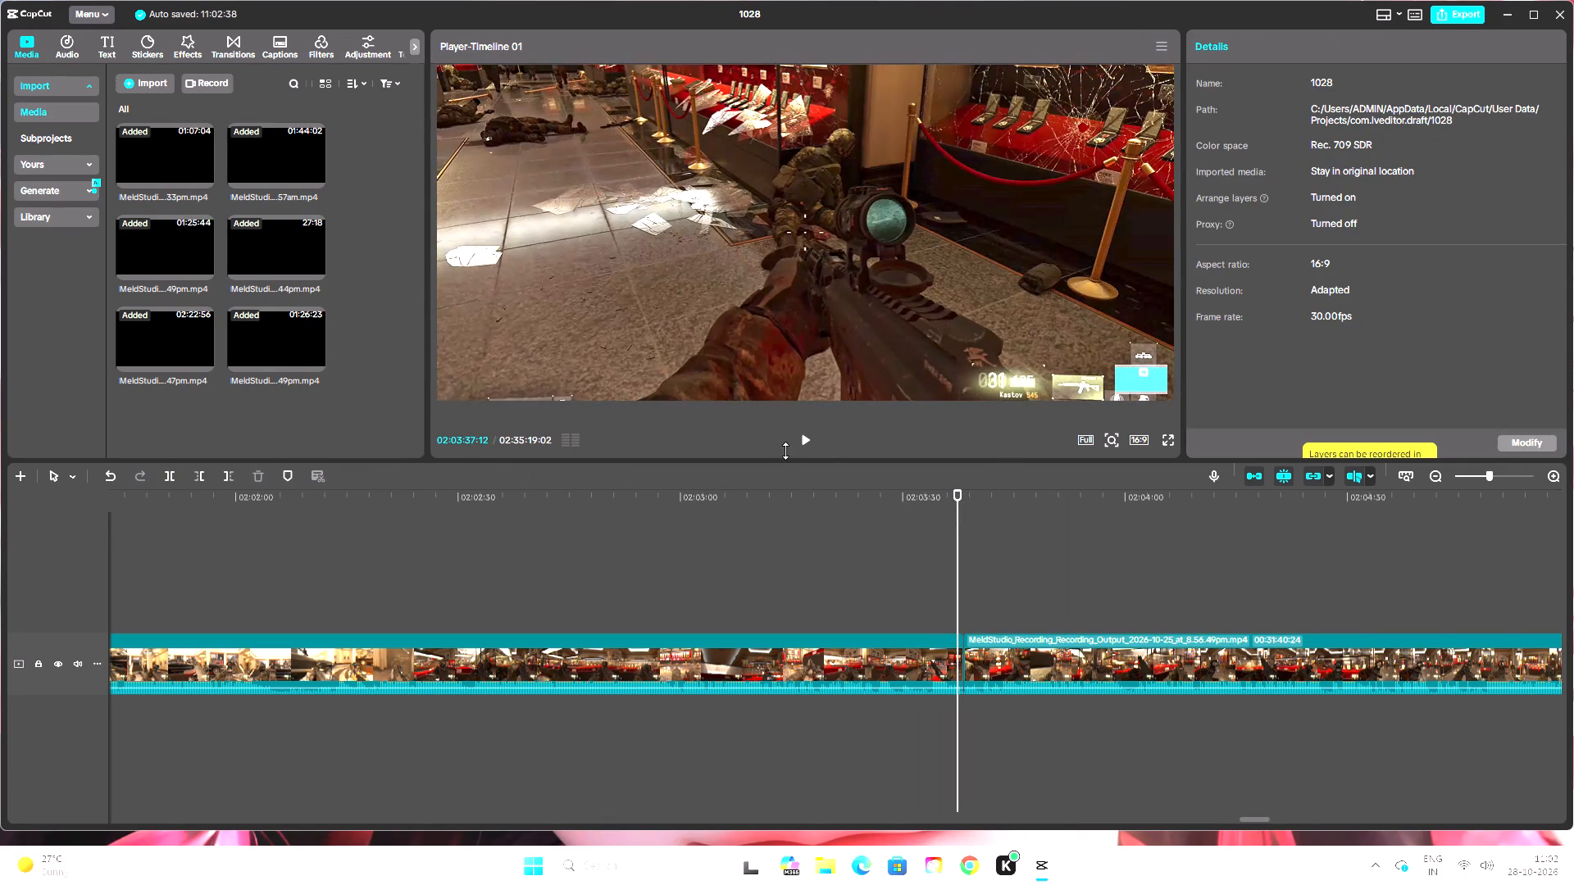
pyautogui.click(809, 442)
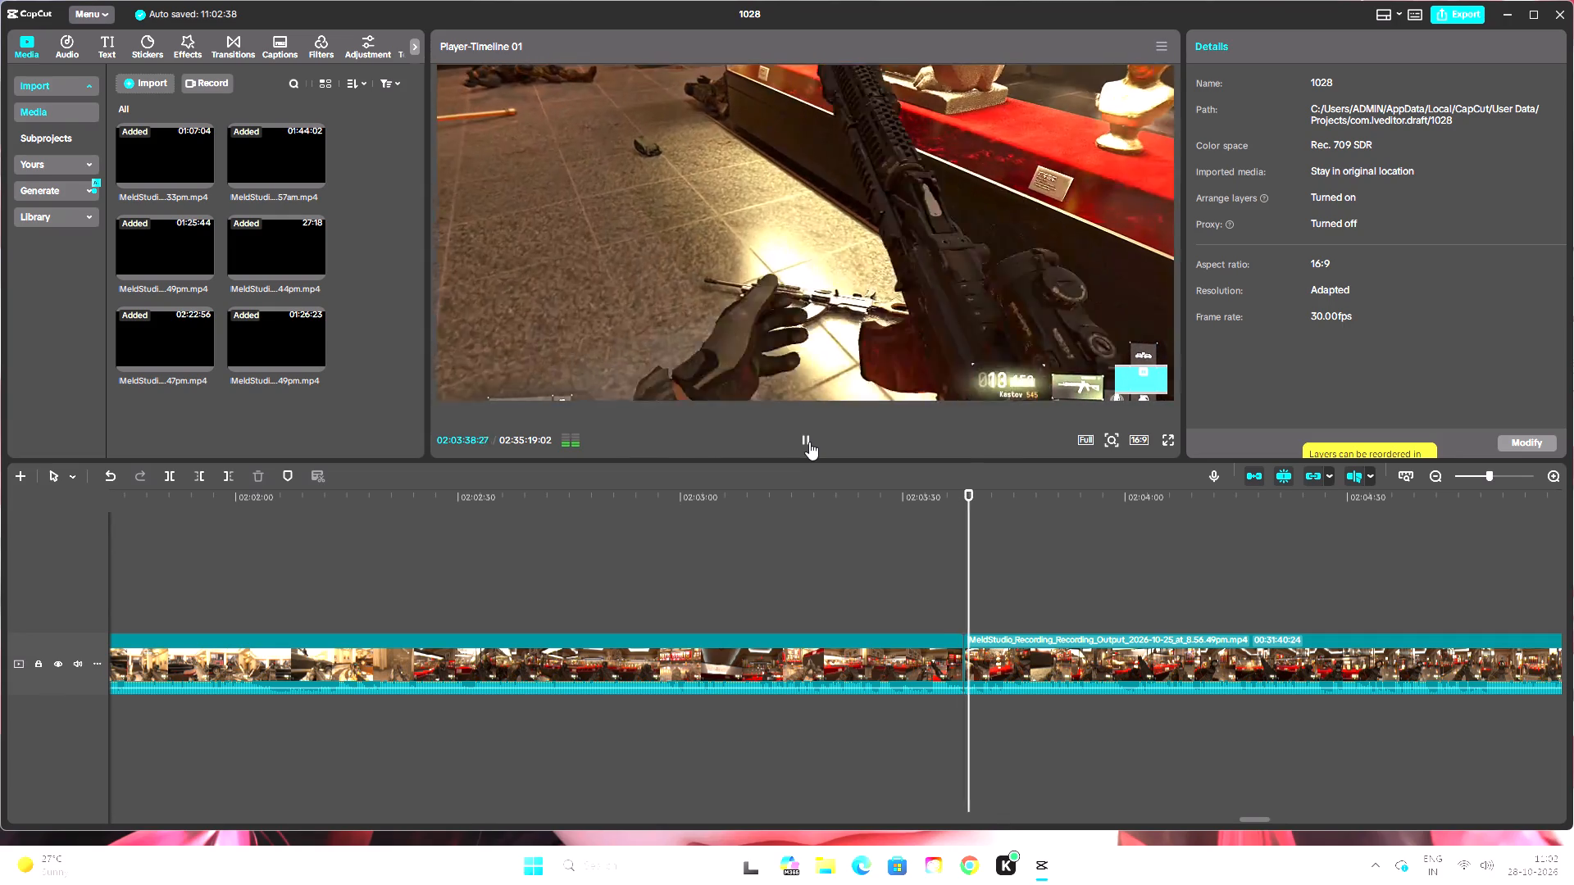
# Scan on through the museum fight and split the recording at 02:06:34:10, in the dark doorway before the thermal-vision section.
pyautogui.moveTo(984, 501); pyautogui.dragTo(1231, 558)
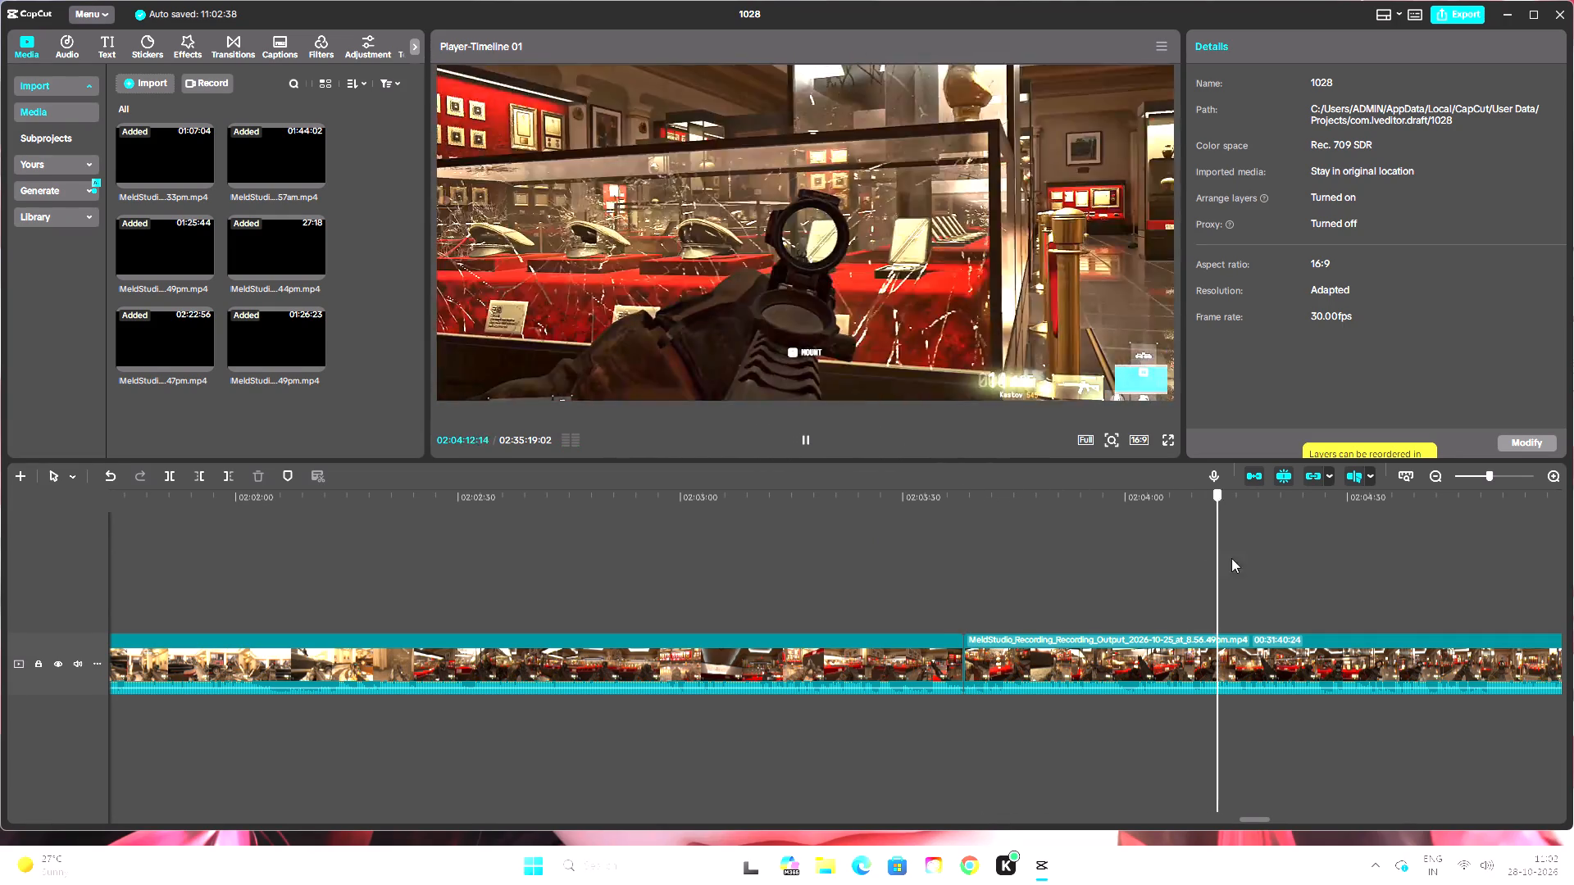
pyautogui.moveTo(1231, 558); pyautogui.dragTo(1389, 583)
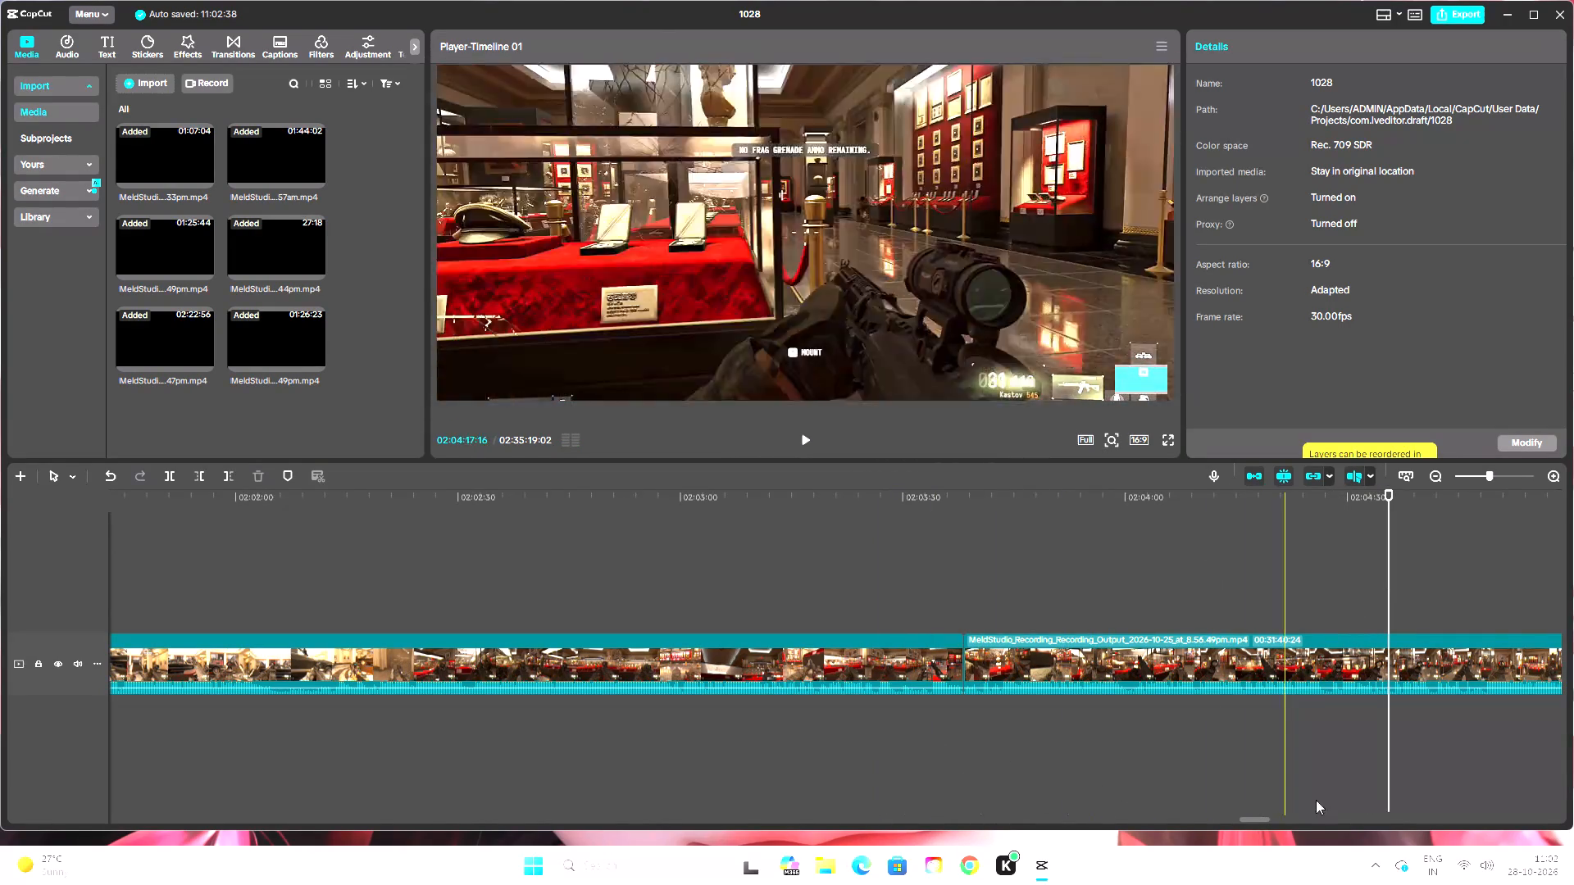
pyautogui.tripleClick(1435, 478)
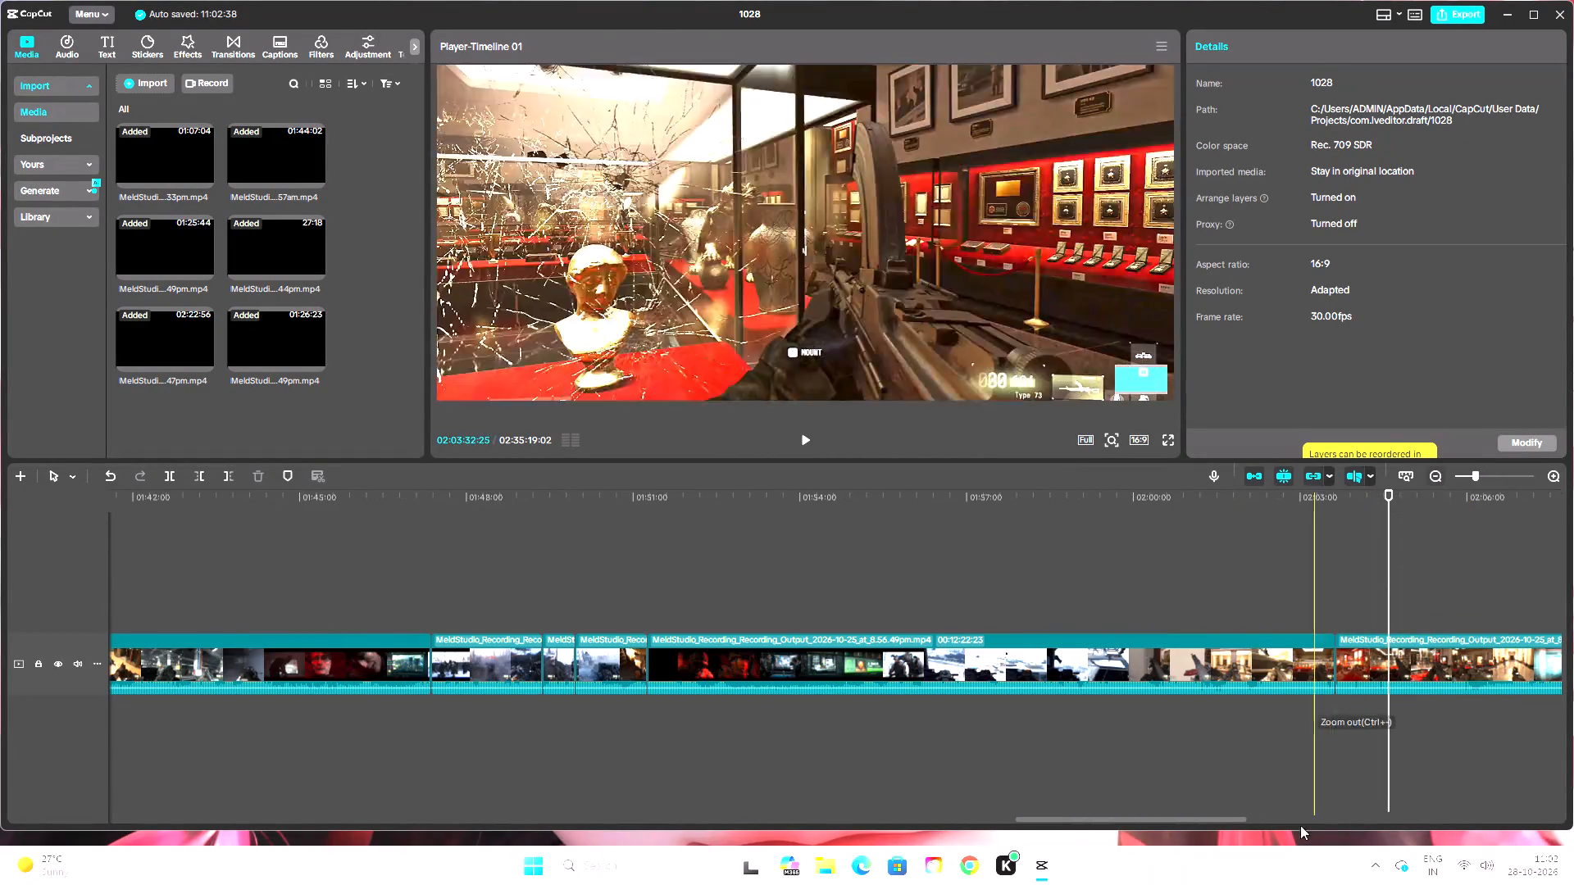
pyautogui.moveTo(1194, 816); pyautogui.dragTo(1284, 819)
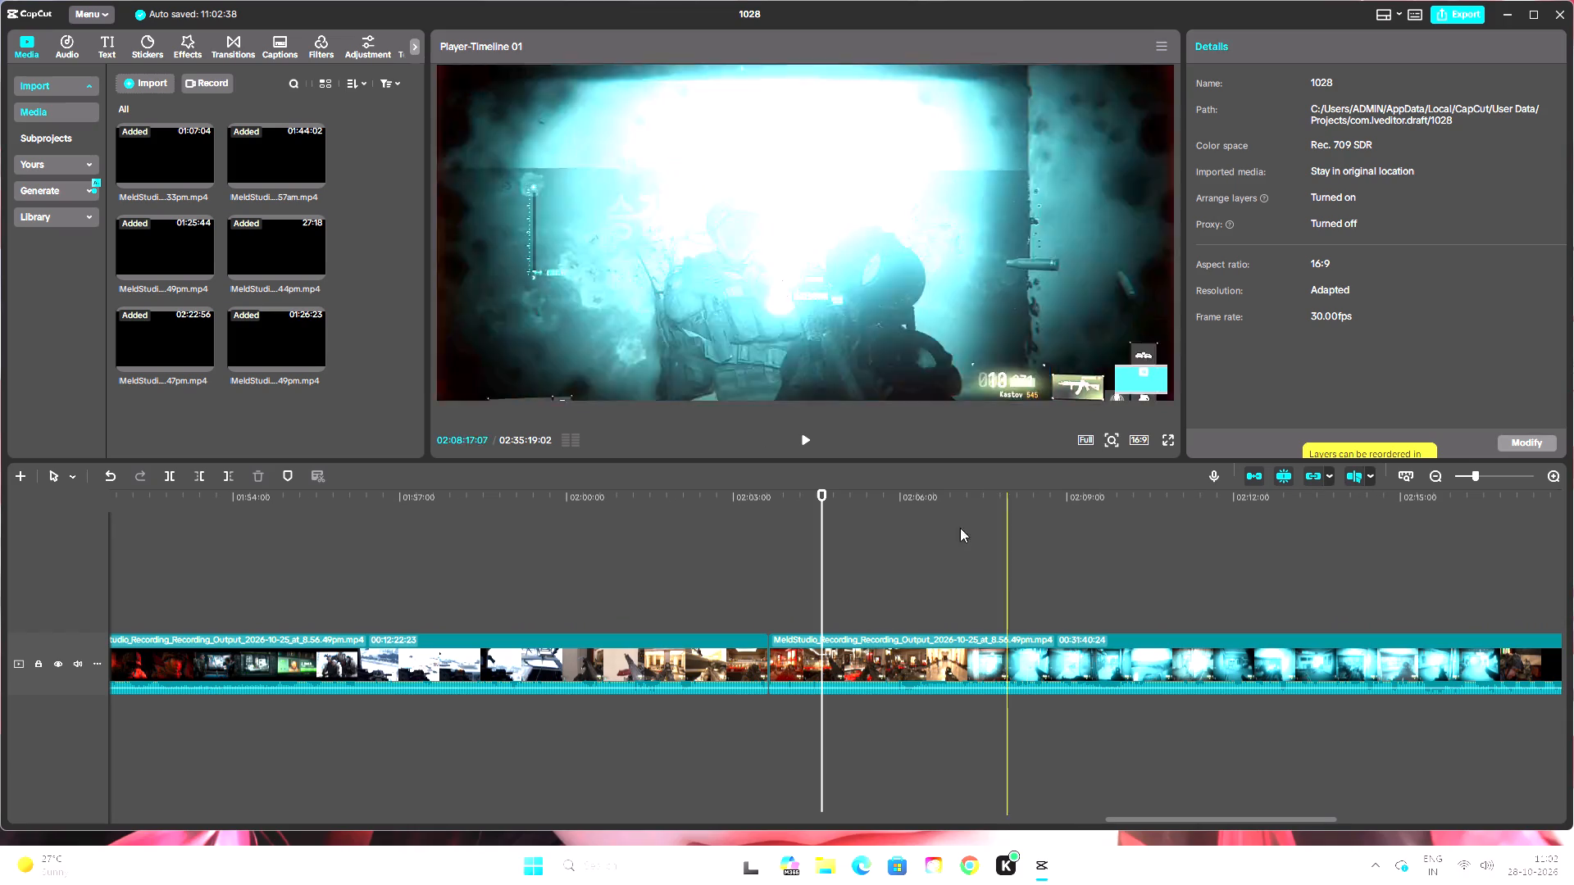
pyautogui.moveTo(820, 494); pyautogui.dragTo(866, 511)
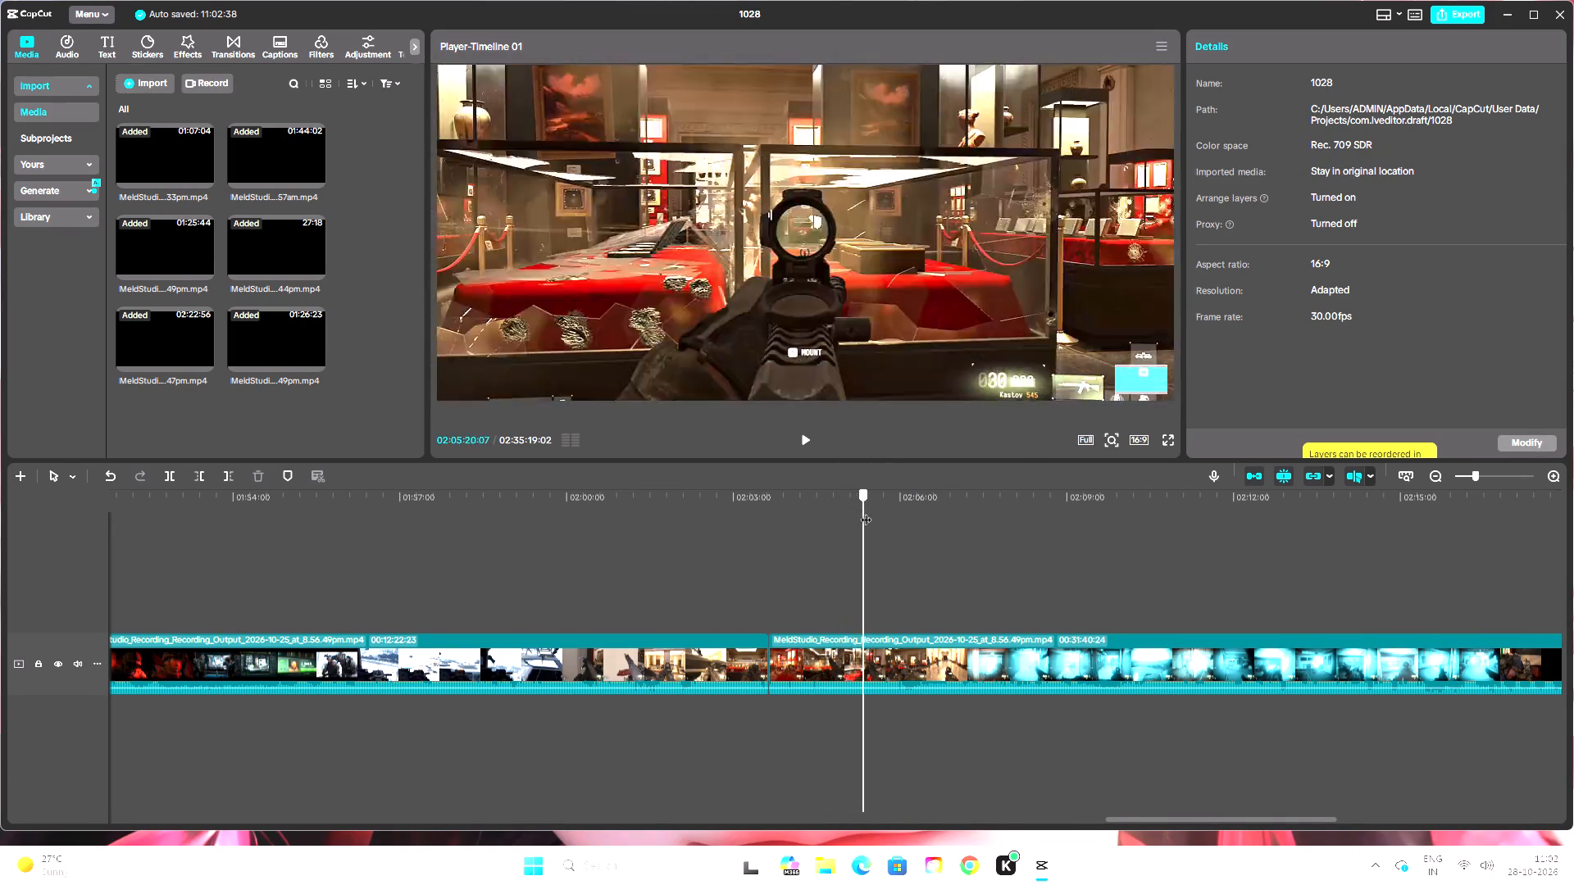
pyautogui.moveTo(866, 511); pyautogui.dragTo(967, 547)
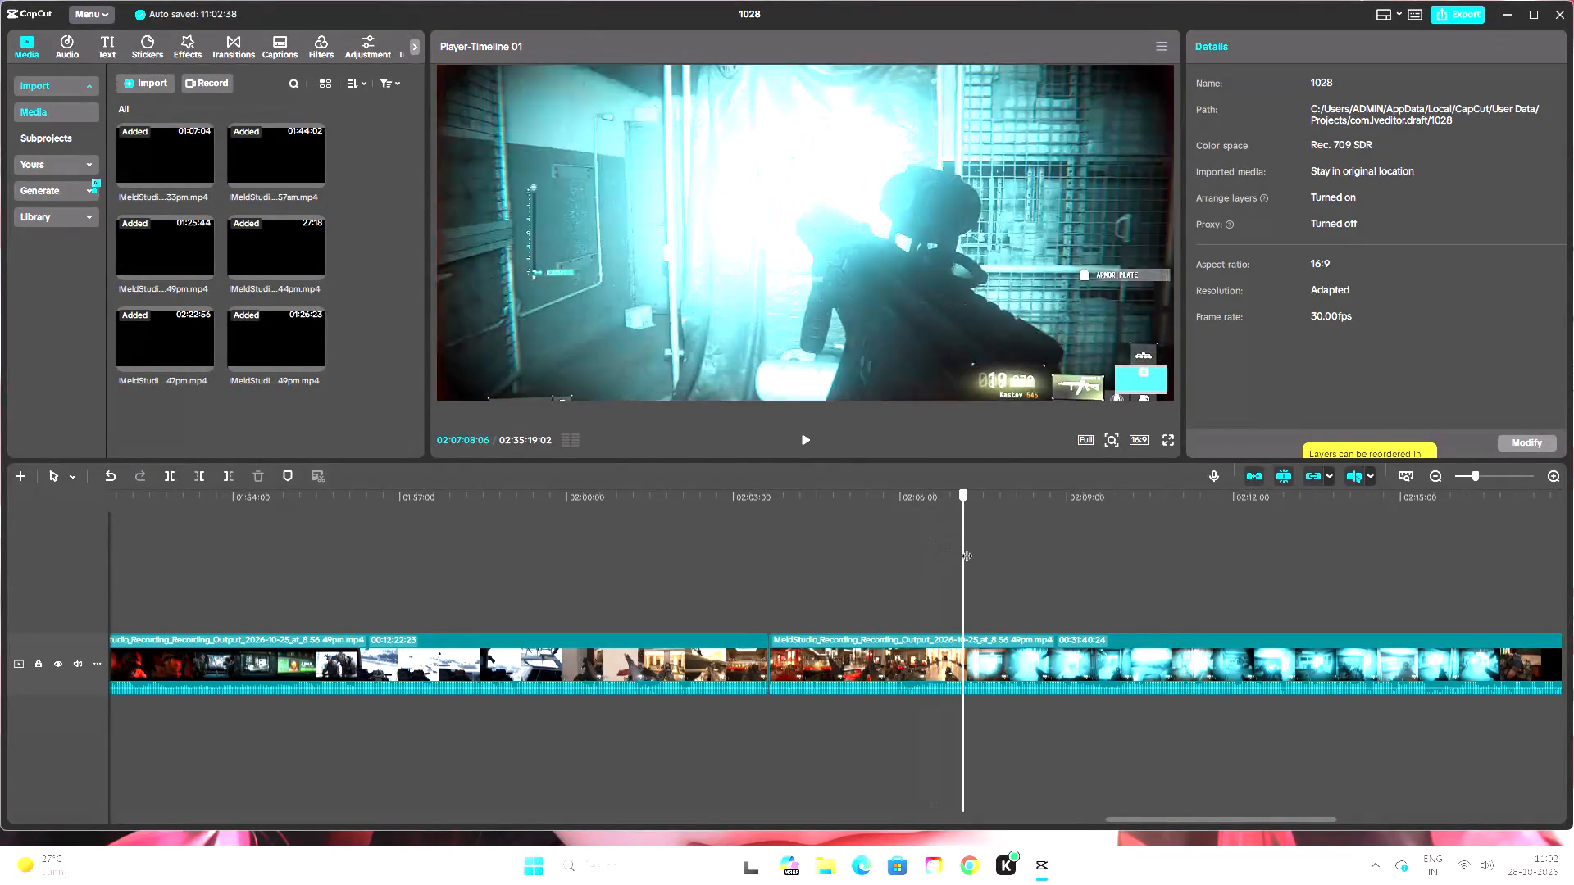
pyautogui.moveTo(967, 547); pyautogui.dragTo(1055, 585)
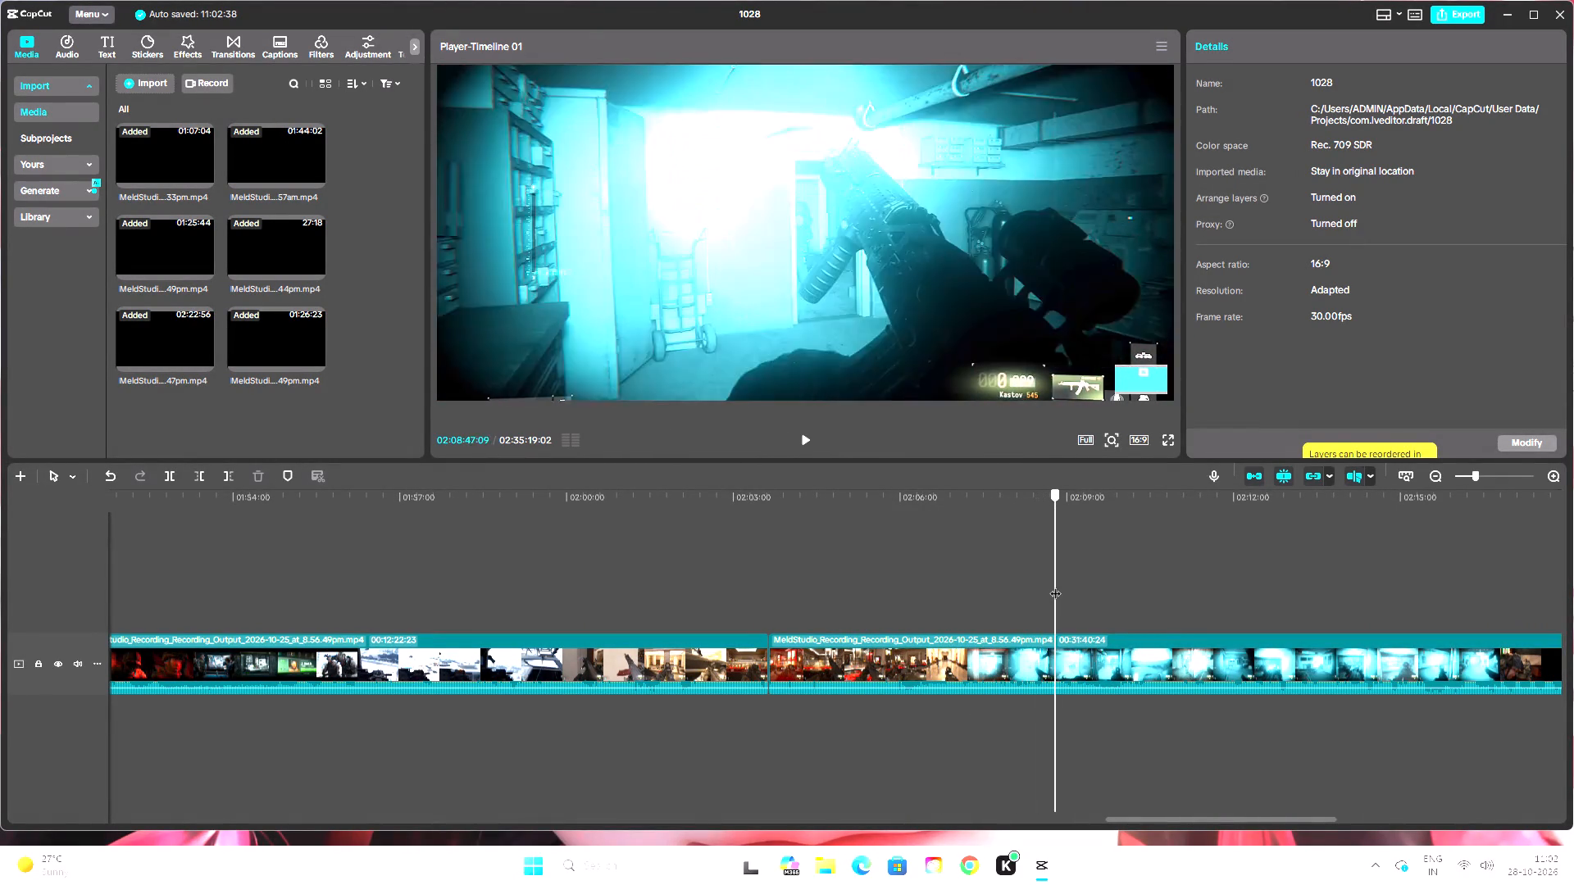
pyautogui.moveTo(1055, 585); pyautogui.dragTo(940, 597)
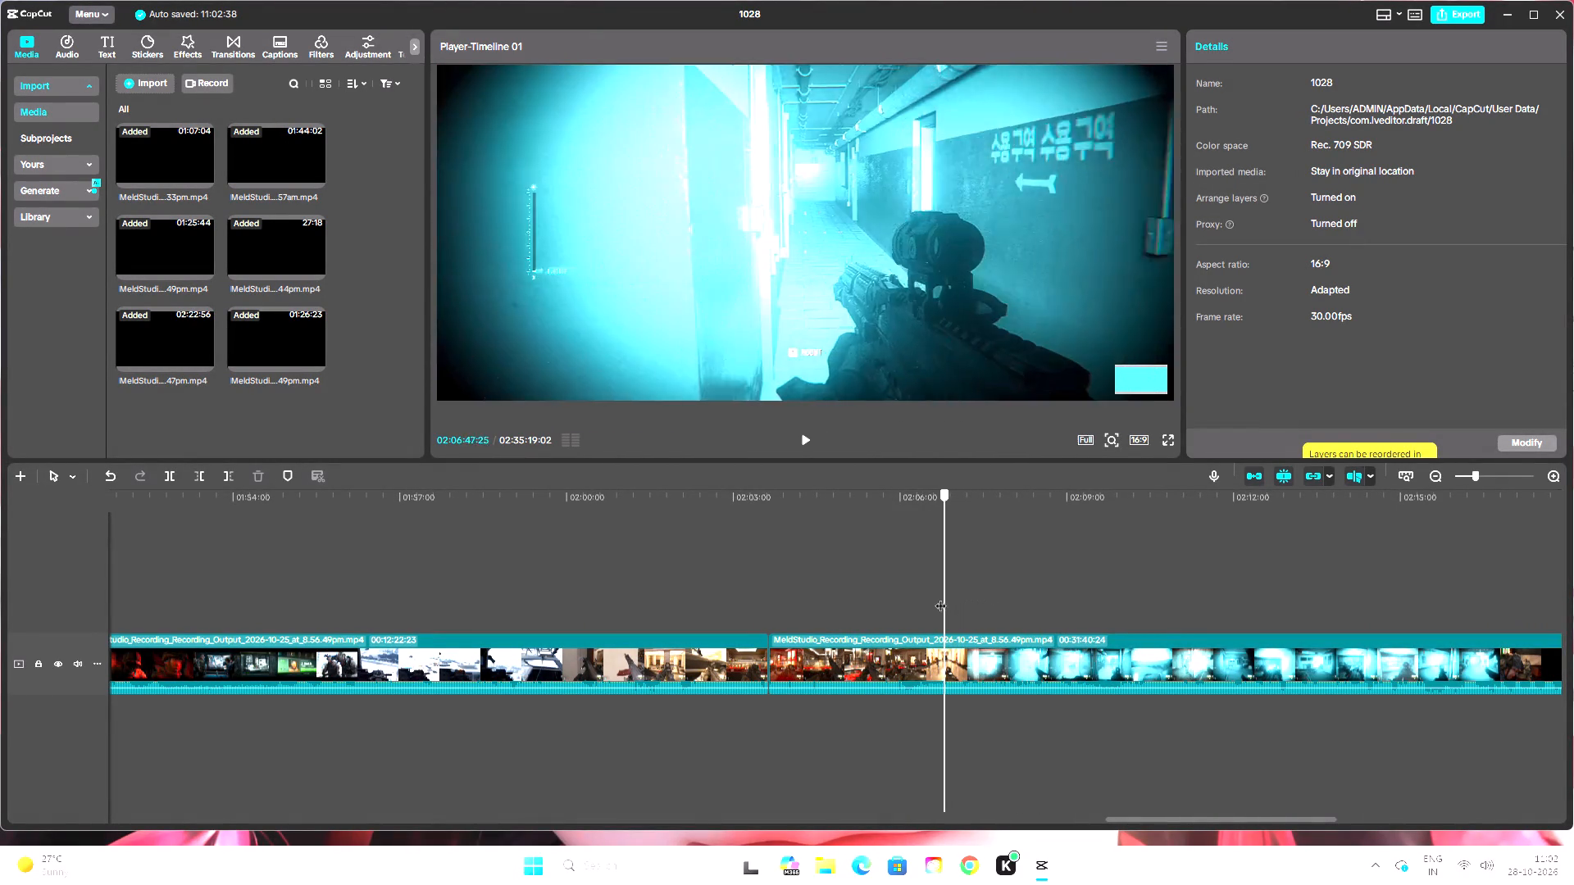
pyautogui.moveTo(940, 597); pyautogui.dragTo(930, 602)
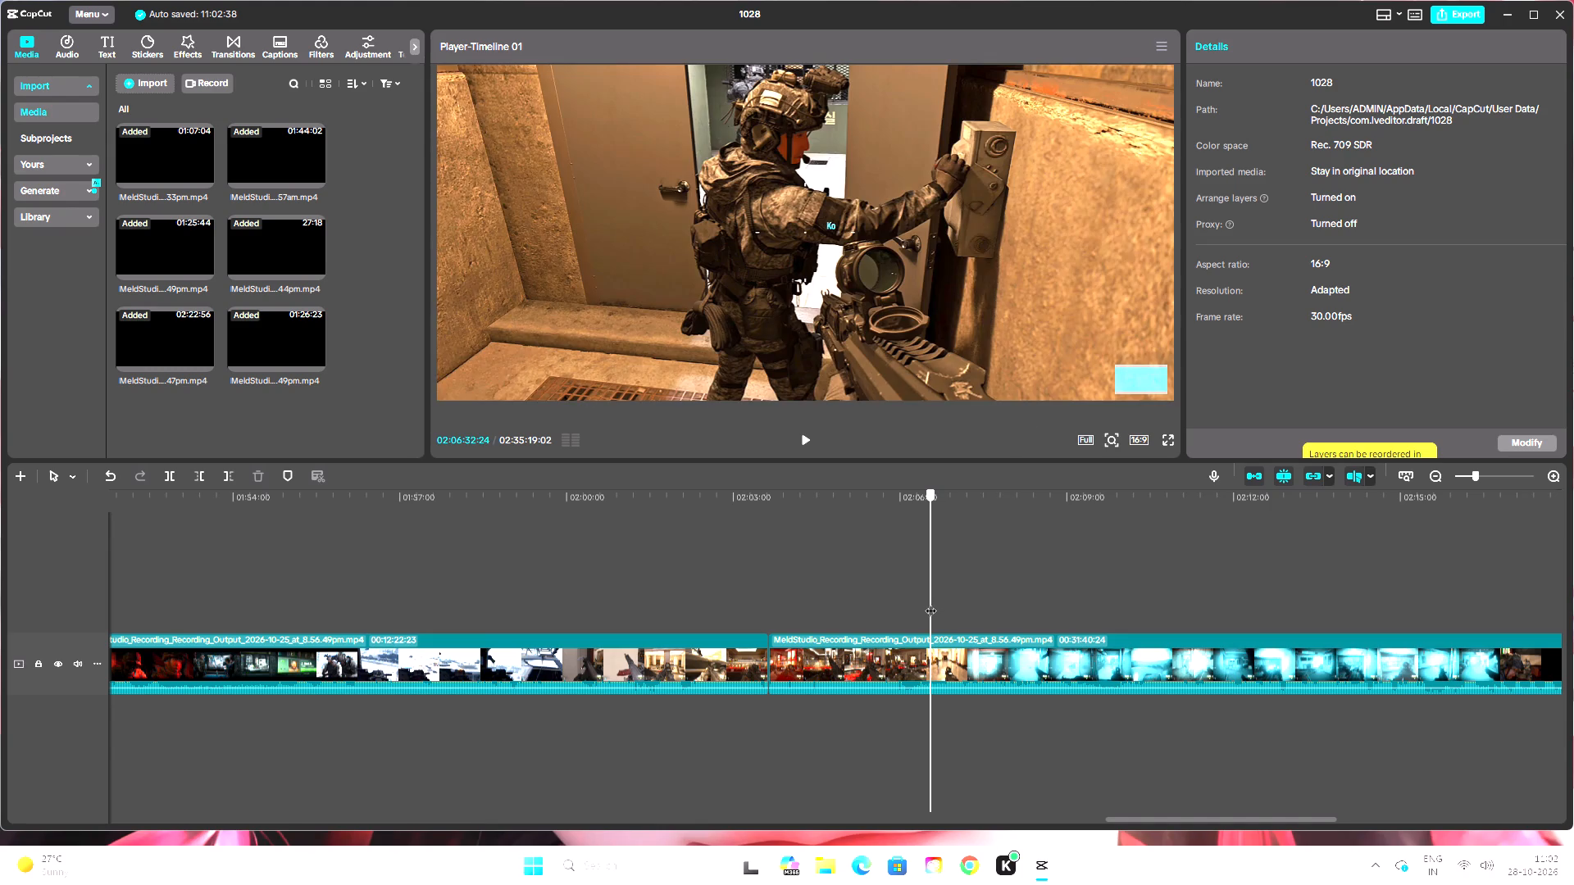
pyautogui.moveTo(930, 602); pyautogui.dragTo(930, 602)
pyautogui.click(811, 442)
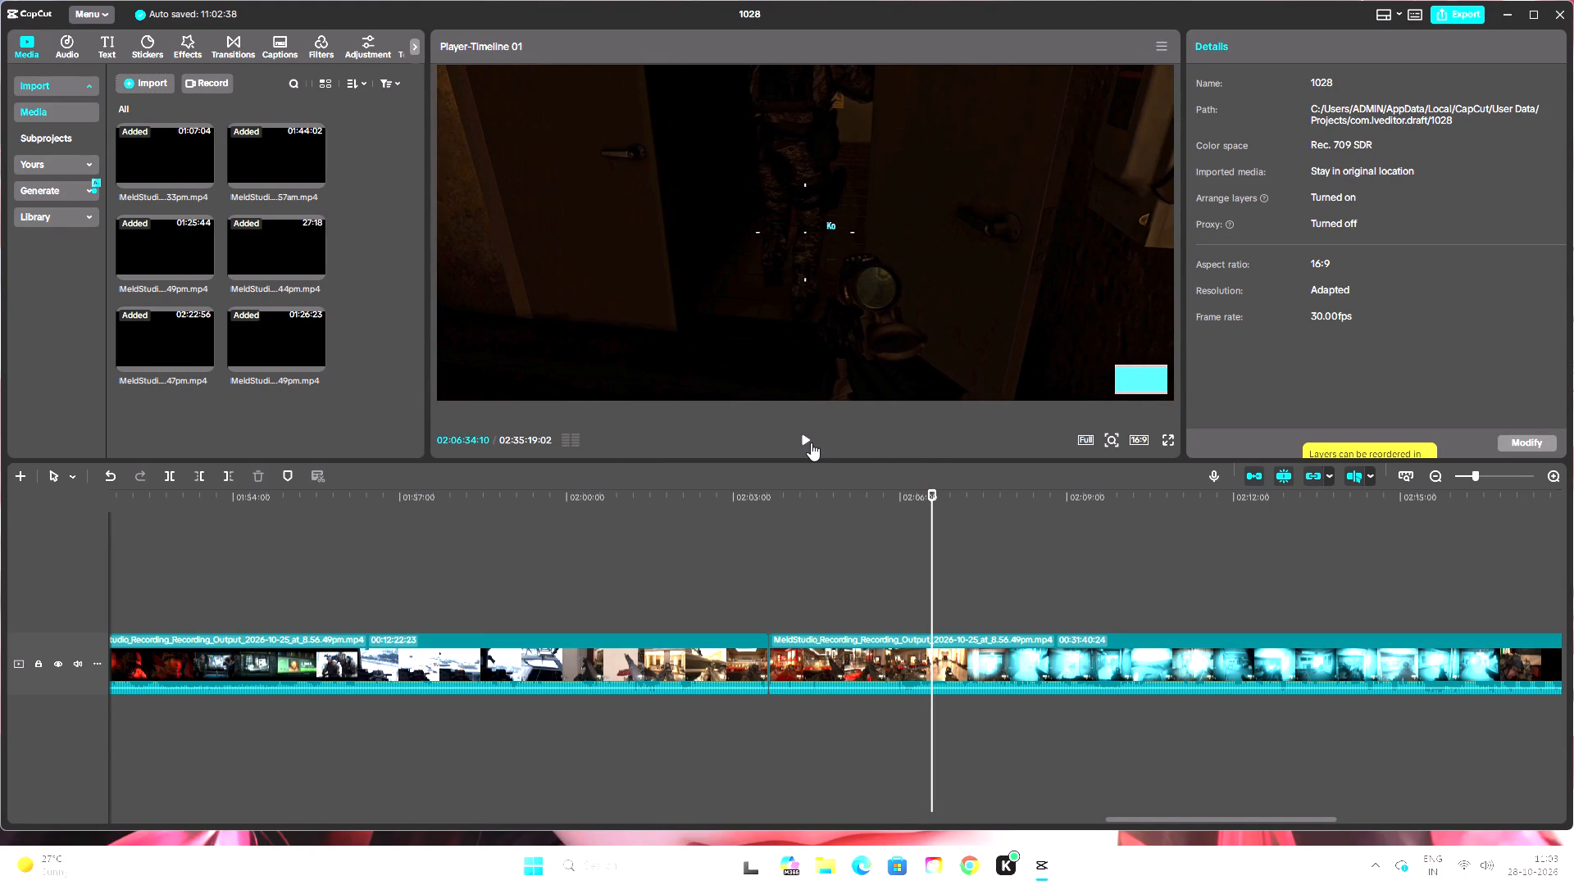
pyautogui.click(168, 477)
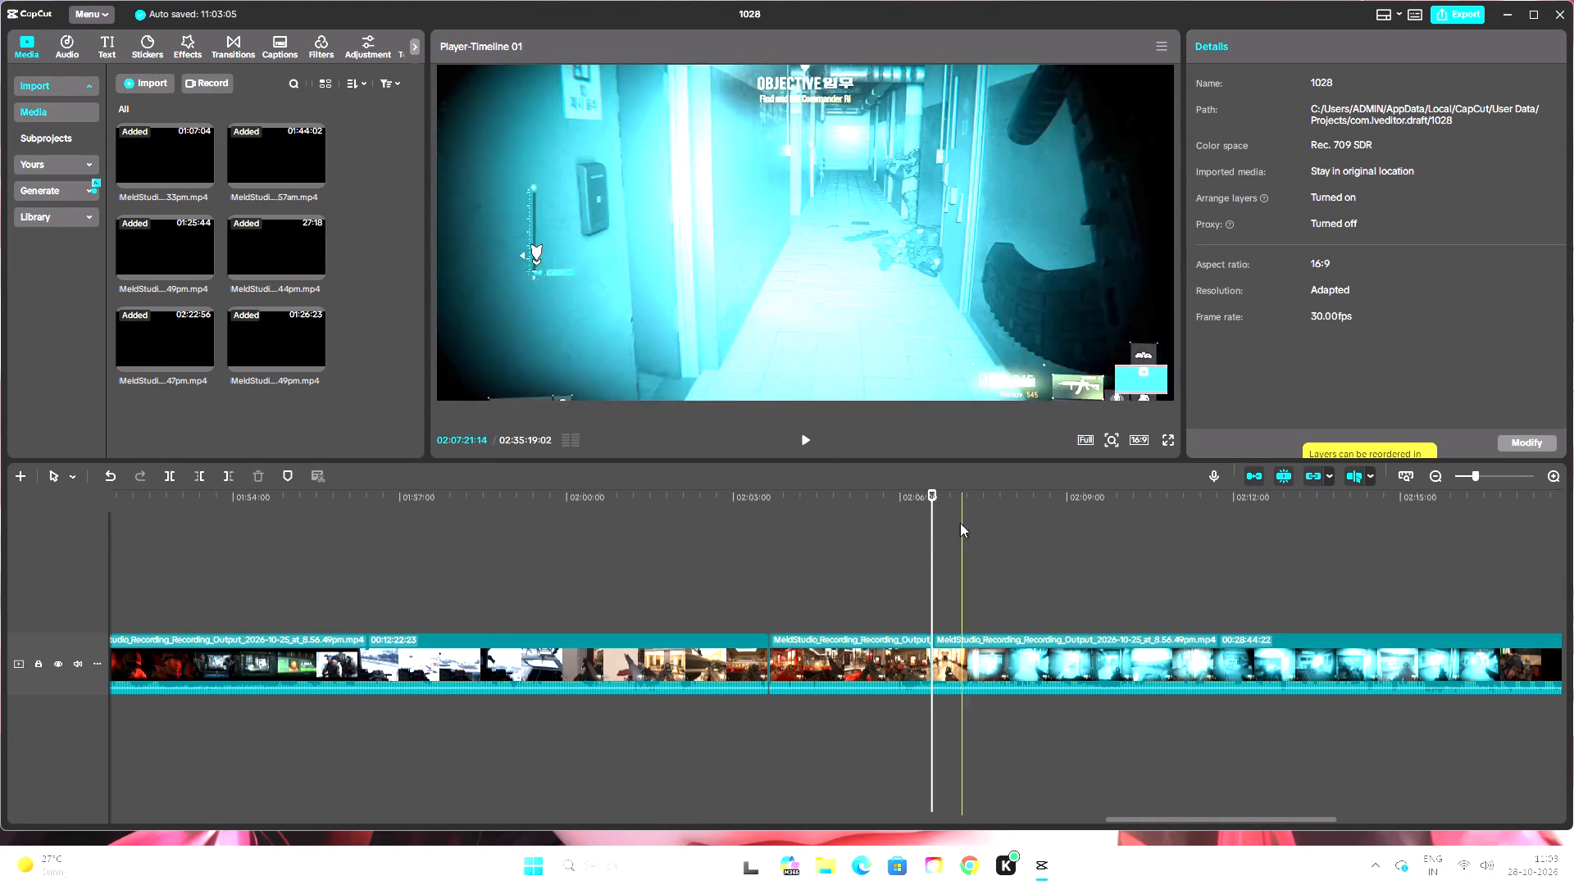
# Find the end of the unwanted thermal-vision gameplay and split the recording at 02:16:05:13, near the furnished room's objective marker.
pyautogui.moveTo(941, 502); pyautogui.dragTo(1070, 637)
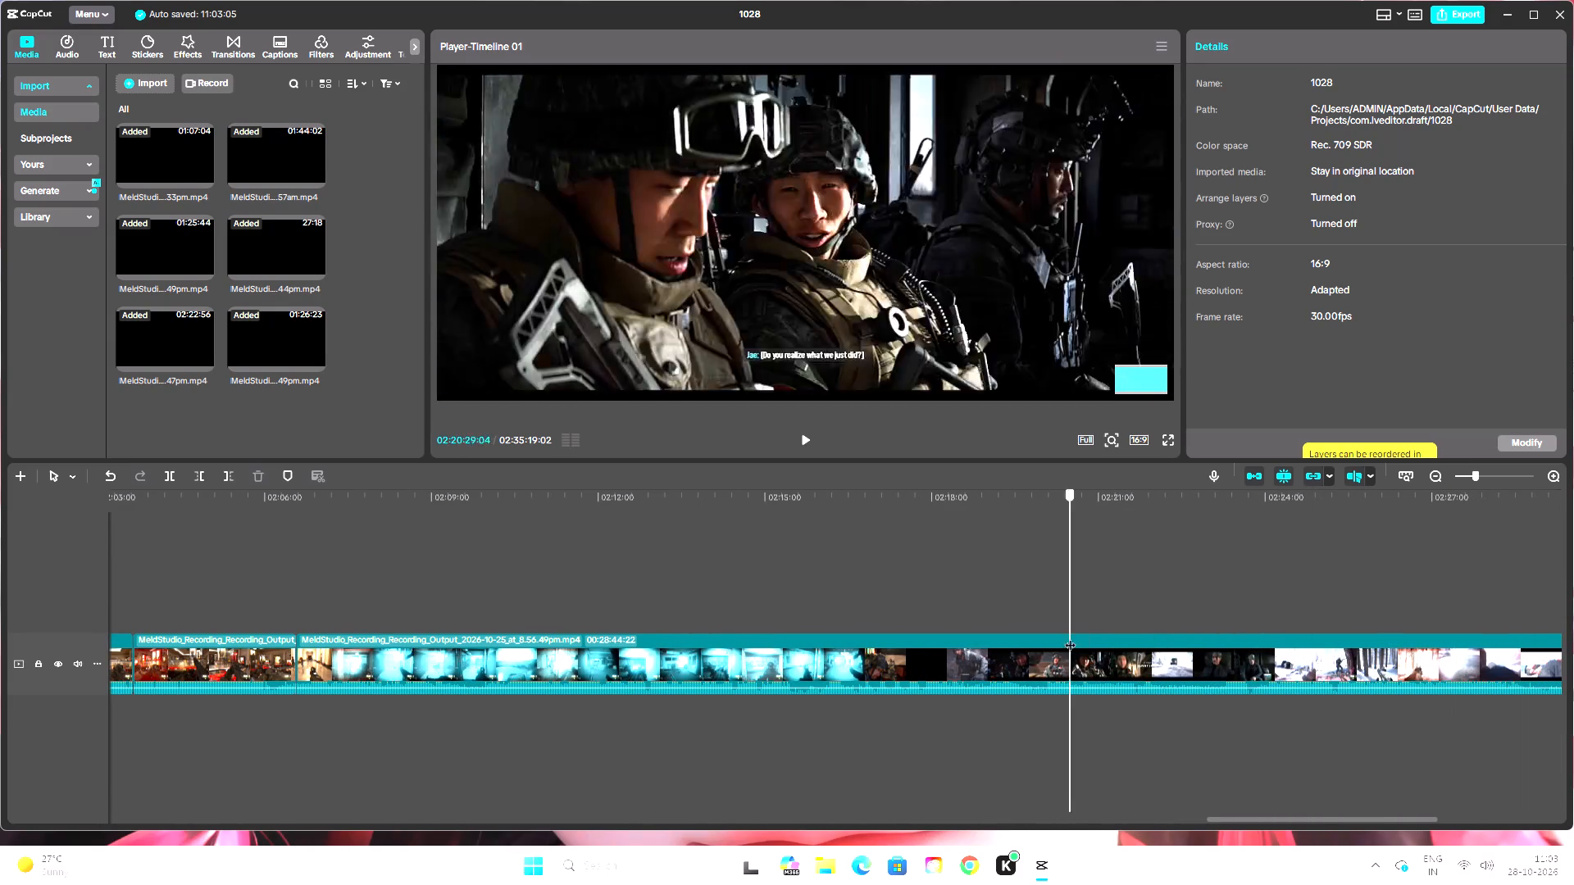
pyautogui.moveTo(1070, 637); pyautogui.dragTo(836, 648)
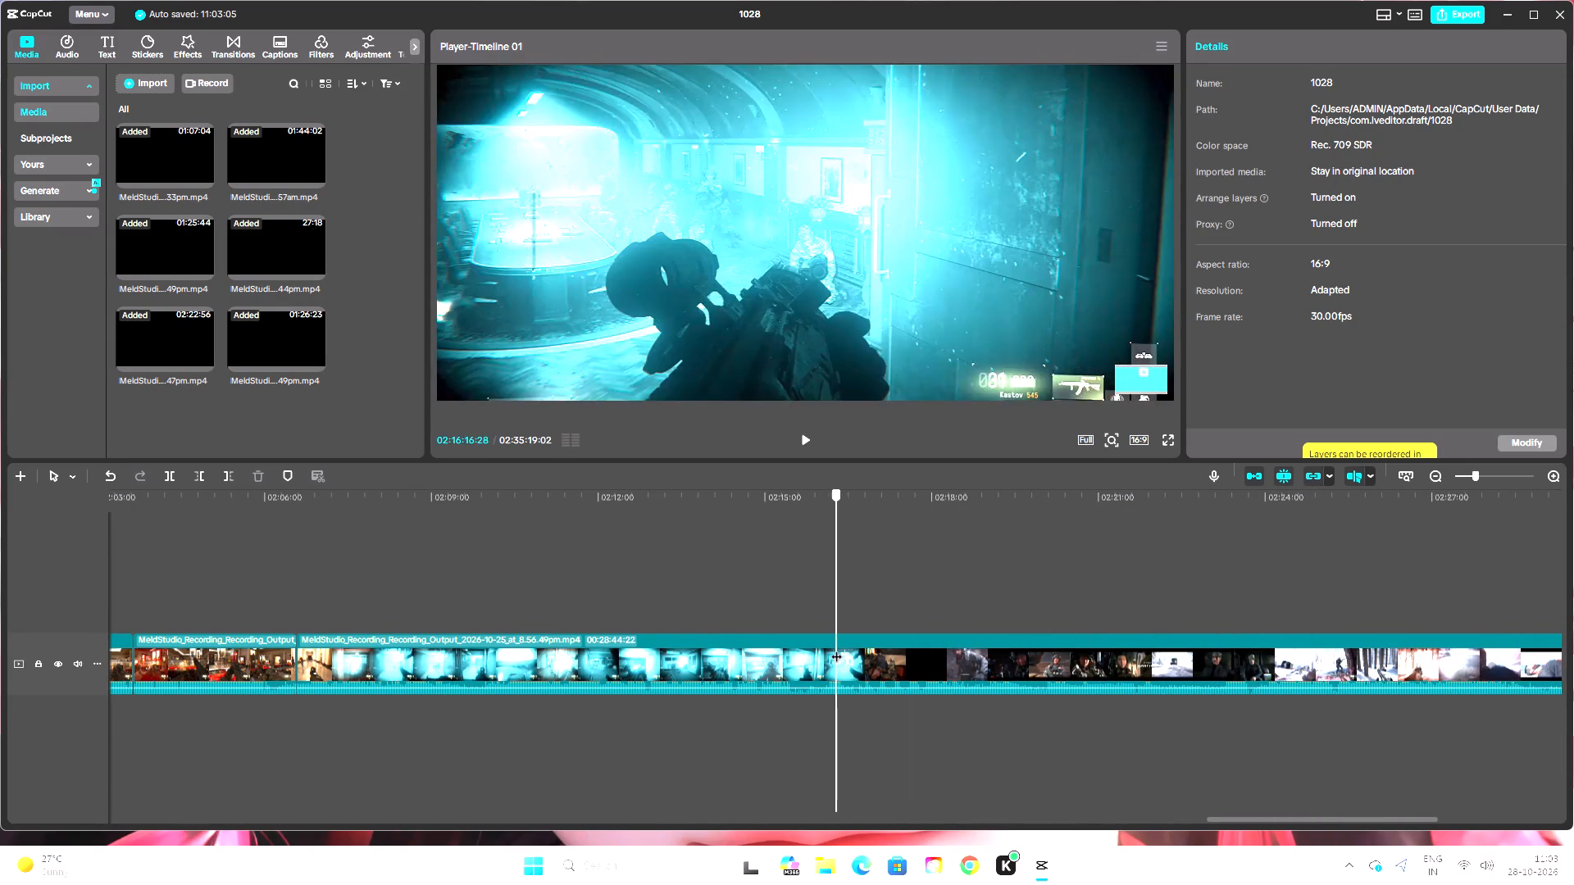
pyautogui.moveTo(836, 648); pyautogui.dragTo(809, 651)
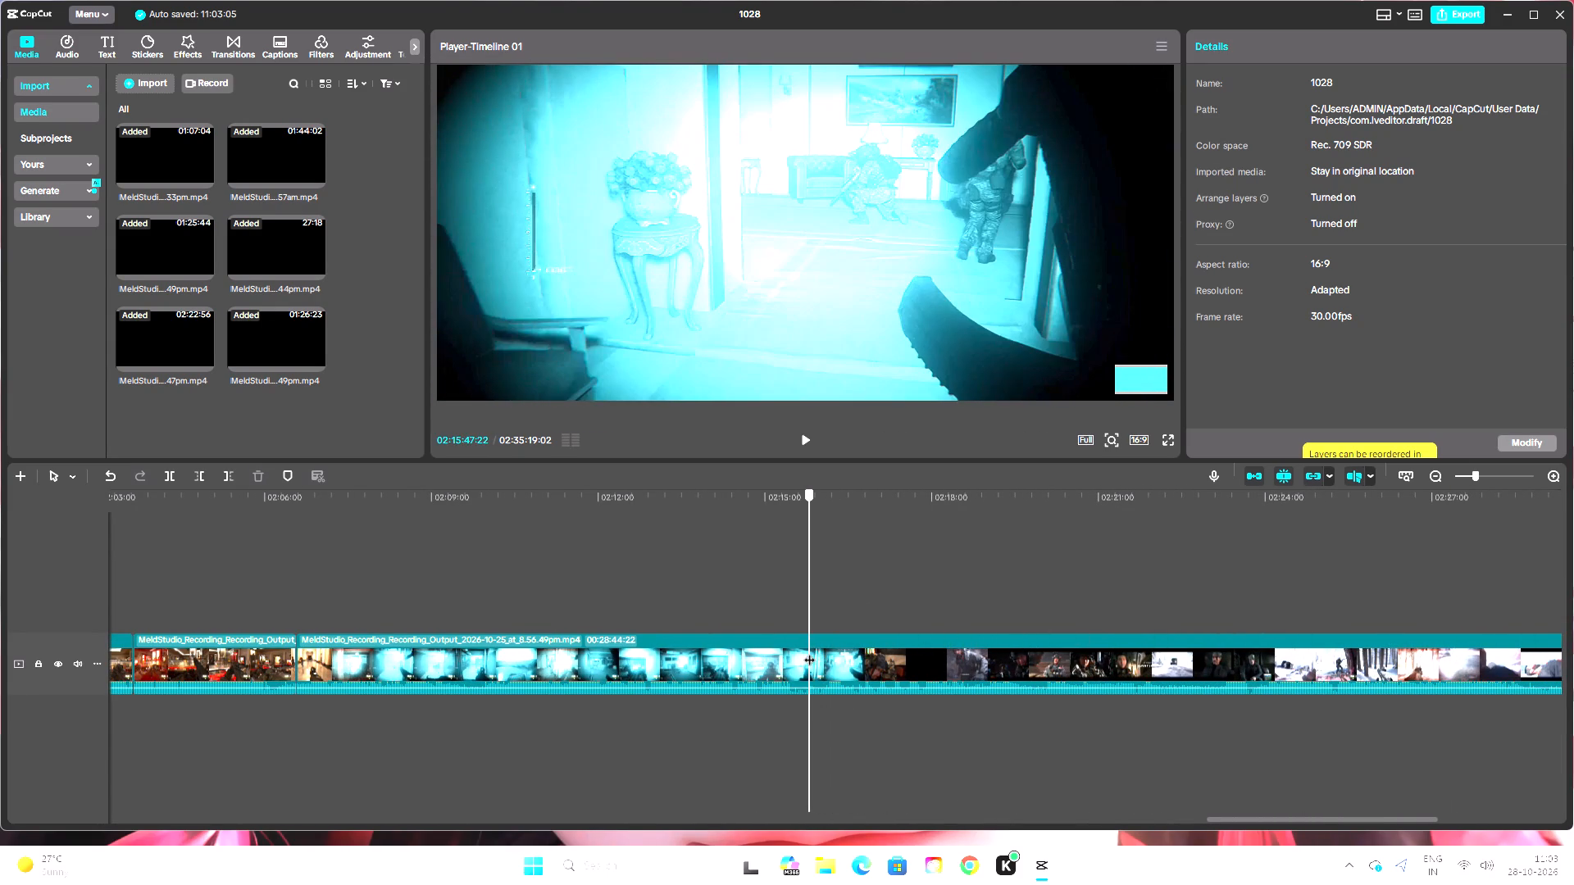
pyautogui.moveTo(809, 651); pyautogui.dragTo(822, 660)
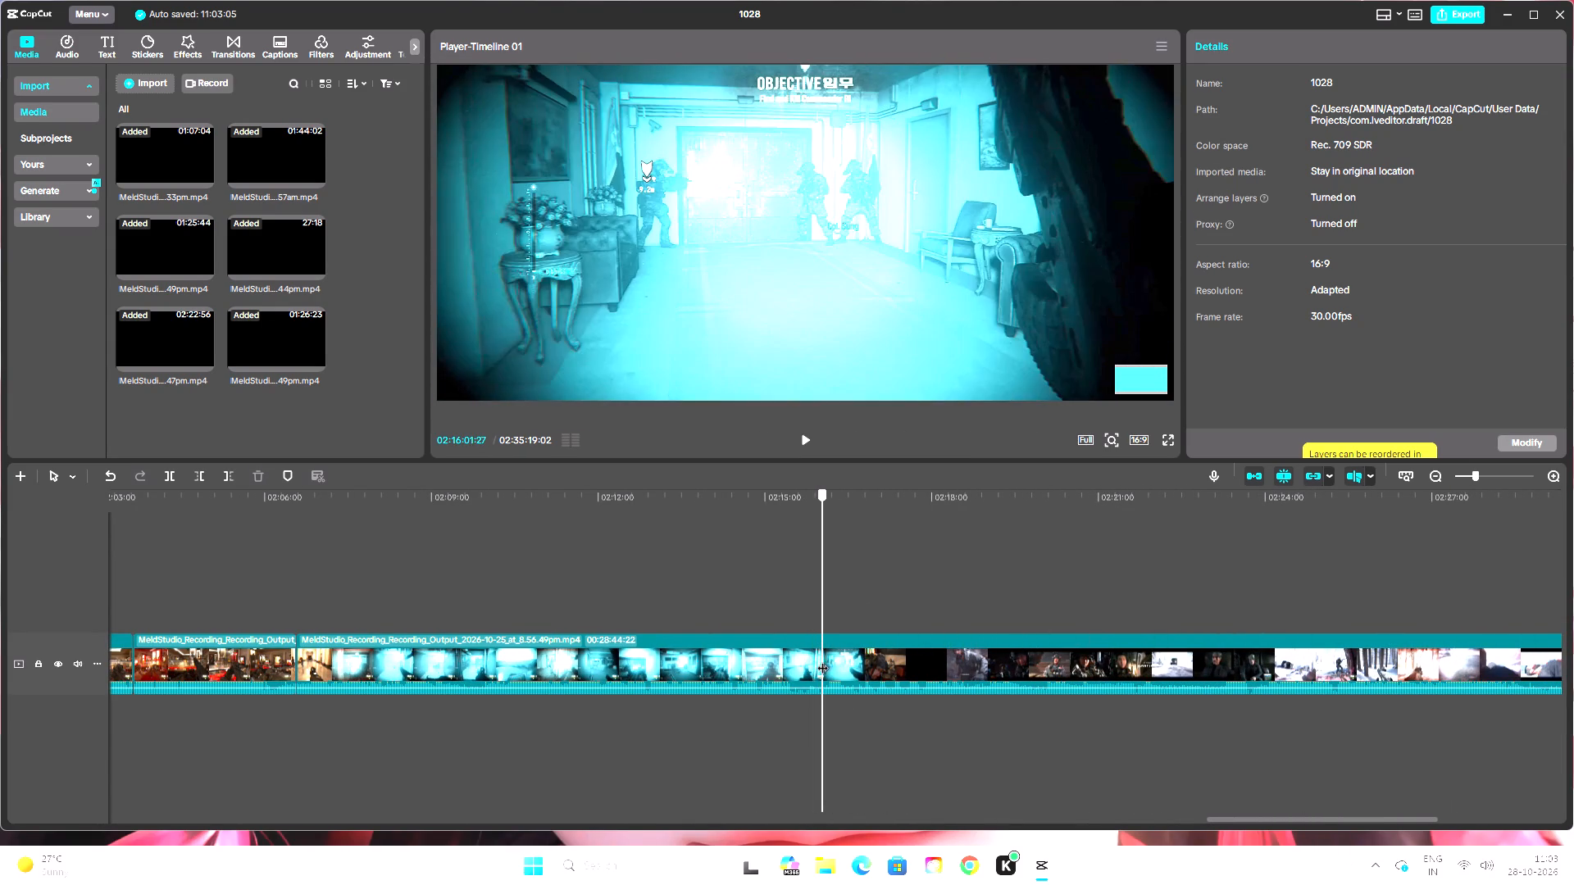
pyautogui.moveTo(822, 660); pyautogui.dragTo(826, 660)
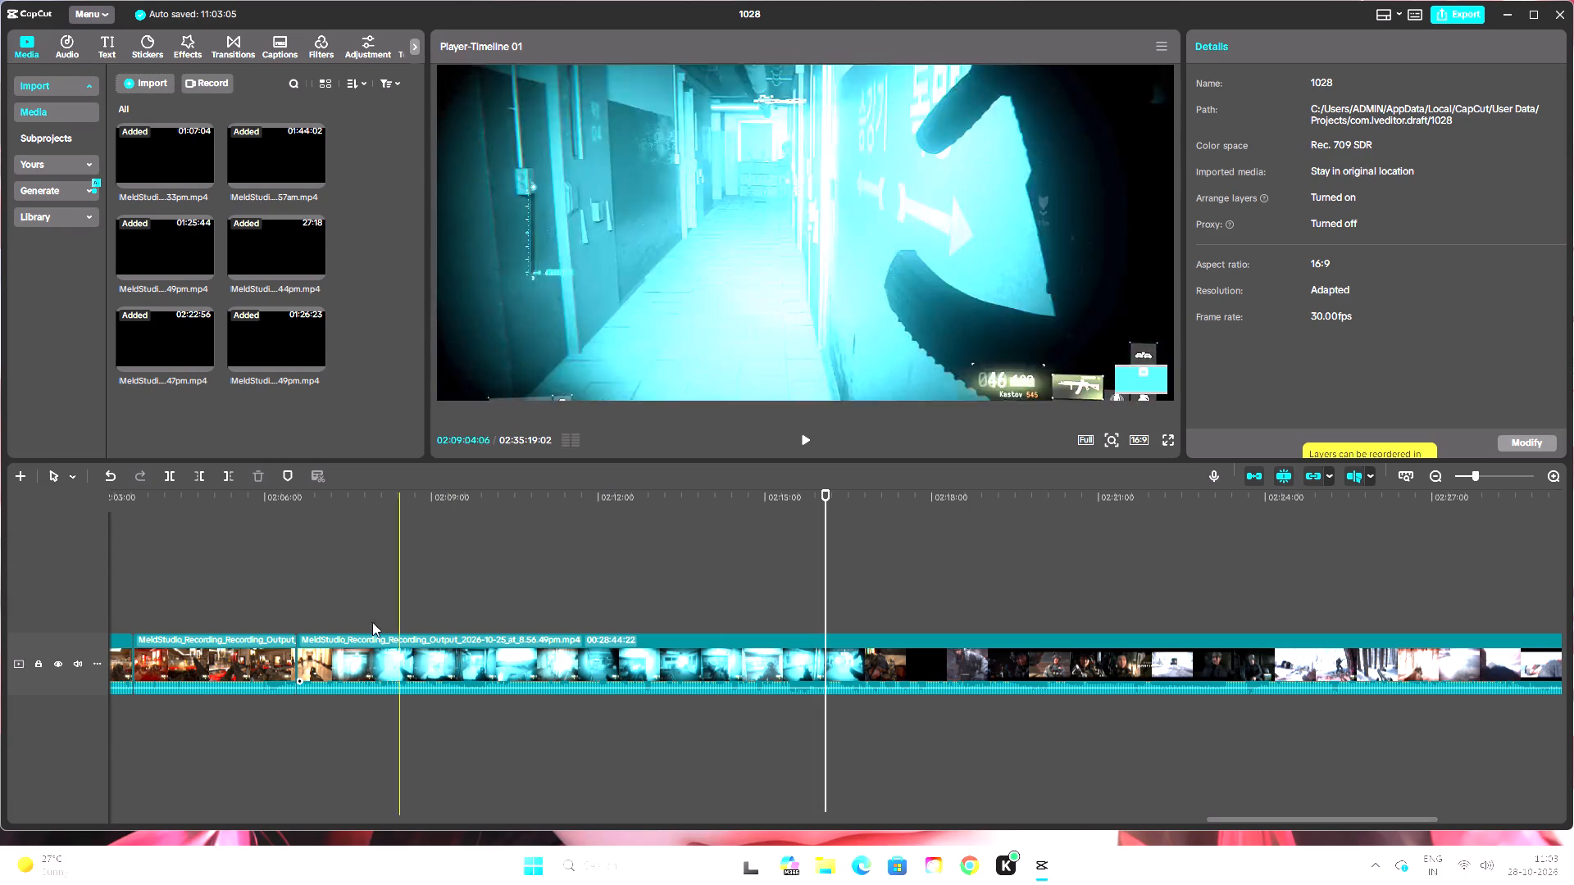
pyautogui.click(171, 475)
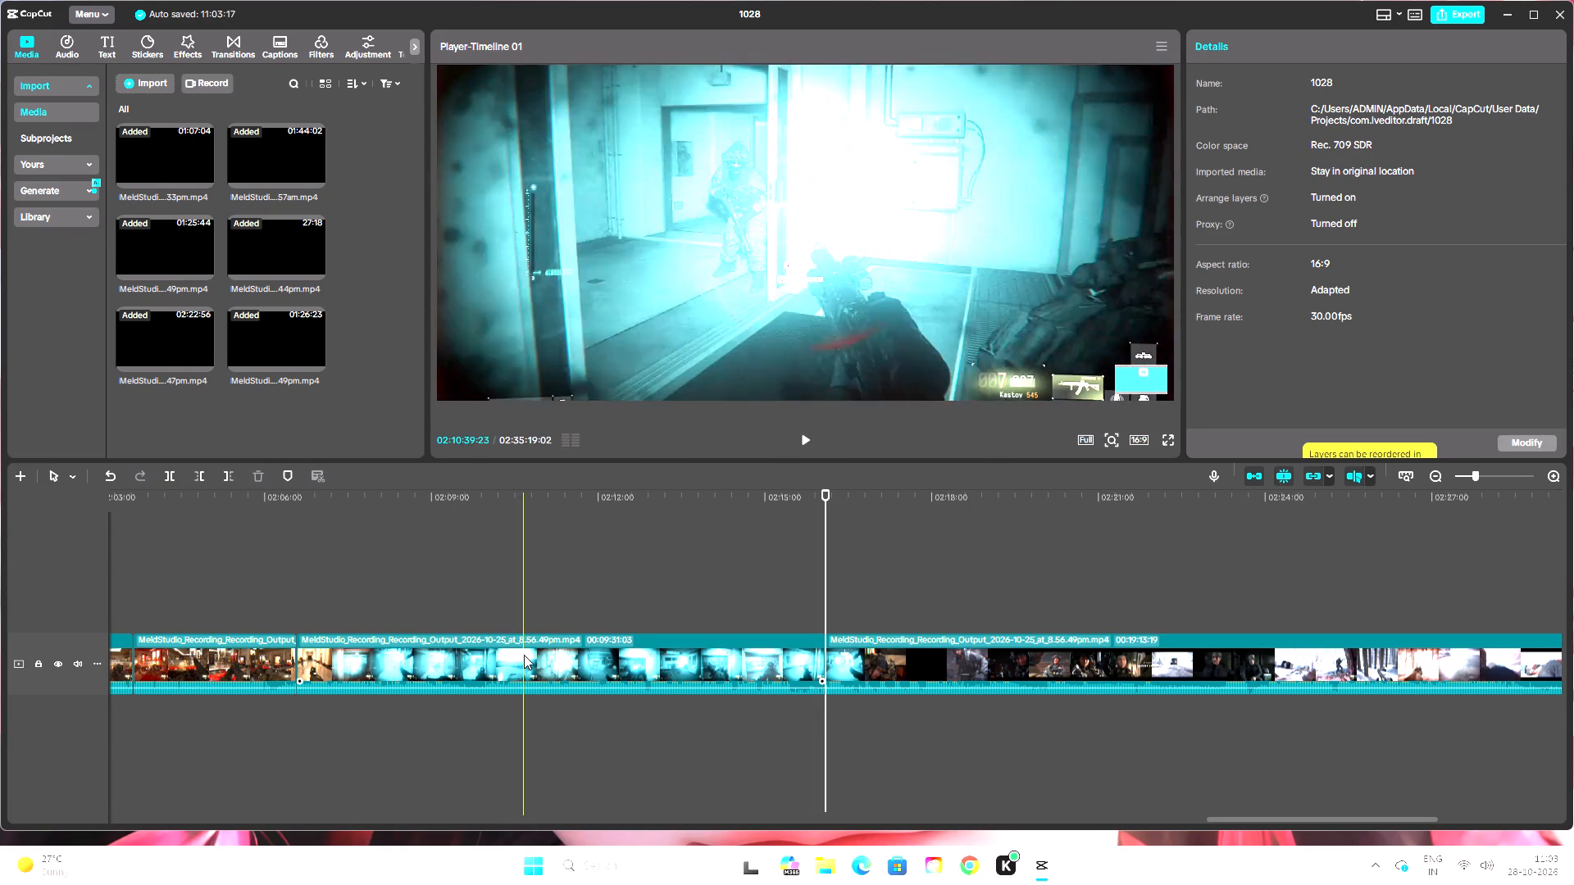
# Delete the long thermal-vision gameplay segment between 02:06:34:10 and 02:16:05:13.
pyautogui.click(524, 655)
pyautogui.press('BackSpace')
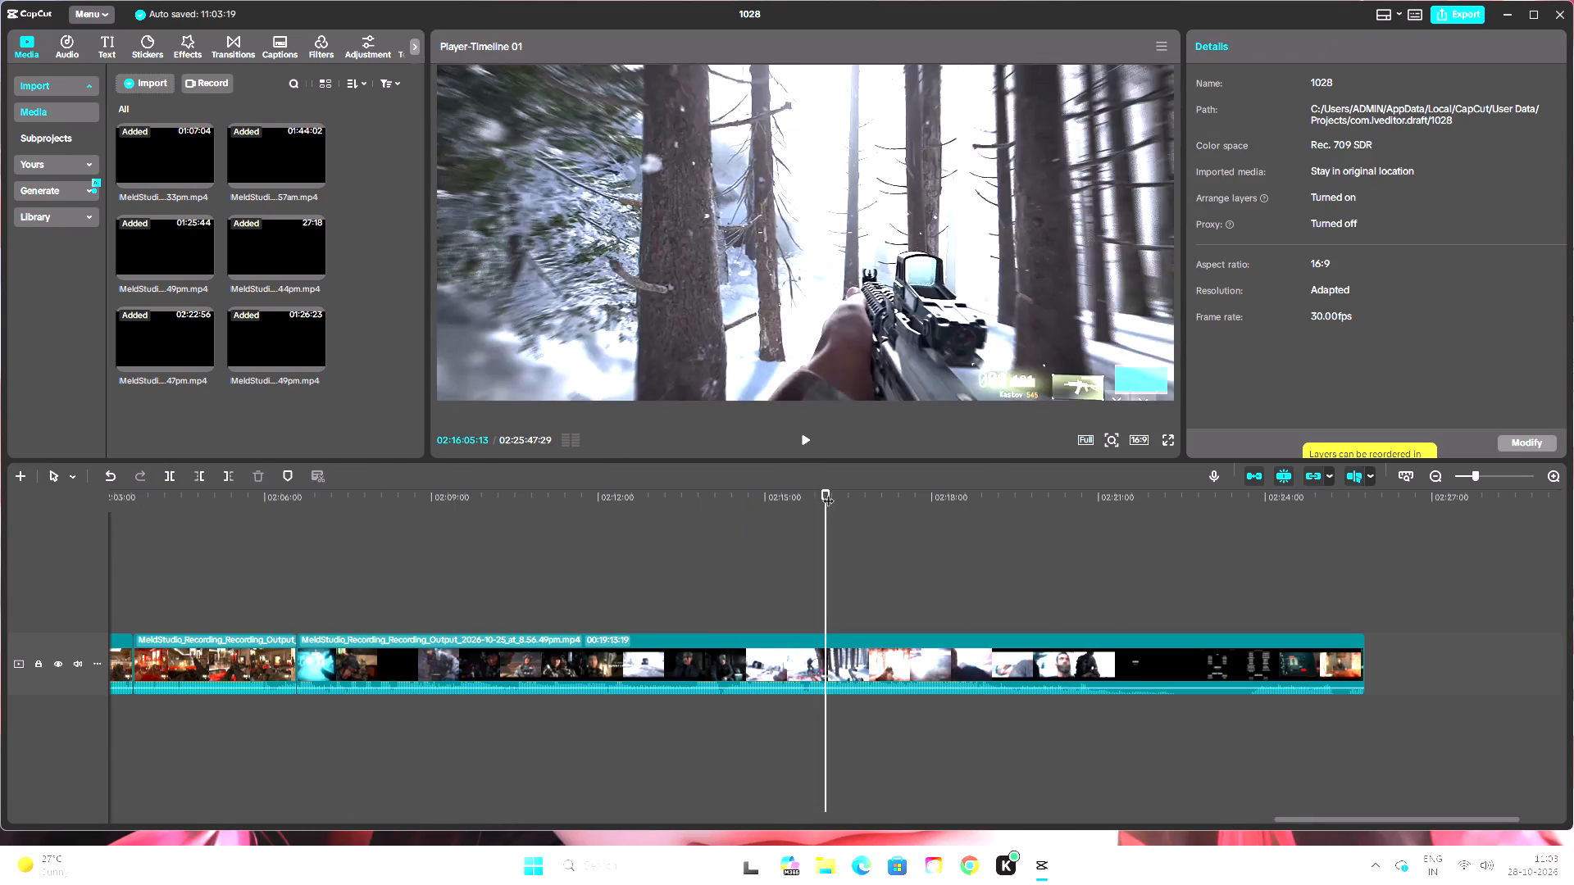
# Play back the footage from the new join at 02:06:34:10 to check how the remaining thermal-vision scene starts.
pyautogui.moveTo(821, 494); pyautogui.dragTo(296, 616)
pyautogui.click(803, 432)
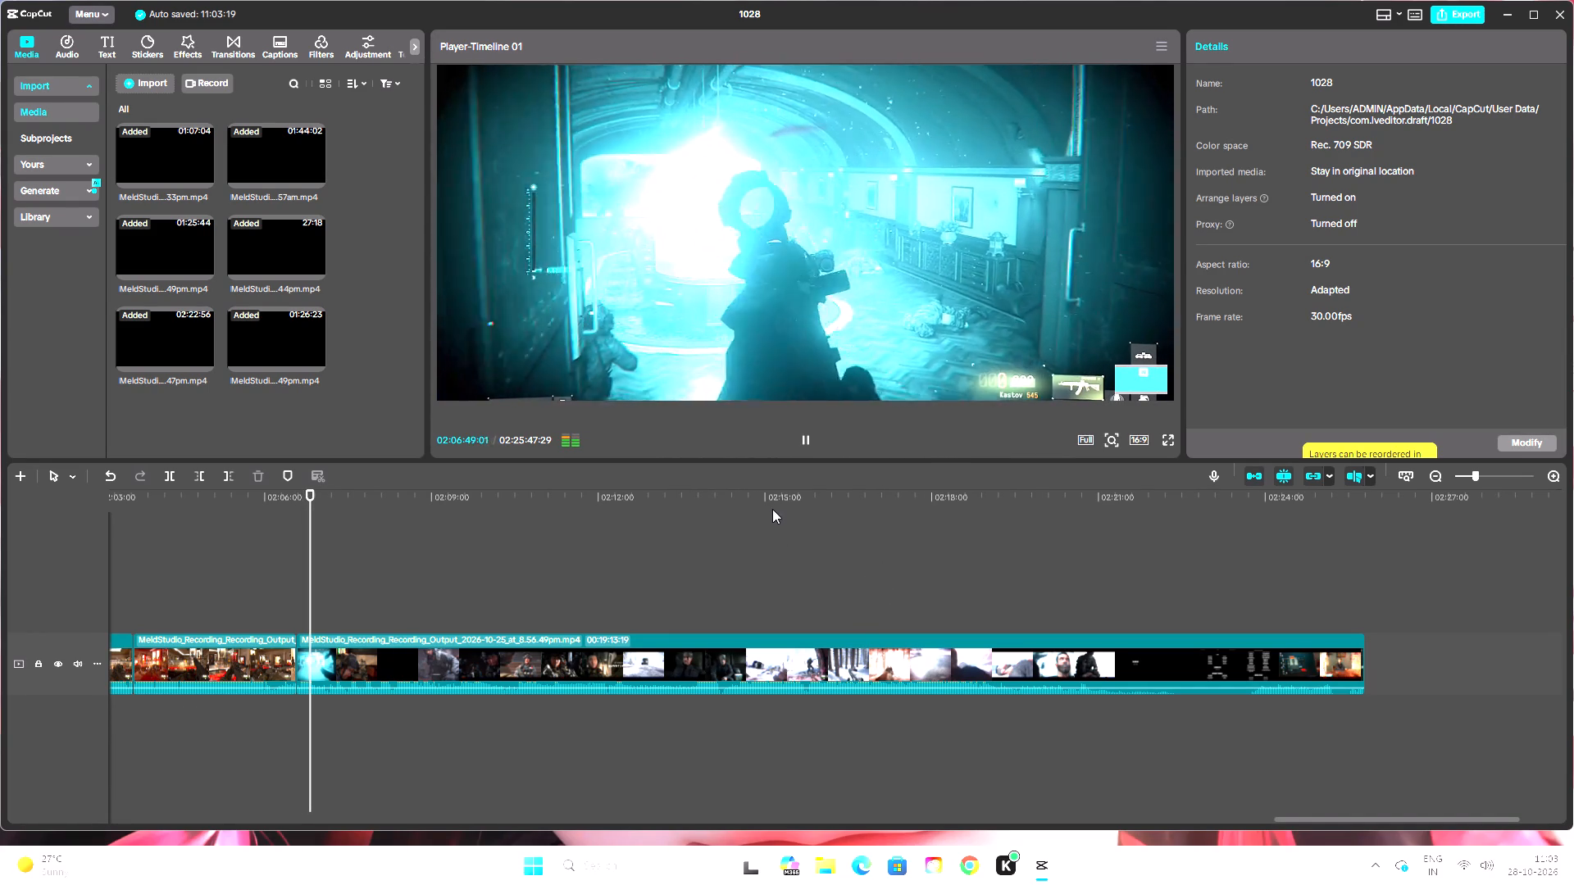
# Scan past the death and reload screen and split the recording at 02:08:20:07, where the retry begins on the floor.
pyautogui.click(313, 495)
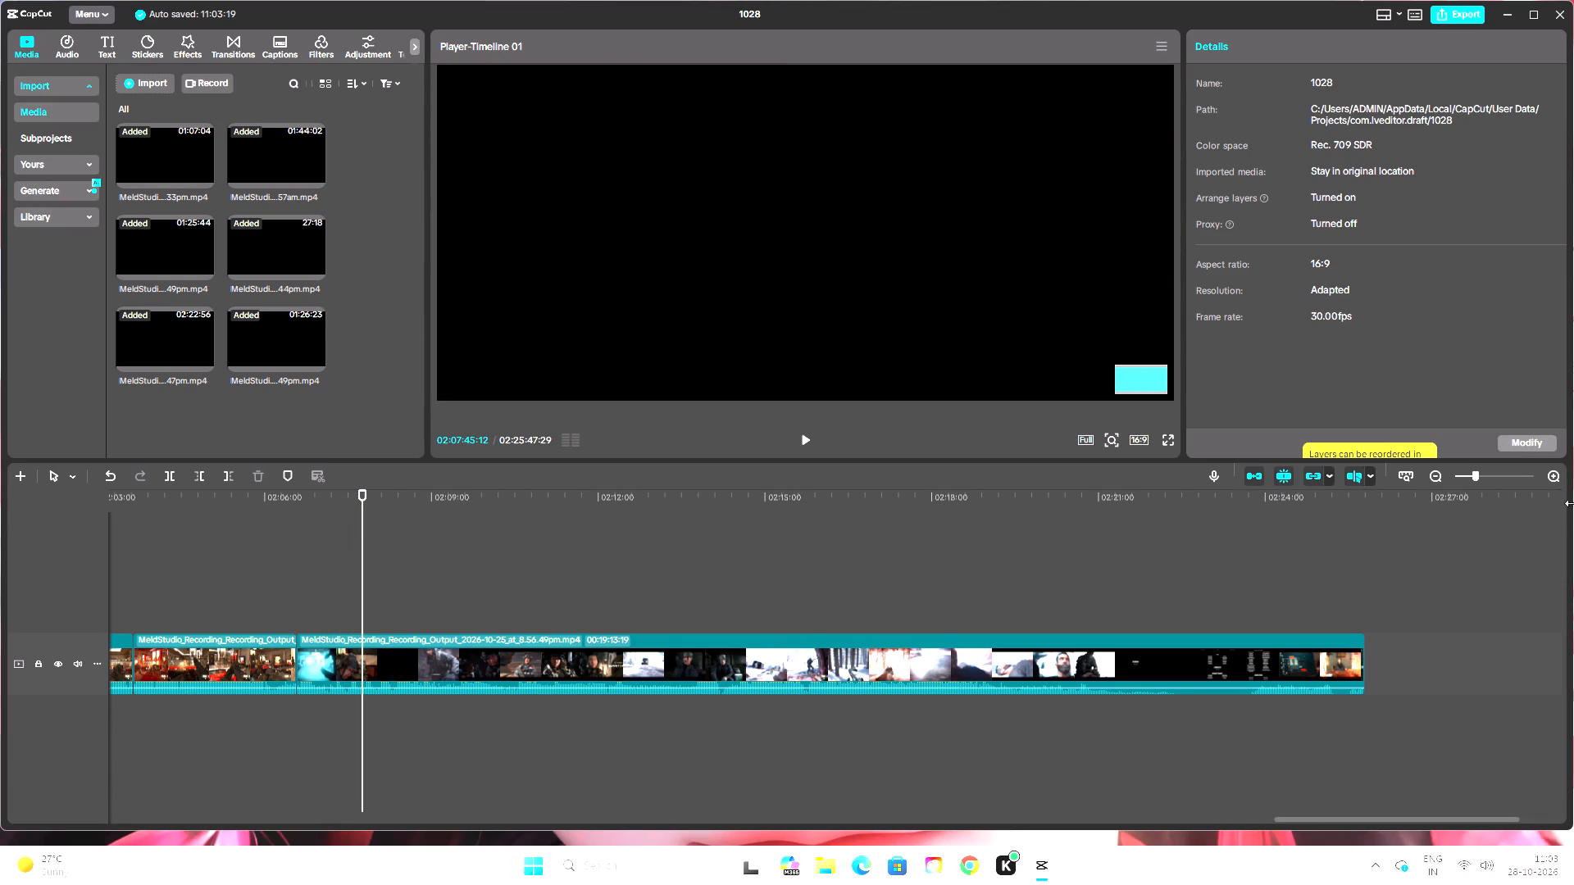
pyautogui.tripleClick(1558, 479)
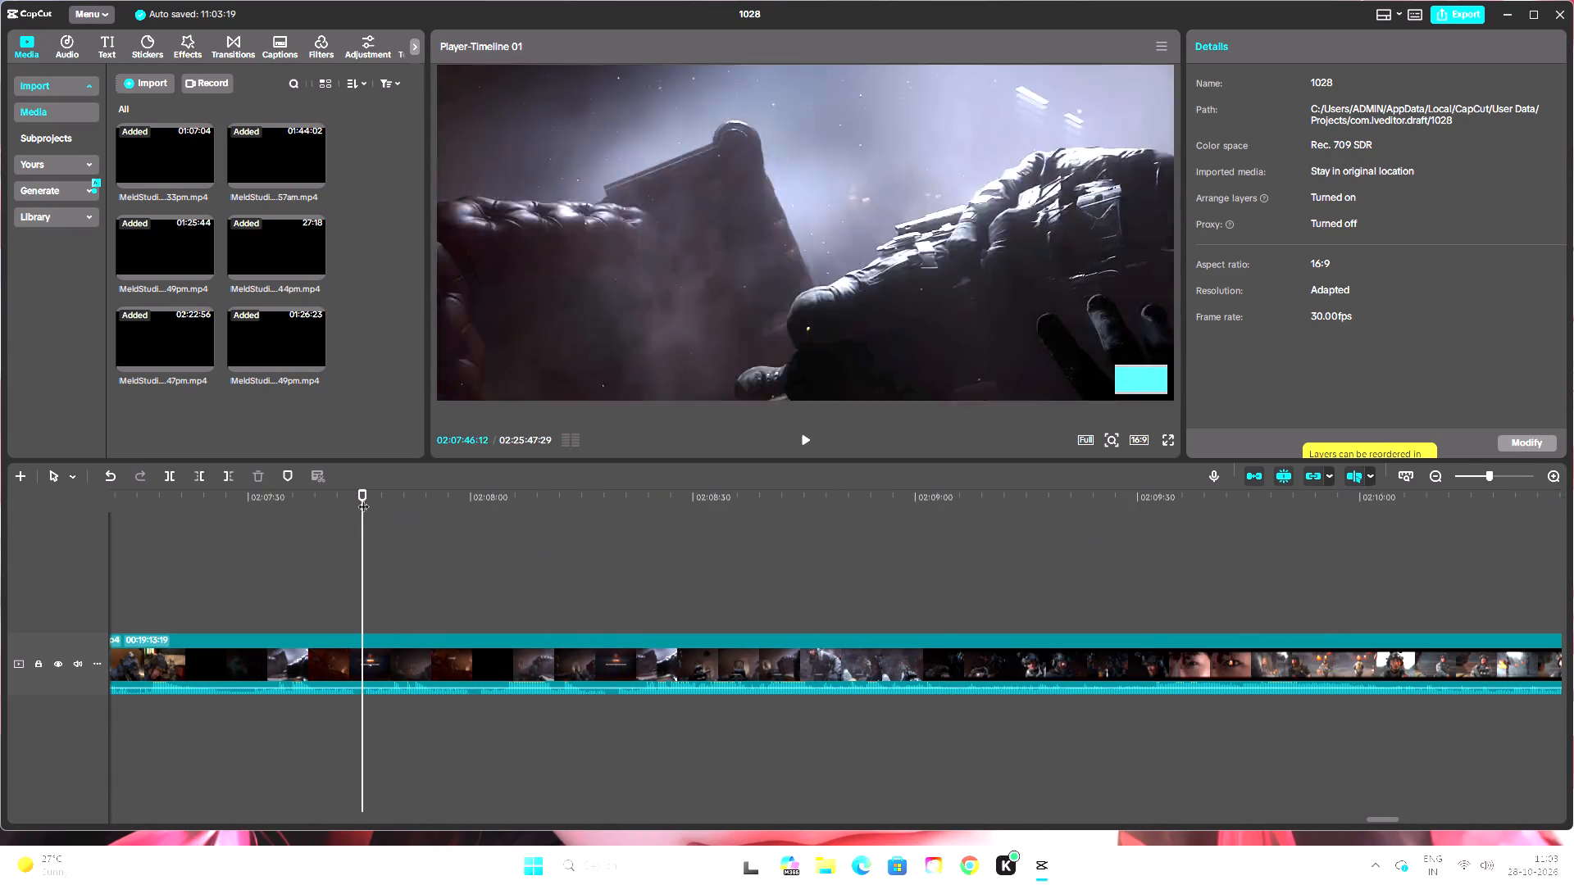
pyautogui.moveTo(361, 498); pyautogui.dragTo(596, 550)
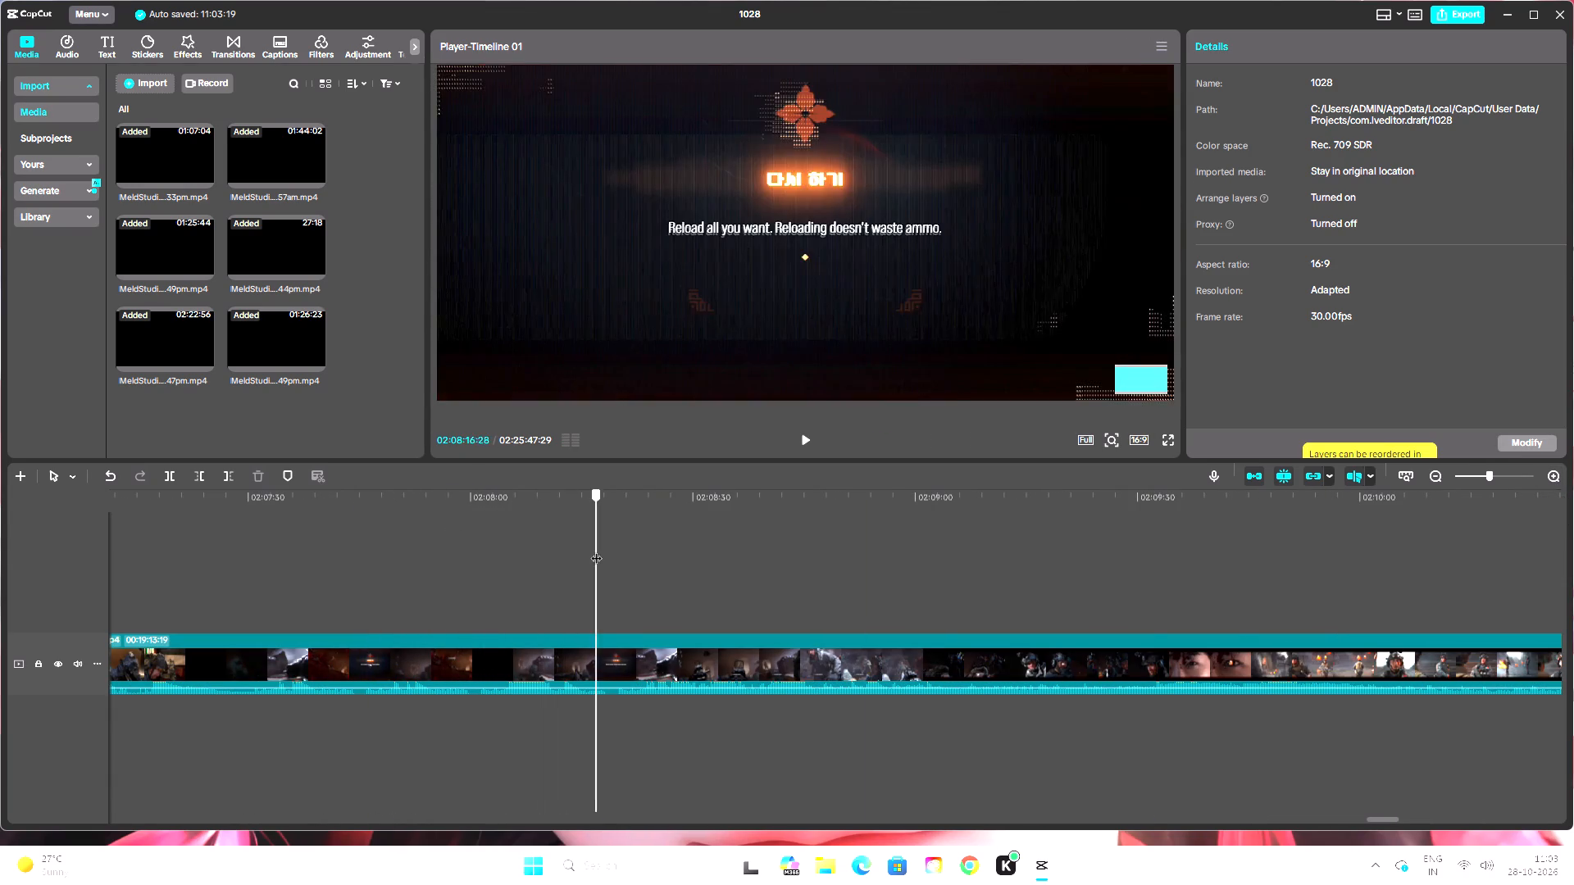
pyautogui.moveTo(596, 550); pyautogui.dragTo(712, 574)
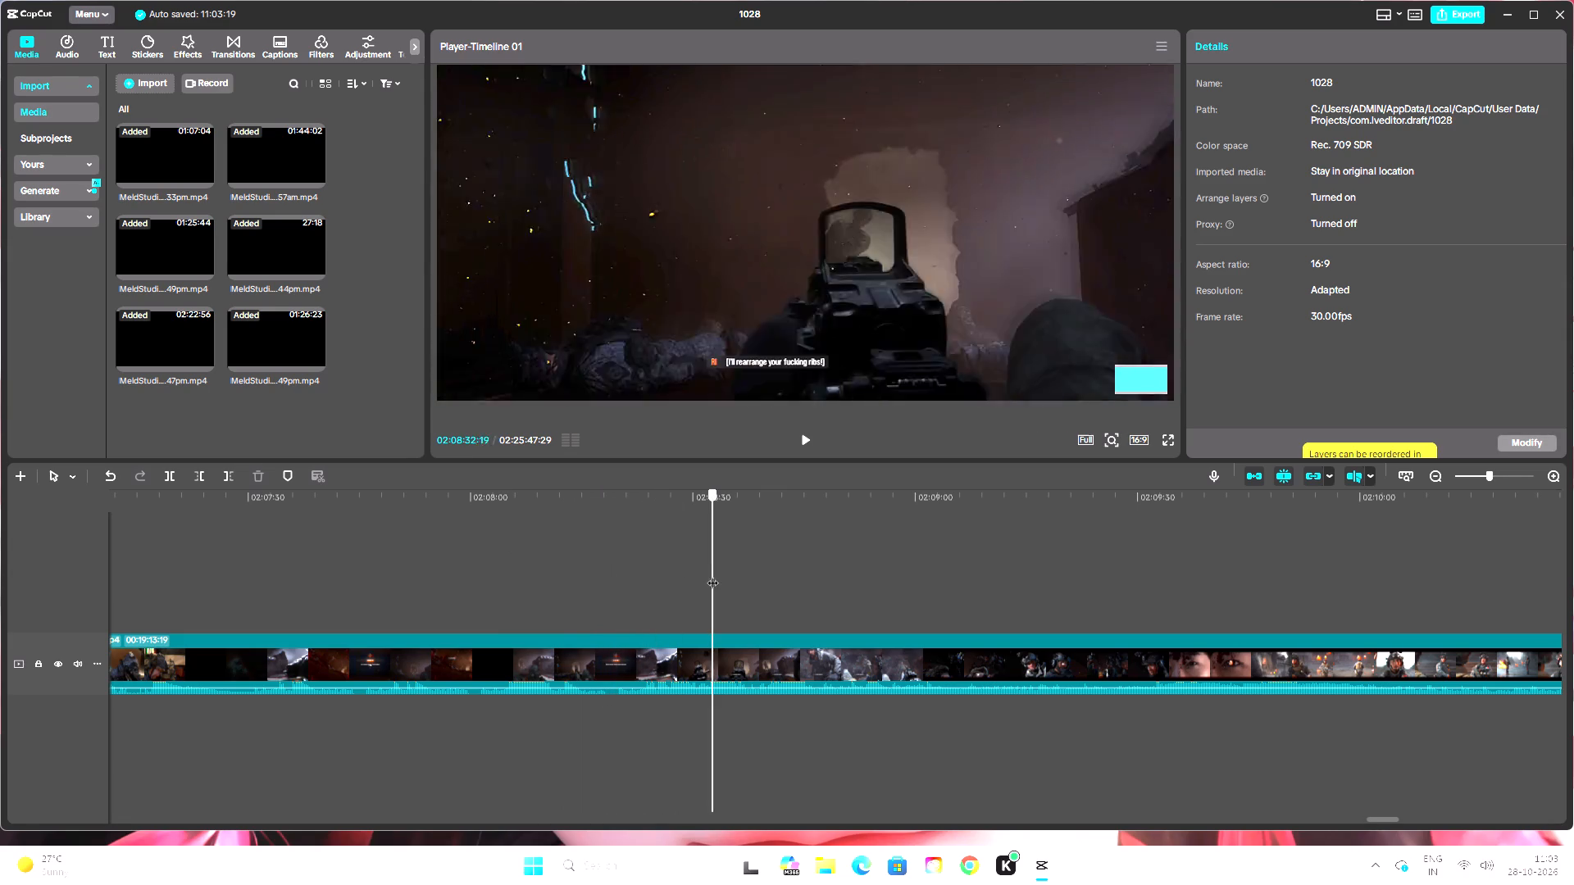
pyautogui.moveTo(712, 574); pyautogui.dragTo(621, 581)
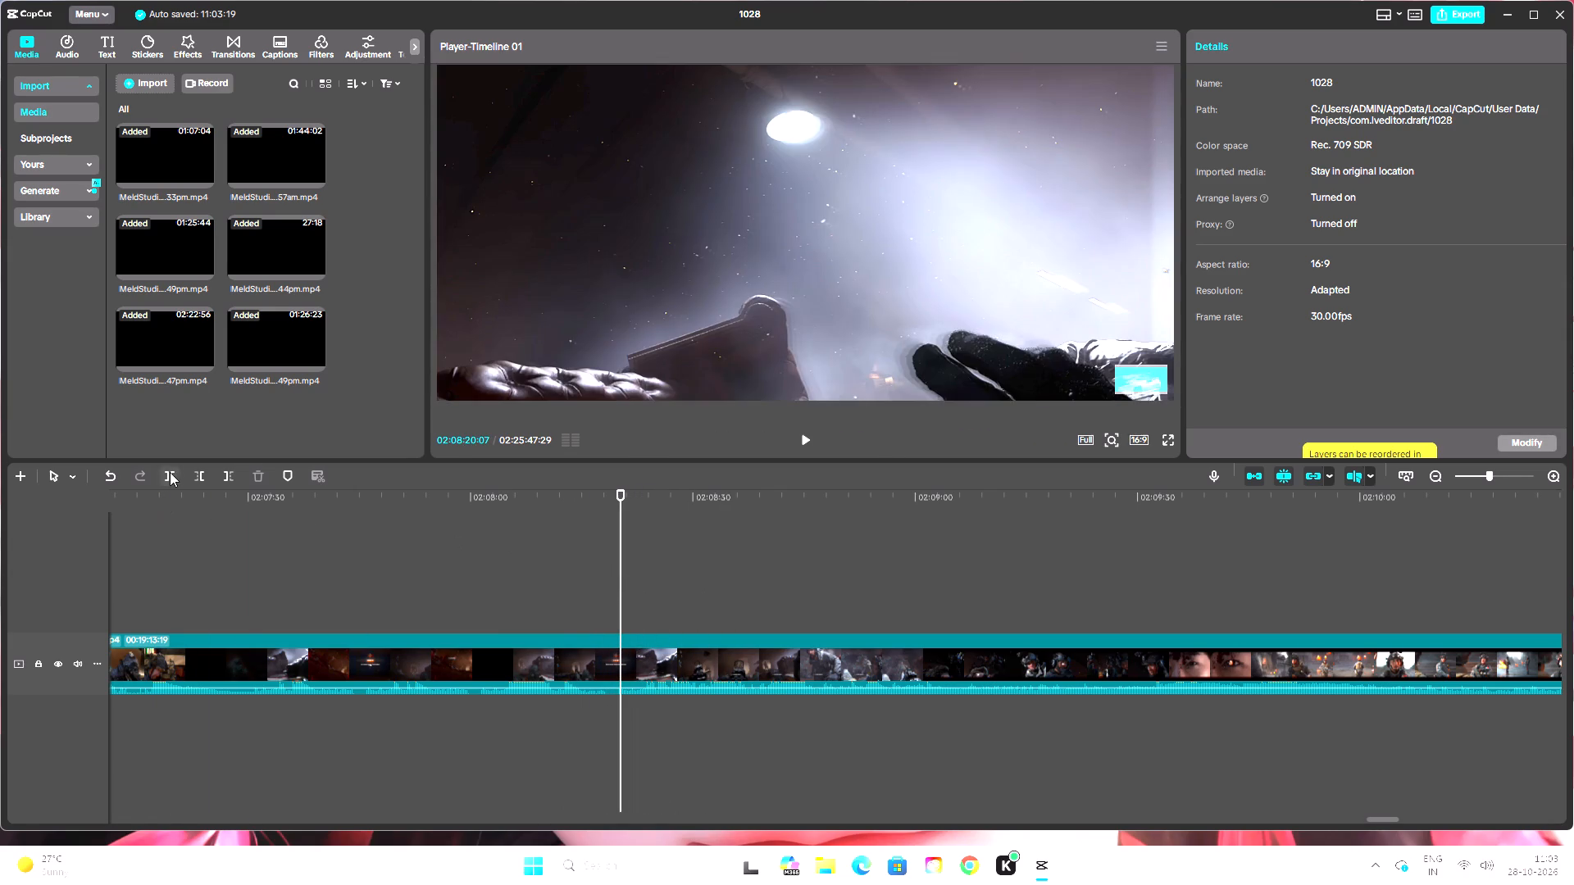
pyautogui.click(170, 472)
# Scan back for the first wake-up on the floor beside the armchair and split the recording at 02:07:30:23.
pyautogui.moveTo(621, 497); pyautogui.dragTo(292, 537)
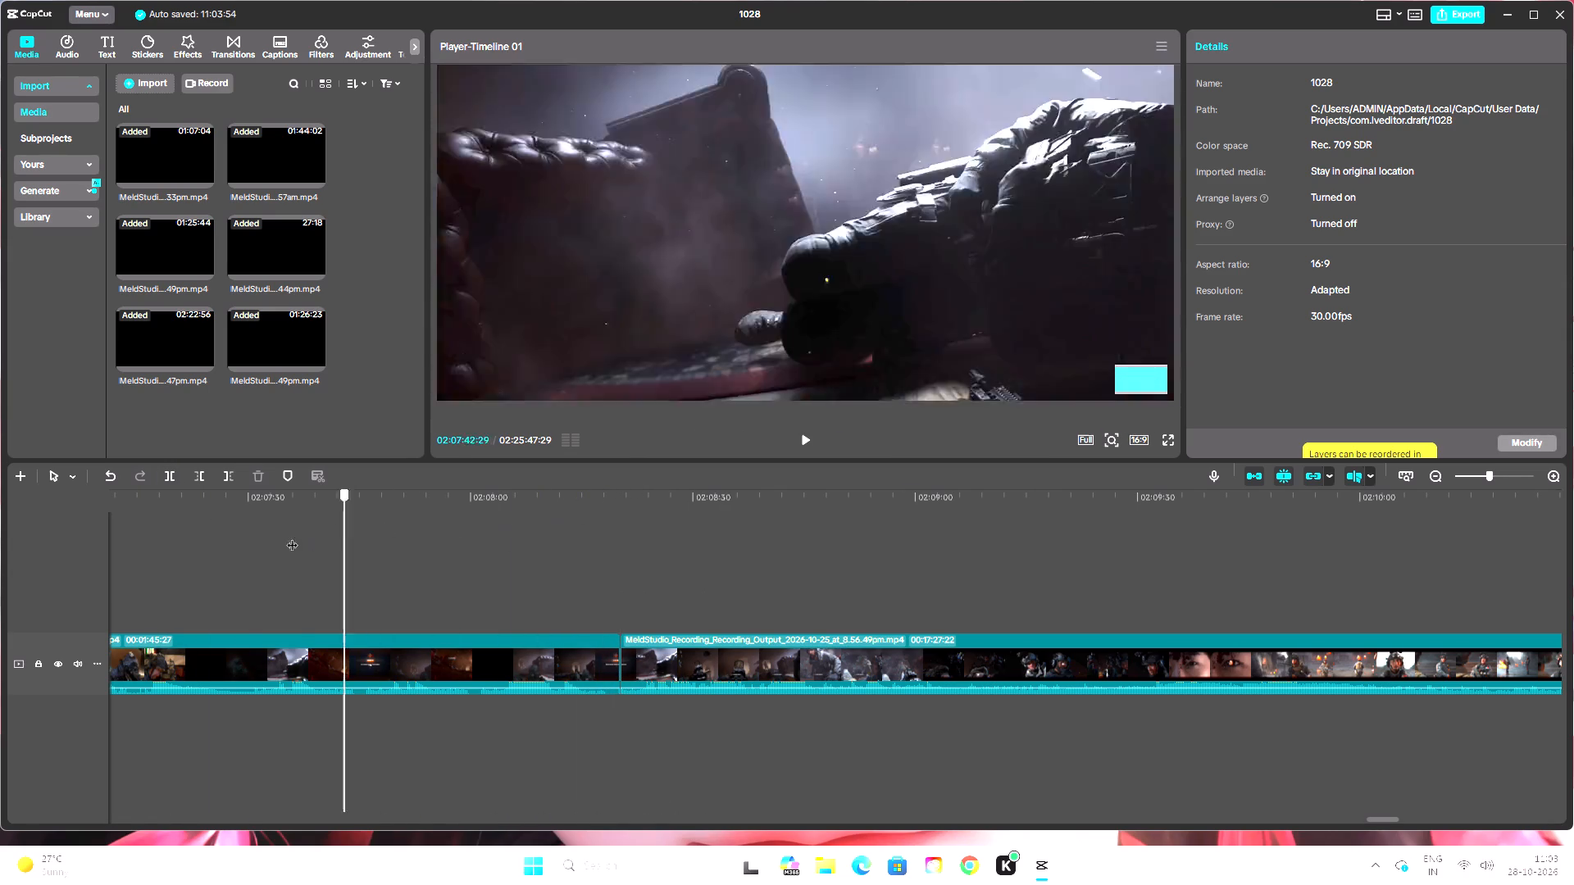
pyautogui.moveTo(292, 537); pyautogui.dragTo(616, 556)
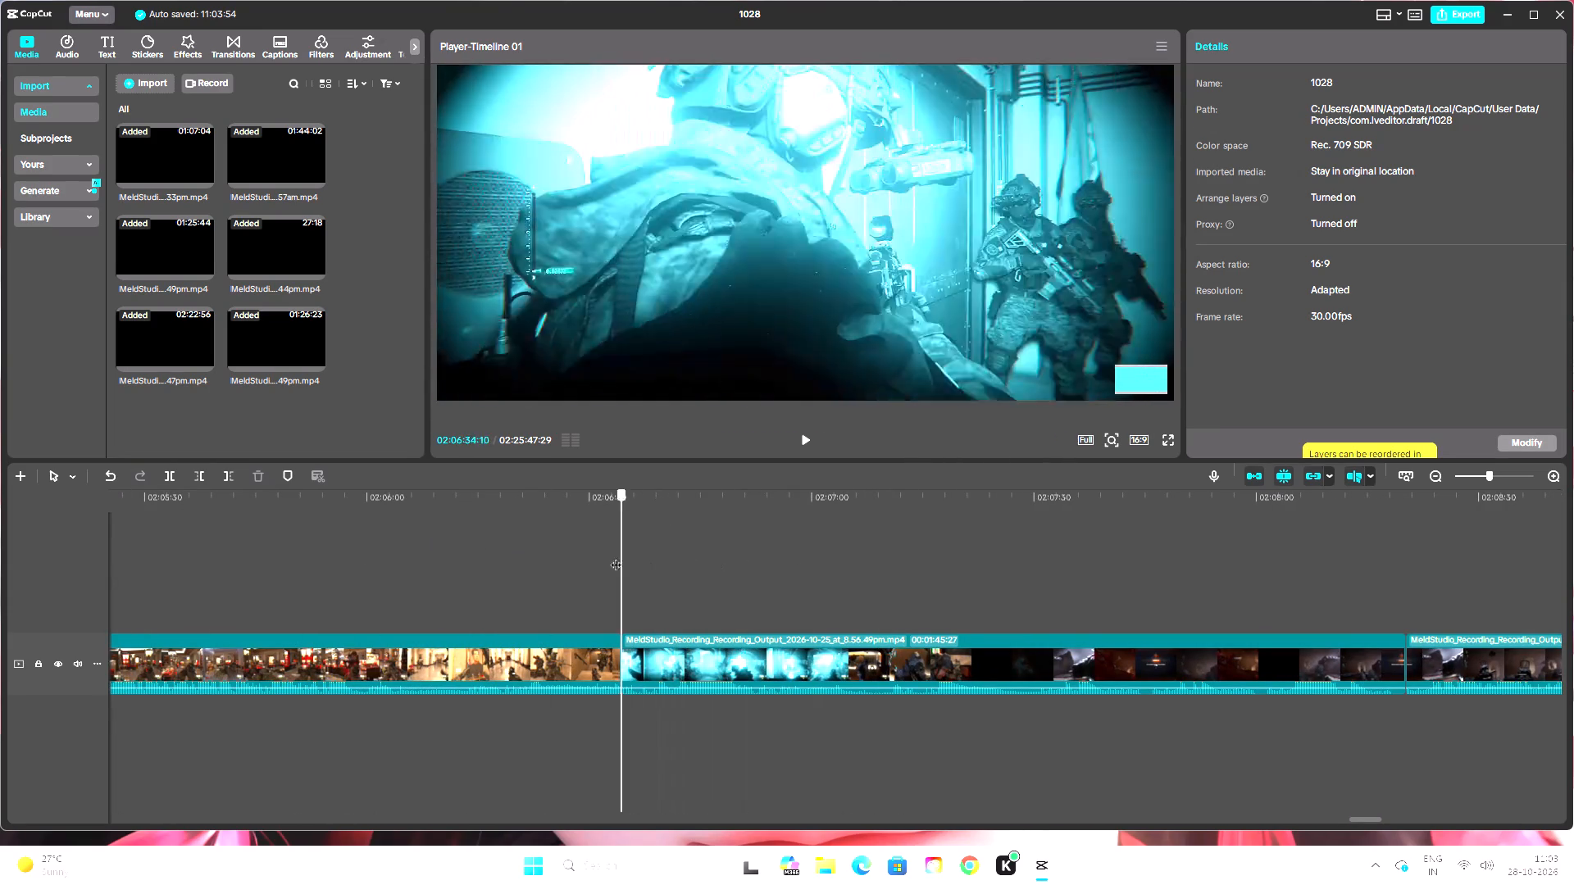
pyautogui.moveTo(616, 556); pyautogui.dragTo(1008, 568)
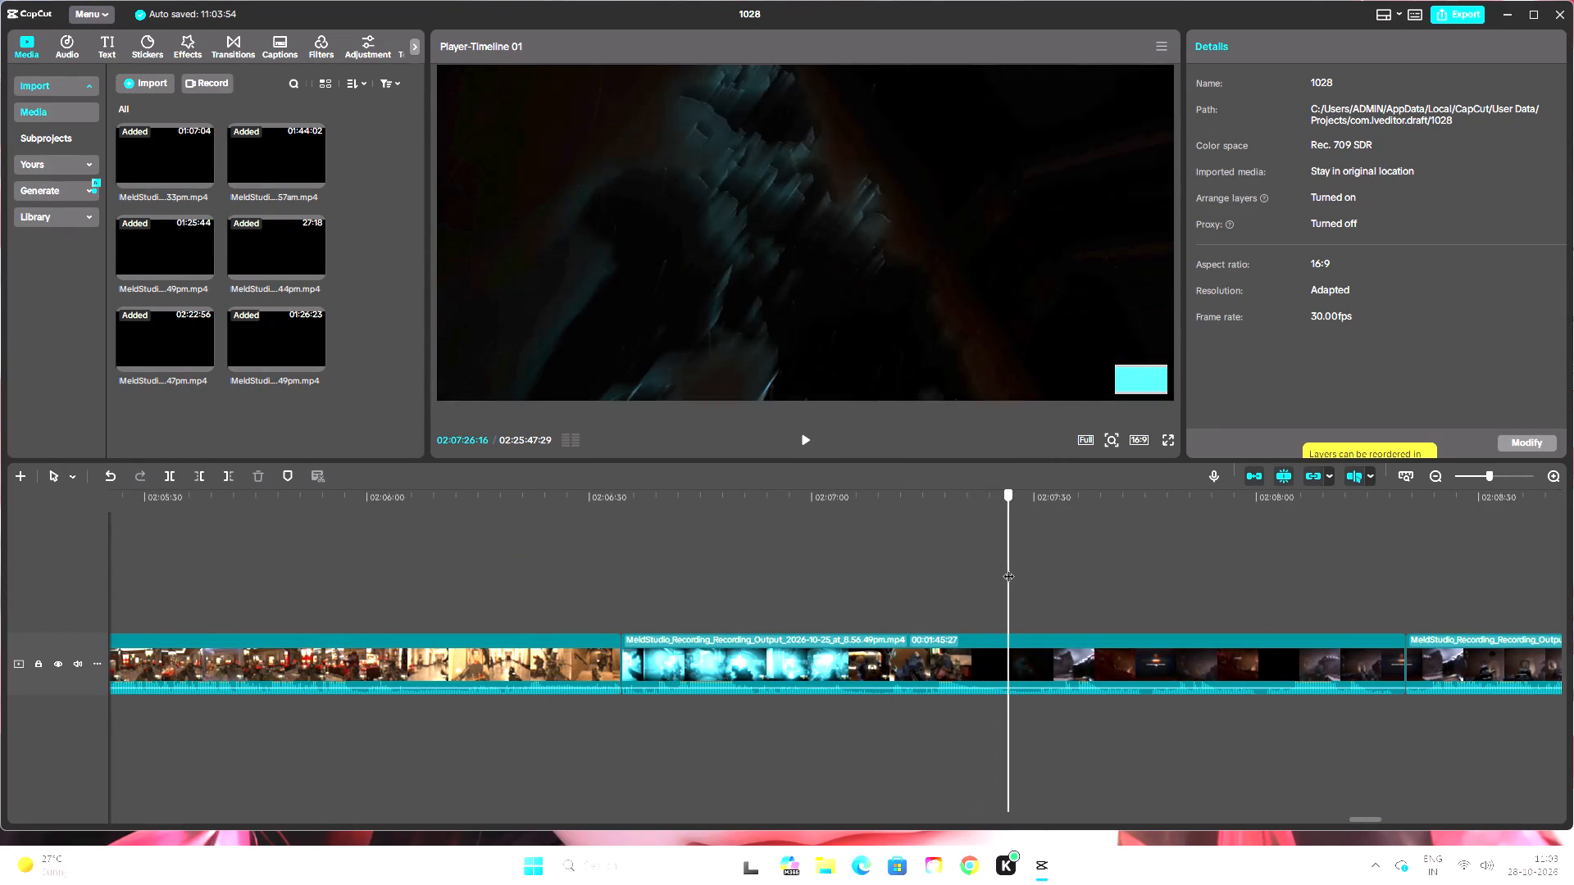
pyautogui.moveTo(1008, 568); pyautogui.dragTo(989, 577)
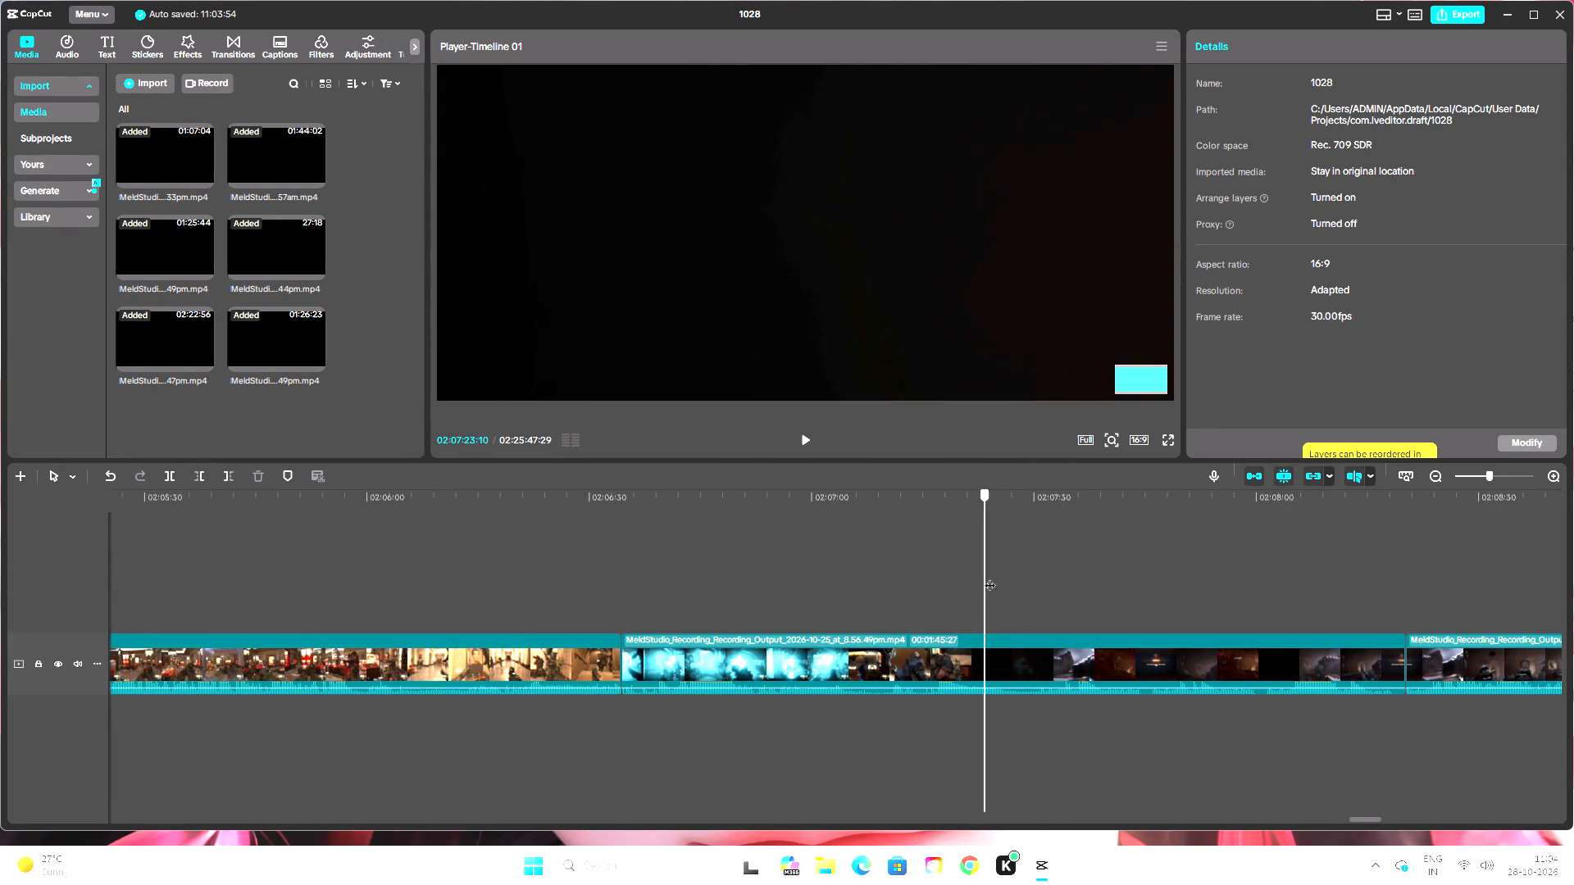
pyautogui.moveTo(989, 577); pyautogui.dragTo(1045, 601)
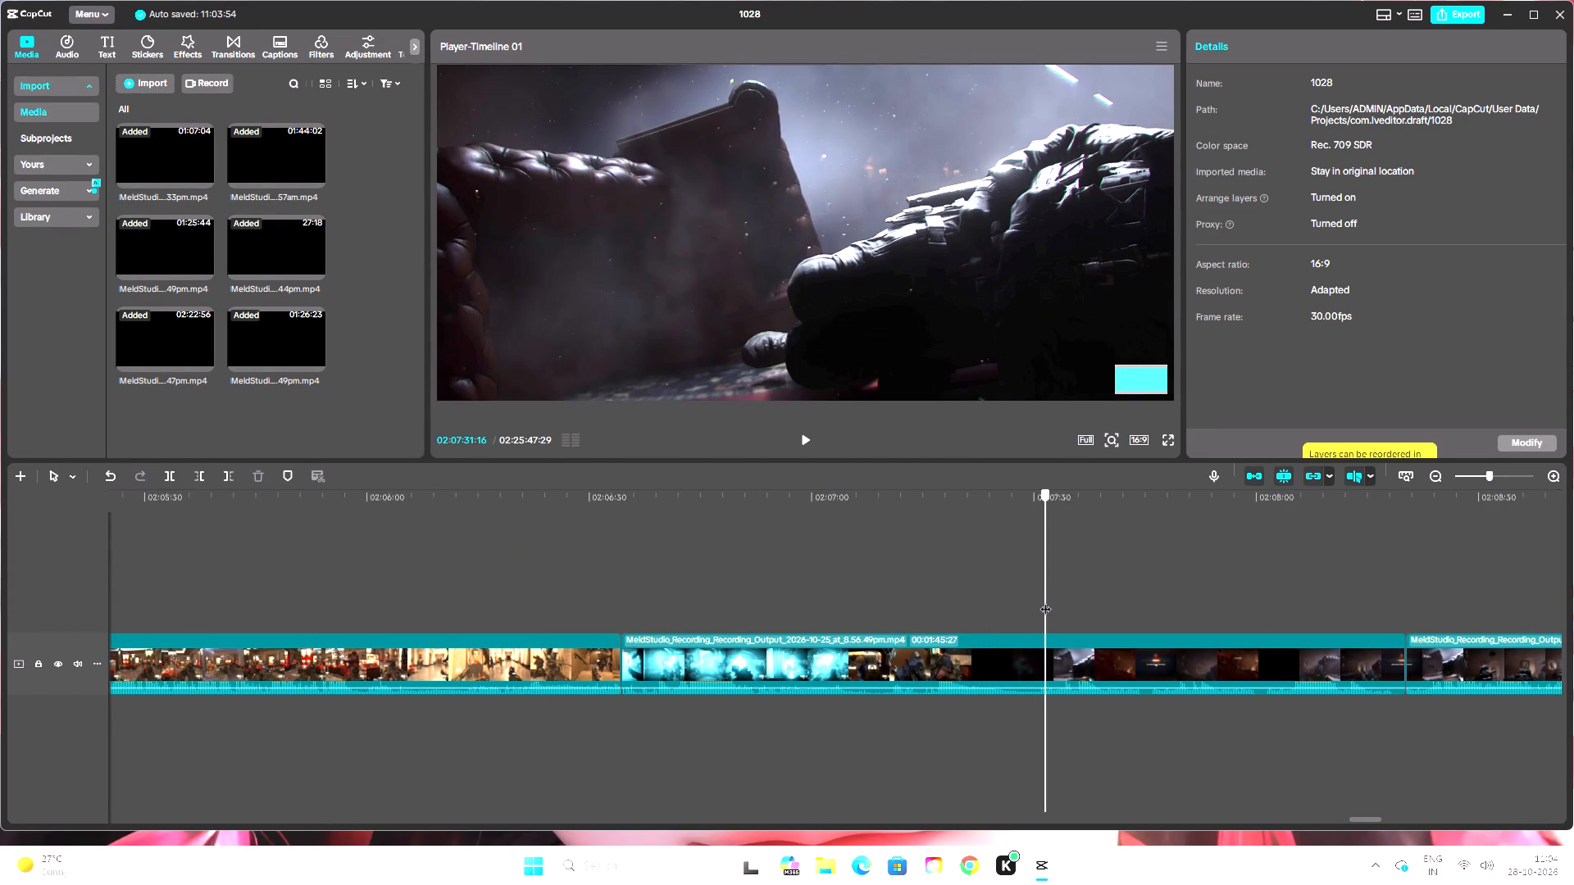
pyautogui.moveTo(1045, 601); pyautogui.dragTo(1040, 603)
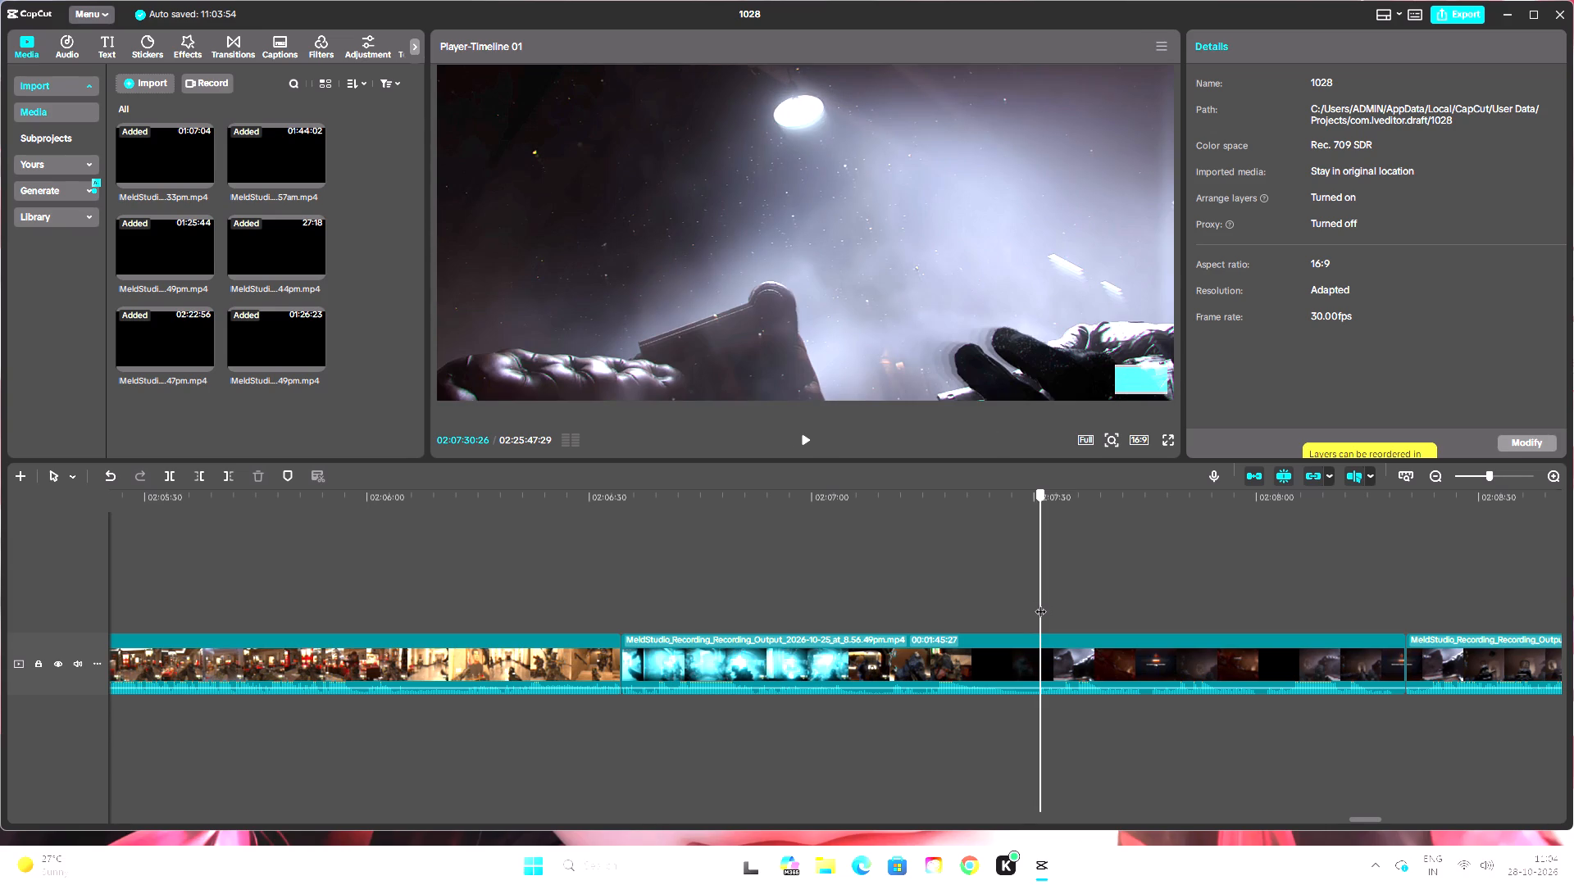
pyautogui.moveTo(1040, 603); pyautogui.dragTo(1039, 606)
pyautogui.click(172, 474)
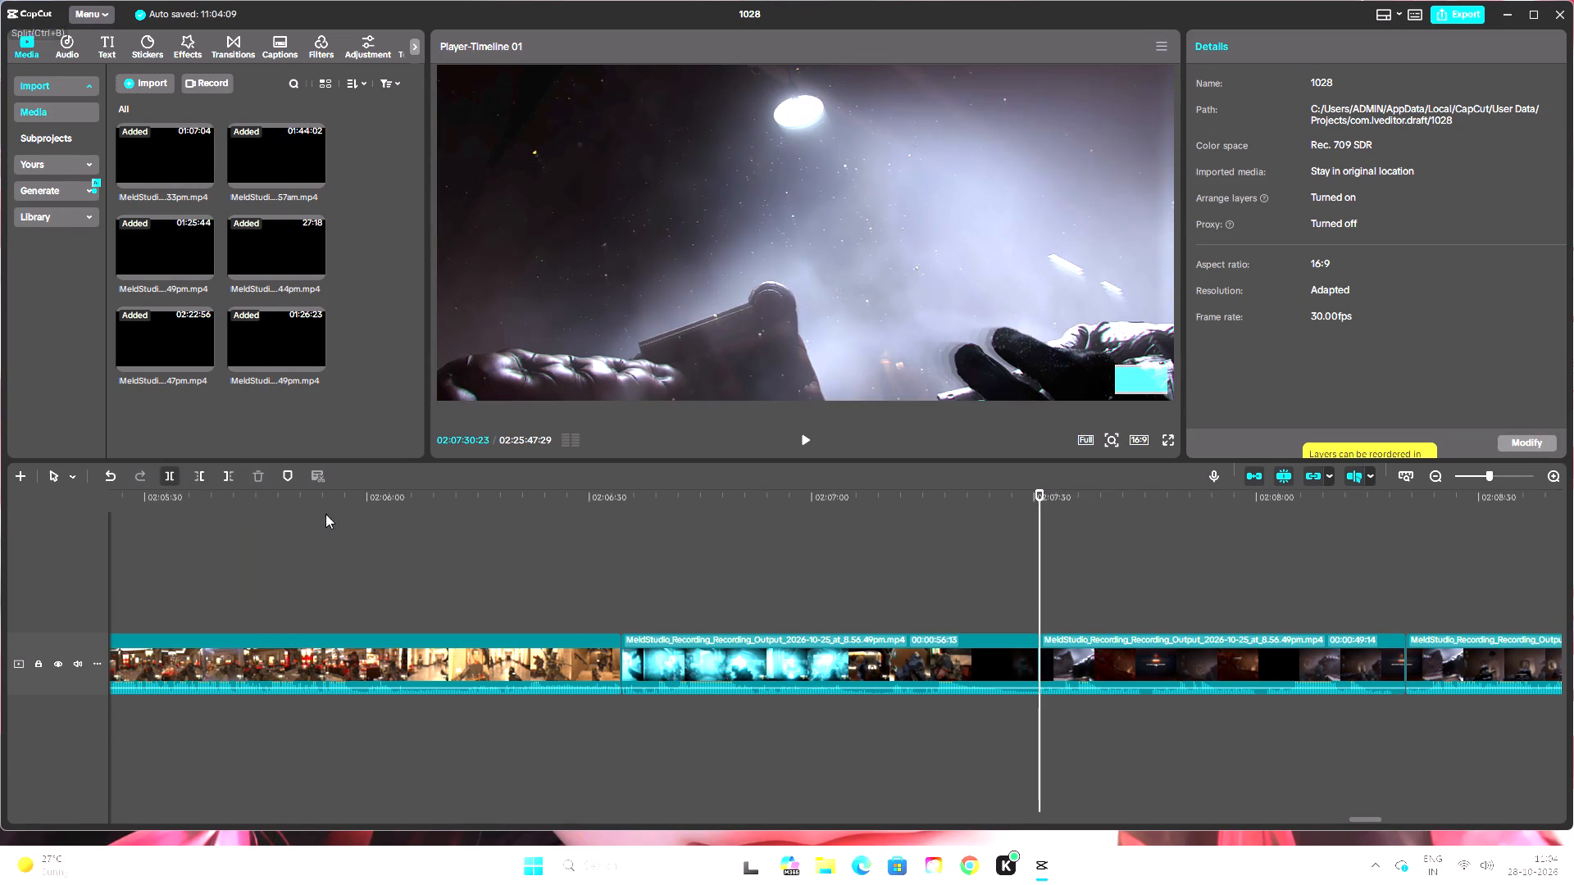
# Delete the failed-attempts segment between 02:07:30:23 and 02:08:20:07.
pyautogui.click(1291, 665)
pyautogui.press('BackSpace')
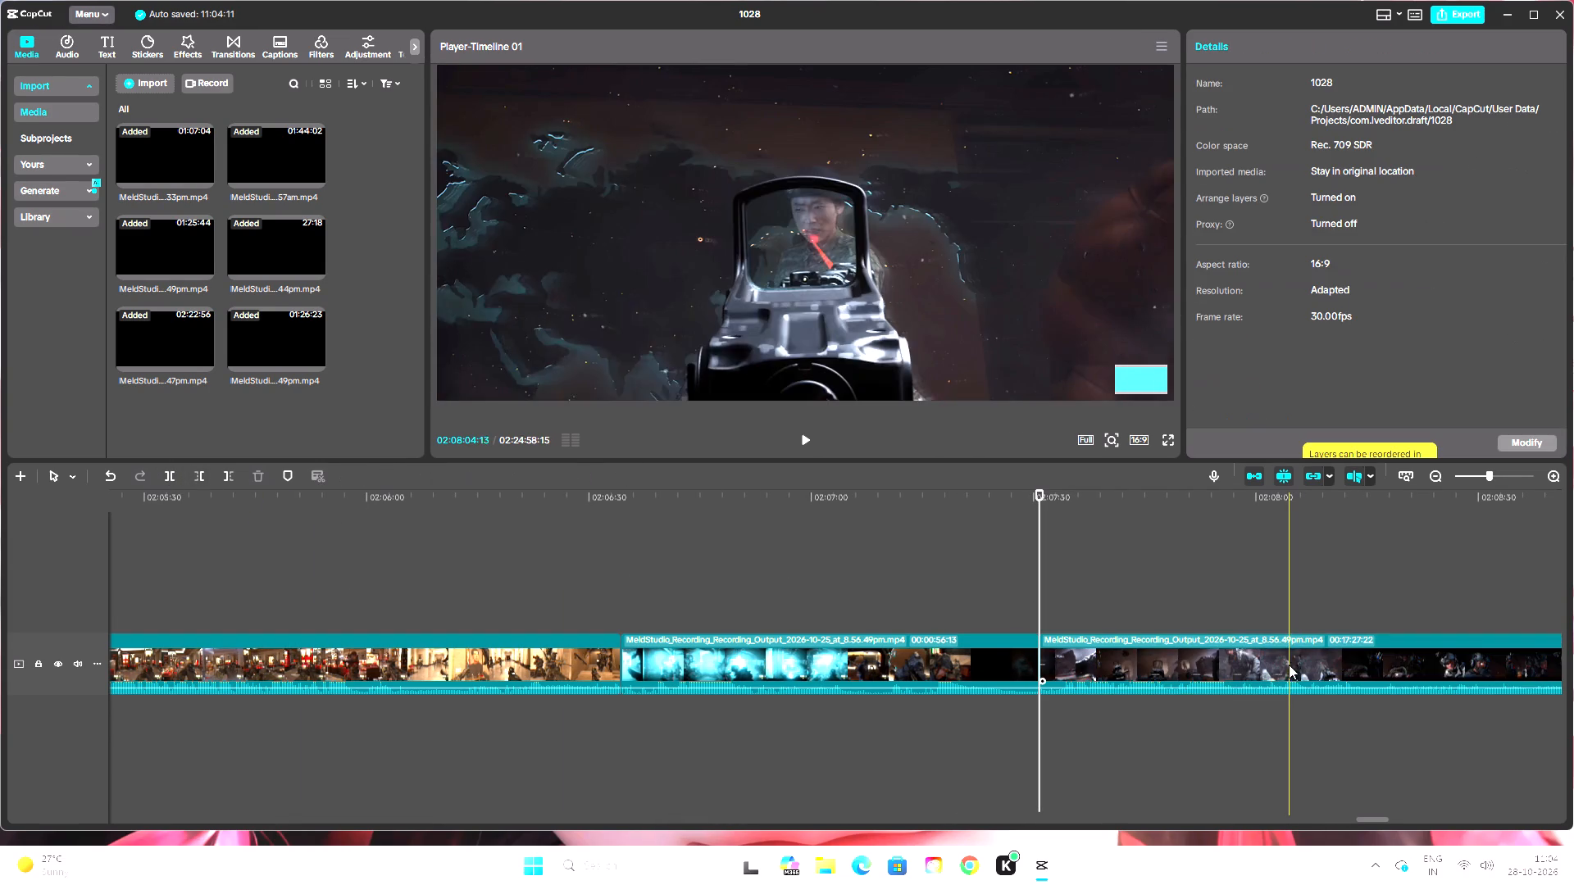
# Play back the footage across the new join at 02:07:30:23, starting just before it.
pyautogui.moveTo(1043, 497); pyautogui.dragTo(1033, 505)
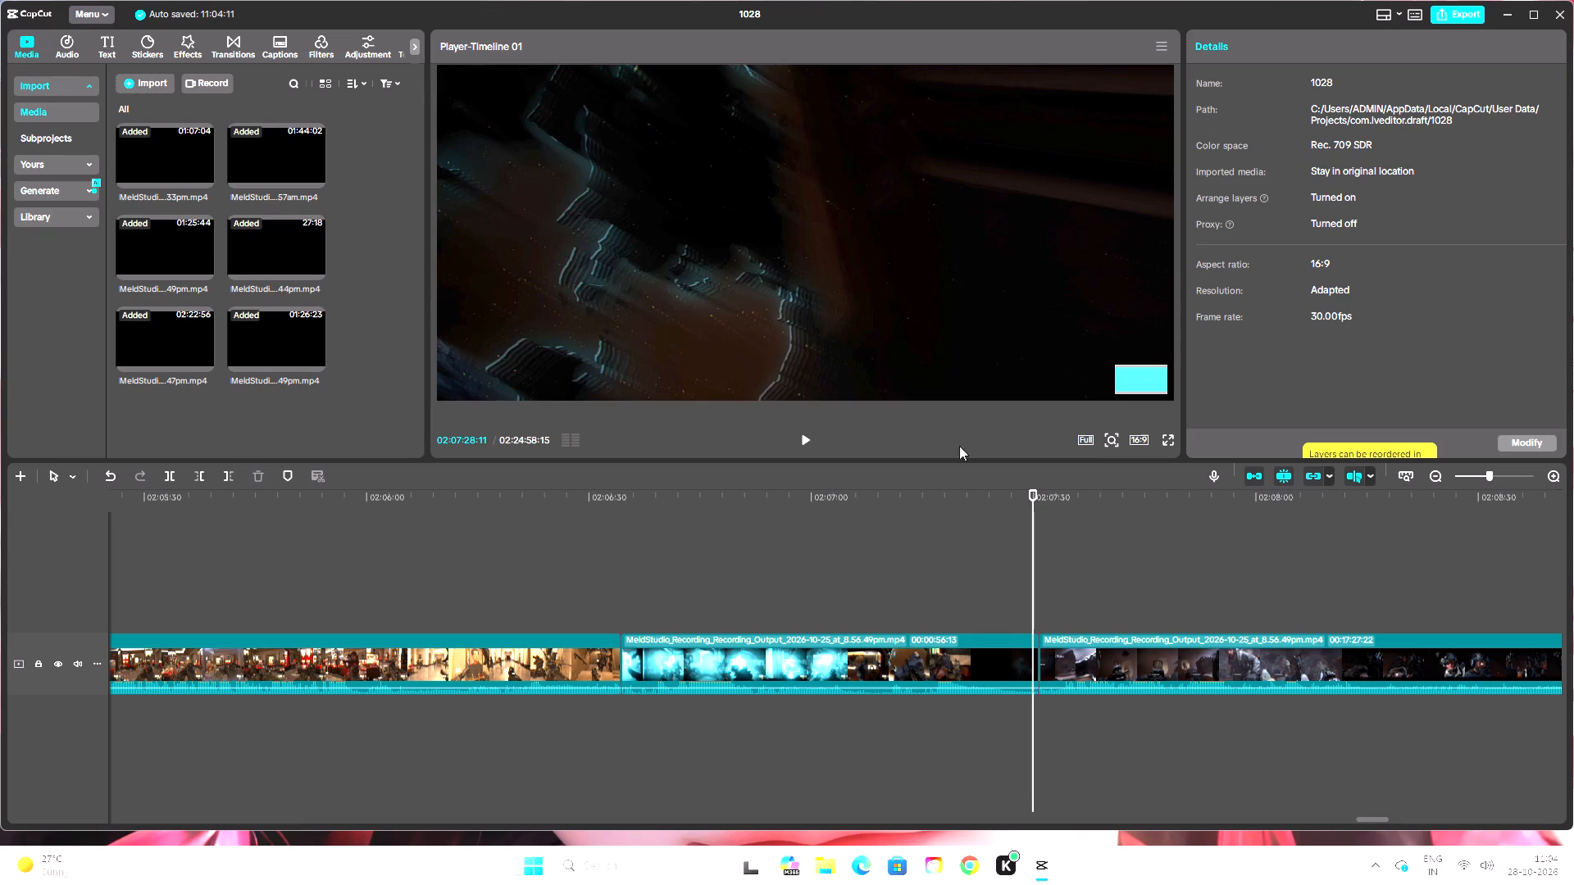
pyautogui.click(795, 437)
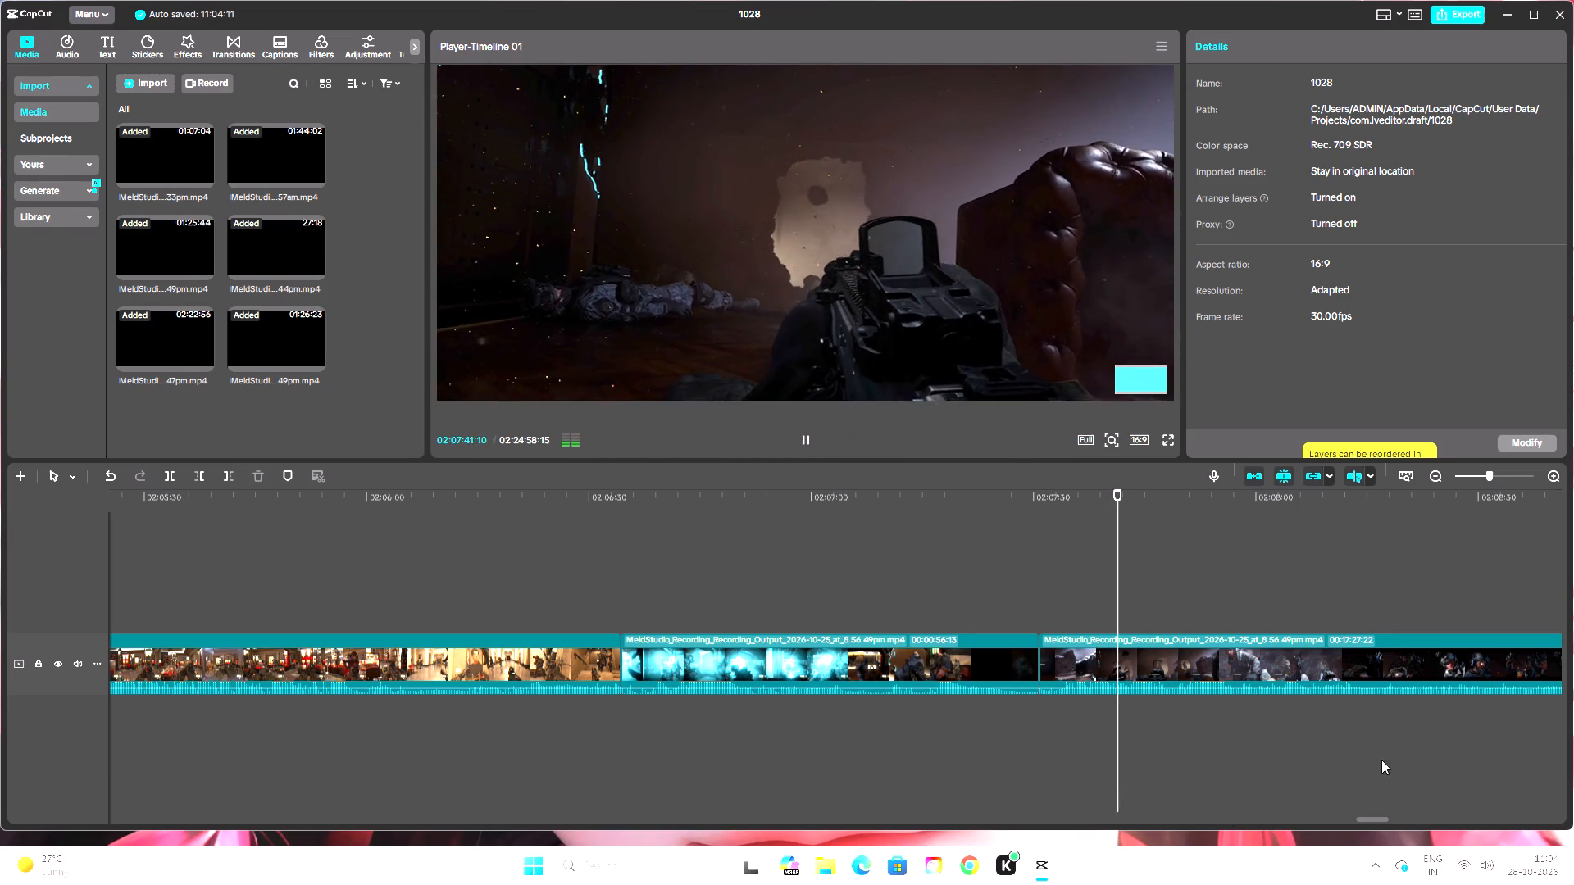
# Scan on through the cutscene and split the recording at 02:10:23:25, on the black frame after the soldier's close-up, before the cast credits.
pyautogui.tripleClick(1442, 473)
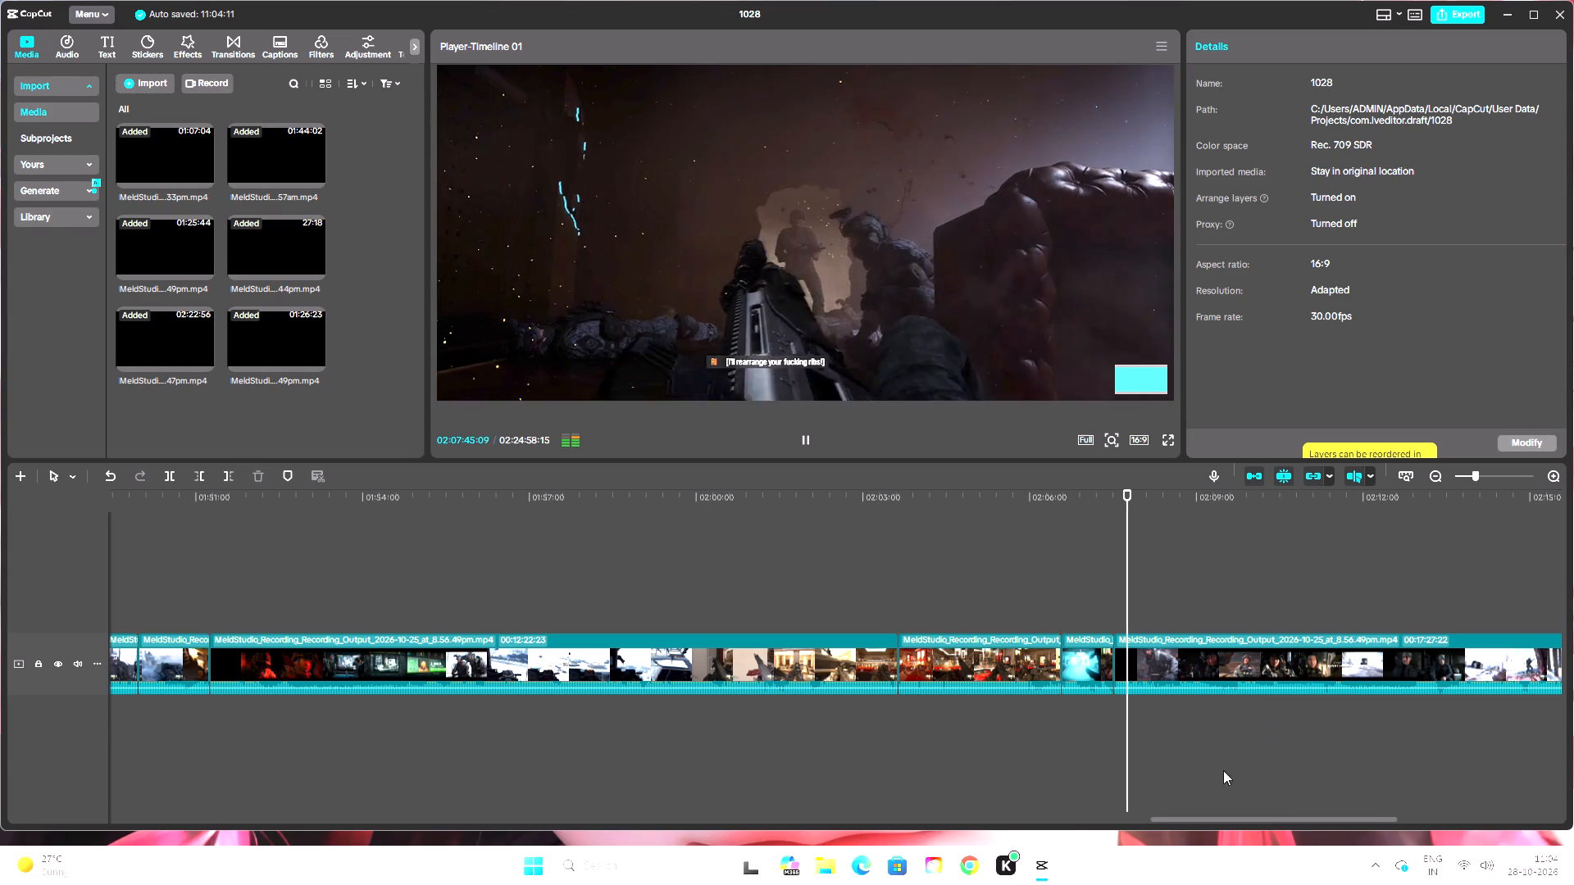
pyautogui.moveTo(1293, 816); pyautogui.dragTo(1368, 828)
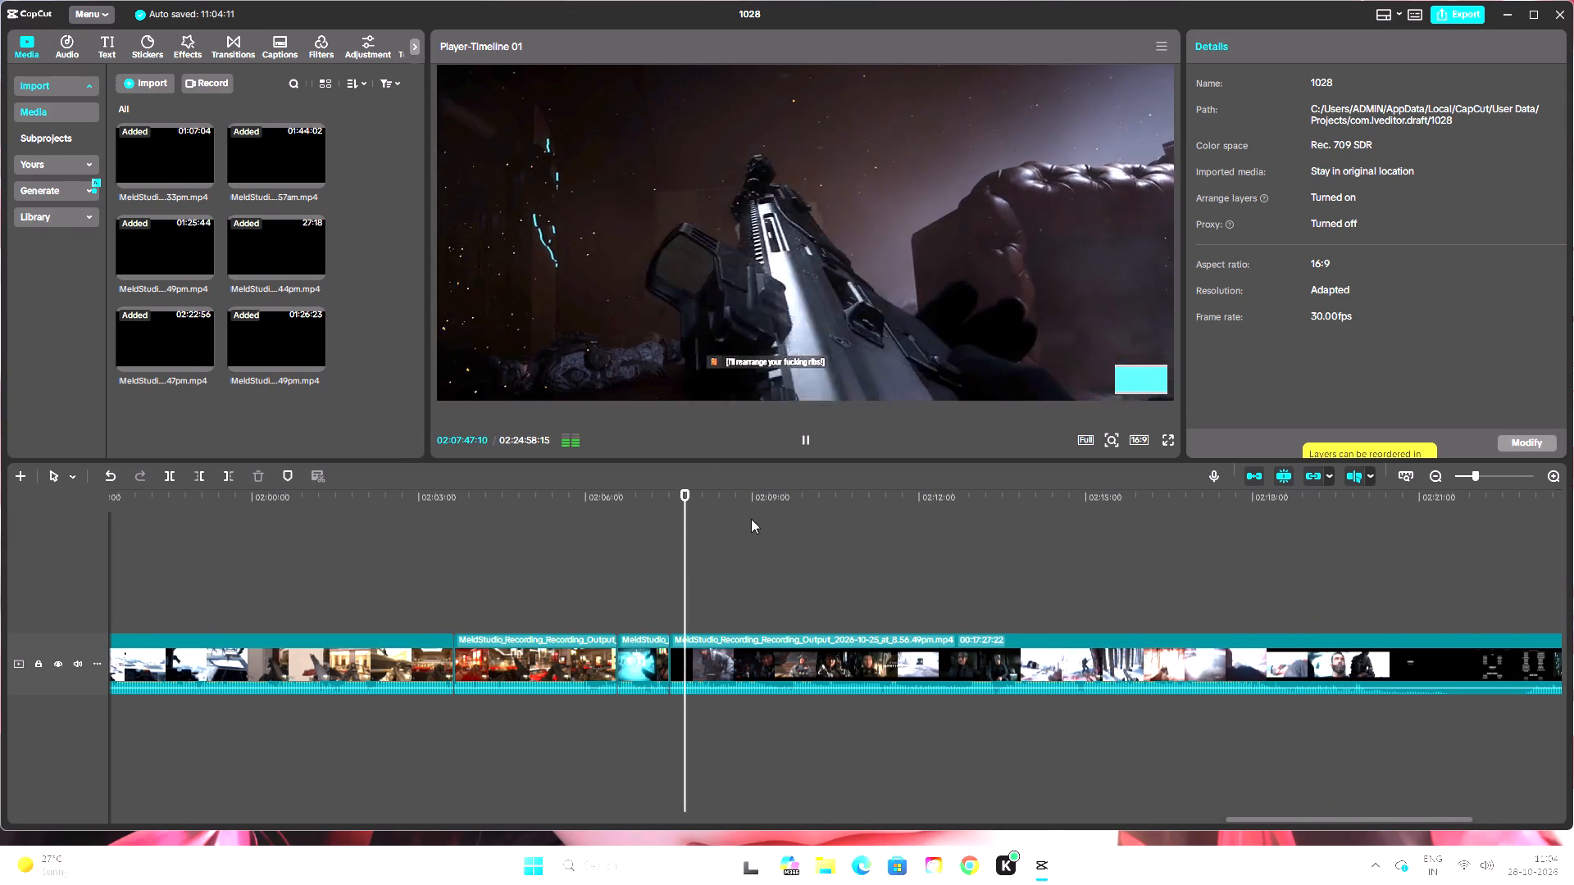
pyautogui.moveTo(687, 489); pyautogui.dragTo(776, 506)
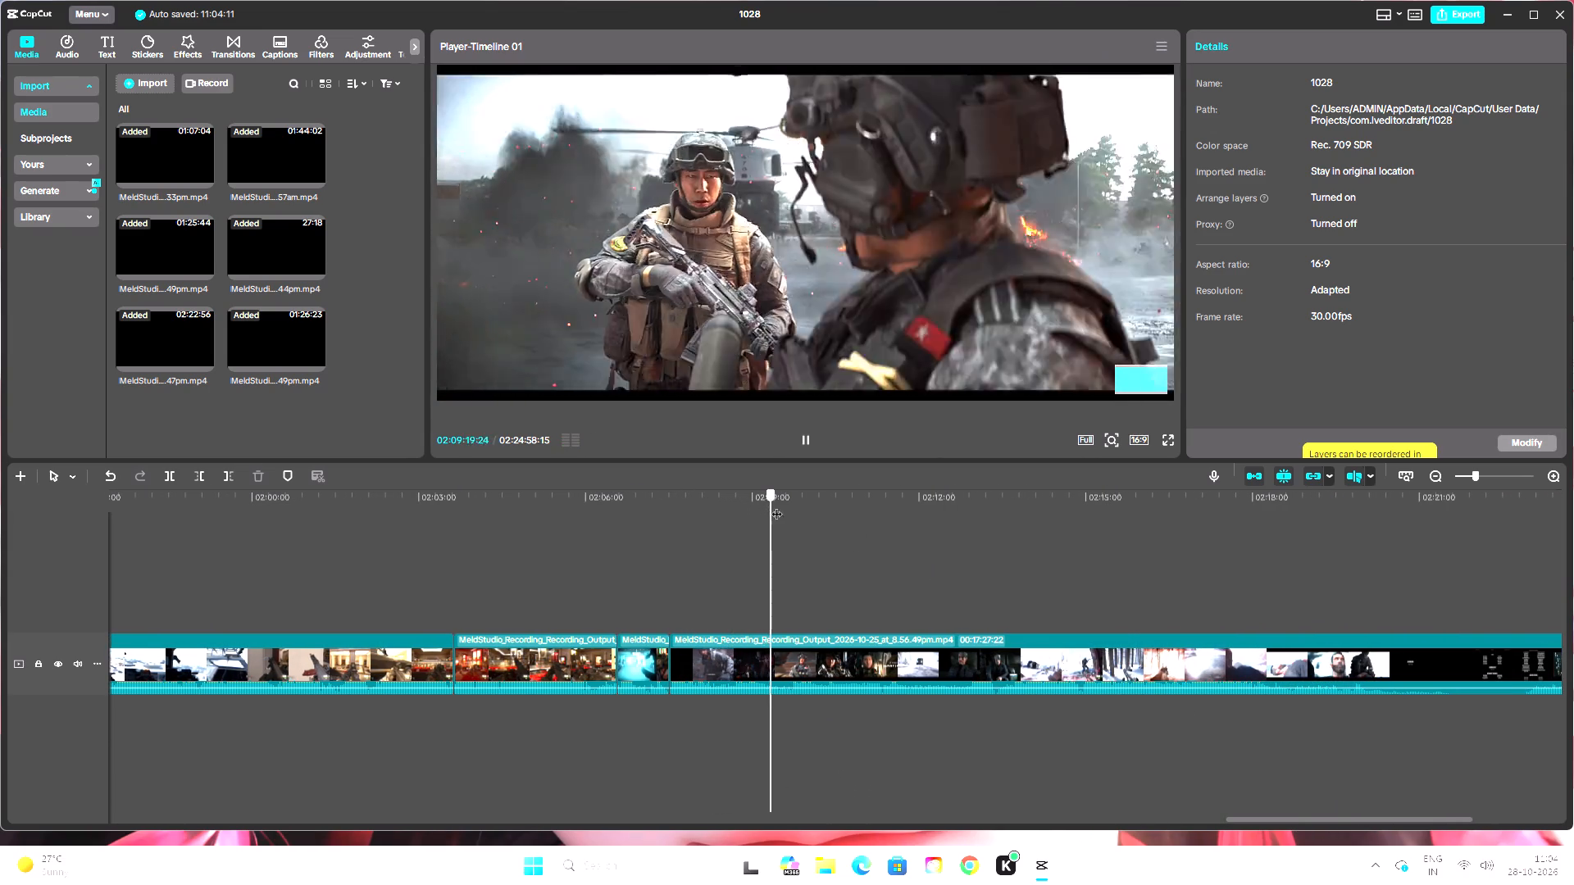
pyautogui.moveTo(776, 506); pyautogui.dragTo(859, 517)
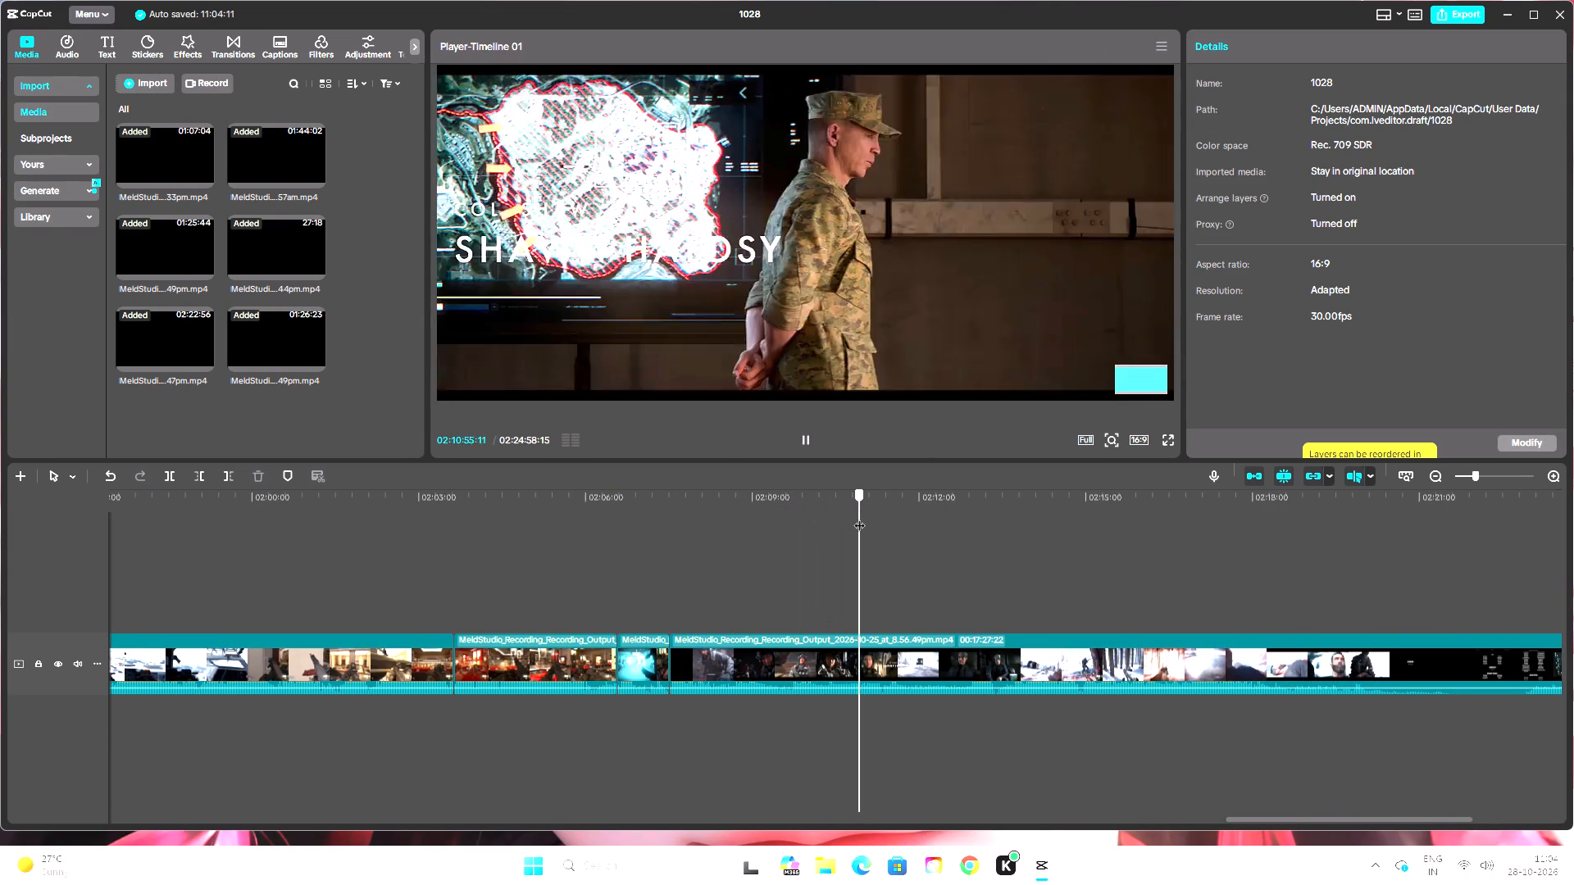
pyautogui.moveTo(859, 517); pyautogui.dragTo(847, 521)
pyautogui.click(808, 442)
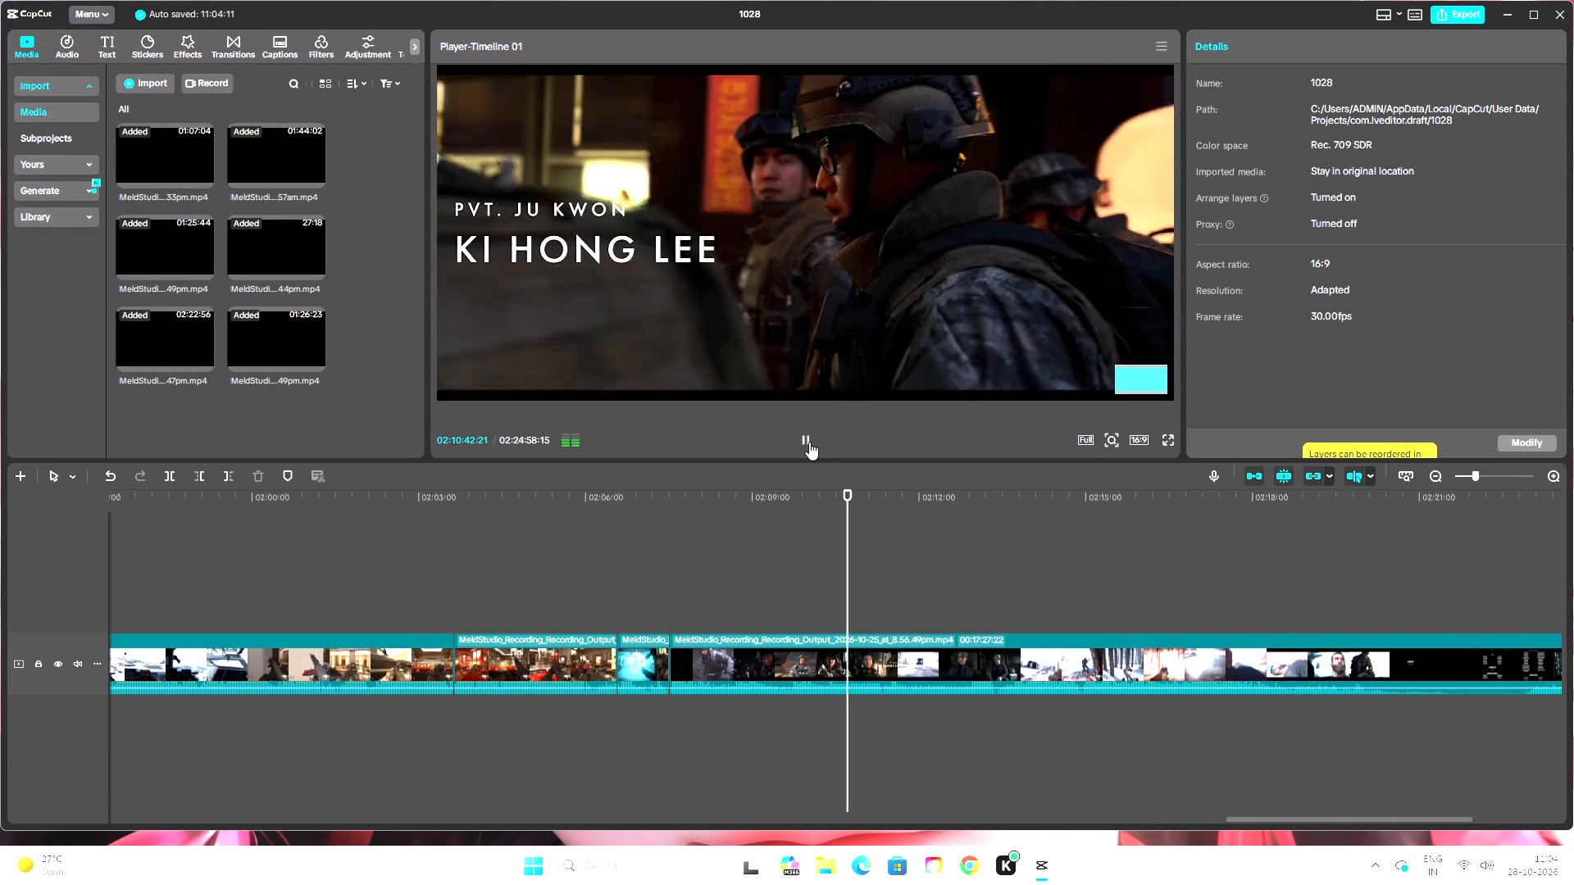
pyautogui.click(809, 442)
pyautogui.moveTo(849, 496); pyautogui.dragTo(844, 503)
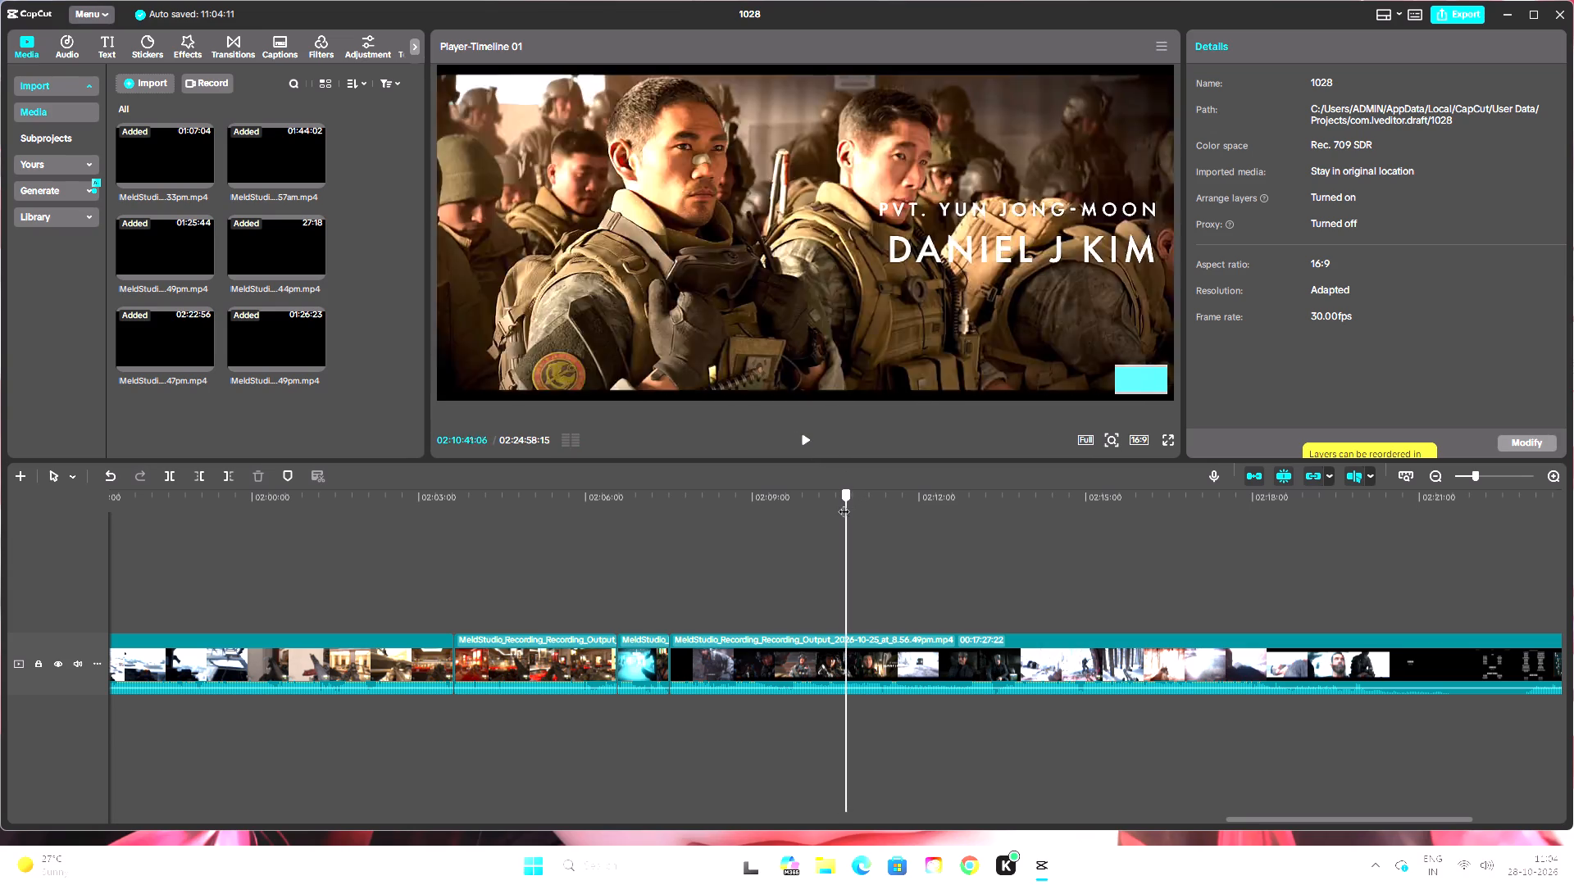
pyautogui.moveTo(844, 503); pyautogui.dragTo(828, 512)
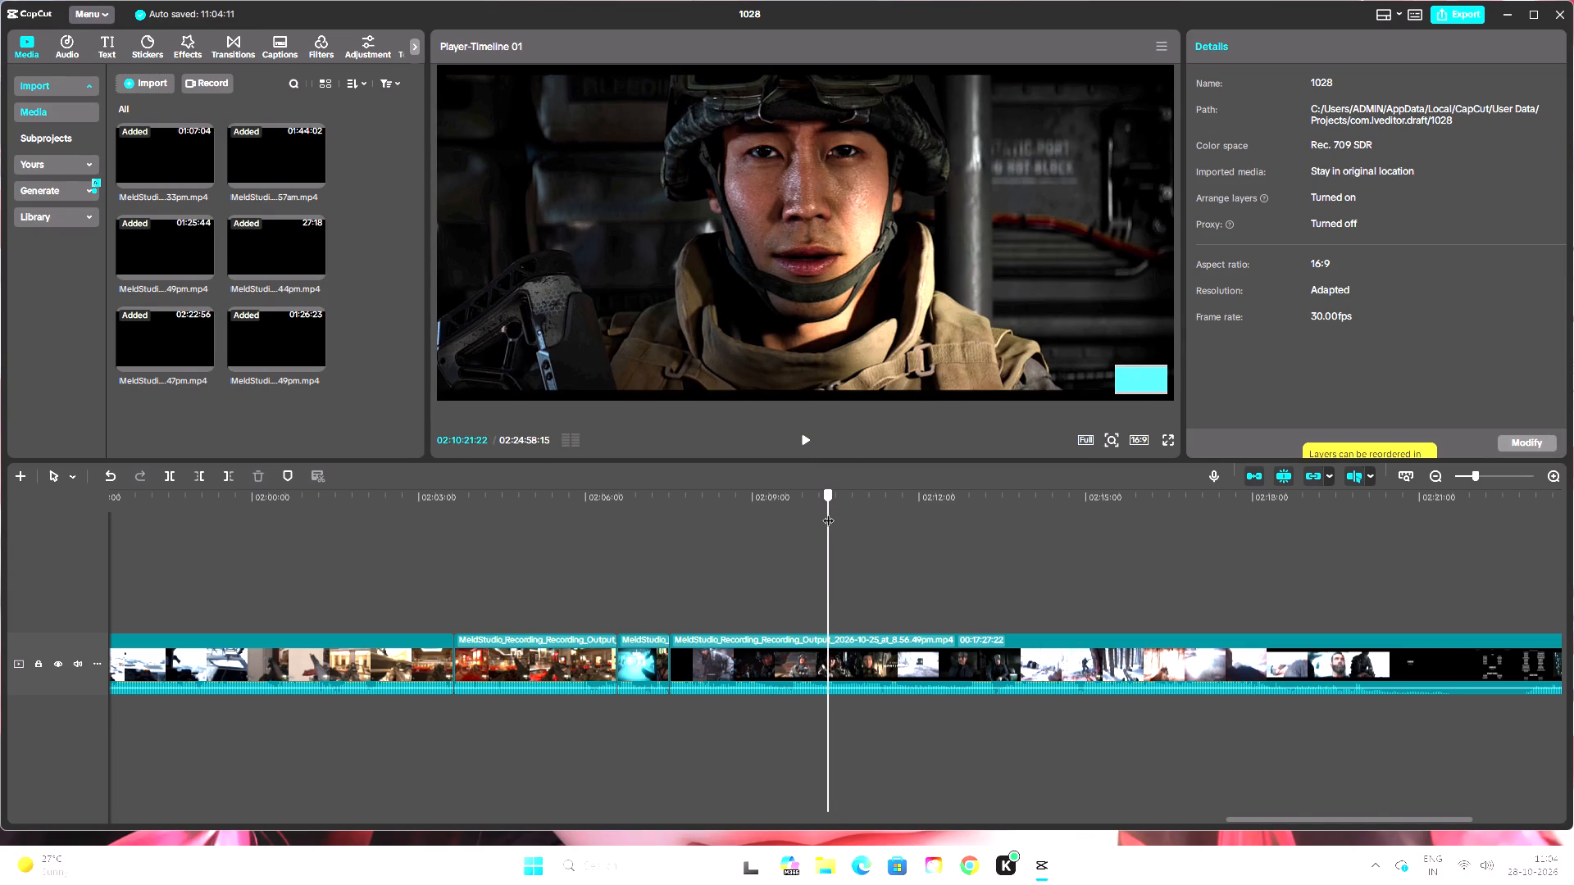
pyautogui.moveTo(828, 512); pyautogui.dragTo(829, 512)
pyautogui.click(800, 442)
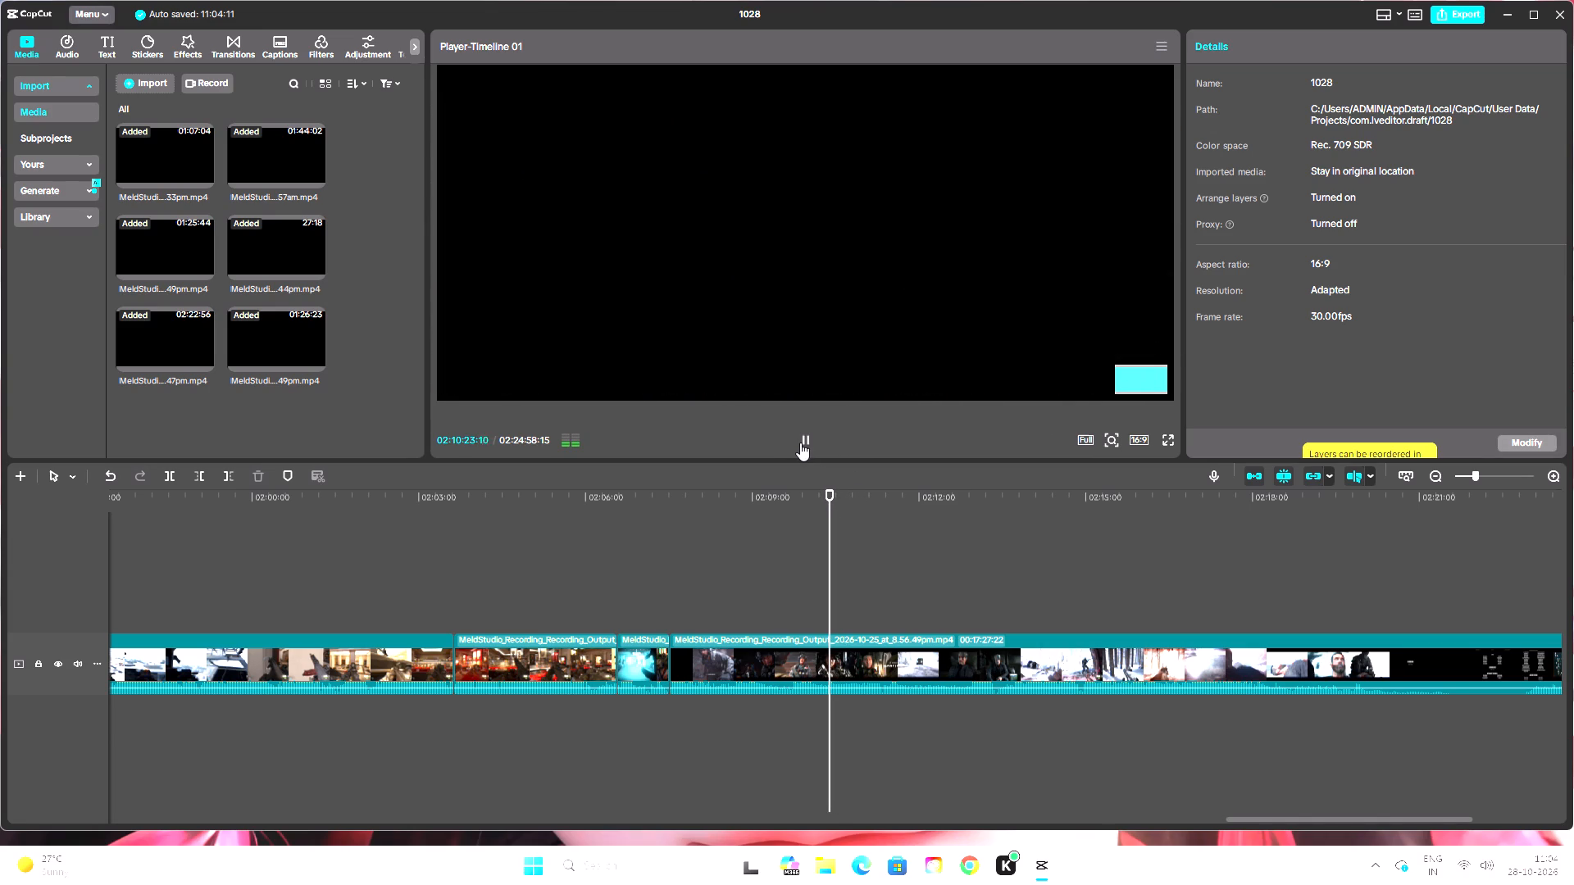
pyautogui.click(800, 442)
pyautogui.click(830, 493)
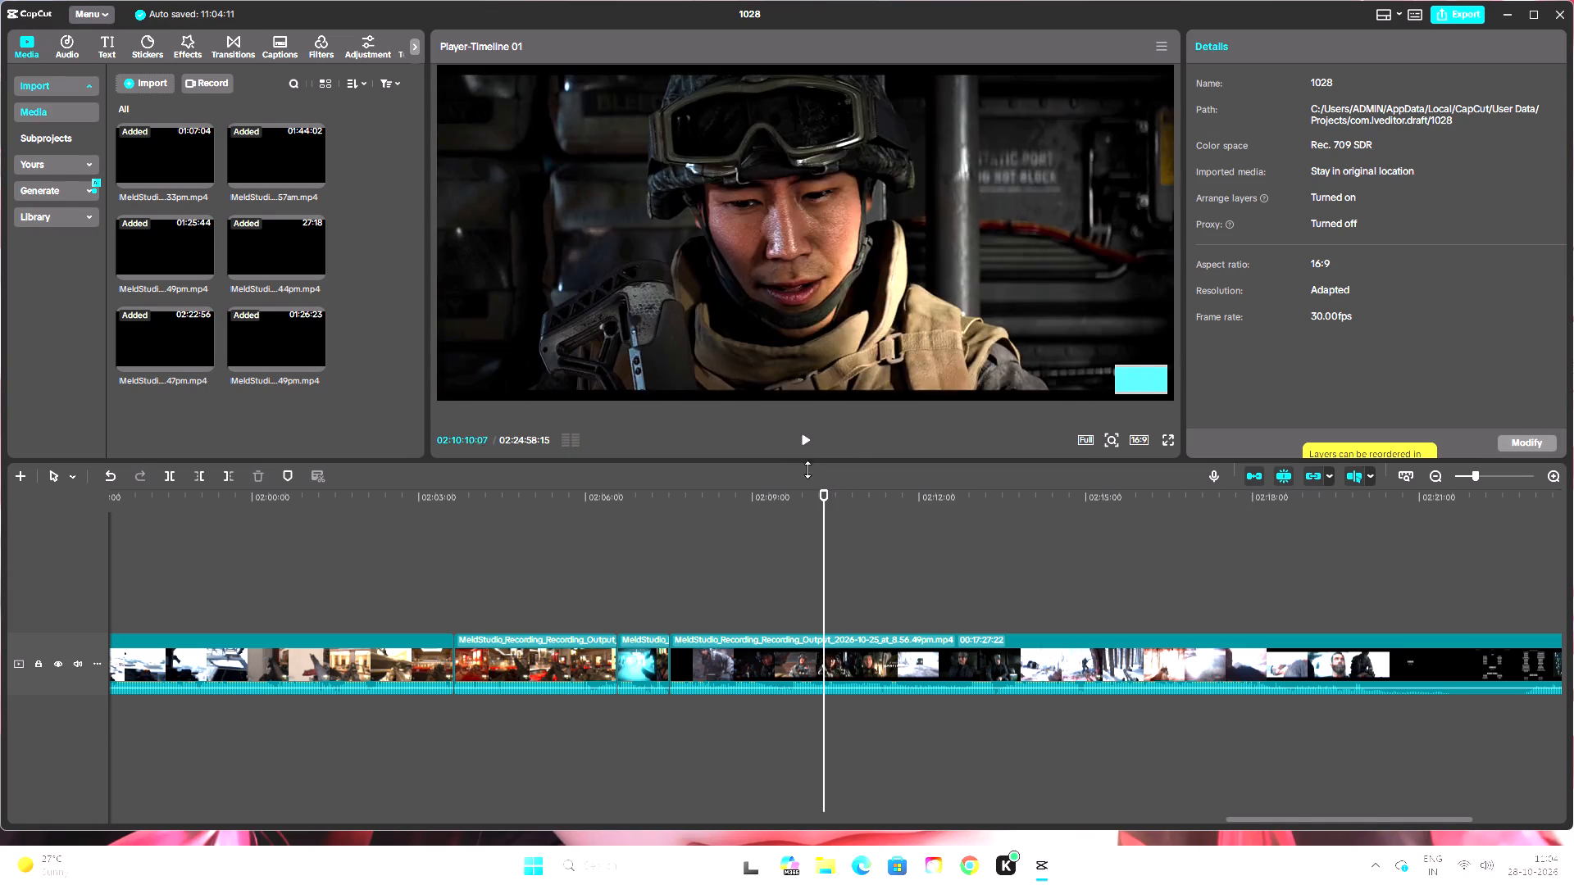
pyautogui.click(800, 433)
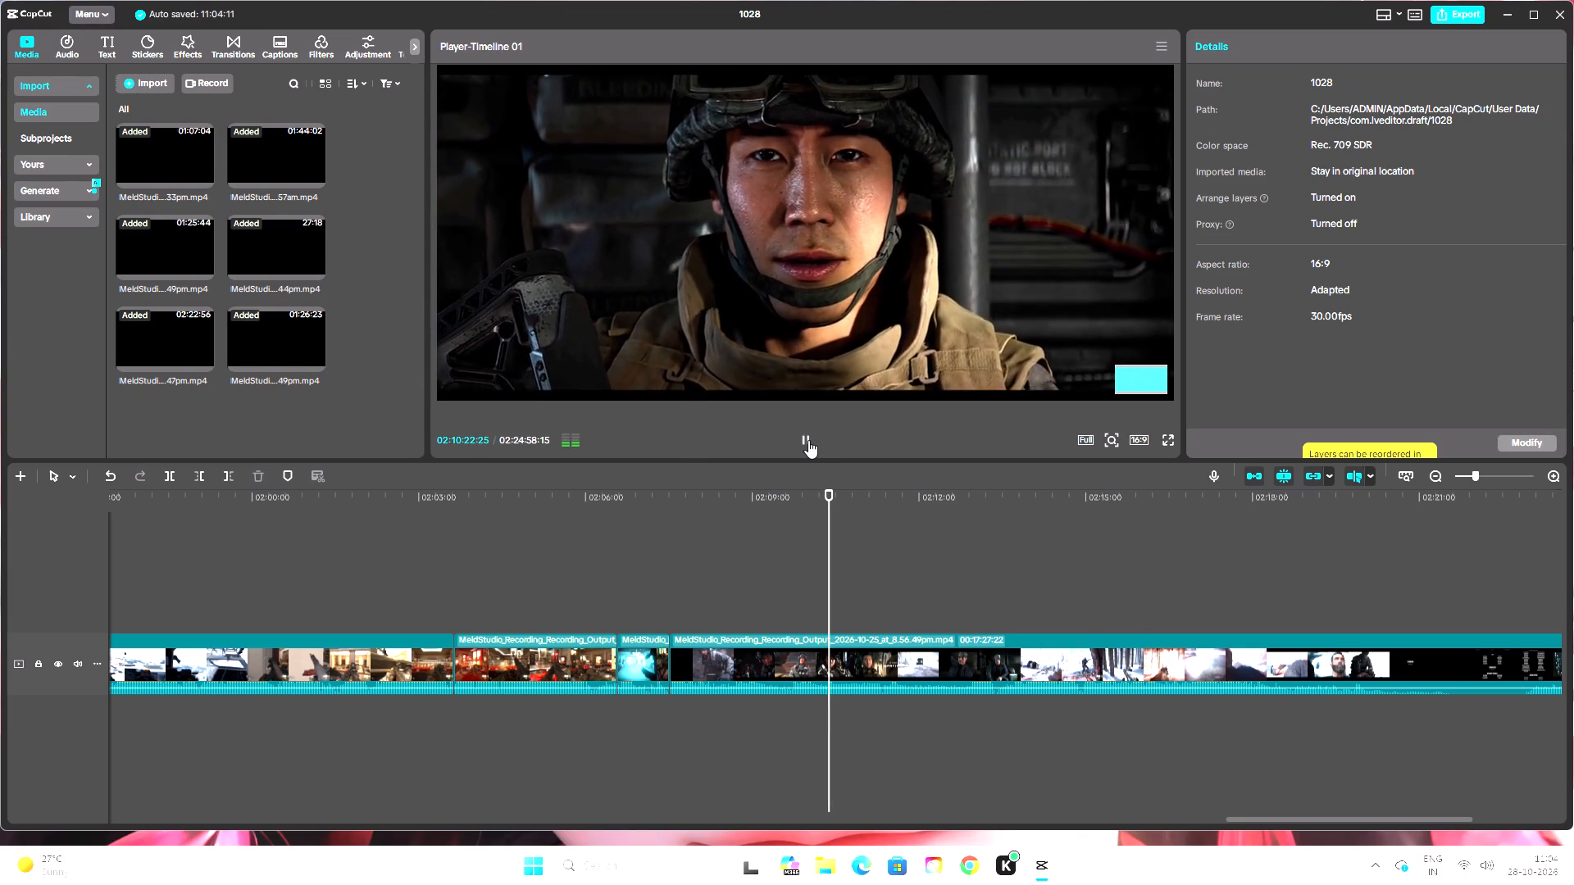
pyautogui.click(808, 440)
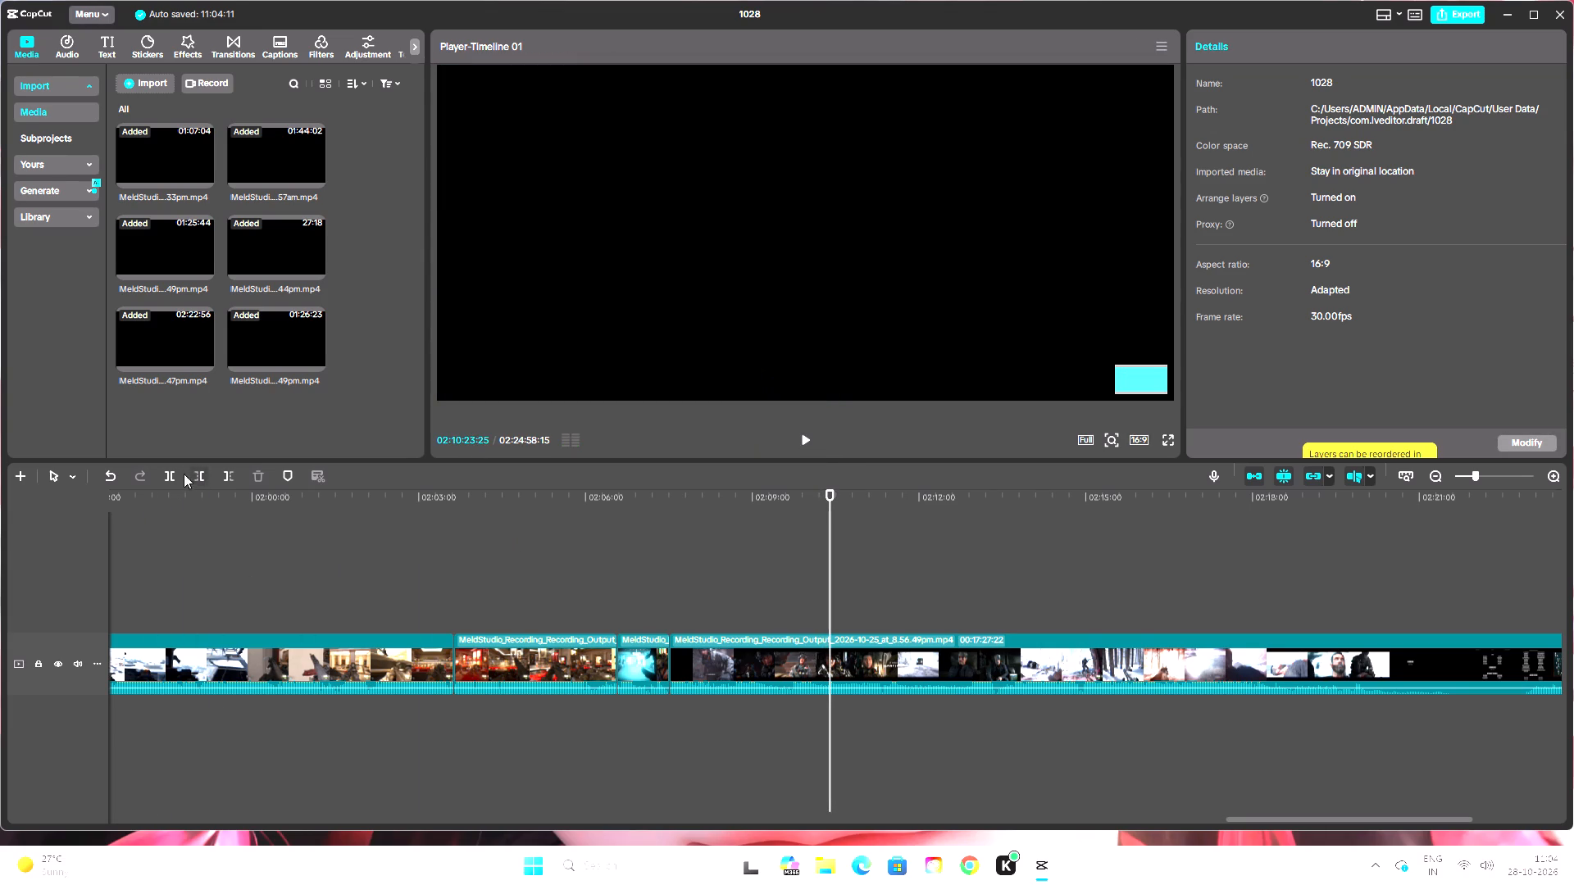
pyautogui.click(167, 475)
# Find the end of the cast credits and split the recording at 02:11:21:01, on the black frame before the truck scene.
pyautogui.moveTo(828, 500); pyautogui.dragTo(992, 564)
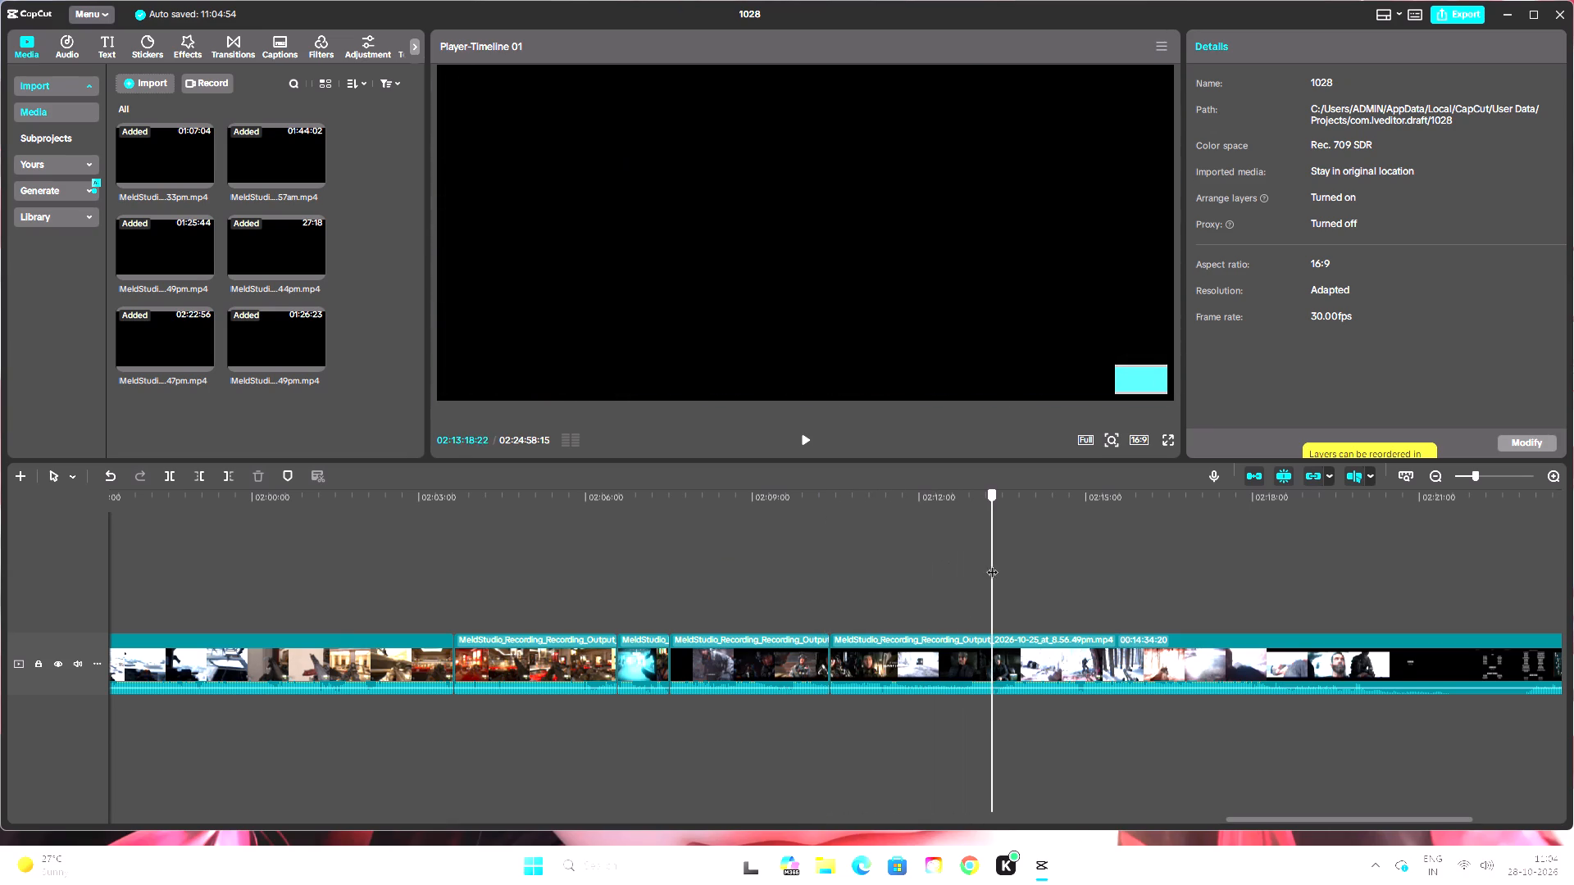
pyautogui.moveTo(992, 564); pyautogui.dragTo(955, 578)
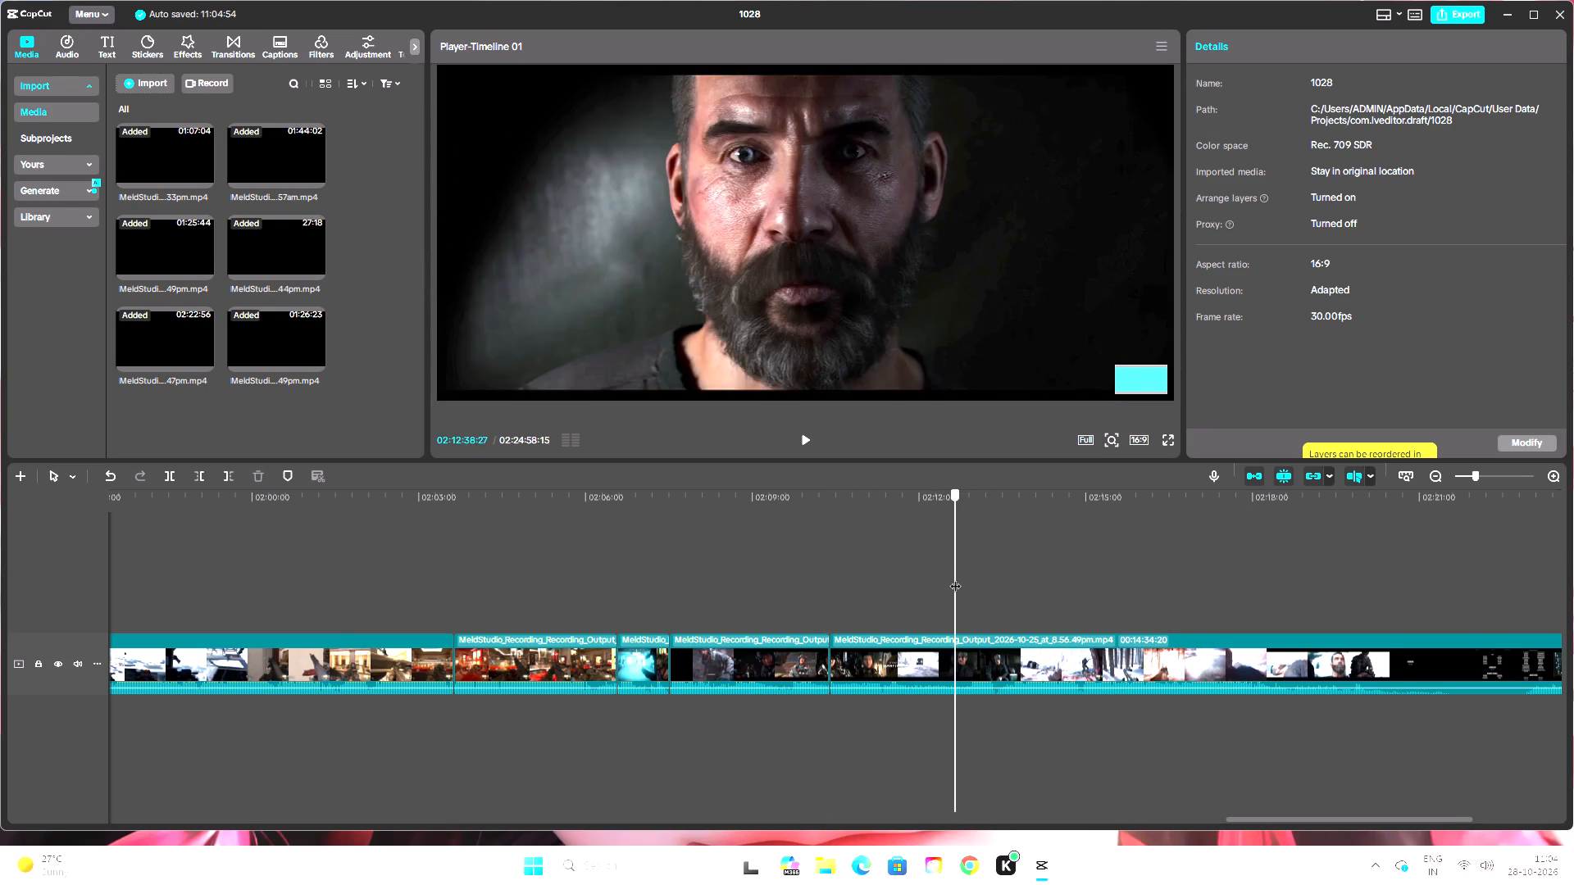
pyautogui.moveTo(955, 578); pyautogui.dragTo(942, 588)
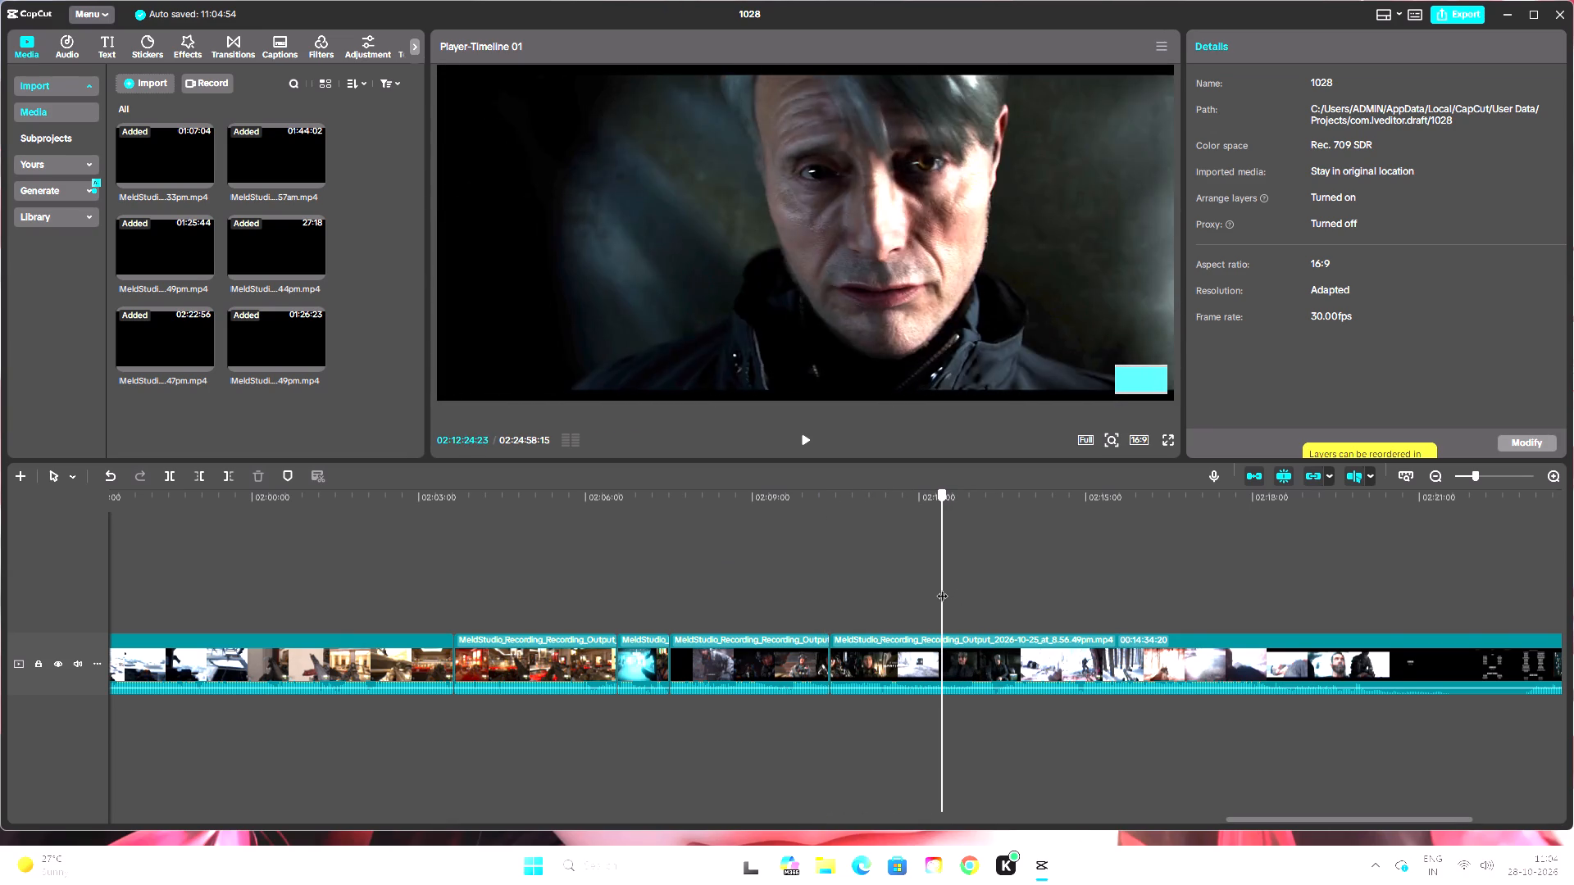
pyautogui.moveTo(942, 588); pyautogui.dragTo(903, 597)
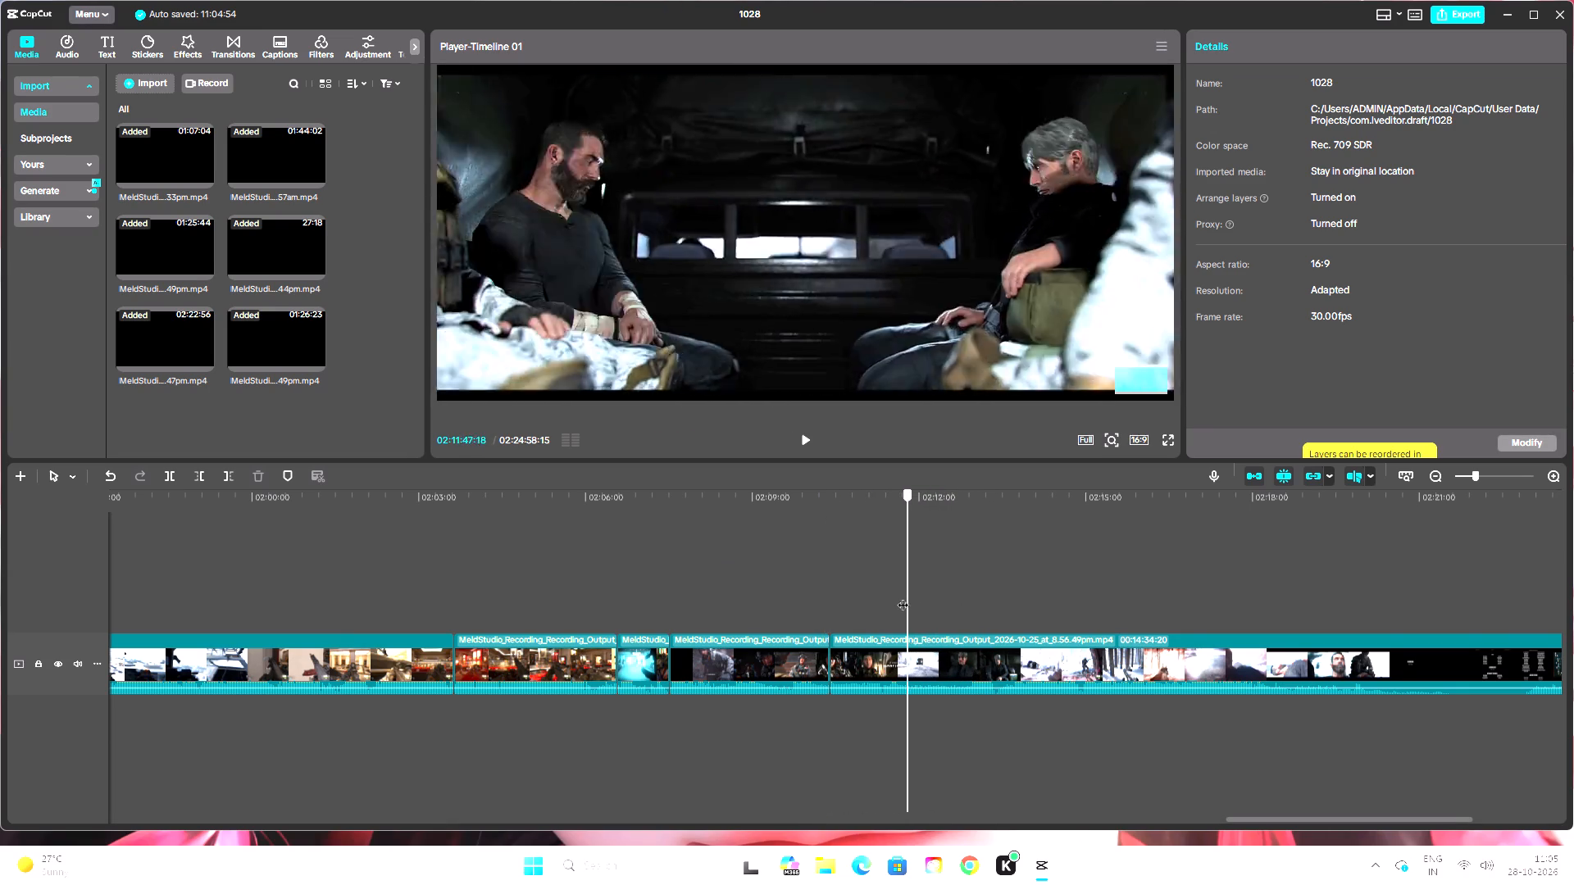
pyautogui.moveTo(903, 597); pyautogui.dragTo(883, 597)
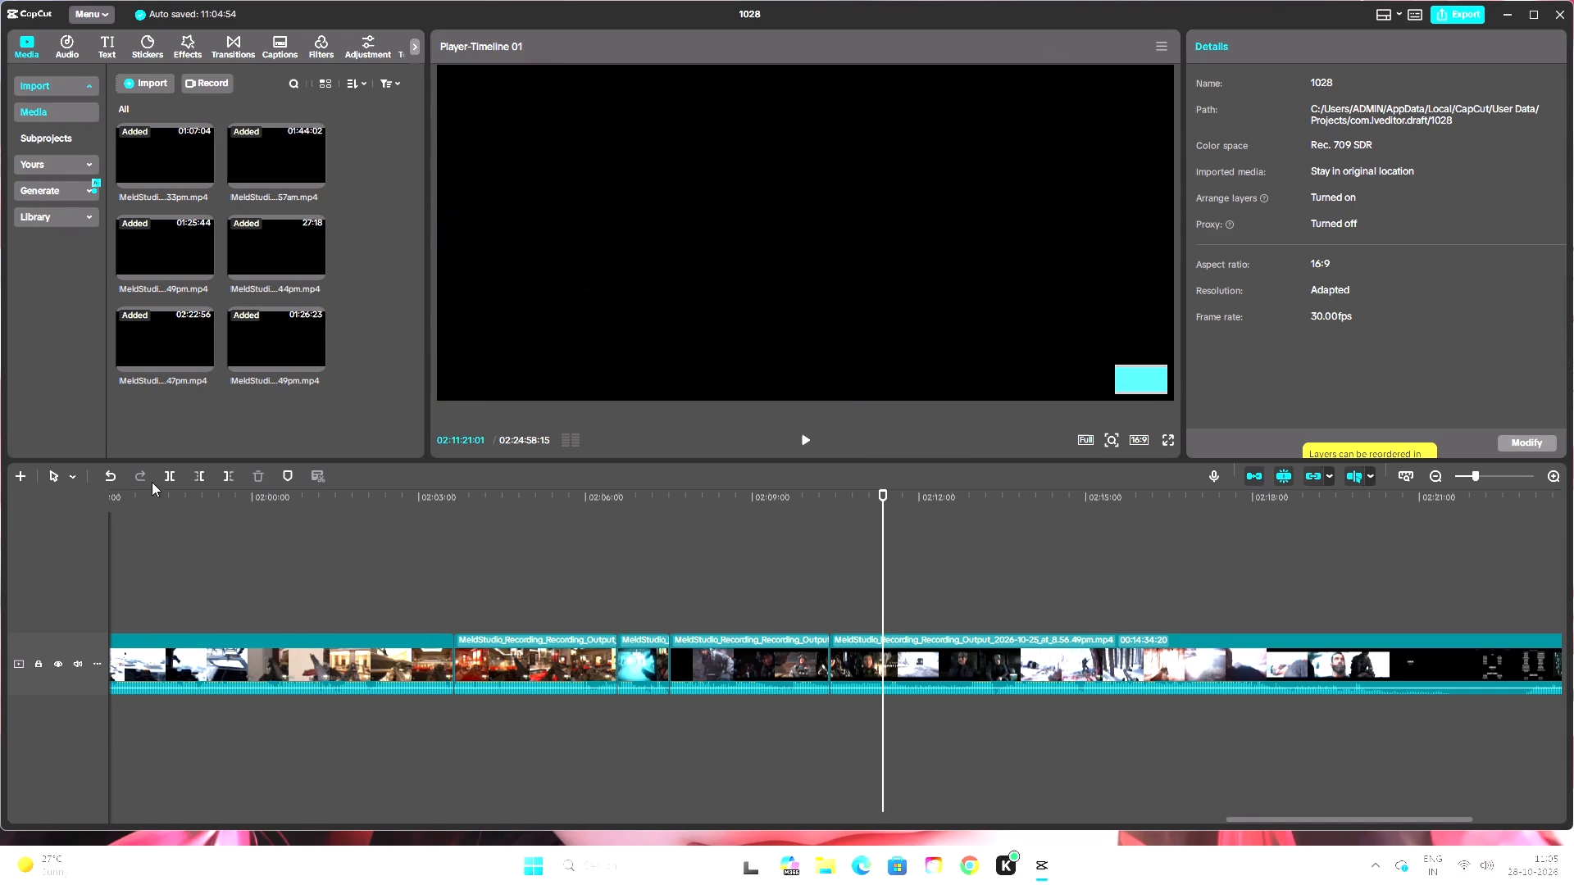
pyautogui.click(166, 476)
# Delete the cast-credits segment between 02:10:23:25 and 02:11:21:01.
pyautogui.click(838, 663)
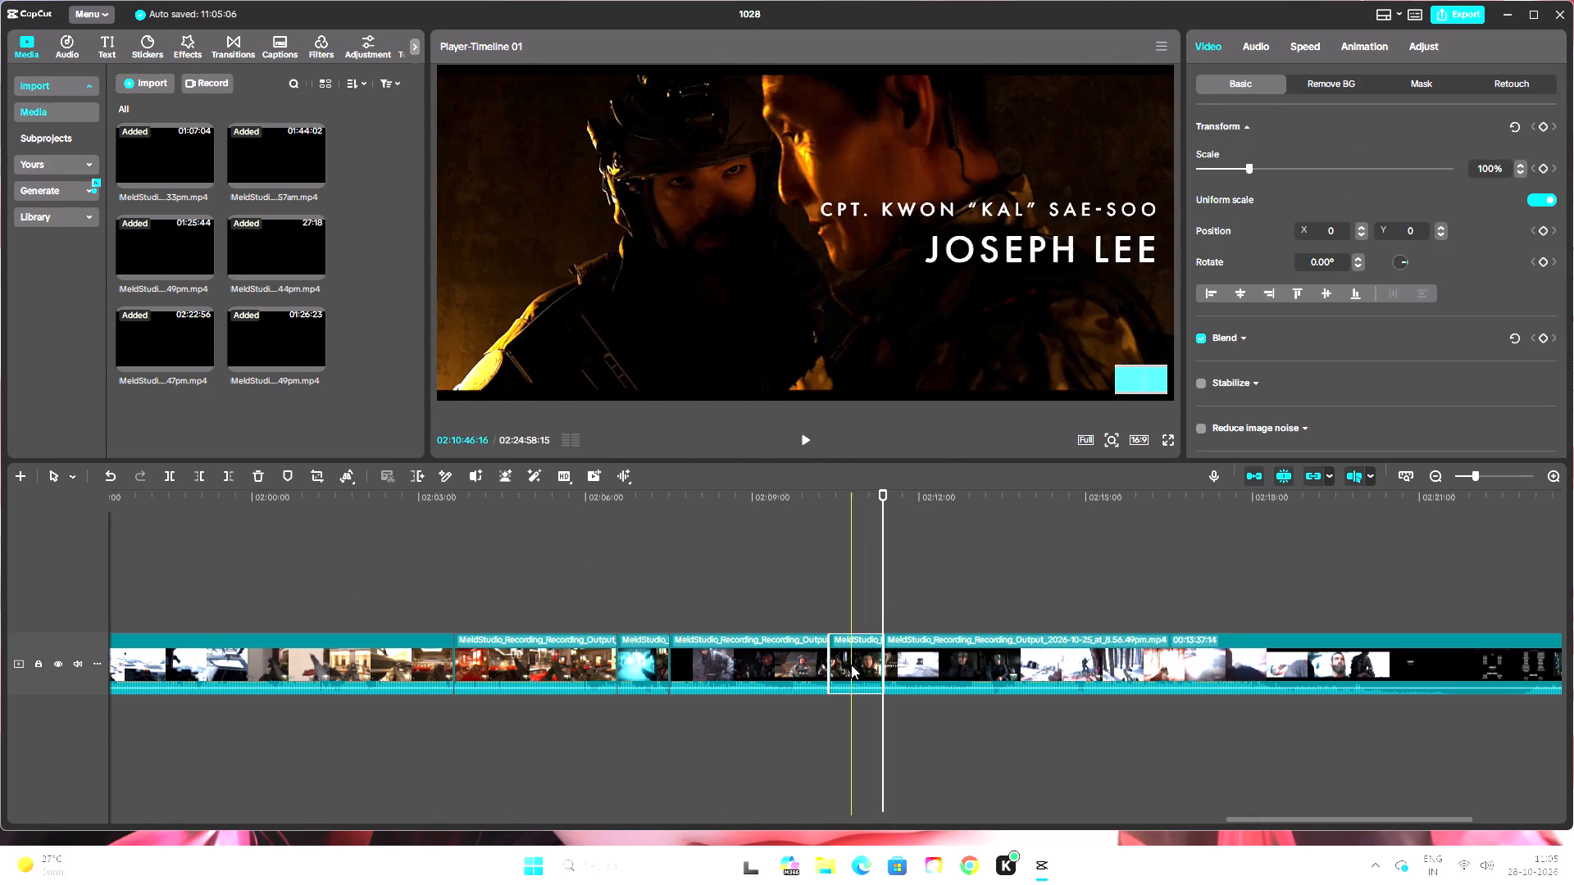
pyautogui.press('BackSpace')
# Scan the snow gameplay and split the recording at about 02:13:19, near the overturned vehicle, before the failed archer chase.
pyautogui.moveTo(887, 495); pyautogui.dragTo(1026, 532)
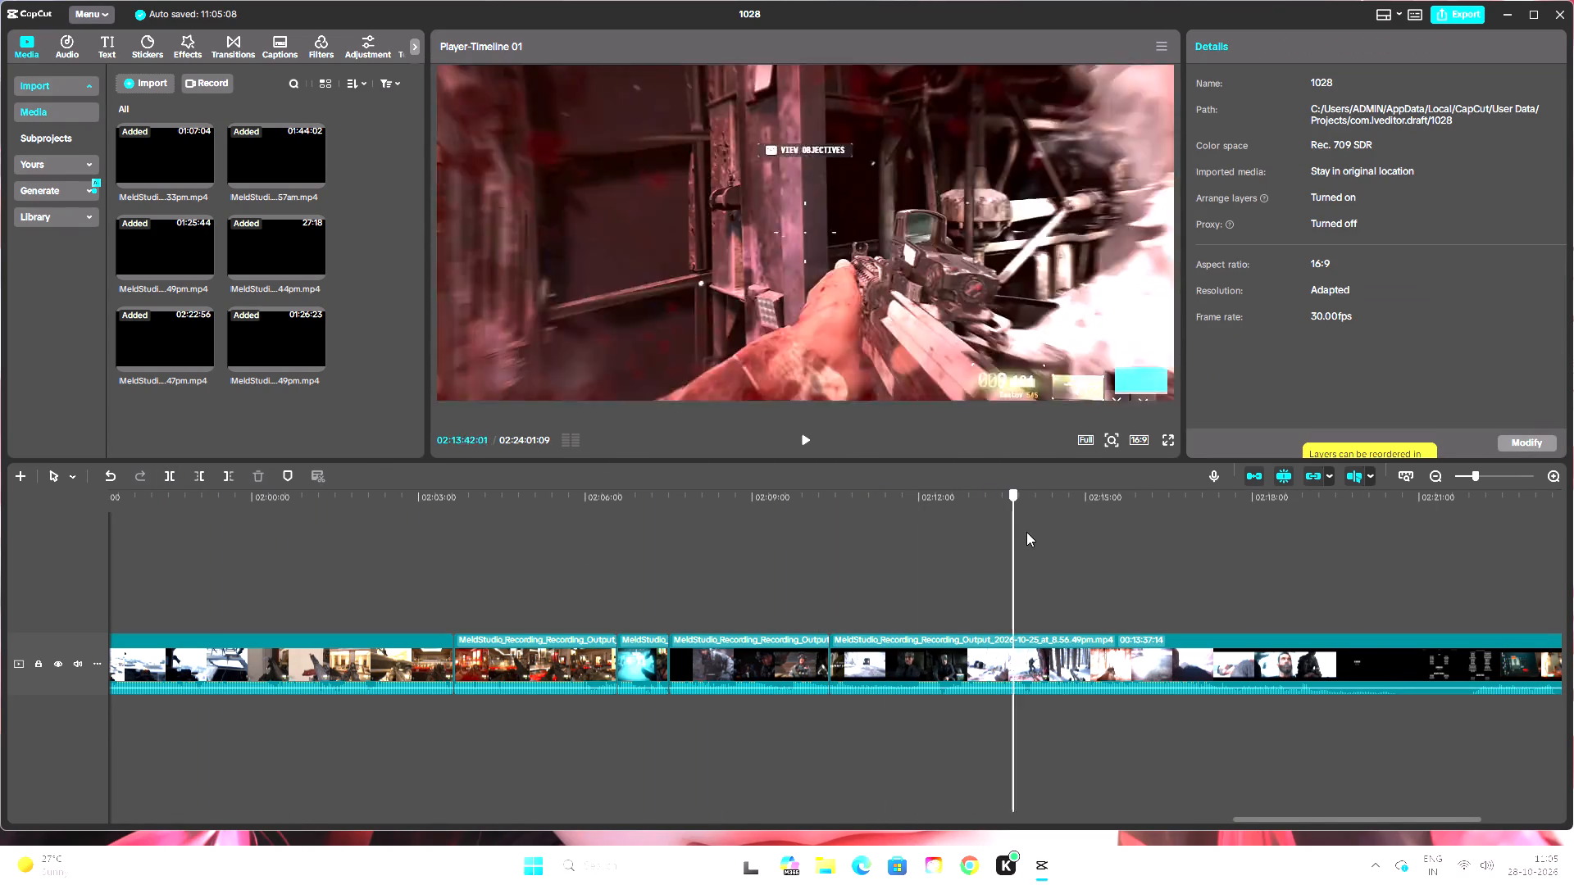
pyautogui.moveTo(1026, 532); pyautogui.dragTo(1018, 543)
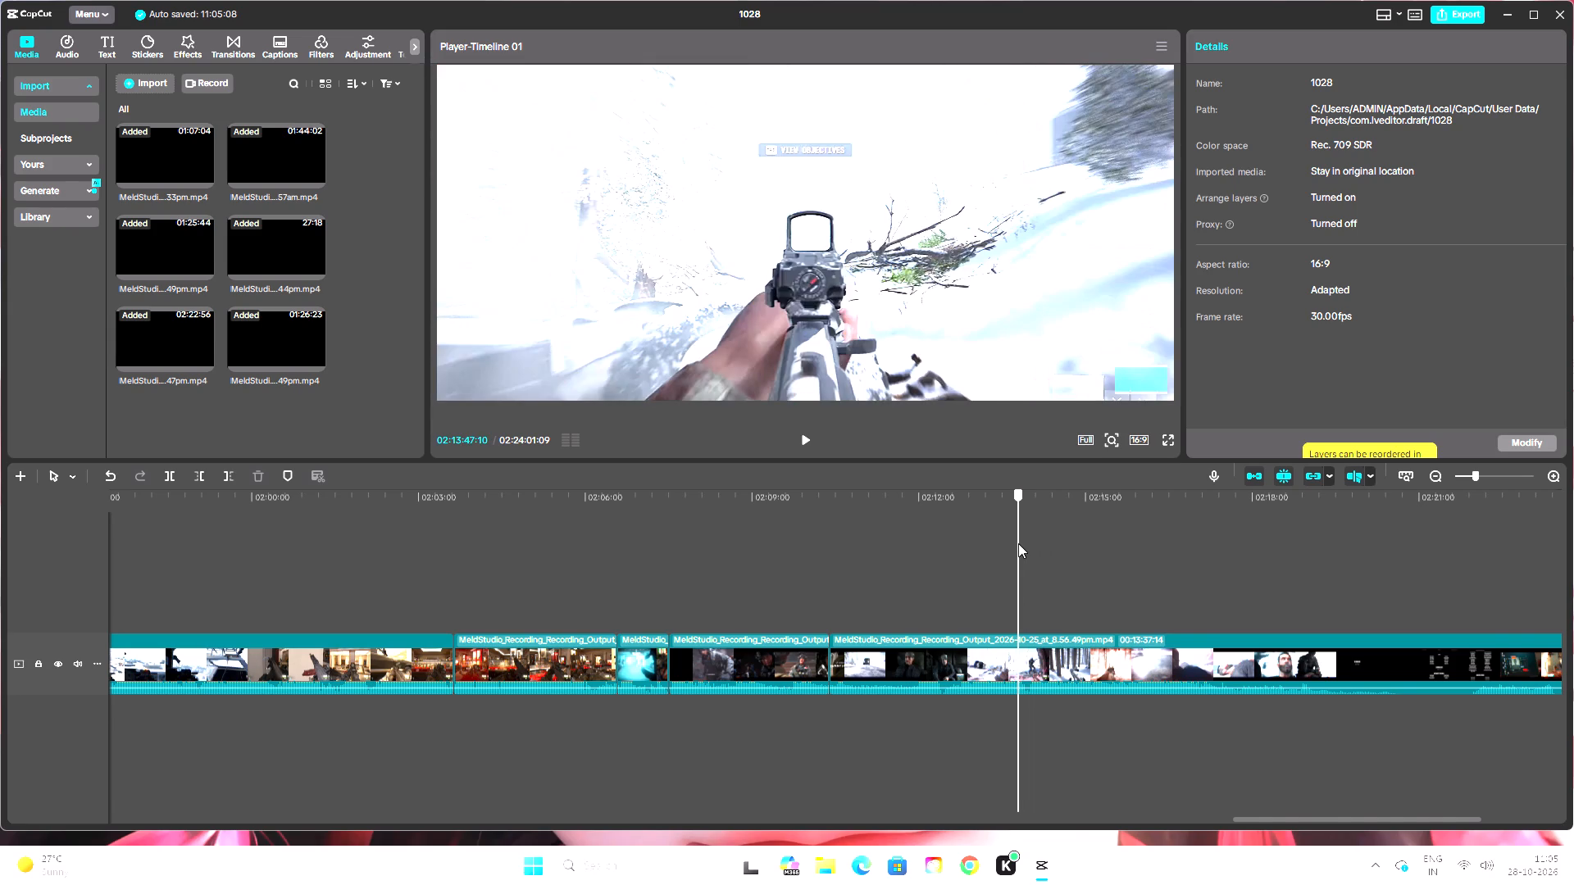
pyautogui.moveTo(1018, 543); pyautogui.dragTo(980, 553)
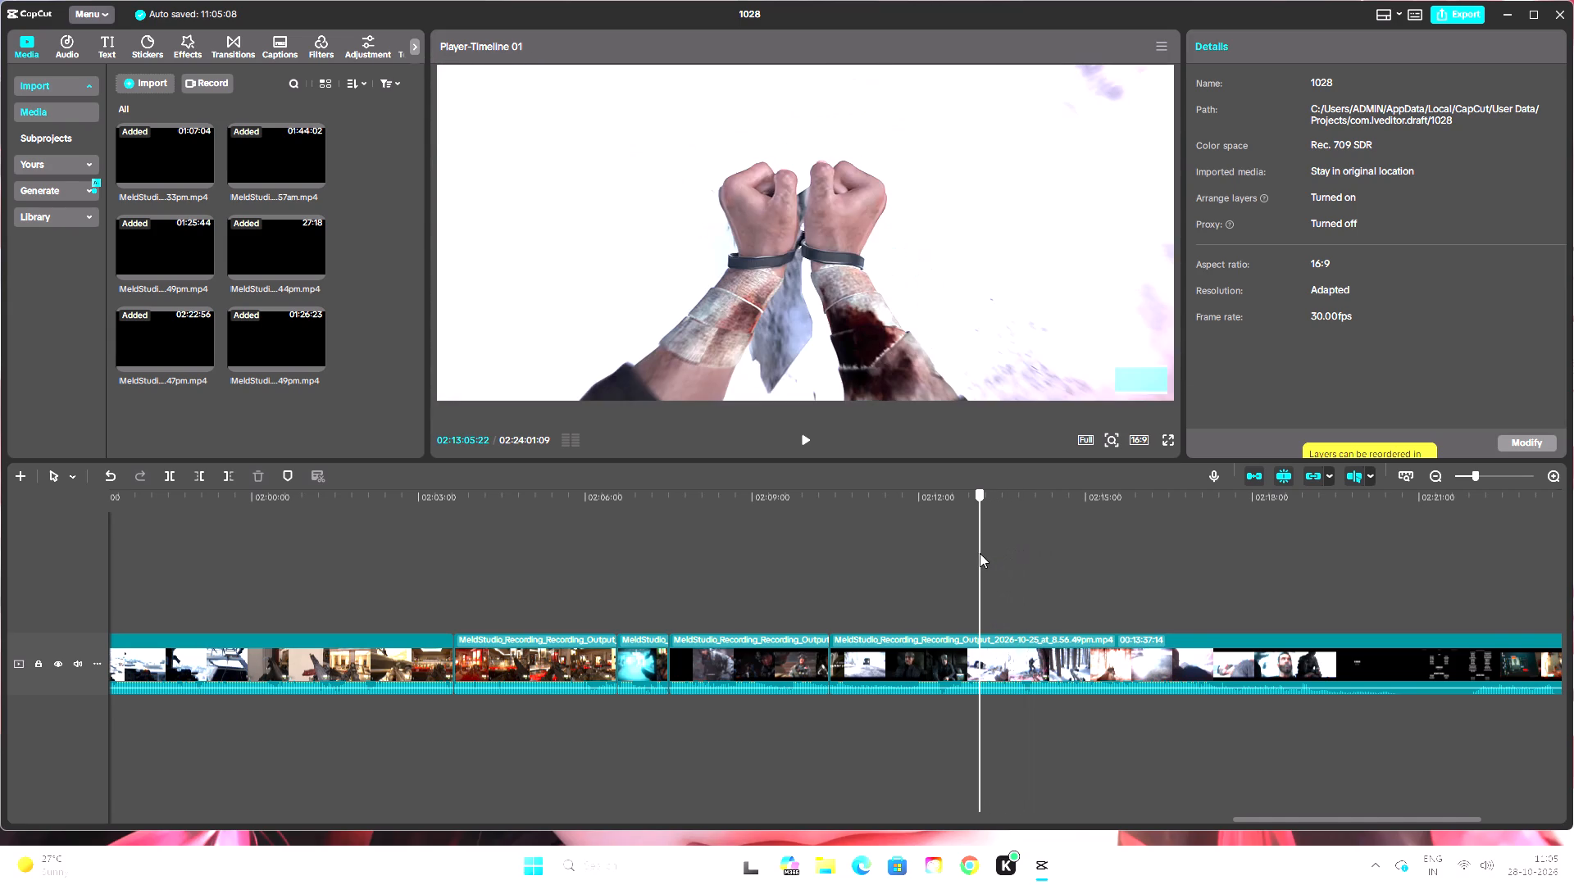
pyautogui.moveTo(980, 553); pyautogui.dragTo(966, 574)
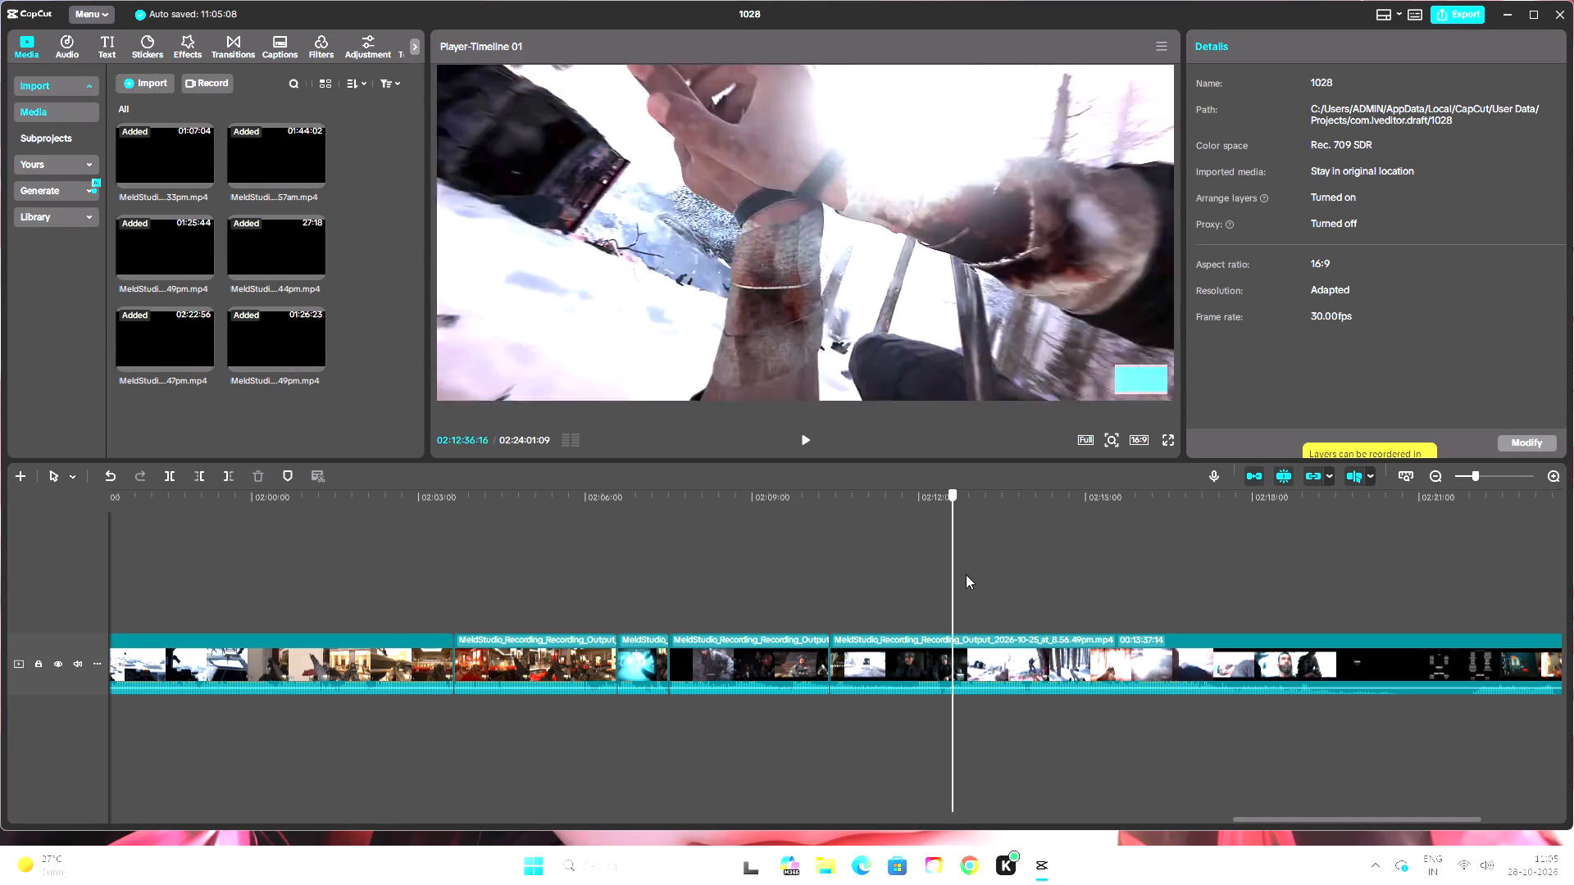
pyautogui.moveTo(966, 574); pyautogui.dragTo(979, 574)
pyautogui.click(1073, 650)
pyautogui.tripleClick(1554, 478)
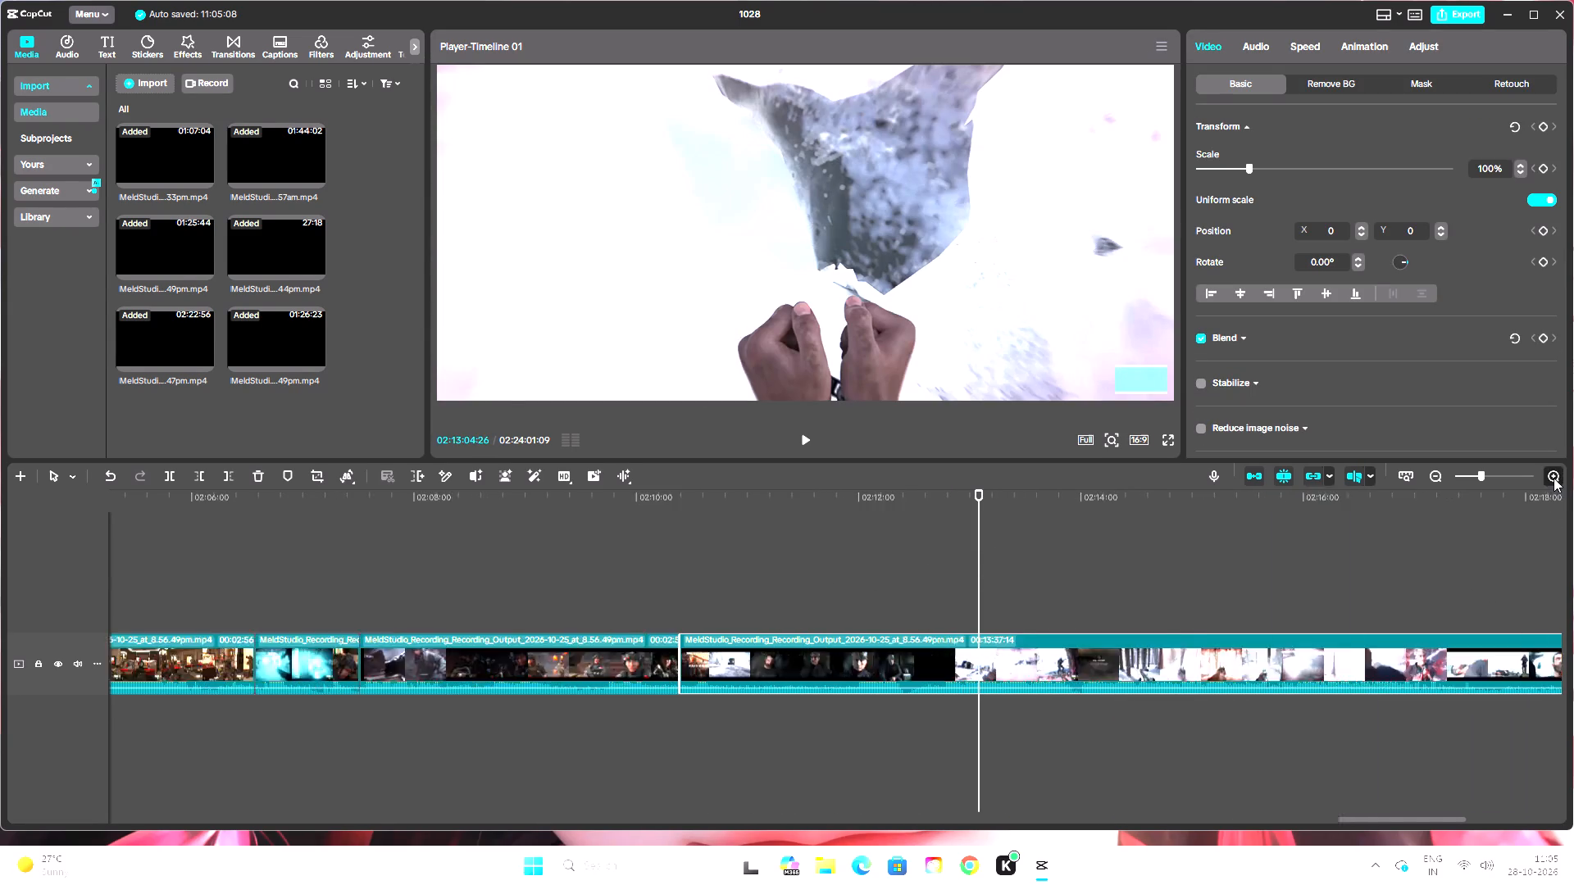
pyautogui.moveTo(1427, 818); pyautogui.dragTo(1440, 820)
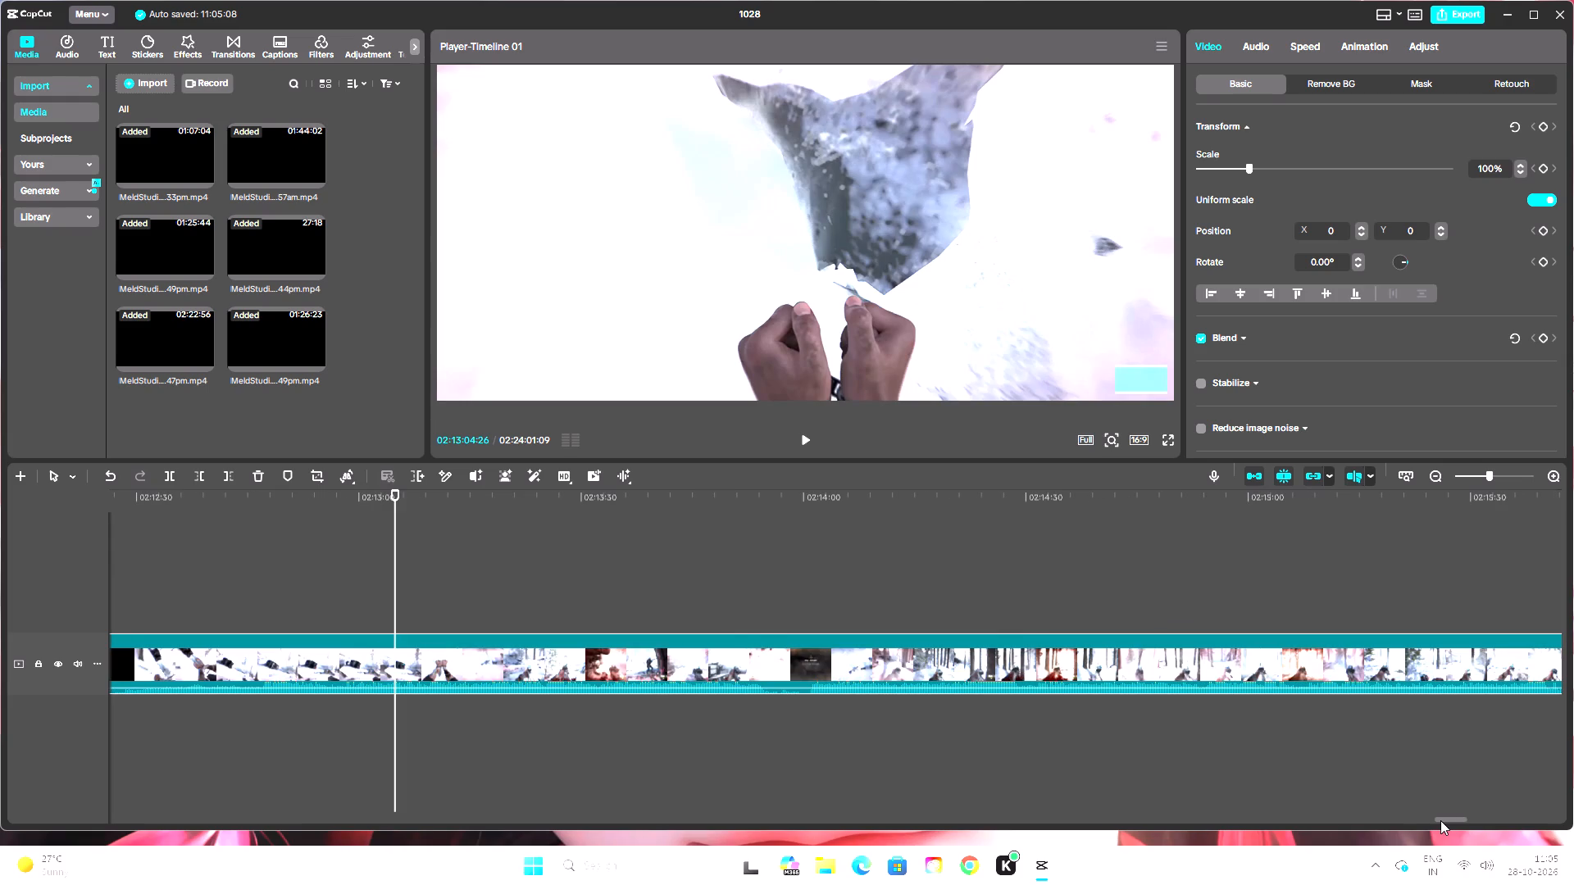
pyautogui.moveTo(1440, 820); pyautogui.dragTo(1440, 821)
pyautogui.moveTo(396, 492); pyautogui.dragTo(421, 512)
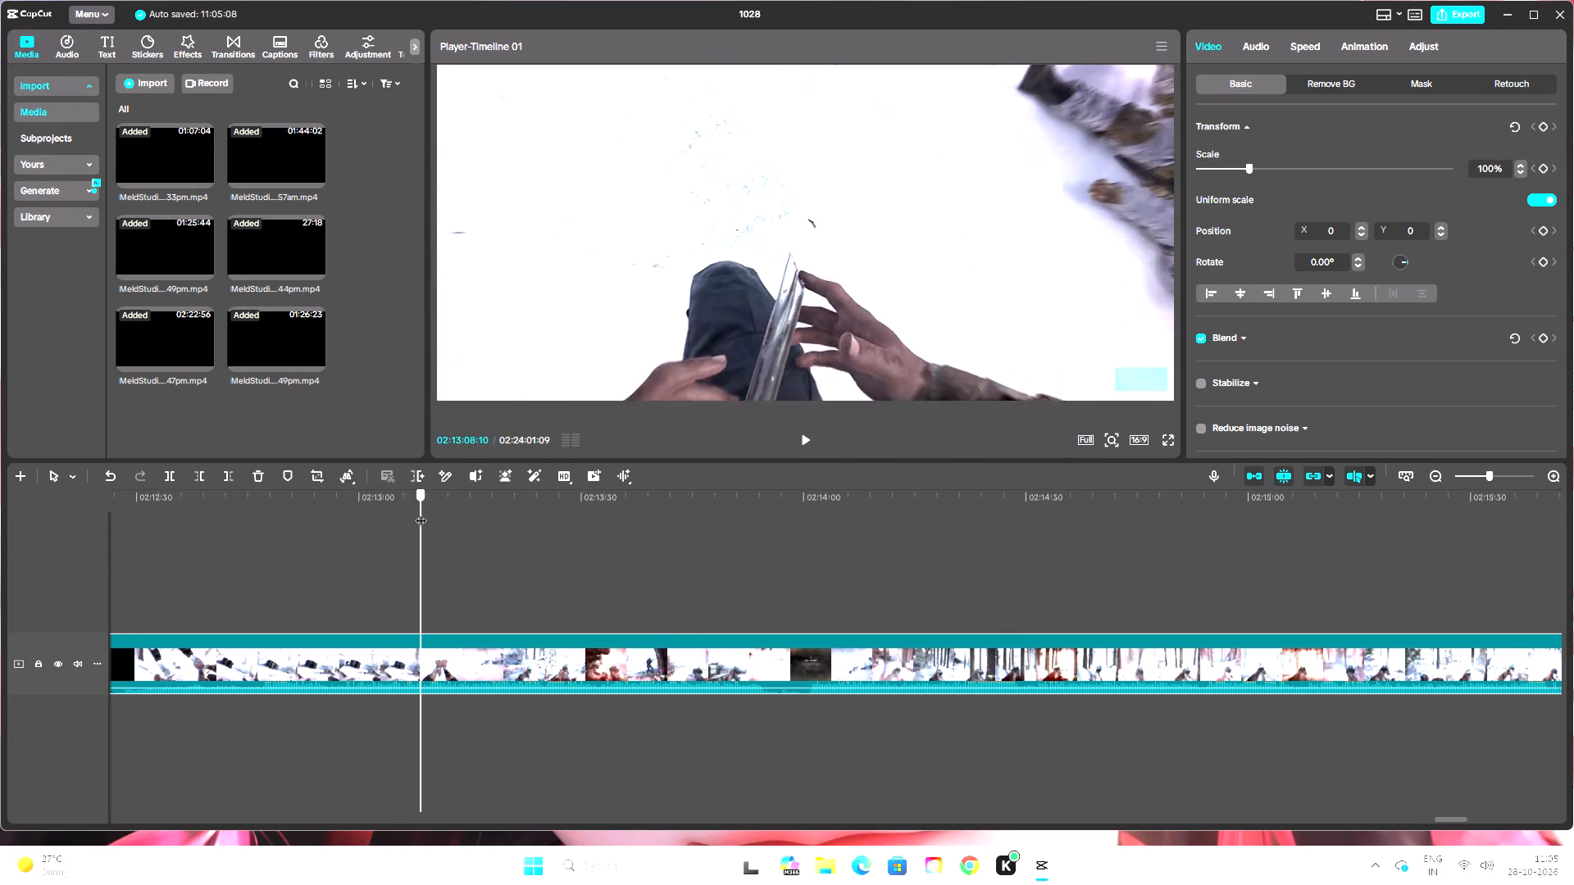
pyautogui.moveTo(421, 512); pyautogui.dragTo(510, 526)
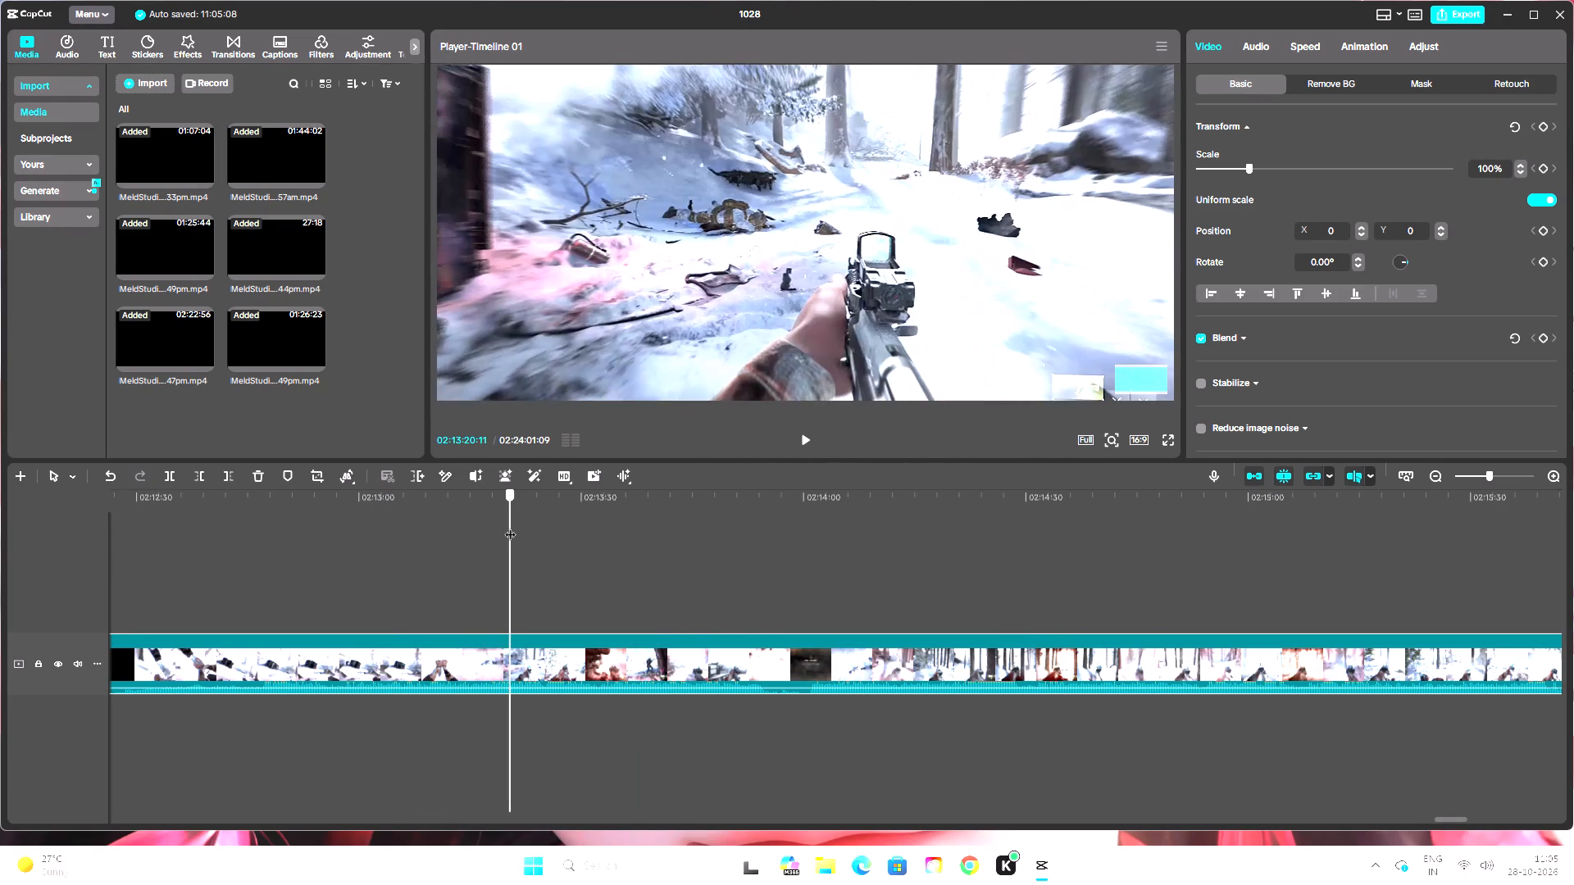
pyautogui.moveTo(510, 526); pyautogui.dragTo(496, 528)
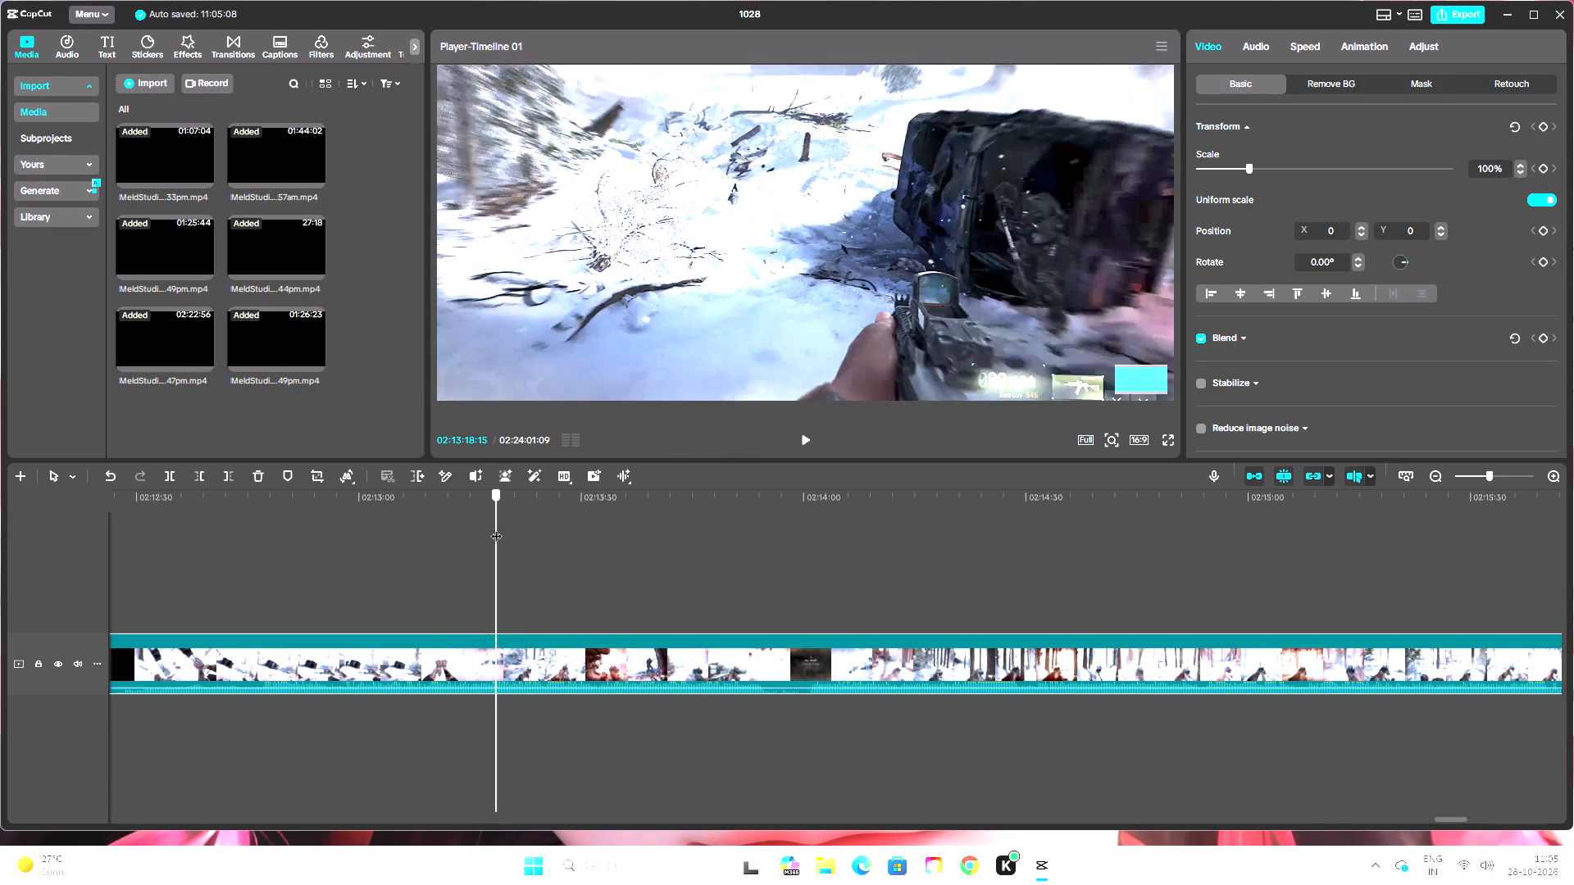
pyautogui.moveTo(496, 528); pyautogui.dragTo(497, 524)
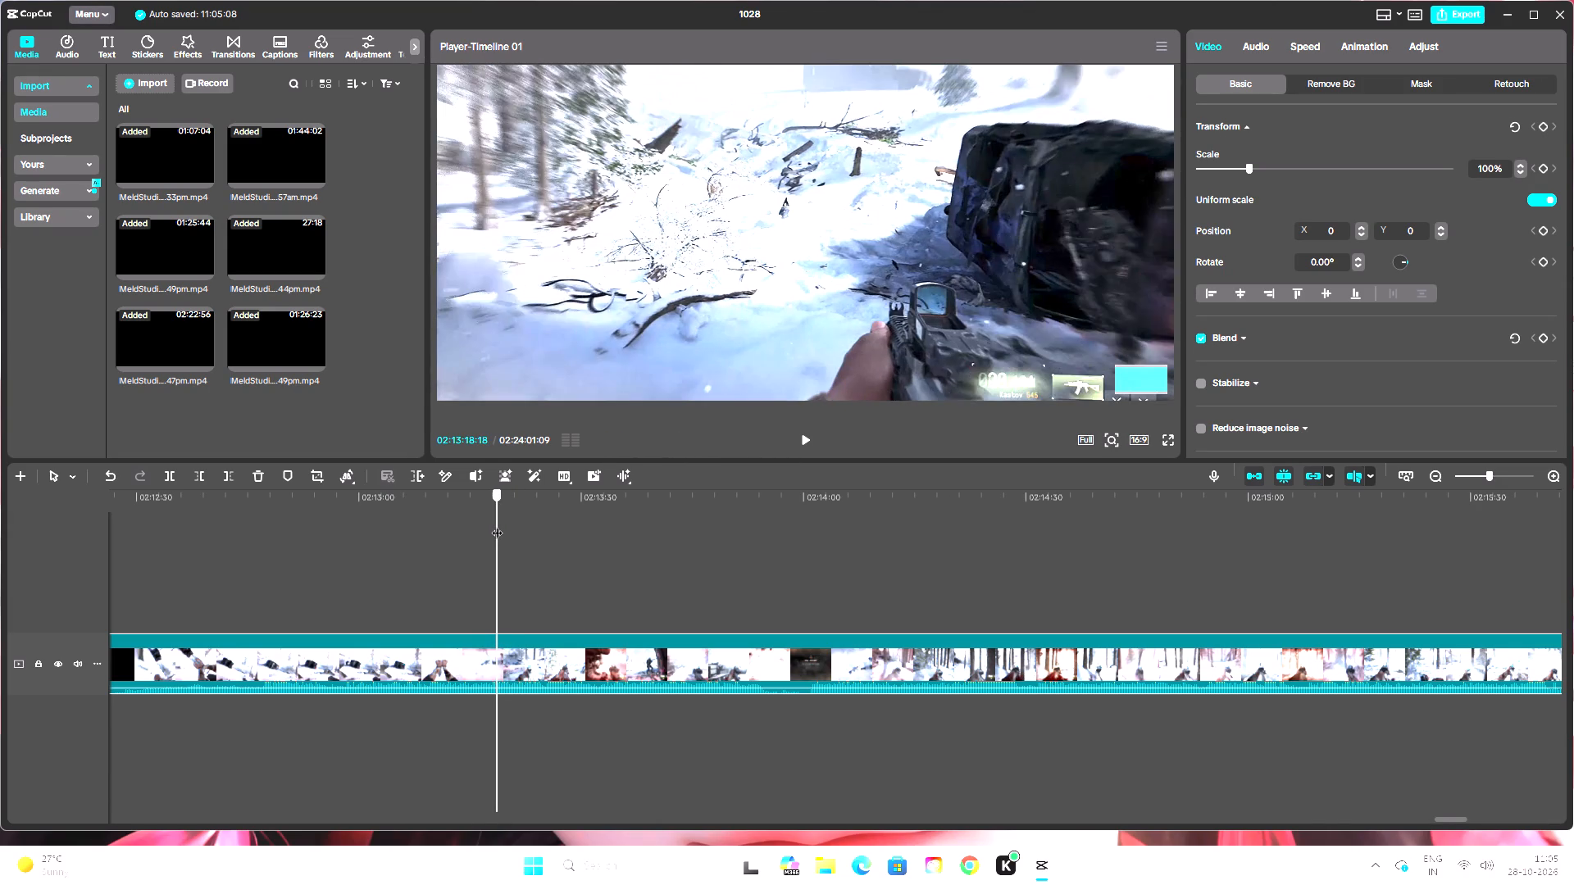
pyautogui.moveTo(497, 524); pyautogui.dragTo(500, 522)
pyautogui.click(173, 476)
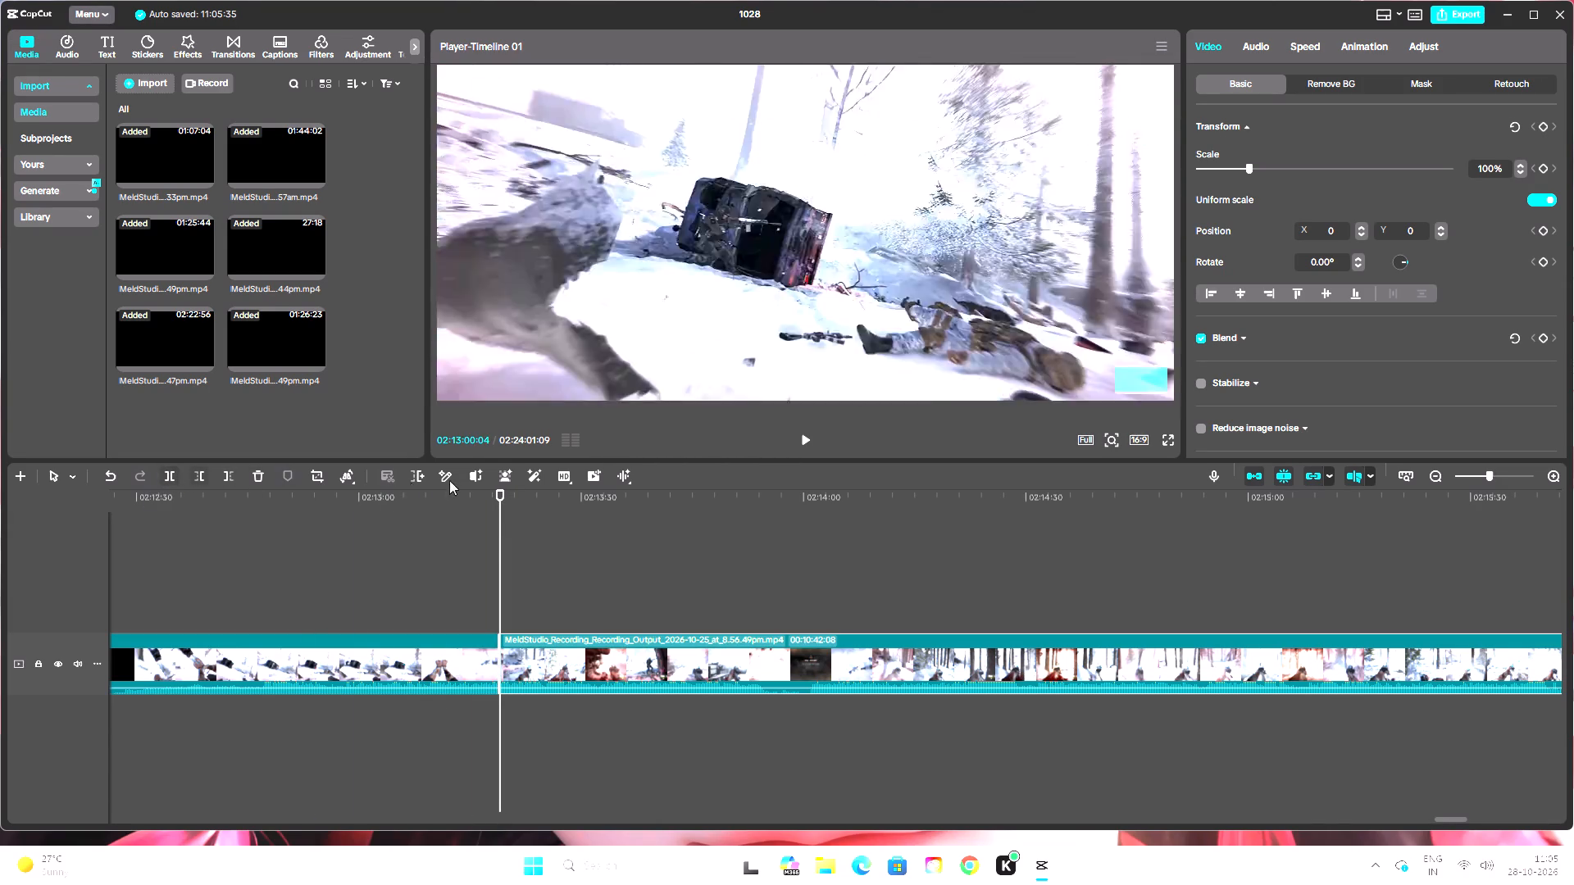
# Find where play resumes after the TRY AGAIN screen and split the recording at about 02:14:05.
pyautogui.moveTo(502, 496); pyautogui.dragTo(787, 542)
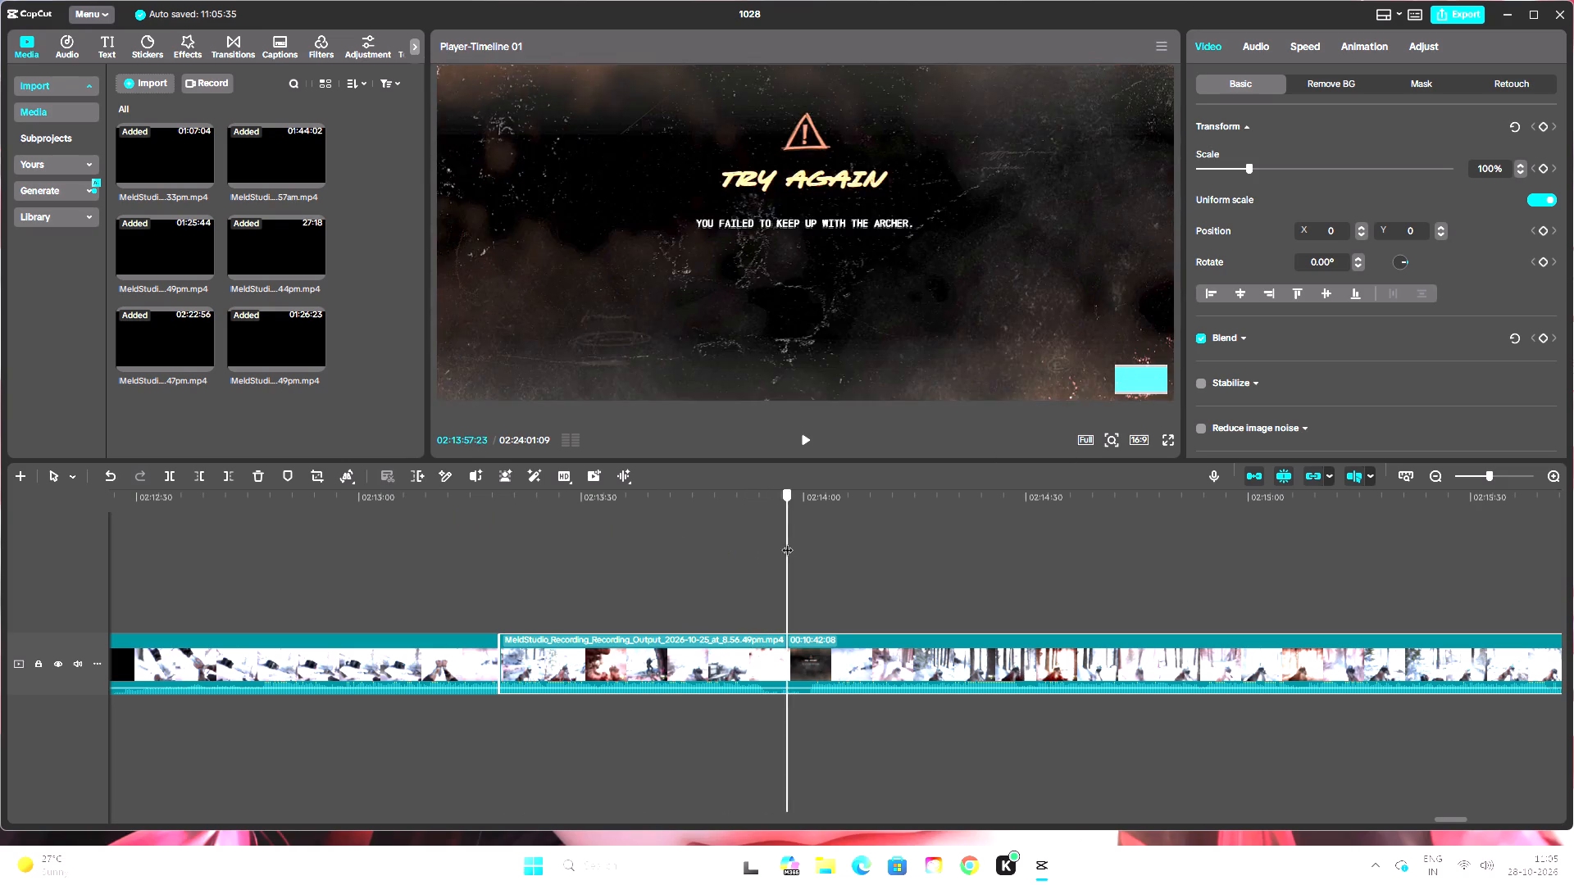
pyautogui.moveTo(787, 542); pyautogui.dragTo(858, 561)
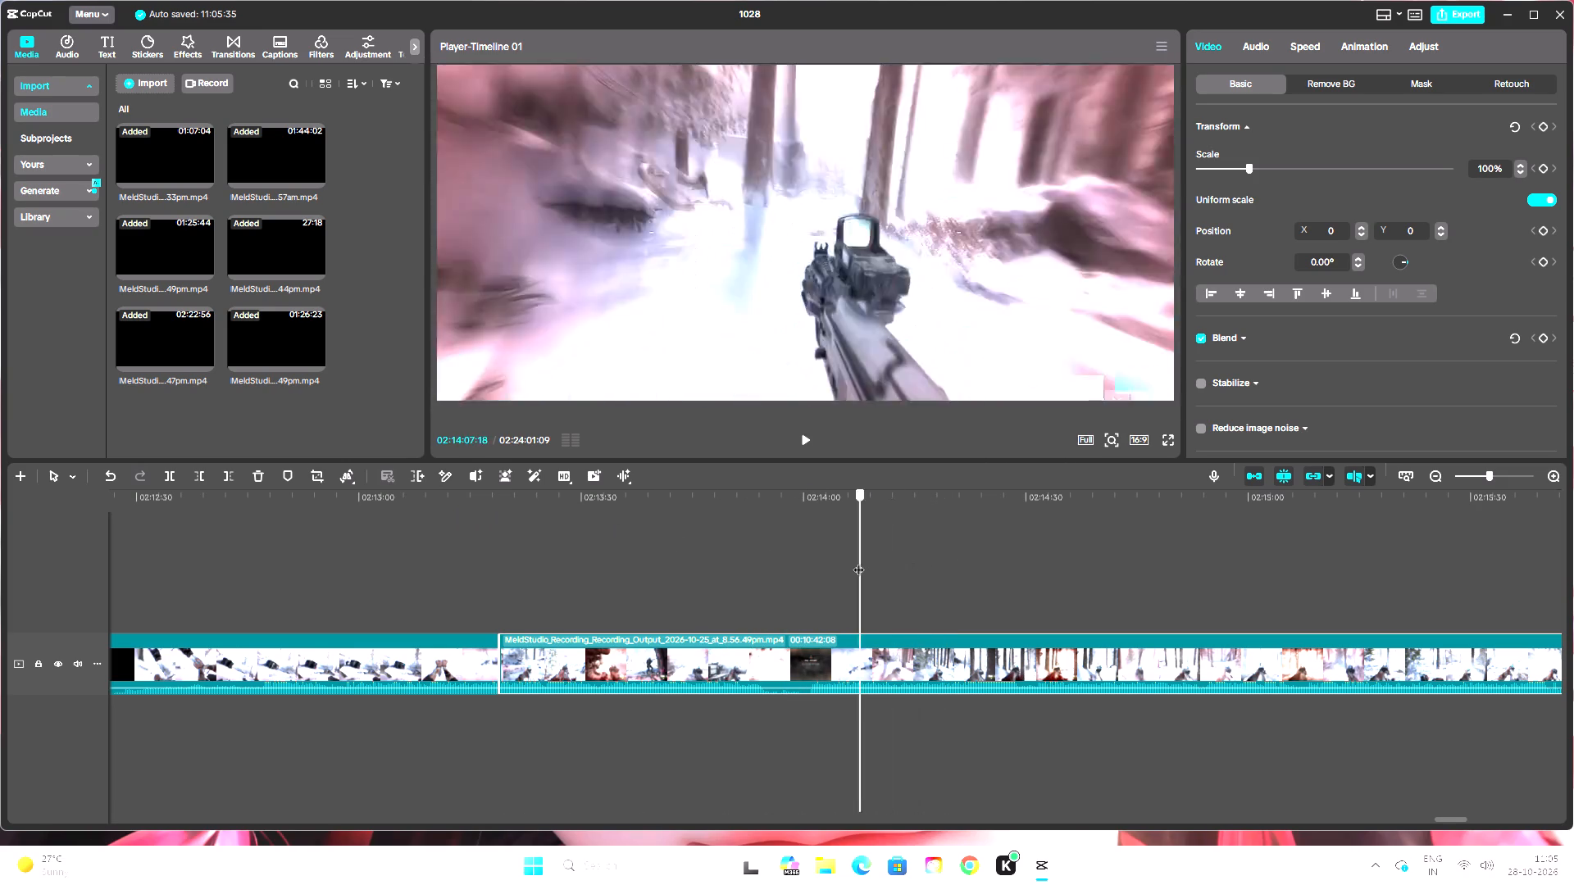
pyautogui.moveTo(858, 561); pyautogui.dragTo(819, 565)
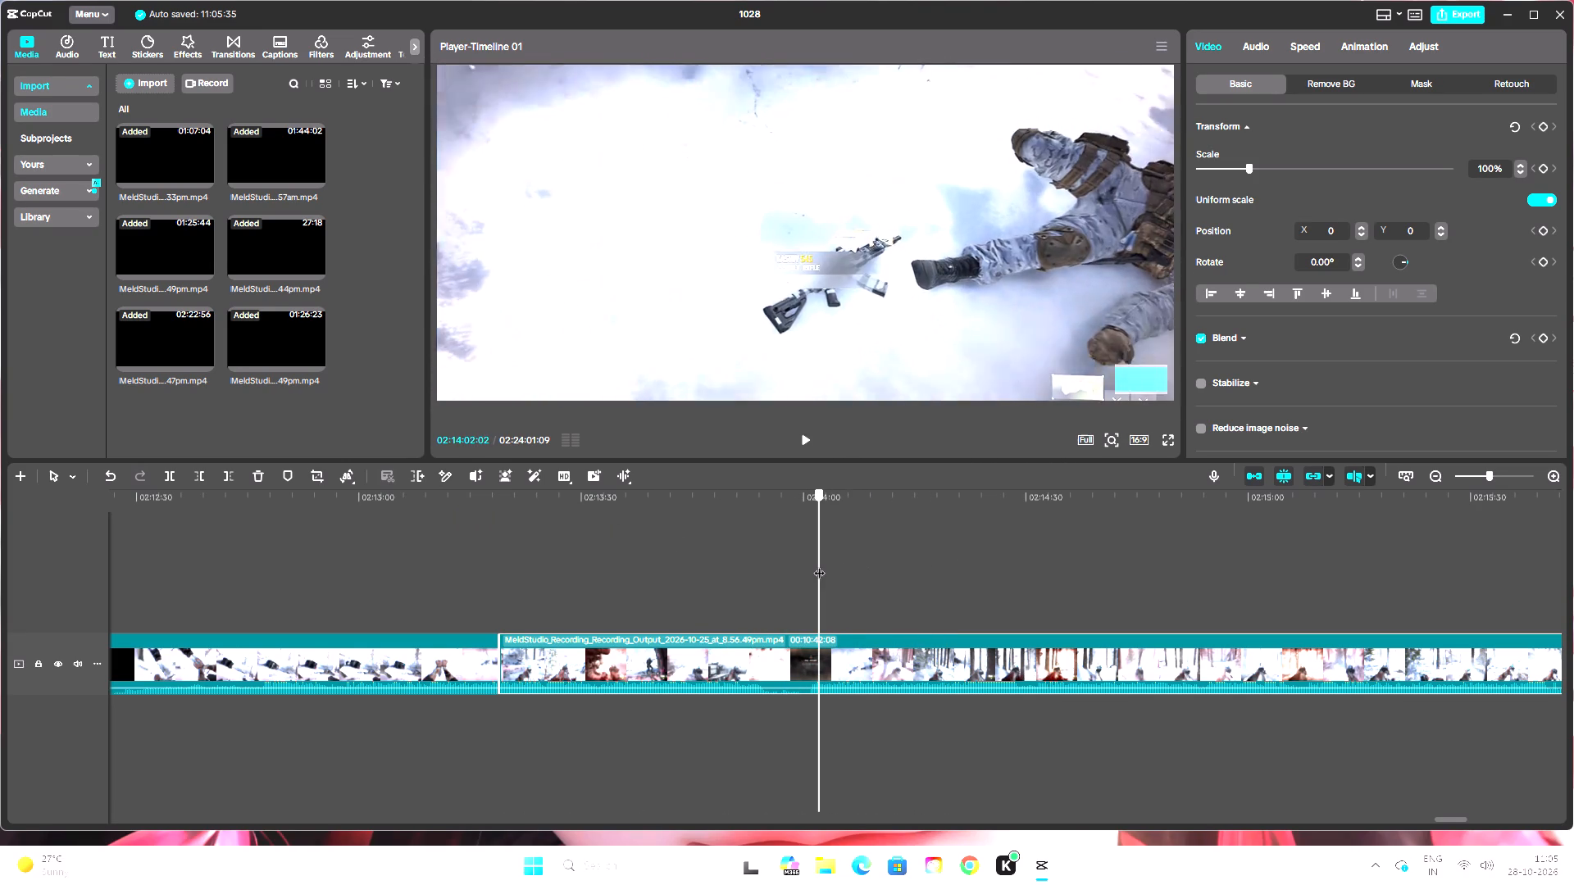
pyautogui.moveTo(819, 565); pyautogui.dragTo(822, 560)
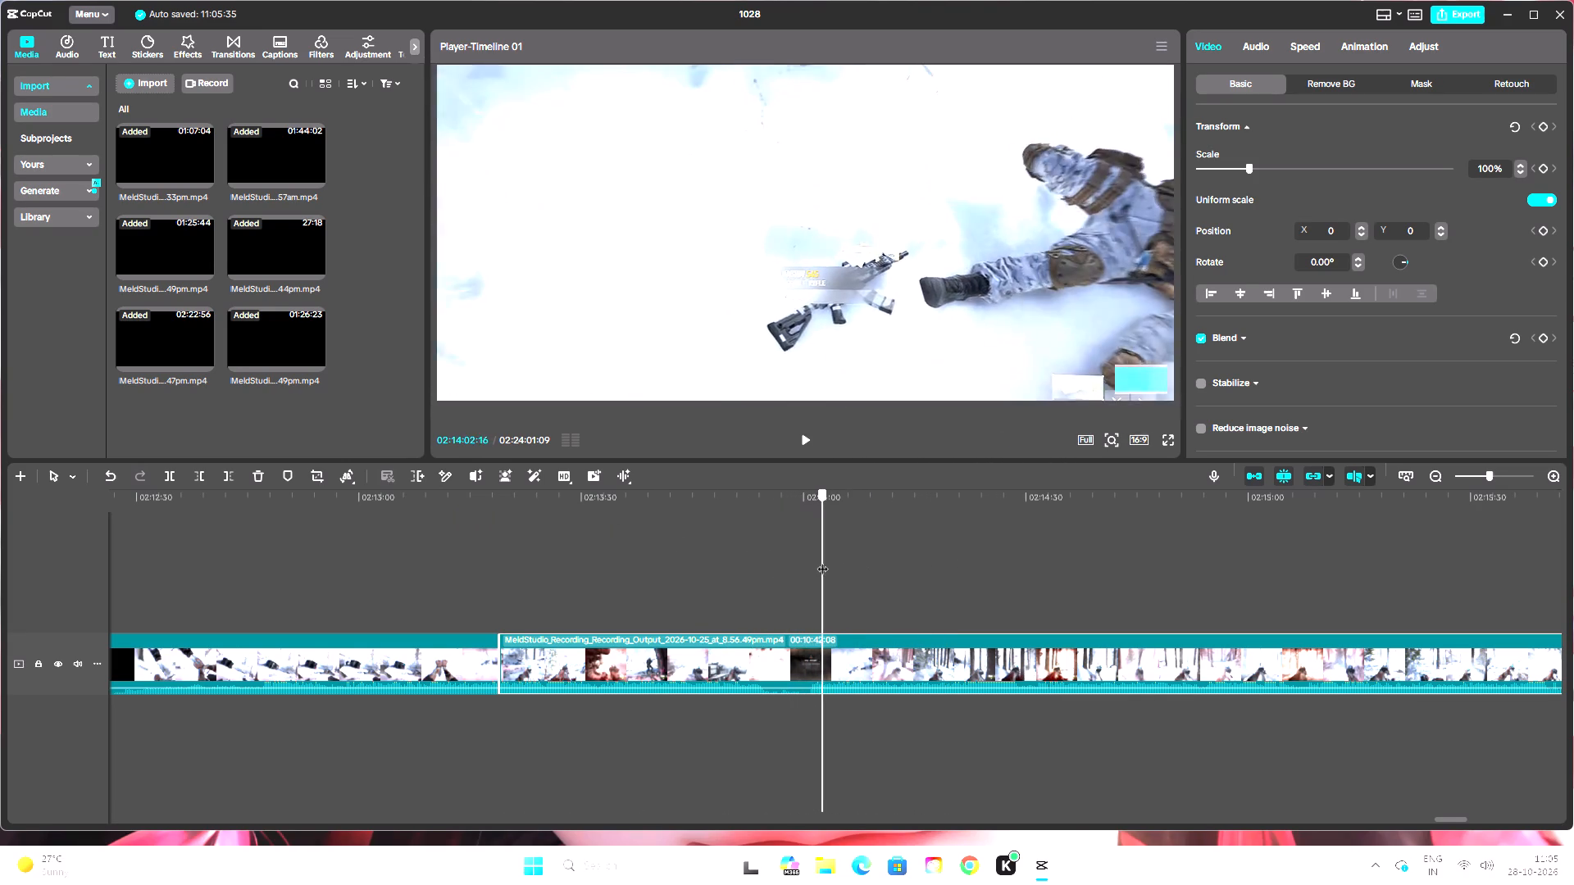
pyautogui.moveTo(822, 560); pyautogui.dragTo(840, 556)
pyautogui.click(179, 475)
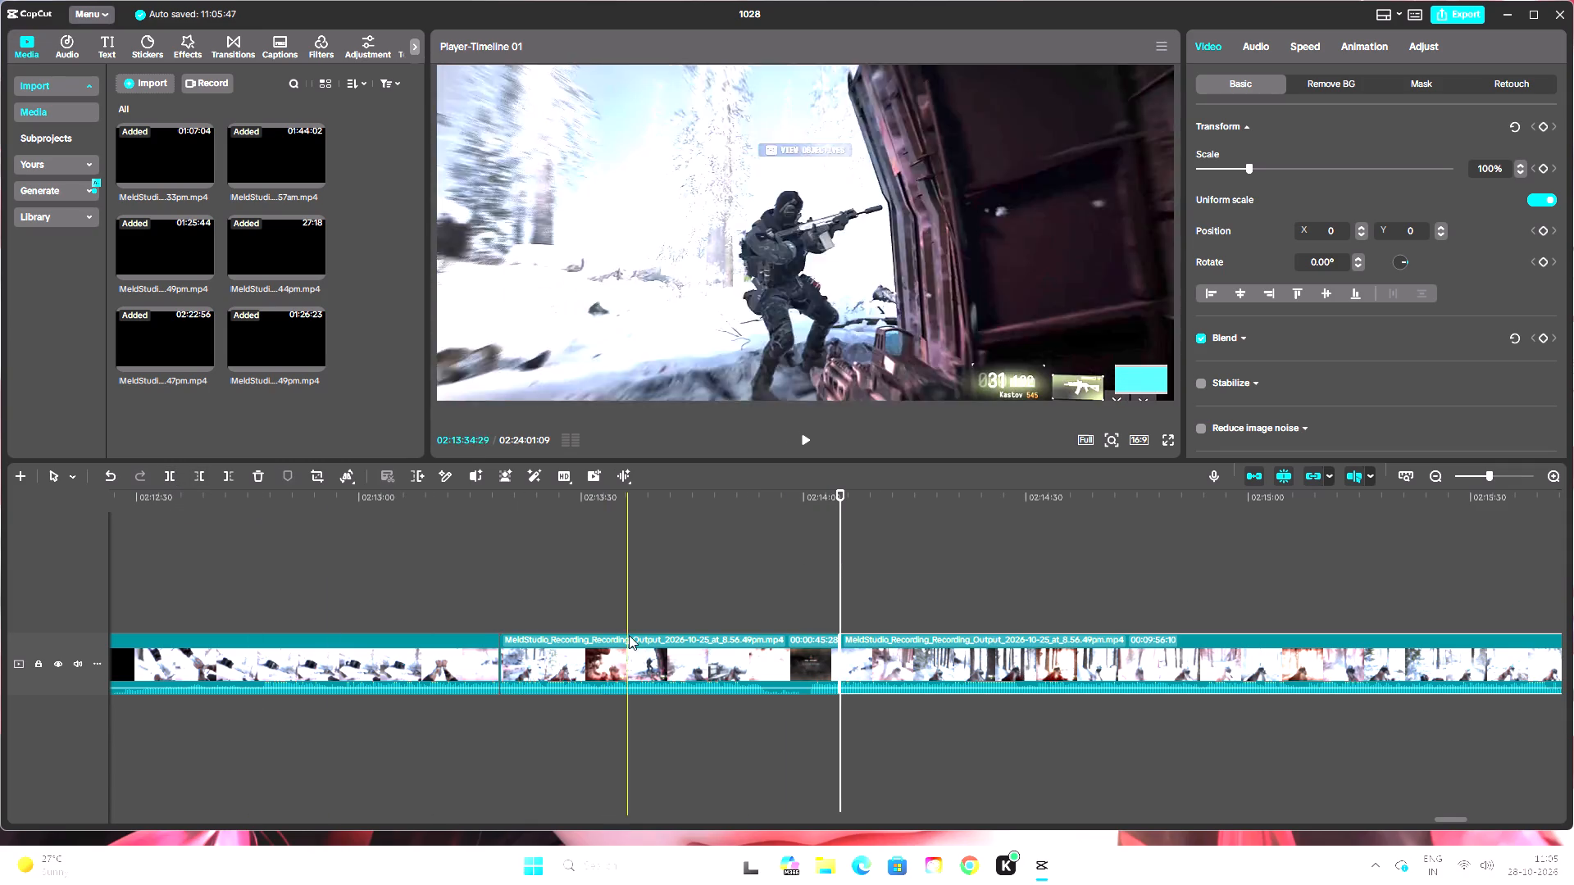
# Delete the failed-attempt segment between about 02:13:19 and 02:14:05.
pyautogui.click(635, 656)
pyautogui.press('BackSpace')
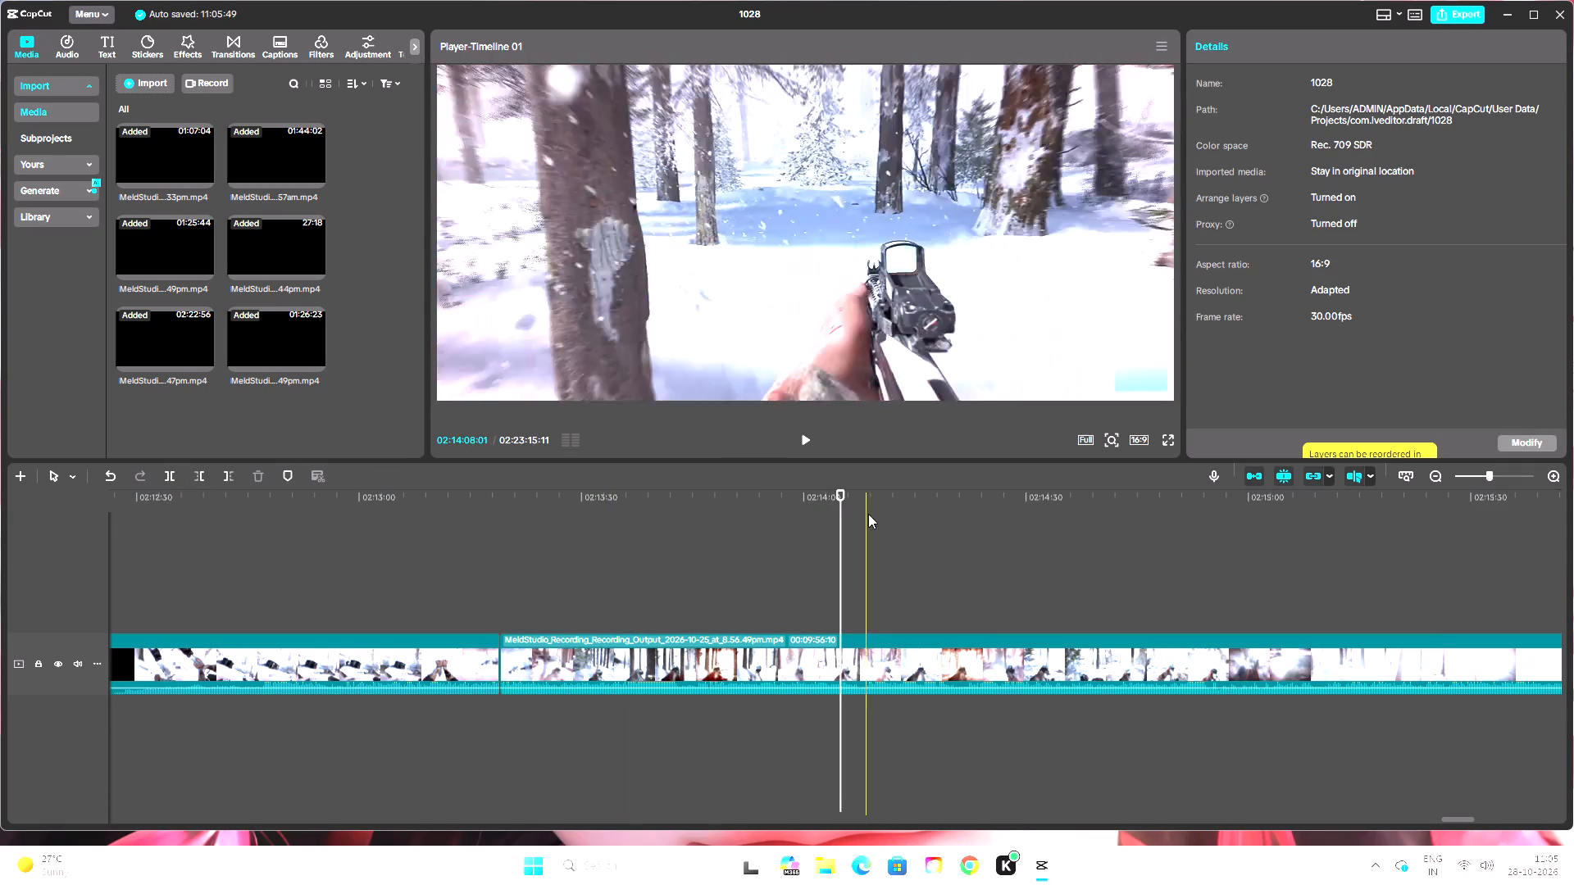
# Play back the footage across the new join at about 02:13:19, starting just before it.
pyautogui.moveTo(840, 495); pyautogui.dragTo(494, 559)
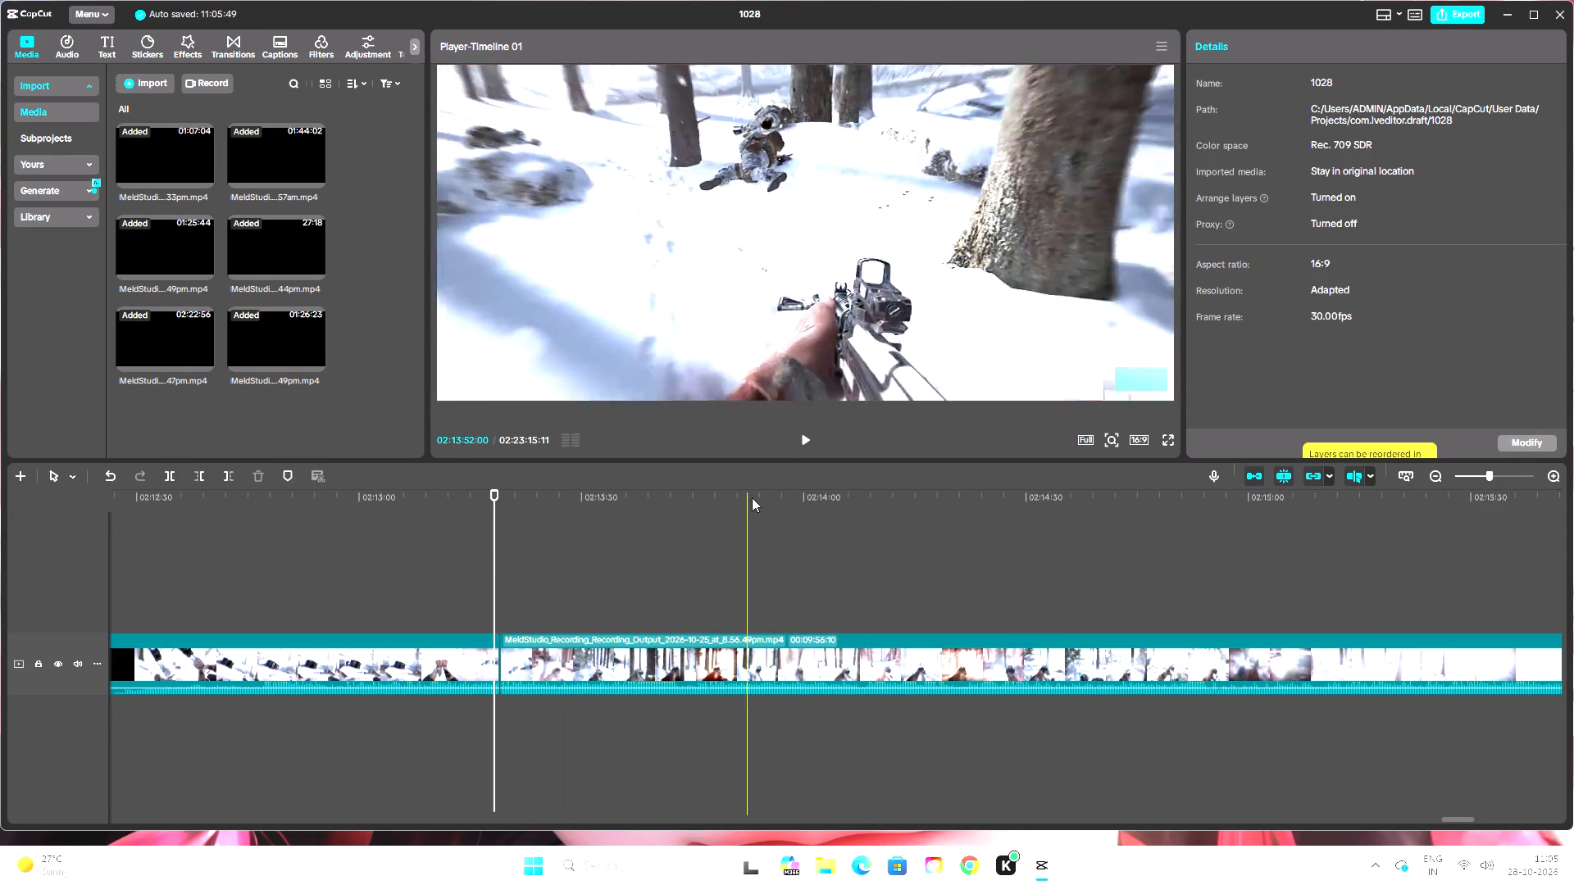
pyautogui.click(801, 439)
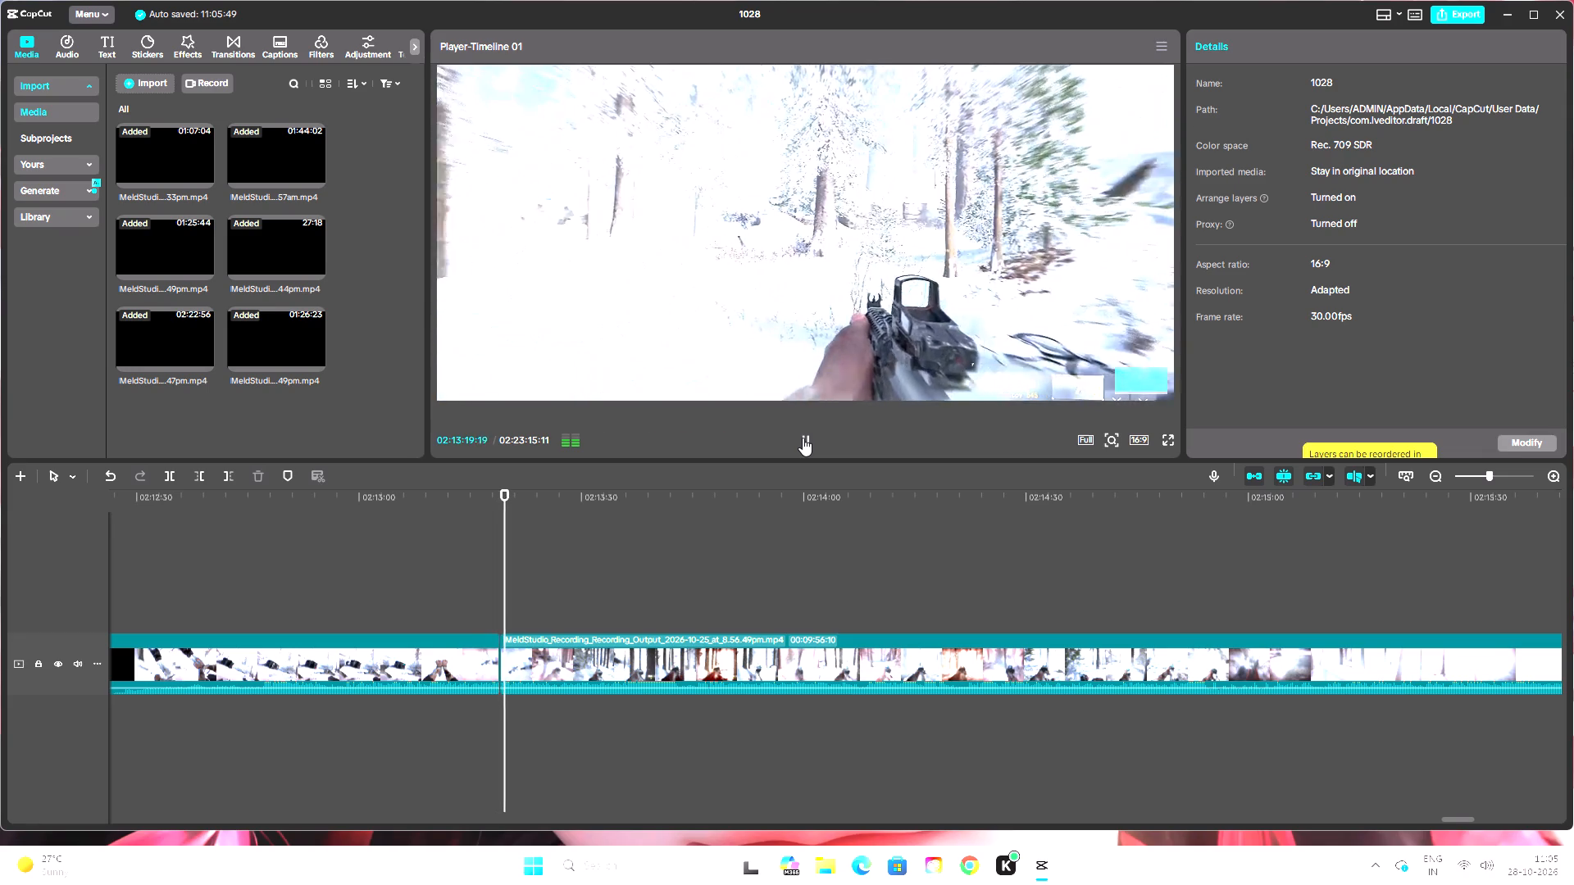
# Scan the remaining footage through the final cutscene, memorial and credits to the end of the timeline for further unwanted sections.
pyautogui.moveTo(521, 494); pyautogui.dragTo(684, 515)
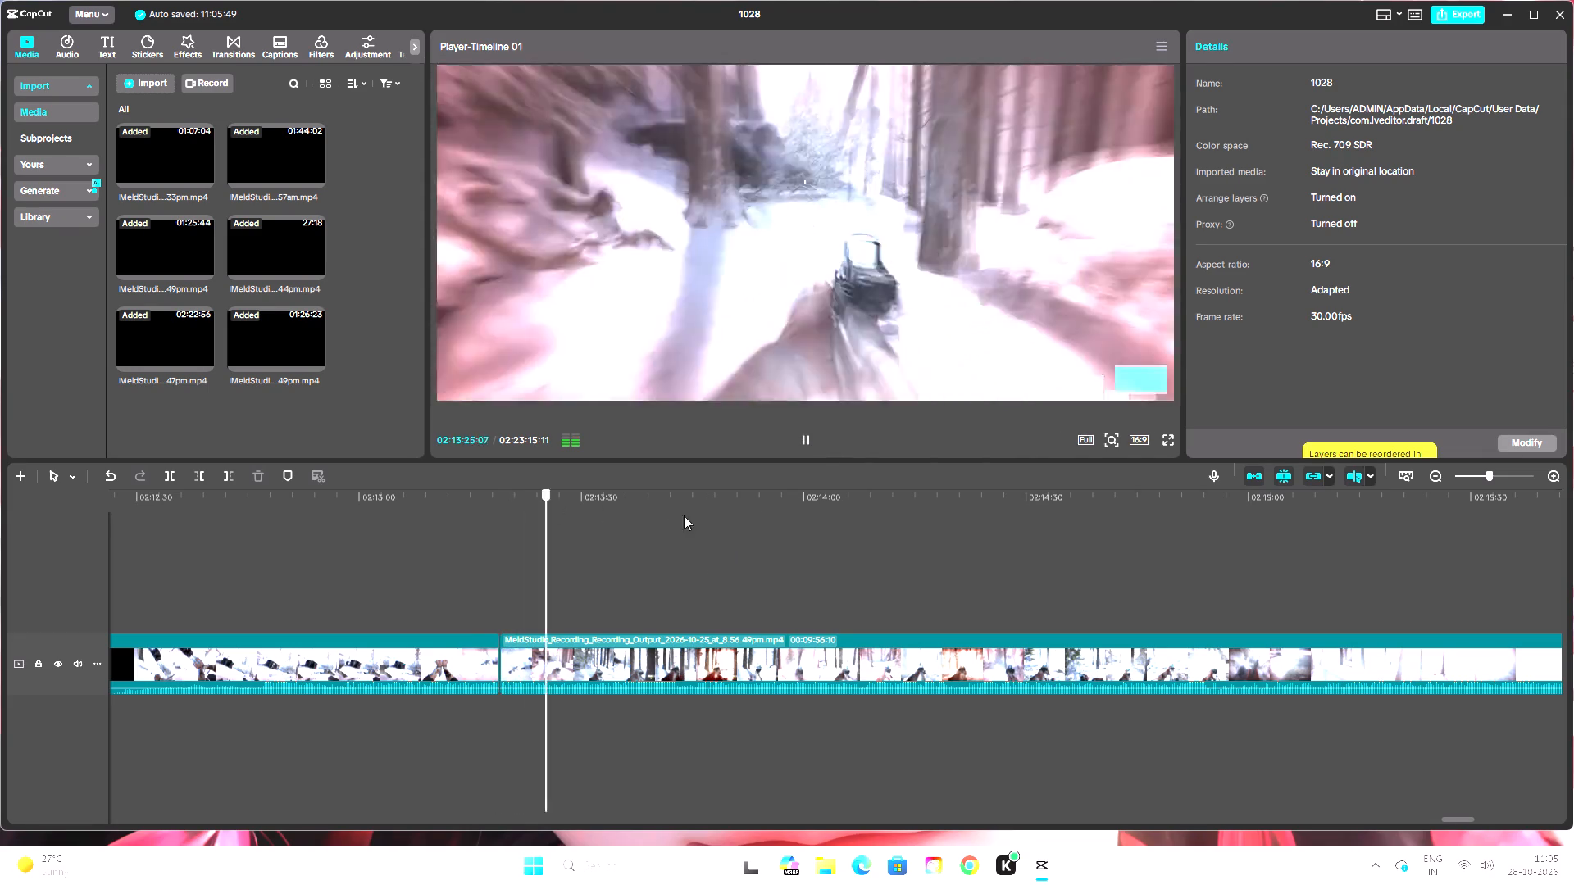
pyautogui.moveTo(684, 515); pyautogui.dragTo(1167, 575)
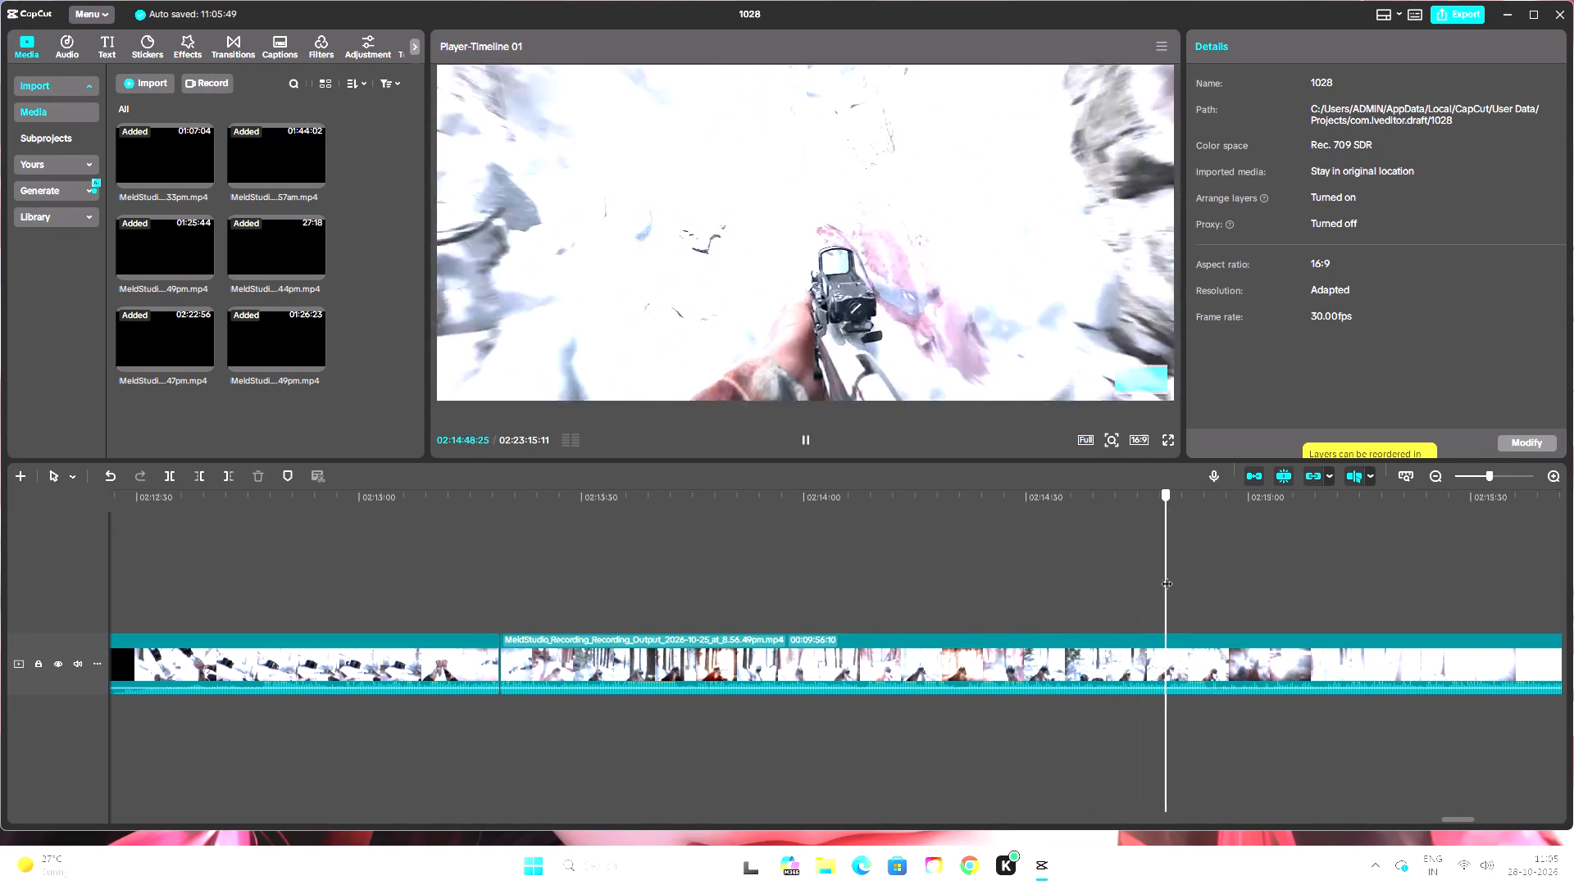
pyautogui.moveTo(1167, 575); pyautogui.dragTo(1469, 617)
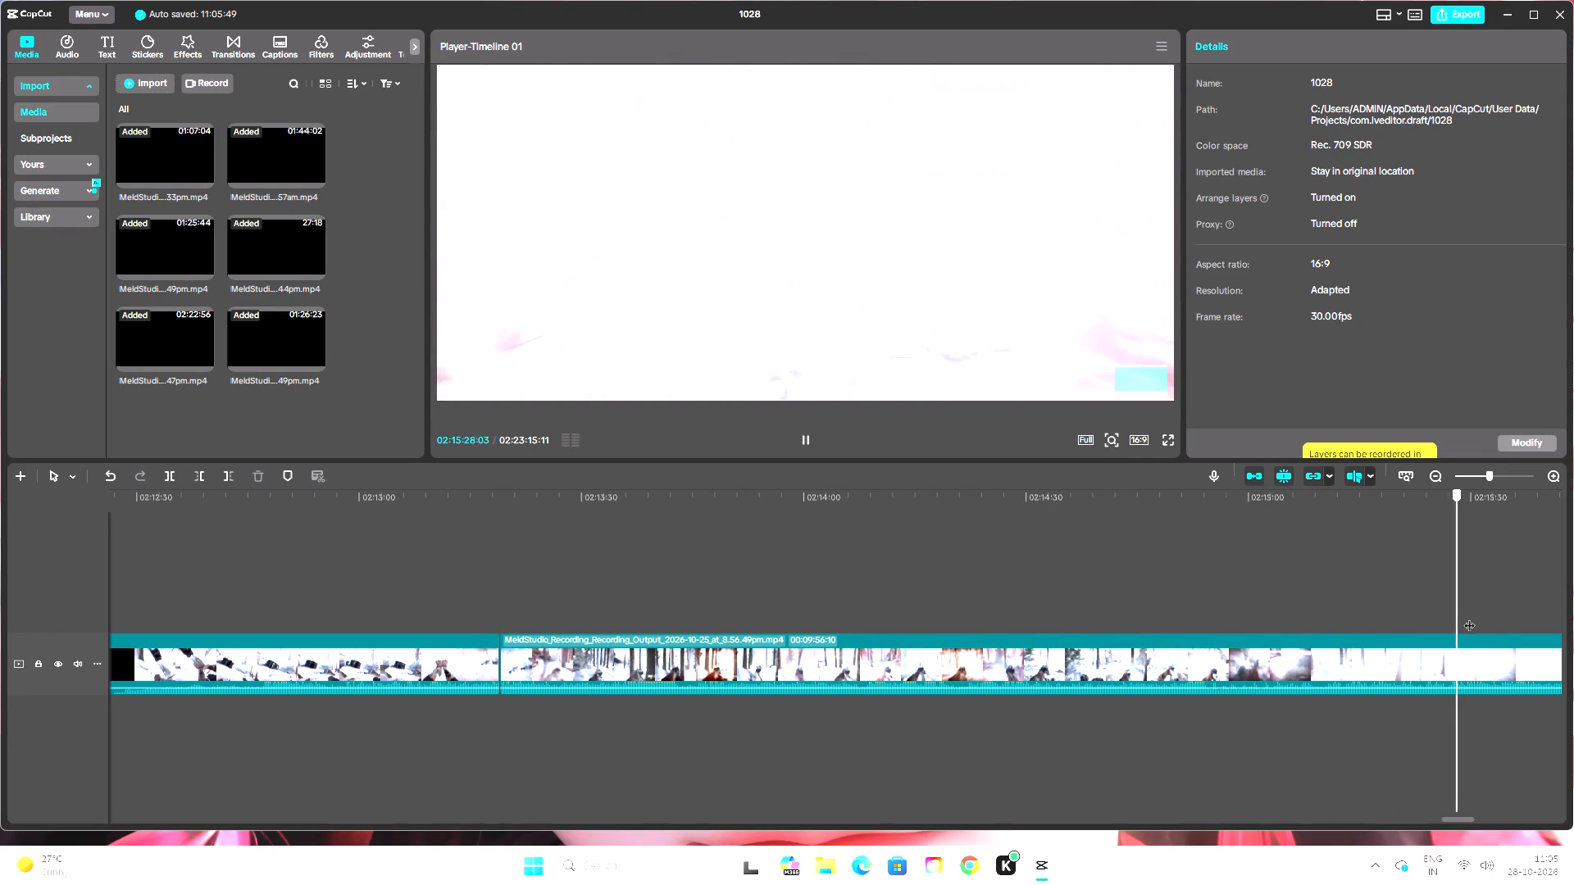
pyautogui.moveTo(1469, 617); pyautogui.dragTo(790, 568)
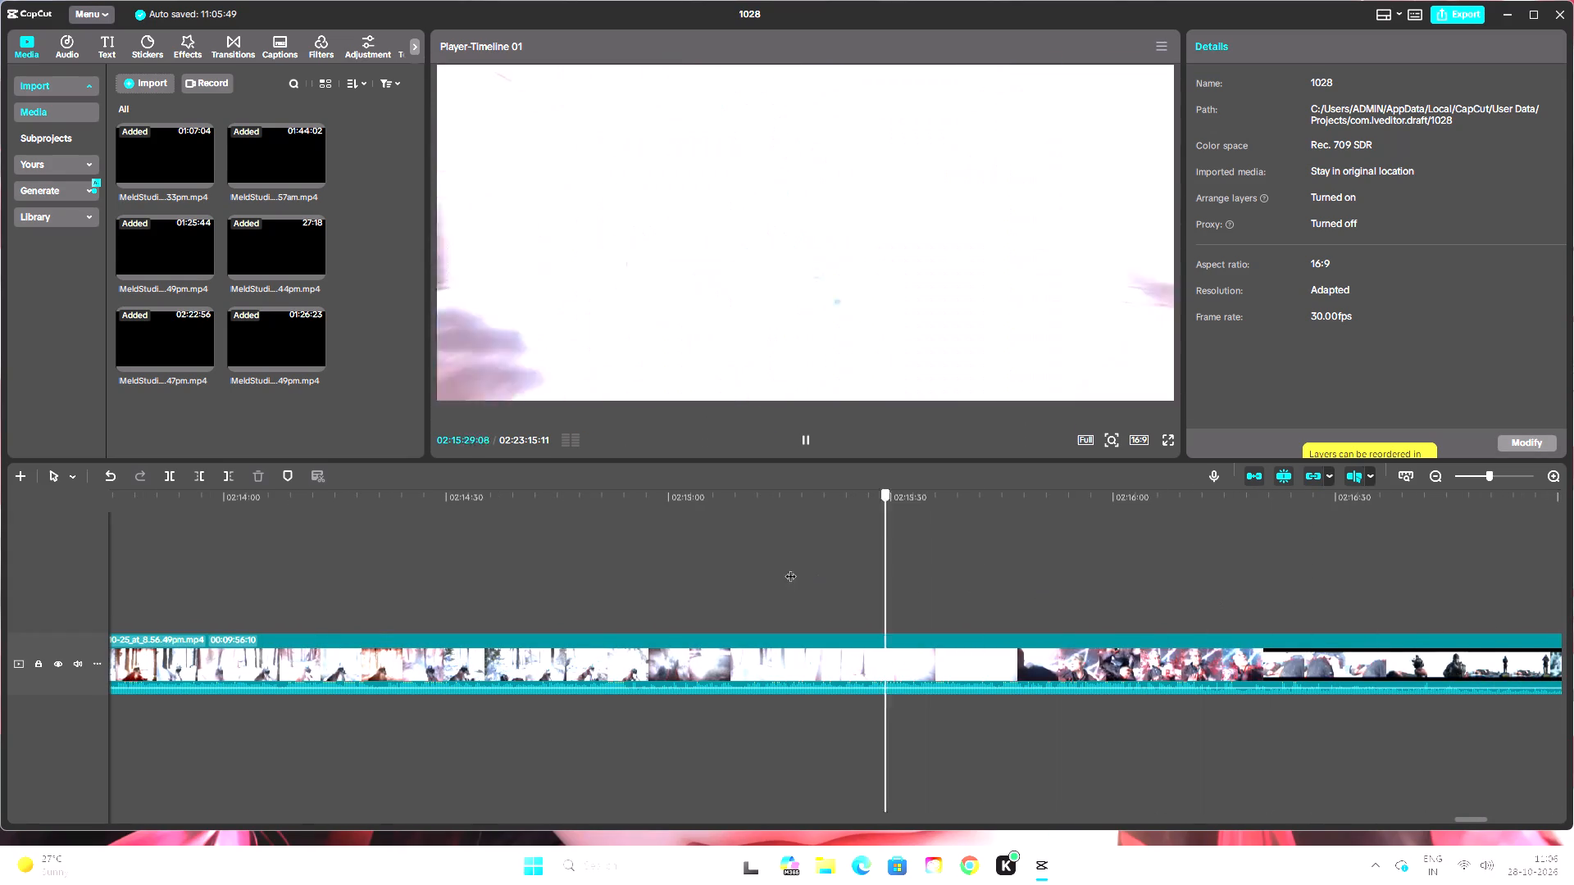
pyautogui.moveTo(790, 568); pyautogui.dragTo(1573, 620)
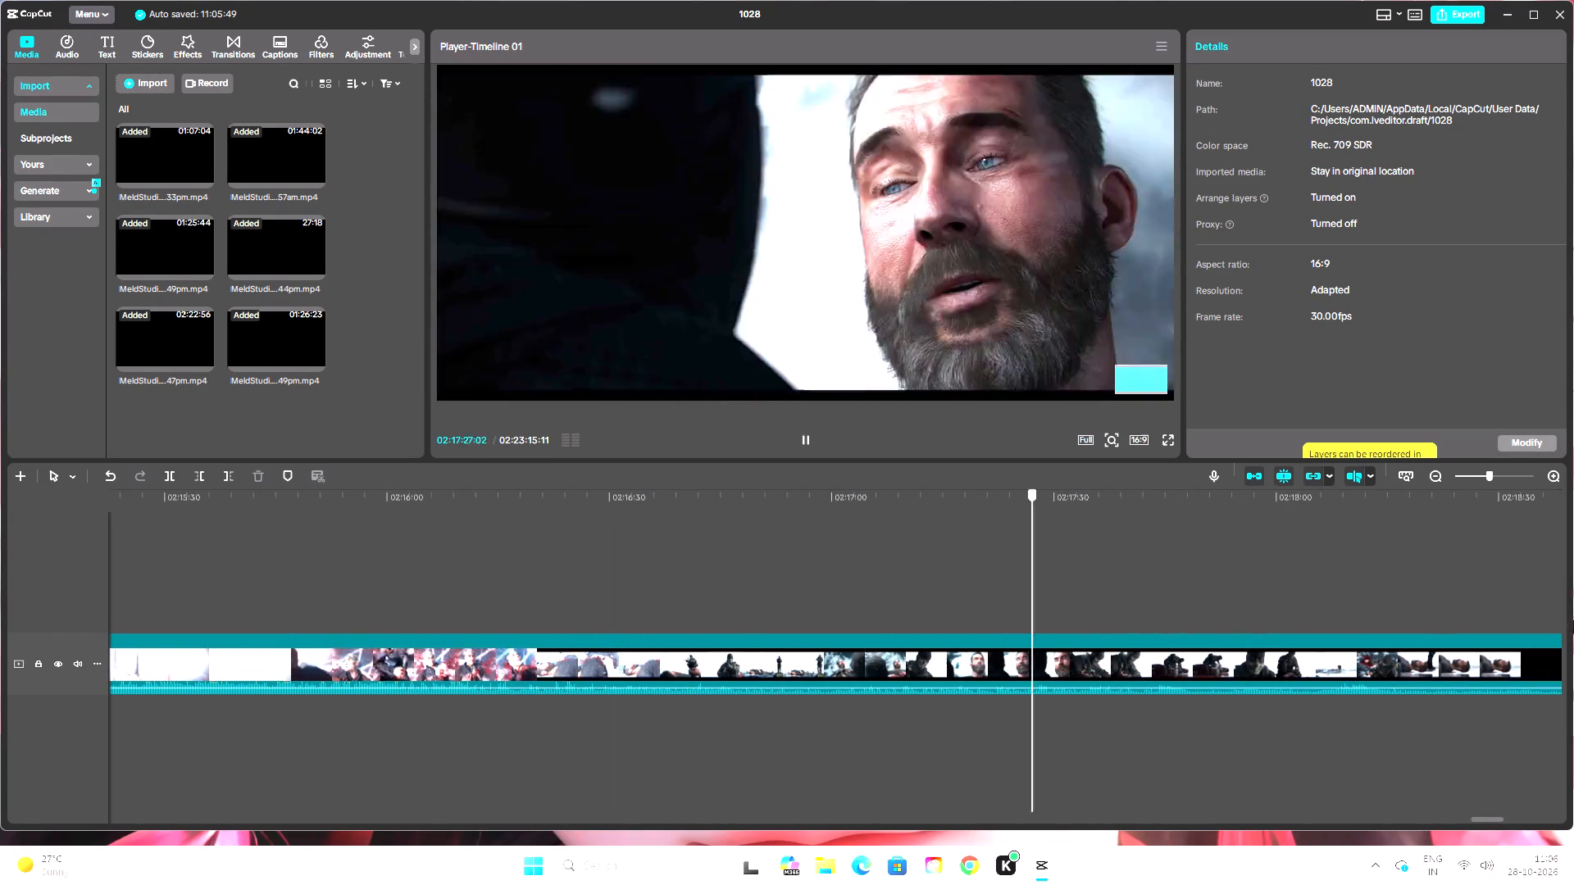
pyautogui.moveTo(1573, 620); pyautogui.dragTo(1082, 612)
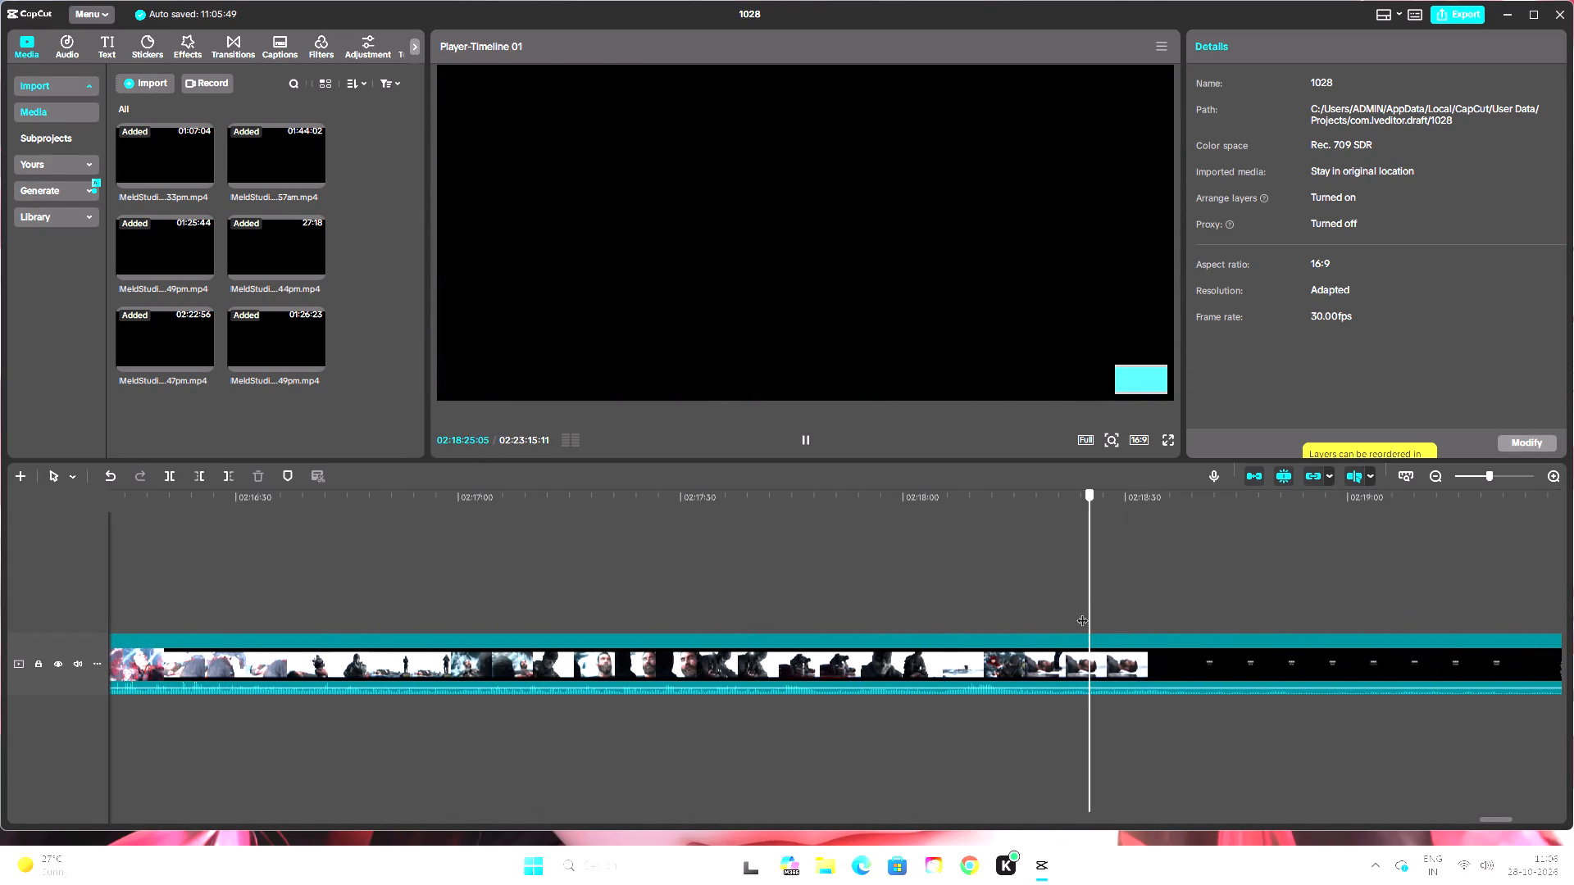
pyautogui.moveTo(1082, 612); pyautogui.dragTo(1292, 627)
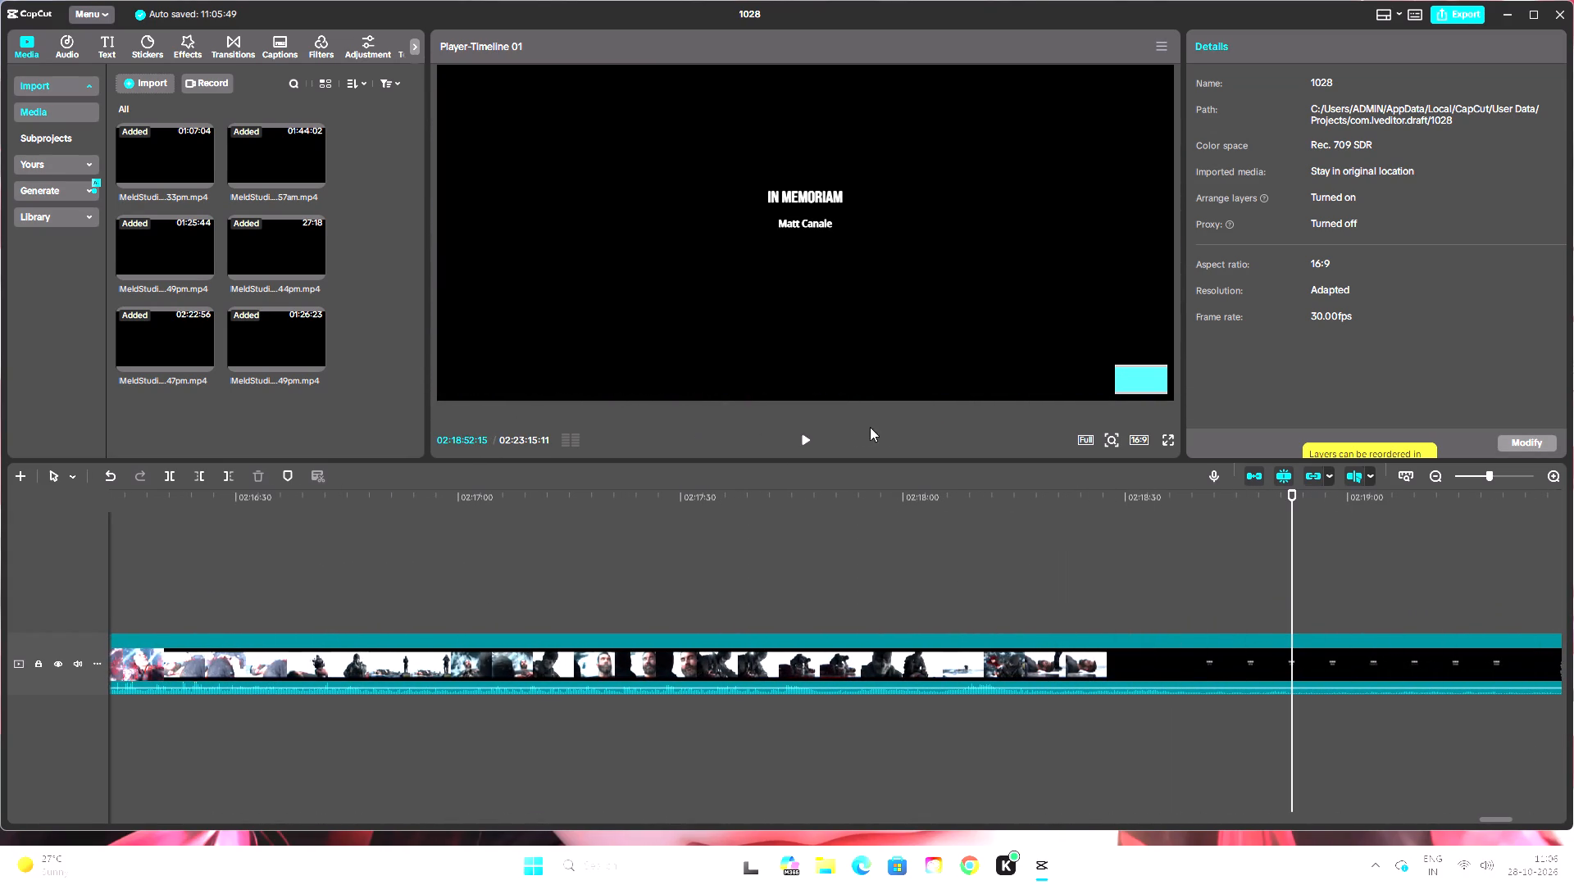
pyautogui.click(809, 439)
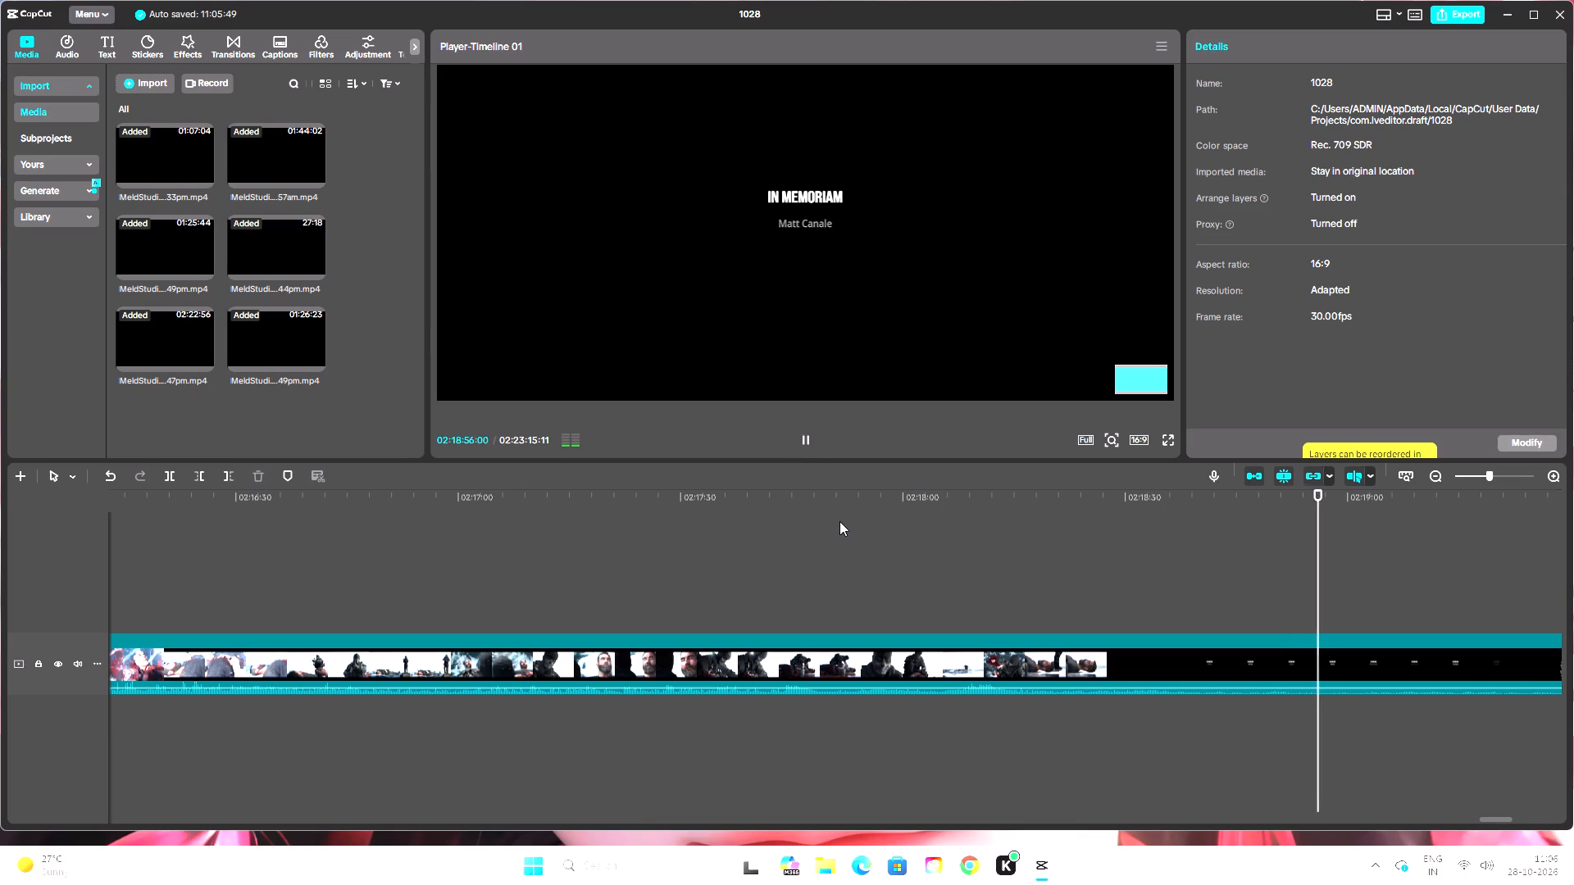
pyautogui.moveTo(1334, 492); pyautogui.dragTo(1469, 513)
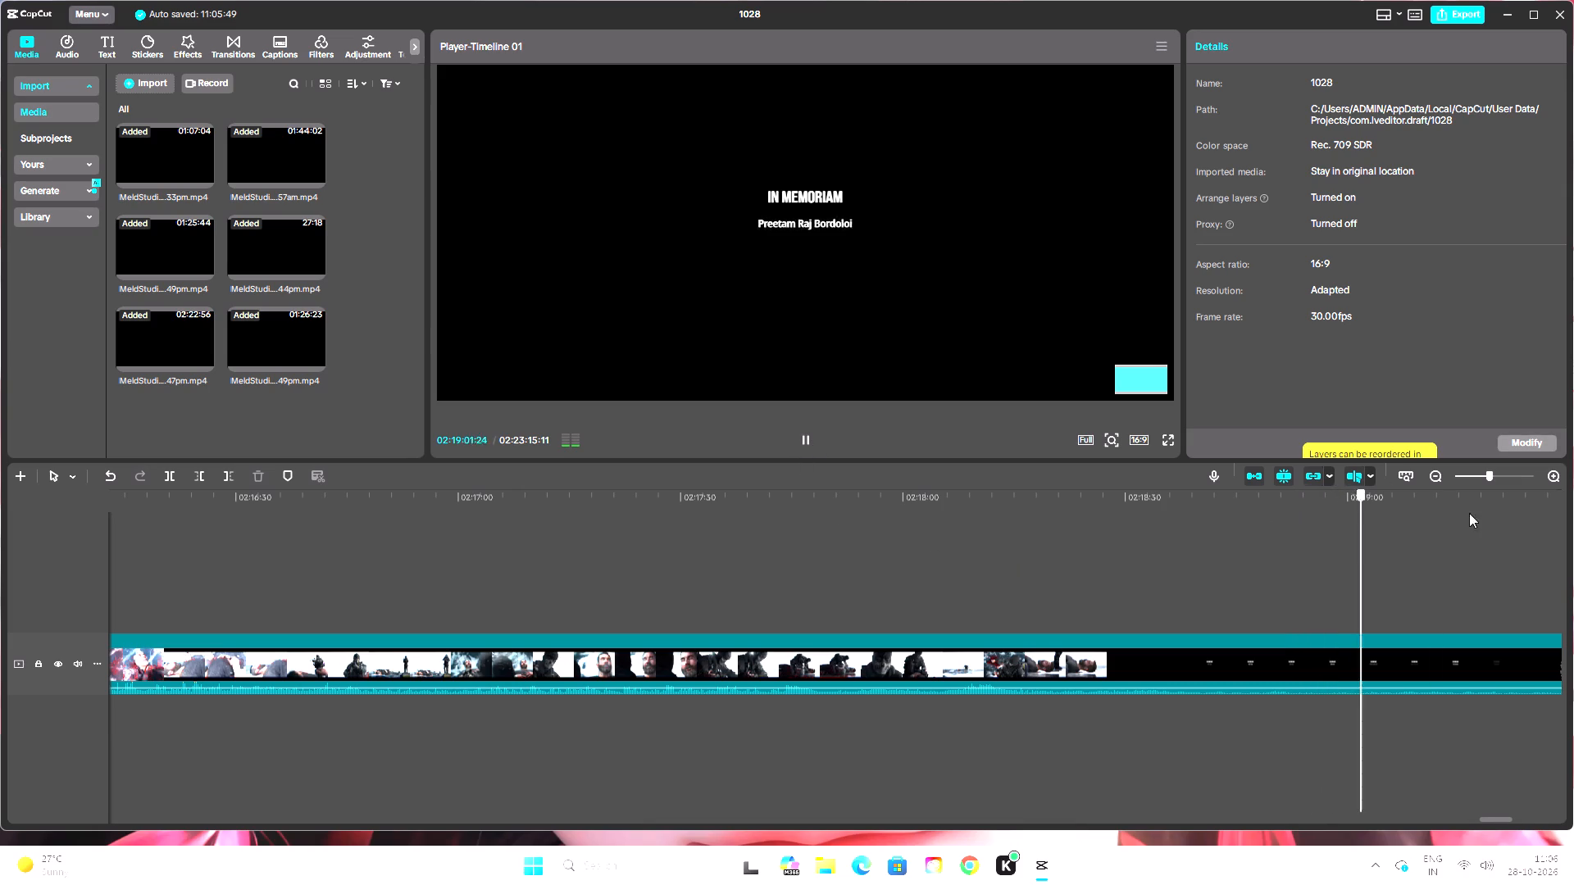
pyautogui.moveTo(1469, 513); pyautogui.dragTo(948, 574)
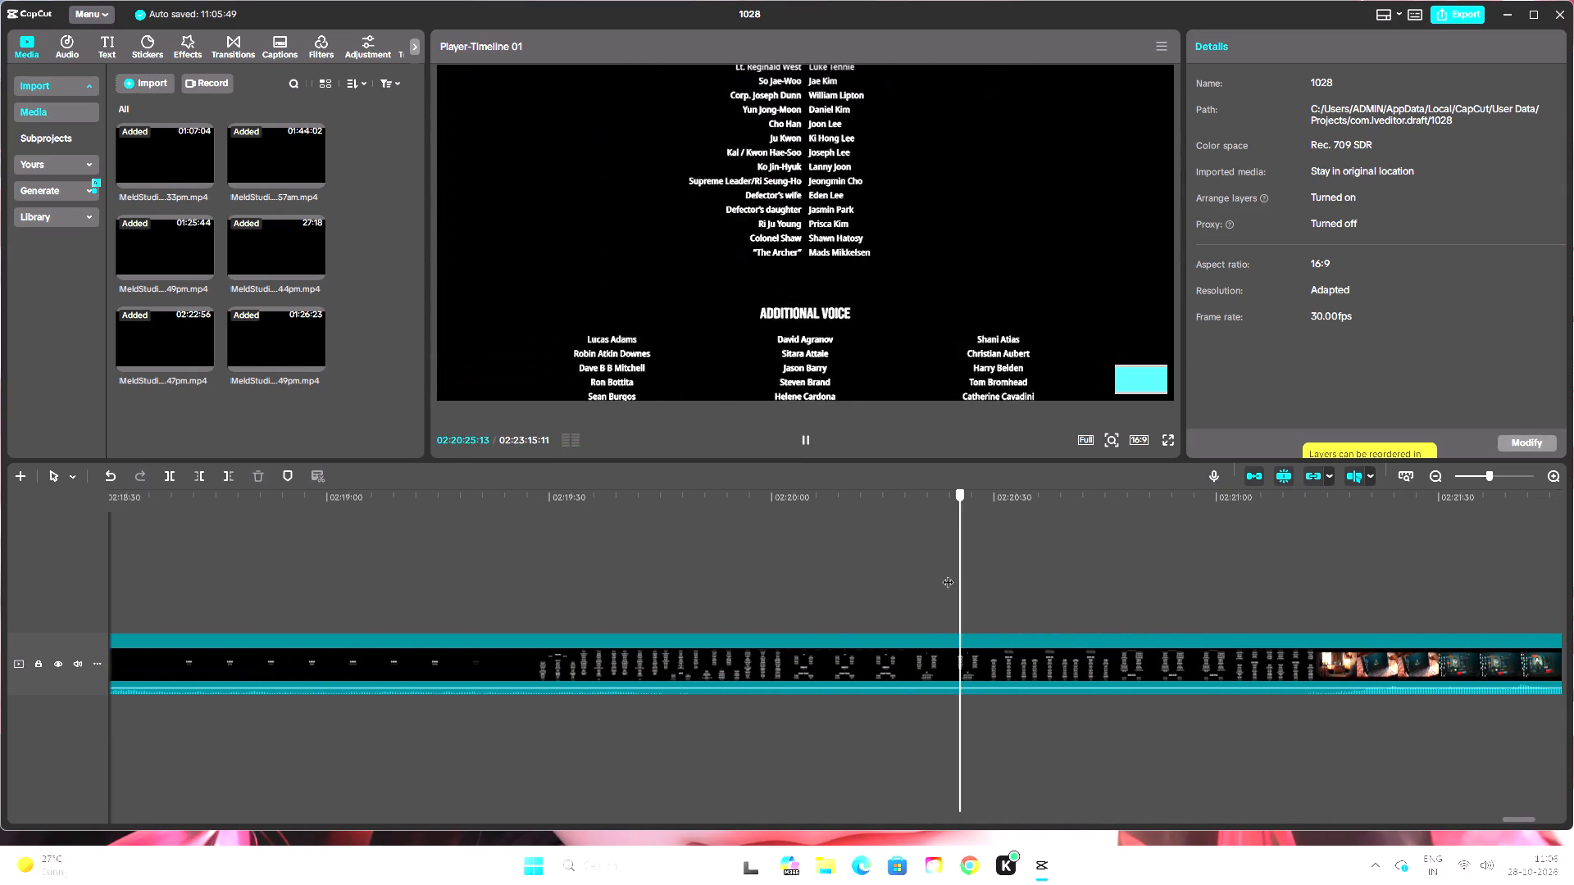
pyautogui.moveTo(948, 574); pyautogui.dragTo(1573, 633)
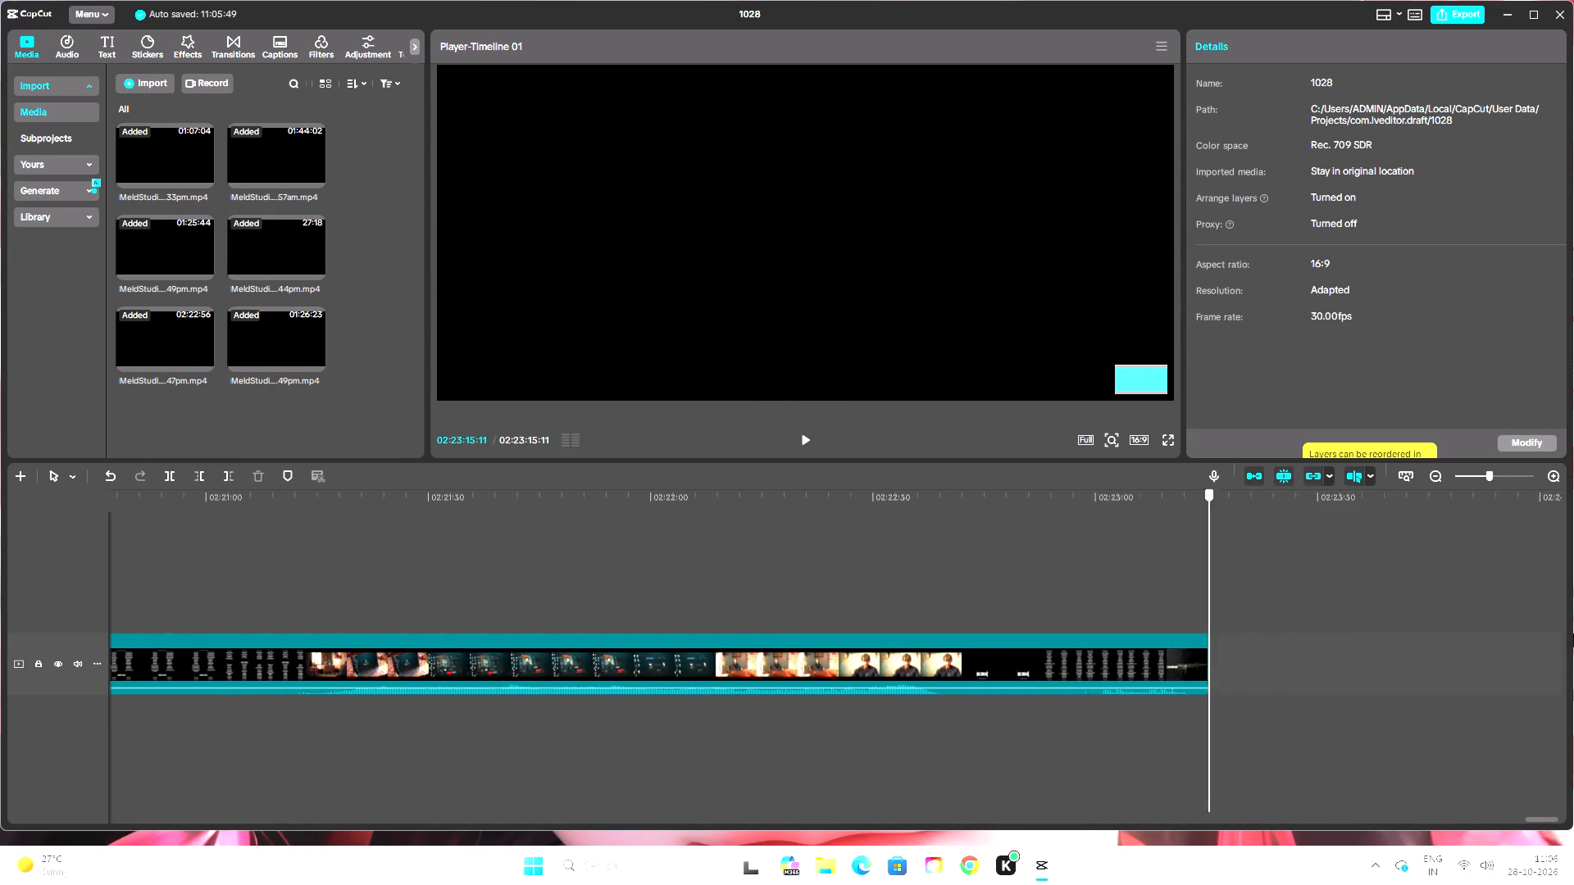
pyautogui.moveTo(1573, 633); pyautogui.dragTo(896, 588)
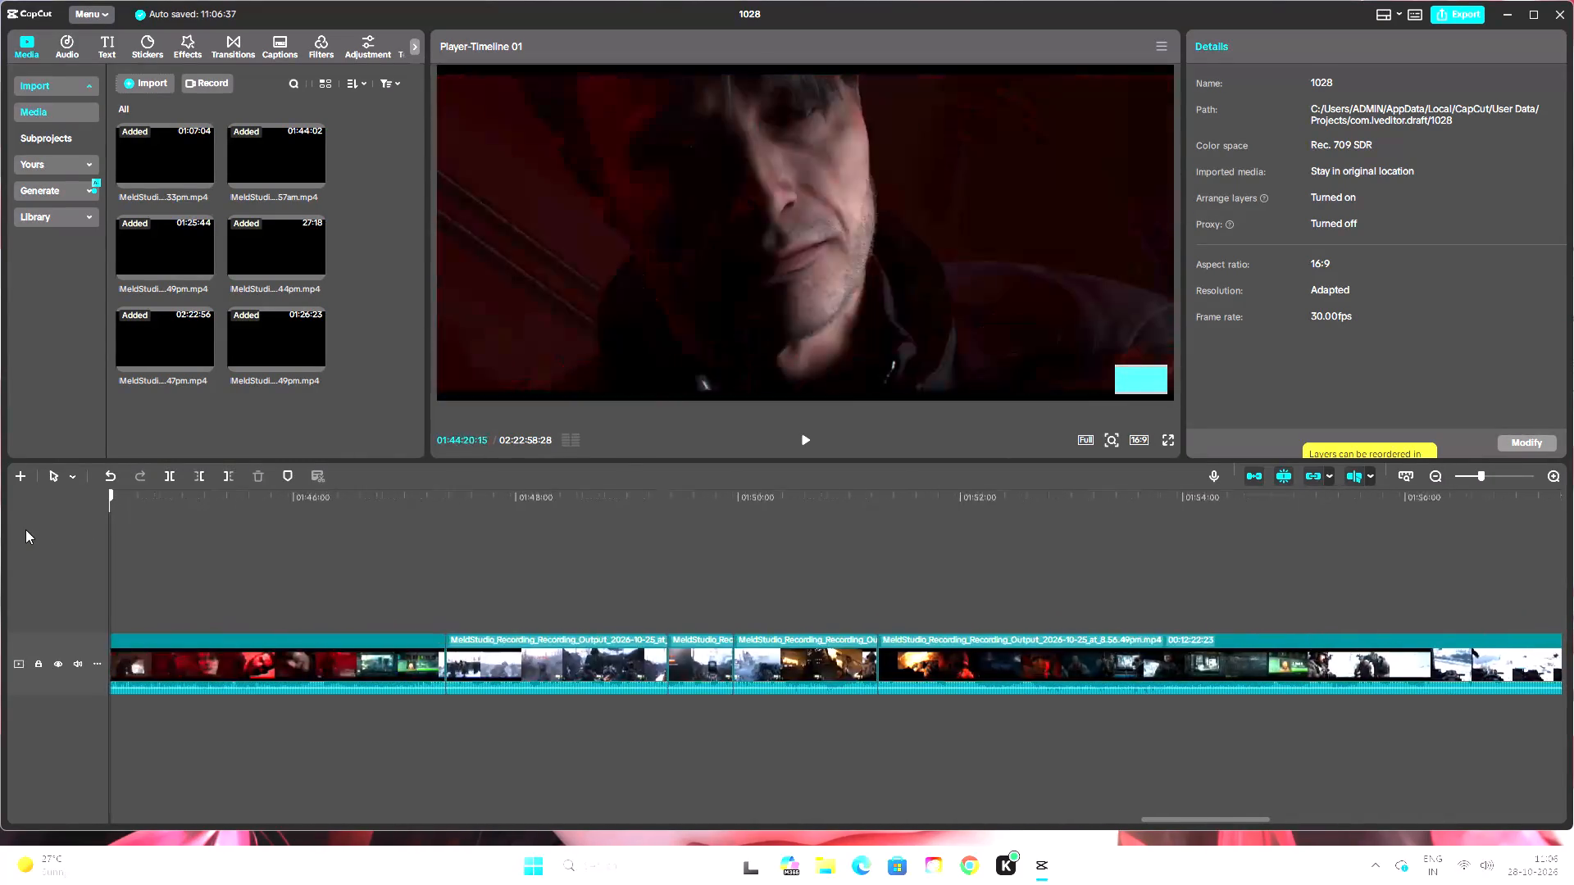
# Return to the beginning of the timeline and place the playhead at 00:00:00:00.
pyautogui.moveTo(1093, 819); pyautogui.dragTo(1010, 817)
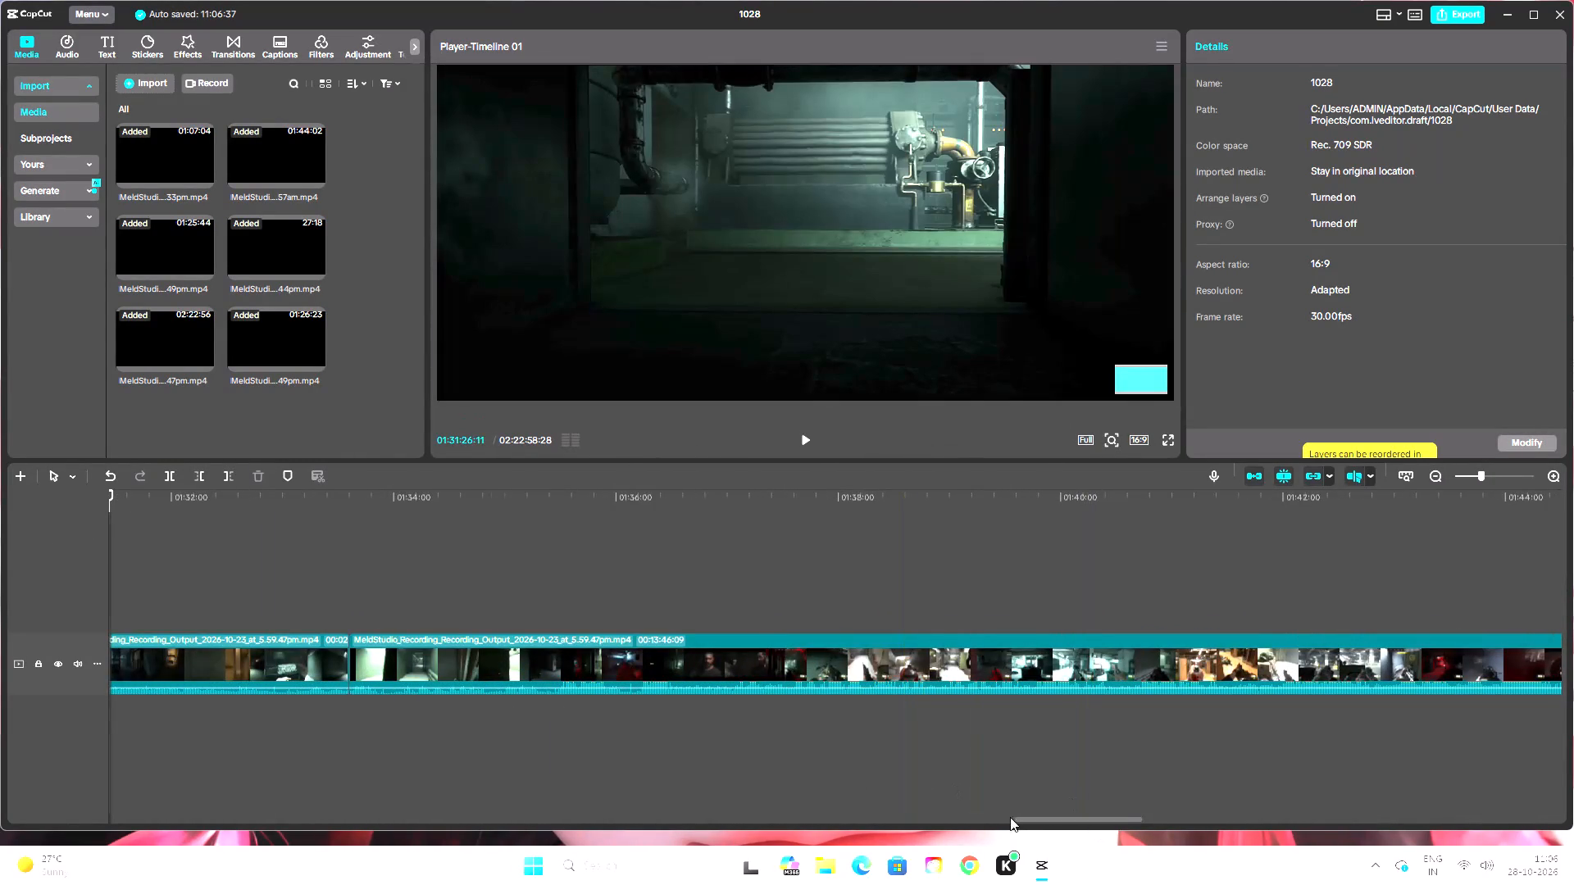
pyautogui.moveTo(1010, 817); pyautogui.dragTo(0, 733)
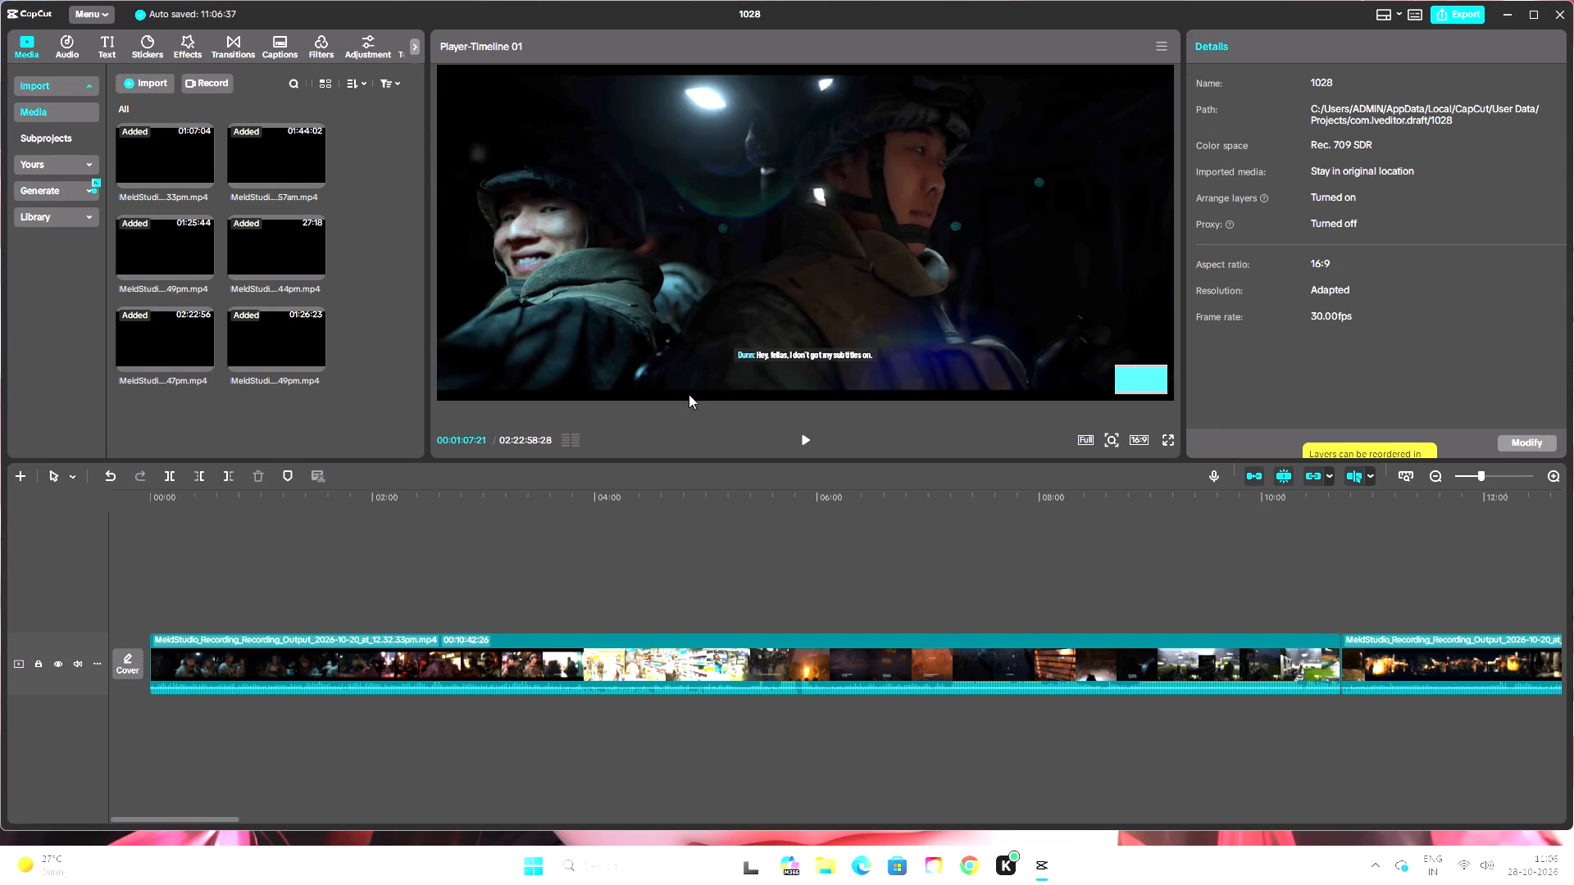
pyautogui.click(115, 539)
pyautogui.click(147, 500)
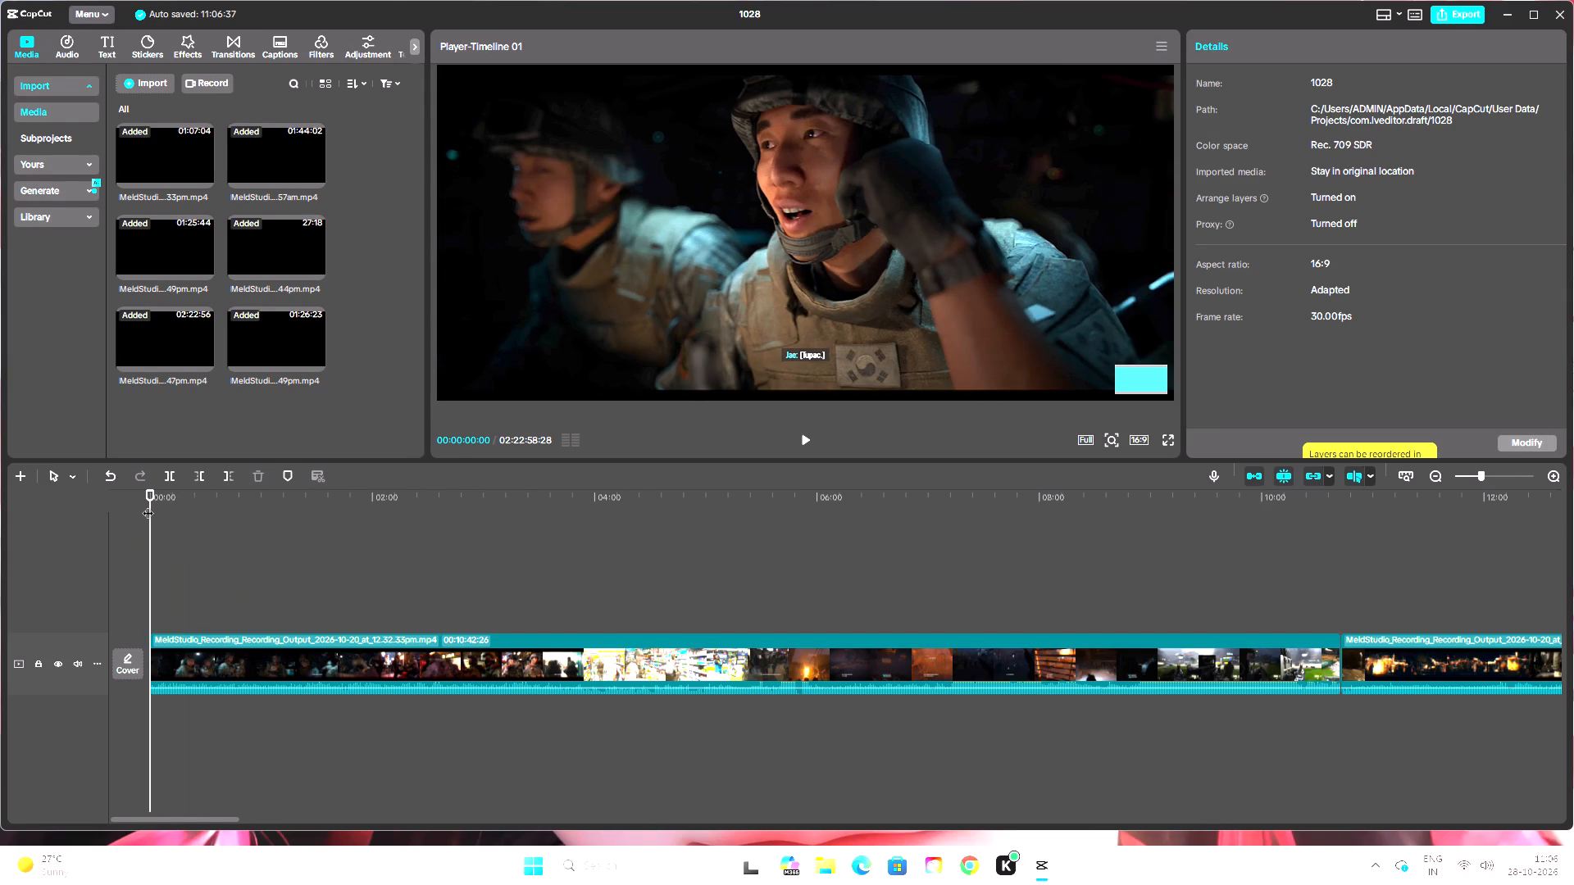
# Play the edit from 00:00:00:00 and reduce the player preview's zoom so the full frame fits.
pyautogui.click(806, 438)
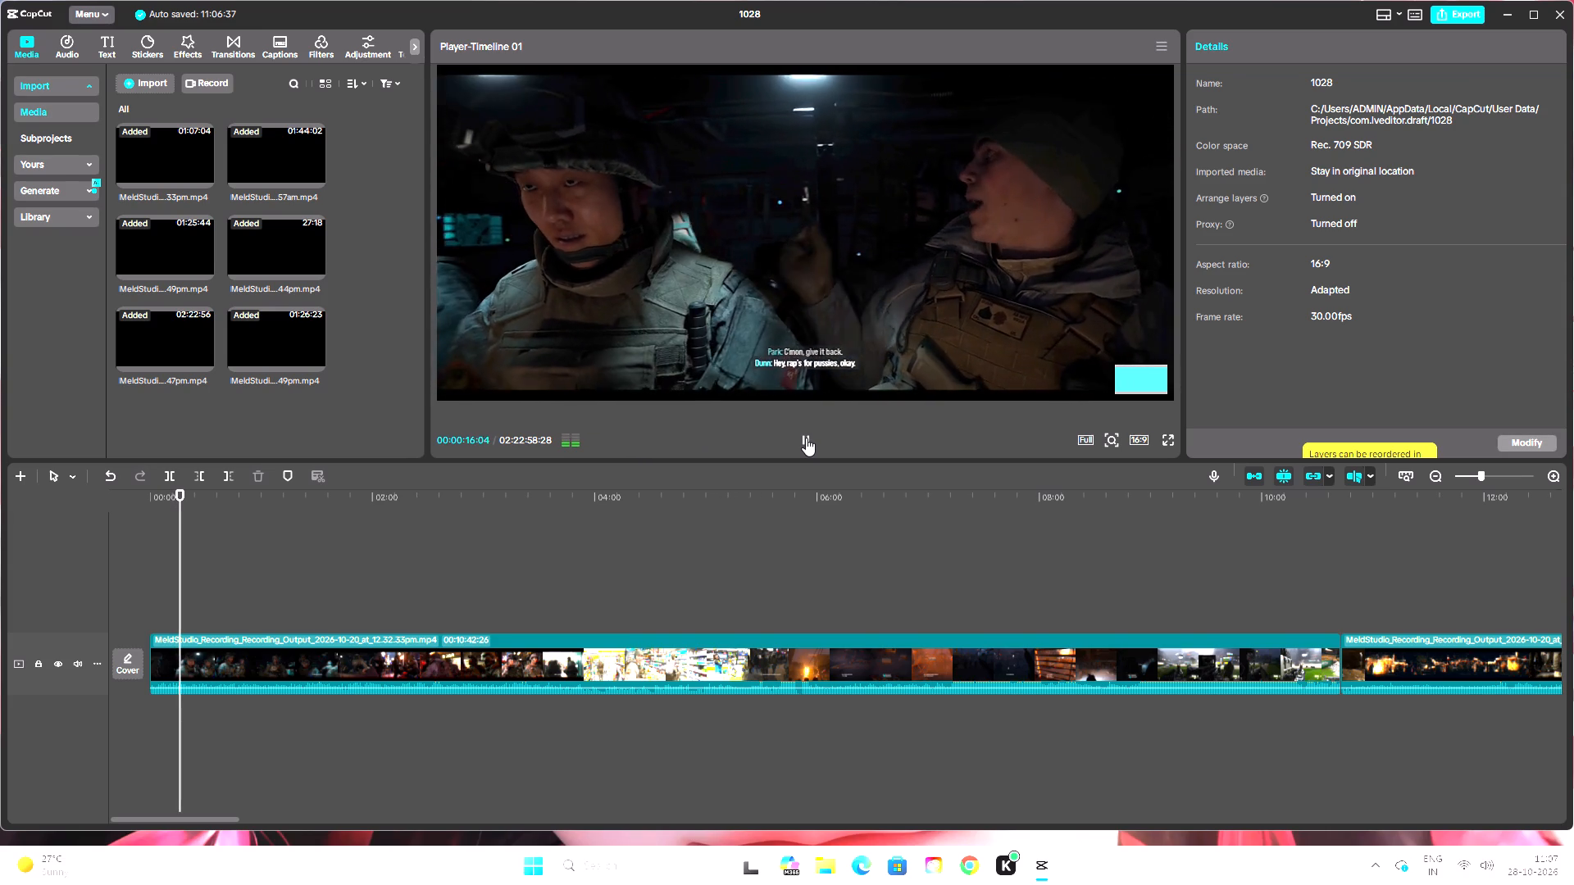
pyautogui.click(1112, 441)
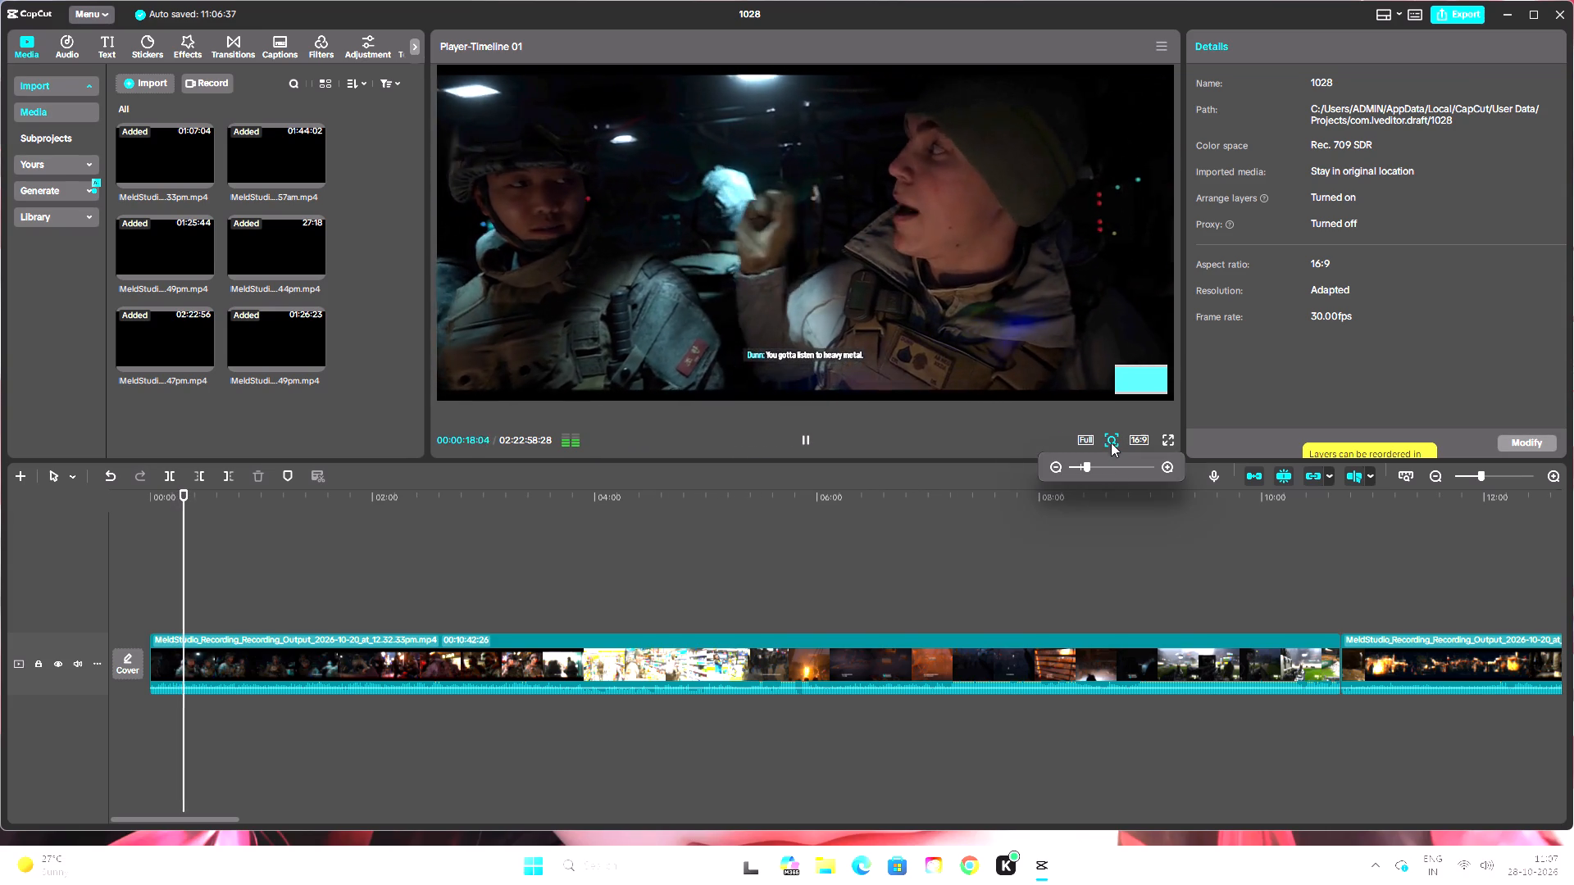
pyautogui.click(1090, 465)
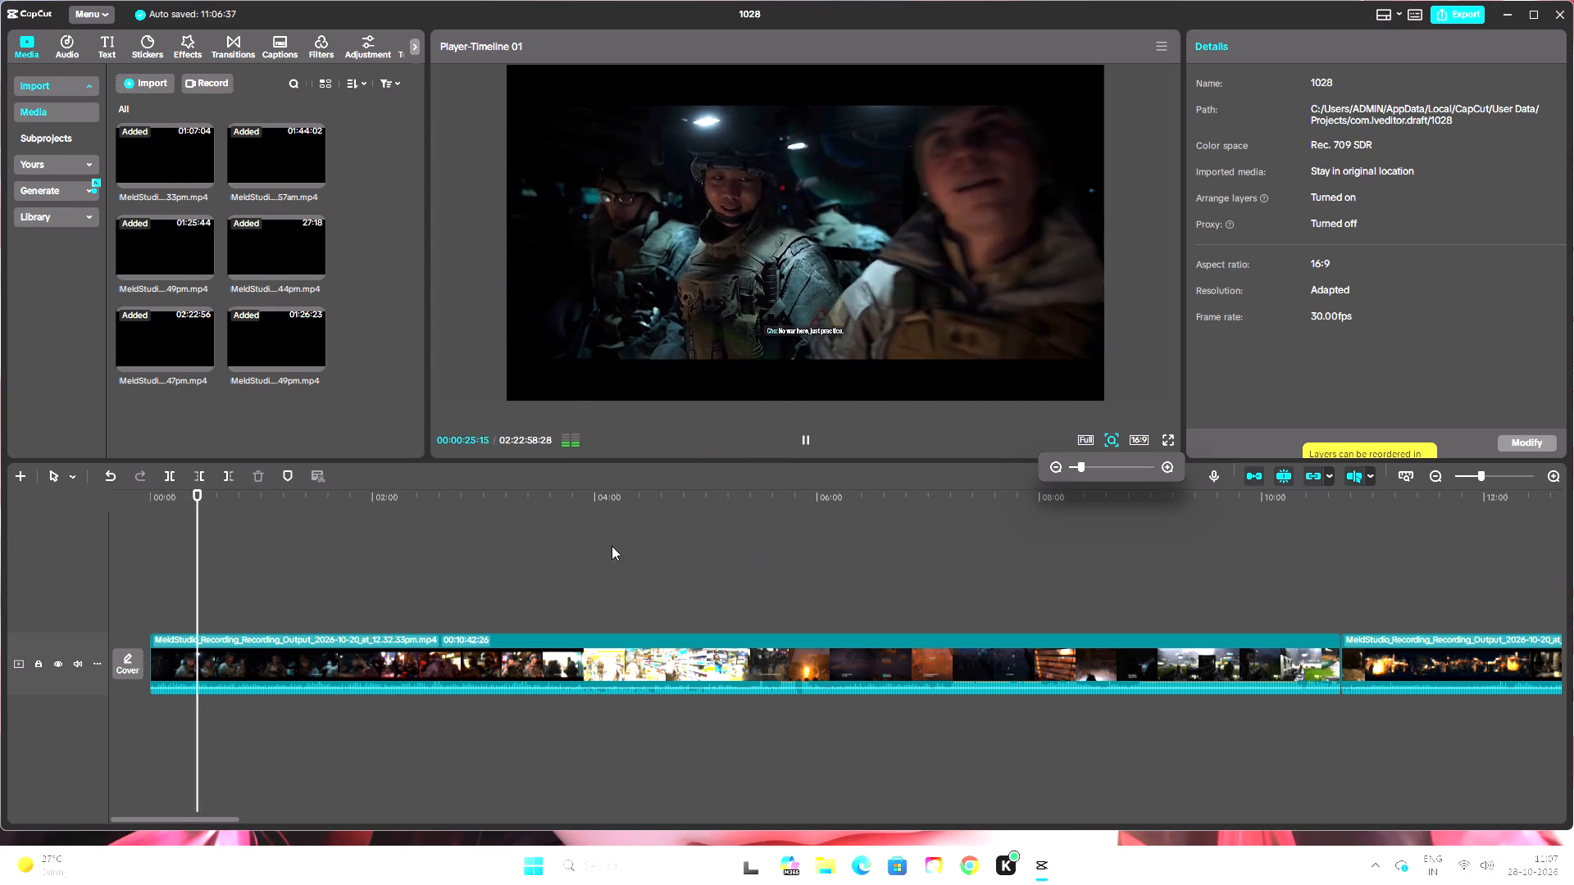
# Check the first join at about 00:10:42, playing the footage across it from just before the cut.
pyautogui.moveTo(199, 498); pyautogui.dragTo(1322, 641)
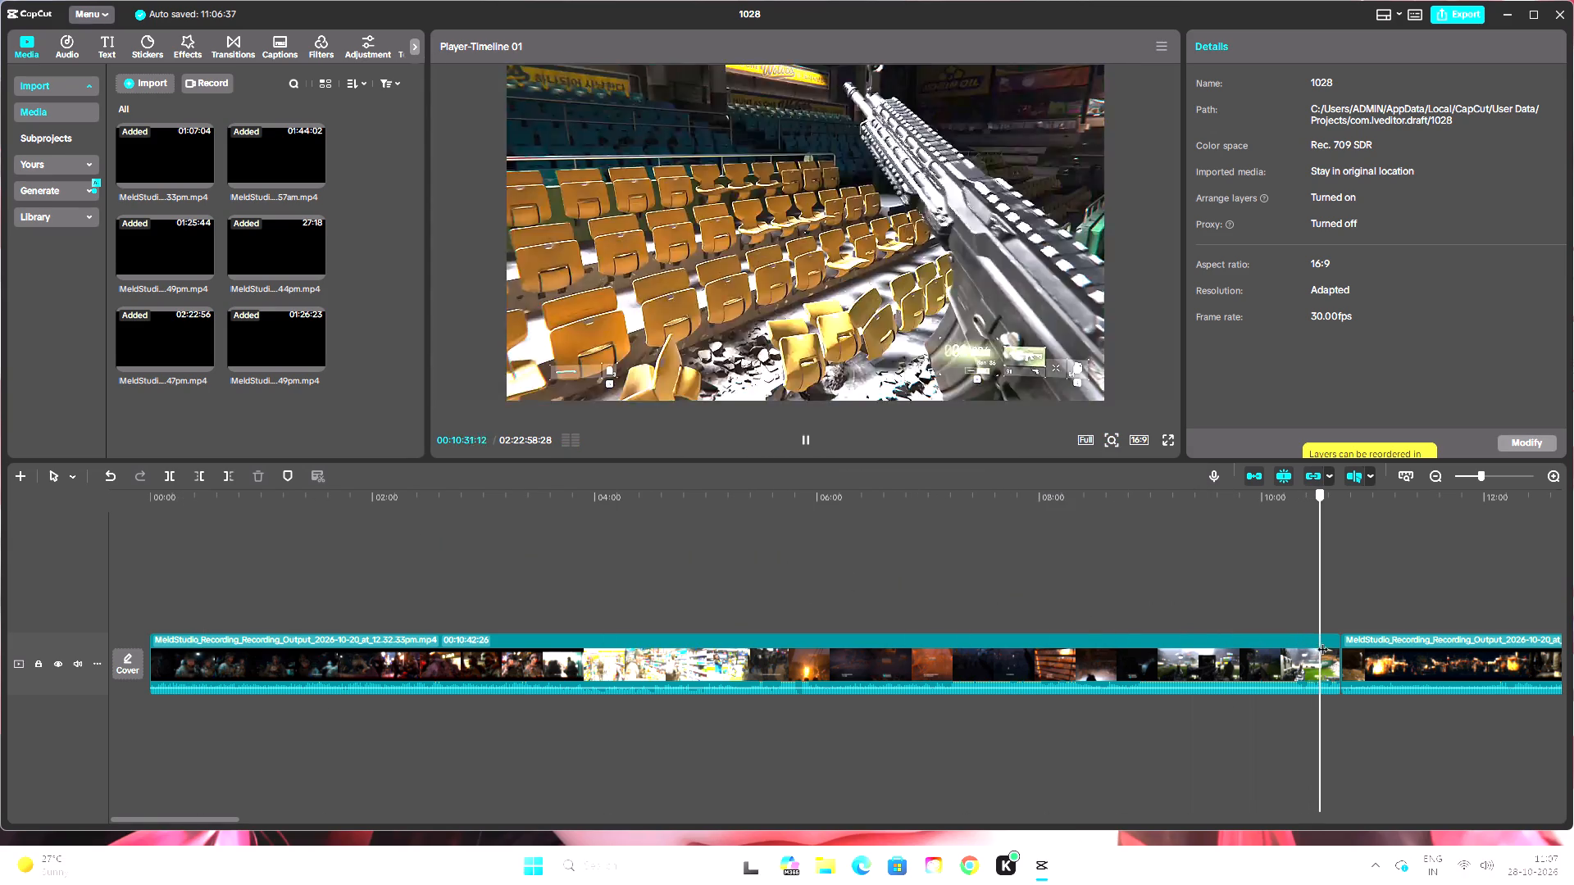
pyautogui.moveTo(1322, 641); pyautogui.dragTo(1361, 661)
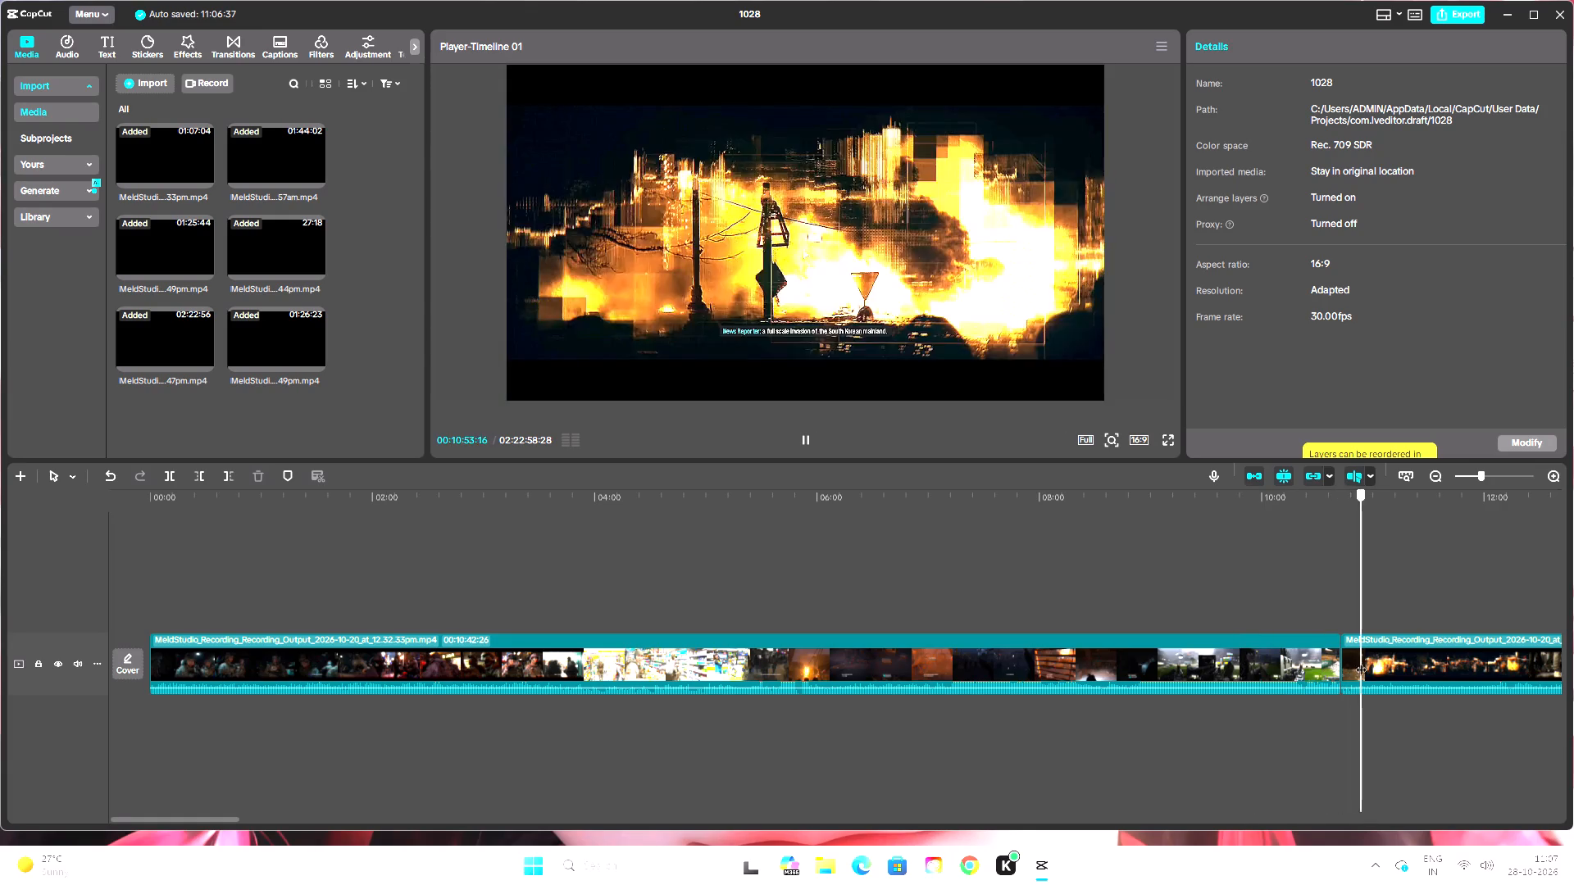
pyautogui.moveTo(1361, 661); pyautogui.dragTo(1339, 670)
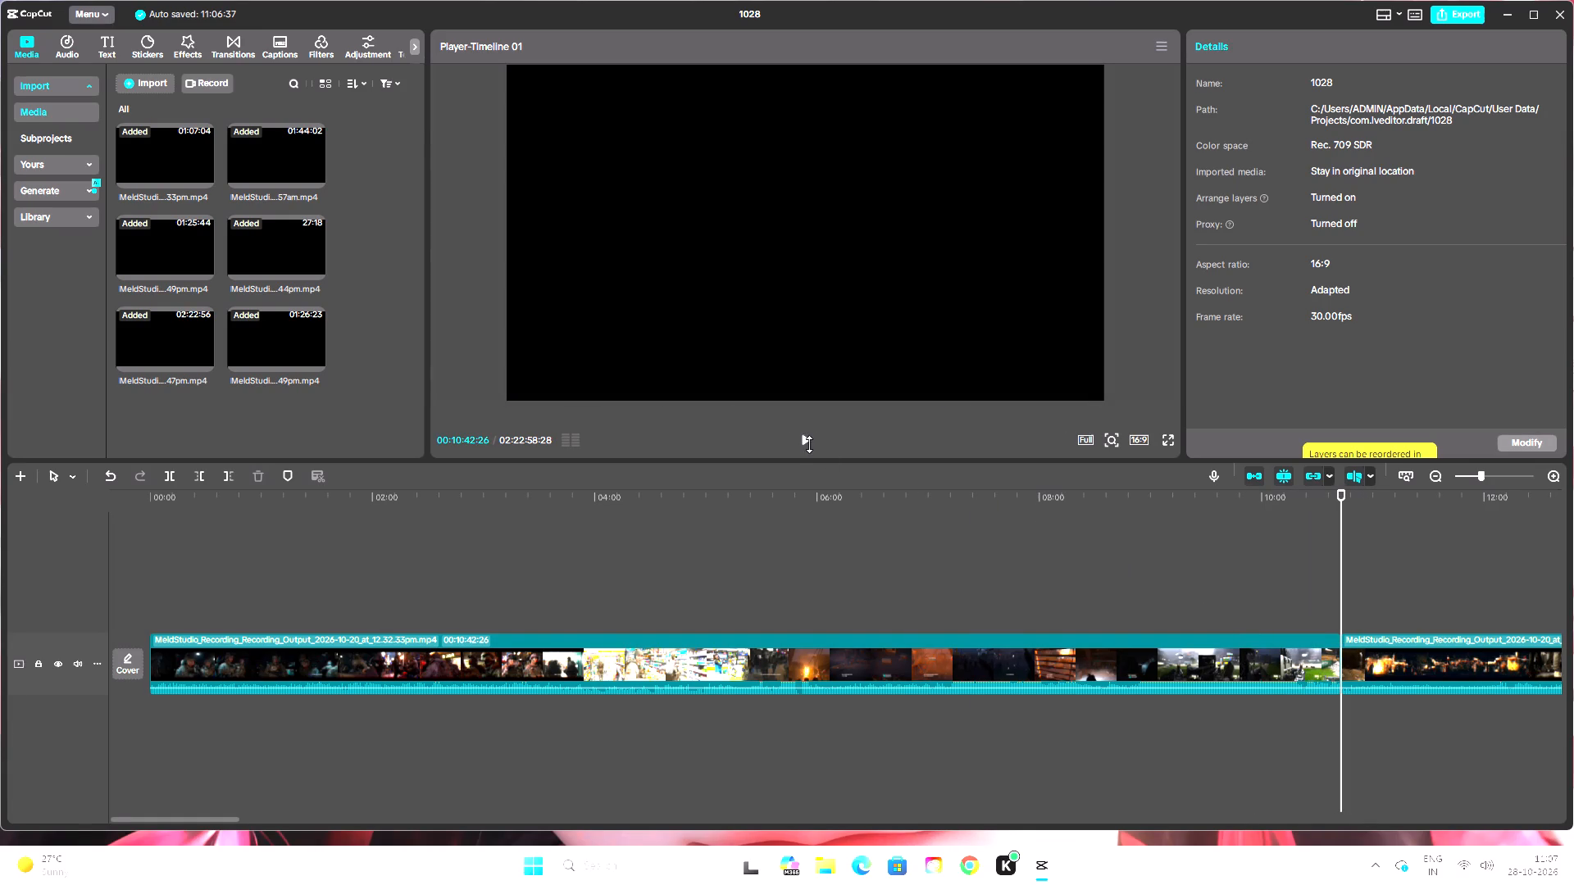
pyautogui.click(808, 443)
pyautogui.moveTo(1342, 497); pyautogui.dragTo(1331, 505)
pyautogui.click(812, 435)
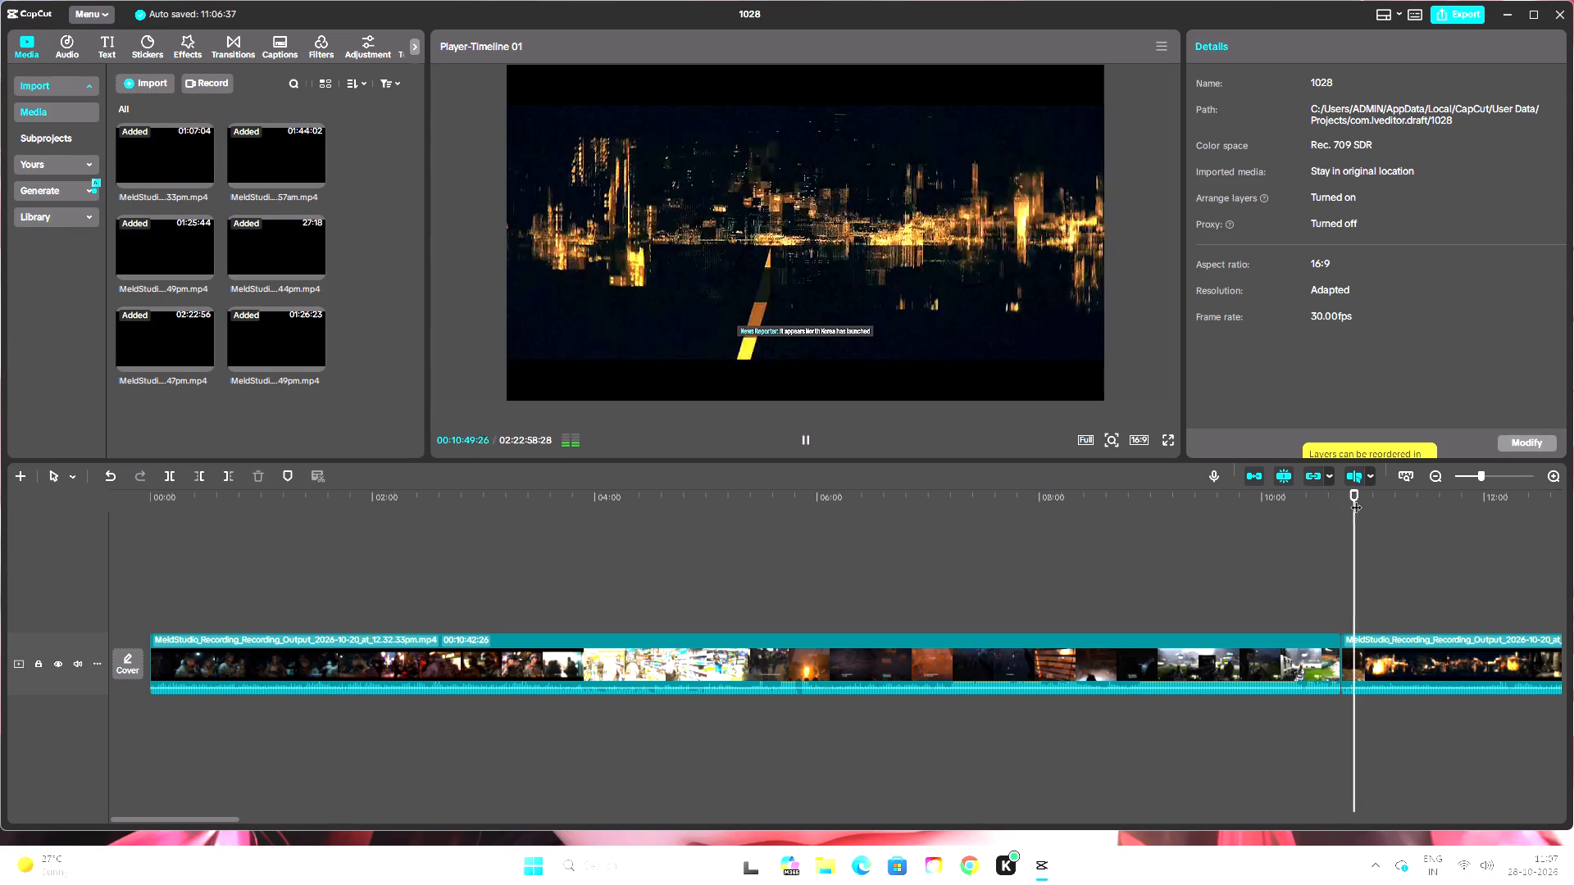
# Scan the footage after the first join, examining each cut between about 00:17:39 and 00:23:44.
pyautogui.moveTo(1357, 499); pyautogui.dragTo(1573, 533)
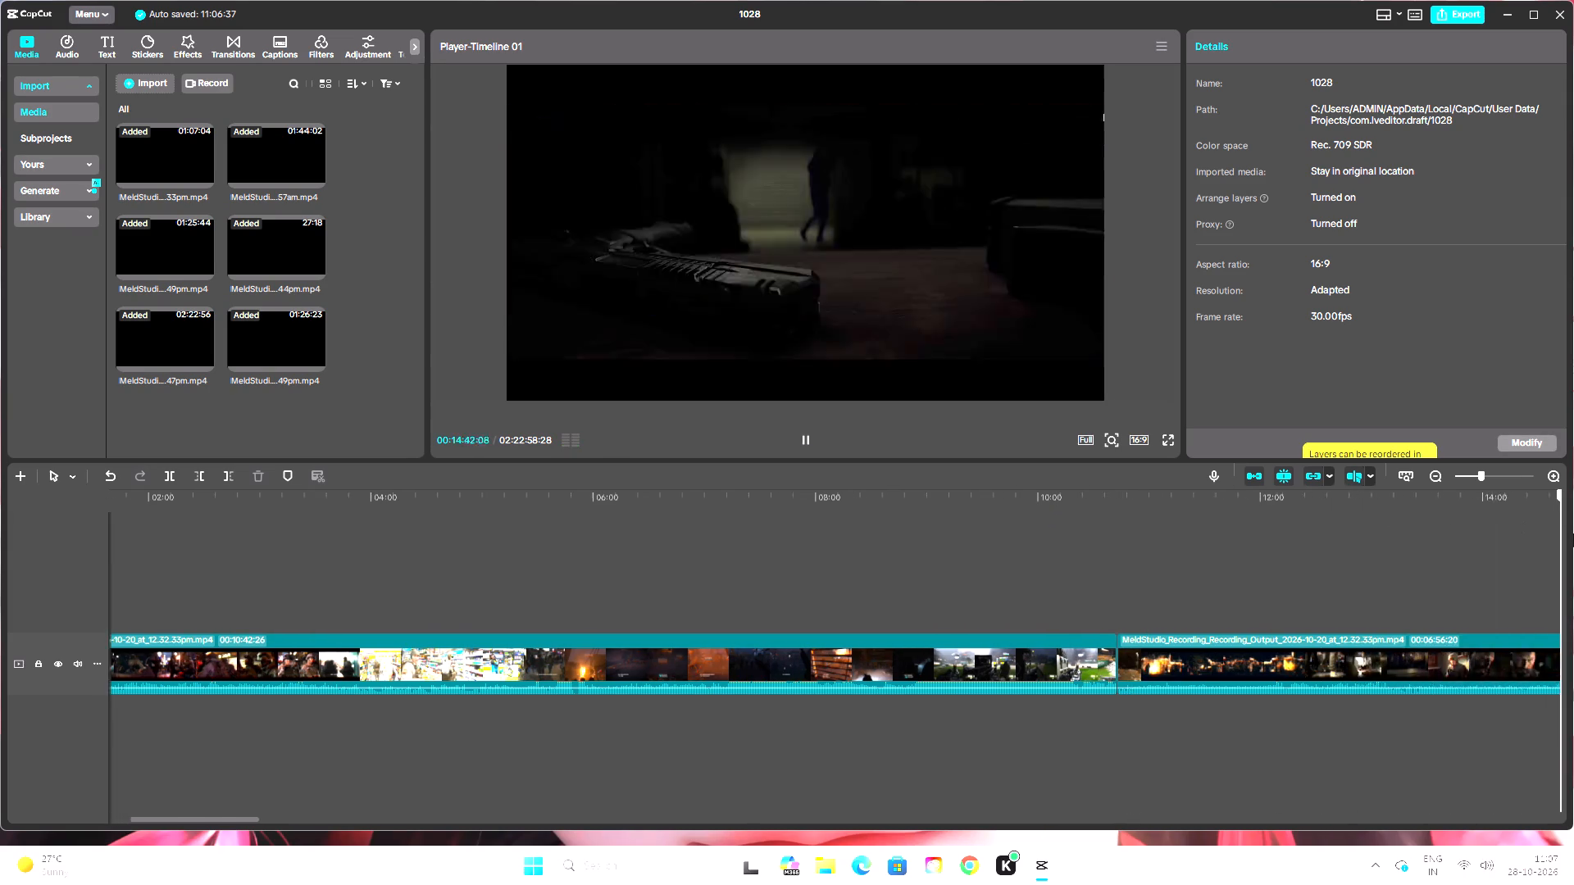
pyautogui.moveTo(1573, 533); pyautogui.dragTo(823, 593)
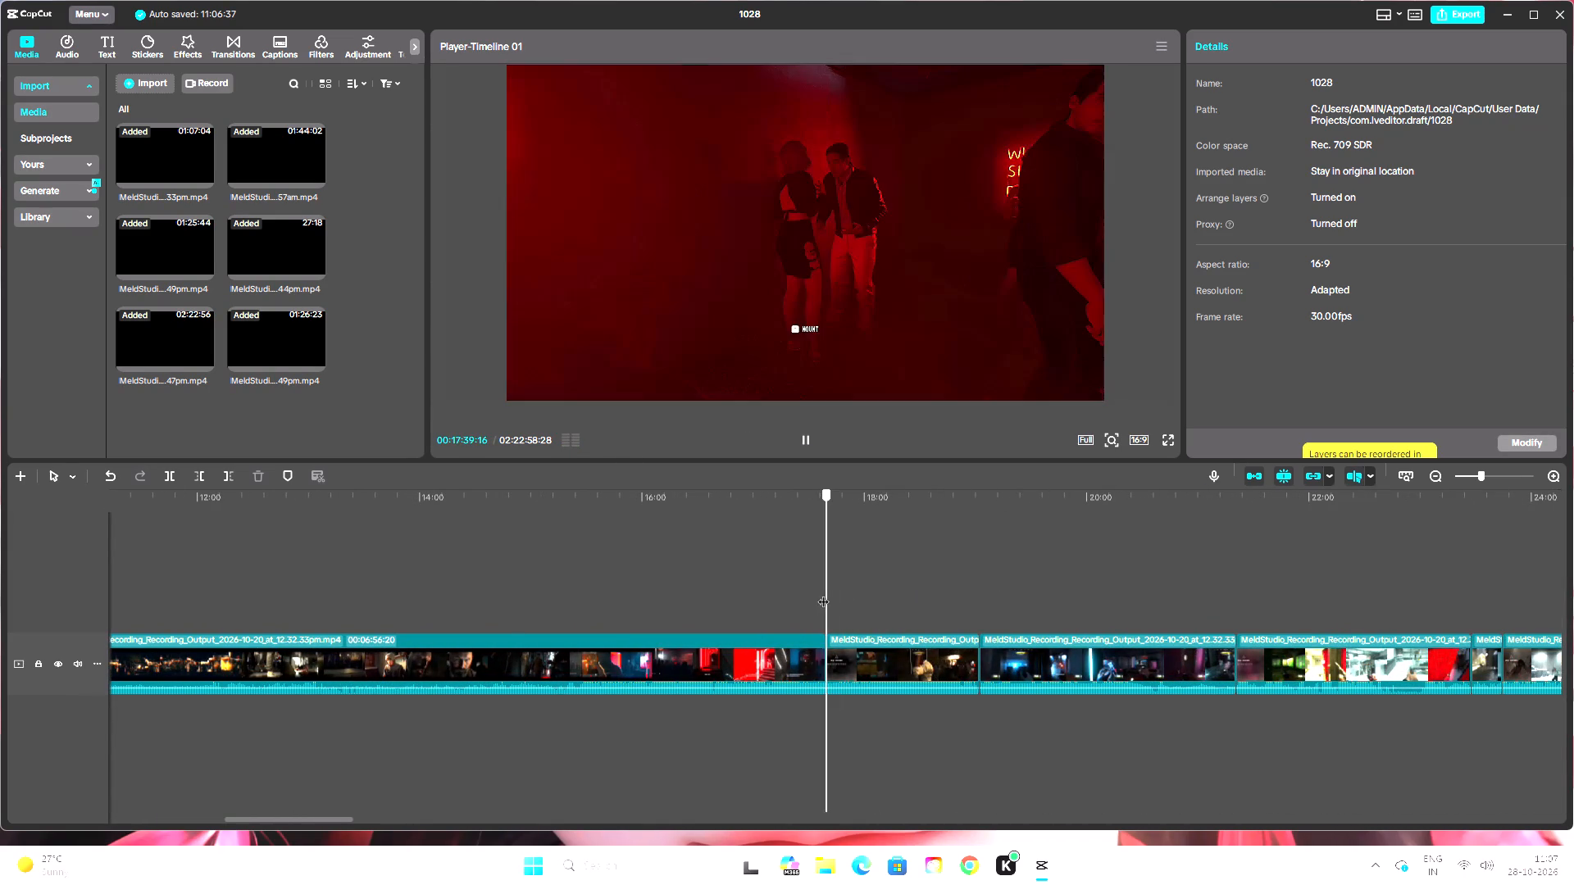
pyautogui.moveTo(823, 593); pyautogui.dragTo(823, 587)
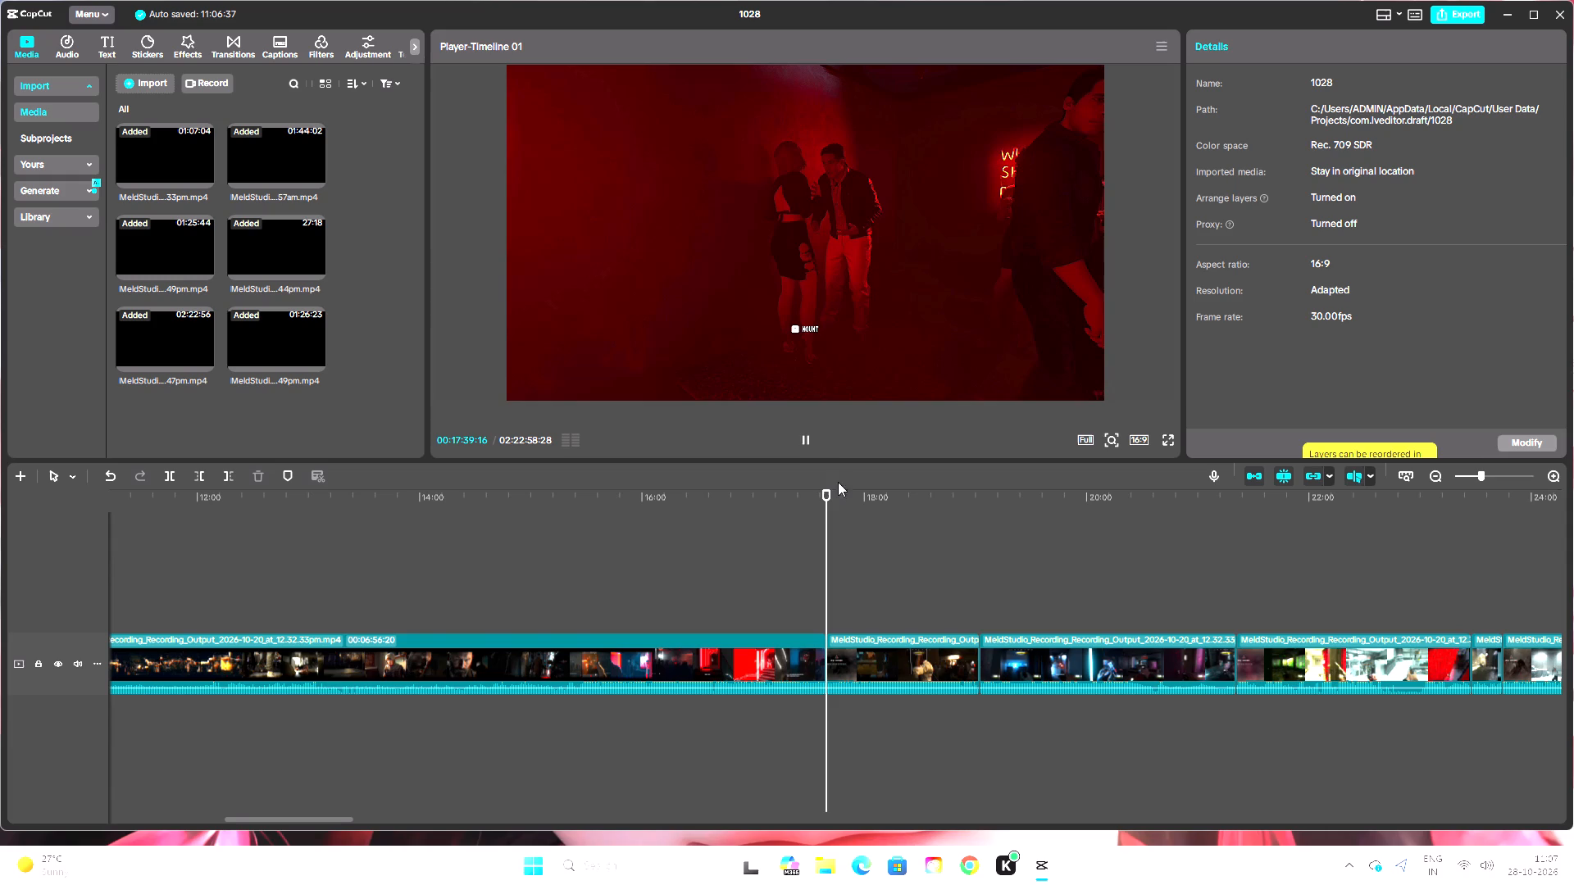
pyautogui.click(803, 441)
pyautogui.moveTo(842, 498); pyautogui.dragTo(985, 559)
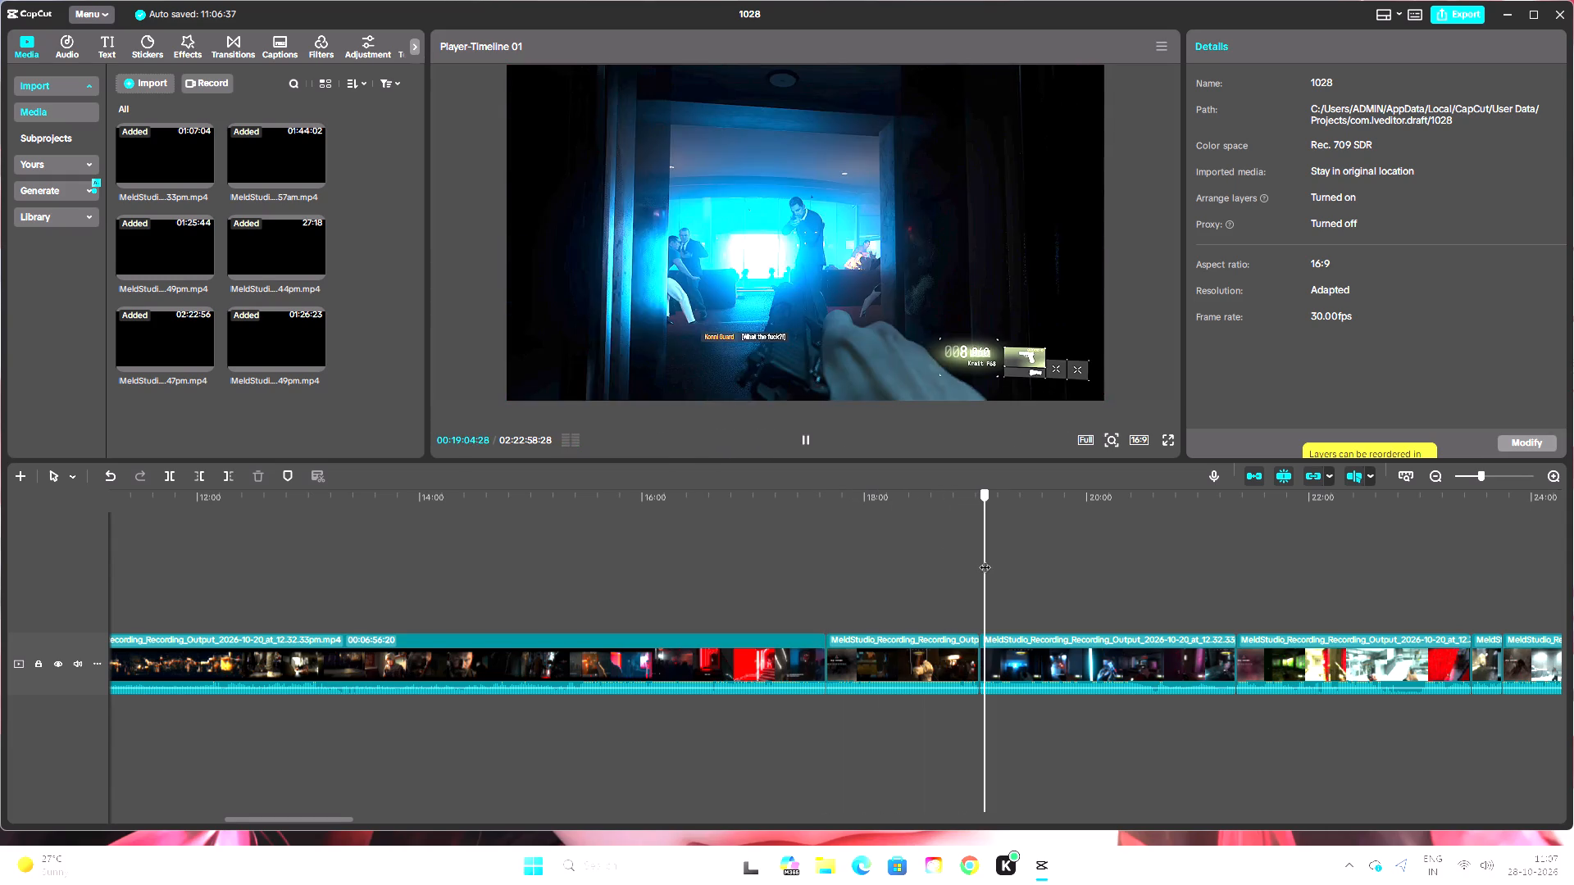
pyautogui.moveTo(985, 559); pyautogui.dragTo(1246, 587)
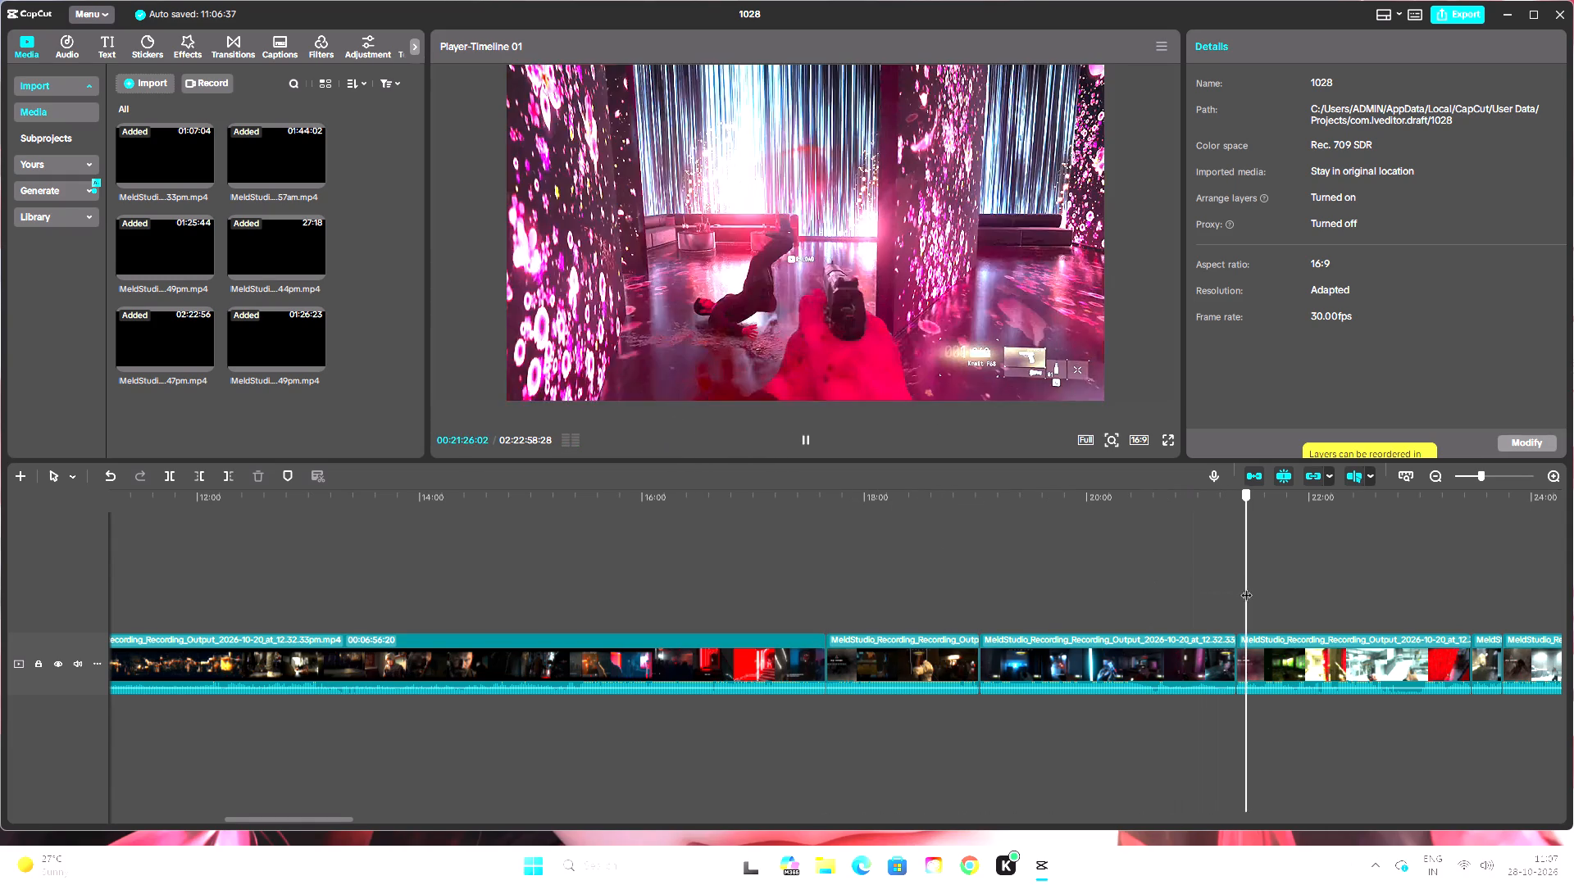
pyautogui.moveTo(1246, 587); pyautogui.dragTo(1226, 602)
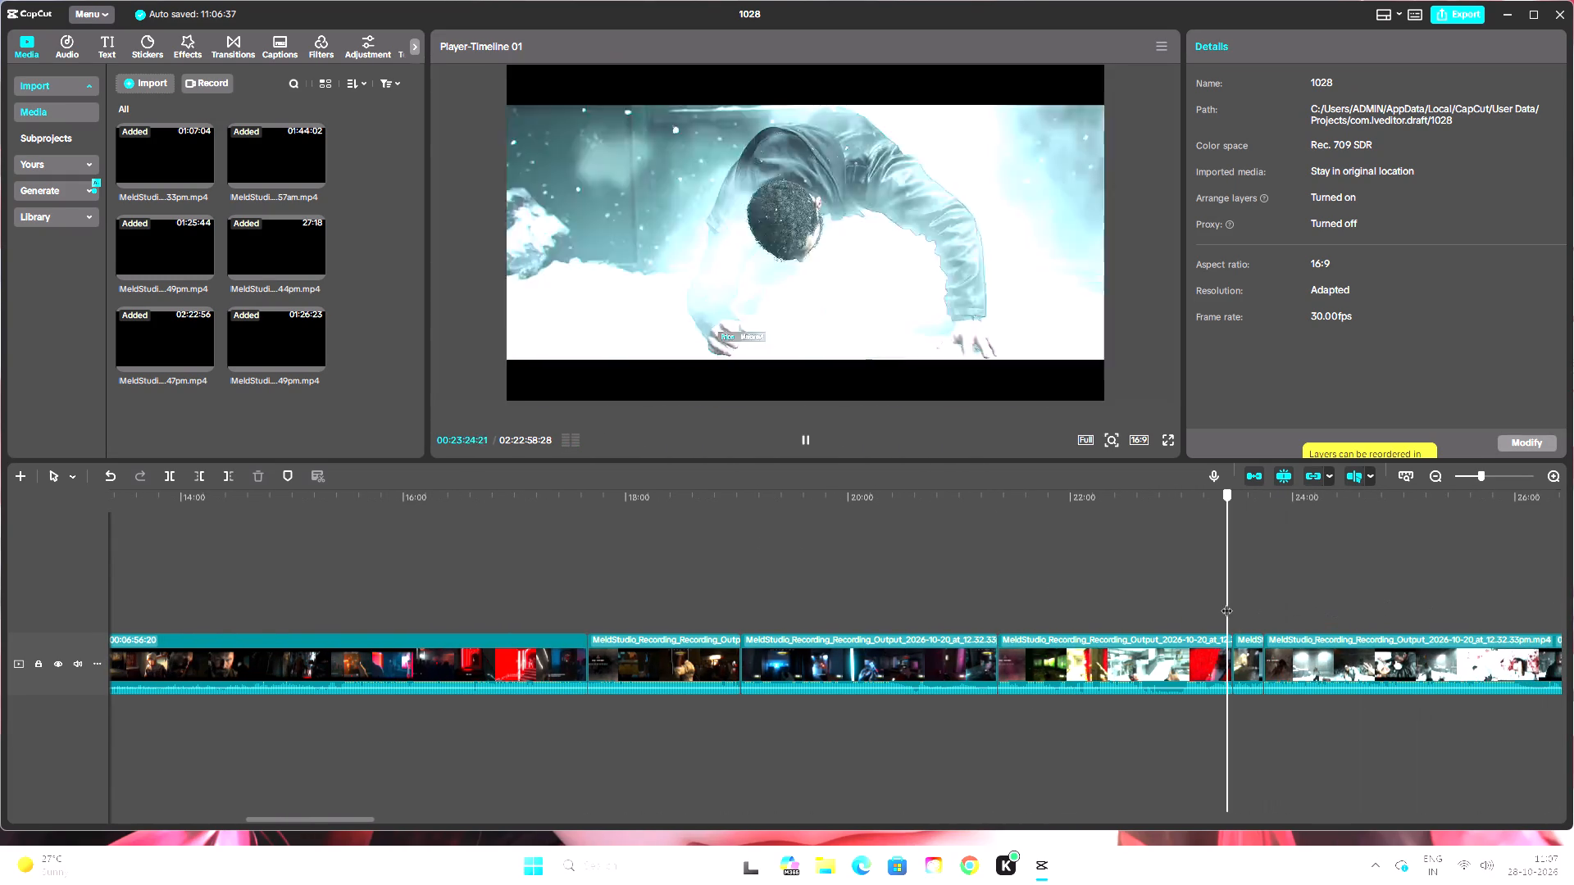
pyautogui.moveTo(1226, 602); pyautogui.dragTo(1262, 603)
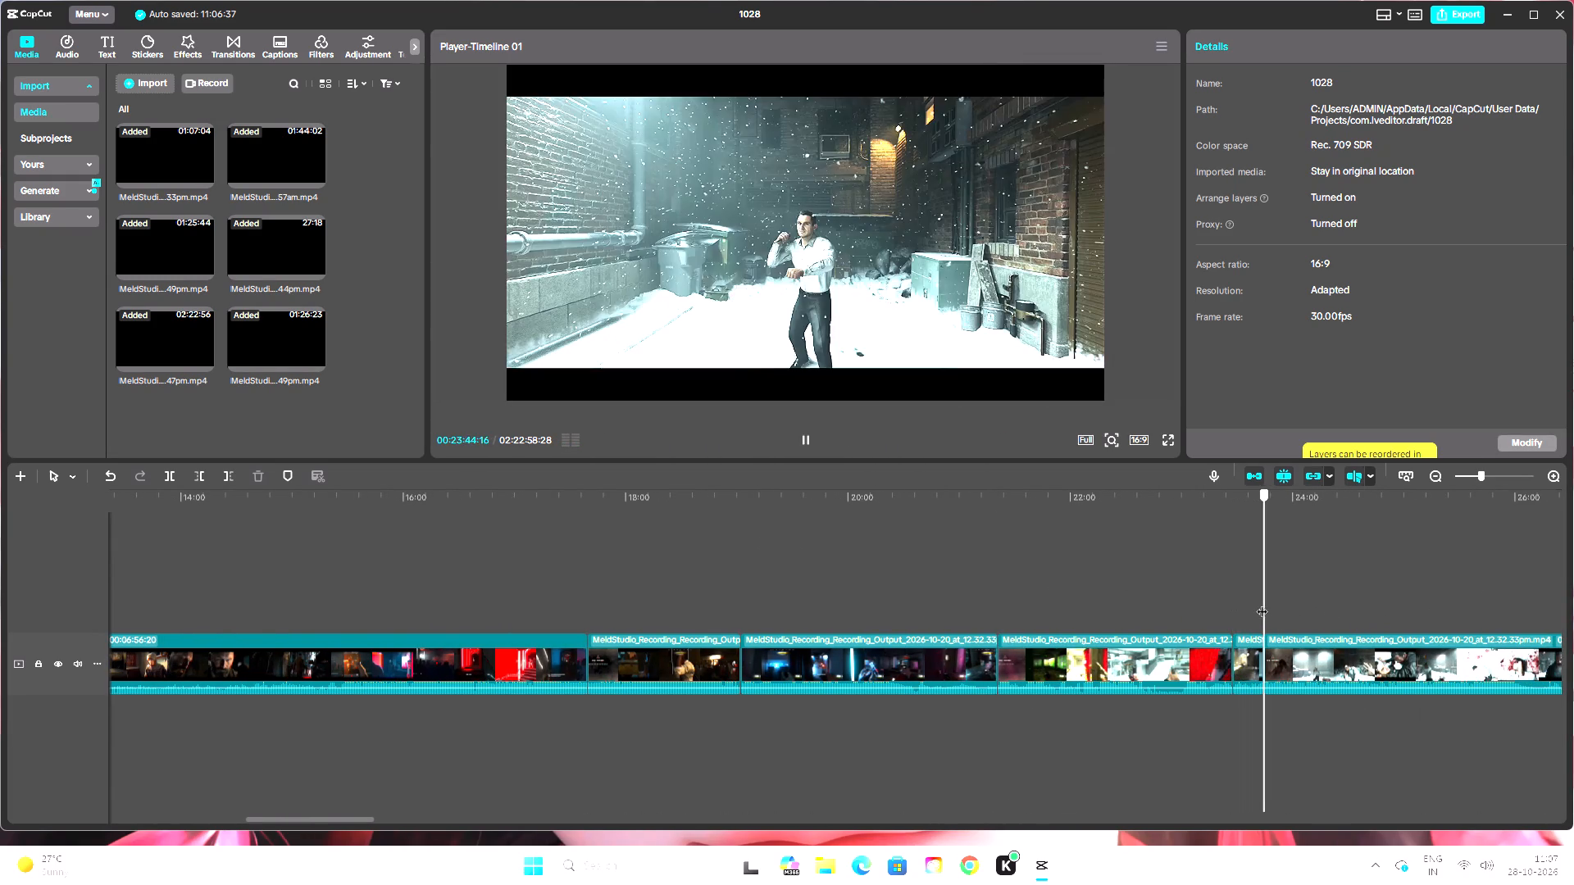
pyautogui.moveTo(1262, 603); pyautogui.dragTo(1242, 617)
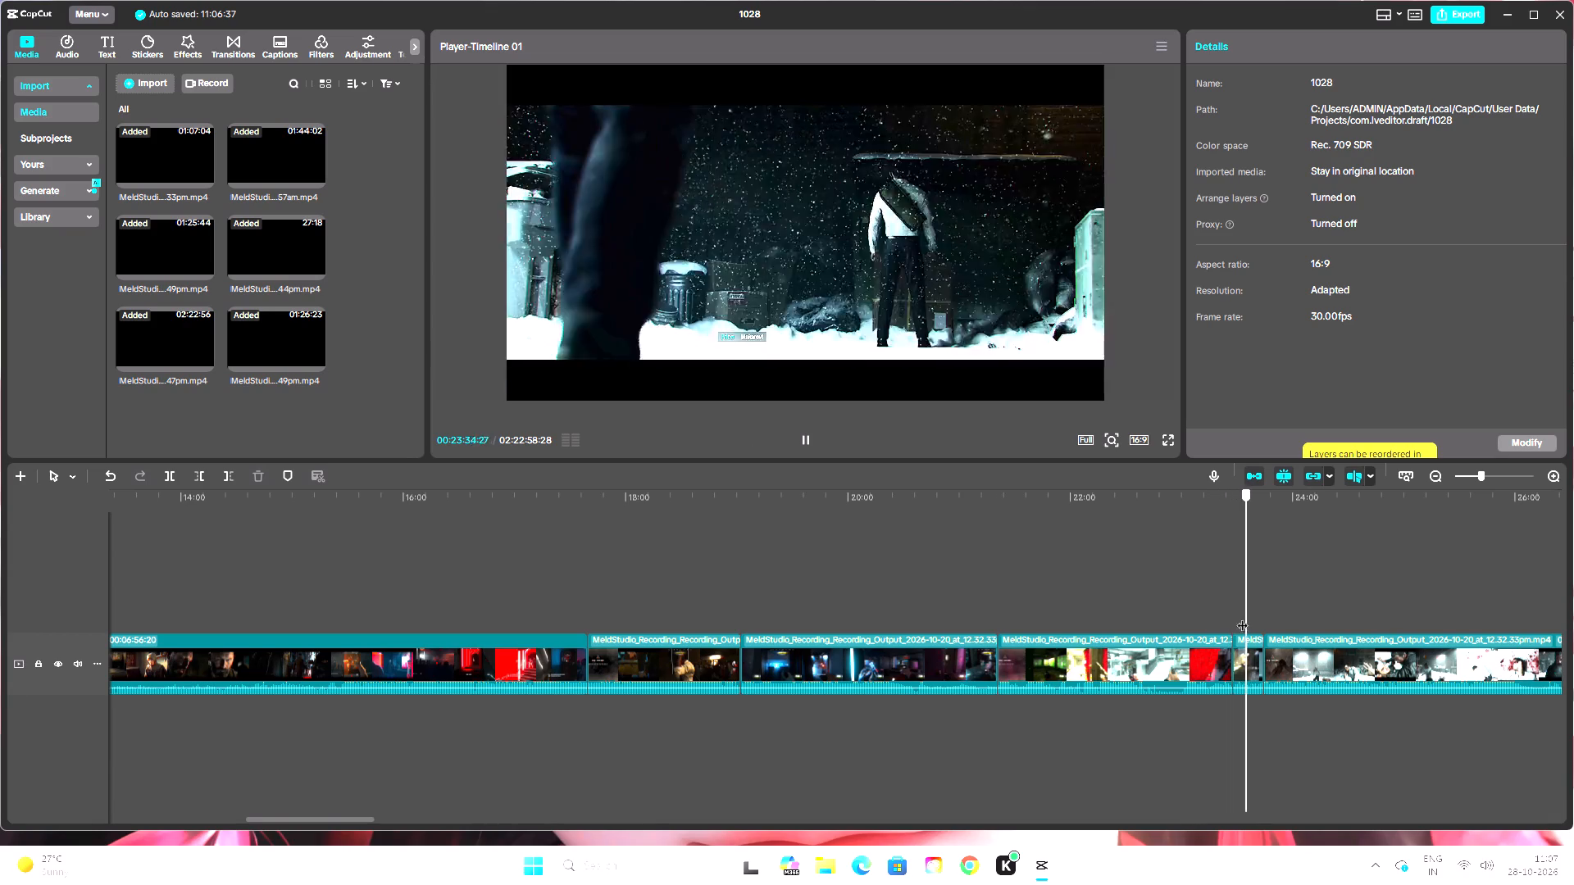
pyautogui.moveTo(1242, 617); pyautogui.dragTo(1235, 619)
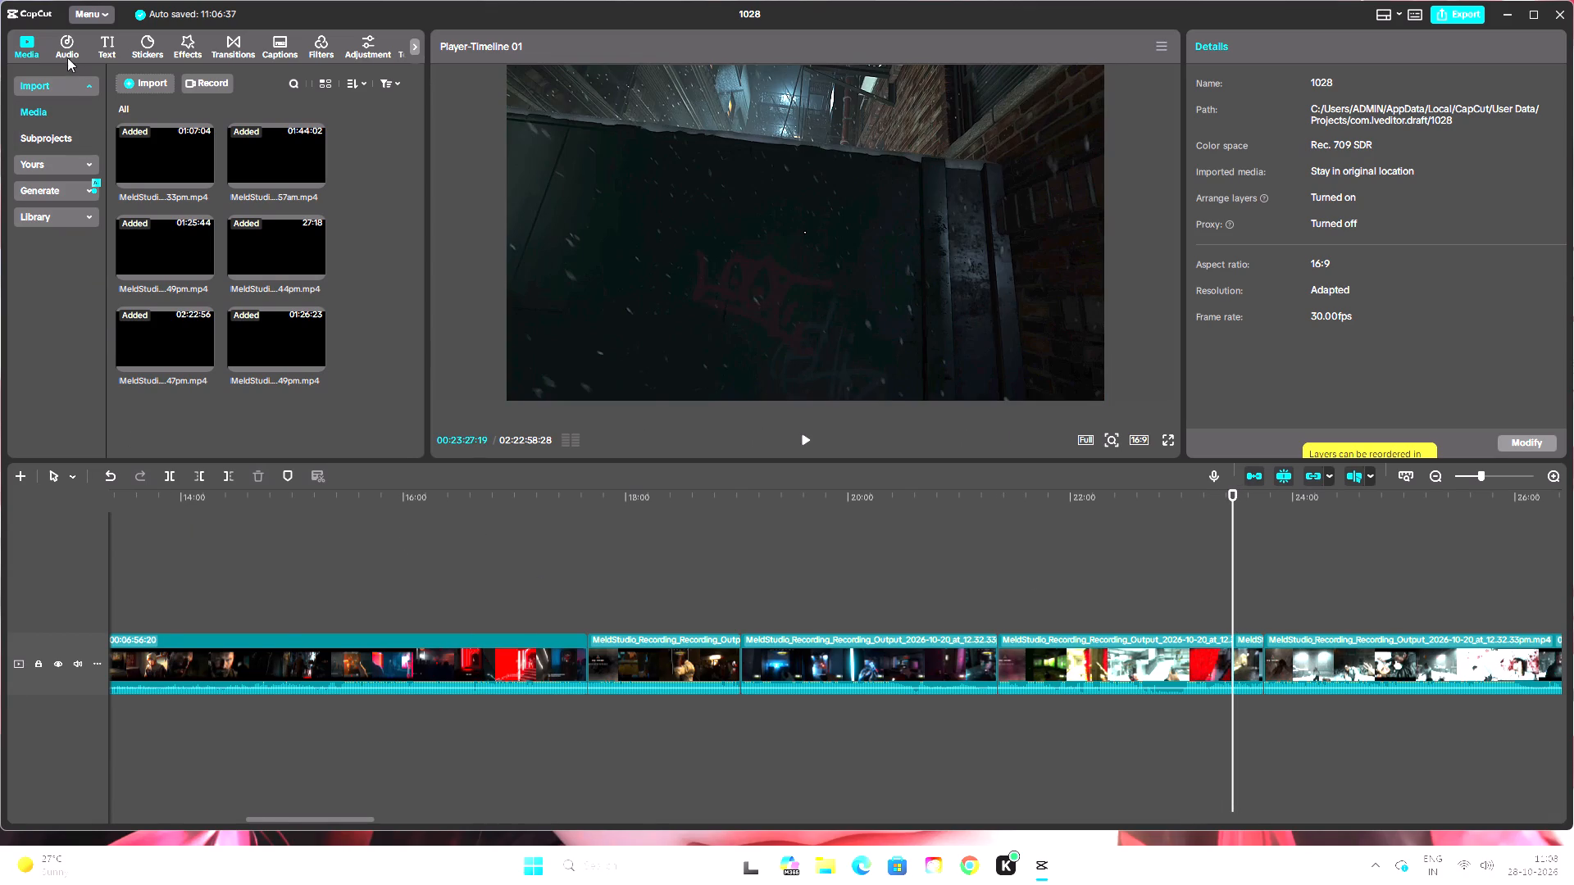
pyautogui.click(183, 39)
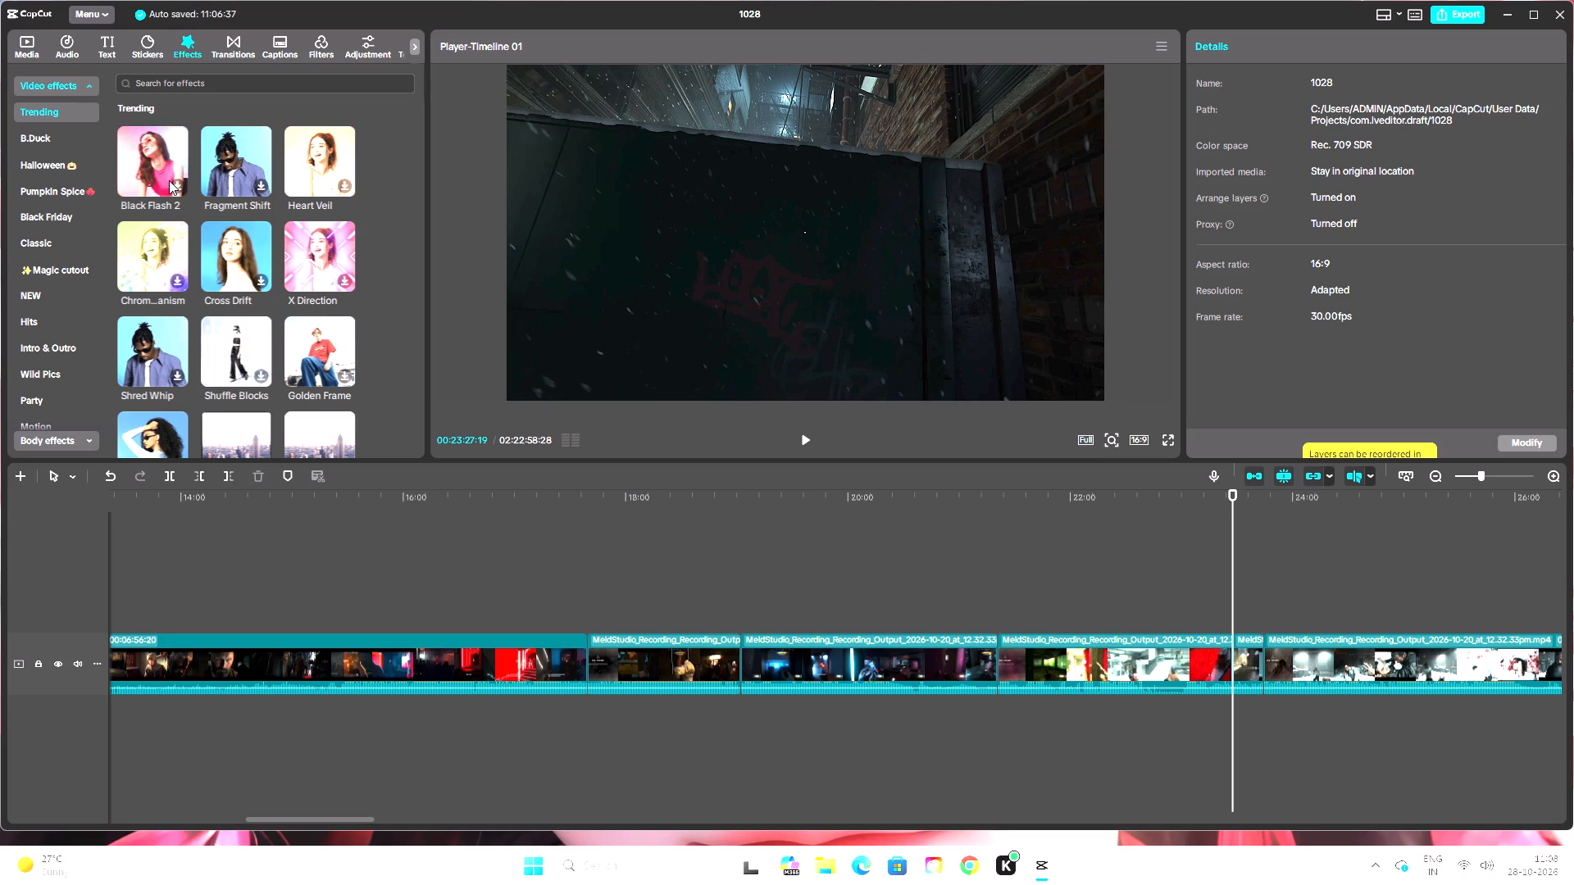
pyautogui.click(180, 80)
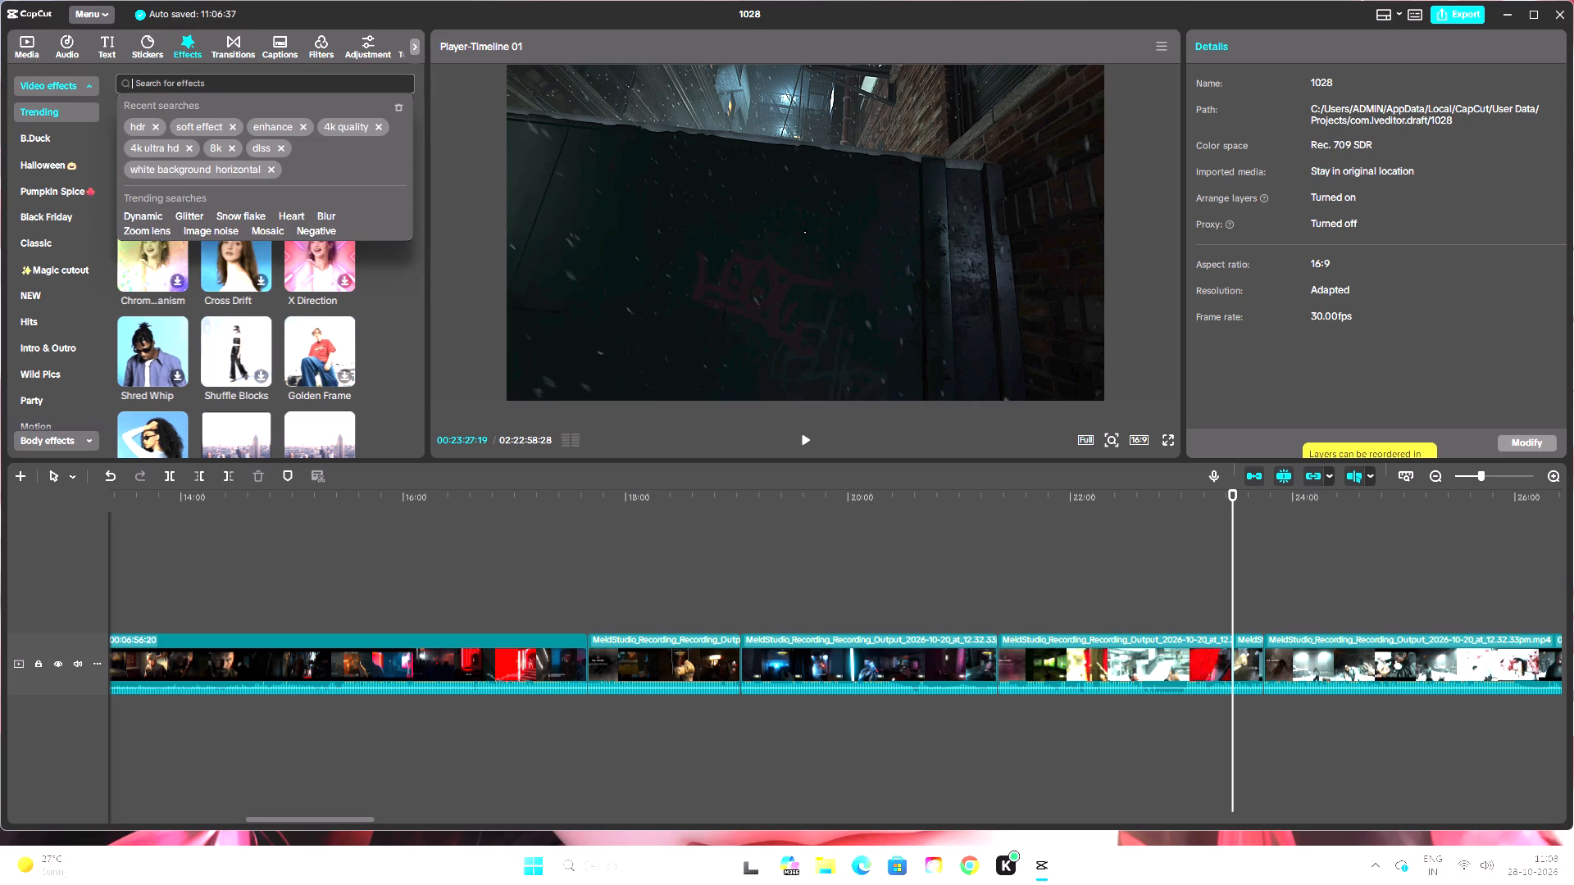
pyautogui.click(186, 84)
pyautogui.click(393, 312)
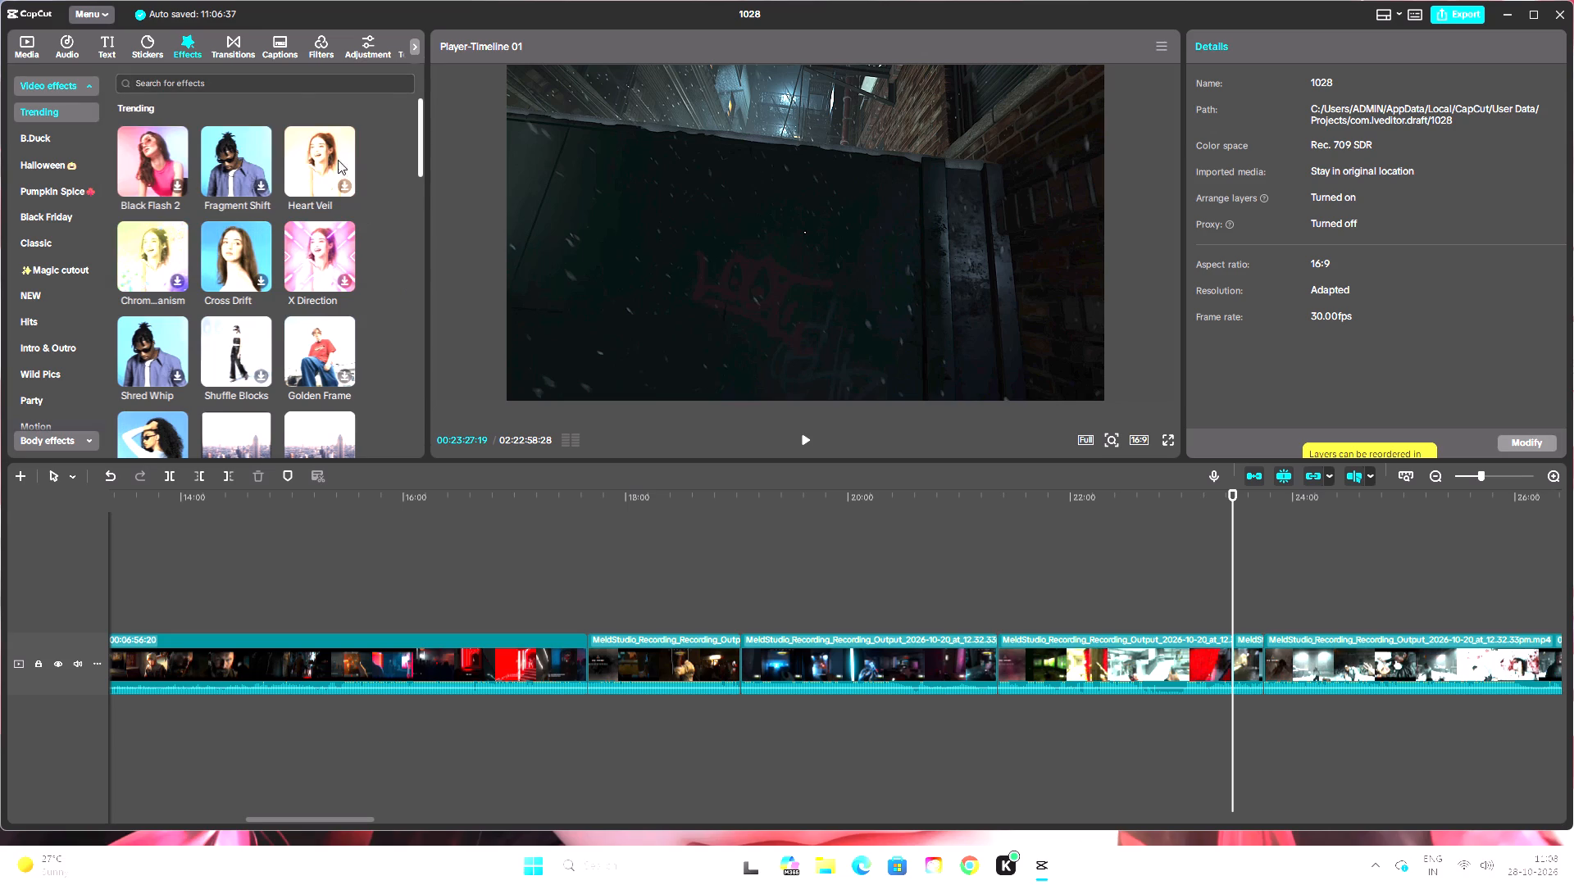
# Open the transitions library and reload its content.
pyautogui.click(234, 44)
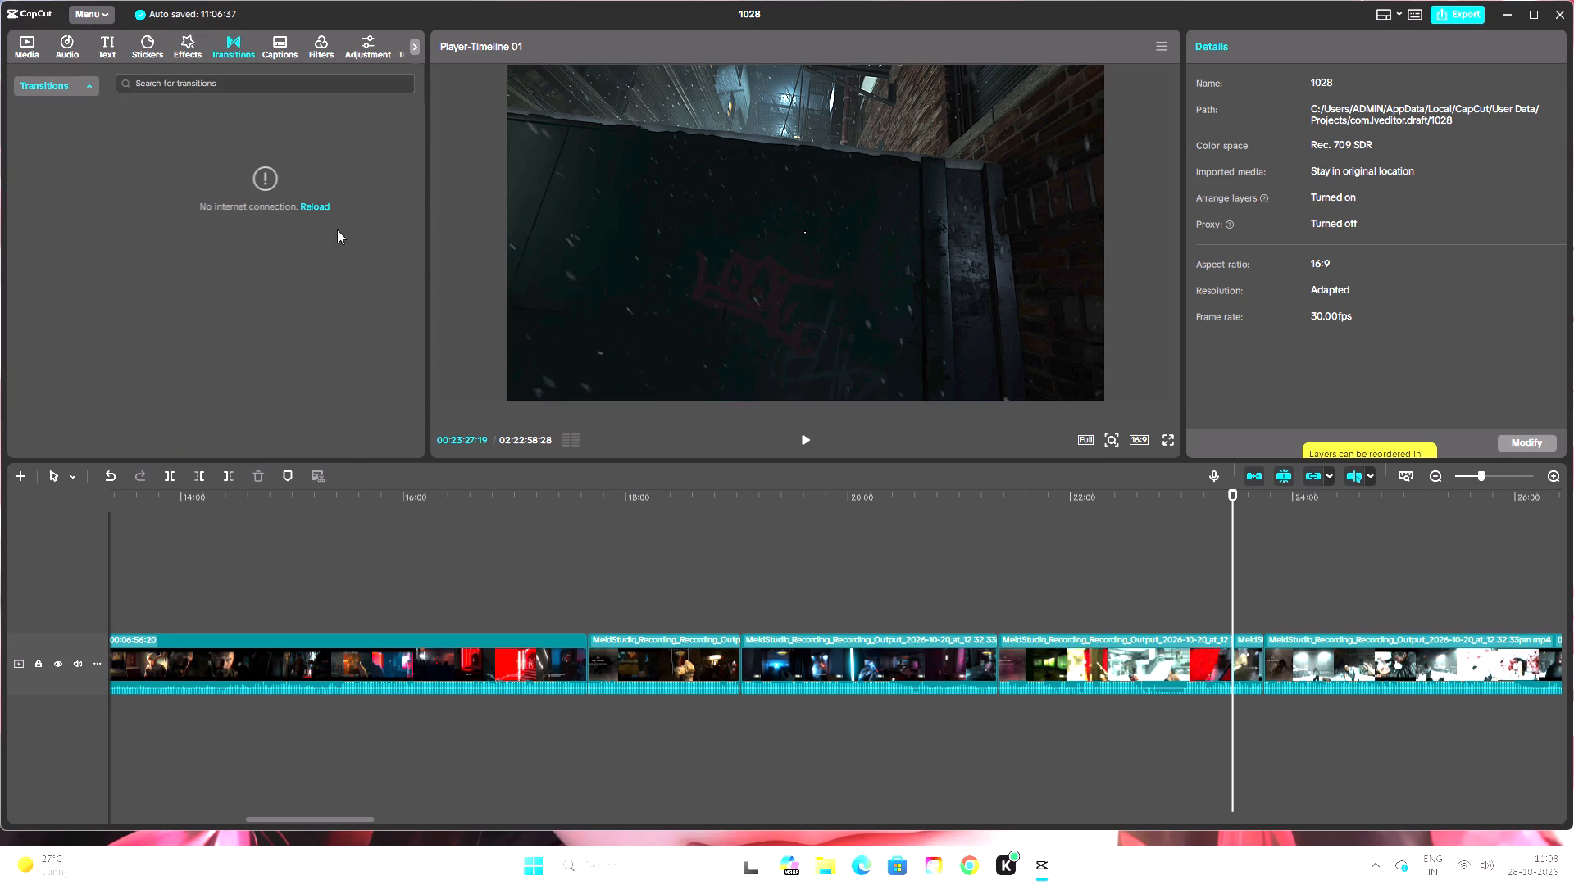
pyautogui.click(319, 207)
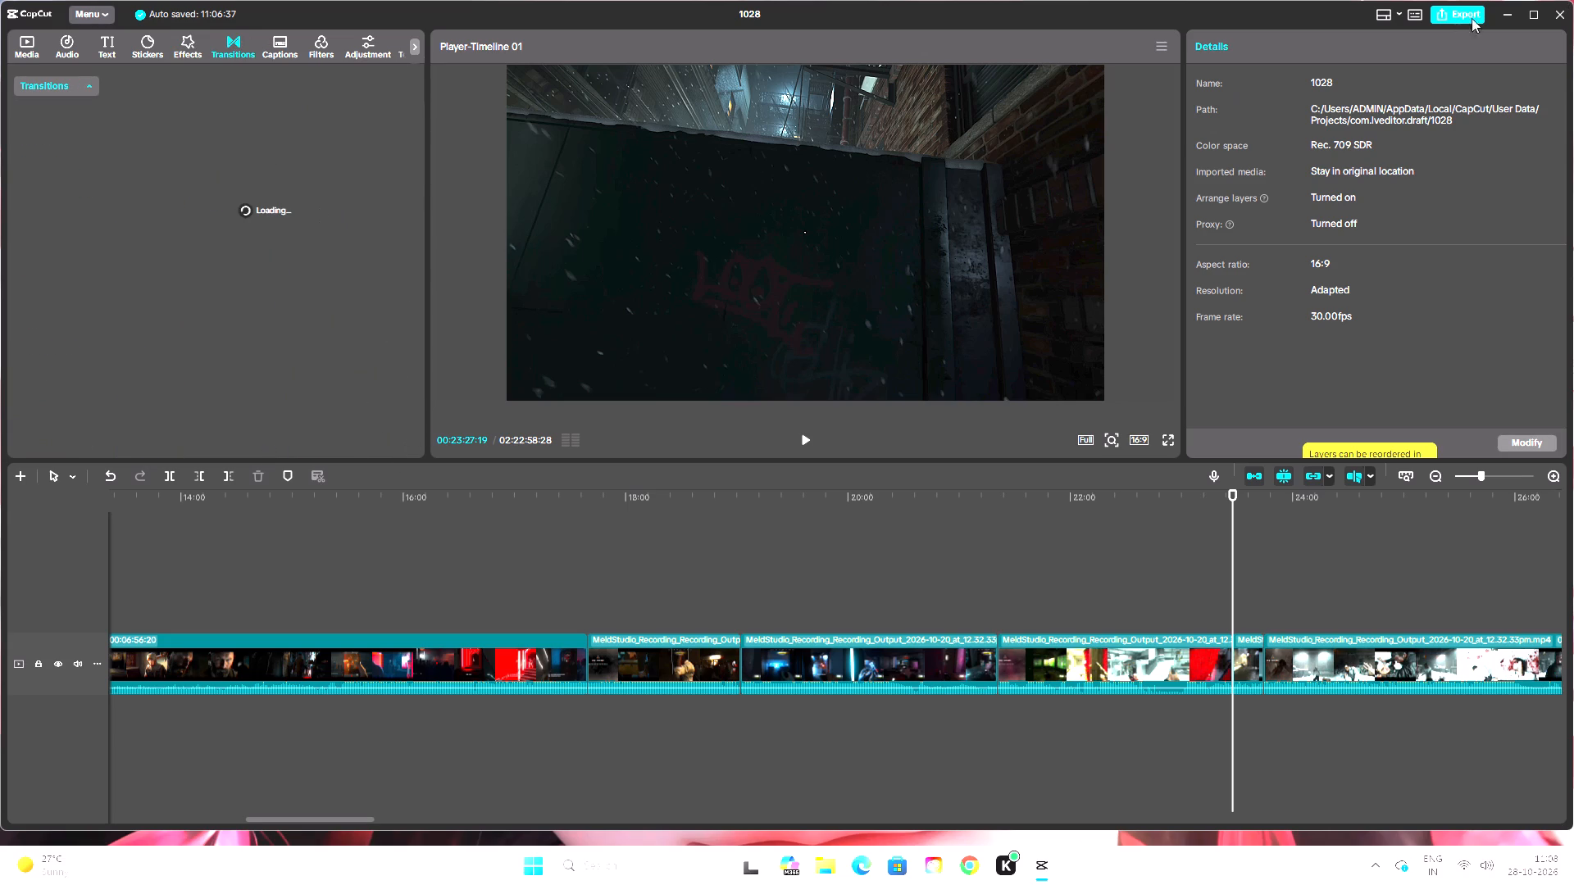
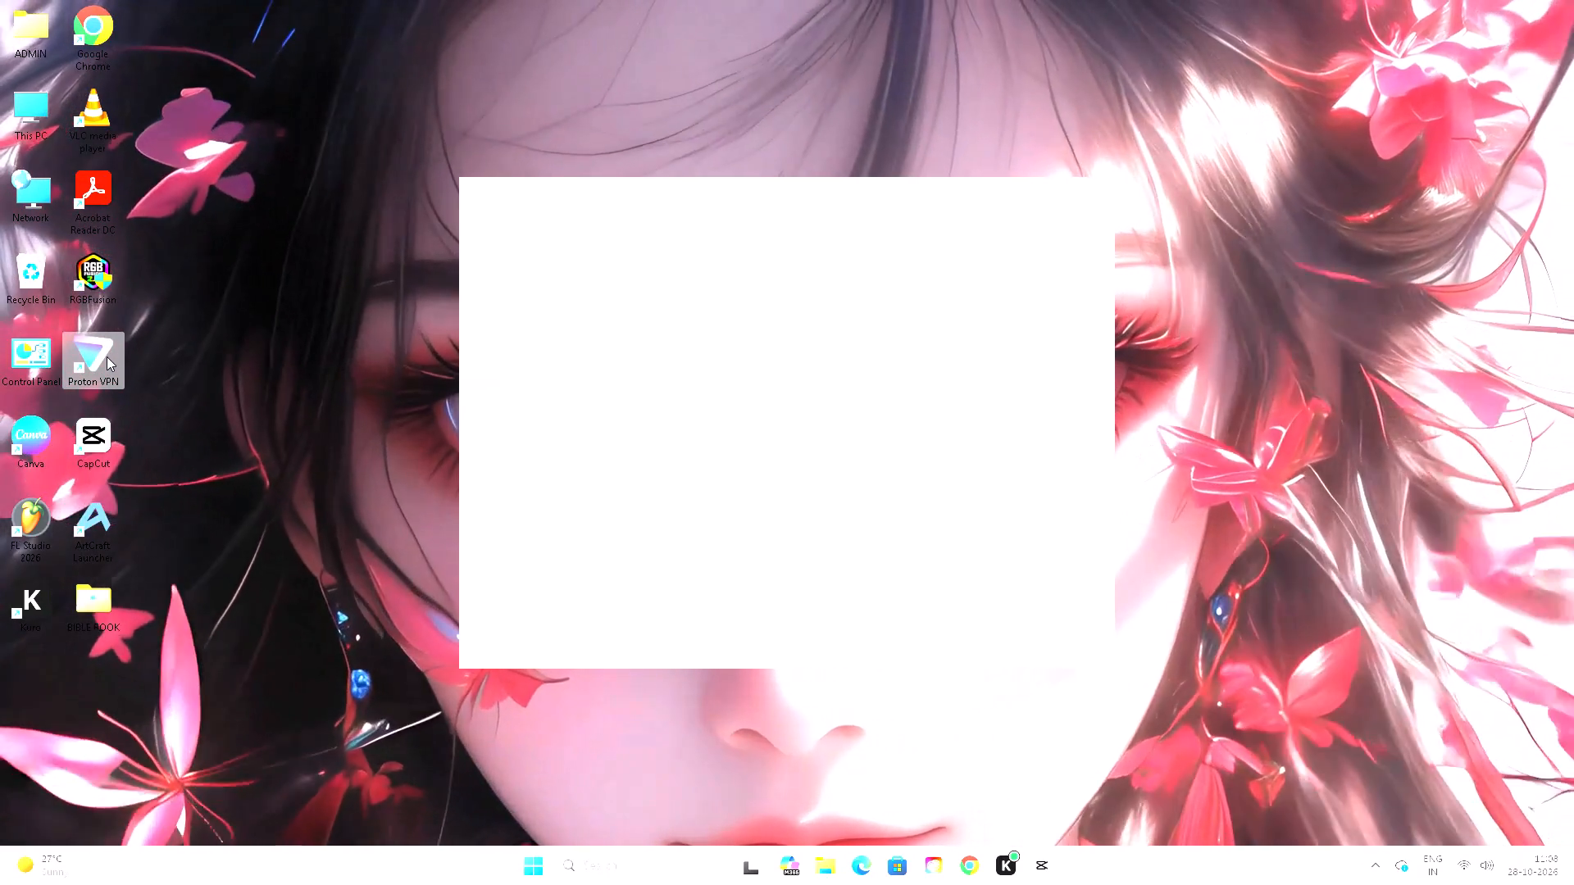
# Switch to Proton VPN, connect to the fastest free server, and change to another free server.
pyautogui.doubleClick(107, 356)
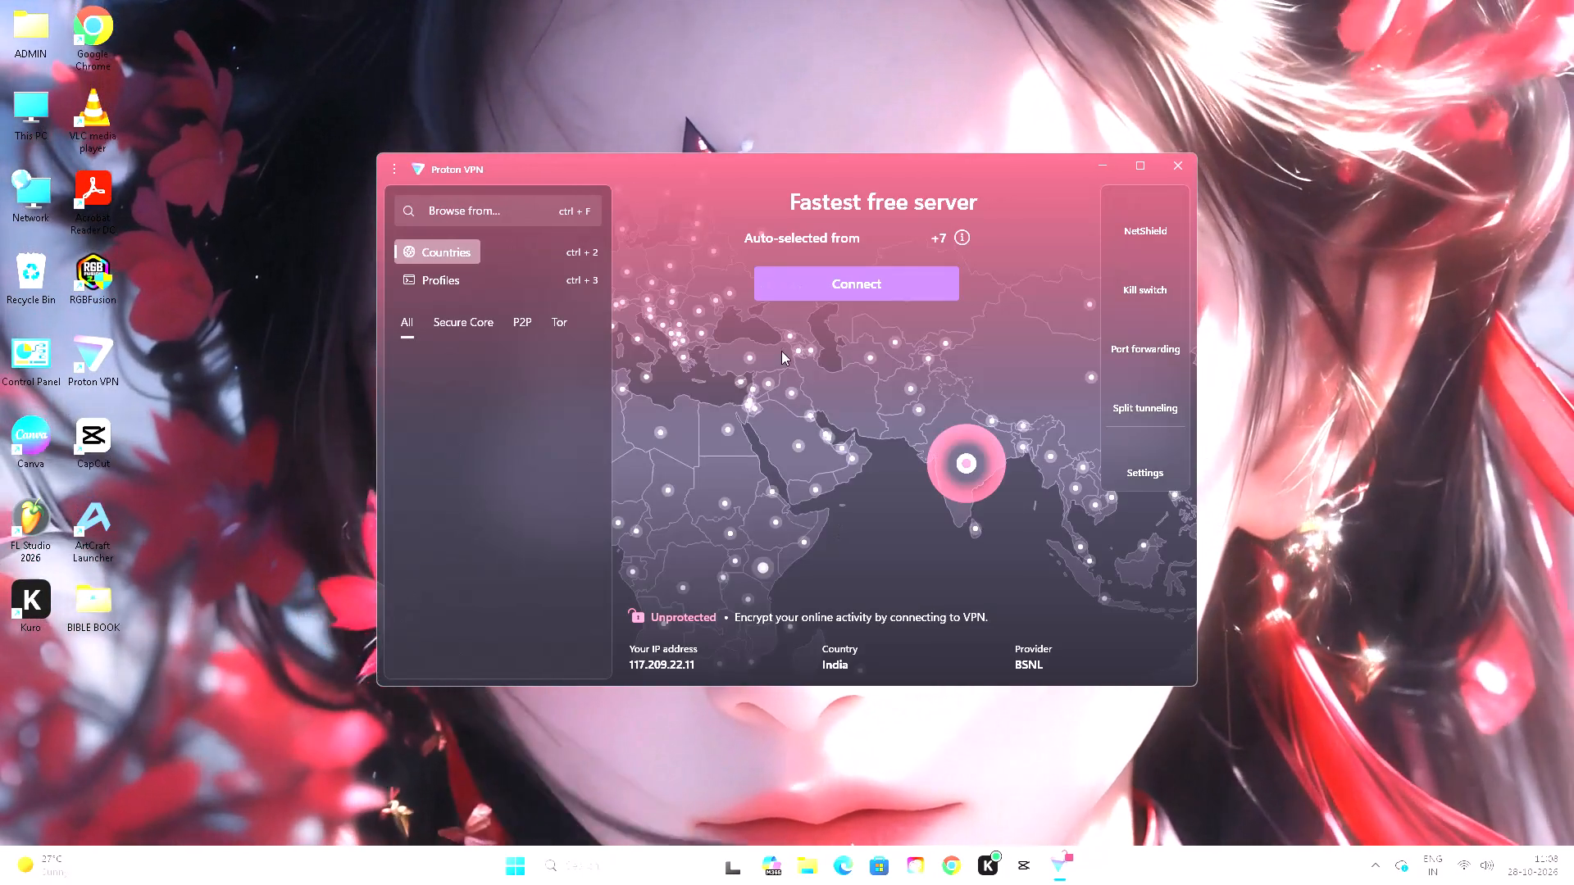
pyautogui.click(826, 293)
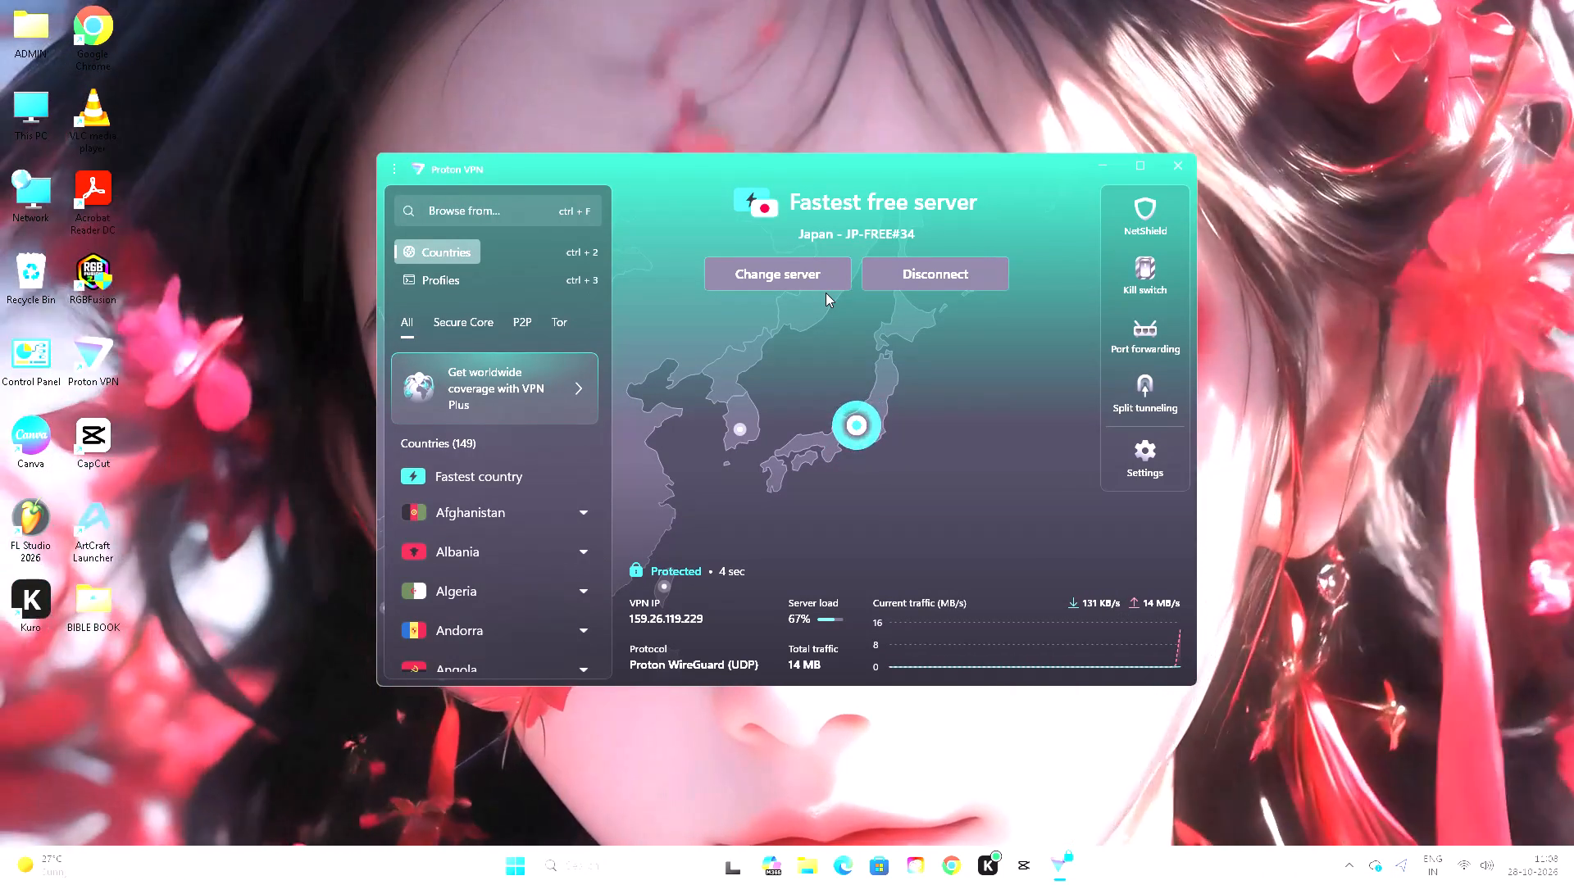
pyautogui.click(817, 290)
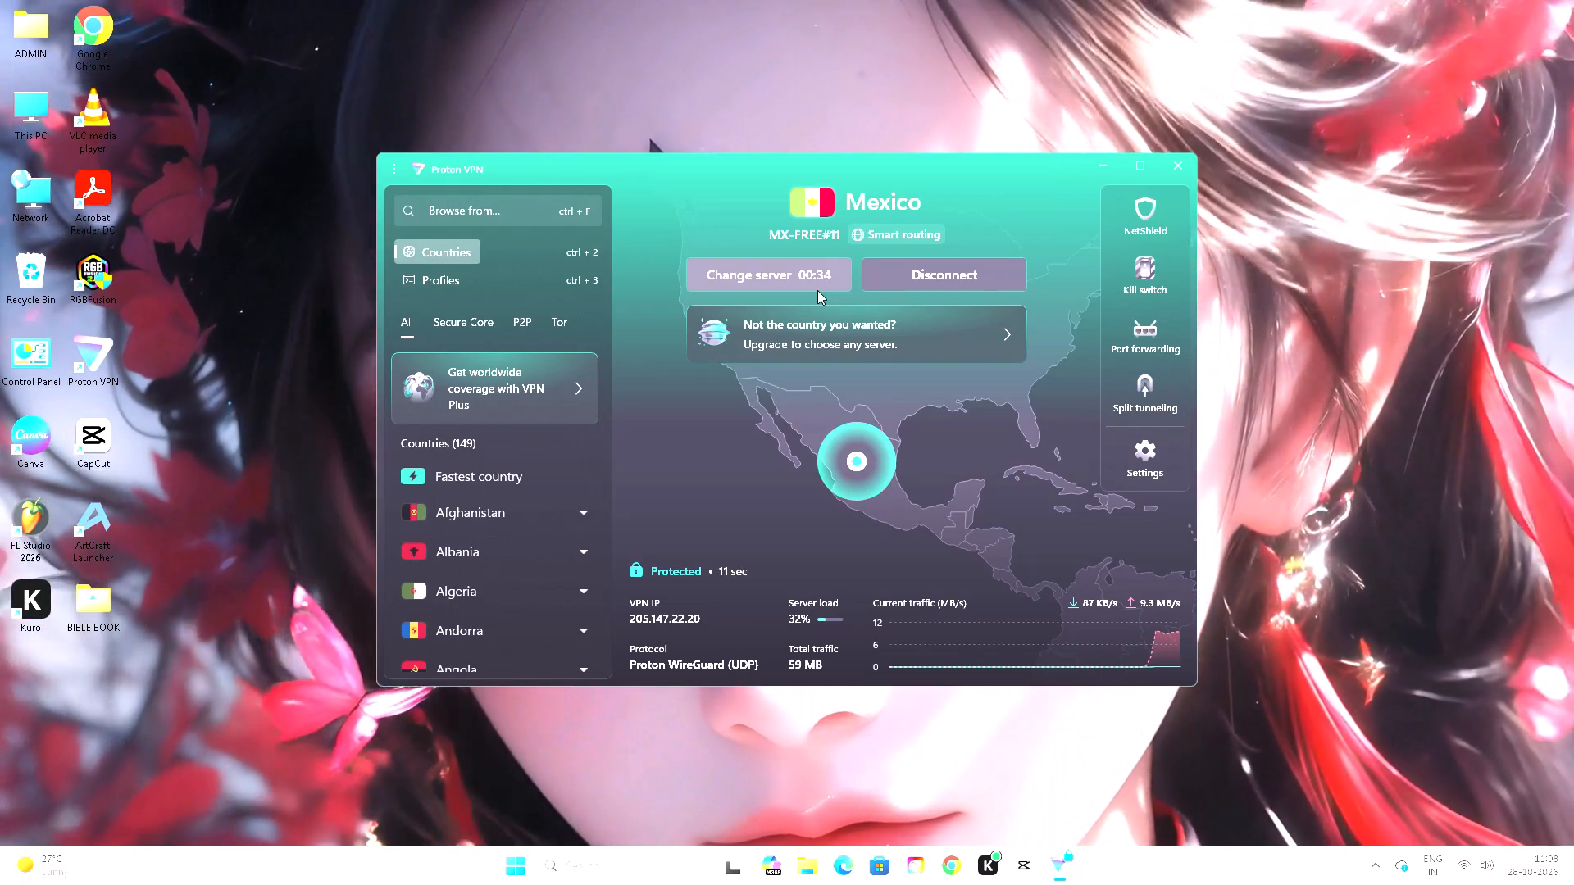
pyautogui.click(1307, 279)
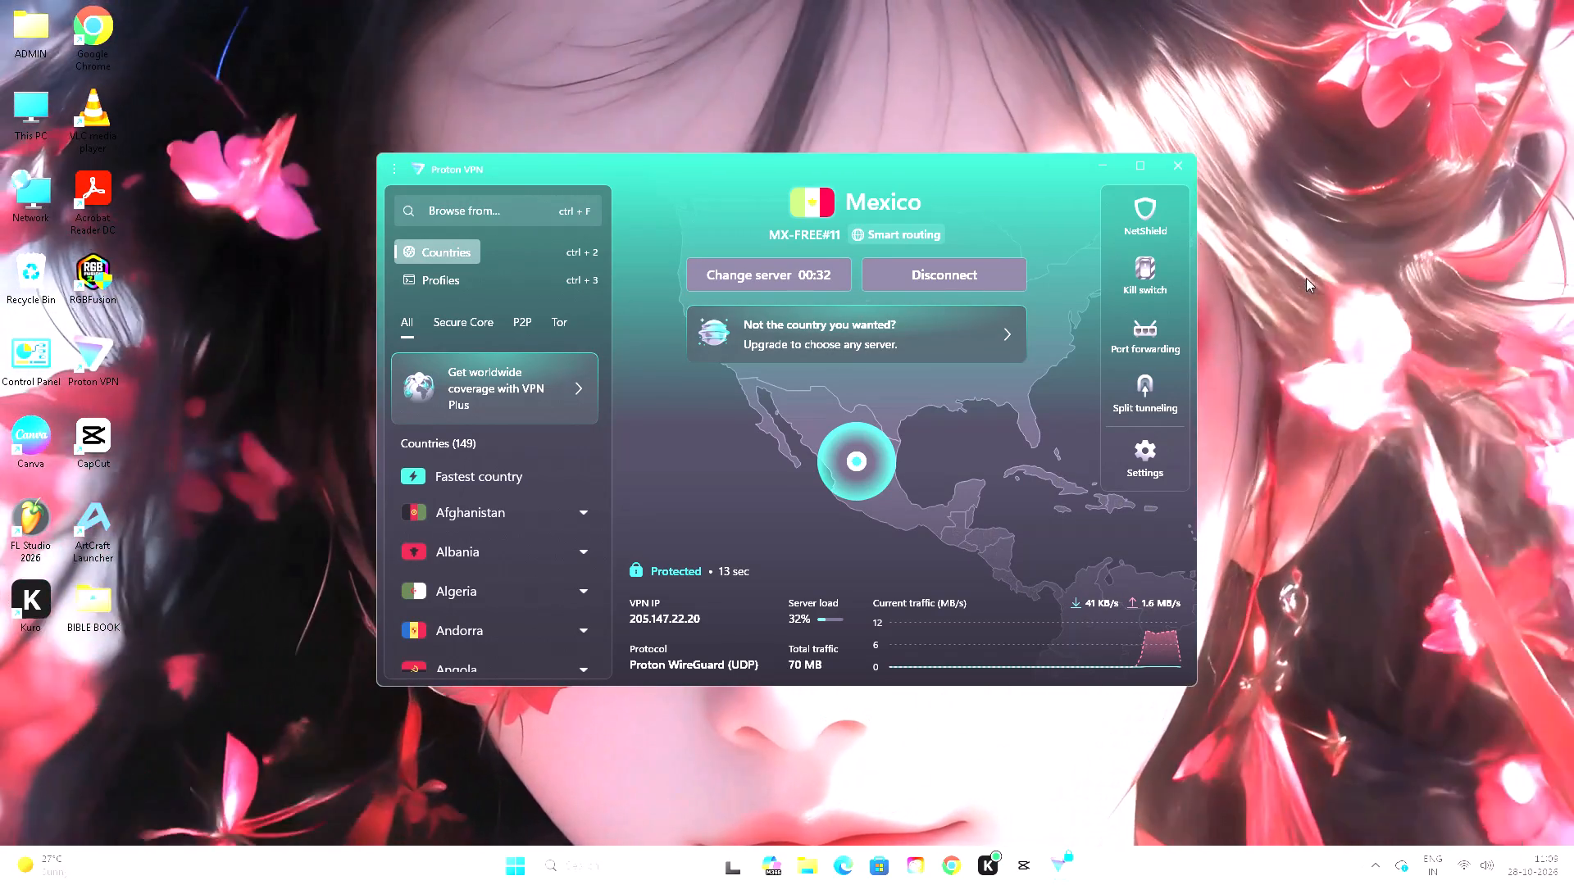
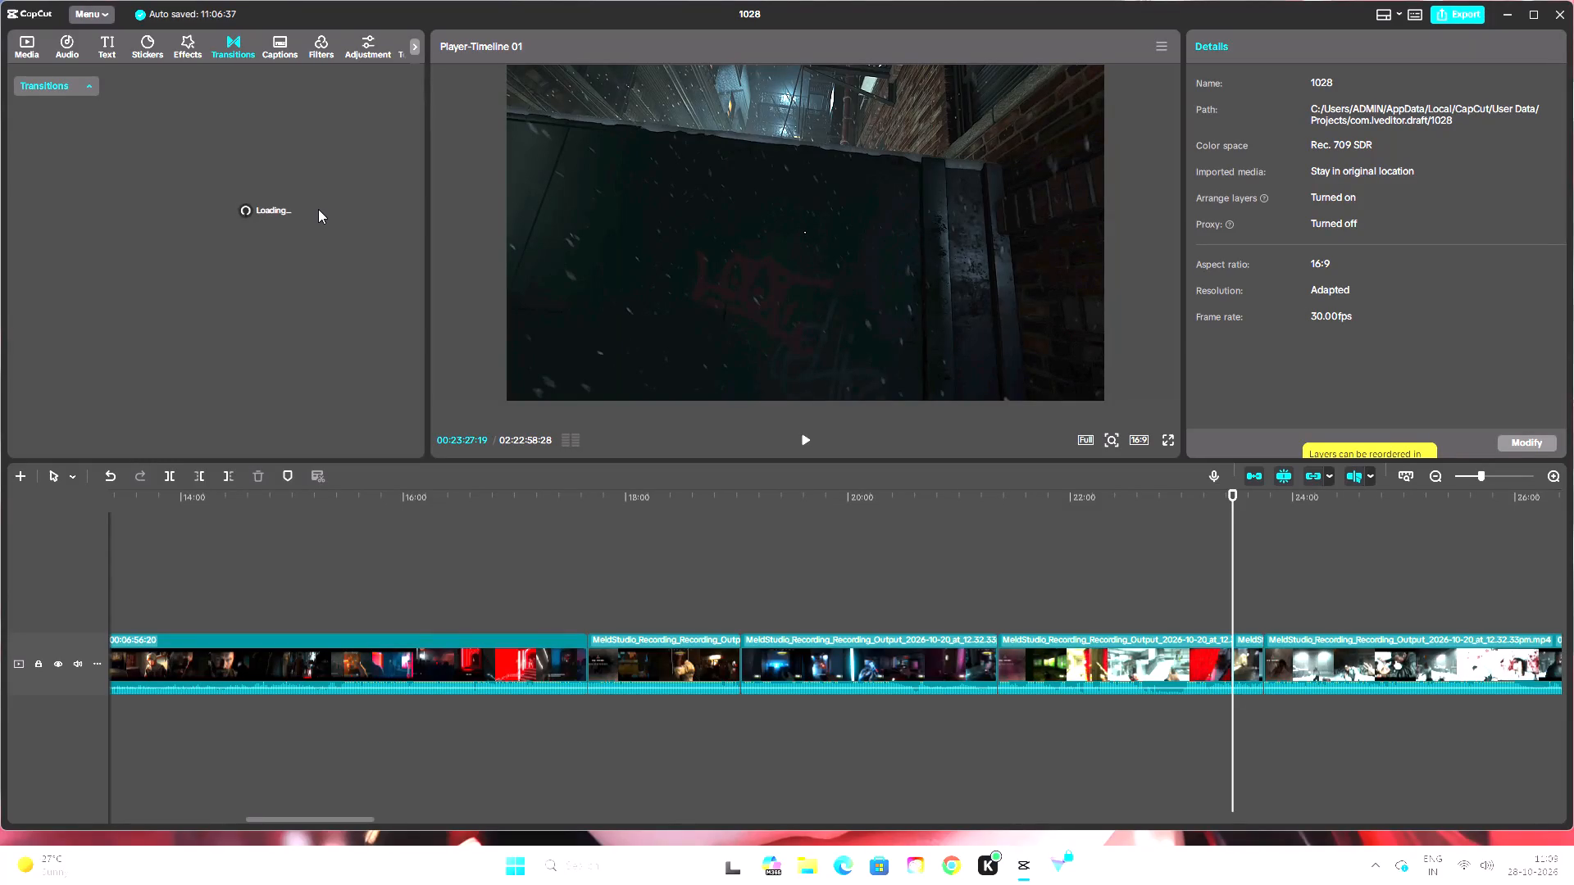
# Try to reload the transitions library in CapCut over the new VPN connection.
pyautogui.click(318, 209)
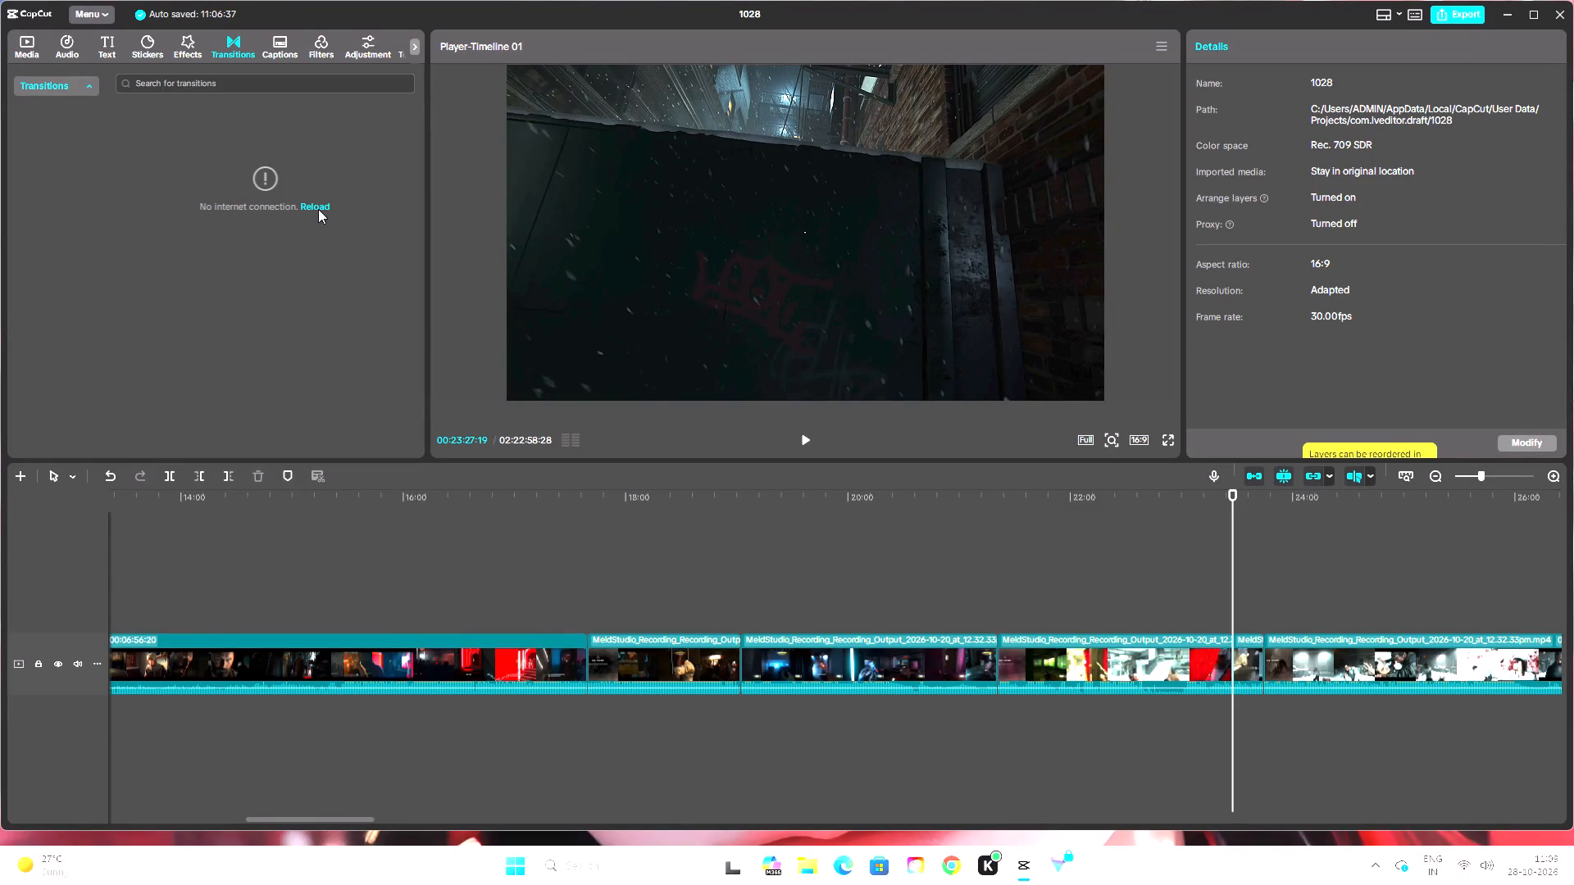
# Leave the 1028 project editor and go back to the home page.
pyautogui.click(88, 11)
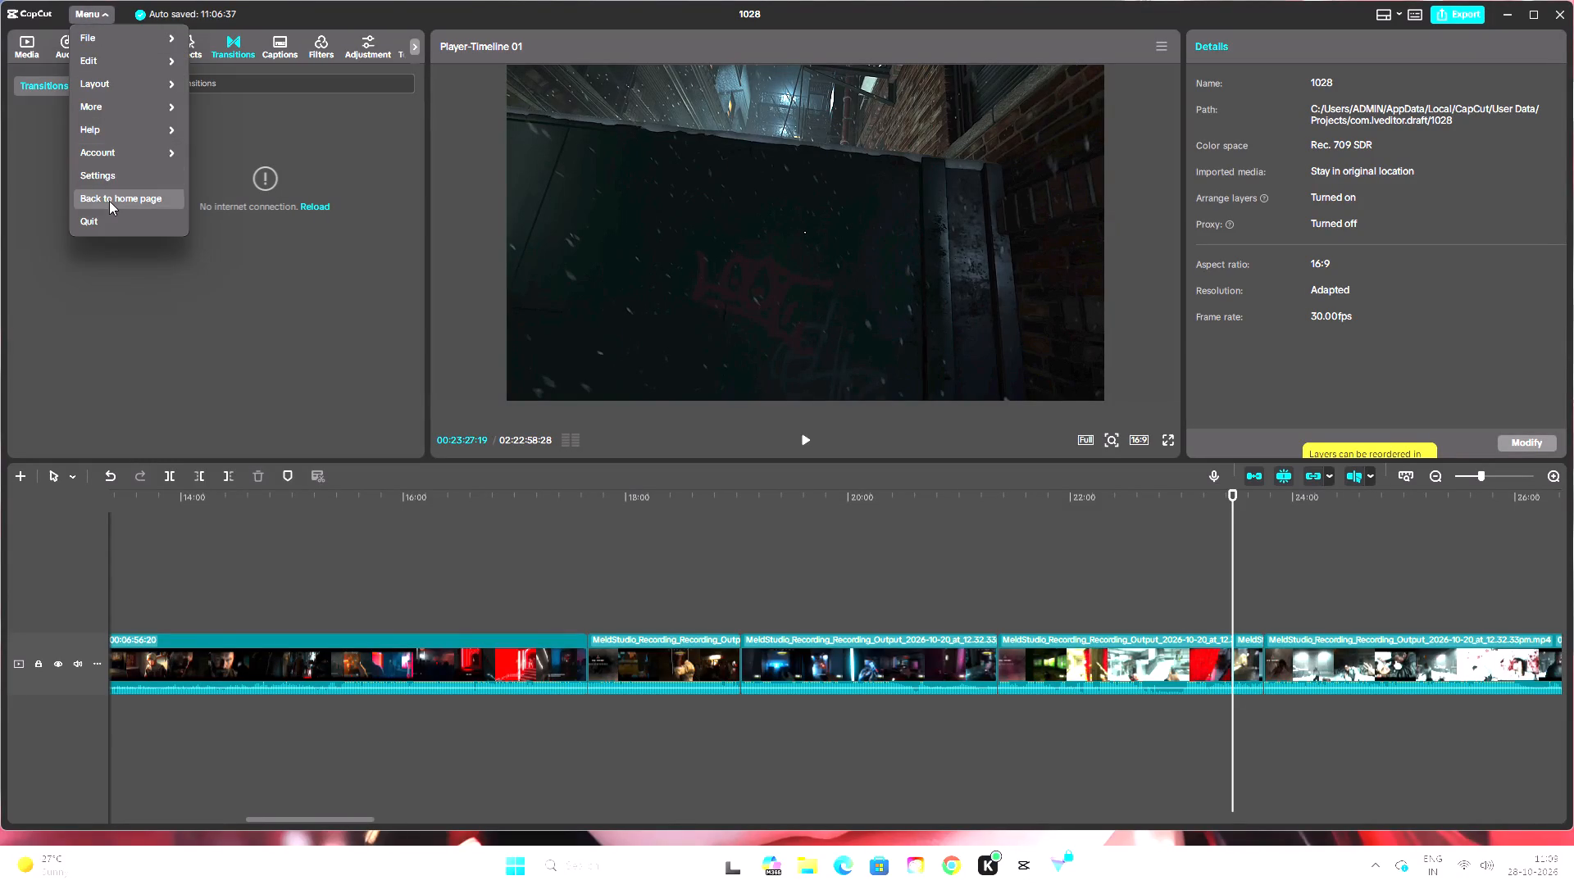
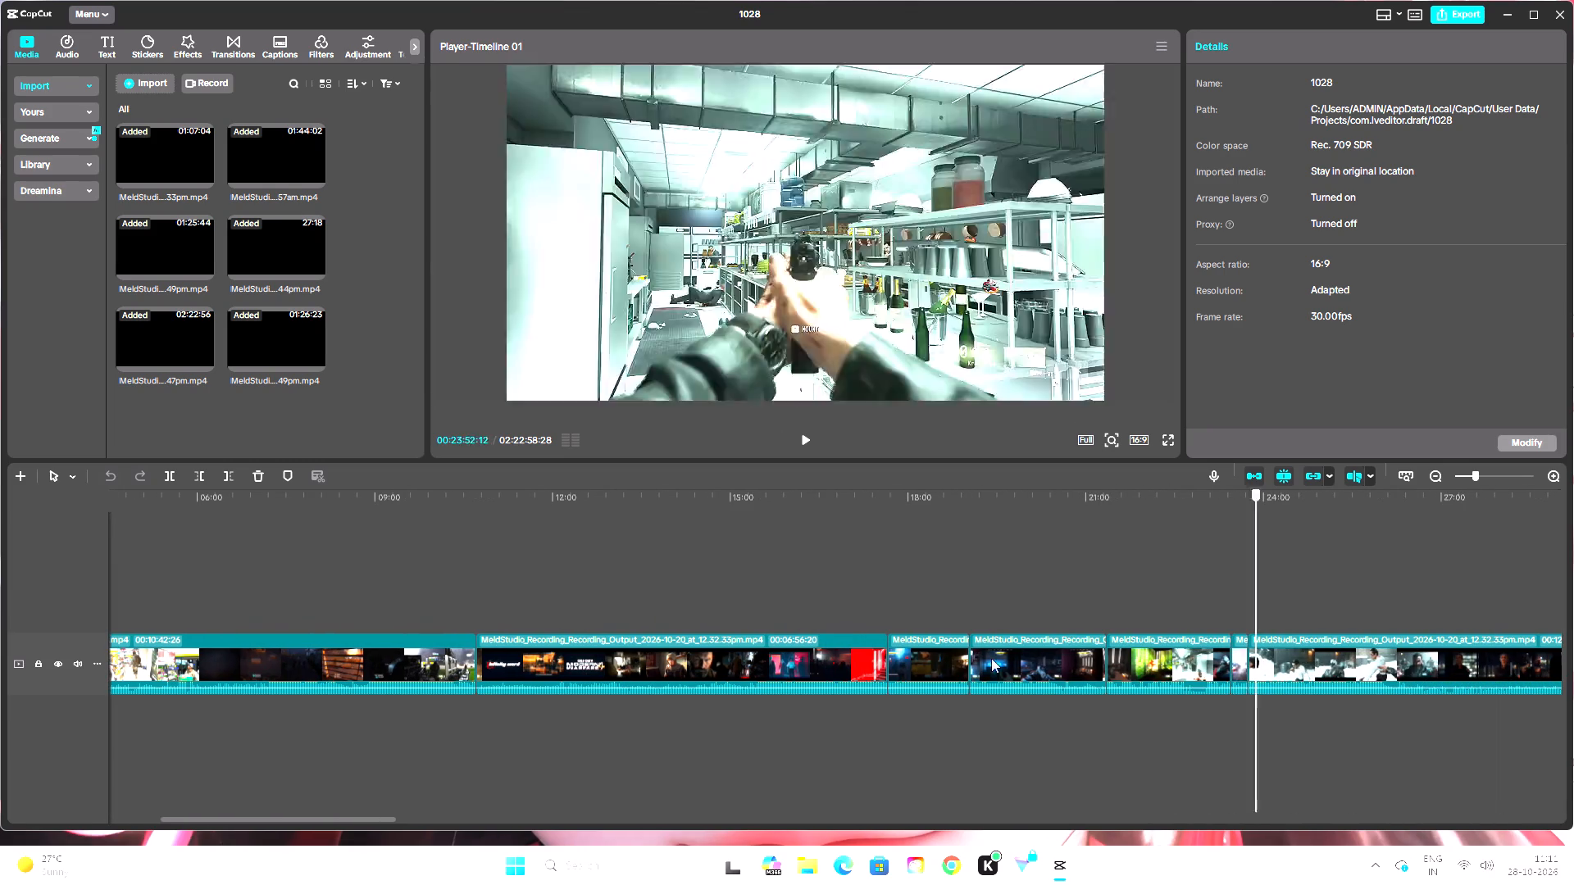
# Search the transitions for "black fade" and add Black Fade to the clip join at 00:23:27:19.
pyautogui.moveTo(991, 658); pyautogui.dragTo(1221, 669)
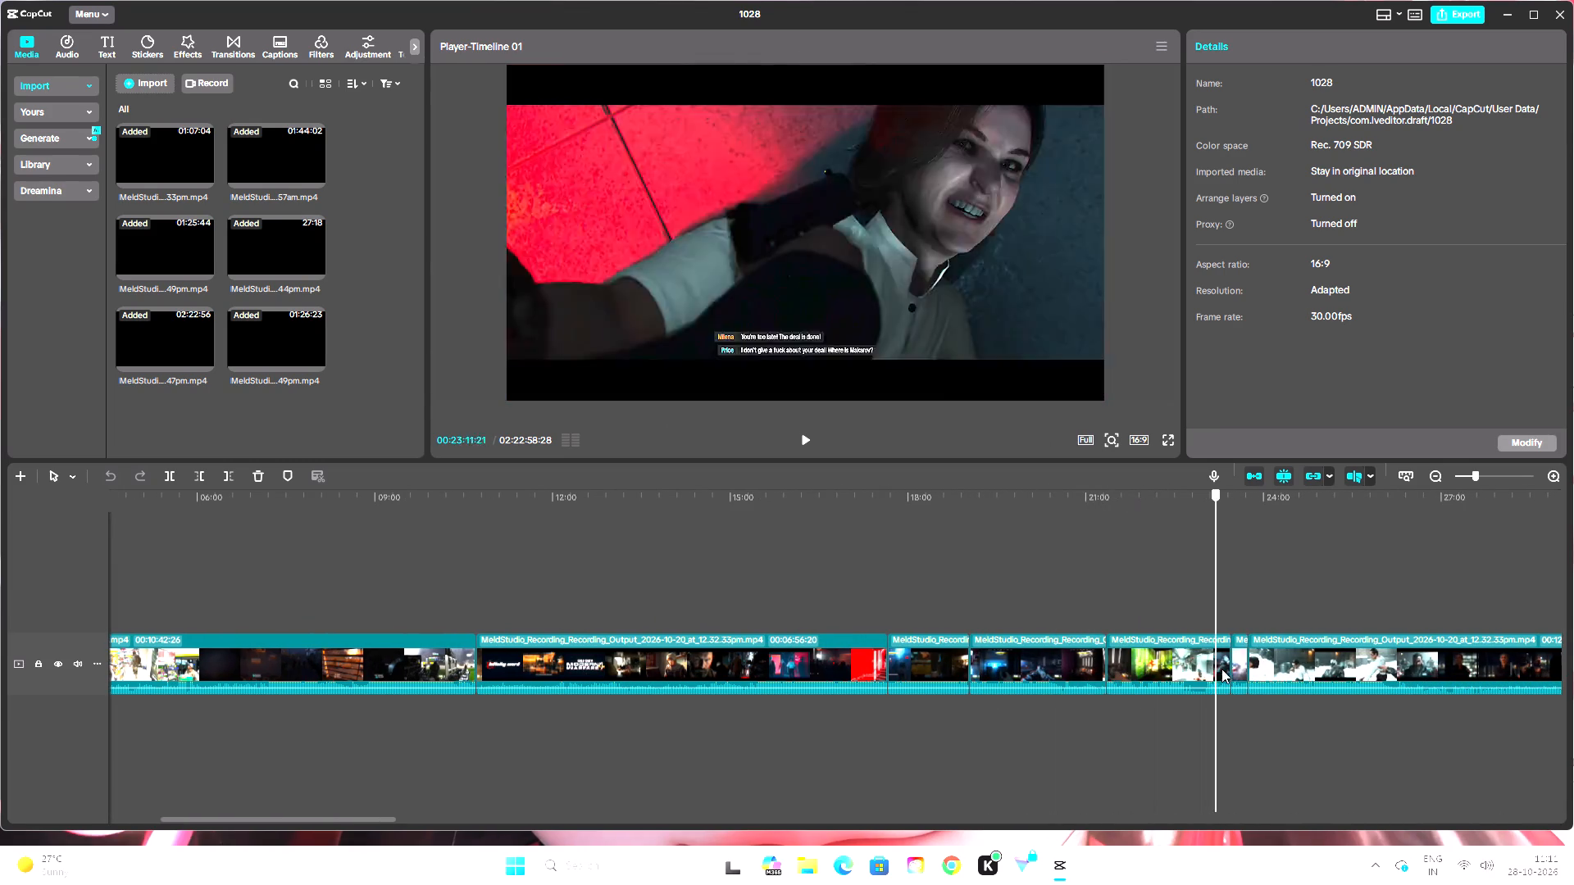
pyautogui.moveTo(1221, 669); pyautogui.dragTo(1232, 669)
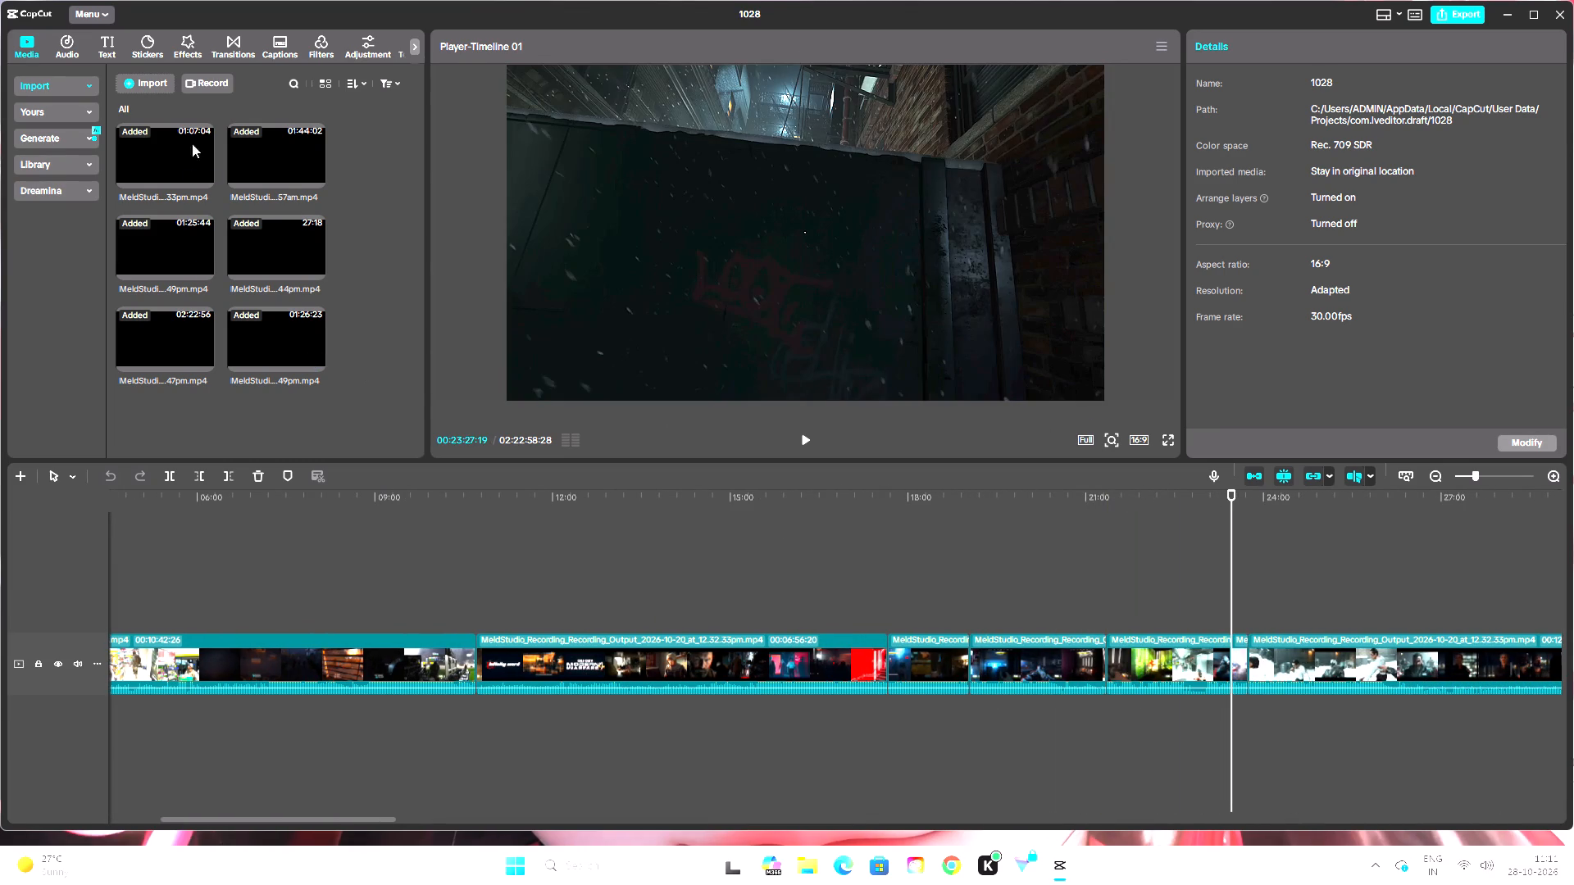
pyautogui.click(244, 44)
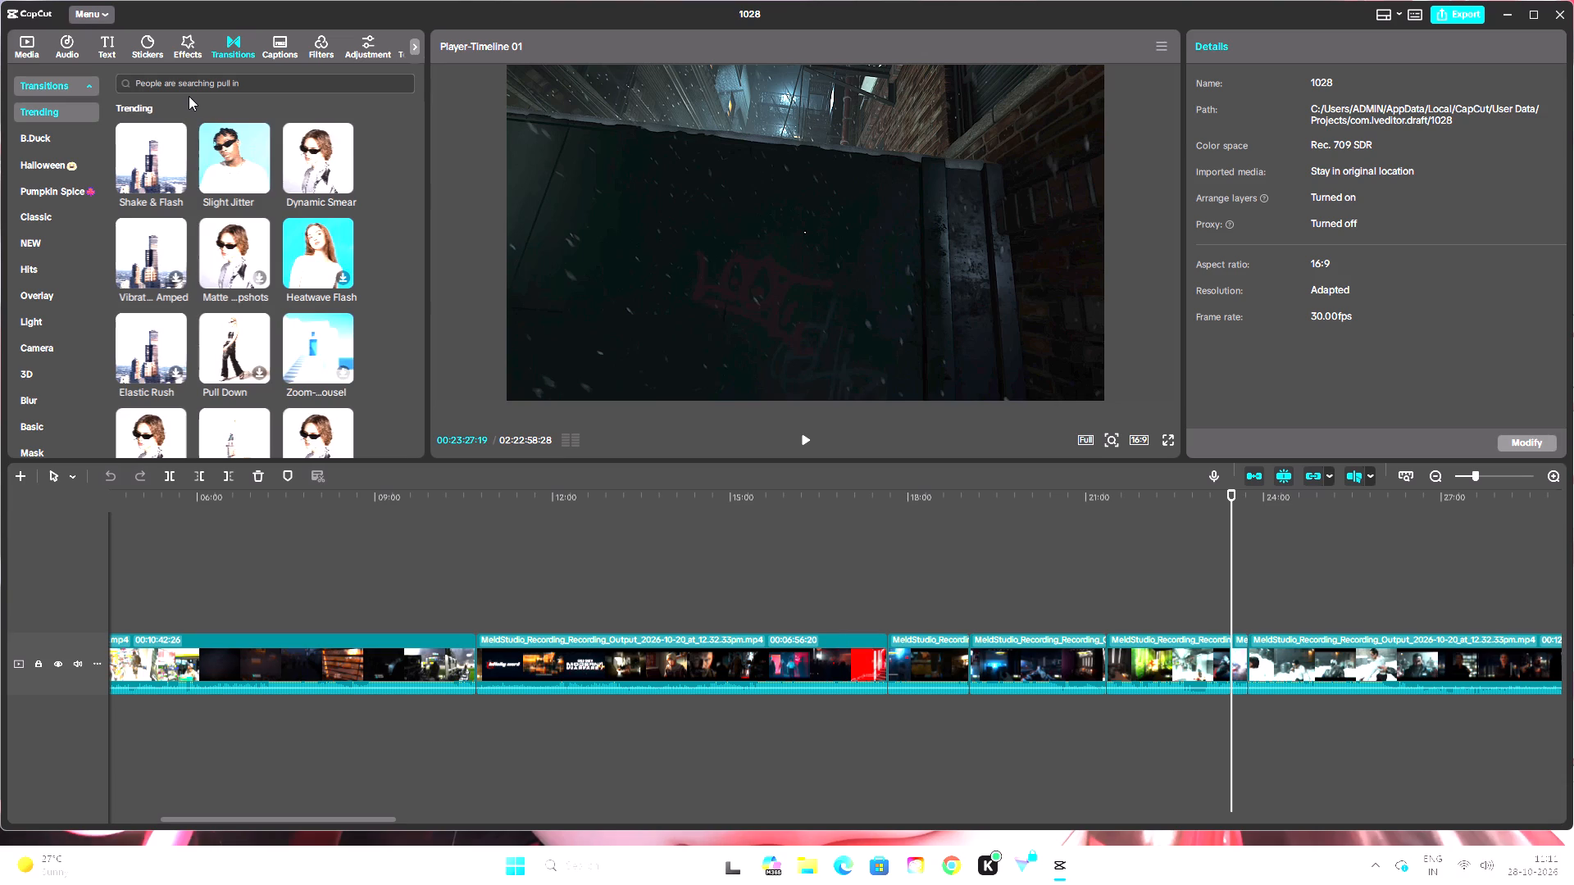
pyautogui.click(192, 82)
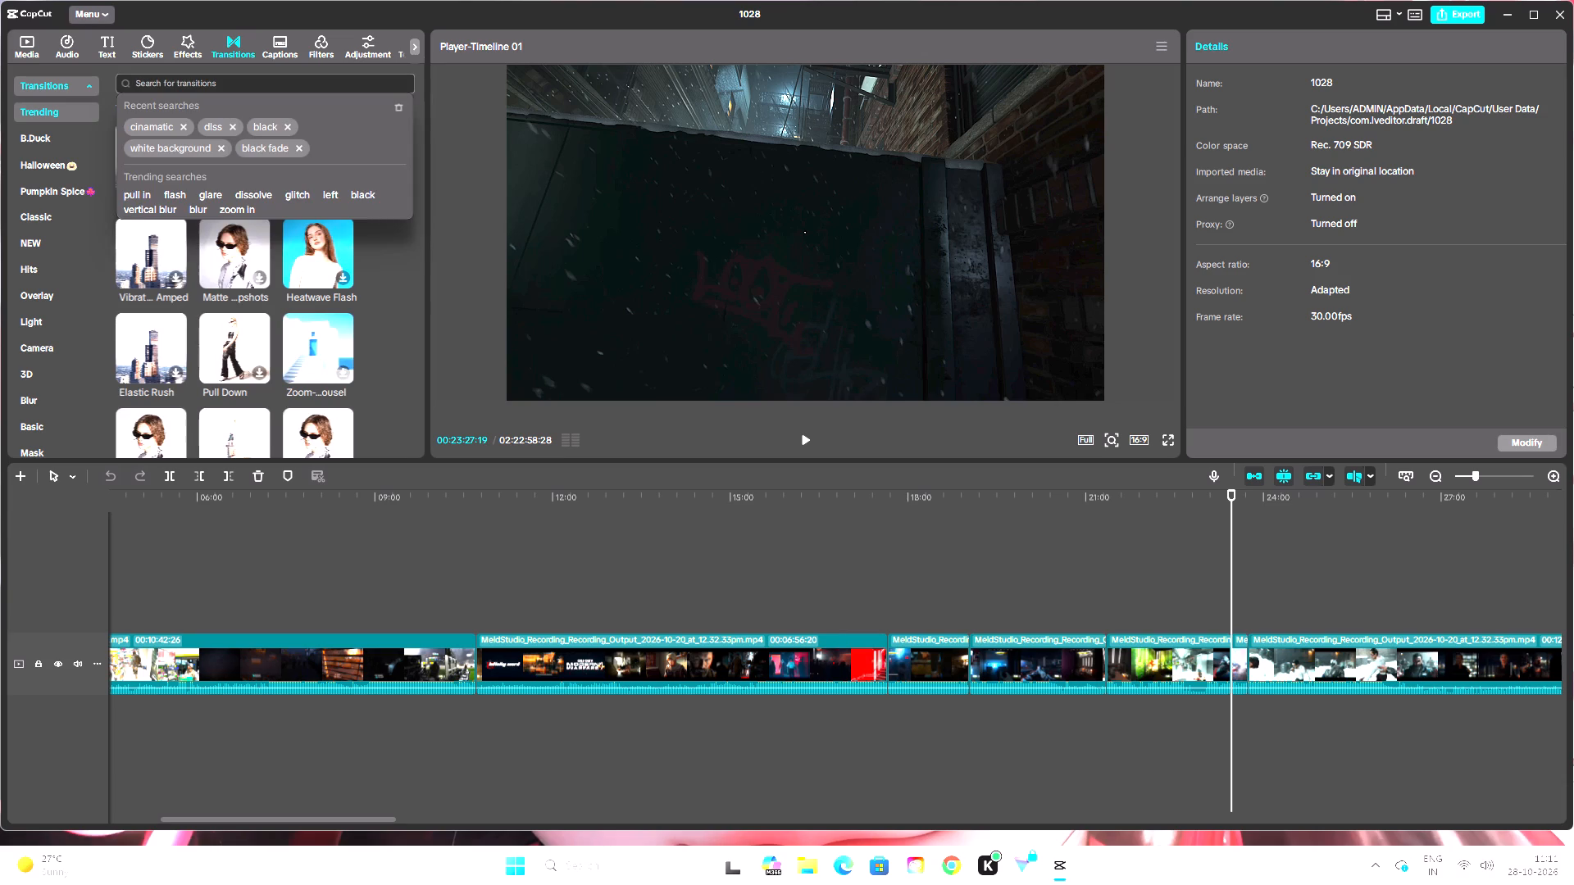
pyautogui.click(259, 146)
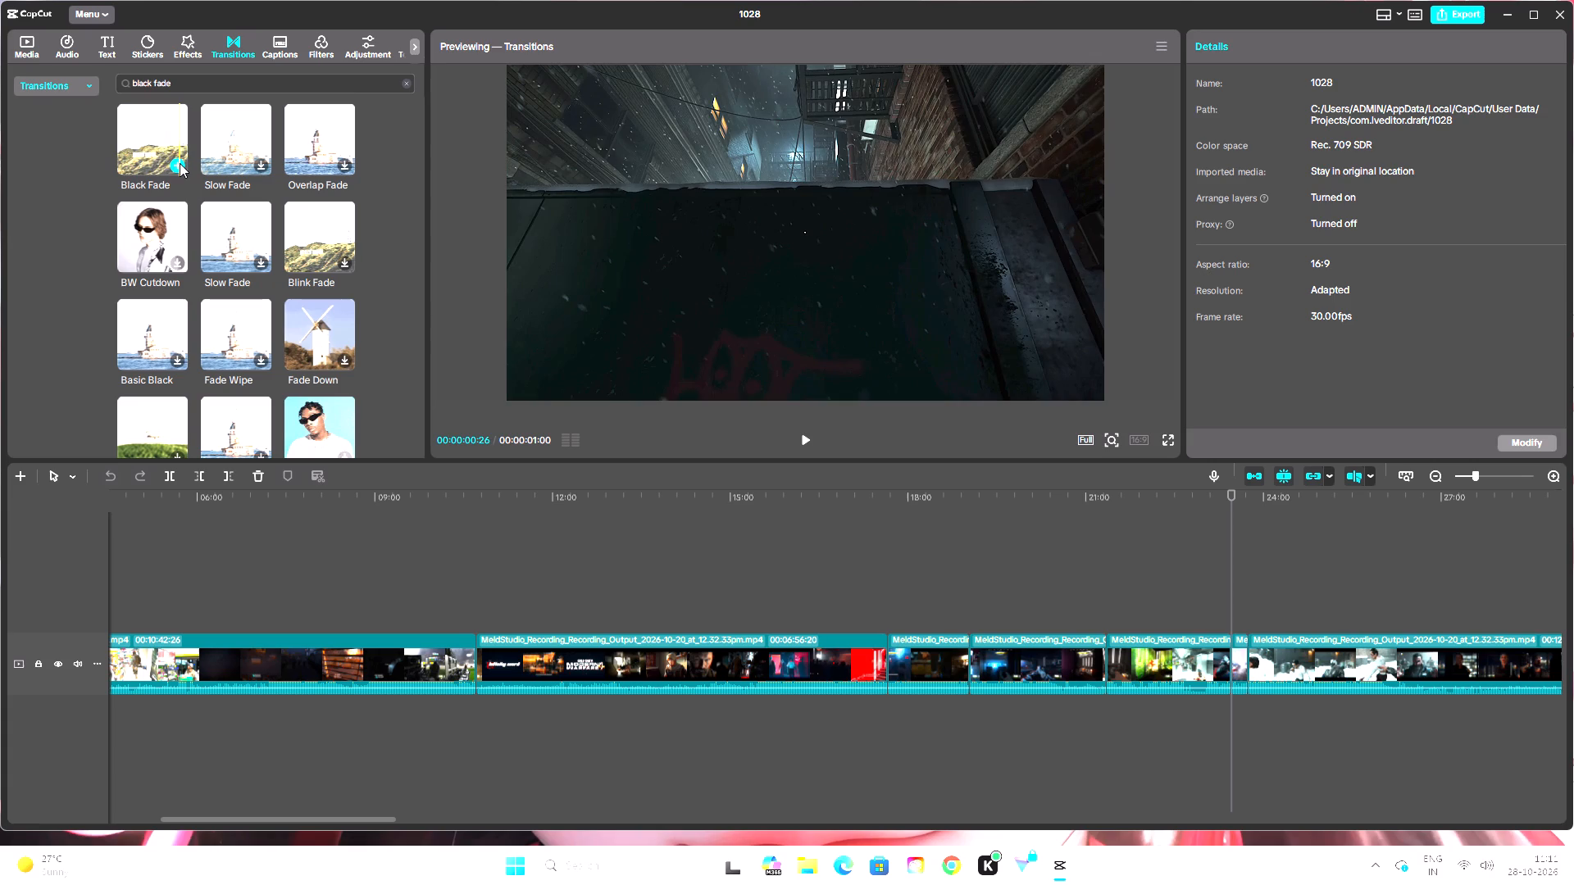
pyautogui.click(179, 166)
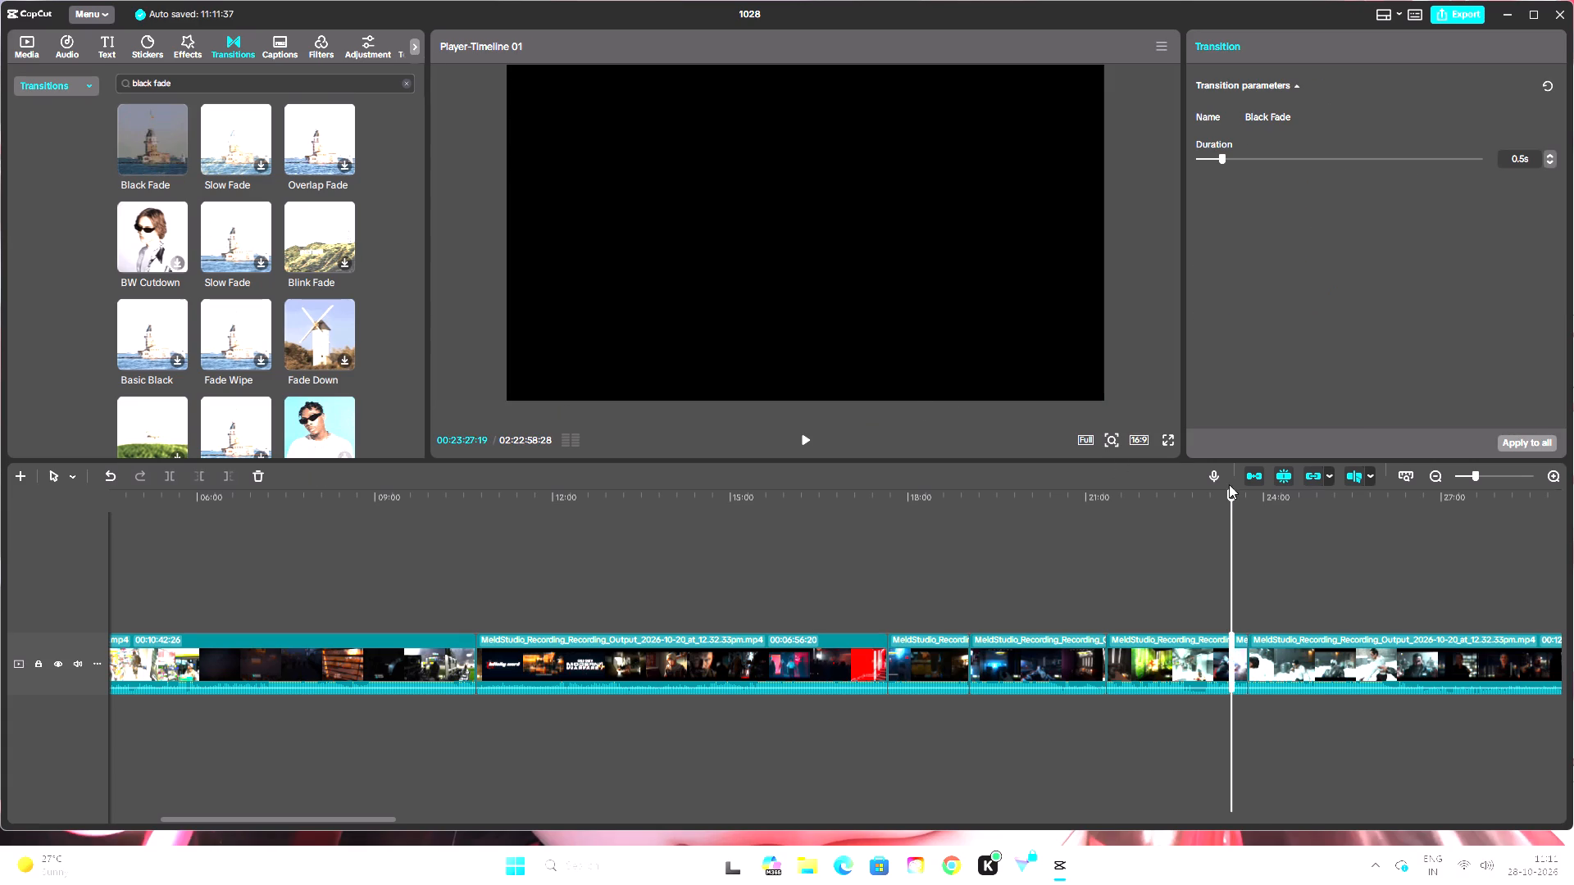
# Play back the Black Fade at the 00:23:27:19 join, starting from about 00:23:20.
pyautogui.moveTo(1235, 499); pyautogui.dragTo(1224, 511)
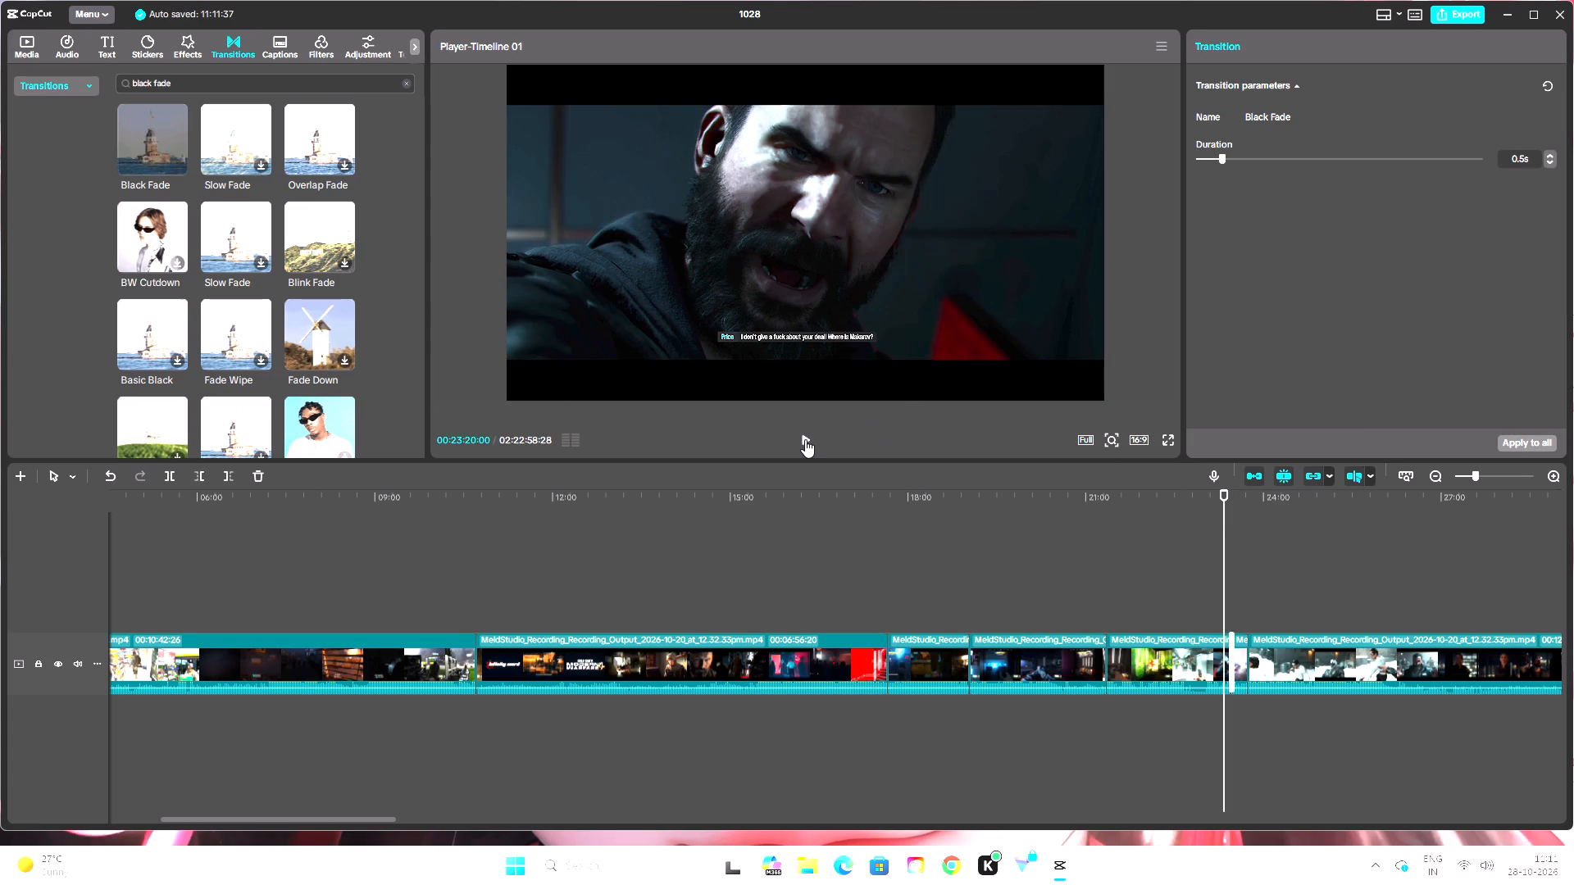
pyautogui.click(805, 439)
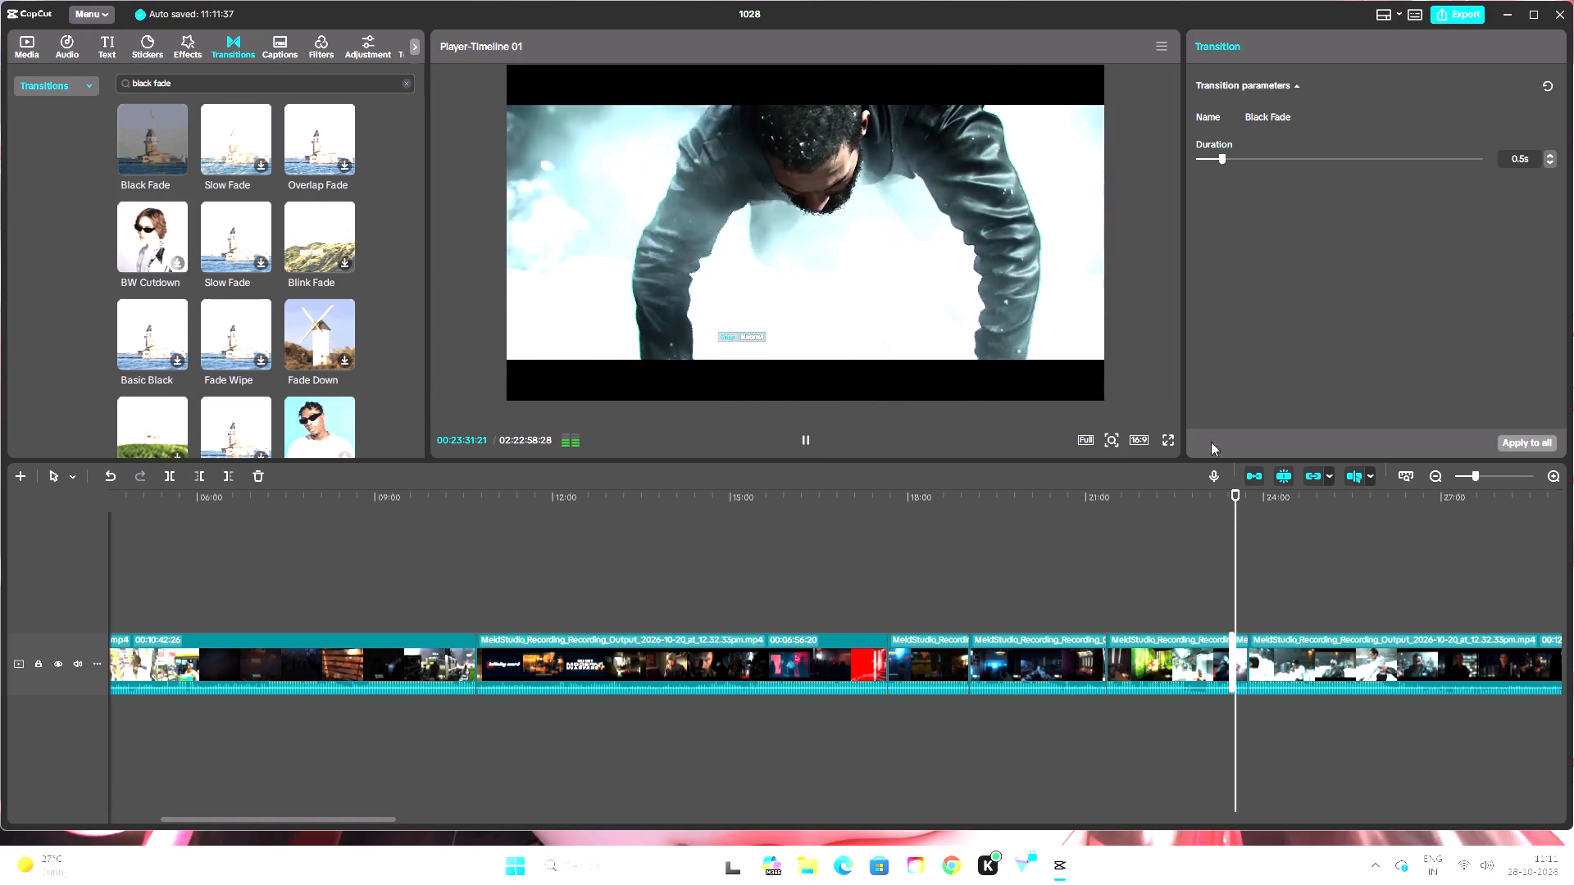
# Check the joins between about 35:46 and 37:12, and add Black Fade at the join at 00:37:12:22.
pyautogui.click(1560, 476)
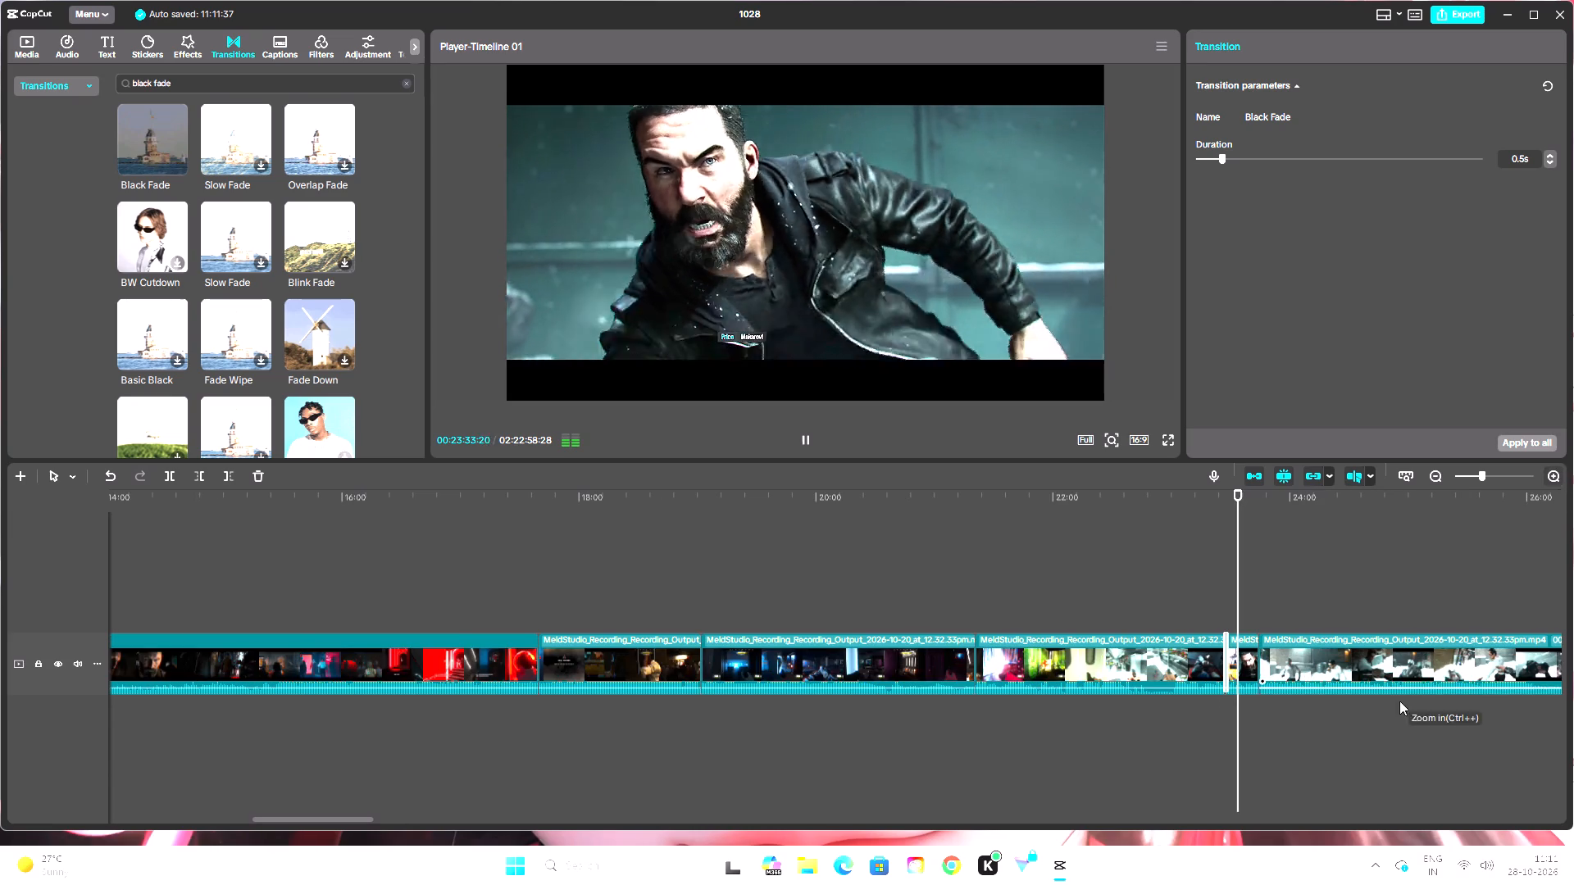
pyautogui.moveTo(336, 820); pyautogui.dragTo(394, 826)
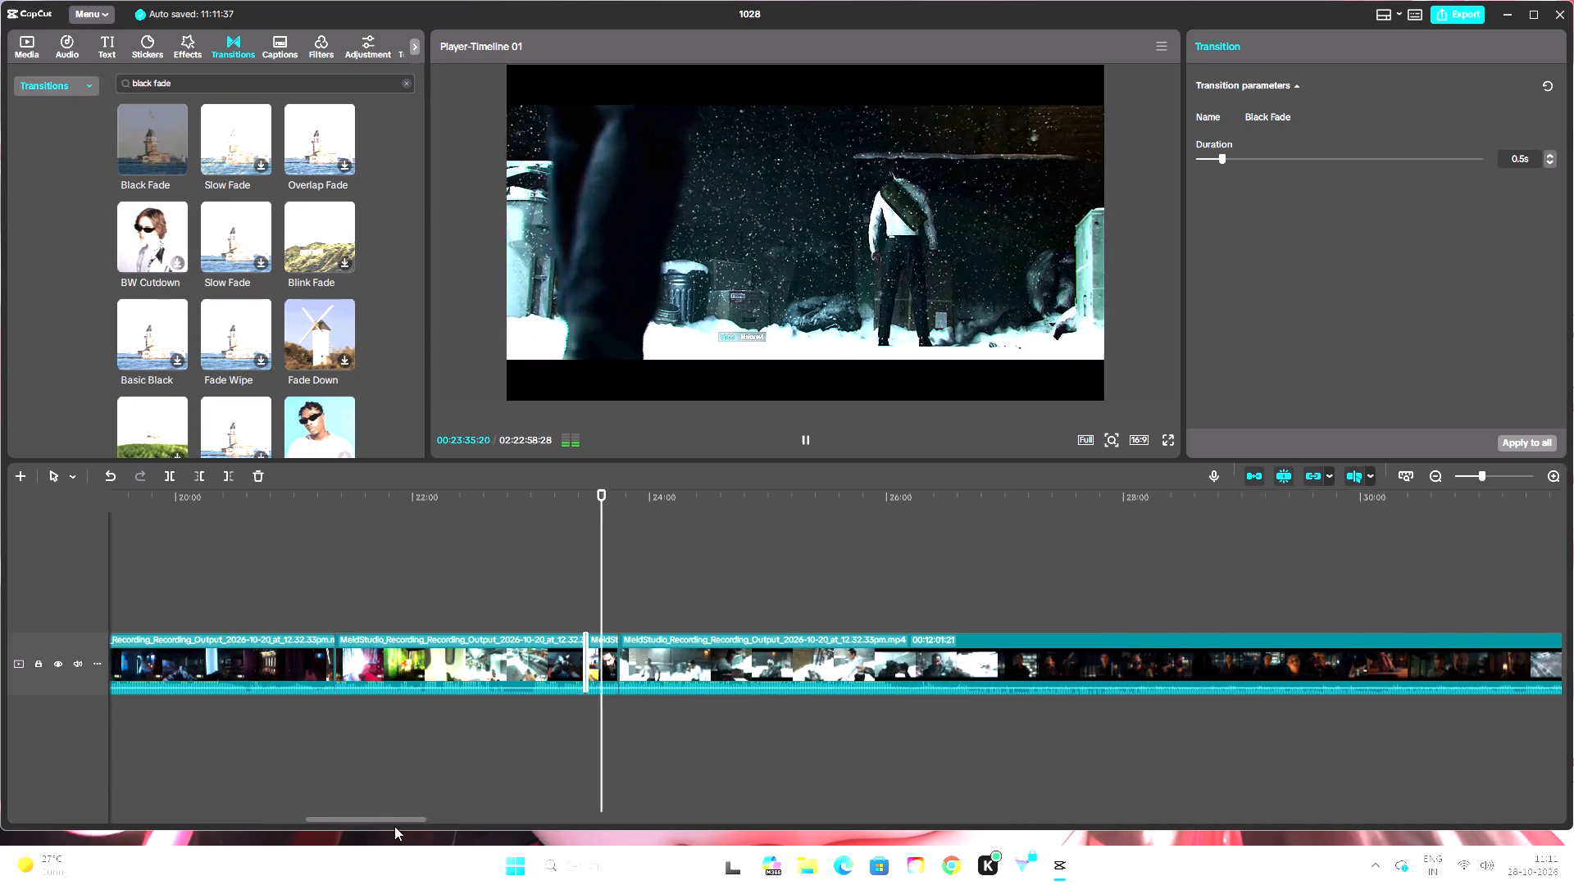
pyautogui.moveTo(394, 826); pyautogui.dragTo(416, 829)
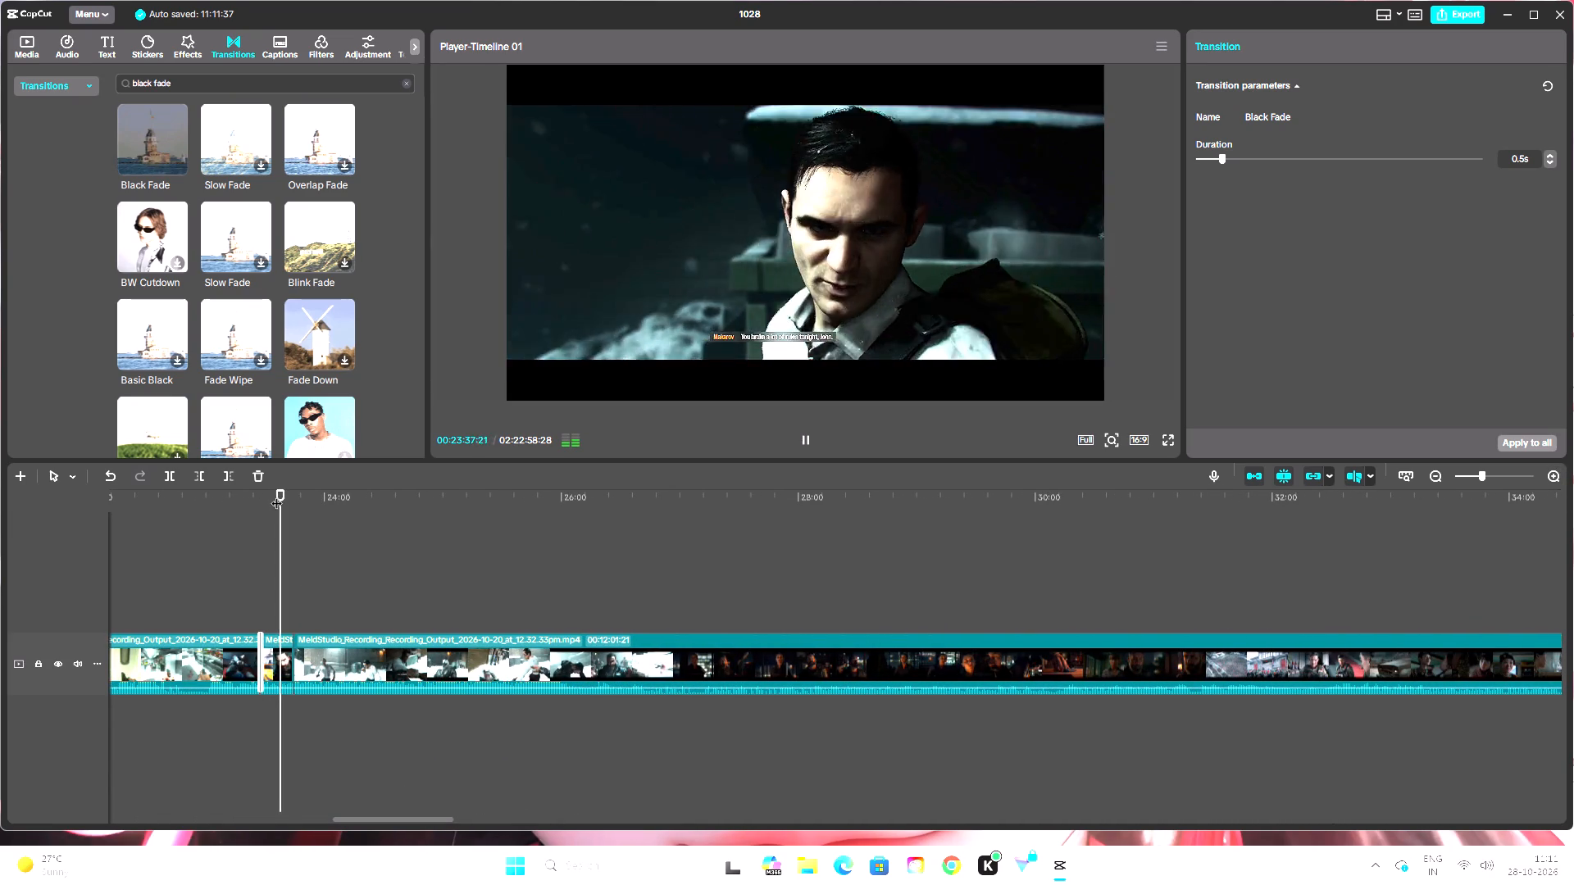
pyautogui.moveTo(286, 497); pyautogui.dragTo(849, 573)
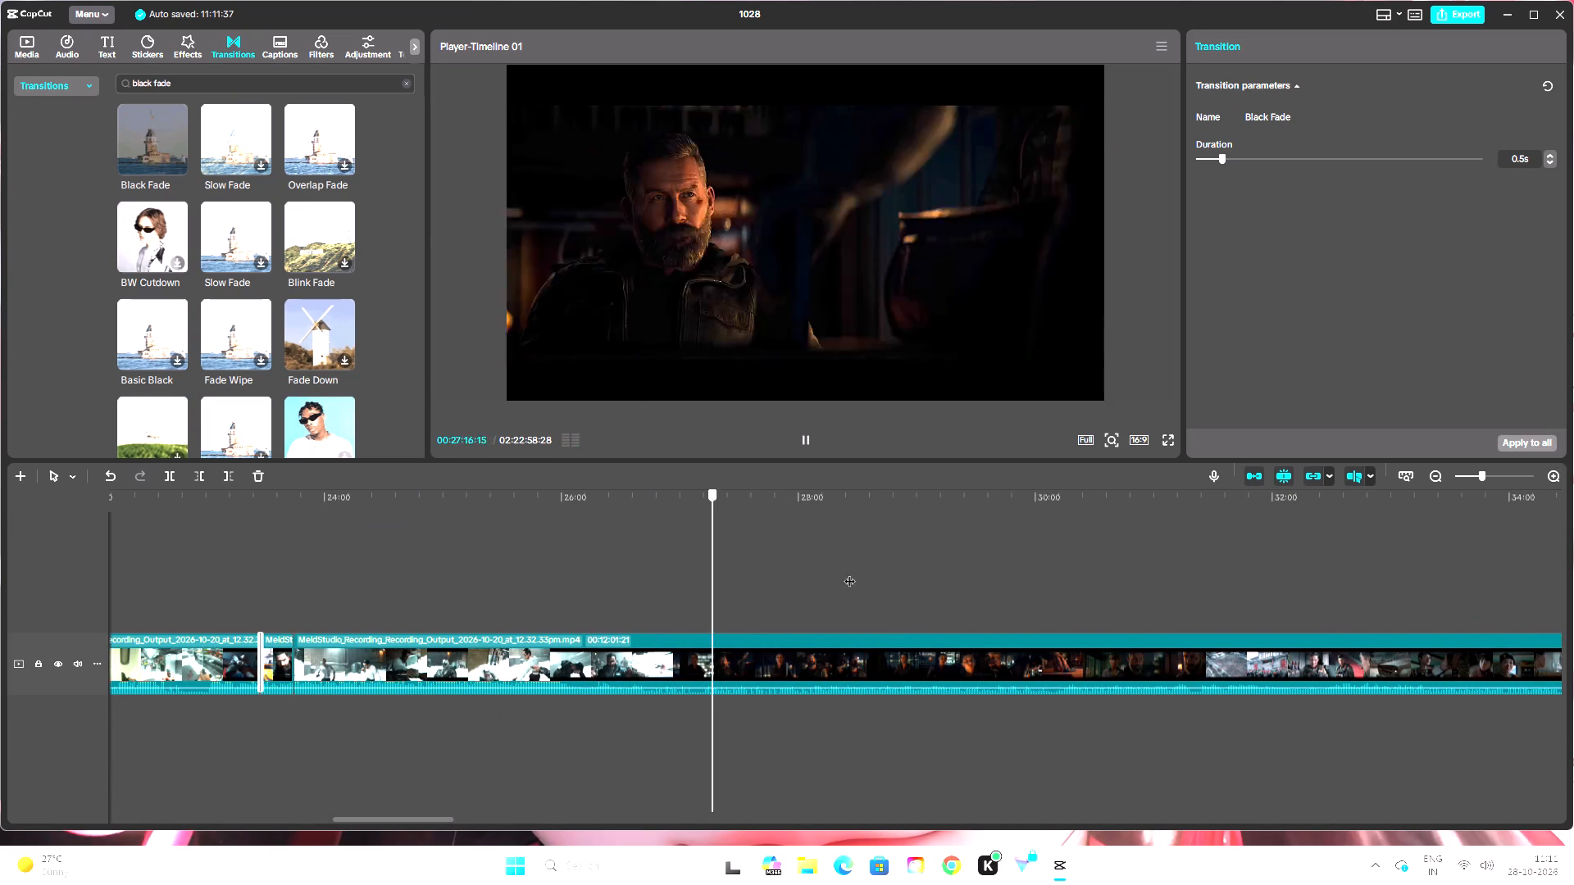
pyautogui.moveTo(849, 573); pyautogui.dragTo(676, 619)
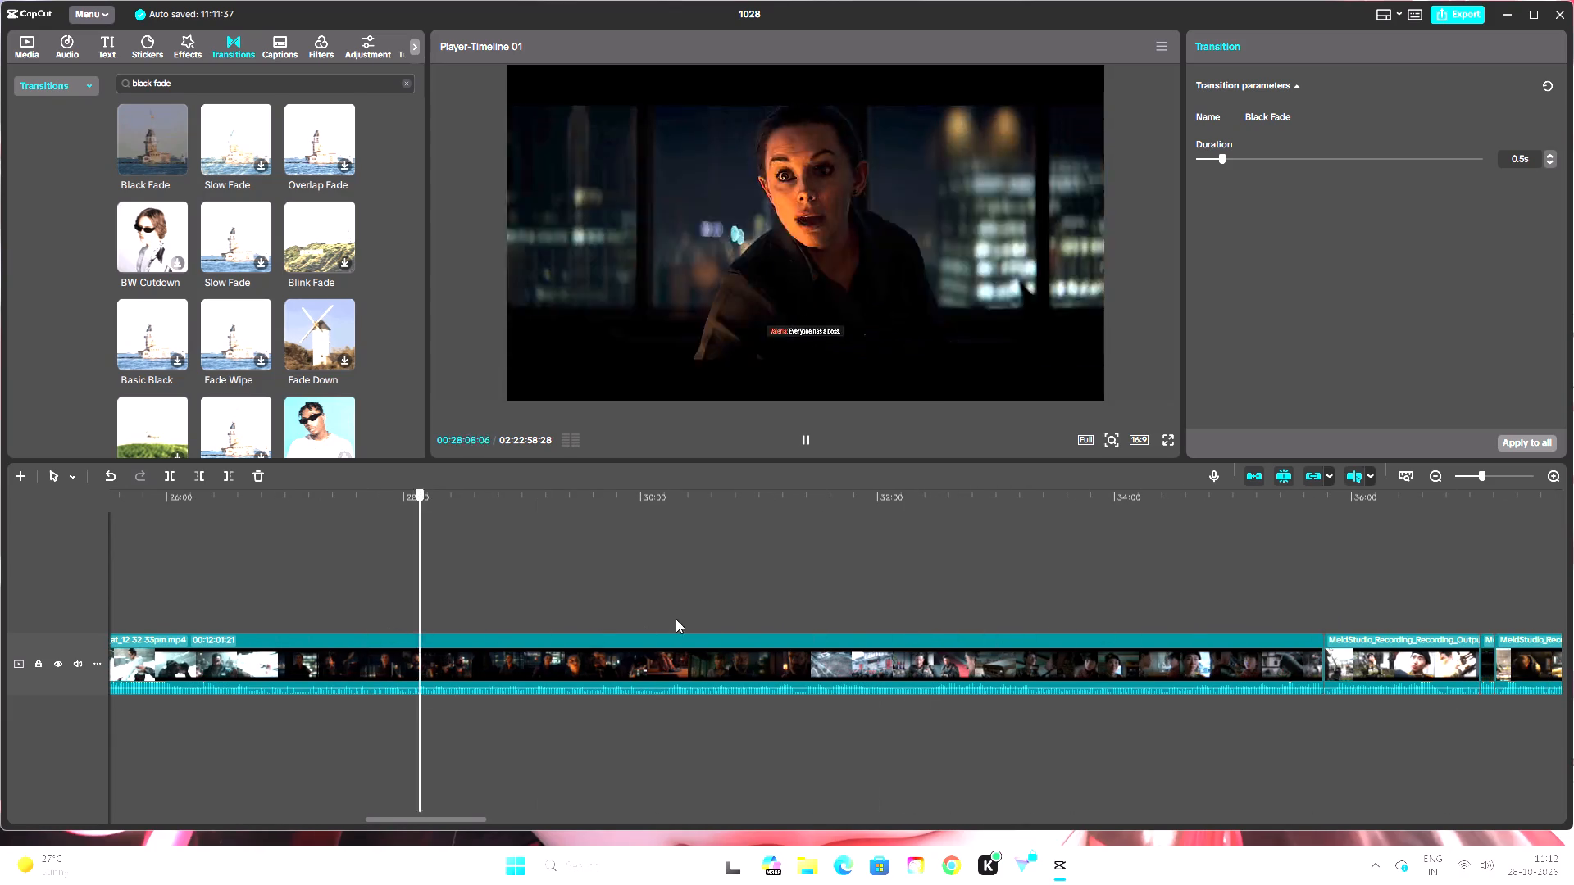
pyautogui.moveTo(676, 619); pyautogui.dragTo(1231, 665)
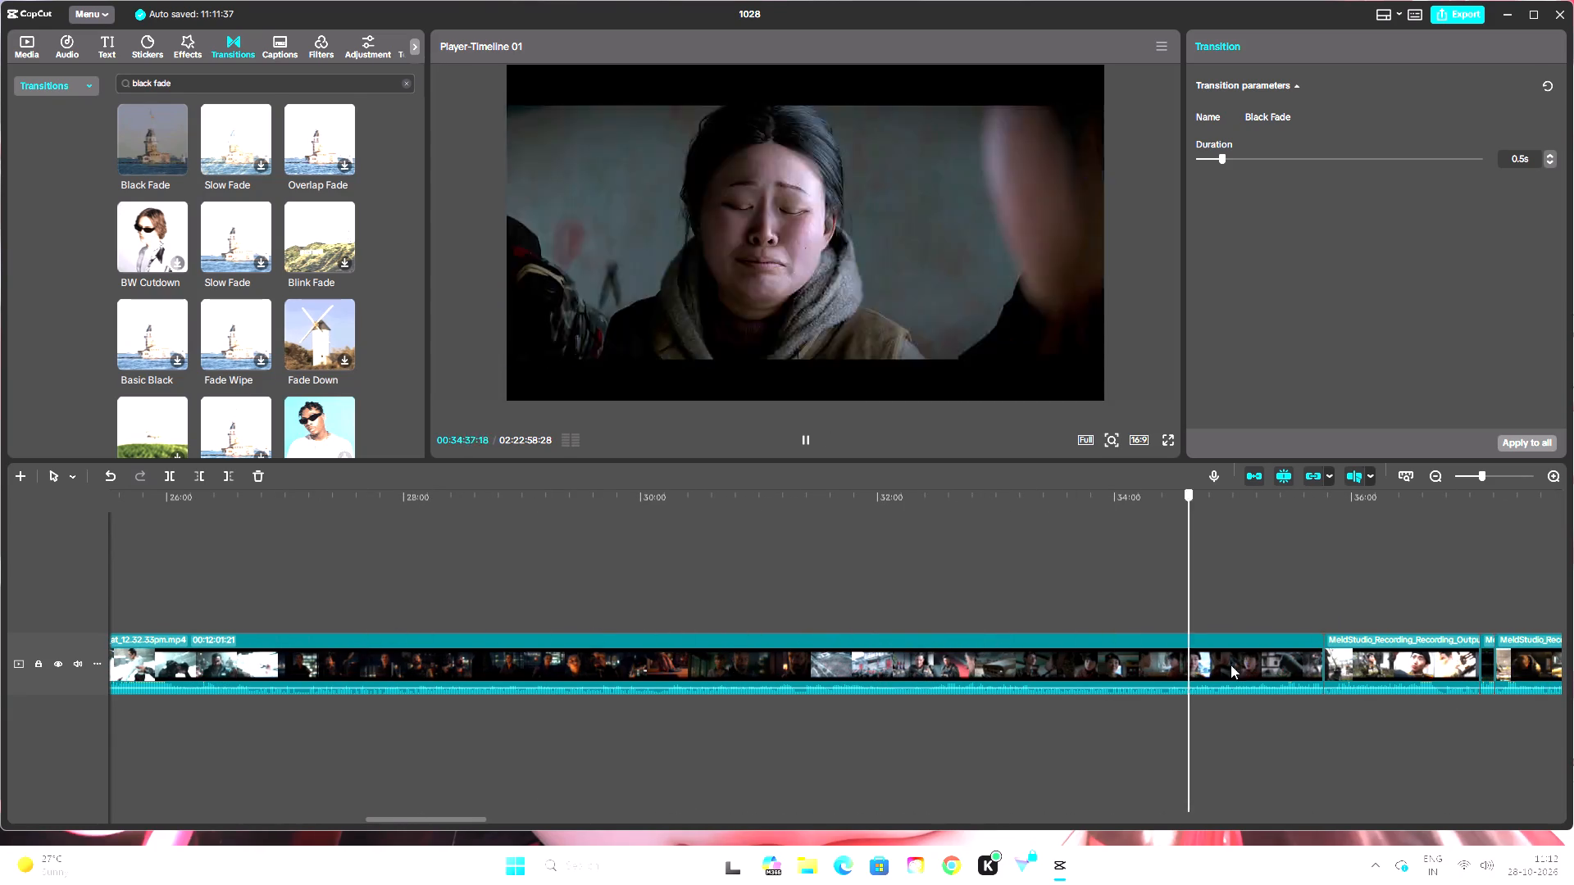
pyautogui.moveTo(1231, 665); pyautogui.dragTo(1325, 704)
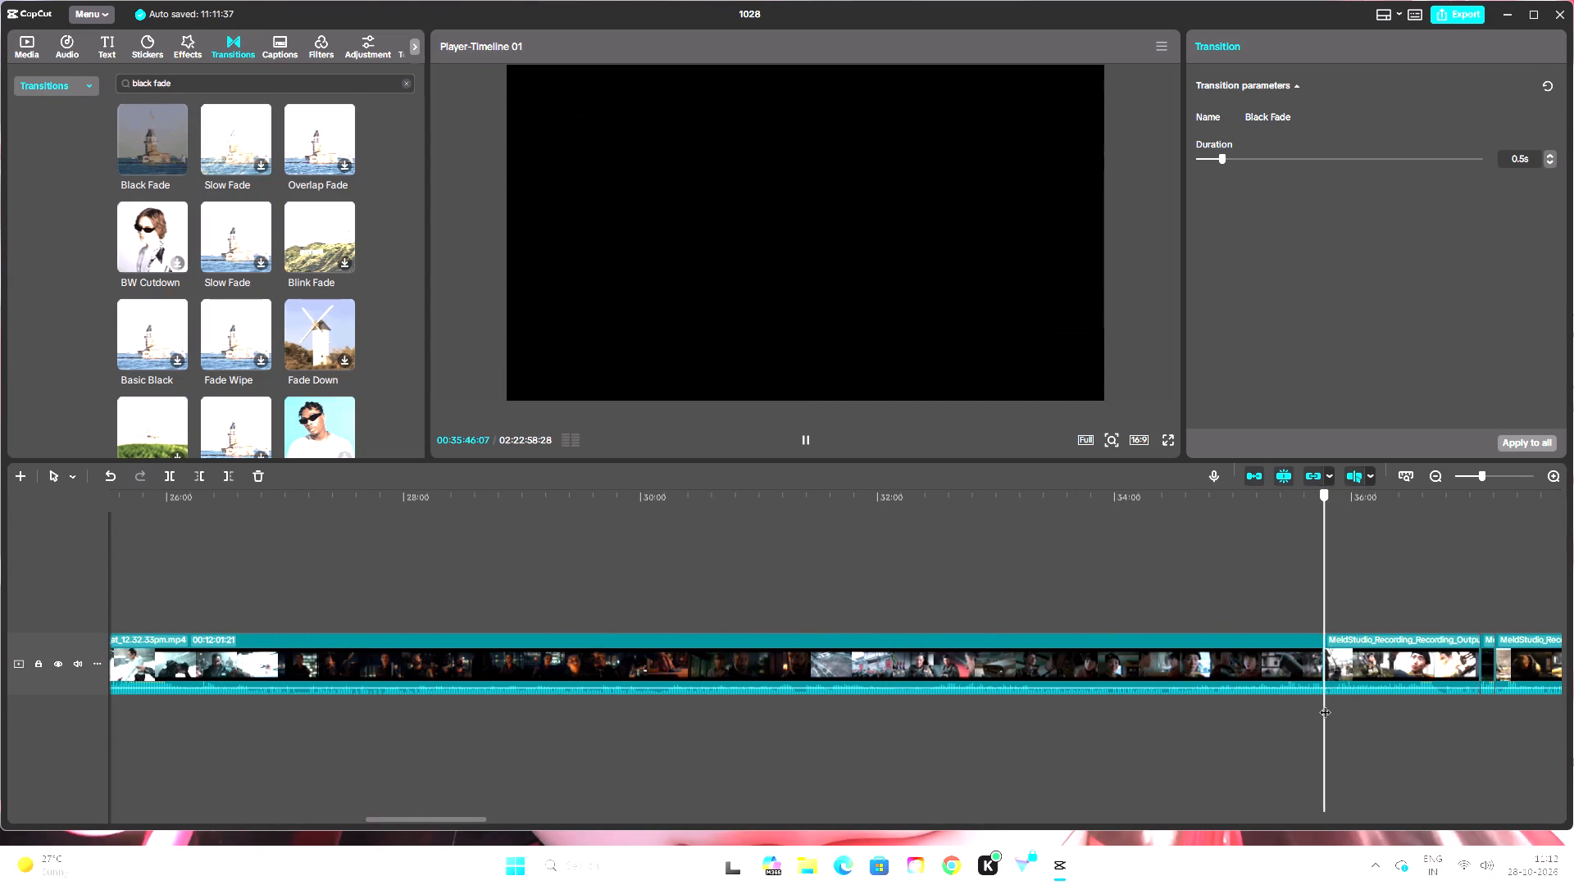
pyautogui.moveTo(1325, 704); pyautogui.dragTo(1480, 726)
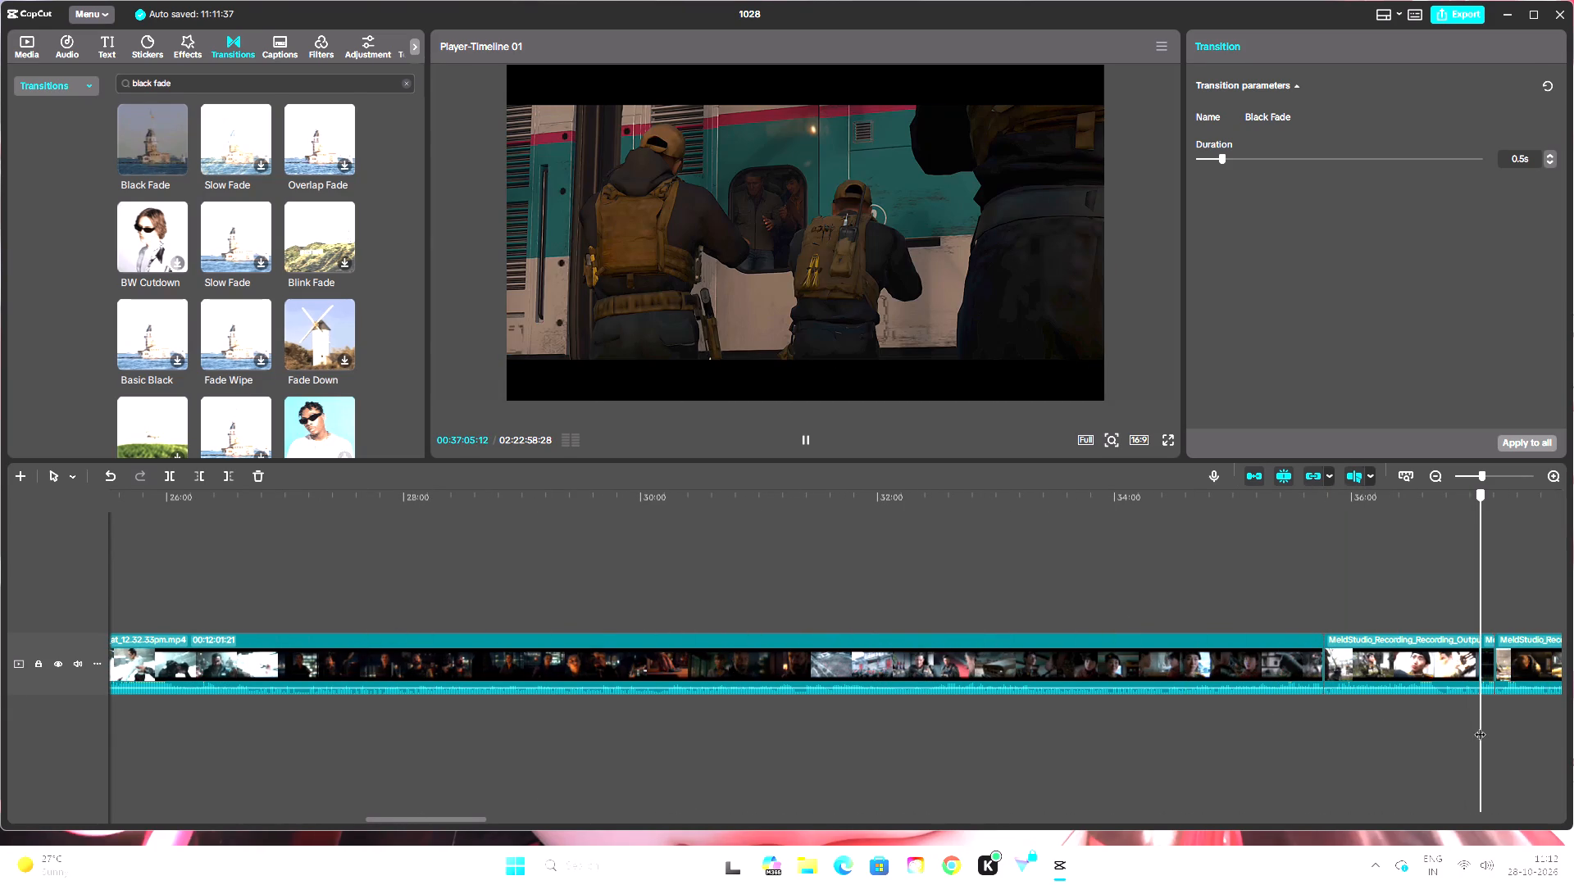
pyautogui.moveTo(1480, 726); pyautogui.dragTo(1499, 728)
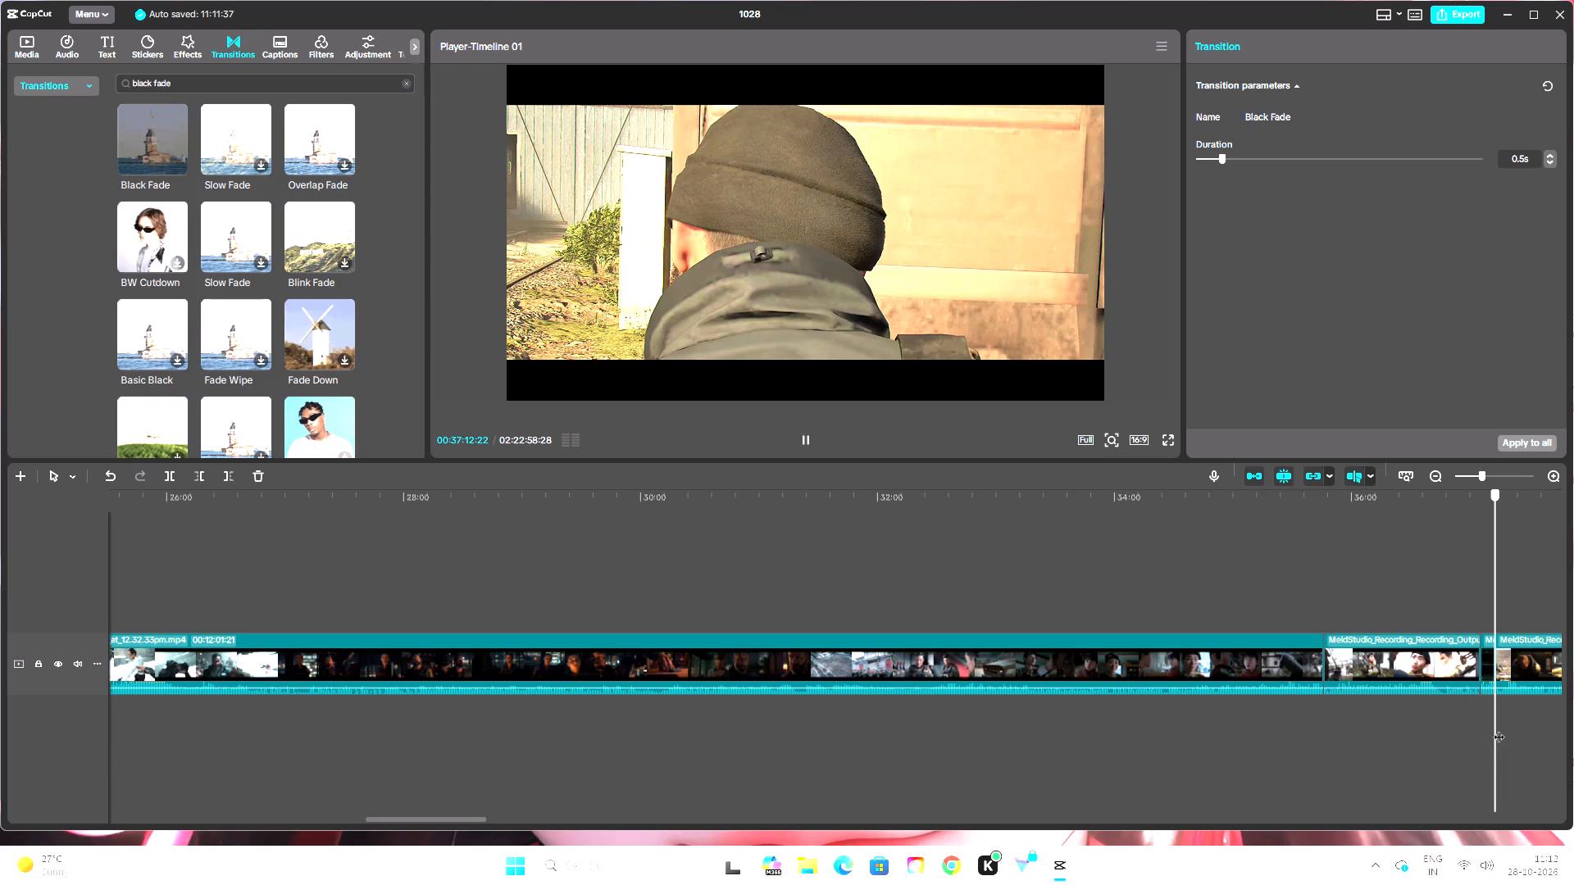
pyautogui.moveTo(1499, 728); pyautogui.dragTo(1483, 731)
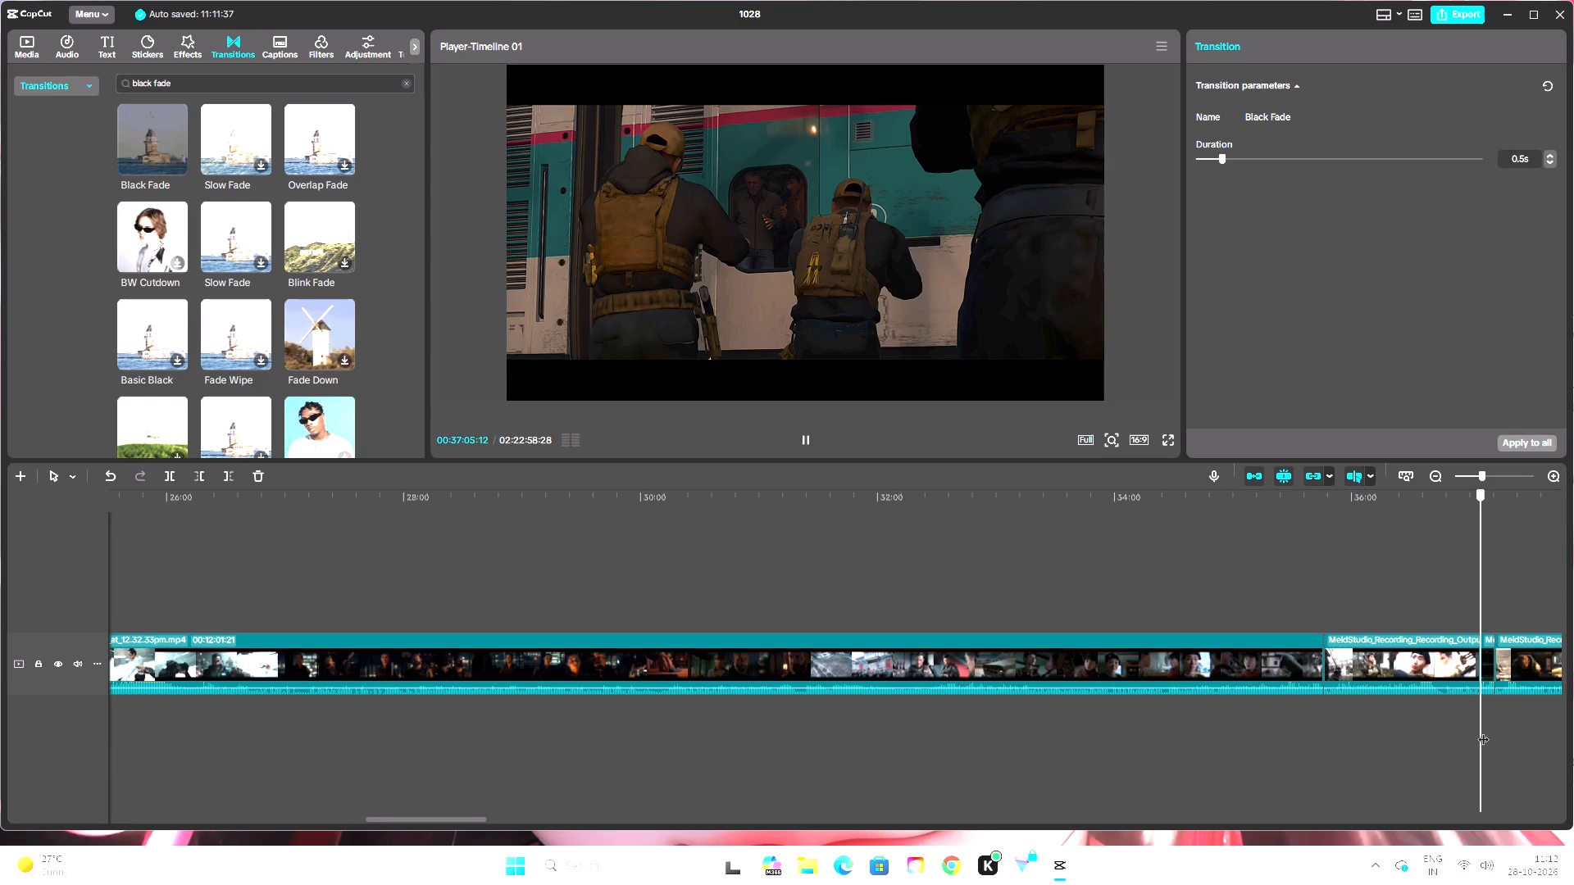
pyautogui.moveTo(1483, 731); pyautogui.dragTo(1441, 740)
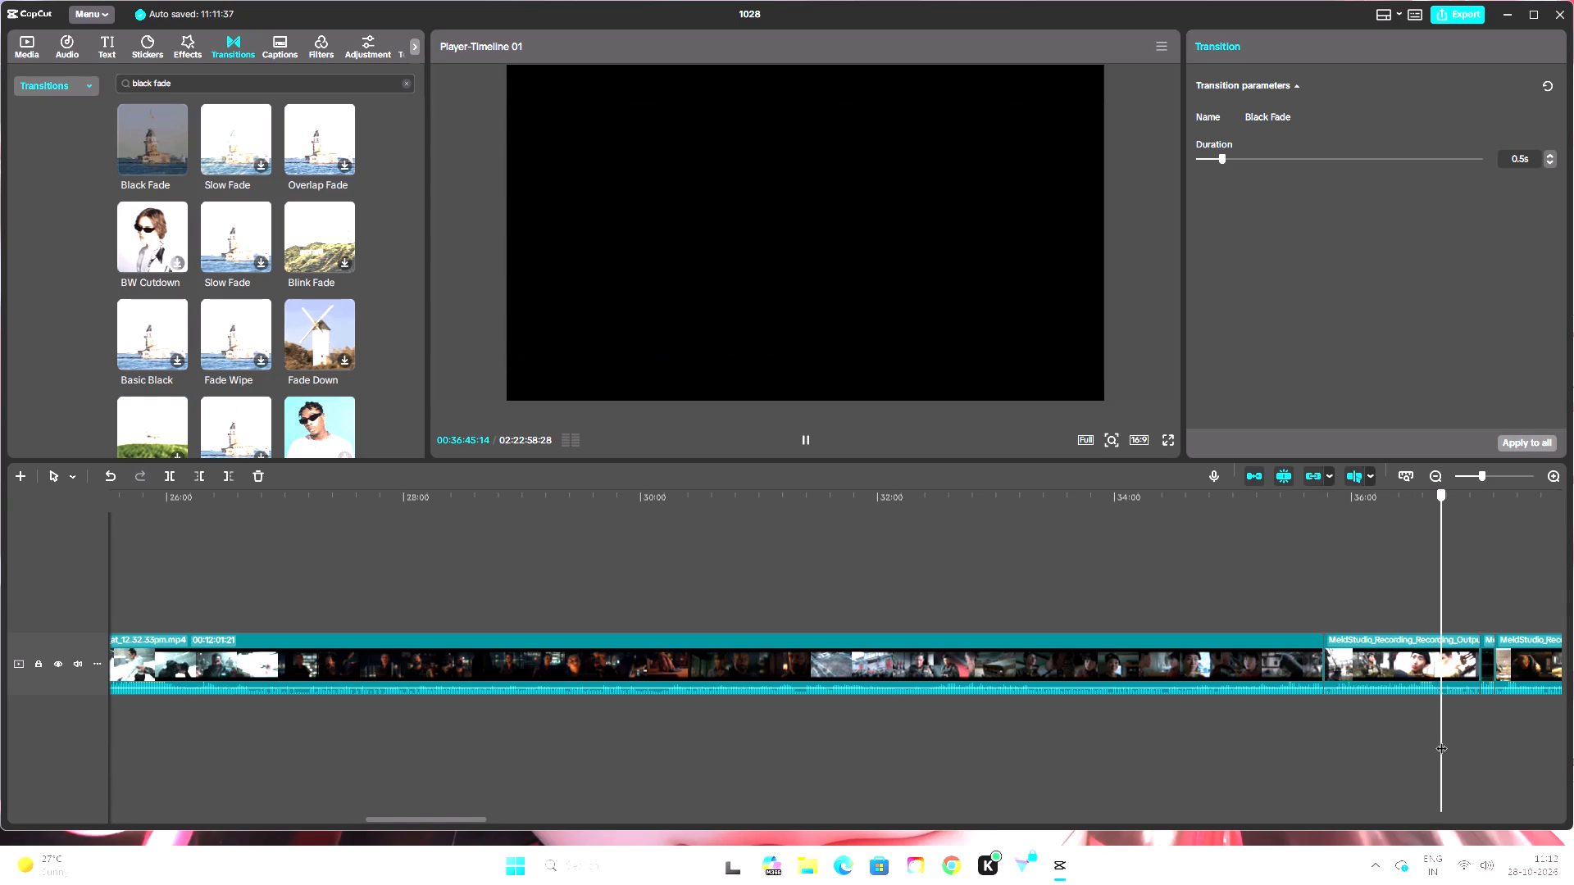
pyautogui.moveTo(1441, 740); pyautogui.dragTo(1466, 740)
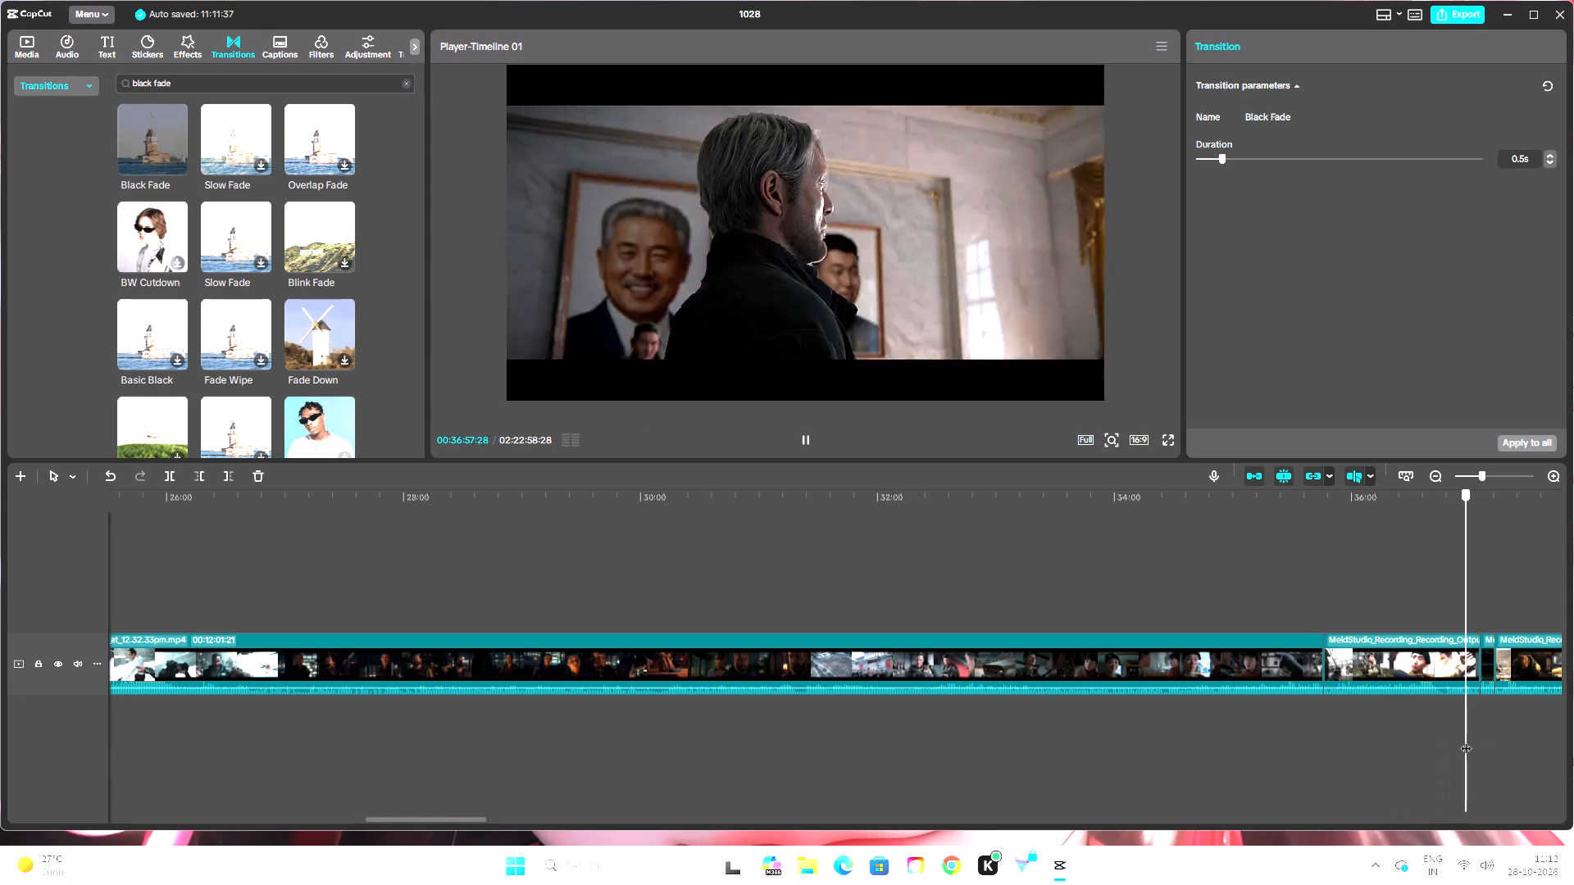
pyautogui.moveTo(1466, 740); pyautogui.dragTo(1473, 740)
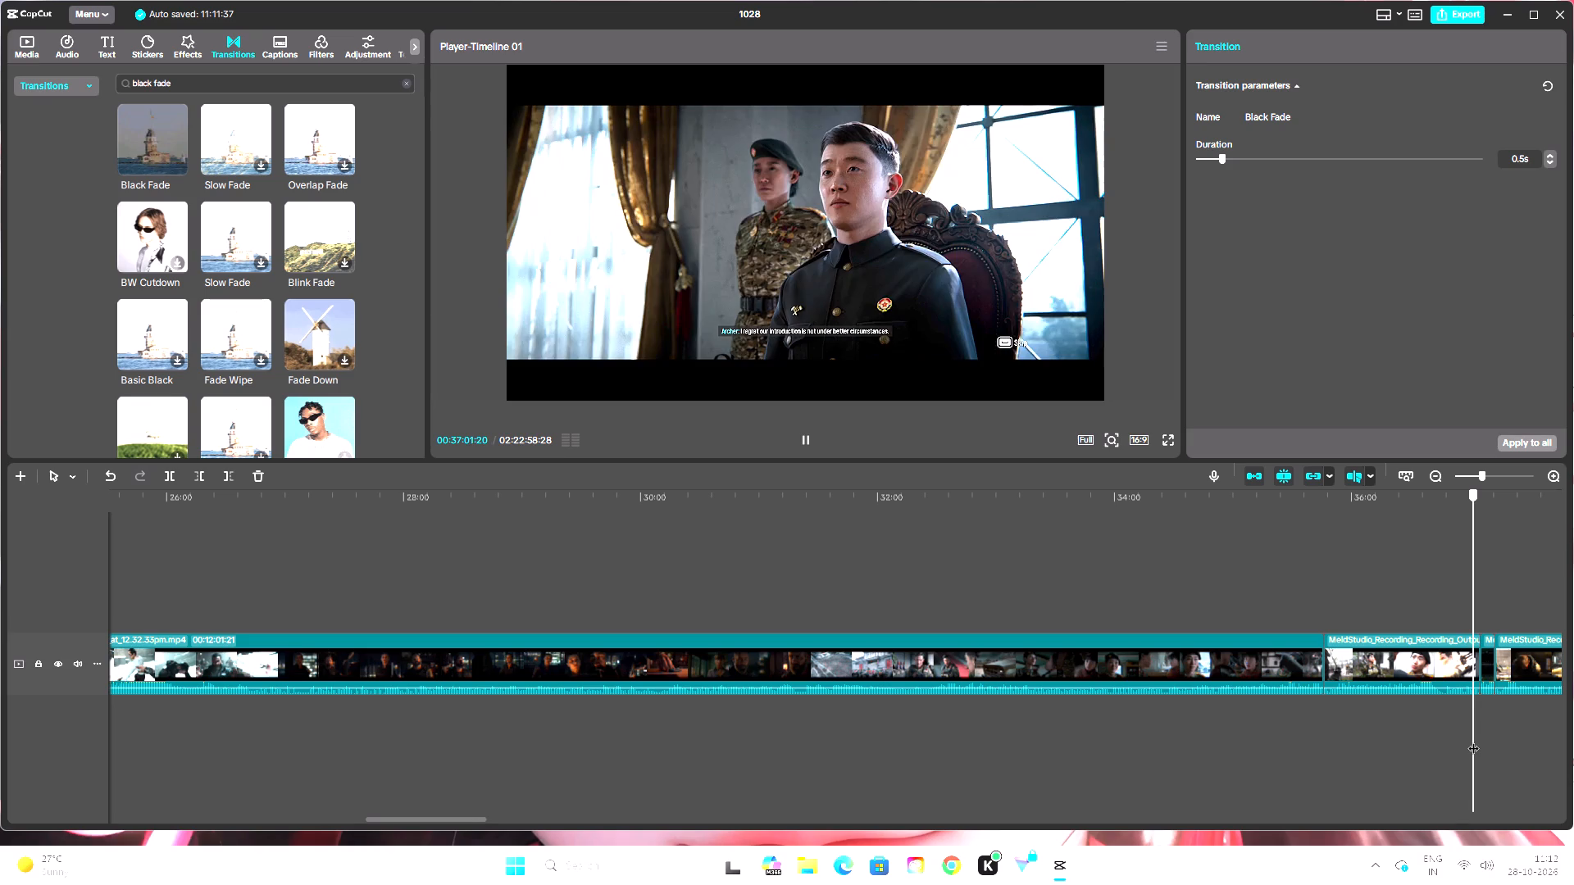
pyautogui.moveTo(1473, 740); pyautogui.dragTo(1481, 740)
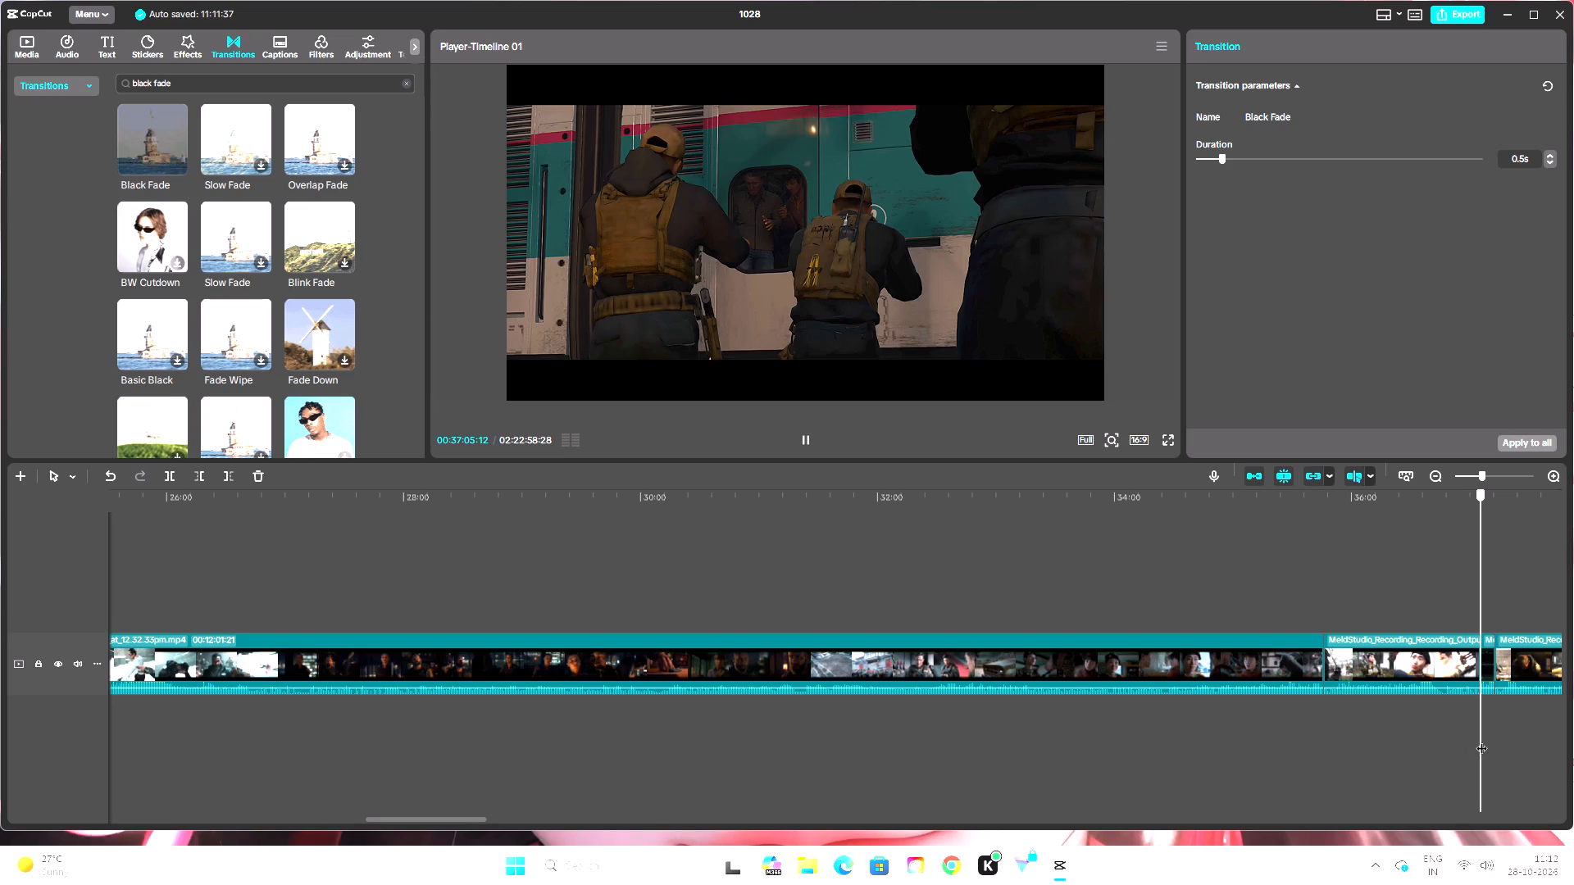
pyautogui.moveTo(1481, 740); pyautogui.dragTo(1496, 739)
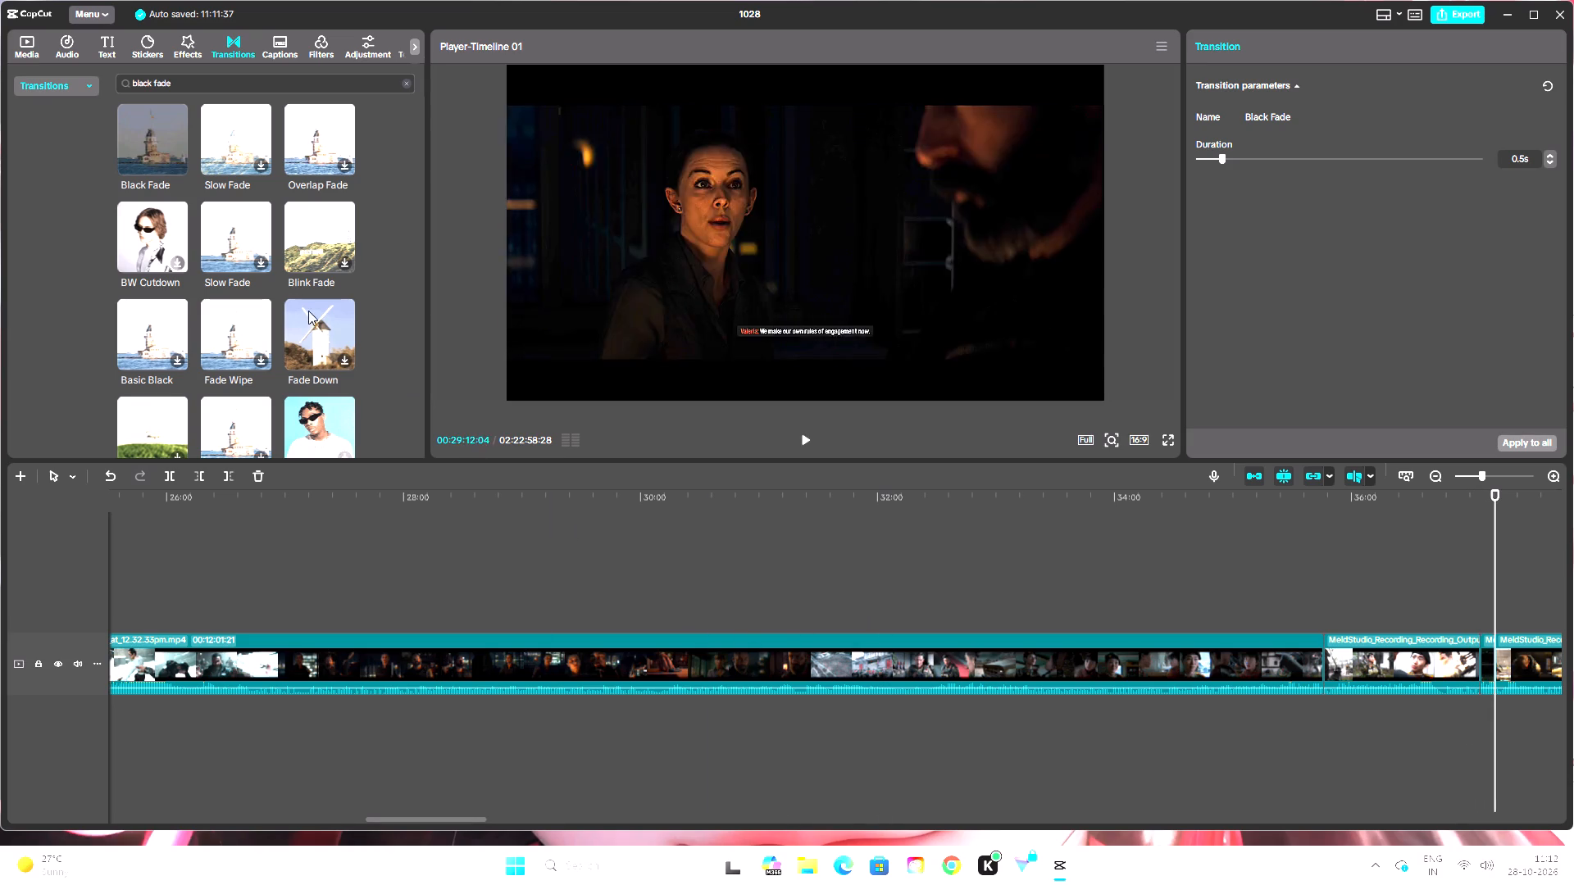
pyautogui.click(177, 164)
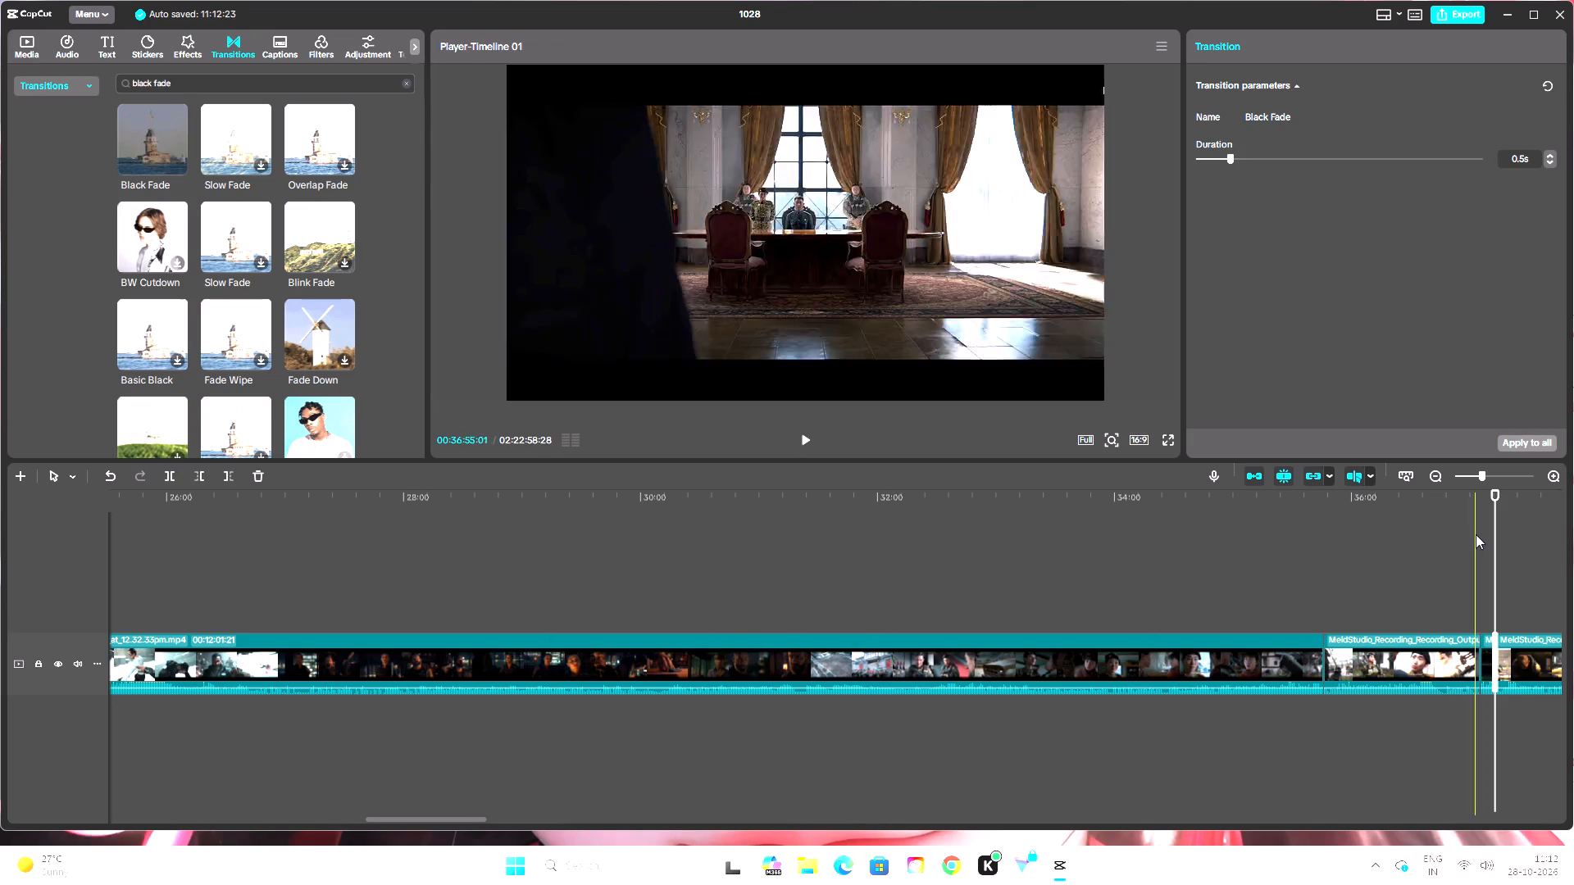
# Play back the Black Fade at the 00:37:12:22 join, starting about one second before it.
pyautogui.doubleClick(1555, 479)
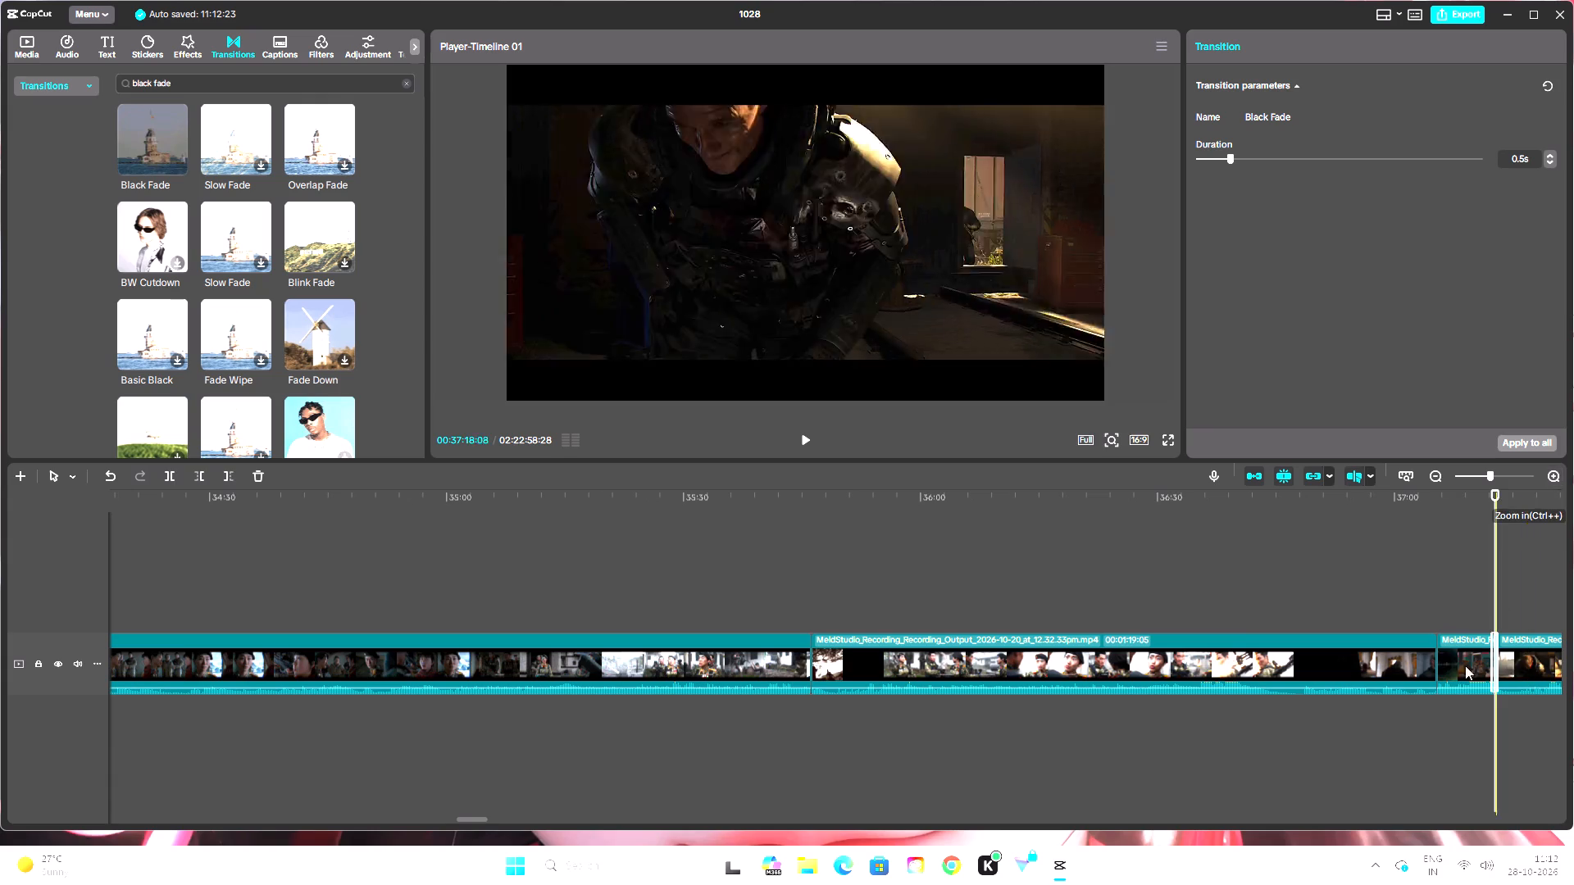
pyautogui.moveTo(471, 816); pyautogui.dragTo(480, 817)
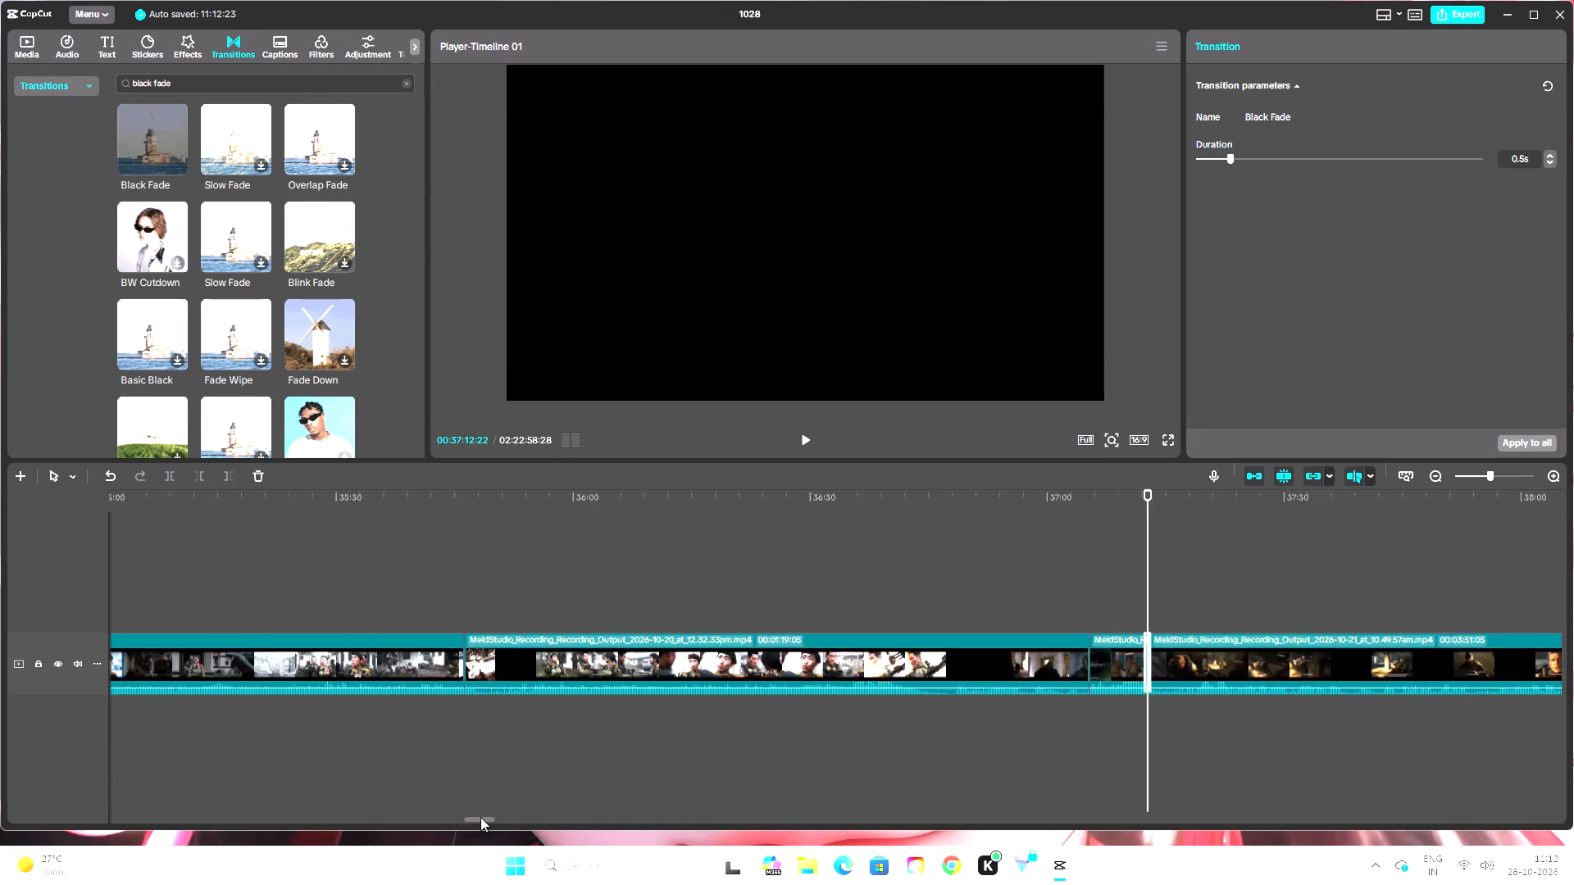
pyautogui.moveTo(480, 817); pyautogui.dragTo(494, 824)
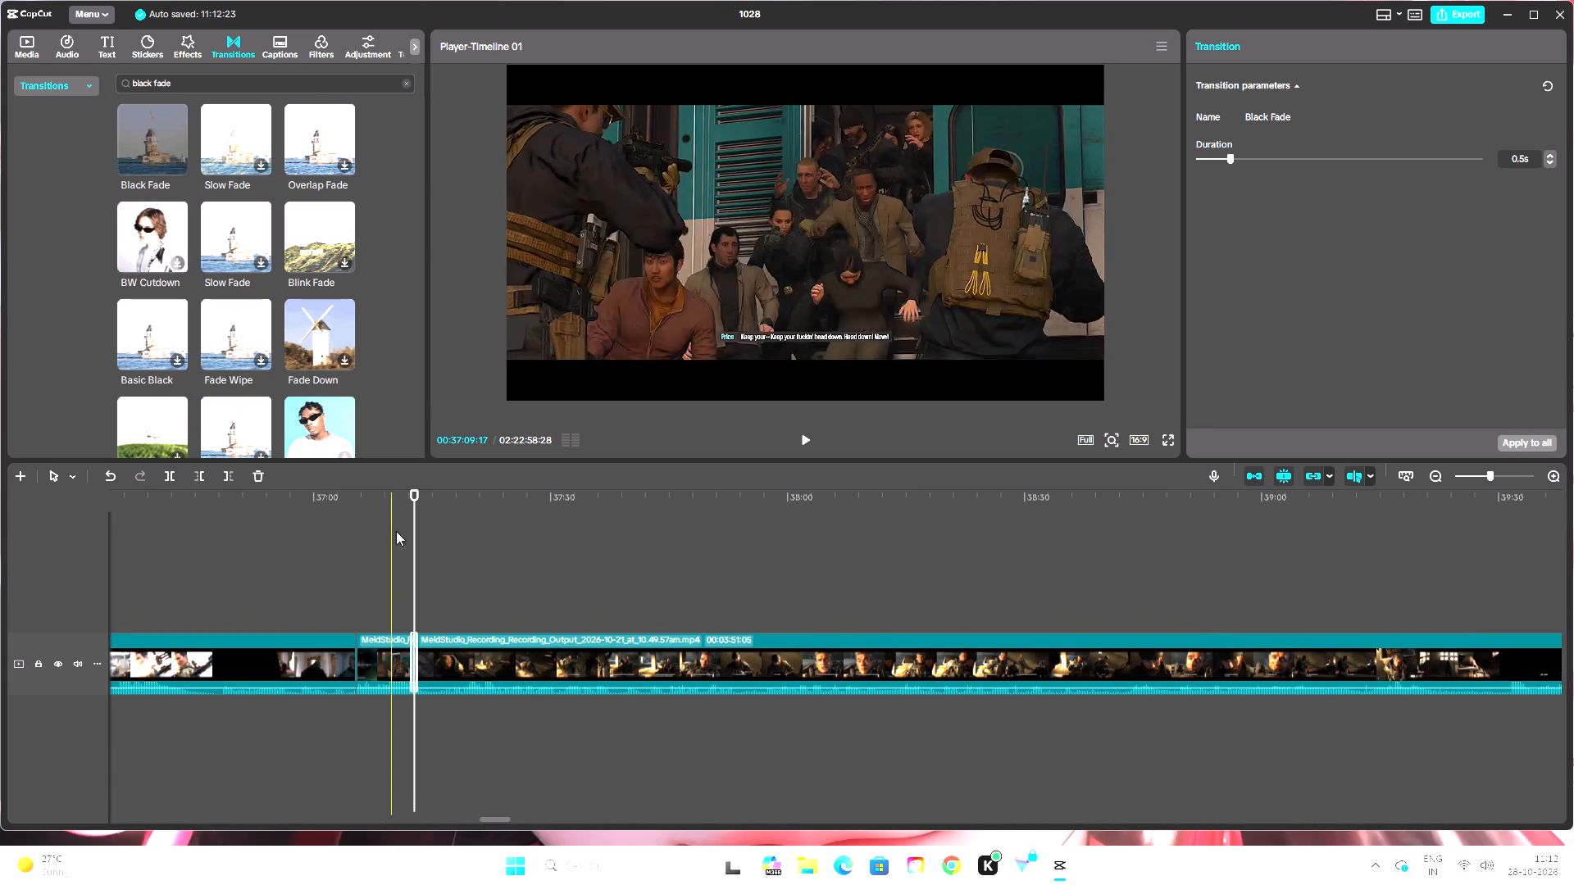
pyautogui.moveTo(414, 496); pyautogui.dragTo(407, 513)
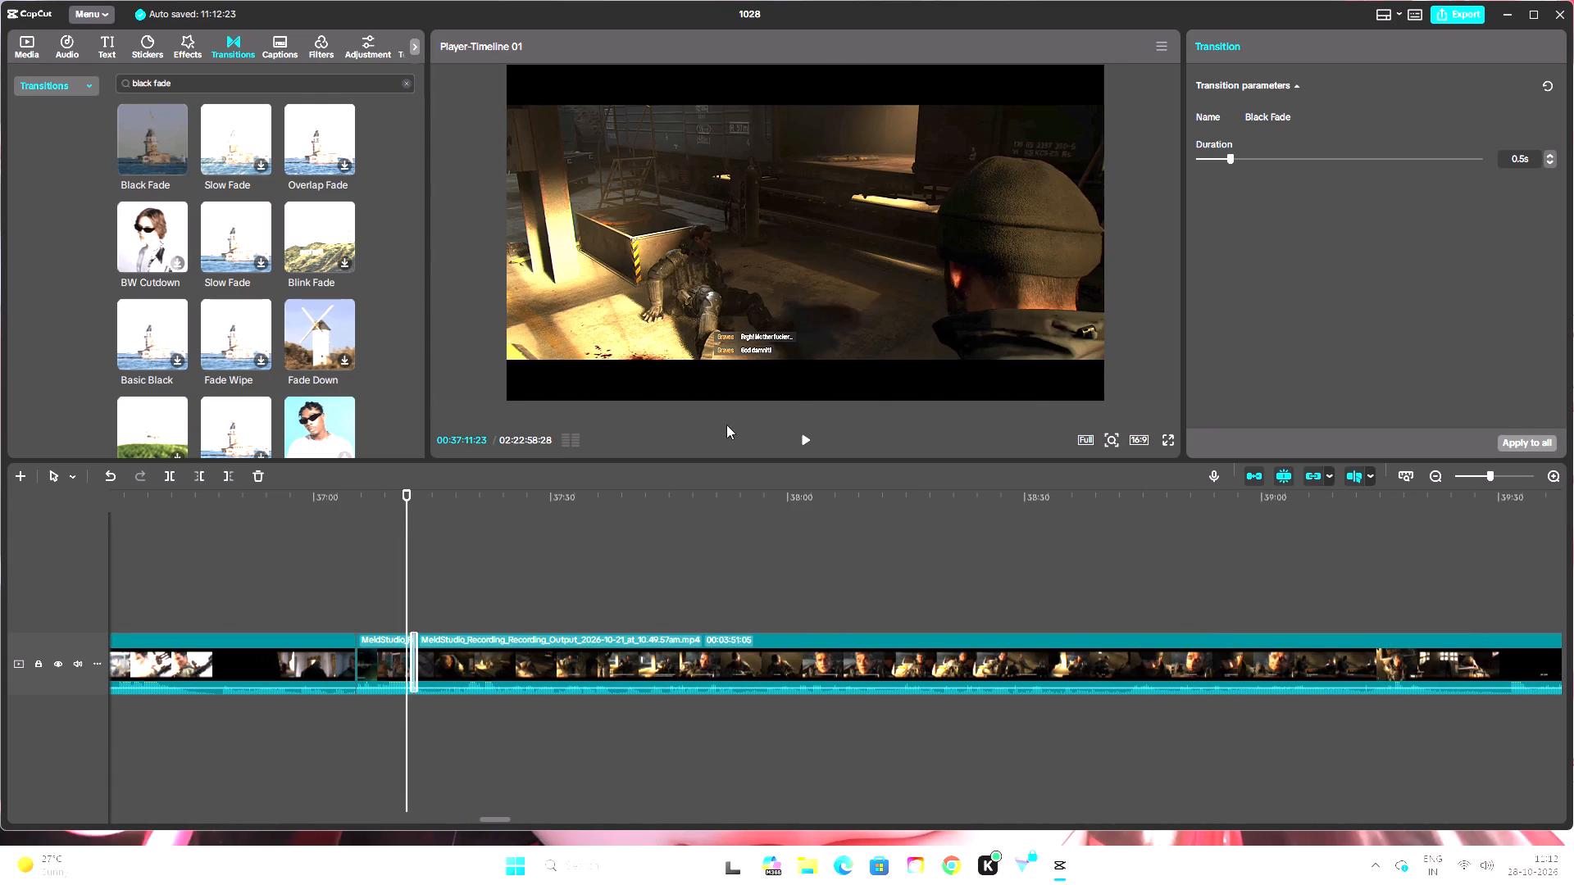
pyautogui.click(807, 433)
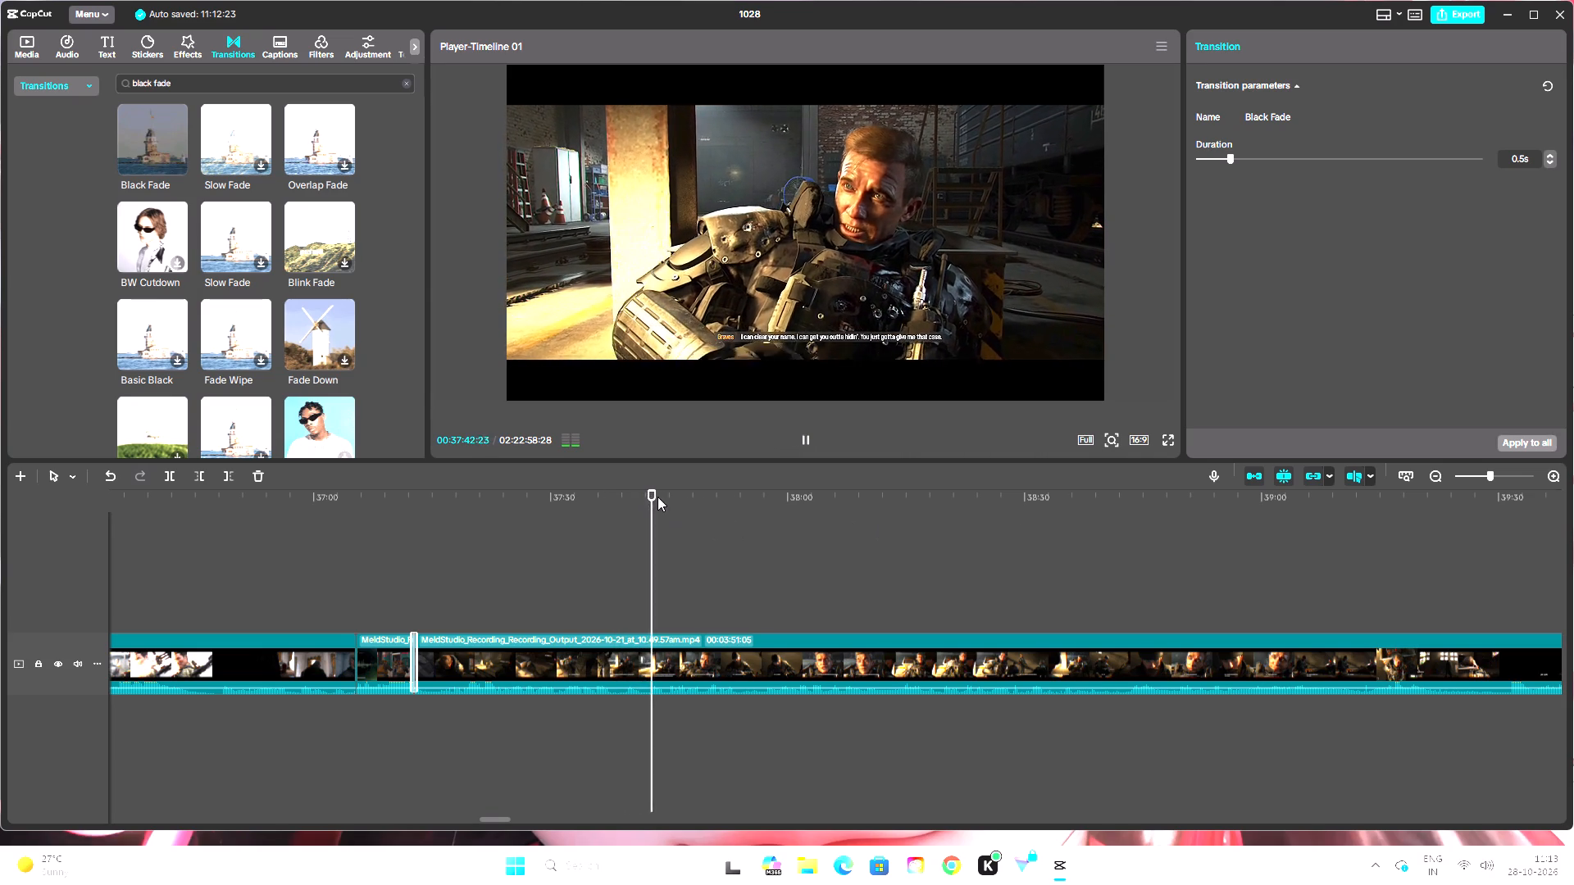
# Add the Black Fade transition to the clip join at 00:41:03:27.
pyautogui.moveTo(653, 497); pyautogui.dragTo(1573, 597)
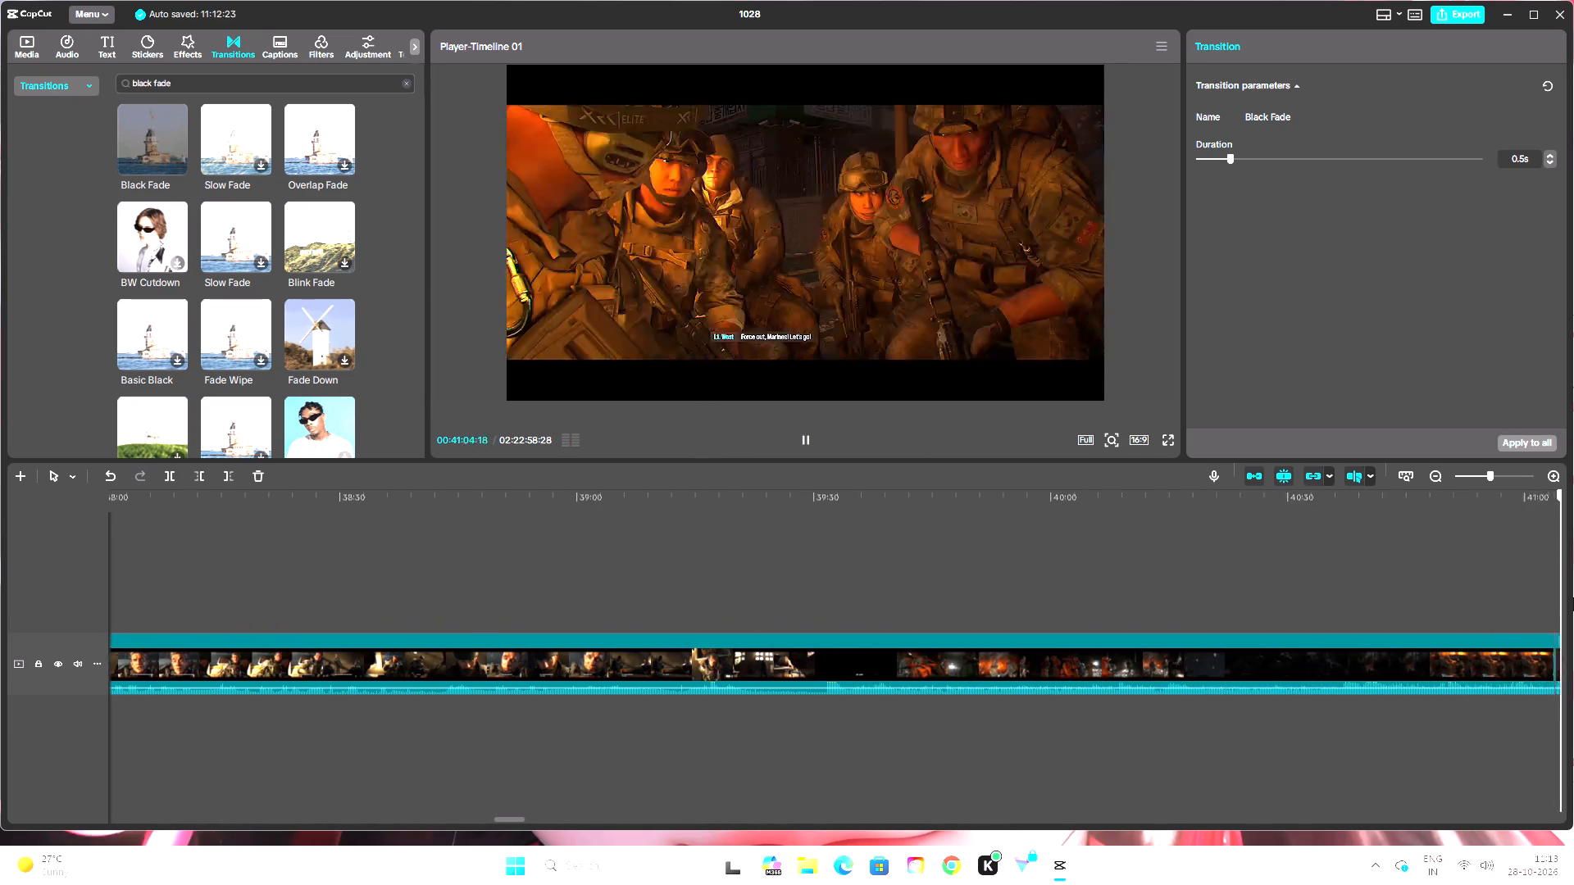
pyautogui.moveTo(1573, 597); pyautogui.dragTo(1394, 613)
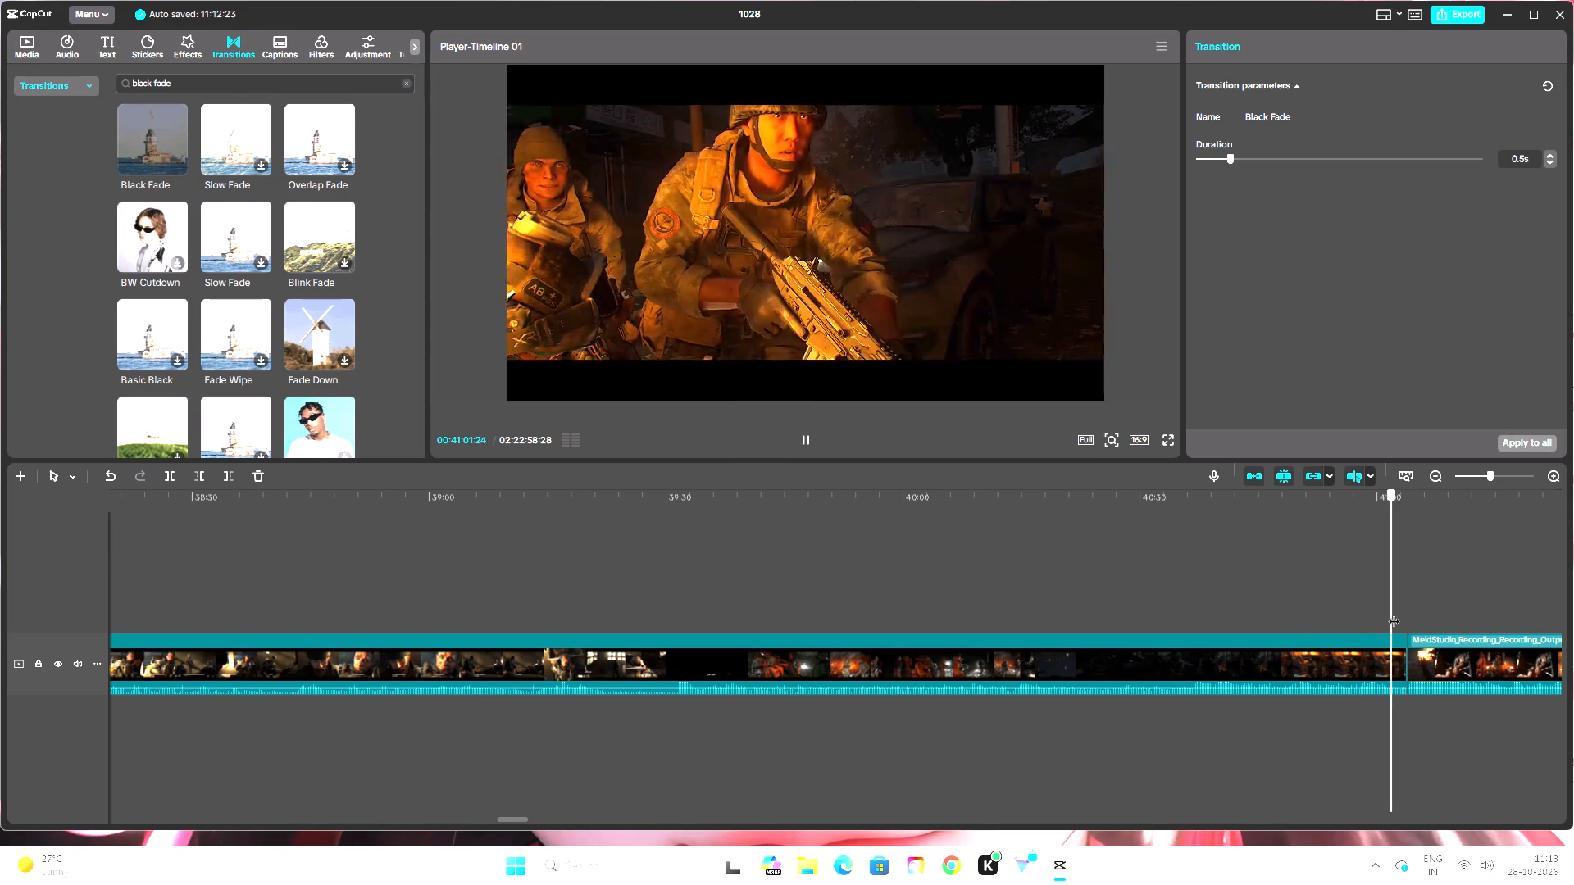
pyautogui.moveTo(1394, 613); pyautogui.dragTo(1427, 624)
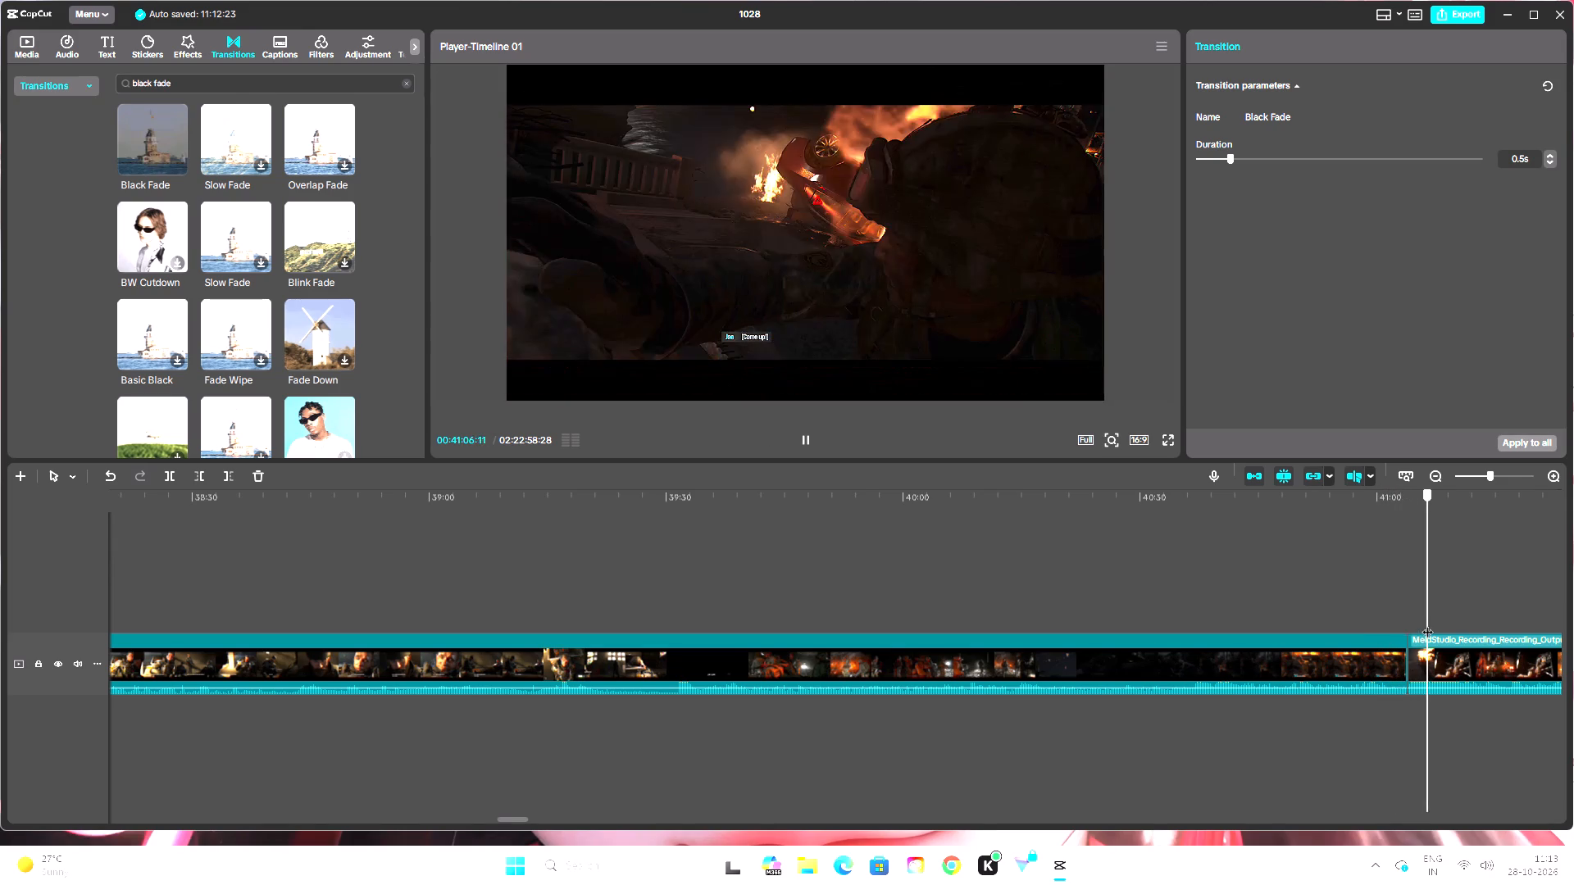
pyautogui.moveTo(1427, 624); pyautogui.dragTo(1408, 624)
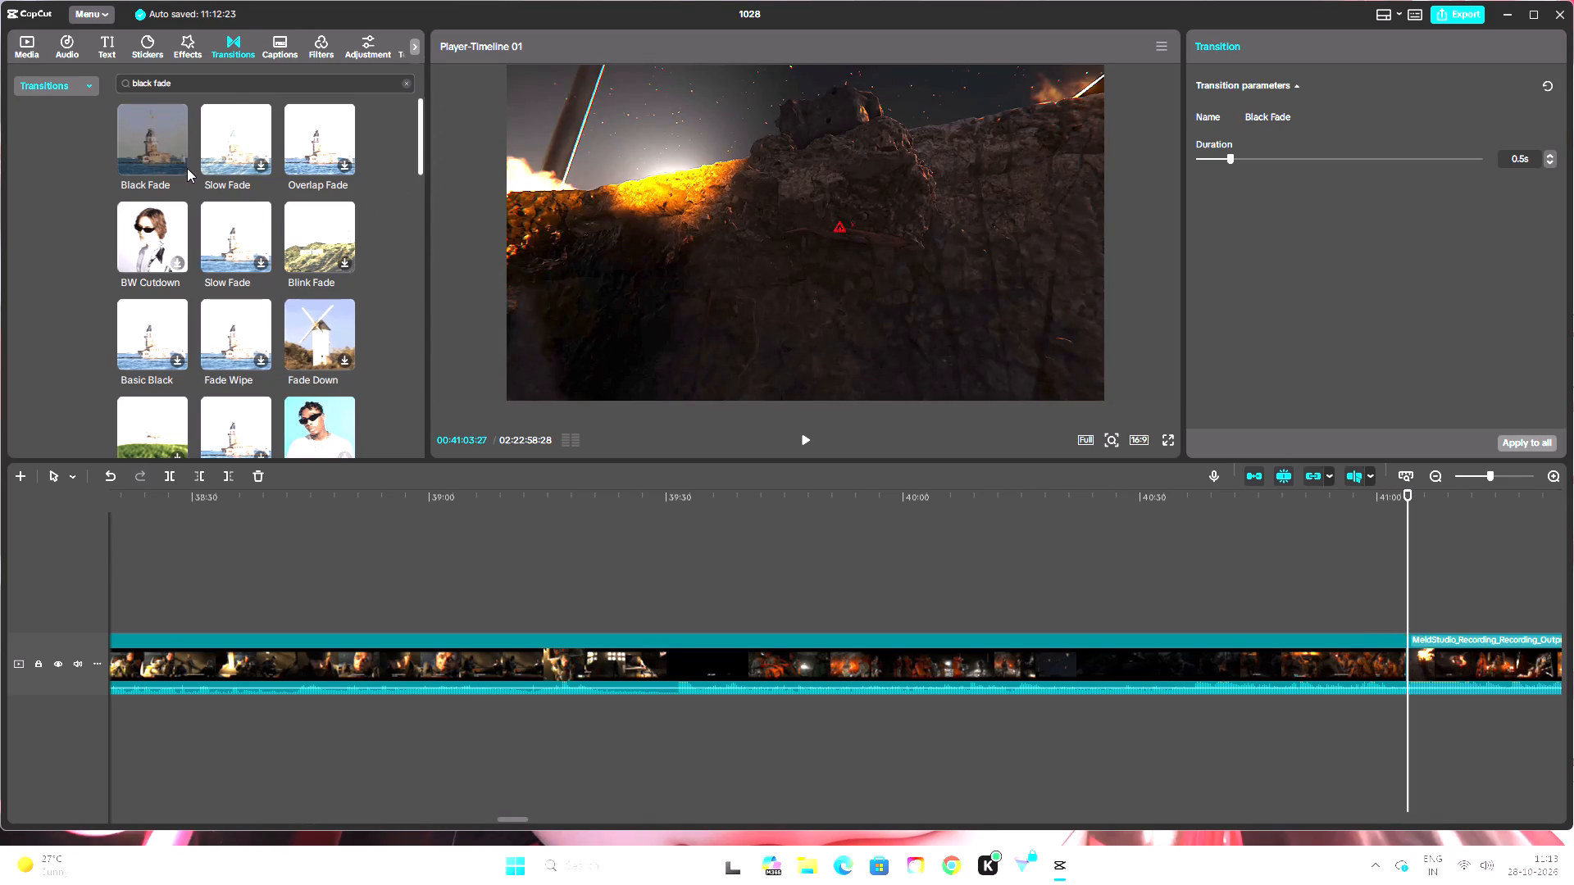
pyautogui.click(176, 163)
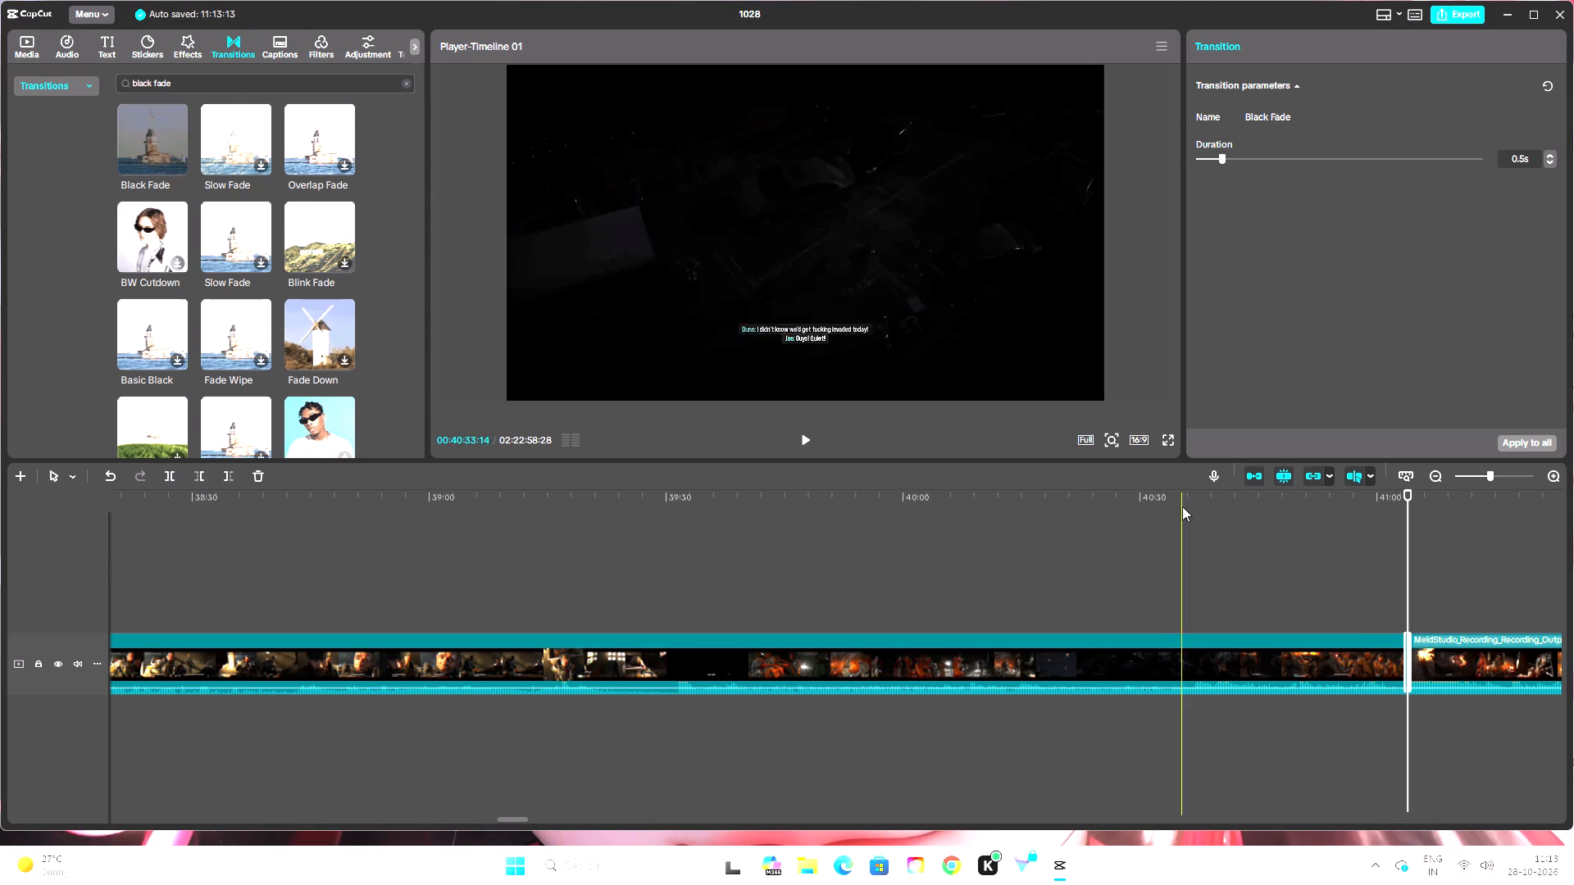
# Play back the Black Fade at the 00:41:03:27 join twice, starting about one second before it.
pyautogui.moveTo(1405, 492); pyautogui.dragTo(1400, 506)
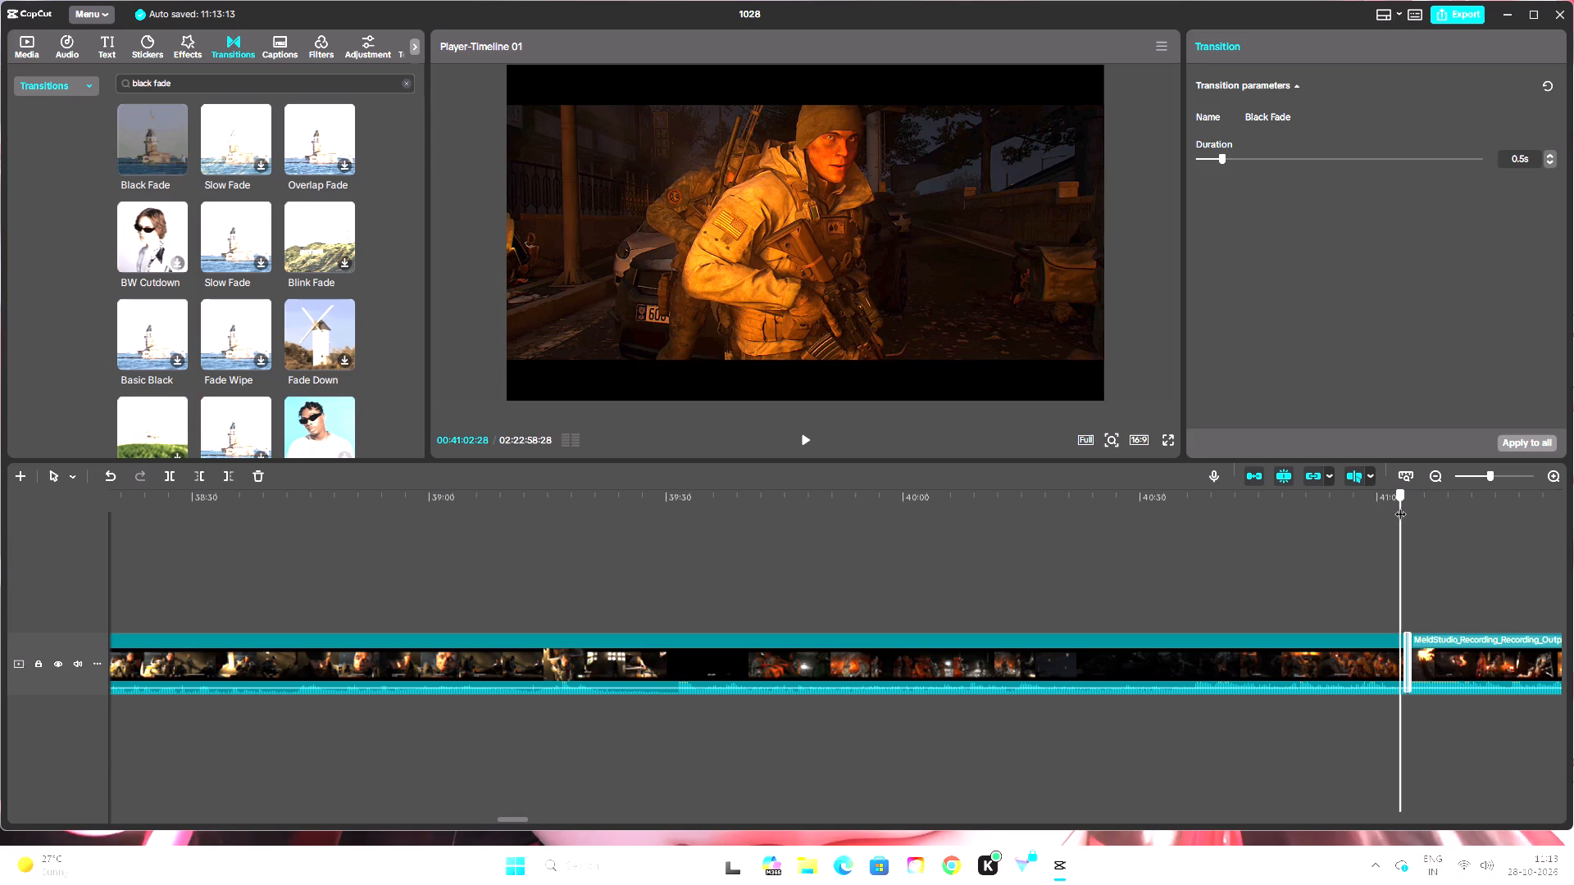
pyautogui.moveTo(1400, 506); pyautogui.dragTo(1400, 506)
pyautogui.click(807, 439)
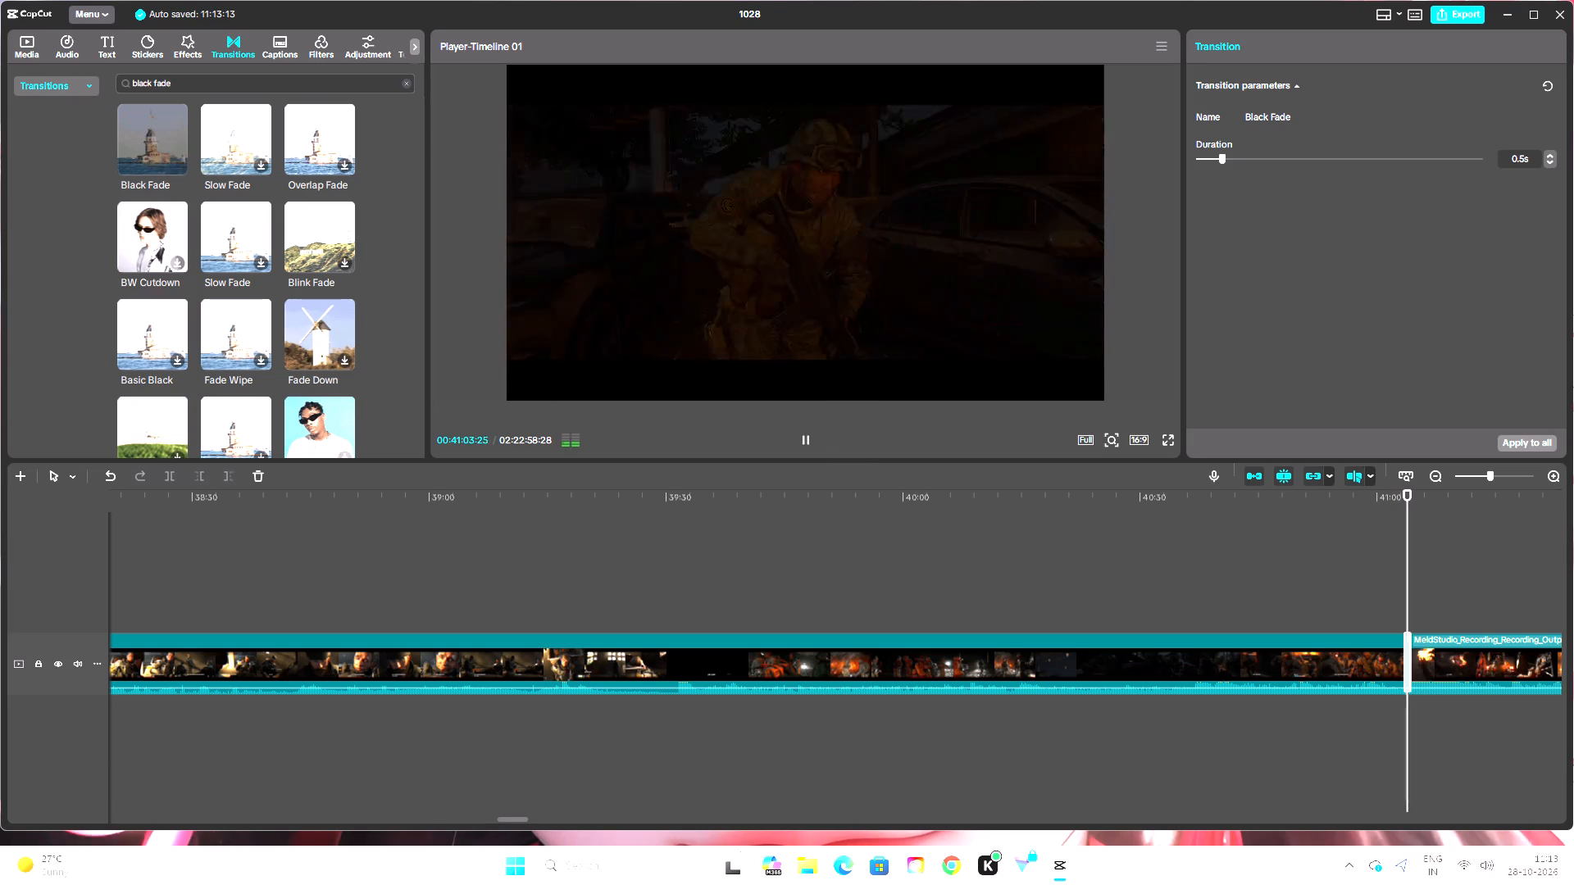
pyautogui.moveTo(514, 828); pyautogui.dragTo(517, 820)
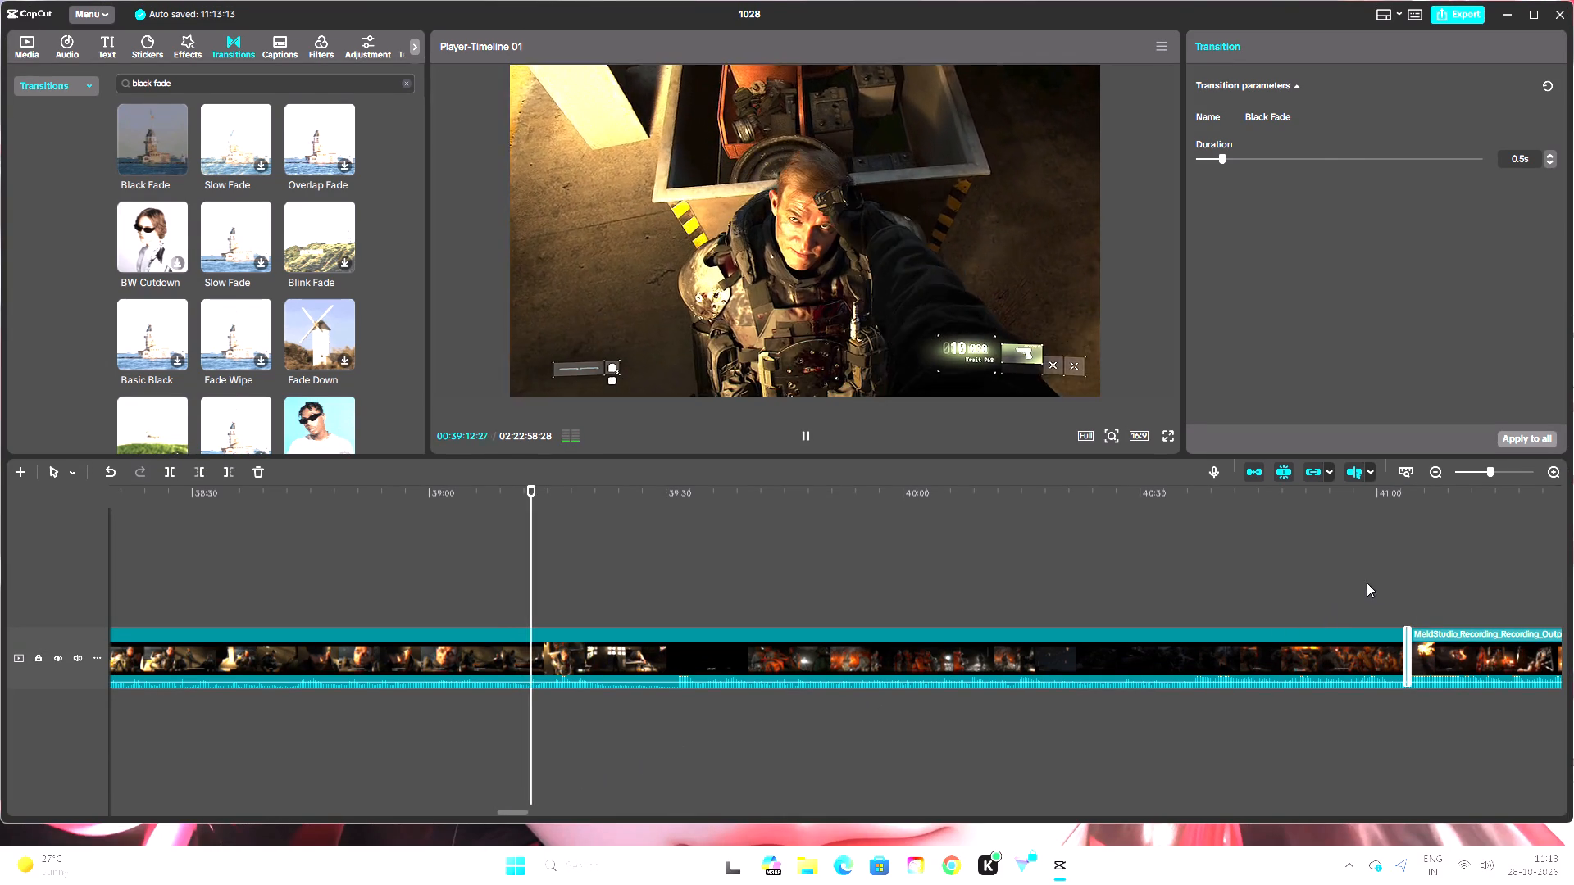
pyautogui.click(1380, 583)
pyautogui.moveTo(1375, 490); pyautogui.dragTo(1401, 512)
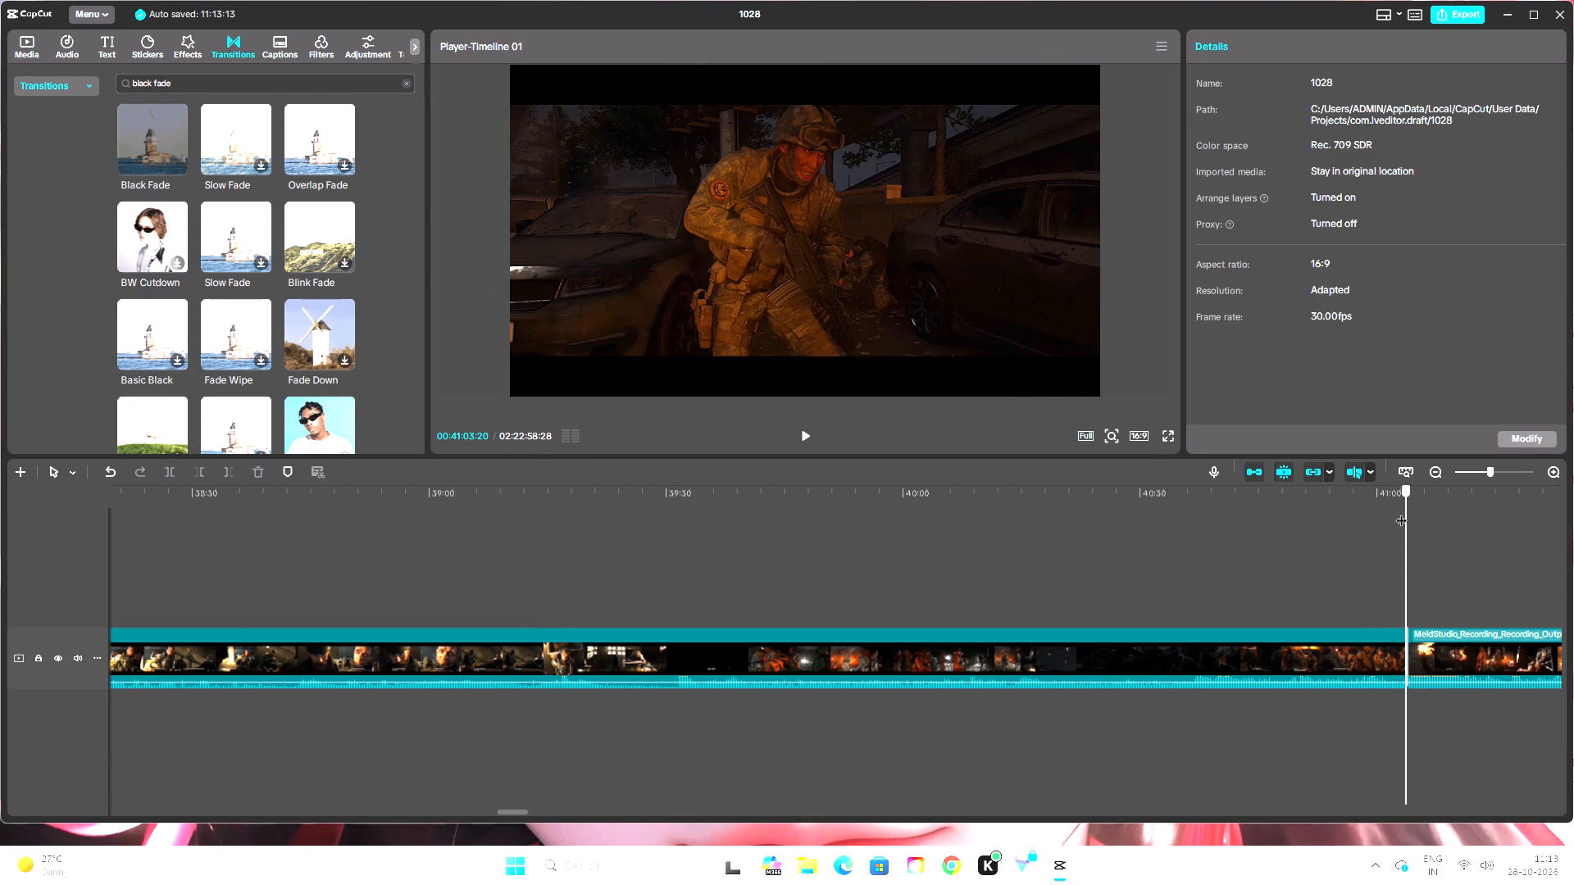
pyautogui.moveTo(1401, 512); pyautogui.dragTo(1401, 514)
pyautogui.click(806, 433)
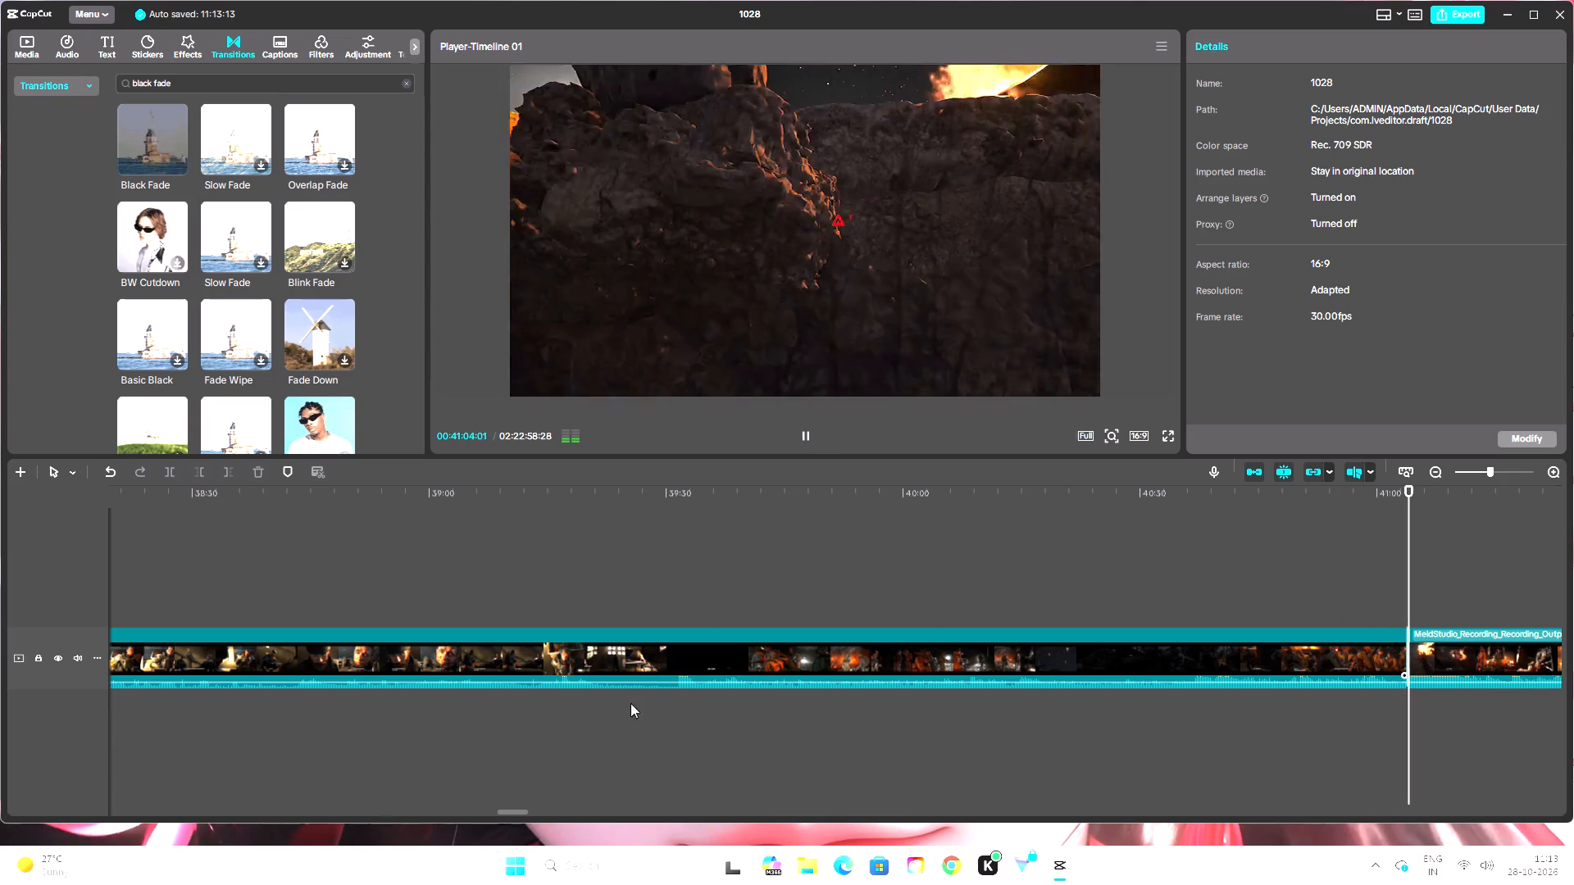
# Add the Black Fade transition to the clip join at 00:46:16:12.
pyautogui.moveTo(521, 811); pyautogui.dragTo(541, 815)
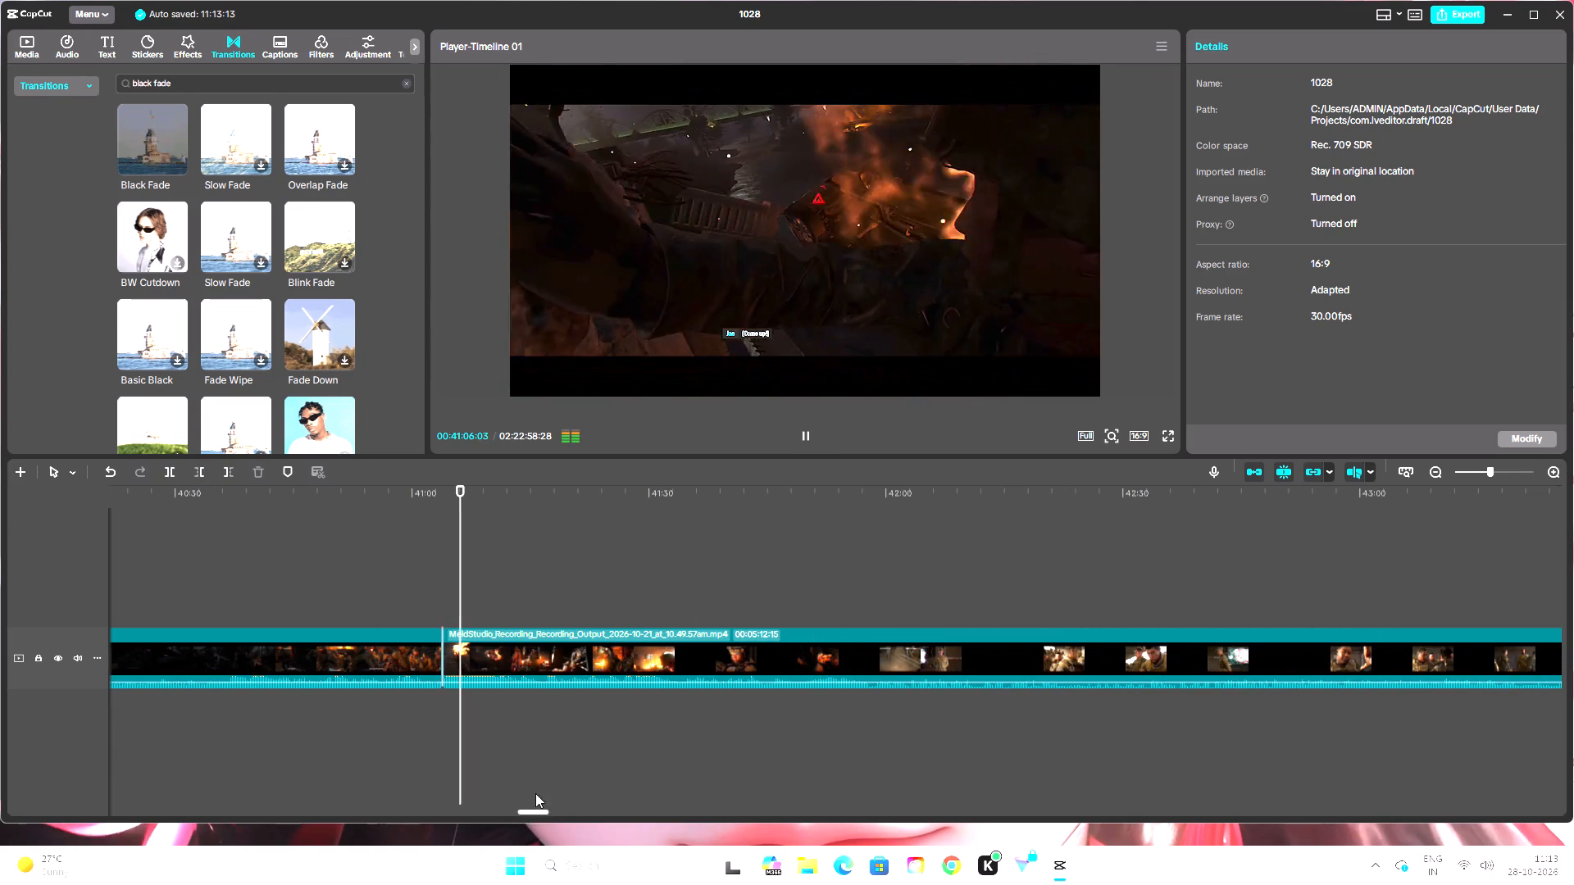
pyautogui.moveTo(461, 494); pyautogui.dragTo(439, 518)
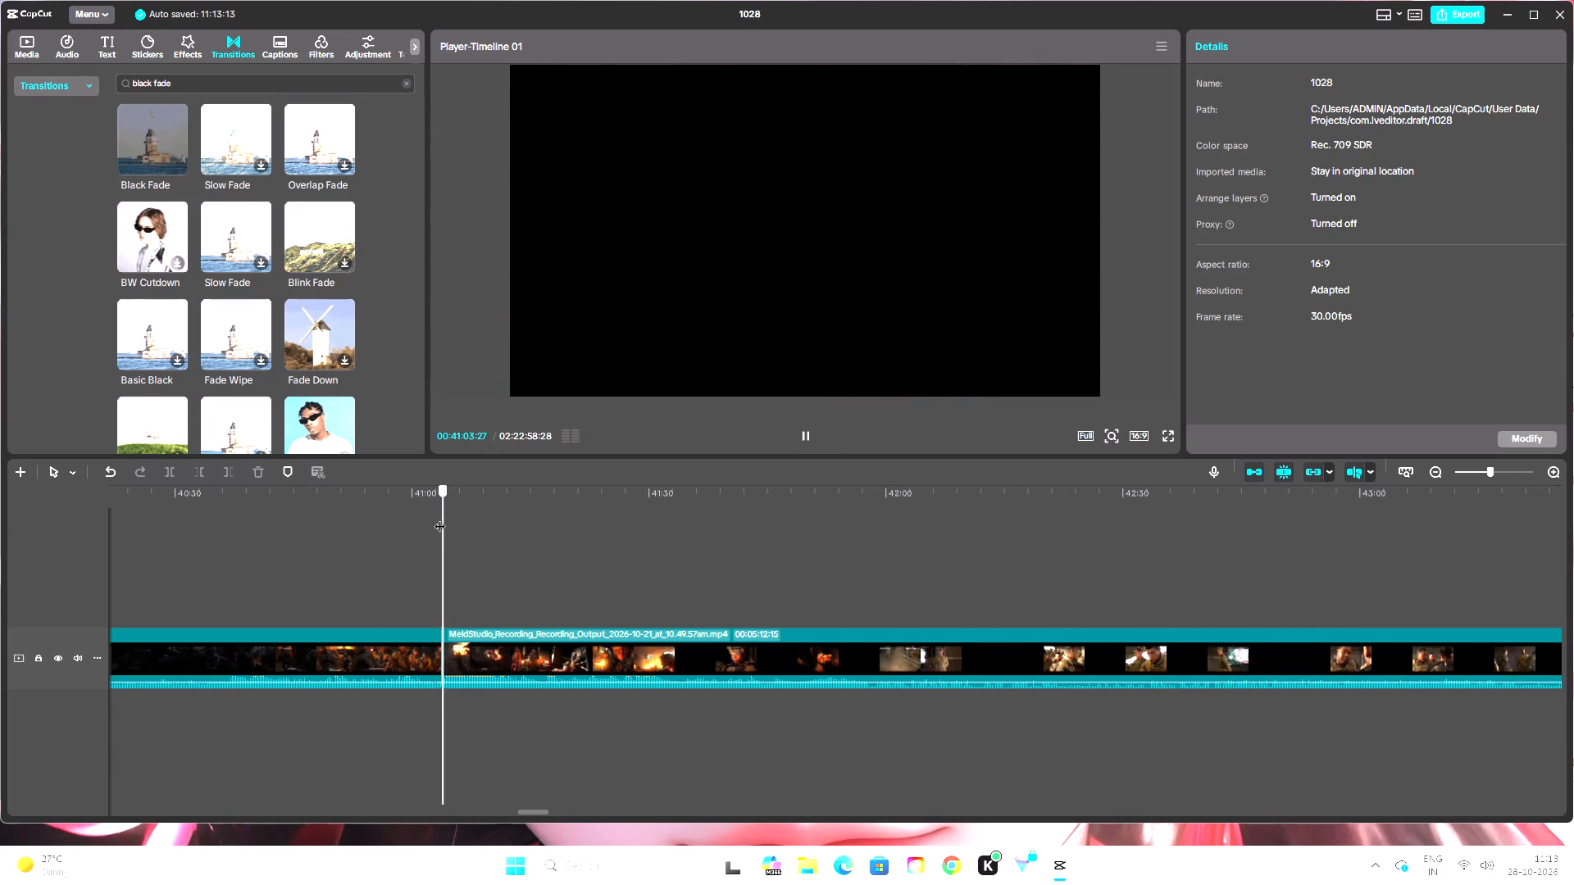
pyautogui.moveTo(439, 518); pyautogui.dragTo(1573, 632)
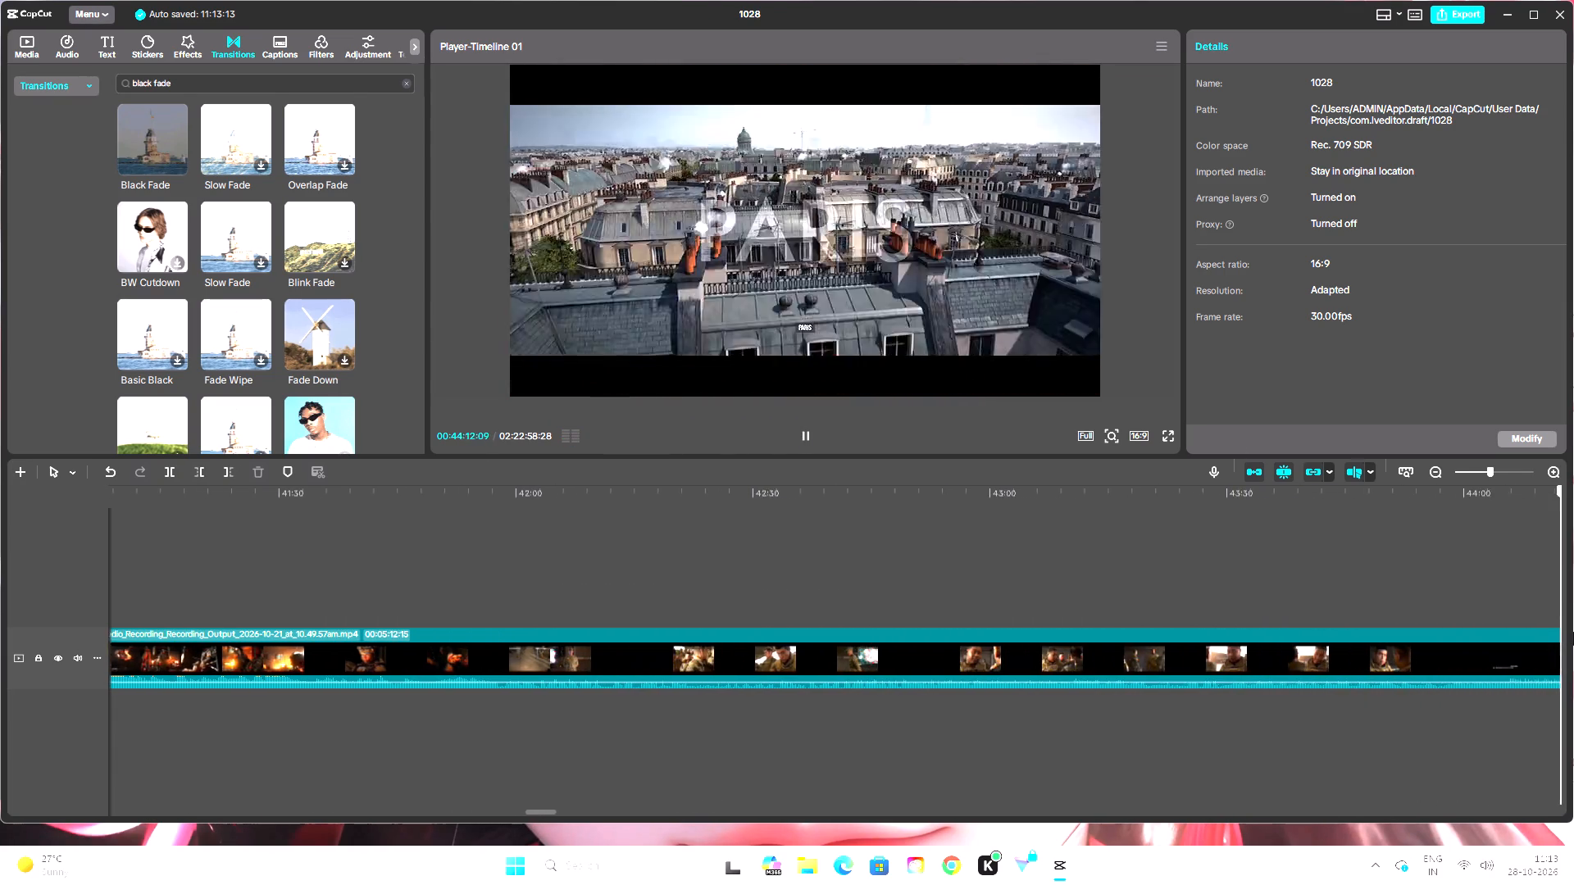
pyautogui.moveTo(1573, 632); pyautogui.dragTo(1184, 620)
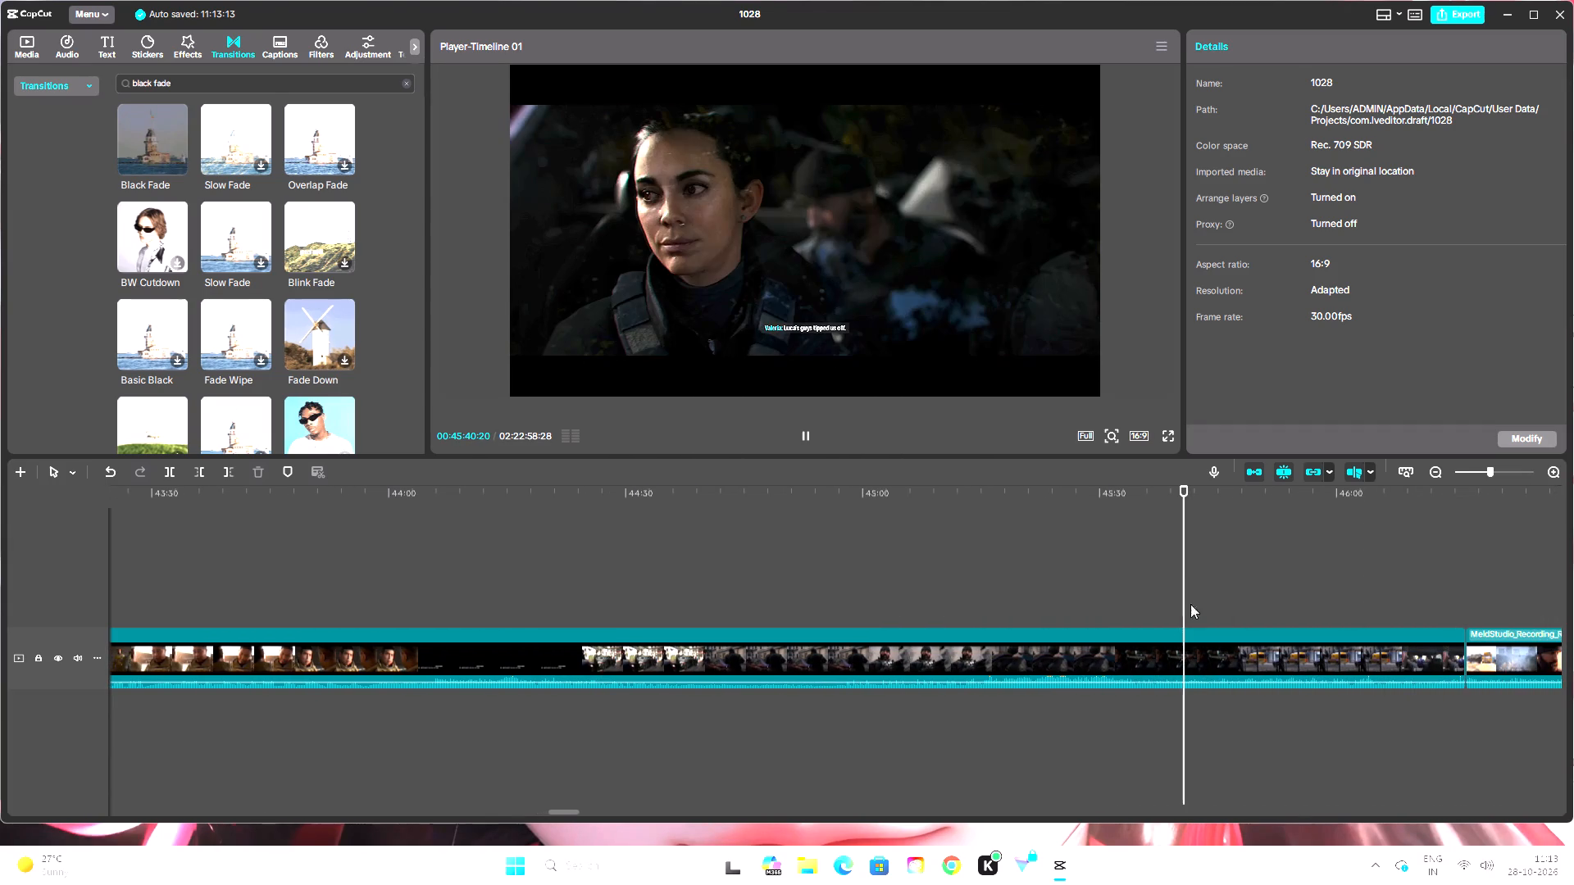
pyautogui.doubleClick(1437, 478)
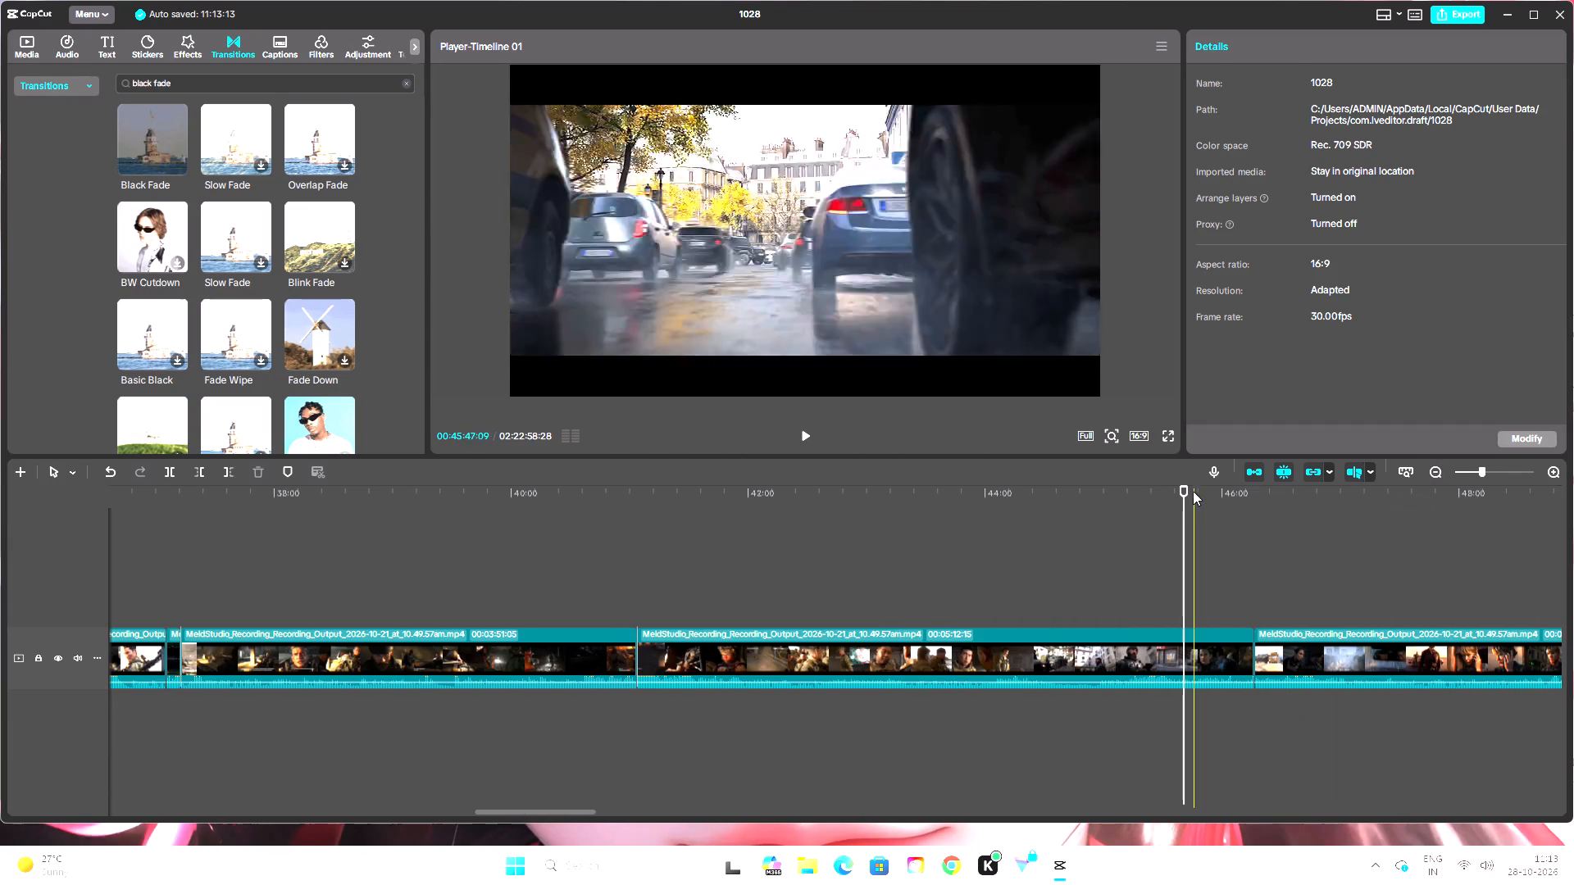
pyautogui.moveTo(1182, 485); pyautogui.dragTo(1253, 517)
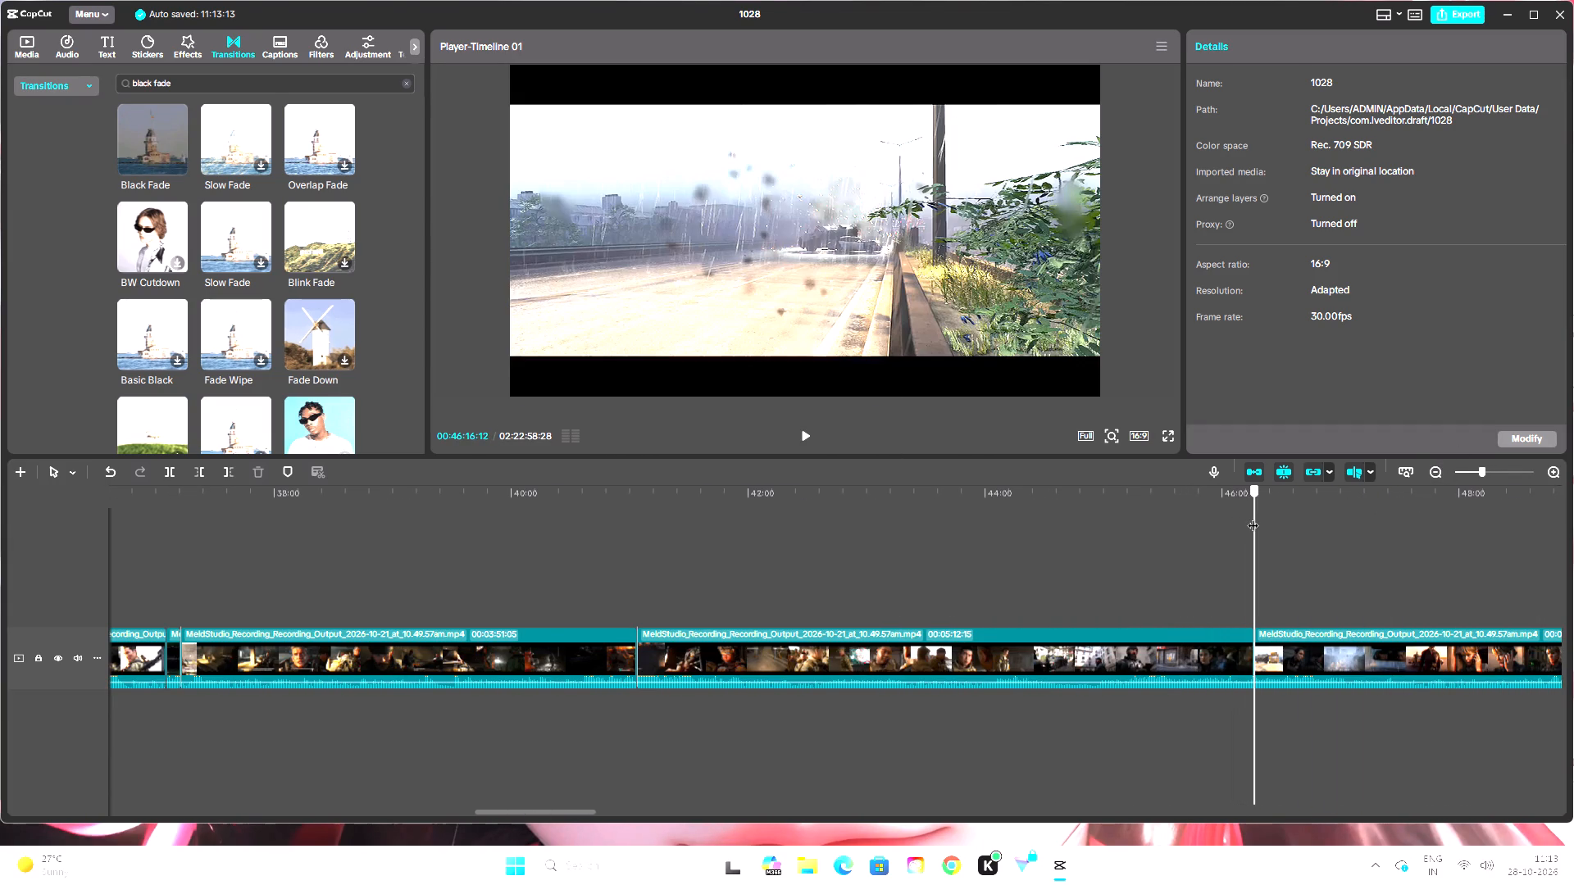
pyautogui.moveTo(1253, 517); pyautogui.dragTo(1249, 524)
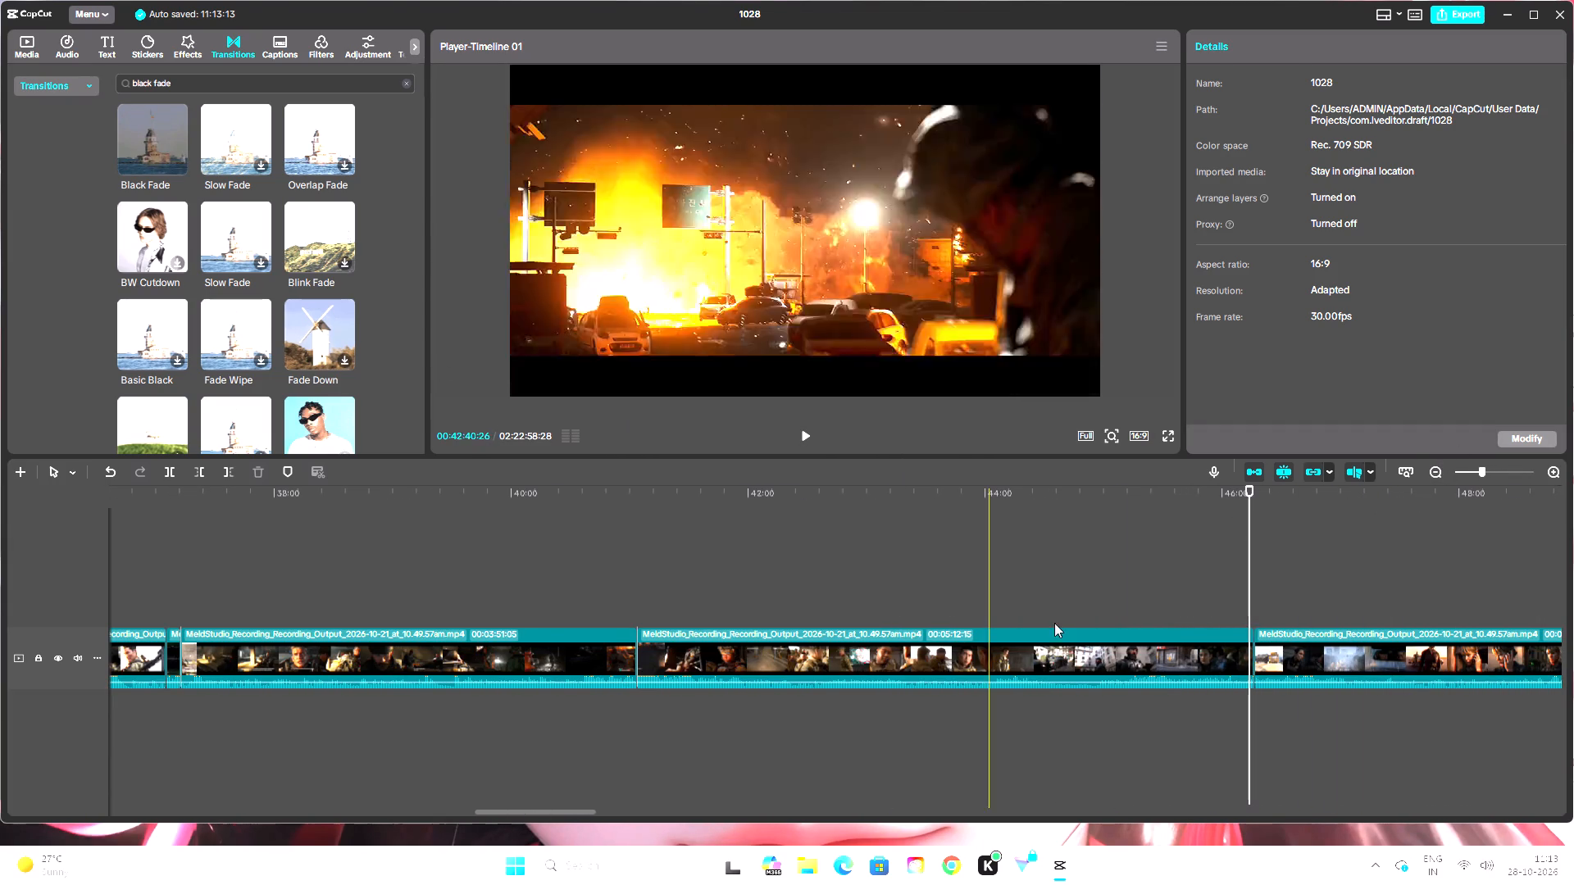
pyautogui.moveTo(1250, 492); pyautogui.dragTo(1261, 501)
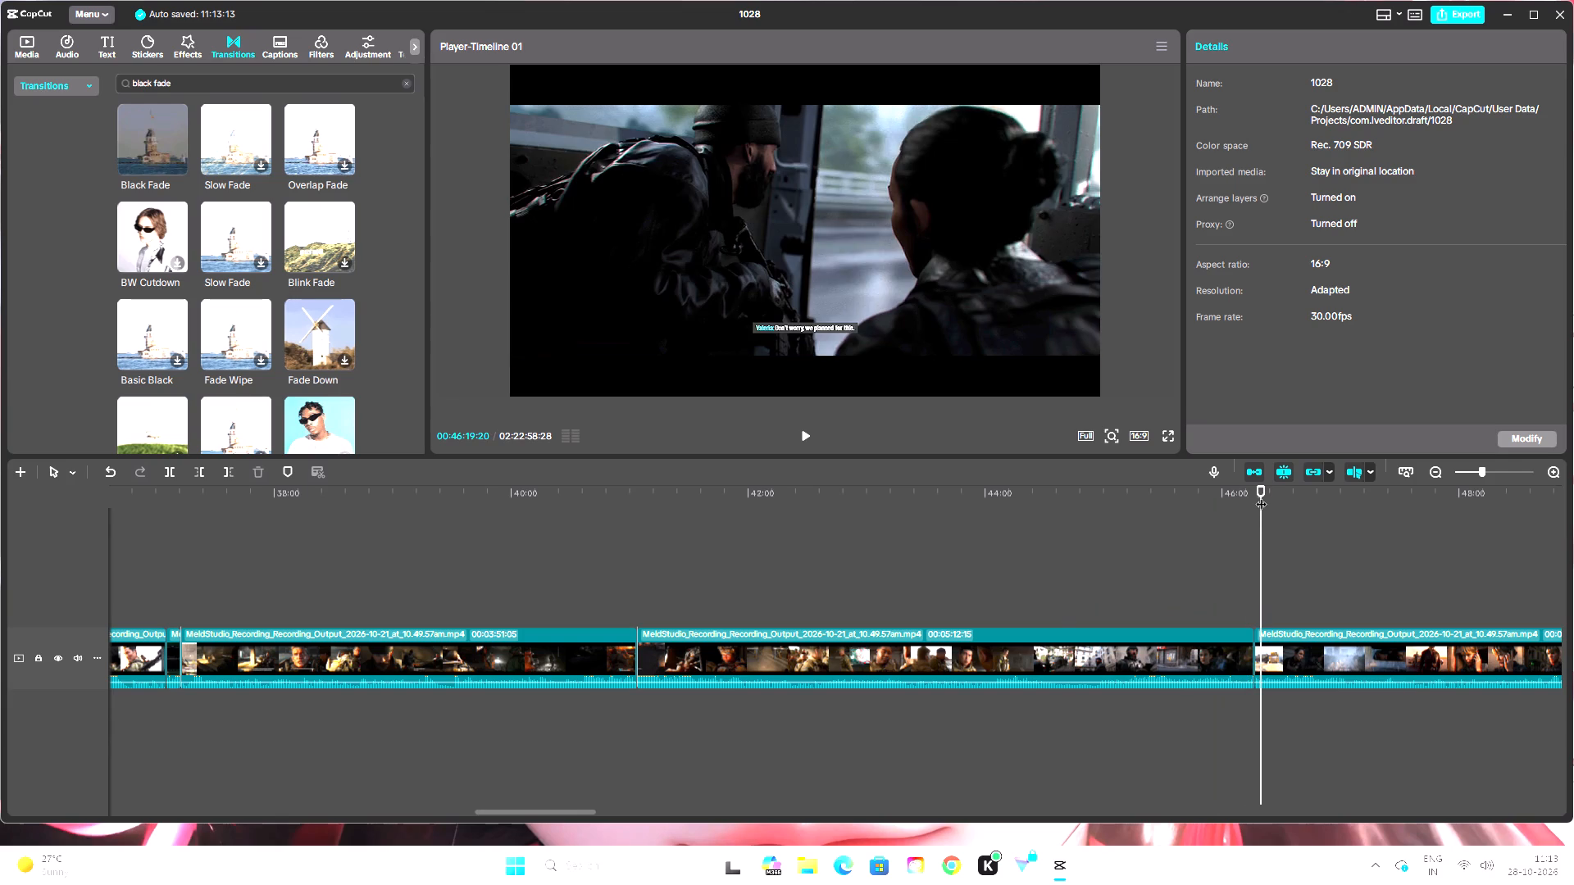
pyautogui.moveTo(1262, 486); pyautogui.dragTo(1257, 493)
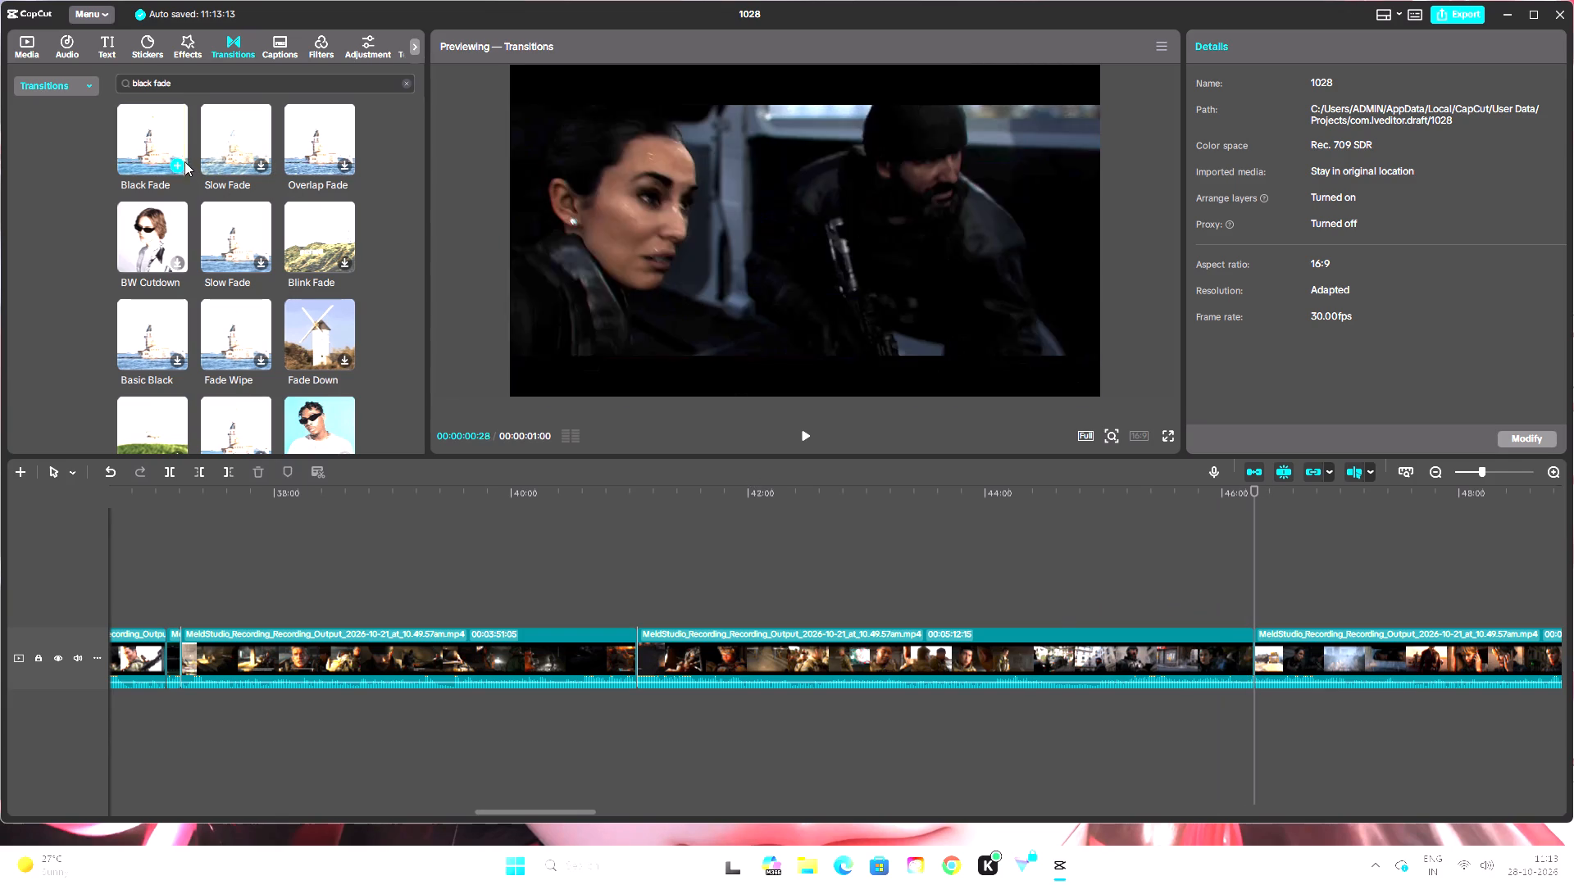
pyautogui.click(175, 165)
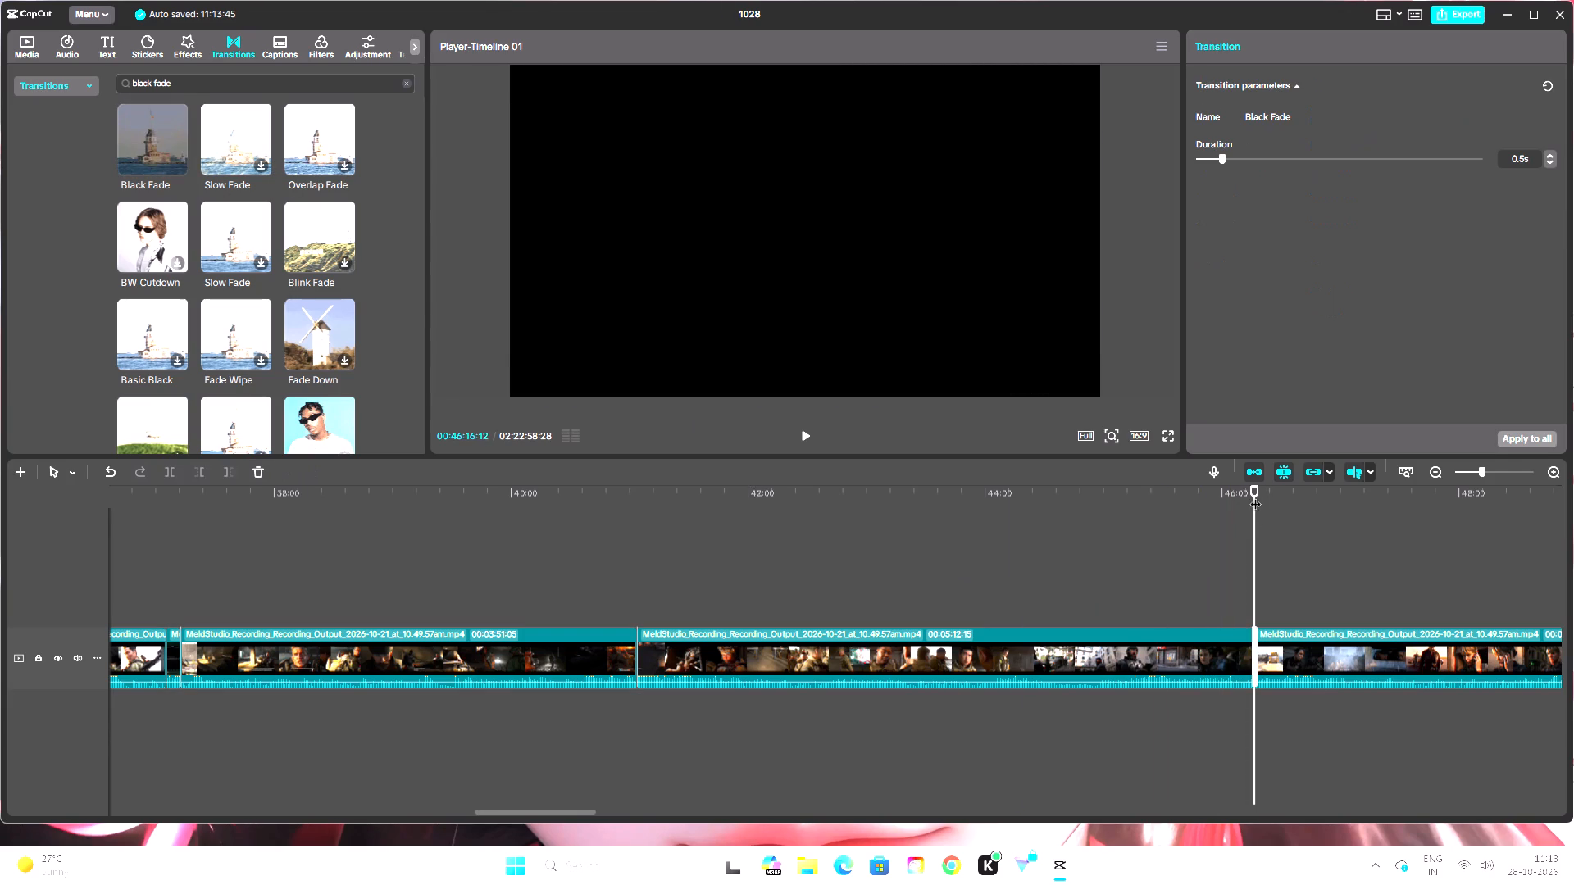
# Scrub through the clip joins between about 00:52:41 and 00:57:51 to examine the footage on either side of each.
pyautogui.moveTo(1255, 496); pyautogui.dragTo(1573, 629)
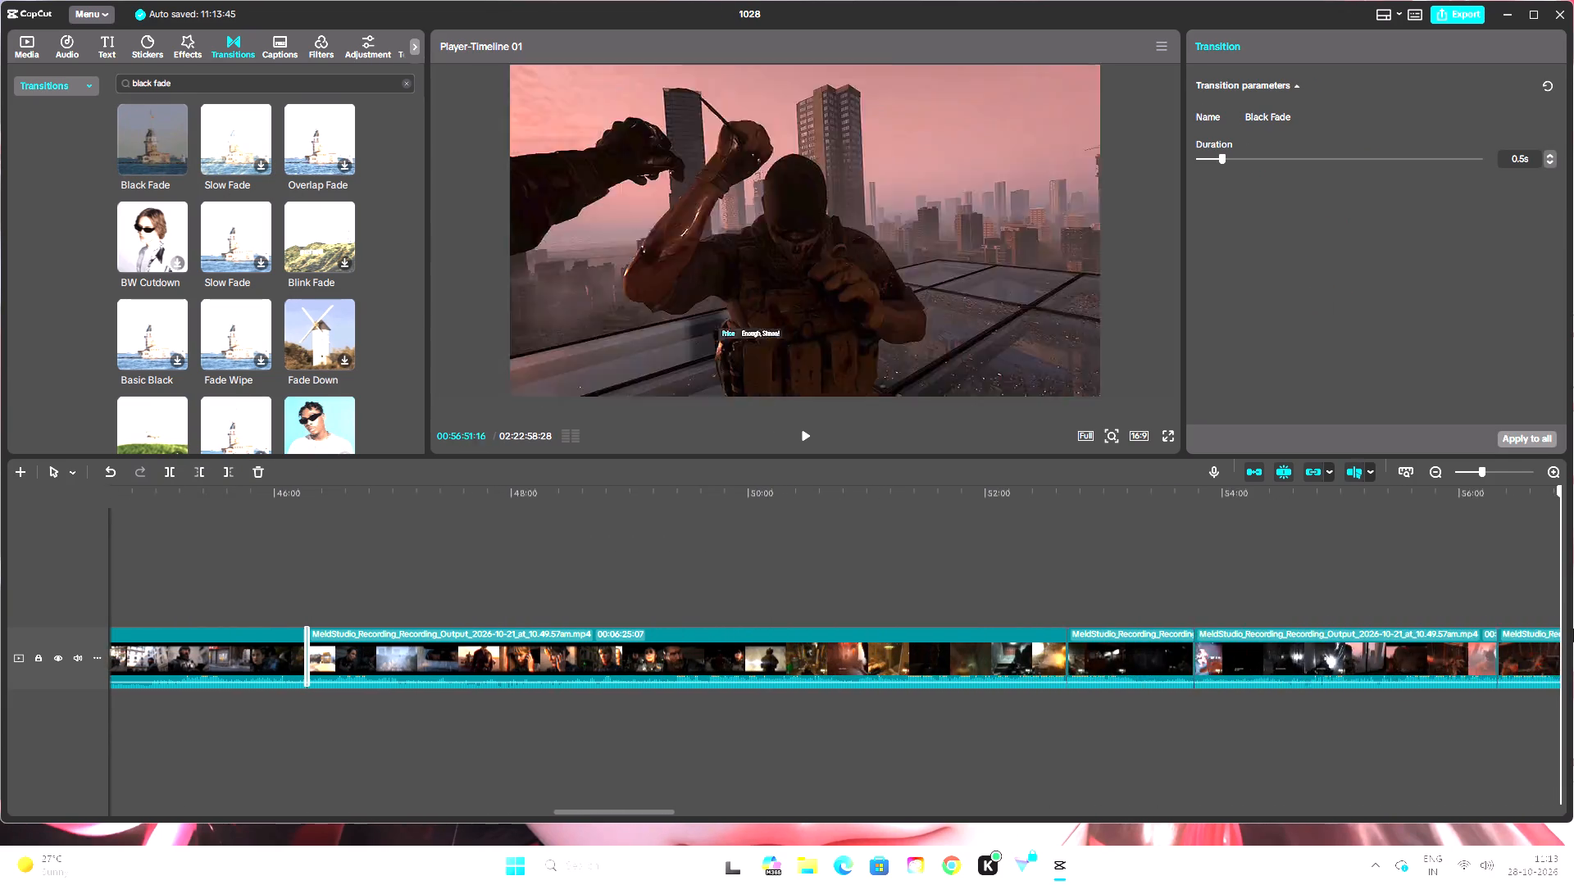
pyautogui.moveTo(1573, 629); pyautogui.dragTo(392, 582)
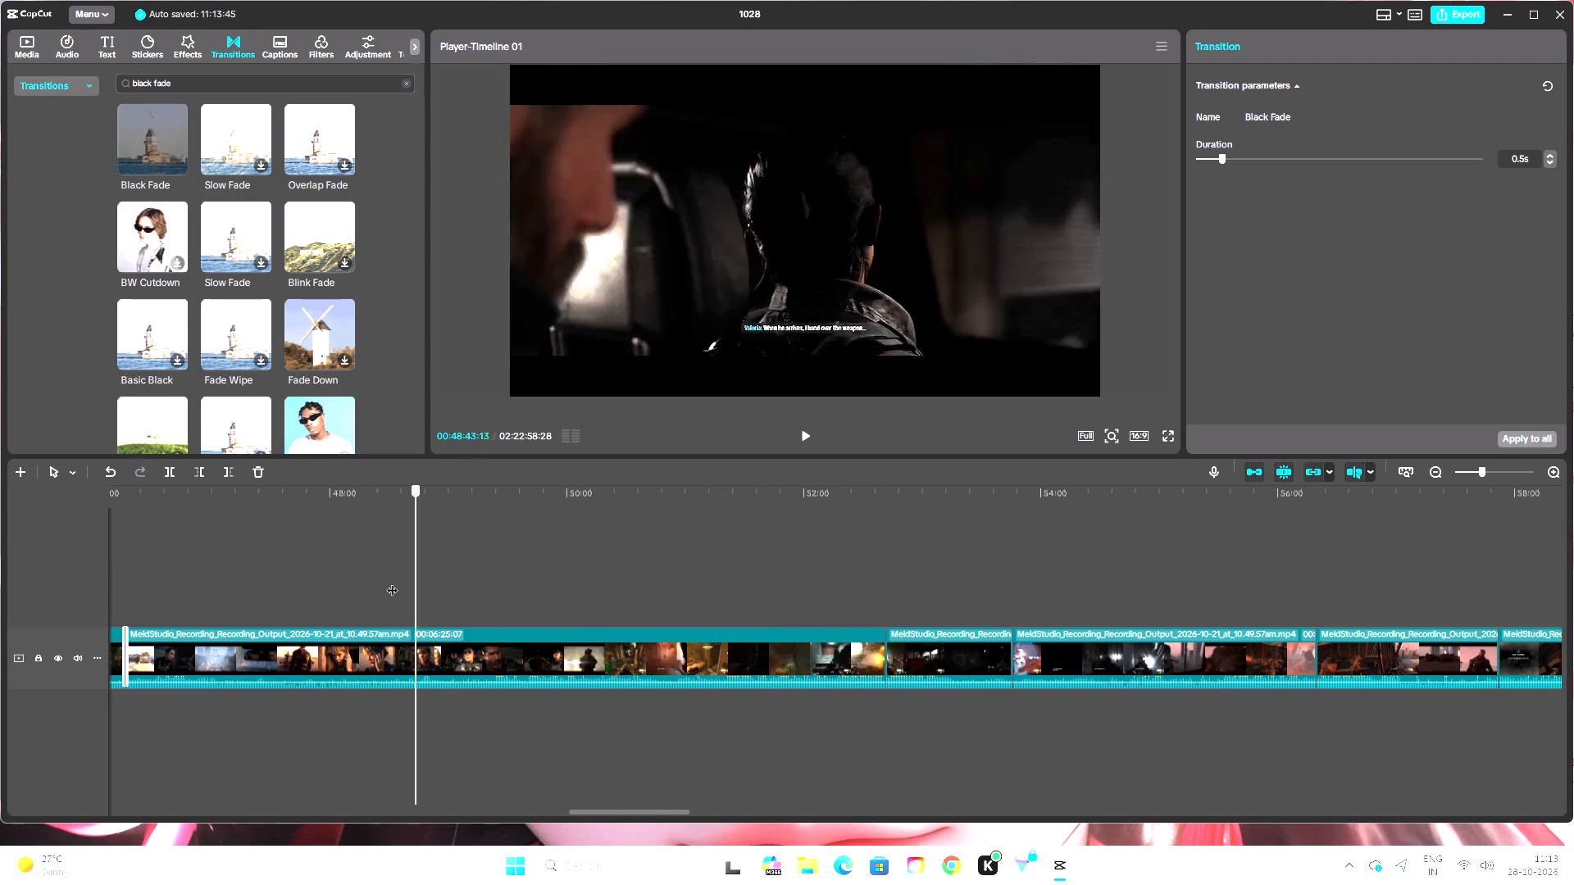
pyautogui.moveTo(392, 582); pyautogui.dragTo(873, 634)
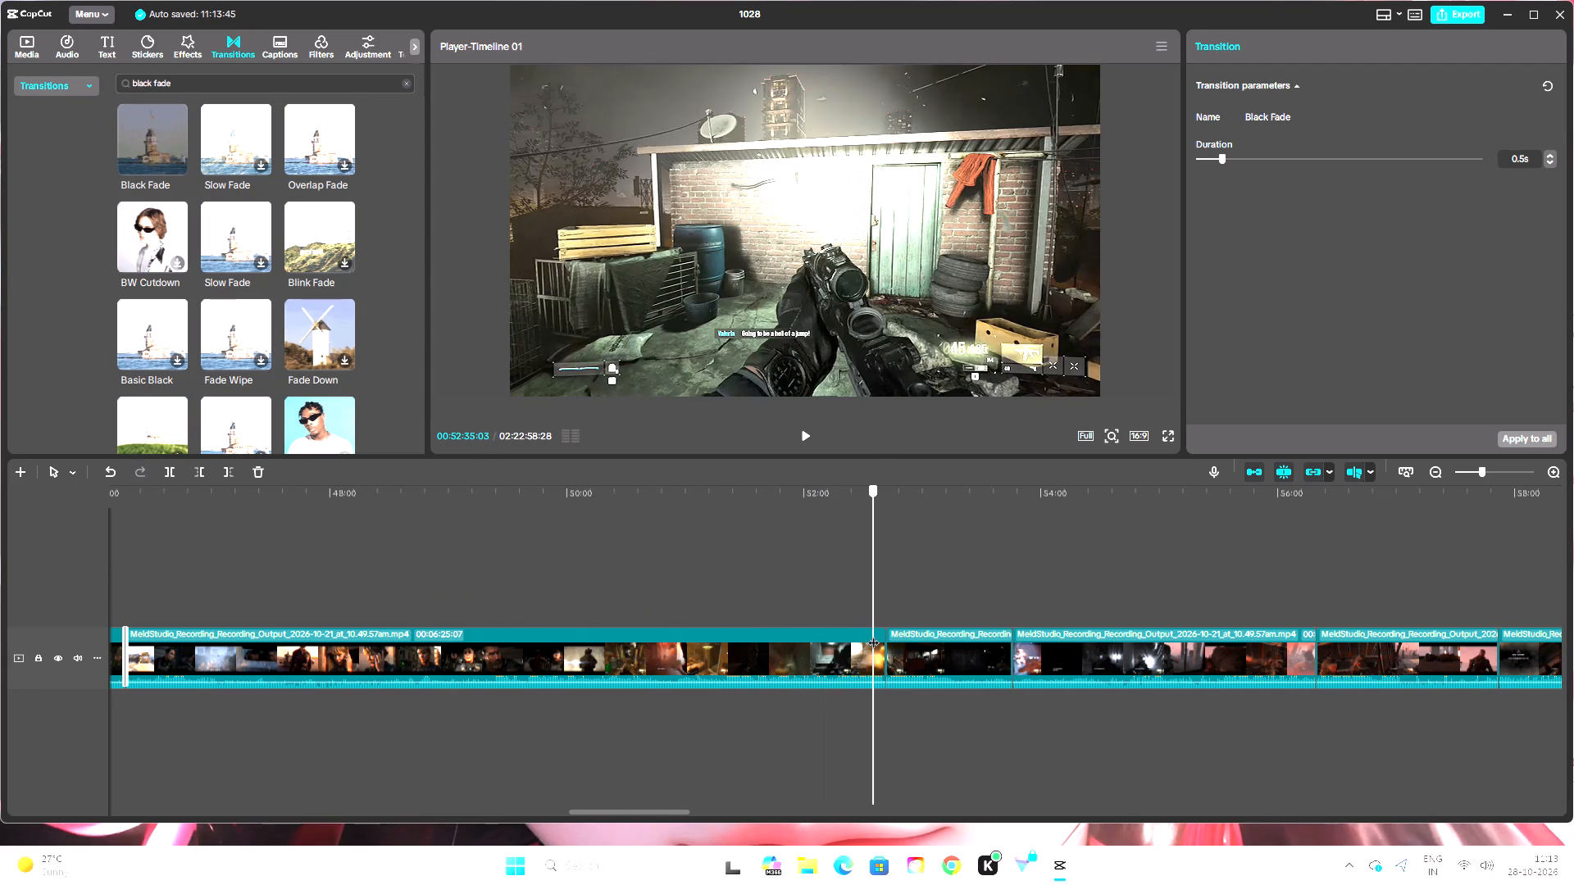
pyautogui.moveTo(873, 634); pyautogui.dragTo(885, 638)
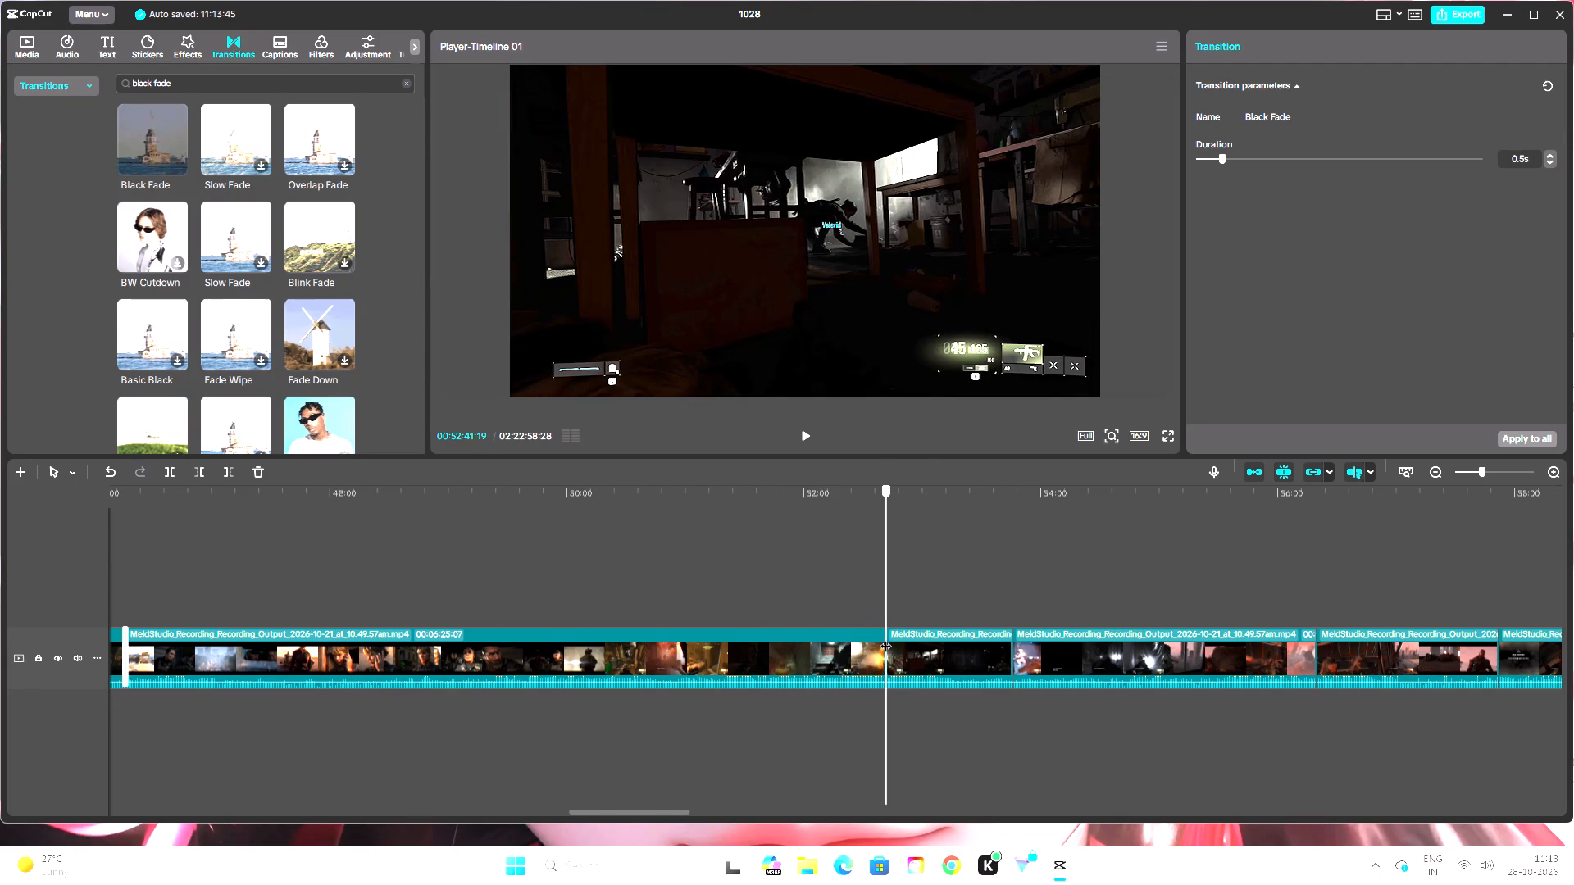
pyautogui.moveTo(885, 638); pyautogui.dragTo(1015, 651)
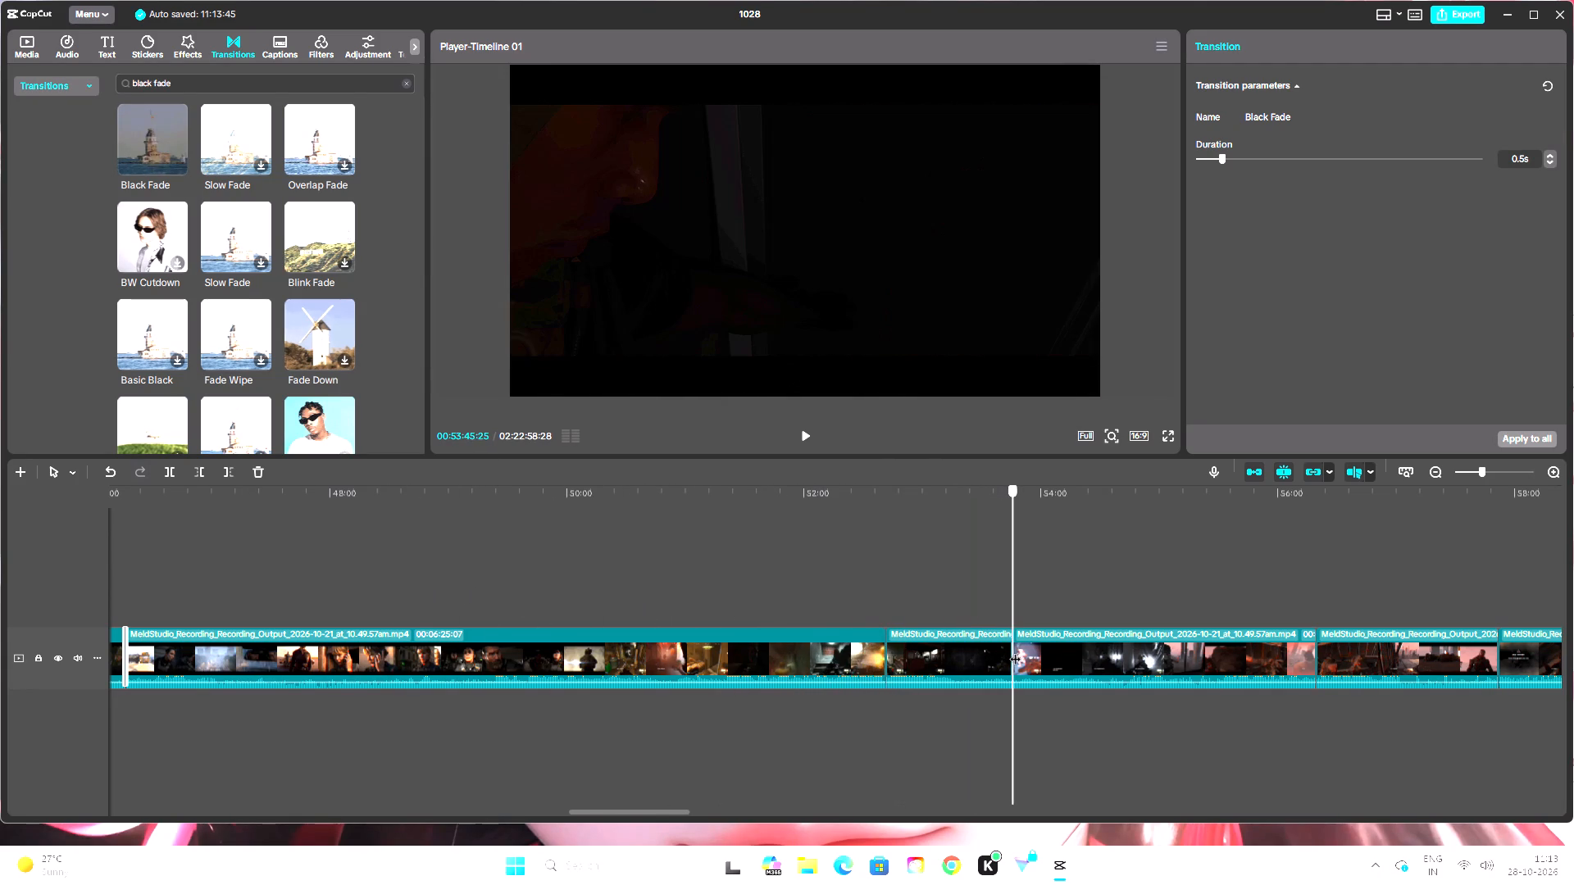
pyautogui.moveTo(1015, 651); pyautogui.dragTo(1317, 718)
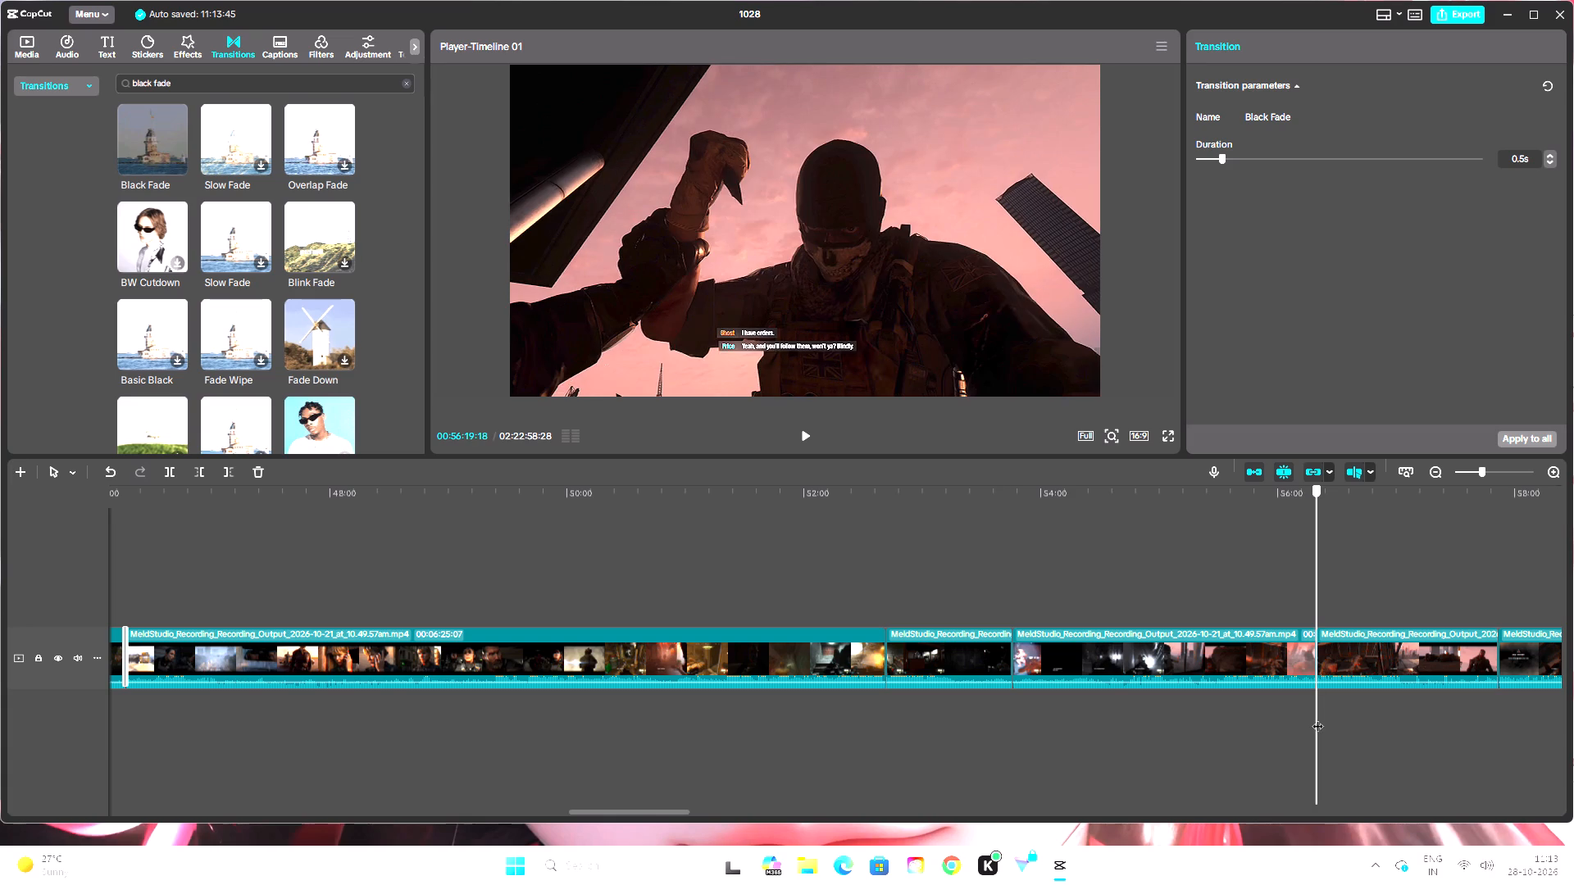
pyautogui.moveTo(1317, 718); pyautogui.dragTo(1484, 745)
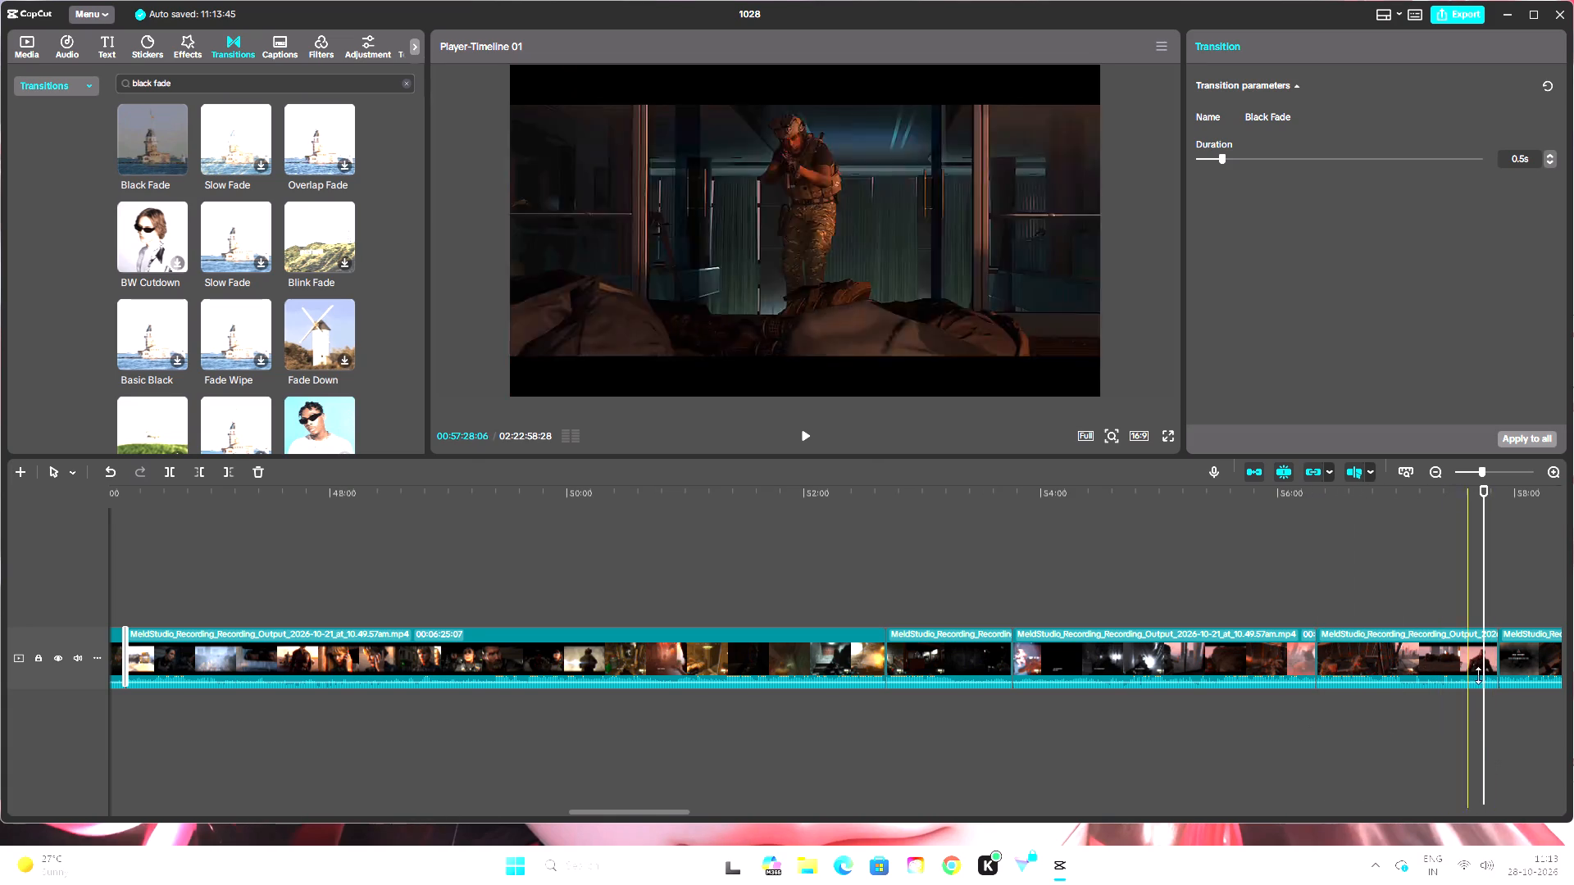
pyautogui.moveTo(1484, 500); pyautogui.dragTo(1501, 511)
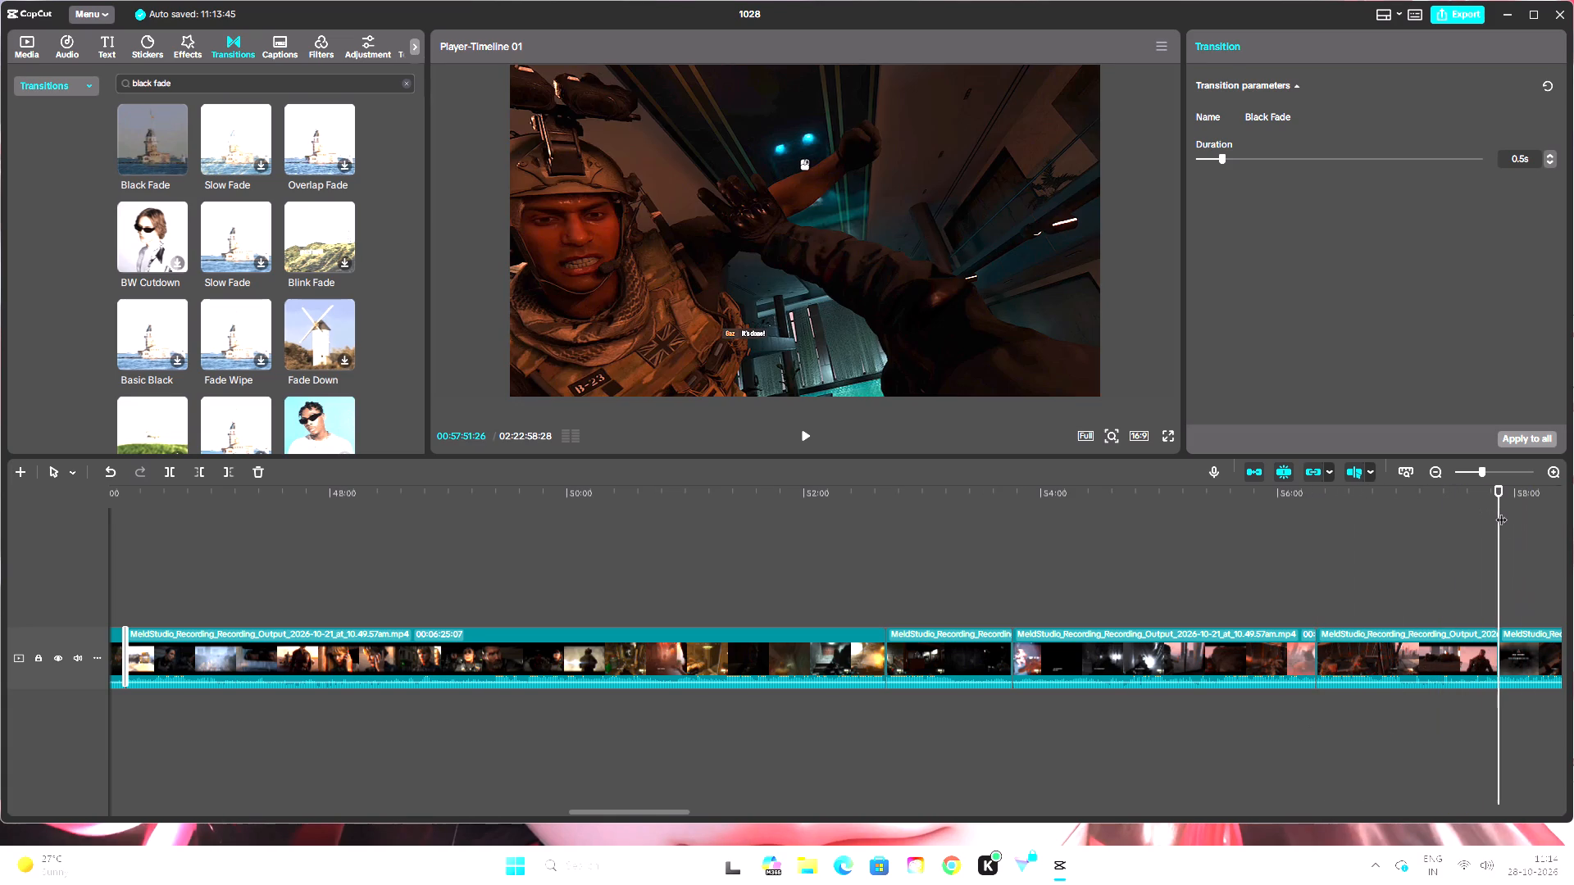
# Add the Black Fade transition to the clip join at about 01:05:15, where the 7.14.49pm recording begins.
pyautogui.moveTo(685, 813); pyautogui.dragTo(754, 820)
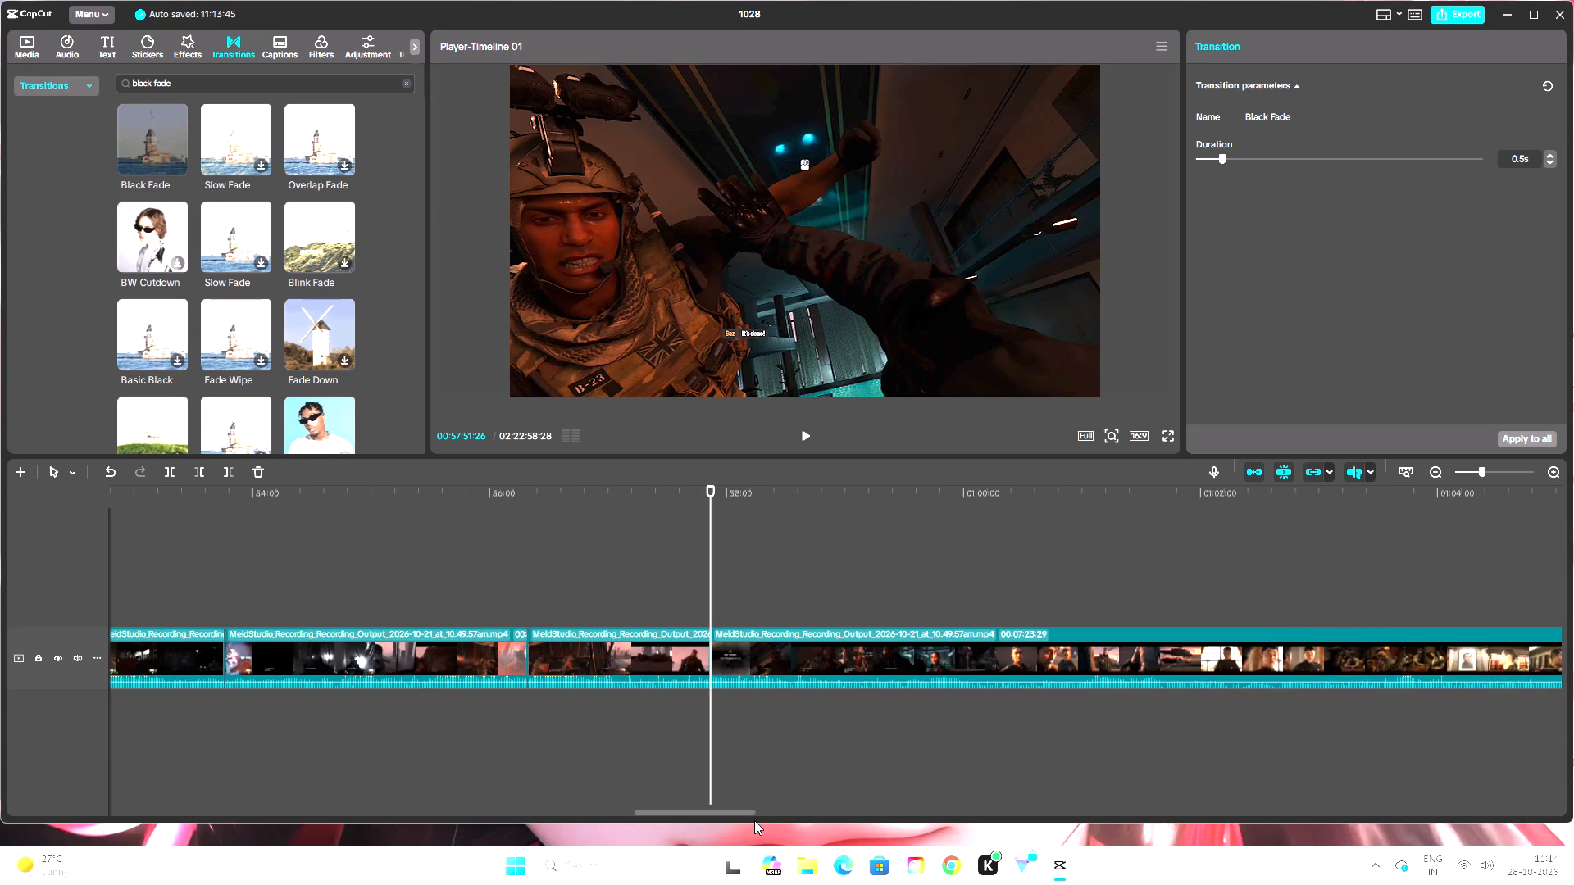
pyautogui.moveTo(754, 820); pyautogui.dragTo(785, 827)
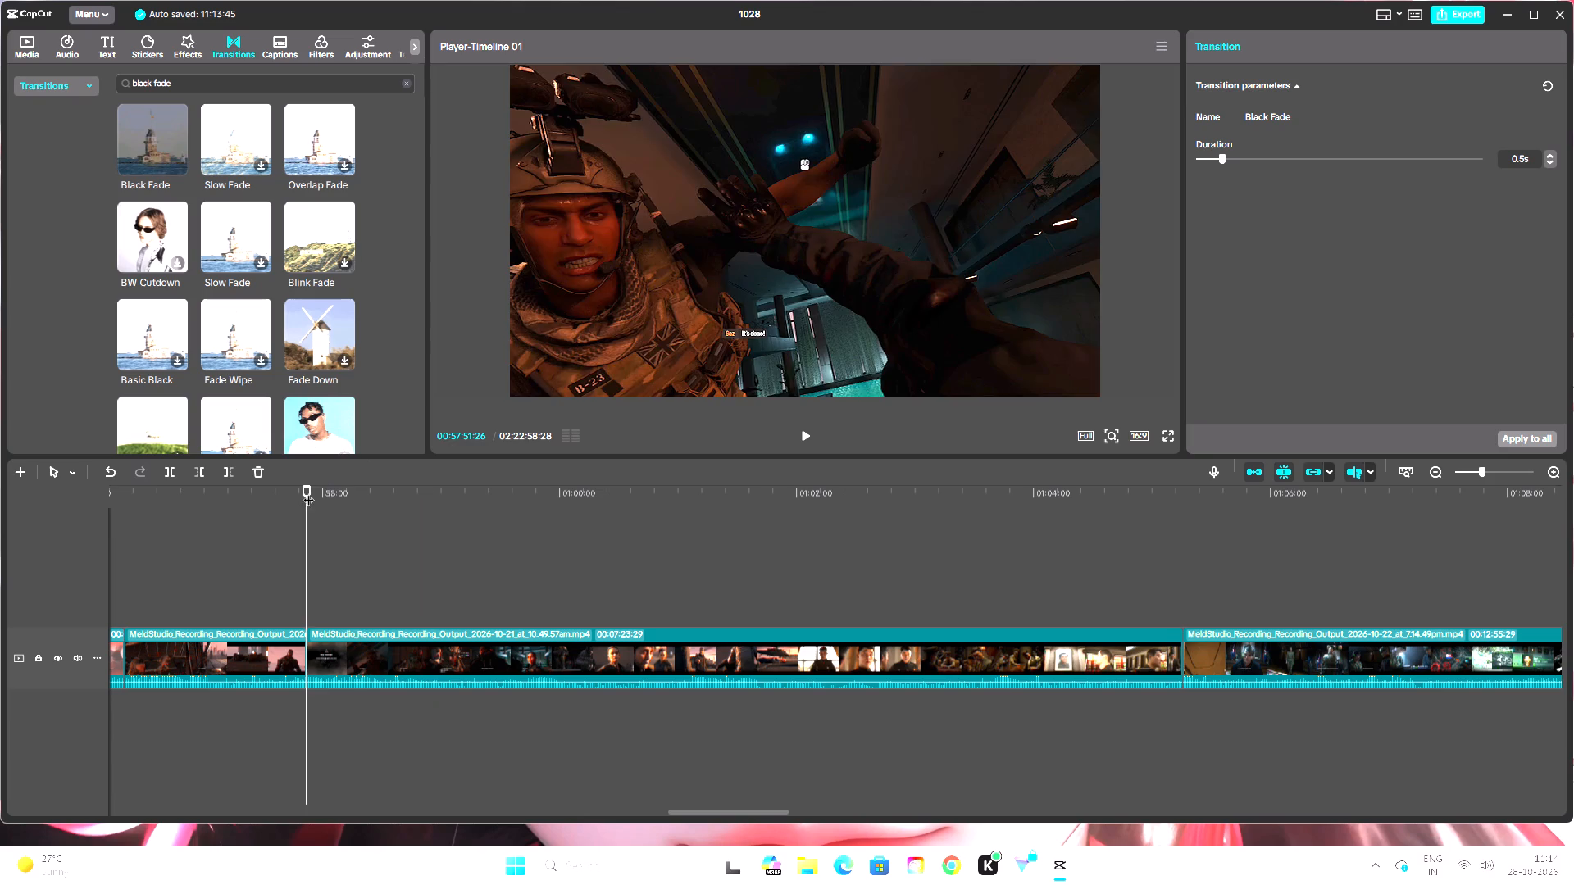
pyautogui.moveTo(308, 492); pyautogui.dragTo(1051, 712)
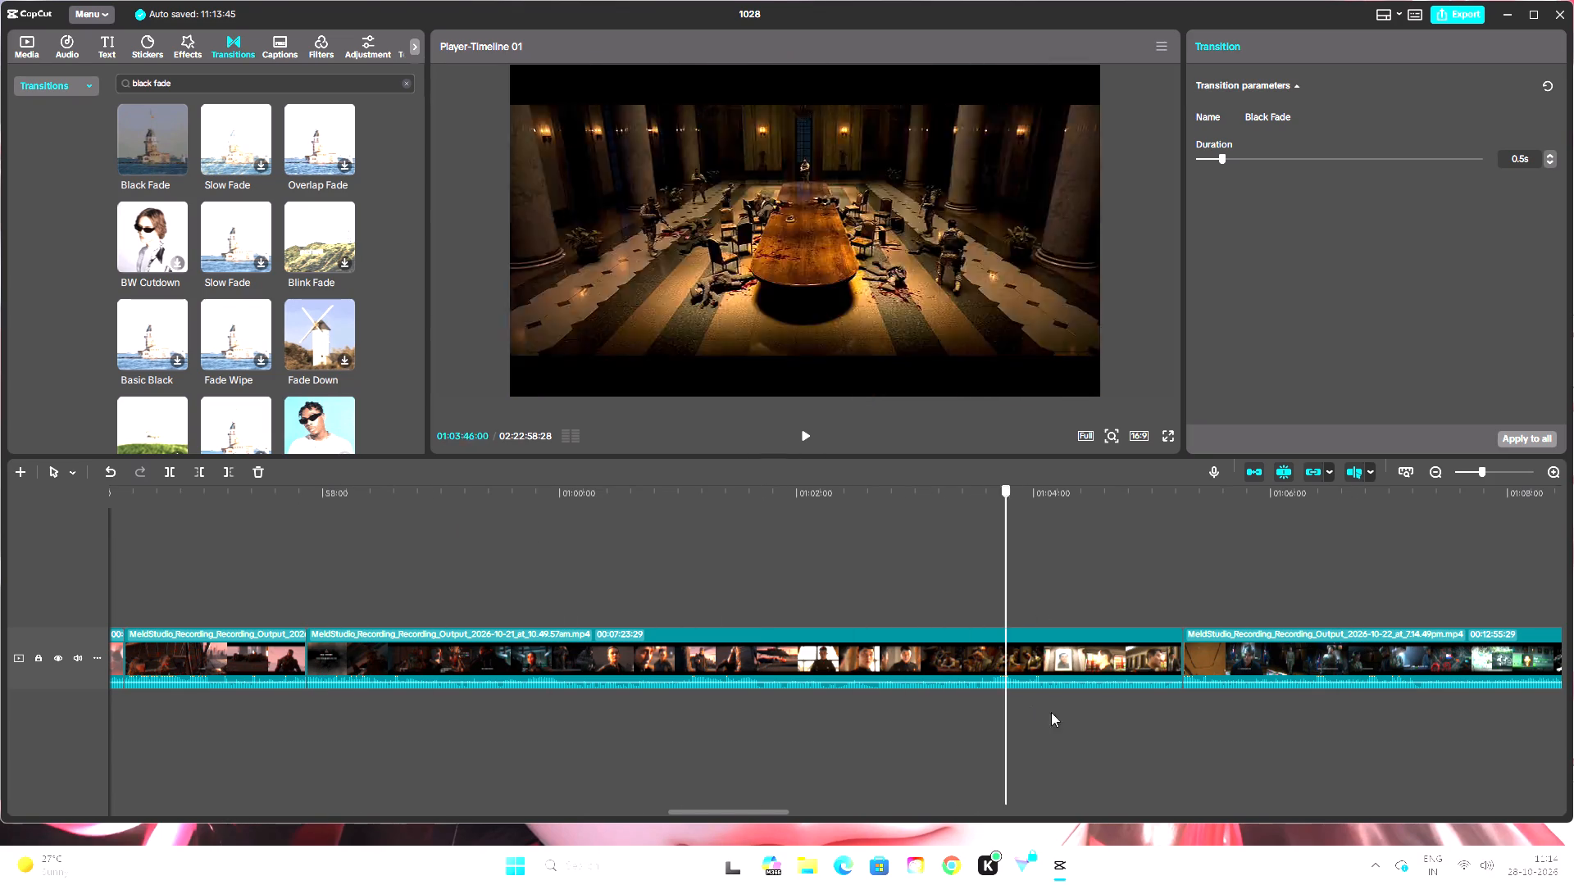
pyautogui.moveTo(1051, 712); pyautogui.dragTo(1186, 780)
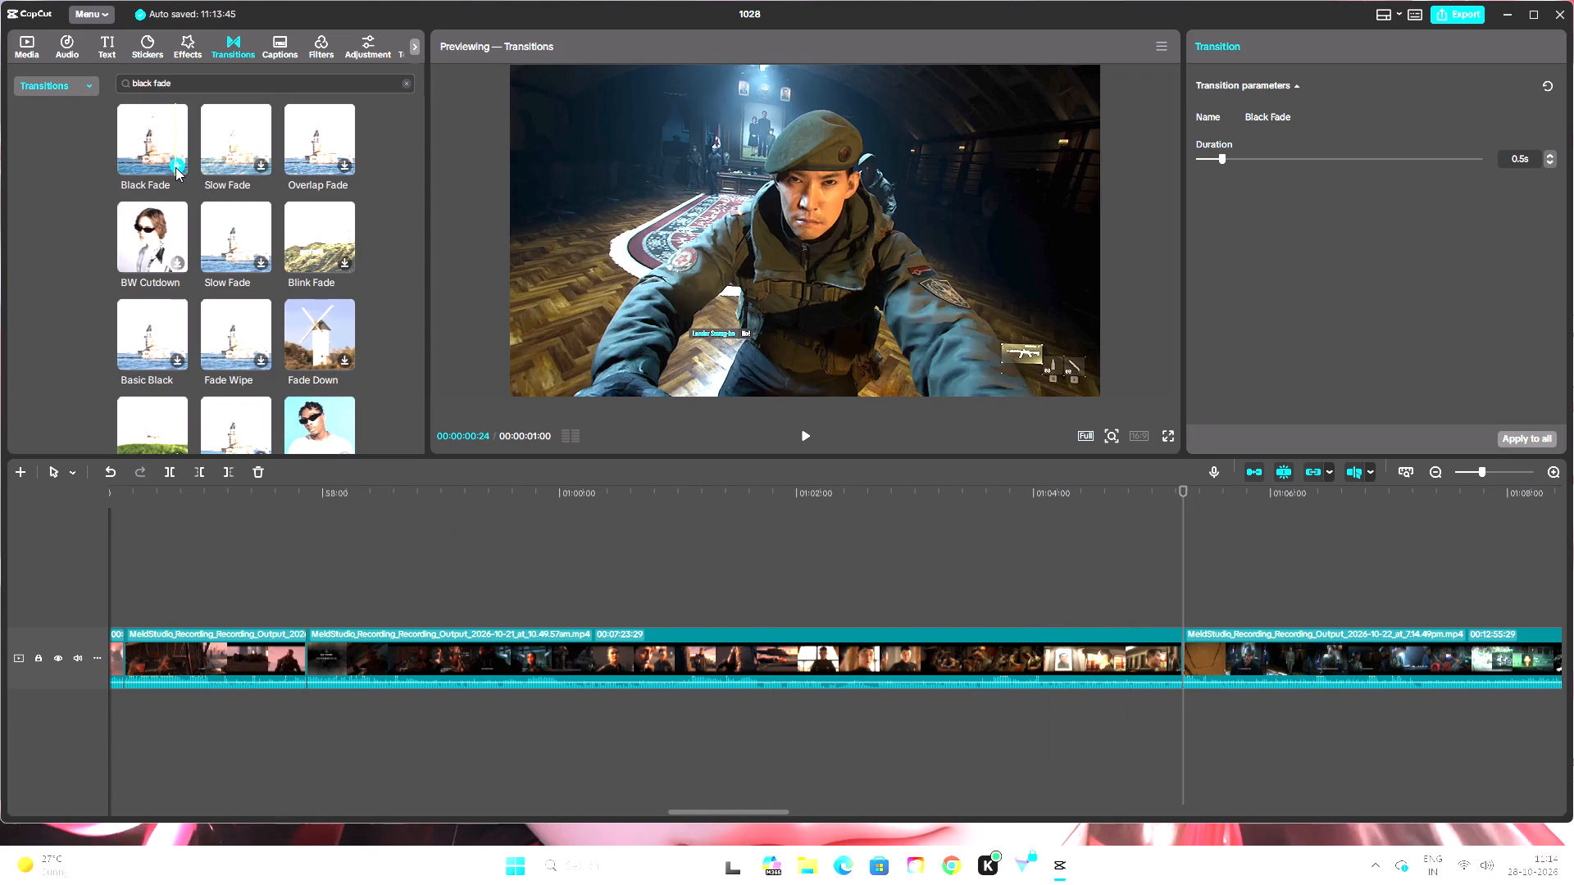
pyautogui.click(175, 167)
# Add the Black Fade transition to the clip join at 01:18:11:24, where the 8.40.44pm recording begins.
pyautogui.moveTo(1179, 492); pyautogui.dragTo(1217, 519)
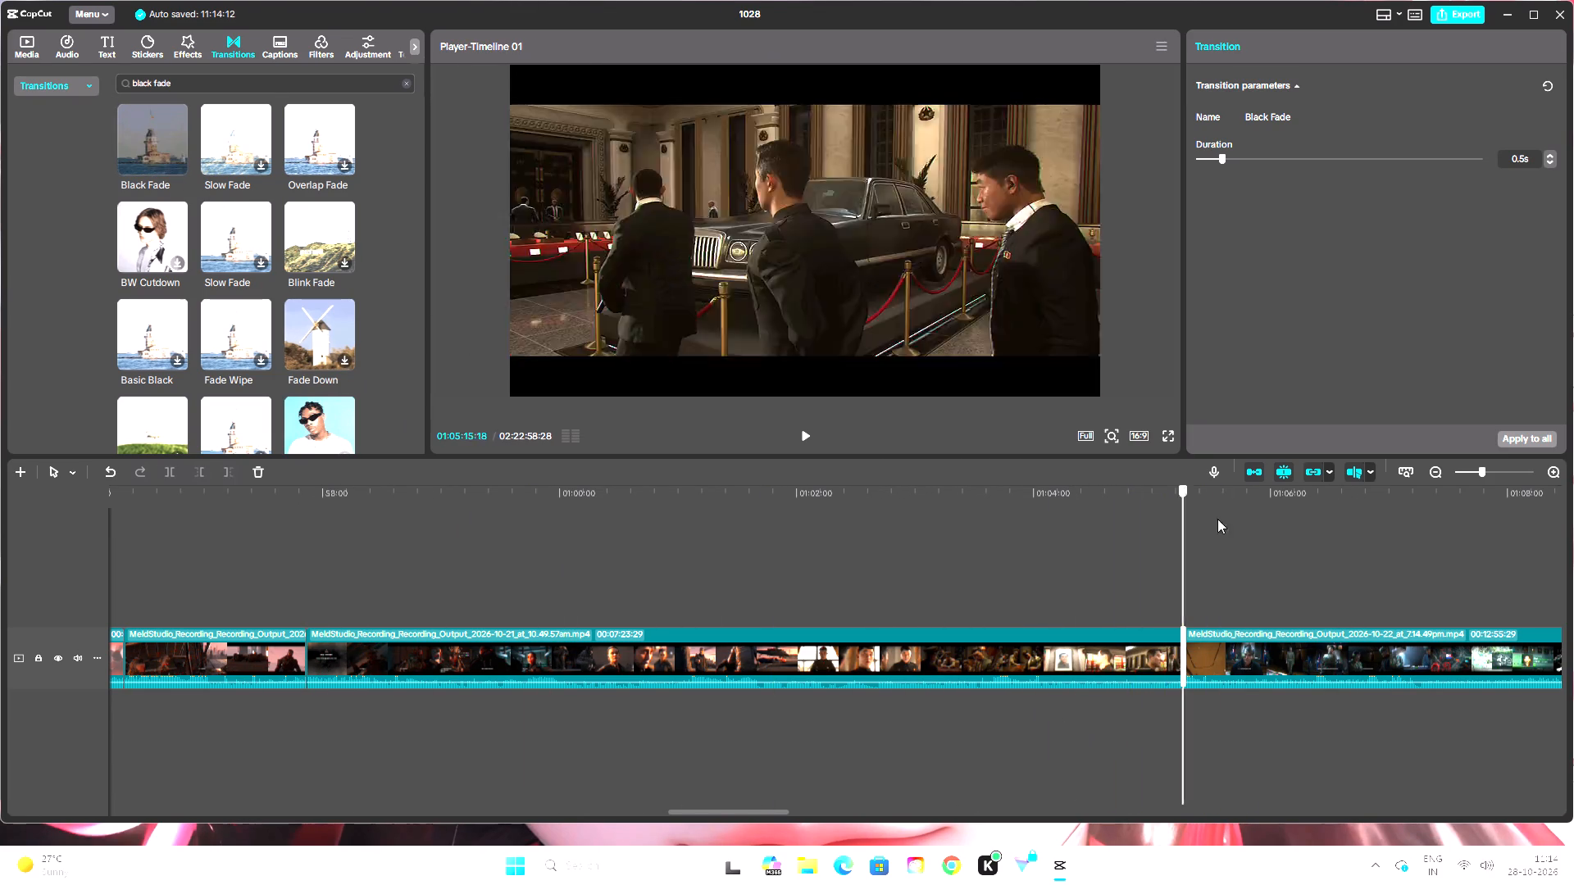
pyautogui.moveTo(1217, 519); pyautogui.dragTo(1573, 712)
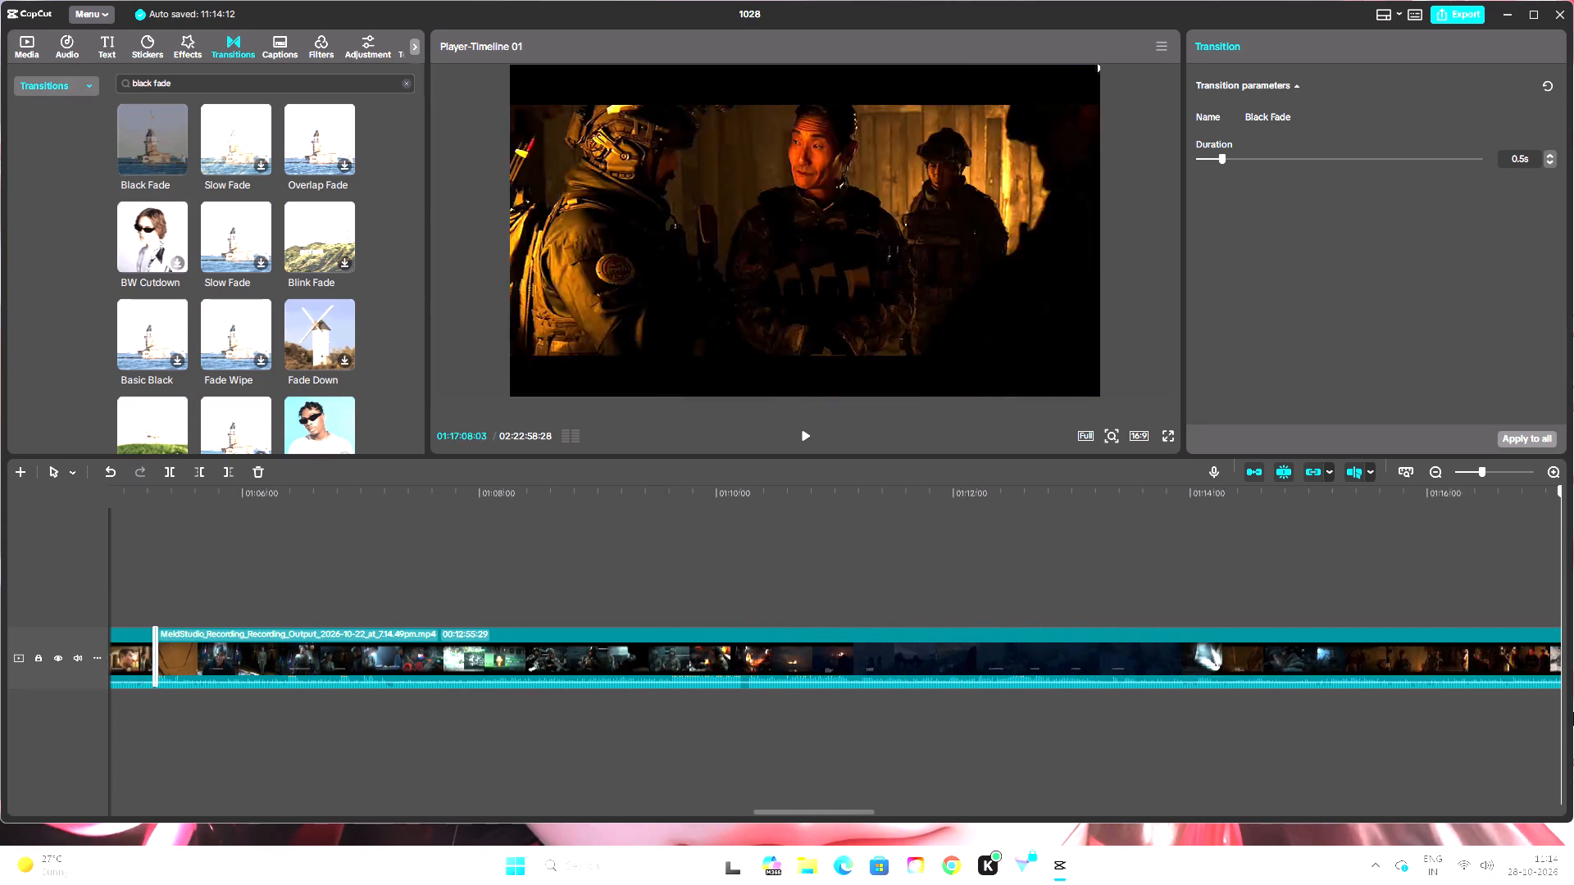
pyautogui.moveTo(1573, 712); pyautogui.dragTo(788, 750)
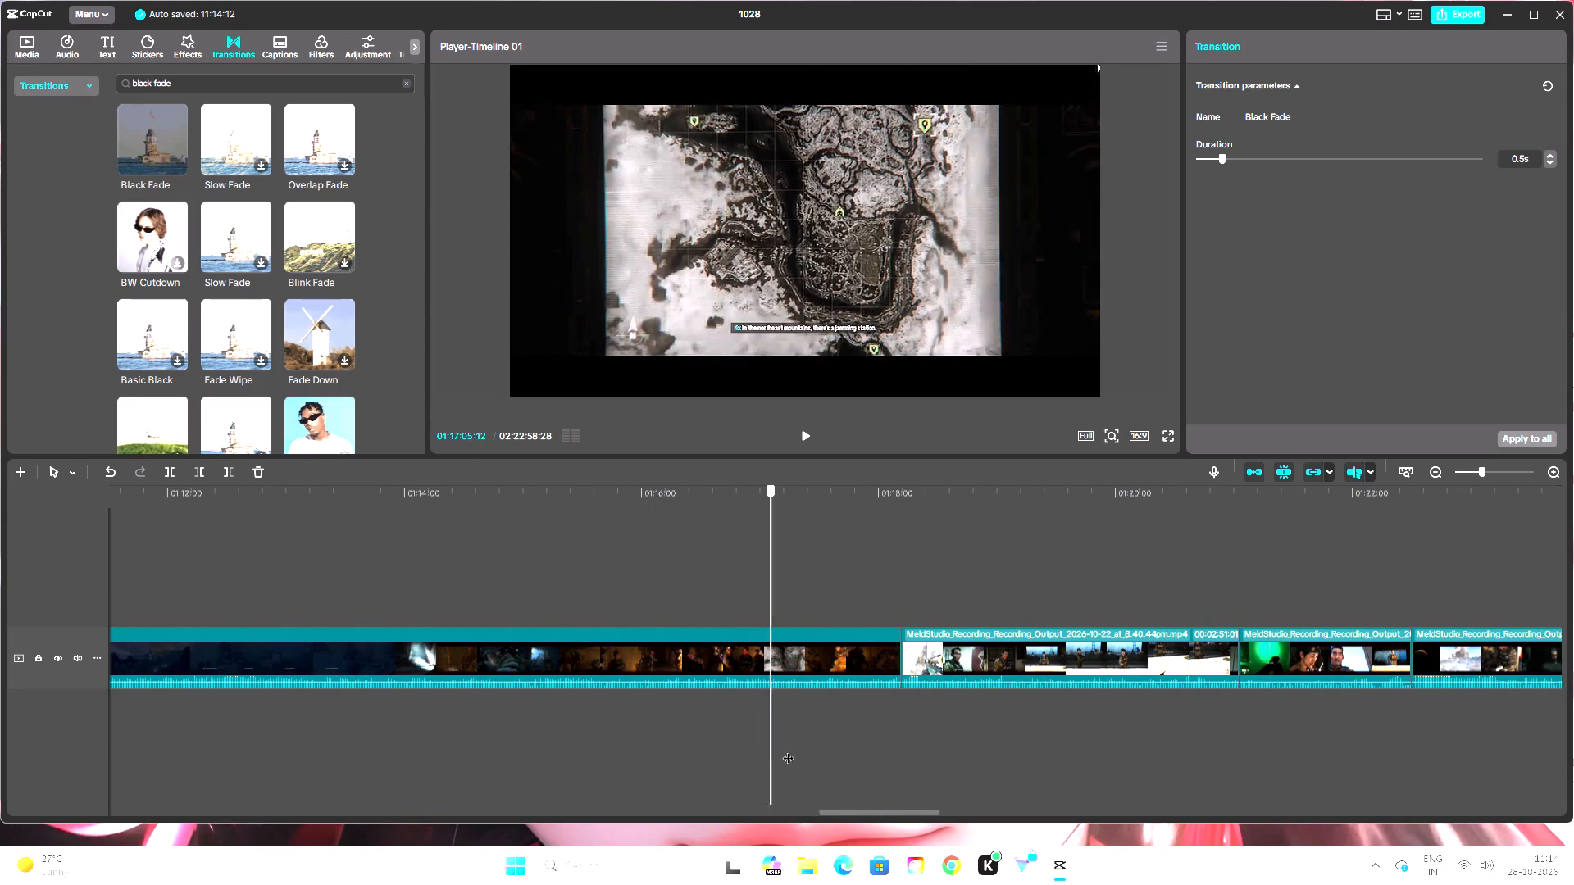
pyautogui.moveTo(788, 750); pyautogui.dragTo(888, 773)
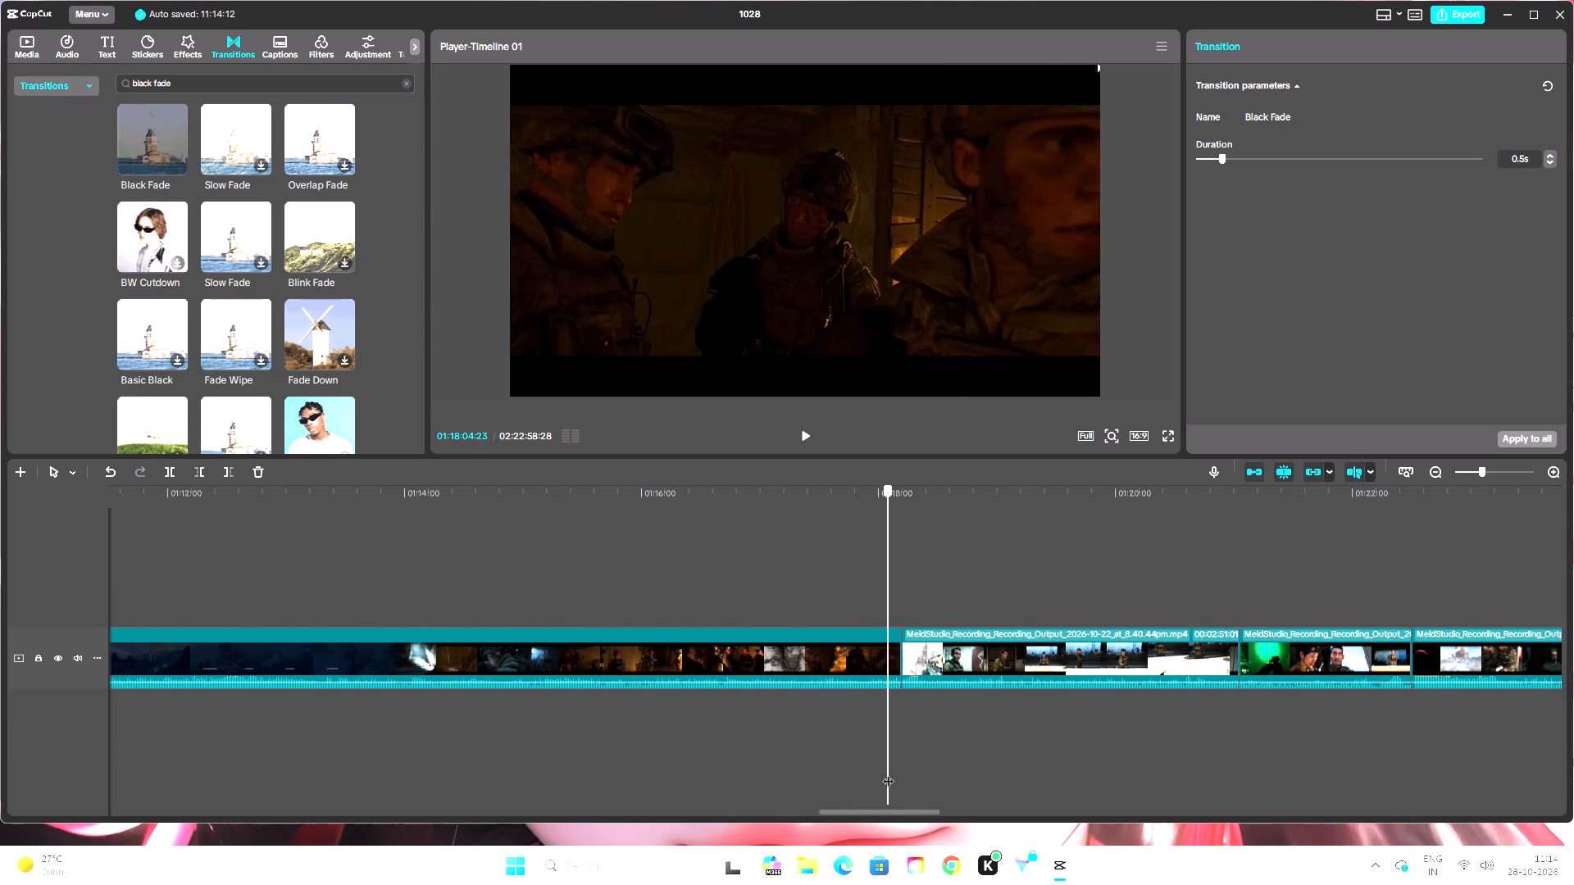
pyautogui.moveTo(888, 773); pyautogui.dragTo(905, 783)
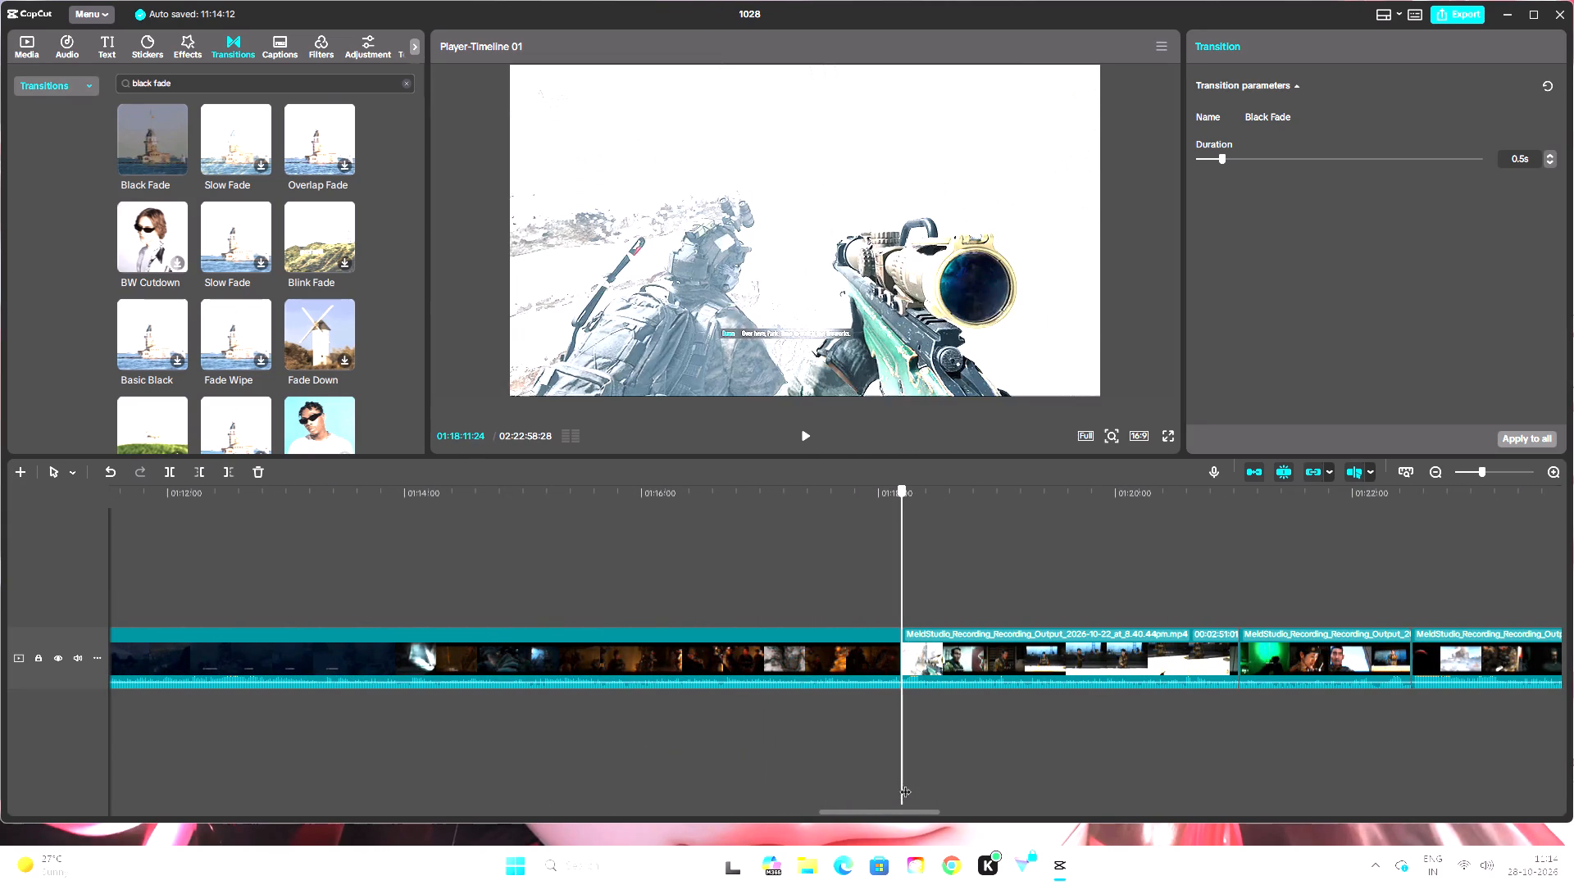
pyautogui.moveTo(905, 783); pyautogui.dragTo(905, 784)
pyautogui.click(178, 166)
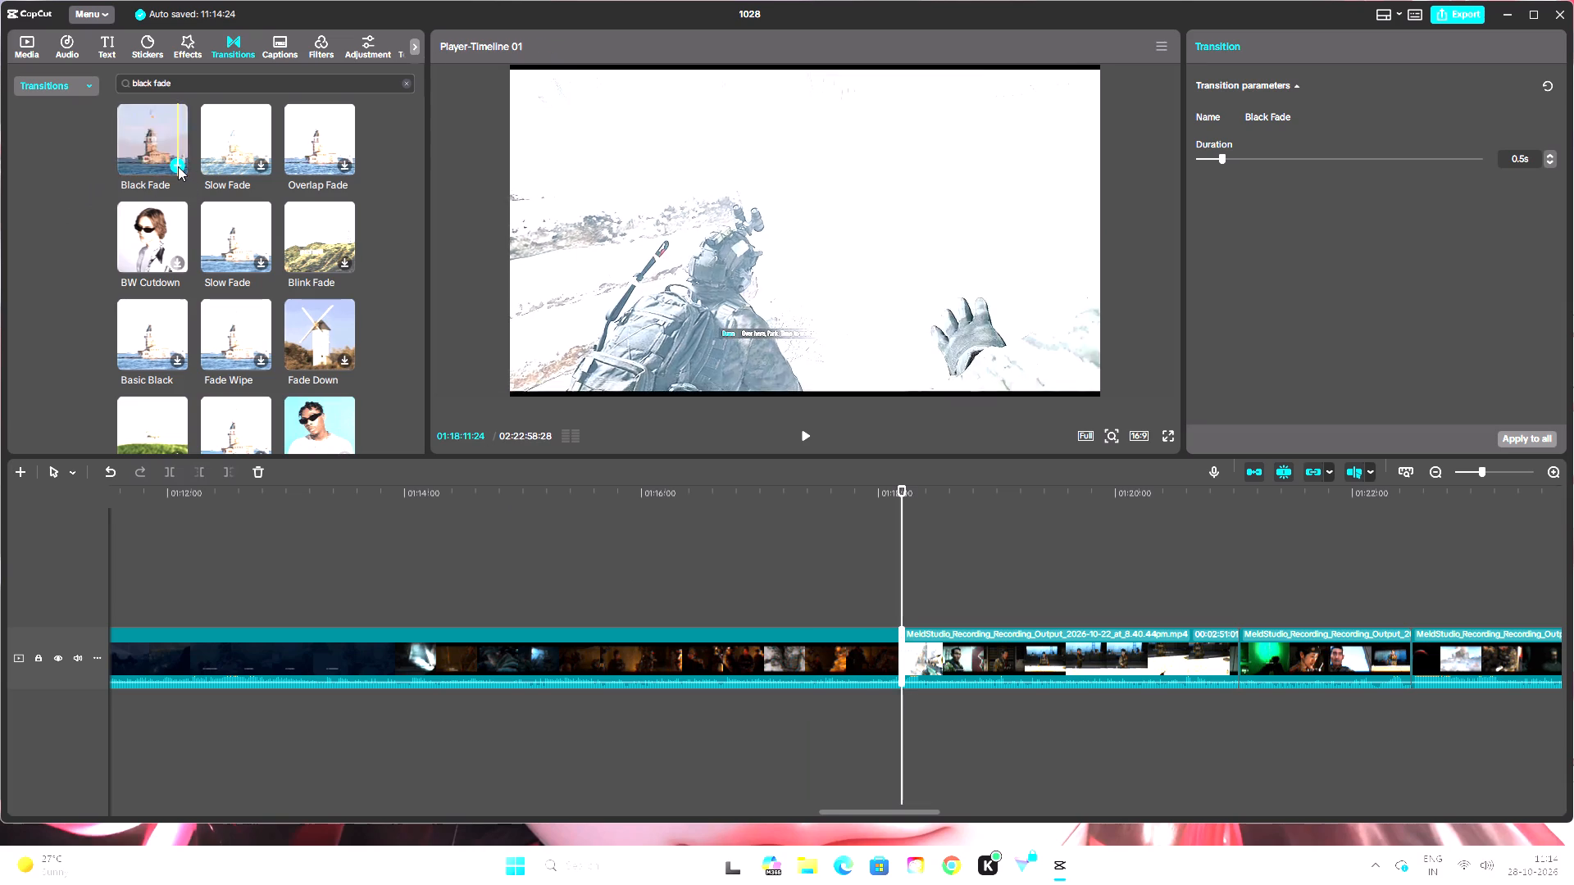
# Play back the Black Fade at the 01:18:11:24 join, starting a few seconds before it.
pyautogui.moveTo(905, 491); pyautogui.dragTo(903, 501)
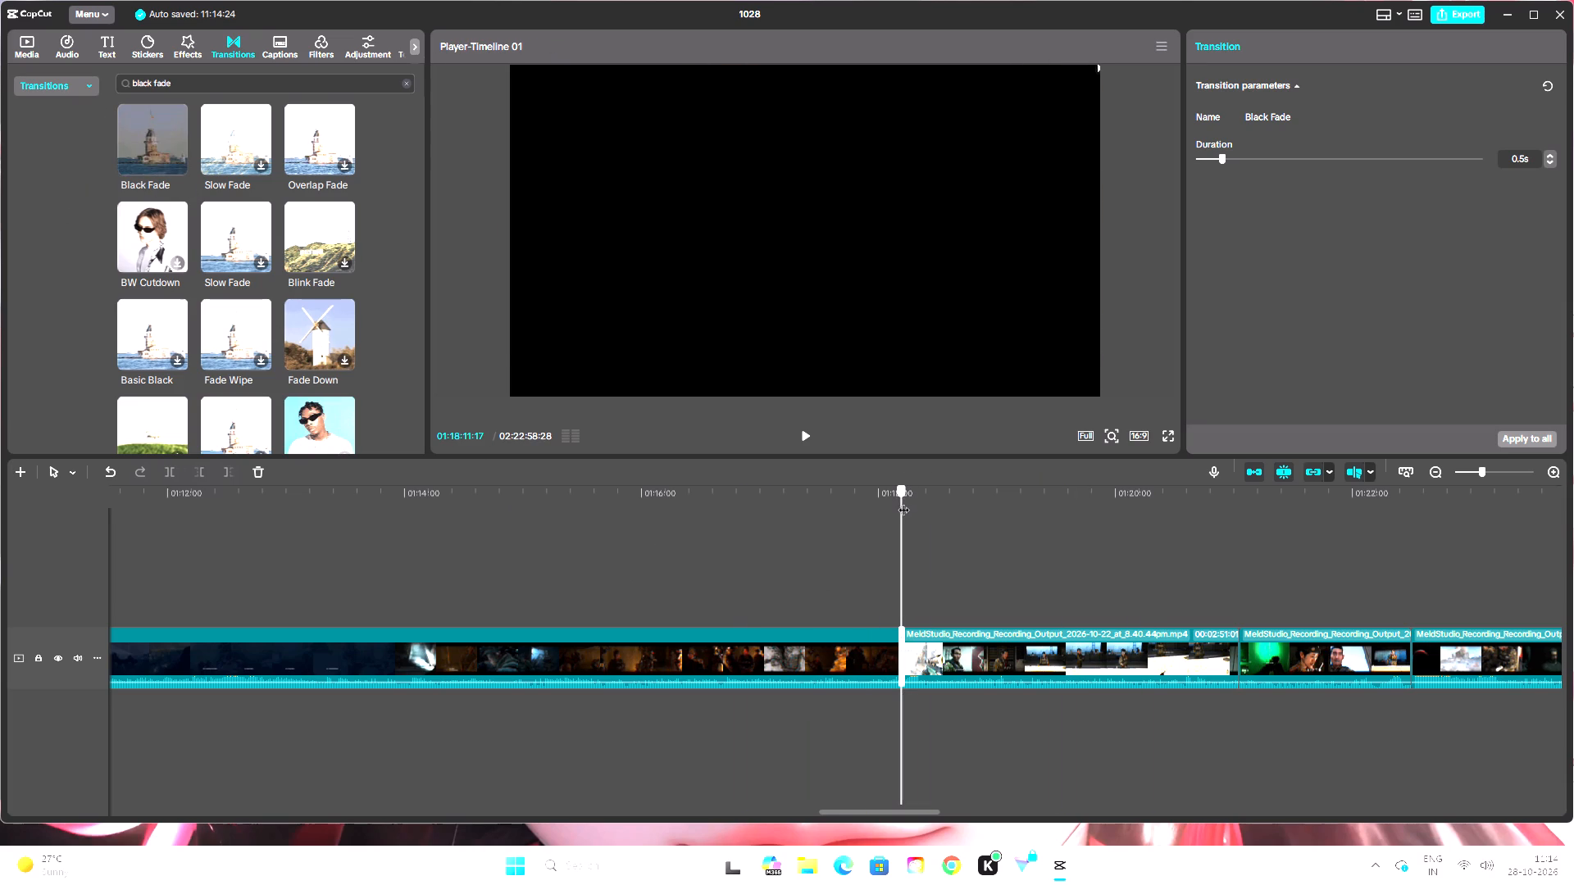
pyautogui.moveTo(903, 501); pyautogui.dragTo(895, 511)
pyautogui.click(811, 437)
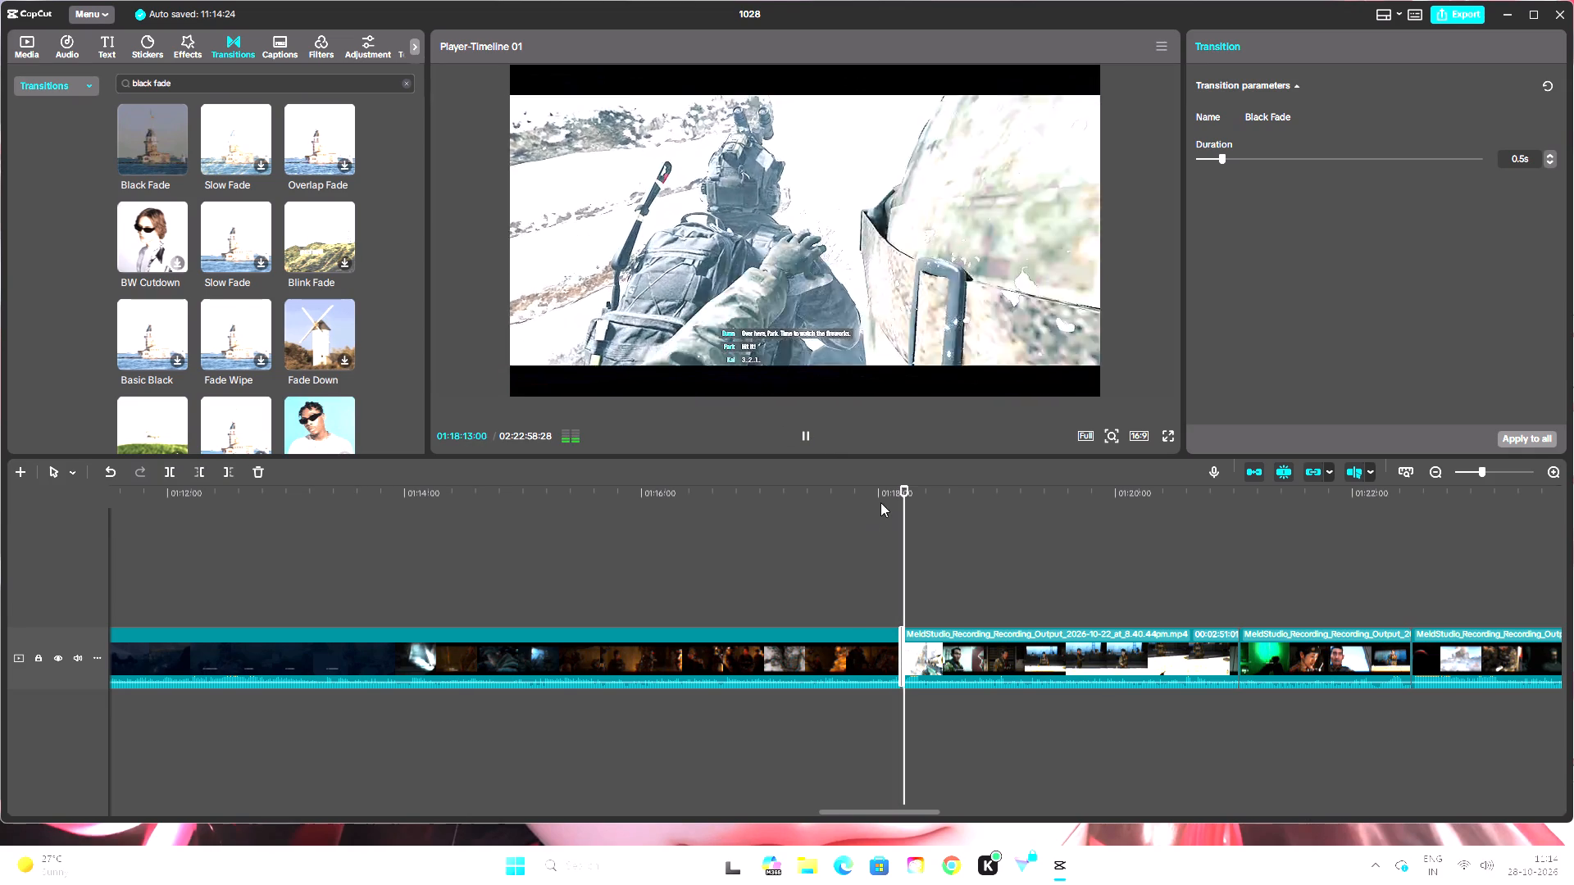
# Add the Black Fade transition to the clip join at 01:28:47:13, at the end of the 00:06:17:16 clip of the 5.59.47pm recording.
pyautogui.moveTo(907, 486); pyautogui.dragTo(1284, 557)
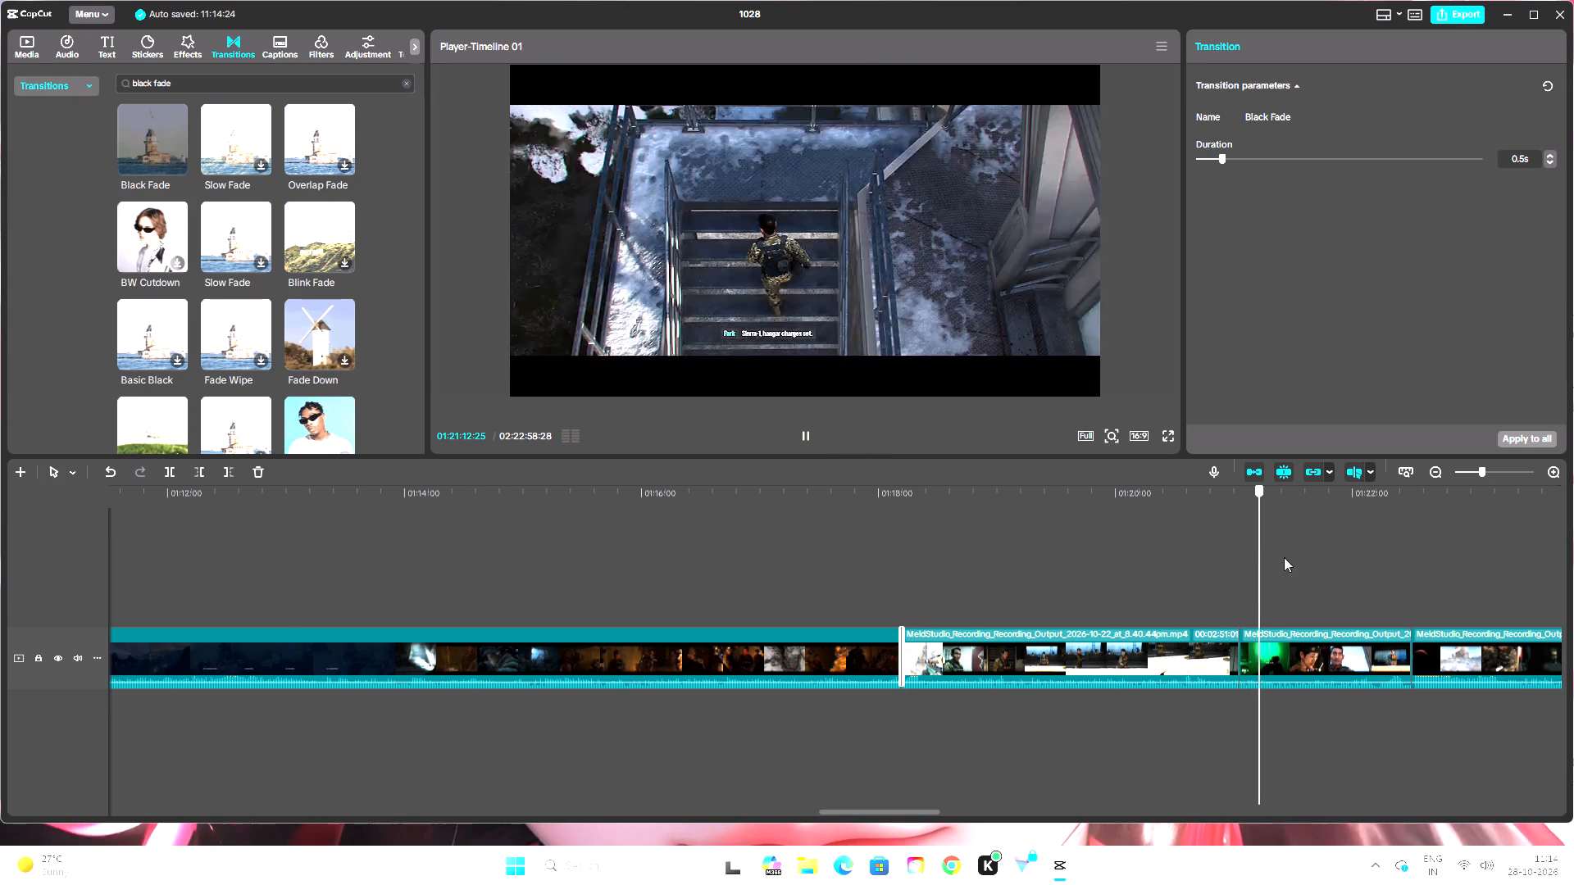
pyautogui.moveTo(1284, 557); pyautogui.dragTo(1573, 573)
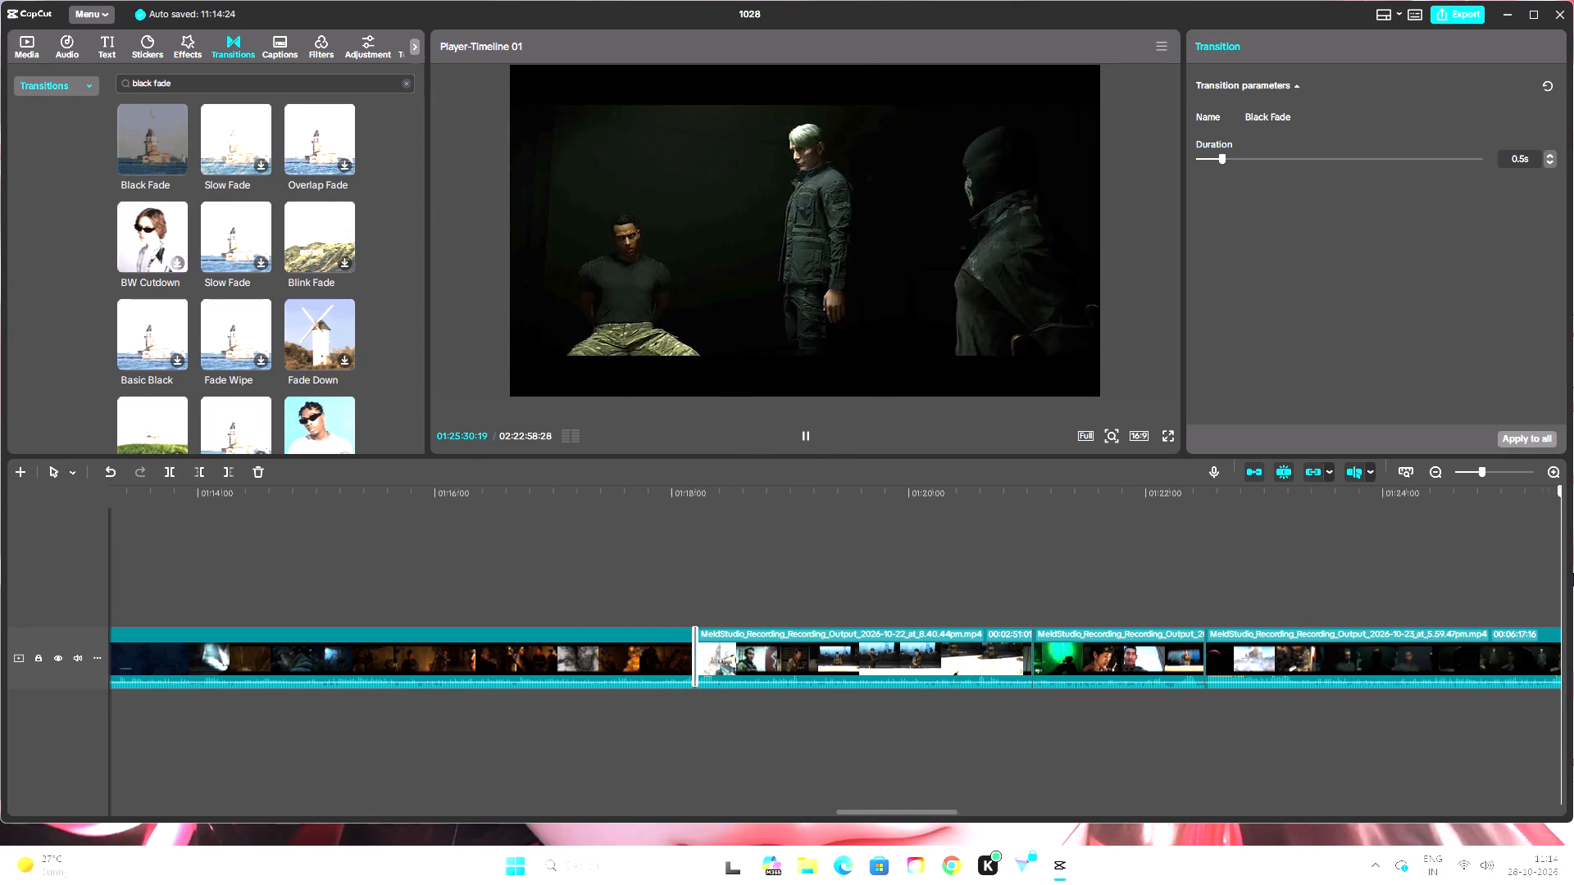
pyautogui.moveTo(1573, 573); pyautogui.dragTo(1402, 571)
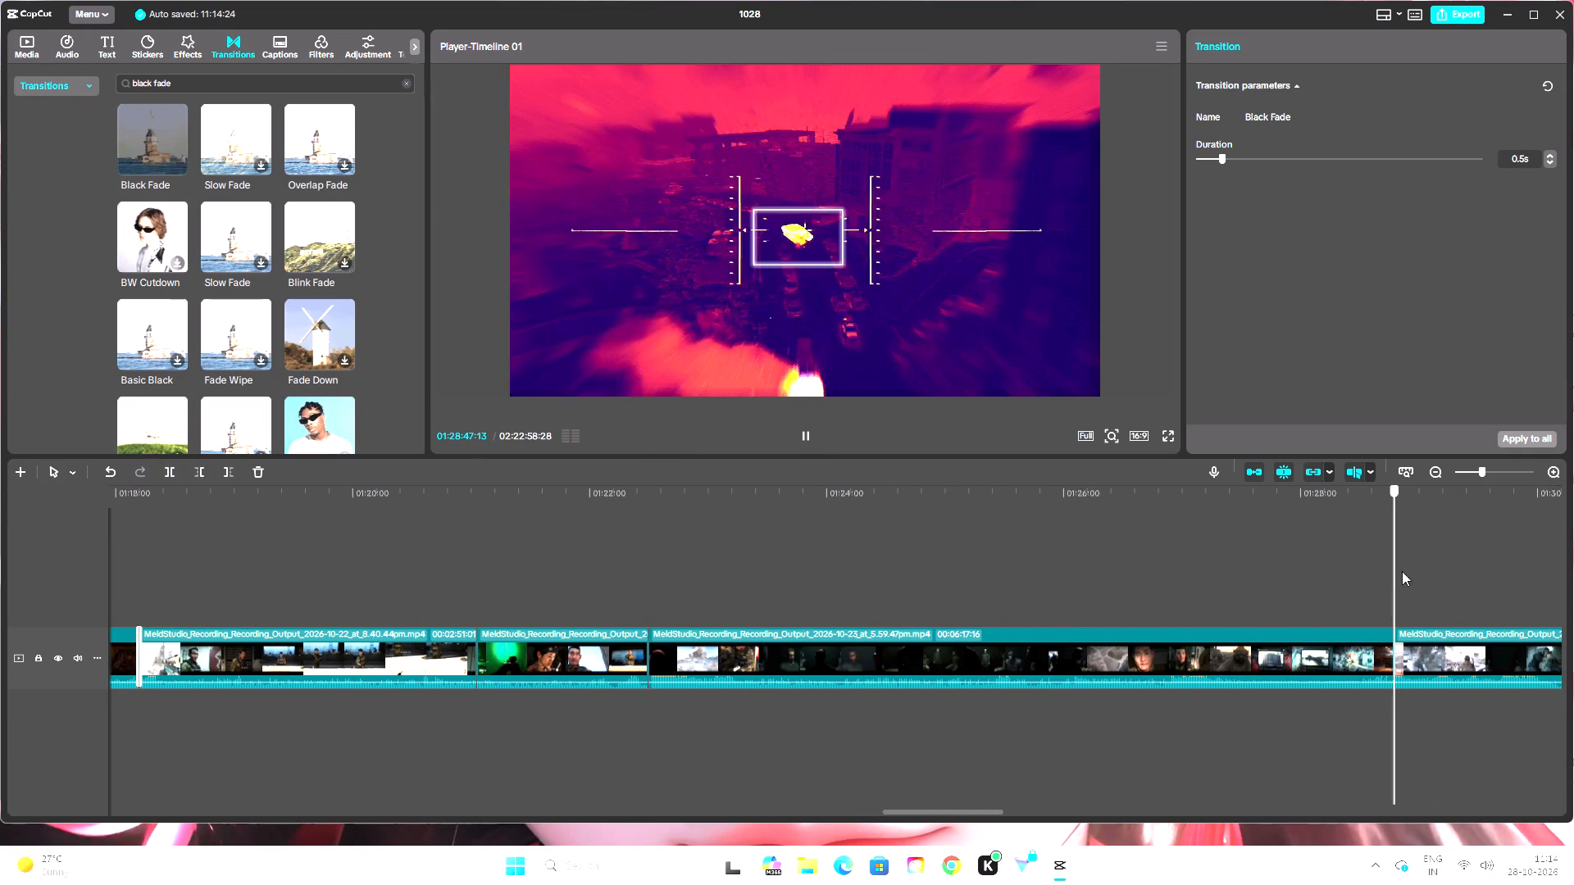
pyautogui.moveTo(1402, 571); pyautogui.dragTo(1395, 573)
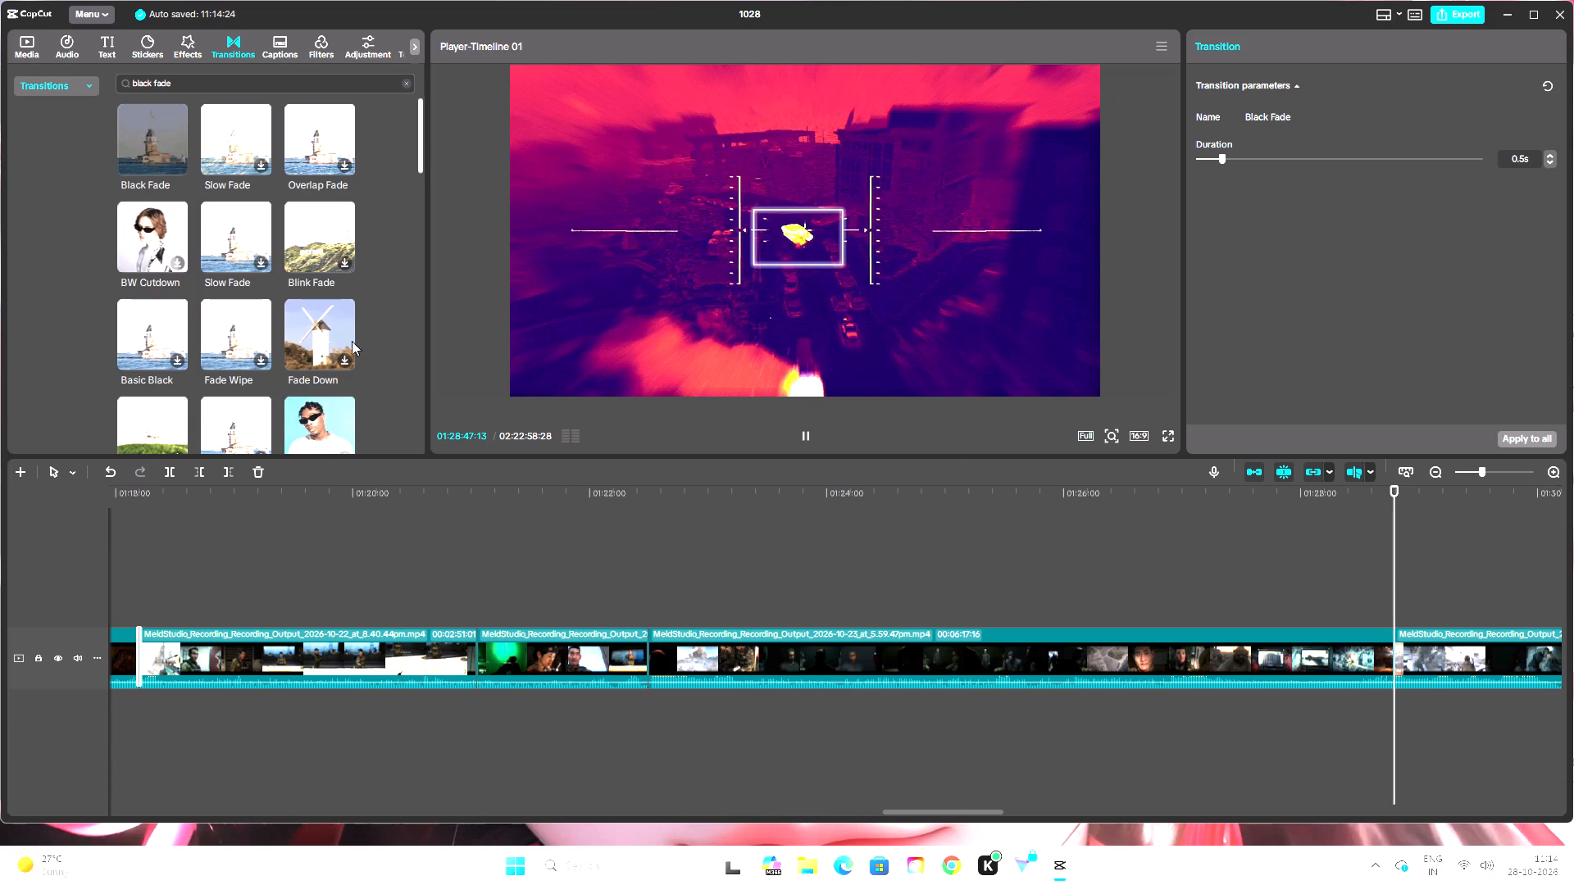
pyautogui.click(179, 168)
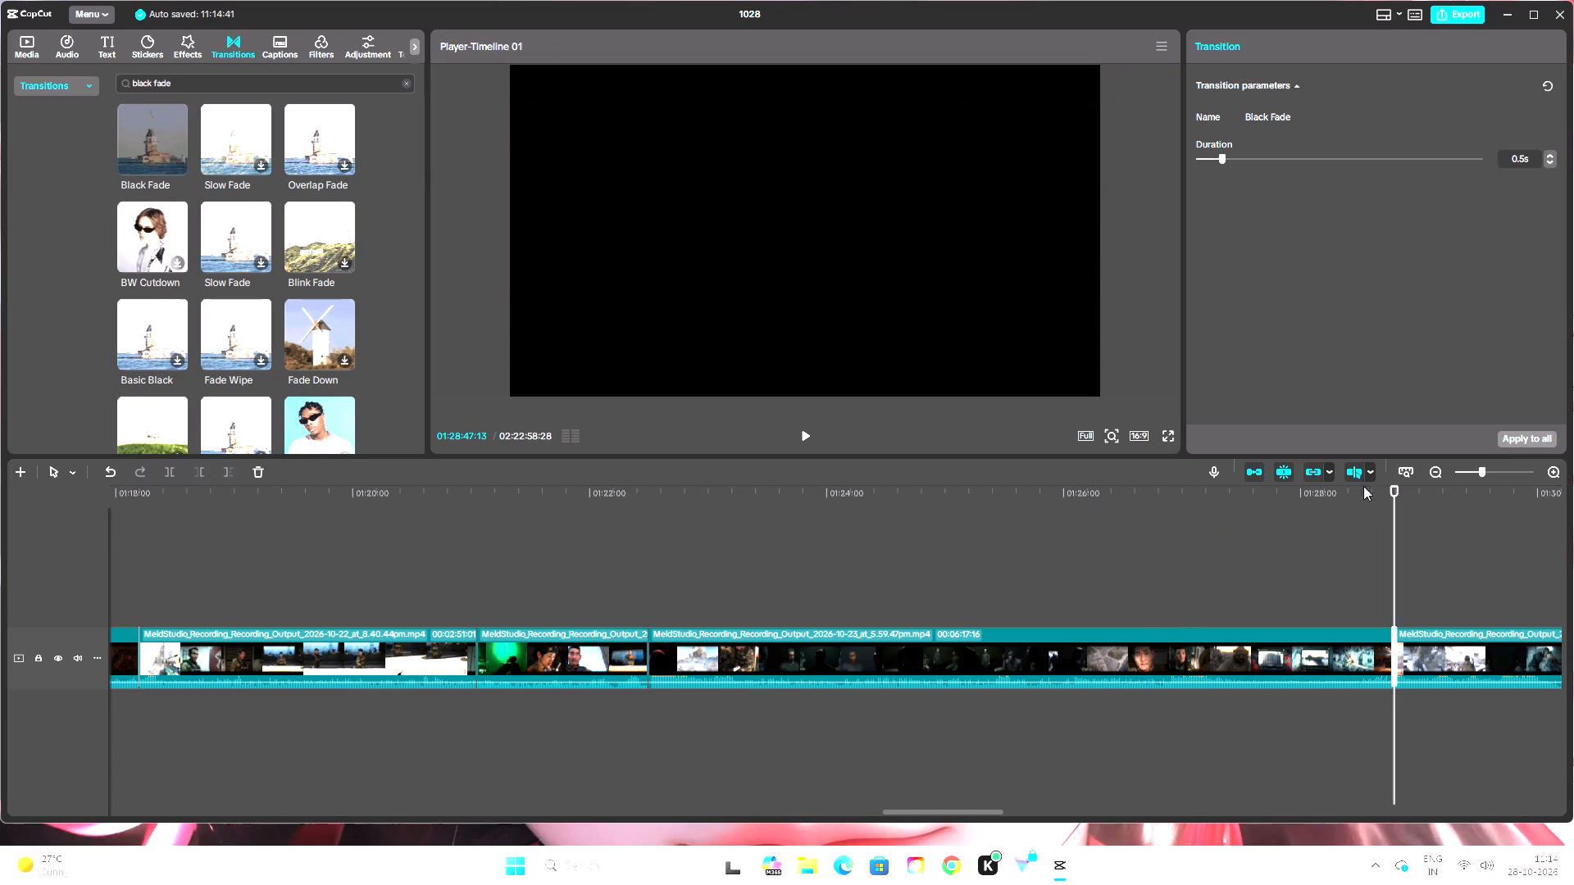
# Play back the Black Fade at the 01:28:47:13 join, starting a few seconds before it.
pyautogui.click(1391, 494)
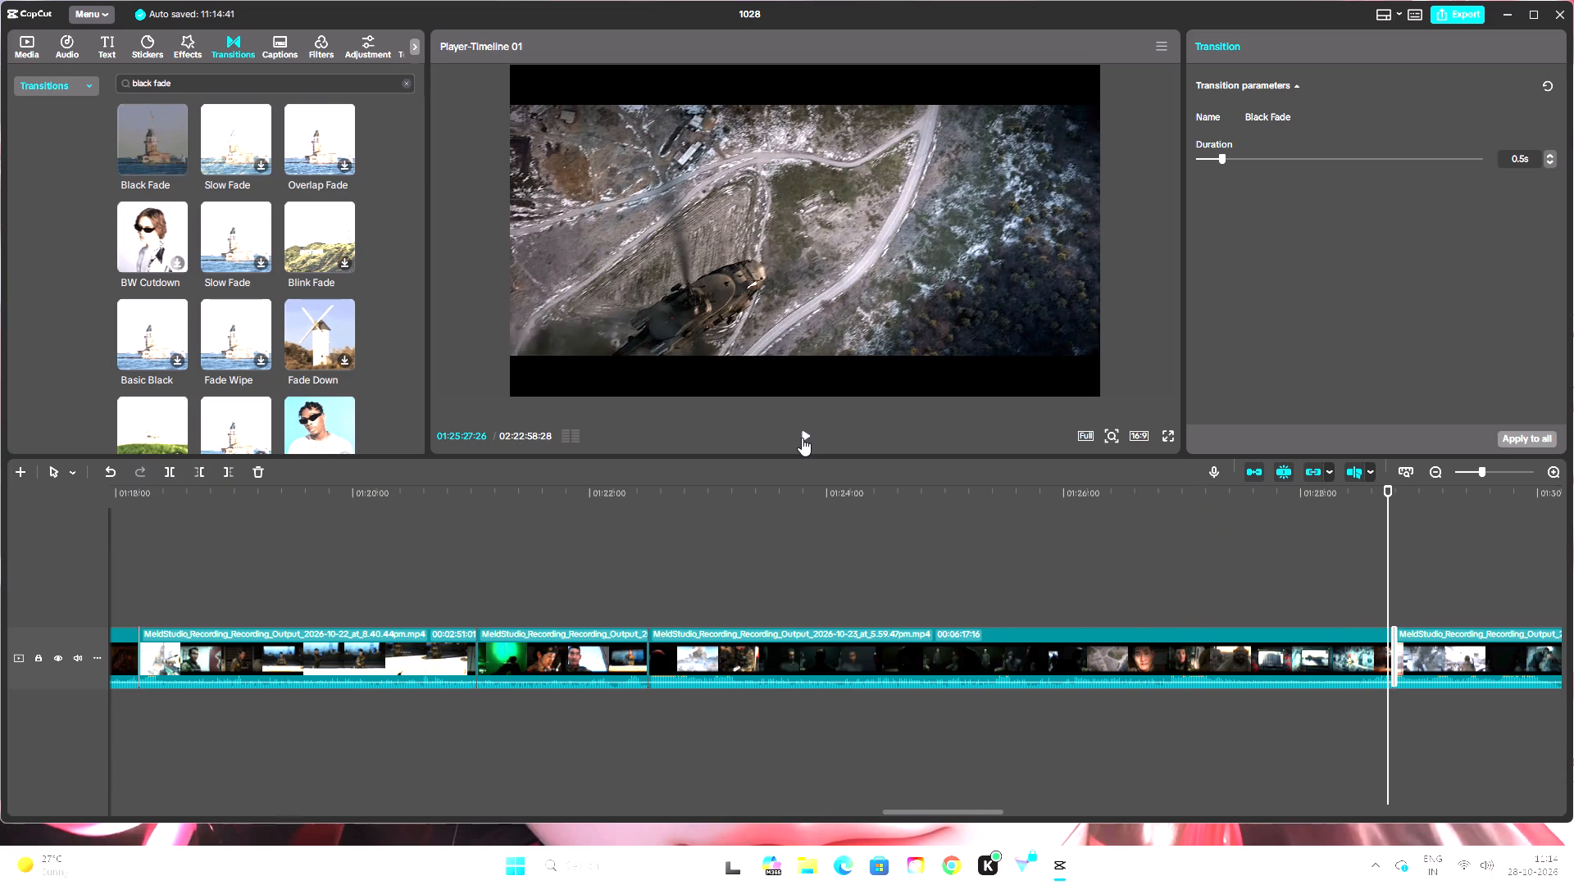
pyautogui.click(802, 438)
pyautogui.moveTo(956, 810); pyautogui.dragTo(975, 815)
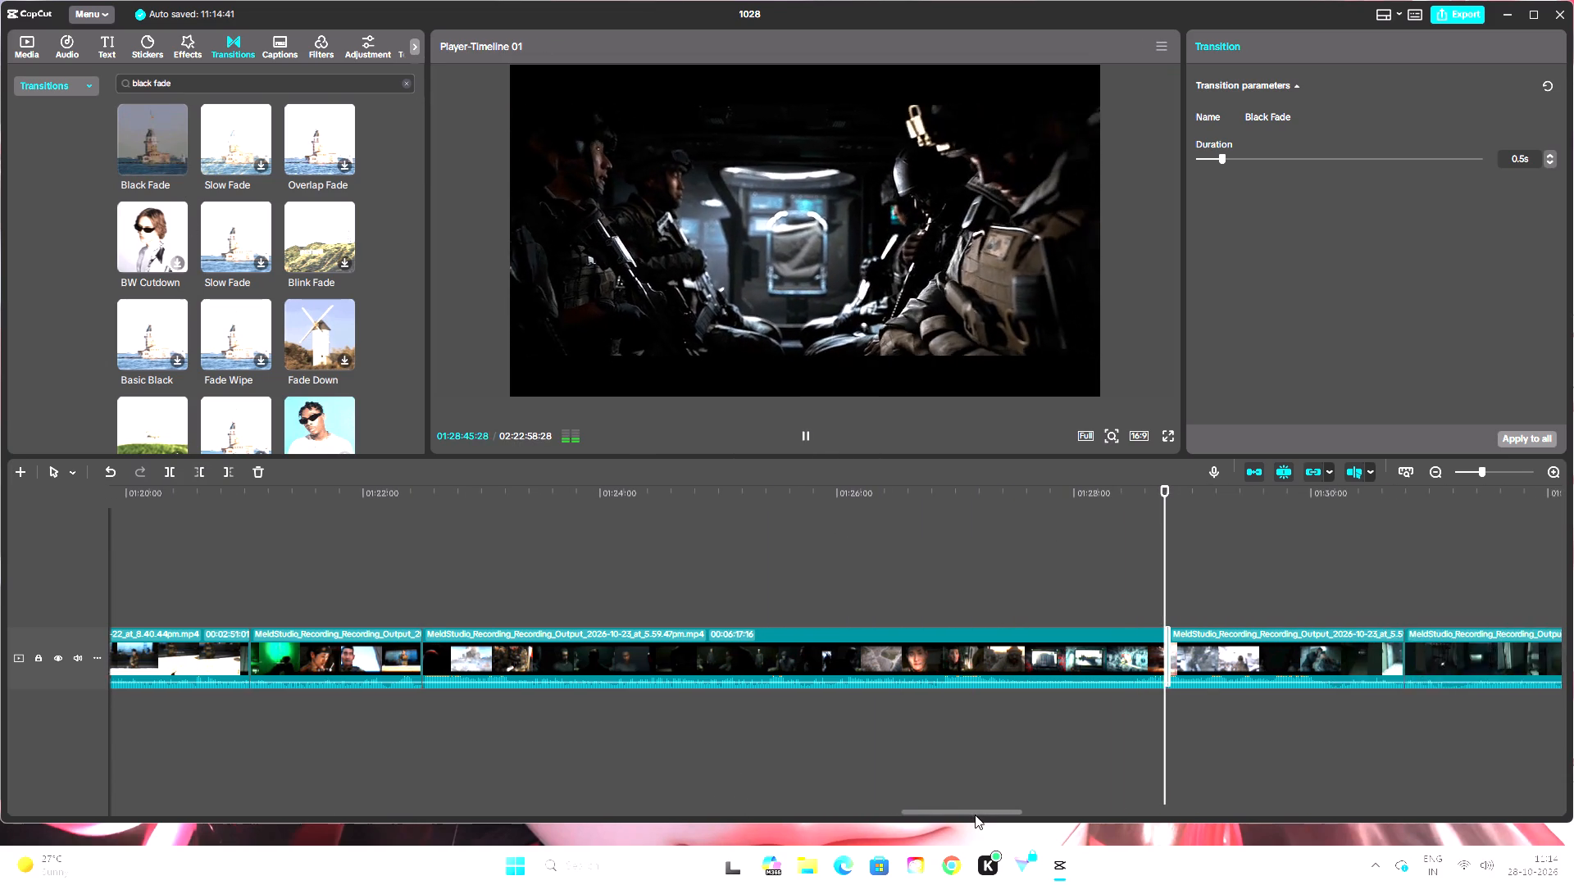
pyautogui.moveTo(975, 815); pyautogui.dragTo(1000, 823)
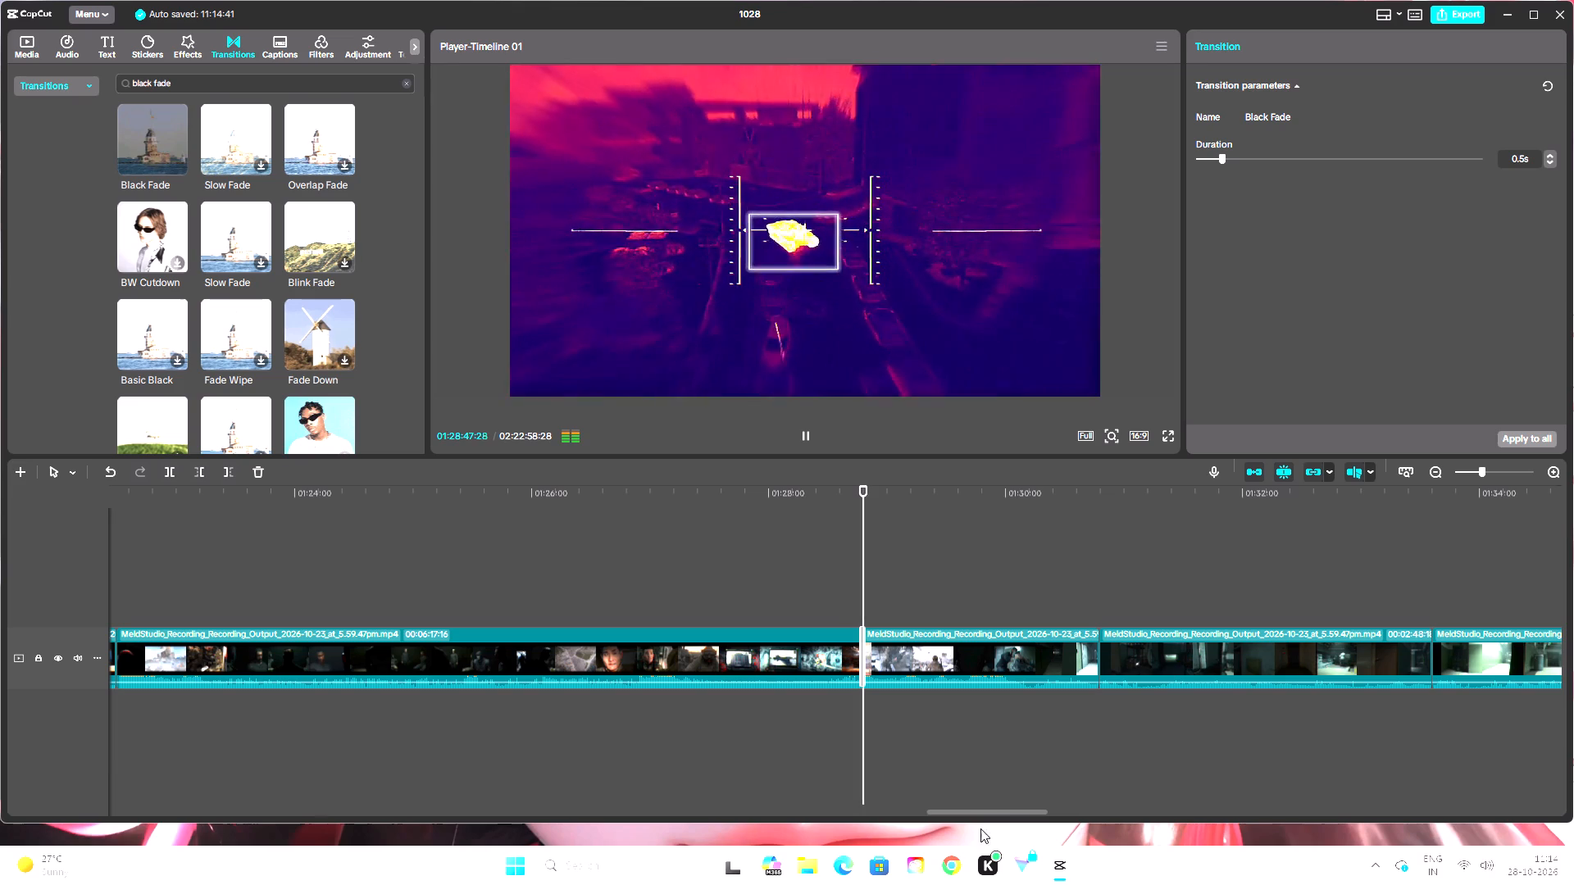
# Scrub through the clip joins between about 01:30:44 and 01:49:57 to examine the footage on either side of each.
pyautogui.moveTo(866, 492); pyautogui.dragTo(966, 540)
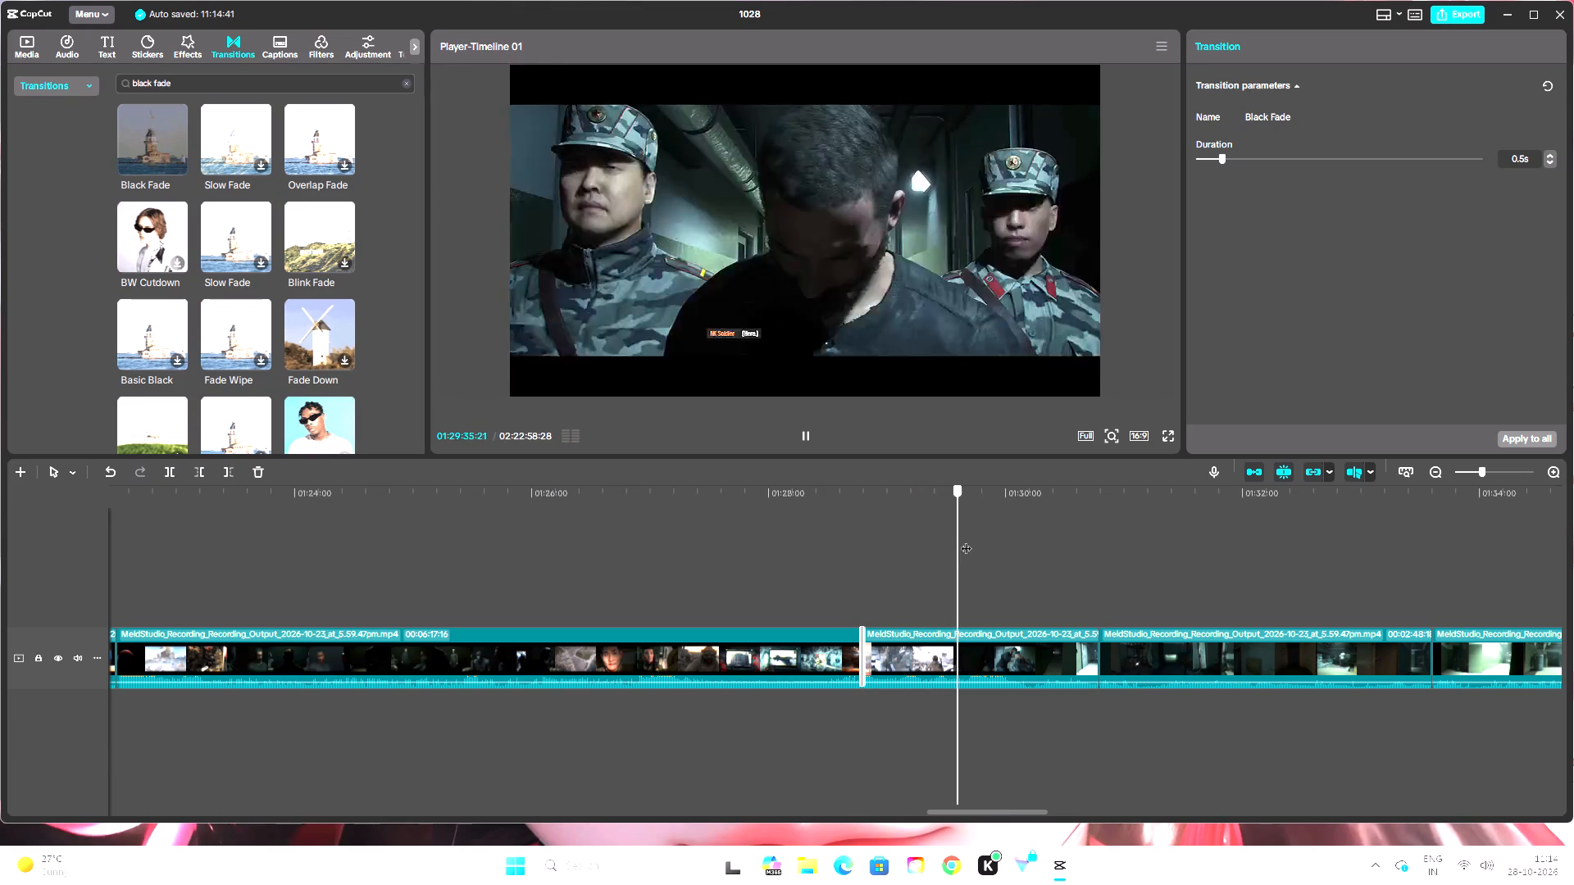
pyautogui.moveTo(966, 540); pyautogui.dragTo(1094, 590)
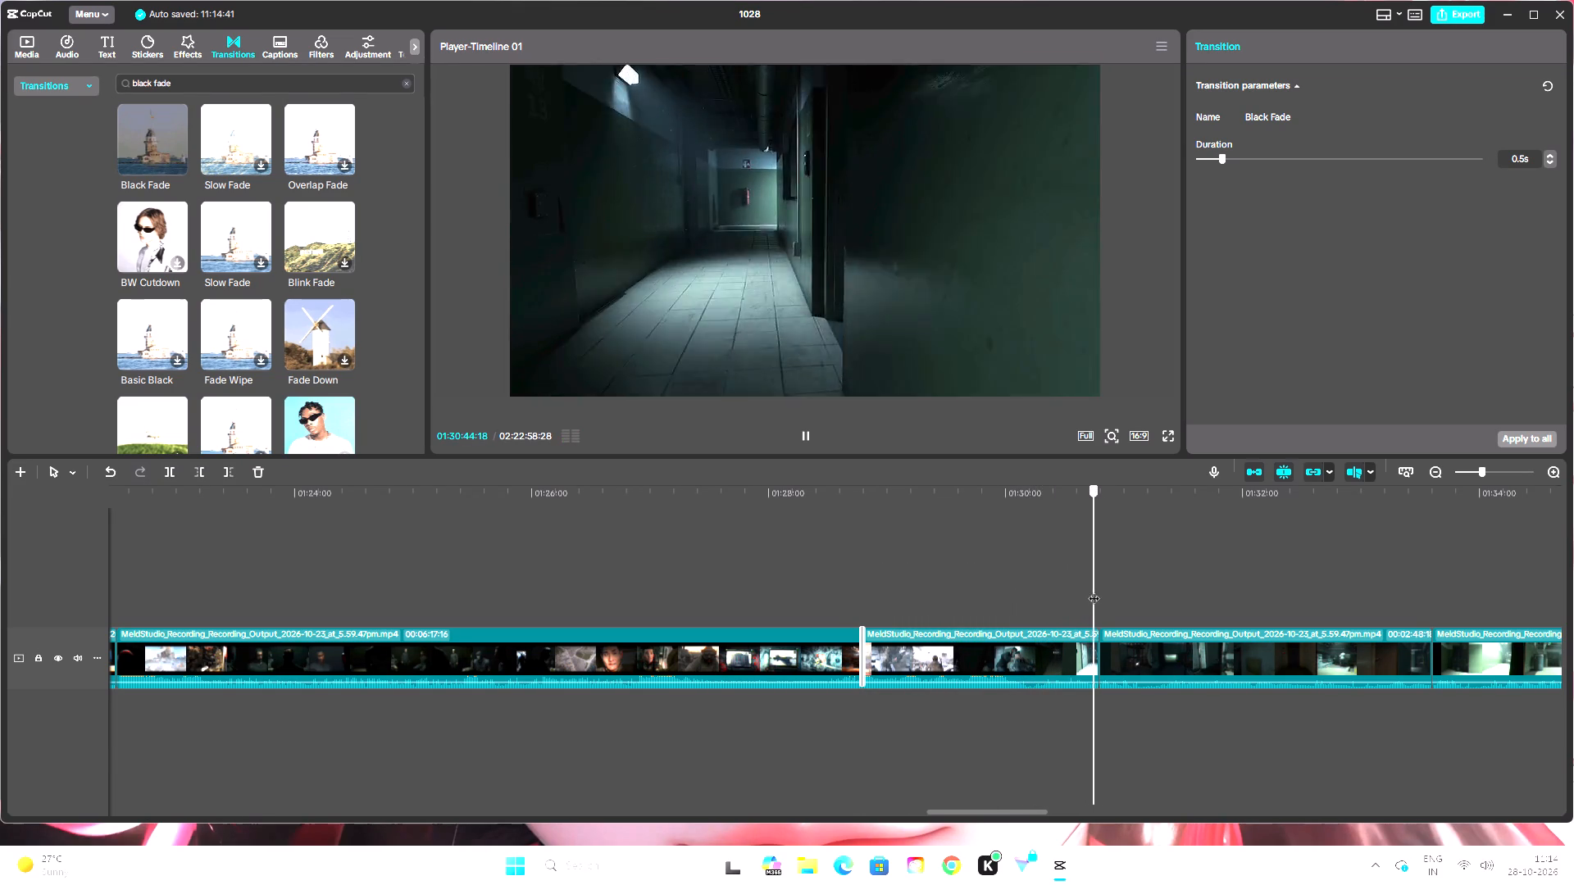
pyautogui.moveTo(1094, 590); pyautogui.dragTo(1430, 614)
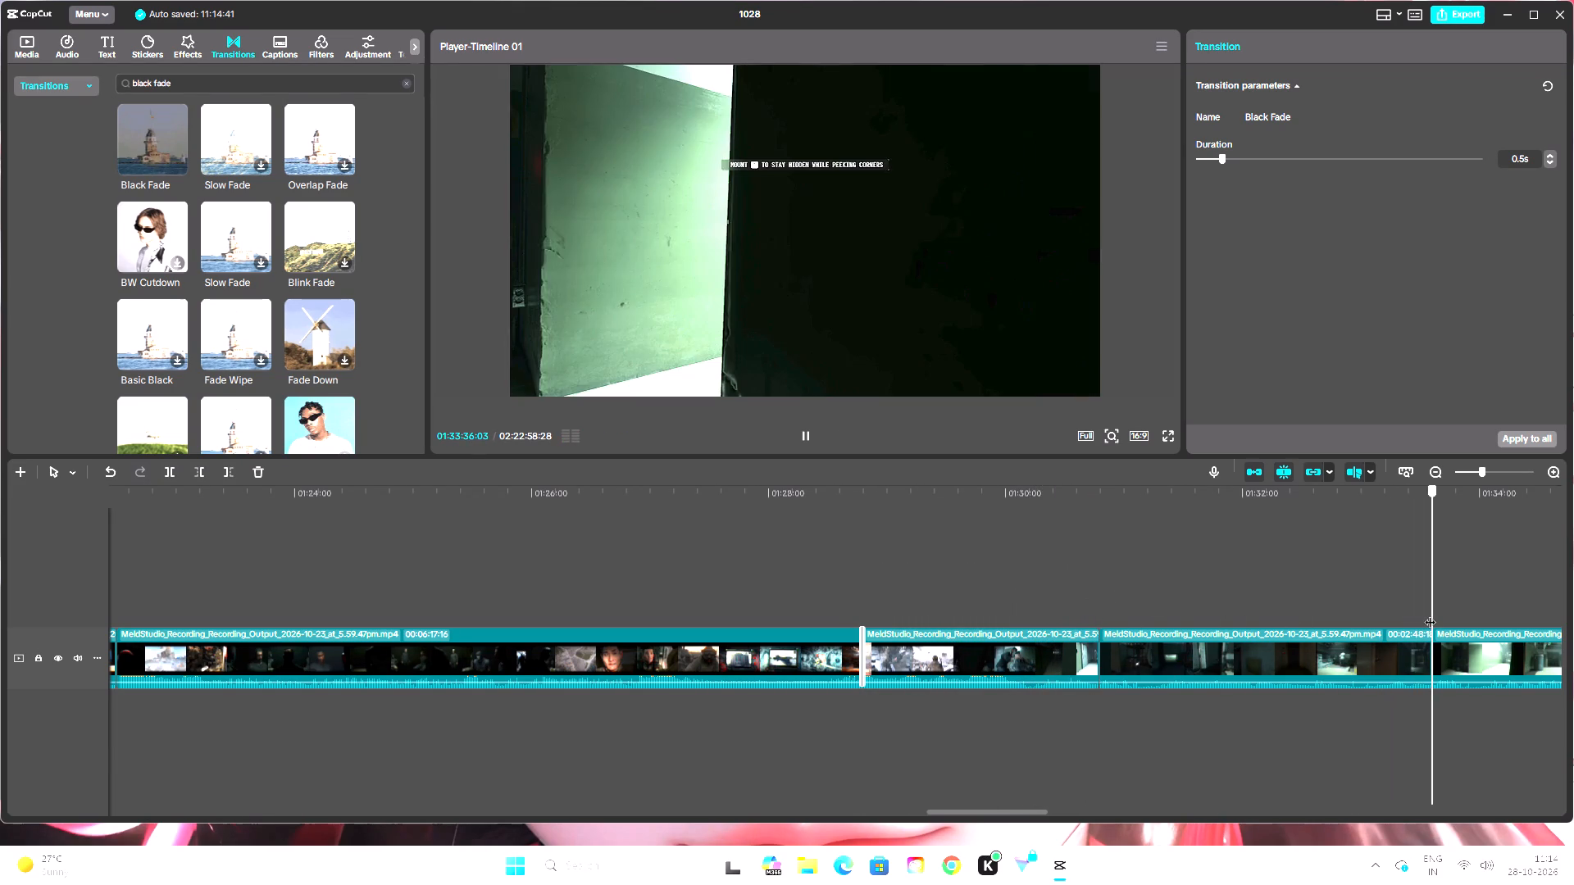
pyautogui.moveTo(1430, 614); pyautogui.dragTo(652, 617)
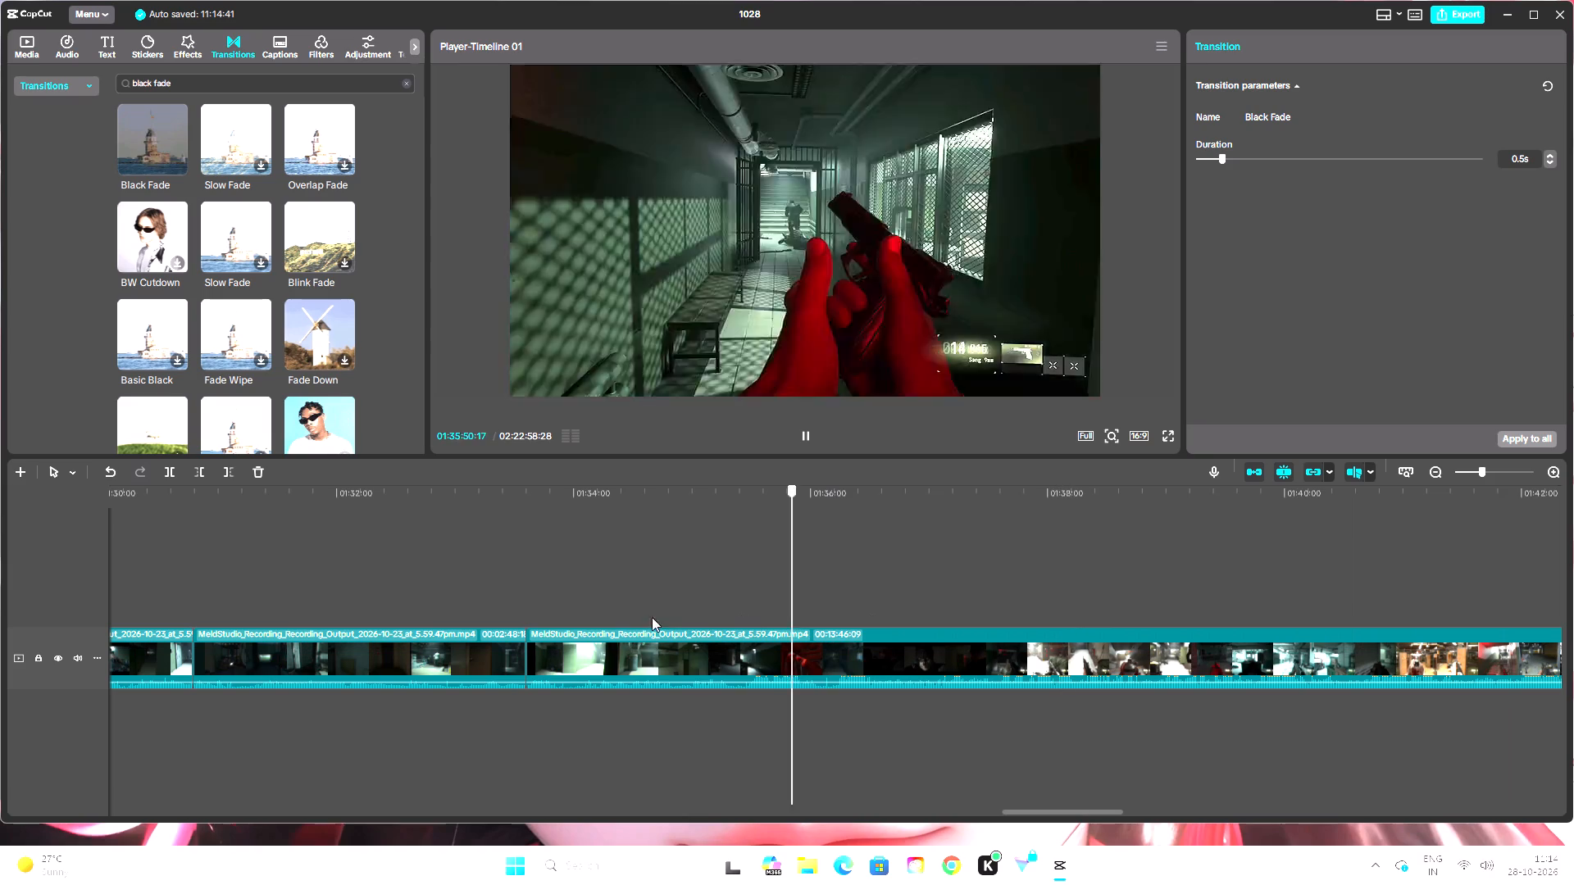
pyautogui.moveTo(652, 617); pyautogui.dragTo(1467, 646)
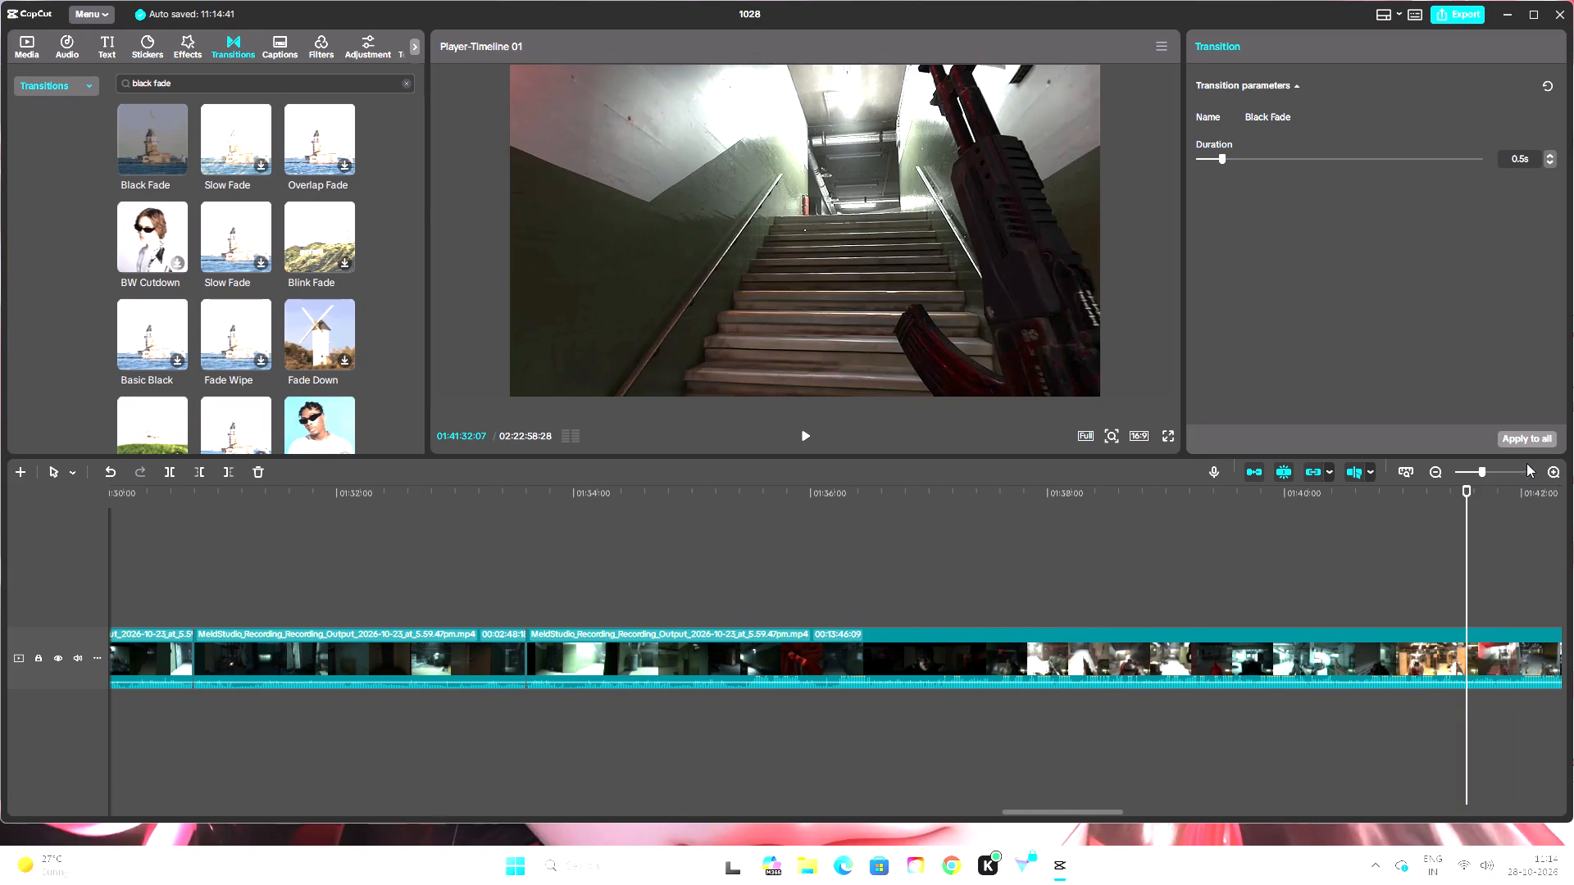
pyautogui.moveTo(1467, 489); pyautogui.dragTo(1573, 598)
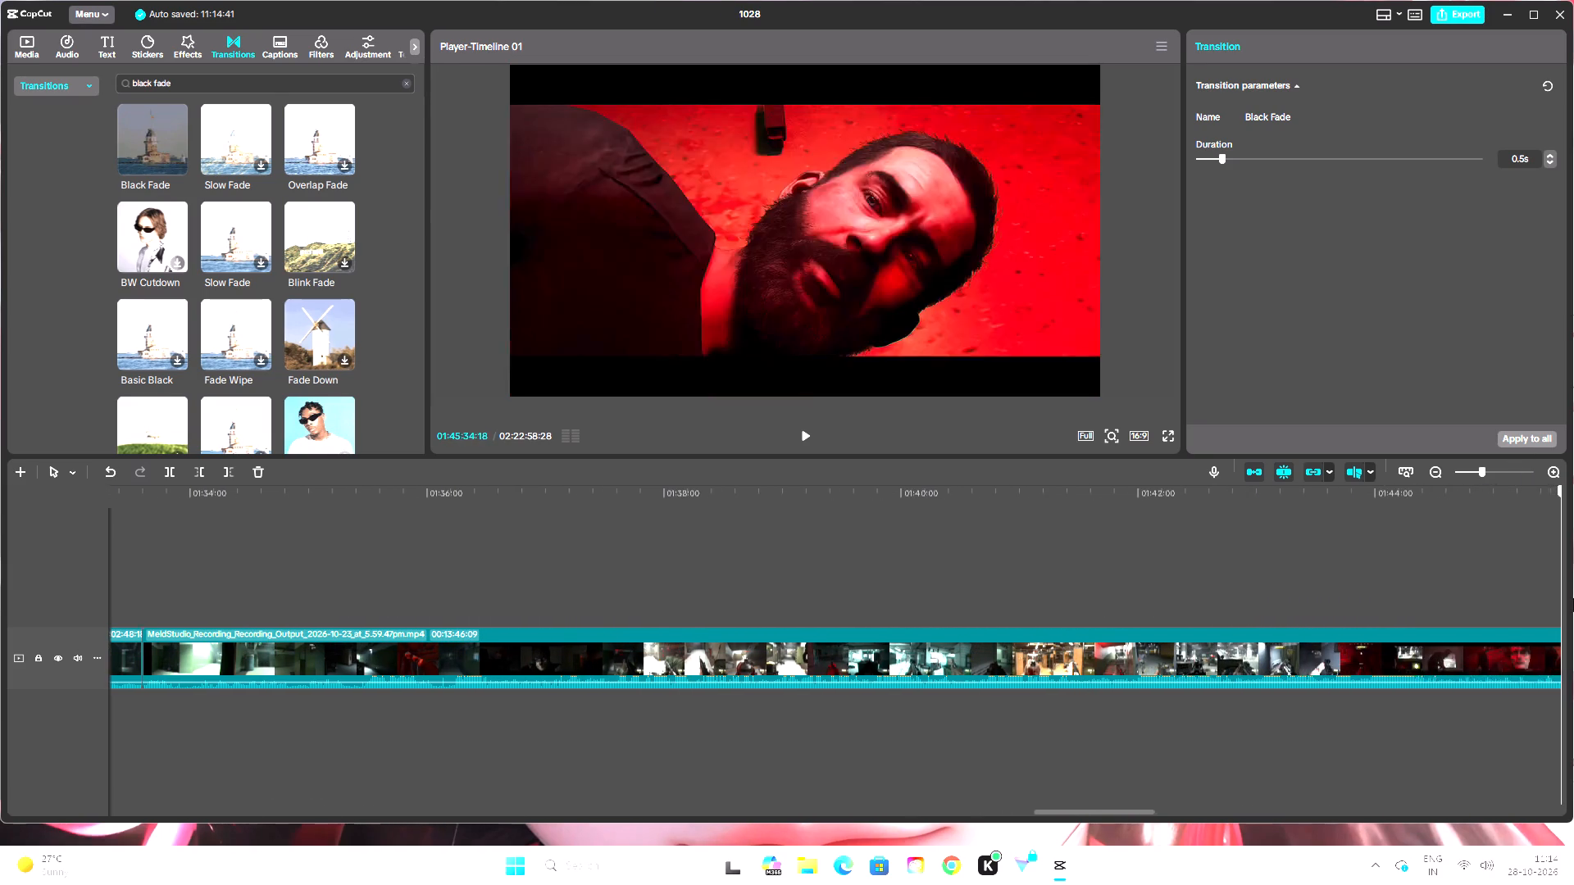
pyautogui.moveTo(1573, 598); pyautogui.dragTo(1048, 592)
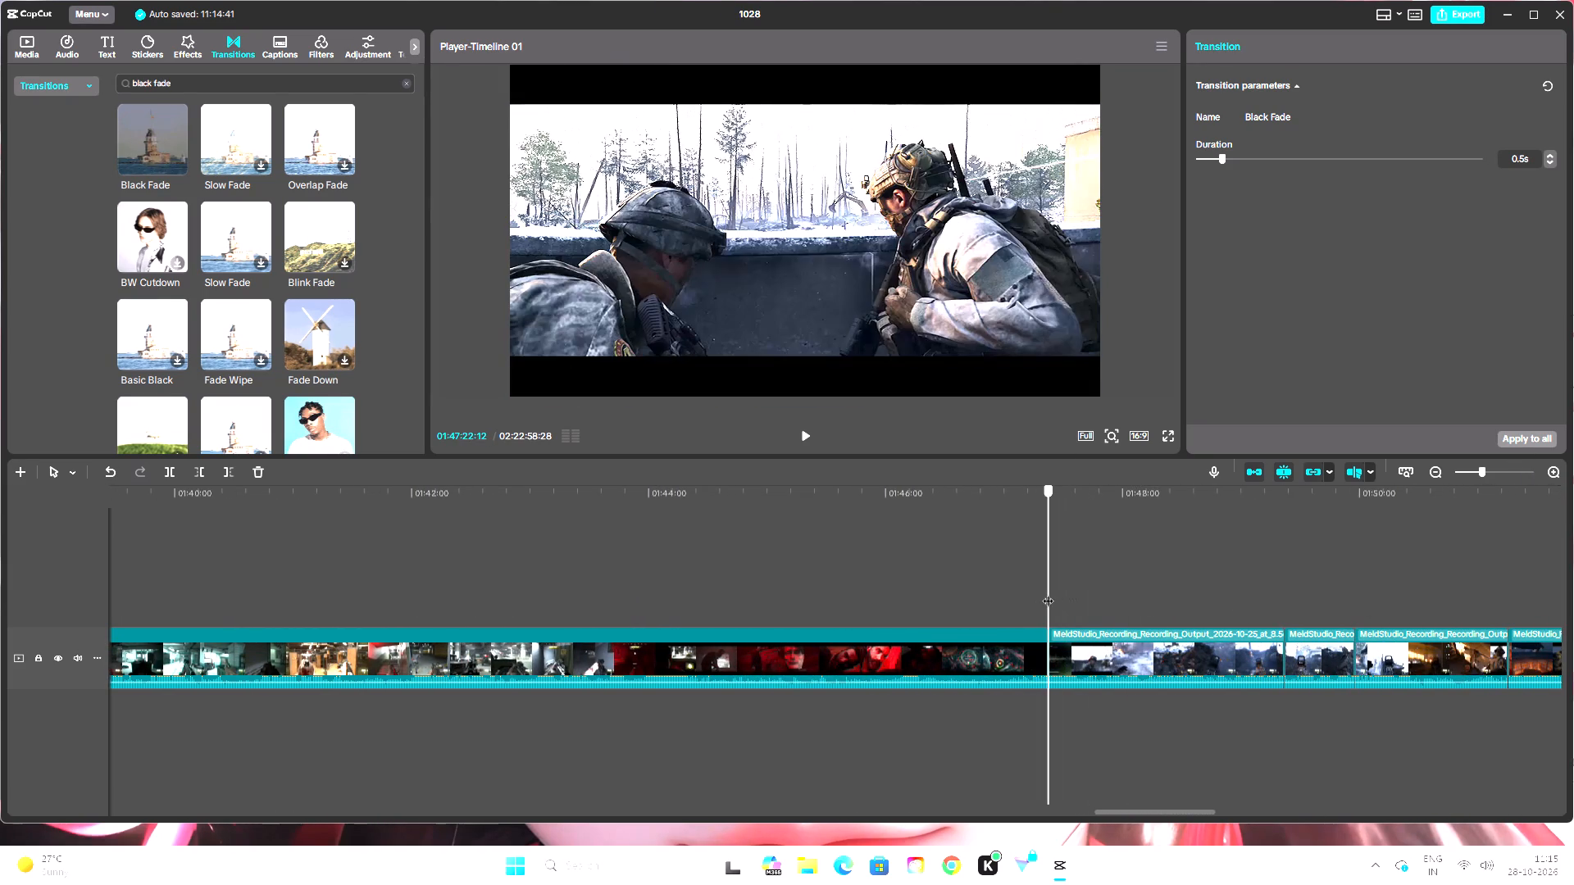
pyautogui.moveTo(1048, 592); pyautogui.dragTo(1038, 602)
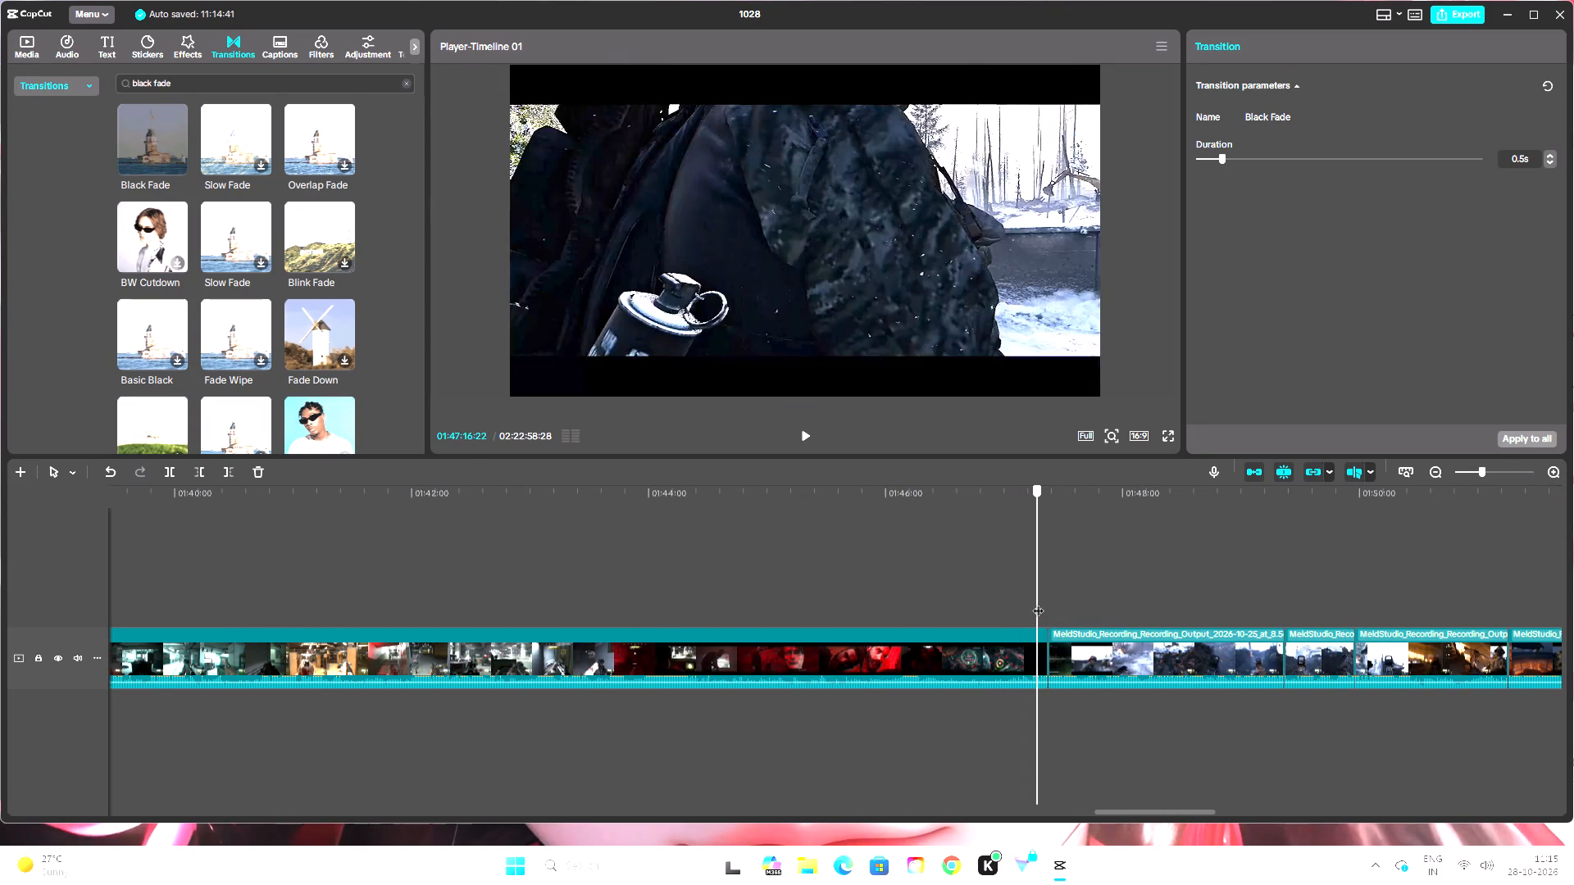
pyautogui.moveTo(1038, 602); pyautogui.dragTo(1269, 640)
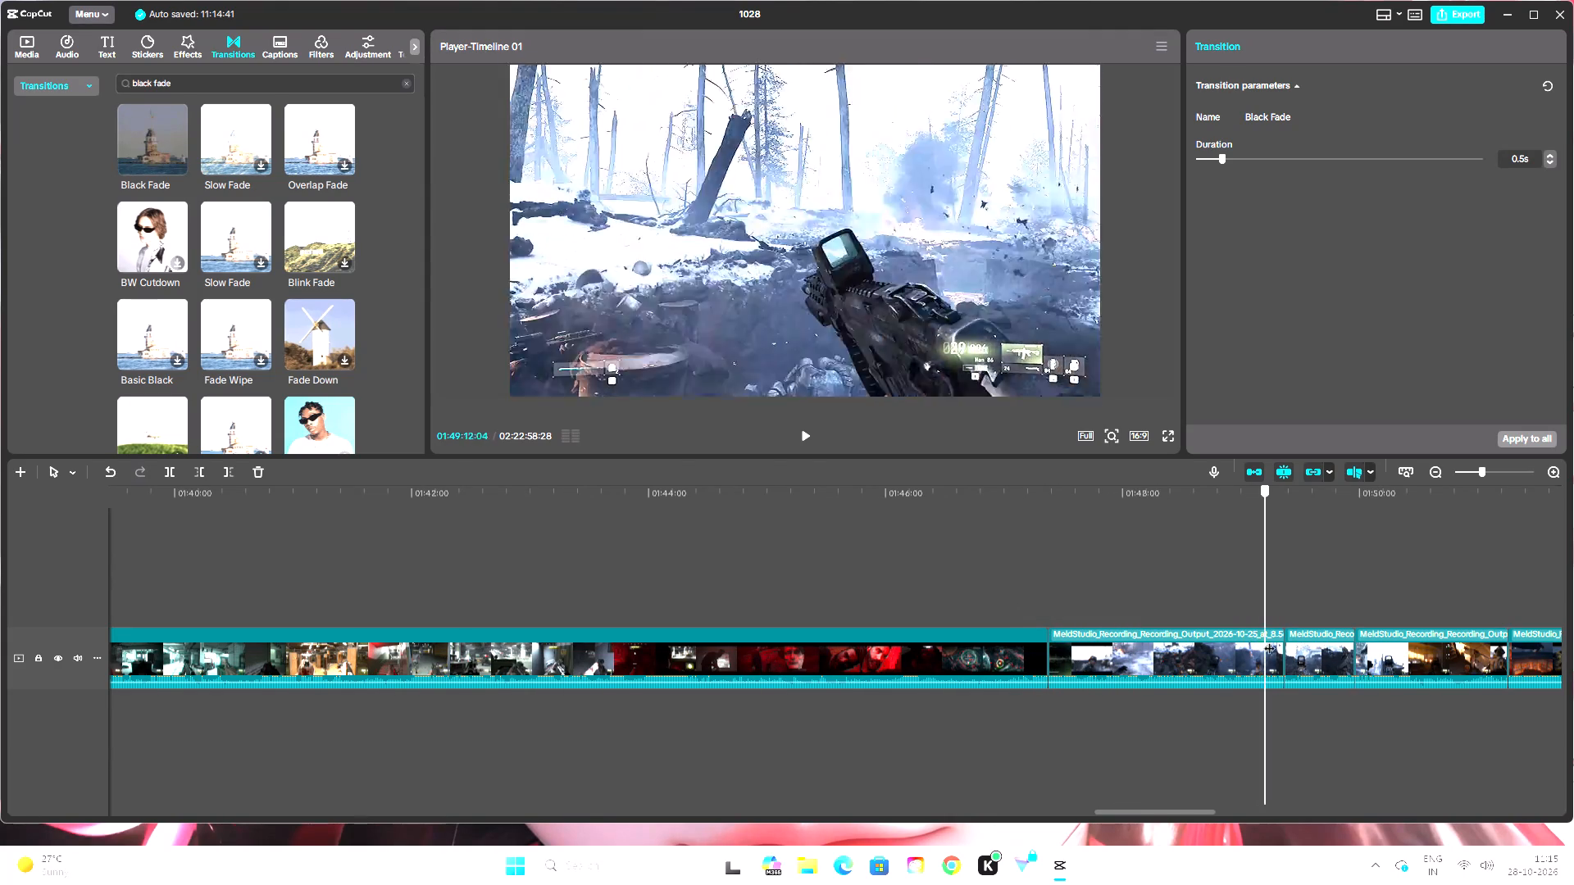
pyautogui.moveTo(1269, 640); pyautogui.dragTo(1358, 647)
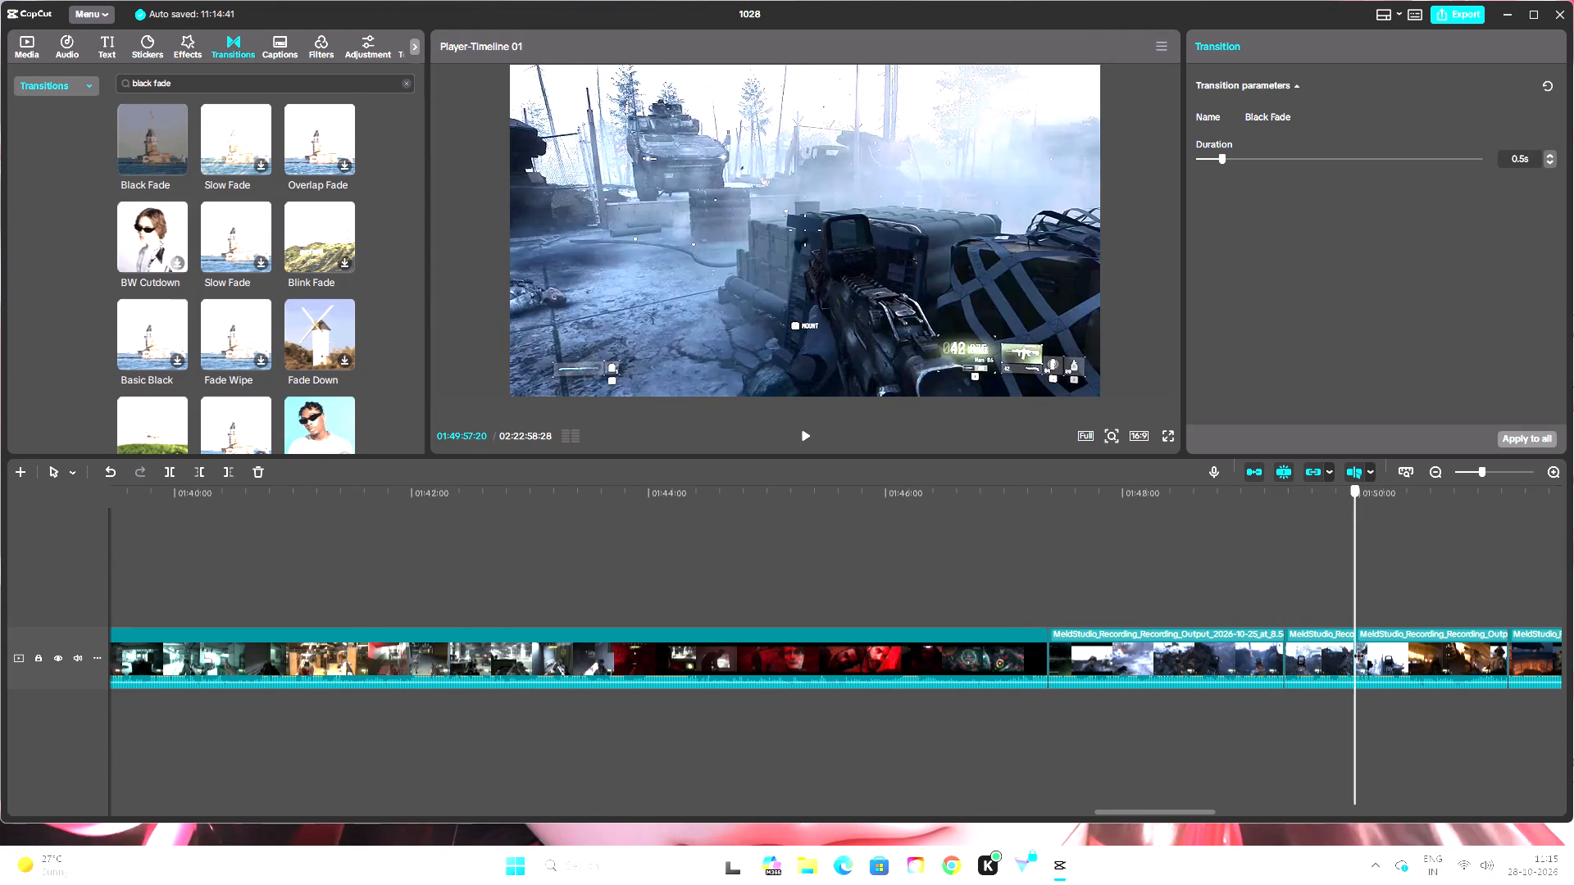
pyautogui.moveTo(1358, 647); pyautogui.dragTo(1283, 654)
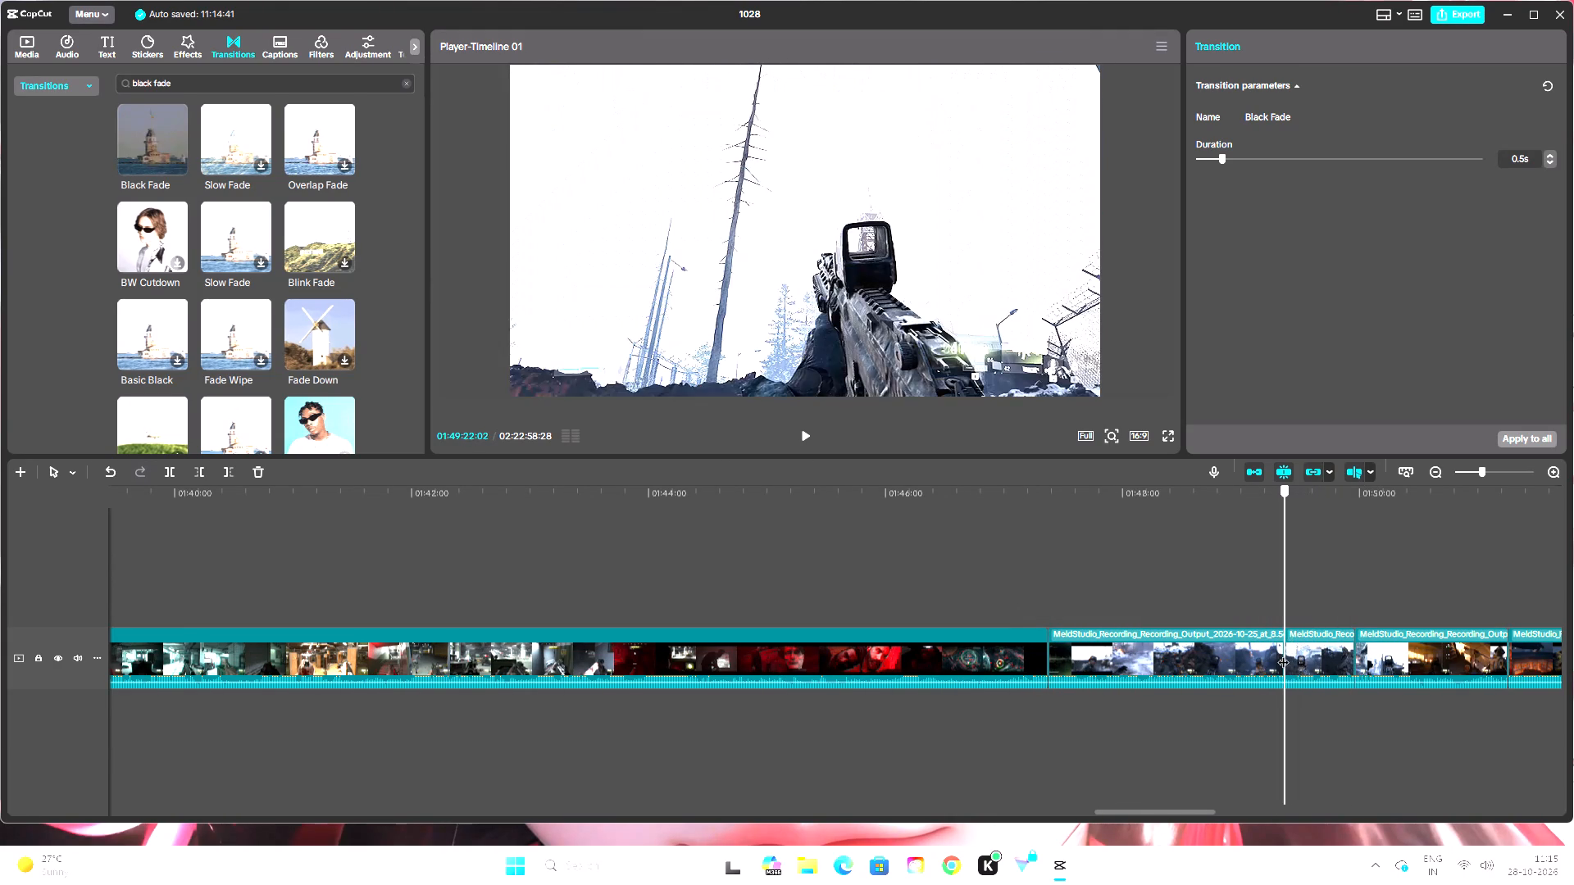
pyautogui.moveTo(1283, 654); pyautogui.dragTo(1400, 665)
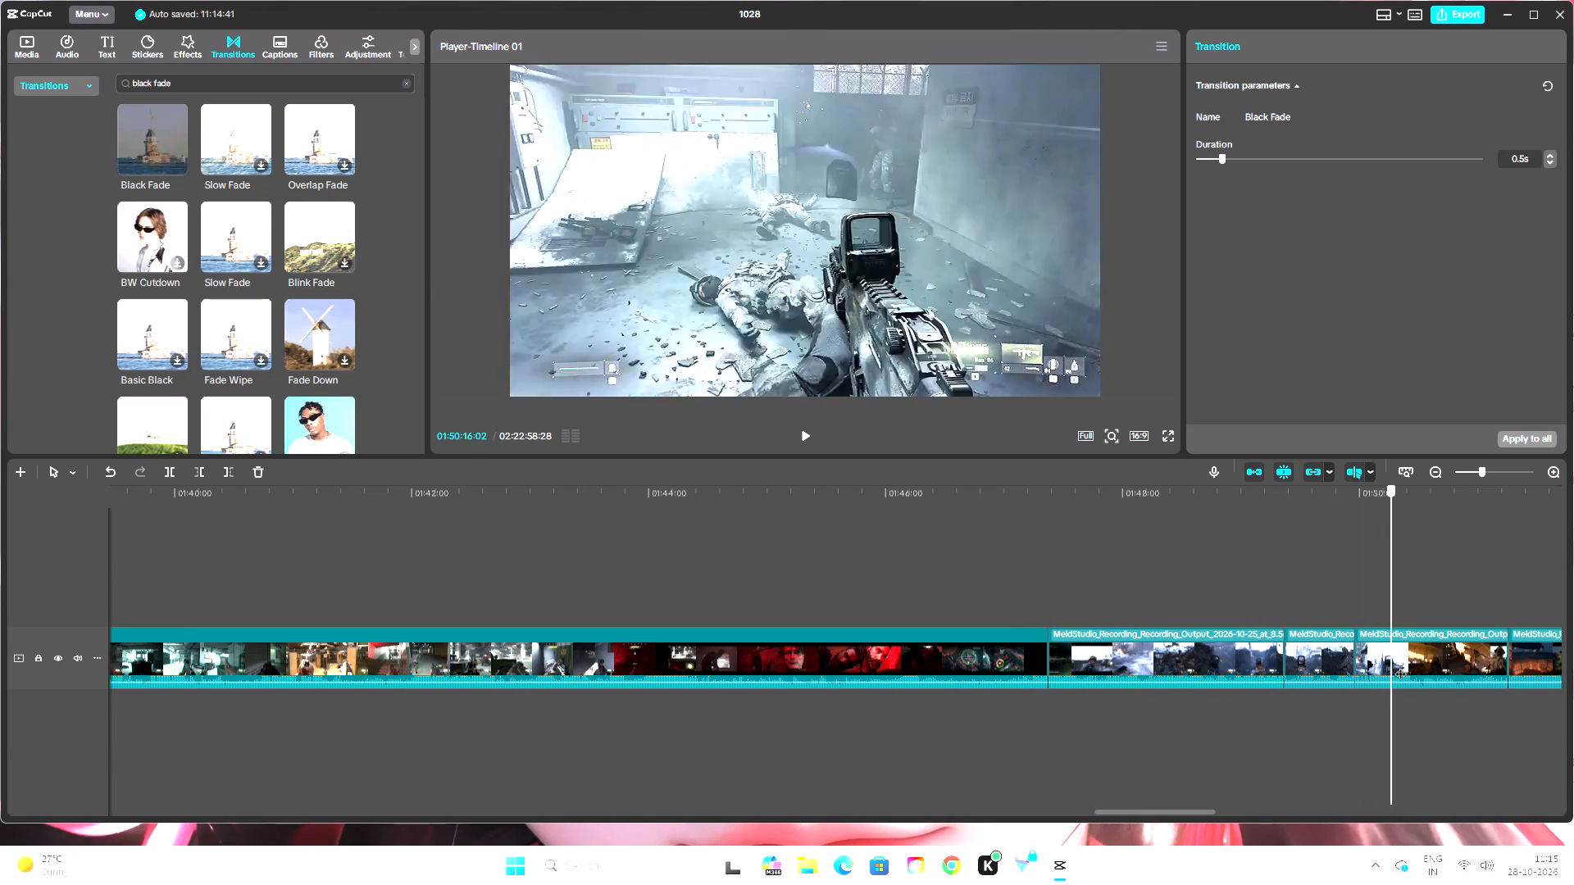
pyautogui.moveTo(1400, 665); pyautogui.dragTo(1475, 684)
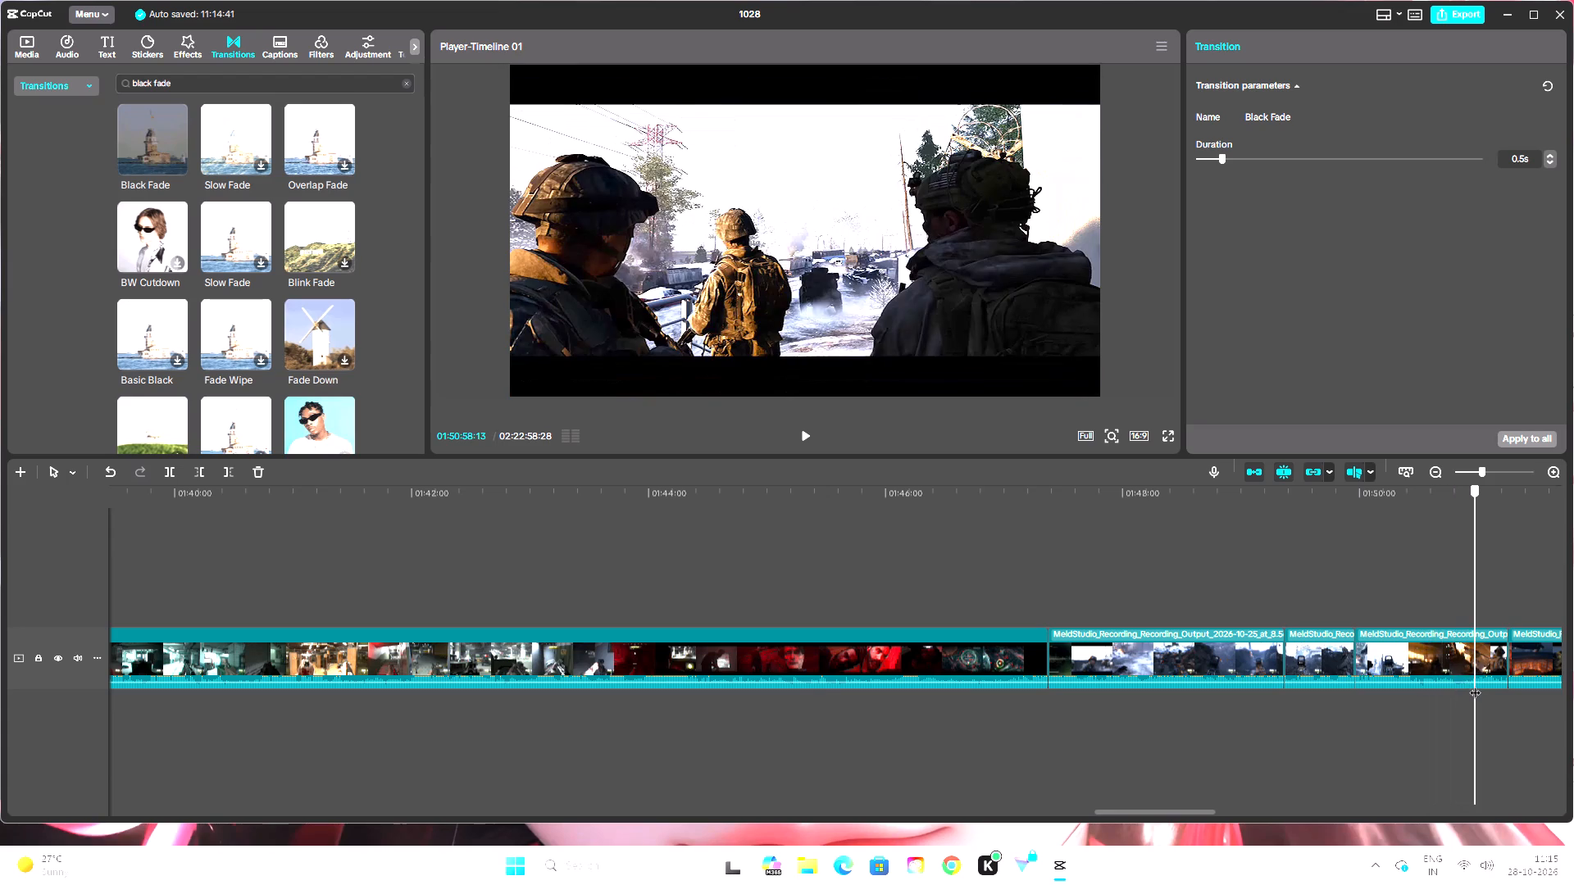
# Add the Black Fade transition to the clip join at 01:51:15:15, where the 00:12:22:23 clip of the 8.56.49pm recording begins.
pyautogui.moveTo(1475, 684); pyautogui.dragTo(1503, 697)
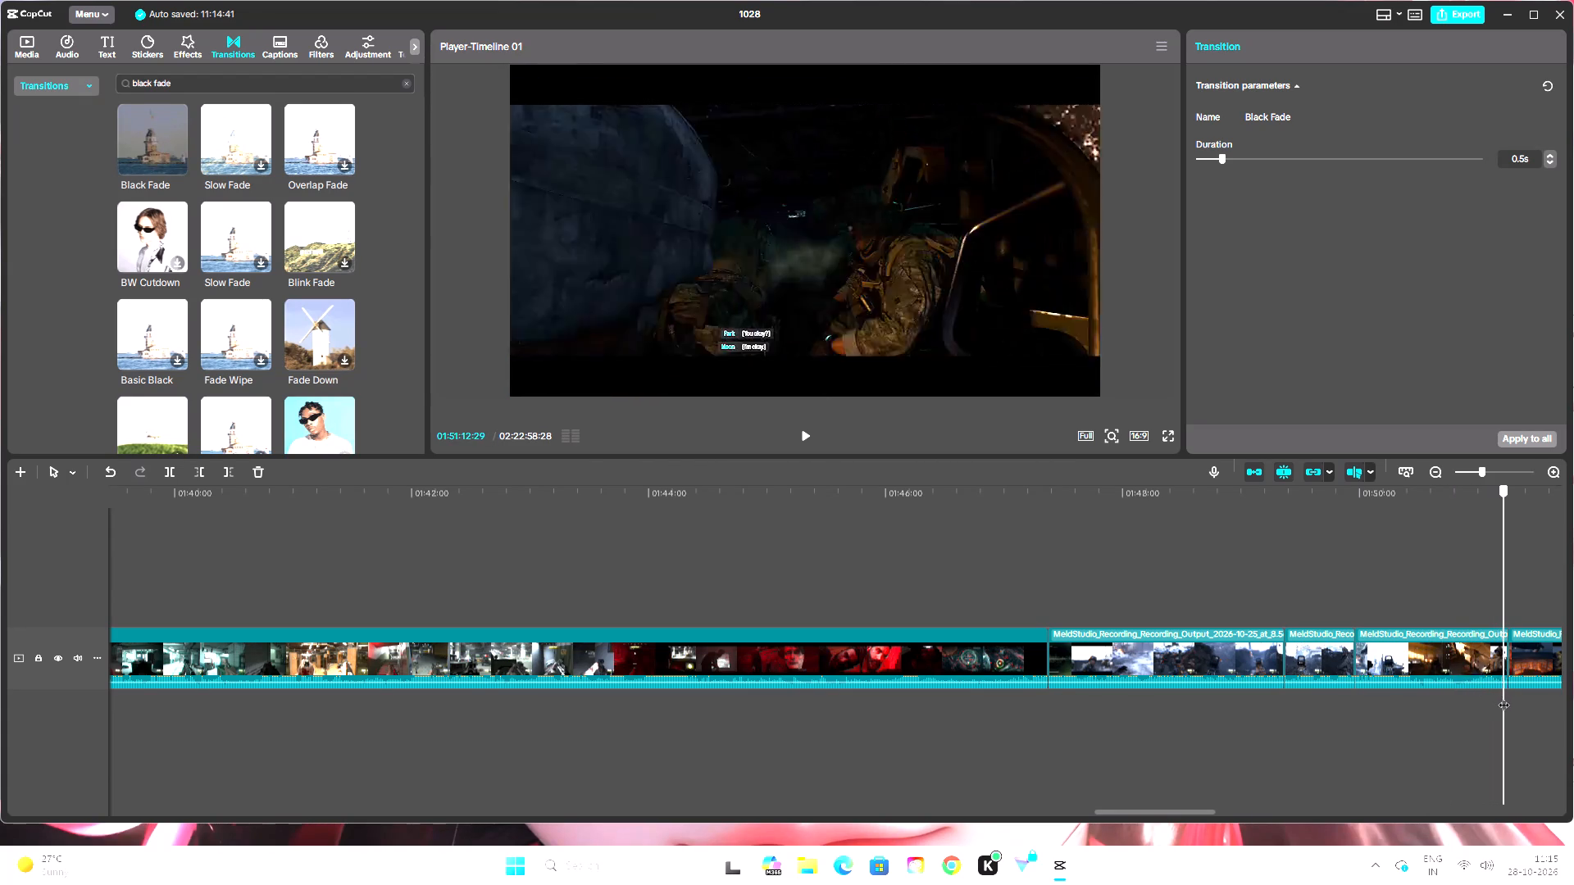
pyautogui.moveTo(1503, 697); pyautogui.dragTo(1507, 698)
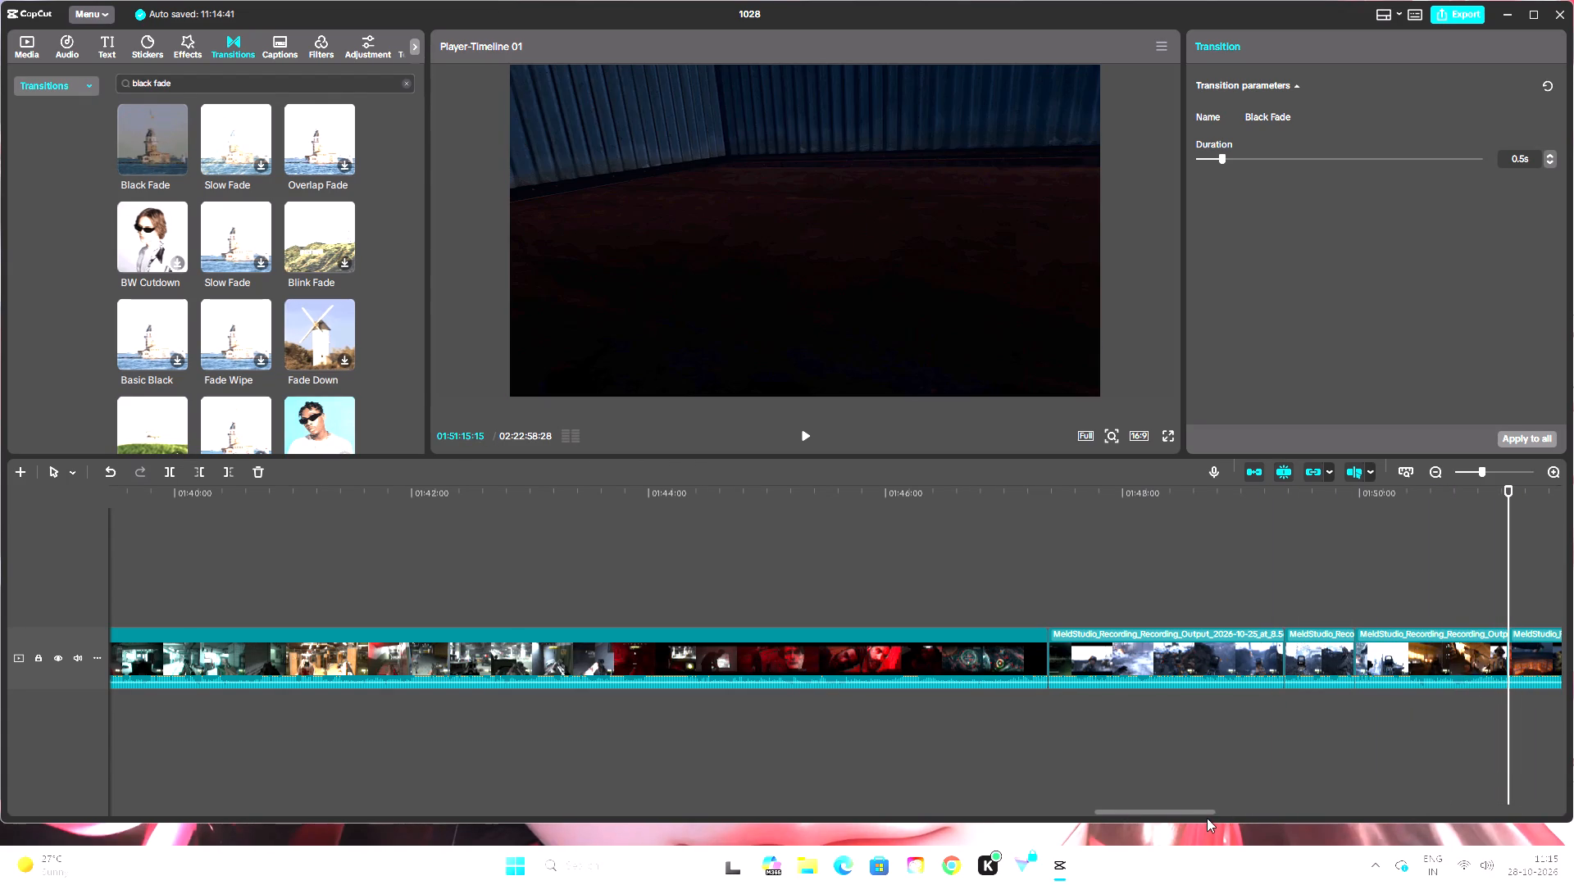
pyautogui.moveTo(1205, 820); pyautogui.dragTo(1235, 824)
pyautogui.moveTo(1208, 815); pyautogui.dragTo(1210, 815)
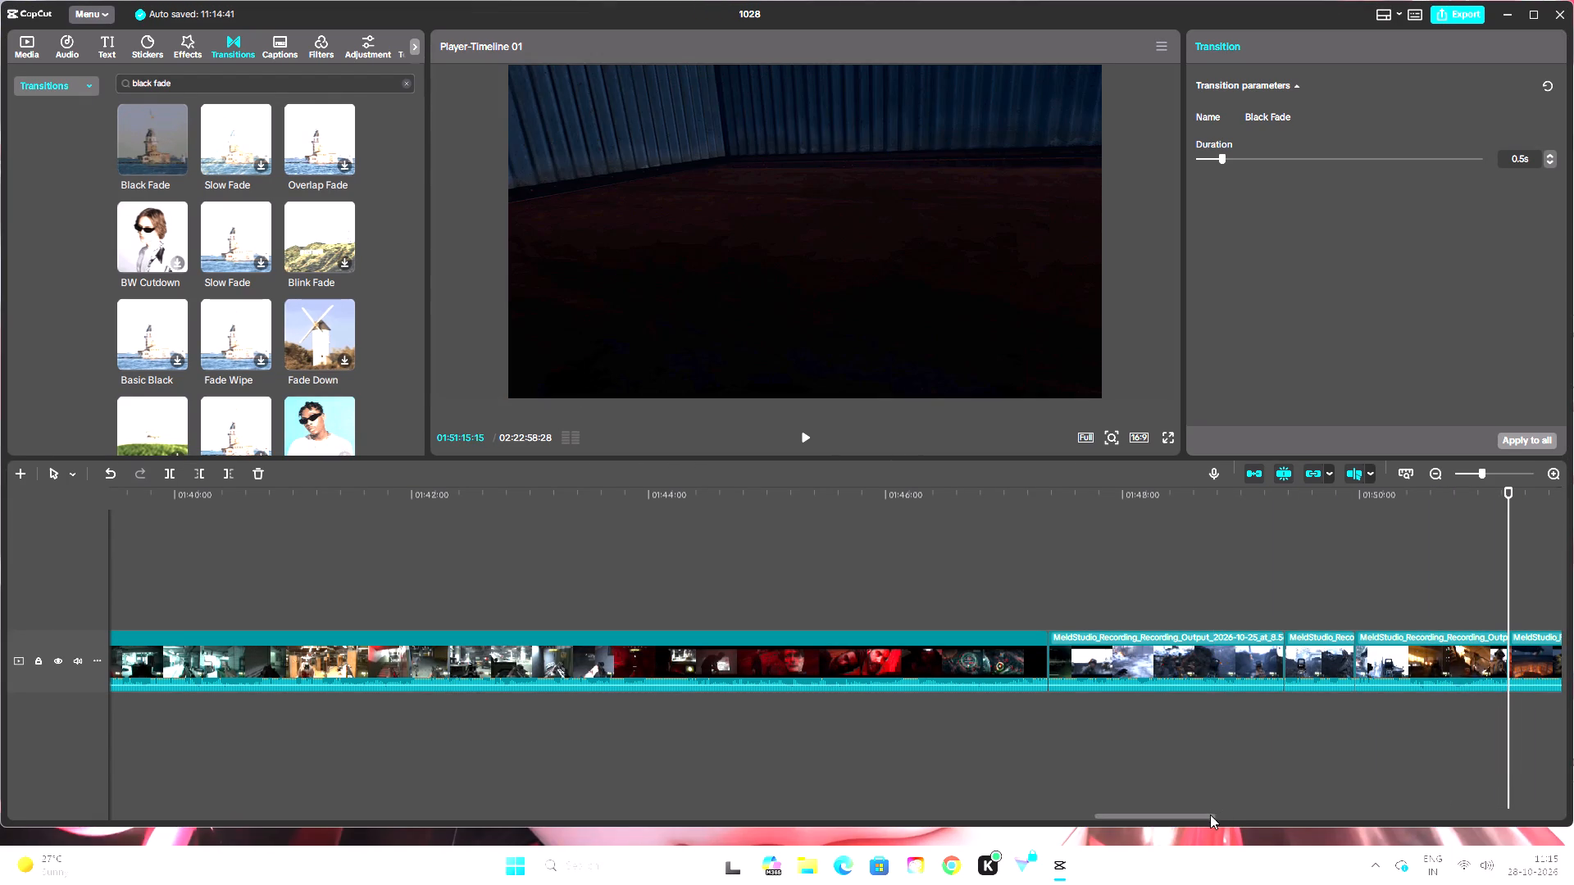
pyautogui.moveTo(1210, 815); pyautogui.dragTo(1242, 814)
pyautogui.moveTo(1093, 497); pyautogui.dragTo(1108, 509)
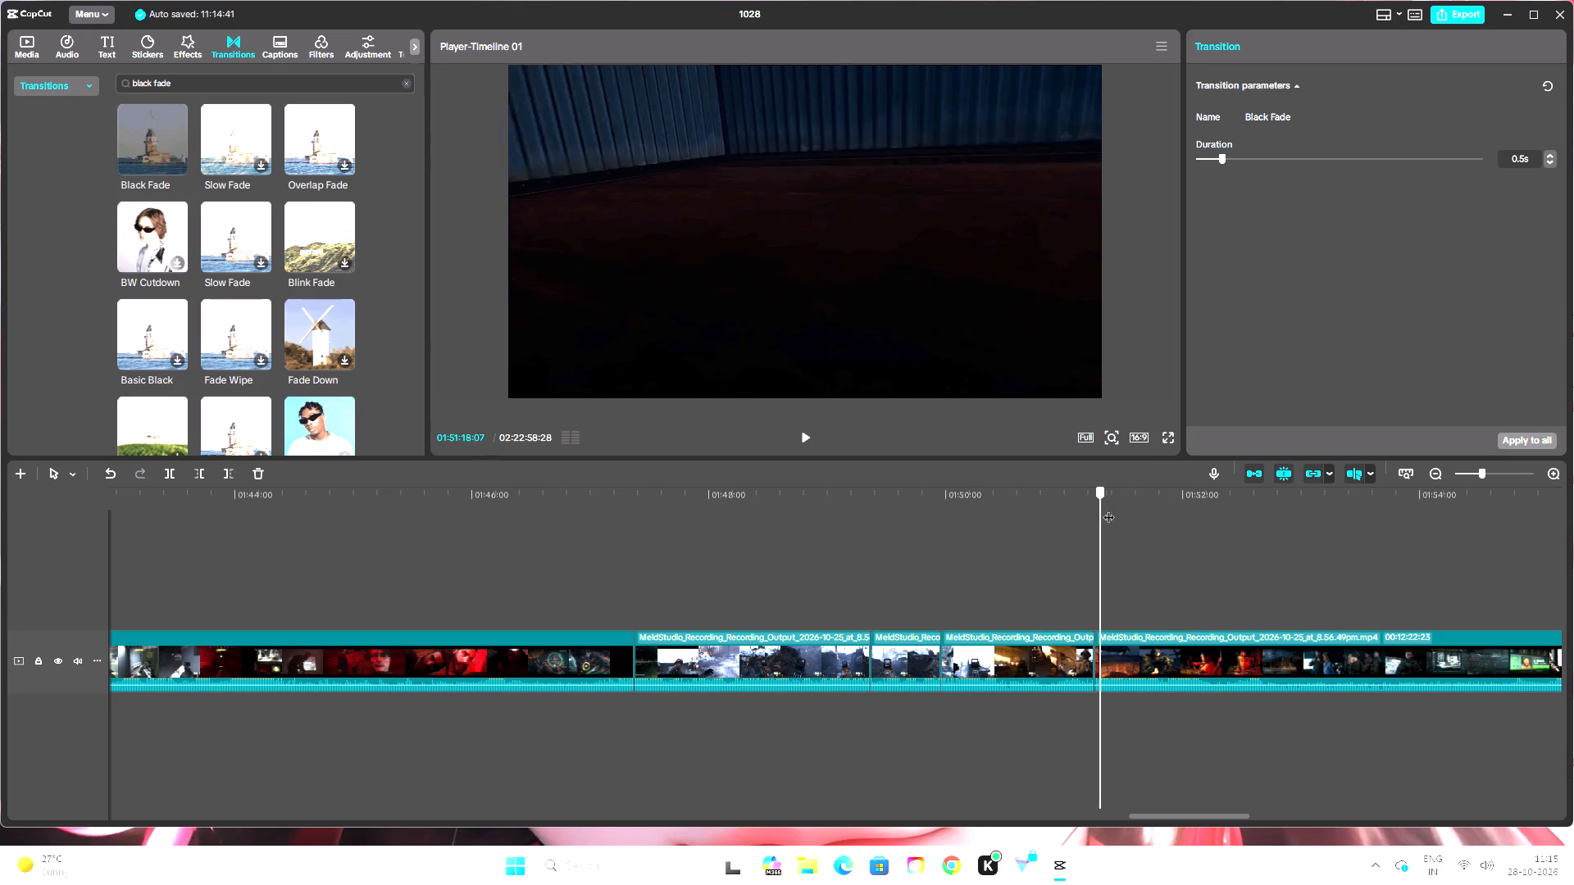
pyautogui.moveTo(1108, 509); pyautogui.dragTo(1099, 520)
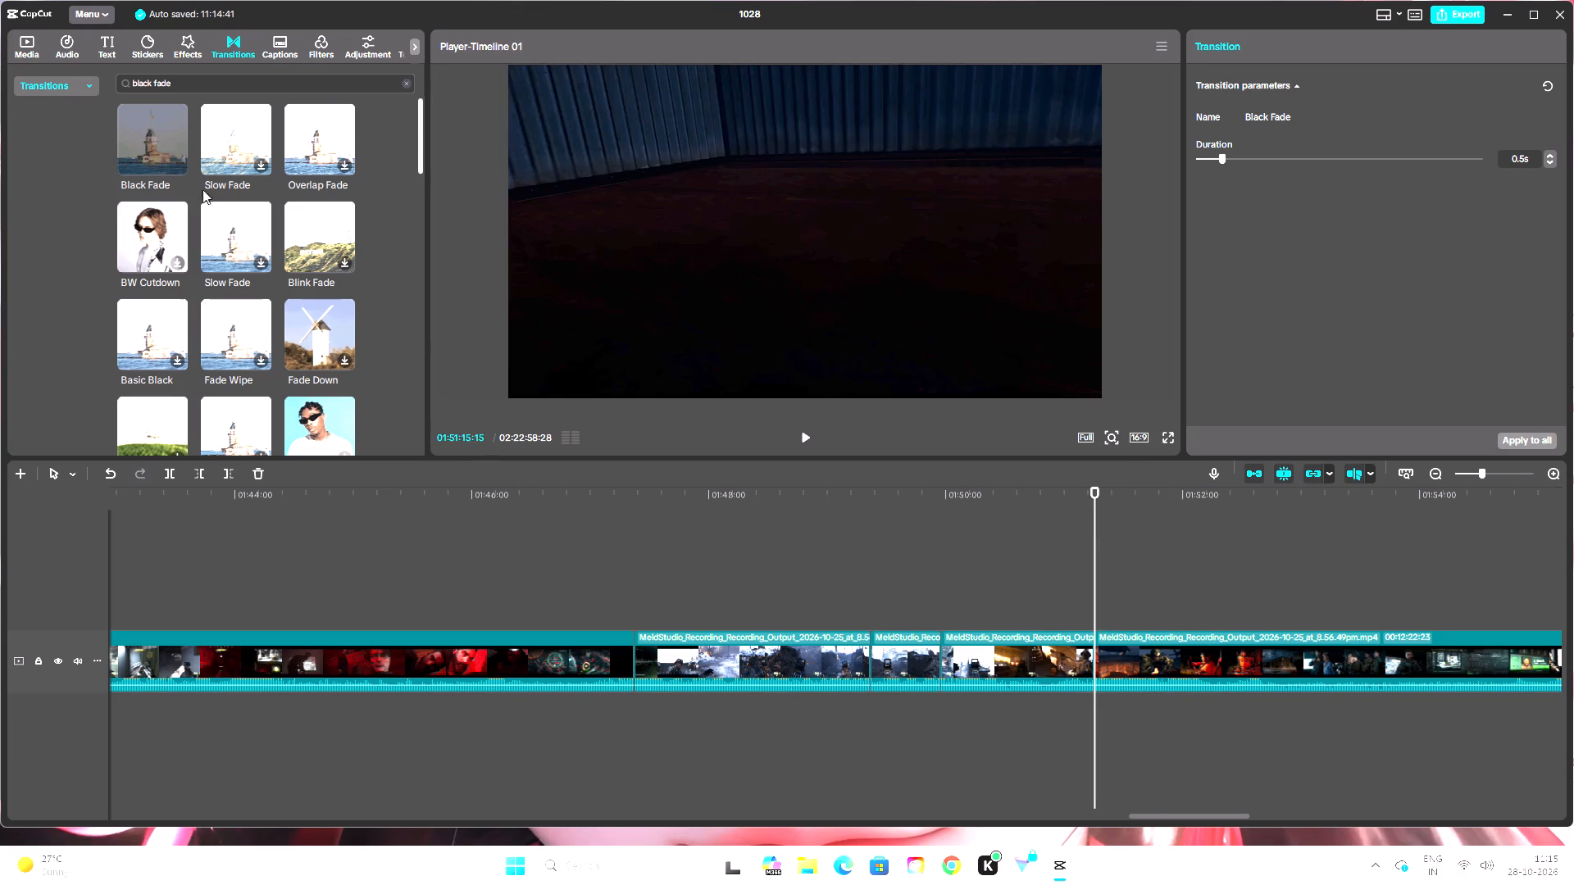
pyautogui.click(177, 166)
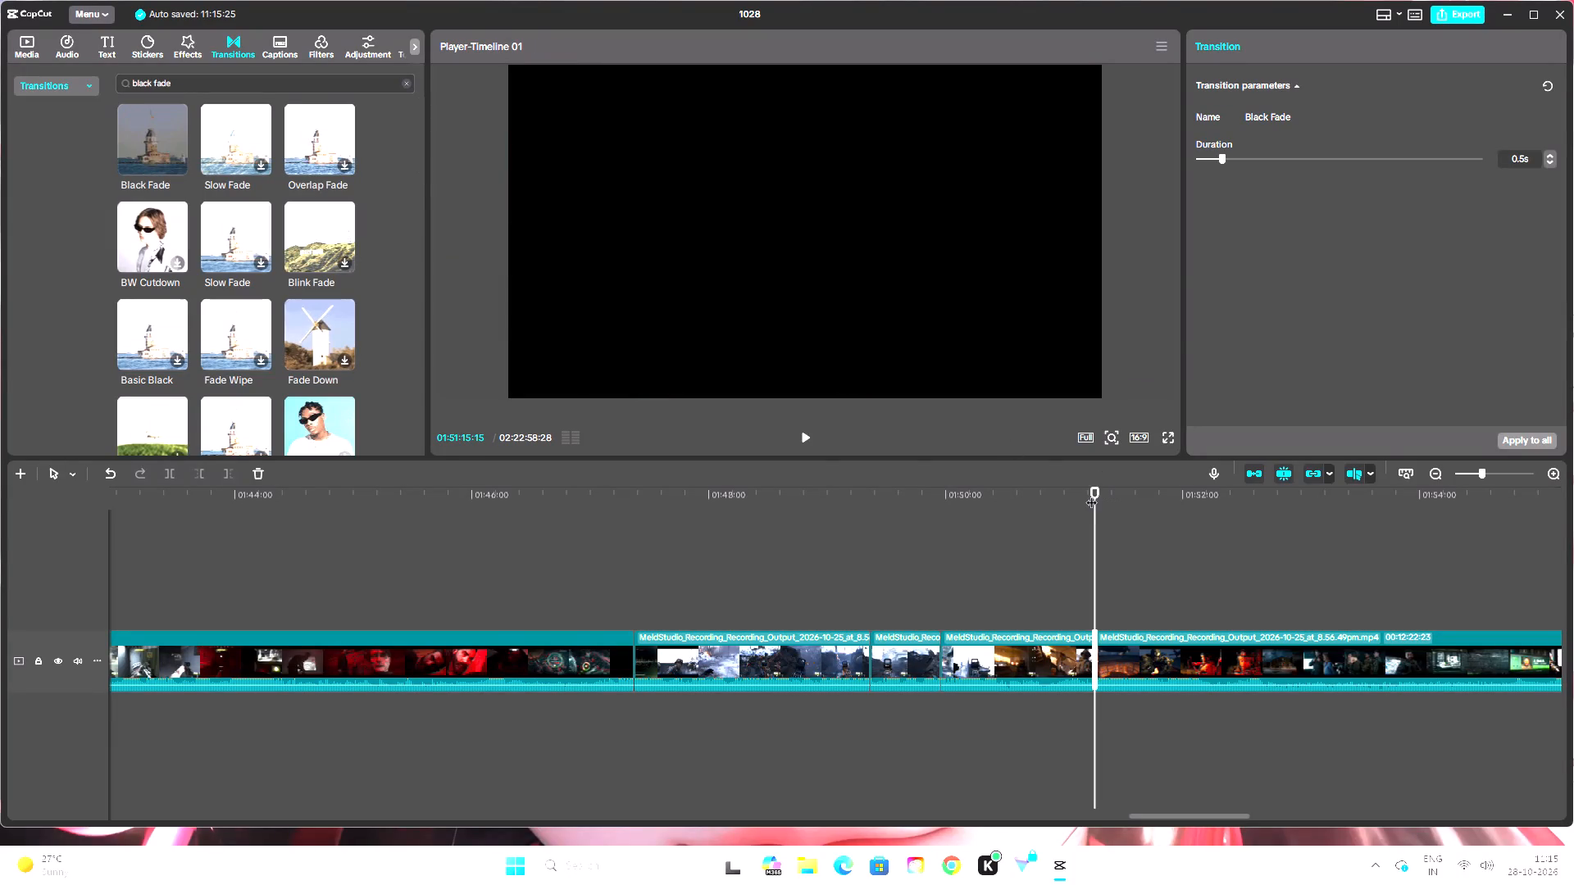
# Add the Black Fade transition to the clip join at 02:06:34:10, at the end of the 00:02:56:02 clip.
pyautogui.moveTo(1091, 494); pyautogui.dragTo(1493, 551)
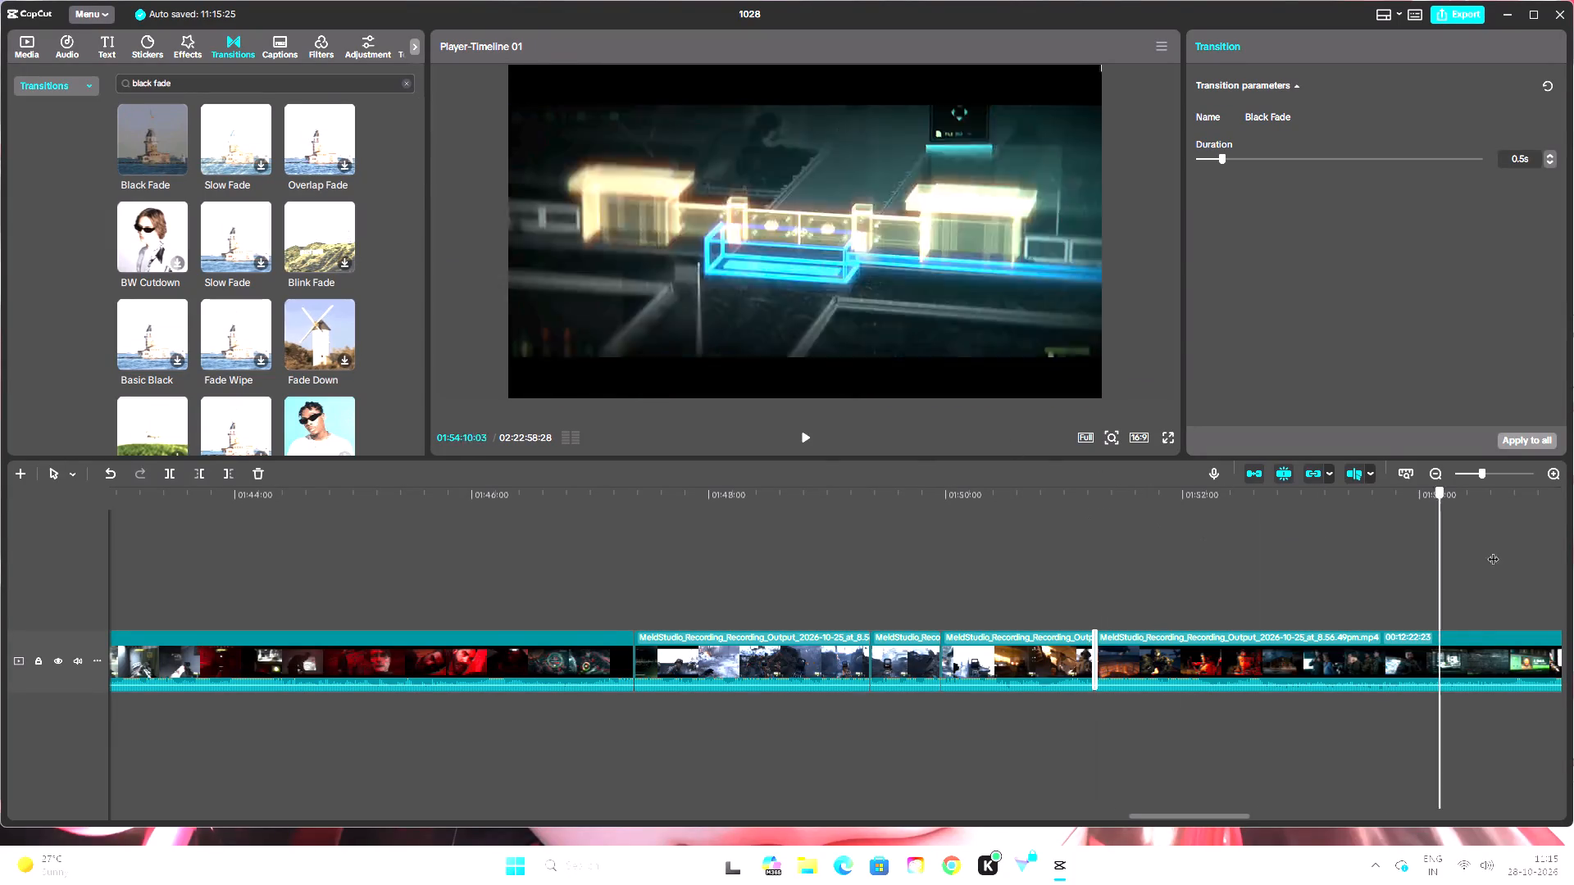
pyautogui.moveTo(1493, 551); pyautogui.dragTo(1573, 558)
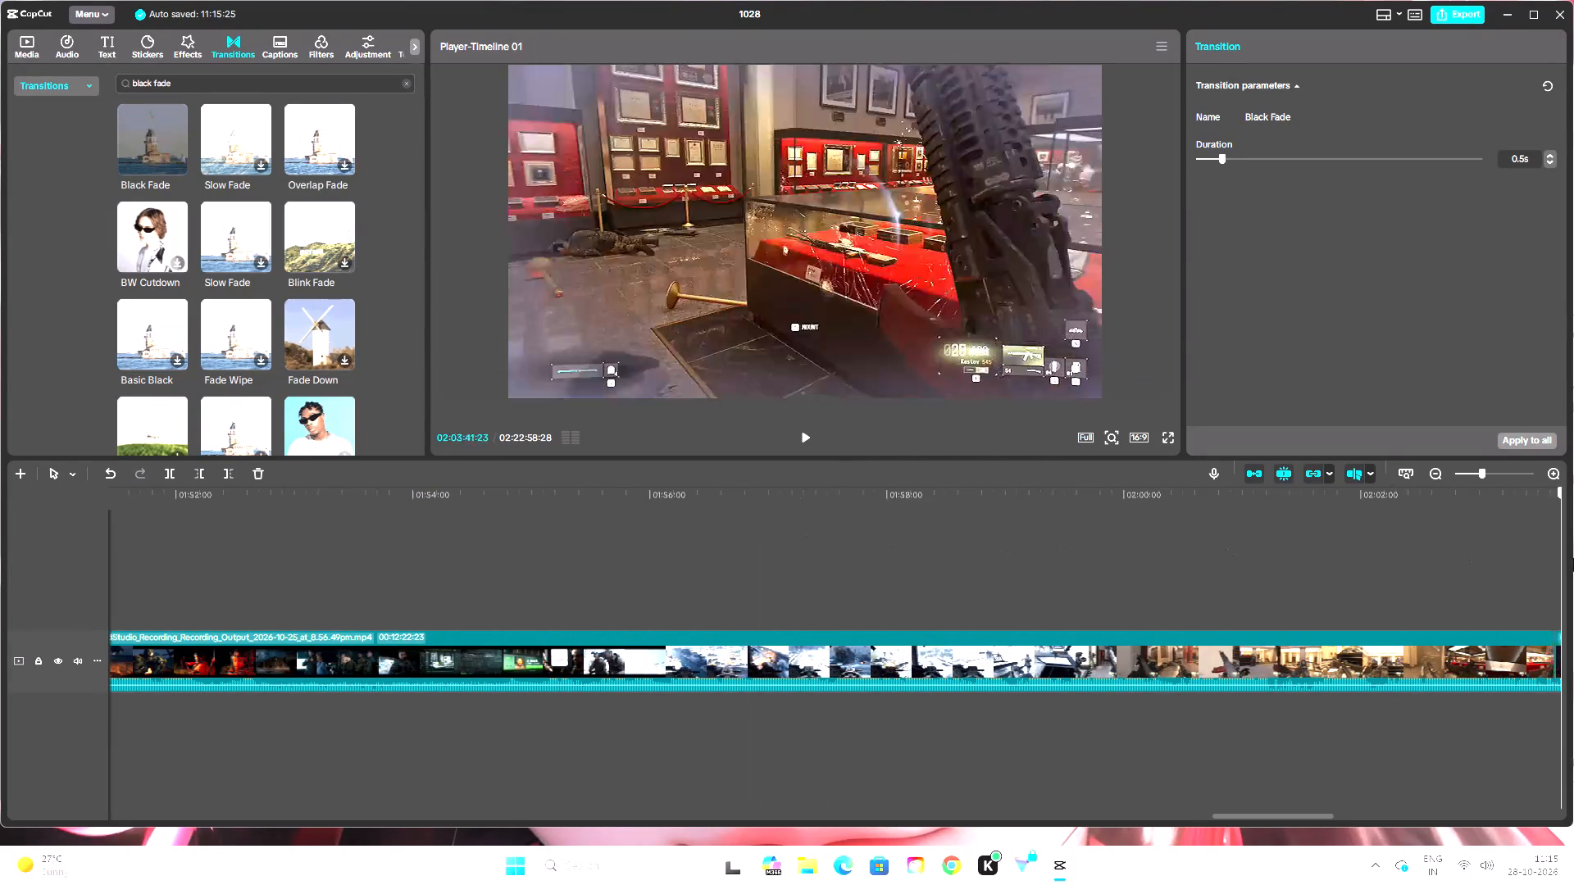
pyautogui.moveTo(1573, 558); pyautogui.dragTo(1017, 526)
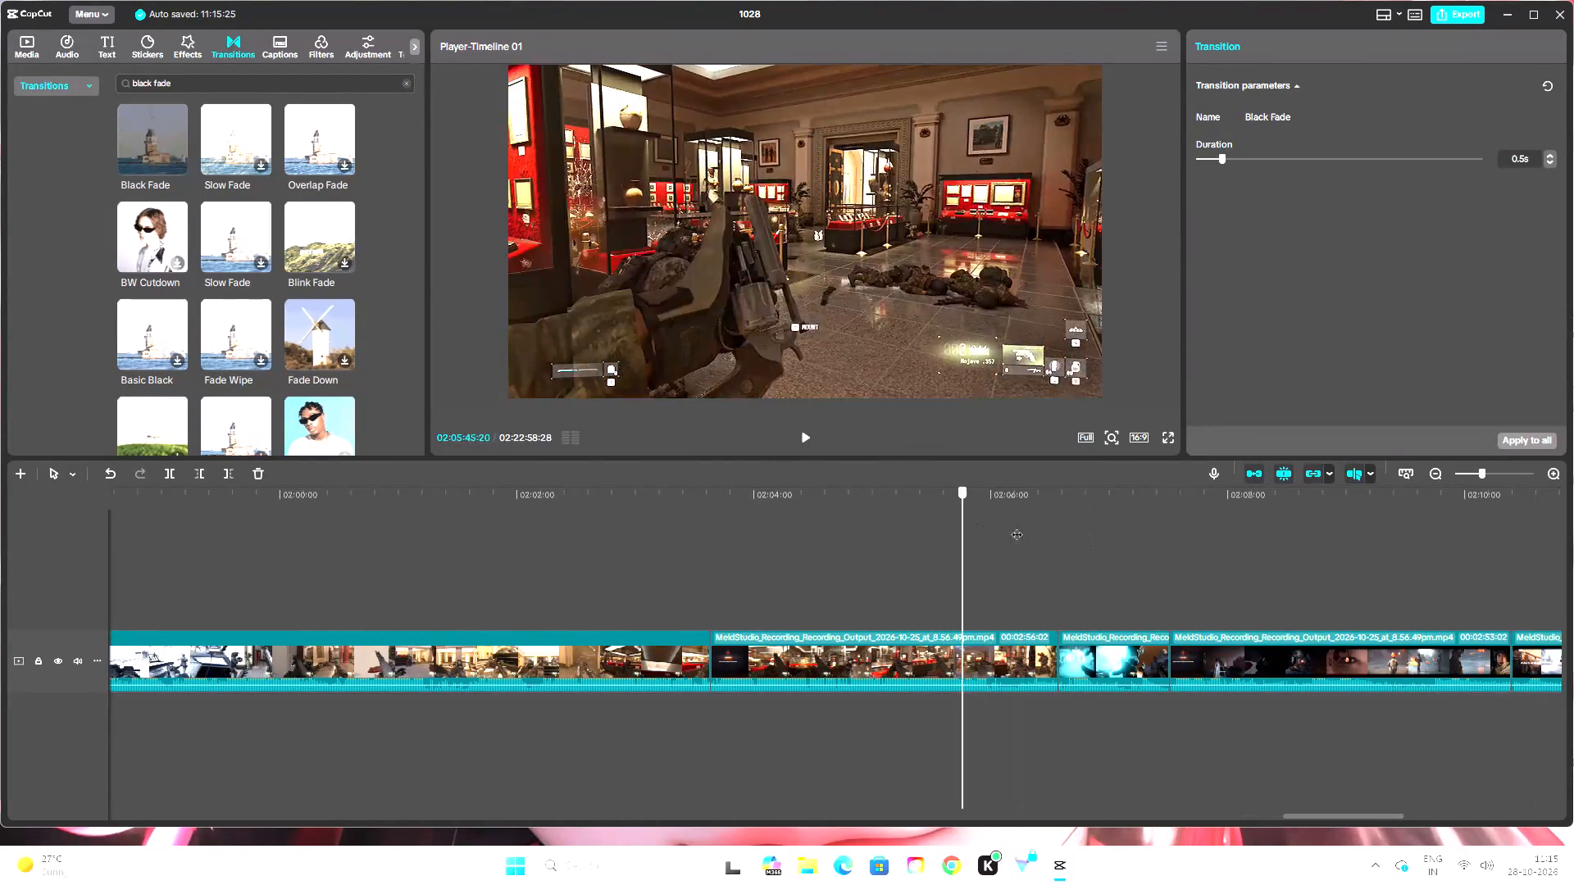
pyautogui.moveTo(1017, 526); pyautogui.dragTo(1062, 533)
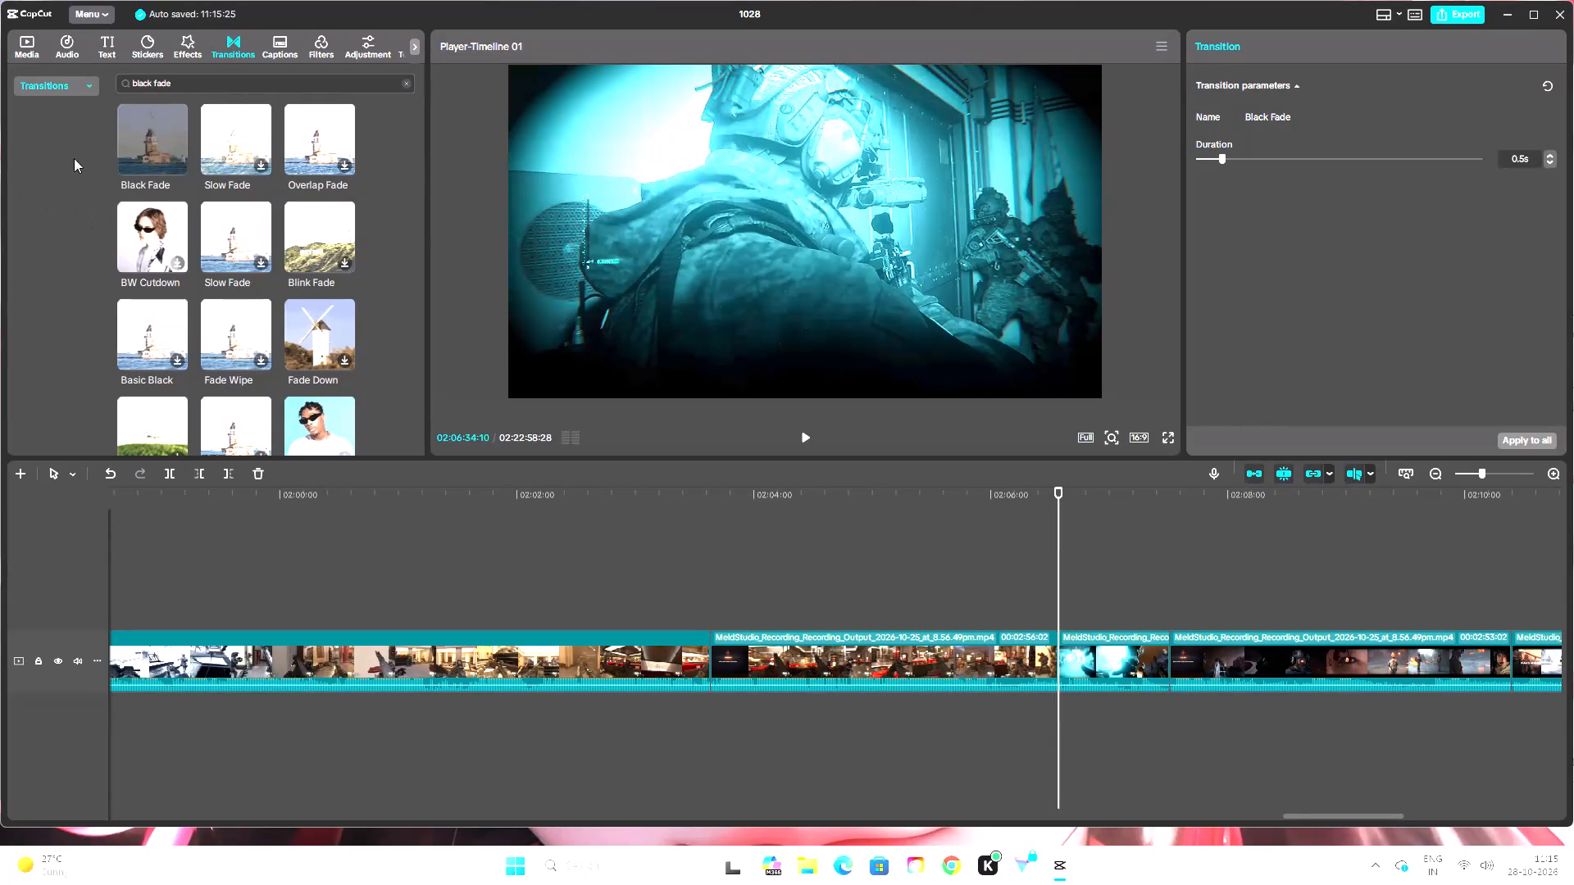
pyautogui.click(178, 165)
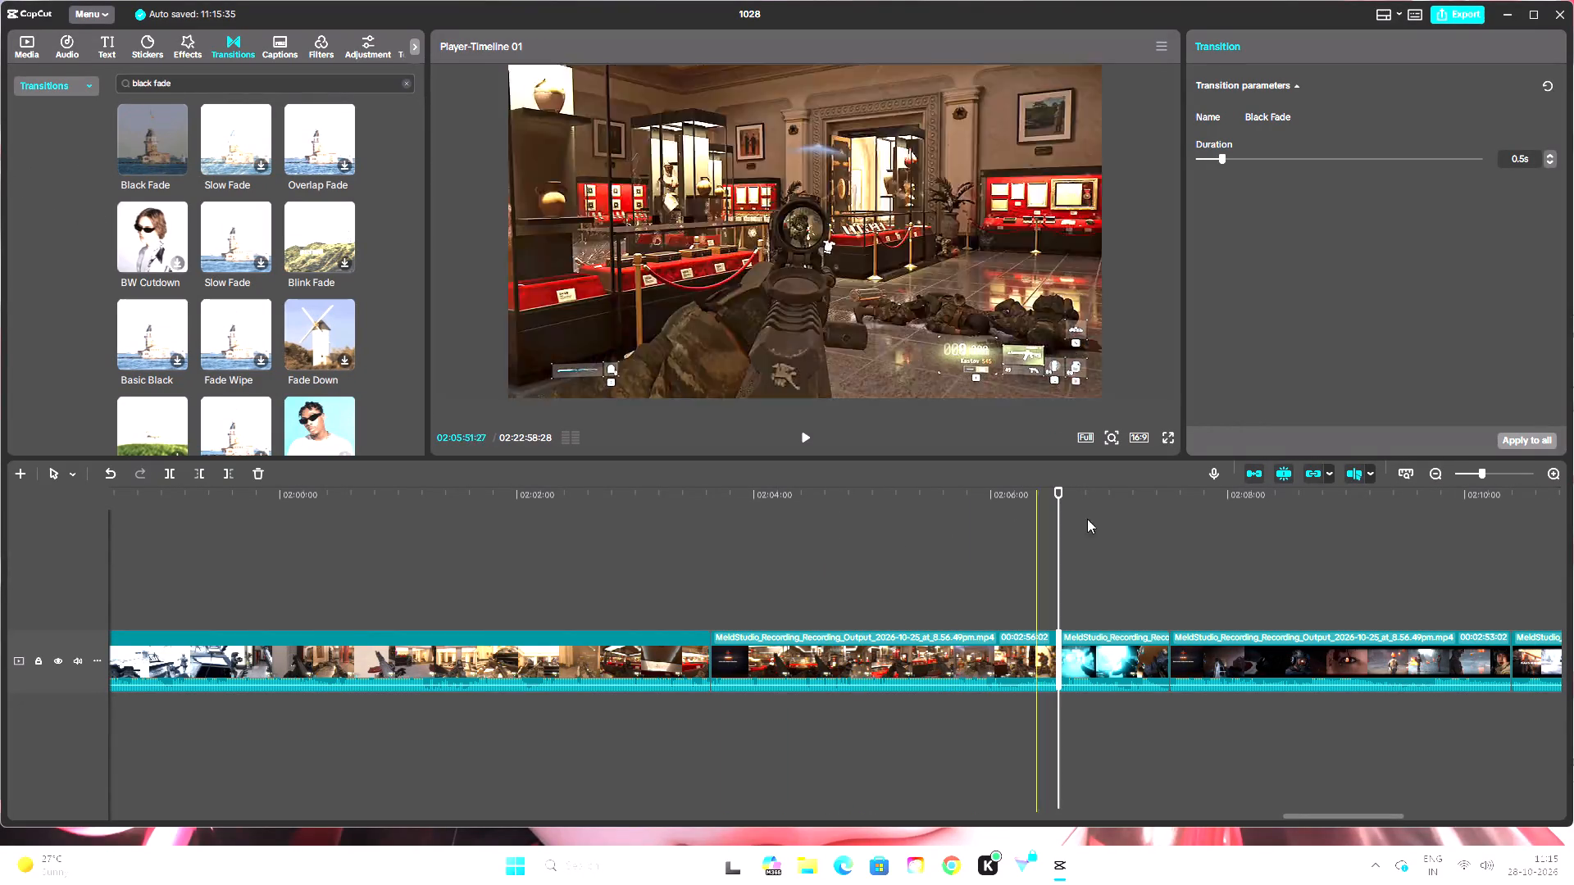
# Scrub through the footage and remaining clip joins from about 02:06:39 to the end of the timeline.
pyautogui.moveTo(1057, 490); pyautogui.dragTo(1071, 505)
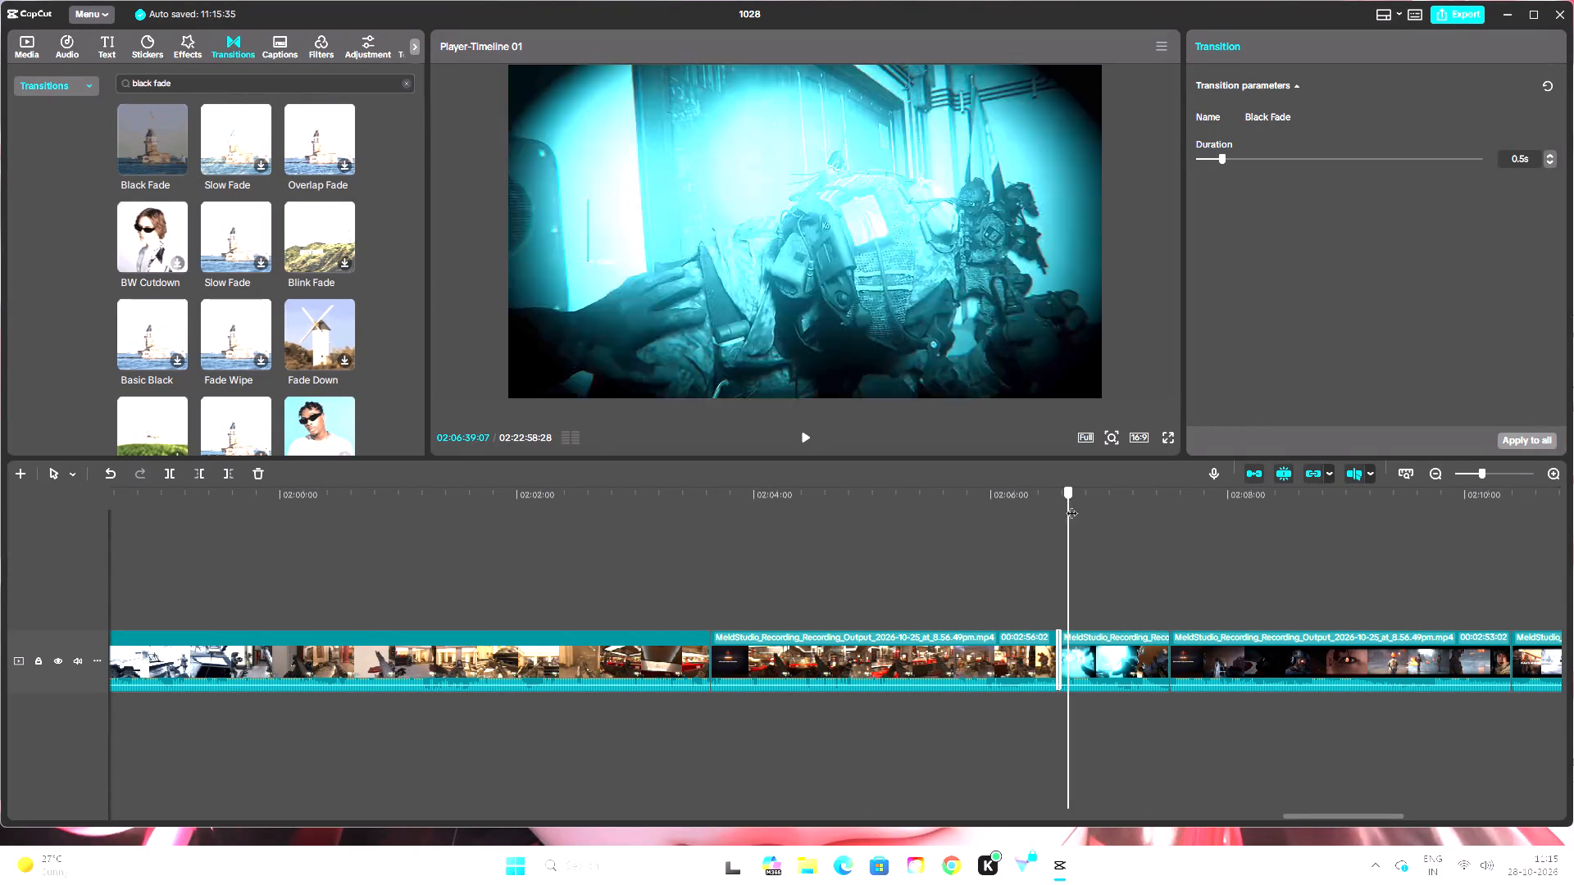
pyautogui.moveTo(1071, 505); pyautogui.dragTo(1395, 561)
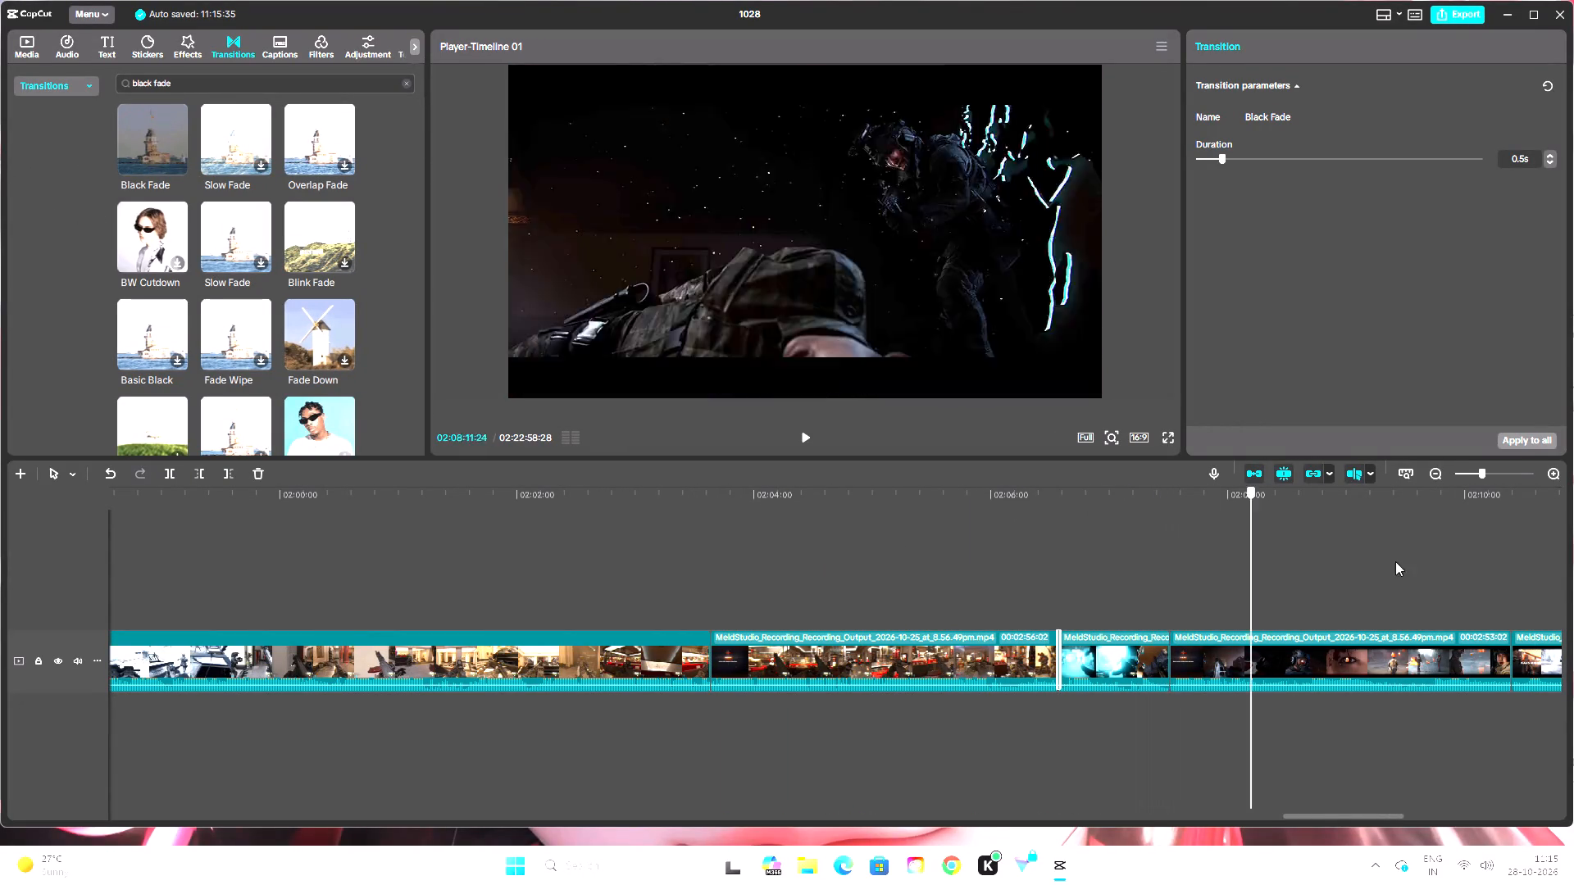
pyautogui.moveTo(1395, 561); pyautogui.dragTo(1137, 557)
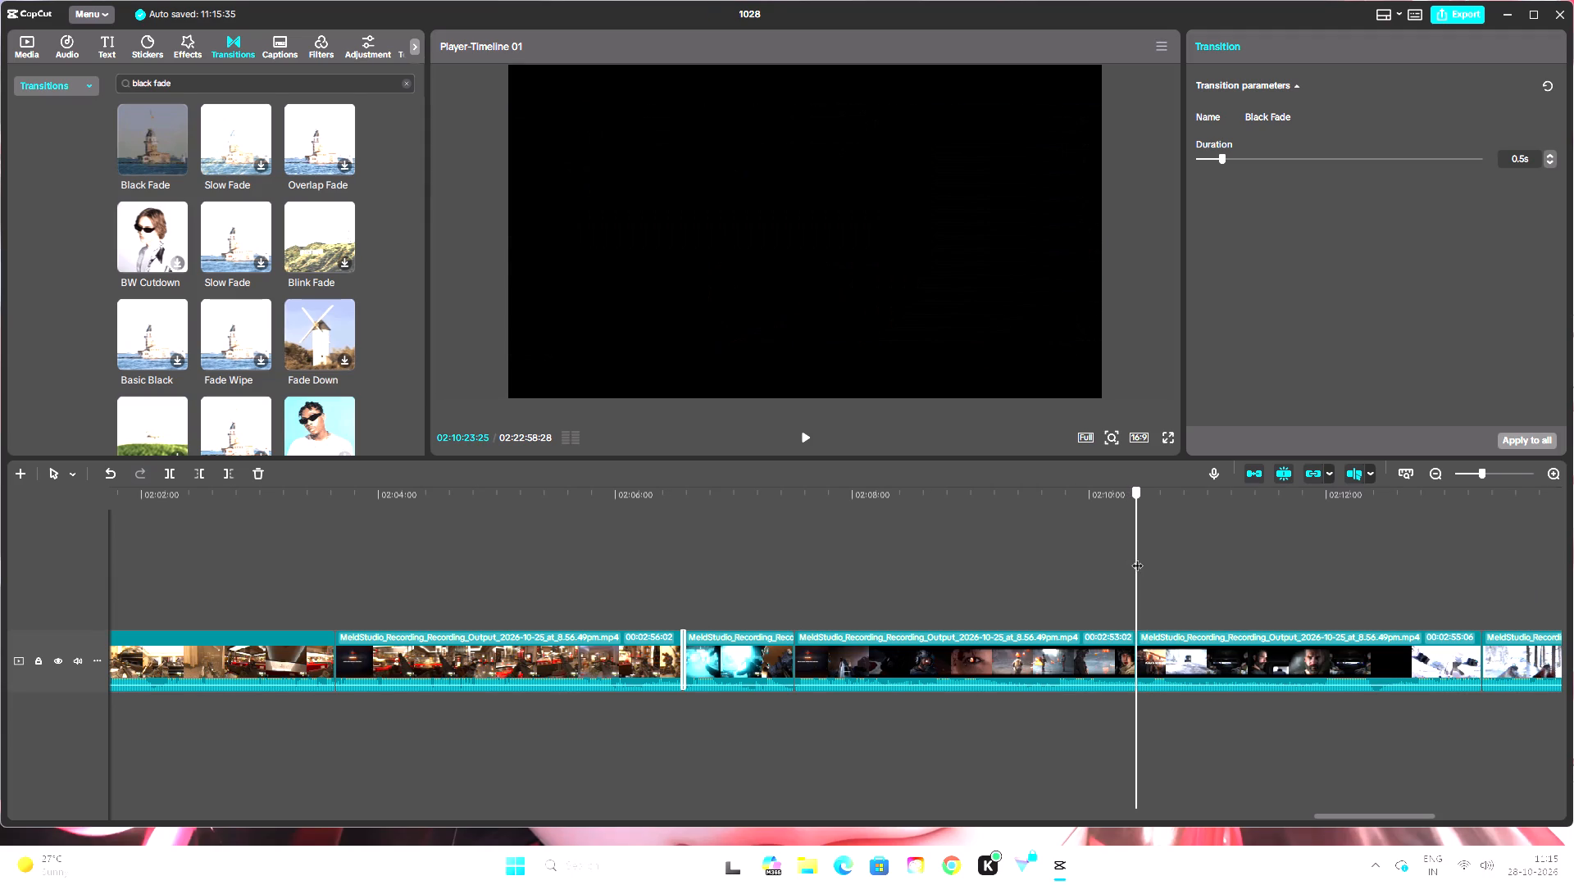
pyautogui.moveTo(1137, 557); pyautogui.dragTo(1573, 582)
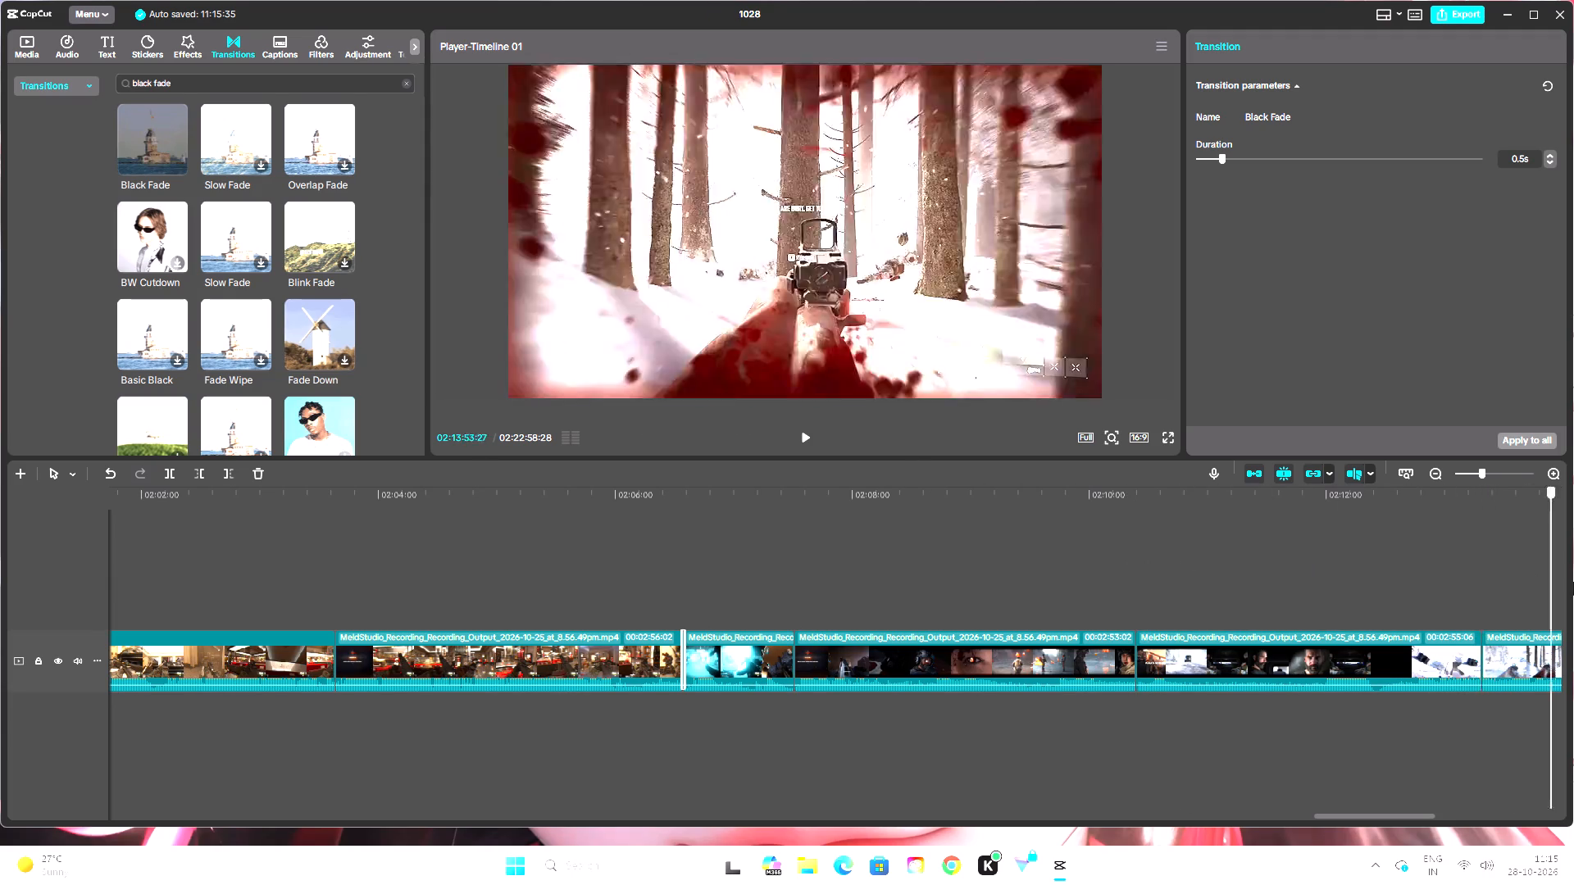
pyautogui.moveTo(1573, 582); pyautogui.dragTo(1299, 579)
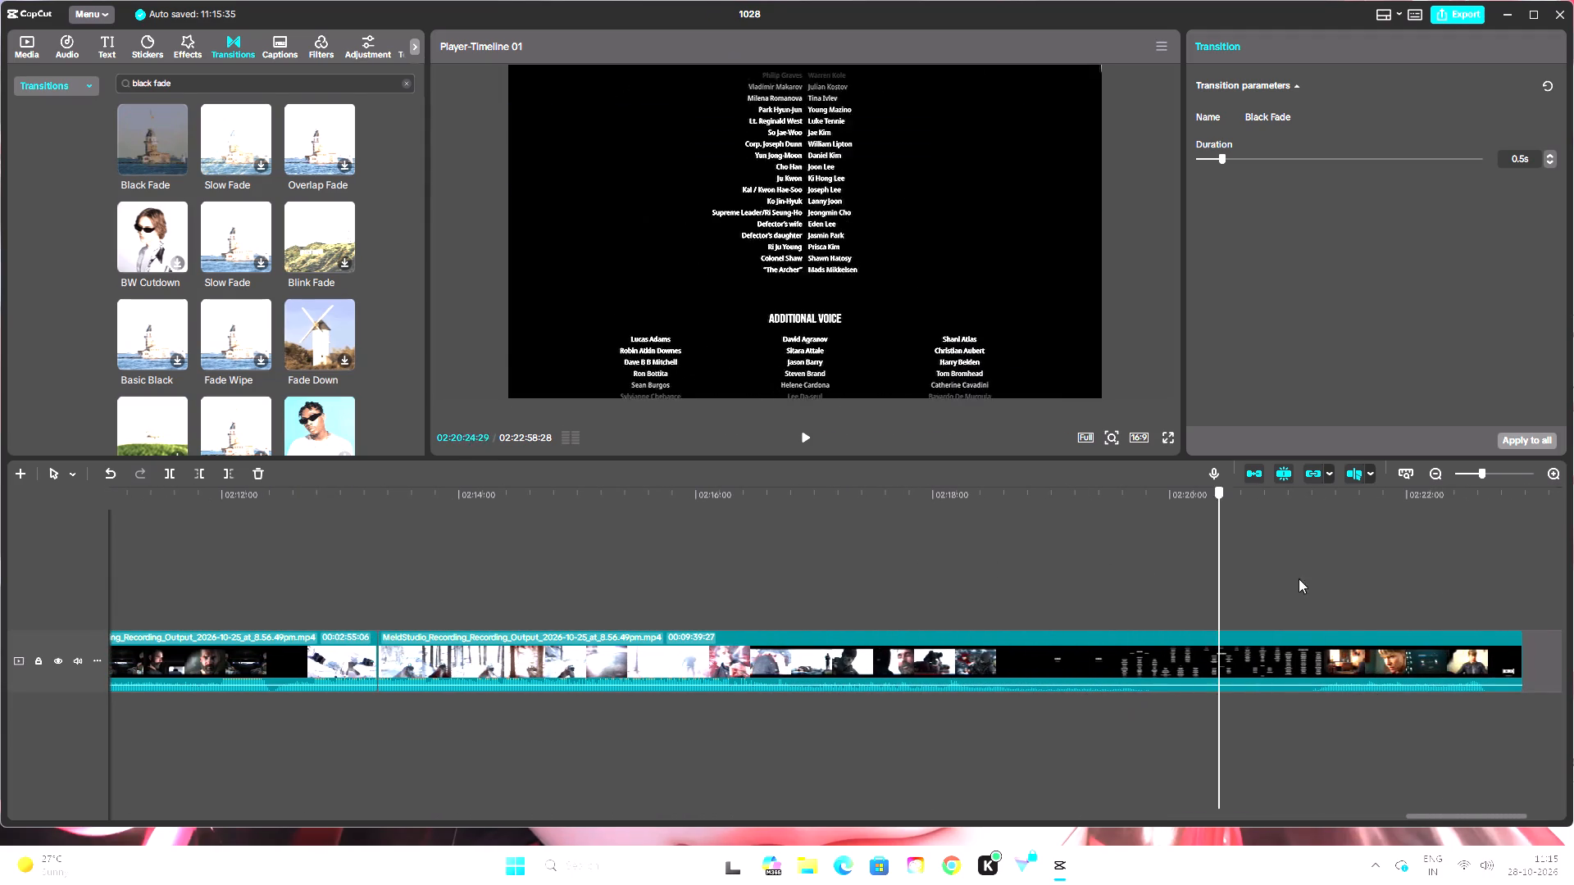
pyautogui.moveTo(1299, 579); pyautogui.dragTo(1529, 690)
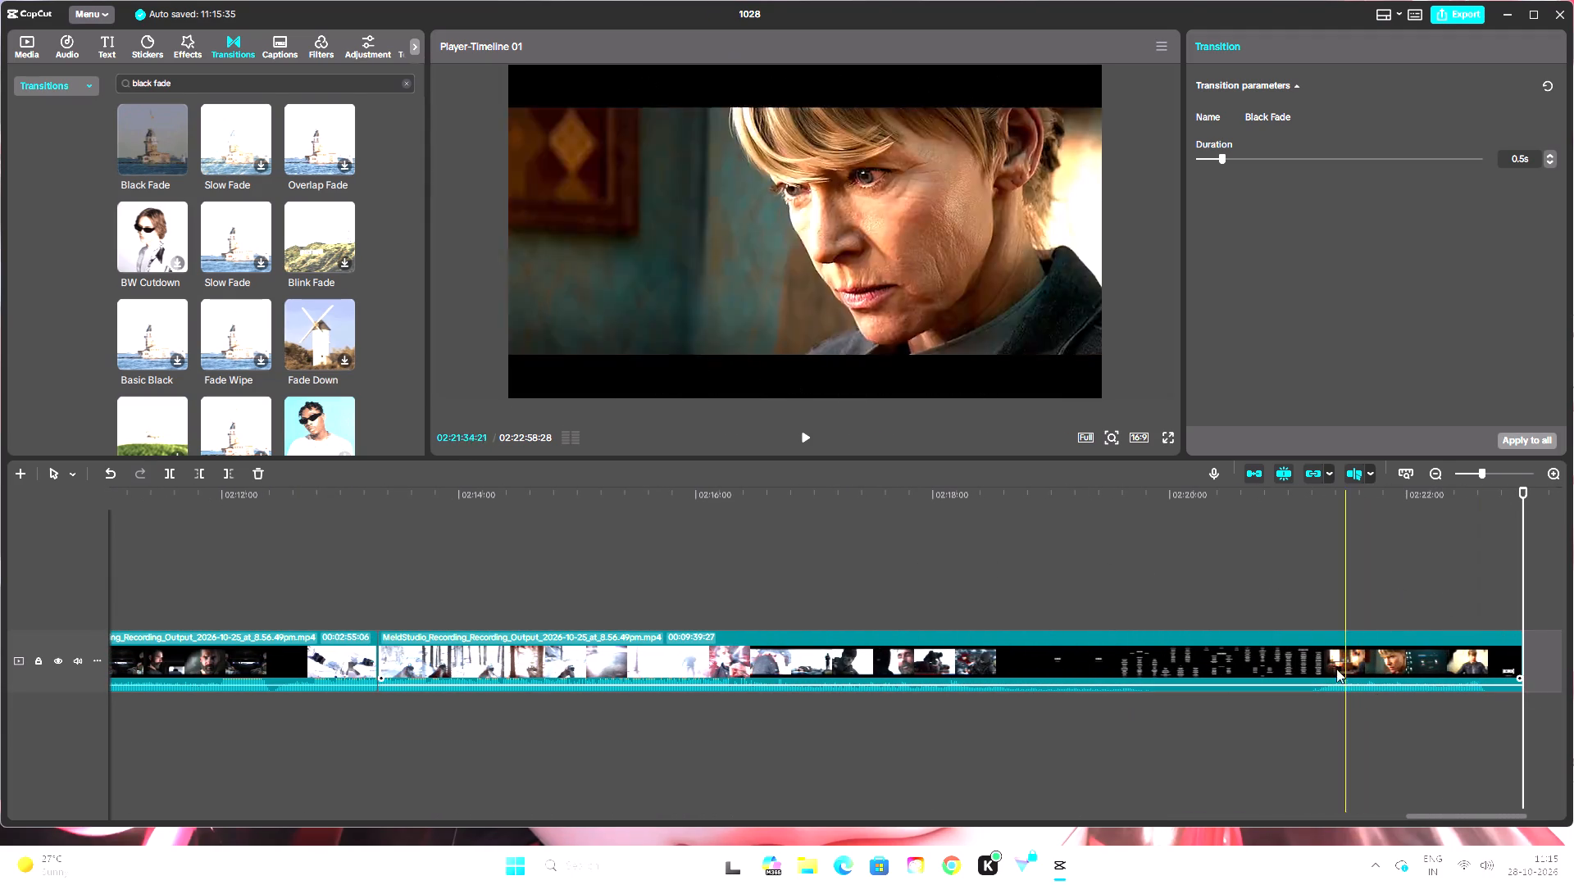
# Search the filters for vivid warm, mark Warm Vivid as a favorite and add it at the start of the timeline.
pyautogui.doubleClick(1432, 475)
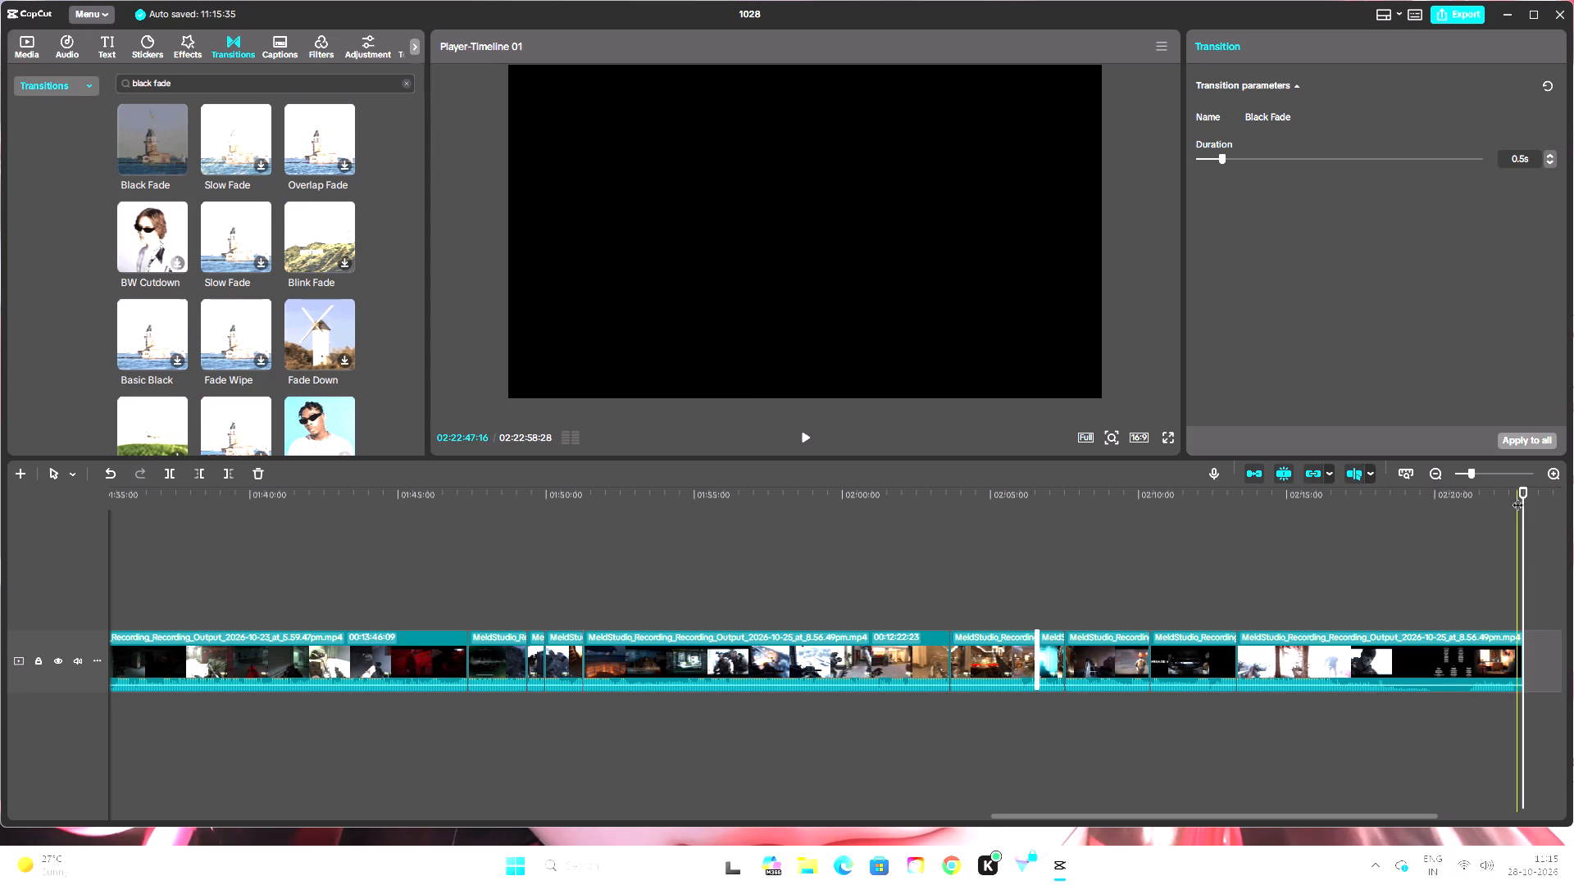
pyautogui.moveTo(1522, 492); pyautogui.dragTo(0, 640)
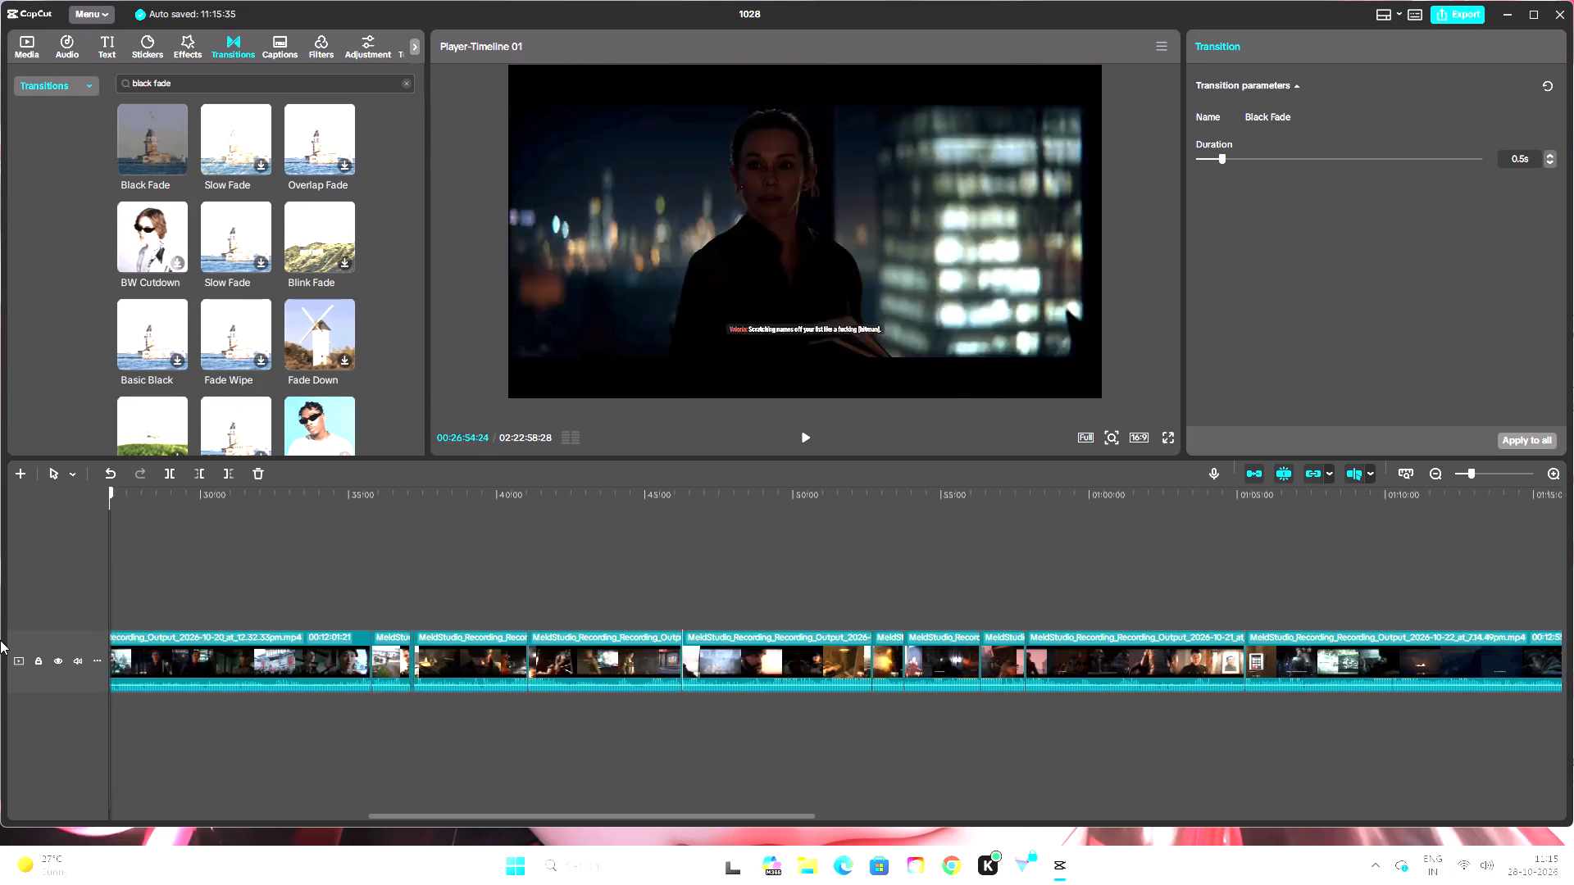
pyautogui.moveTo(0, 640); pyautogui.dragTo(1, 640)
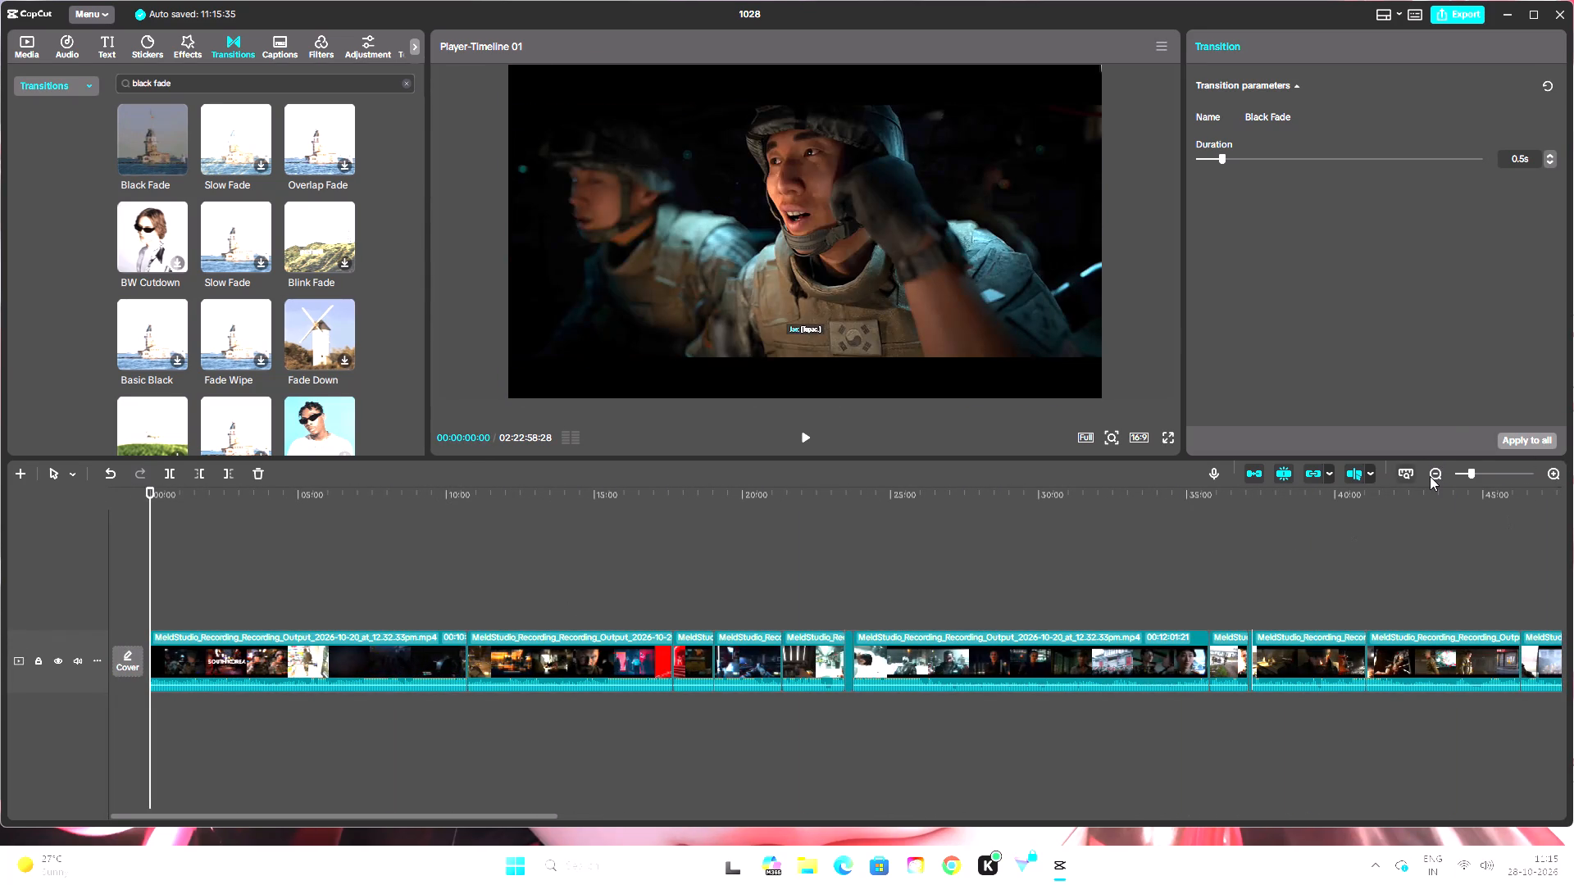
pyautogui.doubleClick(1431, 475)
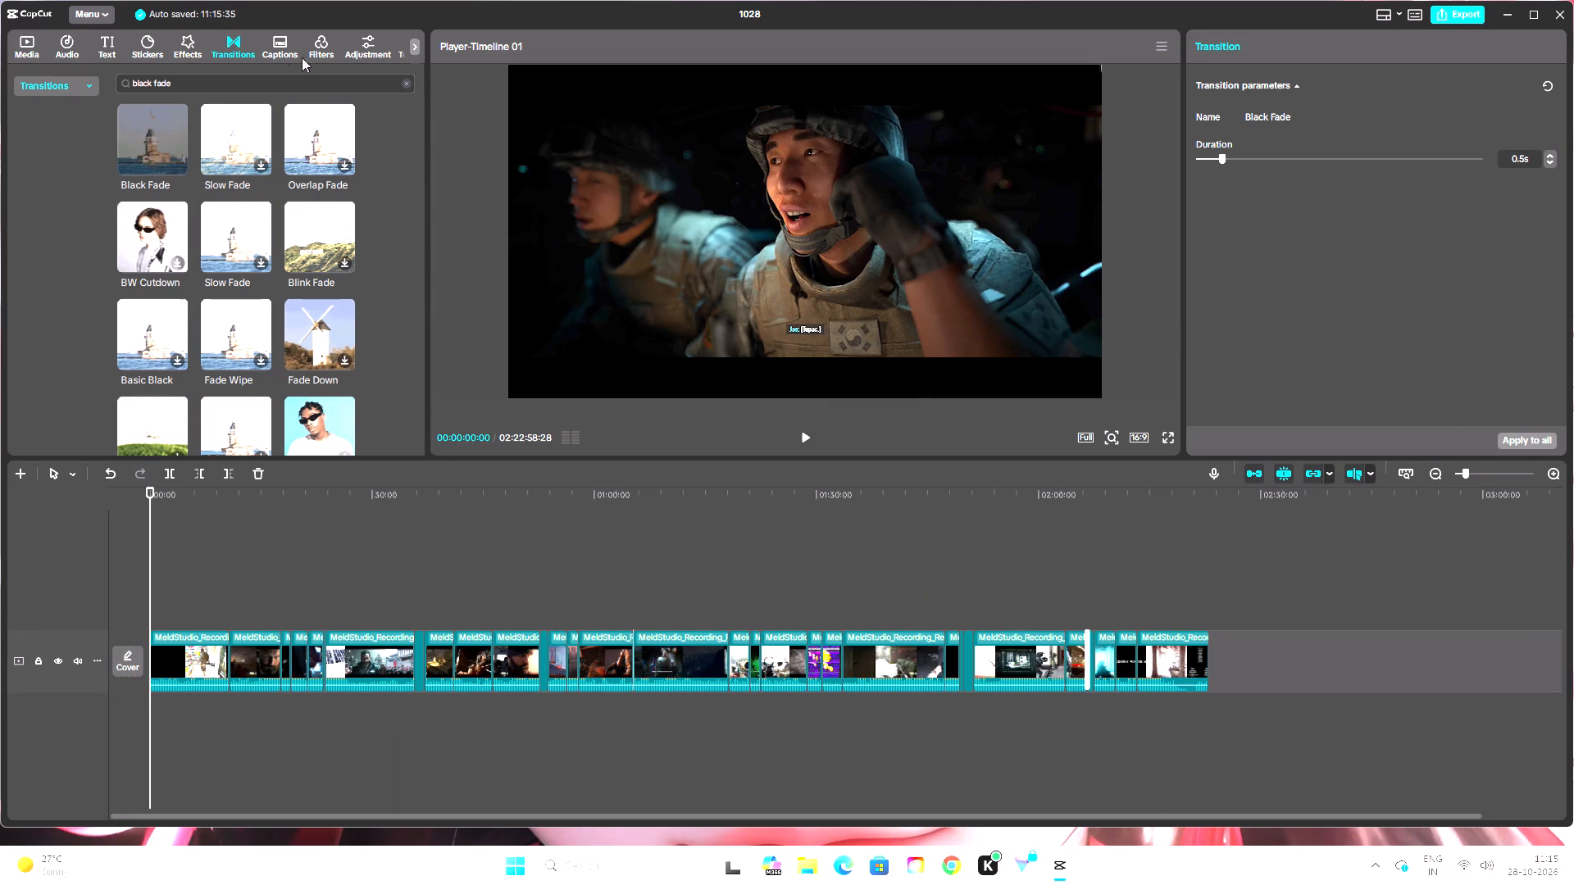
pyautogui.click(313, 47)
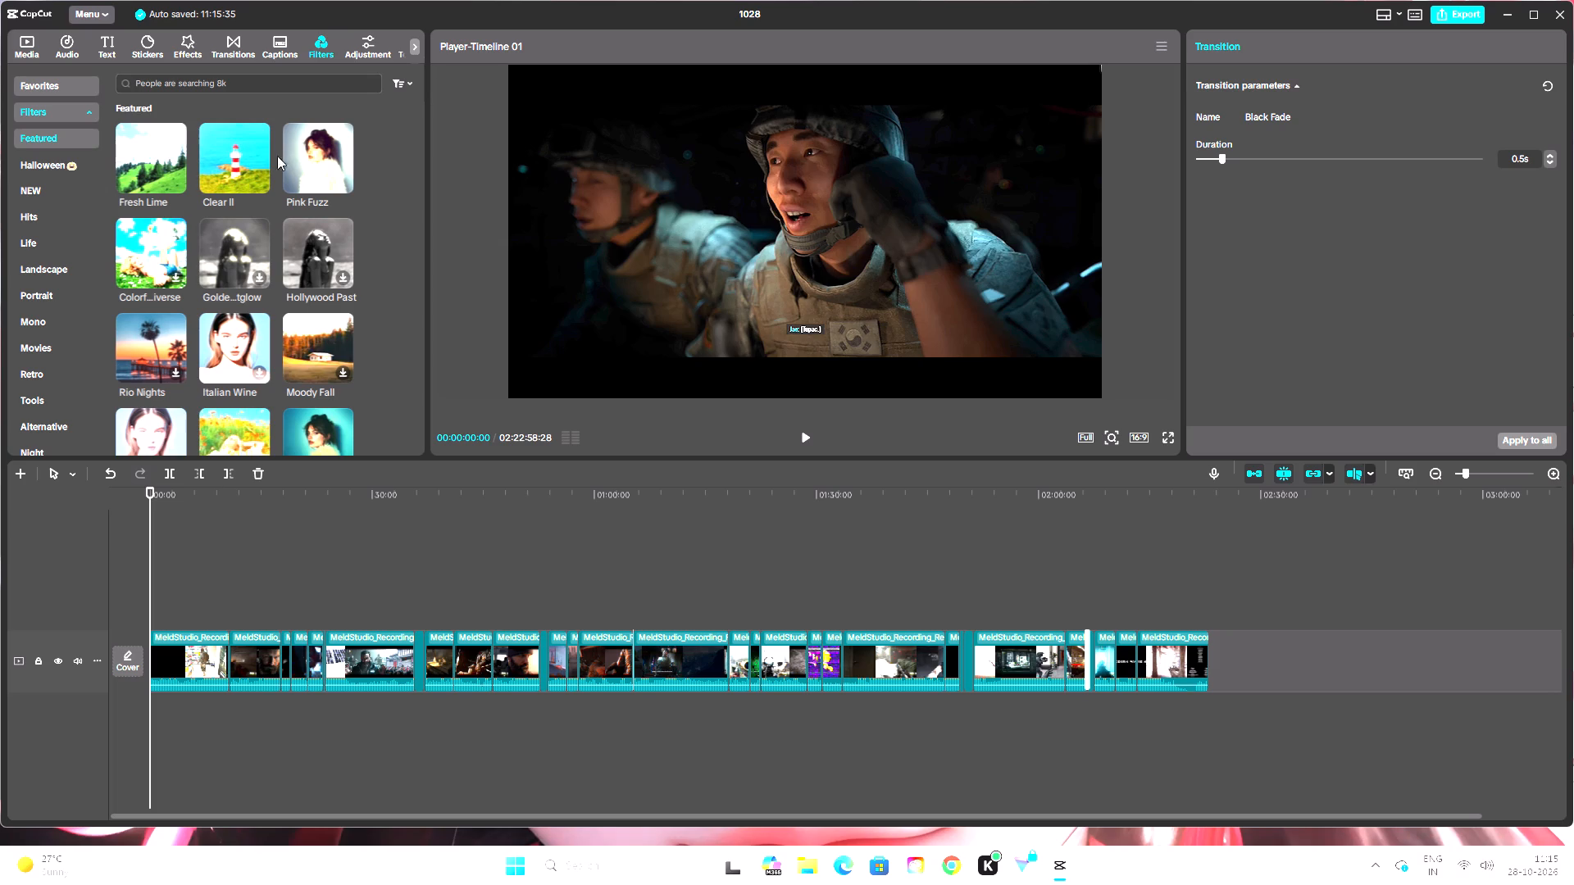
pyautogui.click(199, 84)
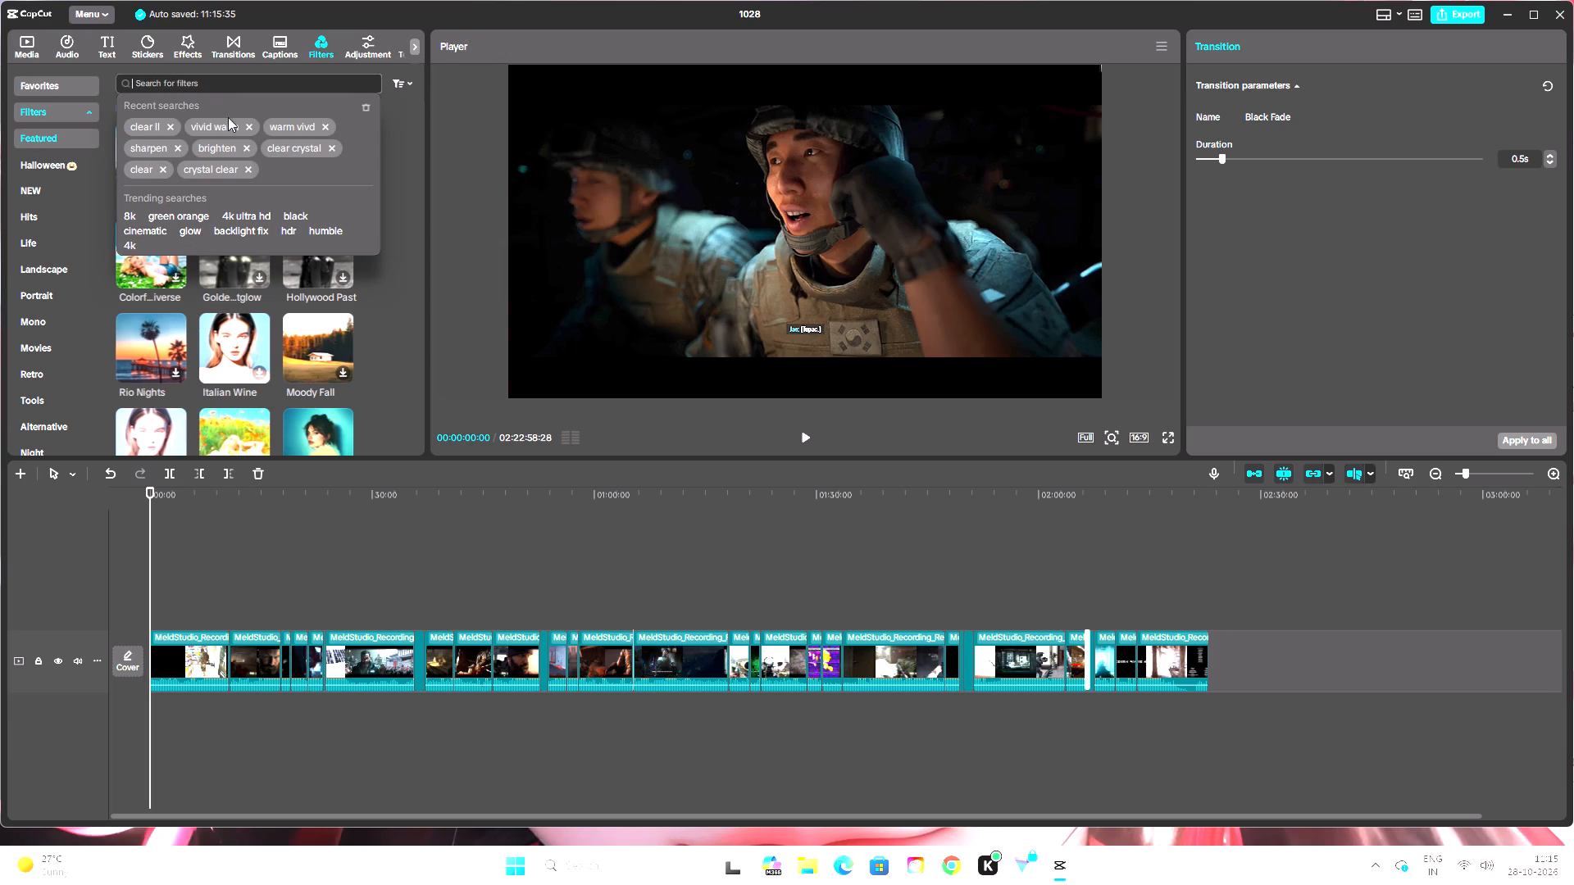
pyautogui.click(228, 121)
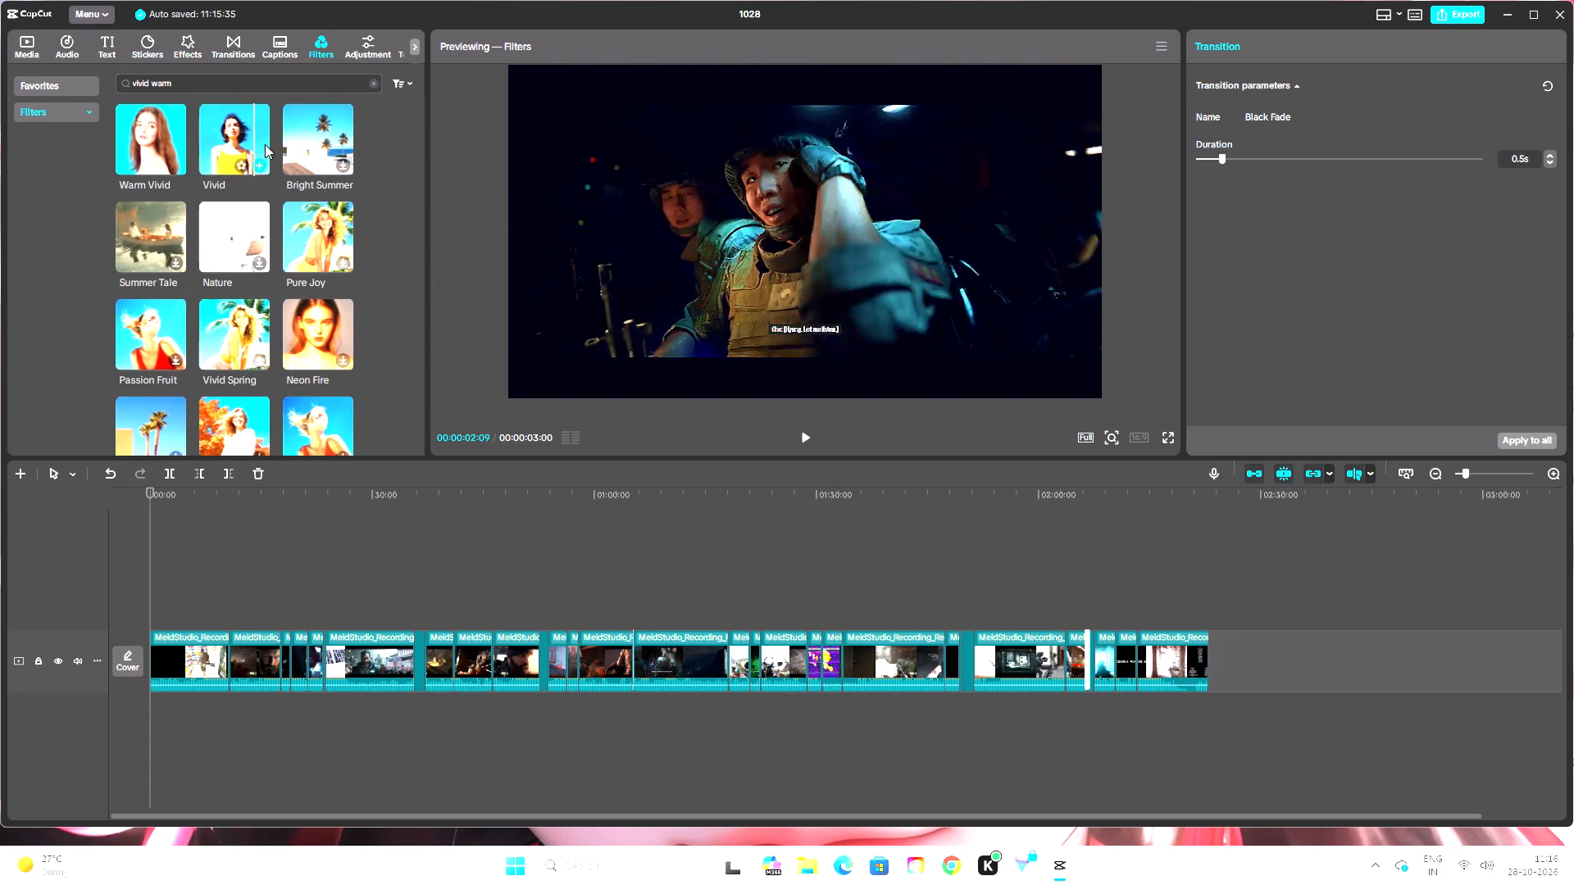
pyautogui.click(159, 161)
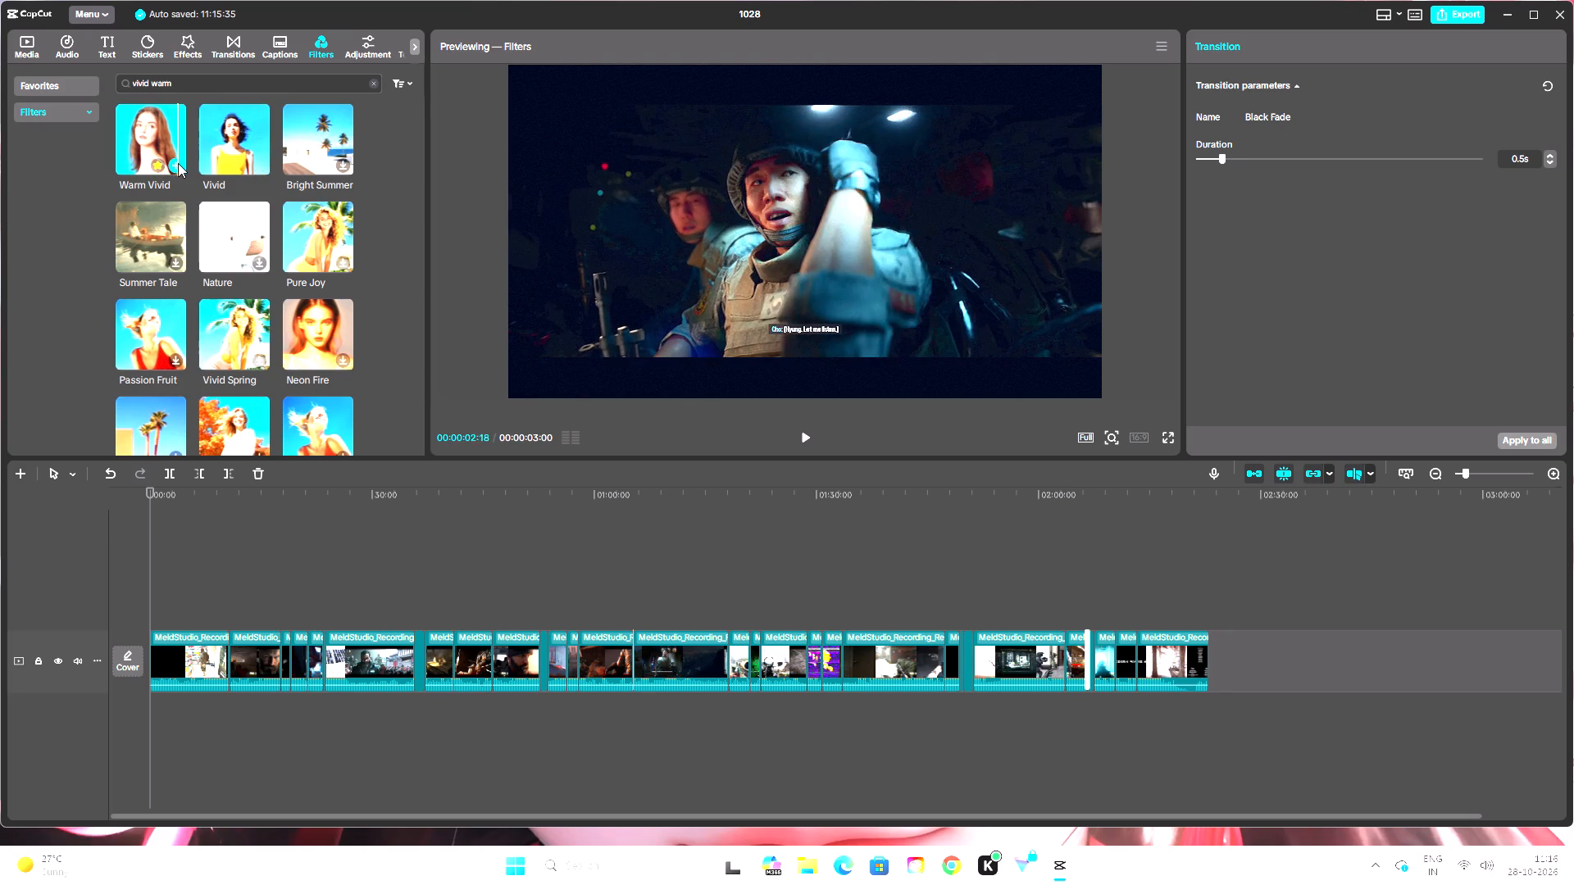
pyautogui.click(178, 163)
# Extend the Warm Vivid filter so it spans the whole timeline, ending with the last clip.
pyautogui.moveTo(155, 624); pyautogui.dragTo(231, 624)
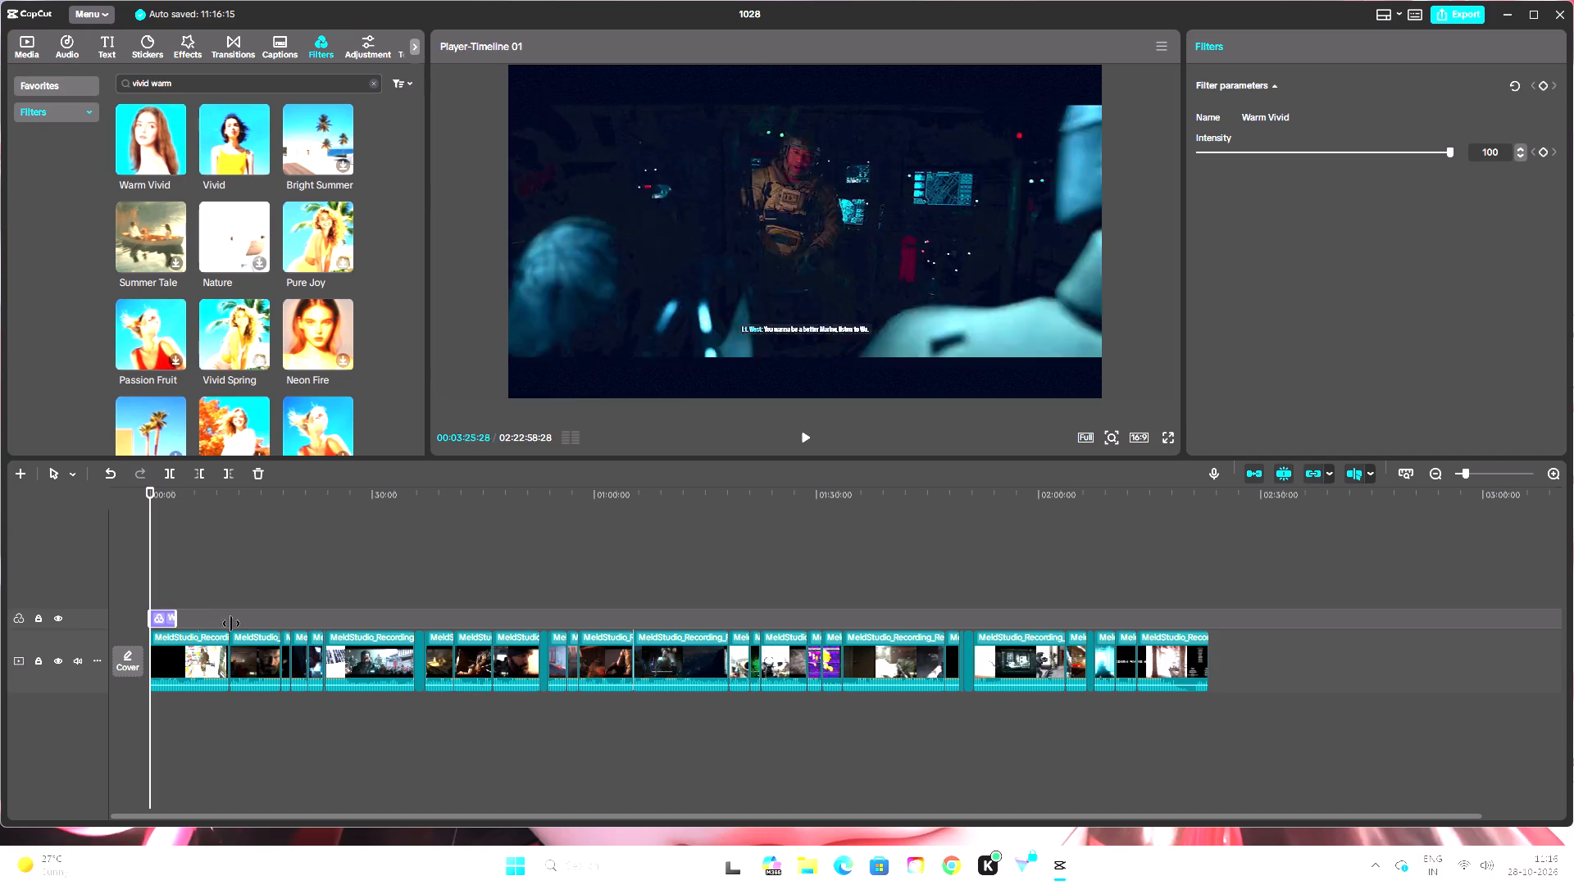
pyautogui.moveTo(231, 624); pyautogui.dragTo(1186, 620)
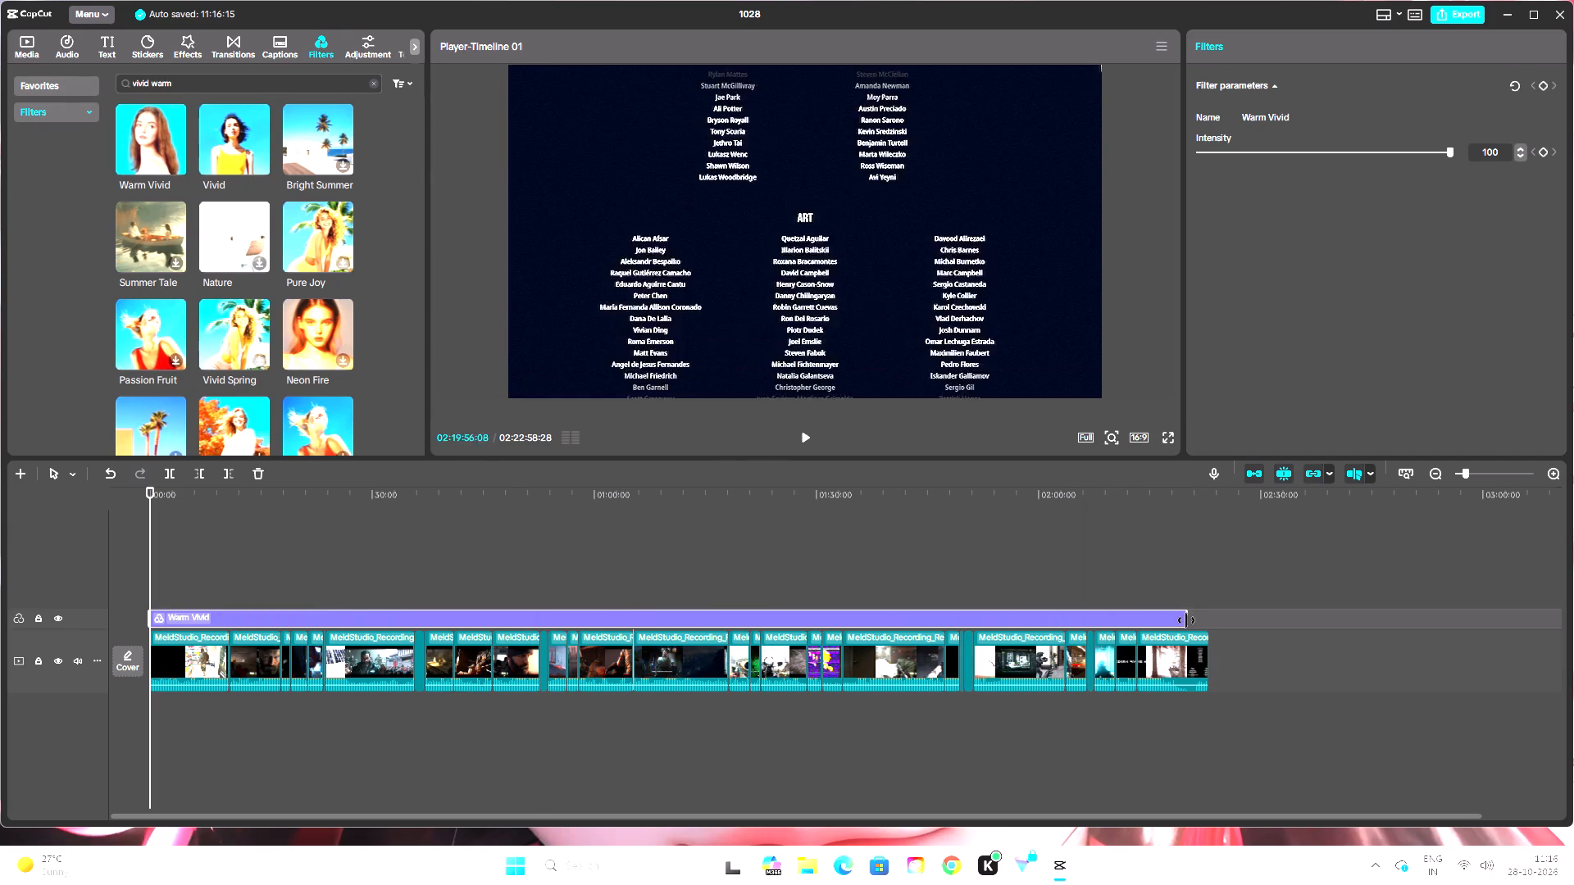
pyautogui.moveTo(1186, 620); pyautogui.dragTo(1203, 631)
# Set the Warm Vivid filter's intensity to 80.
pyautogui.moveTo(1450, 152); pyautogui.dragTo(1367, 208)
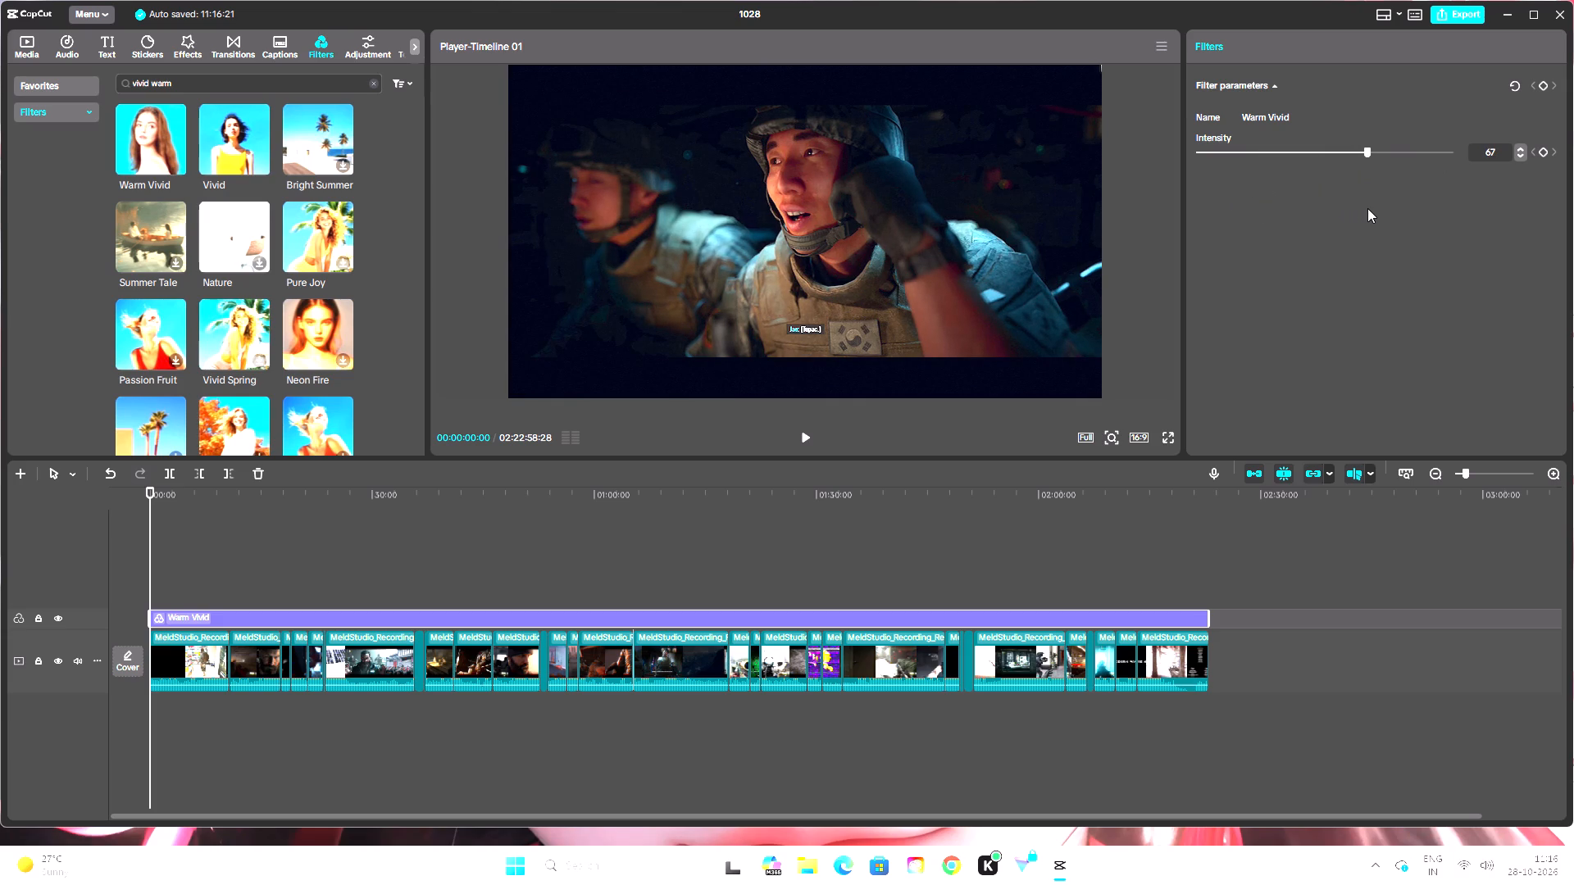
pyautogui.moveTo(1367, 208); pyautogui.dragTo(1392, 219)
pyautogui.moveTo(1392, 219); pyautogui.dragTo(1404, 225)
pyautogui.moveTo(1404, 225); pyautogui.dragTo(1400, 235)
# Replace the filter search with the recent clear ll search and mark the Clear II filter as a favorite.
pyautogui.click(198, 86)
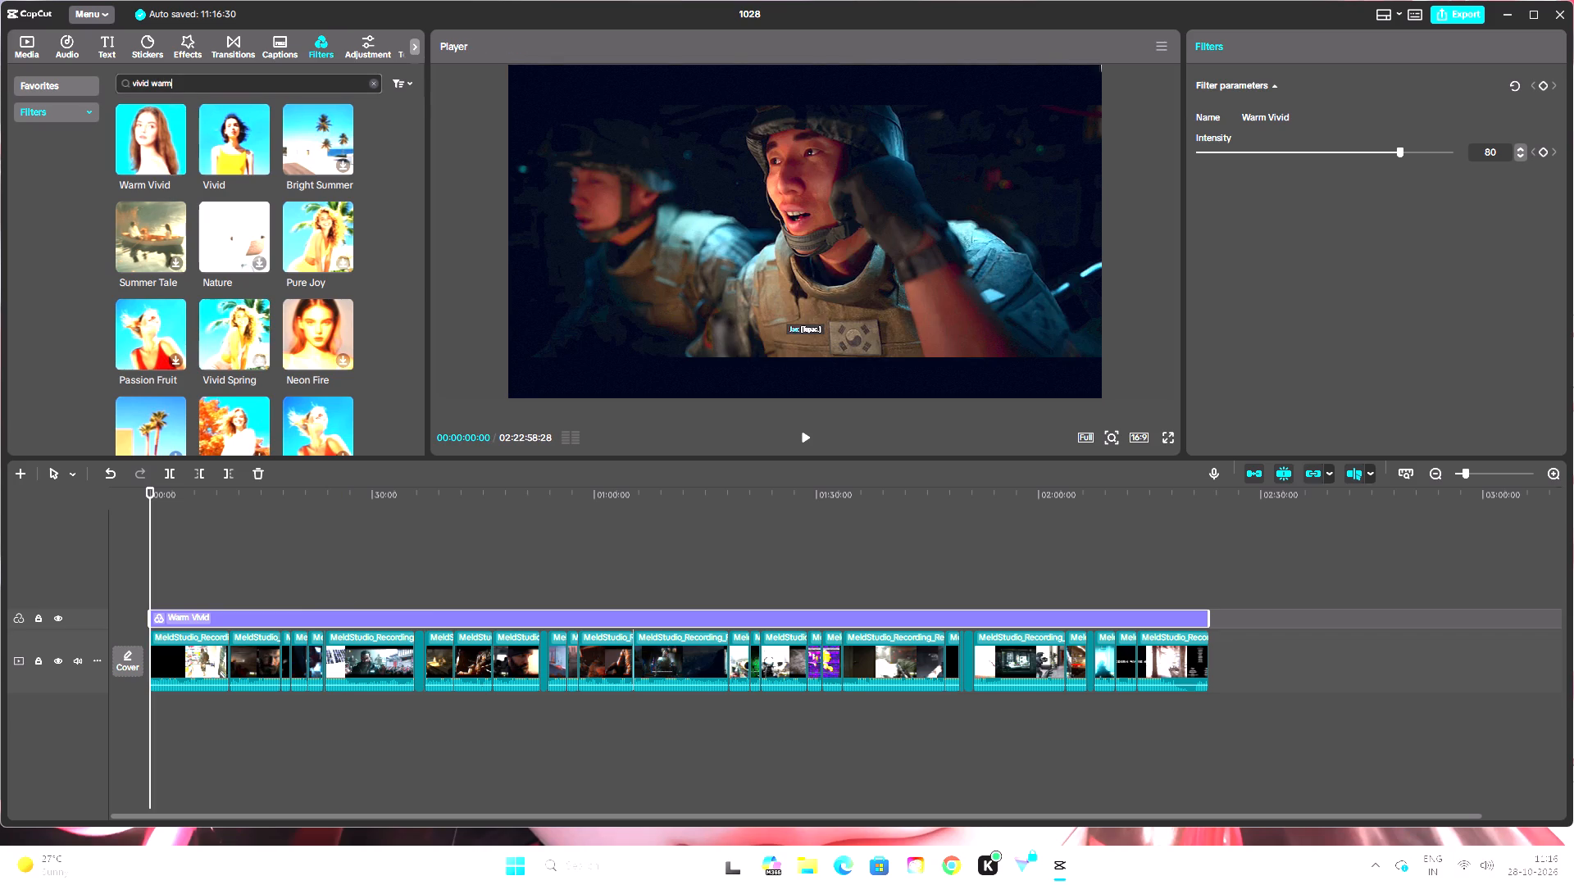
pyautogui.press('BackSpace')
pyautogui.press('BackSpace')
pyautogui.press('BackSpace')
pyautogui.press('BackSpace')
pyautogui.press('BackSpace')
pyautogui.press('BackSpace')
pyautogui.press('BackSpace')
pyautogui.press('BackSpace')
pyautogui.press('BackSpace')
pyautogui.press('BackSpace')
pyautogui.press('BackSpace')
pyautogui.press('BackSpace')
pyautogui.press('BackSpace')
pyautogui.press('BackSpace')
pyautogui.press('BackSpace')
pyautogui.press('BackSpace')
pyautogui.press('BackSpace')
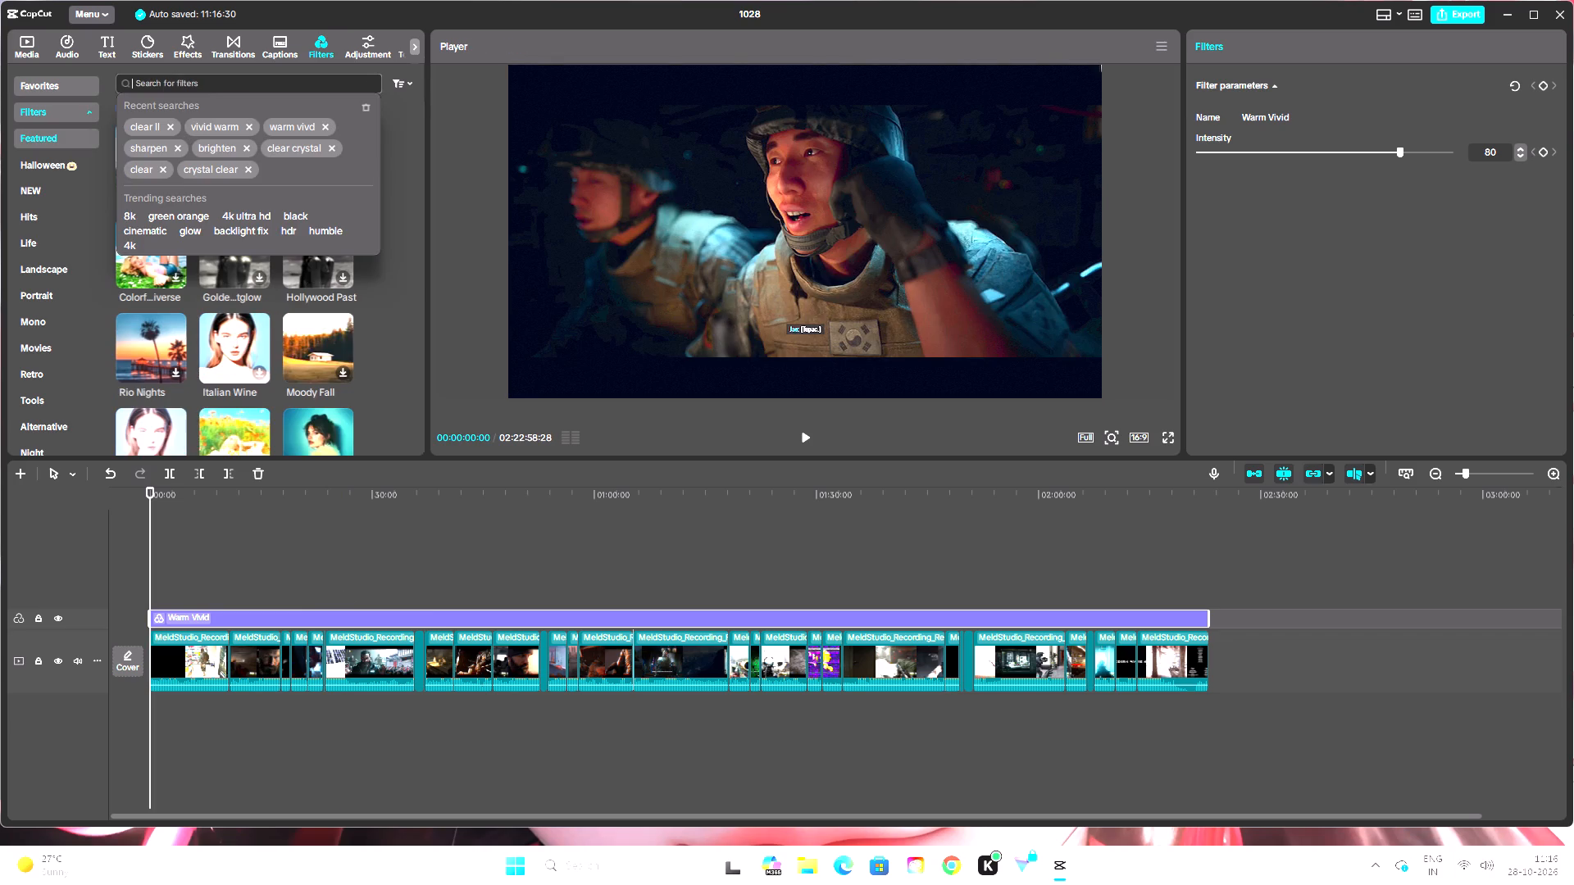
pyautogui.click(147, 129)
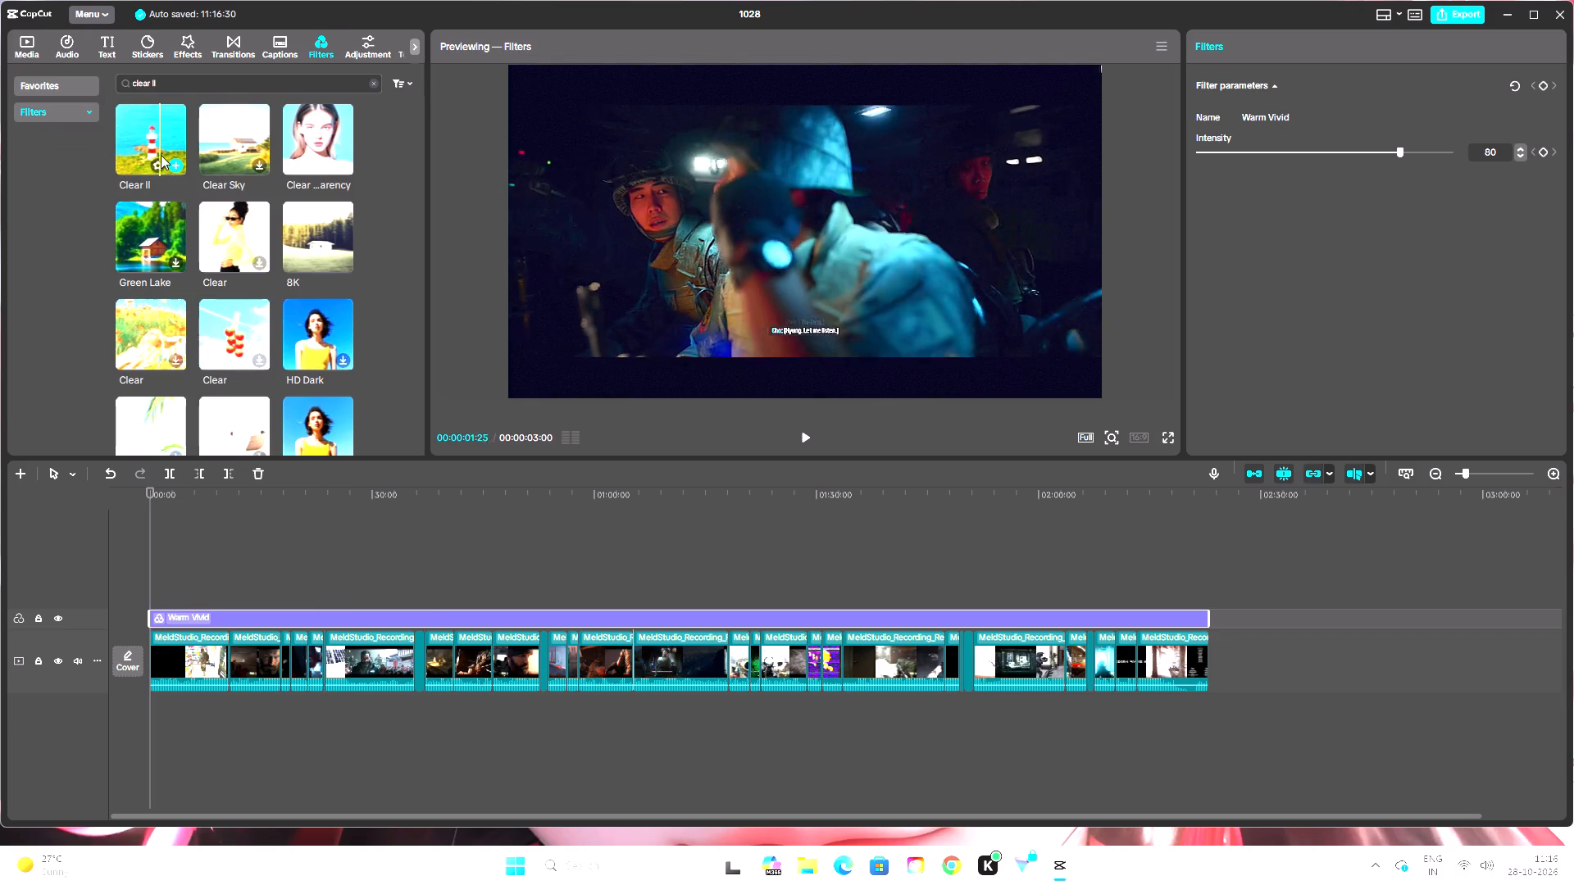
pyautogui.click(157, 164)
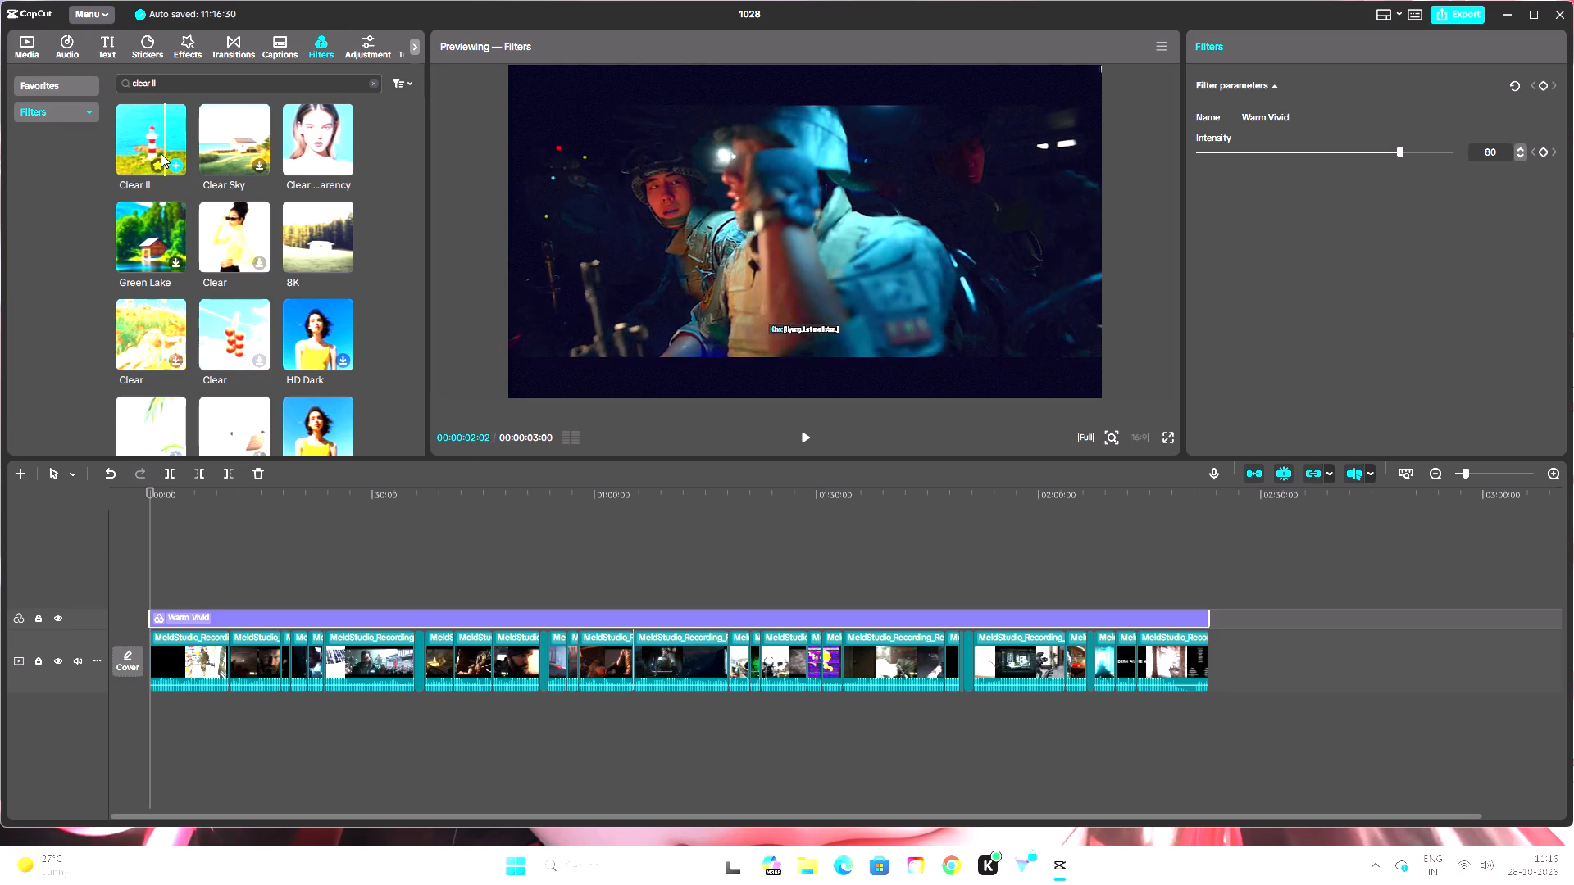
# Add the Clear Transparency filter on a track above Warm Vivid and extend it over the whole timeline.
pyautogui.click(322, 162)
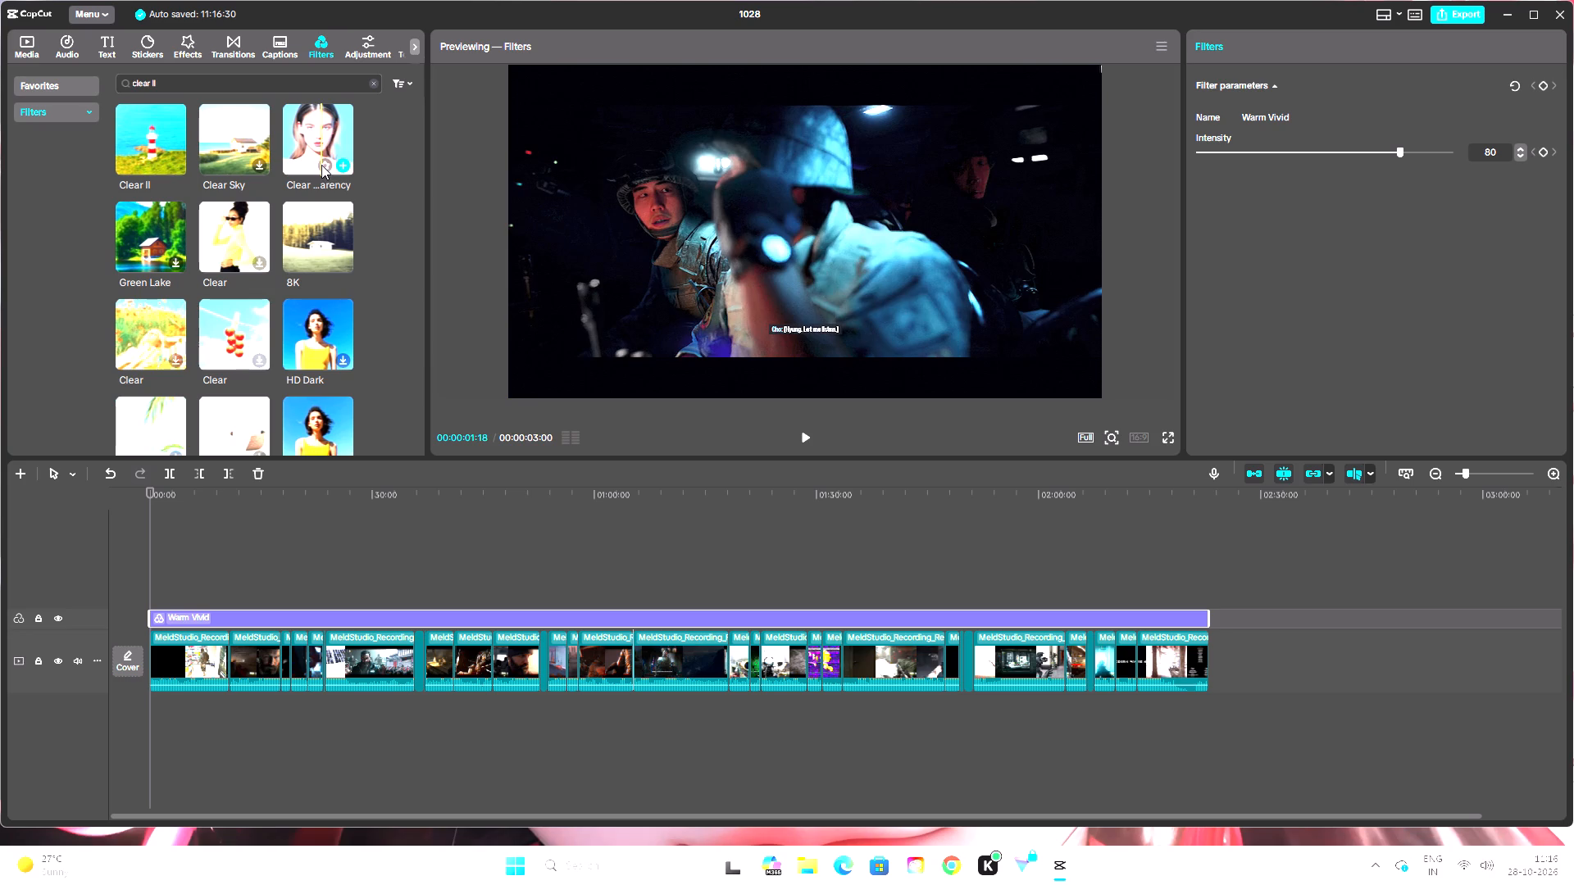
pyautogui.click(327, 164)
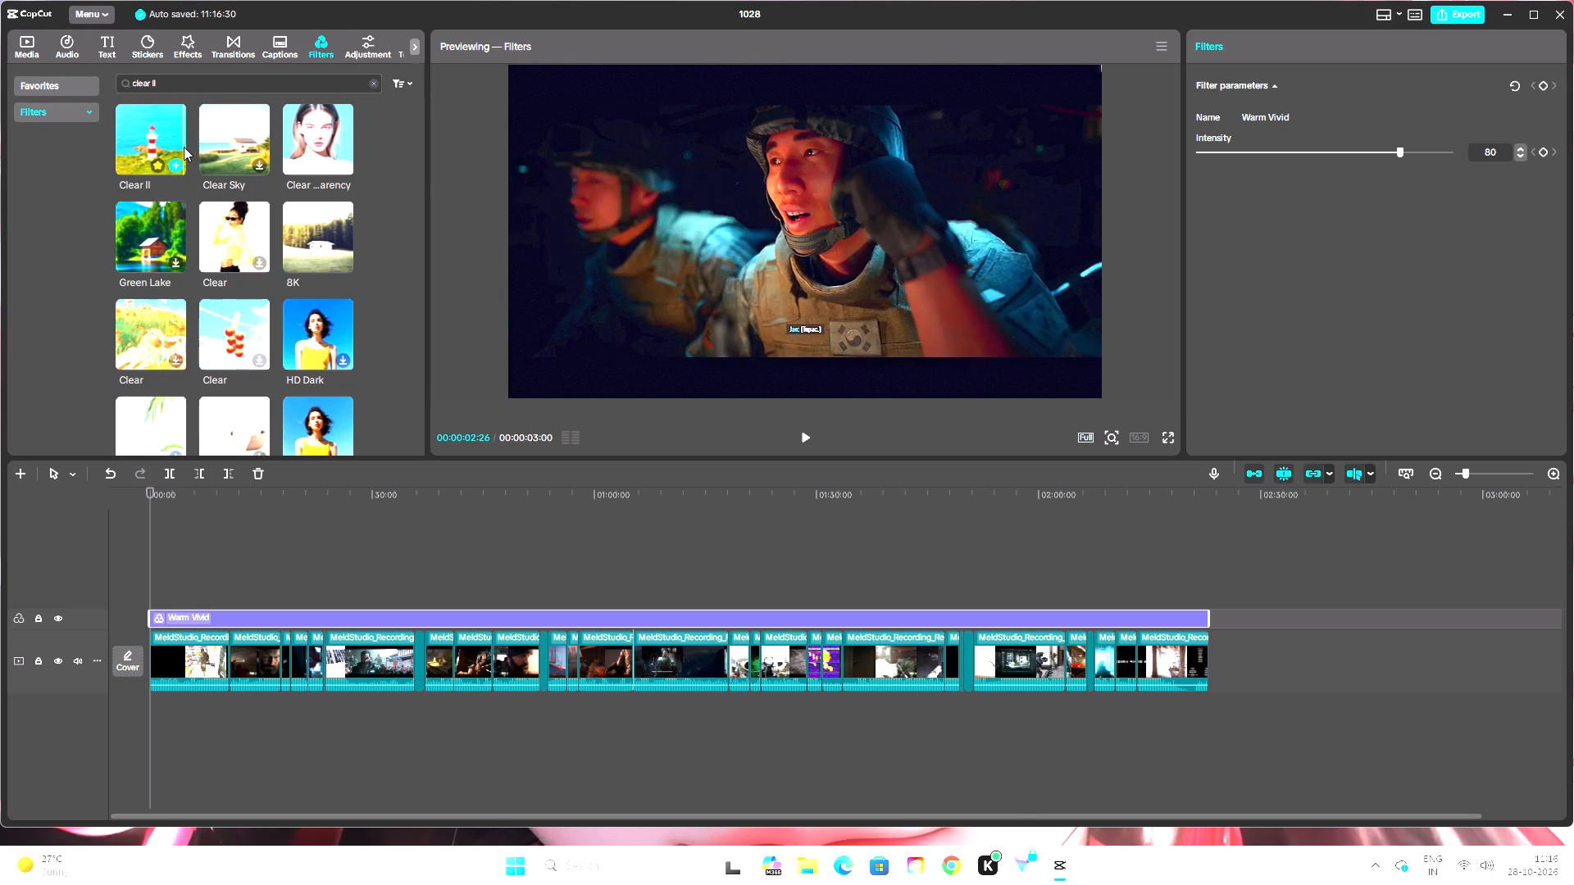
pyautogui.click(343, 162)
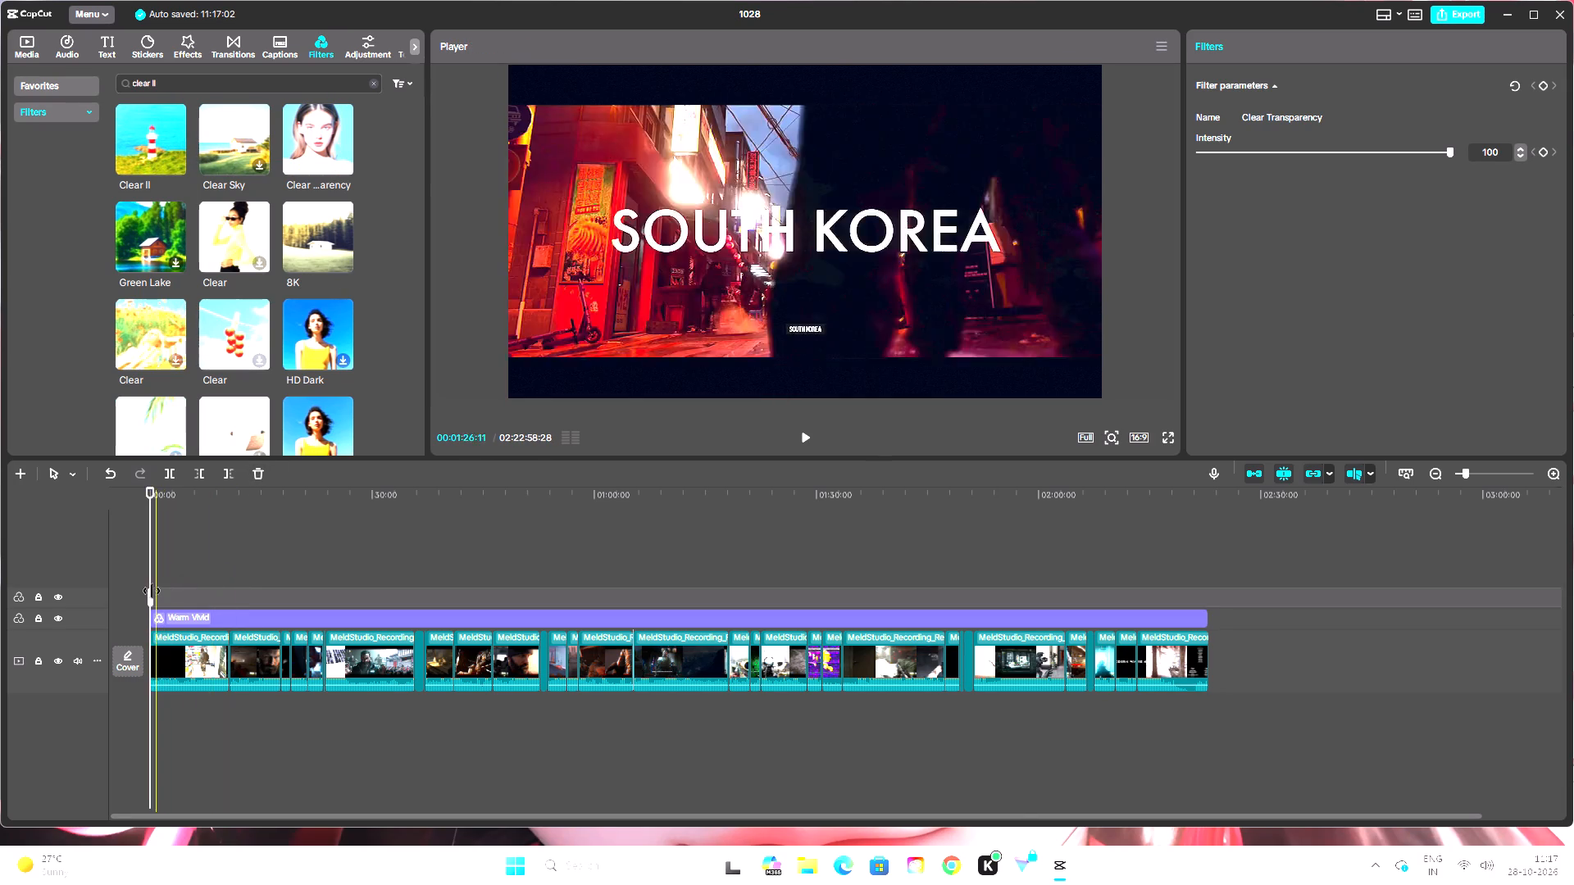
pyautogui.moveTo(153, 598); pyautogui.dragTo(657, 606)
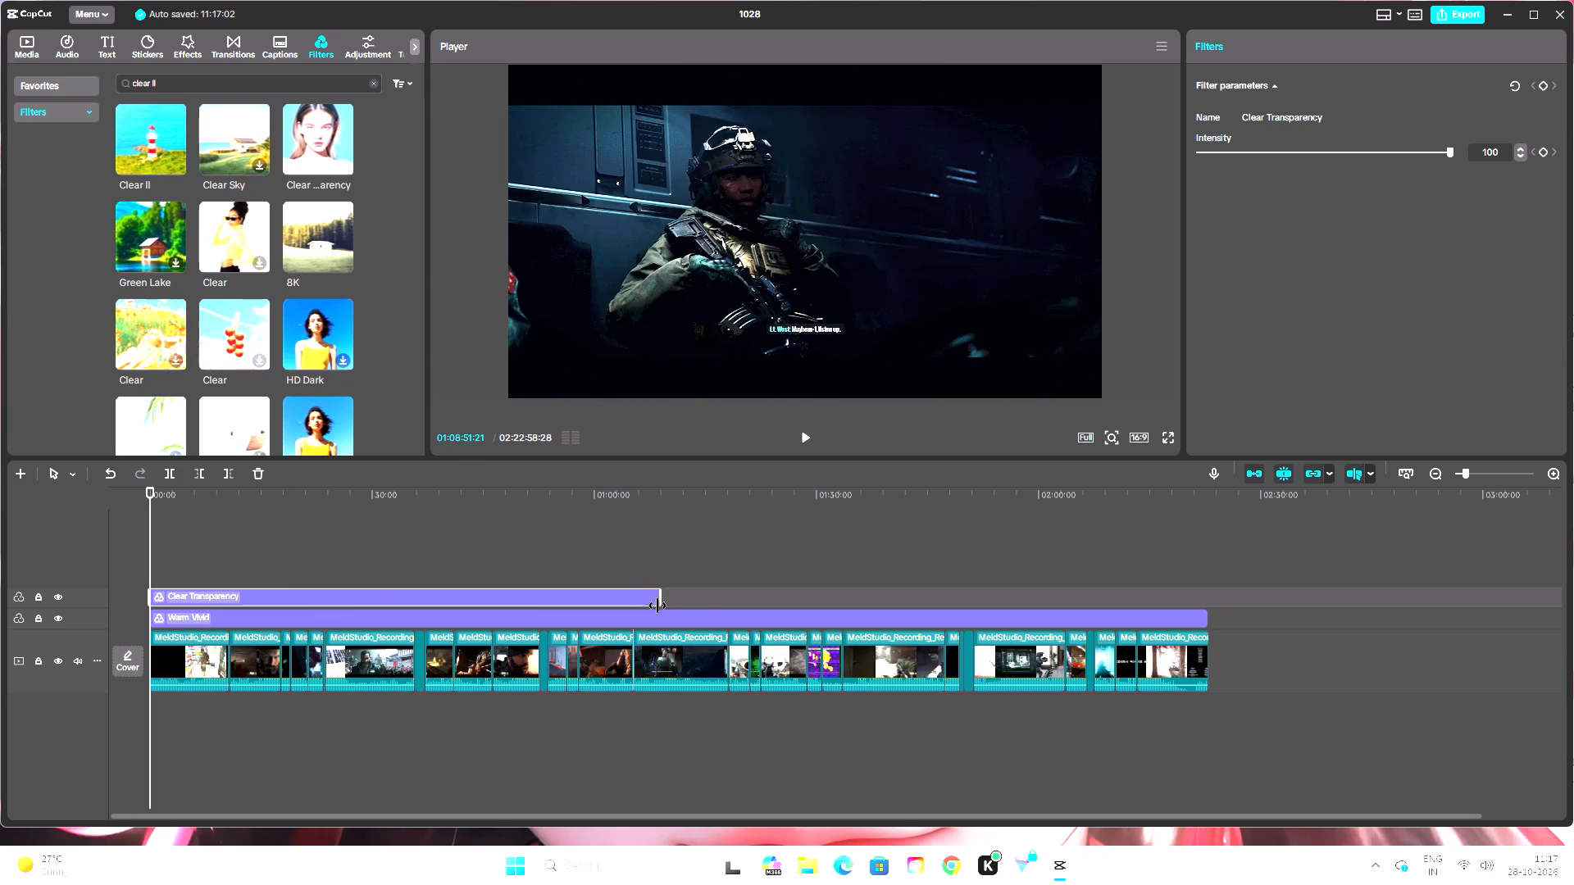
pyautogui.moveTo(657, 606); pyautogui.dragTo(830, 615)
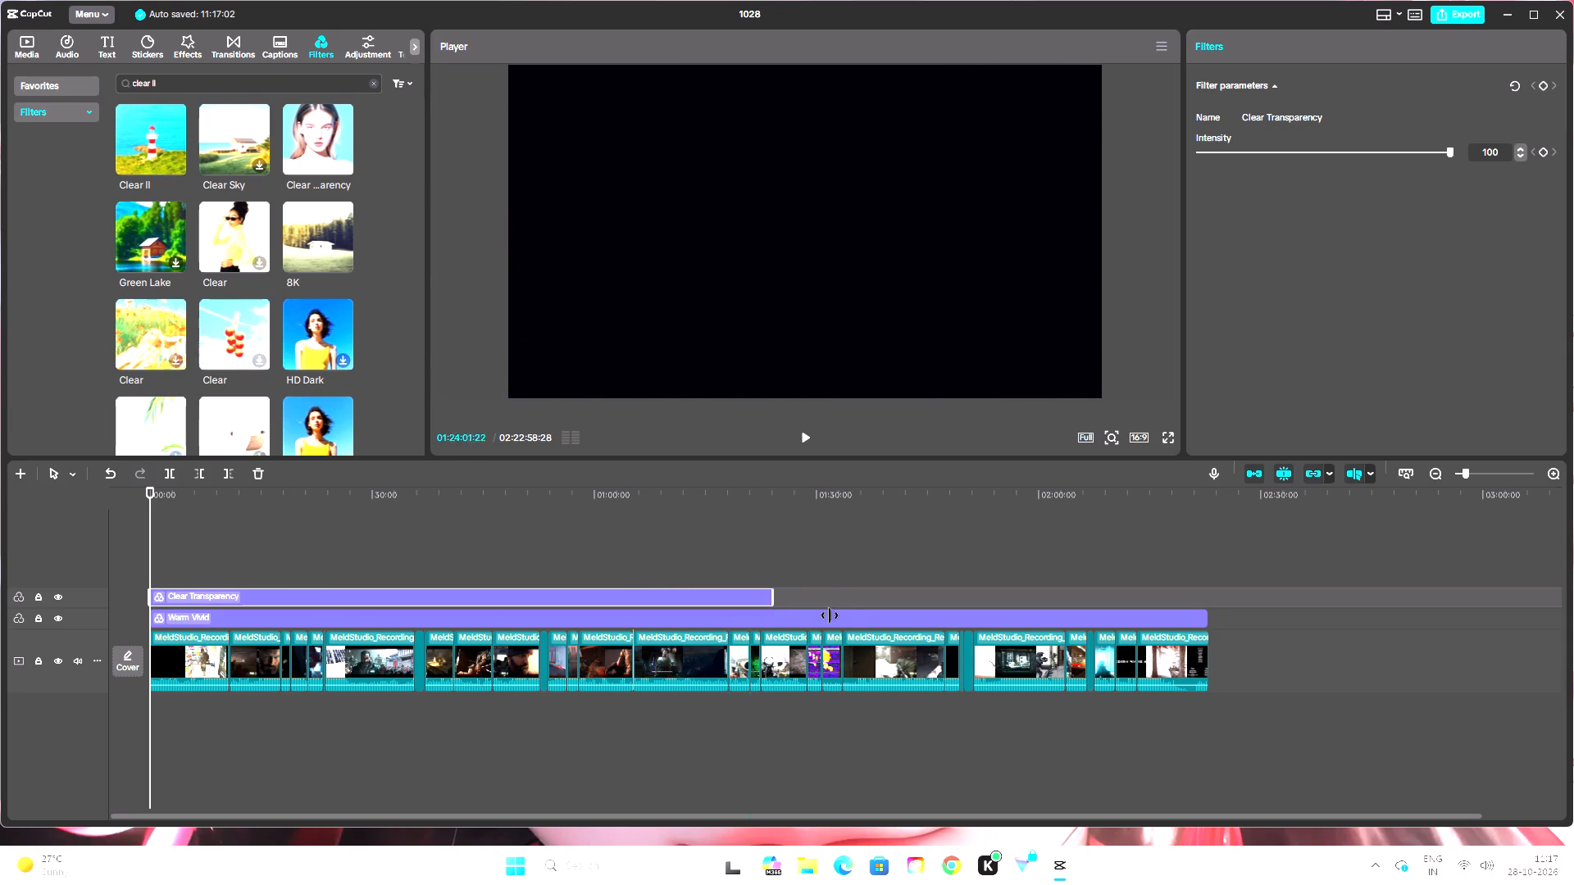
pyautogui.moveTo(830, 615); pyautogui.dragTo(1184, 639)
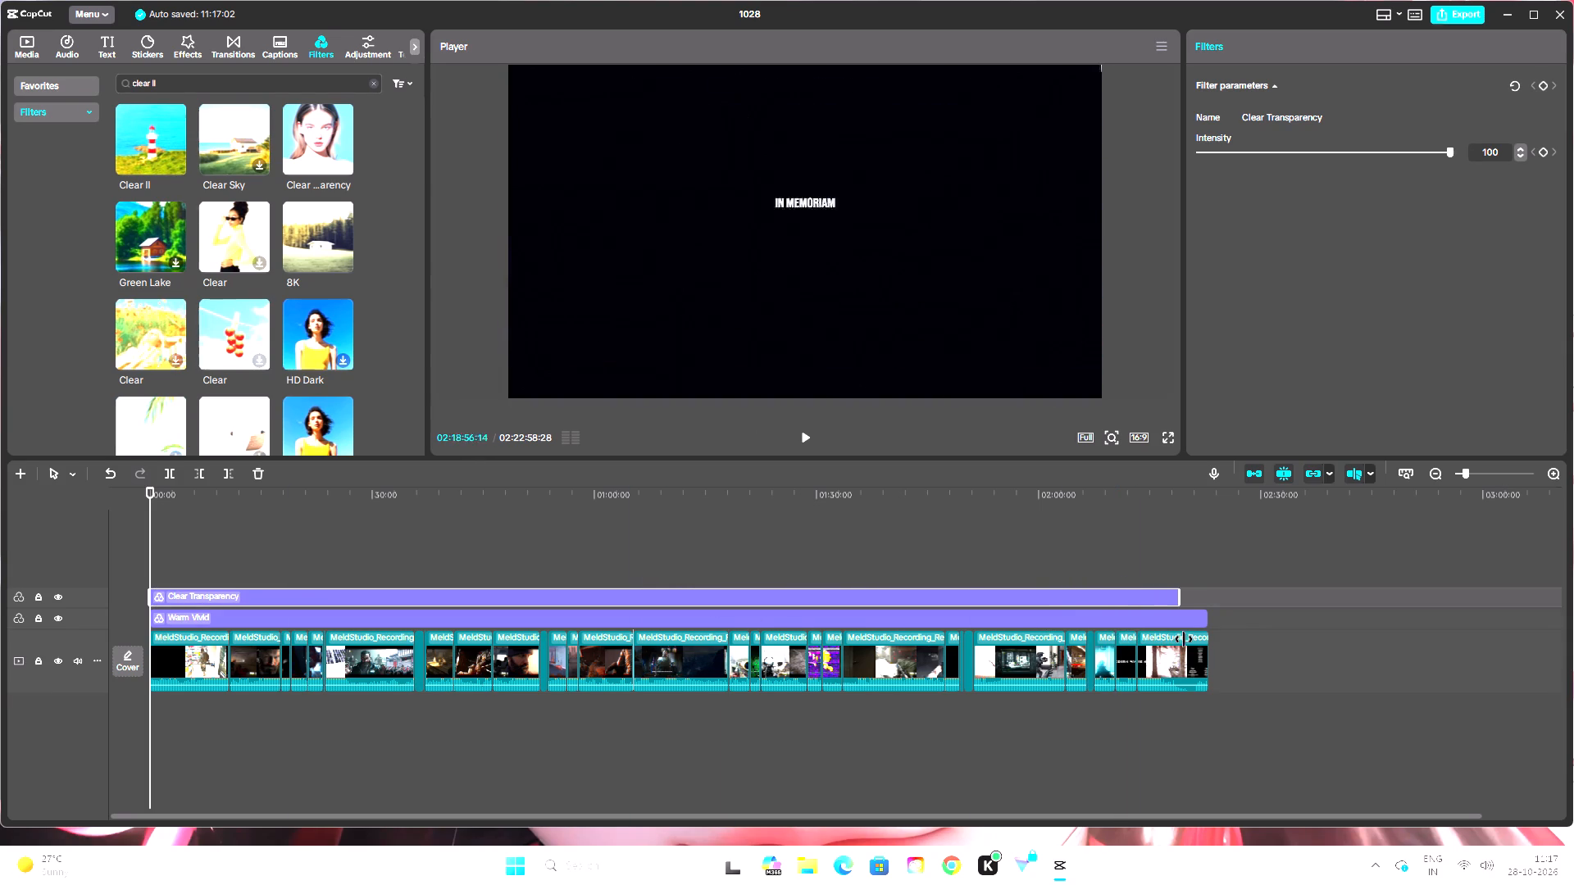
pyautogui.moveTo(1184, 639); pyautogui.dragTo(1202, 641)
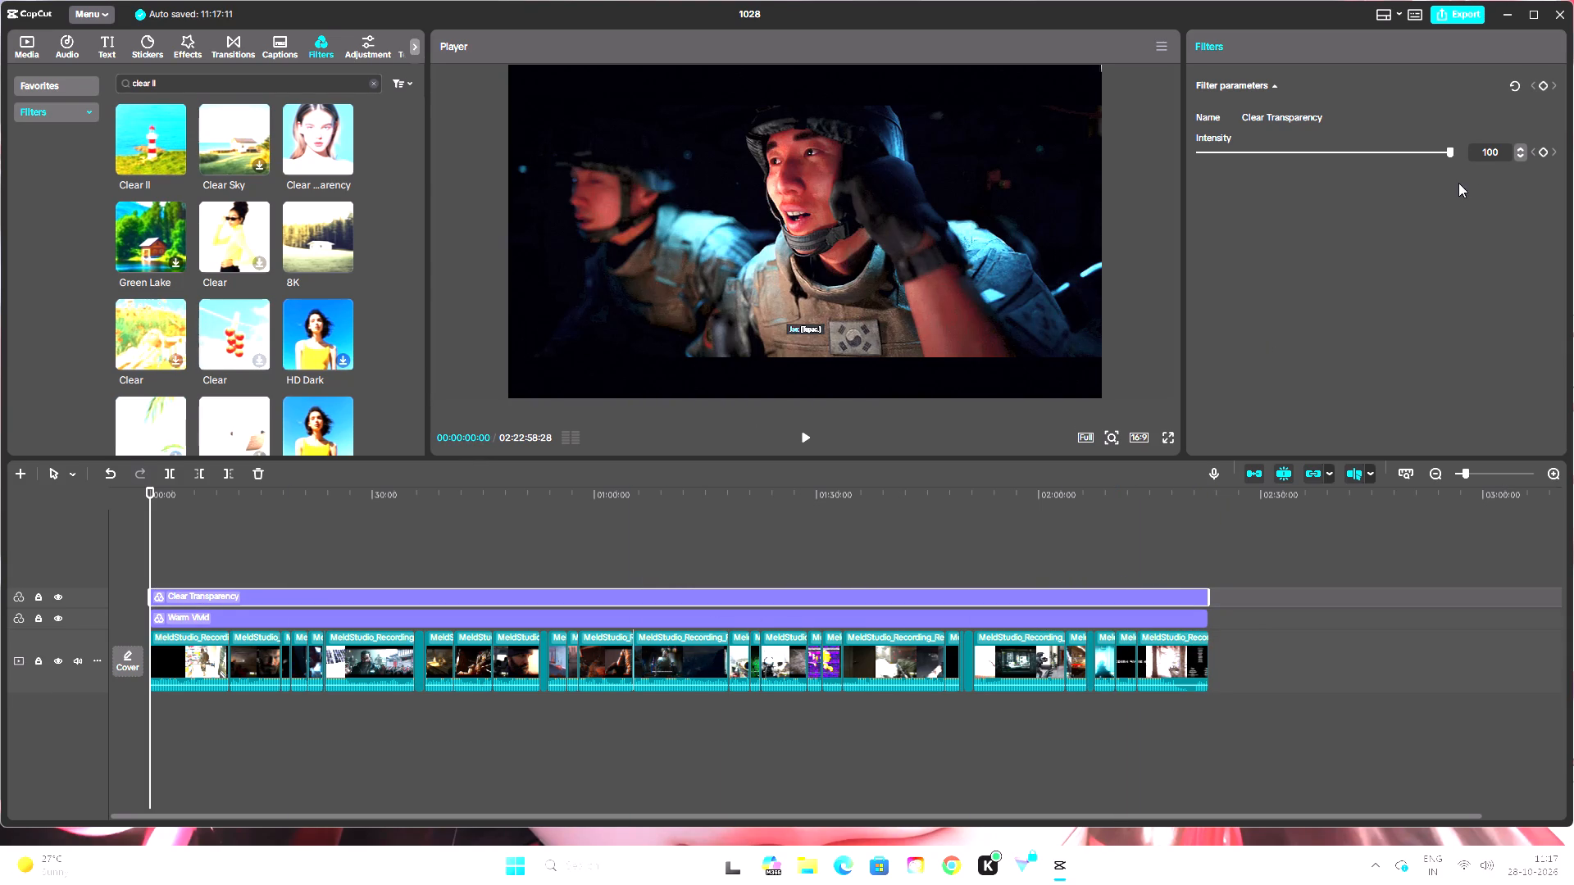
# Set the Clear Transparency filter's intensity to 60.
pyautogui.moveTo(1453, 151); pyautogui.dragTo(1413, 160)
pyautogui.moveTo(1413, 160); pyautogui.dragTo(1350, 179)
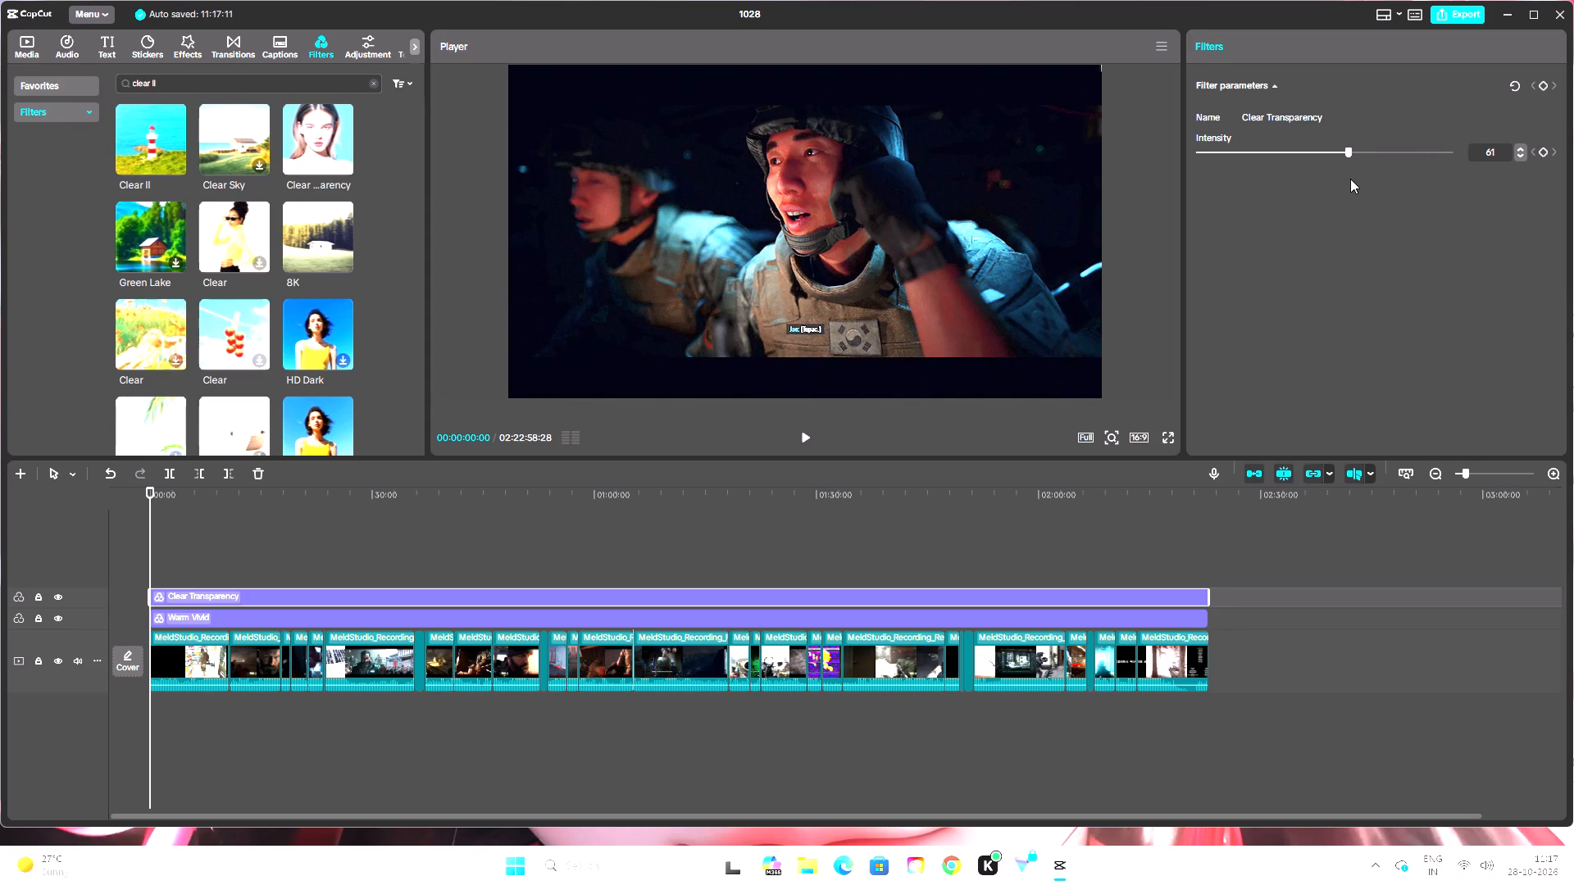
pyautogui.moveTo(1350, 179); pyautogui.dragTo(1340, 184)
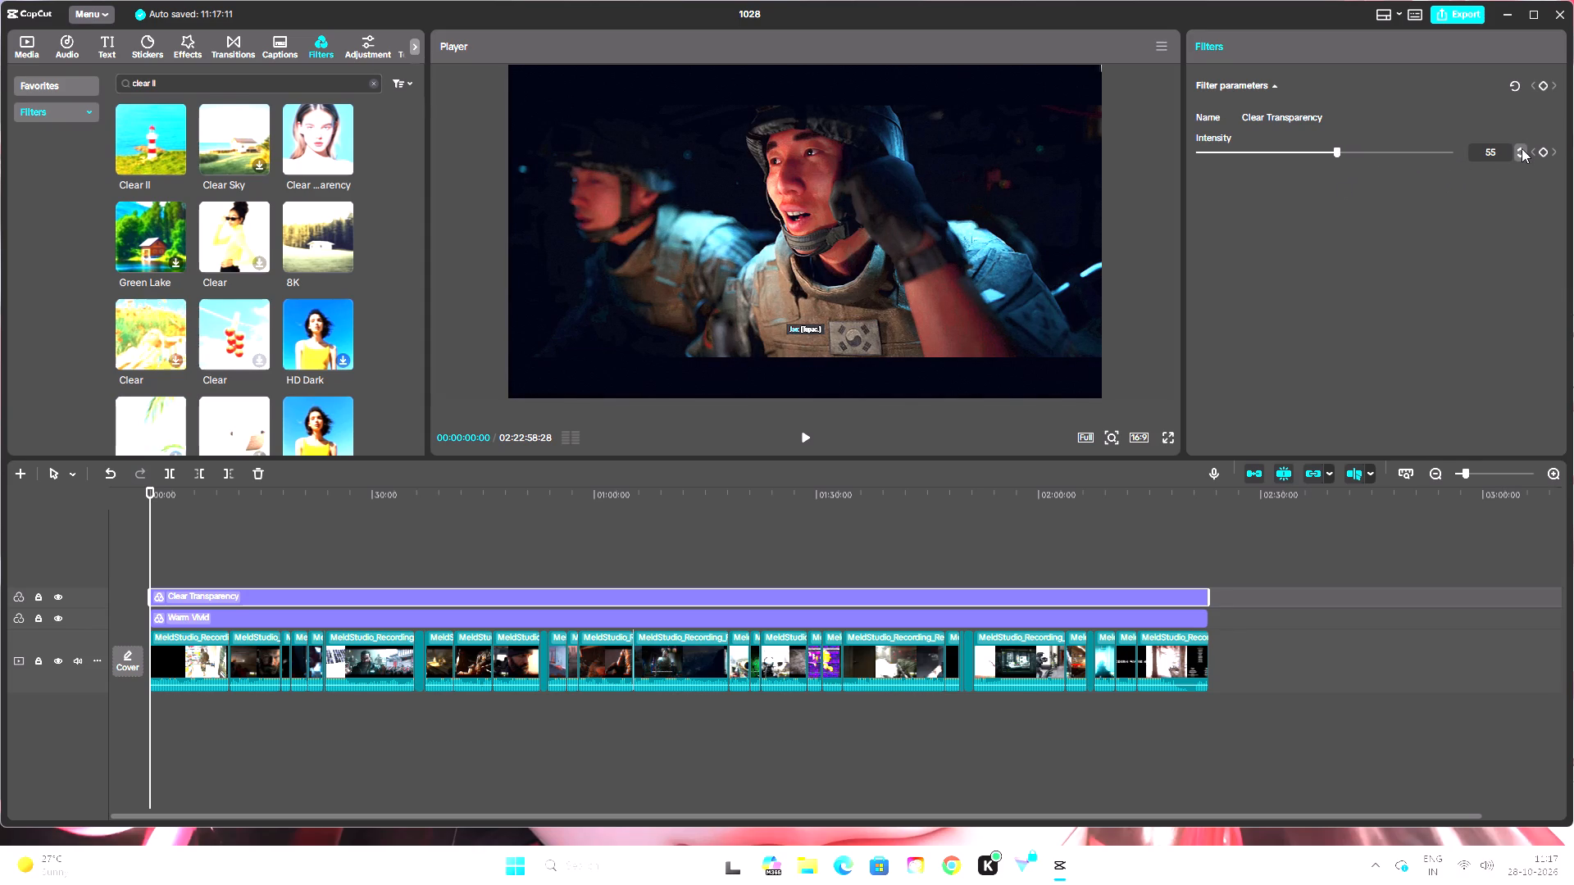
pyautogui.tripleClick(1522, 149)
pyautogui.doubleClick(1522, 149)
# Hide and unhide the Clear Transparency track to compare the picture with and without the filter.
pyautogui.click(56, 595)
pyautogui.click(56, 595)
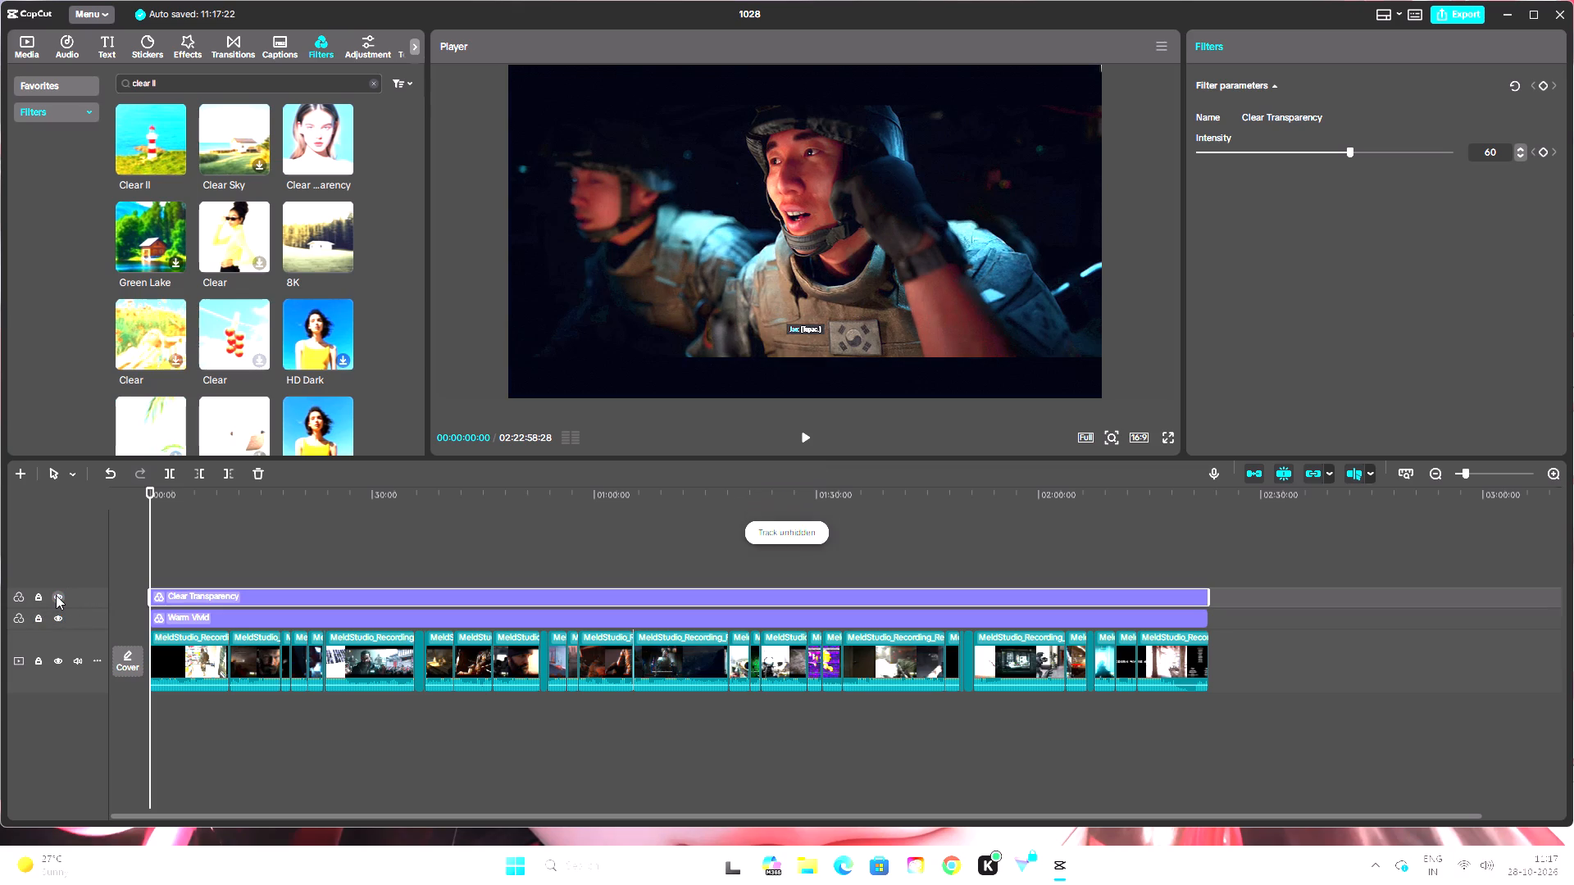
# Toggle the Clear Transparency track's visibility once more to compare the picture with and without the filter.
pyautogui.click(56, 595)
pyautogui.click(56, 595)
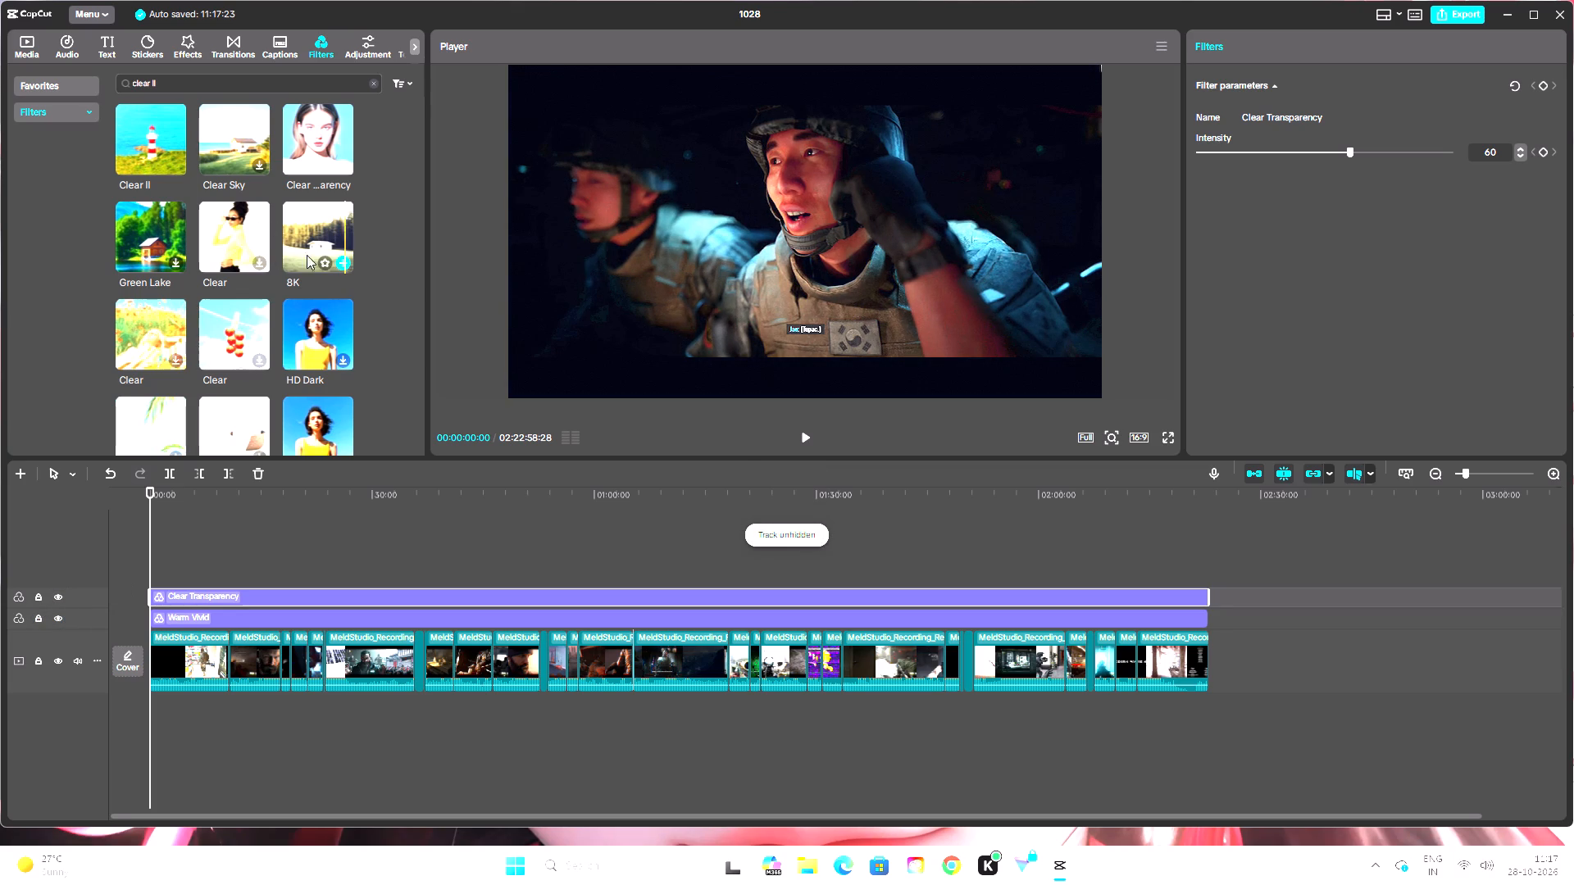
# Replace the filter search with the recent crystal clear search.
pyautogui.scroll(-2, 307, 360)
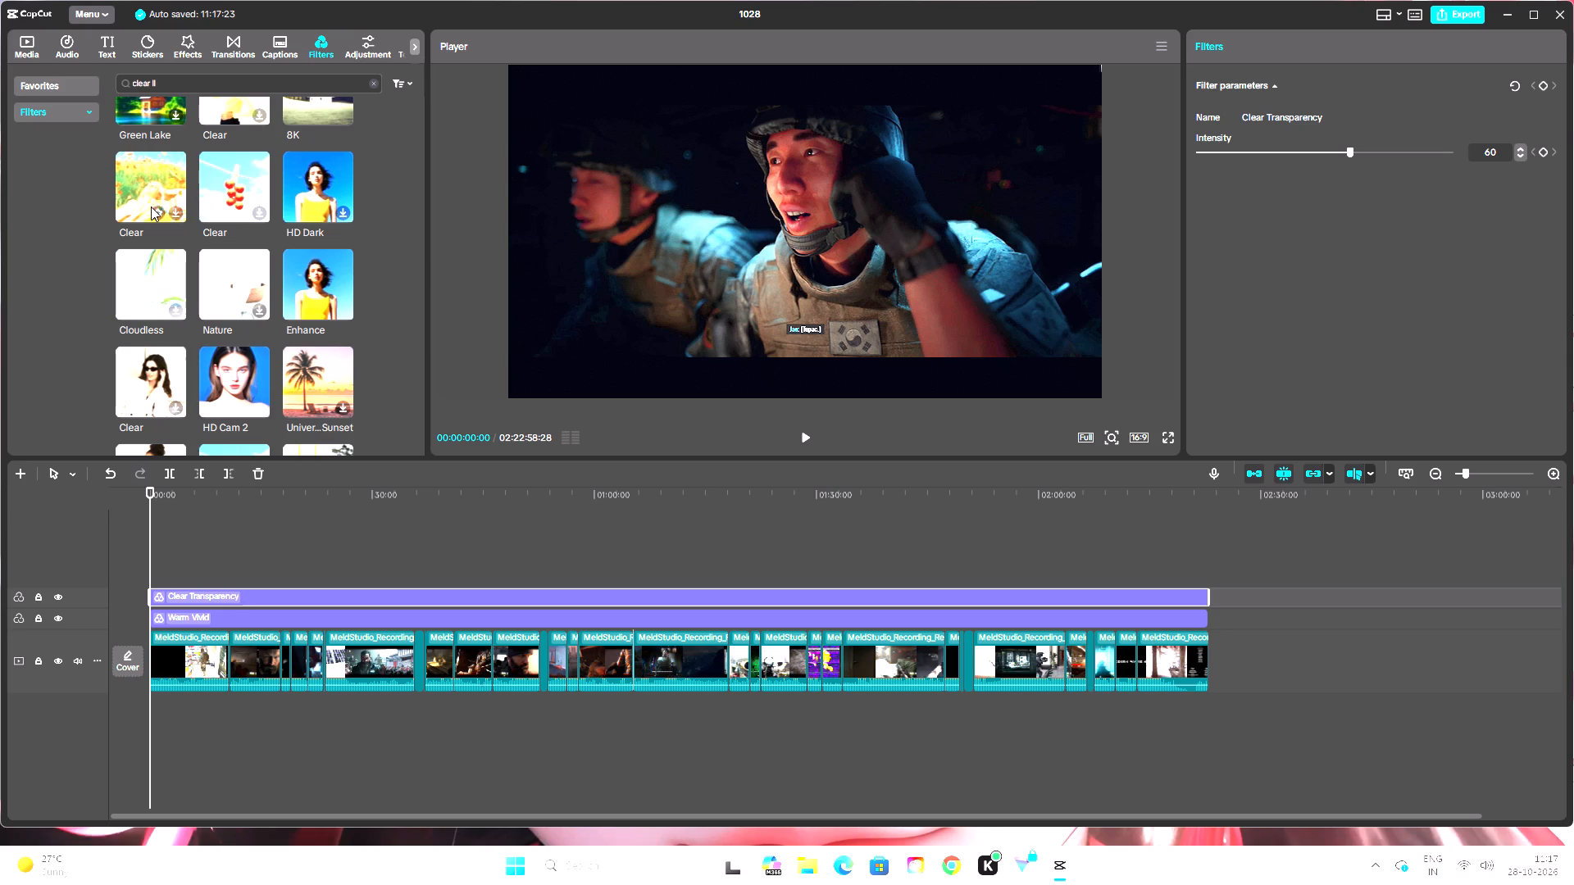
pyautogui.scroll(6, 205, 142)
pyautogui.click(199, 84)
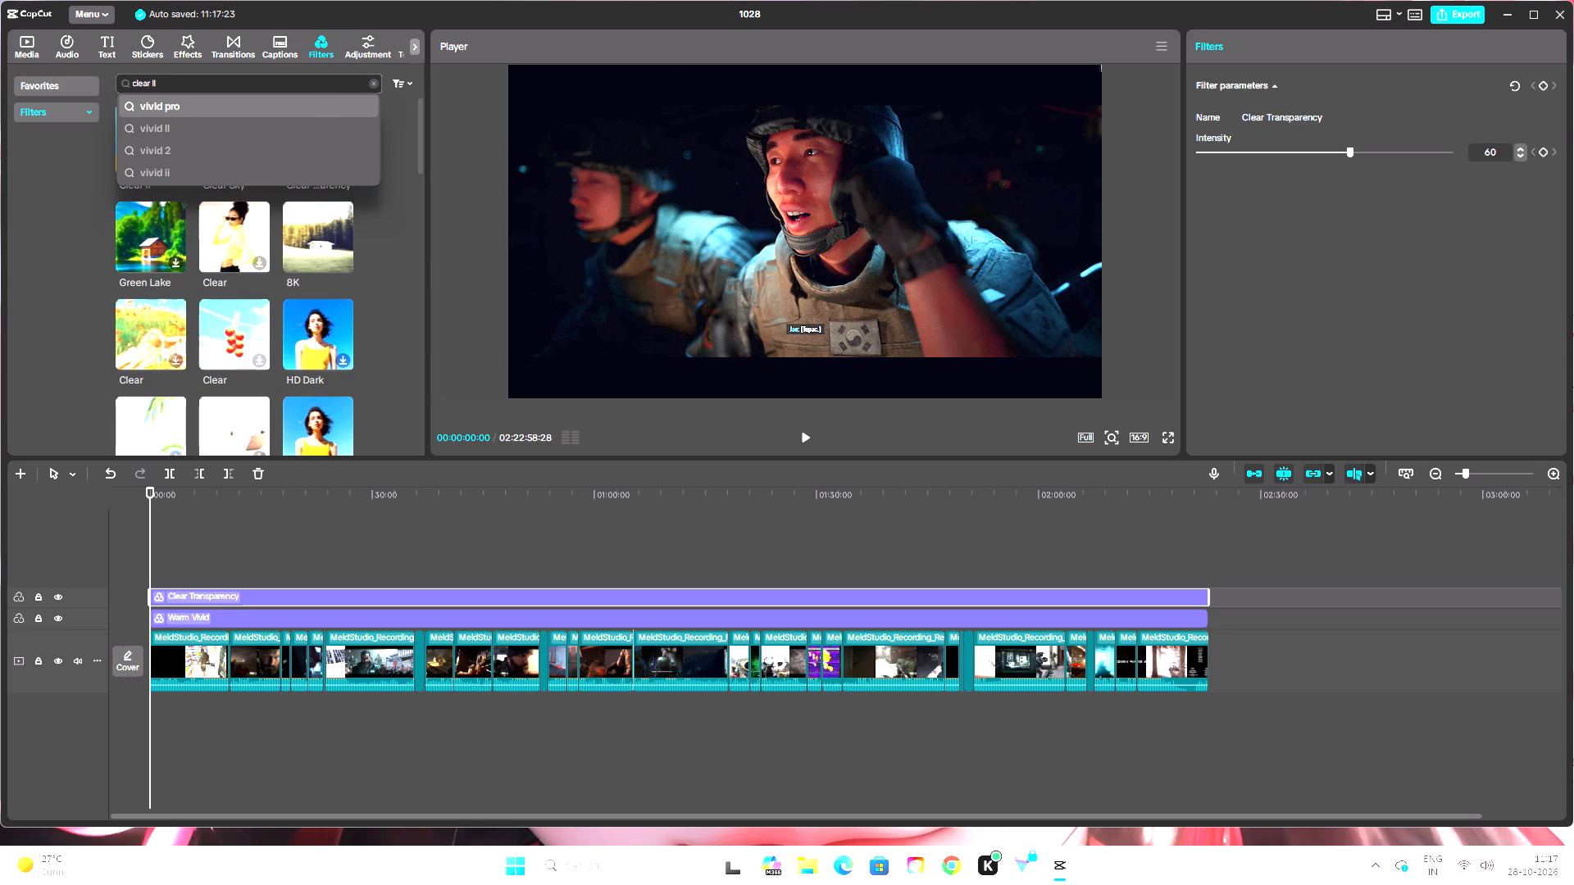
pyautogui.press('BackSpace')
pyautogui.press('BackSpace')
pyautogui.press('BackSpace')
pyautogui.press('BackSpace')
pyautogui.press('BackSpace')
pyautogui.press('BackSpace')
pyautogui.press('BackSpace')
pyautogui.press('BackSpace')
pyautogui.press('BackSpace')
pyautogui.press('BackSpace')
pyautogui.press('BackSpace')
pyautogui.press('BackSpace')
pyautogui.press('BackSpace')
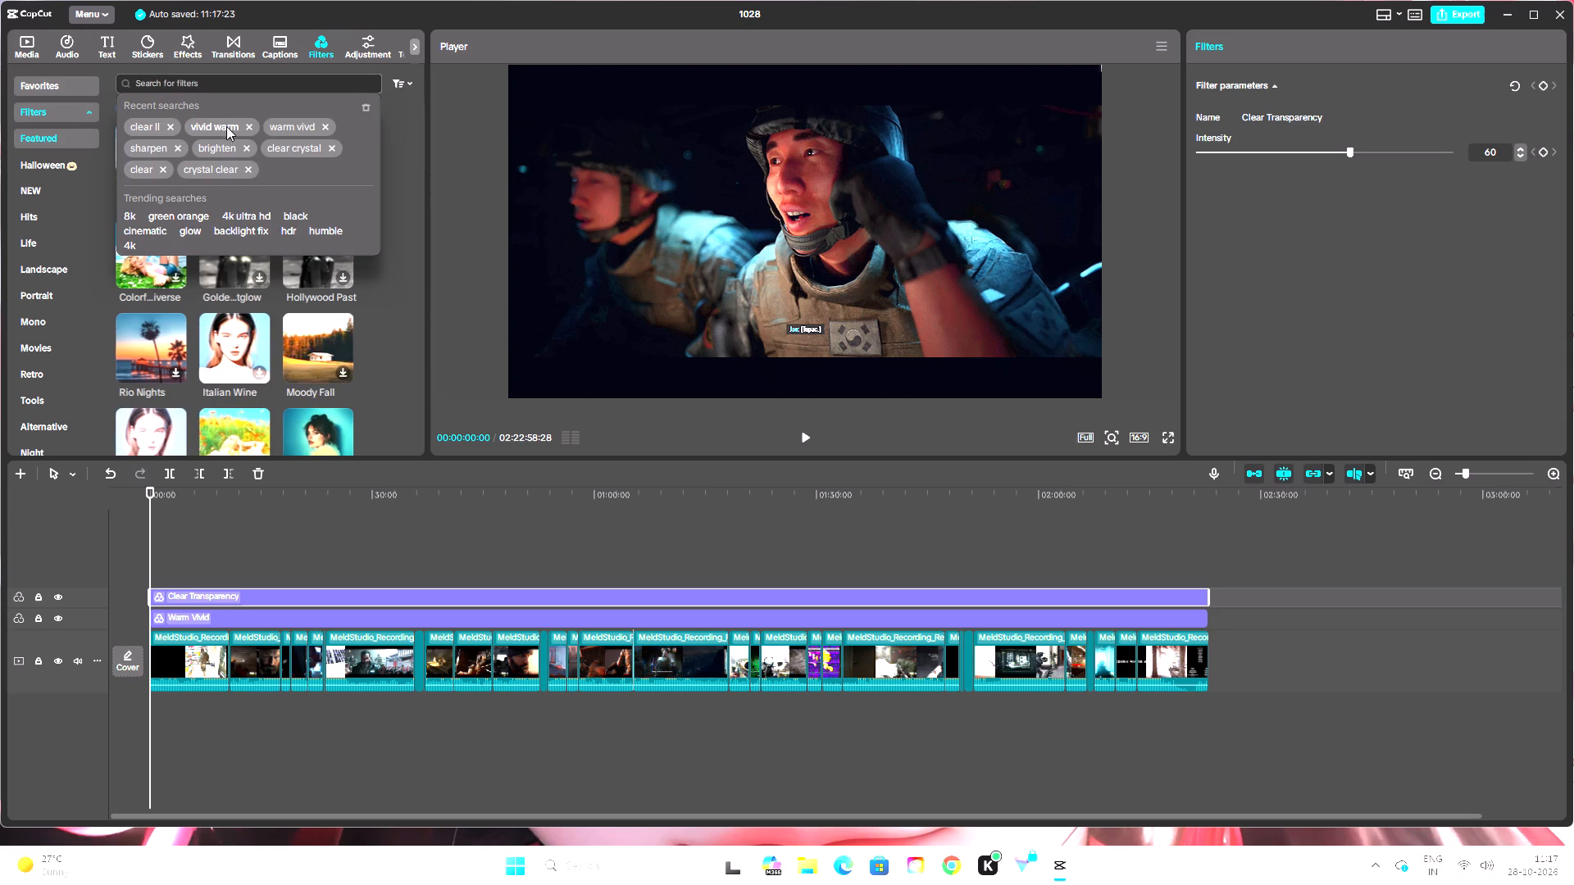
pyautogui.click(217, 174)
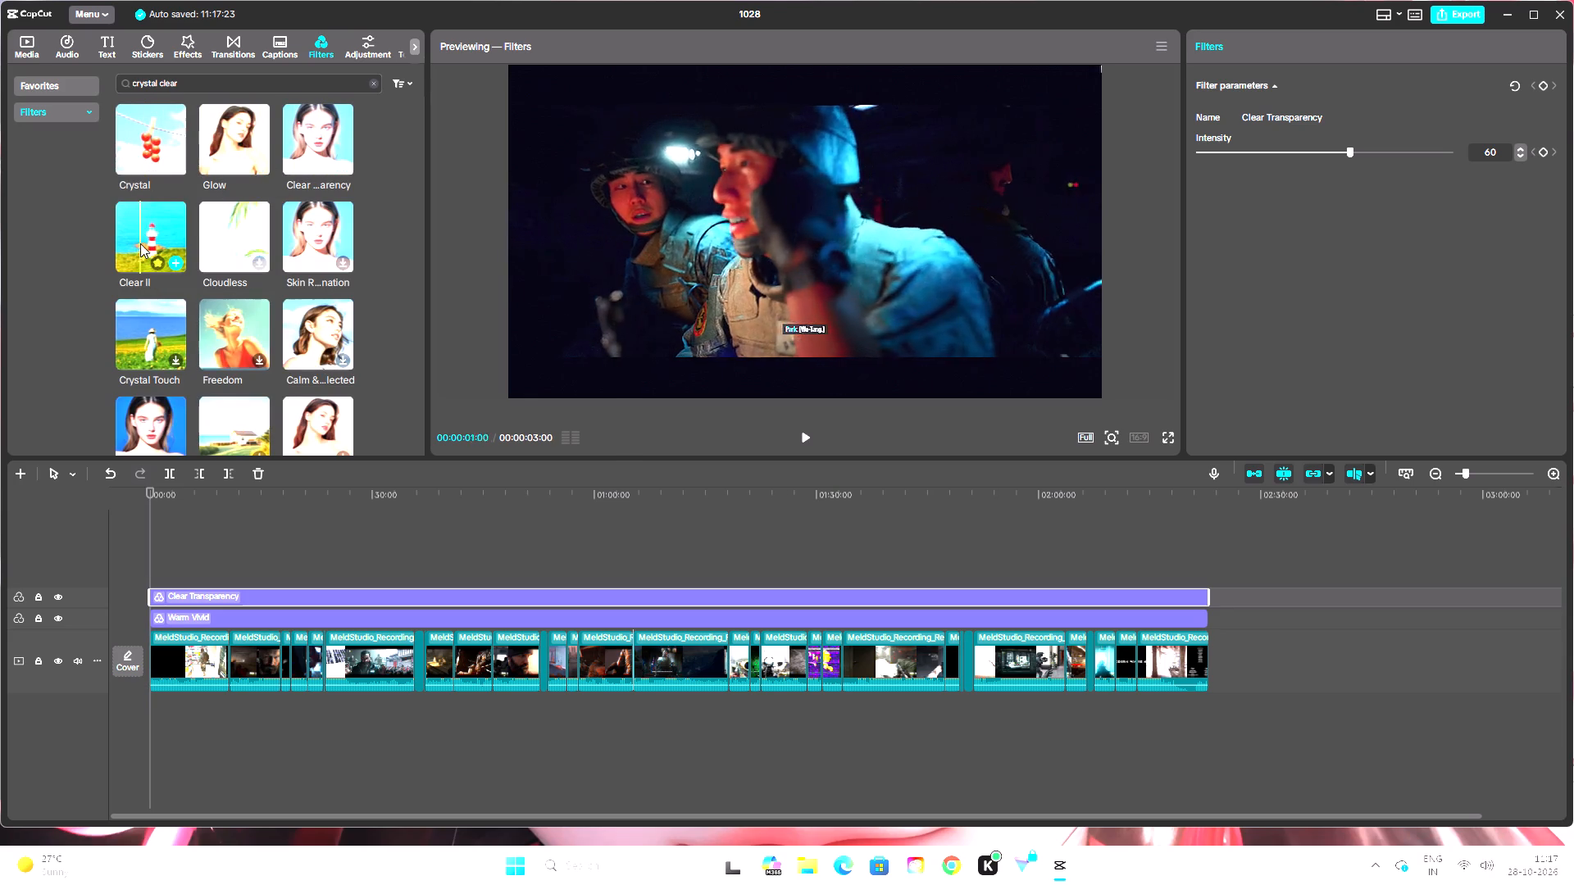
# Download the Cloudless filter, preview it on the video and browse the remaining crystal clear filters.
pyautogui.click(258, 261)
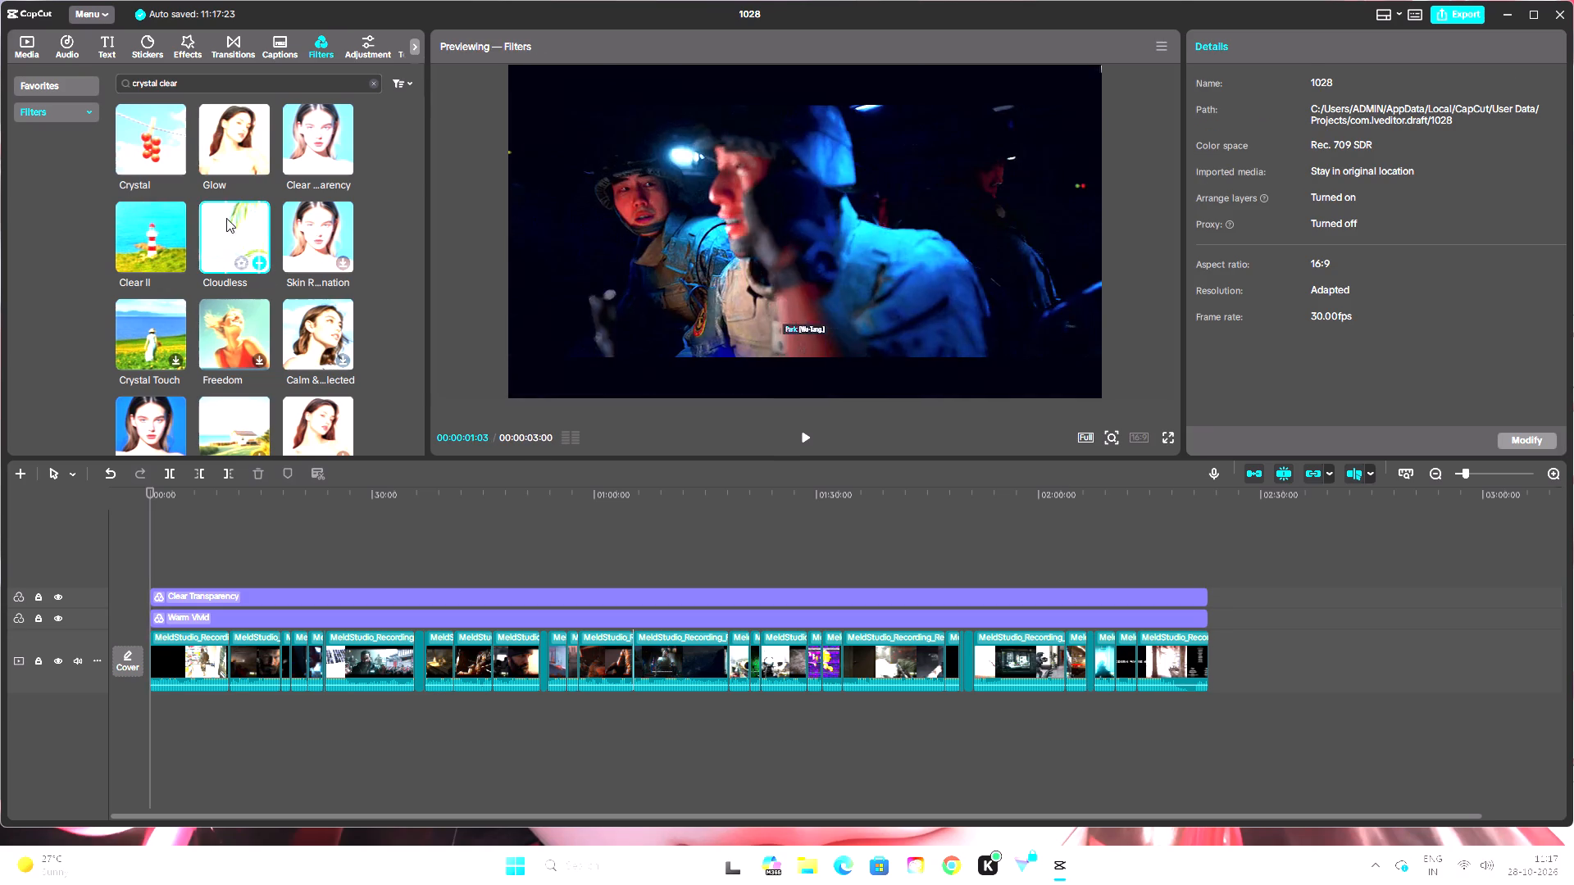
pyautogui.scroll(-3, 194, 388)
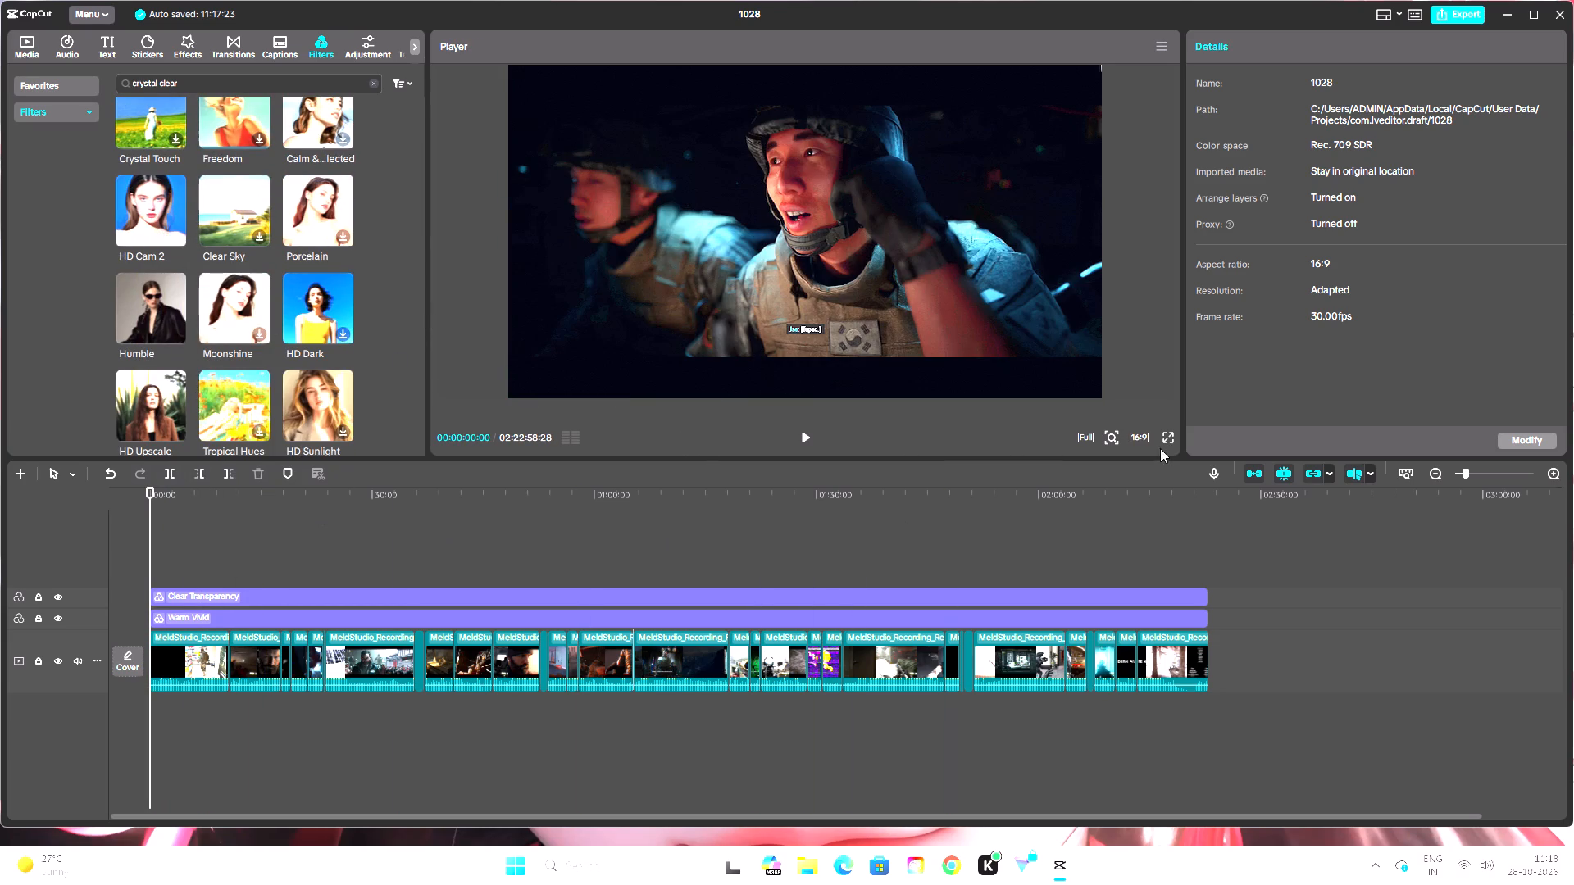
# Inspect the filtered picture in an enlarged preview from the start to 00:26:01, and restore the full-frame view.
pyautogui.click(1111, 435)
pyautogui.moveTo(1082, 465); pyautogui.dragTo(1093, 463)
pyautogui.click(1146, 385)
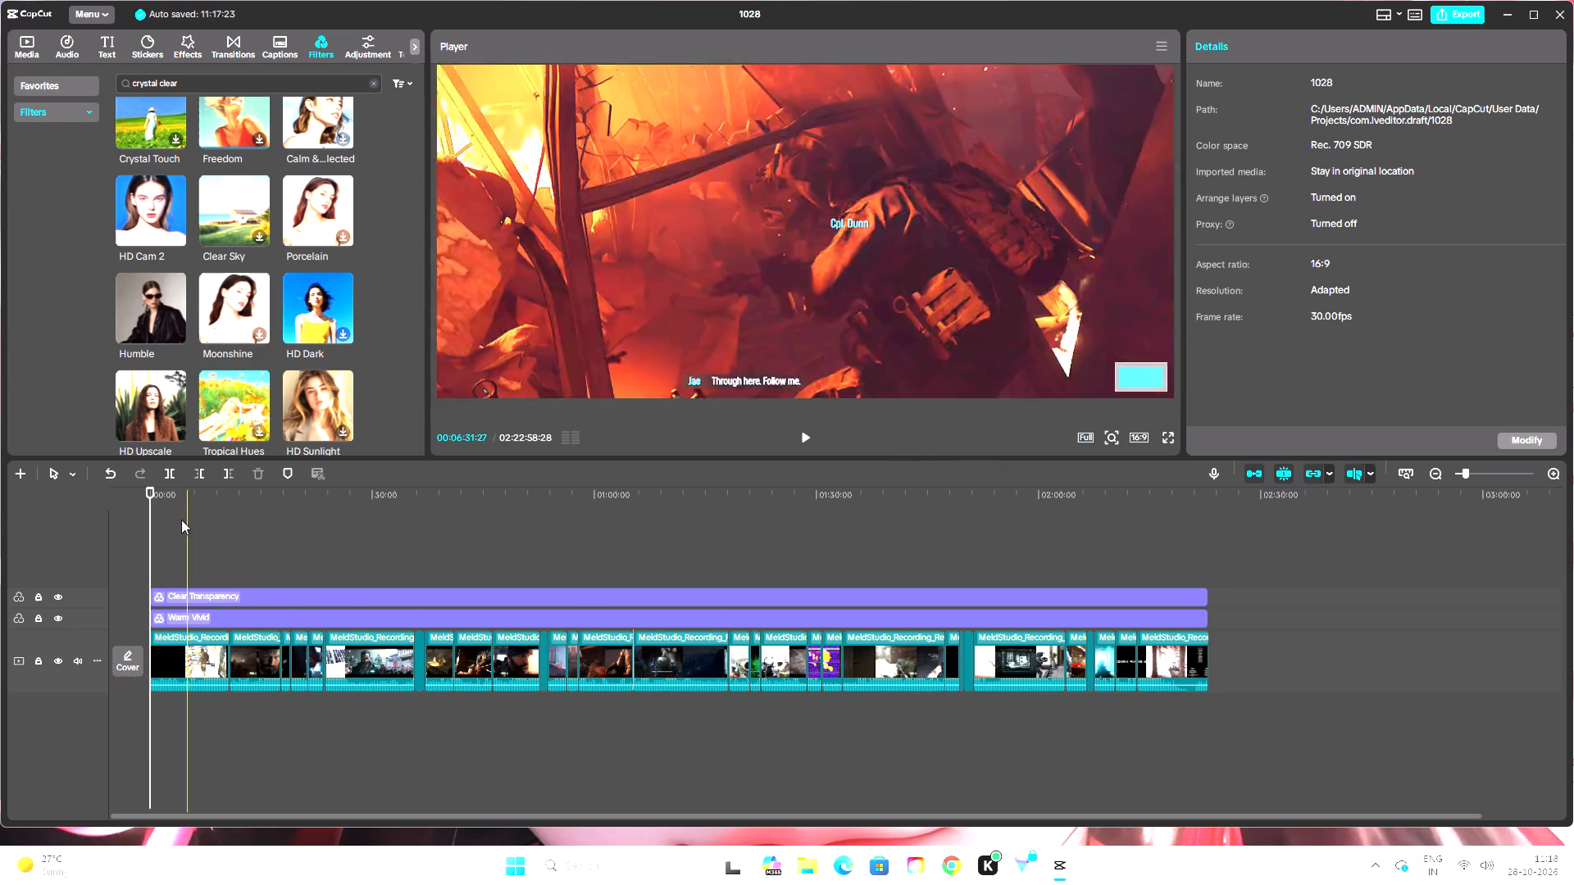
pyautogui.moveTo(152, 492); pyautogui.dragTo(193, 507)
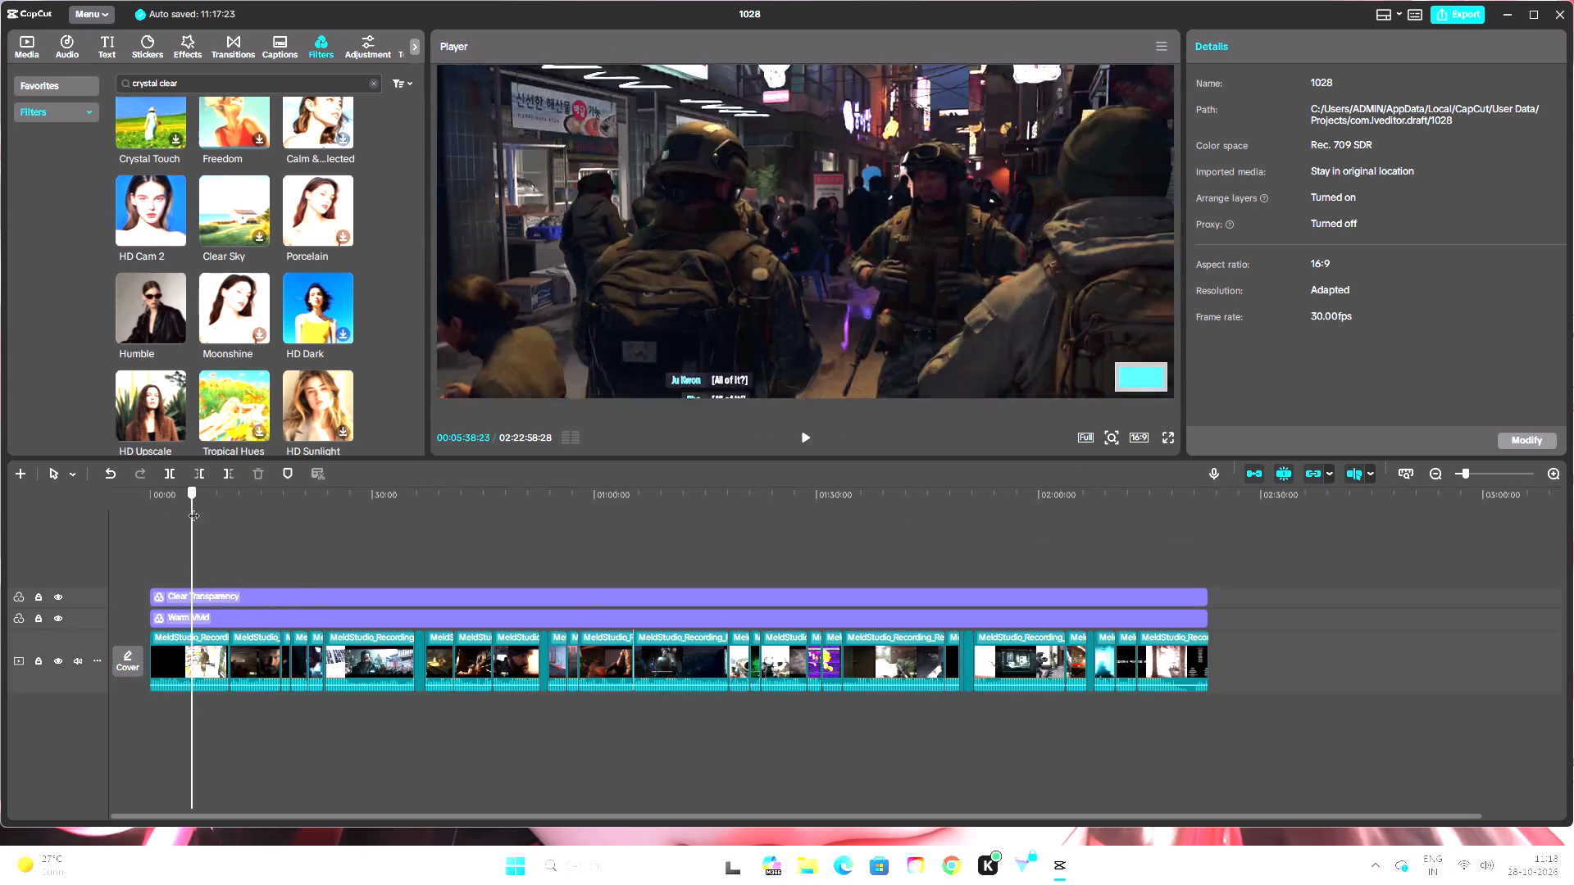
pyautogui.moveTo(193, 507); pyautogui.dragTo(264, 524)
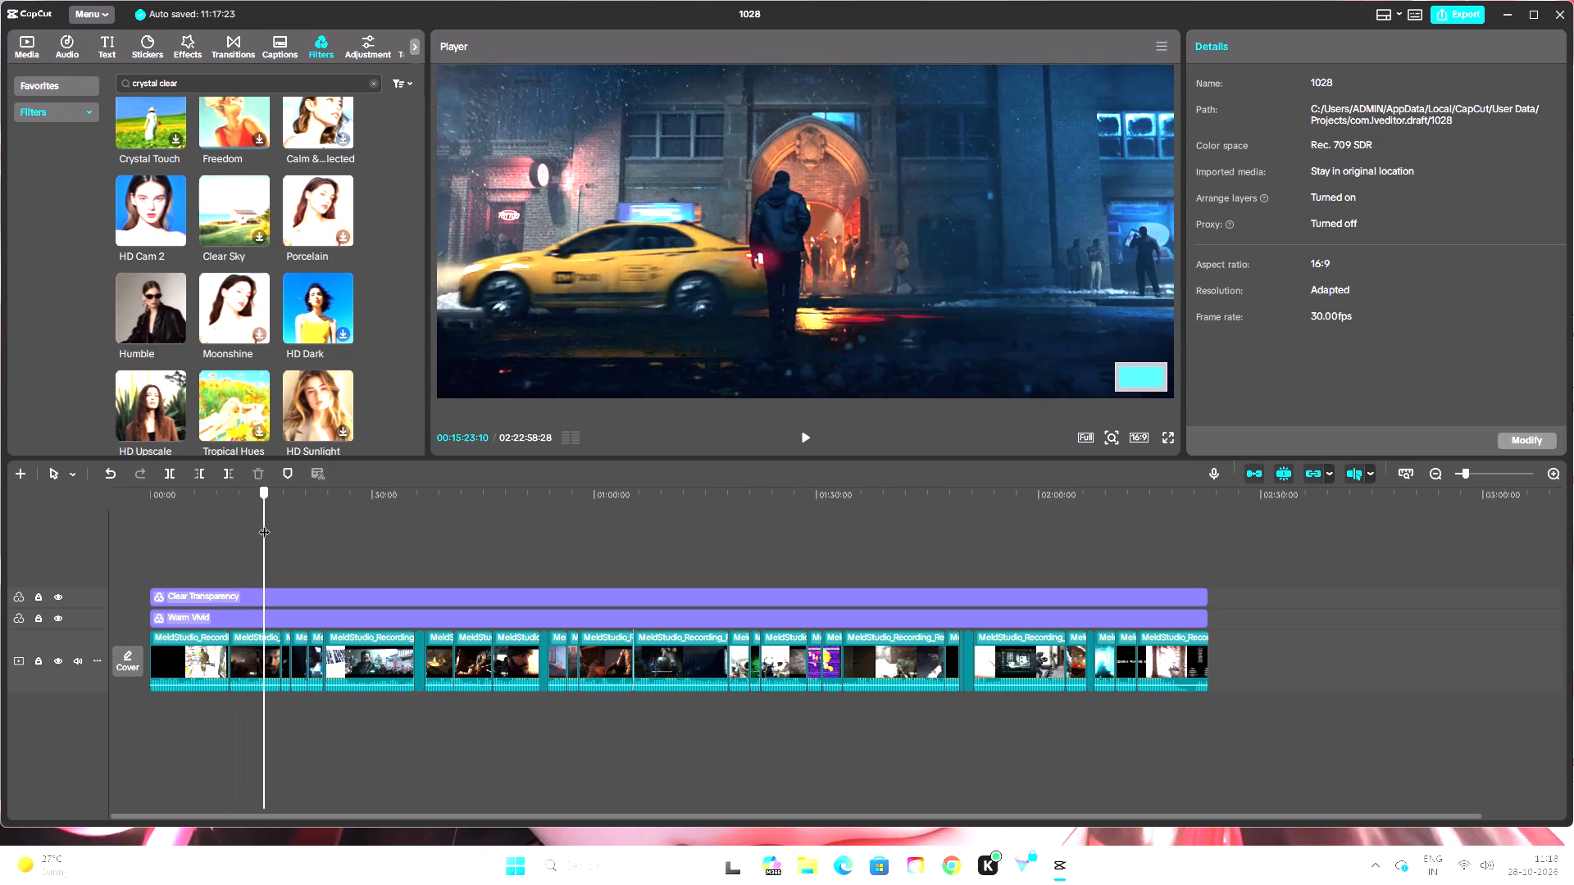
pyautogui.moveTo(264, 524); pyautogui.dragTo(268, 524)
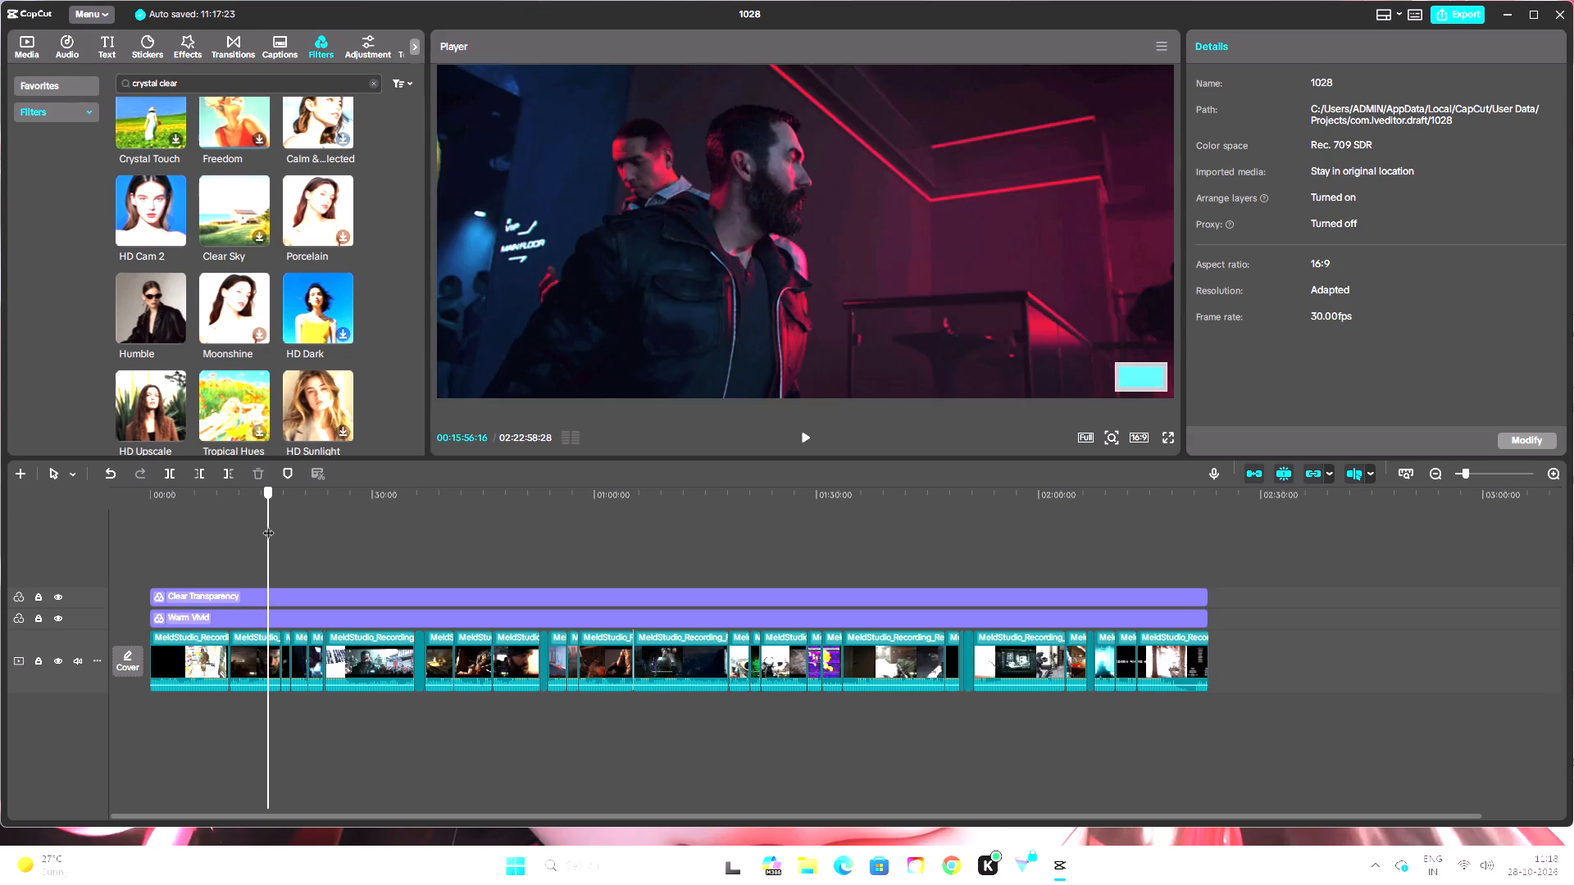
pyautogui.moveTo(268, 524); pyautogui.dragTo(337, 536)
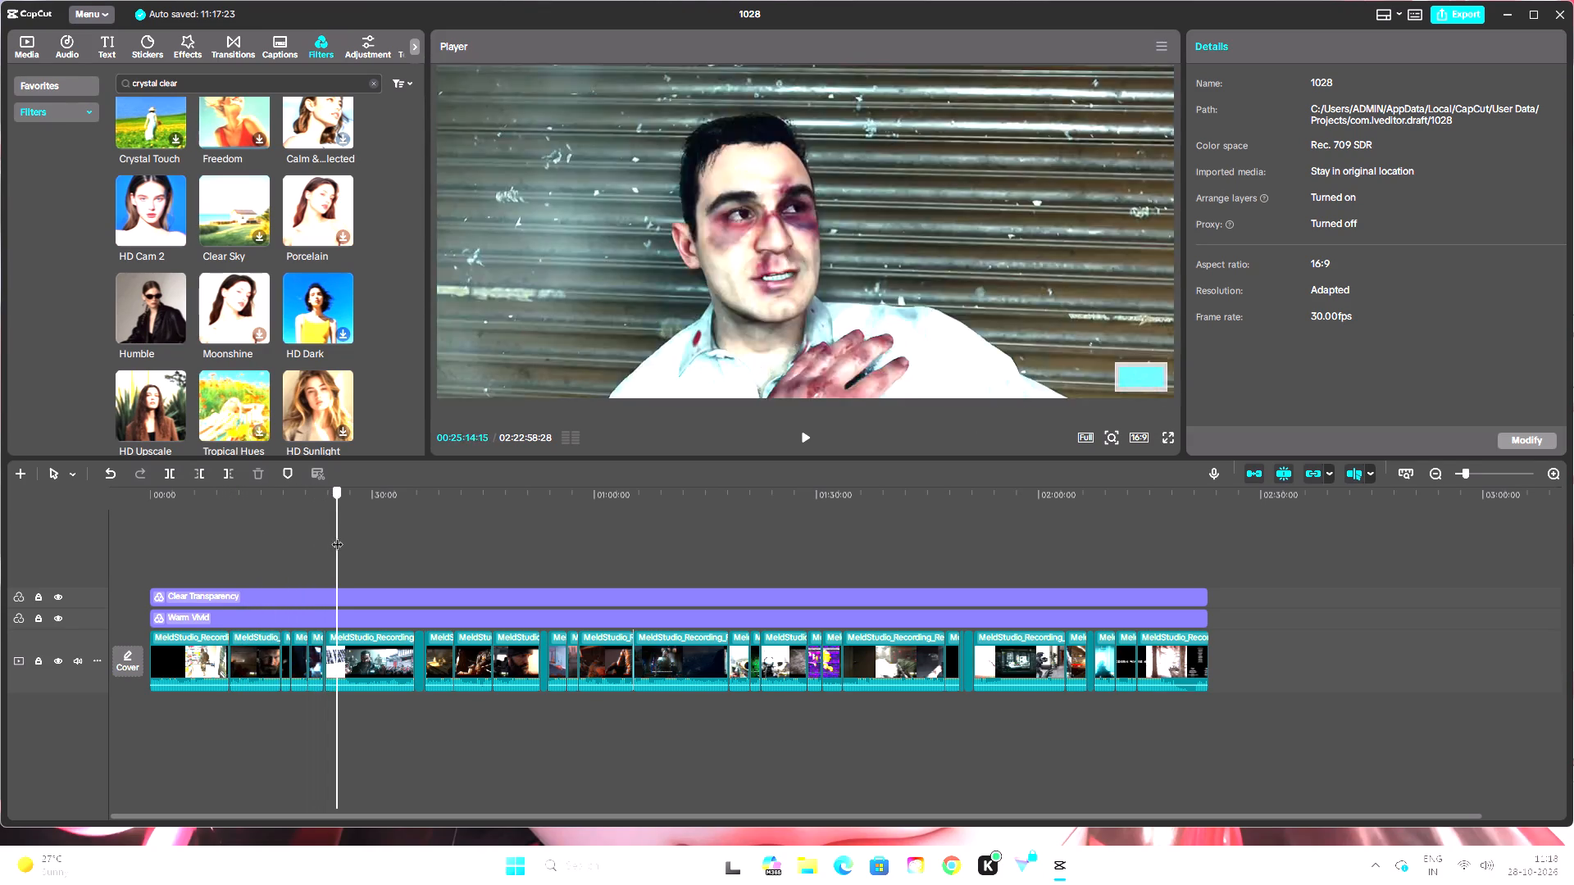
pyautogui.moveTo(337, 536); pyautogui.dragTo(343, 536)
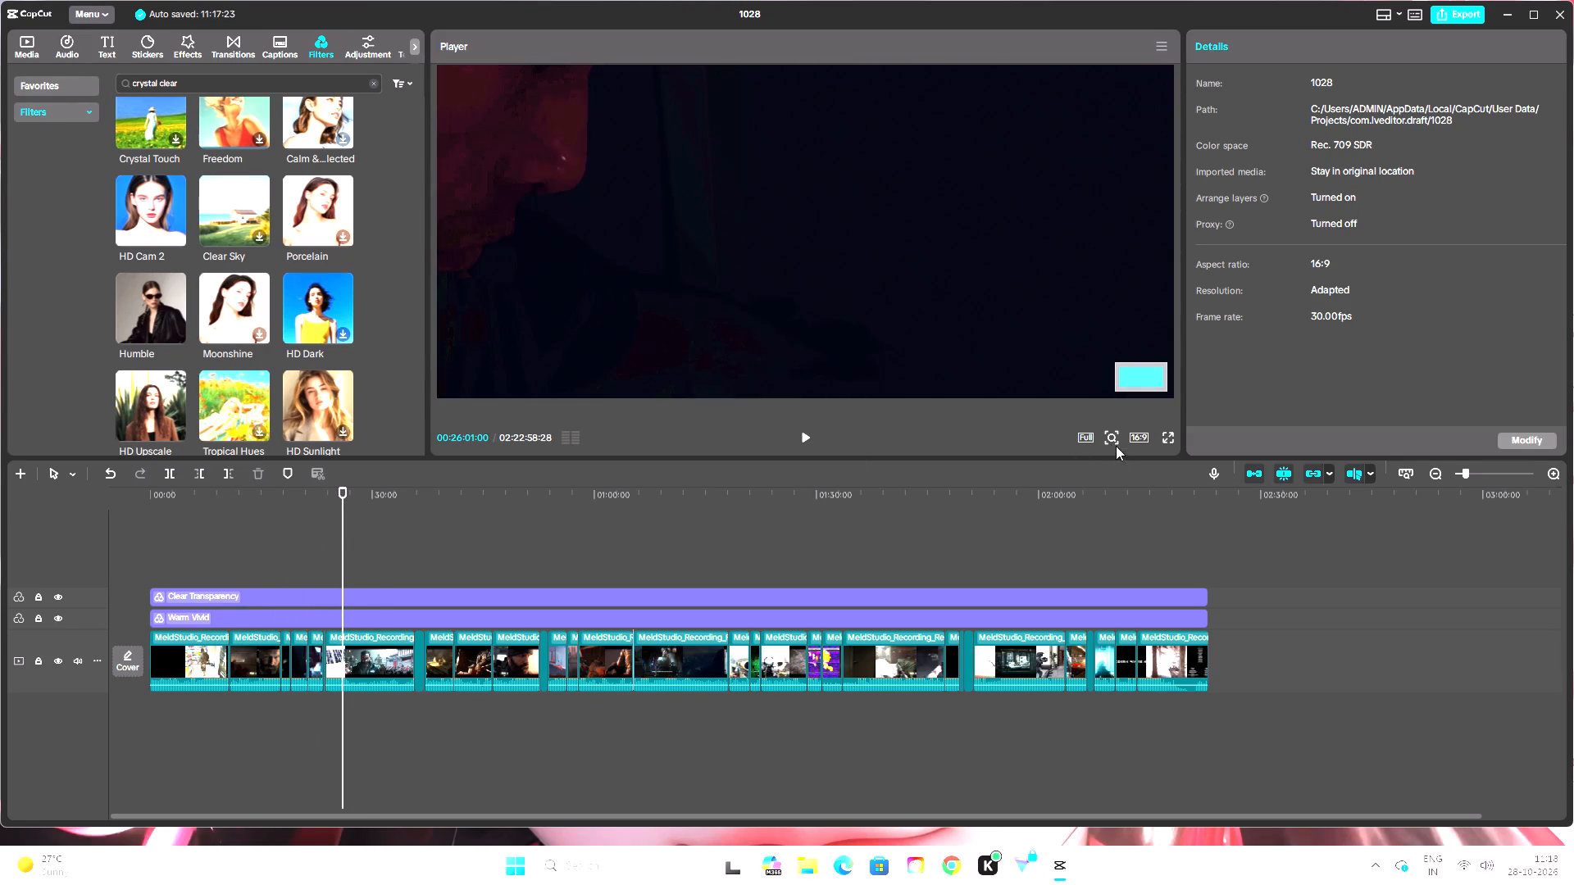
pyautogui.click(1105, 438)
pyautogui.moveTo(1090, 467); pyautogui.dragTo(1083, 471)
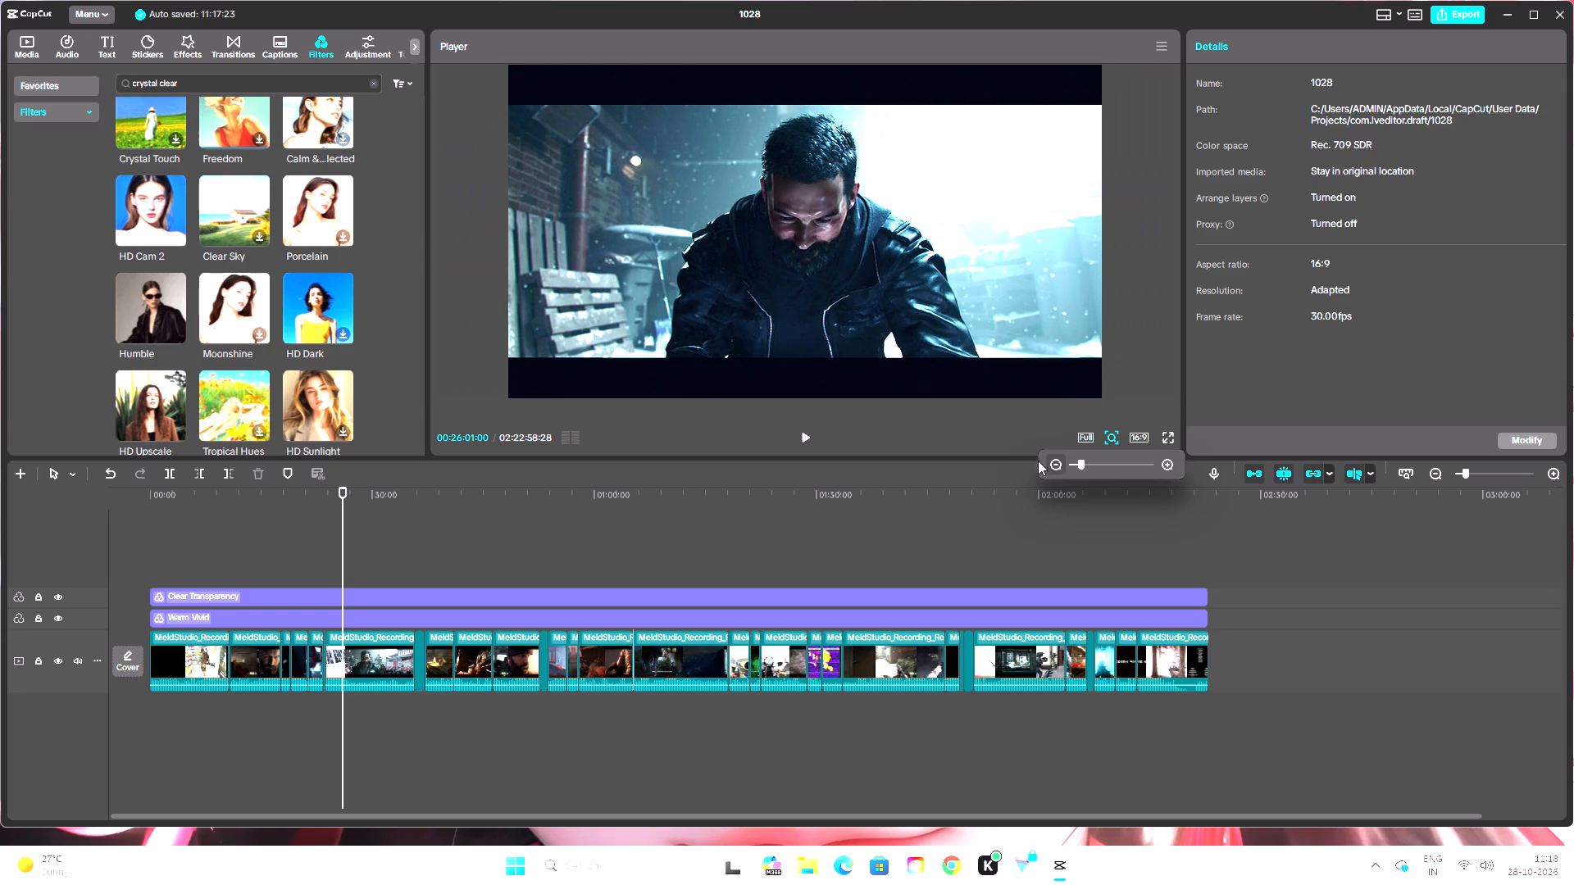
# Play the scene from 00:26:01 while hiding and unhiding the Clear Transparency and Warm Vivid tracks to compare the picture.
pyautogui.click(807, 439)
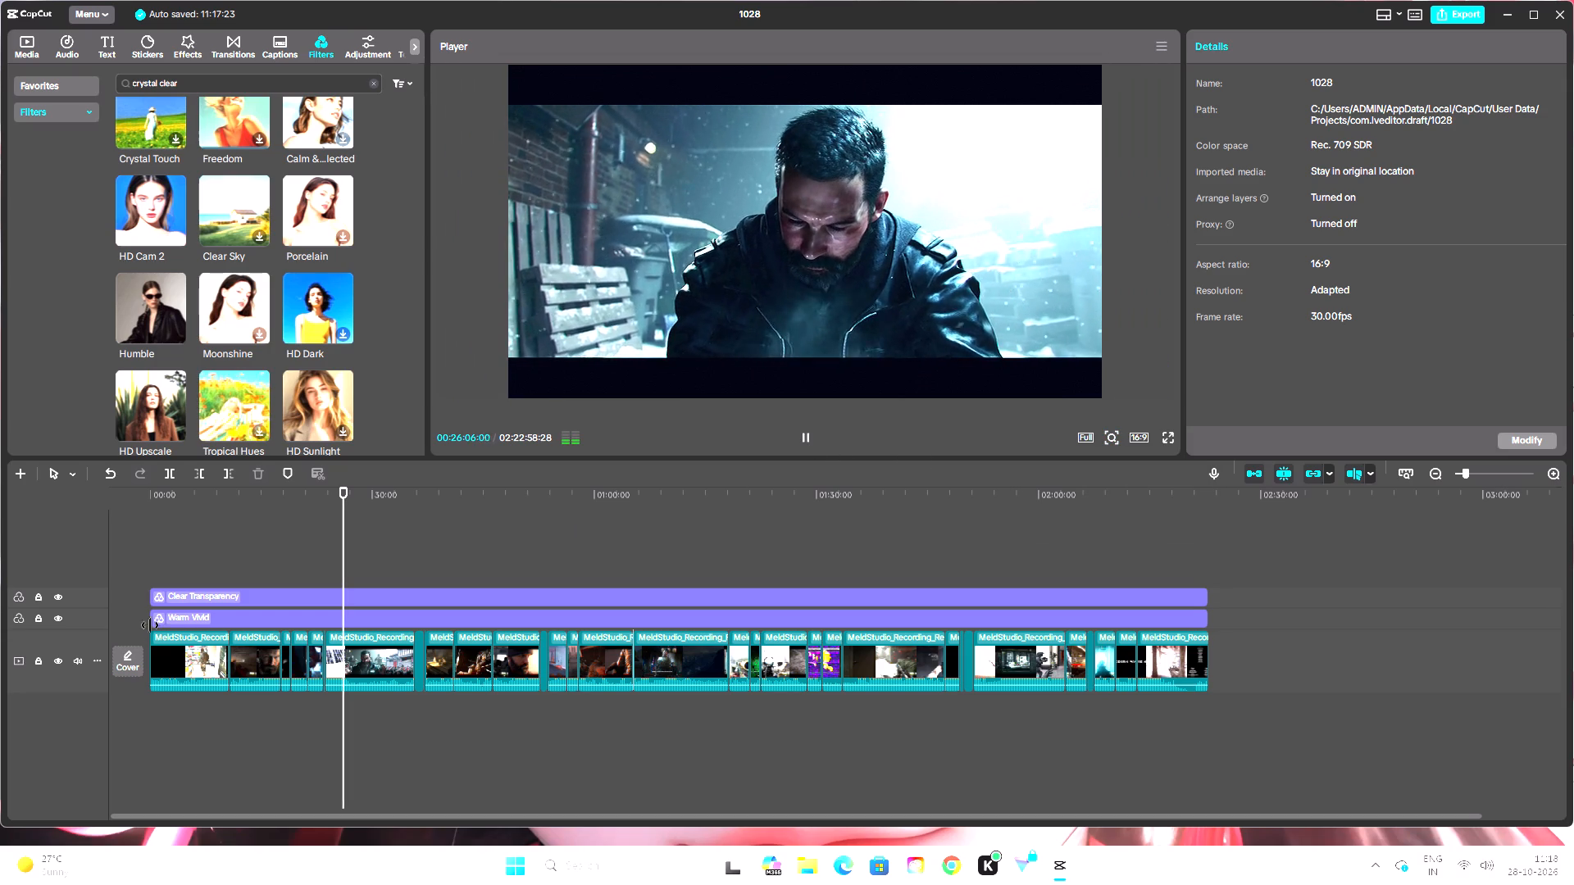
pyautogui.click(61, 600)
pyautogui.click(61, 600)
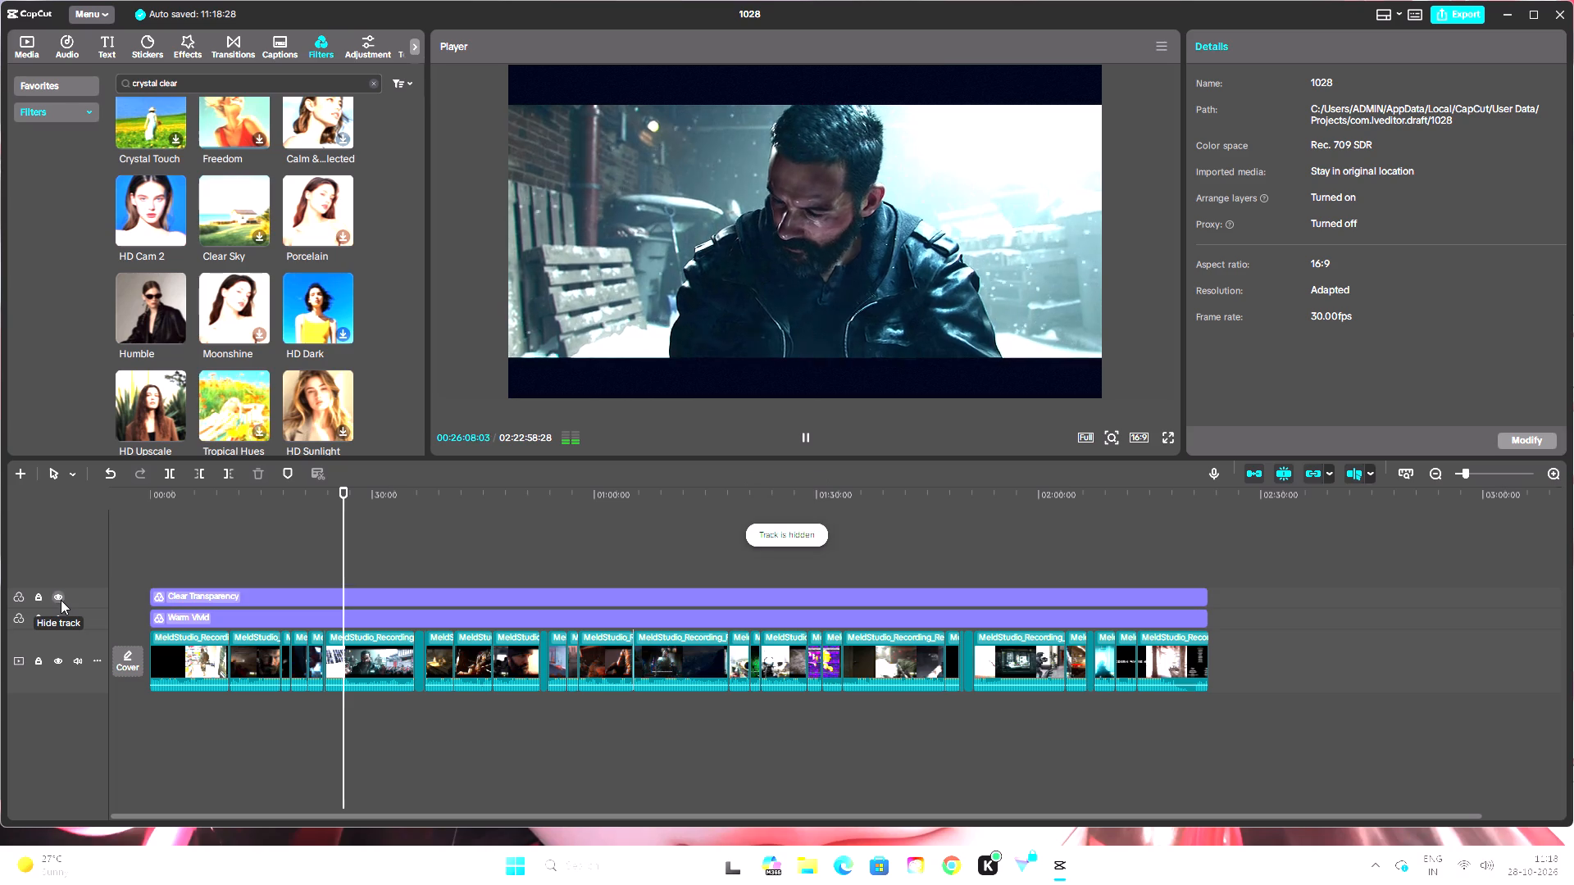
pyautogui.click(61, 600)
pyautogui.click(61, 600)
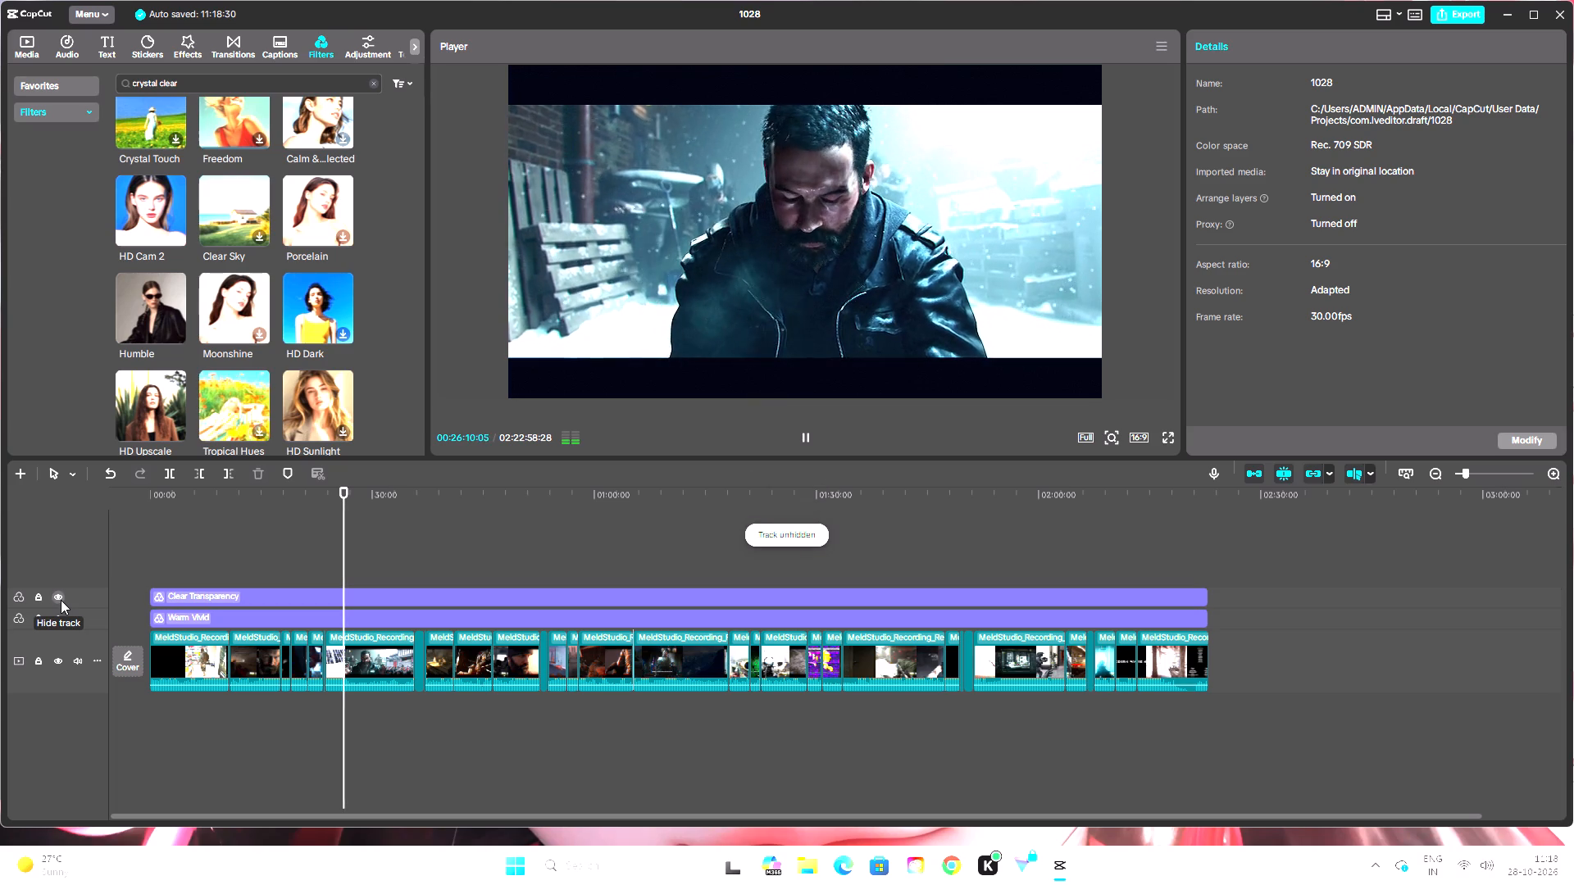
pyautogui.click(61, 600)
pyautogui.click(61, 600)
pyautogui.click(61, 600)
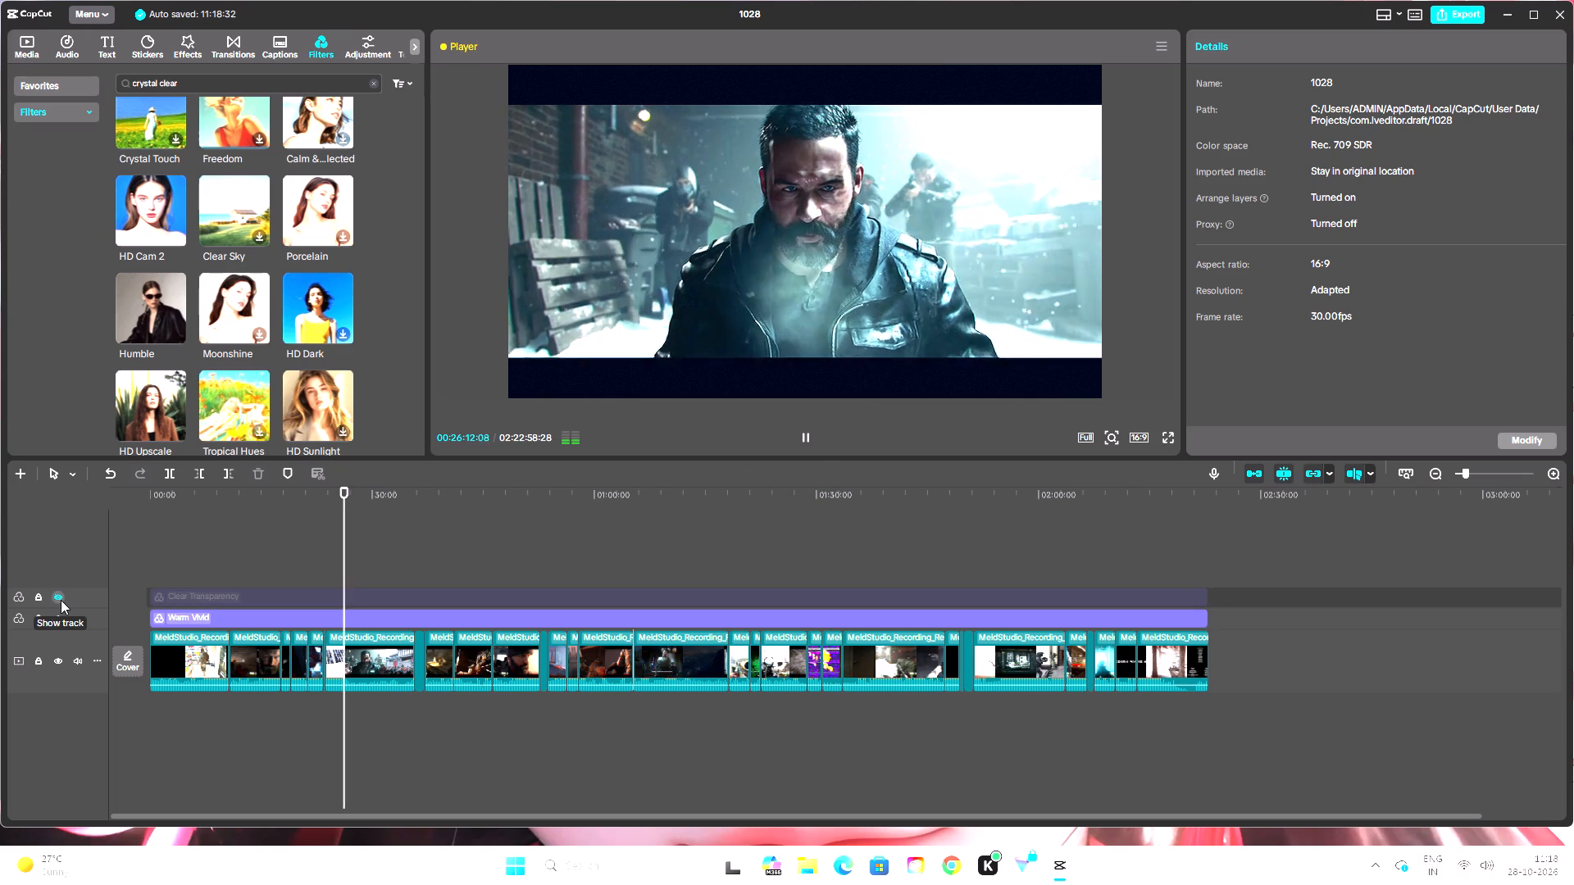
pyautogui.click(61, 619)
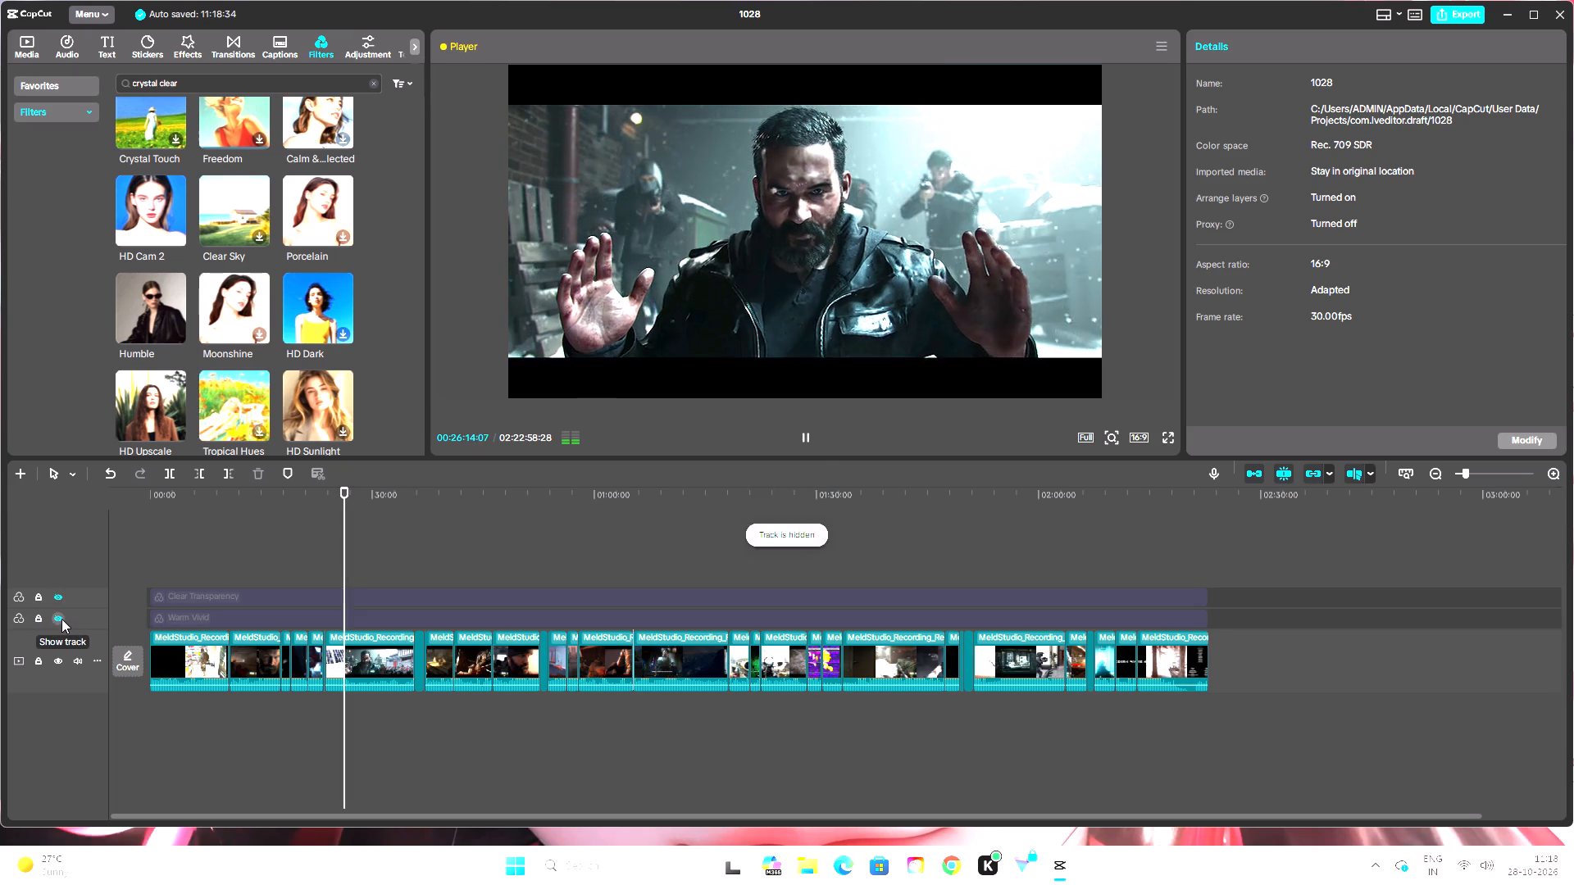
pyautogui.click(61, 619)
pyautogui.click(59, 599)
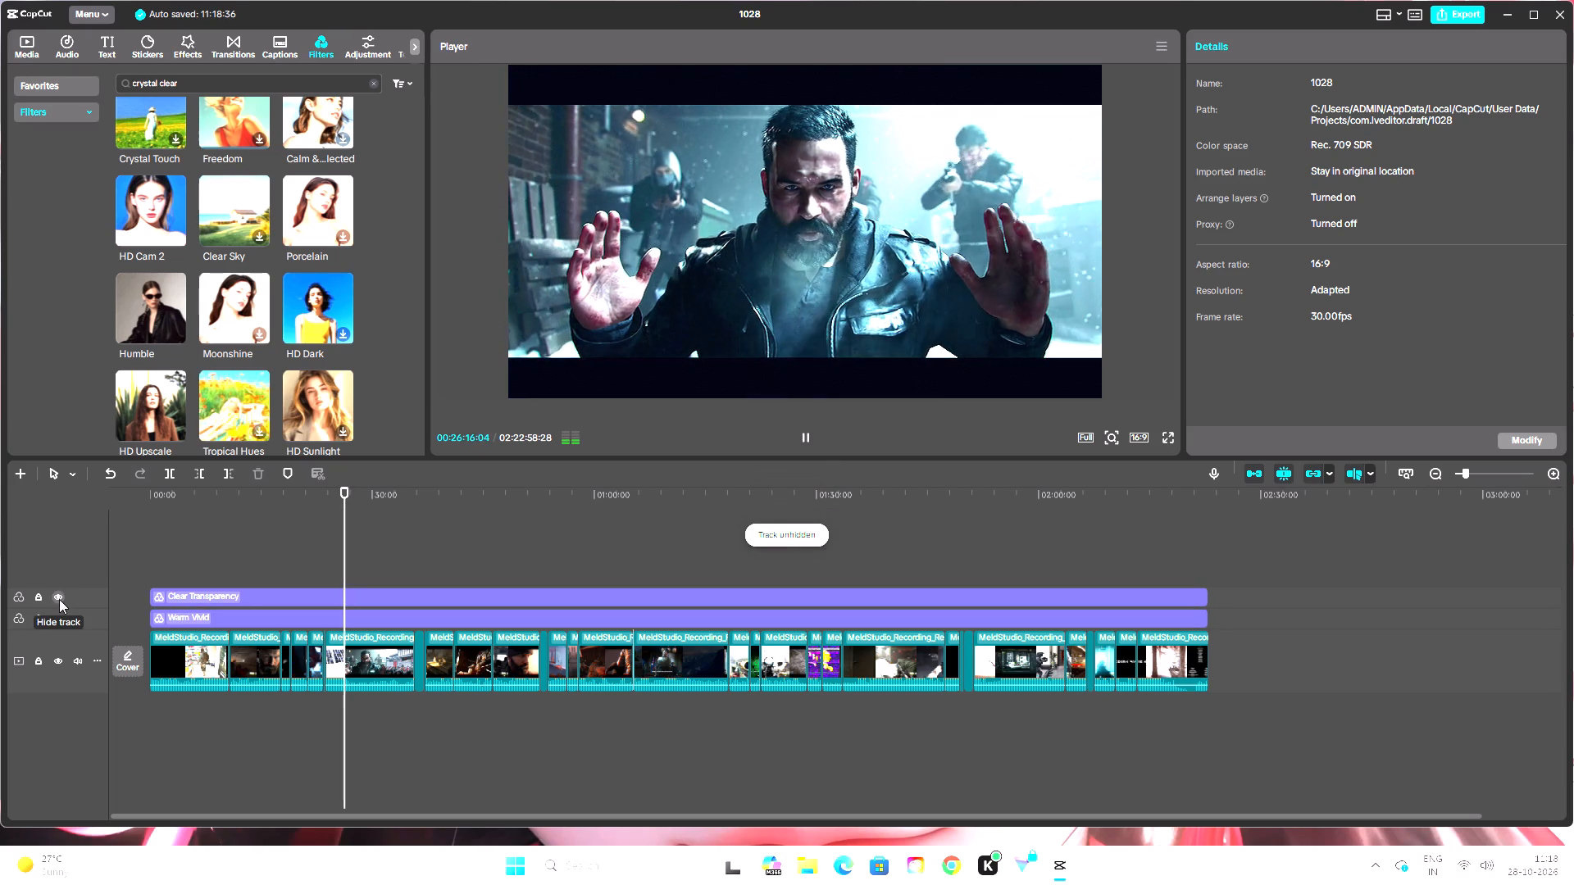
# Play the night office scene around 00:28:28 while toggling the Clear Transparency track's visibility, leaving the track hidden.
pyautogui.moveTo(343, 492); pyautogui.dragTo(356, 497)
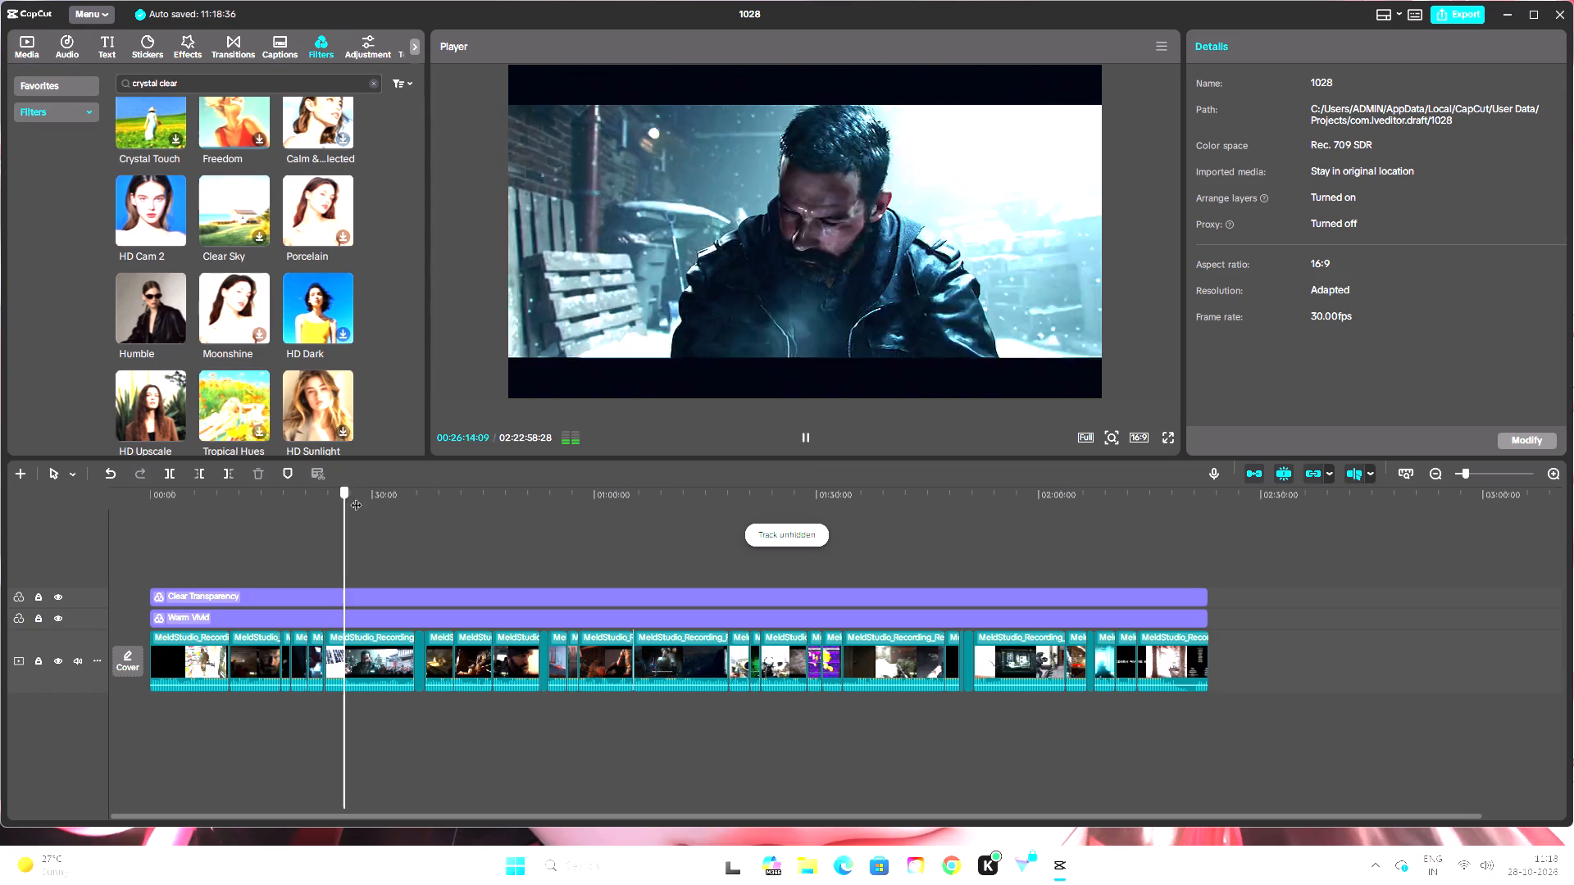
pyautogui.moveTo(356, 497); pyautogui.dragTo(361, 497)
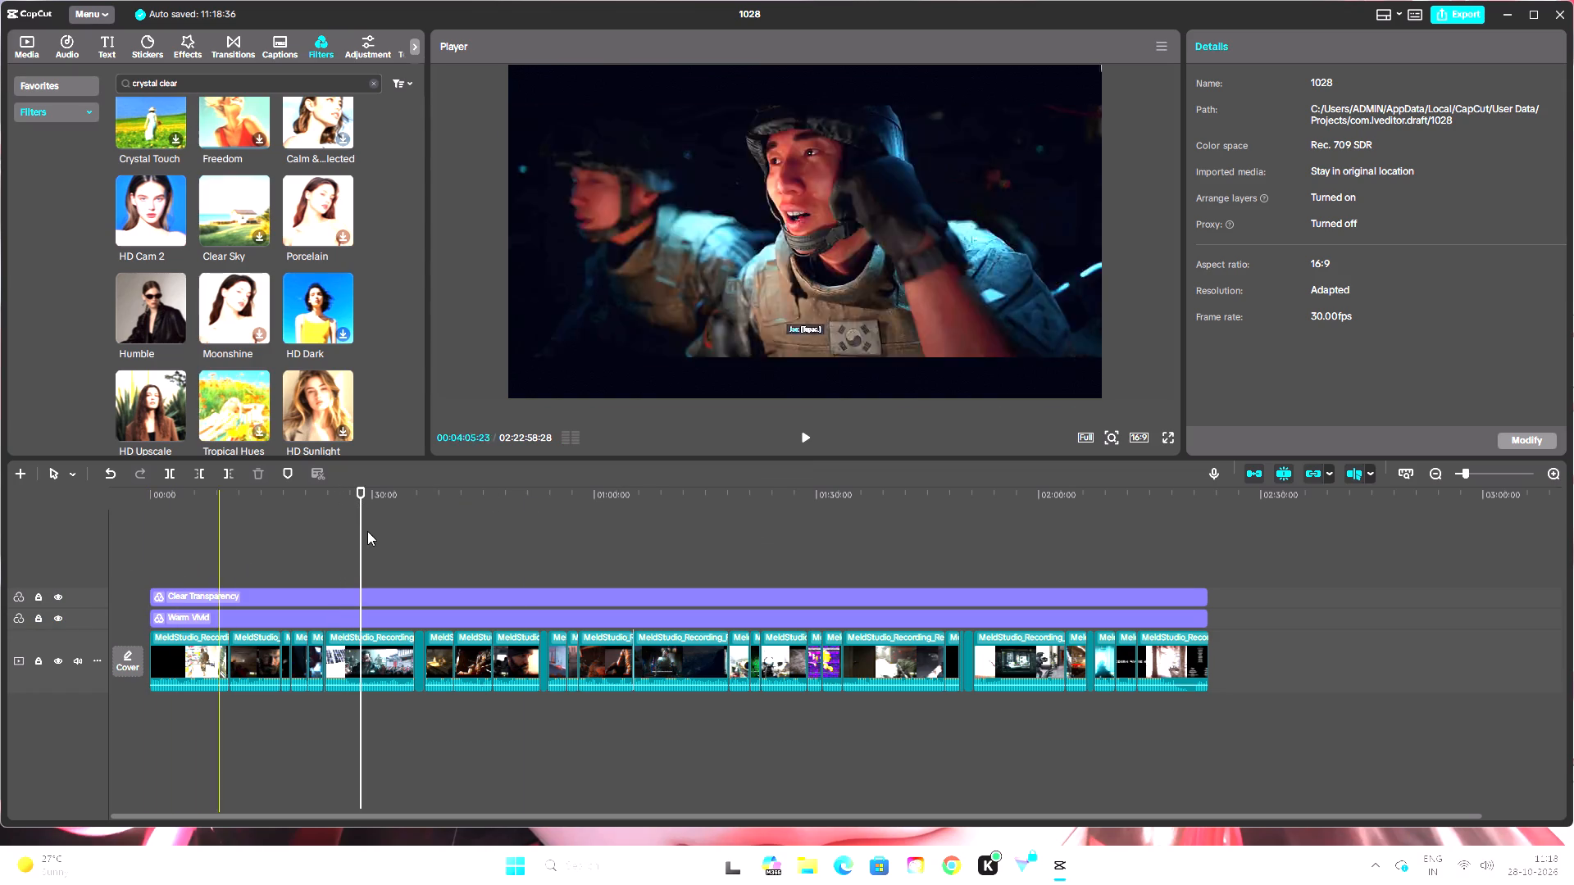
pyautogui.click(815, 435)
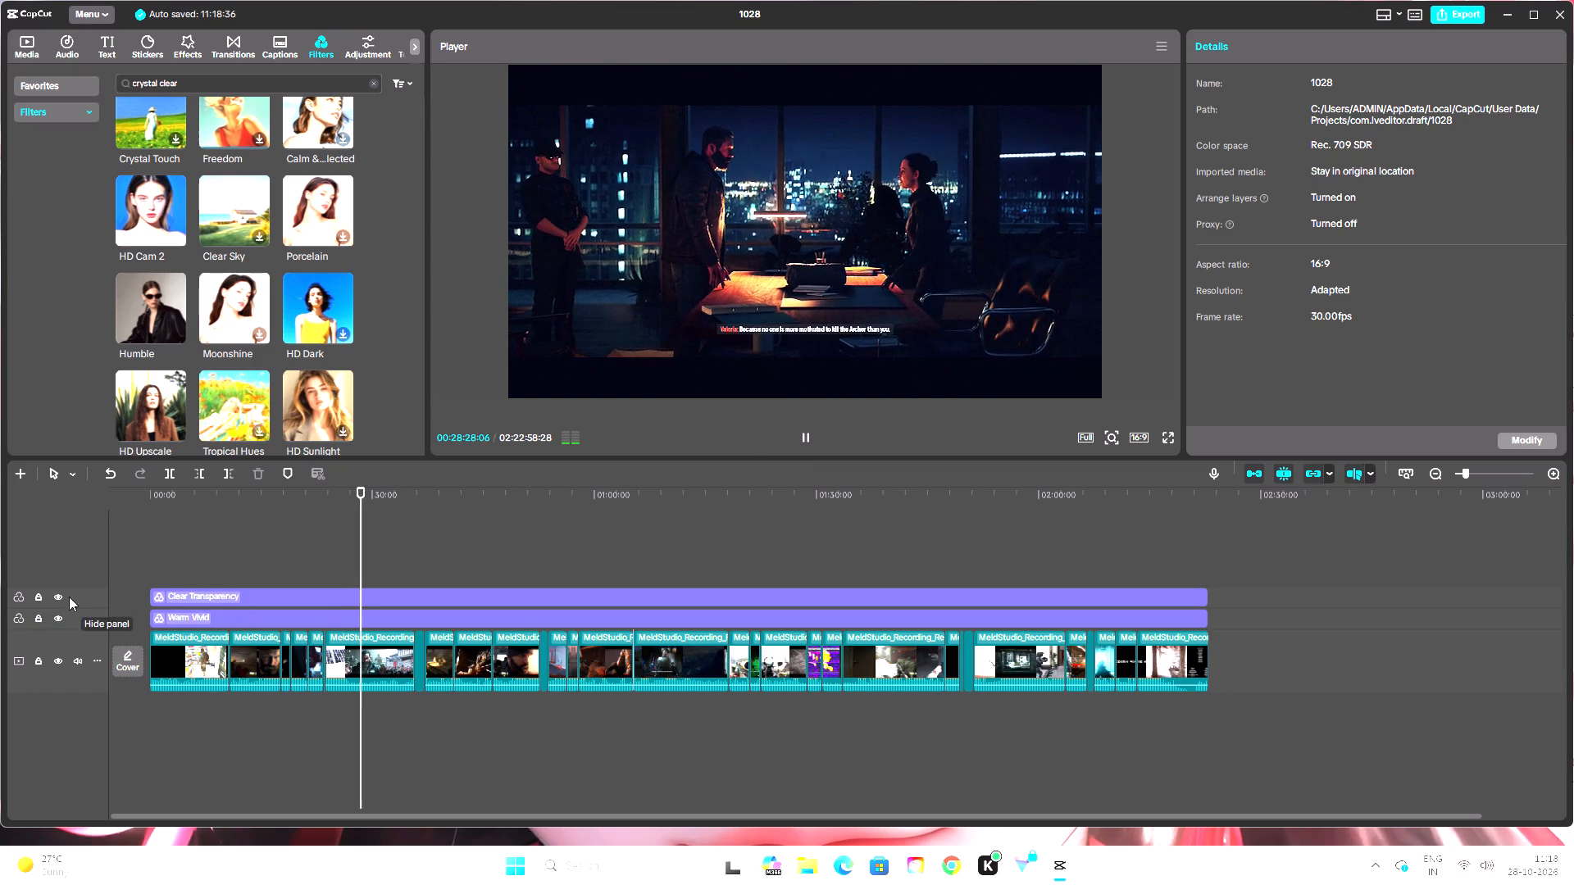
pyautogui.click(52, 596)
pyautogui.click(52, 596)
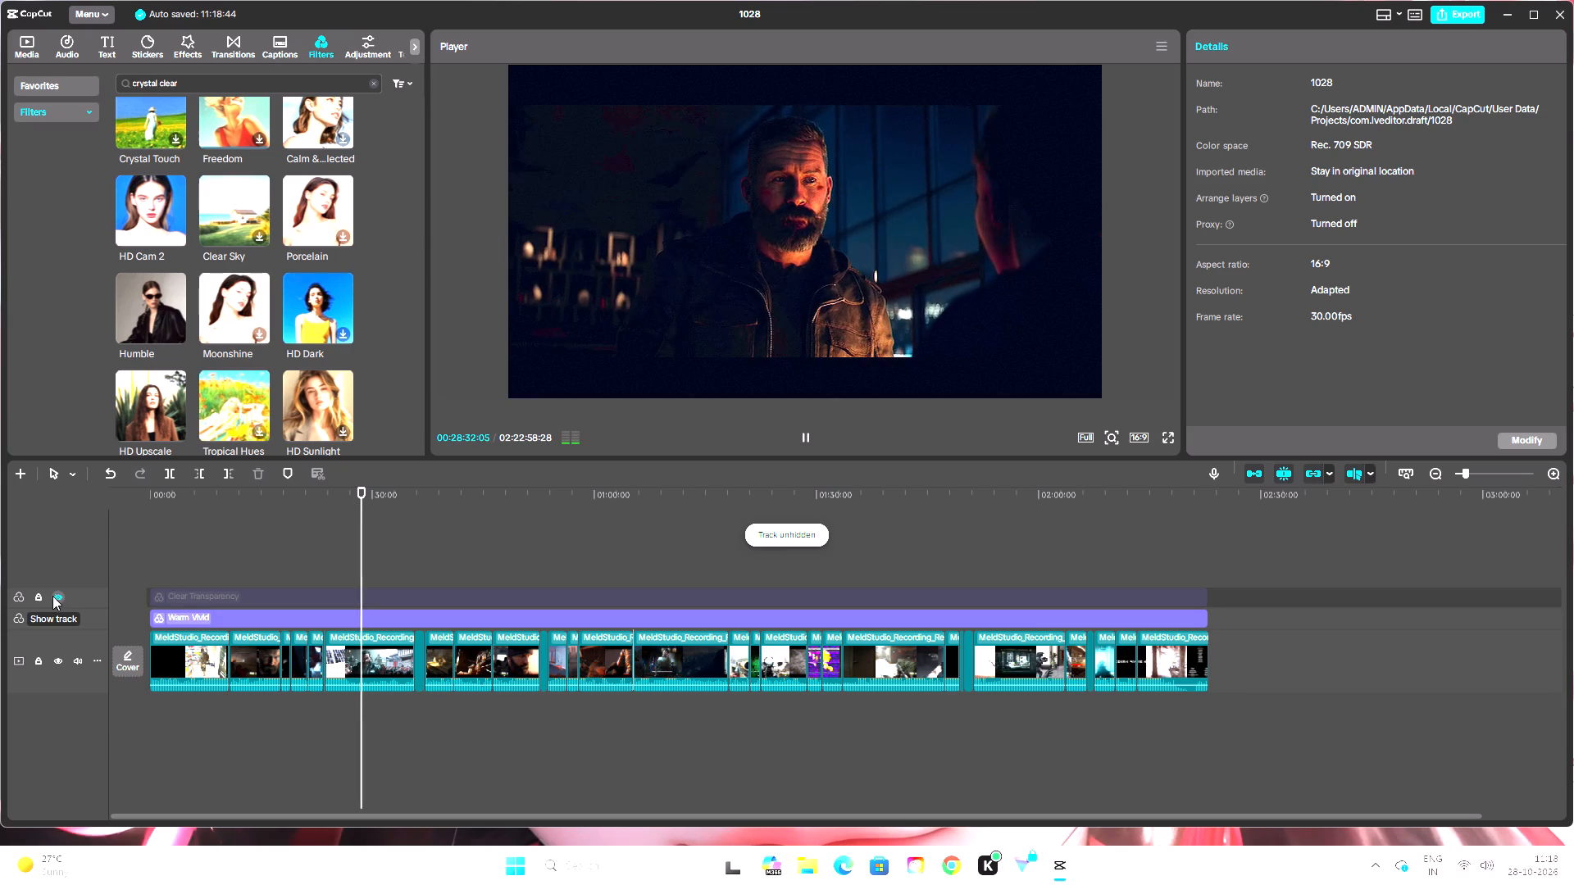
pyautogui.click(52, 596)
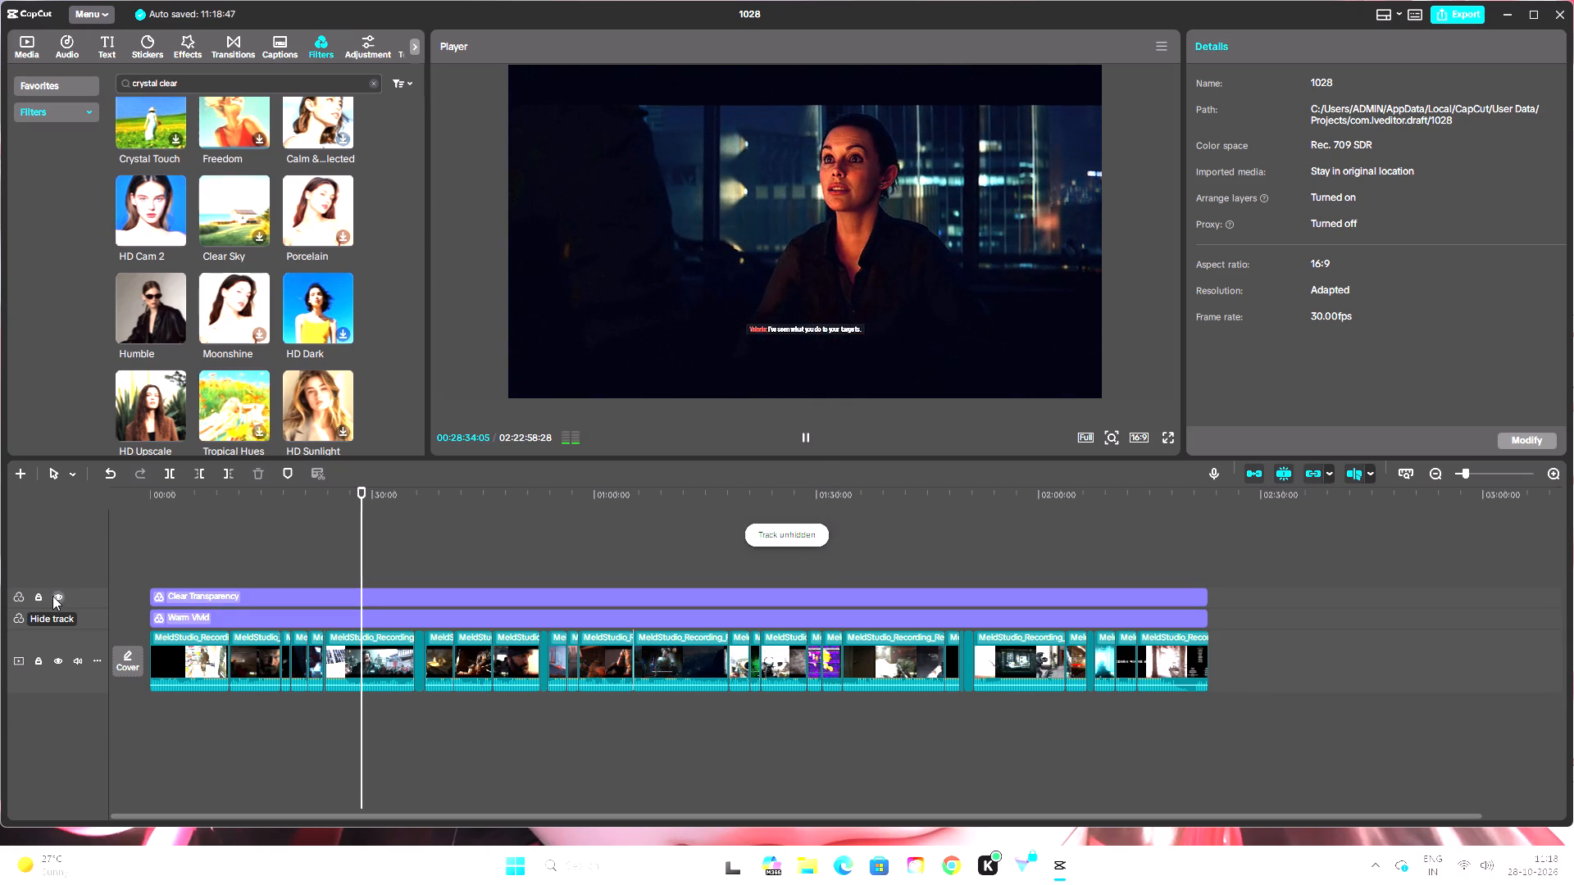
pyautogui.click(52, 596)
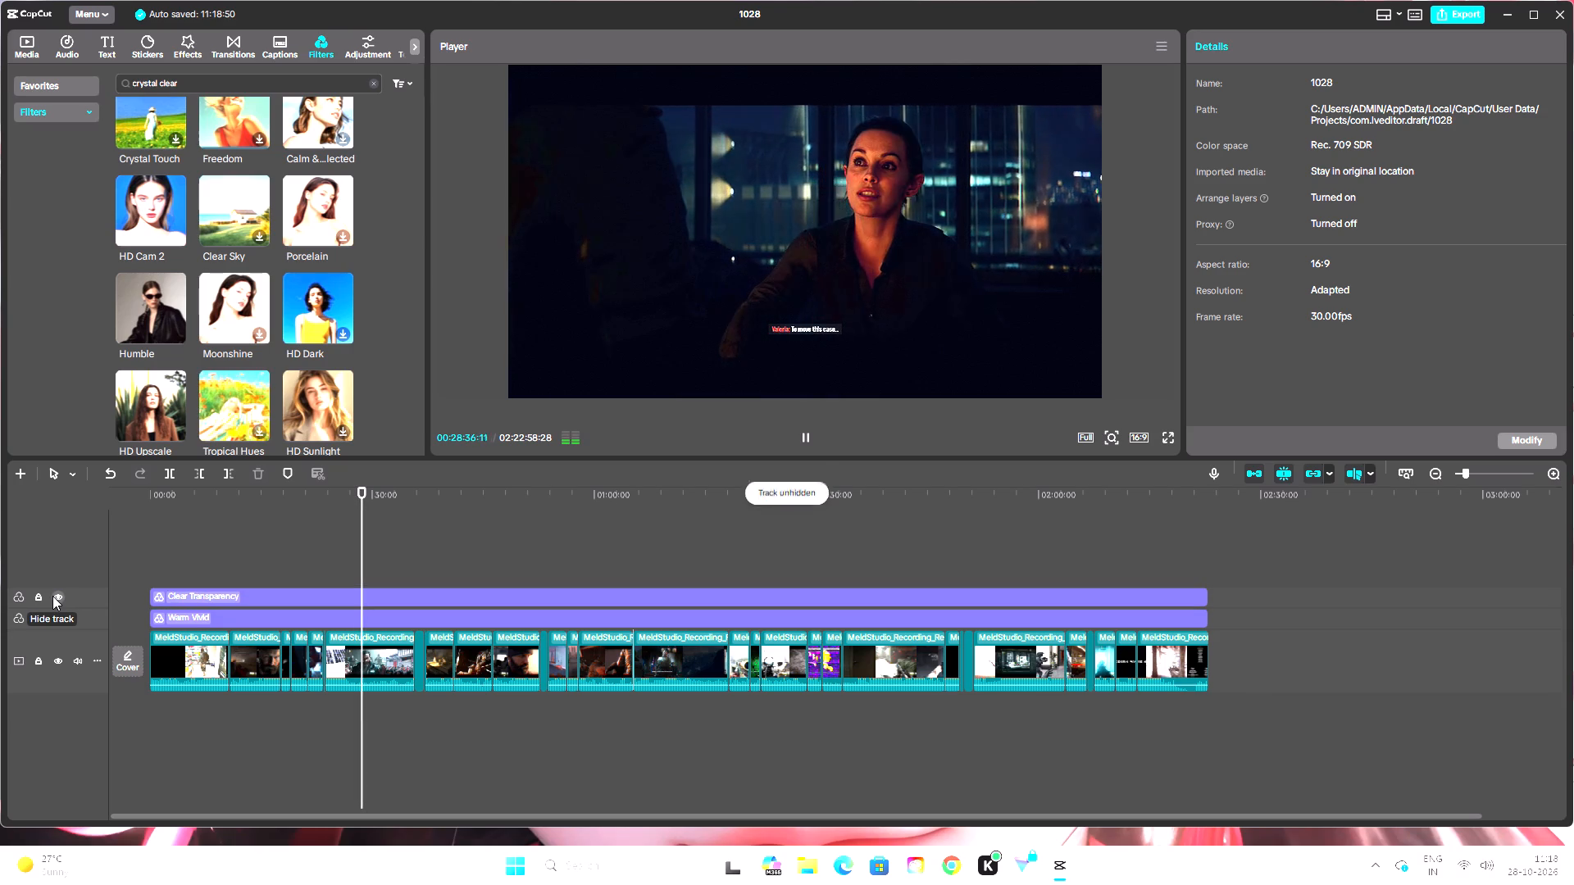
pyautogui.click(52, 596)
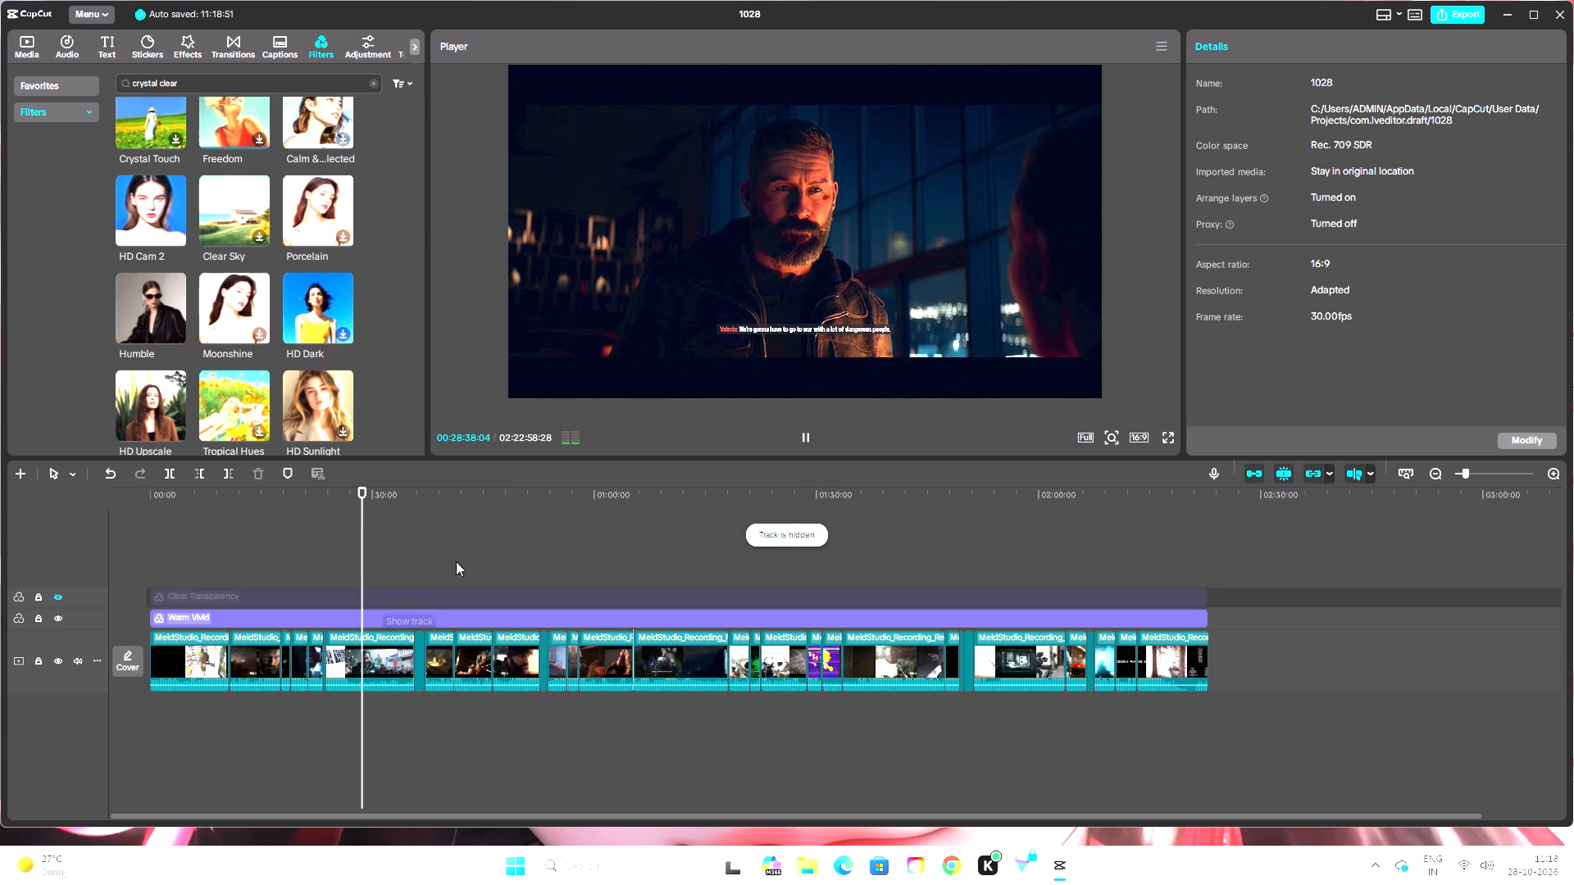
# Go to the scene at 00:33:26 and unhide the Clear Transparency track to compare the picture.
pyautogui.moveTo(362, 501); pyautogui.dragTo(366, 501)
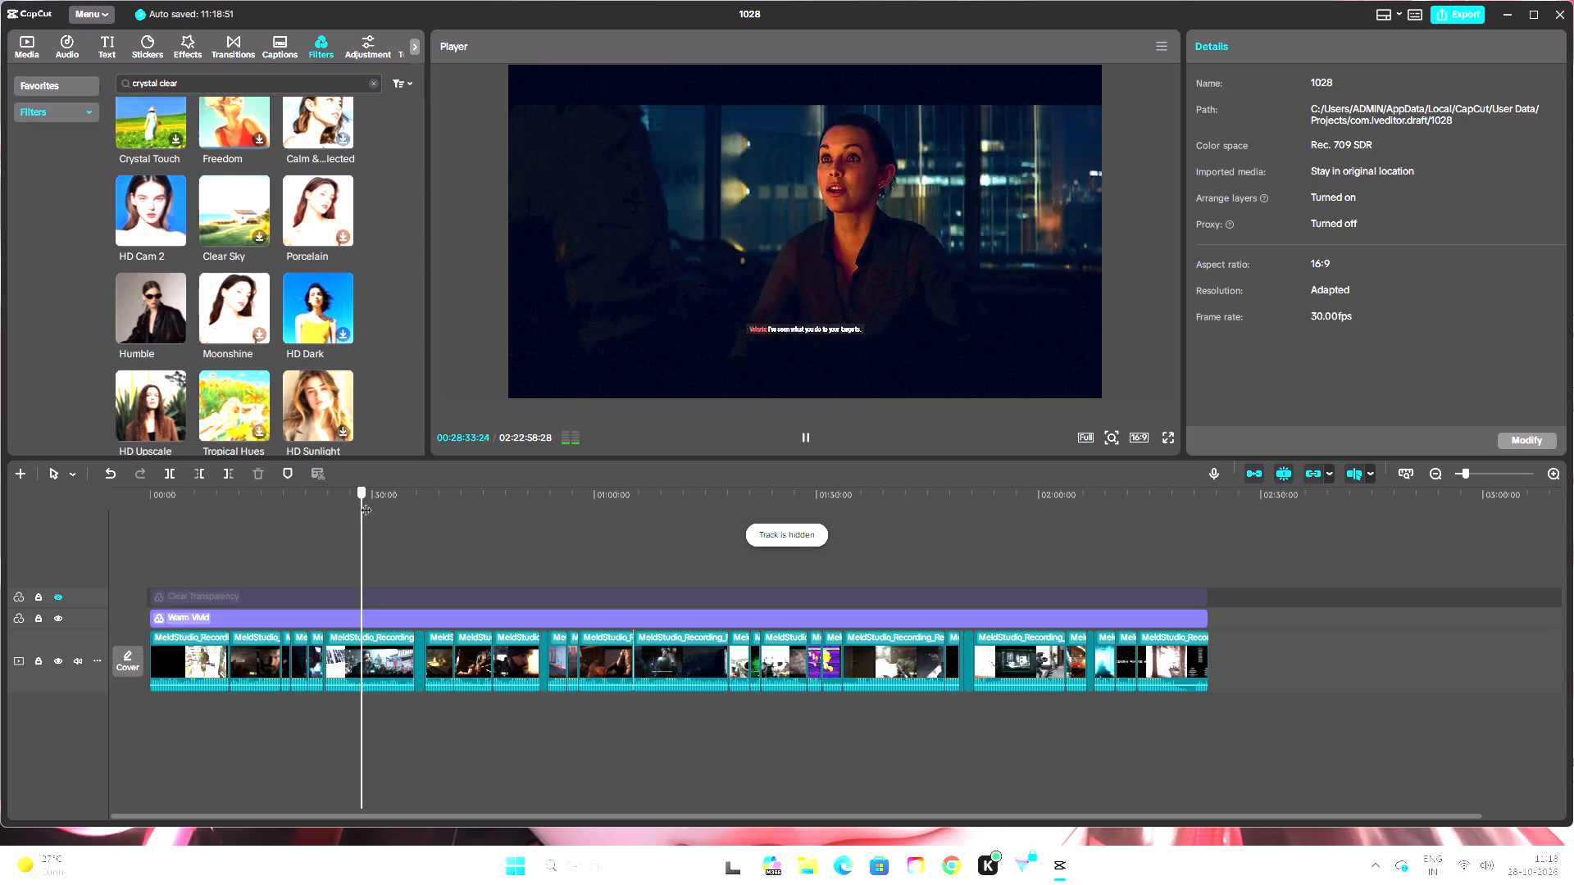
pyautogui.moveTo(366, 501); pyautogui.dragTo(393, 511)
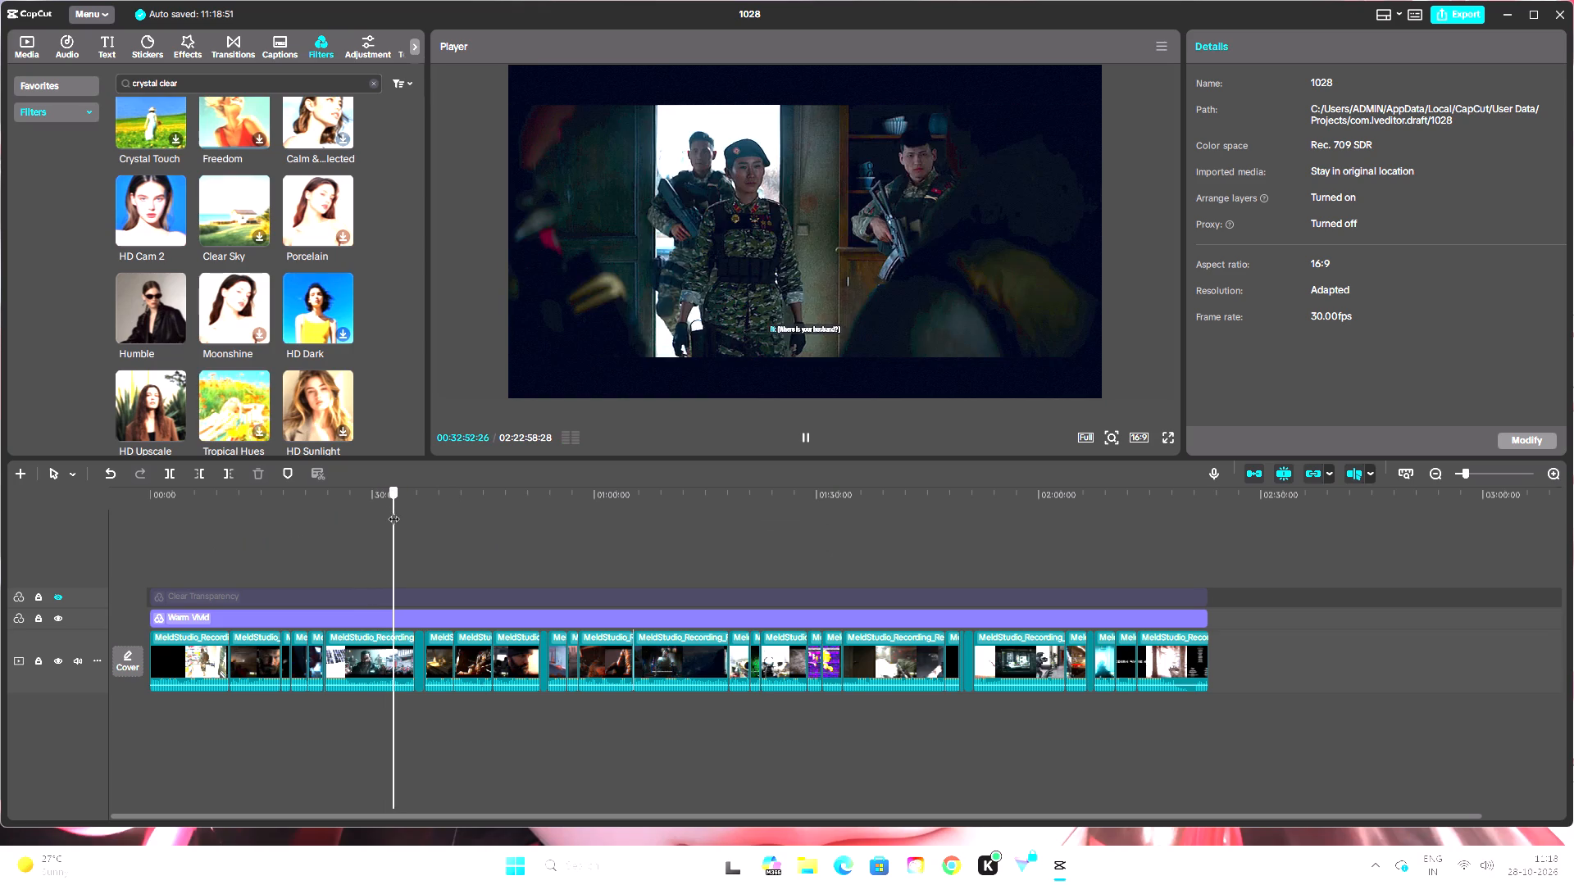
pyautogui.moveTo(393, 511); pyautogui.dragTo(398, 512)
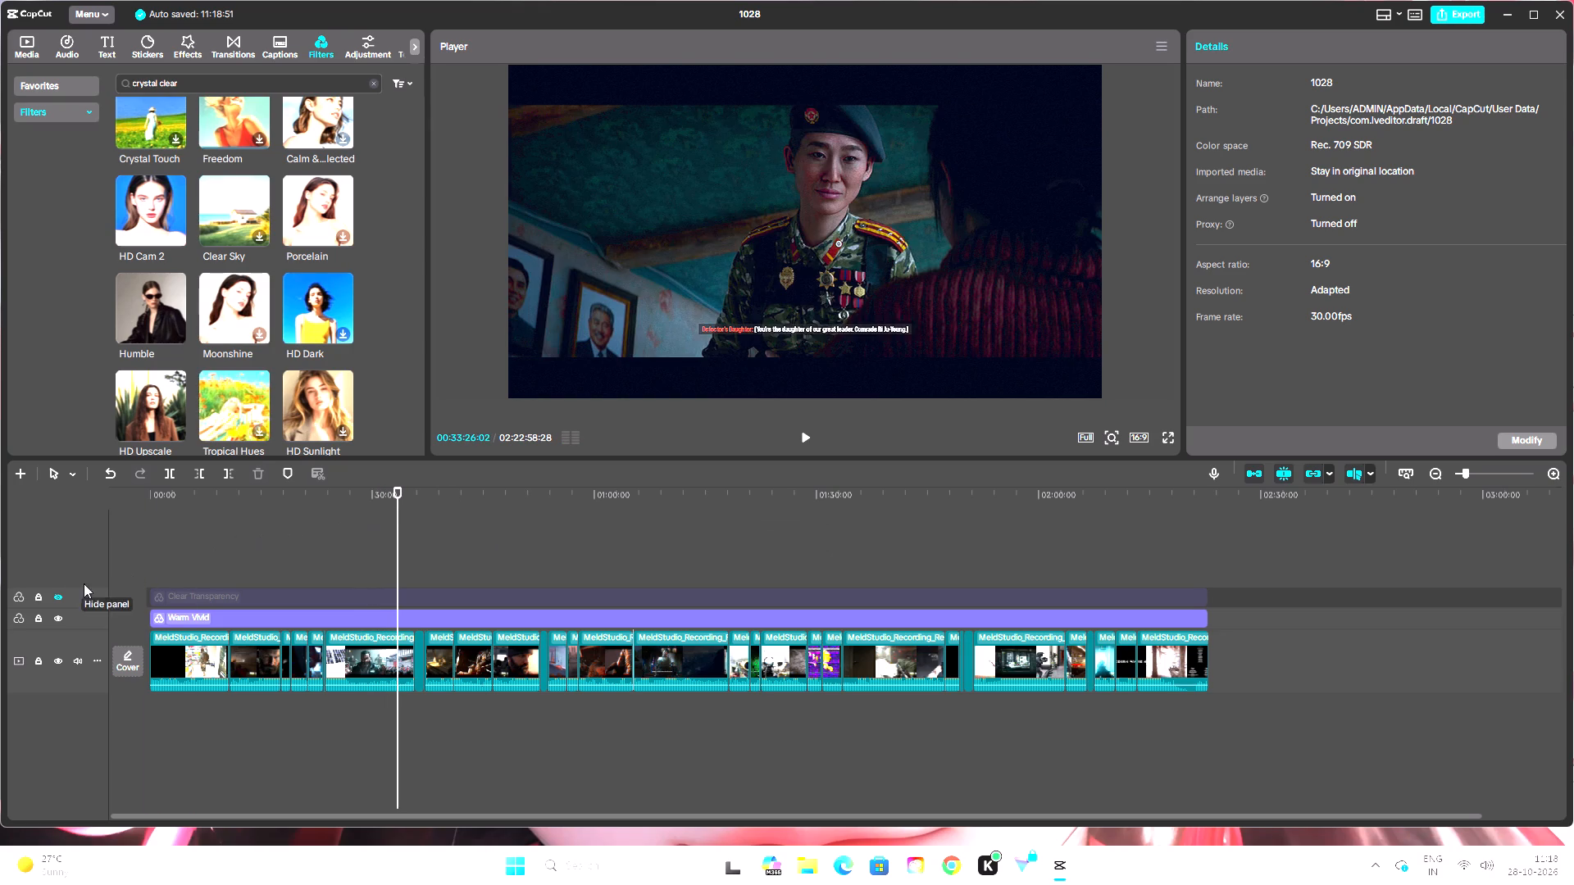
pyautogui.click(62, 599)
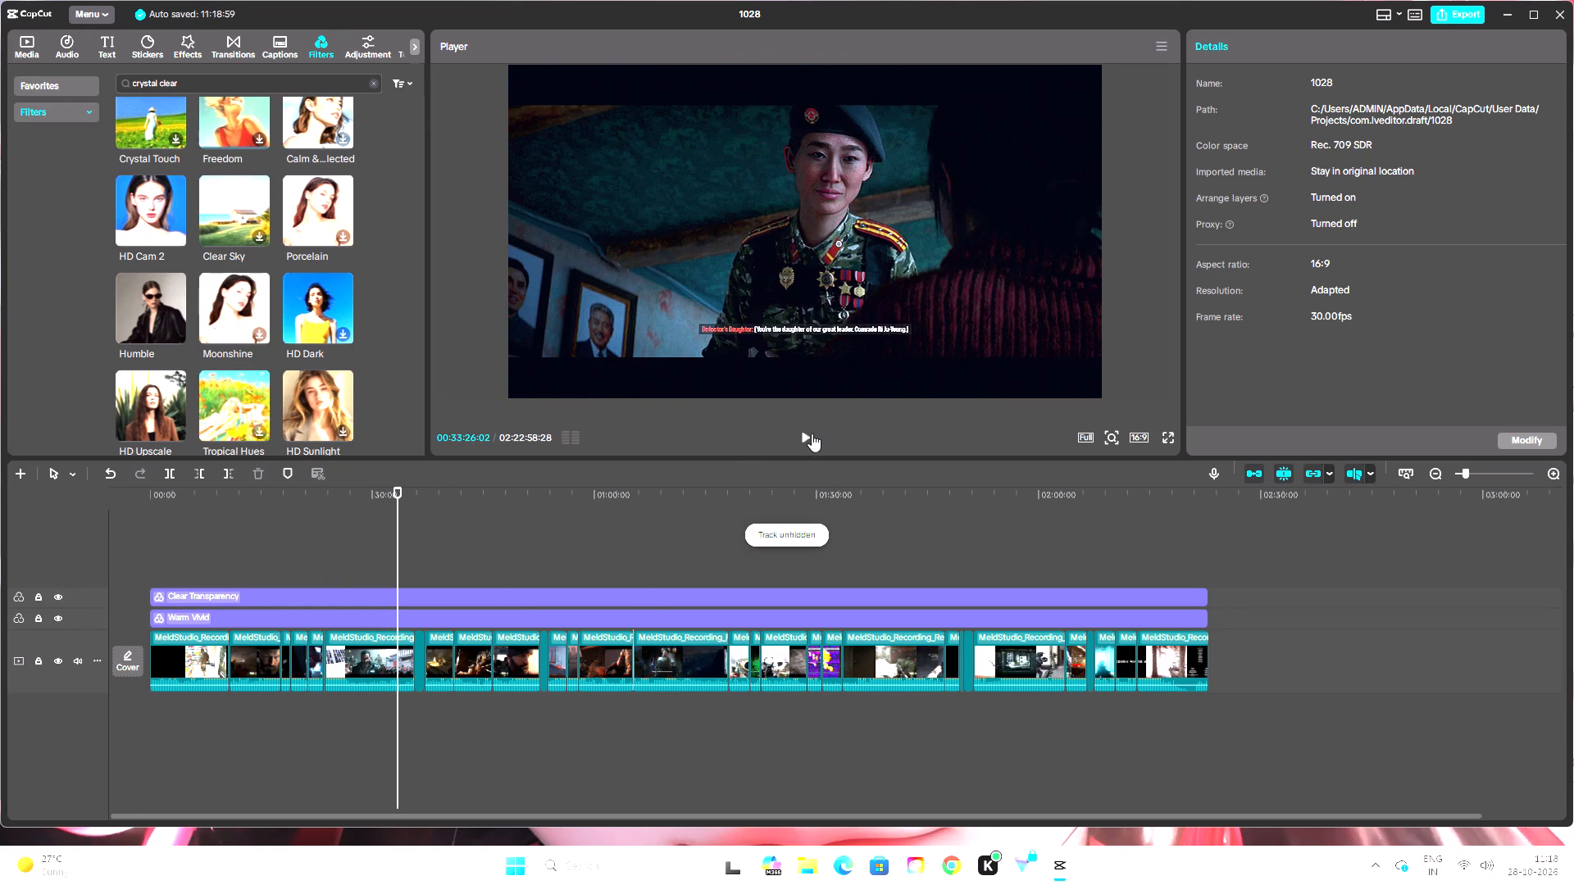
# Set the Clear Transparency filter's intensity to 30 while viewing the helicopter scene at 01:58:34.
pyautogui.click(811, 434)
pyautogui.click(1028, 584)
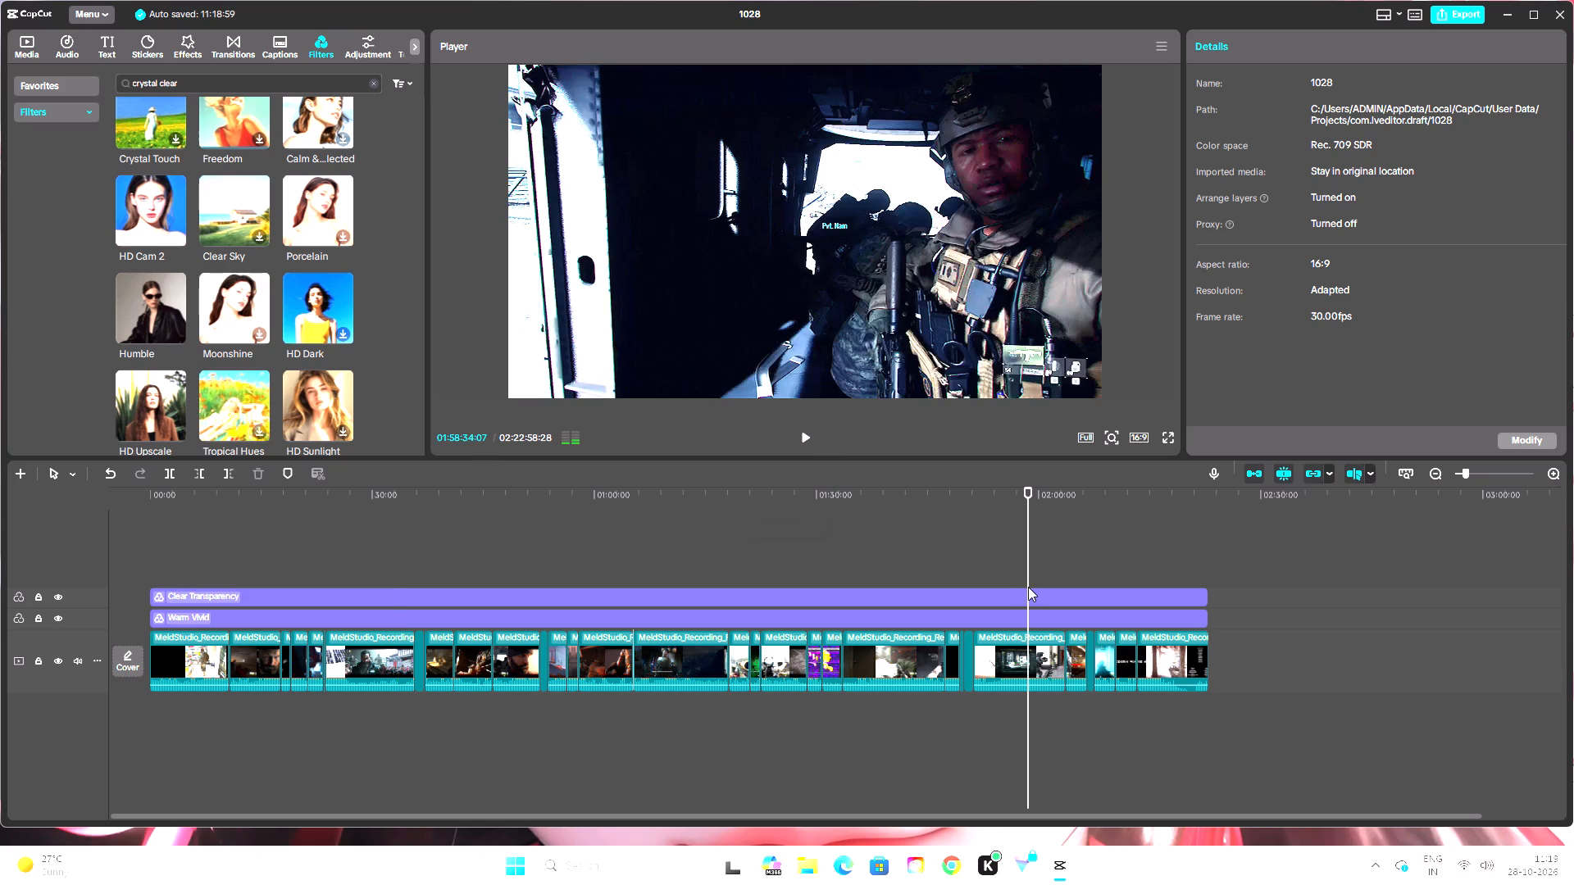
pyautogui.click(1030, 592)
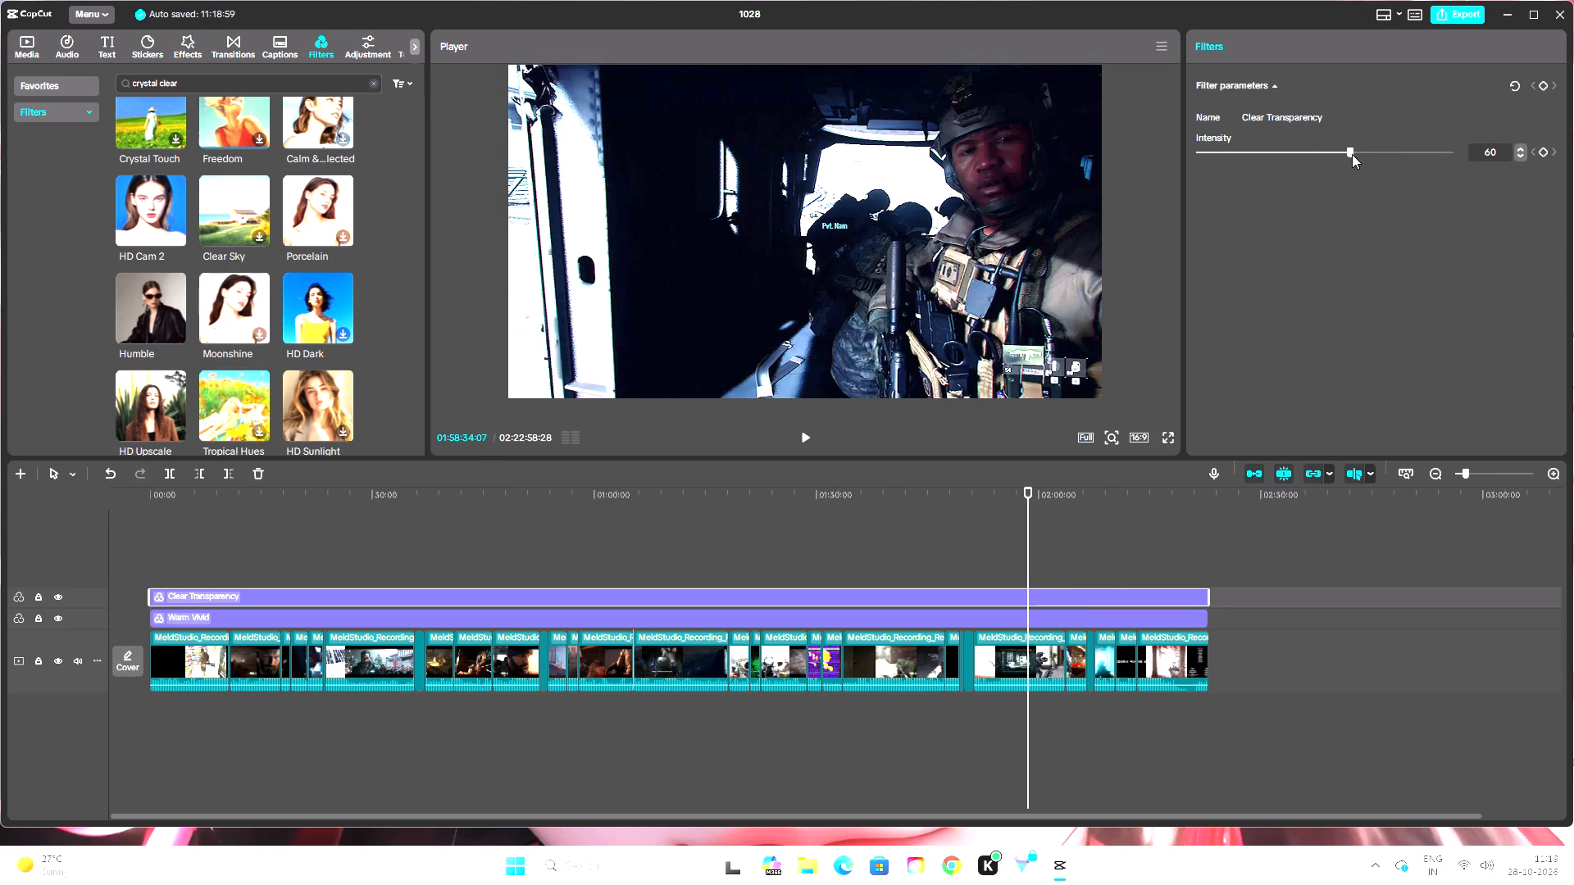
pyautogui.moveTo(1351, 154); pyautogui.dragTo(1317, 167)
pyautogui.moveTo(1317, 167); pyautogui.dragTo(1276, 187)
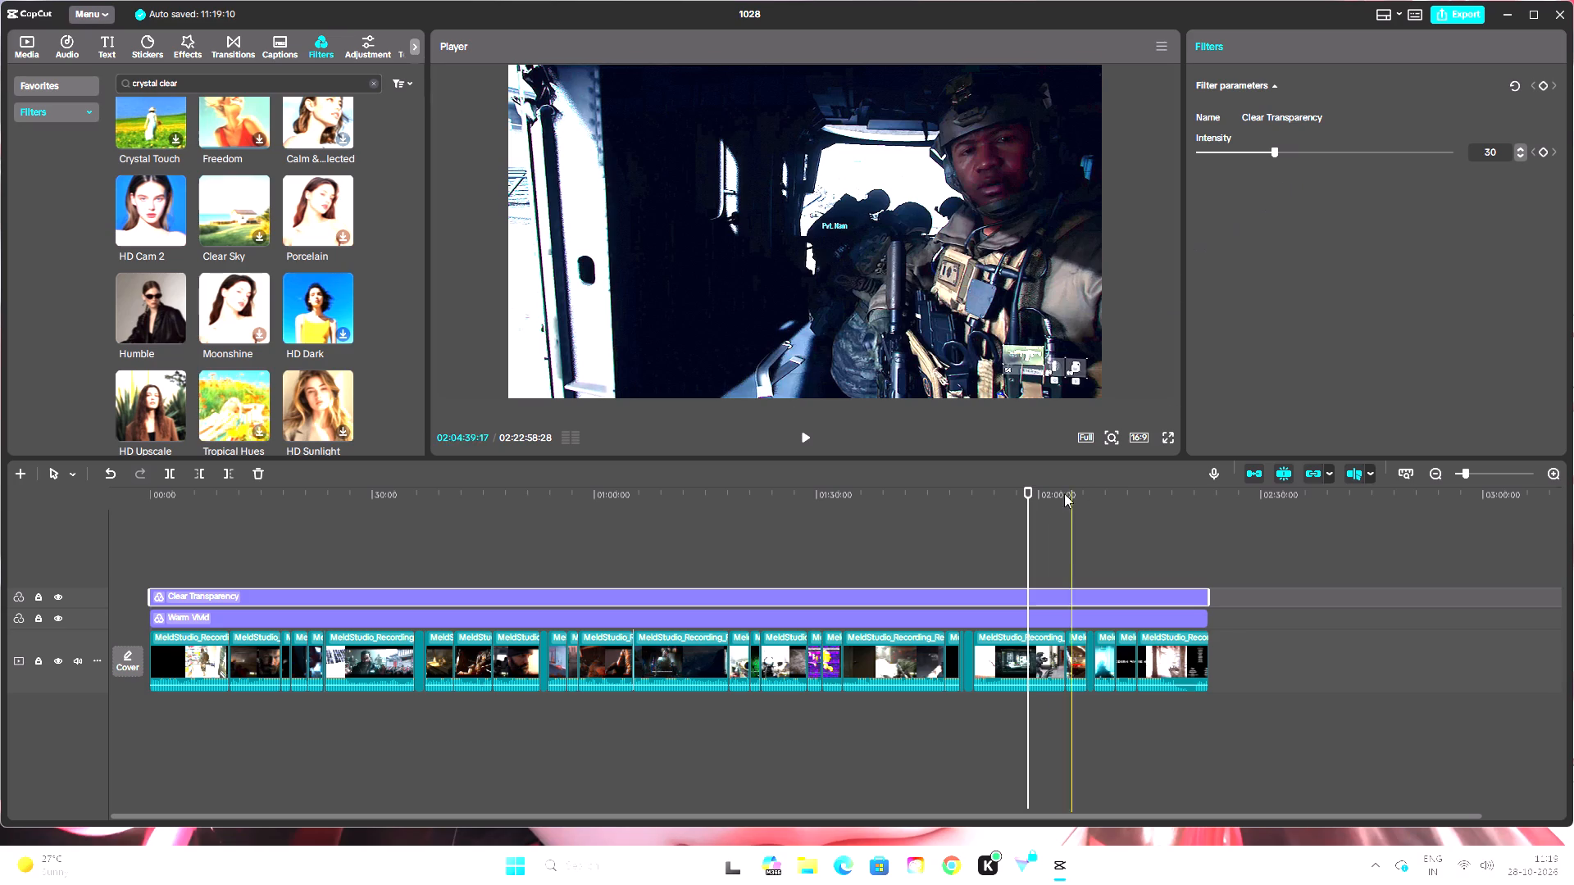
# Play the red-lit scene from about 01:46:00 while hiding and unhiding the Clear Transparency track to compare the picture.
pyautogui.moveTo(1024, 491); pyautogui.dragTo(834, 499)
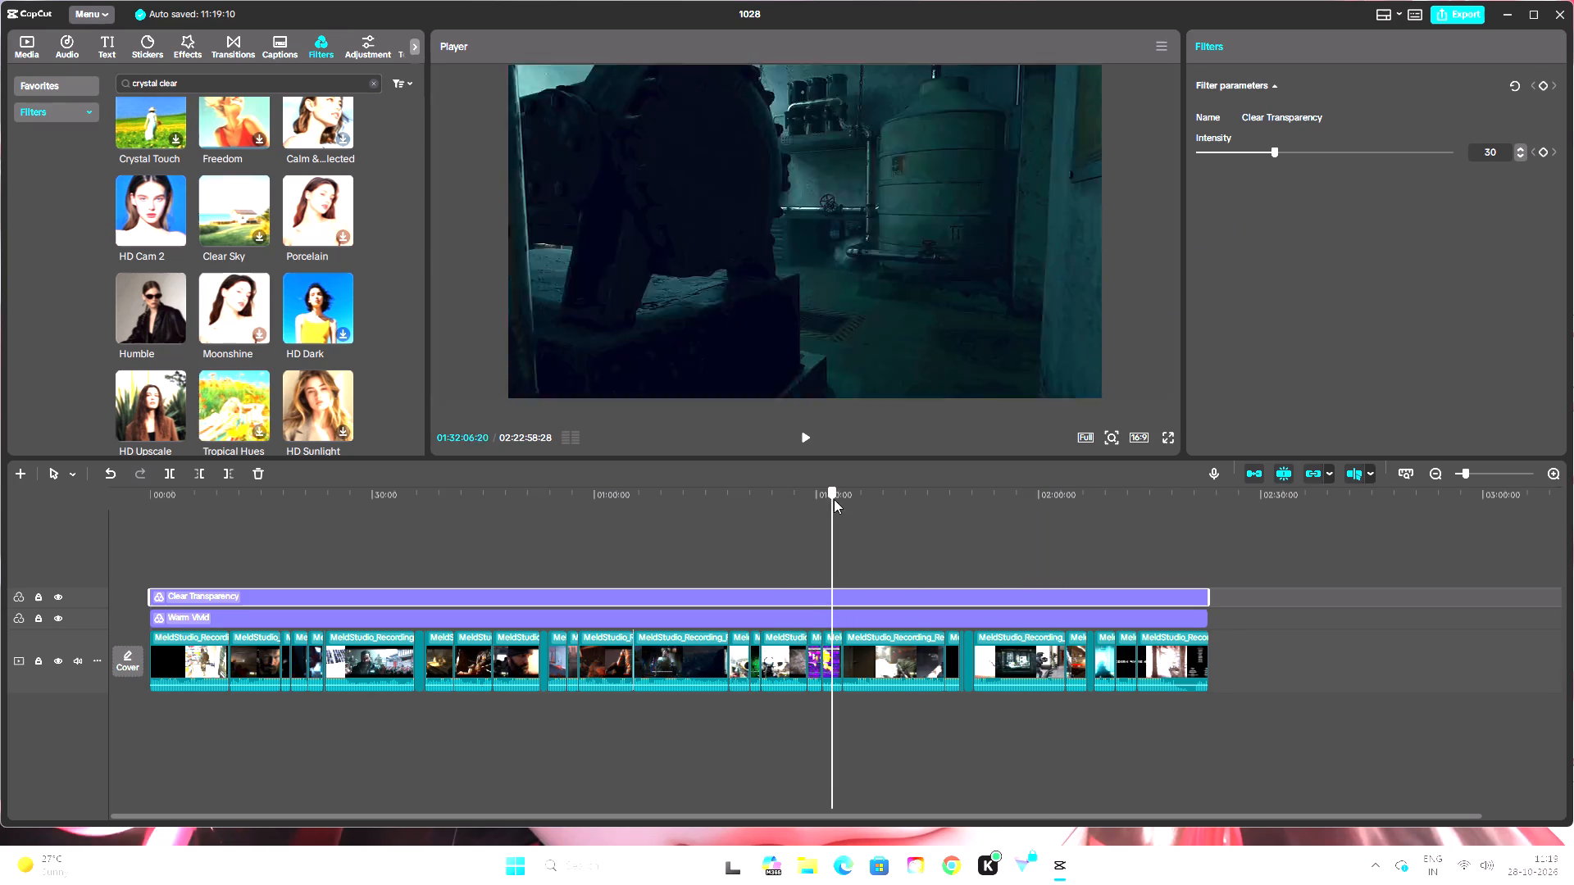
pyautogui.moveTo(834, 499); pyautogui.dragTo(880, 518)
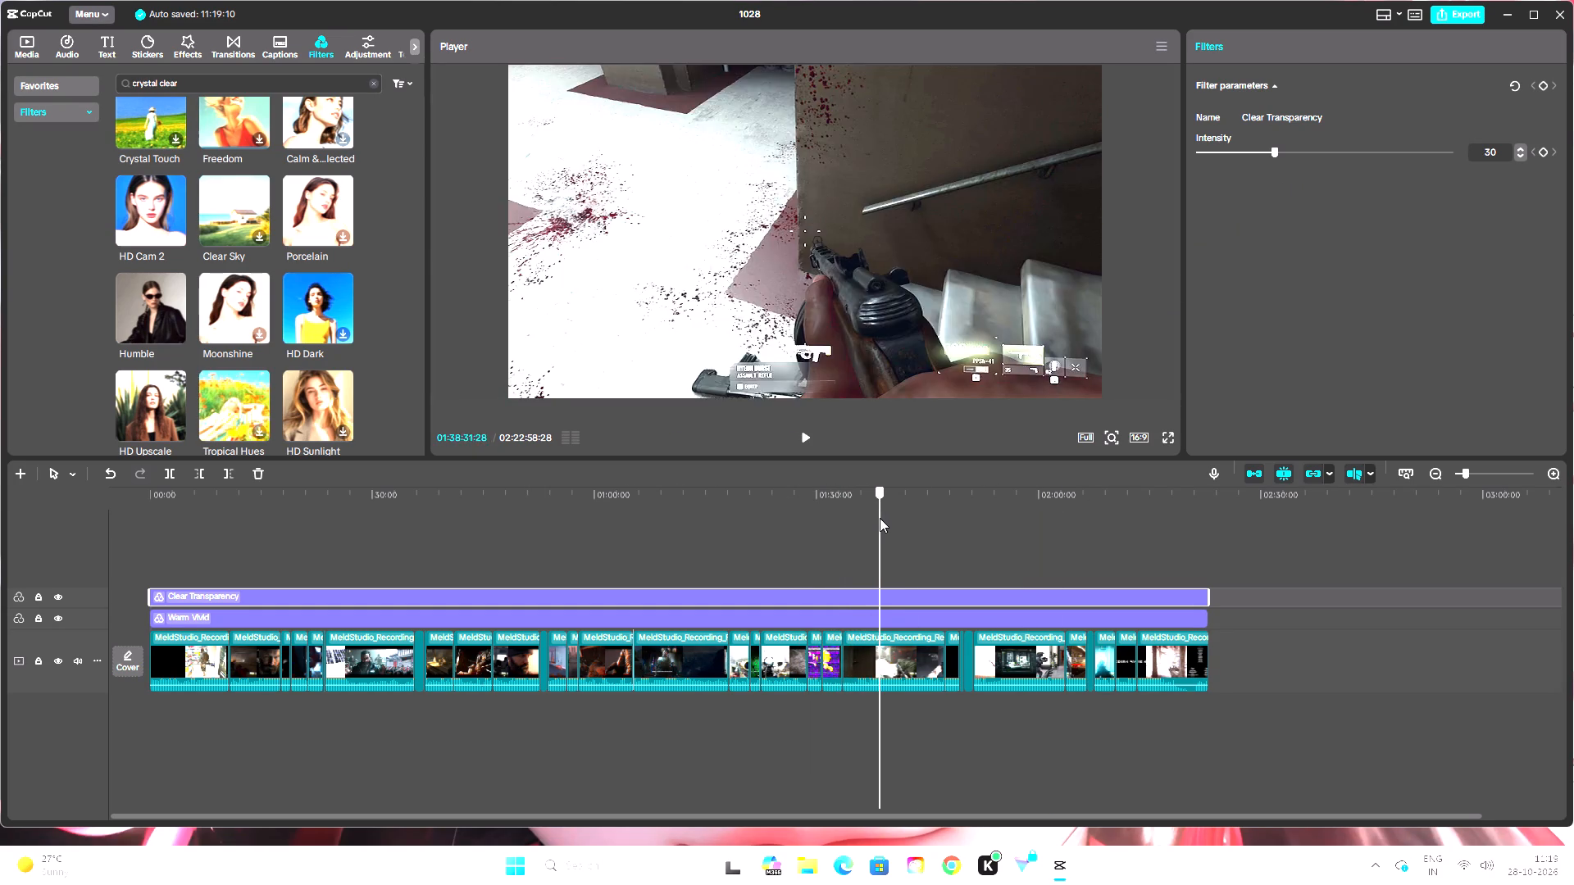
pyautogui.moveTo(880, 518); pyautogui.dragTo(926, 529)
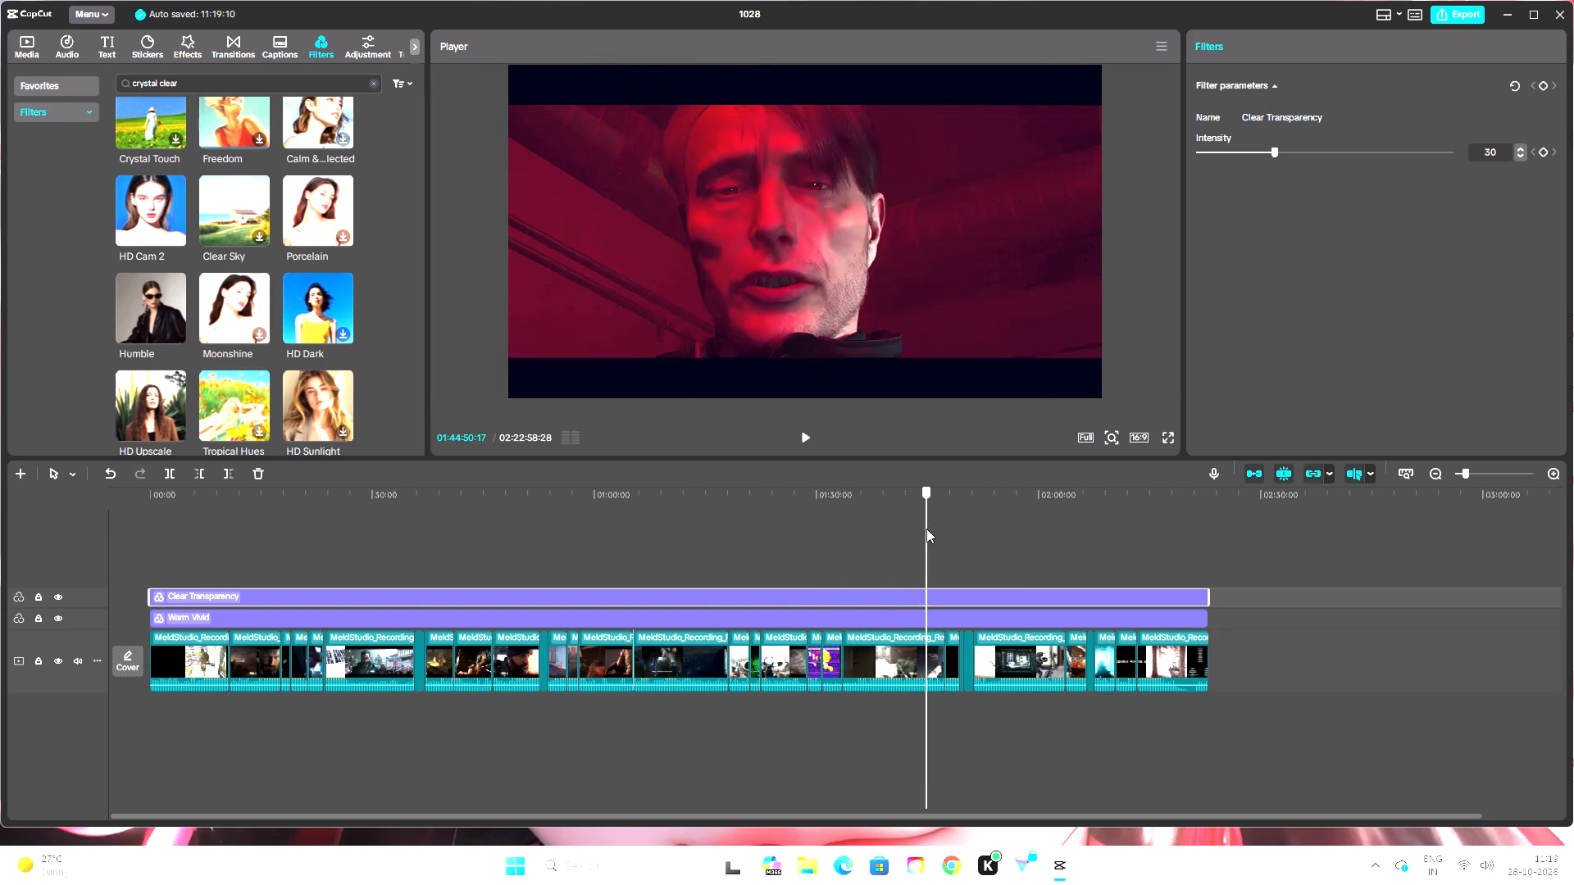
pyautogui.moveTo(926, 529); pyautogui.dragTo(935, 531)
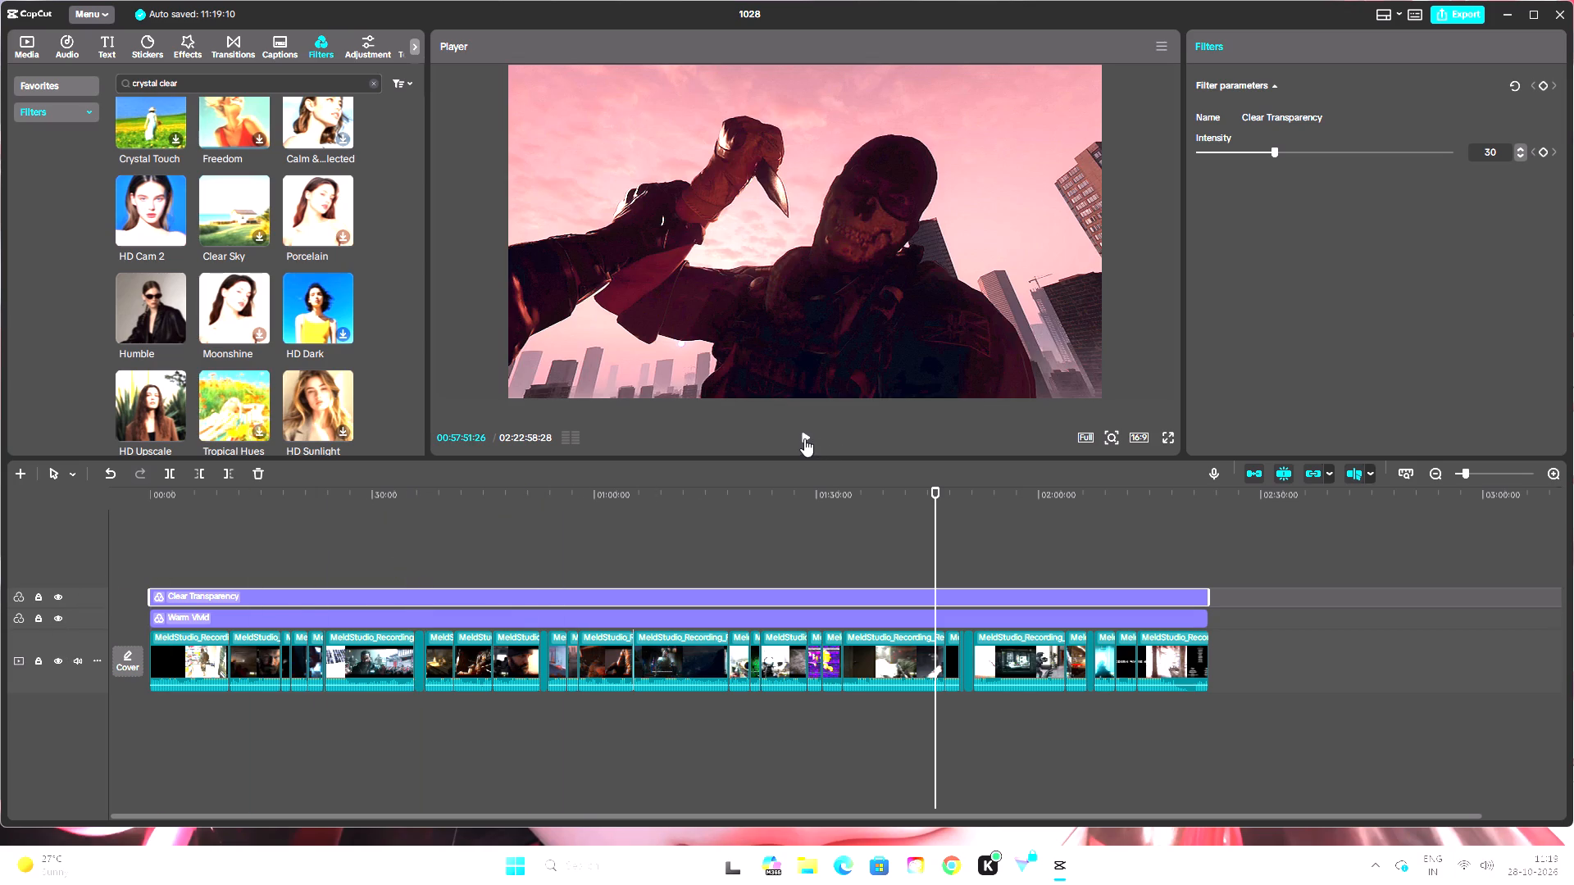
pyautogui.click(804, 438)
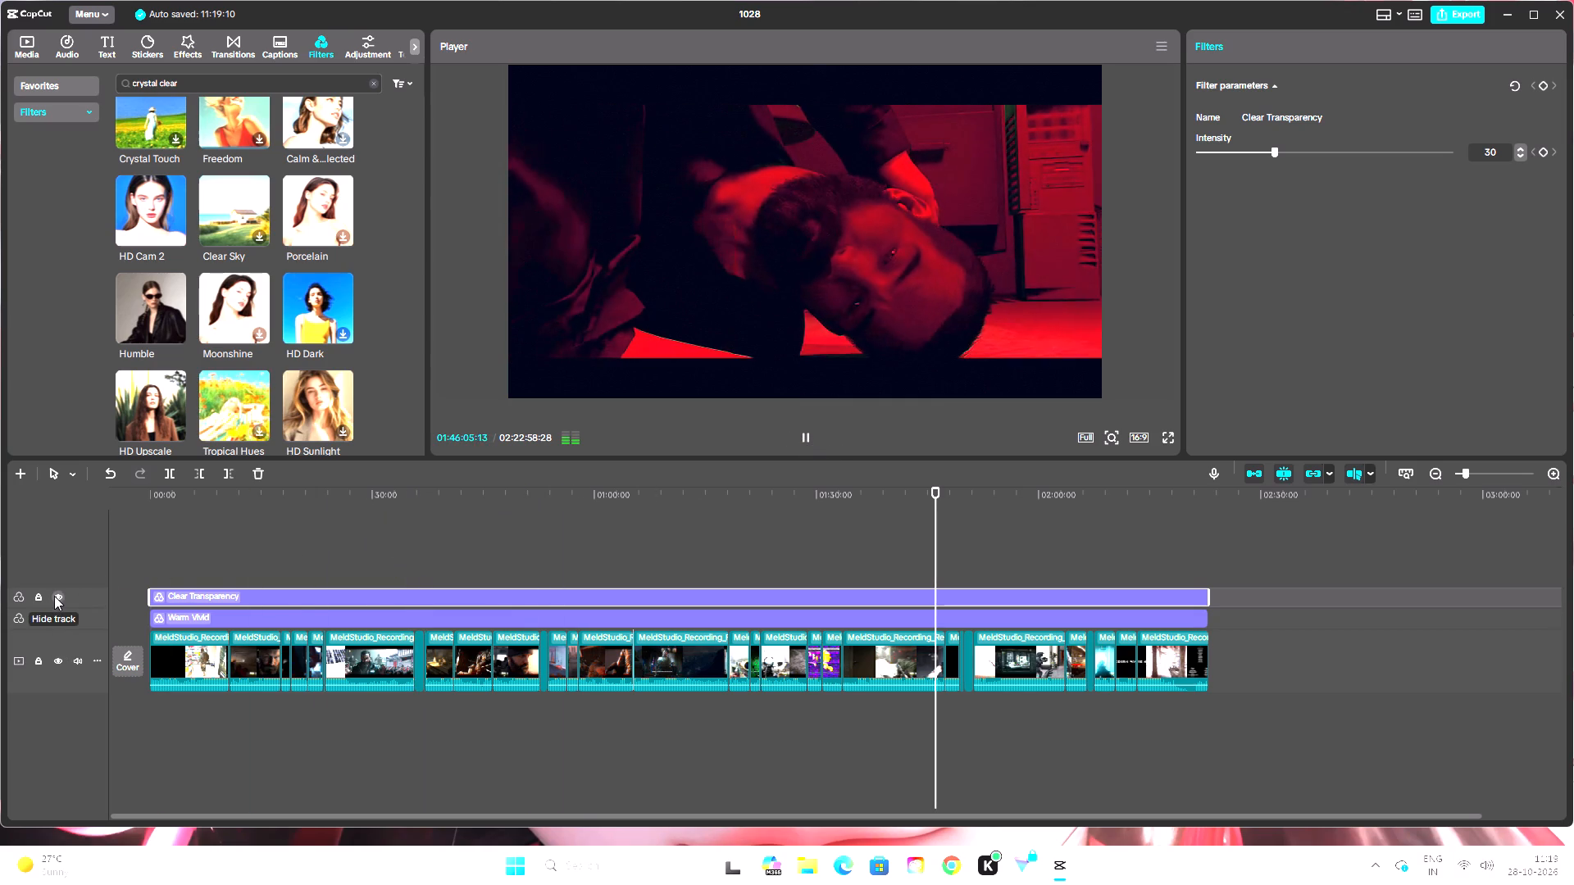
pyautogui.click(54, 596)
pyautogui.click(54, 596)
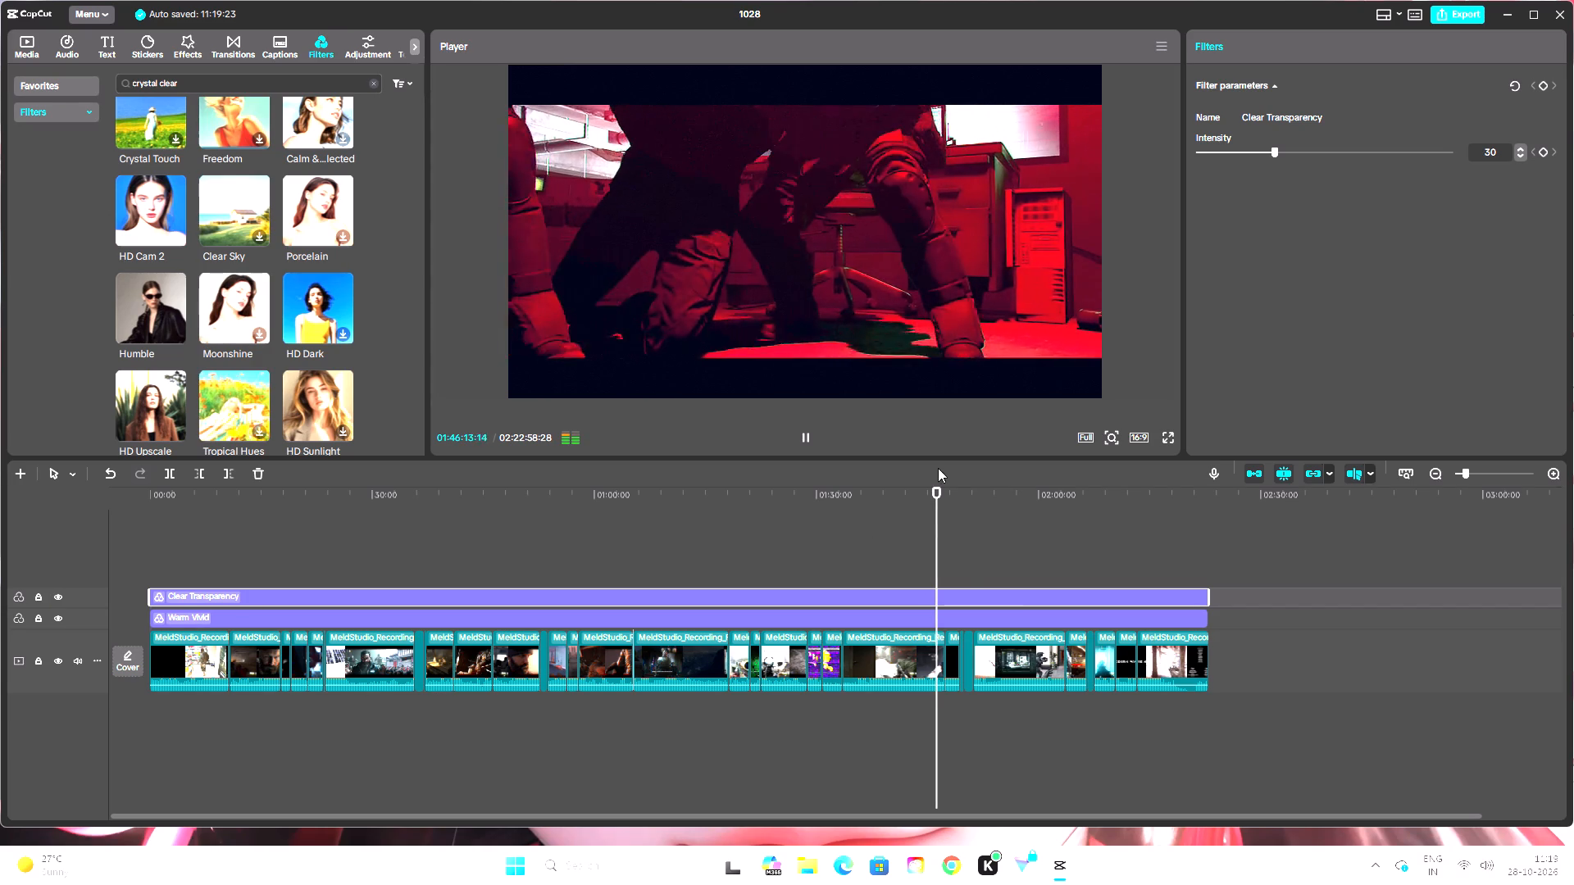
# Replay the scene from 01:45:17 while repeatedly toggling the Clear Transparency track's visibility to compare the picture, leaving the track visible.
pyautogui.moveTo(939, 493); pyautogui.dragTo(930, 505)
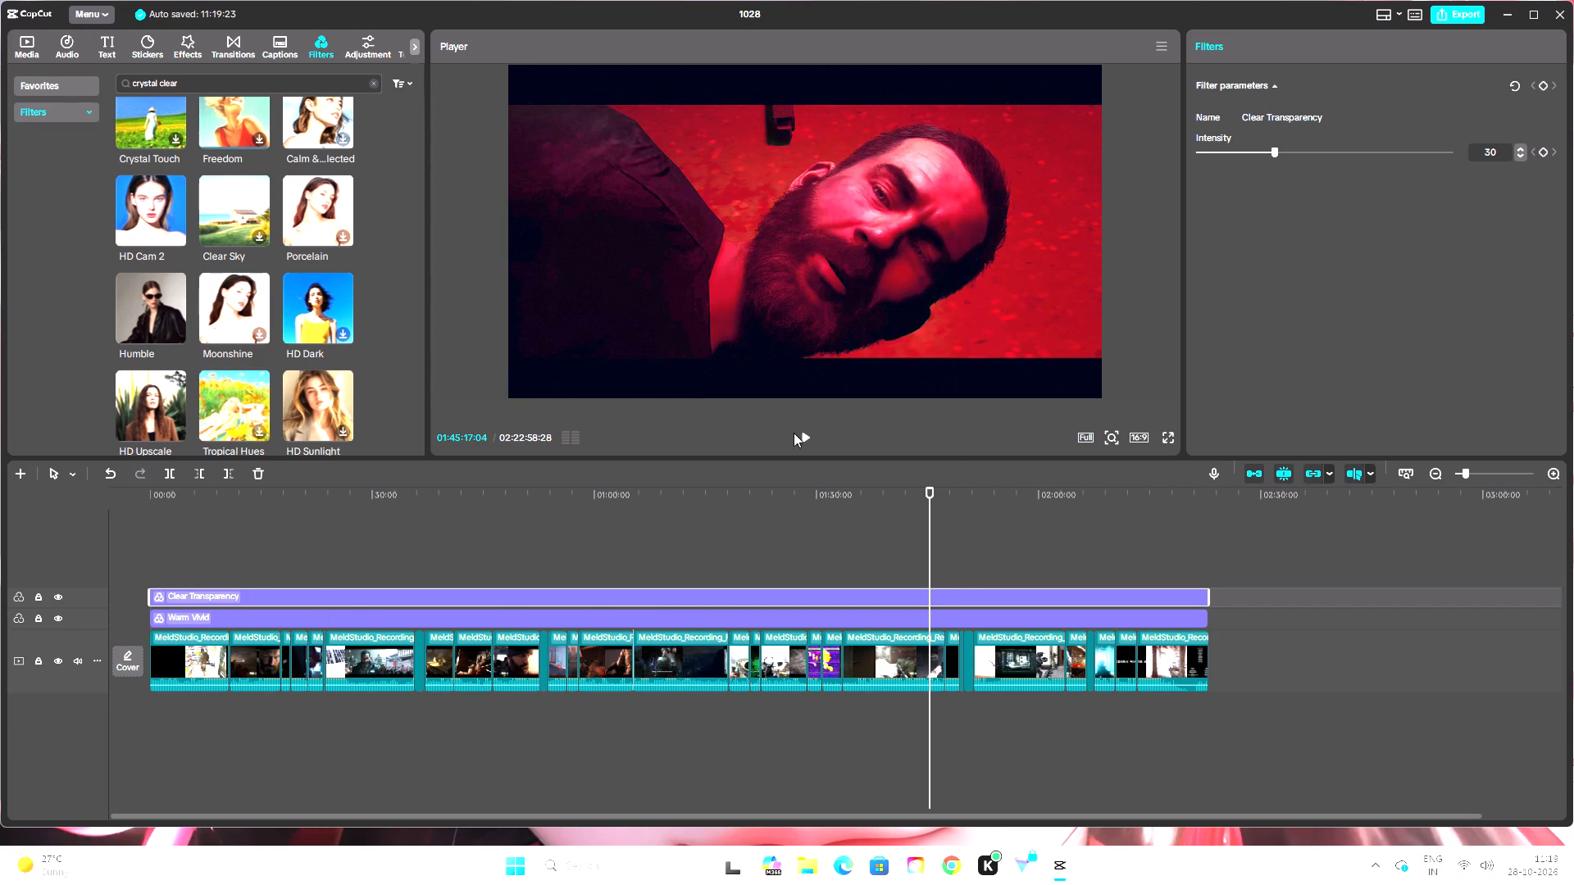
pyautogui.click(798, 436)
pyautogui.click(63, 597)
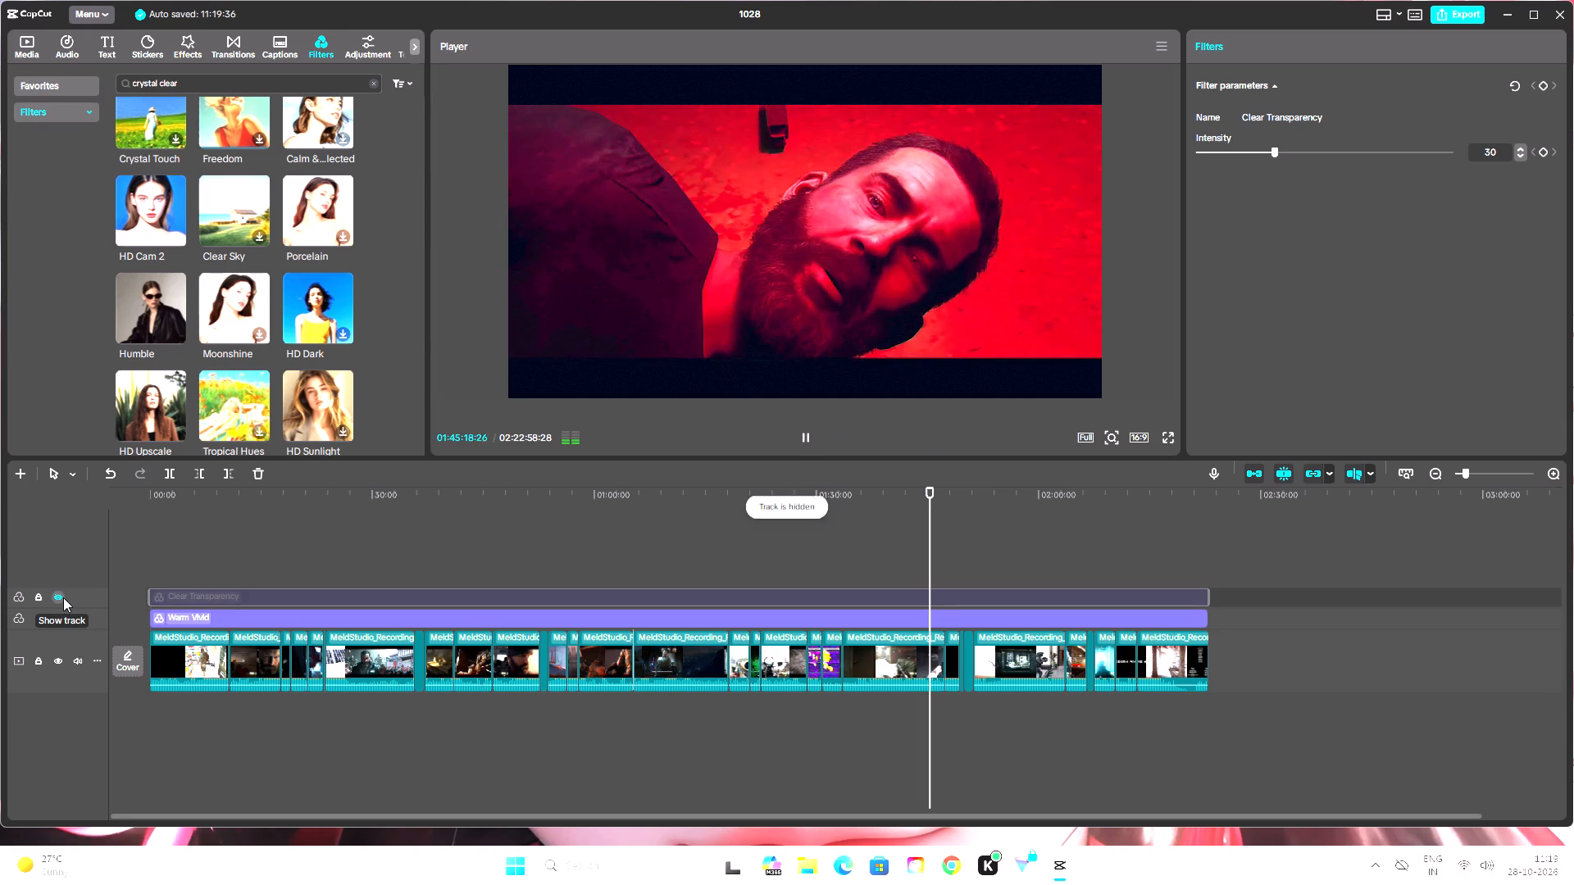
pyautogui.click(63, 597)
pyautogui.click(63, 597)
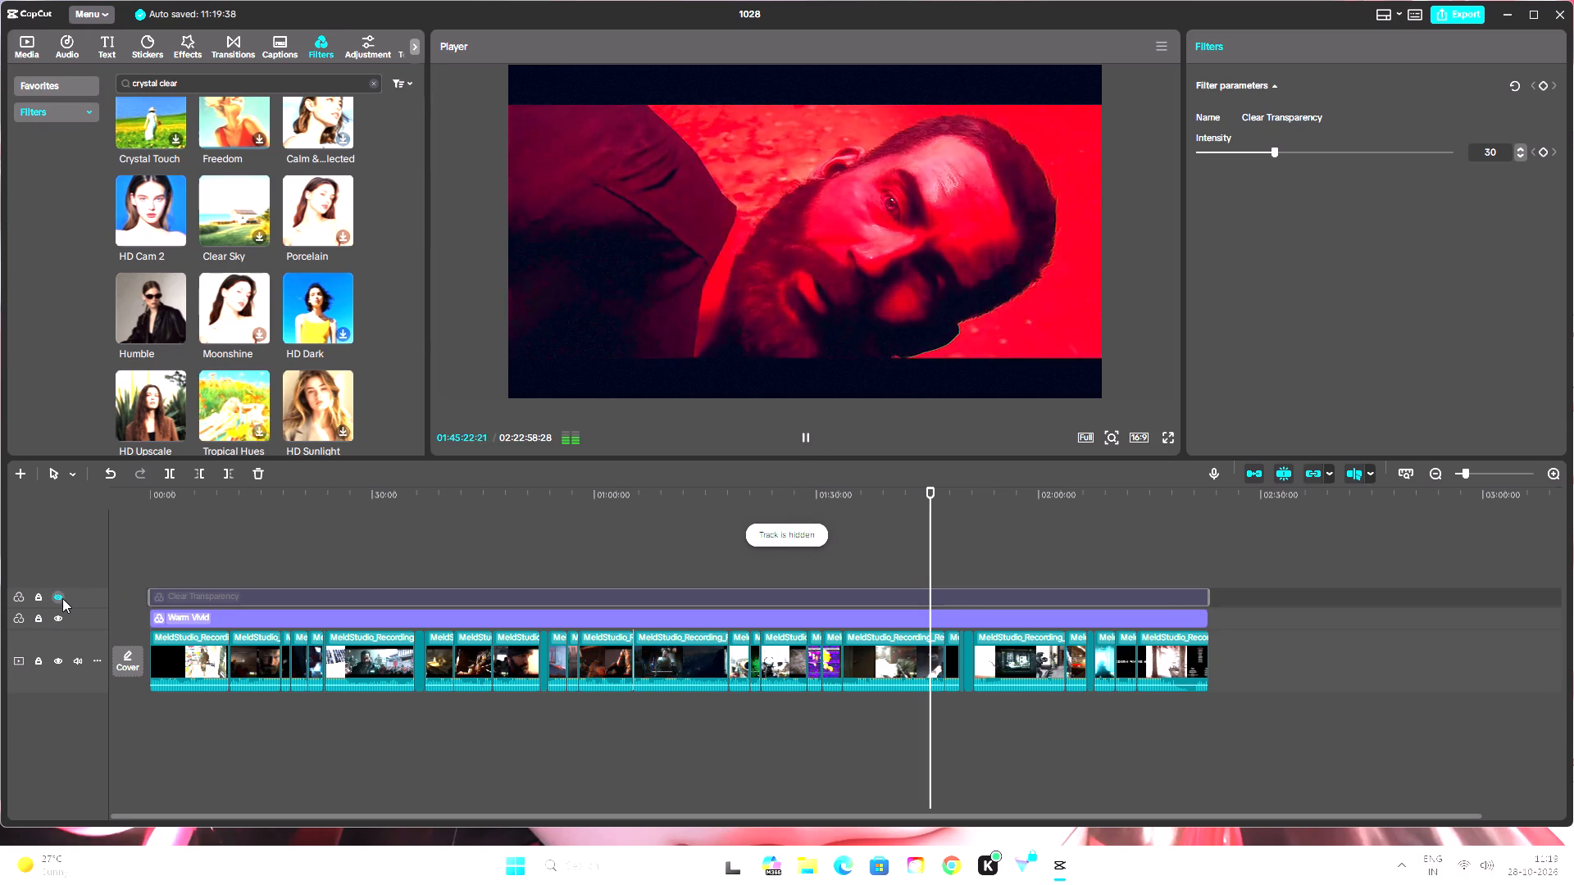
pyautogui.click(62, 598)
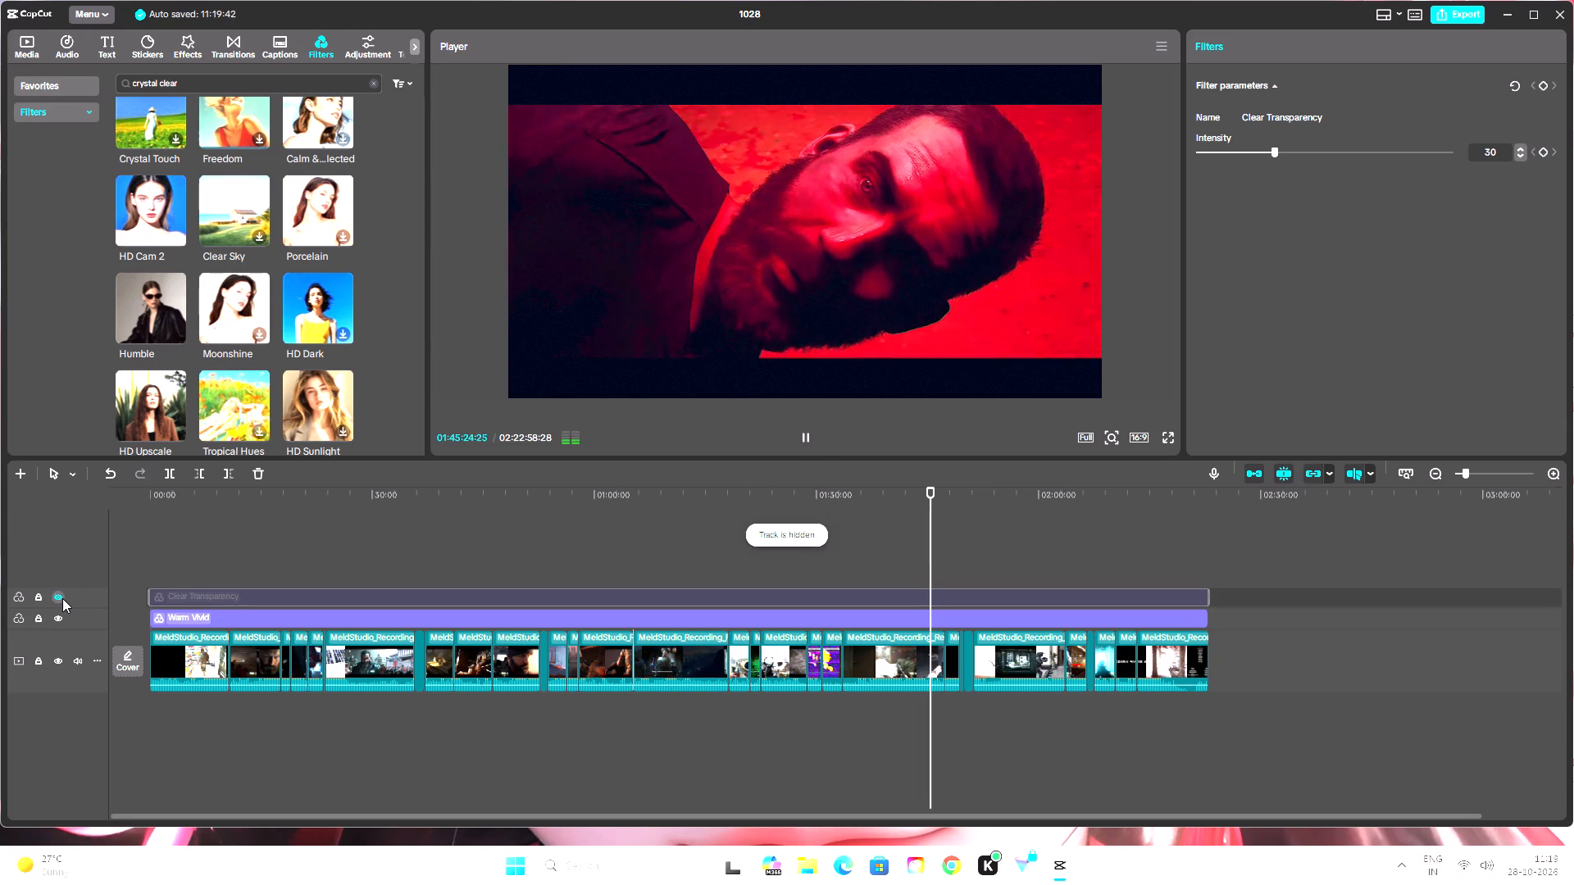
pyautogui.click(62, 598)
pyautogui.click(62, 598)
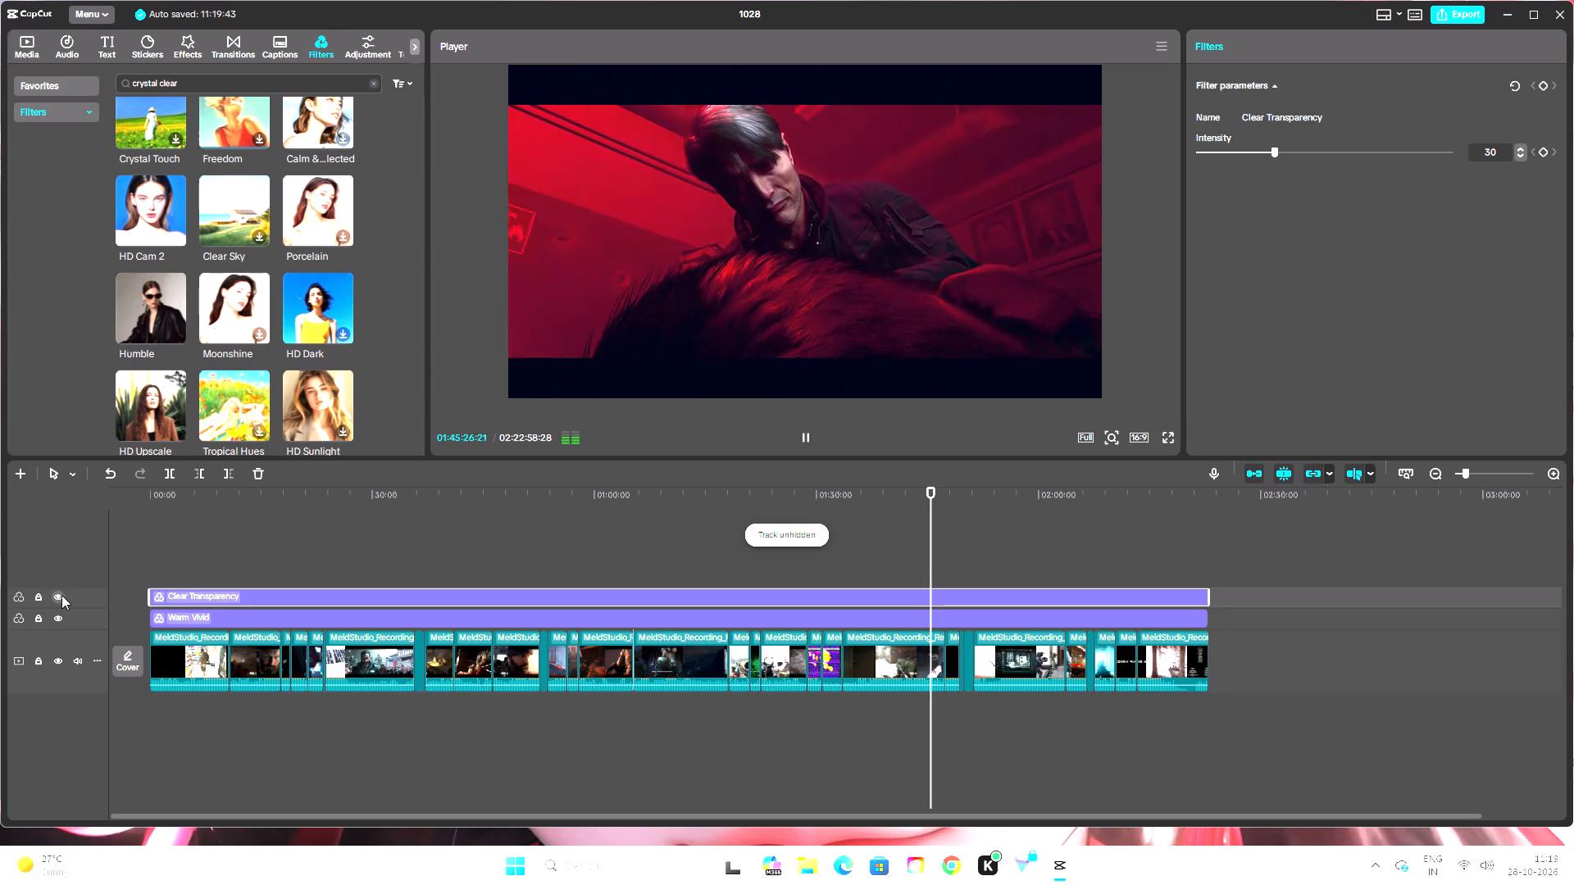
pyautogui.click(61, 595)
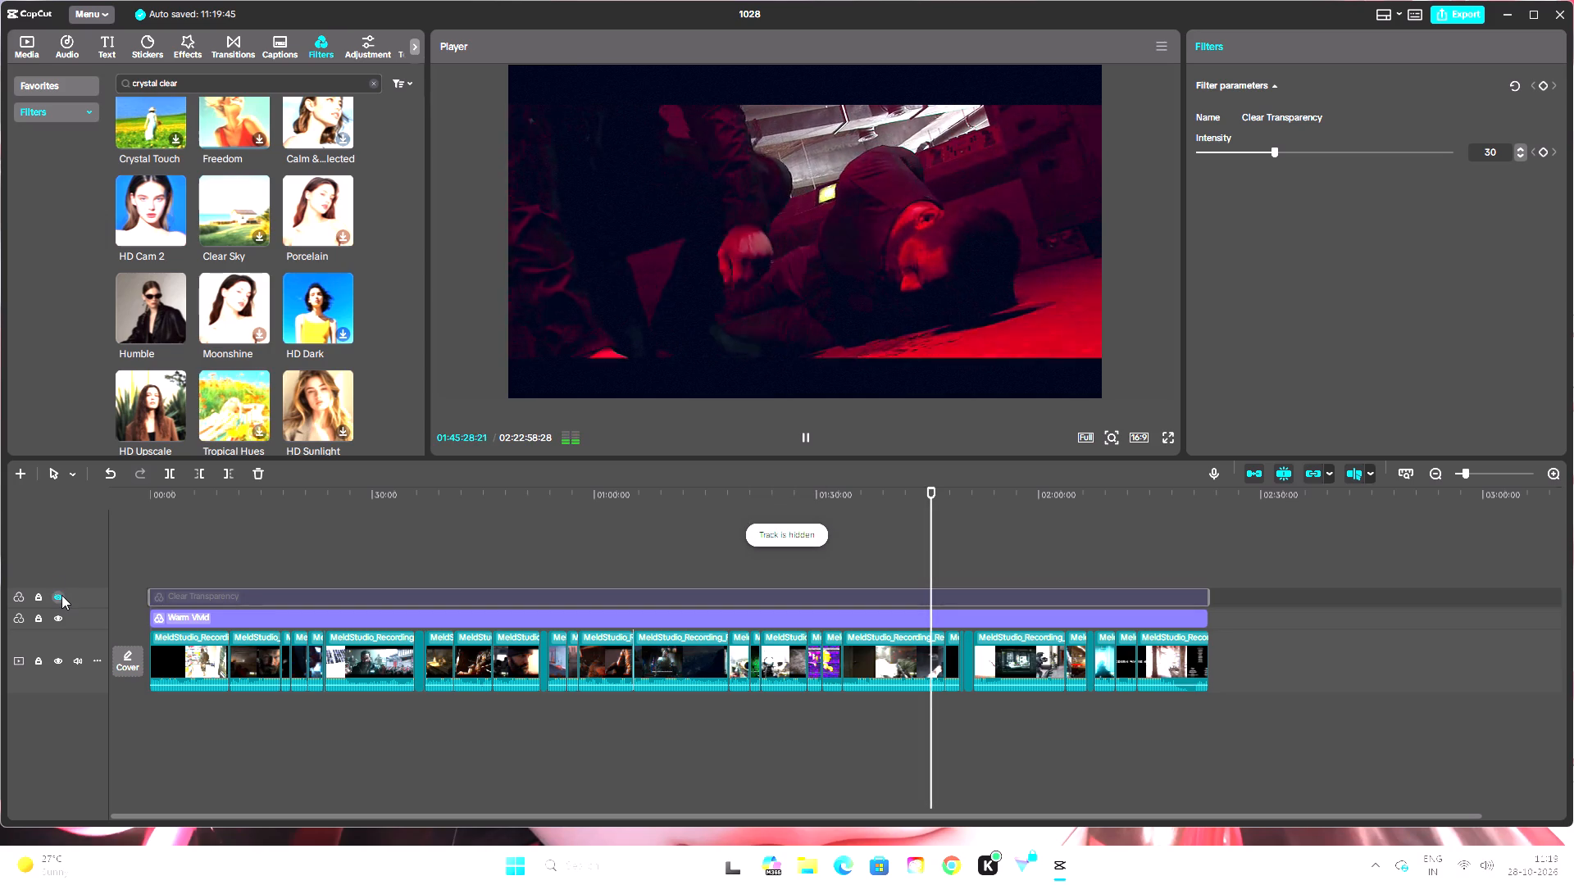
pyautogui.click(61, 595)
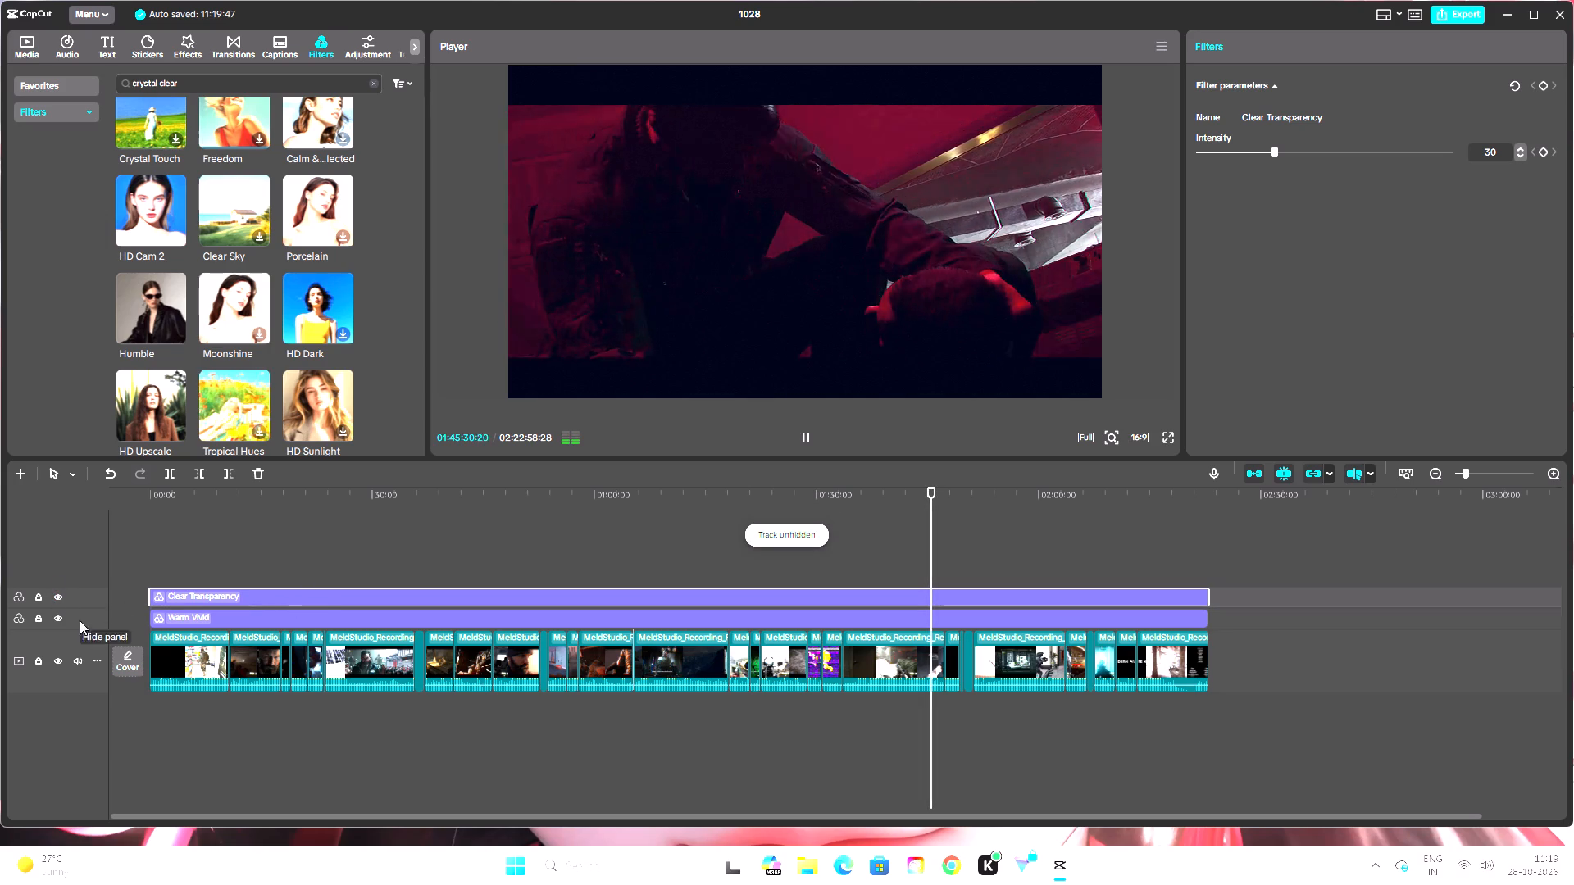
pyautogui.click(52, 597)
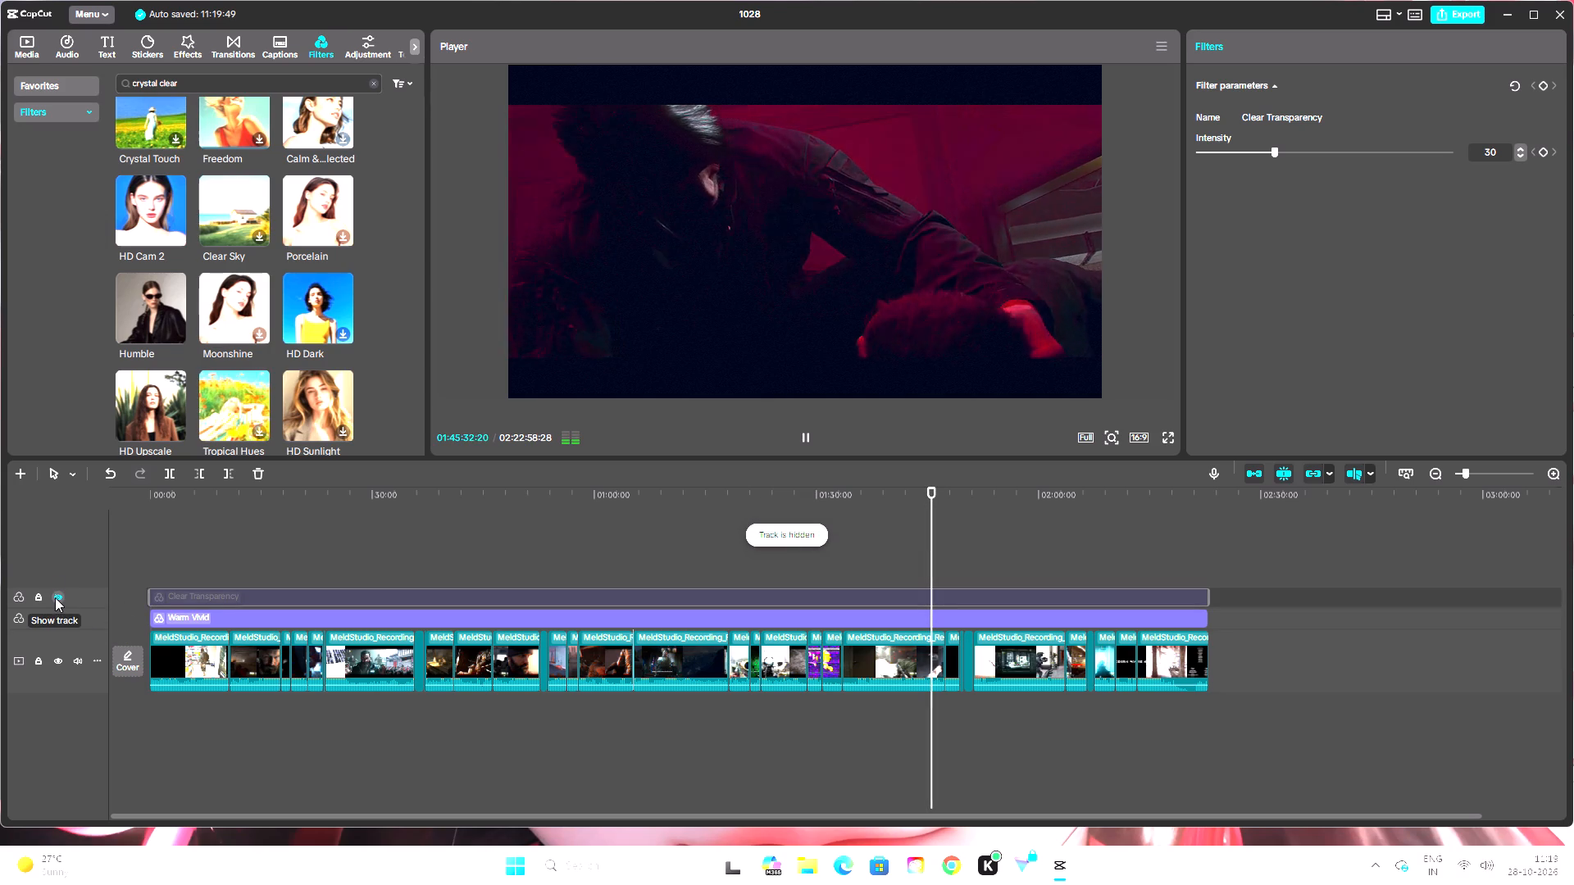
pyautogui.click(55, 597)
pyautogui.click(55, 597)
pyautogui.click(55, 597)
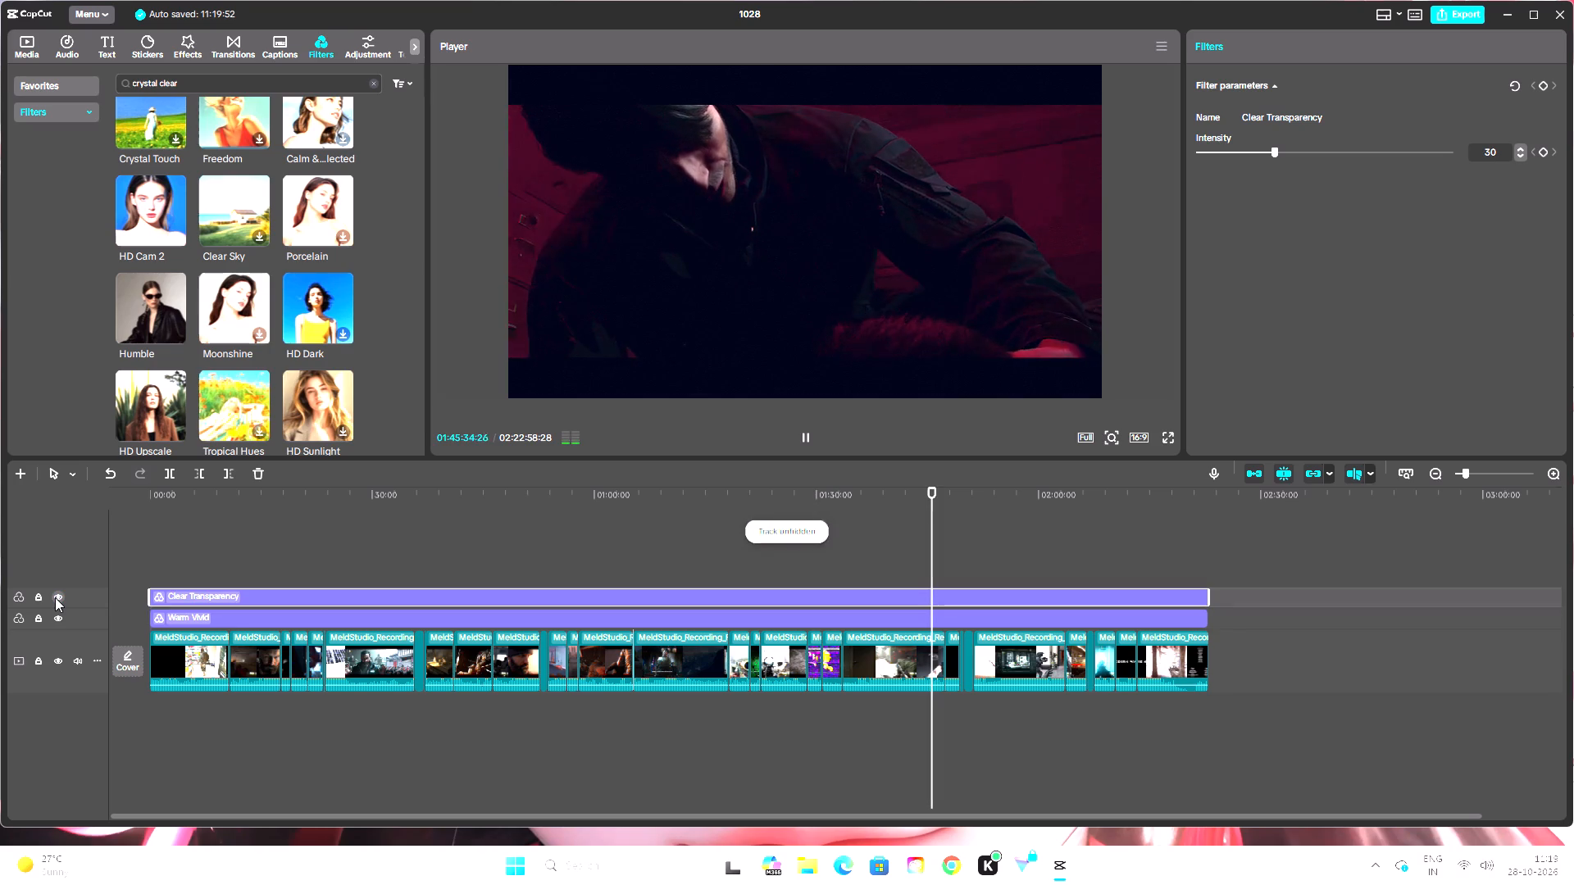
pyautogui.click(55, 597)
pyautogui.click(55, 597)
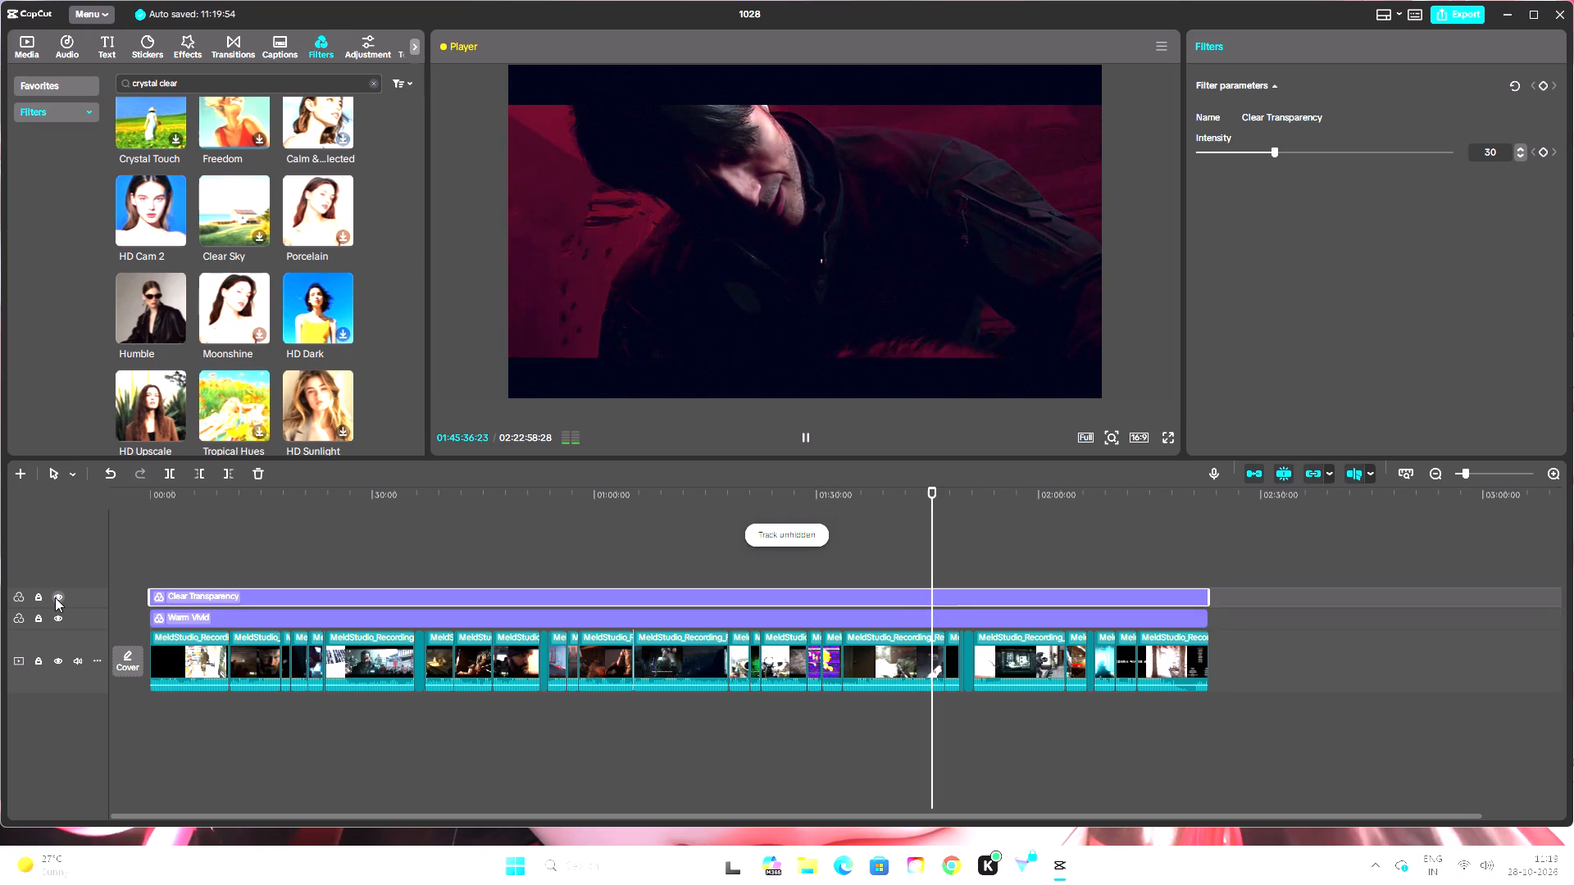
pyautogui.click(55, 597)
pyautogui.click(55, 597)
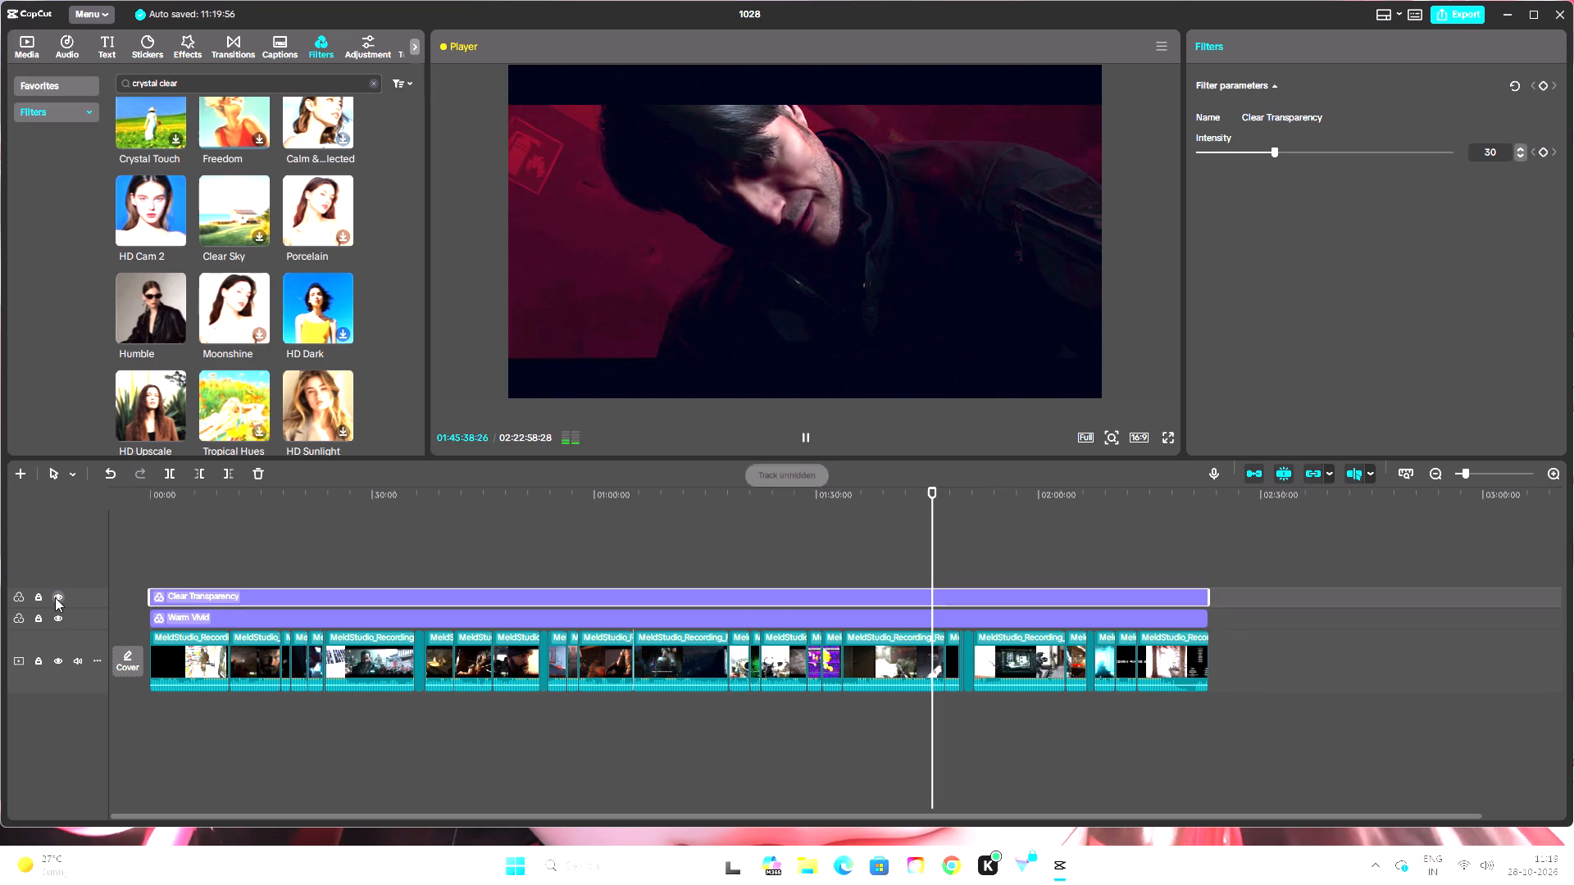
pyautogui.click(55, 597)
pyautogui.click(55, 597)
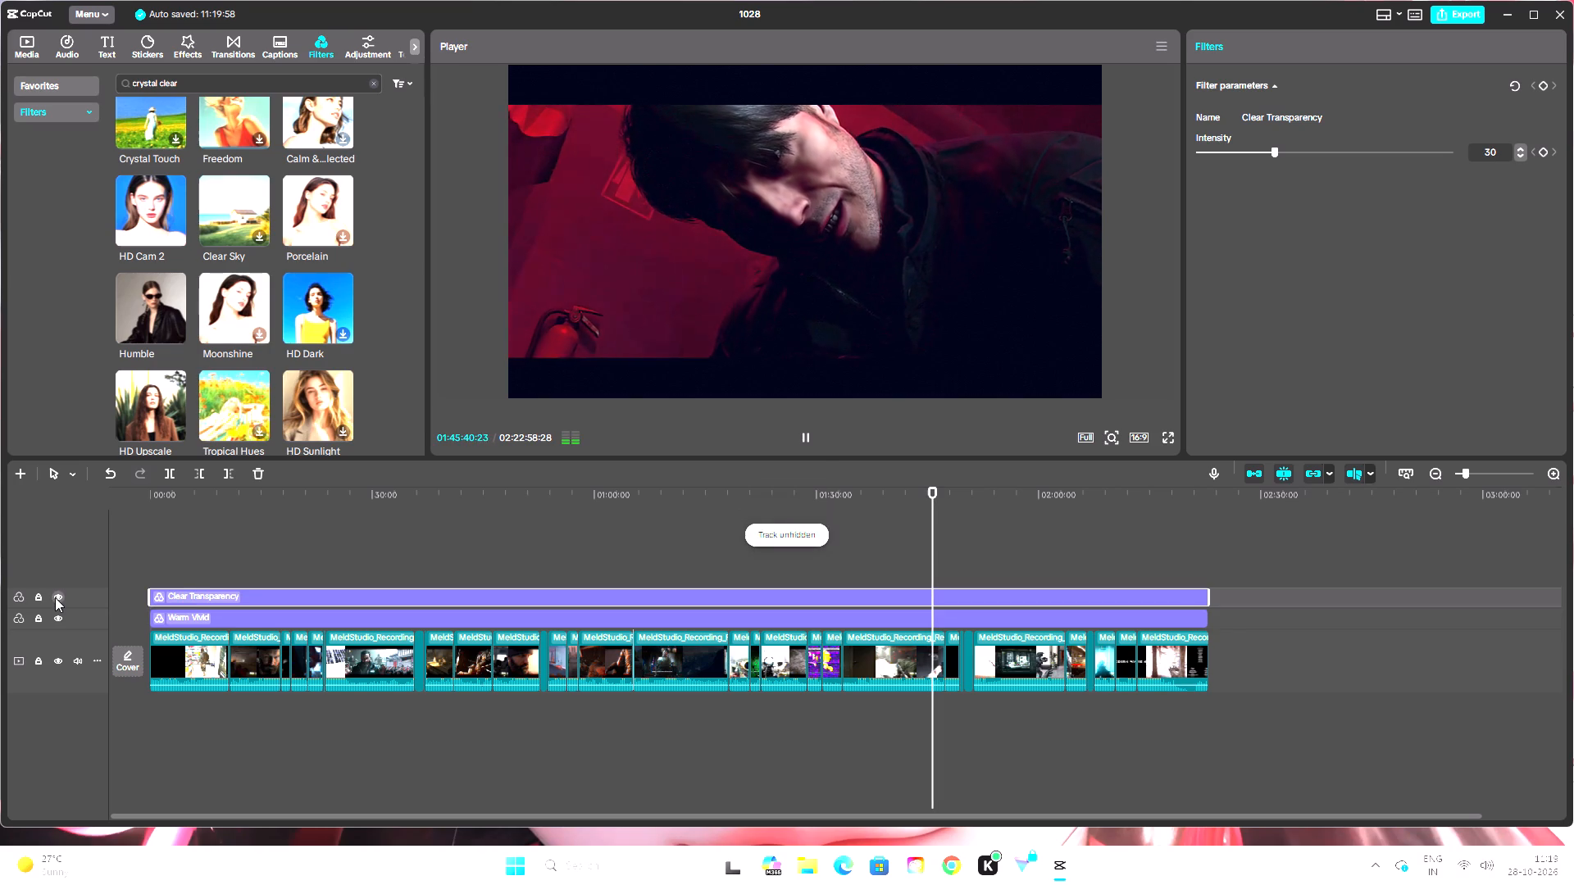
pyautogui.click(55, 597)
pyautogui.click(55, 597)
pyautogui.click(55, 597)
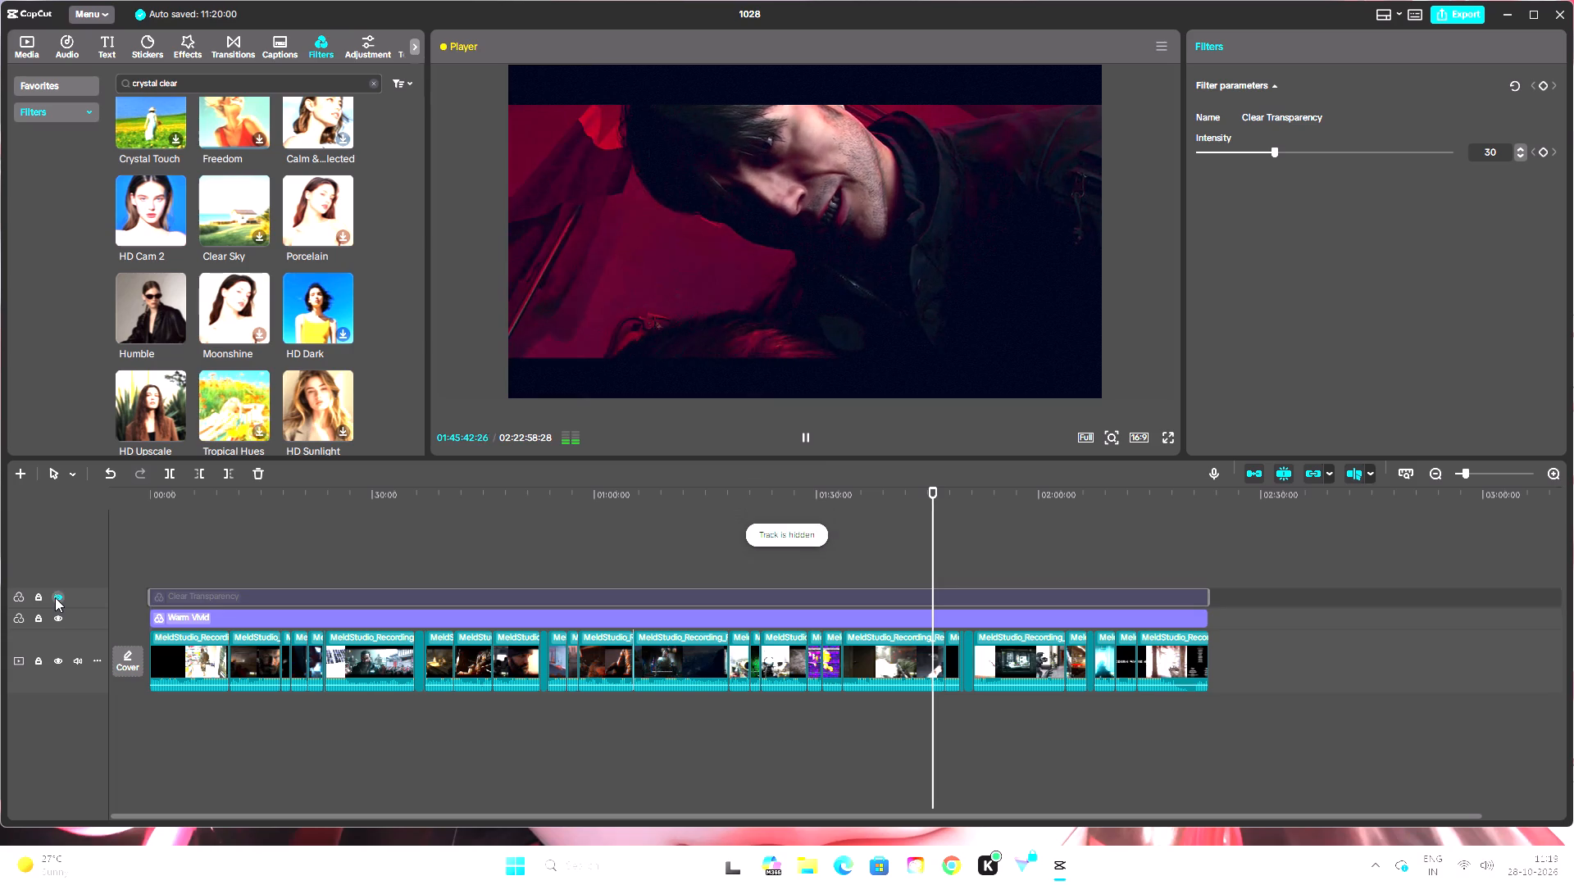
pyautogui.click(55, 597)
pyautogui.click(55, 597)
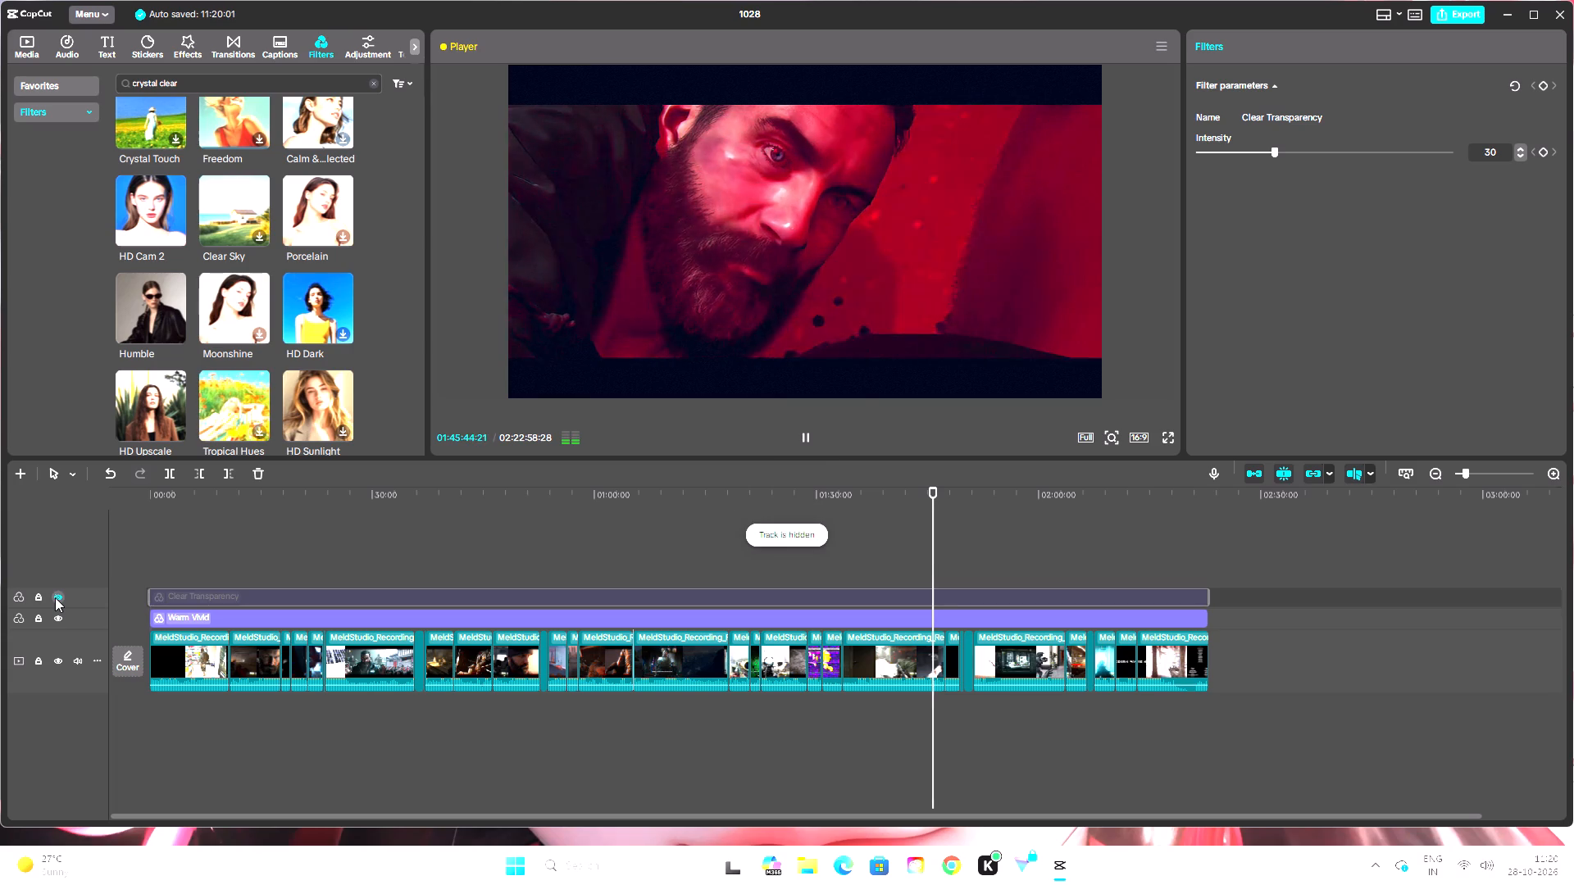
pyautogui.click(55, 597)
pyautogui.click(55, 597)
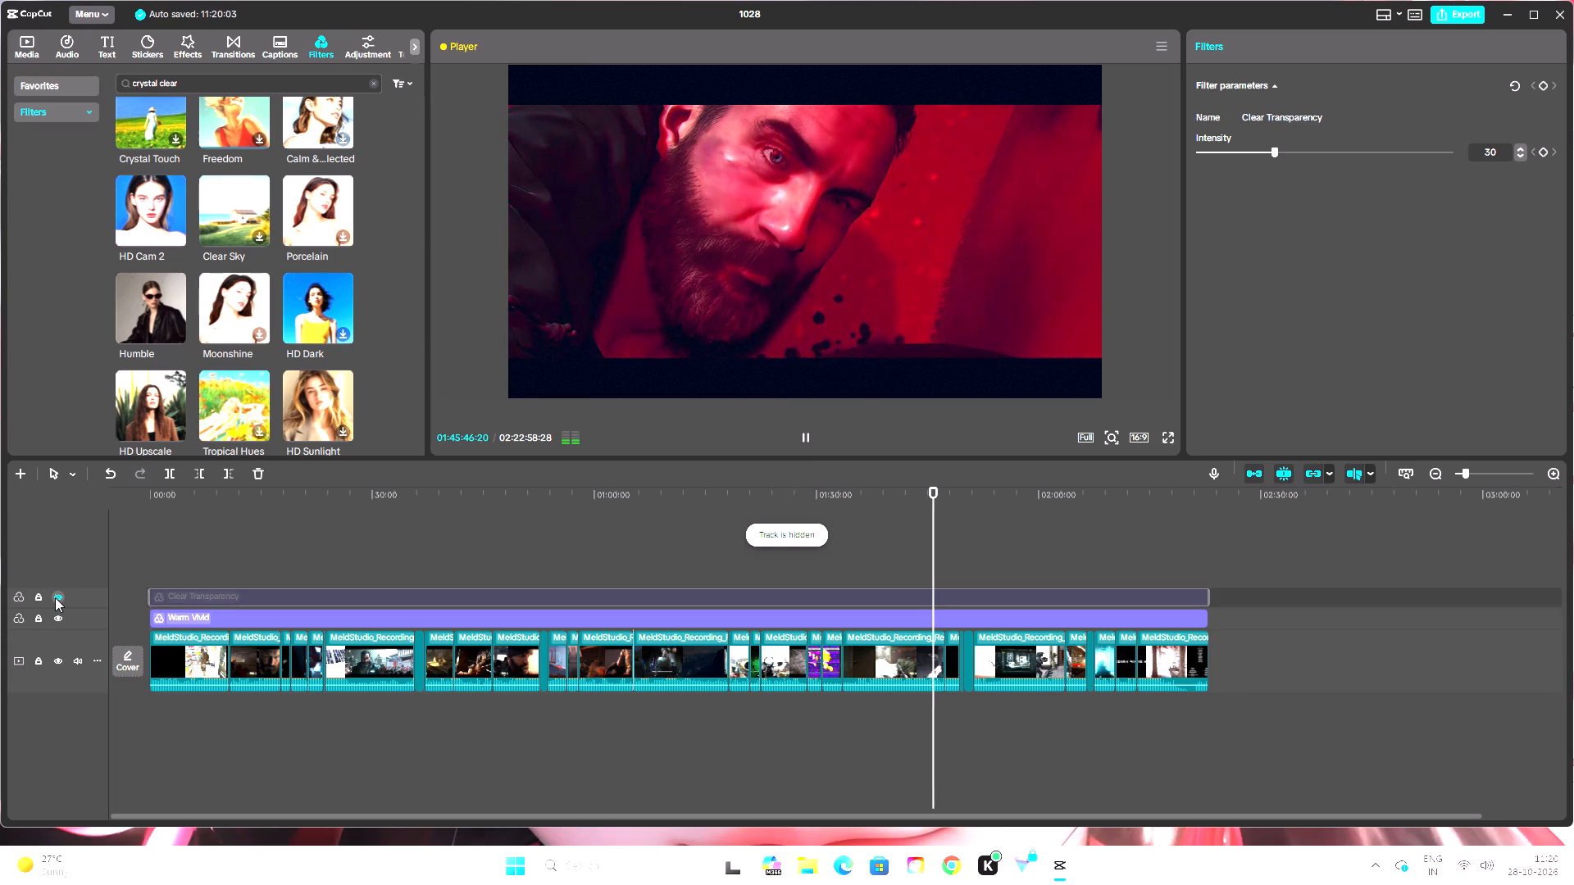
pyautogui.click(55, 597)
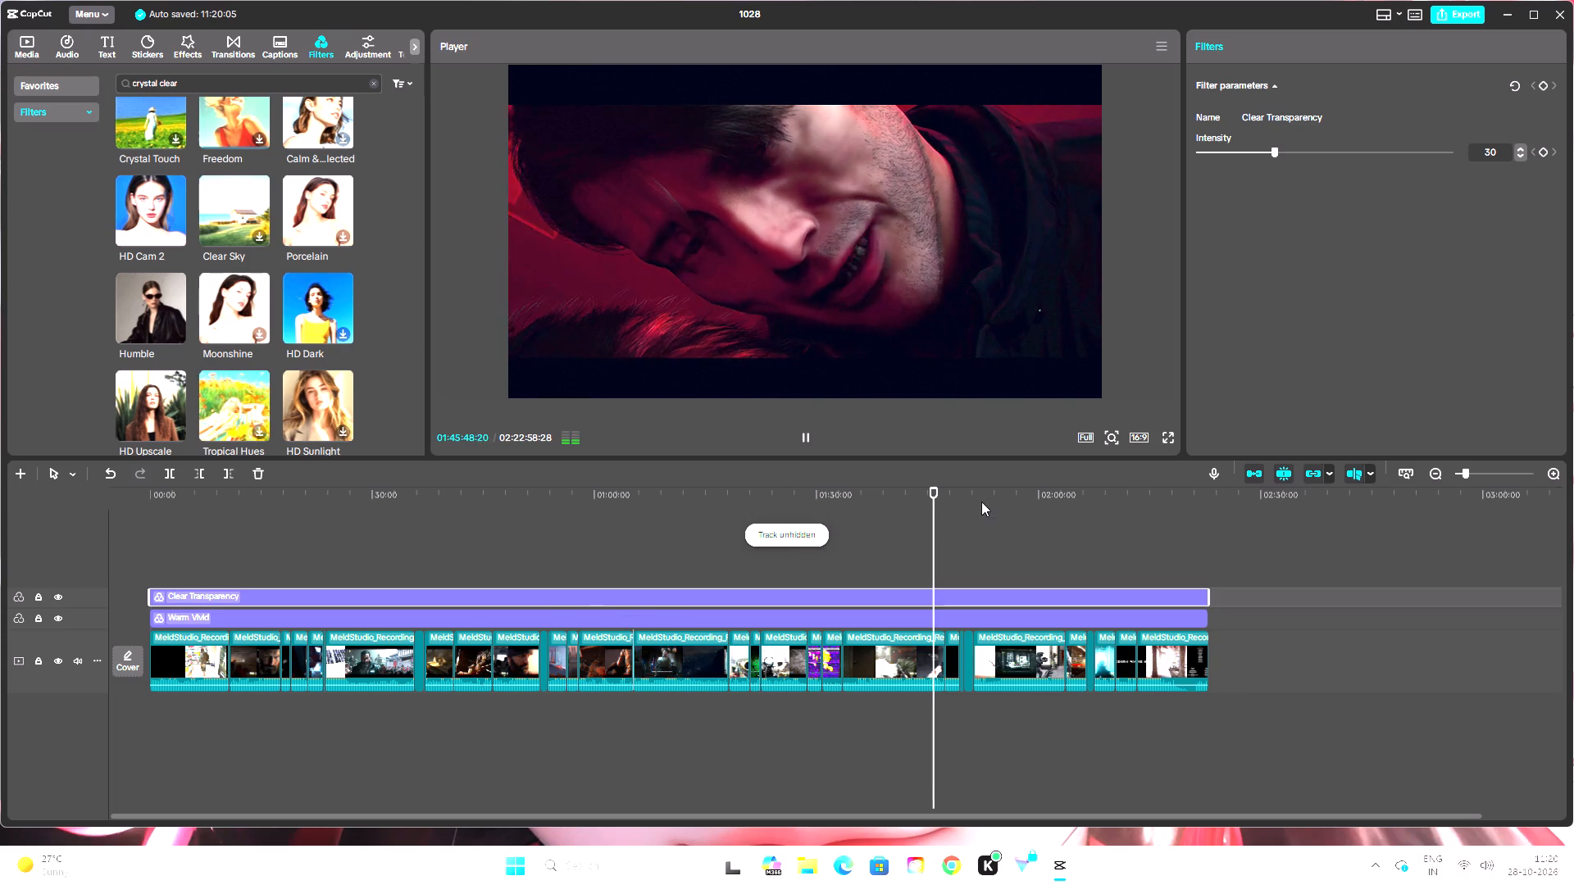
# Return to the start of the timeline, preview the Clear Sky filter and look through the remaining "crystal clear" filter results.
pyautogui.moveTo(931, 492); pyautogui.dragTo(0, 532)
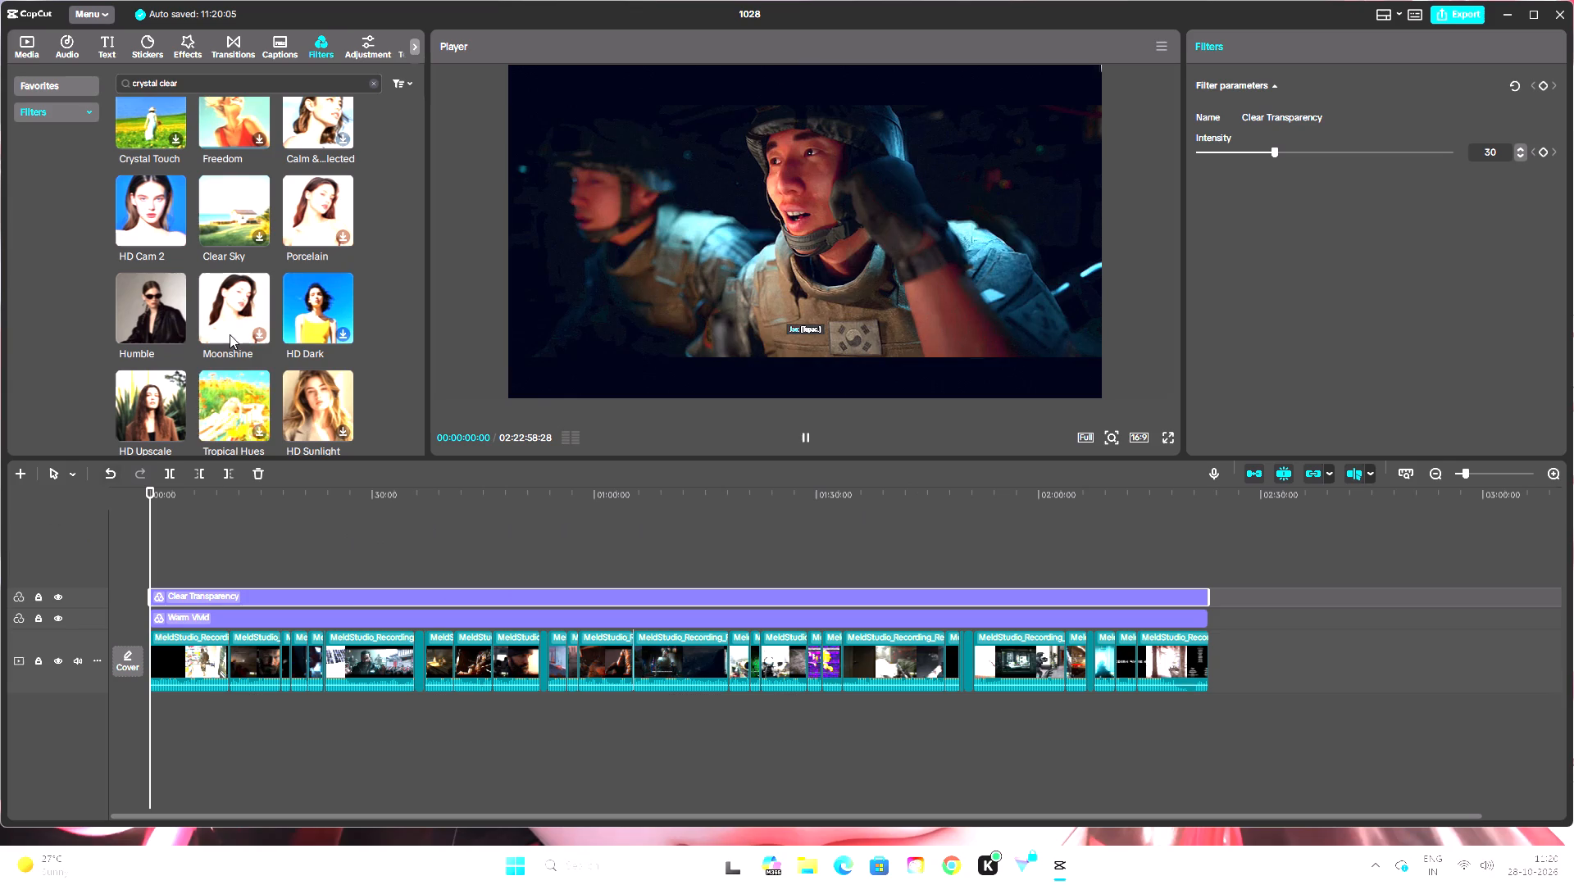
pyautogui.click(261, 234)
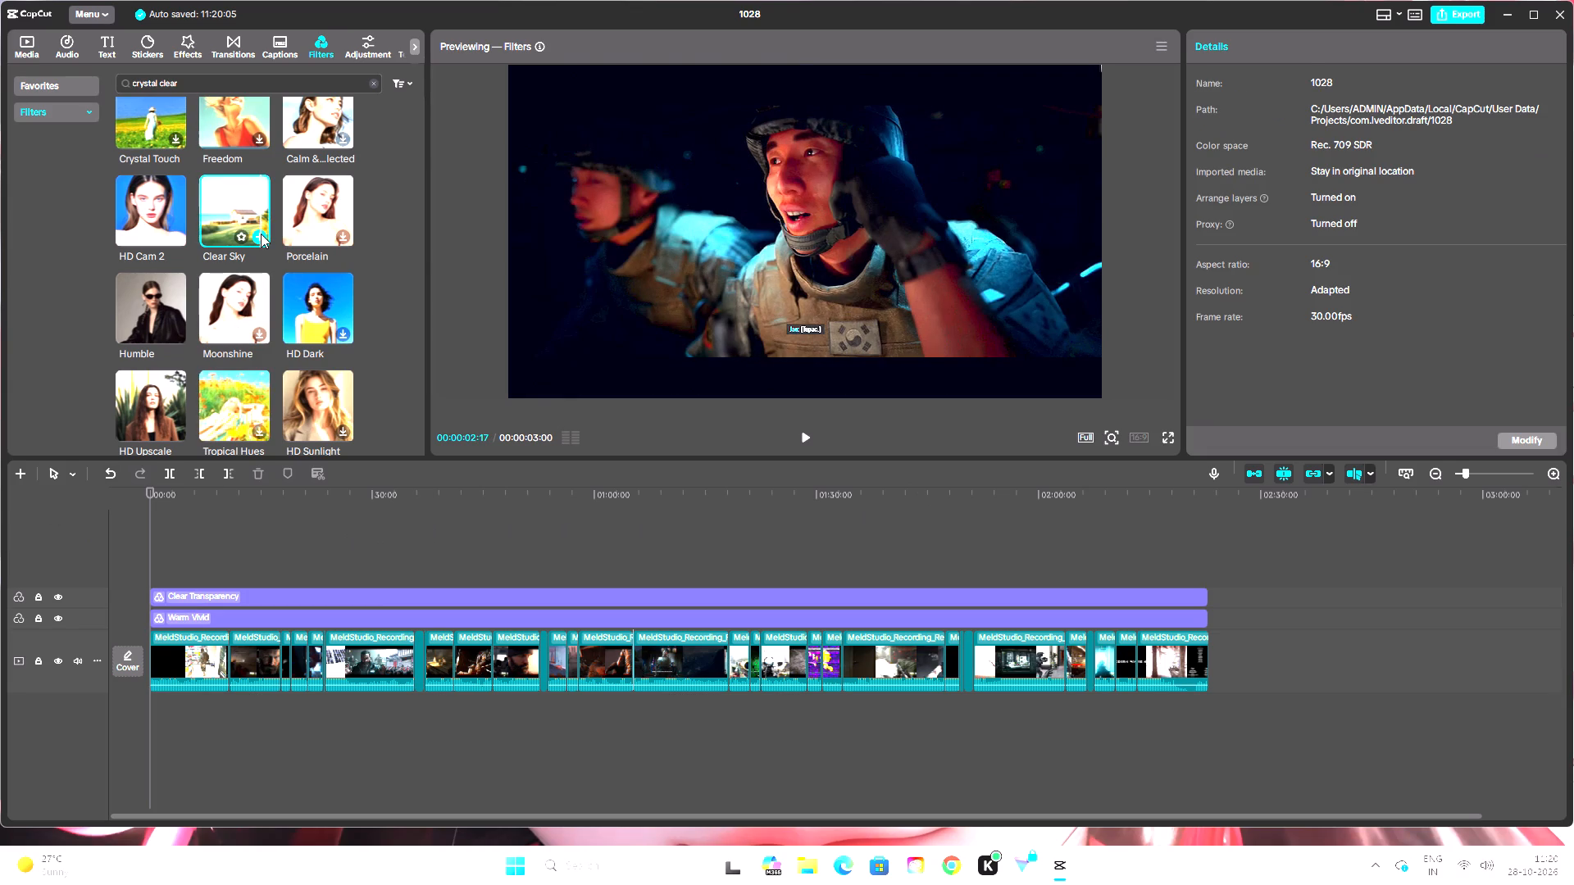
pyautogui.scroll(-2, 316, 320)
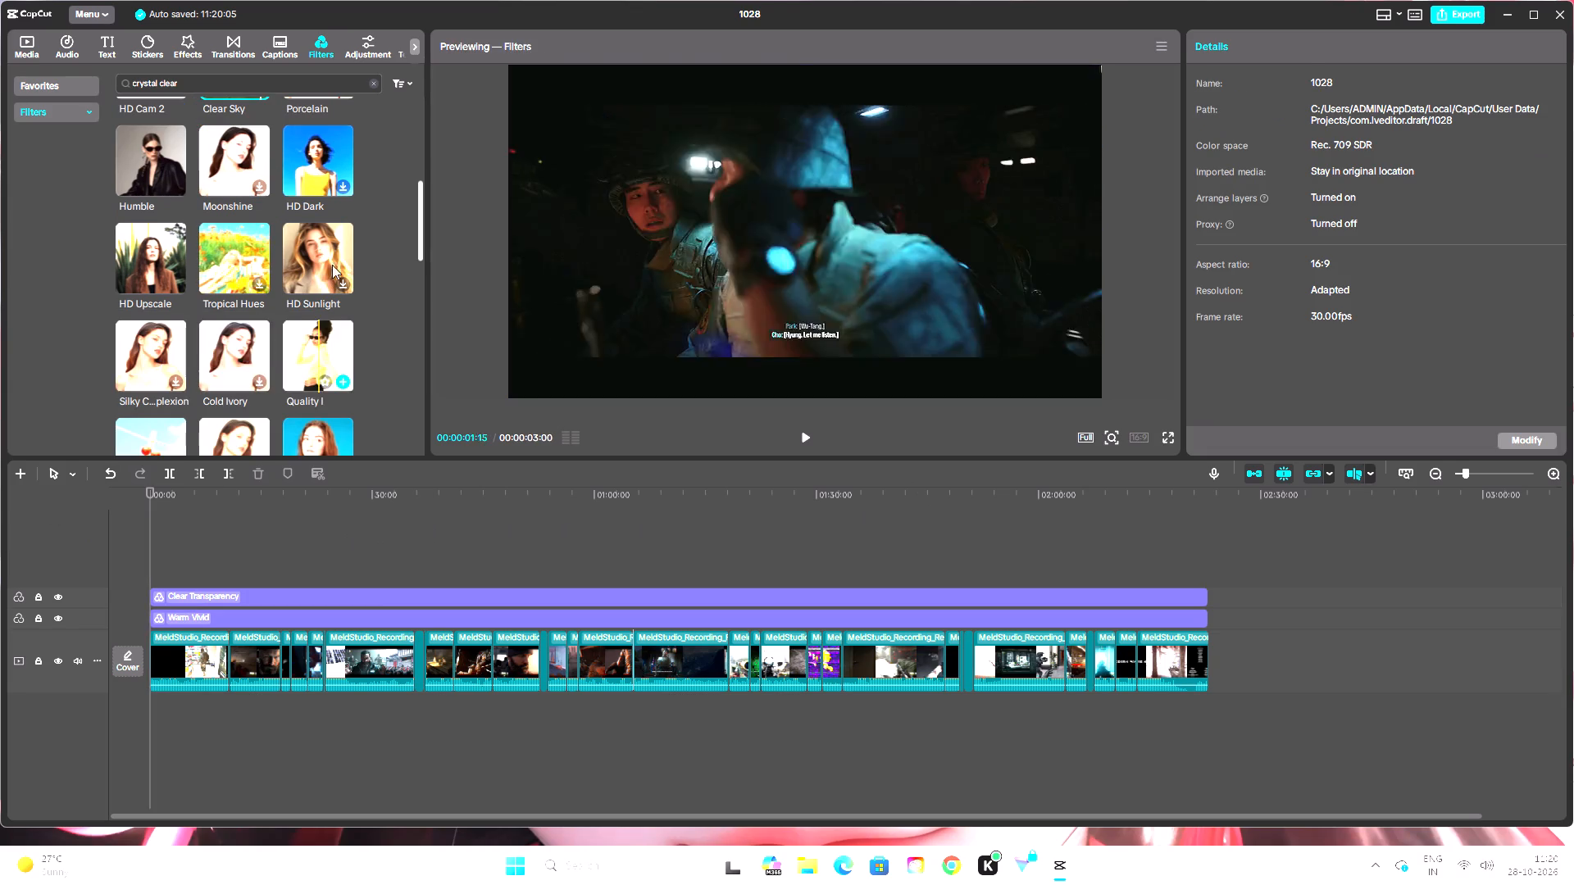
pyautogui.scroll(-3, 324, 366)
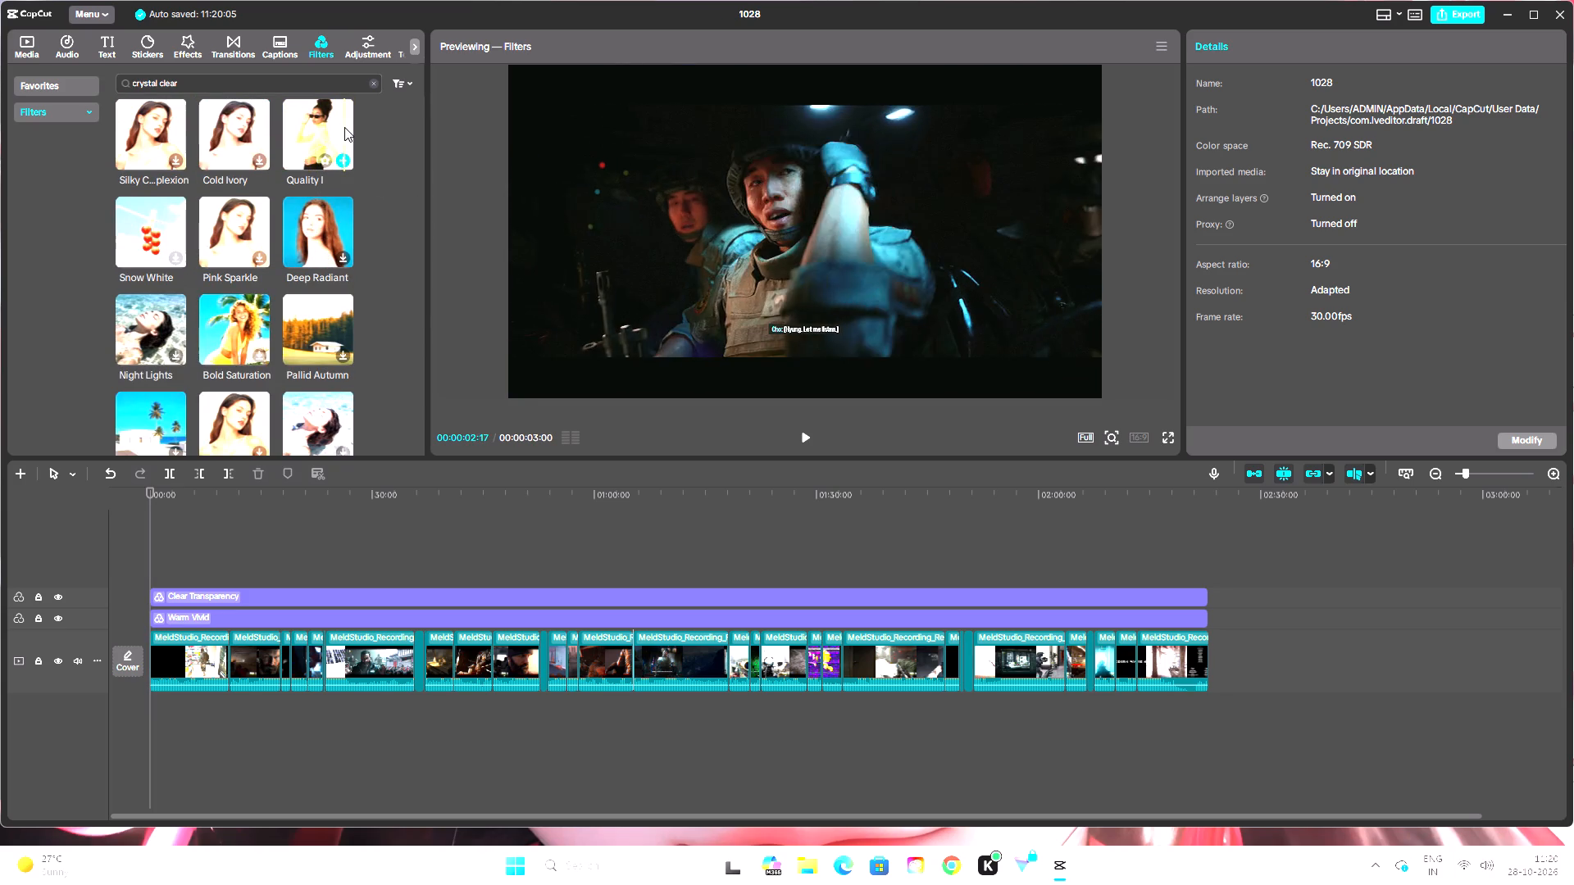
pyautogui.scroll(-2, 396, 329)
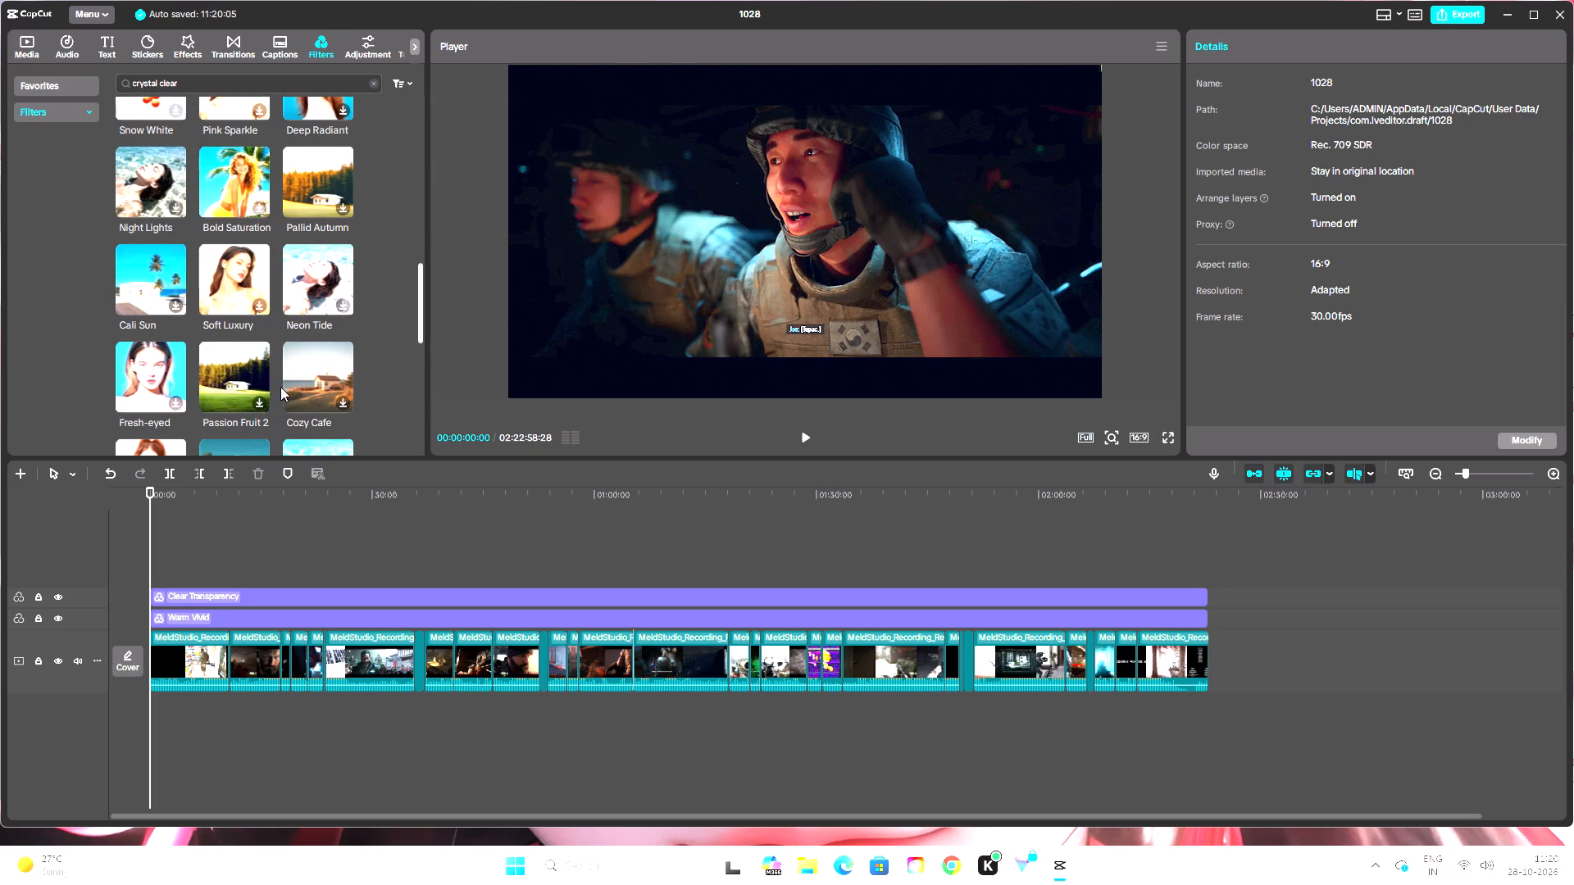
pyautogui.scroll(-4, 275, 332)
# Leave the "crystal clear" search results and look through the filters in the Film category.
pyautogui.click(66, 111)
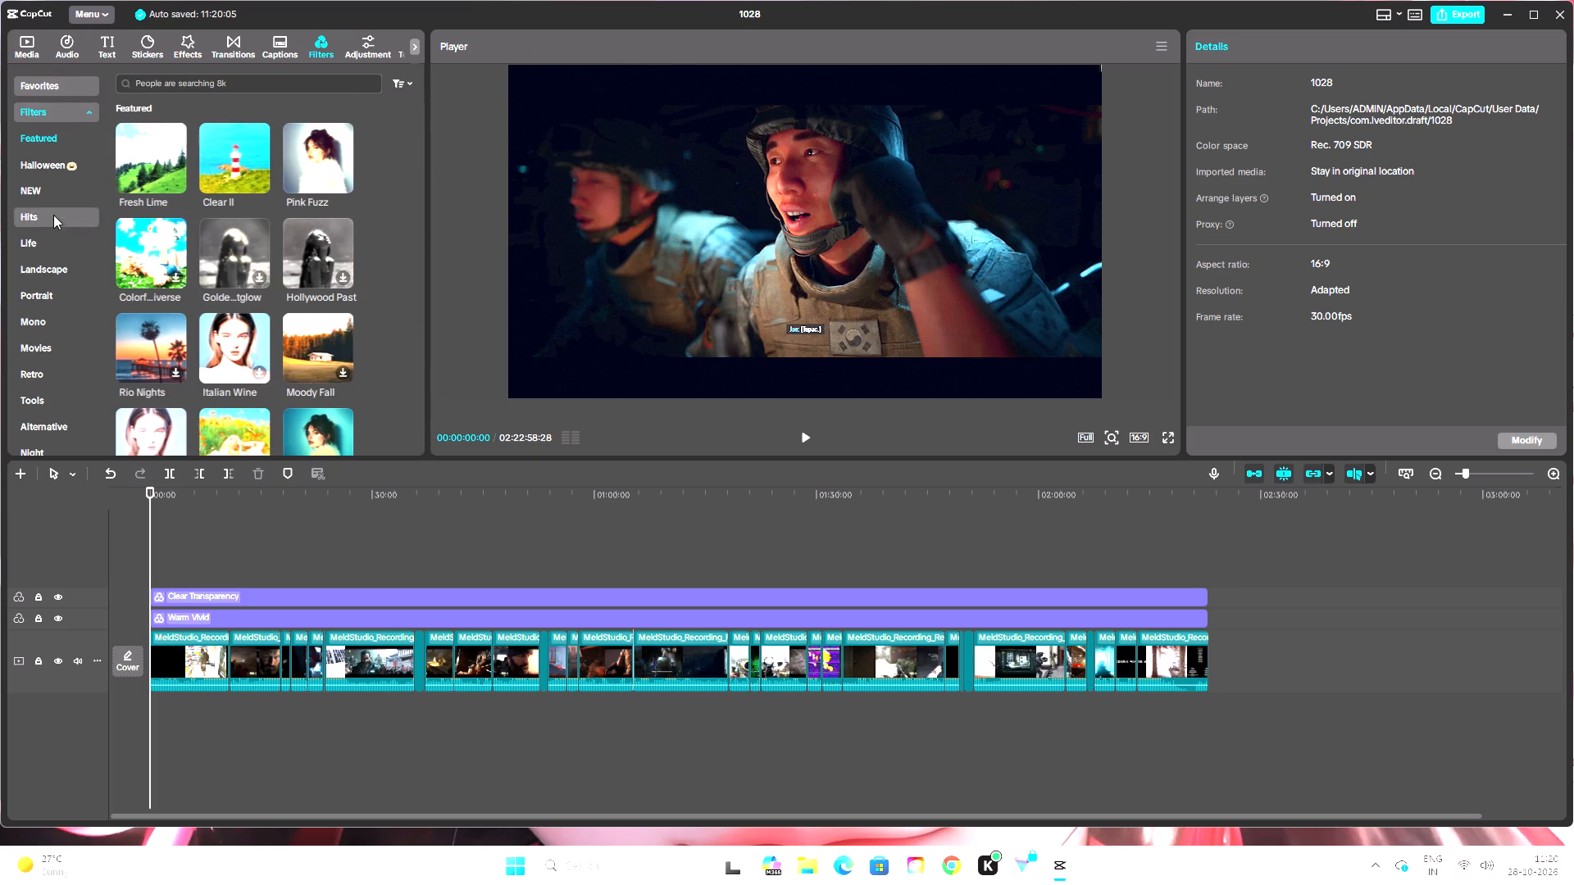
pyautogui.scroll(-6, 46, 280)
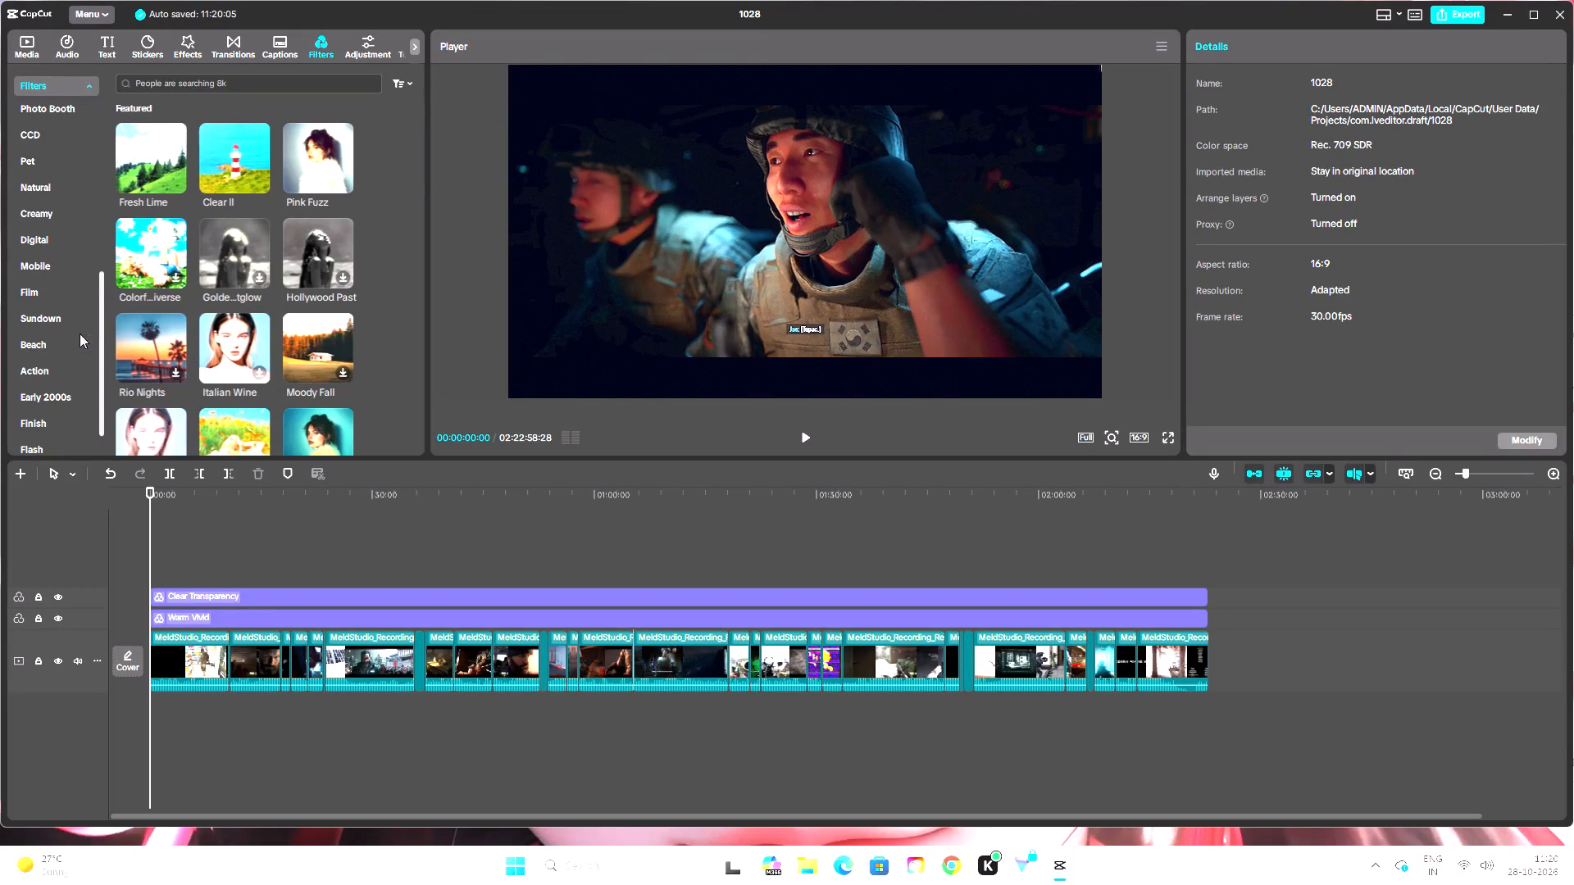
pyautogui.scroll(-2, 46, 325)
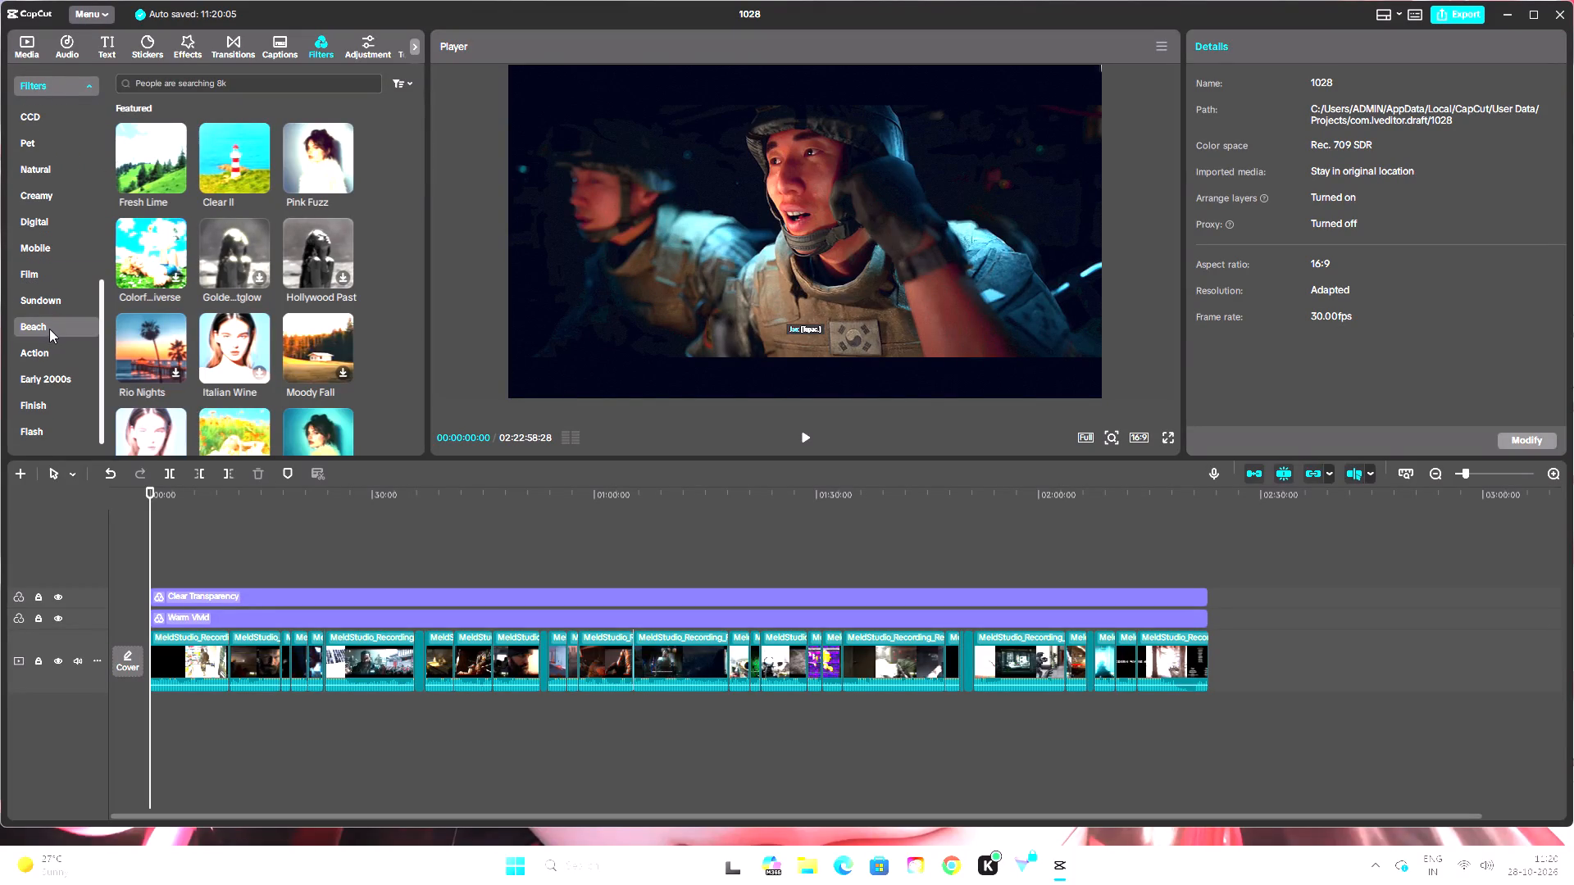
pyautogui.click(45, 276)
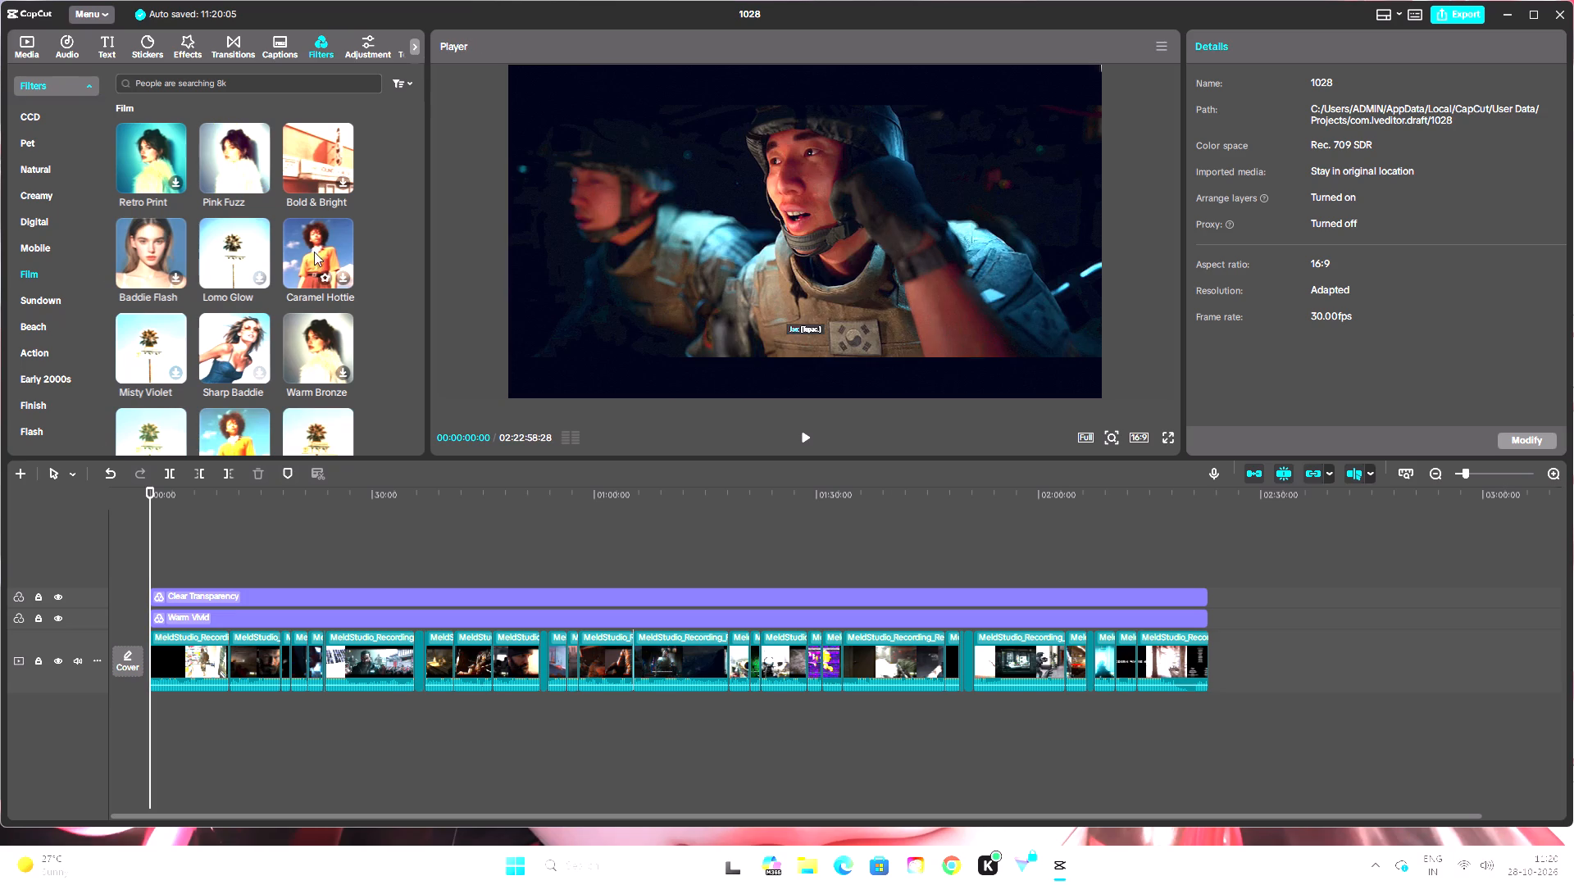
pyautogui.scroll(-5, 245, 354)
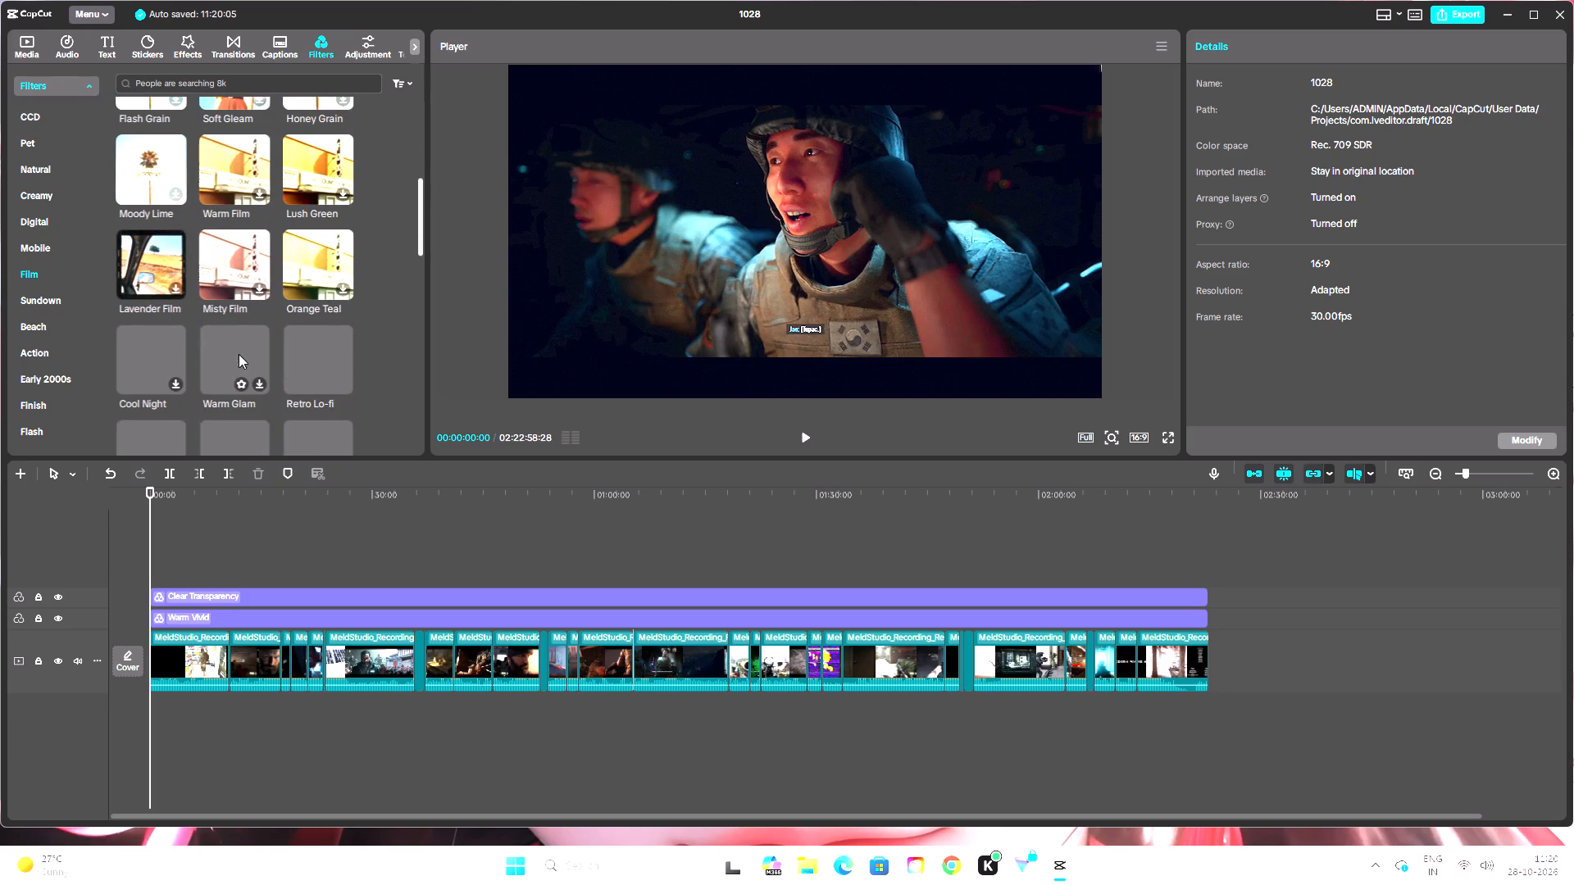
# Look through the Creamy and Natural filter categories, downloading the Smooth Cream filter.
pyautogui.click(47, 197)
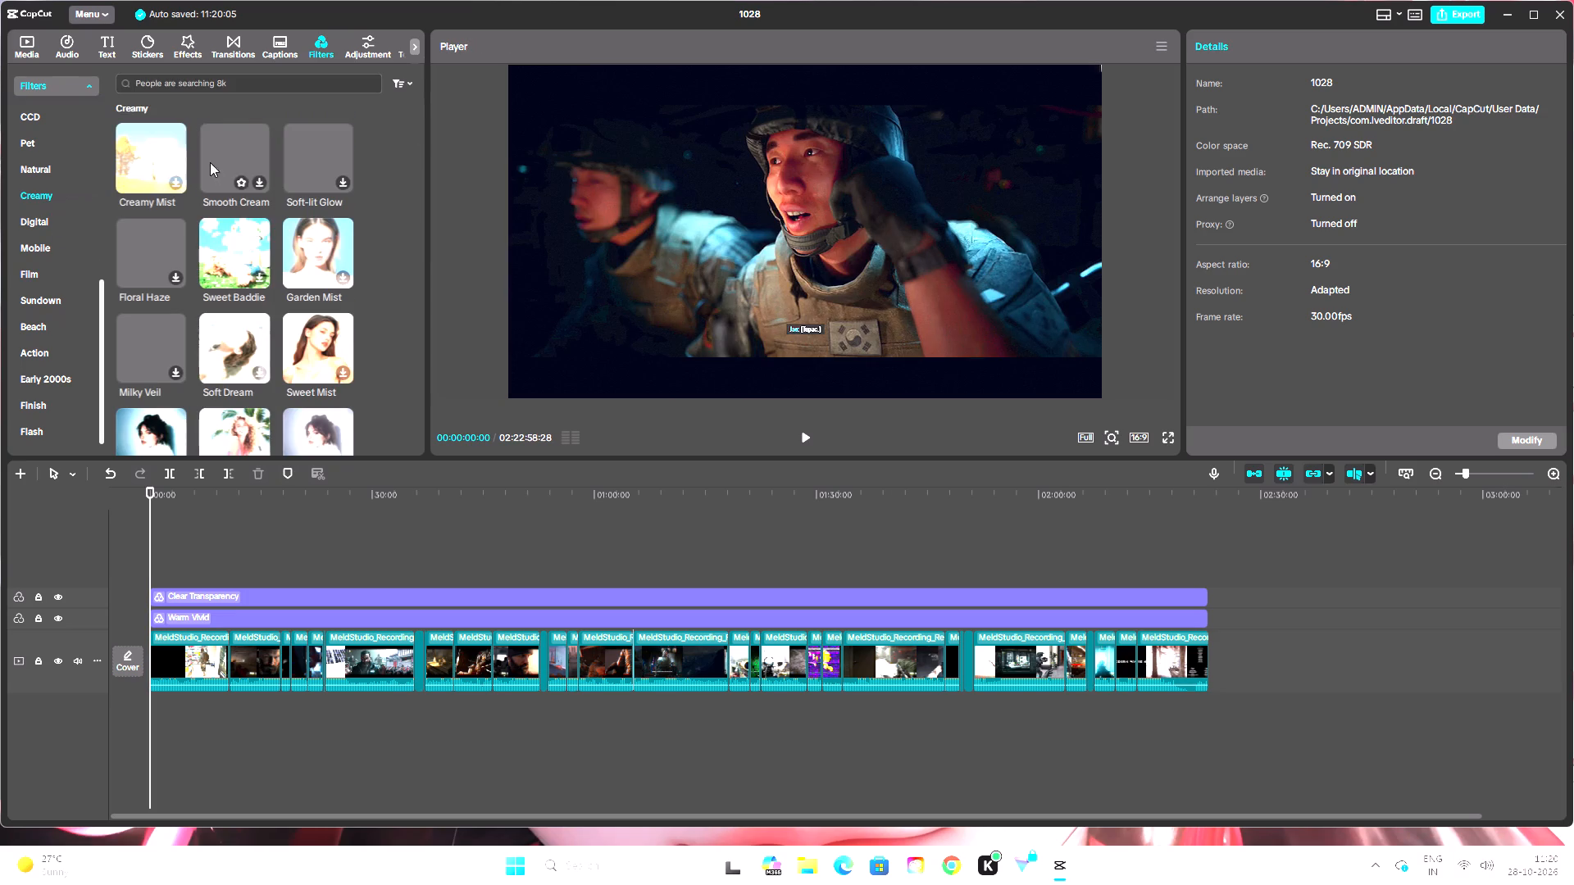
pyautogui.scroll(2, 226, 175)
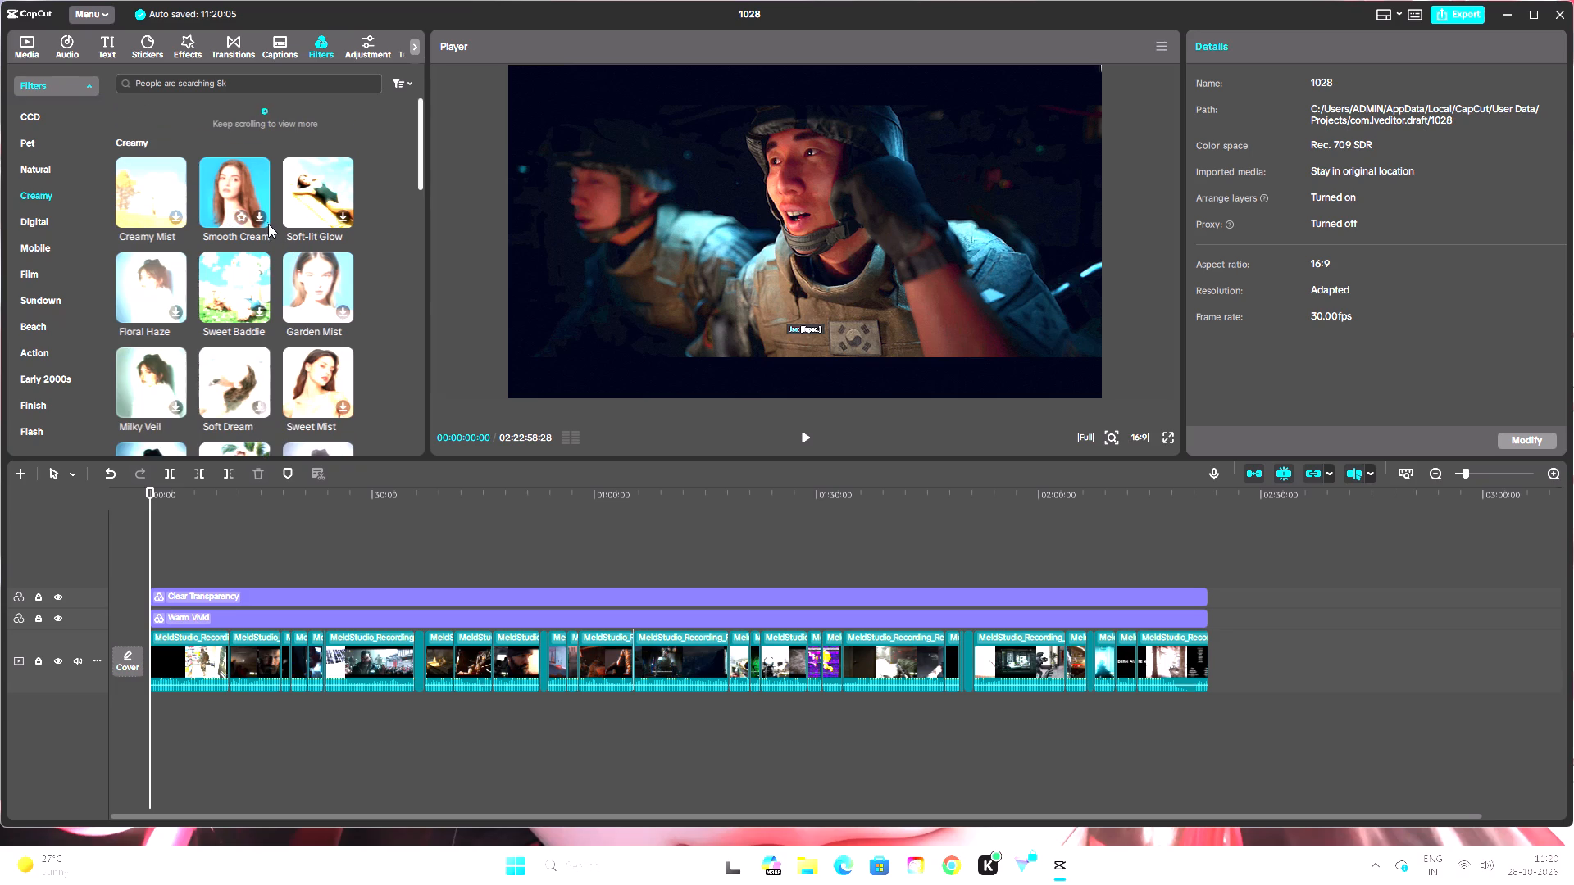
pyautogui.click(262, 216)
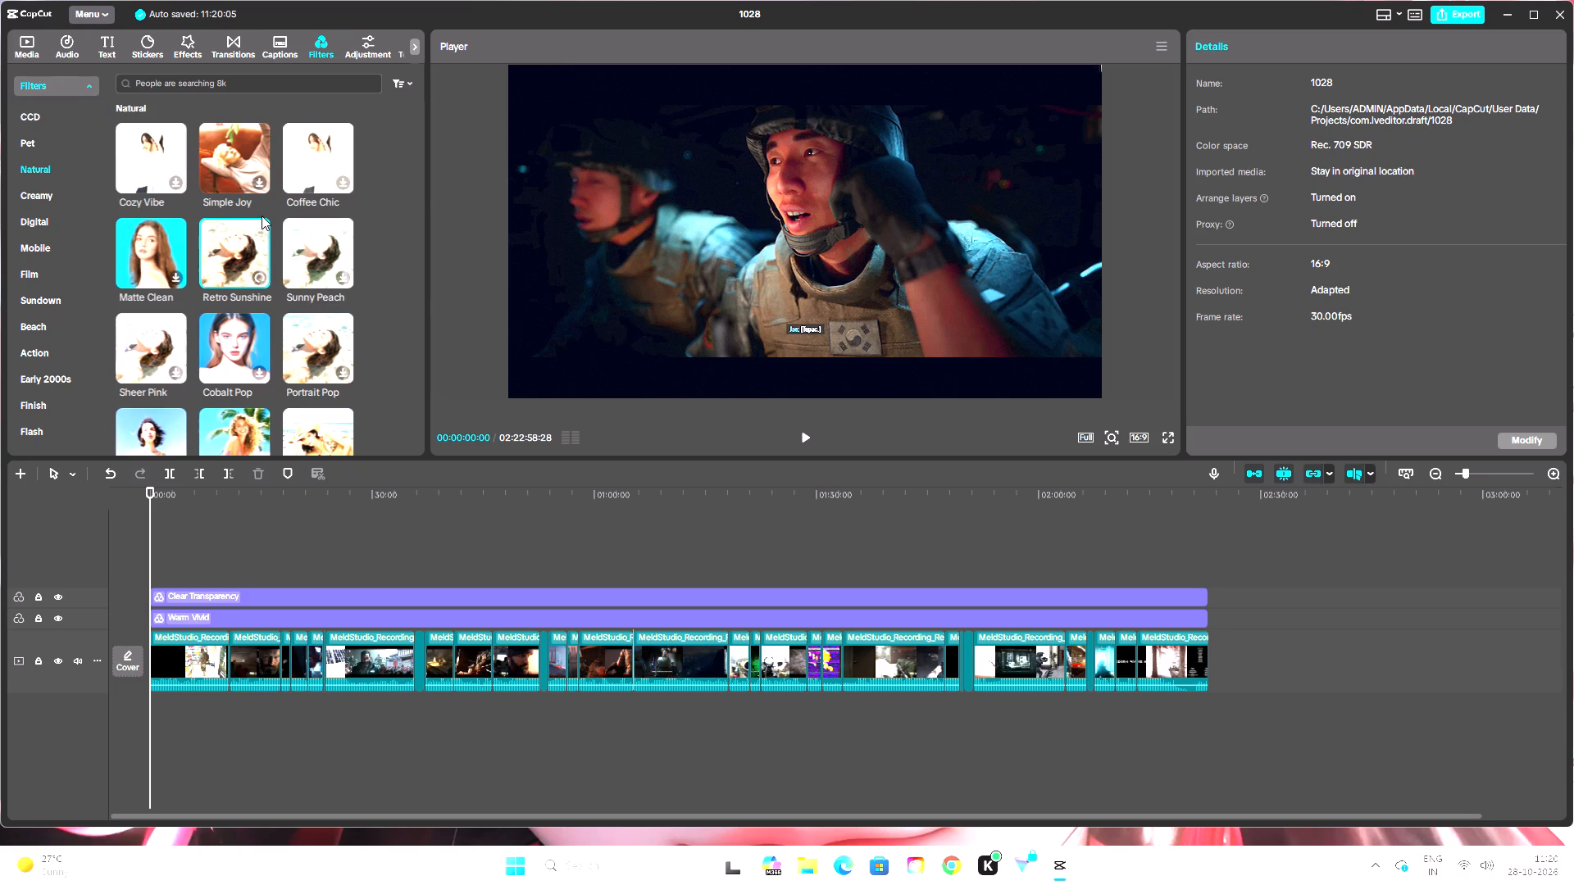
pyautogui.scroll(-1, 226, 271)
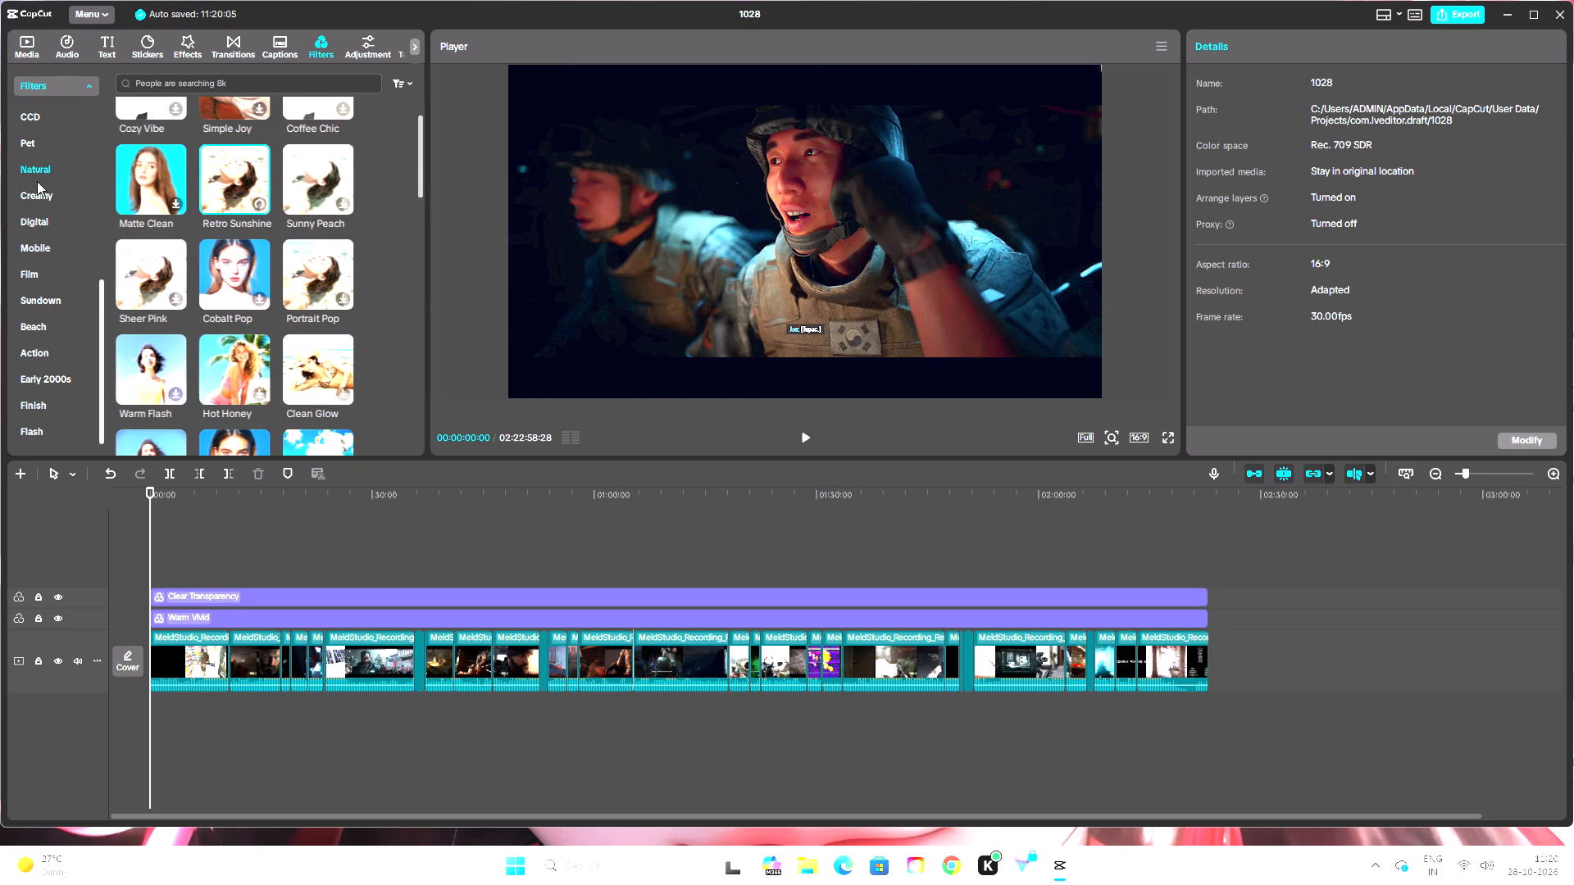
pyautogui.click(39, 200)
pyautogui.click(257, 181)
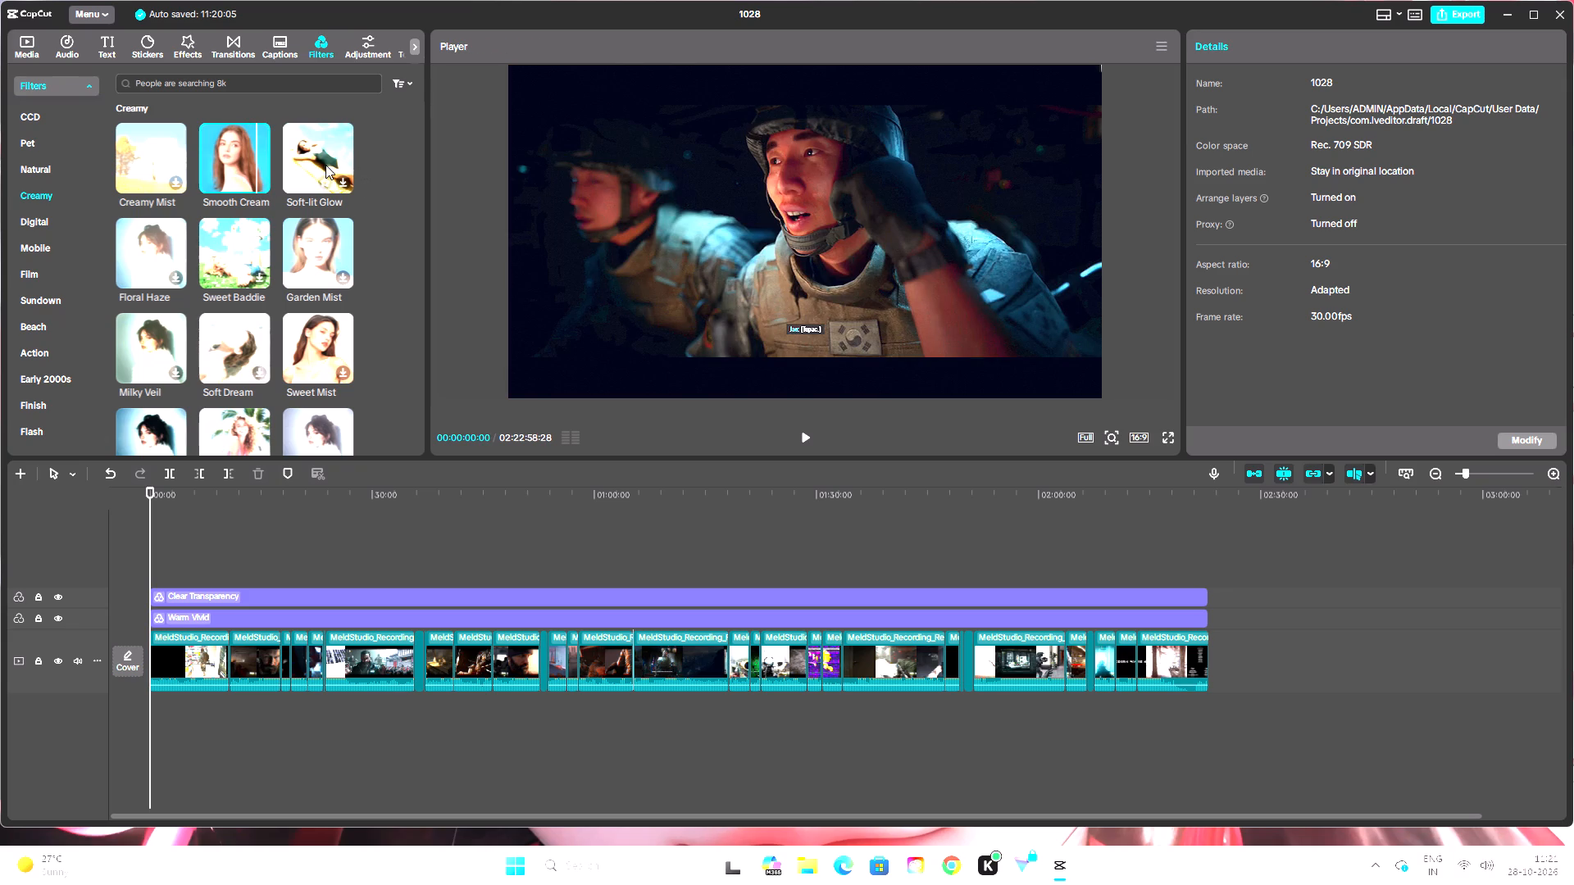
pyautogui.scroll(-3, 326, 272)
pyautogui.scroll(8, 309, 263)
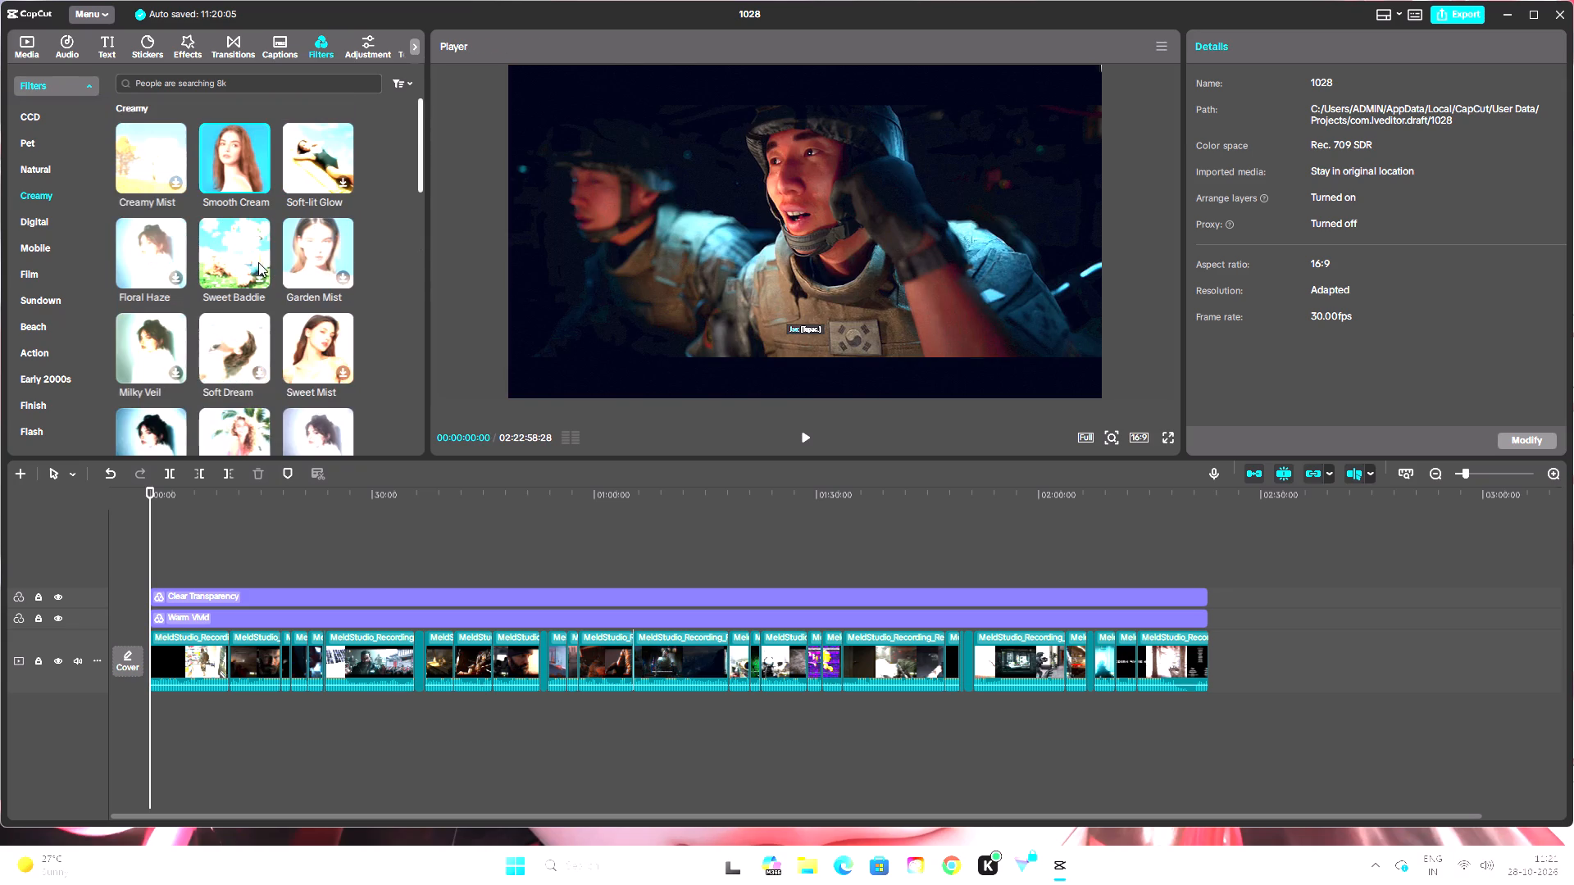
pyautogui.scroll(4, 258, 262)
# Look through the Pet filter category and revisit the Natural filters.
pyautogui.click(31, 171)
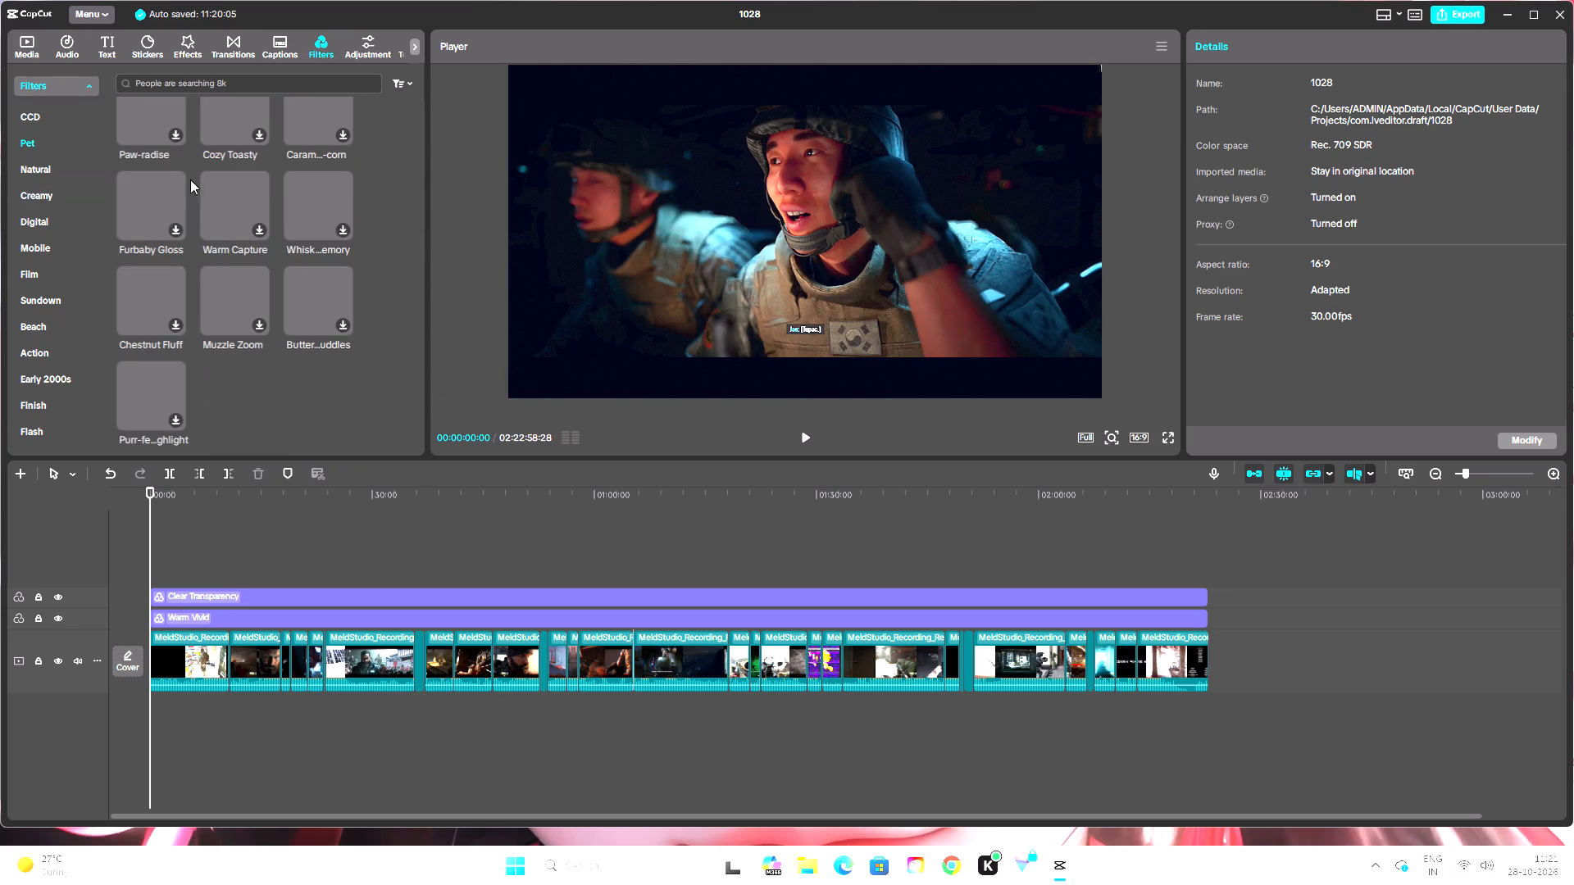
pyautogui.scroll(1, 169, 185)
pyautogui.scroll(6, 294, 200)
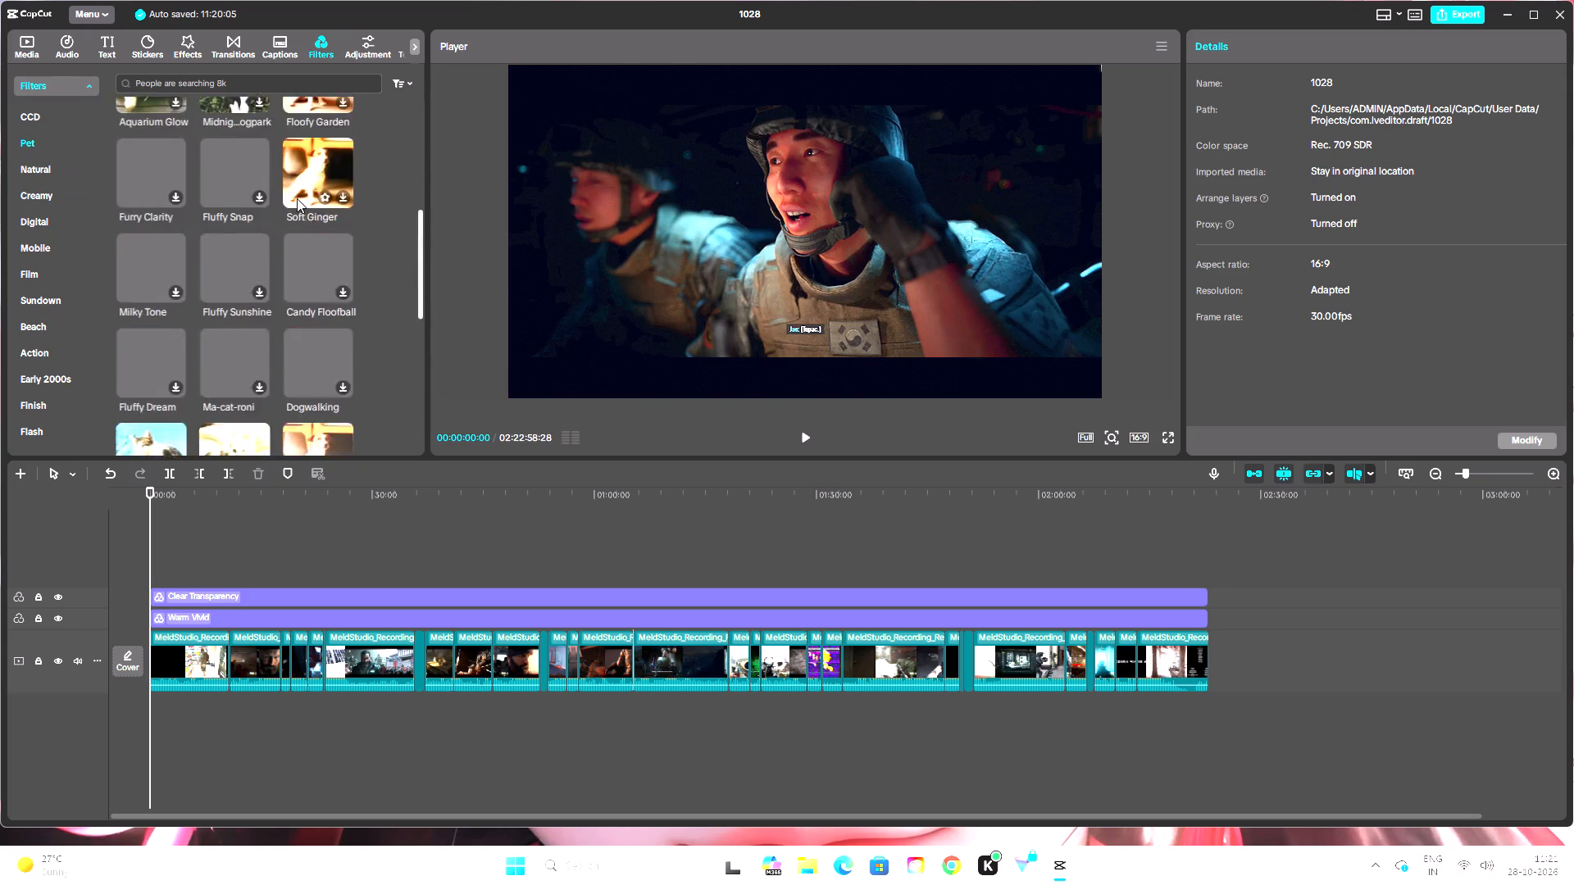
pyautogui.scroll(17, 297, 198)
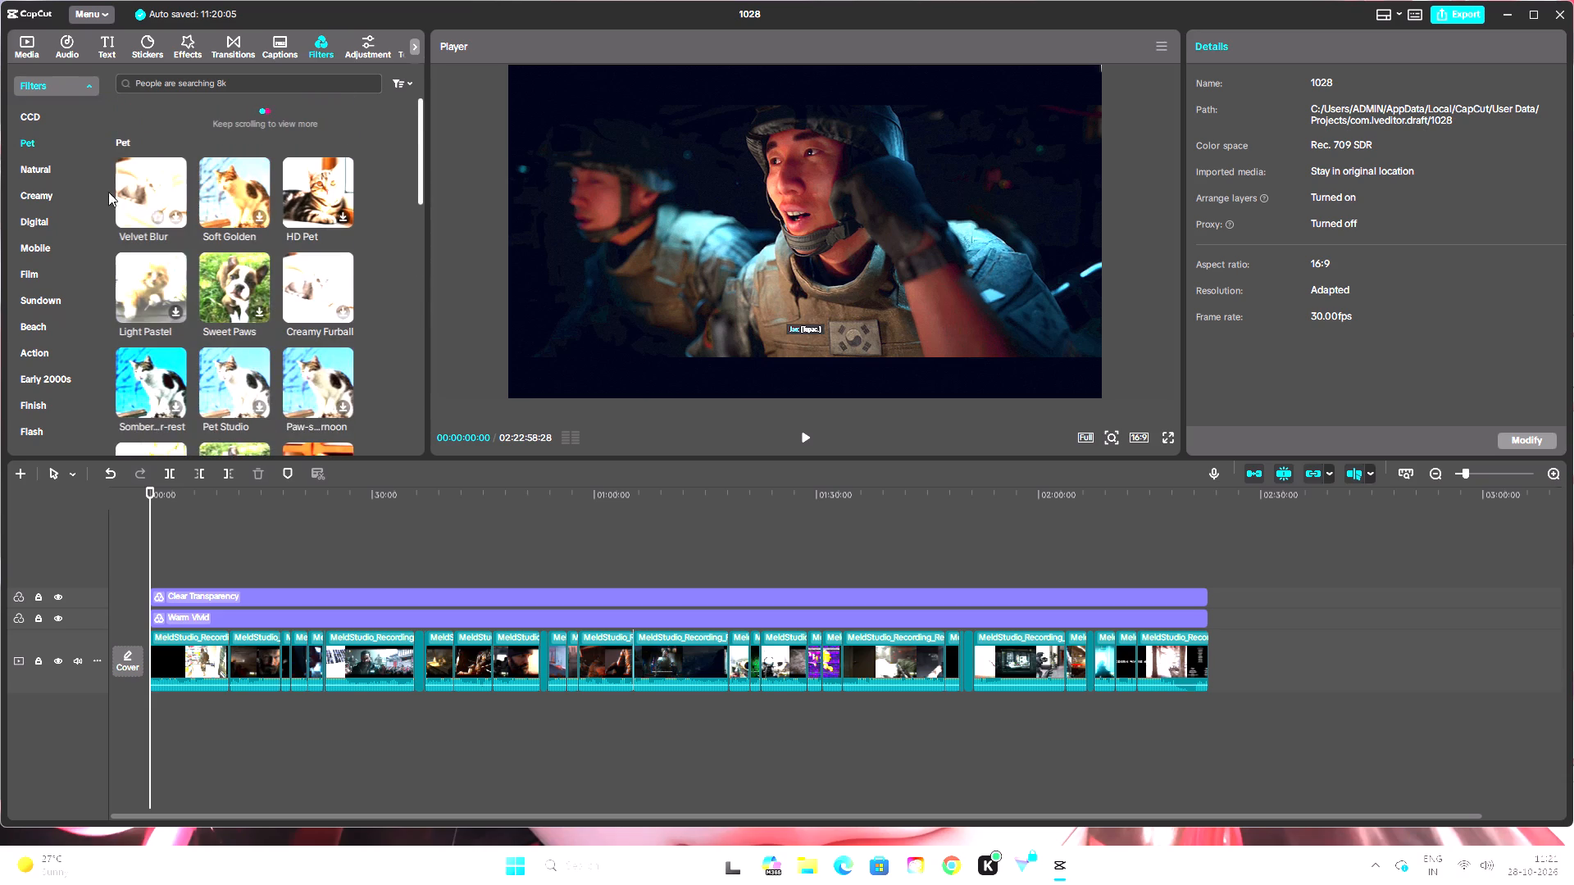
pyautogui.click(39, 163)
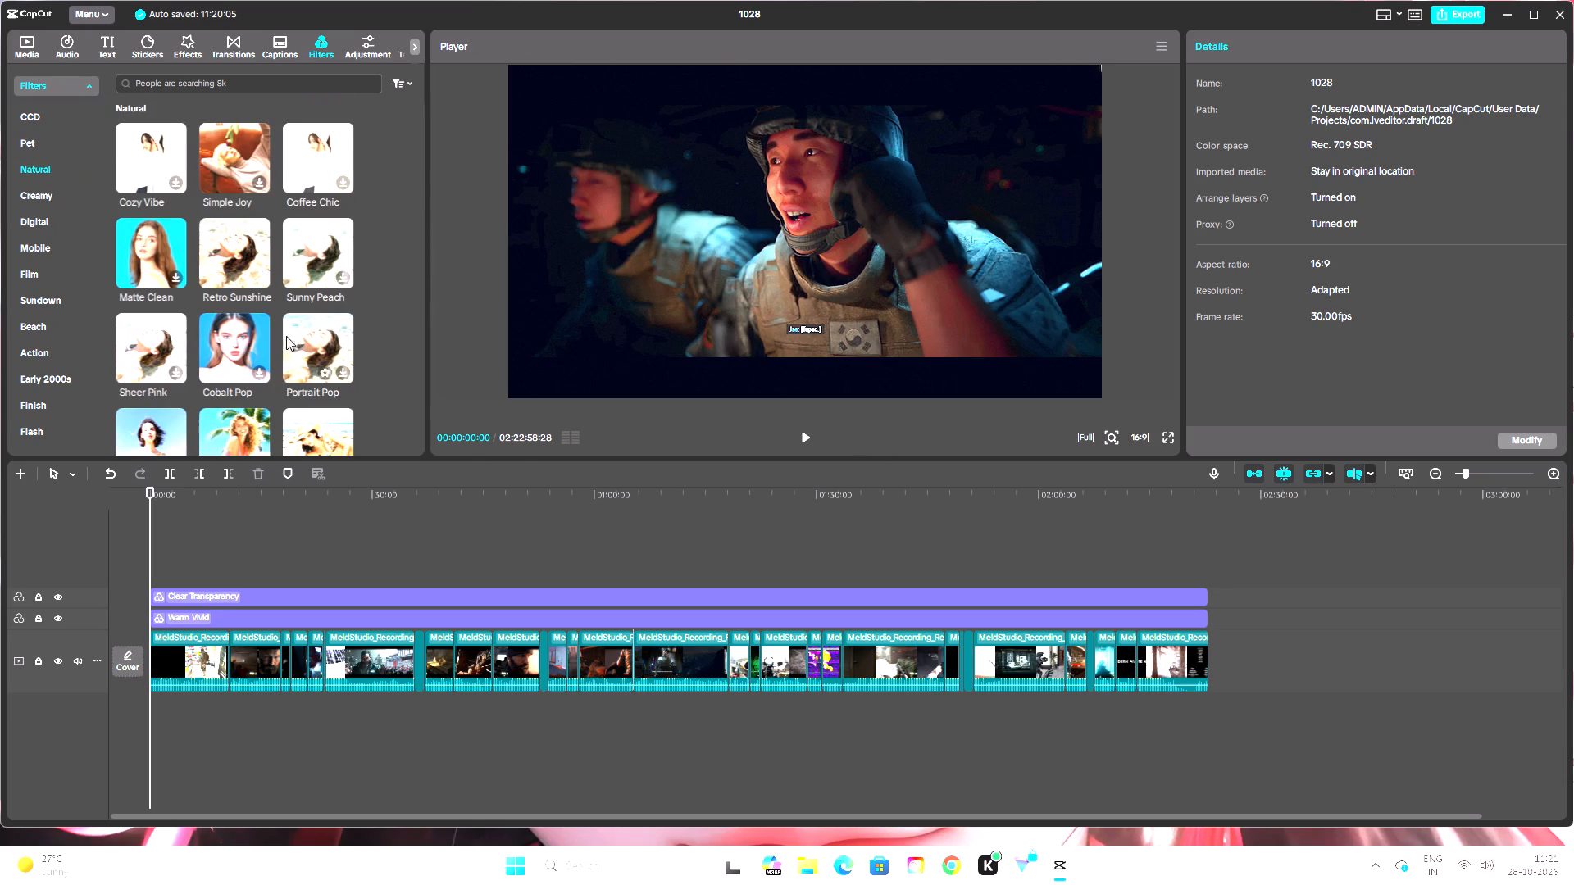
pyautogui.scroll(-2, 304, 347)
pyautogui.scroll(4, 301, 335)
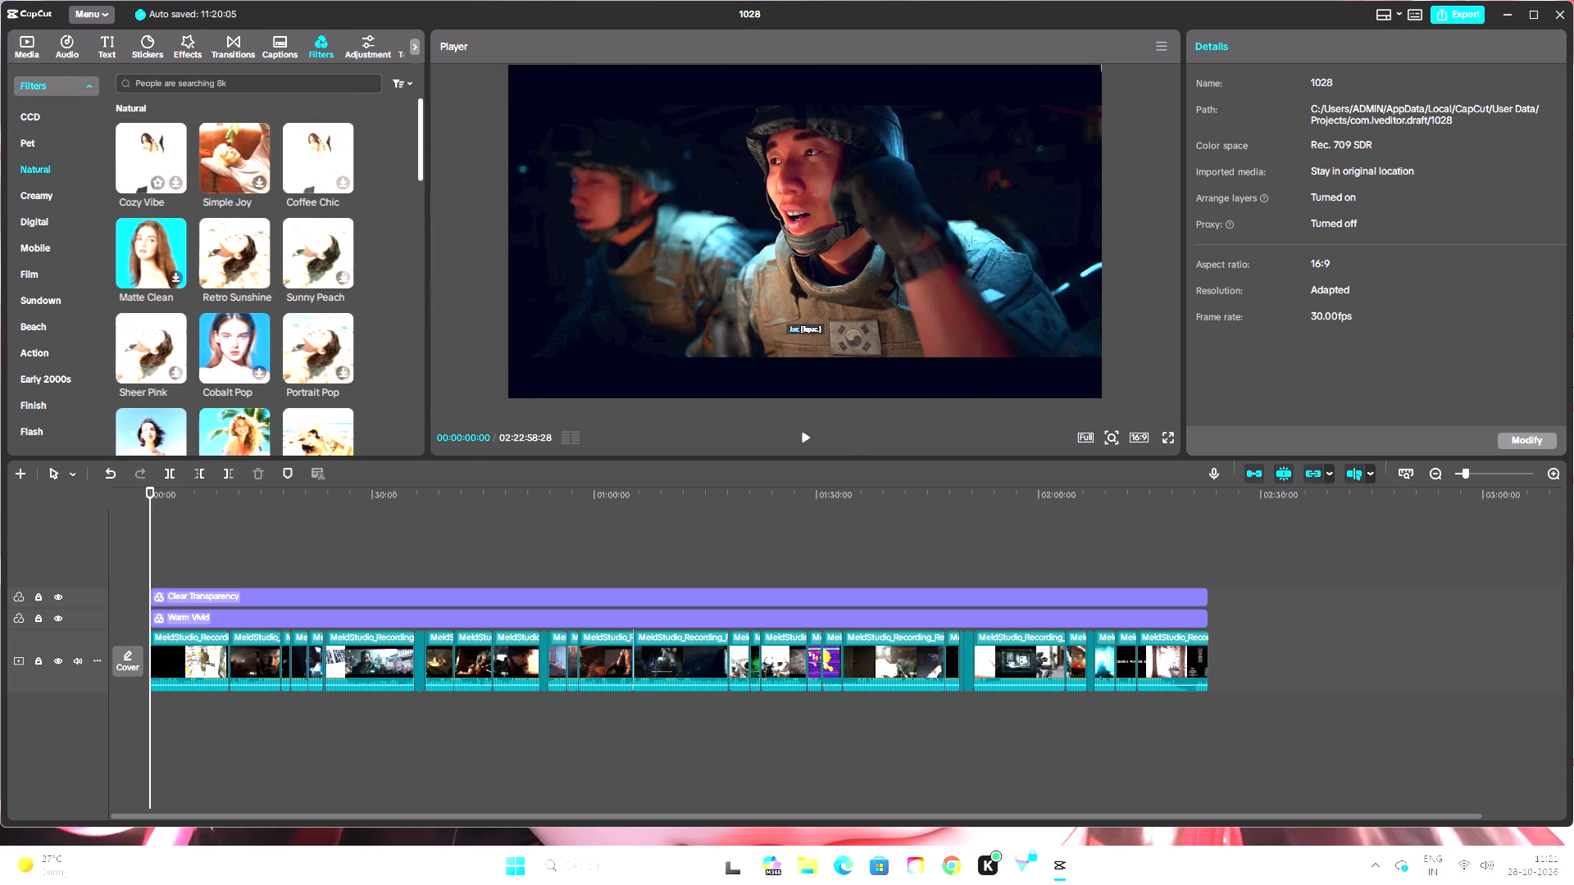
# Search the filters for "clear face", download the second result, preview the Glow filter, and close the preview.
pyautogui.click(182, 74)
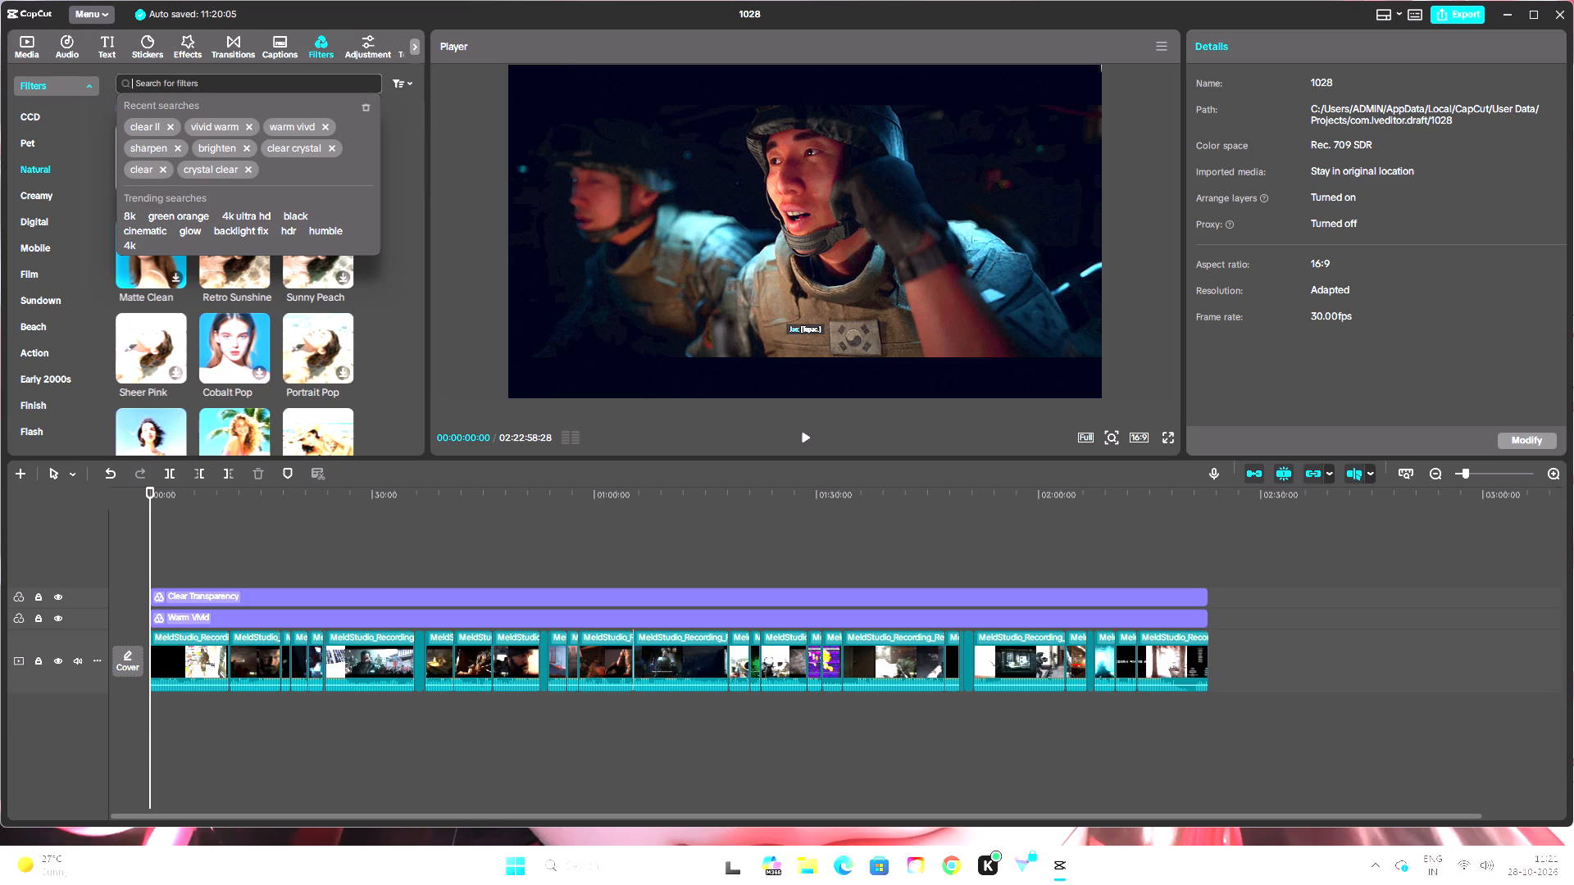
pyautogui.write('clear')
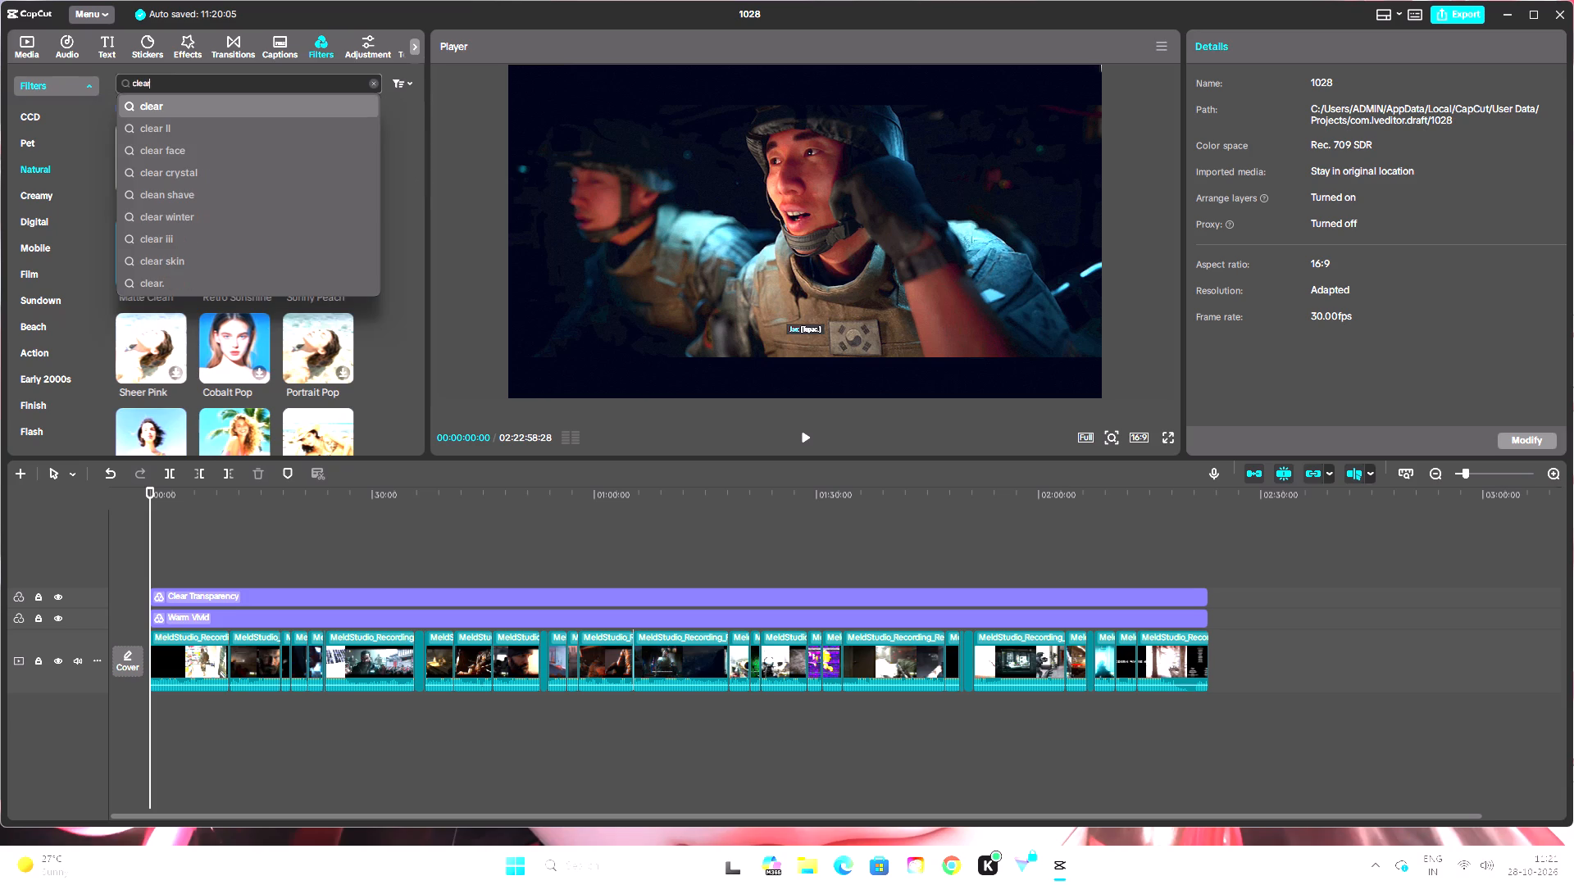
pyautogui.scroll(1, 180, 84)
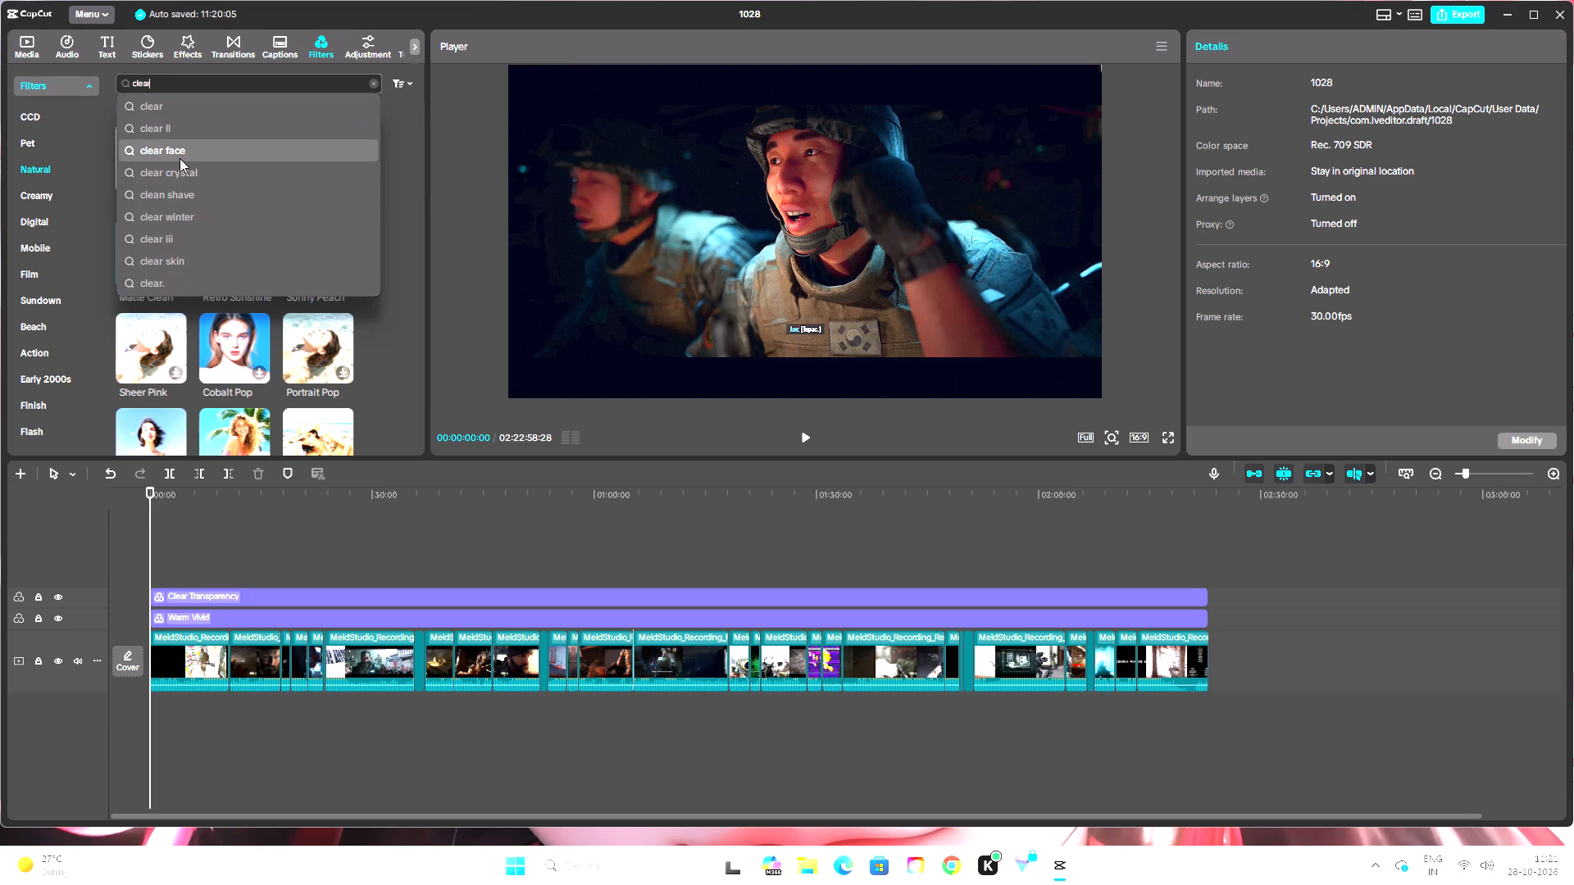
pyautogui.click(180, 158)
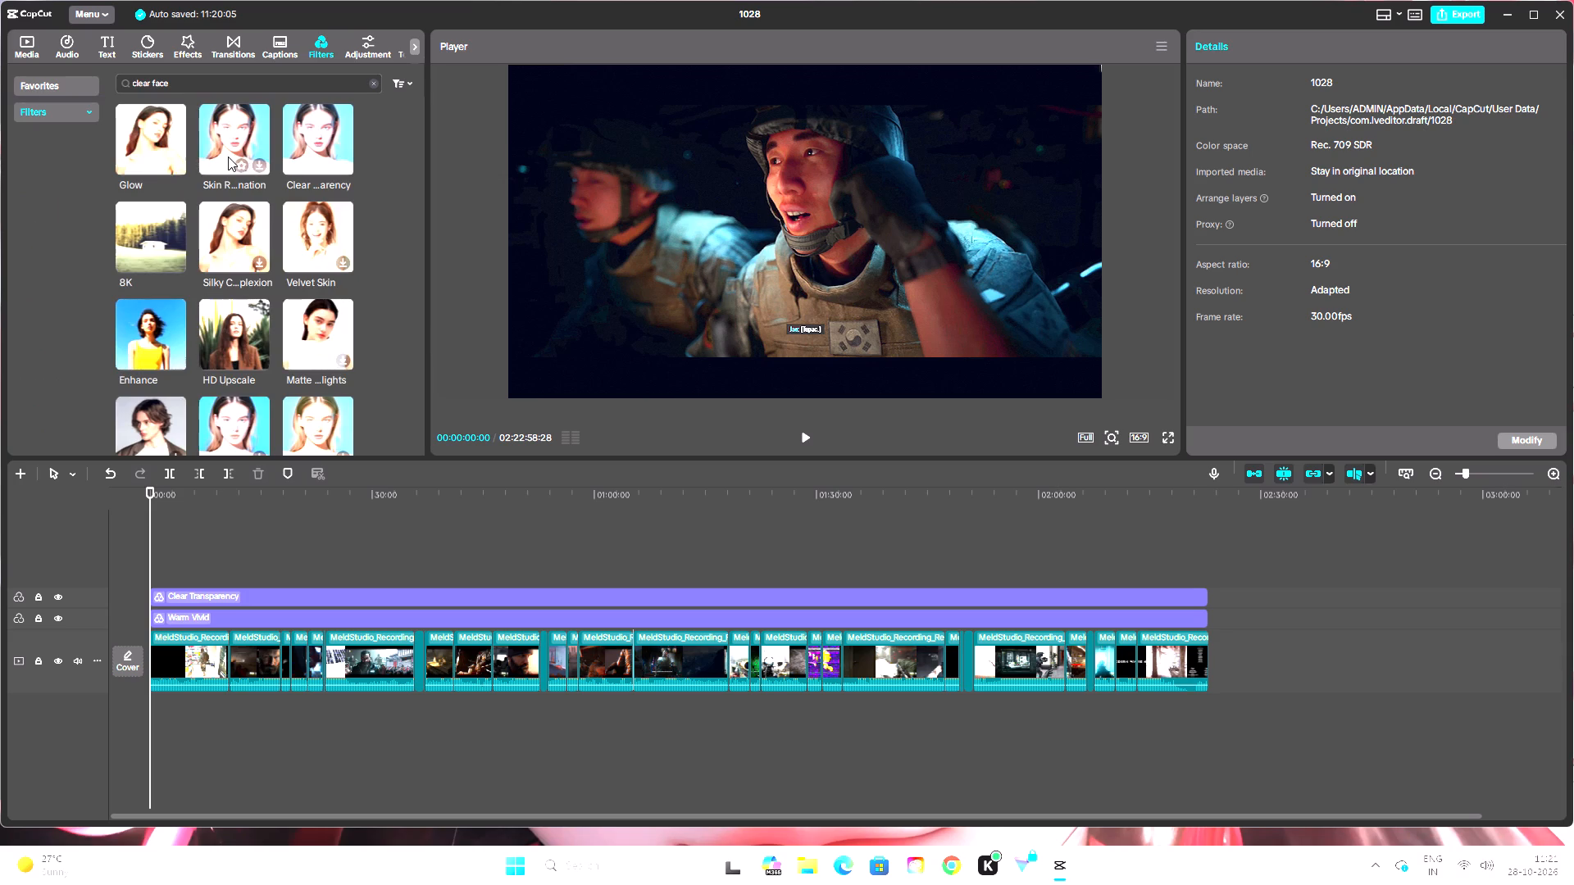
pyautogui.click(257, 164)
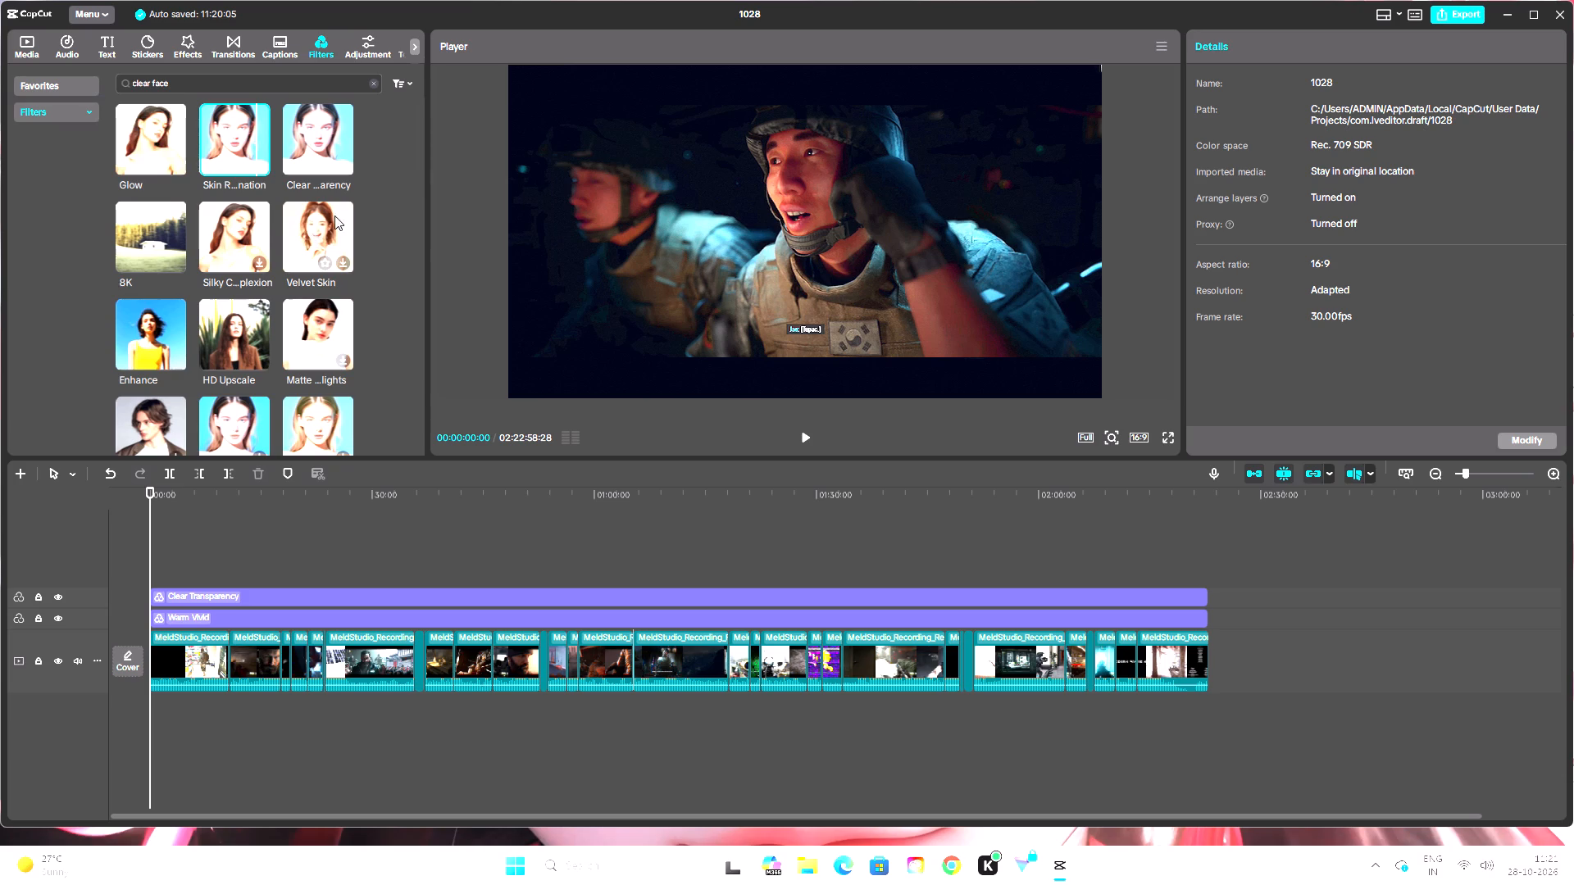
pyautogui.scroll(-2, 343, 202)
pyautogui.scroll(3, 341, 203)
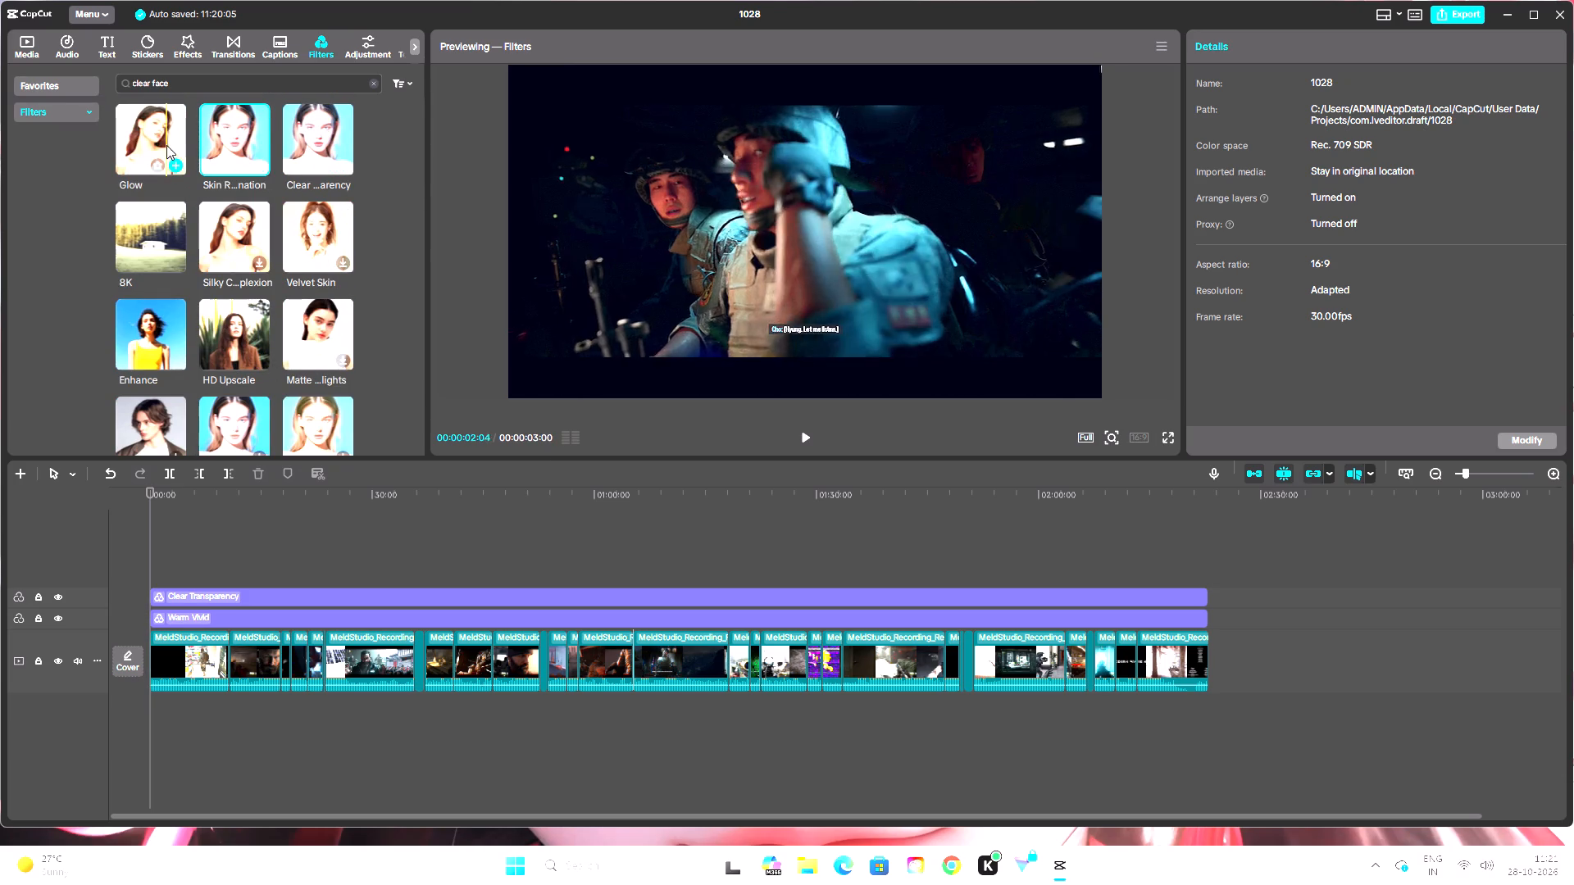
pyautogui.click(405, 267)
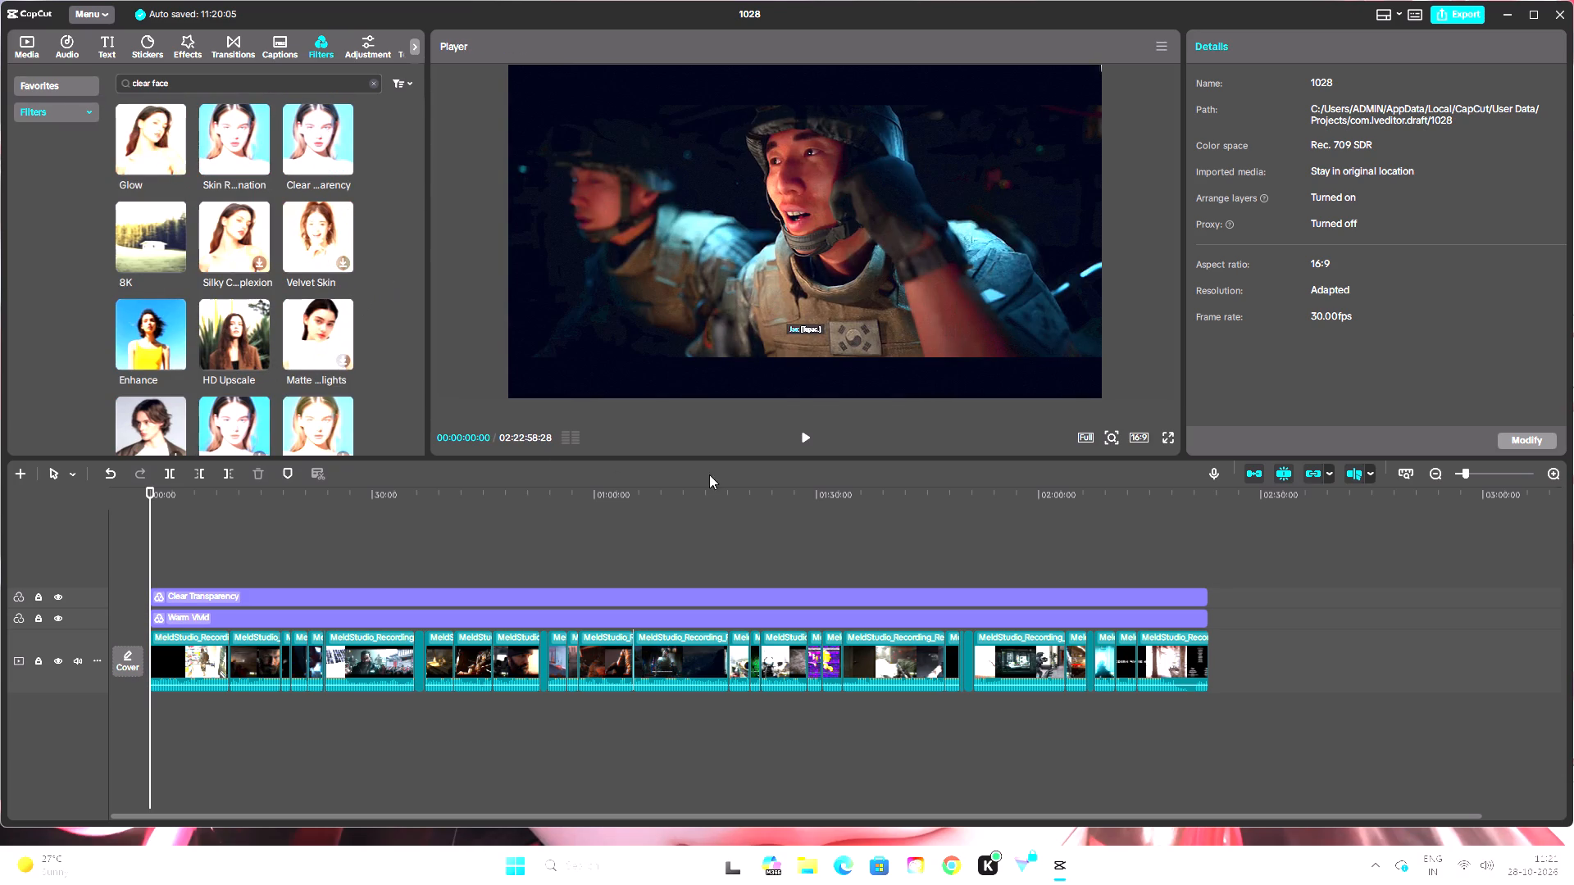
# Add a custom adjustment layer at the start of the timeline and stretch it to the end of the first clip.
pyautogui.tripleClick(1554, 475)
pyautogui.doubleClick(1556, 474)
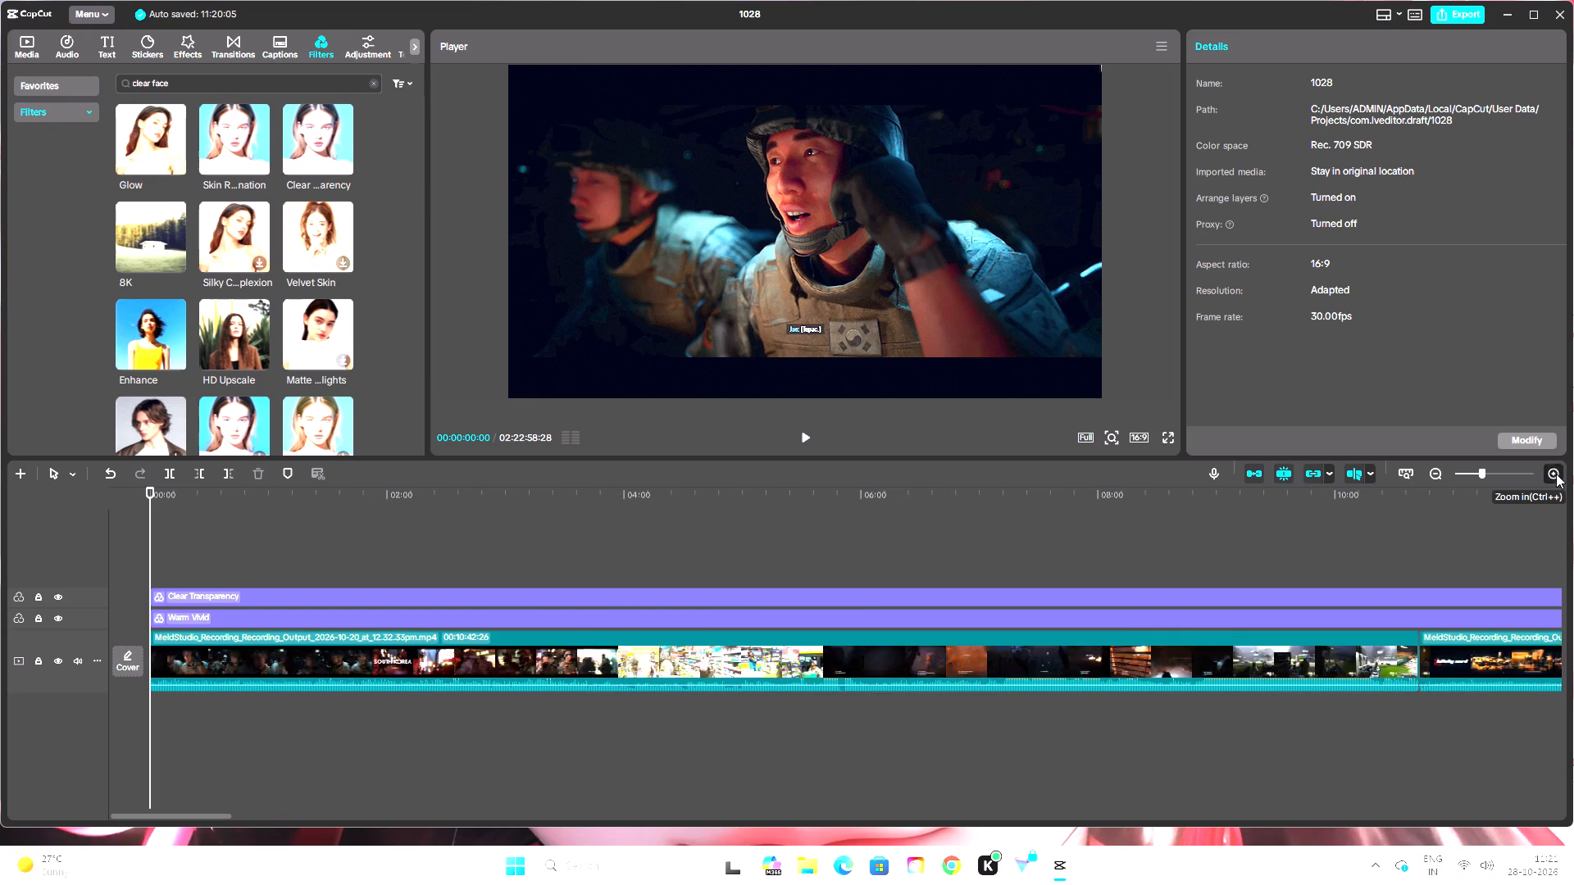
pyautogui.click(1435, 481)
pyautogui.click(1435, 481)
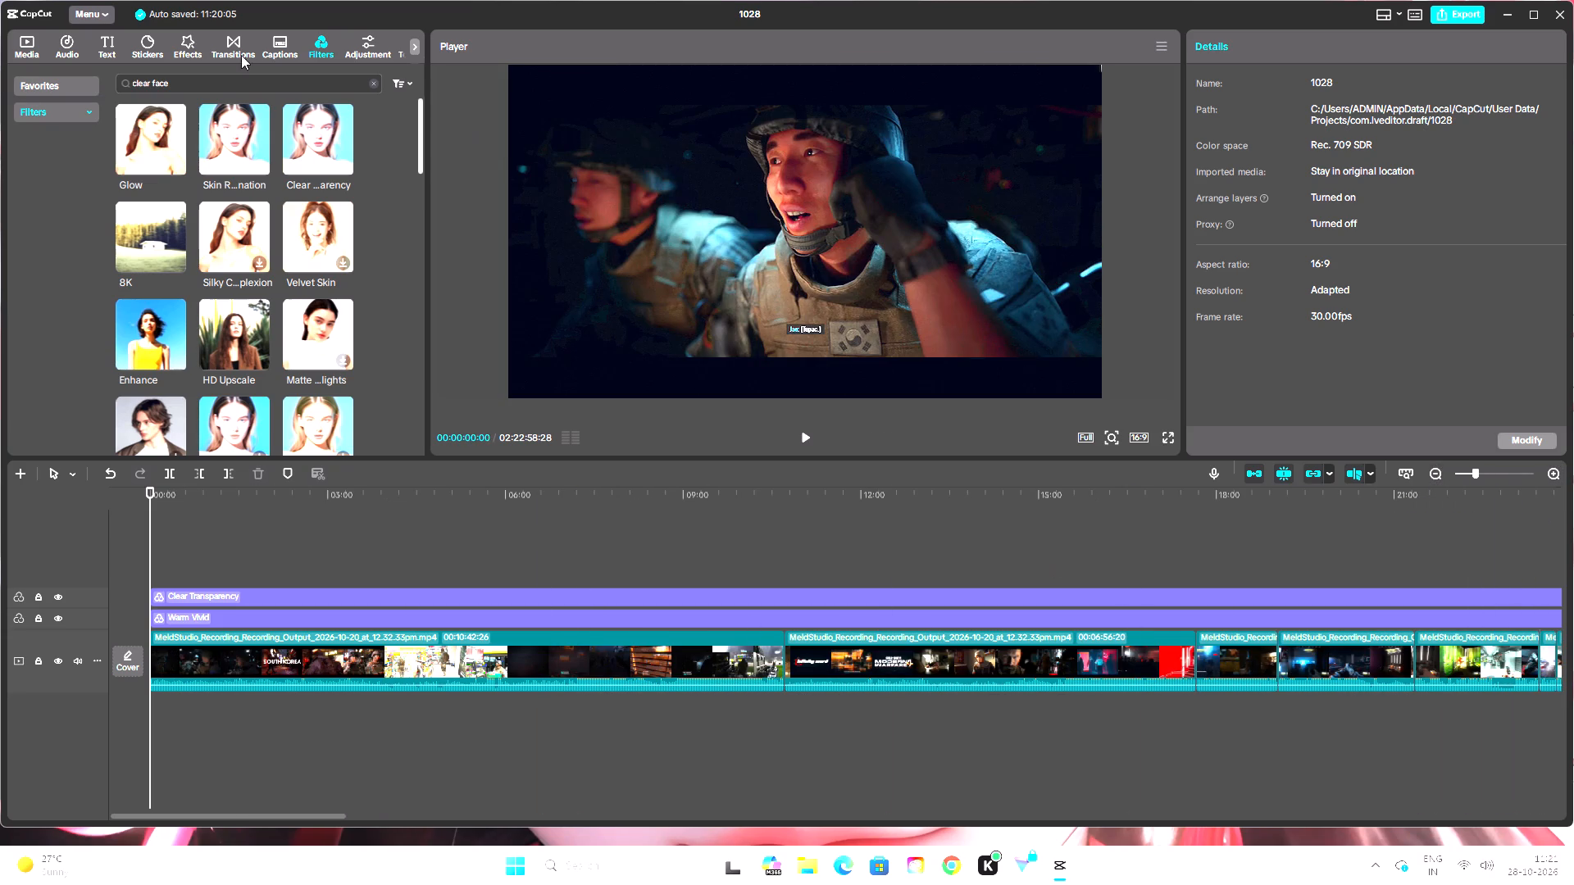
pyautogui.click(374, 45)
pyautogui.click(174, 134)
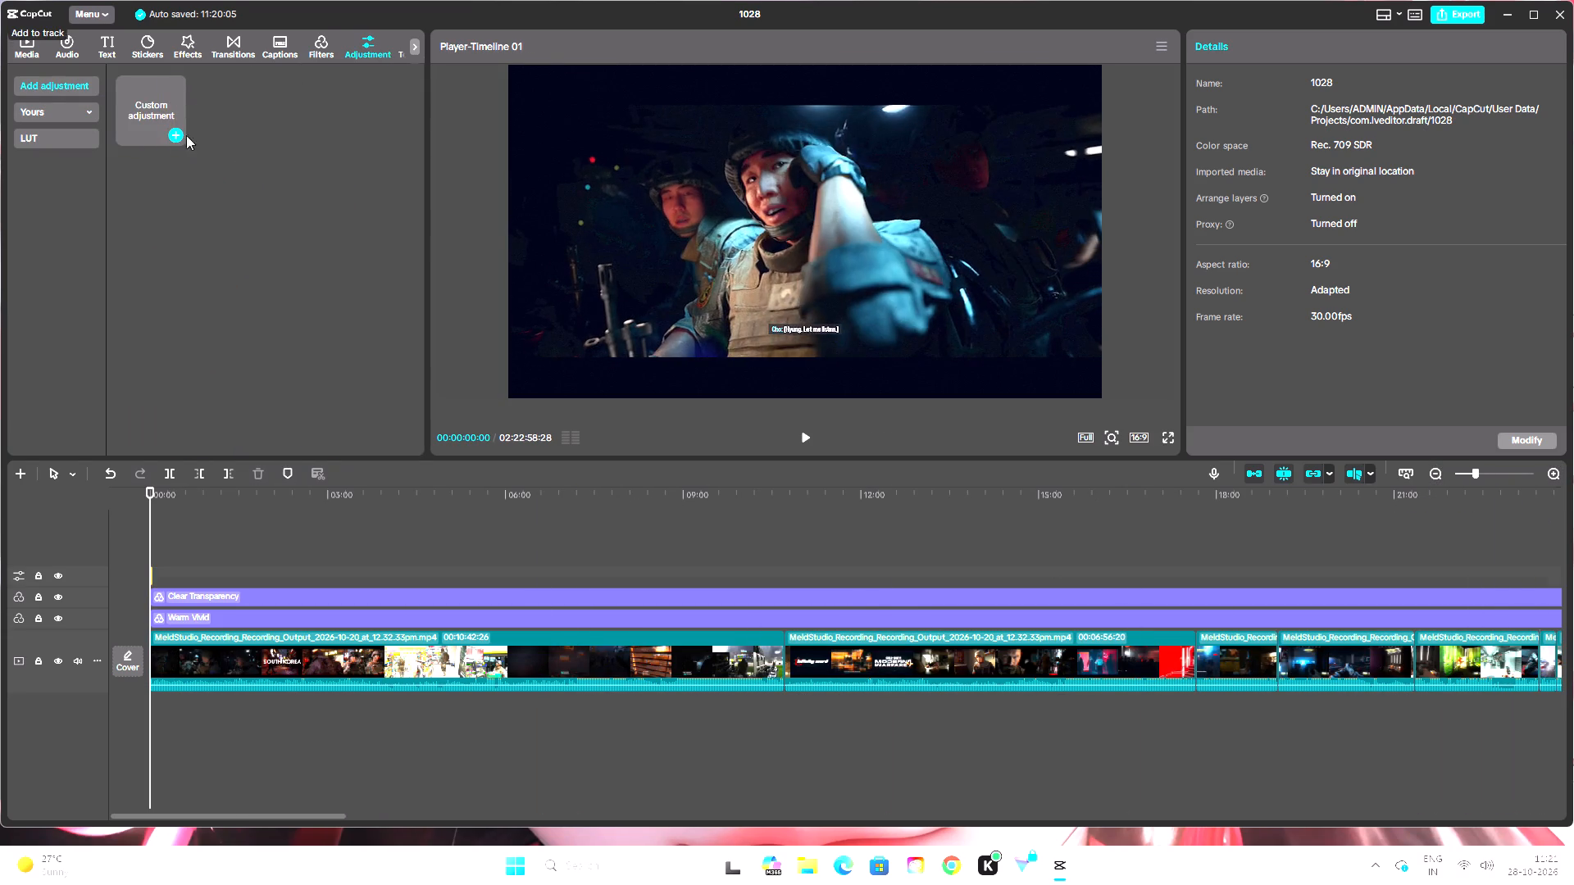
pyautogui.moveTo(152, 582); pyautogui.dragTo(955, 617)
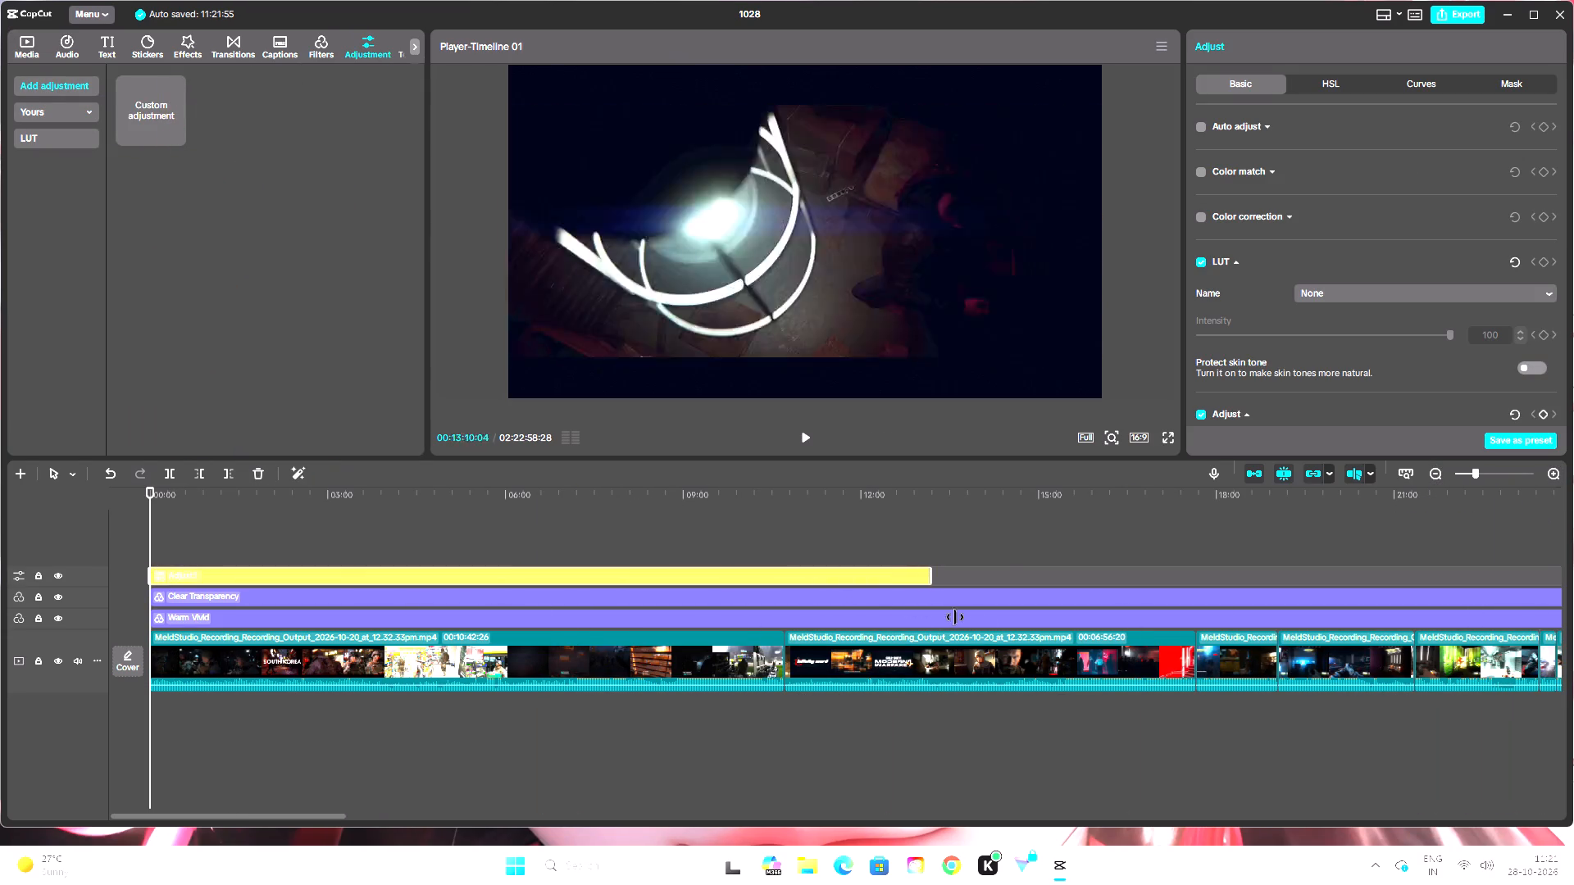
pyautogui.moveTo(955, 617); pyautogui.dragTo(896, 638)
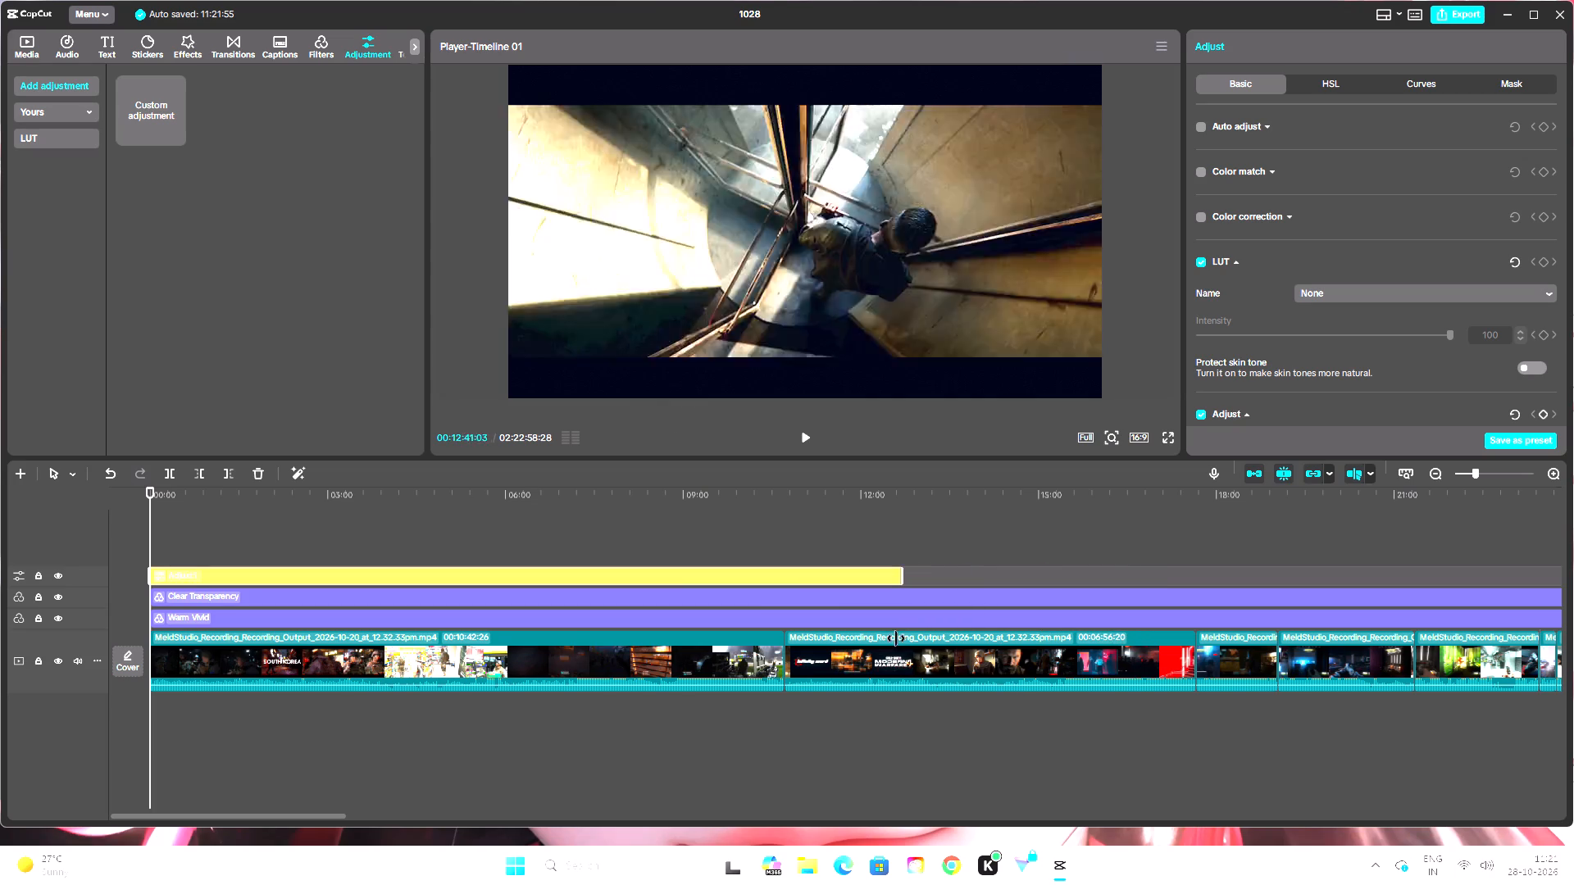
pyautogui.moveTo(896, 638); pyautogui.dragTo(776, 638)
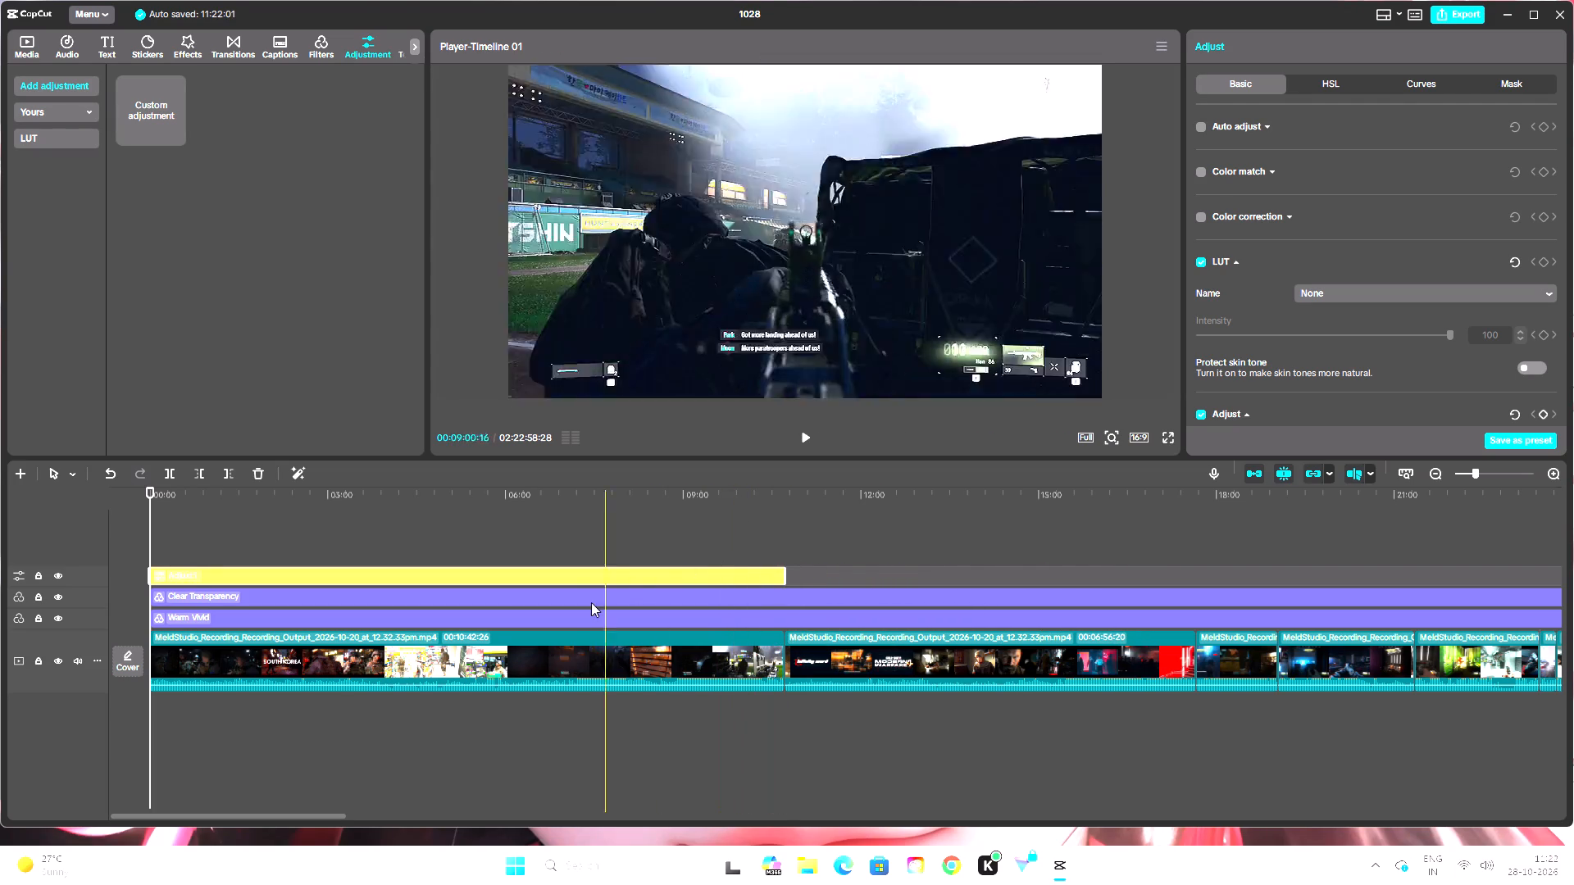
# Set the adjustment layer's Exposure to -2 and Contrast to 2, using the bright shop scene in the first clip as reference.
pyautogui.moveTo(148, 489); pyautogui.dragTo(161, 499)
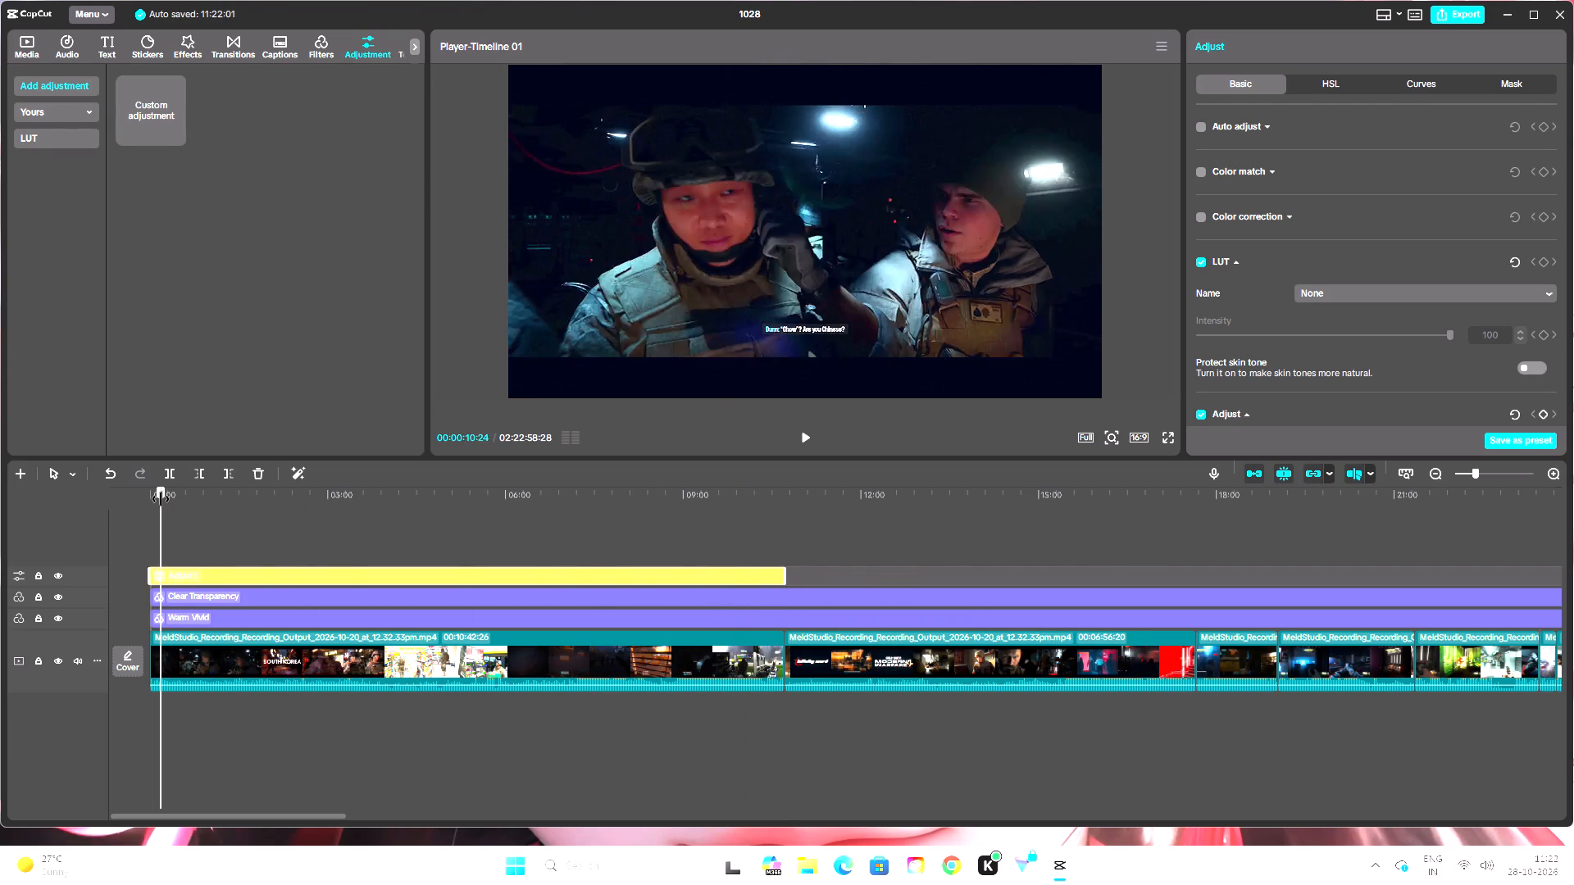
pyautogui.moveTo(161, 499); pyautogui.dragTo(257, 519)
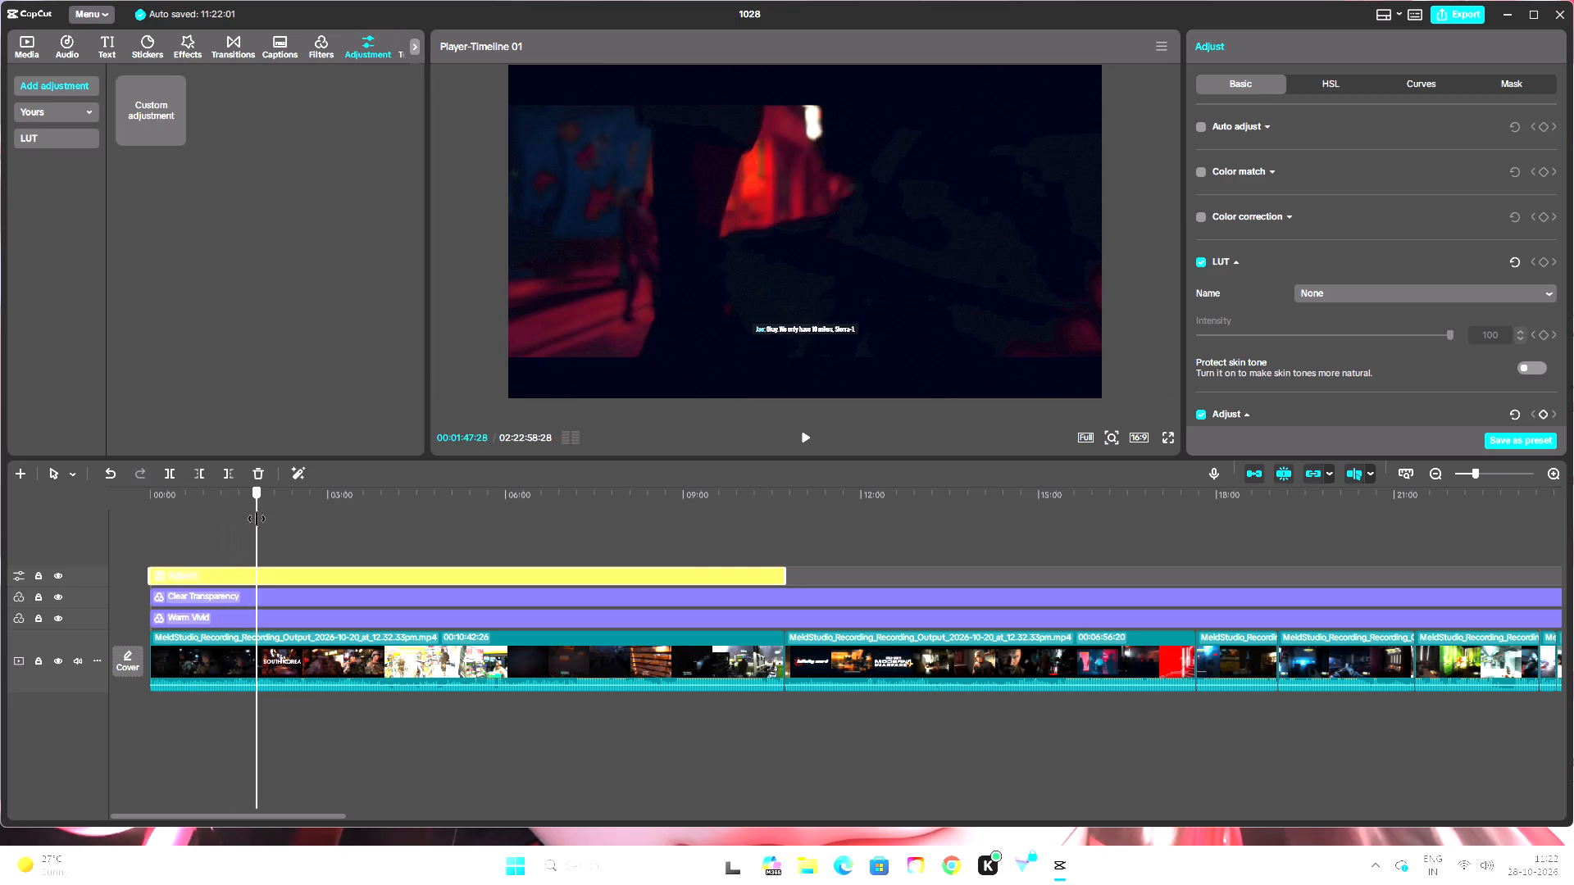
pyautogui.moveTo(257, 519); pyautogui.dragTo(659, 539)
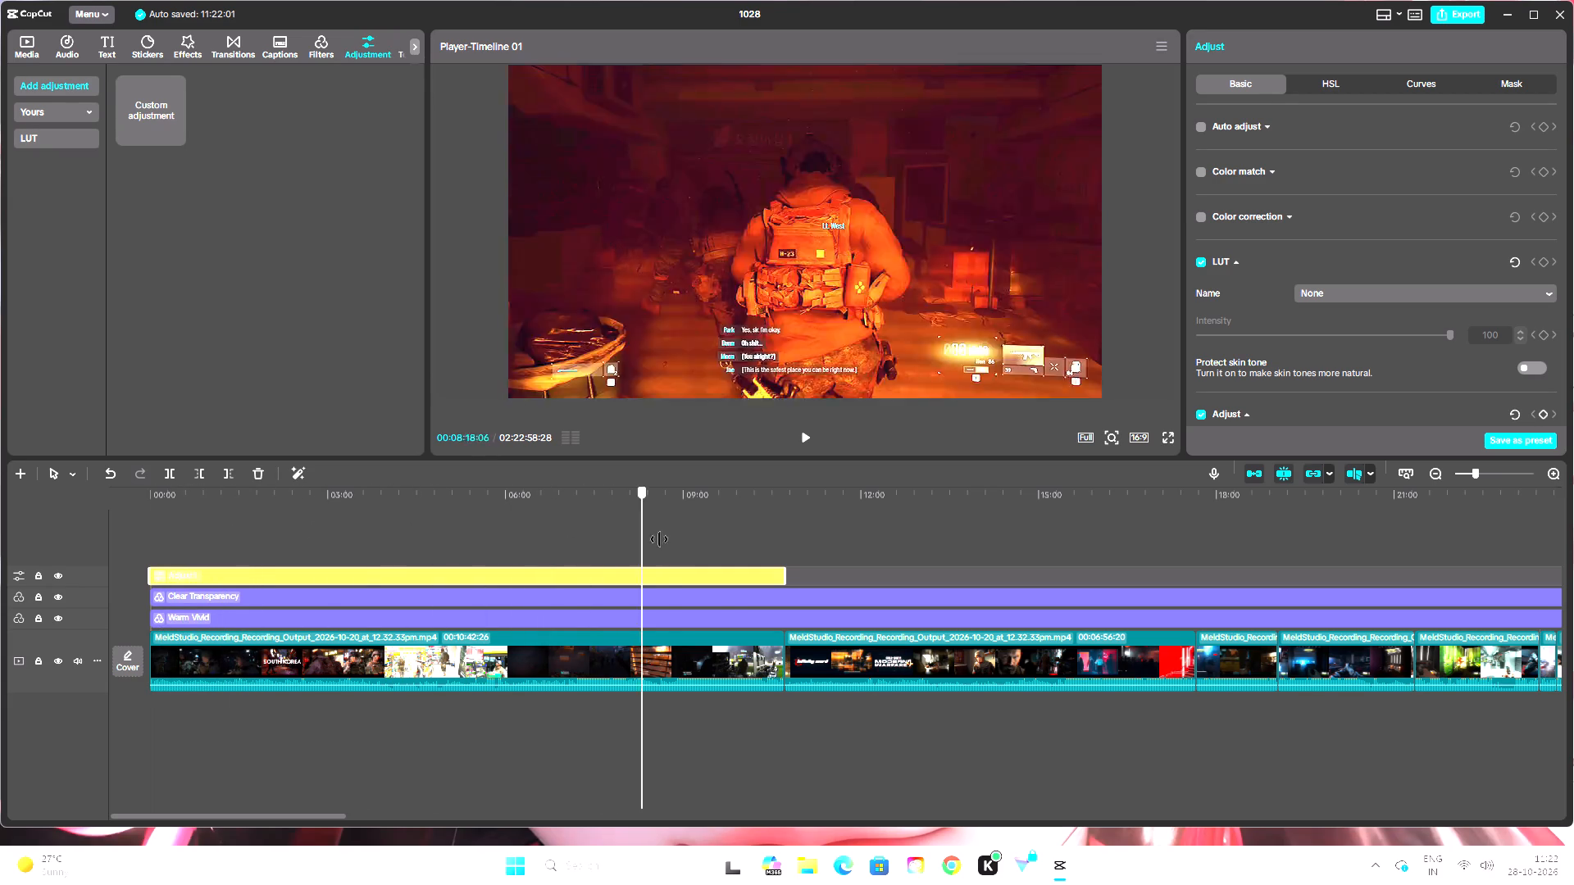
pyautogui.moveTo(659, 539); pyautogui.dragTo(494, 542)
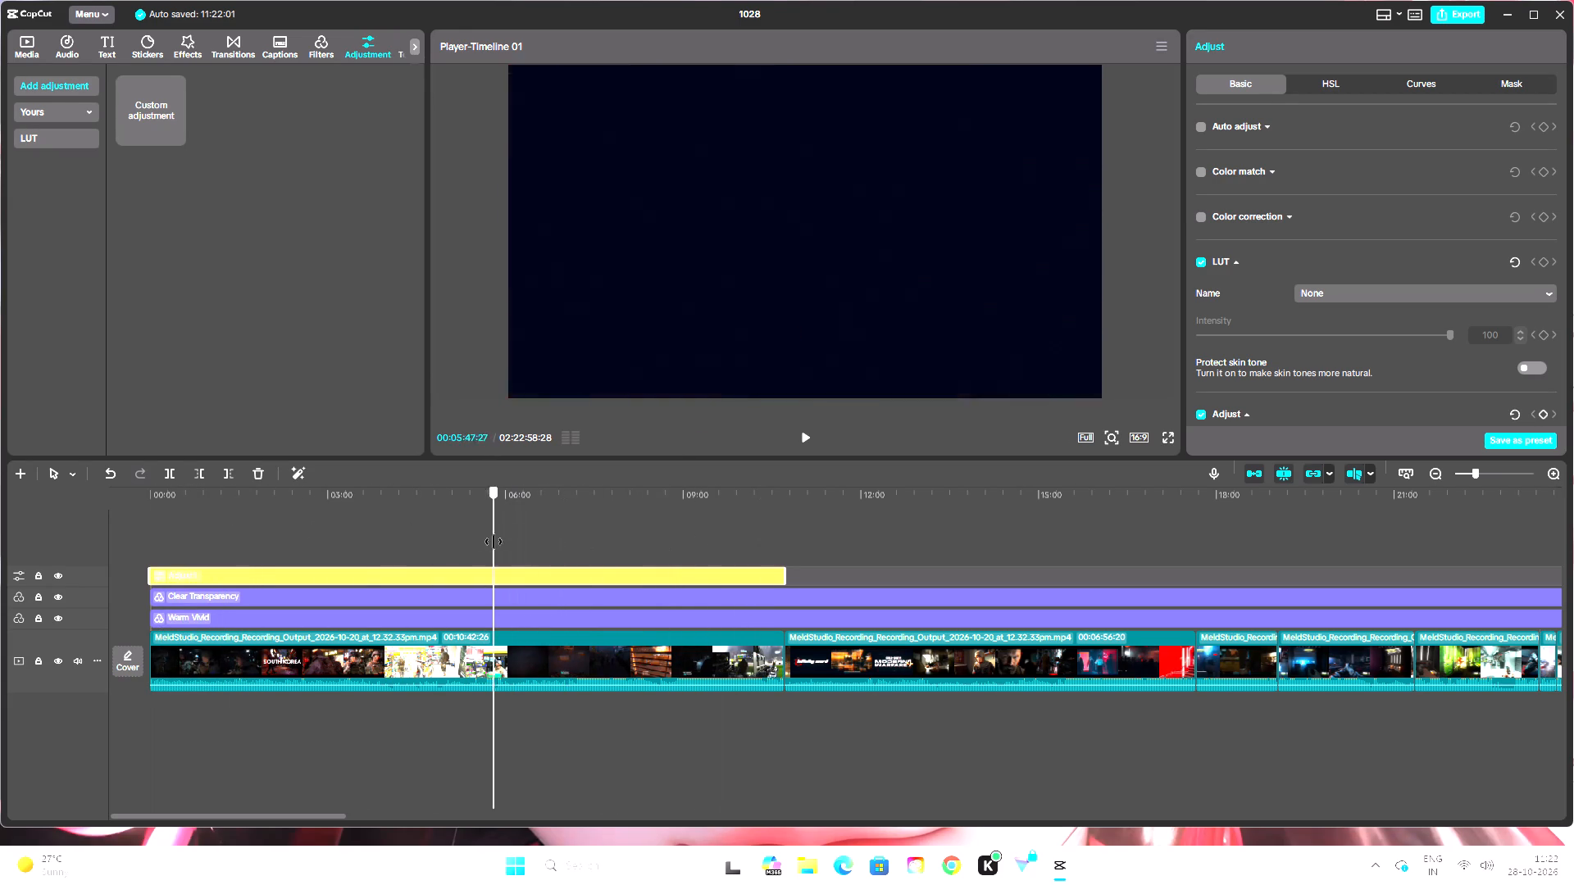
pyautogui.moveTo(494, 542); pyautogui.dragTo(441, 542)
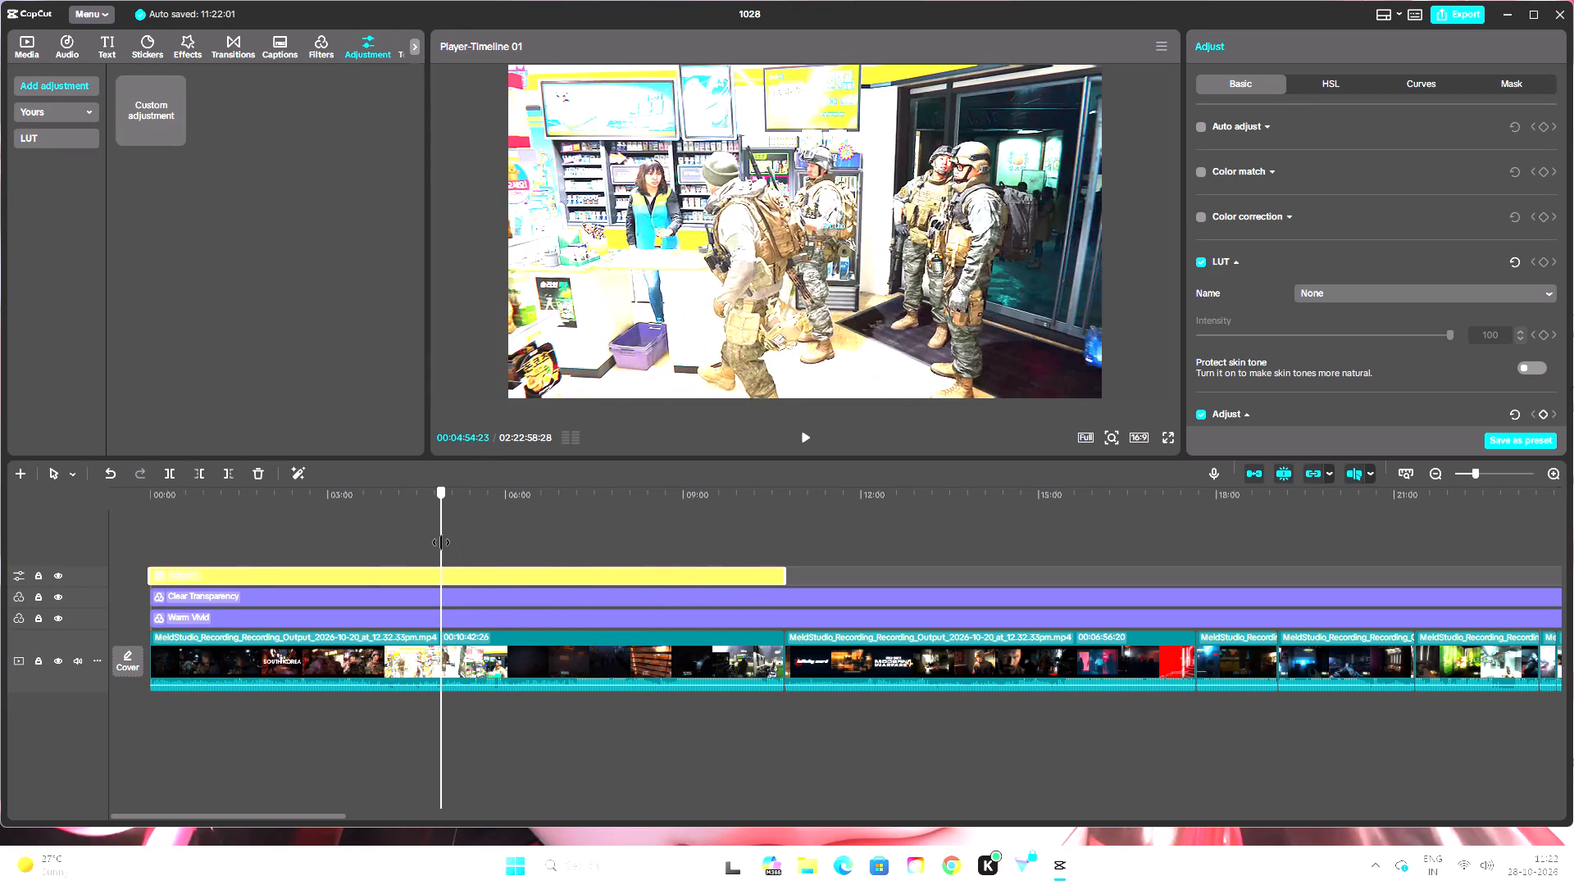
pyautogui.moveTo(441, 542); pyautogui.dragTo(434, 544)
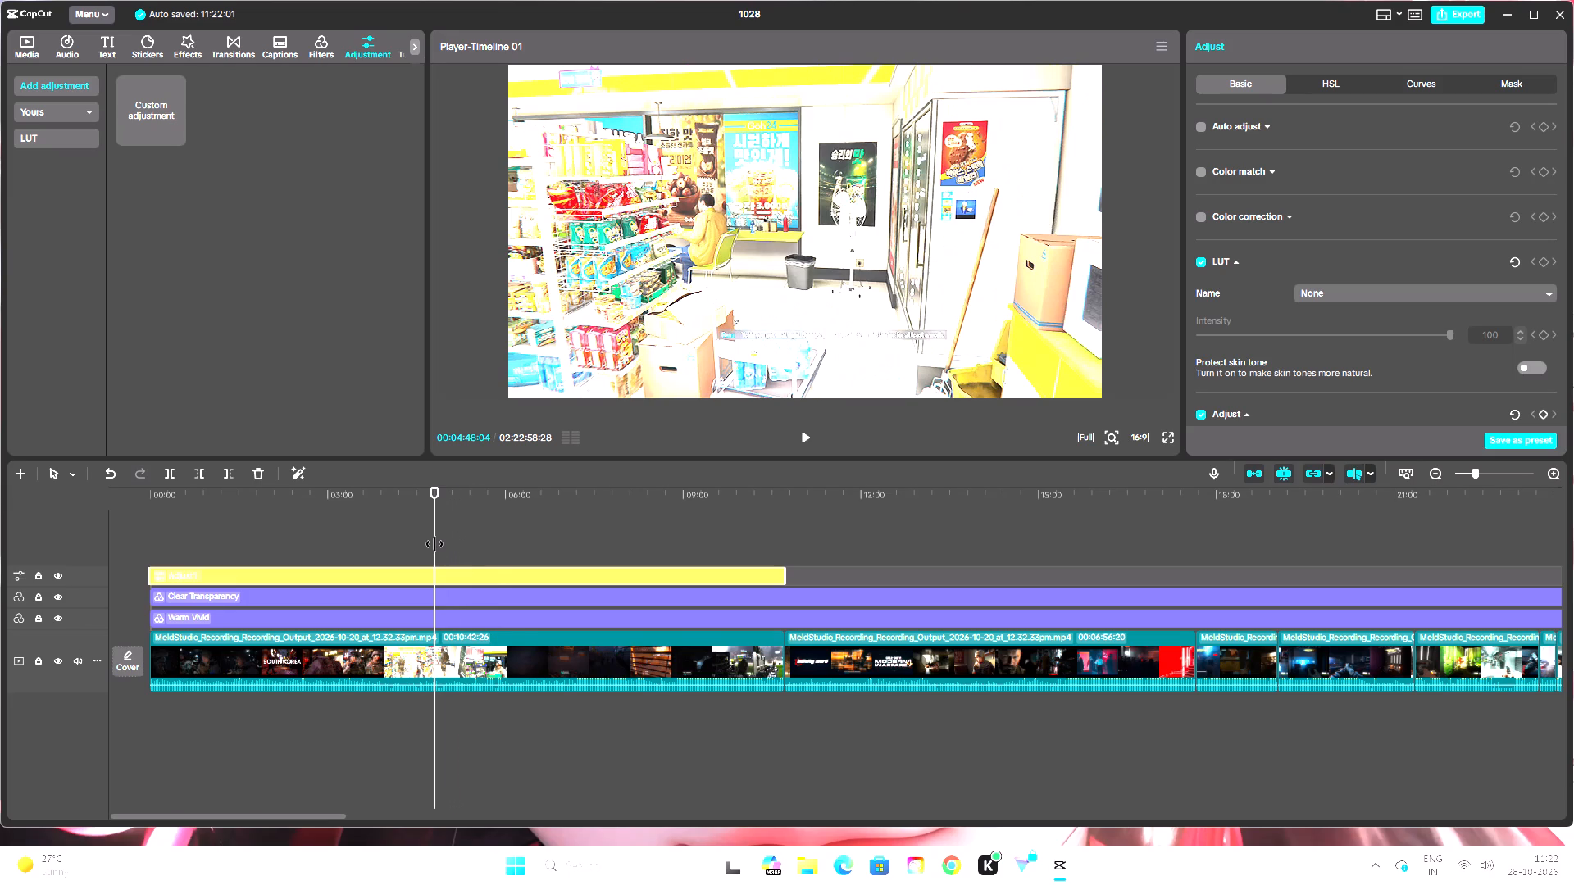
pyautogui.scroll(-3, 1376, 262)
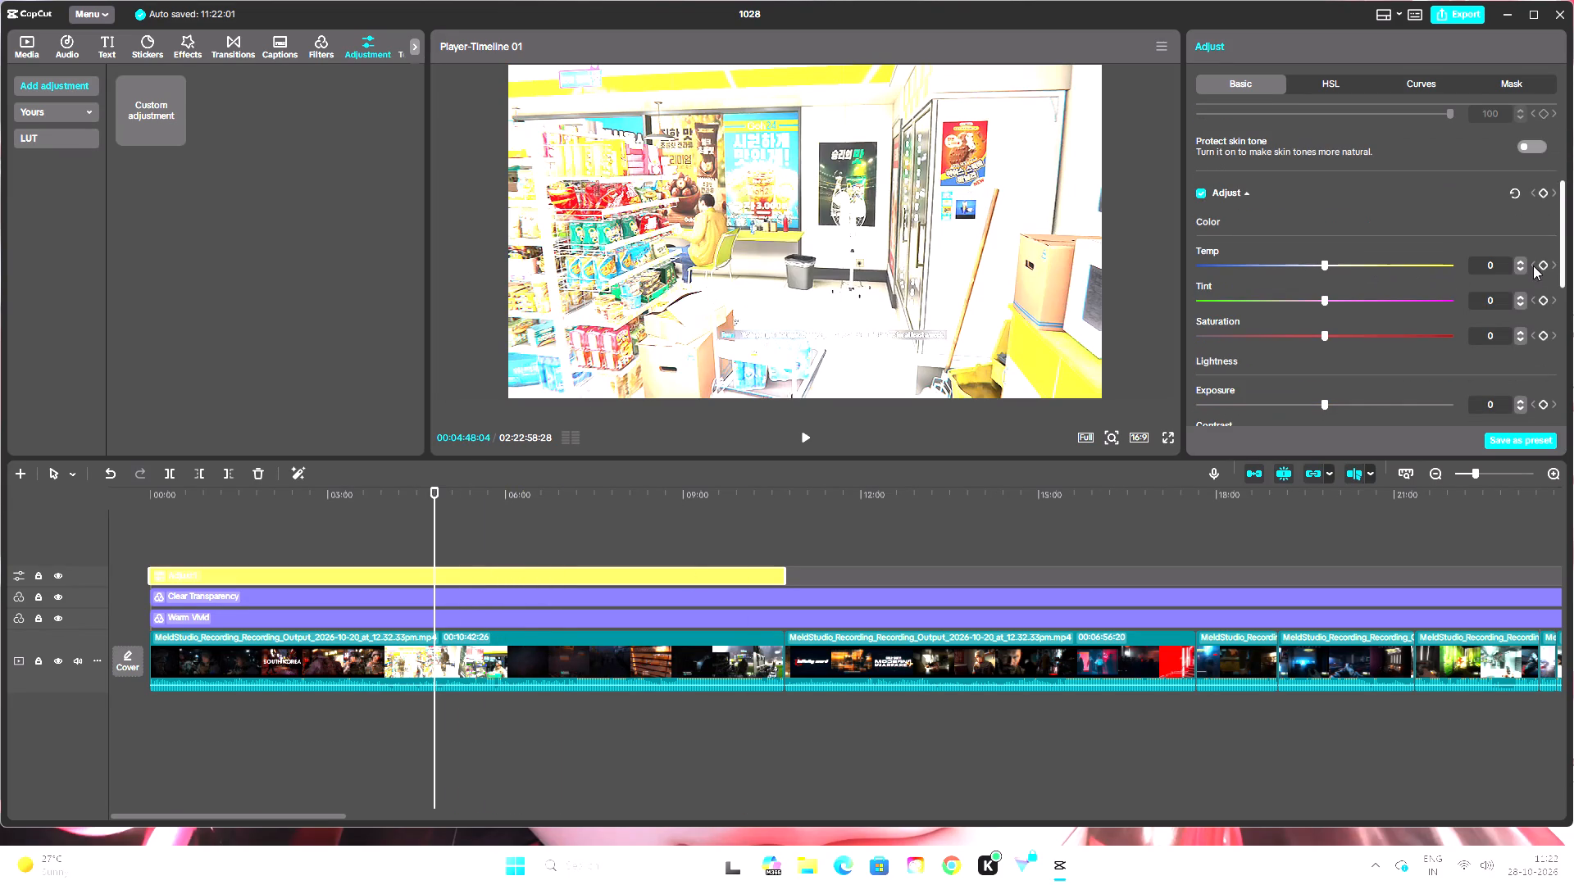
pyautogui.scroll(-1, 1521, 280)
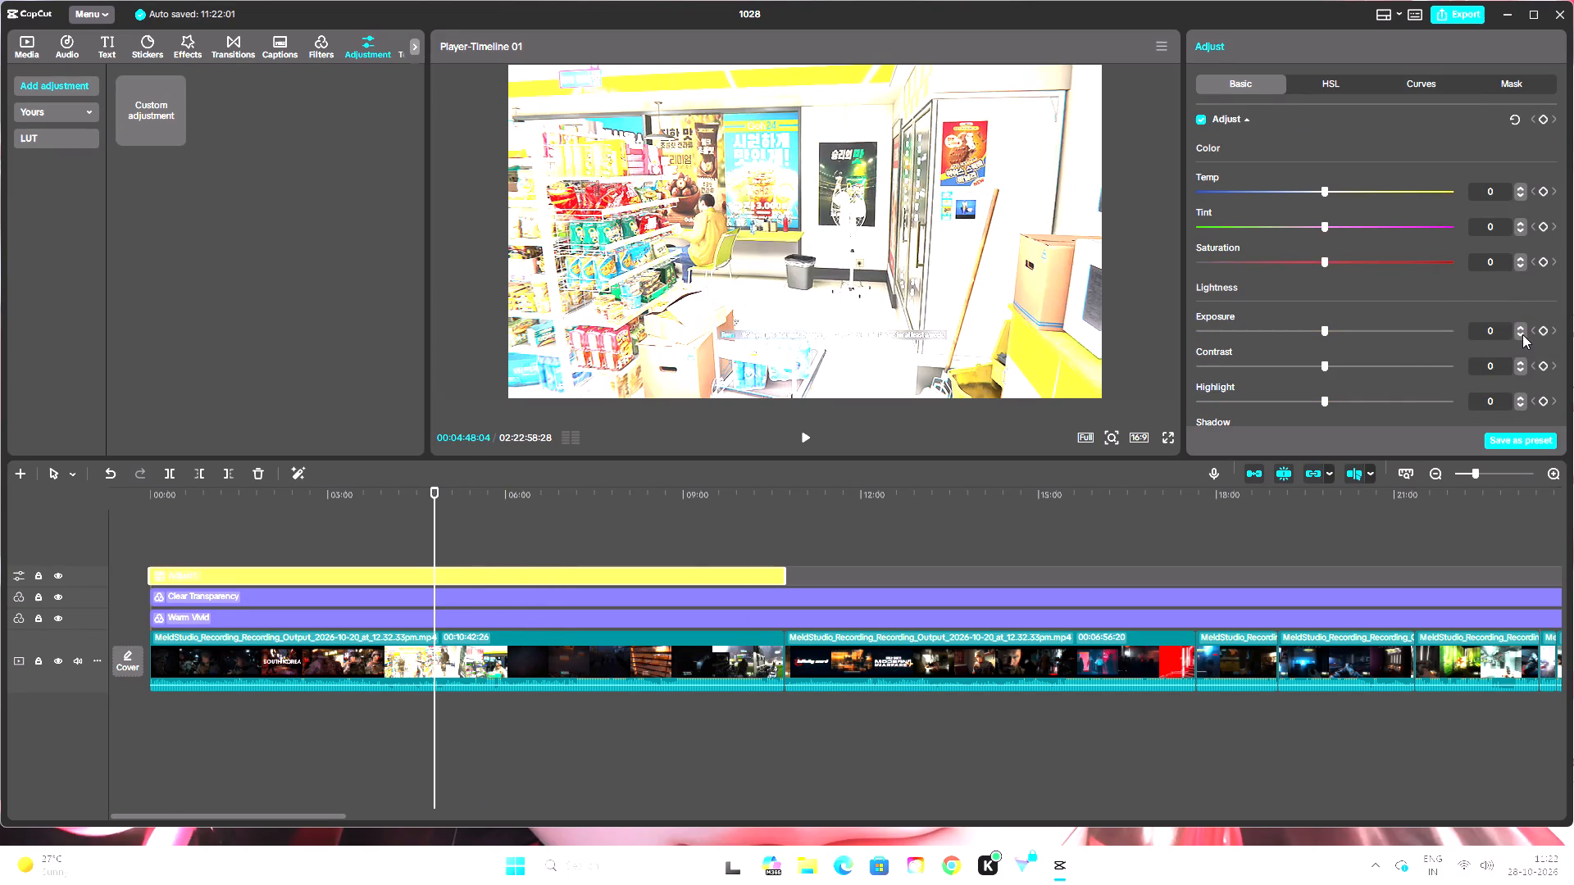
pyautogui.click(1522, 334)
pyautogui.click(1522, 334)
pyautogui.scroll(-1, 1522, 334)
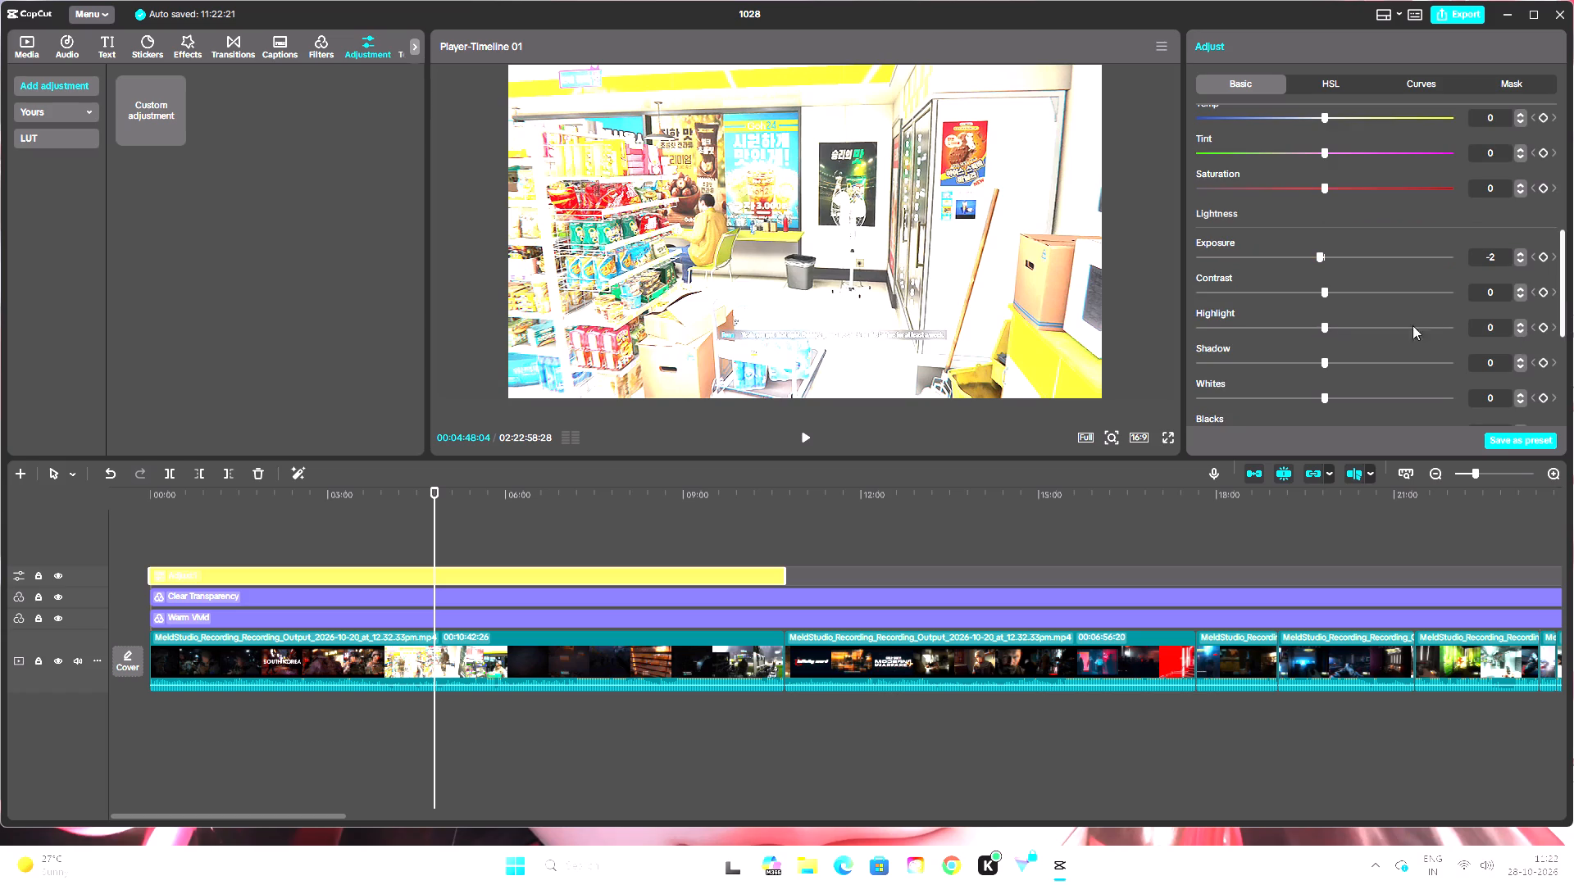
pyautogui.click(1522, 288)
pyautogui.click(1522, 288)
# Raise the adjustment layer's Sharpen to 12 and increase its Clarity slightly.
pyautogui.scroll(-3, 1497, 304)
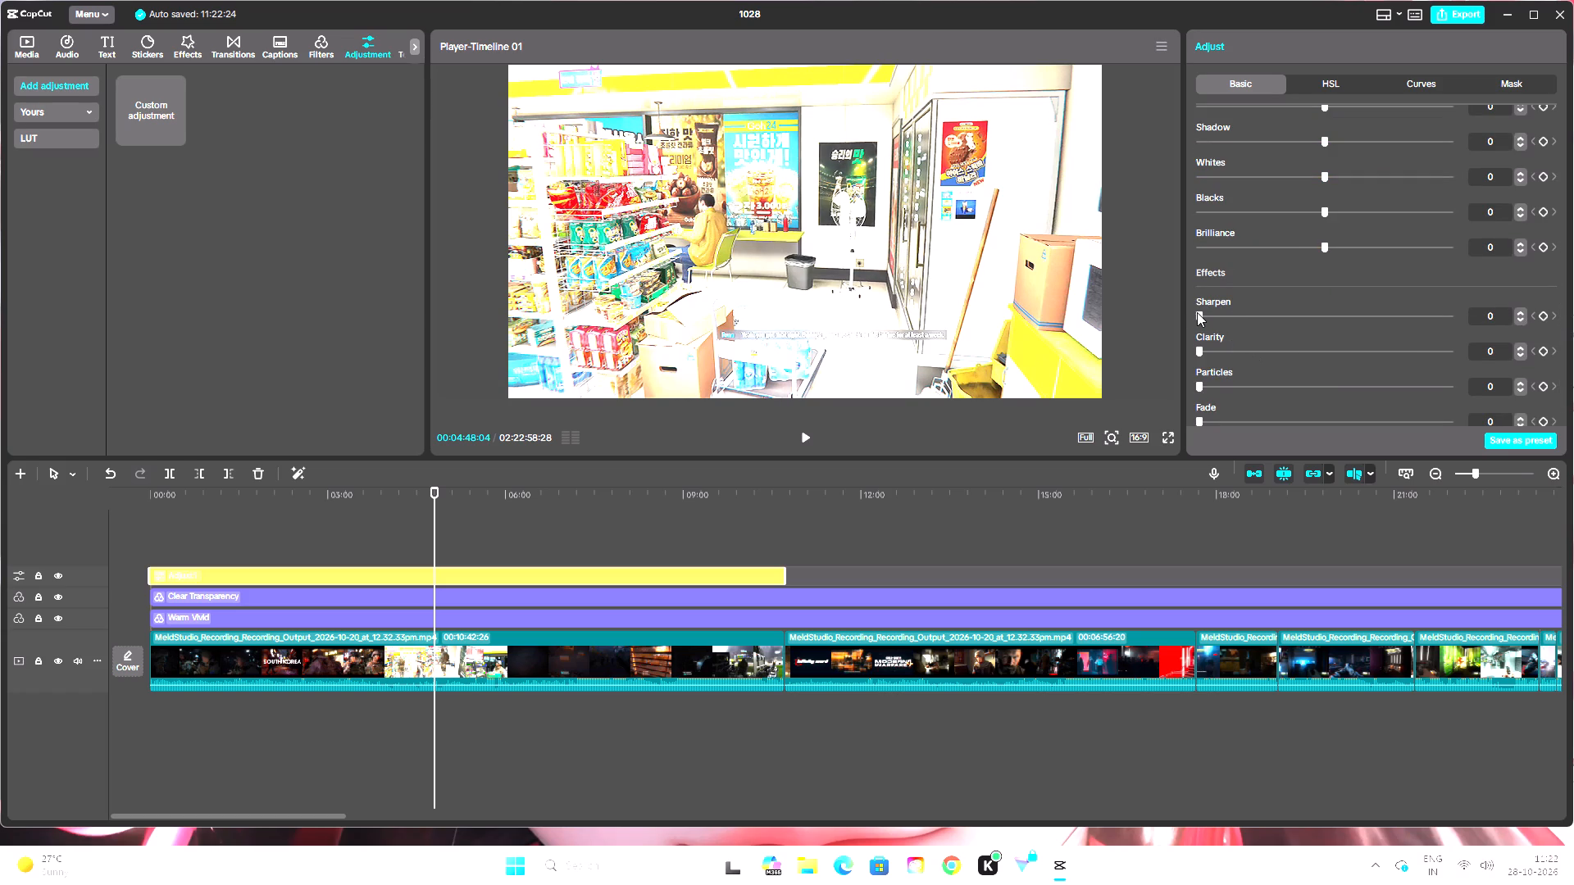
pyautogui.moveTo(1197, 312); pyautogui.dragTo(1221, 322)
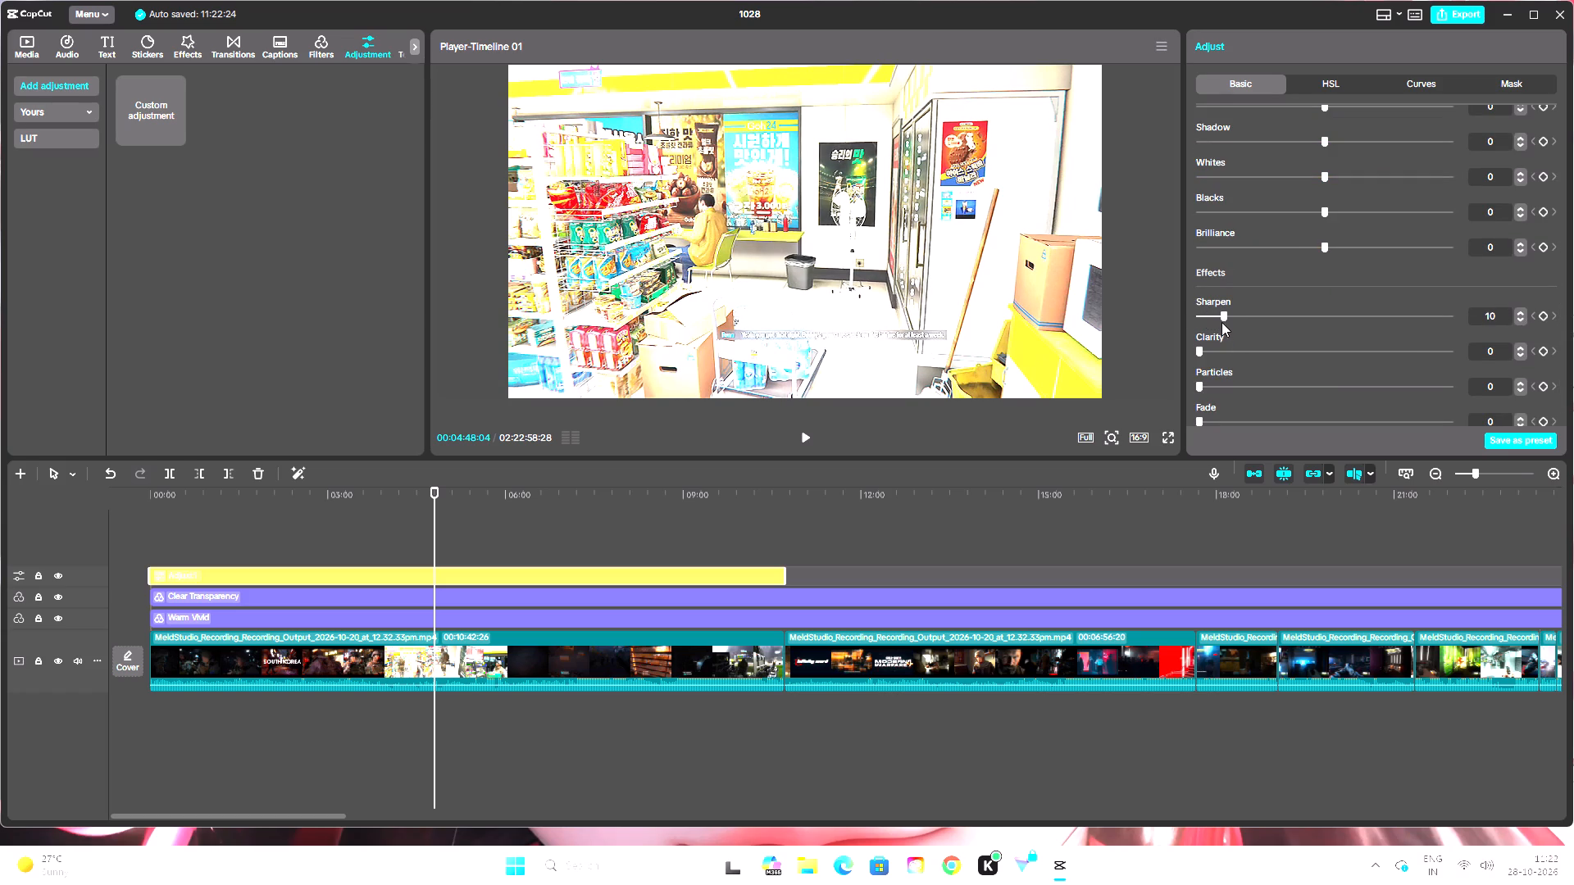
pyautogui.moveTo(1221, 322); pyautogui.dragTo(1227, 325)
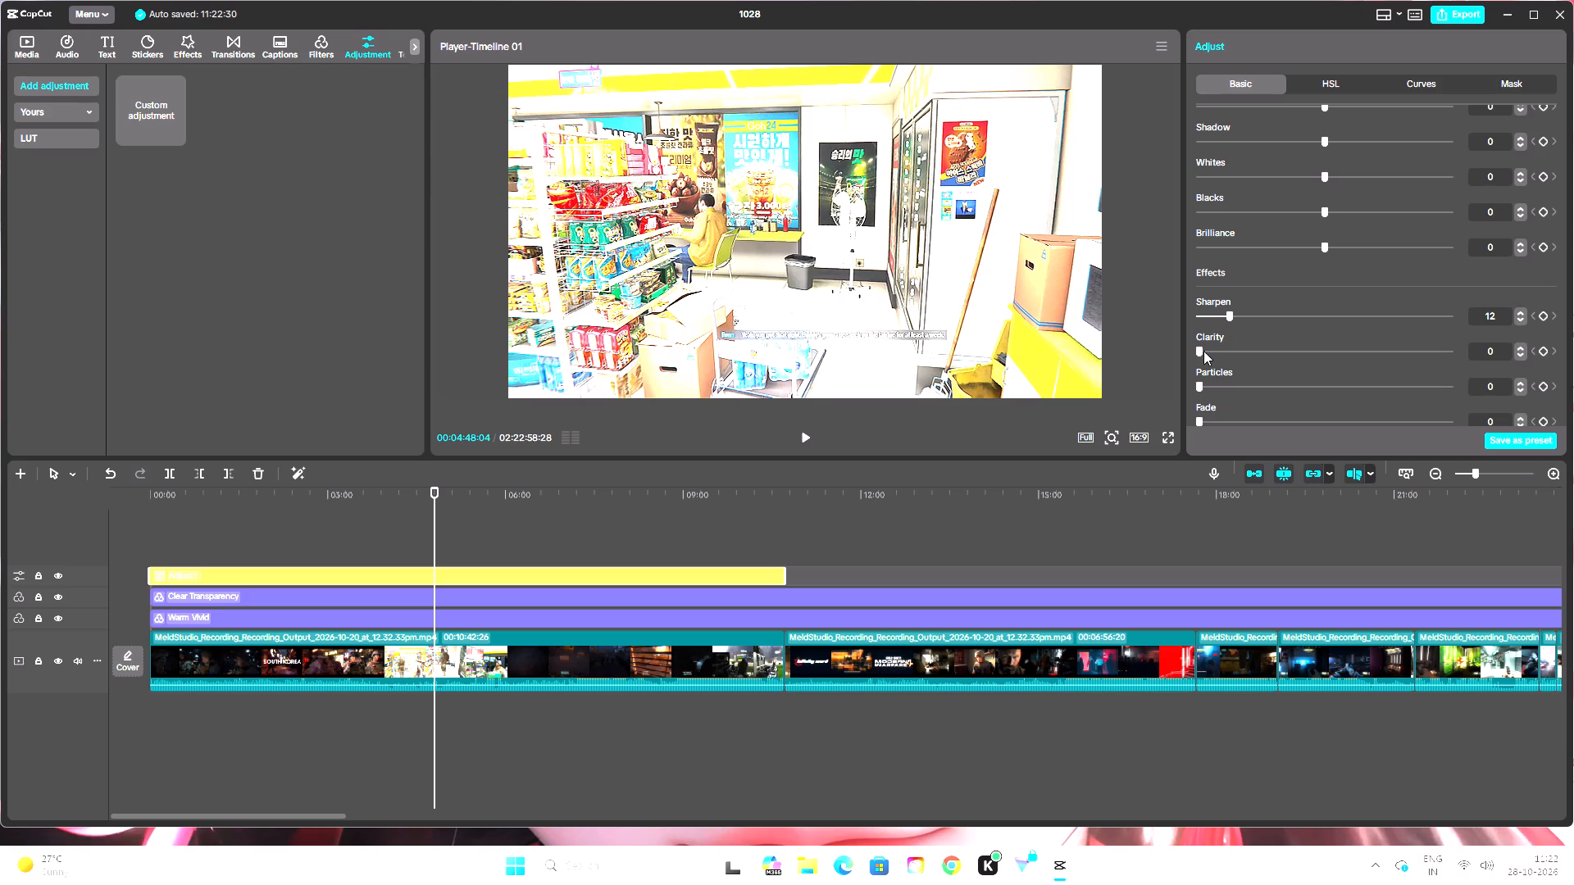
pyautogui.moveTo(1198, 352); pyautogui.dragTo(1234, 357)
# Play a short part of the shop scene and compare the picture with the adjustment track hidden and shown.
pyautogui.click(803, 441)
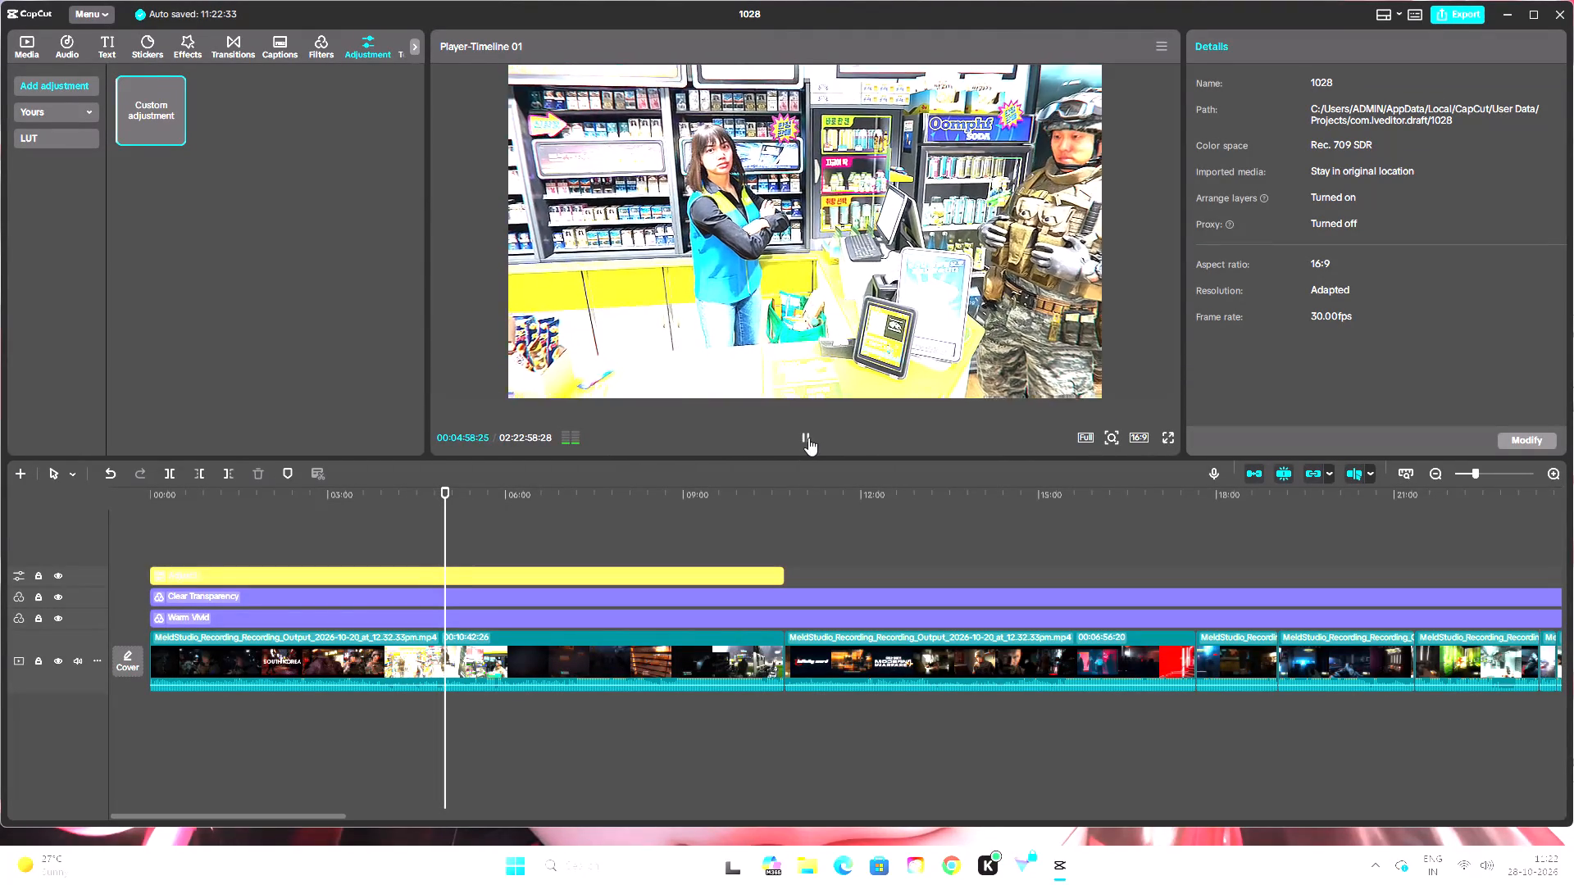
pyautogui.click(808, 438)
pyautogui.click(52, 573)
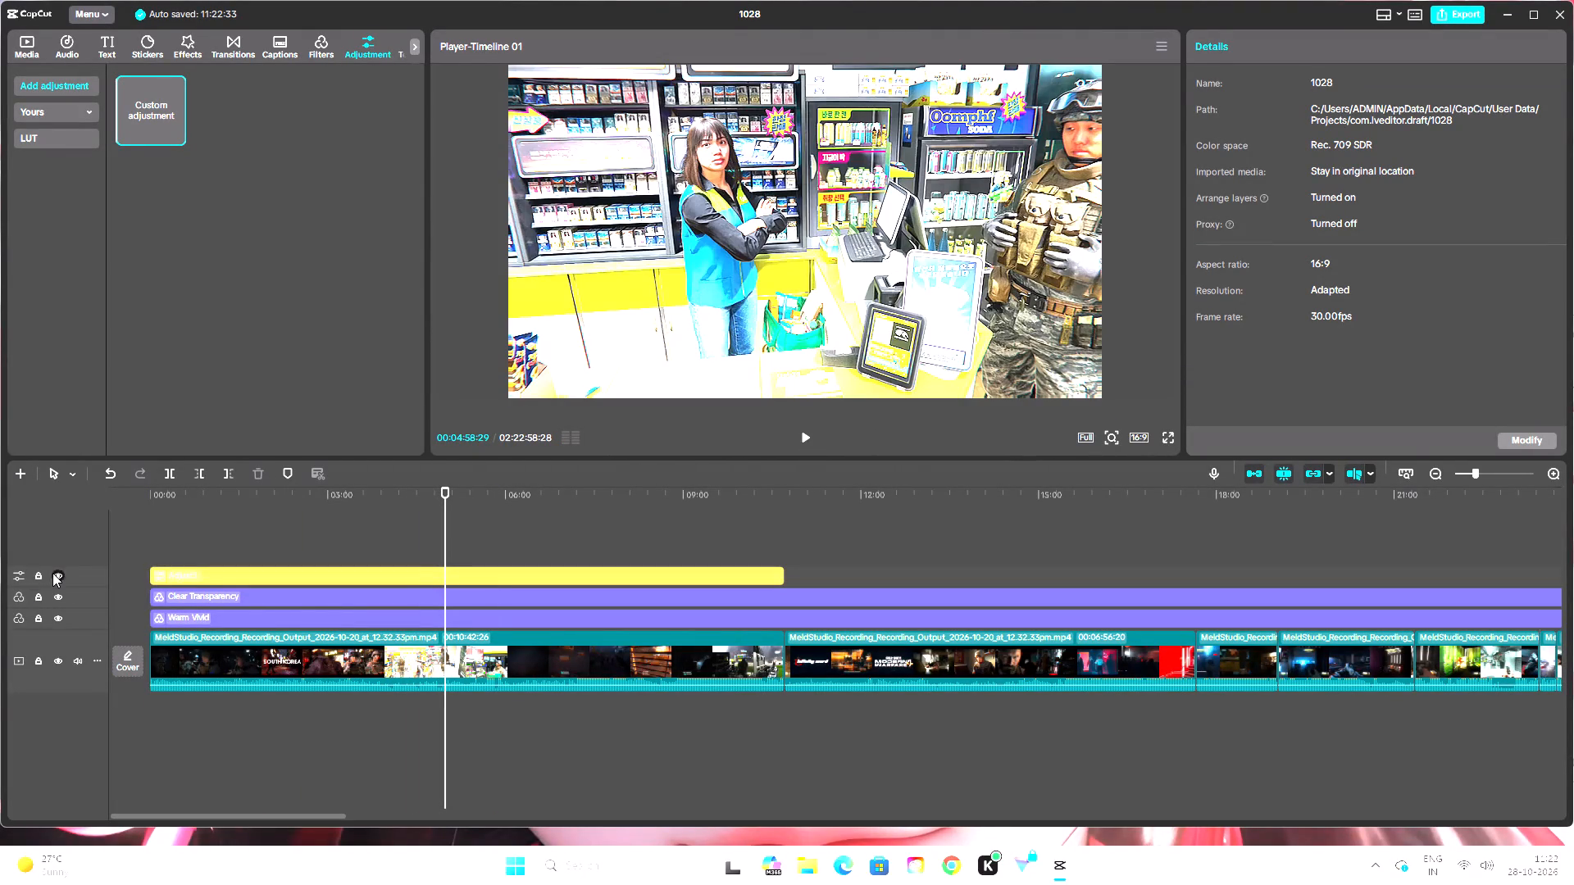
pyautogui.click(53, 573)
pyautogui.click(53, 573)
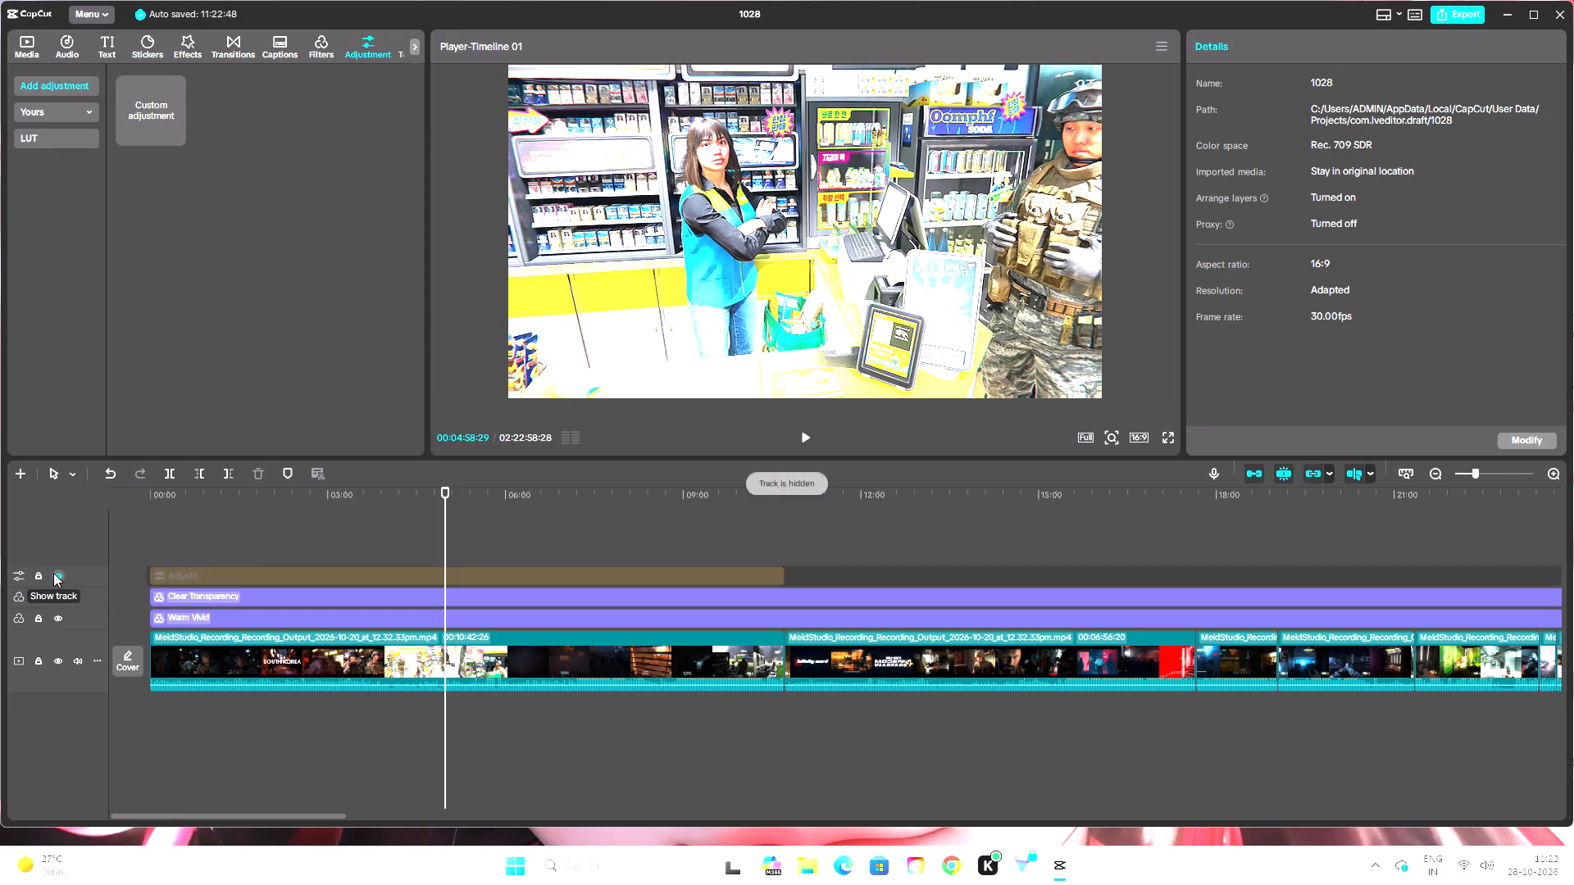
pyautogui.click(53, 573)
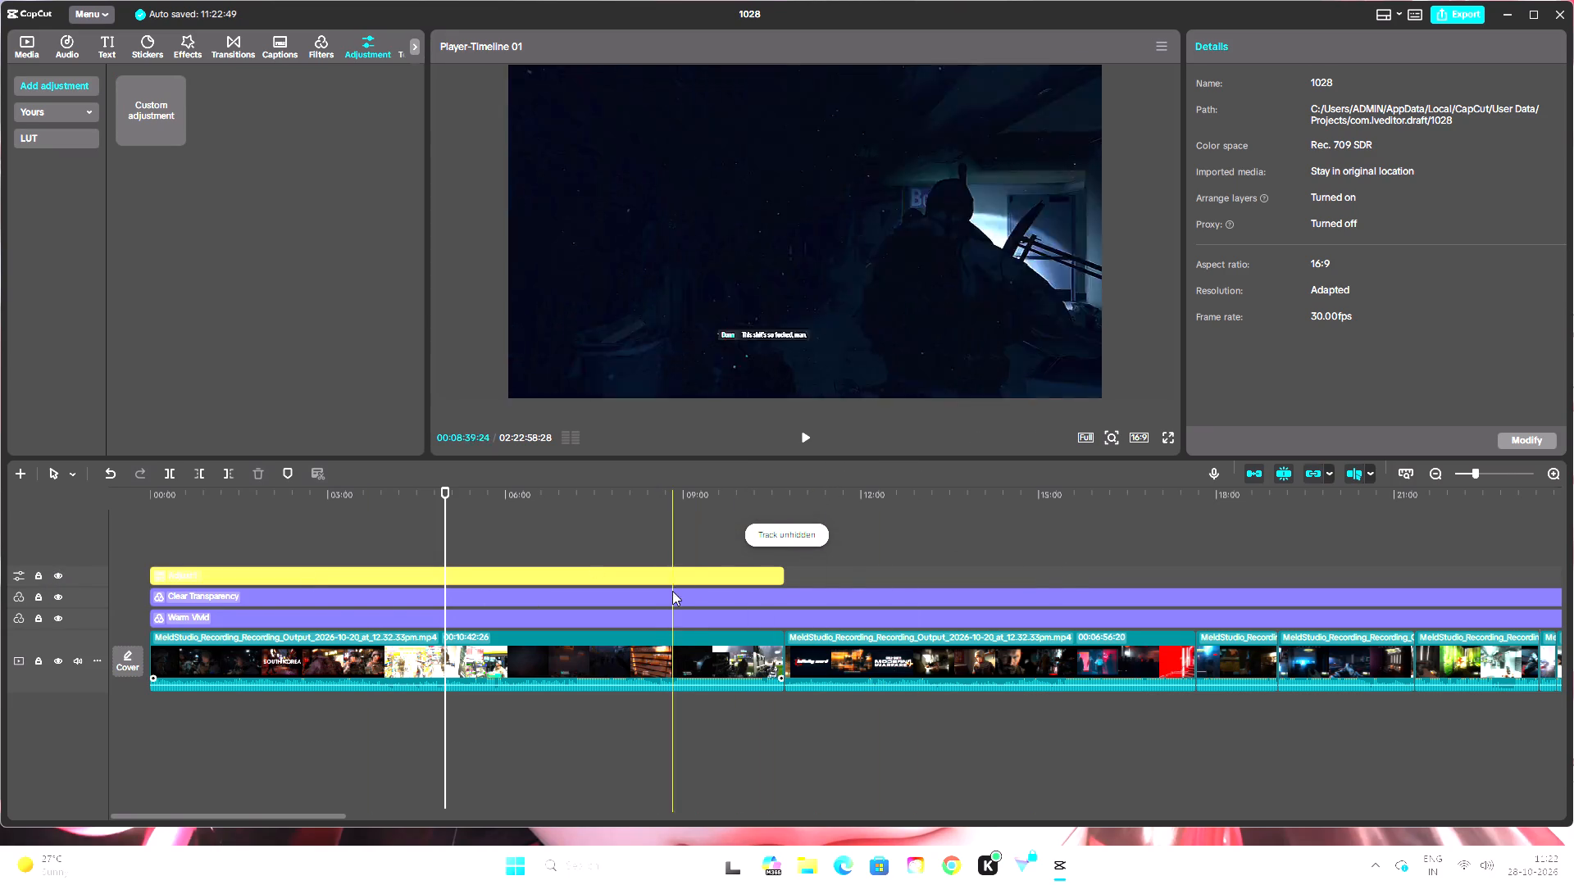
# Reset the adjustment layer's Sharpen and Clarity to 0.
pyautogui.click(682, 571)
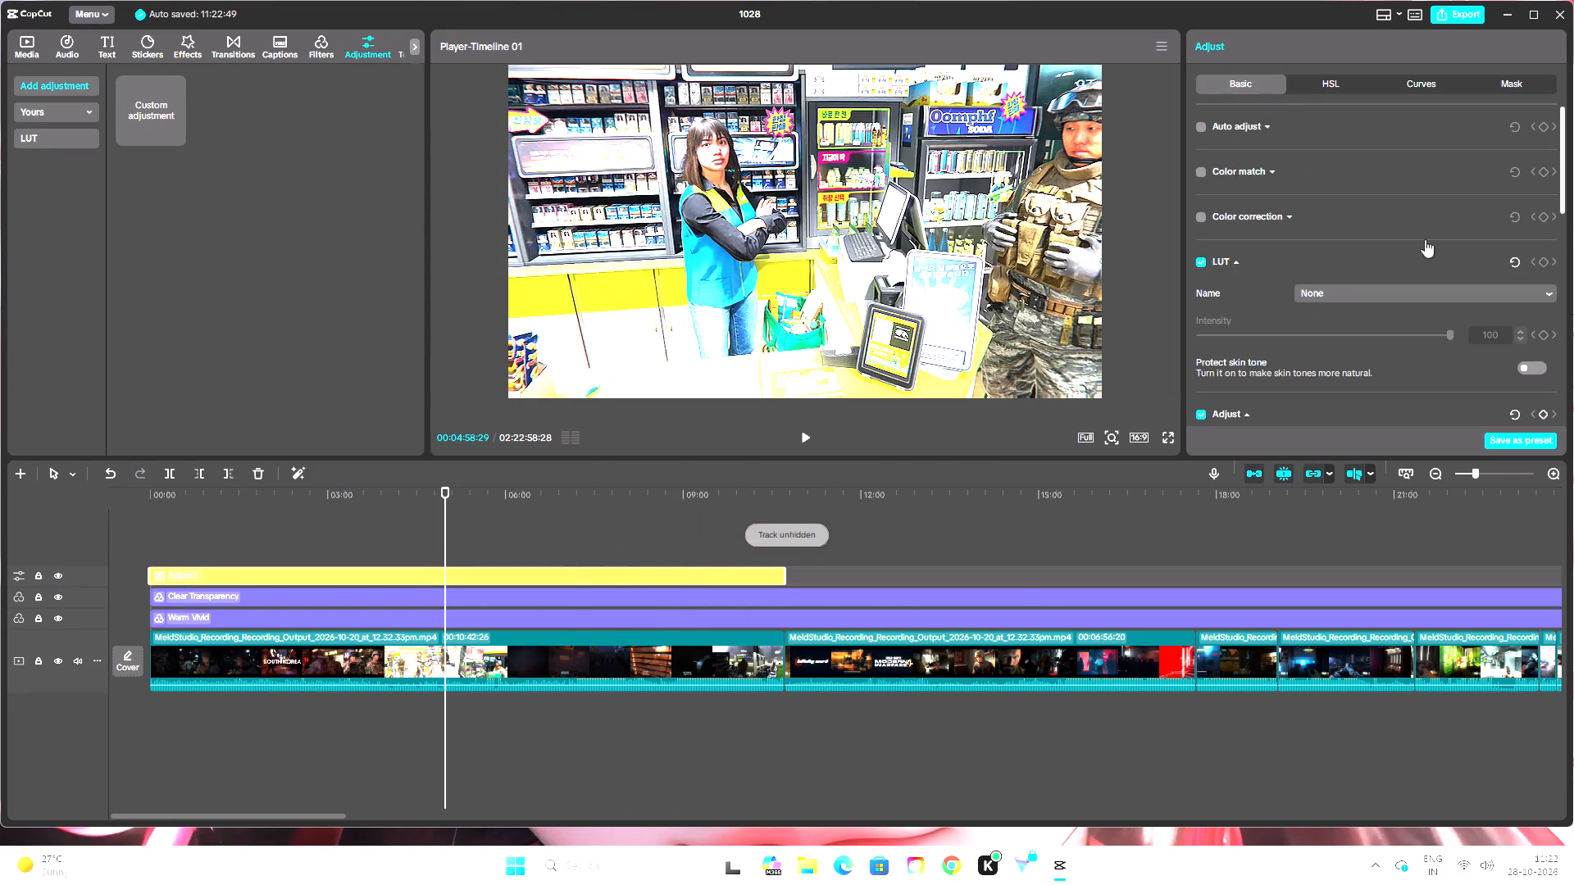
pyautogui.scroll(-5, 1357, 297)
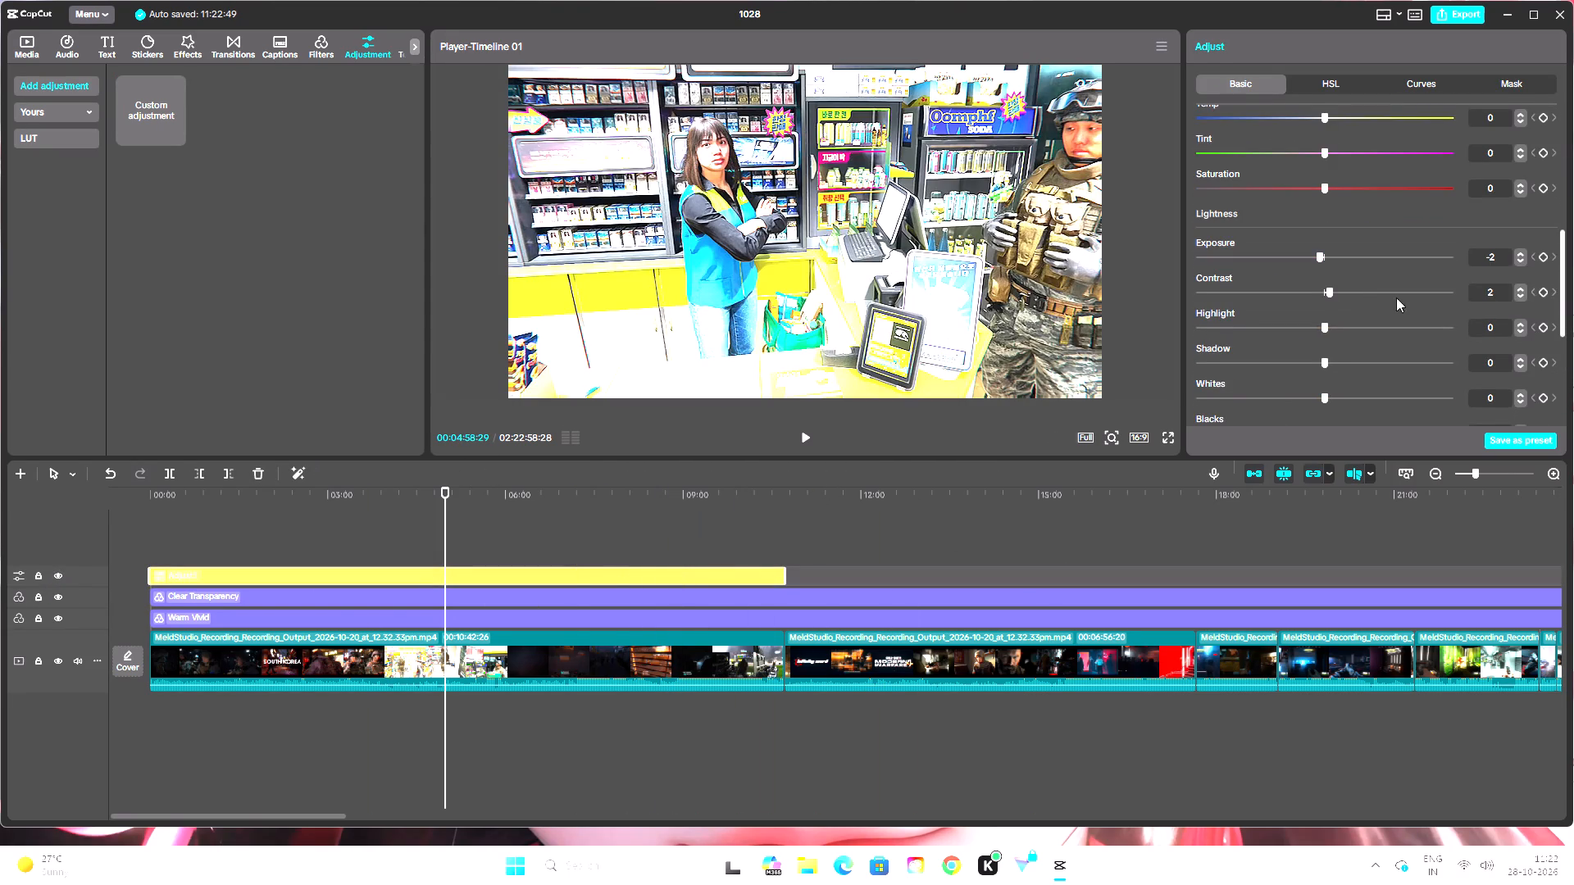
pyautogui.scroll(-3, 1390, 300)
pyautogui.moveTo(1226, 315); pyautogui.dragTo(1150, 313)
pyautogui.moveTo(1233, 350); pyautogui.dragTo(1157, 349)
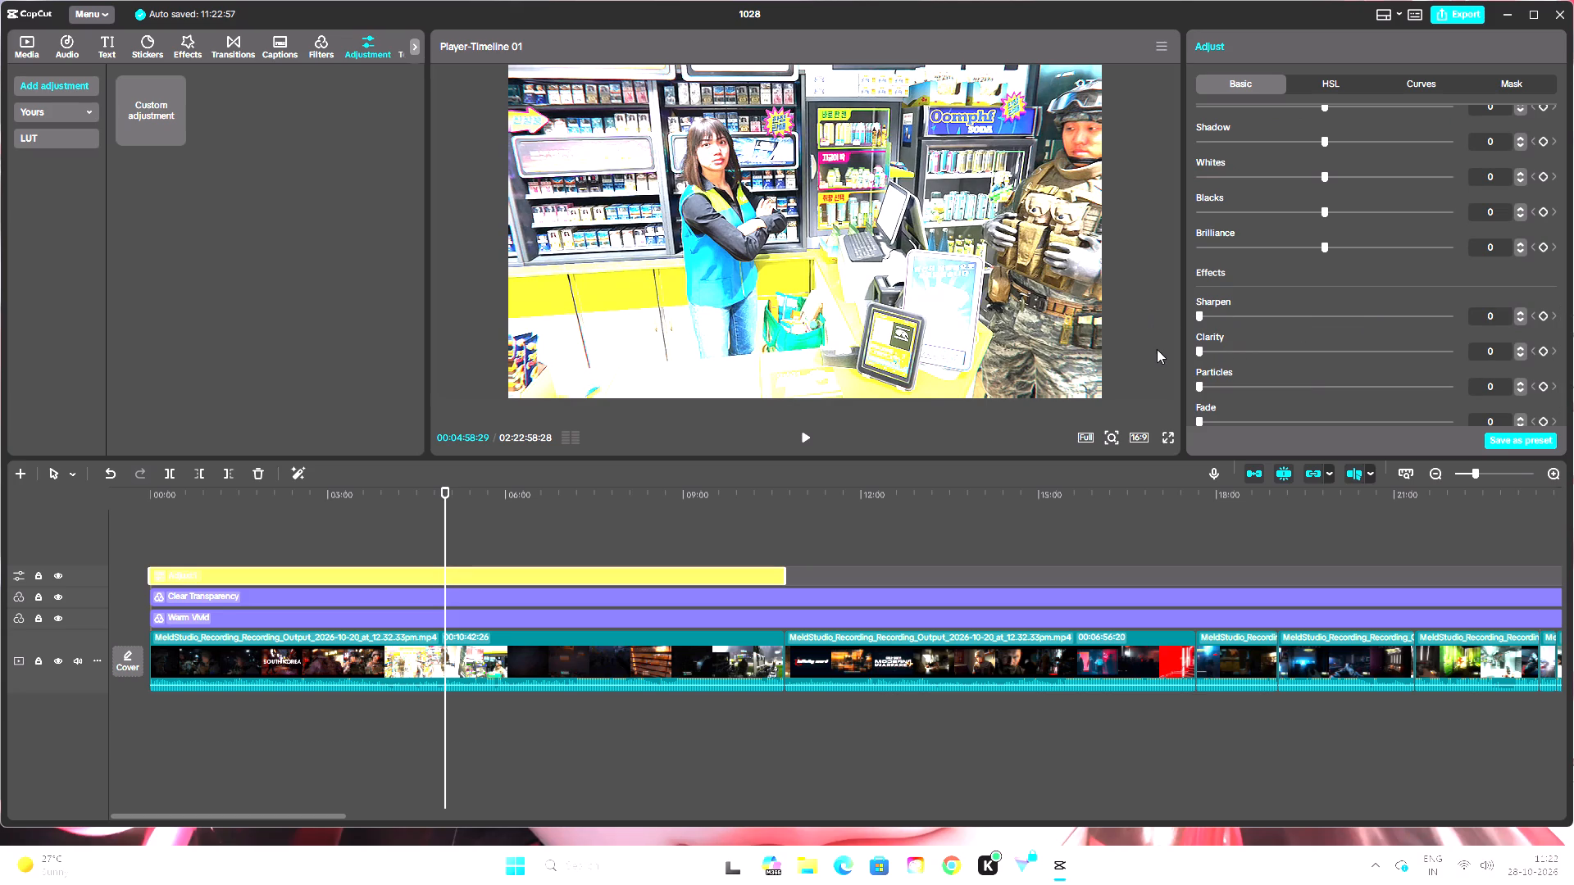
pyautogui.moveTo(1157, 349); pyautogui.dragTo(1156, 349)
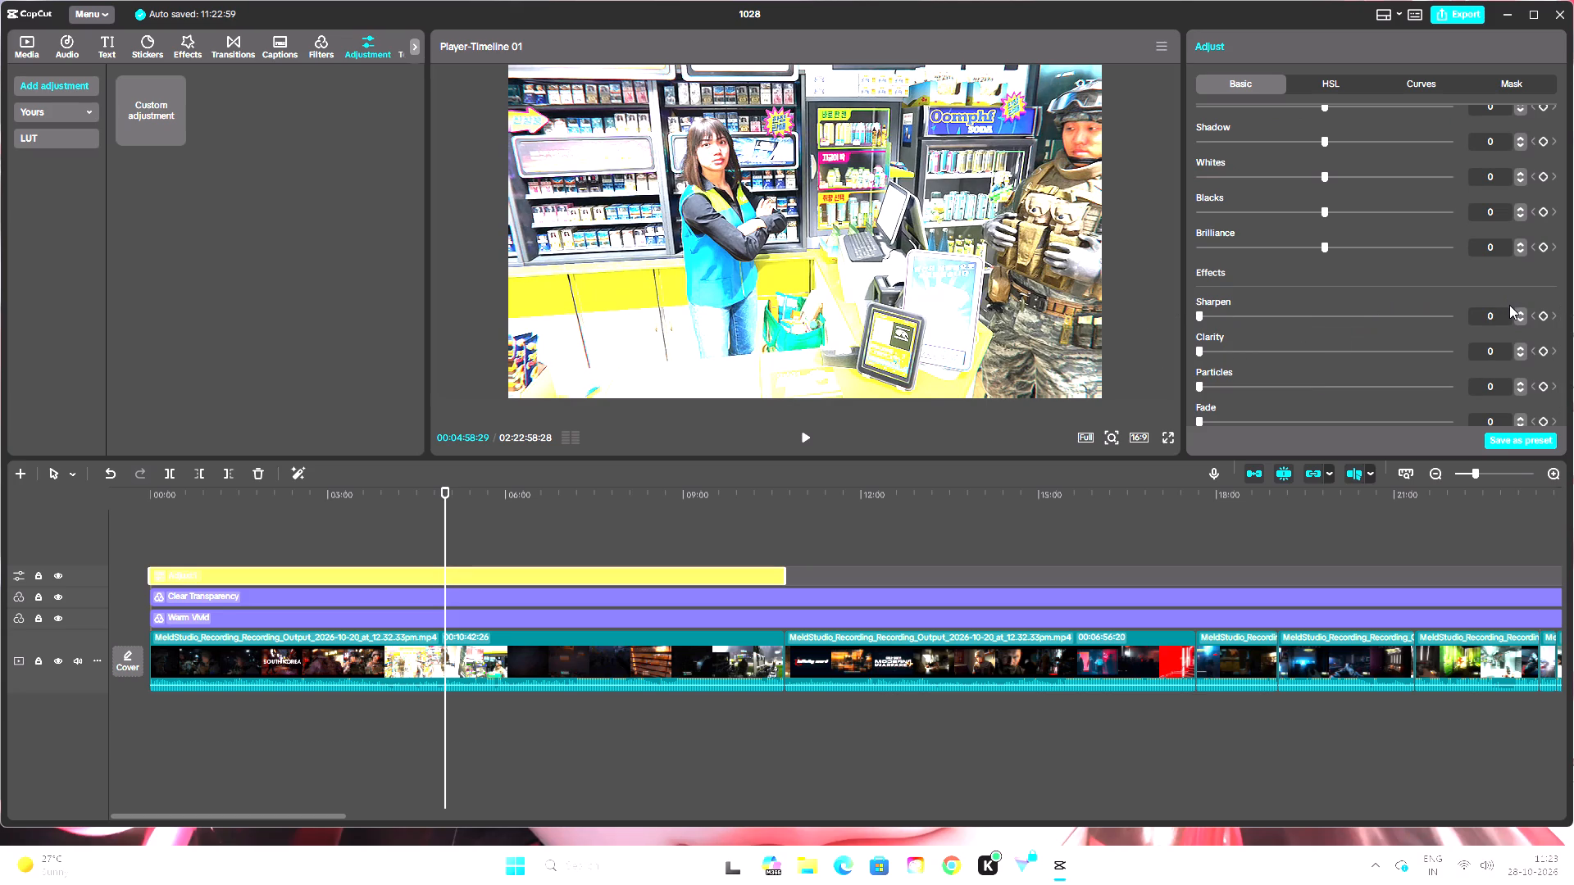
# Set the adjustment layer's Sharpen and Clarity to 5 each, comparing the picture with the adjustment track hidden and shown.
pyautogui.tripleClick(1522, 315)
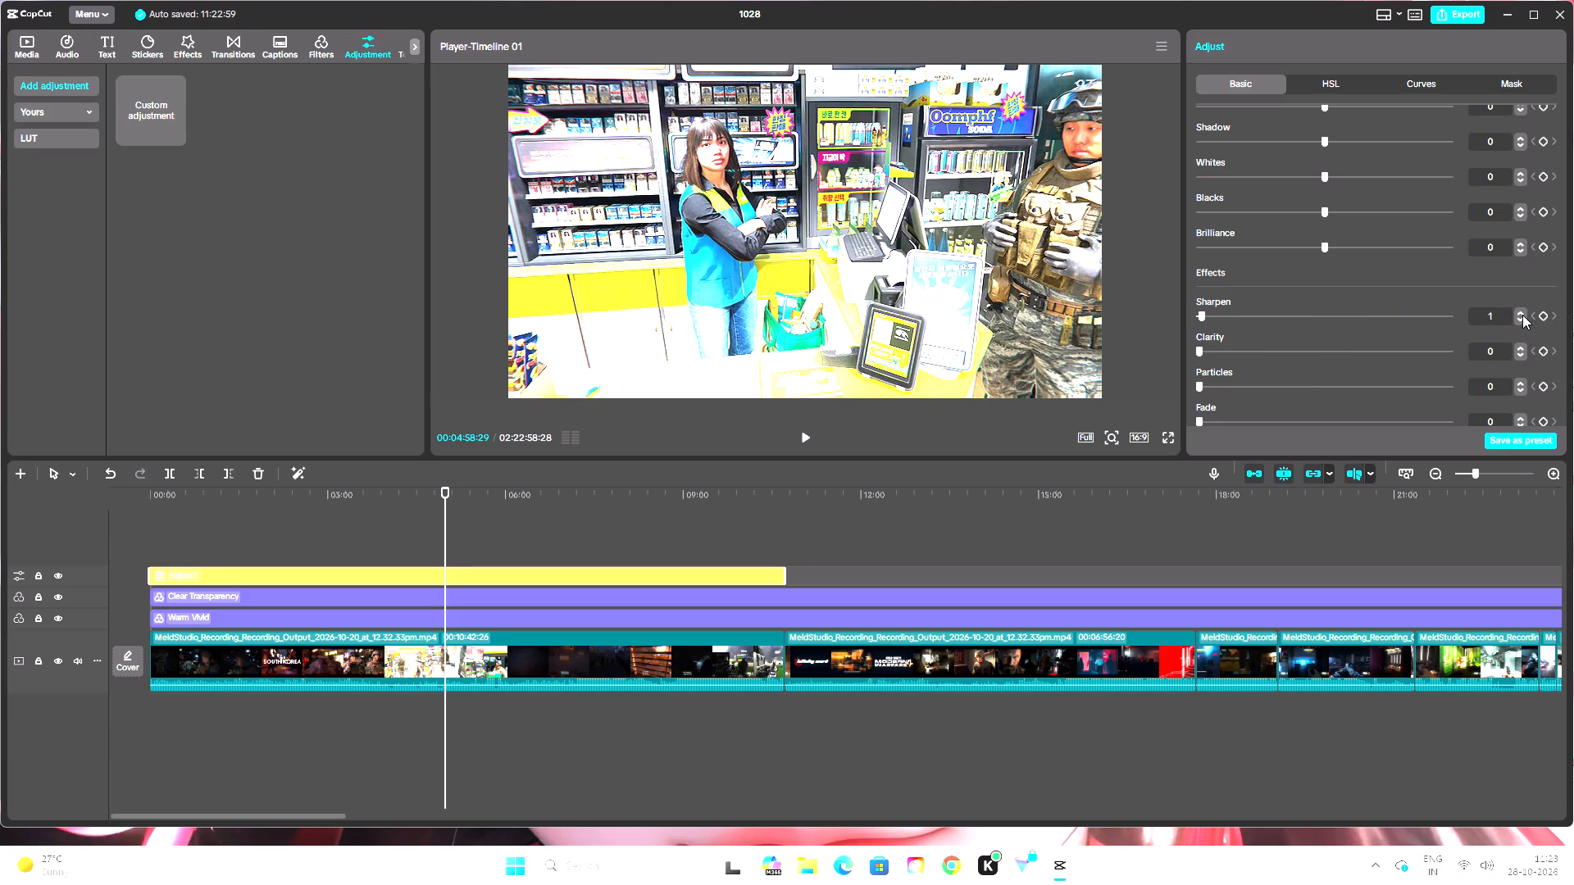
pyautogui.click(1522, 315)
pyautogui.click(1522, 315)
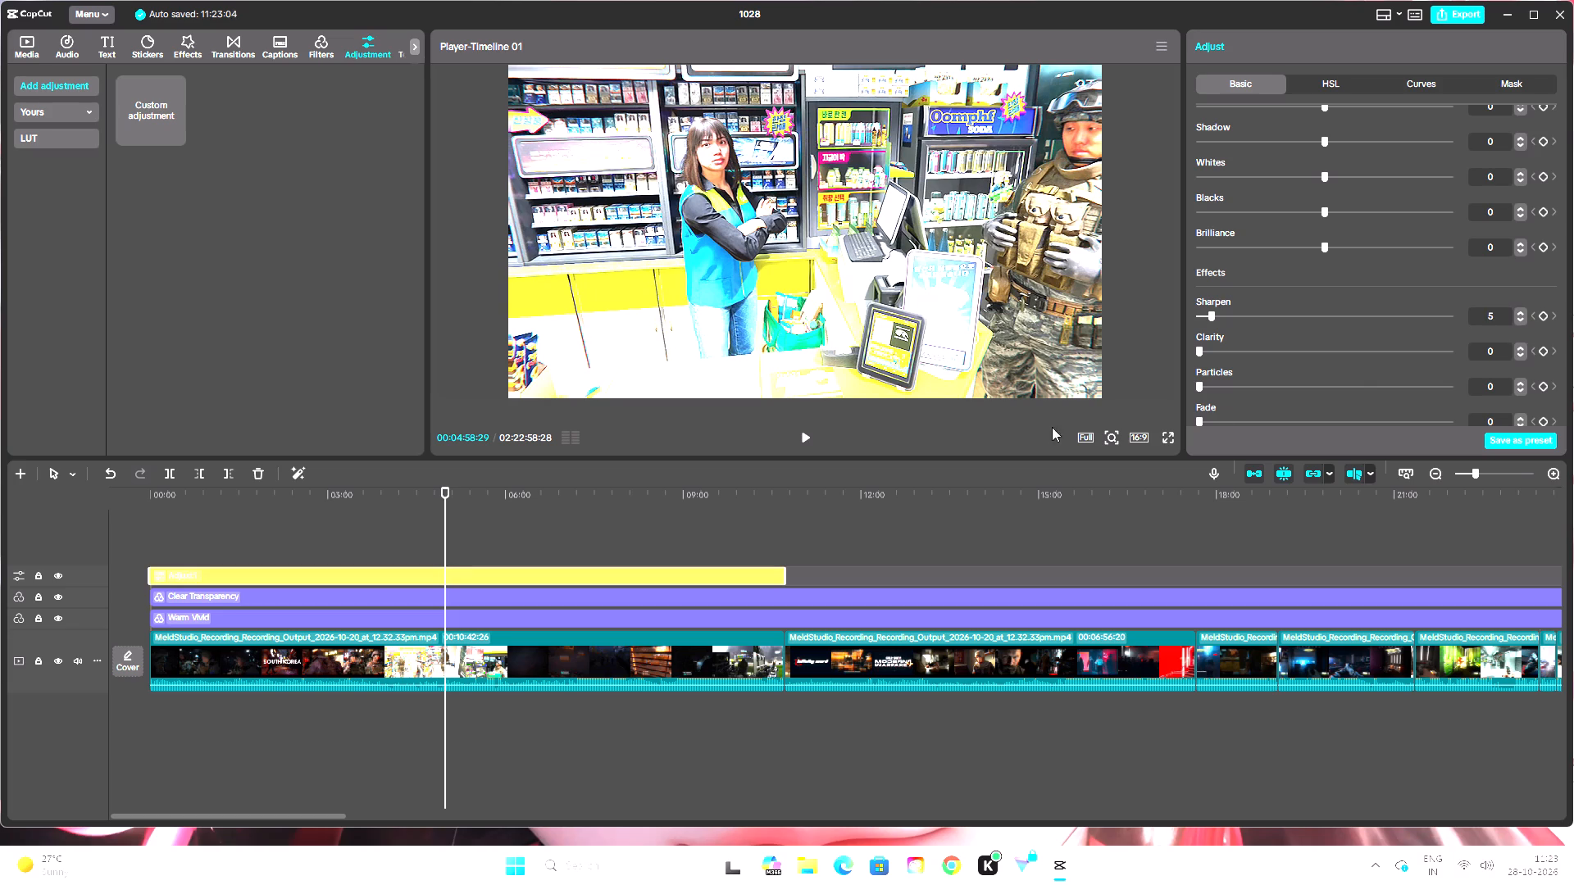
pyautogui.tripleClick(1522, 347)
pyautogui.click(1522, 347)
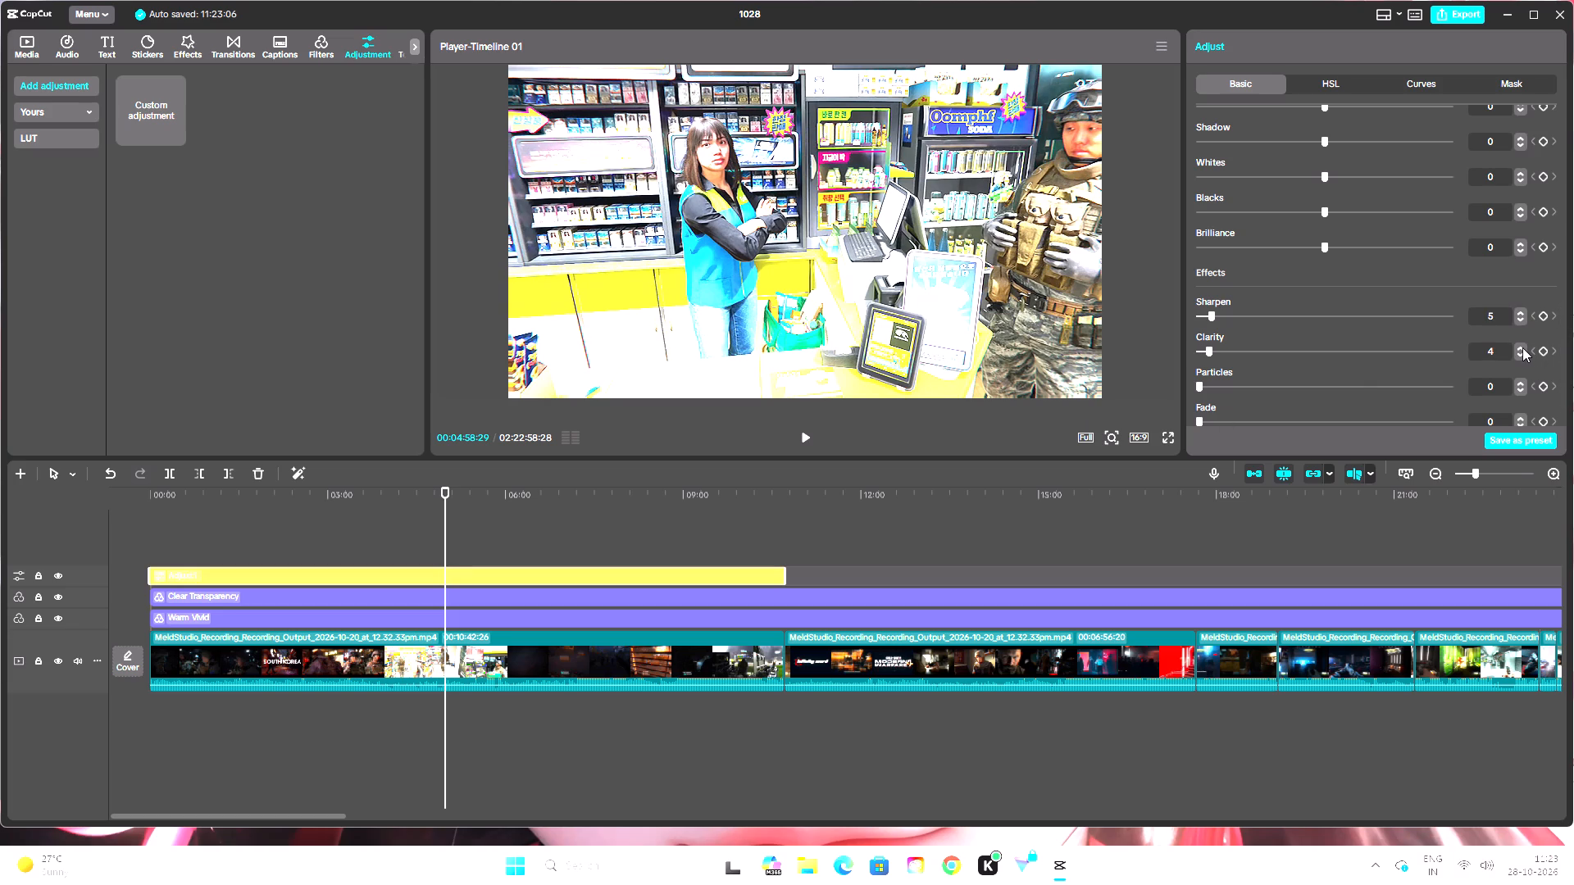
pyautogui.click(1522, 347)
pyautogui.click(52, 579)
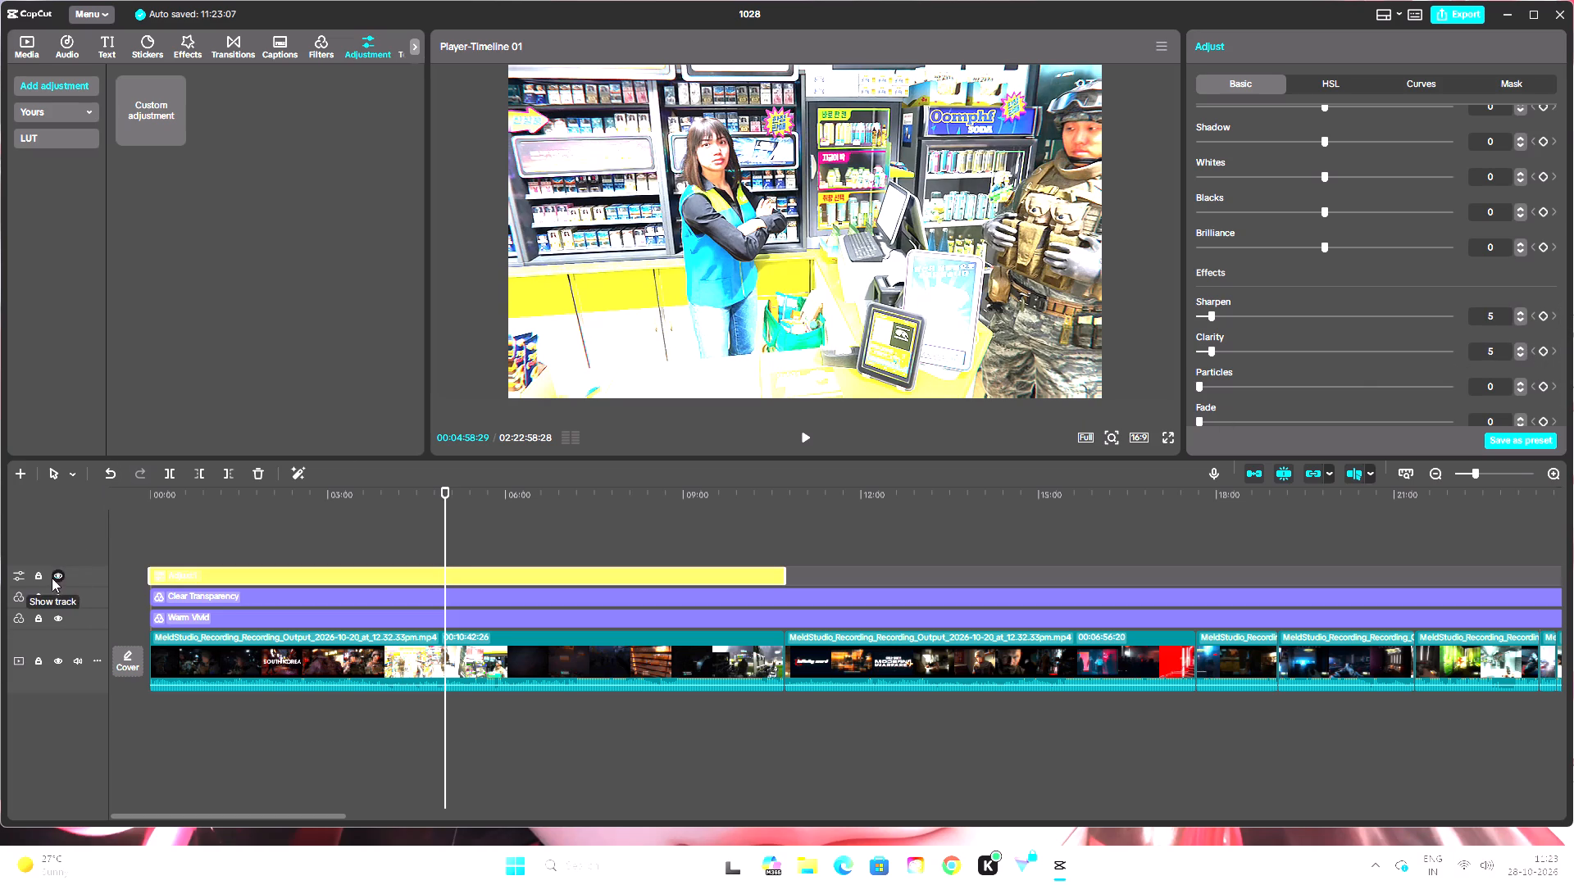
pyautogui.click(52, 577)
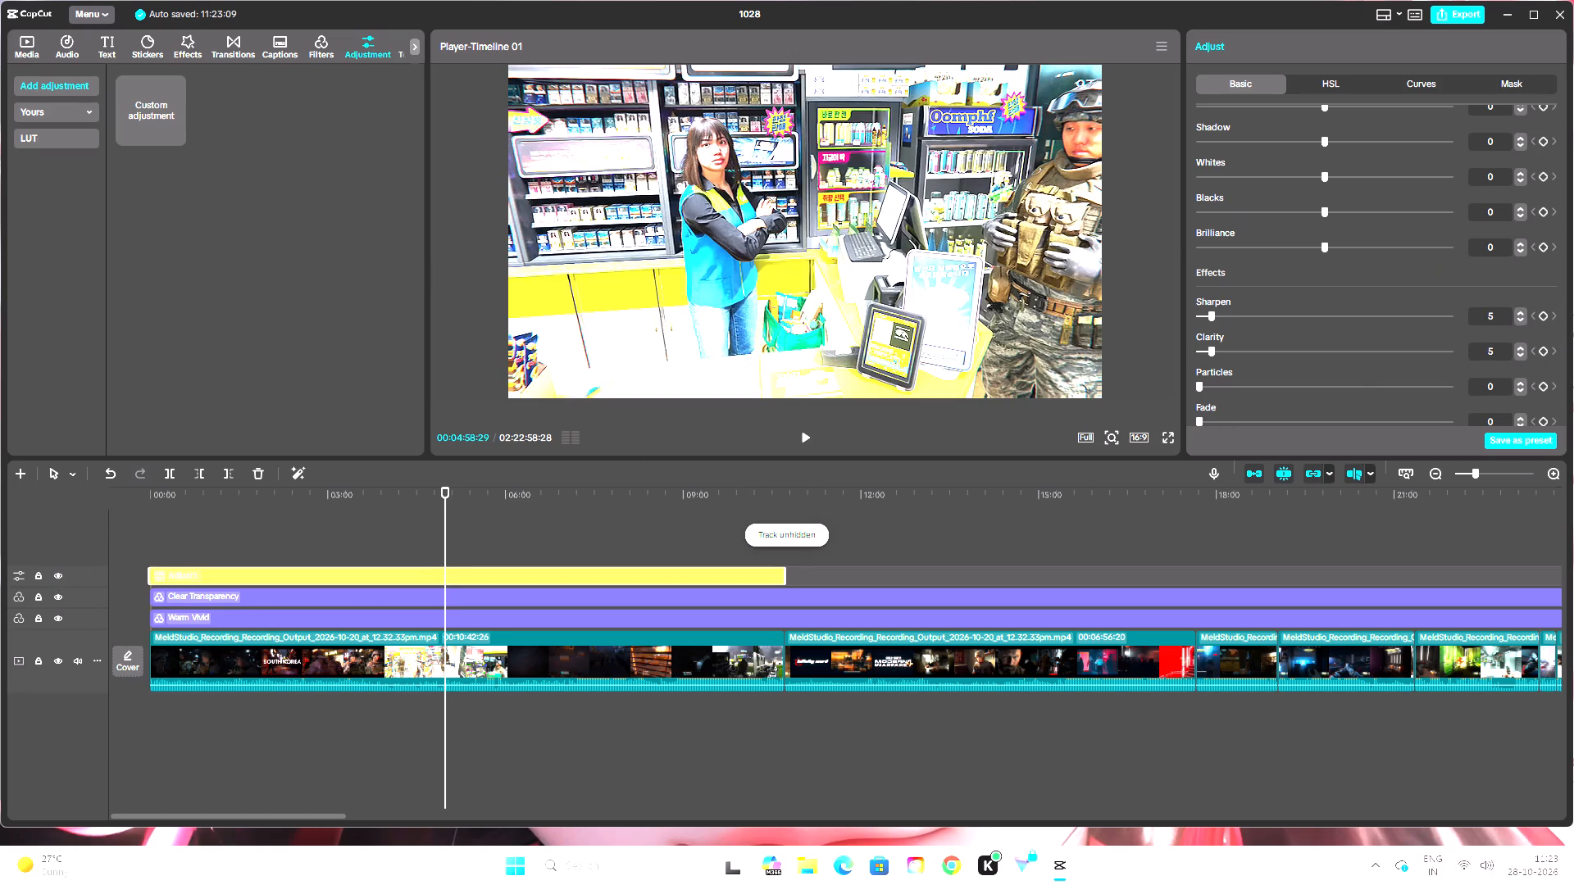
# Set the adjustment layer's Brilliance to 5.
pyautogui.doubleClick(1522, 247)
pyautogui.tripleClick(1522, 247)
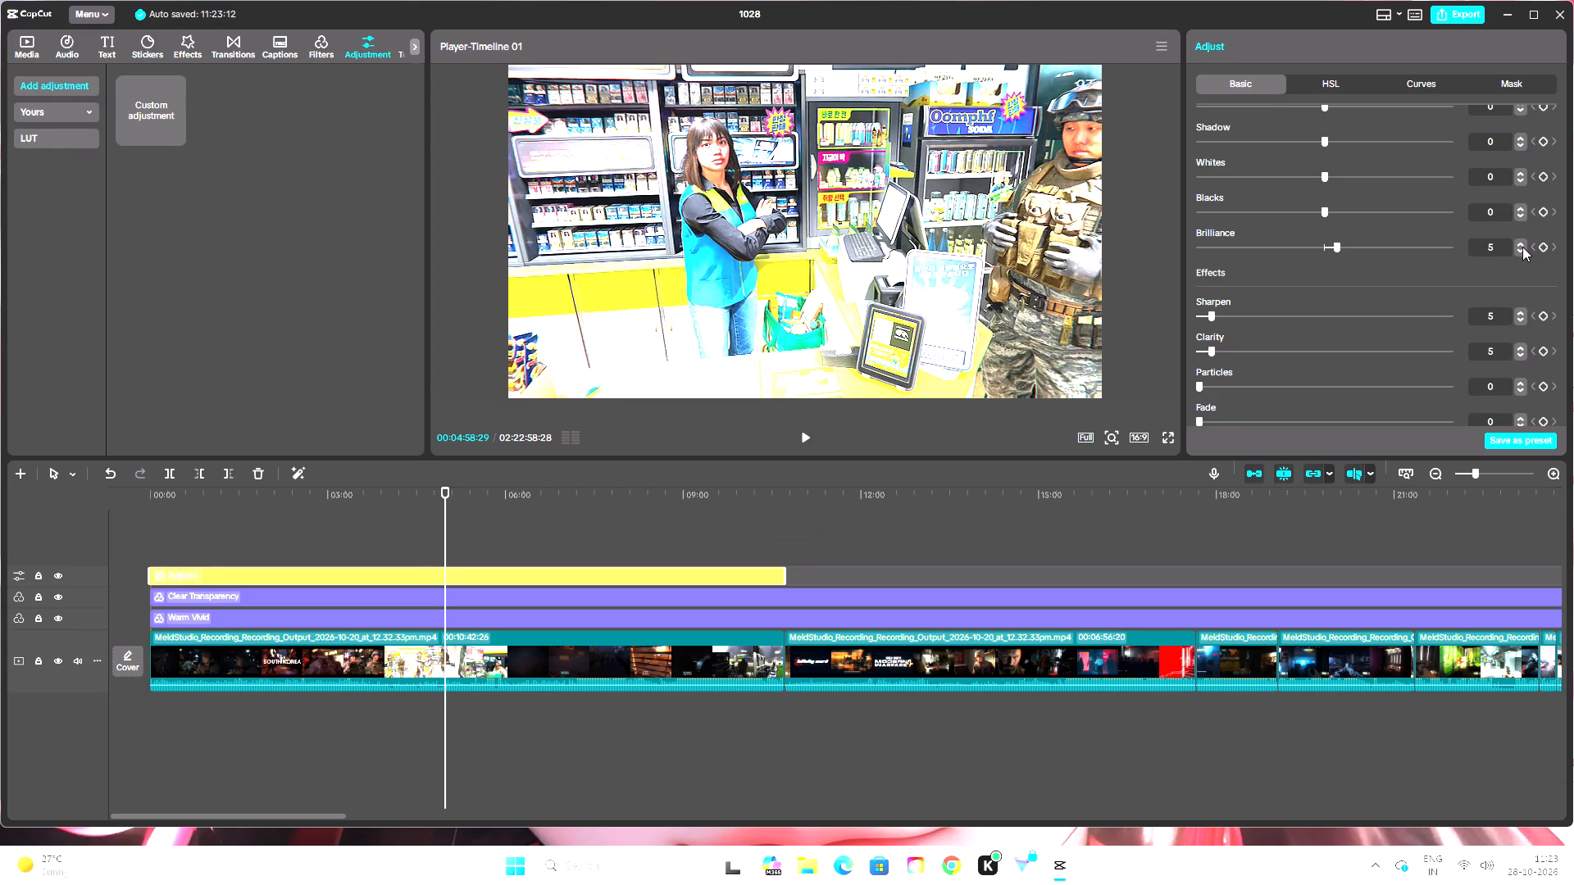
pyautogui.click(1522, 247)
pyautogui.click(1521, 249)
# Compare the shop scene with the adjustment track repeatedly hidden and shown to judge the effect of the settings.
pyautogui.click(64, 579)
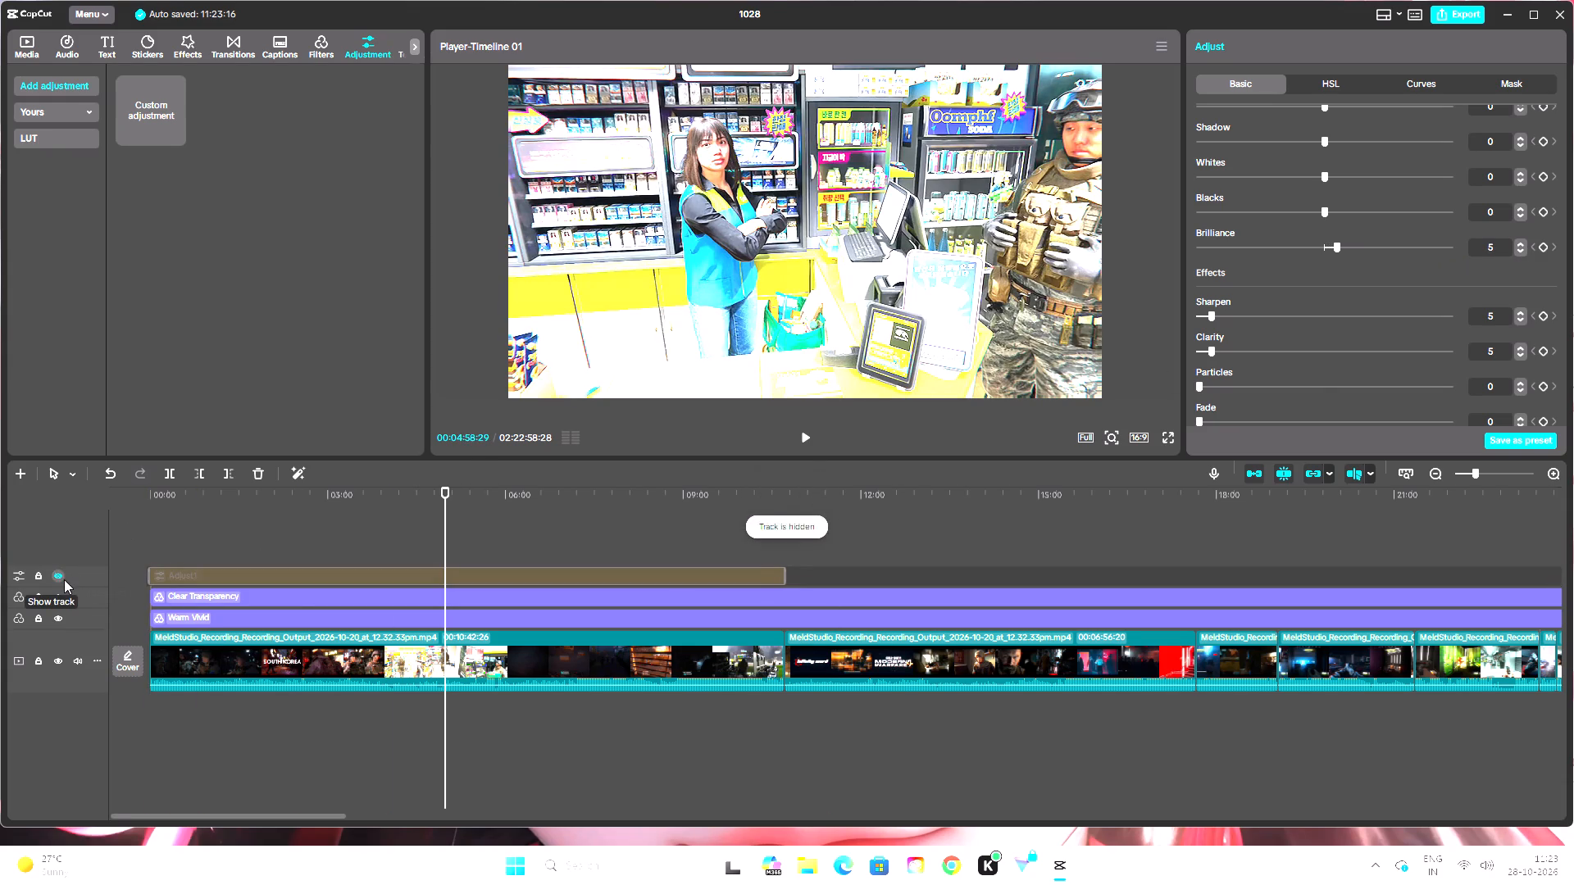
pyautogui.click(64, 579)
pyautogui.click(64, 579)
pyautogui.click(64, 579)
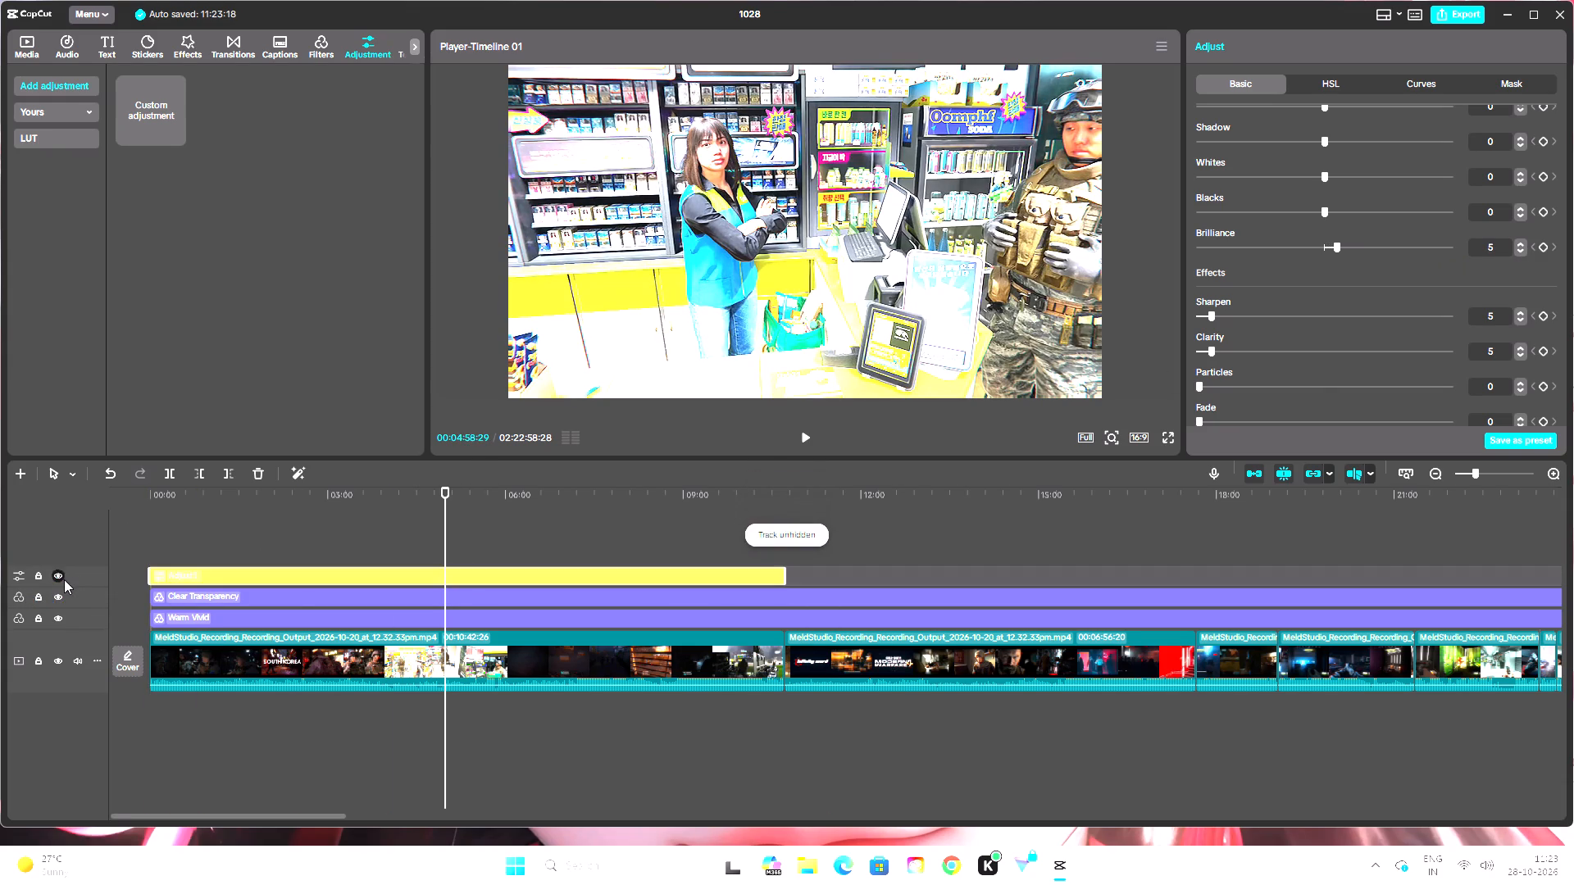
pyautogui.click(64, 579)
pyautogui.click(64, 579)
pyautogui.click(64, 579)
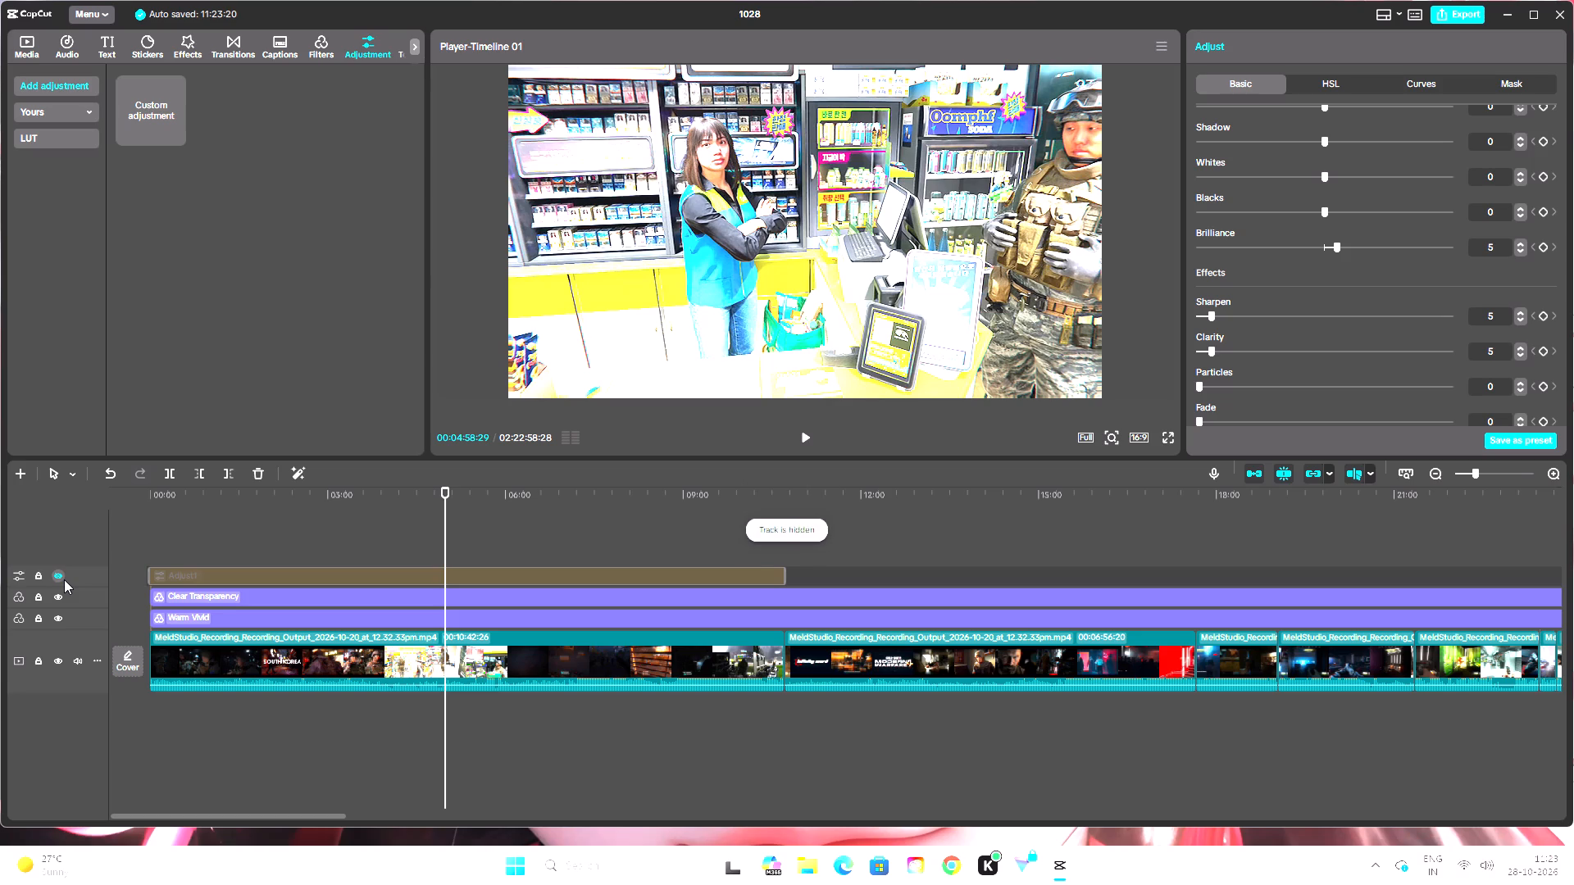
pyautogui.click(64, 579)
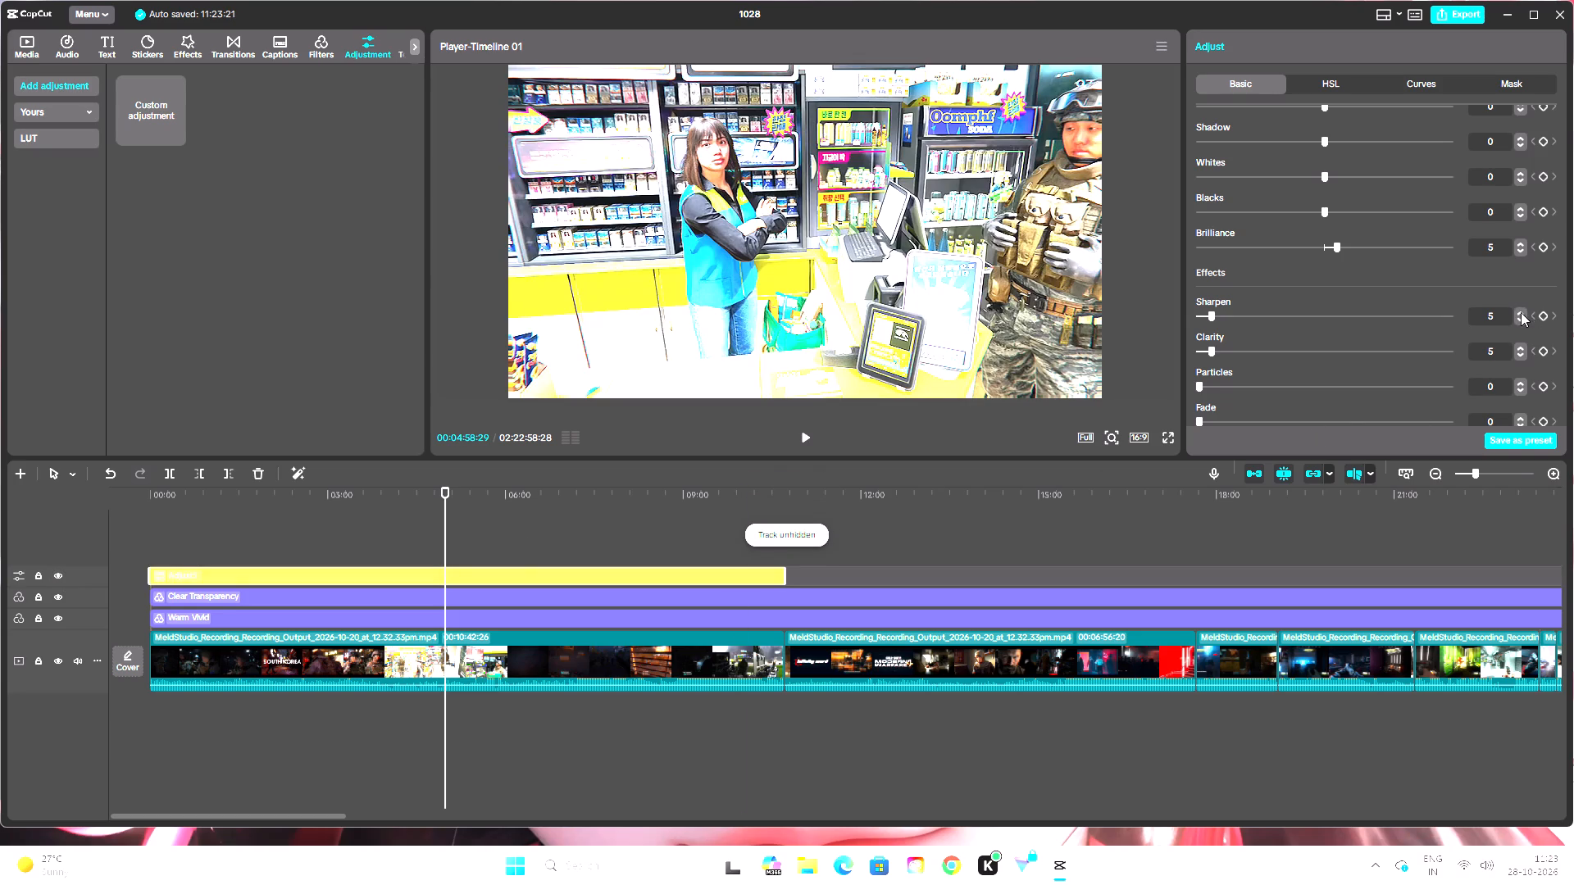
# Set the adjustment layer's Sharpen and Clarity to 8 each and hide the adjustment track for comparison.
pyautogui.tripleClick(1521, 312)
pyautogui.tripleClick(1520, 351)
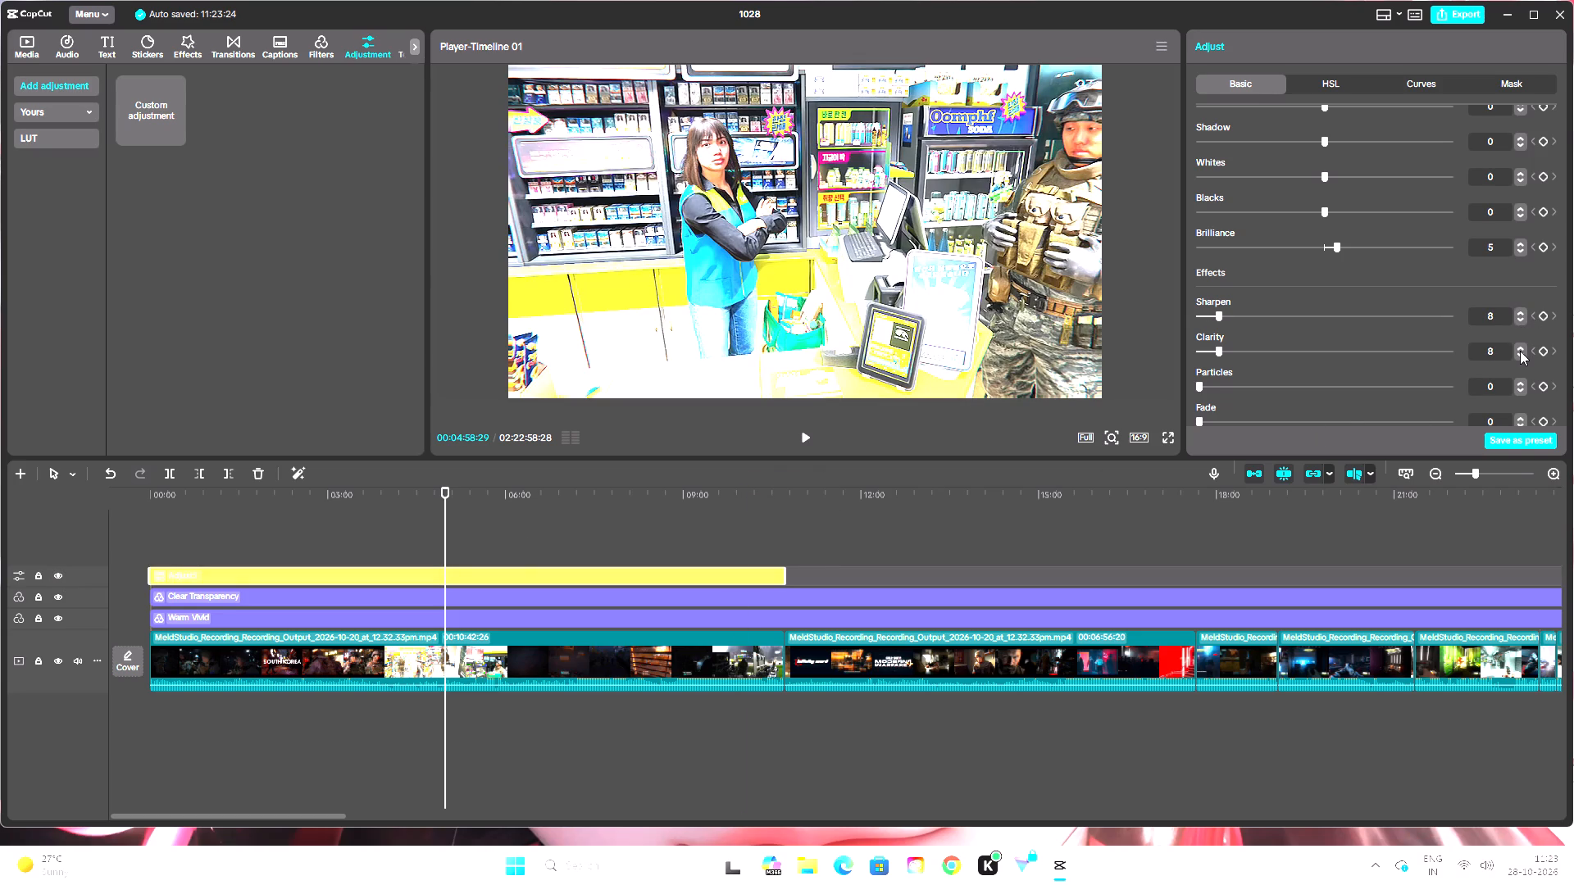
pyautogui.click(1520, 351)
pyautogui.click(1520, 352)
pyautogui.click(58, 576)
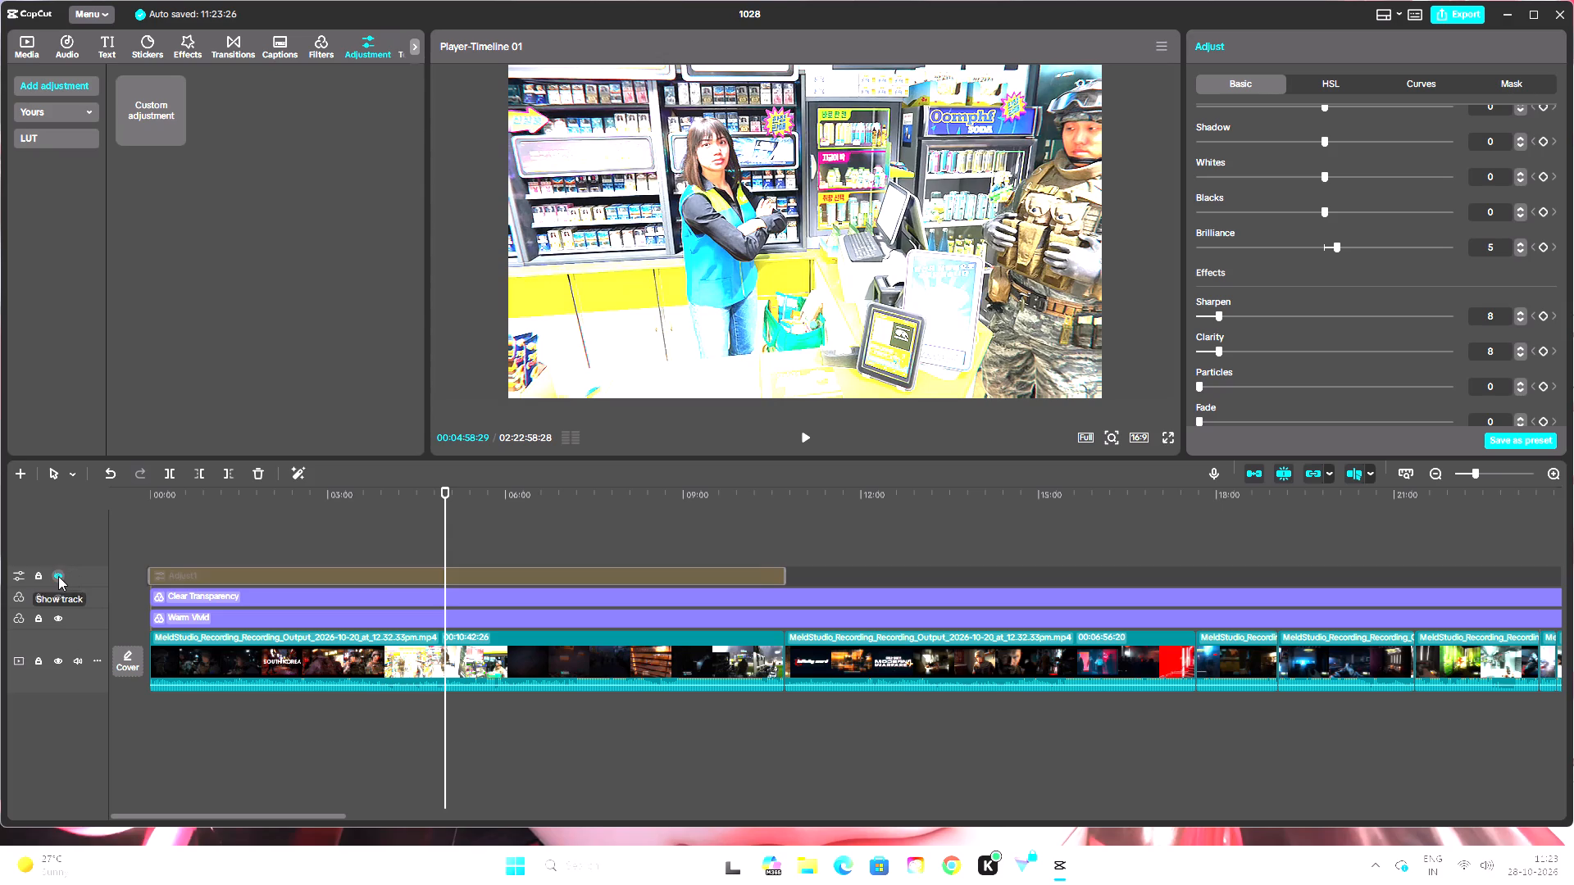
# Play the shop scene while repeatedly showing and hiding the adjustment track to compare the picture, leaving the track shown.
pyautogui.click(58, 576)
pyautogui.click(805, 447)
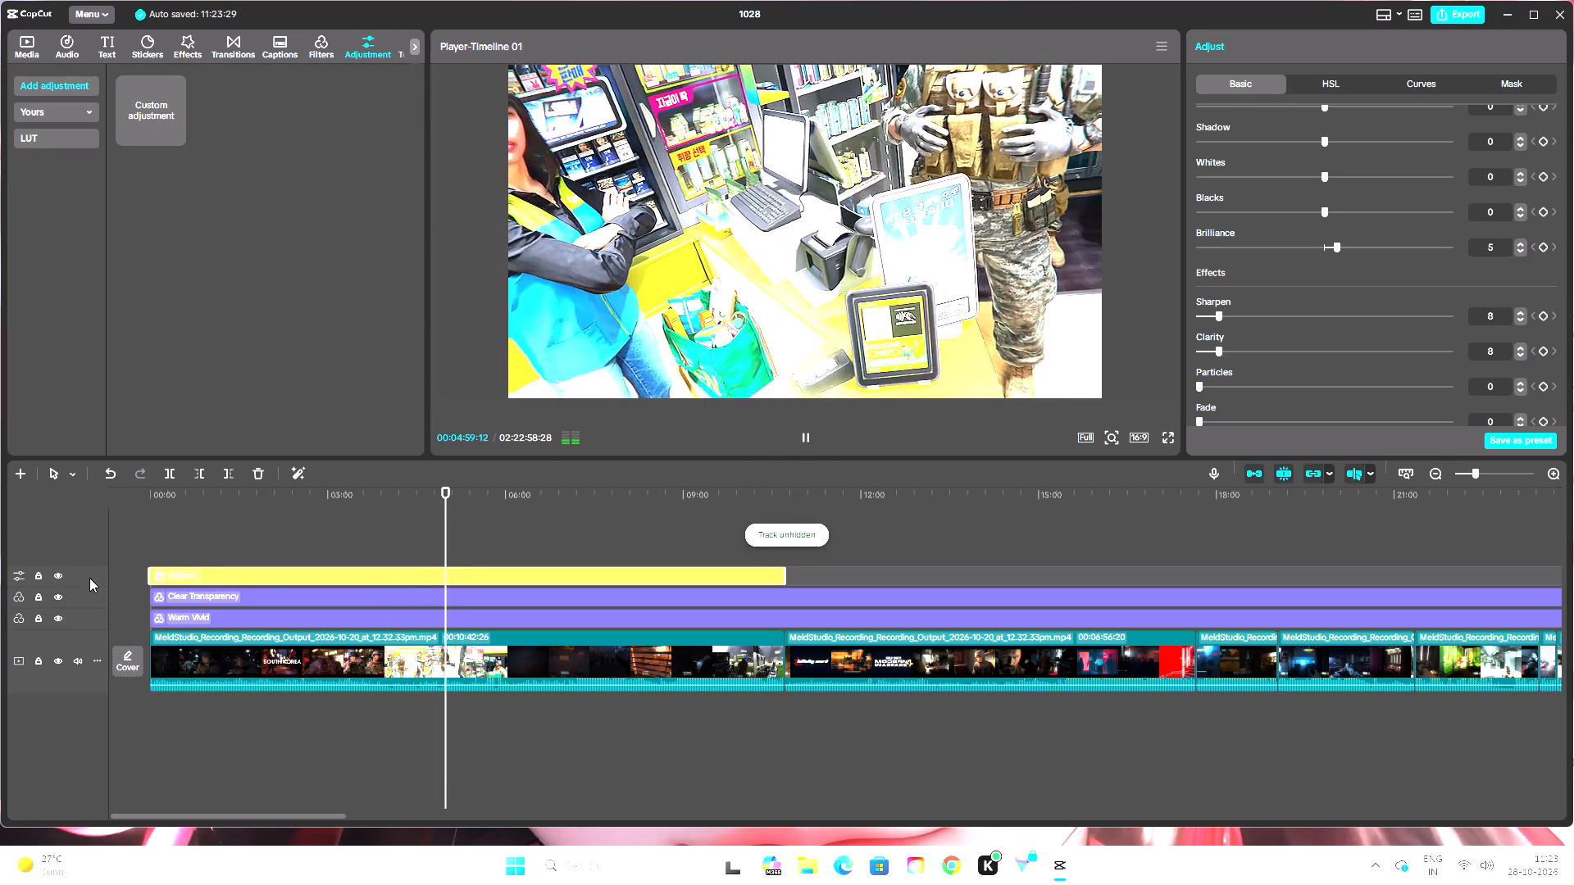
pyautogui.click(59, 578)
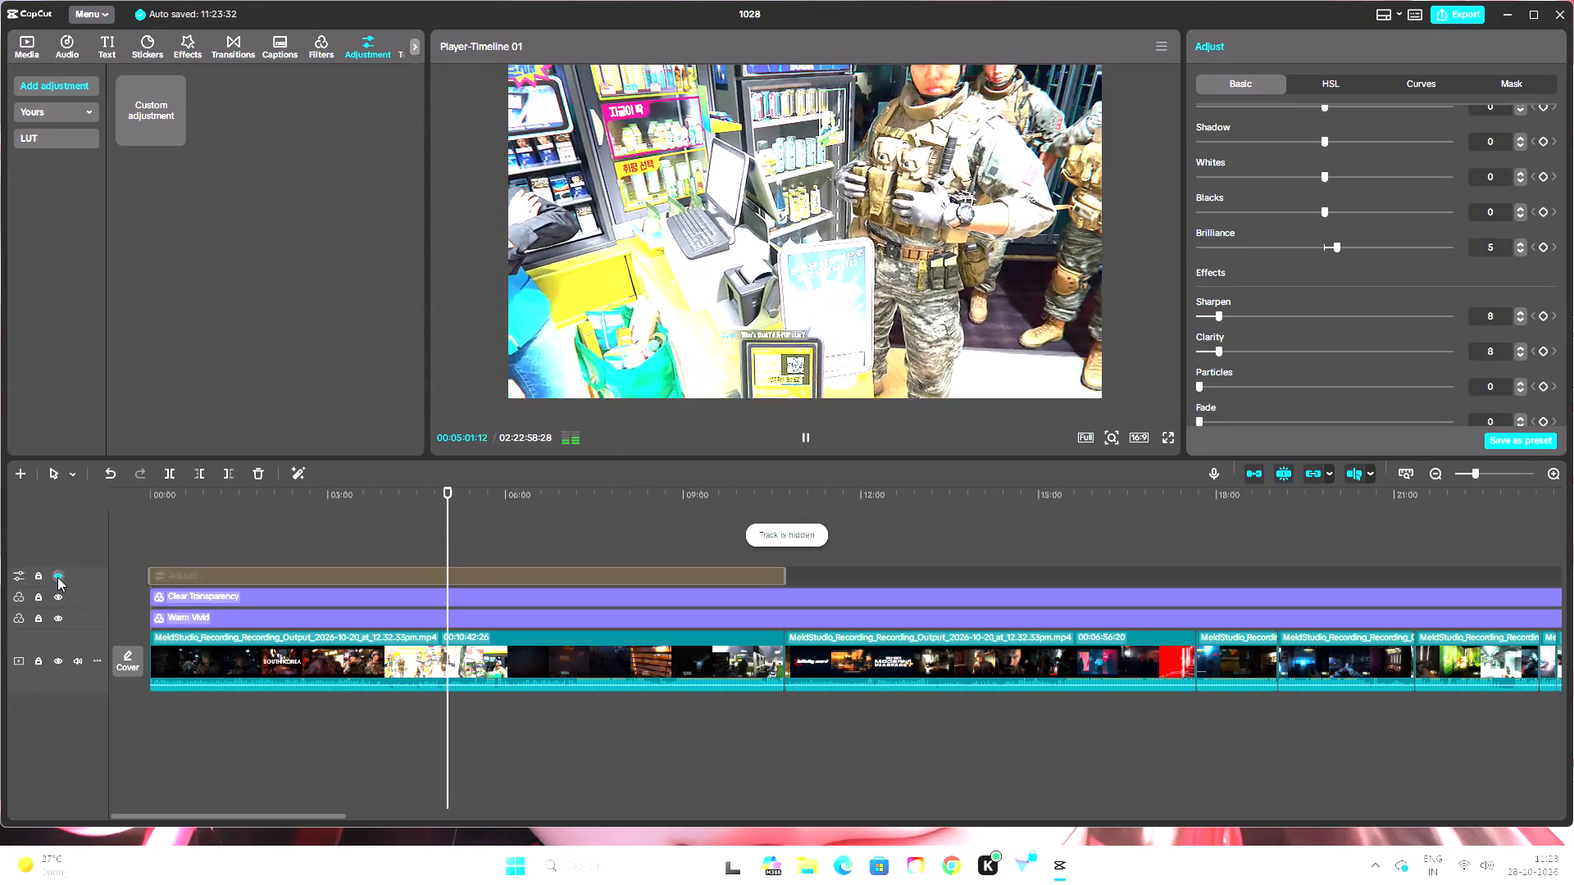
pyautogui.click(57, 577)
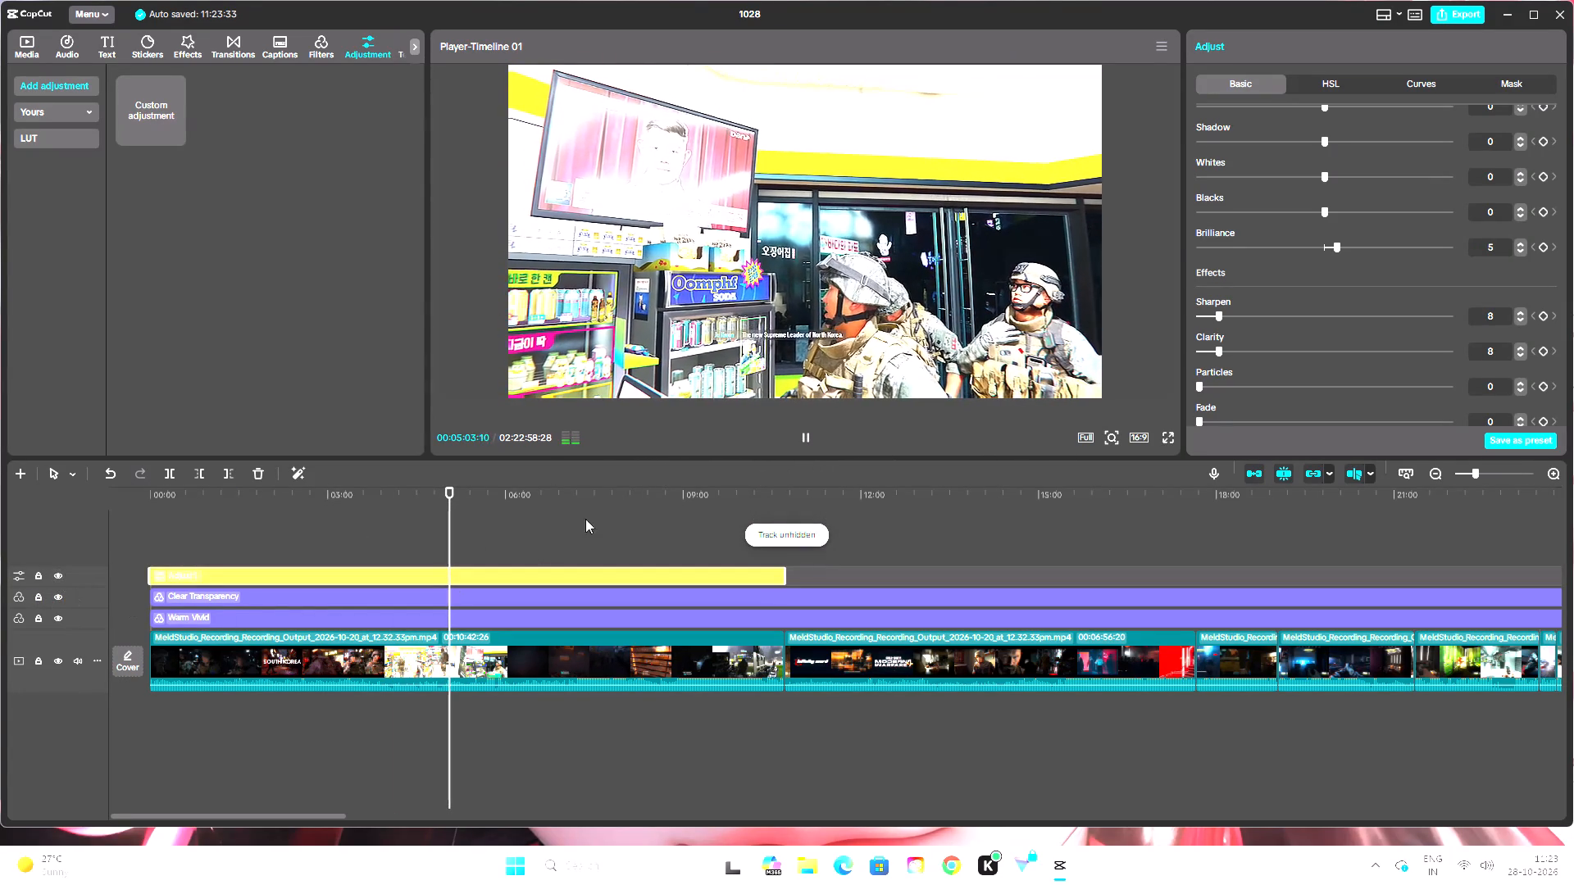
pyautogui.click(63, 574)
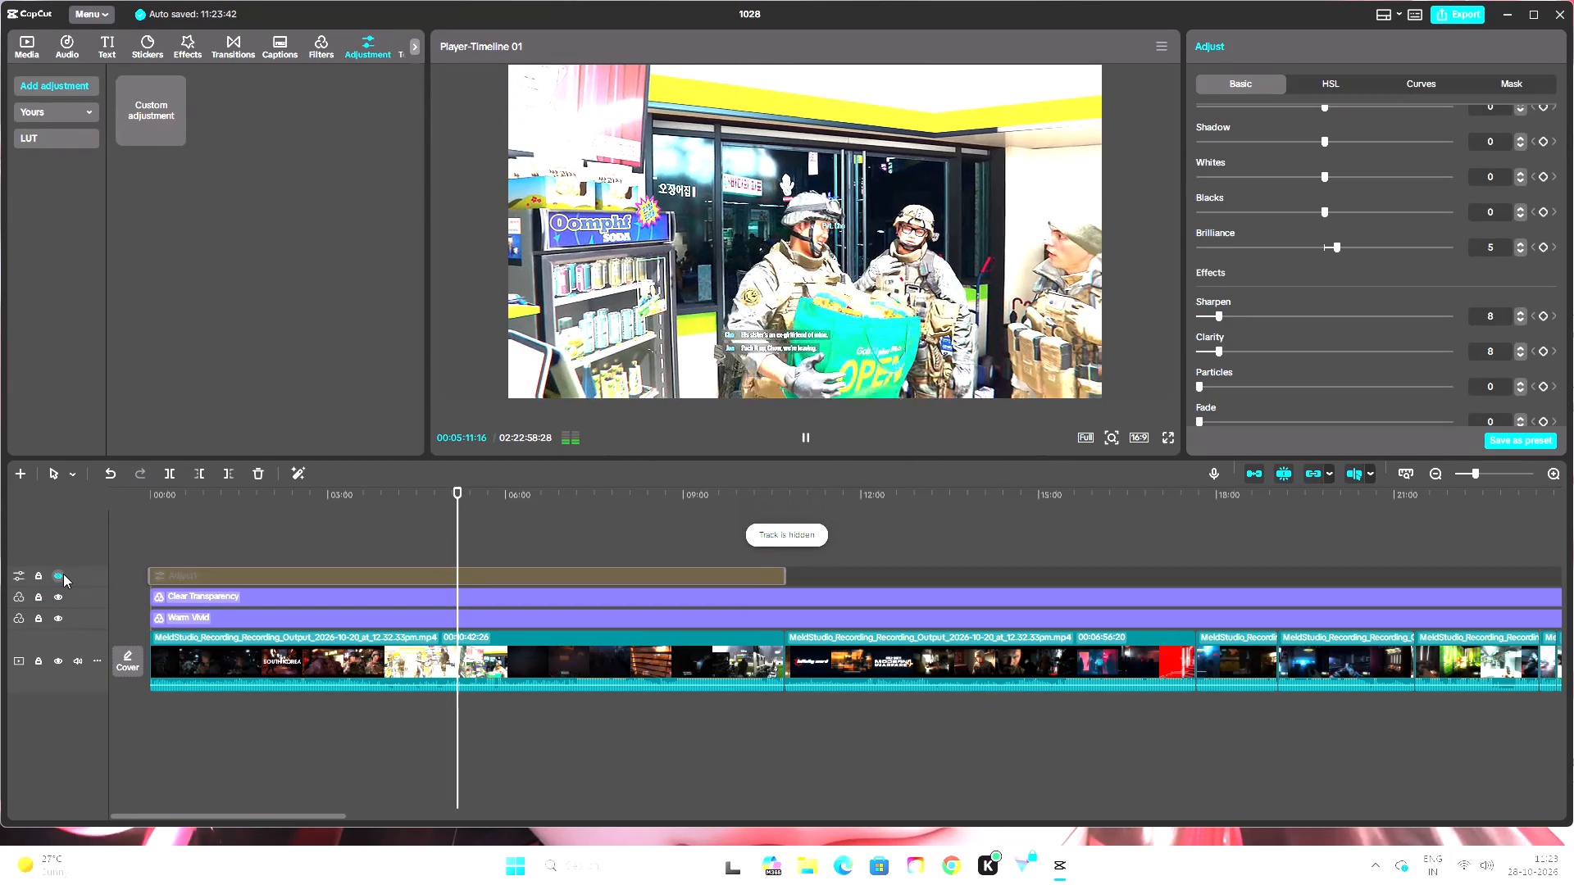
pyautogui.click(63, 574)
pyautogui.click(811, 436)
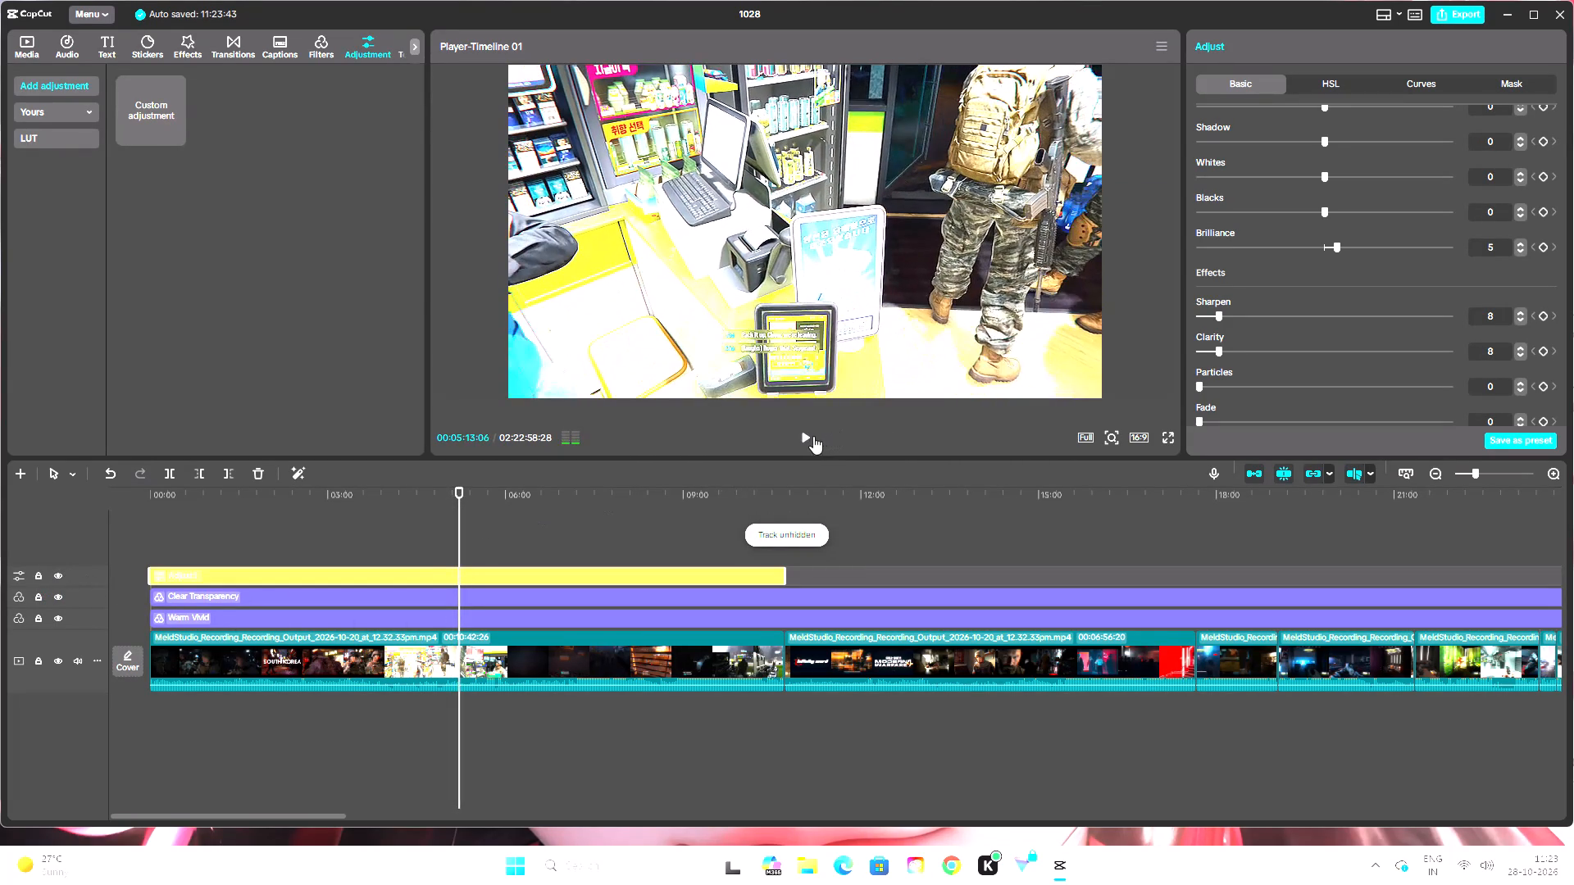
# Set the first adjustment layer's Exposure to -4.
pyautogui.scroll(3, 1485, 252)
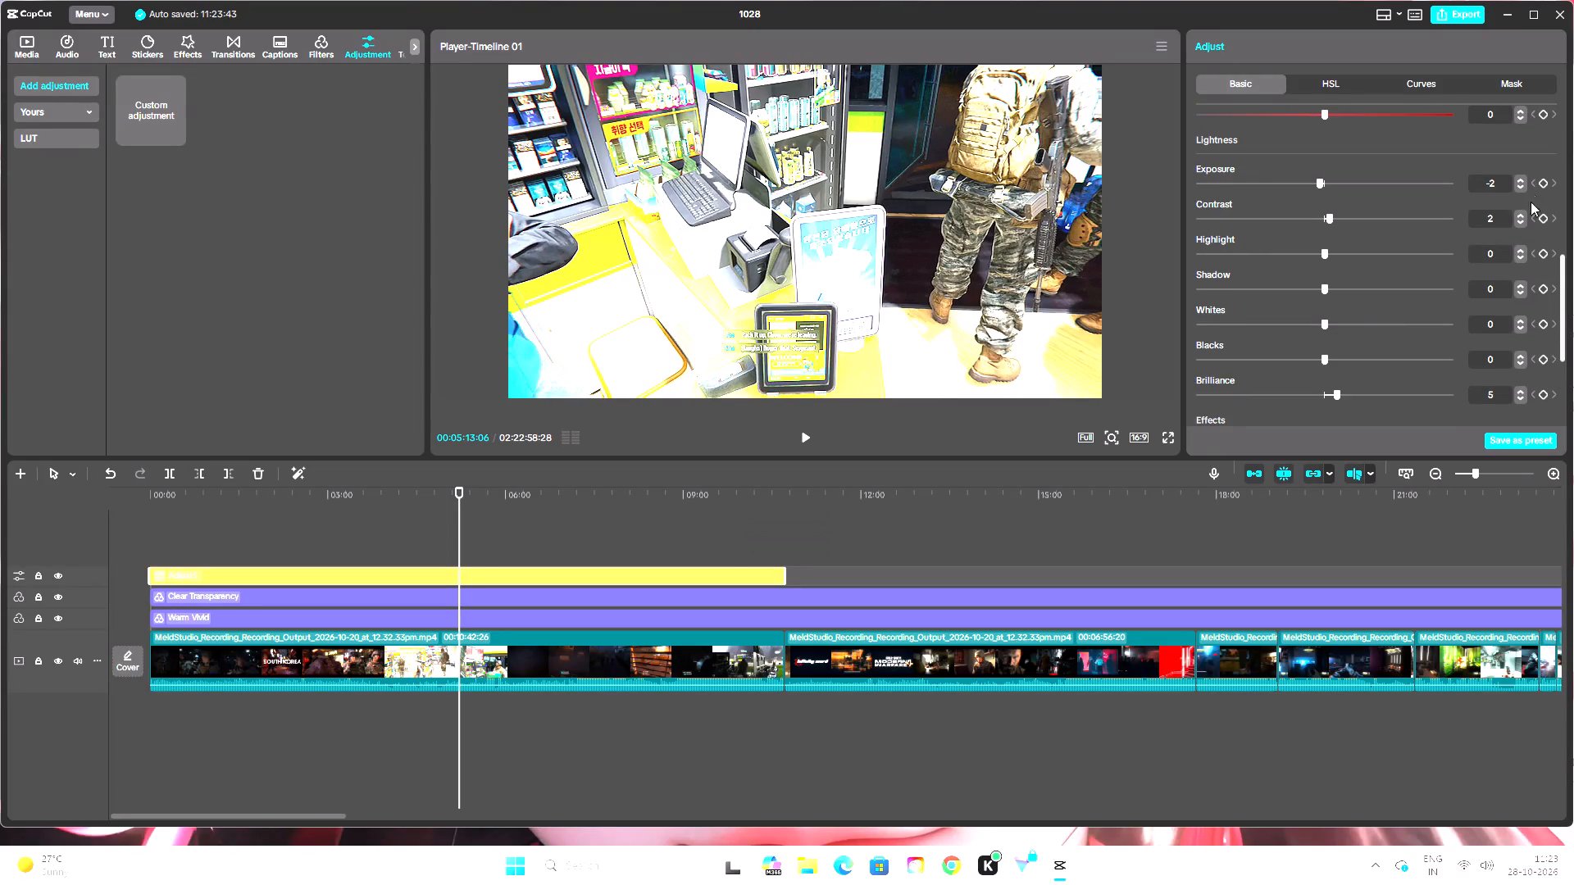
pyautogui.doubleClick(1520, 258)
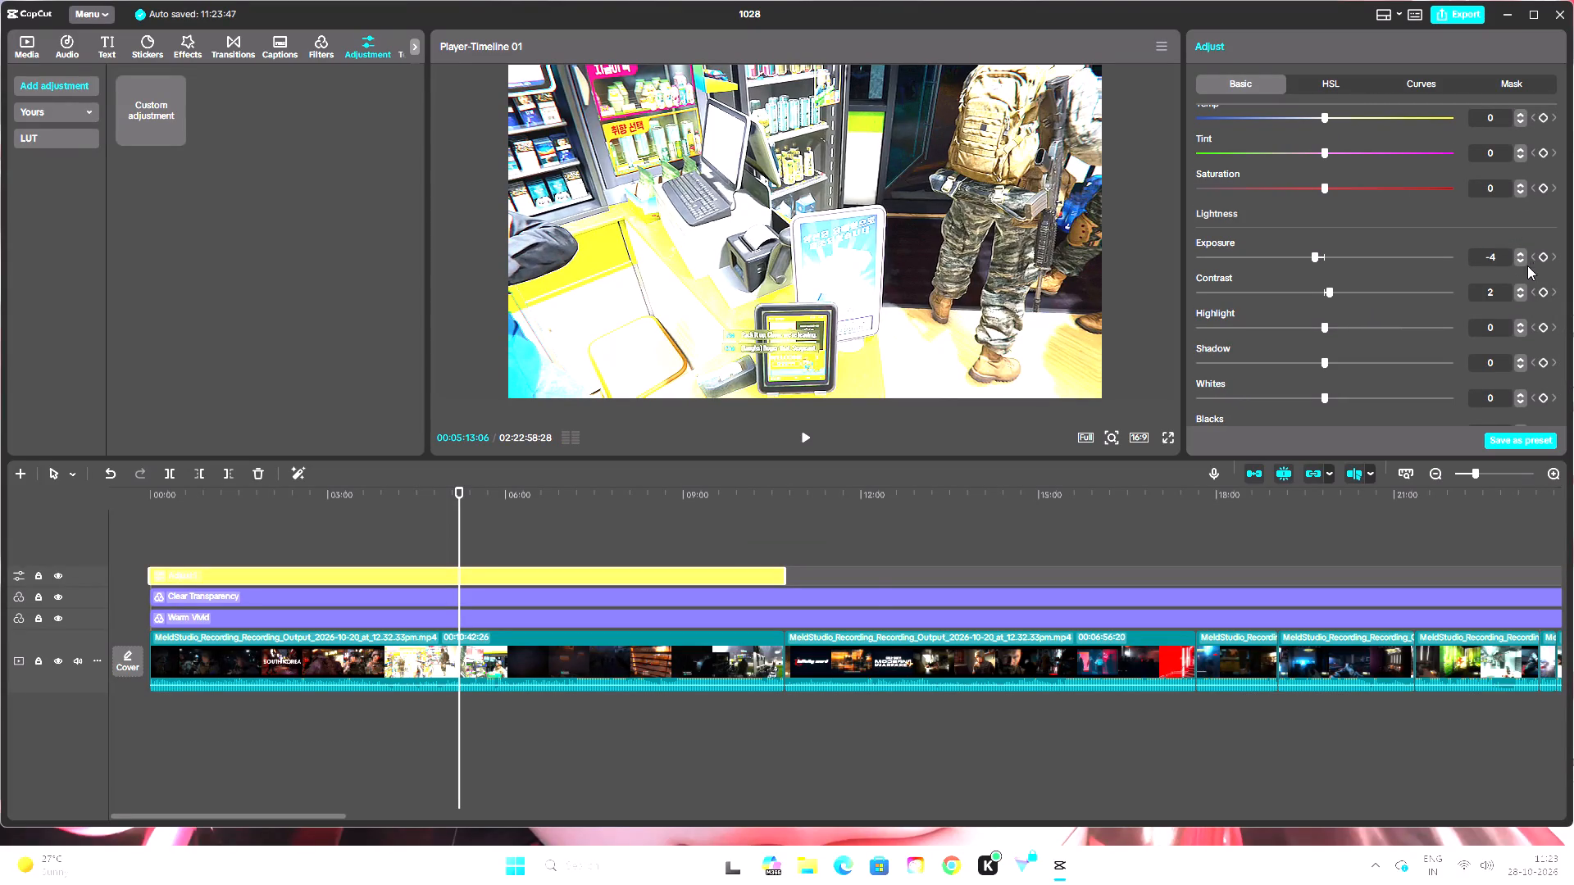
# Set the first adjustment layer's Contrast to -3, judging it on the bright shop-aisle frame at about 00:04:49.
pyautogui.moveTo(459, 492); pyautogui.dragTo(443, 496)
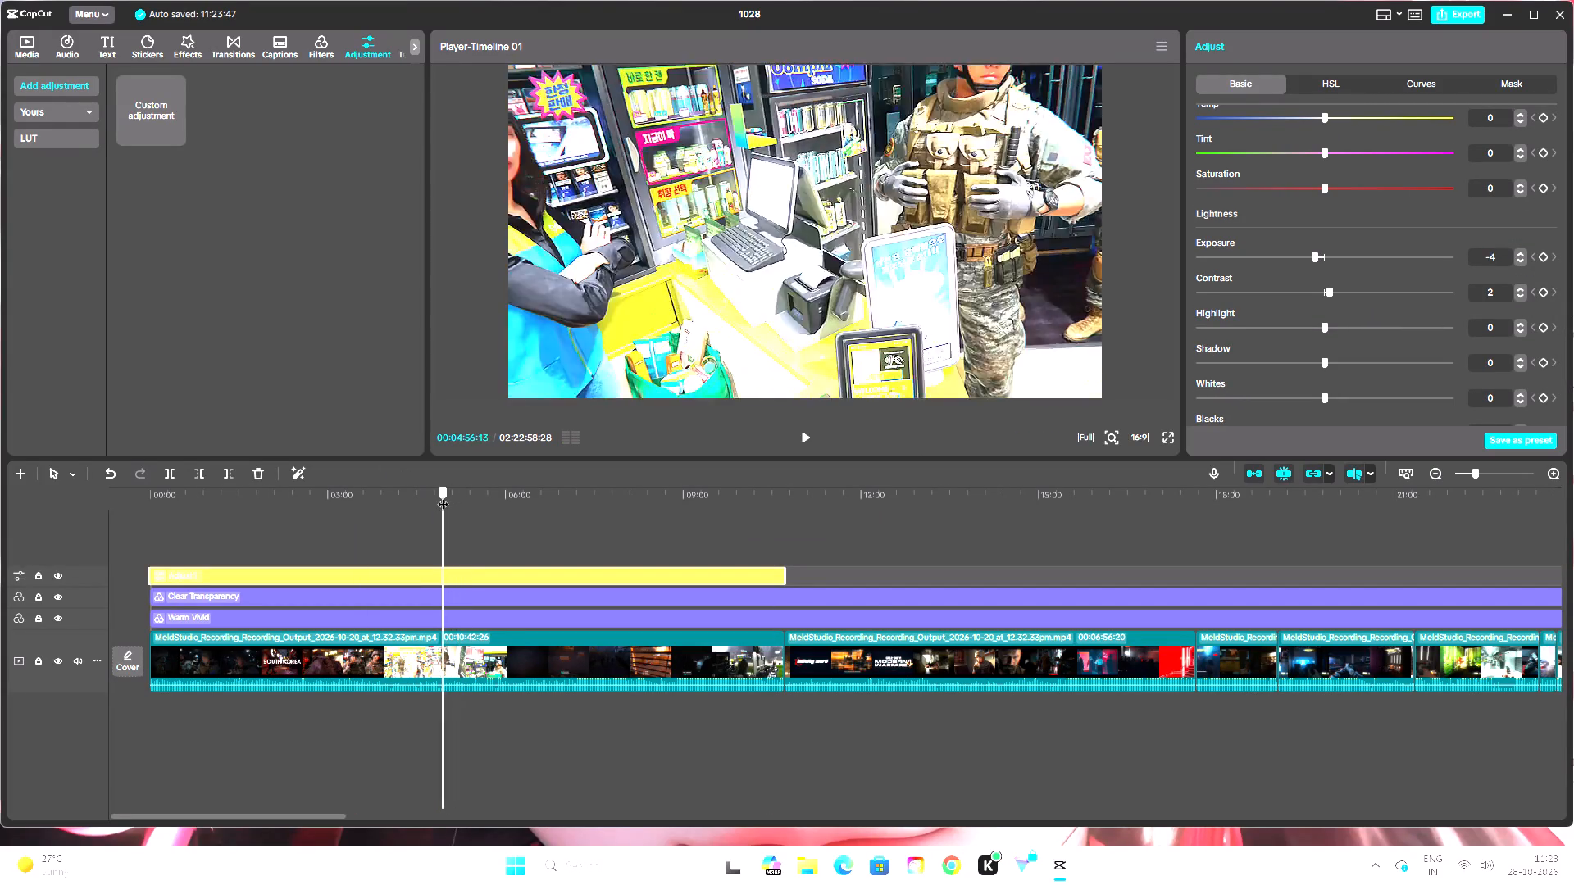
pyautogui.moveTo(443, 496); pyautogui.dragTo(434, 500)
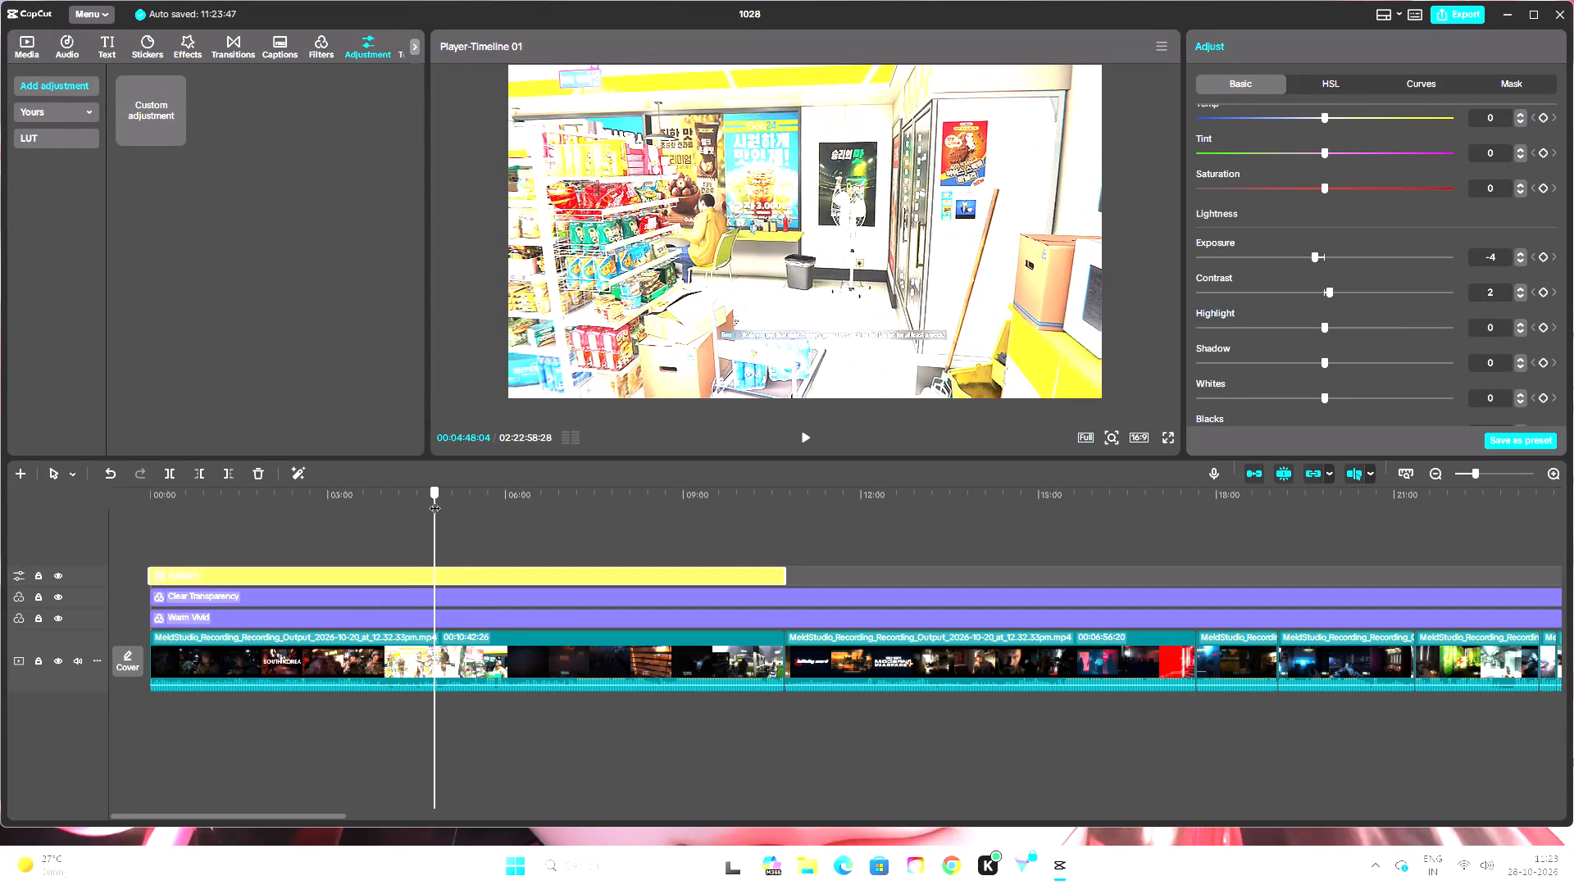
pyautogui.moveTo(434, 500); pyautogui.dragTo(436, 501)
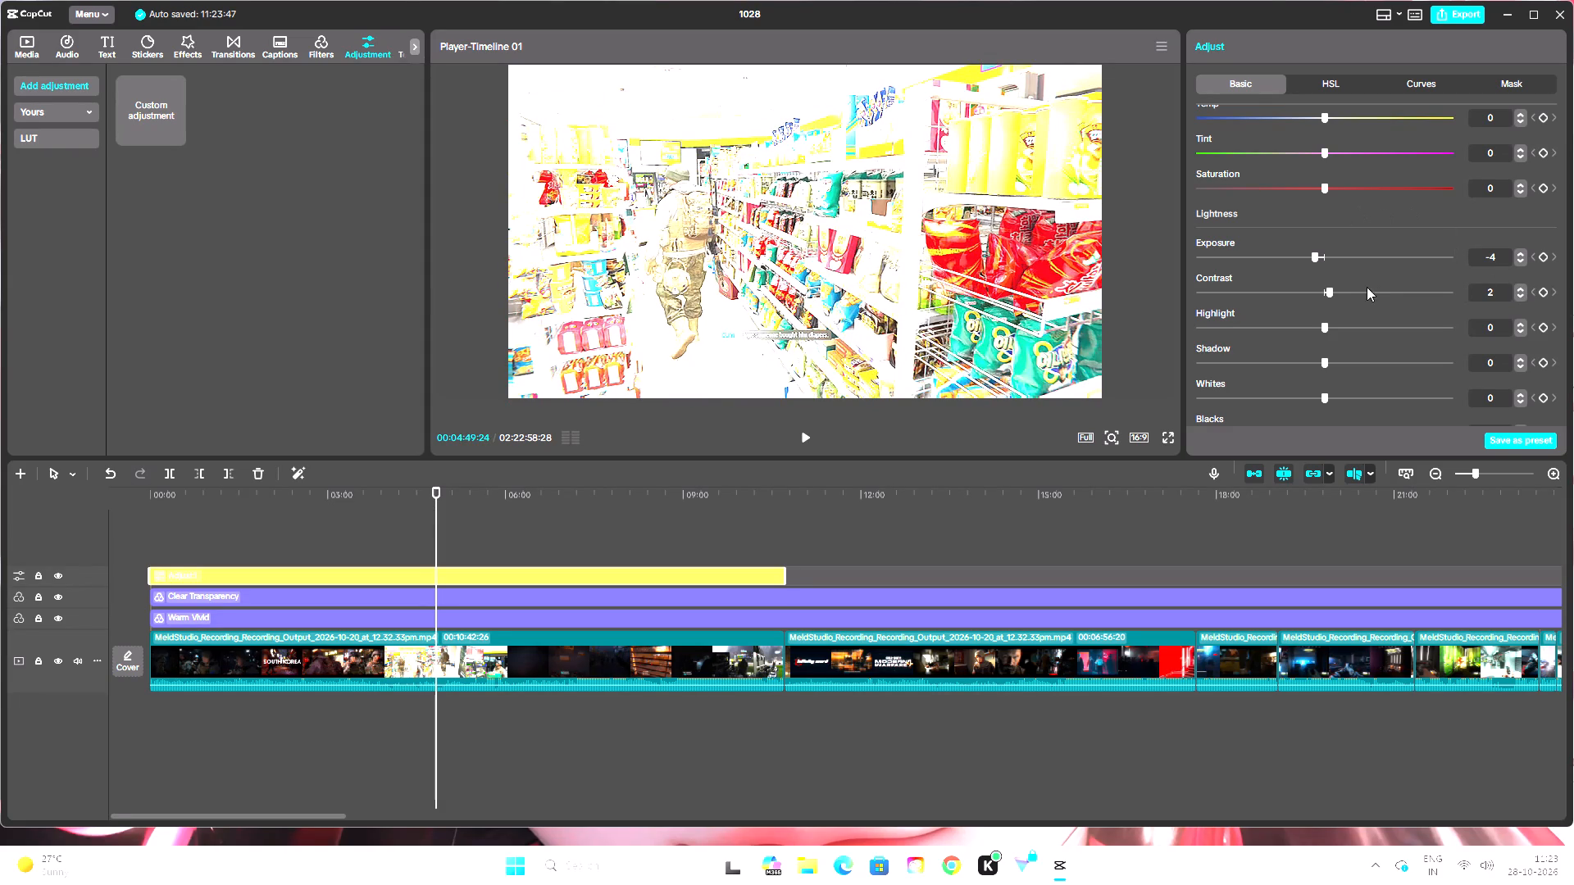
pyautogui.moveTo(1331, 293); pyautogui.dragTo(1199, 315)
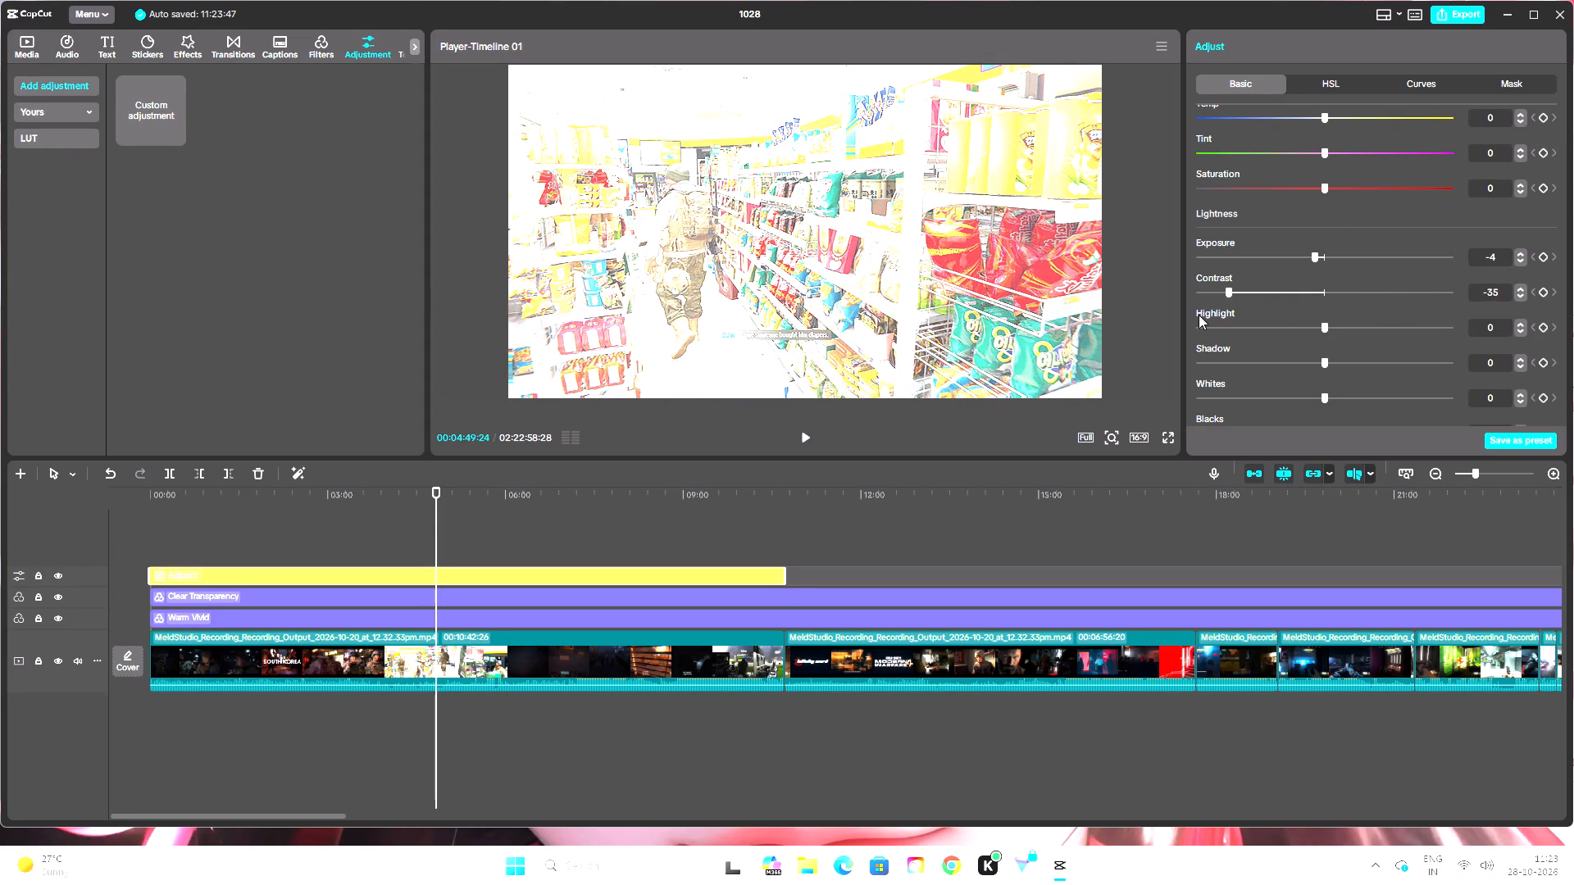
pyautogui.moveTo(1199, 315); pyautogui.dragTo(1326, 326)
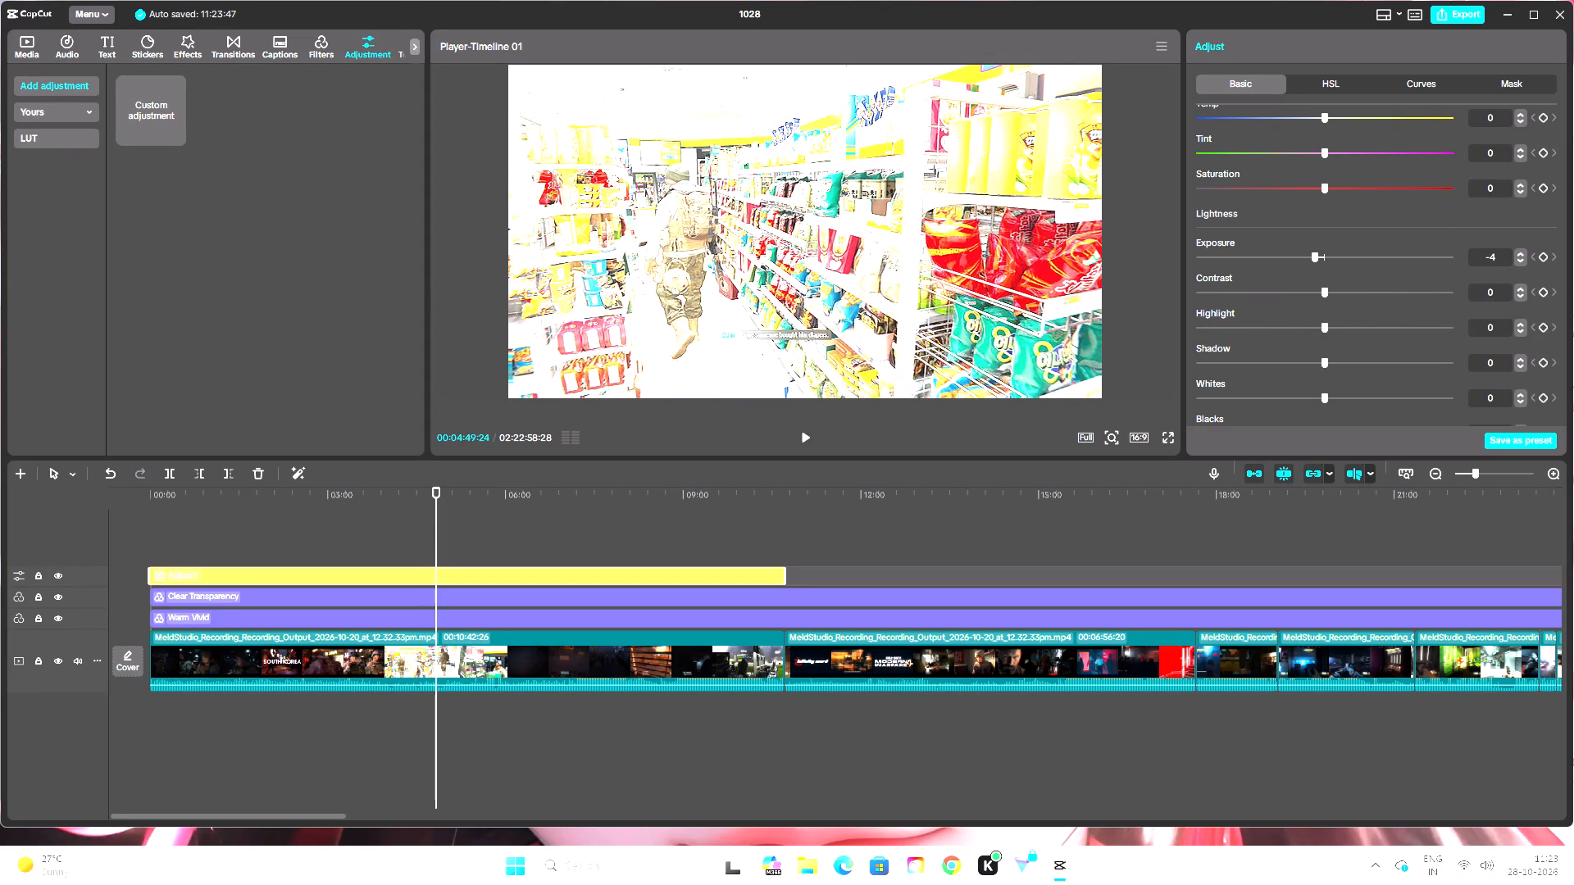
pyautogui.click(1518, 294)
pyautogui.click(1518, 294)
pyautogui.click(1517, 294)
# Play the shop scene in full screen to check the new Exposure and Contrast, and return to the editor.
pyautogui.click(810, 436)
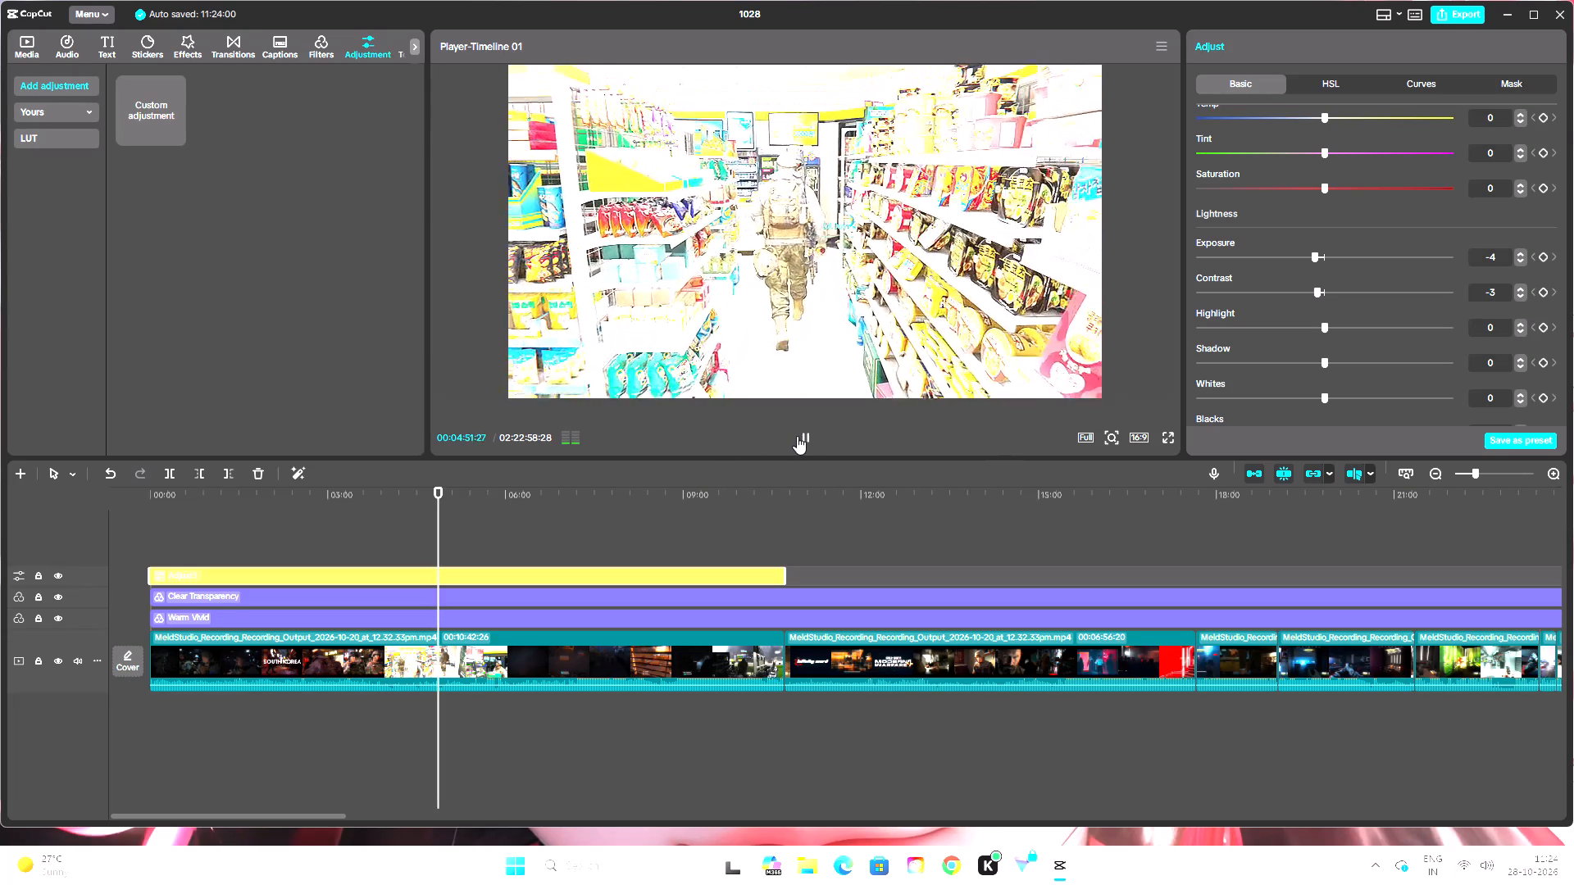
pyautogui.click(1167, 437)
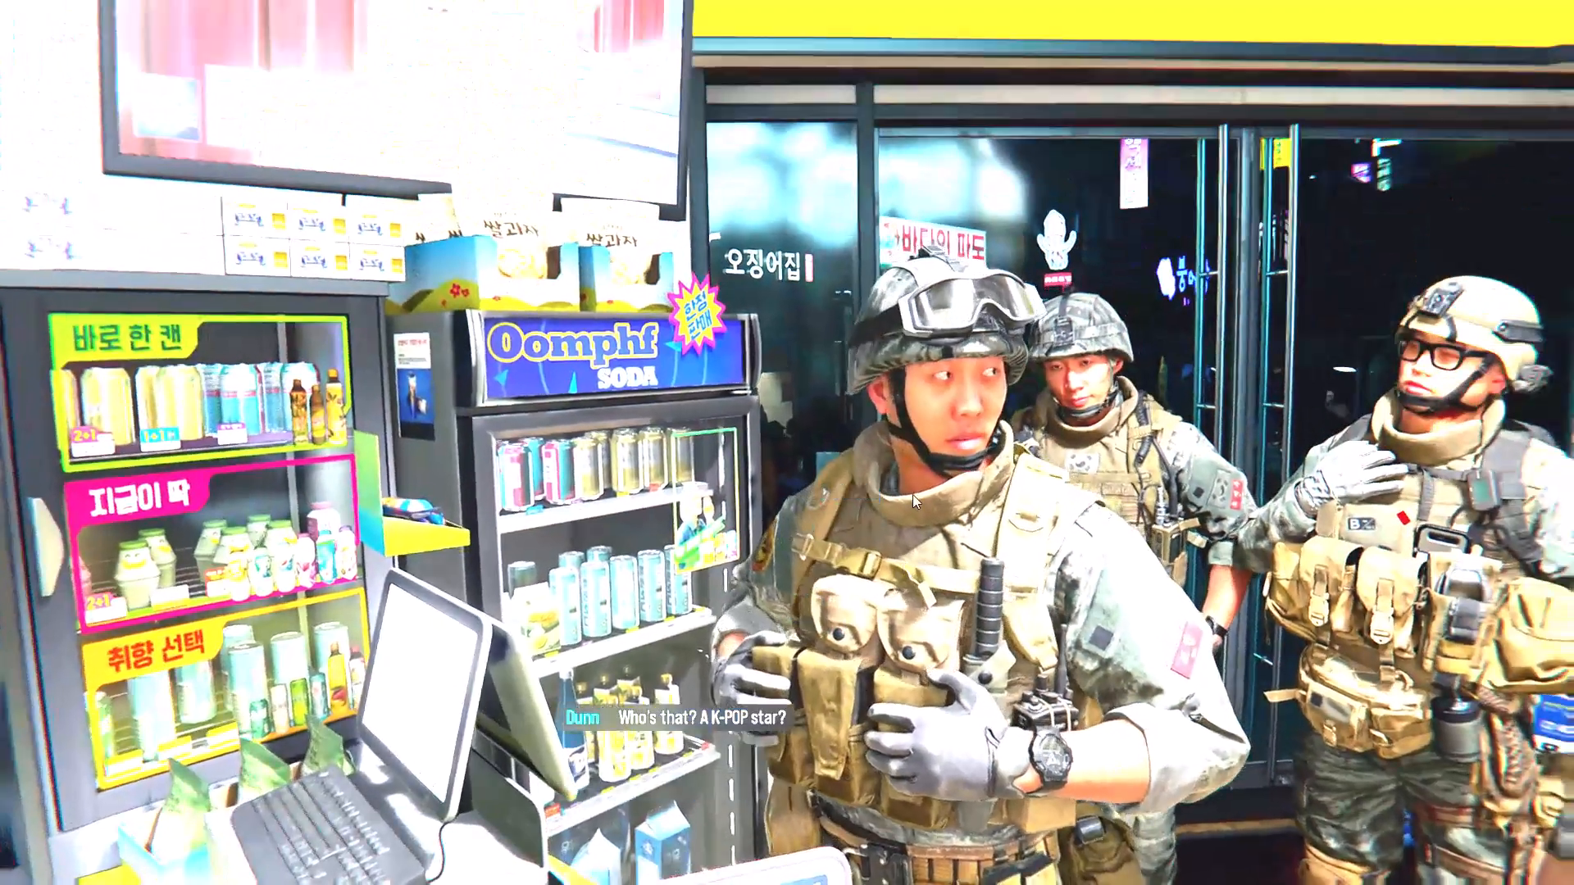
pyautogui.click(848, 493)
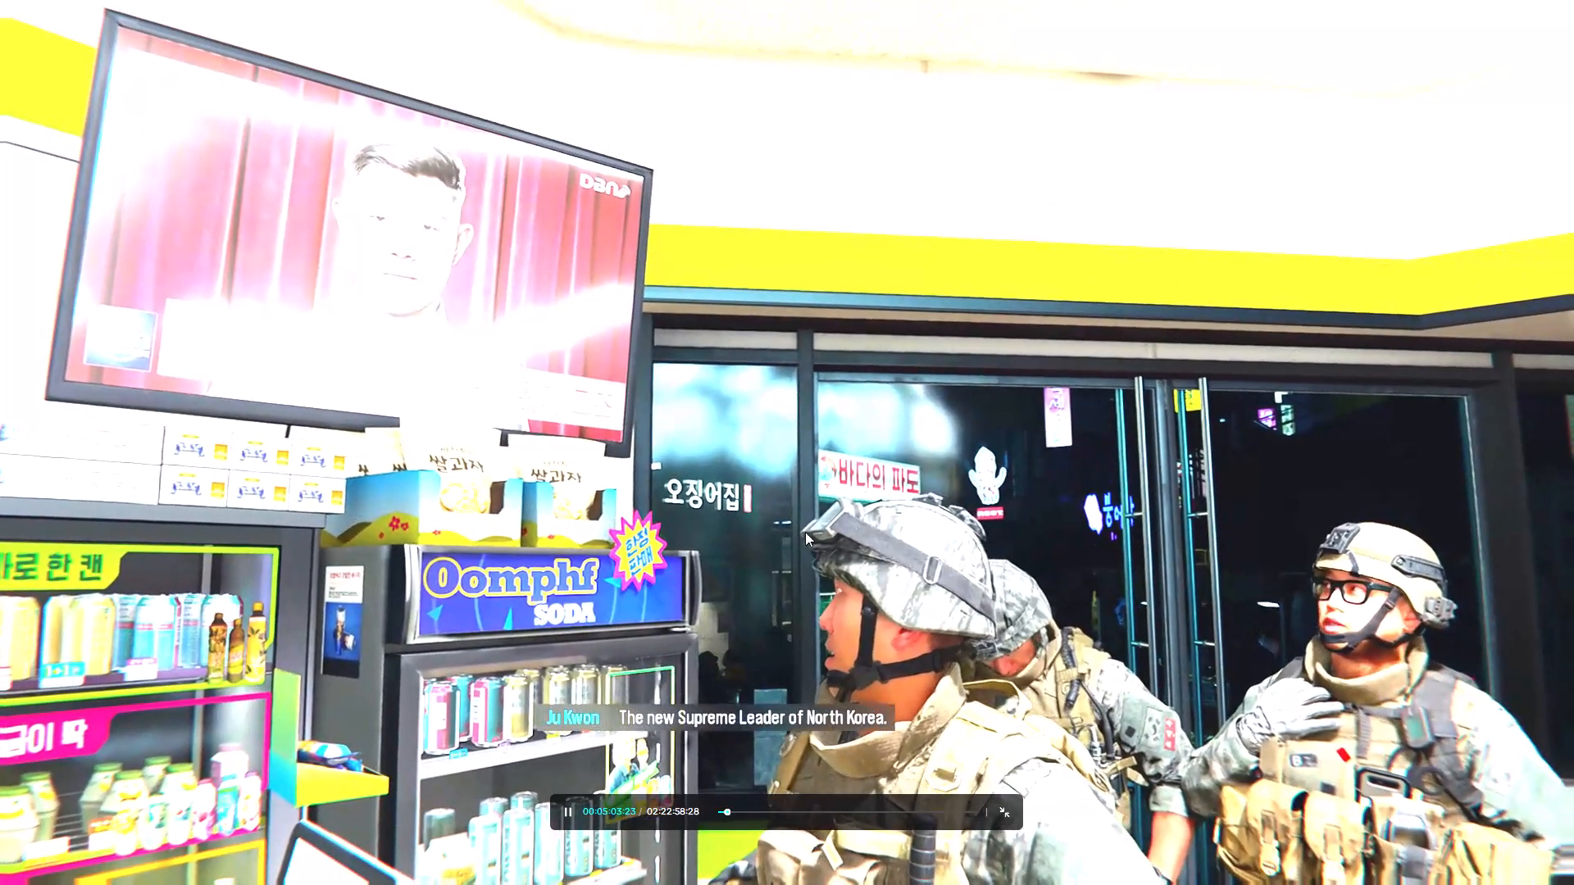
pyautogui.click(1006, 810)
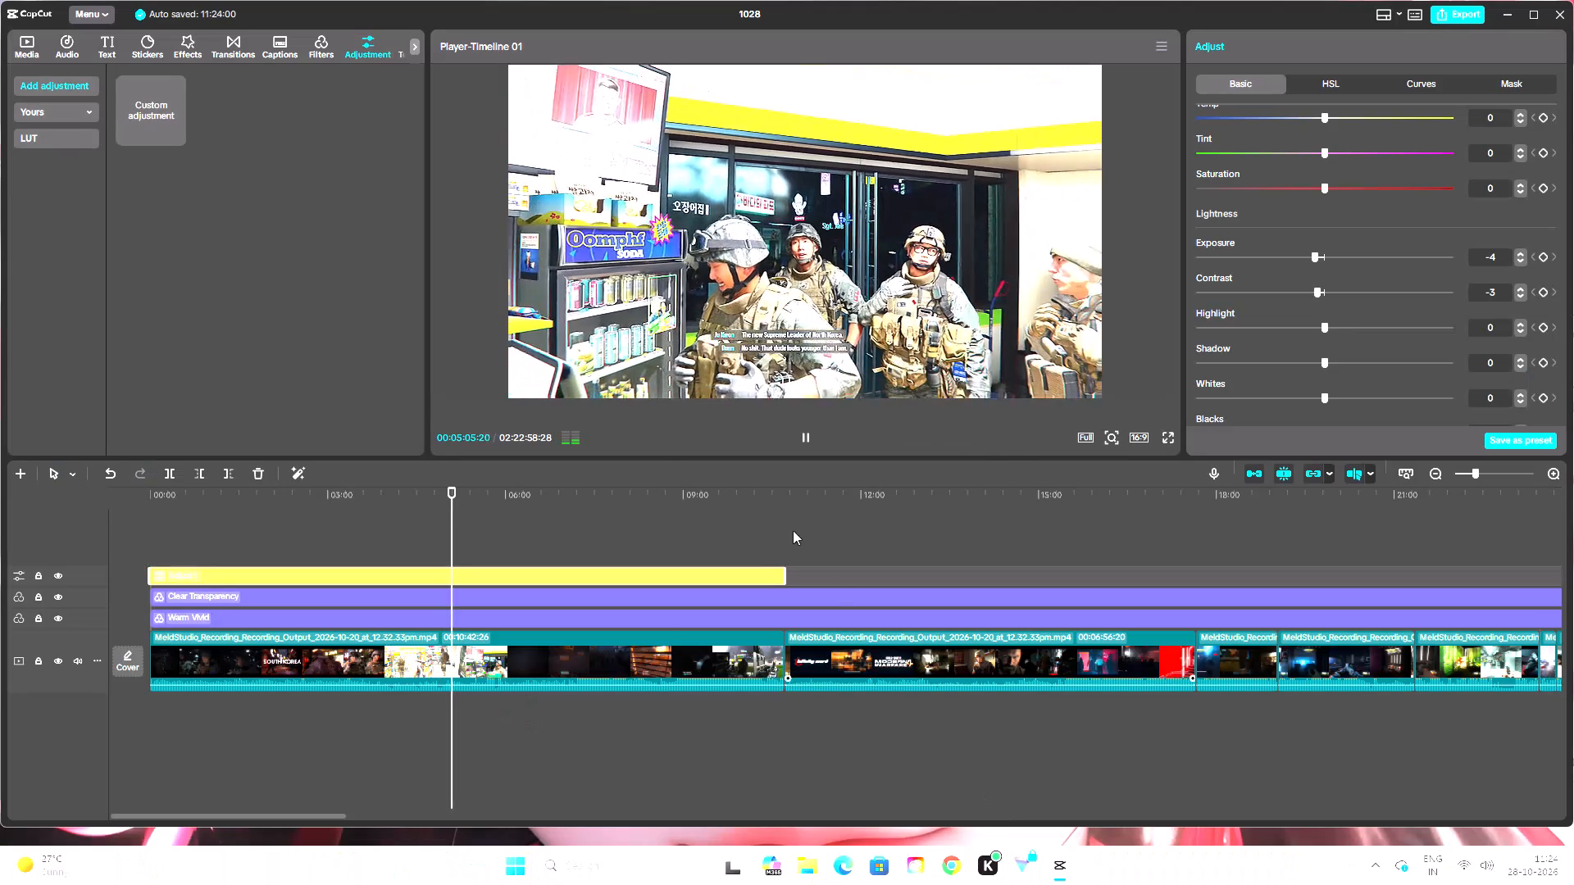
# Add a second custom adjustment layer at 00:10:42:26, directly after the first adjustment layer.
pyautogui.moveTo(450, 505); pyautogui.dragTo(734, 527)
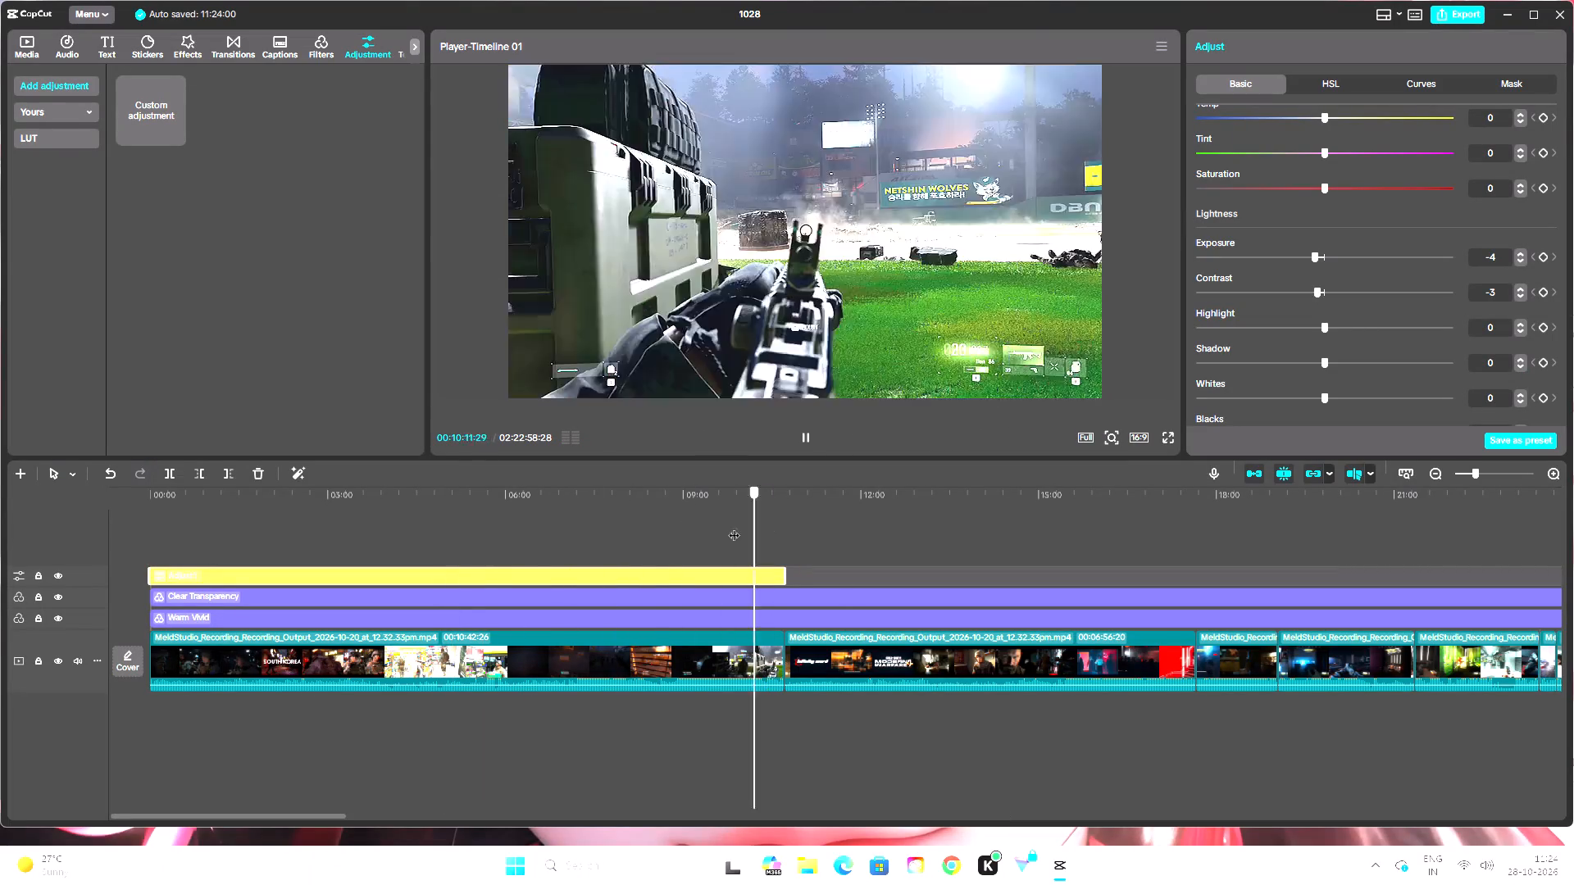
pyautogui.moveTo(734, 527); pyautogui.dragTo(143, 592)
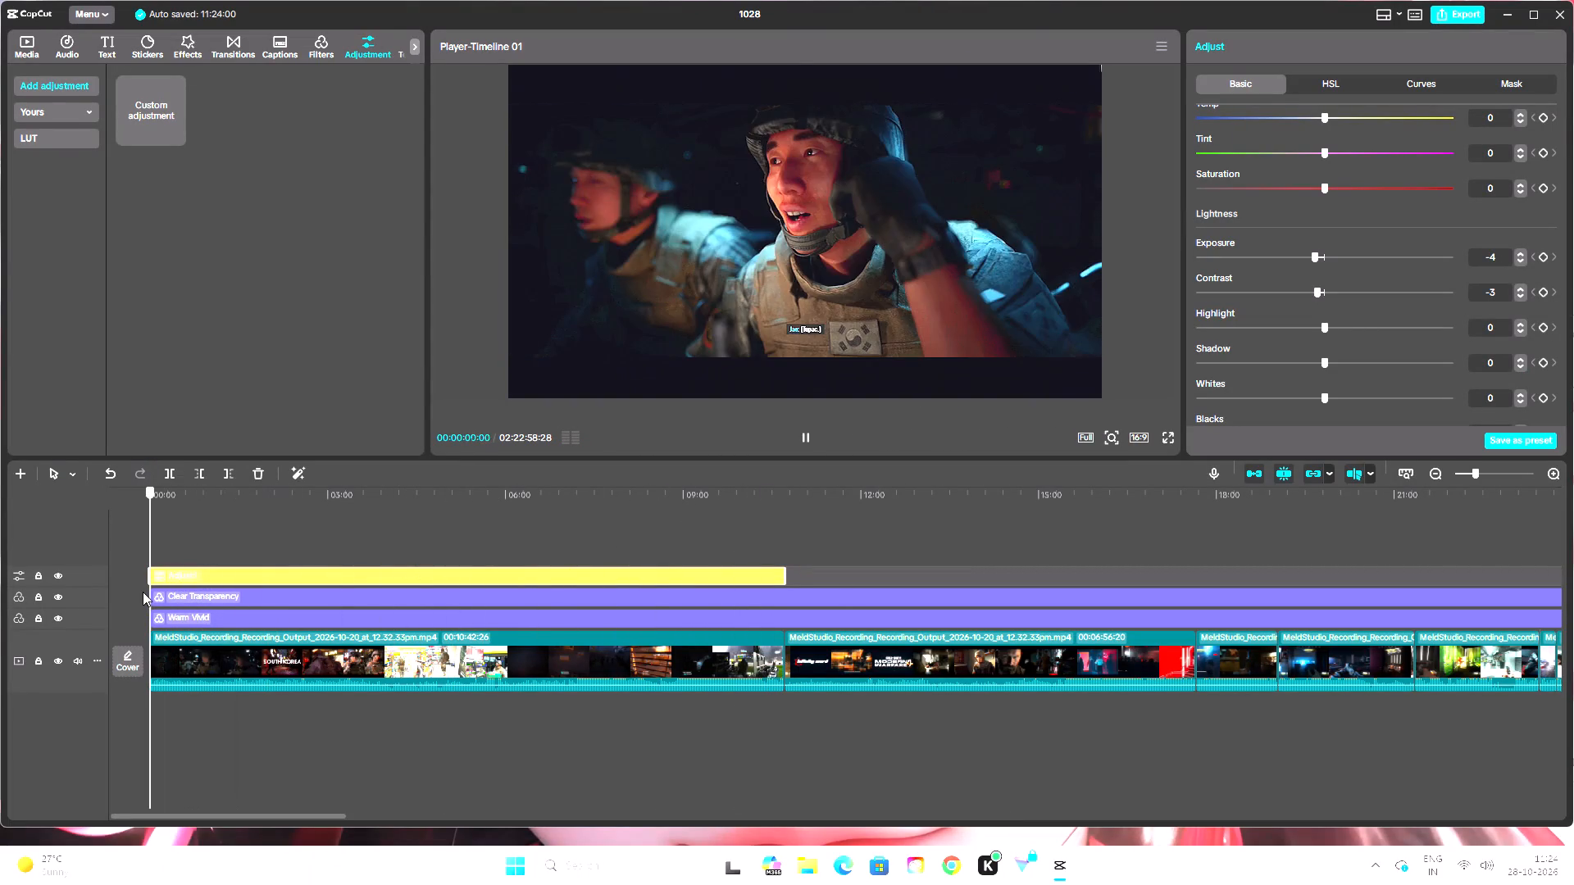
pyautogui.moveTo(143, 592); pyautogui.dragTo(789, 579)
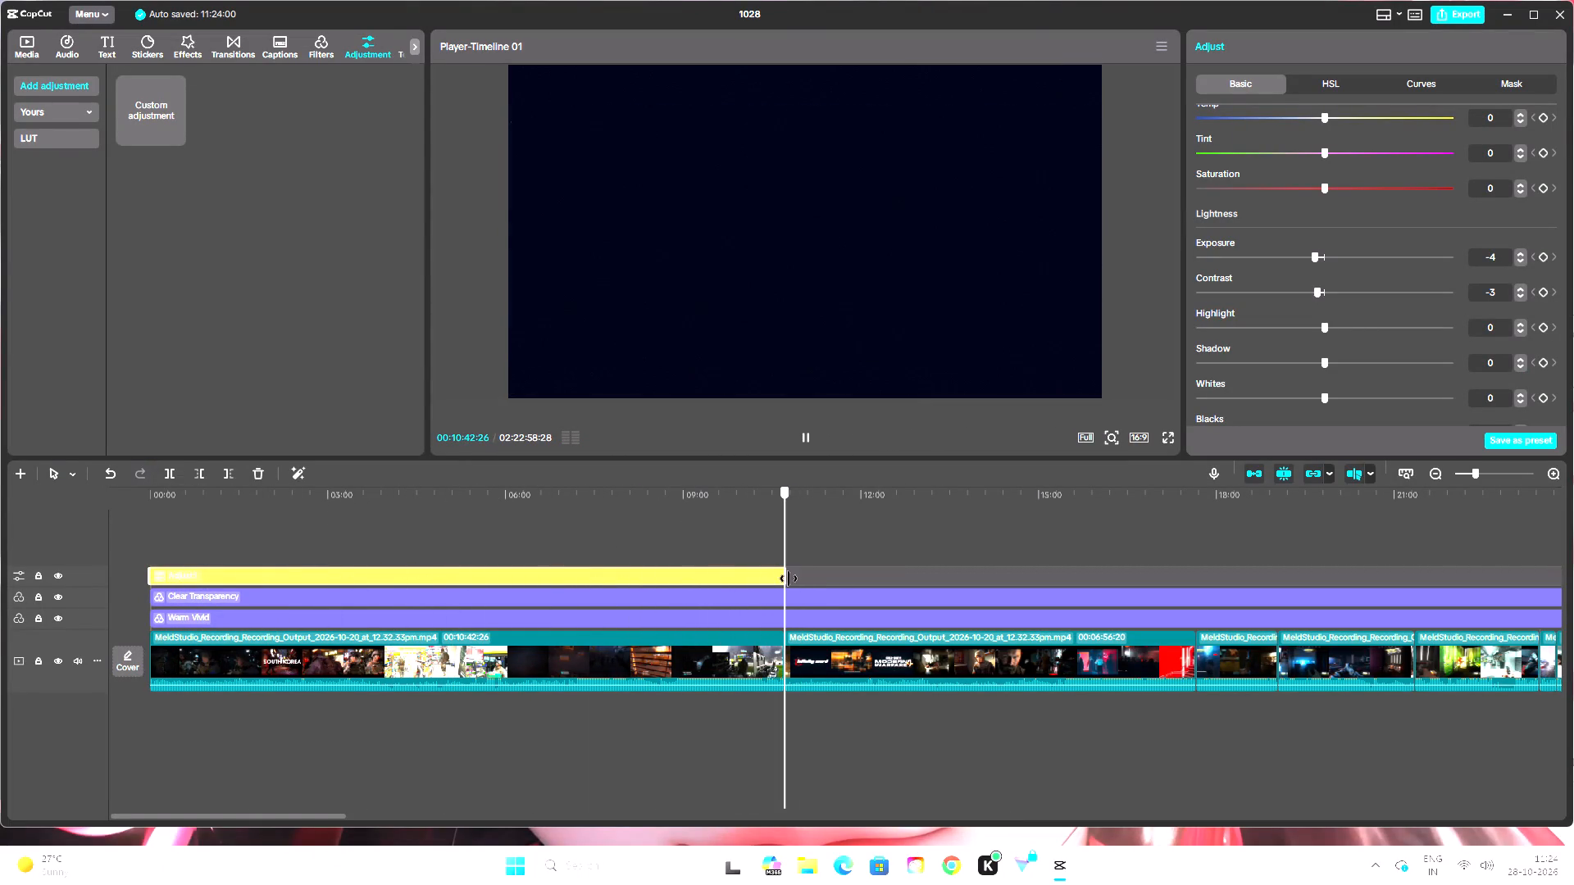
pyautogui.moveTo(789, 579); pyautogui.dragTo(781, 579)
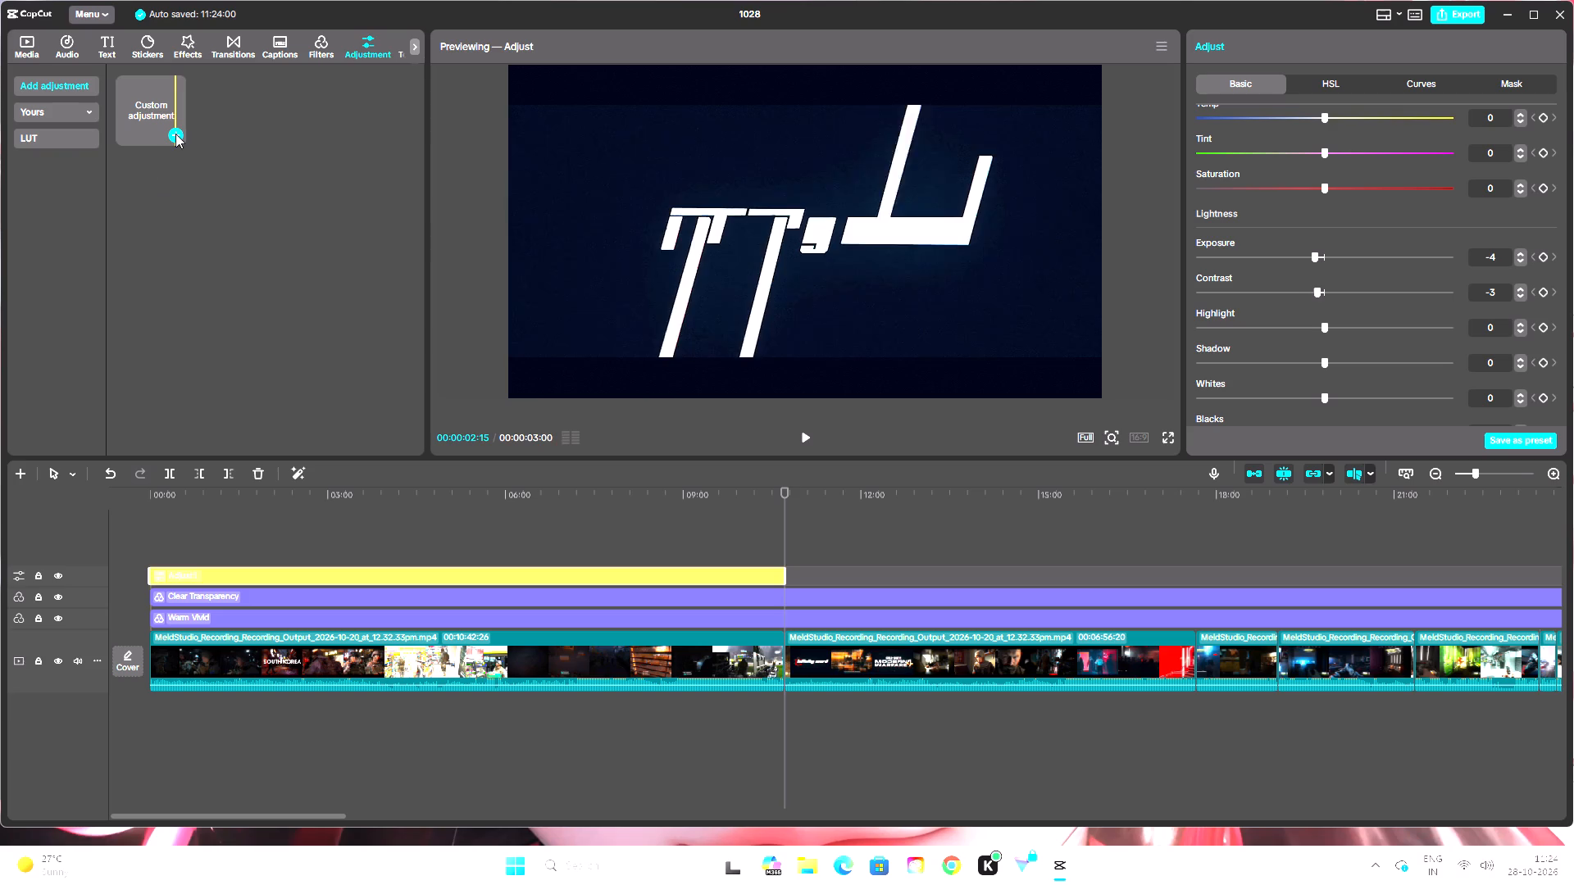
pyautogui.click(175, 134)
# Extend the second adjustment layer's end to the clip boundary at about 00:23:27.
pyautogui.moveTo(792, 579); pyautogui.dragTo(831, 579)
pyautogui.click(785, 574)
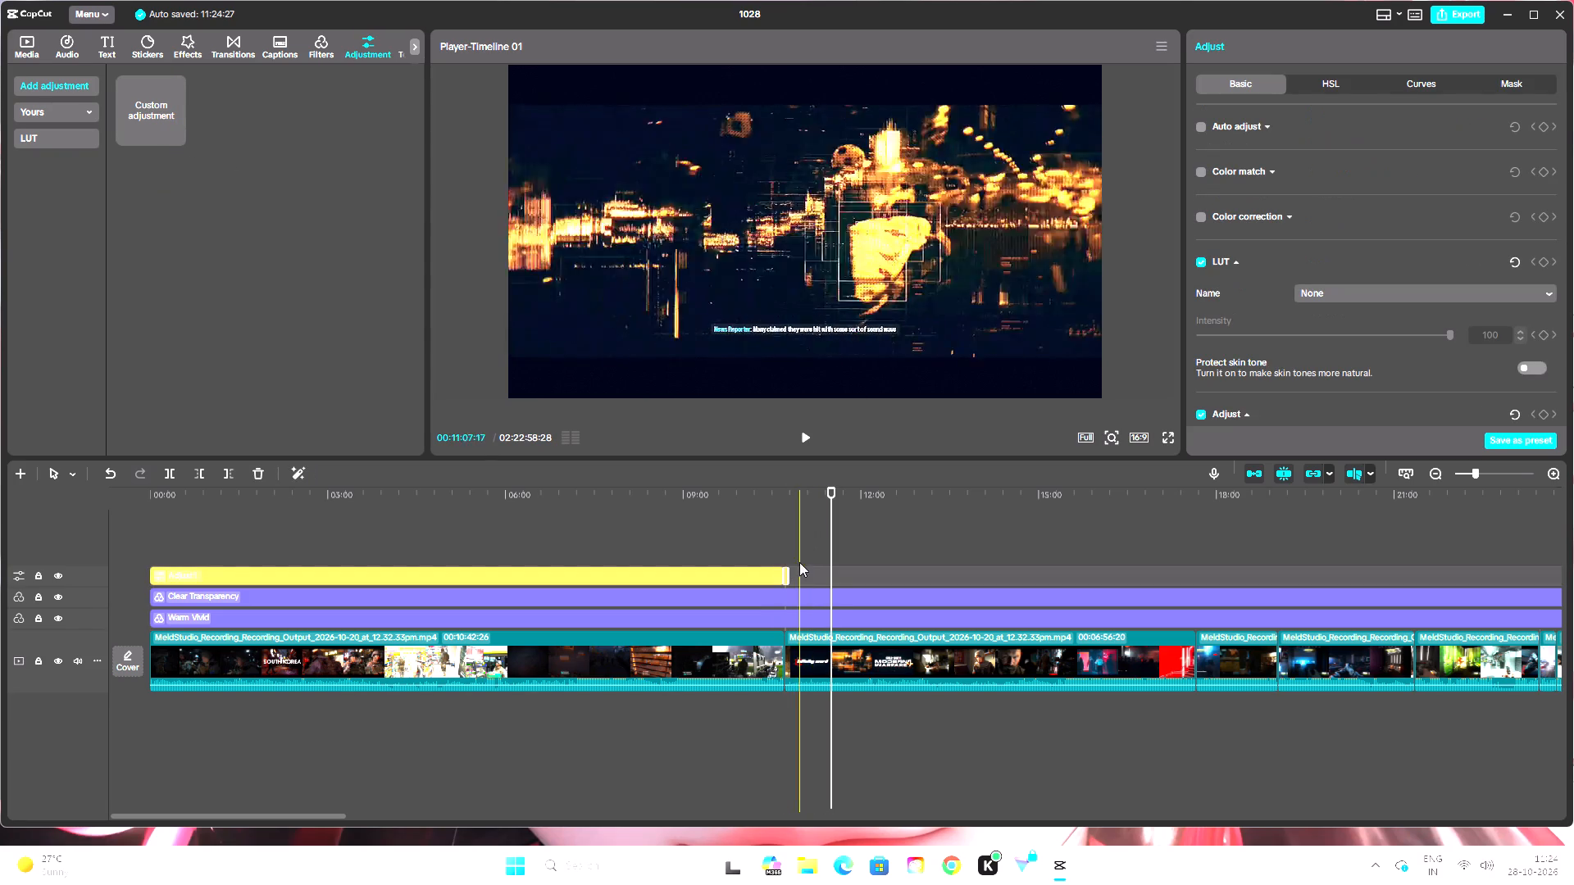
pyautogui.moveTo(789, 574); pyautogui.dragTo(1130, 594)
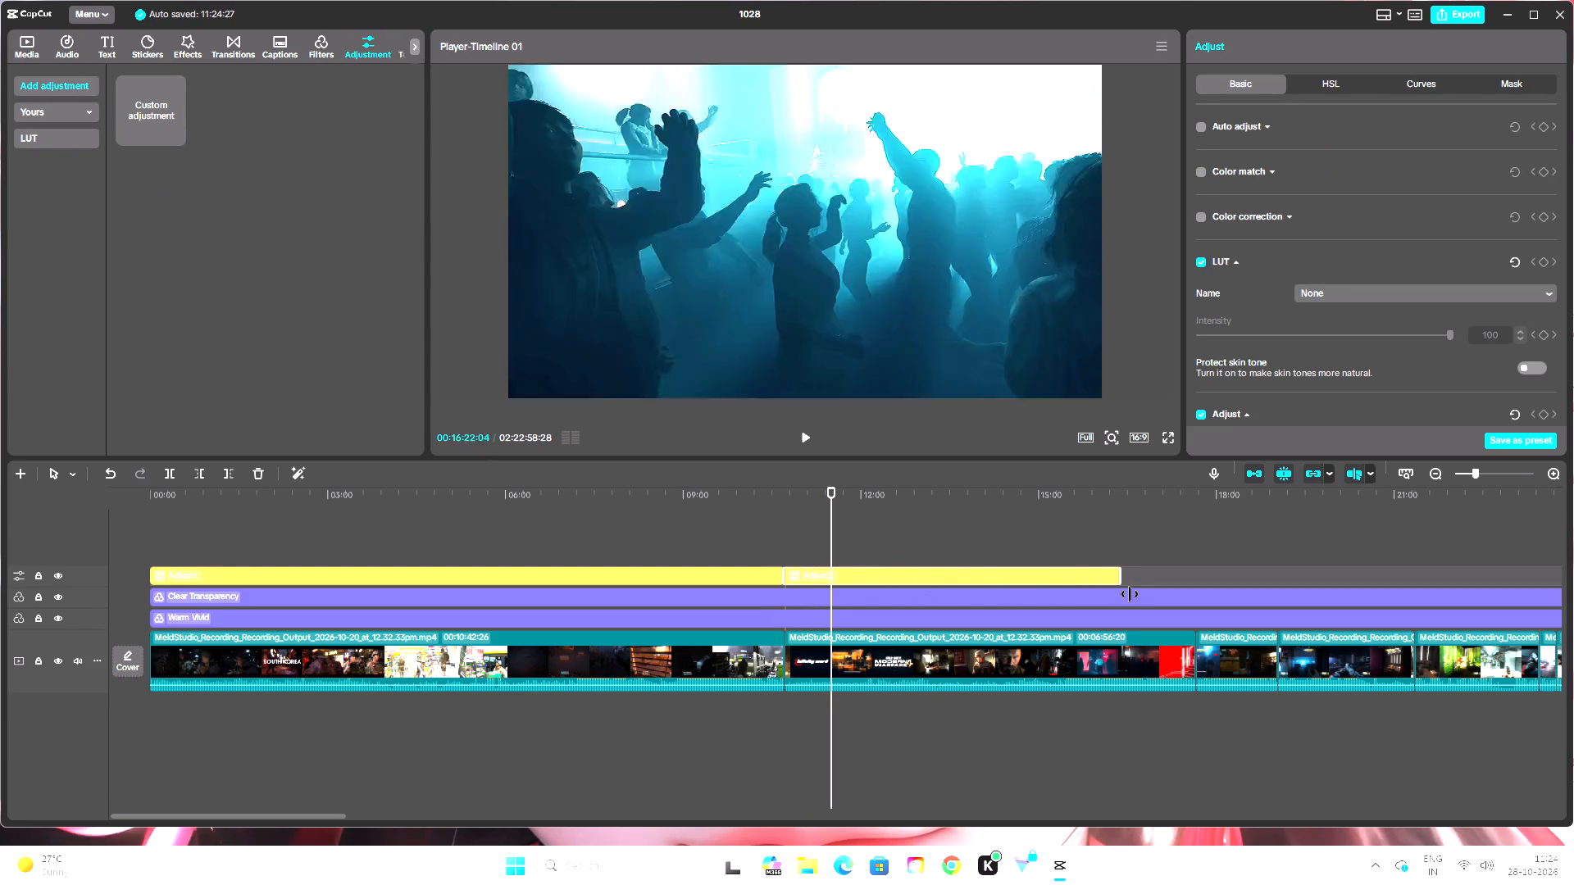
pyautogui.moveTo(1130, 594); pyautogui.dragTo(1573, 608)
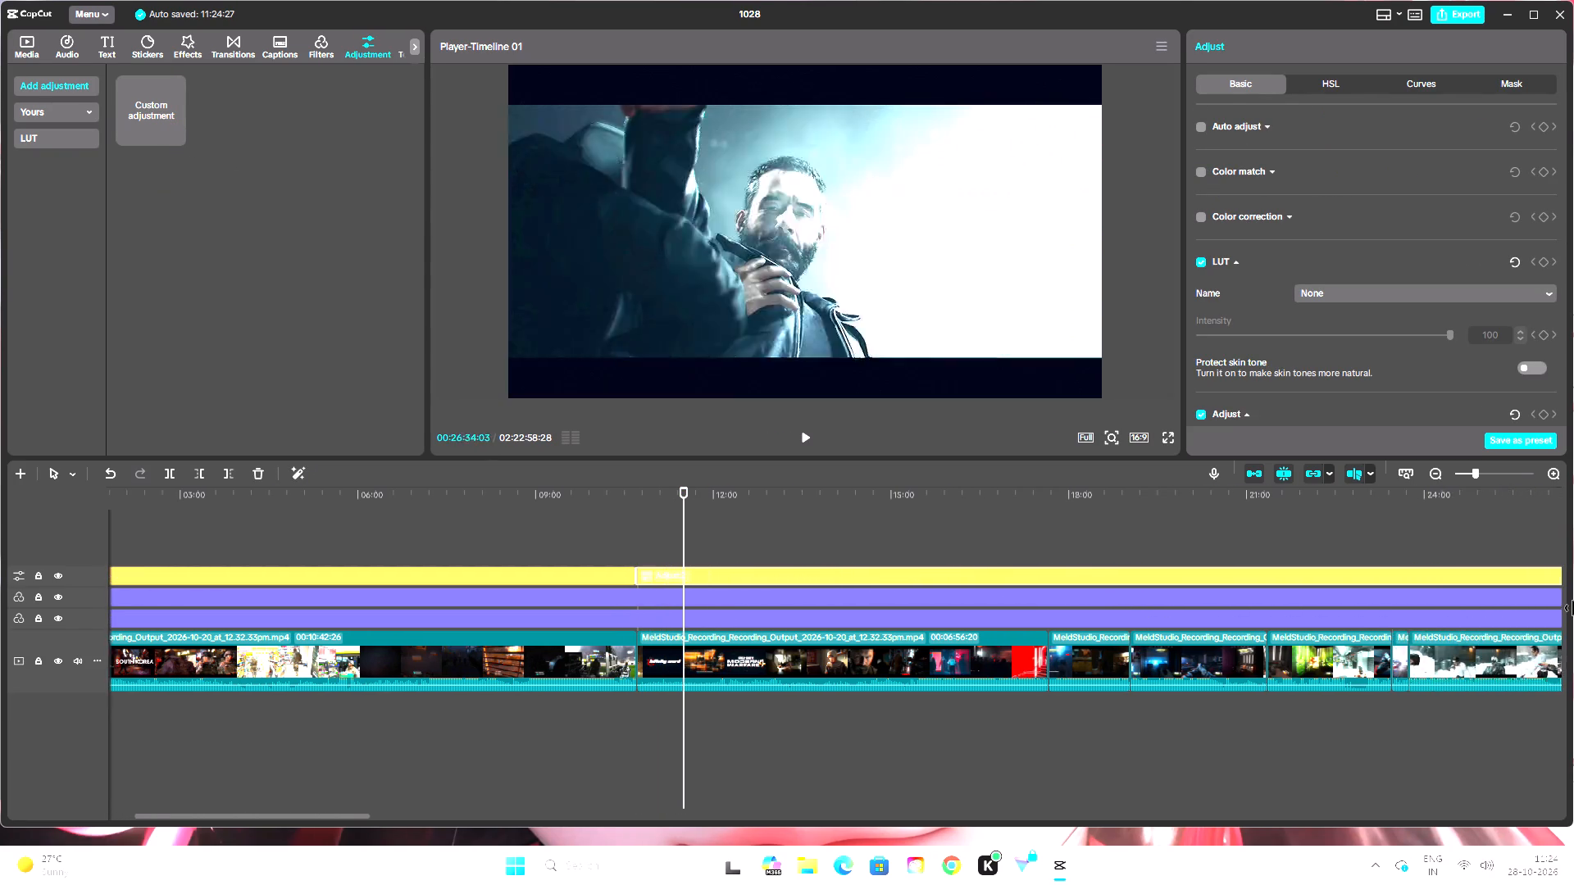
pyautogui.moveTo(1573, 608); pyautogui.dragTo(1122, 624)
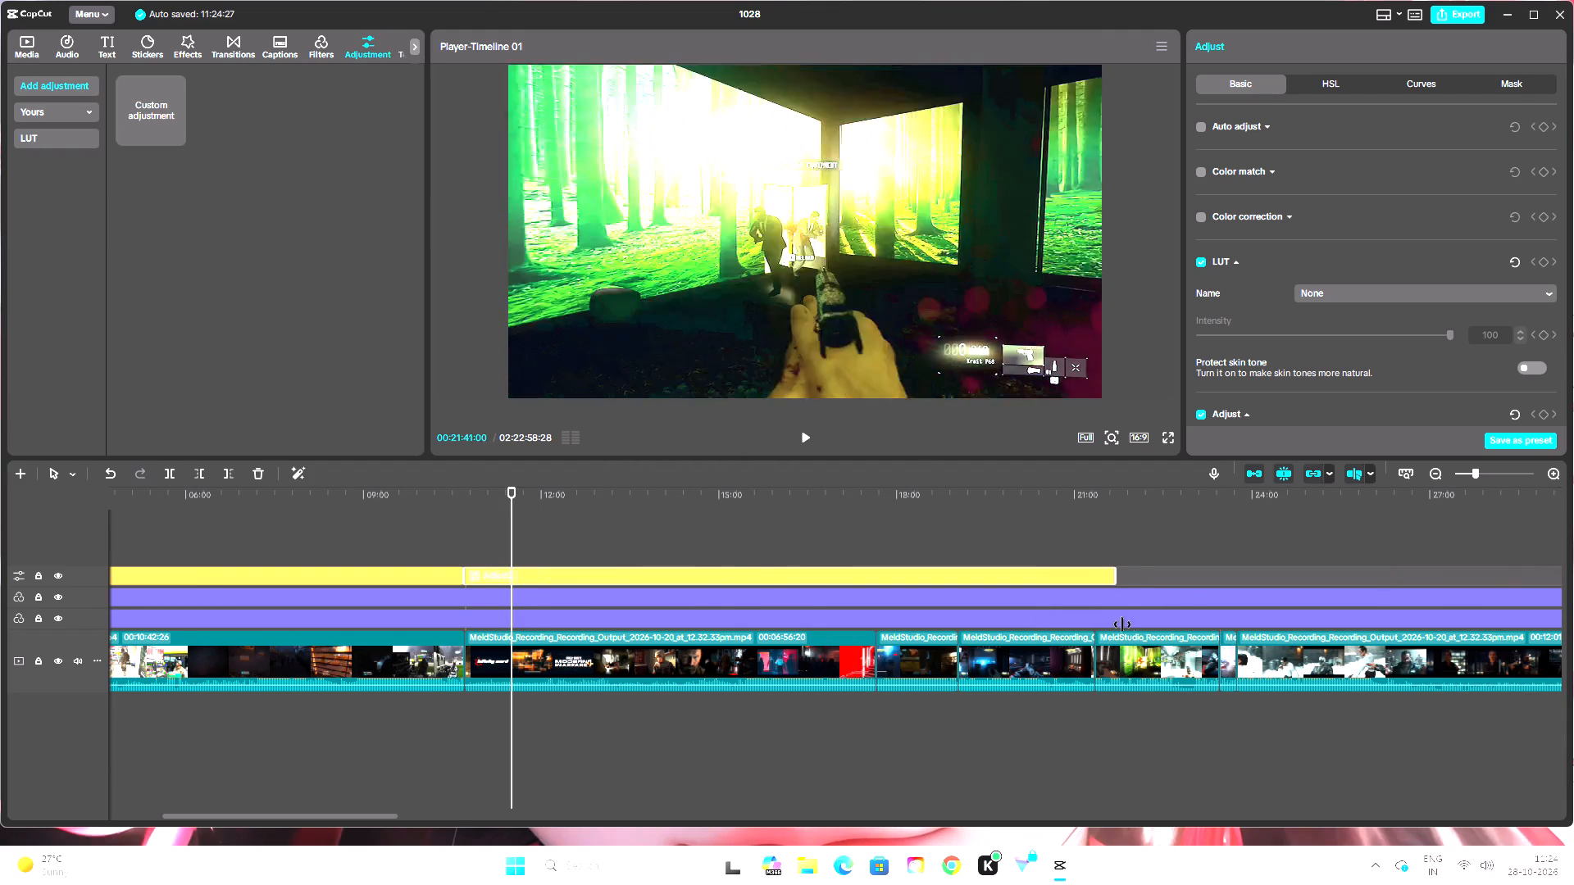
pyautogui.moveTo(1122, 624); pyautogui.dragTo(1221, 629)
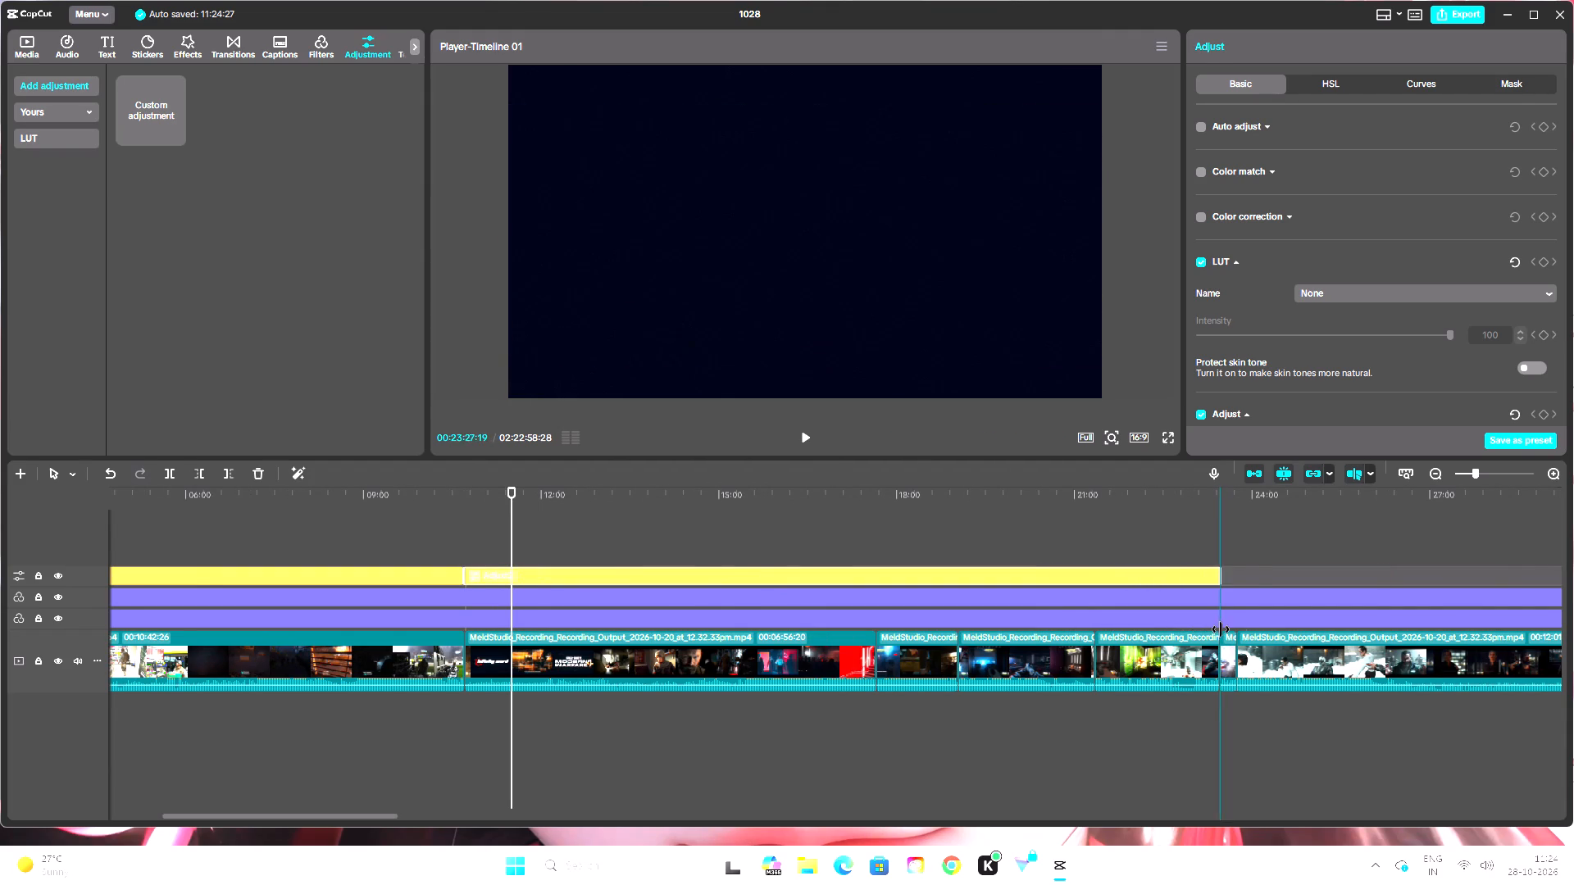
pyautogui.moveTo(1221, 629); pyautogui.dragTo(1232, 638)
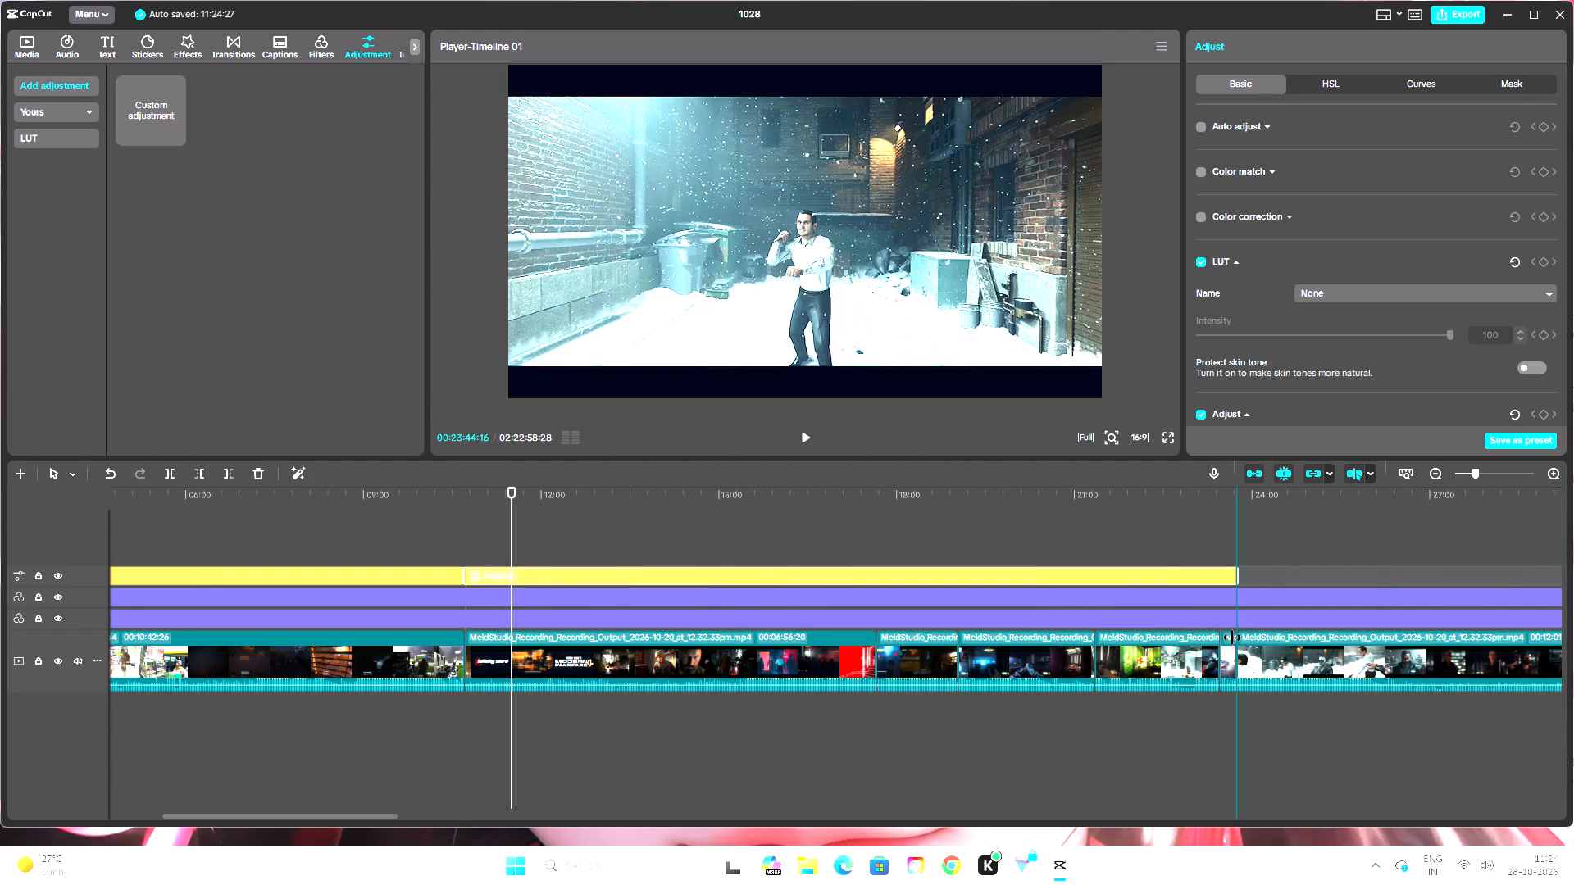
pyautogui.moveTo(1232, 638); pyautogui.dragTo(1218, 639)
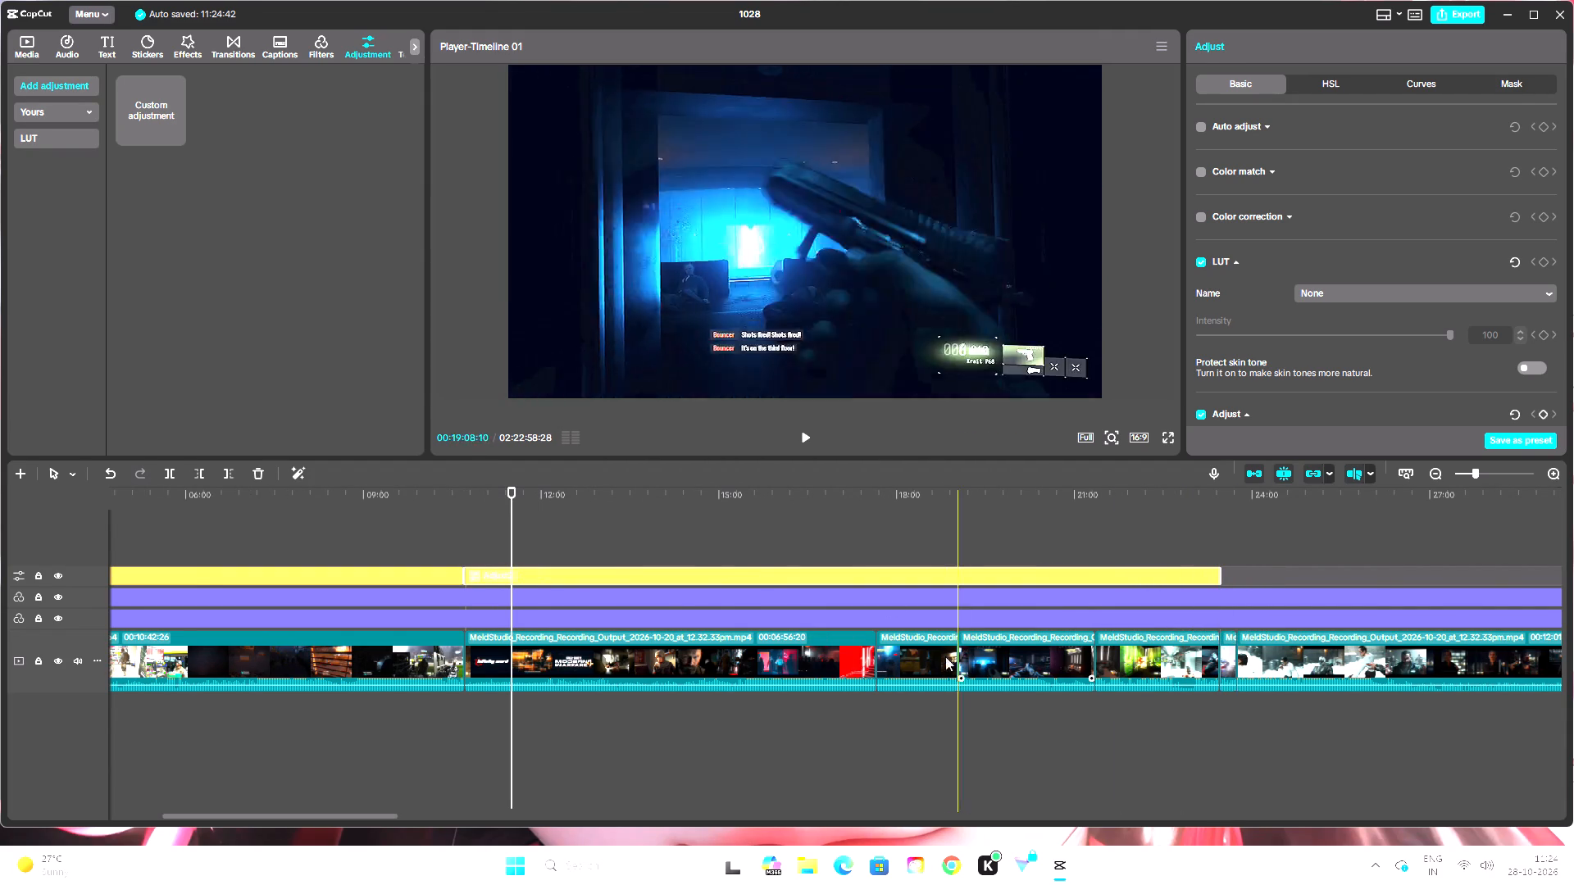
# Set the second adjustment layer's Sharpen to 10 and Clarity to 15.
pyautogui.scroll(-2, 1316, 288)
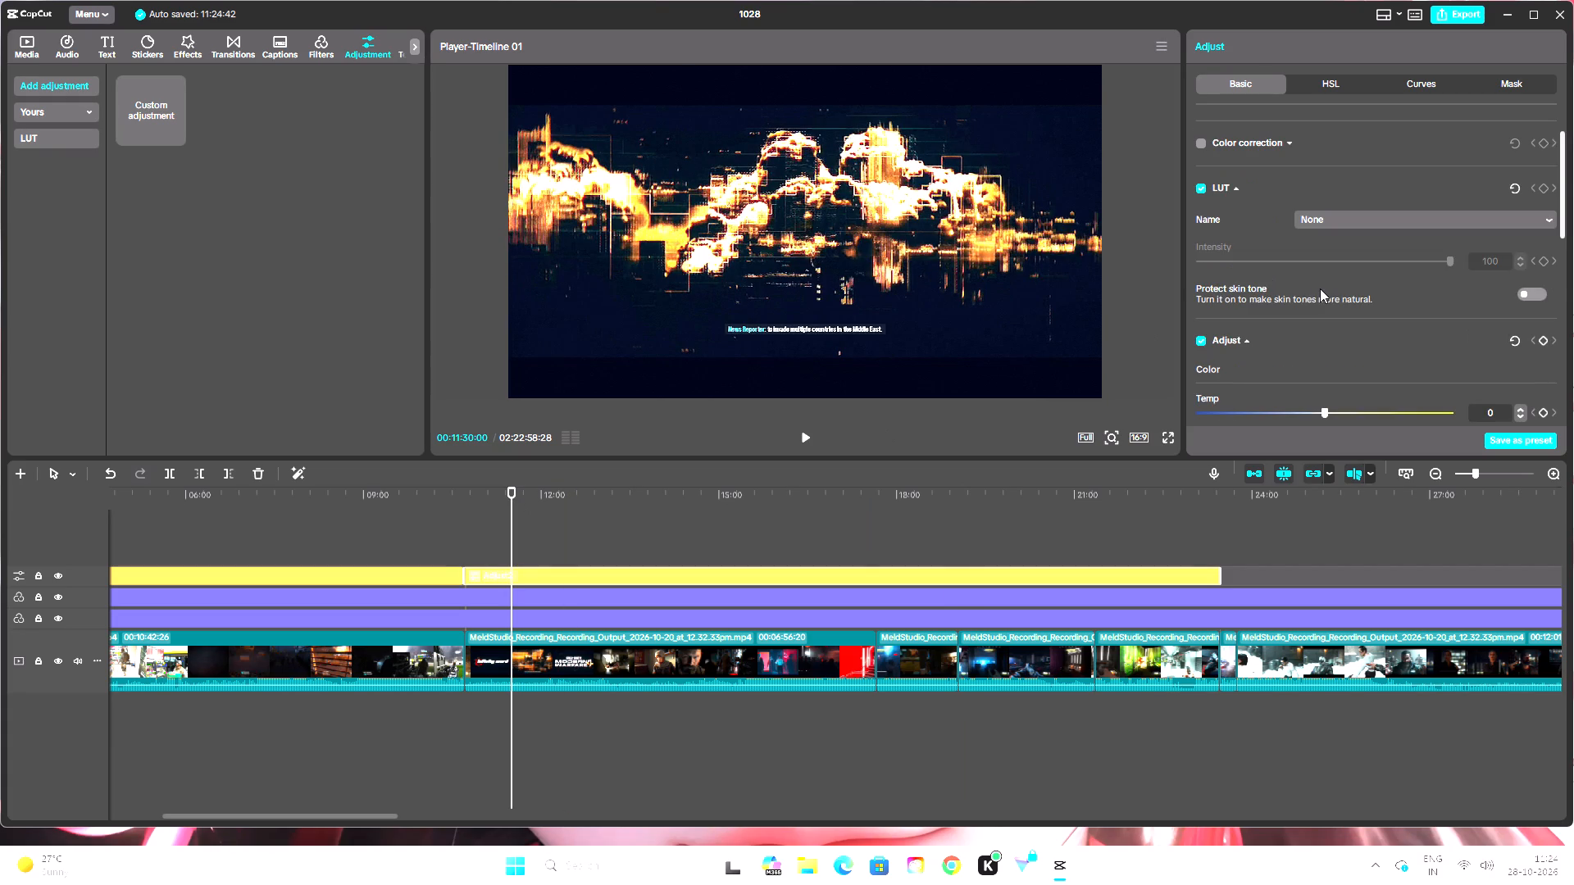
pyautogui.scroll(-7, 1320, 288)
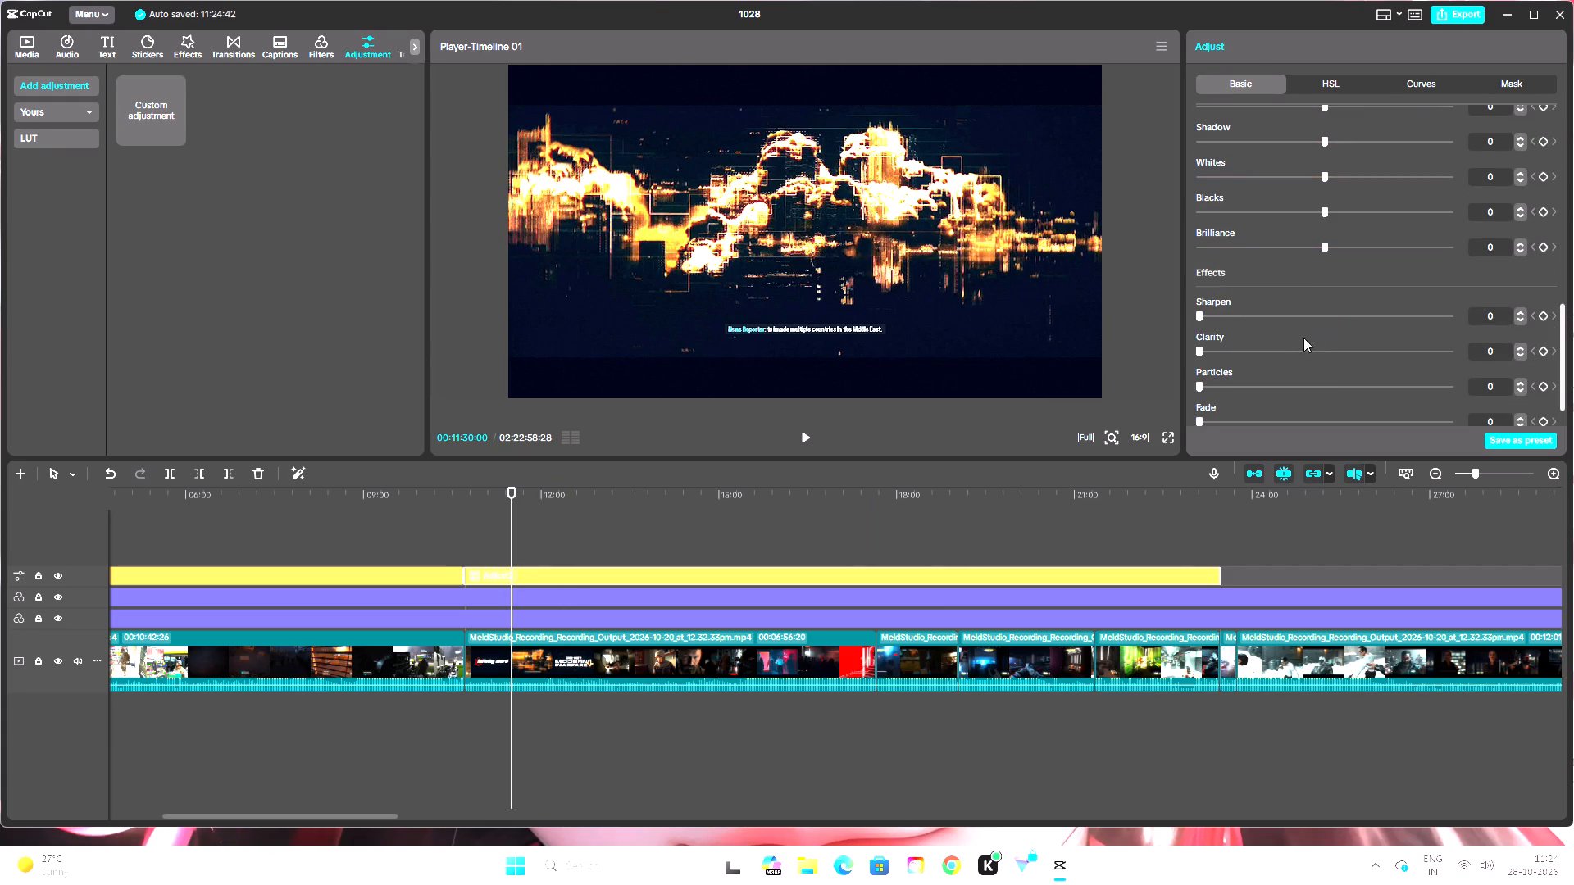
pyautogui.moveTo(1200, 277); pyautogui.dragTo(1222, 281)
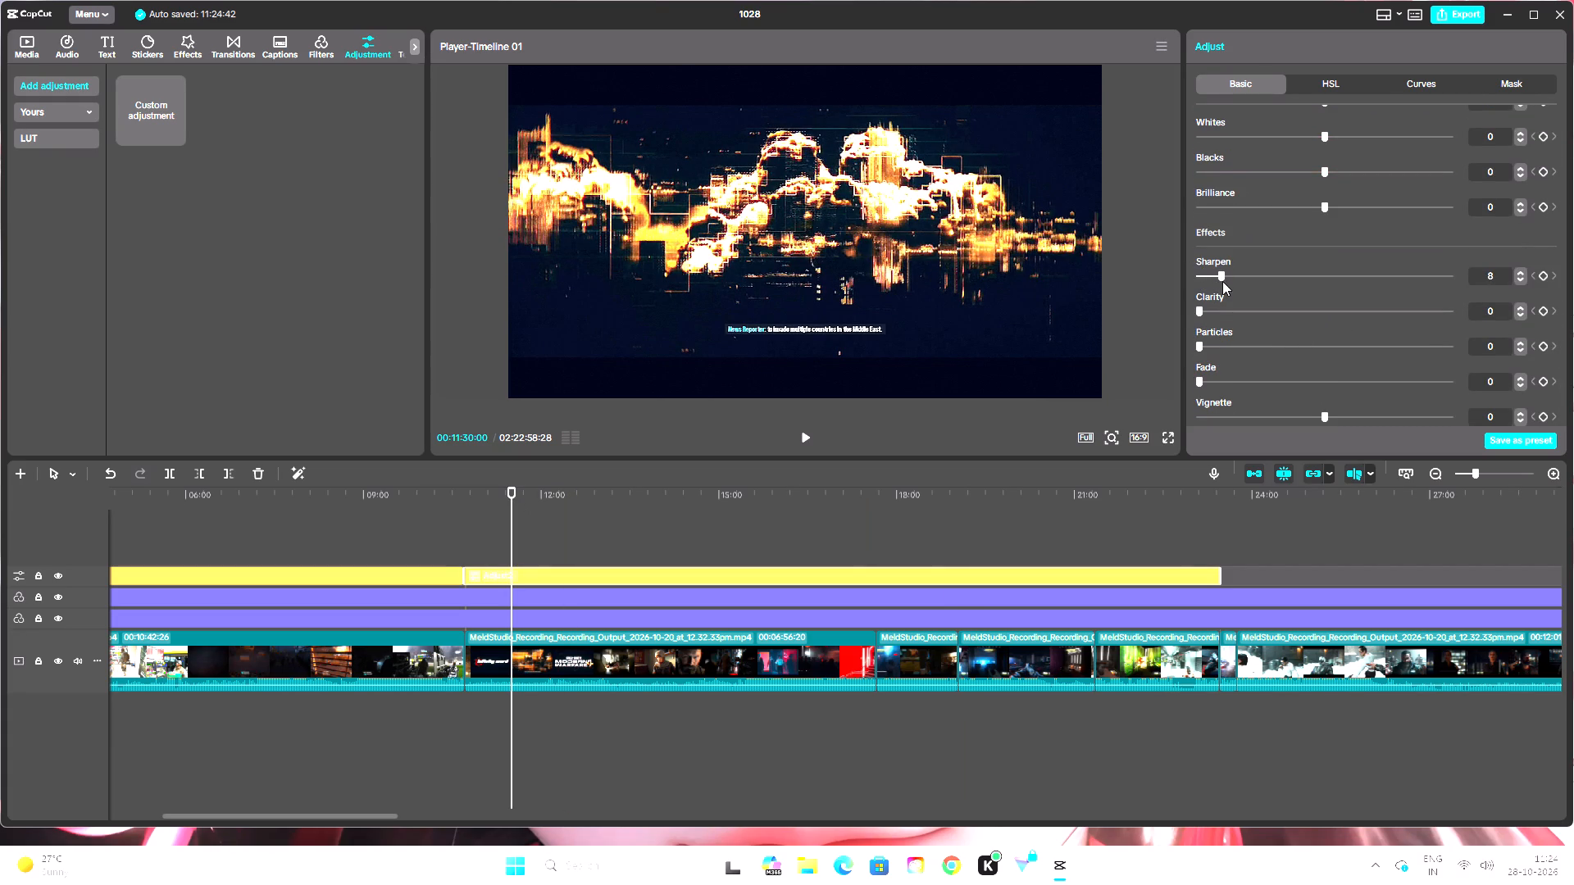
pyautogui.moveTo(1222, 281); pyautogui.dragTo(1225, 282)
pyautogui.moveTo(1203, 312); pyautogui.dragTo(1216, 313)
pyautogui.moveTo(1216, 313); pyautogui.dragTo(1233, 315)
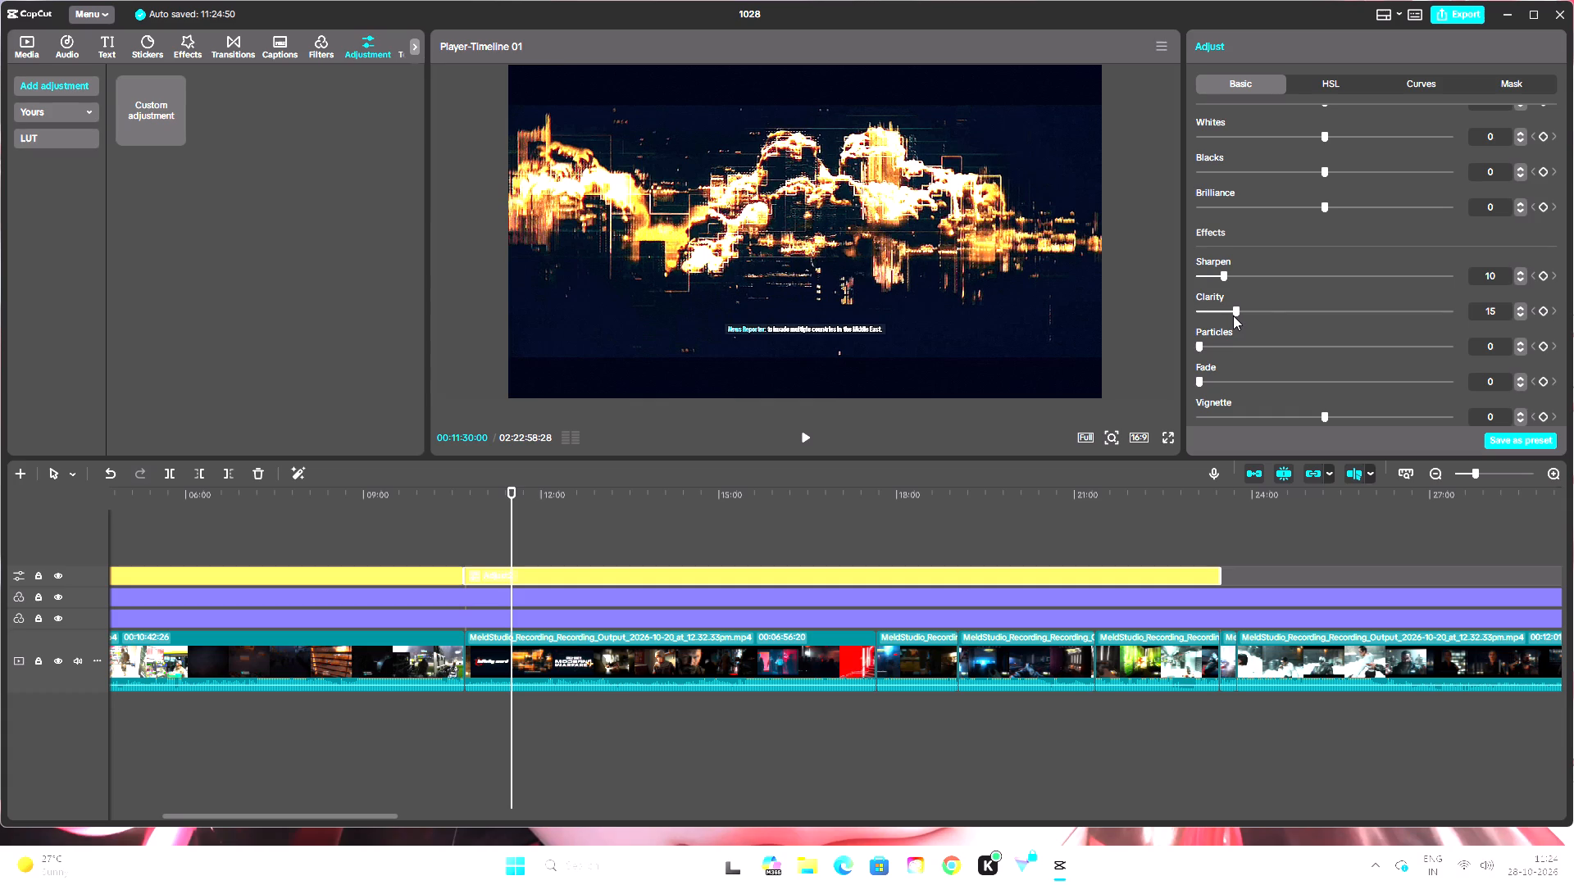
pyautogui.moveTo(1233, 315); pyautogui.dragTo(1233, 315)
# Raise the second adjustment layer's Brilliance slightly and play the timeline from 00:11:30 to check it.
pyautogui.tripleClick(1519, 205)
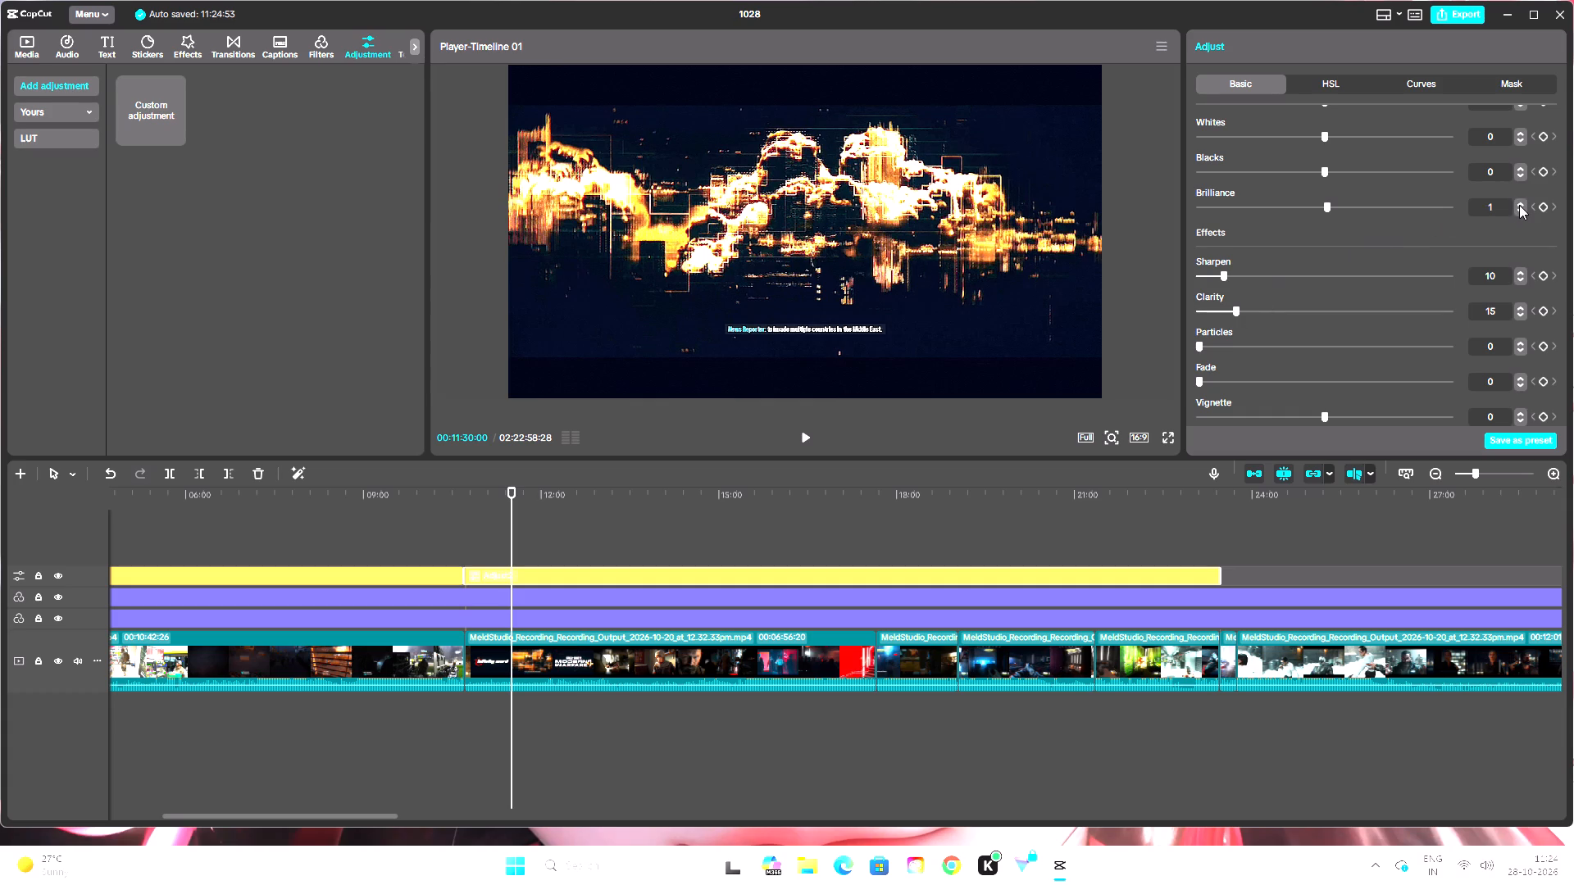
pyautogui.doubleClick(1520, 205)
pyautogui.click(804, 442)
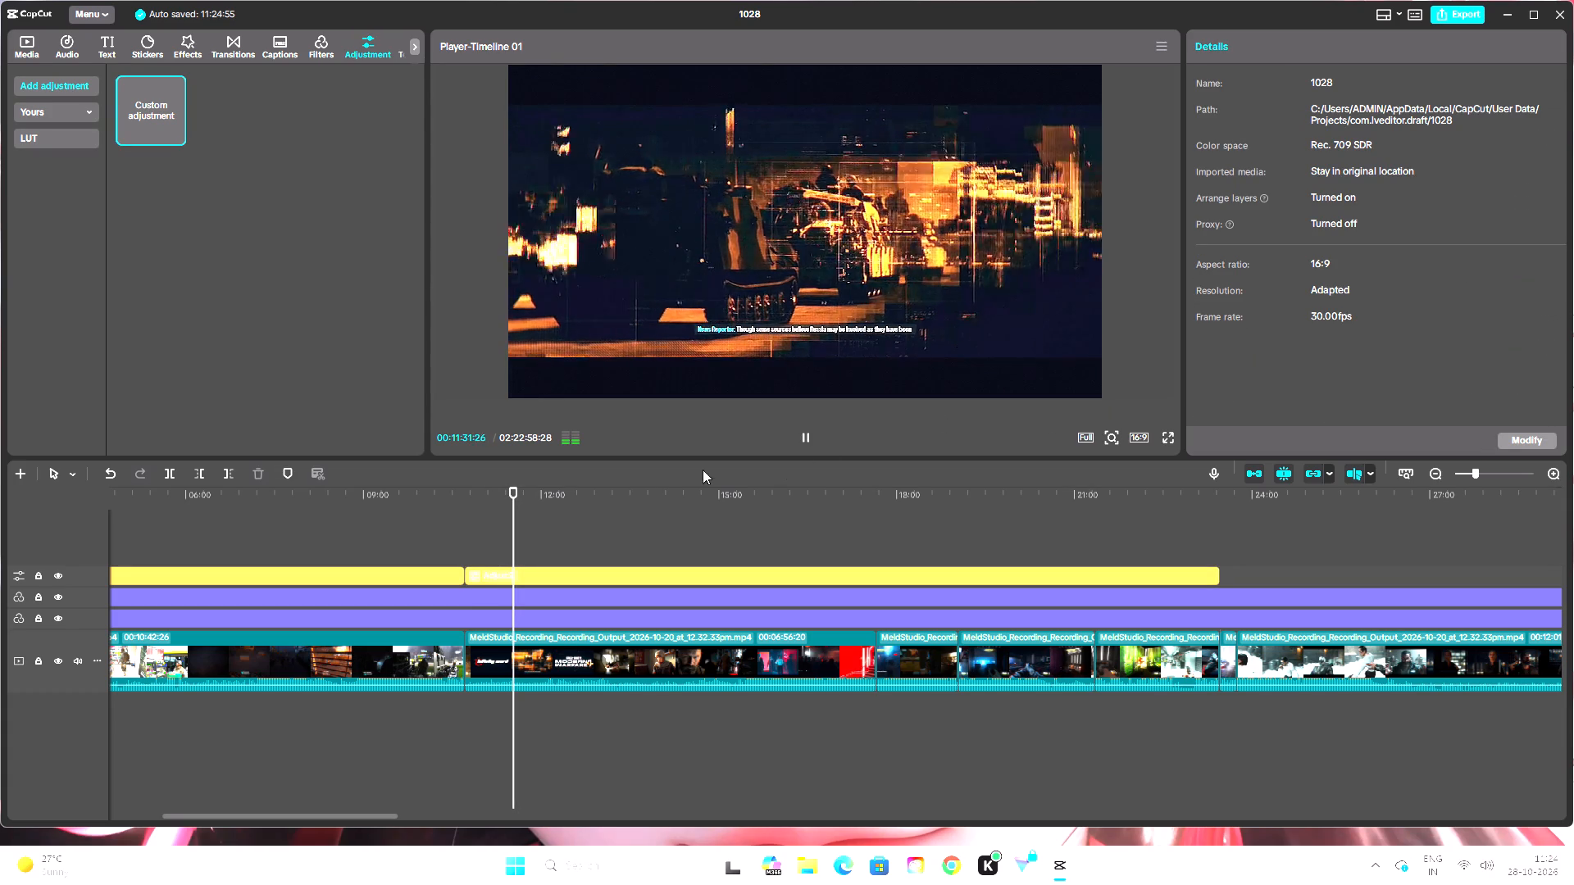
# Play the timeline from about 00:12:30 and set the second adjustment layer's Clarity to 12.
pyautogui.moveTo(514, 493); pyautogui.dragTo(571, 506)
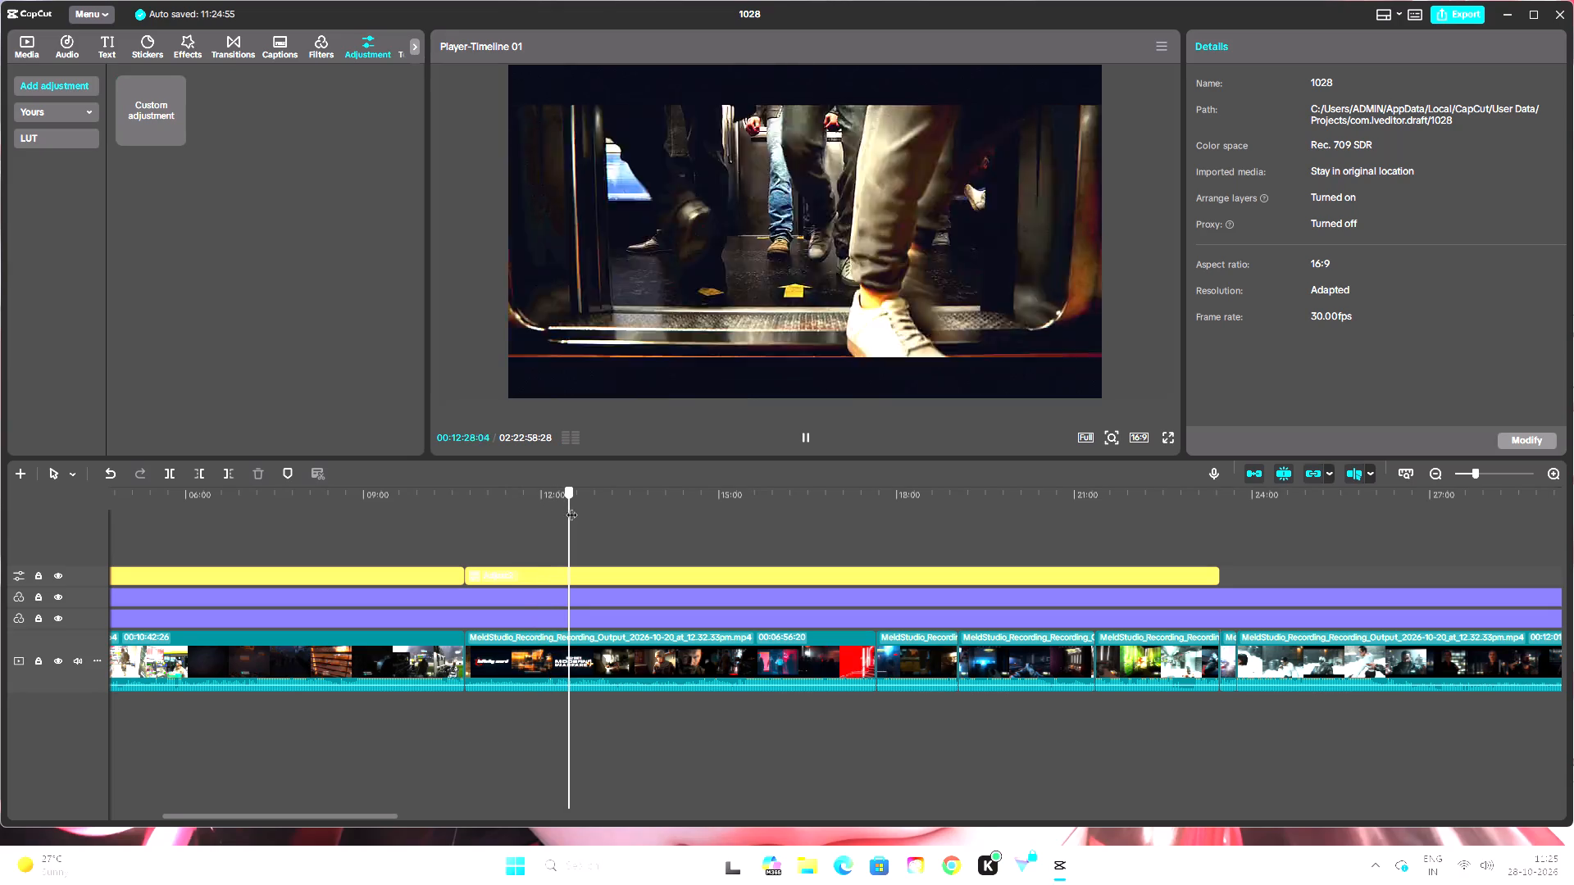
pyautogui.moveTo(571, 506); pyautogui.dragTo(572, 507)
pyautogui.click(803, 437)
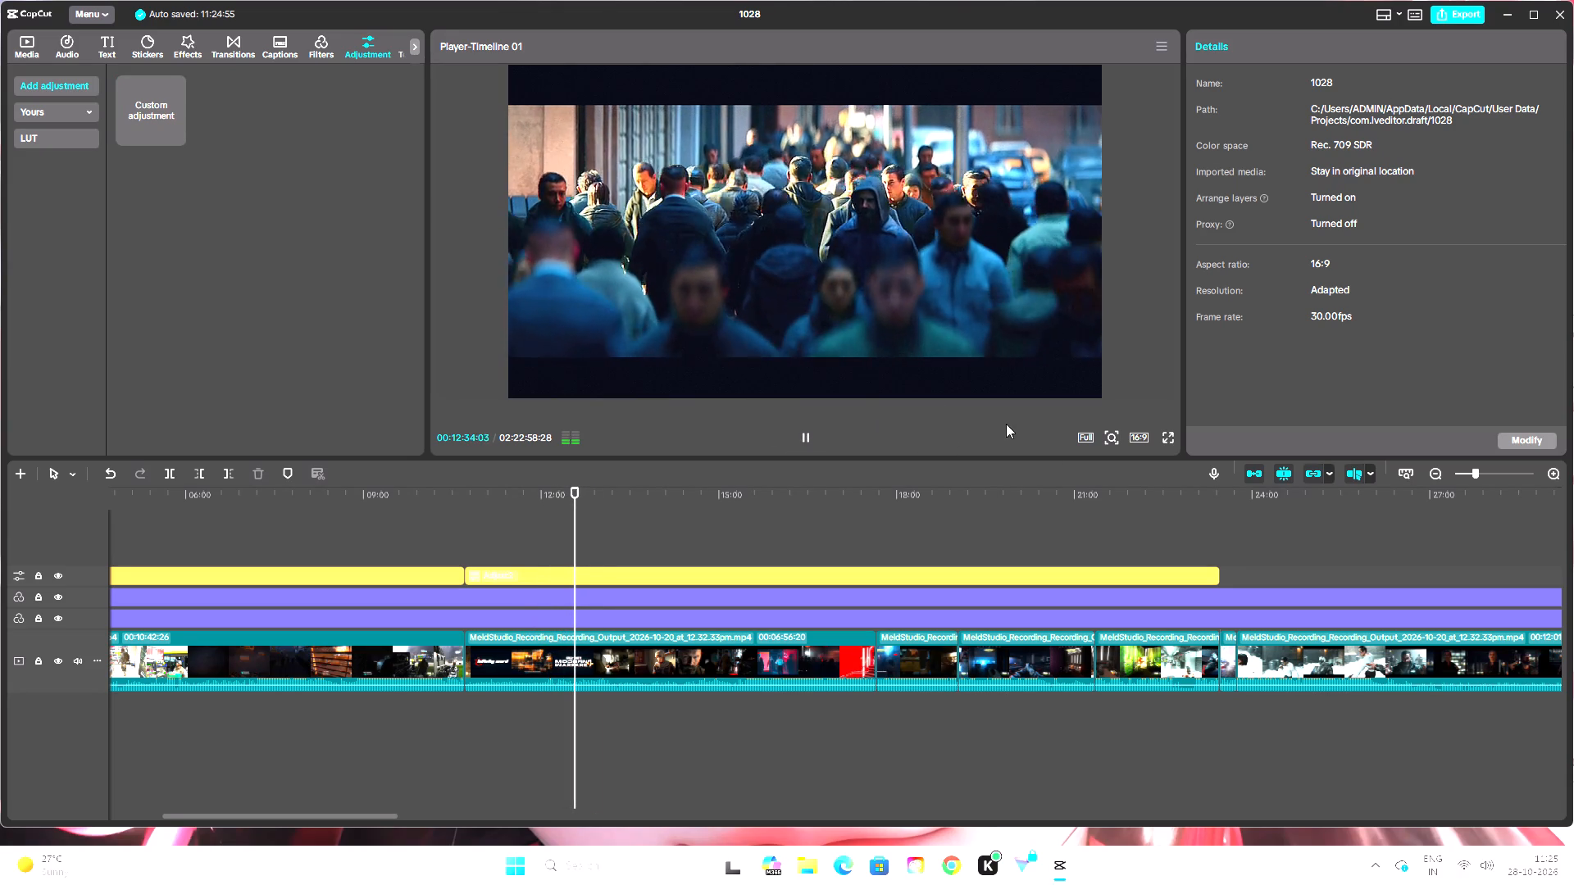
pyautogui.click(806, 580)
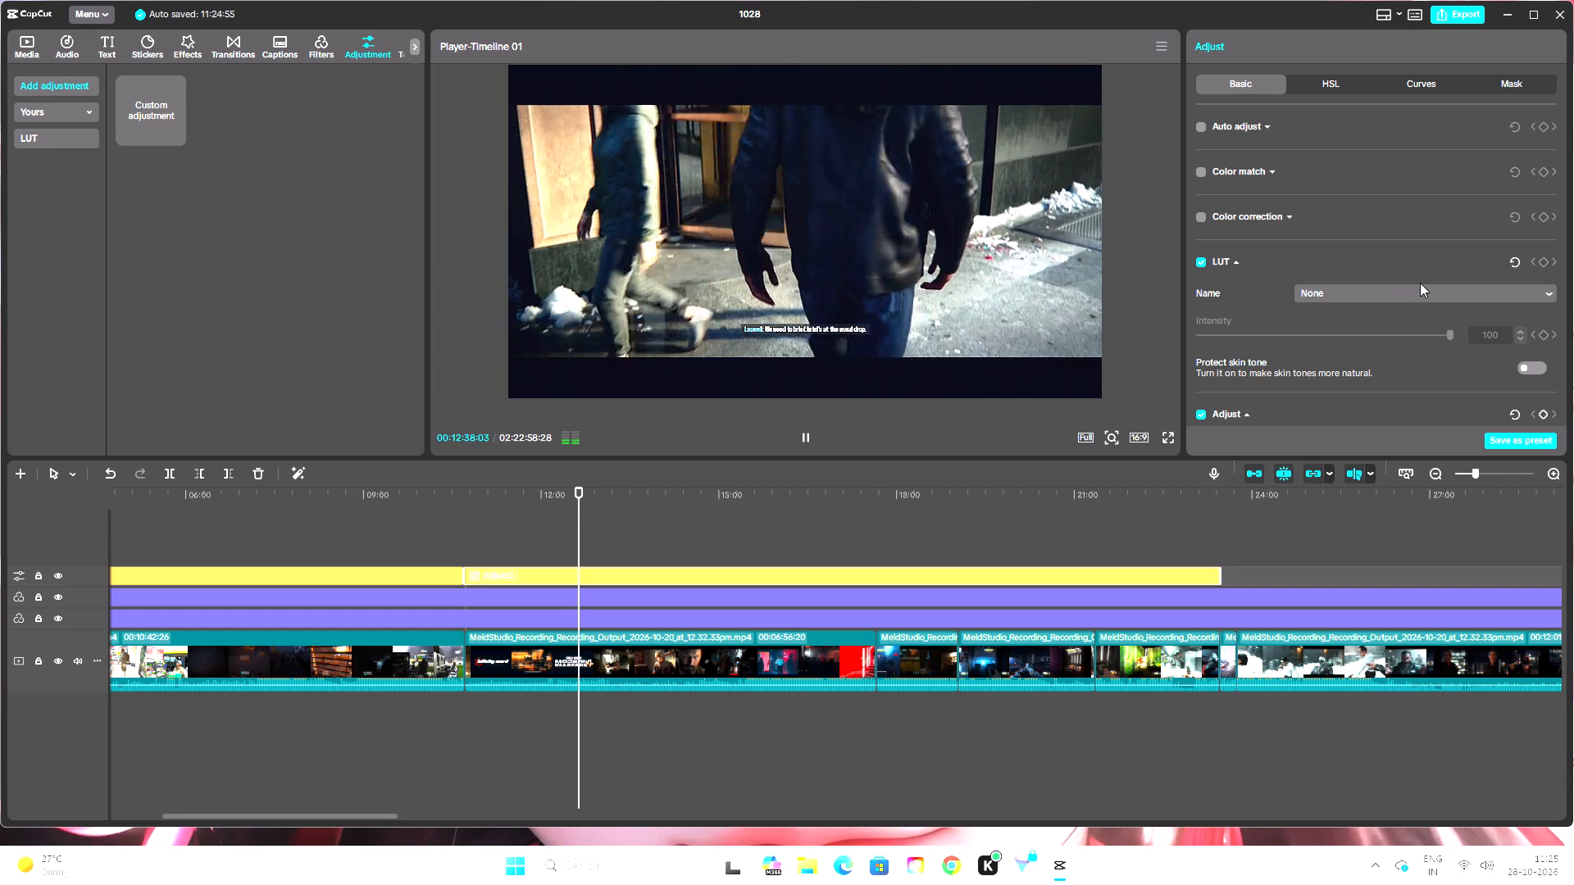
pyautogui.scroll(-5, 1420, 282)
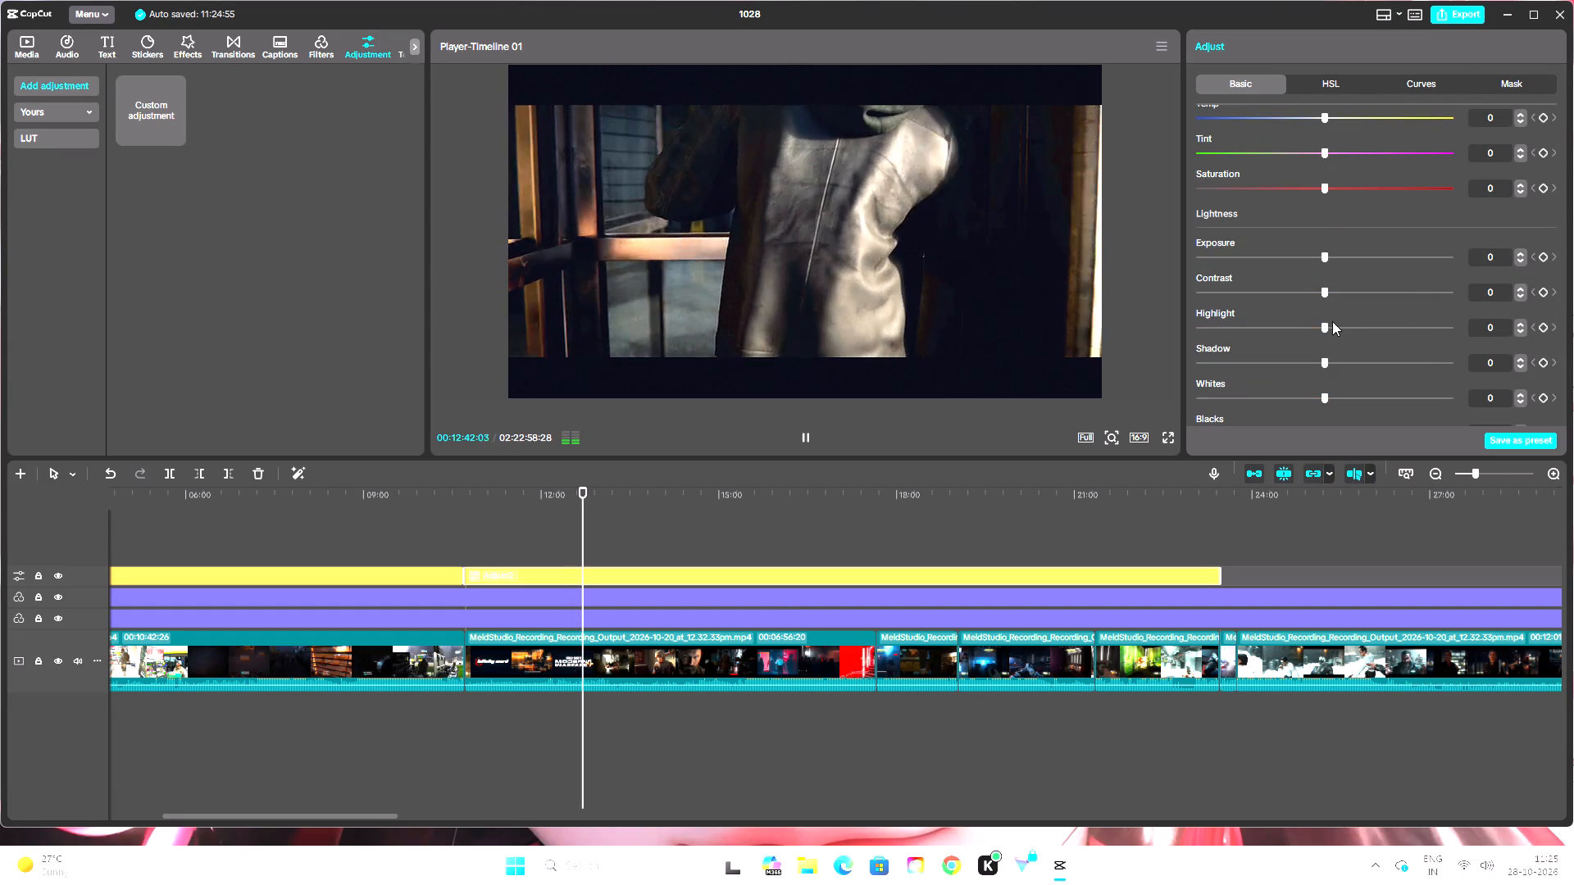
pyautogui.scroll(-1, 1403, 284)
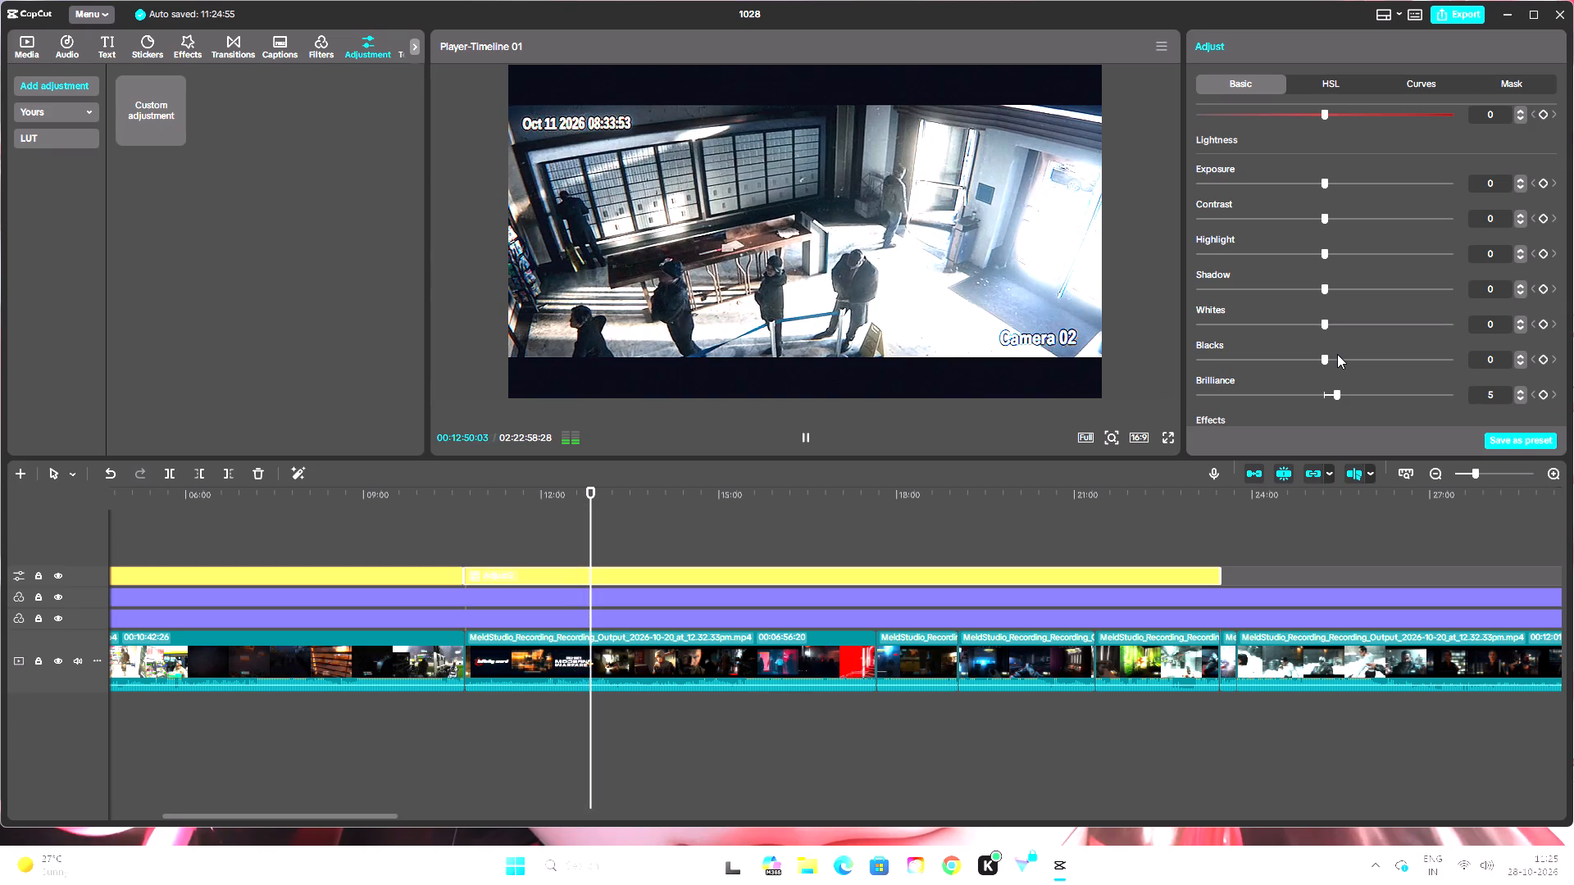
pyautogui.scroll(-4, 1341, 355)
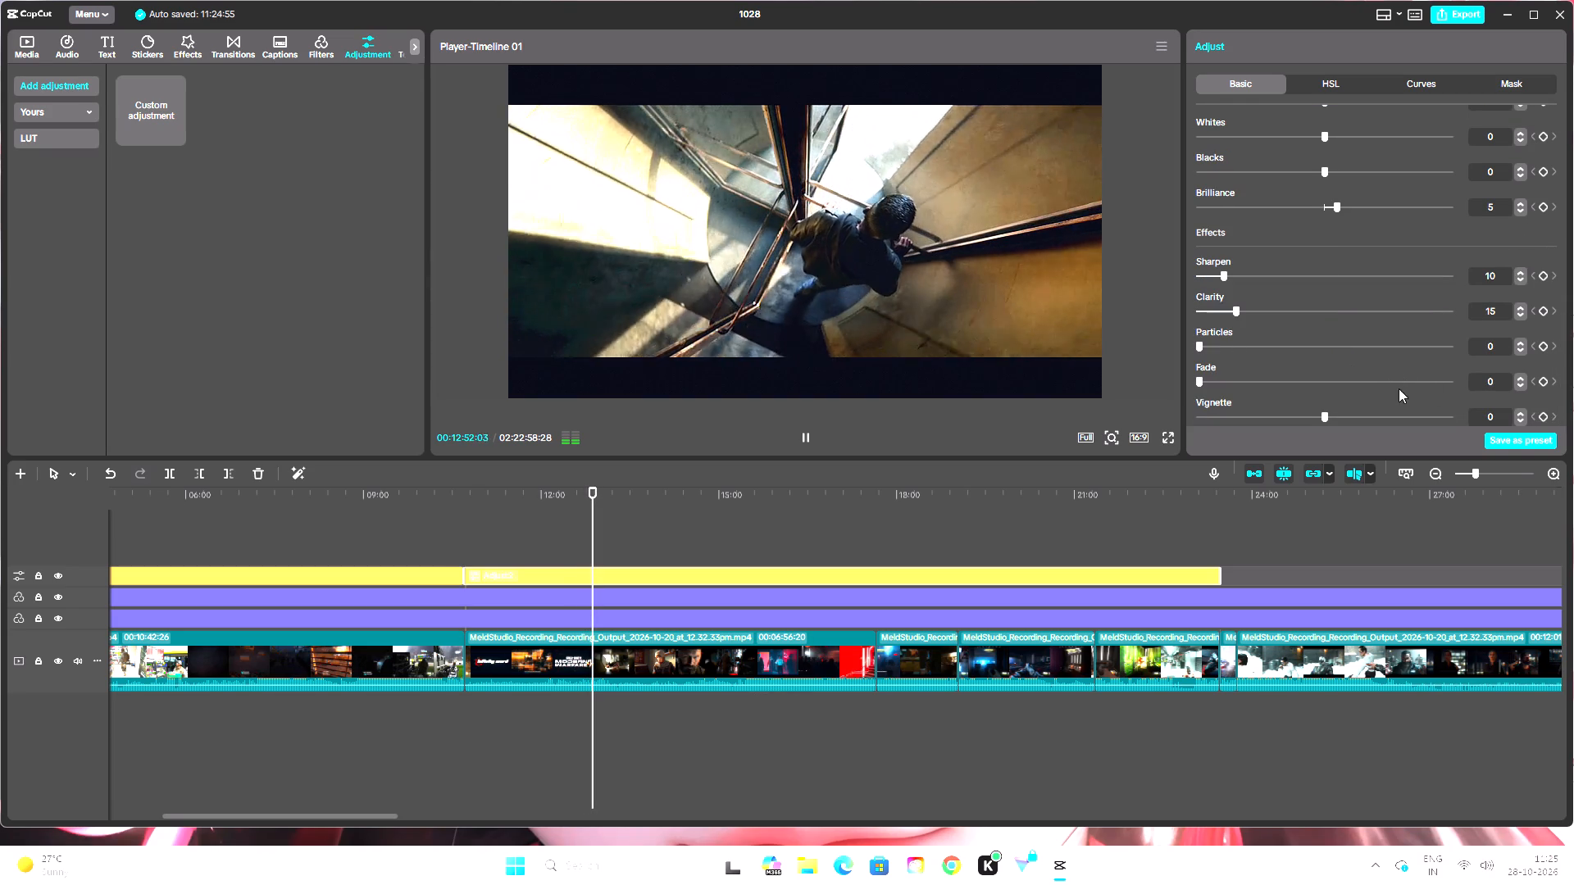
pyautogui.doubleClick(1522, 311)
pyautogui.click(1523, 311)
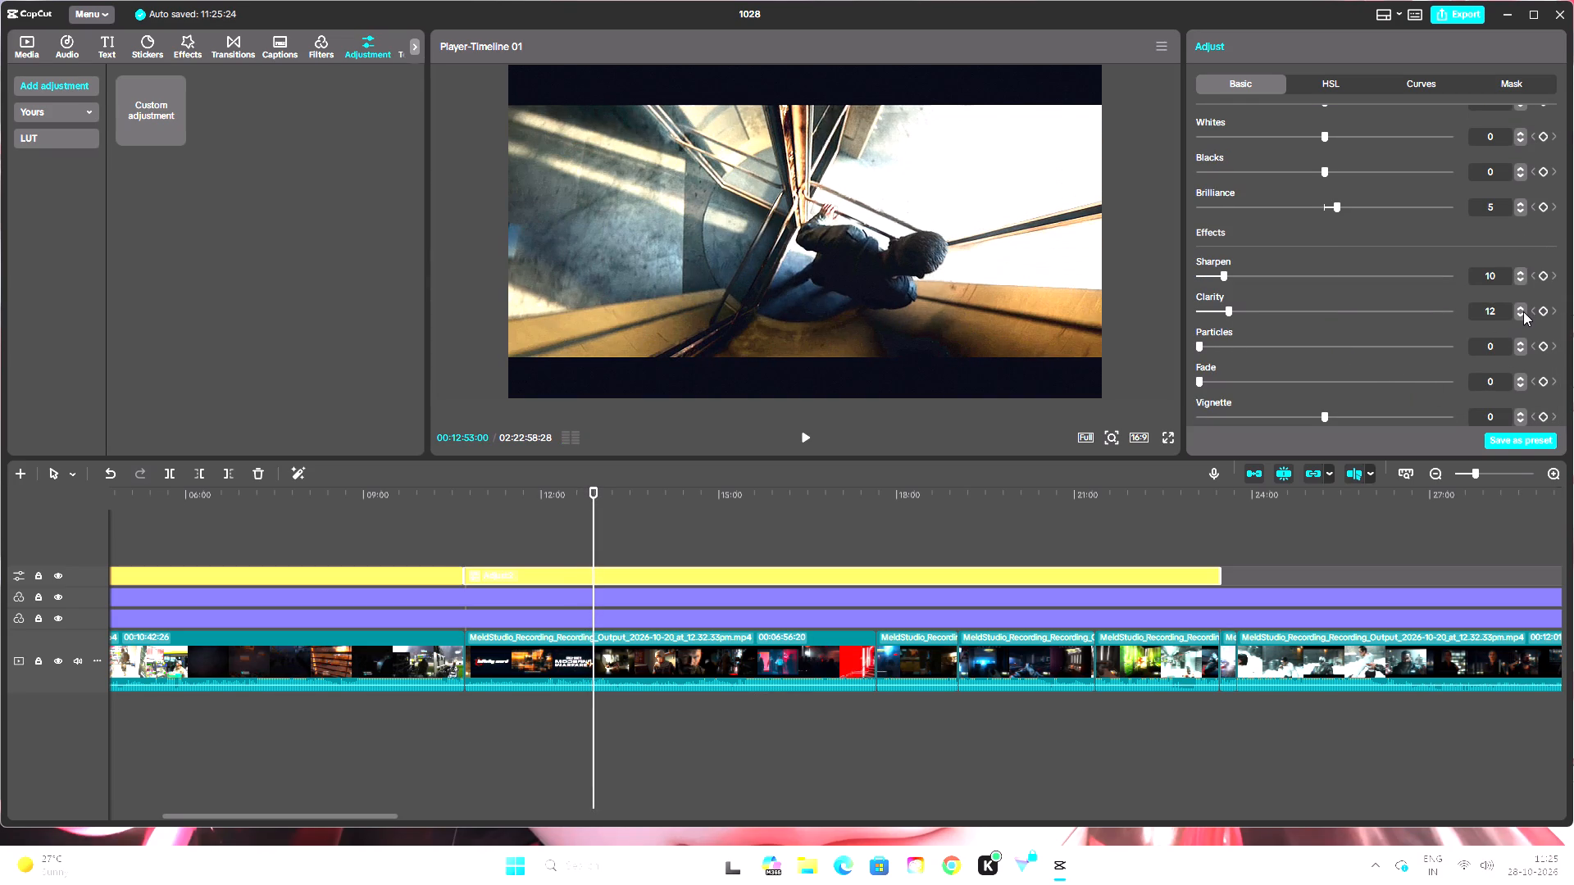
# Play on, move to 00:13:34:17, and hide and reshow the adjustment track to compare the dark close-up with and without it.
pyautogui.click(809, 442)
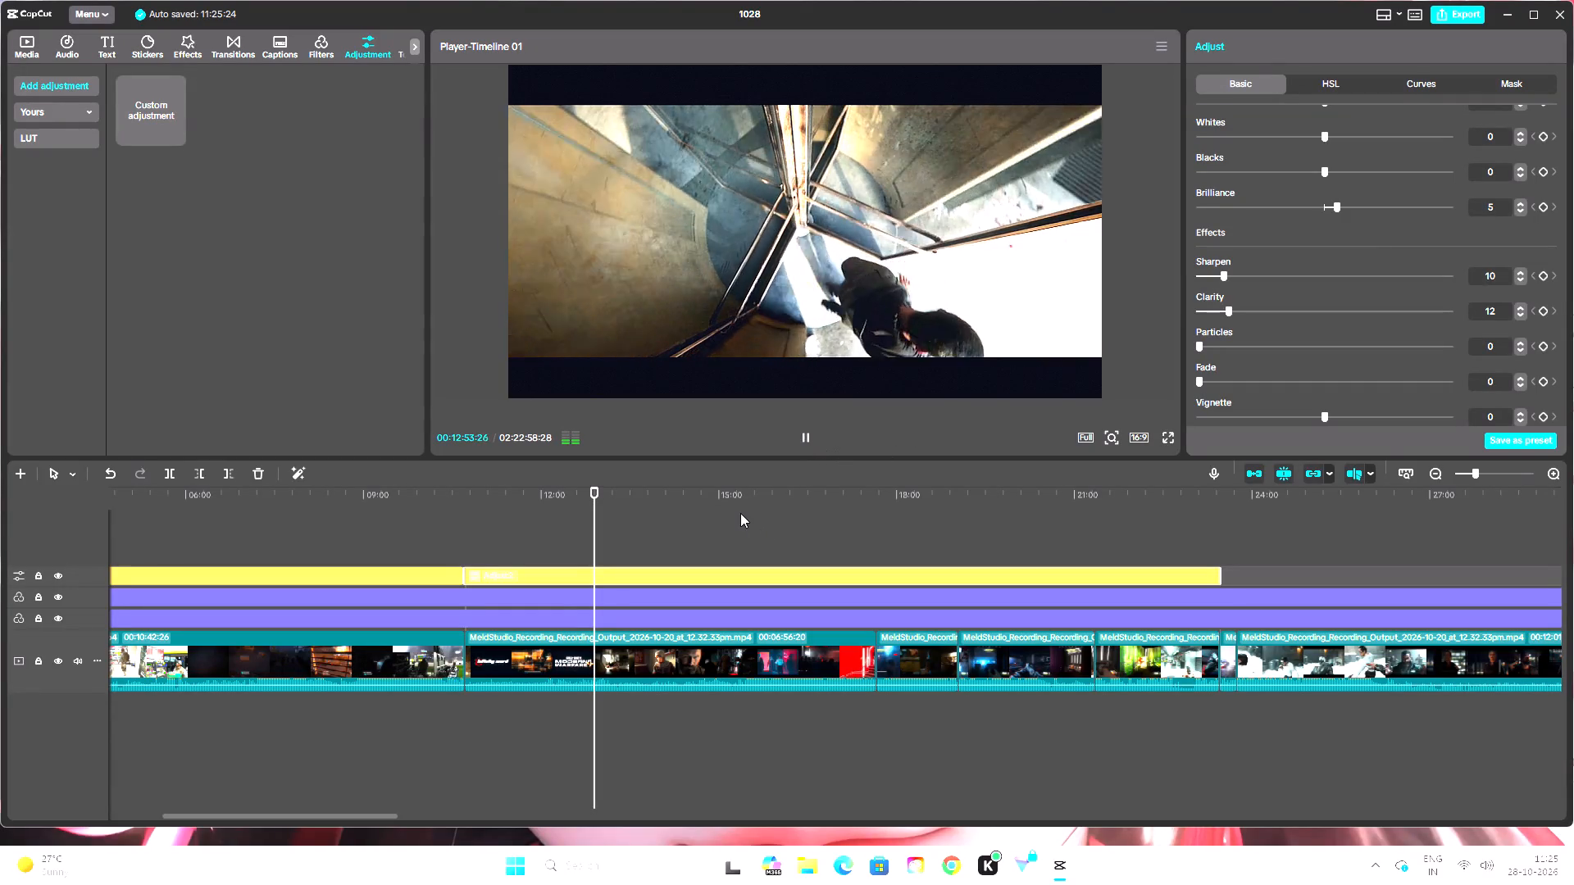
pyautogui.scroll(3, 1480, 234)
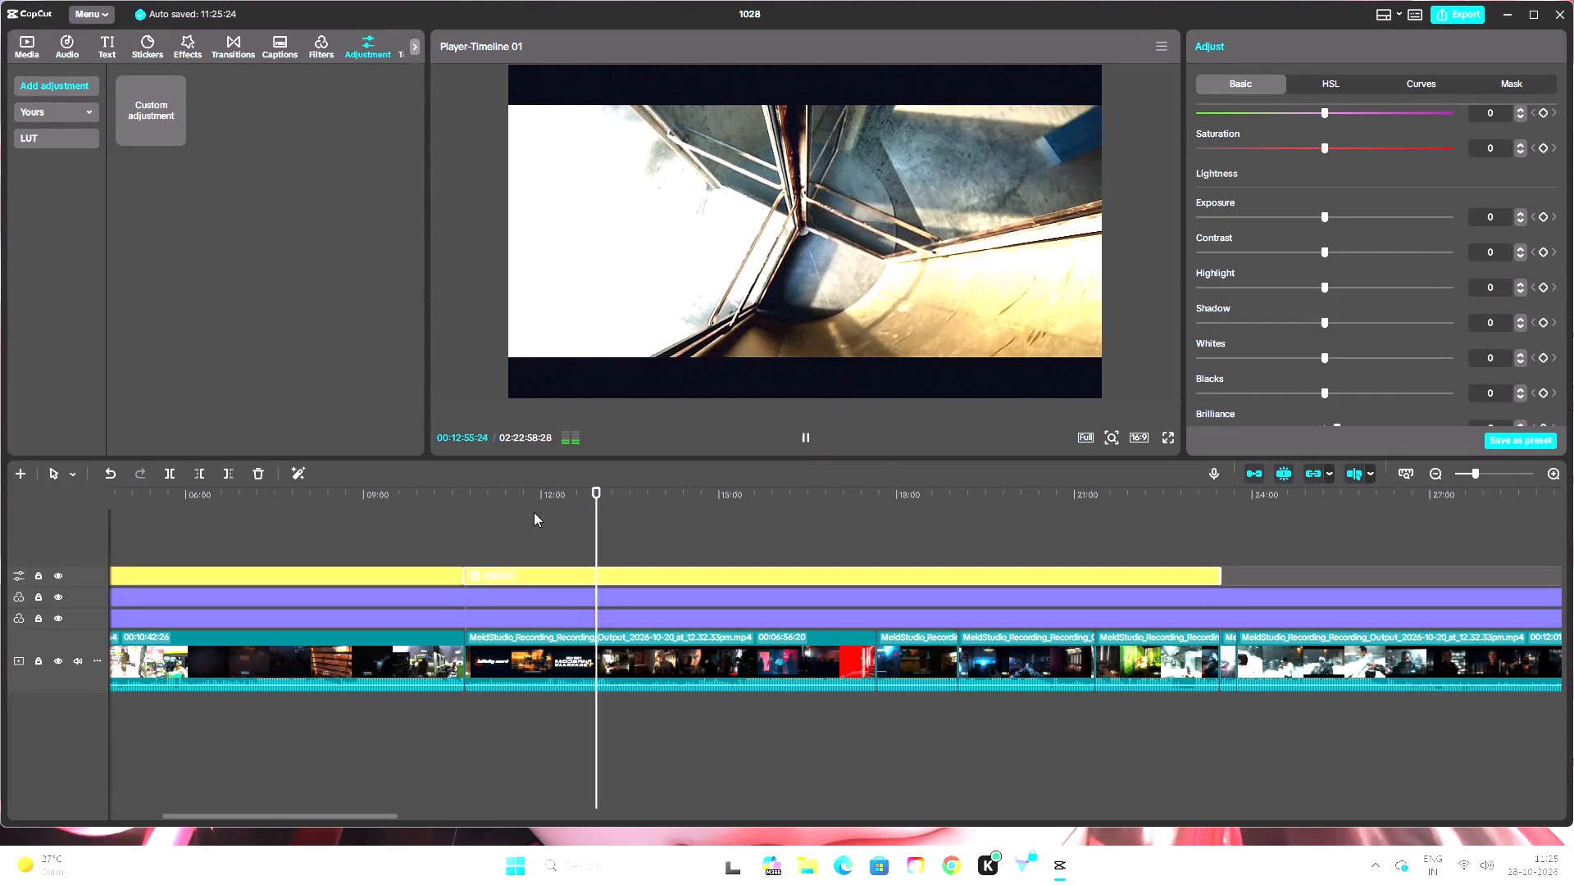
pyautogui.moveTo(598, 489); pyautogui.dragTo(636, 504)
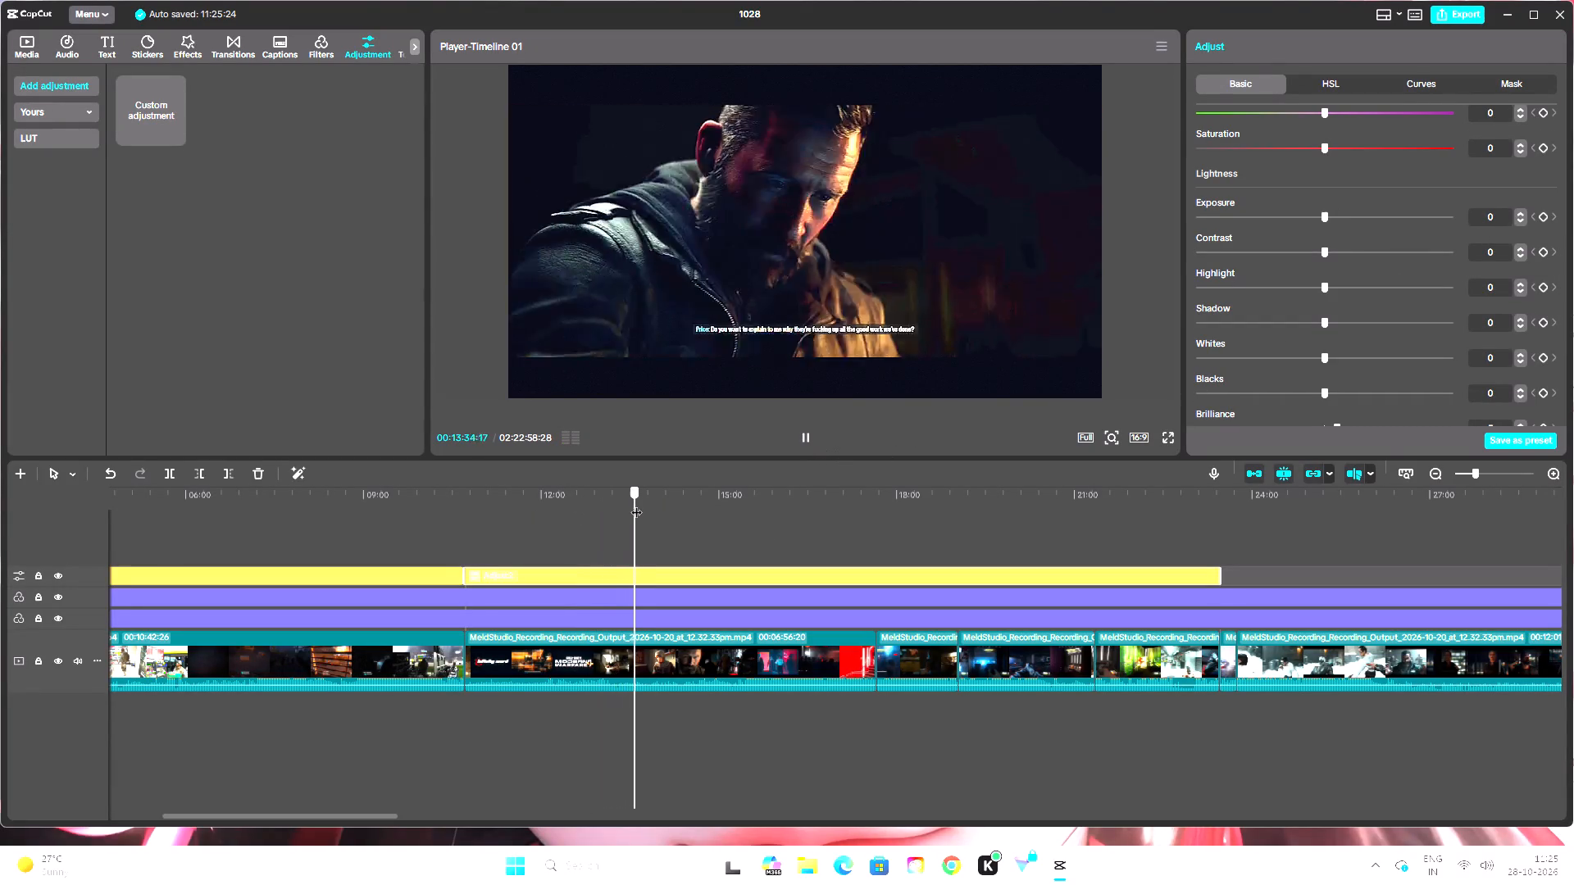
pyautogui.moveTo(636, 504); pyautogui.dragTo(638, 510)
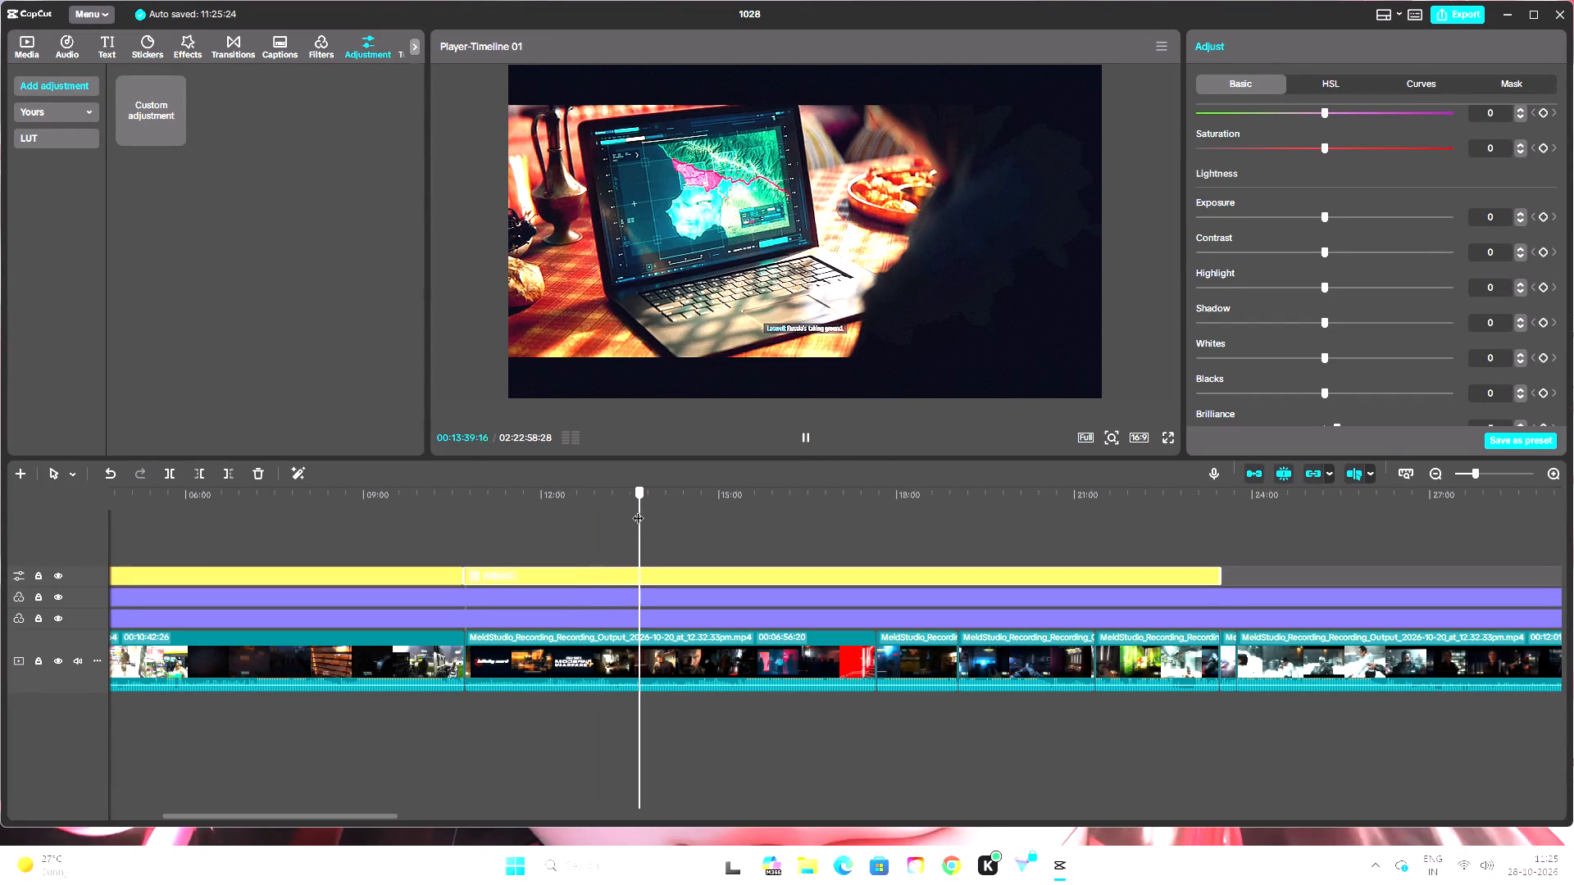
pyautogui.moveTo(638, 510); pyautogui.dragTo(635, 511)
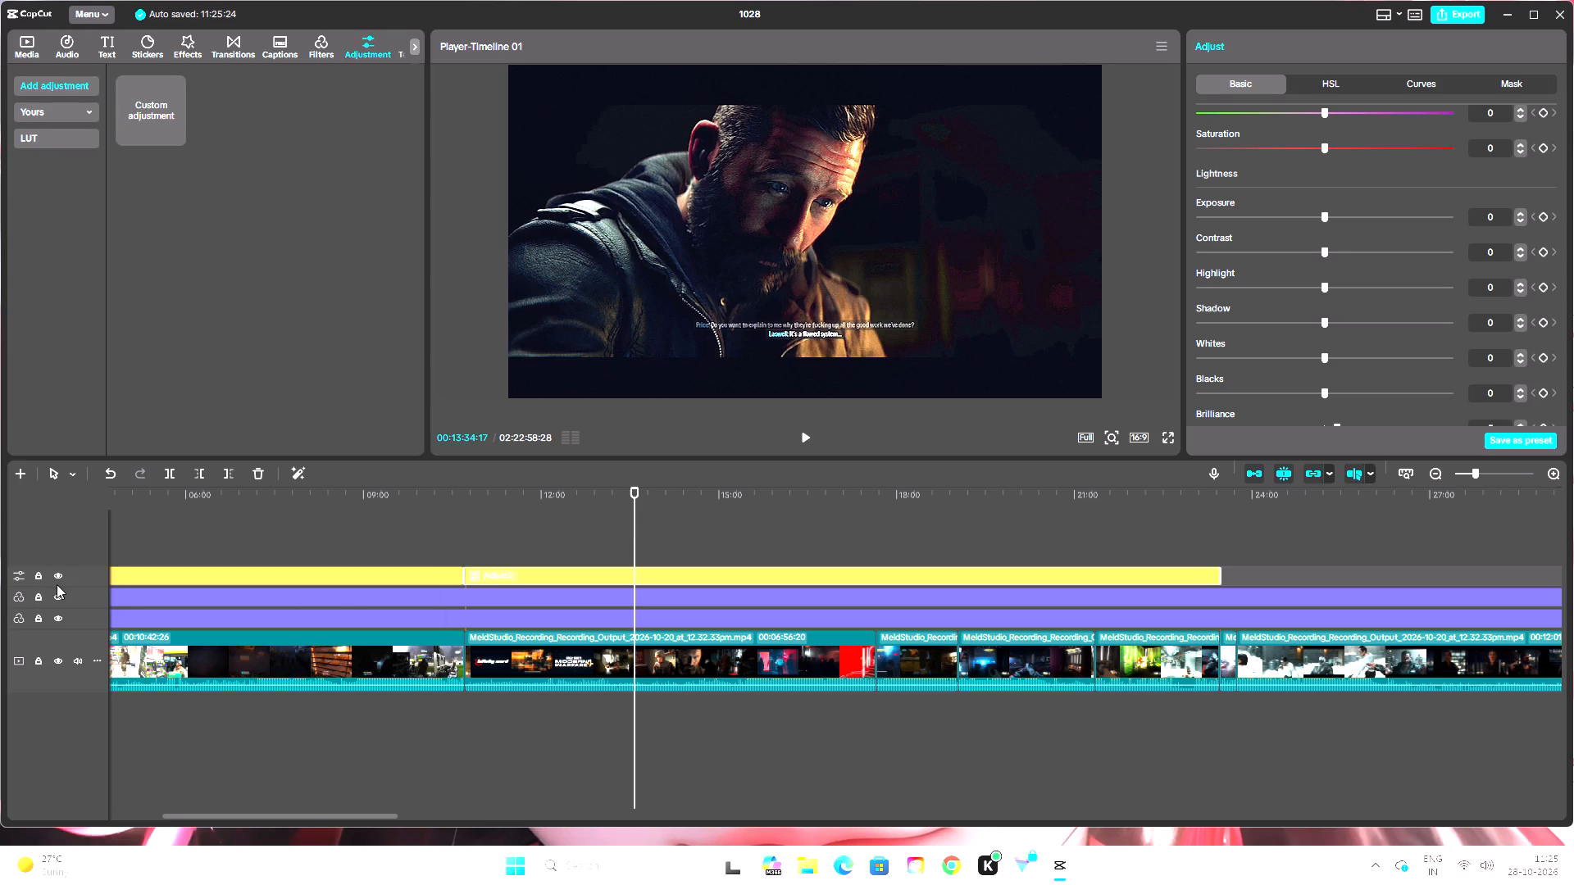
pyautogui.click(56, 581)
pyautogui.click(56, 581)
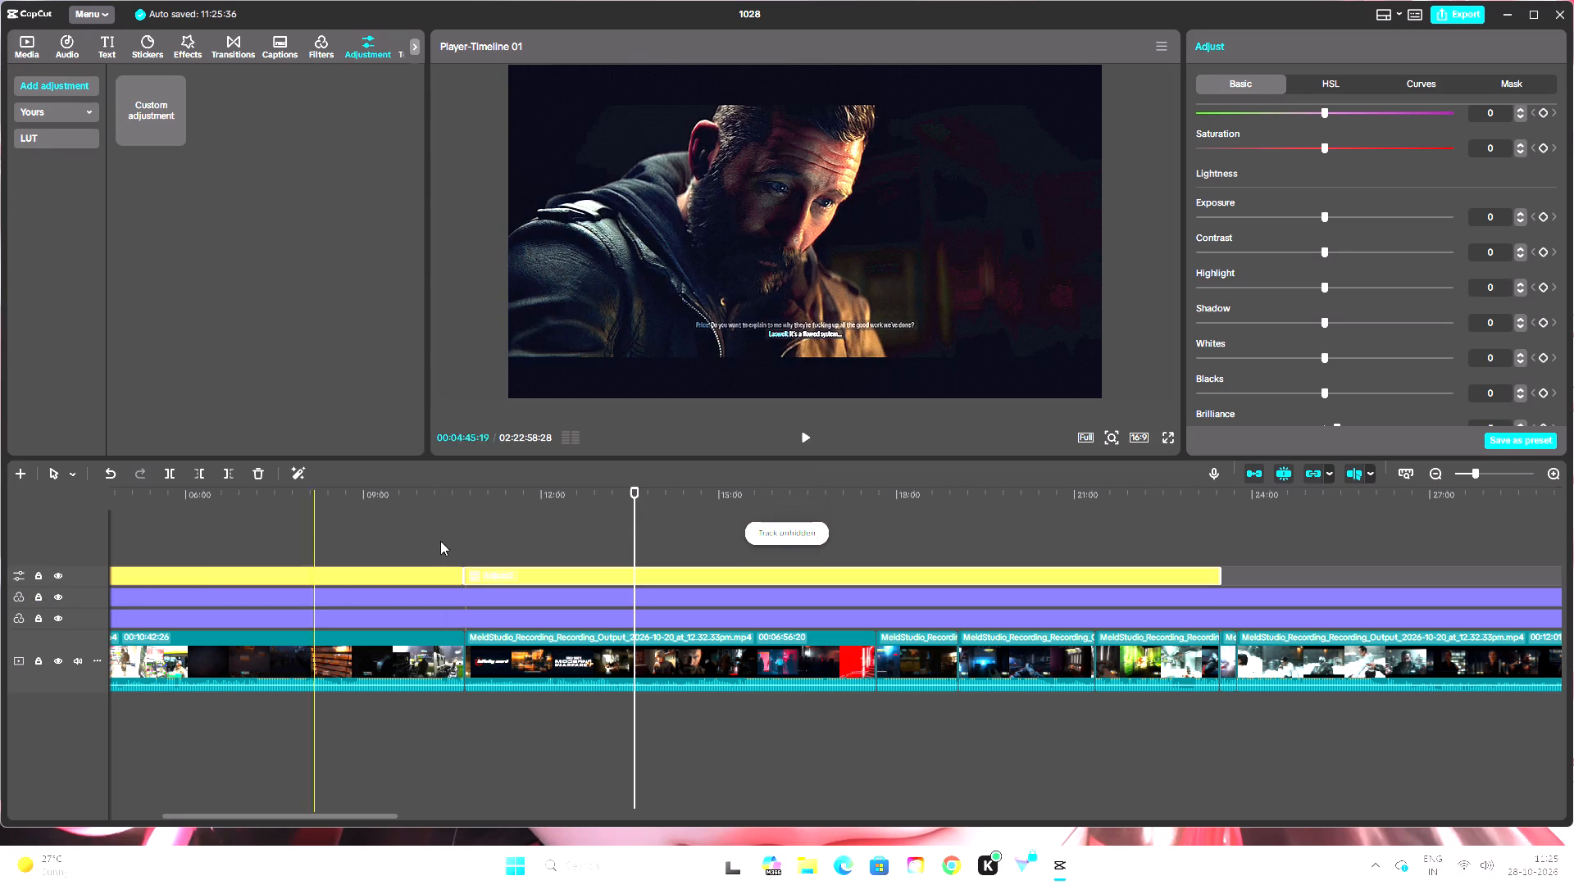
# Set the second adjustment layer's Clarity to 10, Sharpen to 8 and Exposure to 5.
pyautogui.scroll(-2, 1477, 318)
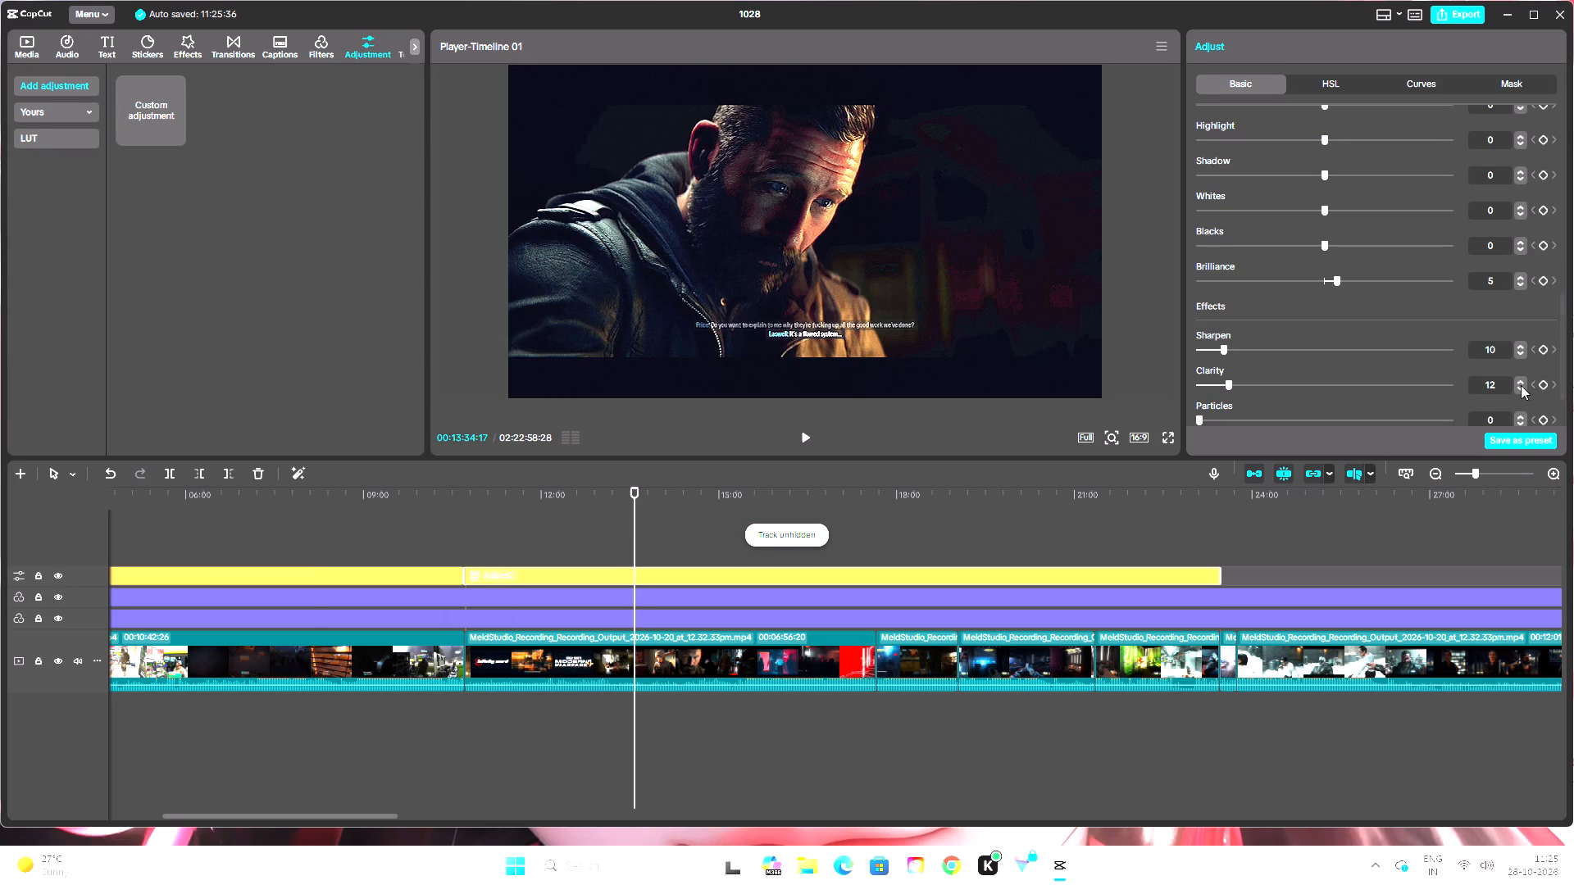
pyautogui.doubleClick(1521, 385)
pyautogui.doubleClick(1520, 352)
pyautogui.scroll(2, 1527, 260)
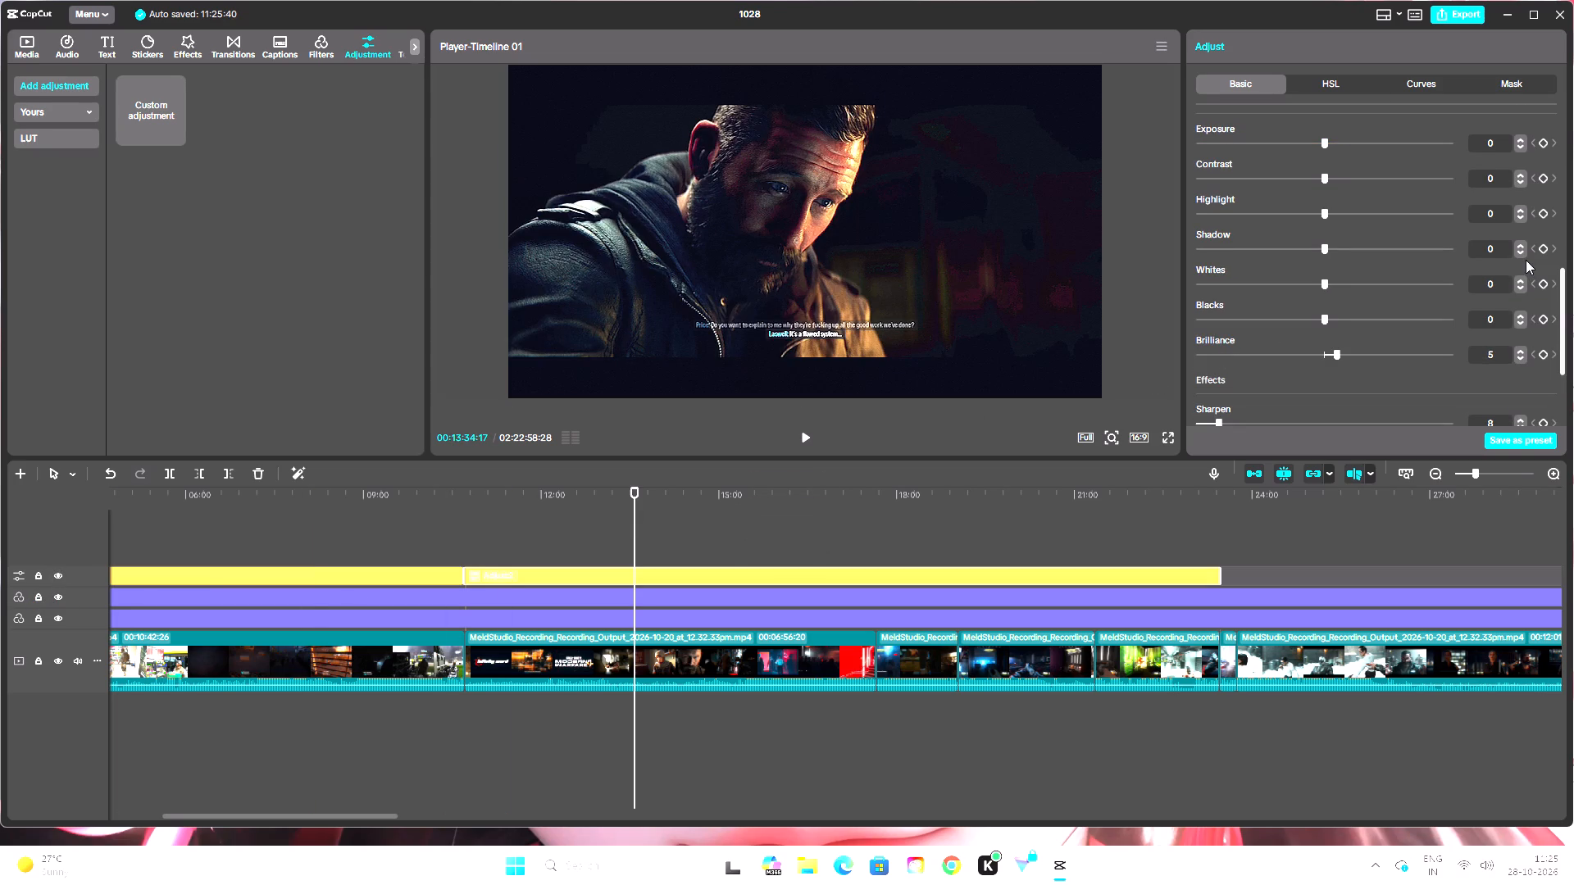
pyautogui.tripleClick(1521, 213)
pyautogui.click(1521, 213)
pyautogui.click(1521, 213)
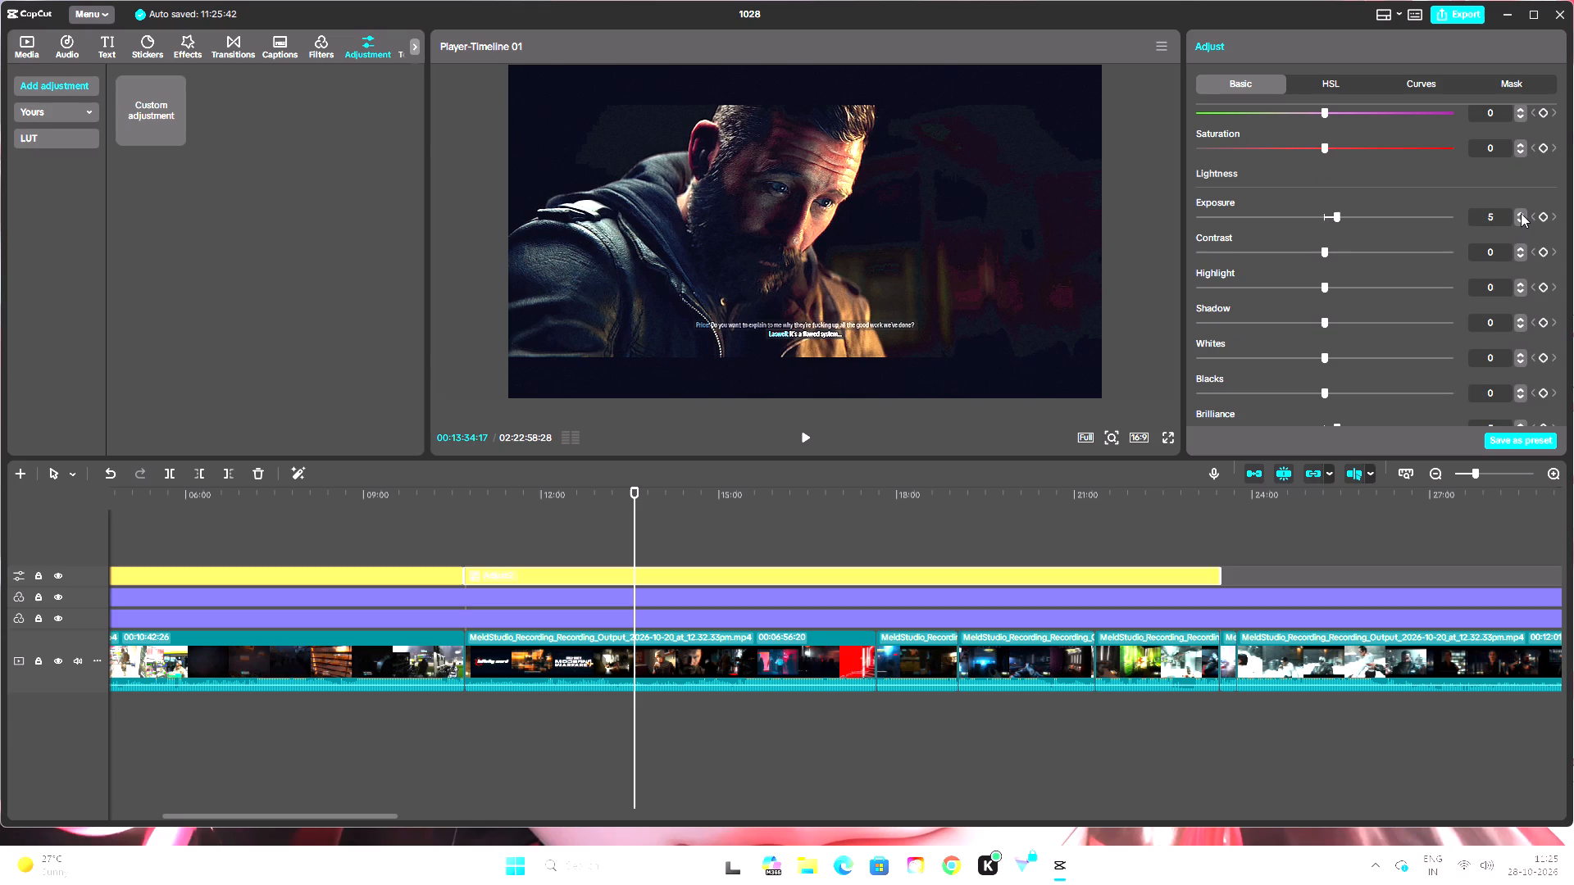
# Preview the grade in full screen from 00:13:34, and scrub through the following scenes to about 00:19:54 to check them.
pyautogui.click(804, 432)
pyautogui.click(1168, 438)
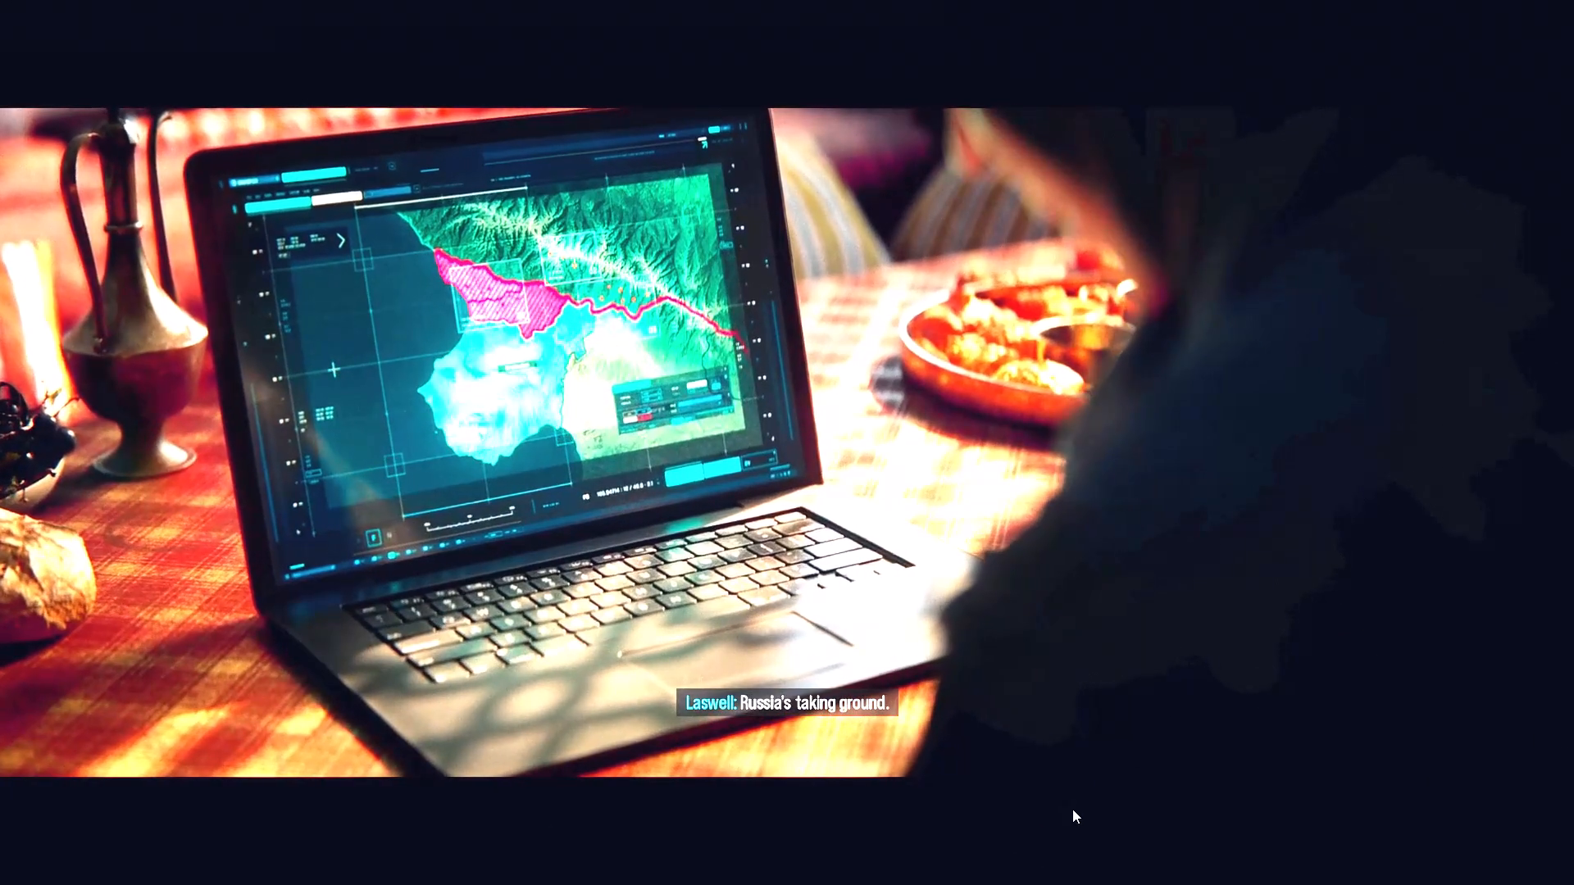
pyautogui.click(1033, 798)
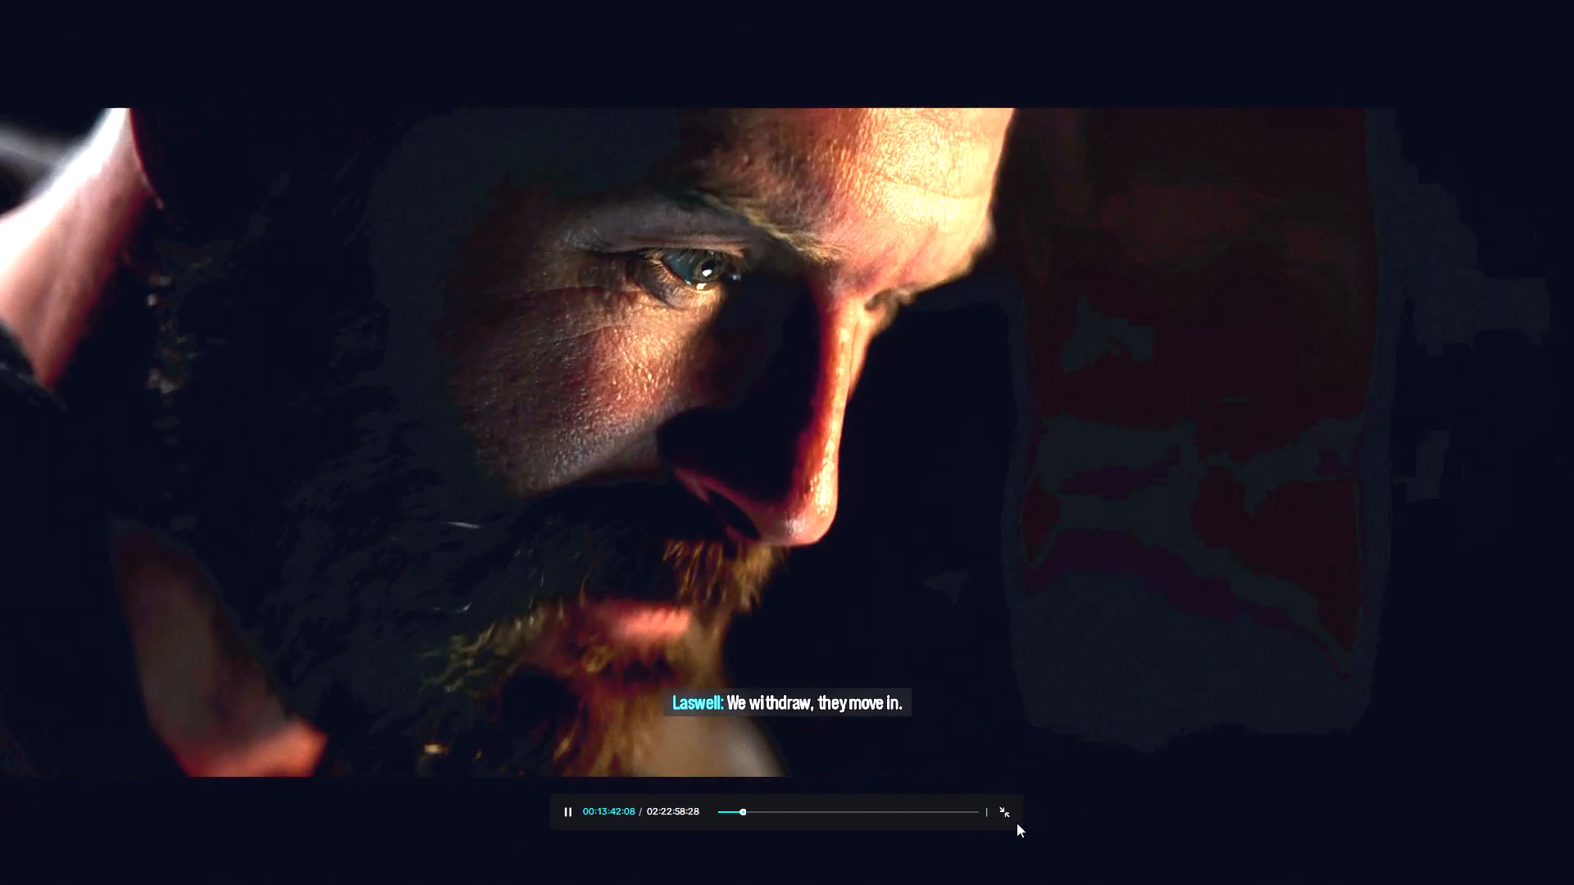
pyautogui.click(1002, 814)
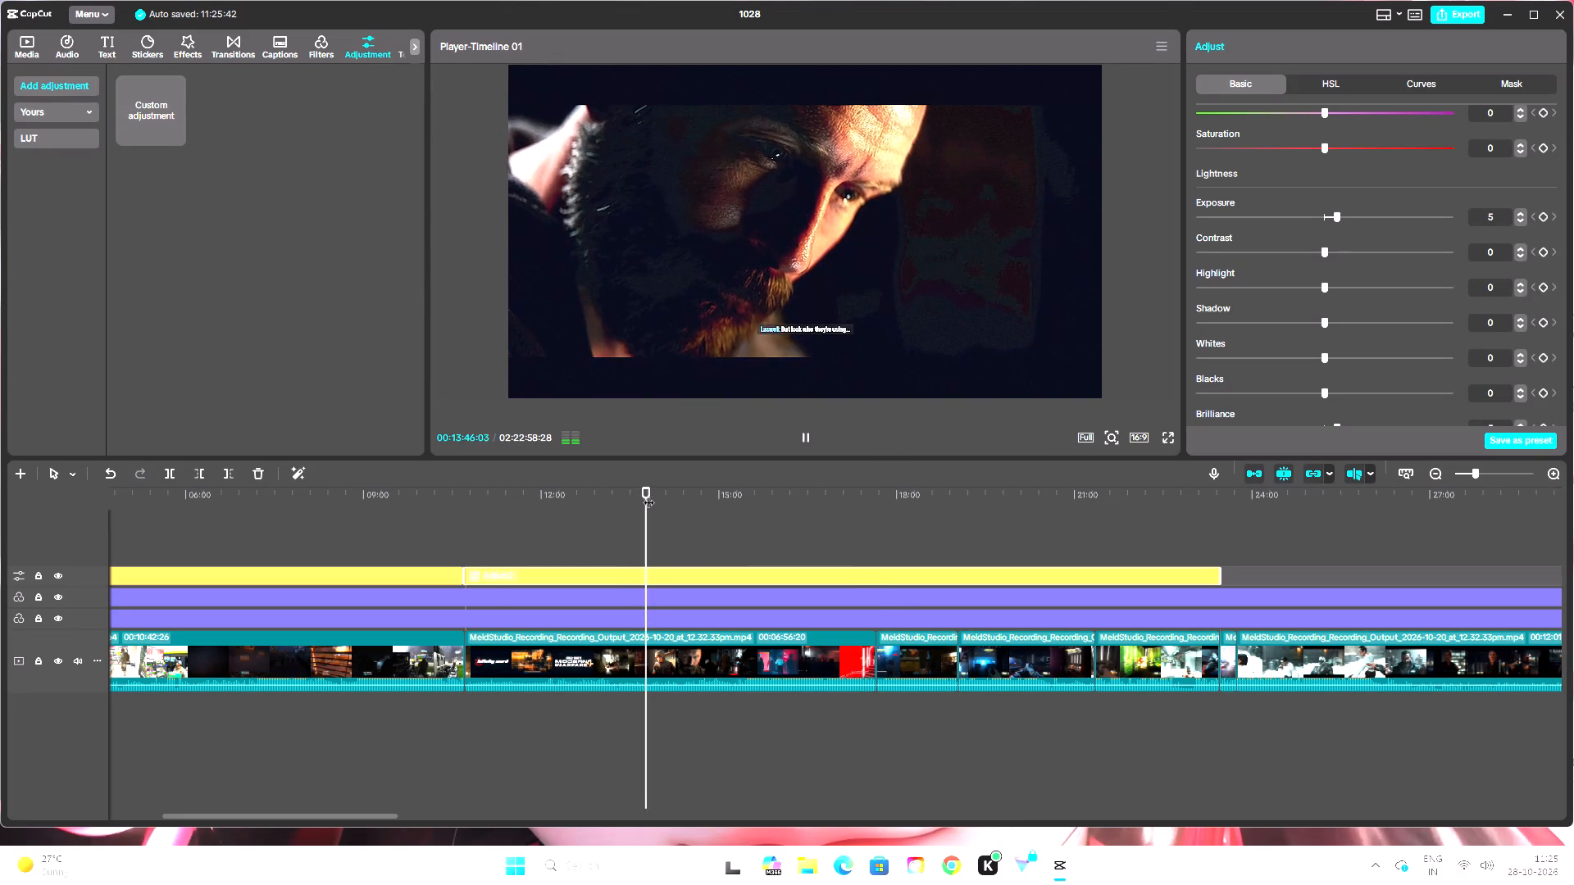
pyautogui.moveTo(648, 494); pyautogui.dragTo(720, 515)
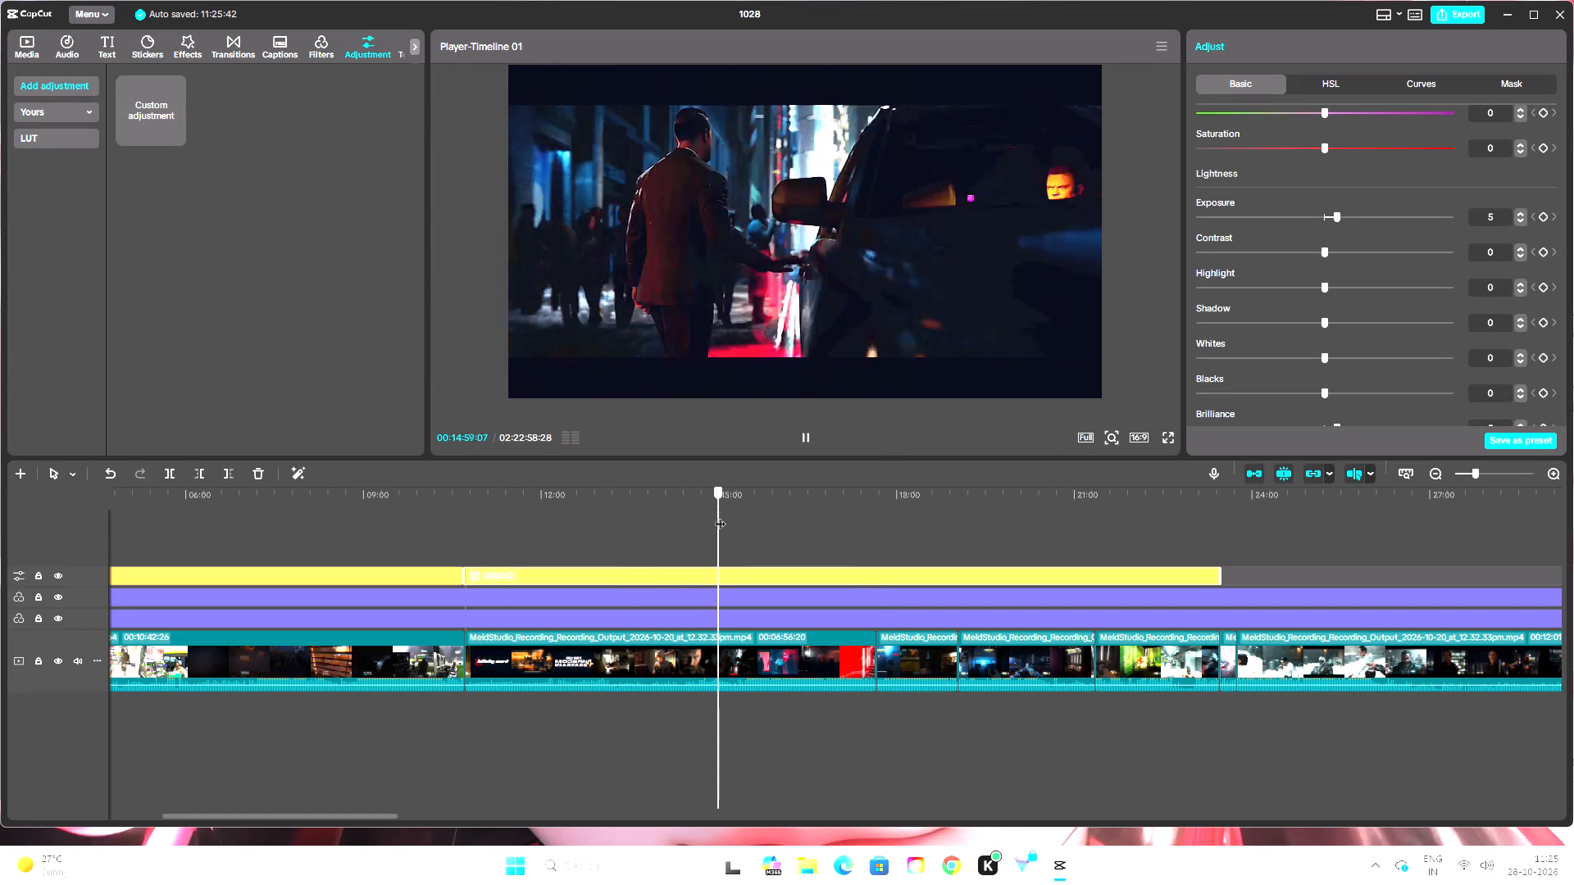
pyautogui.moveTo(720, 515); pyautogui.dragTo(763, 528)
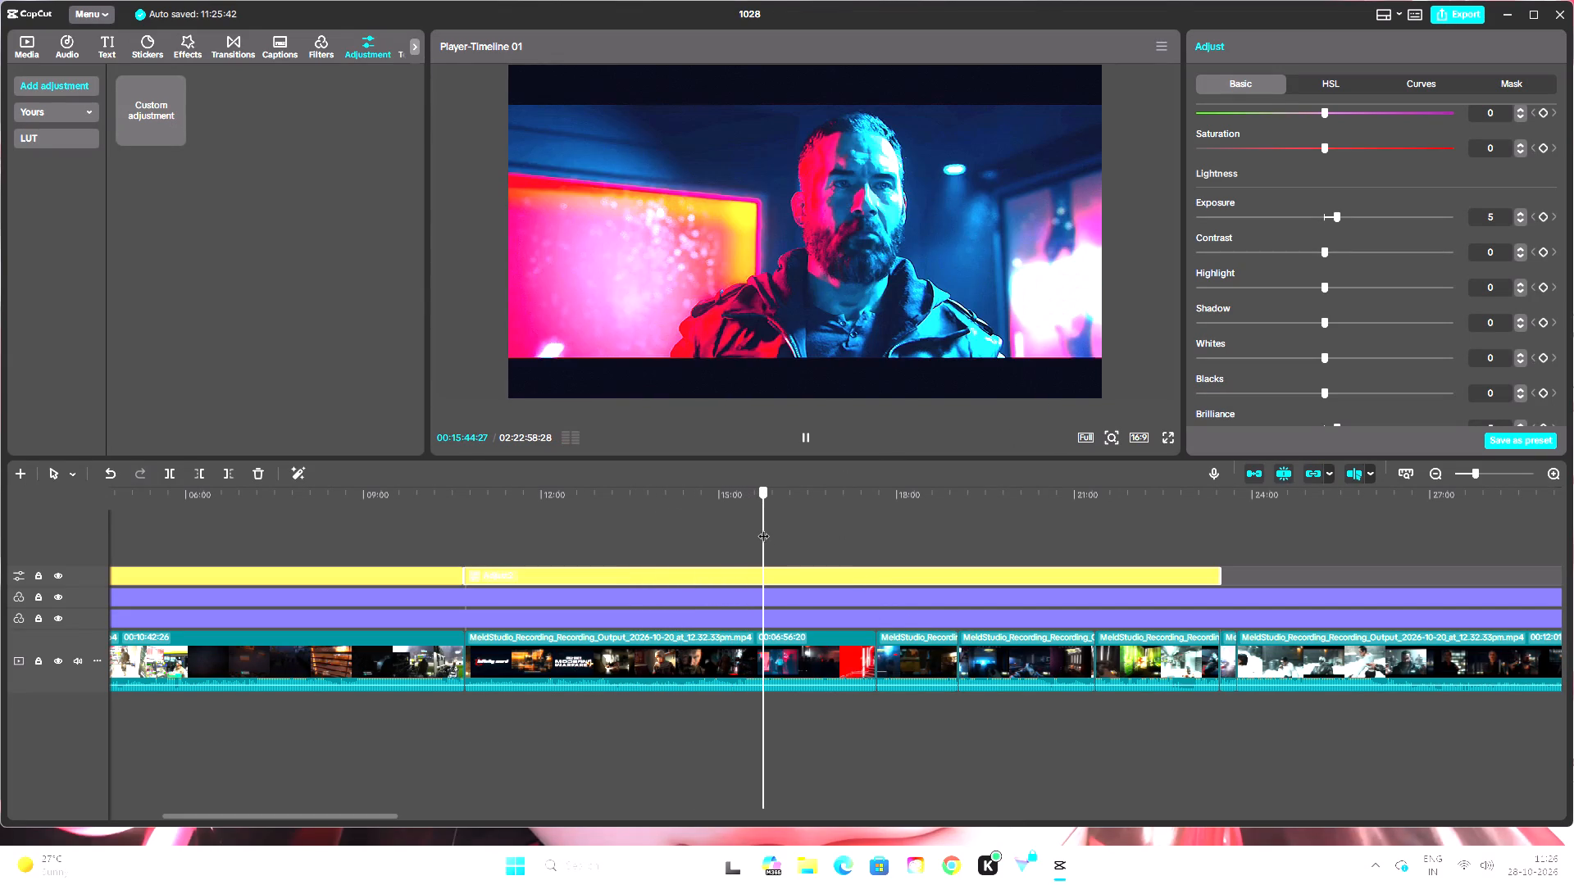
pyautogui.moveTo(763, 528); pyautogui.dragTo(862, 536)
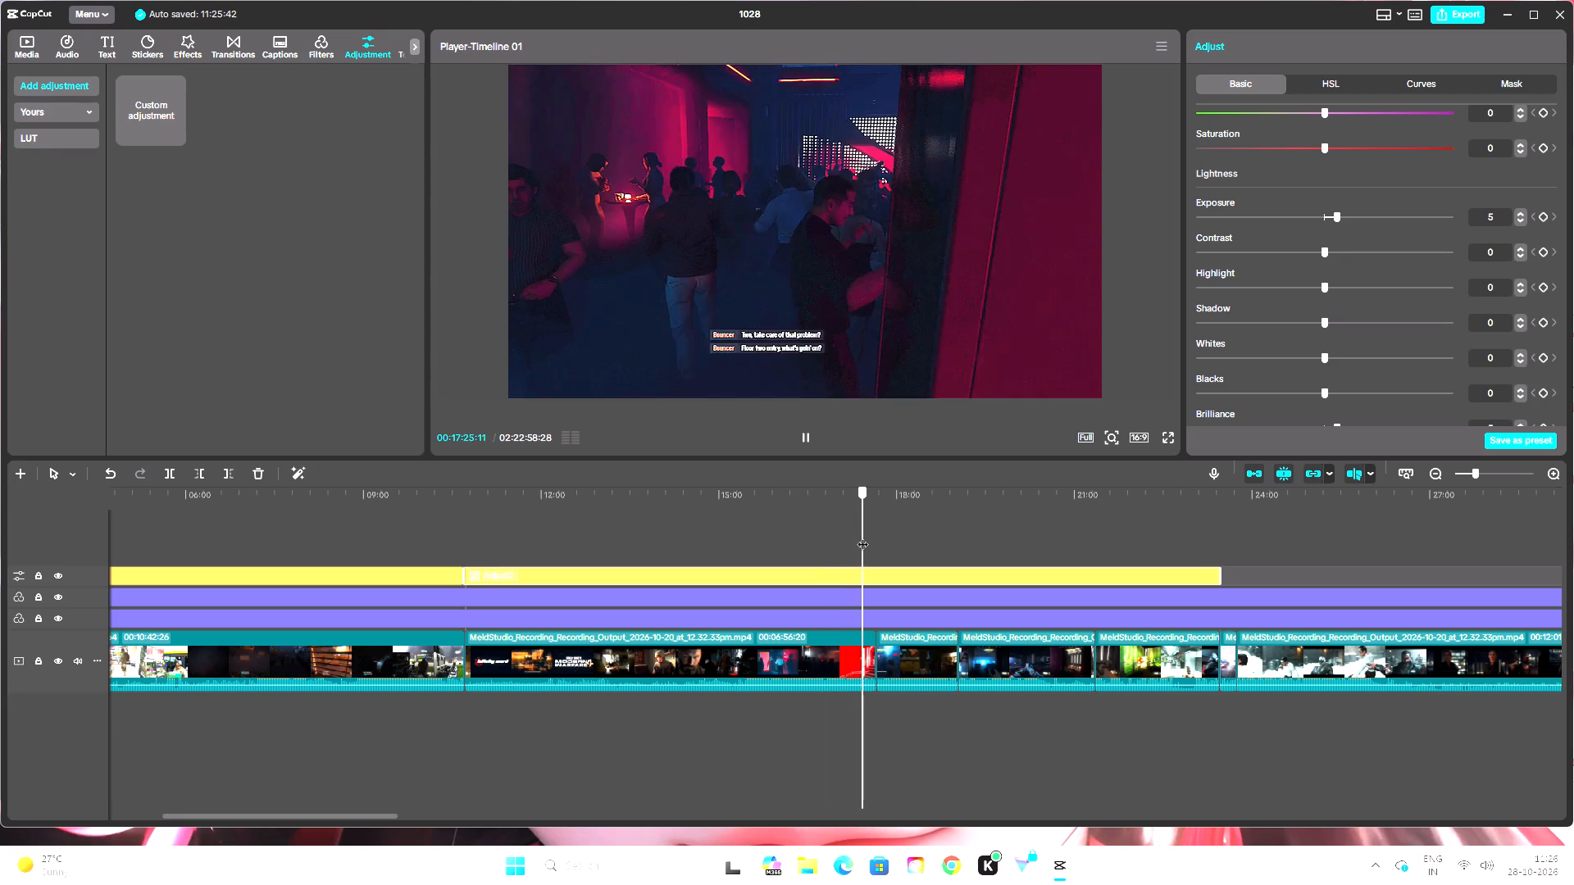
pyautogui.moveTo(862, 536); pyautogui.dragTo(899, 539)
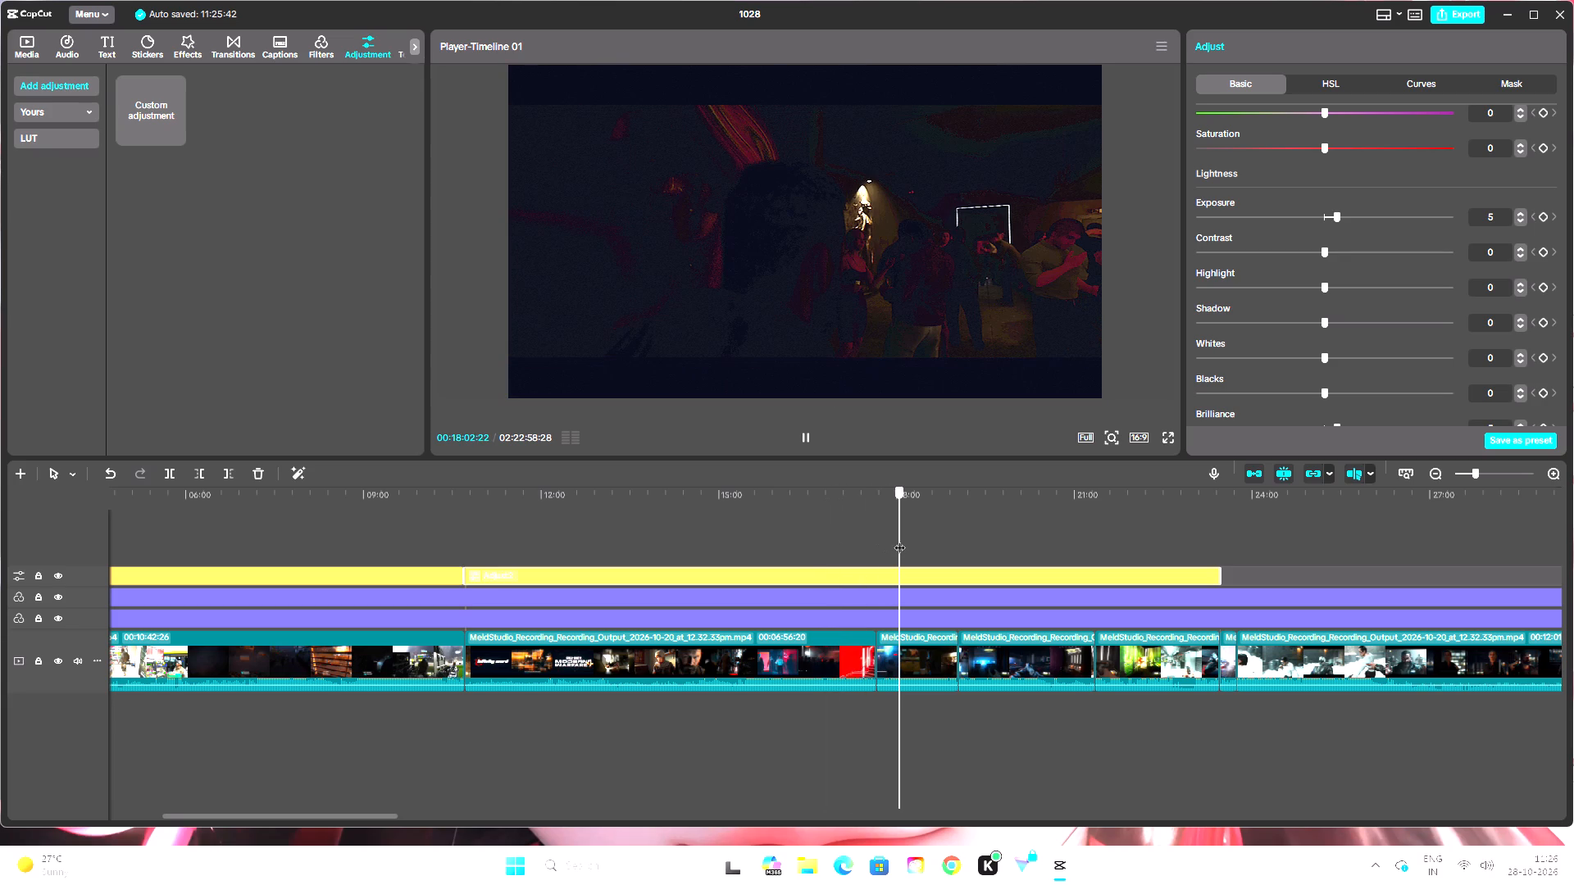
pyautogui.moveTo(899, 539); pyautogui.dragTo(978, 549)
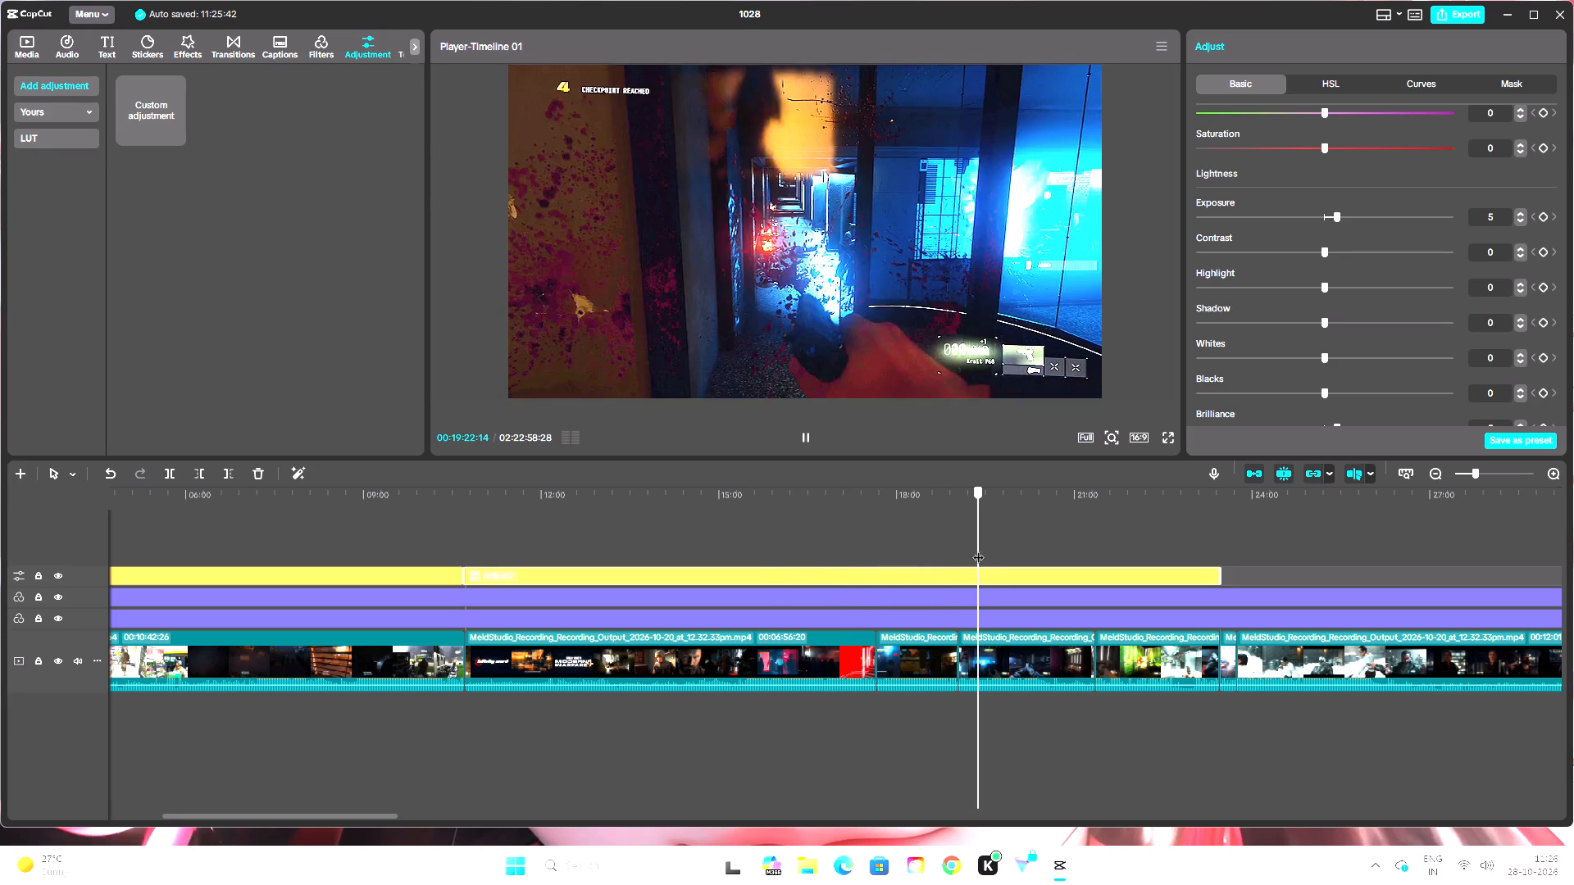
pyautogui.moveTo(978, 549); pyautogui.dragTo(1009, 550)
pyautogui.click(807, 440)
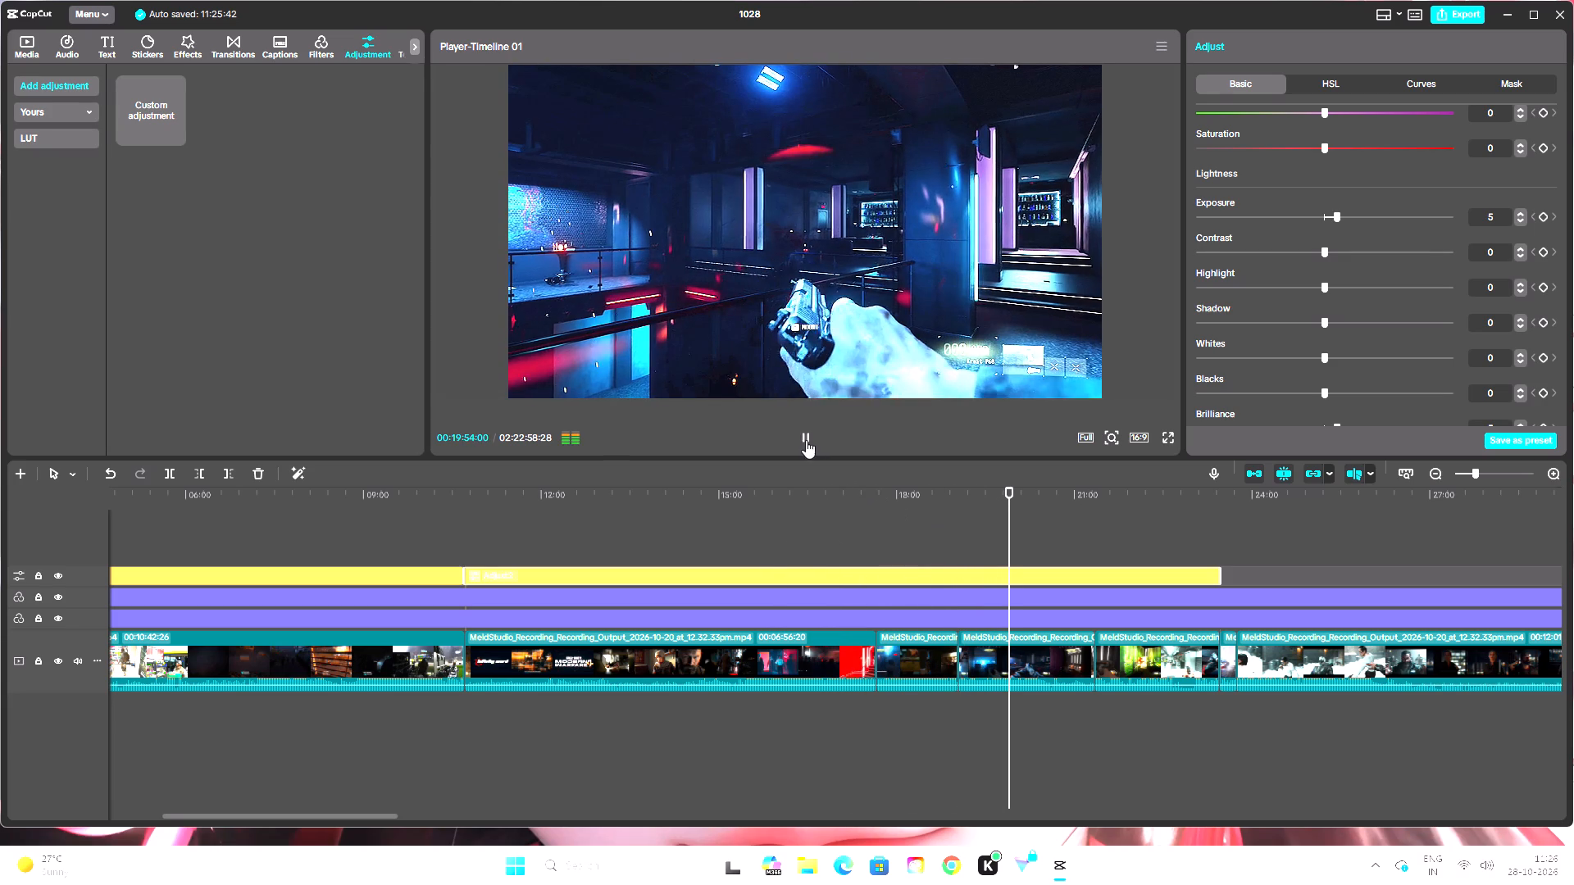
# Compare the gameplay around 00:20:00 with the adjustment track hidden and shown, and preview it in full screen.
pyautogui.click(1167, 431)
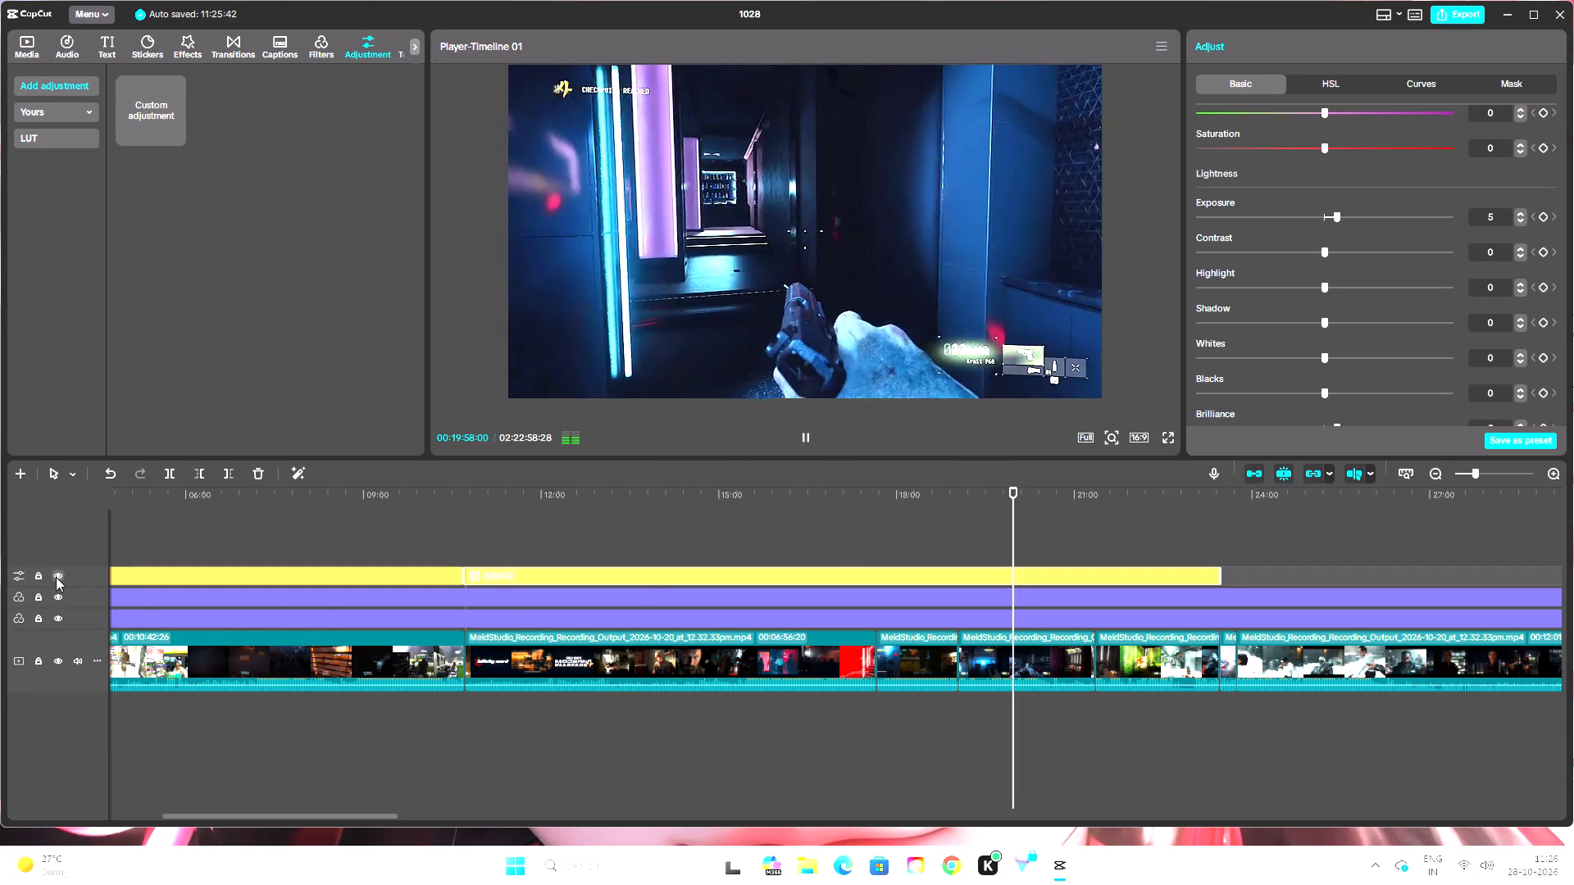
pyautogui.click(56, 577)
pyautogui.click(56, 577)
pyautogui.click(56, 577)
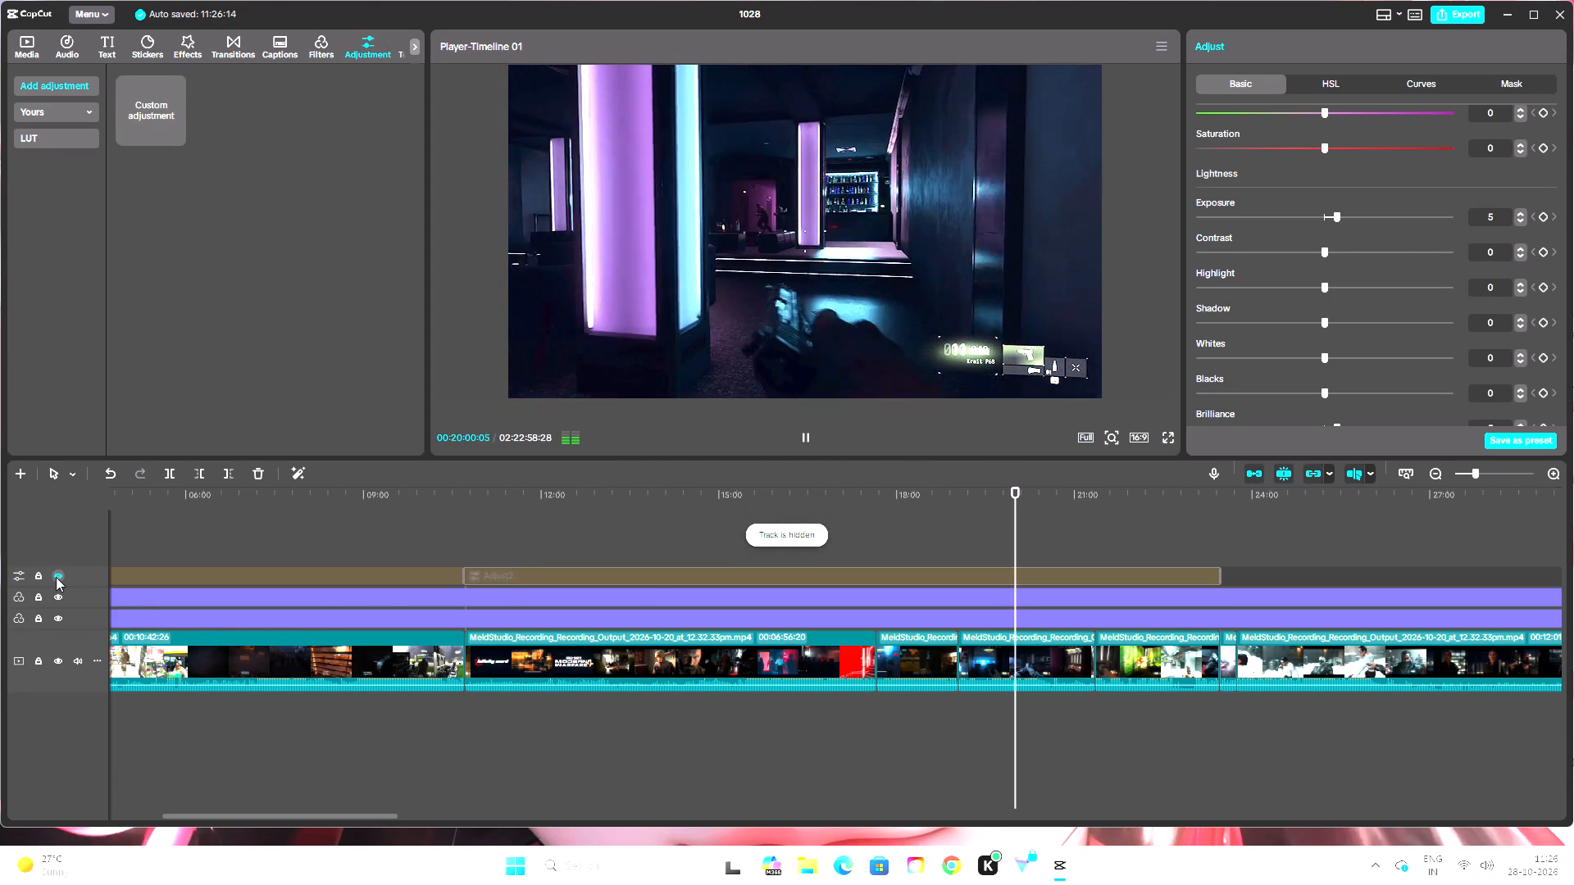
pyautogui.click(56, 577)
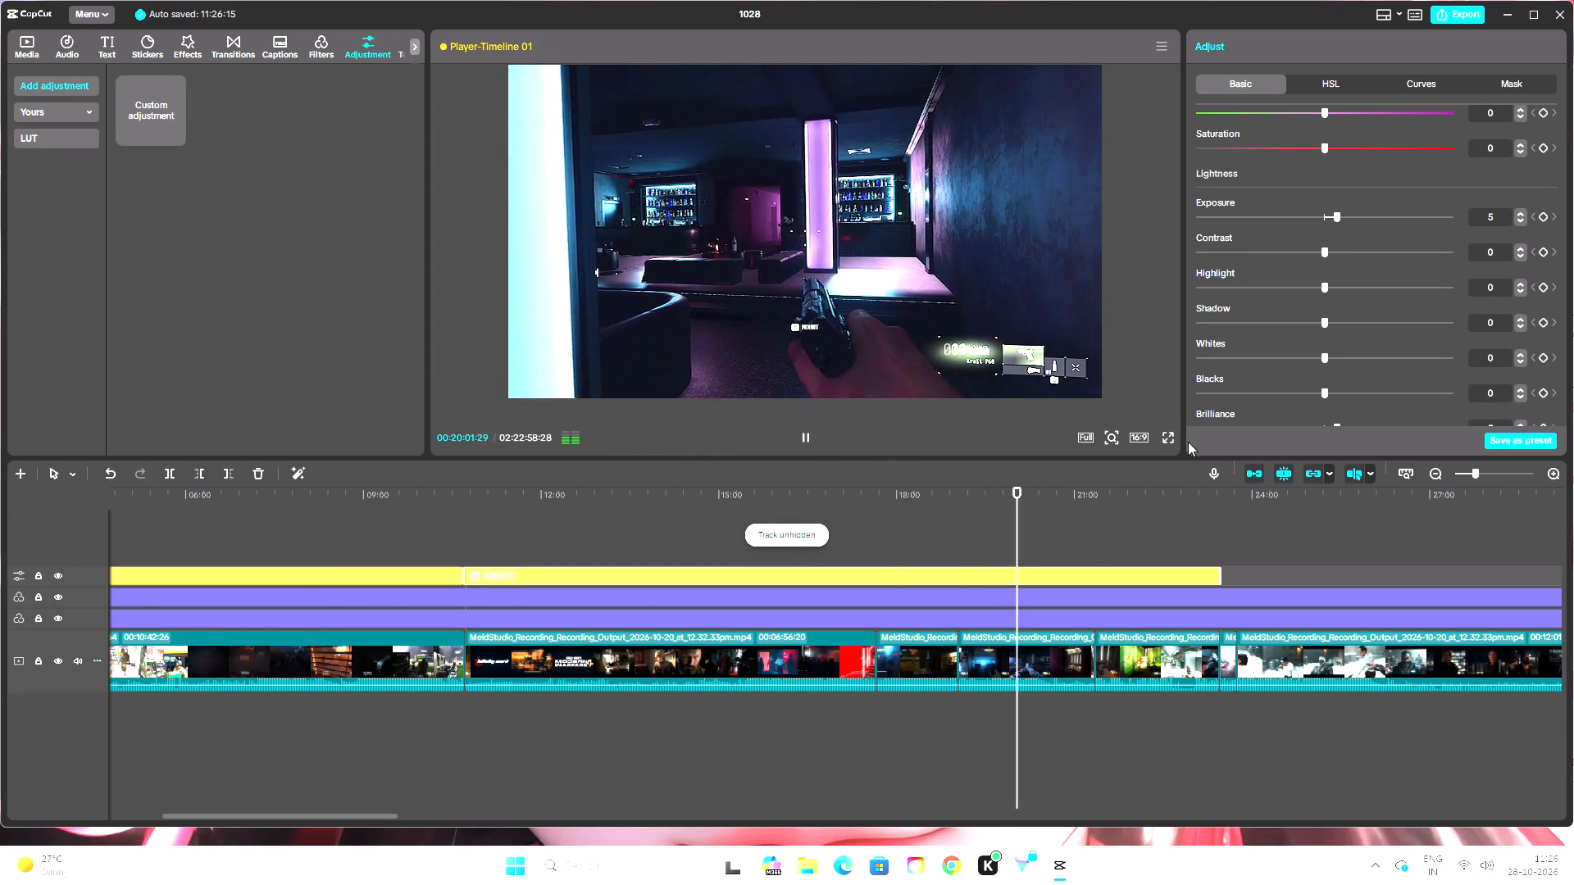
pyautogui.click(1172, 435)
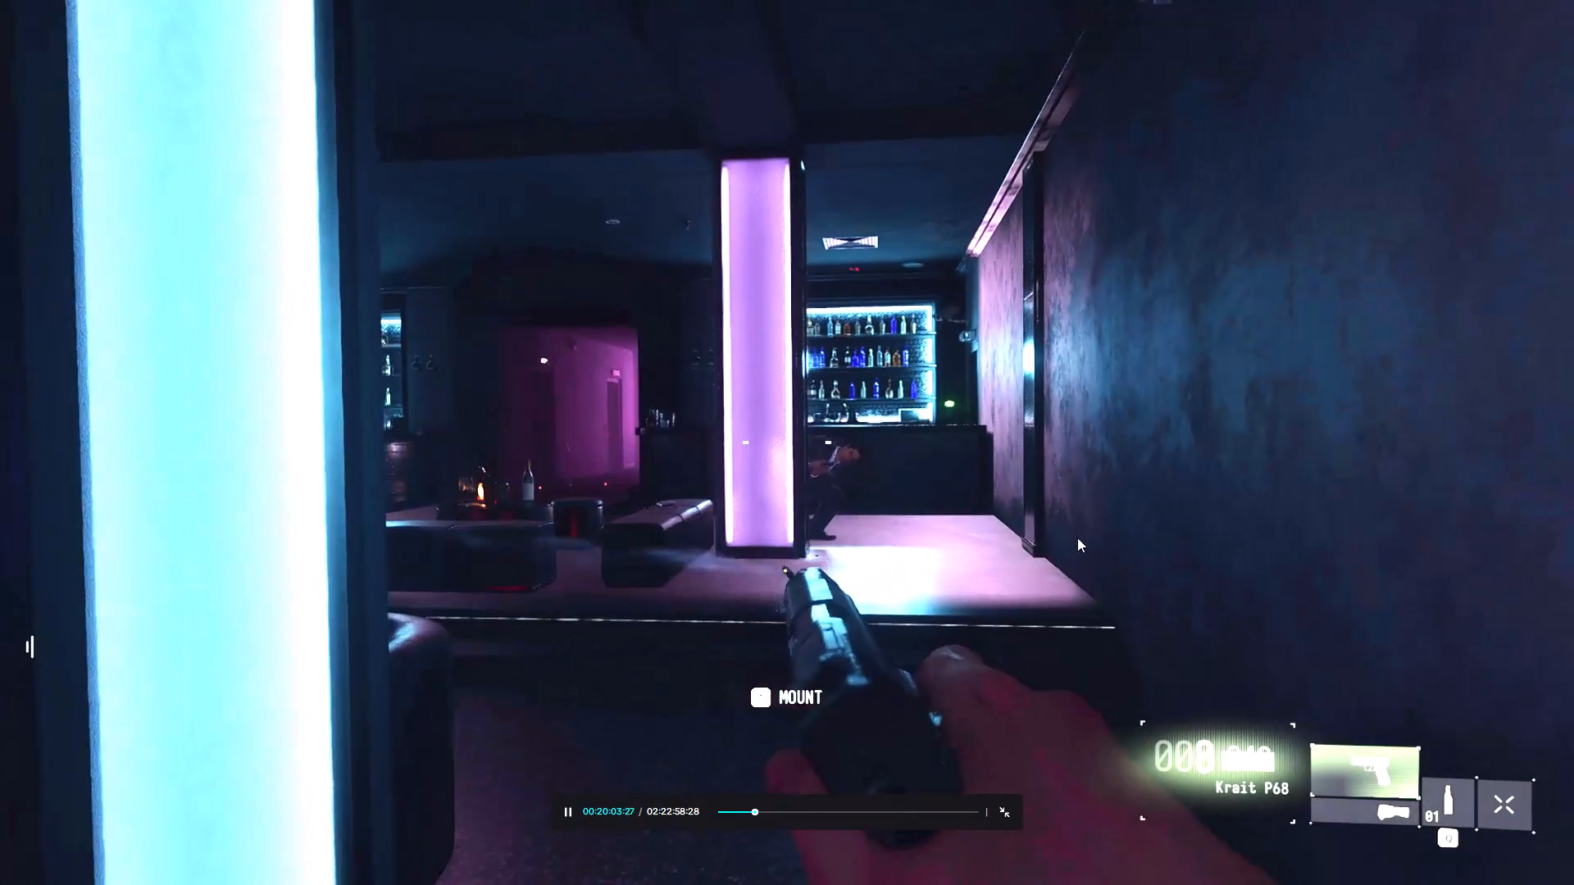
pyautogui.click(1054, 570)
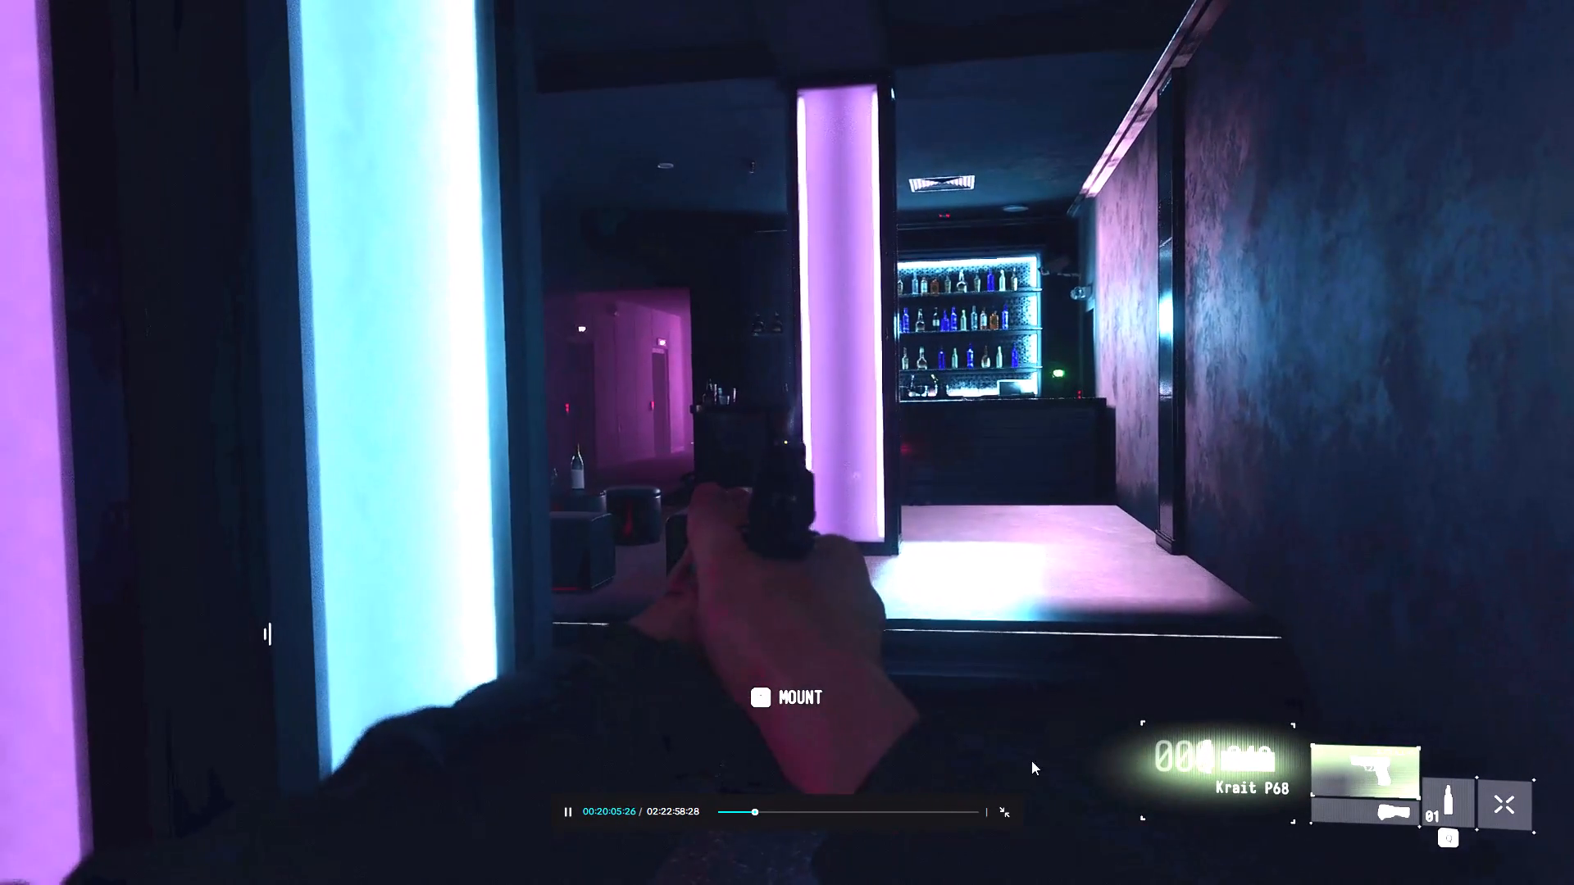
pyautogui.click(1005, 815)
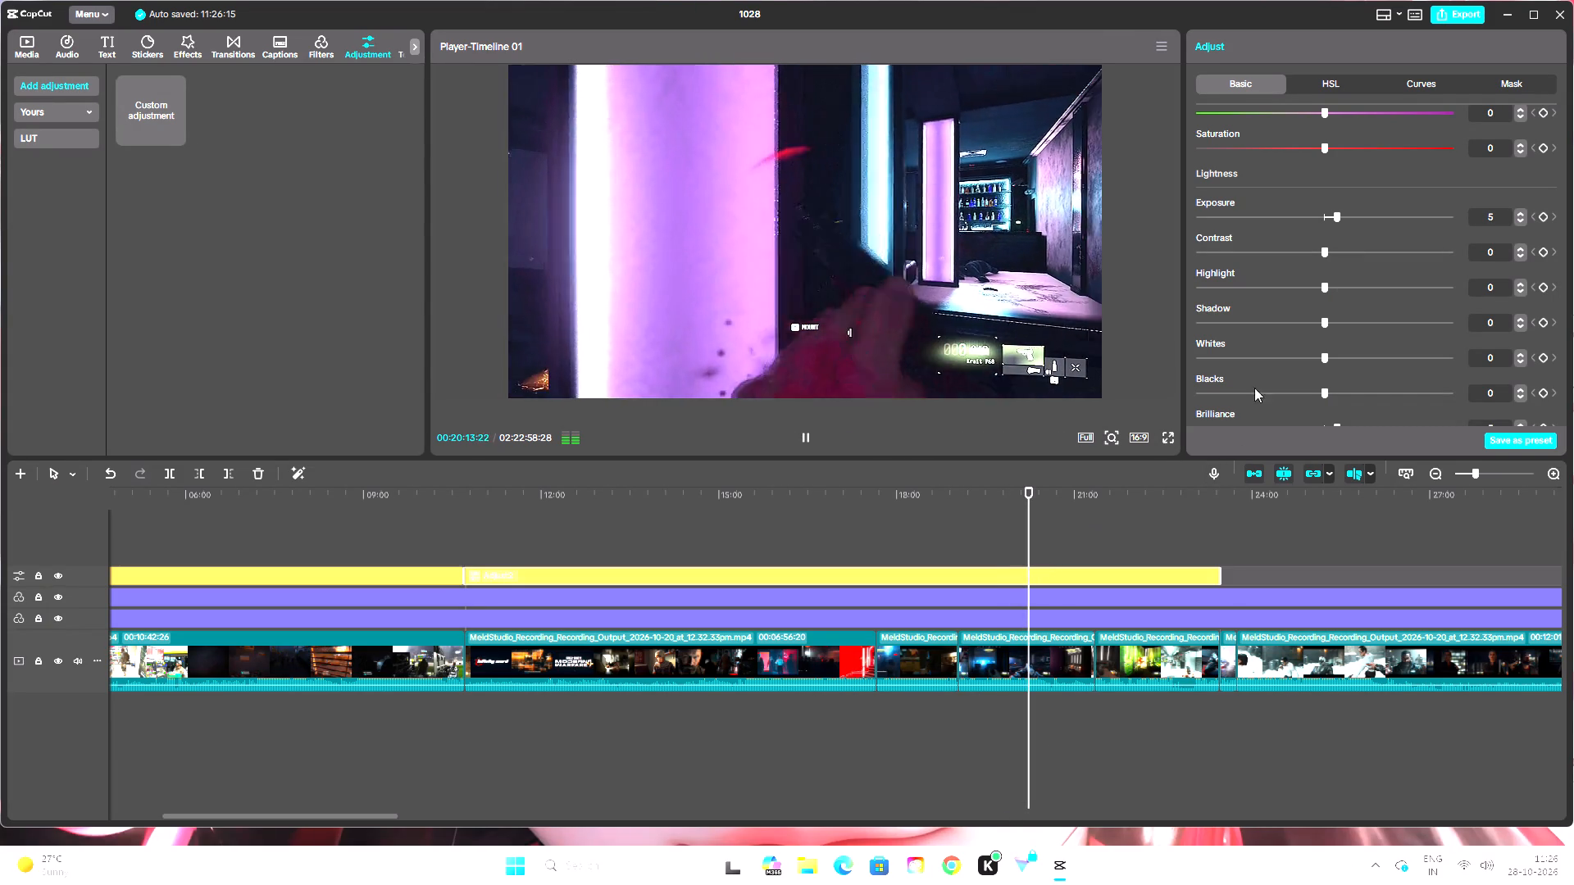
# Raise the second adjustment layer's Highlight slightly and play from 00:20:17:29 to check it.
pyautogui.scroll(-2, 1431, 312)
pyautogui.scroll(3, 1431, 312)
pyautogui.scroll(-1, 1509, 301)
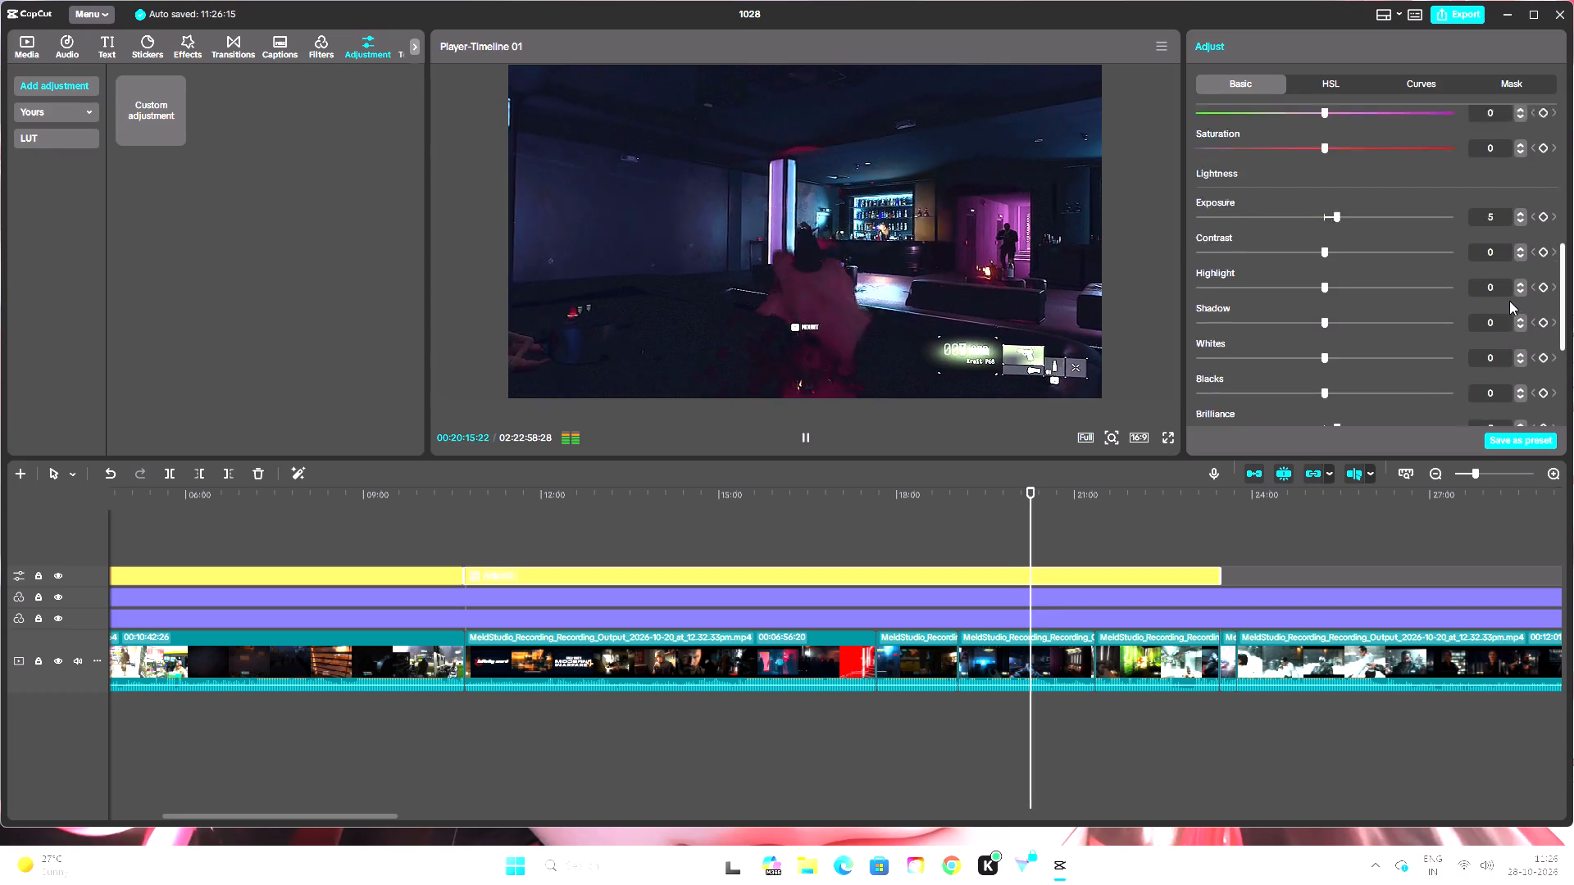
pyautogui.scroll(-1, 1509, 301)
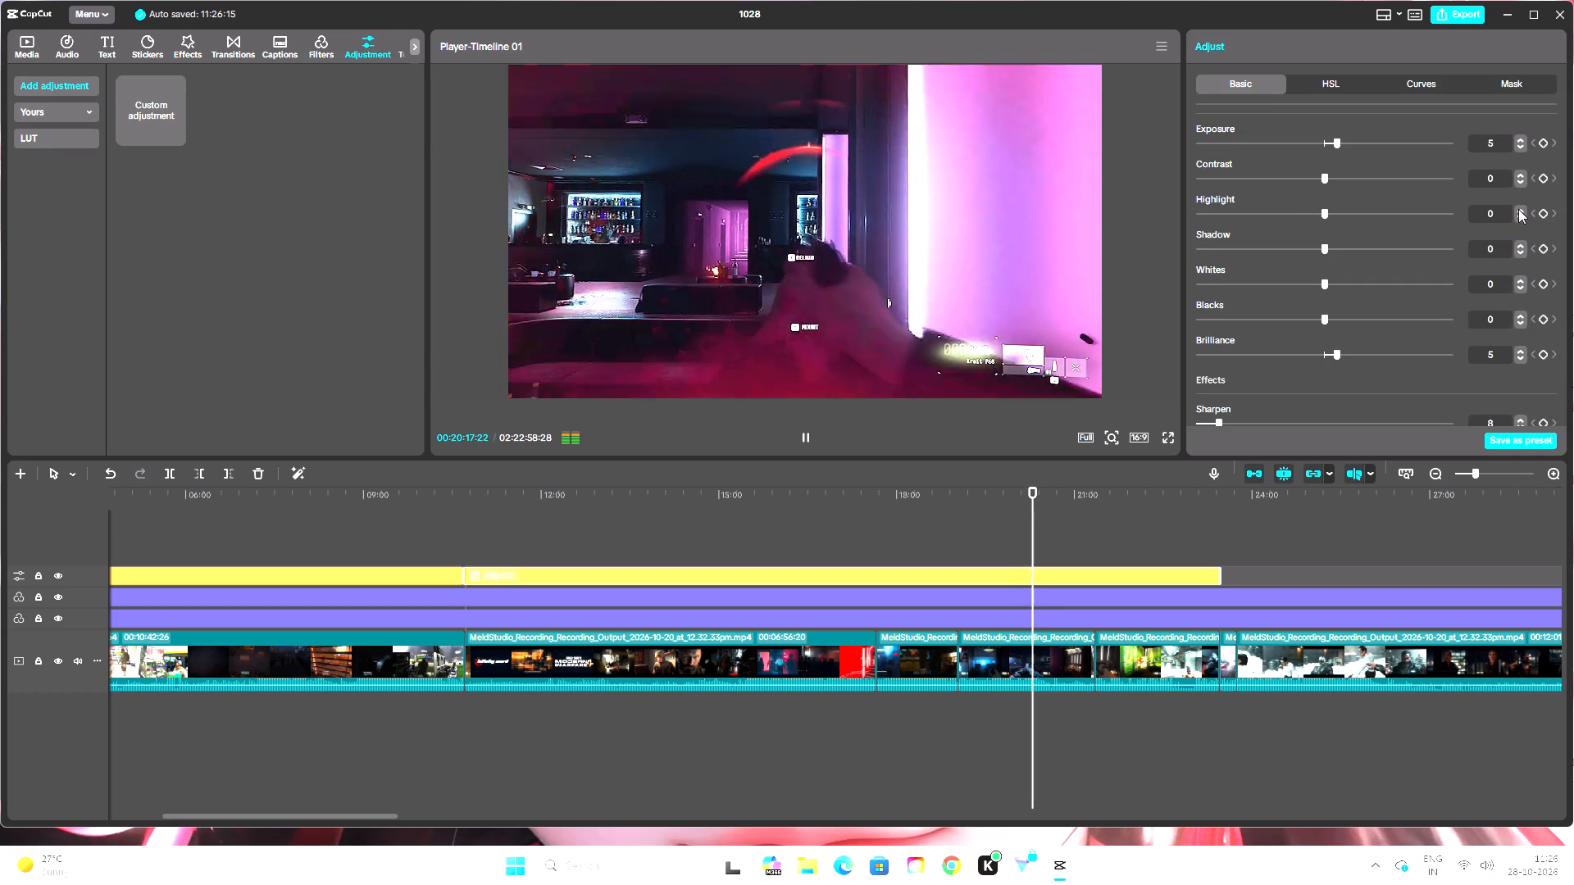
pyautogui.doubleClick(1518, 209)
pyautogui.scroll(-2, 1523, 358)
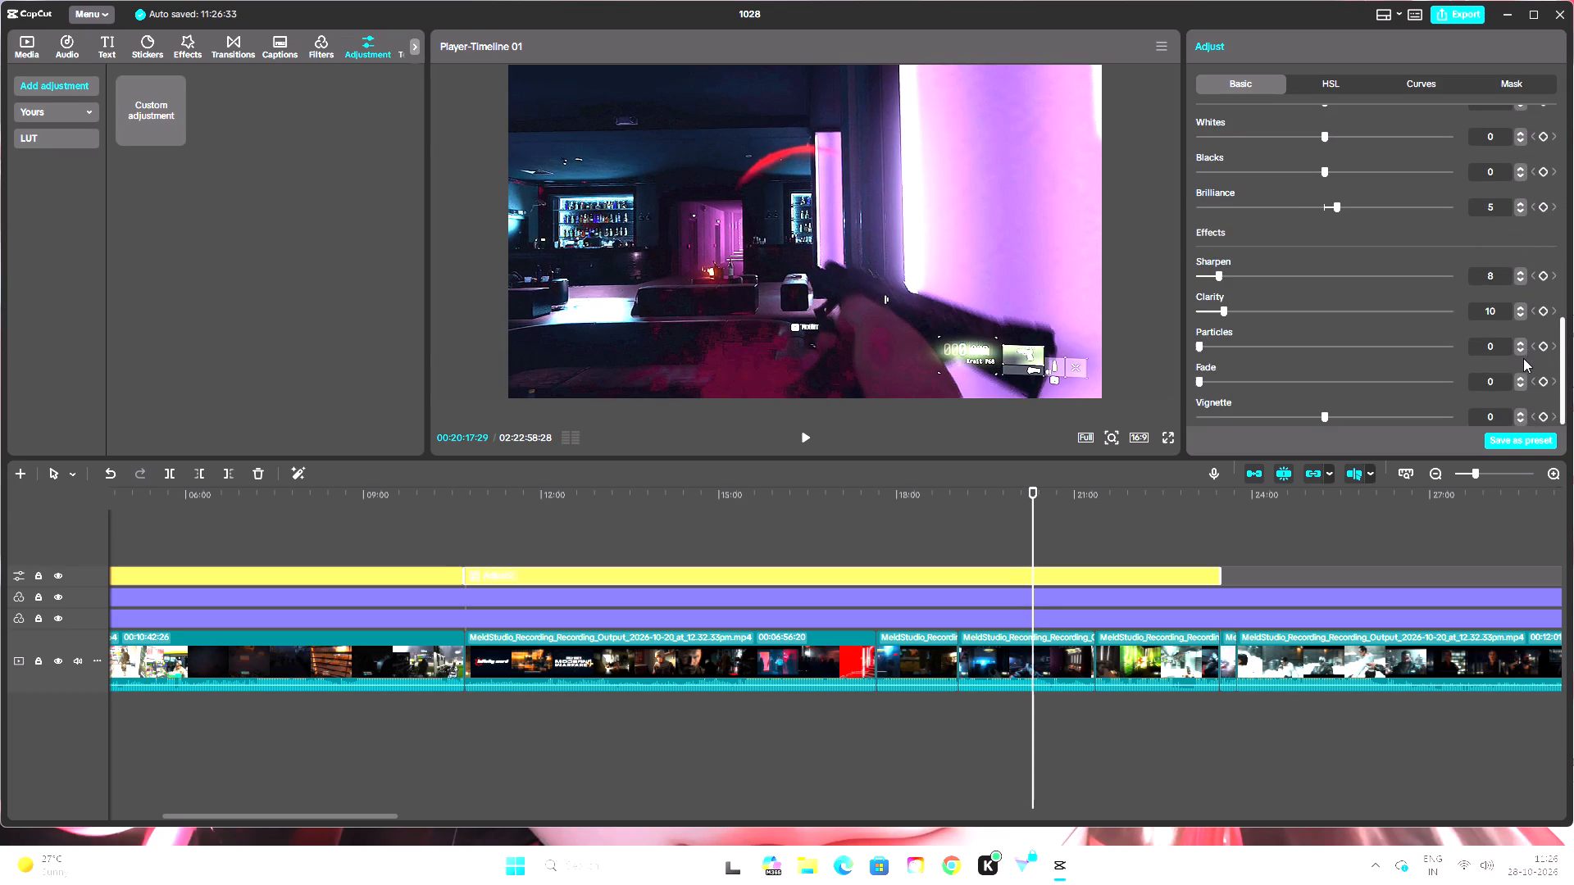
pyautogui.click(806, 442)
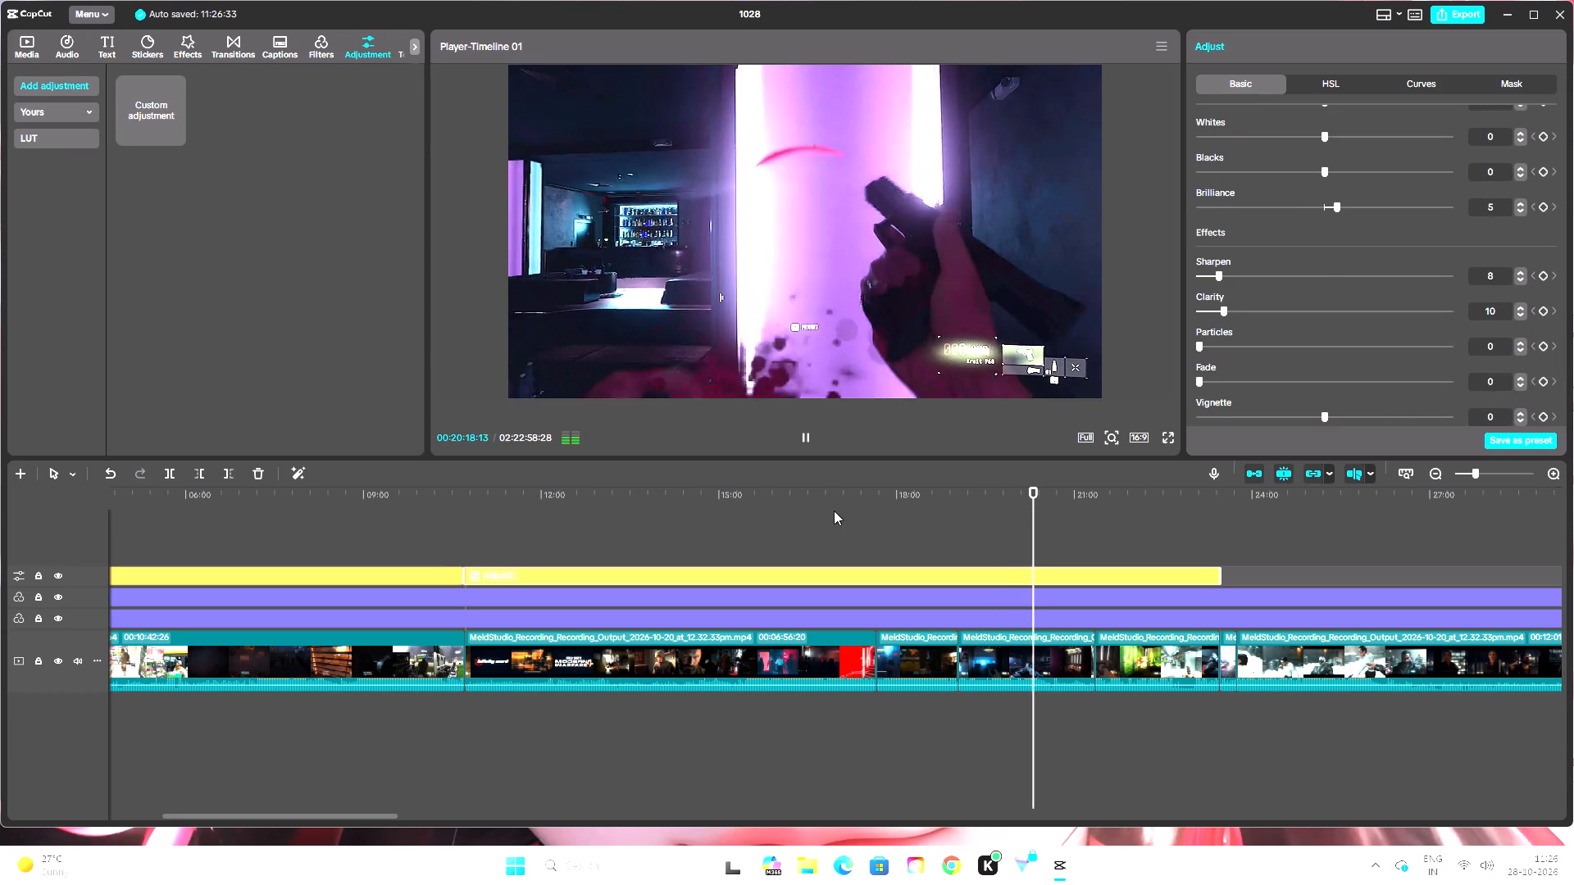
# Set the second adjustment layer's Highlight to 1.
pyautogui.scroll(2, 1476, 184)
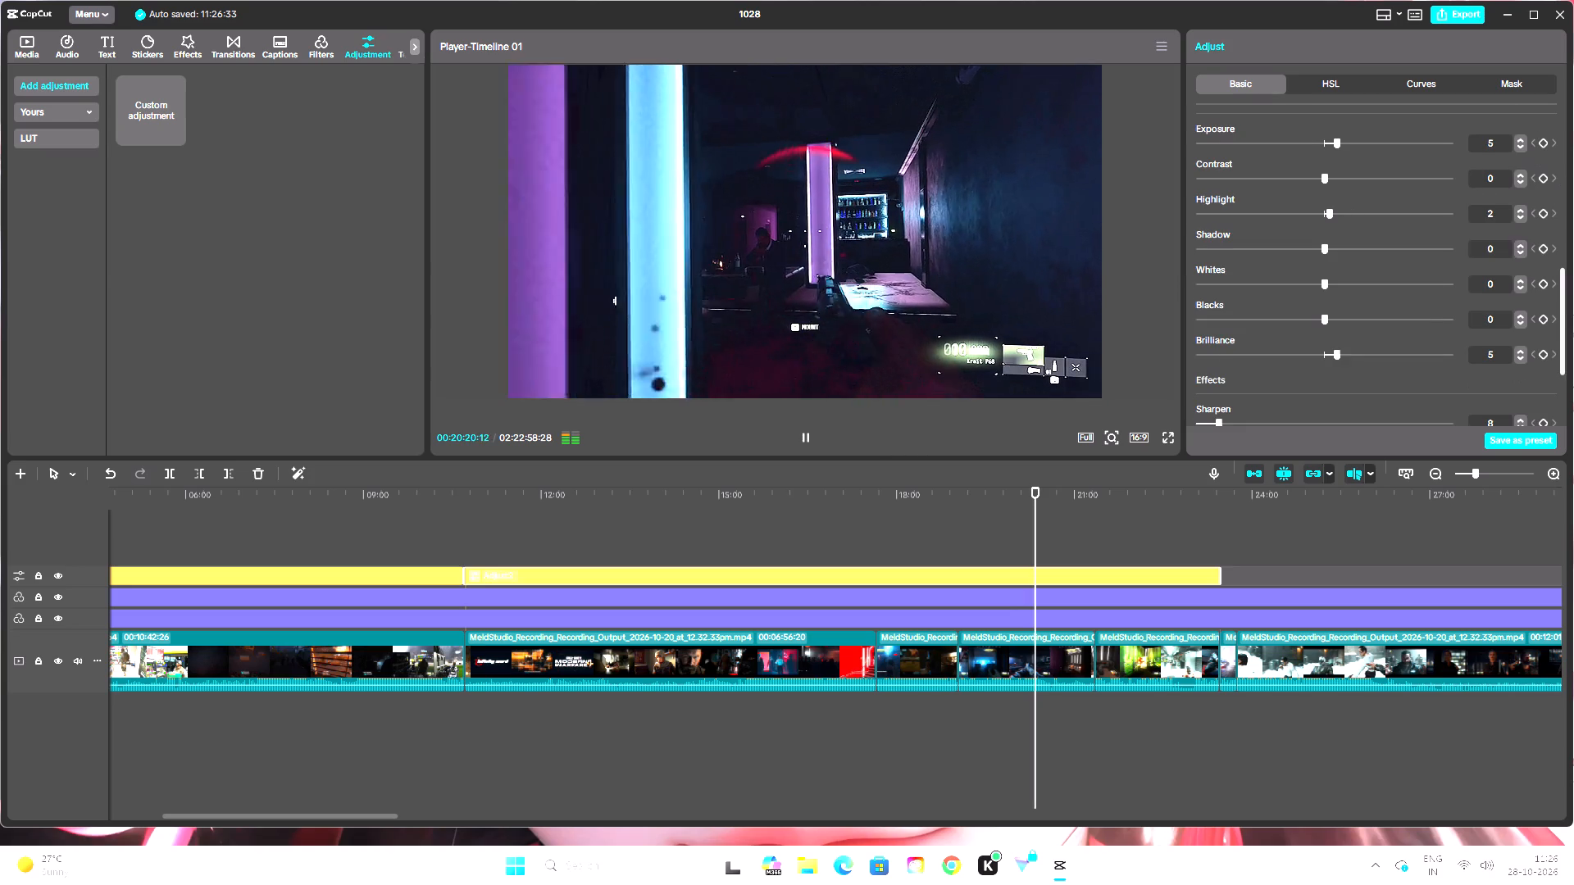
pyautogui.click(1516, 215)
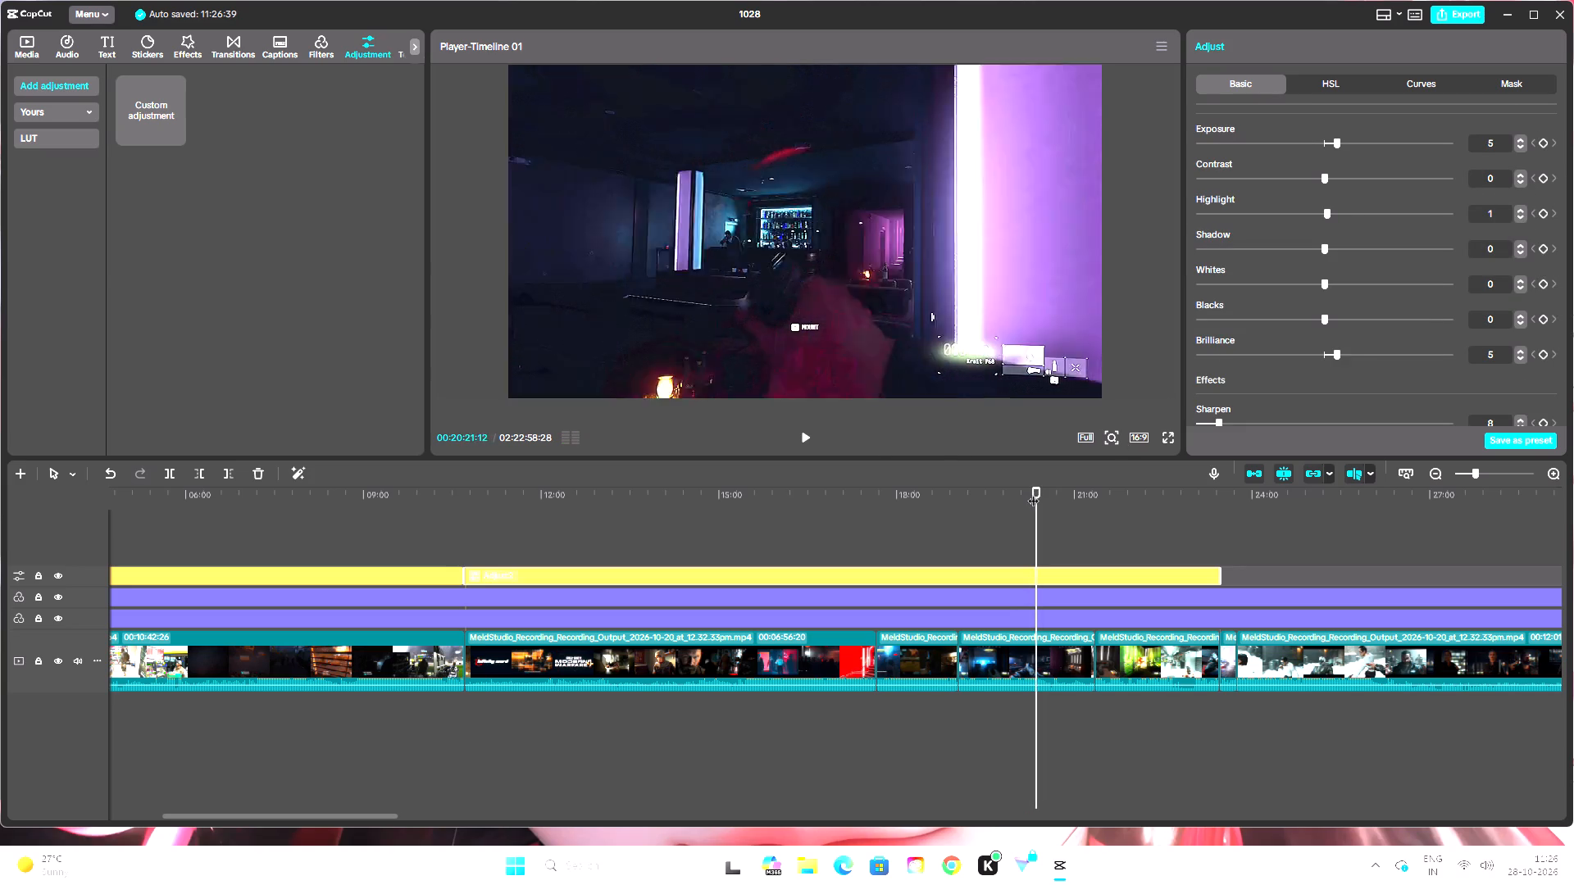
# Scrub through the second adjustment layer's scenes to its end, and preview the subway scene in full screen from about 00:12:14.
pyautogui.moveTo(1035, 492); pyautogui.dragTo(1122, 528)
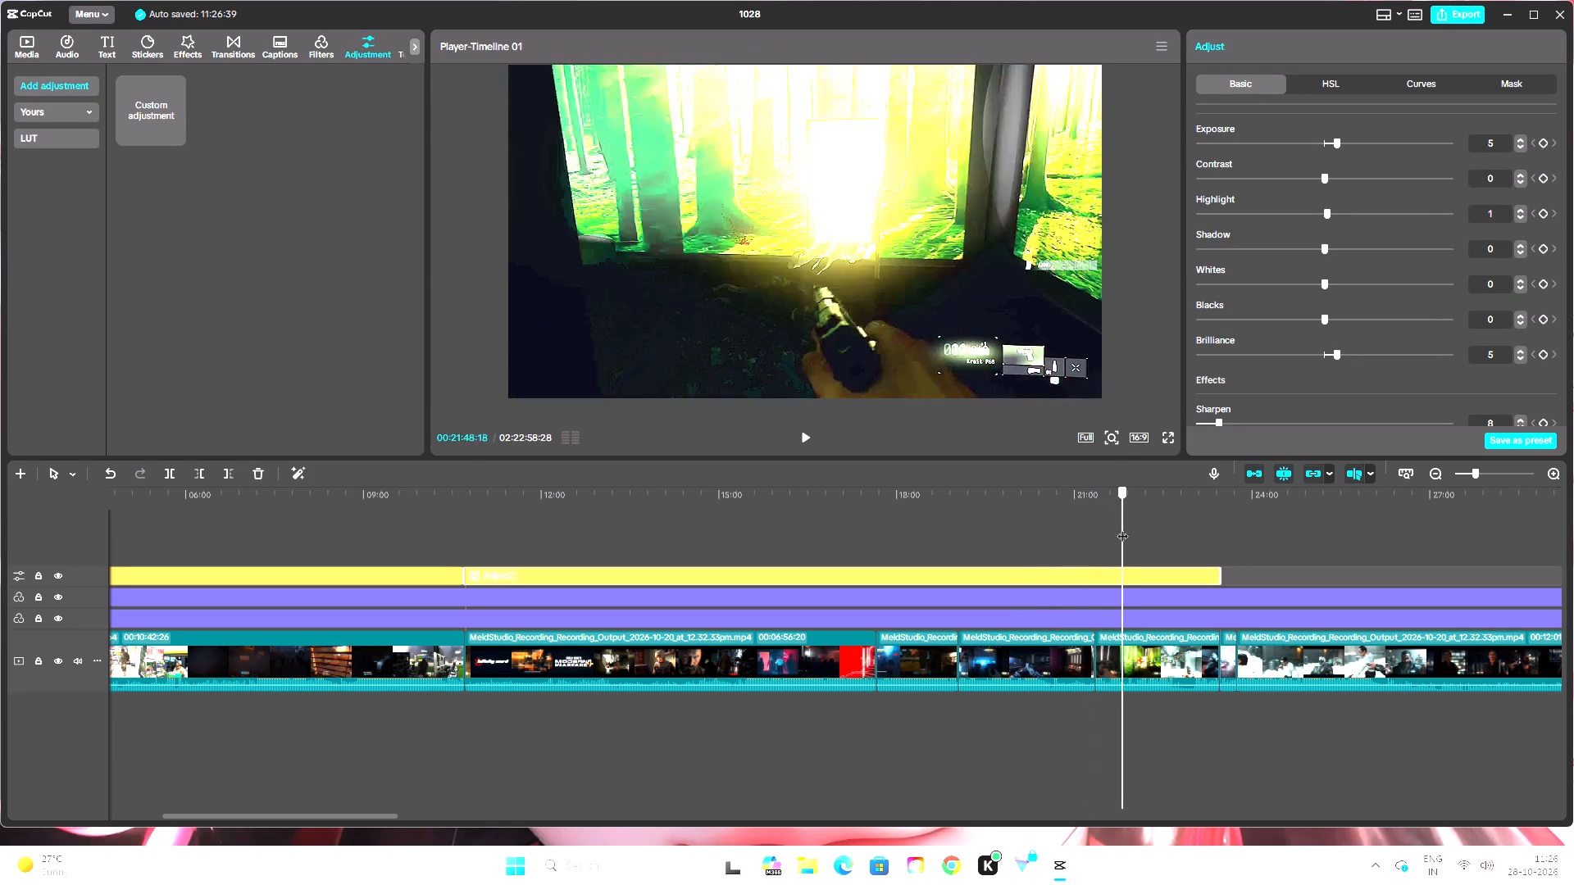
pyautogui.moveTo(1122, 528); pyautogui.dragTo(1164, 552)
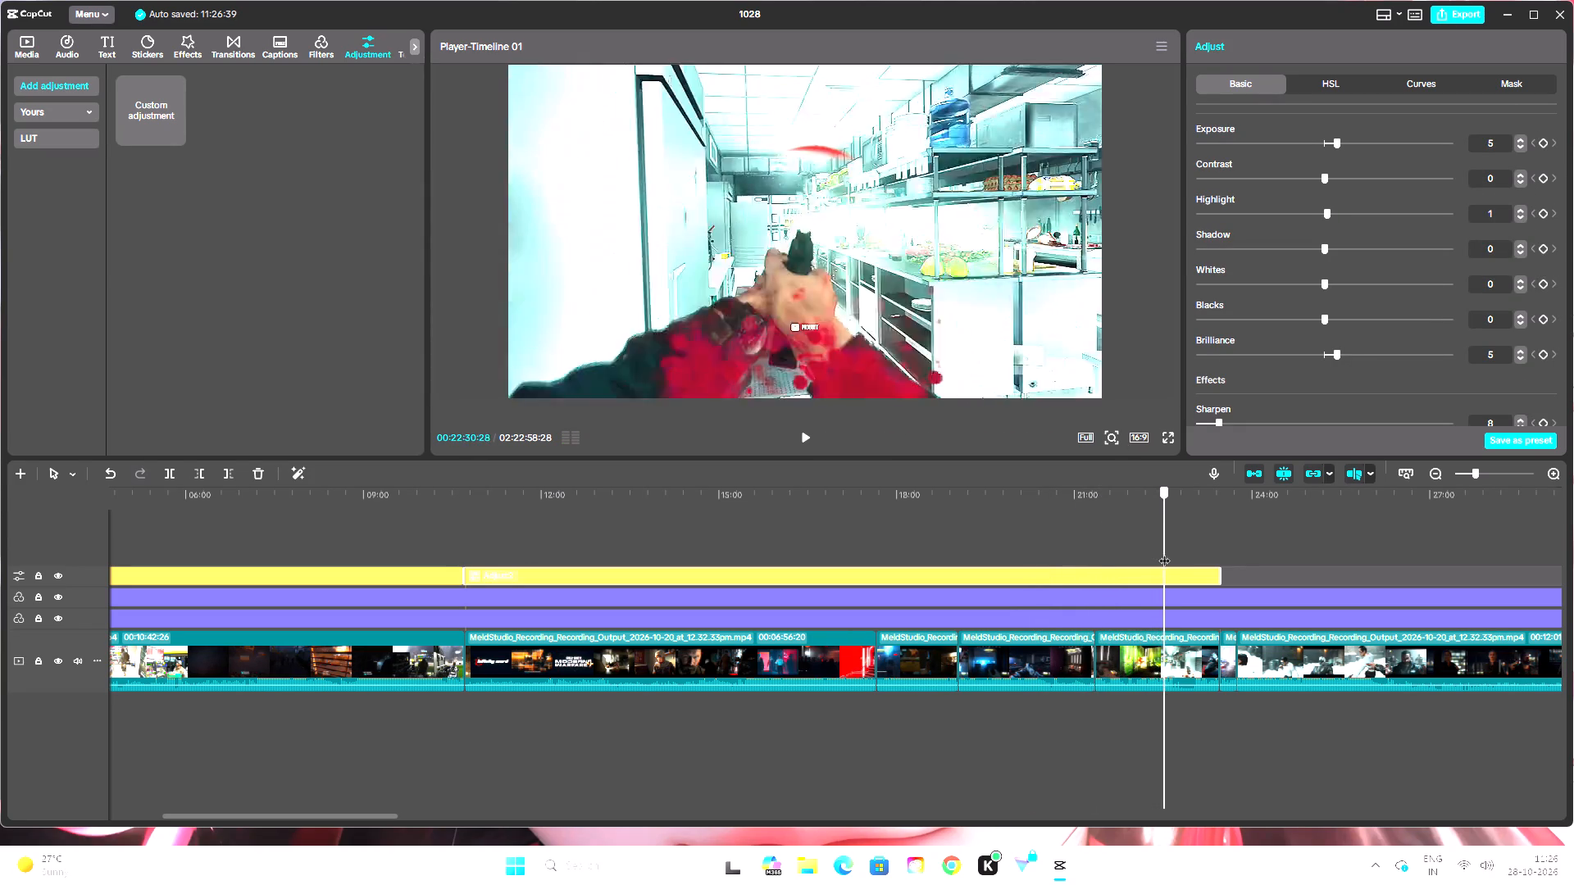
pyautogui.moveTo(1164, 552); pyautogui.dragTo(1213, 574)
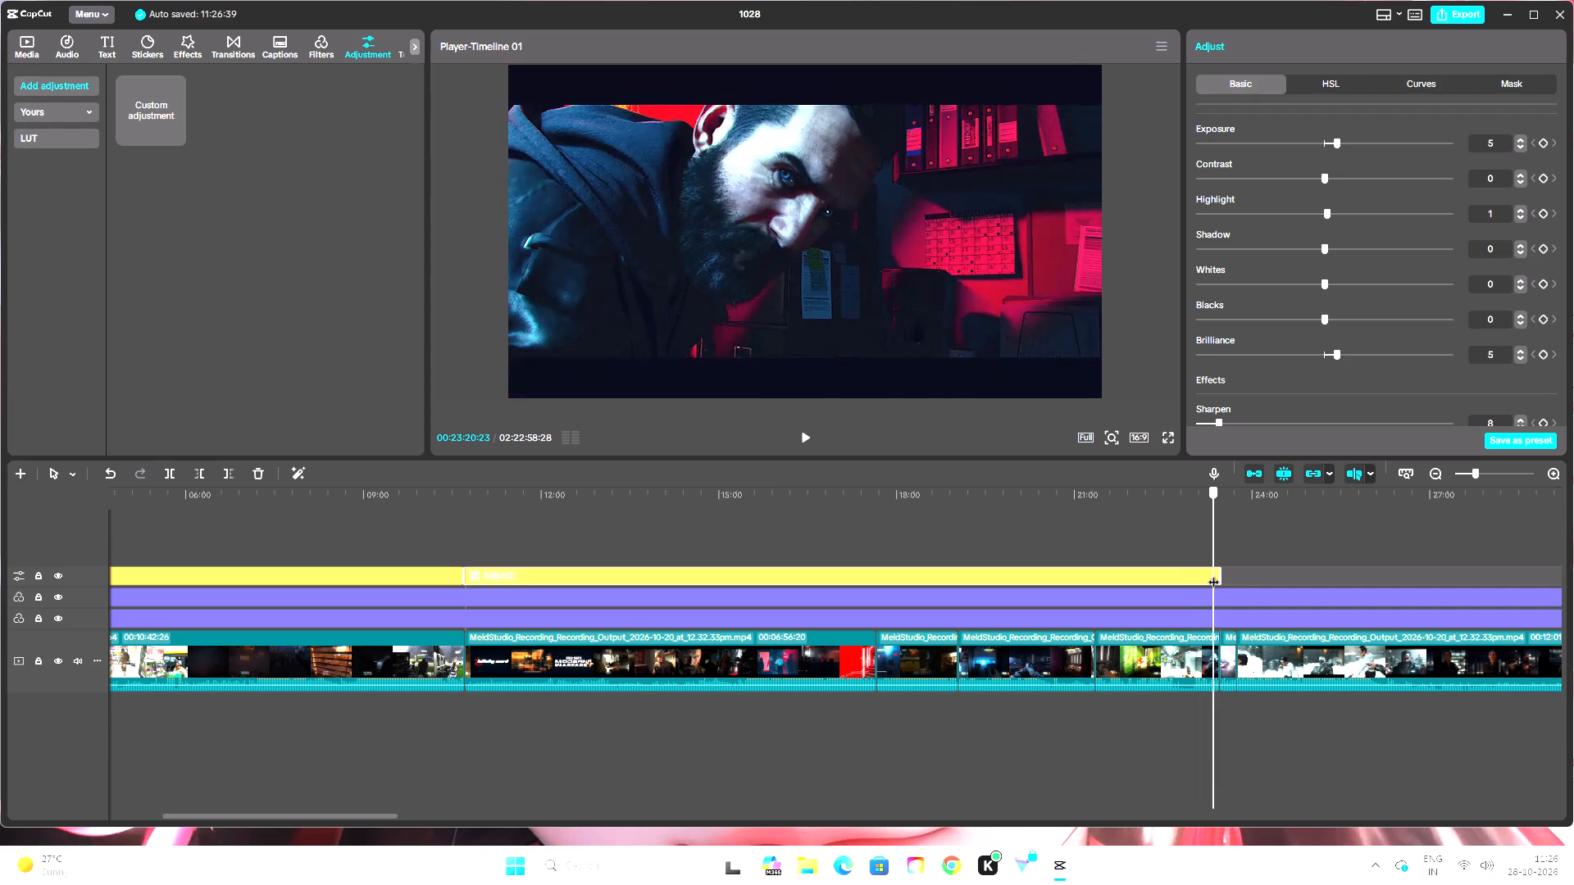
pyautogui.moveTo(1213, 574); pyautogui.dragTo(1220, 576)
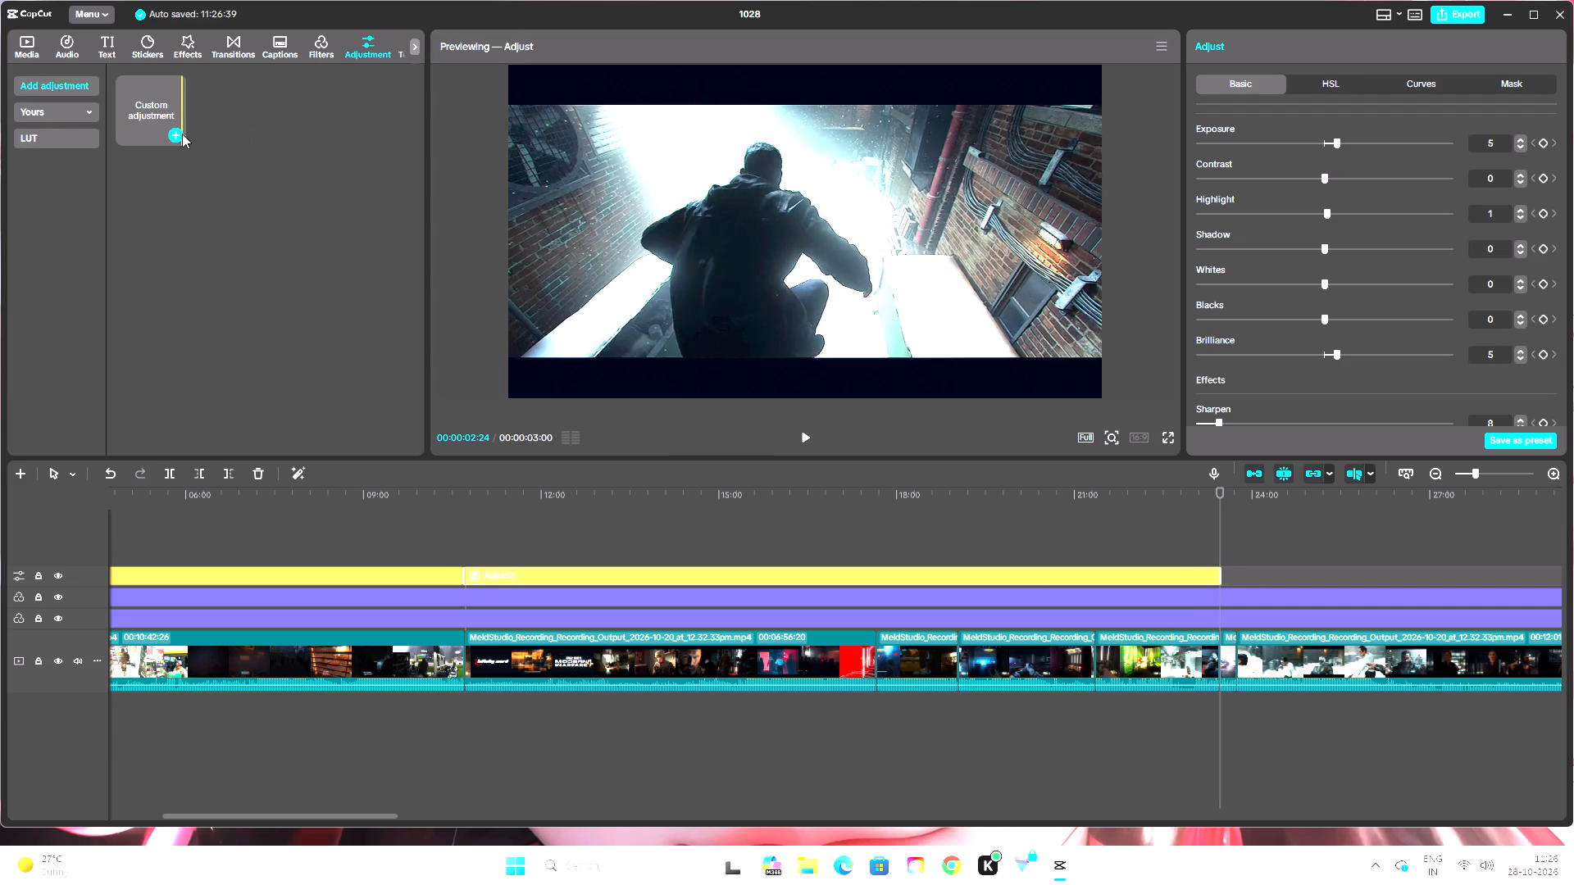
pyautogui.moveTo(1213, 490); pyautogui.dragTo(762, 506)
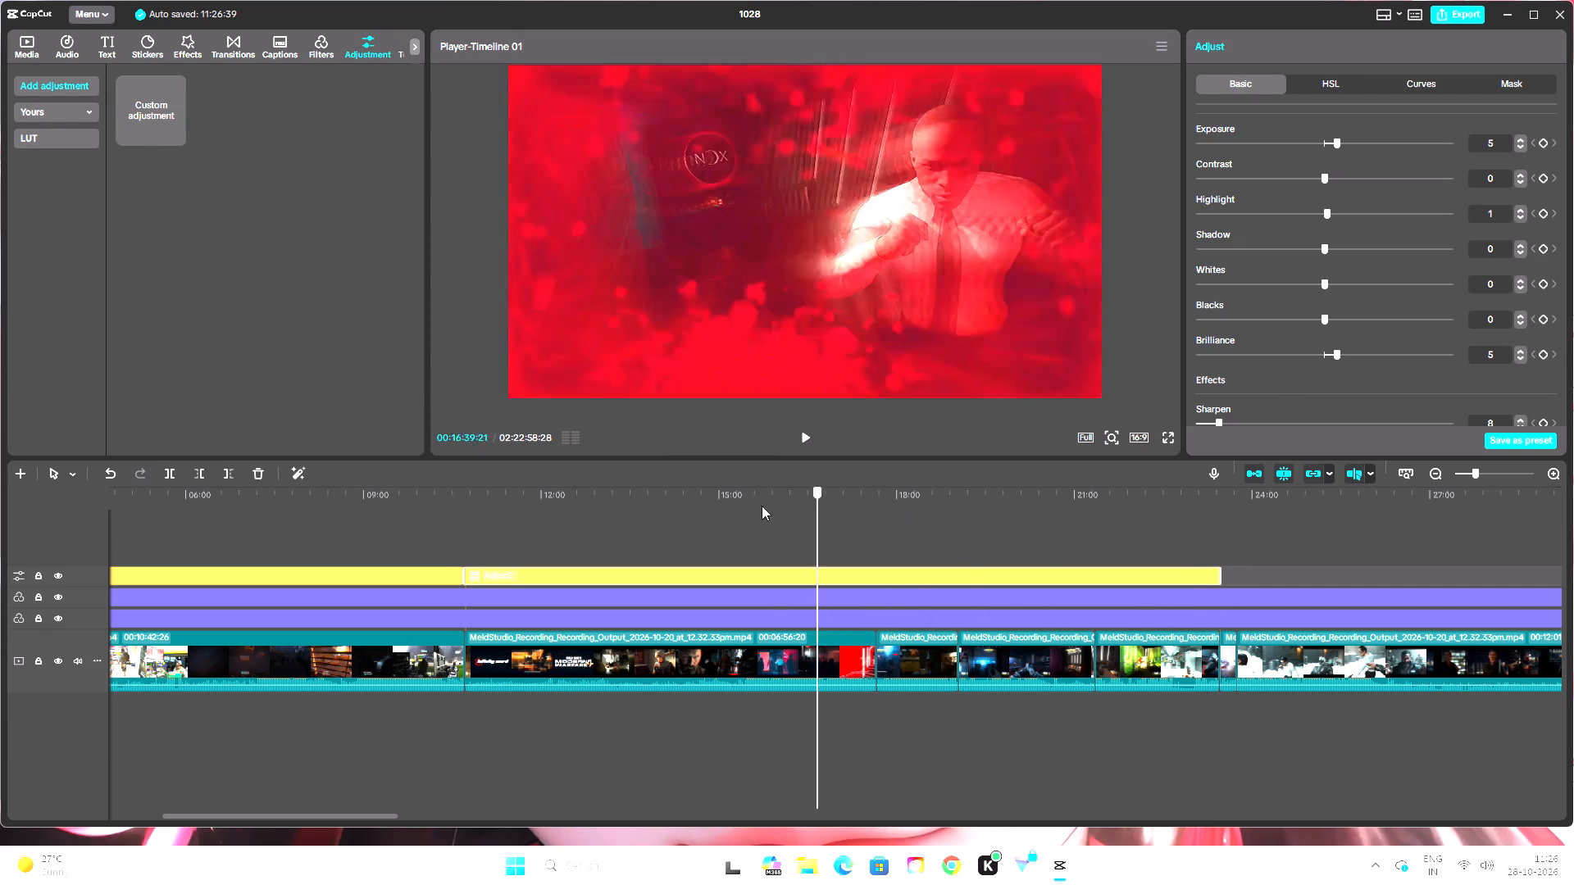
pyautogui.moveTo(762, 506); pyautogui.dragTo(574, 494)
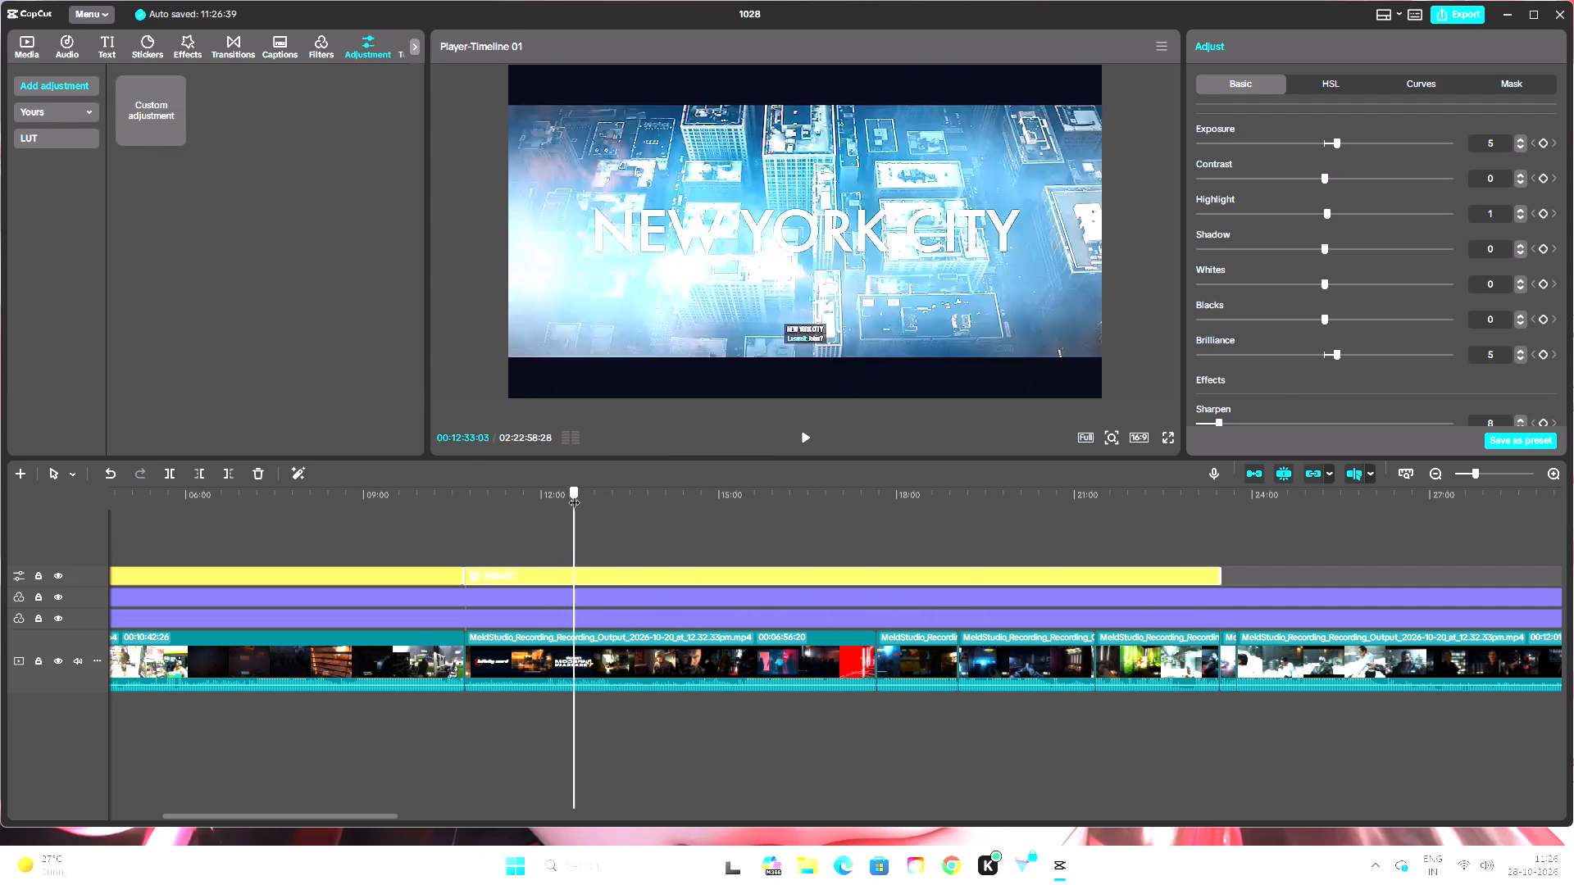
pyautogui.moveTo(574, 494); pyautogui.dragTo(553, 497)
pyautogui.click(803, 437)
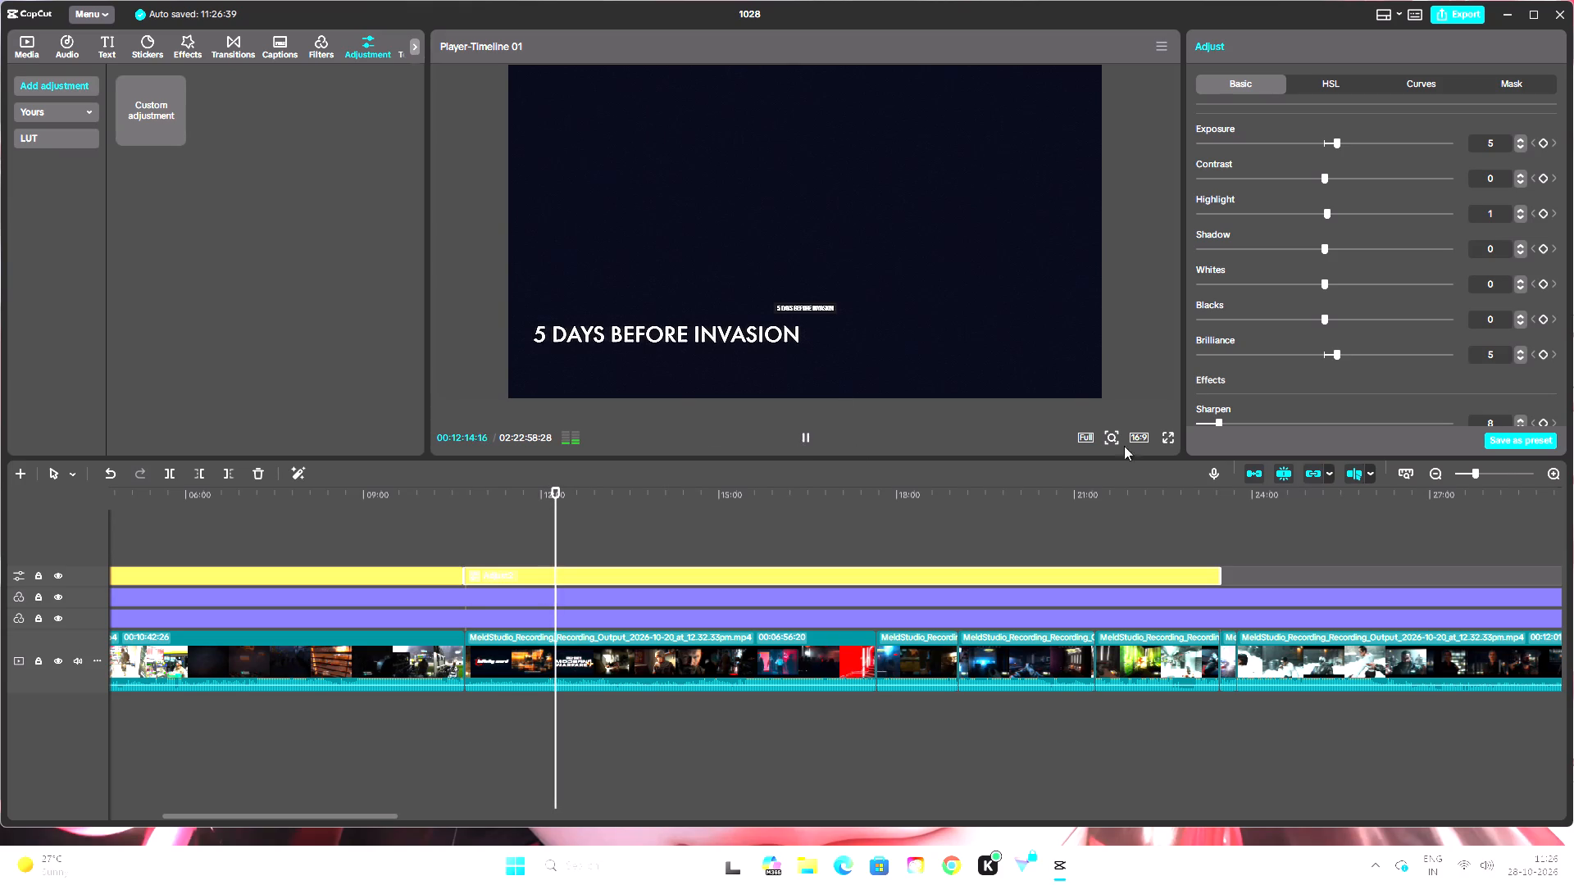
pyautogui.click(1167, 435)
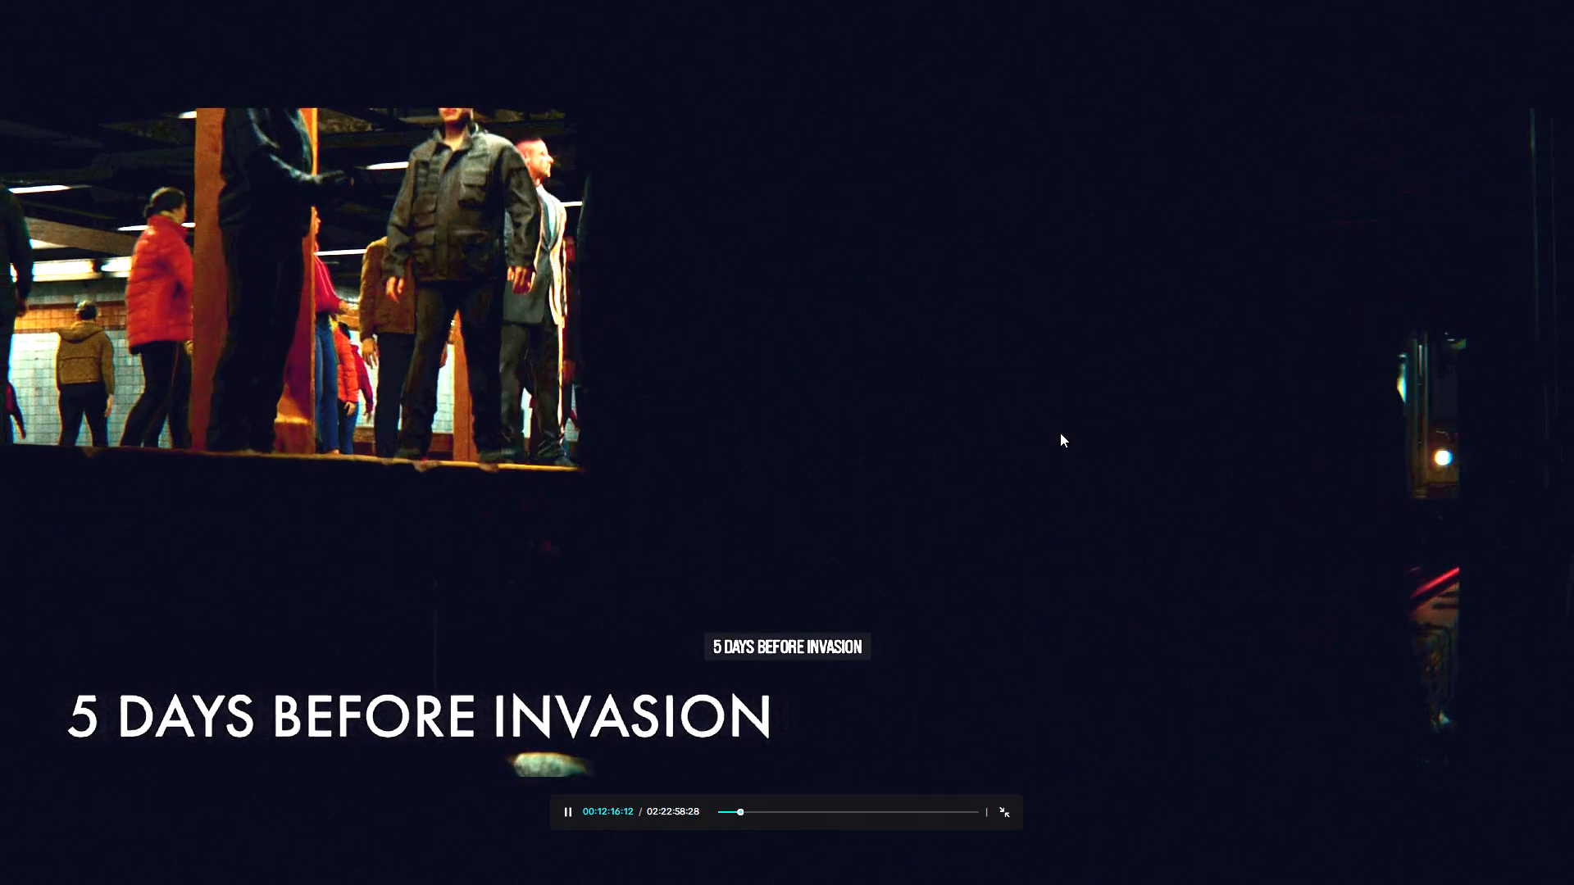
pyautogui.click(841, 562)
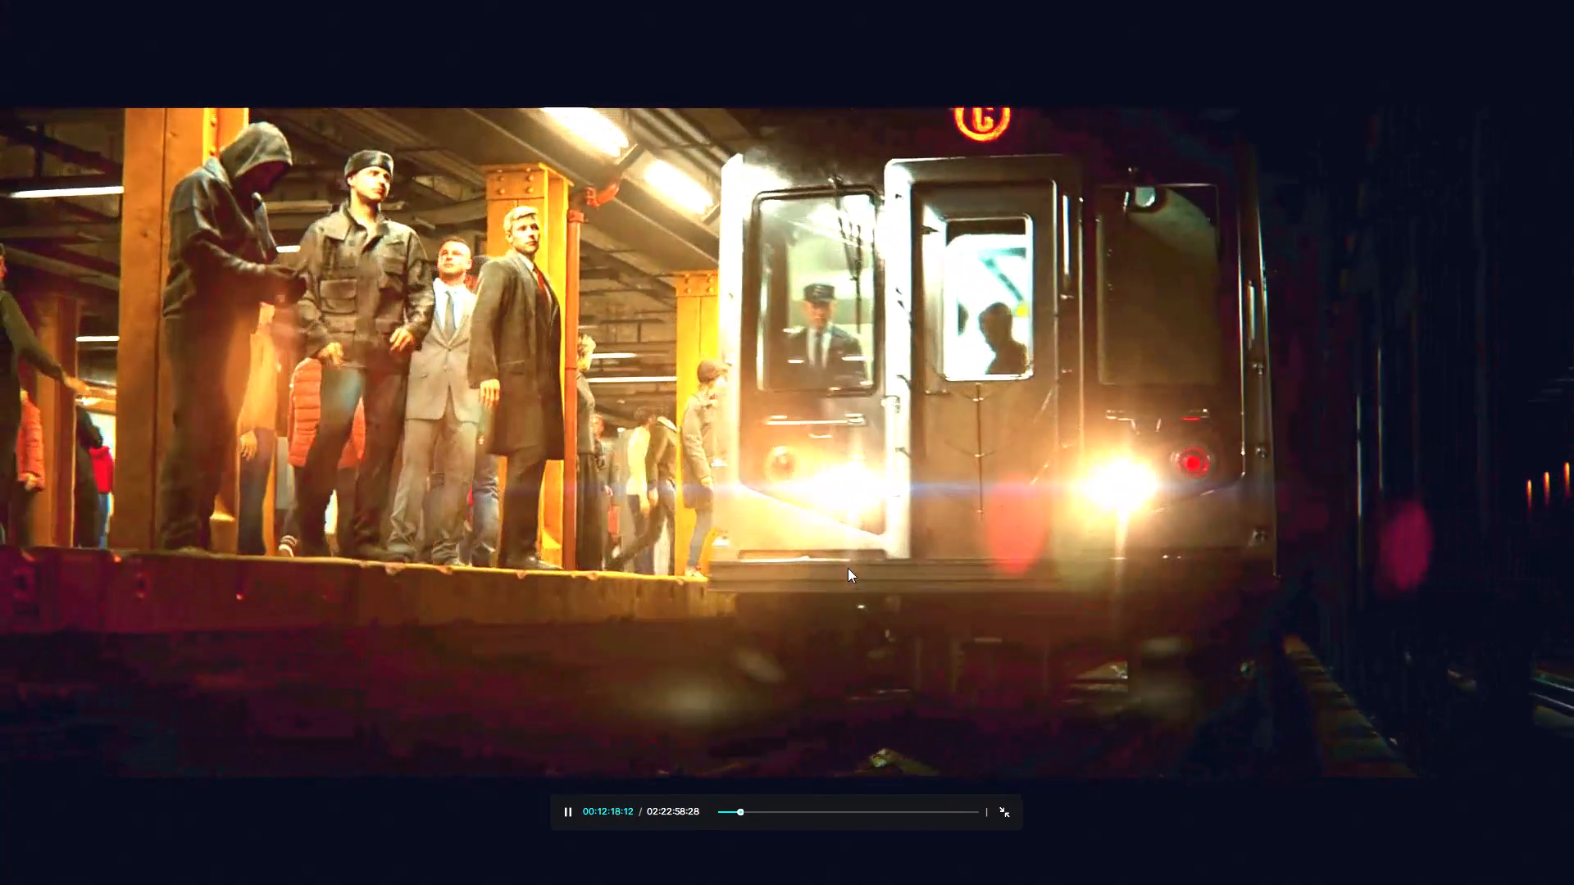
pyautogui.click(1005, 819)
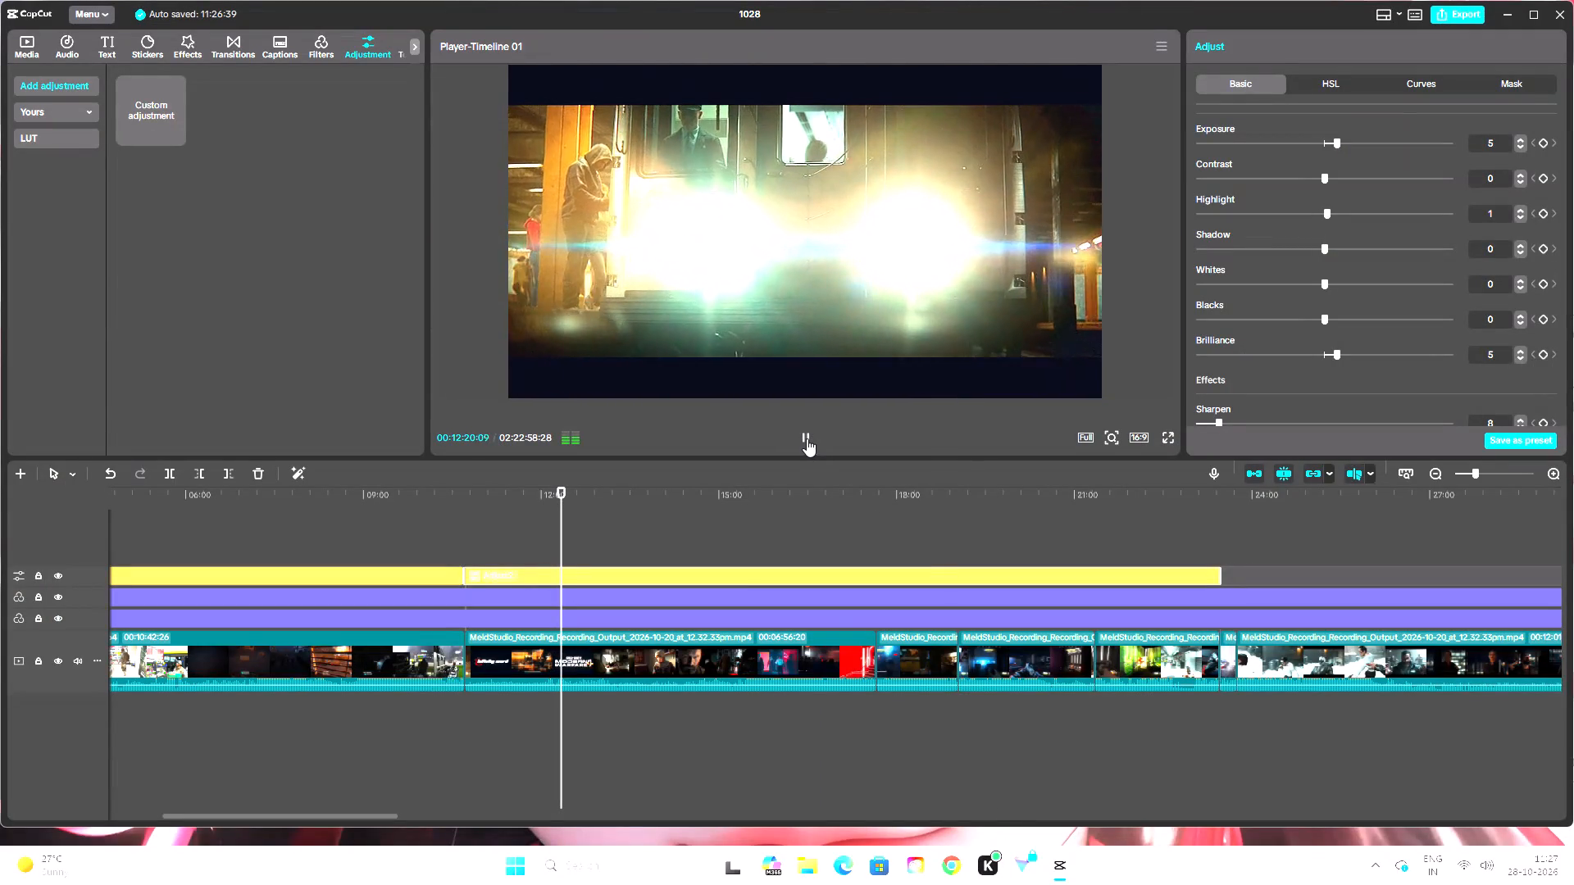
pyautogui.click(807, 438)
# Set the Warm Vivid filter's intensity to 75 and play from 00:12:20:22 to check it.
pyautogui.click(738, 612)
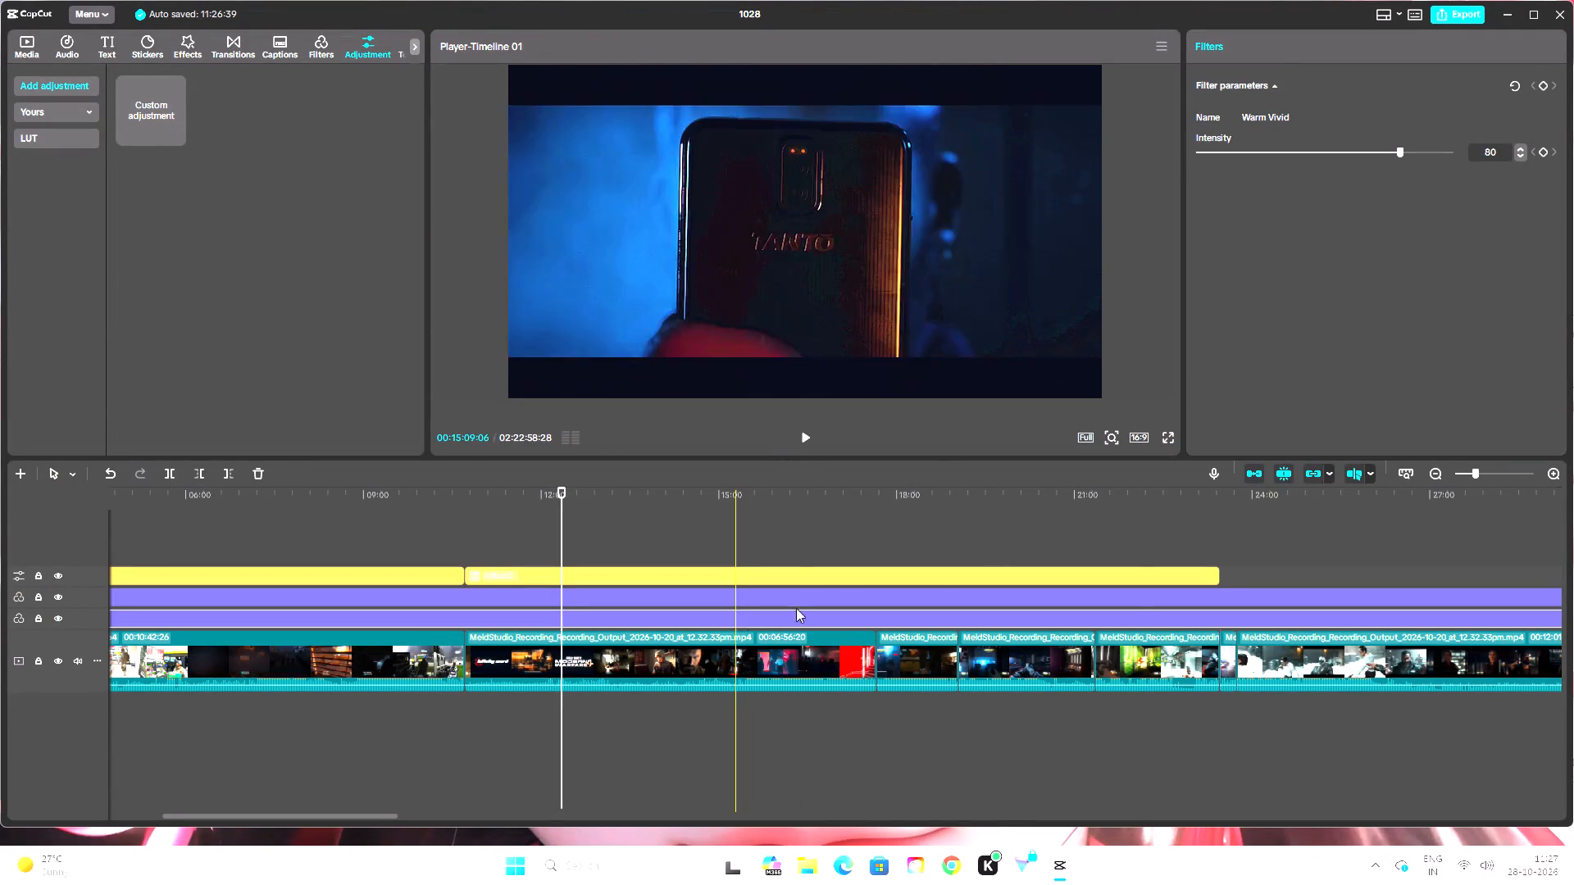
pyautogui.tripleClick(1524, 156)
pyautogui.click(1524, 157)
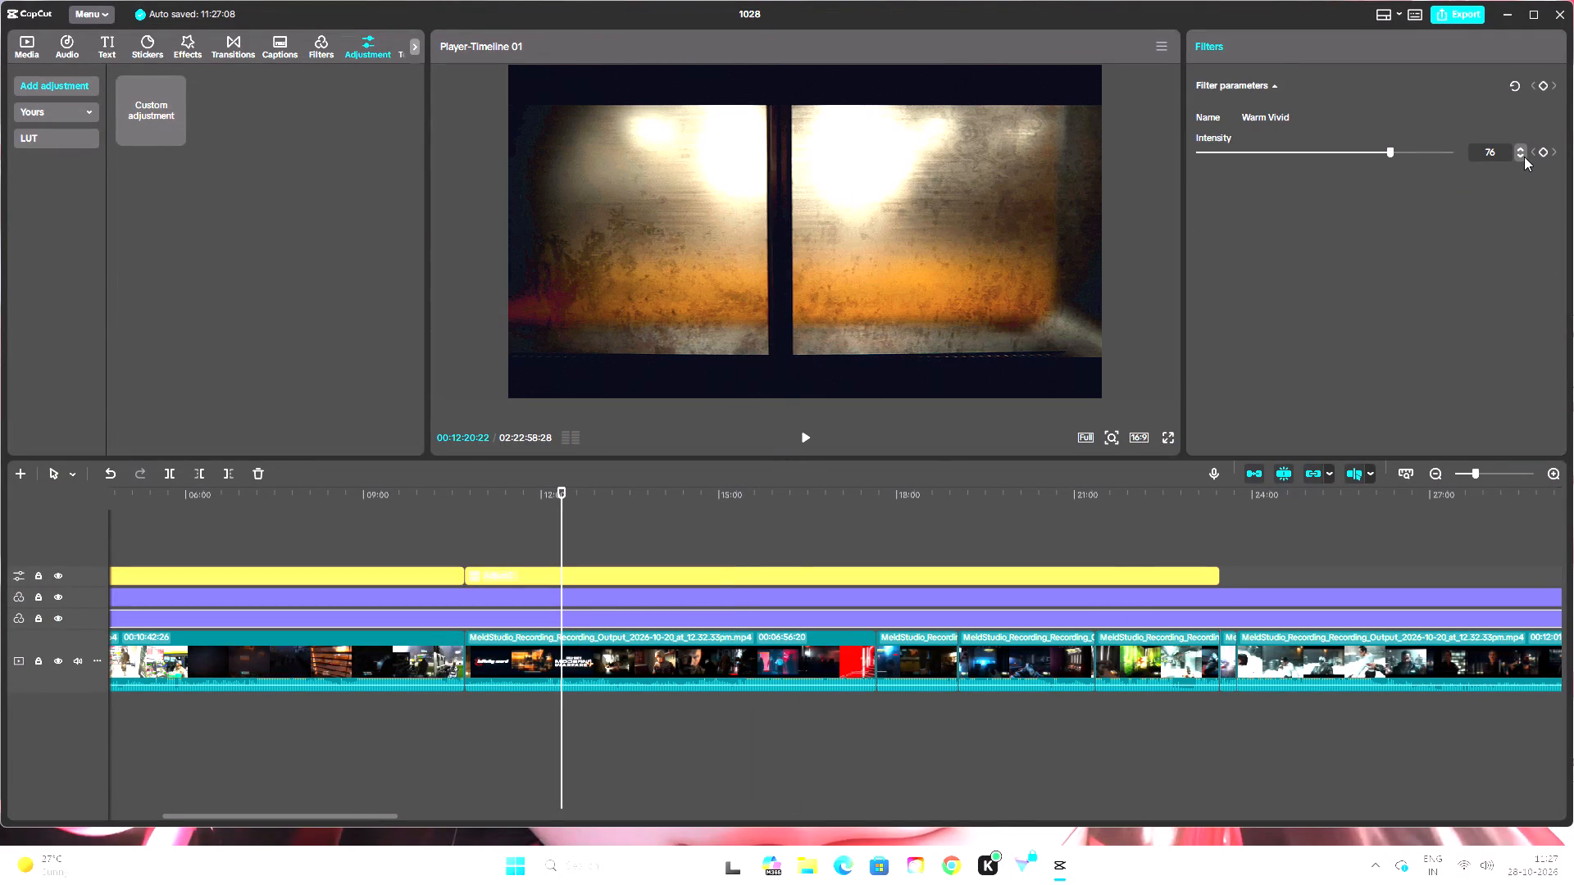
pyautogui.click(1524, 157)
pyautogui.click(807, 443)
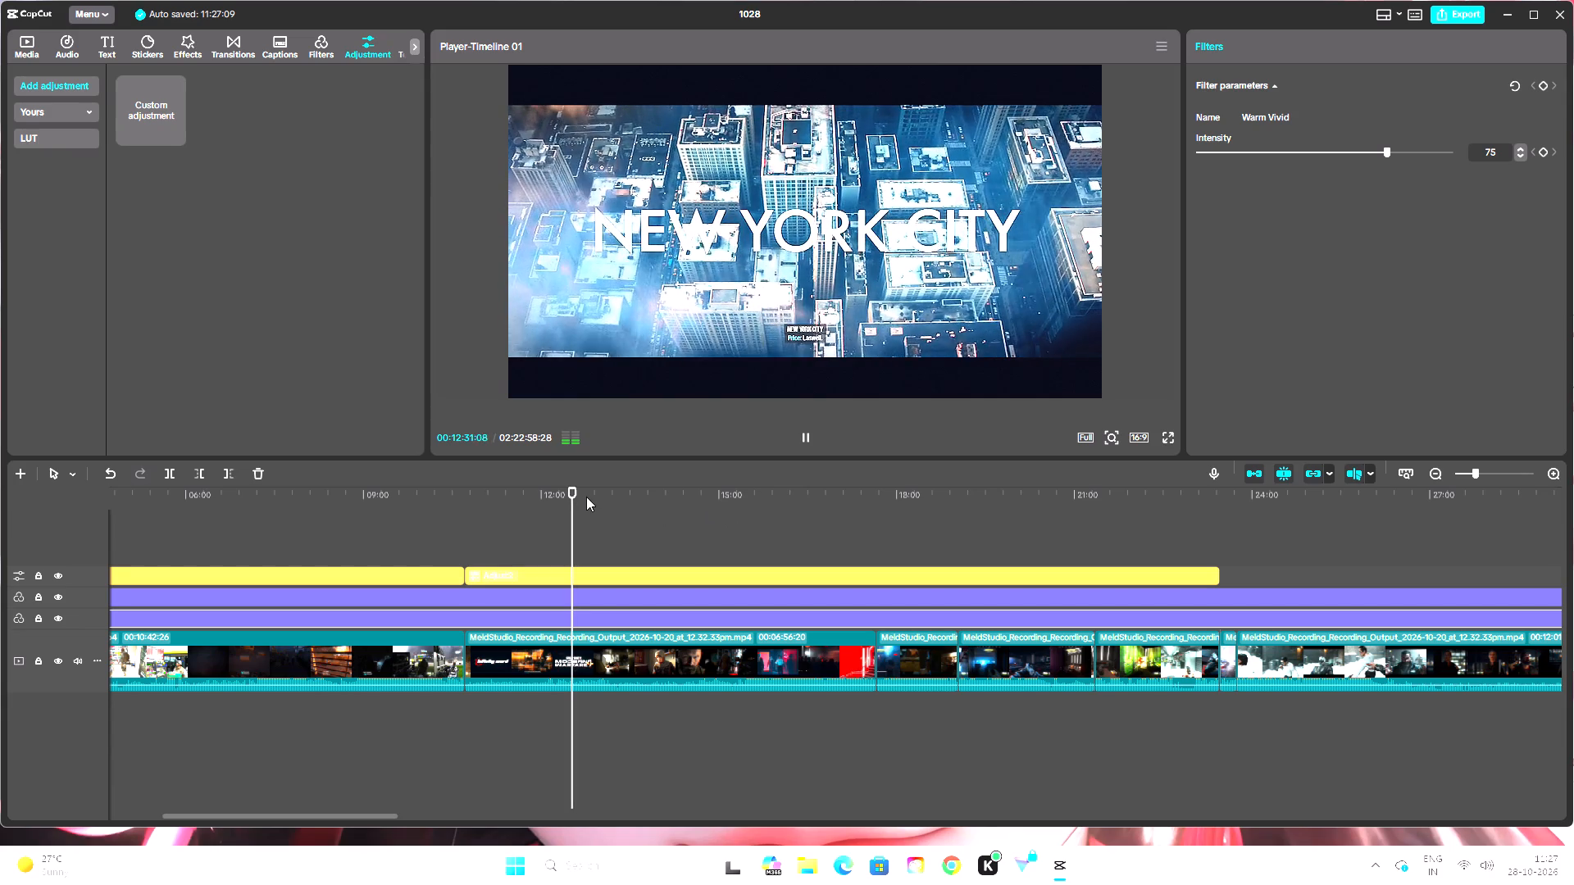
# Check the scenes up to the end of the second adjustment layer, and add a third custom adjustment there, at about 00:23:27.
pyautogui.moveTo(572, 497); pyautogui.dragTo(810, 529)
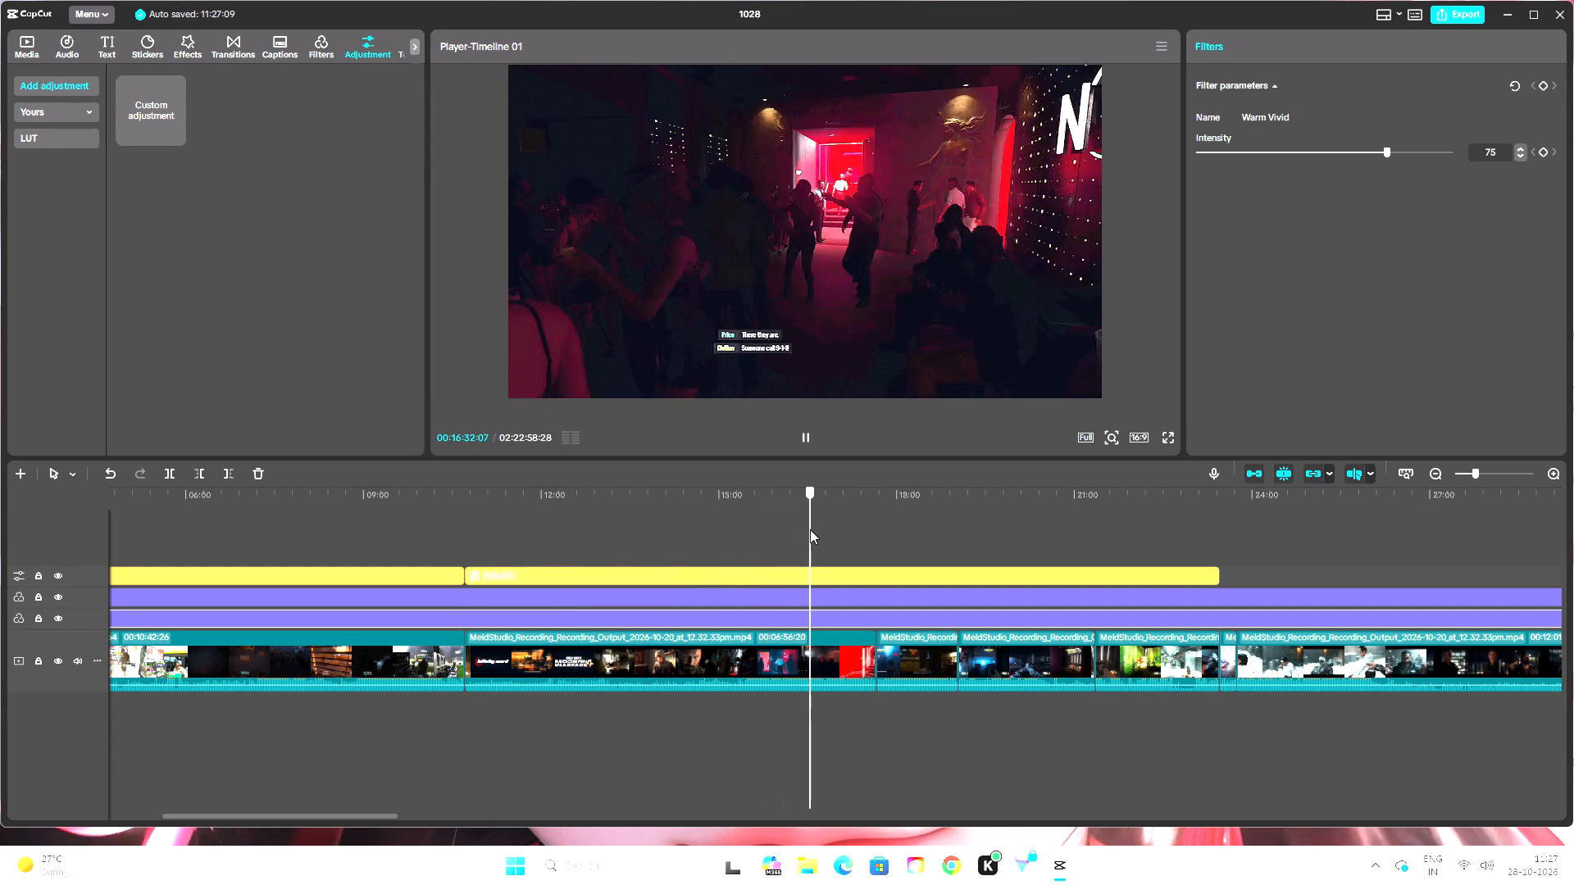
pyautogui.moveTo(810, 529); pyautogui.dragTo(1025, 554)
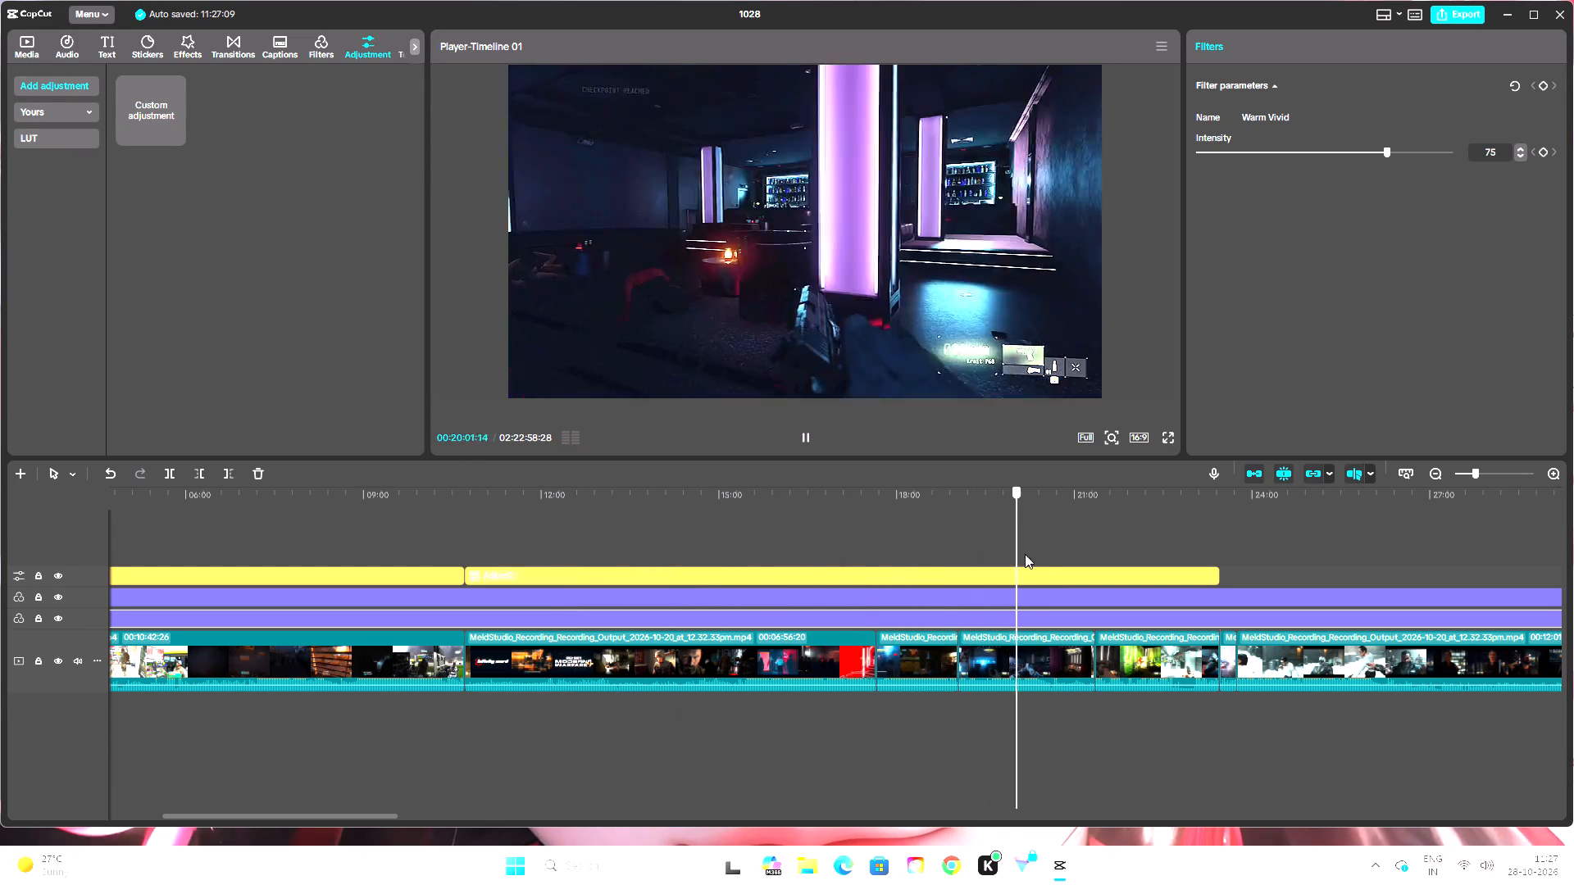
pyautogui.moveTo(1025, 554); pyautogui.dragTo(1208, 583)
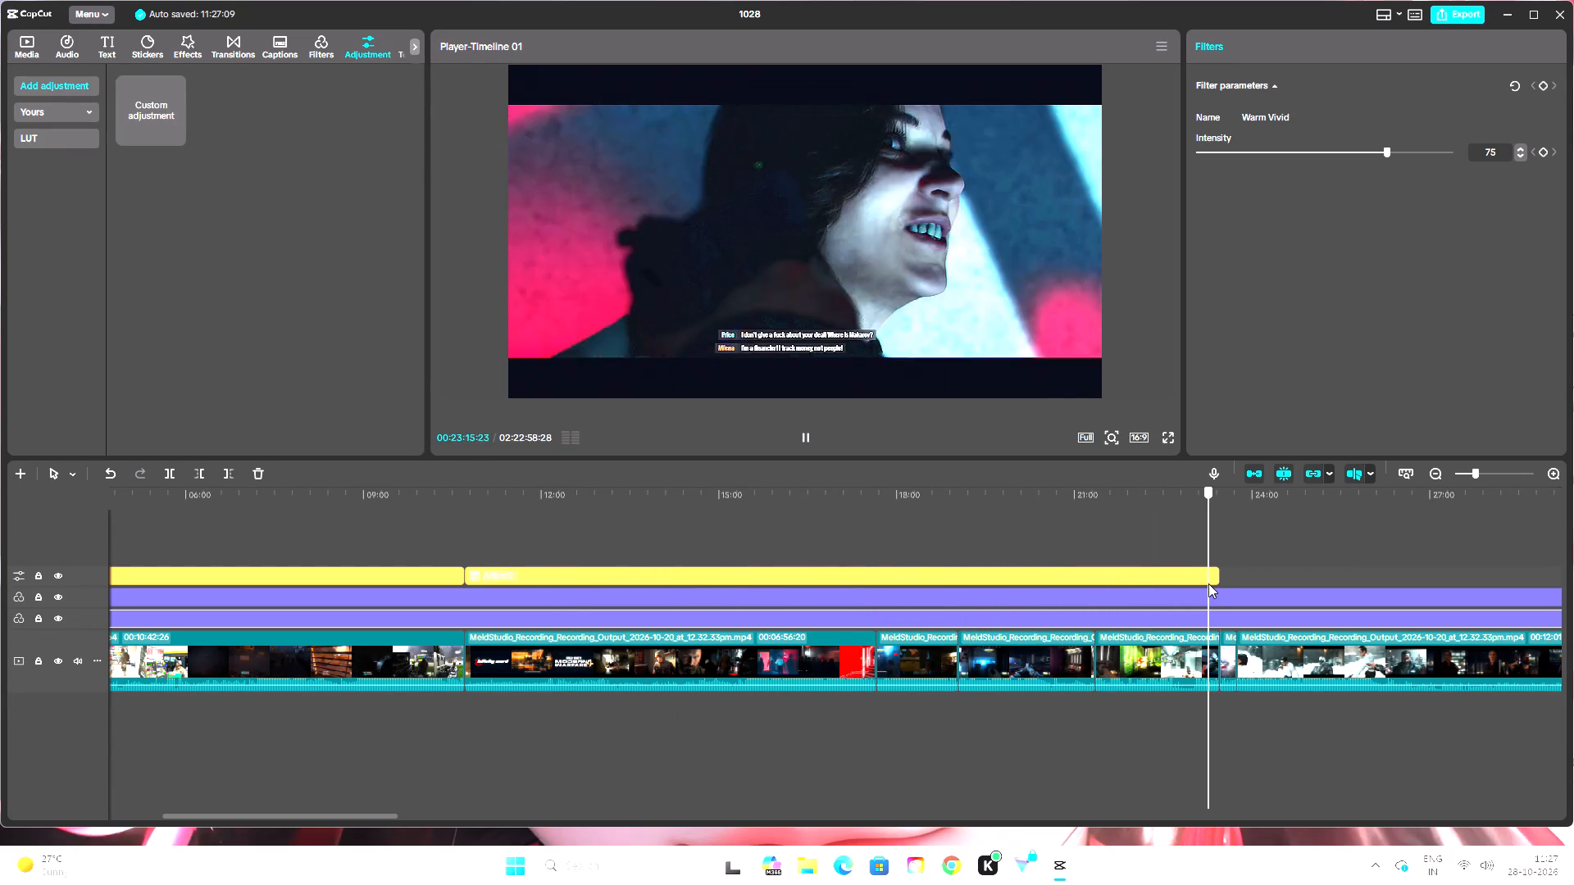
pyautogui.moveTo(1208, 583); pyautogui.dragTo(1218, 587)
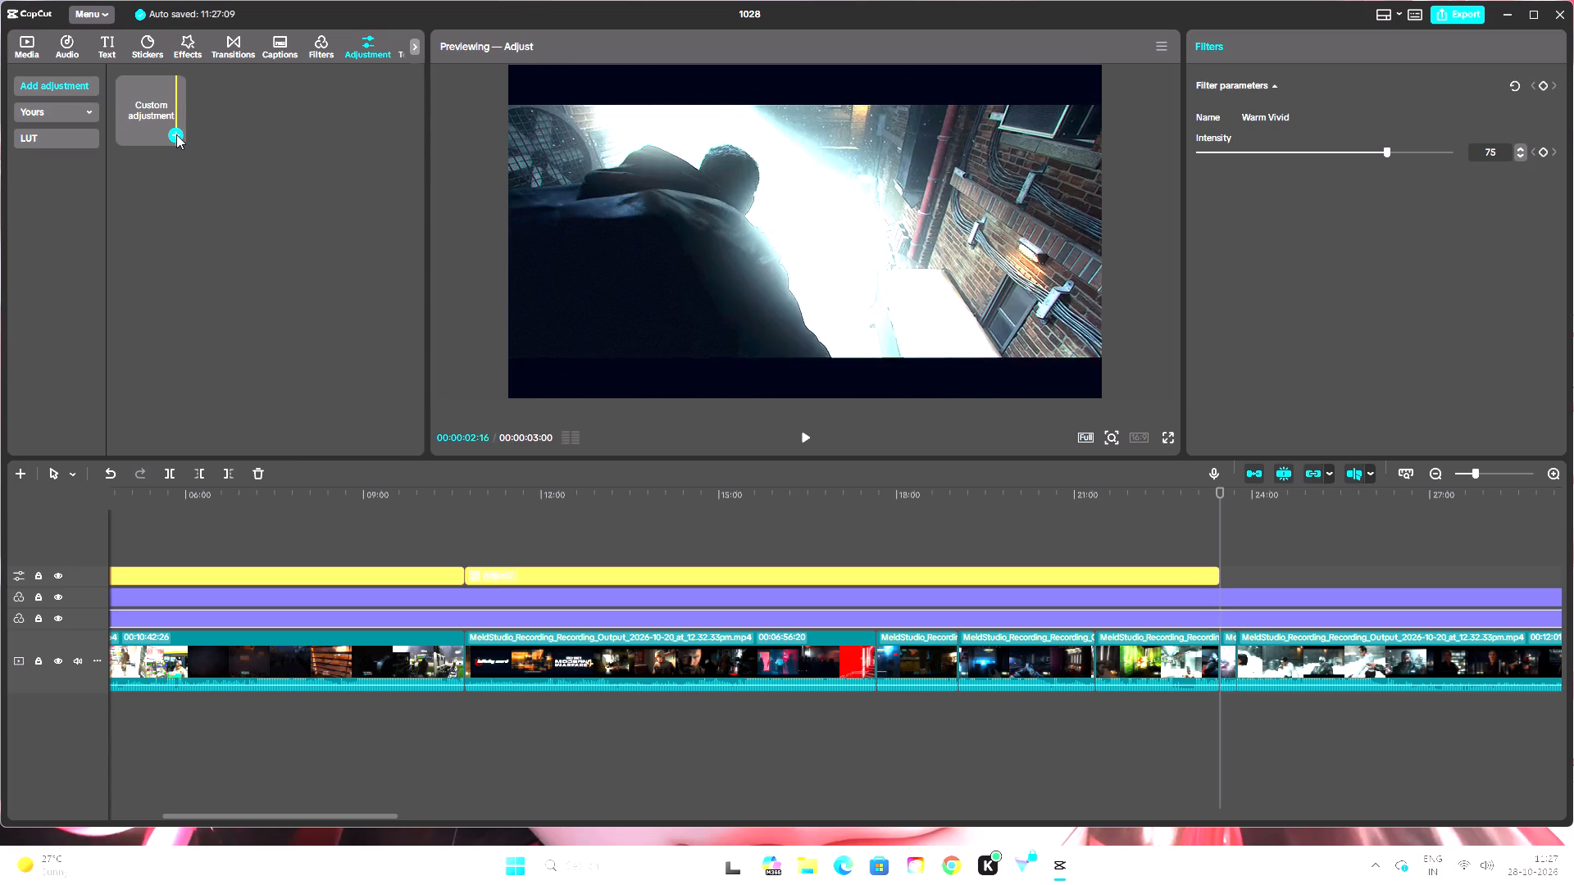
pyautogui.click(176, 134)
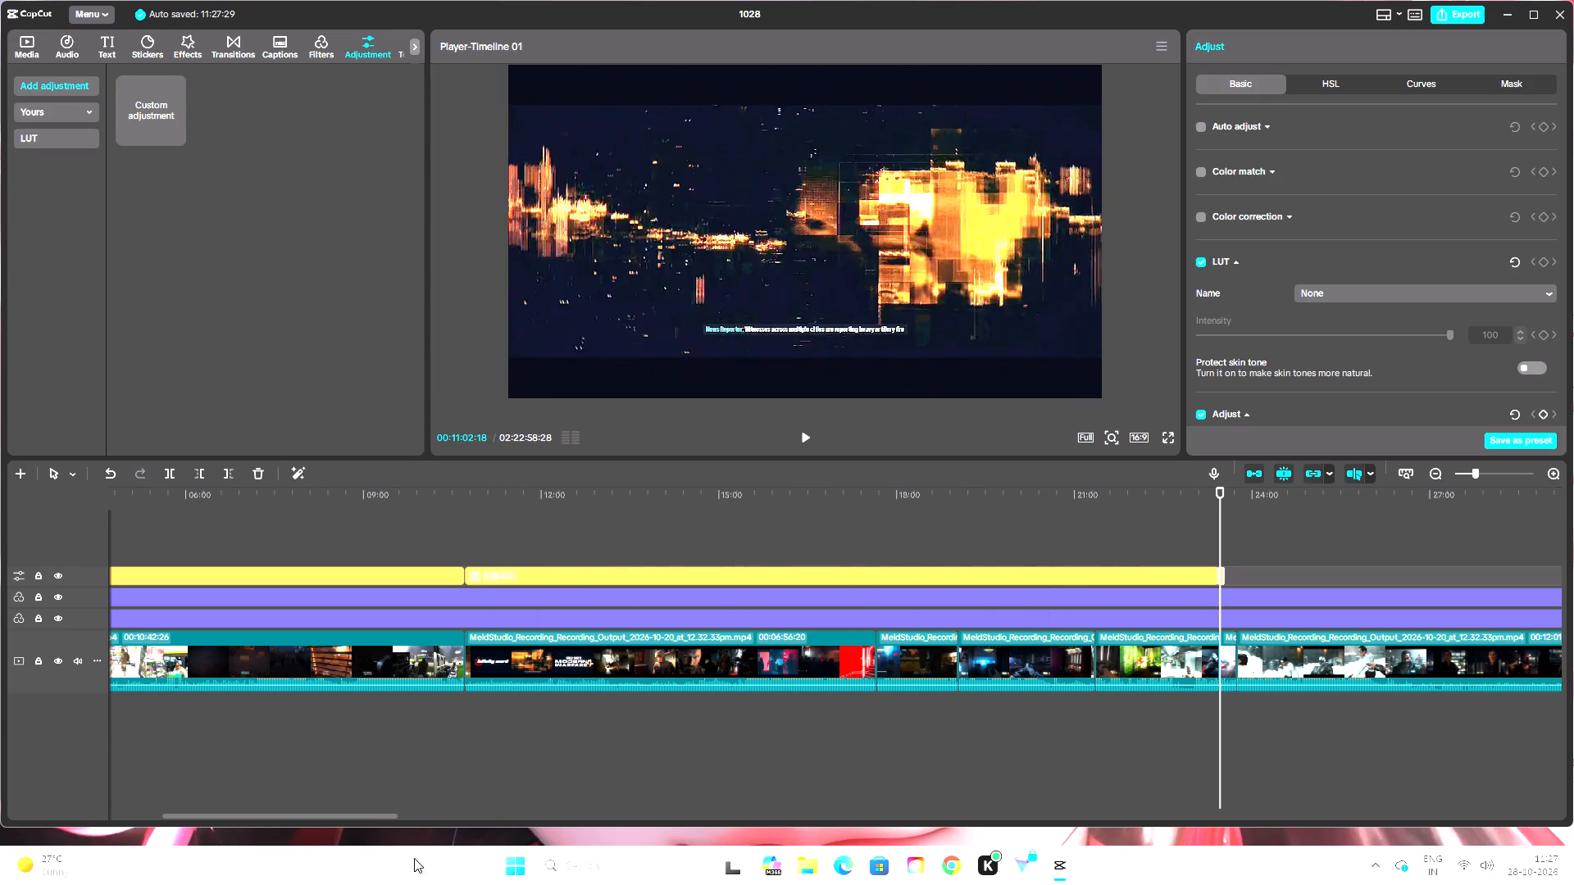
# Extend the third adjustment layer along the timeline to about 01:51:00, near the start of the night helicopter clip.
pyautogui.moveTo(374, 816); pyautogui.dragTo(464, 824)
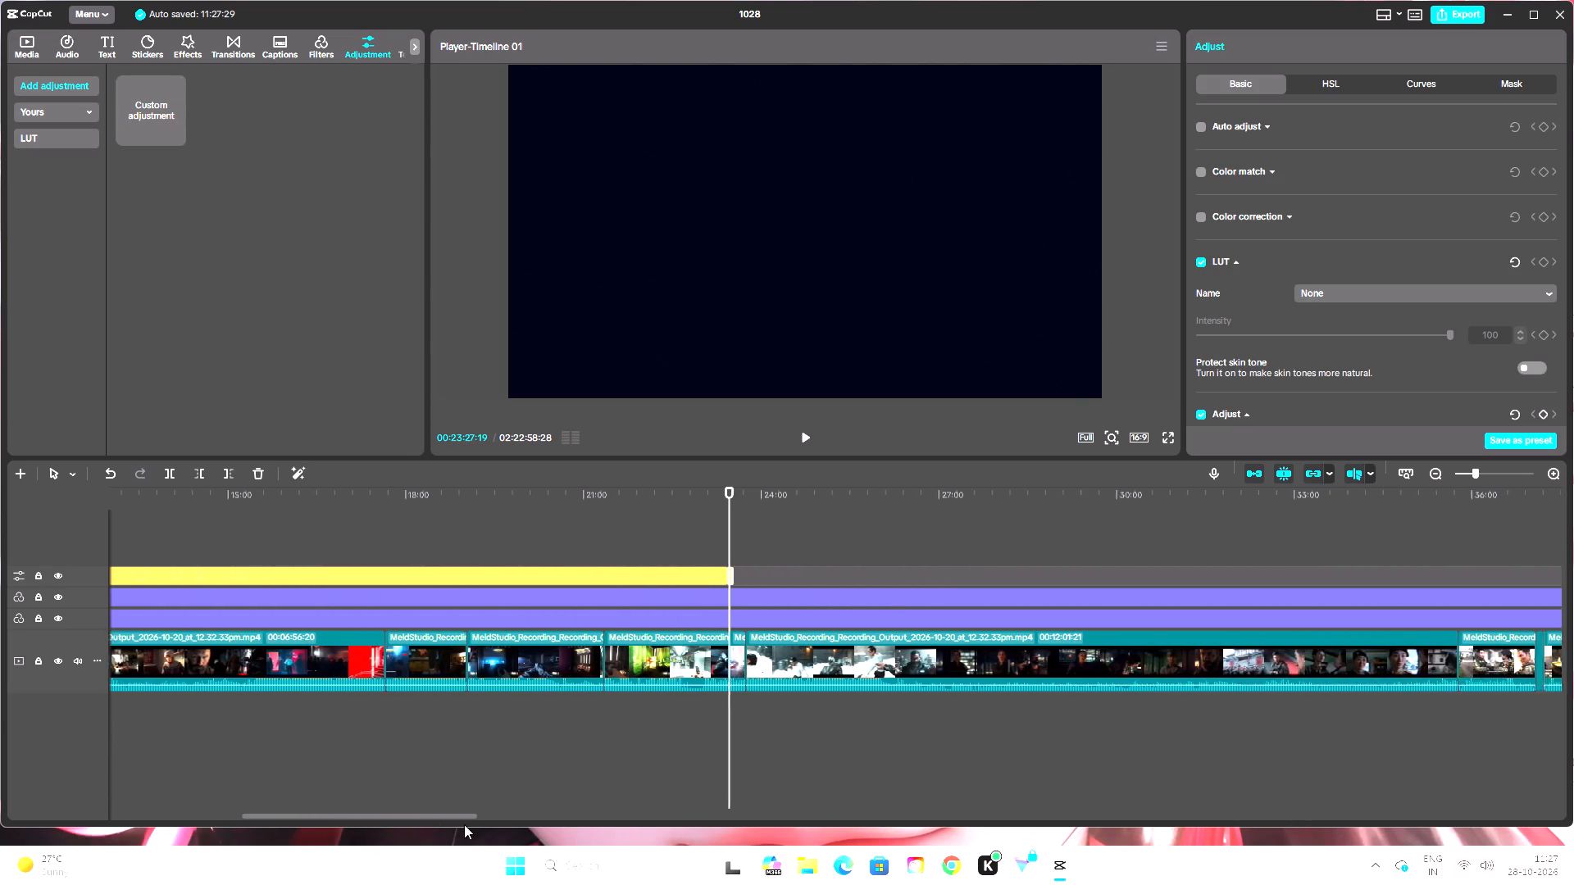
pyautogui.moveTo(464, 824); pyautogui.dragTo(498, 832)
pyautogui.moveTo(462, 578); pyautogui.dragTo(494, 584)
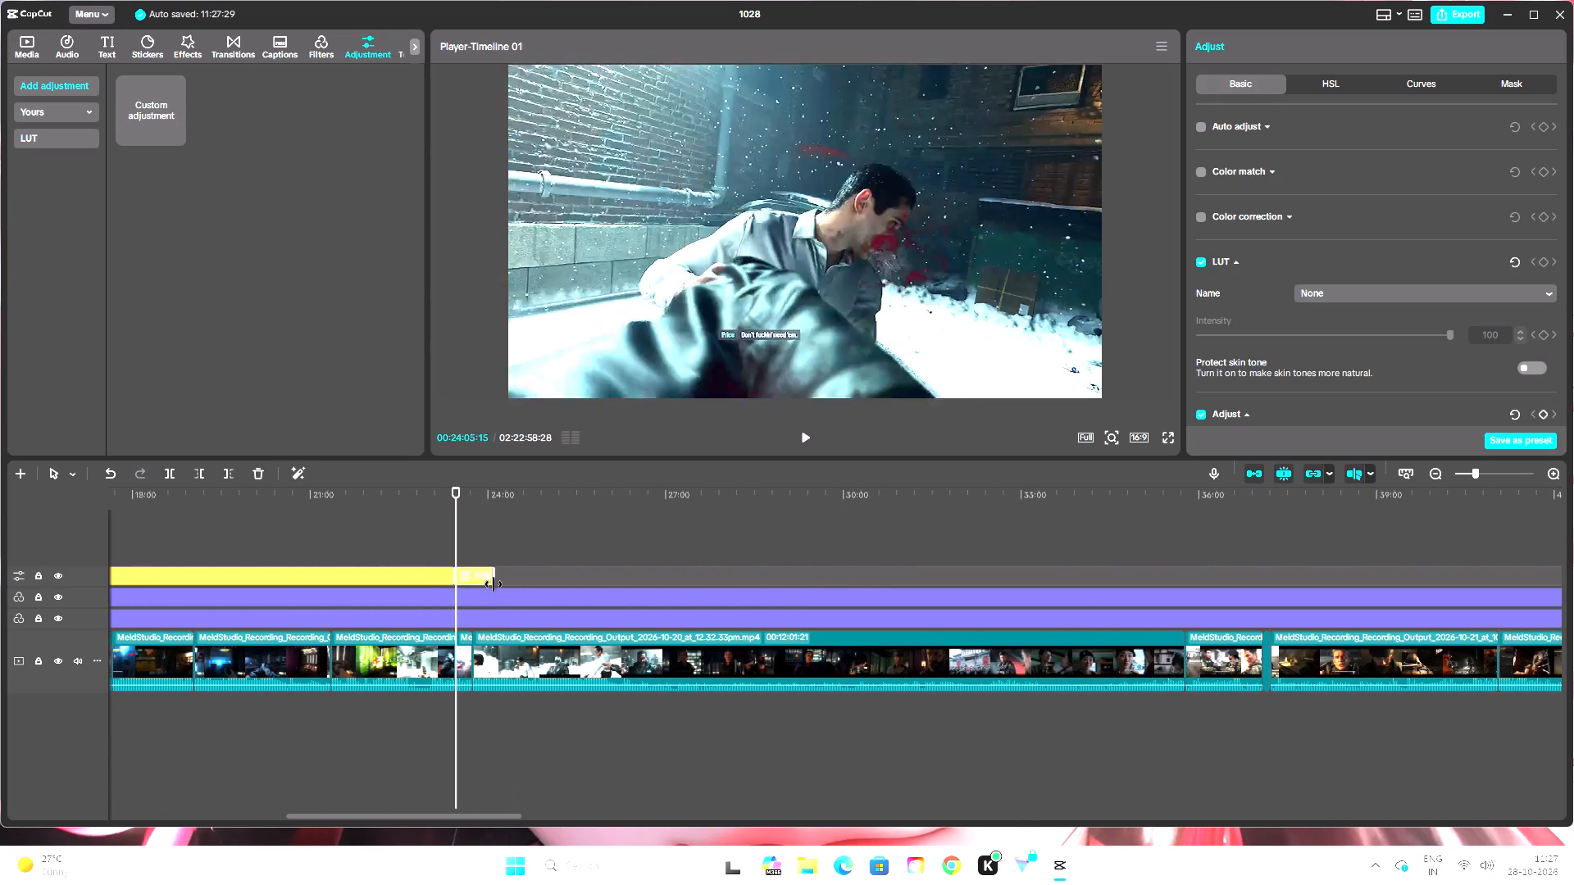
pyautogui.moveTo(494, 584); pyautogui.dragTo(666, 595)
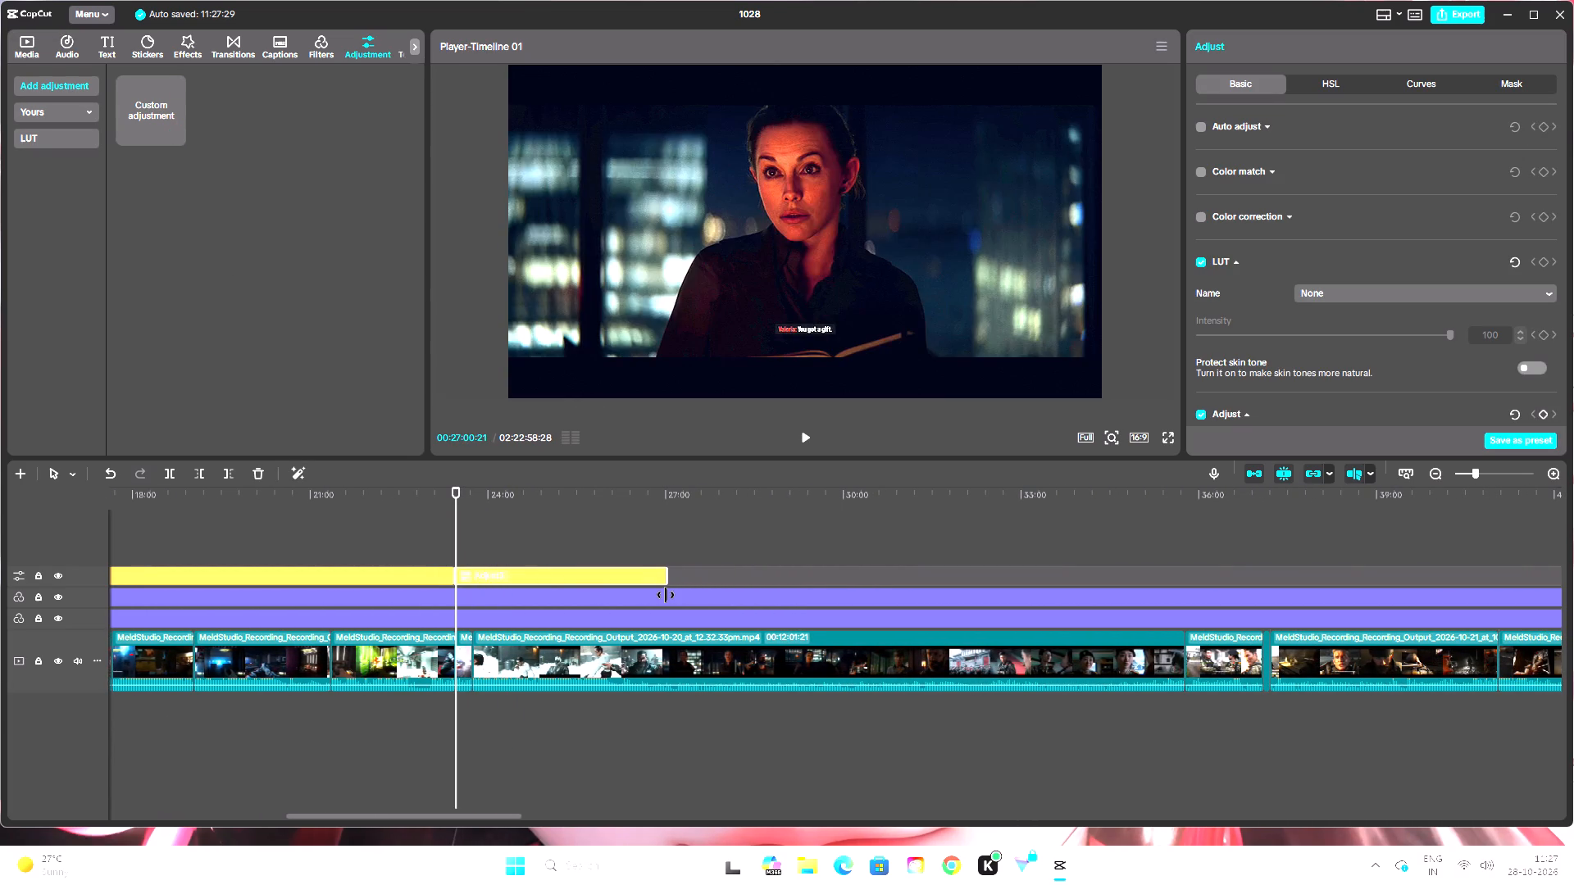
pyautogui.moveTo(666, 595); pyautogui.dragTo(1133, 608)
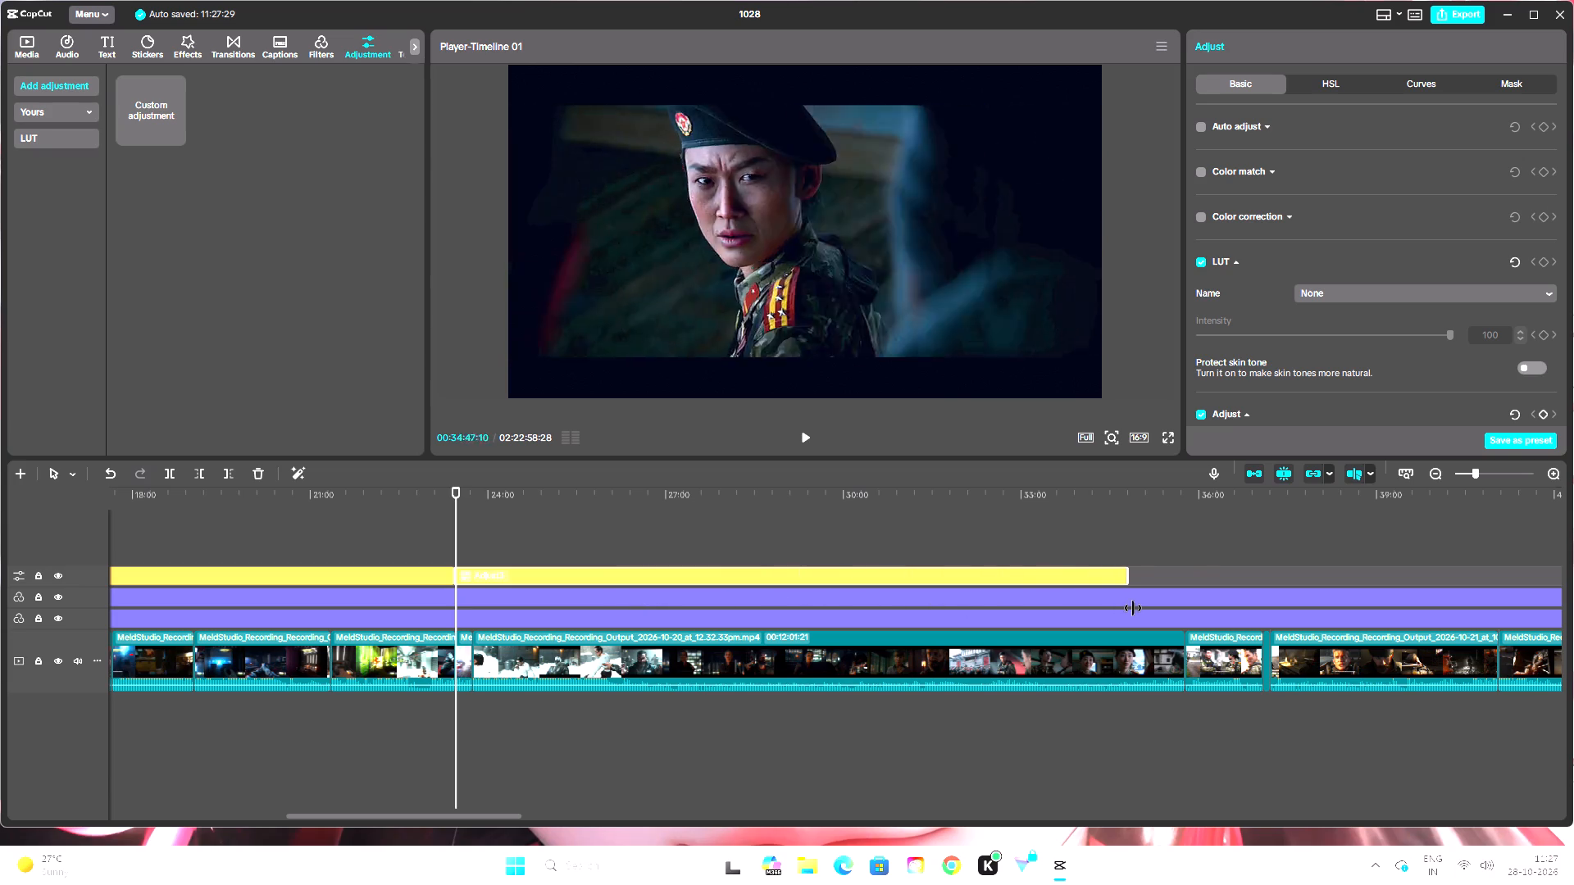
pyautogui.moveTo(1133, 608); pyautogui.dragTo(1449, 605)
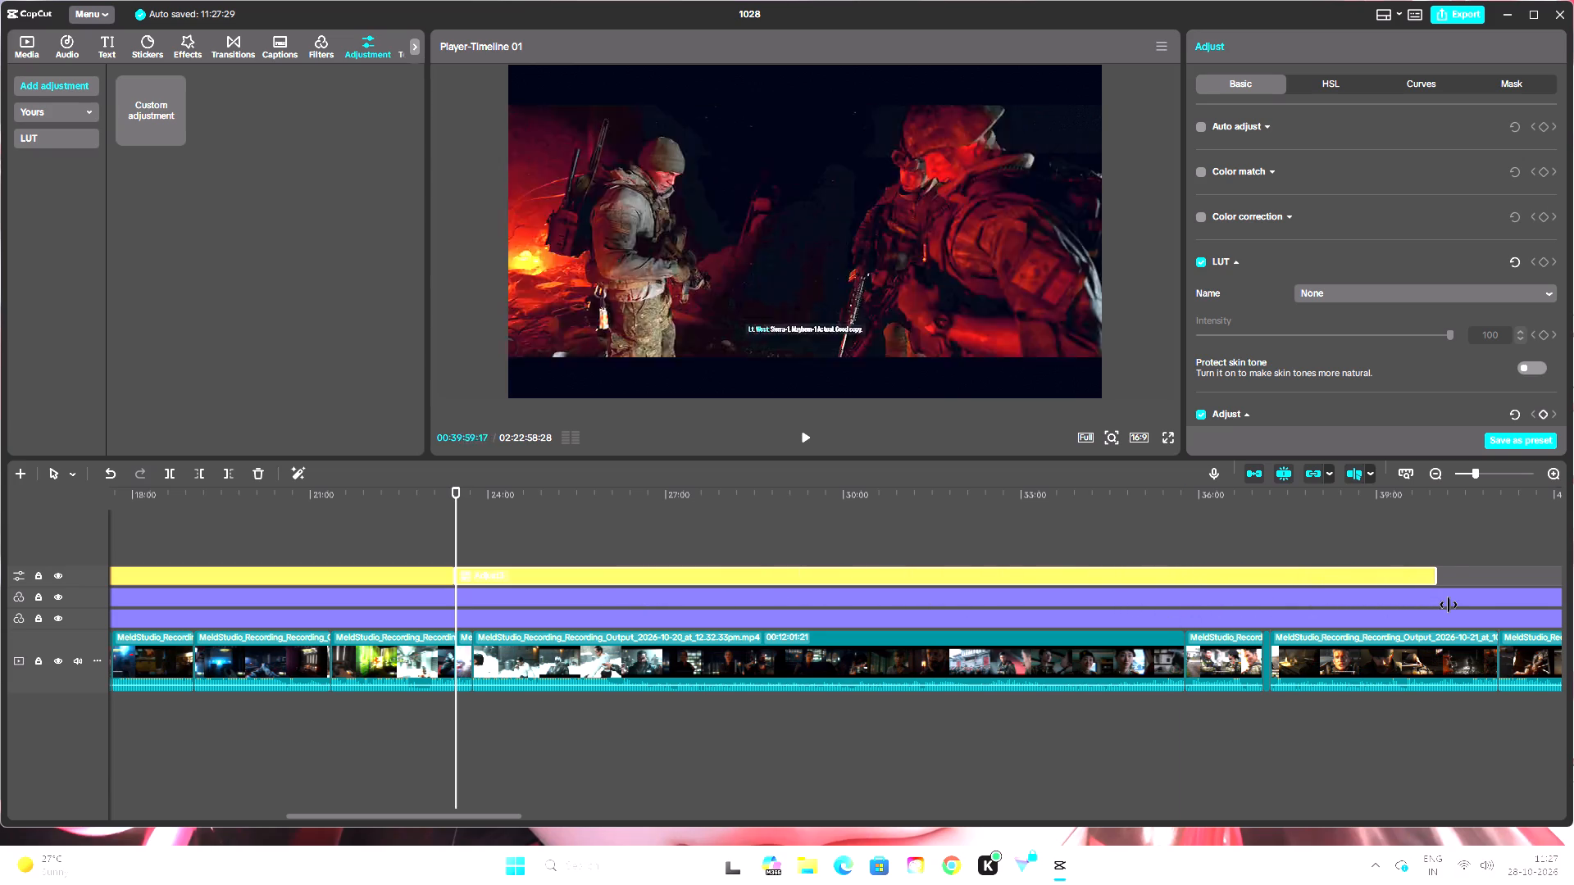
pyautogui.moveTo(1449, 605); pyautogui.dragTo(1573, 619)
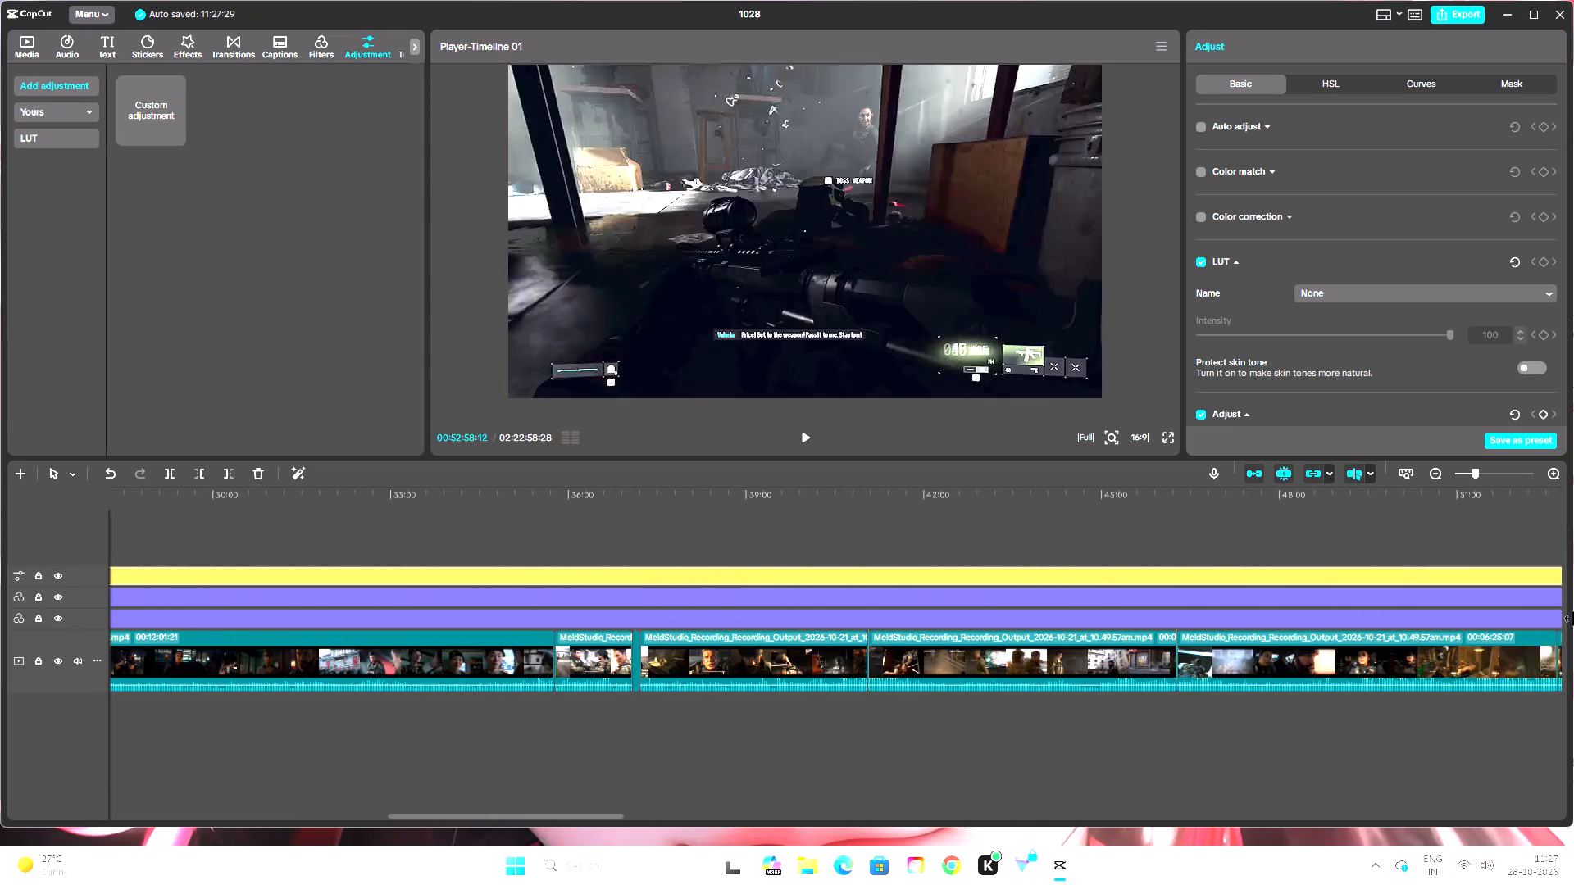
pyautogui.moveTo(1573, 619); pyautogui.dragTo(1573, 611)
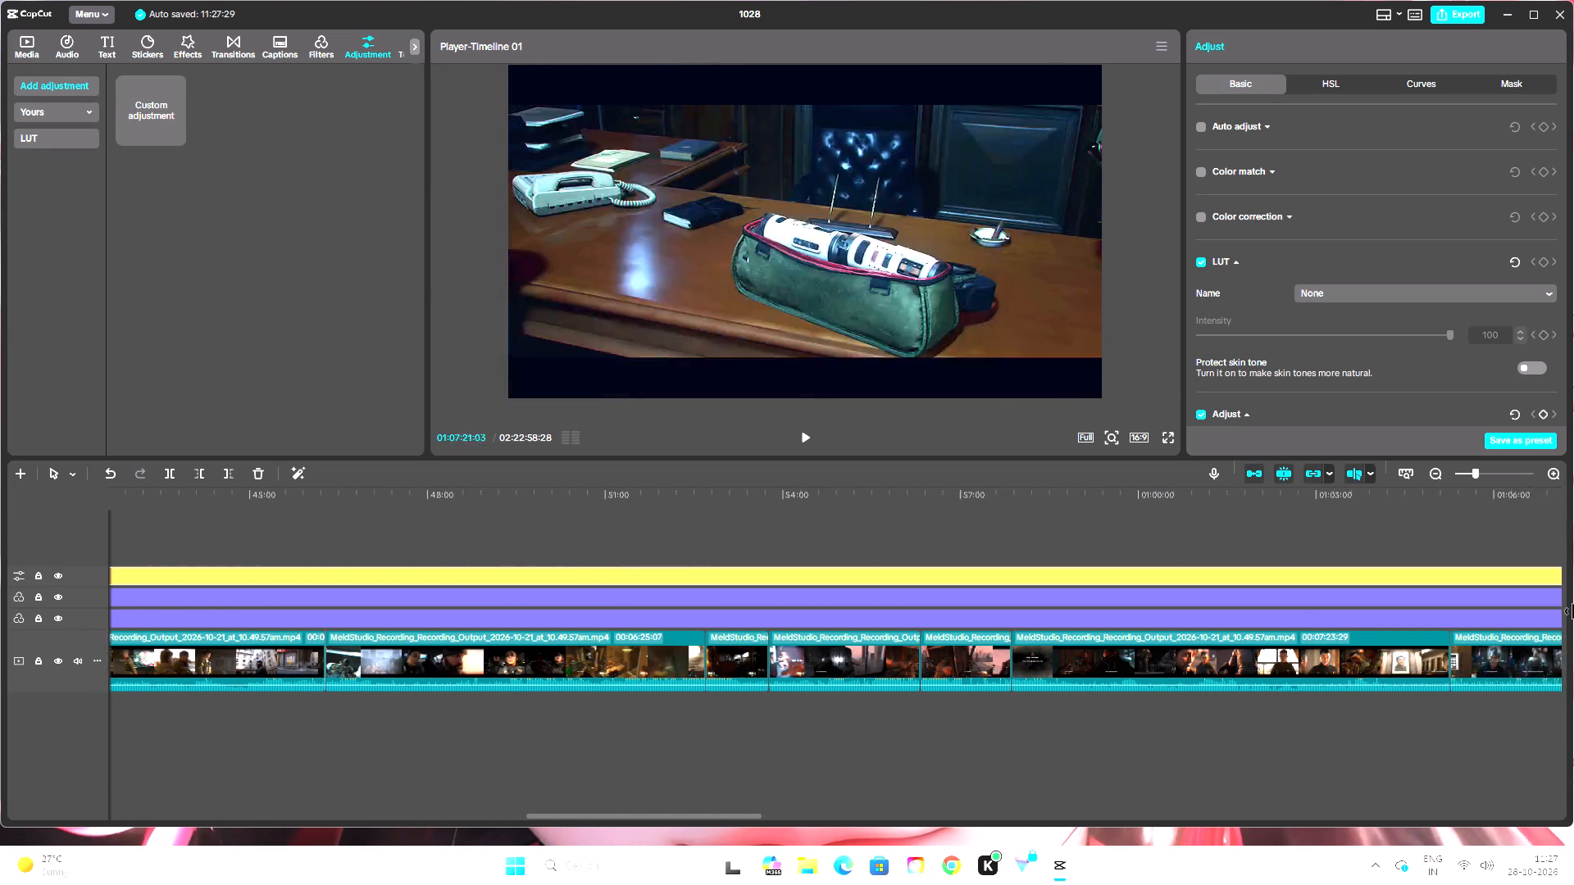
pyautogui.moveTo(1573, 611); pyautogui.dragTo(1573, 625)
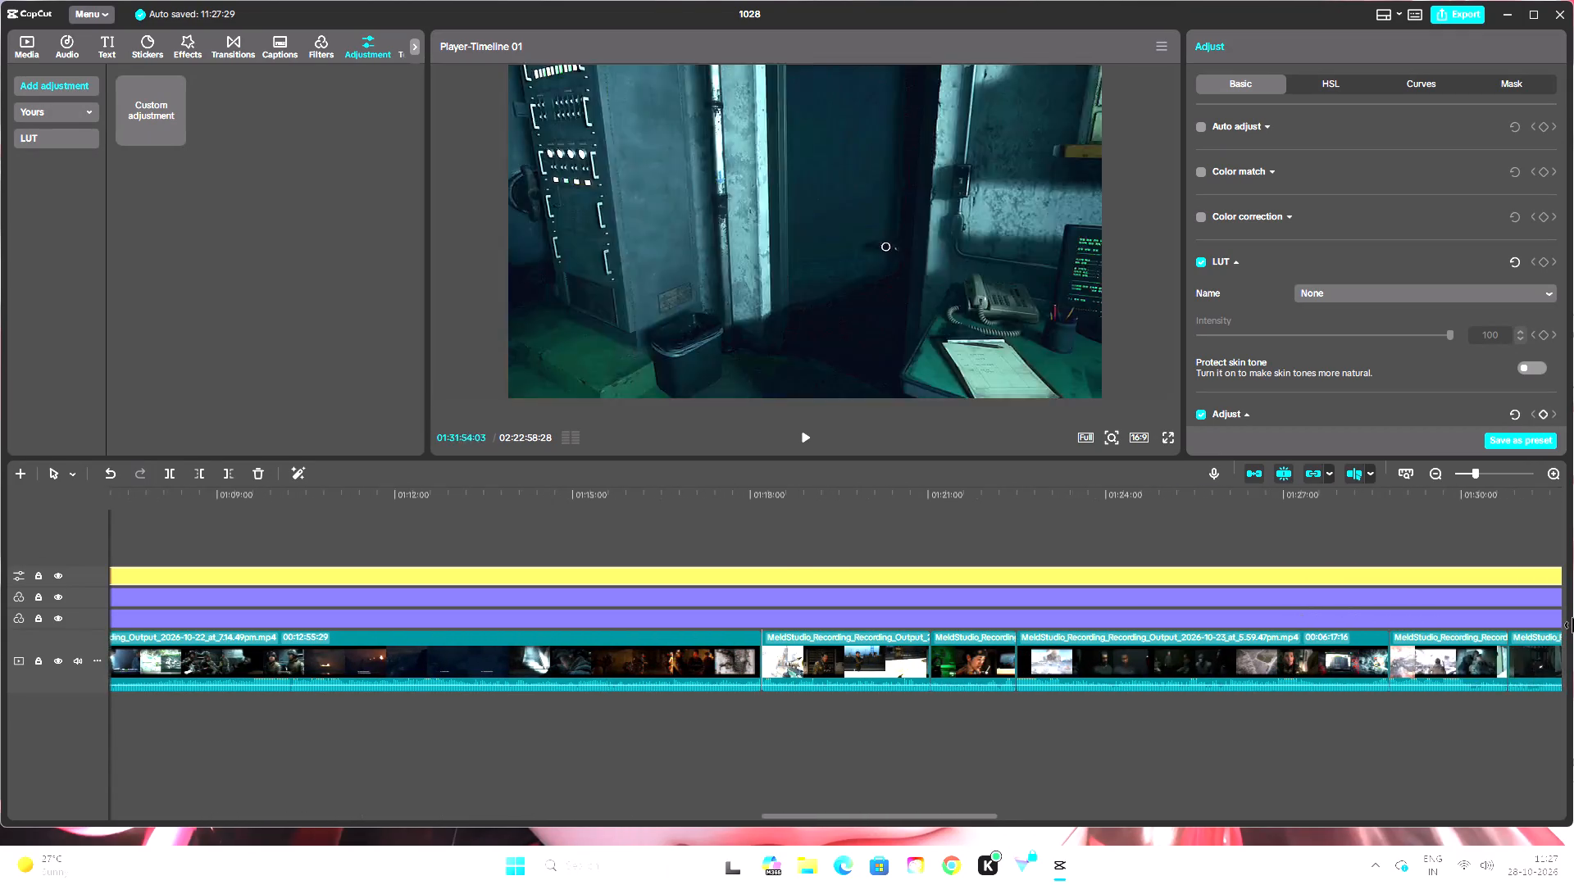
pyautogui.moveTo(1573, 625); pyautogui.dragTo(1573, 665)
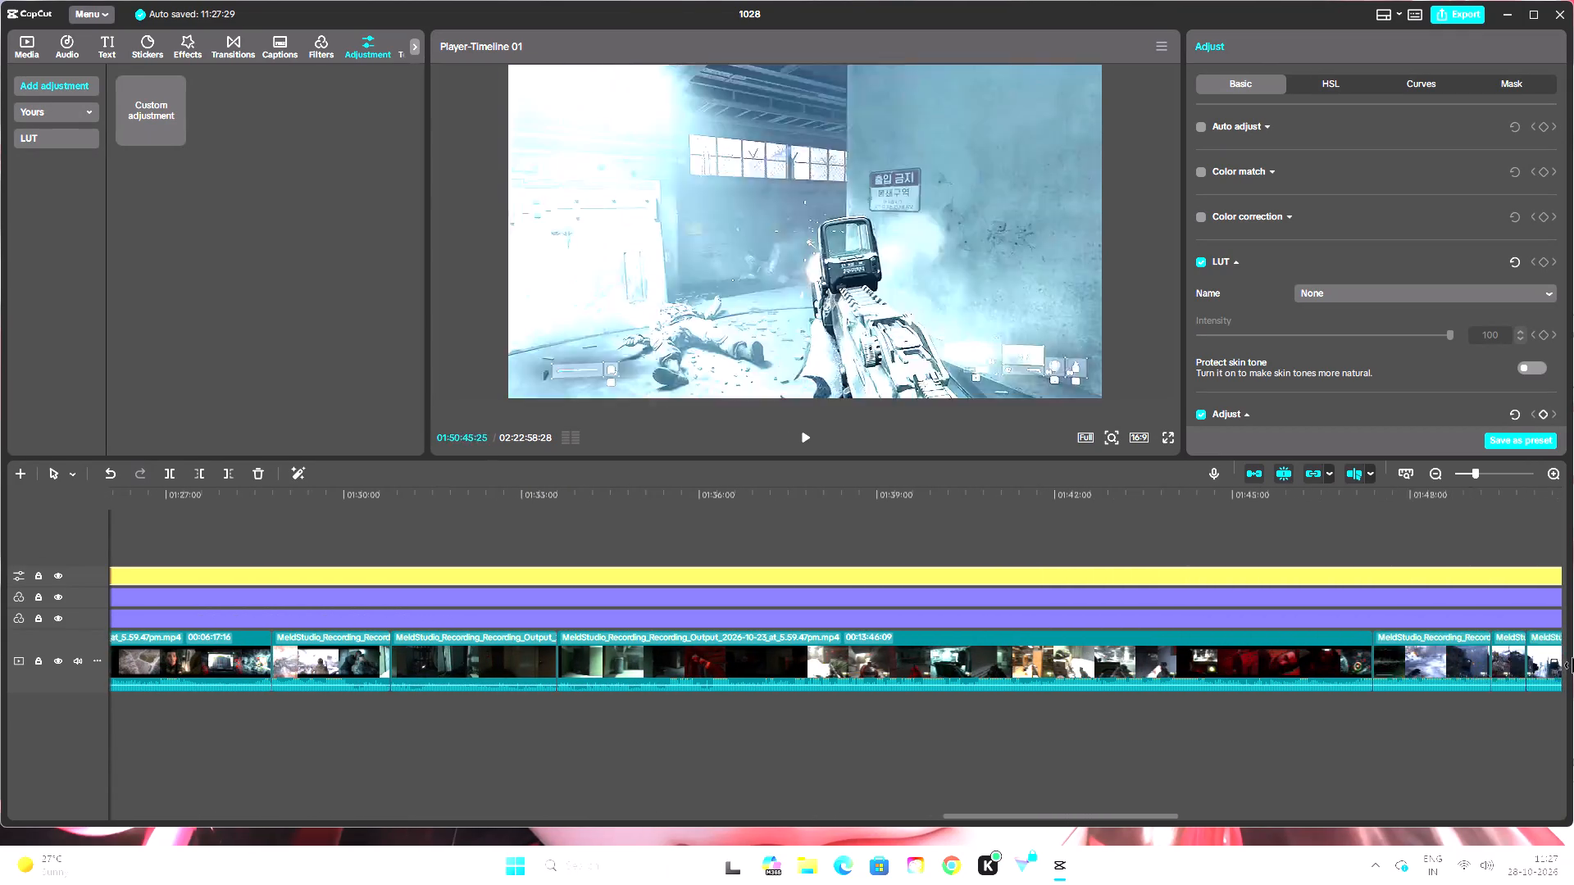
pyautogui.moveTo(1573, 665); pyautogui.dragTo(1247, 677)
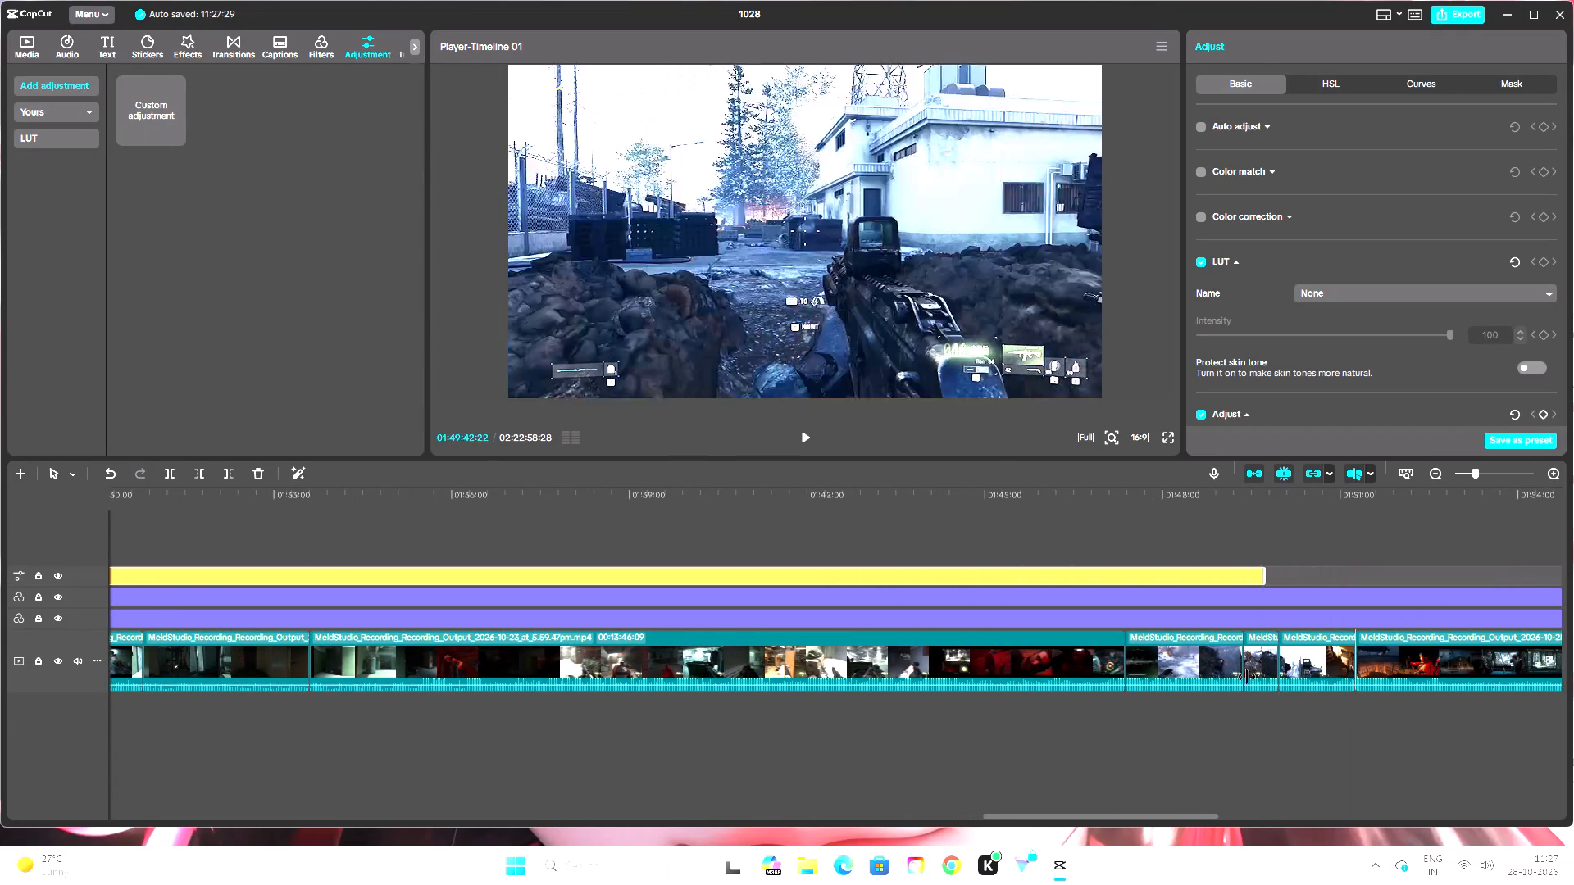
pyautogui.moveTo(1247, 677); pyautogui.dragTo(1296, 679)
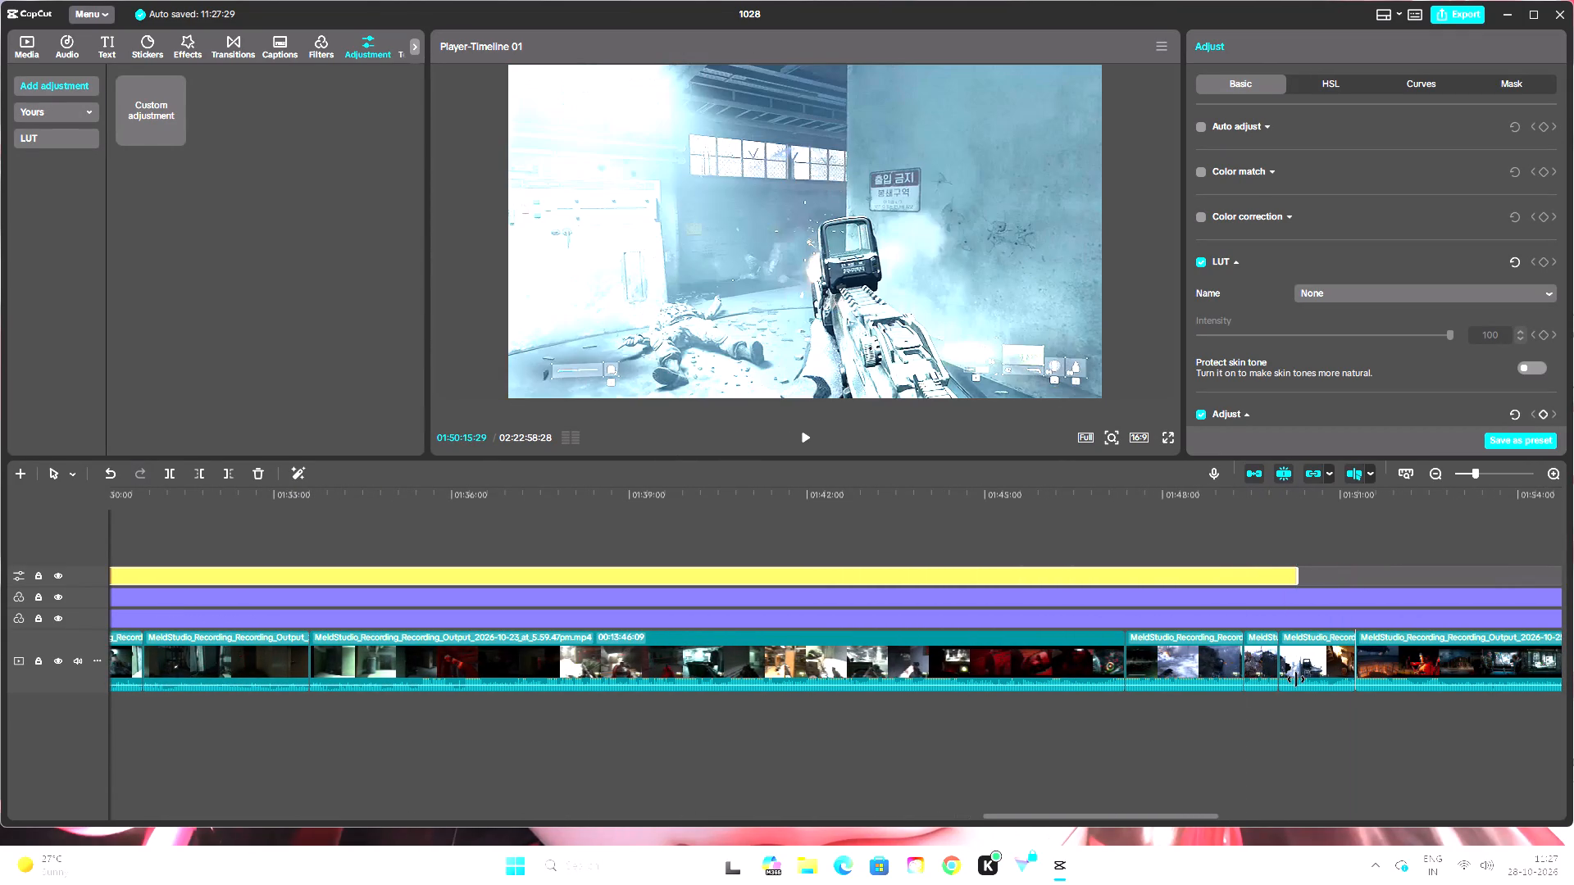
pyautogui.moveTo(1296, 679); pyautogui.dragTo(1347, 685)
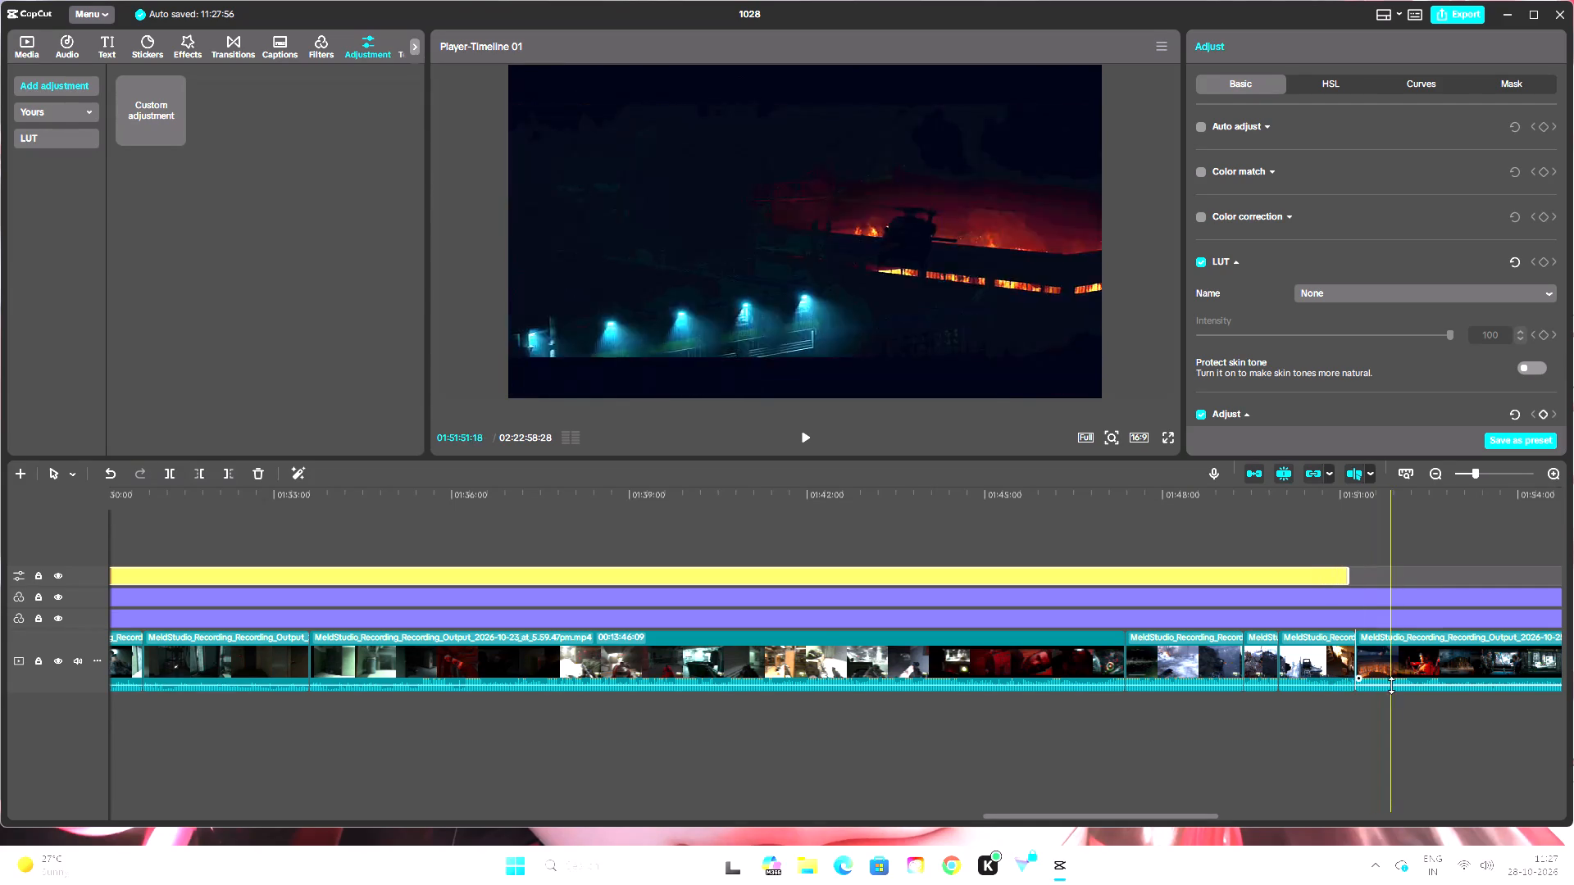
# Place the playhead at the clip boundary at 01:51:07:13 and extend the third adjustment layer's end to it.
pyautogui.click(1394, 544)
pyautogui.moveTo(1391, 500); pyautogui.dragTo(1362, 515)
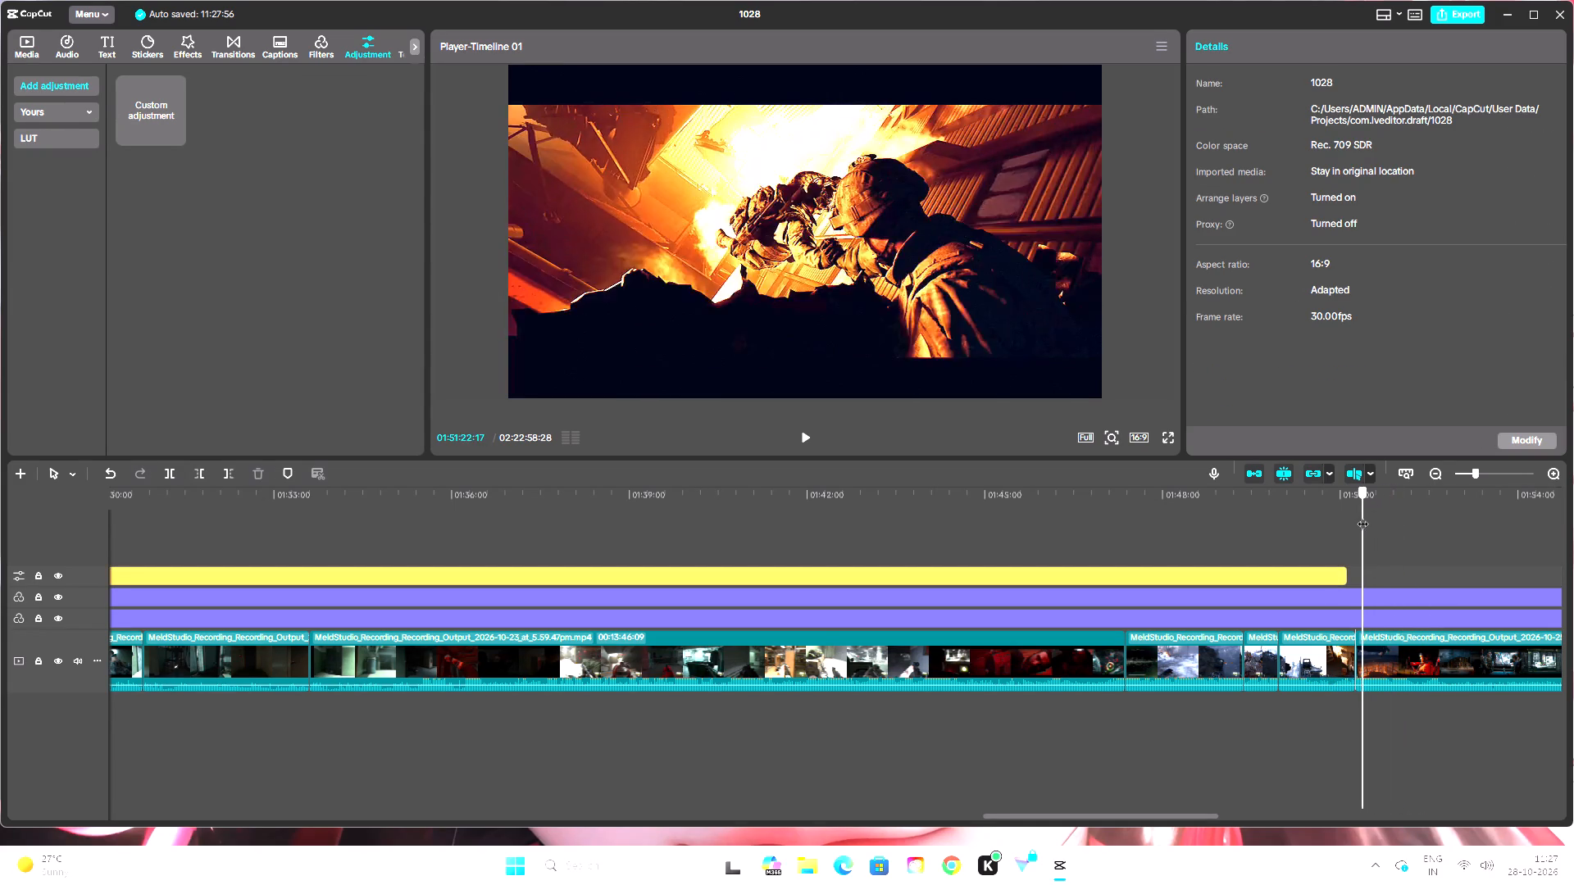
pyautogui.moveTo(1362, 515); pyautogui.dragTo(1359, 533)
pyautogui.click(1331, 567)
pyautogui.click(1348, 571)
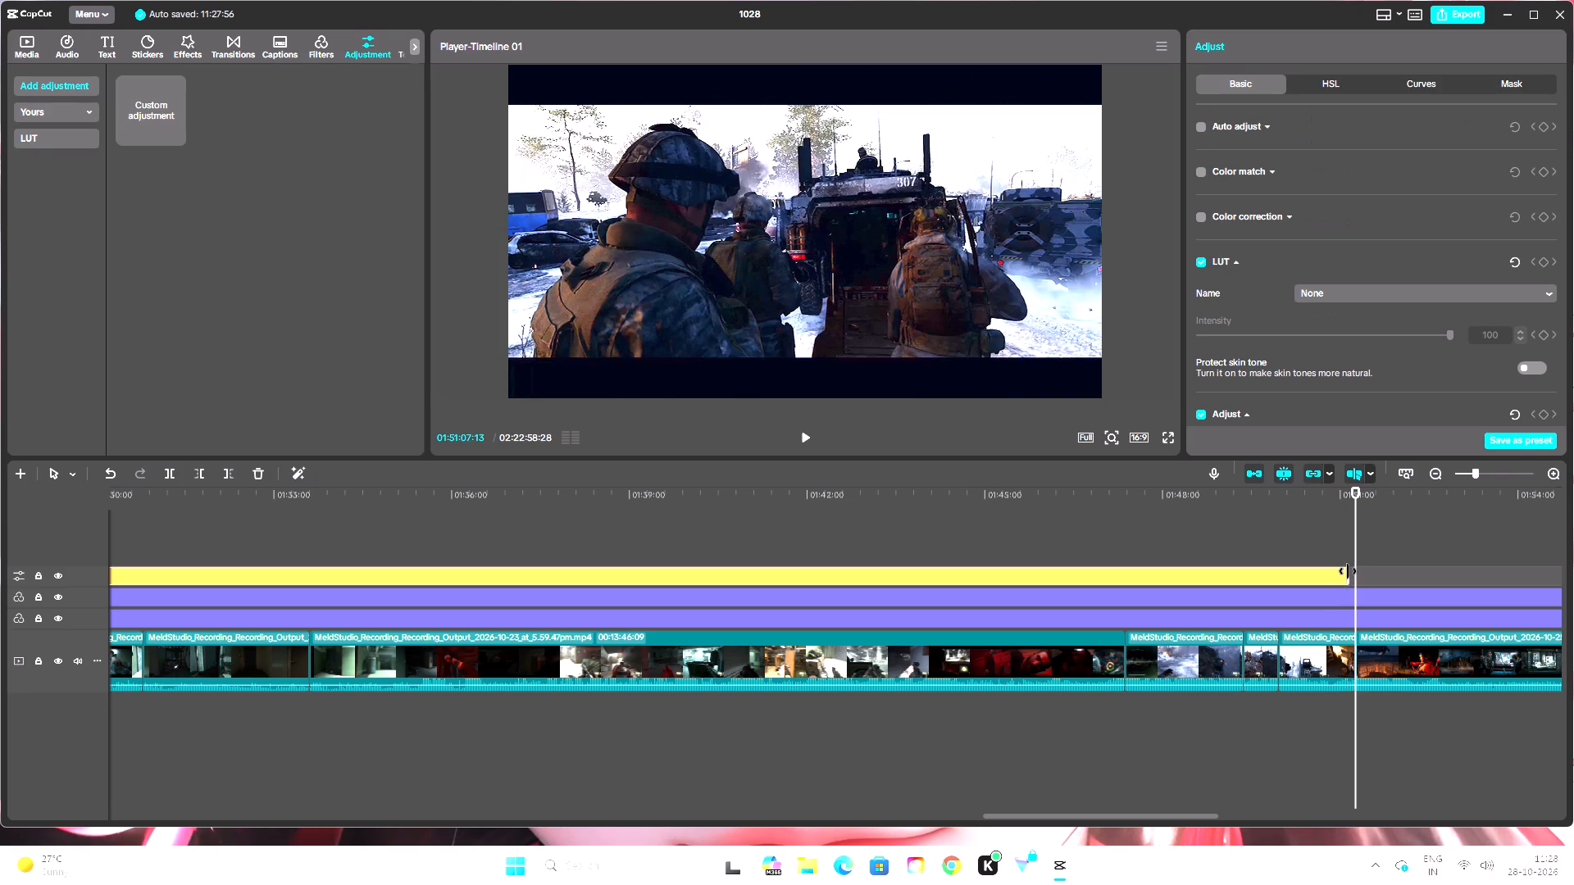
# Preview the laundry-room scene near 01:39:25 and set the third adjustment layer's Exposure to 4.
pyautogui.click(655, 486)
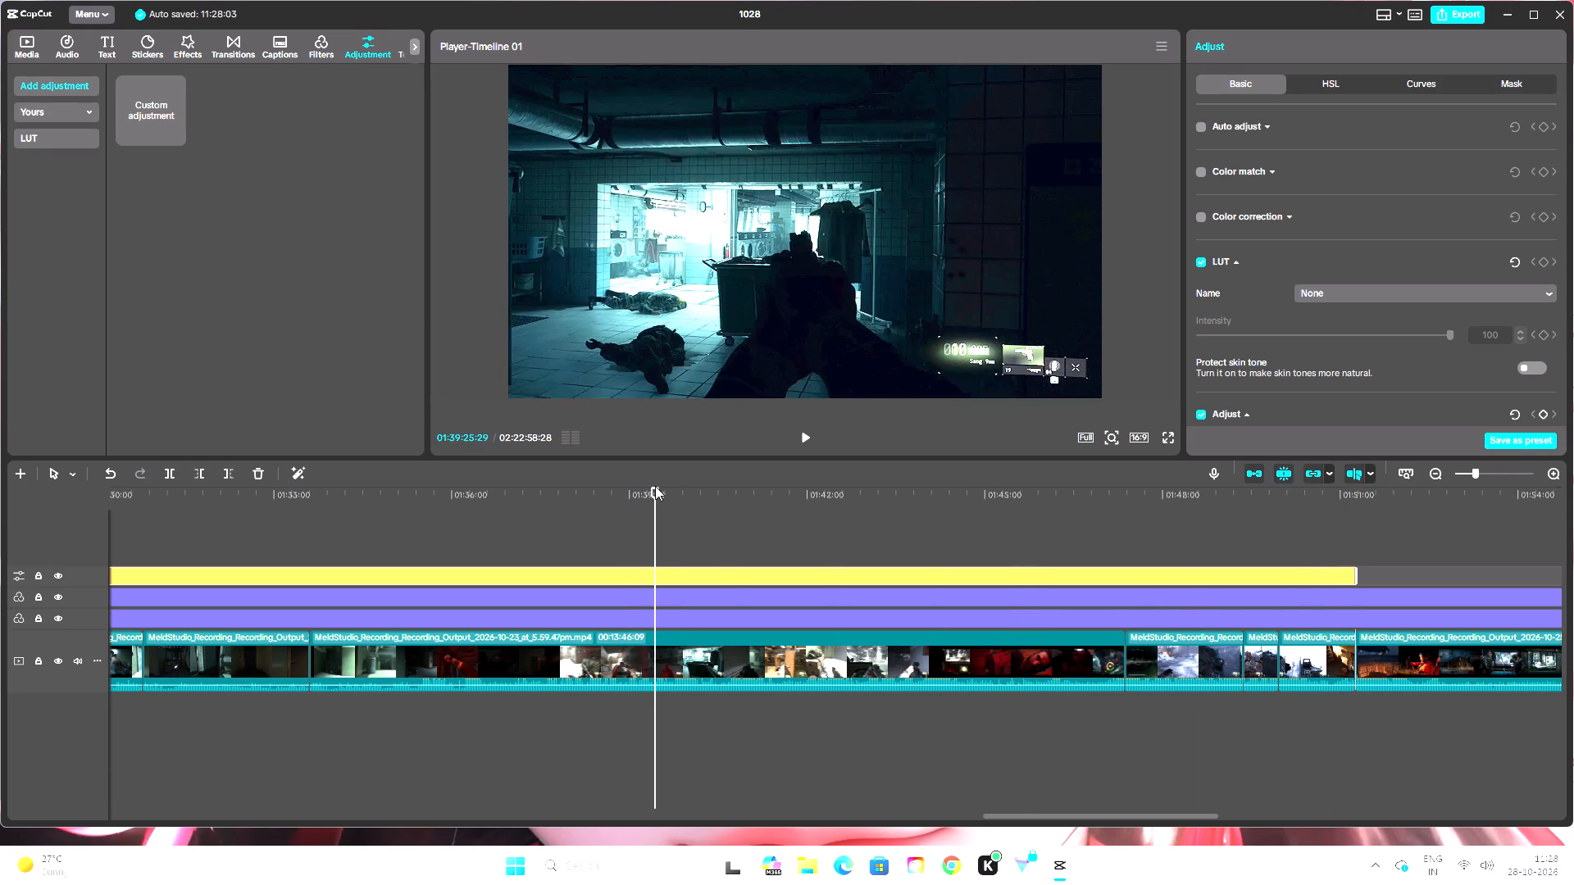
pyautogui.scroll(-2, 1352, 306)
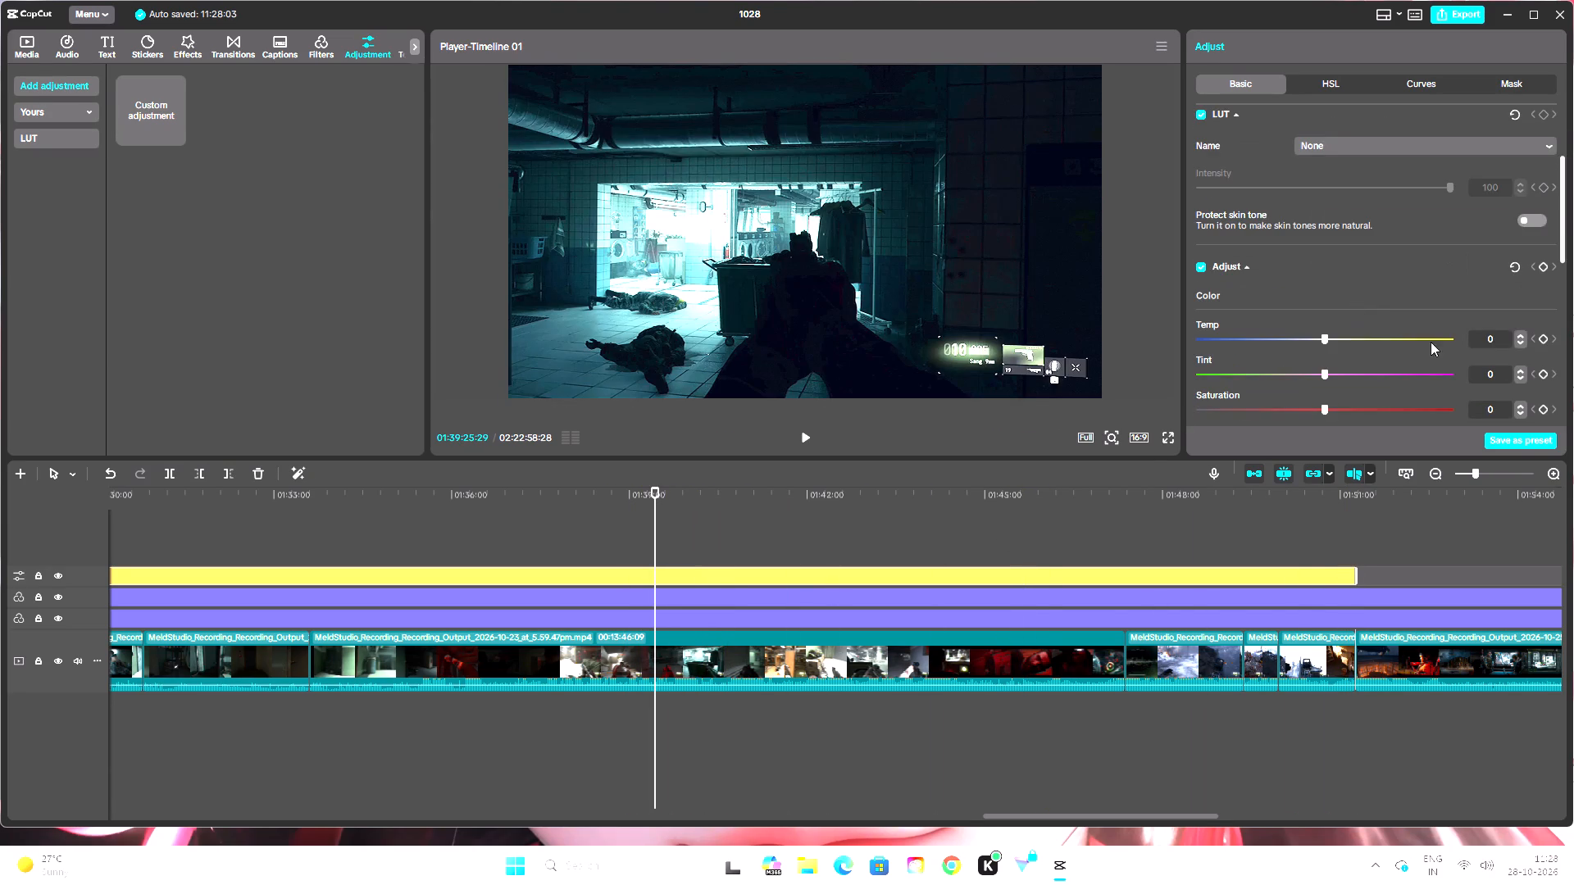
pyautogui.scroll(-2, 1483, 350)
pyautogui.tripleClick(1521, 329)
pyautogui.click(1521, 329)
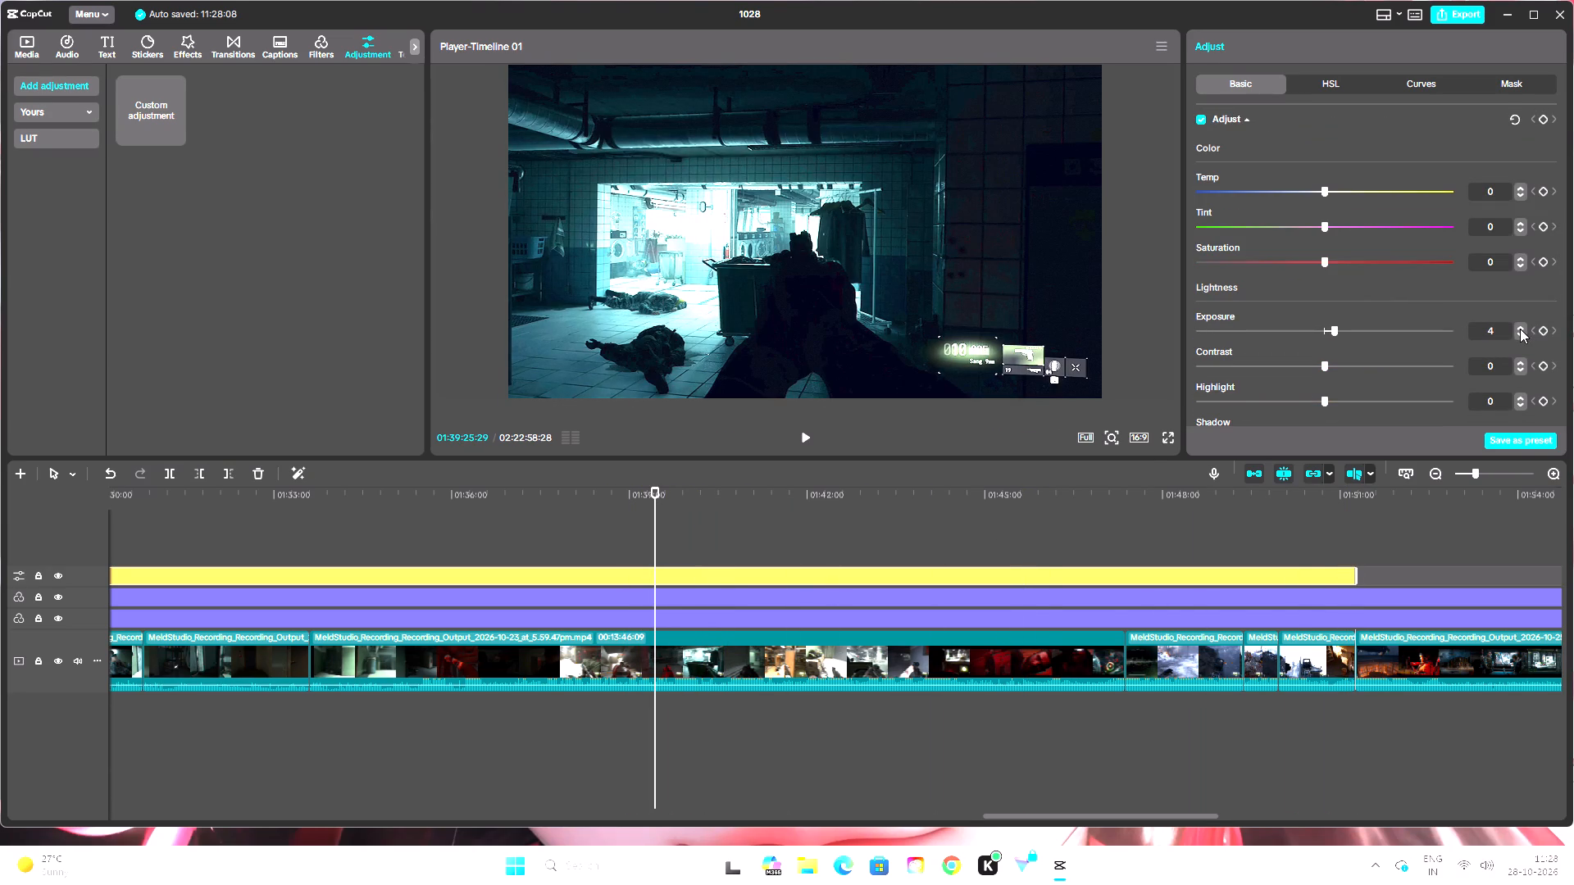
# Set the third adjustment layer's Sharpen to 8 and Clarity to 10.
pyautogui.scroll(-4, 1470, 362)
pyautogui.moveTo(1199, 311); pyautogui.dragTo(1209, 317)
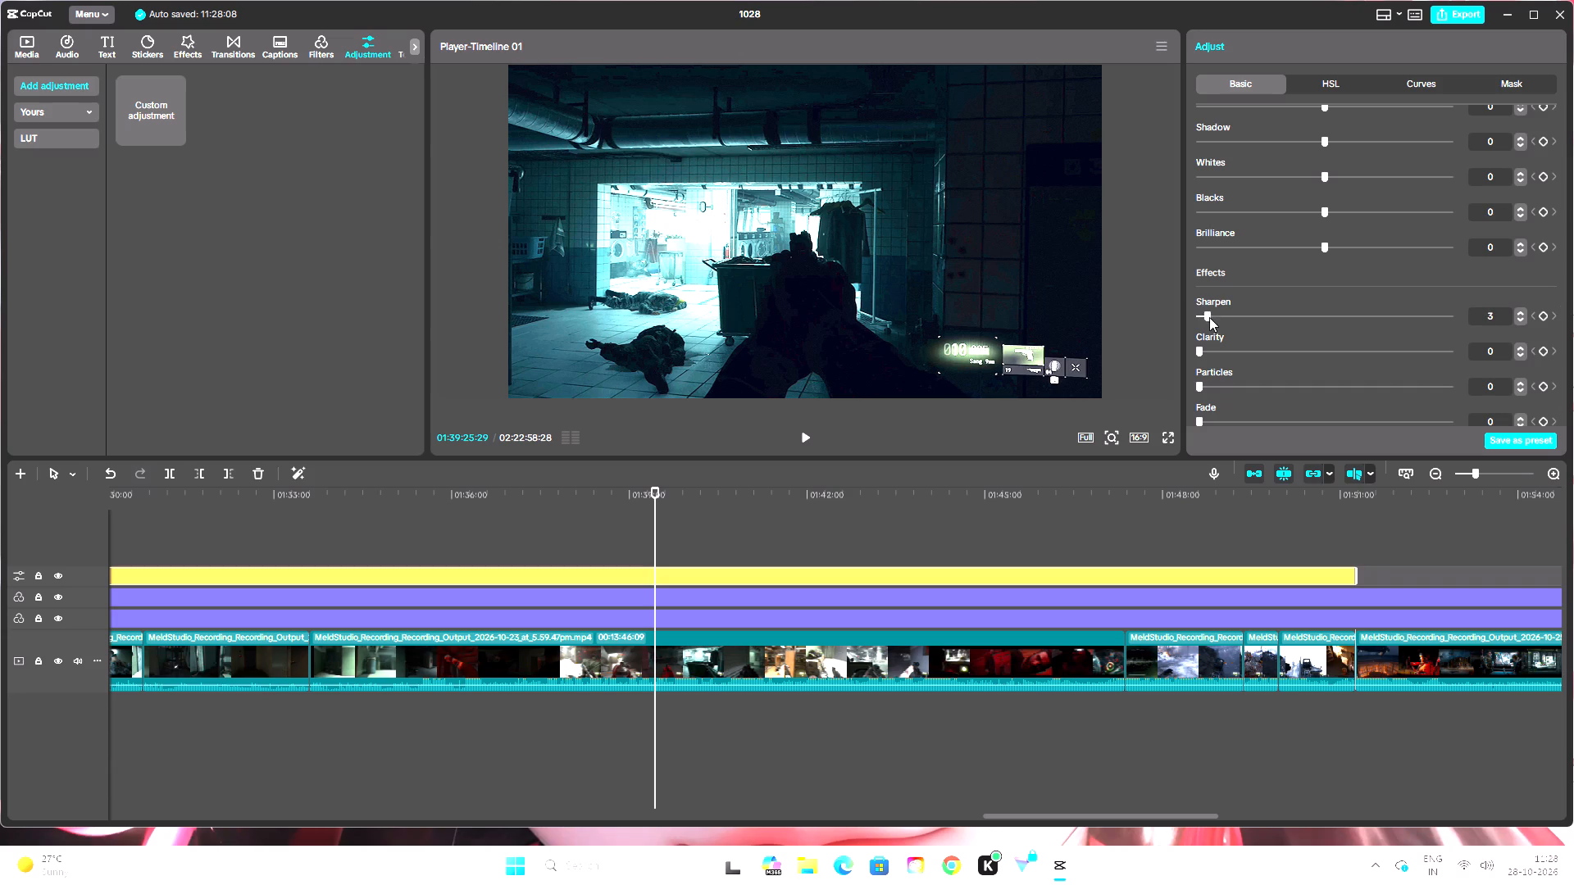
pyautogui.moveTo(1209, 317); pyautogui.dragTo(1218, 324)
pyautogui.moveTo(1200, 351); pyautogui.dragTo(1221, 354)
# Set the third adjustment layer's Brilliance to 5.
pyautogui.scroll(3, 1381, 179)
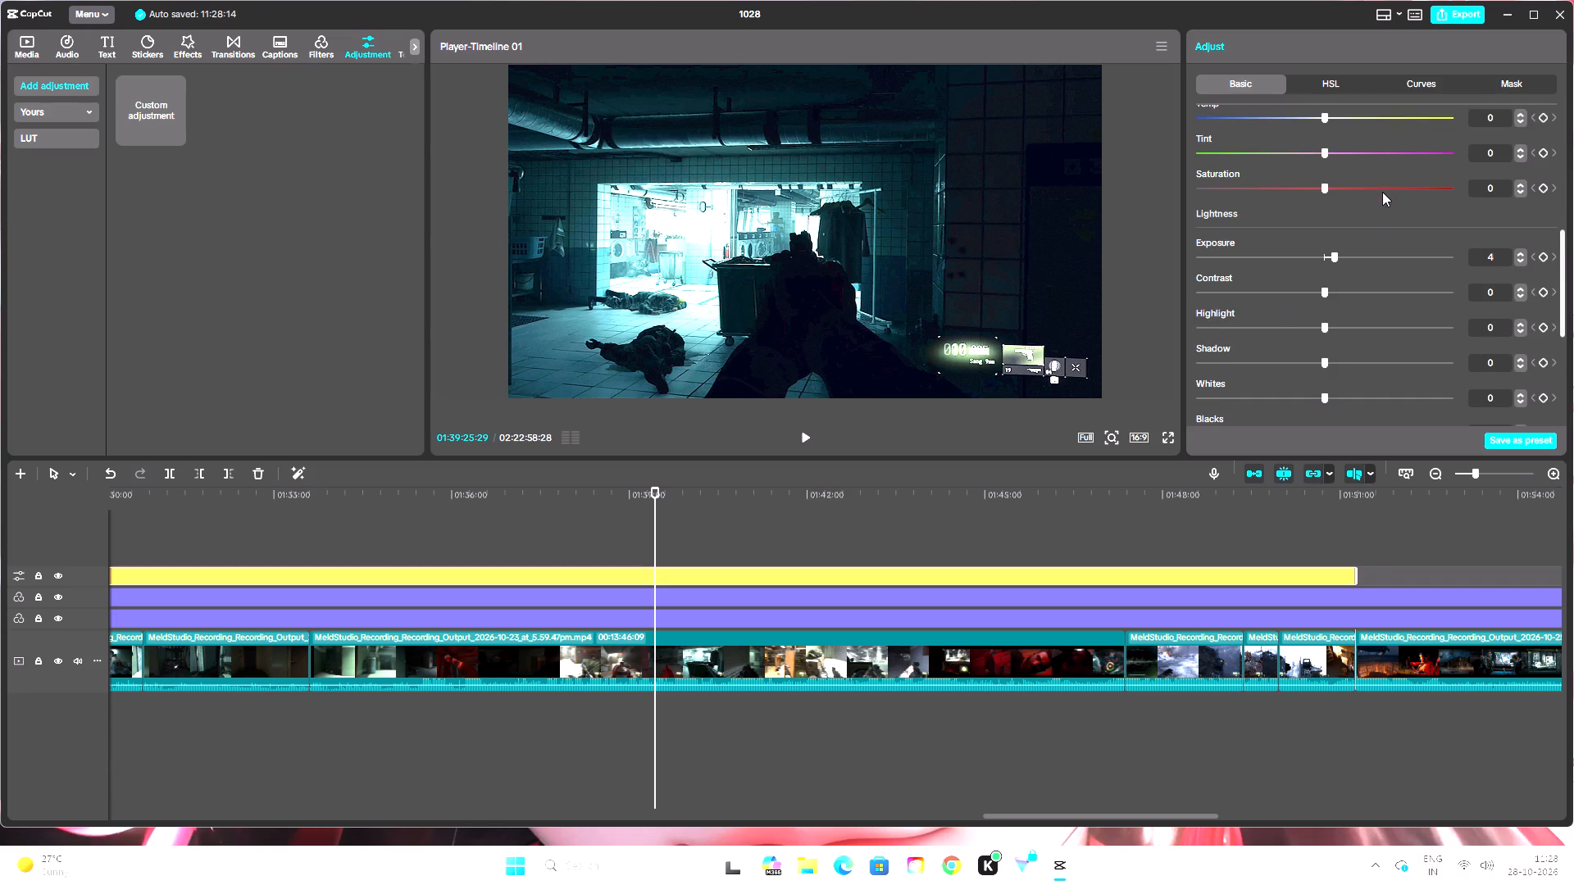
pyautogui.scroll(-2, 1475, 344)
pyautogui.tripleClick(1519, 318)
pyautogui.doubleClick(1519, 318)
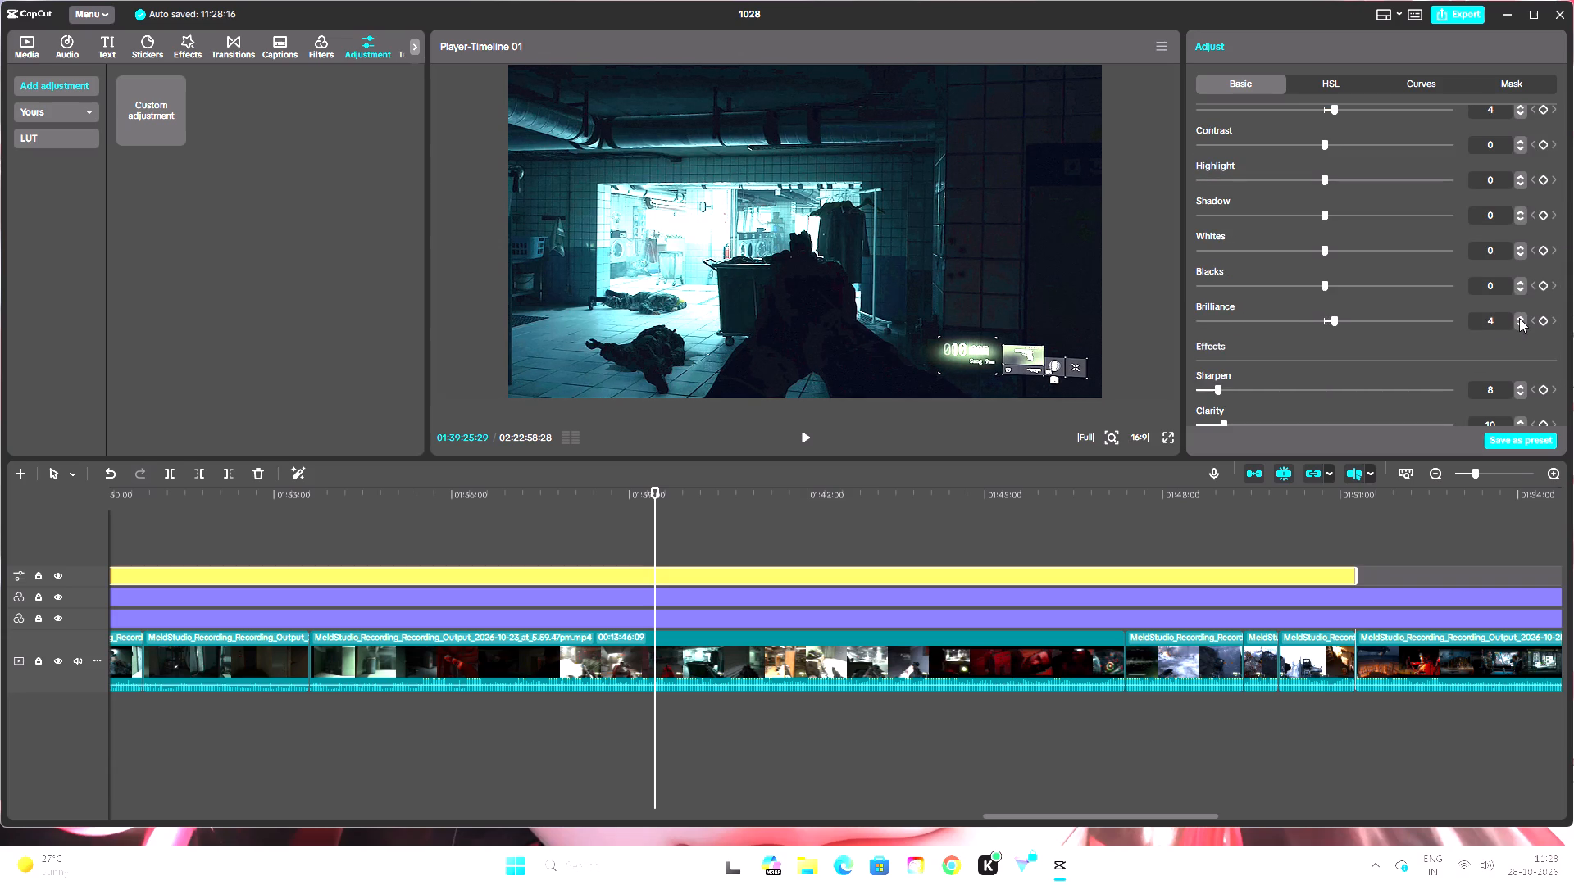
pyautogui.scroll(7, 1513, 309)
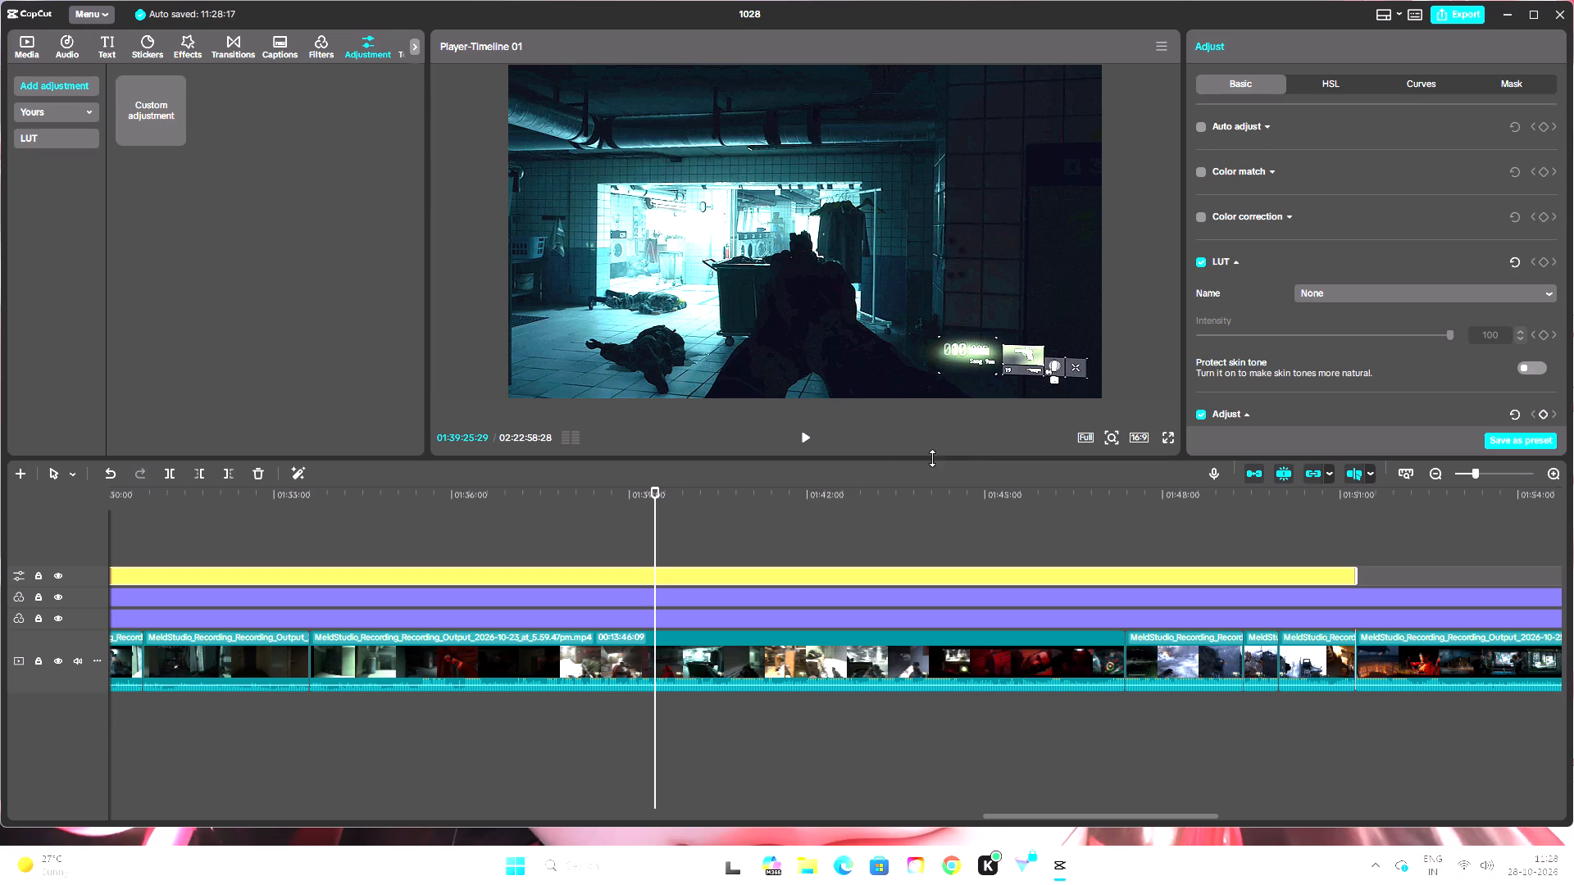
# Play from 01:39:25:29 while hiding and showing the adjustment track to compare the footage with and without the grade.
pyautogui.click(803, 439)
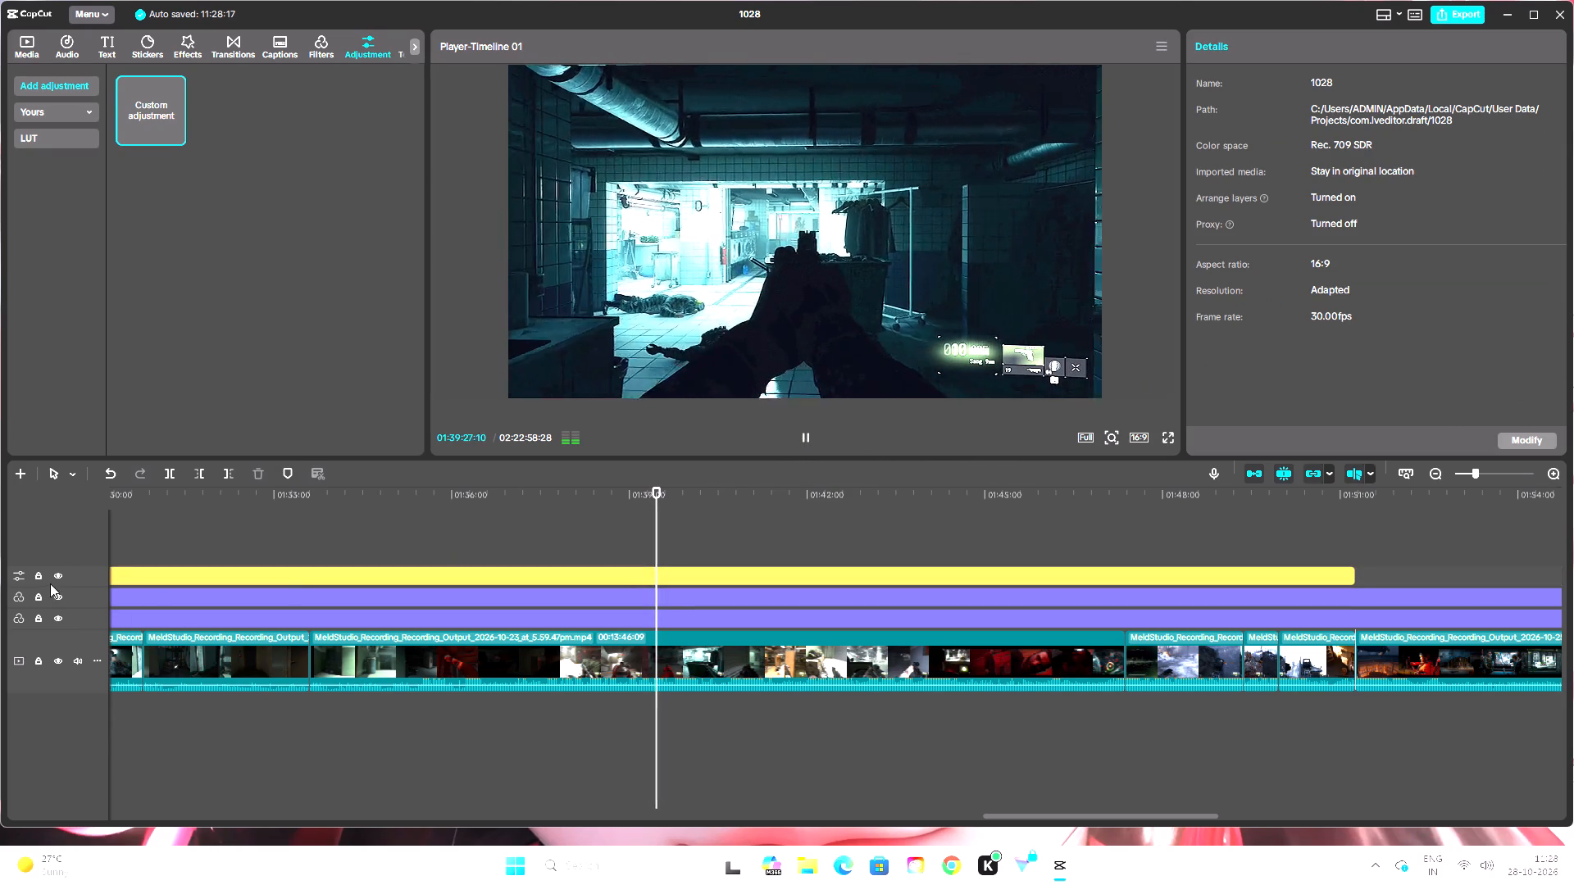
pyautogui.click(58, 579)
pyautogui.click(58, 579)
pyautogui.click(58, 579)
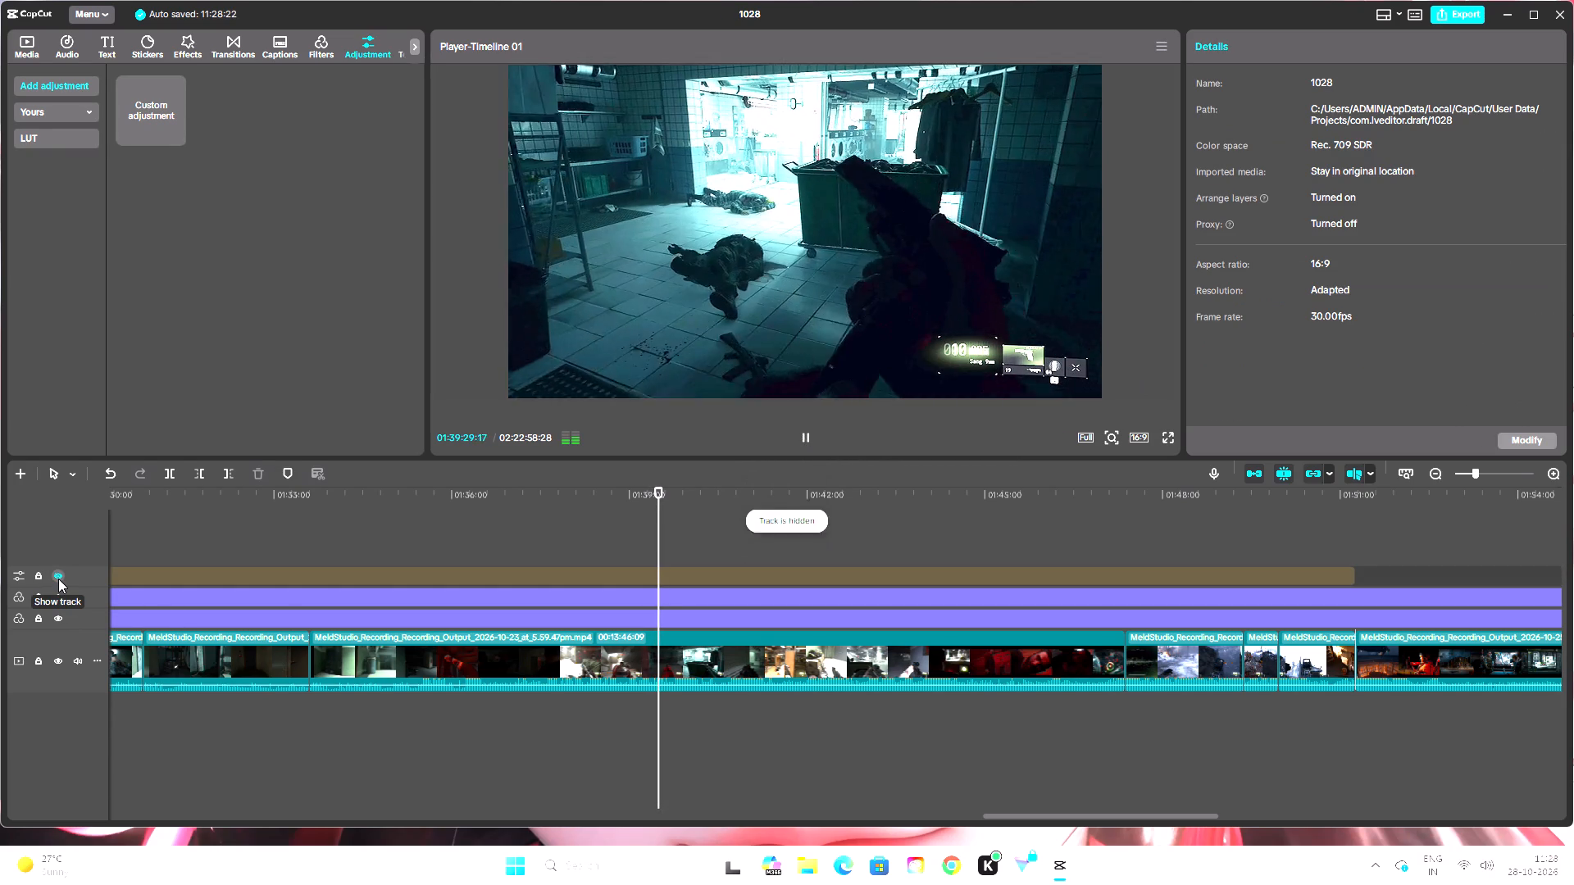
pyautogui.click(58, 579)
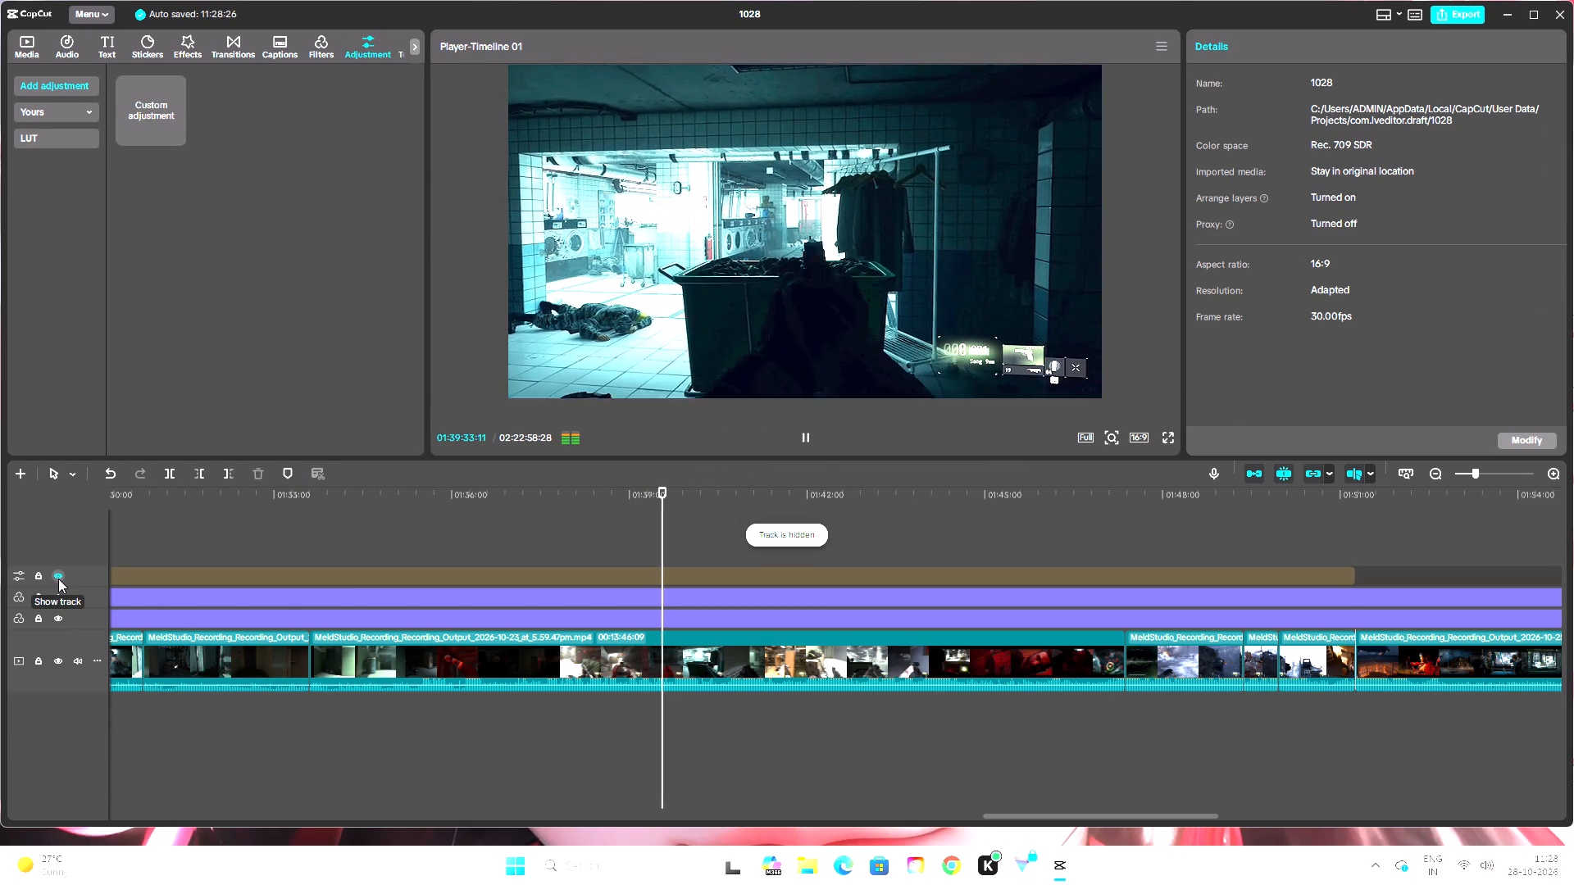
pyautogui.click(58, 579)
pyautogui.click(58, 579)
pyautogui.click(58, 579)
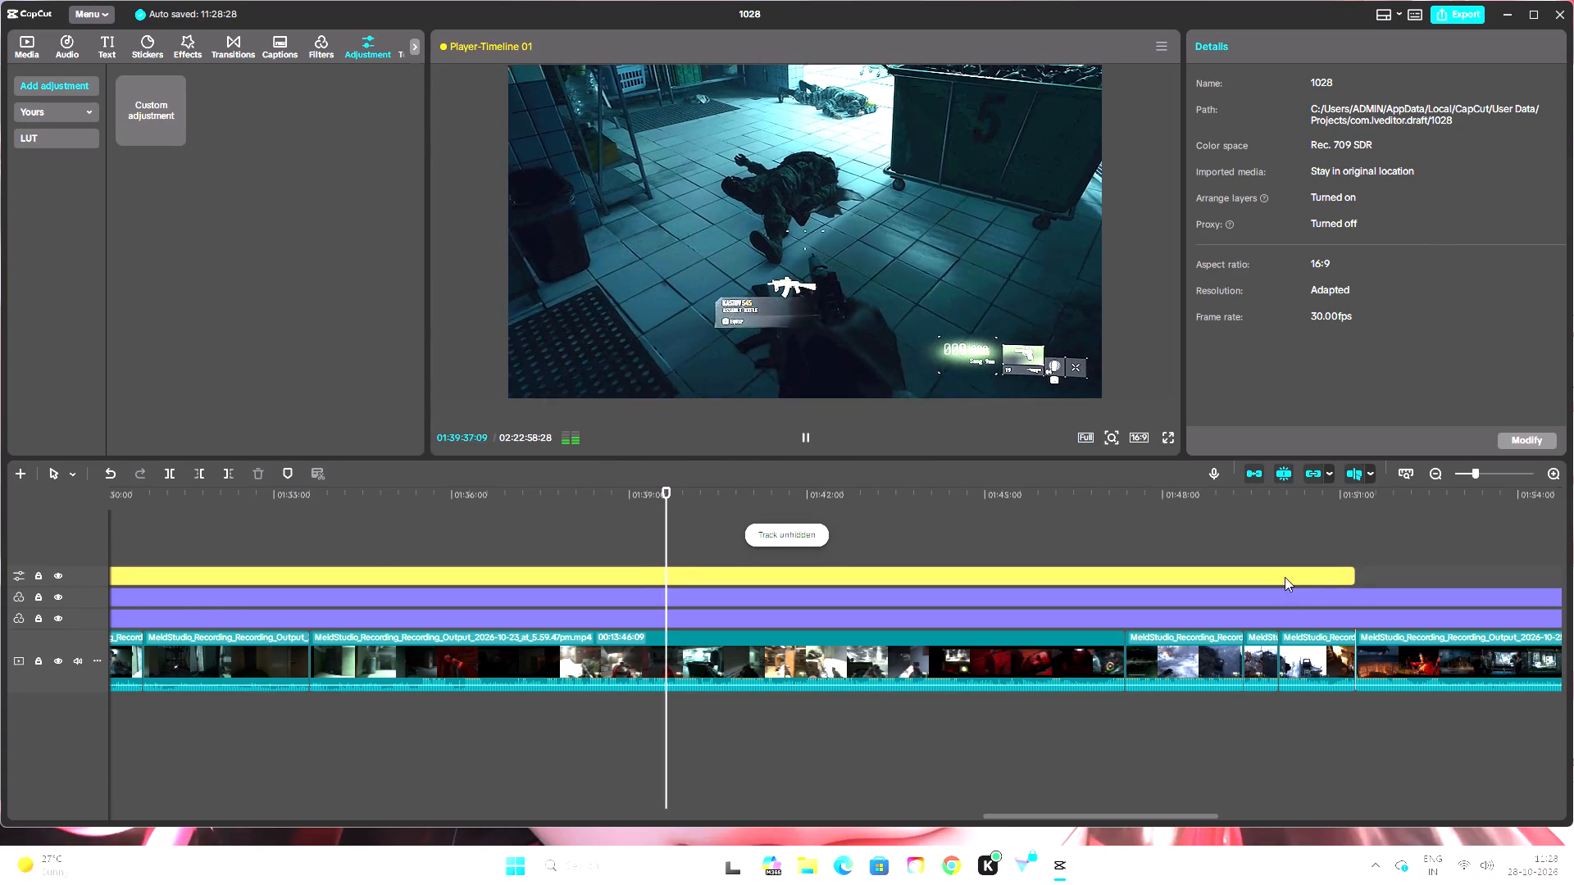
# Reduce the third adjustment layer's Clarity to 8 and its Sharpen to 6.
pyautogui.click(1285, 577)
pyautogui.scroll(-4, 1502, 286)
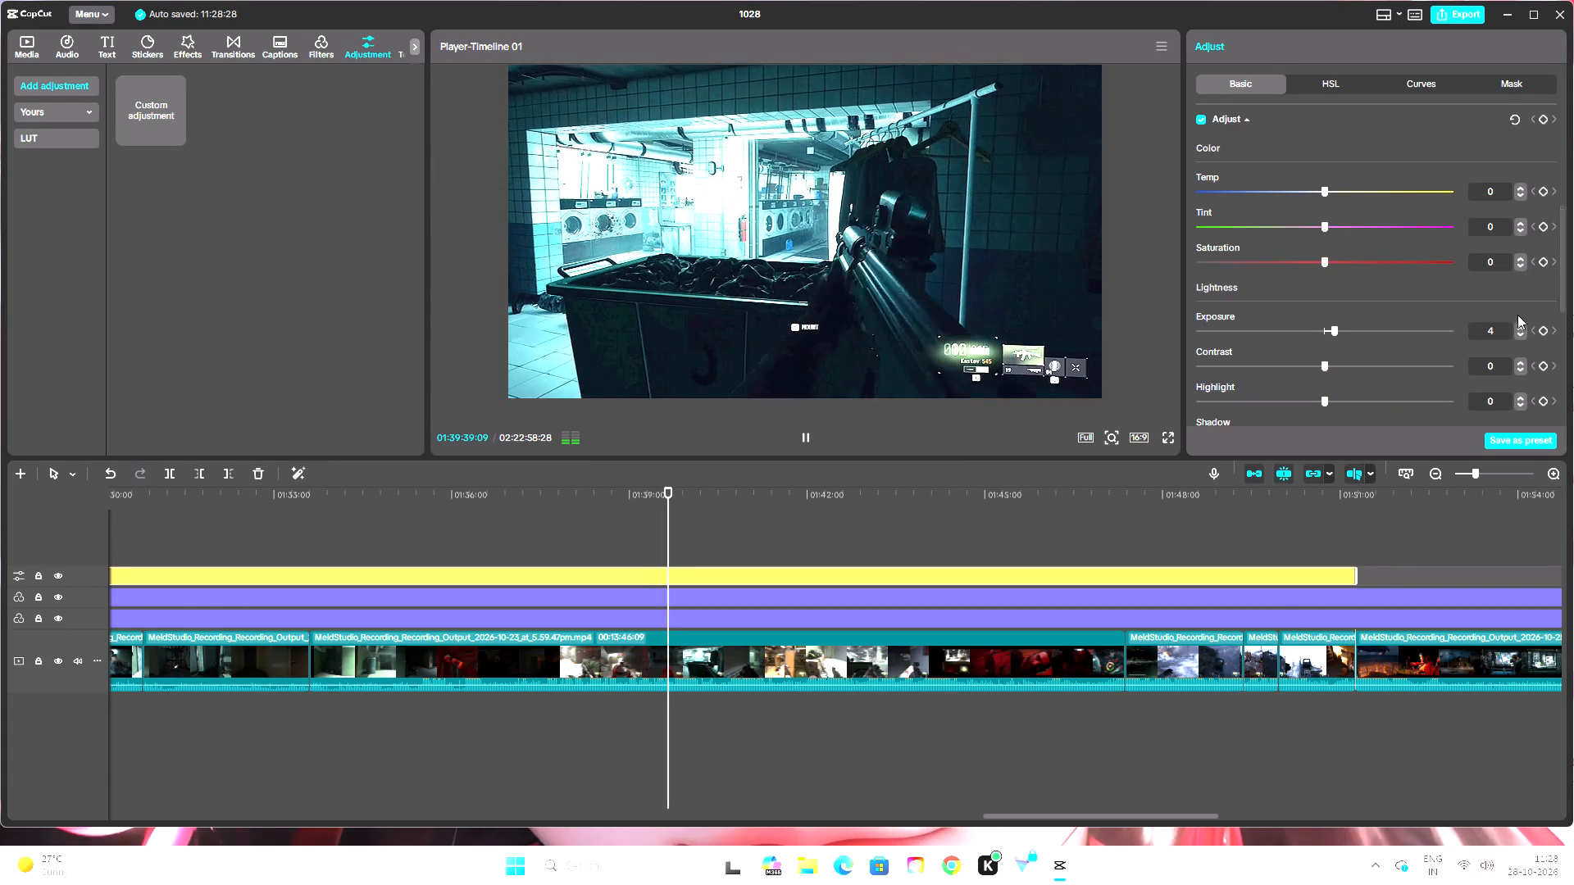
pyautogui.scroll(-4, 1522, 336)
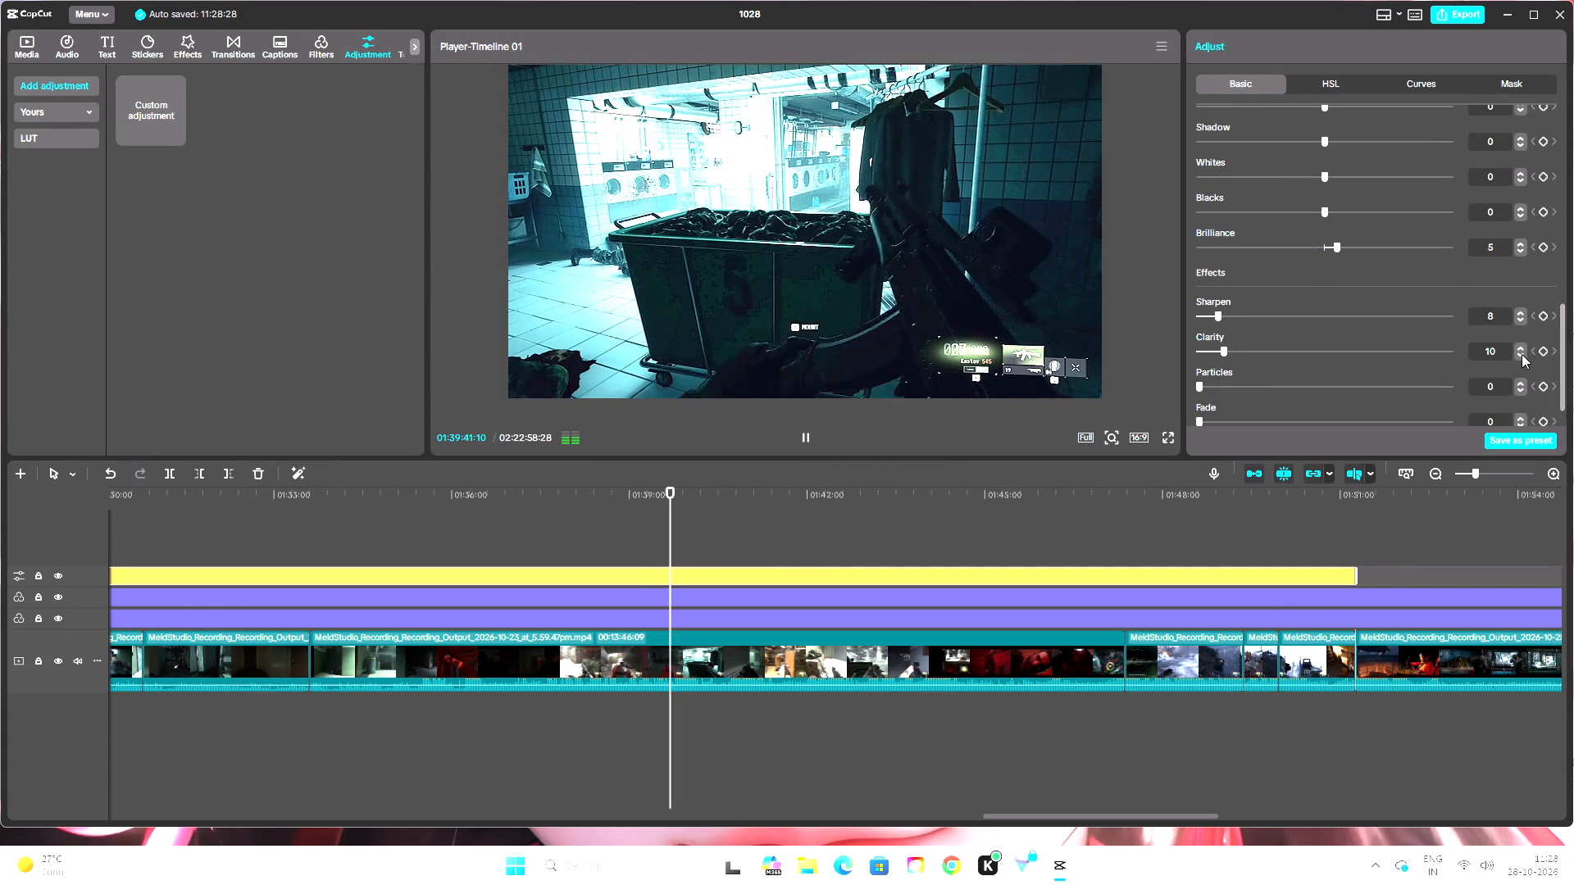
pyautogui.doubleClick(1522, 354)
pyautogui.doubleClick(1522, 320)
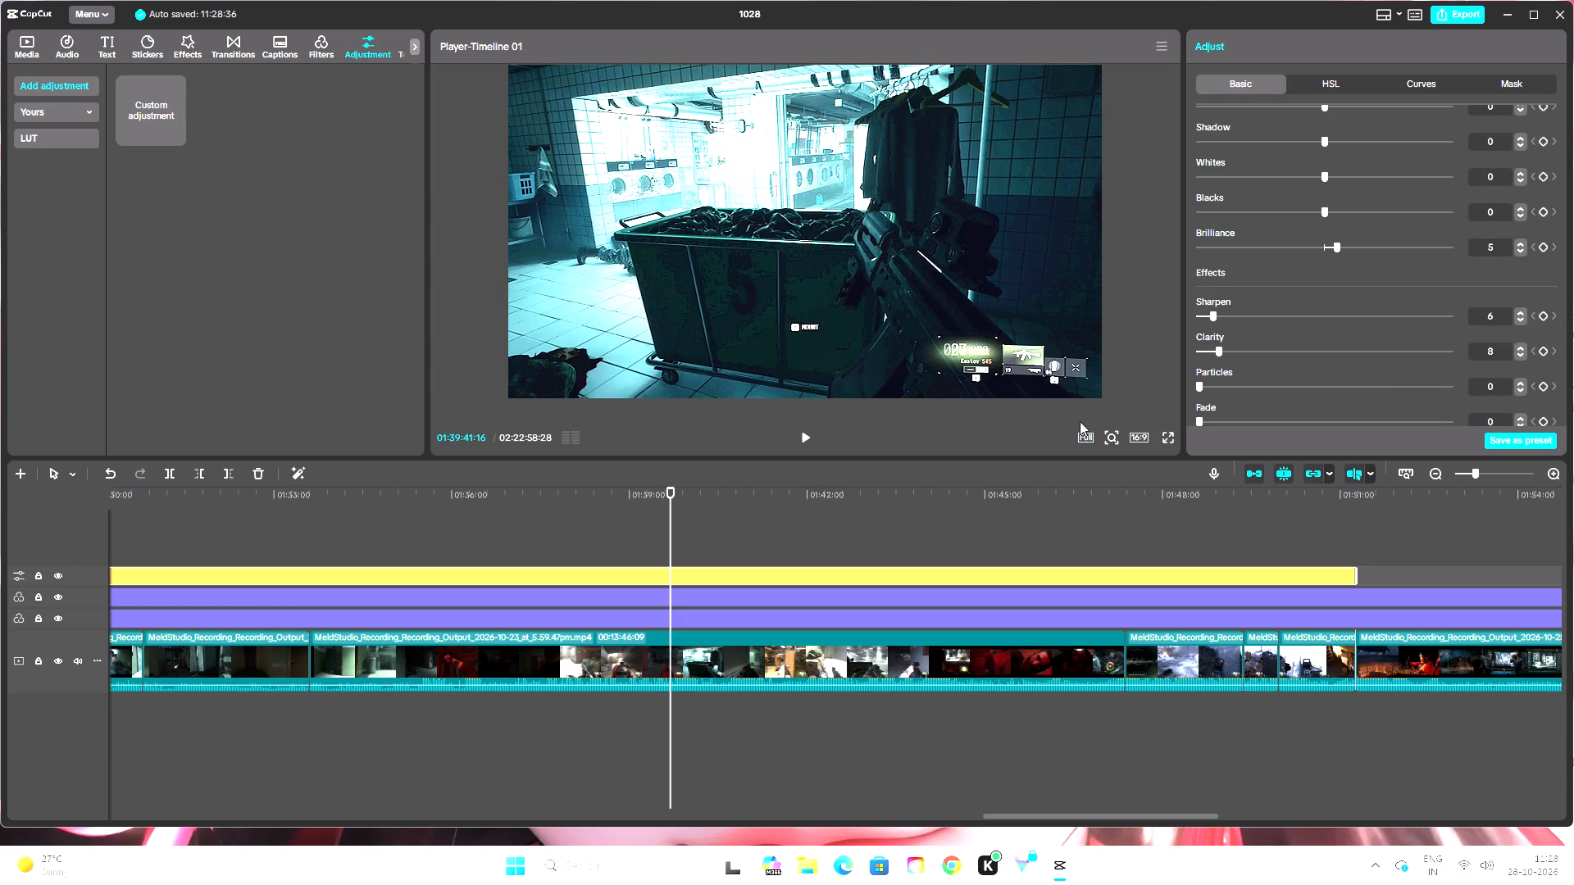
# Play the laundry-room scene full screen from 01:39:41:16 to check the adjusted look, and return to the editor.
pyautogui.click(807, 443)
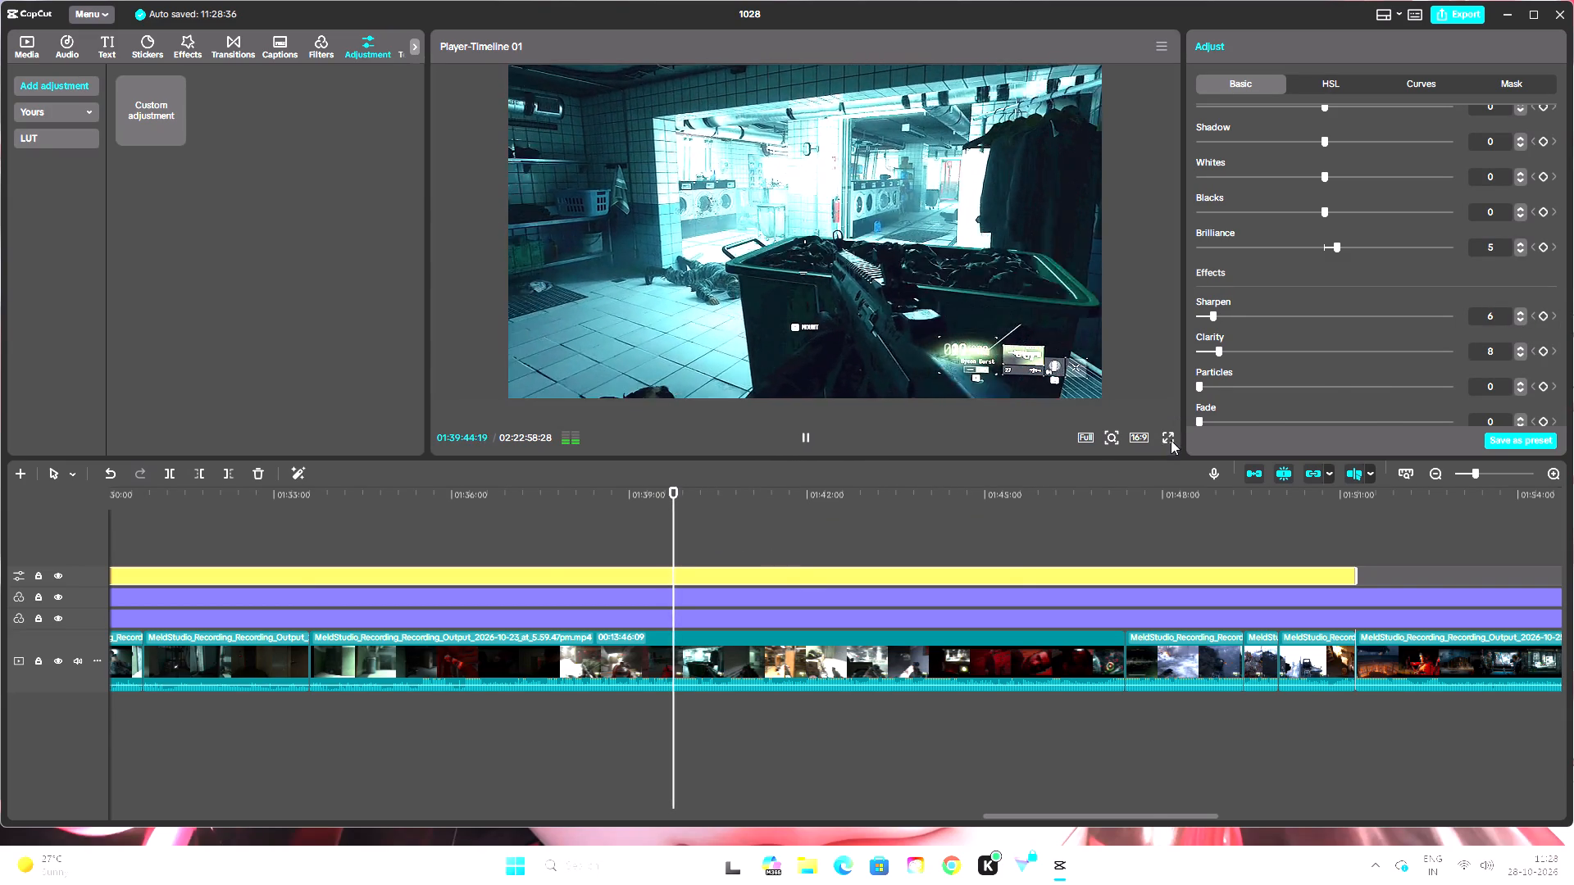
pyautogui.click(1171, 440)
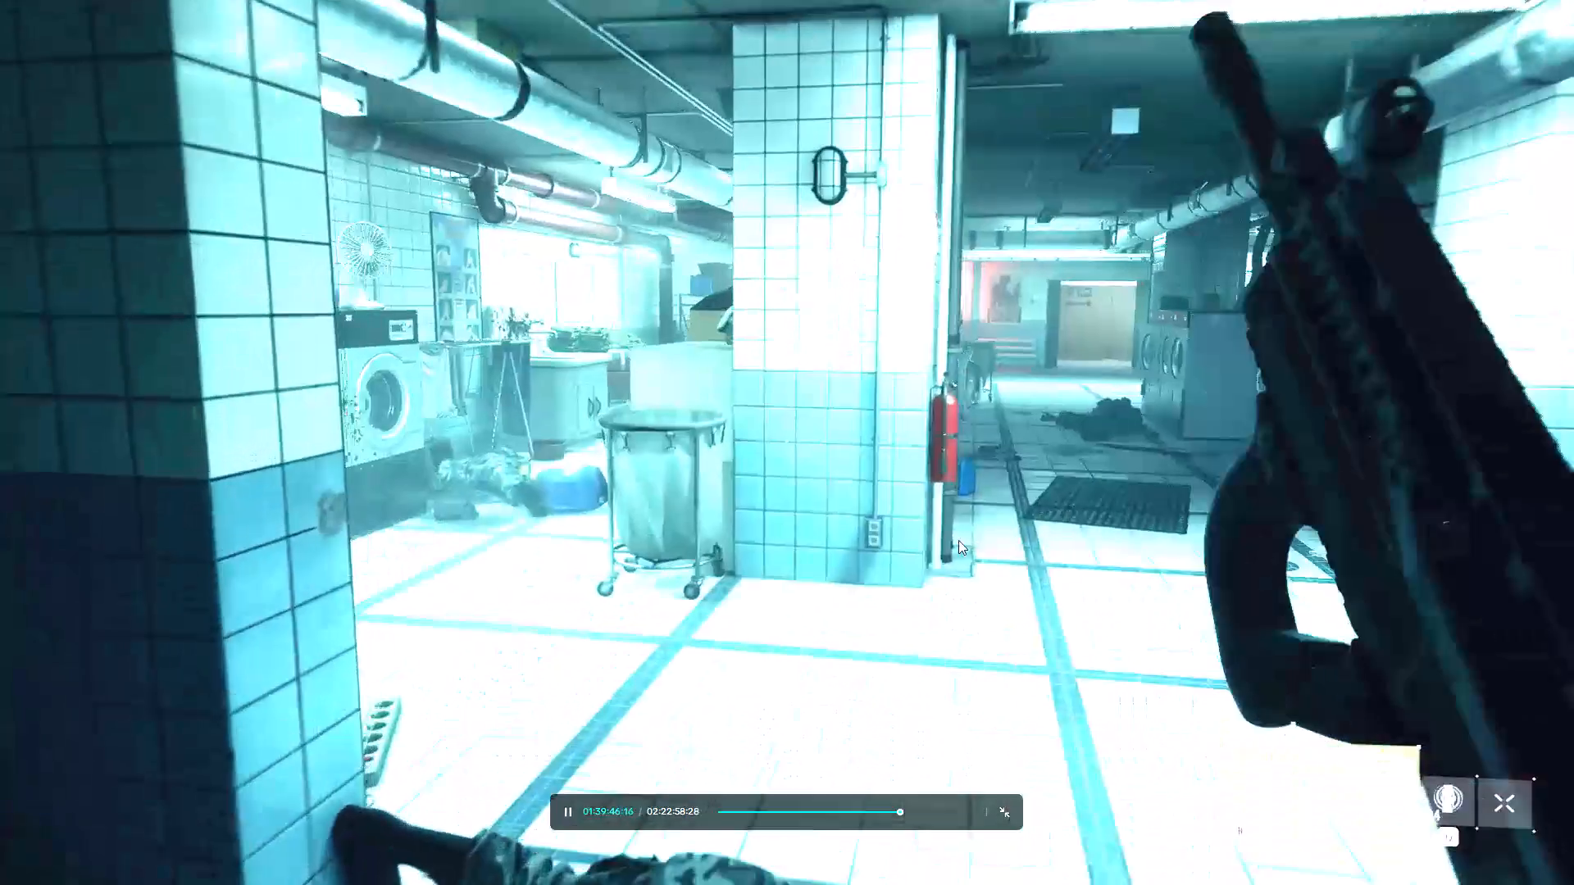
pyautogui.click(837, 533)
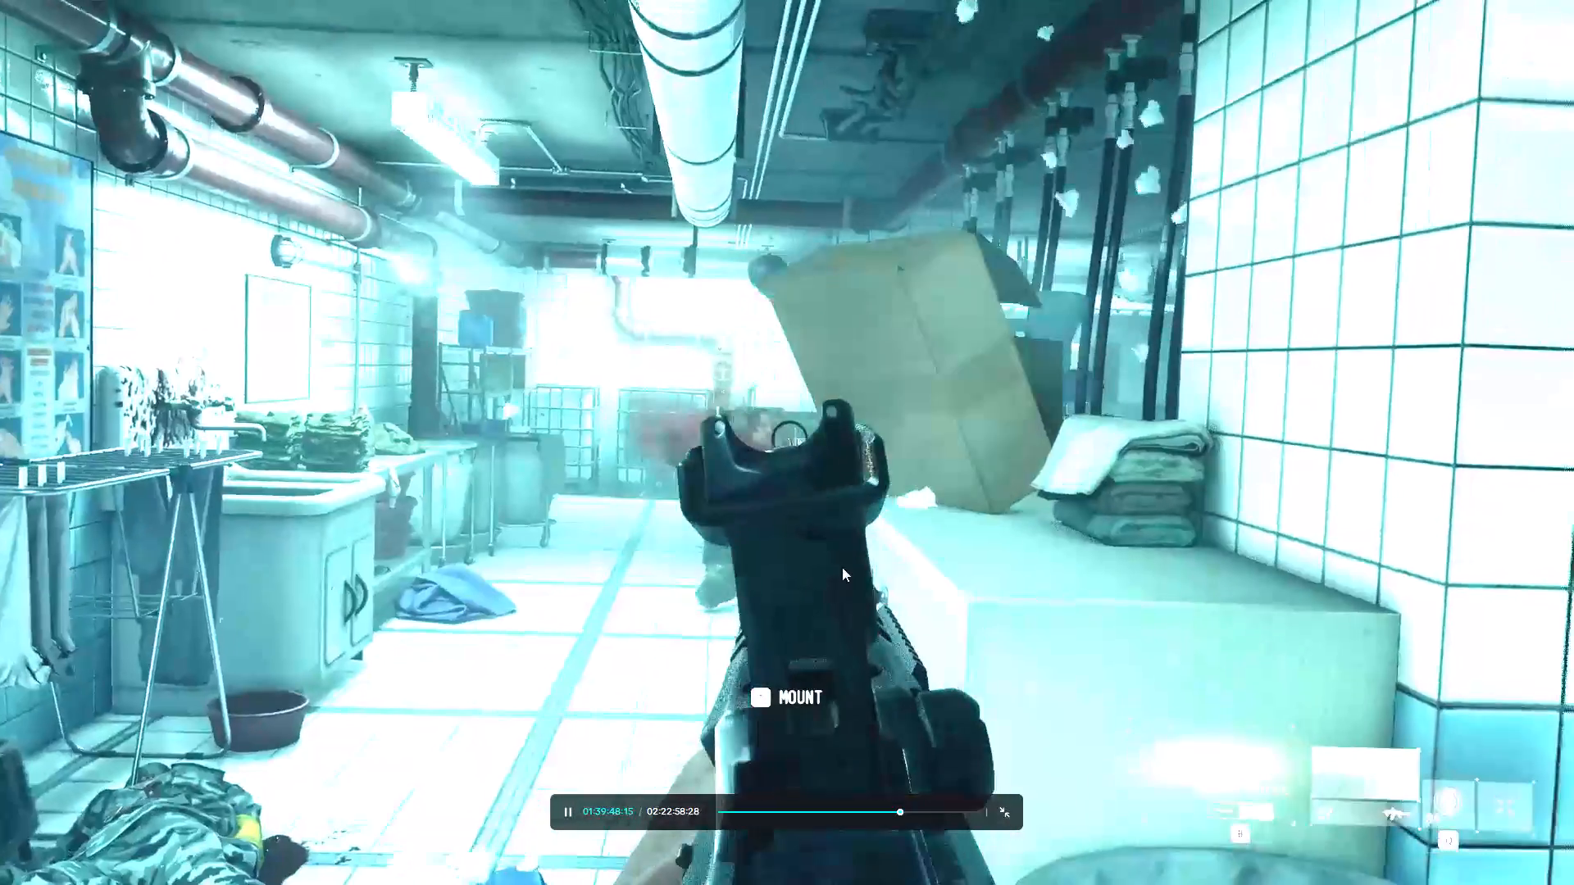
pyautogui.click(805, 606)
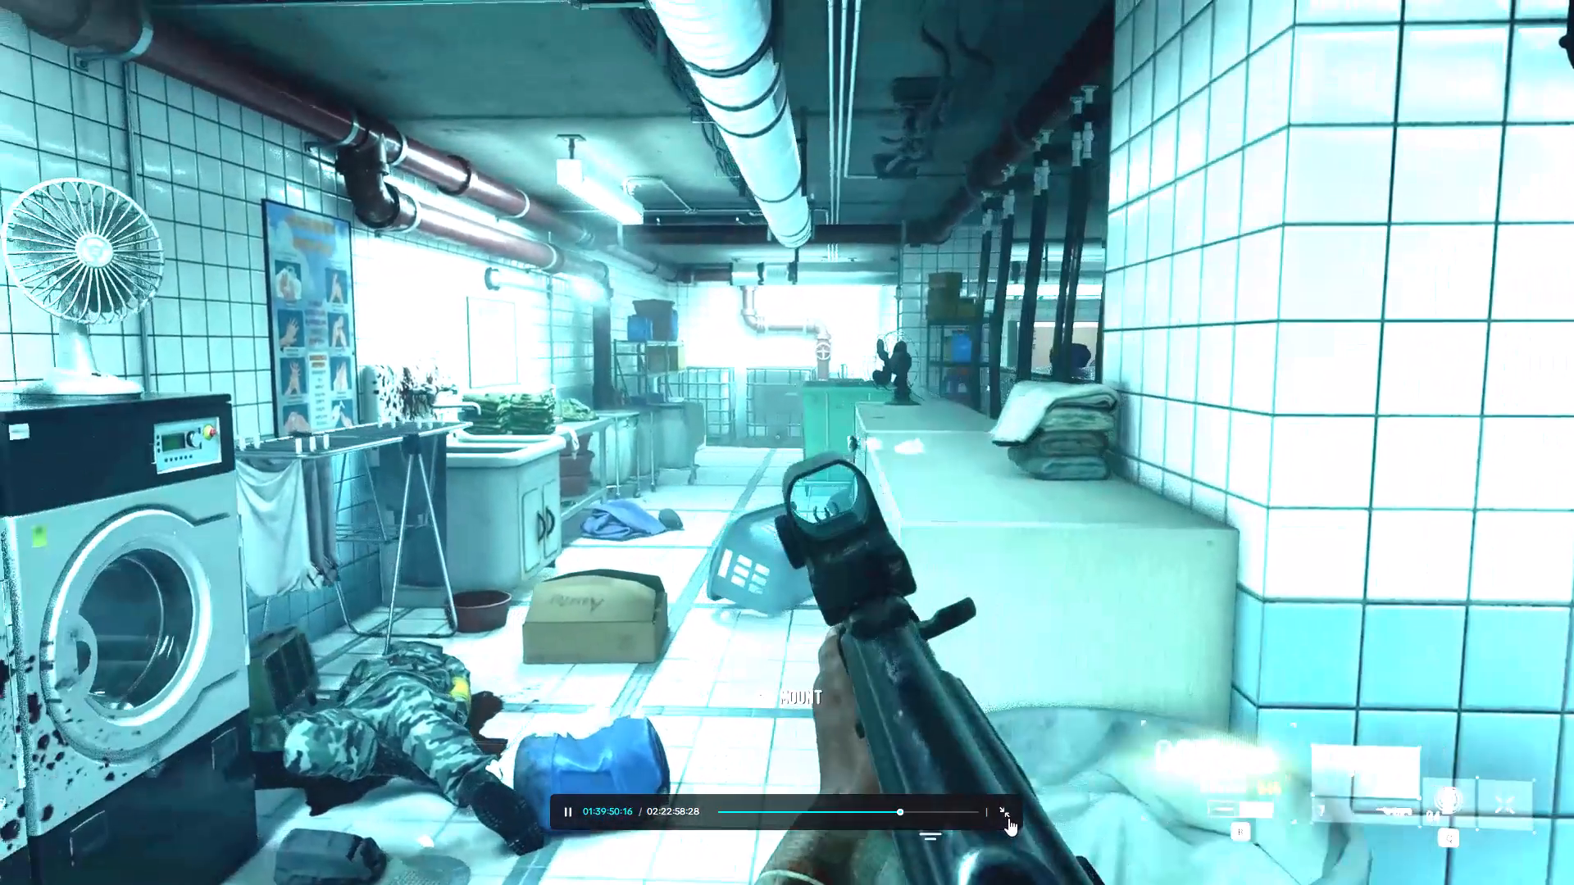
pyautogui.click(1008, 817)
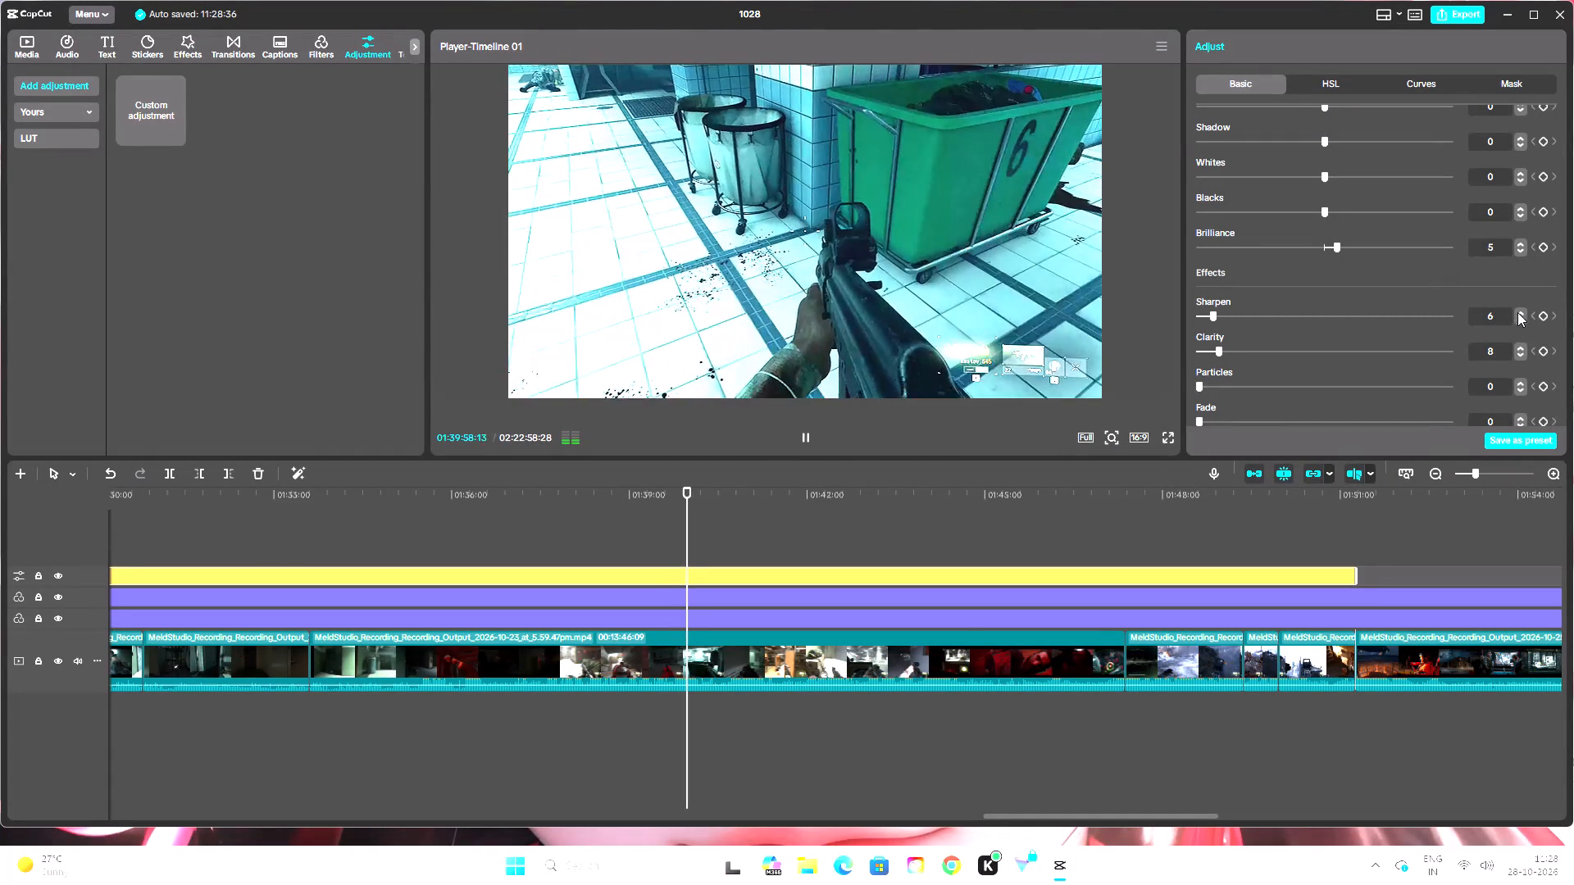
# Set the third adjustment layer's Sharpen to 8.
pyautogui.click(1519, 313)
pyautogui.click(1519, 313)
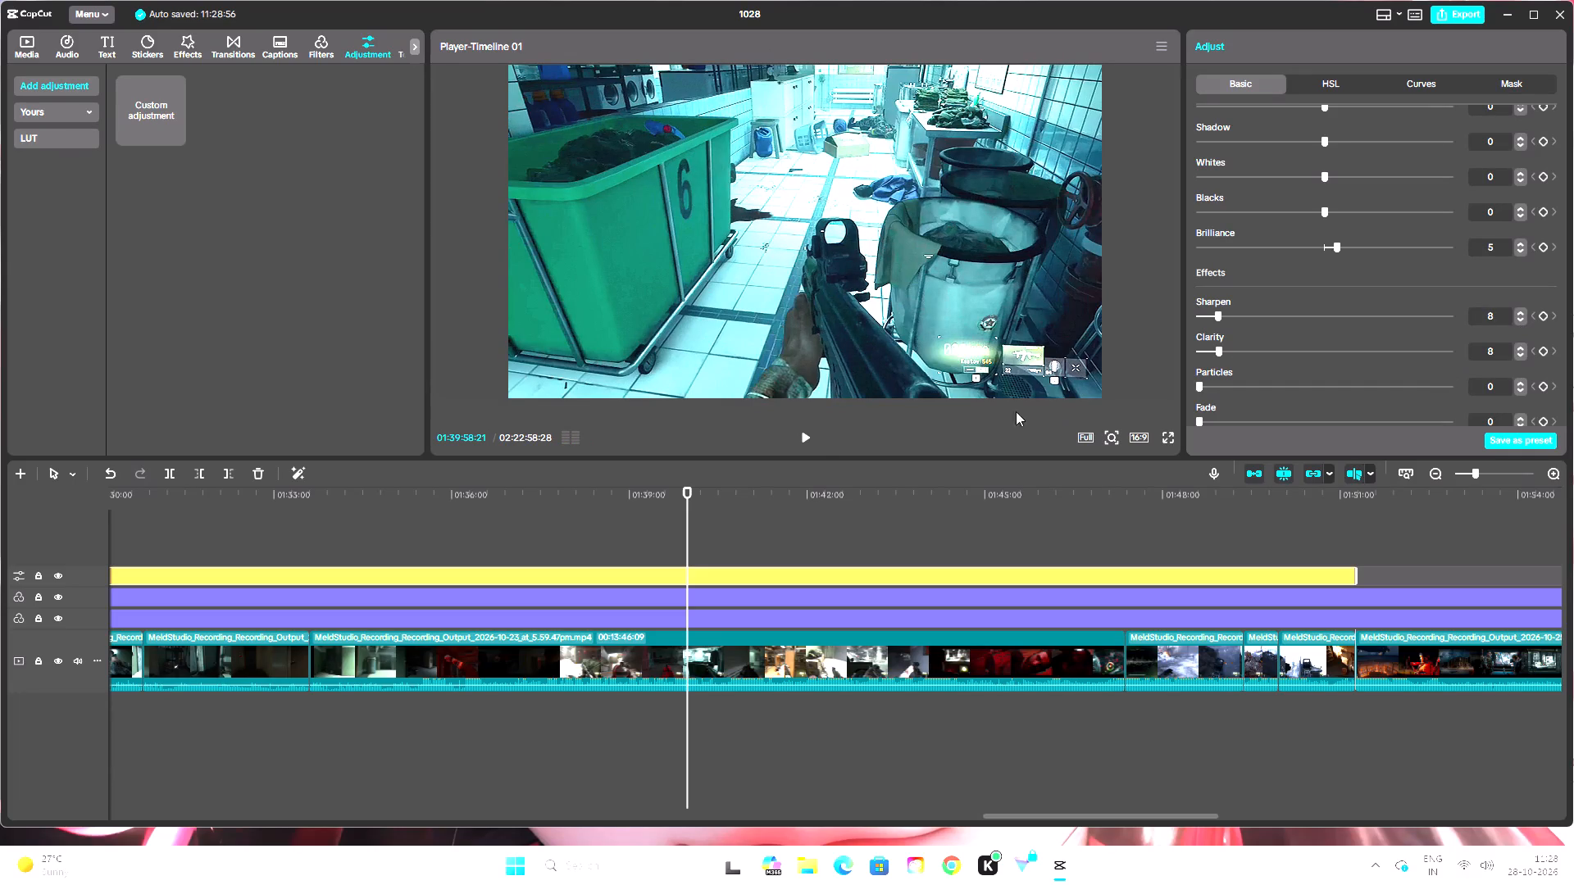
# Scrub back through the earlier scenes under the third adjustment layer to about 01:25:15 to check the grade.
pyautogui.click(806, 440)
pyautogui.moveTo(685, 490); pyautogui.dragTo(347, 518)
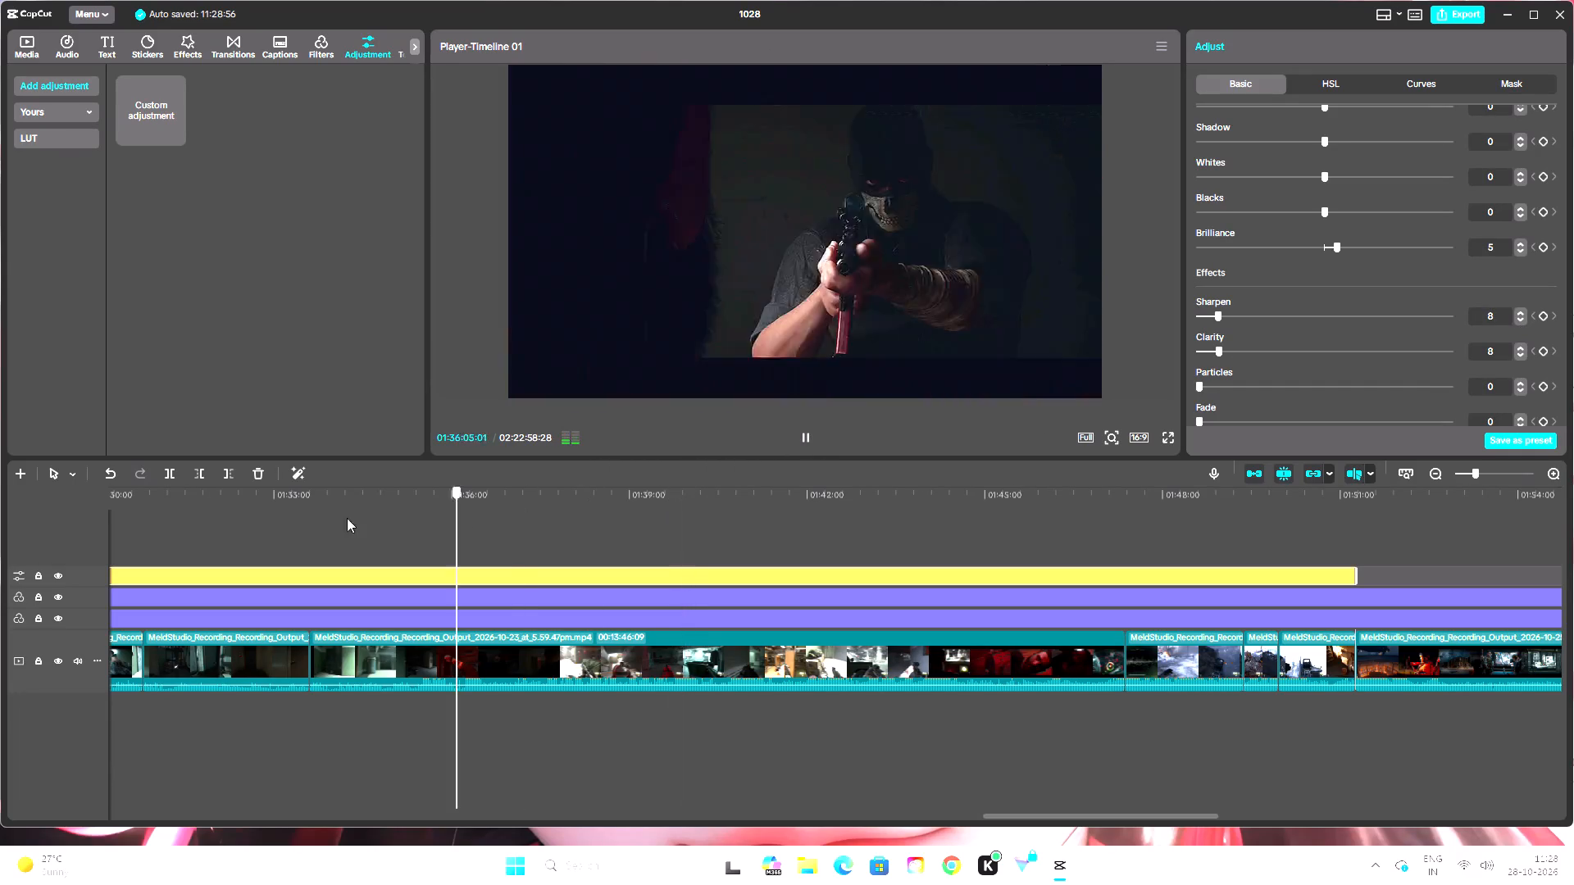
pyautogui.moveTo(347, 518); pyautogui.dragTo(889, 533)
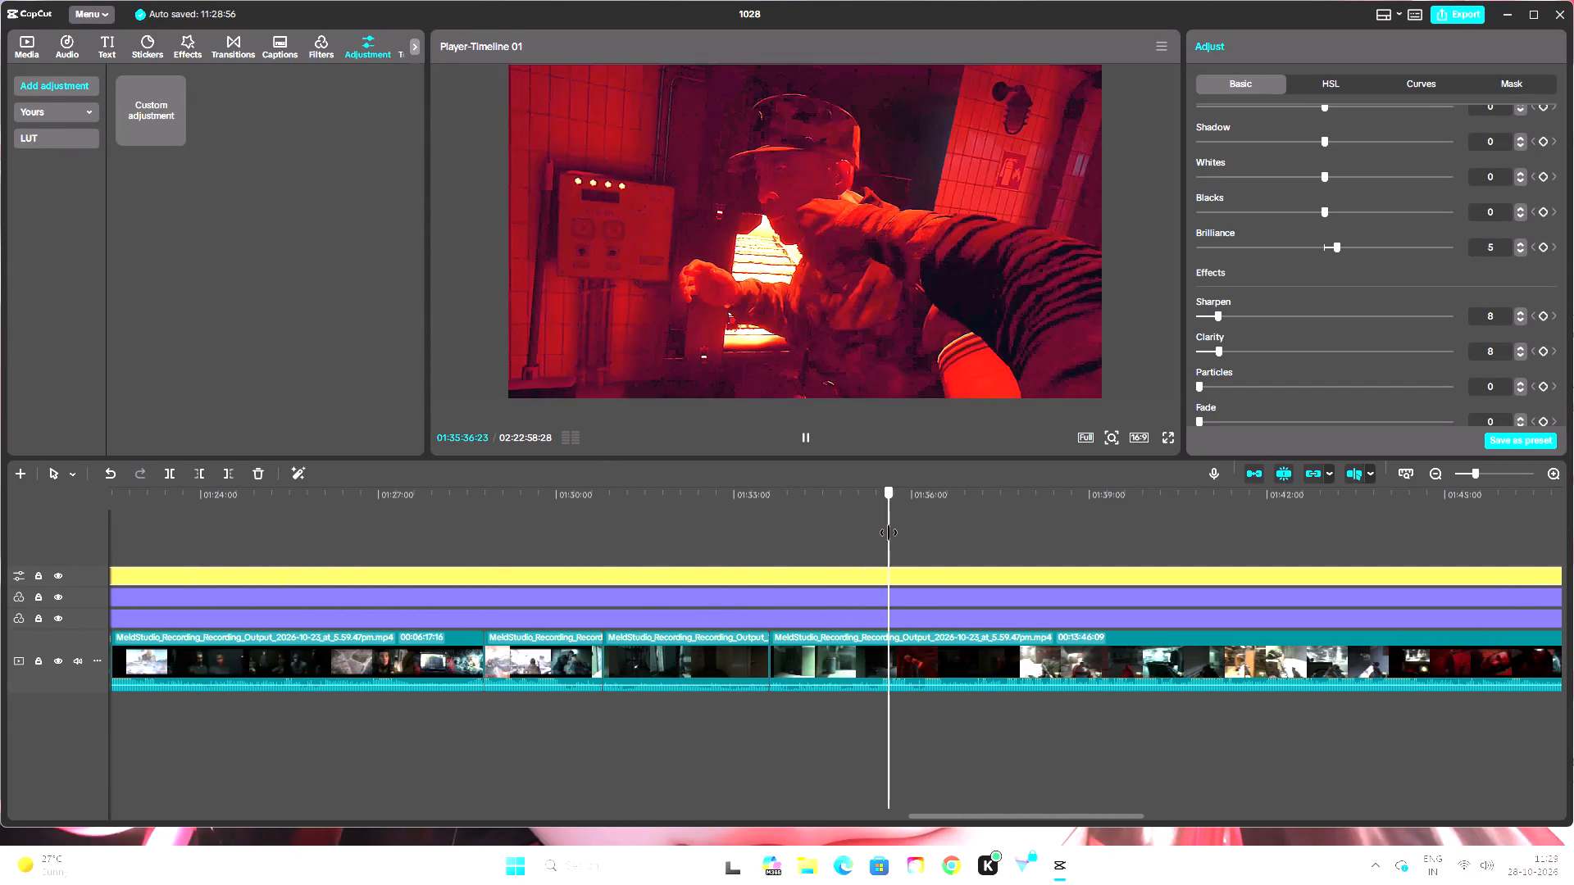
pyautogui.moveTo(889, 533); pyautogui.dragTo(898, 535)
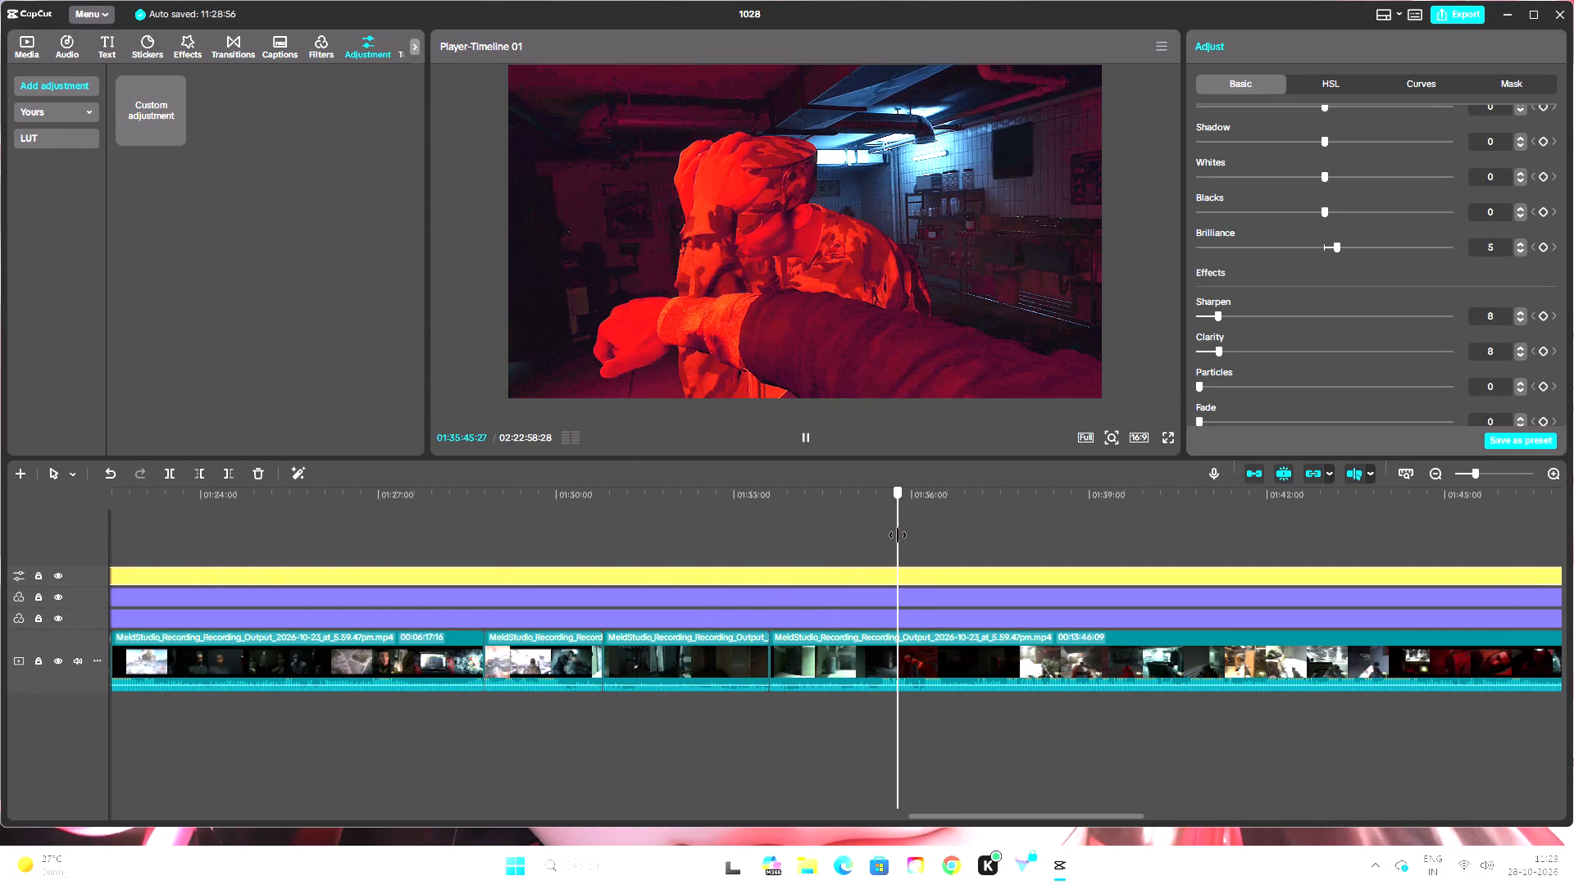
pyautogui.moveTo(898, 535); pyautogui.dragTo(470, 530)
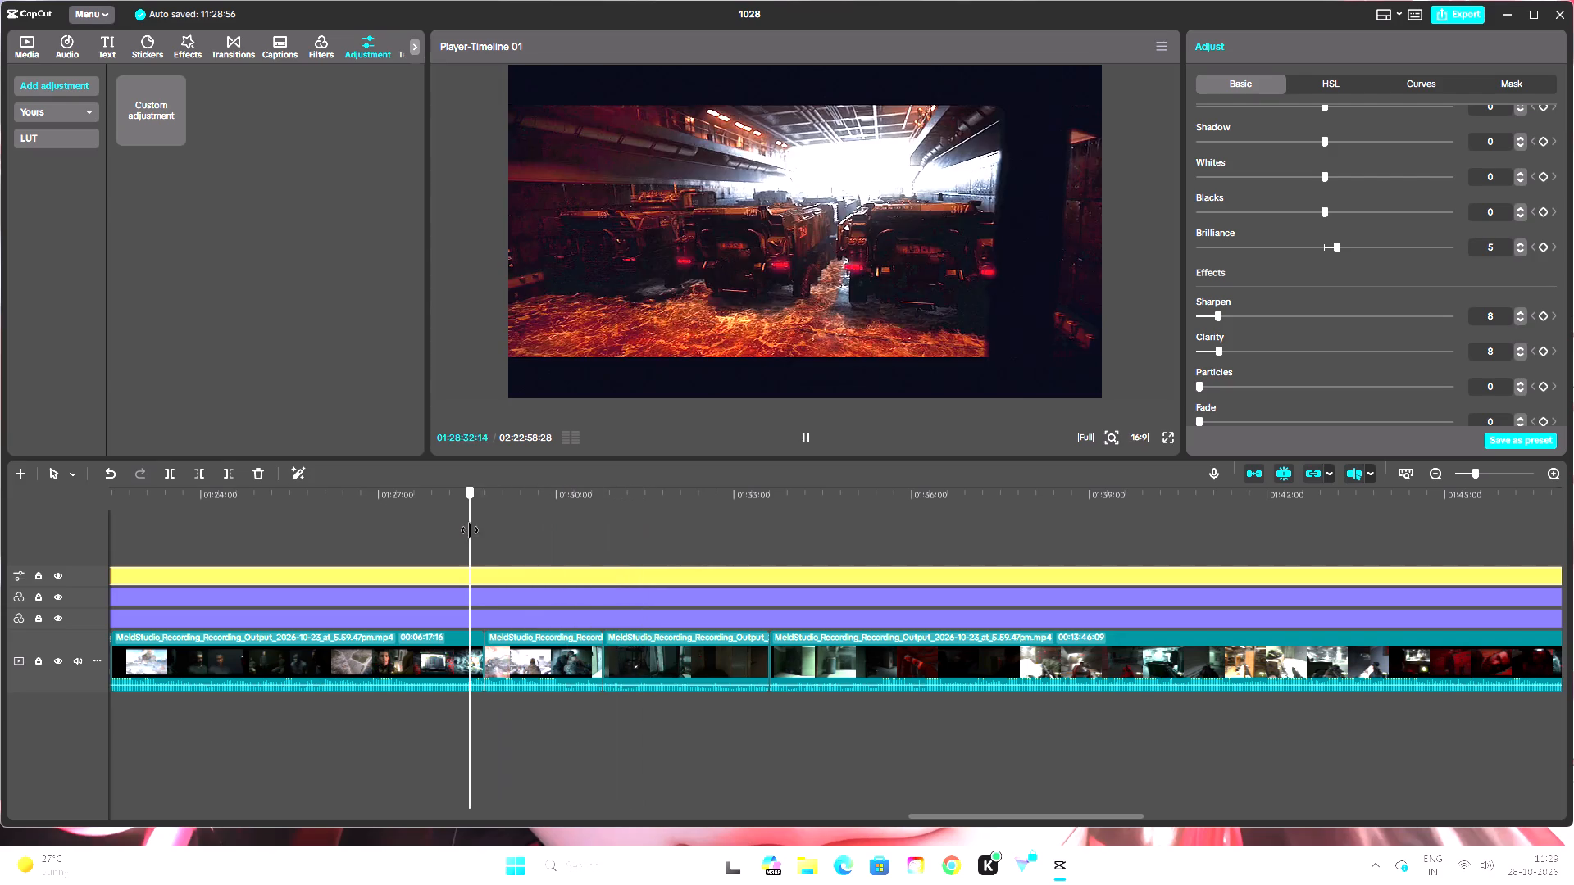
pyautogui.moveTo(470, 530); pyautogui.dragTo(397, 533)
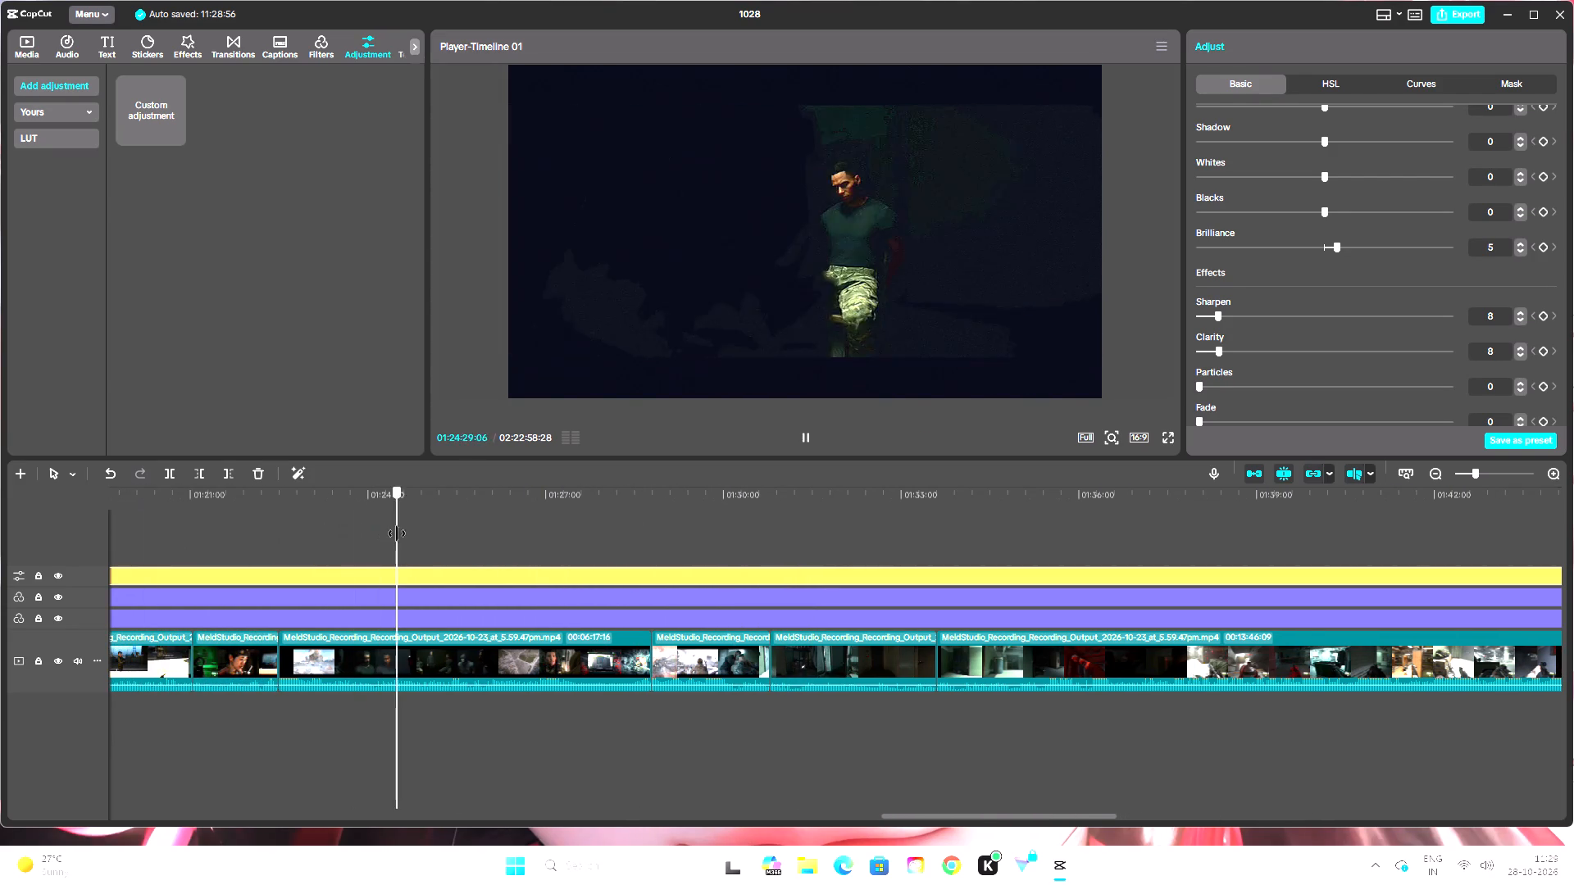
pyautogui.moveTo(397, 533); pyautogui.dragTo(440, 533)
# Play the dark interrogation scene from about 01:25:15, check it full screen, and compare it with the adjustment track hidden and shown.
pyautogui.click(802, 444)
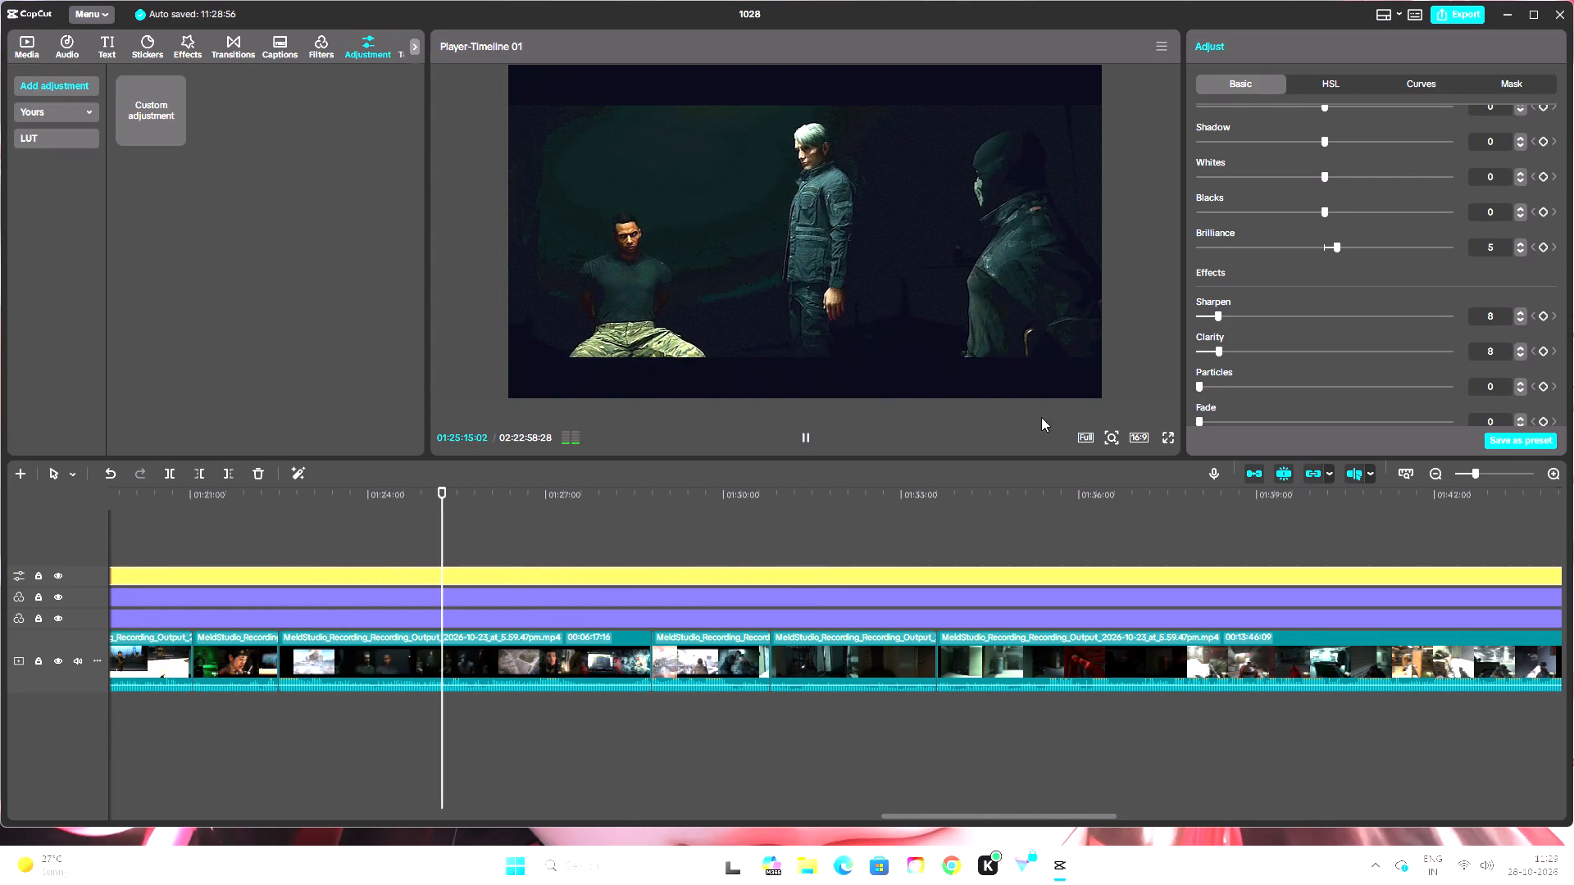
pyautogui.click(1169, 437)
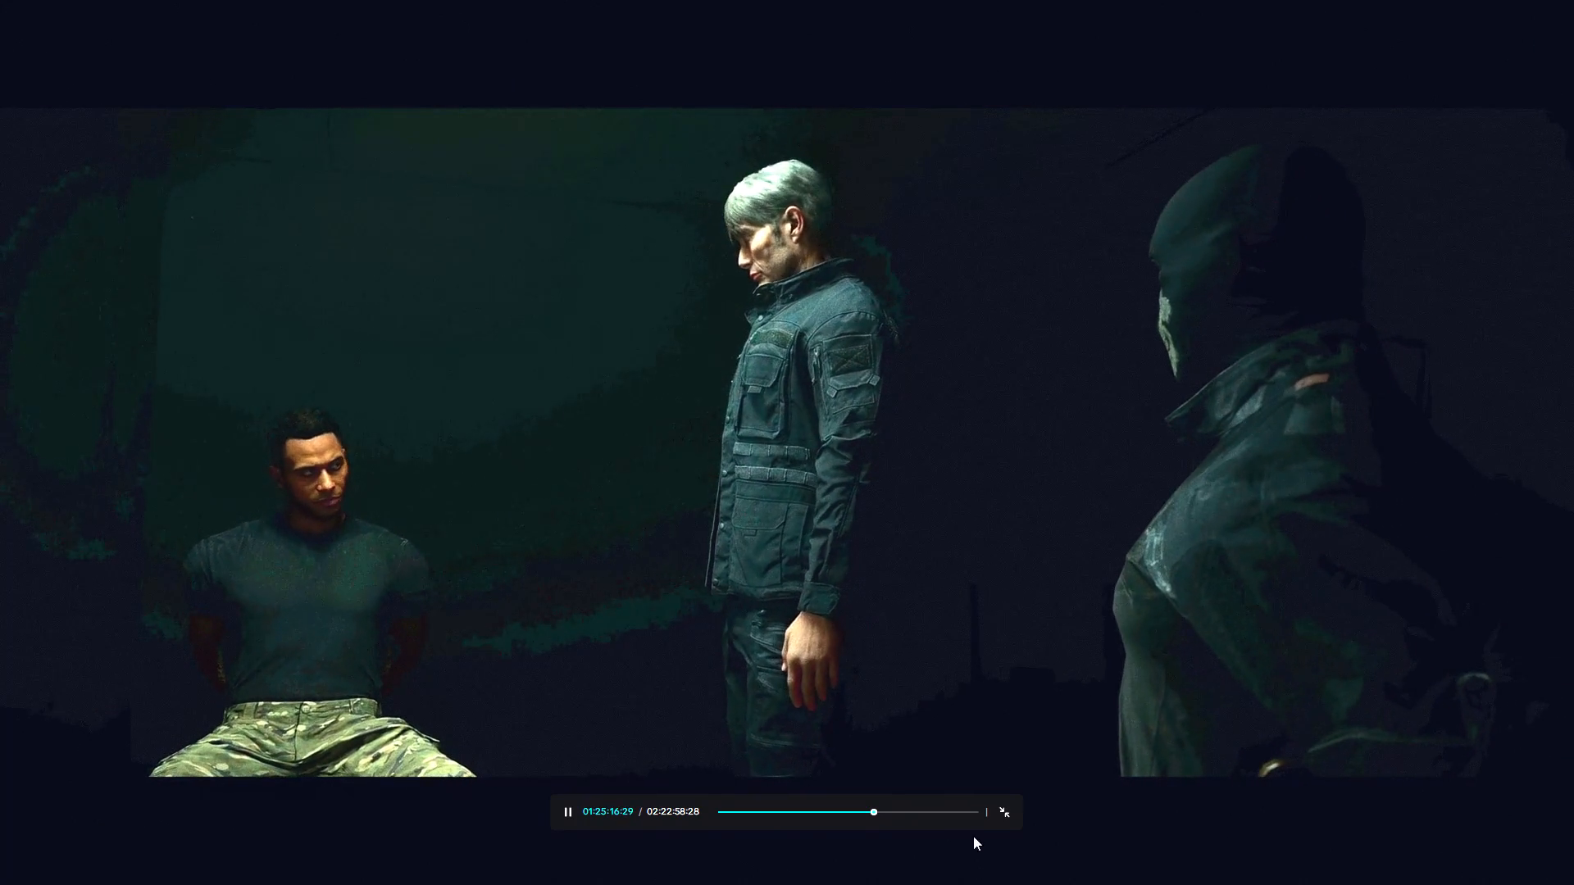
pyautogui.click(1003, 812)
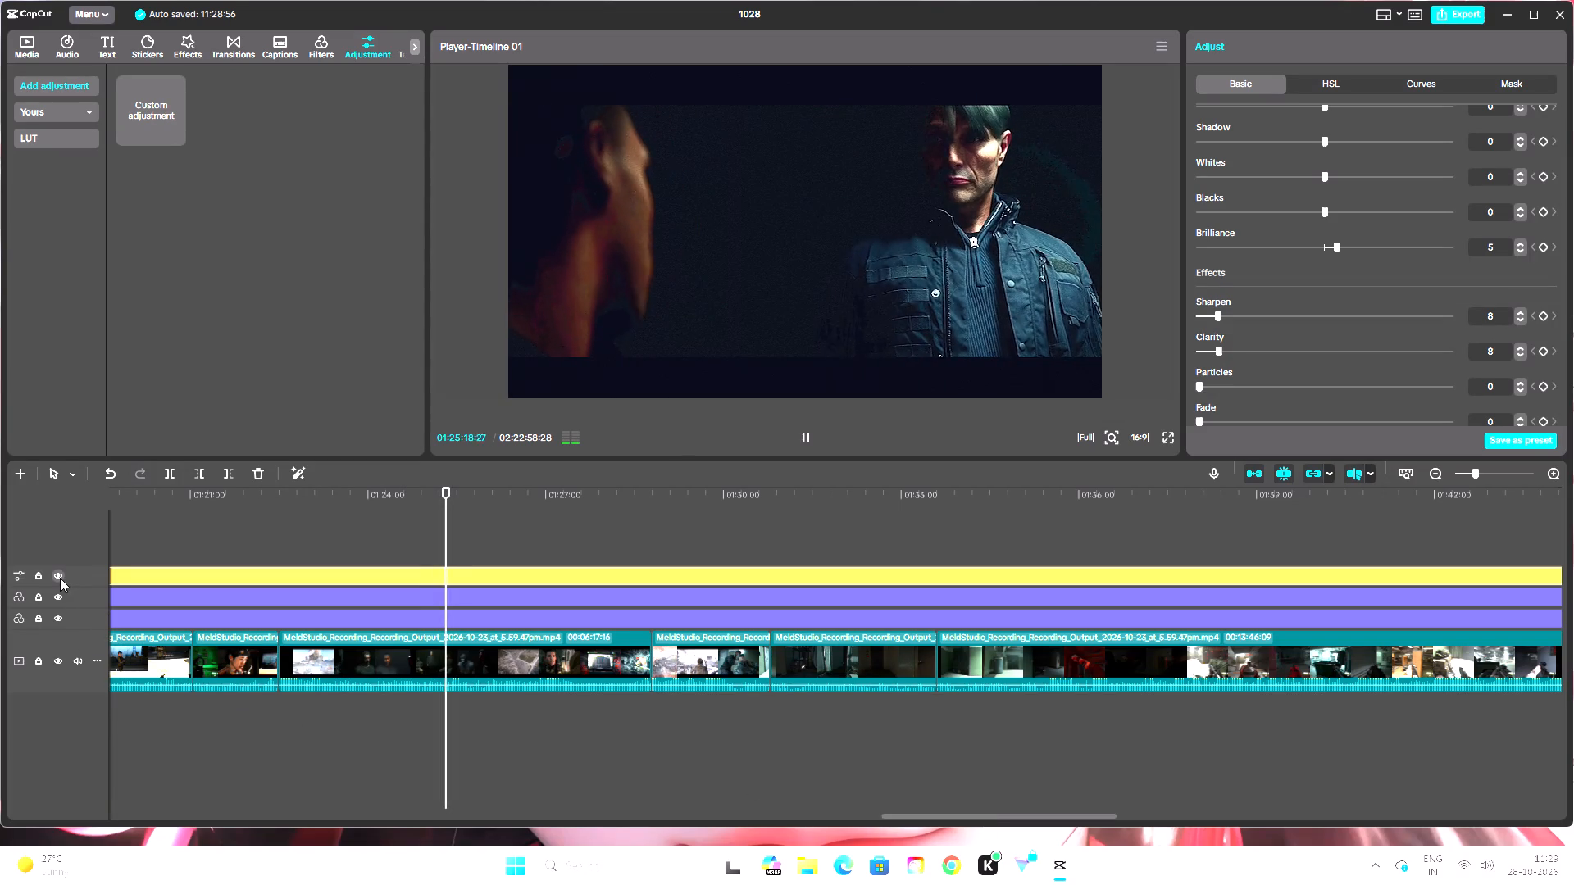
pyautogui.click(60, 578)
pyautogui.click(60, 578)
pyautogui.click(60, 578)
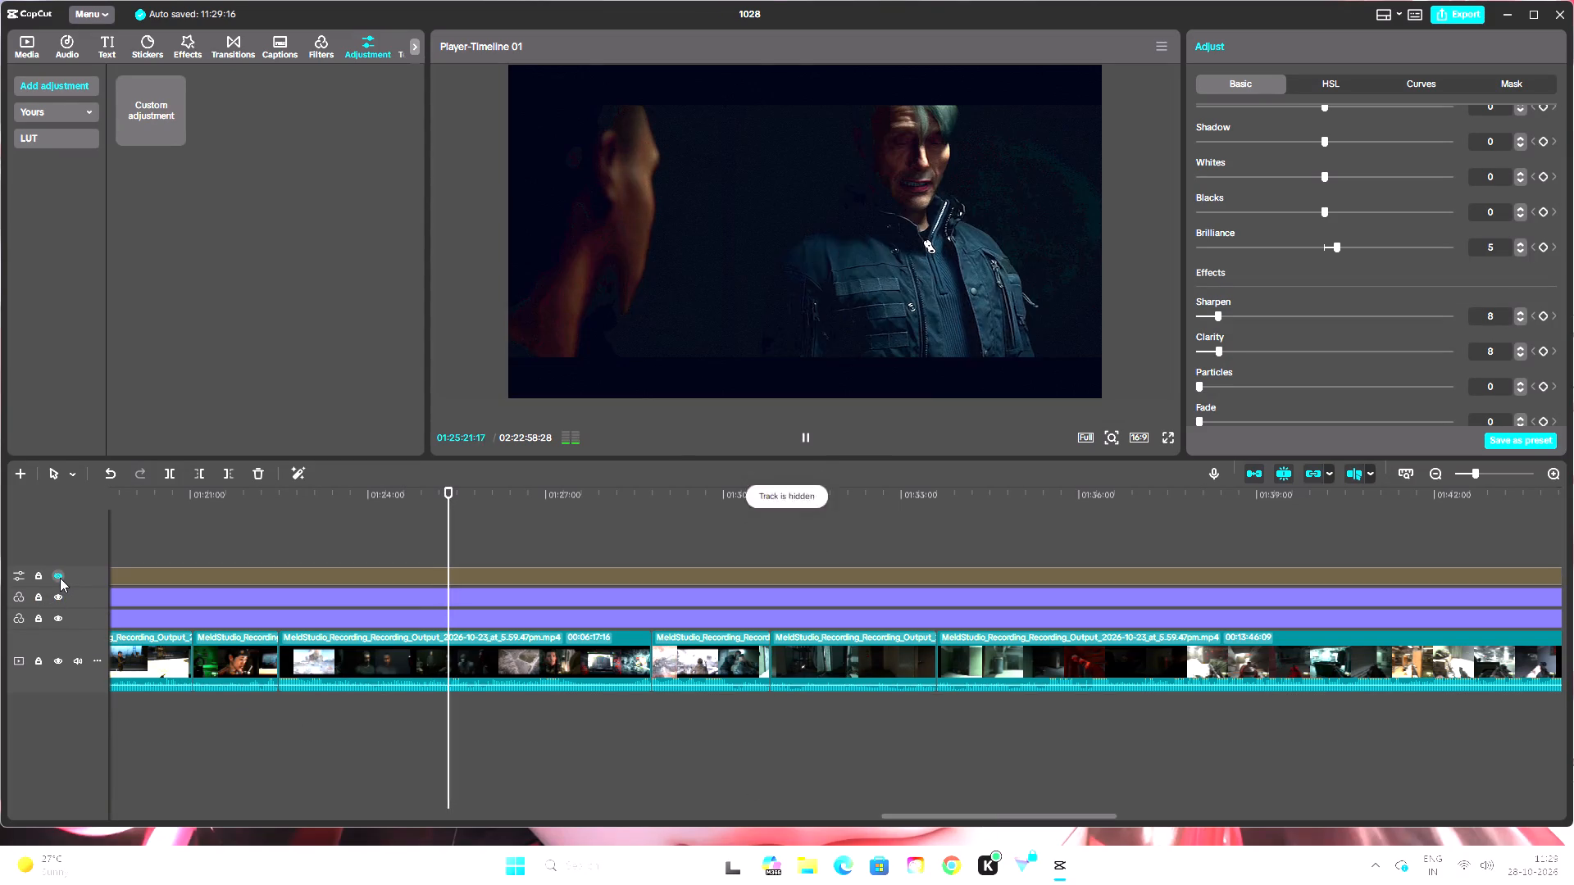
pyautogui.click(60, 578)
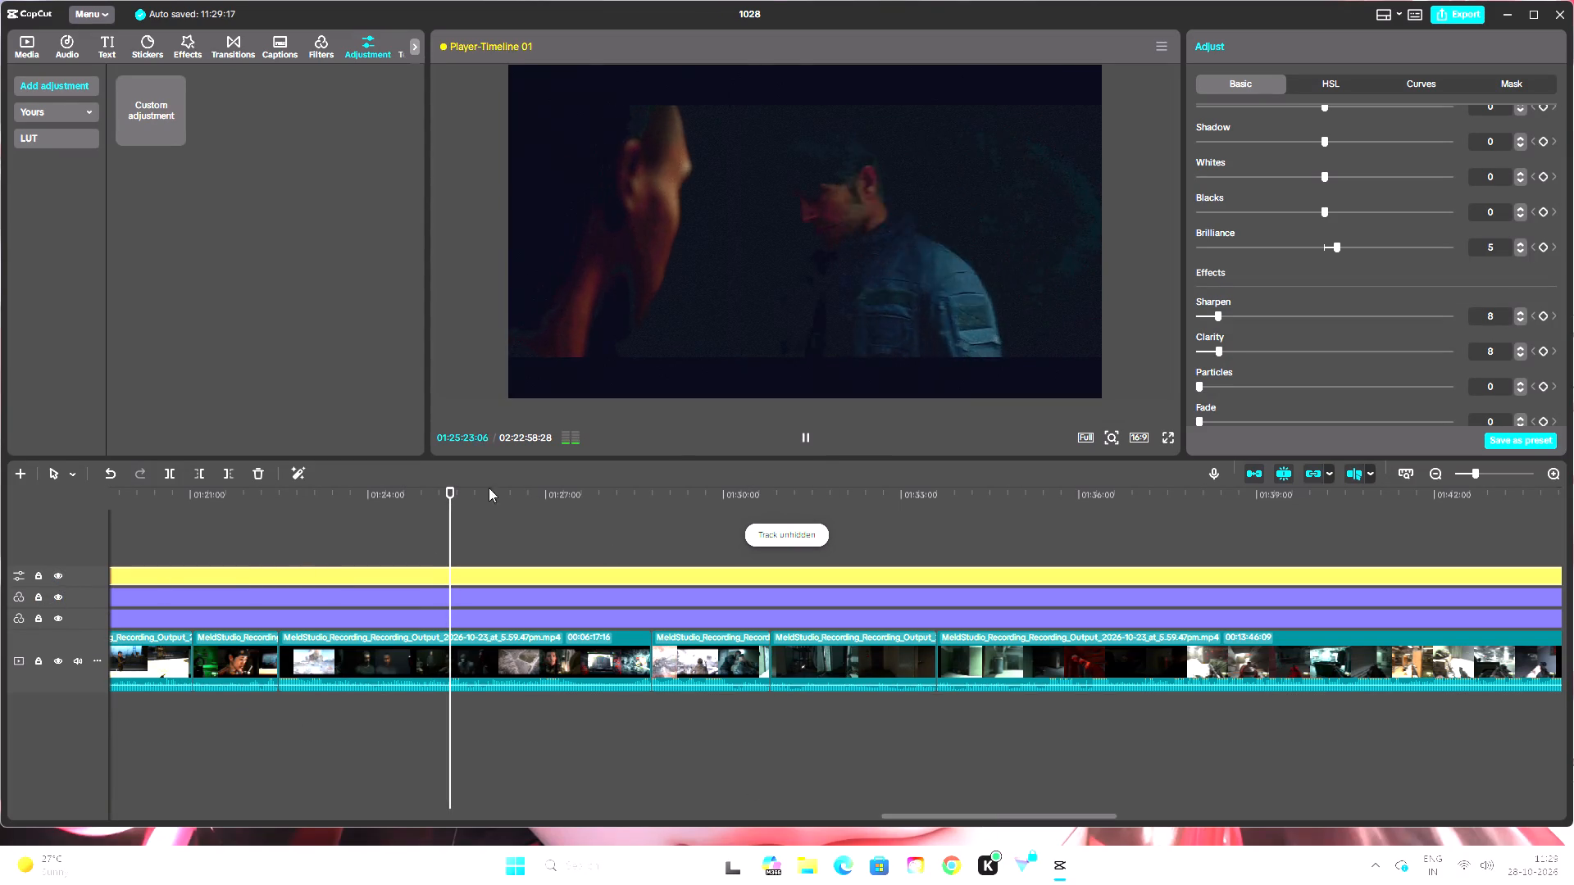
# Add a custom adjustment layer at 01:51:15:15, where the third adjustment layer ends.
pyautogui.moveTo(454, 492); pyautogui.dragTo(272, 545)
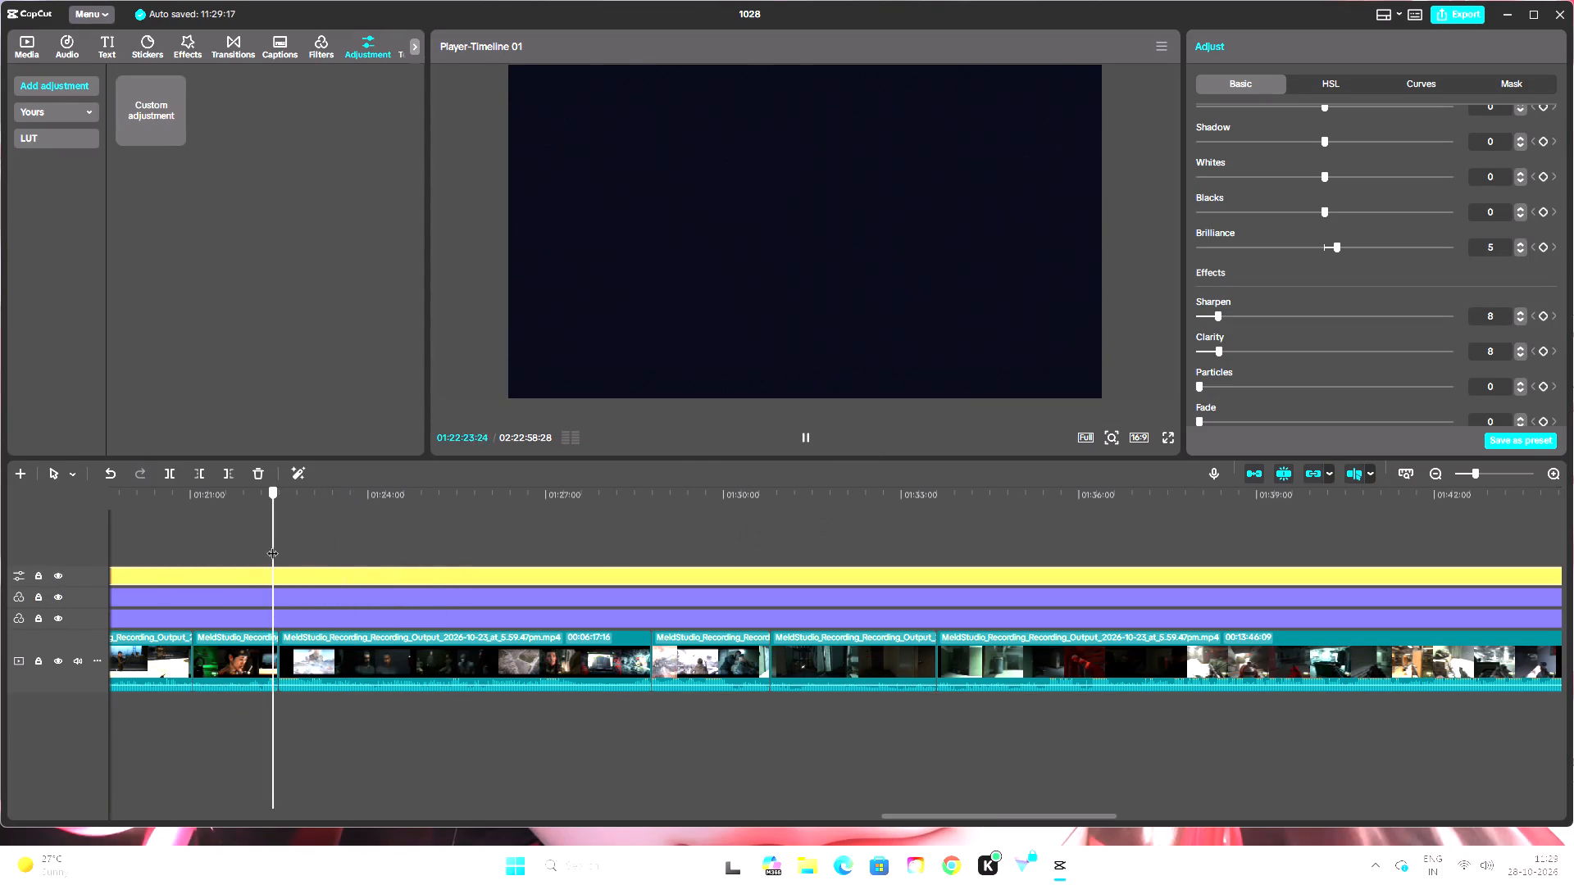
pyautogui.moveTo(272, 545); pyautogui.dragTo(269, 559)
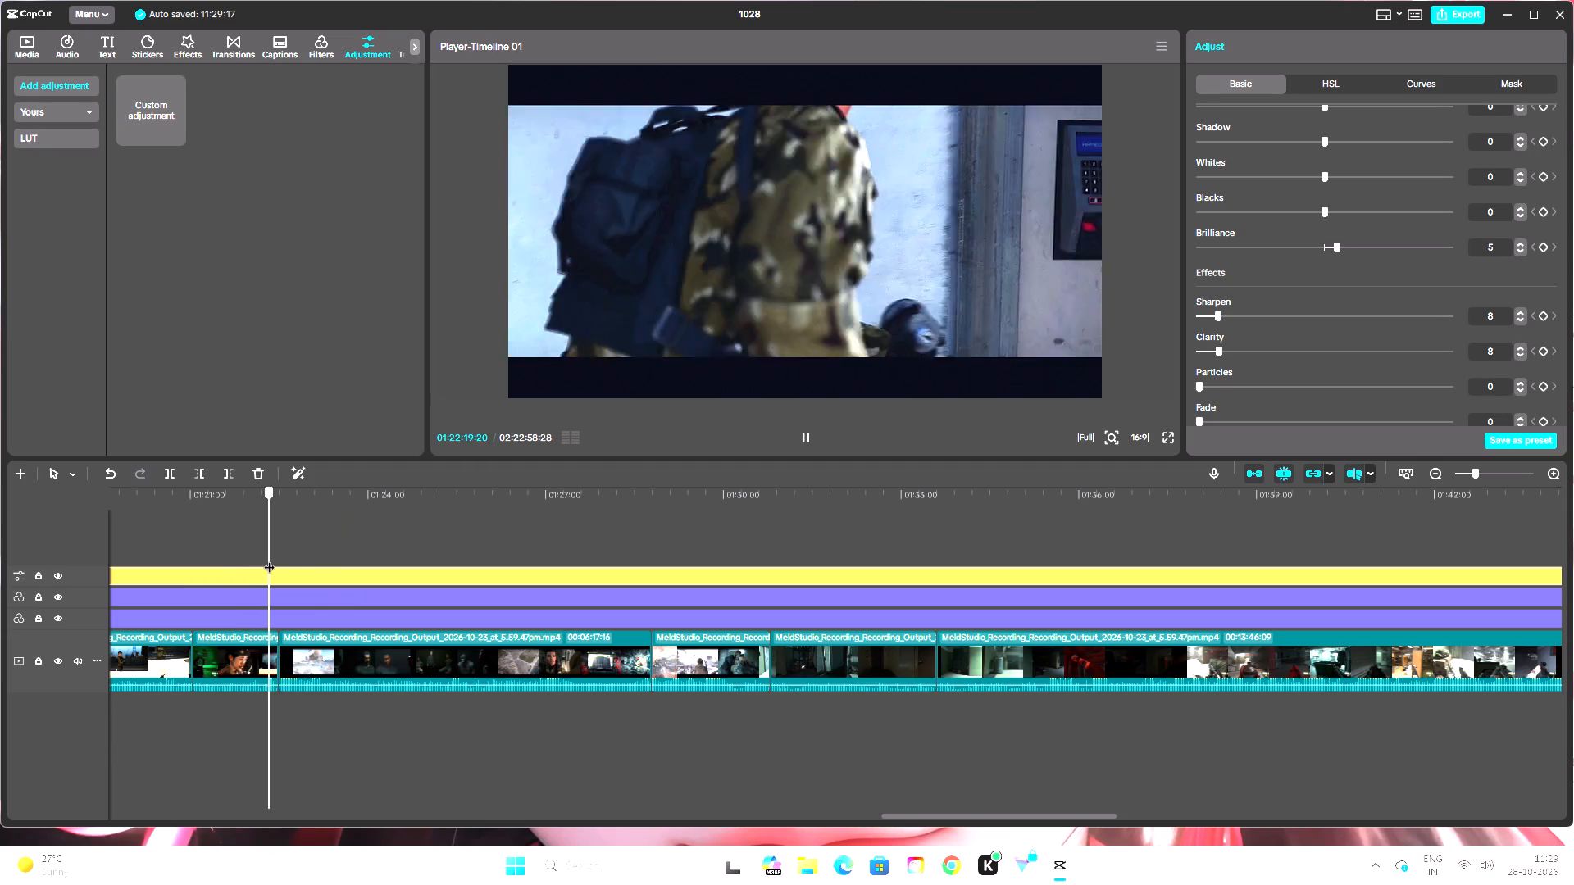
pyautogui.moveTo(269, 559); pyautogui.dragTo(1573, 555)
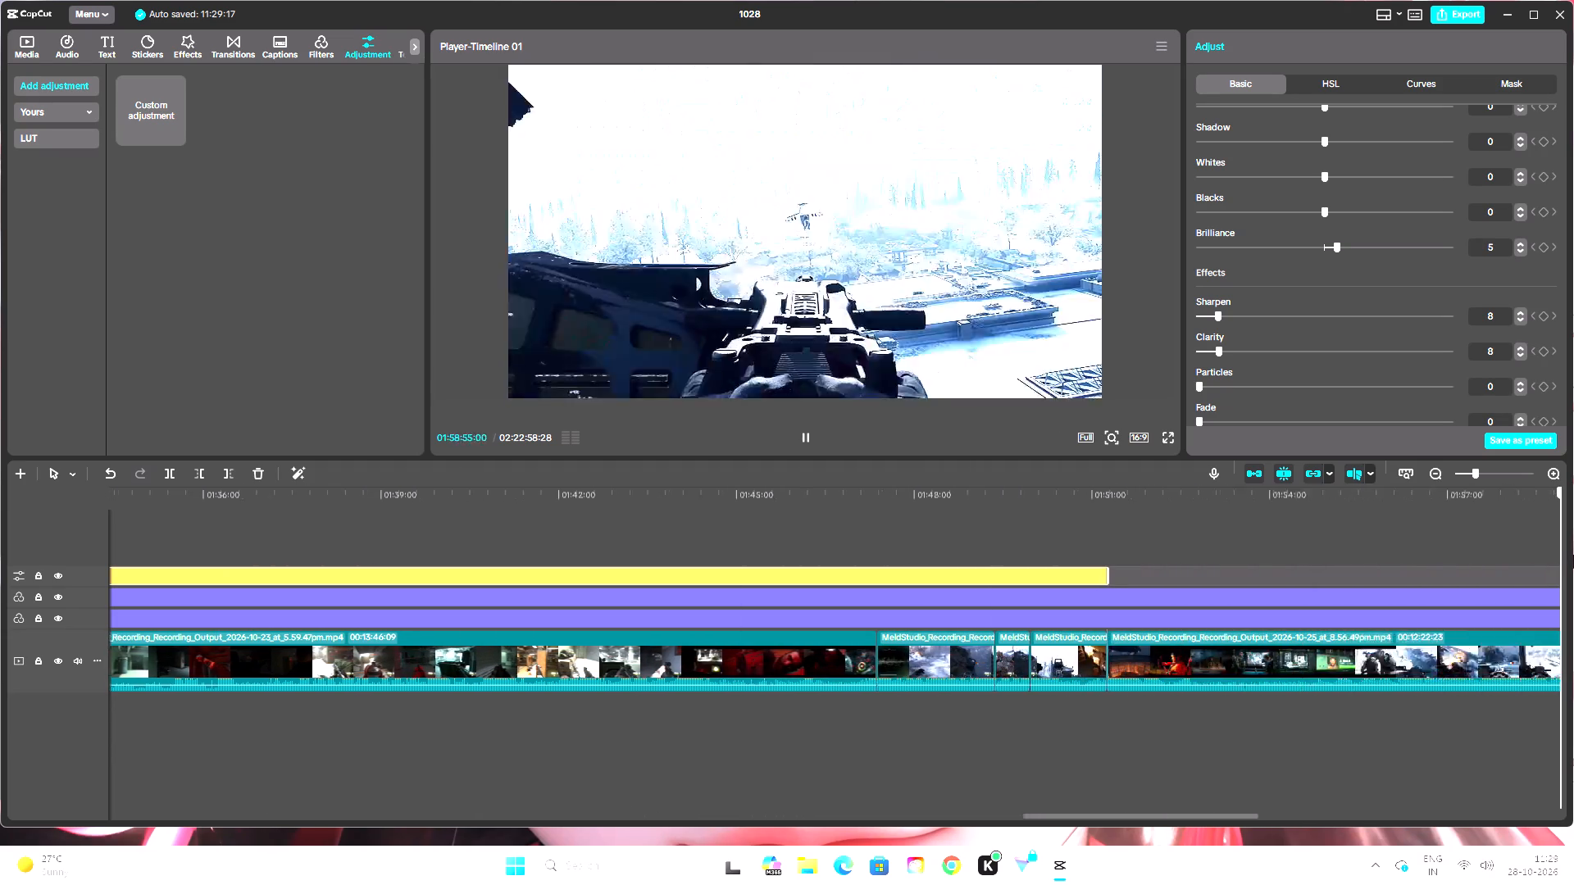
pyautogui.moveTo(1573, 555); pyautogui.dragTo(556, 574)
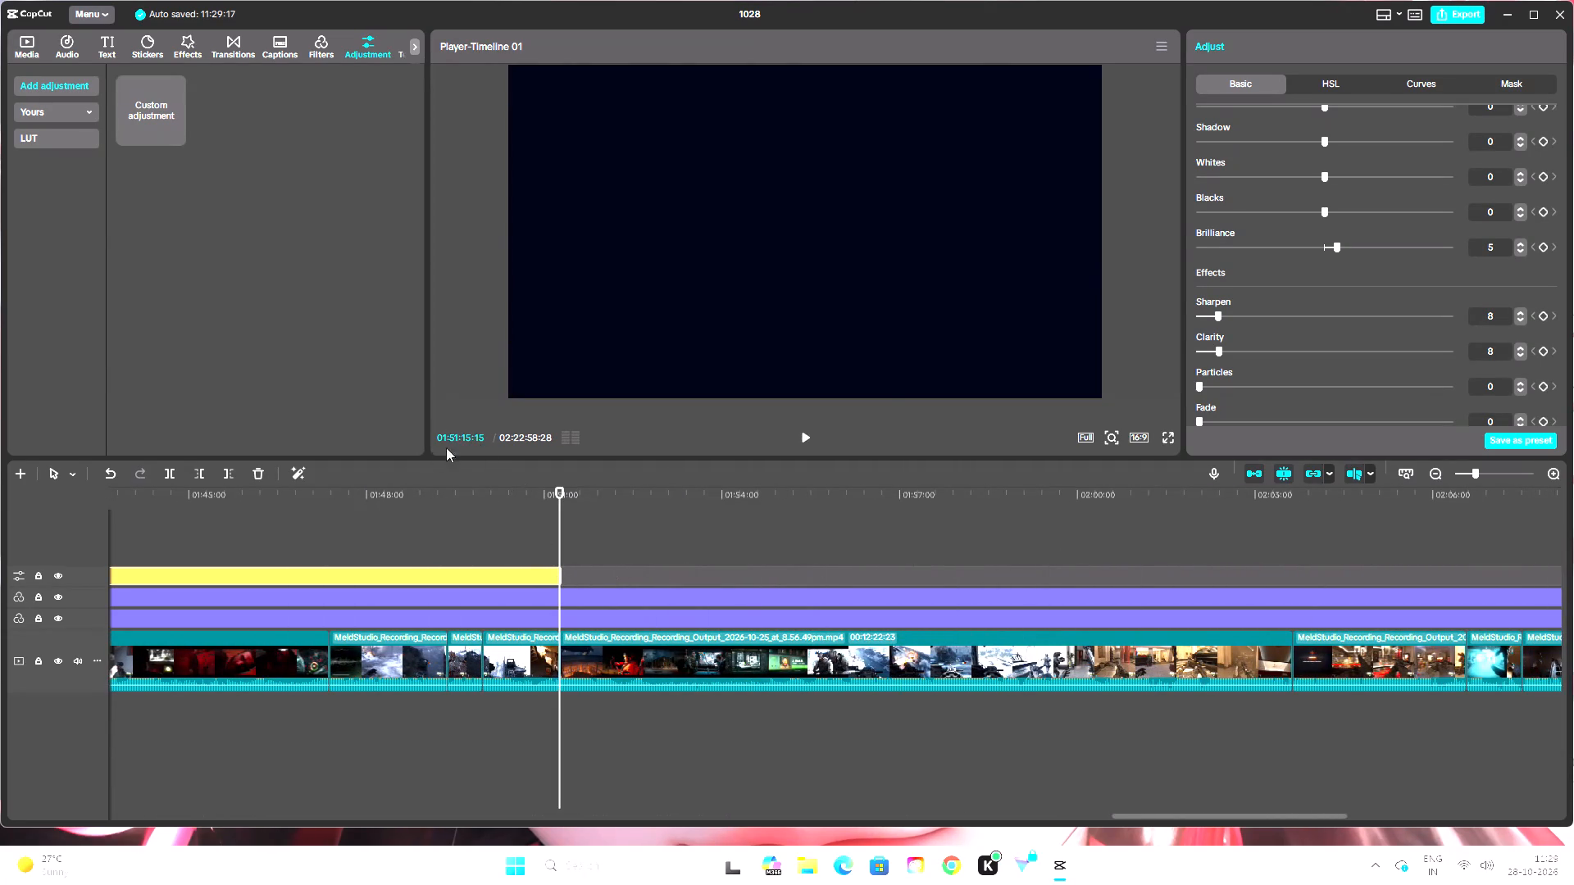
pyautogui.click(174, 134)
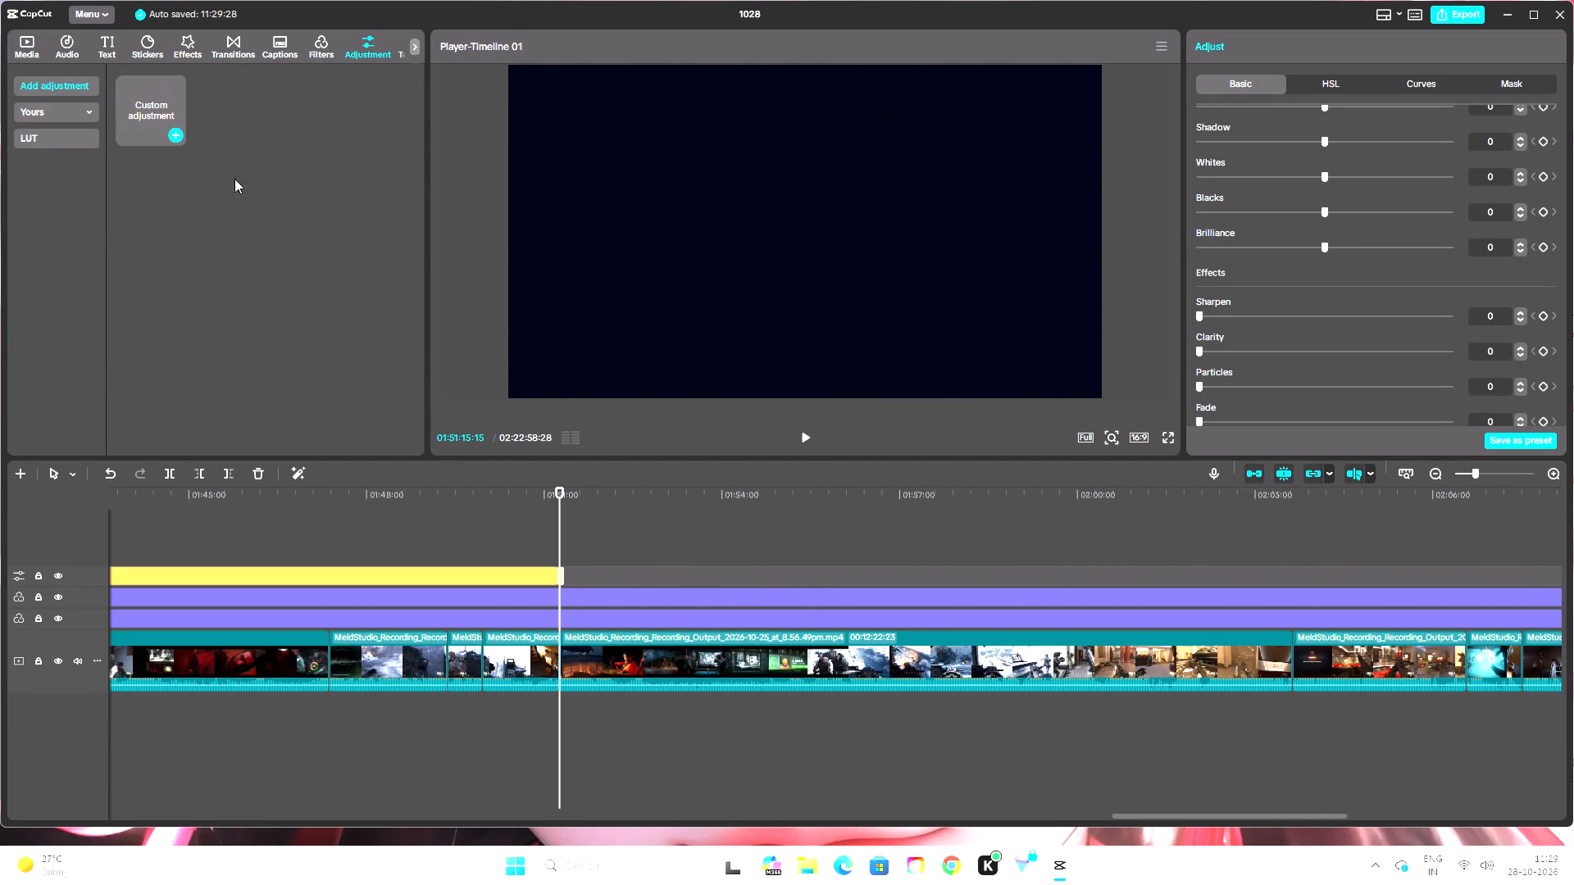
# Extend the fourth adjustment layer's end to about 01:59:15 on the timeline.
pyautogui.moveTo(566, 581); pyautogui.dragTo(620, 580)
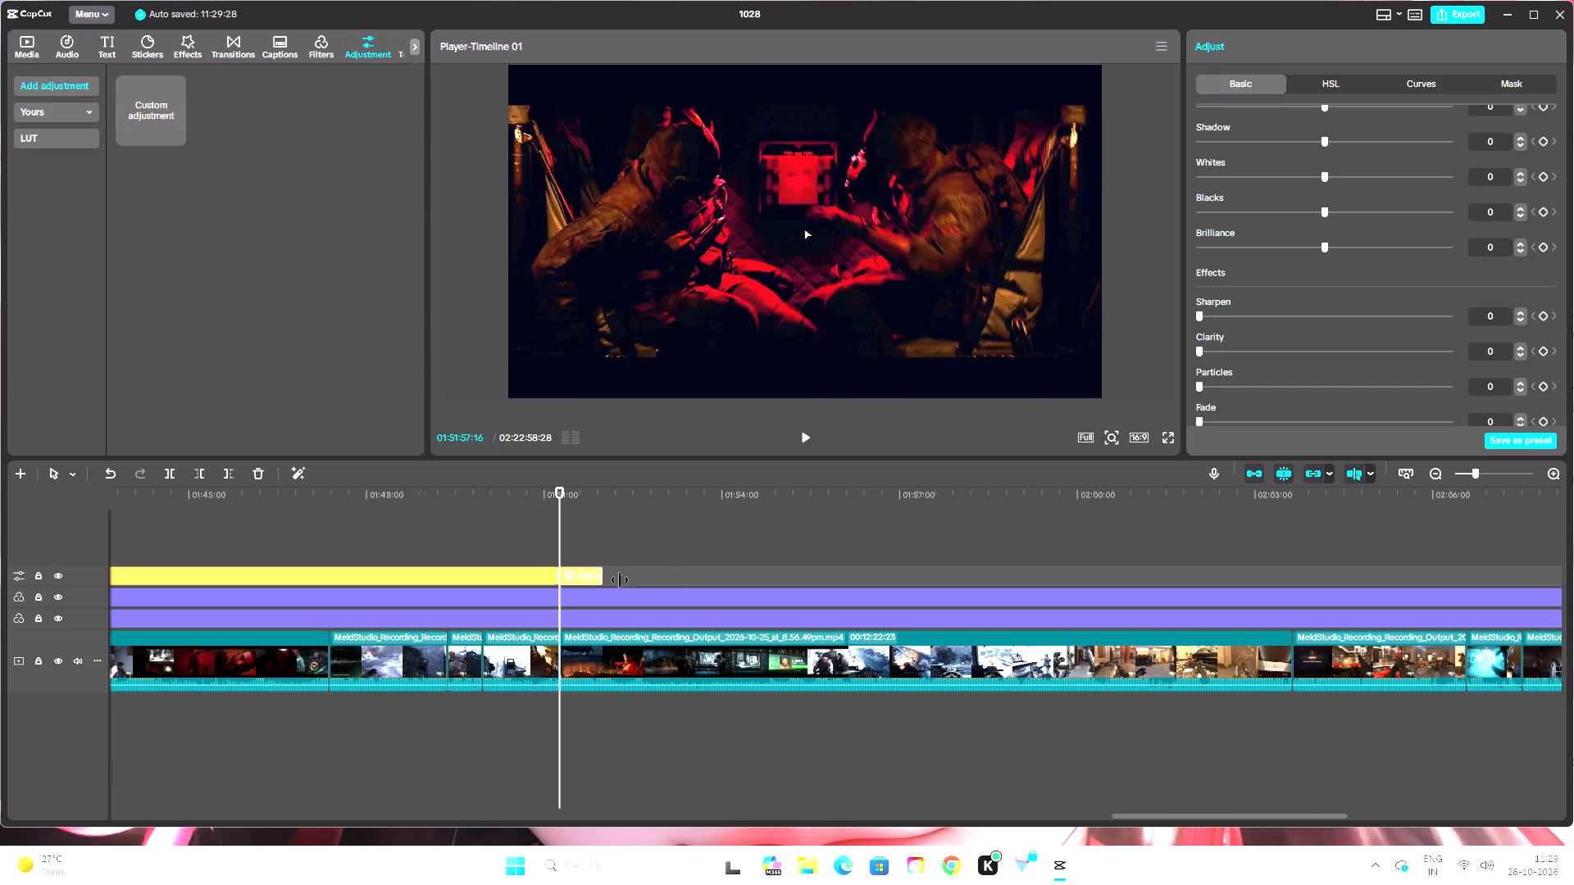
pyautogui.moveTo(620, 580); pyautogui.dragTo(894, 592)
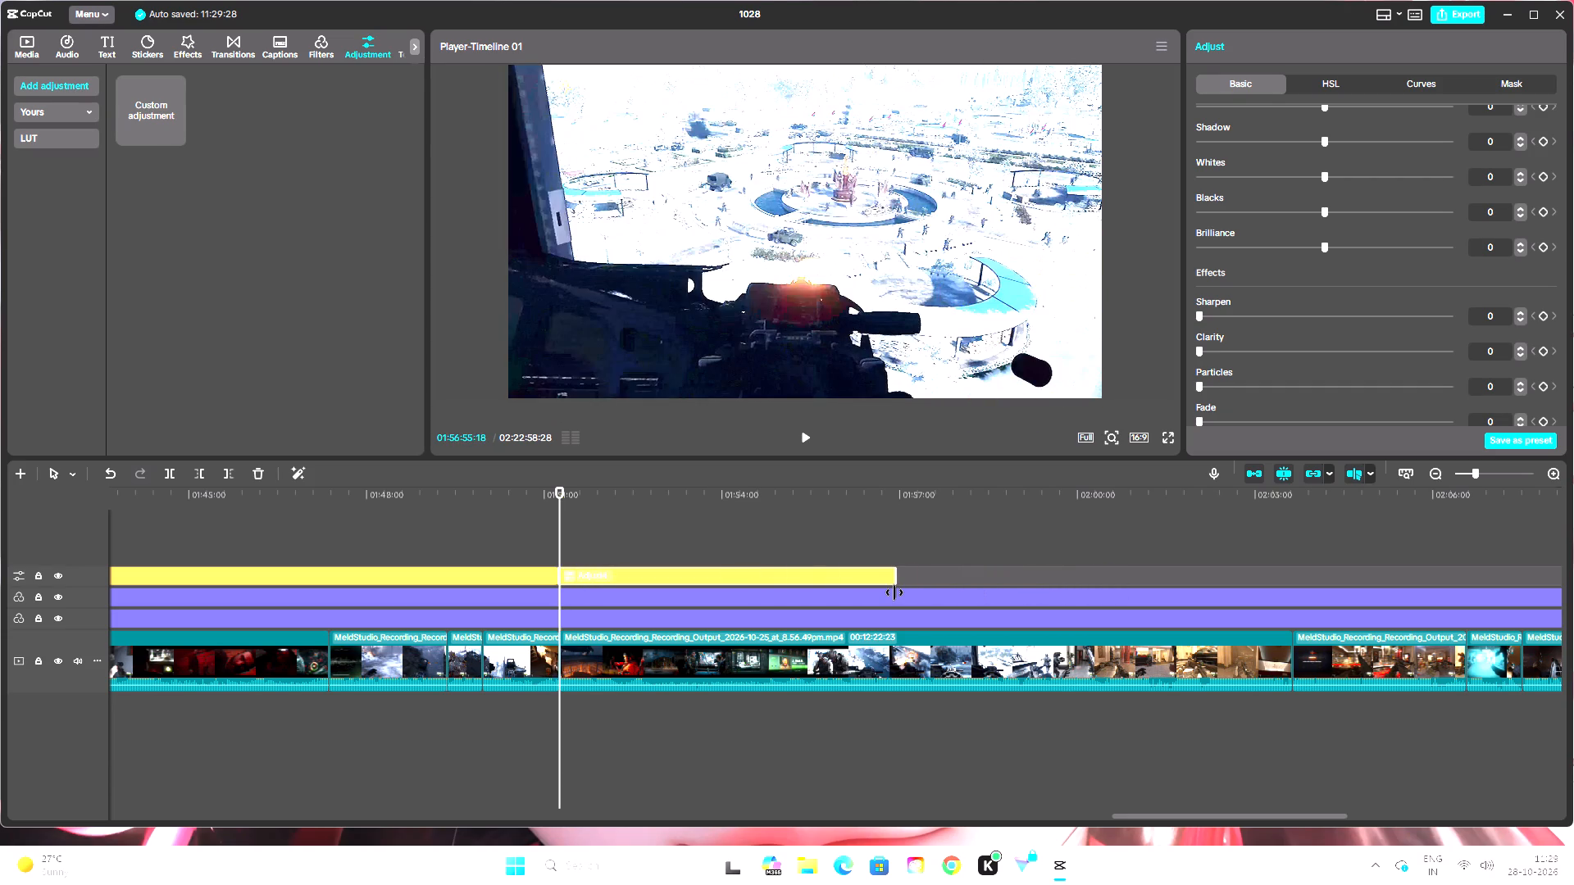
pyautogui.moveTo(894, 592); pyautogui.dragTo(866, 598)
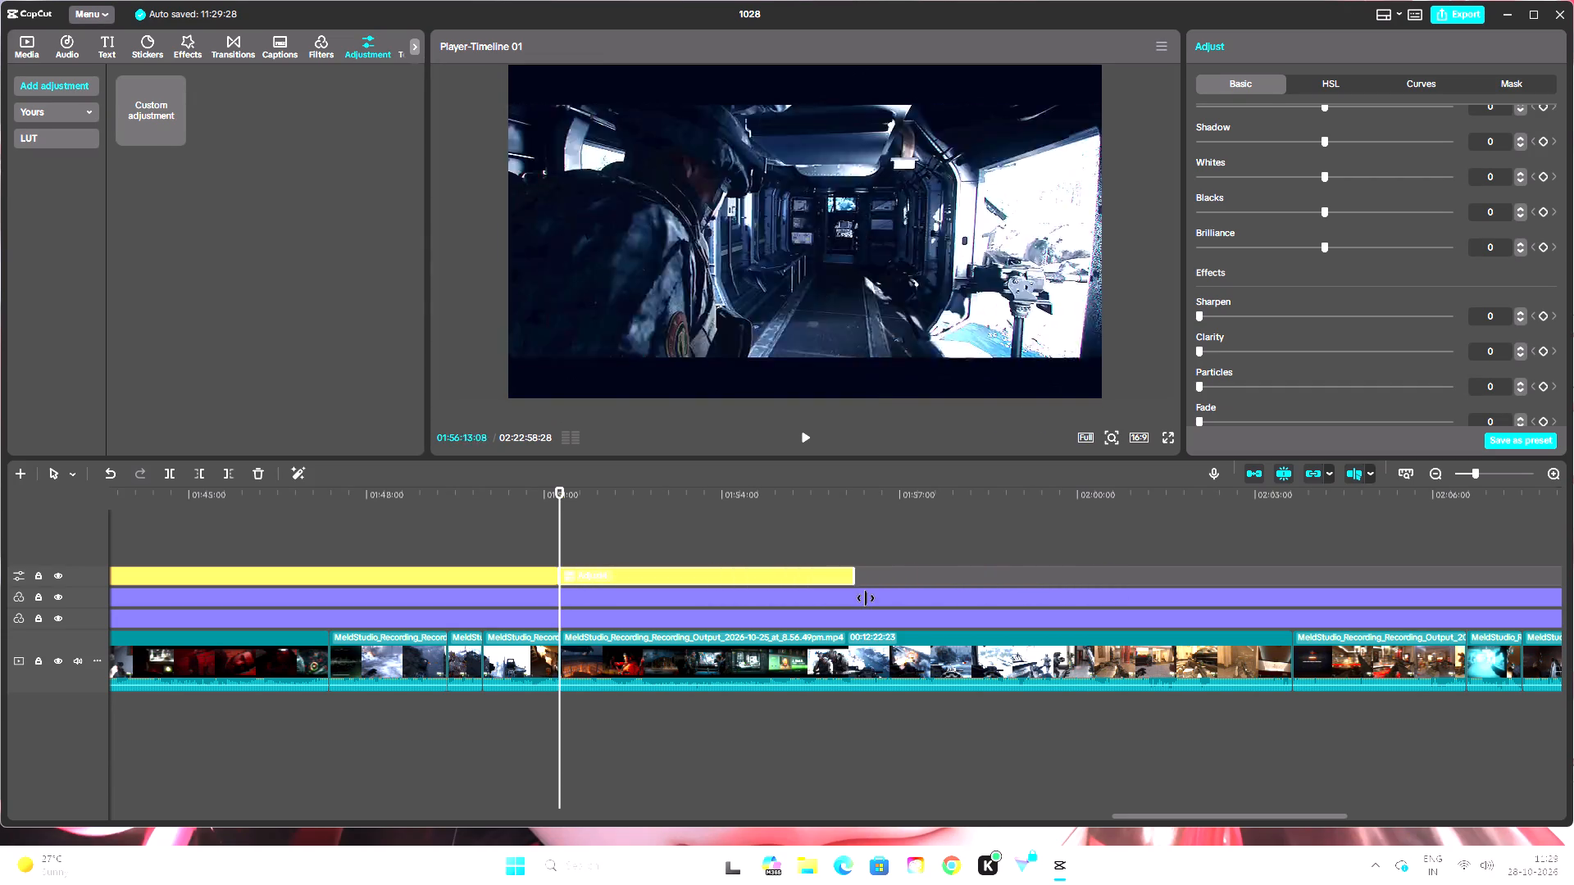
pyautogui.moveTo(866, 598); pyautogui.dragTo(1173, 627)
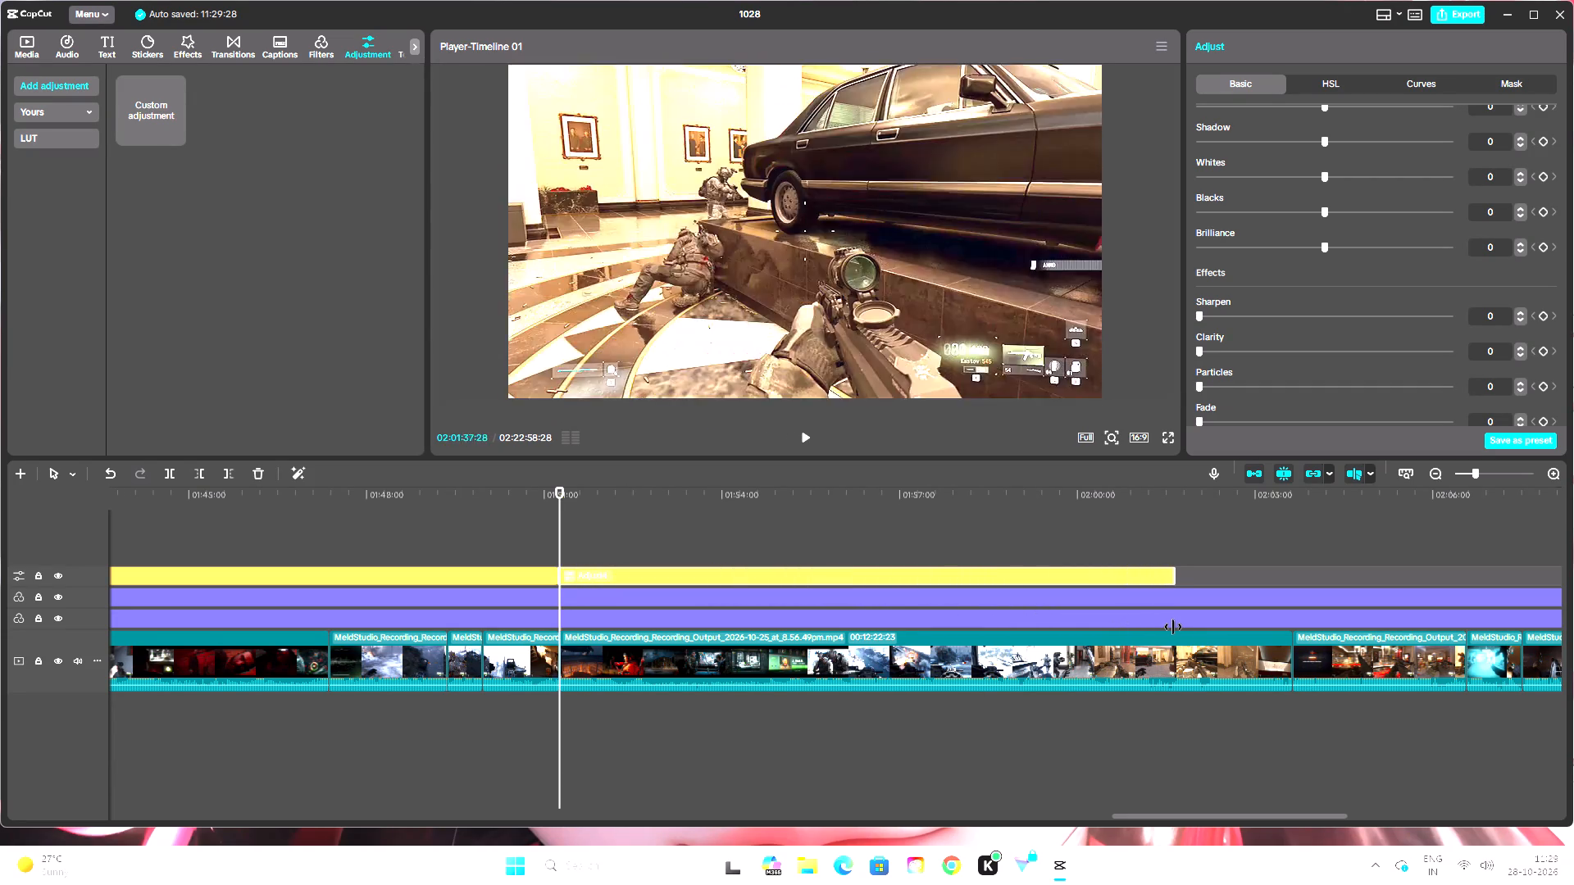
pyautogui.moveTo(1173, 627); pyautogui.dragTo(1066, 628)
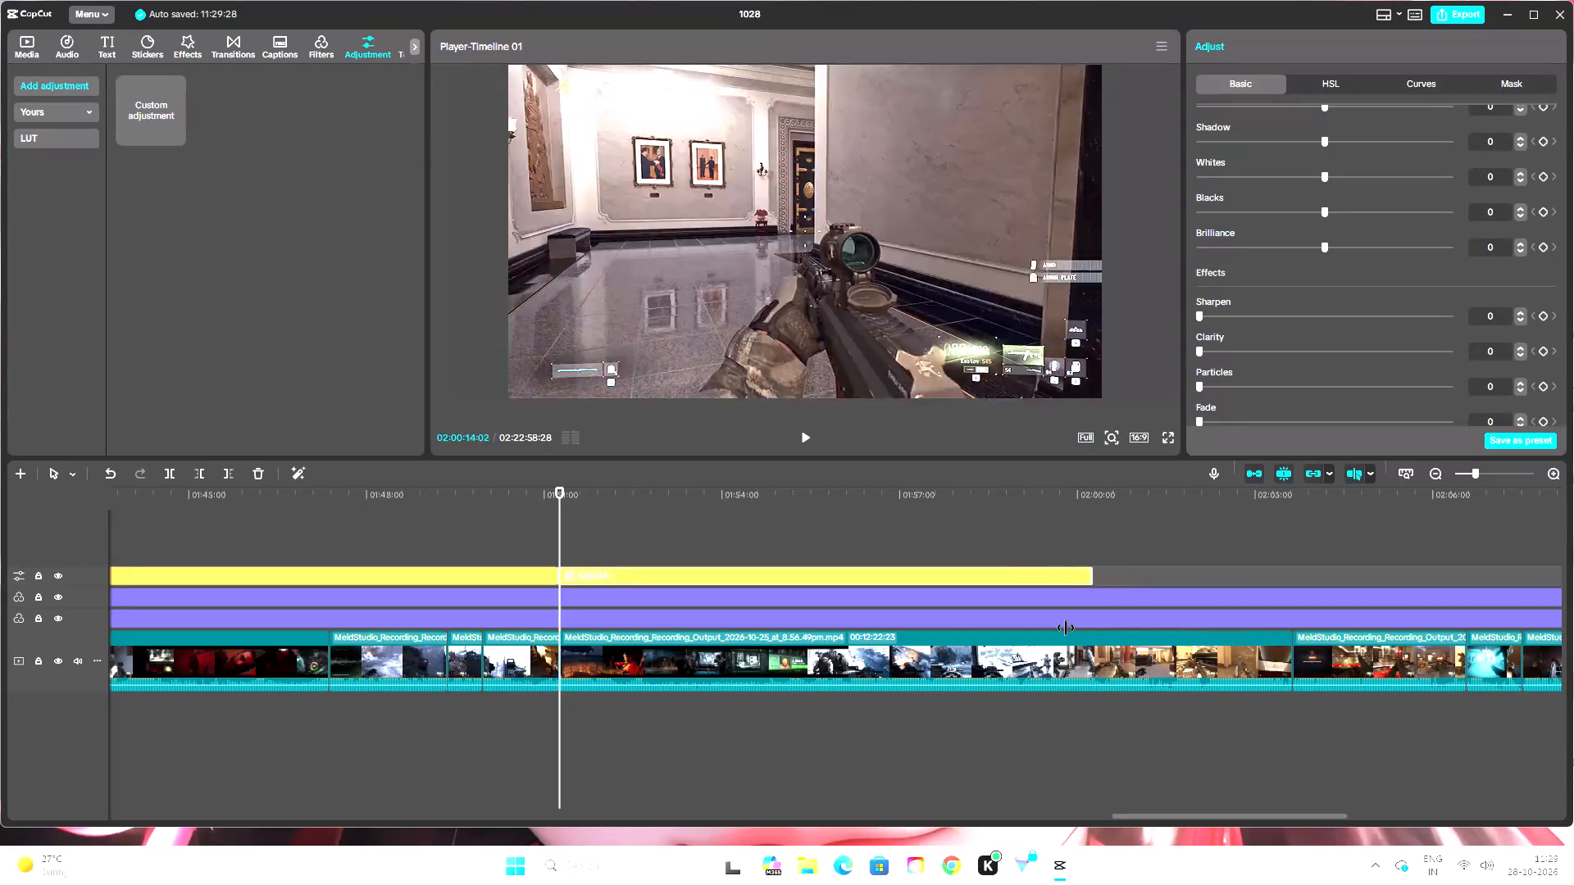
pyautogui.moveTo(1066, 628); pyautogui.dragTo(1034, 625)
# At the snowy helicopter shot at 01:56:05:20, set the fourth adjustment layer's Sharpen to 8, Clarity to 8 and Brilliance to 5.
pyautogui.moveTo(561, 490); pyautogui.dragTo(609, 499)
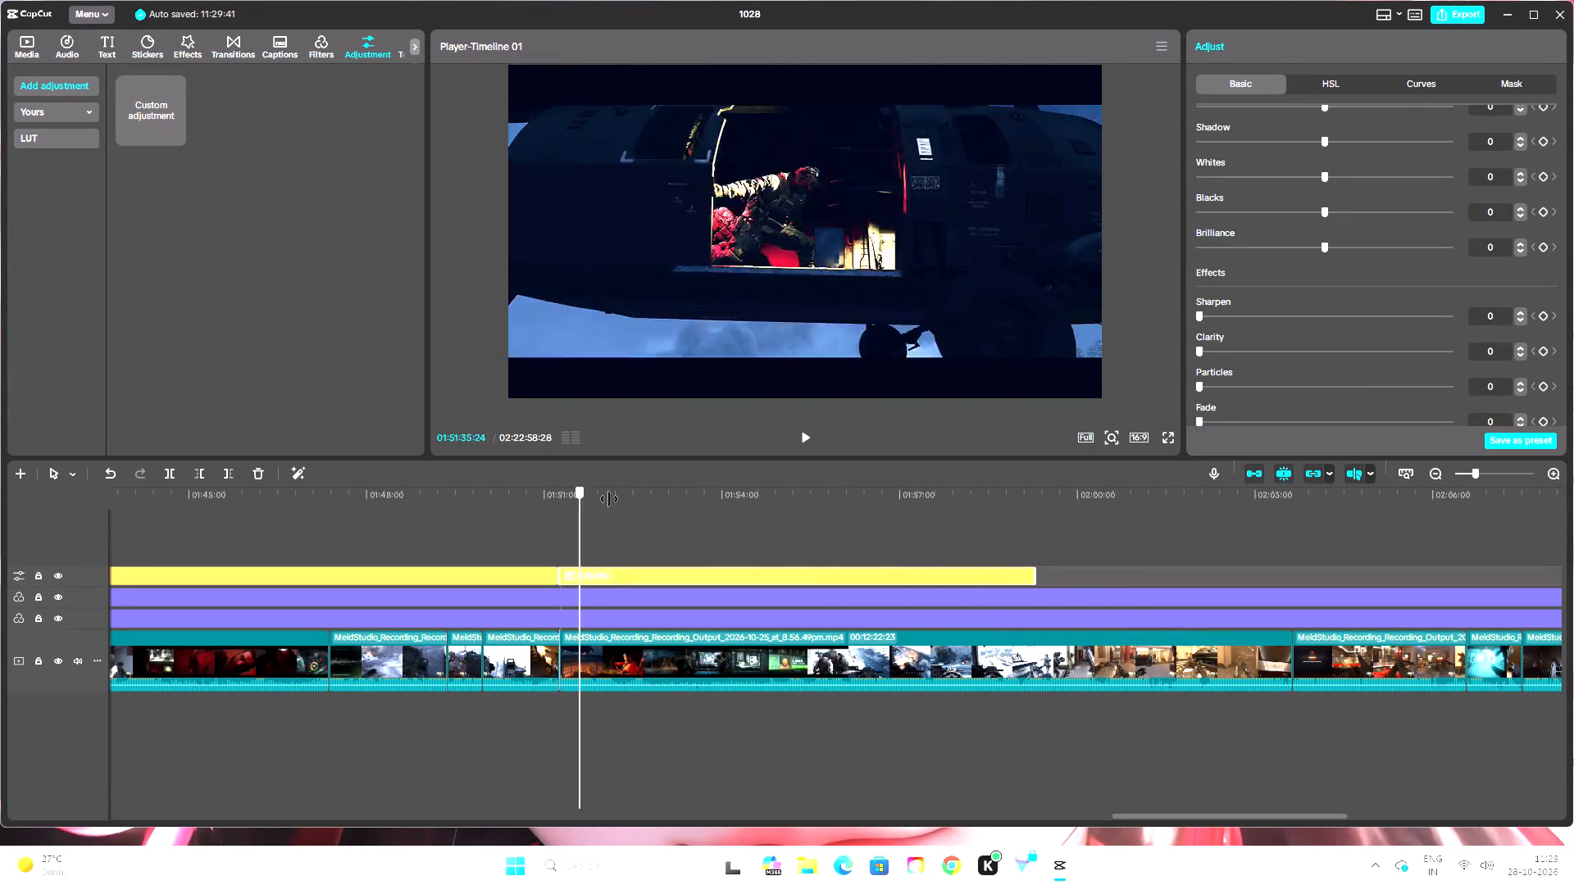
pyautogui.moveTo(609, 499); pyautogui.dragTo(633, 505)
pyautogui.moveTo(626, 503); pyautogui.dragTo(724, 514)
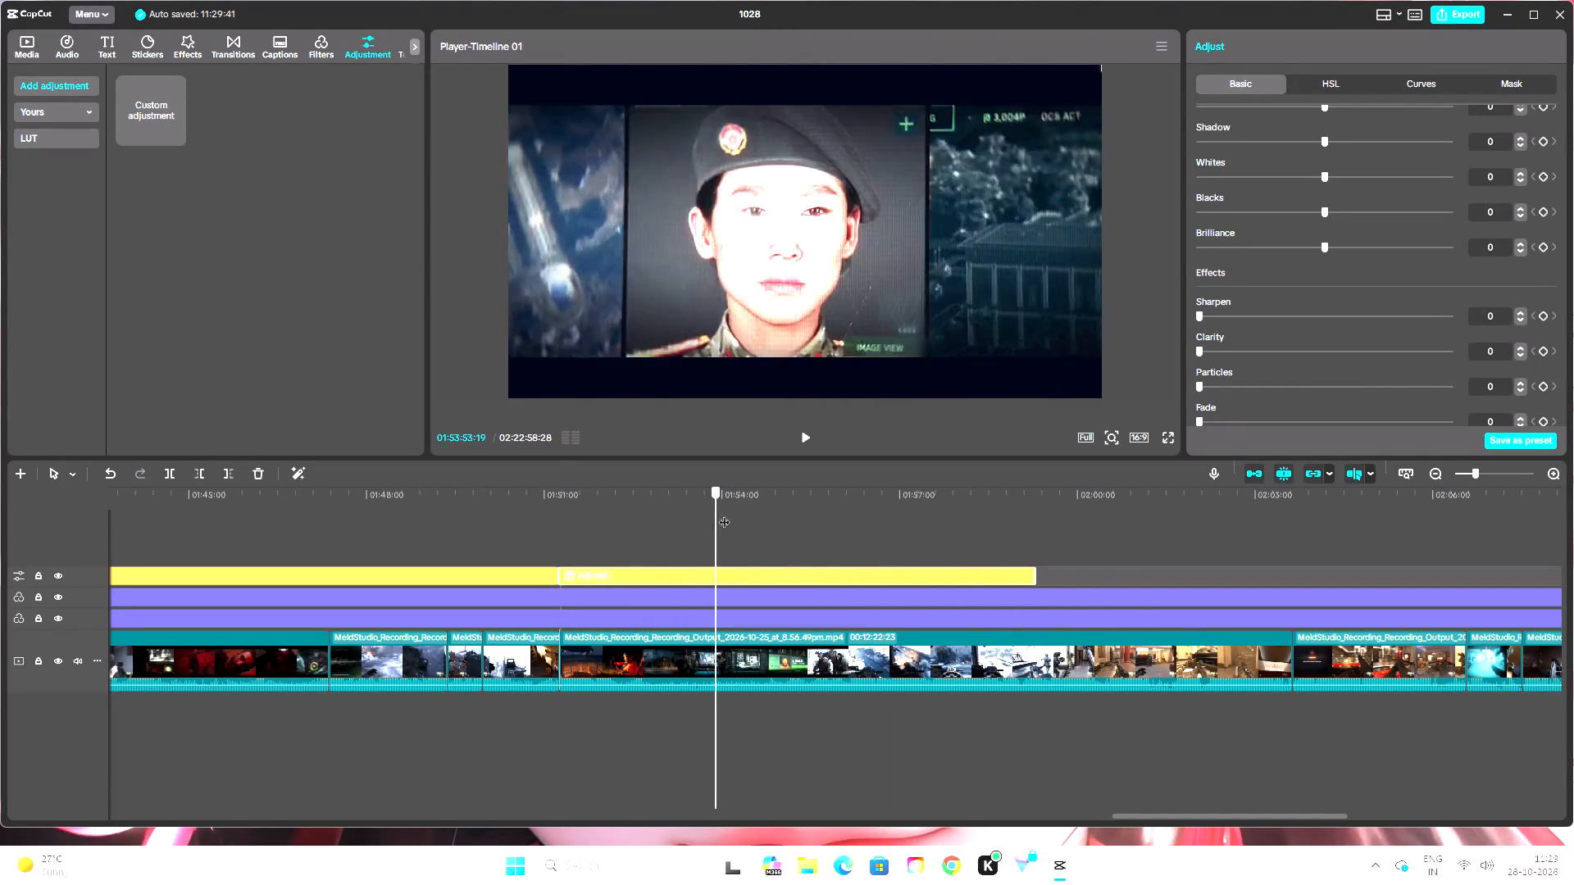
pyautogui.moveTo(724, 514); pyautogui.dragTo(846, 528)
pyautogui.scroll(-5, 1369, 320)
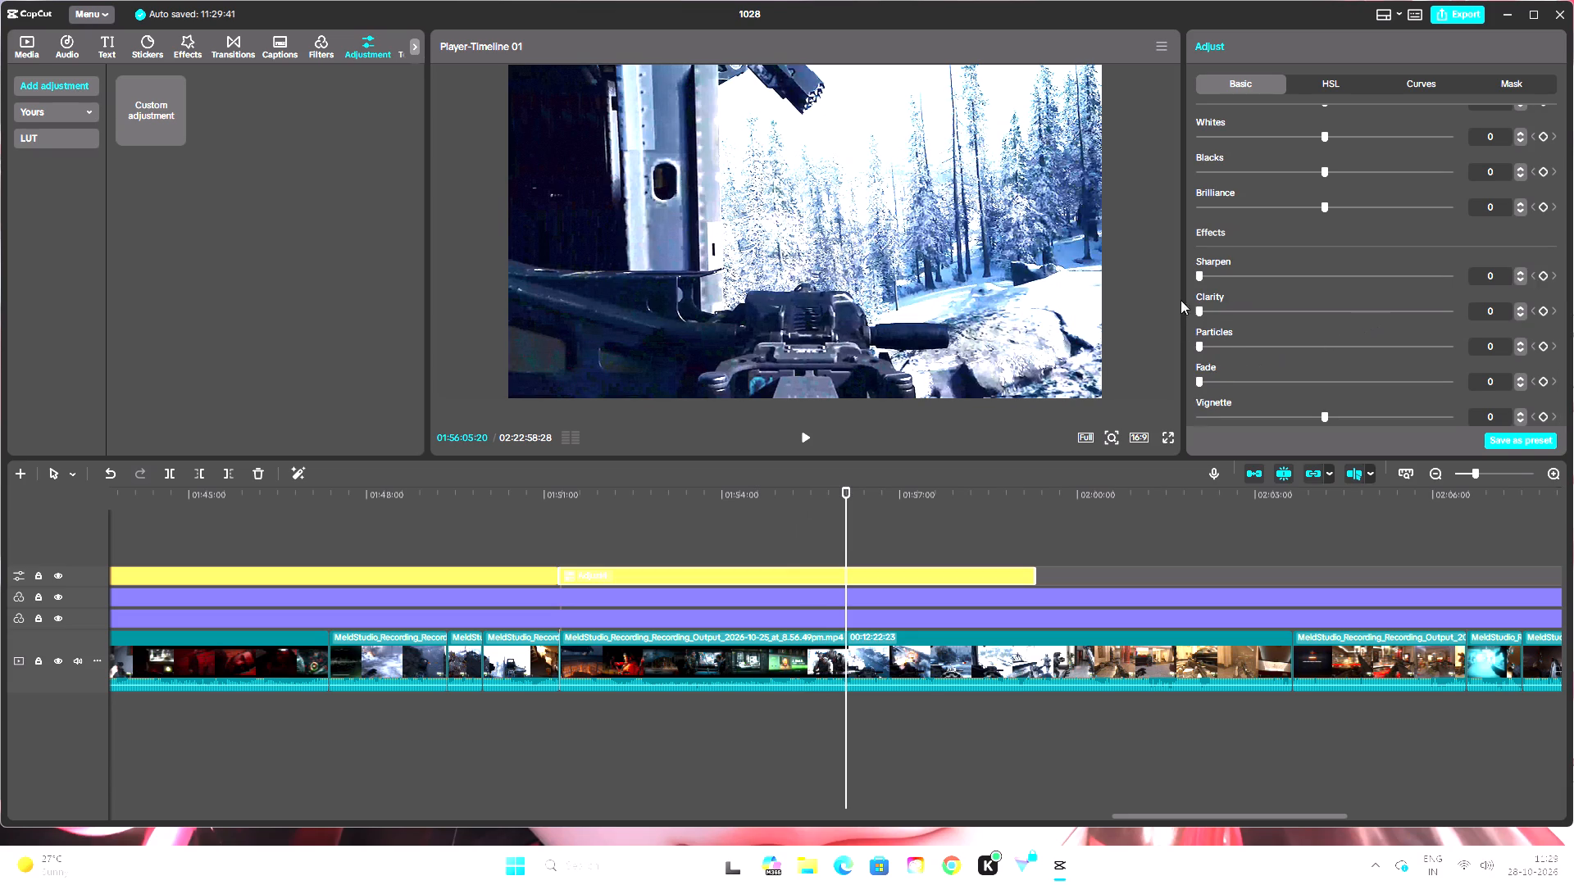
pyautogui.moveTo(1198, 276); pyautogui.dragTo(1208, 276)
pyautogui.moveTo(1198, 311); pyautogui.dragTo(1216, 313)
pyautogui.tripleClick(1522, 272)
pyautogui.click(1522, 272)
pyautogui.tripleClick(1520, 201)
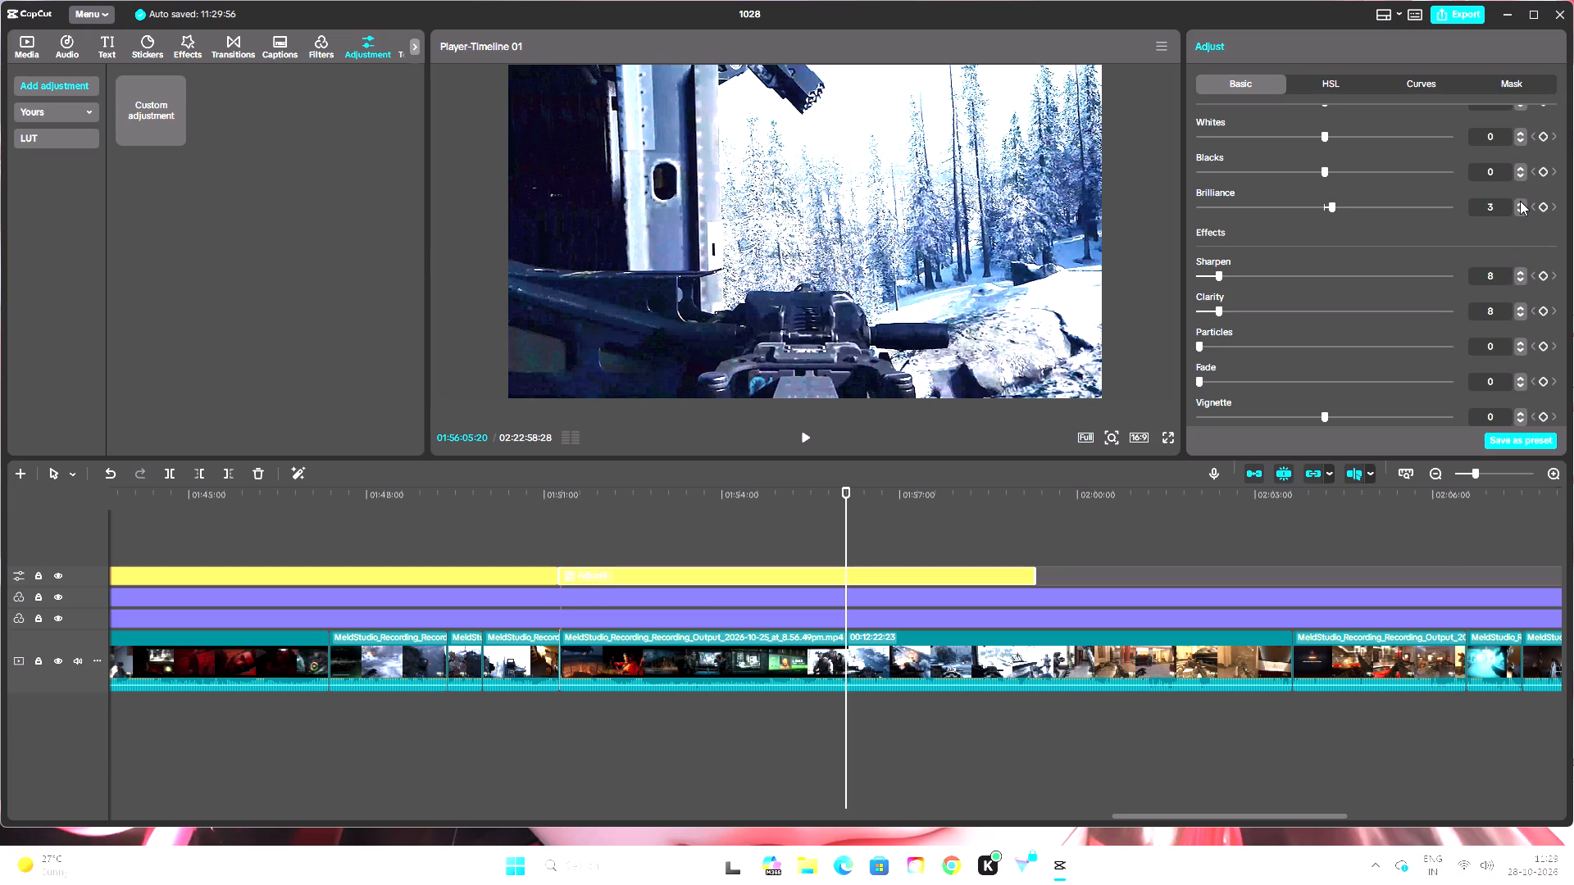
pyautogui.doubleClick(1520, 201)
# Set the fourth adjustment layer's Exposure to -4 and Contrast to 2, trying stronger and weaker contrast first.
pyautogui.scroll(3, 1520, 201)
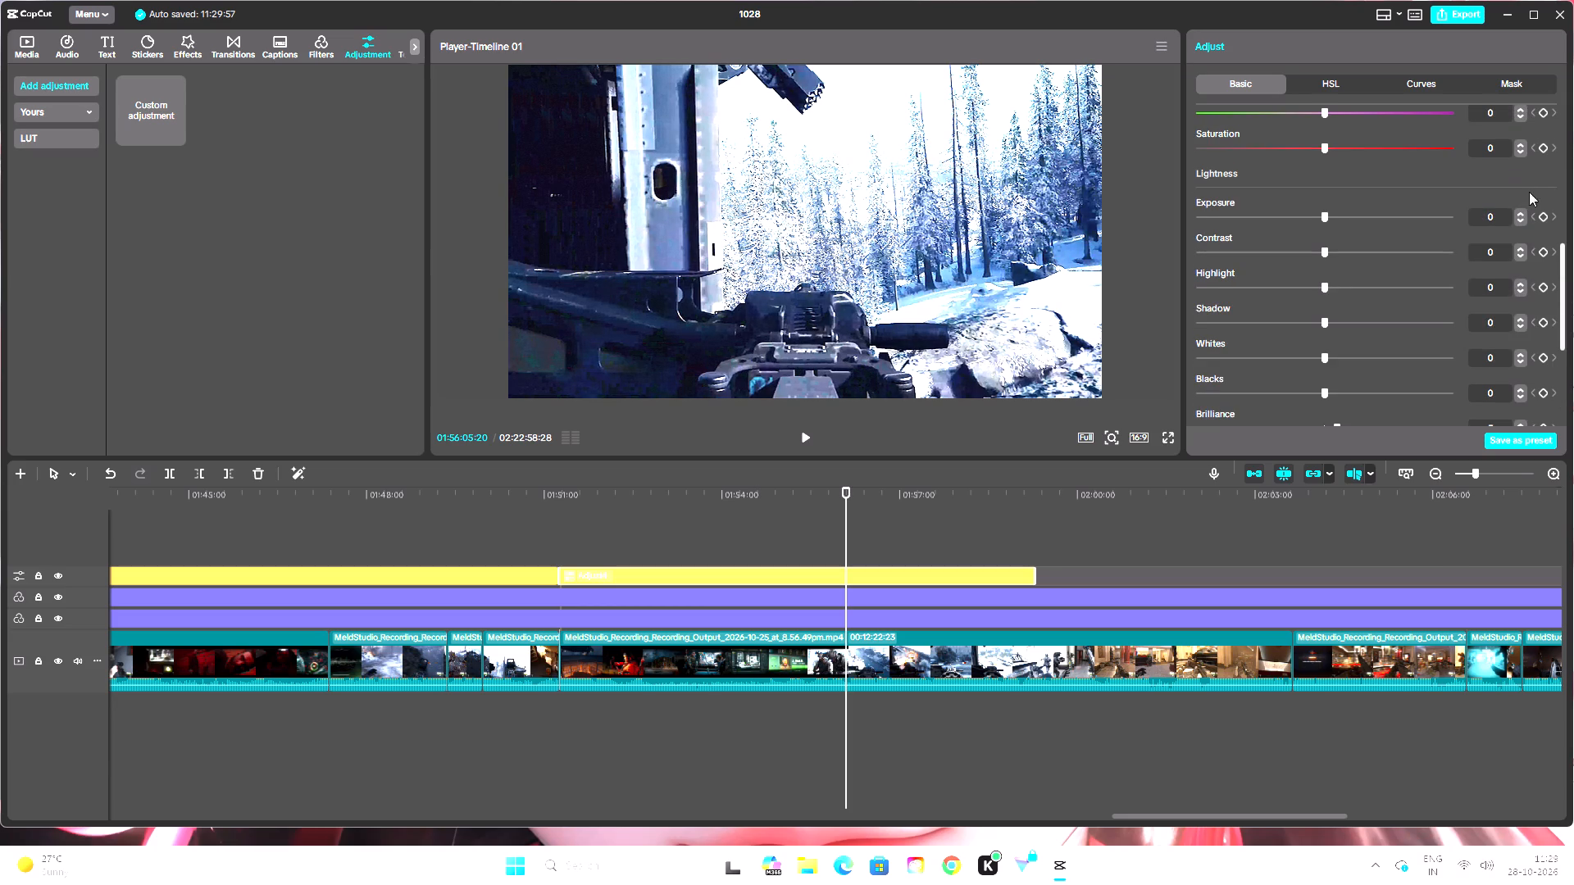
pyautogui.tripleClick(1520, 220)
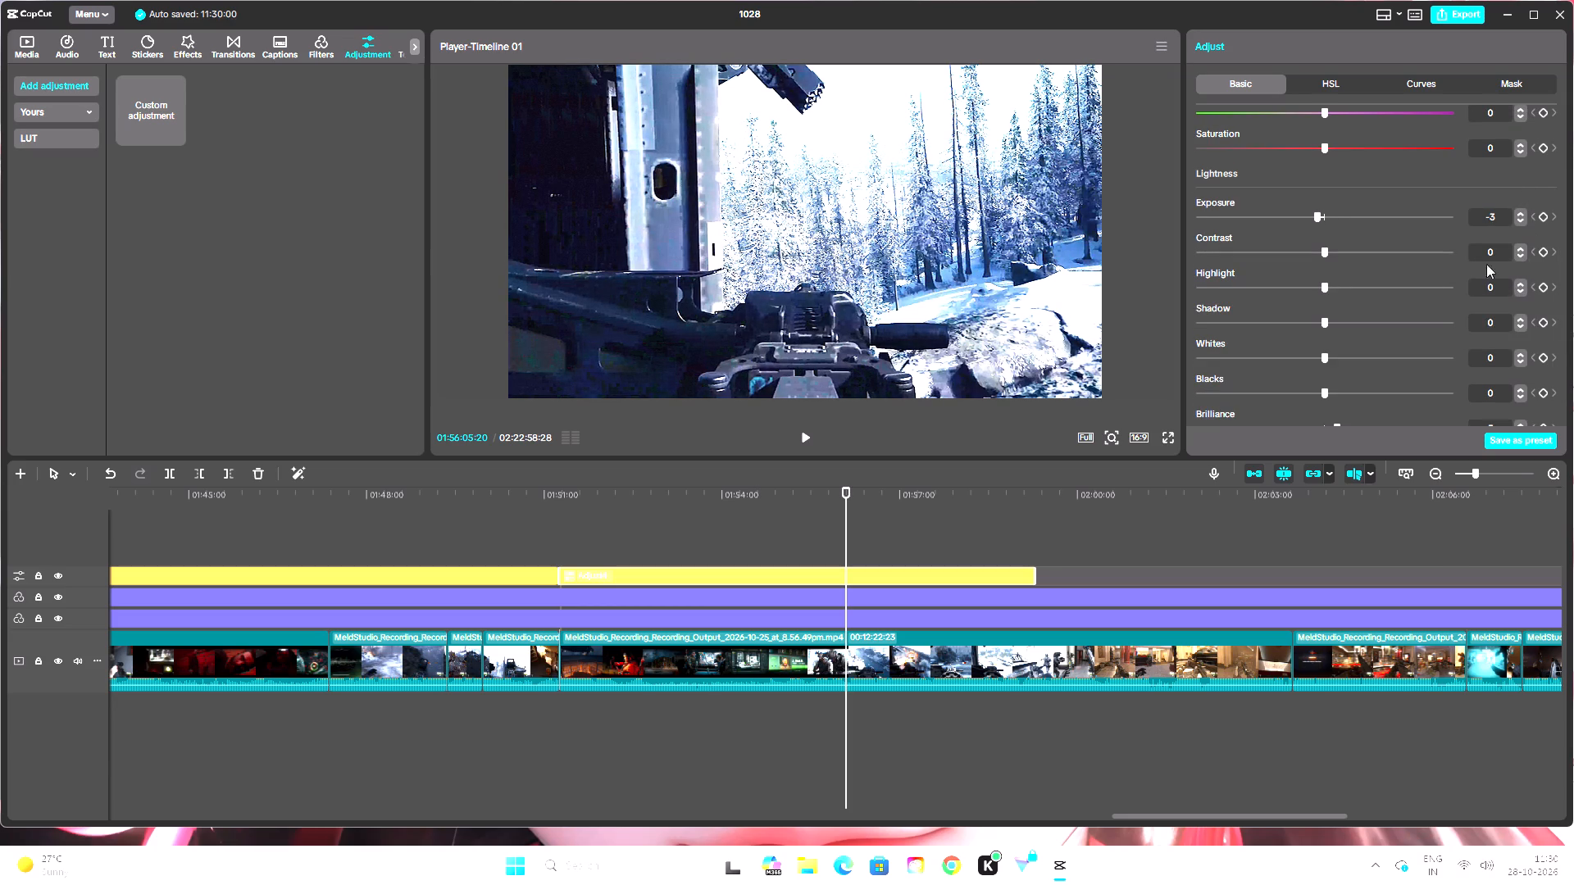
pyautogui.moveTo(1327, 252); pyautogui.dragTo(1480, 281)
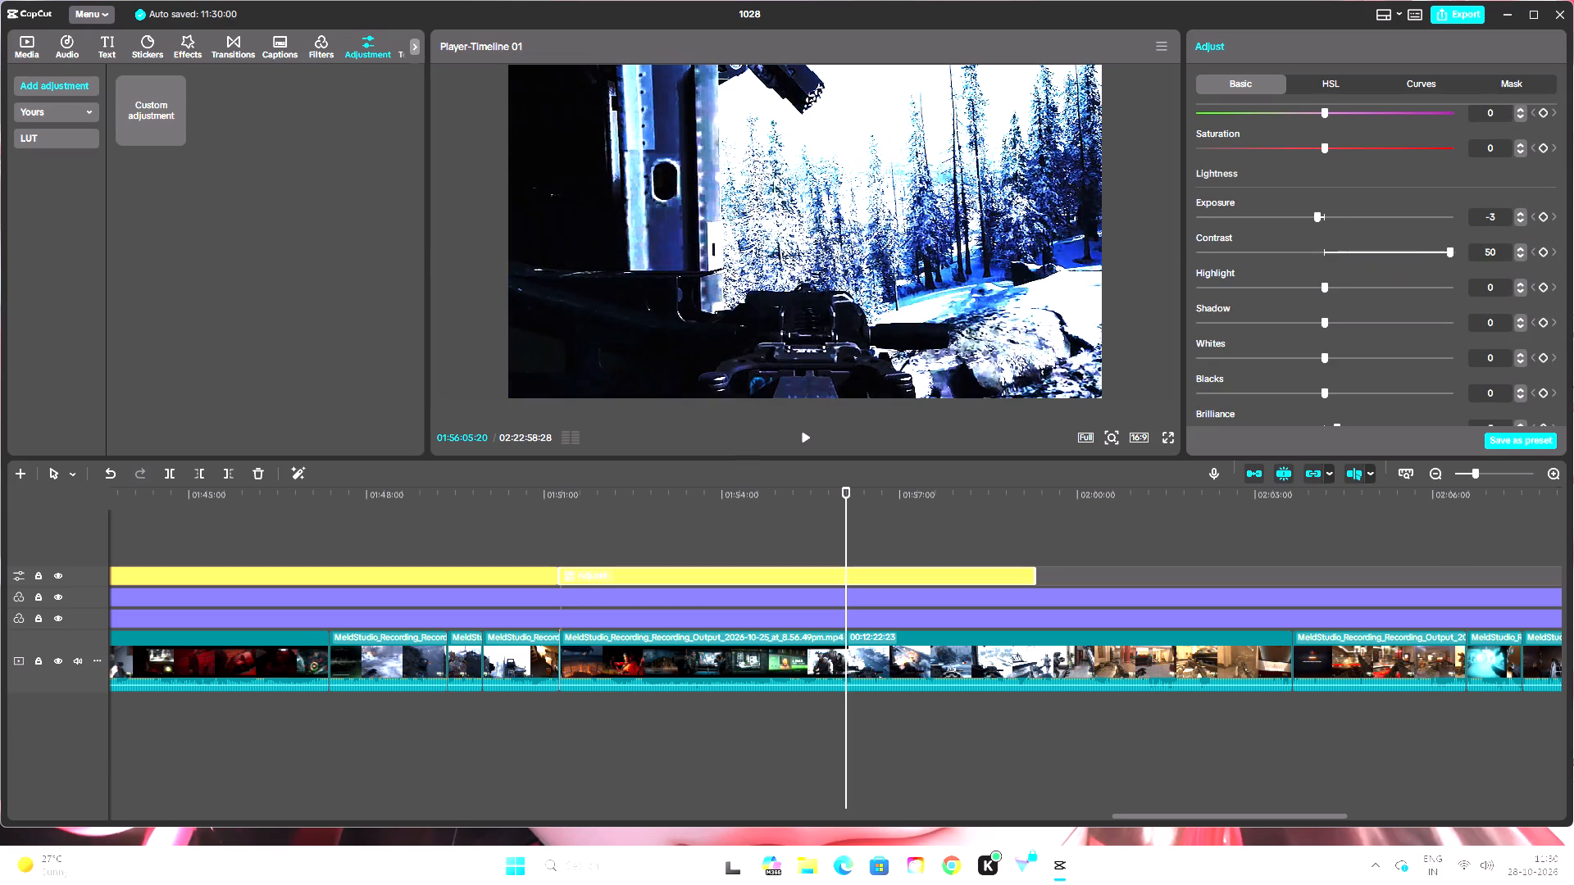
pyautogui.moveTo(1480, 281); pyautogui.dragTo(1322, 291)
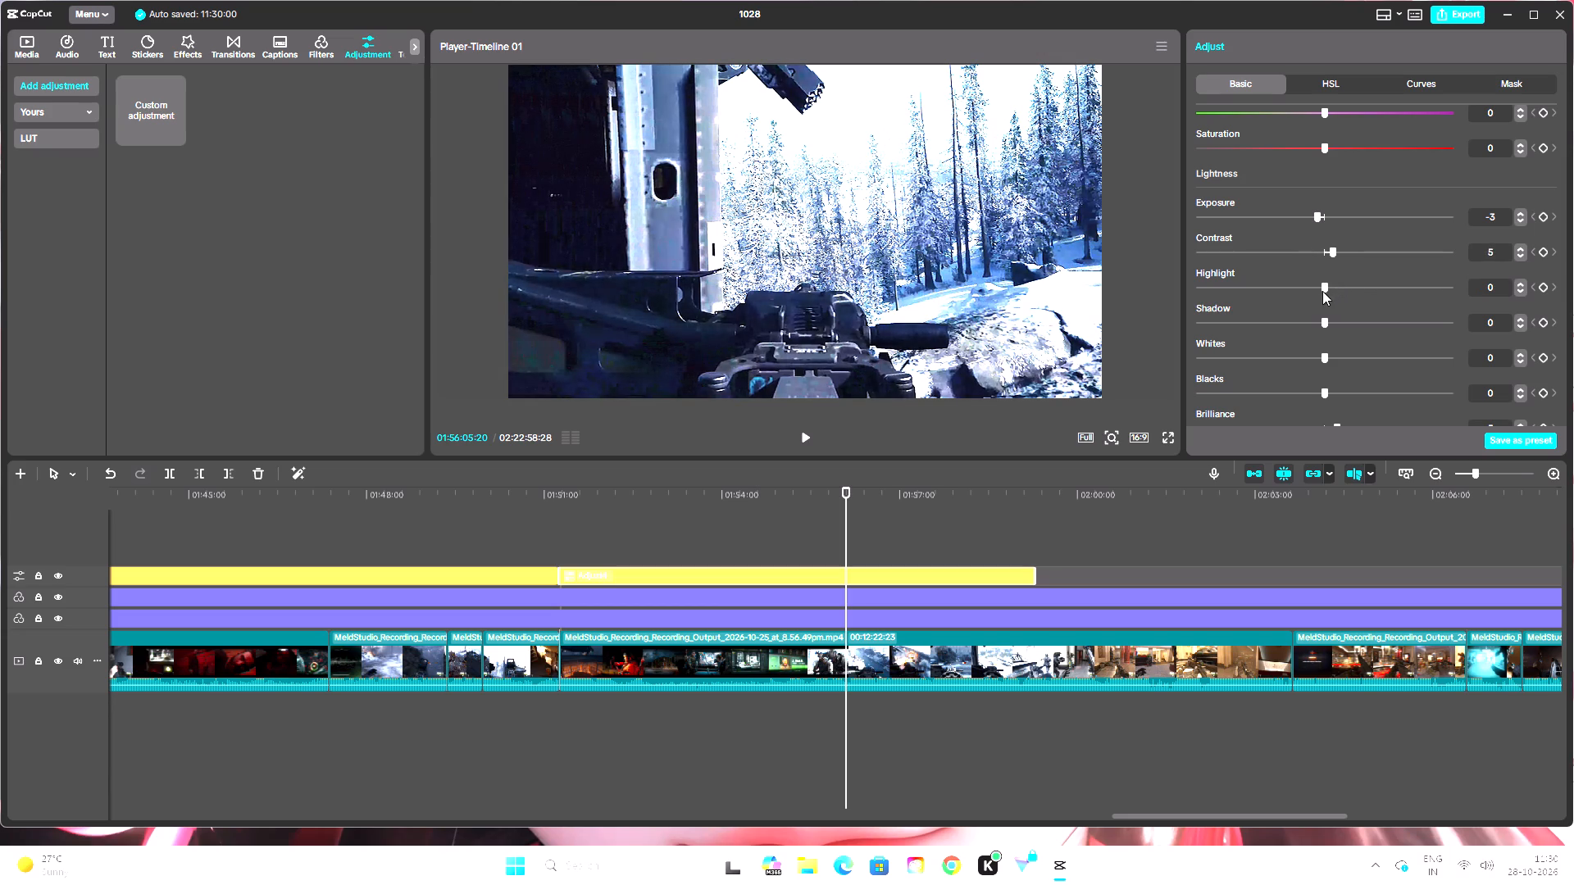
pyautogui.moveTo(1322, 291); pyautogui.dragTo(1290, 311)
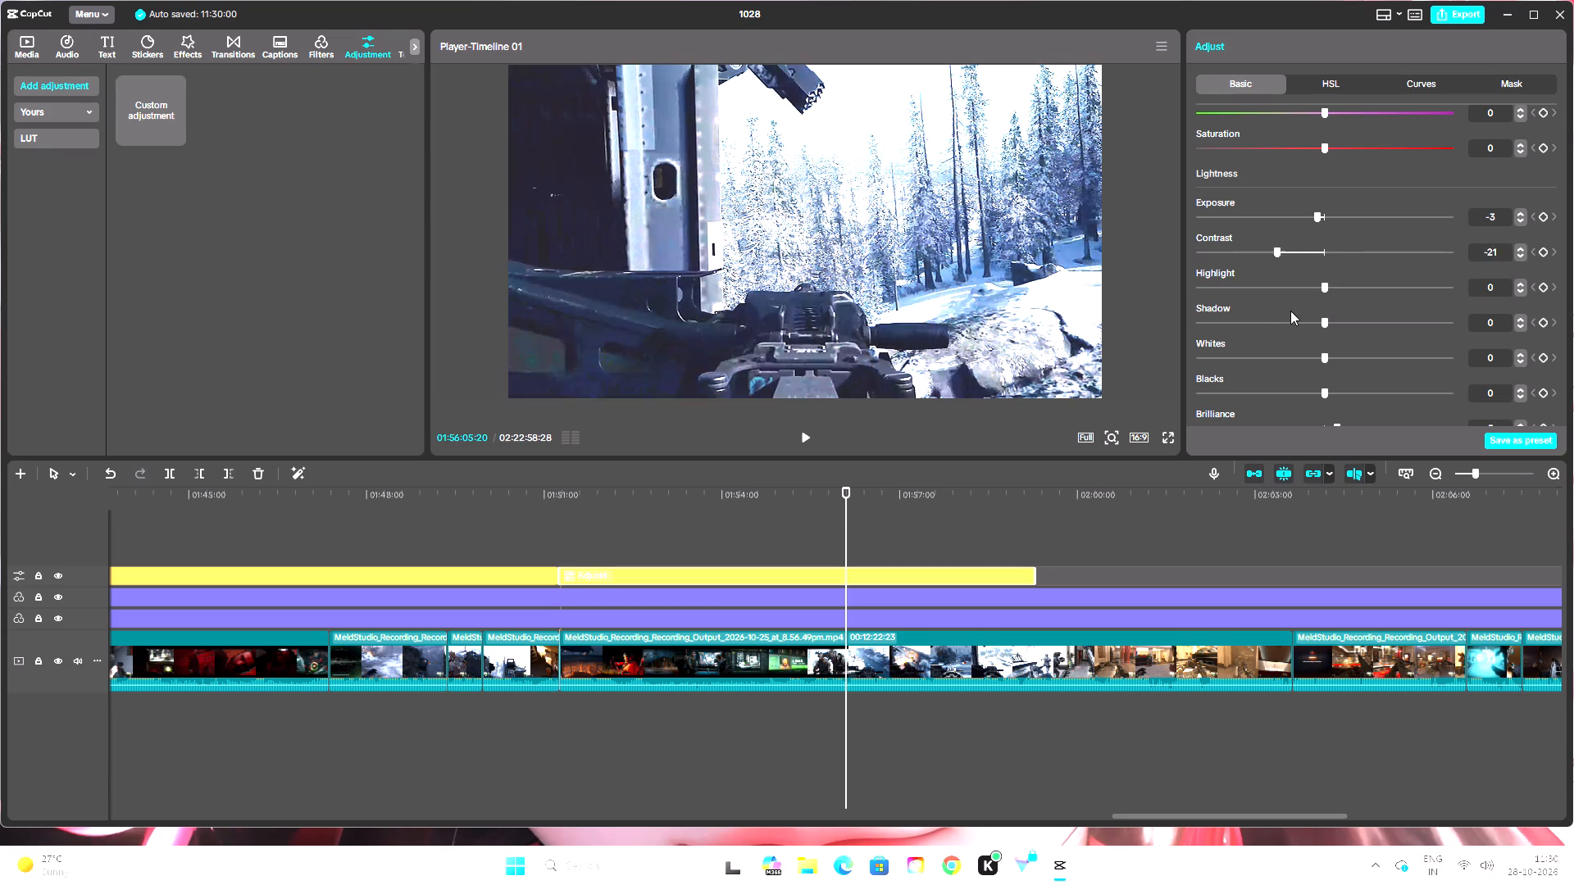
pyautogui.moveTo(1290, 311); pyautogui.dragTo(1323, 318)
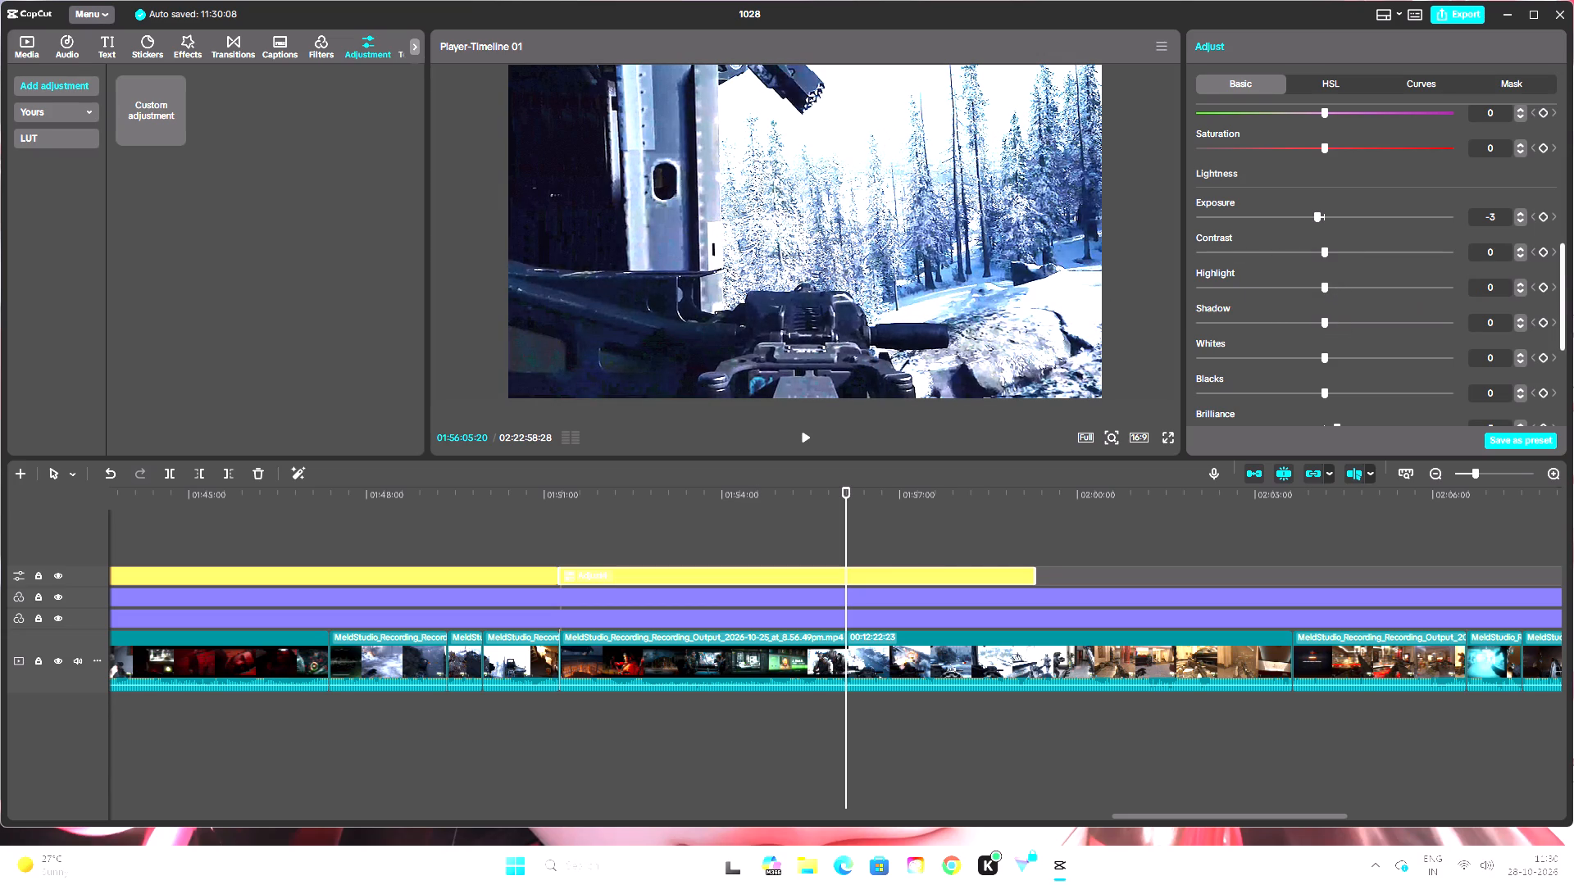
pyautogui.click(1517, 248)
pyautogui.click(1517, 248)
pyautogui.click(1520, 216)
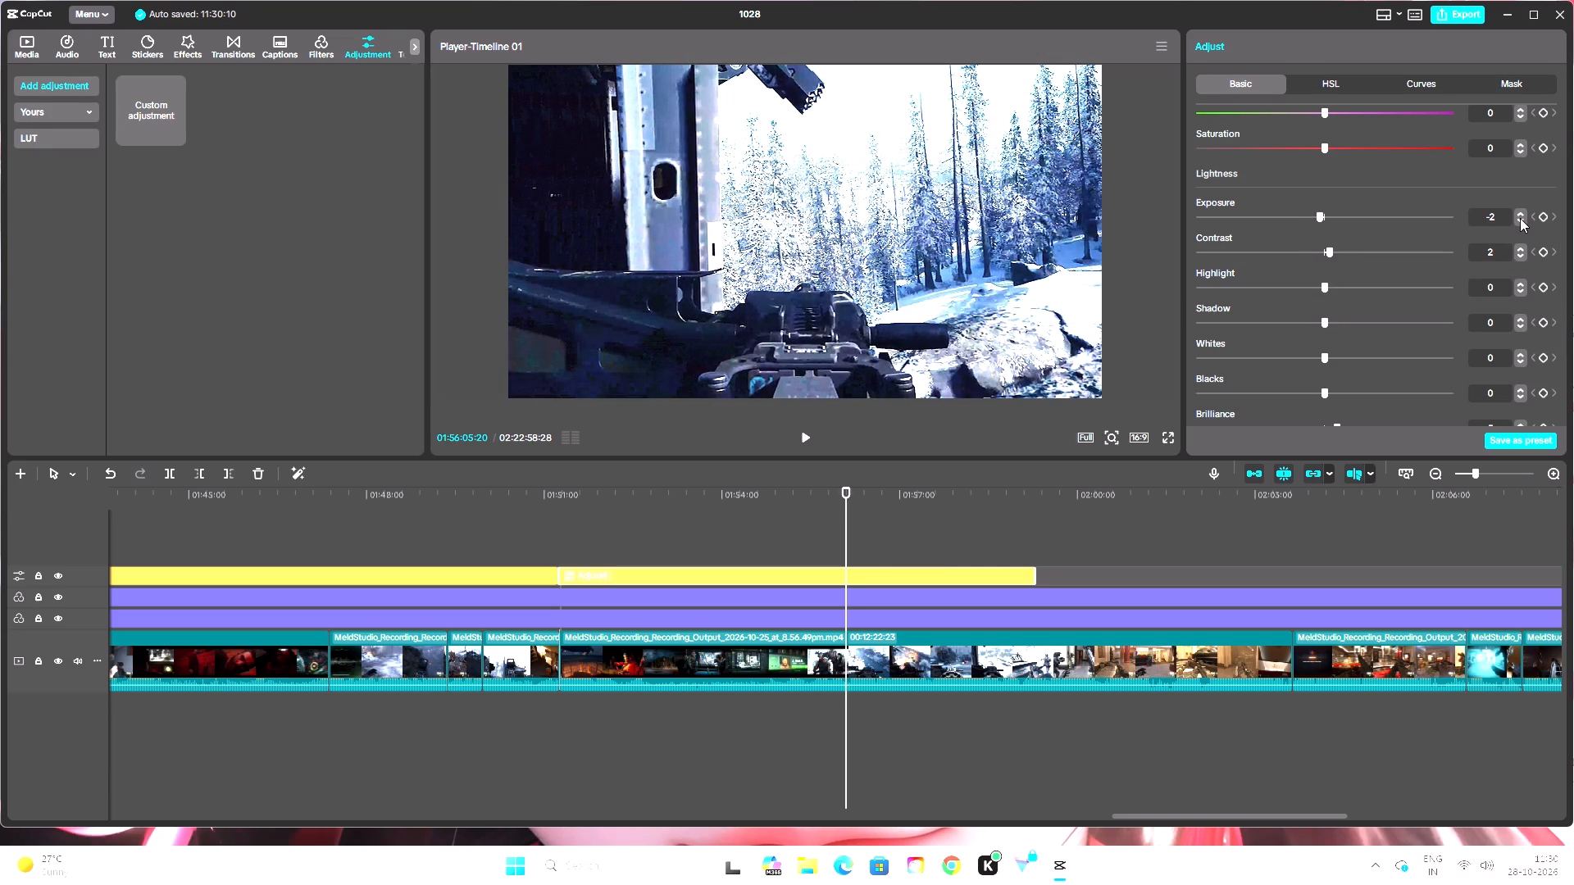
pyautogui.tripleClick(1520, 218)
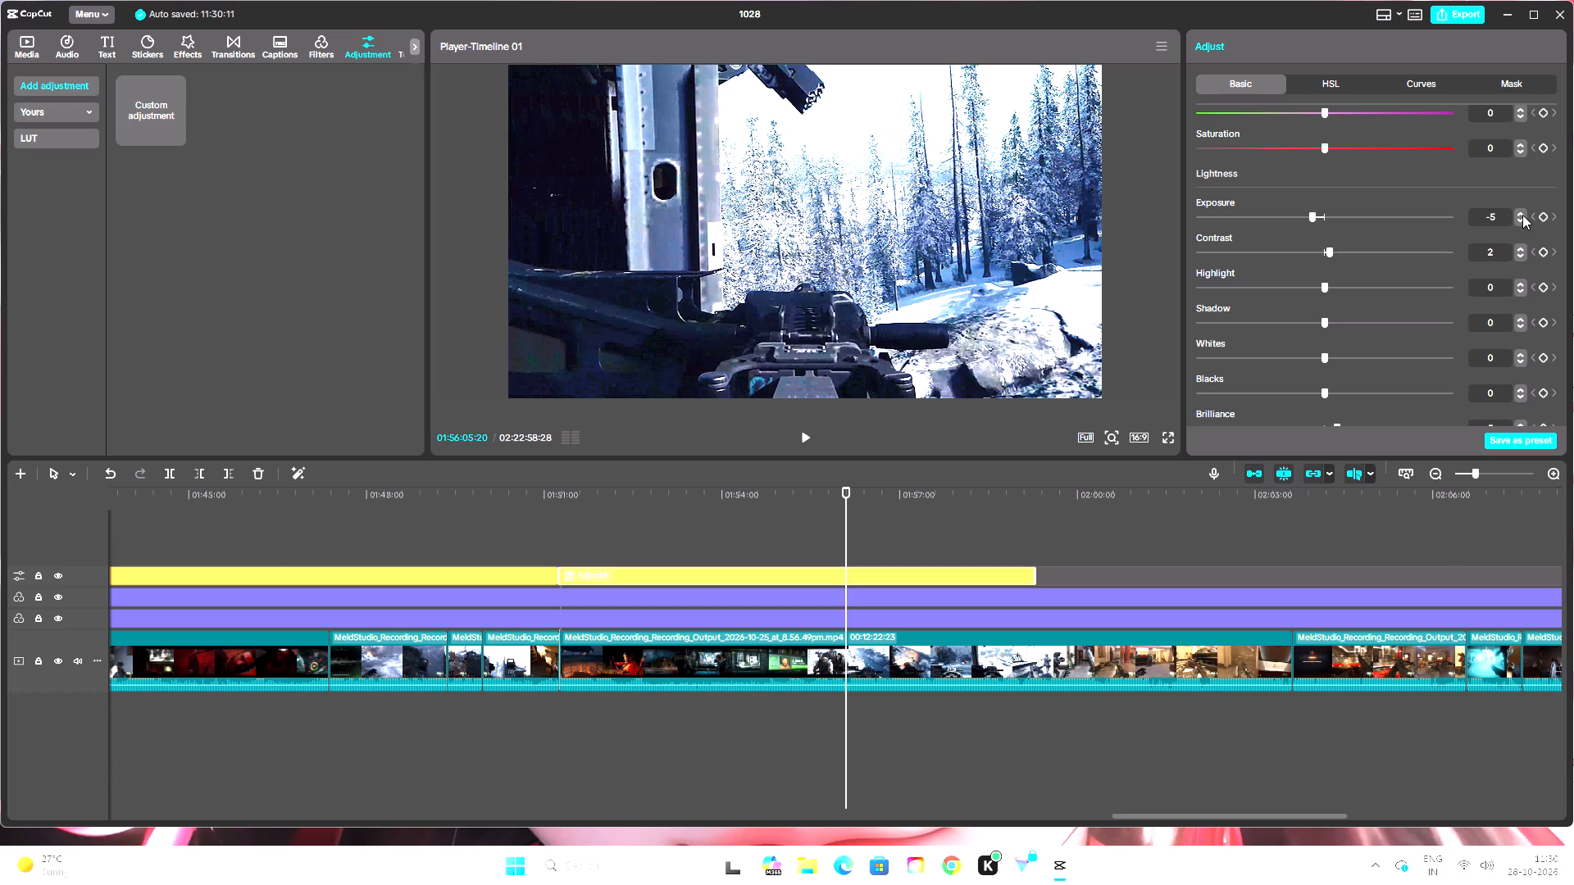
pyautogui.click(1522, 213)
# Play the snowy helicopter scene full screen from 01:56:05:20 to check the adjusted look, and return to the editor.
pyautogui.click(800, 434)
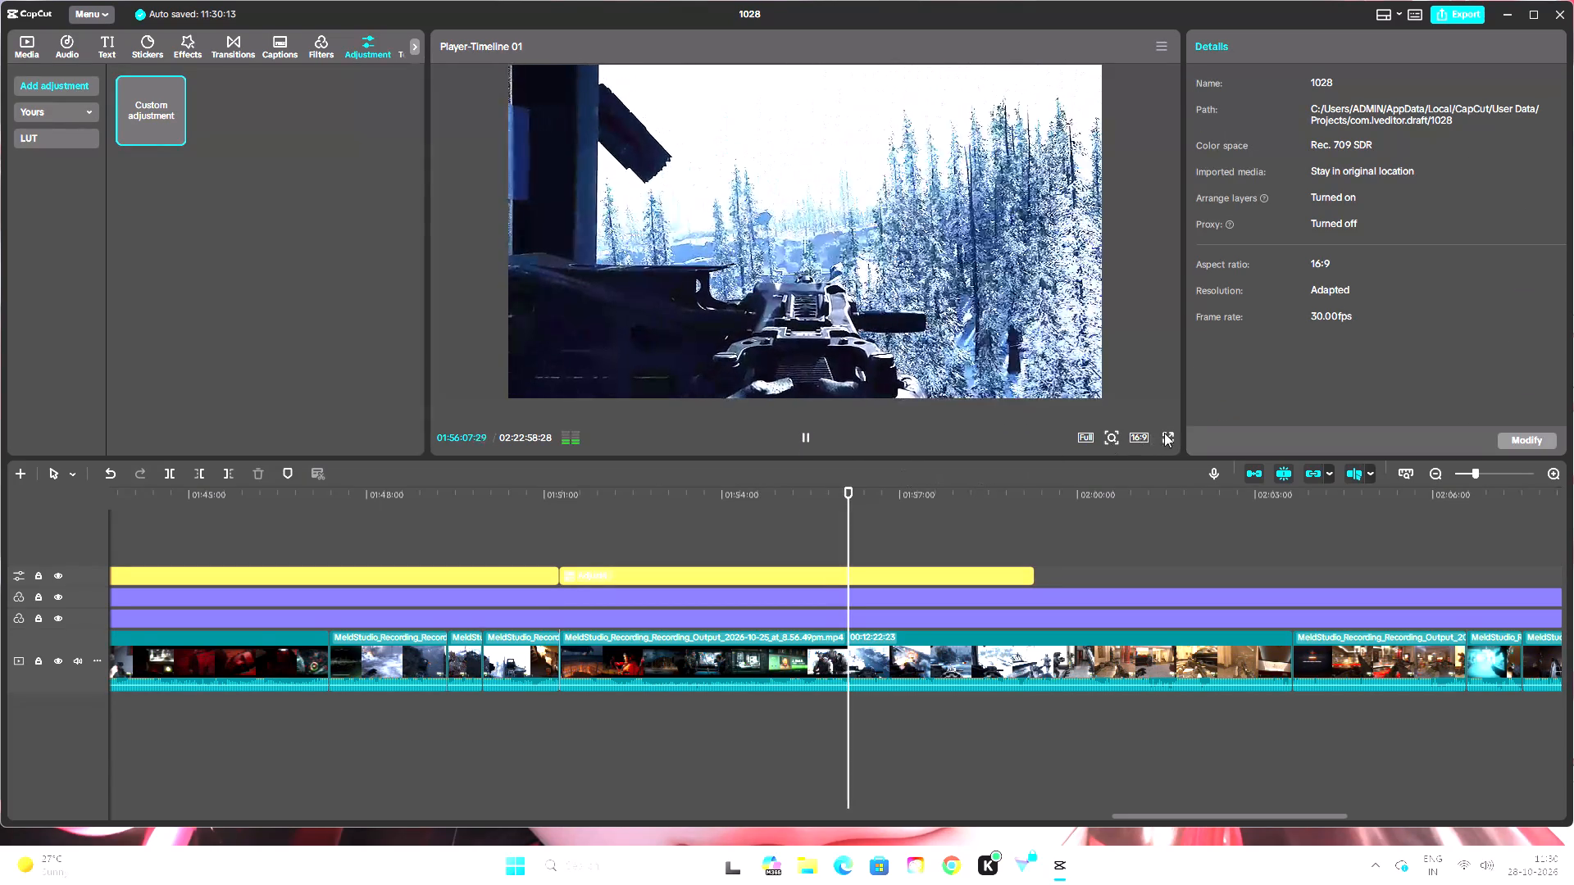
pyautogui.click(1171, 436)
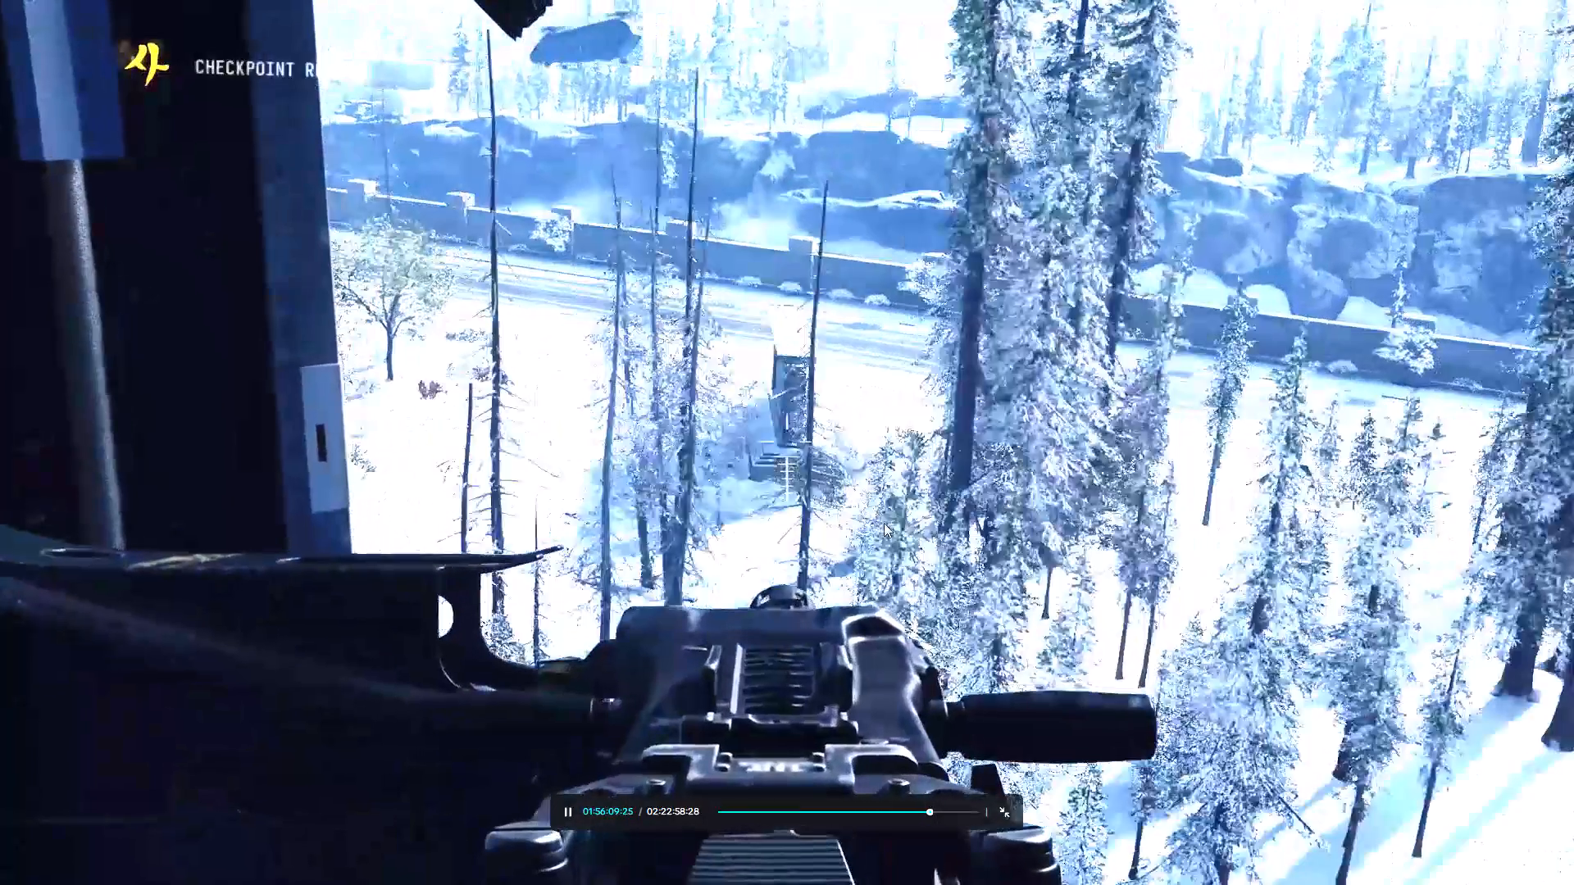
pyautogui.click(838, 574)
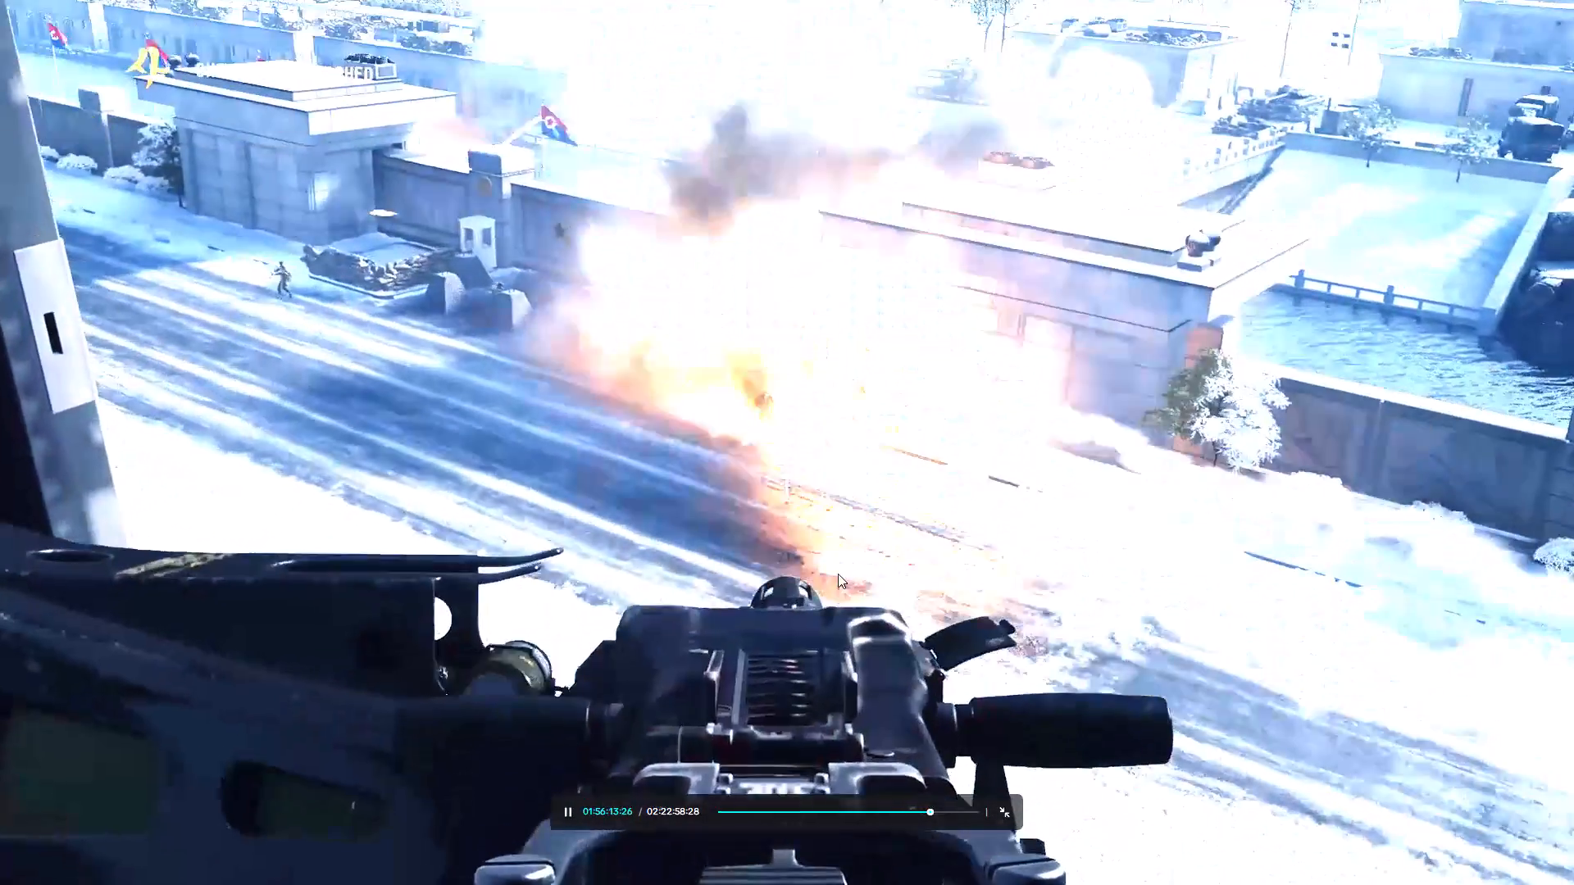
pyautogui.click(1000, 808)
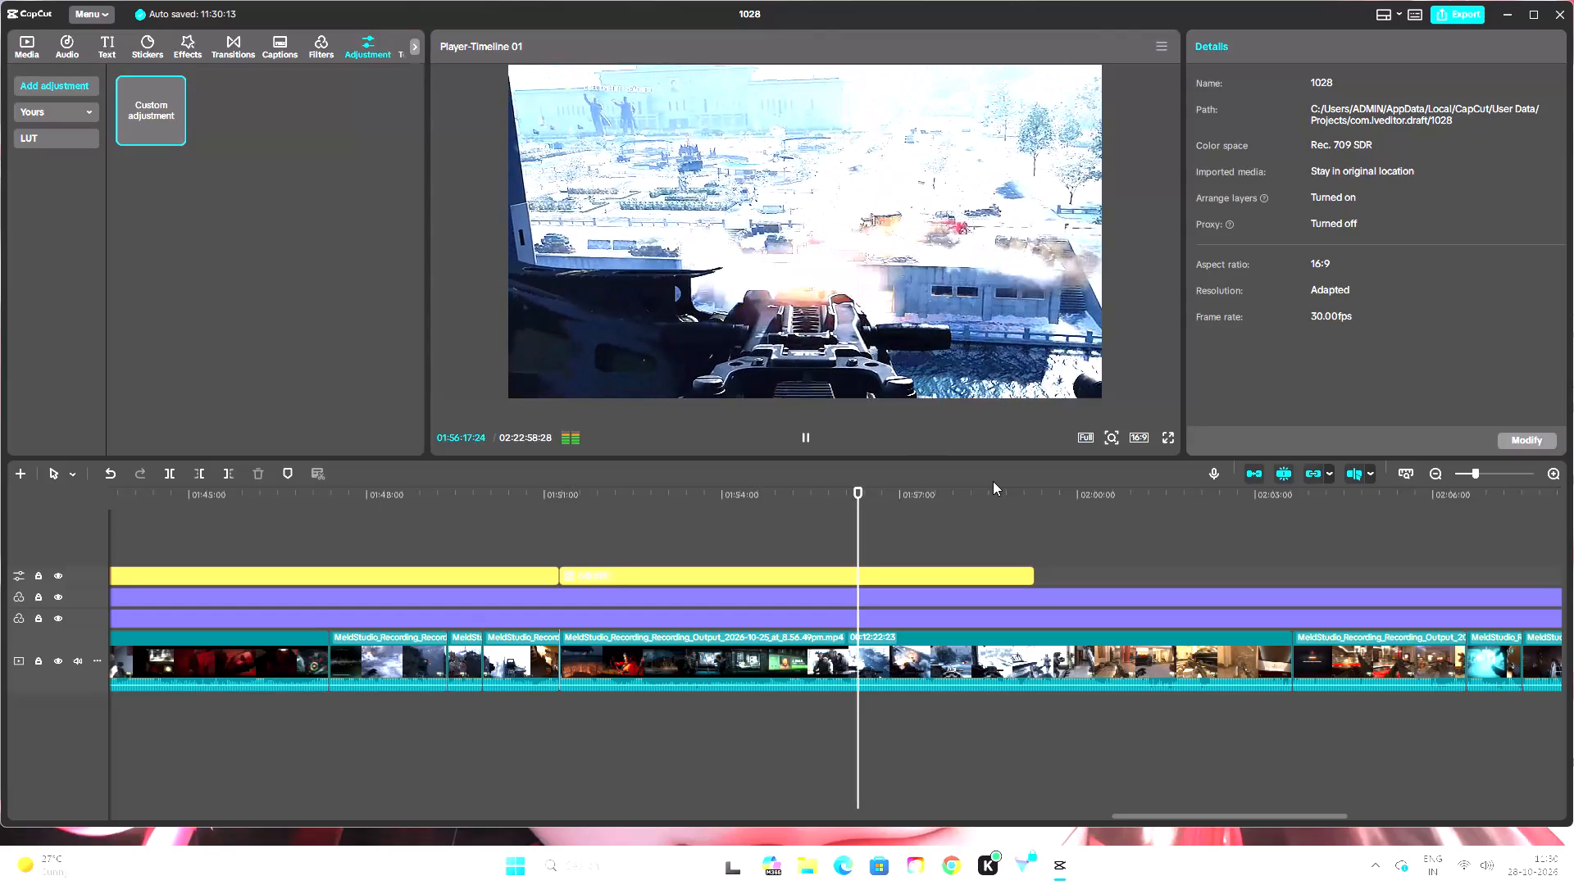
# Set the fourth adjustment layer's Saturation to 4, judging it on the snowy palace scene at 01:58:44:08.
pyautogui.moveTo(859, 492); pyautogui.dragTo(895, 499)
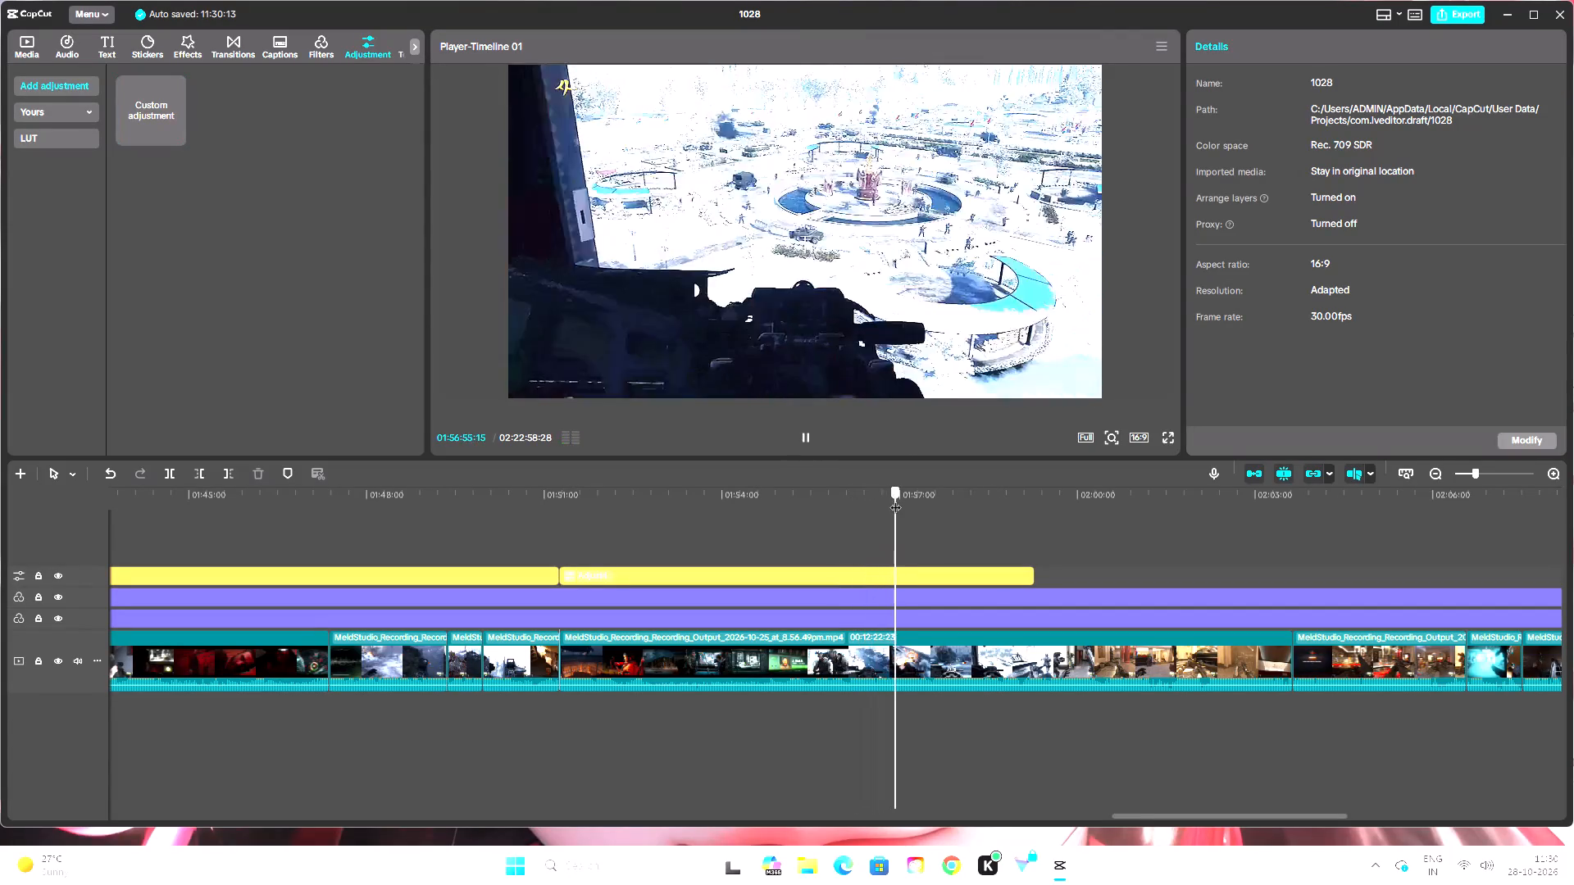
pyautogui.moveTo(895, 499); pyautogui.dragTo(1001, 530)
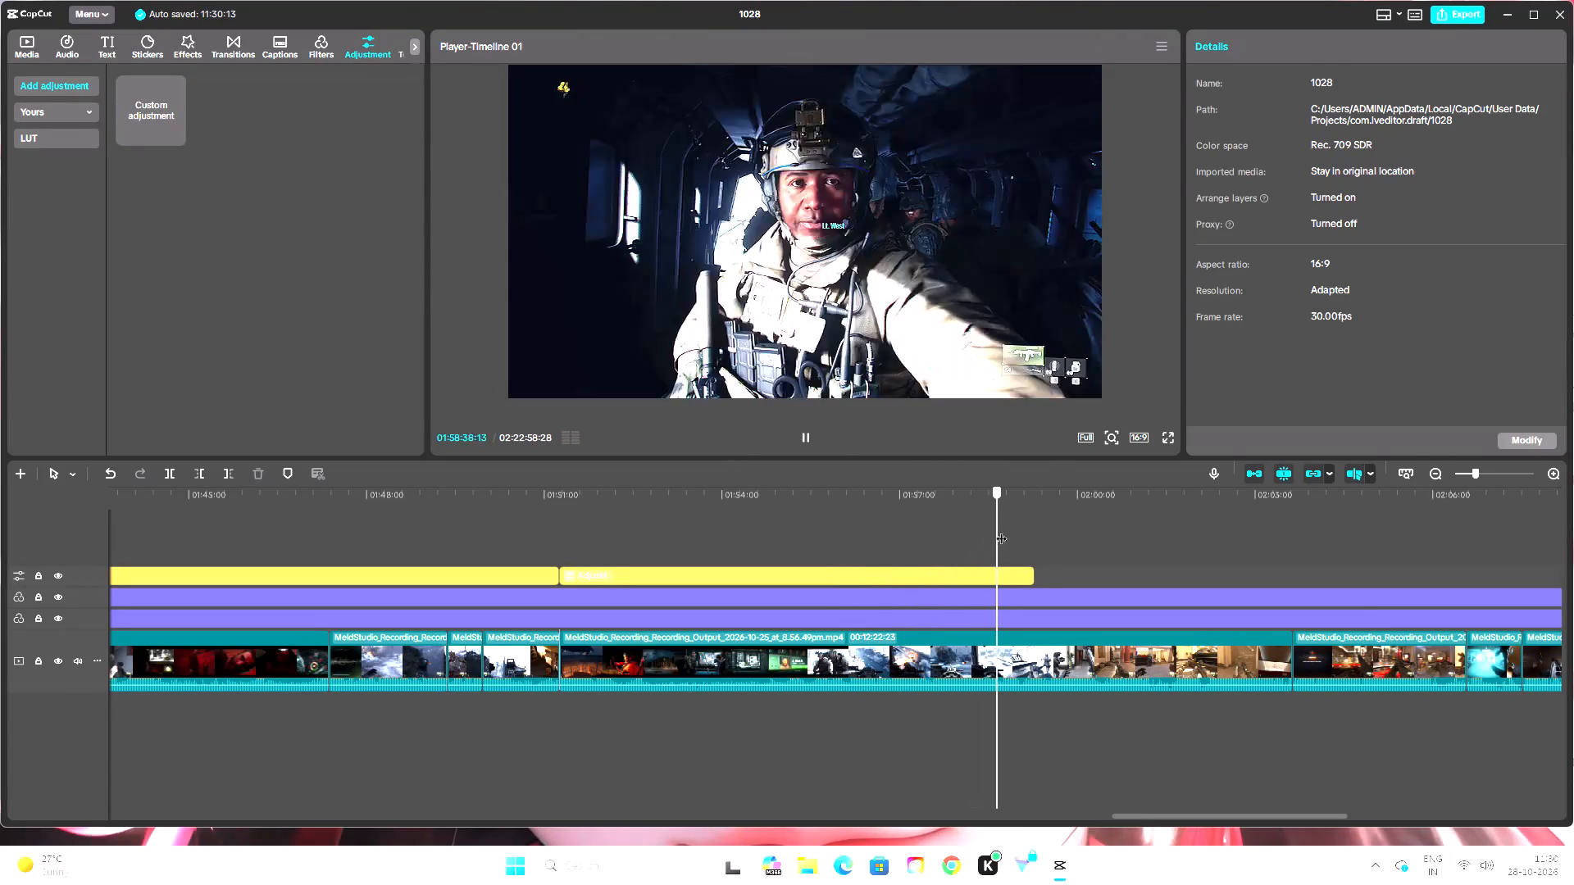
pyautogui.moveTo(1001, 530); pyautogui.dragTo(1003, 531)
pyautogui.click(974, 576)
pyautogui.scroll(2, 1469, 310)
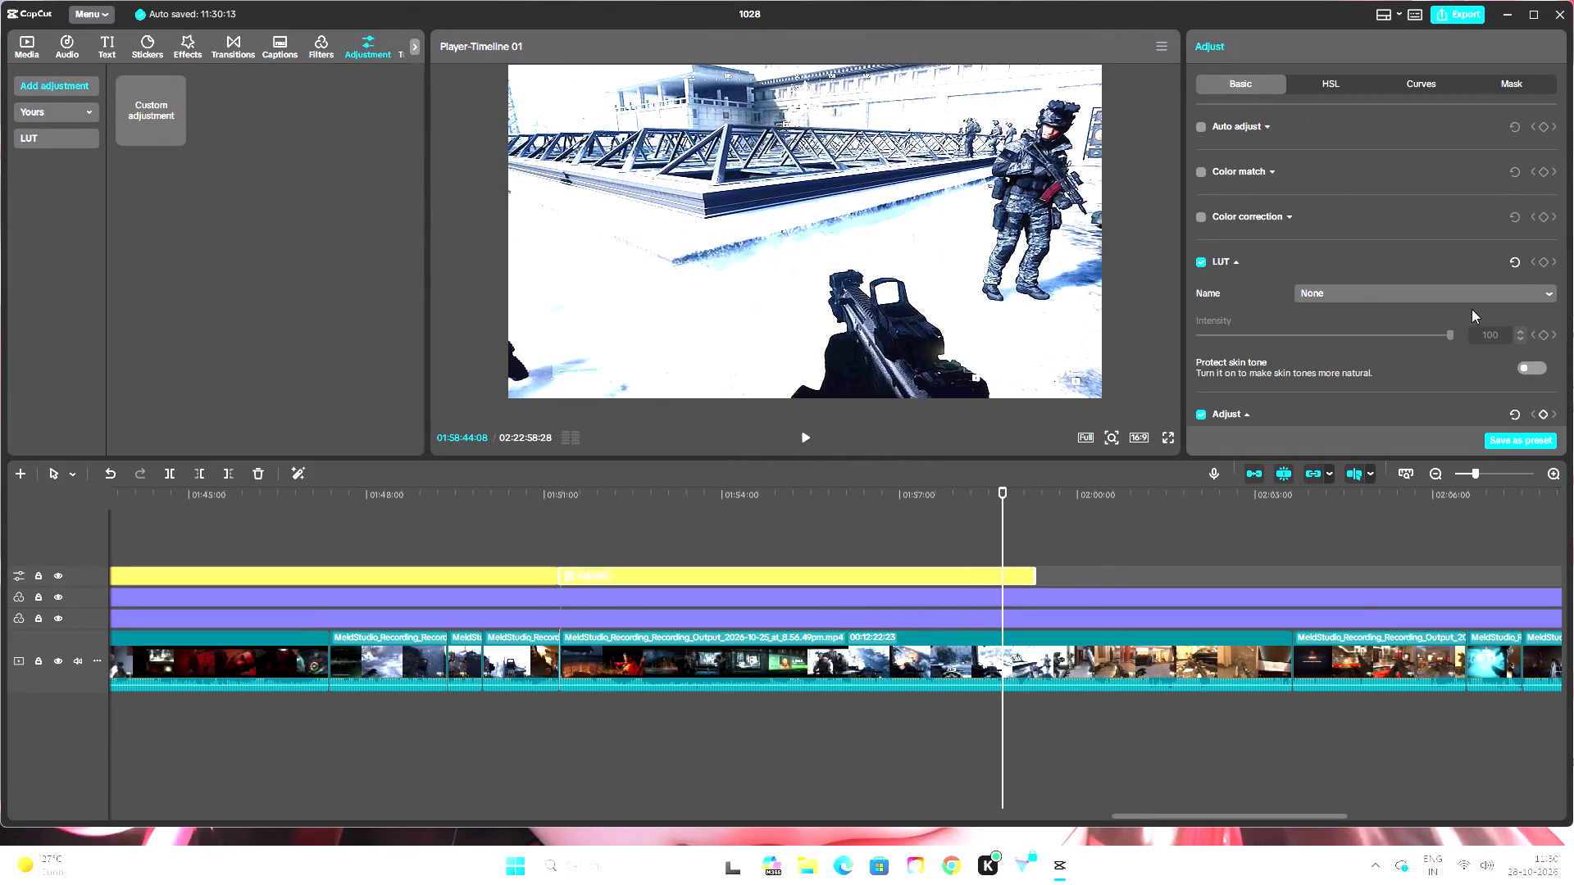
pyautogui.scroll(-4, 1472, 309)
pyautogui.tripleClick(1521, 259)
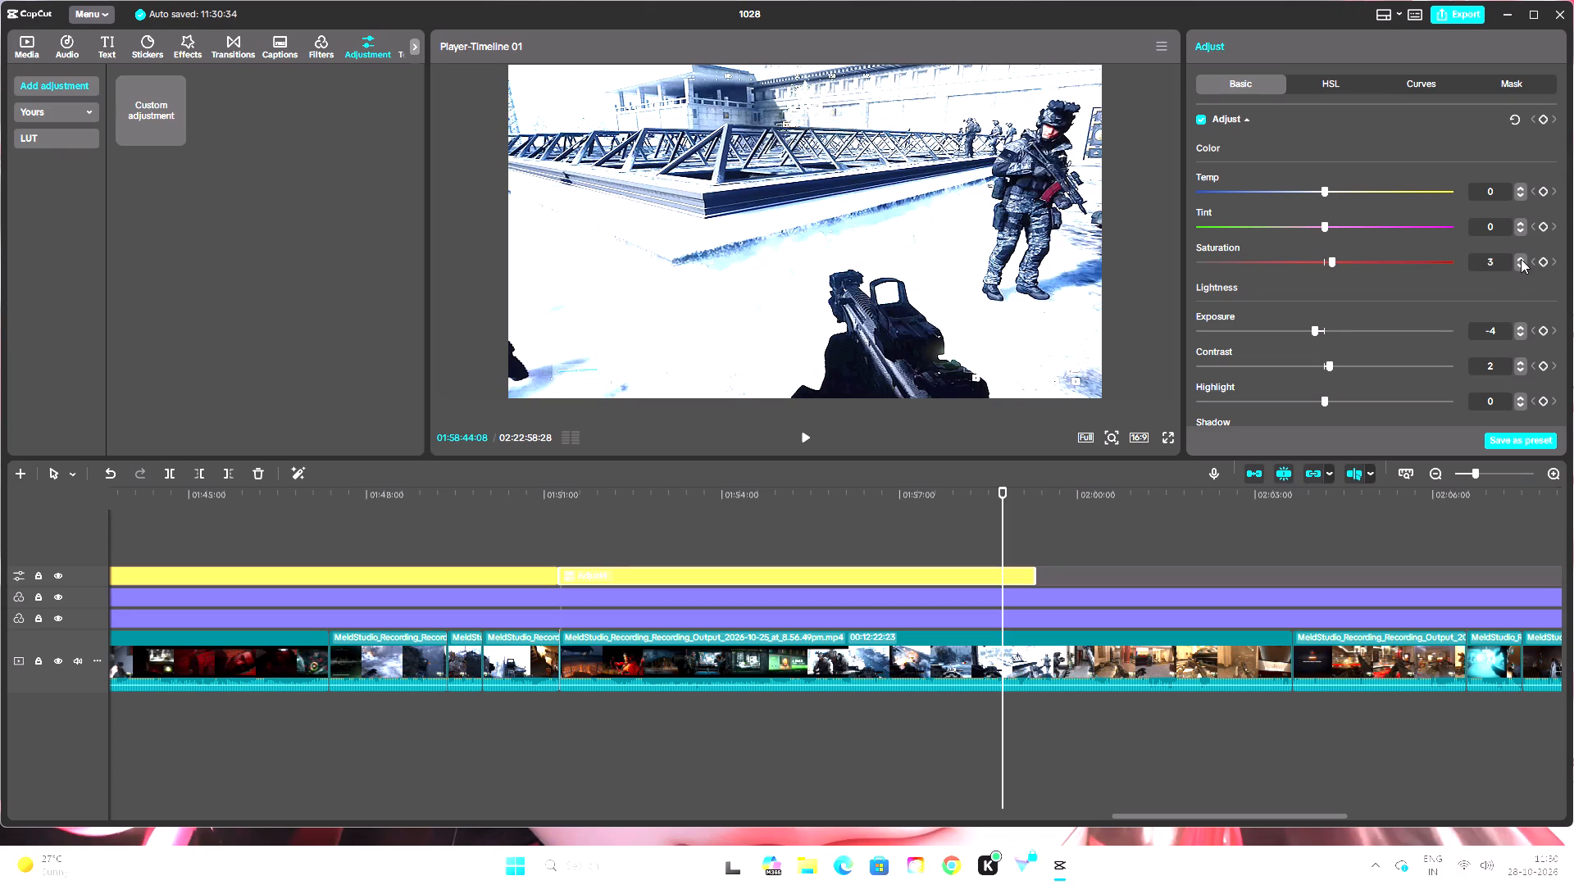
pyautogui.click(1521, 259)
# Add a fifth custom adjustment layer at 01:59:16:23, where the fourth ends, and extend it to the timeline end at 02:22:58:28.
pyautogui.click(799, 435)
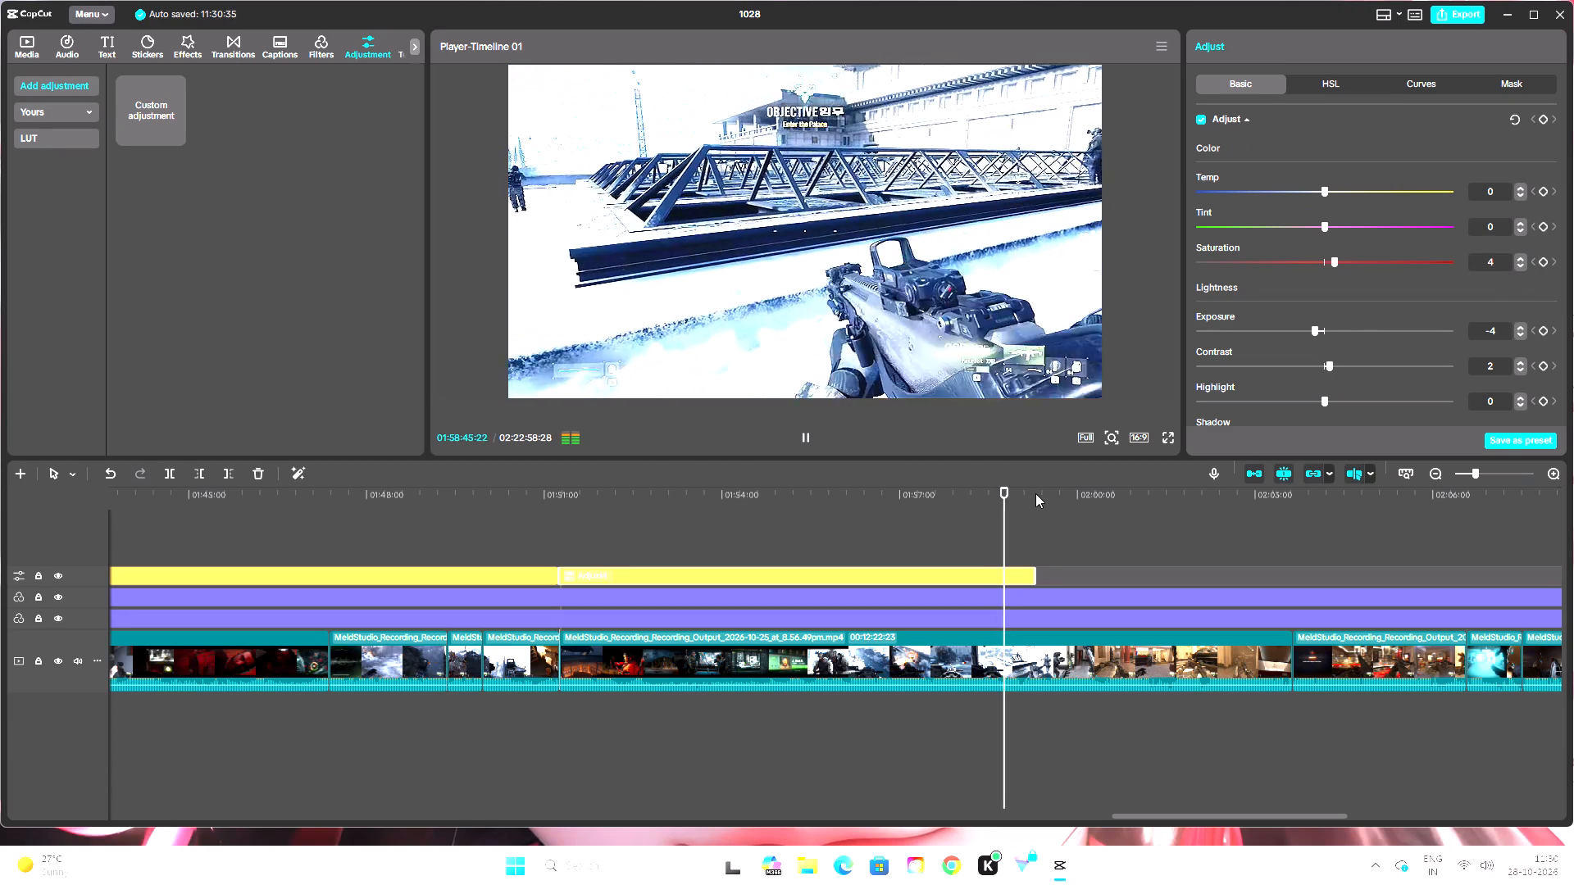
pyautogui.moveTo(1004, 494); pyautogui.dragTo(1026, 499)
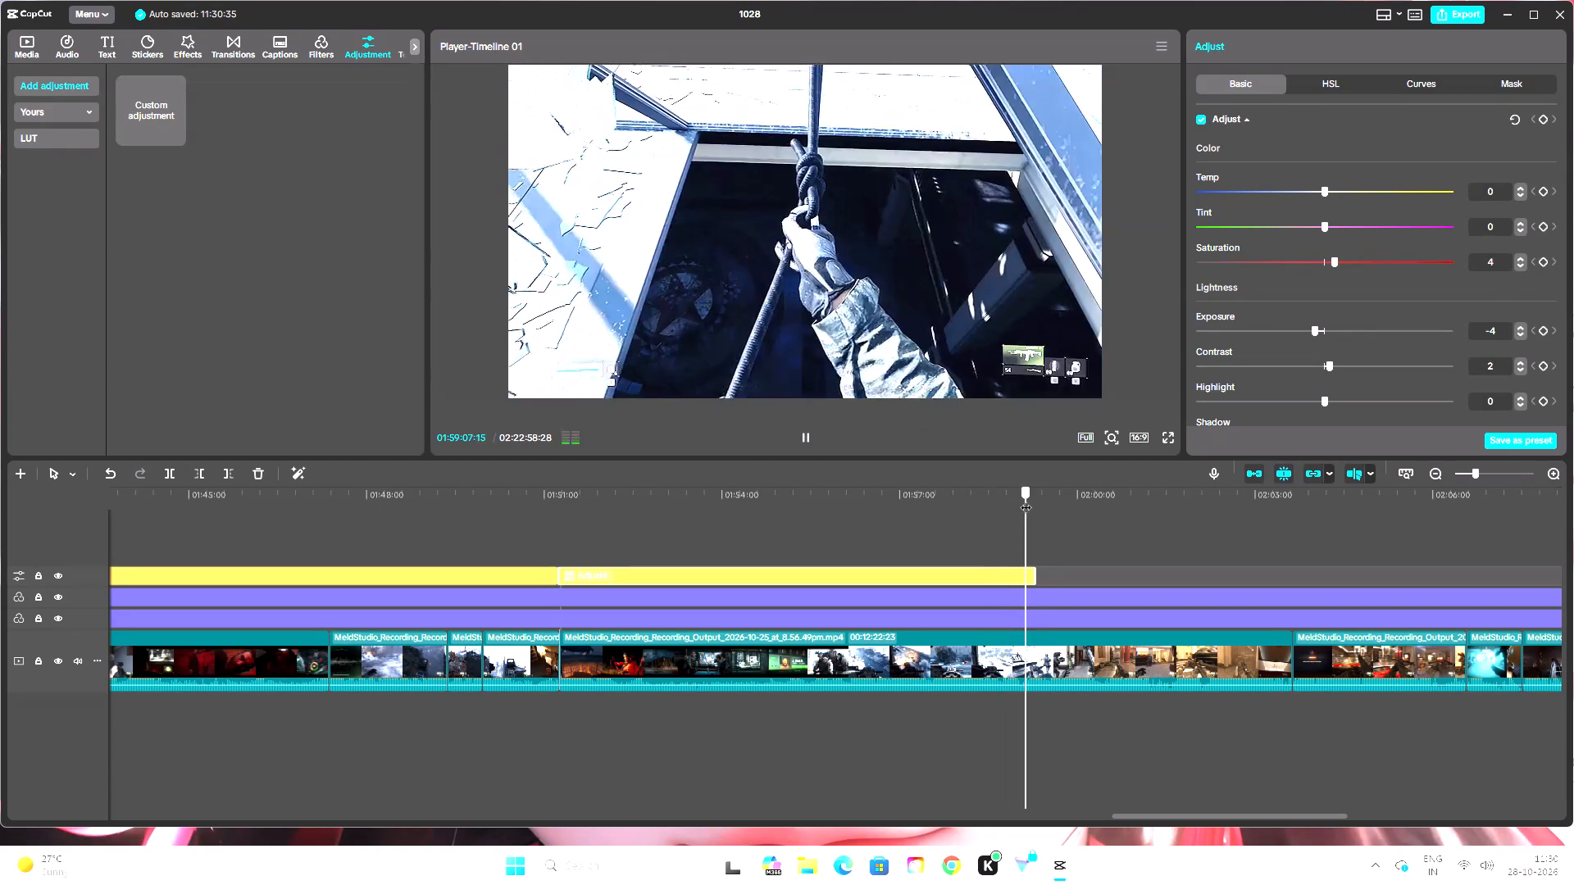
pyautogui.moveTo(1026, 499); pyautogui.dragTo(1034, 502)
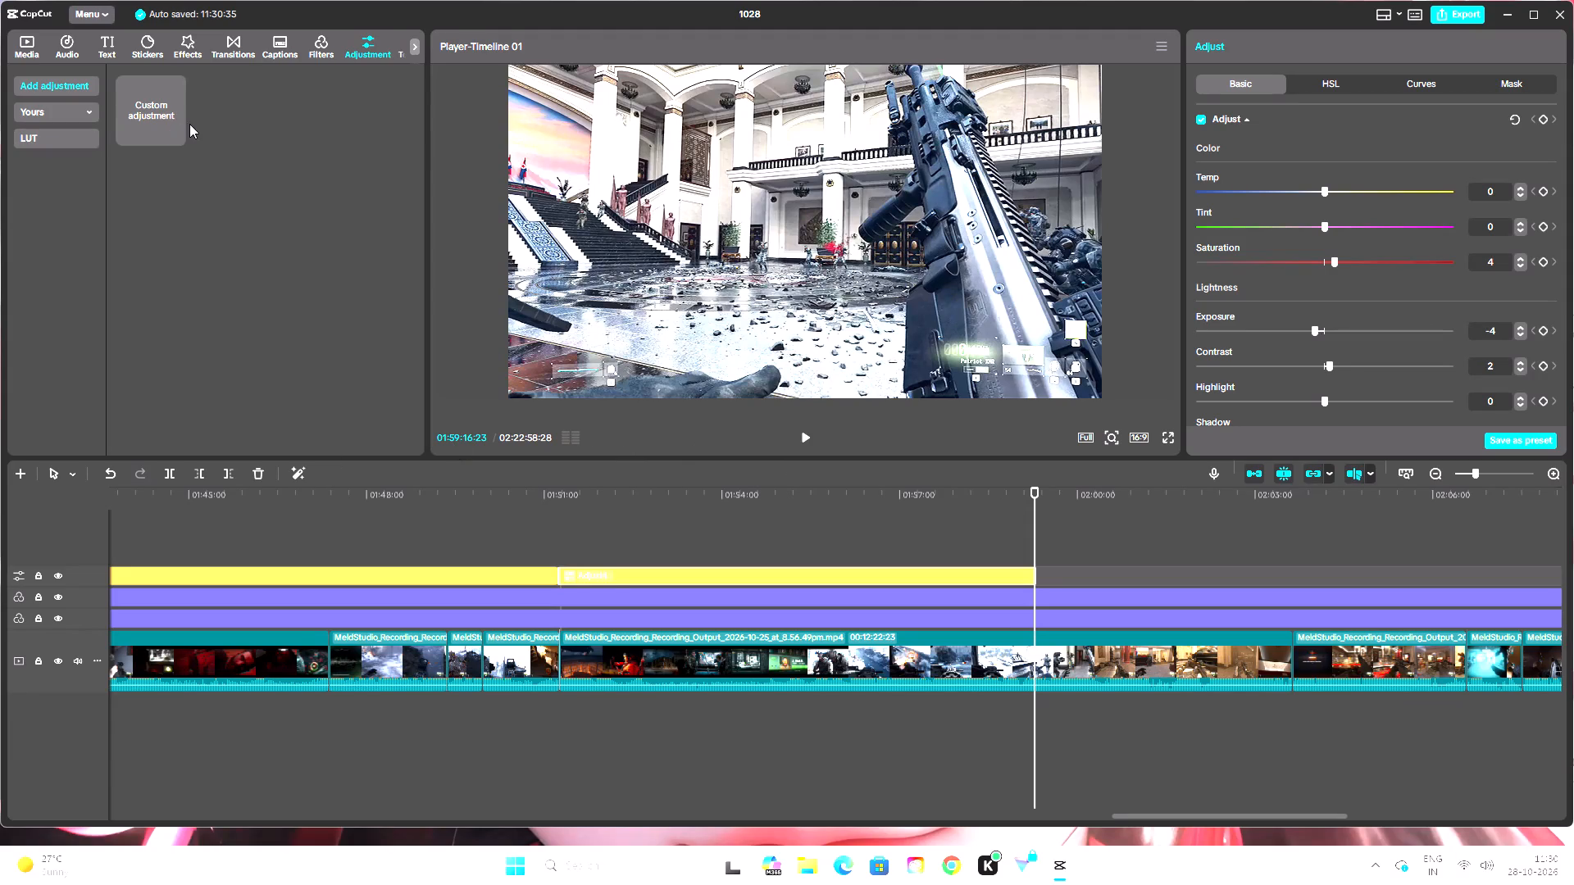
pyautogui.click(172, 134)
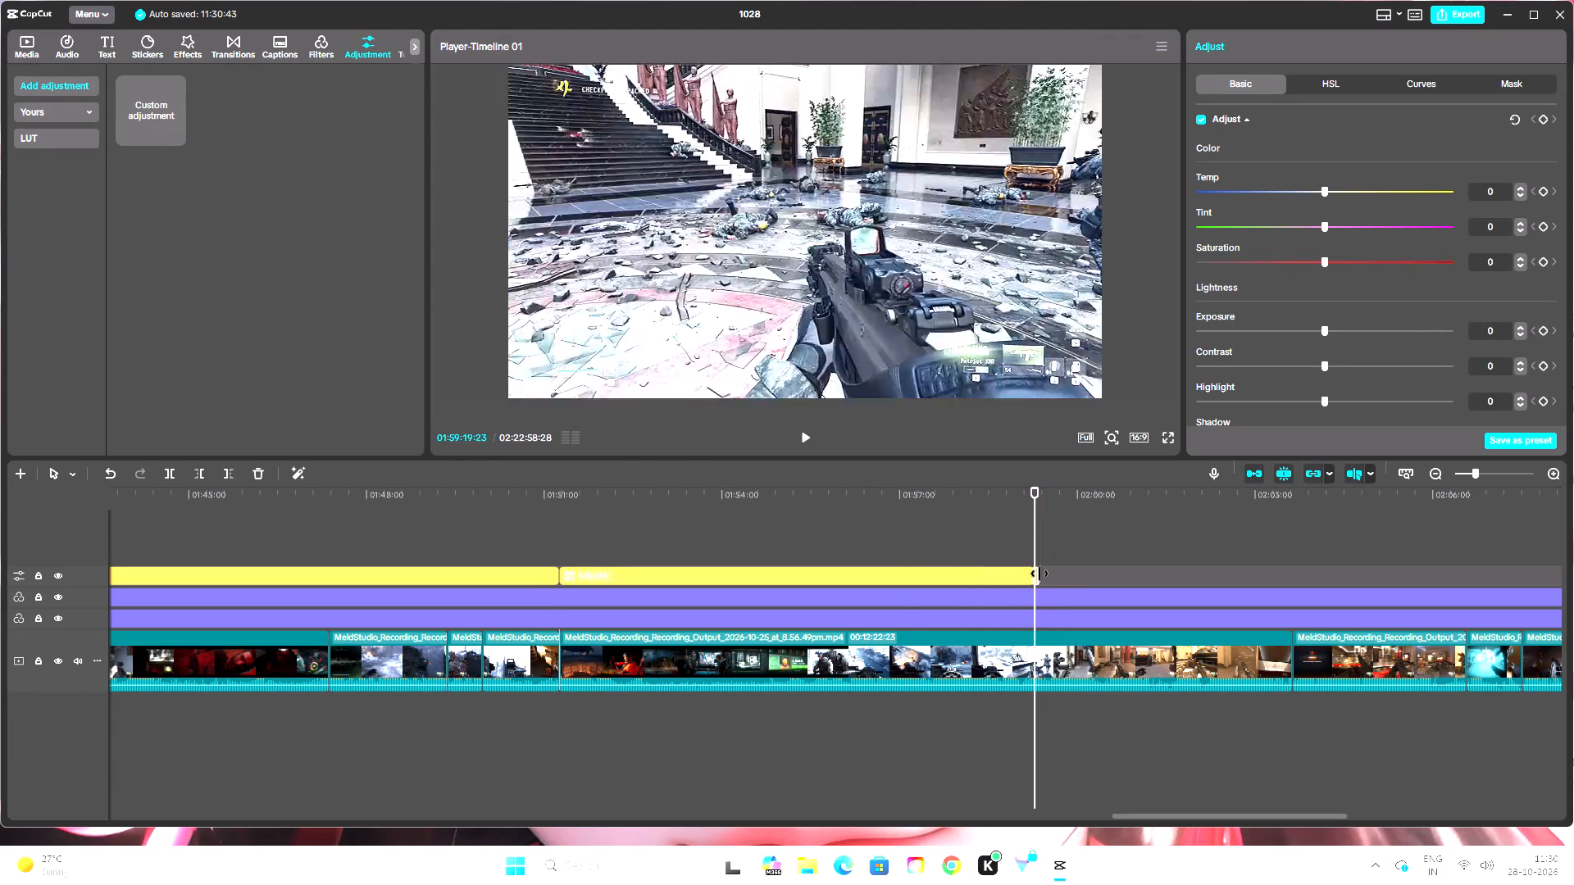
pyautogui.moveTo(1039, 574); pyautogui.dragTo(1258, 603)
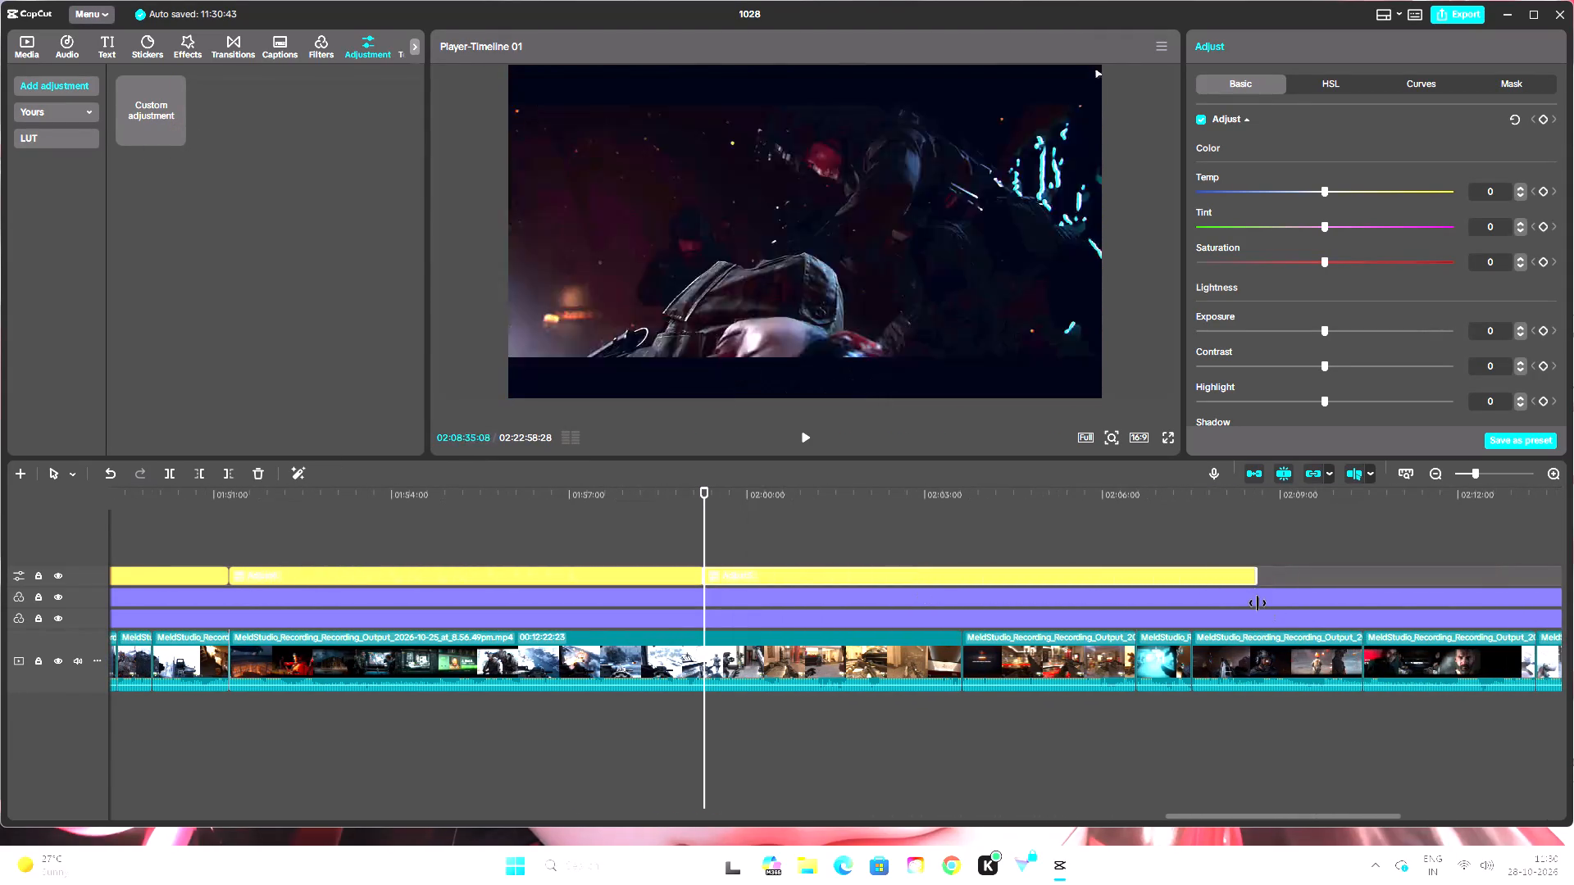
pyautogui.moveTo(1258, 603); pyautogui.dragTo(894, 604)
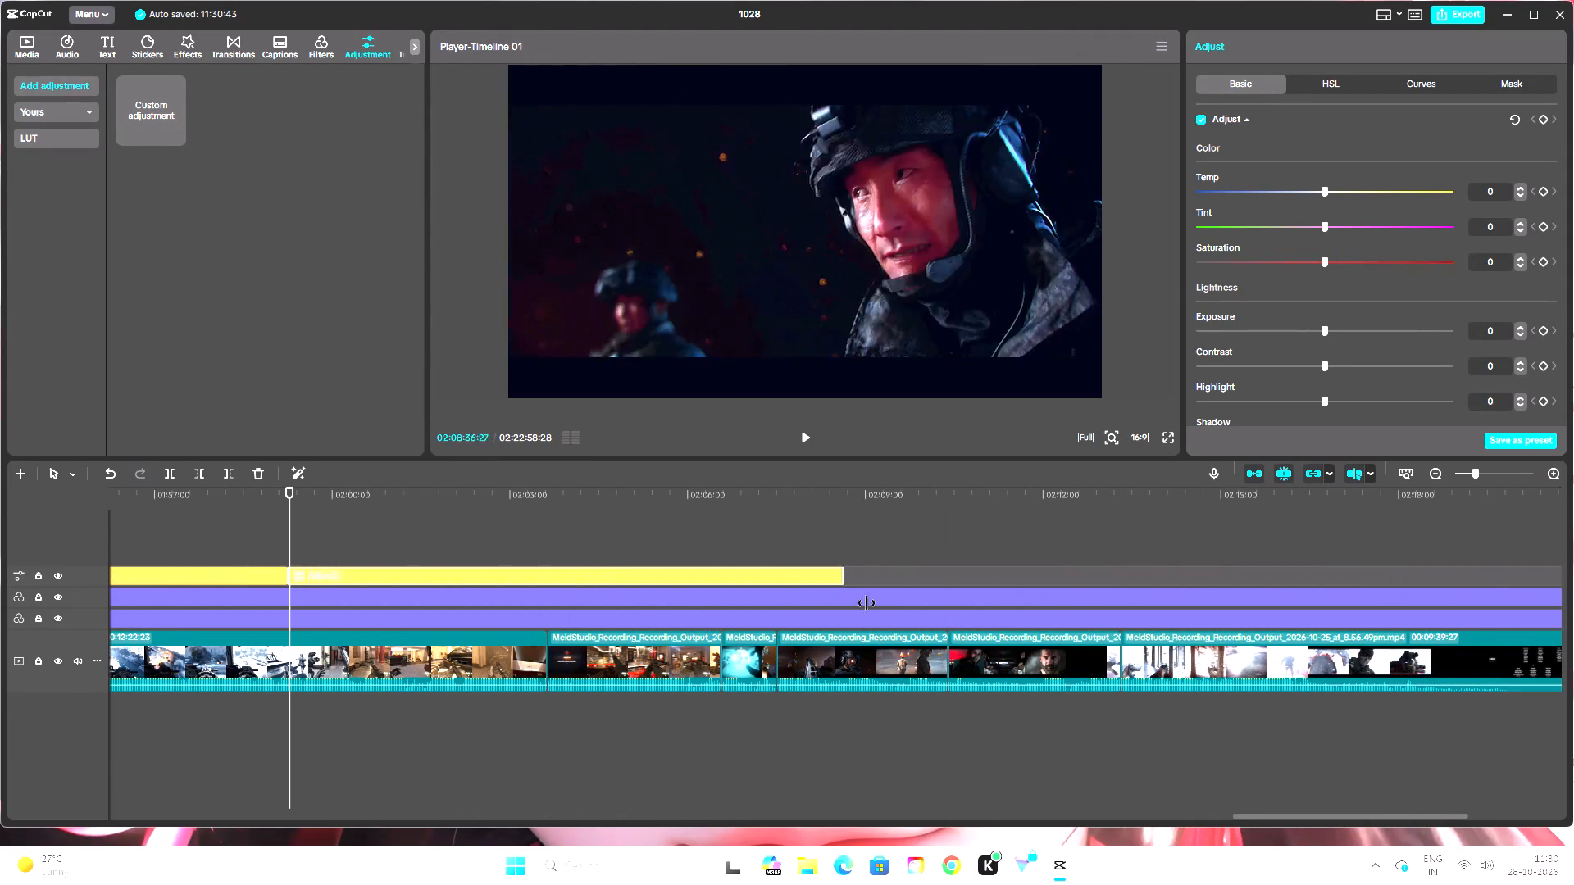
pyautogui.moveTo(894, 604); pyautogui.dragTo(1261, 613)
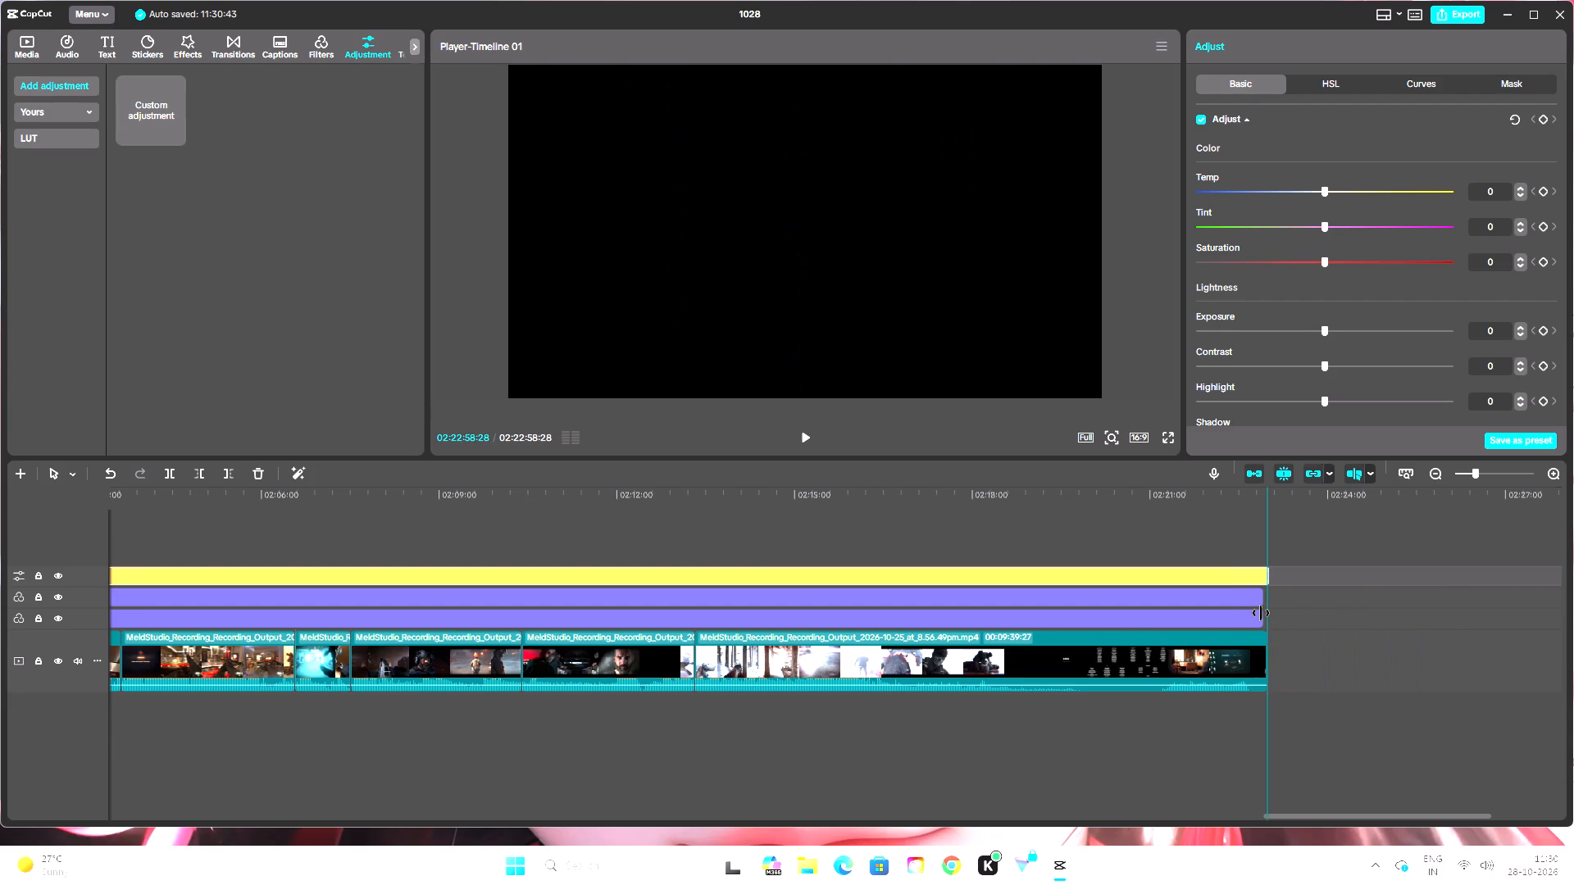
pyautogui.moveTo(1261, 613); pyautogui.dragTo(1261, 615)
# Extend the Clear Transparency and Warm Vivid filter layers to the exact end of the timeline at 02:22:58:28.
pyautogui.click(1253, 608)
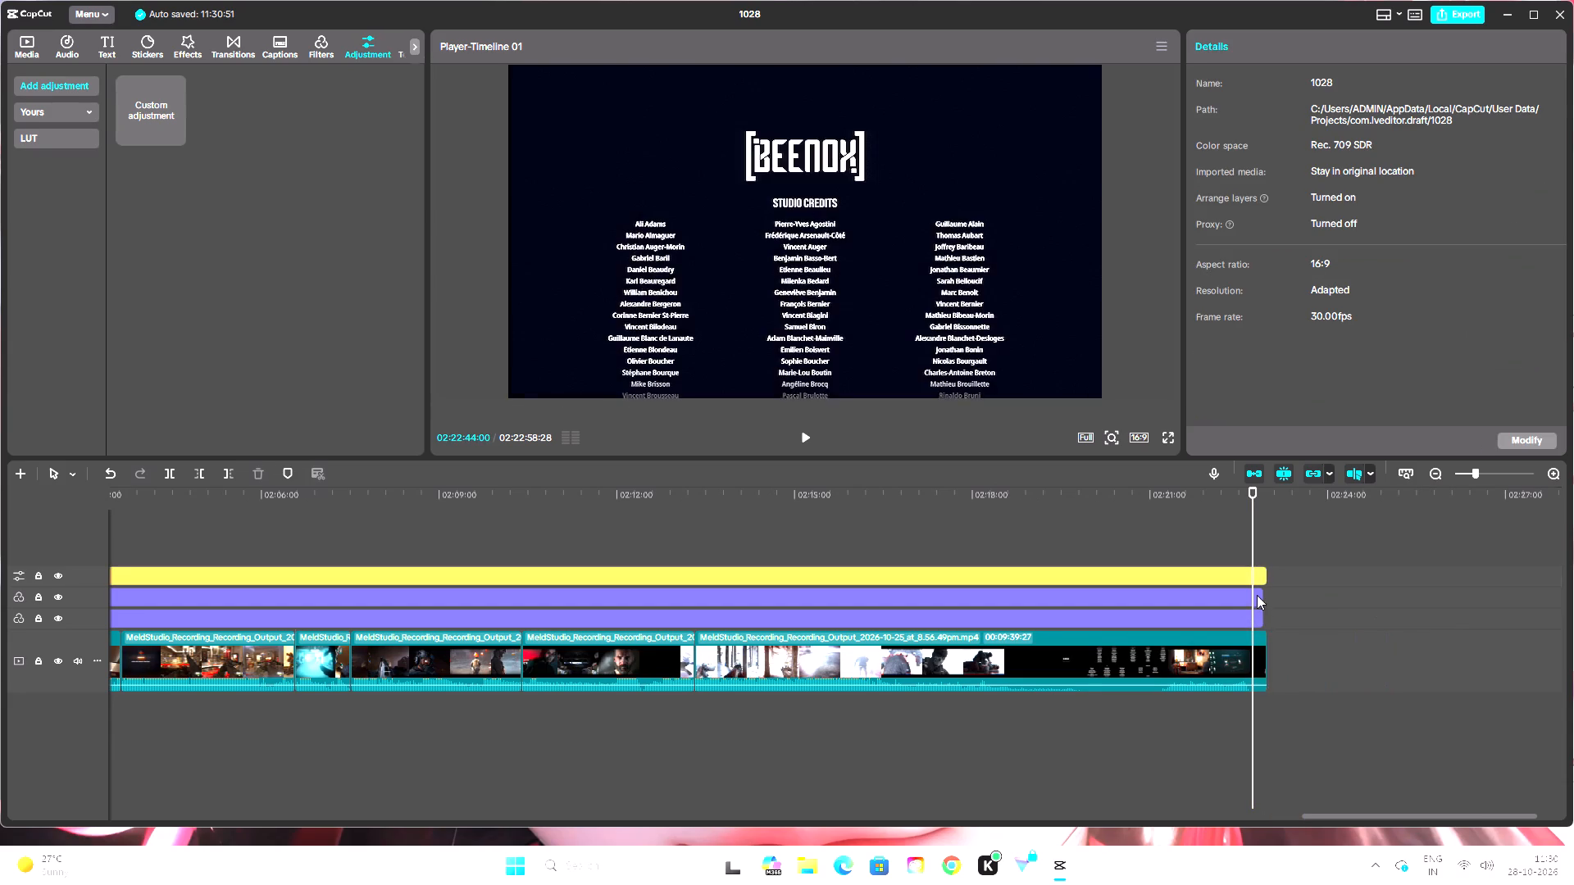
pyautogui.click(1257, 593)
pyautogui.click(1262, 593)
pyautogui.click(1265, 561)
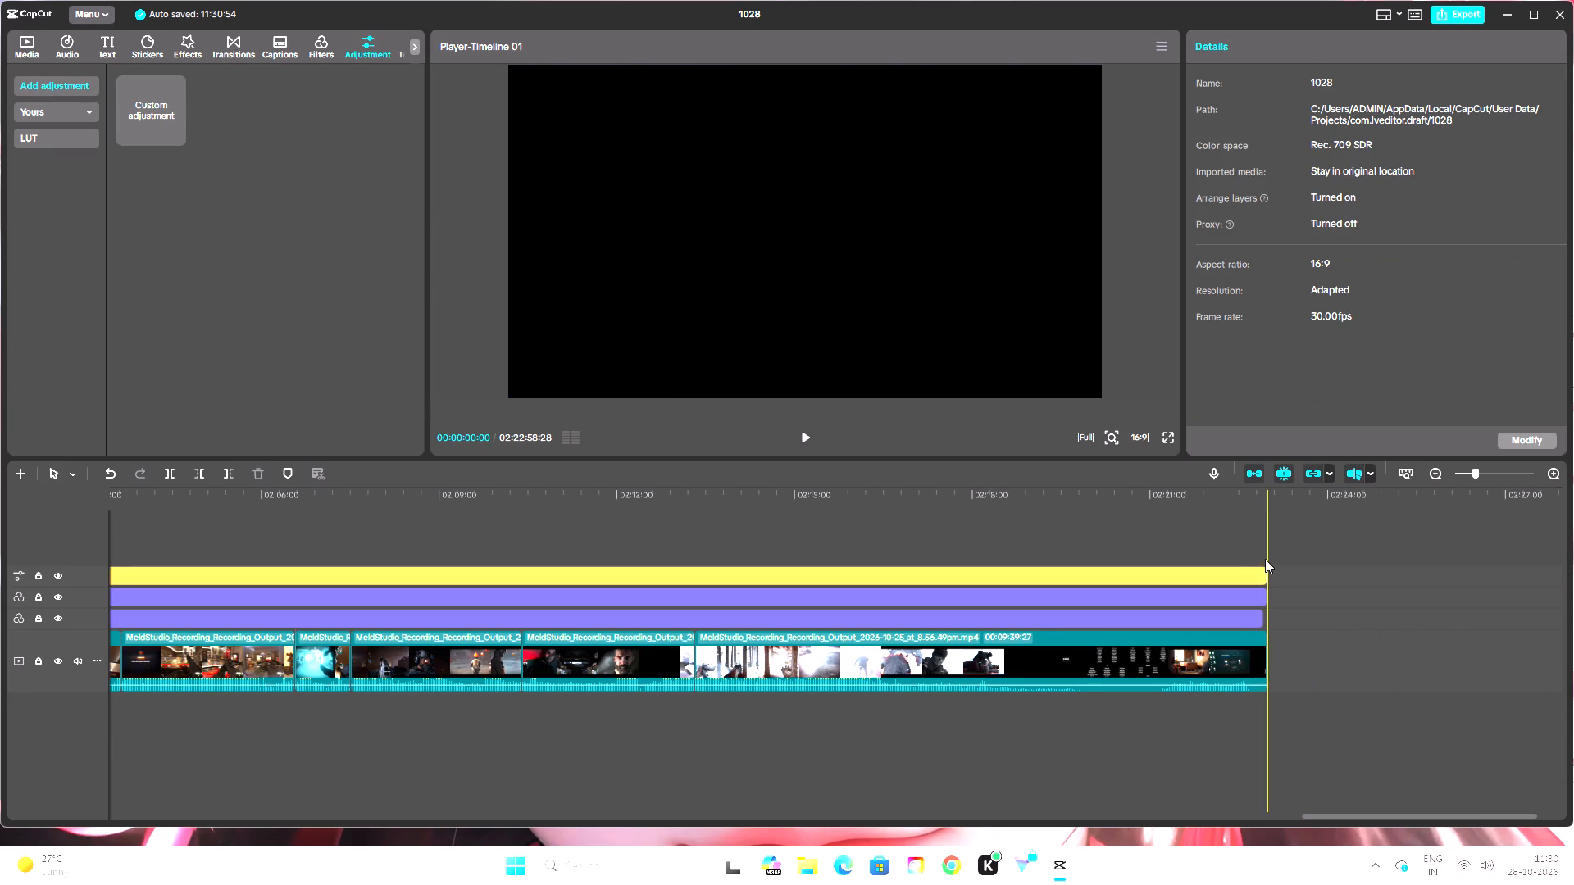
pyautogui.click(1266, 488)
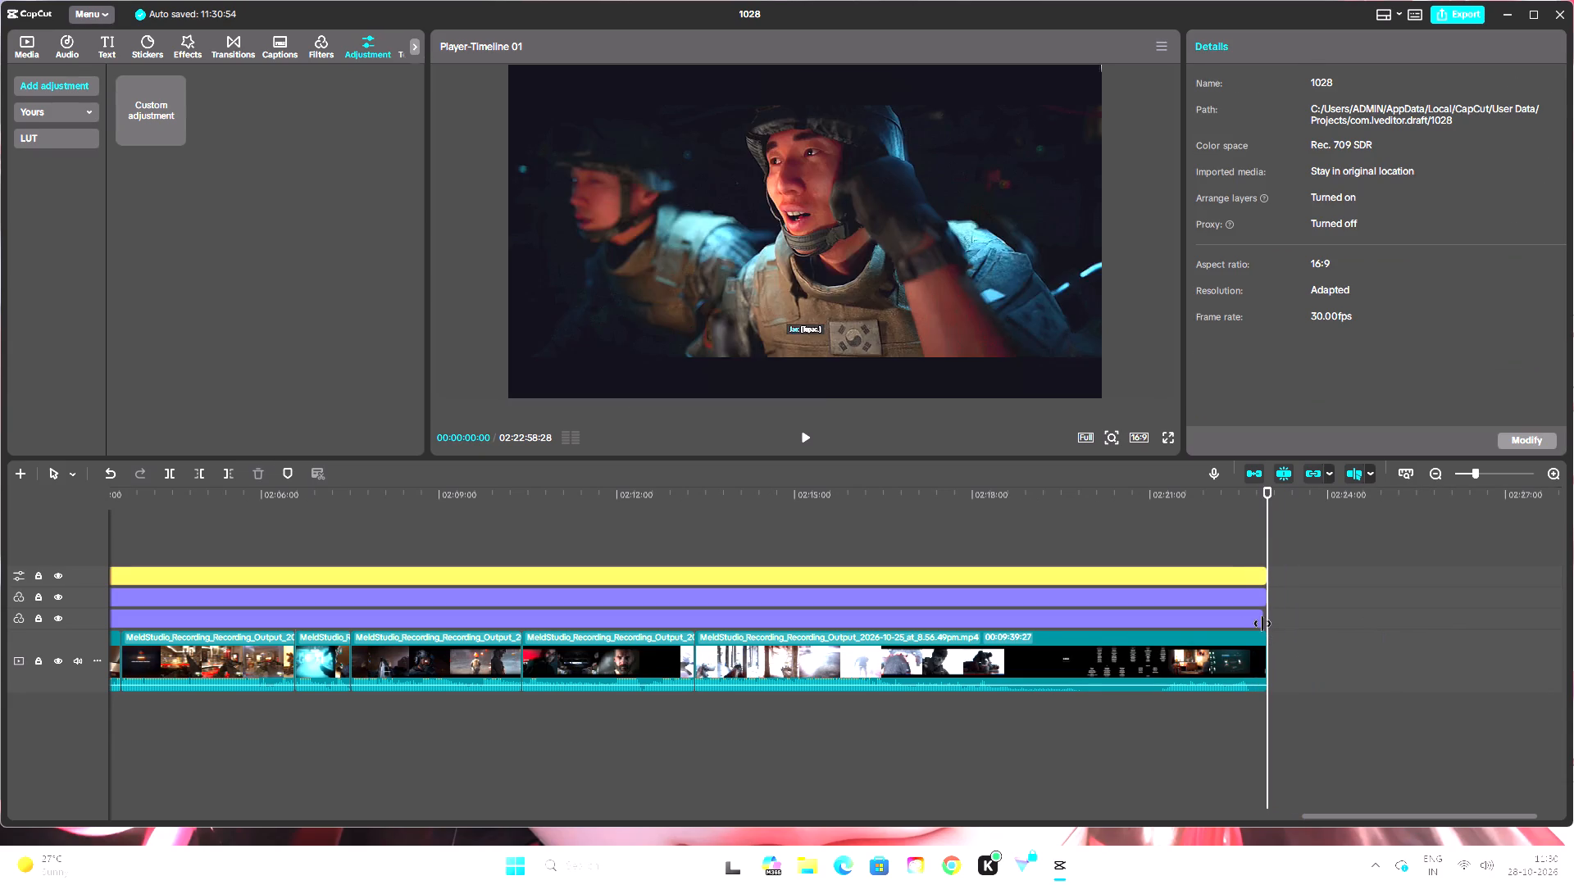
pyautogui.click(1262, 626)
pyautogui.click(1265, 620)
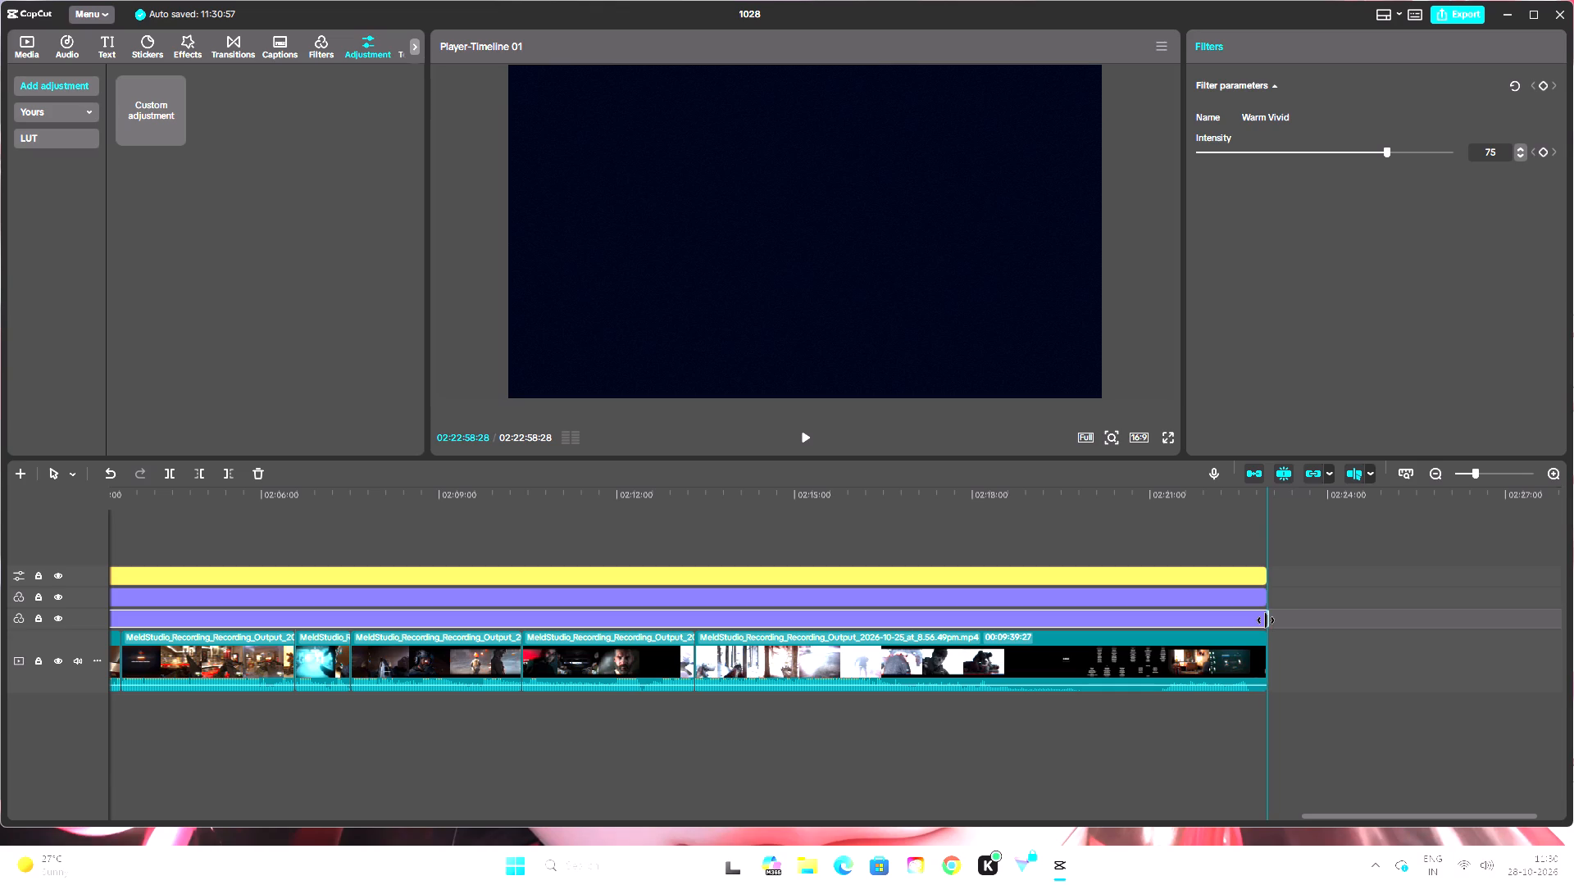
pyautogui.click(1296, 570)
# Inspect the timeline's closing section and play the final studio credits through to the end.
pyautogui.click(1183, 570)
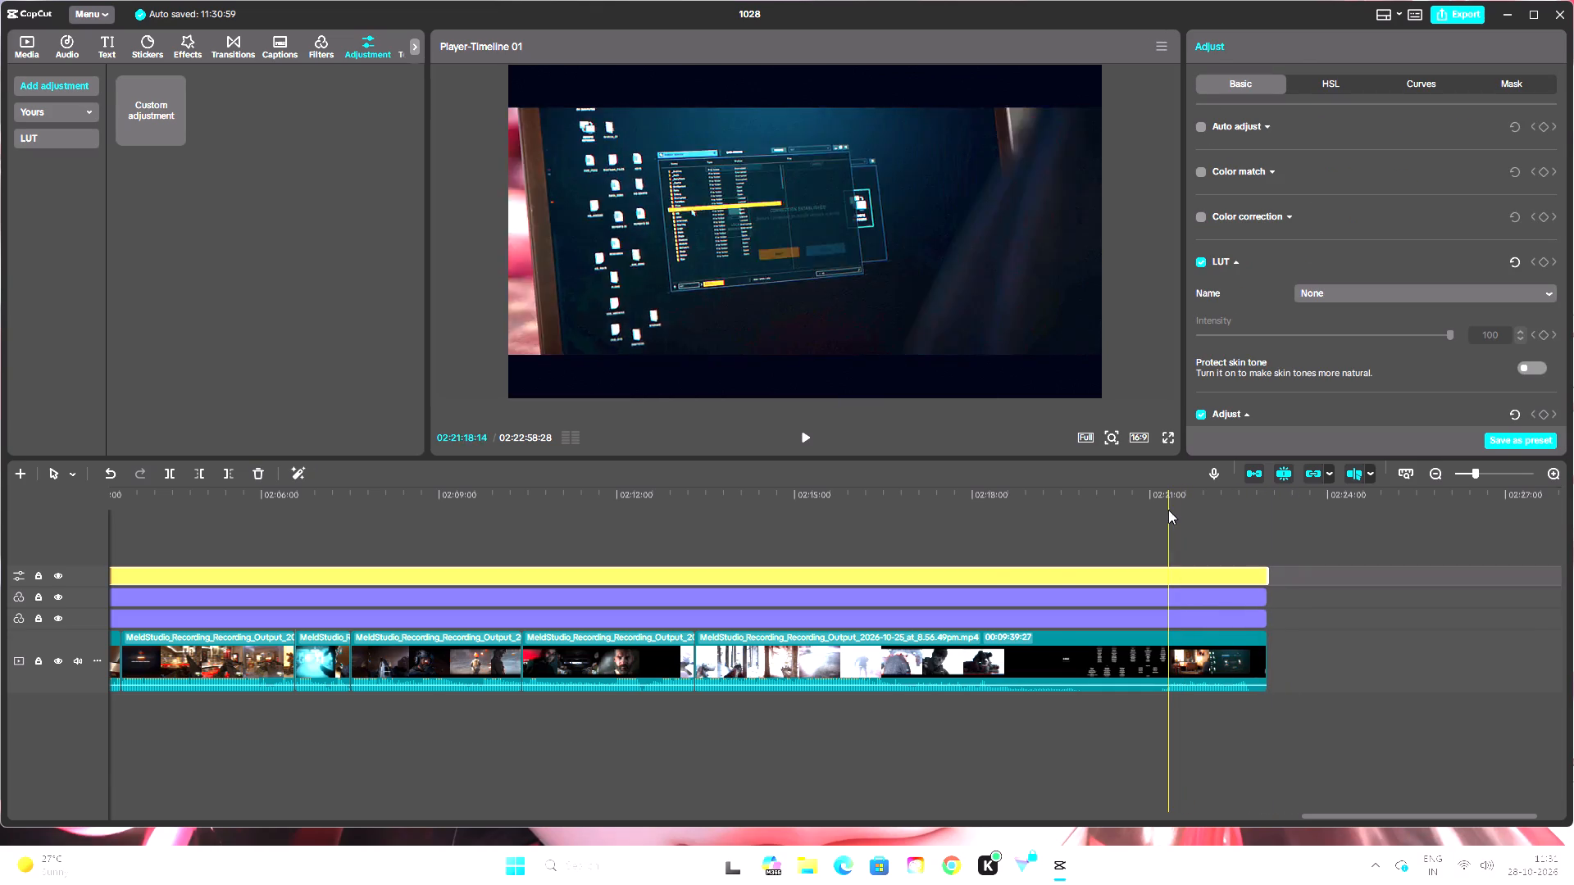
pyautogui.scroll(-5, 1429, 292)
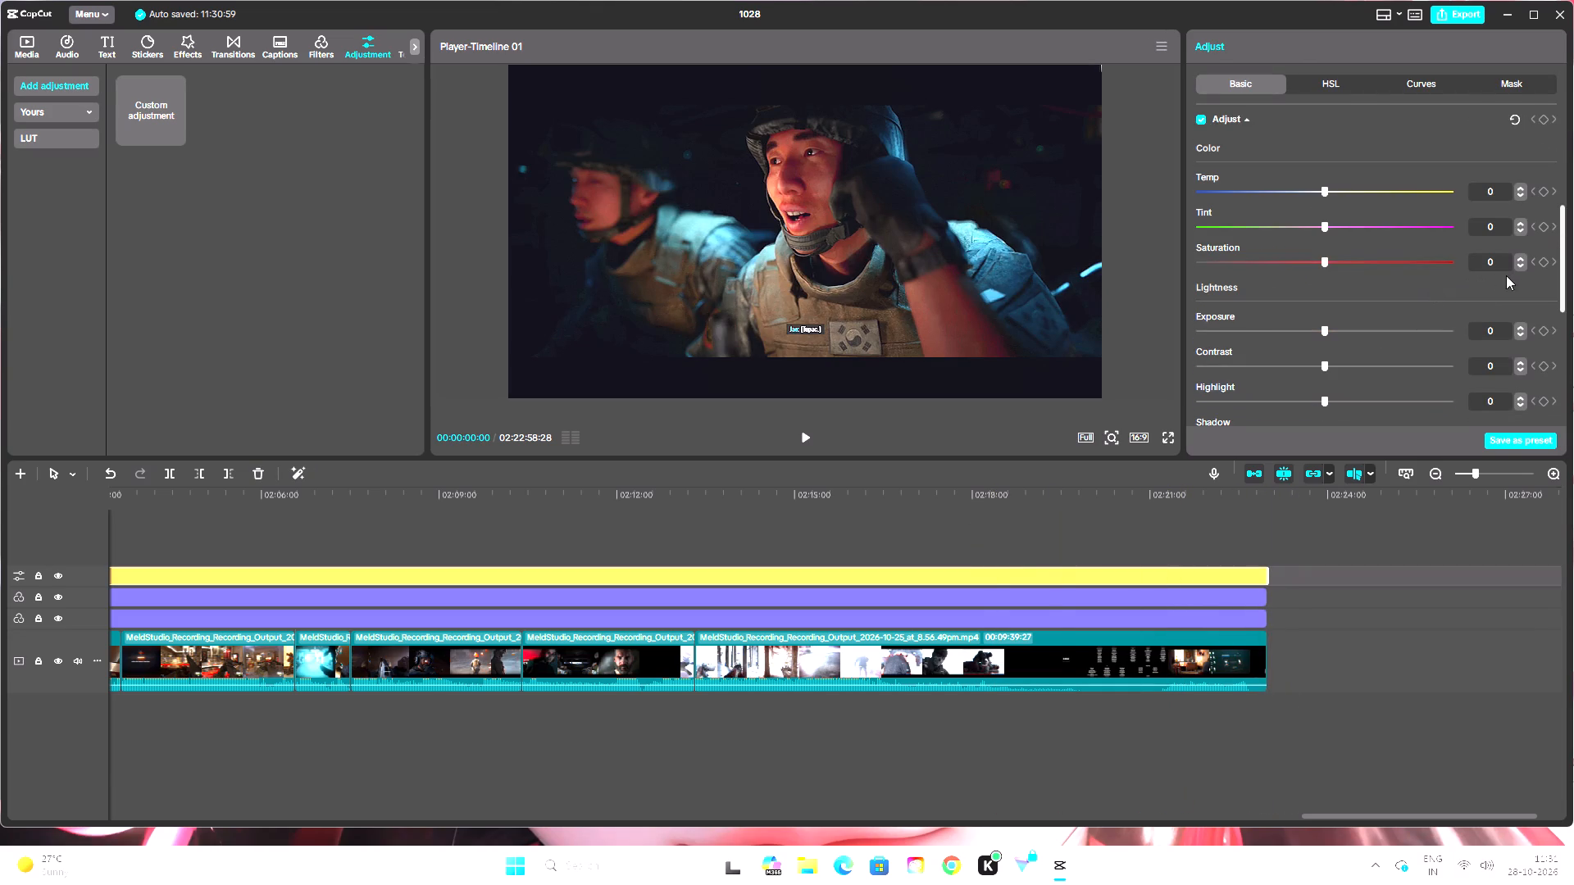
pyautogui.click(612, 534)
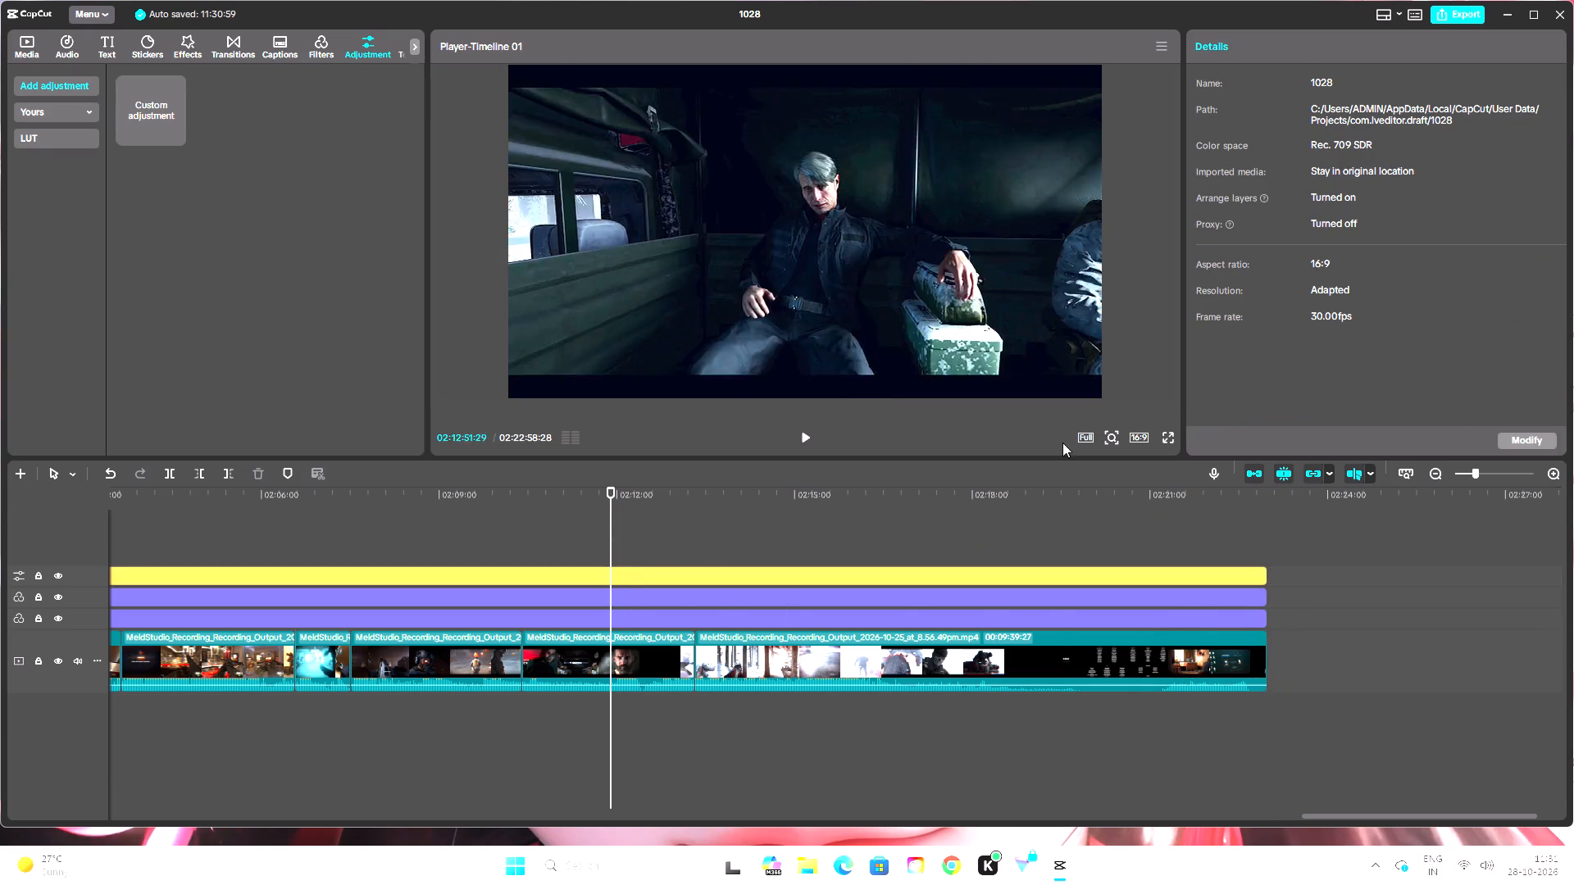
pyautogui.click(1226, 574)
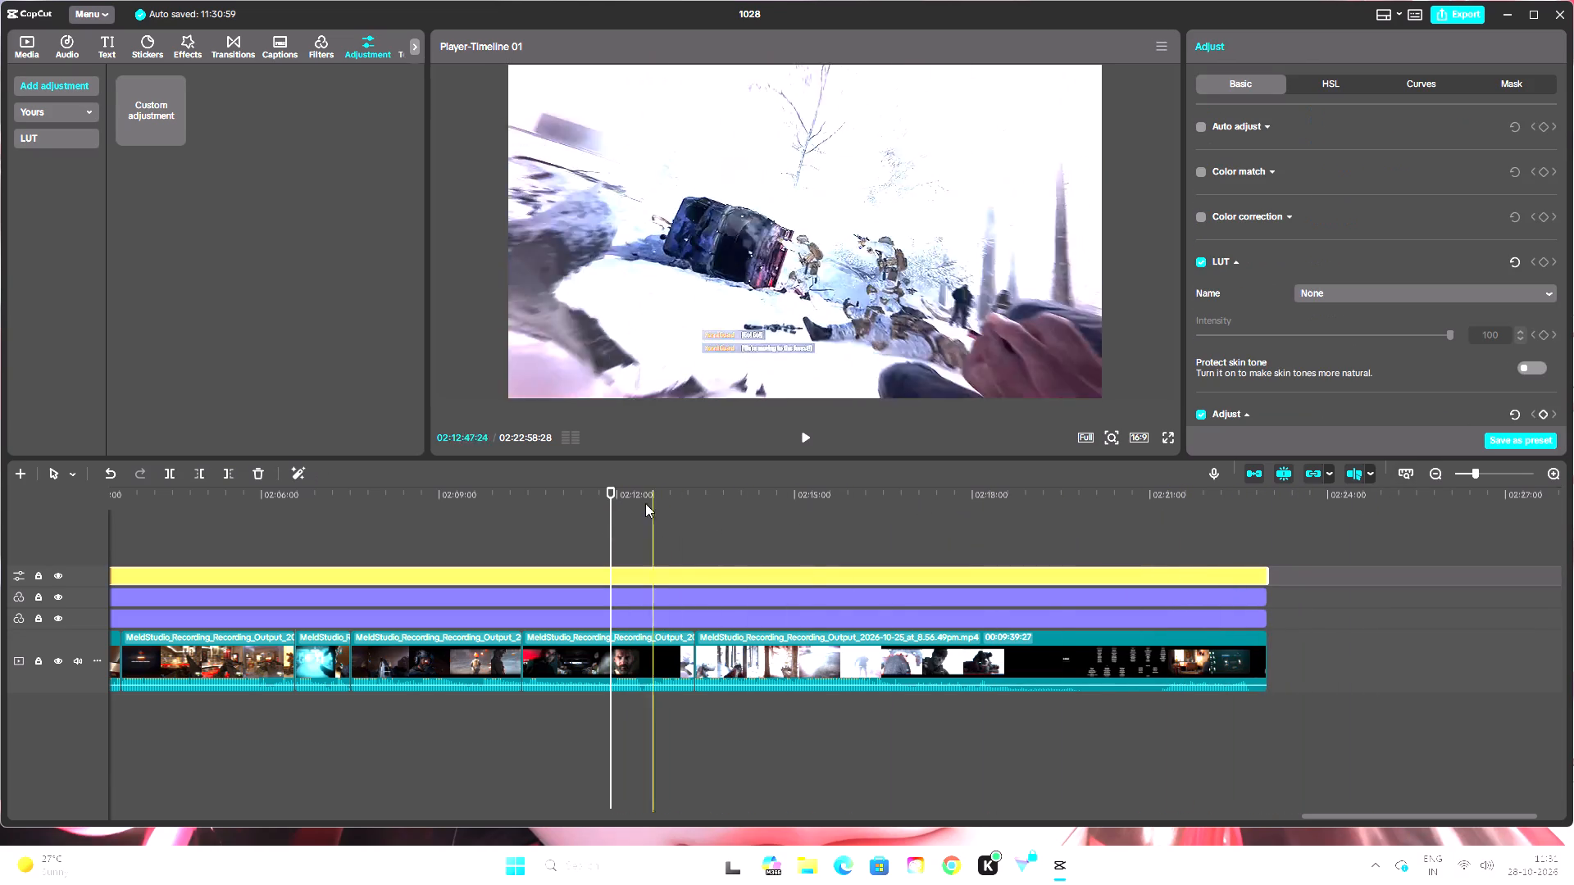
pyautogui.moveTo(606, 492); pyautogui.dragTo(1266, 527)
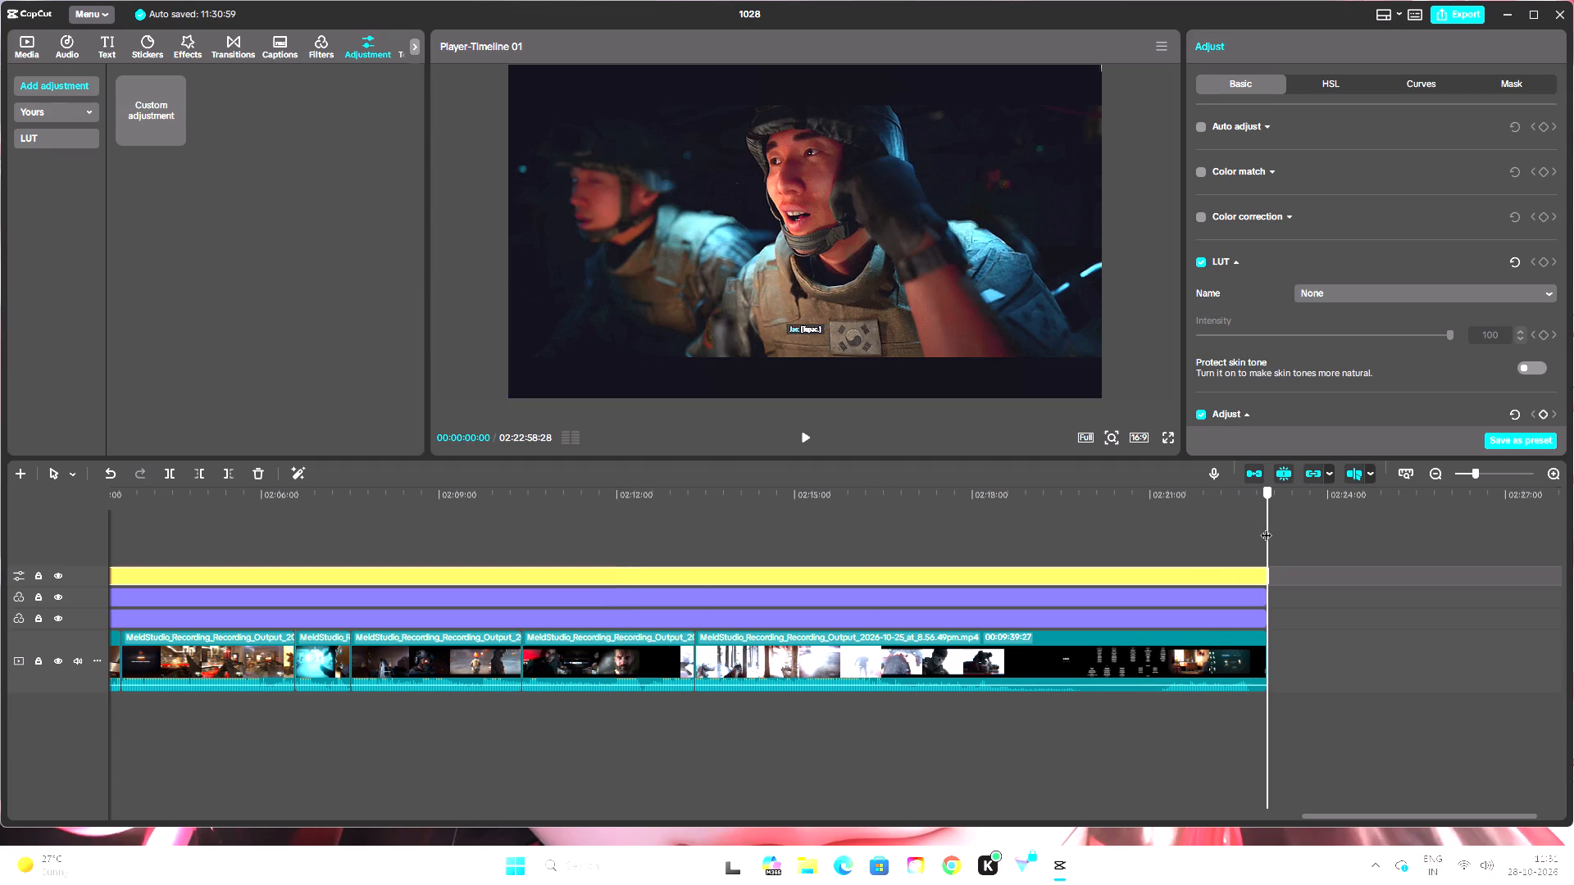
pyautogui.moveTo(1266, 527); pyautogui.dragTo(1276, 534)
pyautogui.click(1287, 533)
pyautogui.click(1256, 529)
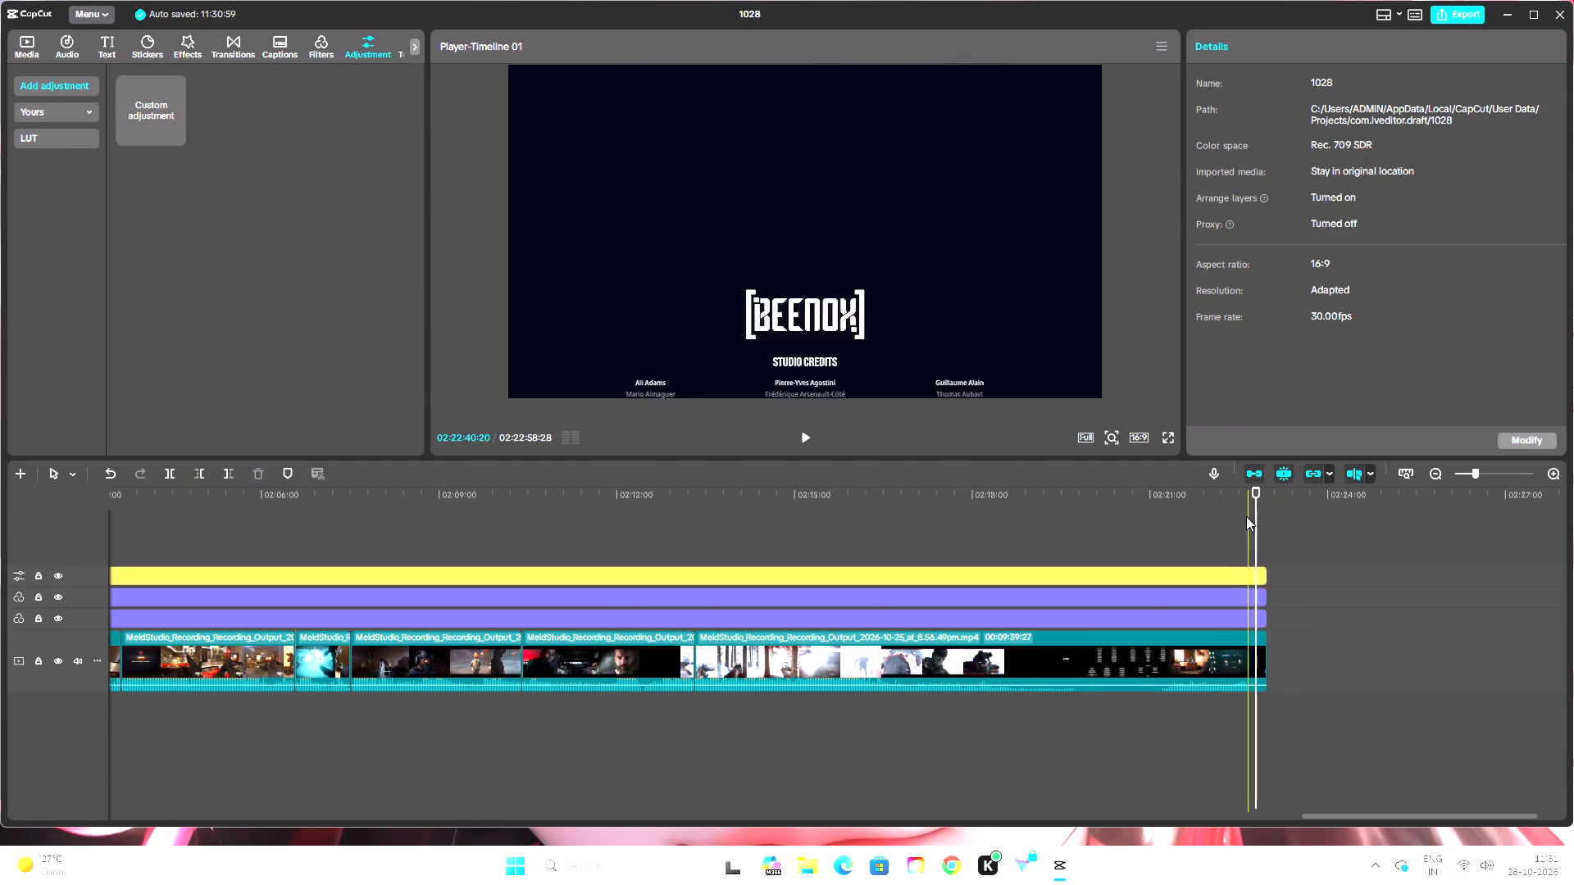
pyautogui.click(798, 436)
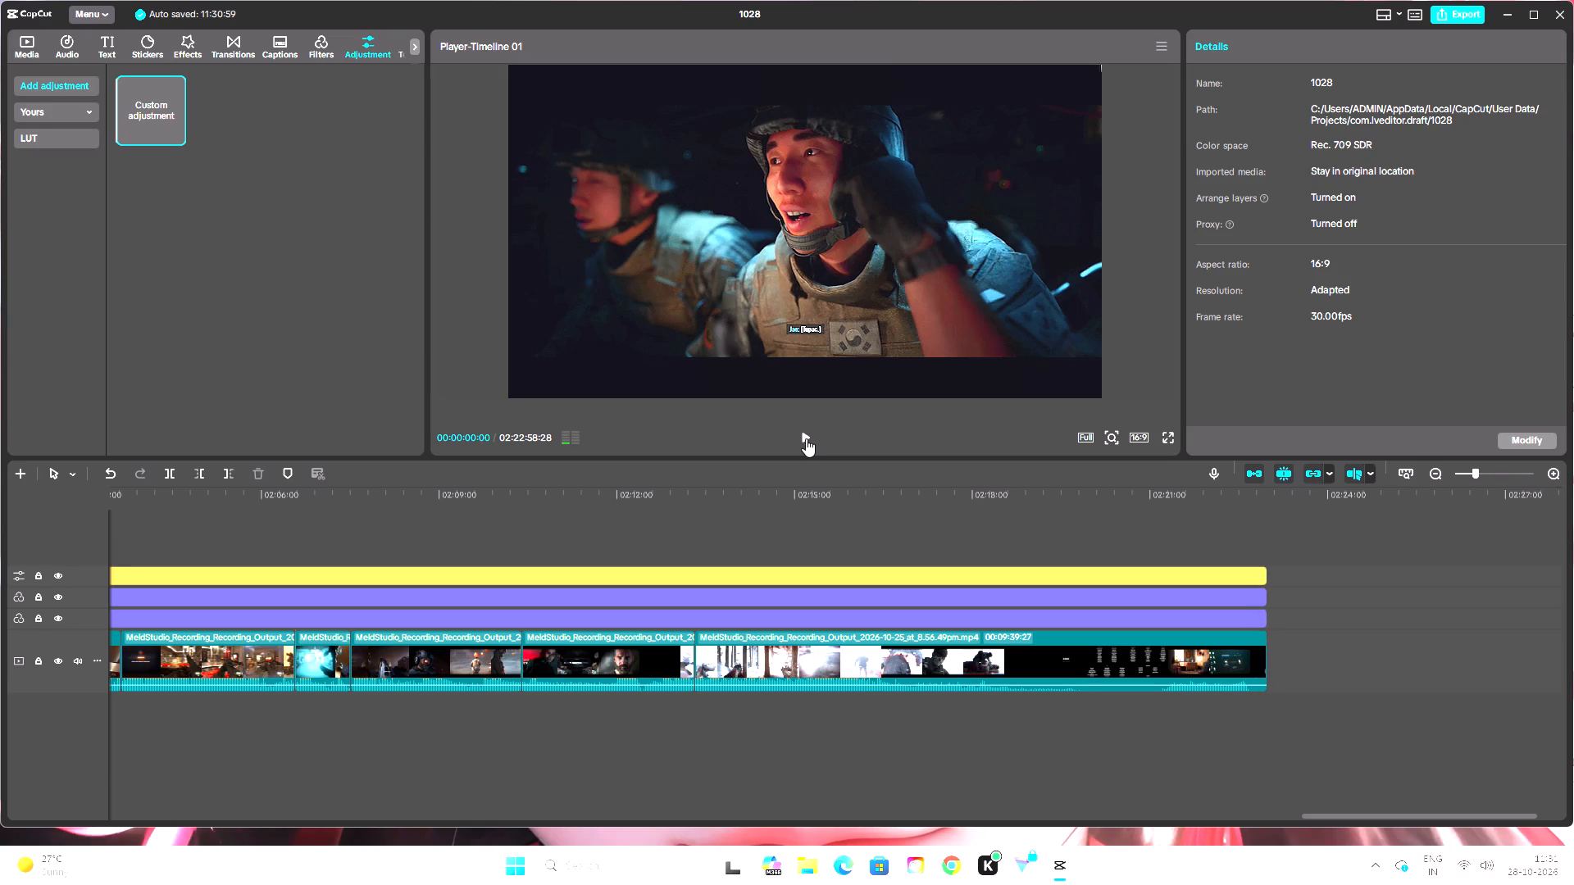
# At the credits at 02:20:36:04, set the fifth adjustment layer's Exposure to 5.
pyautogui.click(1126, 540)
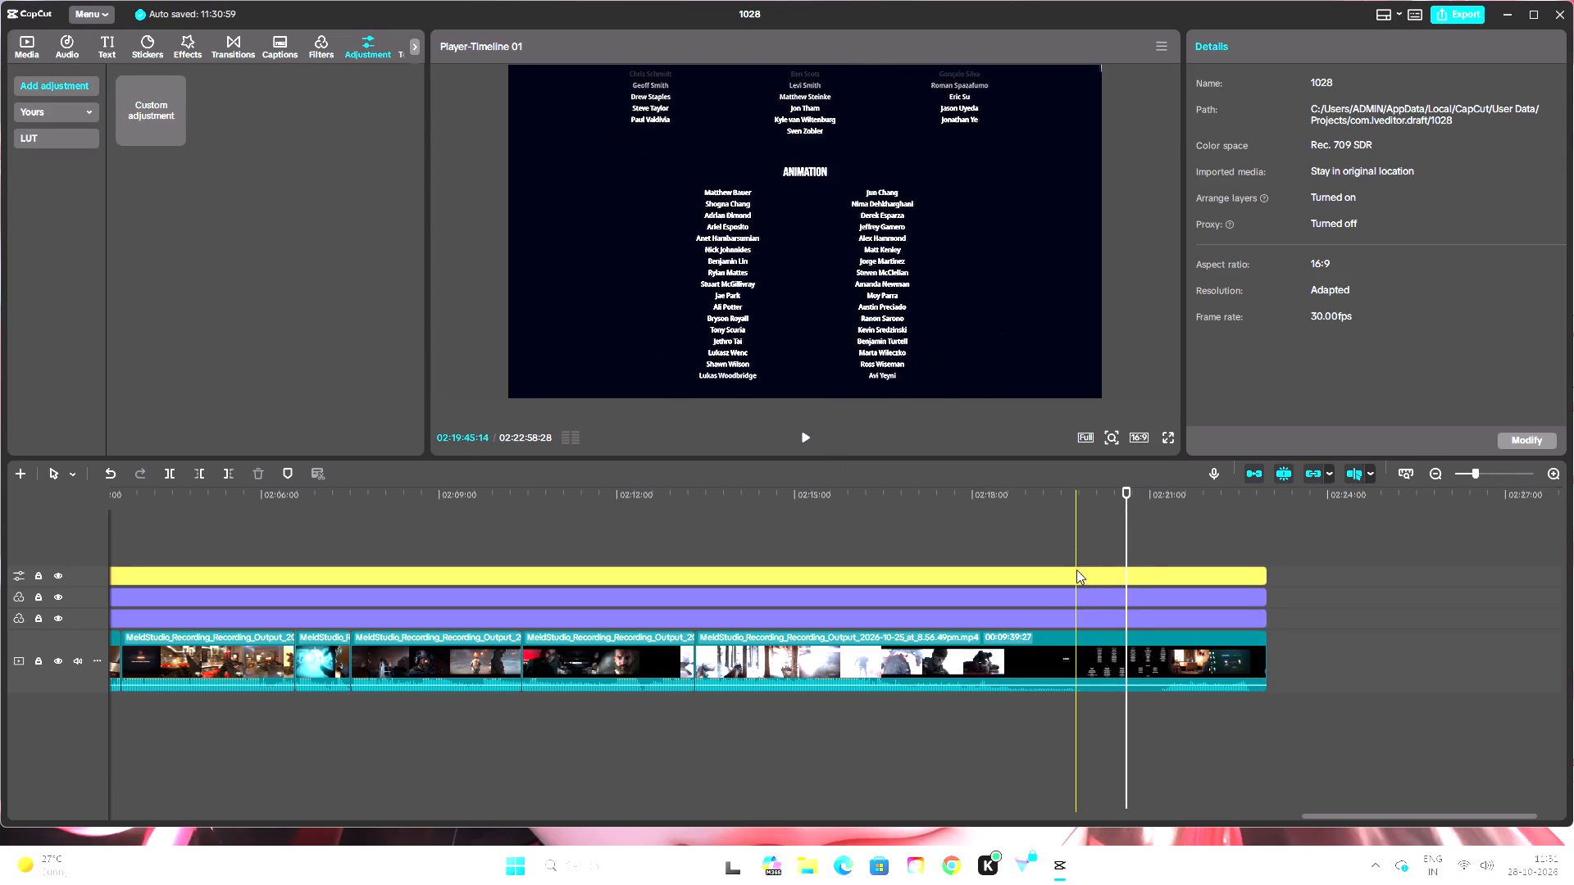
pyautogui.click(1076, 570)
pyautogui.scroll(-6, 1435, 313)
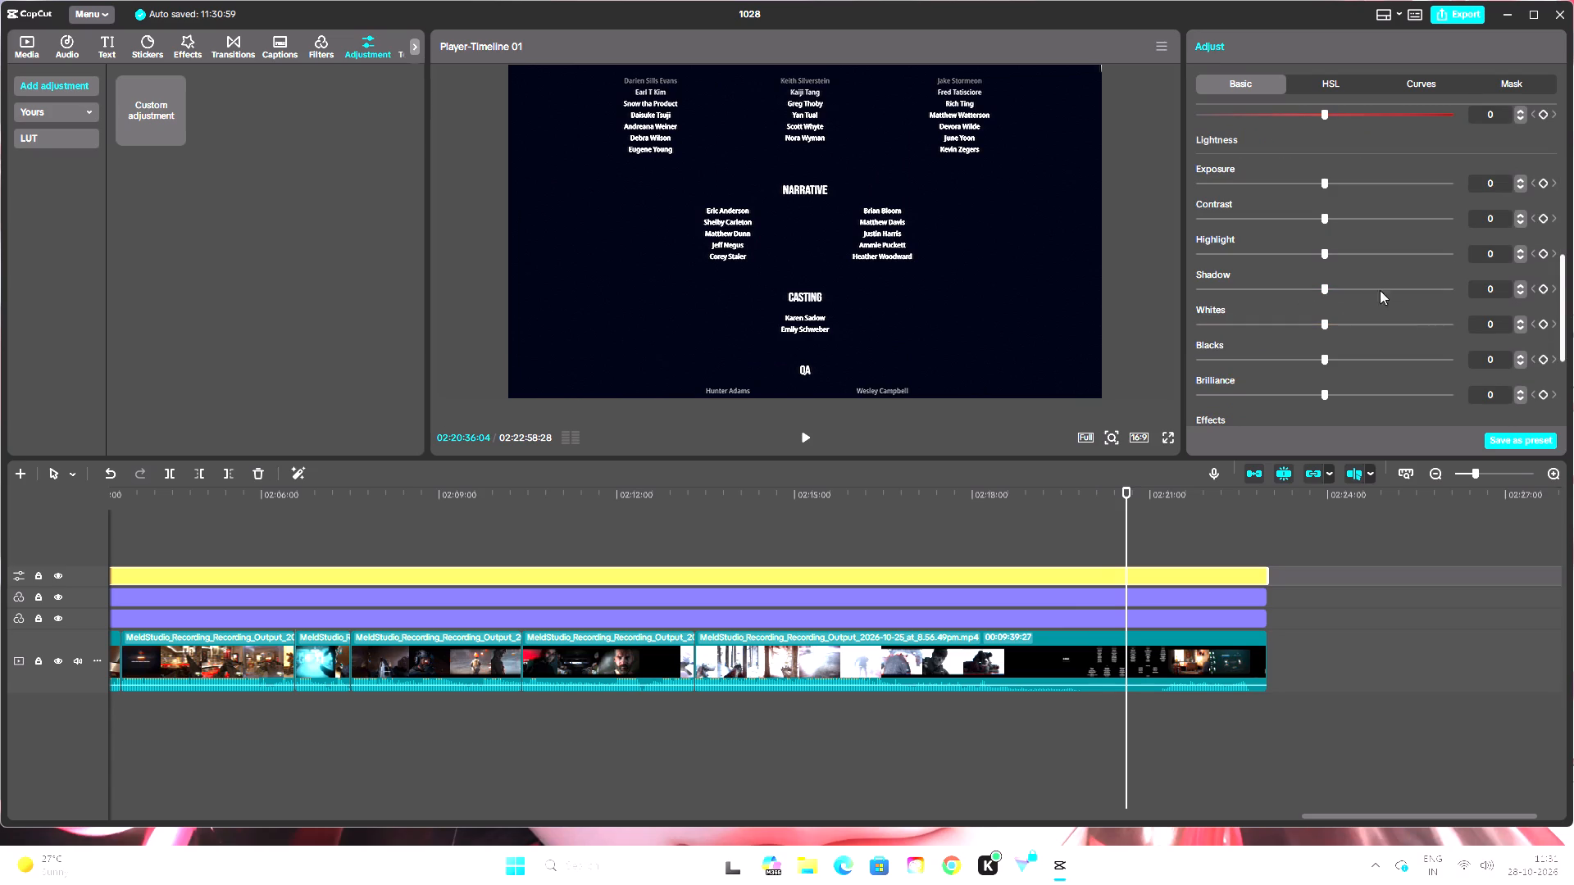
pyautogui.tripleClick(1517, 179)
pyautogui.click(1517, 179)
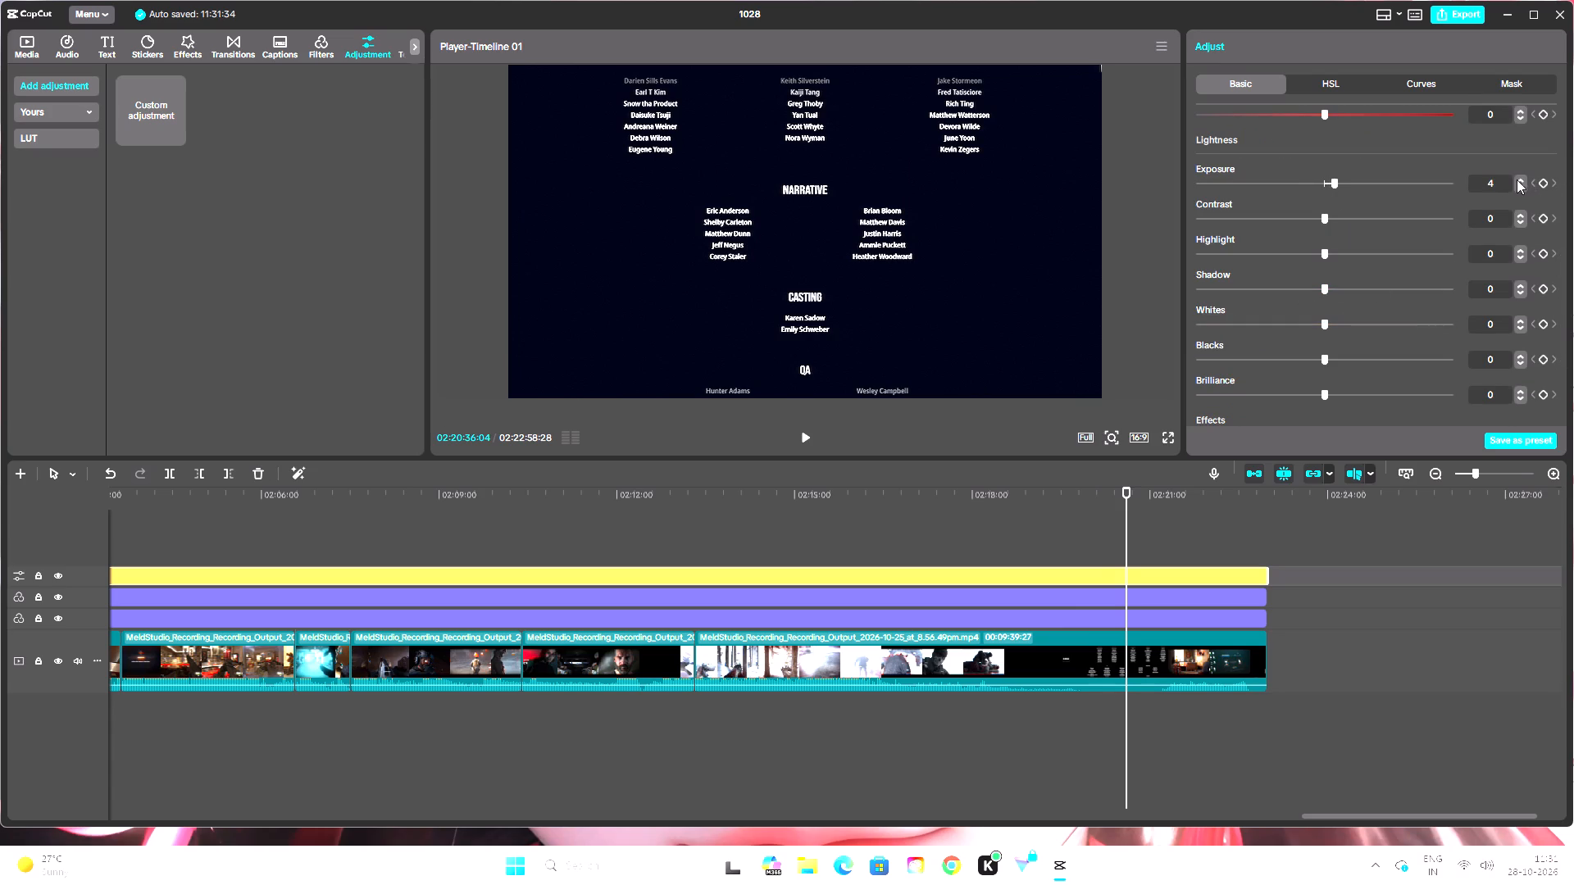
pyautogui.click(1517, 179)
# Set the fifth adjustment layer's Sharpen to 10 and Clarity to 12.
pyautogui.scroll(-2, 1265, 370)
pyautogui.moveTo(1199, 311); pyautogui.dragTo(1212, 318)
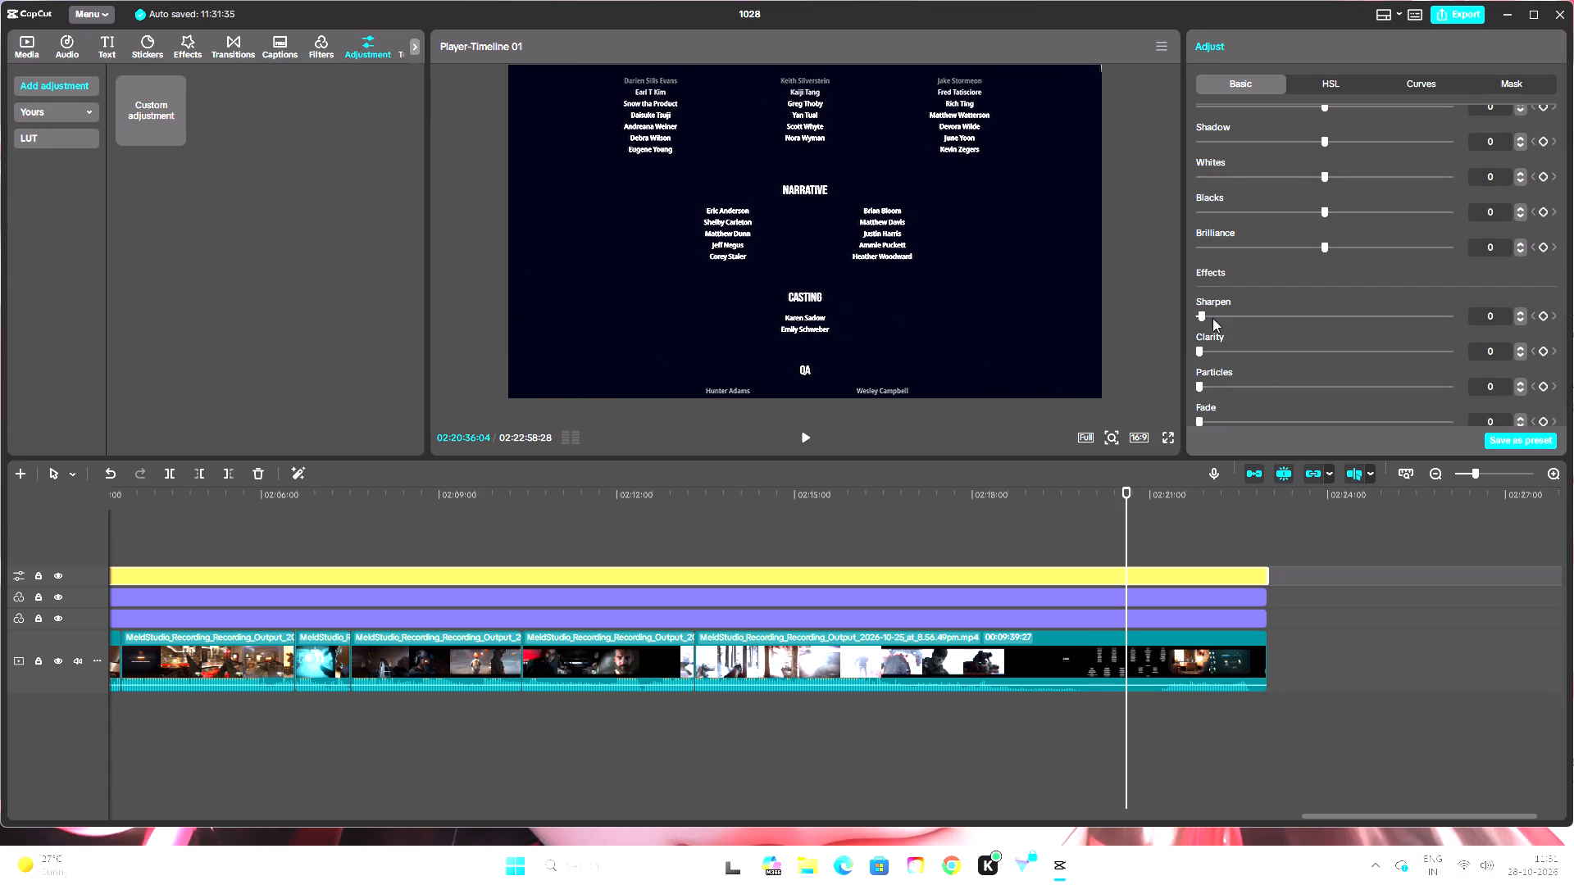
pyautogui.moveTo(1212, 318); pyautogui.dragTo(1227, 321)
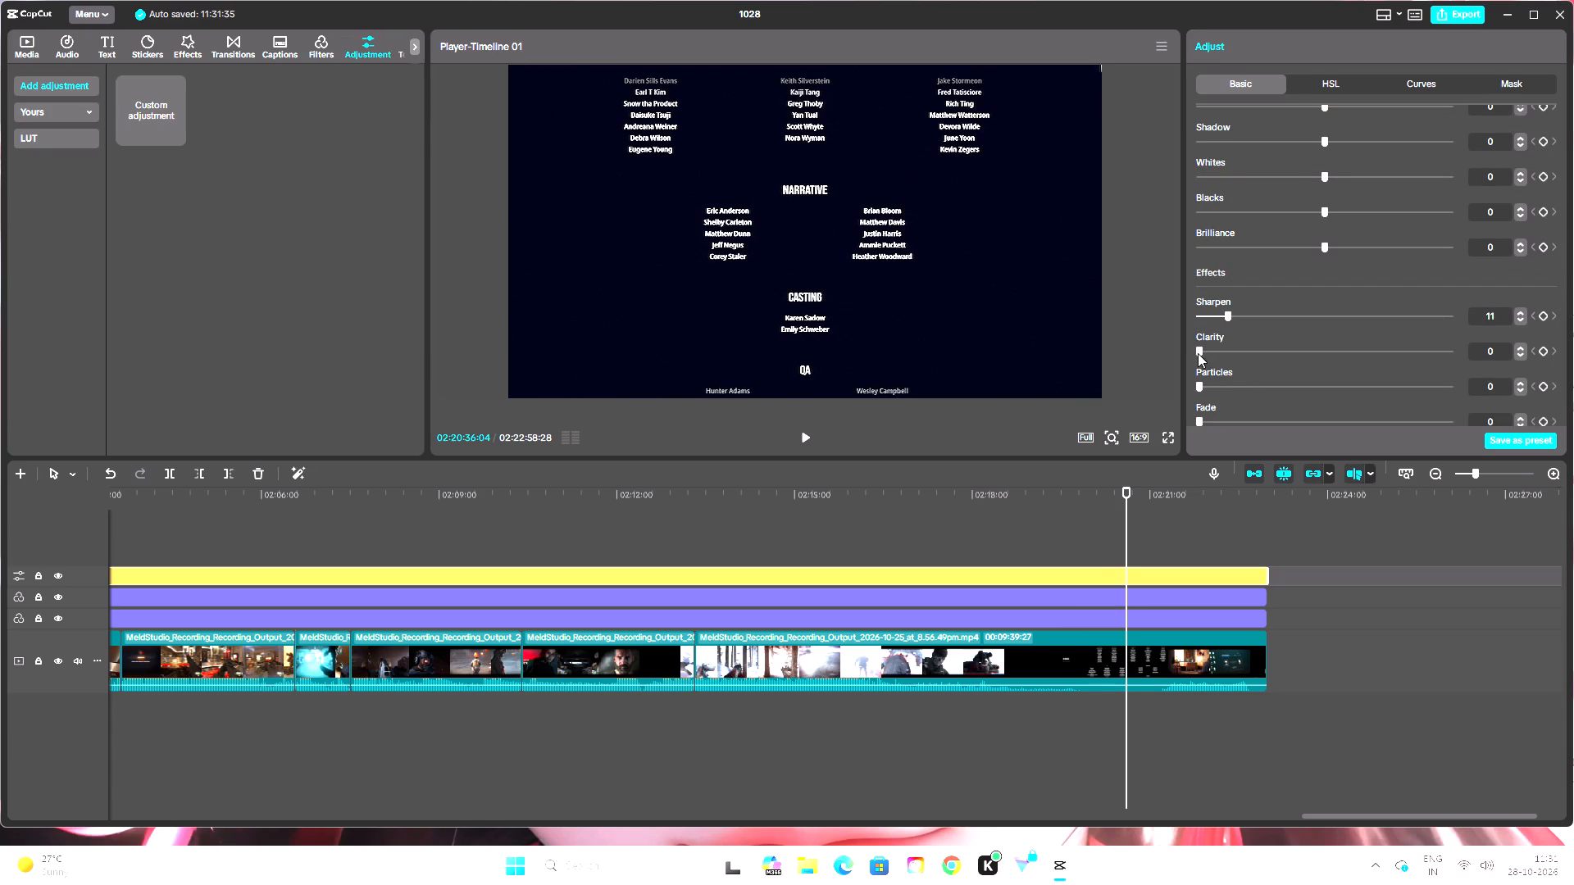
pyautogui.moveTo(1198, 353); pyautogui.dragTo(1226, 354)
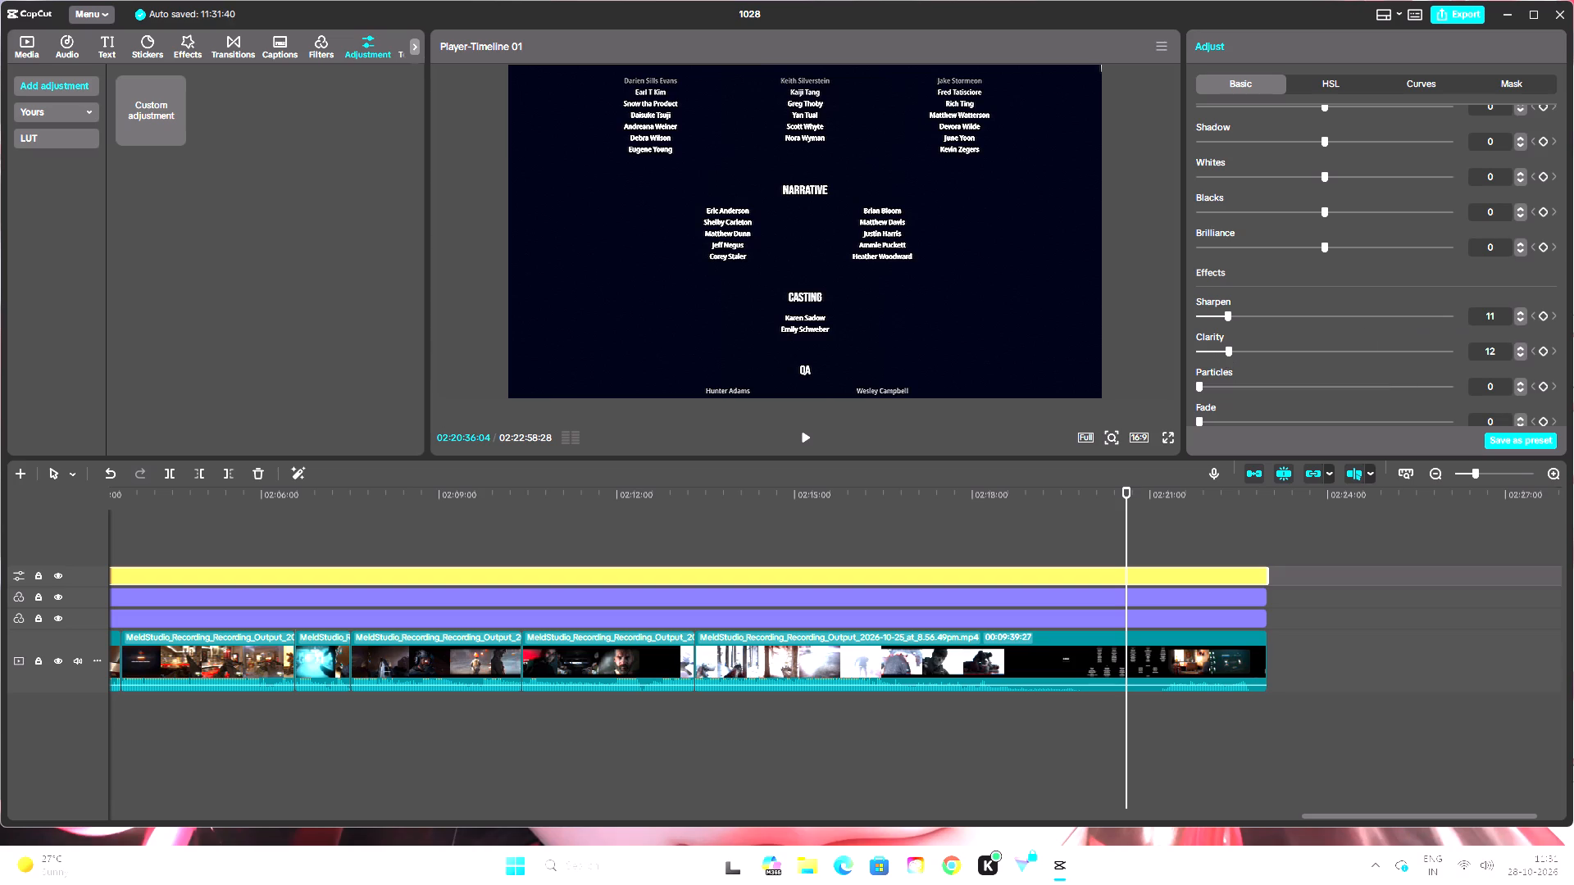
pyautogui.click(1520, 319)
# Raise the fifth adjustment layer's Brilliance slightly and set its Saturation to 5.
pyautogui.scroll(4, 1480, 298)
pyautogui.scroll(-2, 1540, 328)
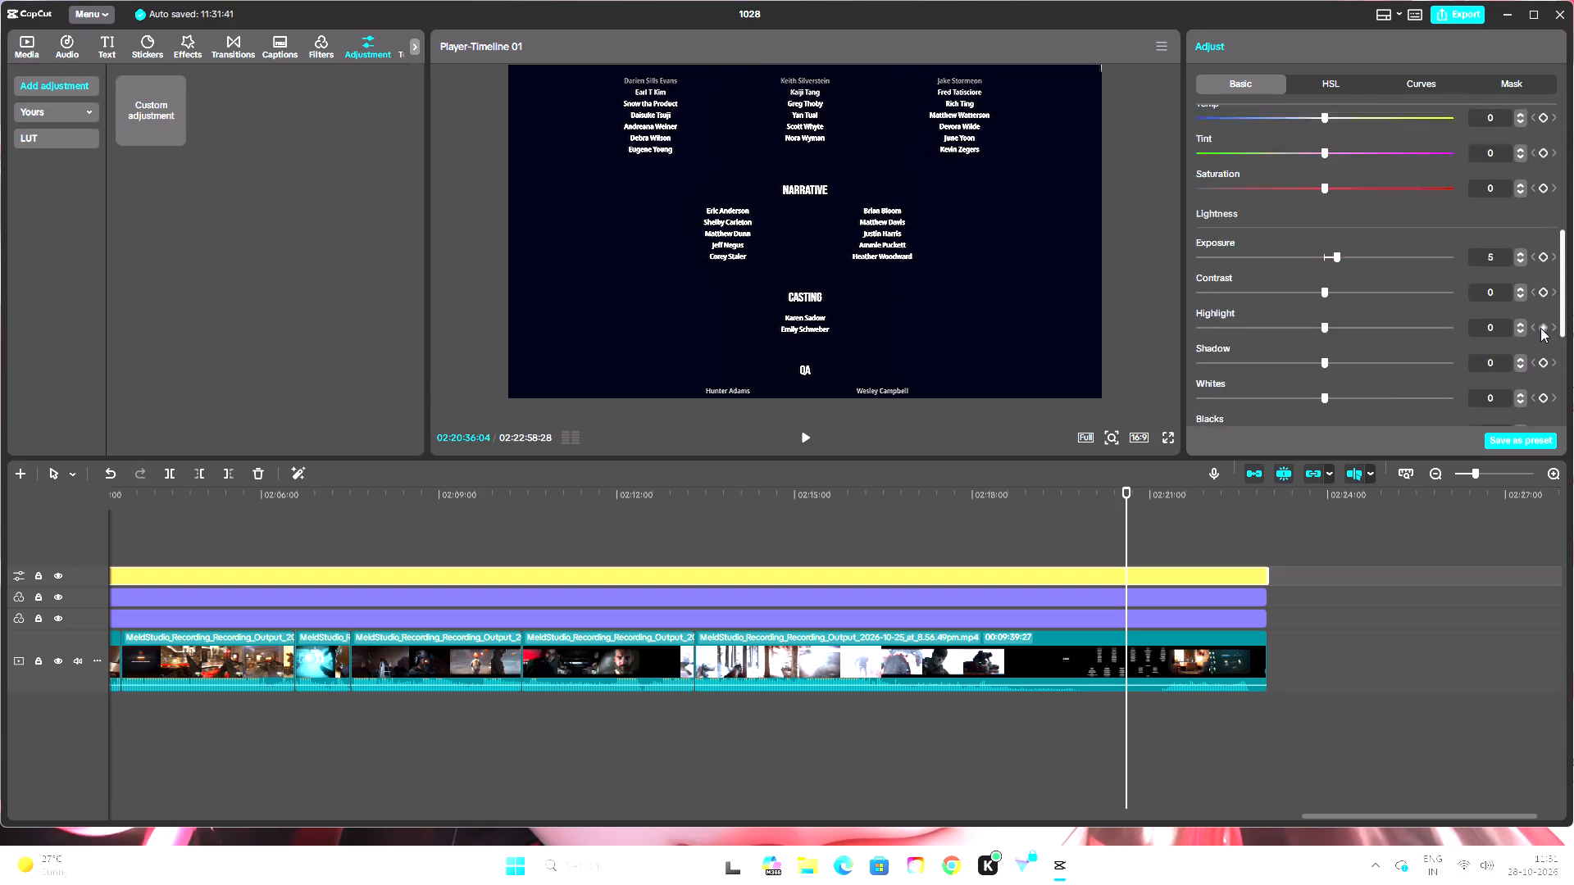
pyautogui.scroll(-1, 1540, 328)
pyautogui.tripleClick(1517, 316)
pyautogui.doubleClick(1517, 316)
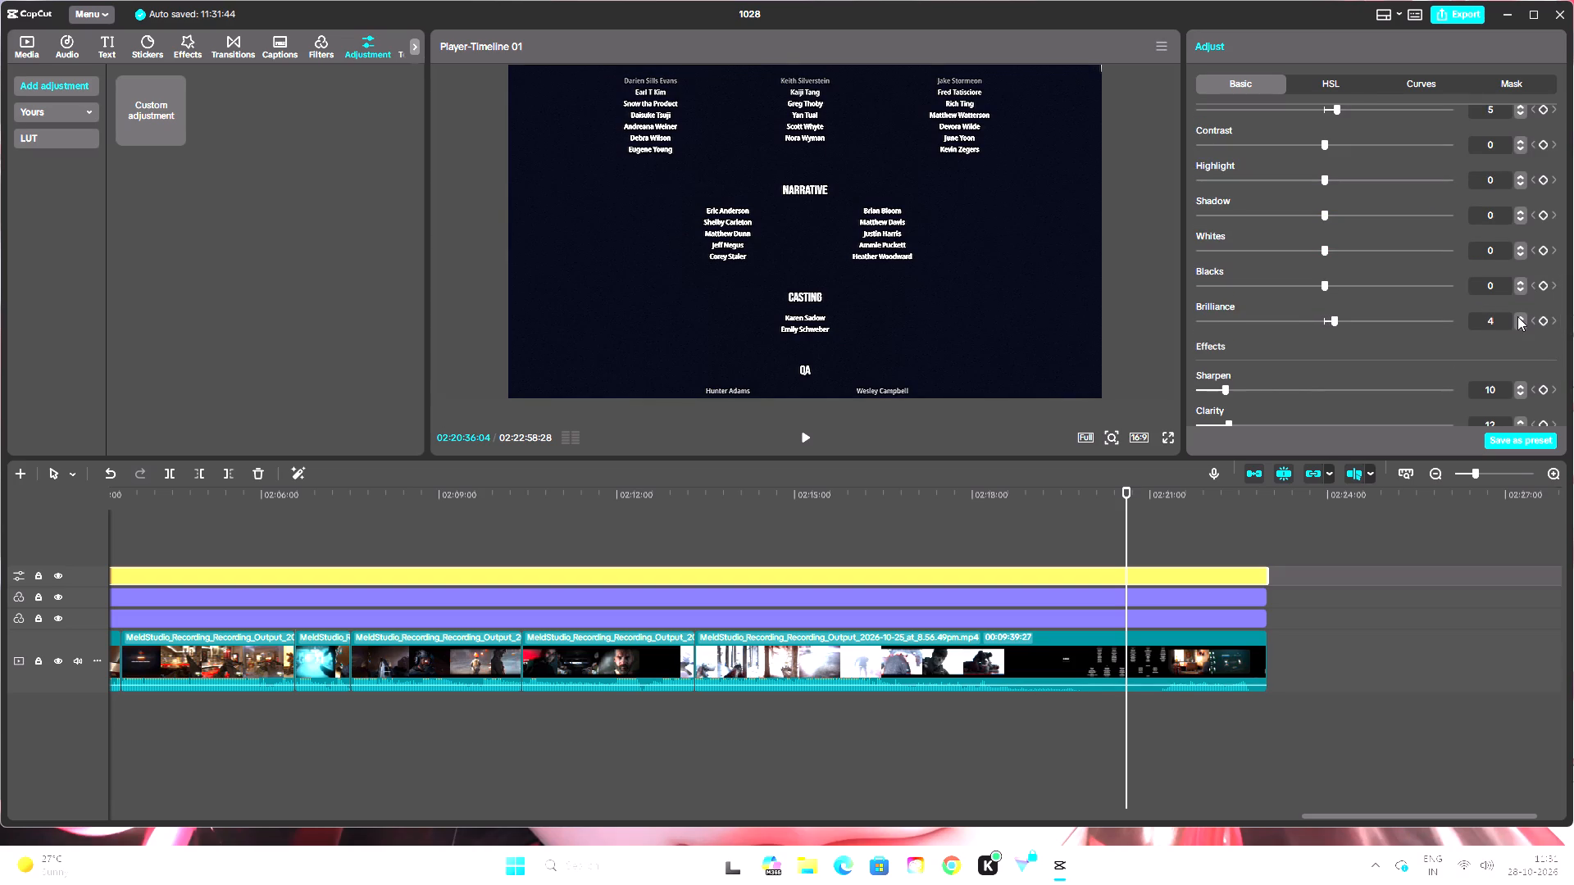
pyautogui.scroll(3, 1513, 315)
pyautogui.tripleClick(1522, 258)
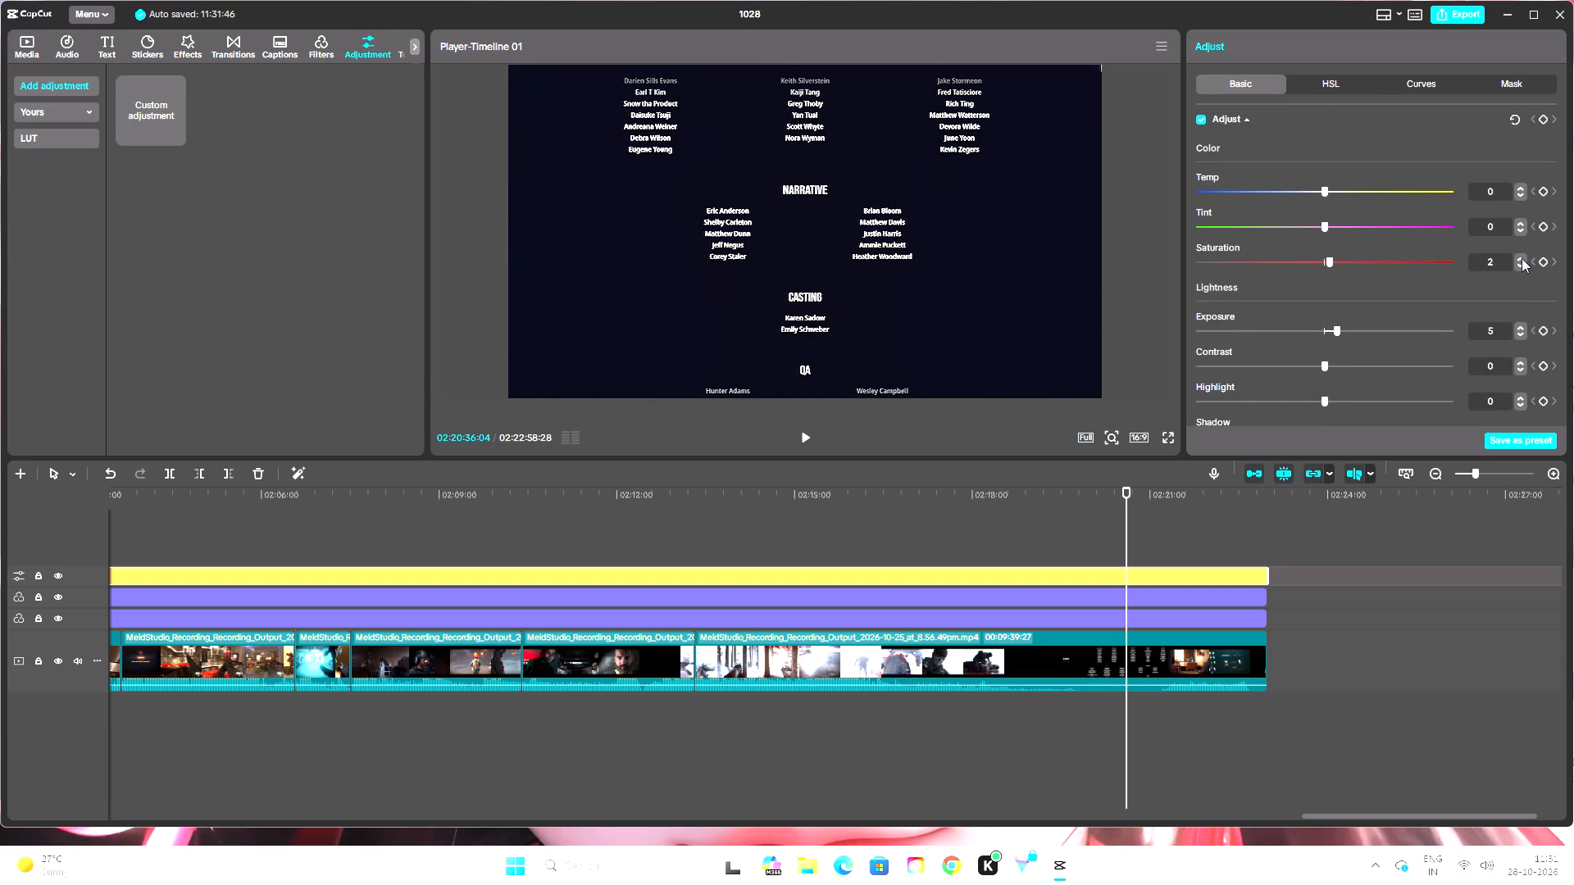
pyautogui.doubleClick(1522, 258)
# Scrub back from the credits through the fifth adjustment layer's scenes to the palace hall at 02:00:01:09 to check the look.
pyautogui.moveTo(1130, 492); pyautogui.dragTo(999, 512)
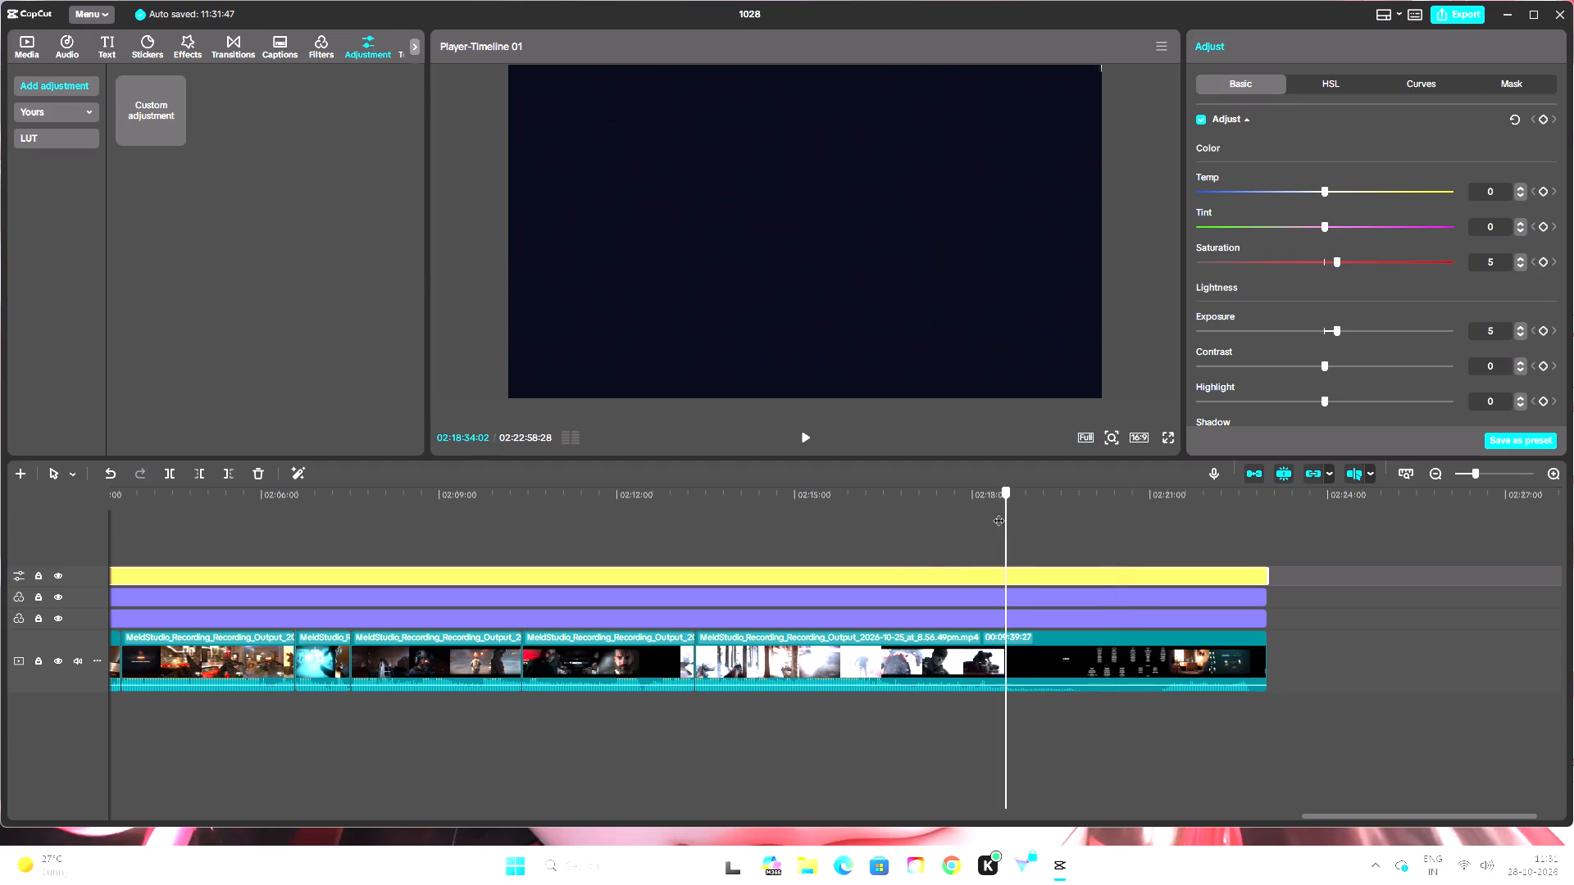
pyautogui.moveTo(999, 512); pyautogui.dragTo(921, 526)
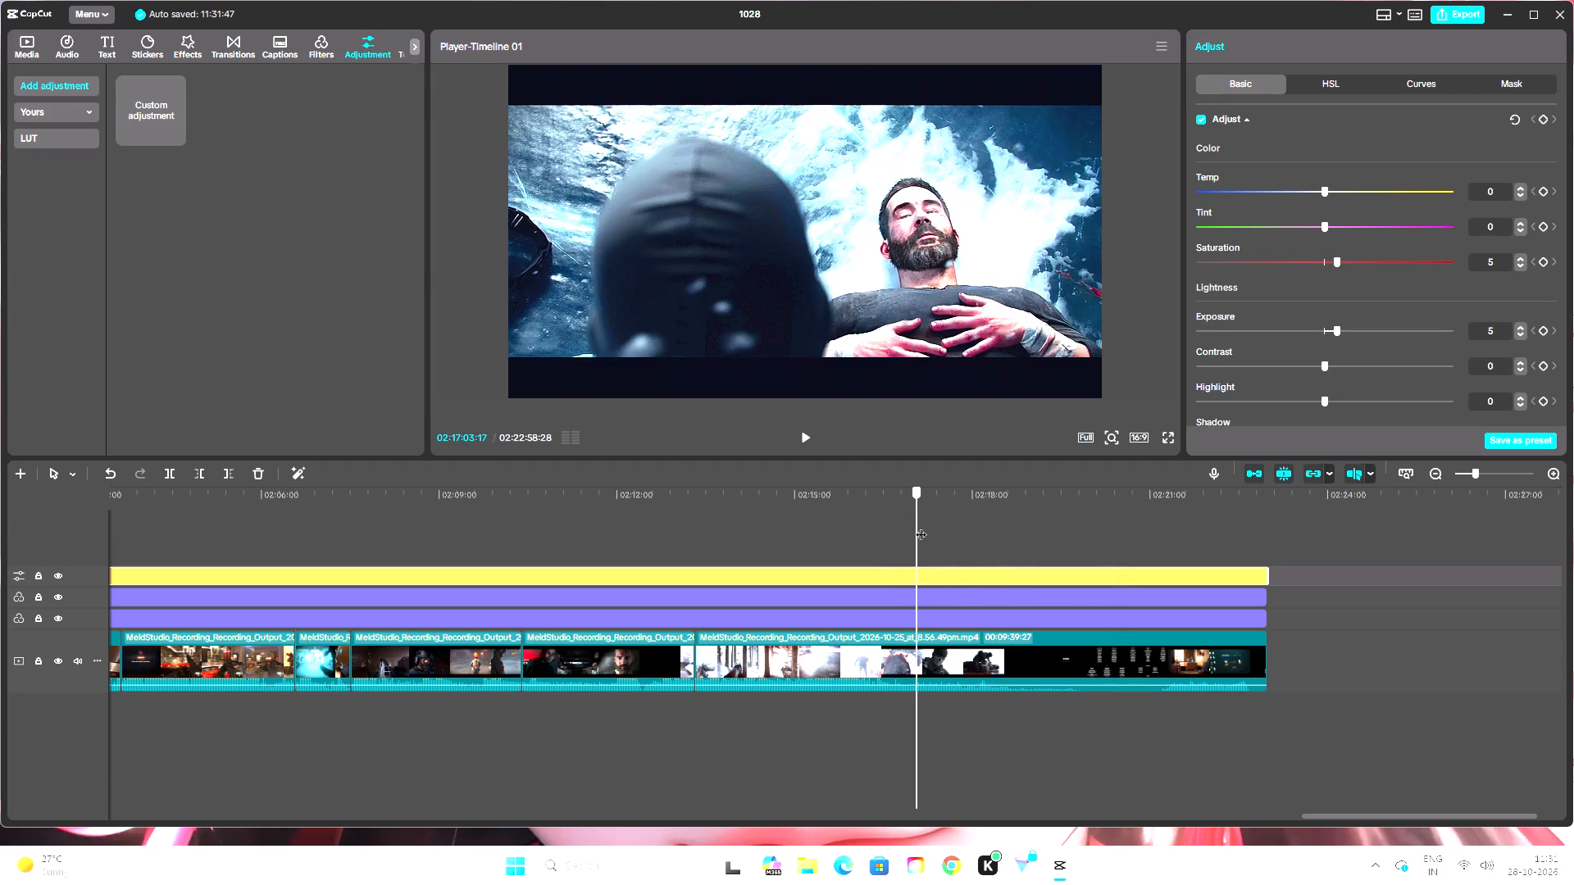
pyautogui.moveTo(921, 526); pyautogui.dragTo(805, 541)
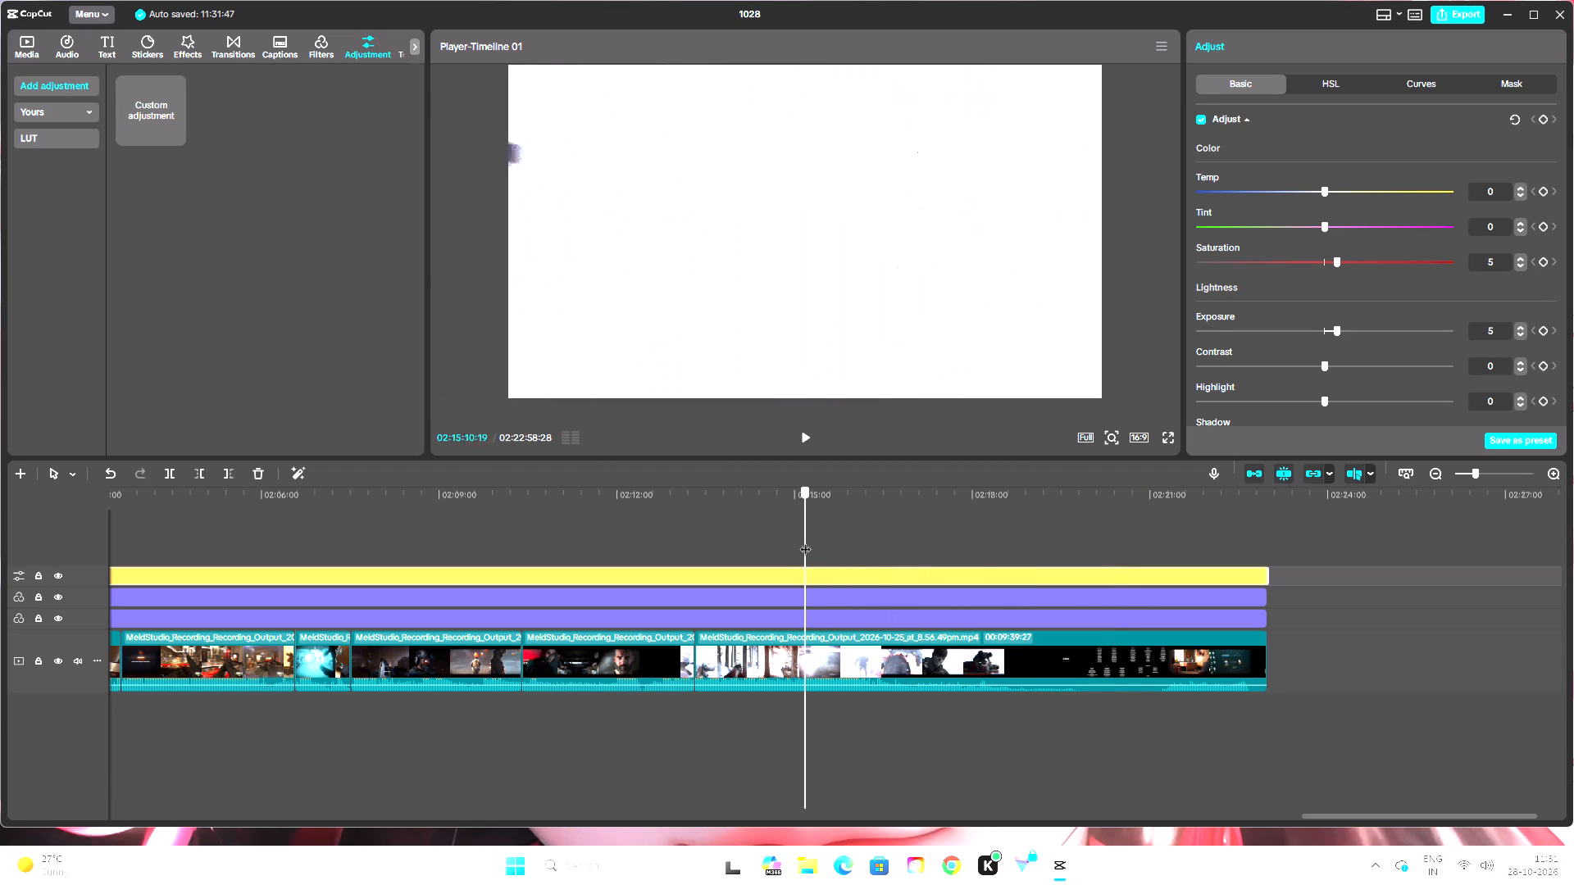
pyautogui.moveTo(805, 541); pyautogui.dragTo(582, 572)
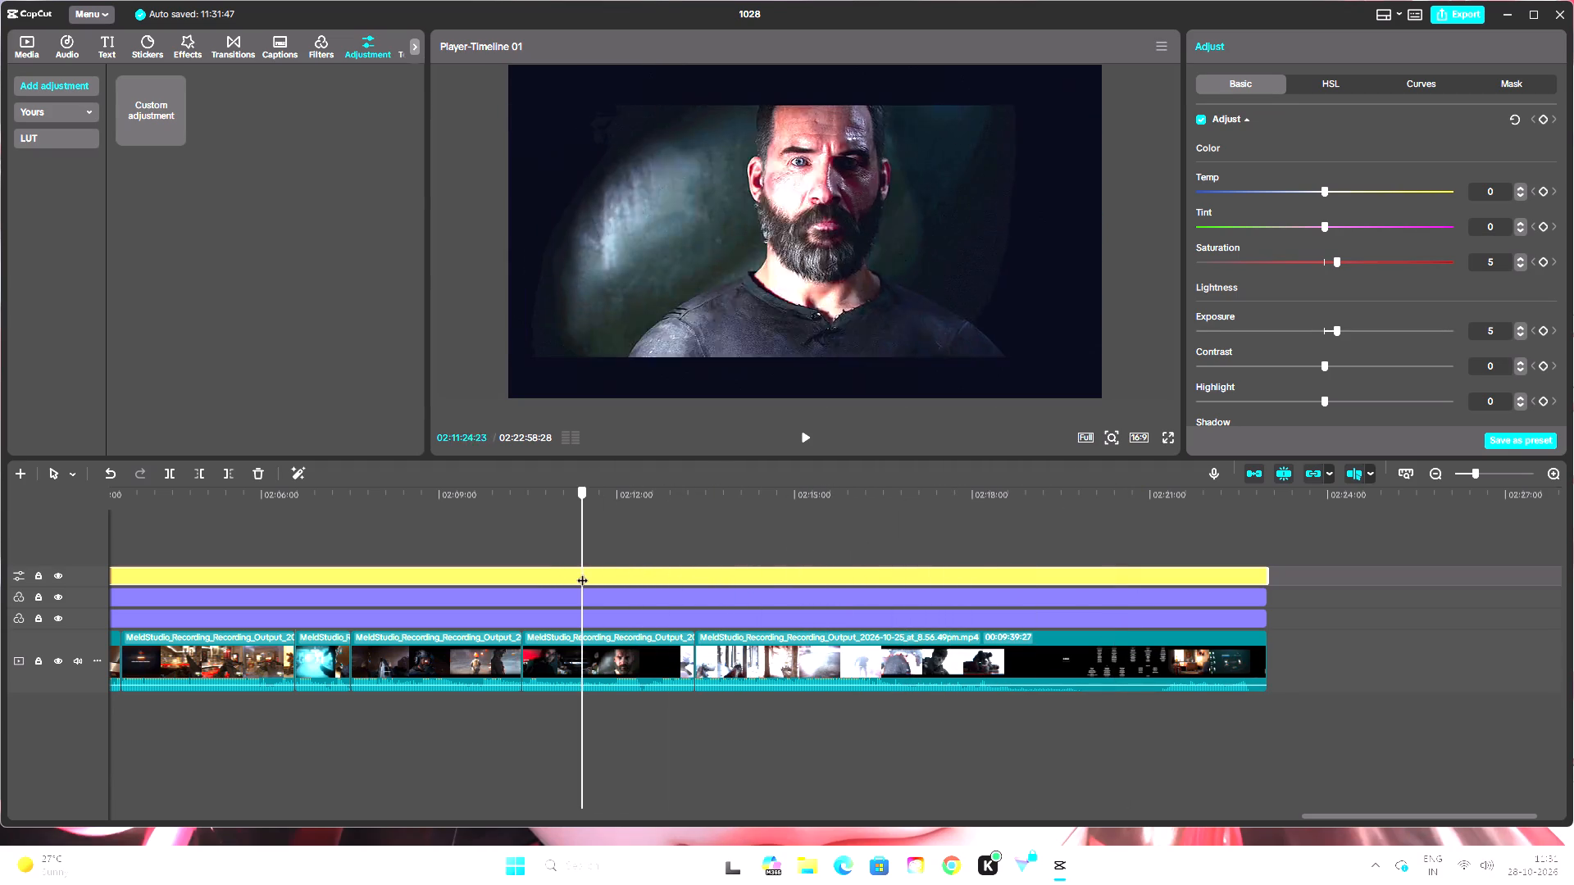
pyautogui.moveTo(582, 572); pyautogui.dragTo(365, 626)
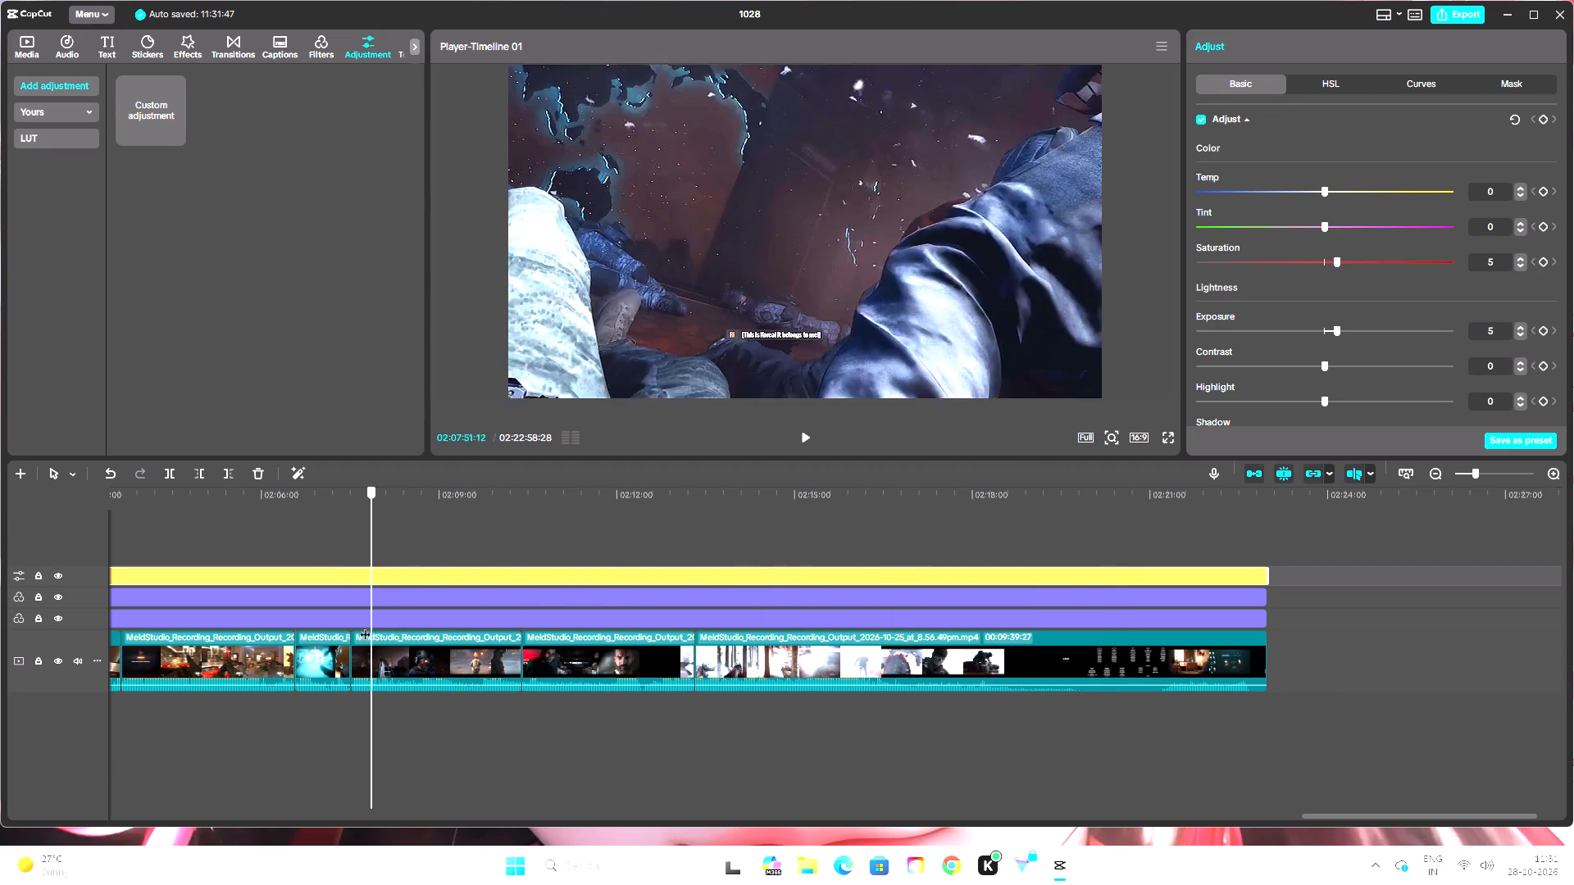
pyautogui.moveTo(365, 626); pyautogui.dragTo(165, 671)
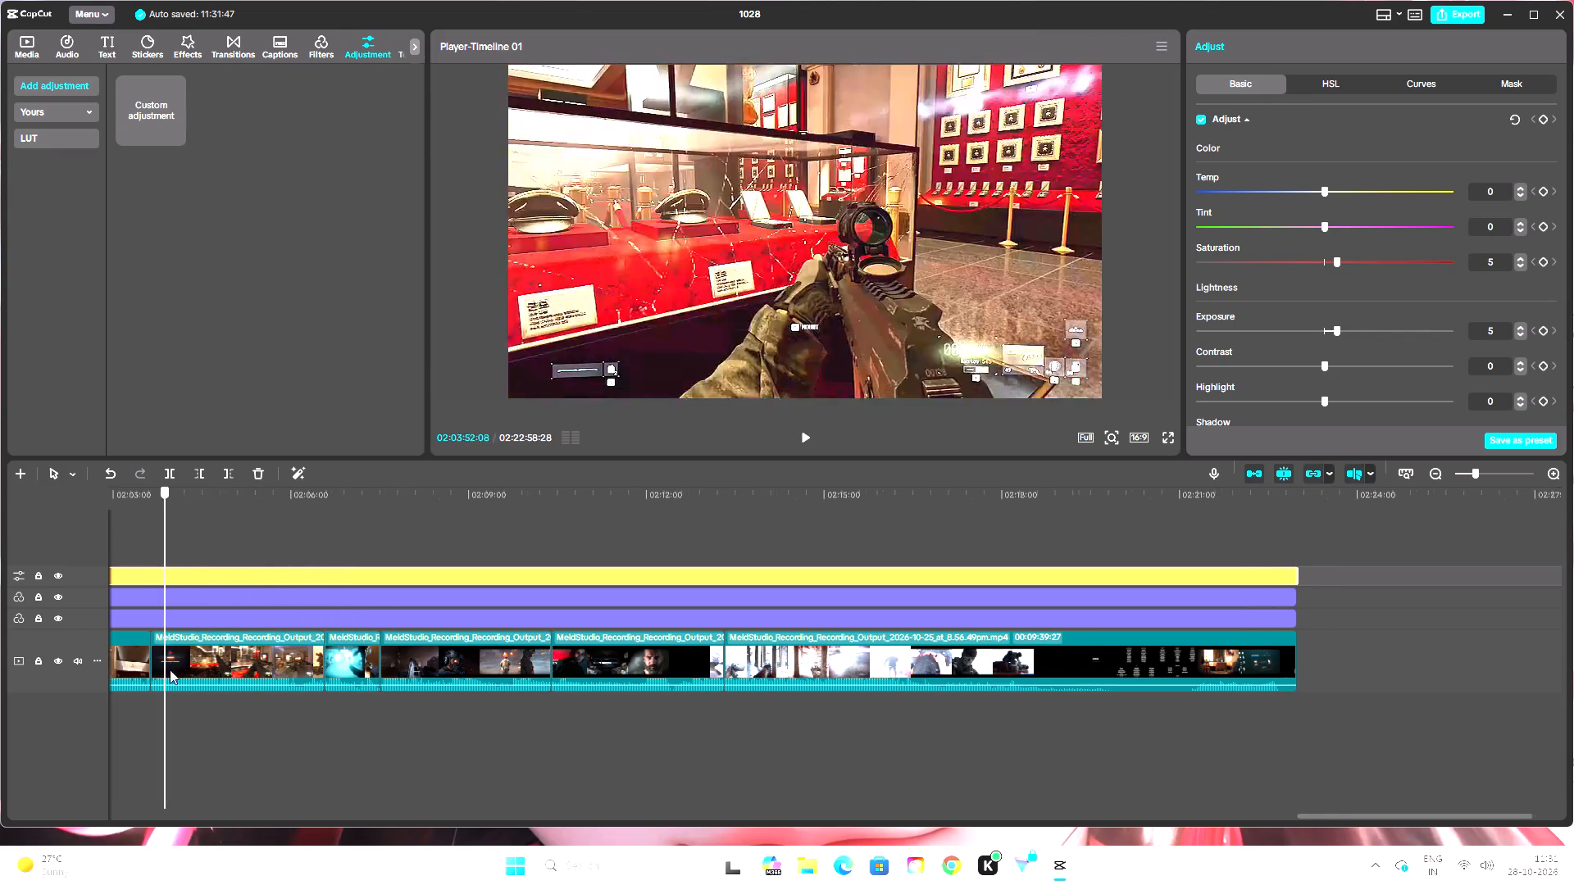
pyautogui.moveTo(154, 492); pyautogui.dragTo(56, 512)
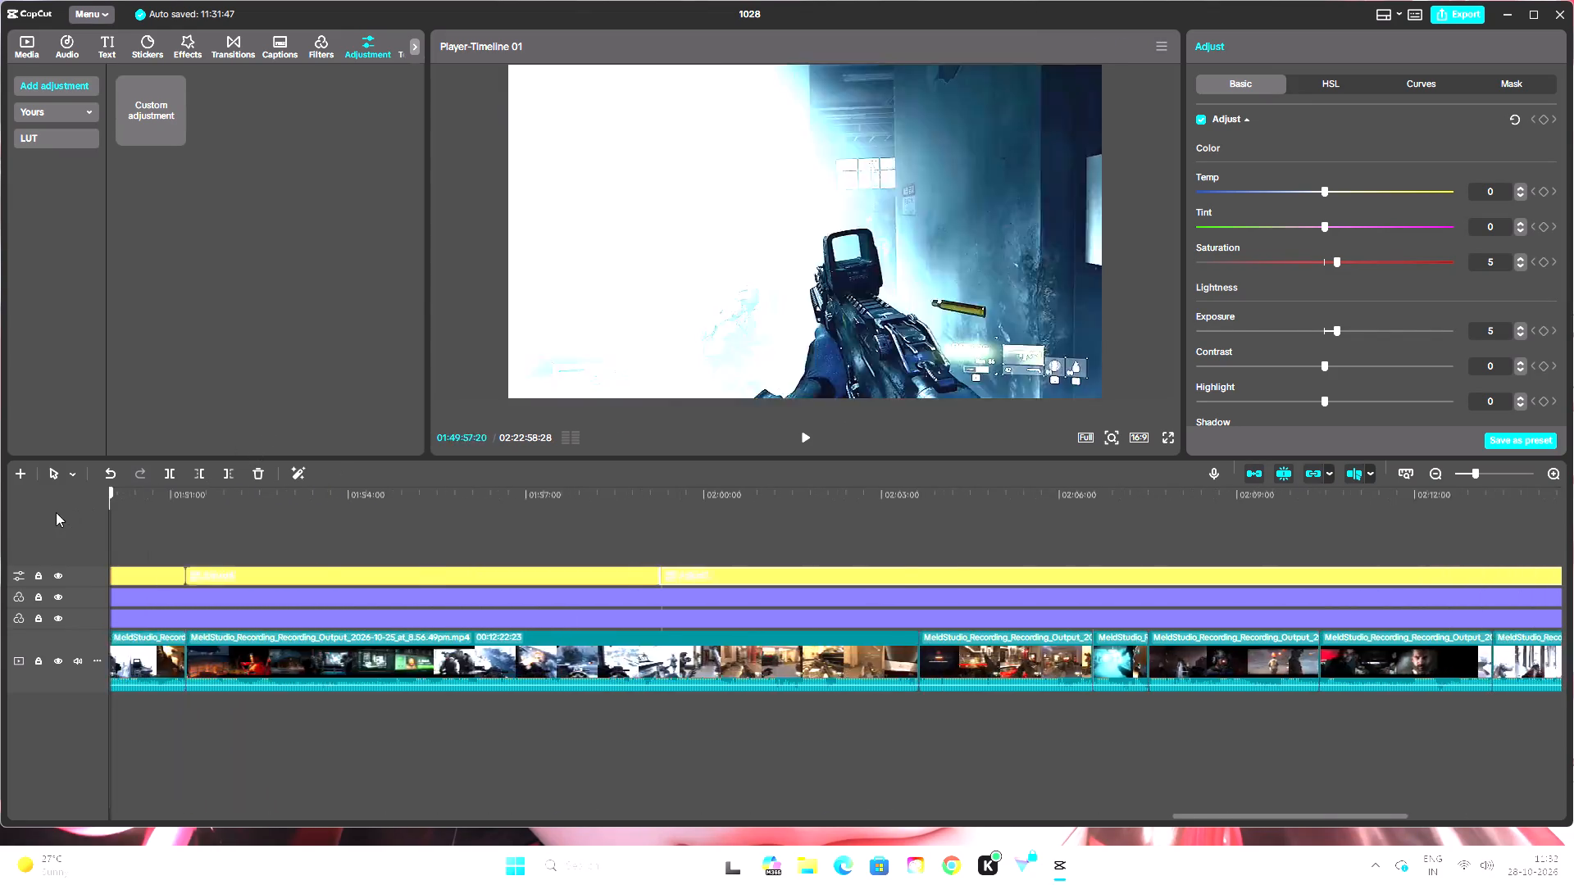
pyautogui.moveTo(56, 512); pyautogui.dragTo(967, 506)
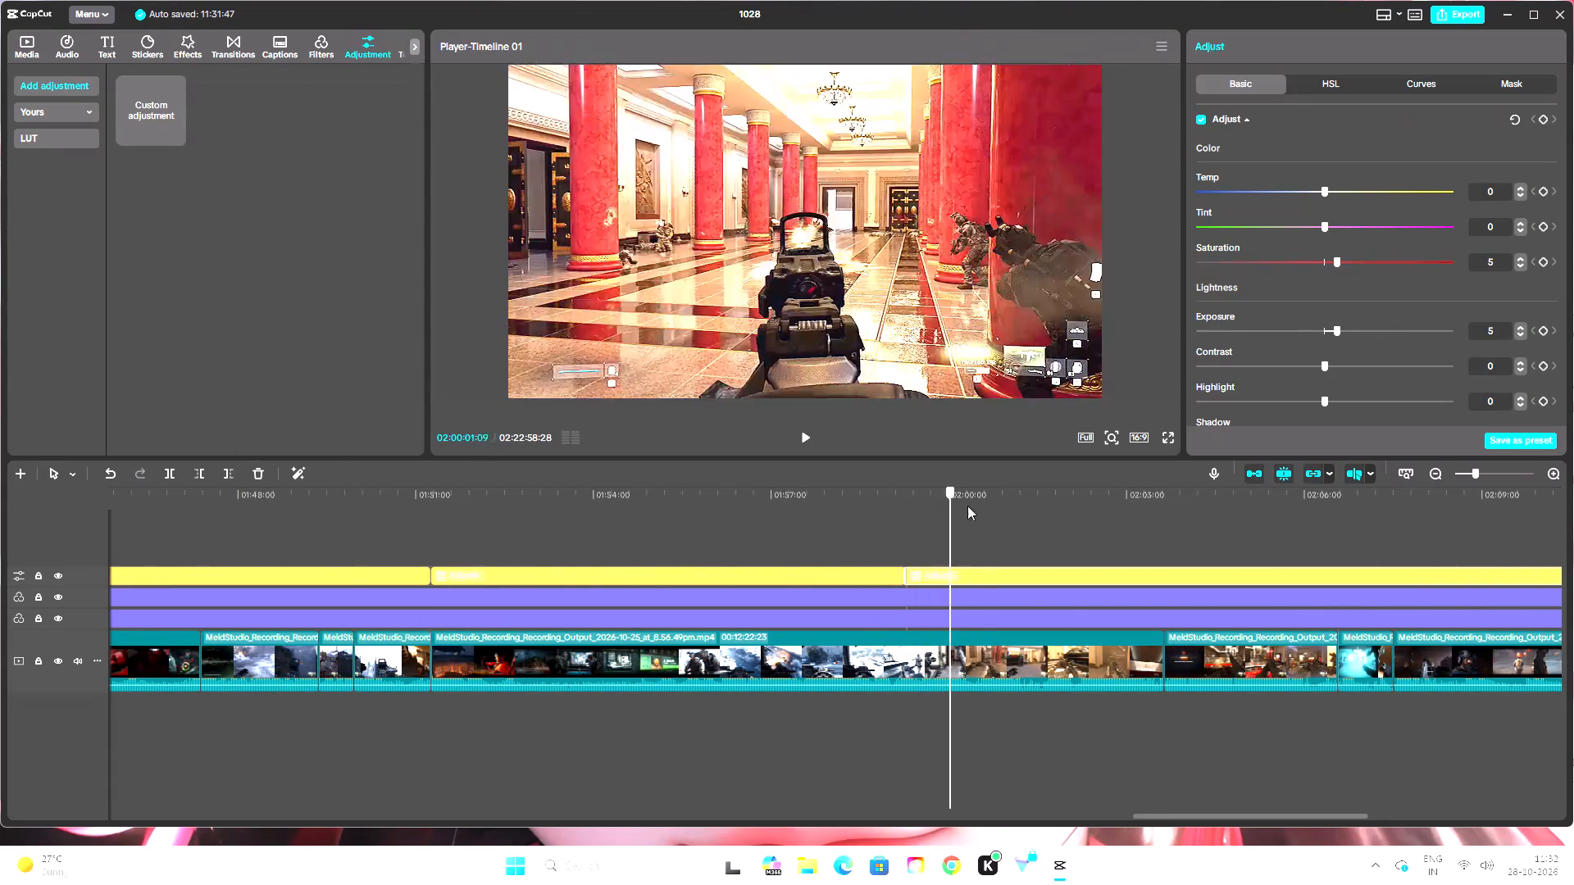
# Set the fourth adjustment layer's Saturation to 5, with the playhead at 01:57:54:08.
pyautogui.moveTo(967, 506); pyautogui.dragTo(825, 515)
pyautogui.click(790, 574)
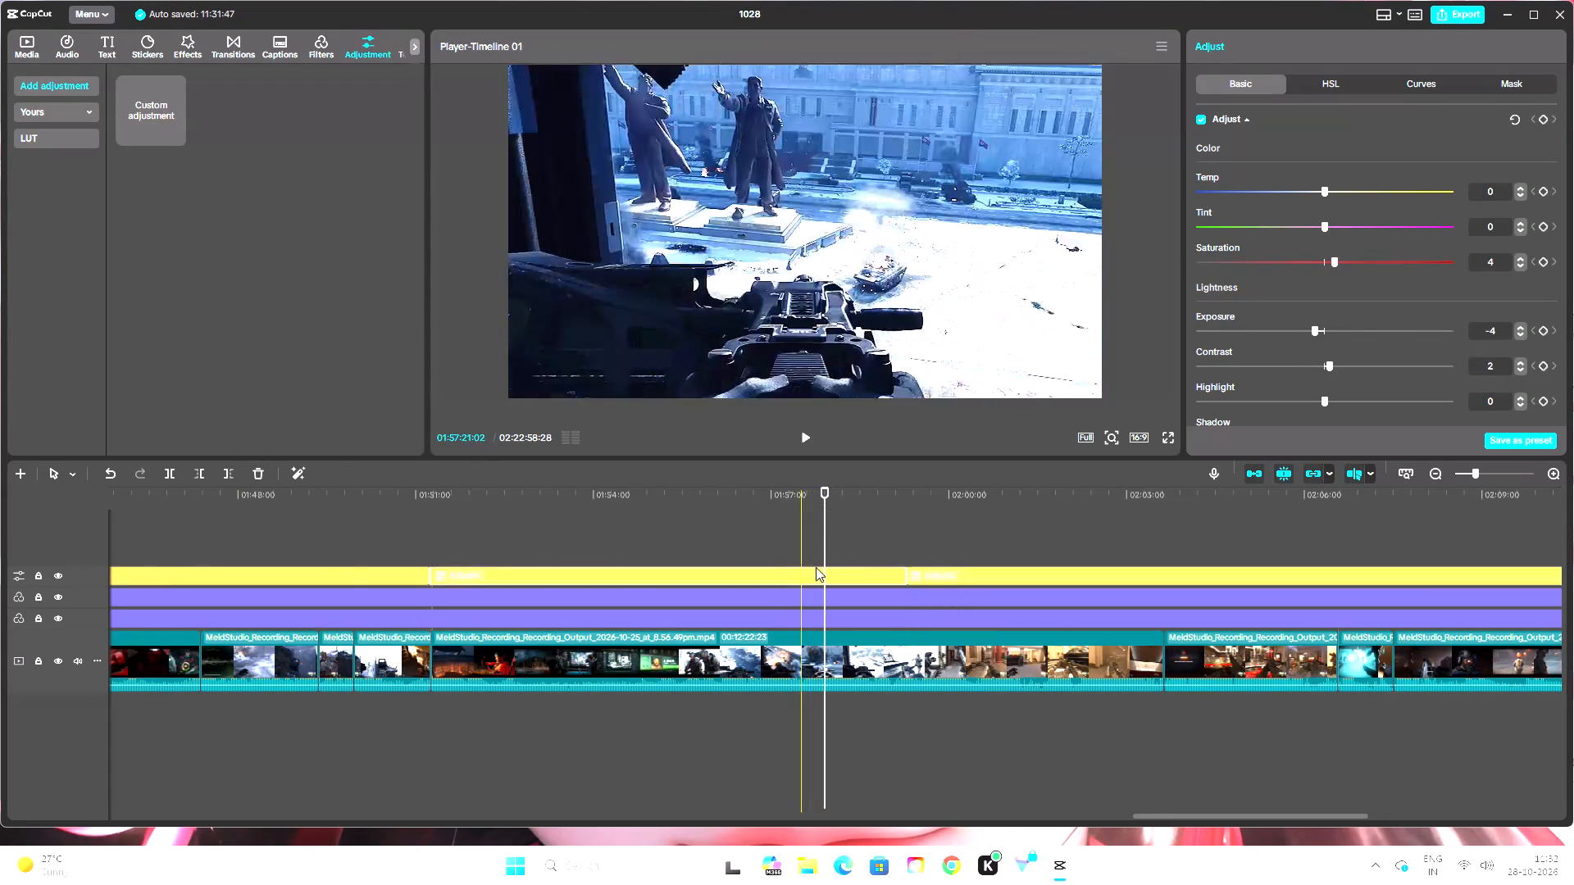
pyautogui.click(1520, 257)
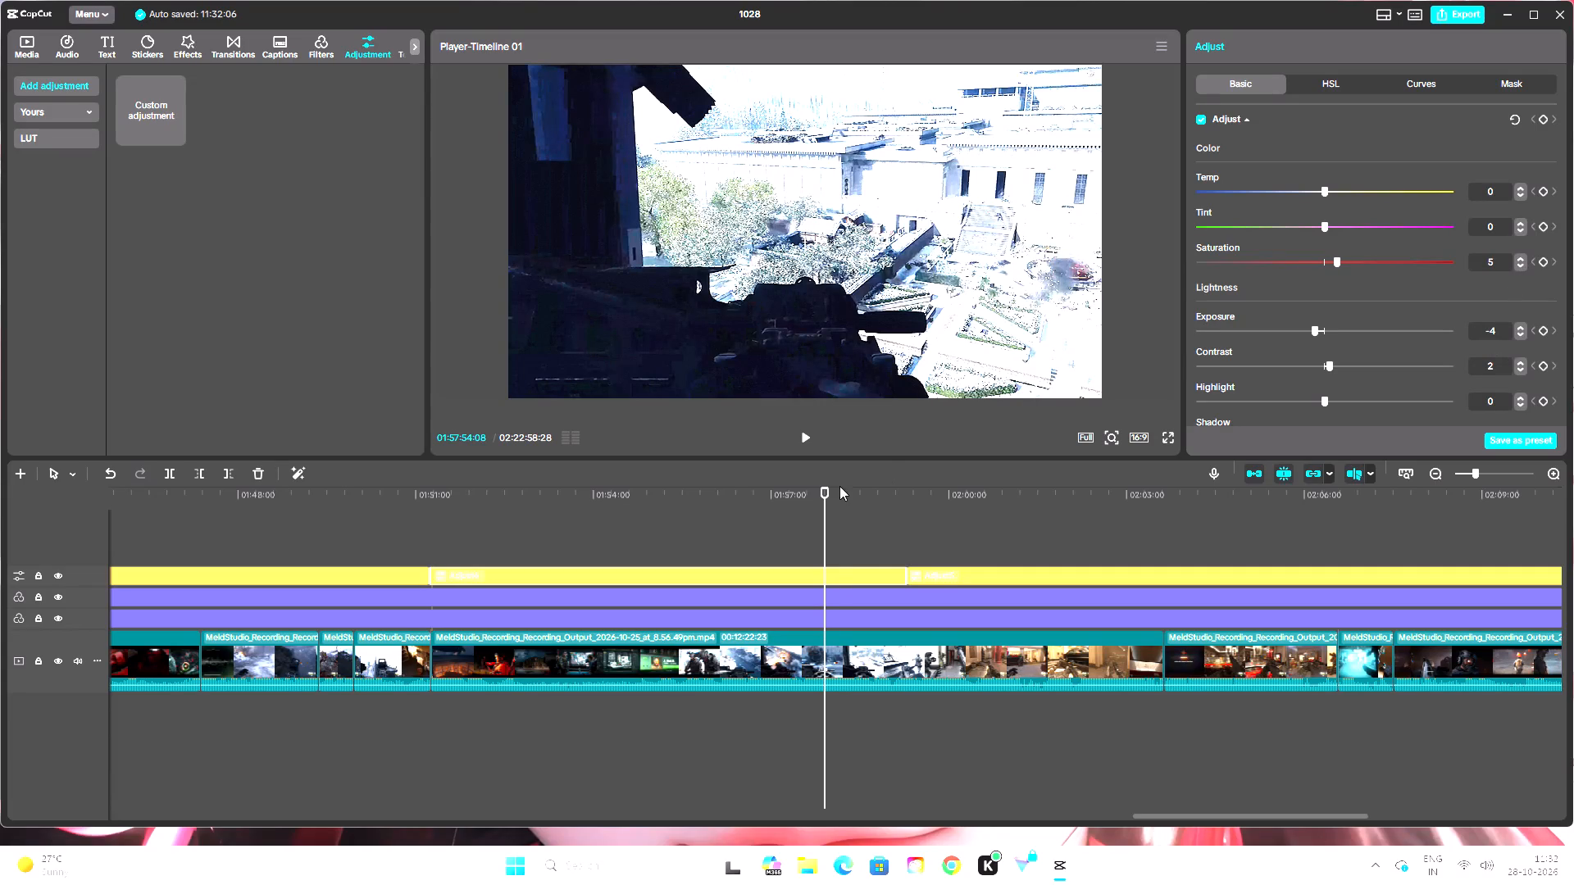
# Select the third adjustment layer, which ends near 01:51:00, and set its Saturation to 5.
pyautogui.moveTo(826, 496); pyautogui.dragTo(90, 579)
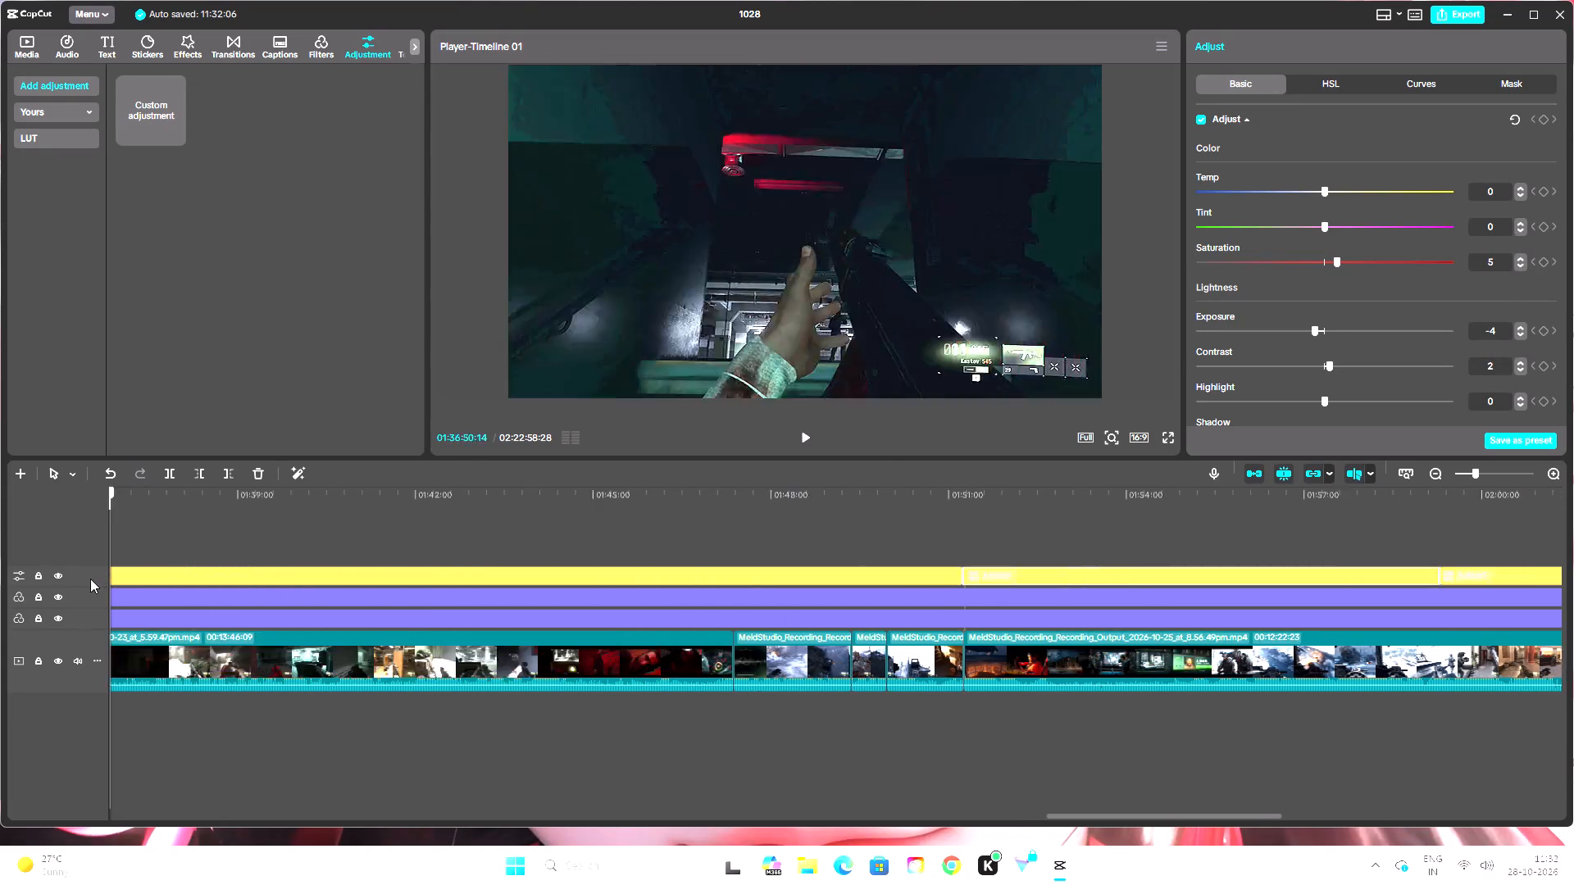
pyautogui.moveTo(90, 579); pyautogui.dragTo(96, 576)
pyautogui.click(643, 578)
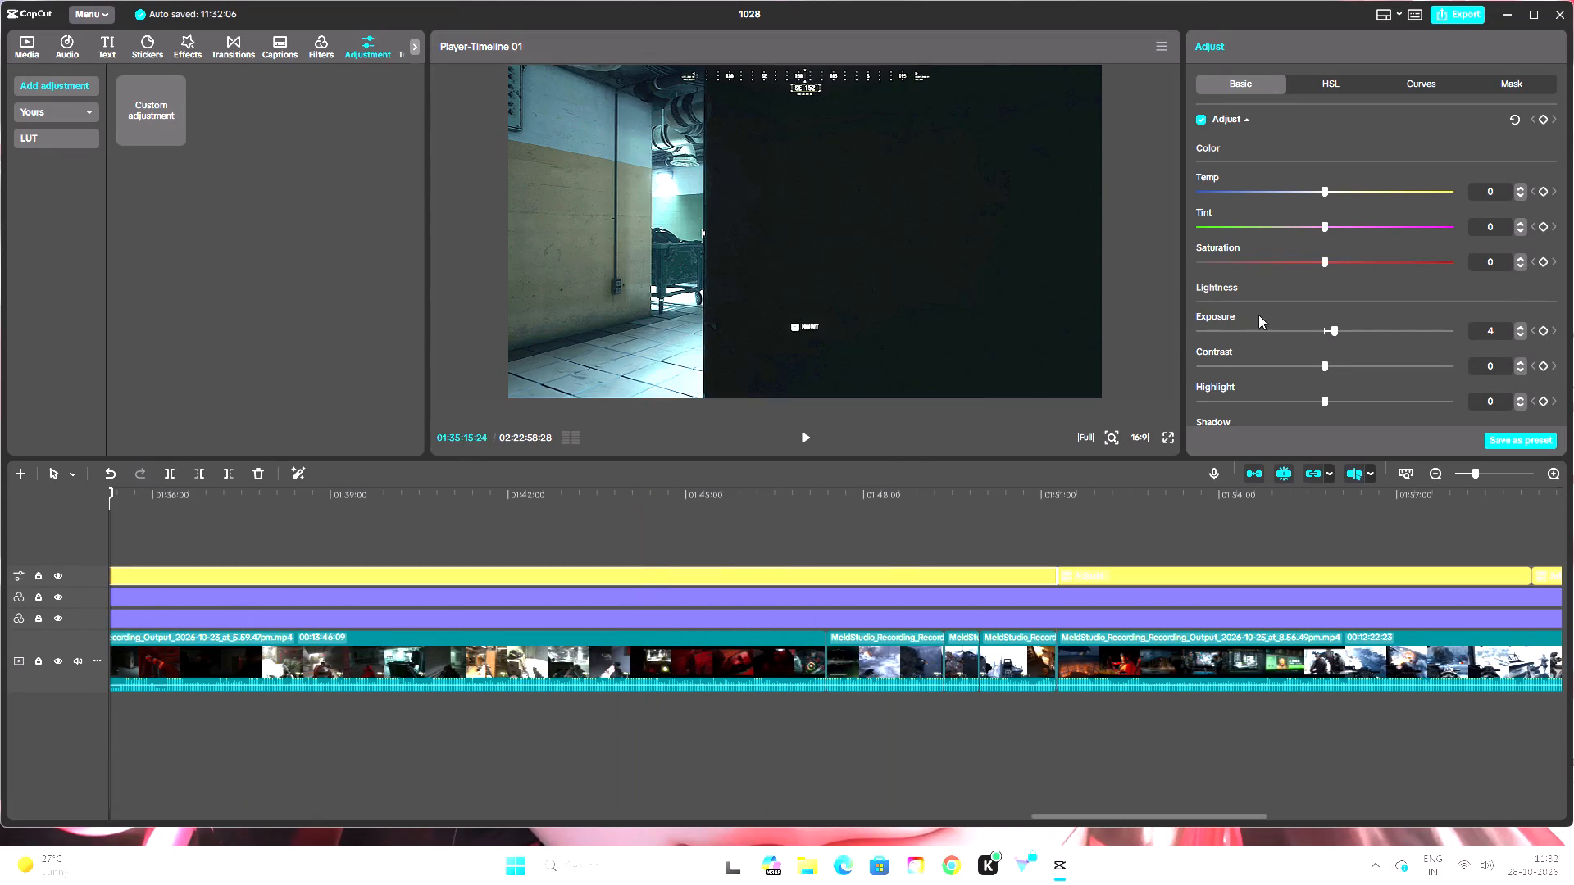
pyautogui.tripleClick(1522, 258)
pyautogui.doubleClick(1522, 258)
# Scrub back through the third adjustment layer to 00:22:08:01 and set the second adjustment layer's Saturation to 5.
pyautogui.click(881, 492)
pyautogui.moveTo(881, 485); pyautogui.dragTo(944, 489)
pyautogui.moveTo(879, 490); pyautogui.dragTo(676, 511)
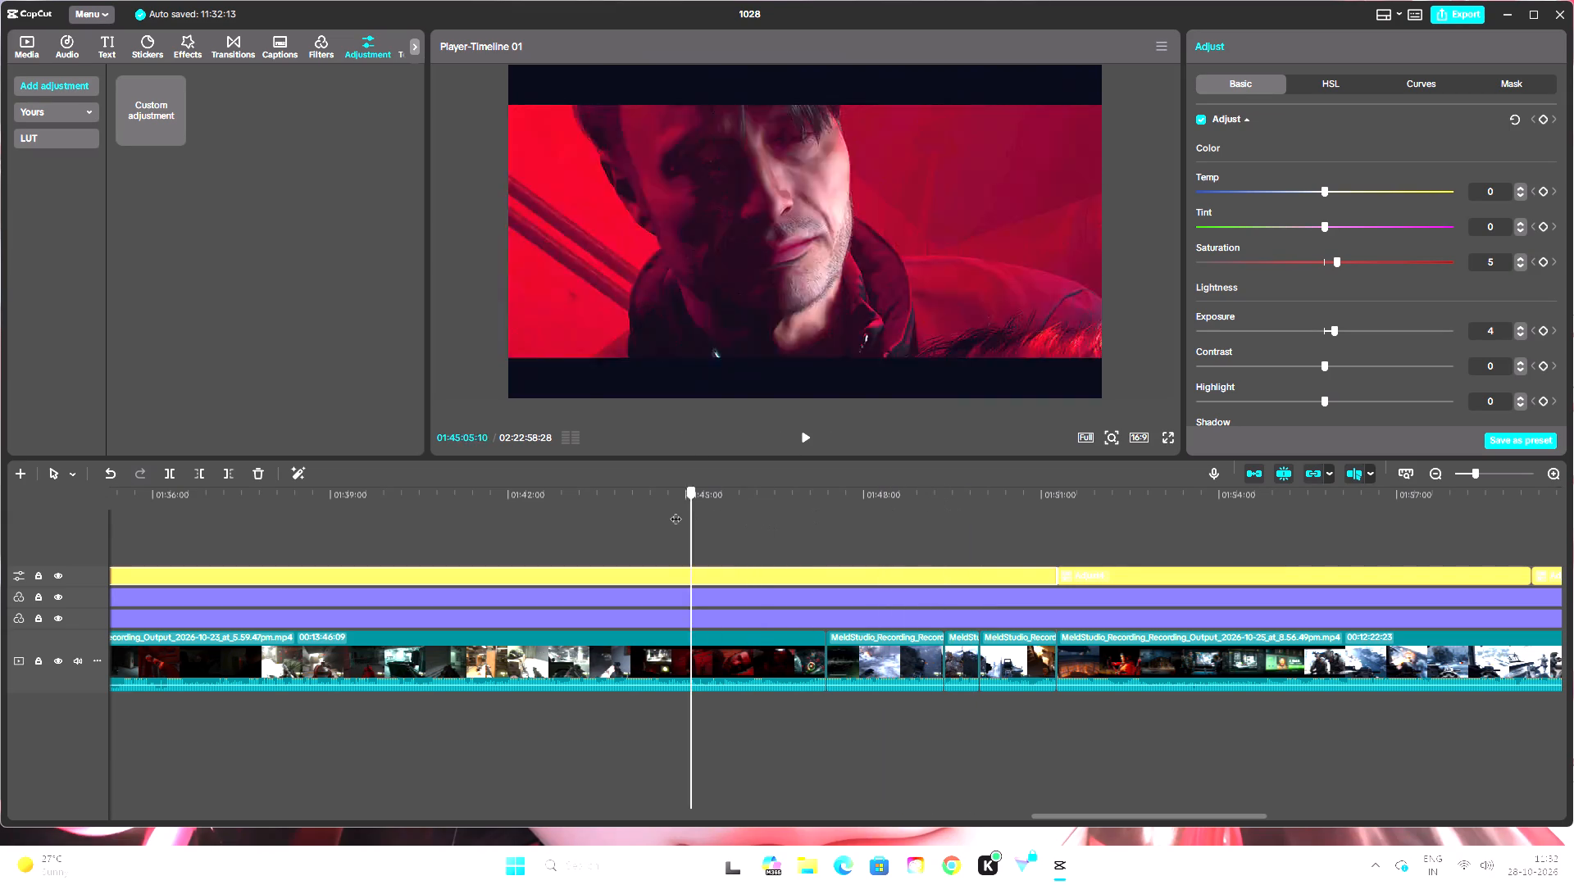
pyautogui.moveTo(676, 511); pyautogui.dragTo(250, 540)
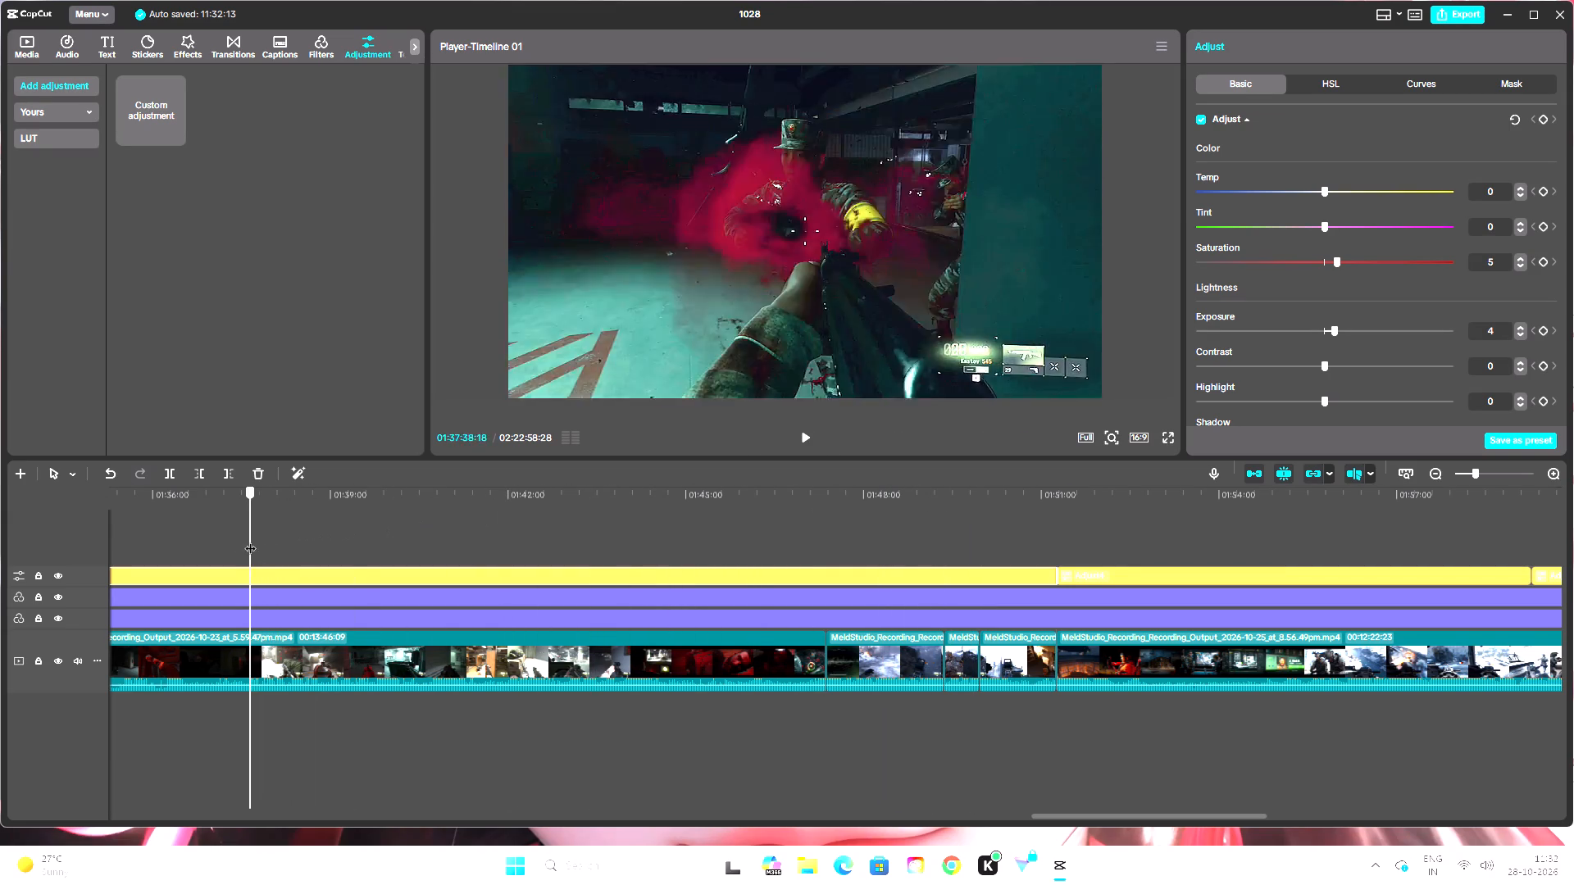
pyautogui.moveTo(250, 540); pyautogui.dragTo(94, 574)
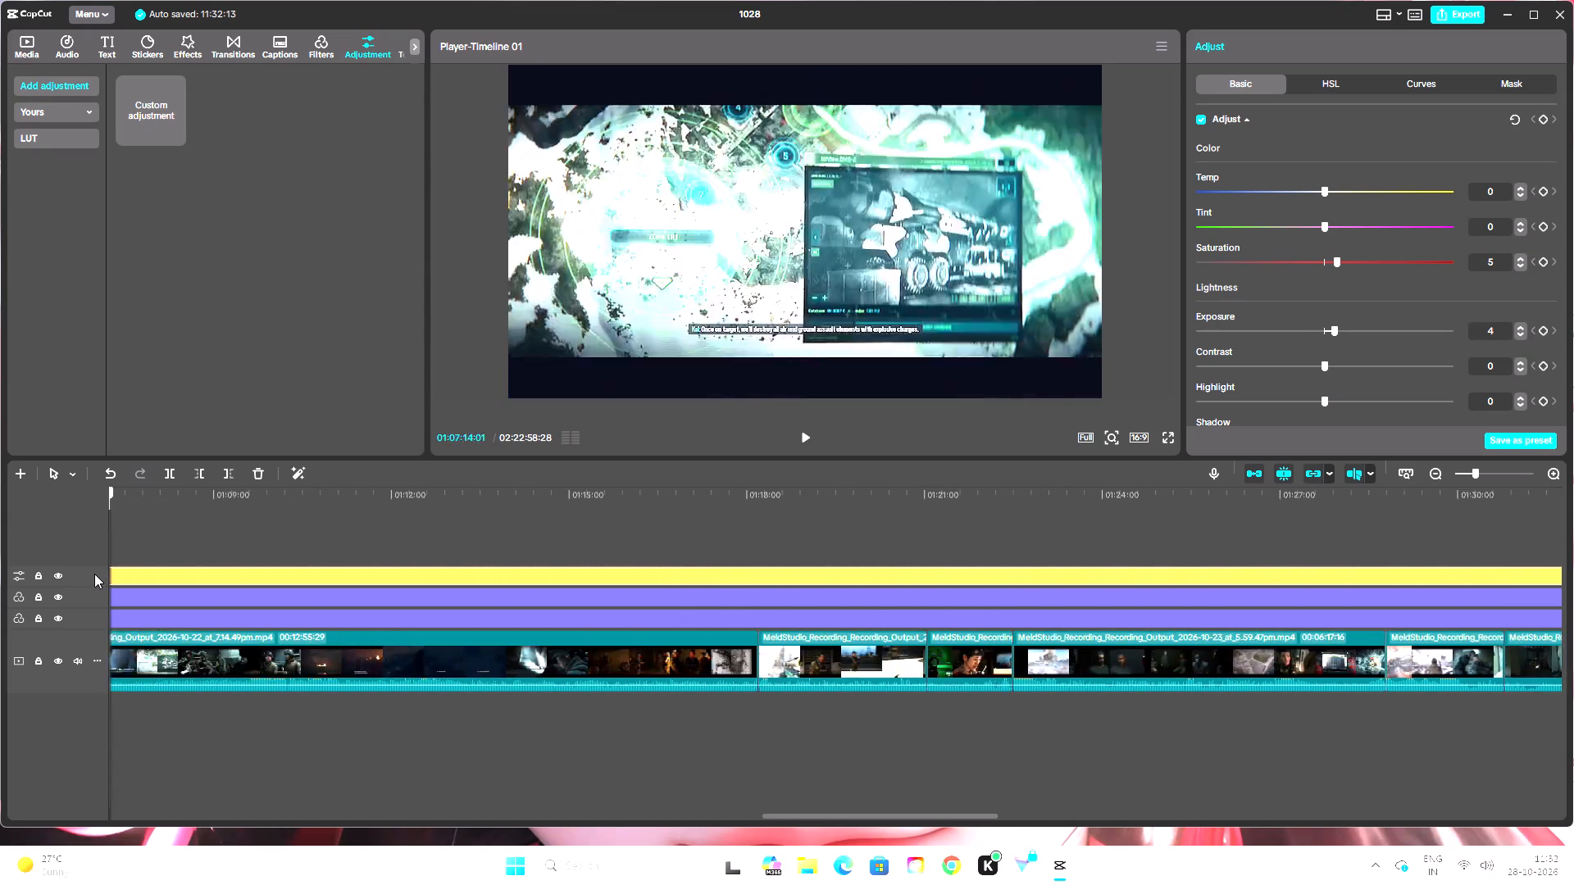
pyautogui.moveTo(94, 574); pyautogui.dragTo(413, 498)
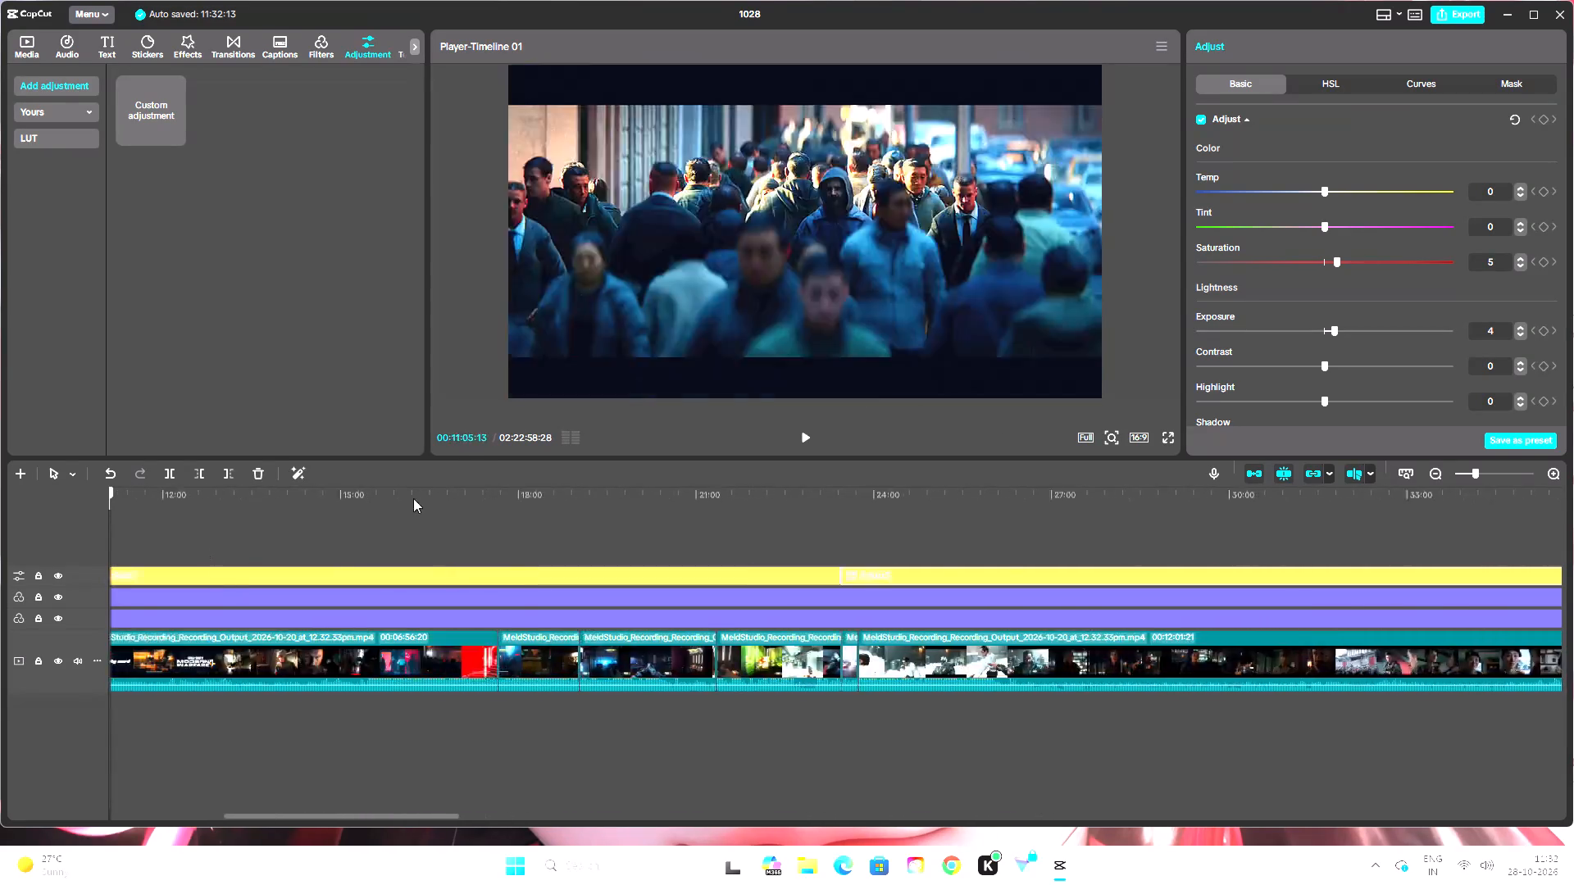
pyautogui.moveTo(413, 498); pyautogui.dragTo(907, 427)
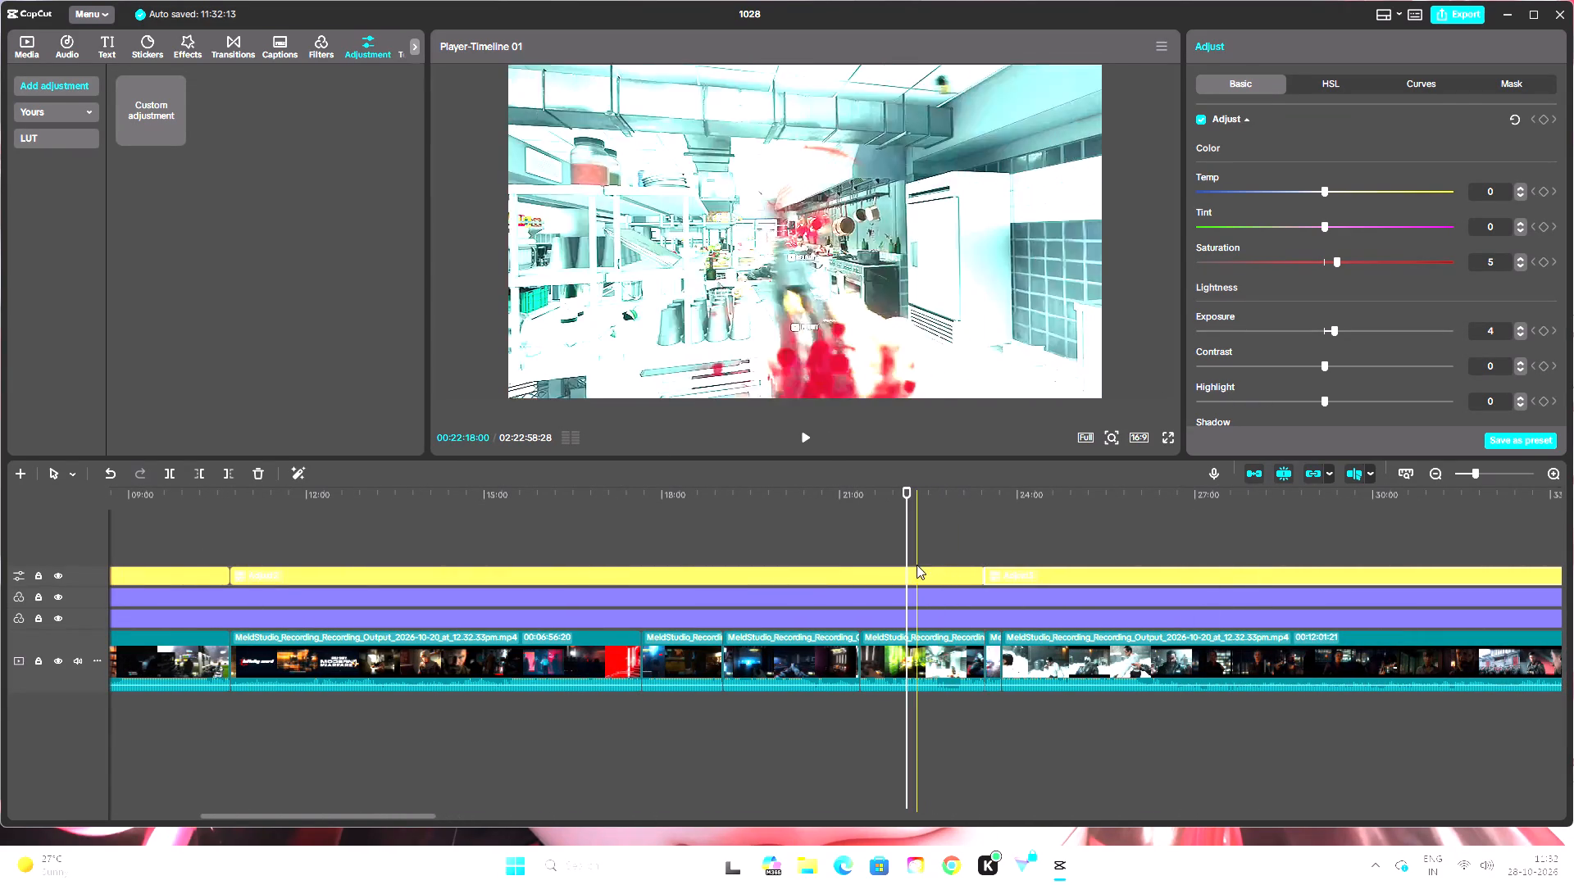
pyautogui.click(917, 571)
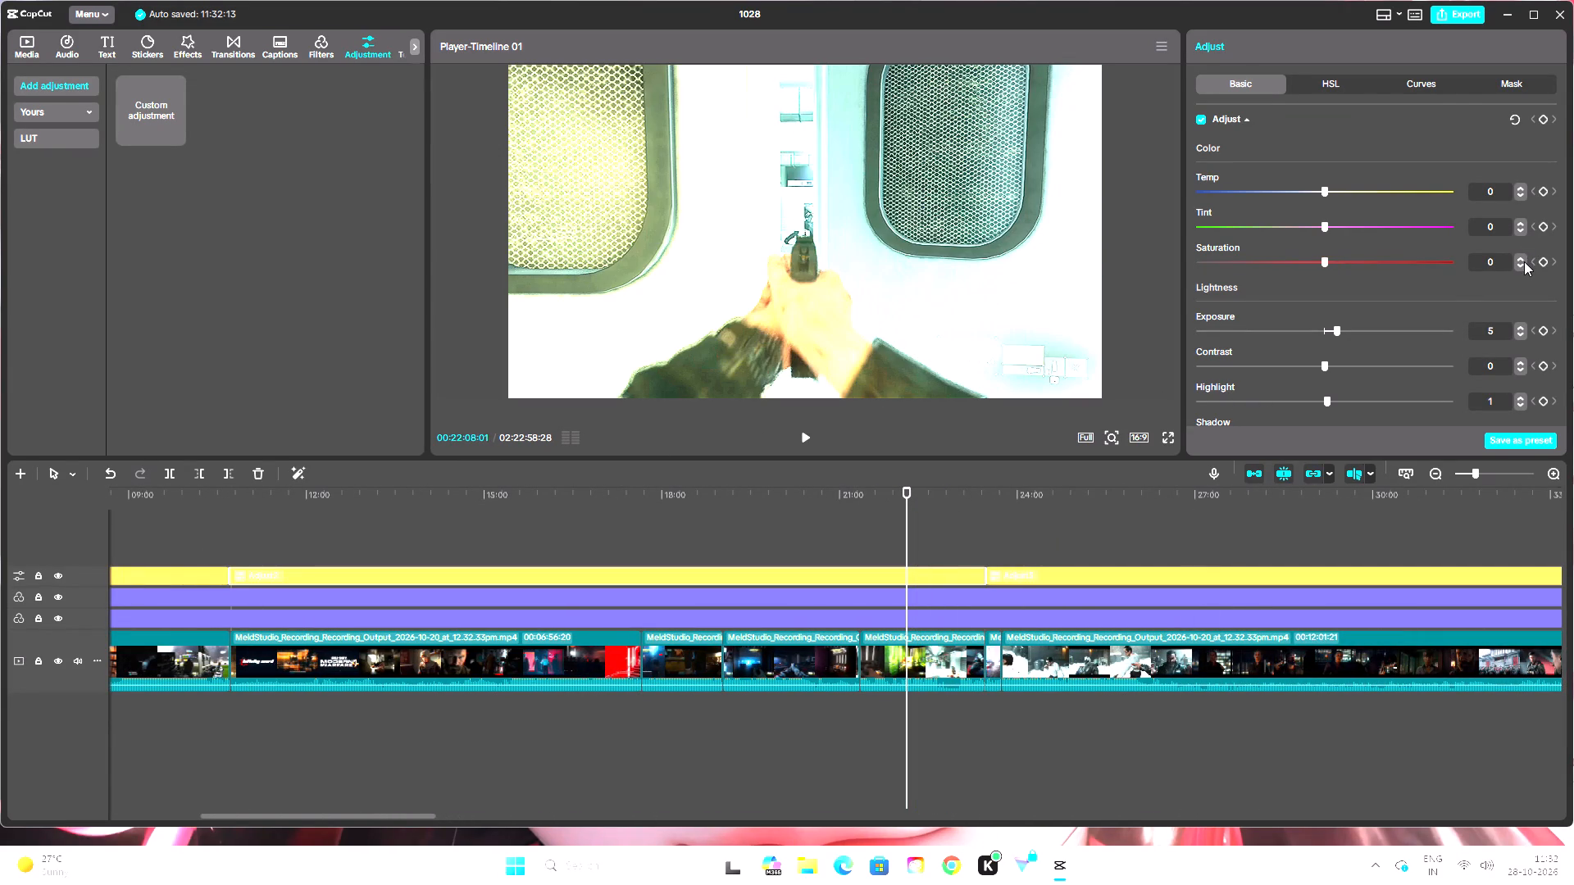
pyautogui.click(1524, 261)
pyautogui.click(1524, 261)
pyautogui.click(1524, 261)
pyautogui.click(1524, 261)
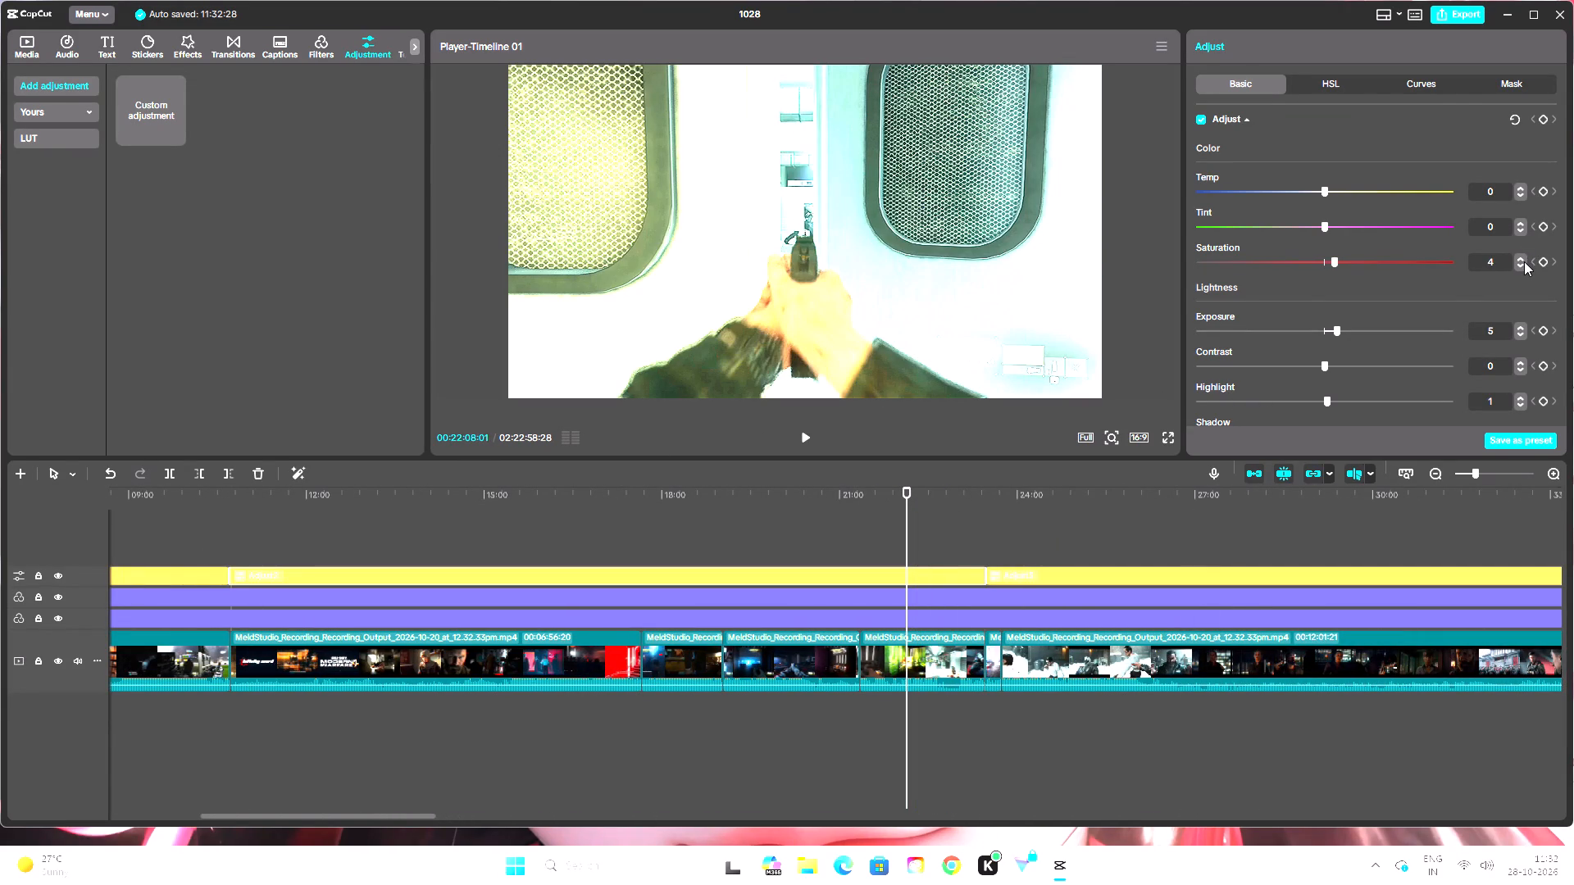
pyautogui.click(1524, 261)
# At the red VIP scene at 00:16:38:12, reduce the second adjustment layer's Saturation to 3.
pyautogui.moveTo(903, 491); pyautogui.dragTo(813, 506)
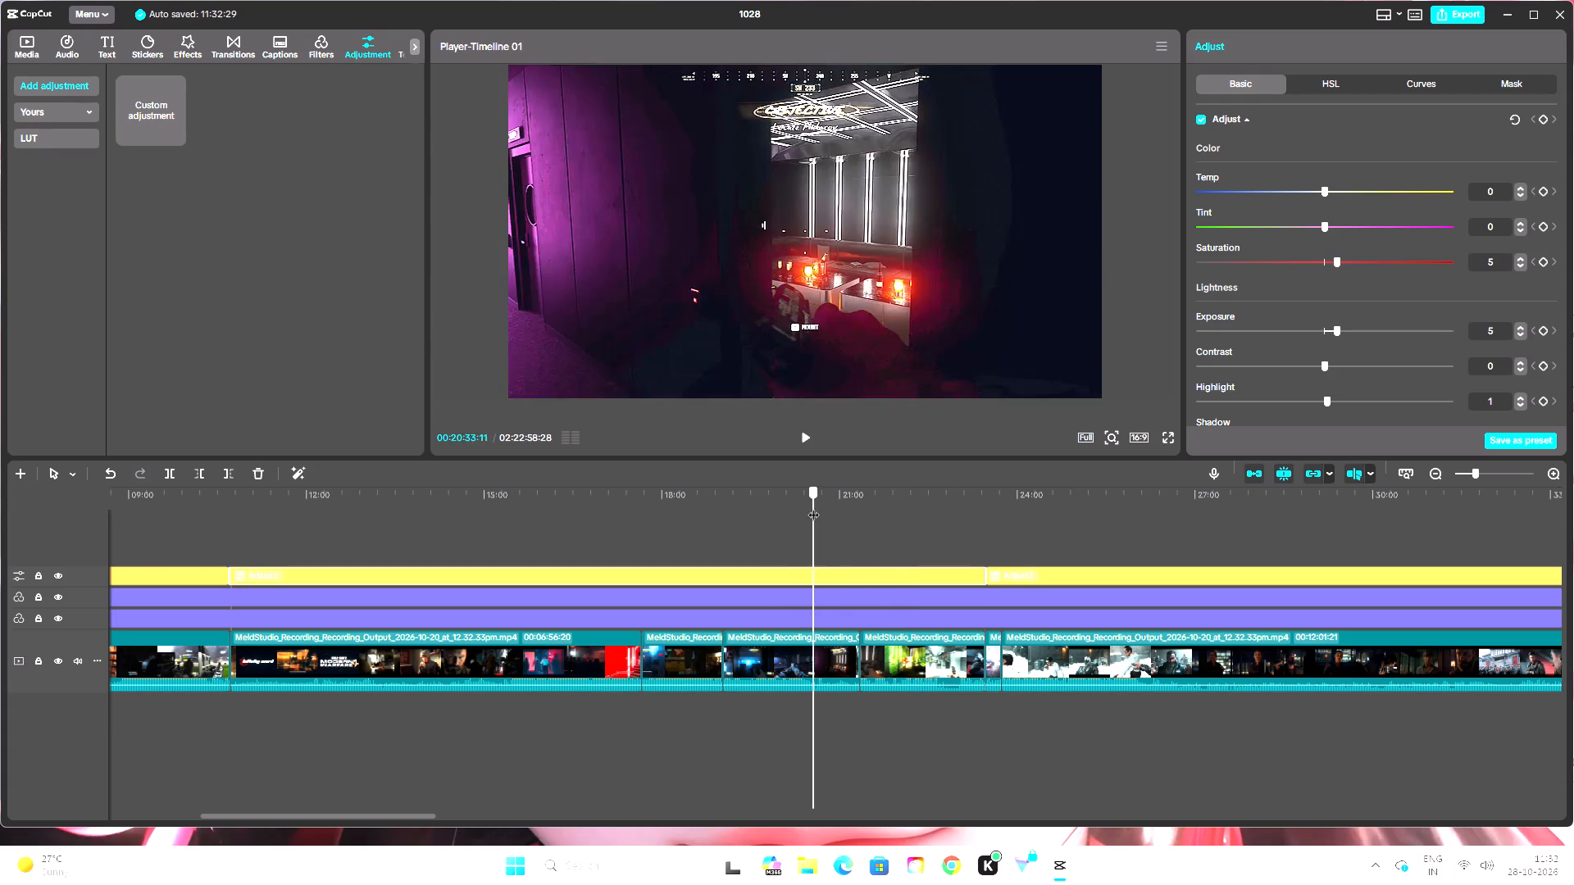
pyautogui.moveTo(813, 506); pyautogui.dragTo(581, 524)
pyautogui.click(1518, 264)
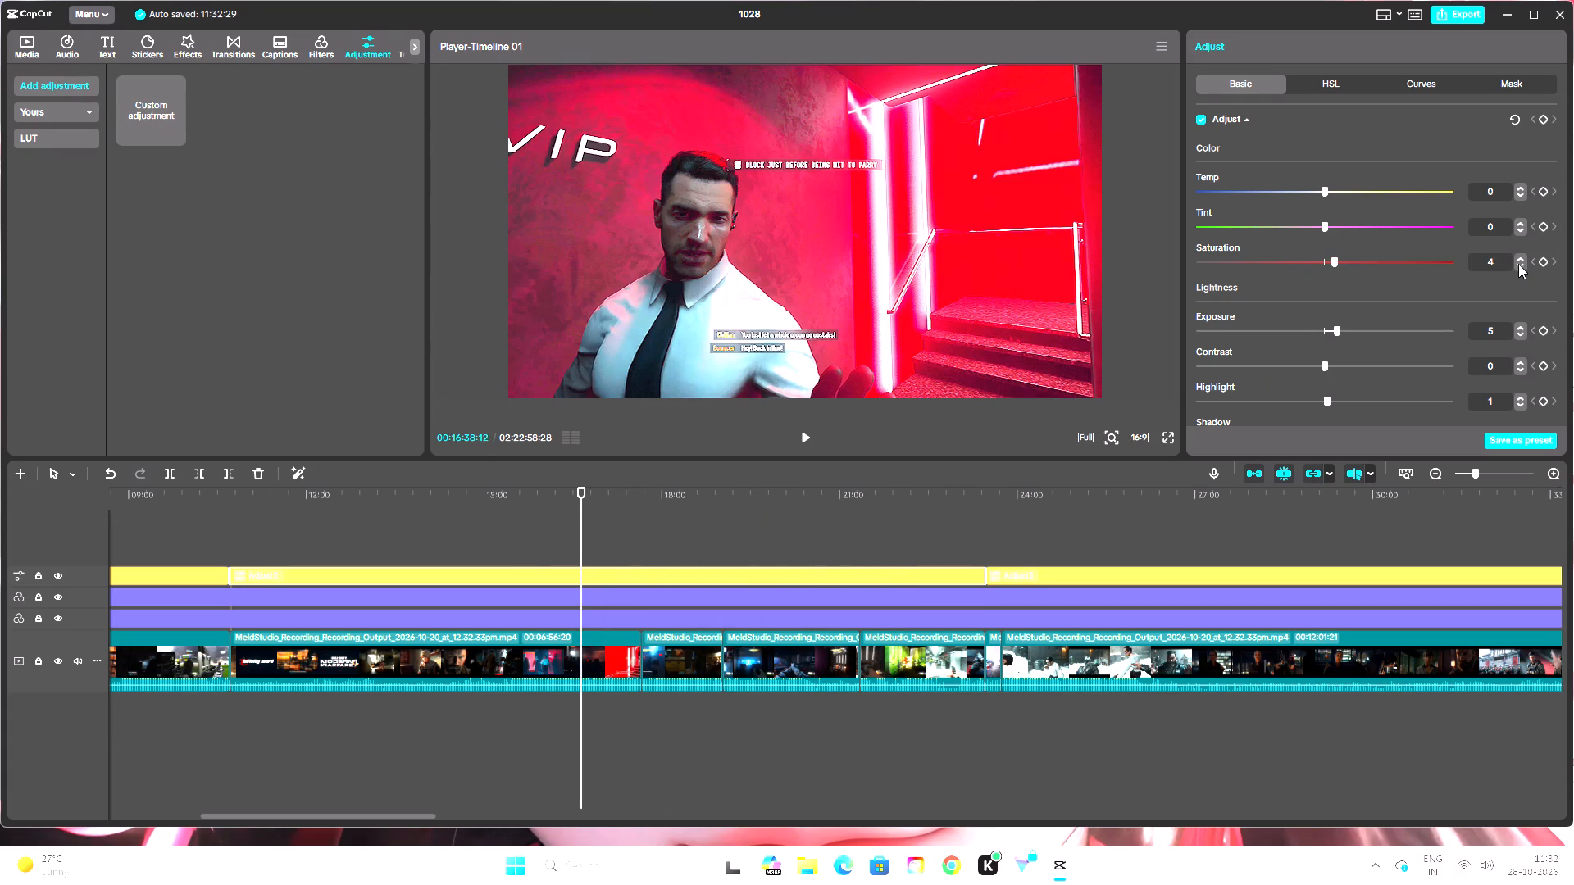
pyautogui.click(1518, 264)
# At the snowy alley scene at 00:25:33:28, reduce the third adjustment layer's Saturation to 4.
pyautogui.moveTo(582, 495); pyautogui.dragTo(757, 511)
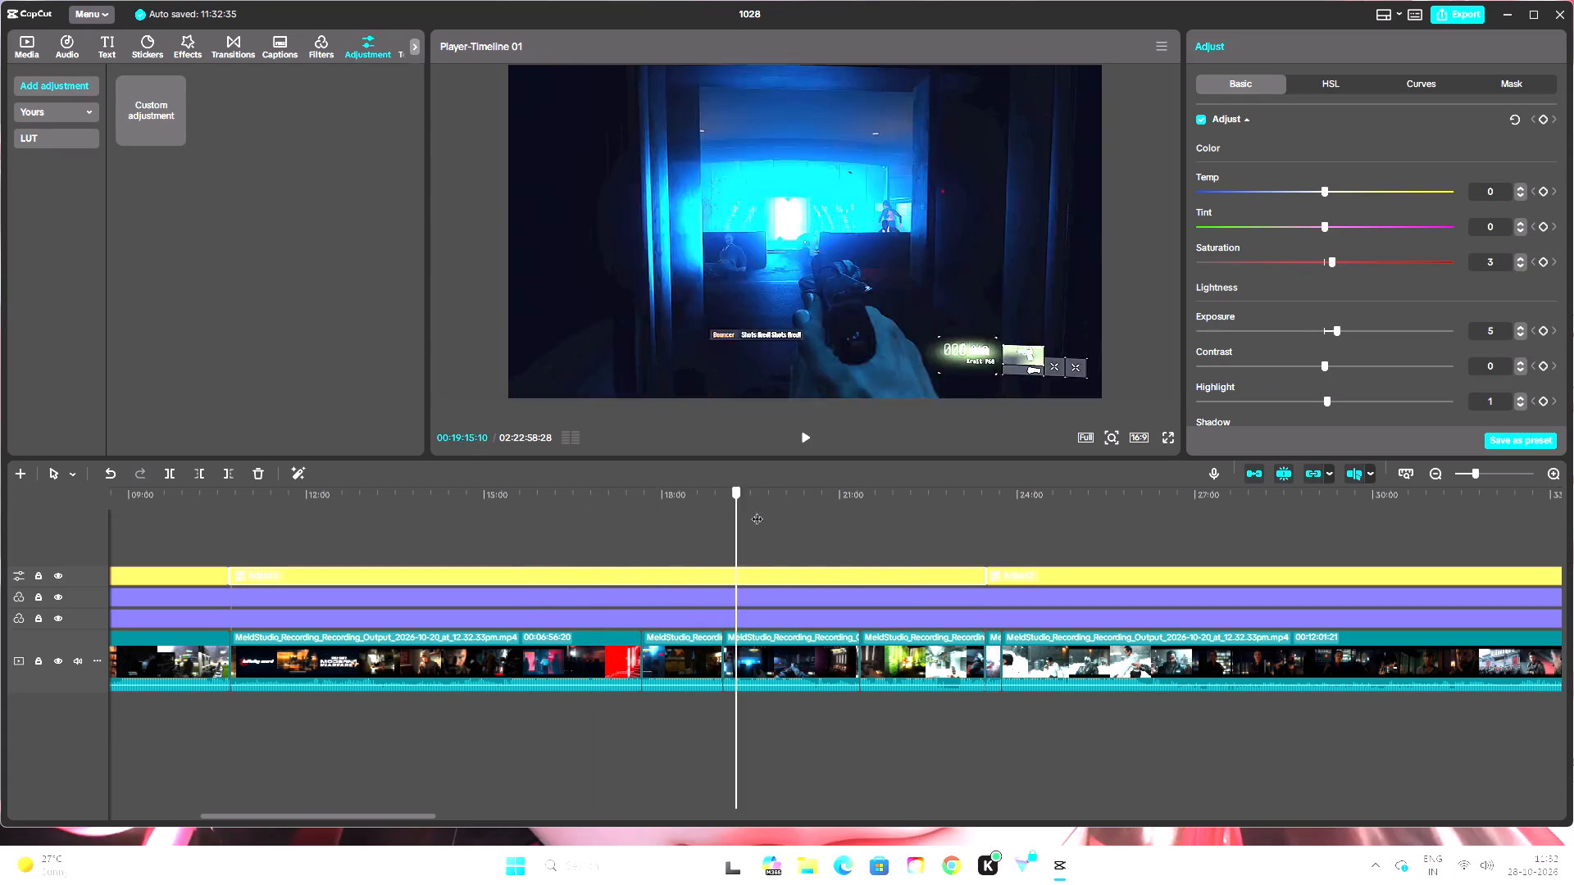
pyautogui.moveTo(757, 511); pyautogui.dragTo(1110, 517)
pyautogui.click(1167, 574)
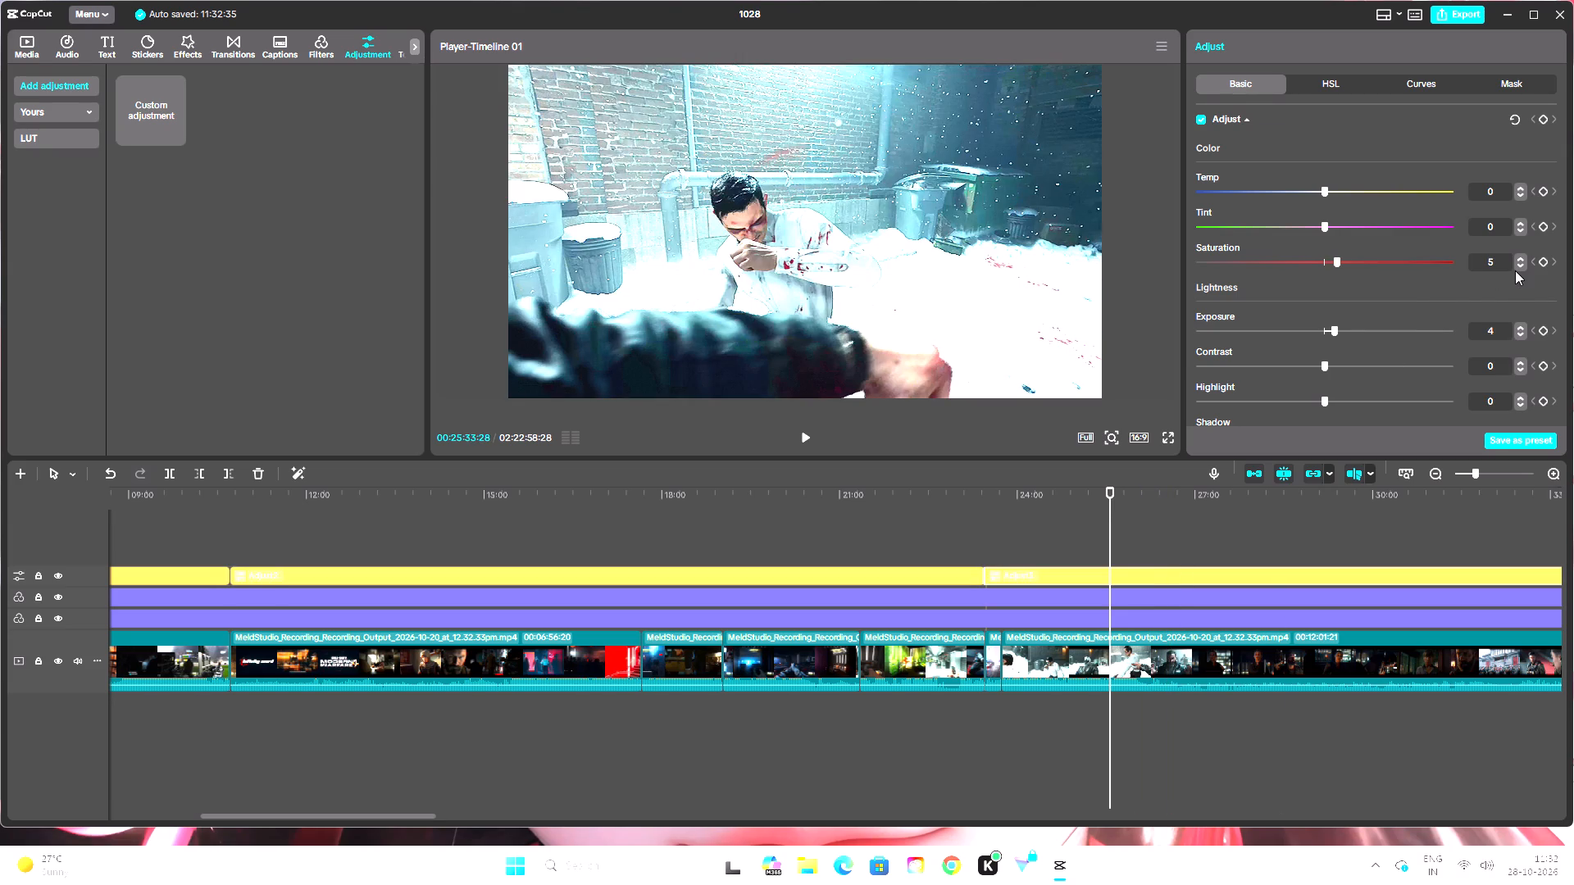
pyautogui.click(1517, 267)
# Set the first adjustment layer's Saturation to 3 at 00:02:12:26 and play the street scene briefly.
pyautogui.moveTo(1112, 492); pyautogui.dragTo(175, 558)
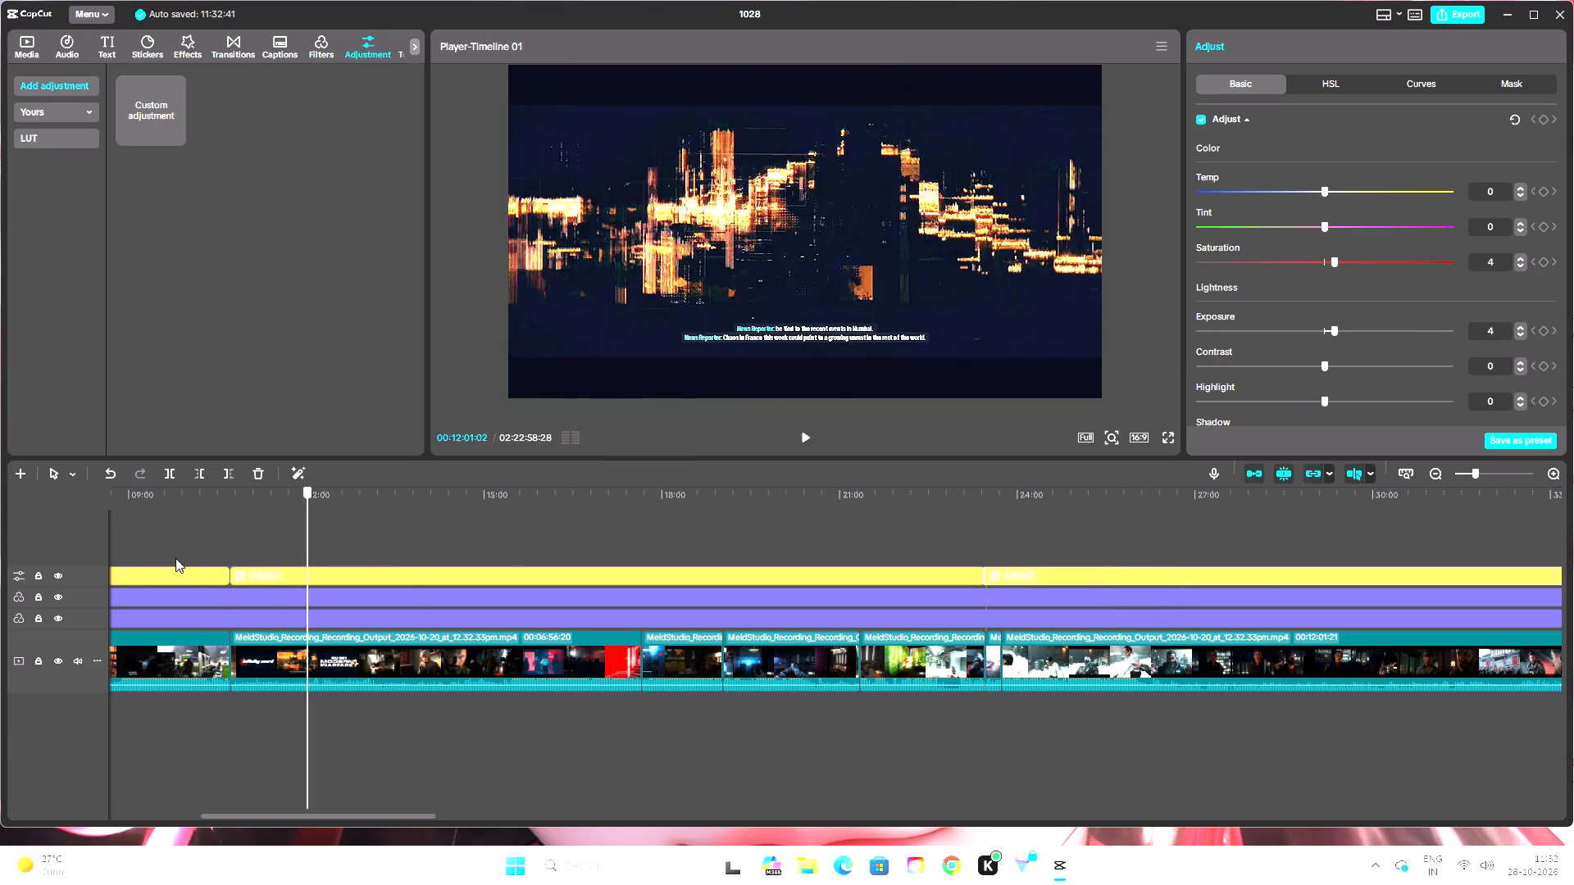
pyautogui.moveTo(175, 558); pyautogui.dragTo(273, 564)
pyautogui.click(281, 564)
pyautogui.click(296, 570)
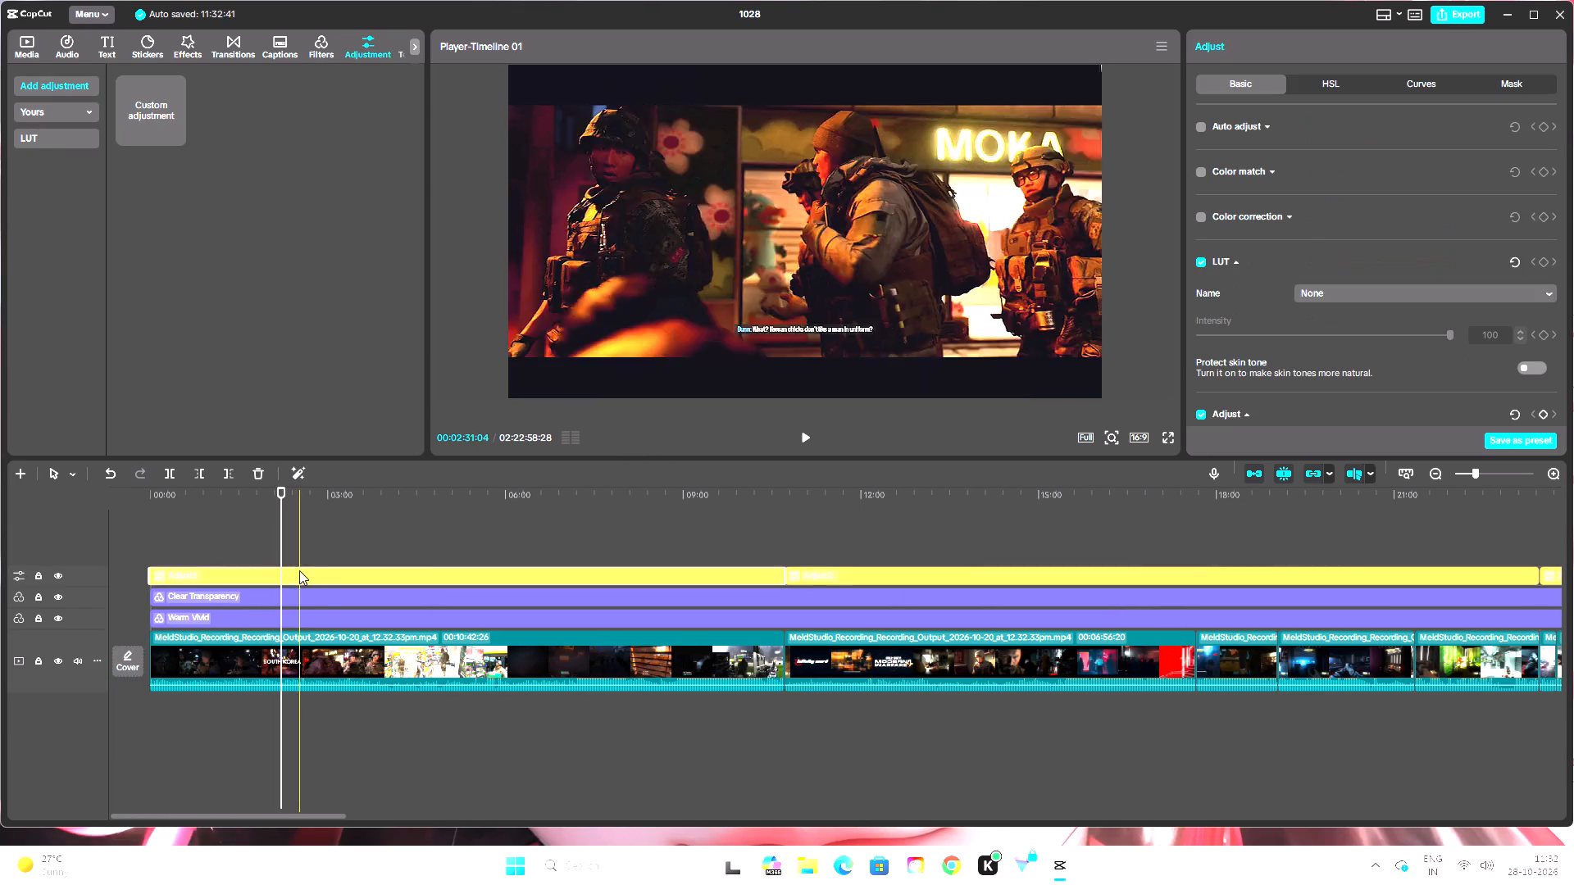
pyautogui.scroll(-3, 1480, 315)
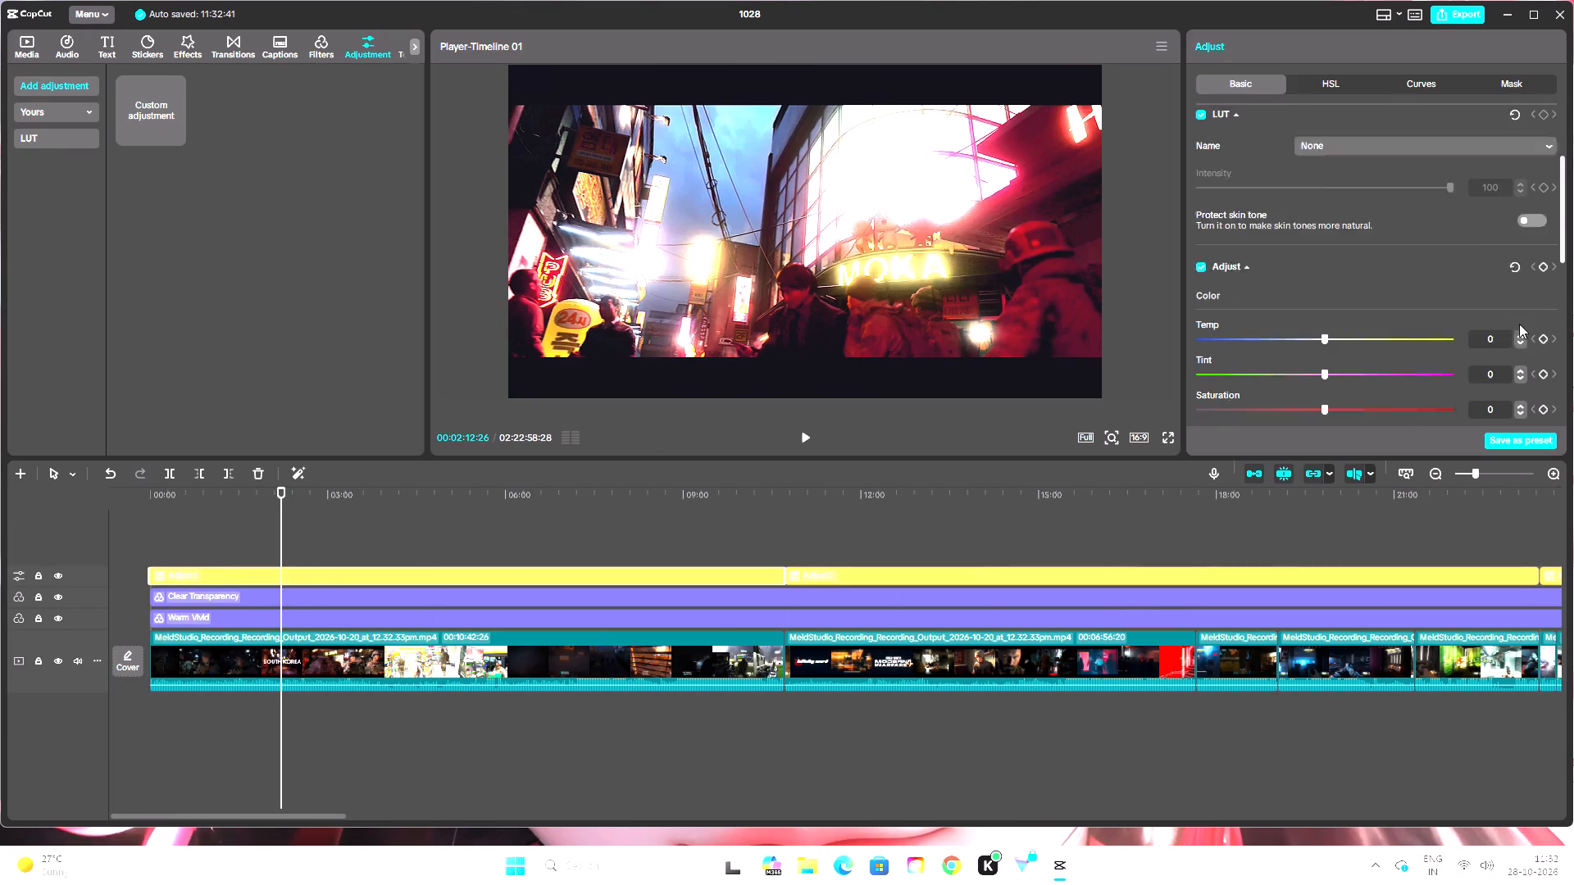
pyautogui.scroll(-1, 1519, 324)
pyautogui.click(1523, 258)
pyautogui.click(1524, 259)
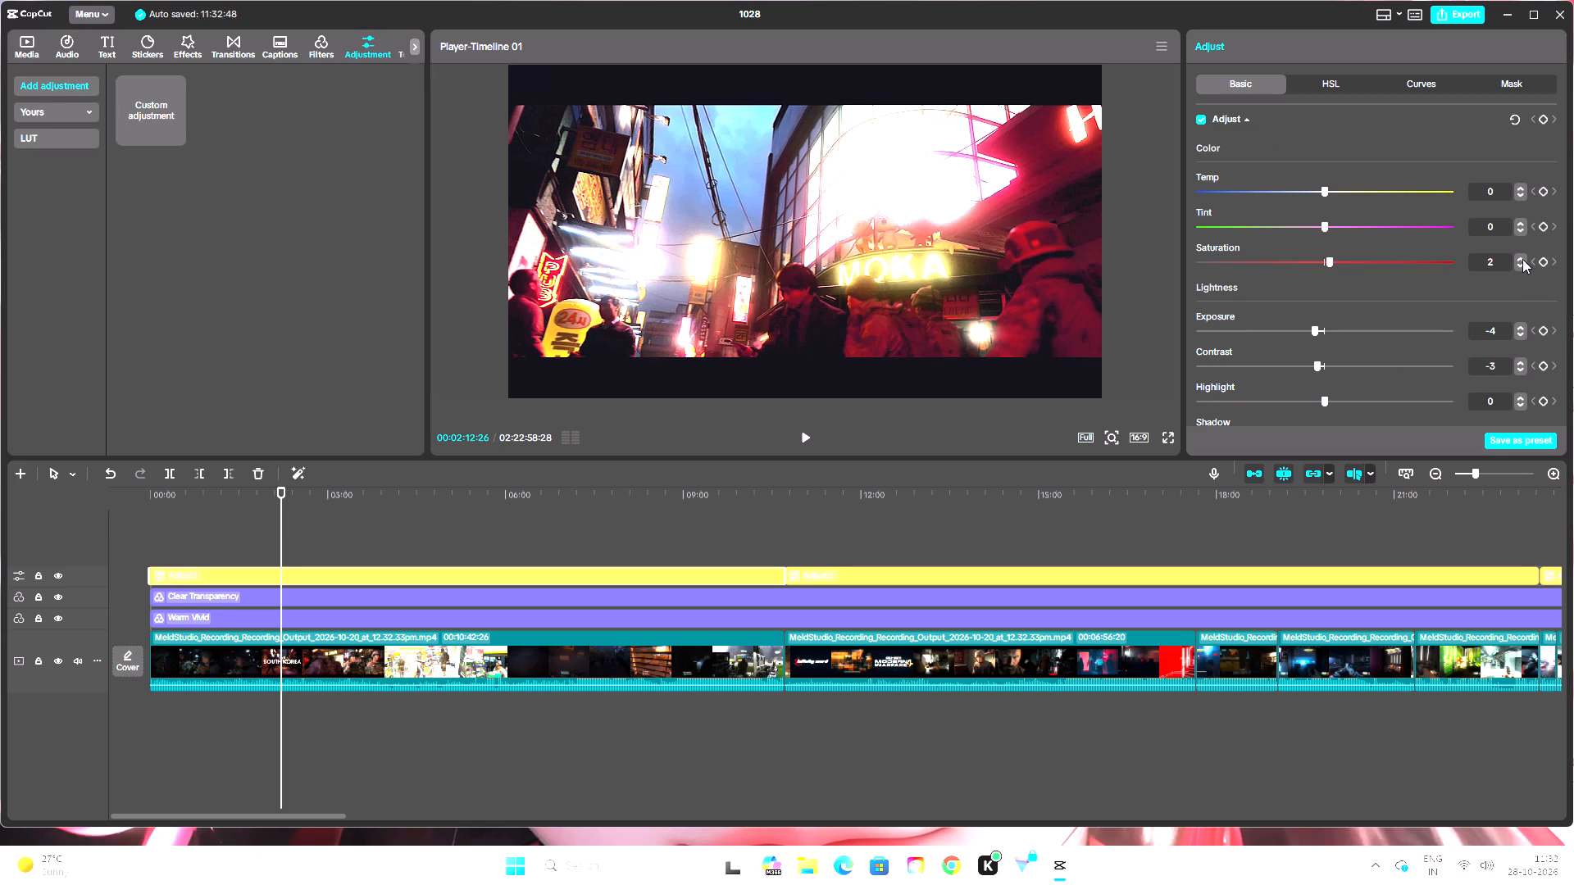
pyautogui.click(1522, 259)
pyautogui.click(817, 437)
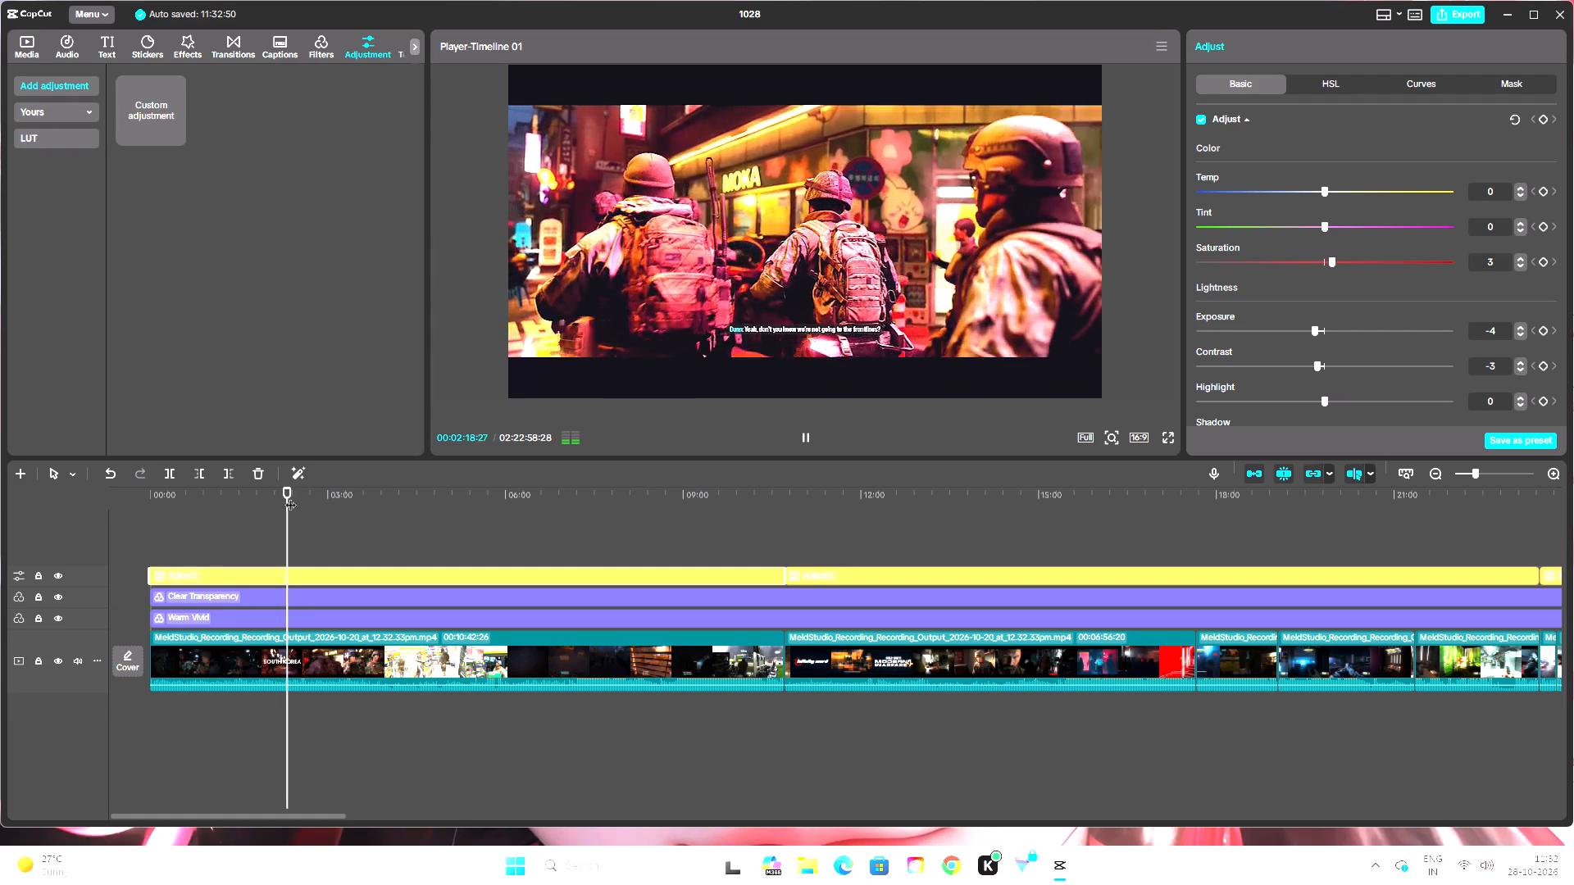
# Return the playhead to 00:00:00:00 and search the filter library for "clear blurness".
pyautogui.moveTo(290, 497); pyautogui.dragTo(30, 541)
pyautogui.click(315, 43)
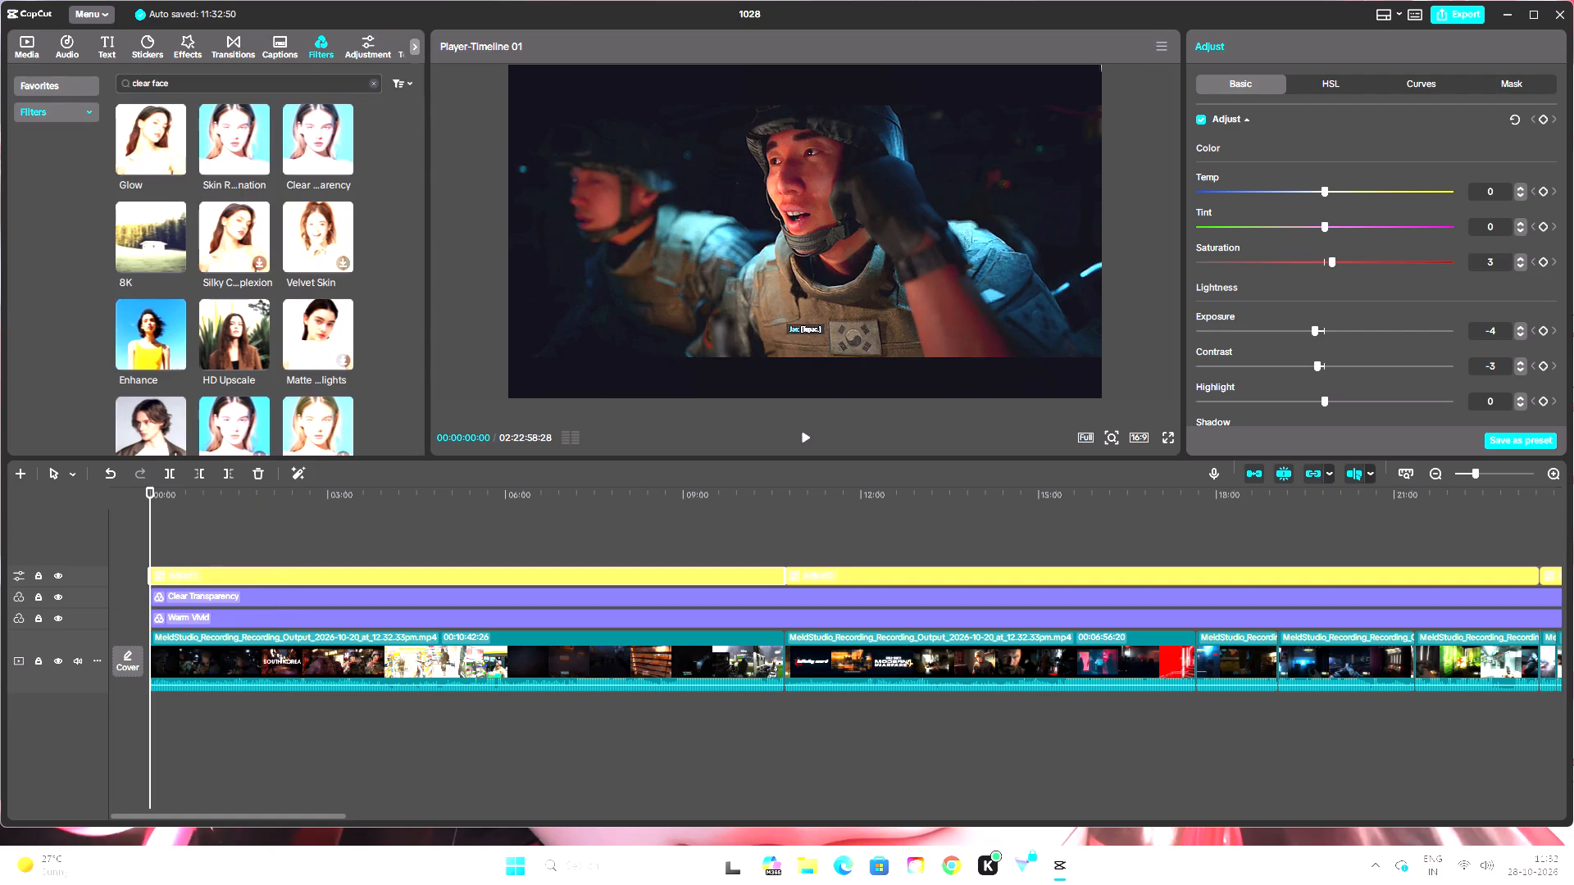
pyautogui.click(225, 92)
pyautogui.press('BackSpace')
pyautogui.press('BackSpace')
pyautogui.press('BackSpace')
pyautogui.press('BackSpace')
pyautogui.press('BackSpace')
pyautogui.press('BackSpace')
pyautogui.press('BackSpace')
pyautogui.press('BackSpace')
pyautogui.press('BackSpace')
pyautogui.press('BackSpace')
pyautogui.press('BackSpace')
pyautogui.press('BackSpace')
pyautogui.press('BackSpace')
pyautogui.press('BackSpace')
pyautogui.press('BackSpace')
pyautogui.press('BackSpace')
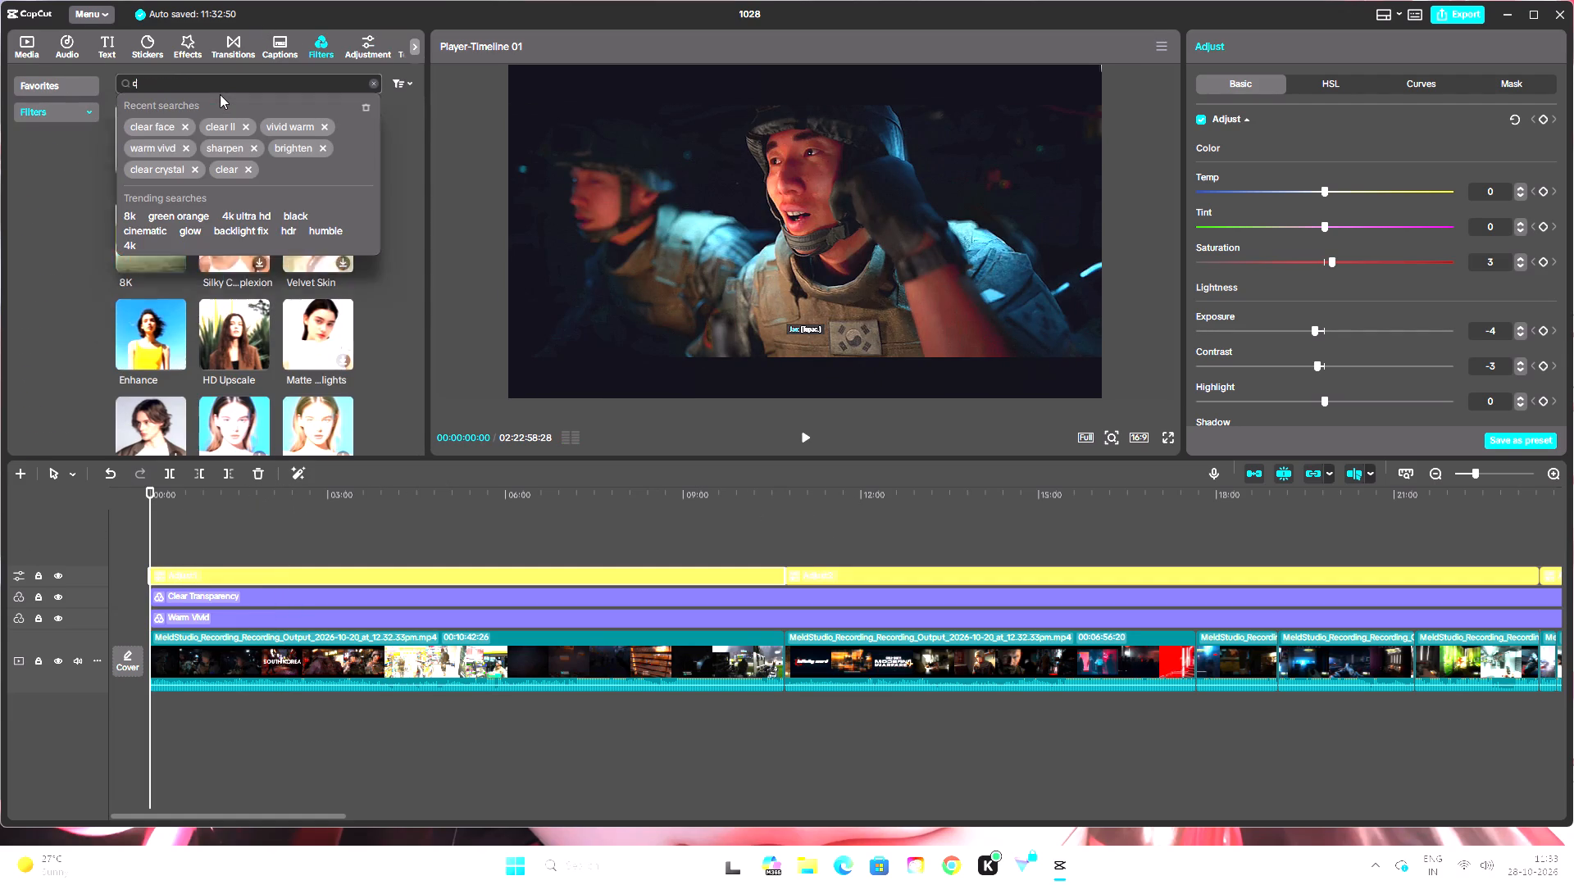
pyautogui.write('clear blur')
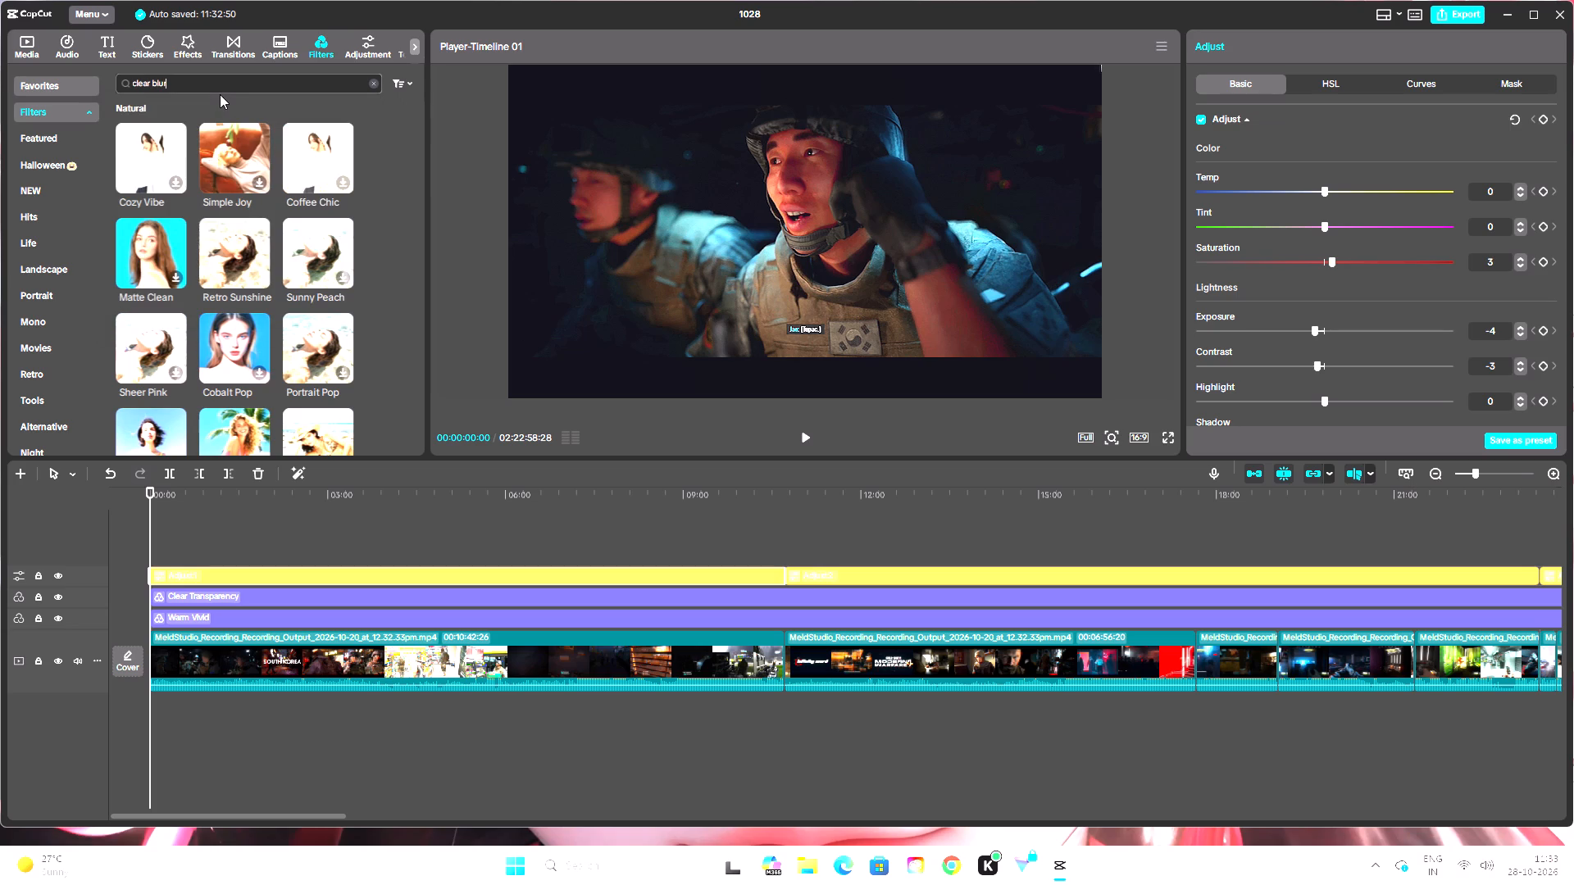
pyautogui.write('ness')
pyautogui.press('Return')
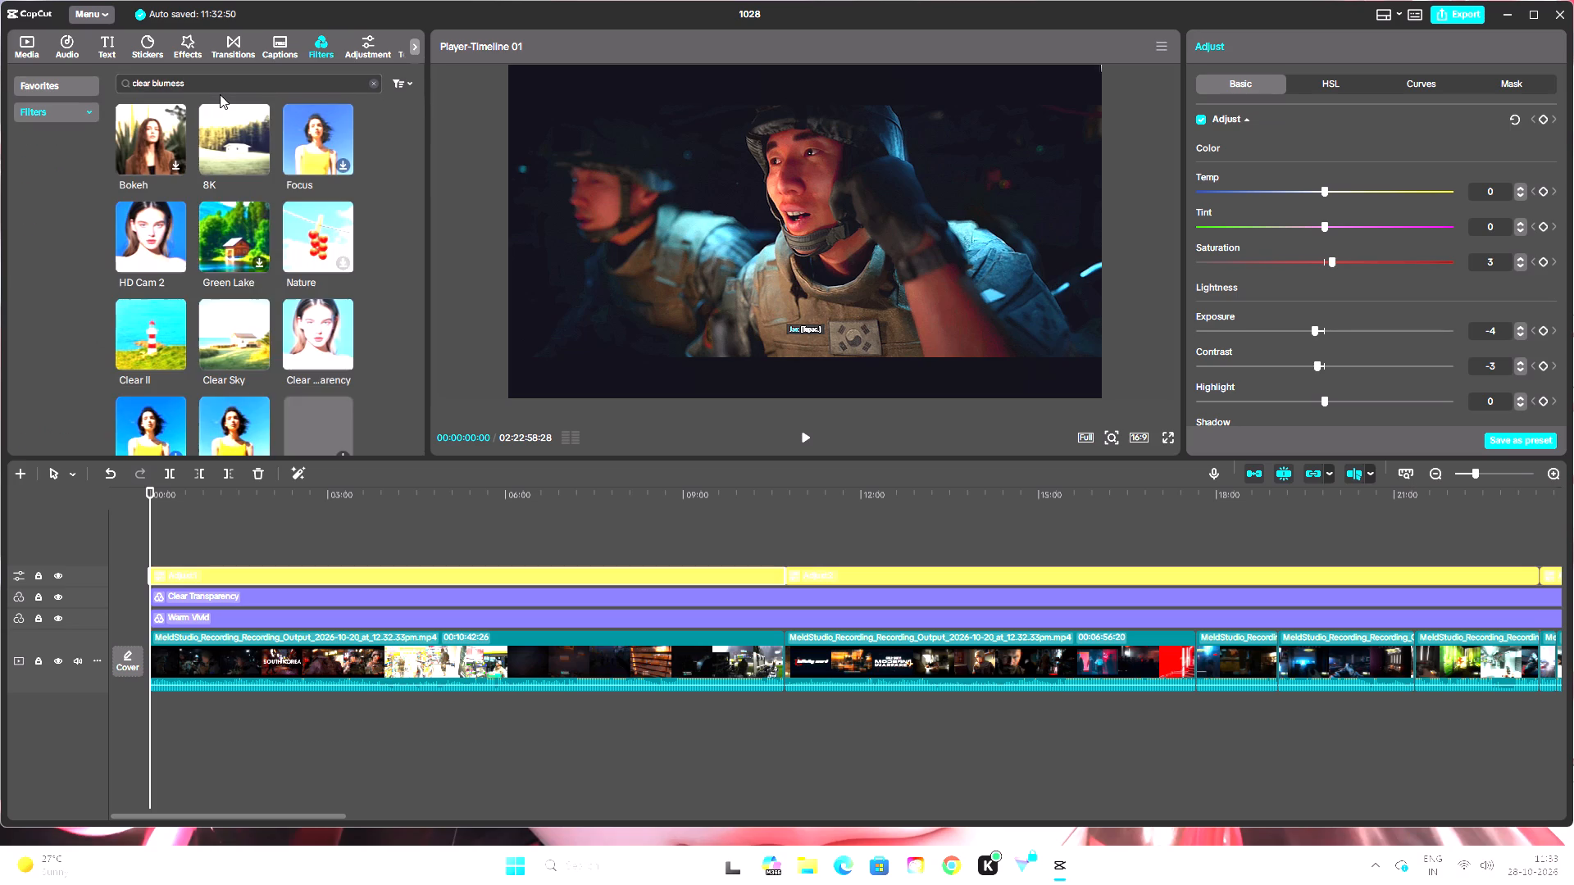
# Add the Bokeh filter at the timeline start and extend it to the end of the first adjustment layer.
pyautogui.click(178, 165)
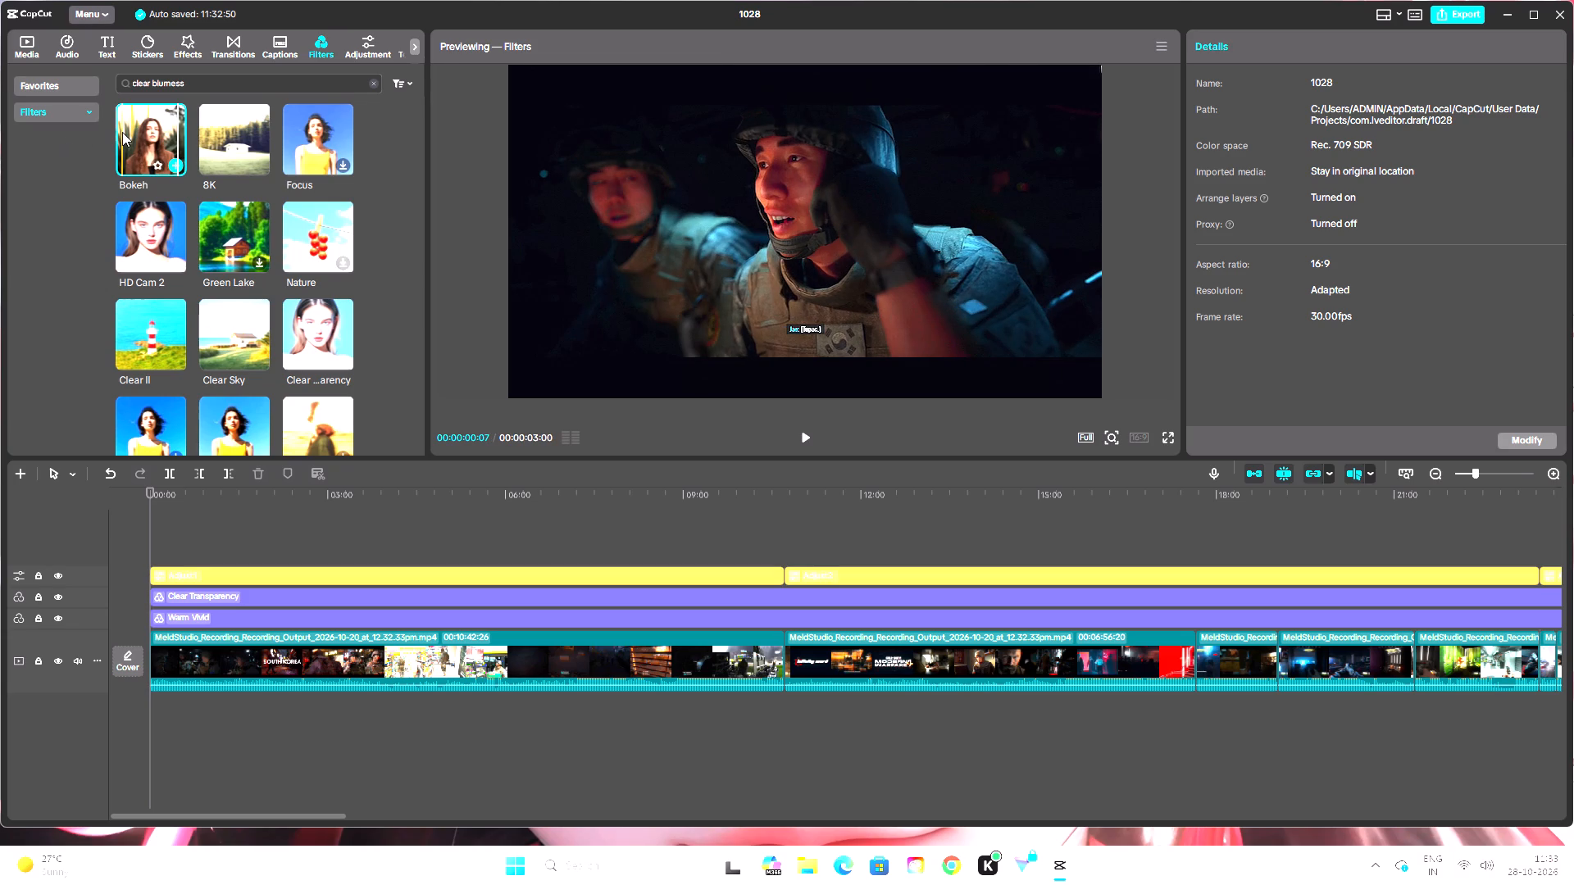
pyautogui.click(175, 164)
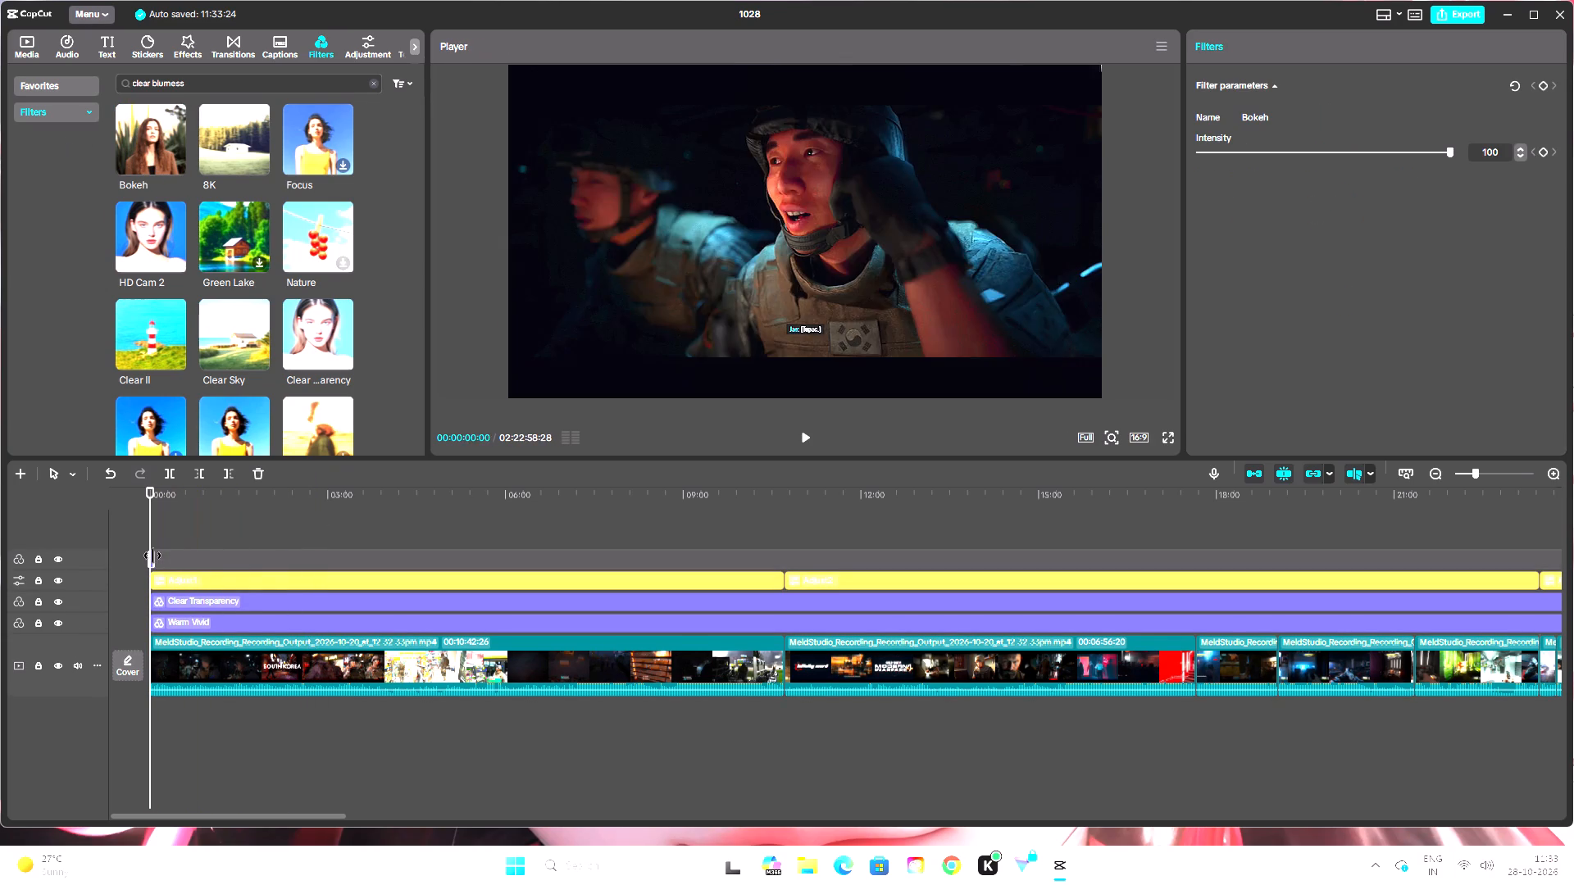
pyautogui.moveTo(154, 556); pyautogui.dragTo(353, 577)
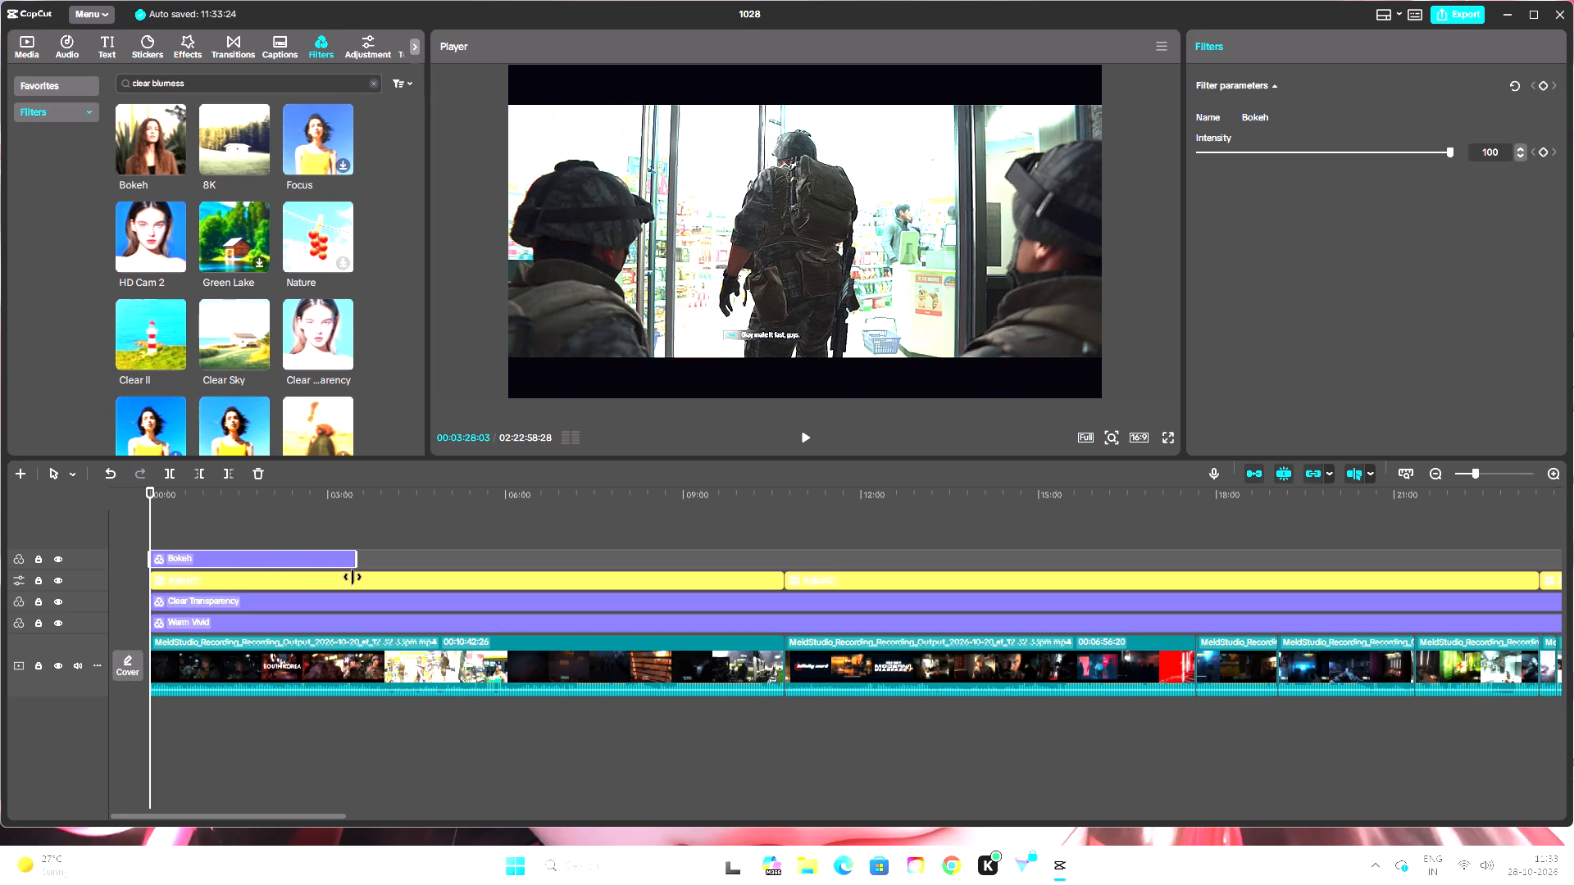
pyautogui.moveTo(353, 577); pyautogui.dragTo(764, 601)
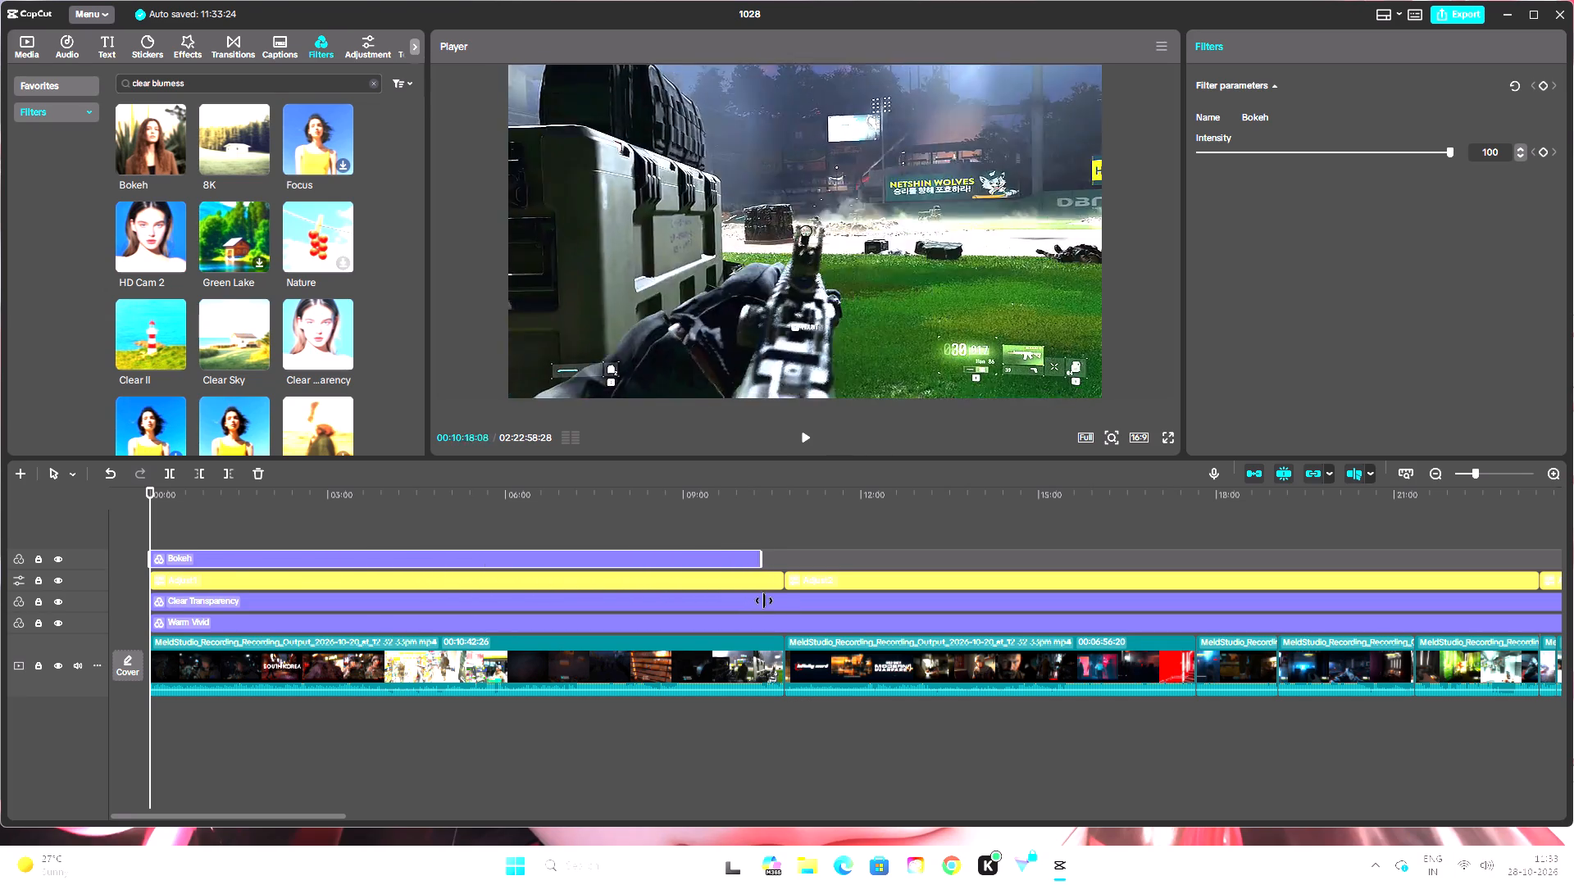
pyautogui.moveTo(764, 601); pyautogui.dragTo(780, 607)
# Compare the convenience-store scene at 00:04:14:02 with the Bokeh filter track hidden and shown.
pyautogui.click(668, 520)
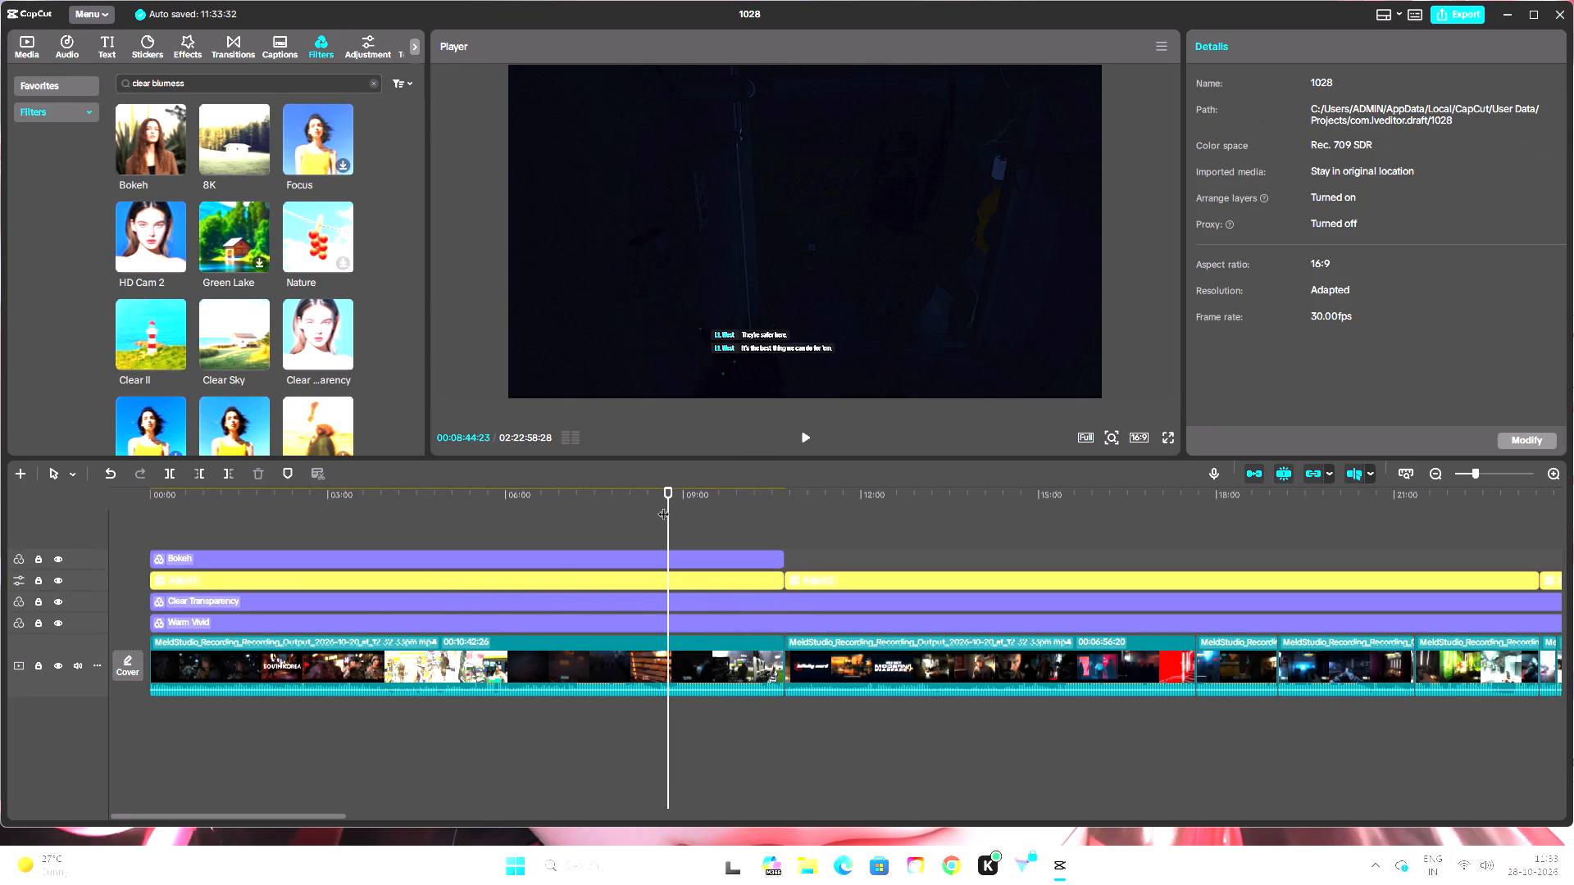
pyautogui.moveTo(668, 497); pyautogui.dragTo(410, 515)
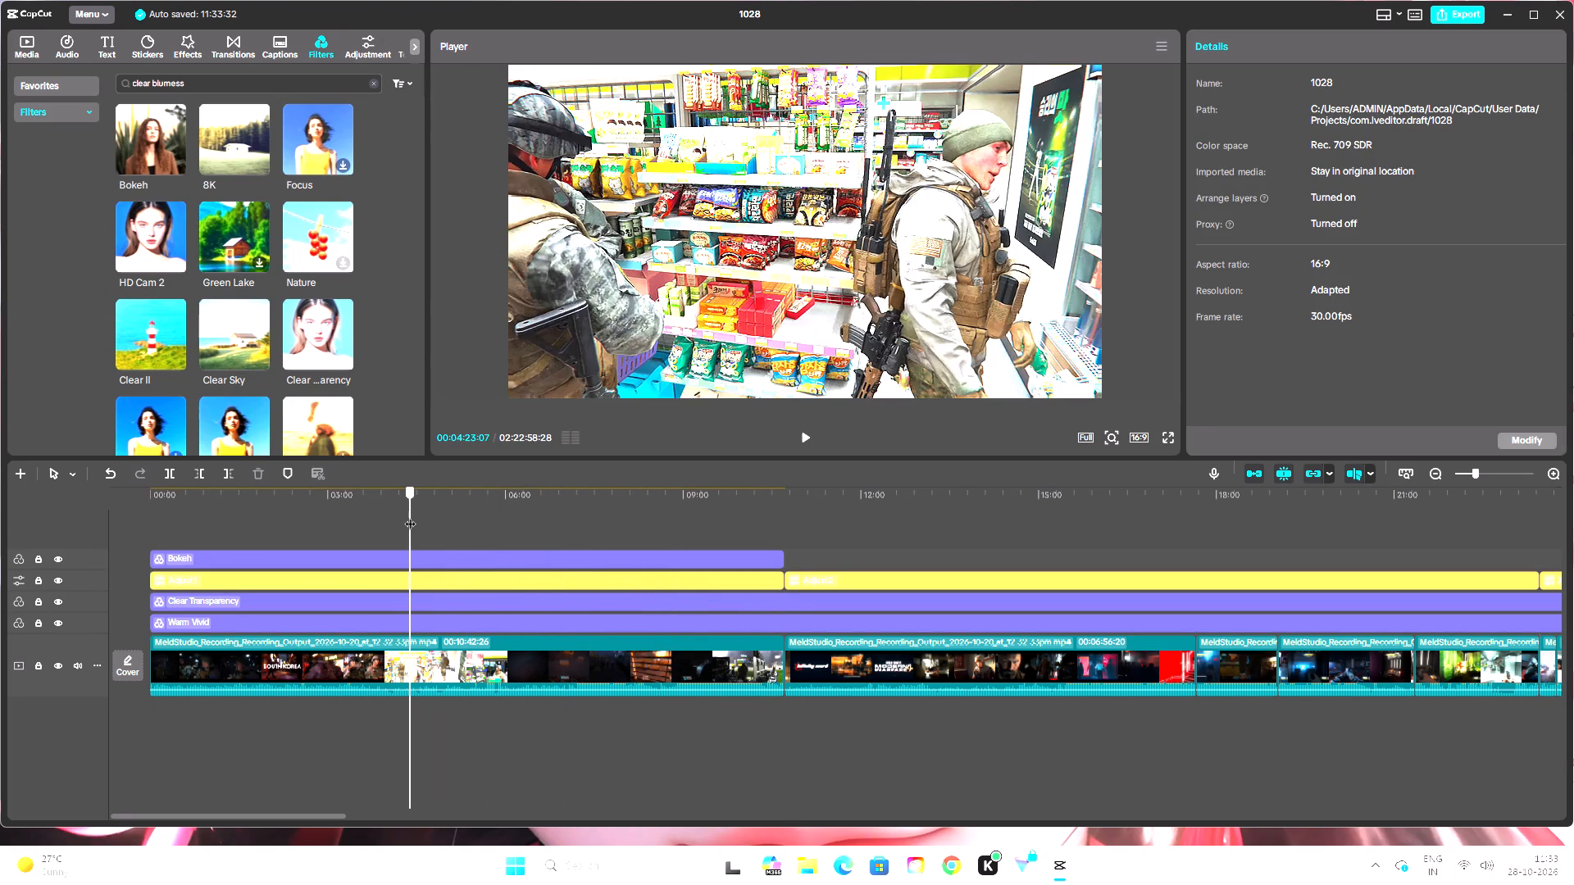
pyautogui.moveTo(410, 515); pyautogui.dragTo(411, 521)
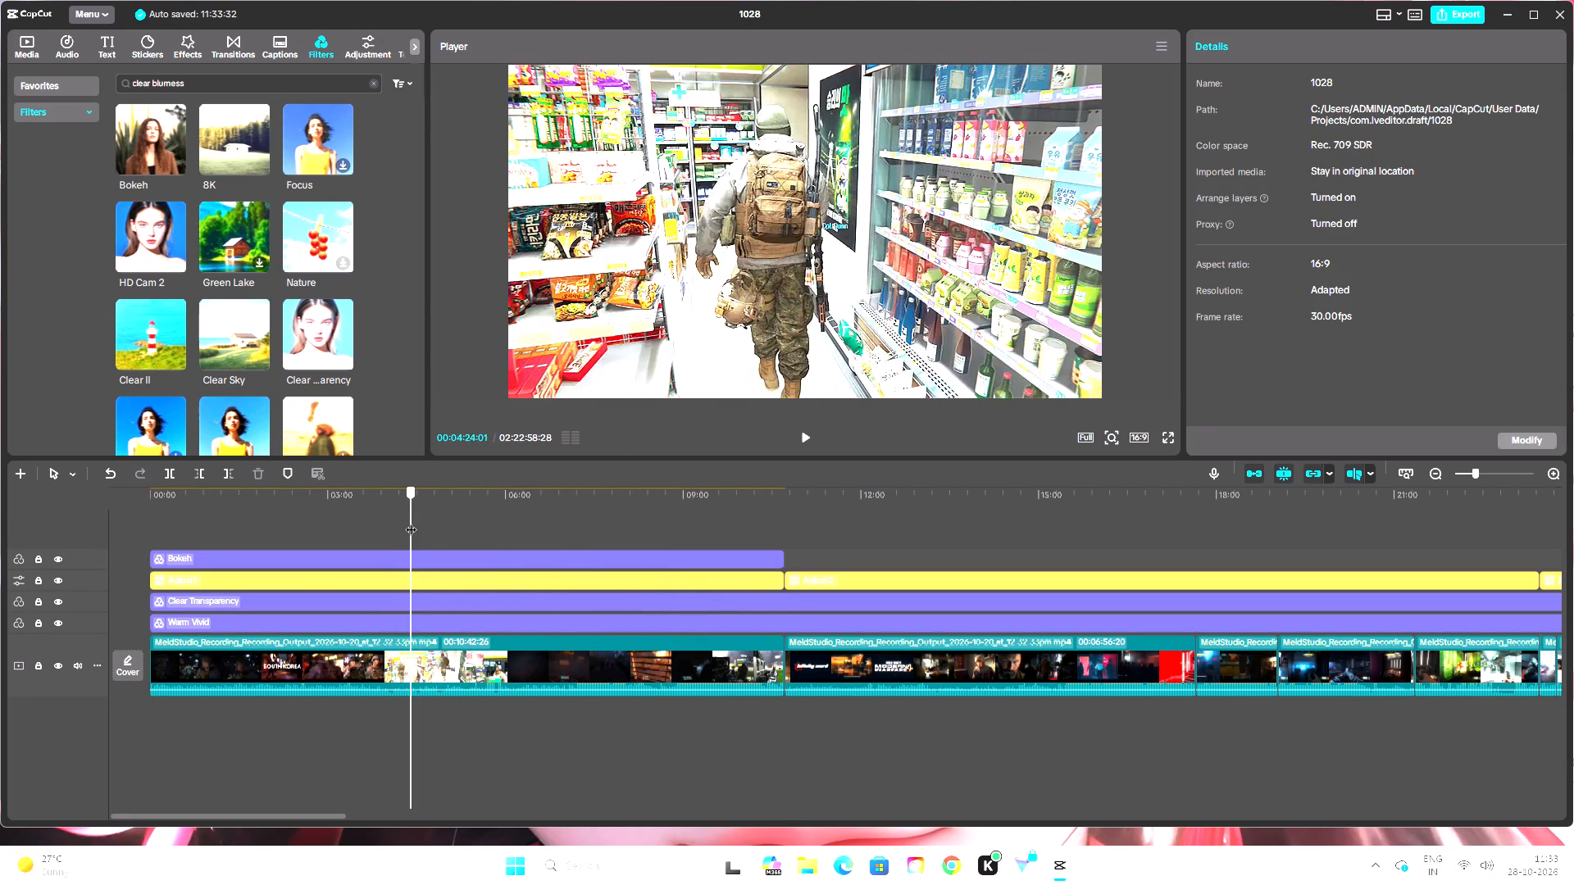
pyautogui.moveTo(411, 521); pyautogui.dragTo(416, 528)
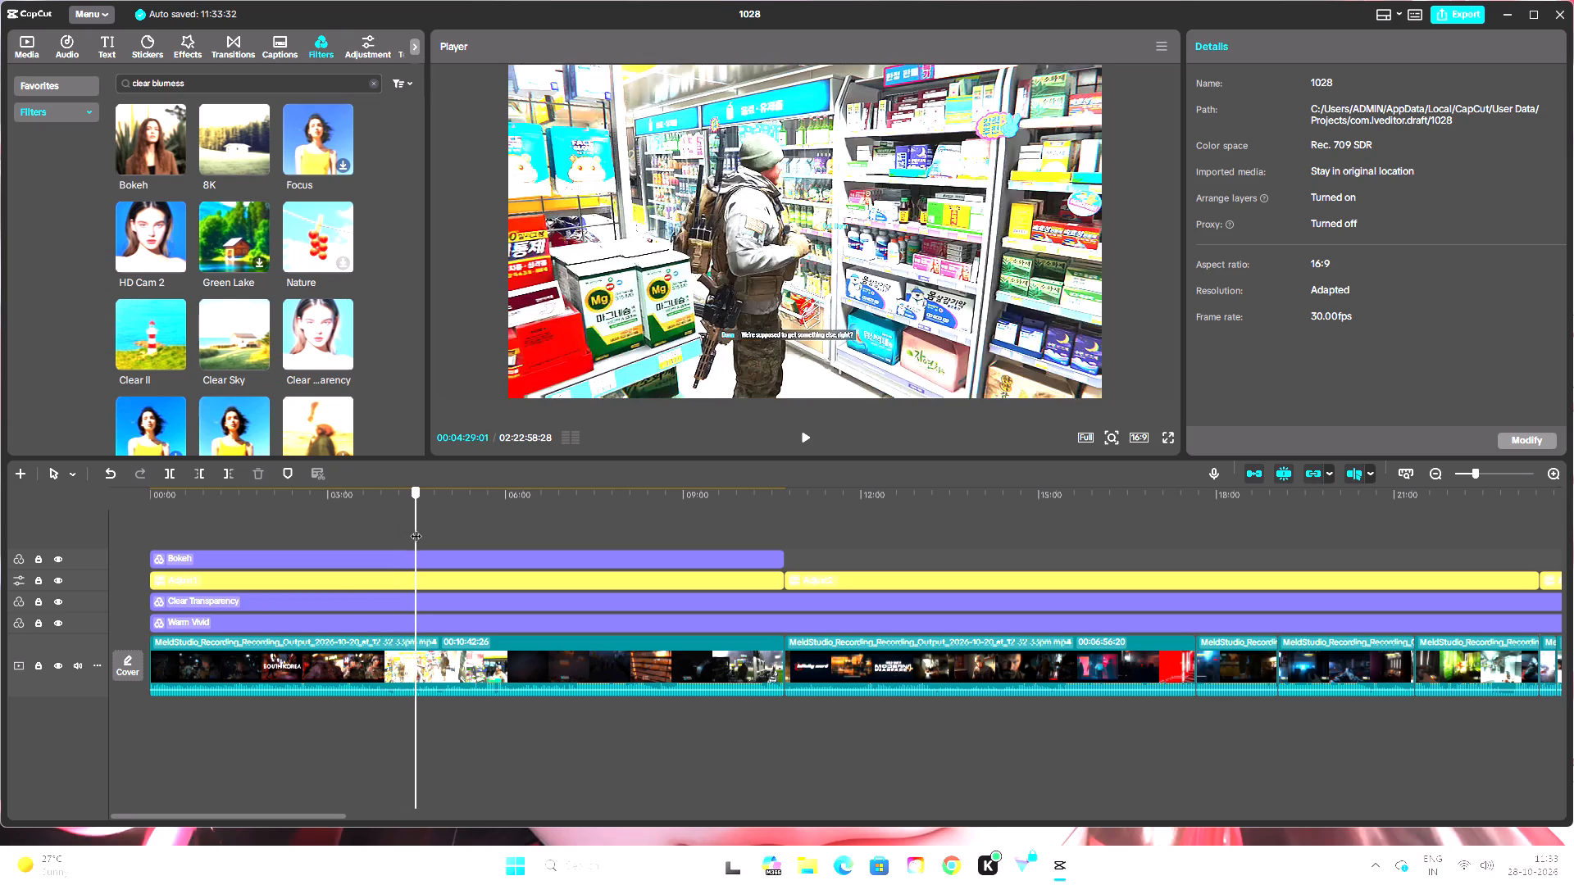
pyautogui.moveTo(416, 528); pyautogui.dragTo(413, 533)
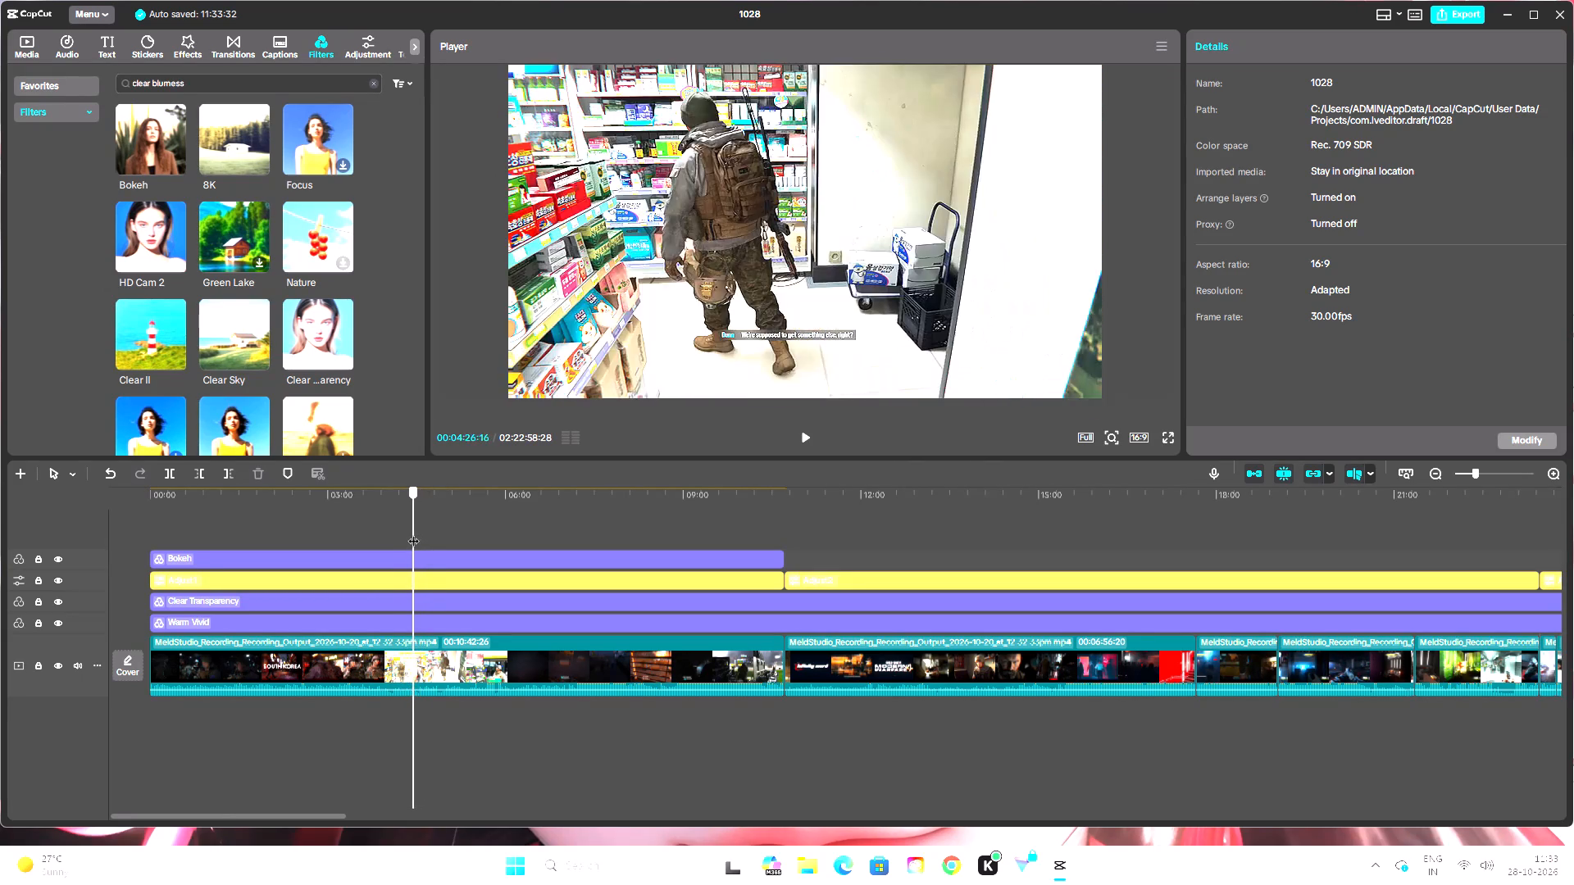
pyautogui.moveTo(413, 533); pyautogui.dragTo(408, 538)
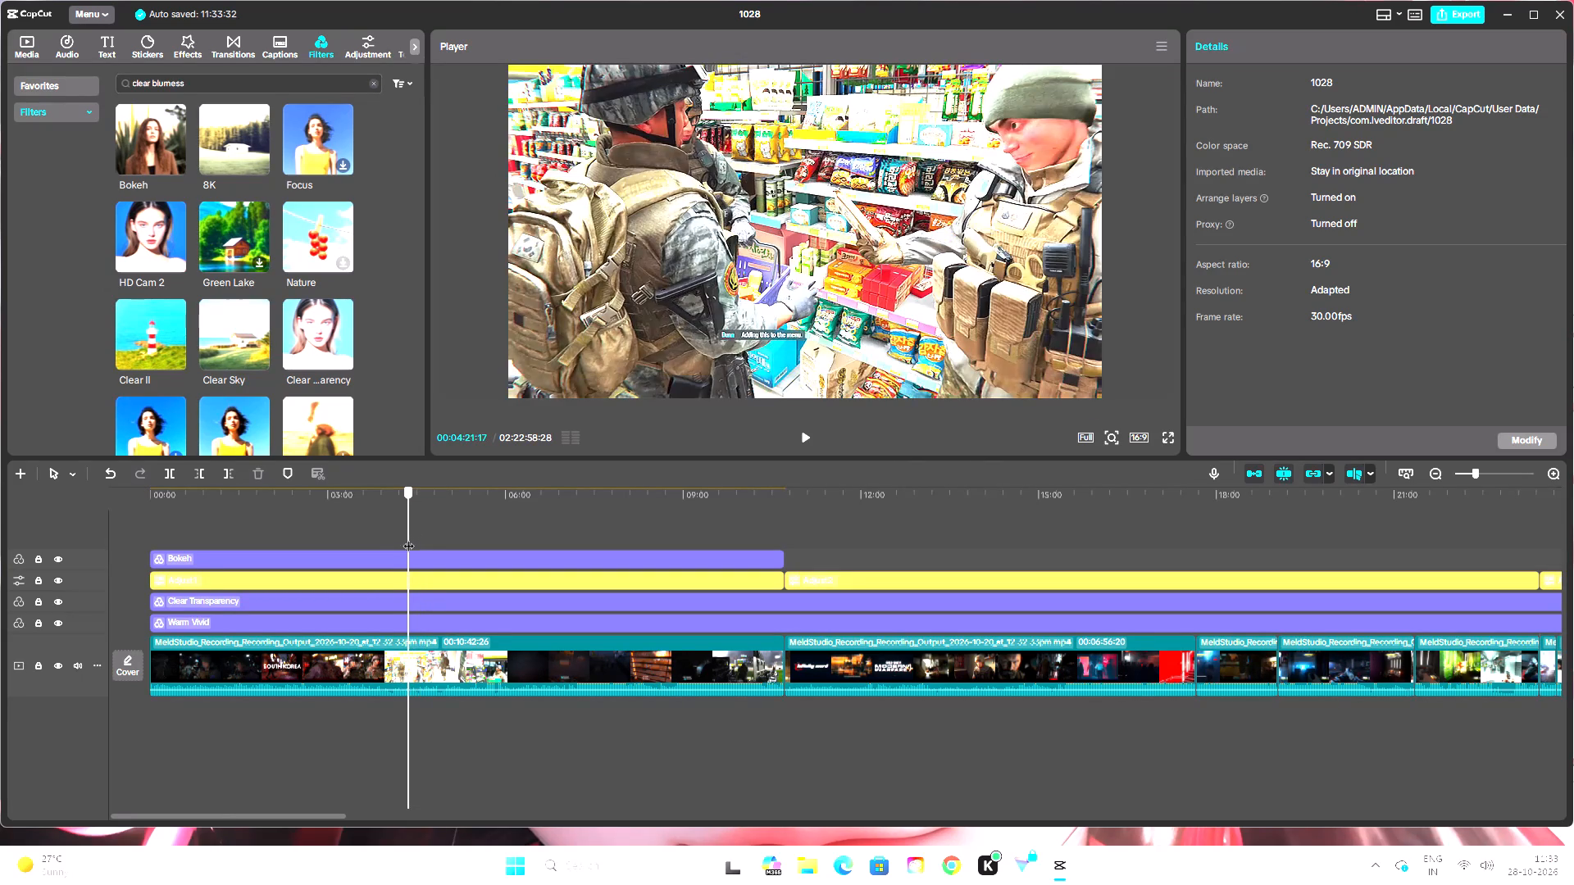
pyautogui.moveTo(408, 538); pyautogui.dragTo(408, 544)
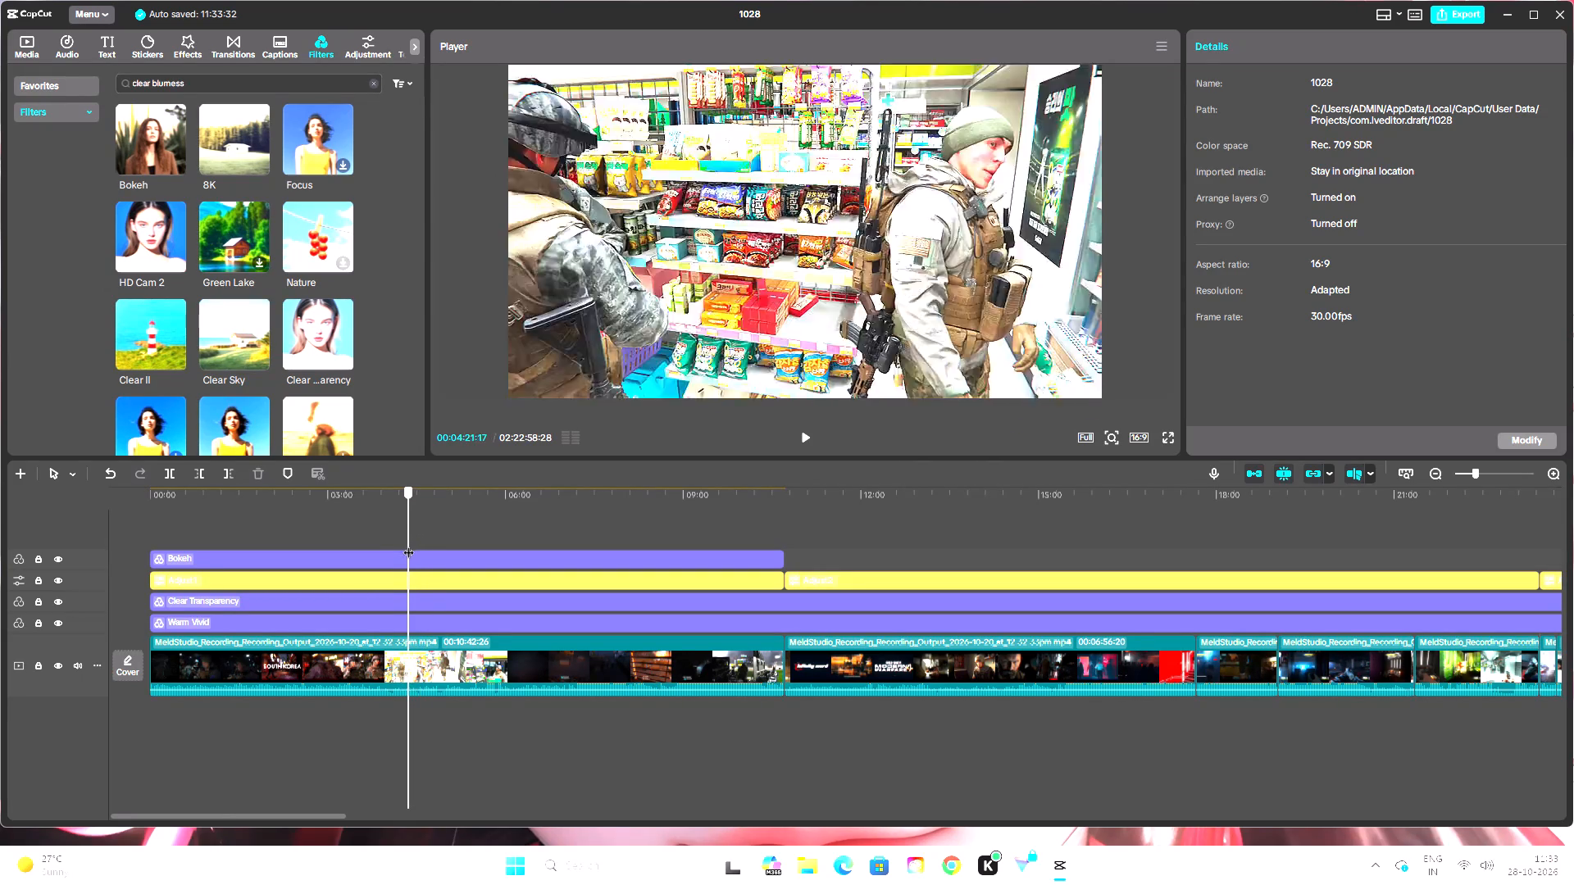
pyautogui.moveTo(408, 544); pyautogui.dragTo(401, 548)
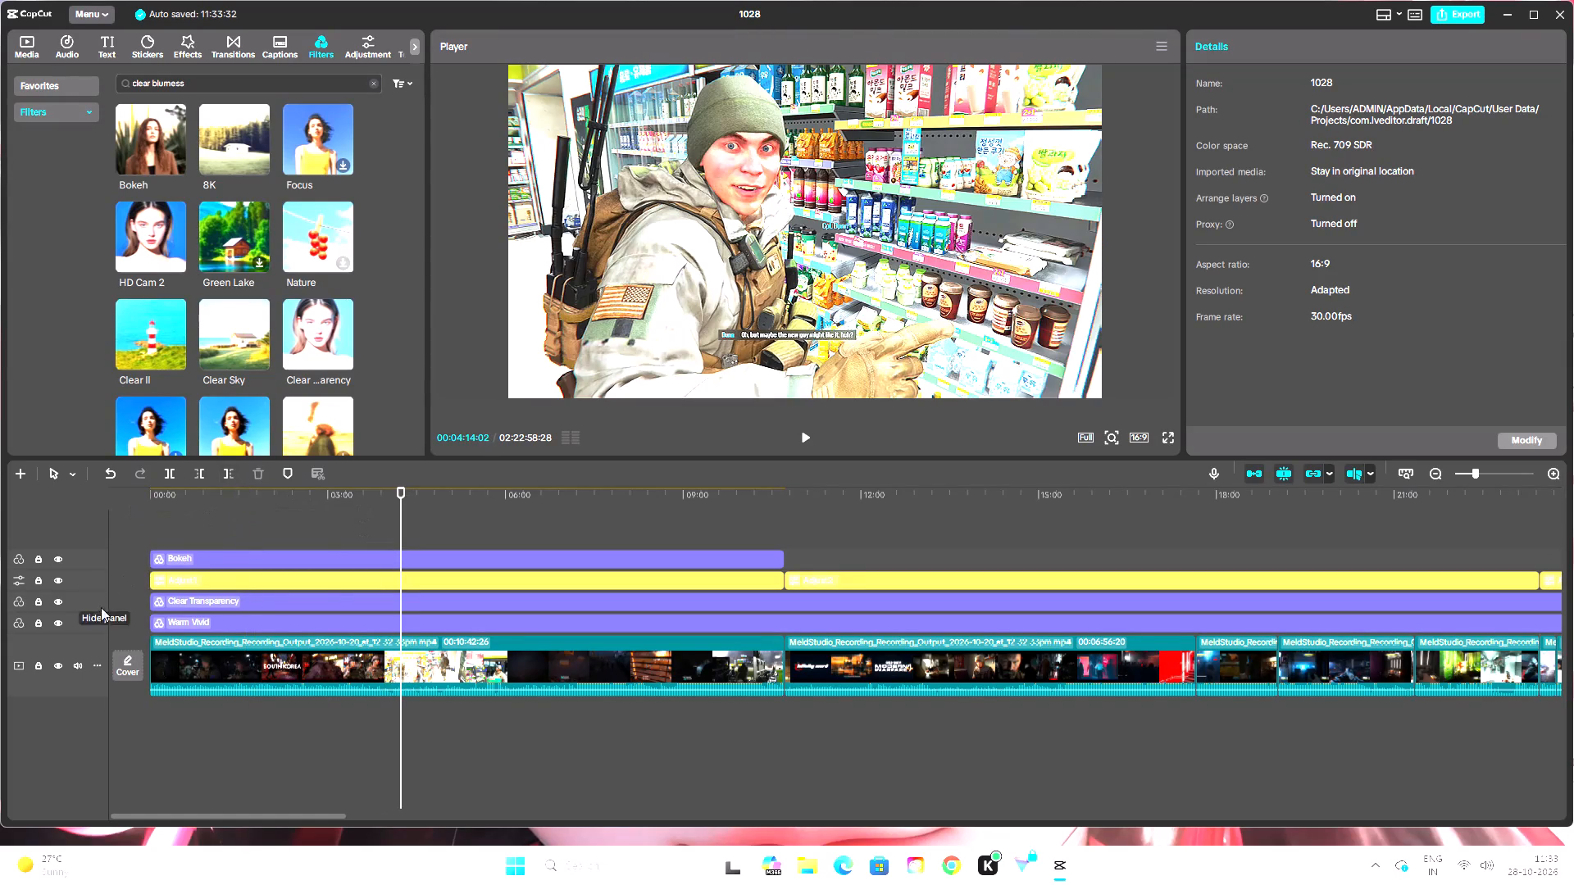
pyautogui.click(55, 558)
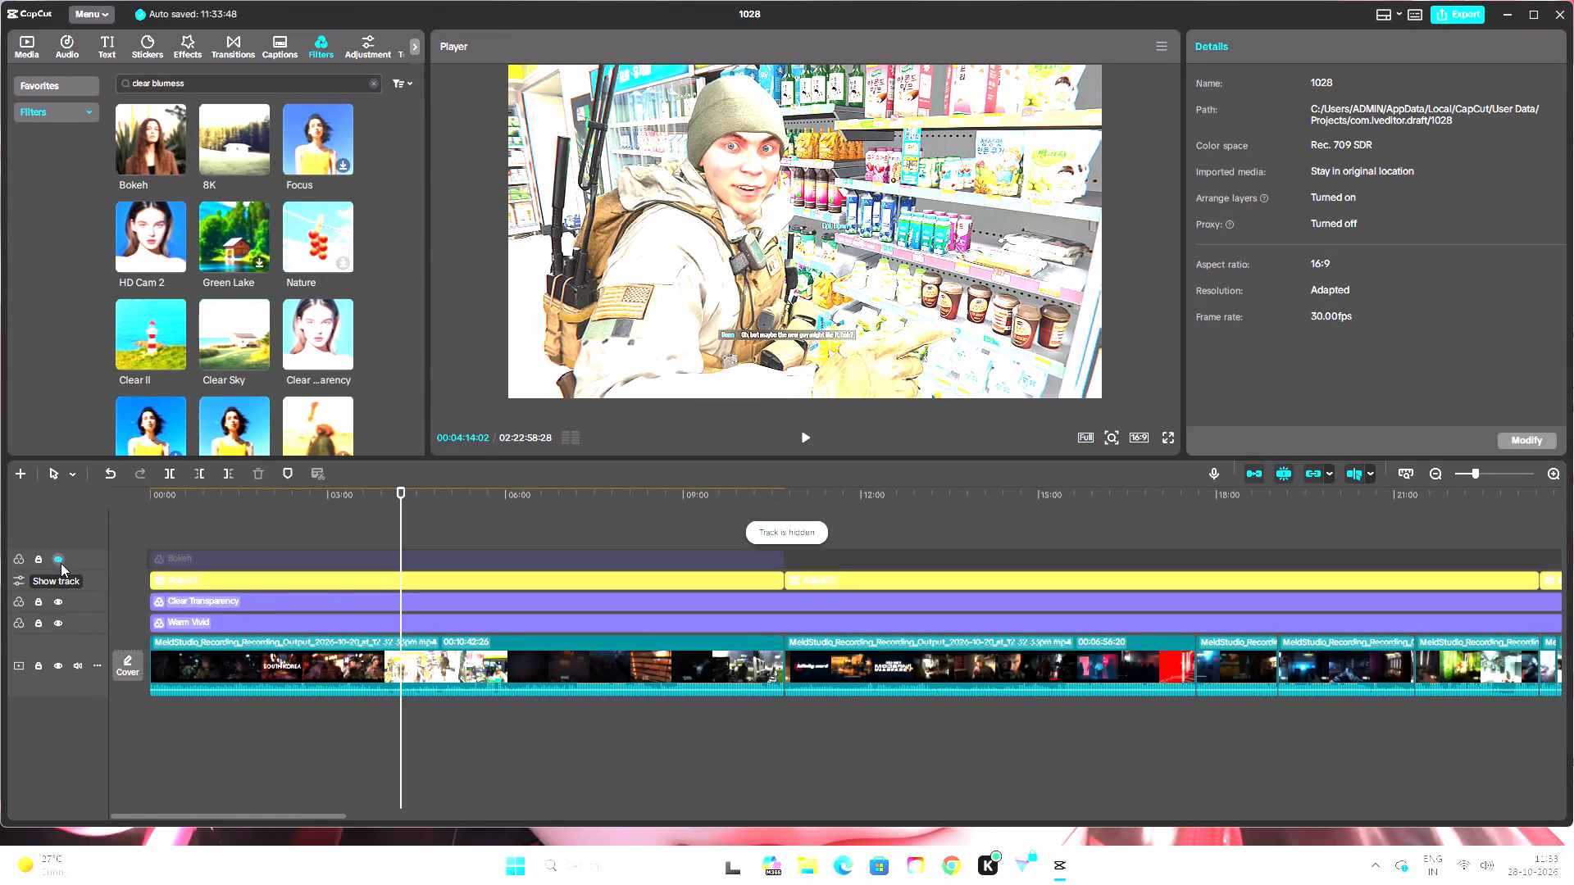
pyautogui.click(61, 563)
pyautogui.click(54, 564)
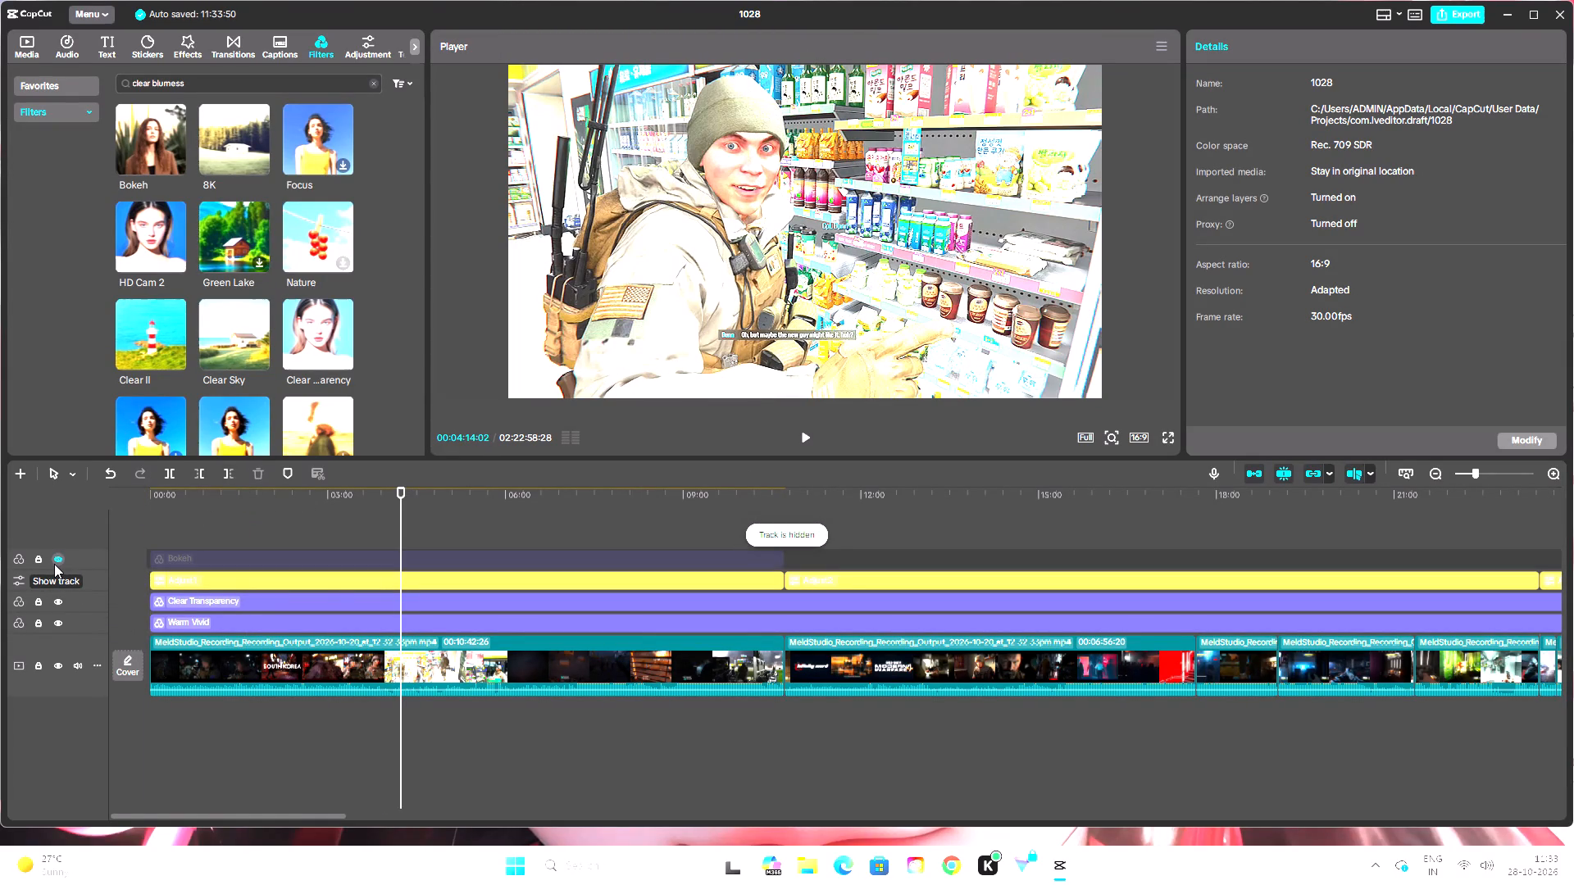
pyautogui.click(54, 564)
pyautogui.click(54, 564)
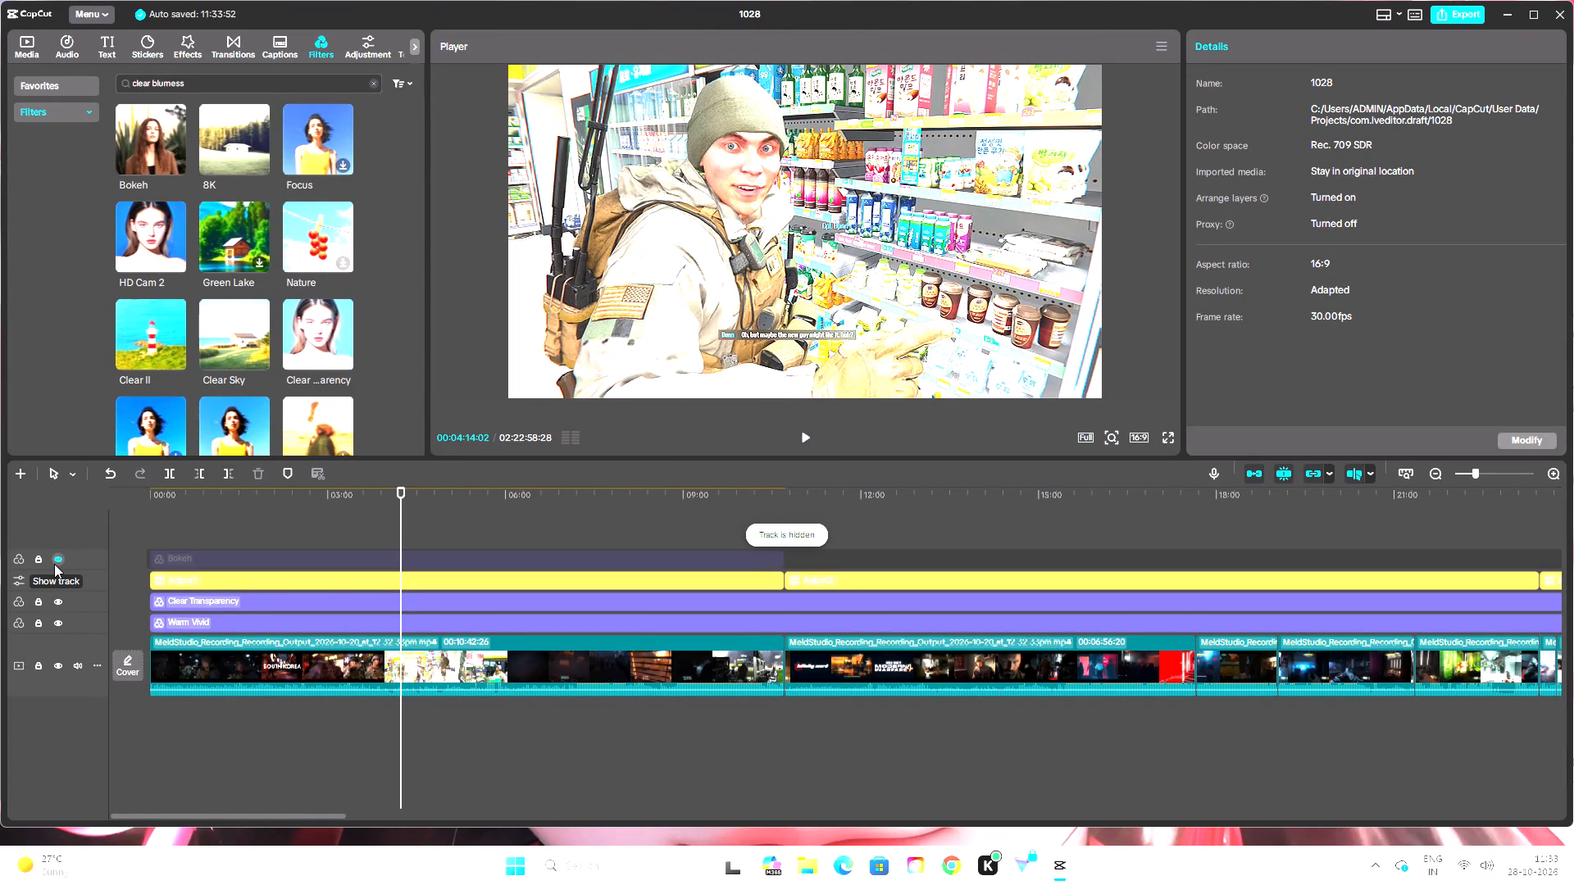
pyautogui.click(54, 564)
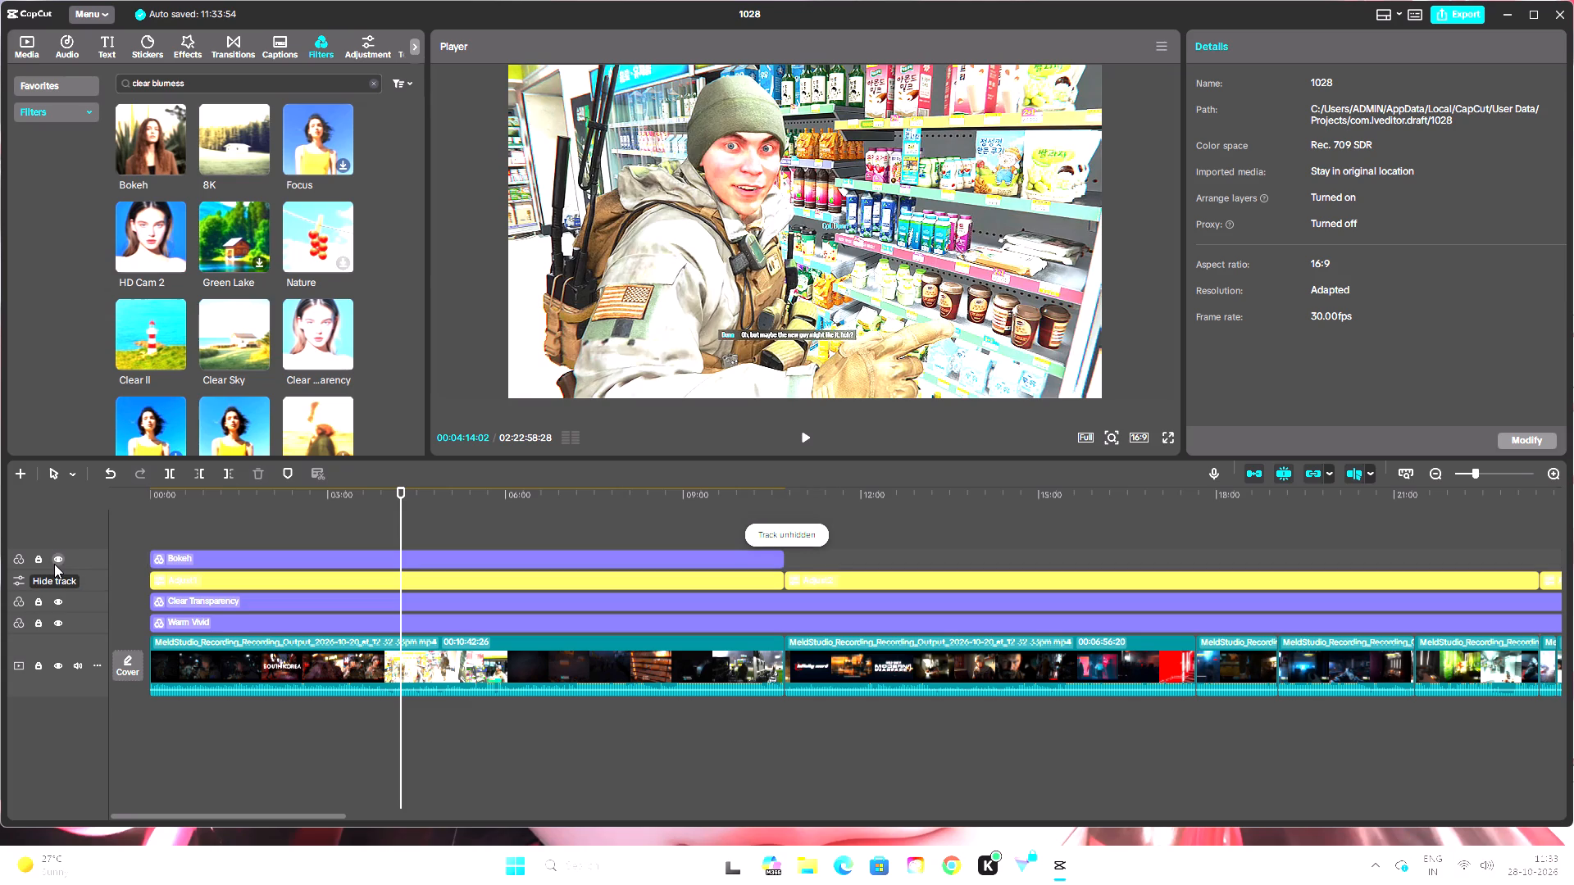
# Inspect the convenience-store frame in full screen with the Bokeh track shown and hidden, leaving the track visible.
pyautogui.click(1162, 437)
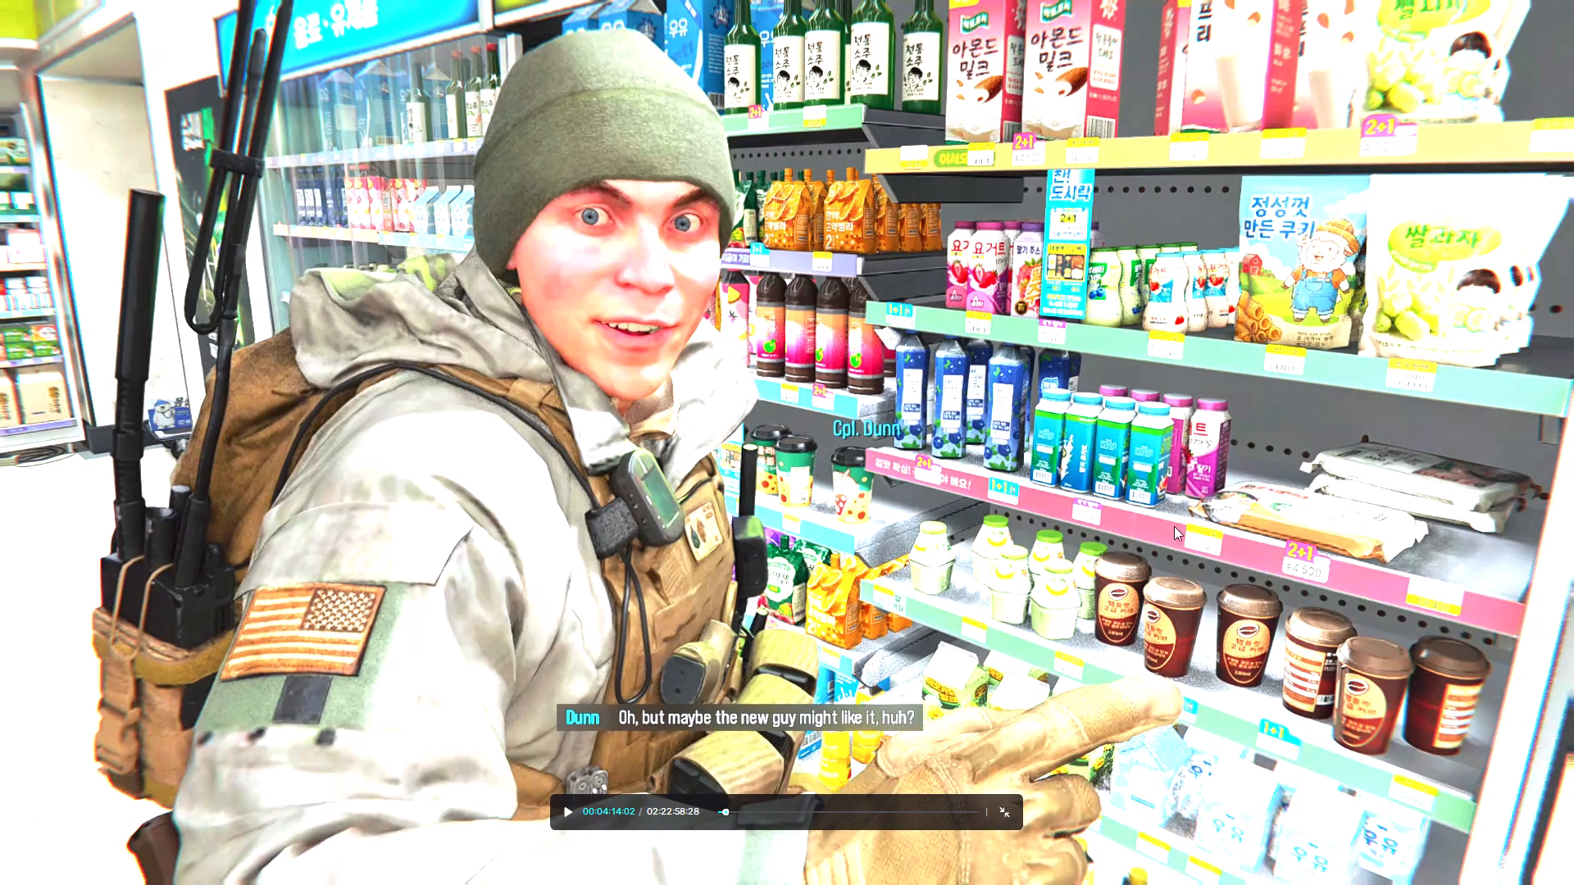
pyautogui.click(1021, 748)
pyautogui.click(1000, 813)
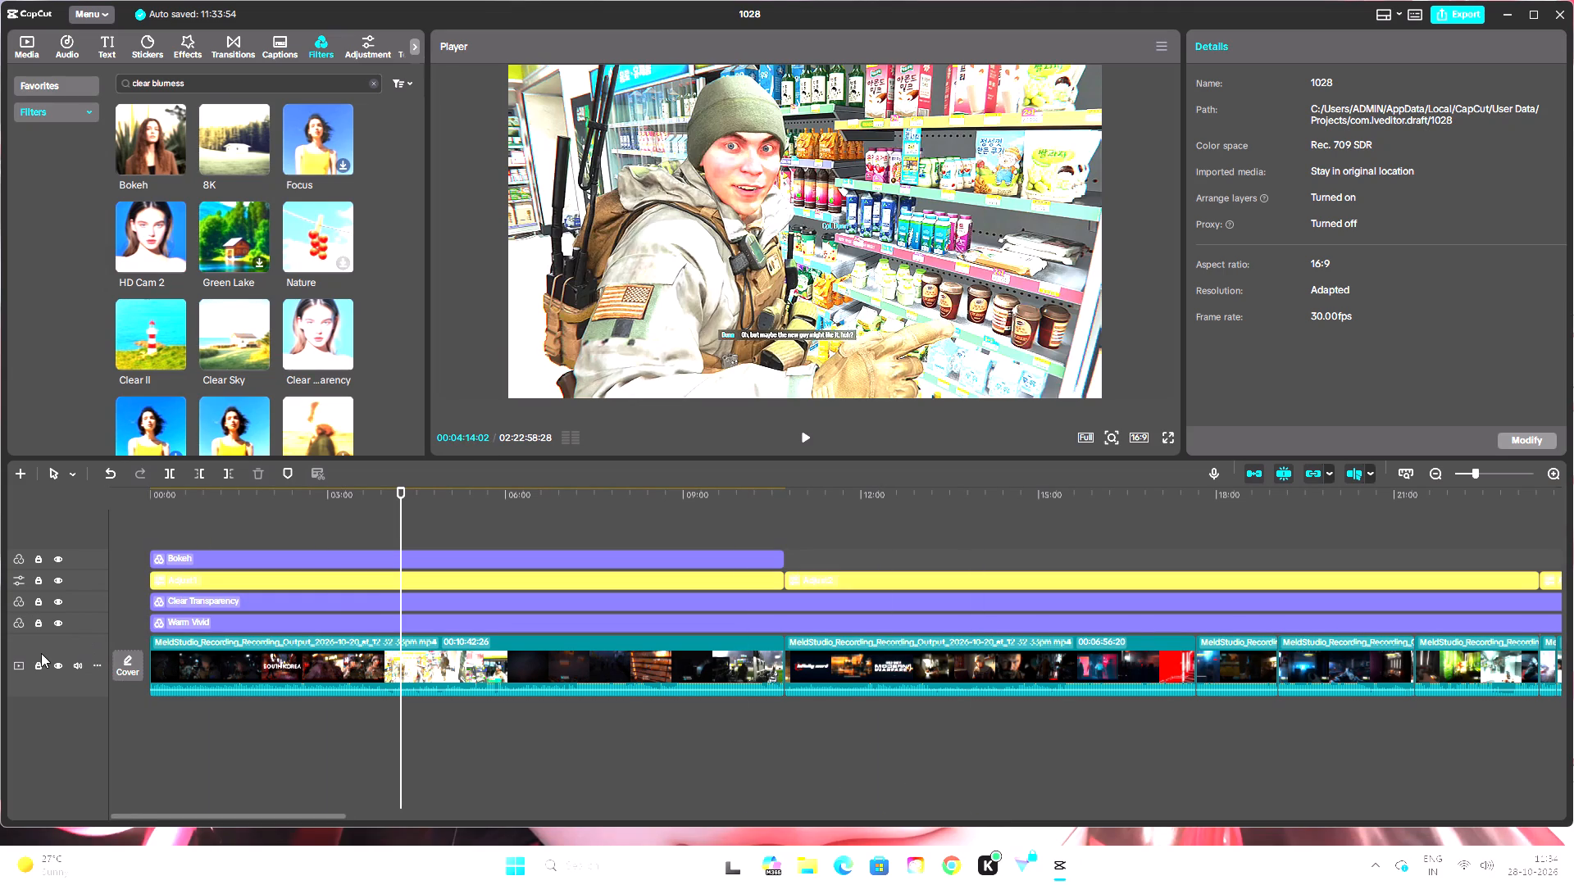
pyautogui.click(54, 558)
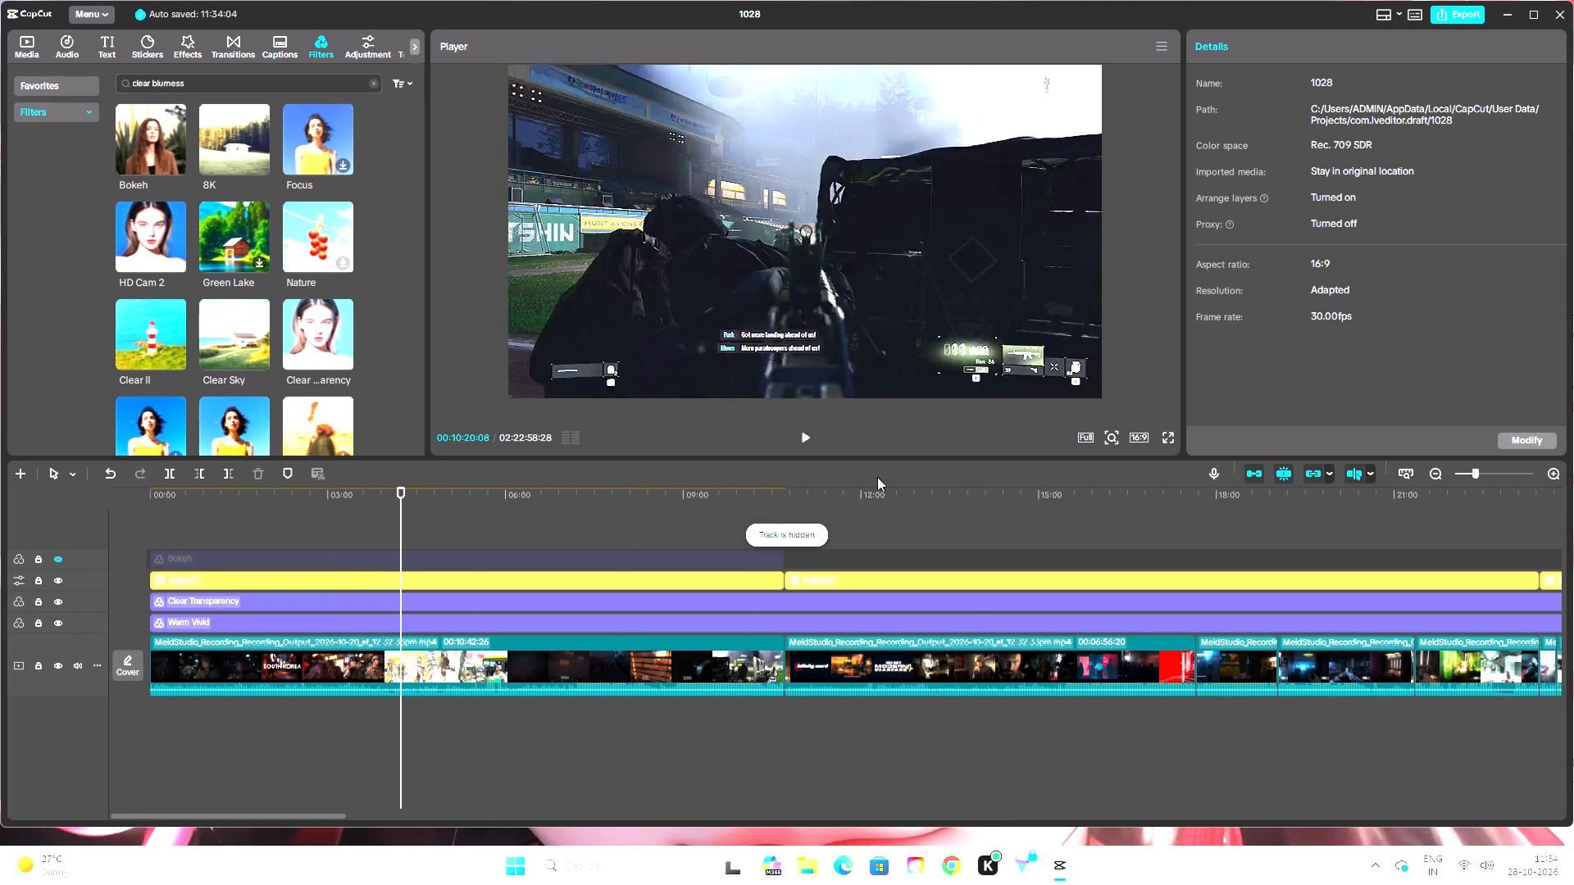
pyautogui.click(1167, 435)
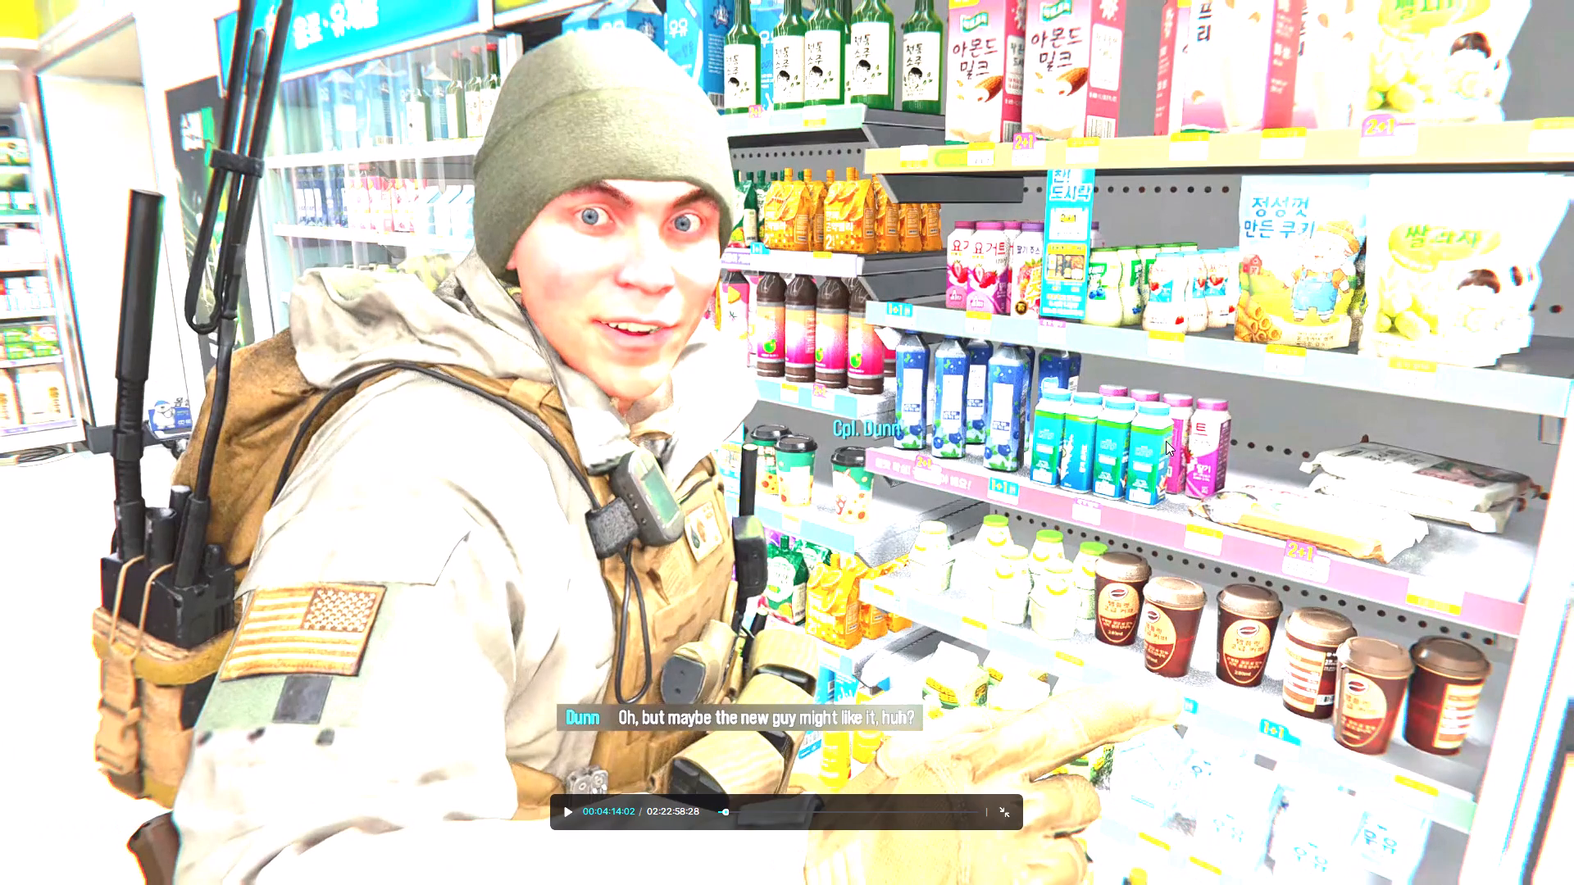
pyautogui.click(1007, 815)
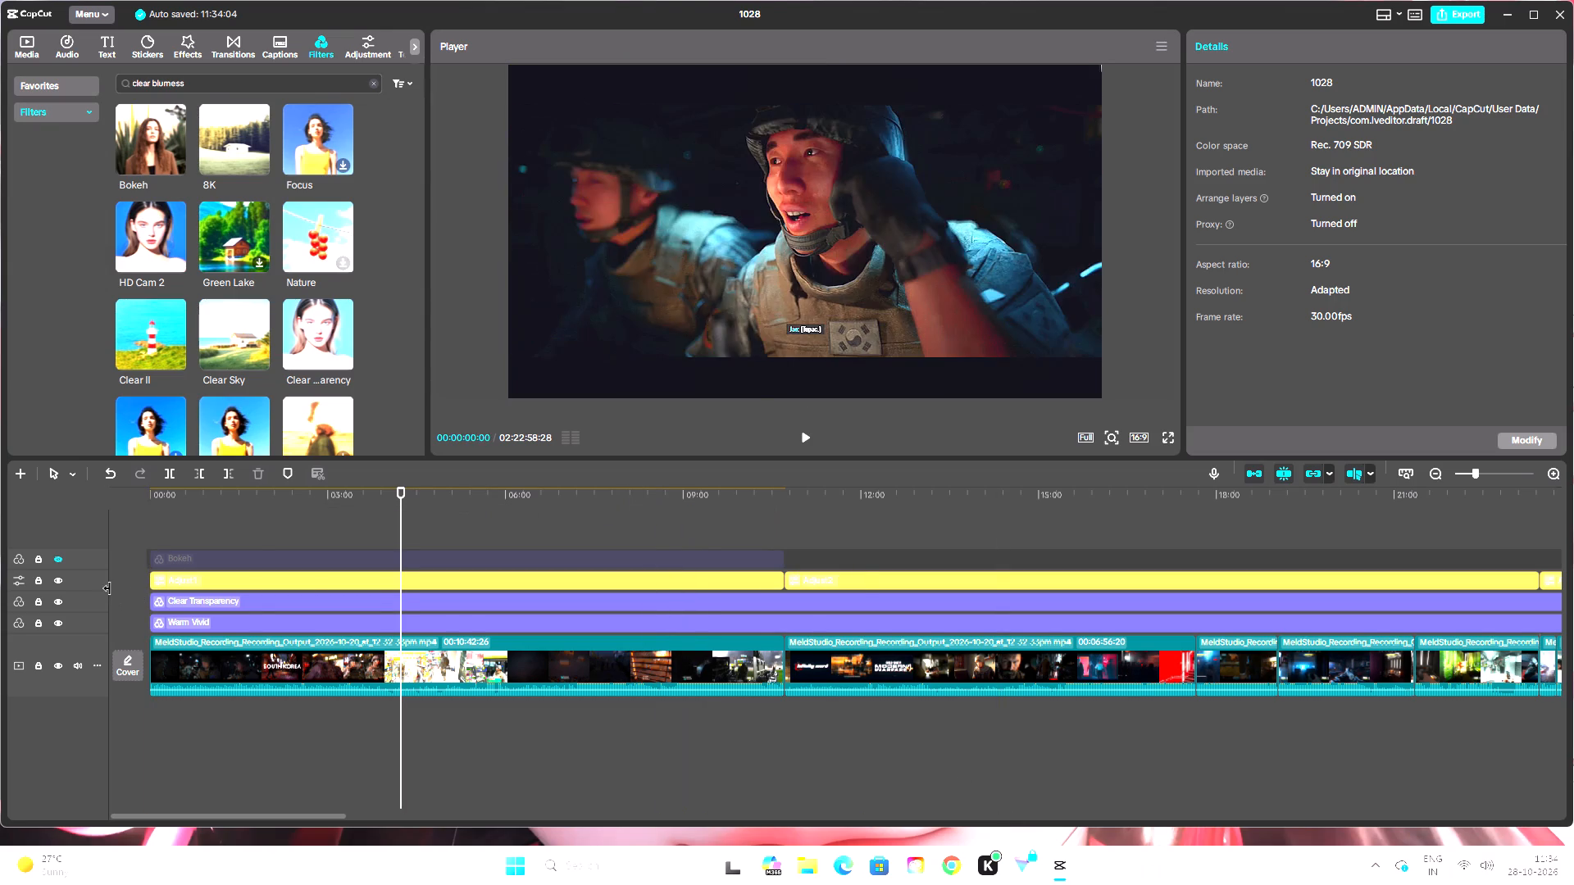
pyautogui.click(54, 560)
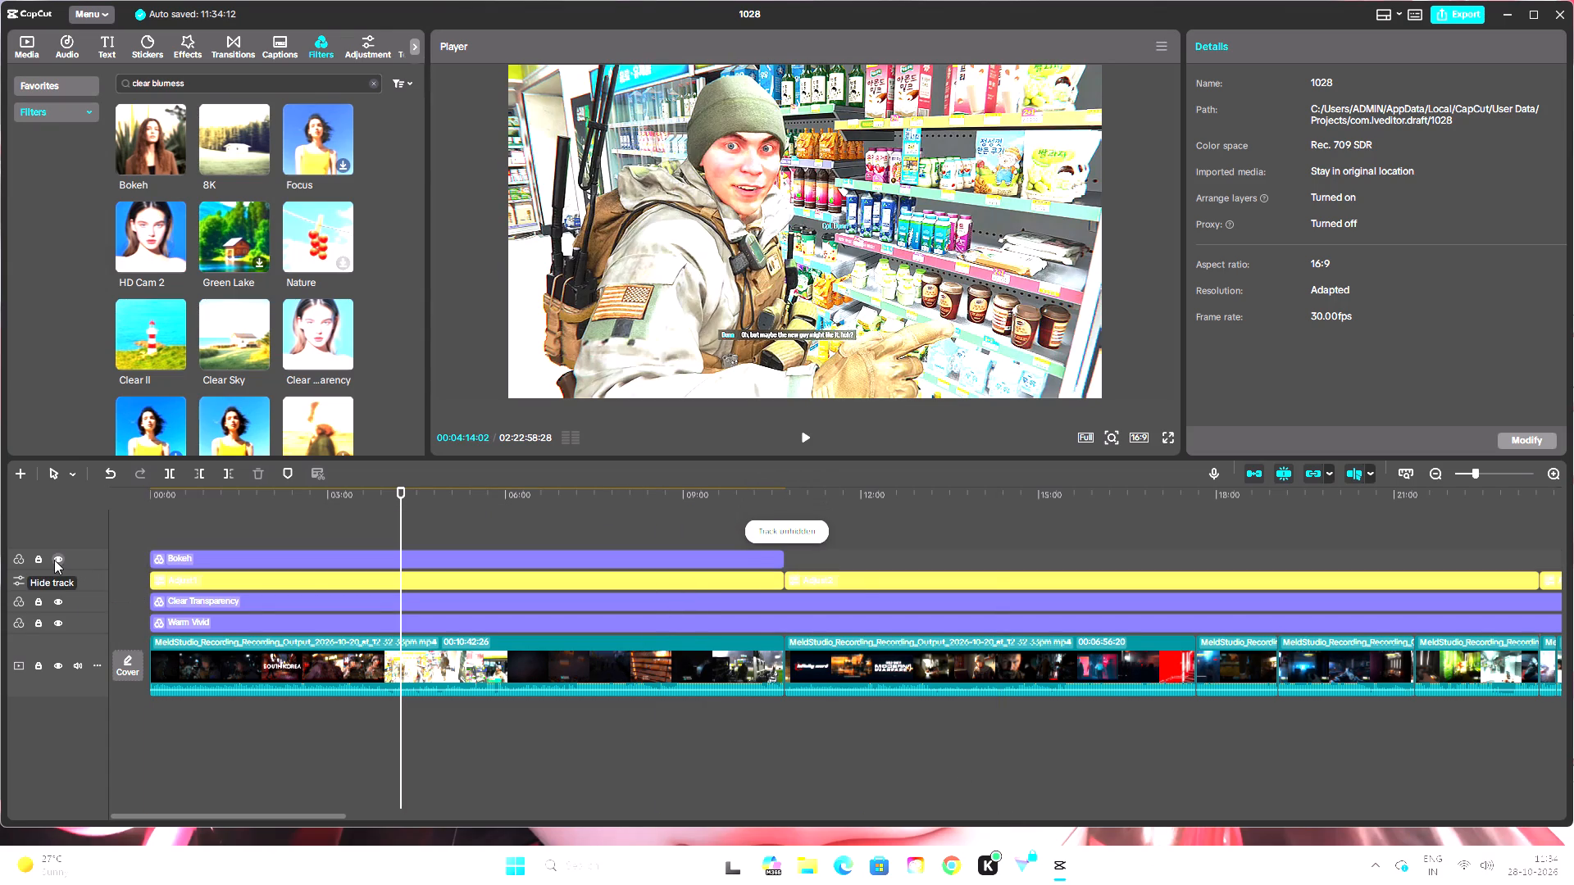
pyautogui.click(54, 560)
pyautogui.click(55, 560)
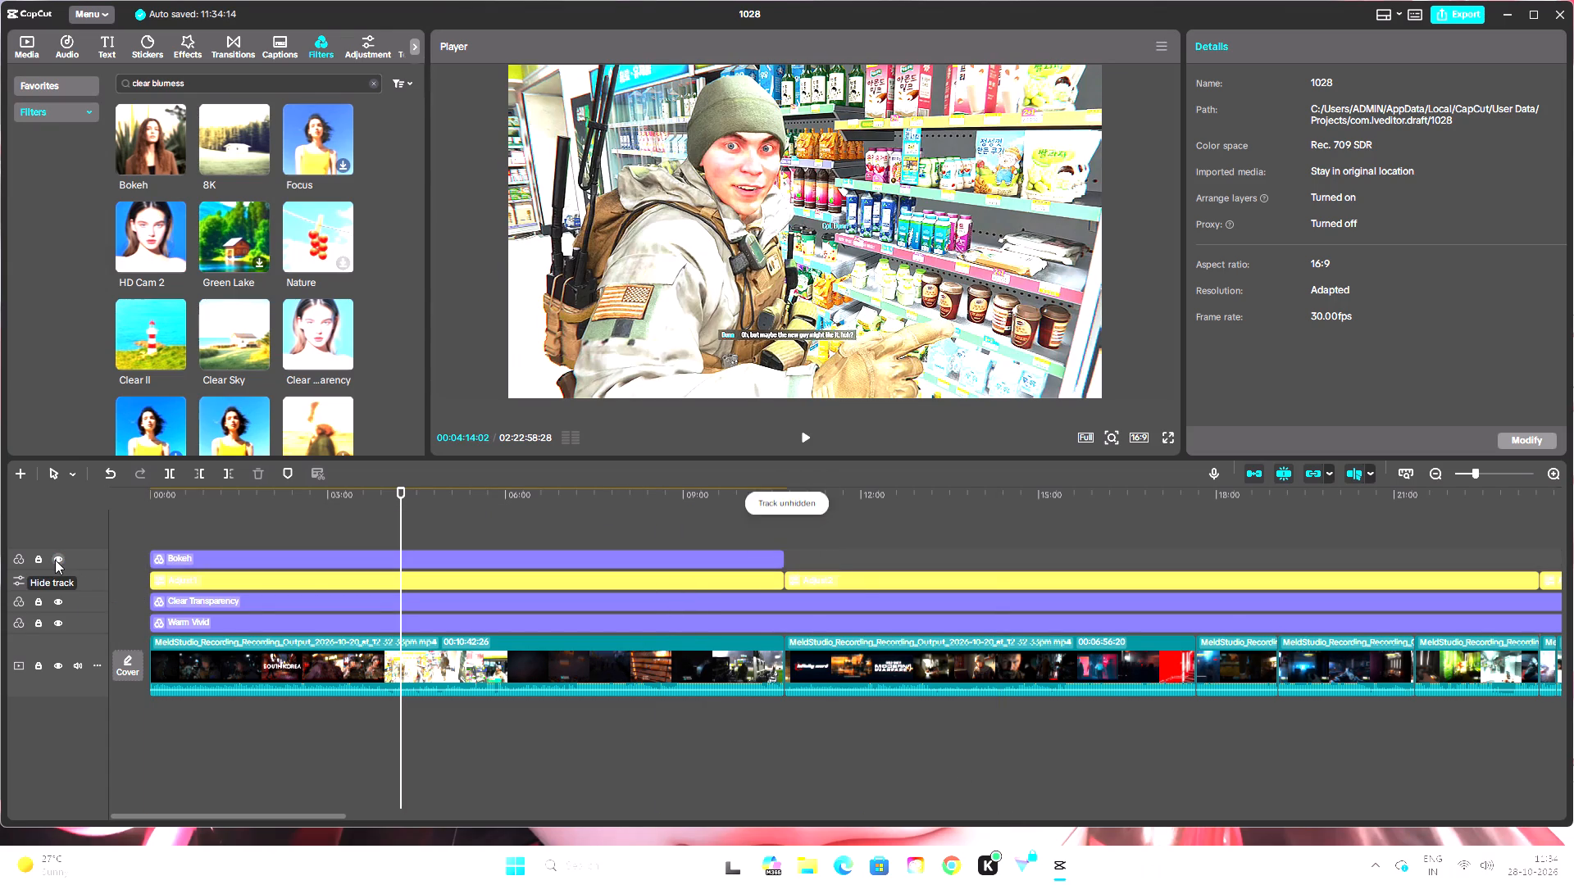
# Return to 00:00:00:00 and compare the opening soldier shot in full screen with the Bokeh track hidden and shown.
pyautogui.moveTo(401, 490); pyautogui.dragTo(454, 490)
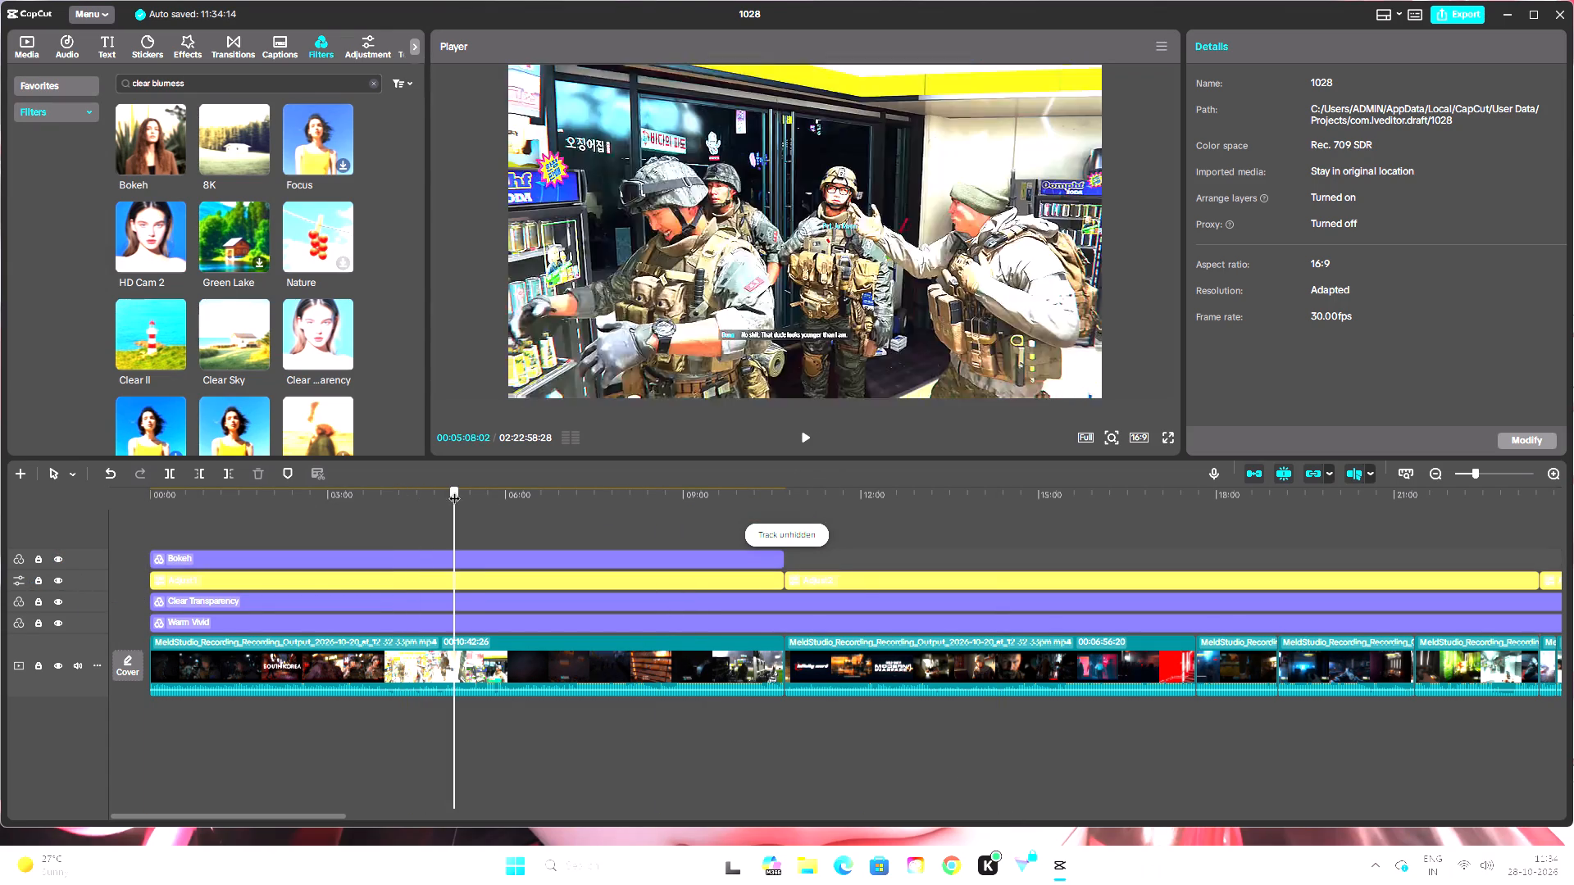
pyautogui.moveTo(454, 490); pyautogui.dragTo(649, 524)
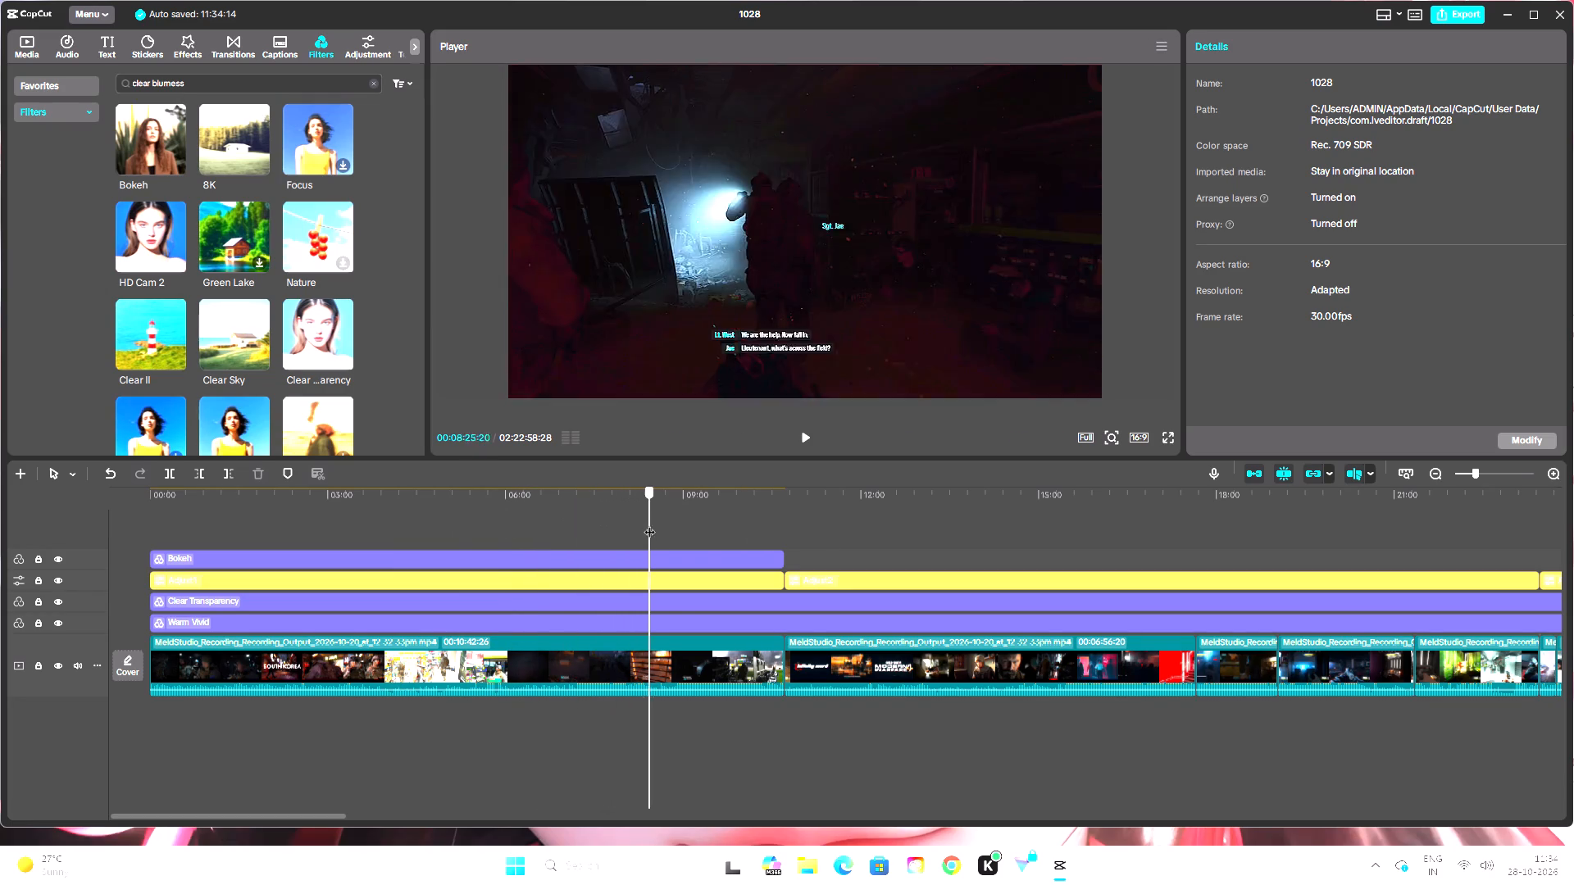
pyautogui.moveTo(649, 524); pyautogui.dragTo(141, 515)
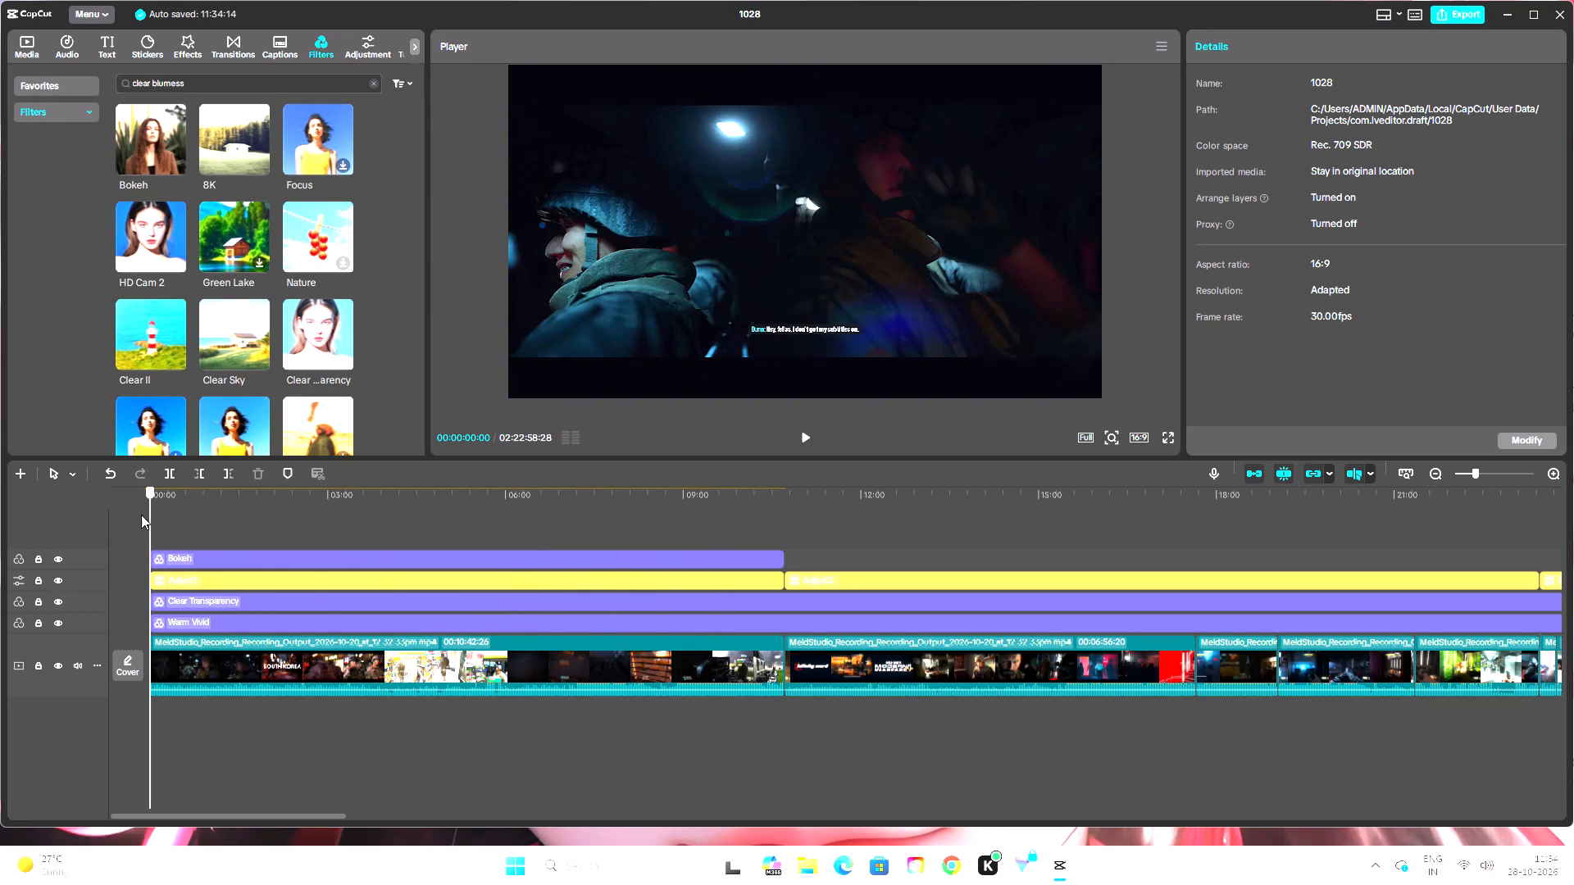
pyautogui.moveTo(141, 515); pyautogui.dragTo(145, 527)
pyautogui.click(66, 562)
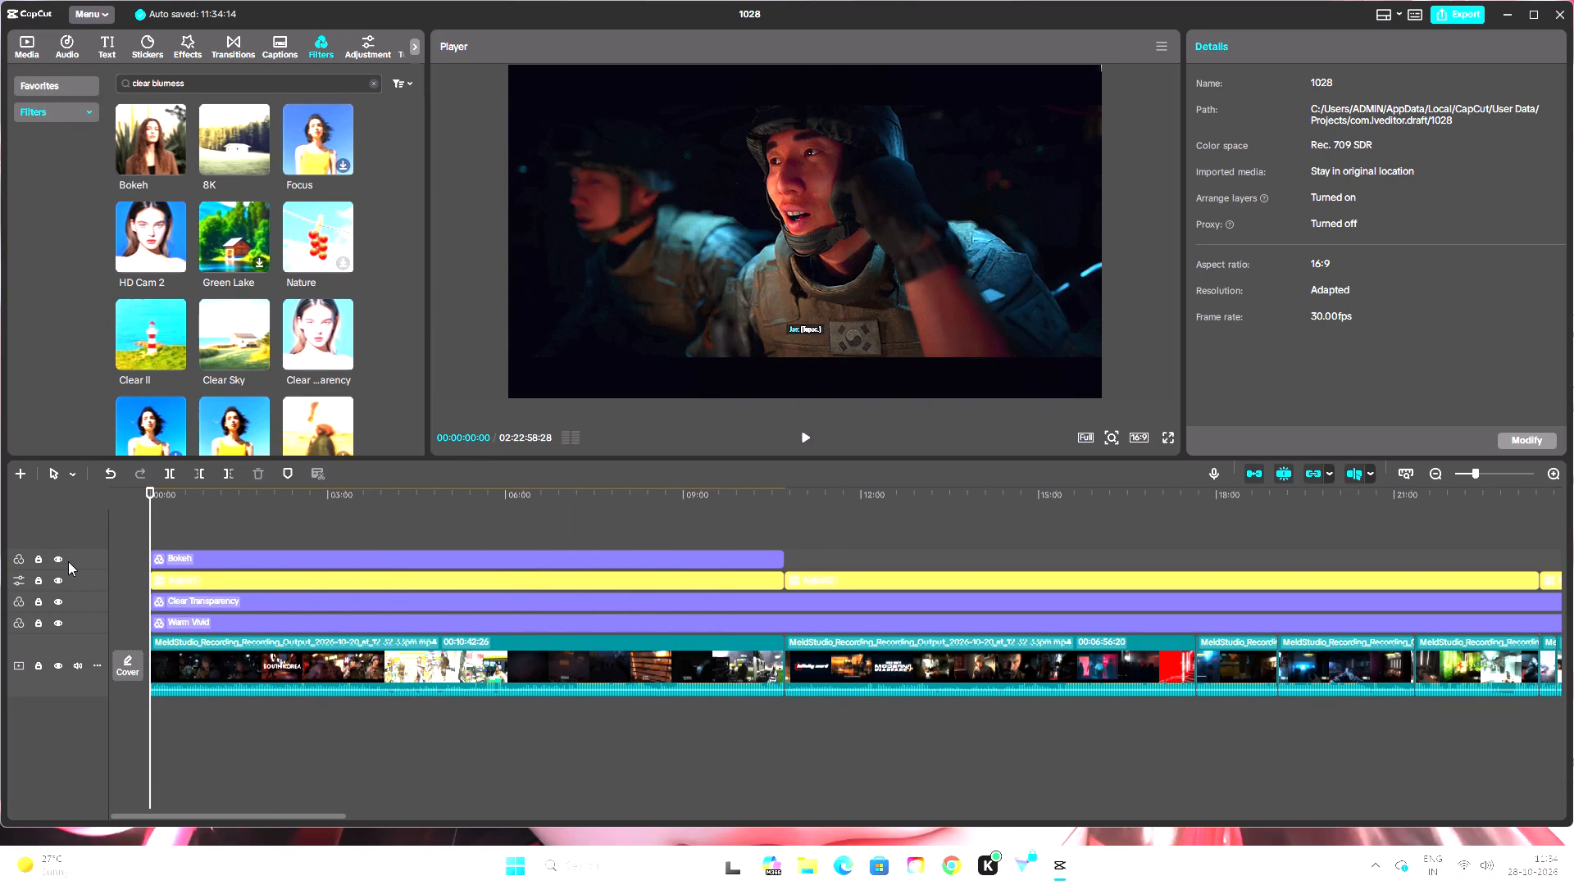
pyautogui.click(61, 563)
pyautogui.click(61, 563)
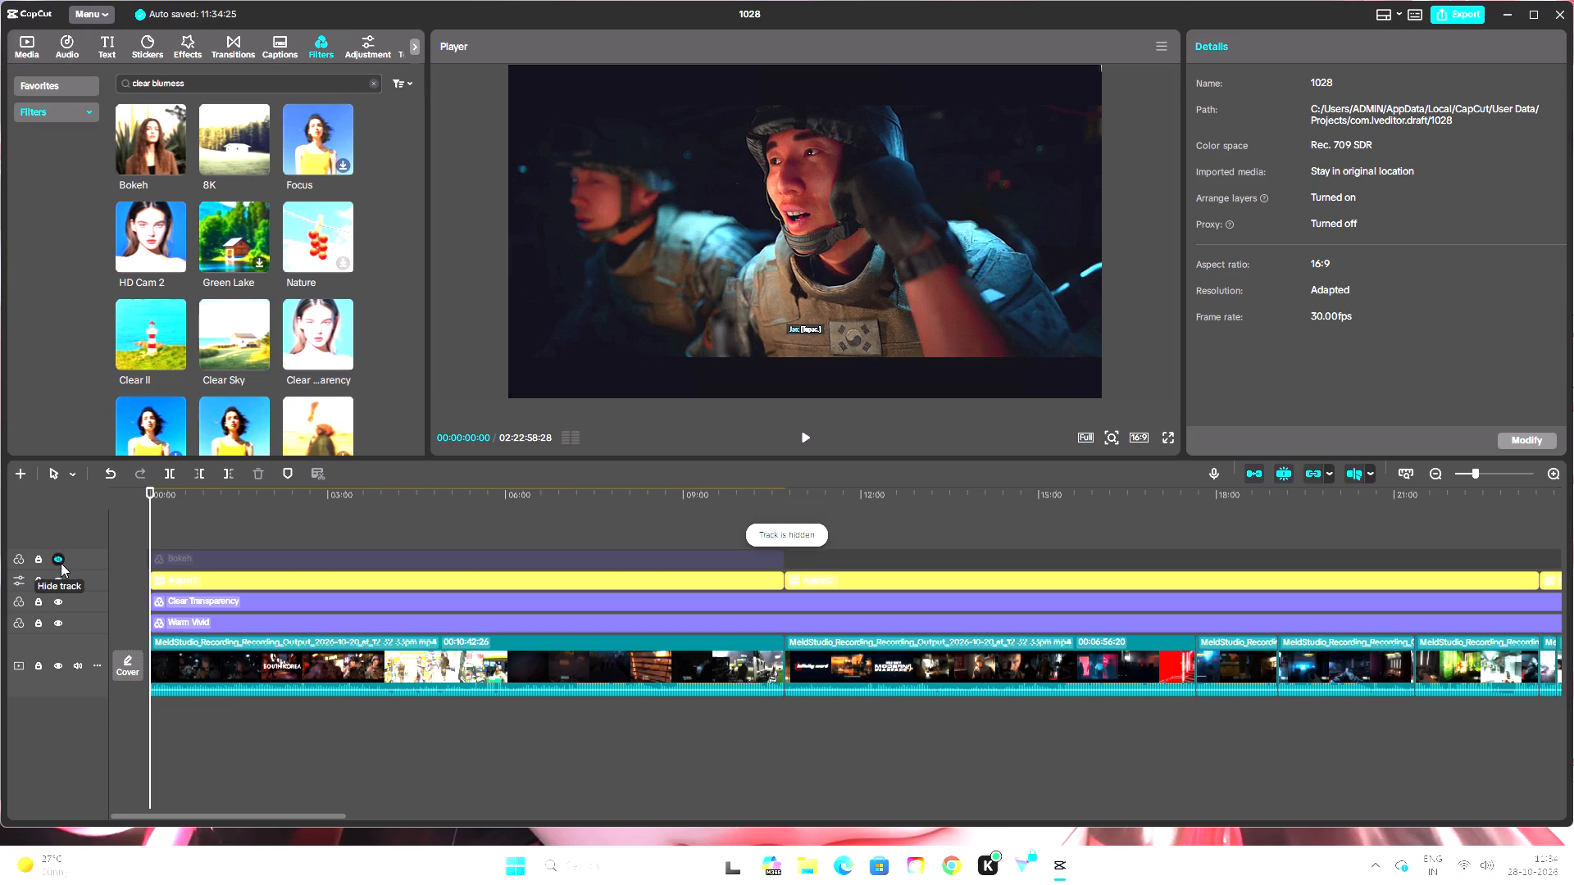
pyautogui.click(61, 563)
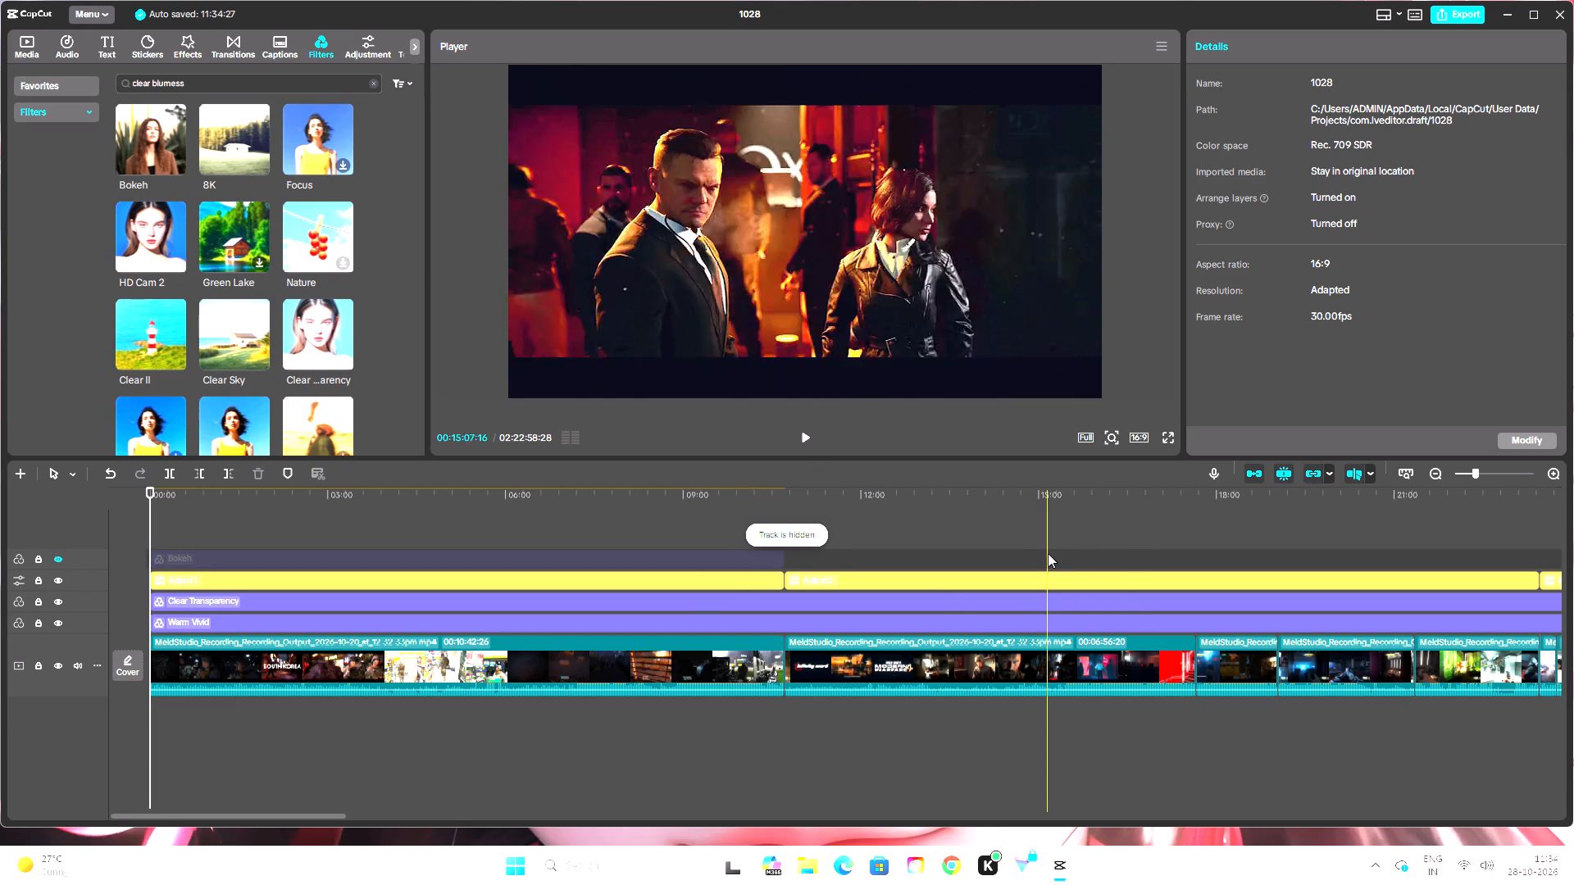
pyautogui.click(1165, 434)
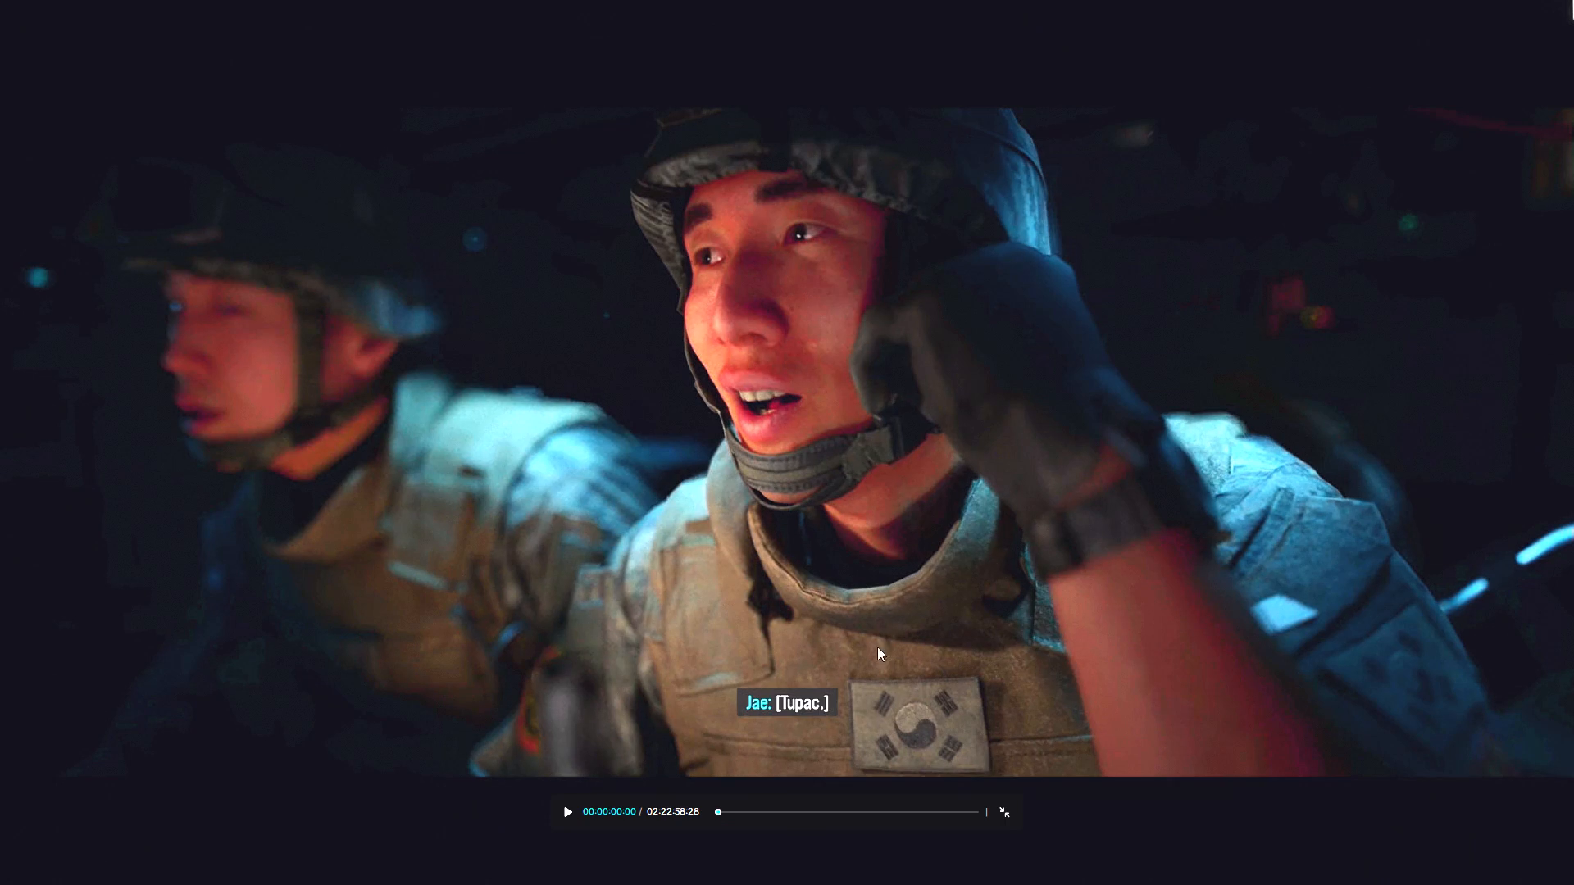
pyautogui.click(1000, 809)
pyautogui.click(60, 560)
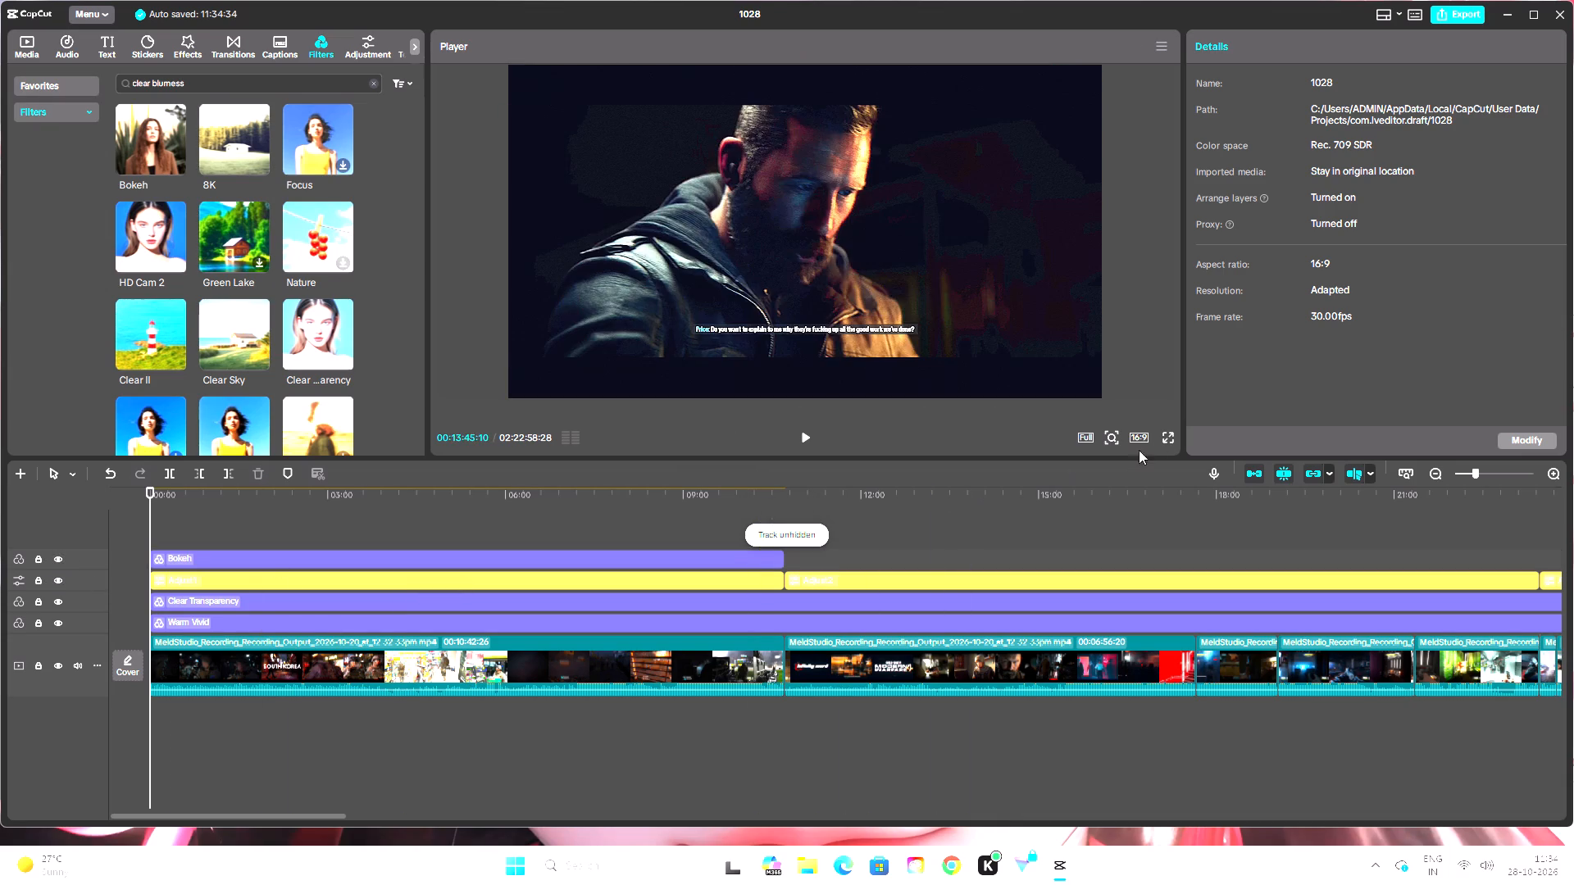
pyautogui.click(1166, 435)
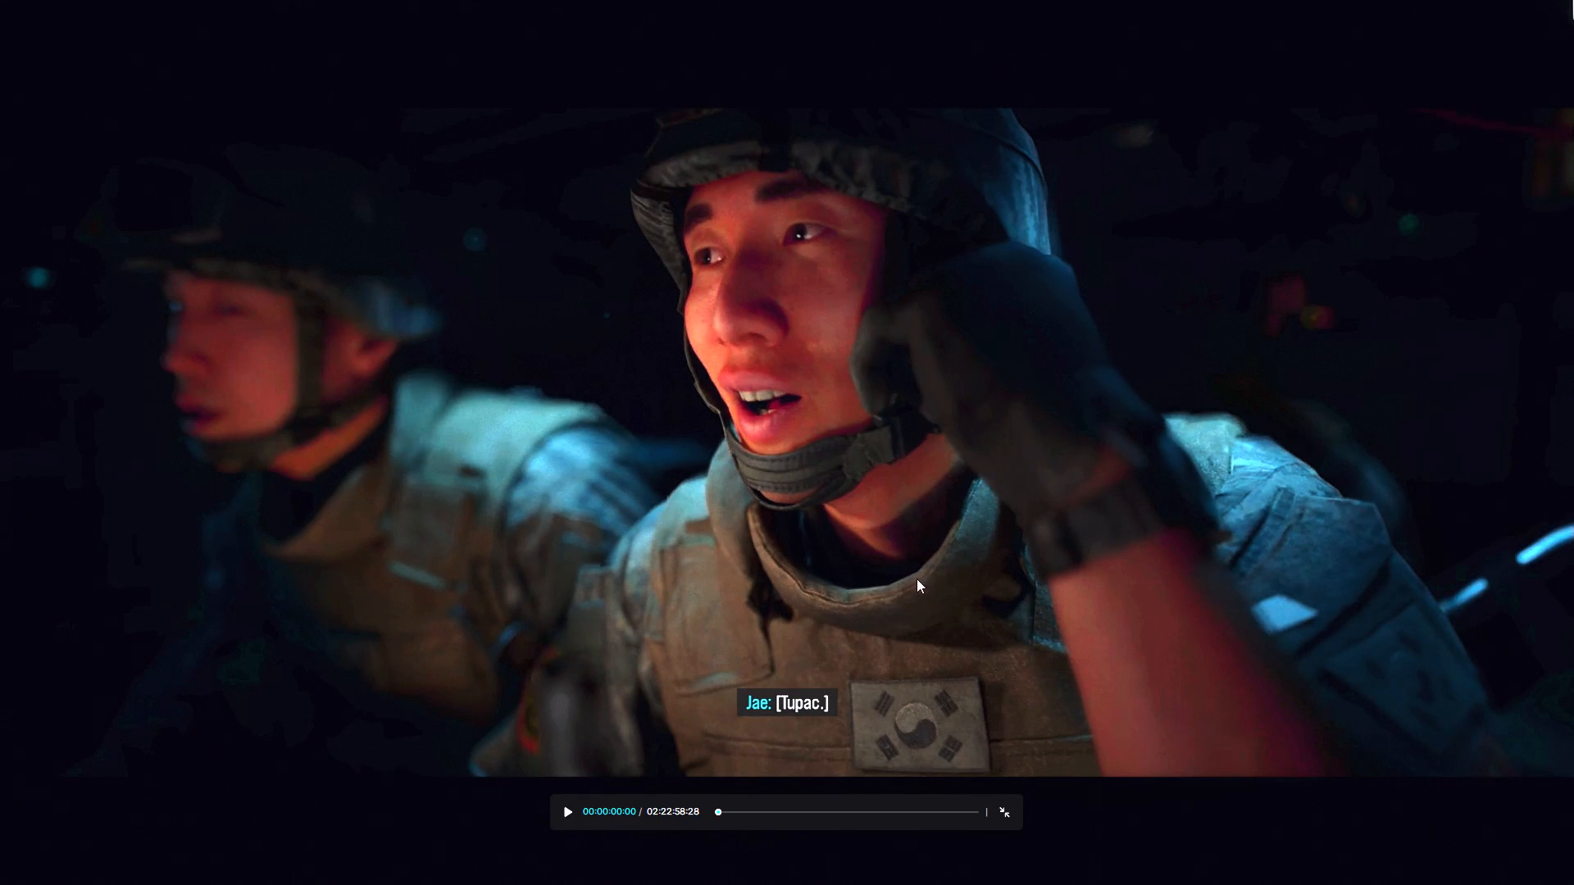
pyautogui.click(1008, 811)
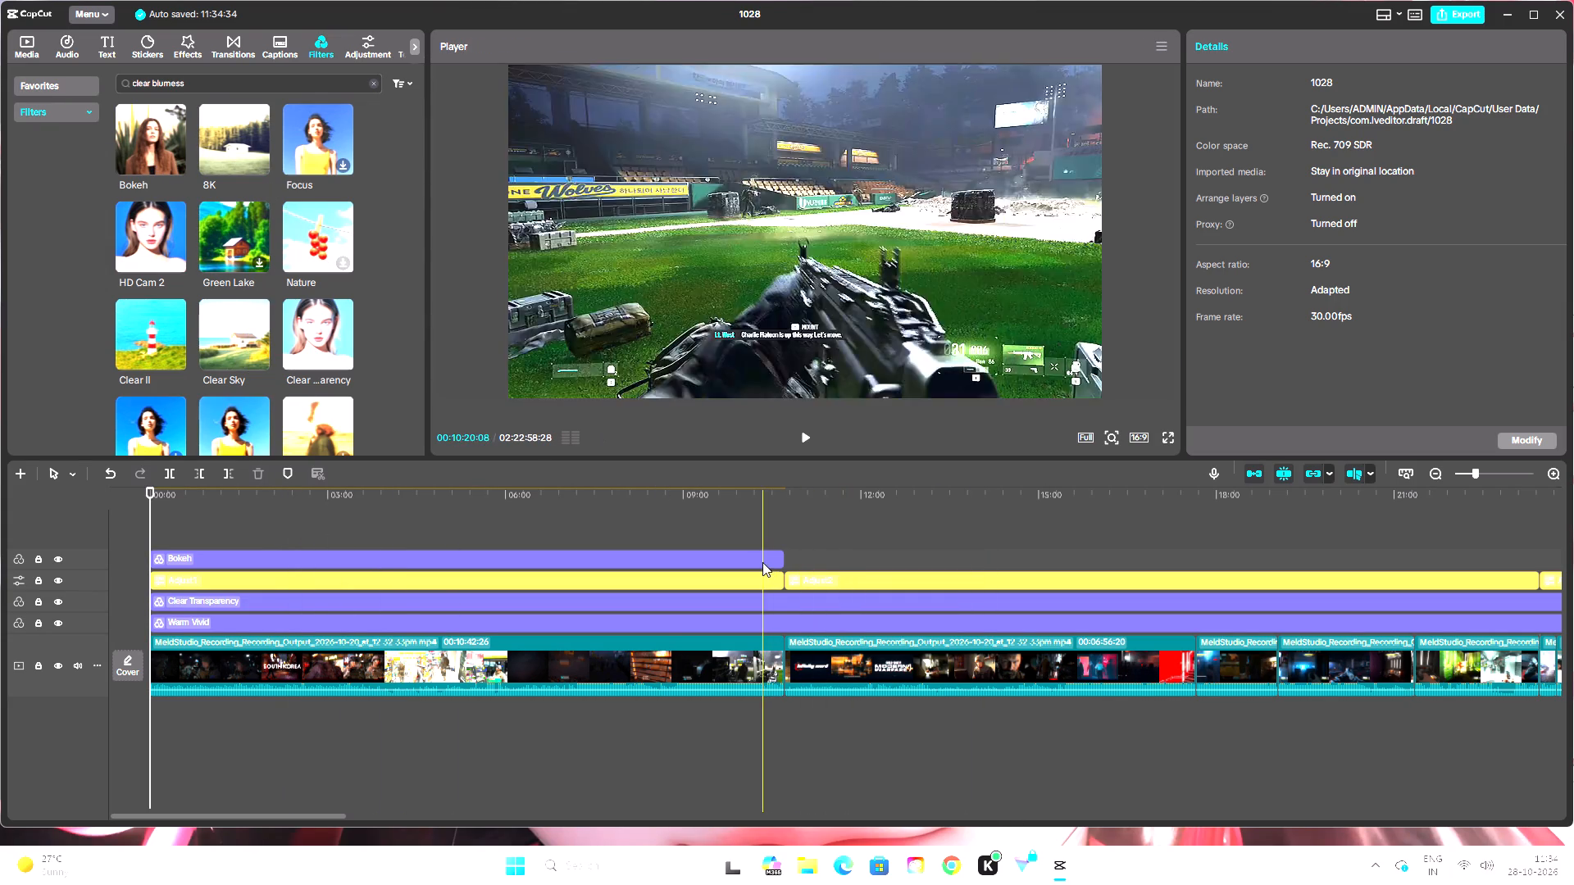
# Extend the end of the Bokeh filter into the second adjustment layer's range, to about 00:16:54.
pyautogui.click(762, 562)
pyautogui.moveTo(782, 561); pyautogui.dragTo(1058, 573)
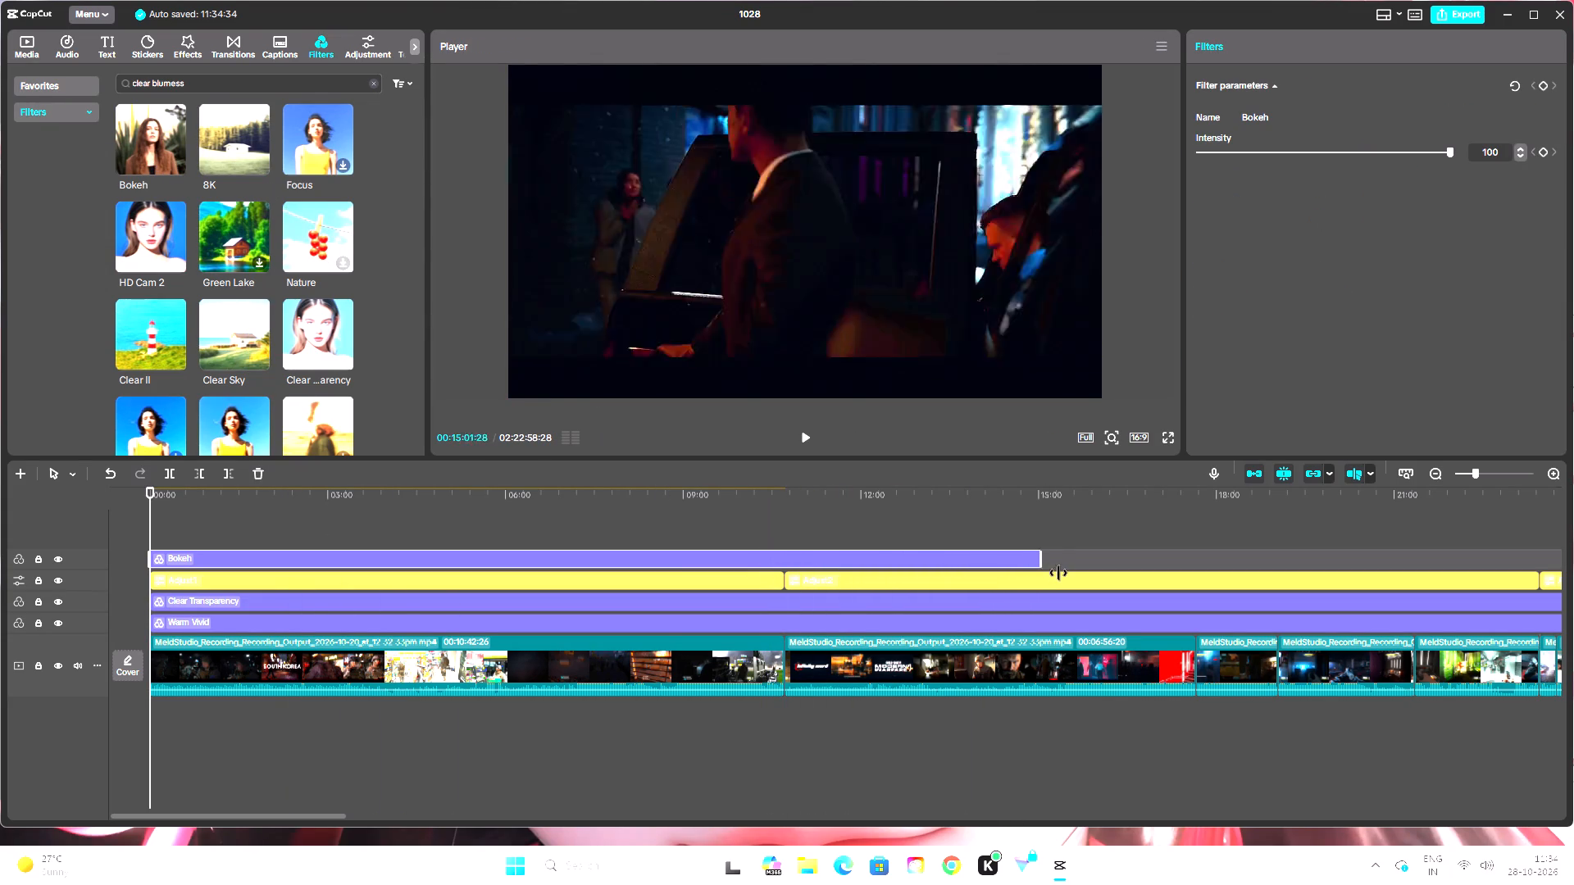
pyautogui.moveTo(1058, 573); pyautogui.dragTo(1149, 577)
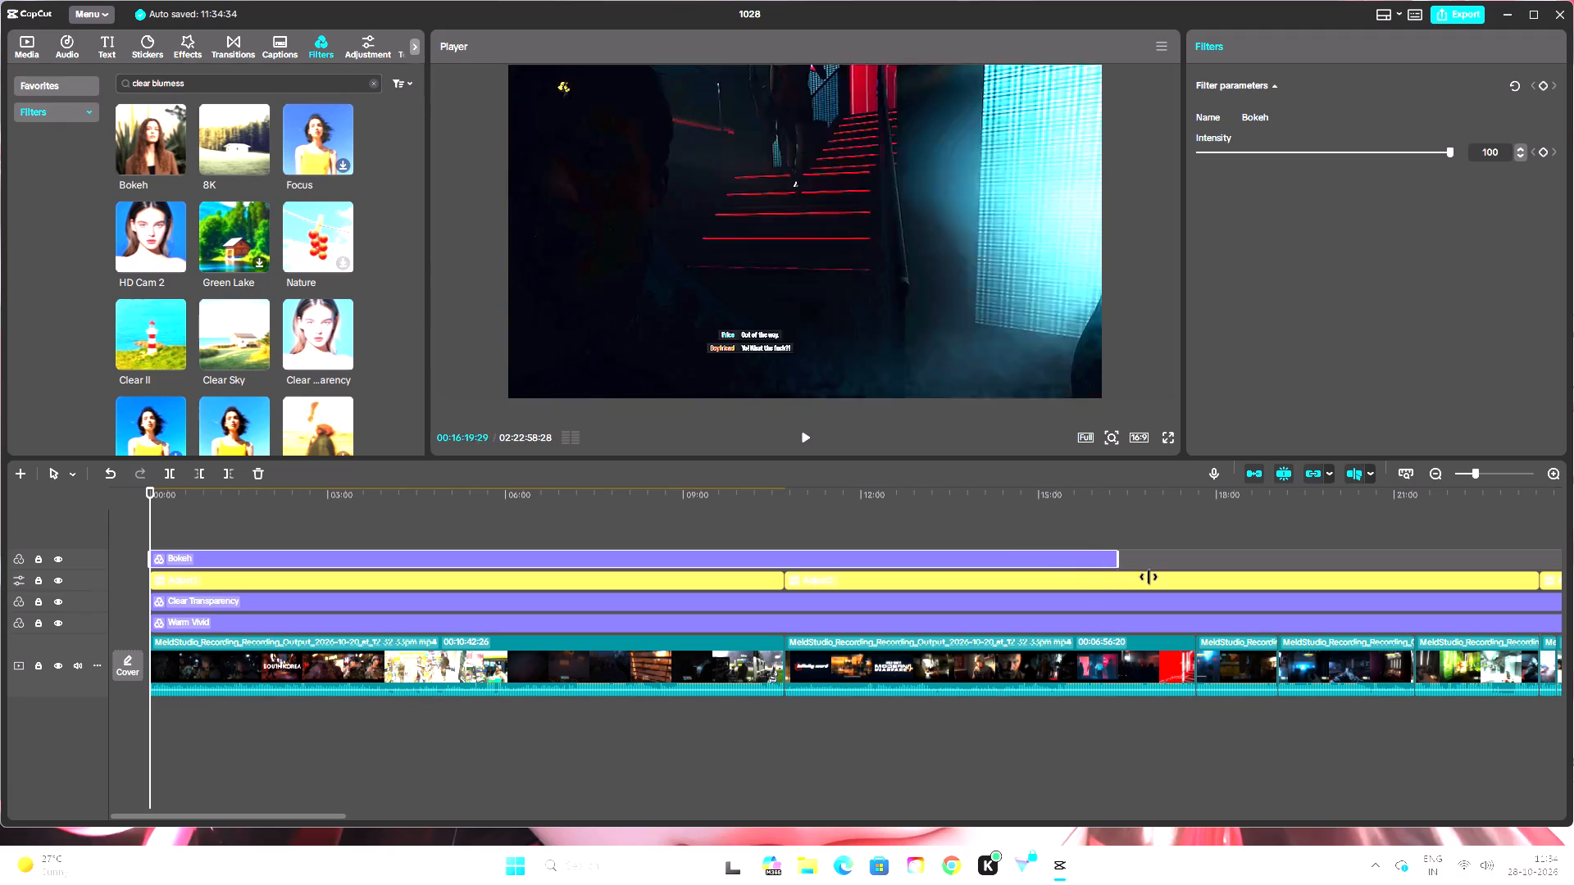
pyautogui.moveTo(1149, 577); pyautogui.dragTo(1167, 578)
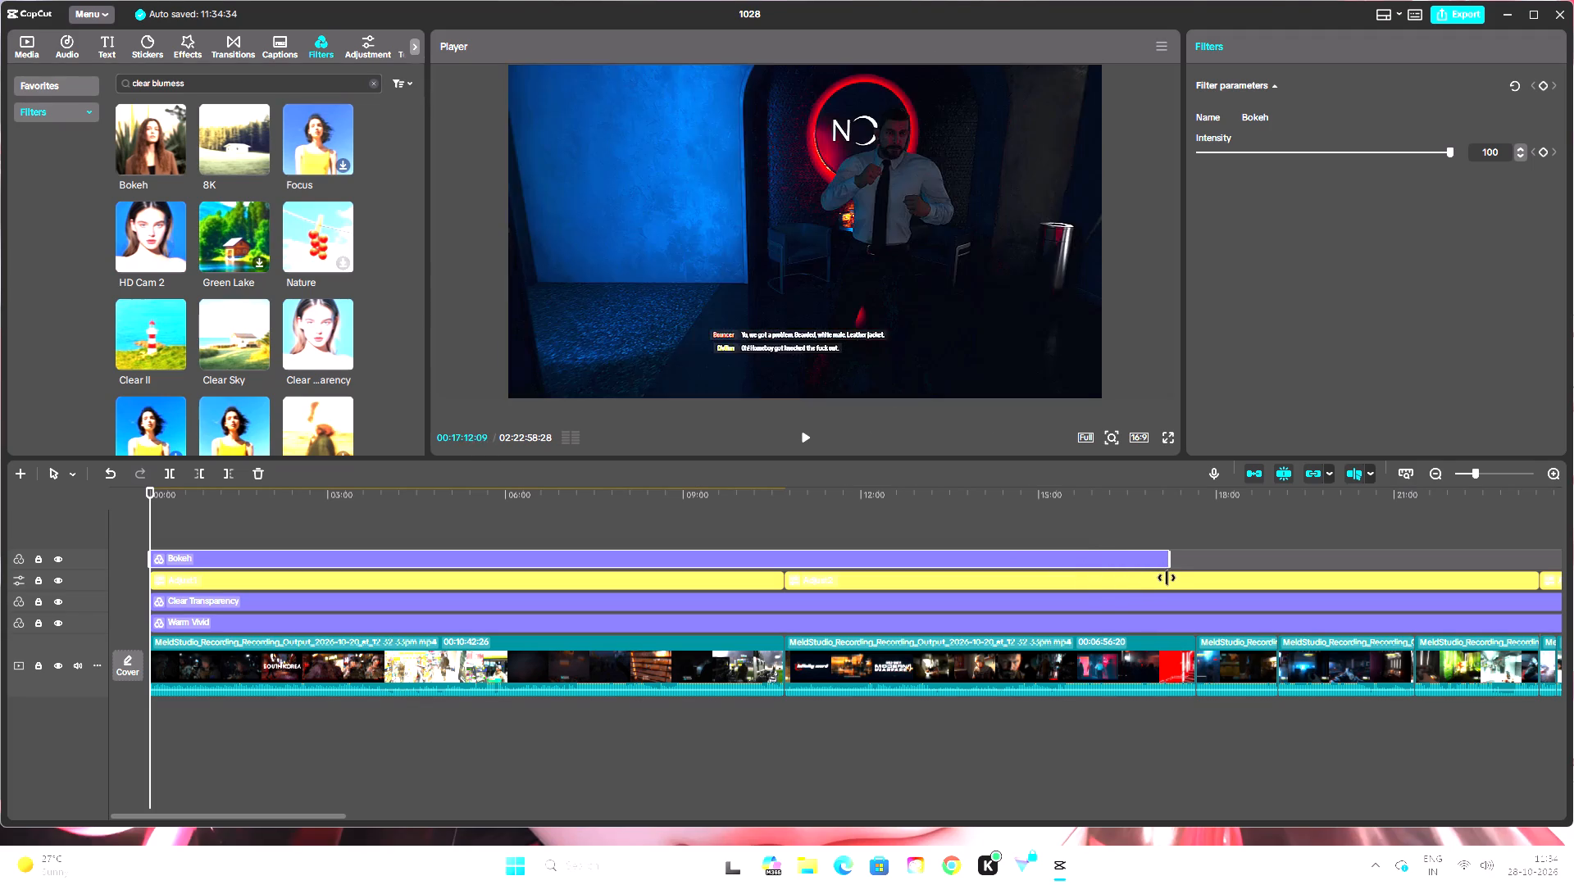
pyautogui.moveTo(1167, 578); pyautogui.dragTo(1149, 576)
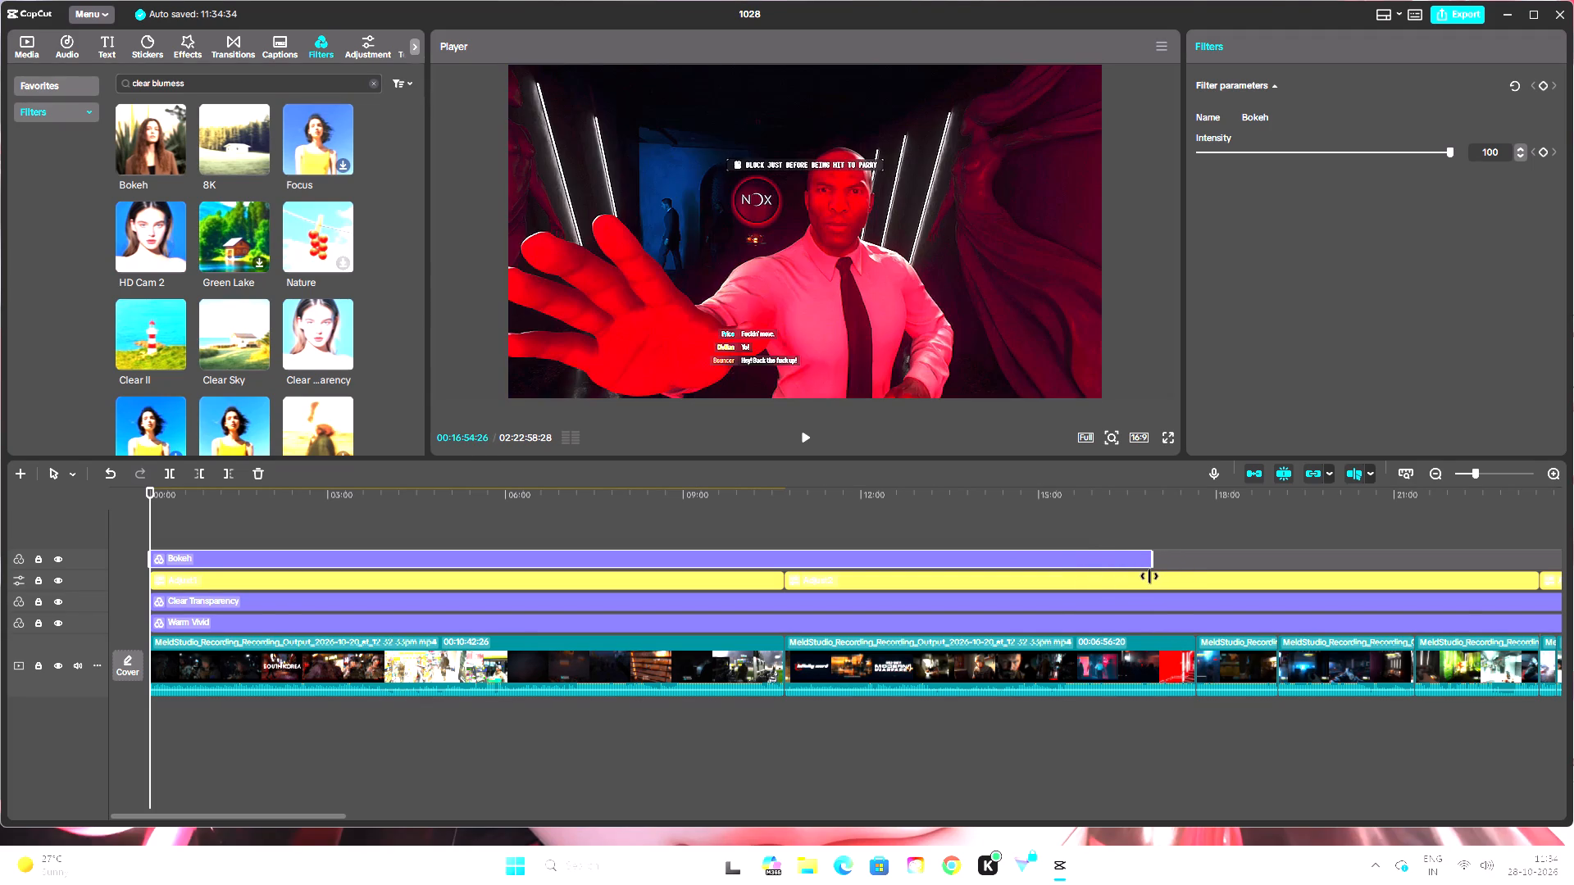
pyautogui.moveTo(1149, 576); pyautogui.dragTo(1149, 576)
# Compare the nightclub bouncer frame at 00:16:54:01 with the Bokeh filter track hidden and shown.
pyautogui.click(1075, 525)
pyautogui.moveTo(1076, 504); pyautogui.dragTo(1110, 515)
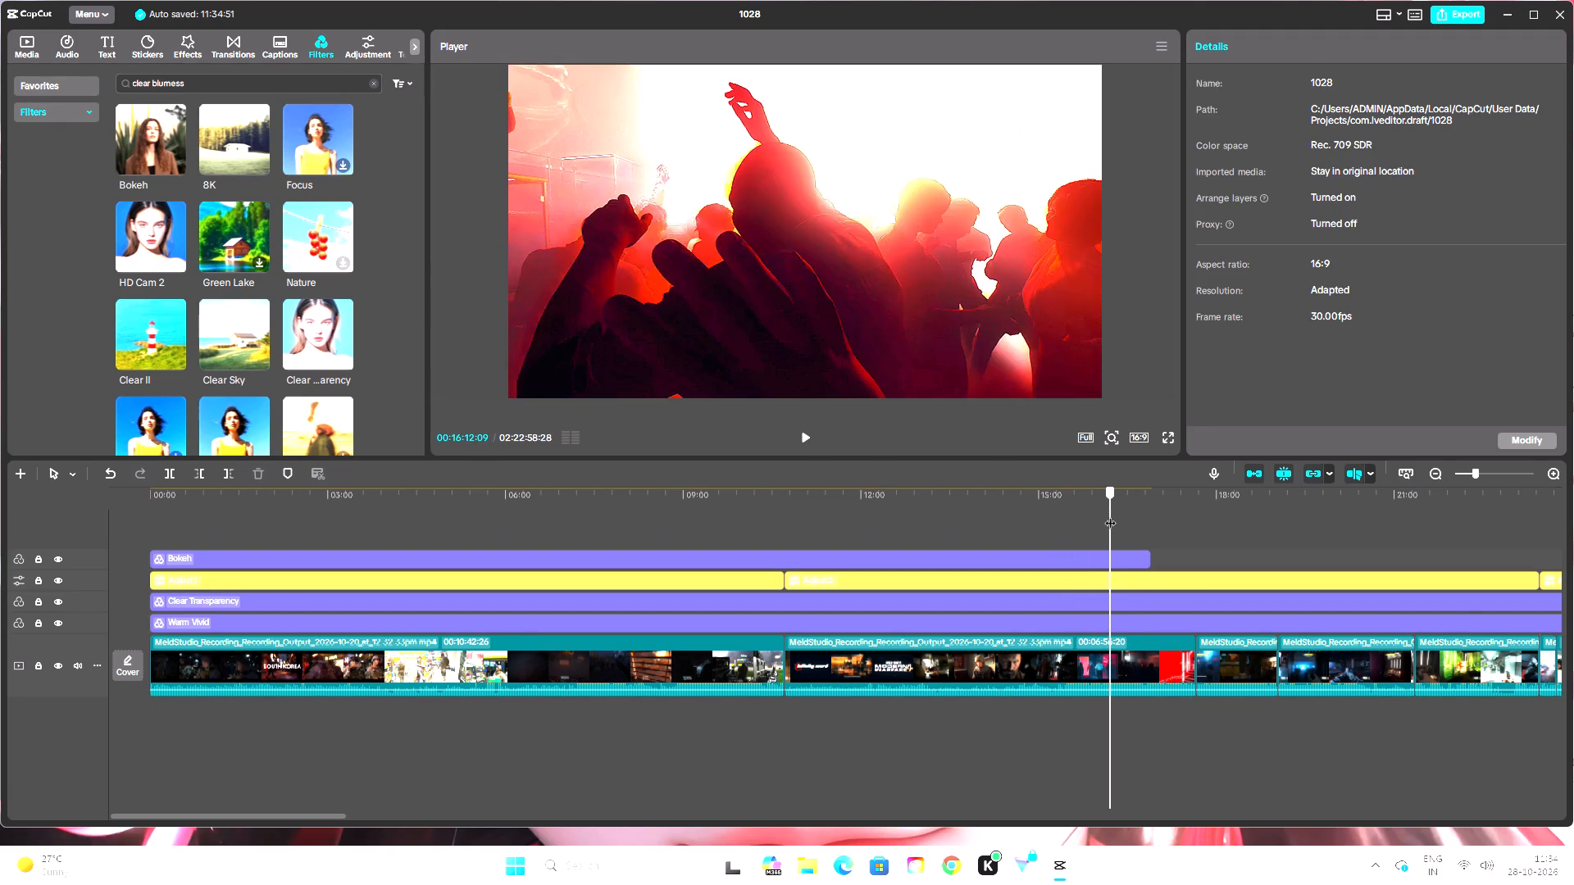
pyautogui.moveTo(1110, 515); pyautogui.dragTo(1153, 527)
pyautogui.click(59, 561)
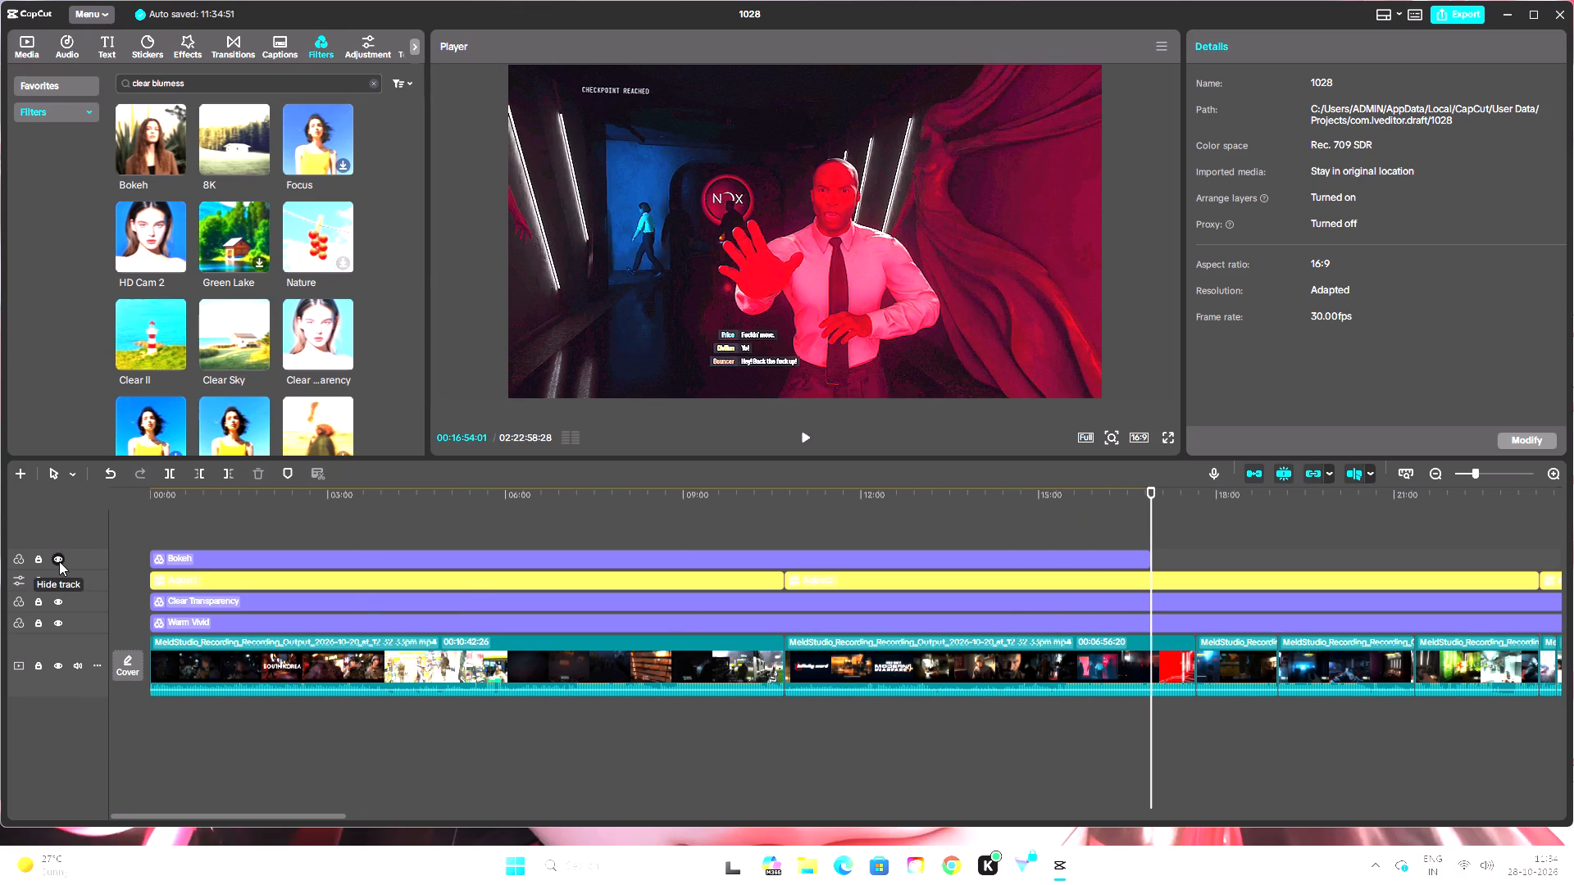
pyautogui.click(59, 561)
pyautogui.click(59, 561)
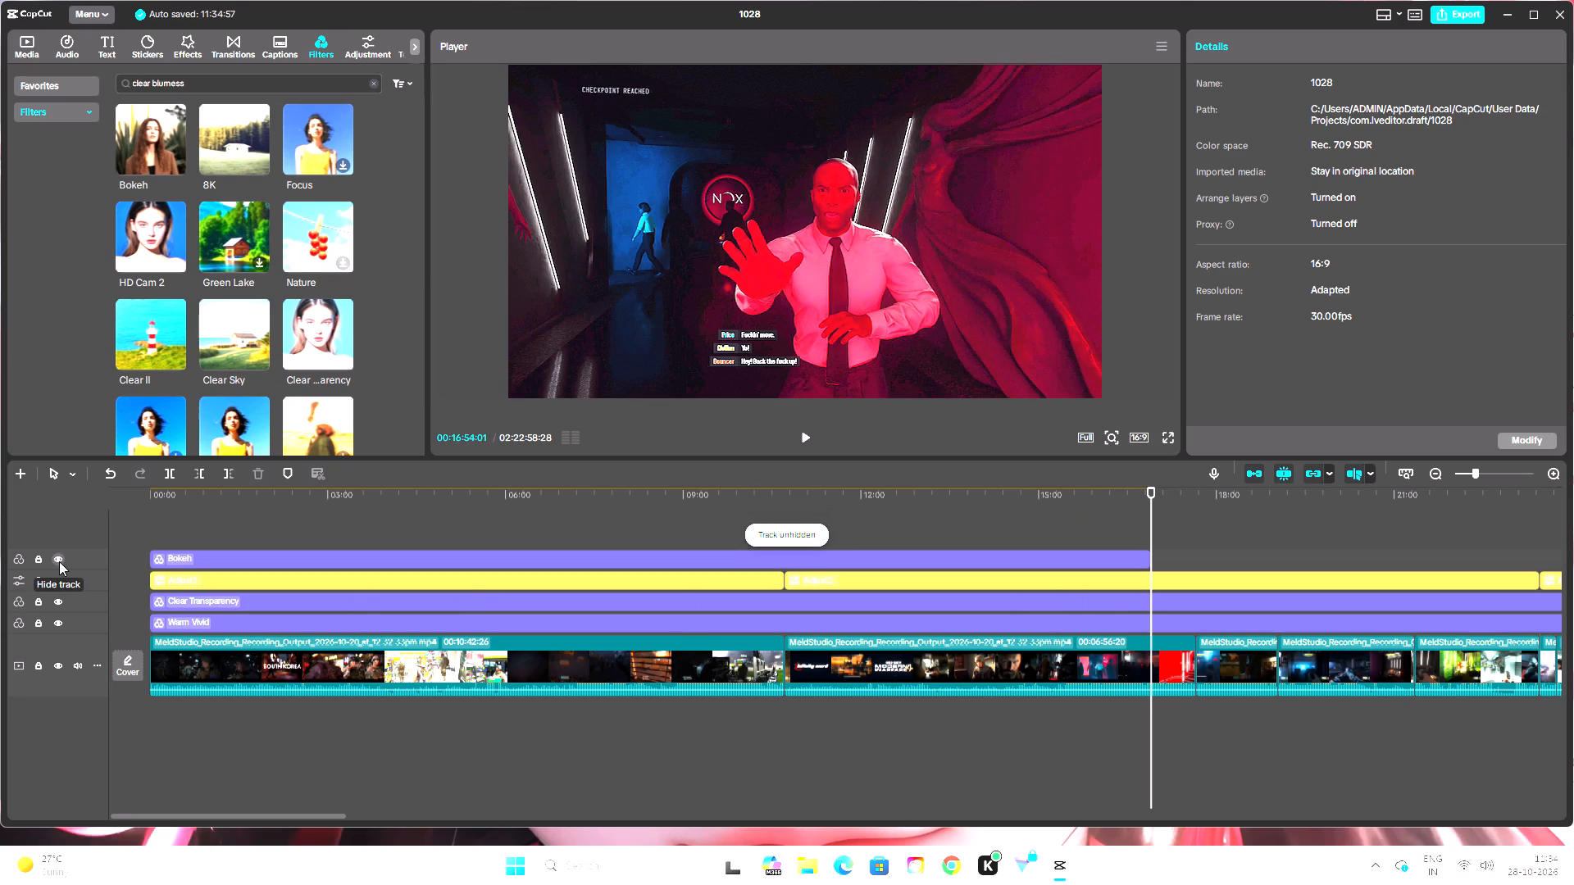
pyautogui.click(59, 561)
pyautogui.click(59, 561)
# Inspect the bouncer frame in full screen with the Bokeh track hidden and shown, leaving the track visible.
pyautogui.click(59, 561)
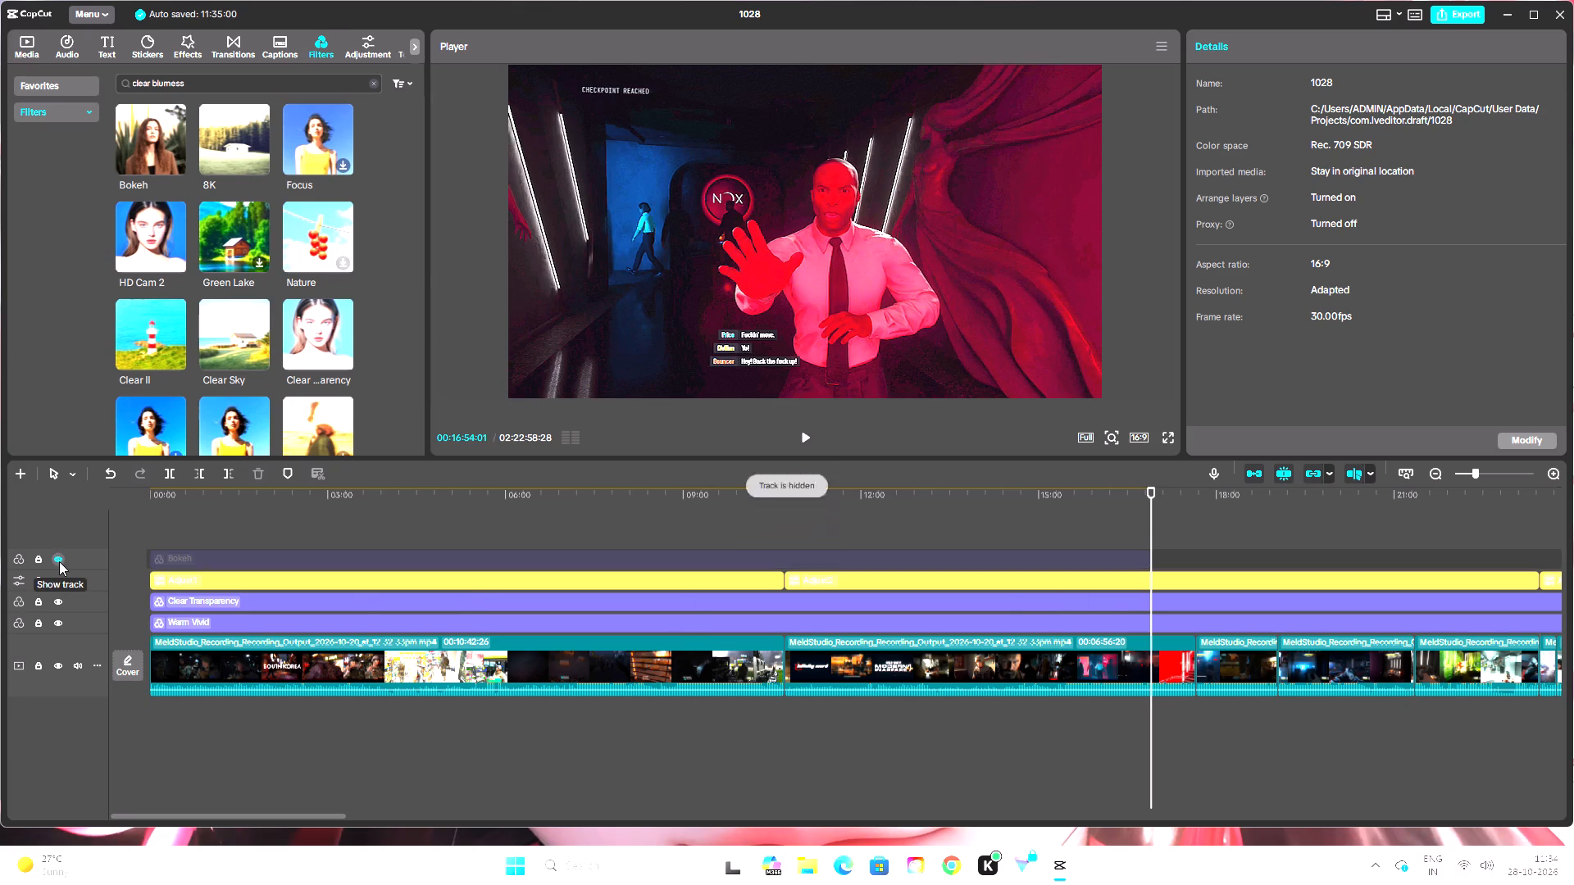
pyautogui.click(1167, 433)
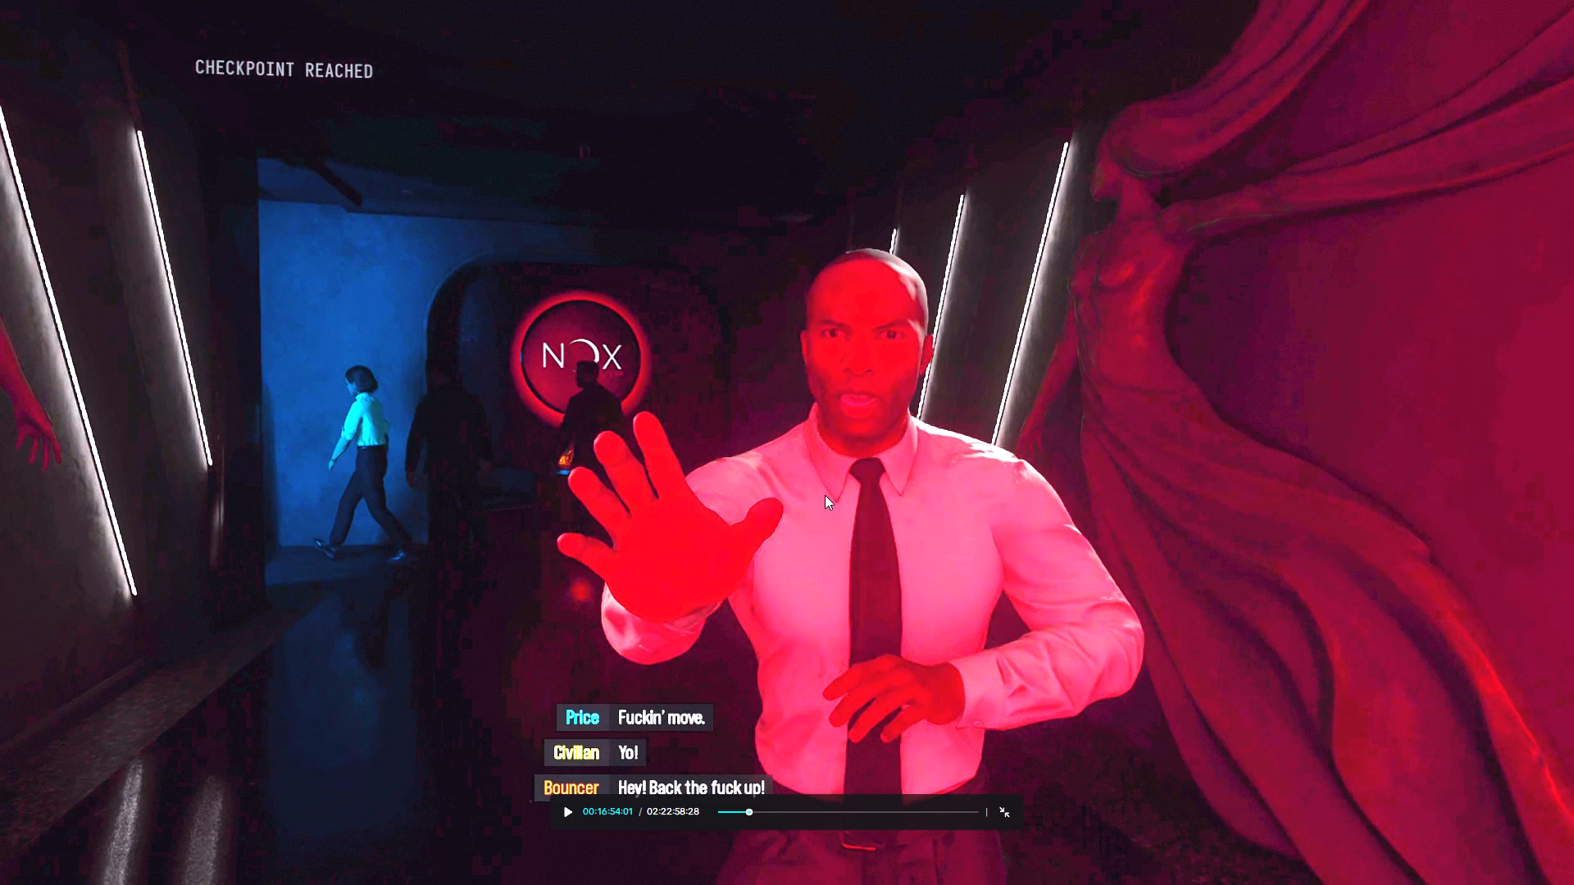
pyautogui.click(1008, 816)
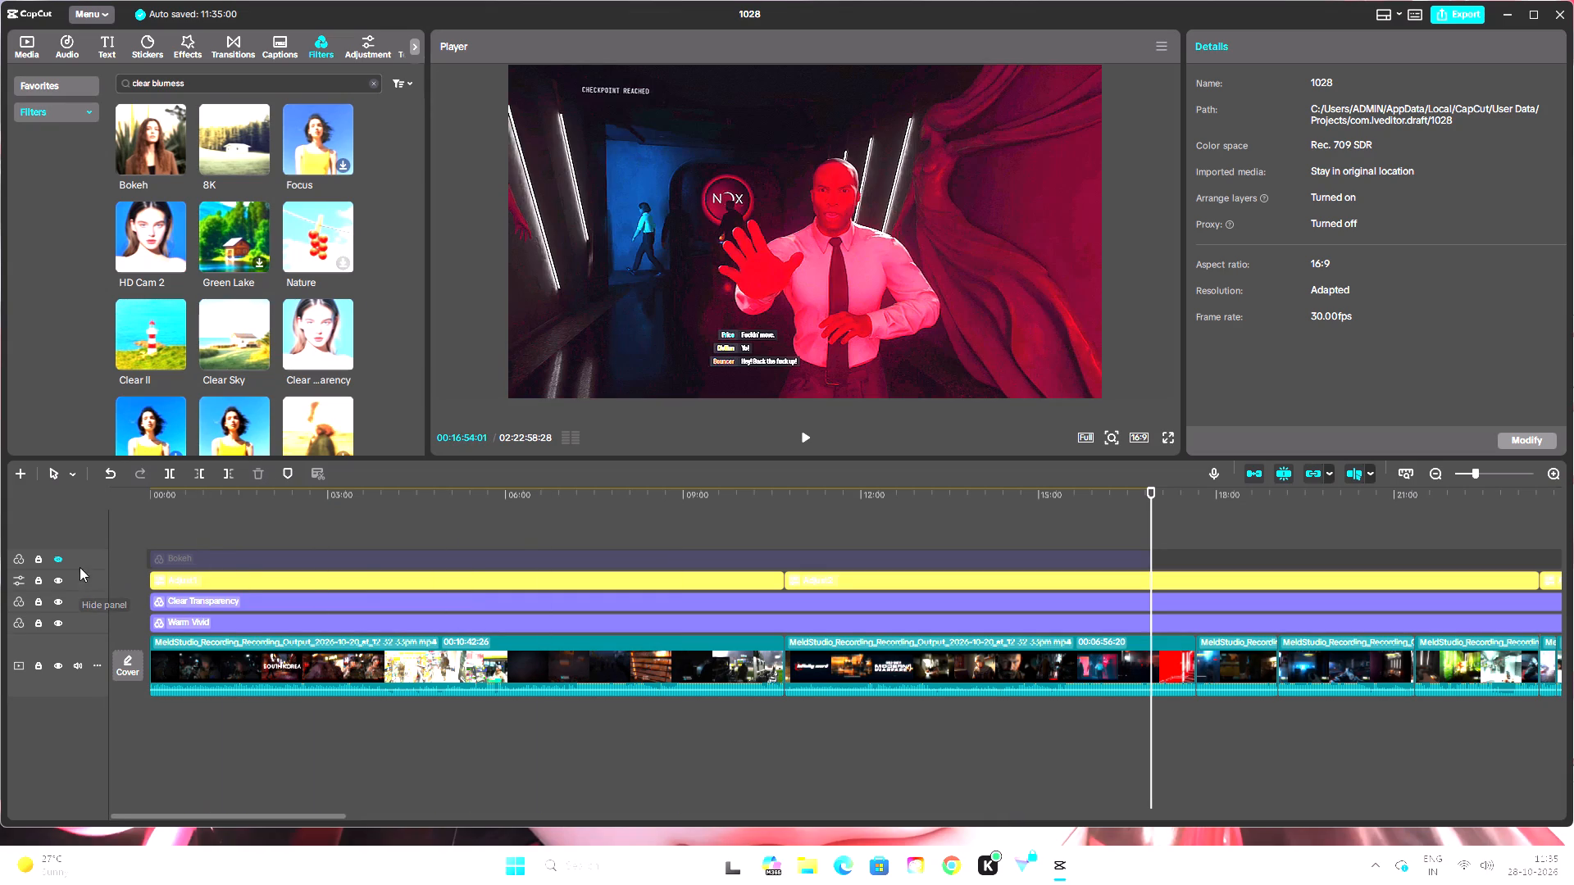
pyautogui.click(57, 562)
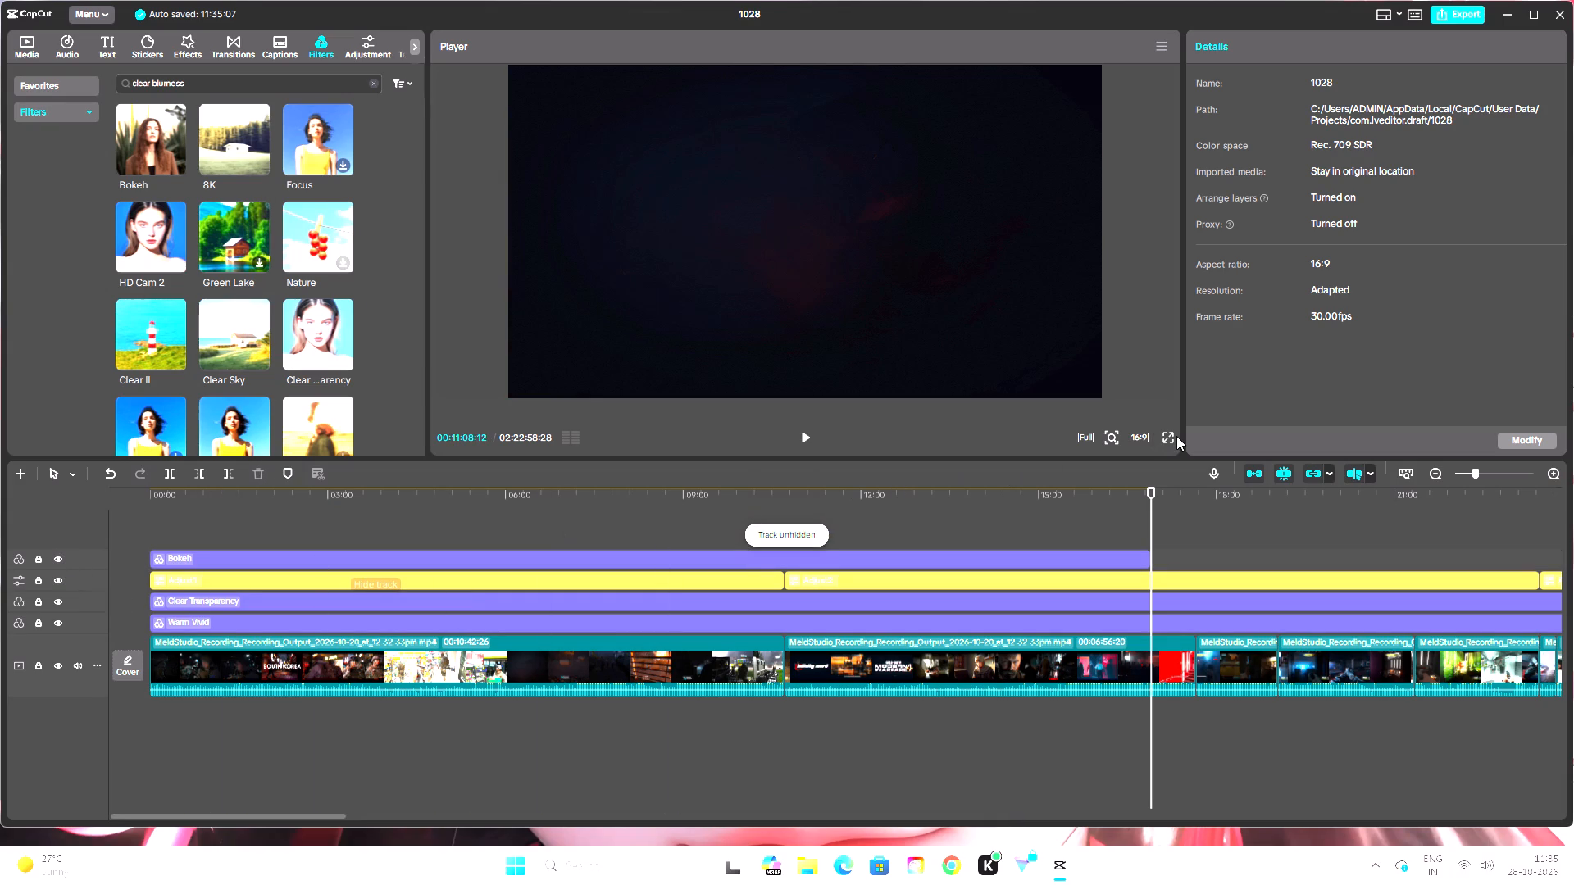
pyautogui.click(1176, 437)
pyautogui.click(1171, 438)
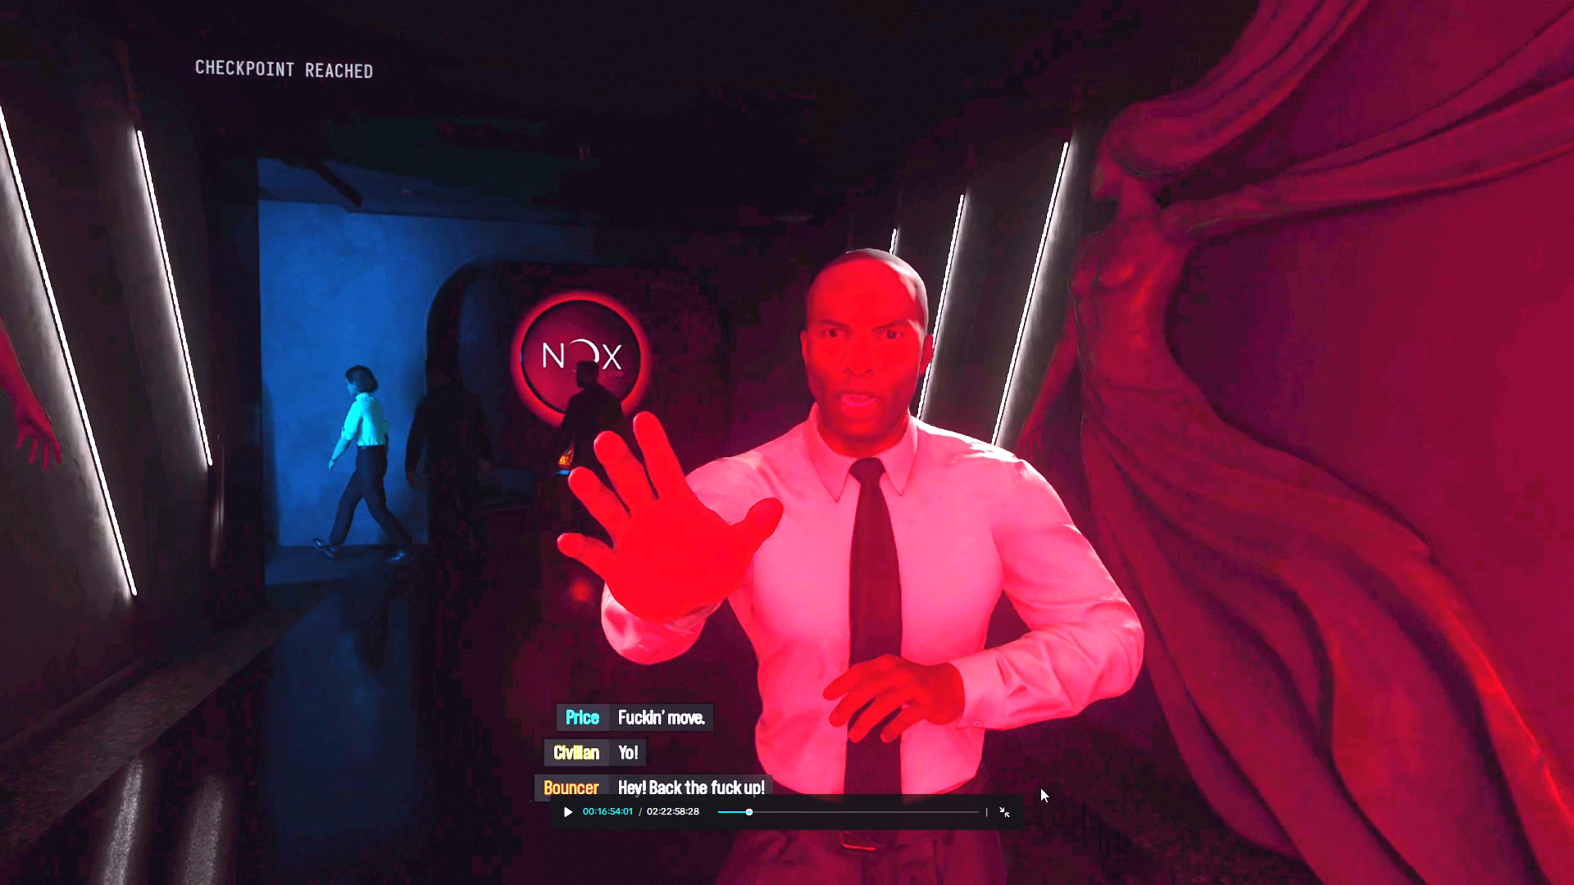
pyautogui.click(1007, 808)
# Compare the bearded man's close-up at 00:14:10:08 with the Bokeh track hidden and shown, leaving the track visible.
pyautogui.moveTo(1147, 492); pyautogui.dragTo(1035, 522)
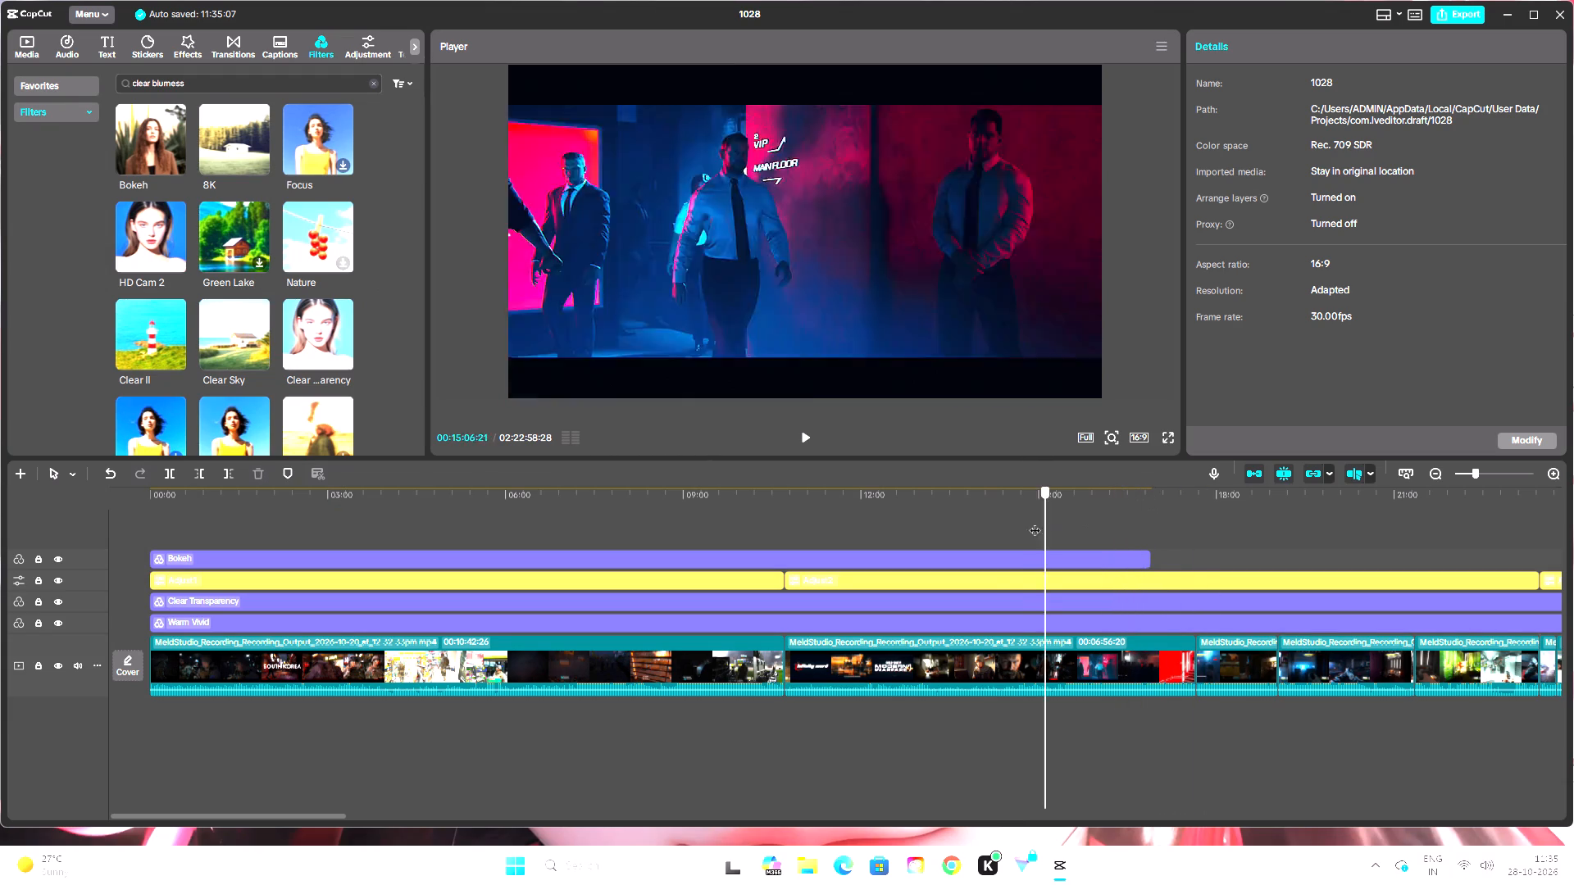
pyautogui.moveTo(1035, 522); pyautogui.dragTo(989, 528)
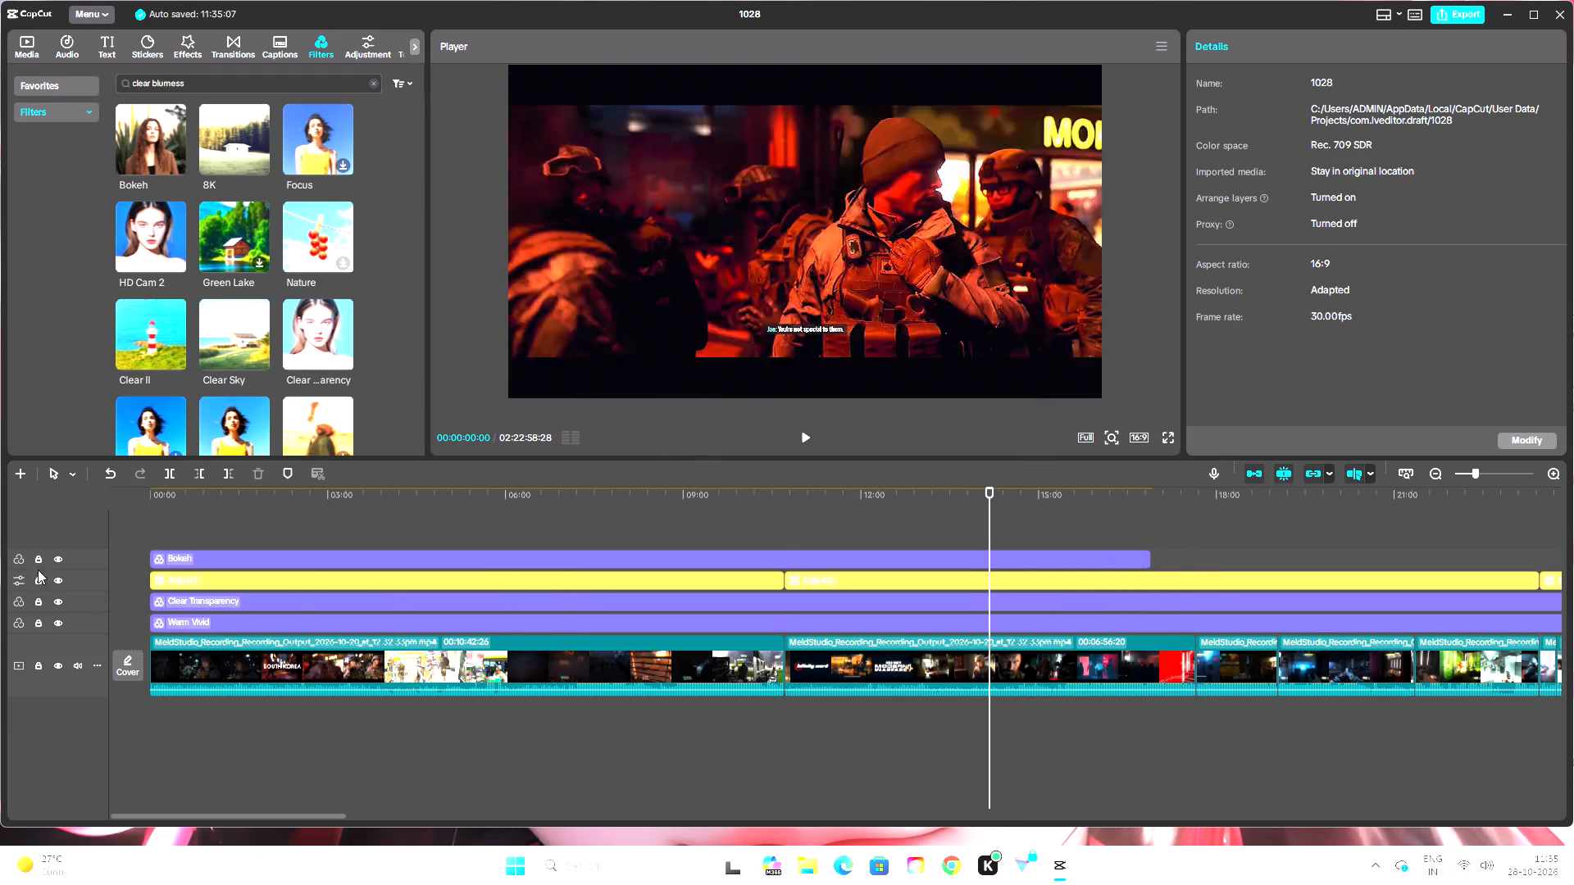
pyautogui.click(62, 560)
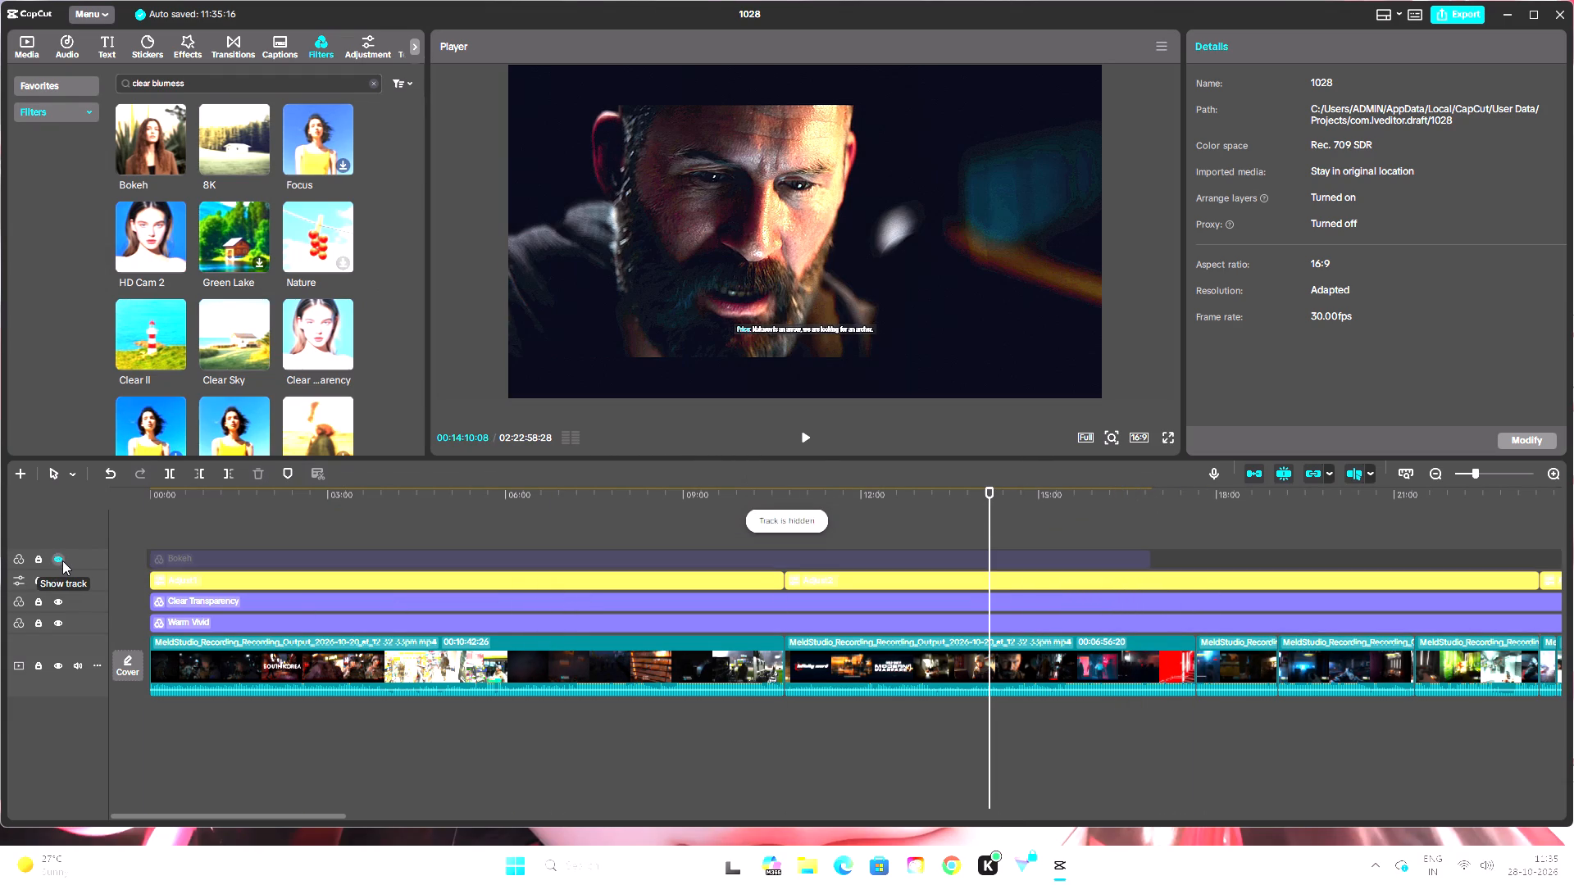
pyautogui.click(62, 560)
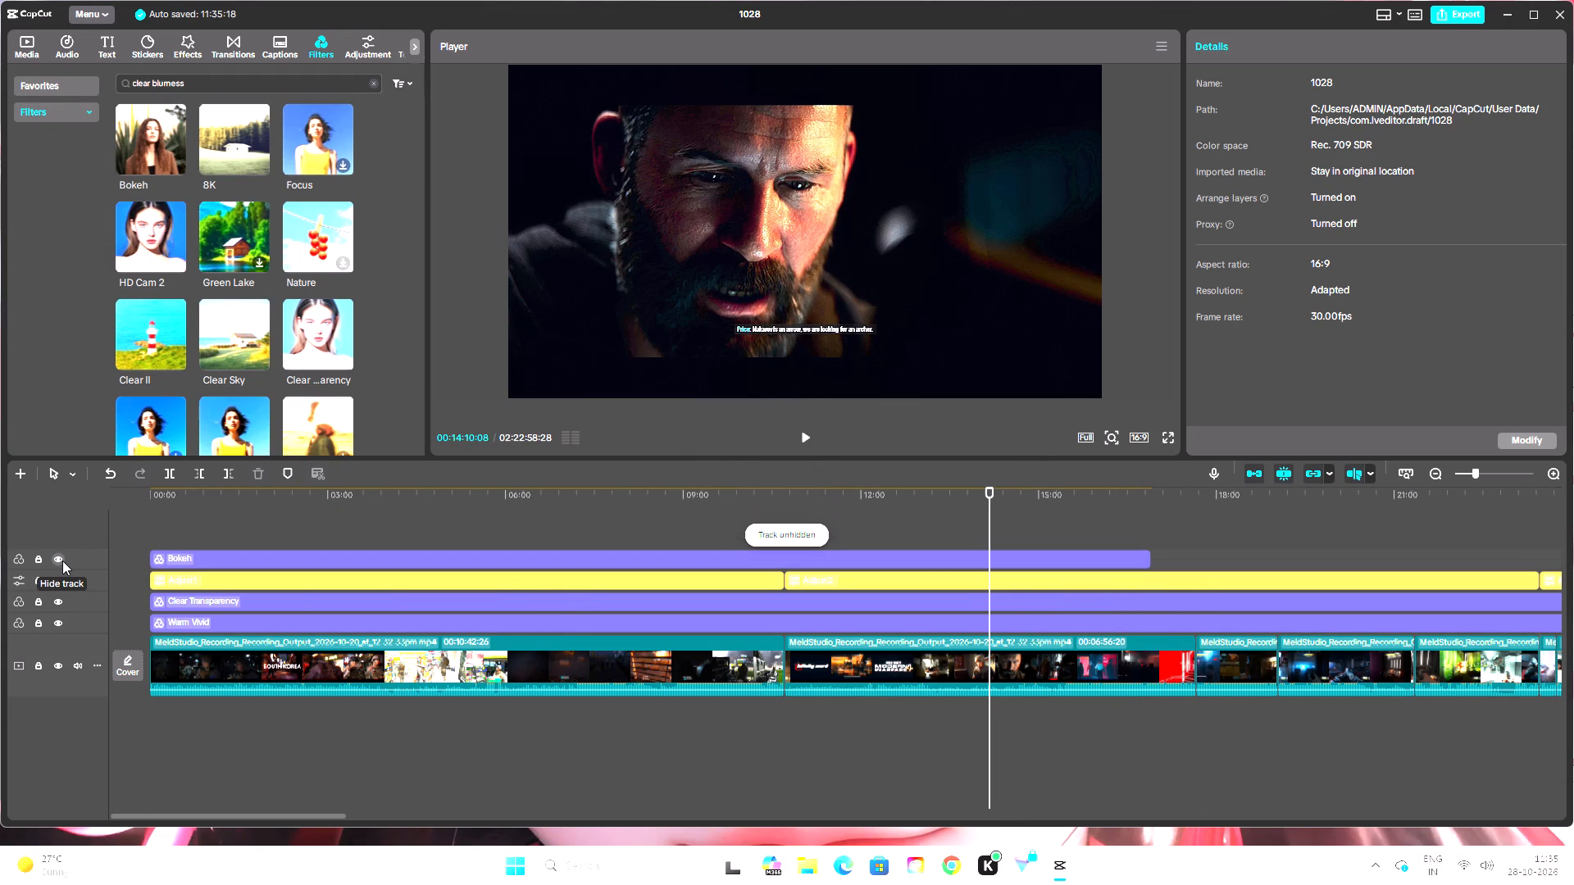
pyautogui.click(62, 560)
pyautogui.click(62, 560)
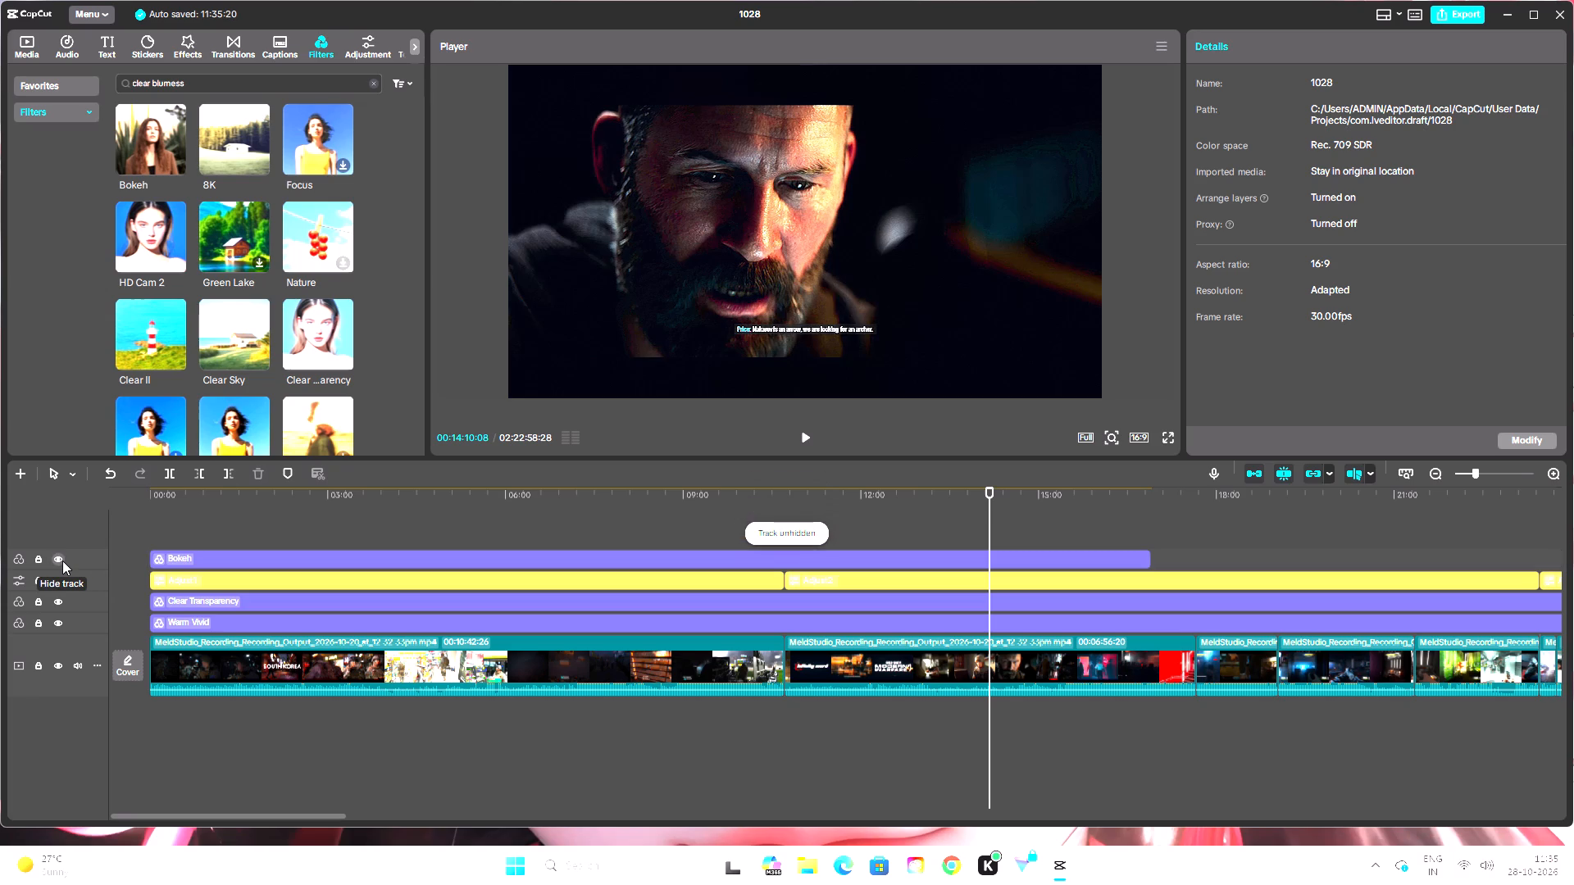
pyautogui.click(62, 560)
pyautogui.click(62, 560)
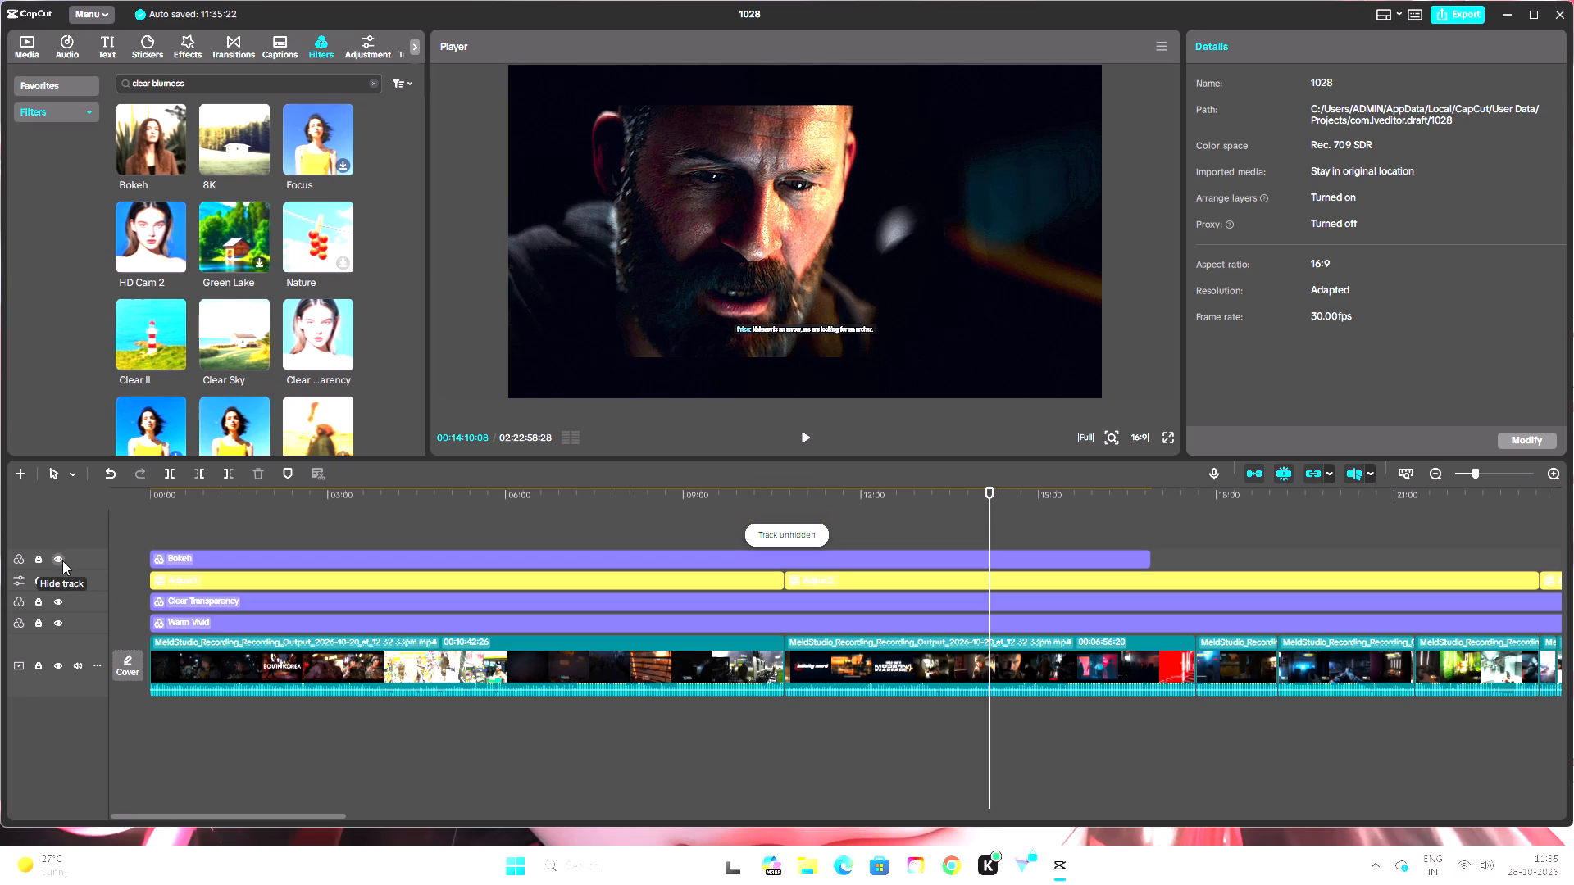
pyautogui.click(62, 560)
pyautogui.click(62, 560)
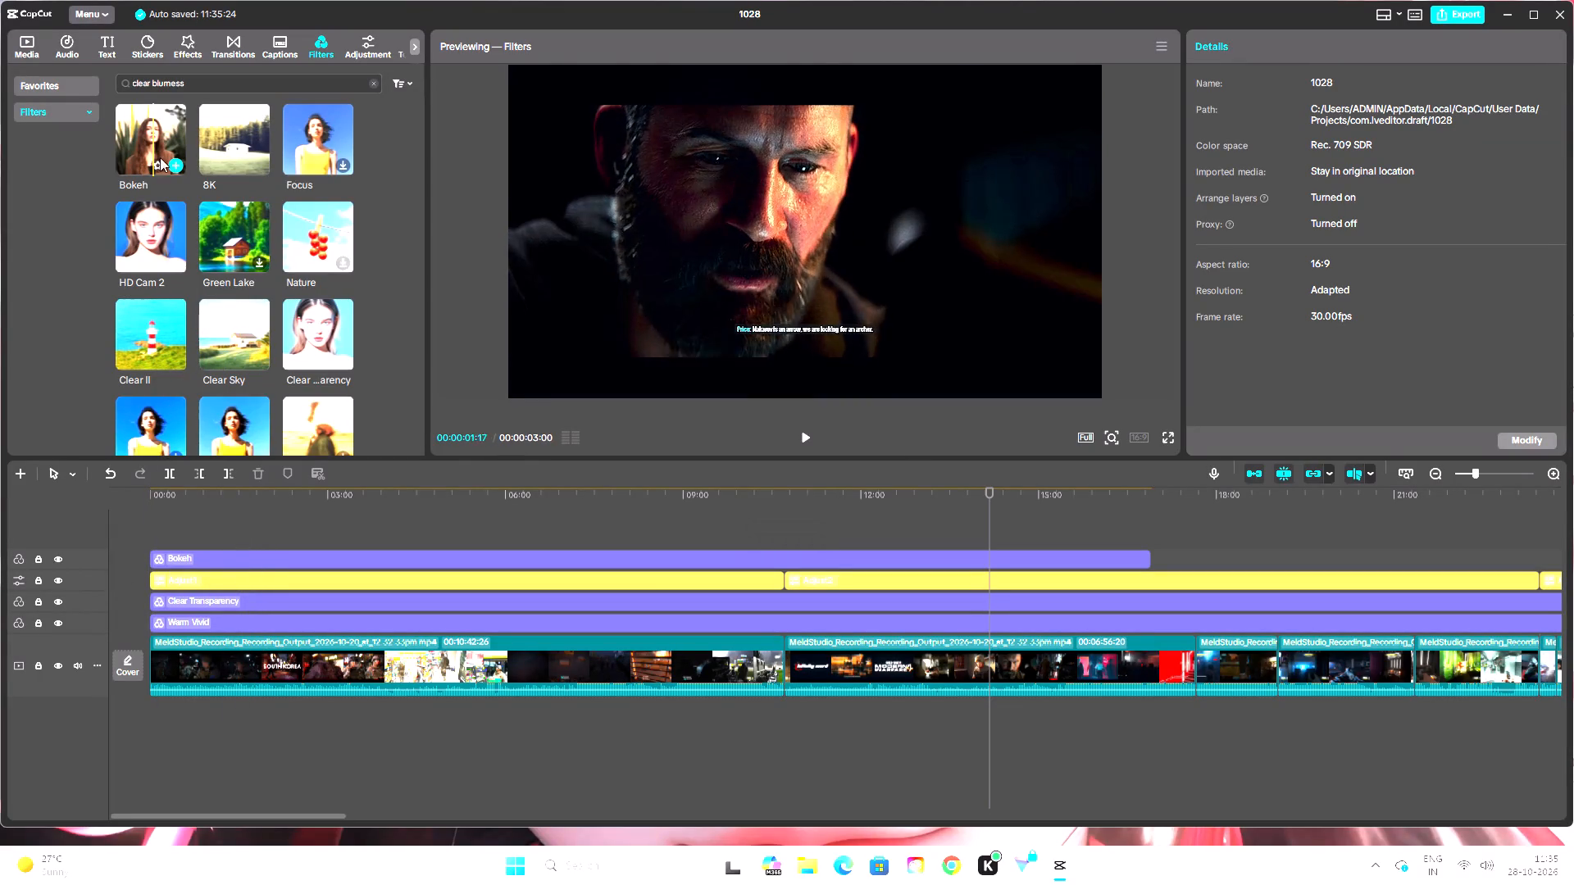
# Select the extended Bokeh filter on the timeline.
pyautogui.click(948, 564)
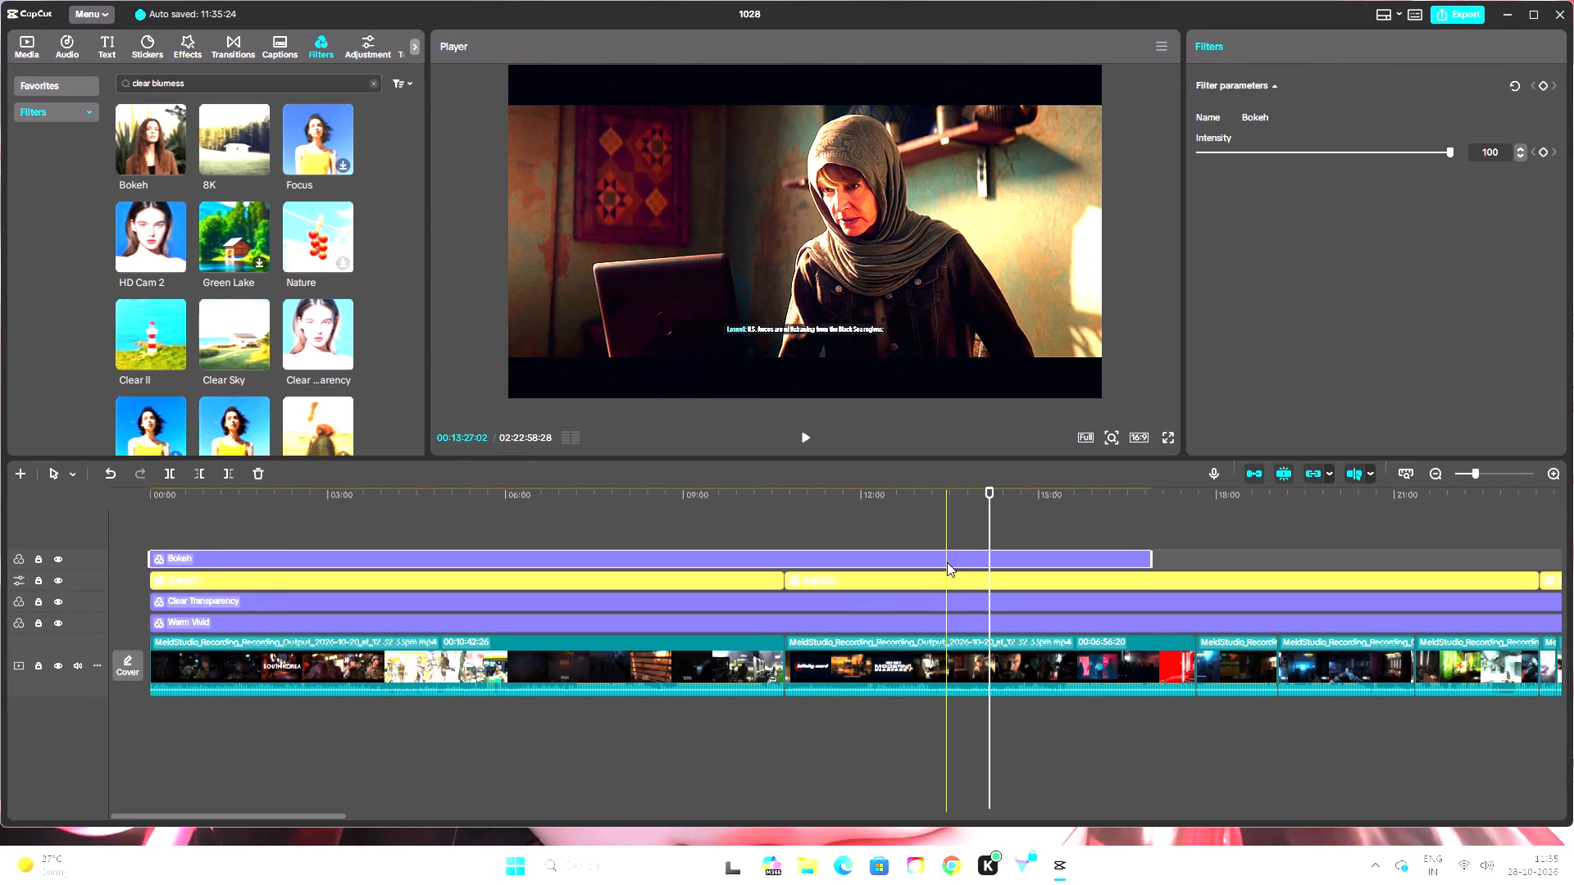
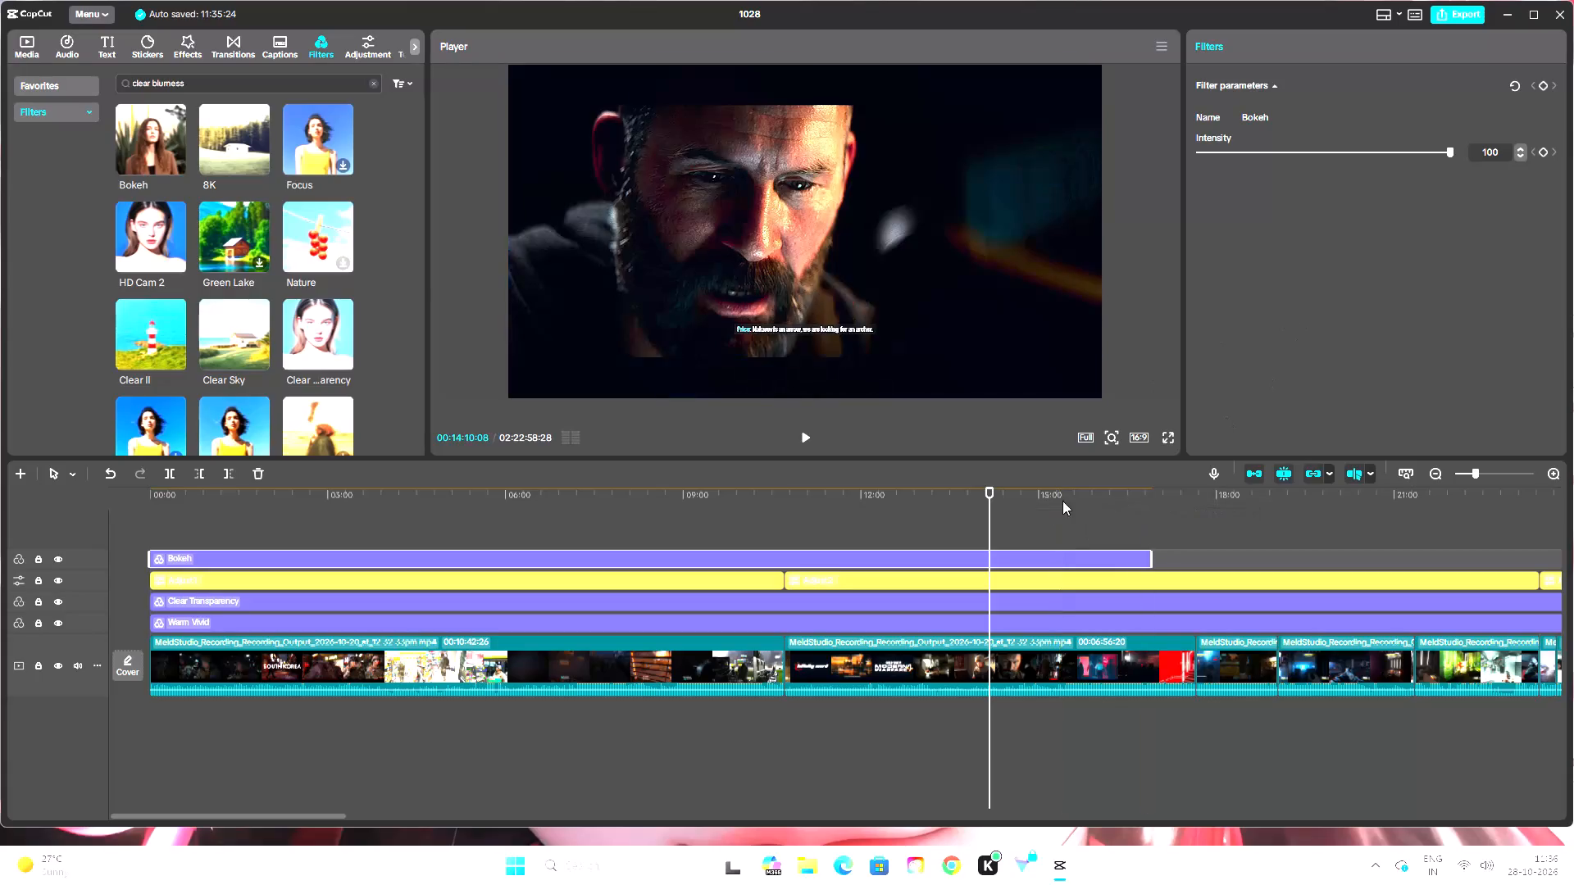
# Reduce the Bokeh filter's intensity to 50, using the close-up of the woman around 00:13:56 as the preview frame.
pyautogui.moveTo(987, 493); pyautogui.dragTo(973, 497)
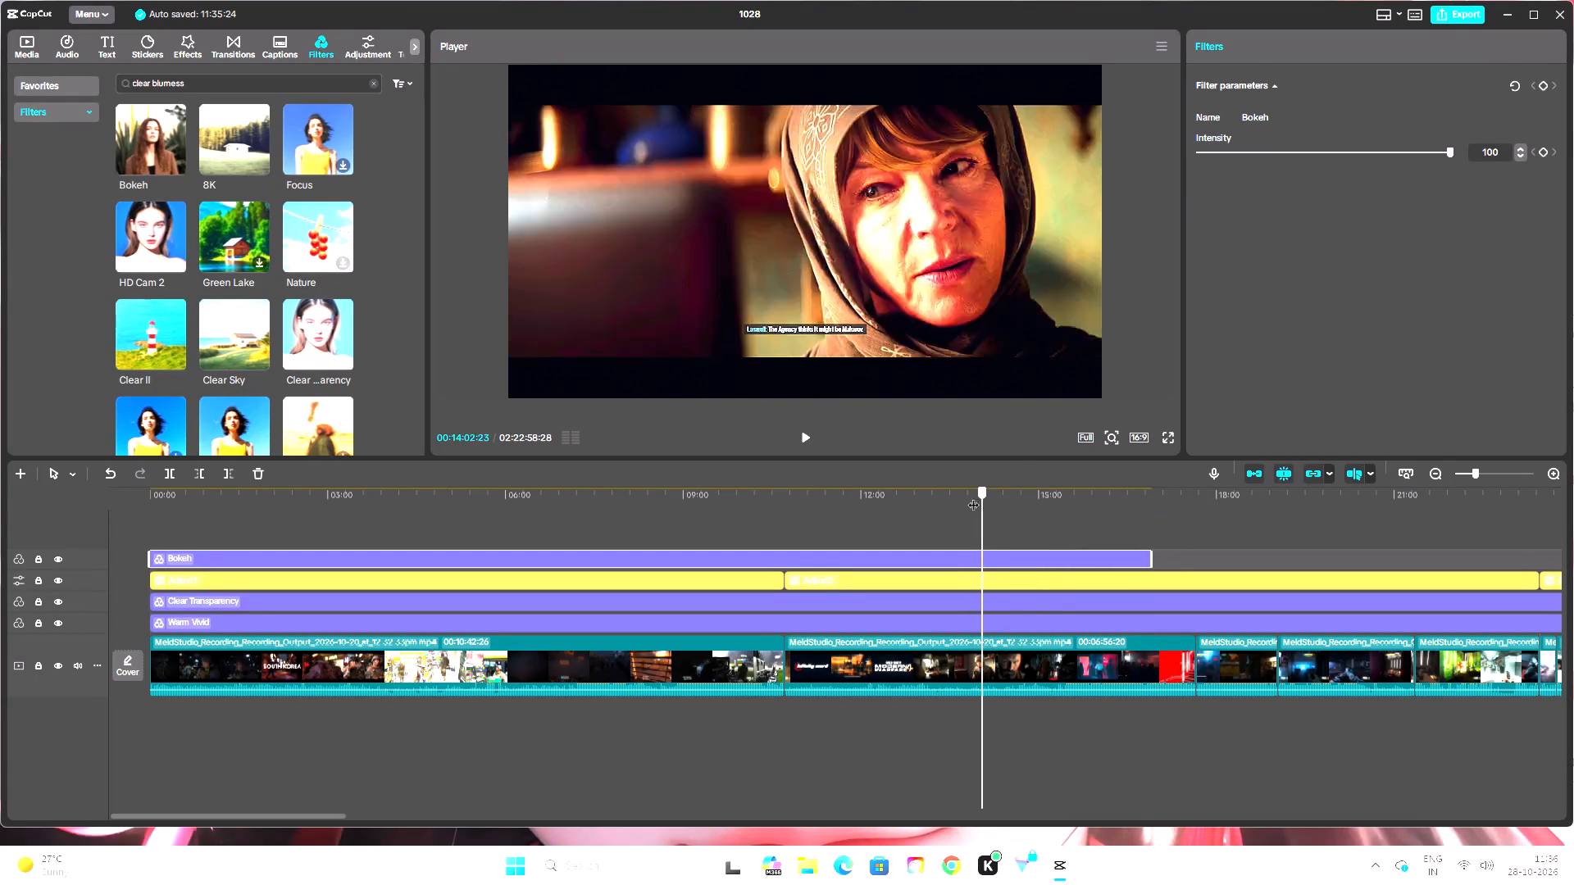
pyautogui.moveTo(973, 497); pyautogui.dragTo(976, 497)
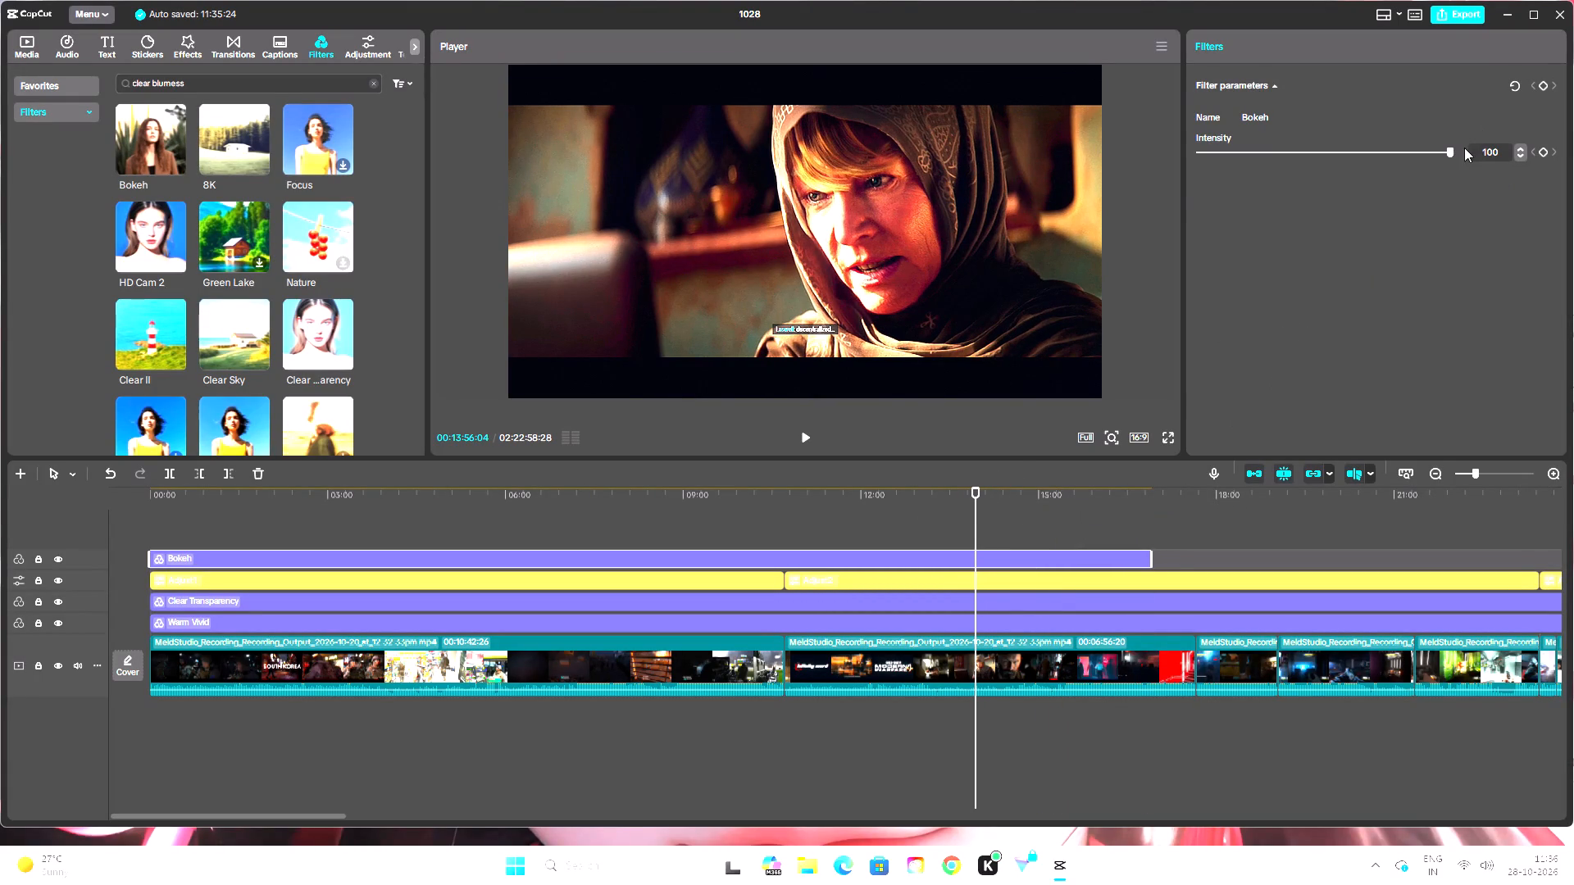
pyautogui.moveTo(1456, 148); pyautogui.dragTo(1340, 177)
pyautogui.moveTo(1445, 152); pyautogui.dragTo(1203, 188)
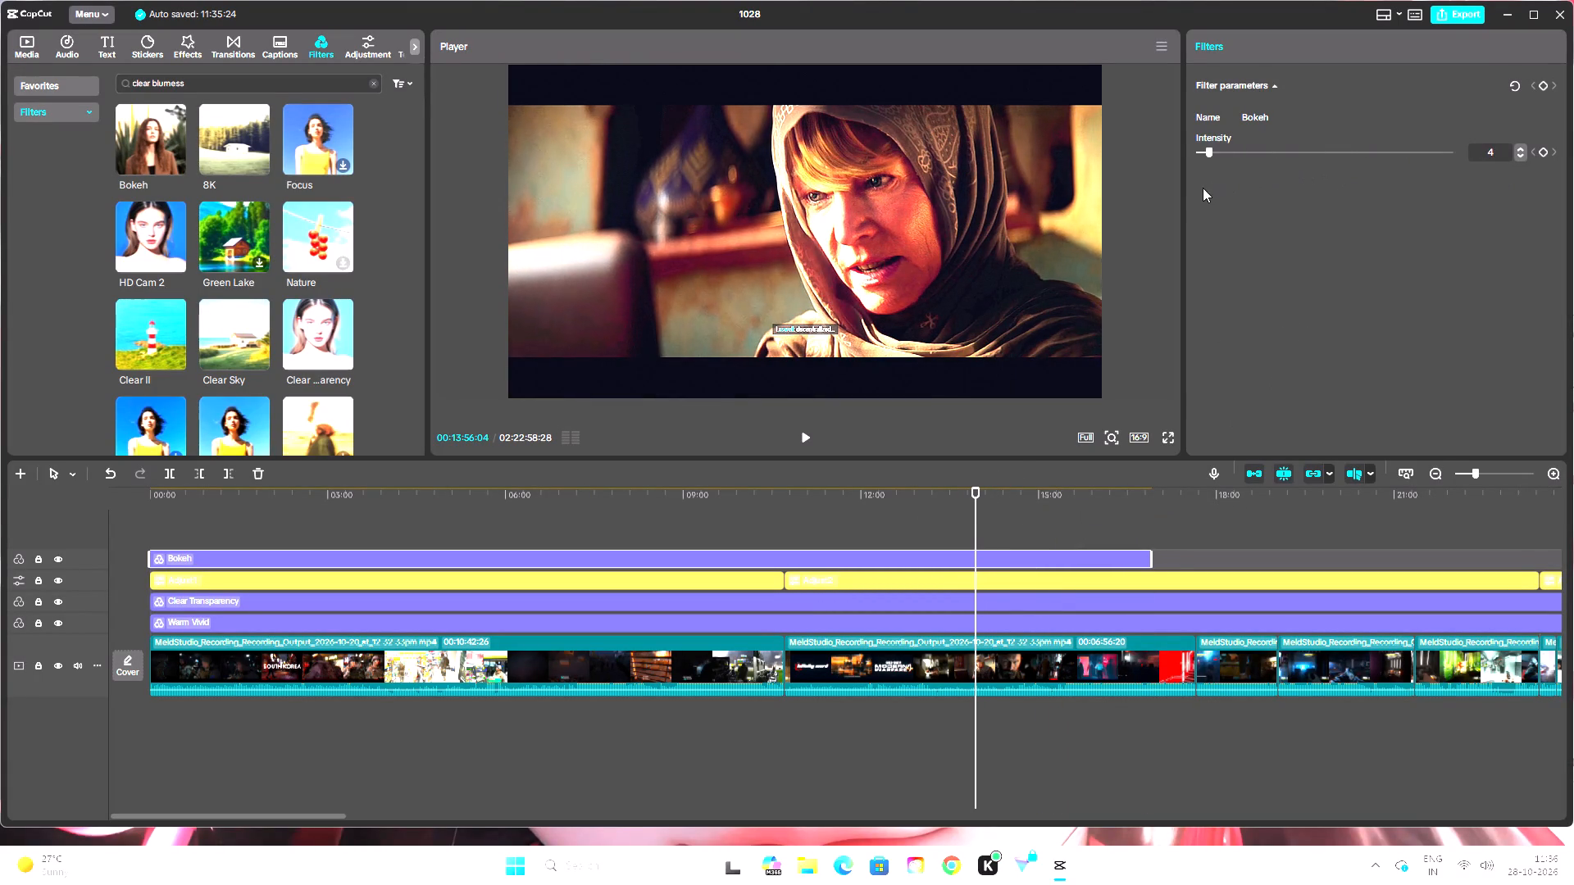
pyautogui.moveTo(1203, 188); pyautogui.dragTo(1298, 216)
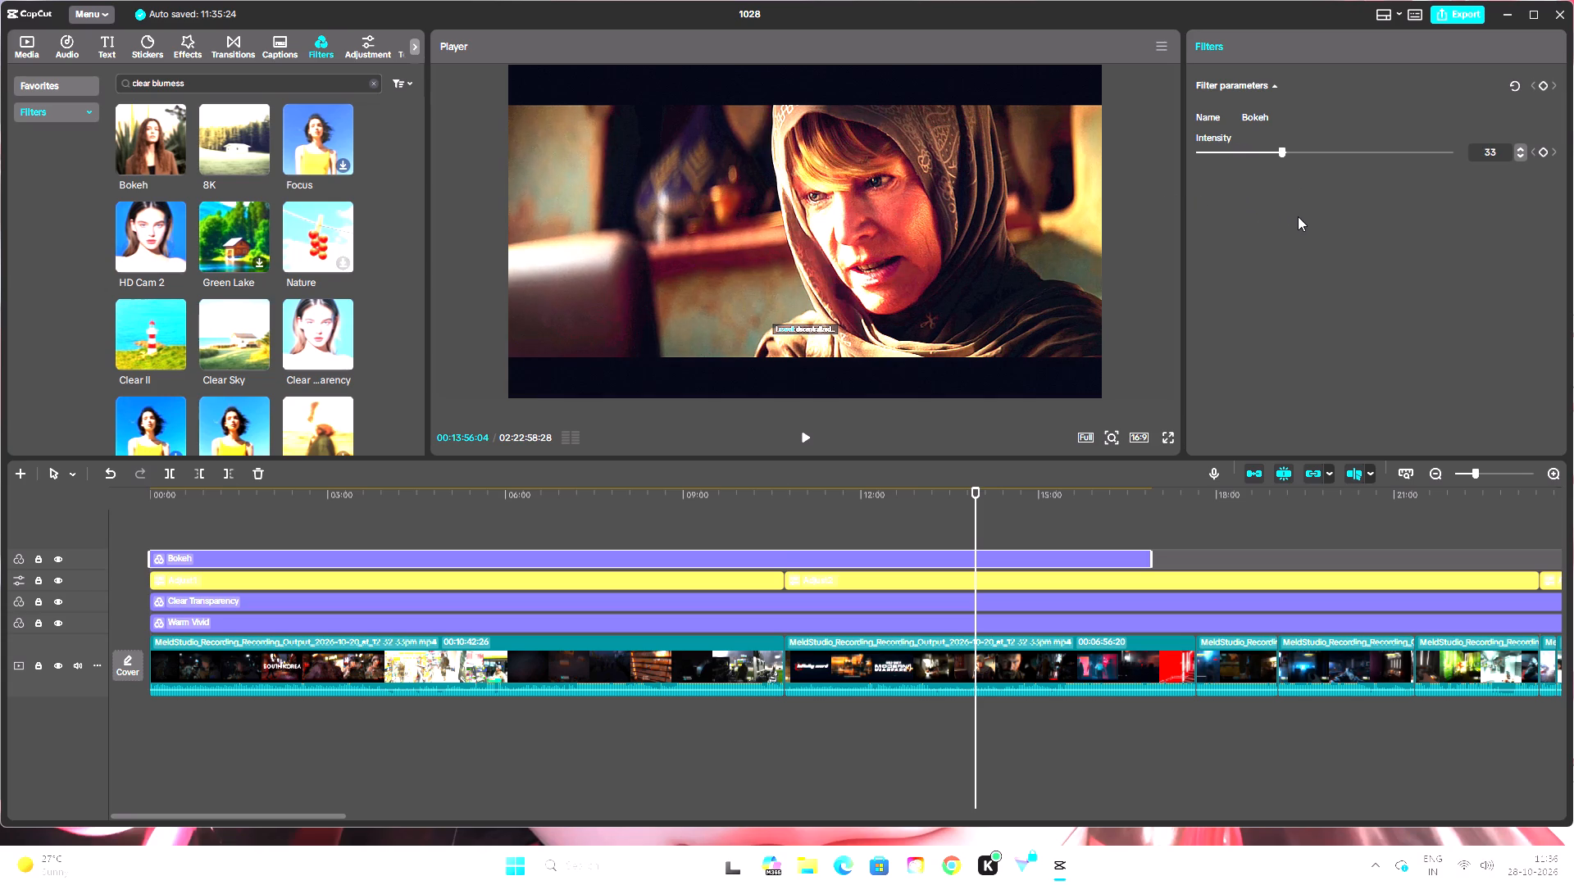
pyautogui.moveTo(1298, 216); pyautogui.dragTo(1326, 226)
pyautogui.moveTo(1326, 226); pyautogui.dragTo(1325, 229)
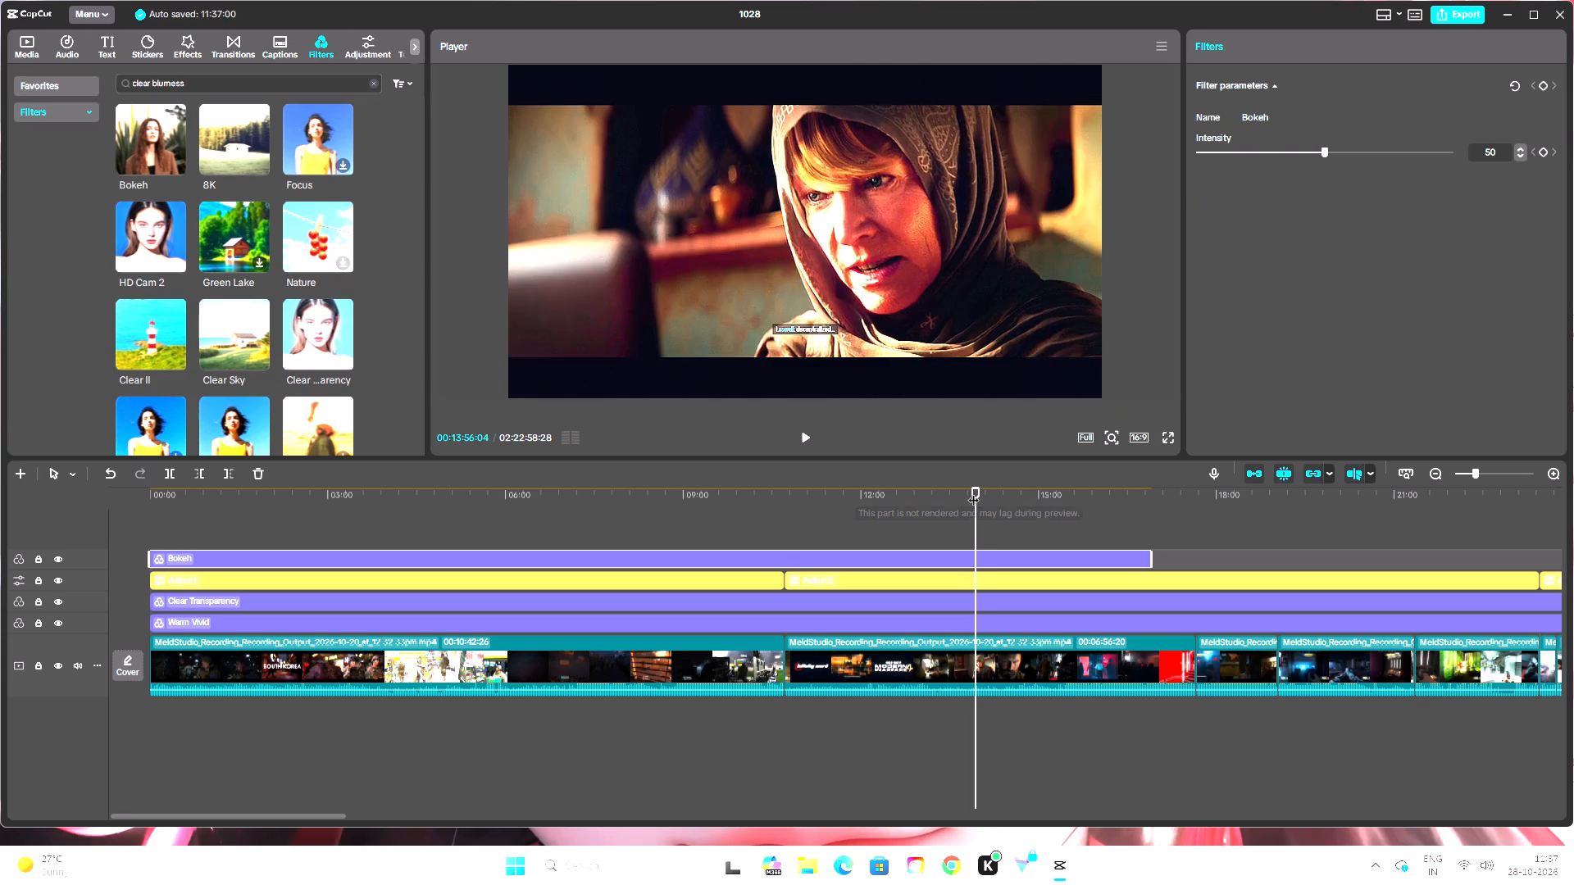
# Play the cutscene from about 00:13:28 and compare the picture with the Bokeh filter track hidden and shown.
pyautogui.moveTo(974, 492); pyautogui.dragTo(958, 494)
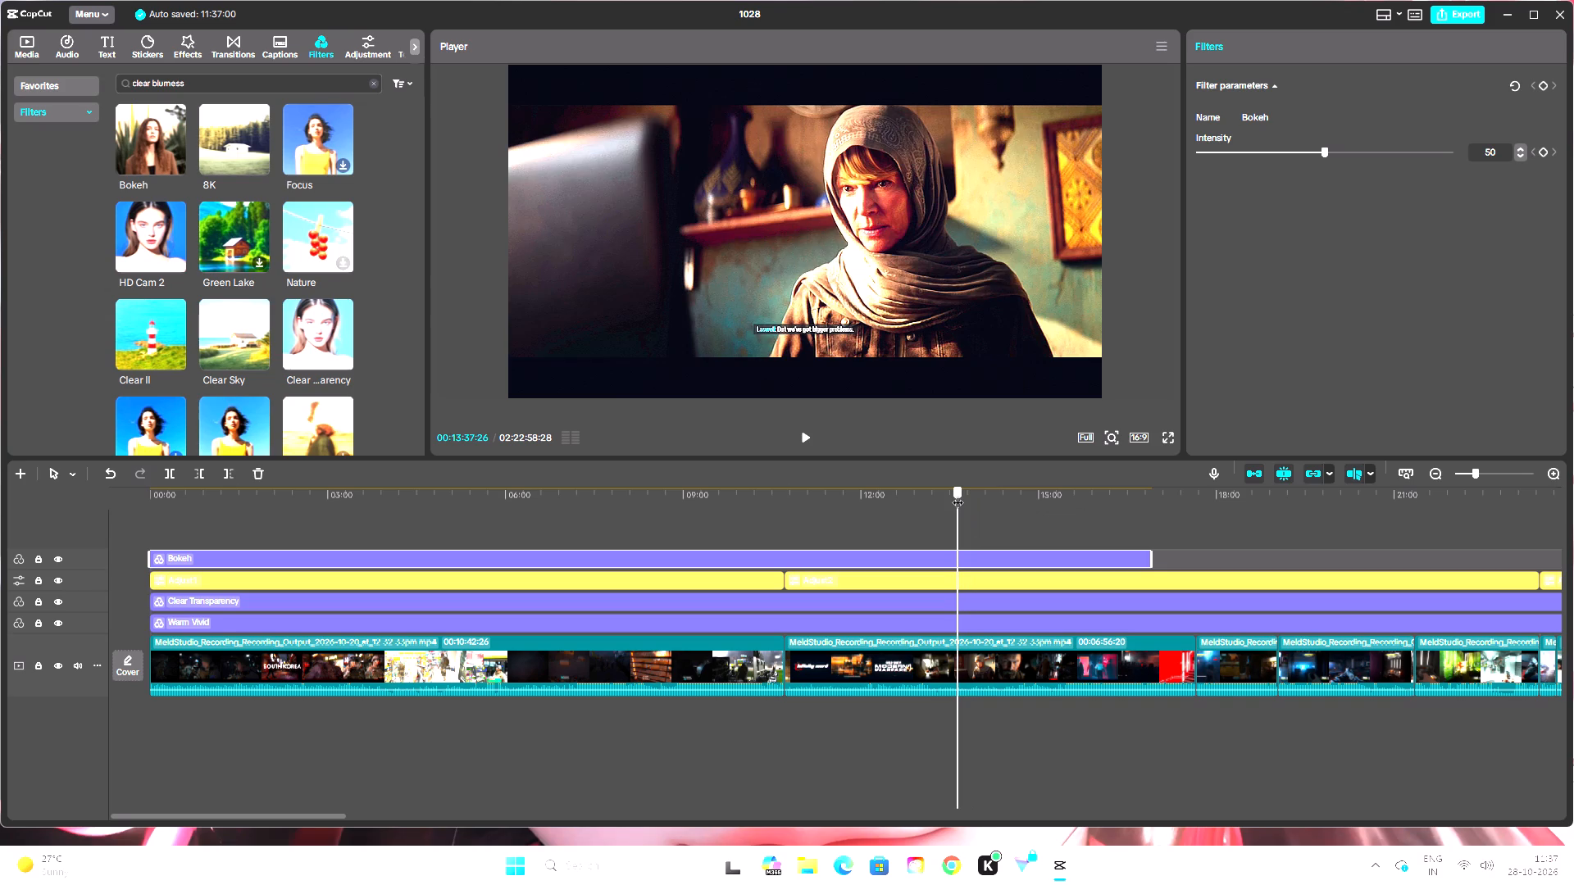
pyautogui.moveTo(958, 494); pyautogui.dragTo(948, 497)
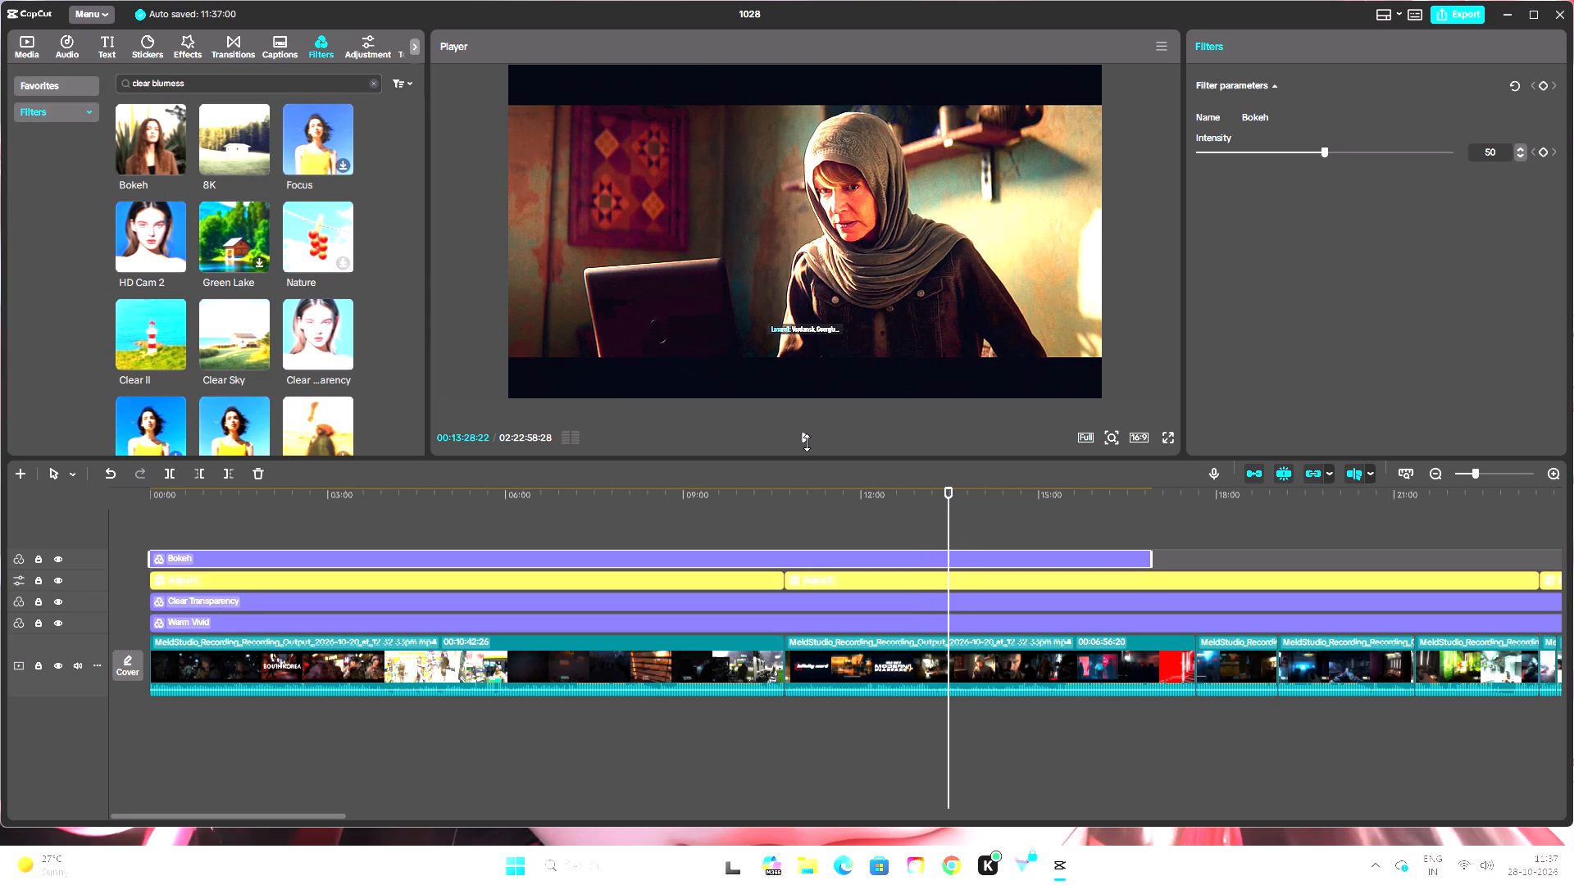
pyautogui.click(56, 560)
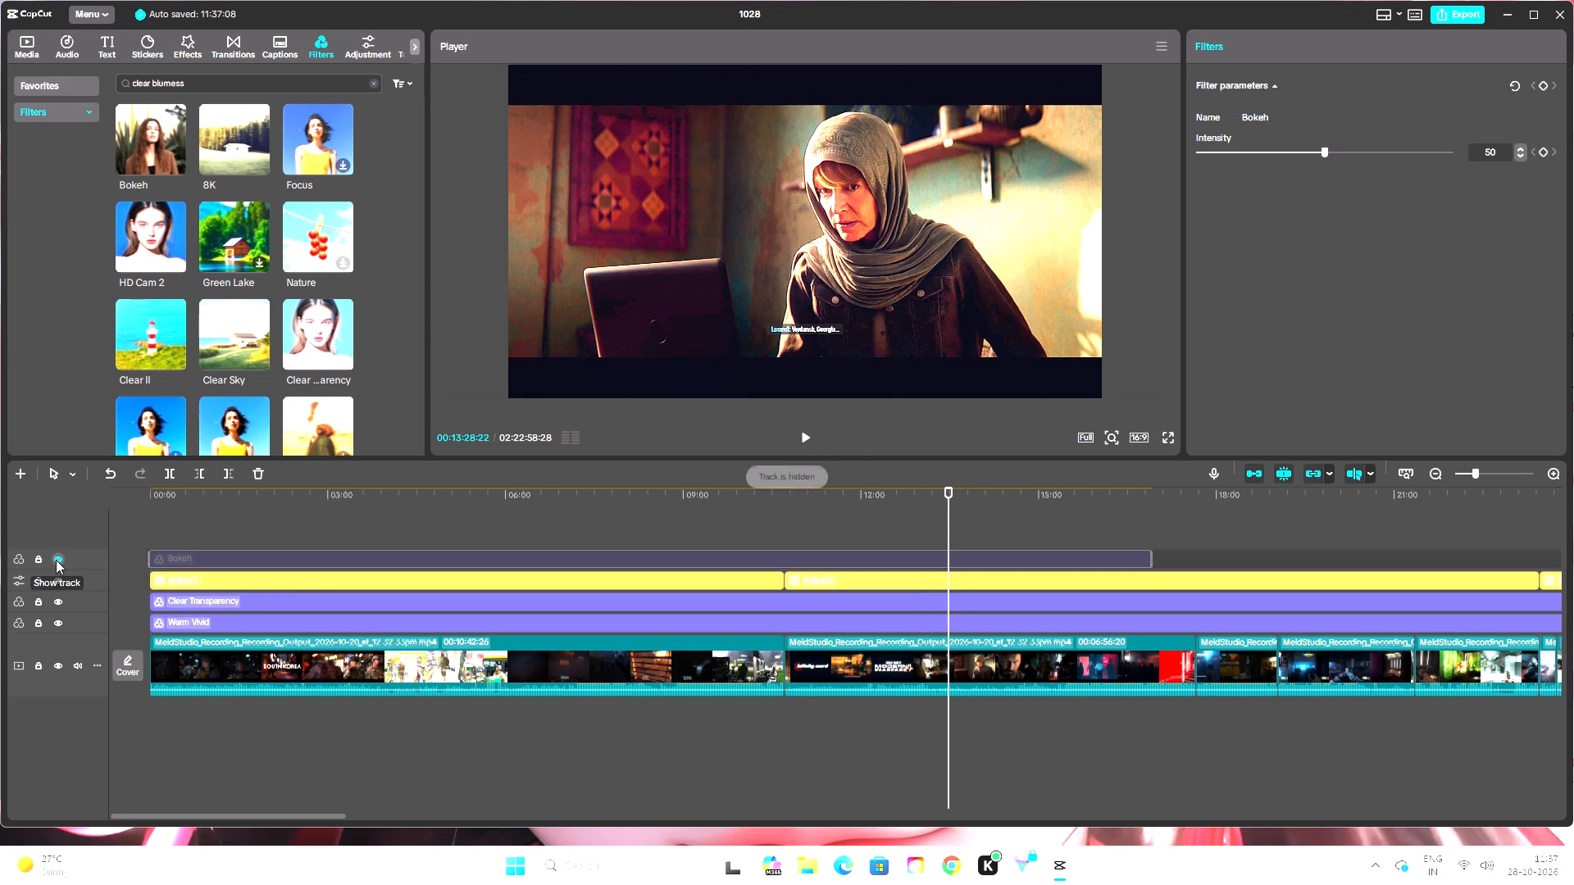
pyautogui.click(56, 560)
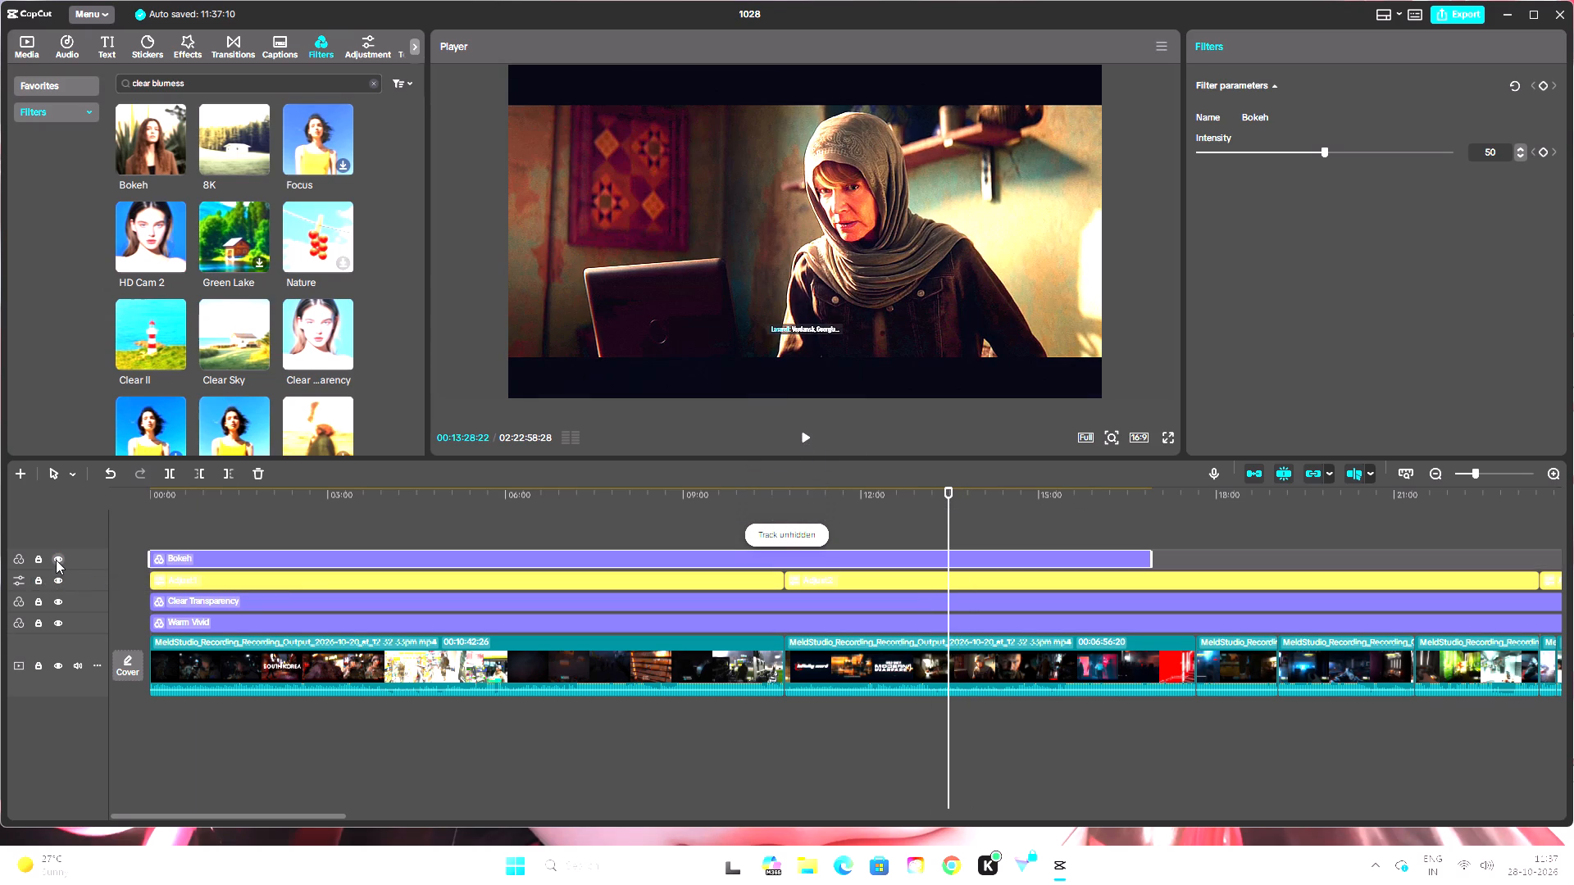
pyautogui.click(803, 436)
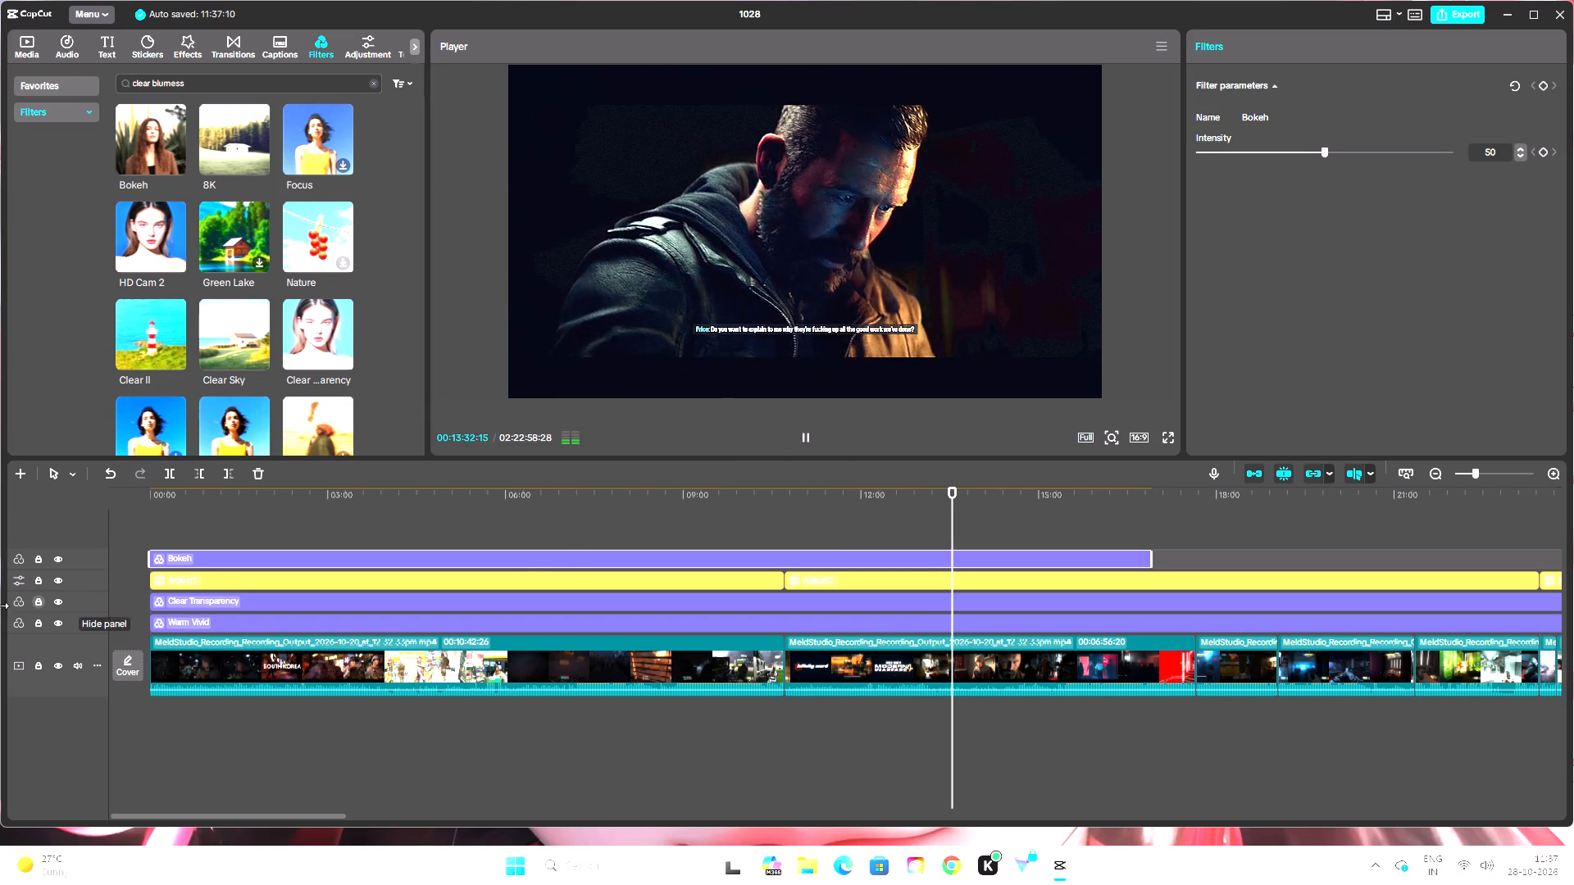
pyautogui.click(59, 562)
pyautogui.click(59, 562)
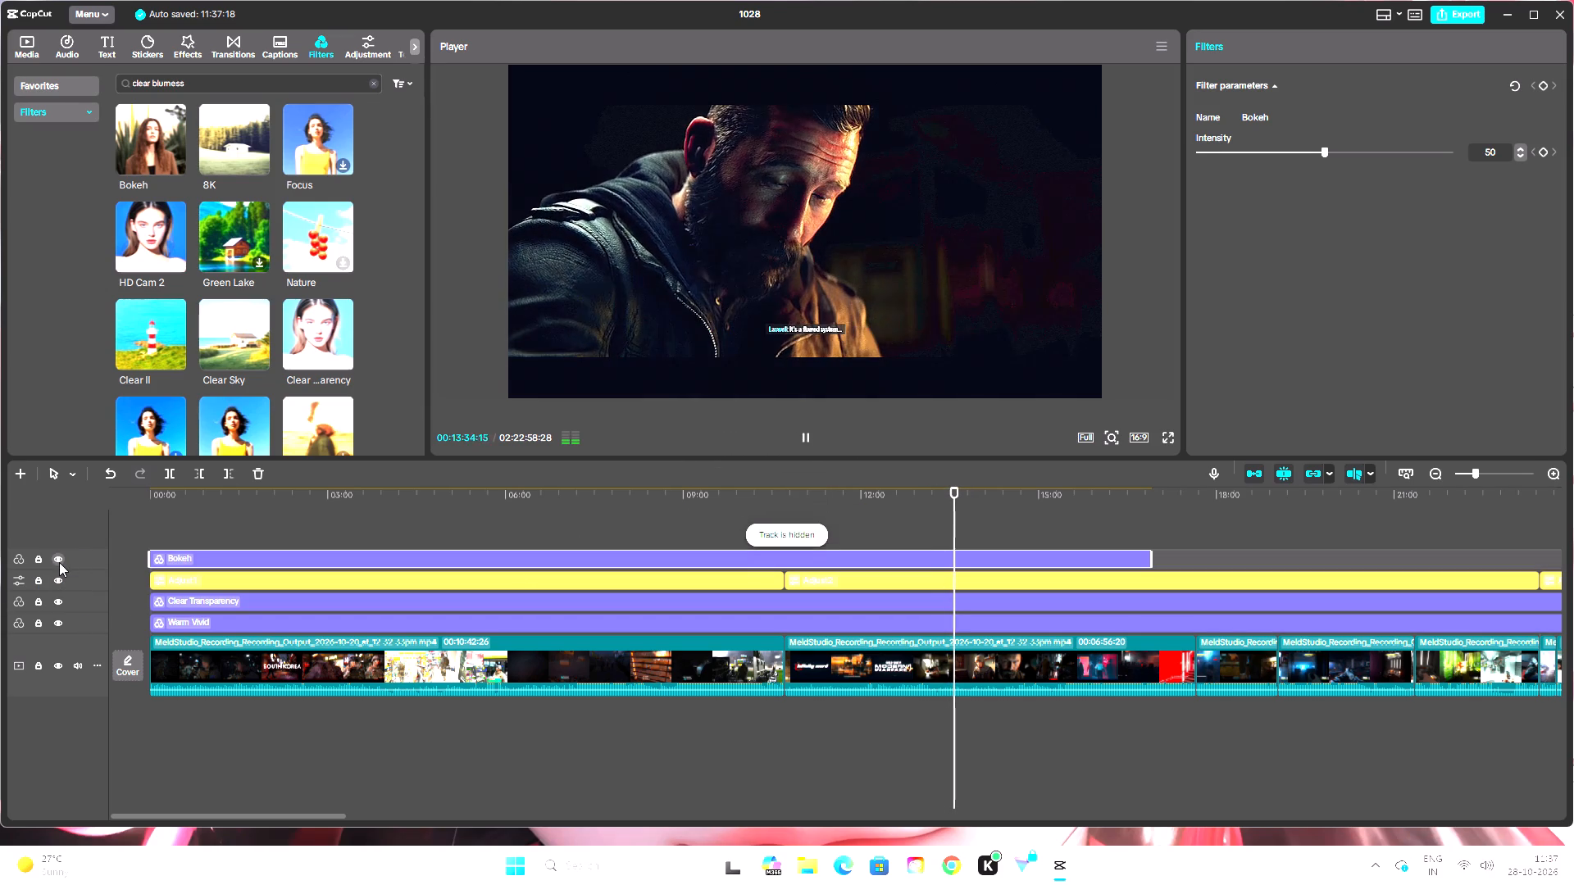
pyautogui.click(59, 562)
pyautogui.click(59, 562)
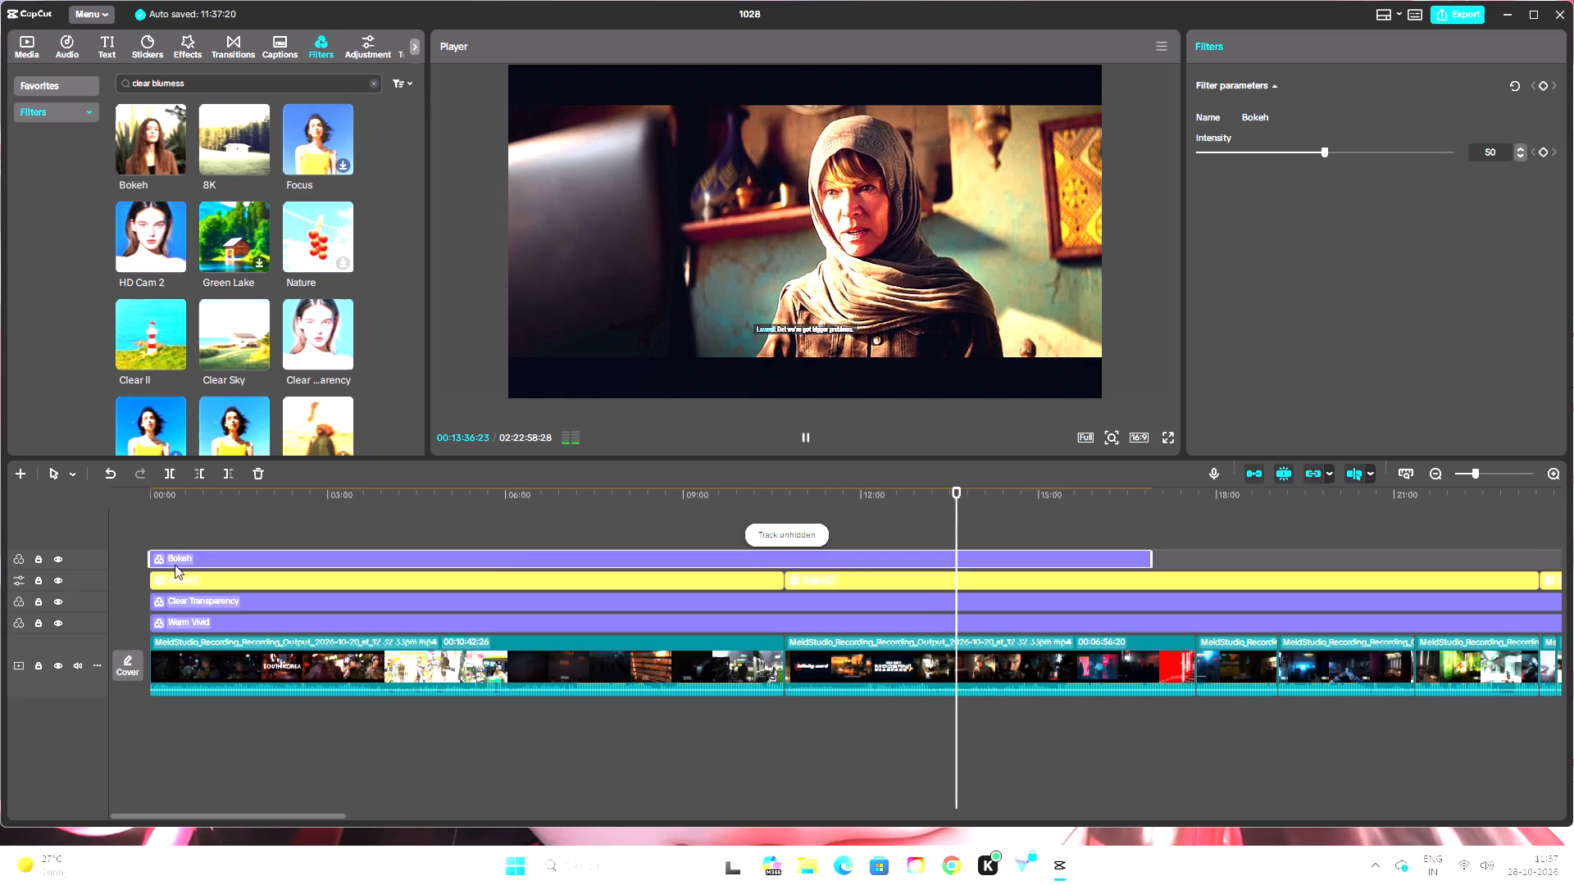
# Compare the footage in full screen with the Bokeh track hidden and shown, pausing at about 00:13:44, and leave the track shown.
pyautogui.click(1169, 437)
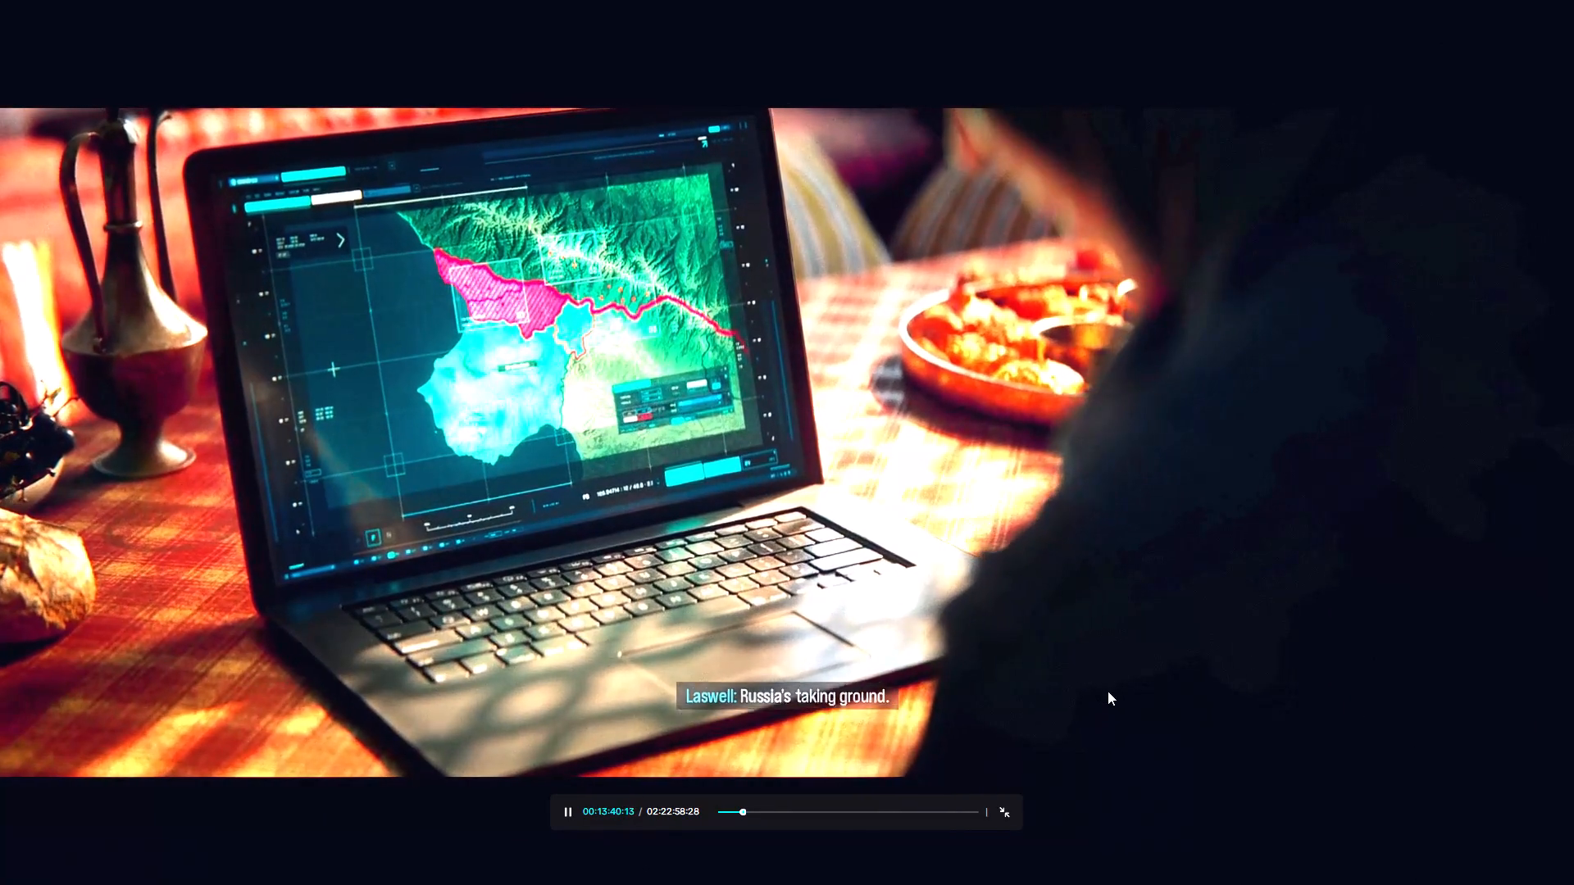
pyautogui.click(1008, 811)
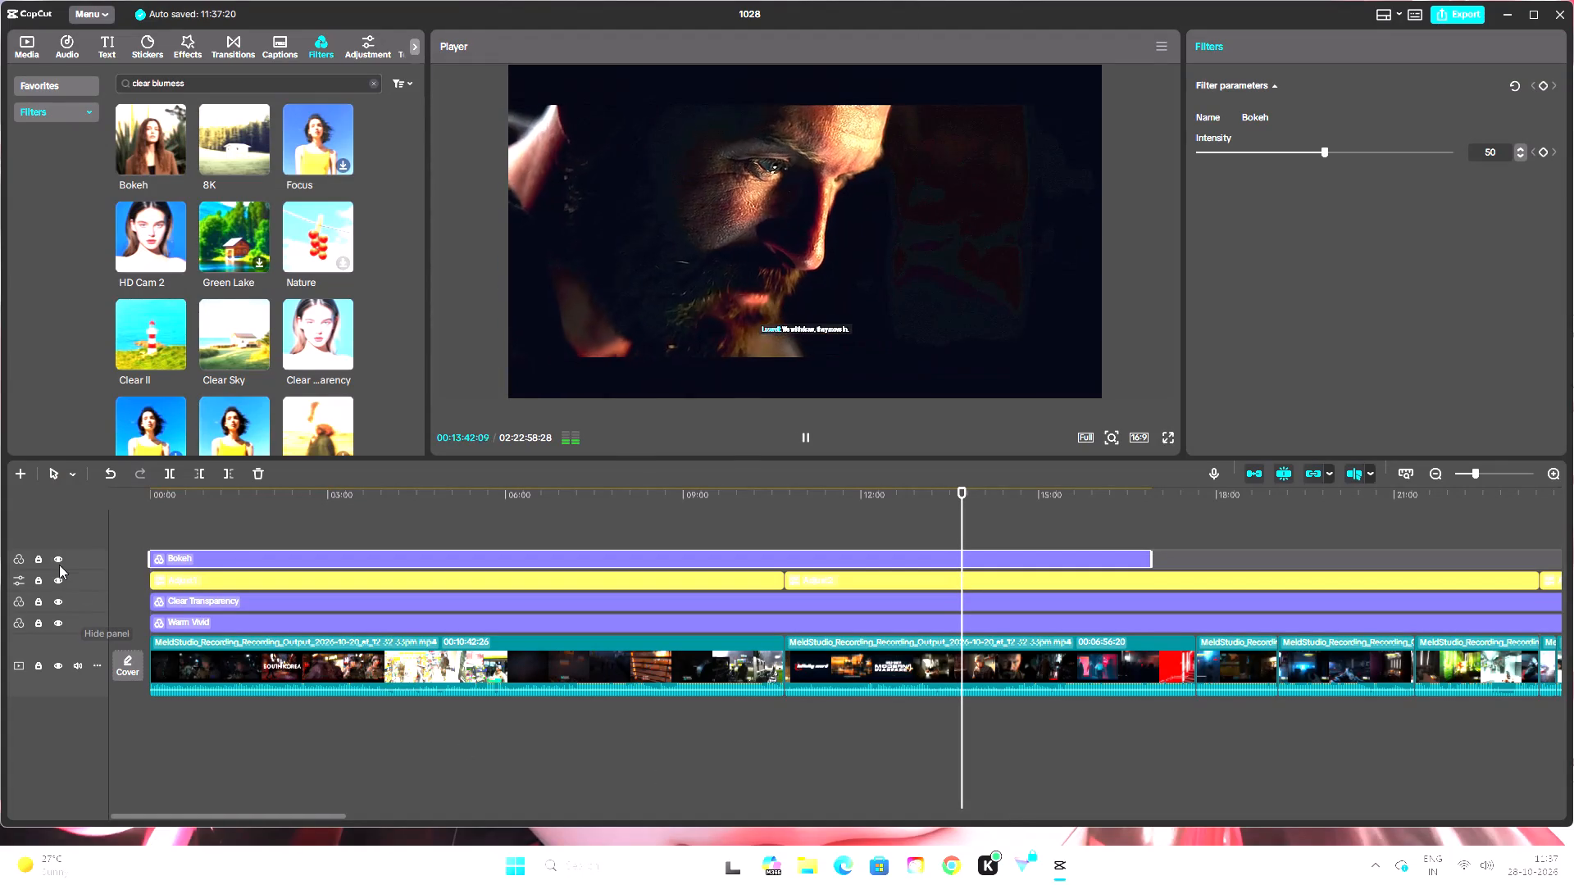
pyautogui.click(58, 560)
pyautogui.click(803, 439)
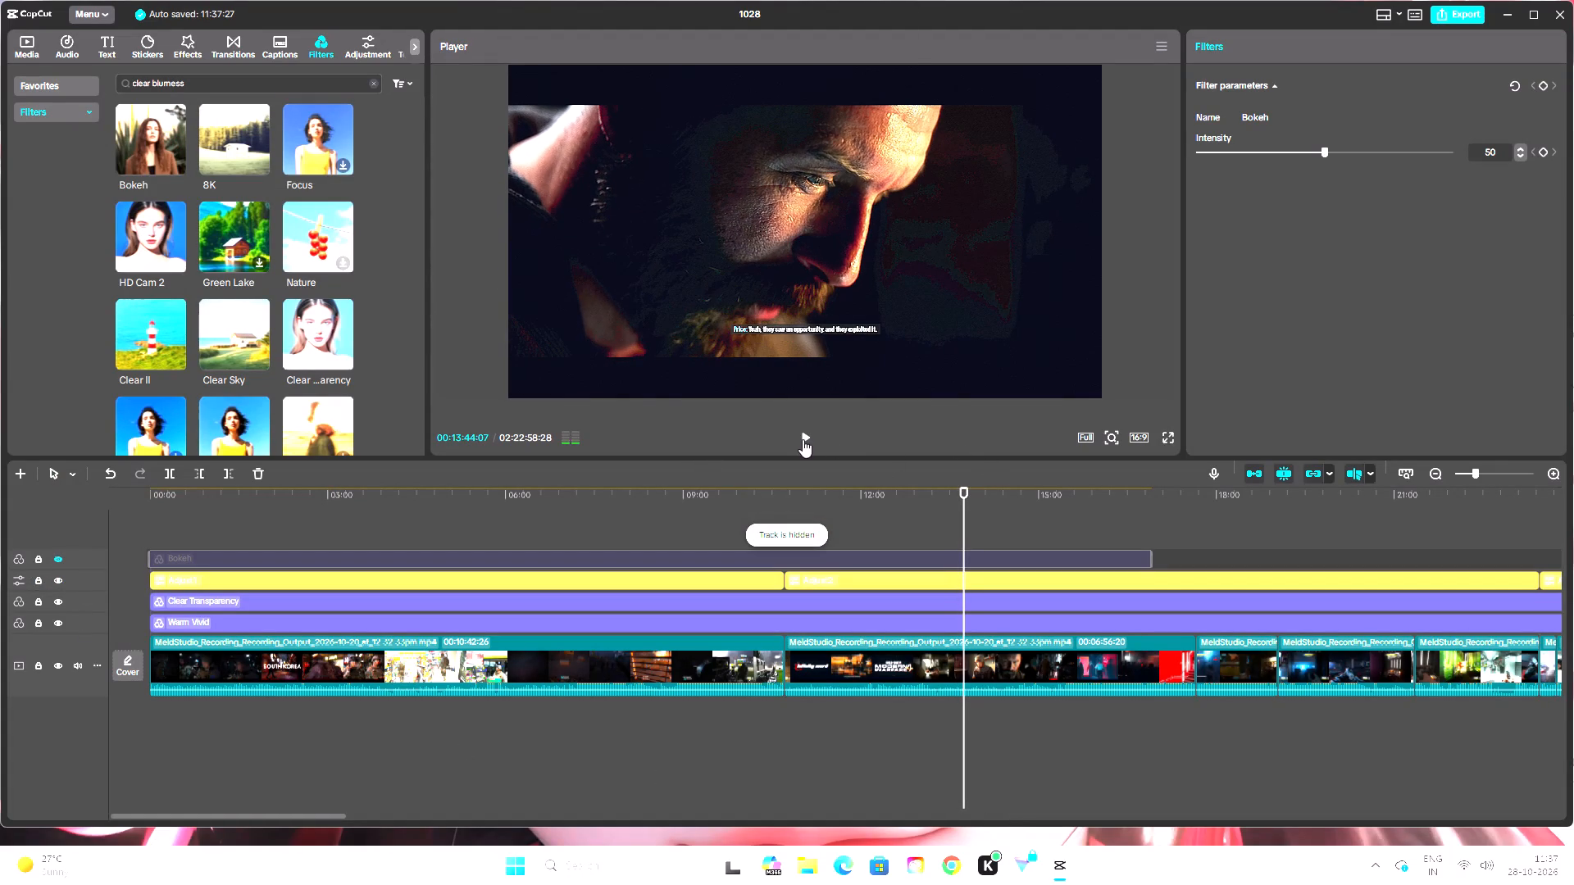
pyautogui.click(1165, 437)
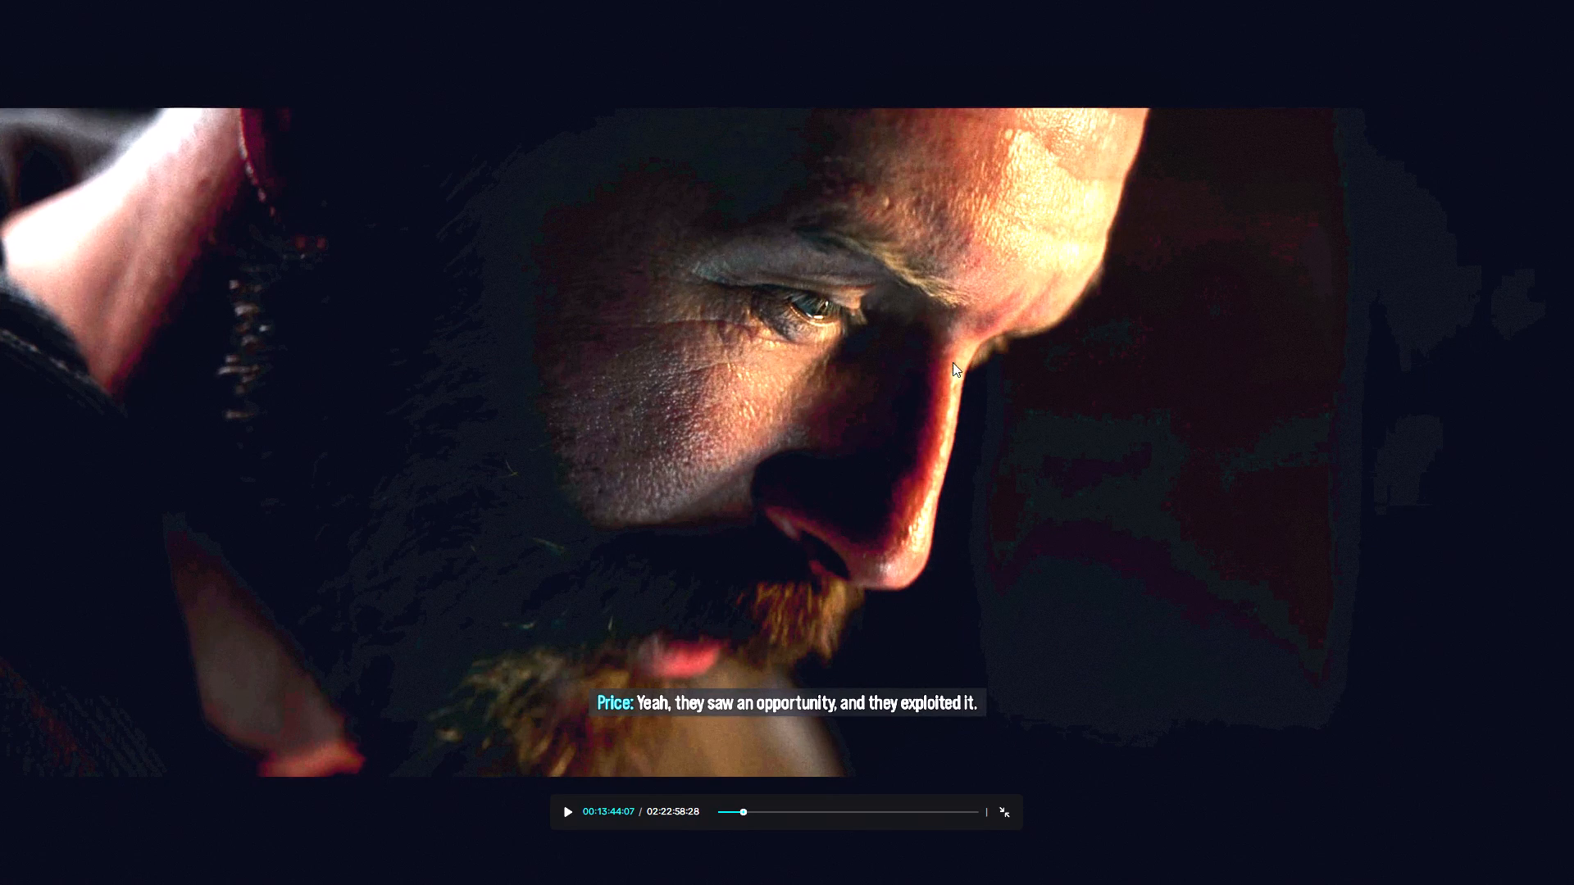
pyautogui.click(1003, 815)
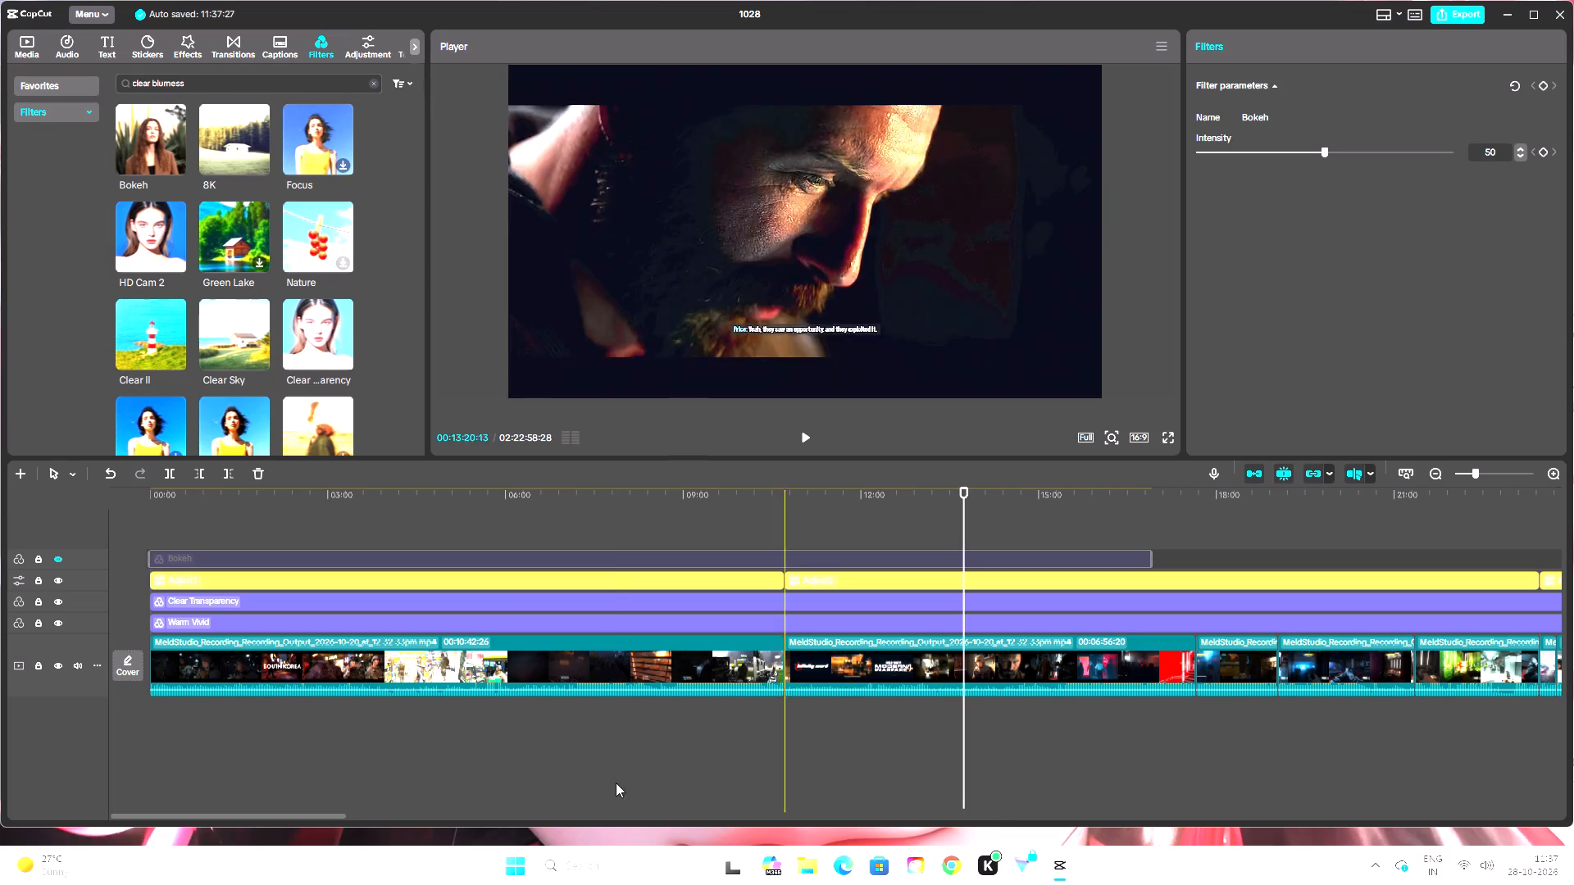
pyautogui.click(64, 563)
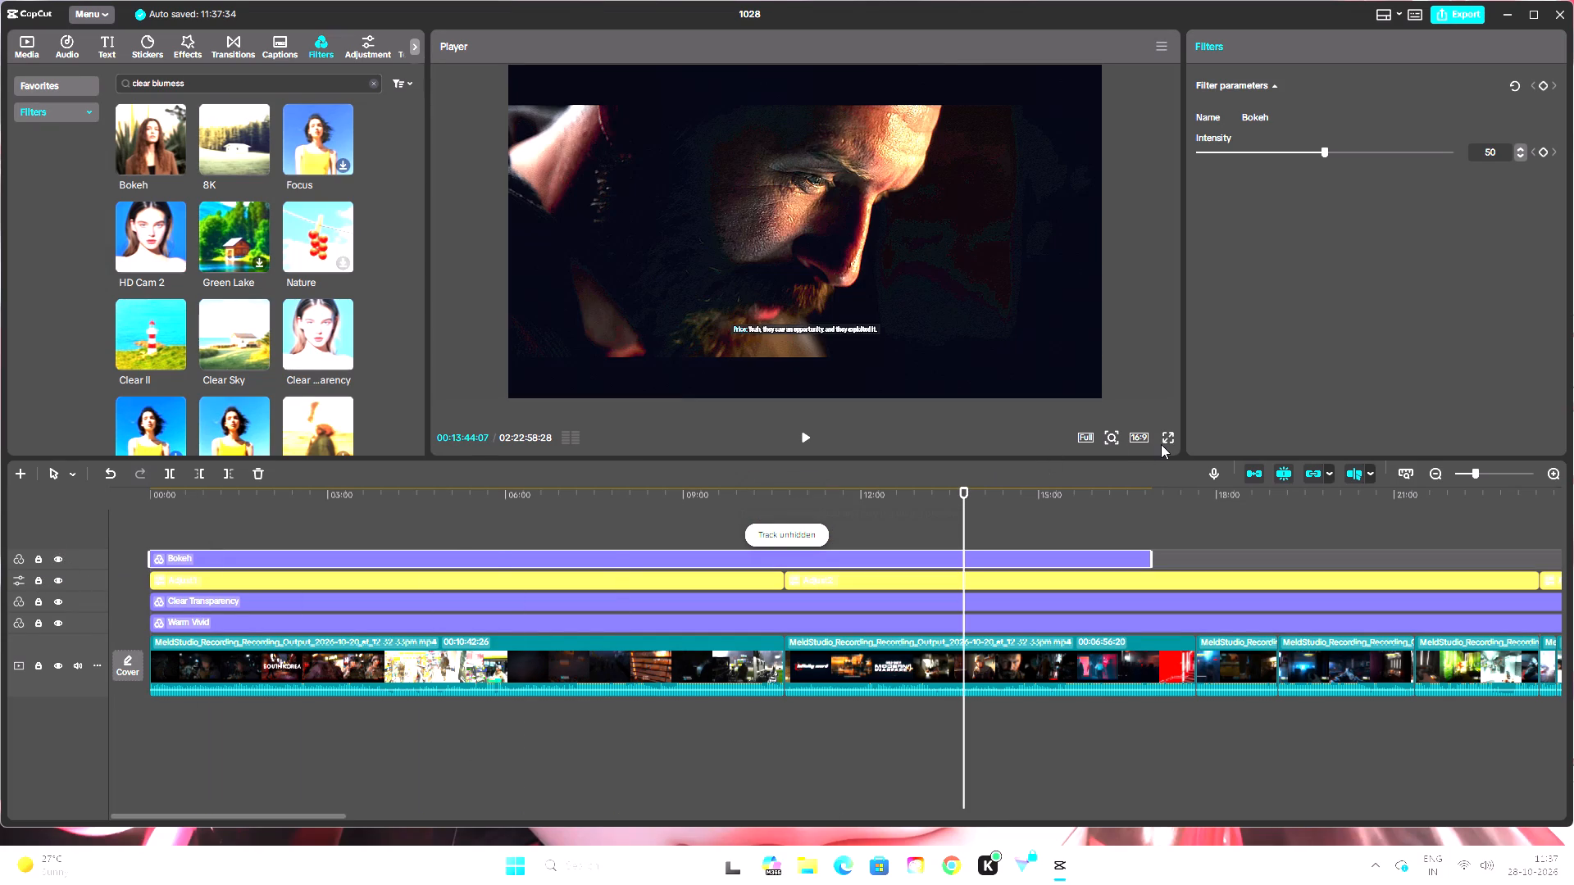
pyautogui.click(1173, 442)
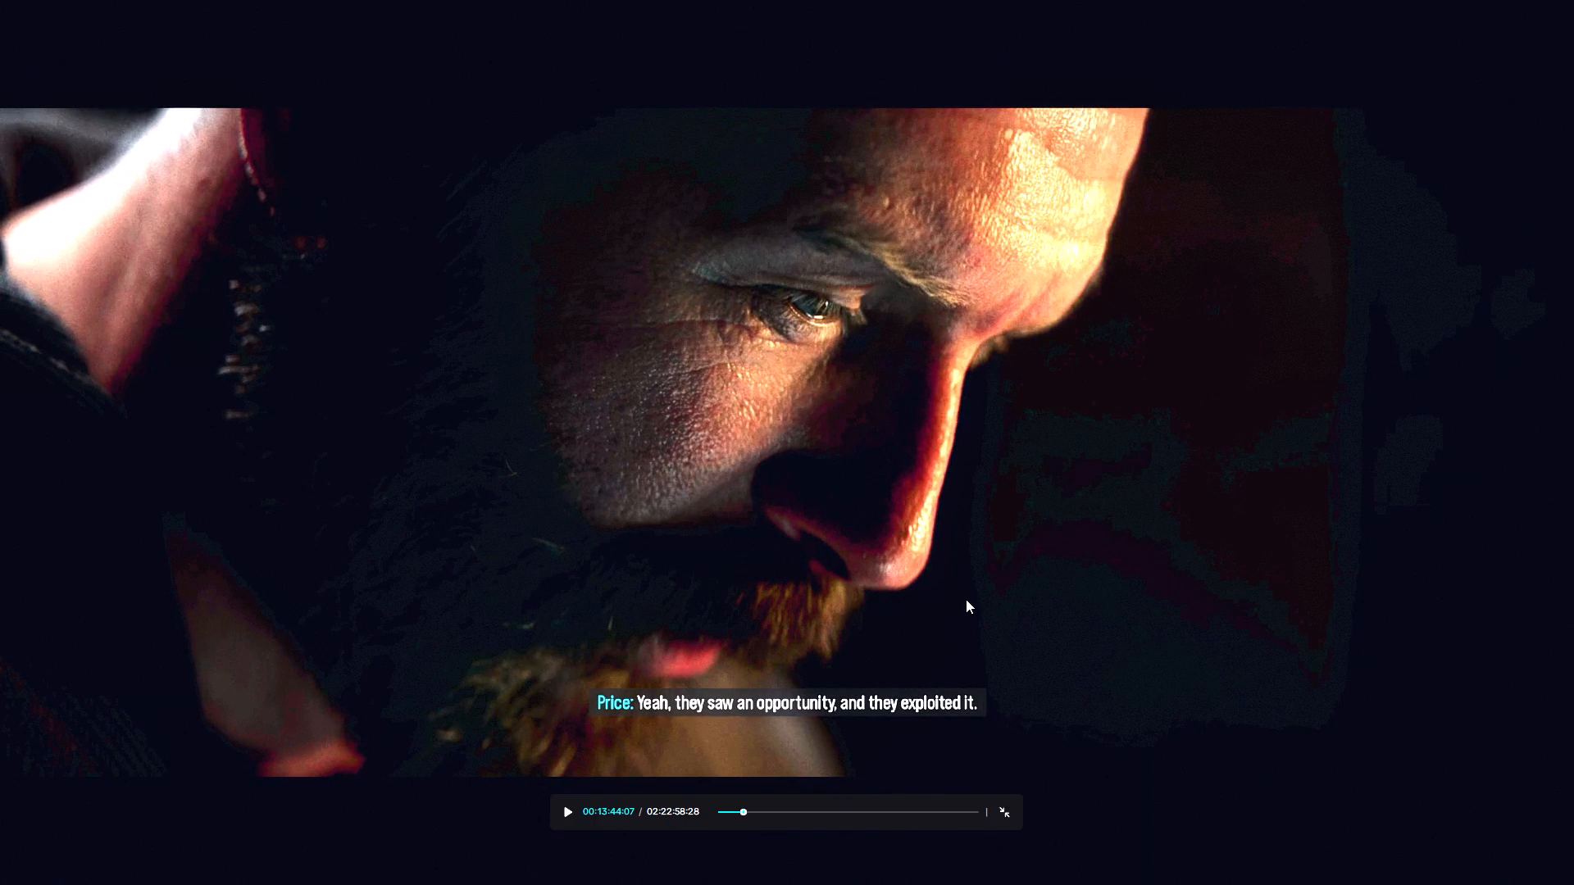
pyautogui.click(1004, 814)
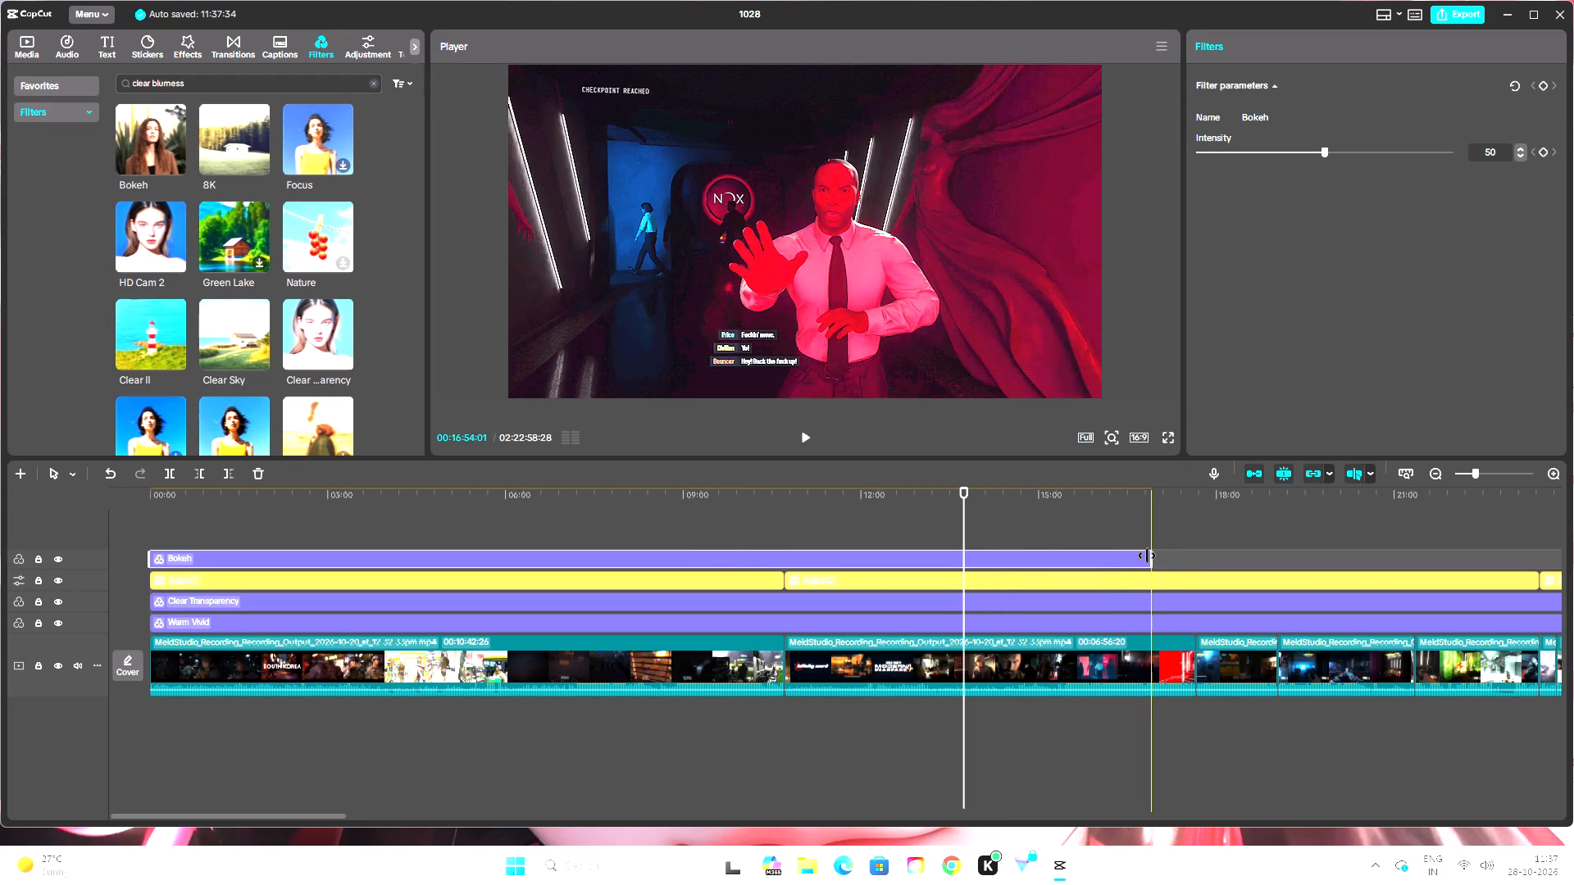
# Extend the Bokeh filter clip to the end of the video at 02:22:58:28, then deselect it.
pyautogui.doubleClick(1434, 474)
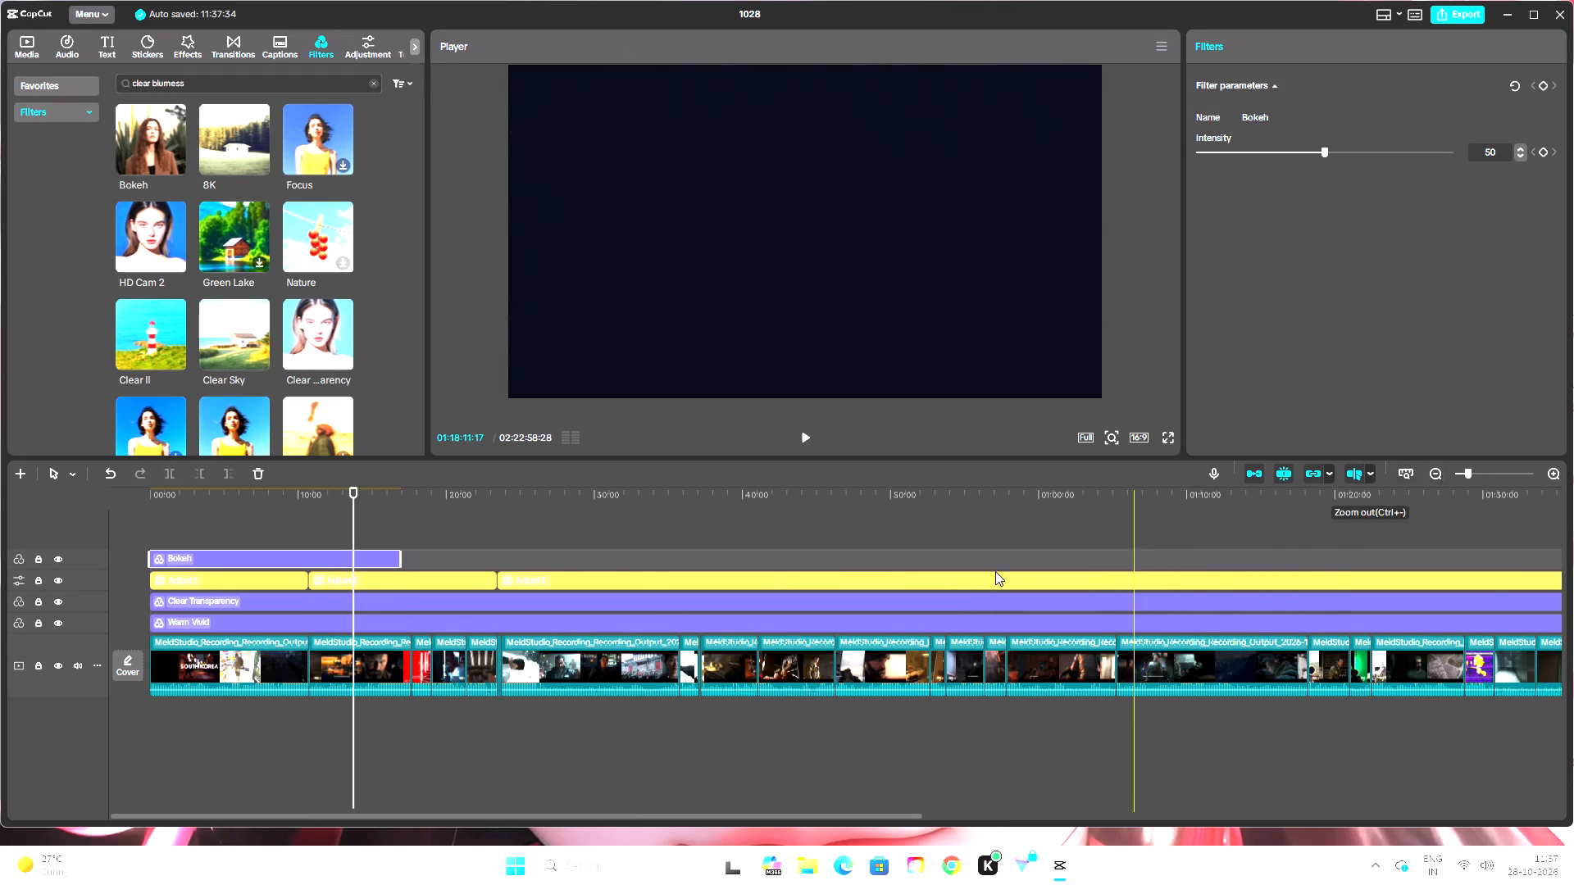
pyautogui.moveTo(402, 559); pyautogui.dragTo(1573, 497)
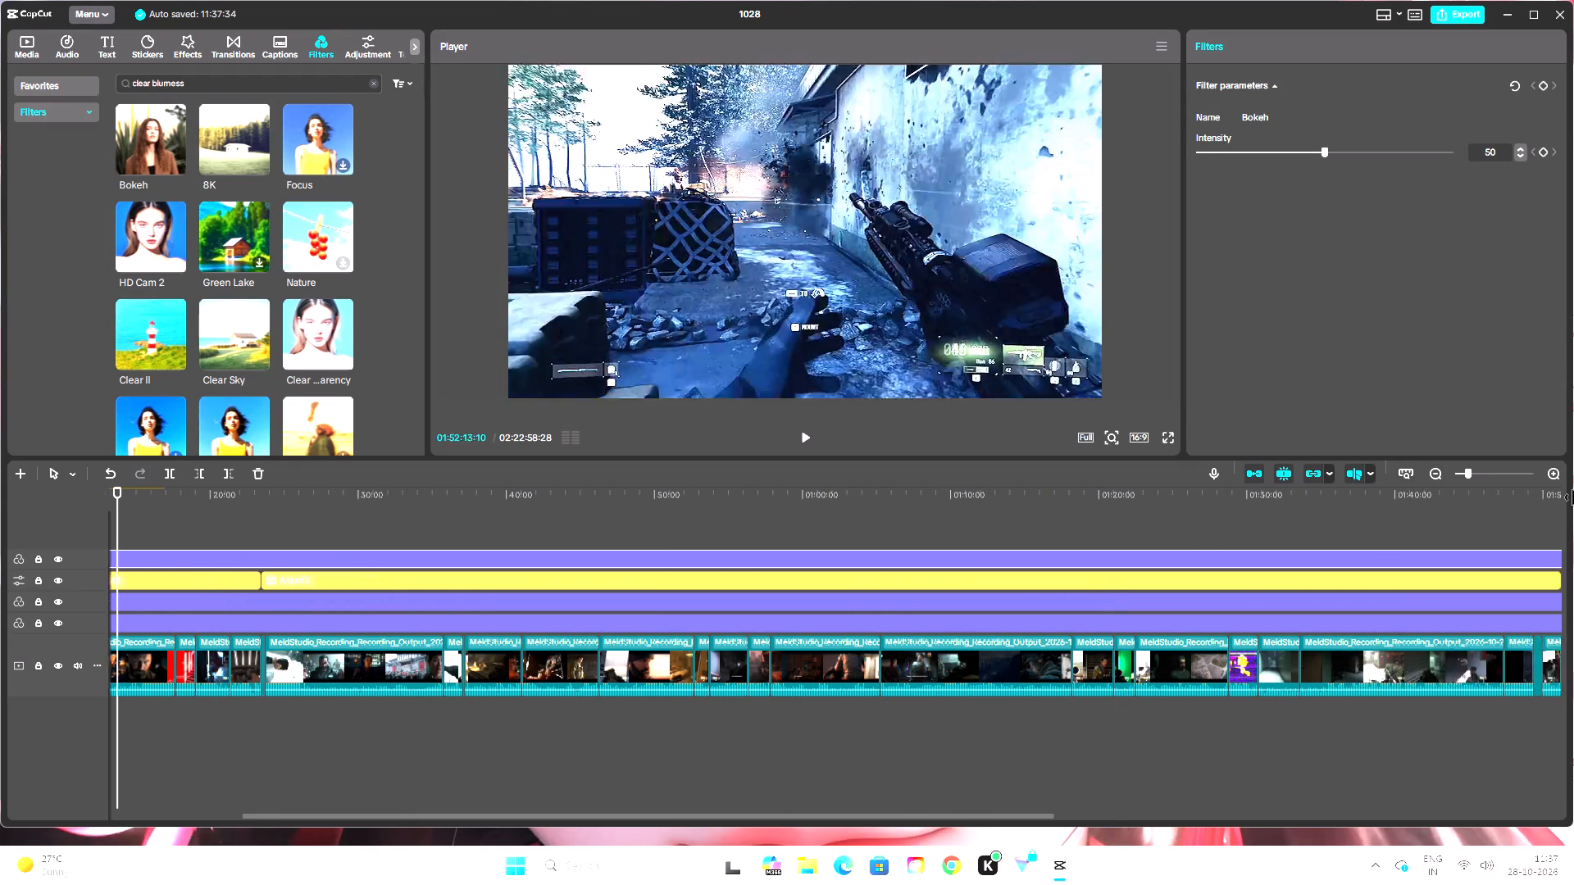
pyautogui.moveTo(1573, 497); pyautogui.dragTo(1158, 599)
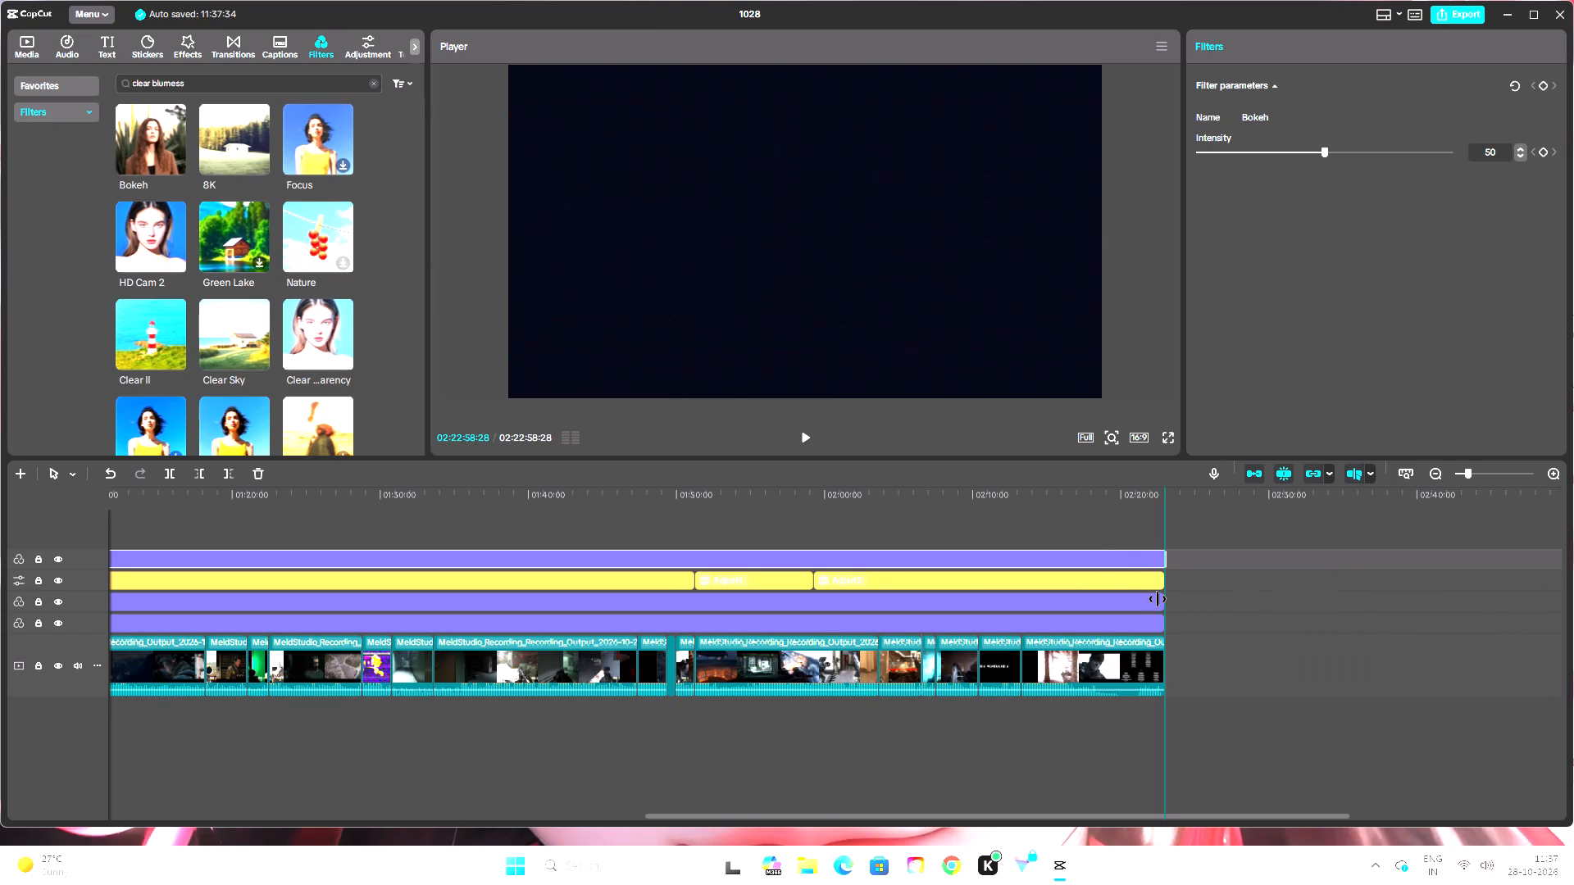
pyautogui.moveTo(1158, 599); pyautogui.dragTo(1158, 599)
pyautogui.click(1104, 525)
# Examine frames between about 02:11 and 02:16, preview the library's Bokeh filter, and compare the Bokeh track hidden and shown at 02:15:53.
pyautogui.moveTo(1105, 500); pyautogui.dragTo(1003, 523)
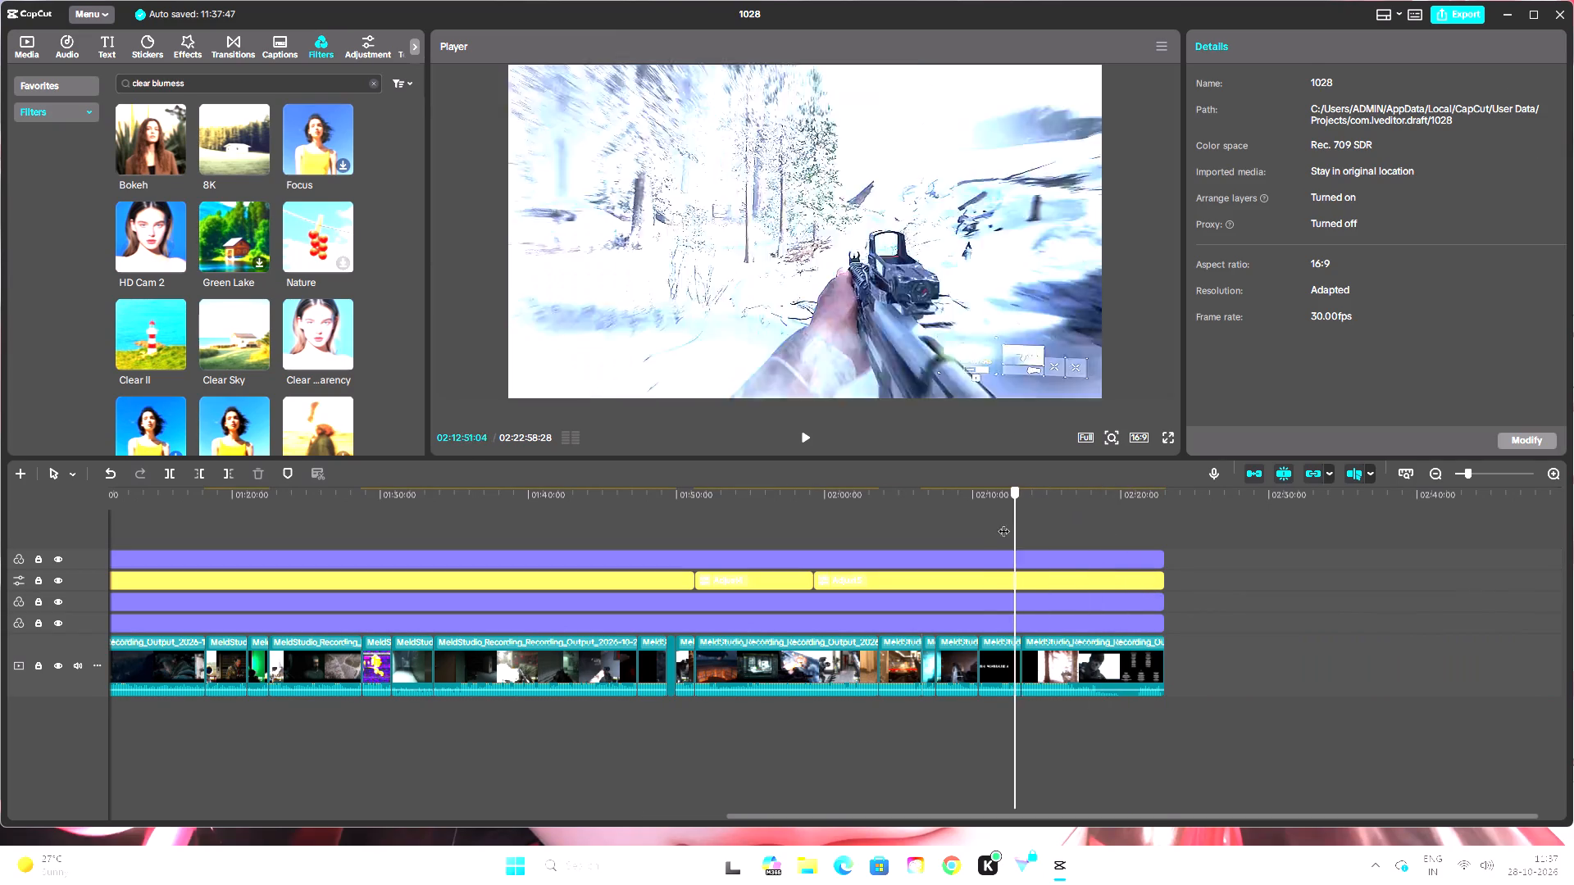
pyautogui.moveTo(1003, 523); pyautogui.dragTo(997, 531)
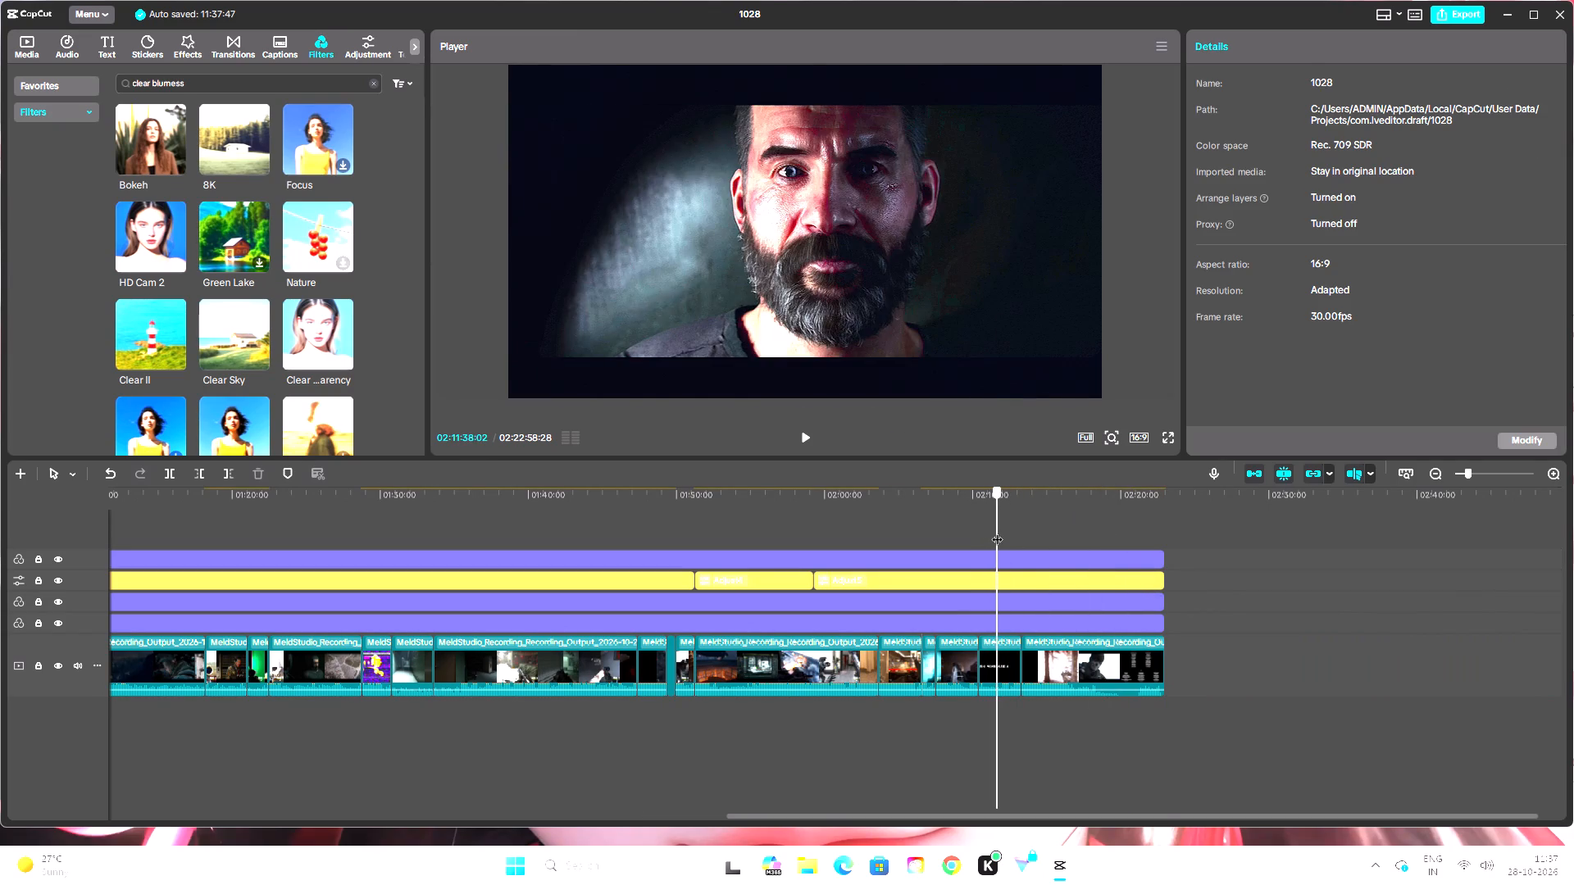
pyautogui.moveTo(997, 531); pyautogui.dragTo(1023, 537)
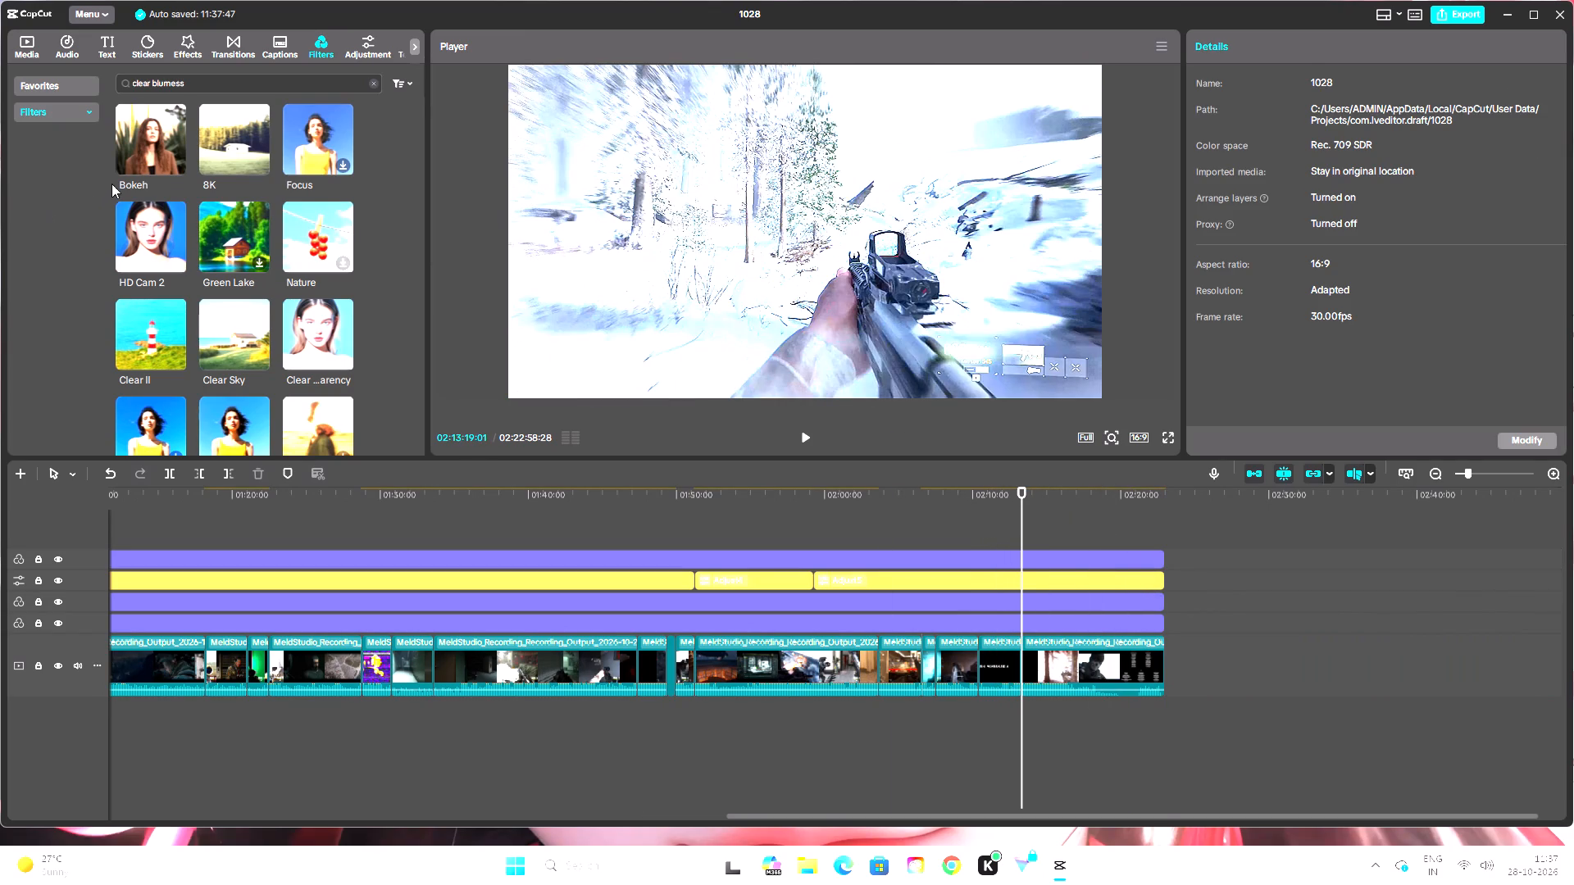
pyautogui.click(157, 162)
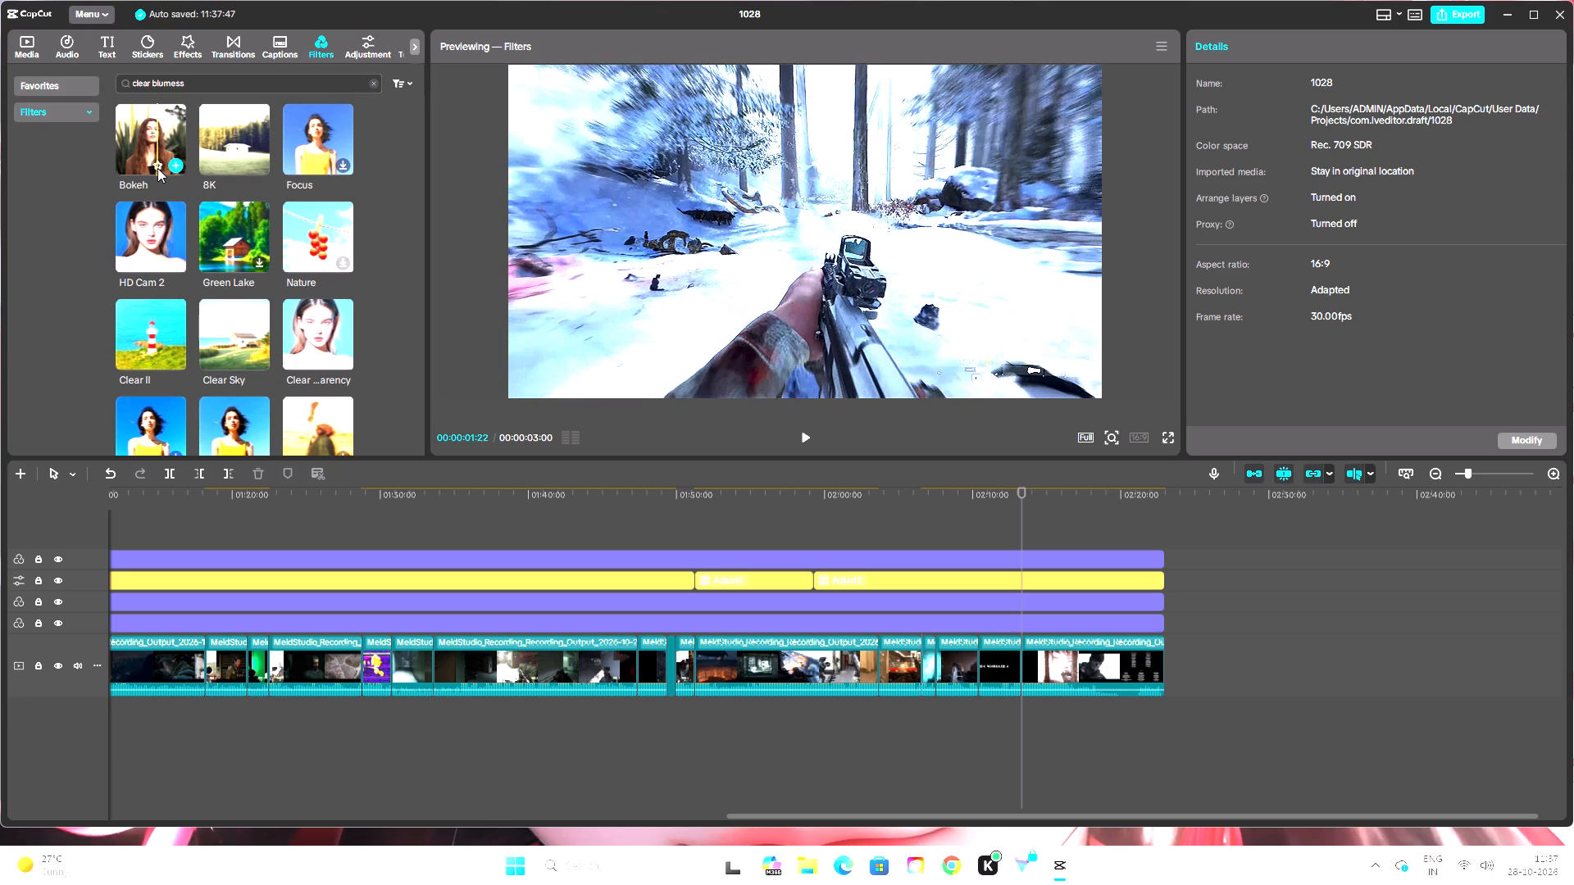
pyautogui.click(157, 166)
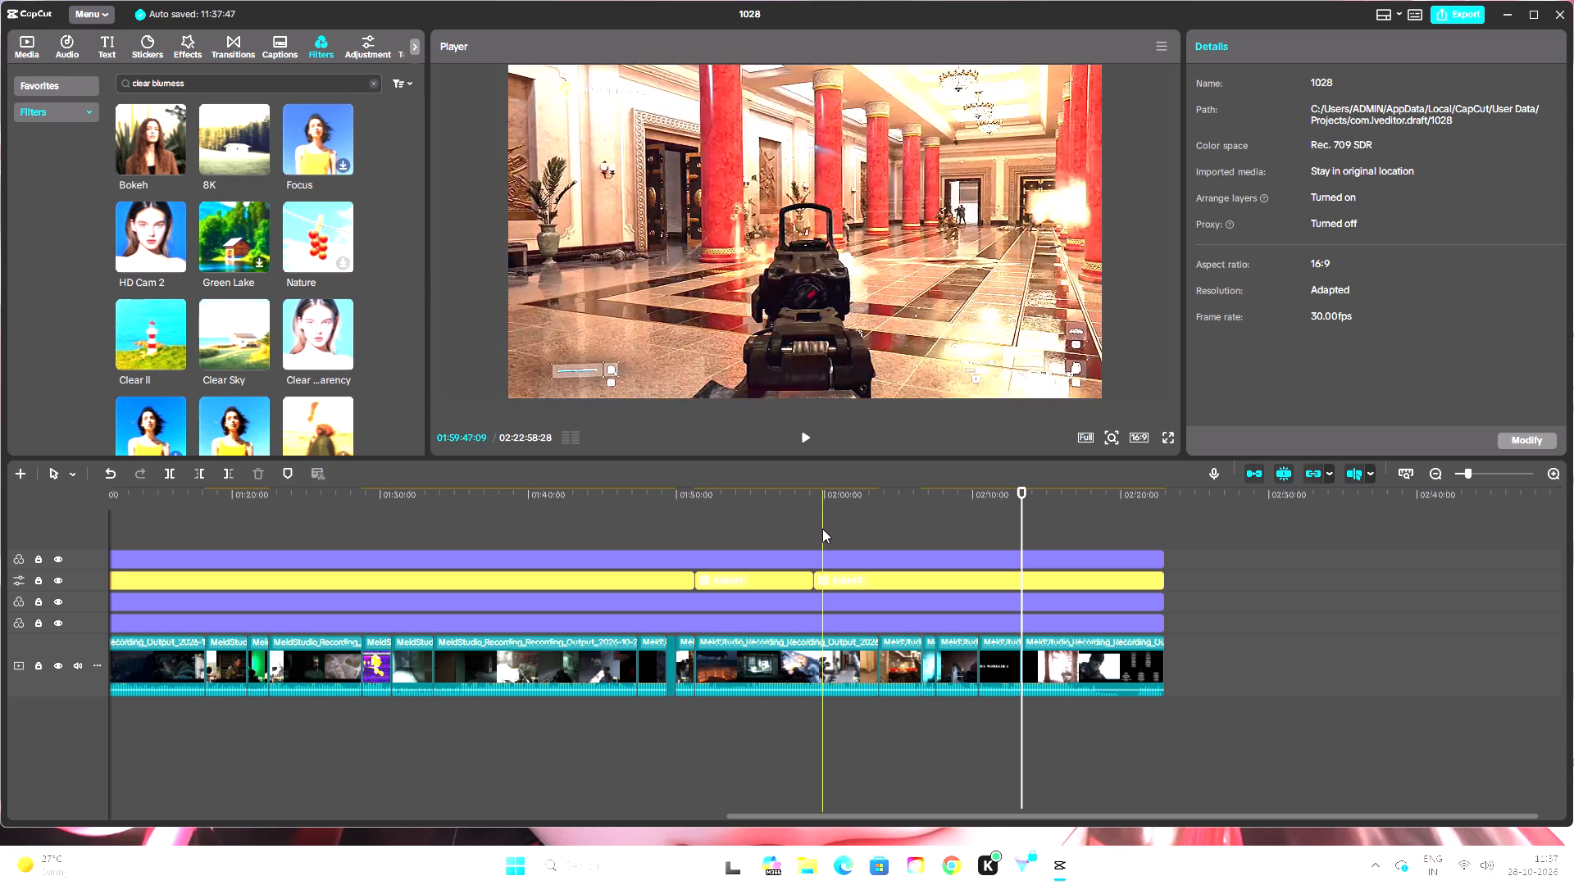
pyautogui.moveTo(1022, 492); pyautogui.dragTo(1058, 502)
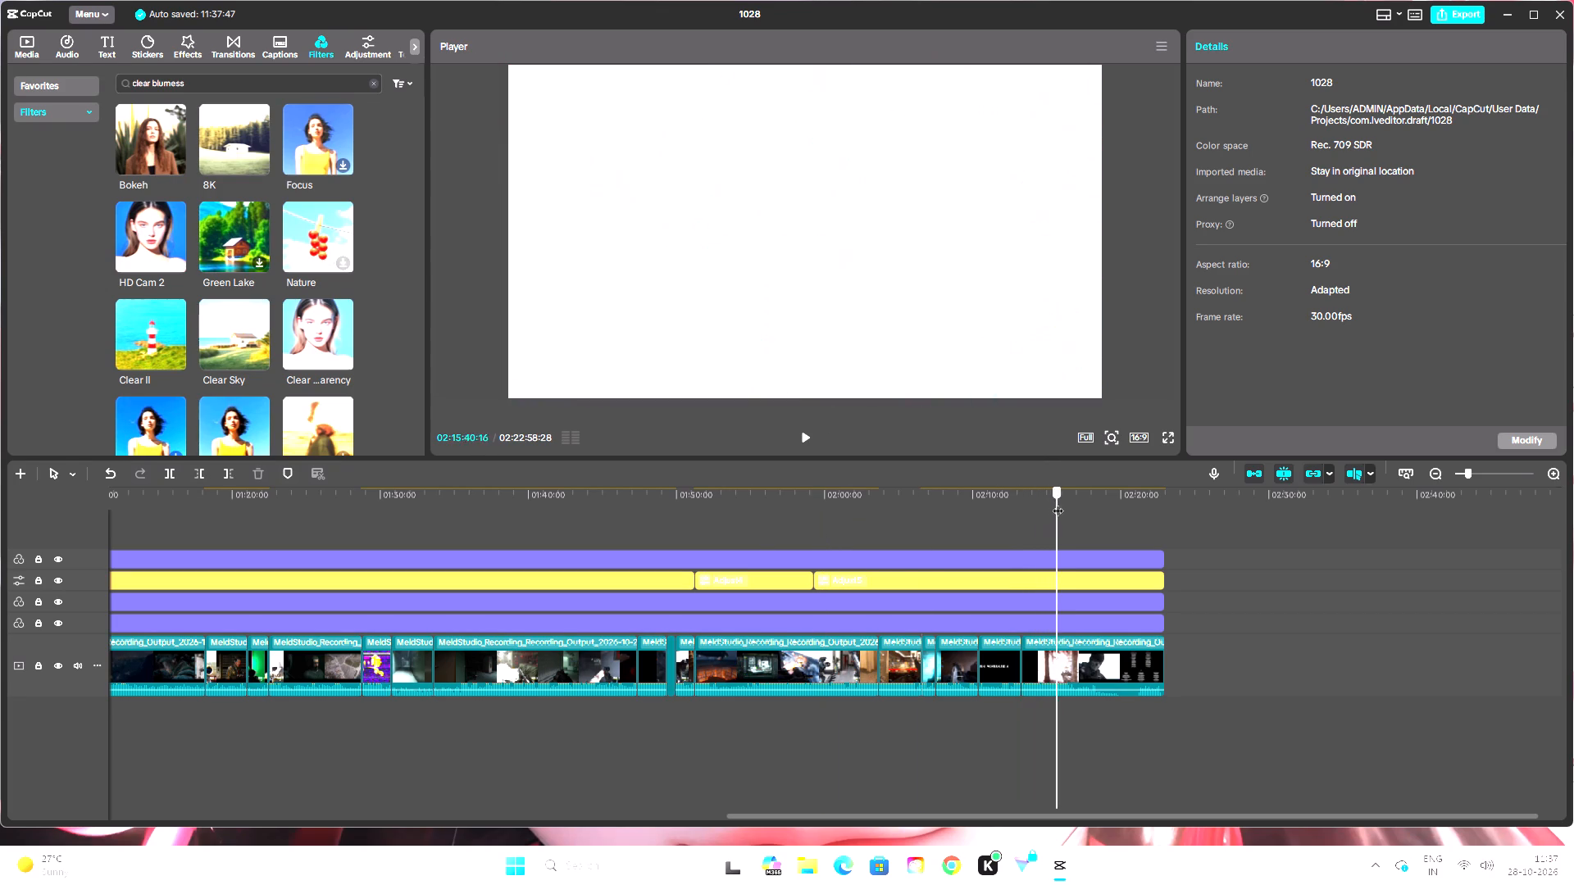
pyautogui.moveTo(1058, 502); pyautogui.dragTo(1053, 516)
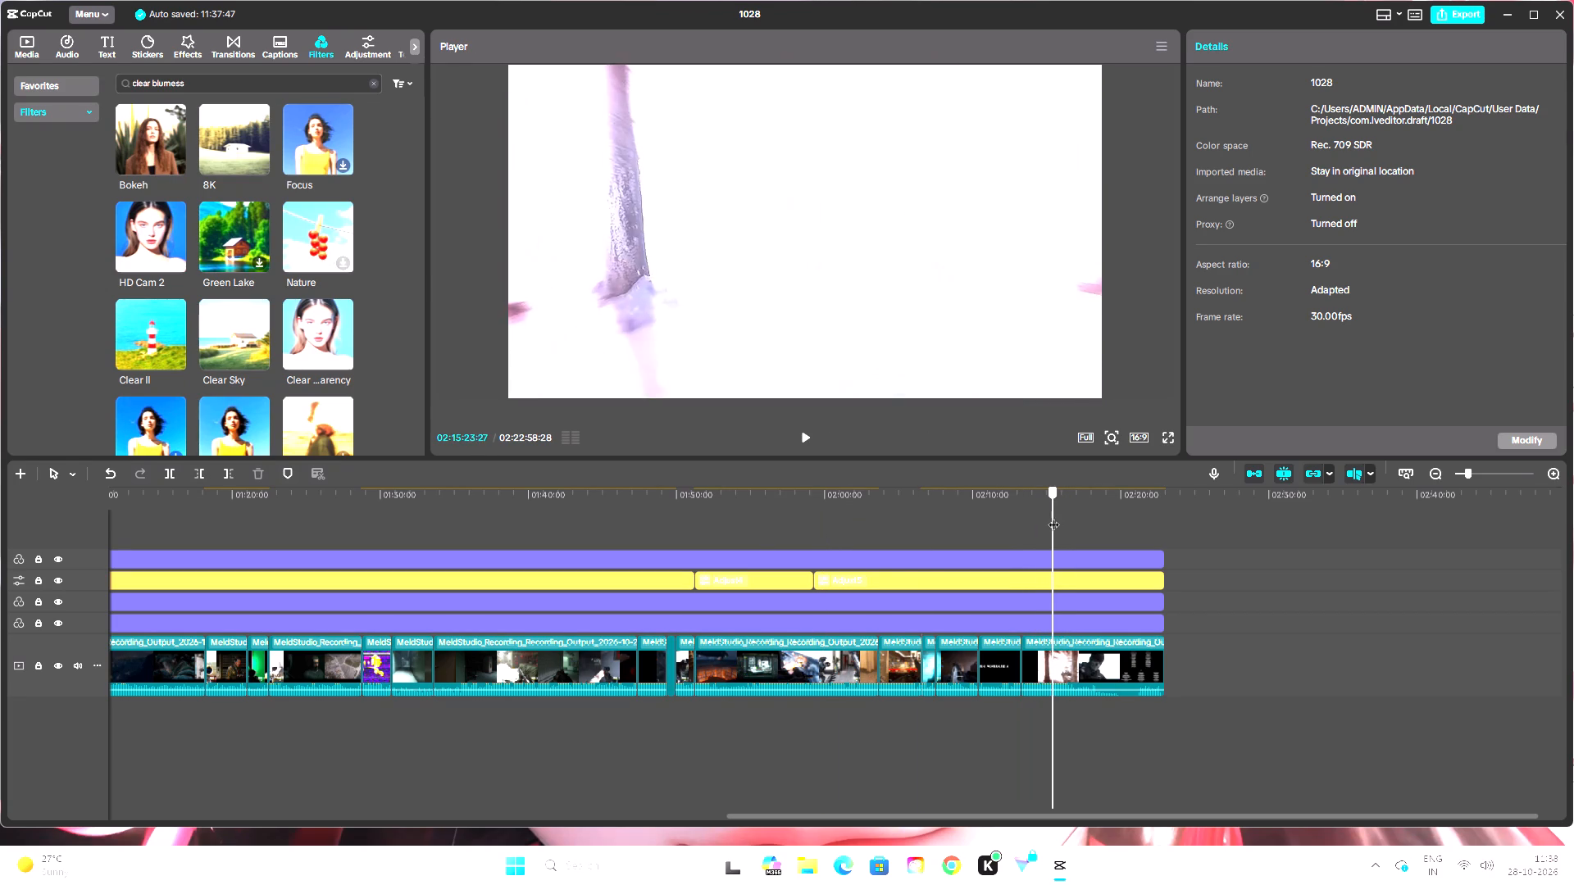
pyautogui.moveTo(1053, 516); pyautogui.dragTo(1060, 520)
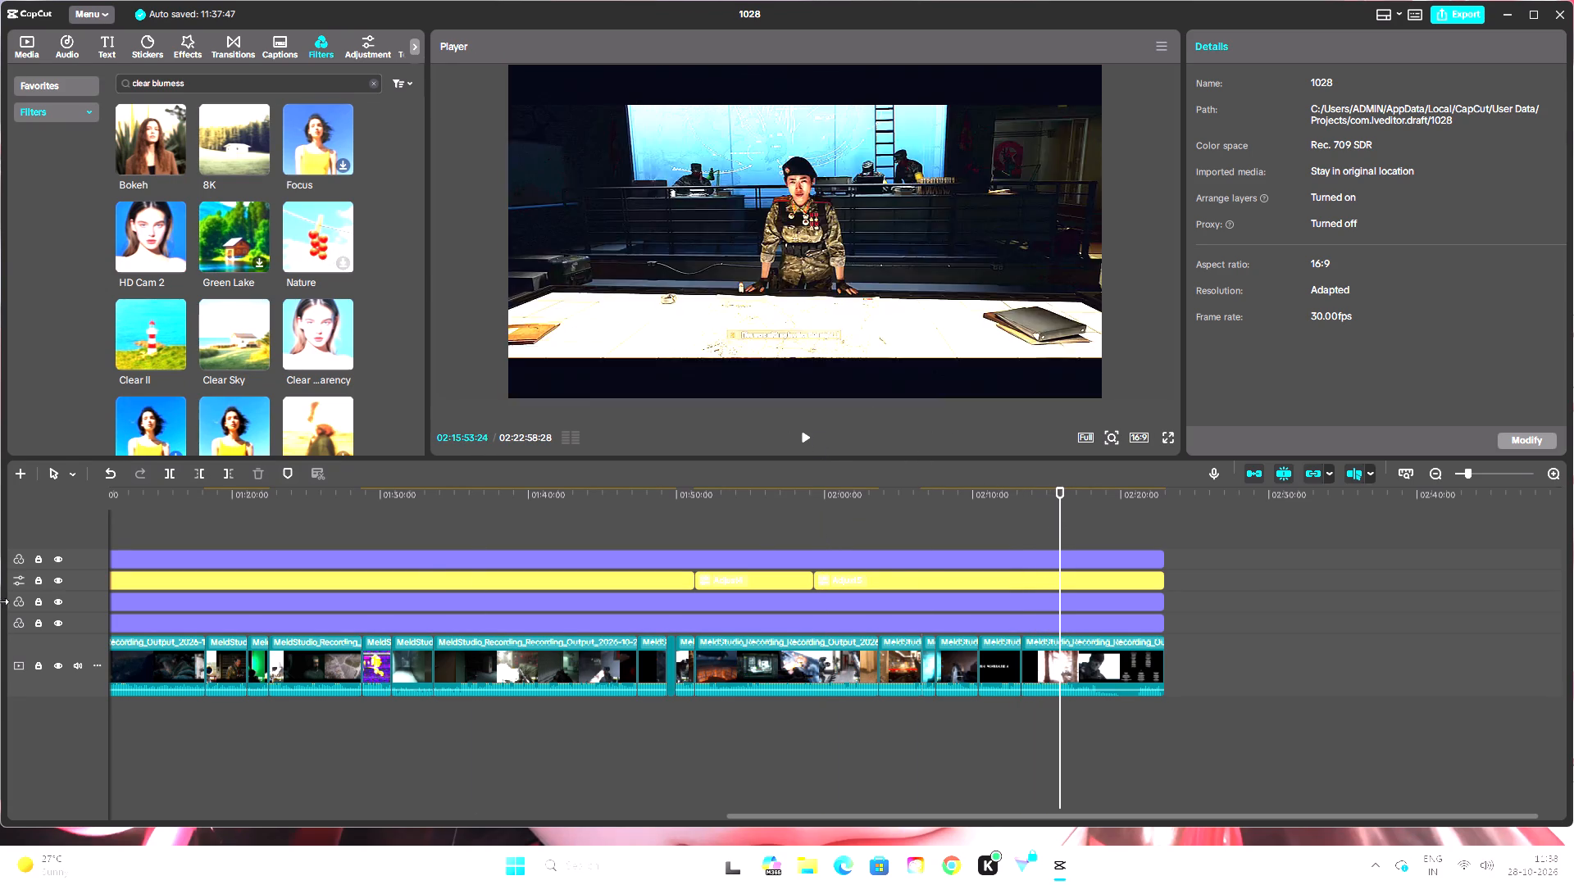
pyautogui.click(59, 561)
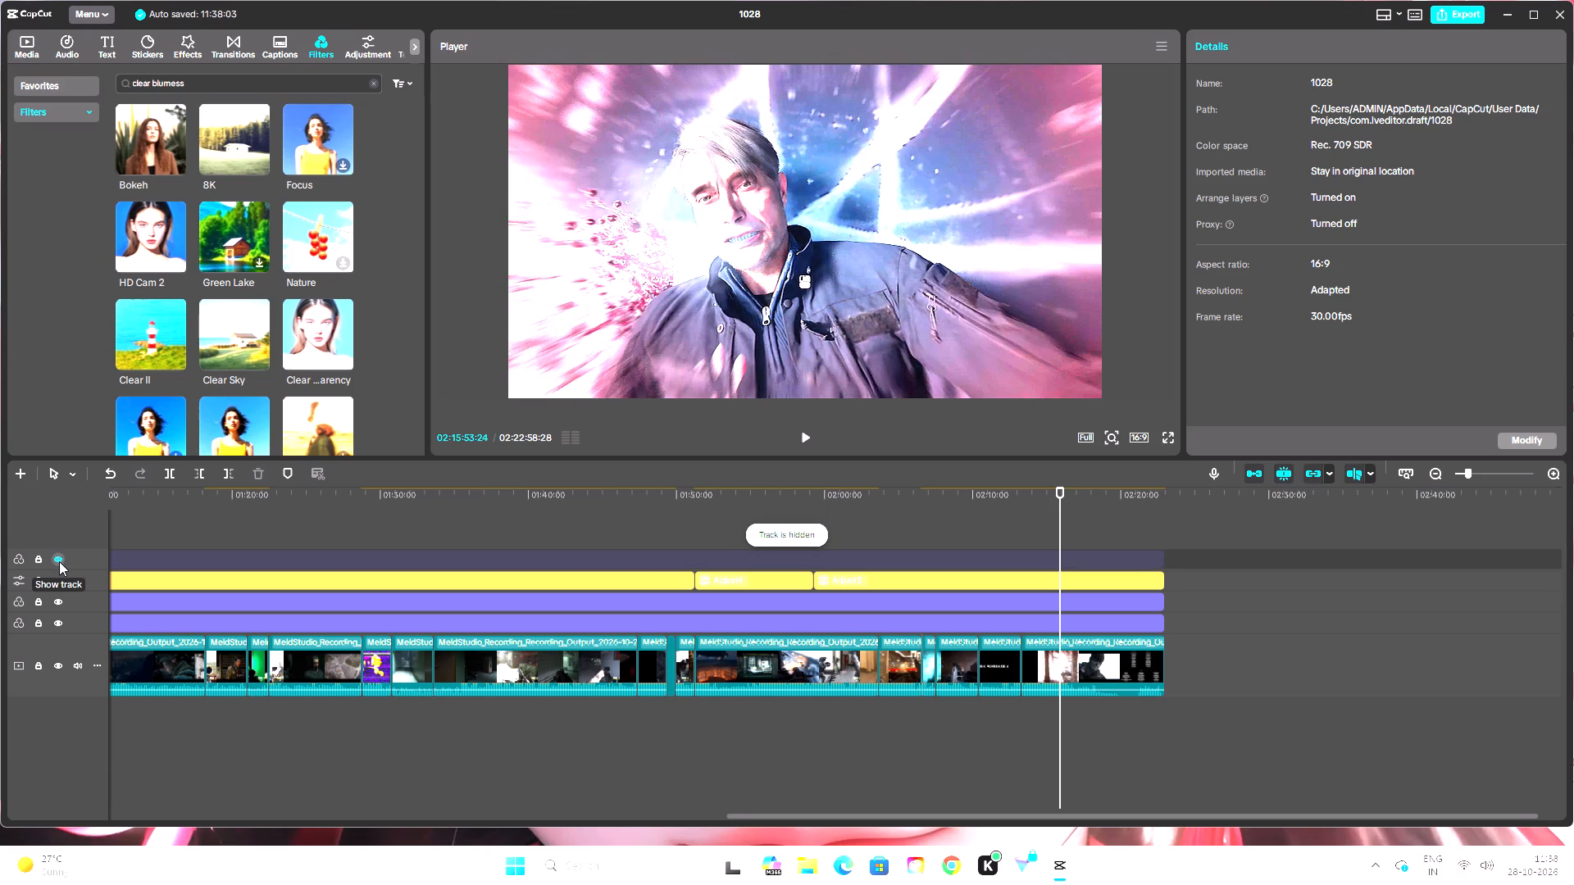
pyautogui.click(59, 561)
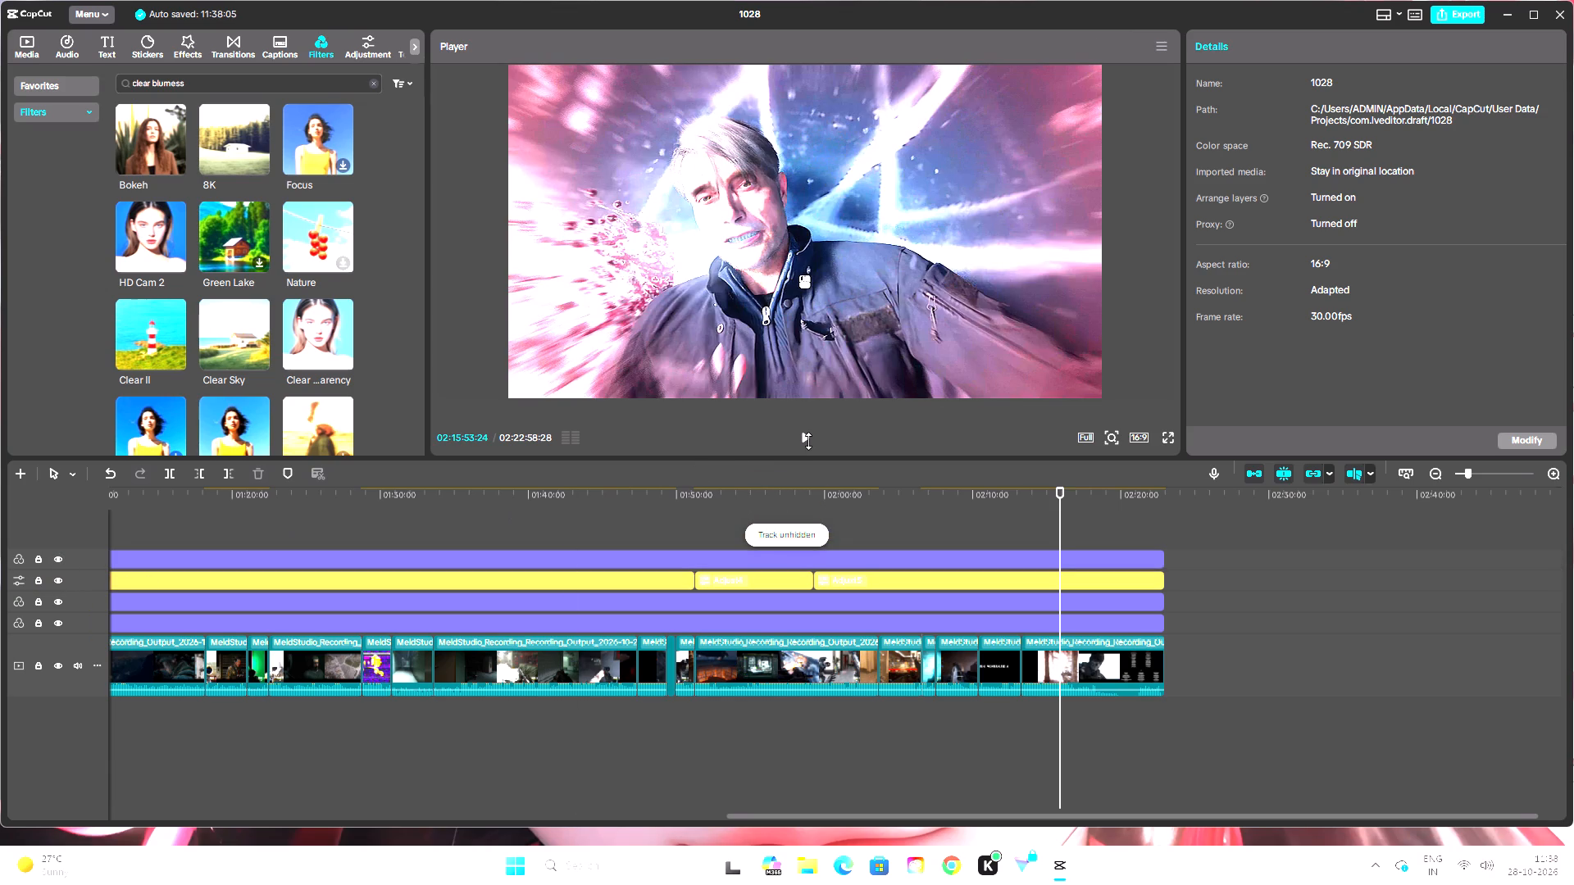
# Play the cutscene from 02:15:53 in full screen, exit, and compare the picture with the Bokeh track hidden and shown, leaving it shown.
pyautogui.click(808, 441)
pyautogui.click(1167, 434)
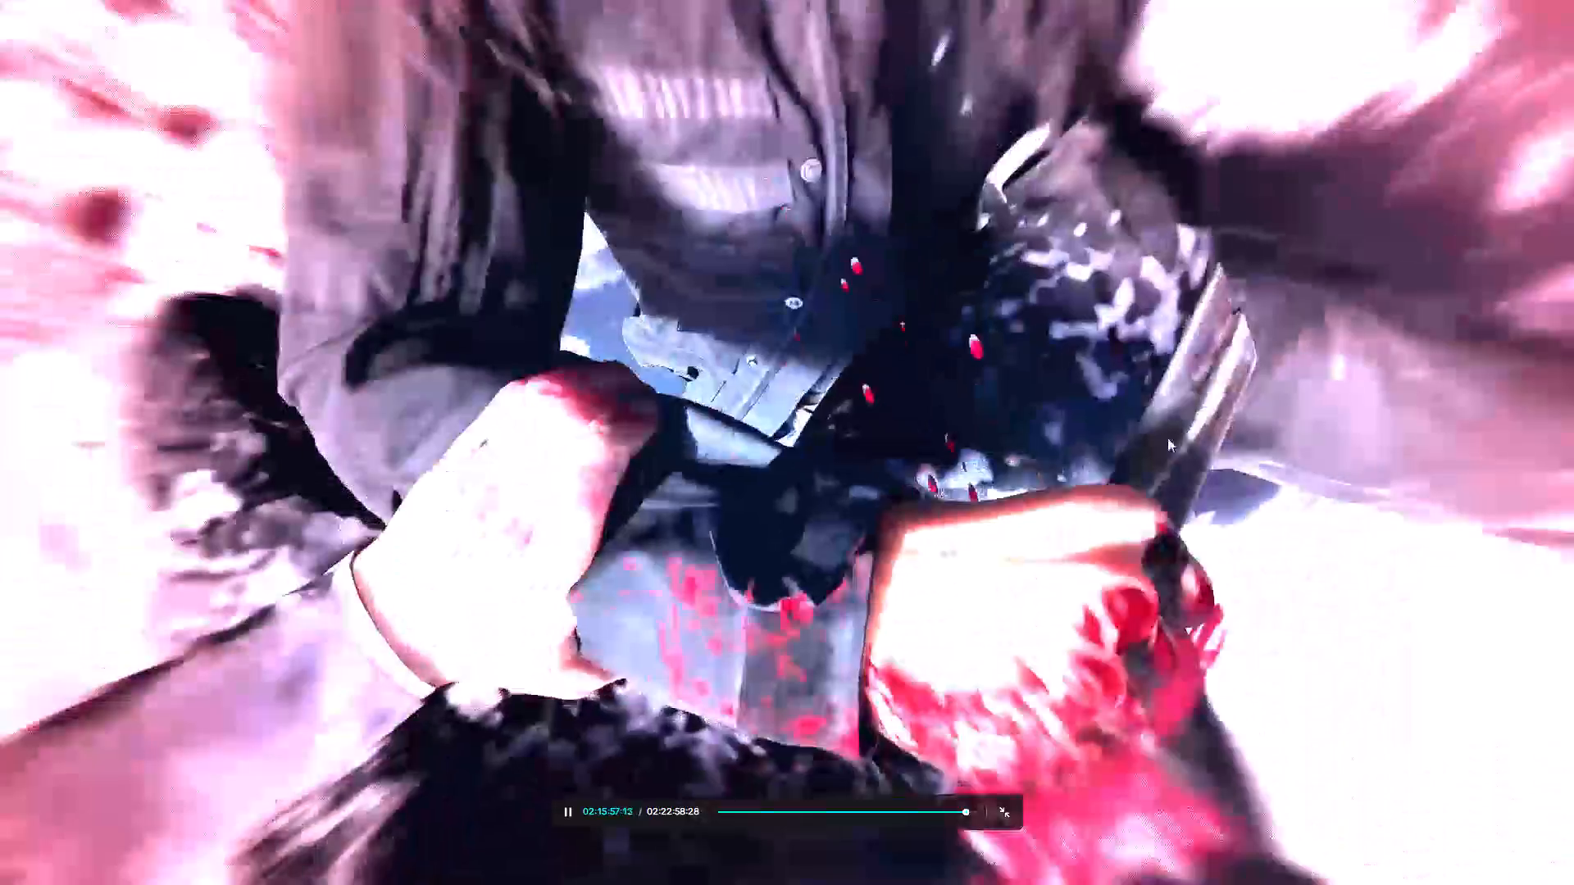
pyautogui.click(1017, 778)
pyautogui.click(1002, 806)
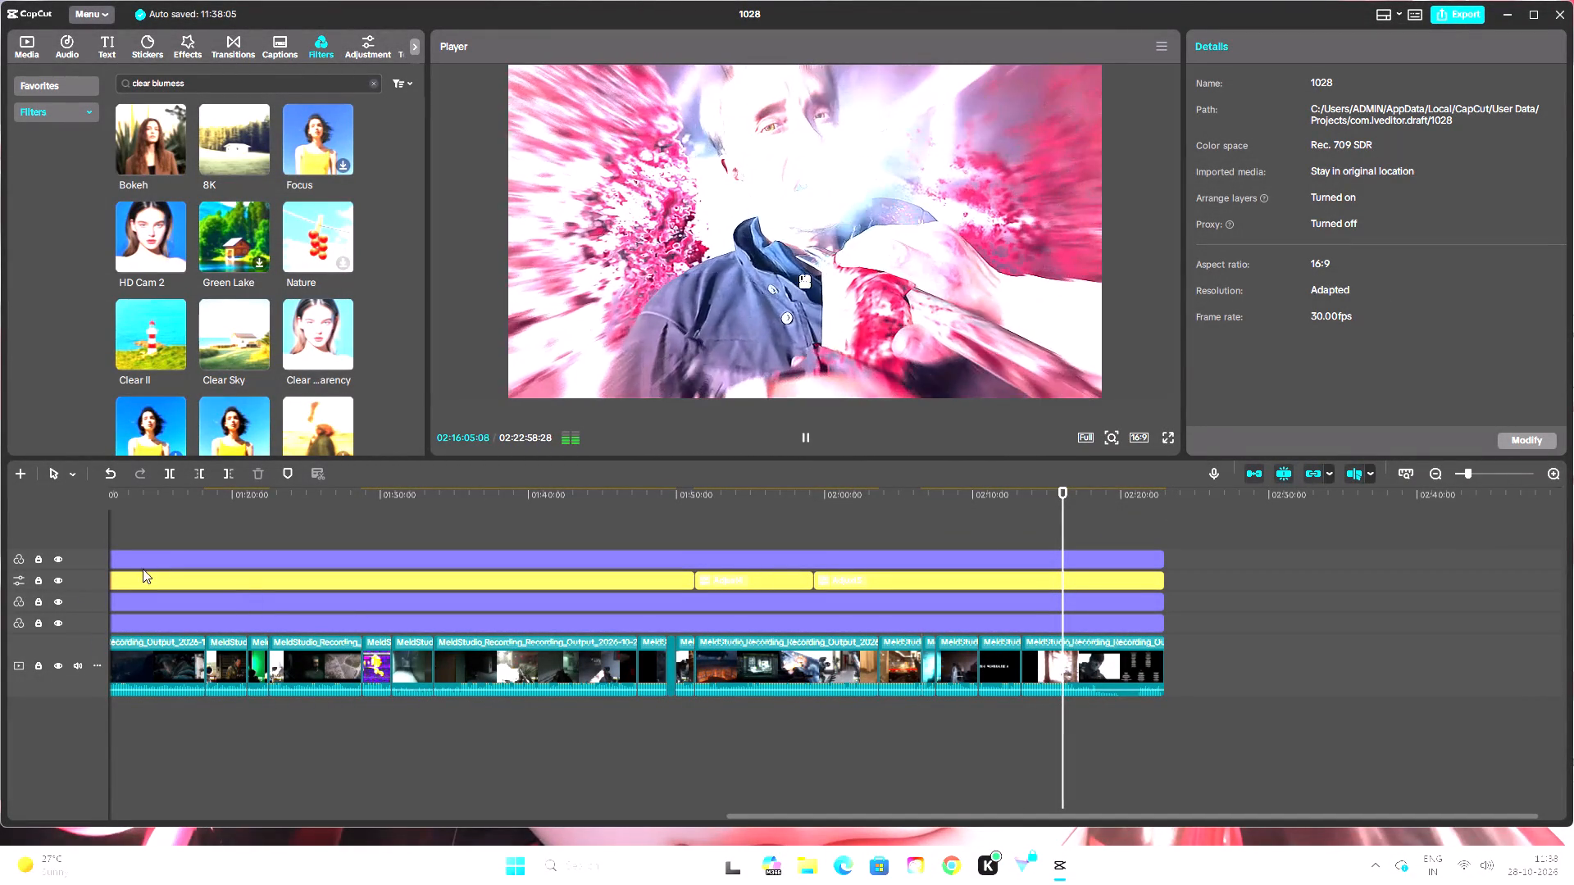
pyautogui.click(57, 558)
pyautogui.click(57, 558)
pyautogui.click(57, 558)
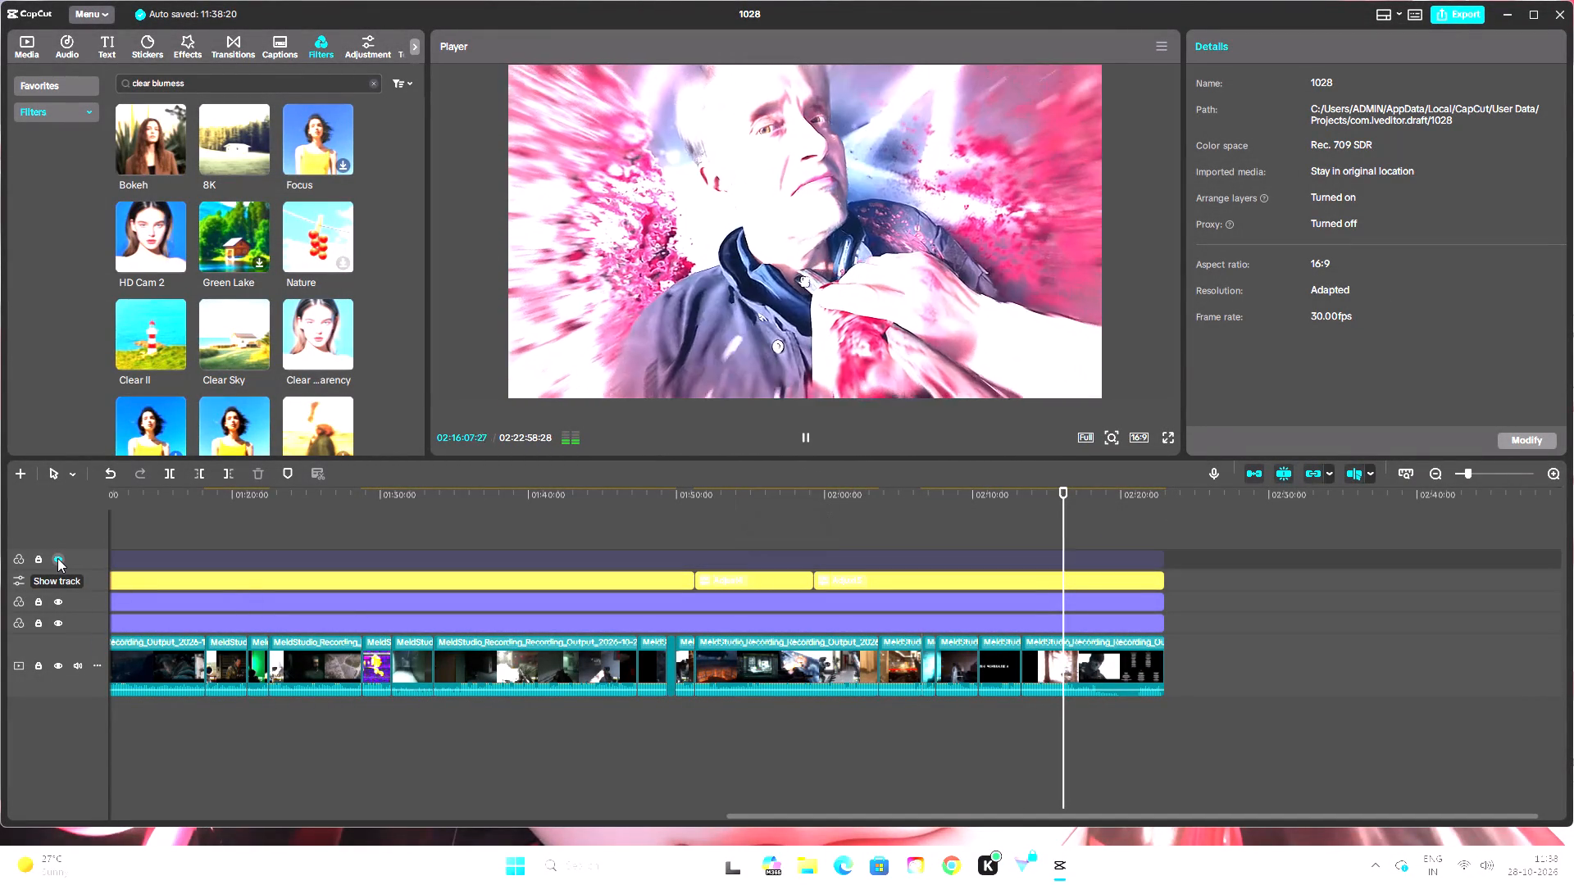
pyautogui.click(57, 558)
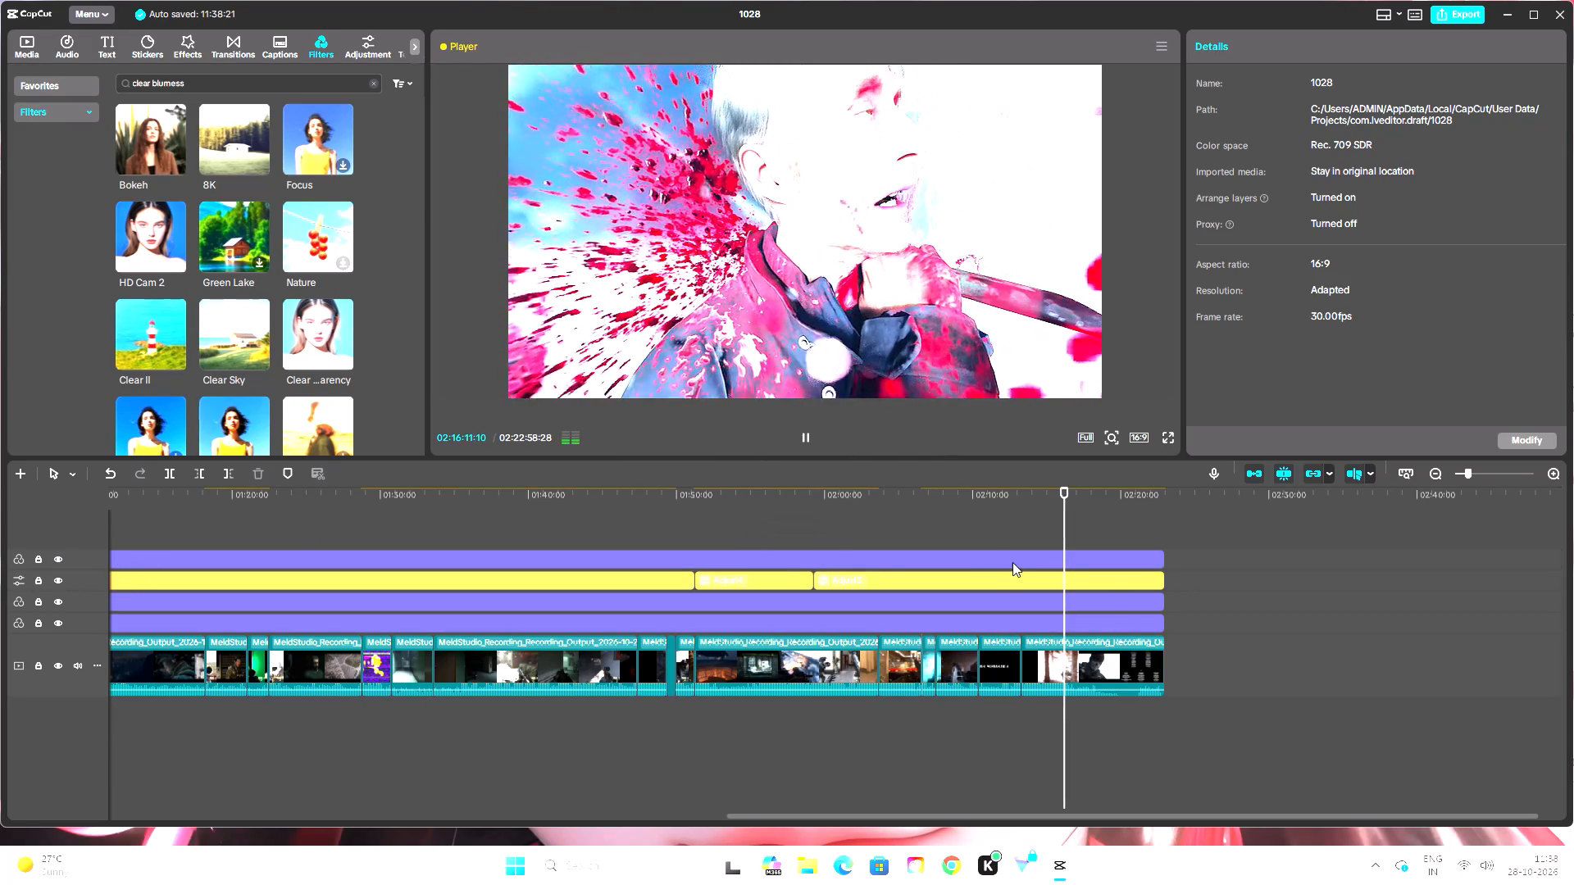
# Set the Bokeh filter clip's intensity to 45 and play the footage from about 02:16:13.
pyautogui.click(1012, 560)
pyautogui.tripleClick(1518, 157)
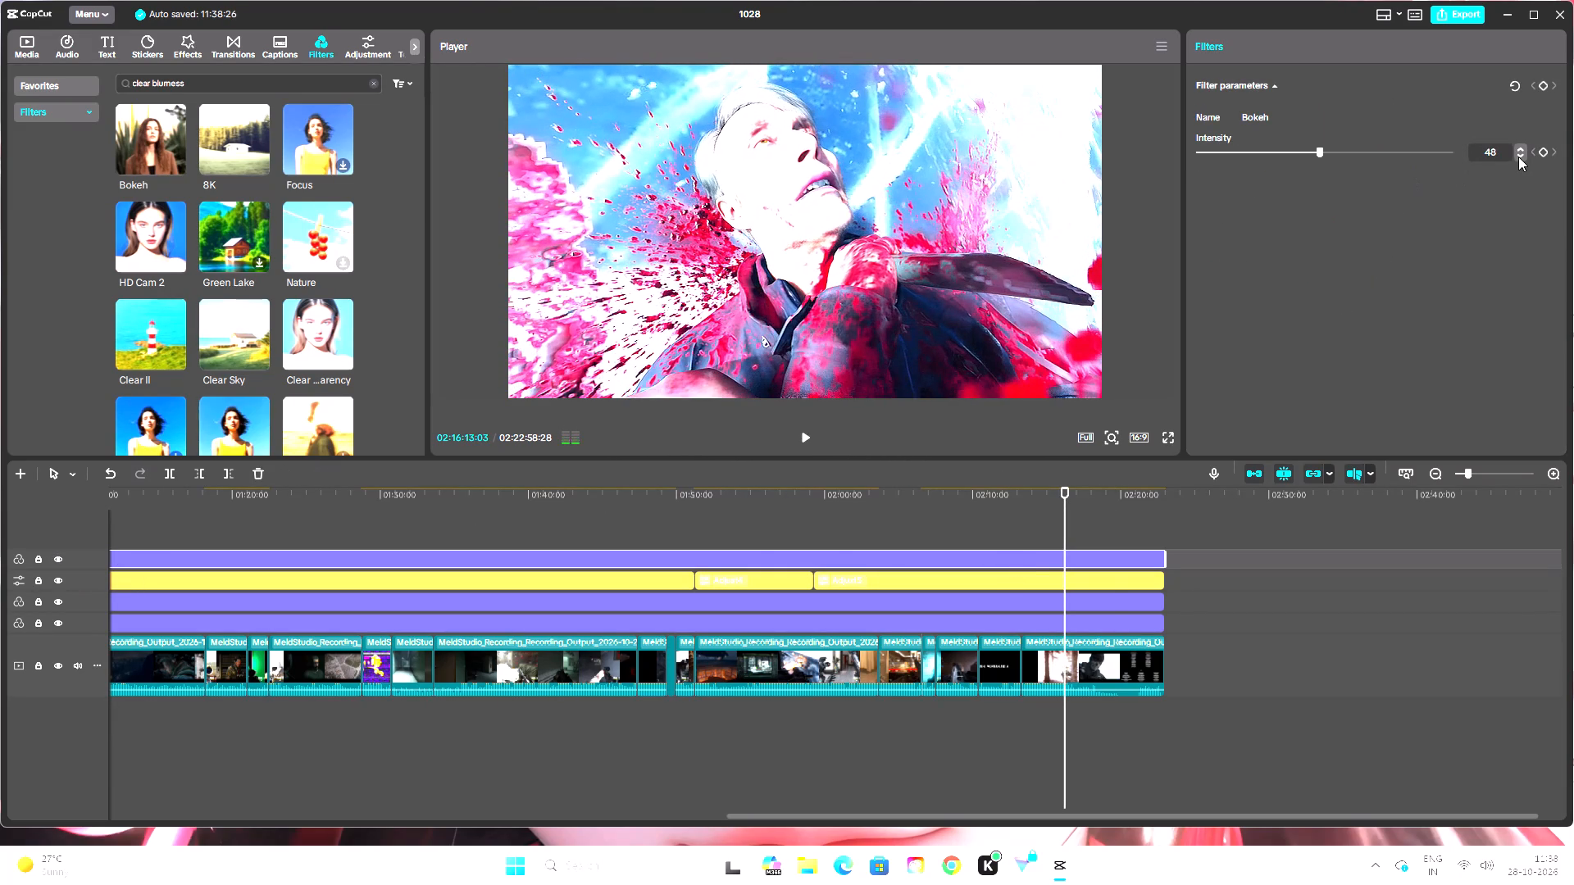
pyautogui.doubleClick(1518, 157)
pyautogui.click(815, 438)
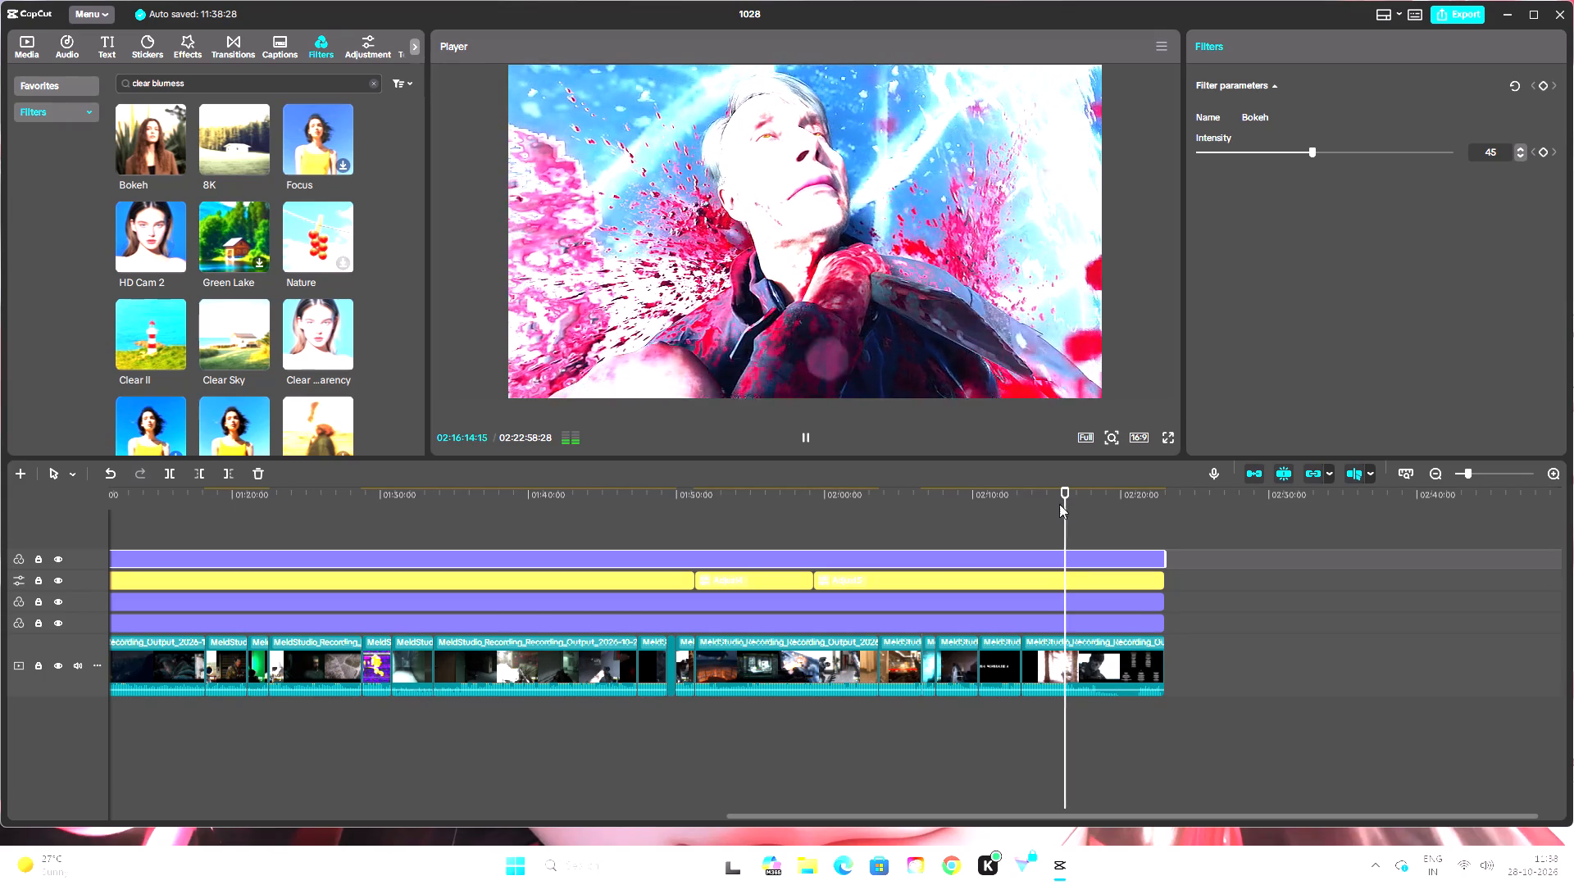
# Return to the start of the timeline and import the Free YouTube Subscribe Buttons green screen video from Local Disk (E:).
pyautogui.moveTo(1066, 490); pyautogui.dragTo(0, 520)
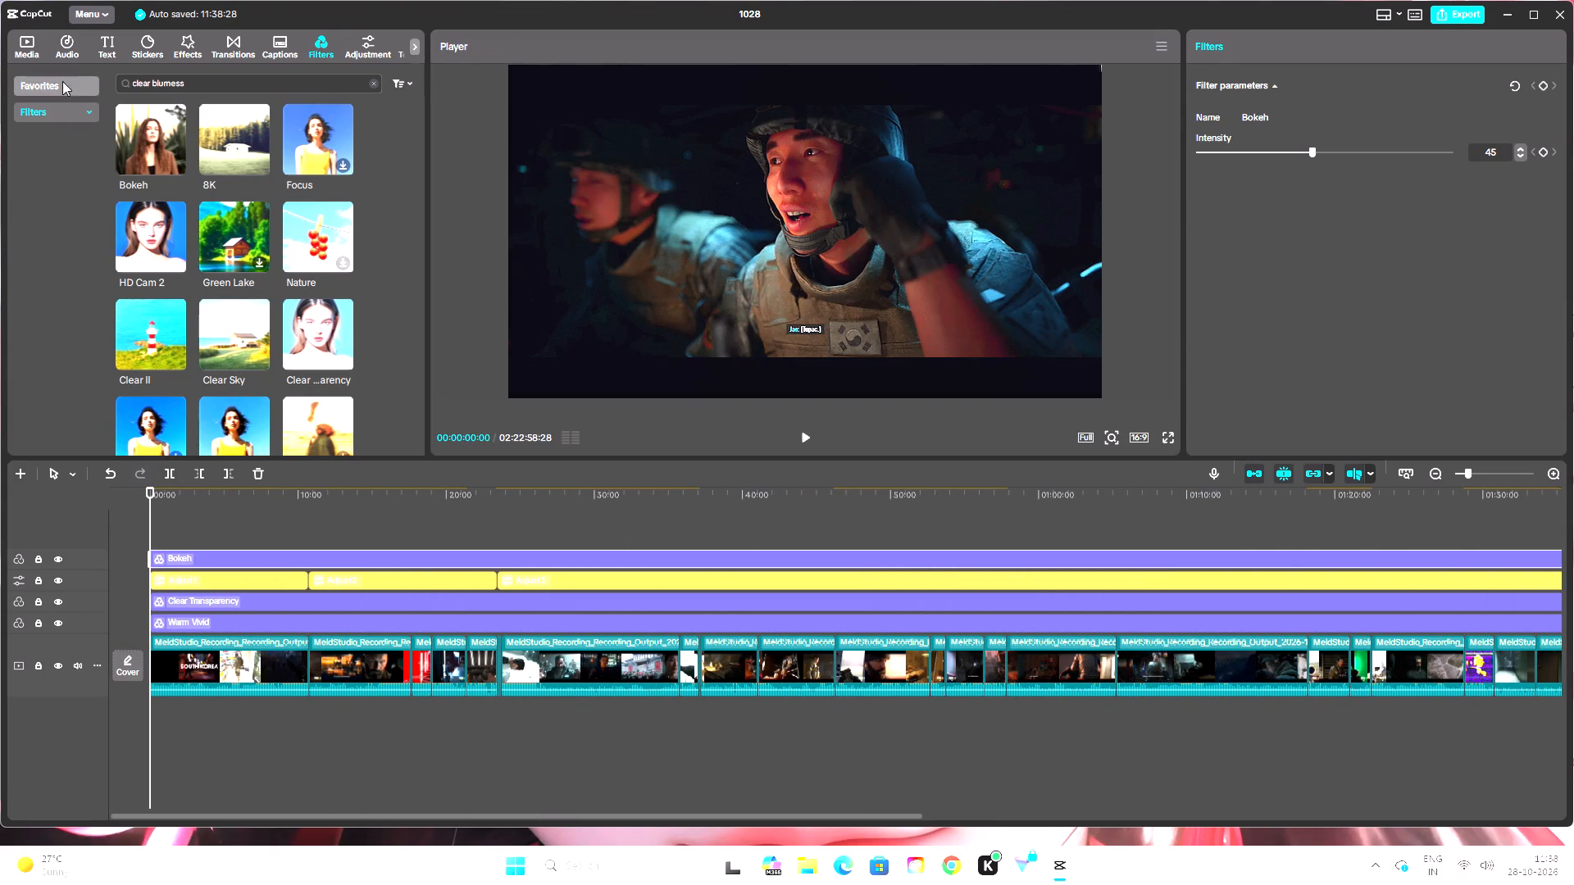
pyautogui.click(32, 40)
pyautogui.click(143, 84)
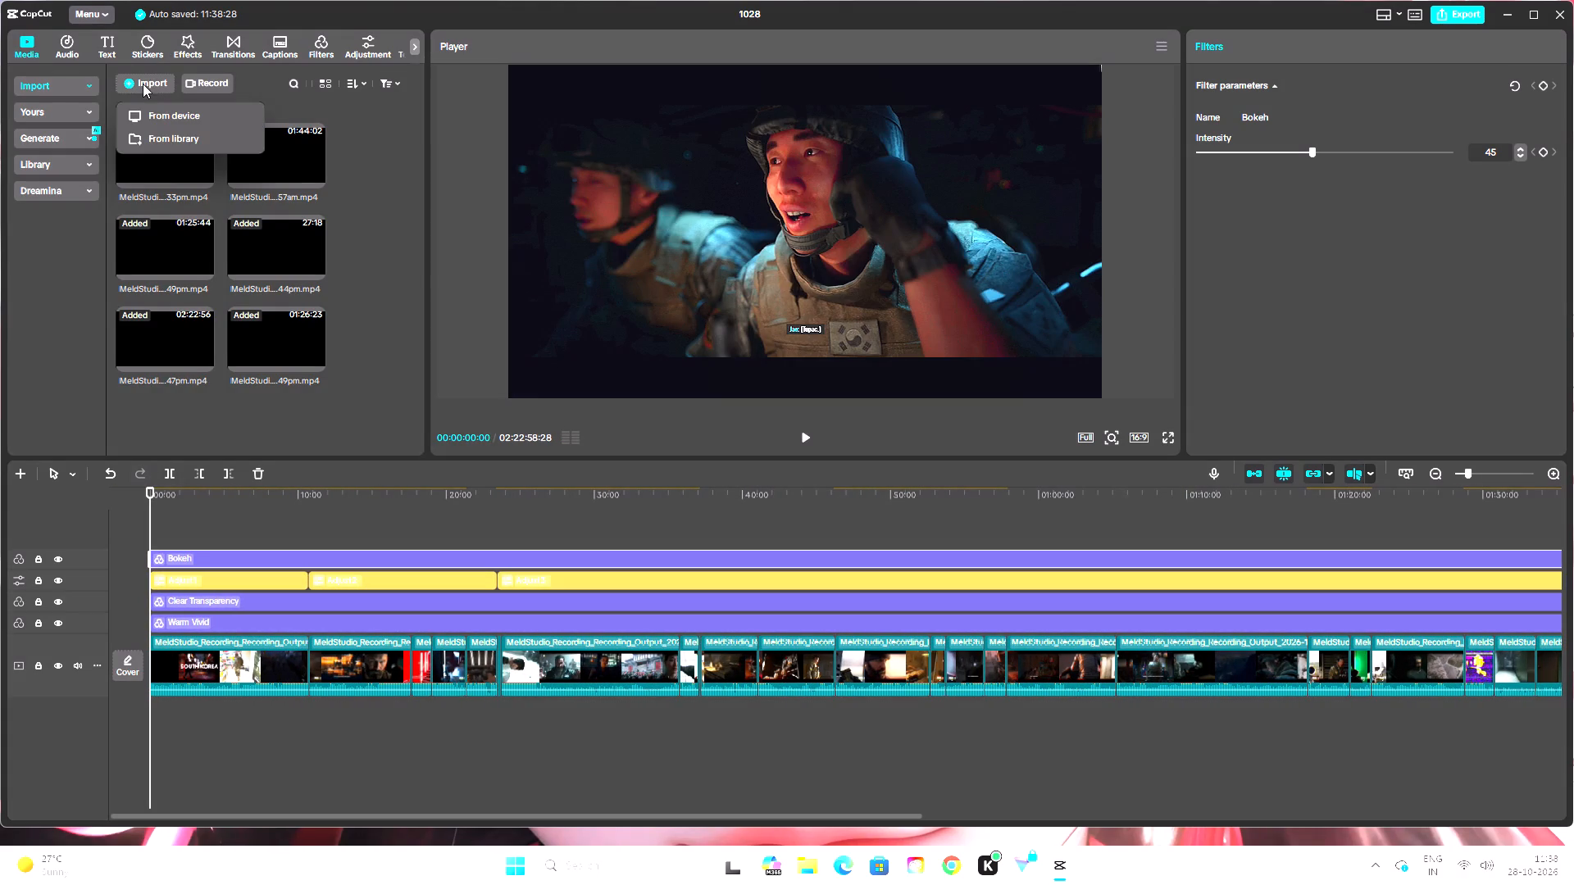
pyautogui.click(161, 110)
pyautogui.click(92, 323)
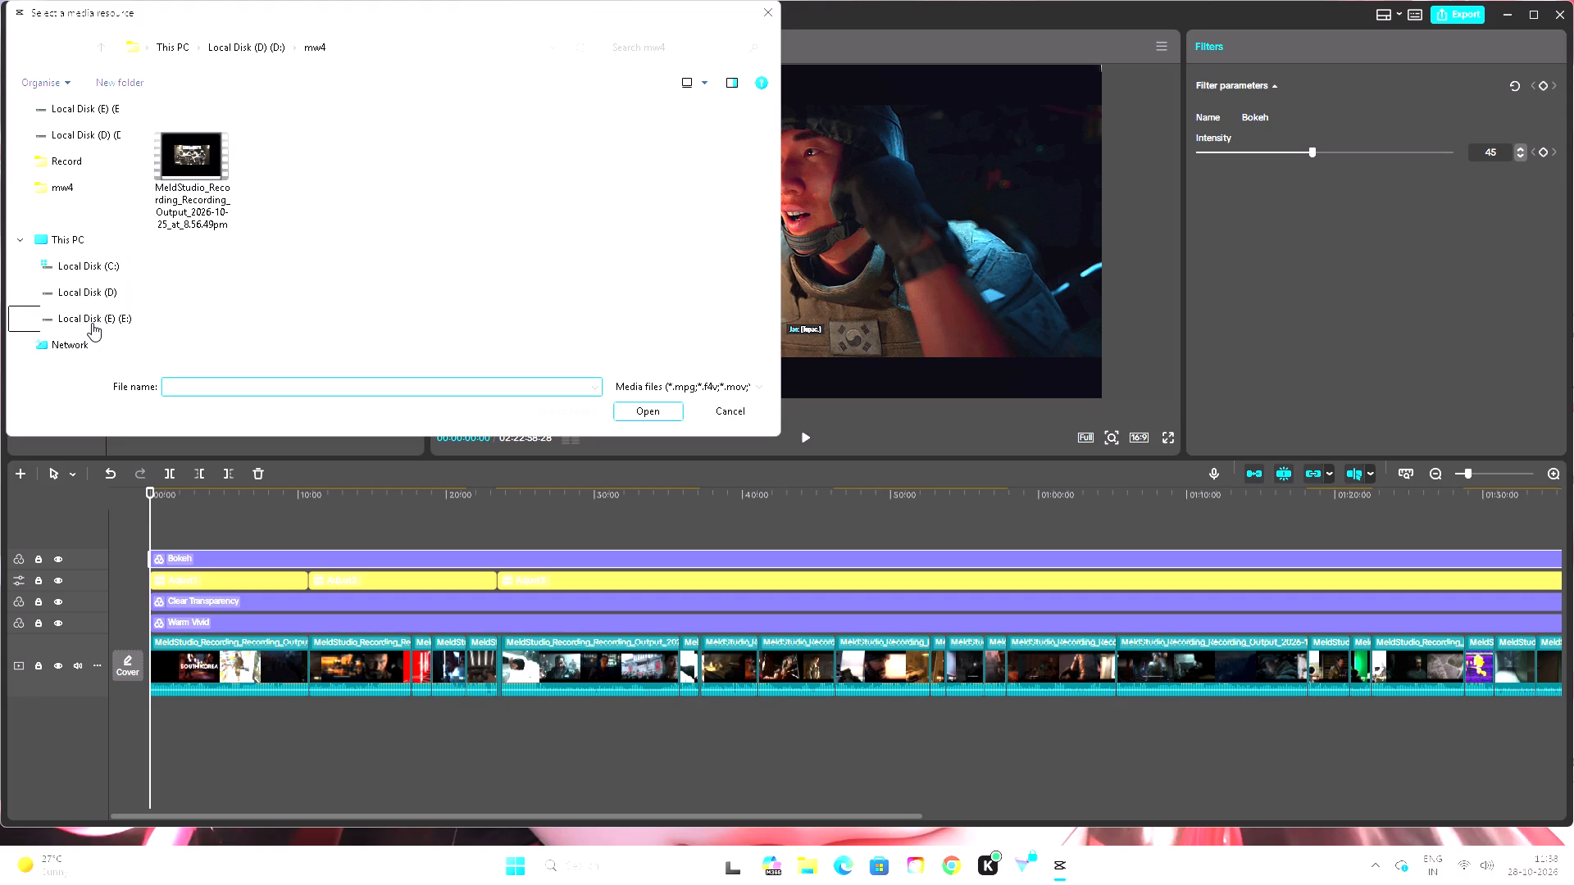
pyautogui.scroll(-2, 243, 276)
pyautogui.click(198, 296)
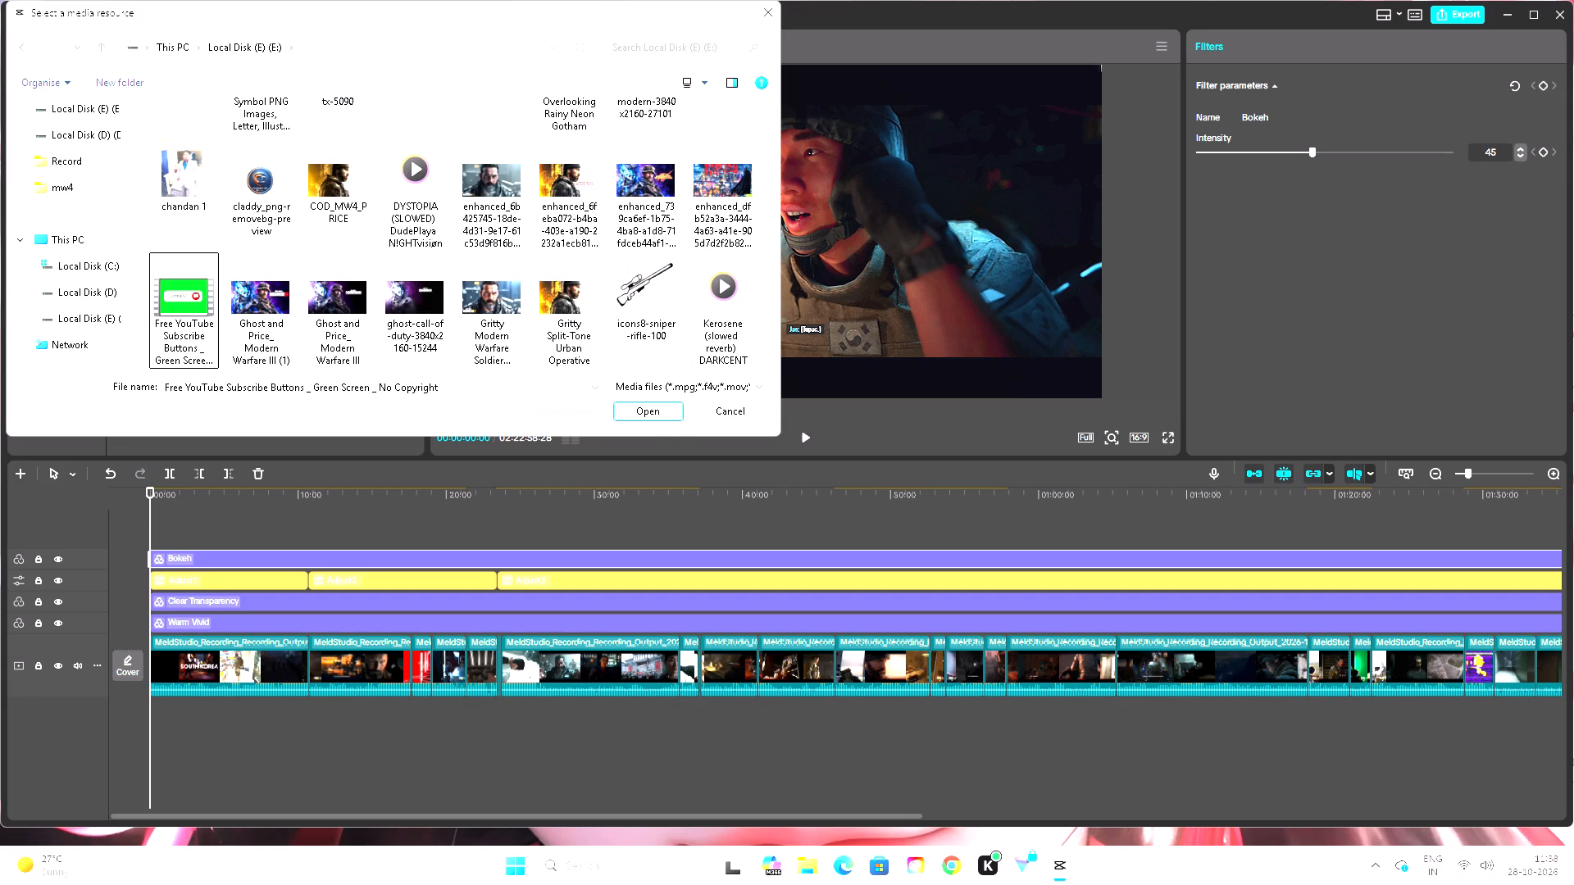
pyautogui.click(660, 410)
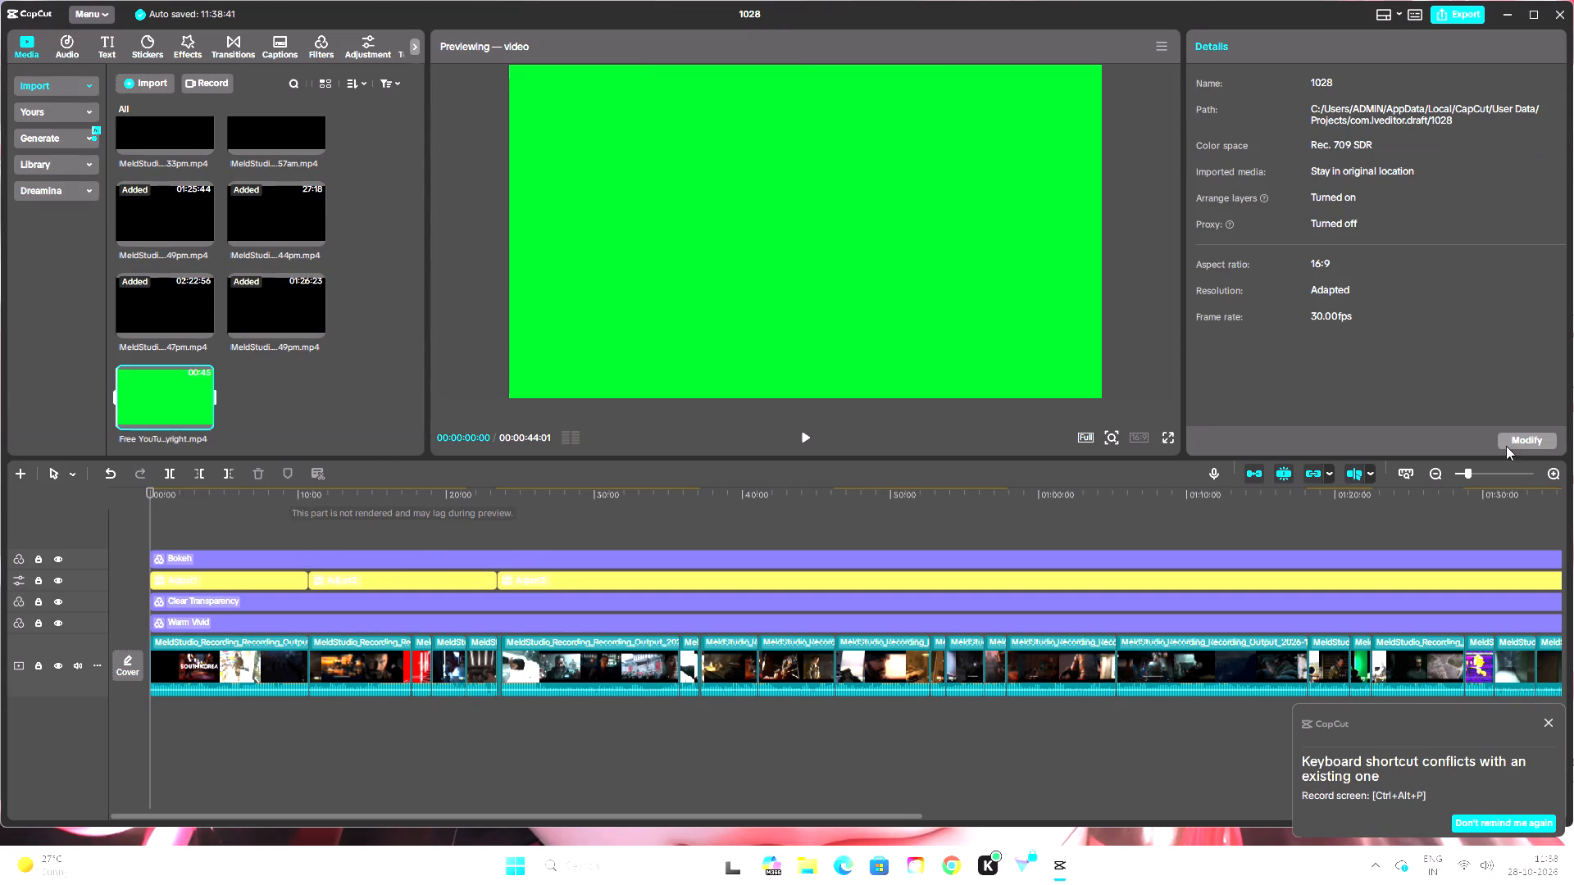
# Place the green screen subscribe clip on a new track above the Bokeh filter, starting at about 00:00:47.
pyautogui.doubleClick(1554, 476)
pyautogui.click(1553, 723)
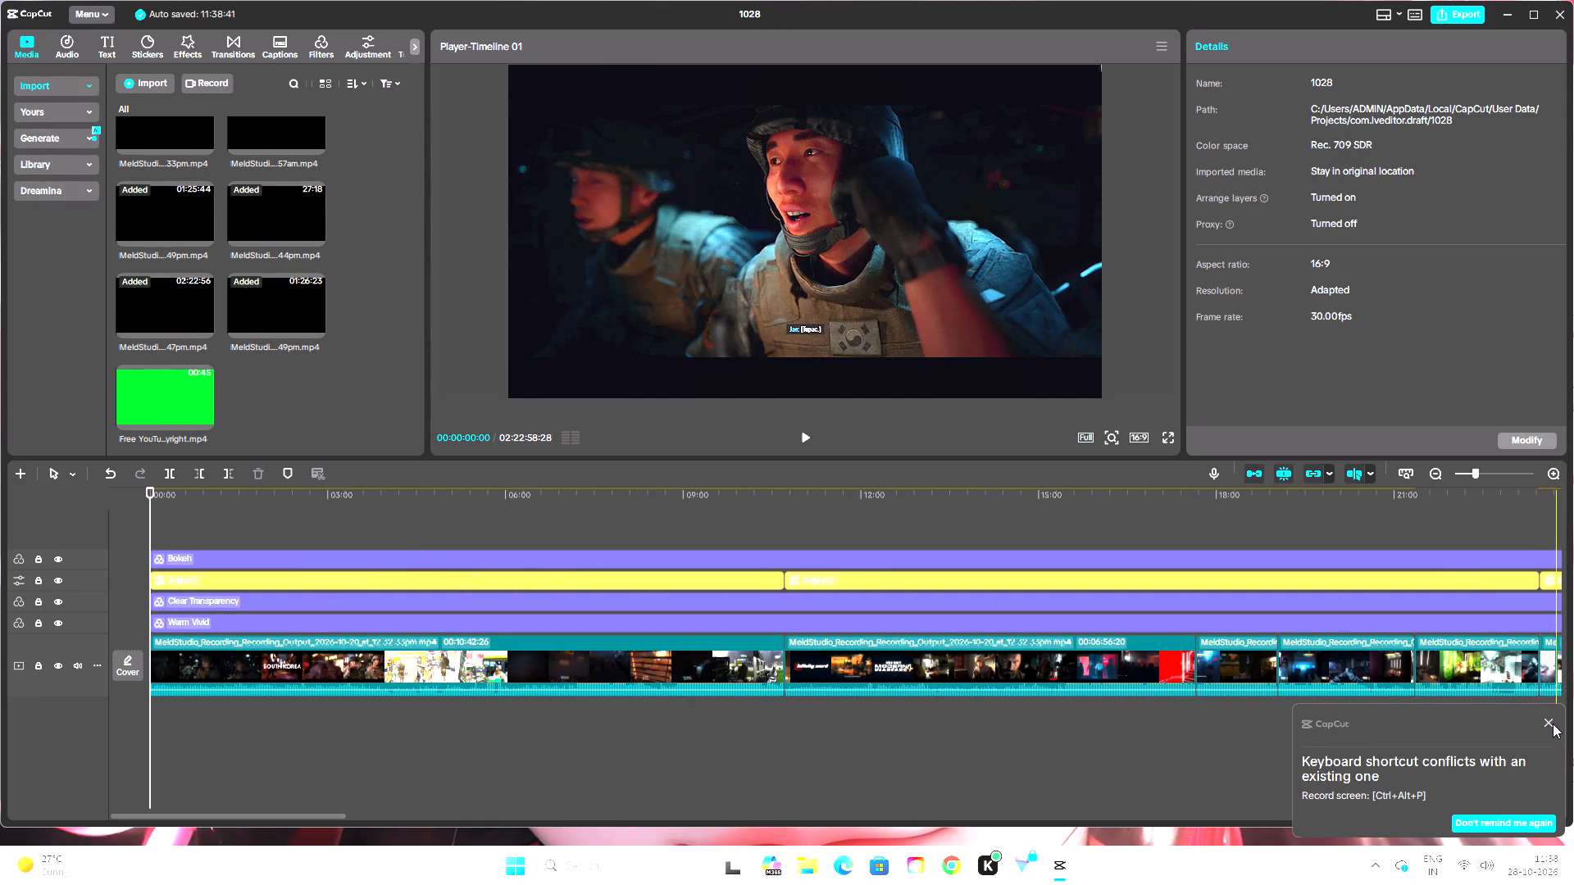
pyautogui.click(1547, 723)
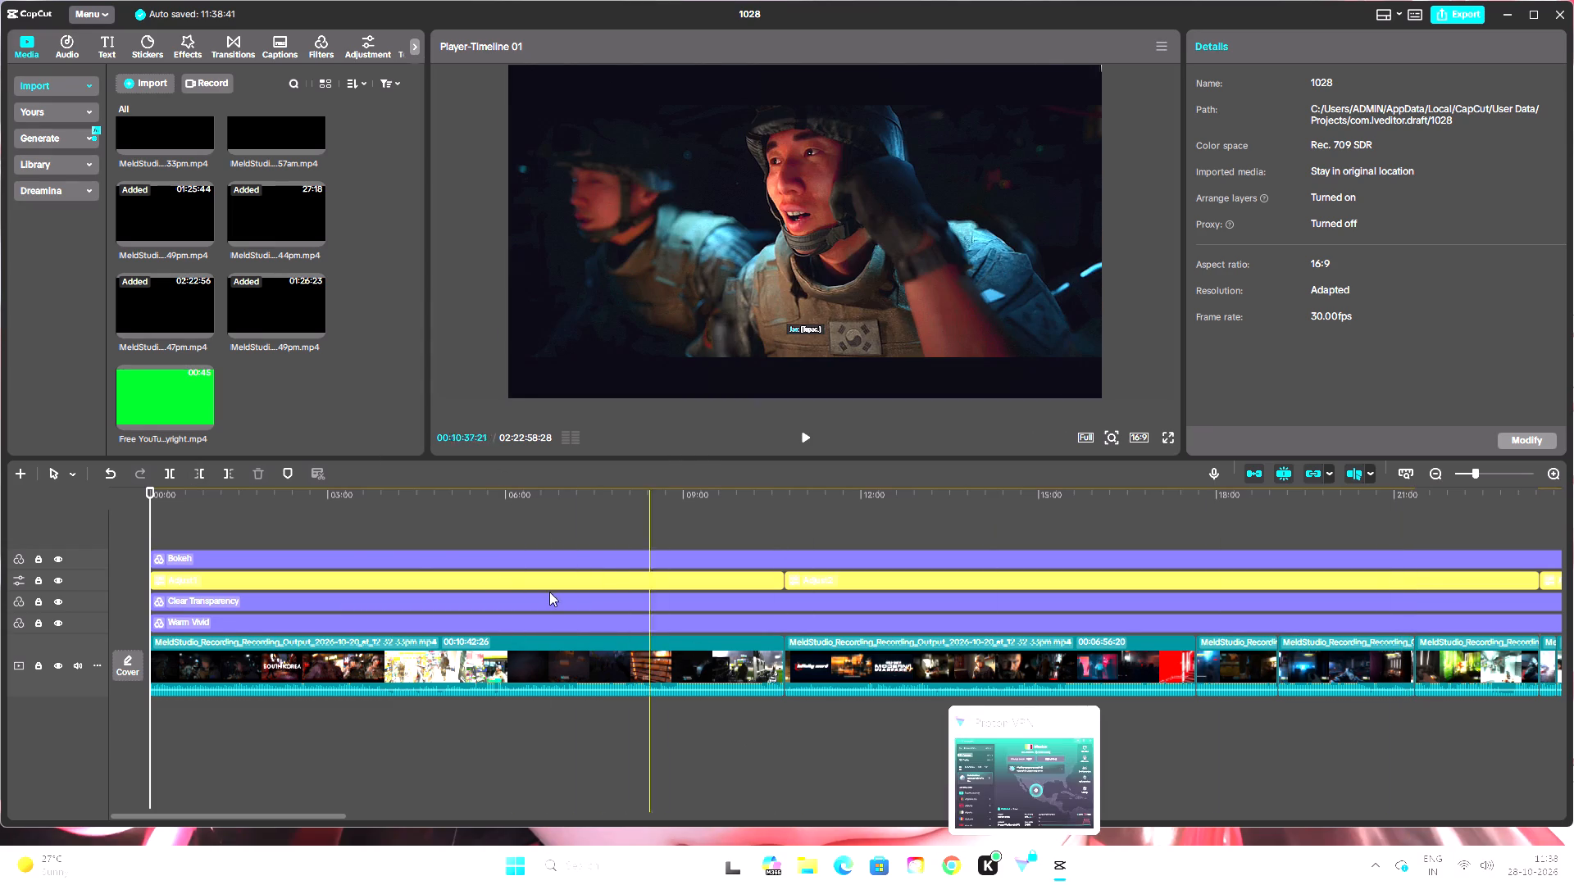
pyautogui.moveTo(185, 397); pyautogui.dragTo(197, 520)
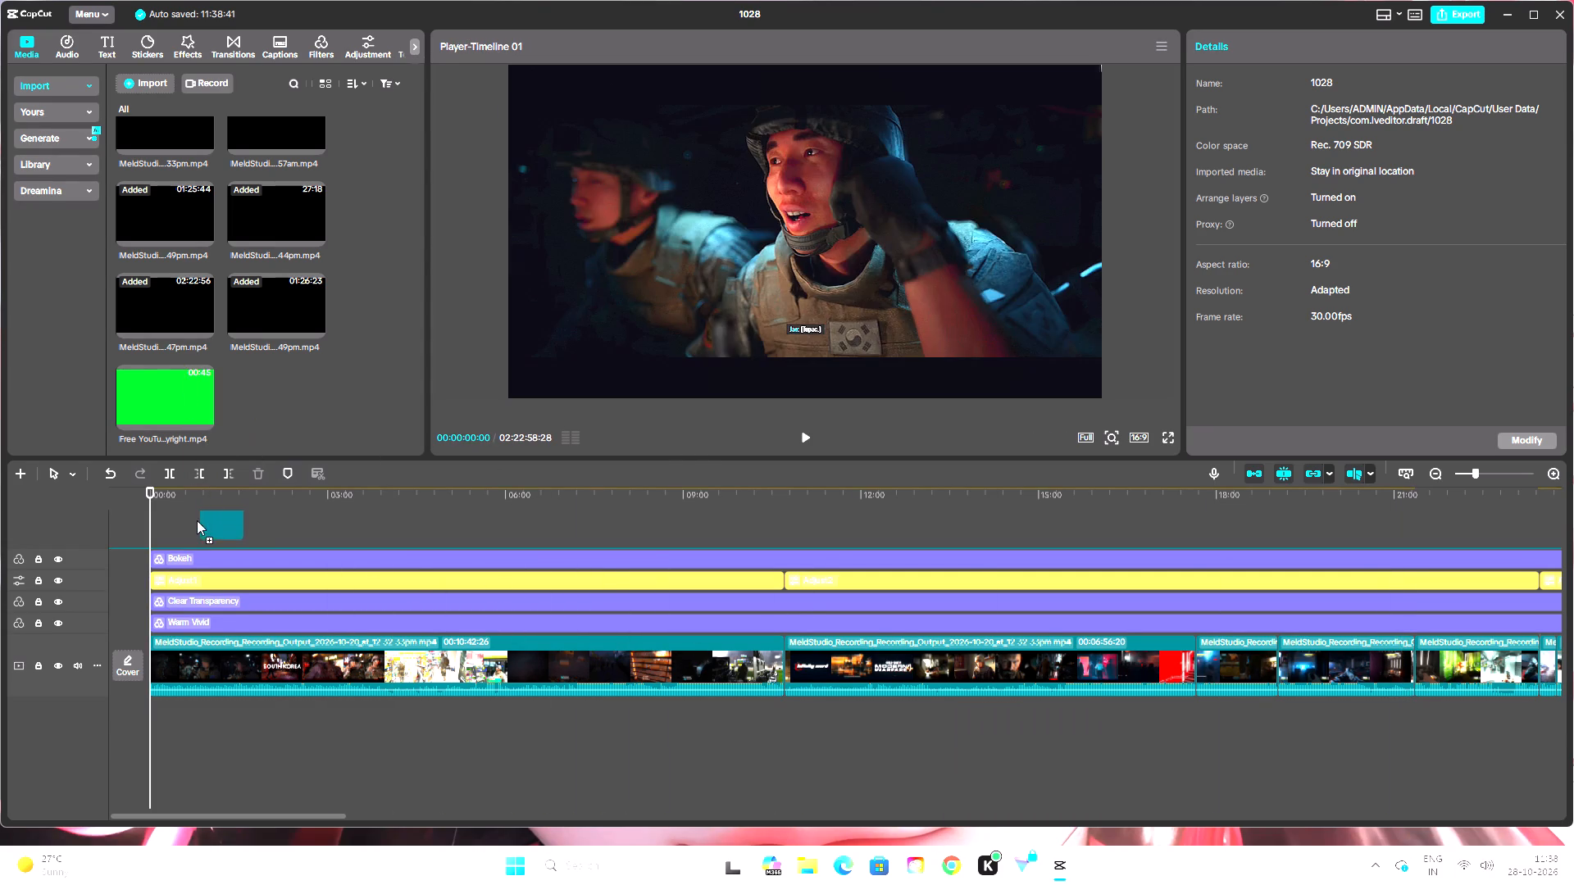
pyautogui.moveTo(149, 488); pyautogui.dragTo(193, 511)
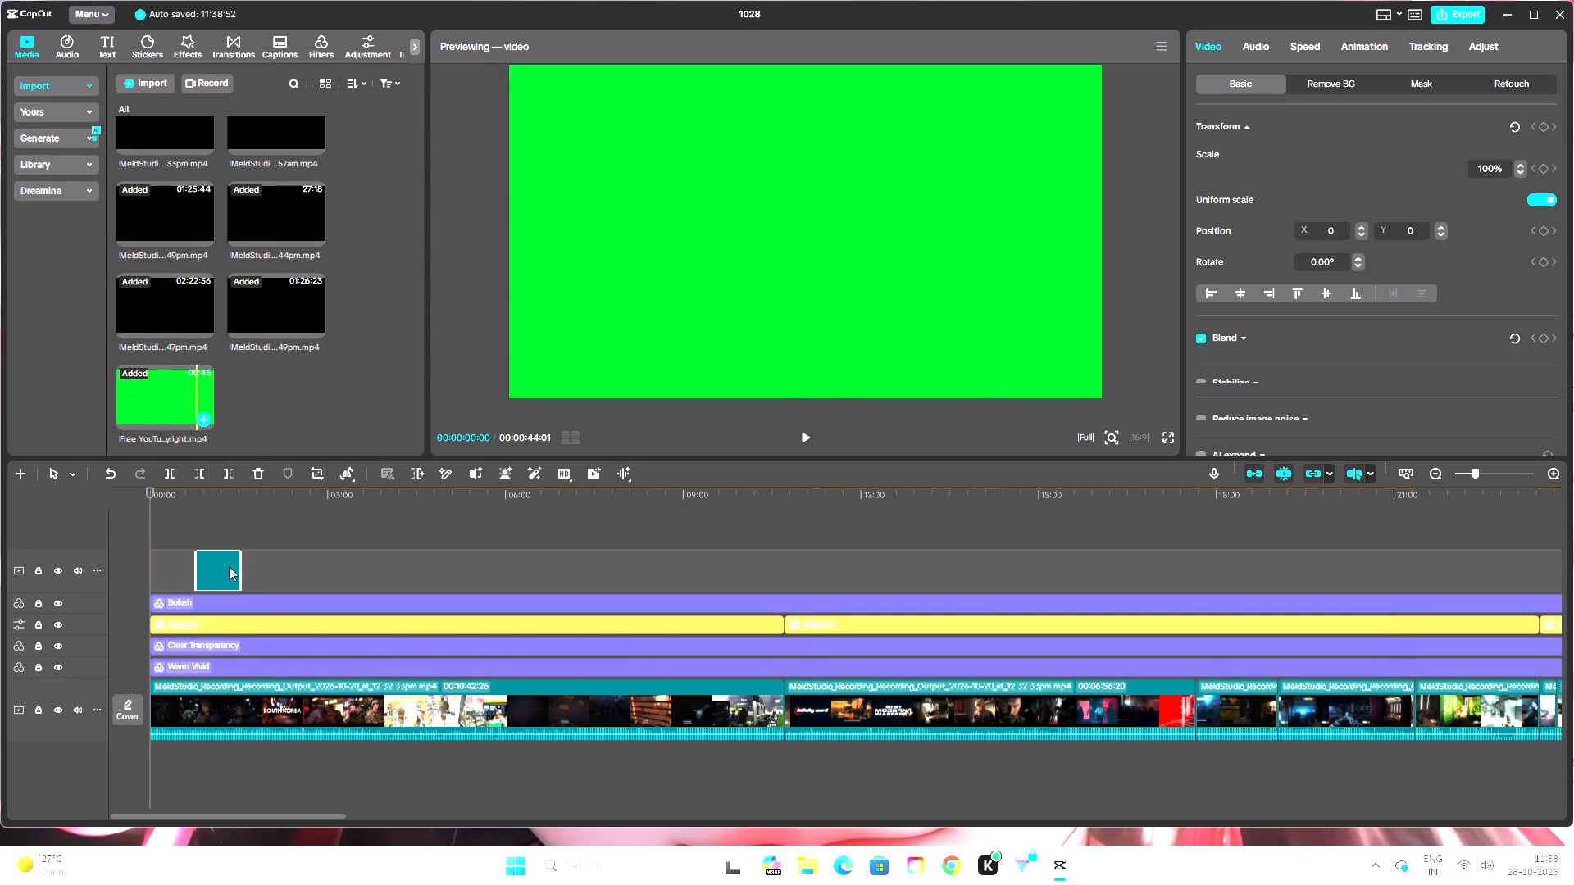
pyautogui.click(229, 566)
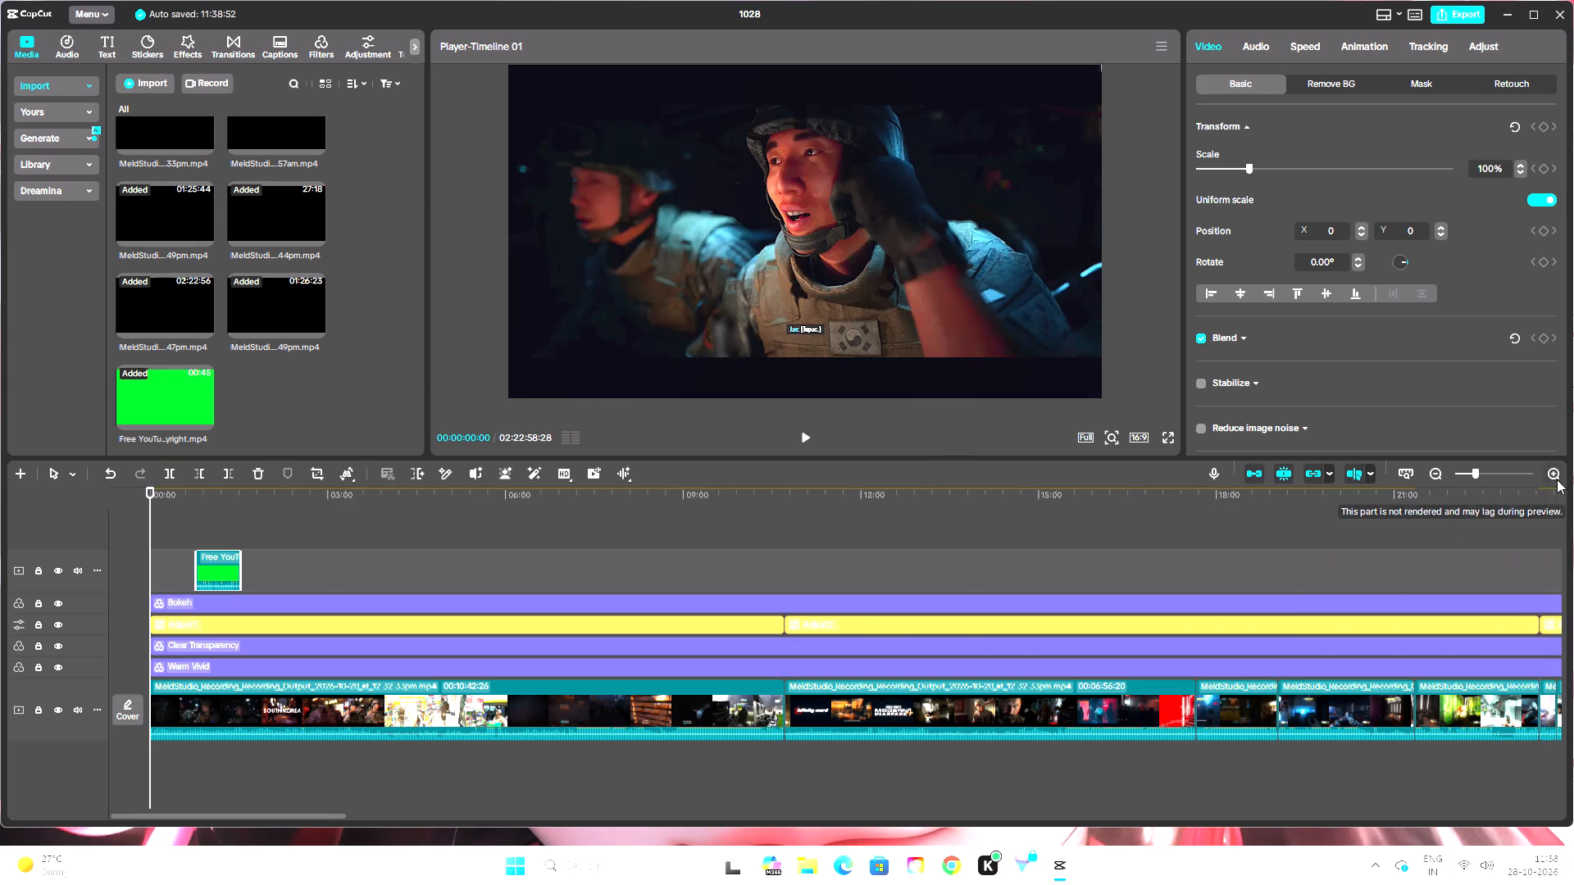
# Find the gap before the white like-and-subscribe animation and trim away the start of the green screen clip up to 00:00:57:09.
pyautogui.doubleClick(1557, 479)
pyautogui.moveTo(148, 492); pyautogui.dragTo(270, 524)
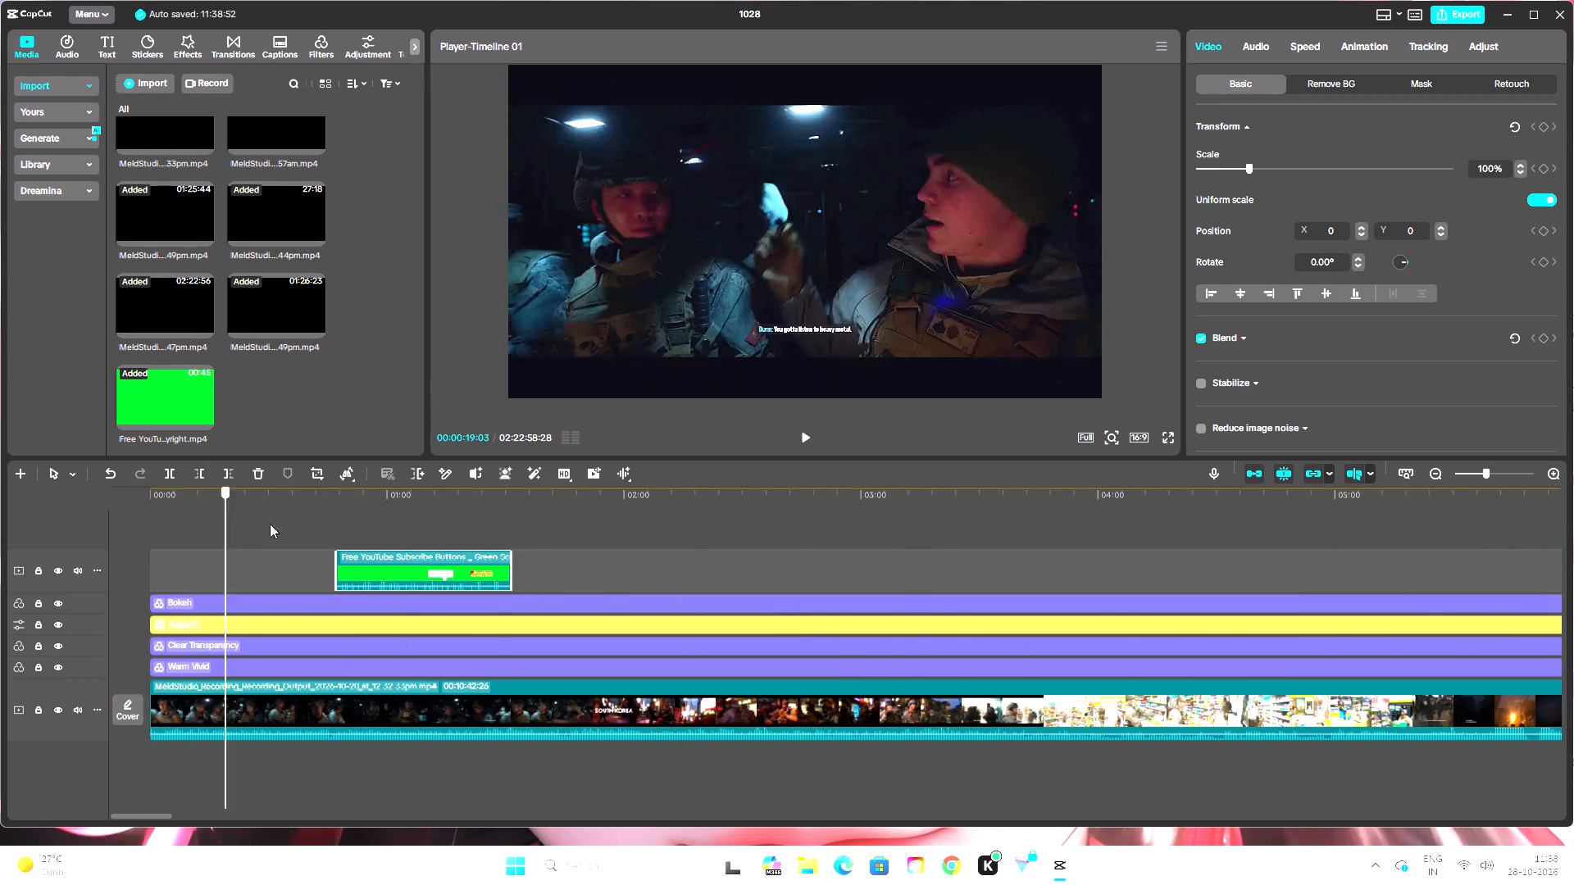
pyautogui.moveTo(270, 524); pyautogui.dragTo(367, 562)
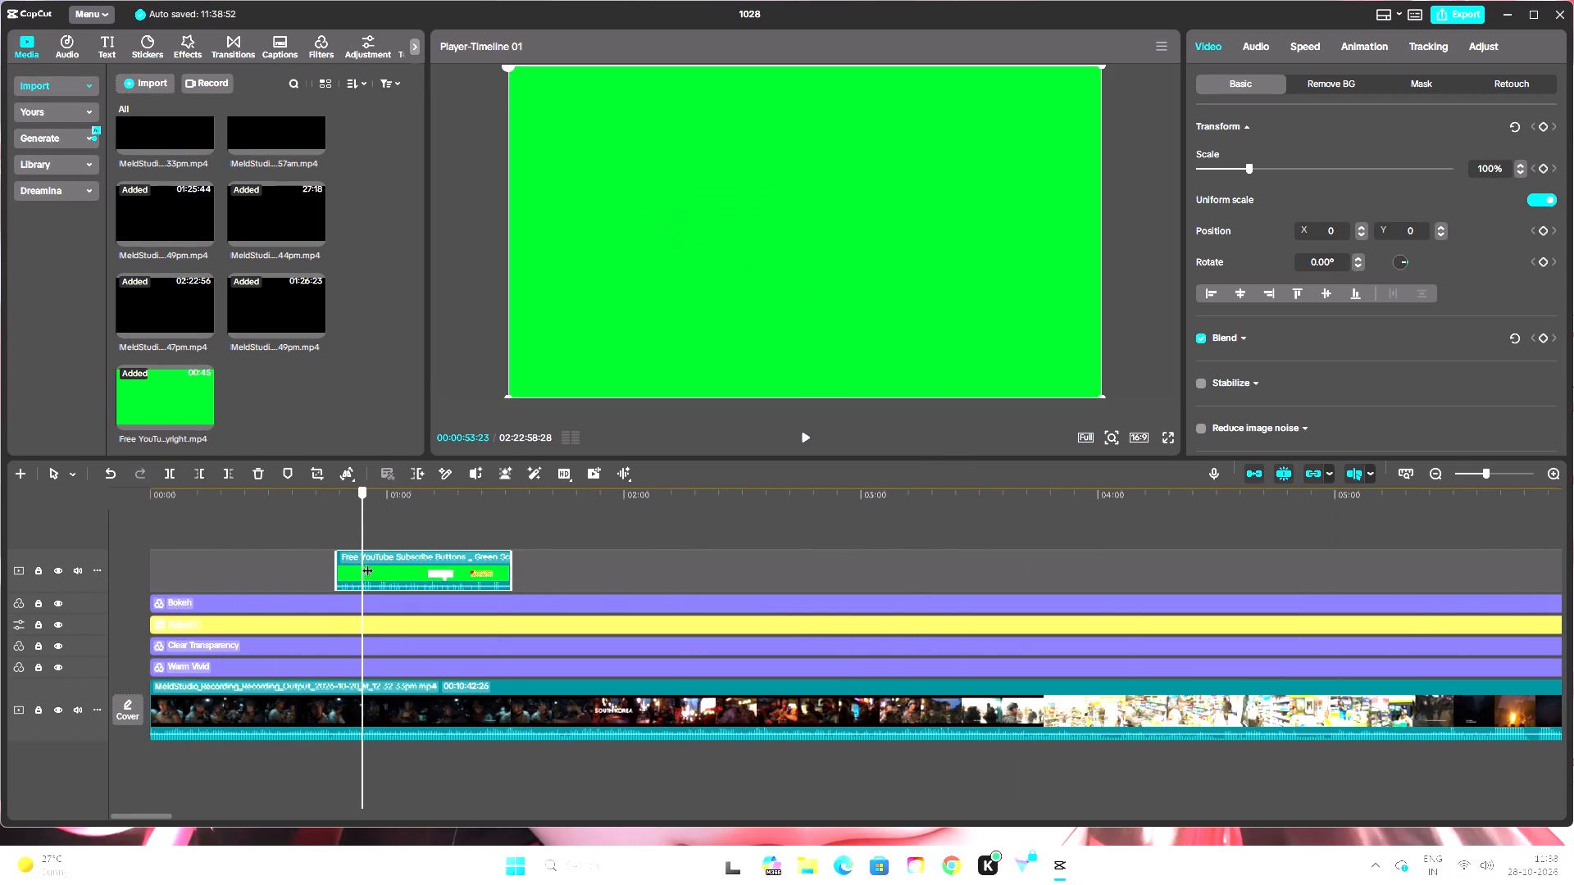
pyautogui.moveTo(367, 562); pyautogui.dragTo(355, 576)
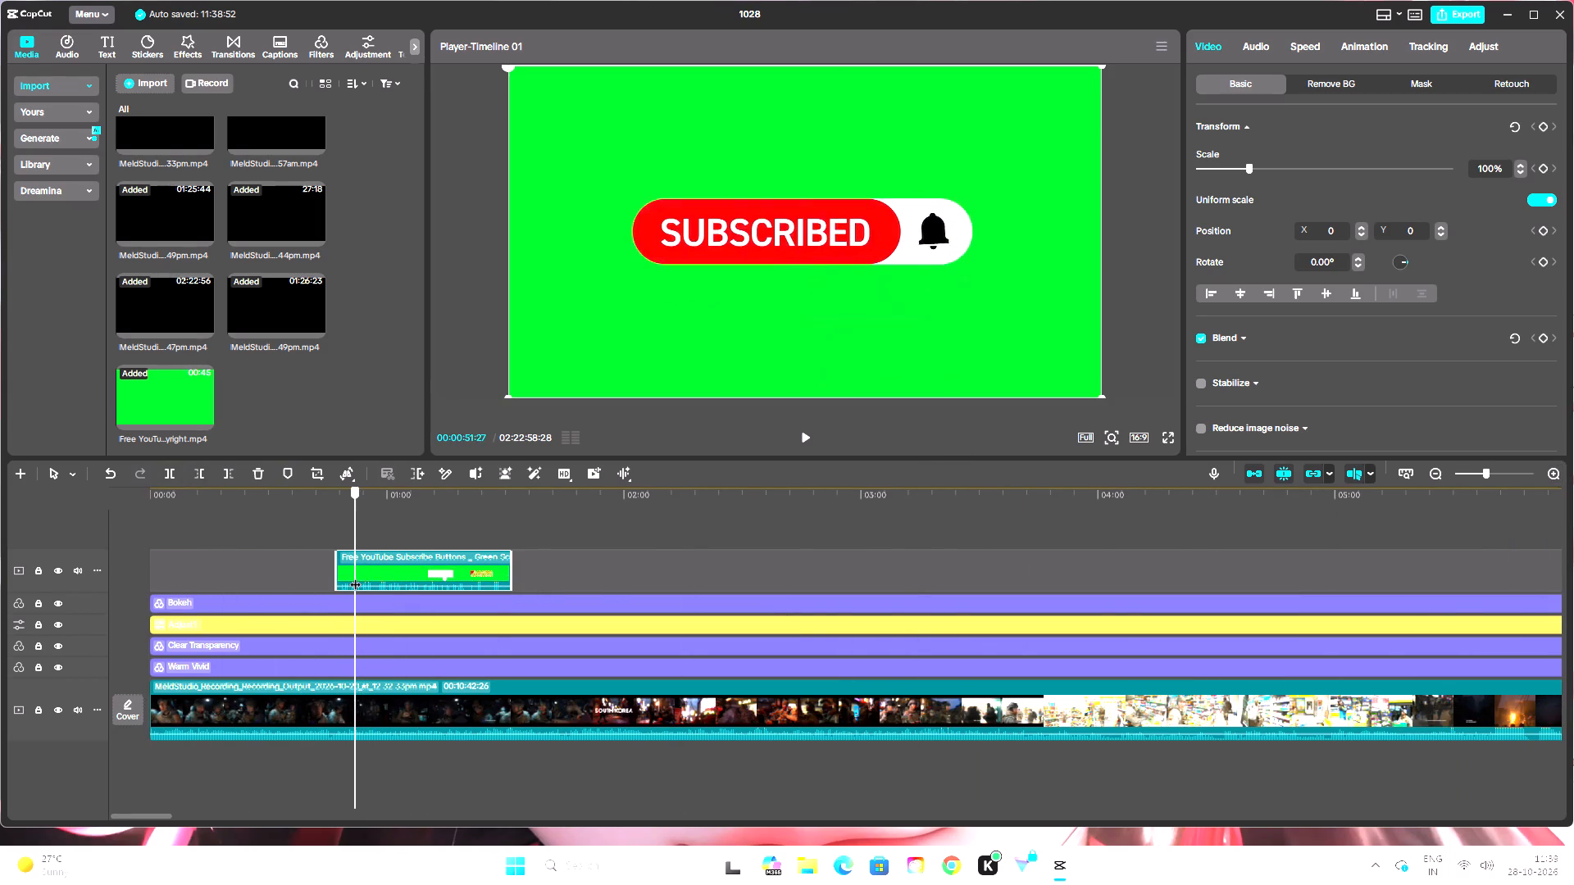
pyautogui.moveTo(355, 576); pyautogui.dragTo(393, 594)
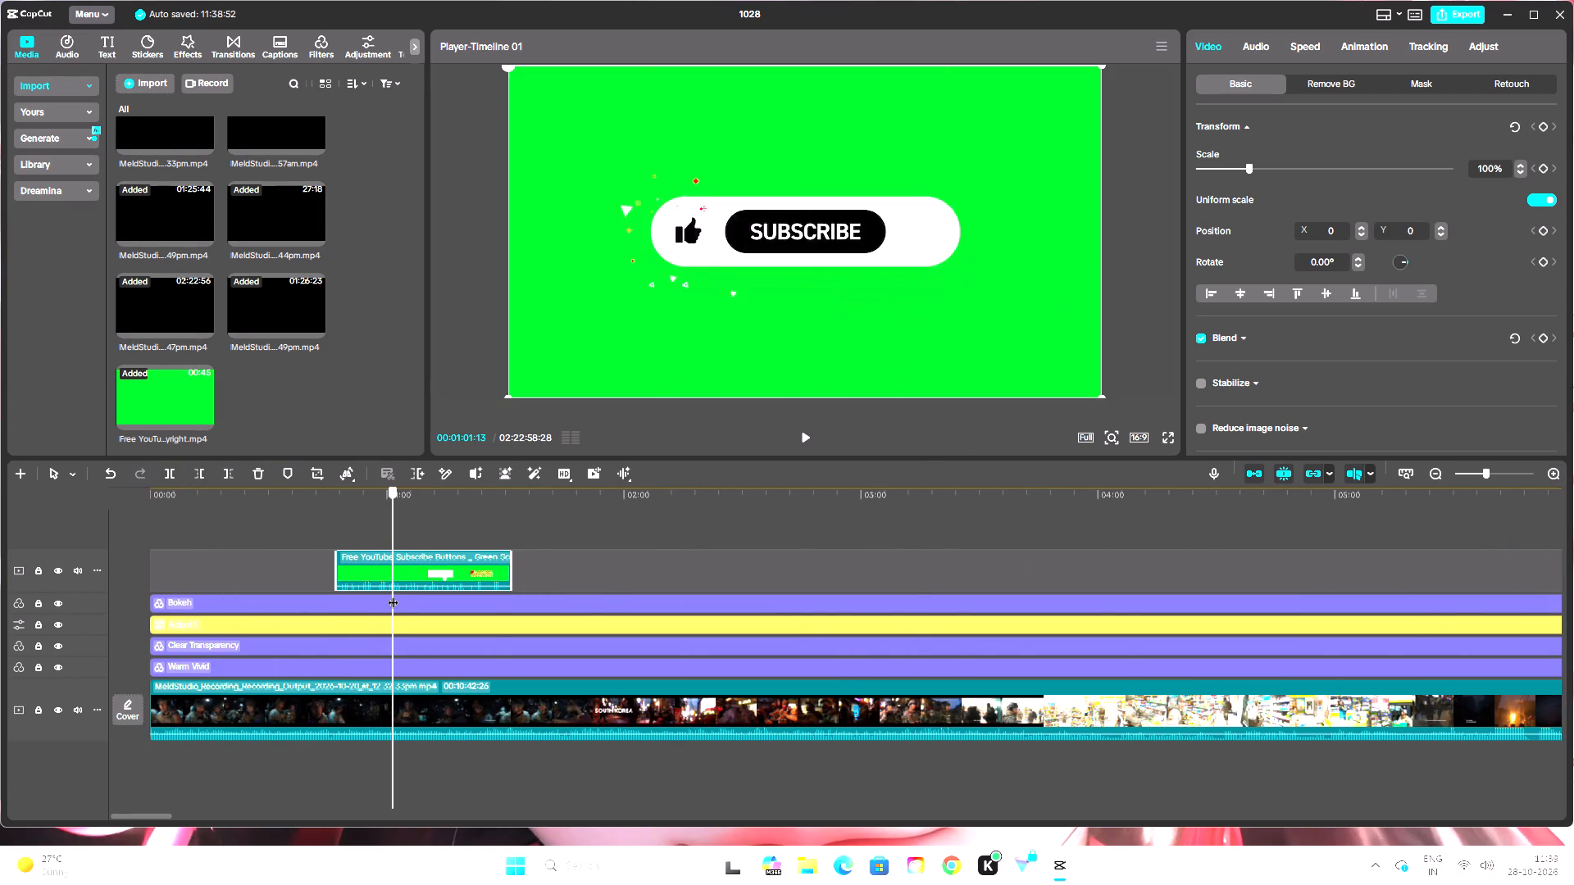
pyautogui.moveTo(393, 594); pyautogui.dragTo(379, 600)
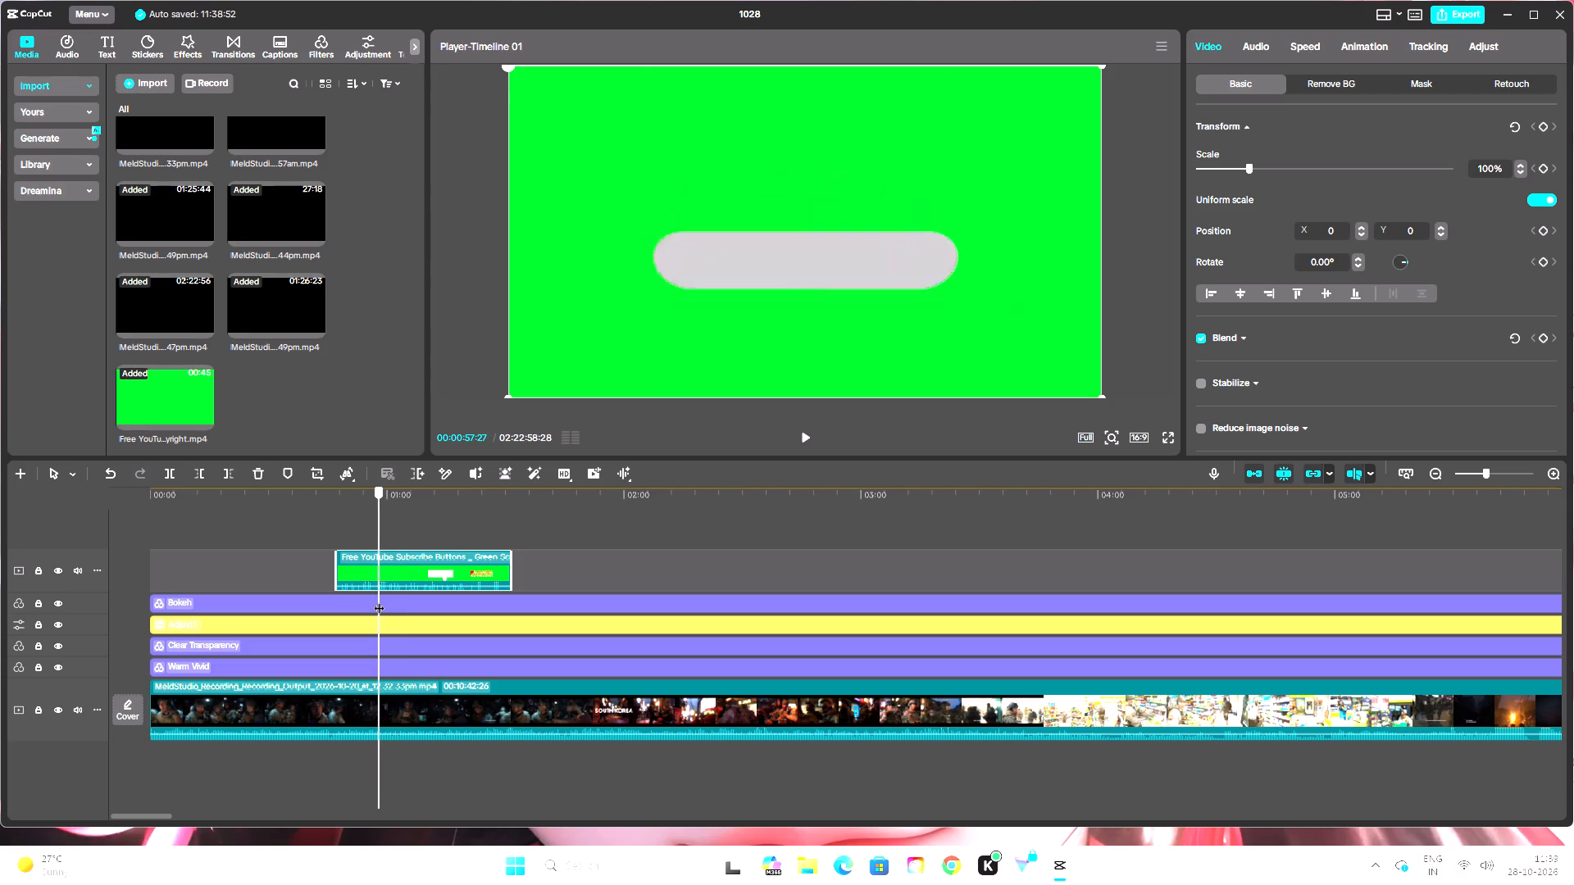
pyautogui.moveTo(379, 600); pyautogui.dragTo(376, 601)
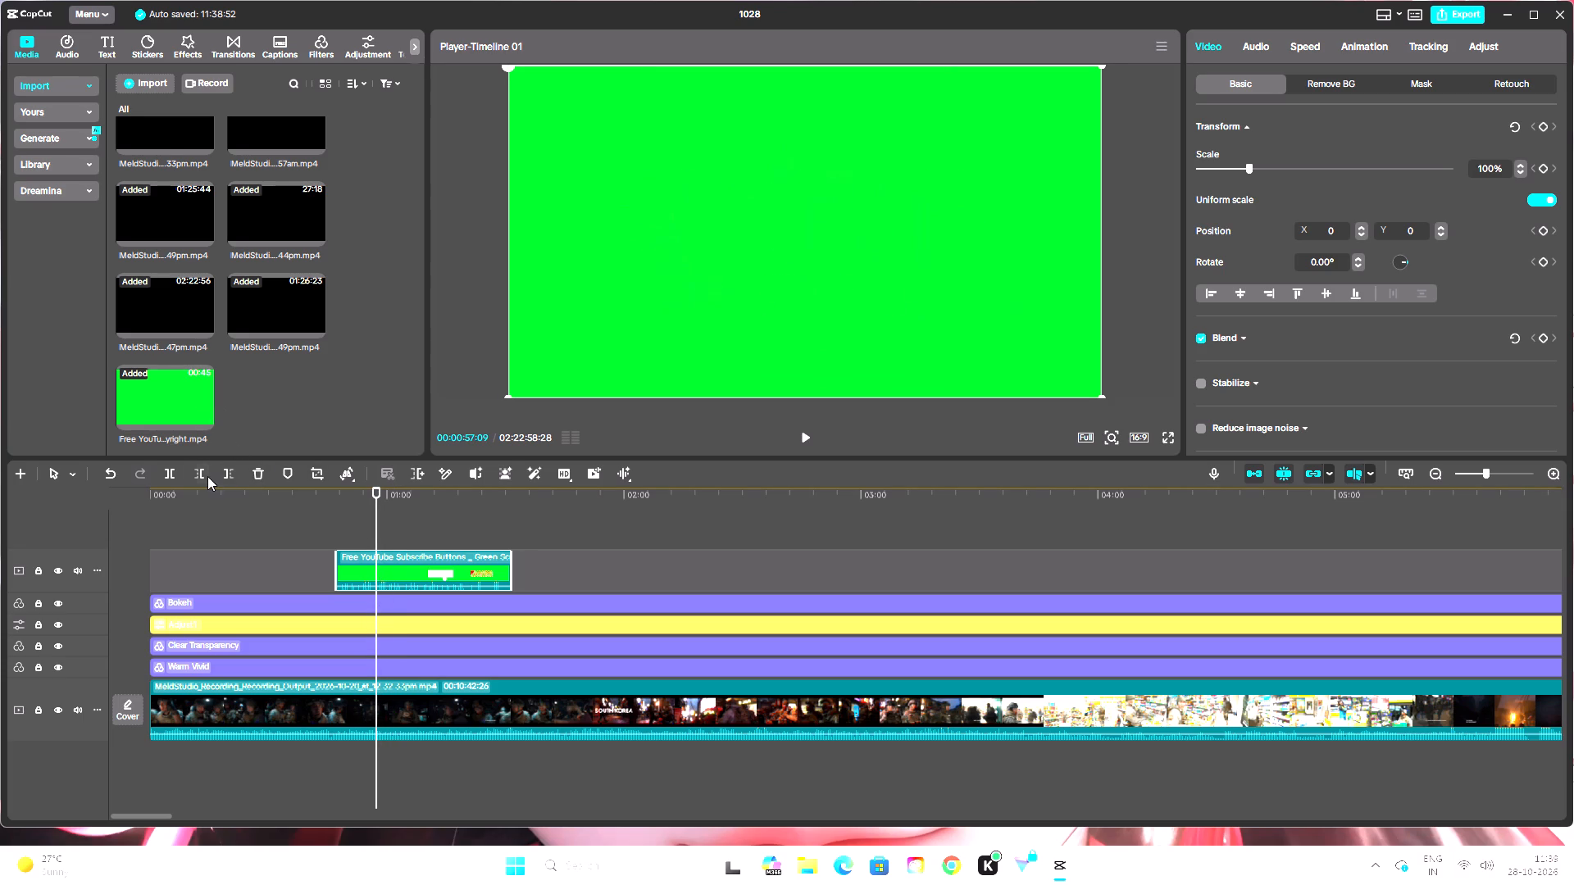
pyautogui.click(203, 476)
# Trim away the rest of the green screen clip after the white subscribe animation ends, at about 00:01:05.
pyautogui.moveTo(378, 494); pyautogui.dragTo(397, 502)
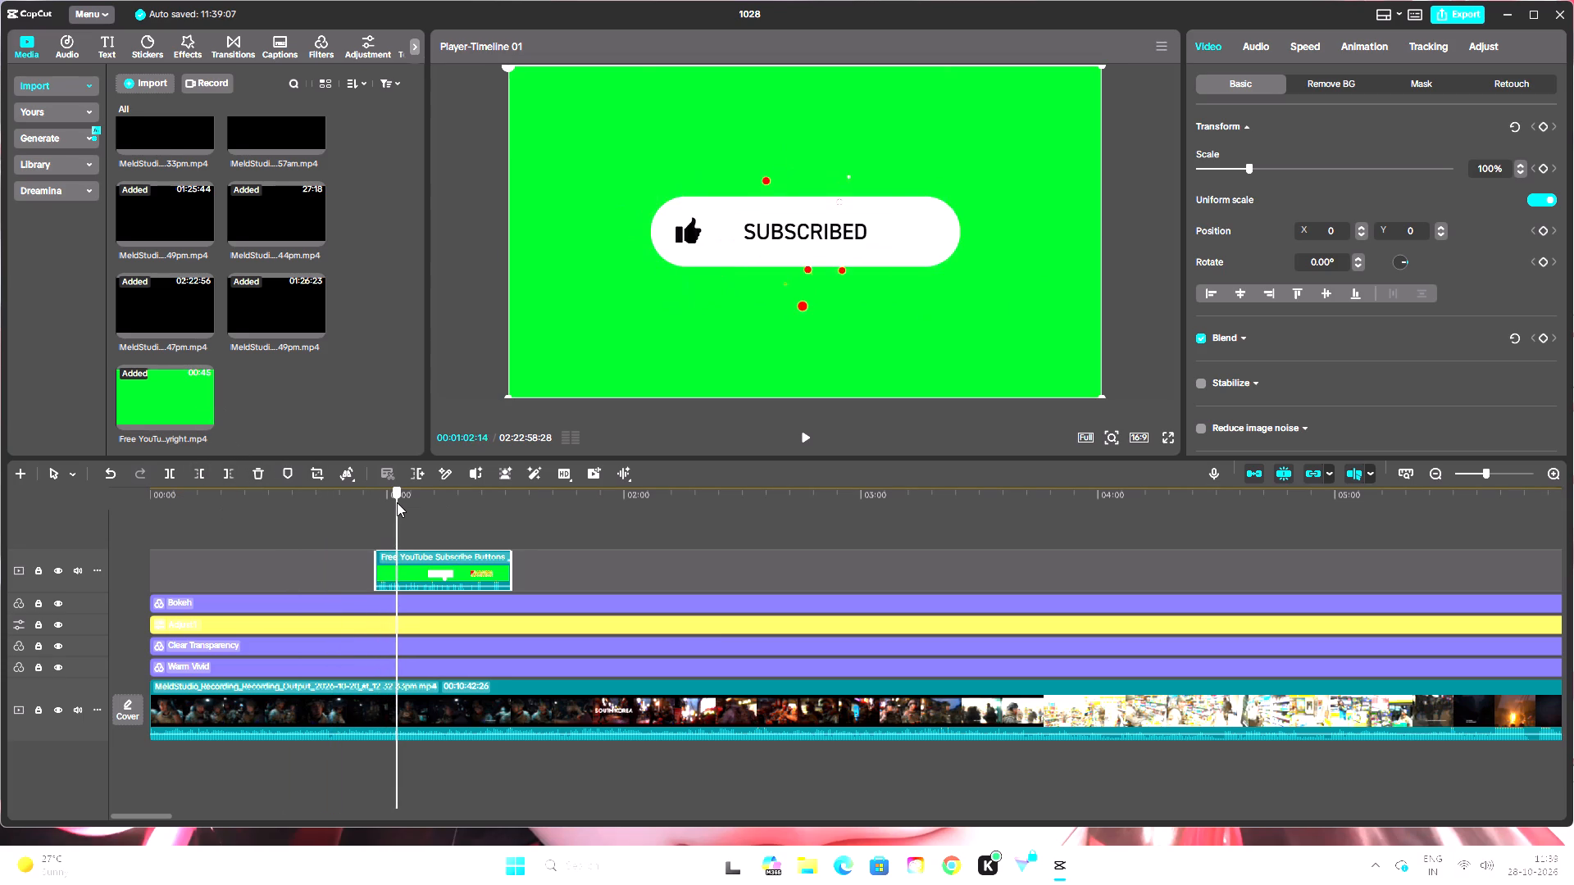
pyautogui.moveTo(397, 502); pyautogui.dragTo(400, 515)
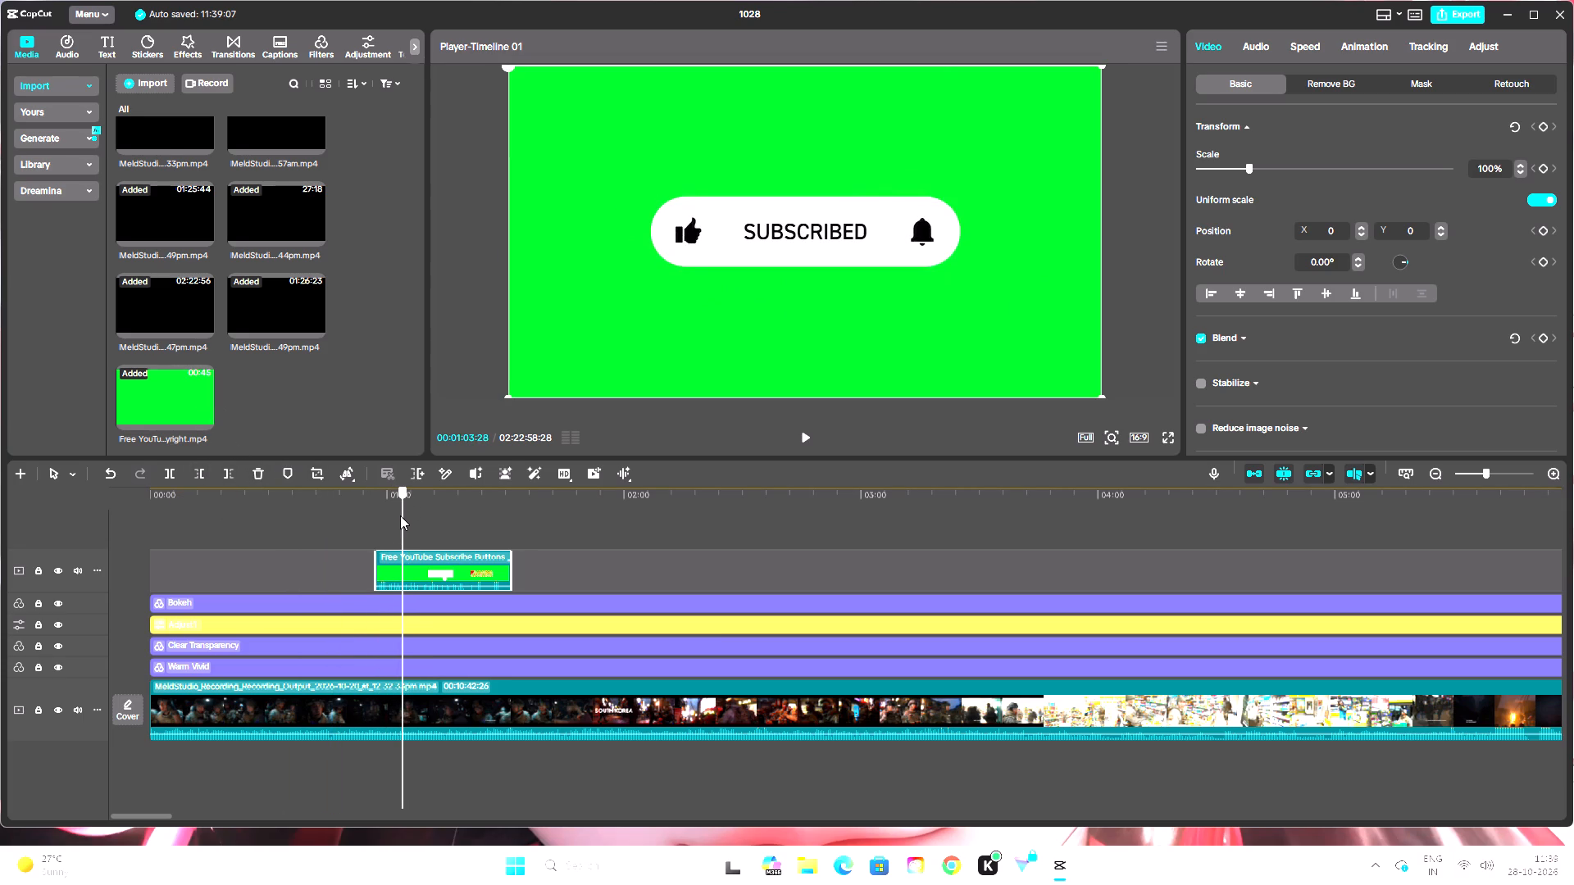
pyautogui.moveTo(400, 515); pyautogui.dragTo(407, 518)
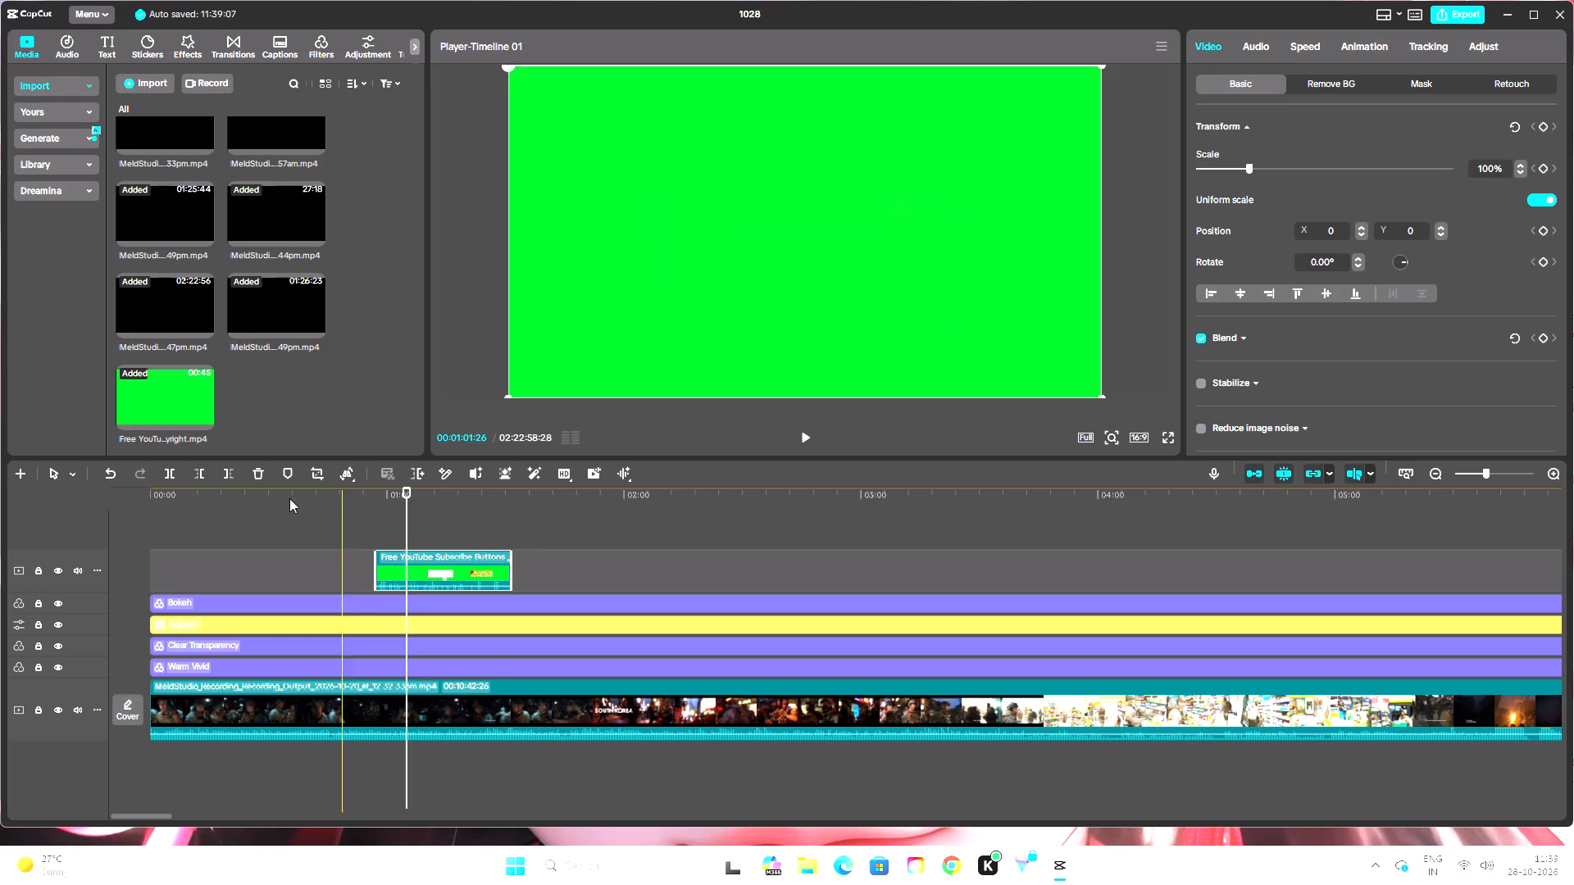
pyautogui.click(229, 474)
# Remove the subscribe clip's green background with Chroma key, picking the green at 00:01:00:06.
pyautogui.moveTo(403, 500); pyautogui.dragTo(388, 512)
pyautogui.click(394, 575)
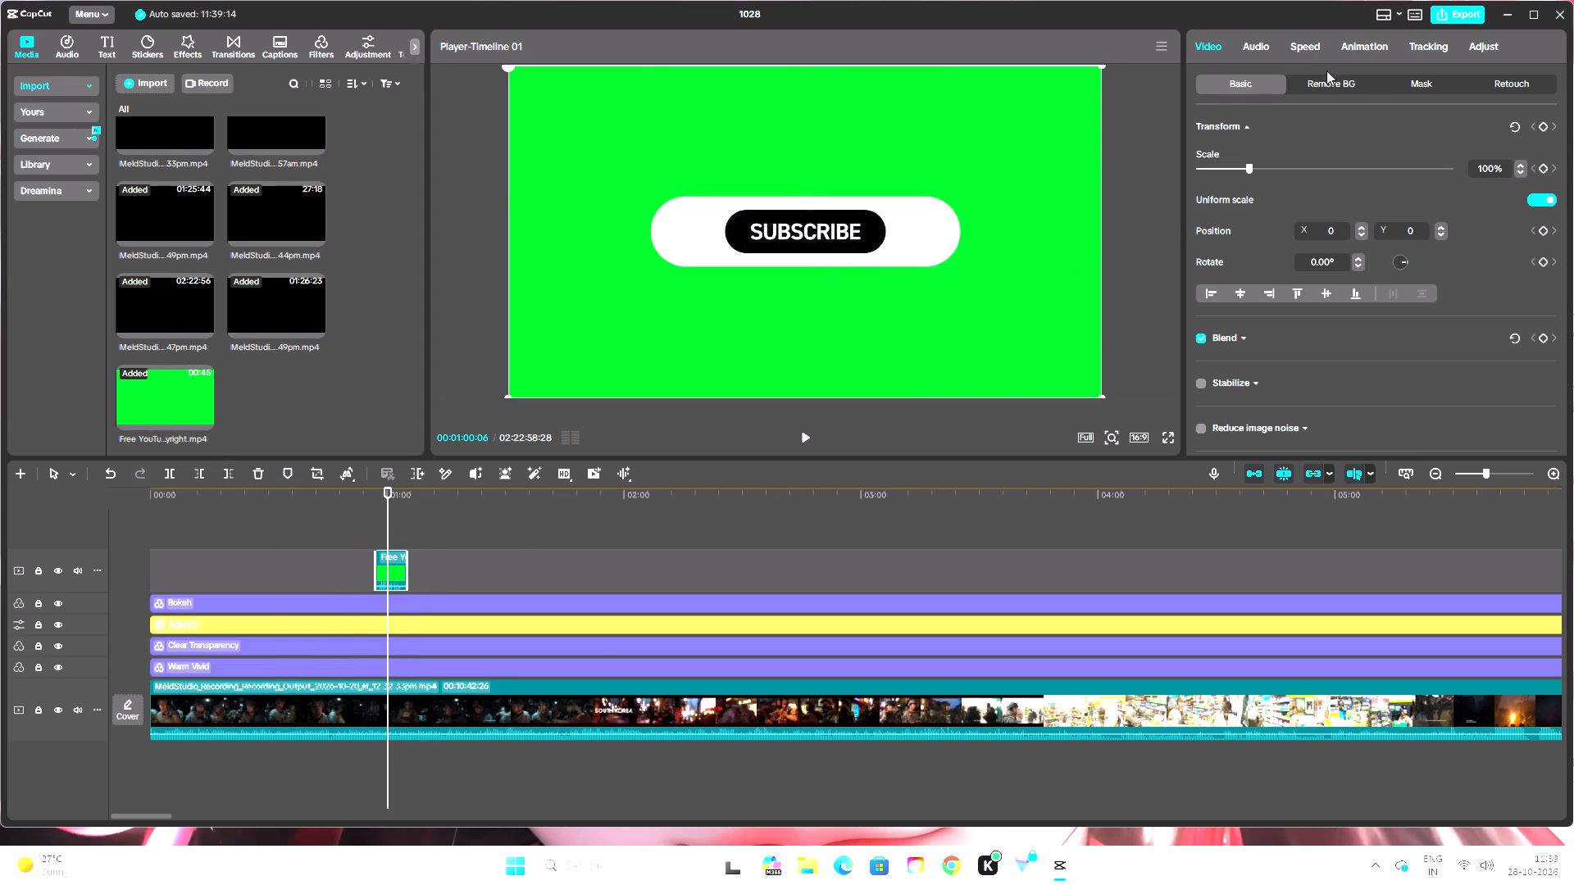
pyautogui.click(1326, 79)
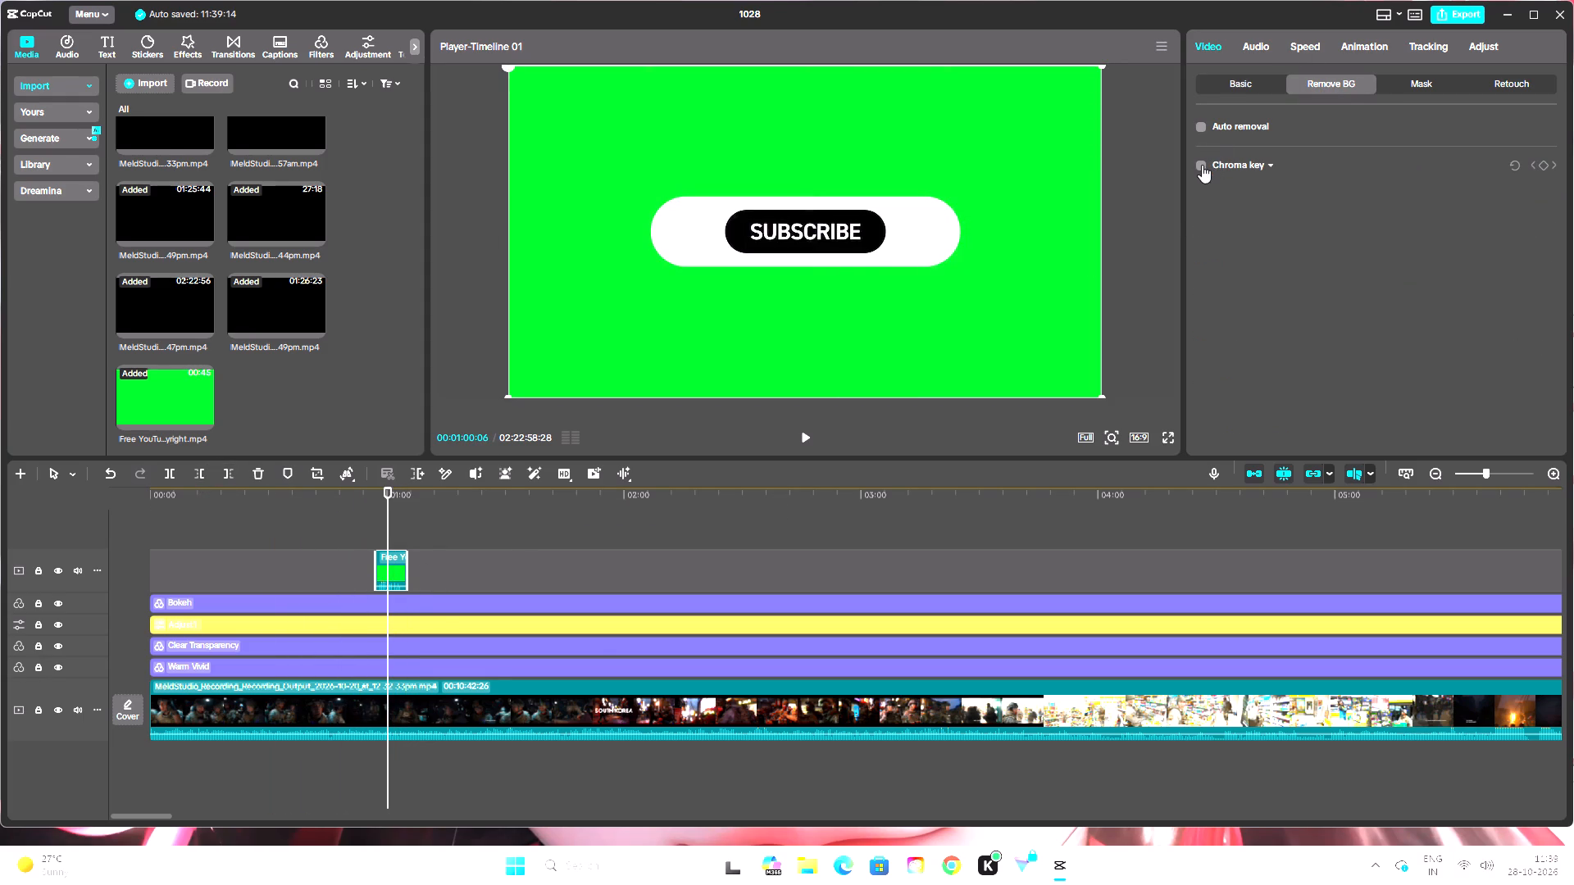
pyautogui.click(1202, 165)
pyautogui.tripleClick(1257, 193)
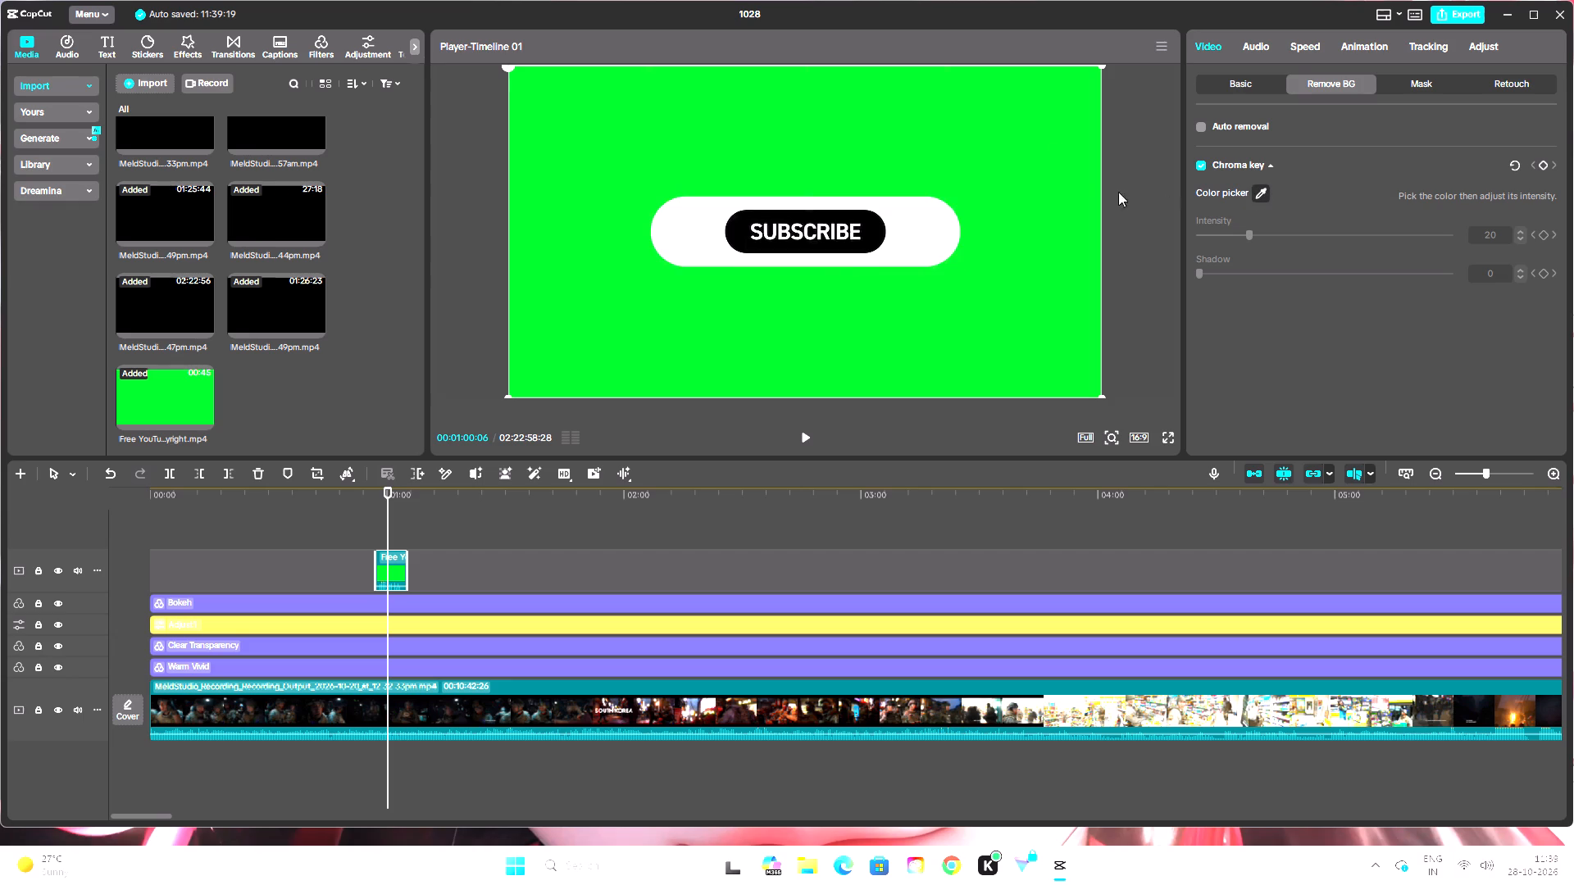
pyautogui.click(1053, 145)
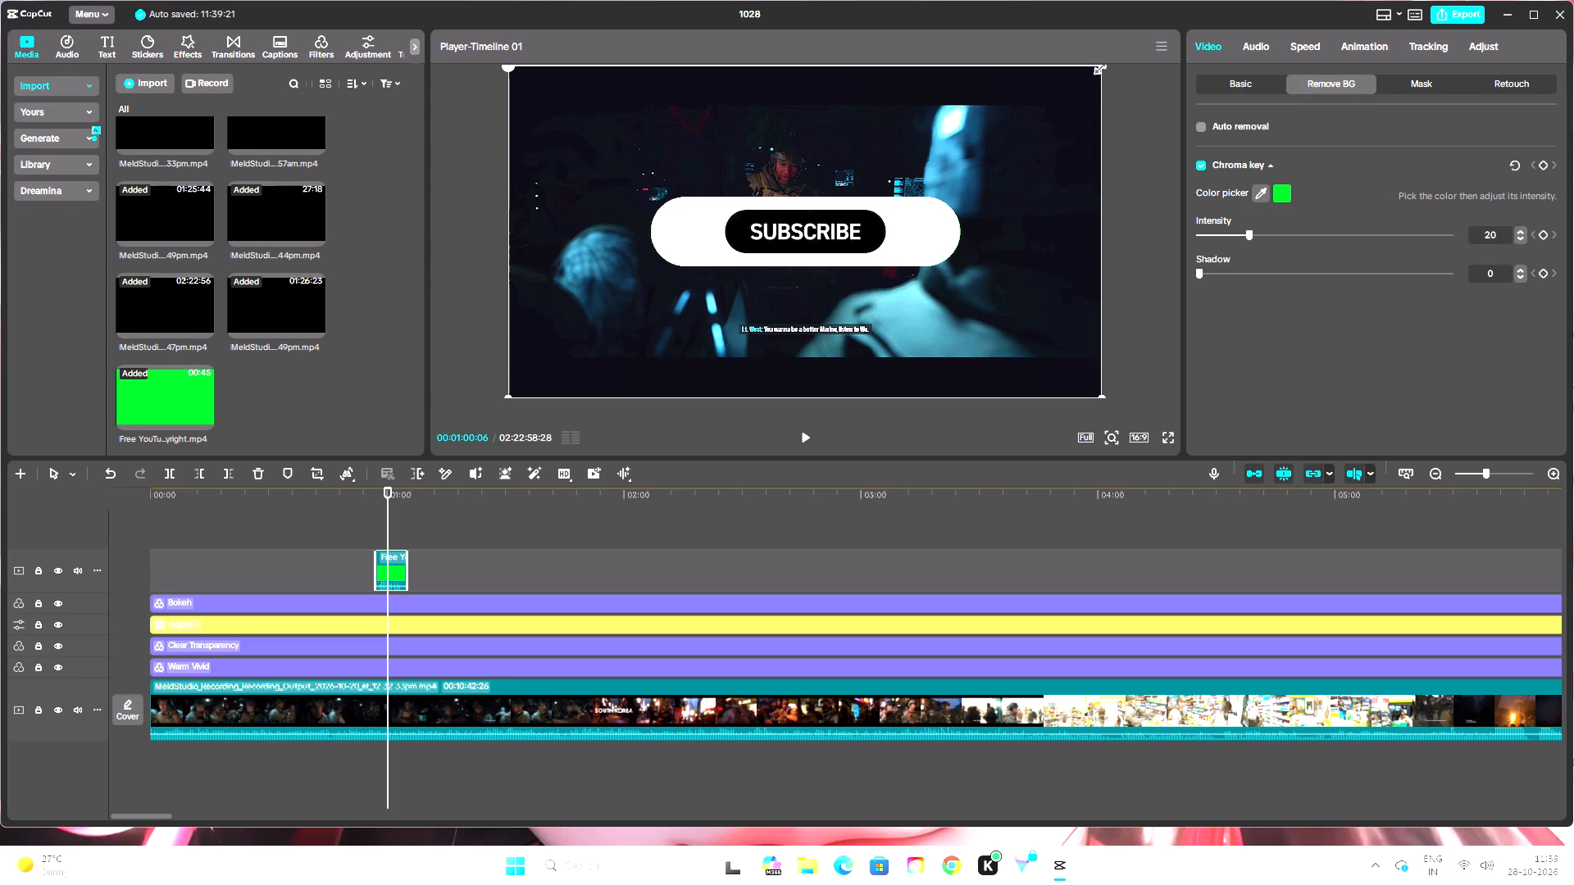
# Shrink the subscribe overlay to about 32% and move it below the subtitles, to about X -37, Y -926.
pyautogui.moveTo(1096, 66); pyautogui.dragTo(795, 217)
pyautogui.moveTo(806, 219); pyautogui.dragTo(799, 355)
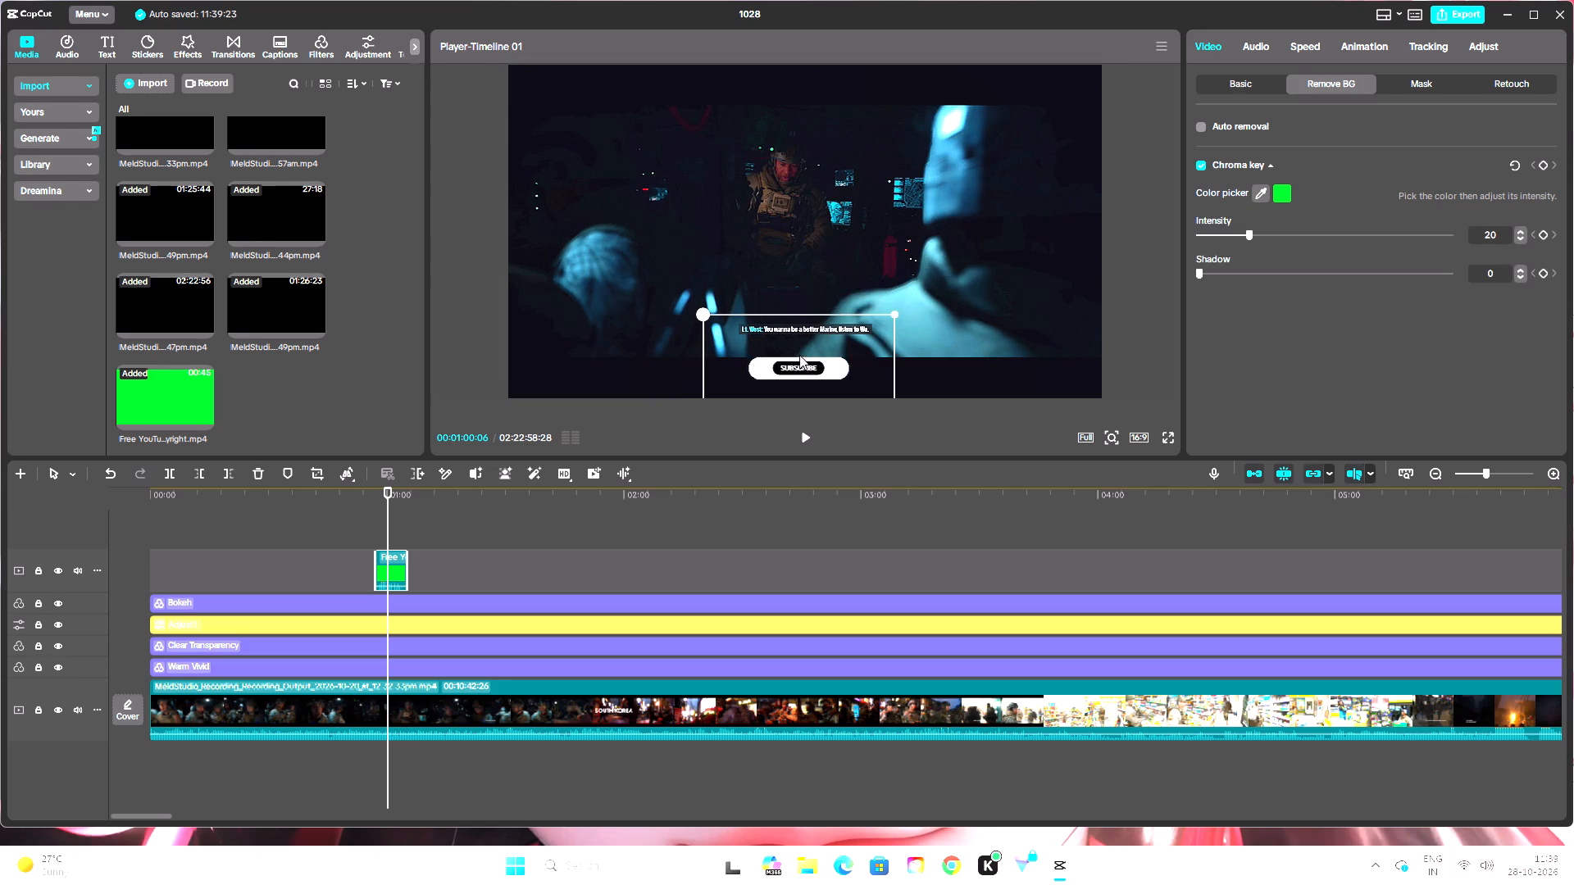
pyautogui.moveTo(799, 355); pyautogui.dragTo(800, 361)
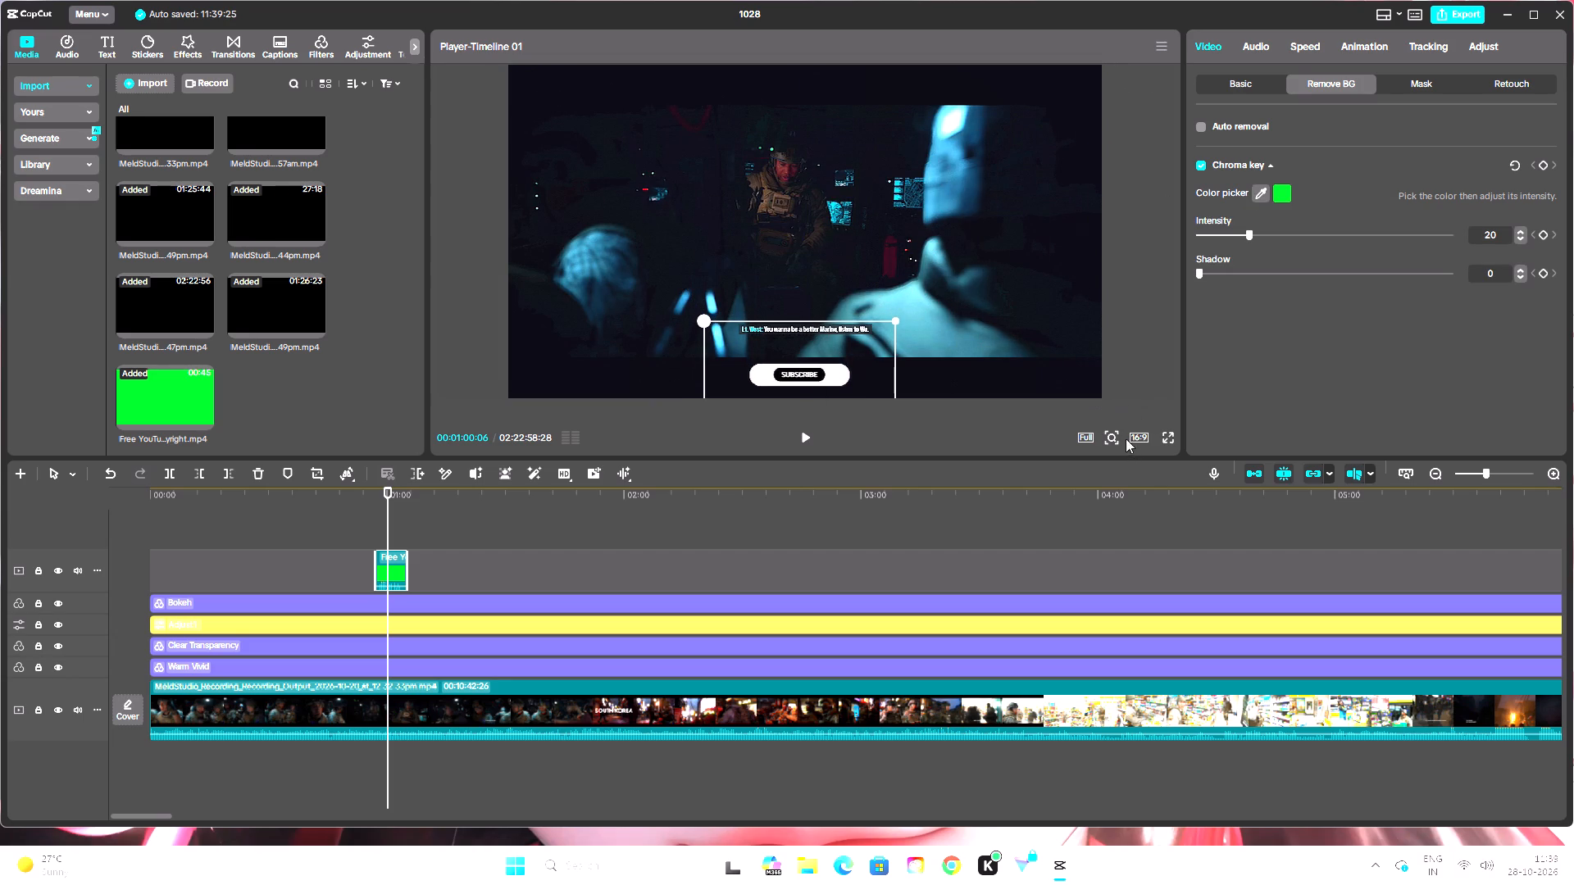
# Centre the subscribe overlay horizontally in the frame, at X 0.
pyautogui.click(1112, 437)
pyautogui.moveTo(1081, 463); pyautogui.dragTo(1100, 465)
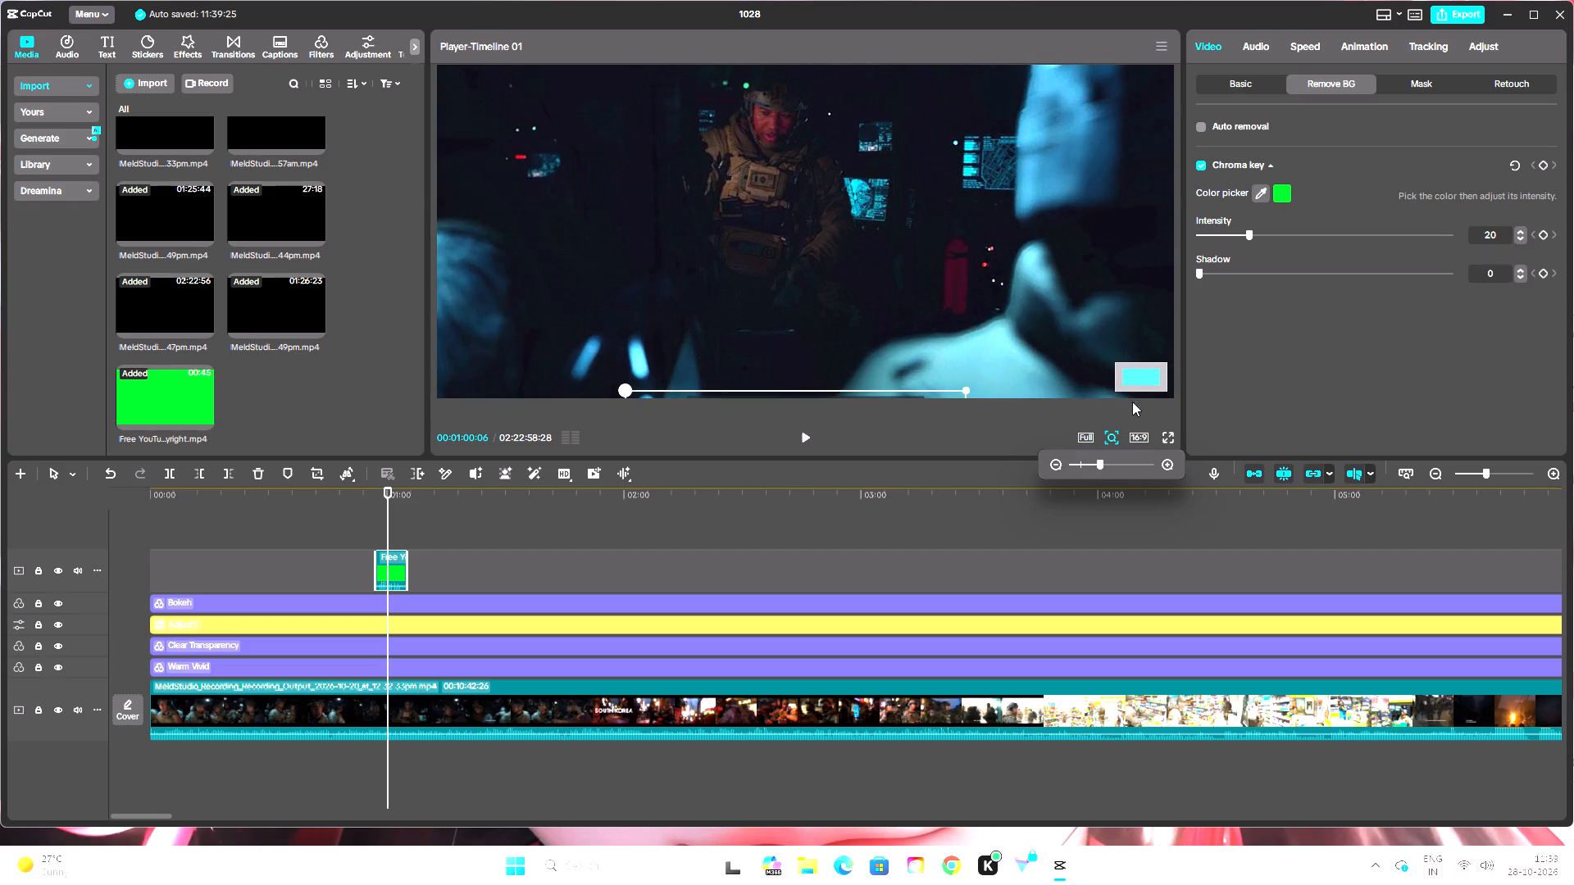
pyautogui.moveTo(1136, 370); pyautogui.dragTo(1140, 402)
pyautogui.click(1143, 391)
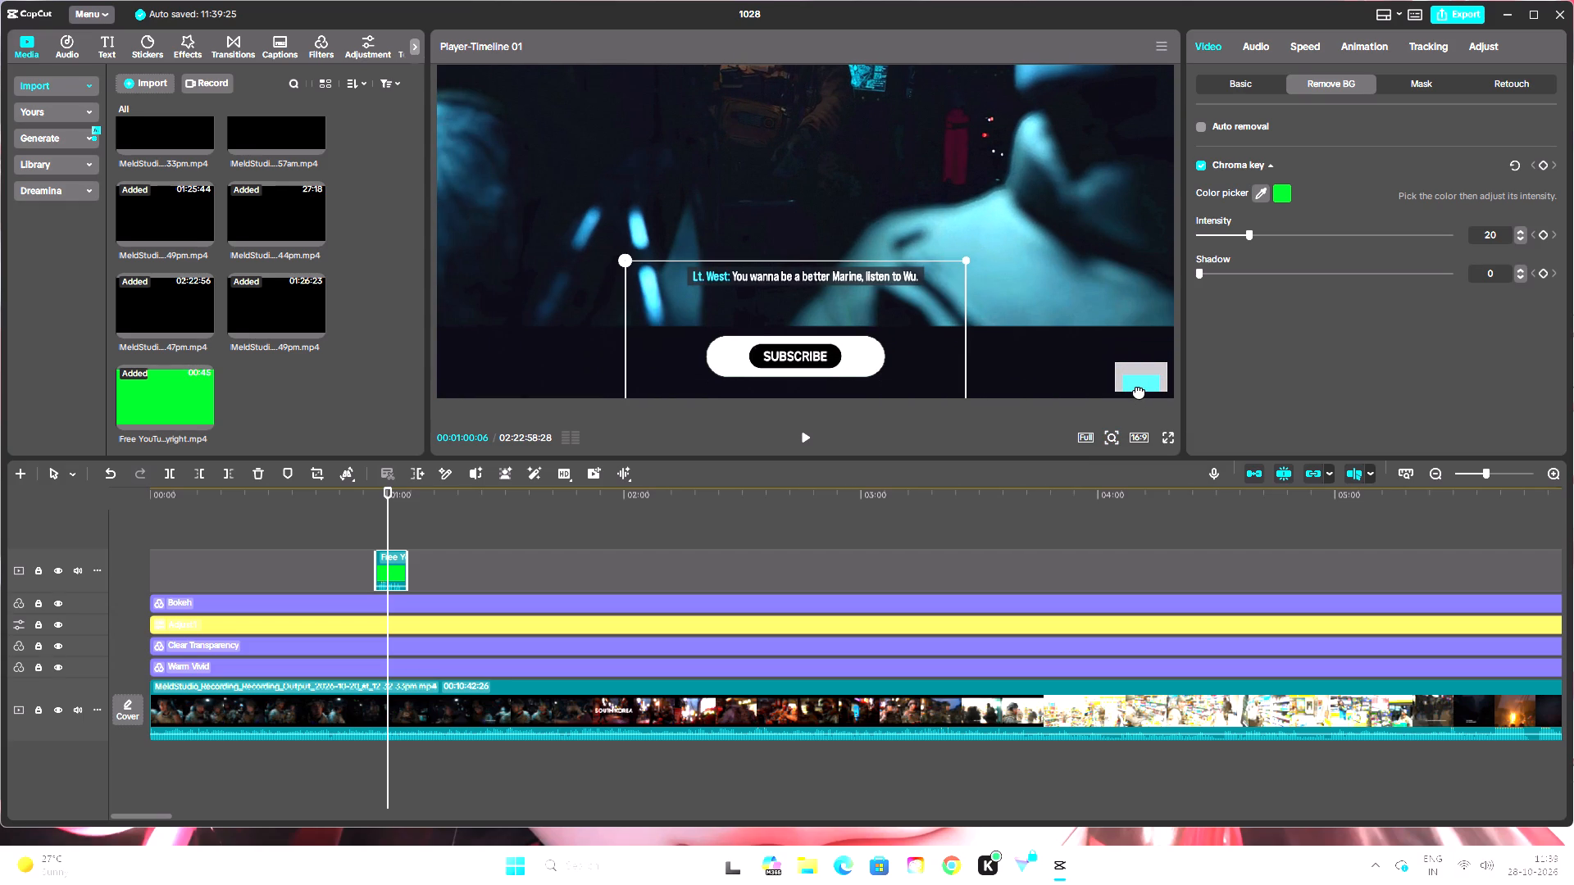
pyautogui.click(1232, 83)
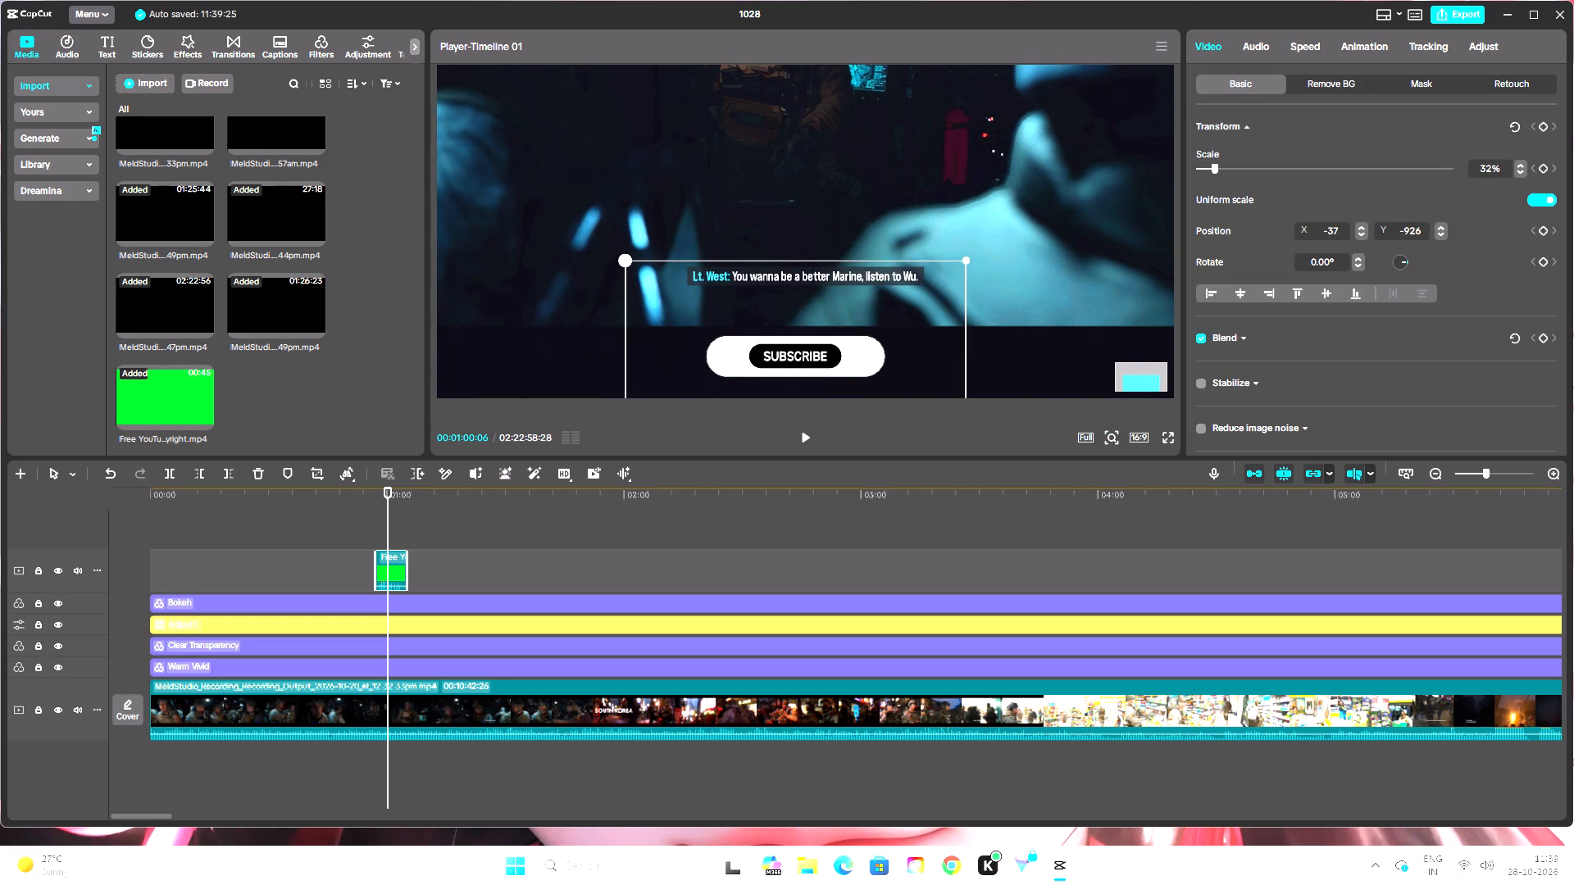
pyautogui.click(1272, 293)
pyautogui.click(1242, 291)
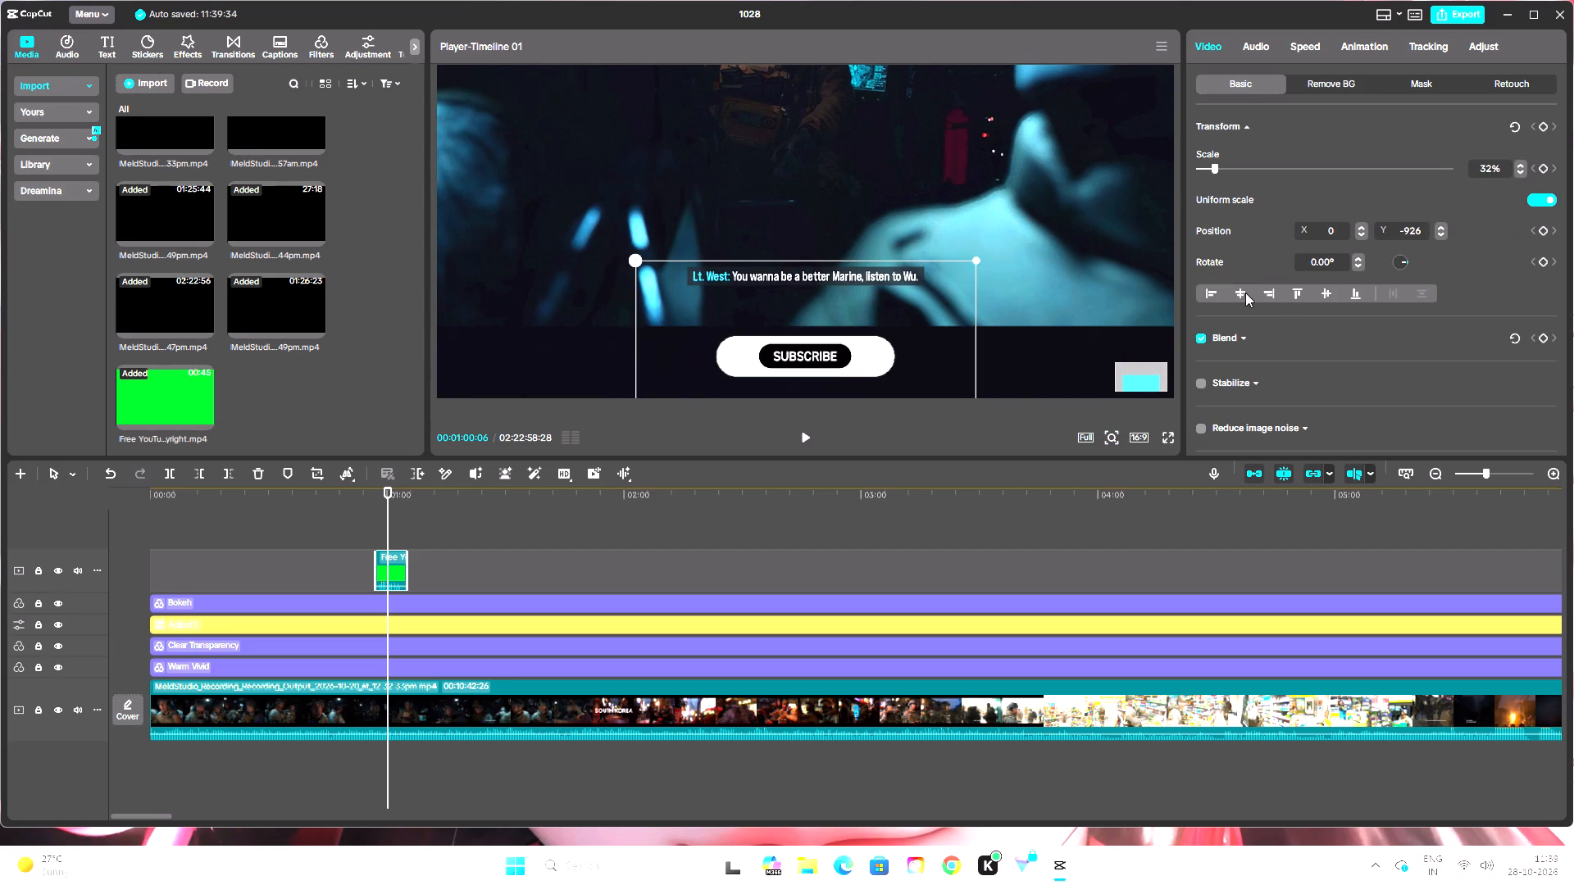
# Reduce the subscribe overlay's scale to 26% and set its vertical position to Y -928.
pyautogui.tripleClick(1522, 171)
pyautogui.click(1522, 171)
pyautogui.click(1522, 171)
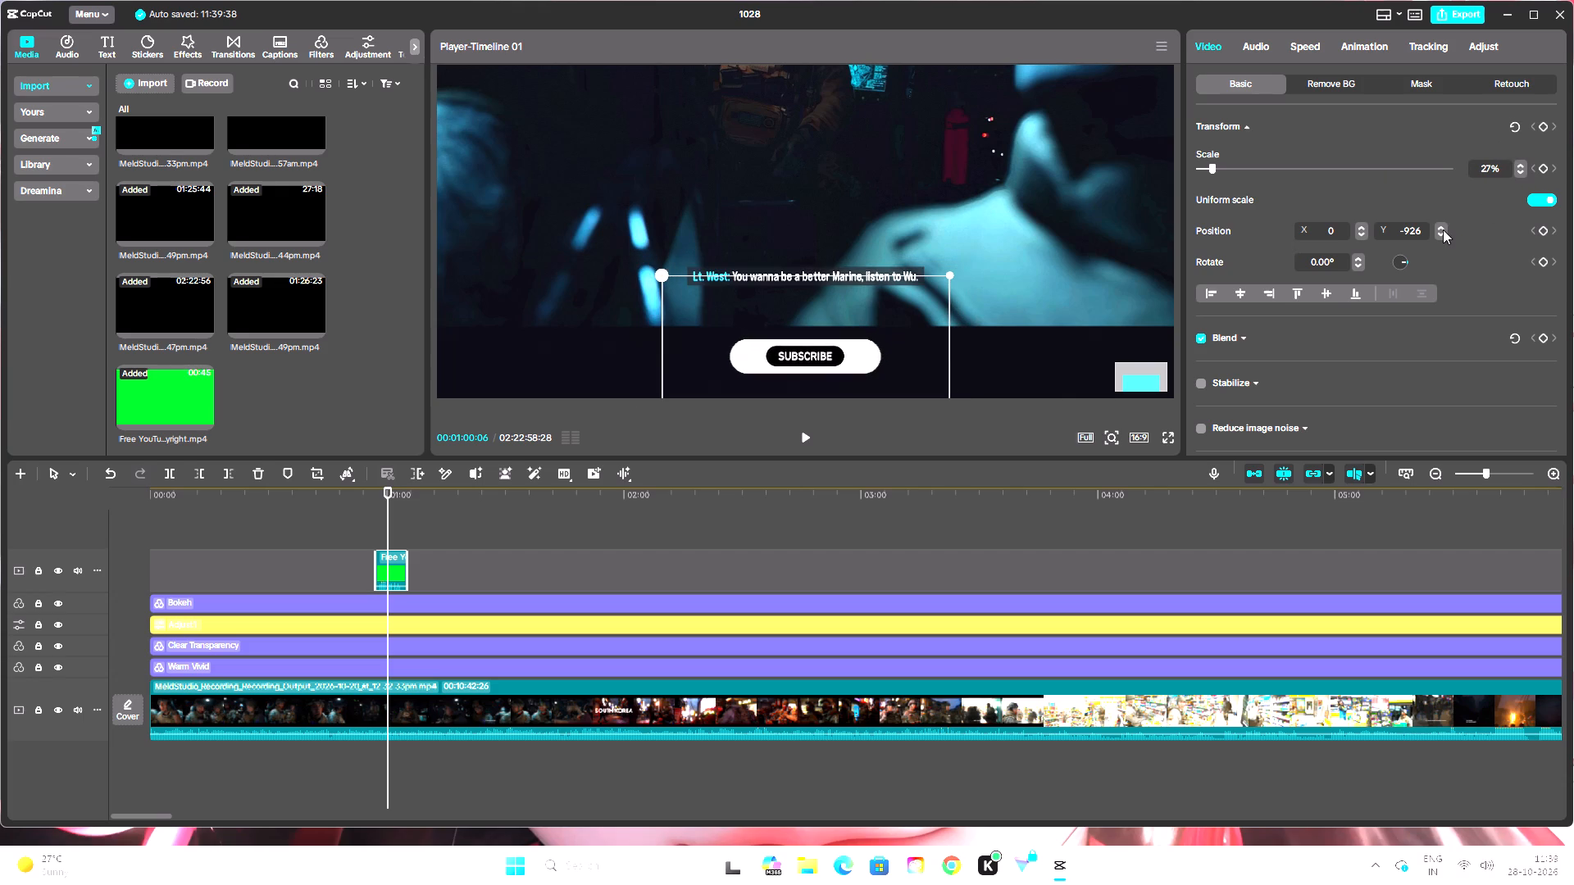
pyautogui.click(1442, 234)
pyautogui.click(1442, 234)
pyautogui.click(1442, 234)
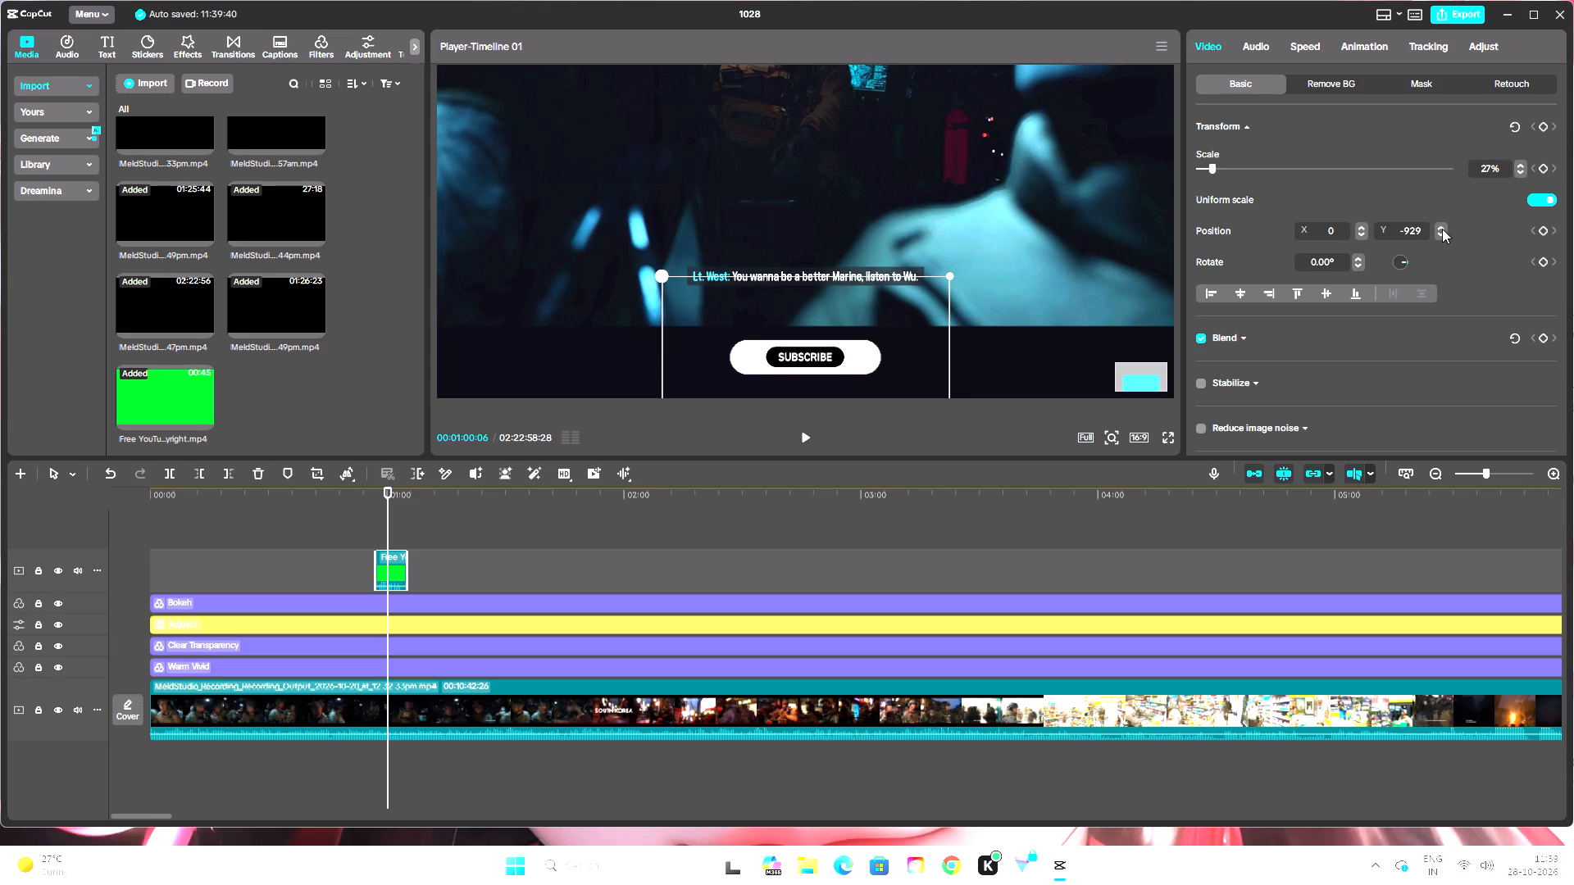
pyautogui.click(1439, 227)
pyautogui.click(1440, 226)
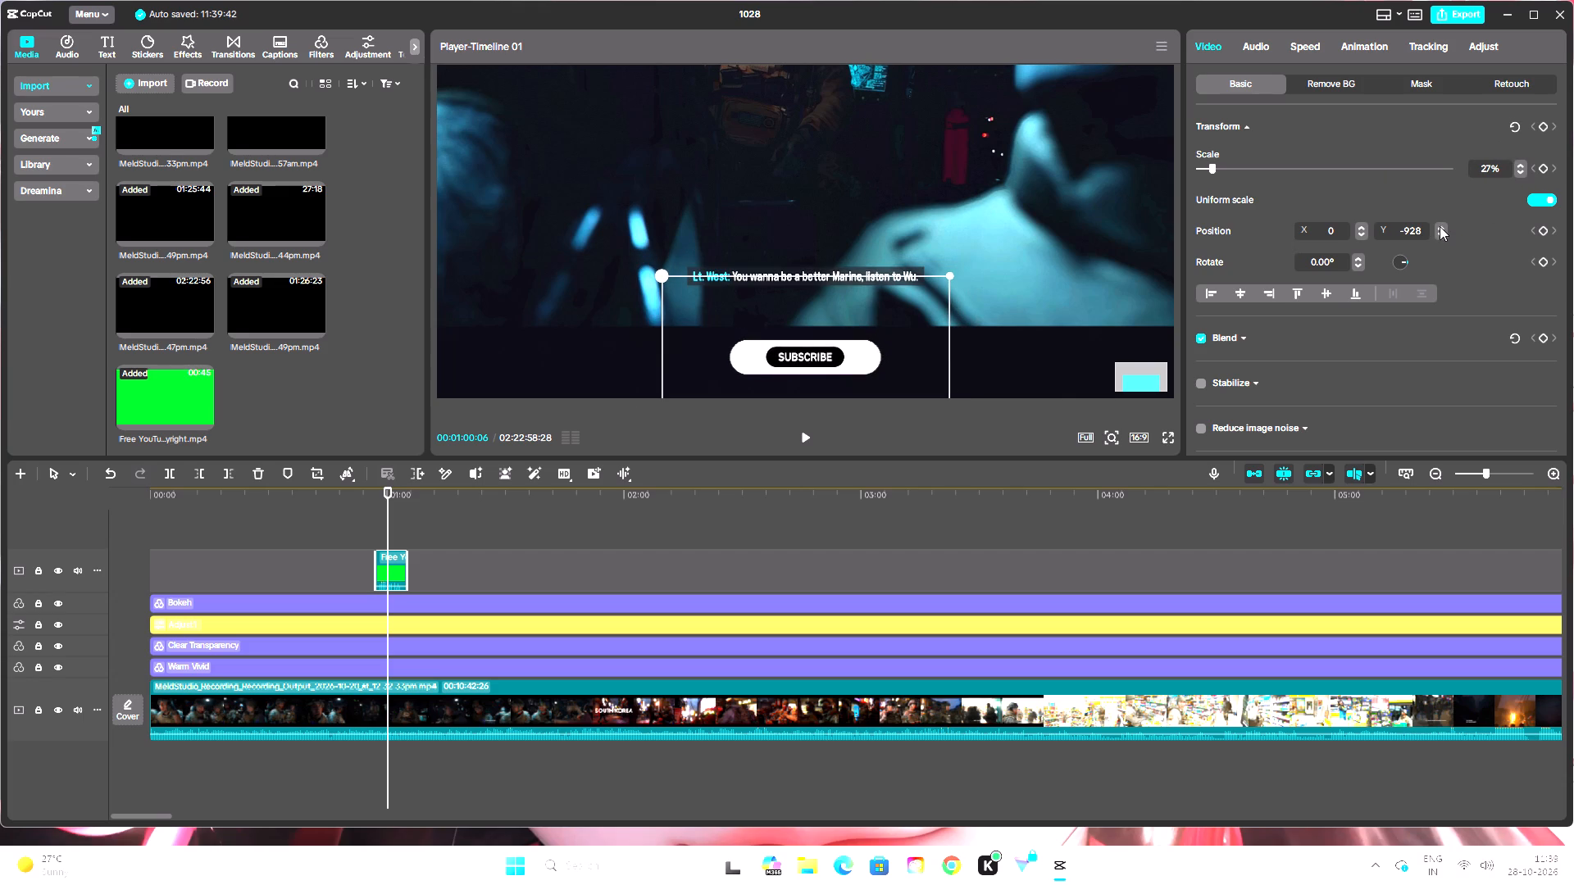
pyautogui.click(1439, 234)
pyautogui.click(1520, 171)
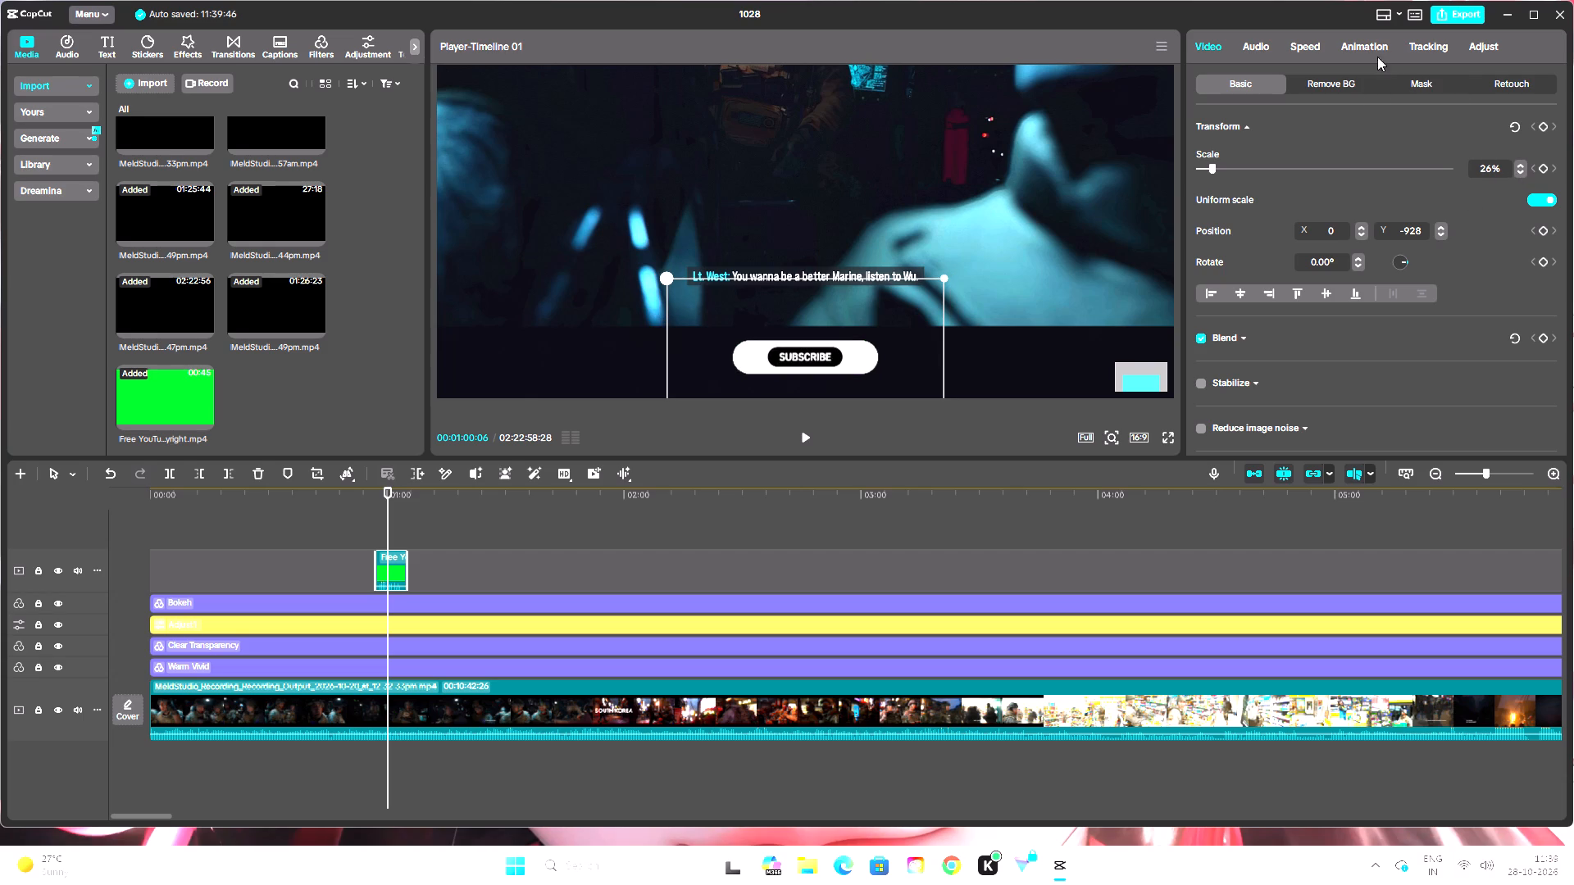
# Slow the subscribe clip down by extending its duration to 10.0 s.
pyautogui.click(1299, 45)
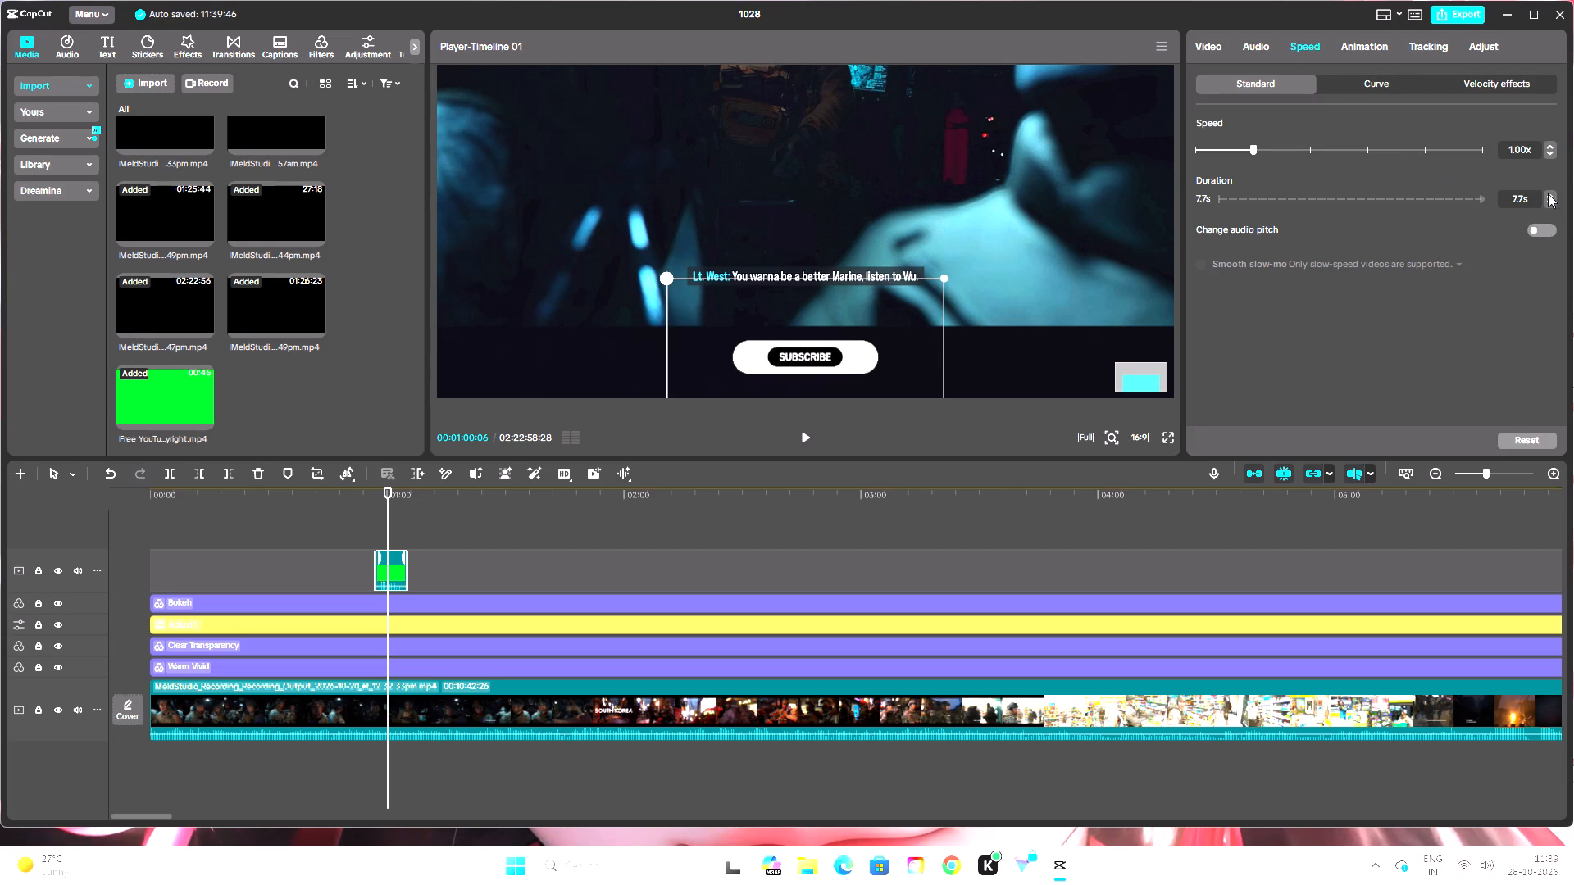
pyautogui.tripleClick(1550, 193)
pyautogui.tripleClick(1549, 193)
pyautogui.tripleClick(1547, 193)
pyautogui.tripleClick(1547, 193)
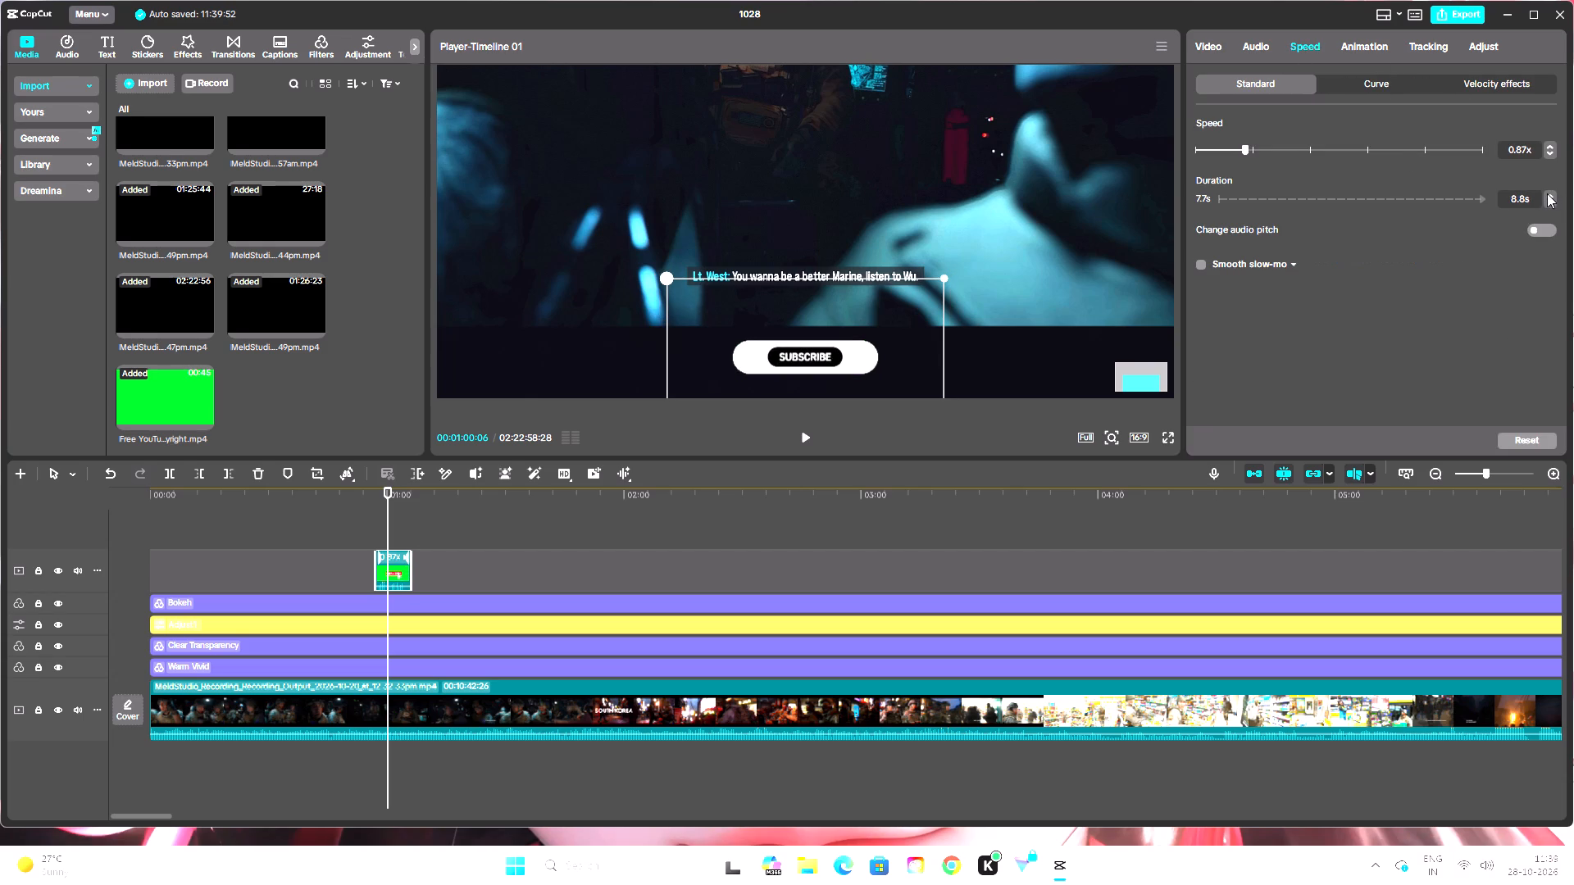
pyautogui.click(1547, 193)
pyautogui.tripleClick(1547, 193)
pyautogui.tripleClick(1547, 193)
pyautogui.tripleClick(1547, 193)
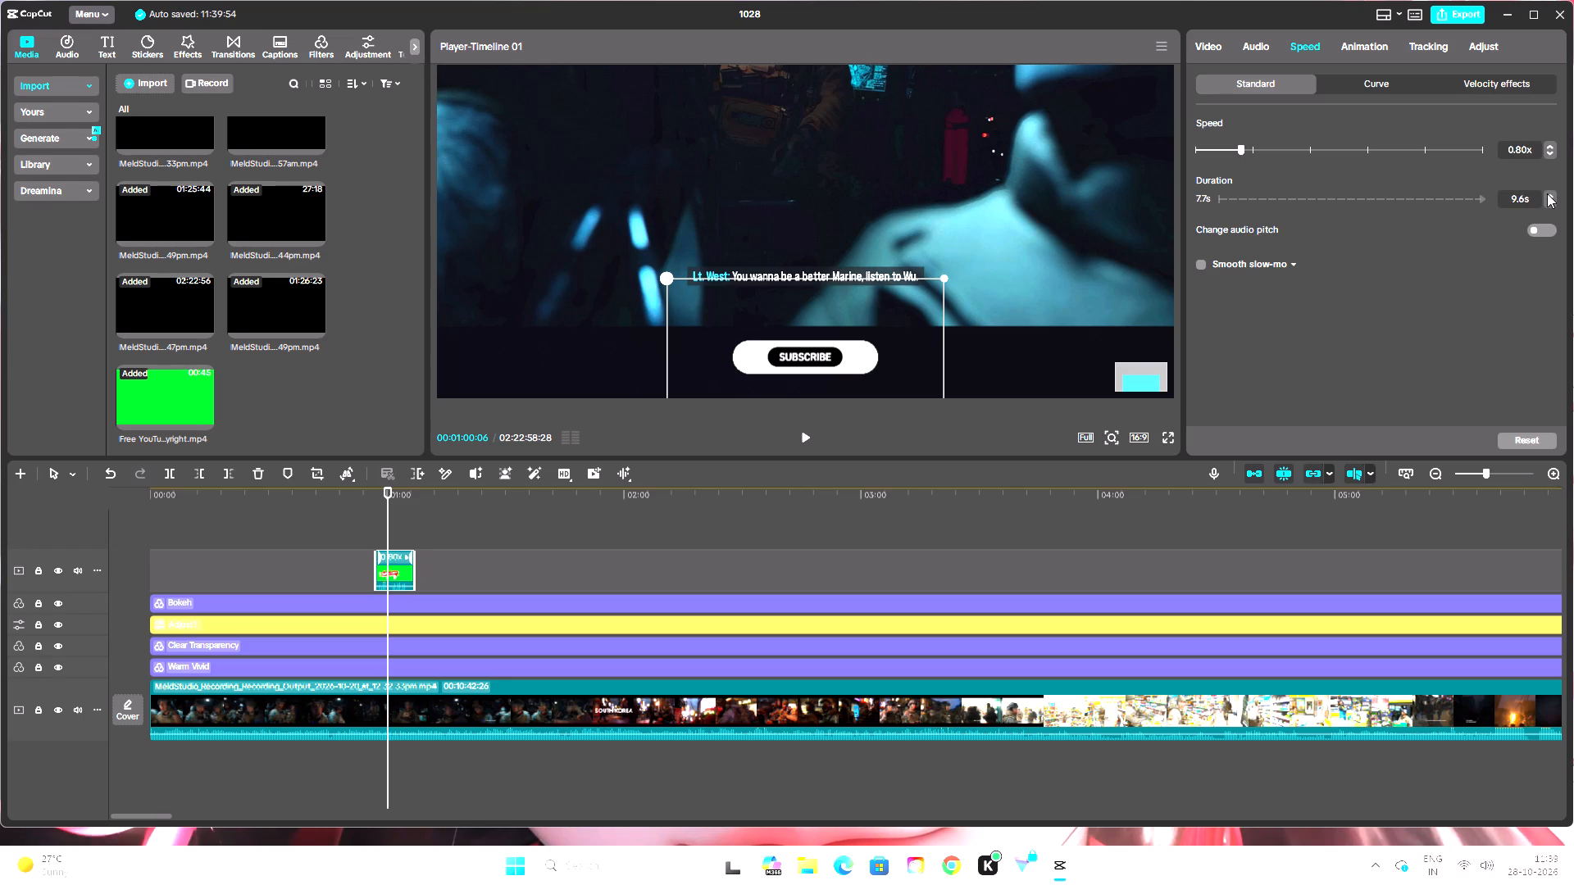
pyautogui.click(1547, 193)
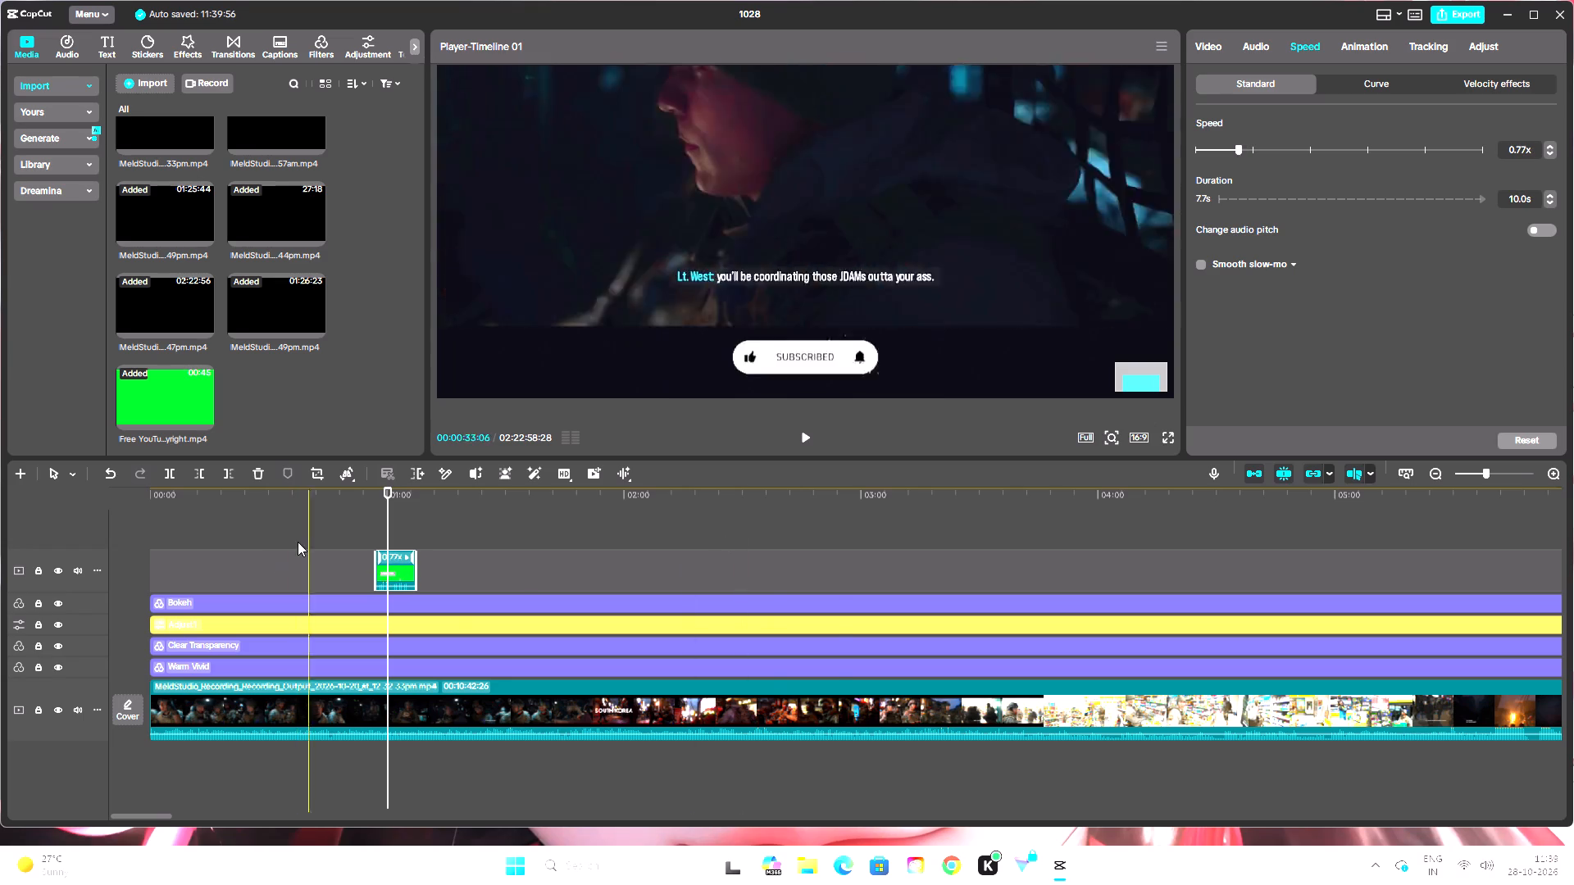
# Move the subscribe clip earlier on its track so it starts at about 00:00:26.
pyautogui.moveTo(398, 573); pyautogui.dragTo(335, 570)
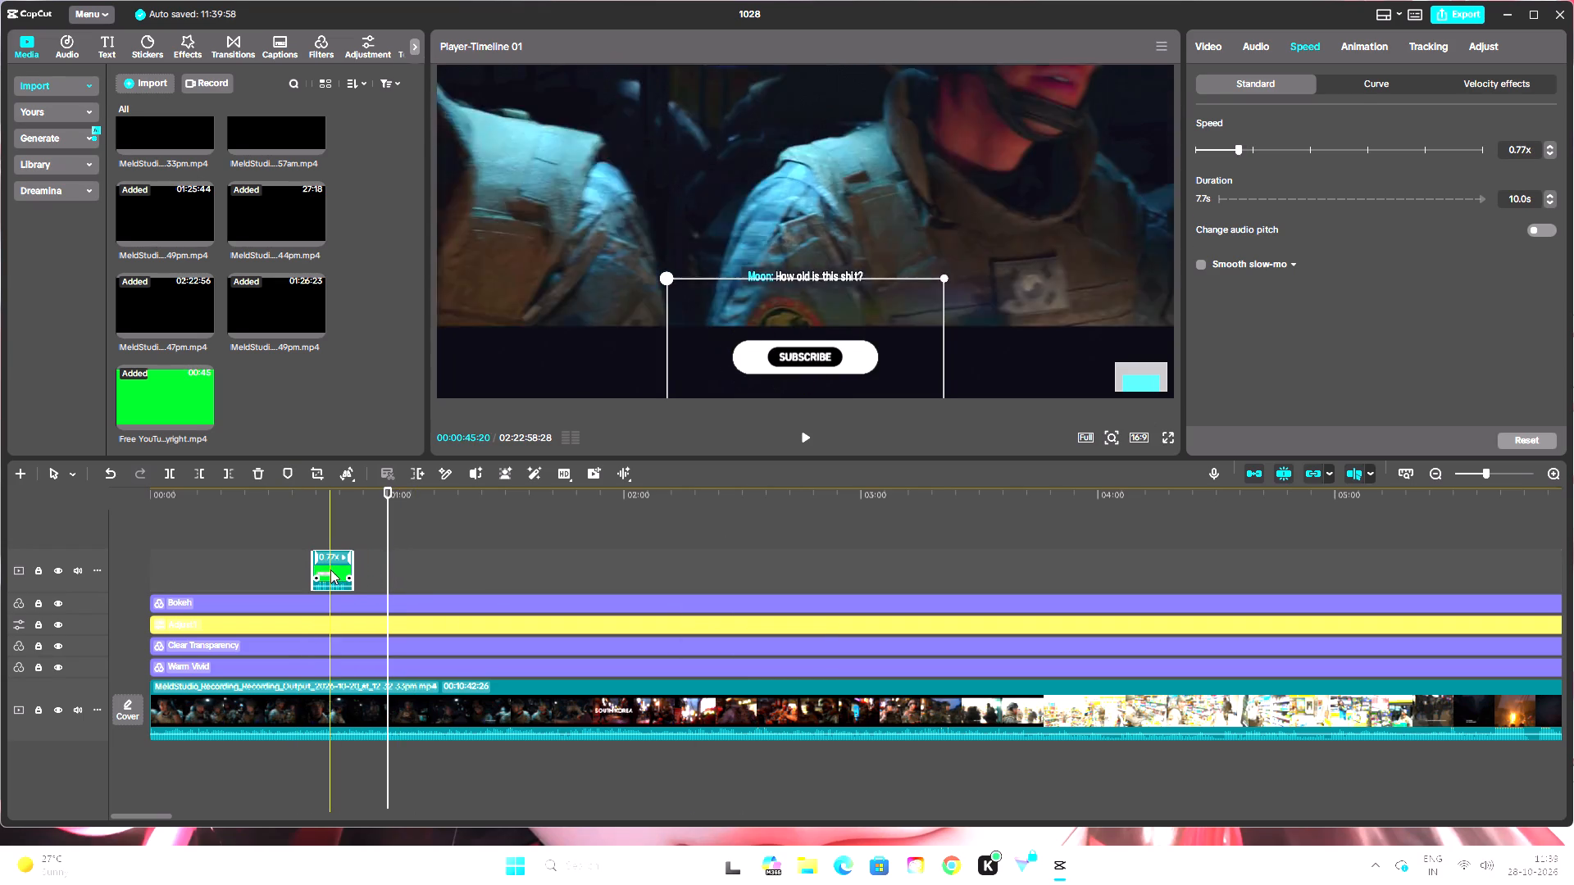
pyautogui.moveTo(329, 572); pyautogui.dragTo(271, 573)
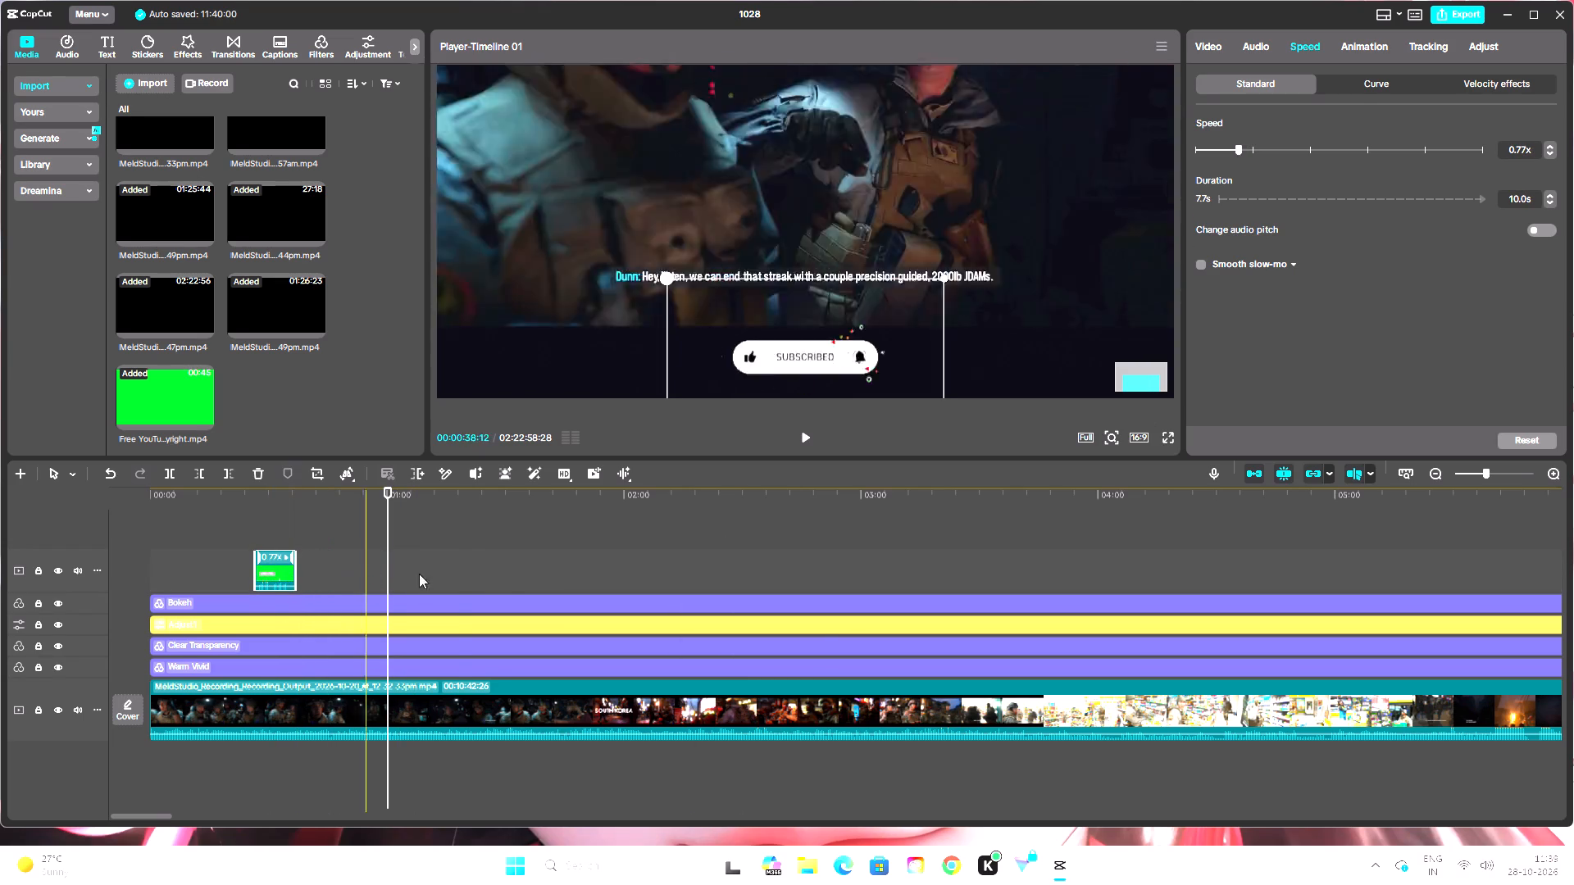
# Play the subscribe overlay from its start, including in full screen, to check its timing and placement.
pyautogui.moveTo(390, 492); pyautogui.dragTo(284, 510)
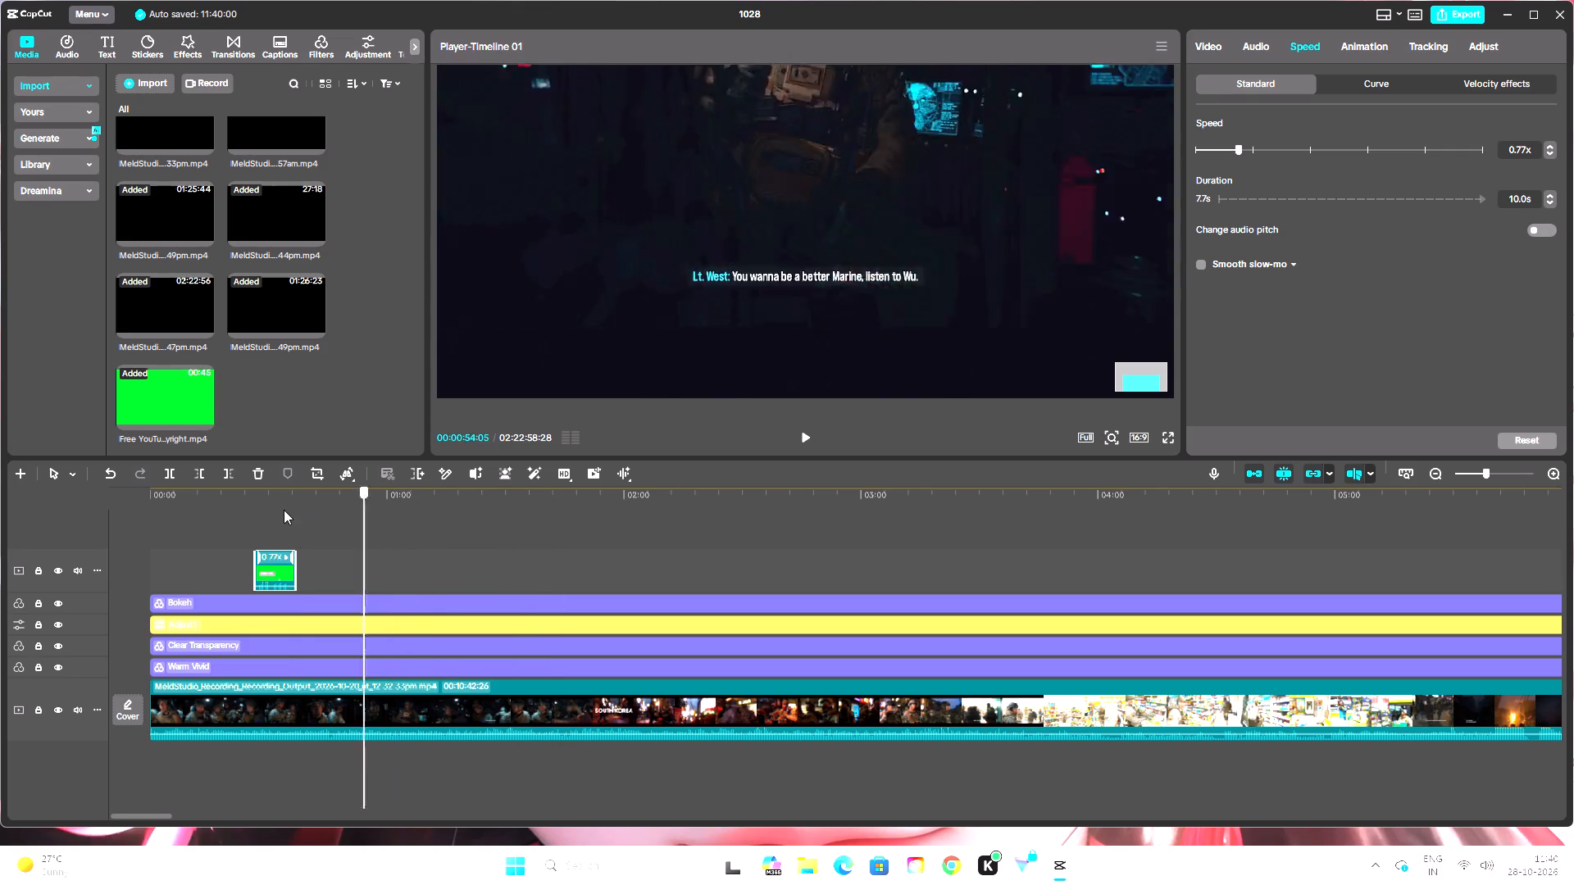
pyautogui.moveTo(284, 510); pyautogui.dragTo(256, 516)
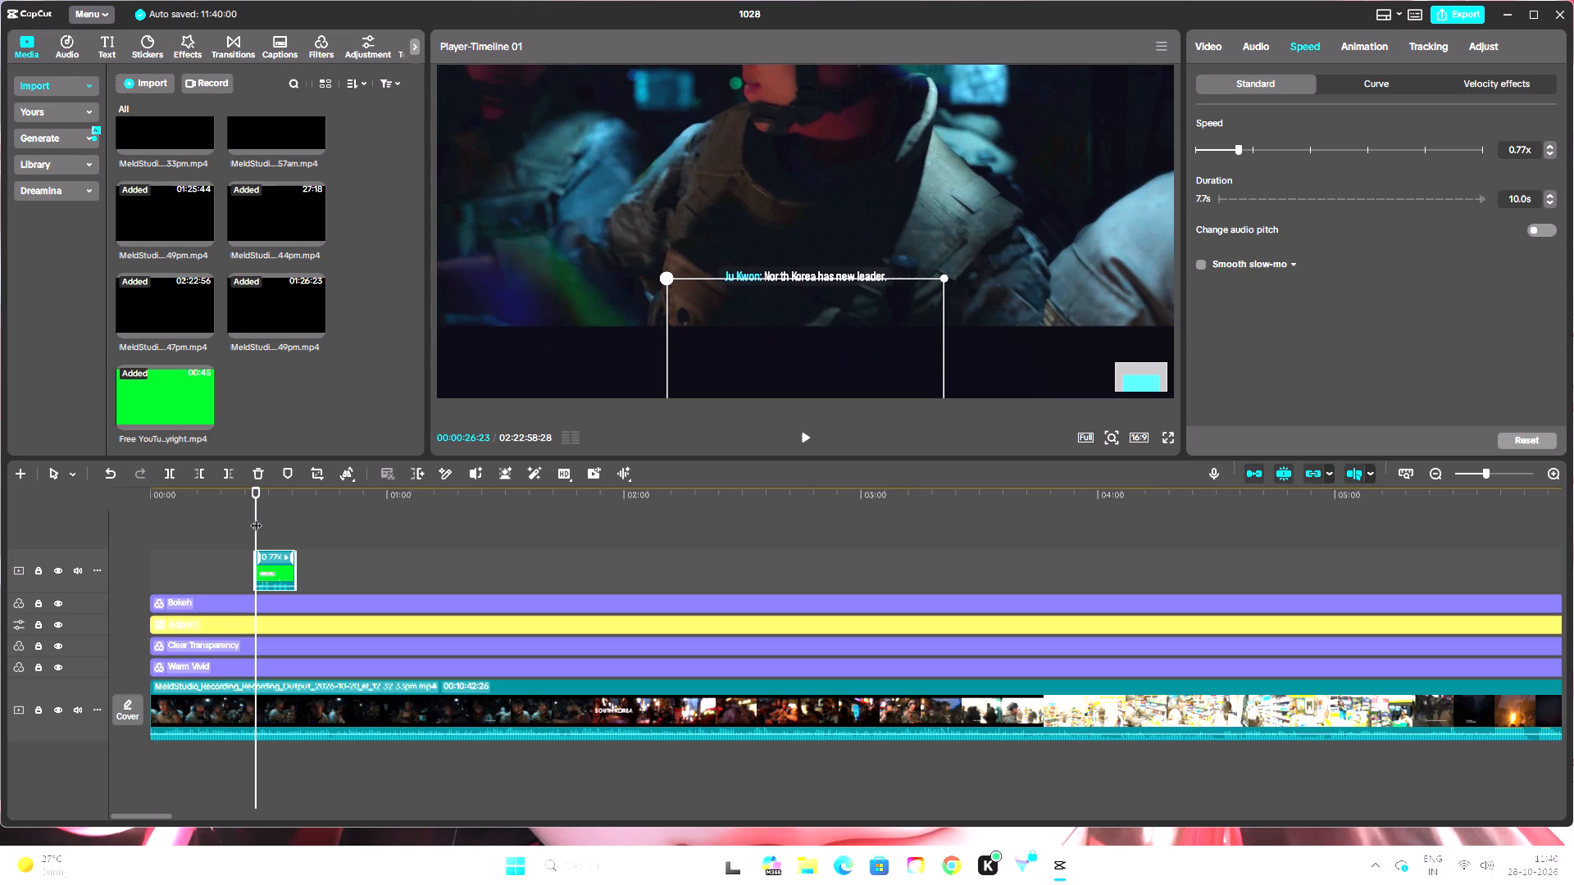
pyautogui.click(810, 452)
pyautogui.click(811, 434)
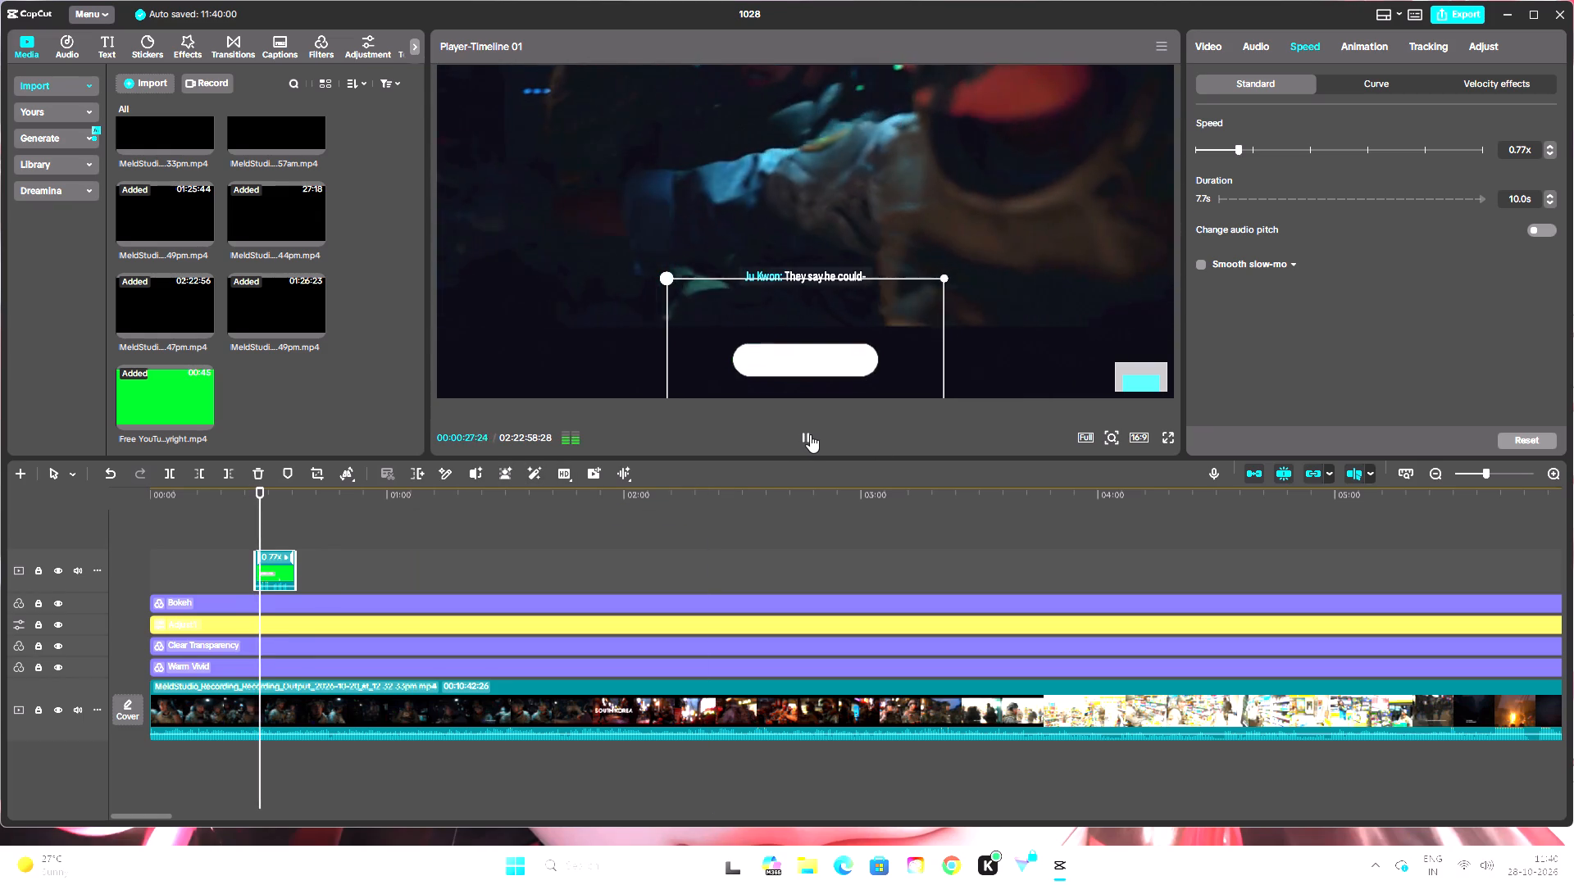
pyautogui.click(1173, 433)
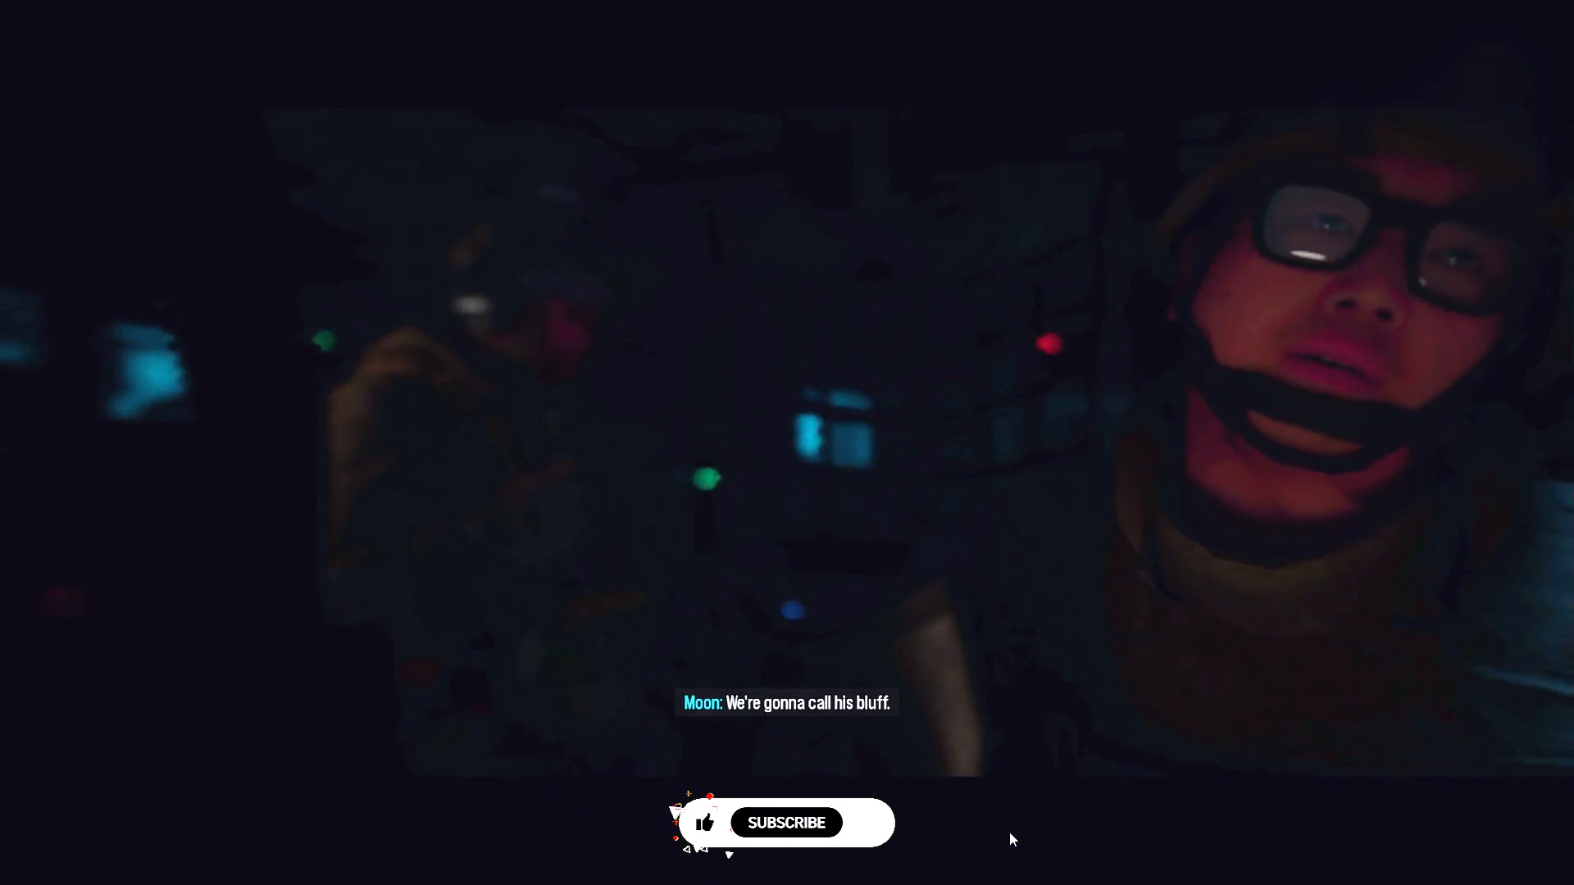
pyautogui.click(1058, 602)
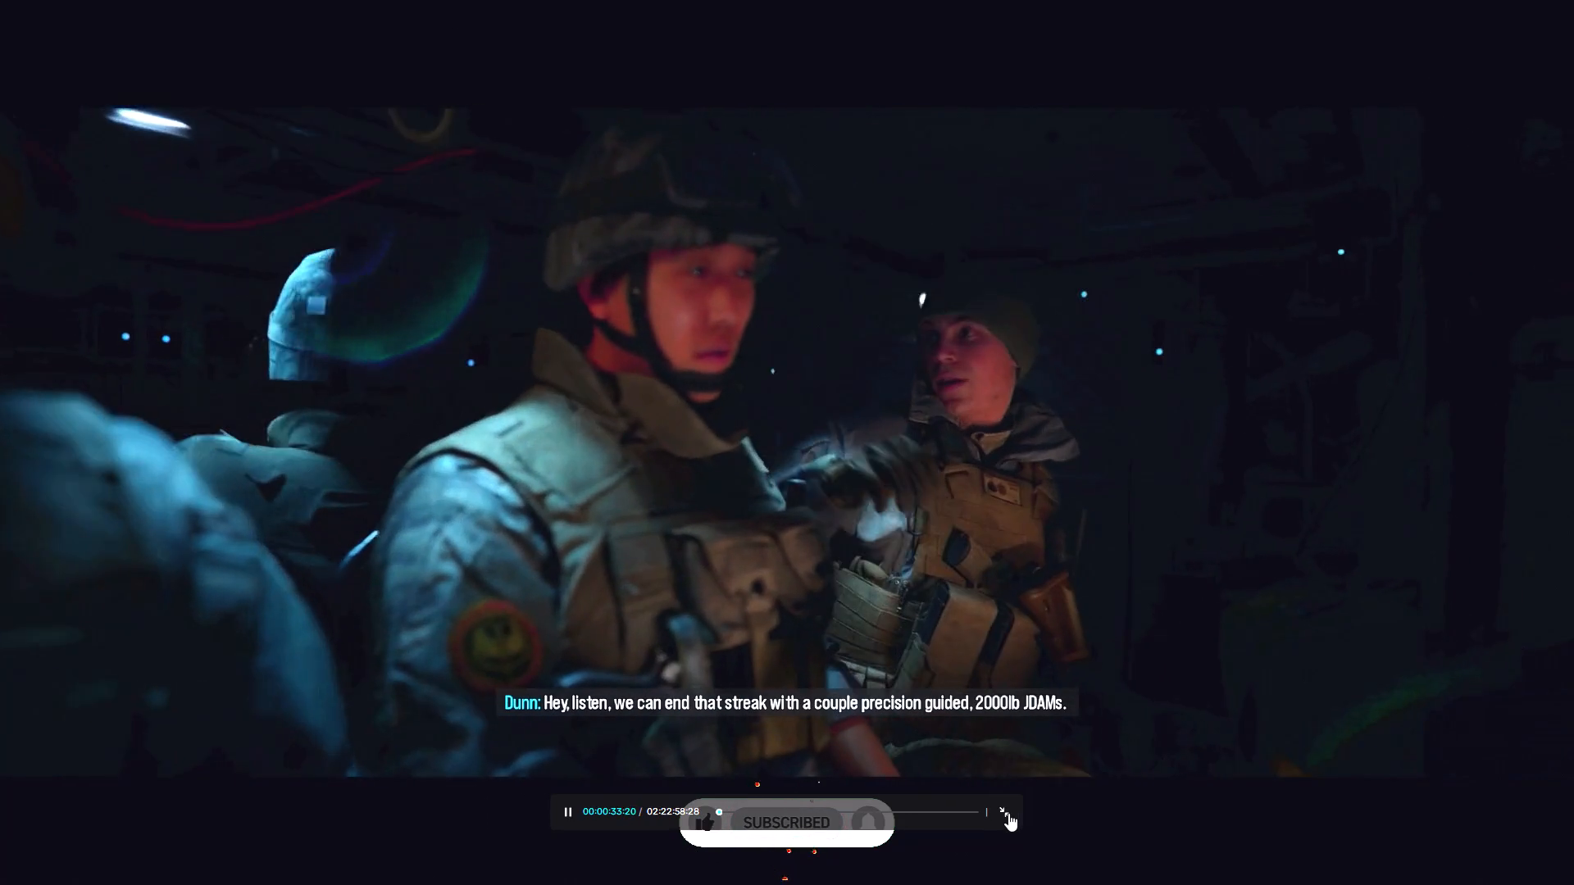
pyautogui.click(1008, 813)
pyautogui.click(811, 440)
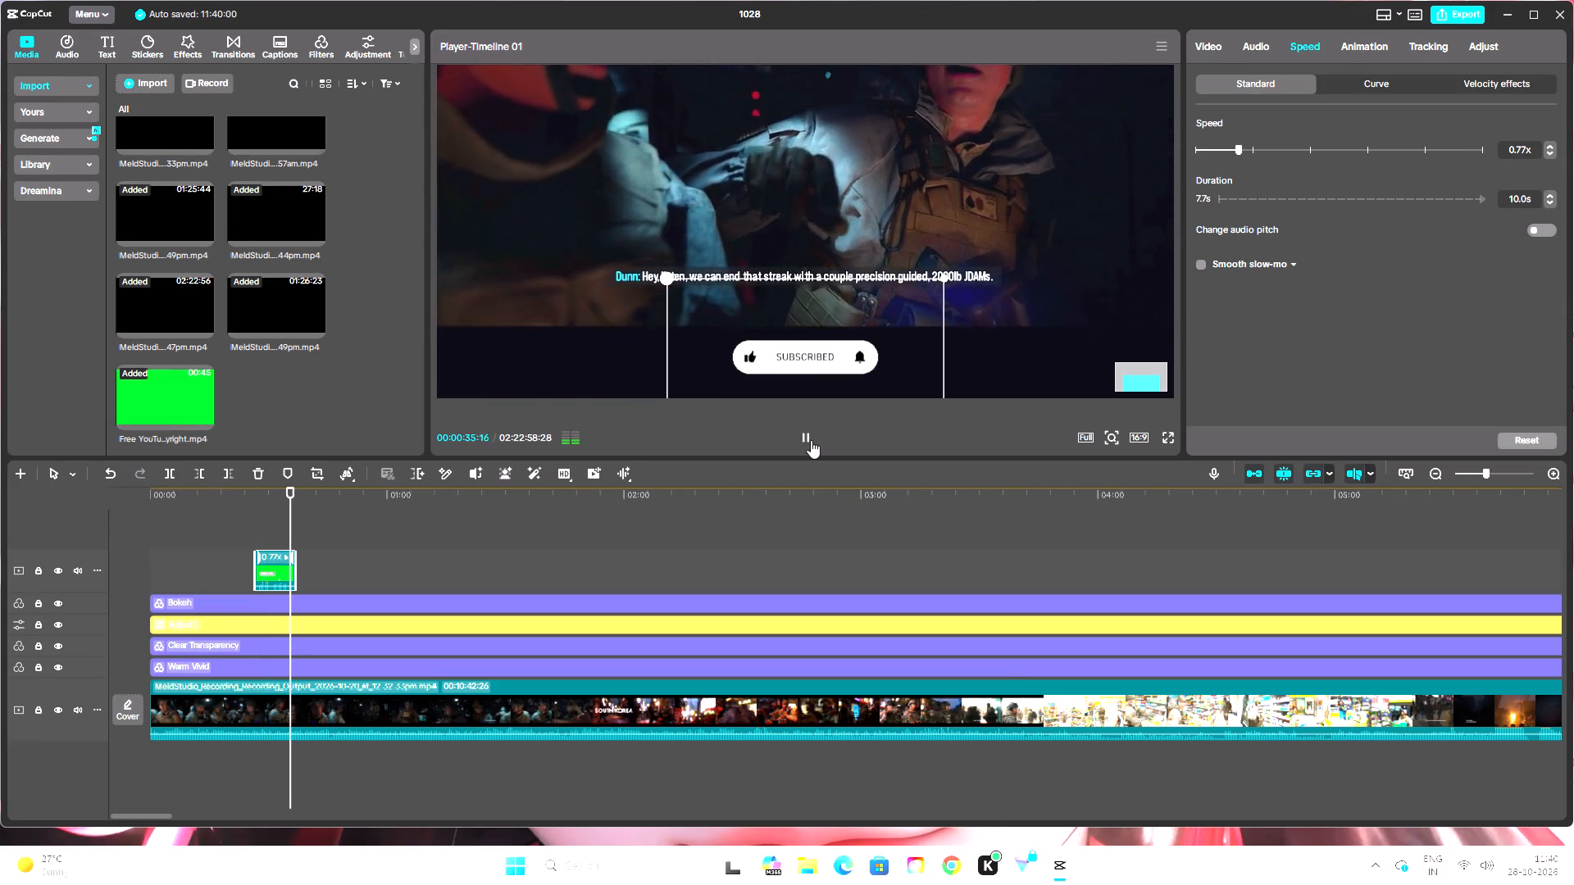
# Raise the subscribe clip's audio volume to 2.0 dB.
pyautogui.click(277, 563)
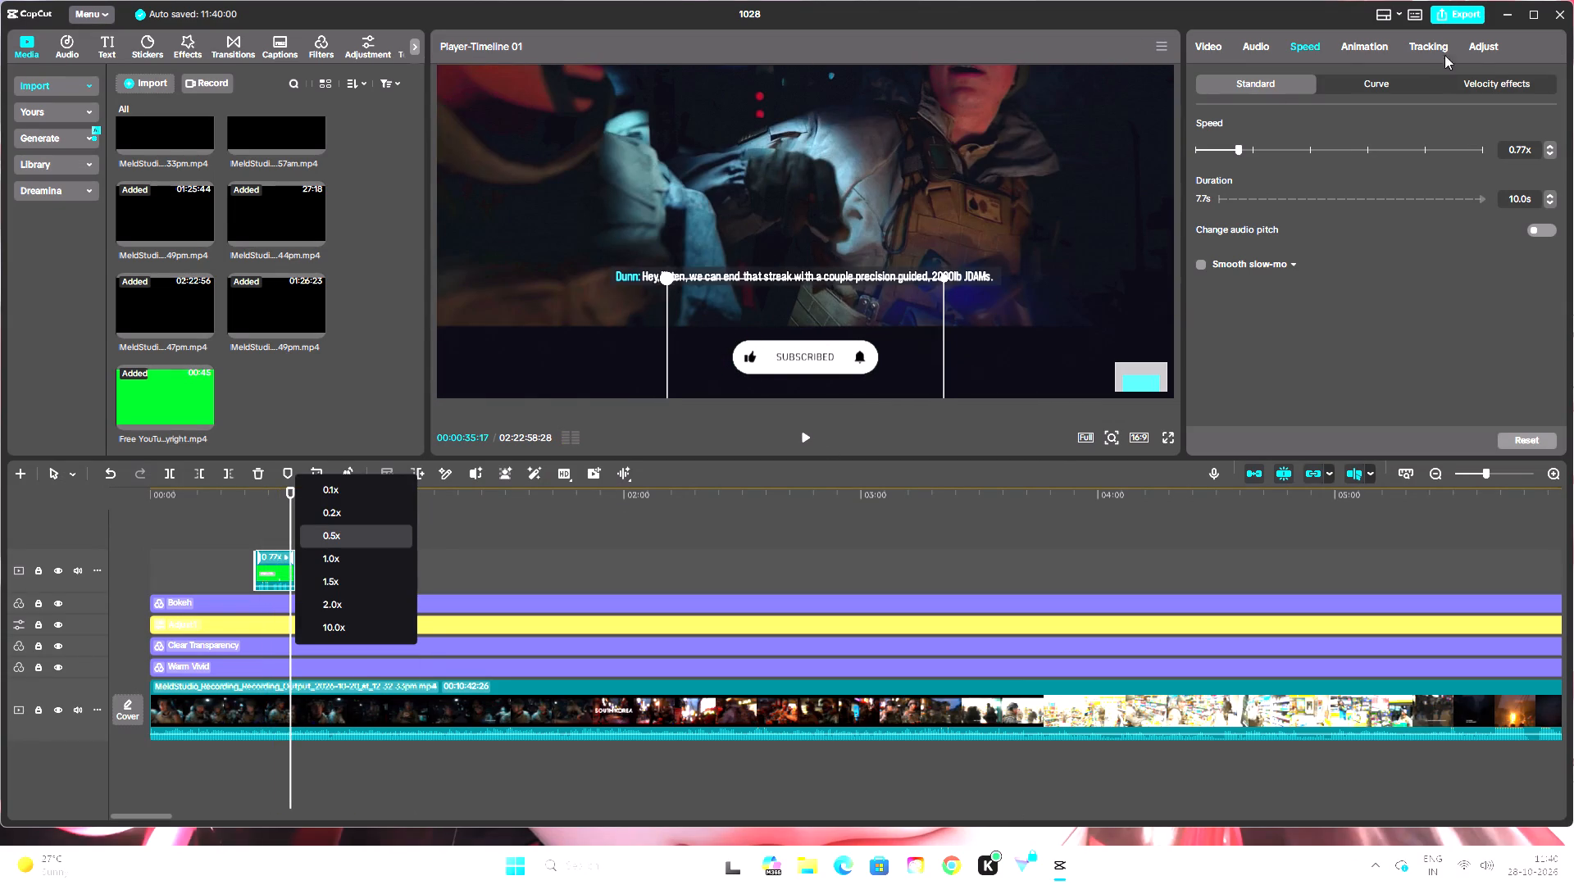
pyautogui.click(1254, 44)
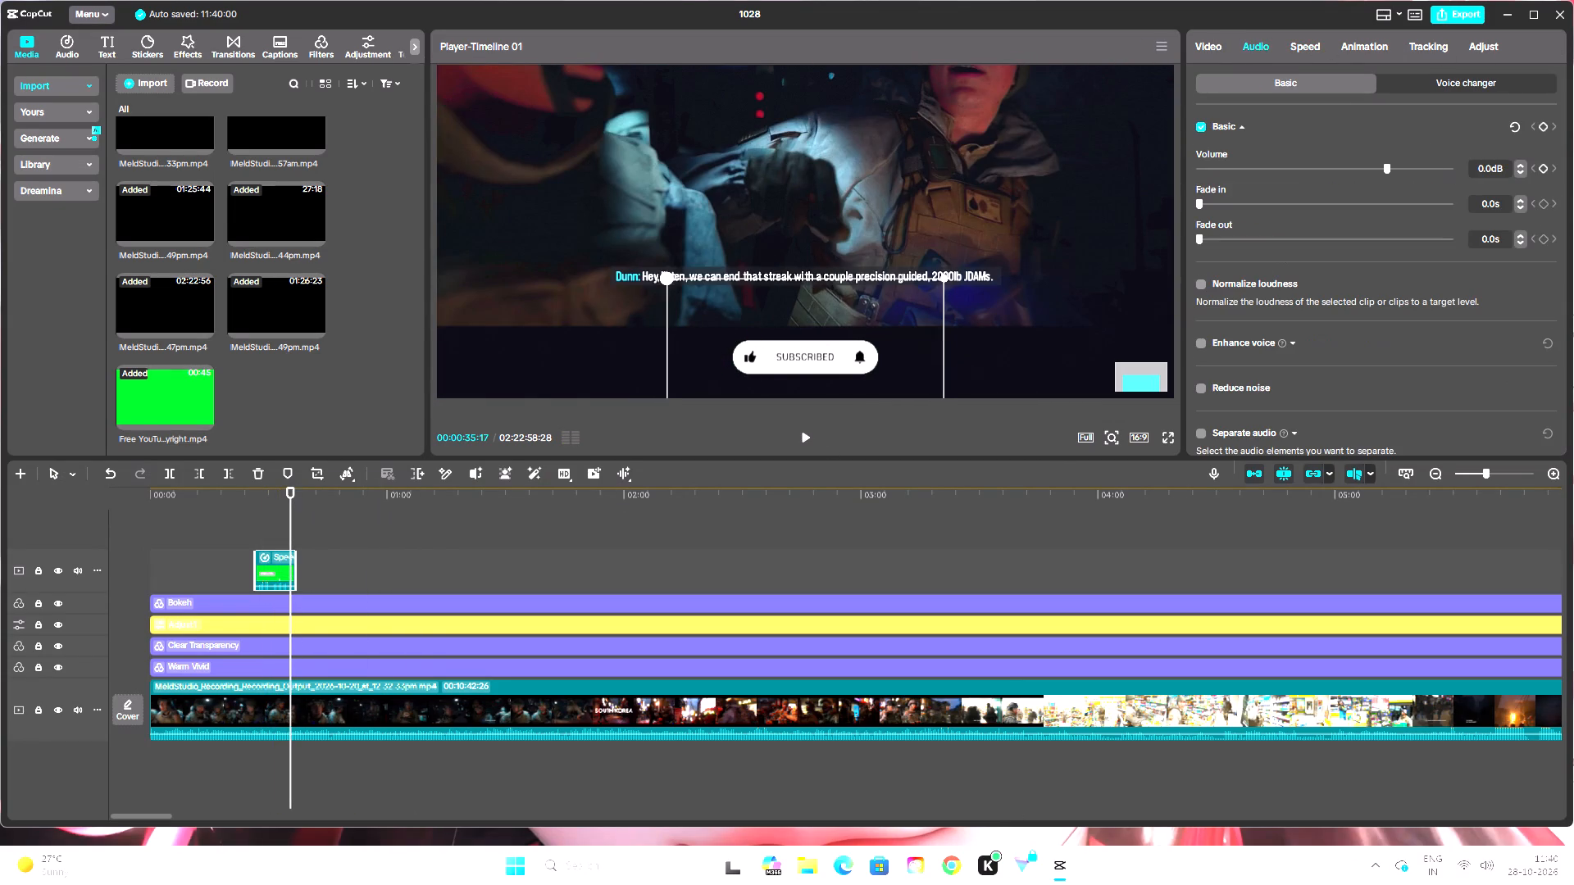
pyautogui.moveTo(1388, 169); pyautogui.dragTo(1396, 173)
pyautogui.tripleClick(1522, 170)
pyautogui.tripleClick(1522, 170)
pyautogui.tripleClick(1523, 172)
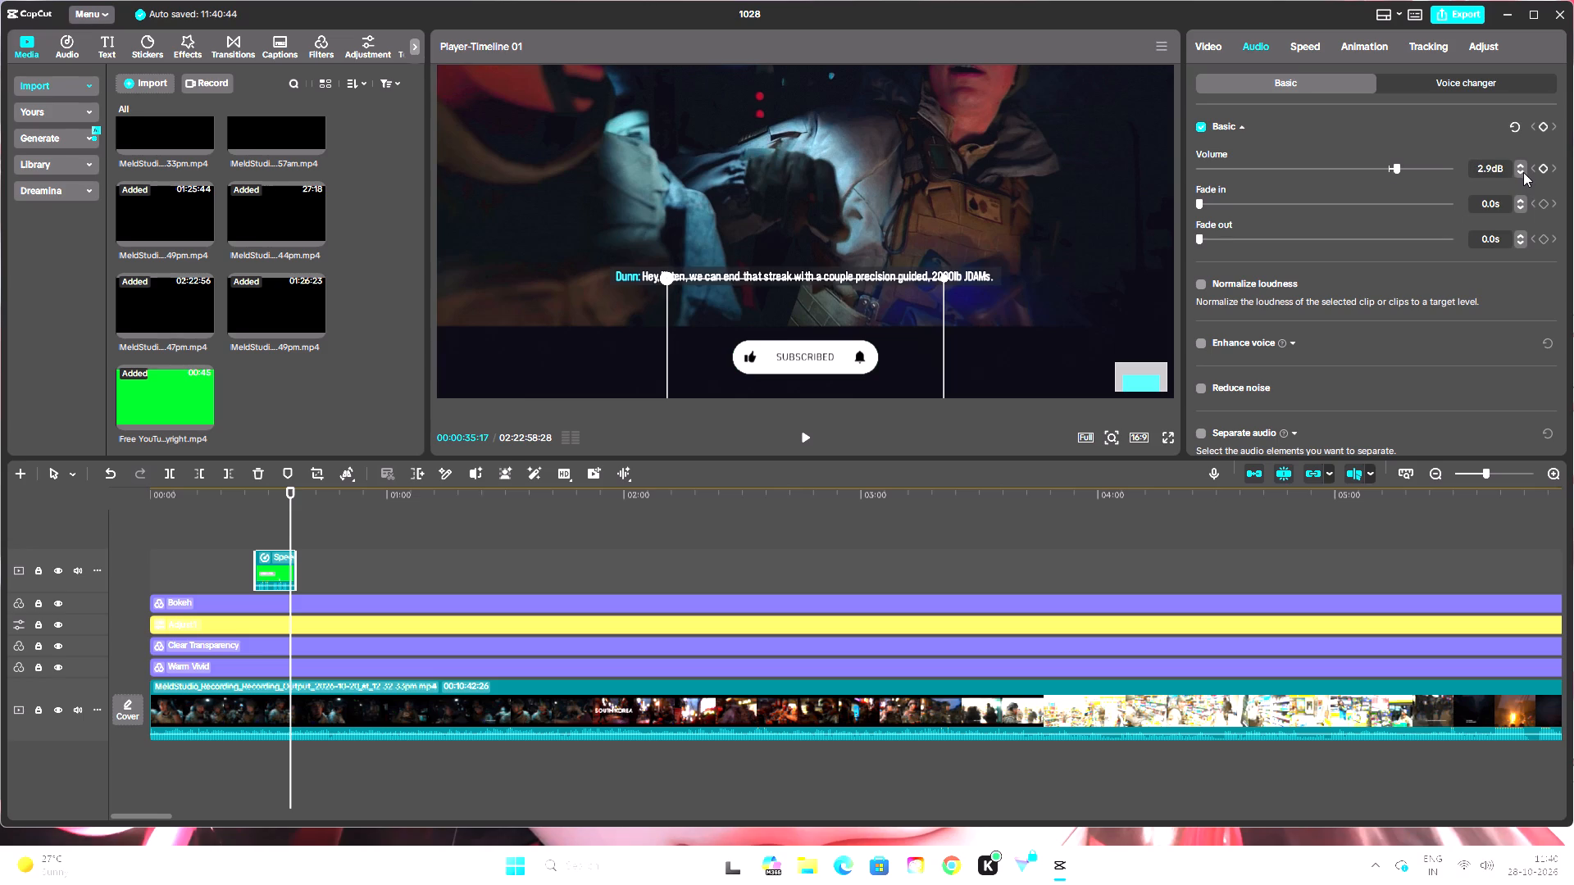
pyautogui.tripleClick(1523, 172)
pyautogui.tripleClick(1523, 172)
pyautogui.doubleClick(1523, 172)
pyautogui.click(1523, 172)
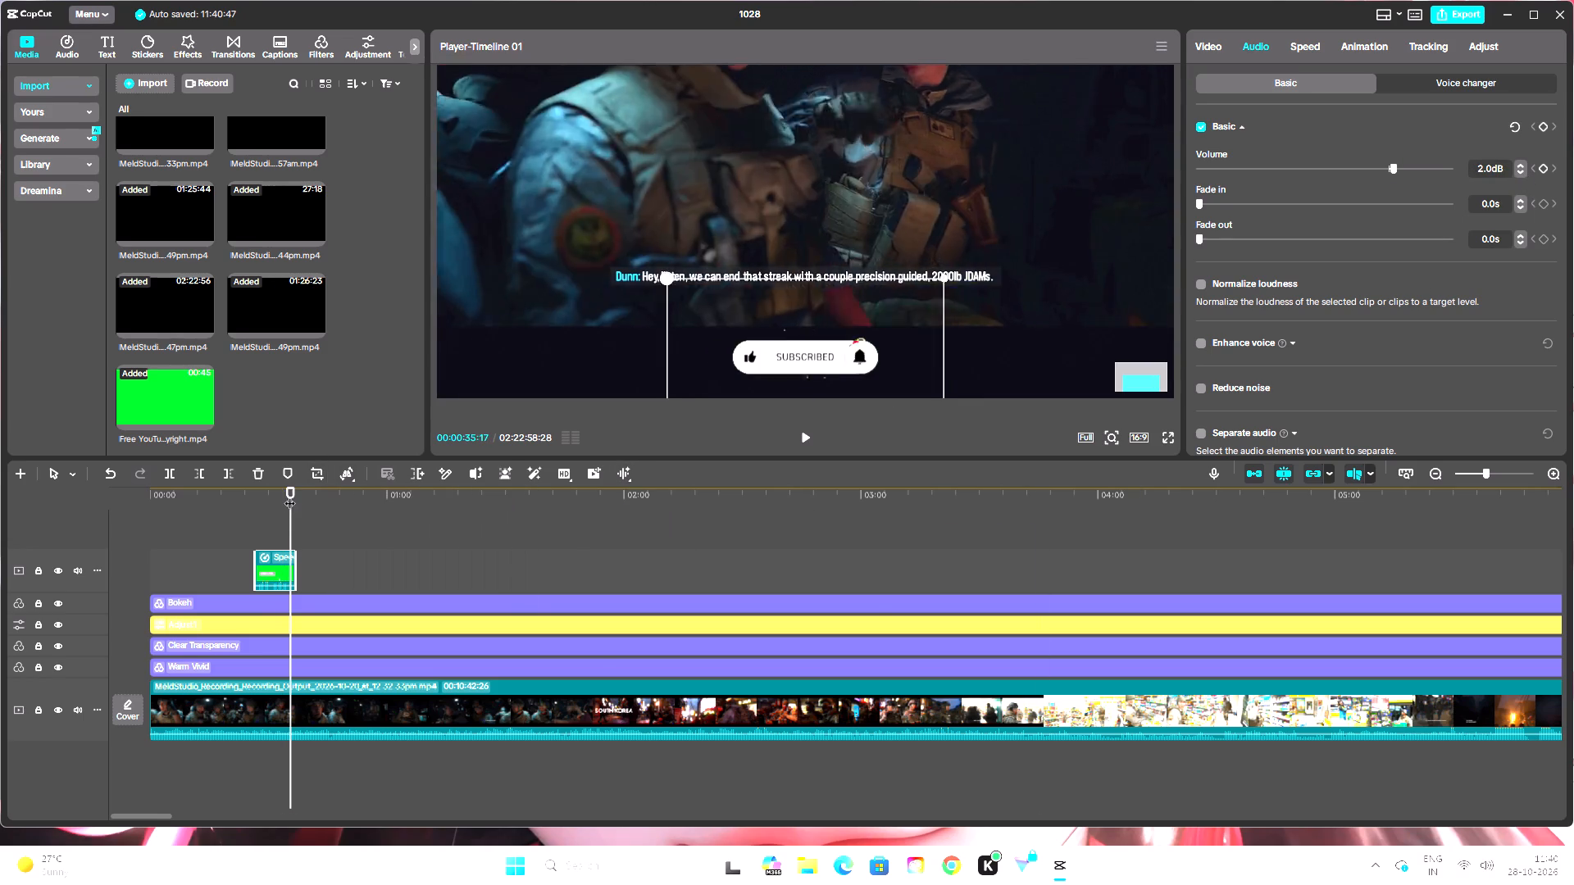
# Replay the subscribe overlay from its start, including in full screen, to check the animation with its sound.
pyautogui.moveTo(289, 495); pyautogui.dragTo(255, 497)
pyautogui.click(812, 434)
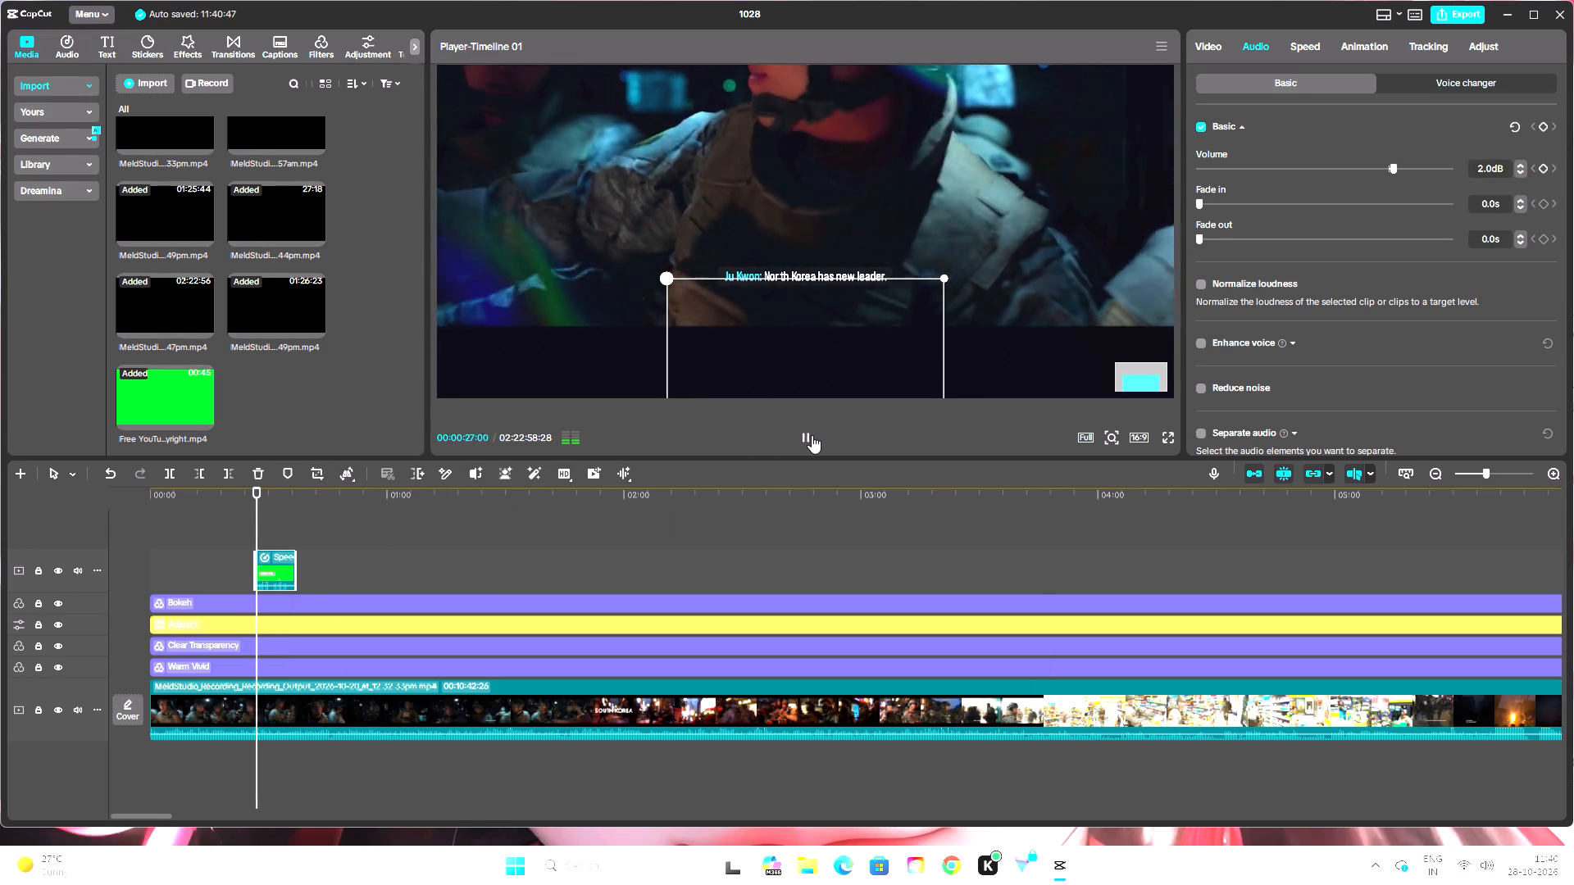
pyautogui.click(1169, 440)
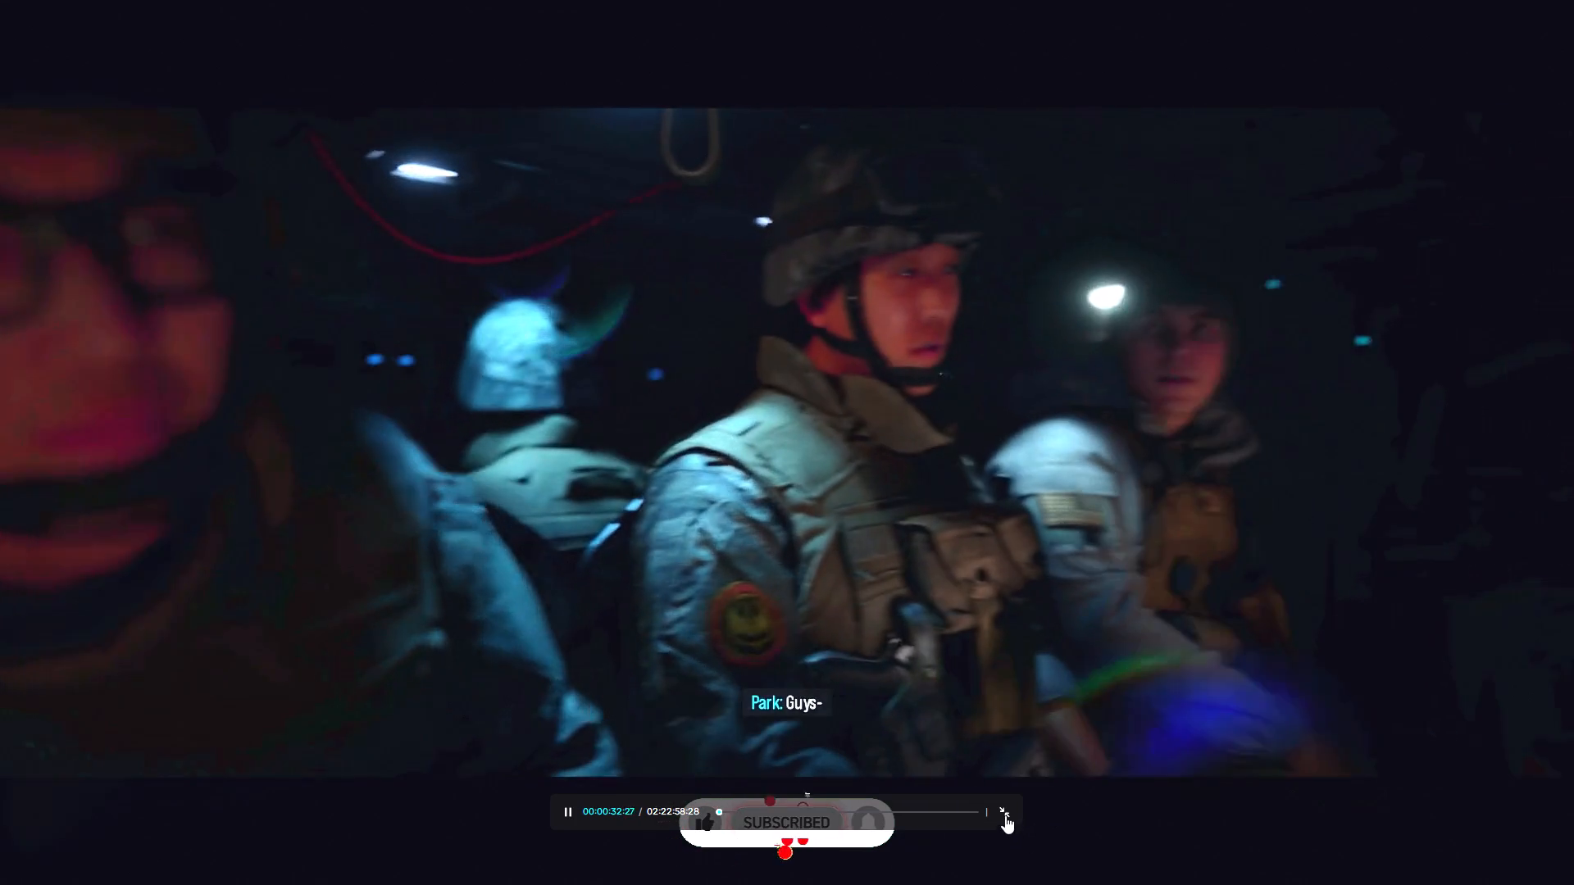
pyautogui.click(1005, 815)
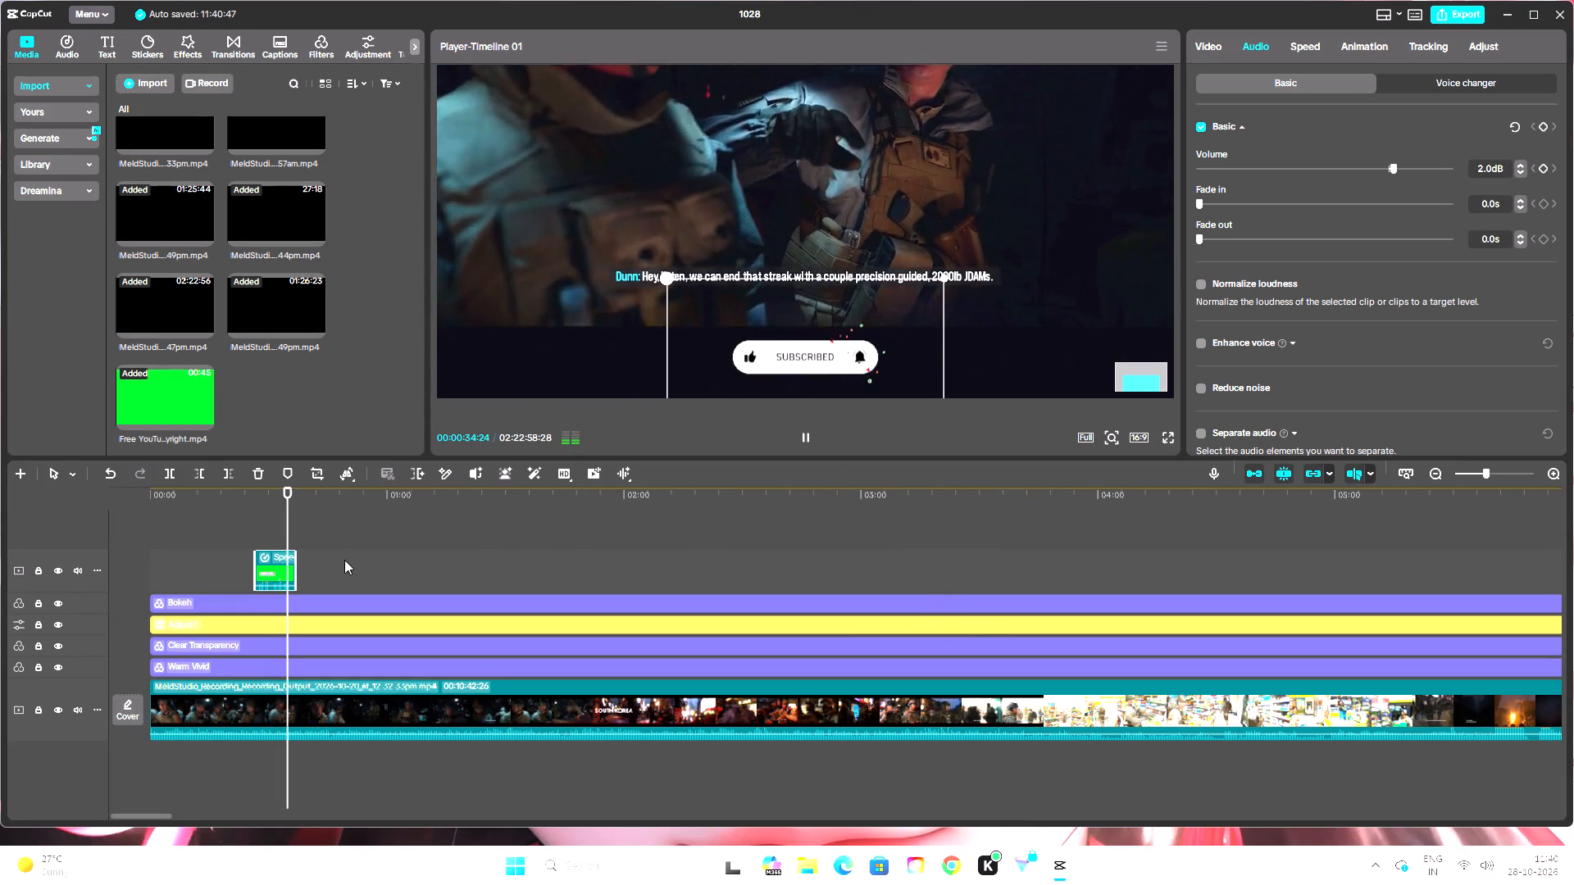
# Set the subscribe overlay's scale to 25%, checking it on the frame at 00:00:30:09.
pyautogui.moveTo(288, 497); pyautogui.dragTo(270, 507)
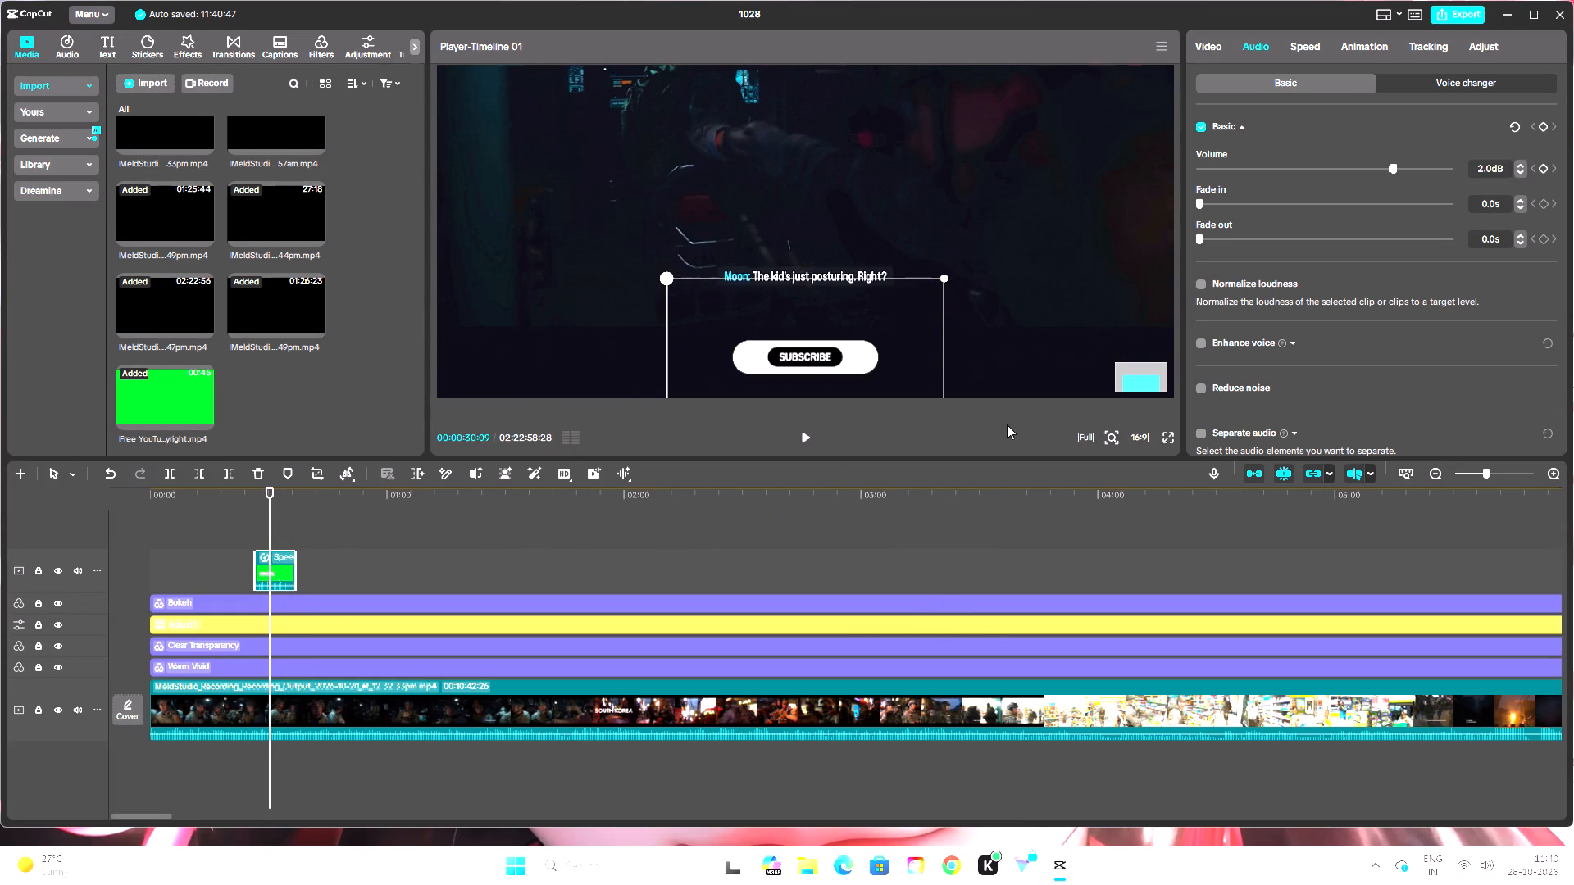
pyautogui.click(1211, 40)
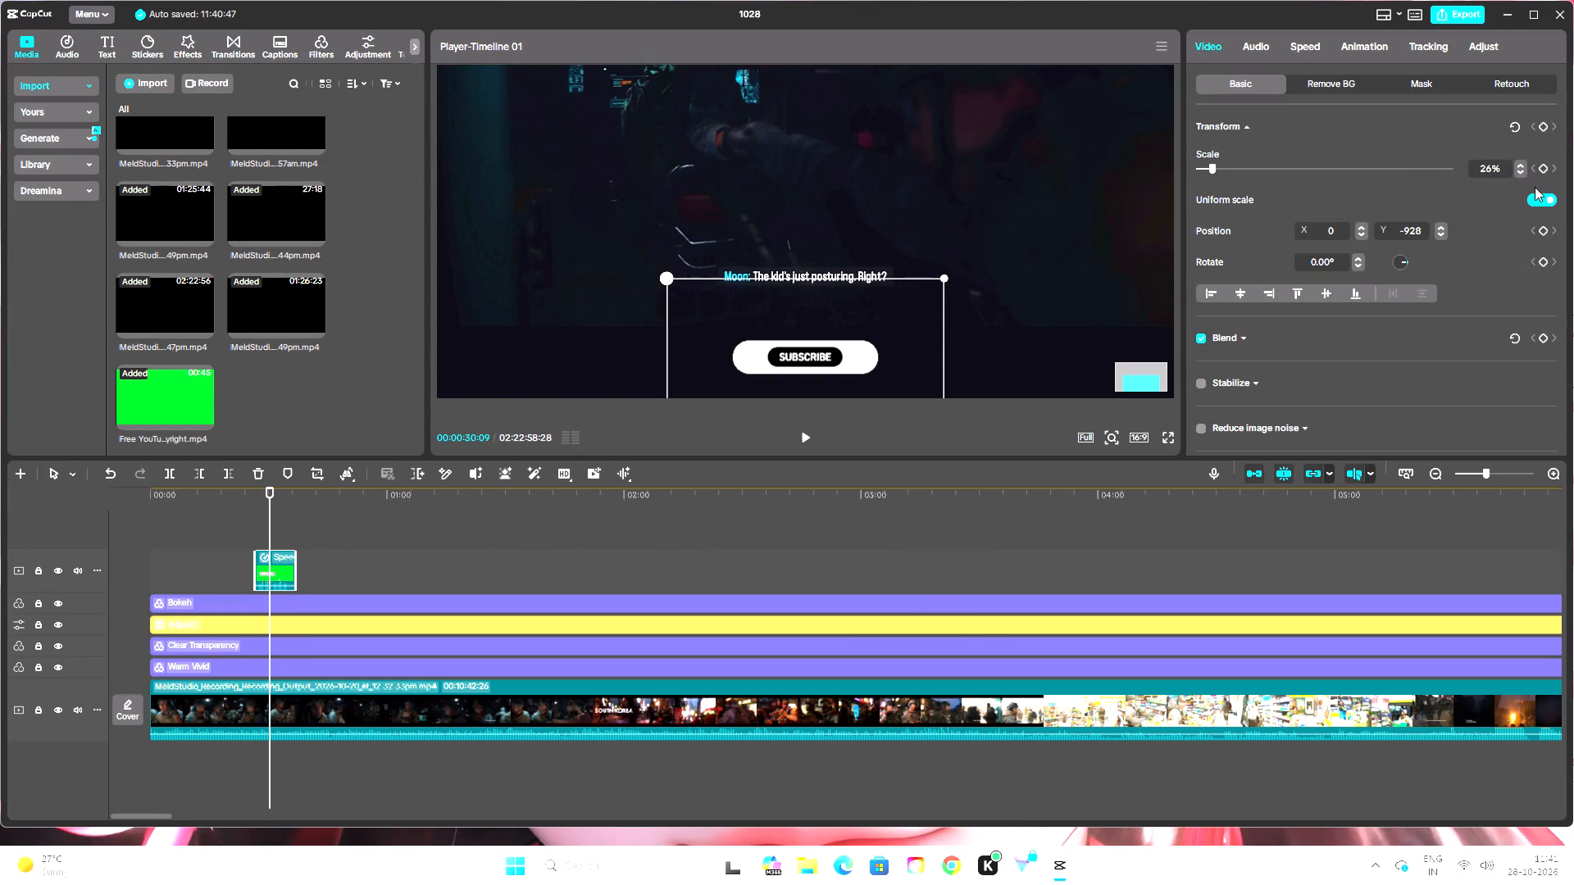
pyautogui.click(1519, 170)
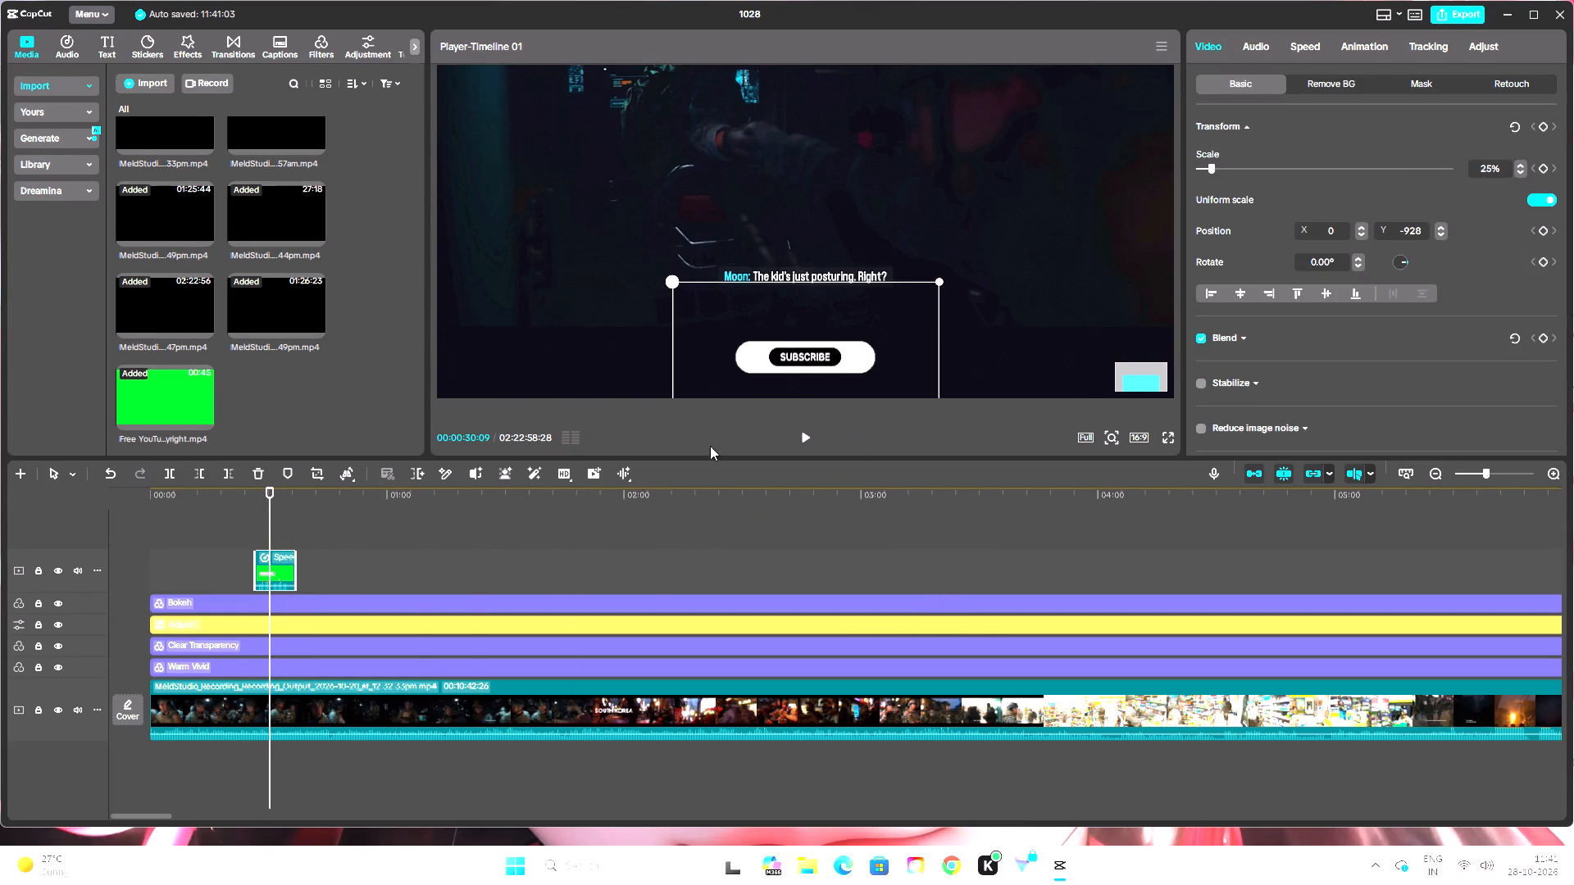
# Copy the subscribe overlay clip and paste it on the same overlay track at about 00:25:09.
pyautogui.rightClick(274, 573)
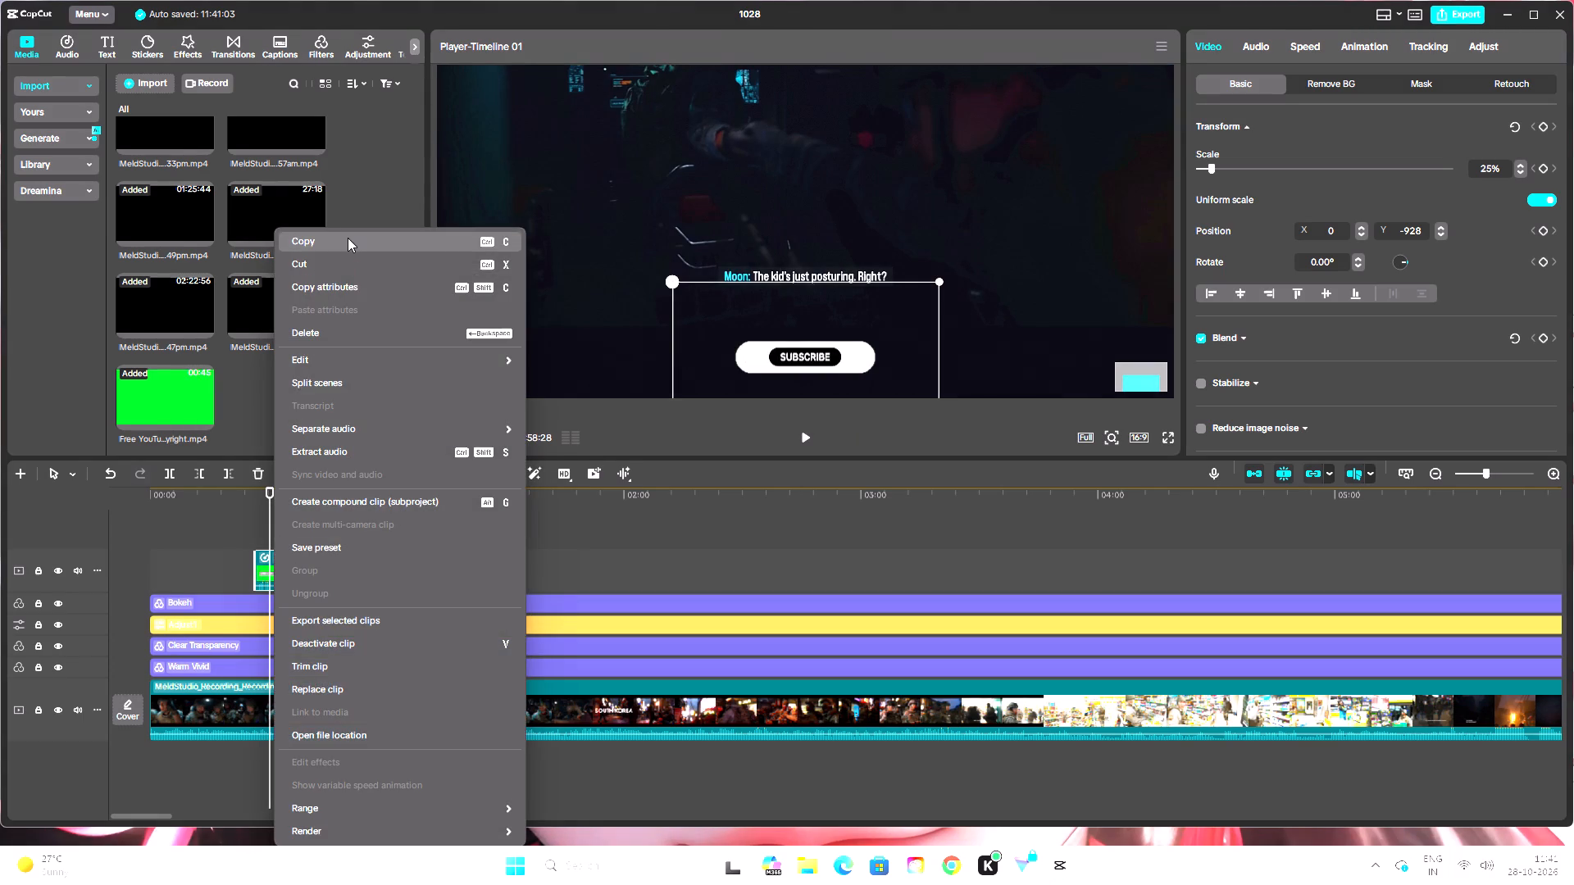
pyautogui.click(348, 238)
pyautogui.click(1266, 570)
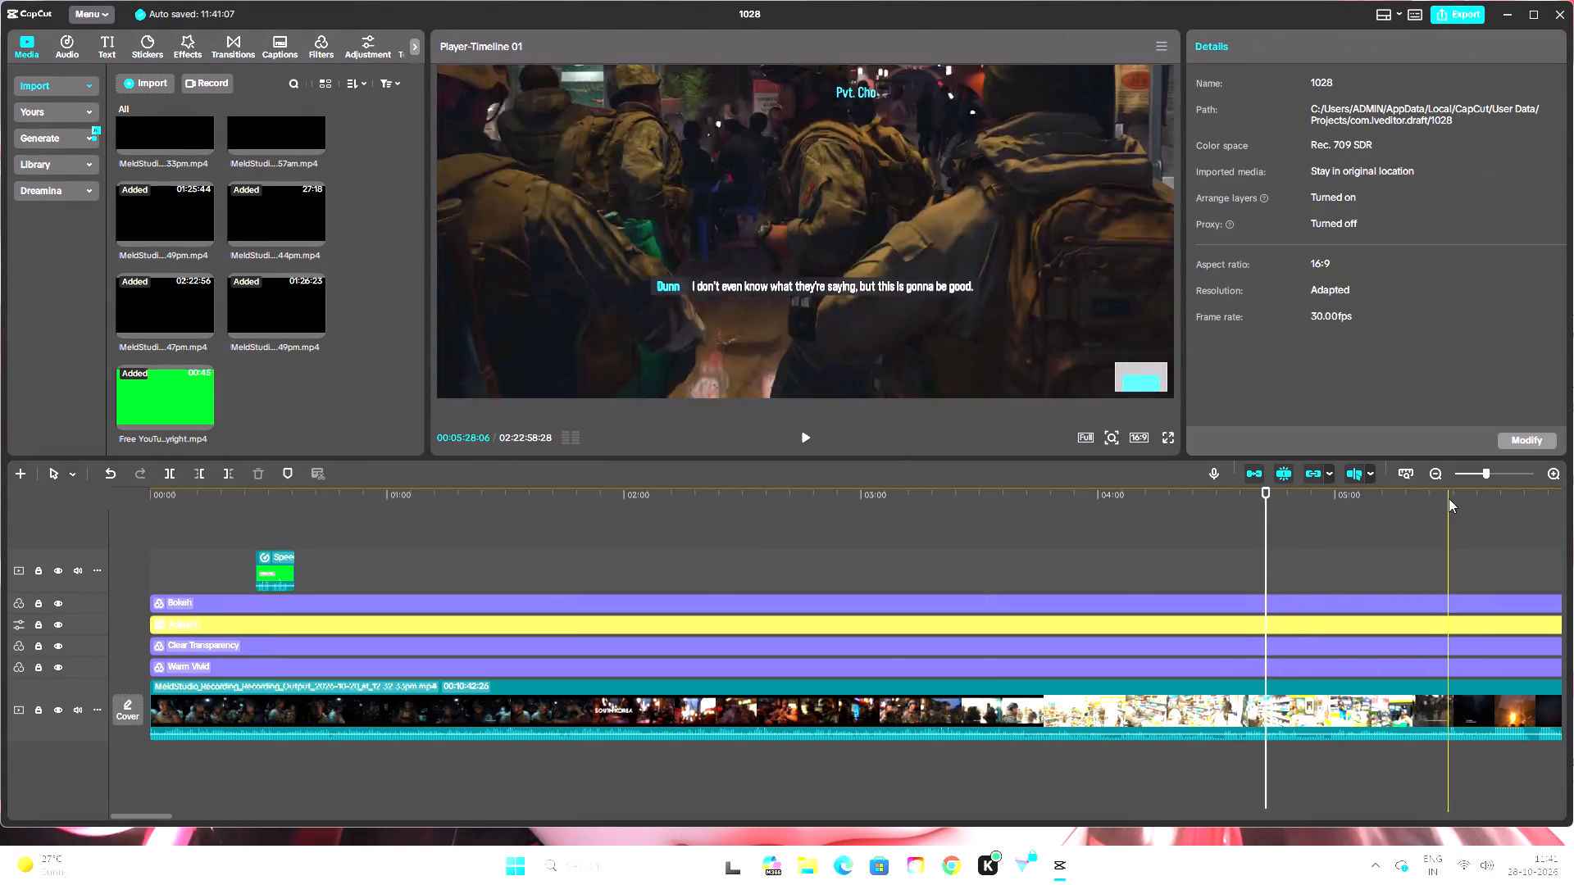
pyautogui.doubleClick(1440, 475)
pyautogui.click(1440, 475)
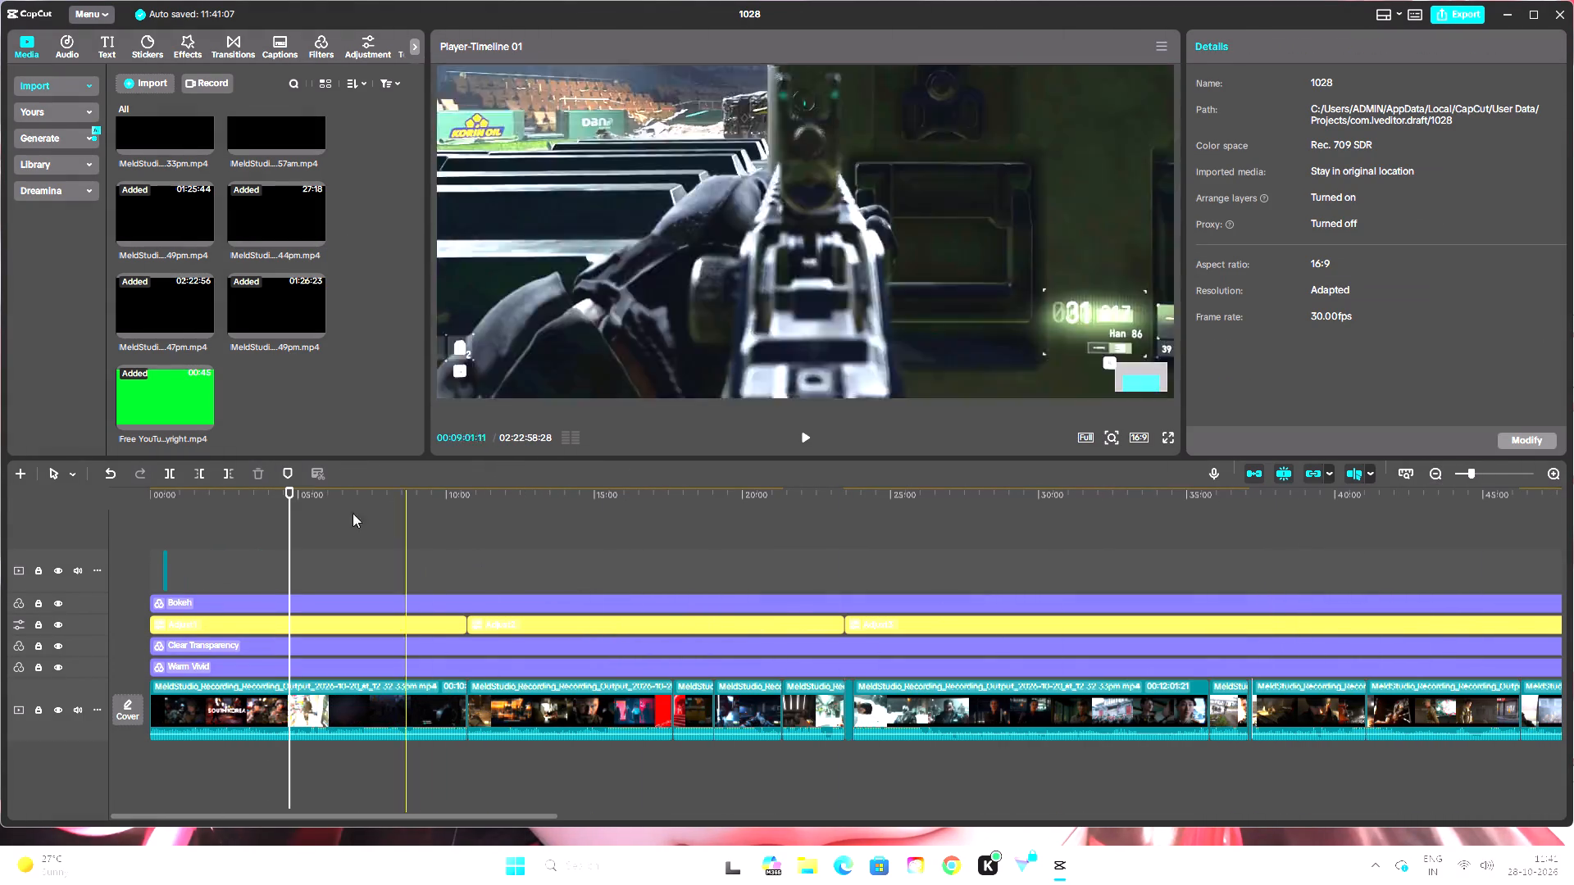
pyautogui.moveTo(292, 492); pyautogui.dragTo(636, 624)
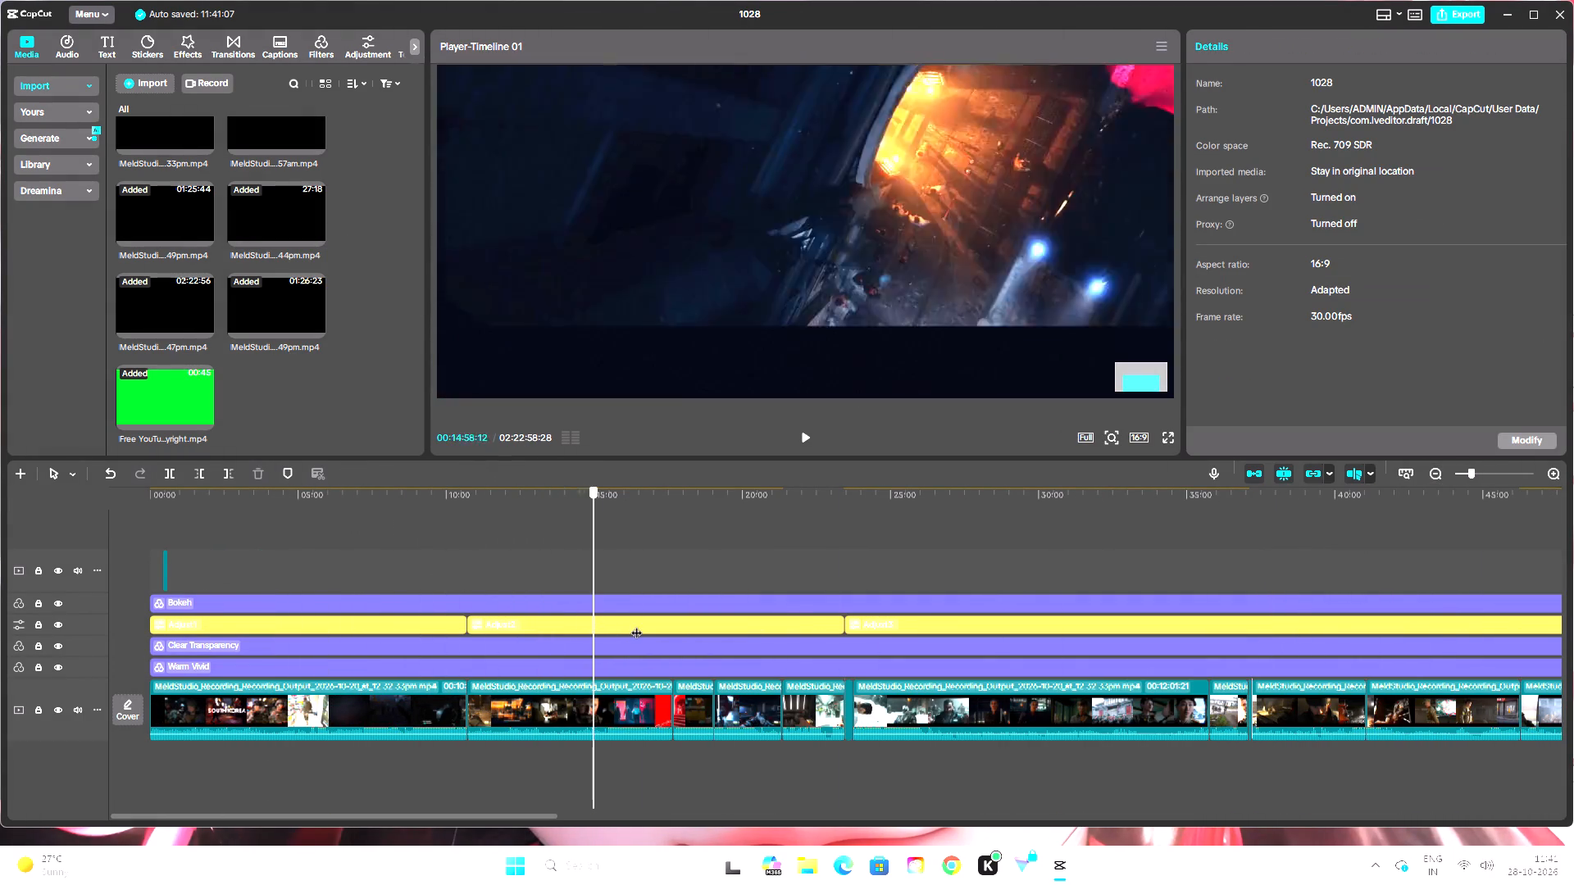
pyautogui.moveTo(636, 624); pyautogui.dragTo(883, 653)
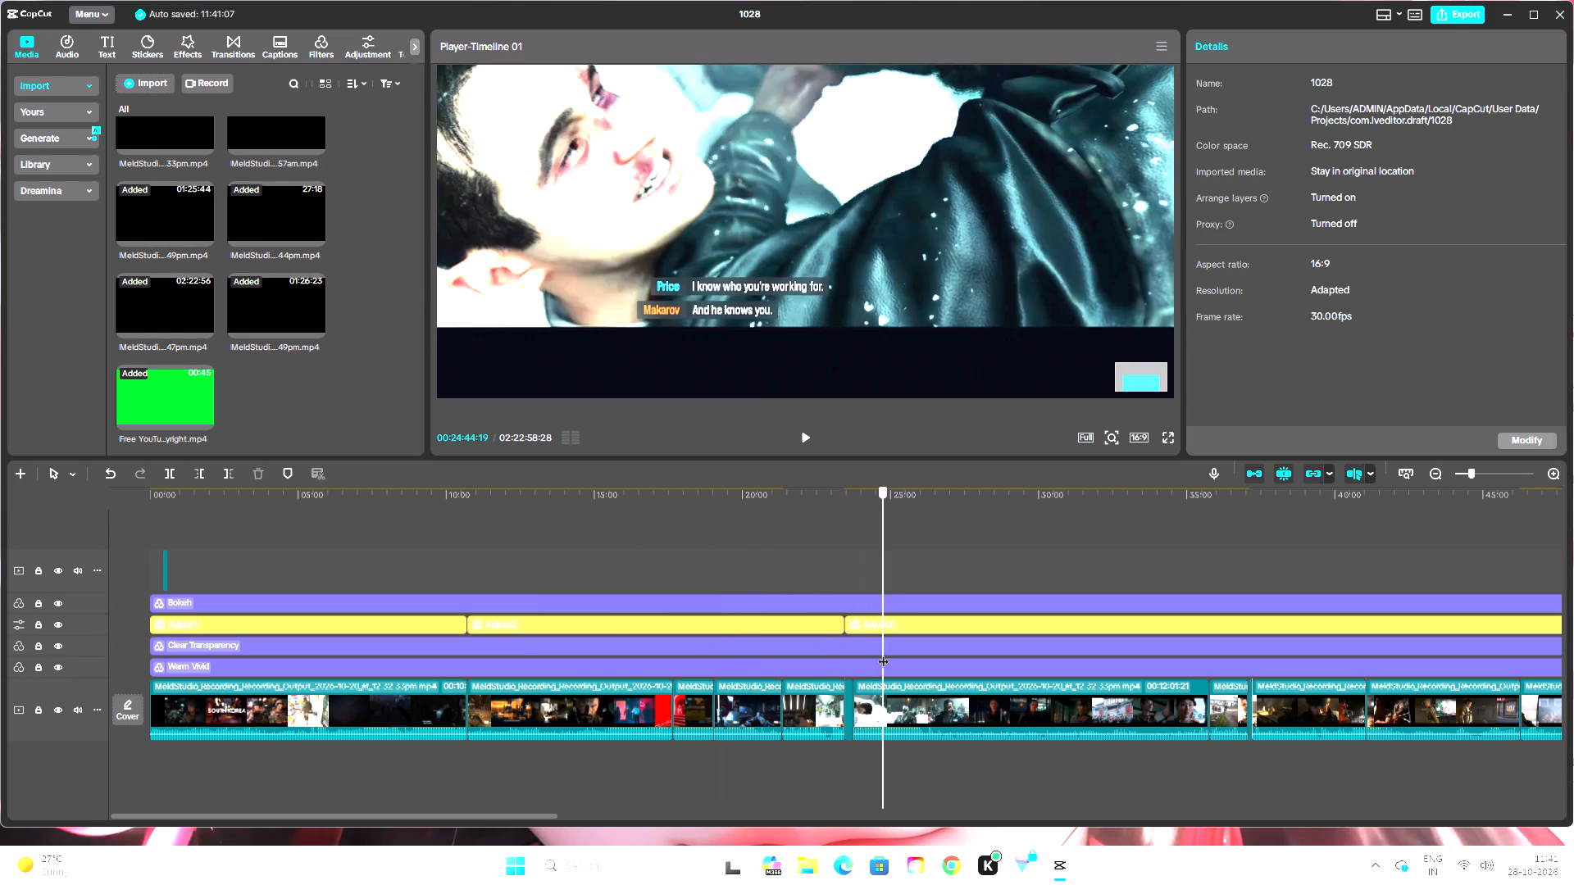
pyautogui.moveTo(883, 653); pyautogui.dragTo(895, 659)
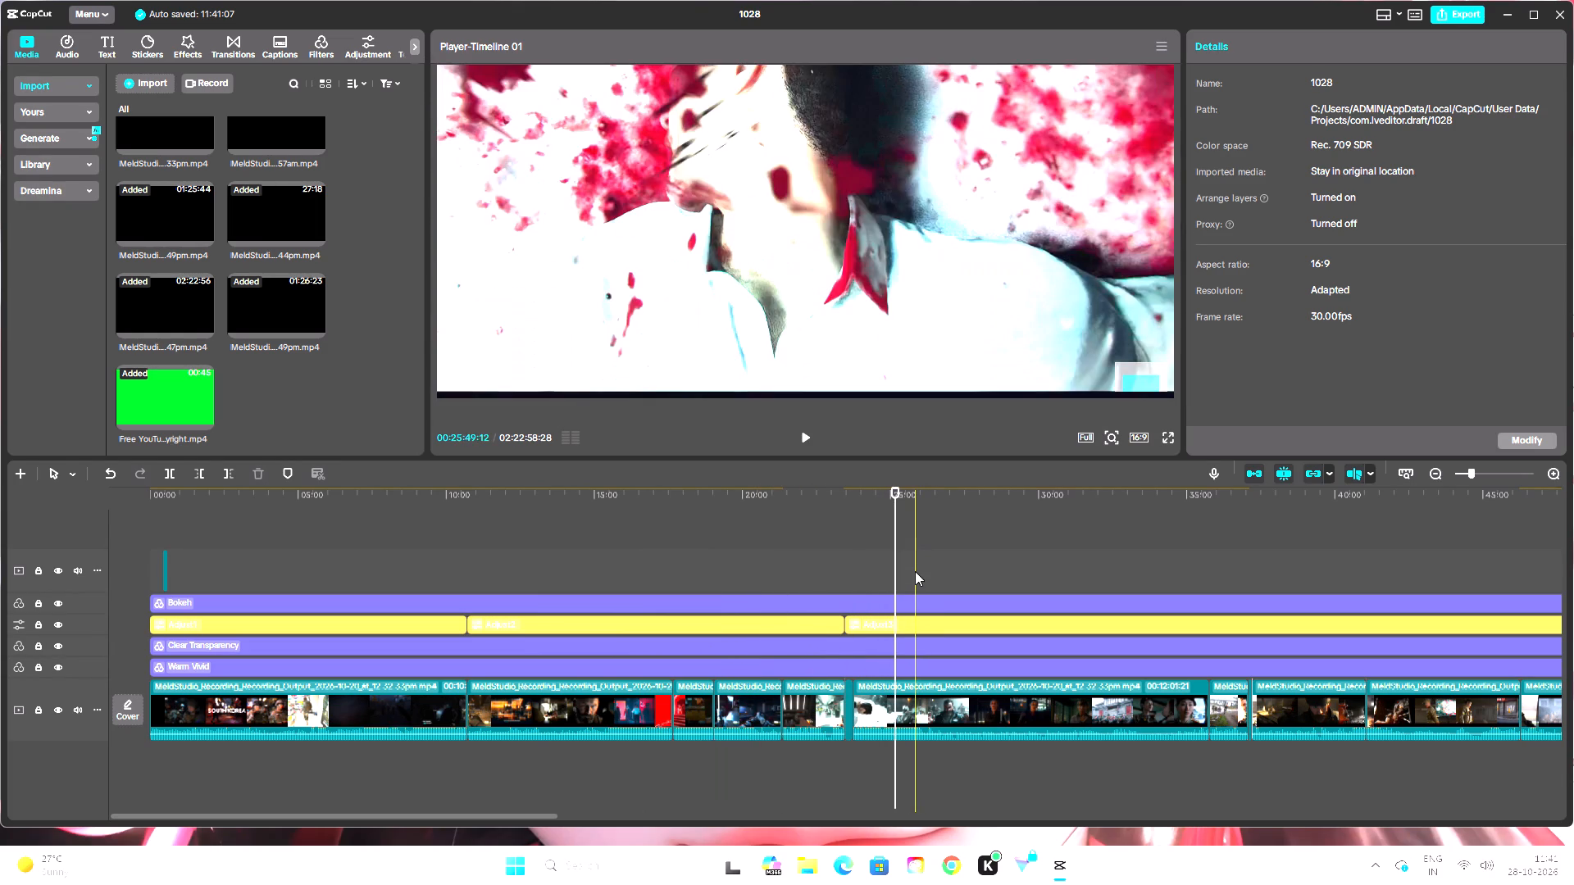
pyautogui.rightClick(915, 571)
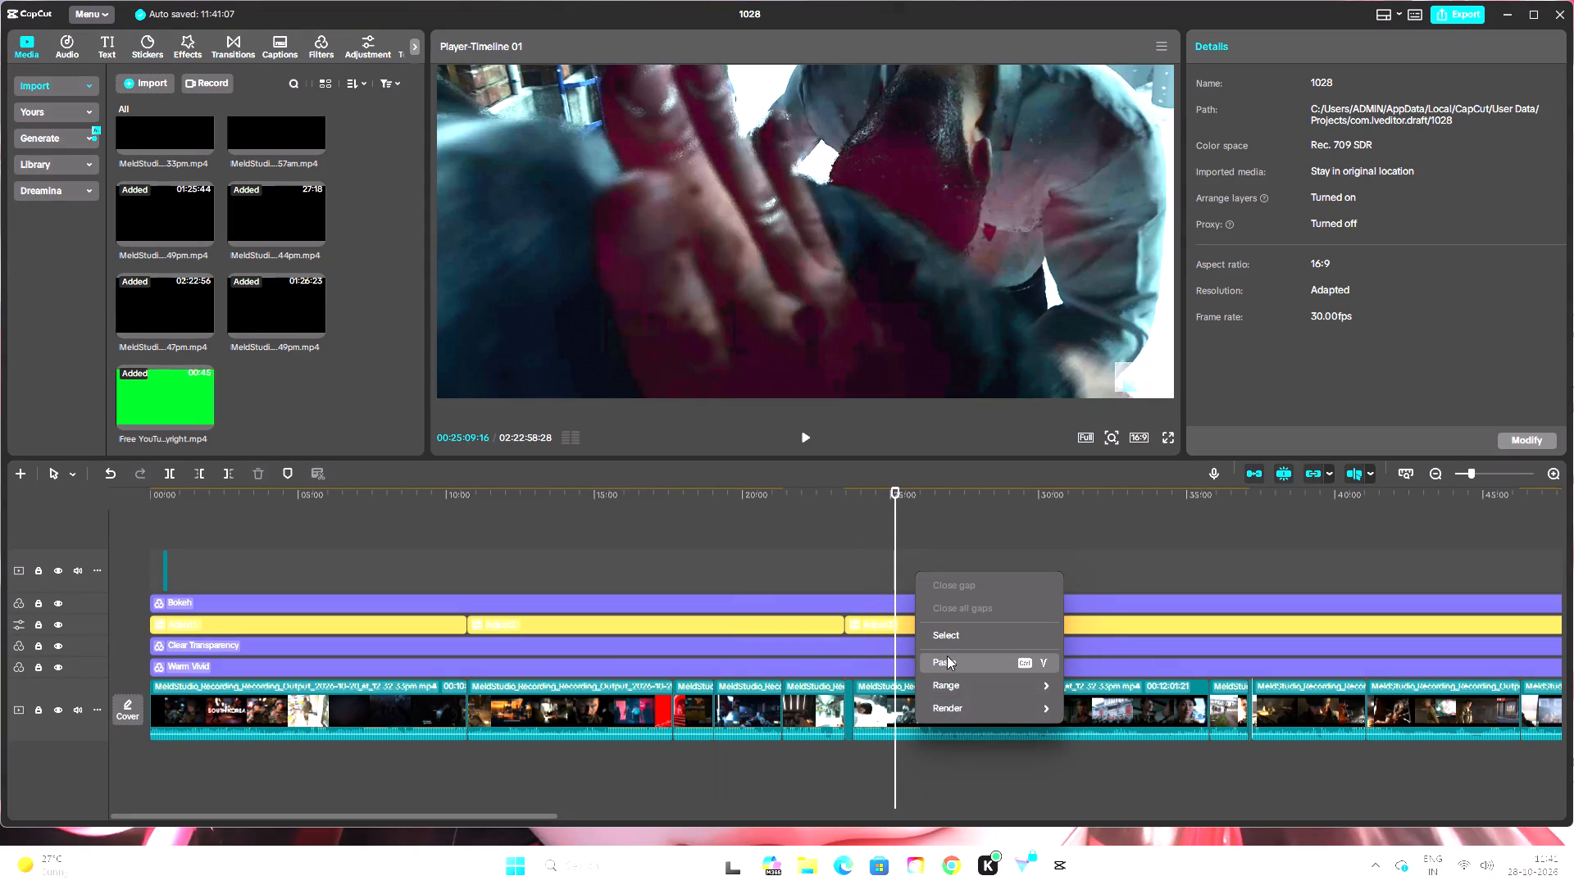
pyautogui.click(947, 656)
# Play the pasted subscribe overlay near 00:25:10 twice, including in full screen, to check its animation and placement.
pyautogui.click(812, 440)
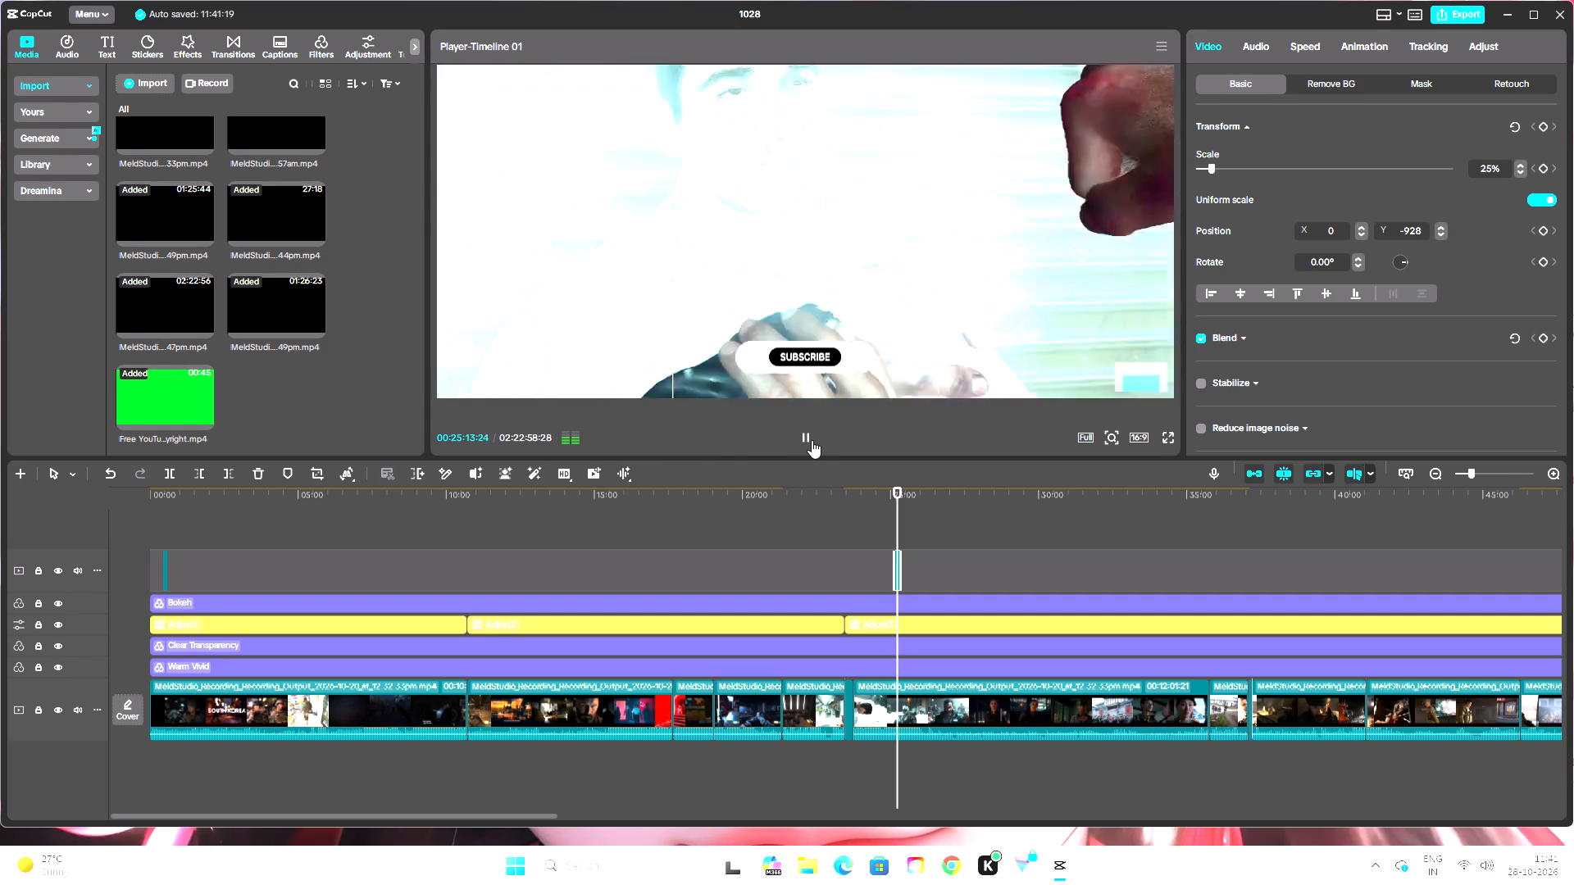
pyautogui.click(1171, 439)
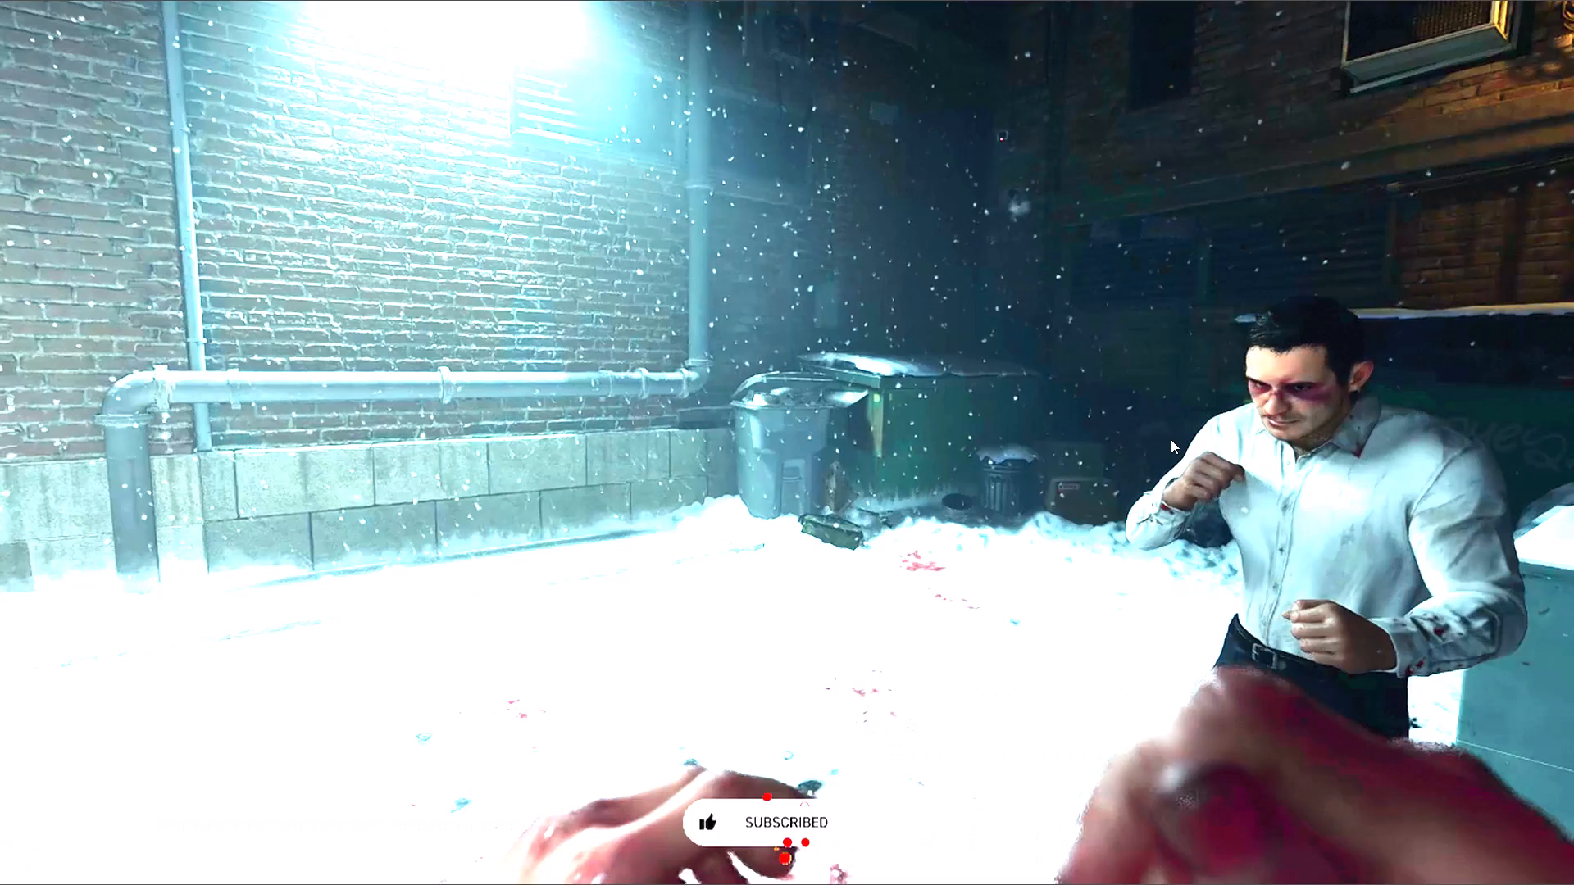
pyautogui.click(999, 822)
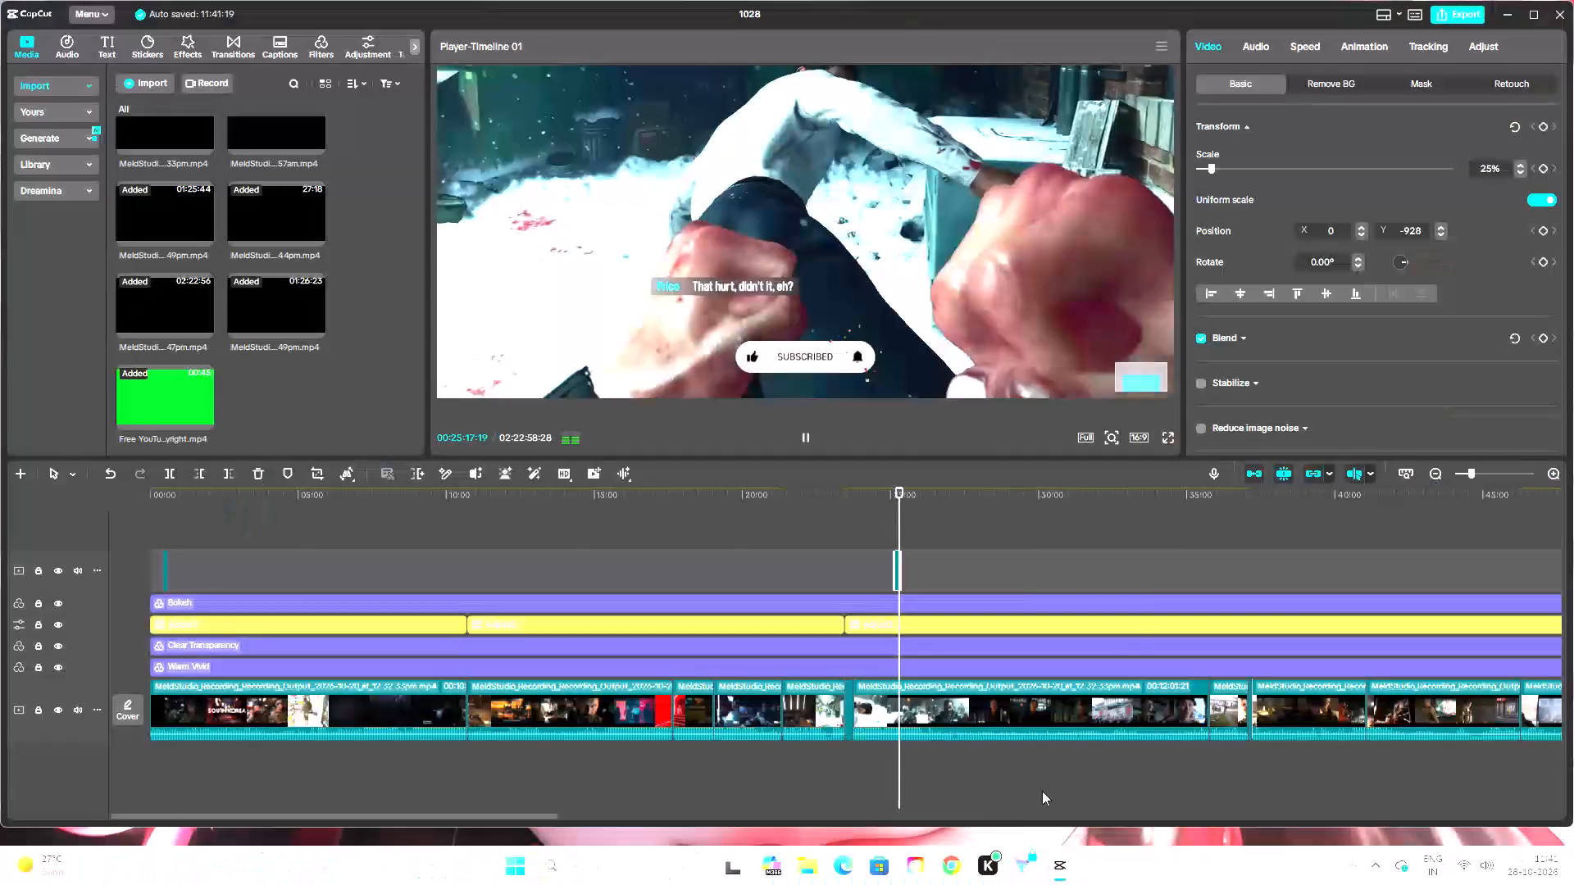
pyautogui.click(1109, 441)
pyautogui.moveTo(1099, 465); pyautogui.dragTo(1091, 470)
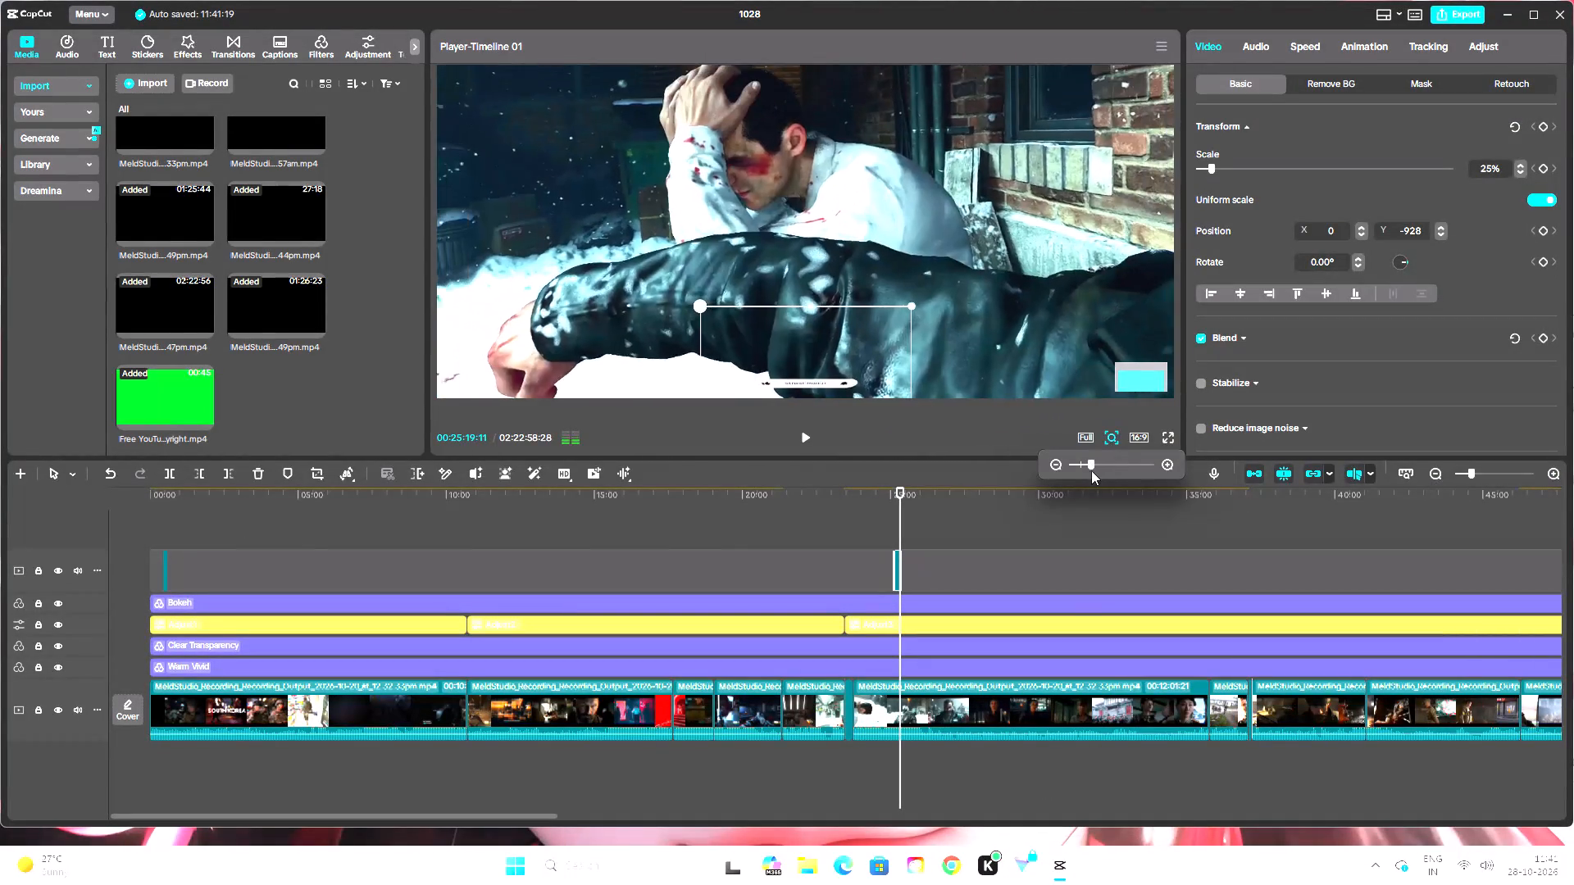
pyautogui.moveTo(1091, 470); pyautogui.dragTo(1082, 475)
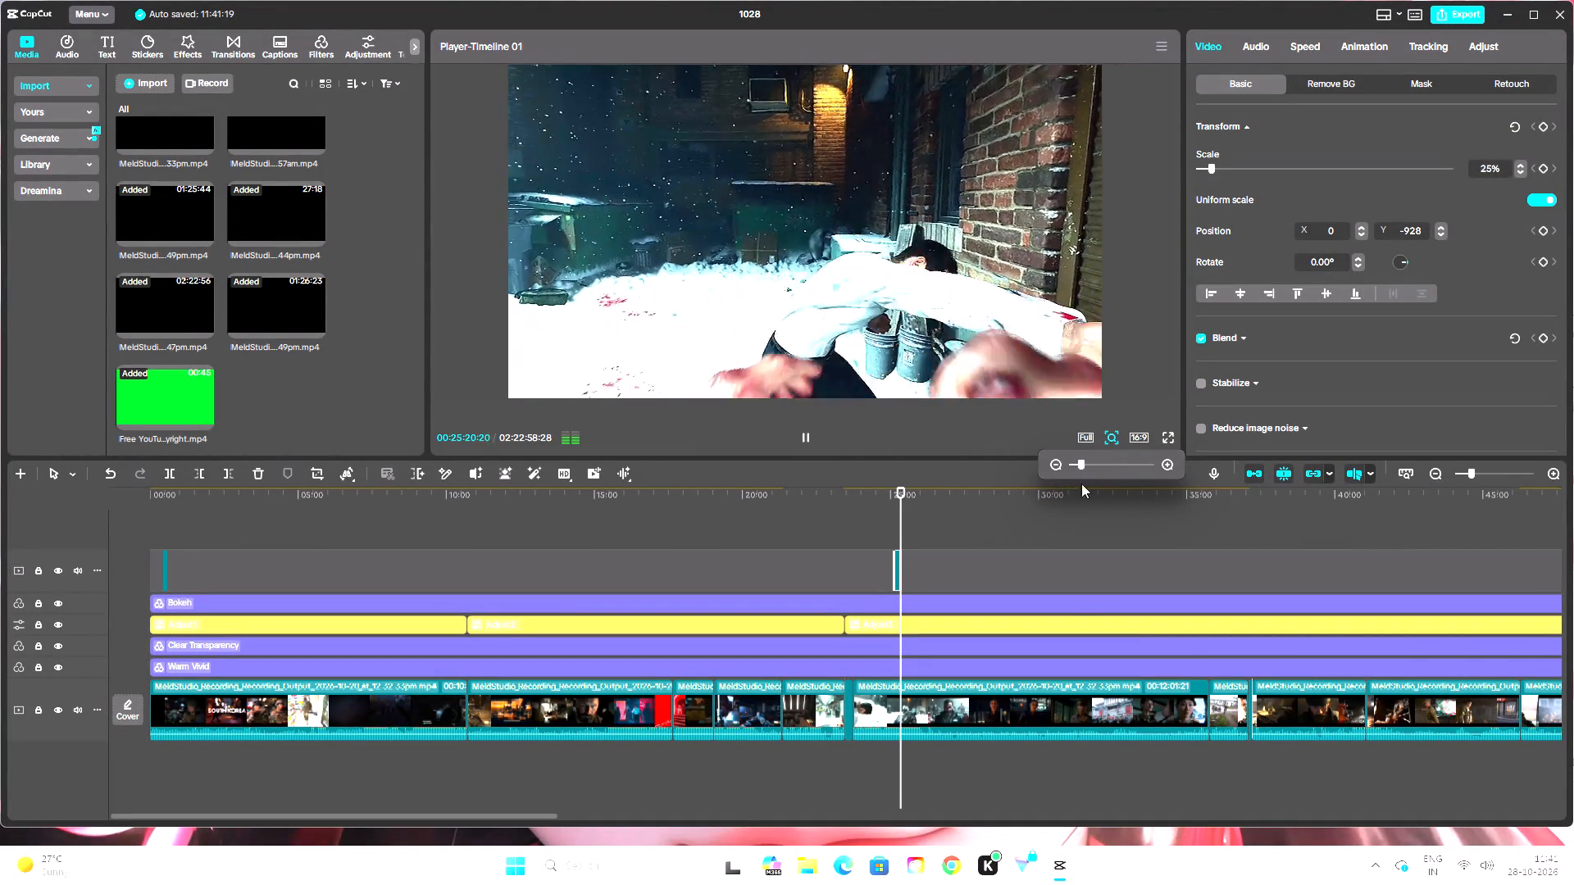
pyautogui.click(804, 439)
pyautogui.moveTo(903, 496); pyautogui.dragTo(897, 509)
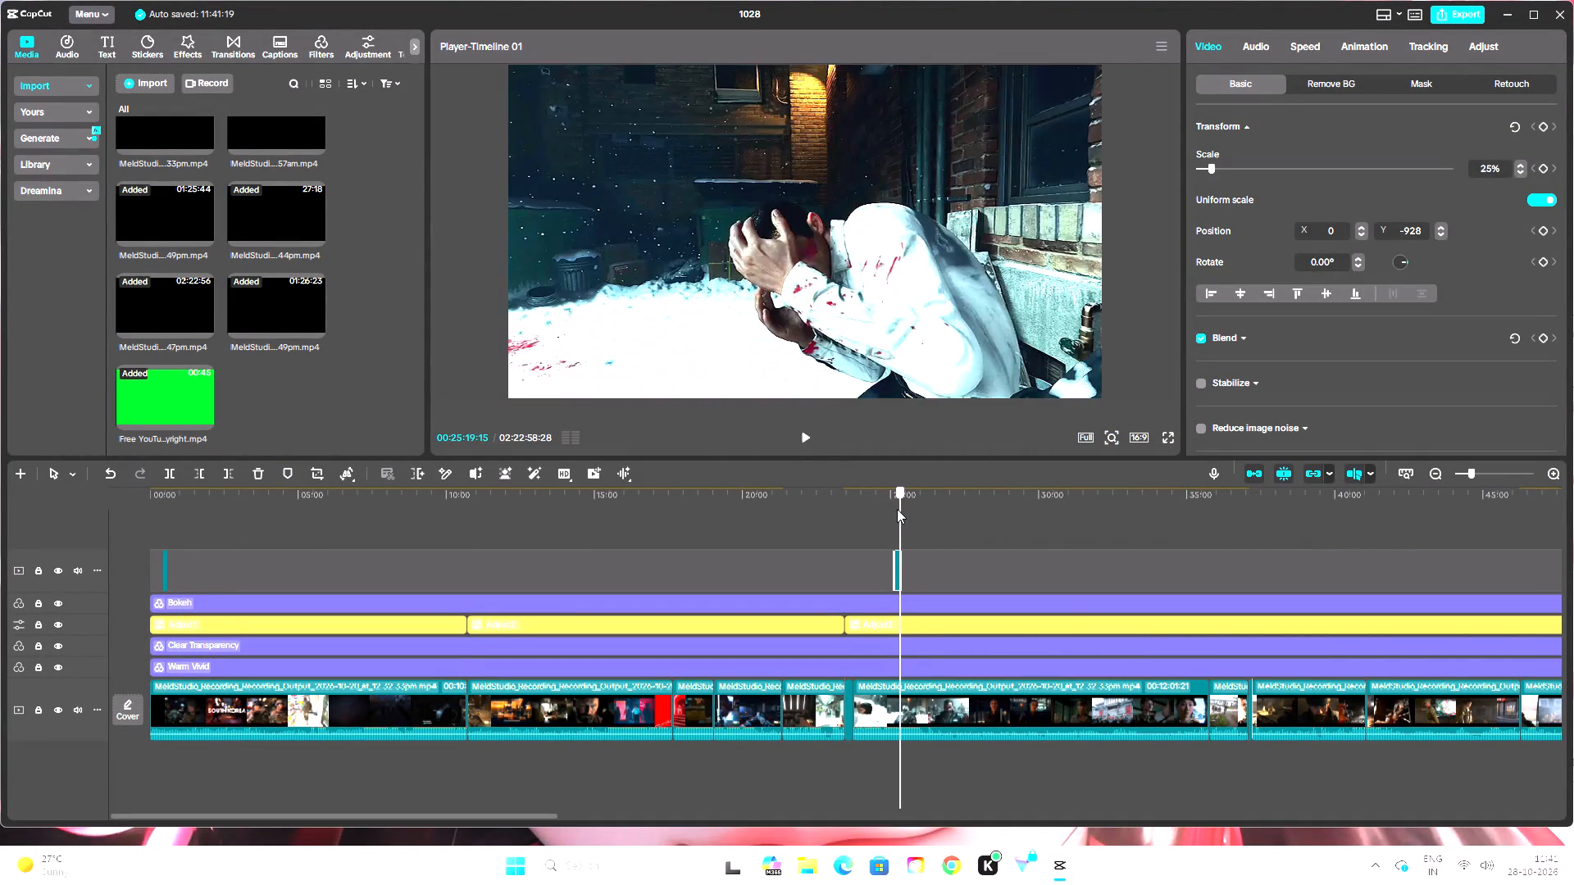
pyautogui.moveTo(897, 509); pyautogui.dragTo(896, 510)
pyautogui.click(807, 437)
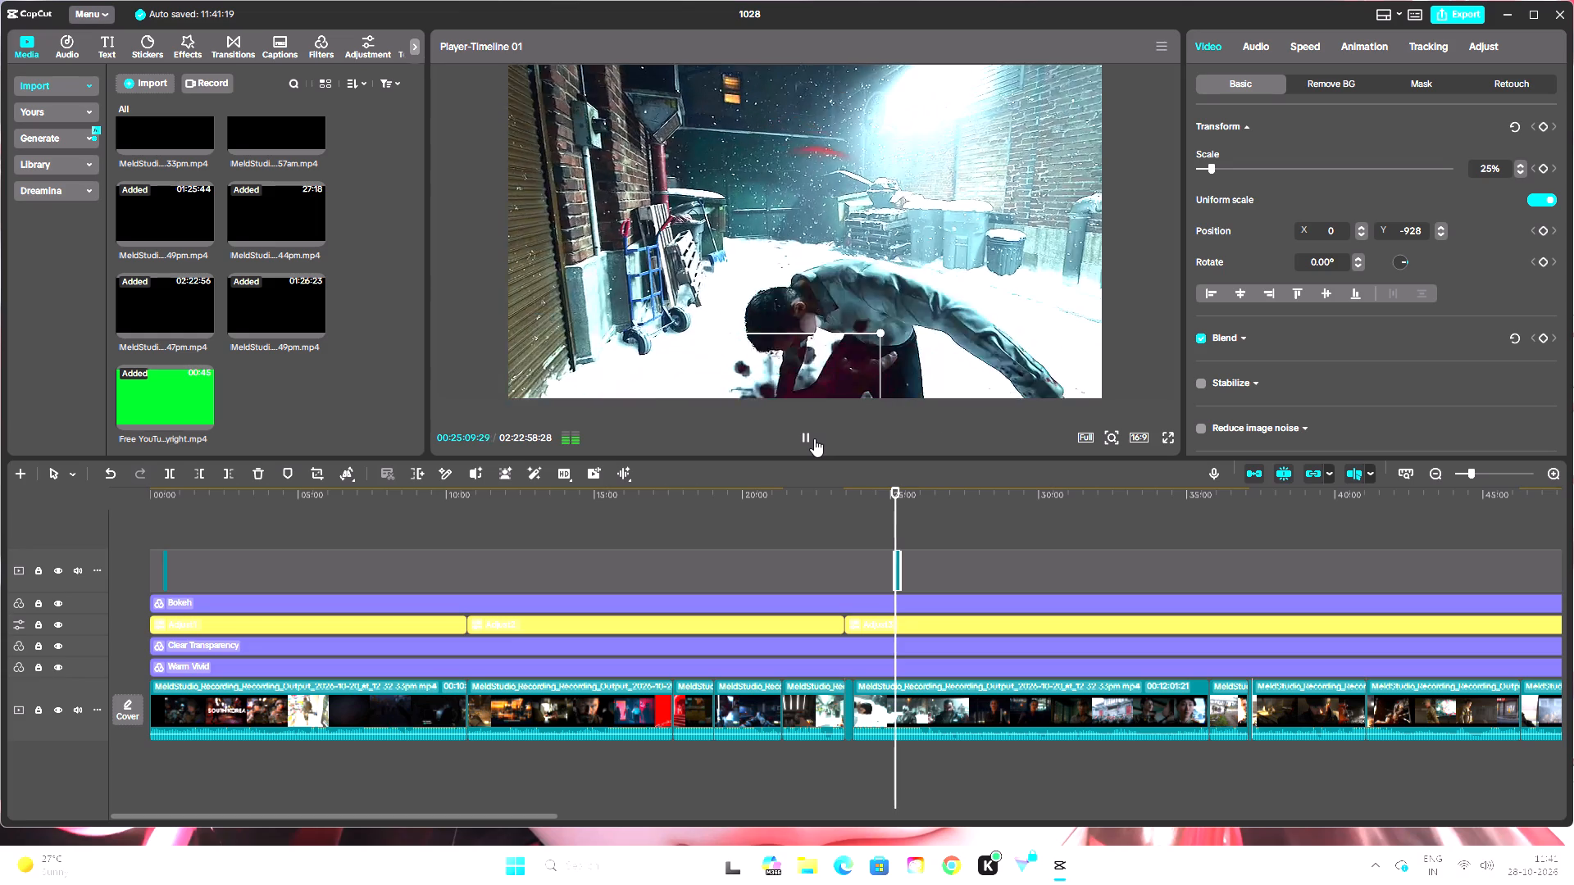
pyautogui.click(1164, 436)
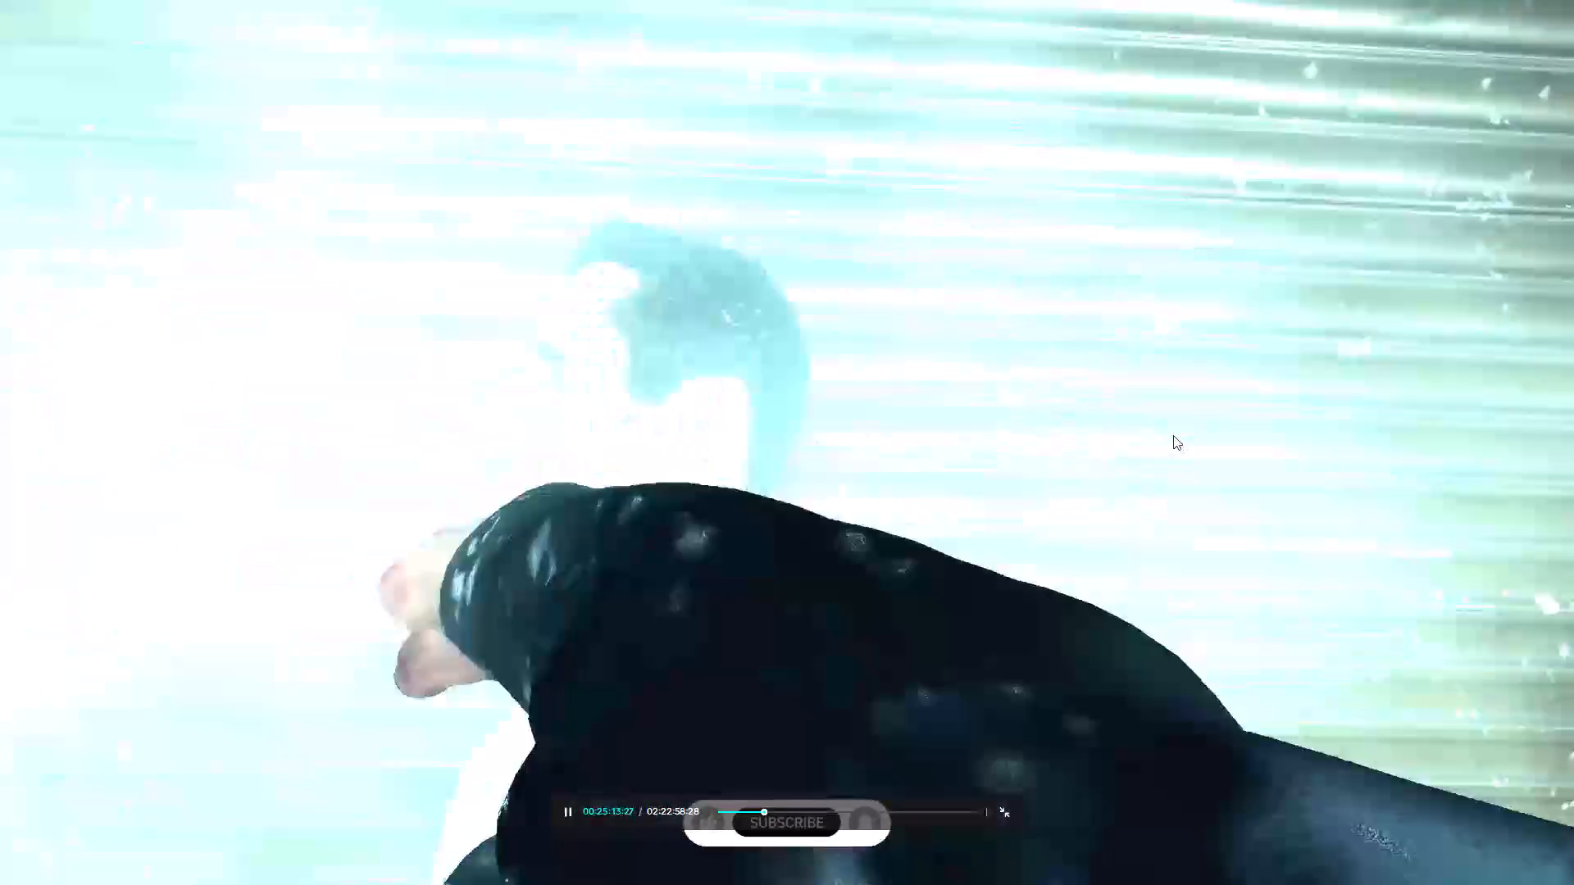
pyautogui.click(1145, 775)
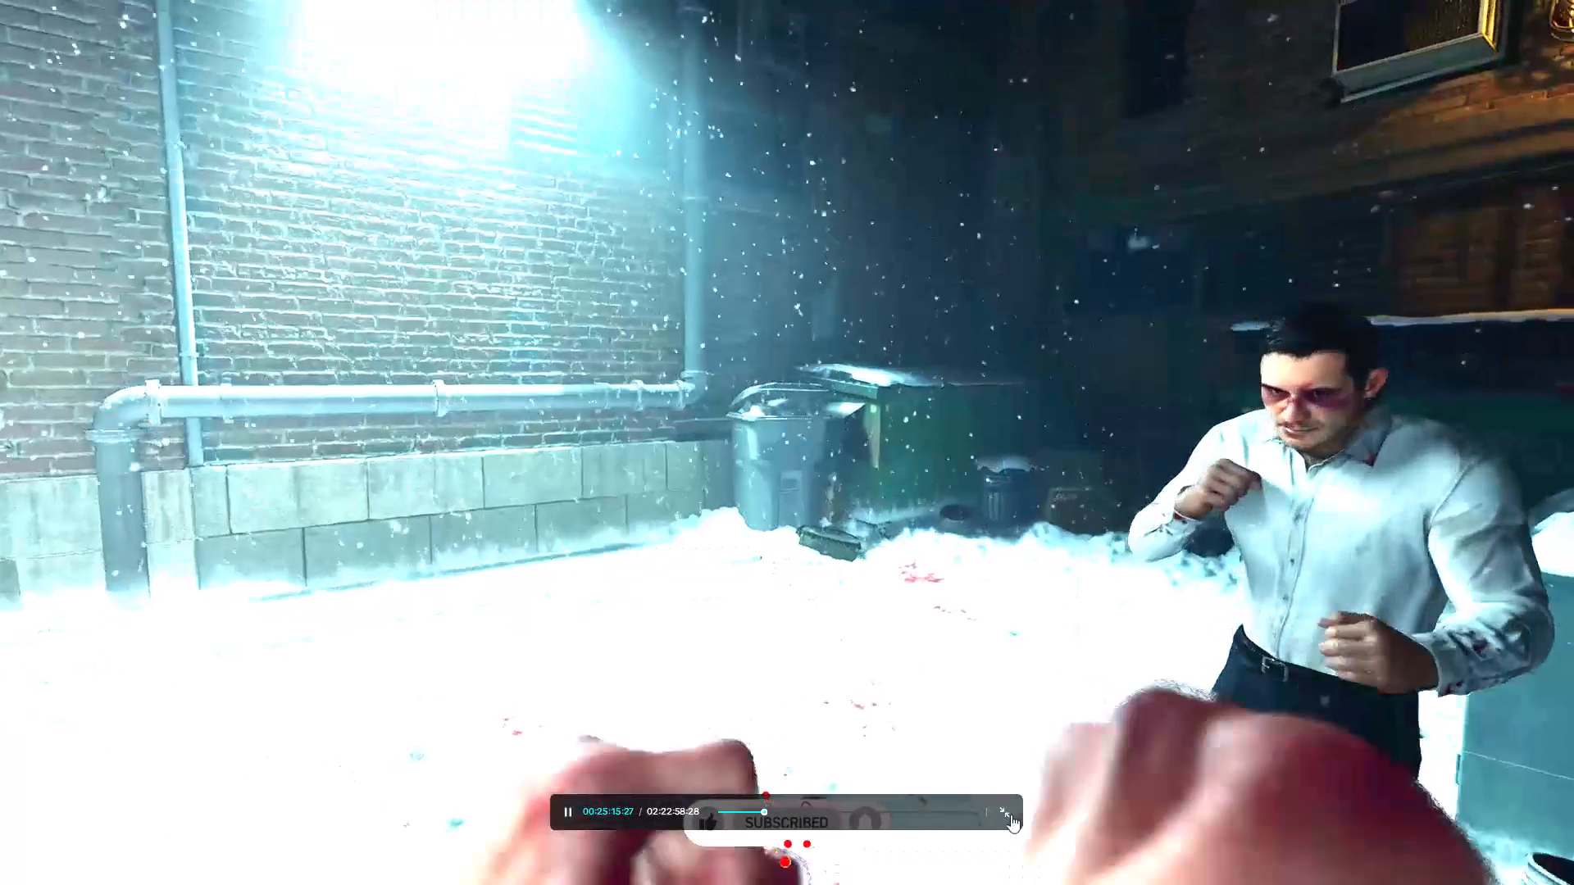
pyautogui.click(1006, 814)
pyautogui.click(811, 434)
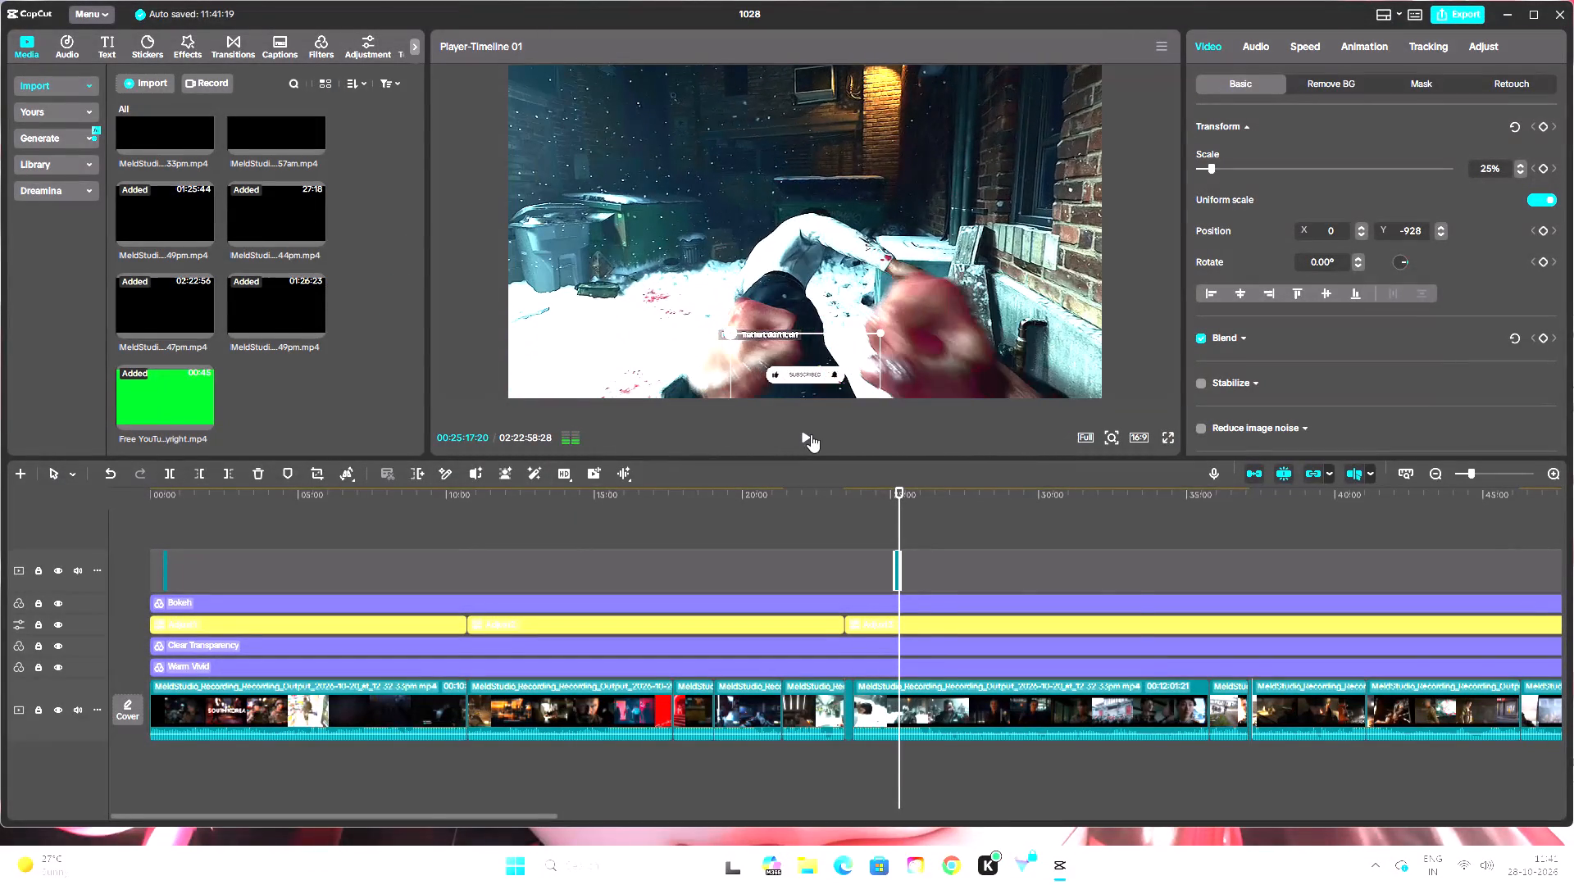
# Paste another copy of the subscribe overlay on its track at 01:00:00:06.
pyautogui.click(1158, 570)
pyautogui.moveTo(1151, 495); pyautogui.dragTo(943, 589)
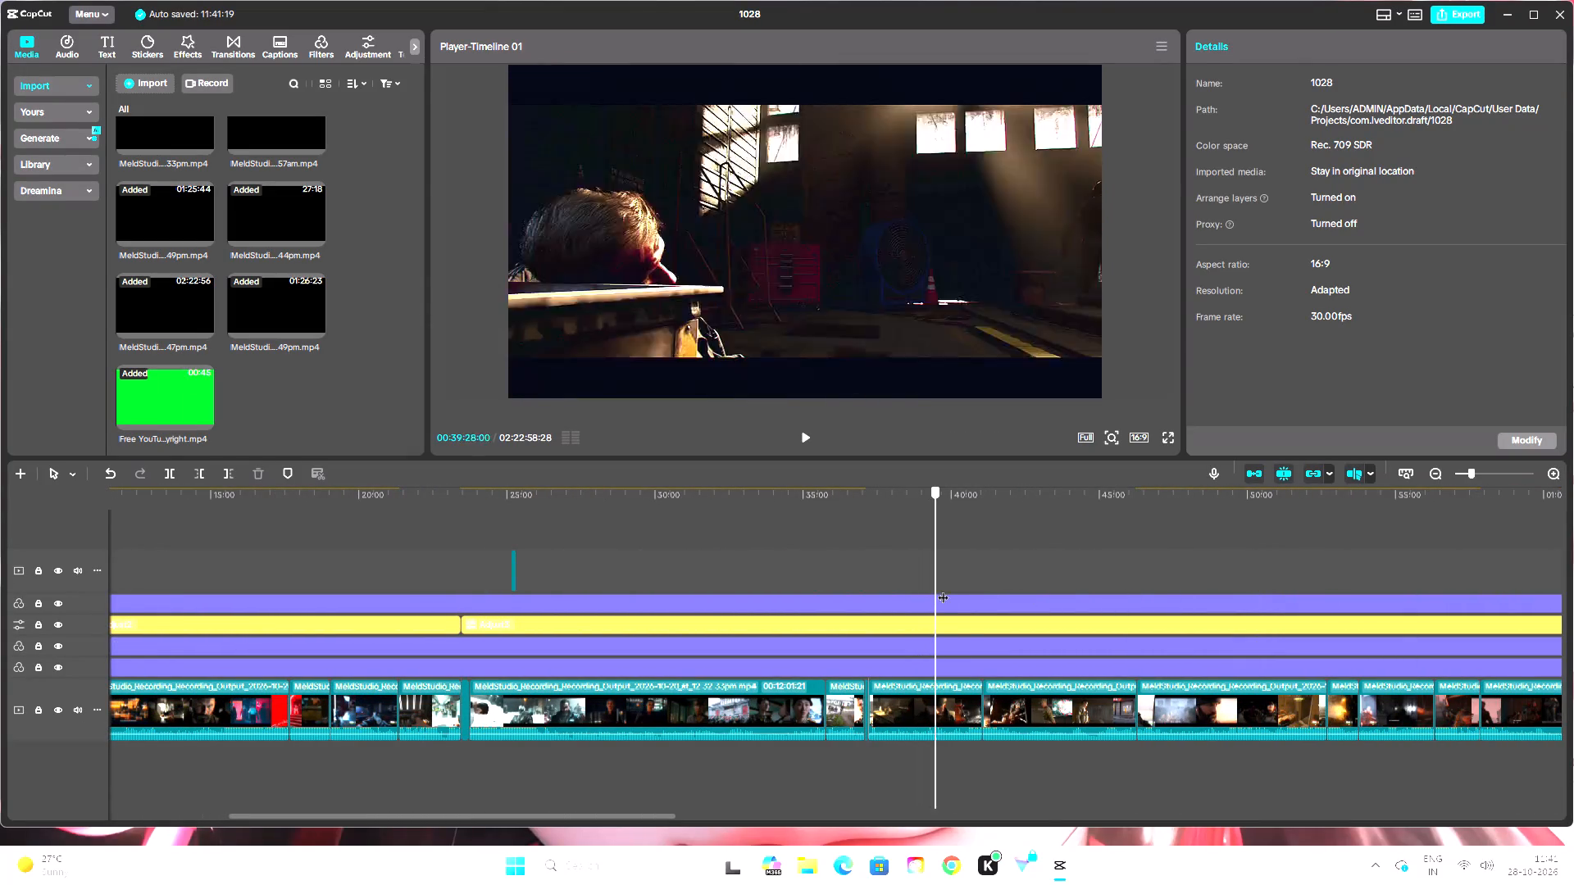
pyautogui.moveTo(943, 589); pyautogui.dragTo(1467, 655)
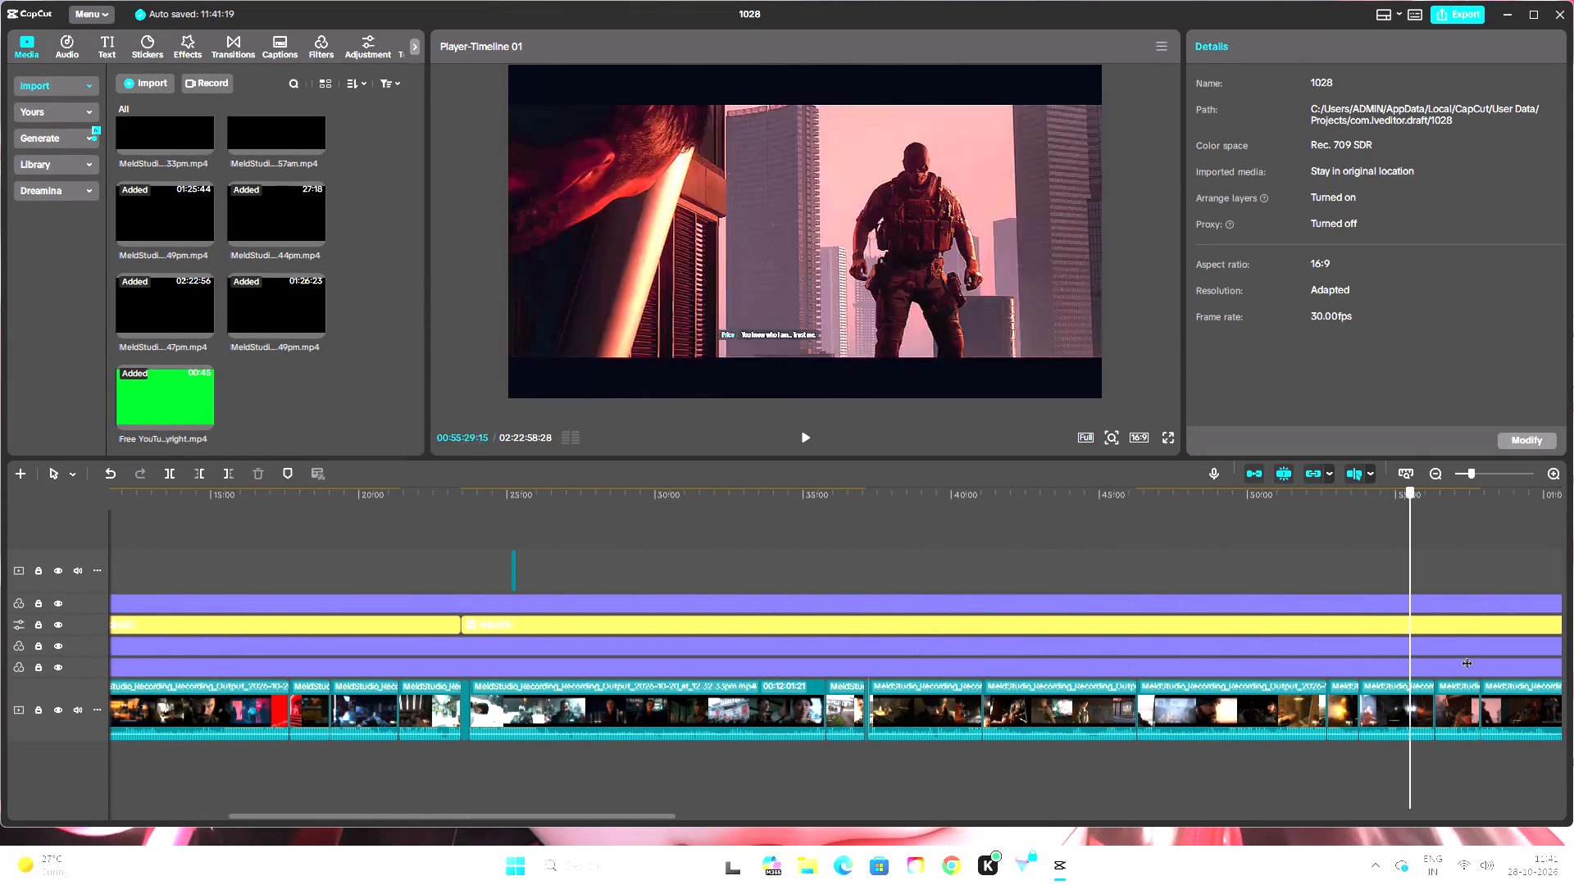
pyautogui.moveTo(1467, 655); pyautogui.dragTo(1194, 657)
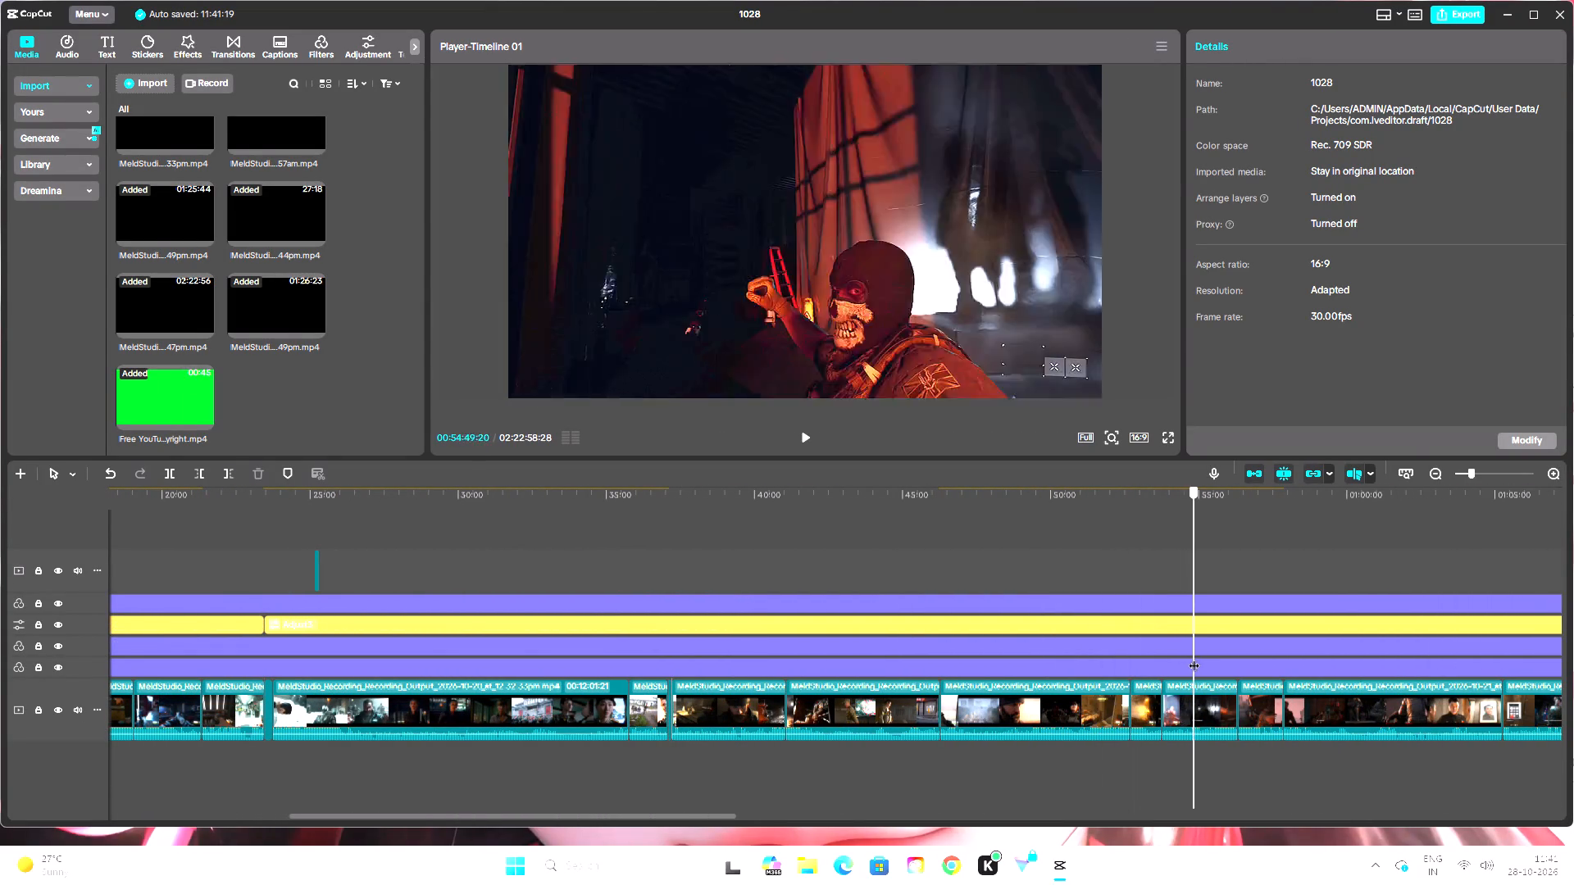
pyautogui.moveTo(1194, 657); pyautogui.dragTo(1296, 661)
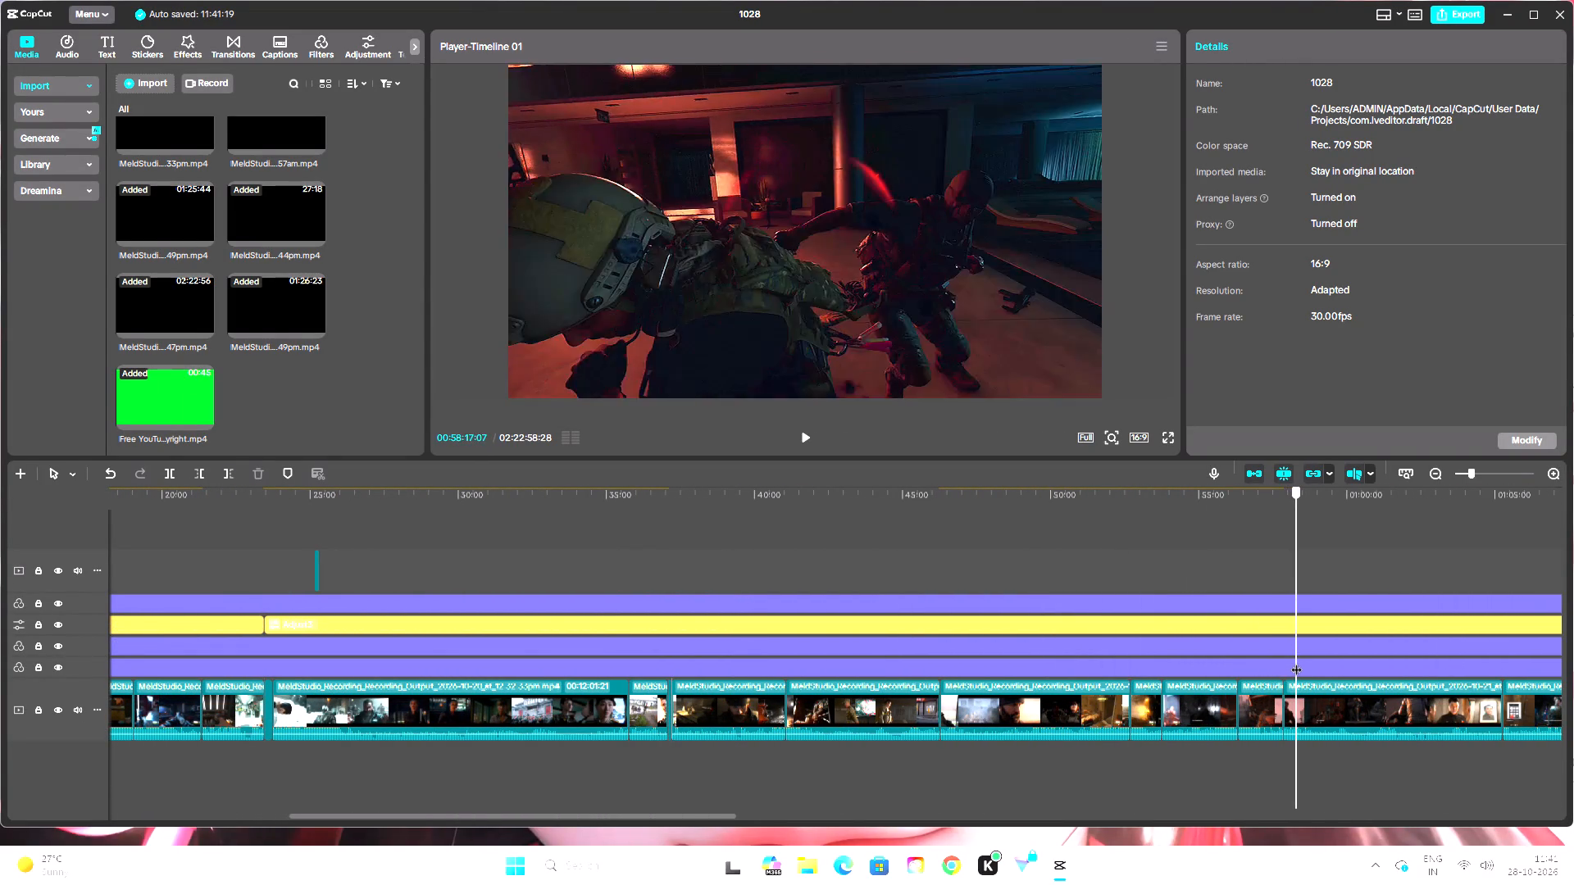
pyautogui.moveTo(1296, 661); pyautogui.dragTo(1326, 660)
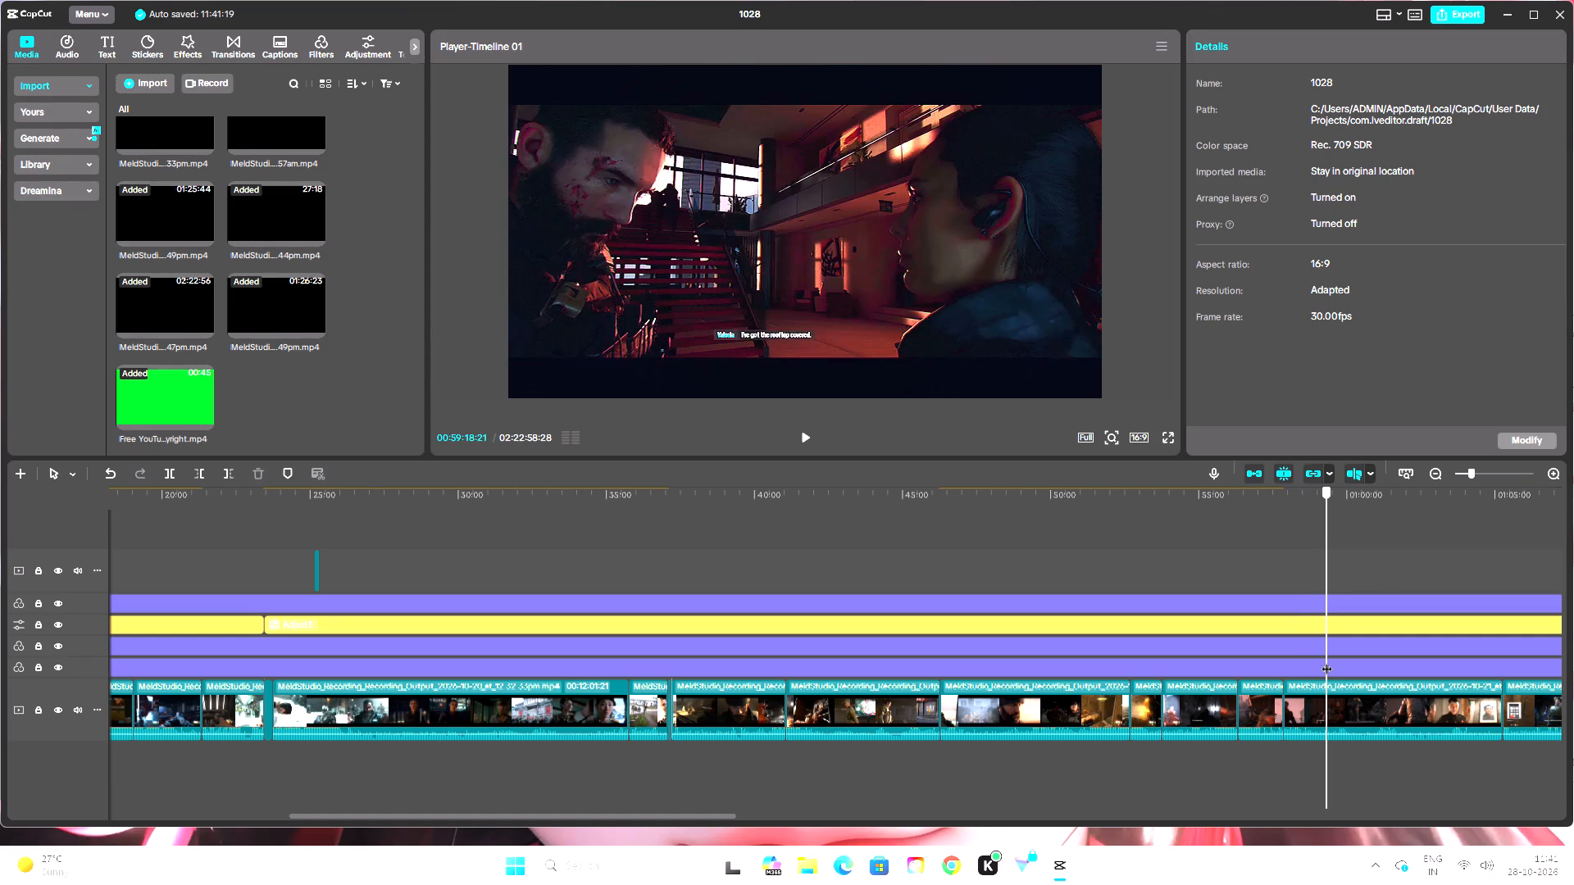
pyautogui.moveTo(1326, 660); pyautogui.dragTo(1347, 665)
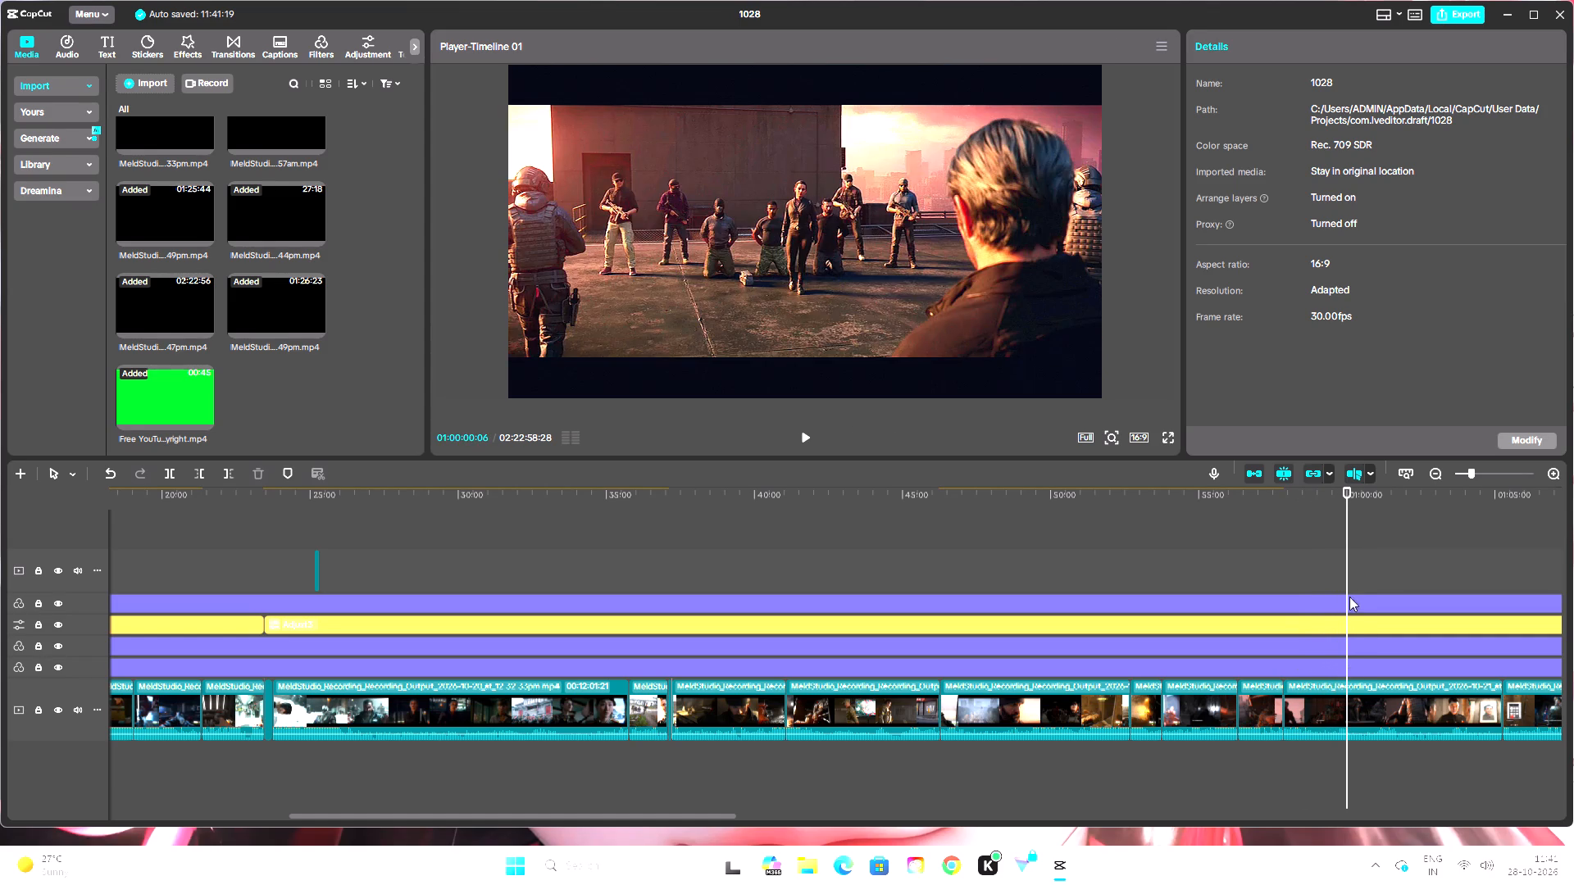
pyautogui.rightClick(1362, 553)
pyautogui.click(1406, 645)
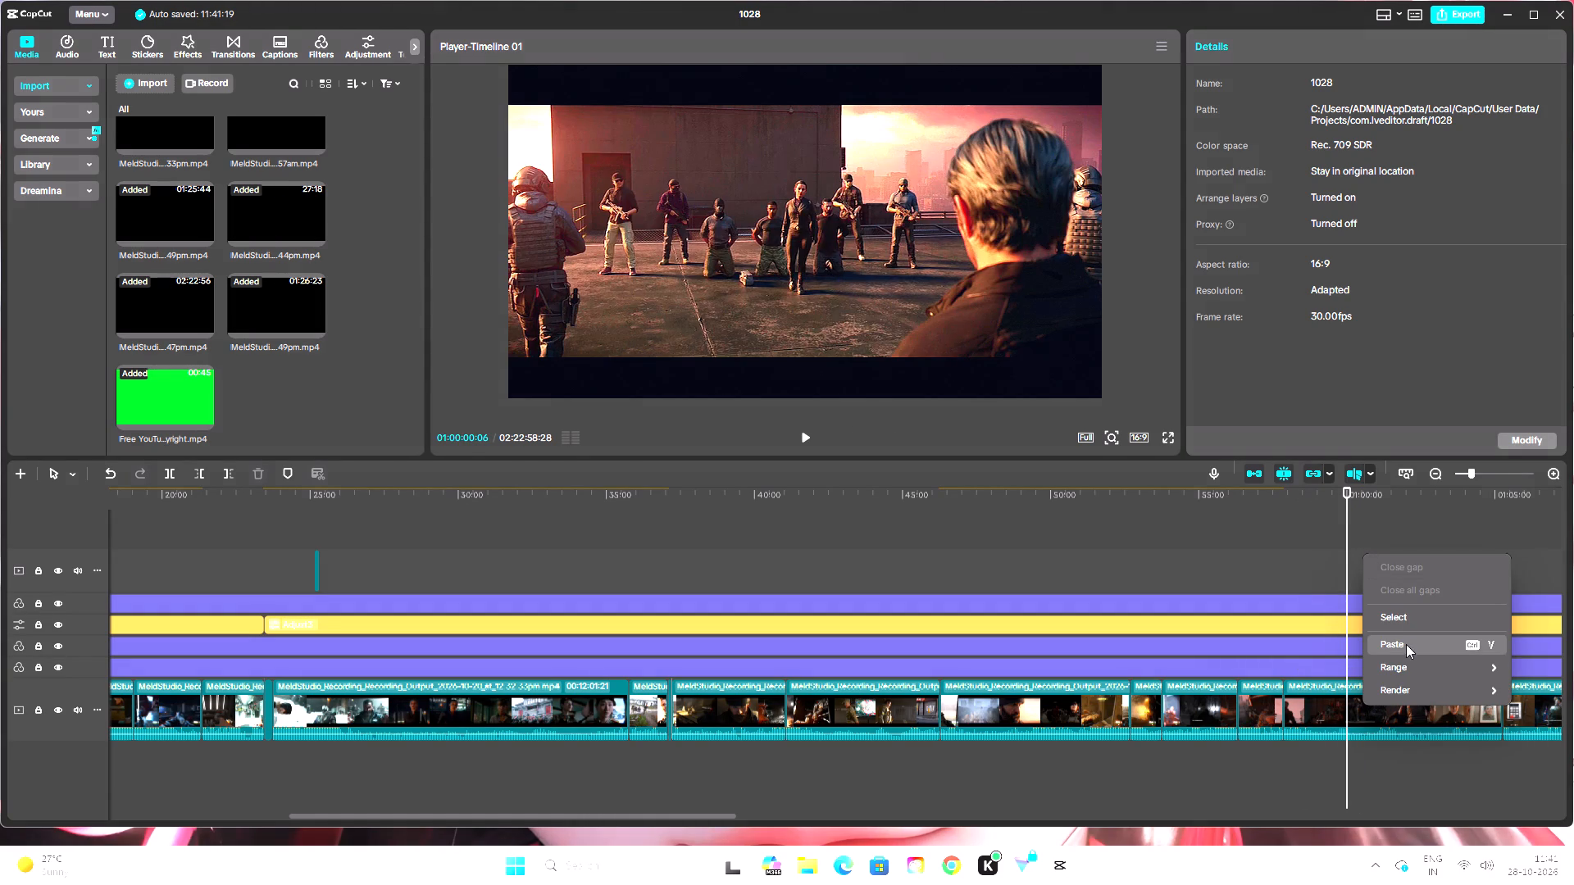
# Play the subscribe overlay at the one-hour mark to check how it appears over the scene.
pyautogui.click(805, 437)
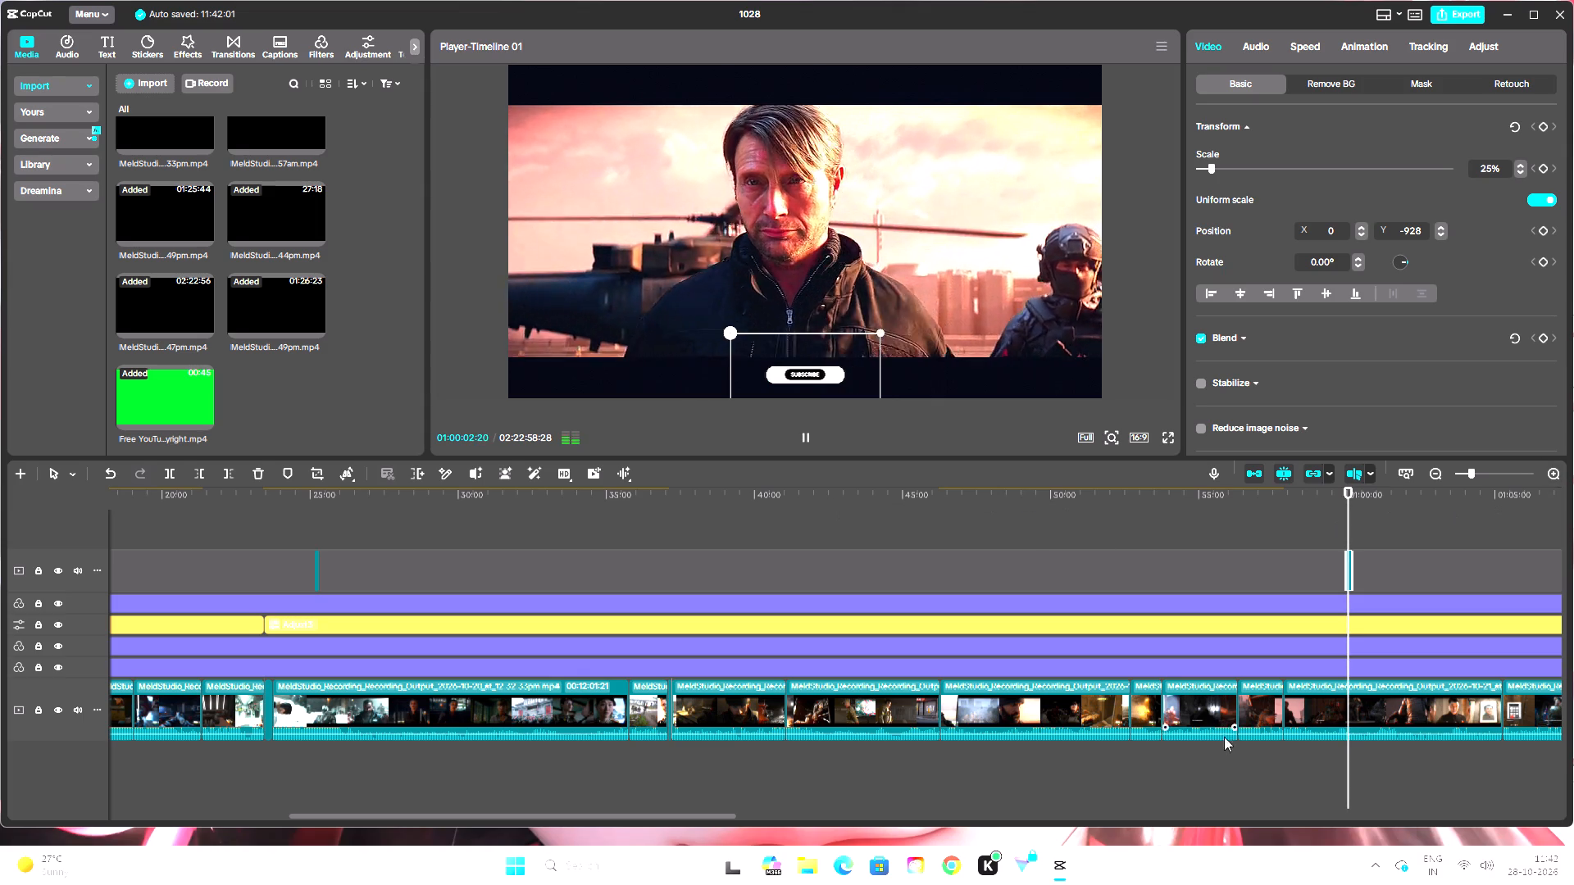
# Paste another copy of the subscribe overlay on its track at 01:54:48:12.
pyautogui.doubleClick(1431, 480)
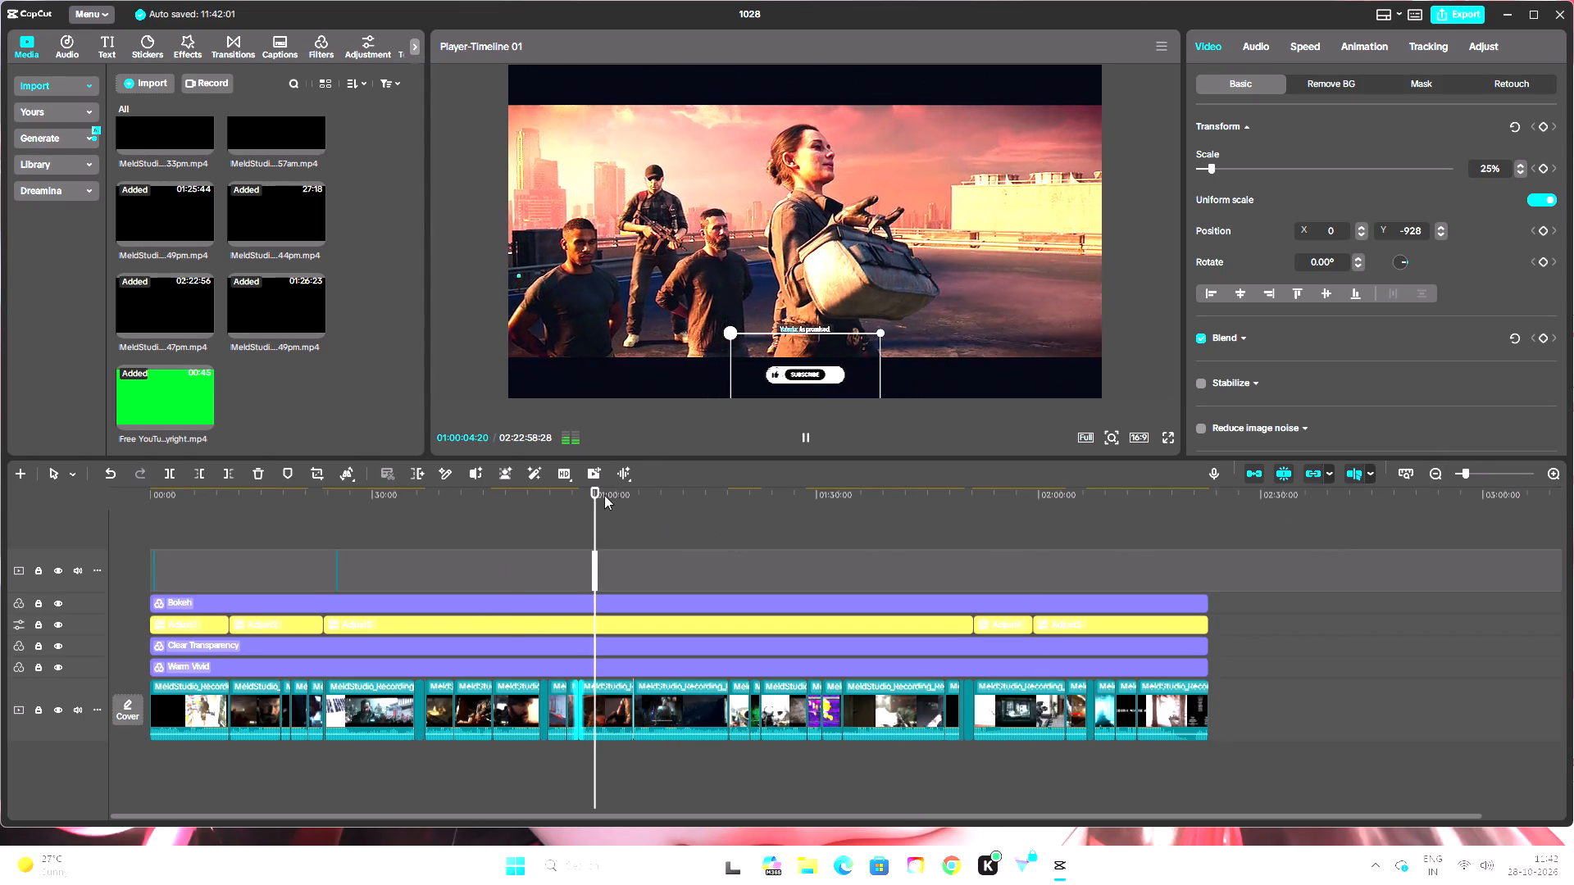
pyautogui.moveTo(598, 493); pyautogui.dragTo(917, 552)
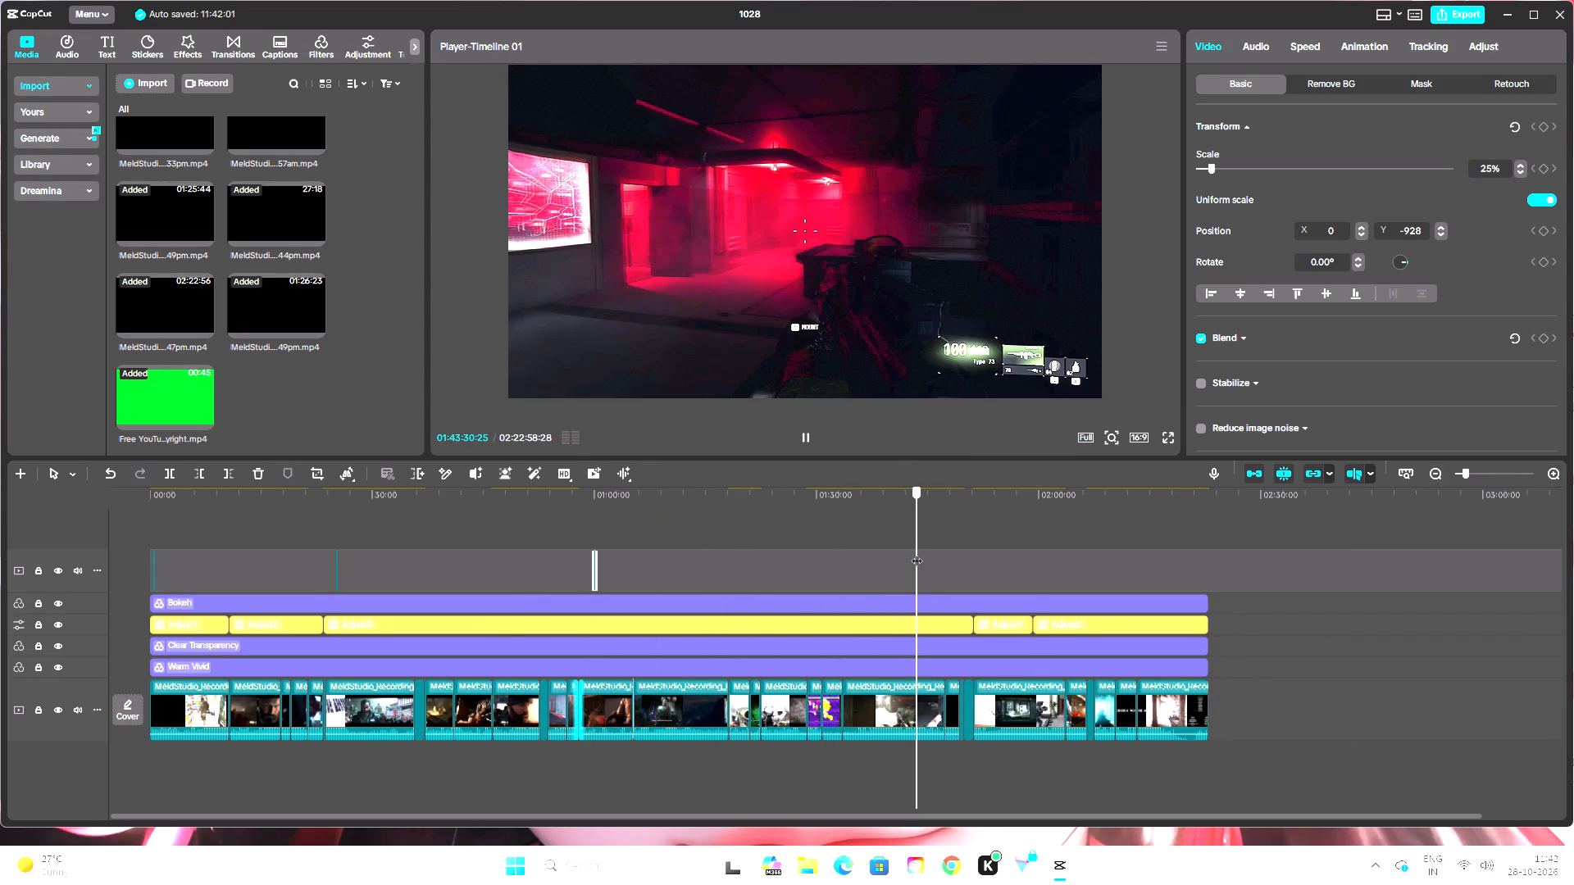
pyautogui.moveTo(917, 552); pyautogui.dragTo(999, 571)
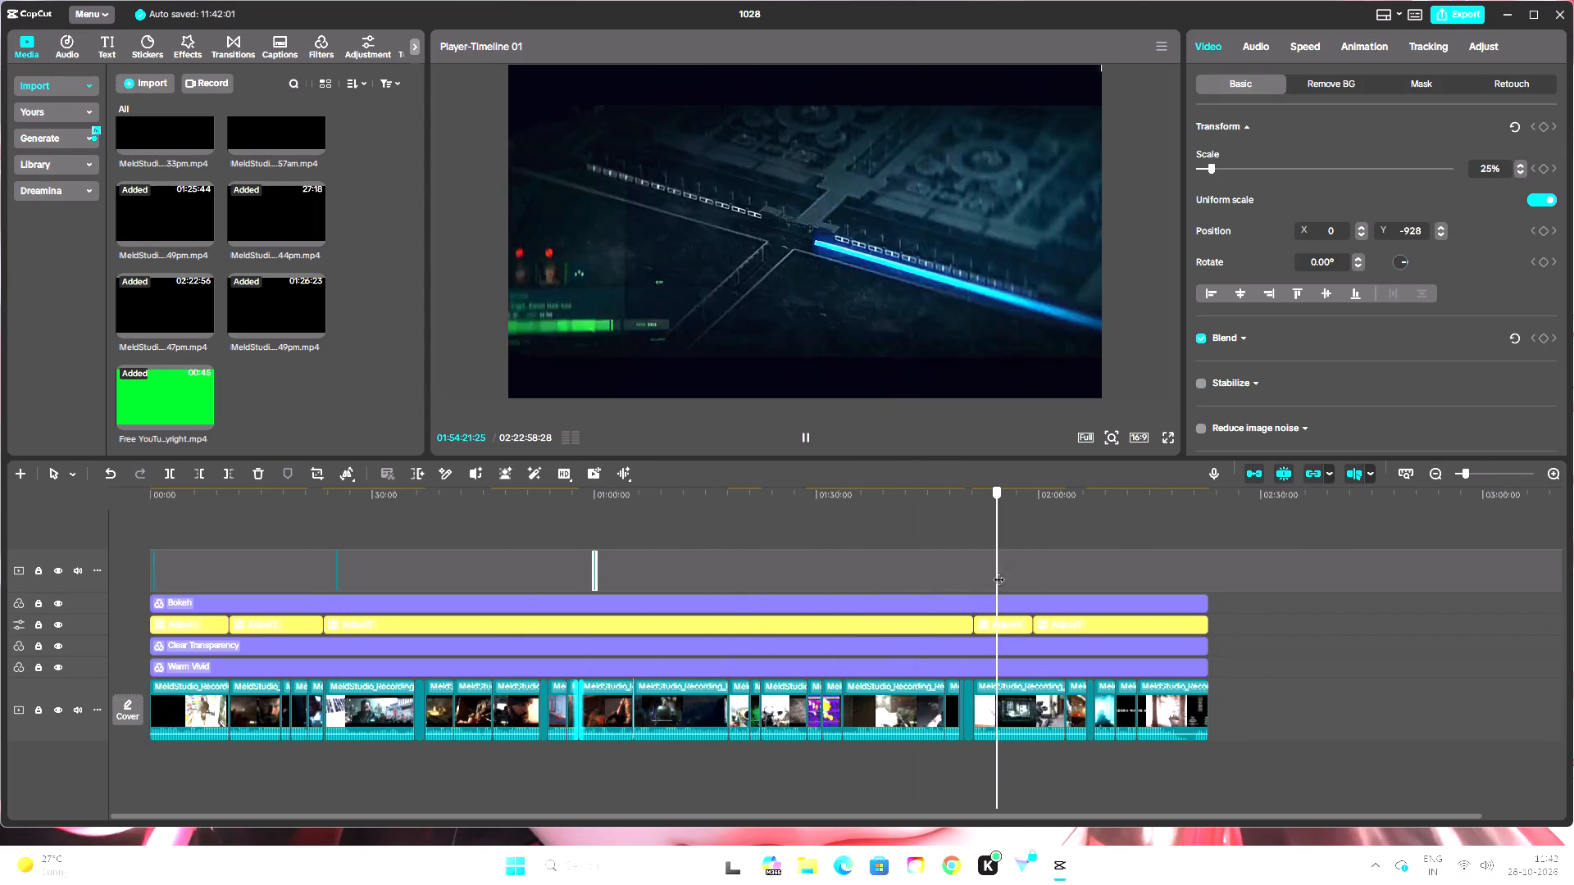
pyautogui.moveTo(999, 571); pyautogui.dragTo(1000, 572)
pyautogui.rightClick(1000, 572)
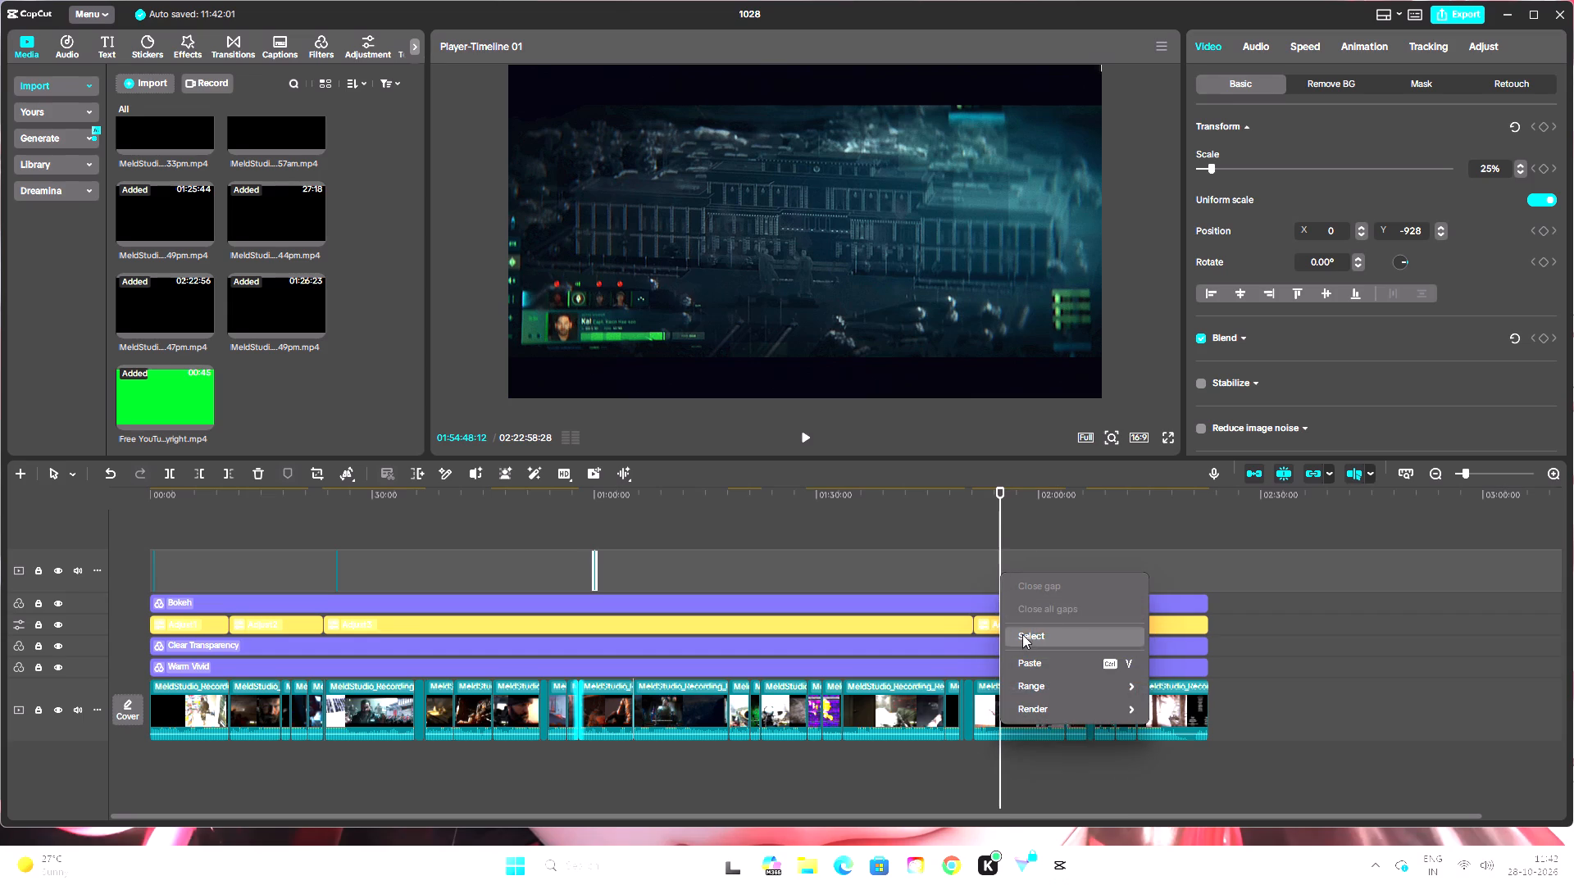
pyautogui.click(1031, 661)
# Play the subscribe overlay pasted near 01:54:48, including in full screen, to check its placement.
pyautogui.click(810, 438)
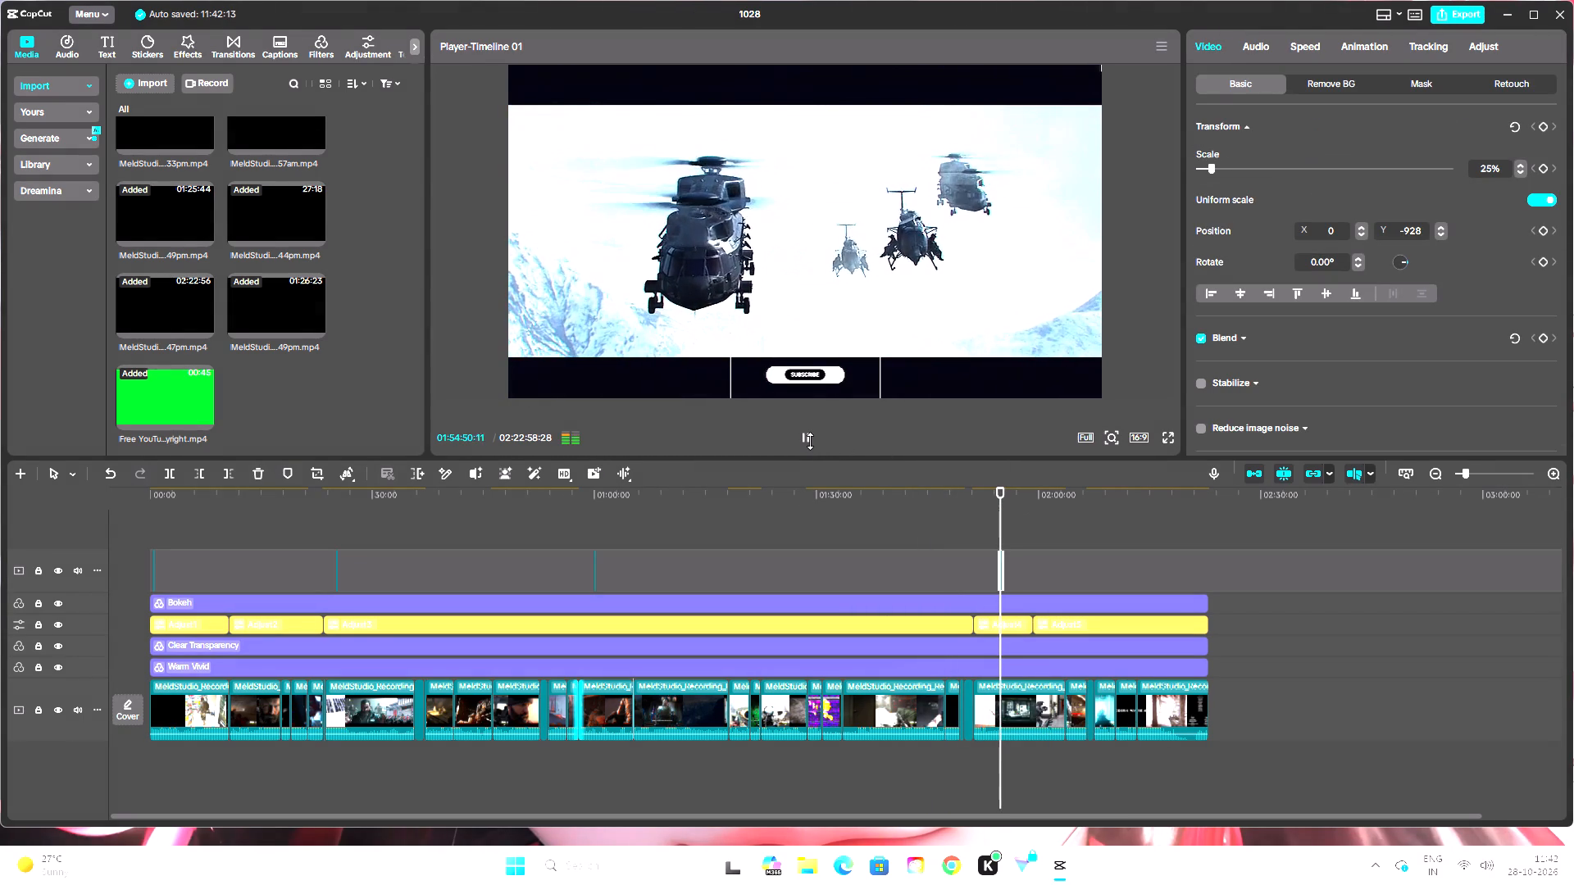
pyautogui.click(1170, 441)
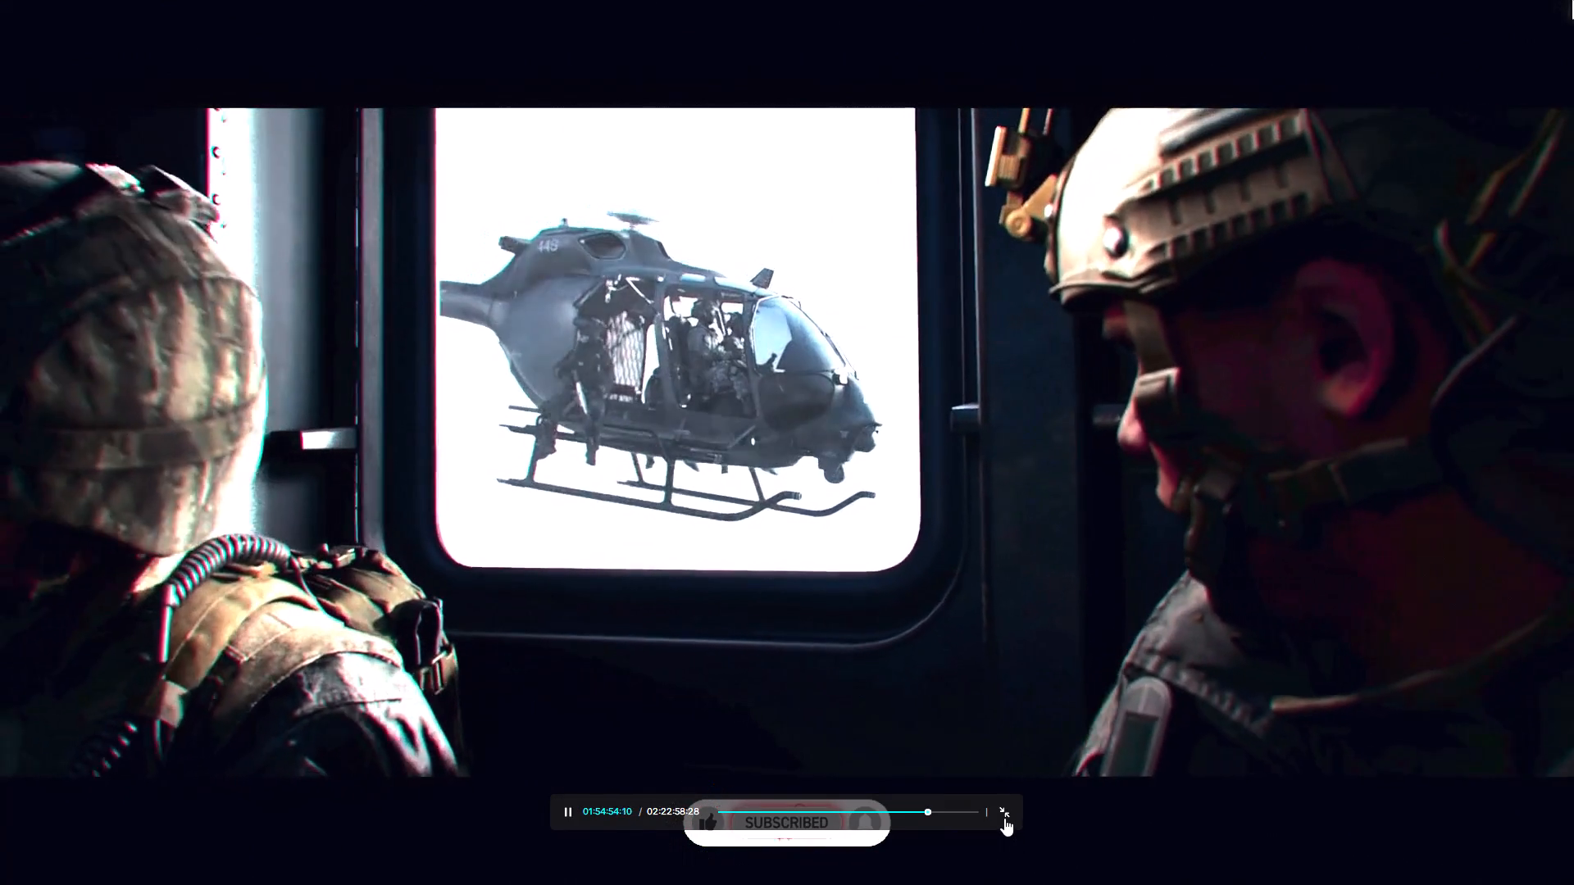
pyautogui.click(1003, 813)
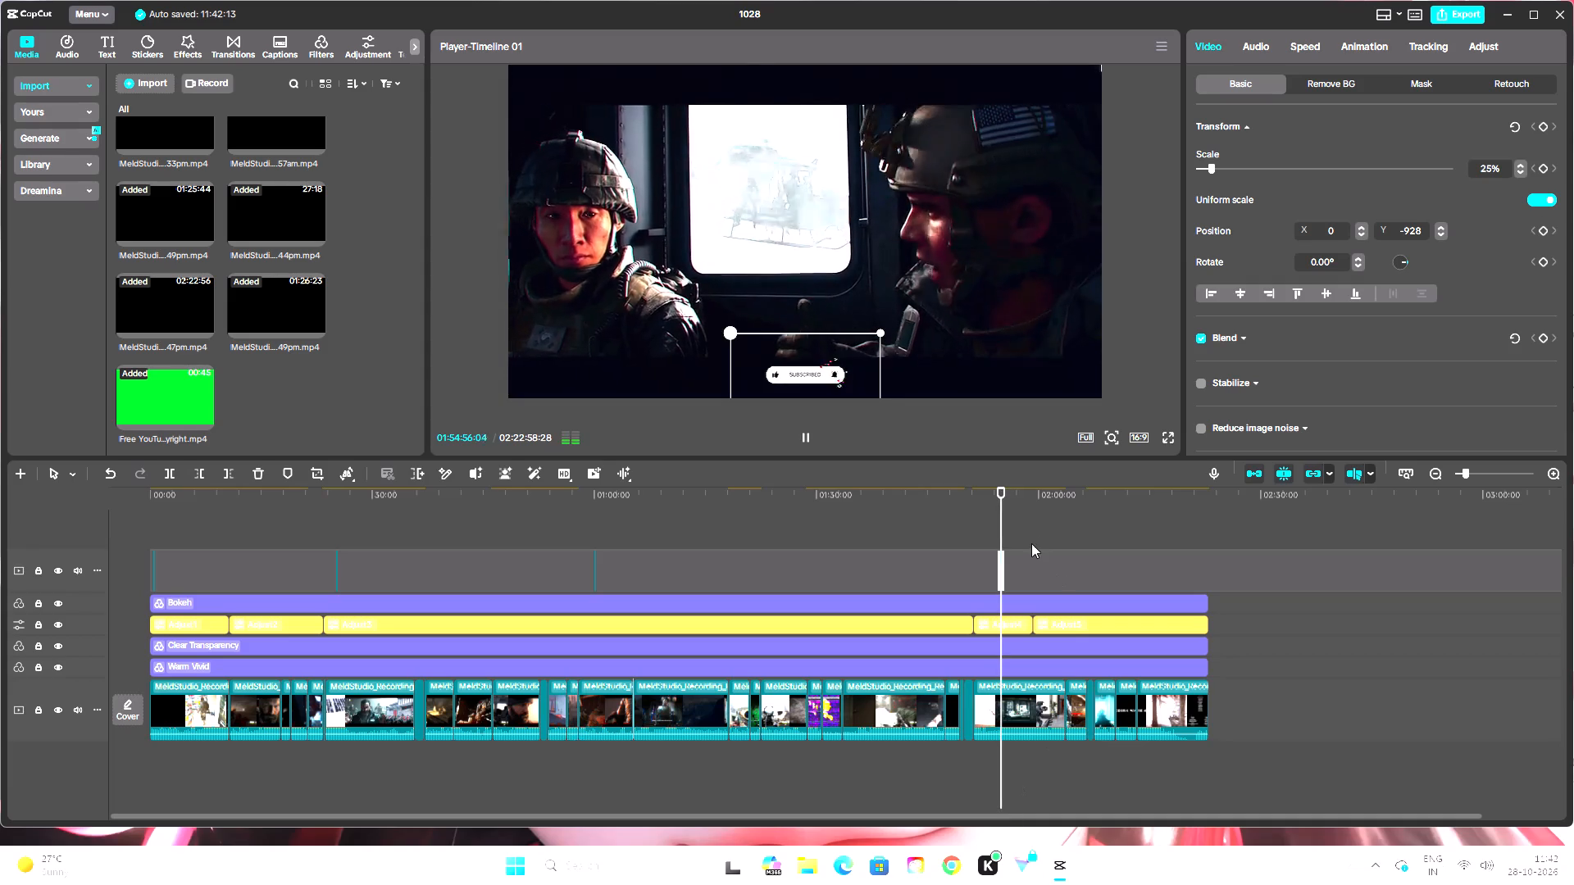
# Return the playhead to the start of the timeline at 00:00:00:00.
pyautogui.moveTo(1000, 497); pyautogui.dragTo(0, 645)
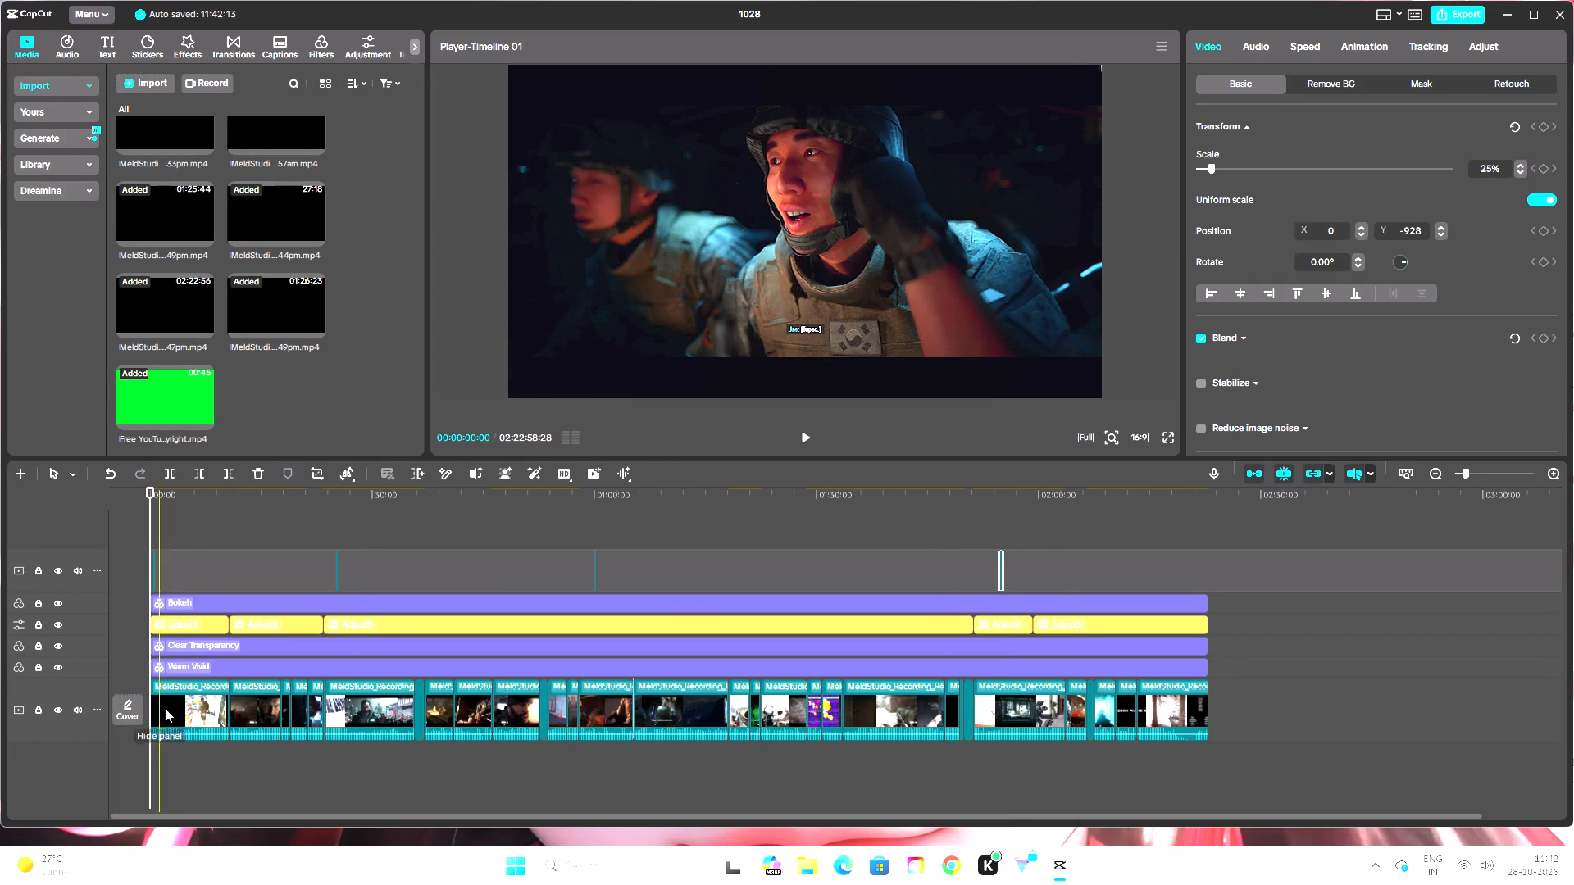
pyautogui.click(1560, 474)
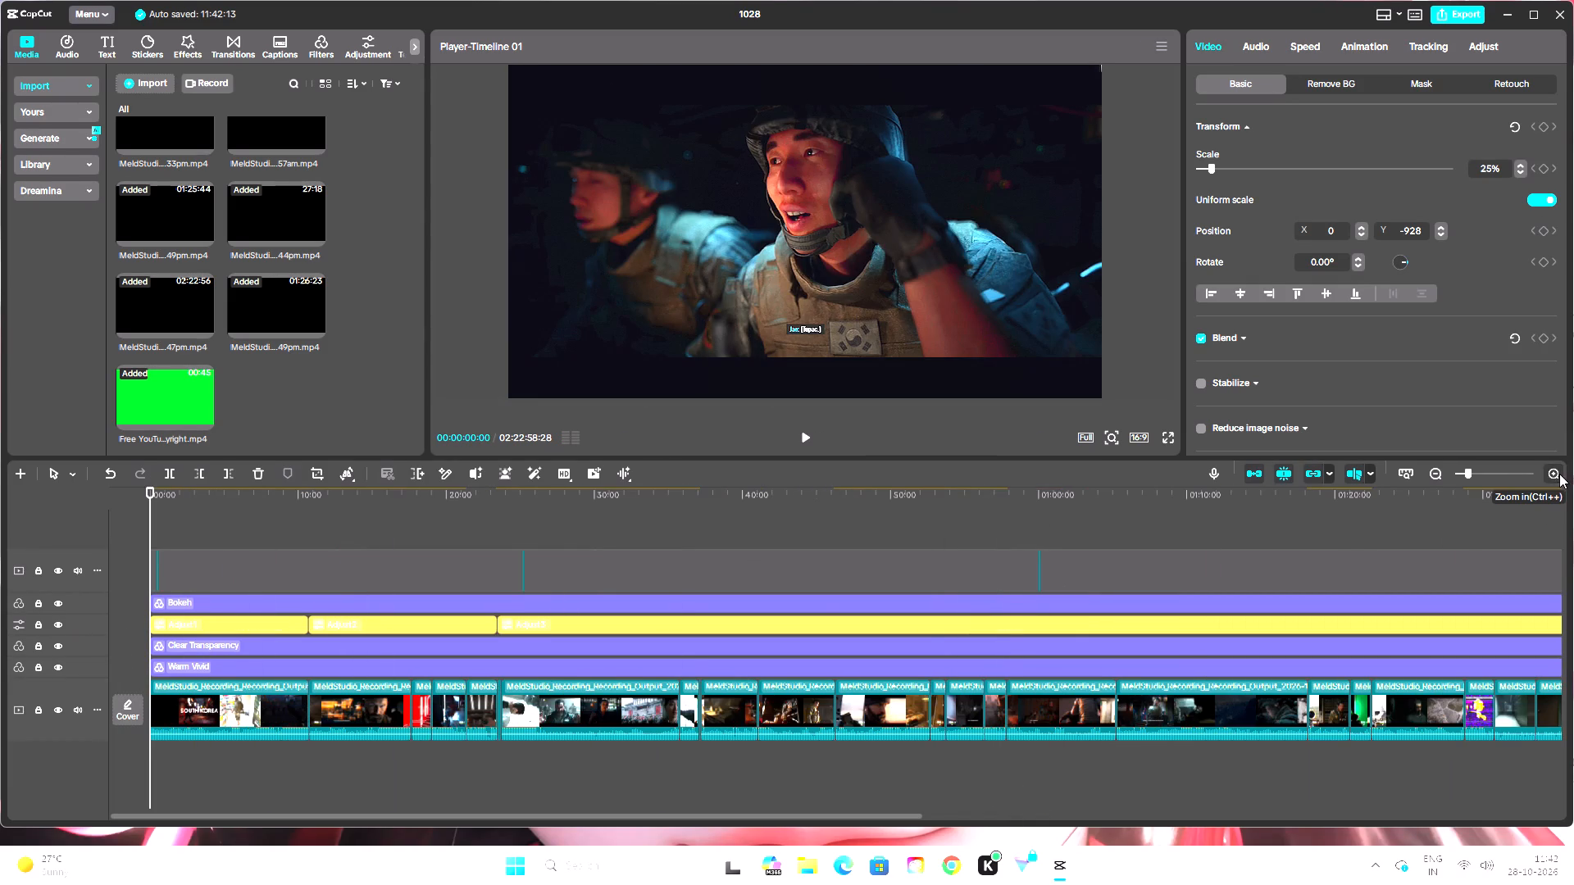
pyautogui.click(1559, 474)
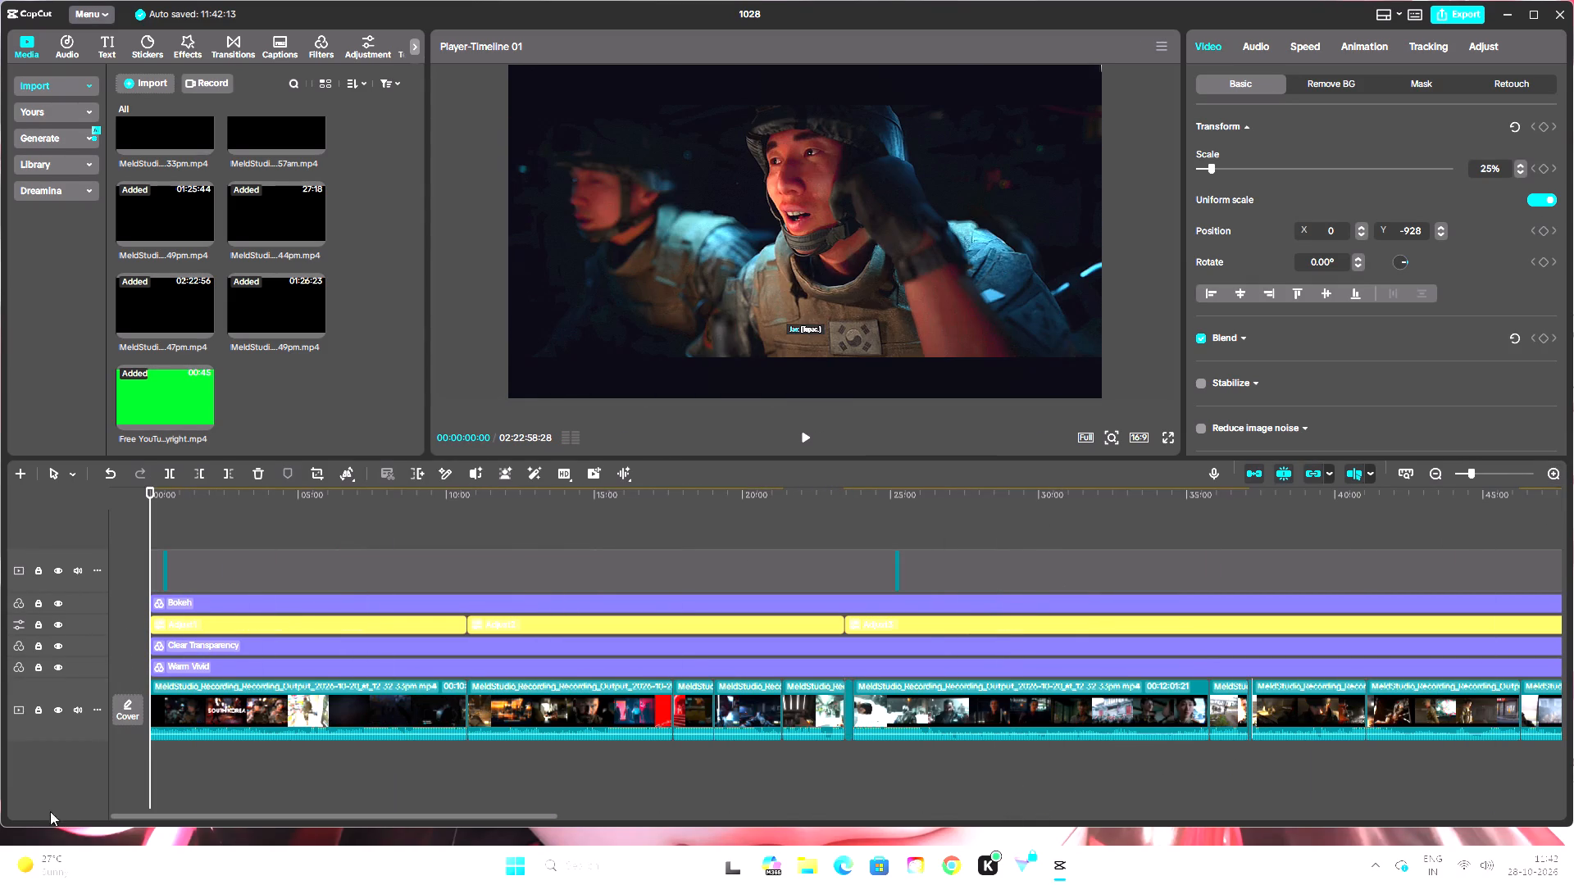
# Multi-select the gameplay clips on the main track, from the first clip through the one starting at about 37:15.
pyautogui.click(316, 719)
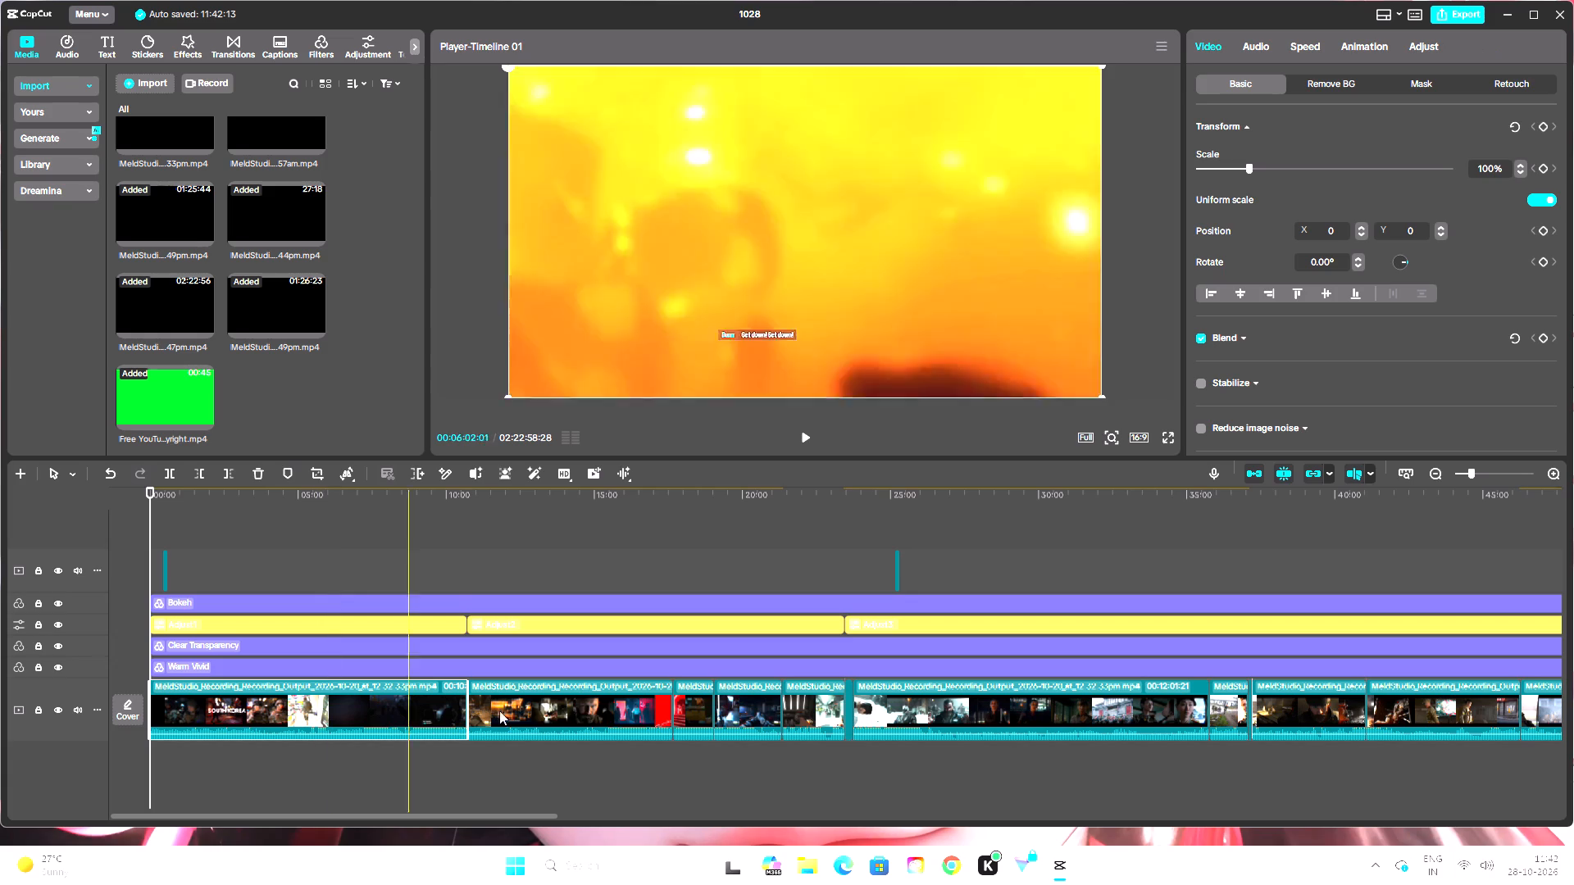
pyautogui.keyDown('ctrl'); pyautogui.keyDown('shift'); pyautogui.click(590, 702); pyautogui.keyUp('shift'); pyautogui.keyUp('ctrl')
pyautogui.keyDown('ctrl'); pyautogui.keyDown('shift'); pyautogui.click(695, 709); pyautogui.keyUp('shift'); pyautogui.keyUp('ctrl')
pyautogui.keyDown('ctrl'); pyautogui.keyDown('shift'); pyautogui.click(744, 701); pyautogui.keyUp('shift'); pyautogui.keyUp('ctrl')
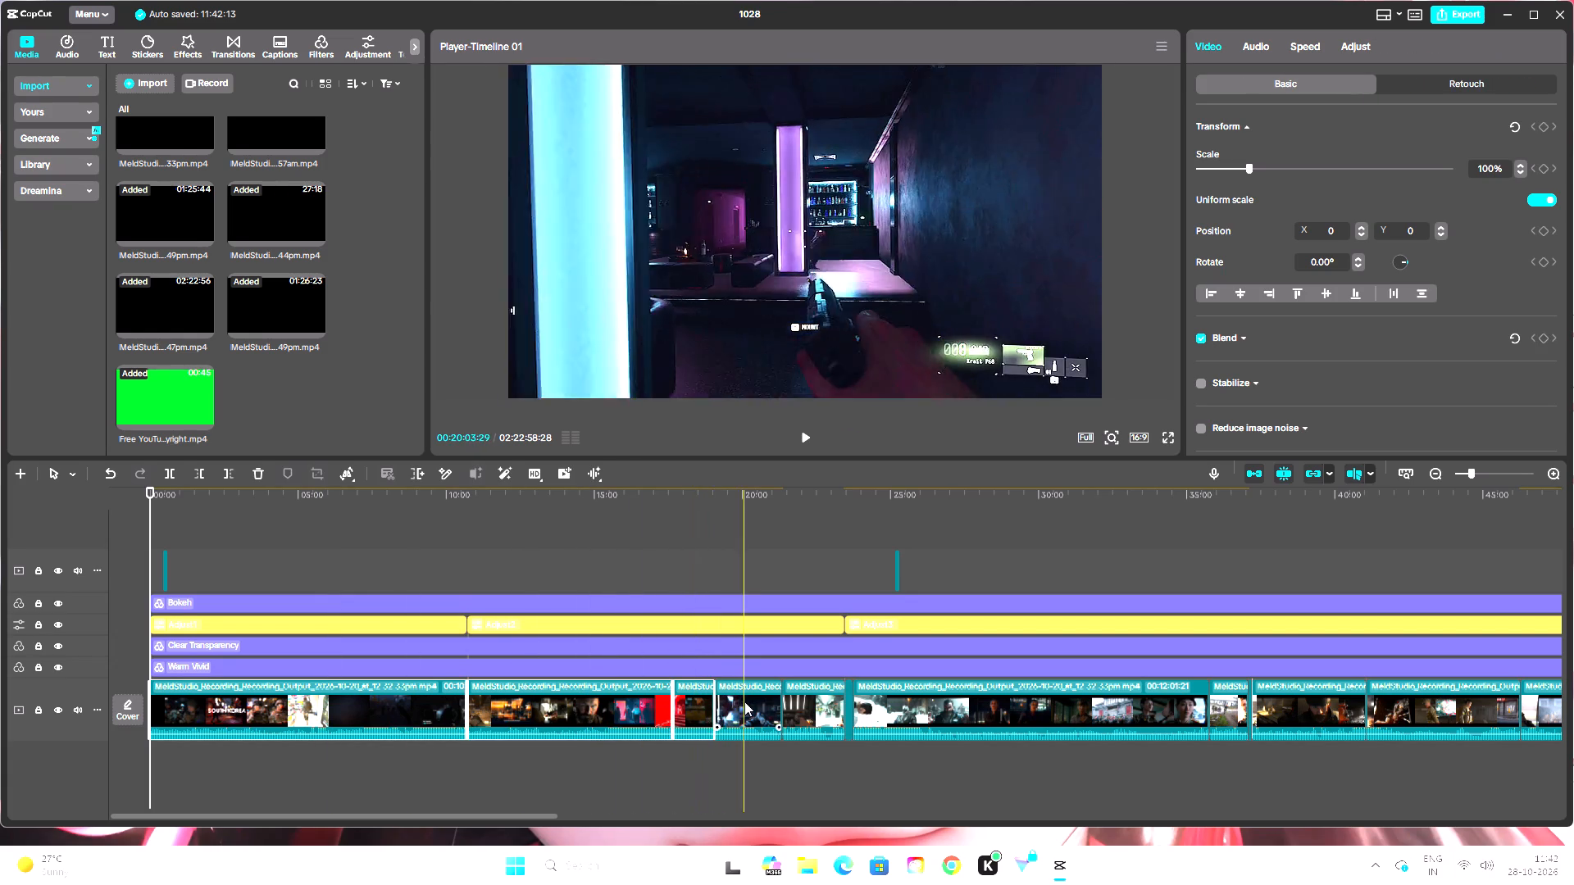
pyautogui.keyDown('ctrl'); pyautogui.keyDown('shift'); pyautogui.click(803, 699); pyautogui.keyUp('shift'); pyautogui.keyUp('ctrl')
pyautogui.keyDown('ctrl'); pyautogui.keyDown('shift'); pyautogui.click(846, 699); pyautogui.keyUp('shift'); pyautogui.keyUp('ctrl')
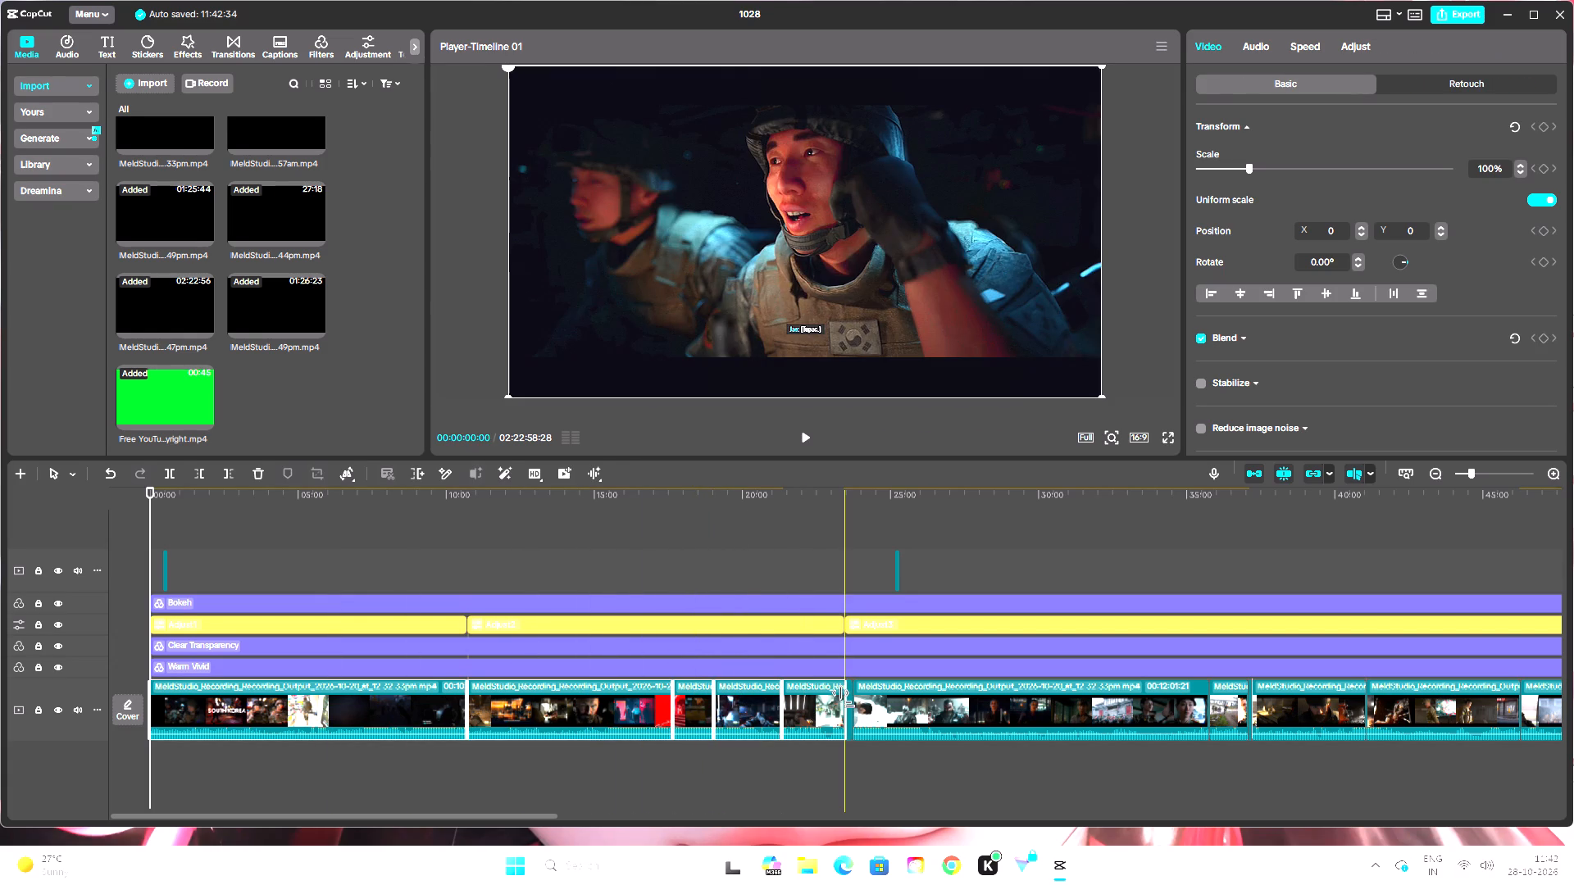
pyautogui.keyDown('ctrl'); pyautogui.keyDown('shift'); pyautogui.click(849, 704); pyautogui.keyUp('shift'); pyautogui.keyUp('ctrl')
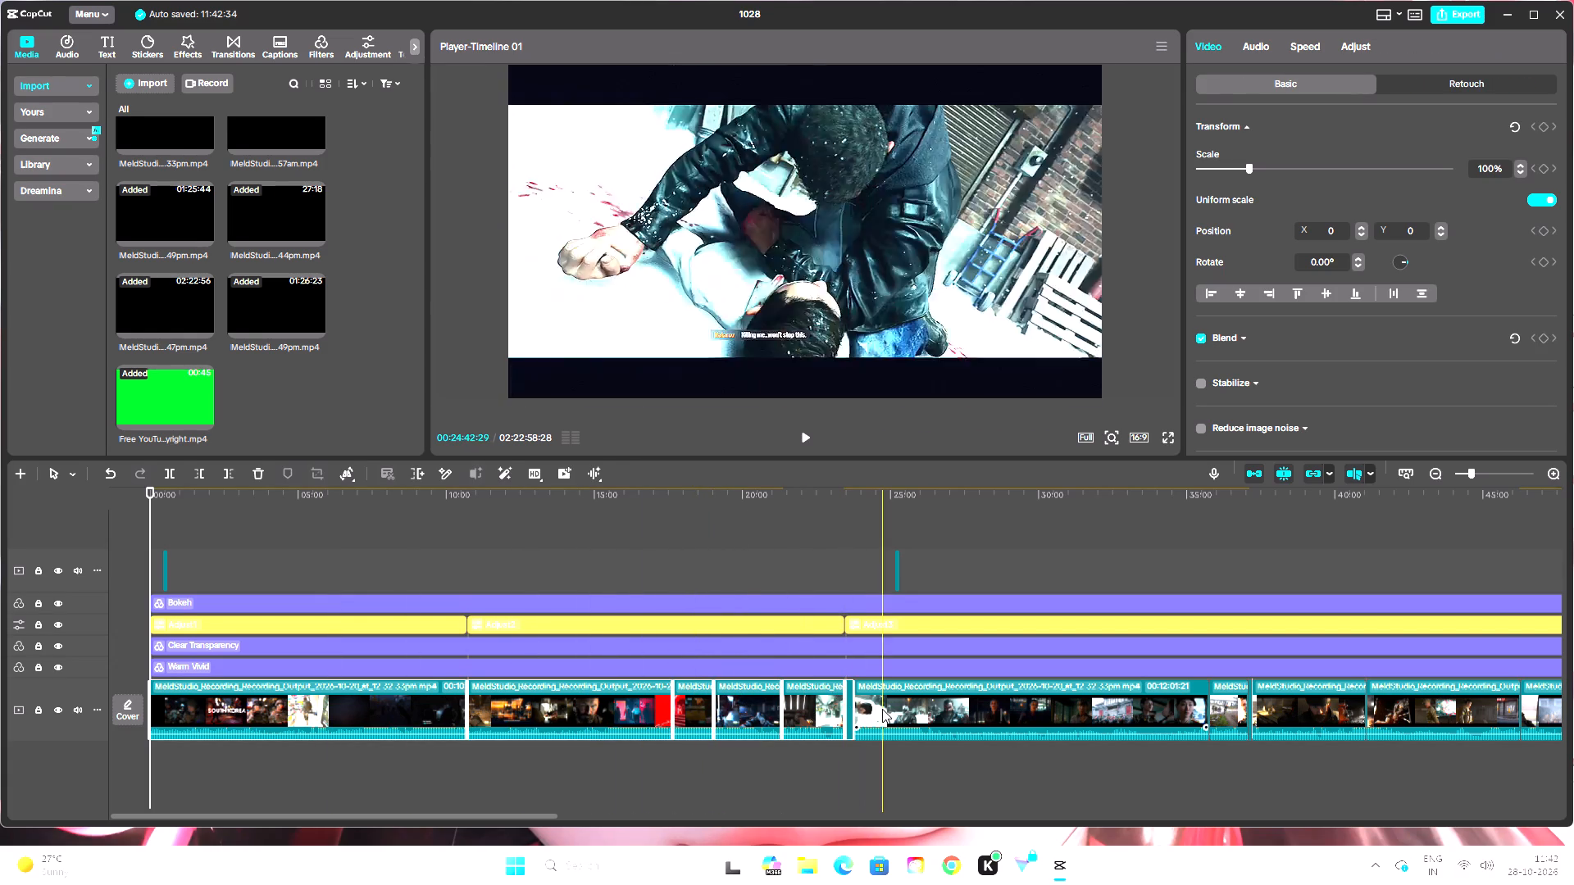
pyautogui.keyDown('ctrl'); pyautogui.keyDown('shift'); pyautogui.click(882, 709); pyautogui.keyUp('shift'); pyautogui.keyUp('ctrl')
pyautogui.keyDown('ctrl'); pyautogui.keyDown('shift'); pyautogui.click(1234, 701); pyautogui.keyUp('shift'); pyautogui.keyUp('ctrl')
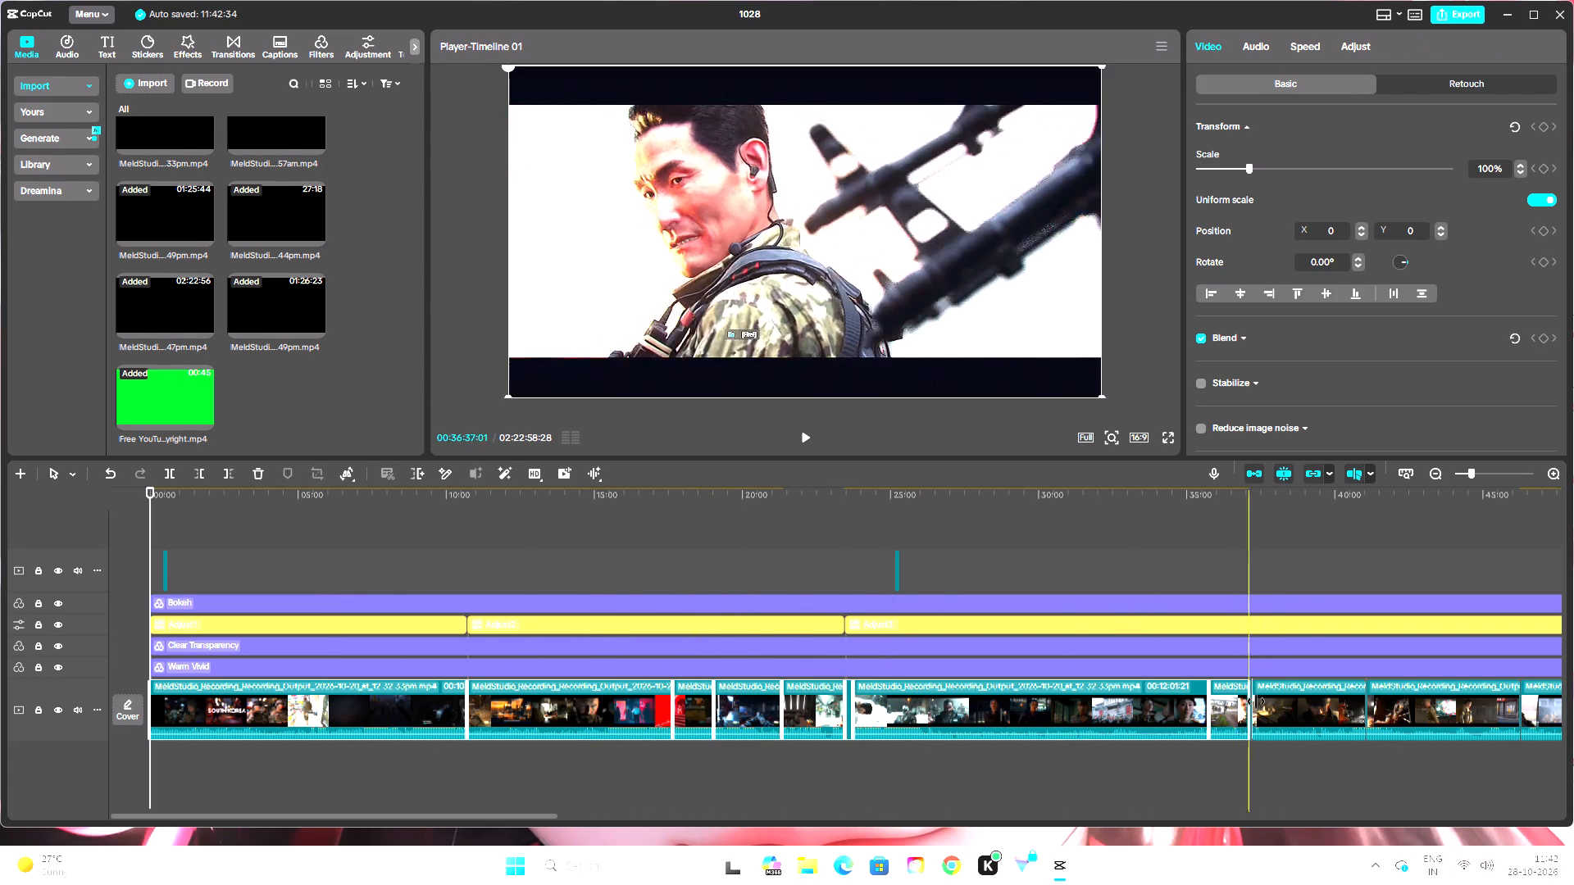
pyautogui.keyDown('ctrl'); pyautogui.keyDown('shift'); pyautogui.click(1303, 703); pyautogui.keyUp('shift'); pyautogui.keyUp('ctrl')
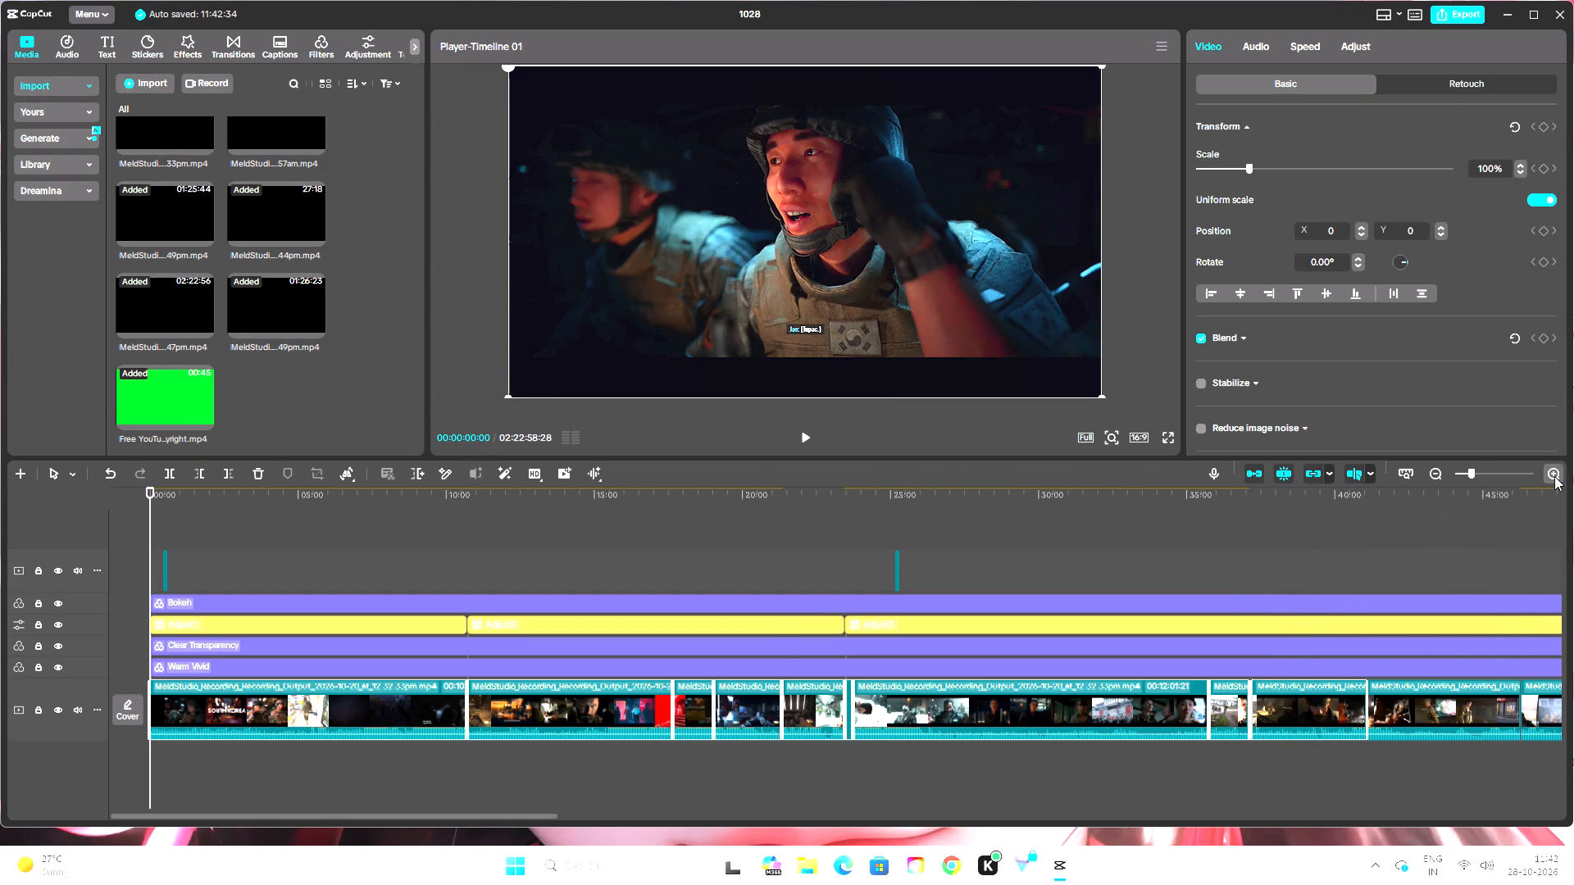
# Add the skipped short gameplay clip near 37:00 and the clip starting at about 41:00 to the selection.
pyautogui.keyDown('ctrl'); pyautogui.keyDown('shift'); pyautogui.doubleClick(1554, 476); pyautogui.keyUp('shift'); pyautogui.keyUp('ctrl')
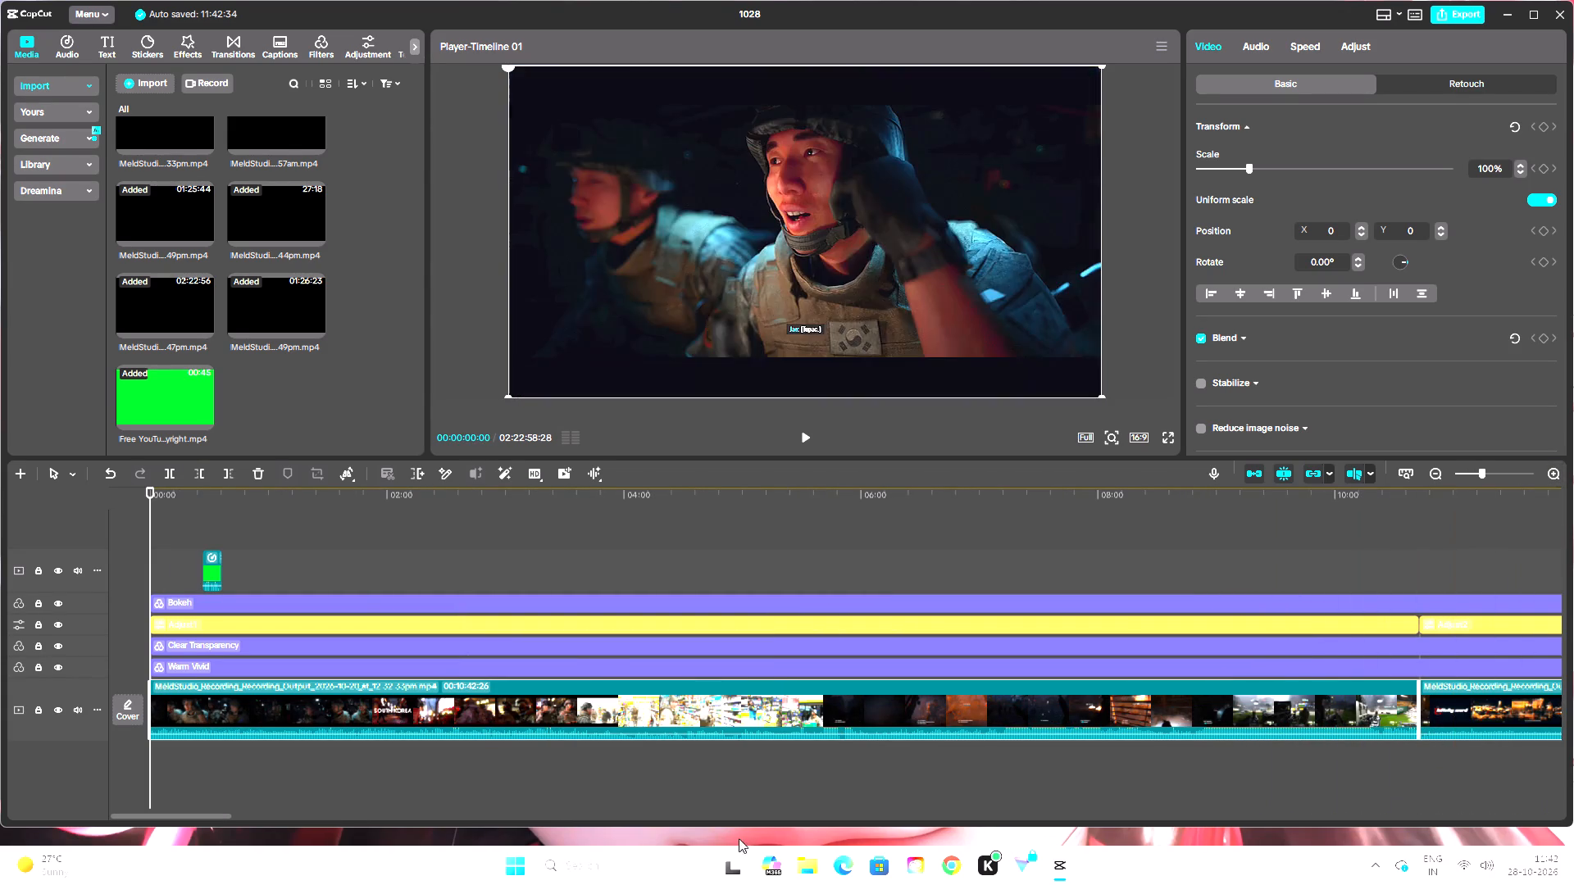
pyautogui.keyDown('ctrl'); pyautogui.keyDown('shift'); pyautogui.moveTo(198, 815); pyautogui.dragTo(279, 831); pyautogui.keyUp('shift'); pyautogui.keyUp('ctrl')
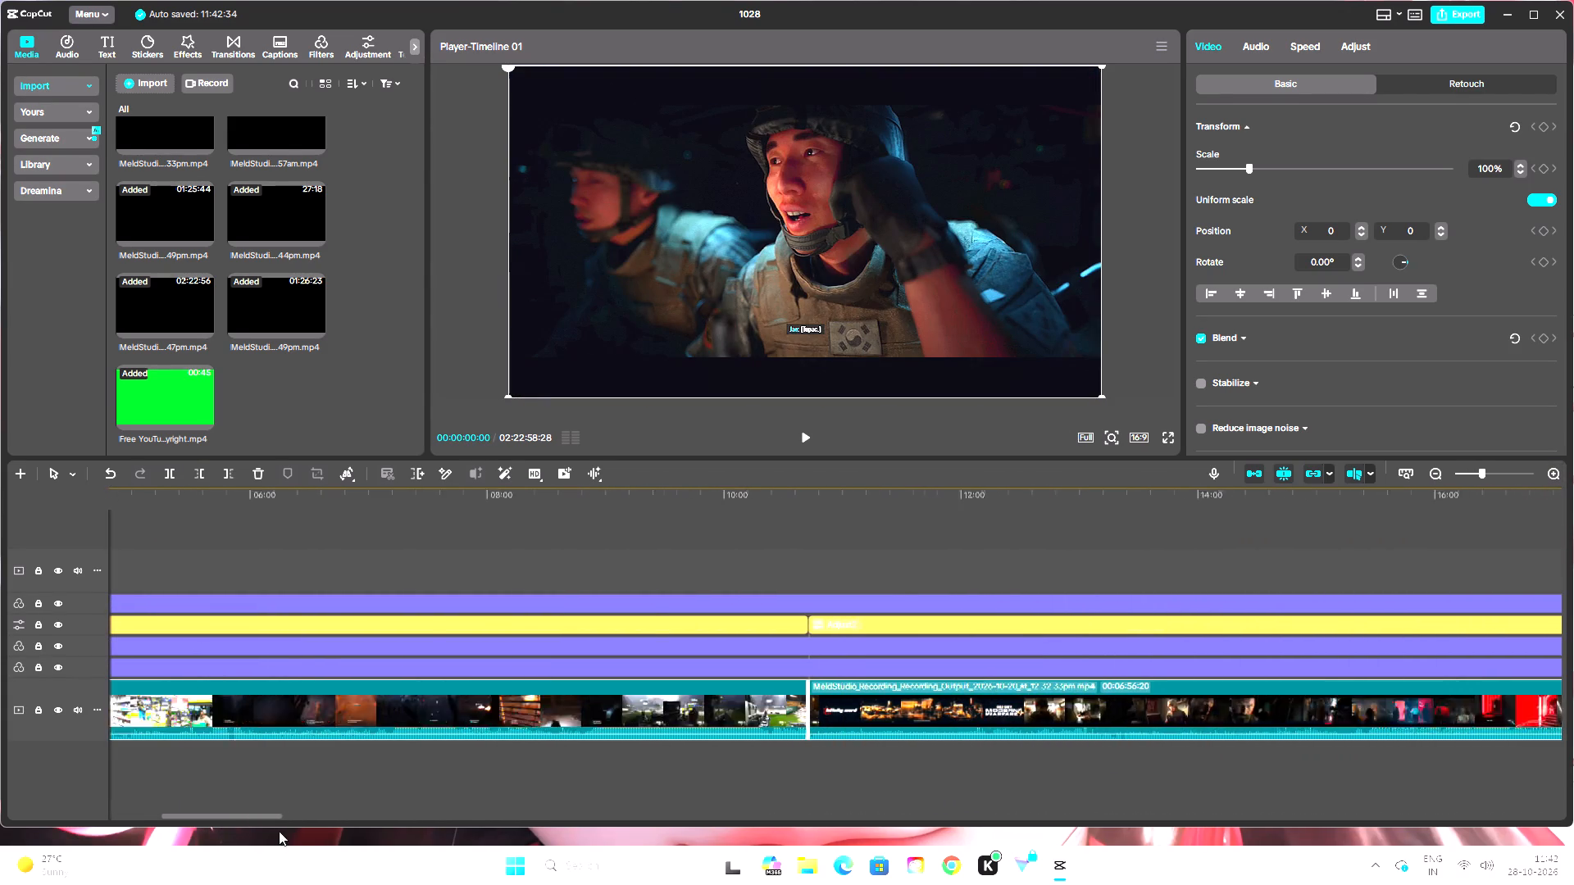
pyautogui.keyDown('ctrl'); pyautogui.keyDown('shift'); pyautogui.moveTo(279, 831); pyautogui.dragTo(358, 851); pyautogui.keyUp('shift'); pyautogui.keyUp('ctrl')
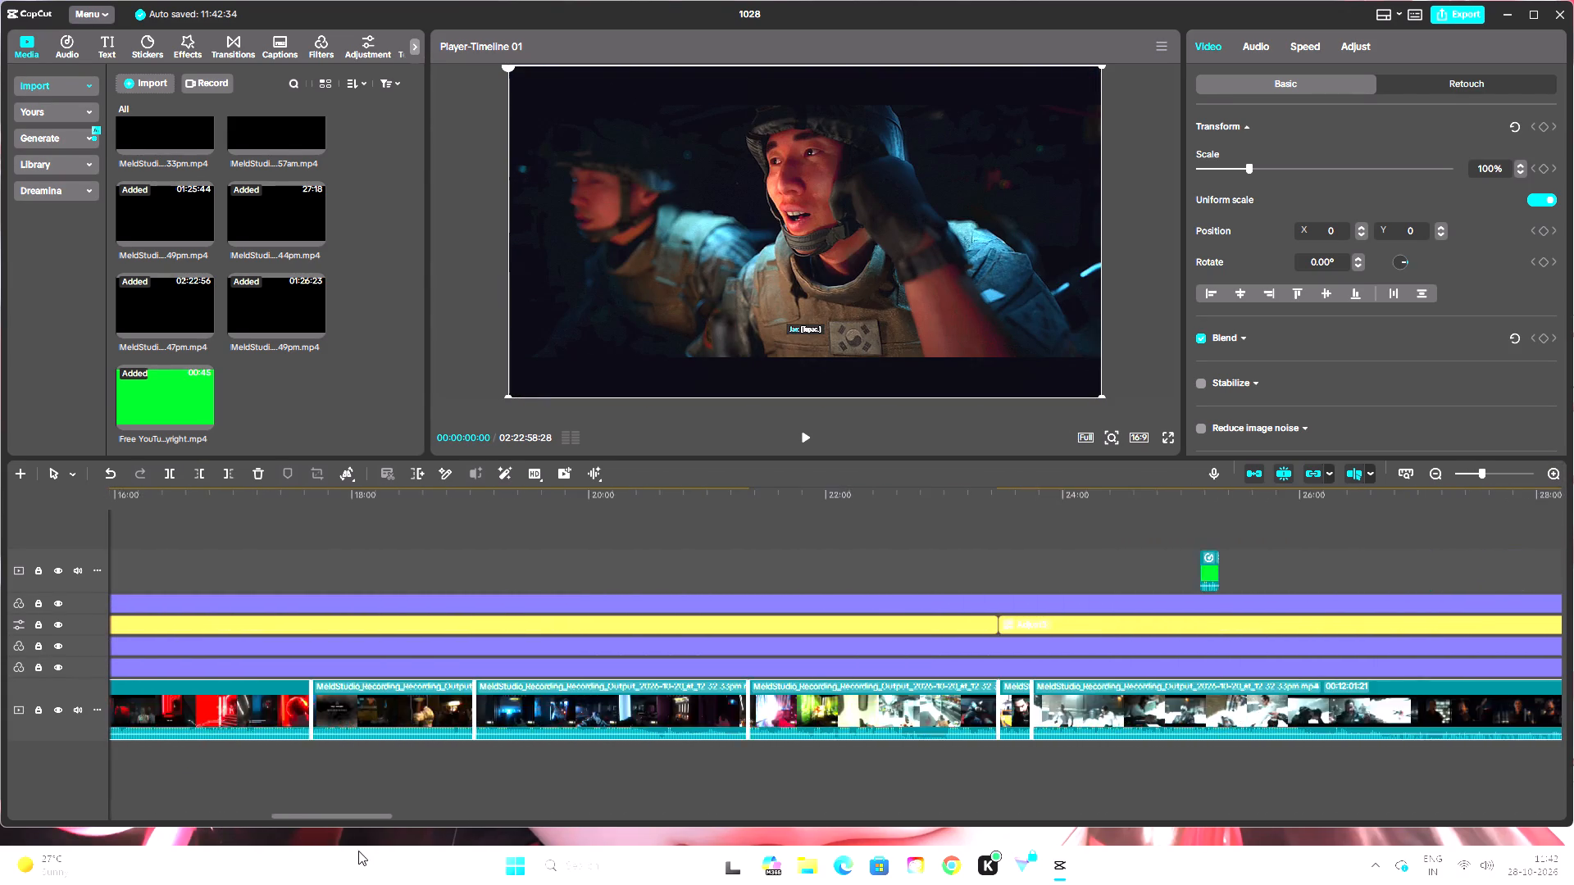
pyautogui.keyDown('ctrl'); pyautogui.keyDown('shift'); pyautogui.moveTo(358, 851); pyautogui.dragTo(545, 869); pyautogui.keyUp('shift'); pyautogui.keyUp('ctrl')
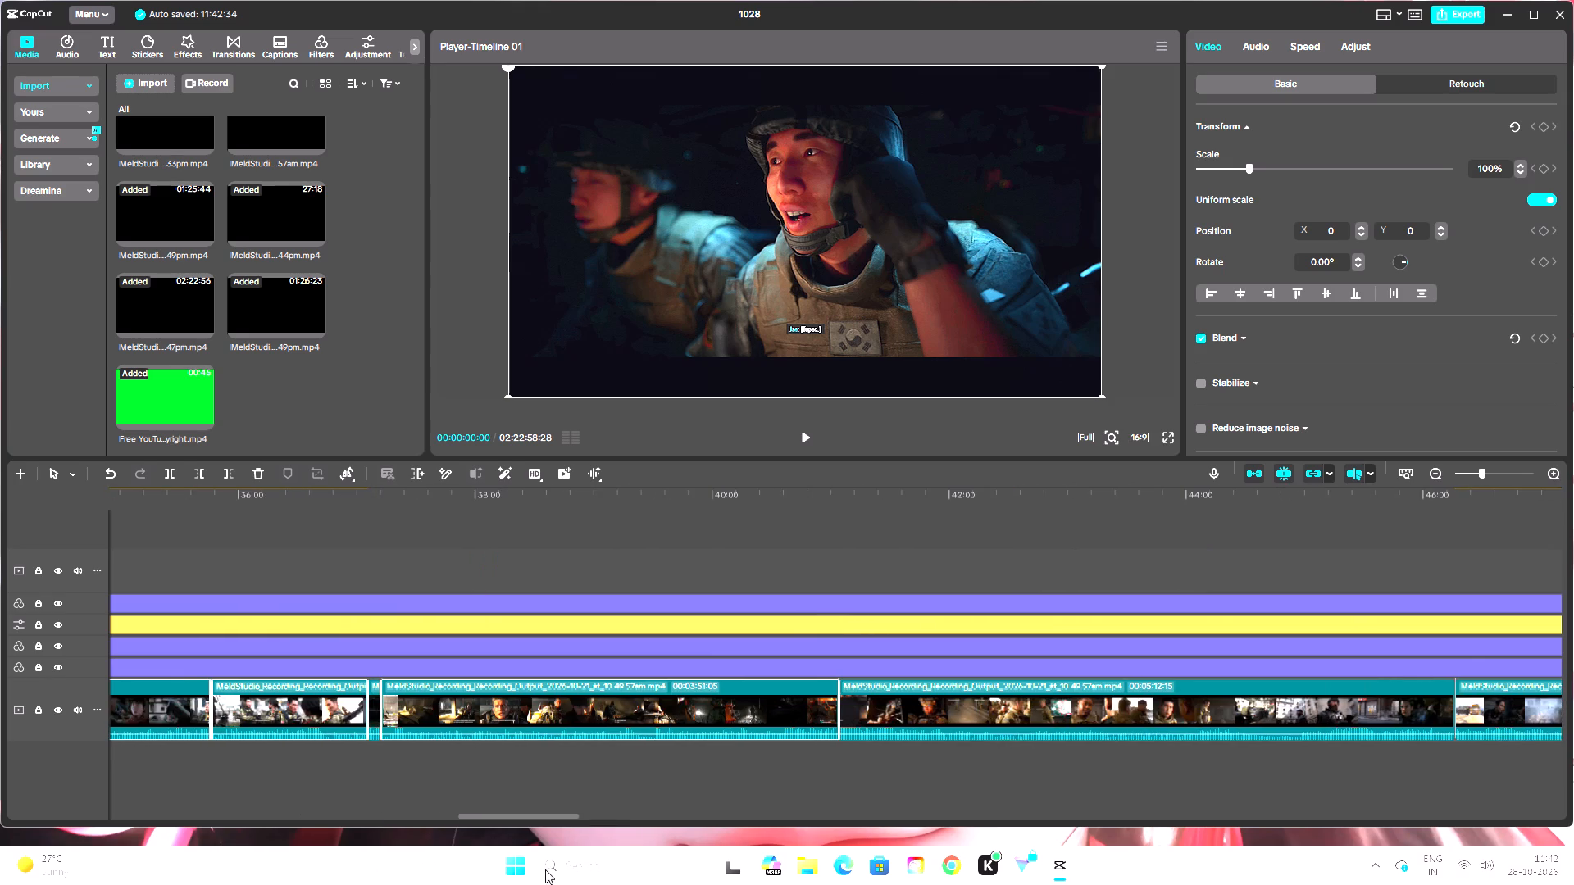
pyautogui.keyDown('ctrl'); pyautogui.keyDown('shift'); pyautogui.moveTo(545, 869); pyautogui.dragTo(530, 869); pyautogui.keyUp('shift'); pyautogui.keyUp('ctrl')
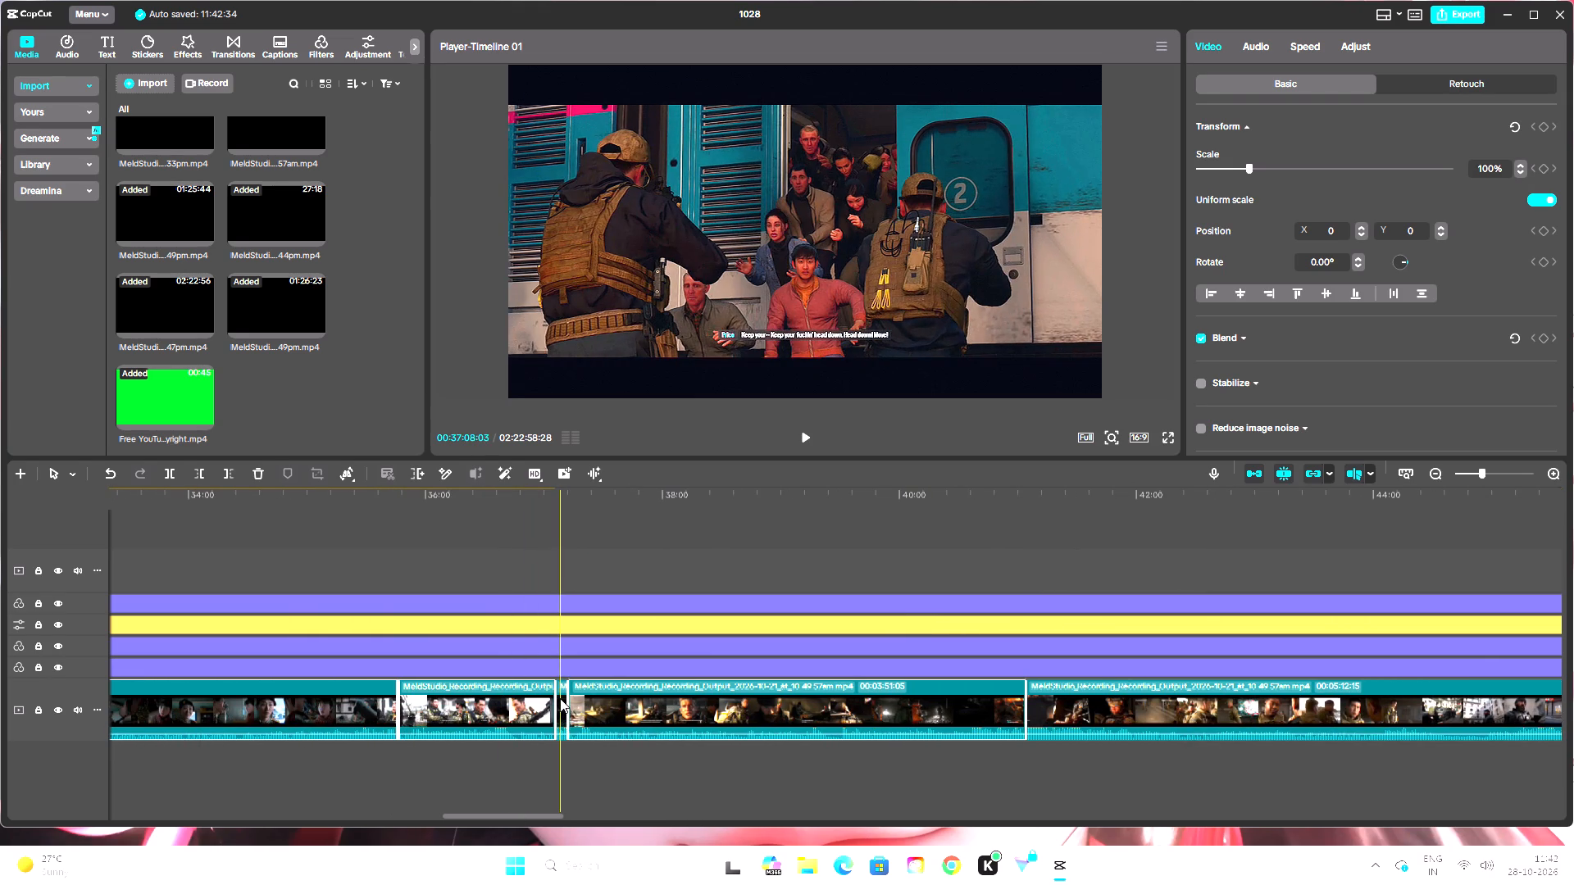
pyautogui.keyDown('ctrl'); pyautogui.keyDown('shift'); pyautogui.click(560, 698); pyautogui.keyUp('shift'); pyautogui.keyUp('ctrl')
pyautogui.keyDown('ctrl'); pyautogui.keyDown('shift'); pyautogui.click(1191, 710); pyautogui.keyUp('shift'); pyautogui.keyUp('ctrl')
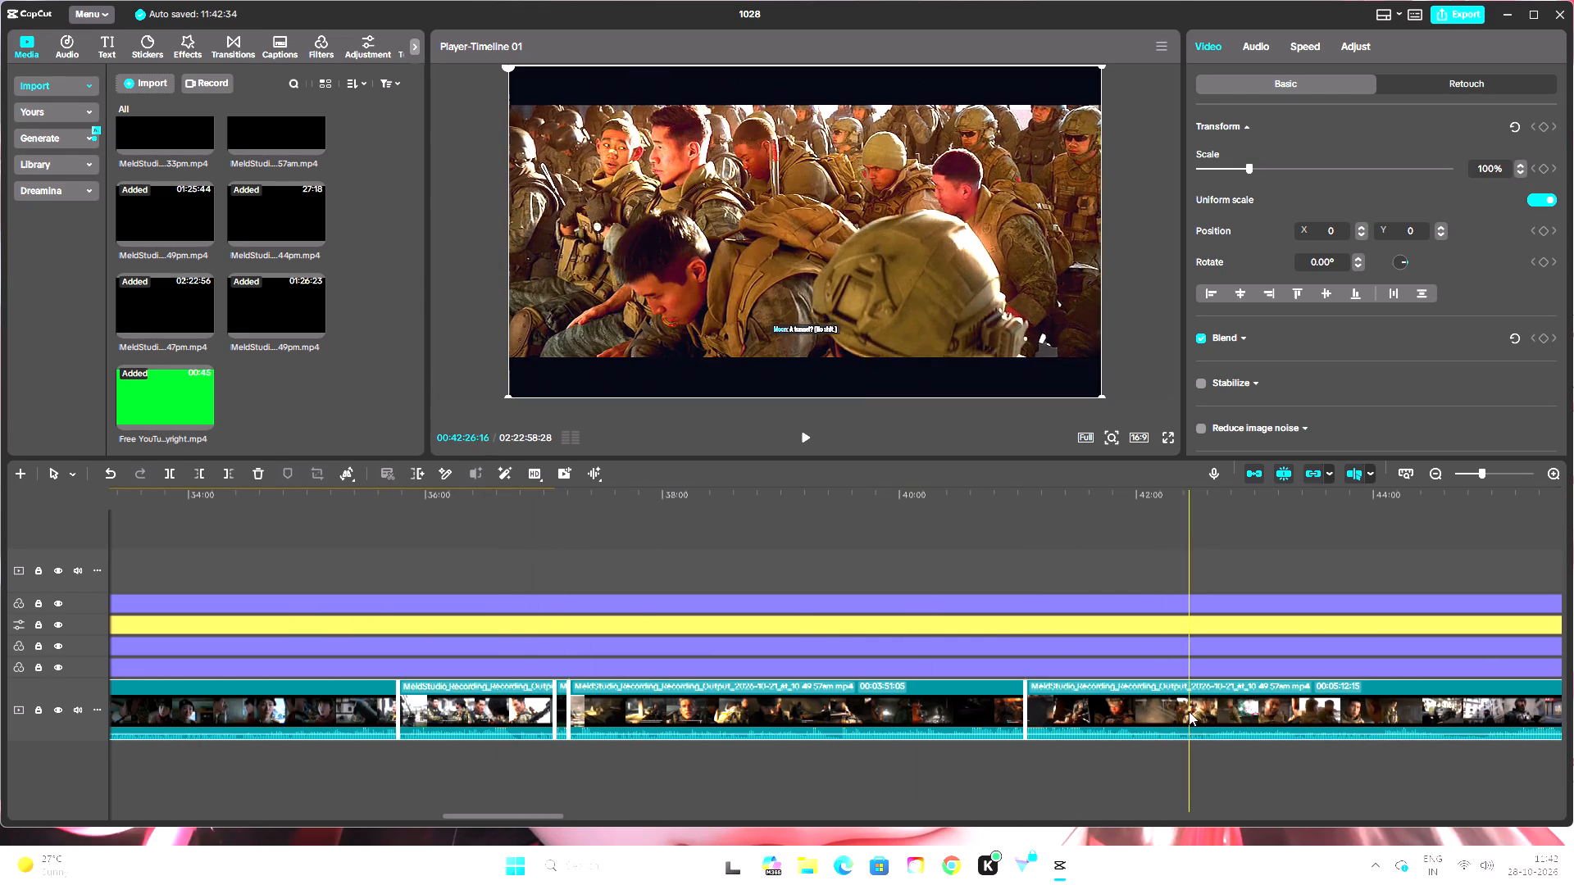
# Extend the selection with the main-track gameplay clips from about 46:15 through the one starting at about 57:50.
pyautogui.keyDown('ctrl'); pyautogui.keyDown('shift'); pyautogui.moveTo(556, 818); pyautogui.dragTo(598, 823); pyautogui.keyUp('shift'); pyautogui.keyUp('ctrl')
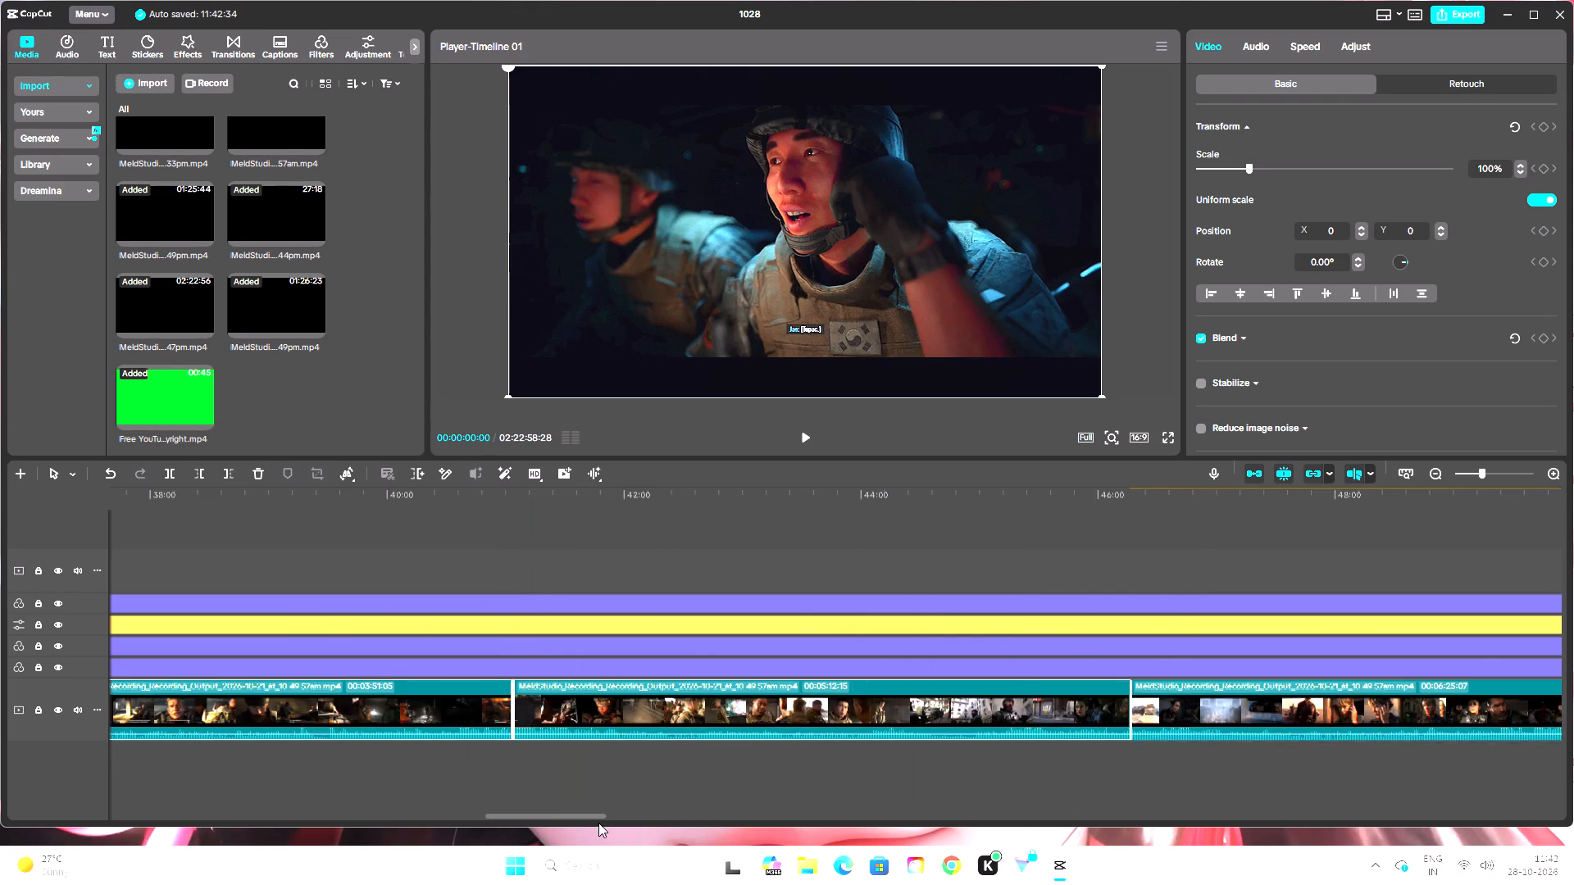
pyautogui.keyDown('ctrl'); pyautogui.keyDown('shift'); pyautogui.moveTo(598, 823); pyautogui.dragTo(644, 824); pyautogui.keyUp('shift'); pyautogui.keyUp('ctrl')
pyautogui.keyDown('ctrl'); pyautogui.keyDown('shift'); pyautogui.click(695, 724); pyautogui.keyUp('shift'); pyautogui.keyUp('ctrl')
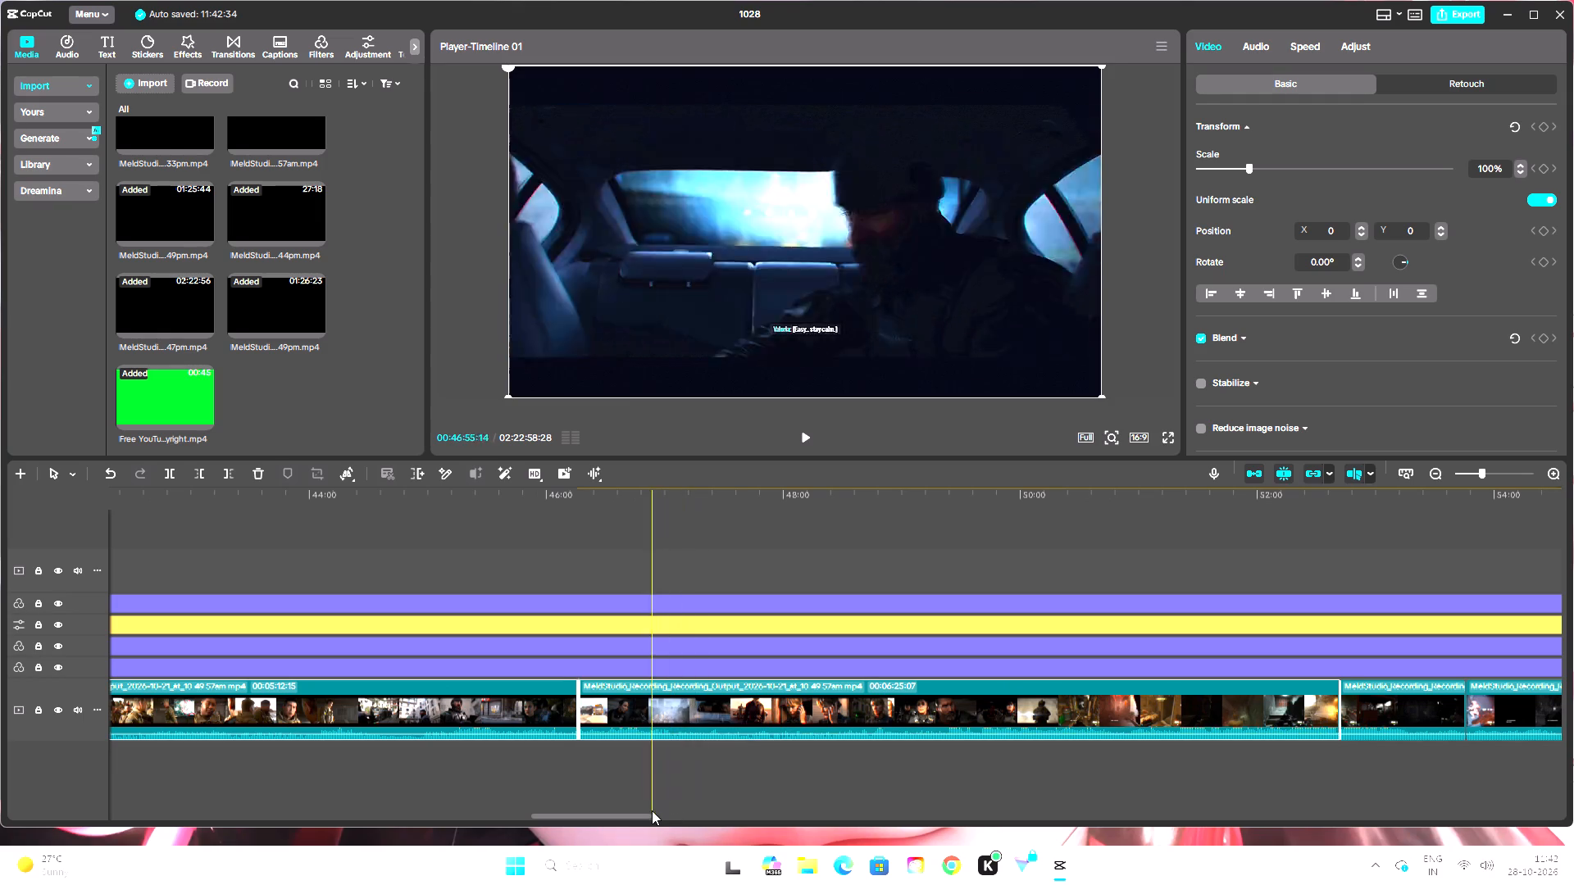
pyautogui.keyDown('ctrl'); pyautogui.keyDown('shift'); pyautogui.moveTo(644, 816); pyautogui.dragTo(713, 826); pyautogui.keyUp('shift'); pyautogui.keyUp('ctrl')
pyautogui.keyDown('ctrl'); pyautogui.keyDown('shift'); pyautogui.click(616, 713); pyautogui.keyUp('shift'); pyautogui.keyUp('ctrl')
pyautogui.keyDown('ctrl'); pyautogui.keyDown('shift'); pyautogui.click(755, 713); pyautogui.keyUp('shift'); pyautogui.keyUp('ctrl')
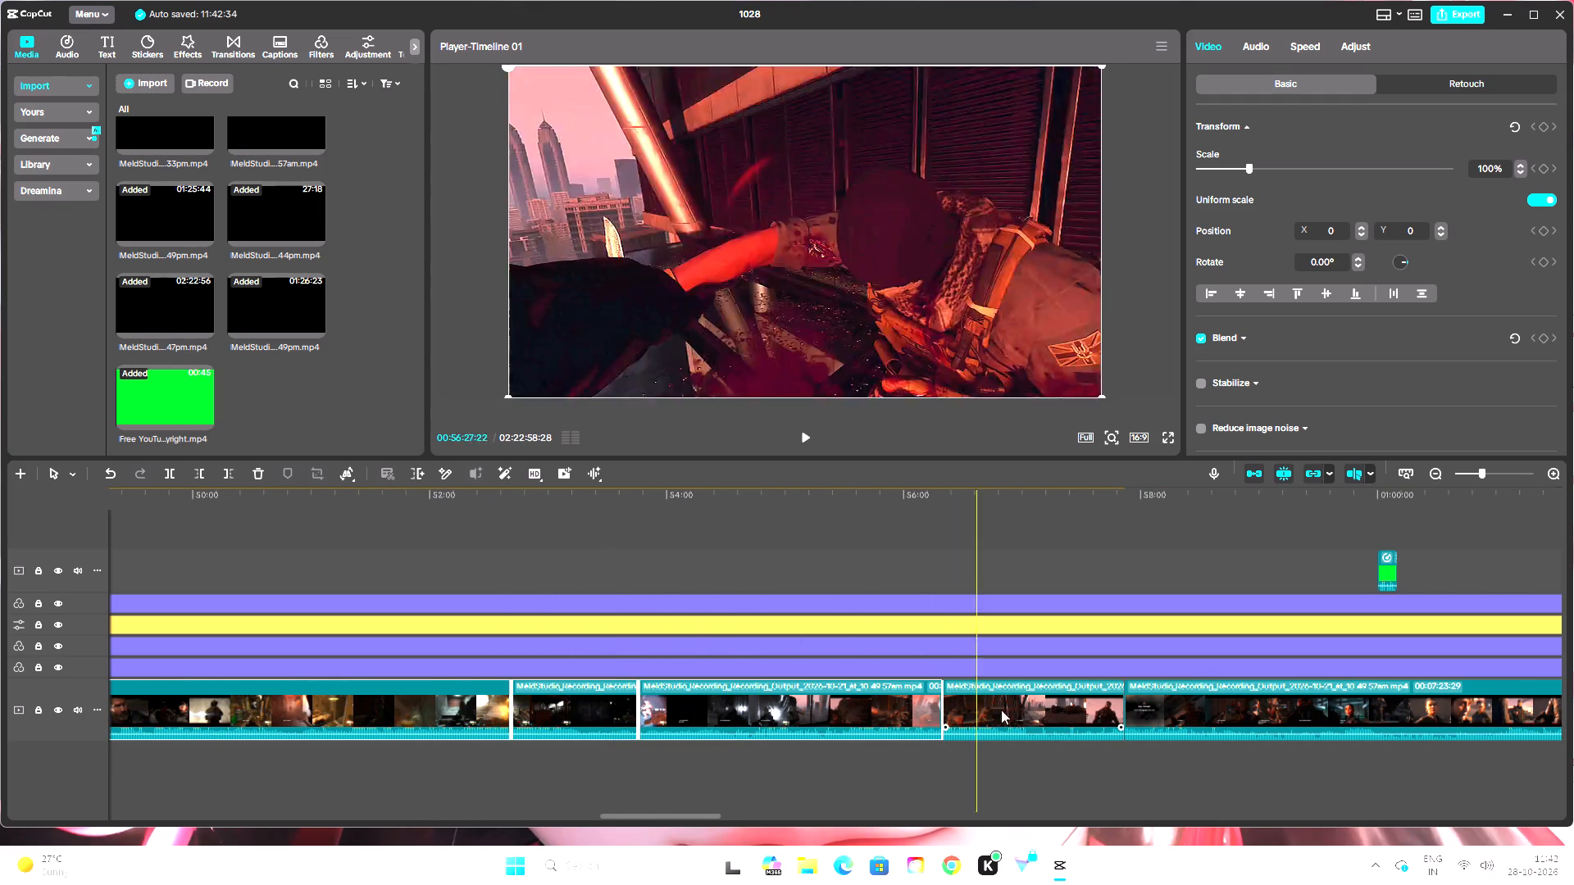
pyautogui.keyDown('ctrl'); pyautogui.keyDown('shift'); pyautogui.click(1030, 702); pyautogui.keyUp('shift'); pyautogui.keyUp('ctrl')
pyautogui.keyDown('ctrl'); pyautogui.keyDown('shift'); pyautogui.click(1232, 700); pyautogui.keyUp('shift'); pyautogui.keyUp('ctrl')
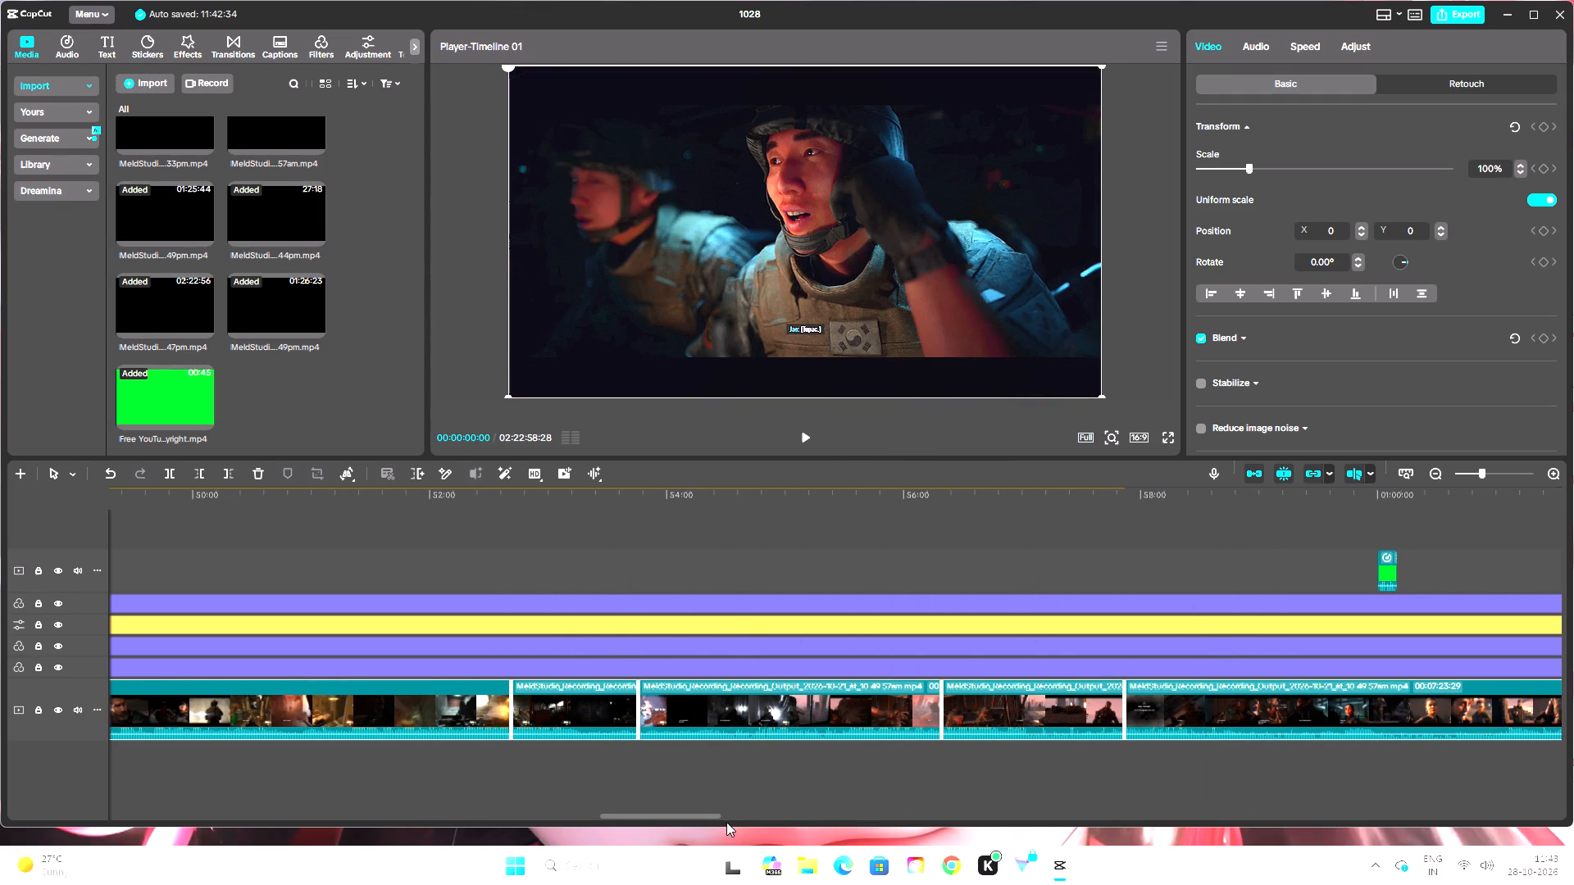
# Extend the selection with the gameplay clips from about 01:05:15 through the one starting at about 01:22:30.
pyautogui.keyDown('ctrl'); pyautogui.keyDown('shift'); pyautogui.moveTo(709, 815); pyautogui.dragTo(839, 832); pyautogui.keyUp('shift'); pyautogui.keyUp('ctrl')
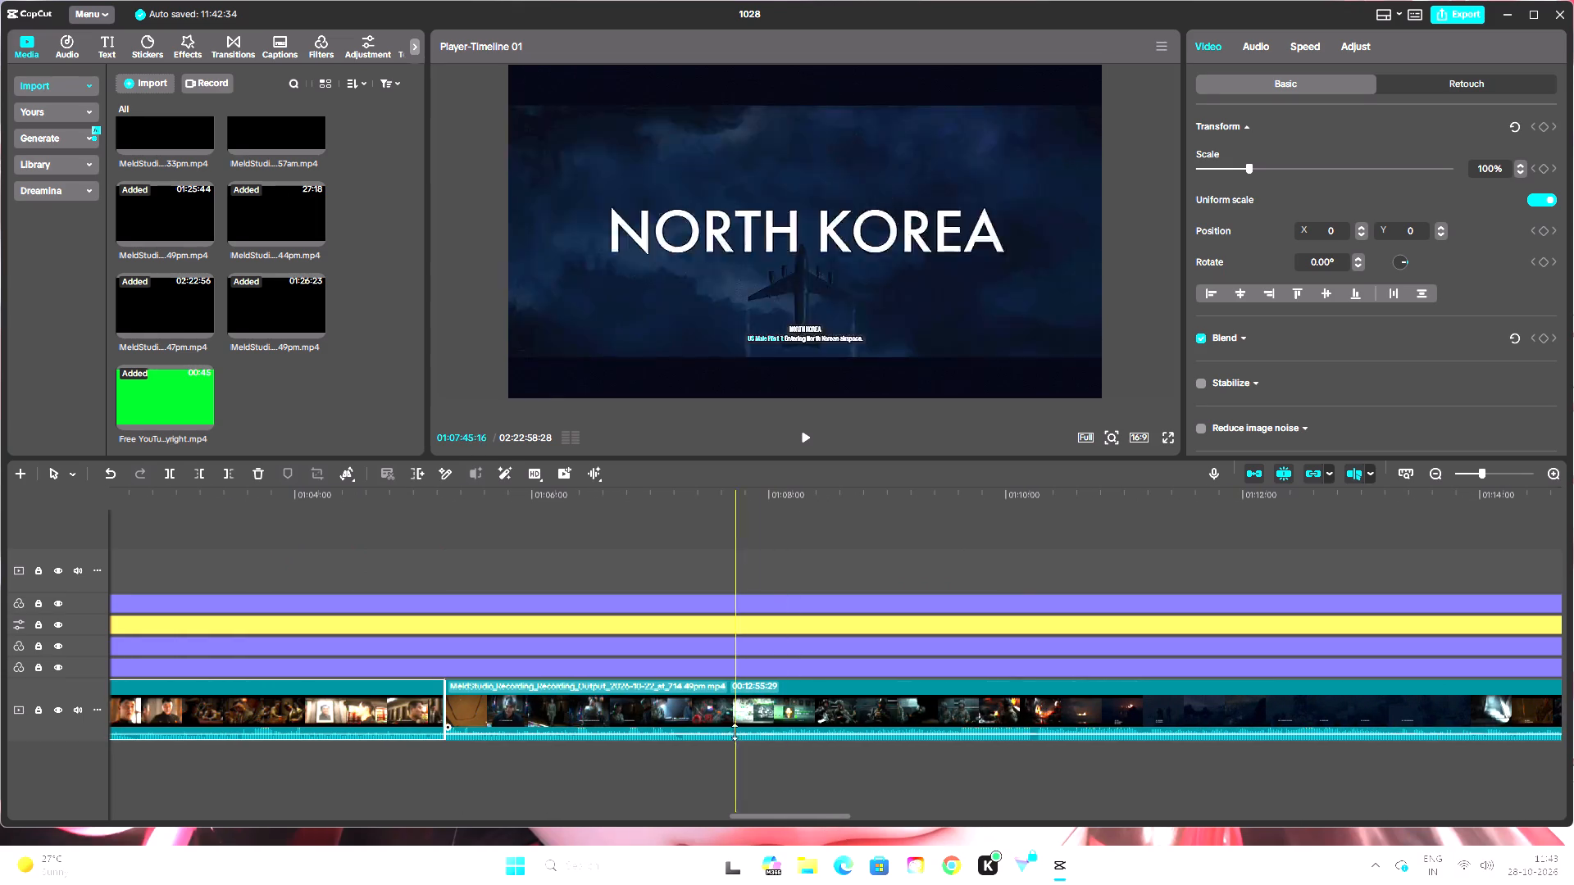
pyautogui.keyDown('ctrl'); pyautogui.keyDown('shift'); pyautogui.click(730, 709); pyautogui.keyUp('shift'); pyautogui.keyUp('ctrl')
pyautogui.keyDown('ctrl'); pyautogui.keyDown('shift'); pyautogui.moveTo(803, 815); pyautogui.dragTo(898, 825); pyautogui.keyUp('shift'); pyautogui.keyUp('ctrl')
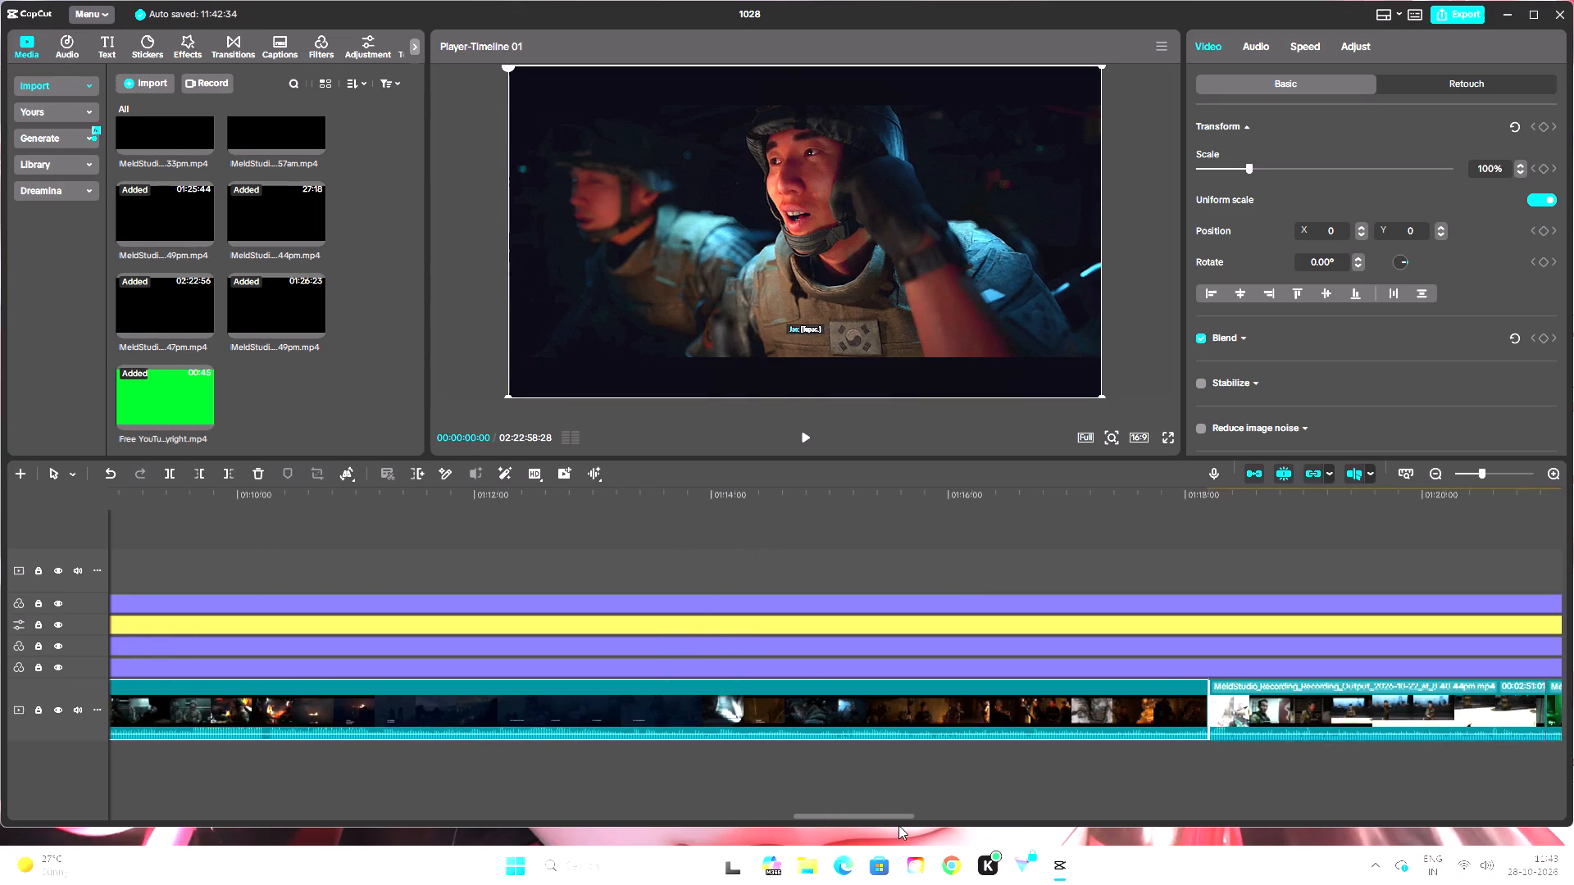
pyautogui.keyDown('ctrl'); pyautogui.keyDown('shift'); pyautogui.moveTo(898, 825); pyautogui.dragTo(908, 827); pyautogui.keyUp('shift'); pyautogui.keyUp('ctrl')
pyautogui.keyDown('ctrl'); pyautogui.keyDown('shift'); pyautogui.click(927, 706); pyautogui.keyUp('shift'); pyautogui.keyUp('ctrl')
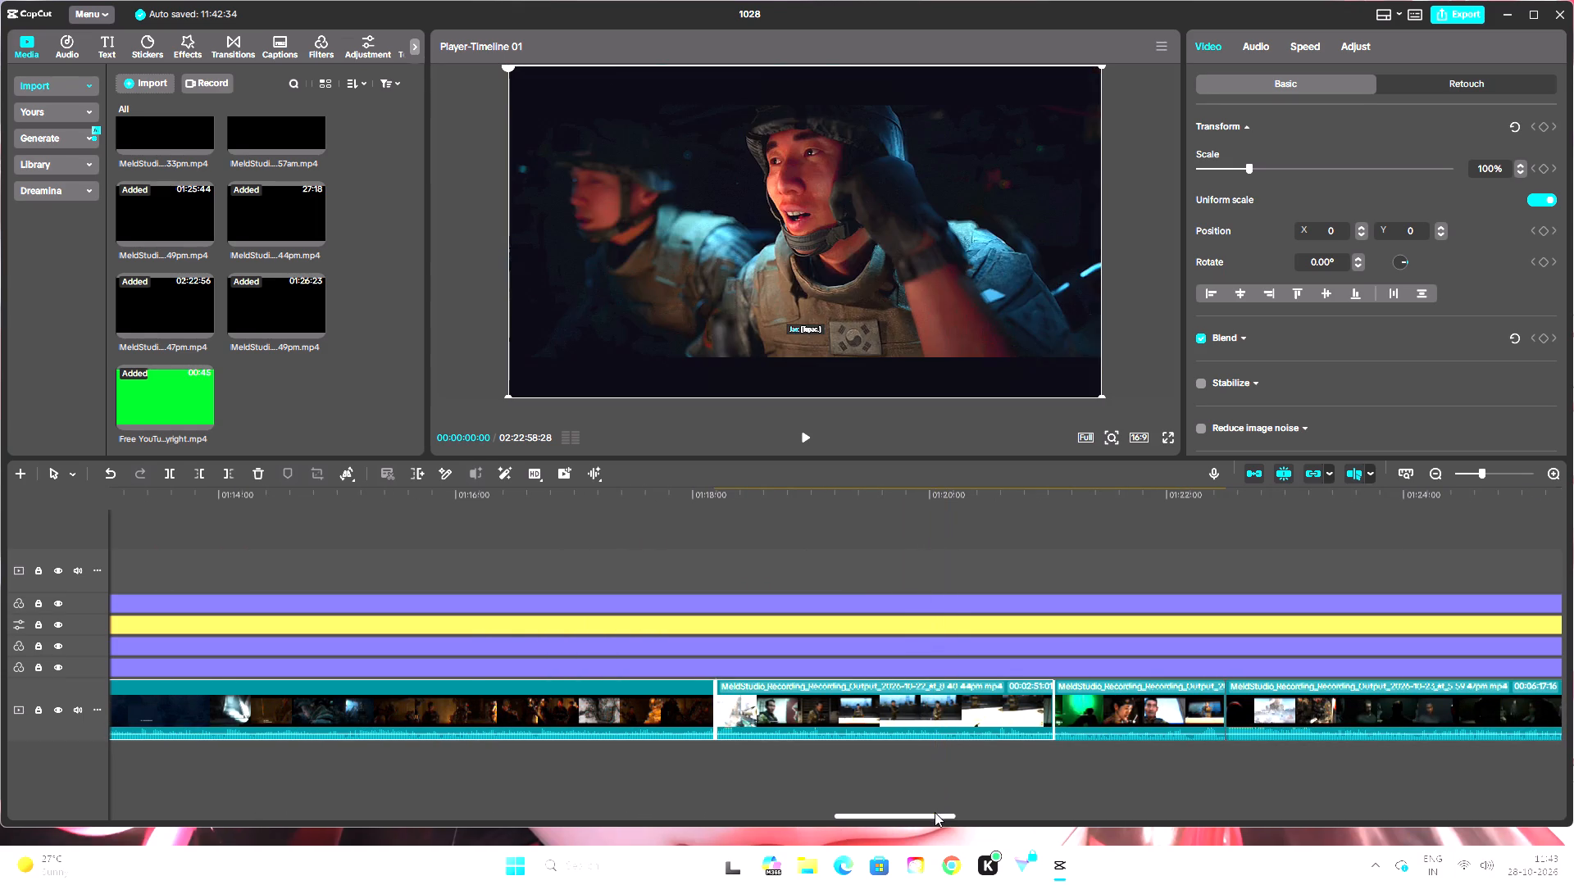
pyautogui.keyDown('ctrl'); pyautogui.keyDown('shift'); pyautogui.moveTo(935, 814); pyautogui.dragTo(974, 819); pyautogui.keyUp('shift'); pyautogui.keyUp('ctrl')
pyautogui.keyDown('ctrl'); pyautogui.keyDown('shift'); pyautogui.click(724, 706); pyautogui.keyUp('shift'); pyautogui.keyUp('ctrl')
pyautogui.keyDown('ctrl'); pyautogui.keyDown('shift'); pyautogui.click(876, 711); pyautogui.keyUp('shift'); pyautogui.keyUp('ctrl')
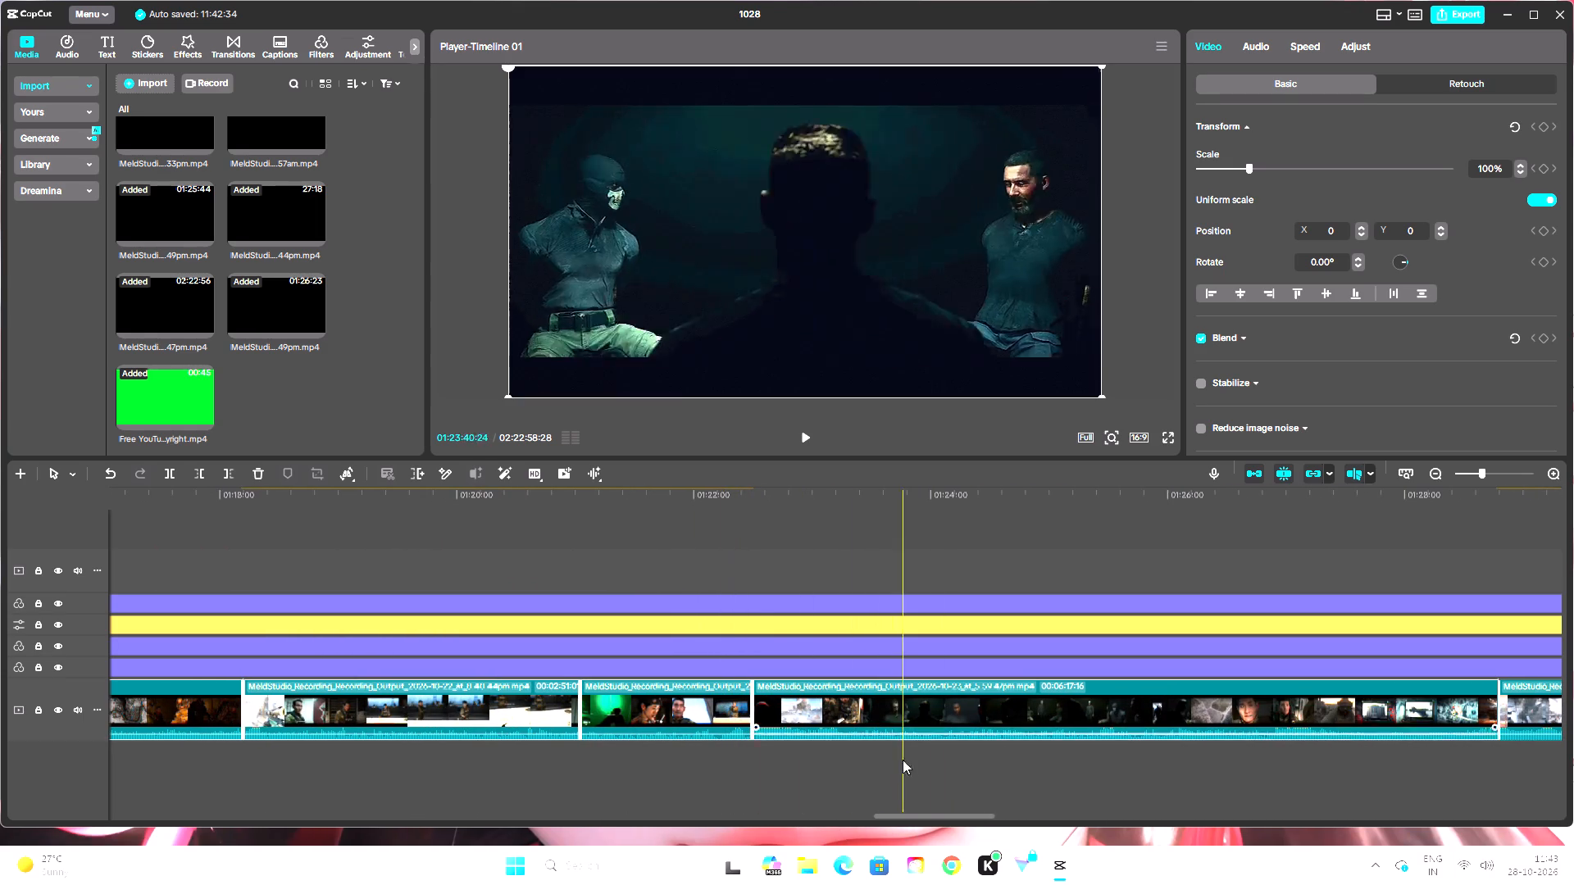
# Extend the selection with the gameplay clips from about 01:28:40 through the one starting at about 01:51:15.
pyautogui.keyDown('ctrl'); pyautogui.keyDown('shift'); pyautogui.moveTo(926, 815); pyautogui.dragTo(970, 820); pyautogui.keyUp('shift'); pyautogui.keyUp('ctrl')
pyautogui.keyDown('ctrl'); pyautogui.keyDown('shift'); pyautogui.click(1053, 715); pyautogui.keyUp('shift'); pyautogui.keyUp('ctrl')
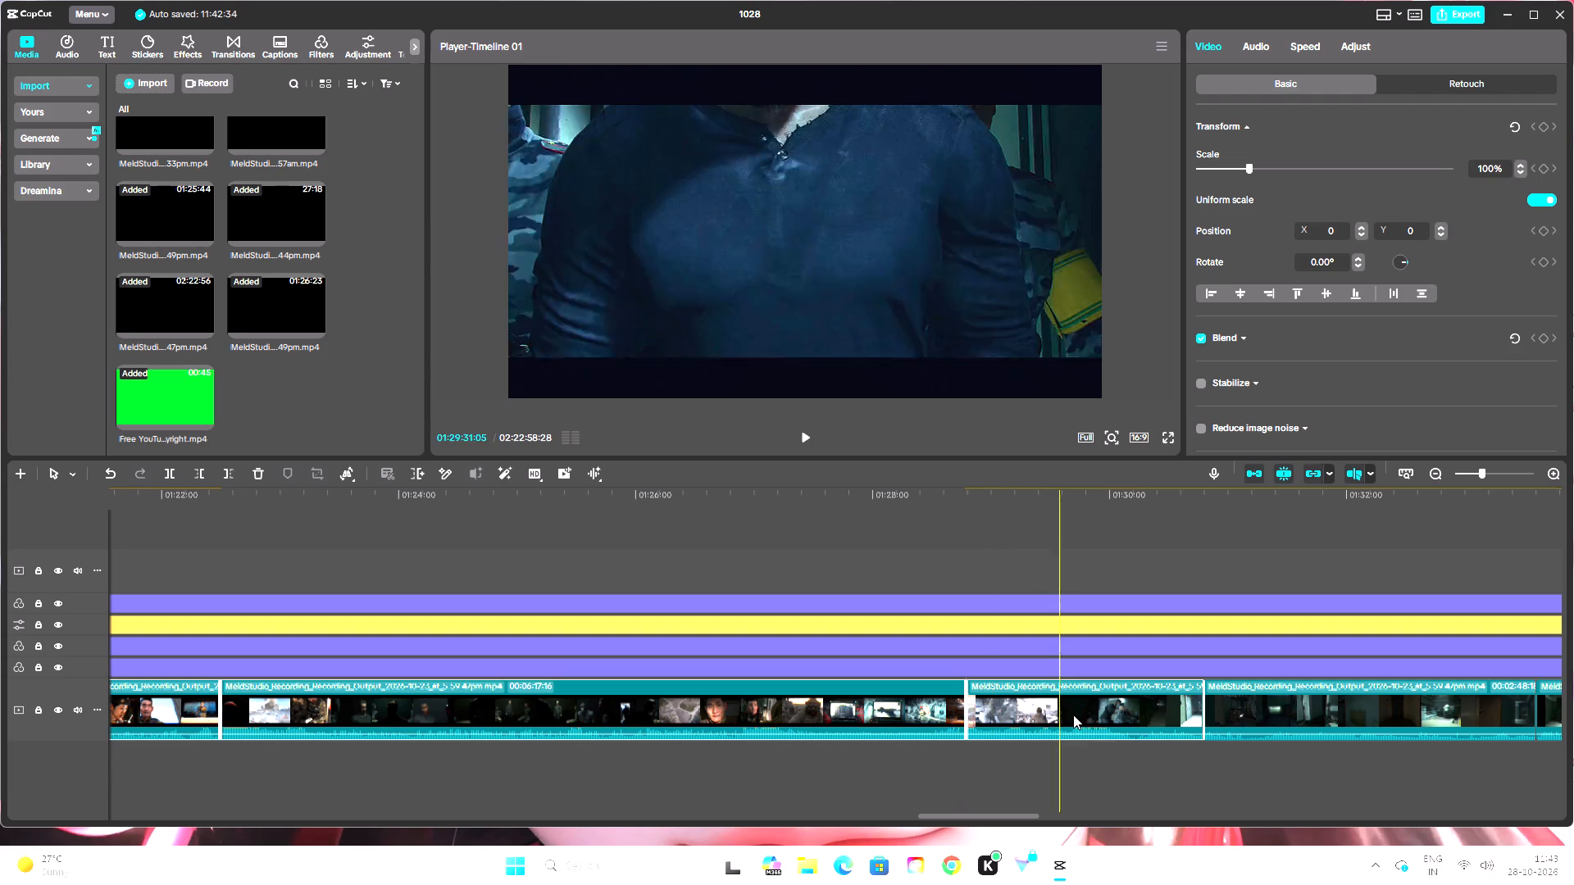
pyautogui.keyDown('ctrl'); pyautogui.keyDown('shift'); pyautogui.click(1279, 708); pyautogui.keyUp('shift'); pyautogui.keyUp('ctrl')
pyautogui.keyDown('ctrl'); pyautogui.keyDown('shift'); pyautogui.moveTo(1019, 814); pyautogui.dragTo(1081, 815); pyautogui.keyUp('shift'); pyautogui.keyUp('ctrl')
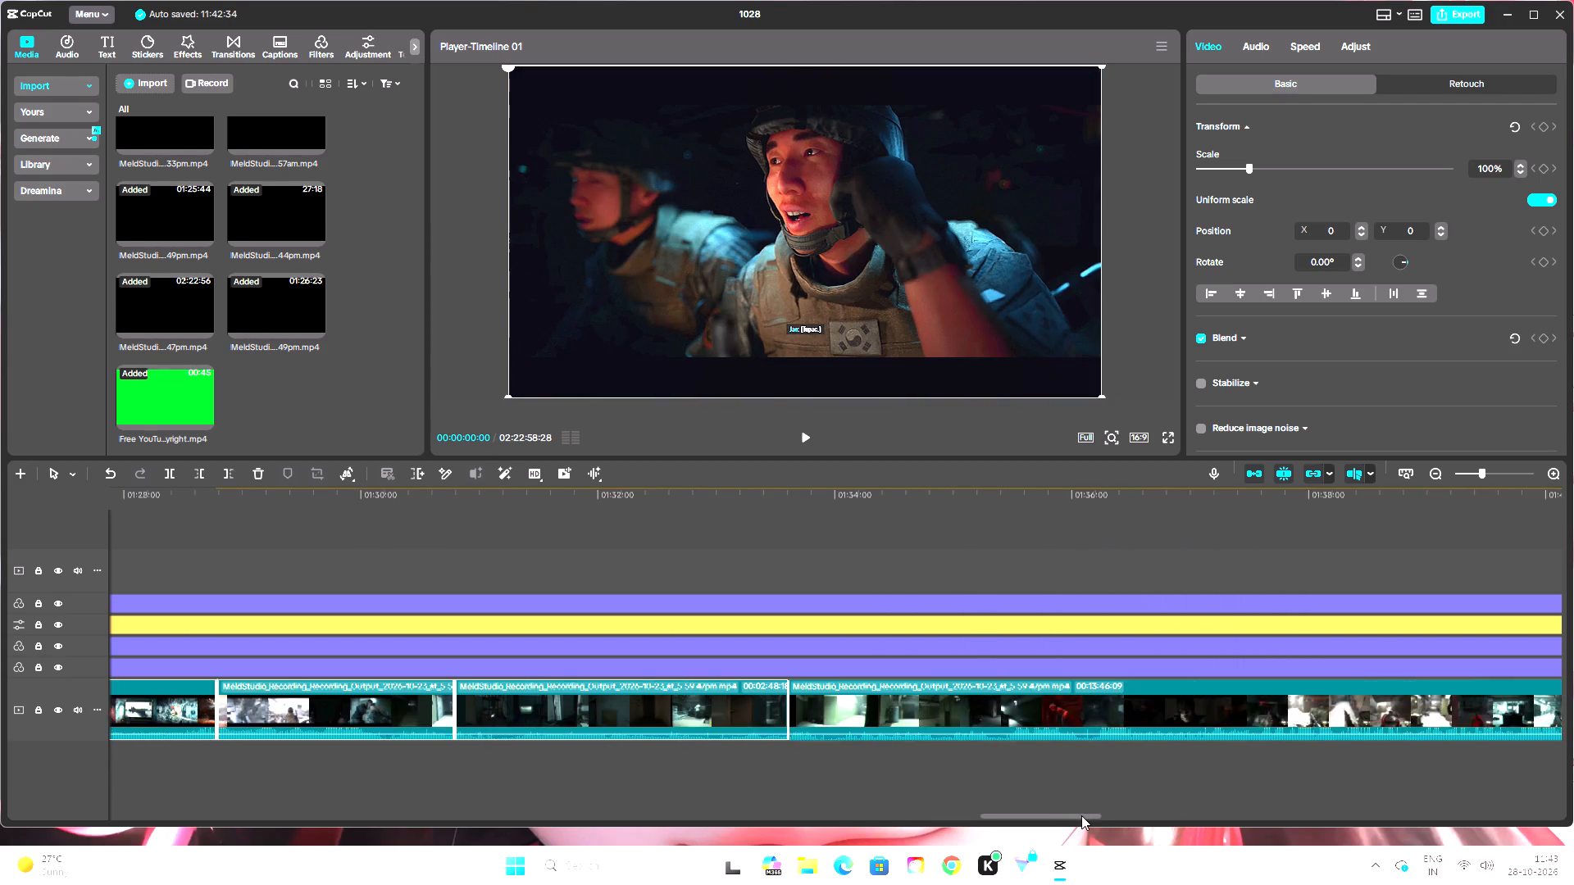
pyautogui.keyDown('ctrl'); pyautogui.keyDown('shift'); pyautogui.moveTo(1081, 815); pyautogui.dragTo(1090, 815); pyautogui.keyUp('shift'); pyautogui.keyUp('ctrl')
pyautogui.keyDown('ctrl'); pyautogui.keyDown('shift'); pyautogui.click(1034, 693); pyautogui.keyUp('shift'); pyautogui.keyUp('ctrl')
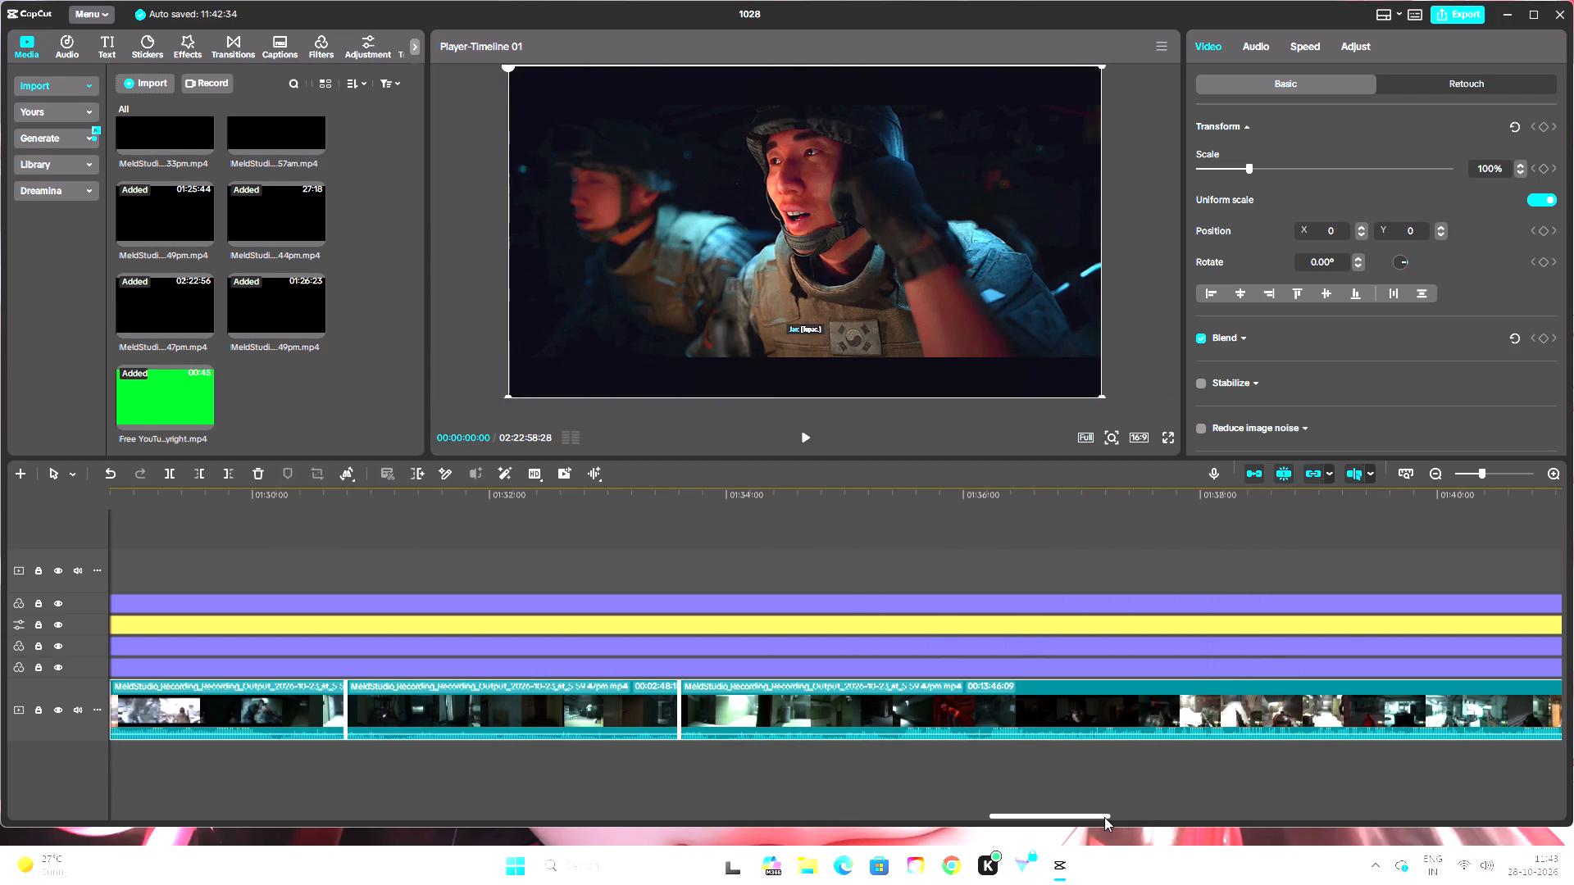
pyautogui.keyDown('ctrl'); pyautogui.keyDown('shift'); pyautogui.moveTo(1097, 814); pyautogui.dragTo(1224, 825); pyautogui.keyUp('shift'); pyautogui.keyUp('ctrl')
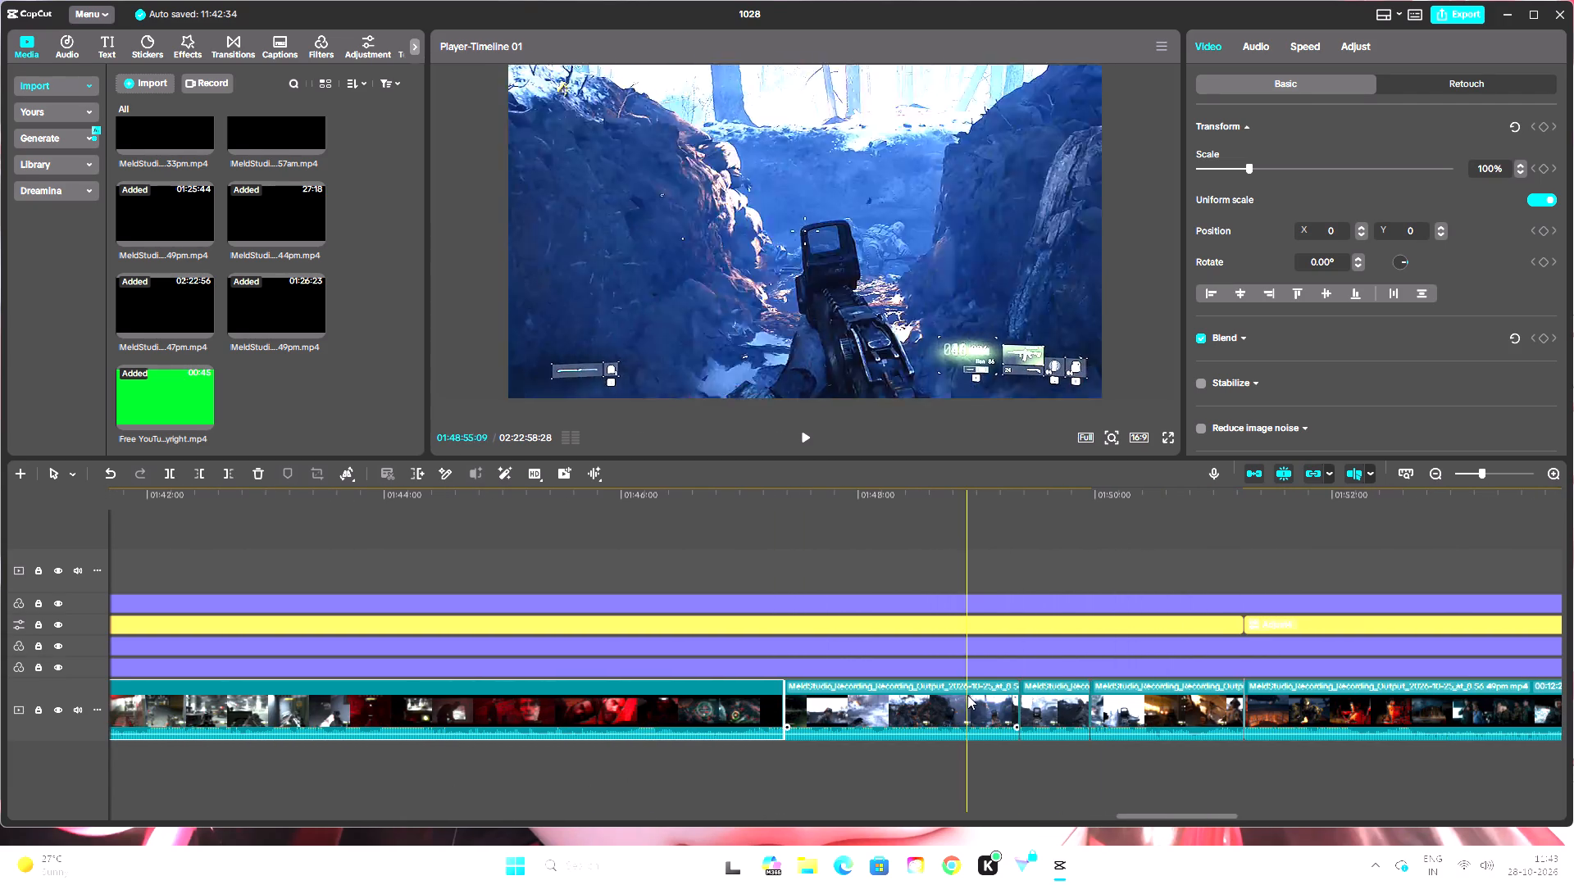
pyautogui.keyDown('ctrl'); pyautogui.keyDown('shift'); pyautogui.click(967, 695); pyautogui.keyUp('shift'); pyautogui.keyUp('ctrl')
pyautogui.keyDown('ctrl'); pyautogui.keyDown('shift'); pyautogui.click(1046, 701); pyautogui.keyUp('shift'); pyautogui.keyUp('ctrl')
pyautogui.keyDown('ctrl'); pyautogui.keyDown('shift'); pyautogui.click(1140, 697); pyautogui.keyUp('shift'); pyautogui.keyUp('ctrl')
pyautogui.keyDown('ctrl'); pyautogui.keyDown('shift'); pyautogui.click(1334, 710); pyautogui.keyUp('shift'); pyautogui.keyUp('ctrl')
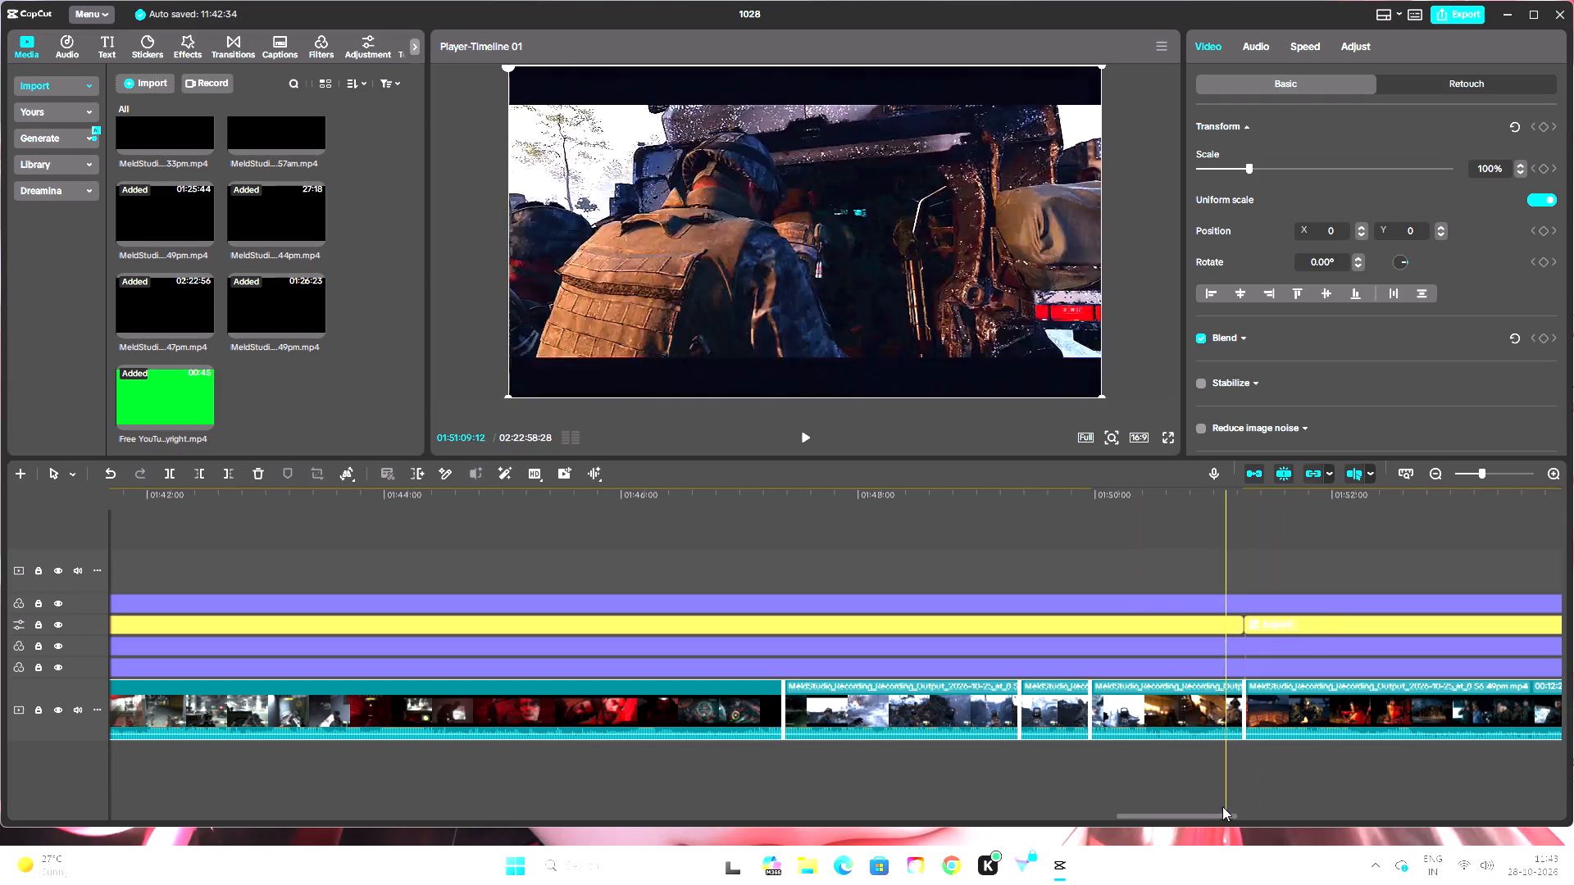
# Extend the selection with the remaining gameplay clips, from about 02:03:40 through the last clip on the main track.
pyautogui.keyDown('ctrl'); pyautogui.keyDown('shift'); pyautogui.moveTo(1223, 815); pyautogui.dragTo(1356, 816); pyautogui.keyUp('shift'); pyautogui.keyUp('ctrl')
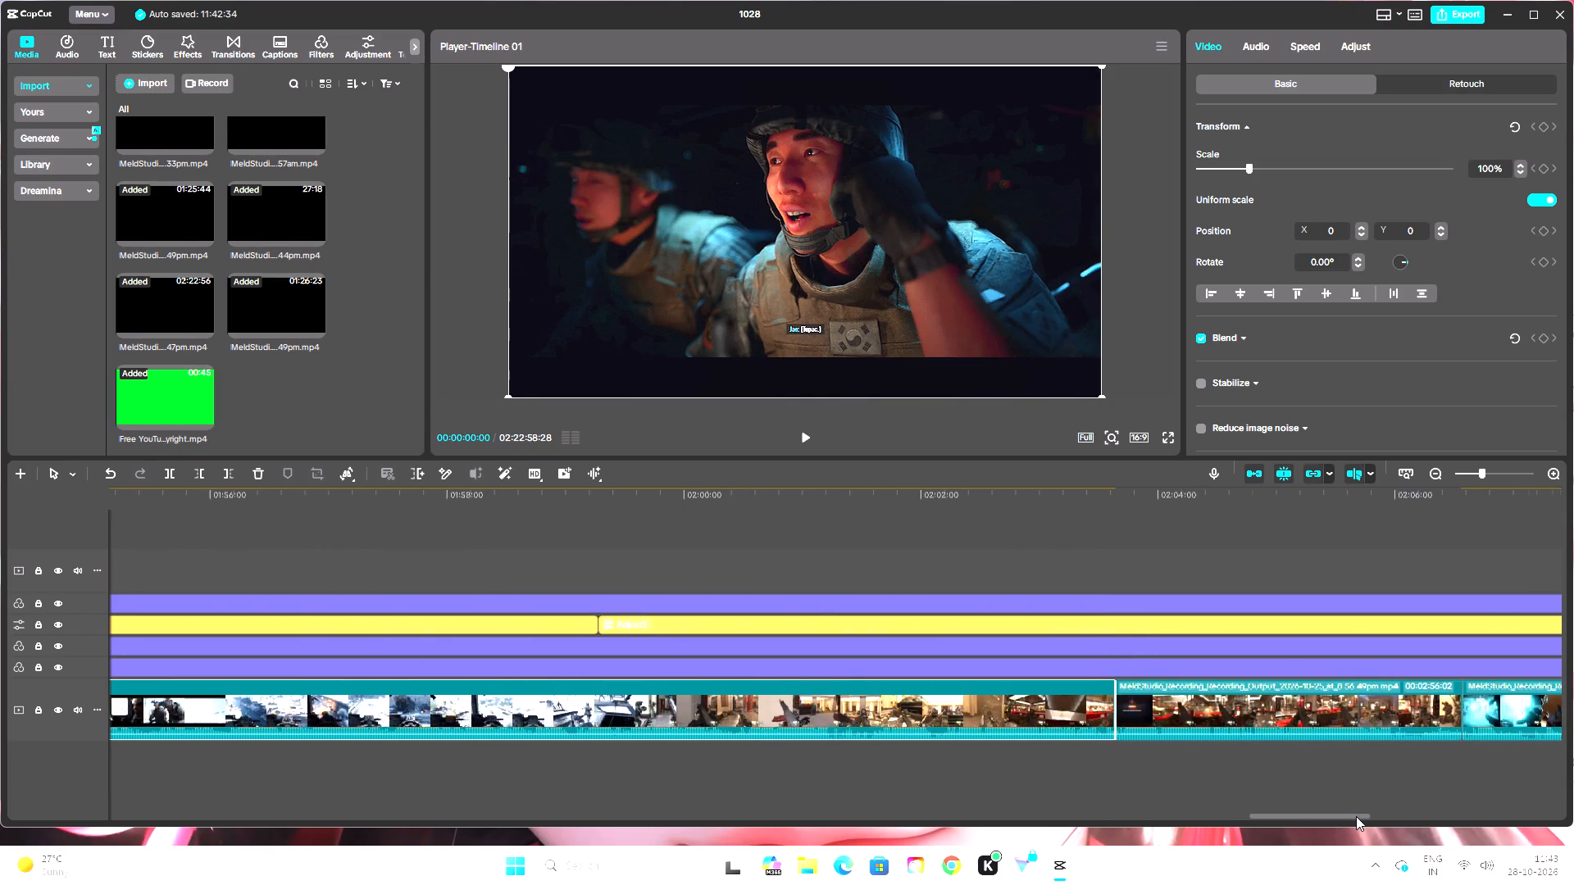
pyautogui.keyDown('ctrl'); pyautogui.keyDown('shift'); pyautogui.moveTo(1356, 816); pyautogui.dragTo(1381, 817); pyautogui.keyUp('shift'); pyautogui.keyUp('ctrl')
pyautogui.keyDown('ctrl'); pyautogui.keyDown('shift'); pyautogui.click(1116, 705); pyautogui.keyUp('shift'); pyautogui.keyUp('ctrl')
pyautogui.keyDown('ctrl'); pyautogui.keyDown('shift'); pyautogui.click(1218, 708); pyautogui.keyUp('shift'); pyautogui.keyUp('ctrl')
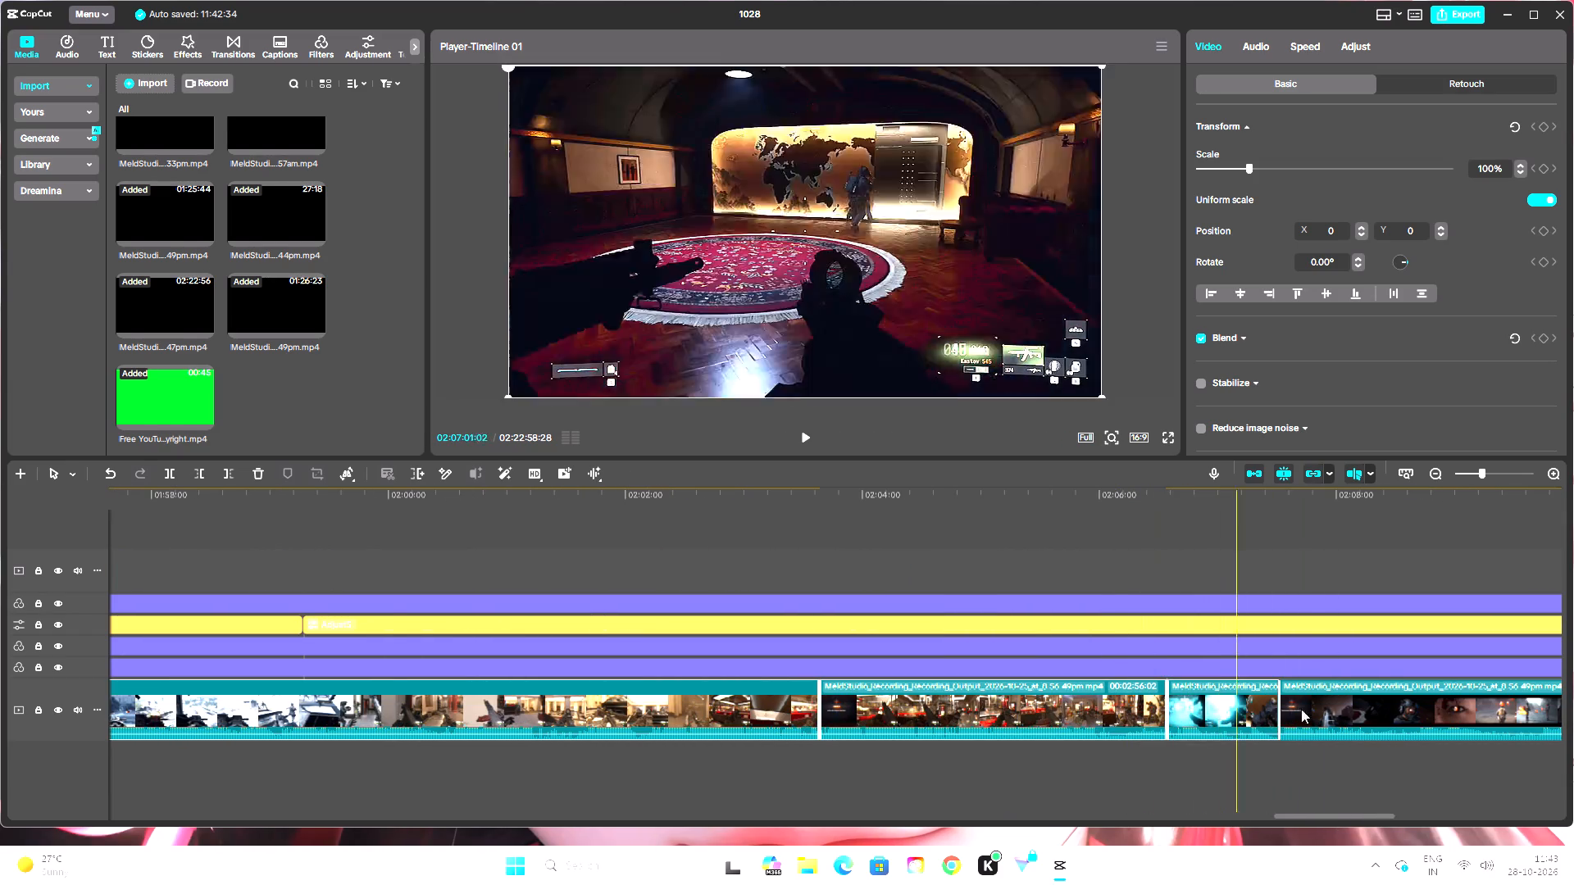
pyautogui.keyDown('ctrl'); pyautogui.keyDown('shift'); pyautogui.click(1340, 704); pyautogui.keyUp('shift'); pyautogui.keyUp('ctrl')
pyautogui.keyDown('ctrl'); pyautogui.keyDown('shift'); pyautogui.moveTo(1347, 814); pyautogui.dragTo(1414, 815); pyautogui.keyUp('shift'); pyautogui.keyUp('ctrl')
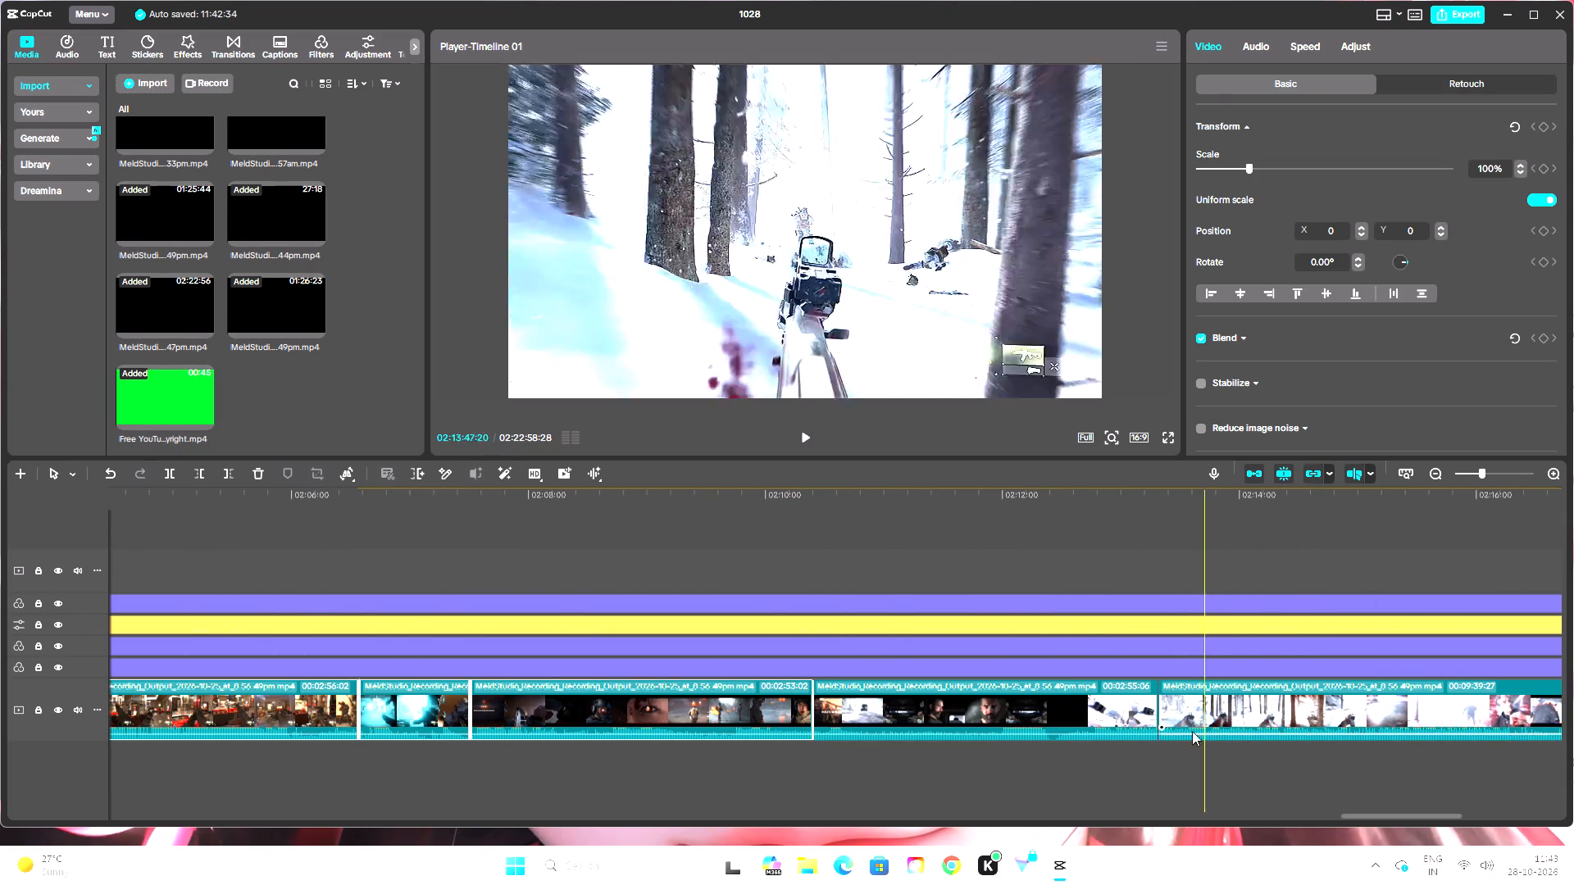
pyautogui.keyDown('ctrl'); pyautogui.keyDown('shift'); pyautogui.click(1027, 710); pyautogui.keyUp('shift'); pyautogui.keyUp('ctrl')
pyautogui.keyDown('ctrl'); pyautogui.keyDown('shift'); pyautogui.click(1221, 715); pyautogui.keyUp('shift'); pyautogui.keyUp('ctrl')
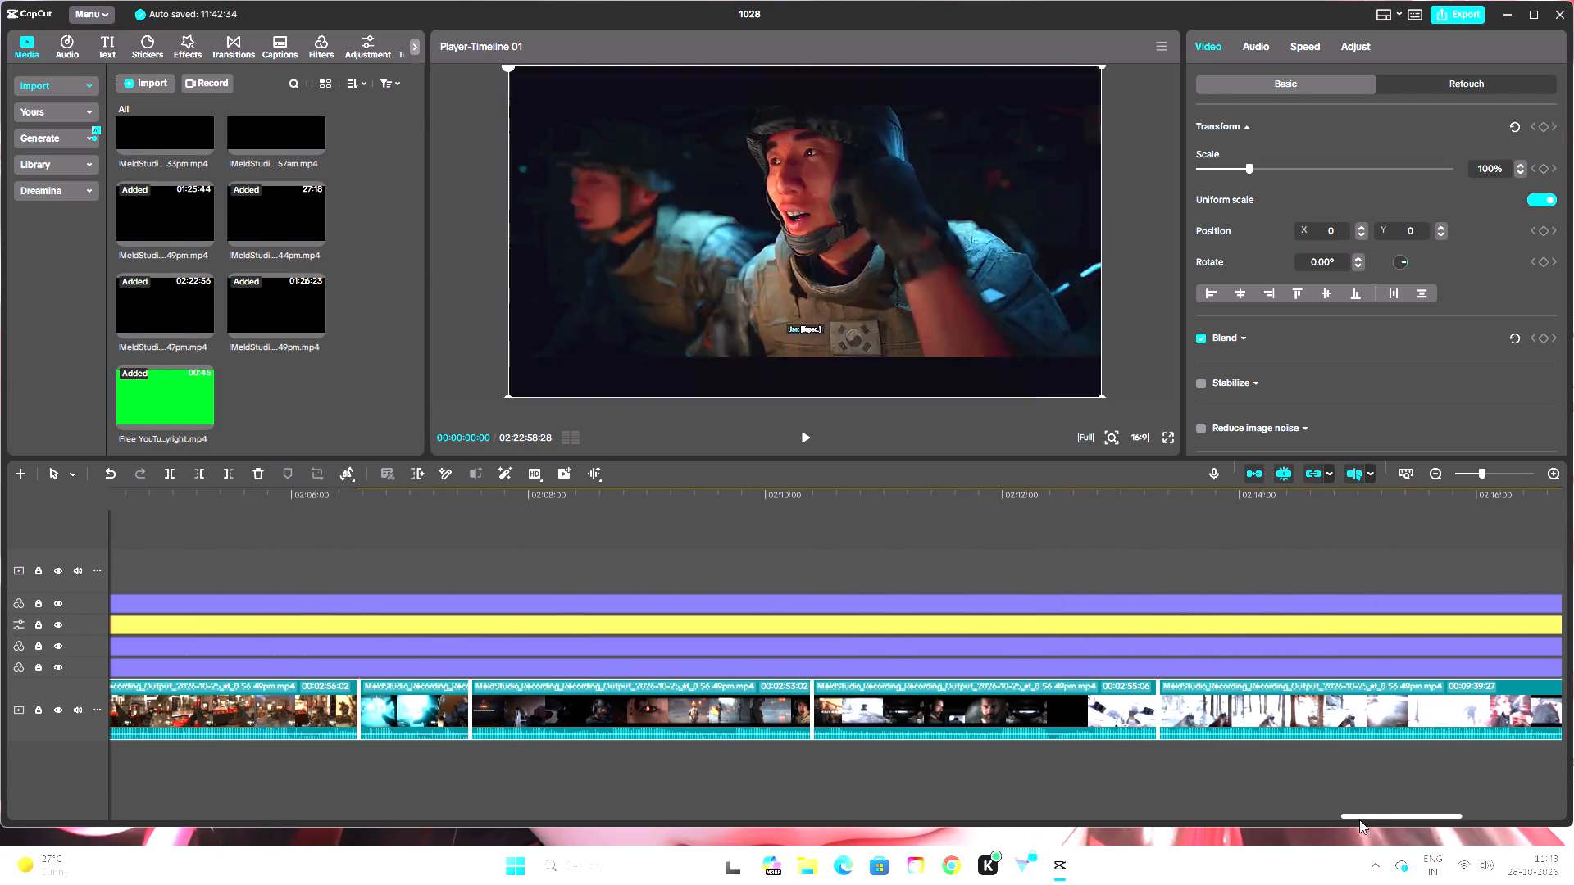
pyautogui.keyDown('ctrl'); pyautogui.keyDown('shift'); pyautogui.moveTo(1359, 815); pyautogui.dragTo(1485, 824); pyautogui.keyUp('shift'); pyautogui.keyUp('ctrl')
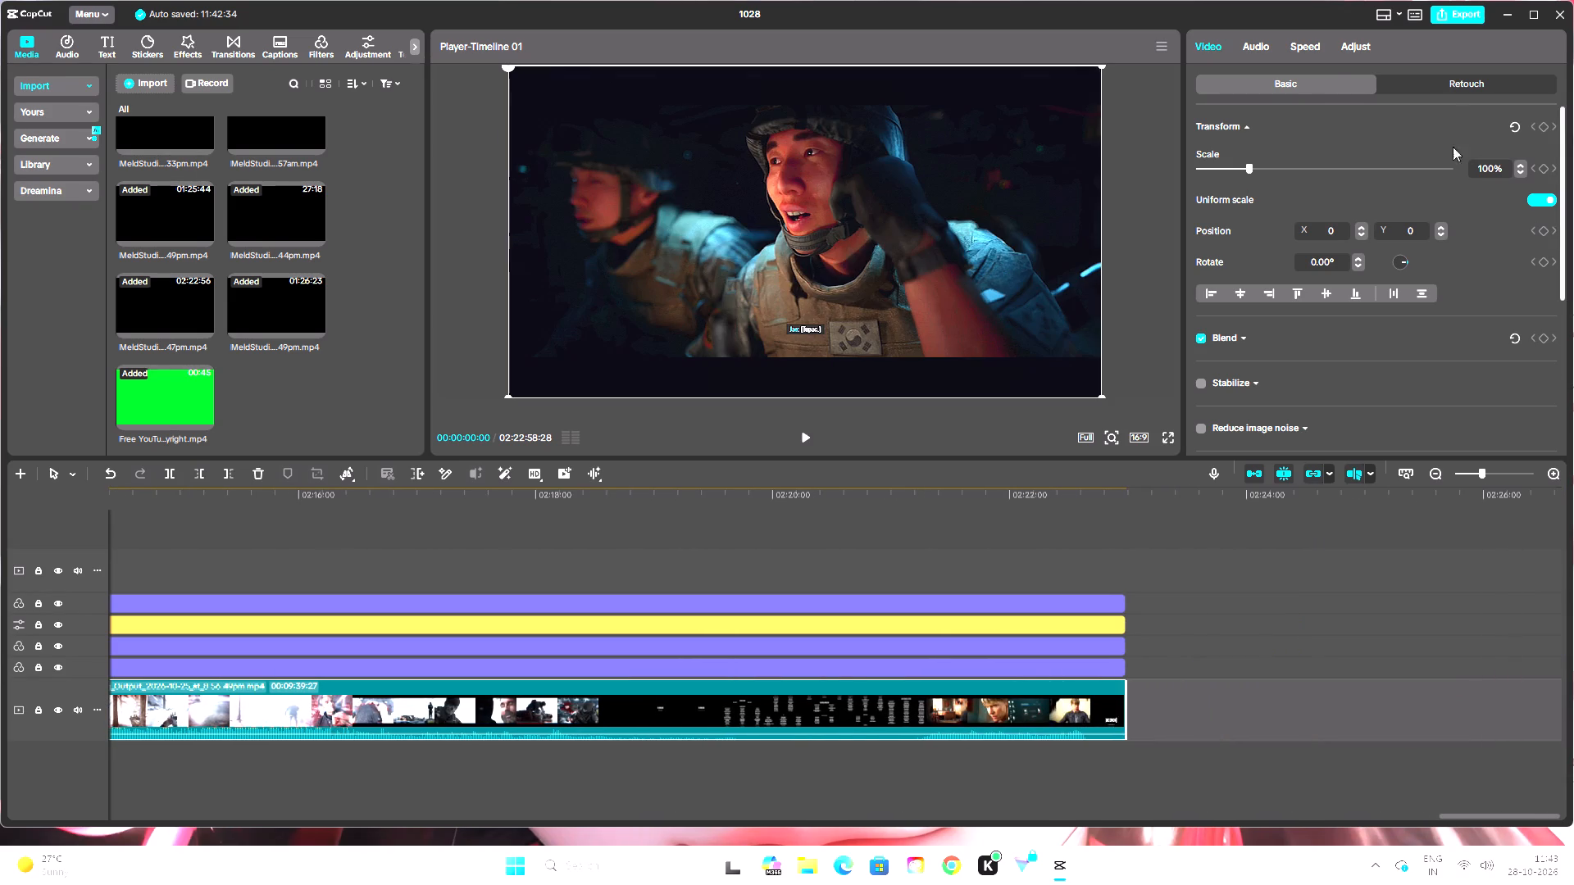
# Raise the volume of all the selected gameplay clips to 3.5 dB.
pyautogui.keyDown('ctrl'); pyautogui.keyDown('shift'); pyautogui.click(1253, 48); pyautogui.keyUp('shift'); pyautogui.keyUp('ctrl')
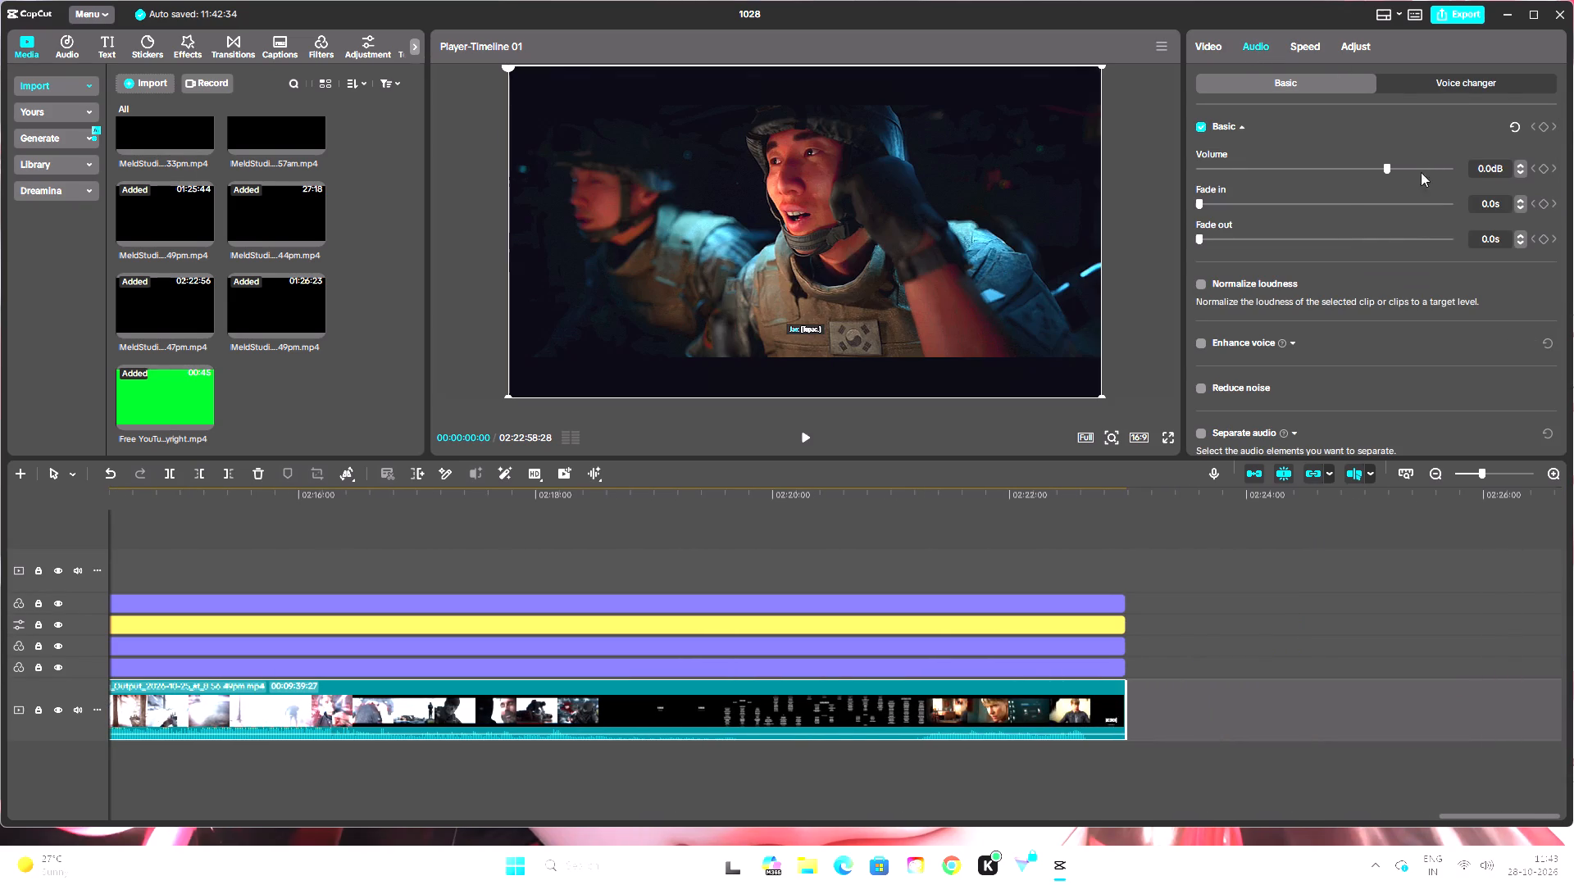
pyautogui.keyDown('ctrl'); pyautogui.keyDown('shift'); pyautogui.click(1387, 167); pyautogui.keyUp('shift'); pyautogui.keyUp('ctrl')
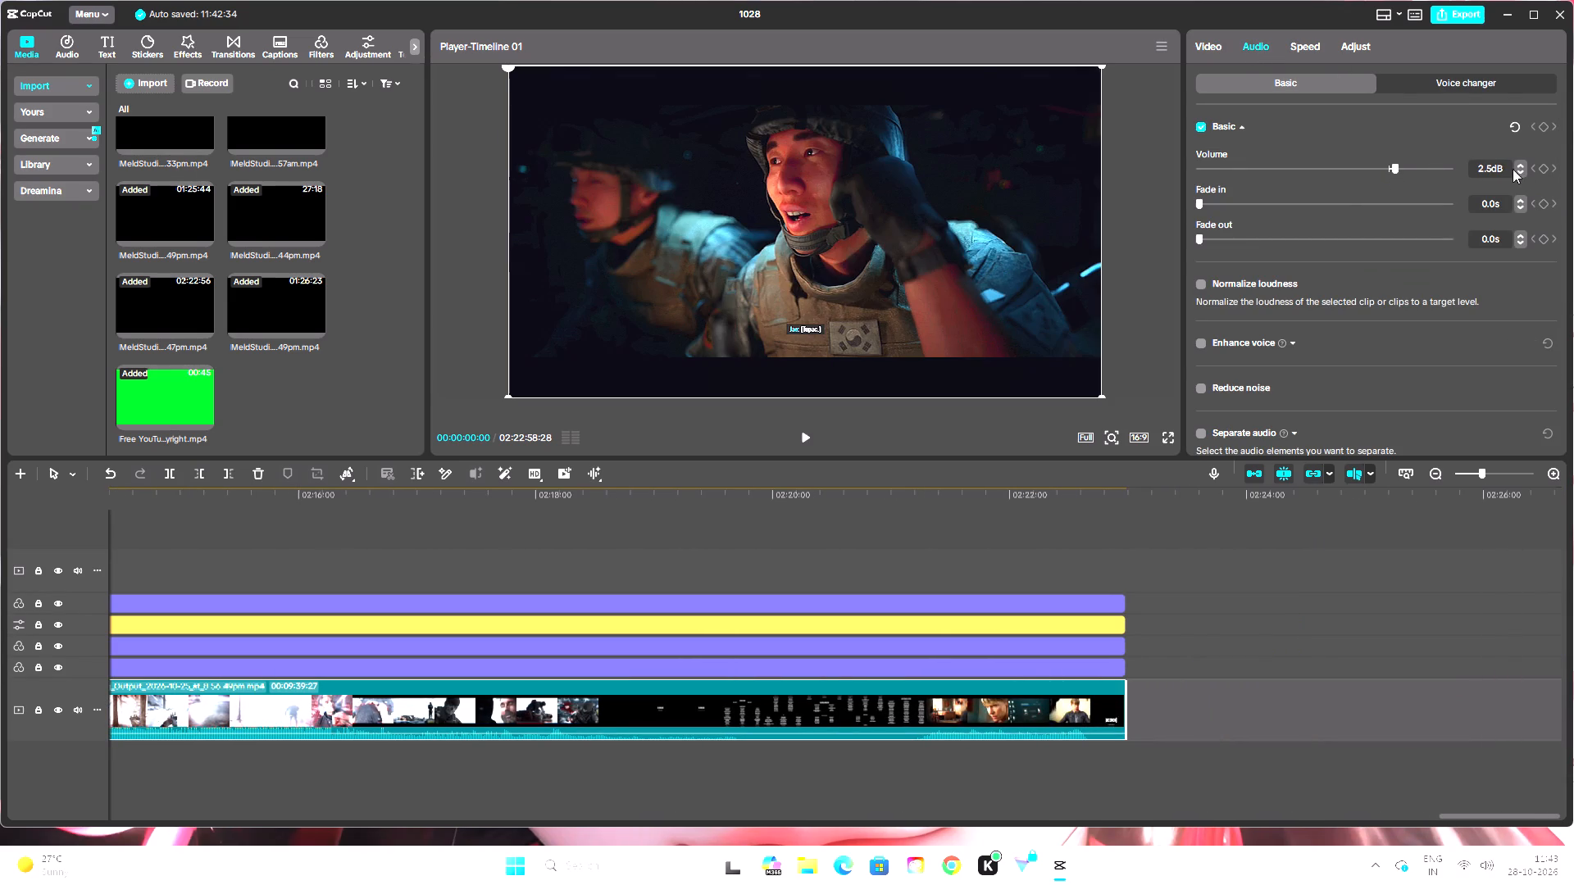
pyautogui.keyDown('ctrl'); pyautogui.keyDown('shift'); pyautogui.doubleClick(1519, 163); pyautogui.keyUp('shift'); pyautogui.keyUp('ctrl')
pyautogui.keyDown('ctrl'); pyautogui.keyDown('shift'); pyautogui.doubleClick(1517, 168); pyautogui.keyUp('shift'); pyautogui.keyUp('ctrl')
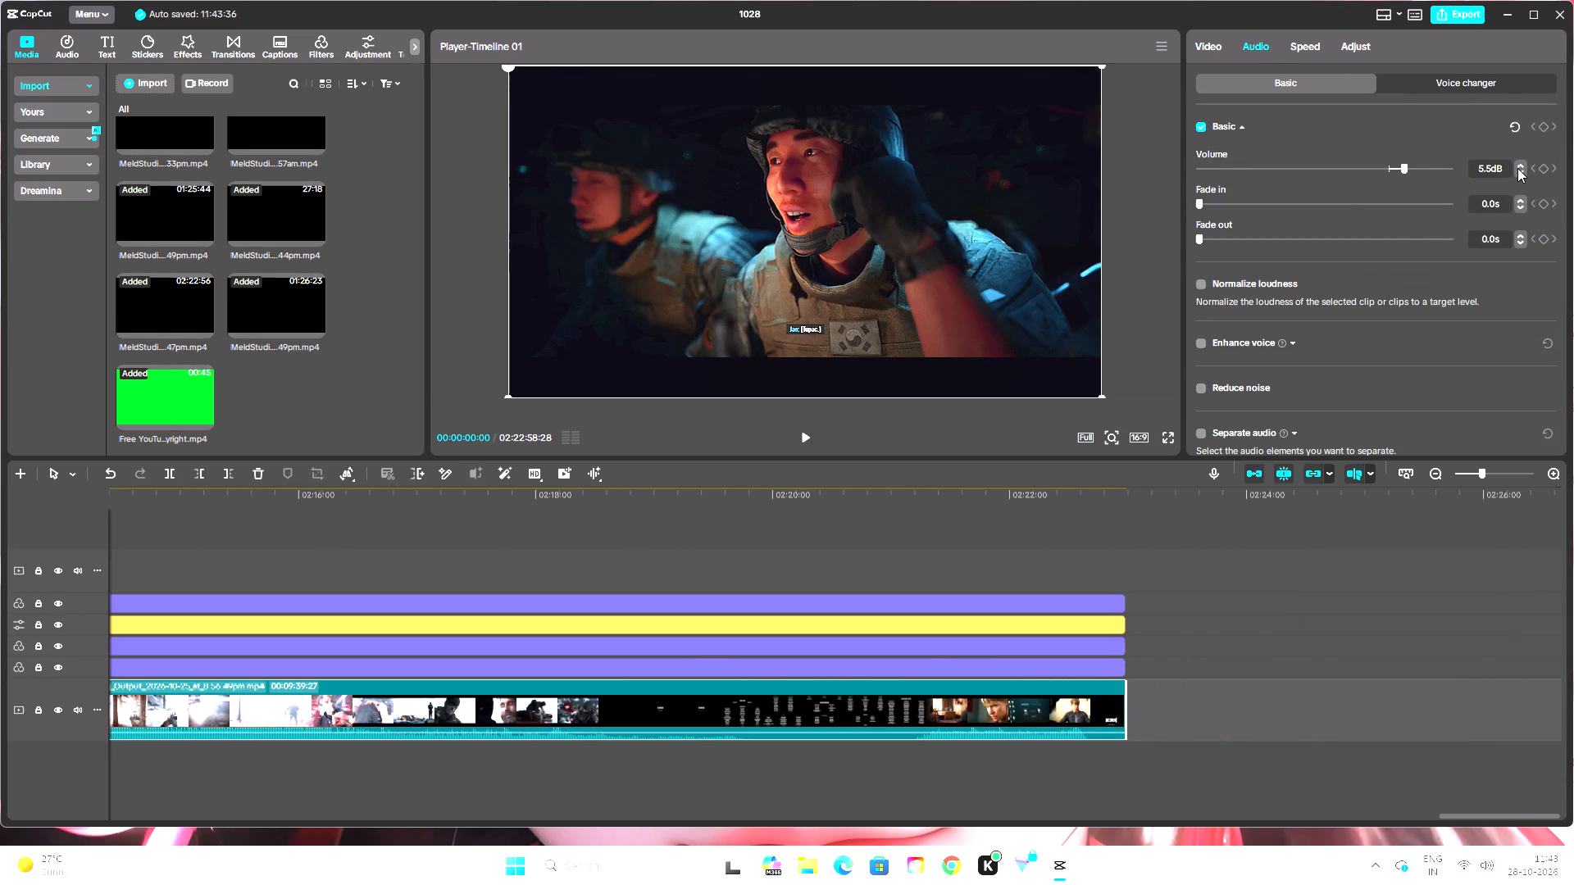
pyautogui.keyDown('ctrl'); pyautogui.keyDown('shift'); pyautogui.tripleClick(1520, 171); pyautogui.keyUp('shift'); pyautogui.keyUp('ctrl')
pyautogui.keyDown('ctrl'); pyautogui.keyDown('shift'); pyautogui.click(1520, 171); pyautogui.keyUp('shift'); pyautogui.keyUp('ctrl')
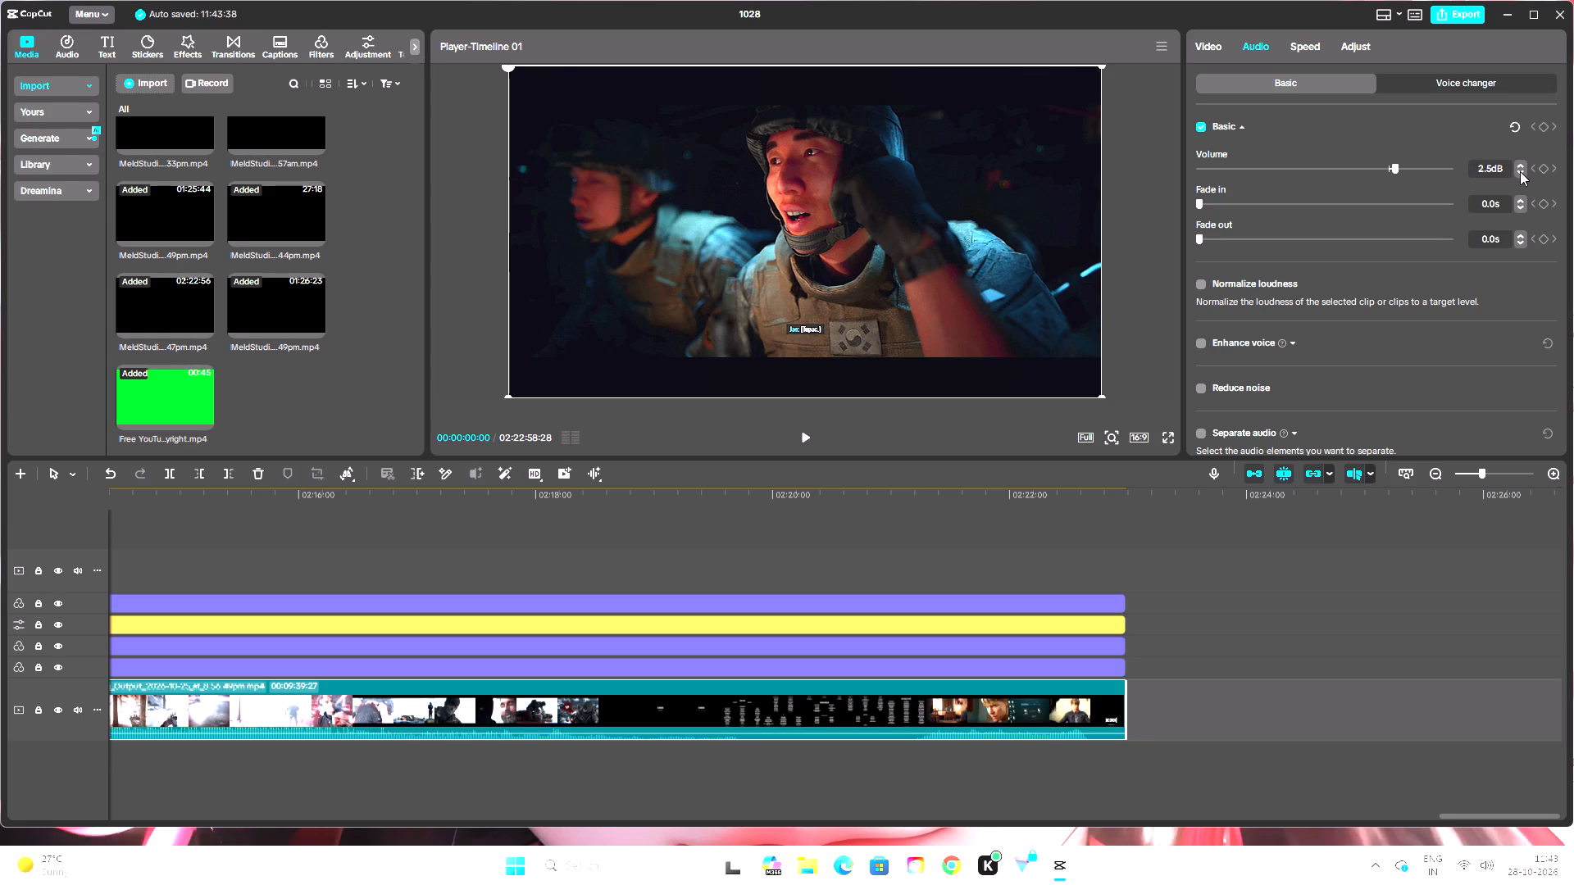
pyautogui.keyDown('ctrl'); pyautogui.keyDown('shift'); pyautogui.click(1523, 168); pyautogui.keyUp('shift'); pyautogui.keyUp('ctrl')
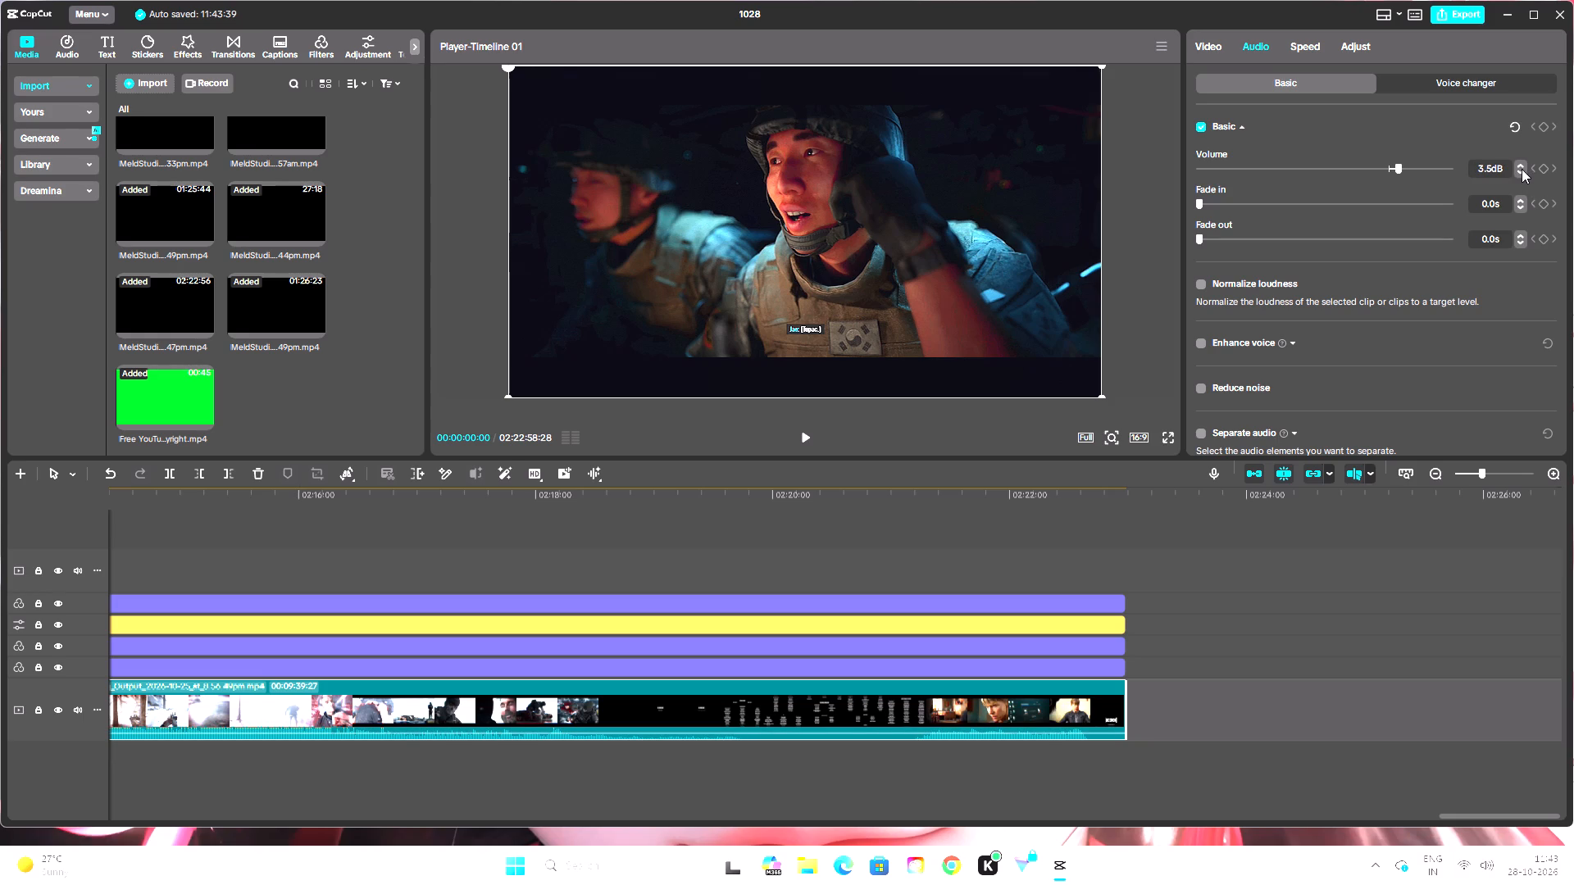
# Lower the volume of all the selected gameplay clips to 2.5 dB.
pyautogui.keyDown('ctrl'); pyautogui.keyDown('shift'); pyautogui.click(1522, 172); pyautogui.keyUp('shift'); pyautogui.keyUp('ctrl')
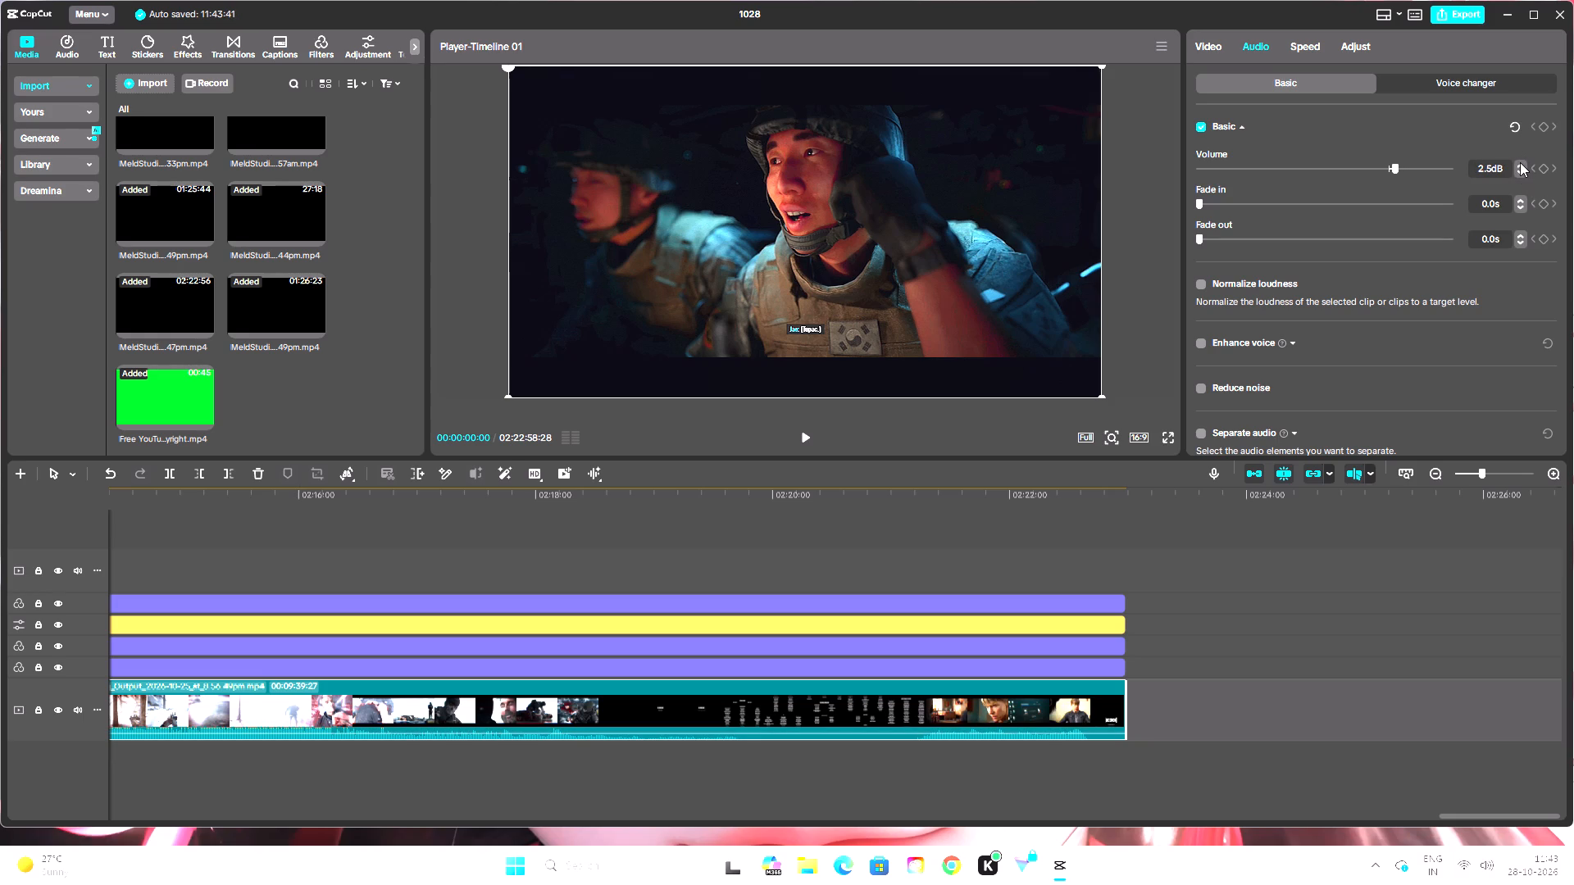
# Play back the opening to check the sound, the first clip's audio settings and the subscribe overlay at full screen.
pyautogui.click(805, 440)
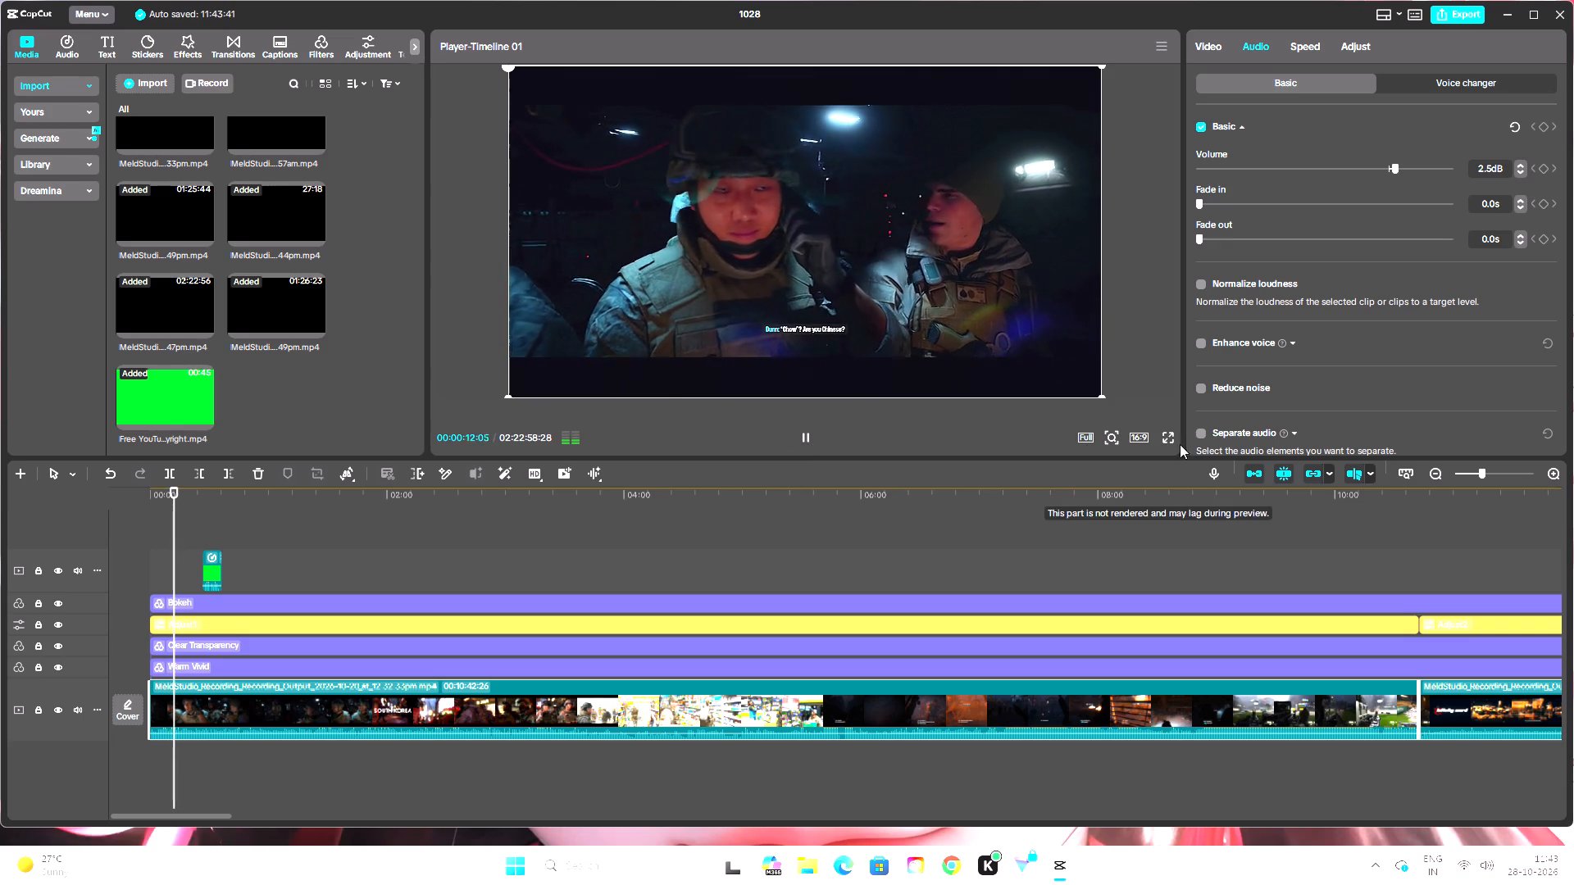
pyautogui.click(1109, 519)
pyautogui.moveTo(1096, 502); pyautogui.dragTo(330, 663)
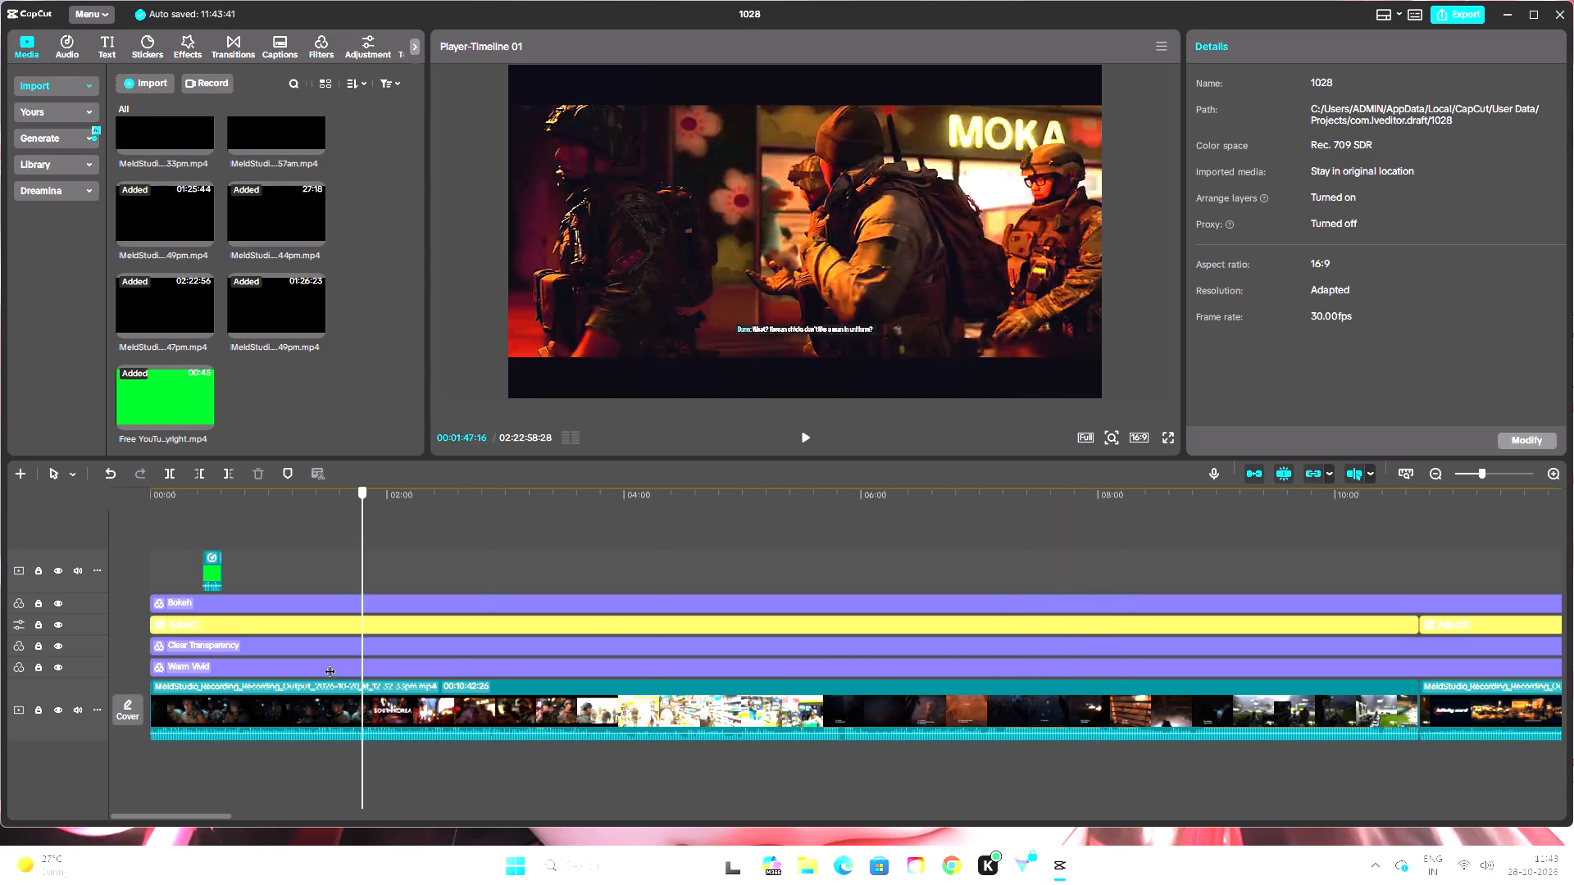
pyautogui.moveTo(330, 663); pyautogui.dragTo(179, 690)
pyautogui.click(801, 438)
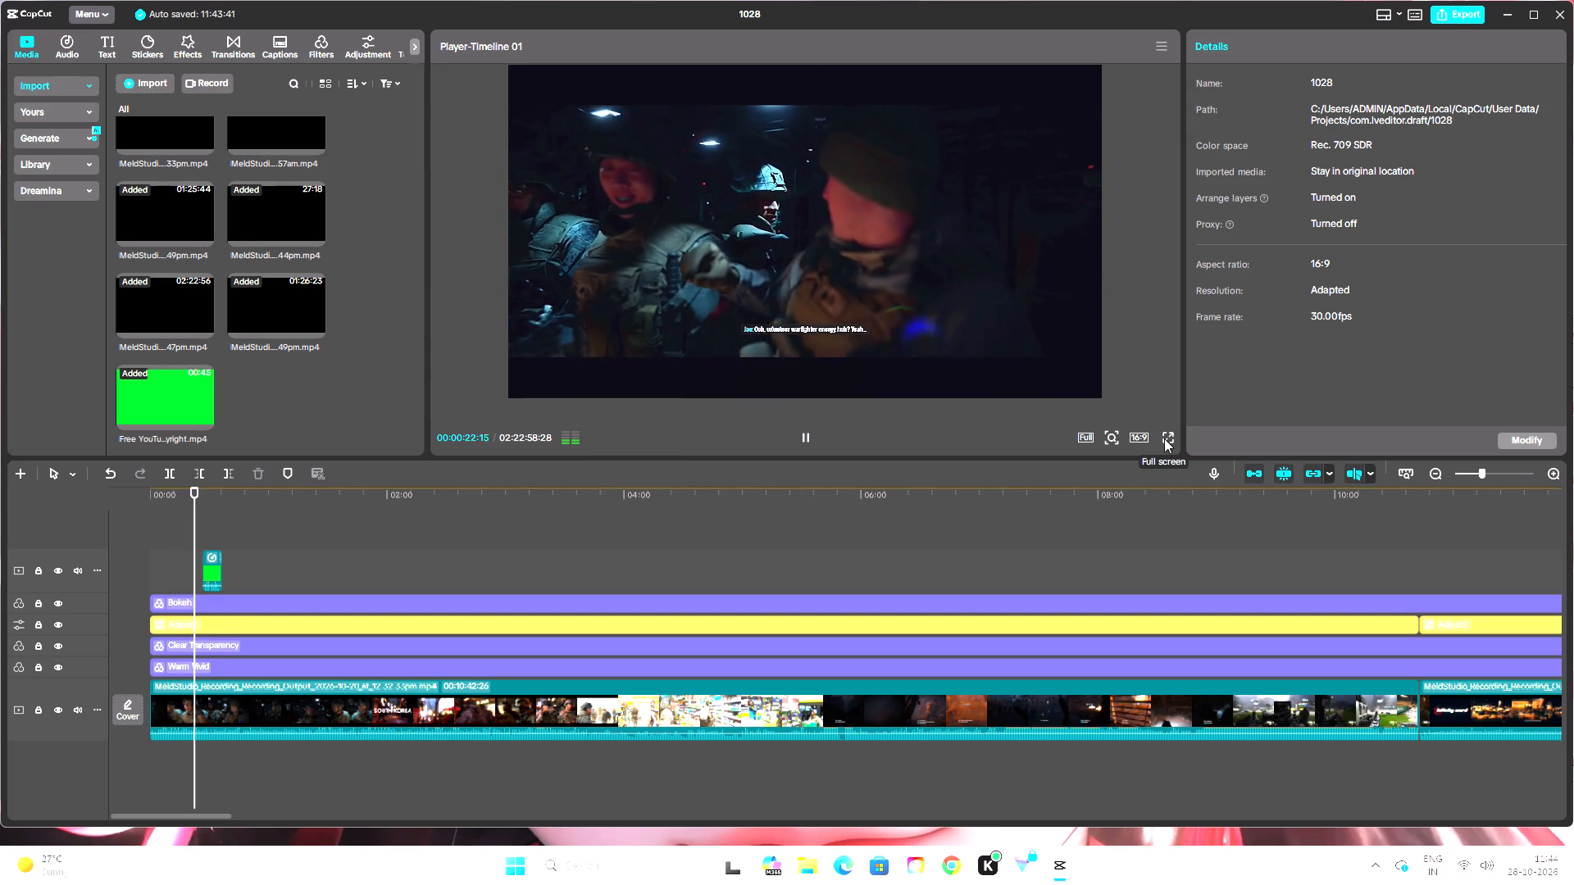
pyautogui.click(601, 710)
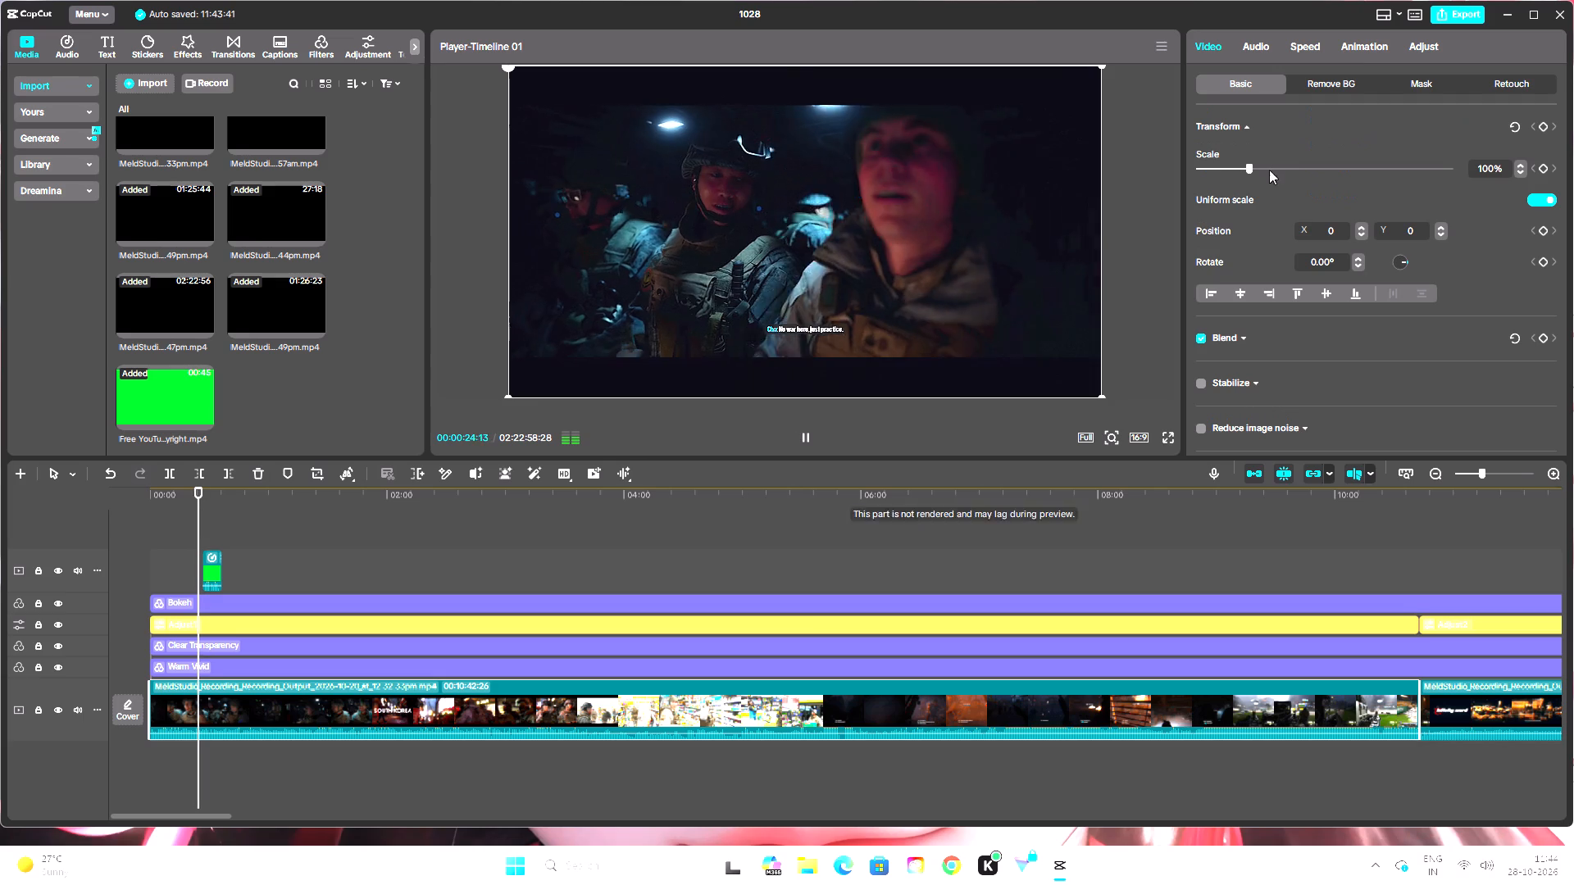
pyautogui.click(1249, 48)
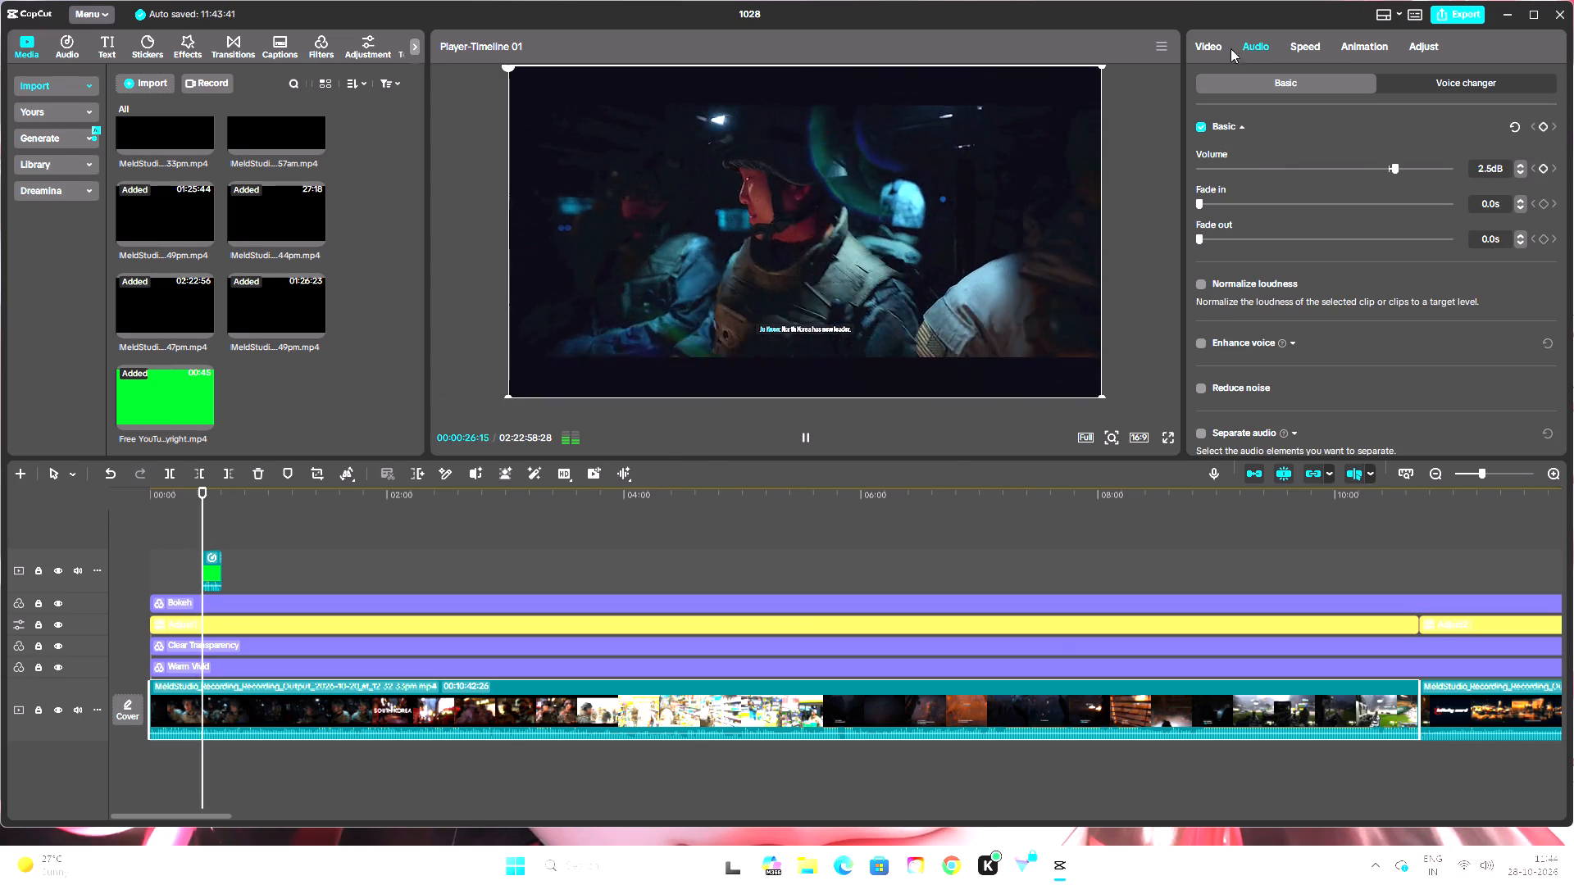
pyautogui.click(1211, 44)
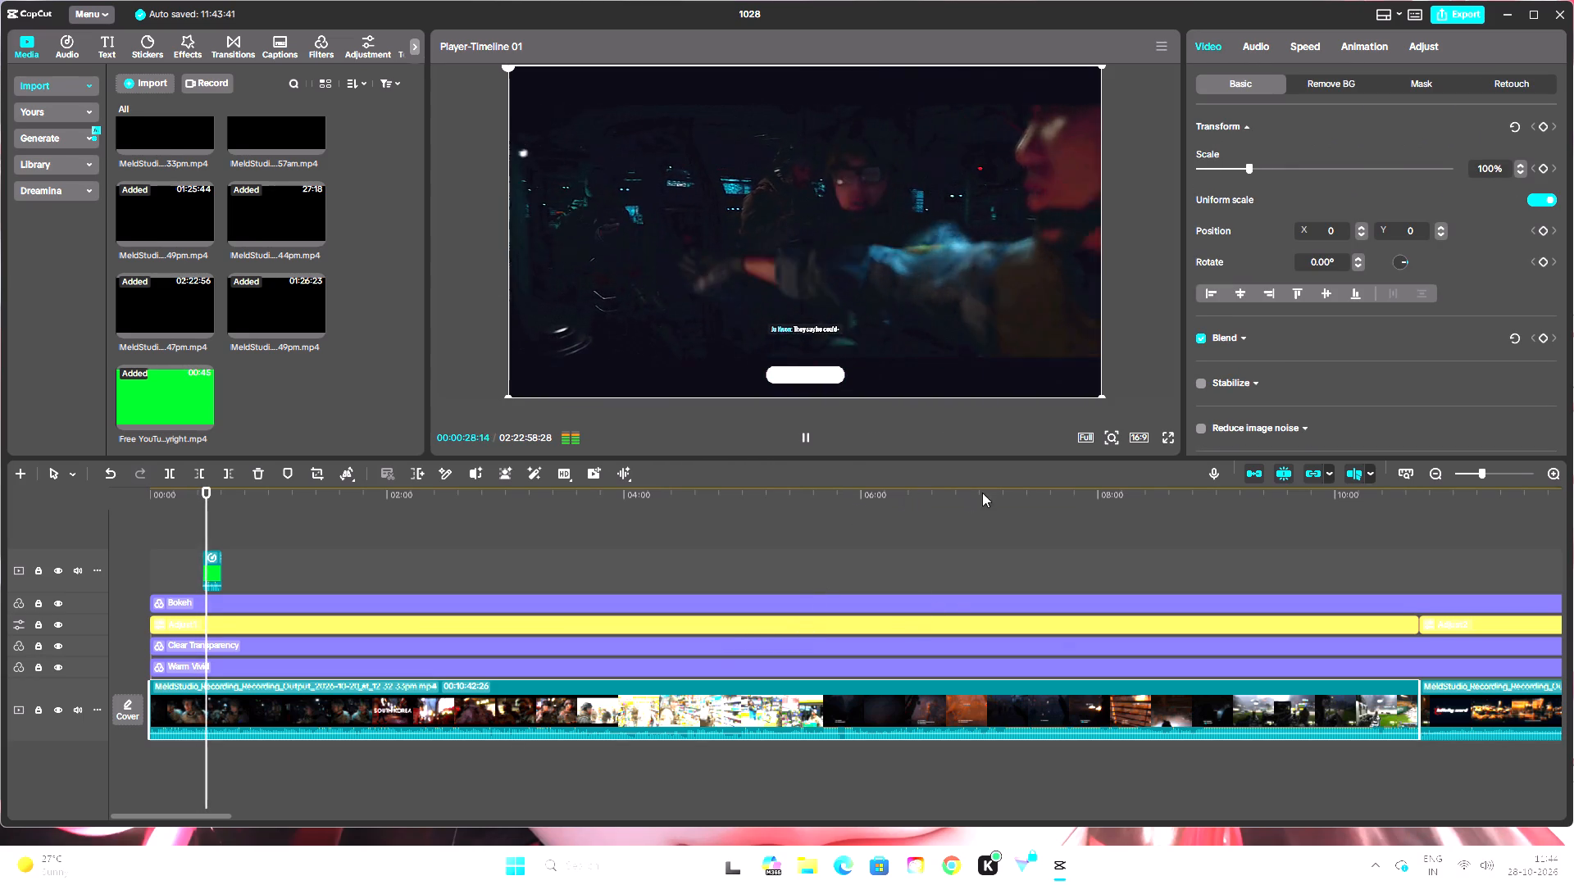
pyautogui.click(1167, 433)
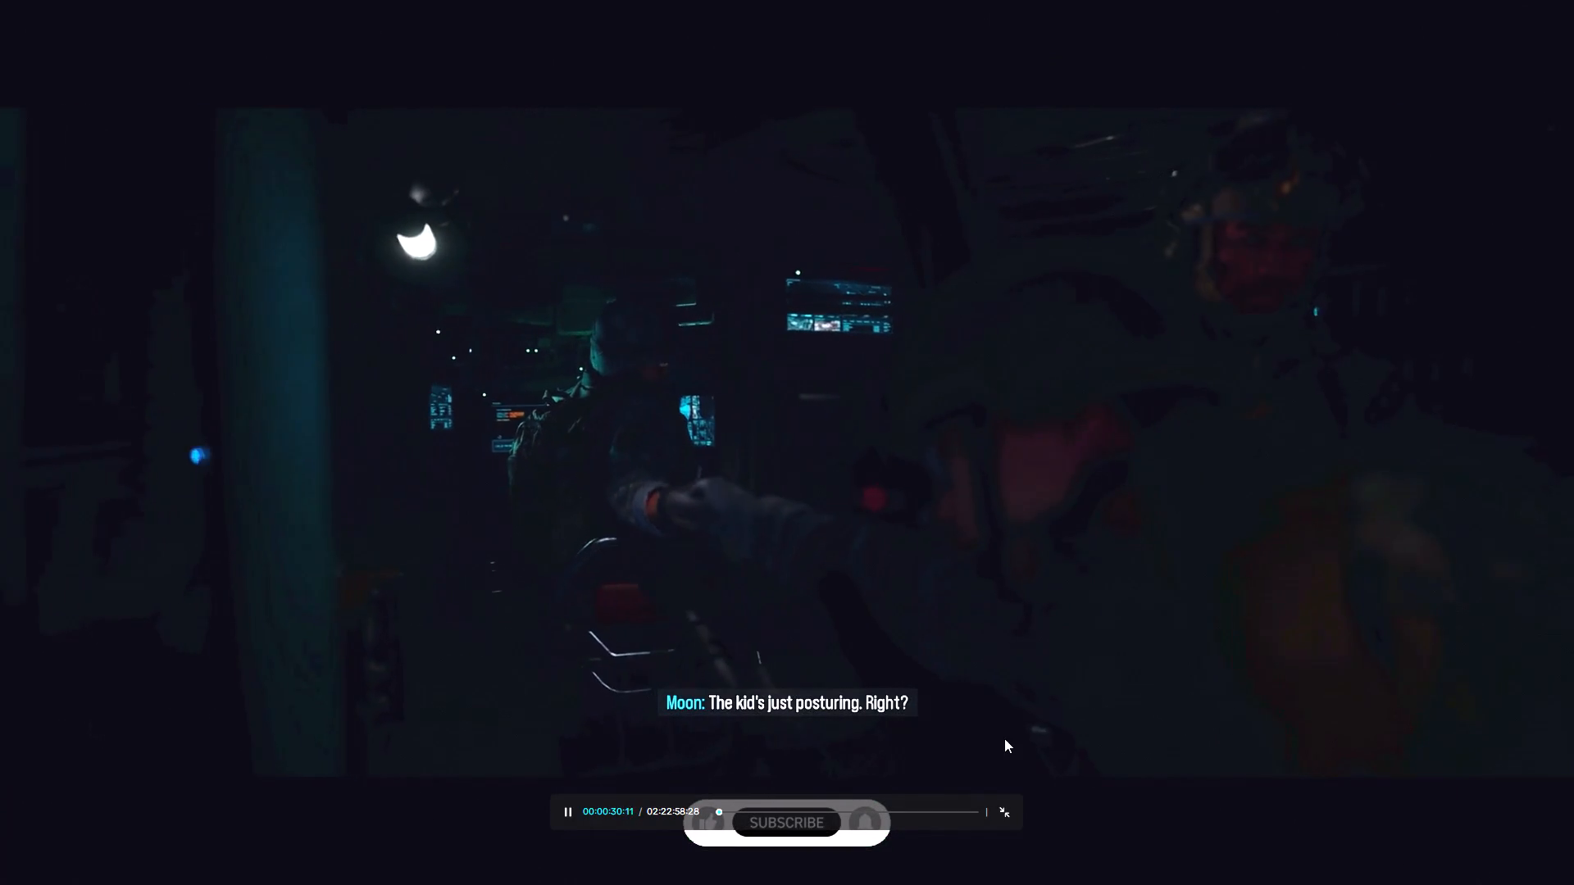
pyautogui.click(1008, 806)
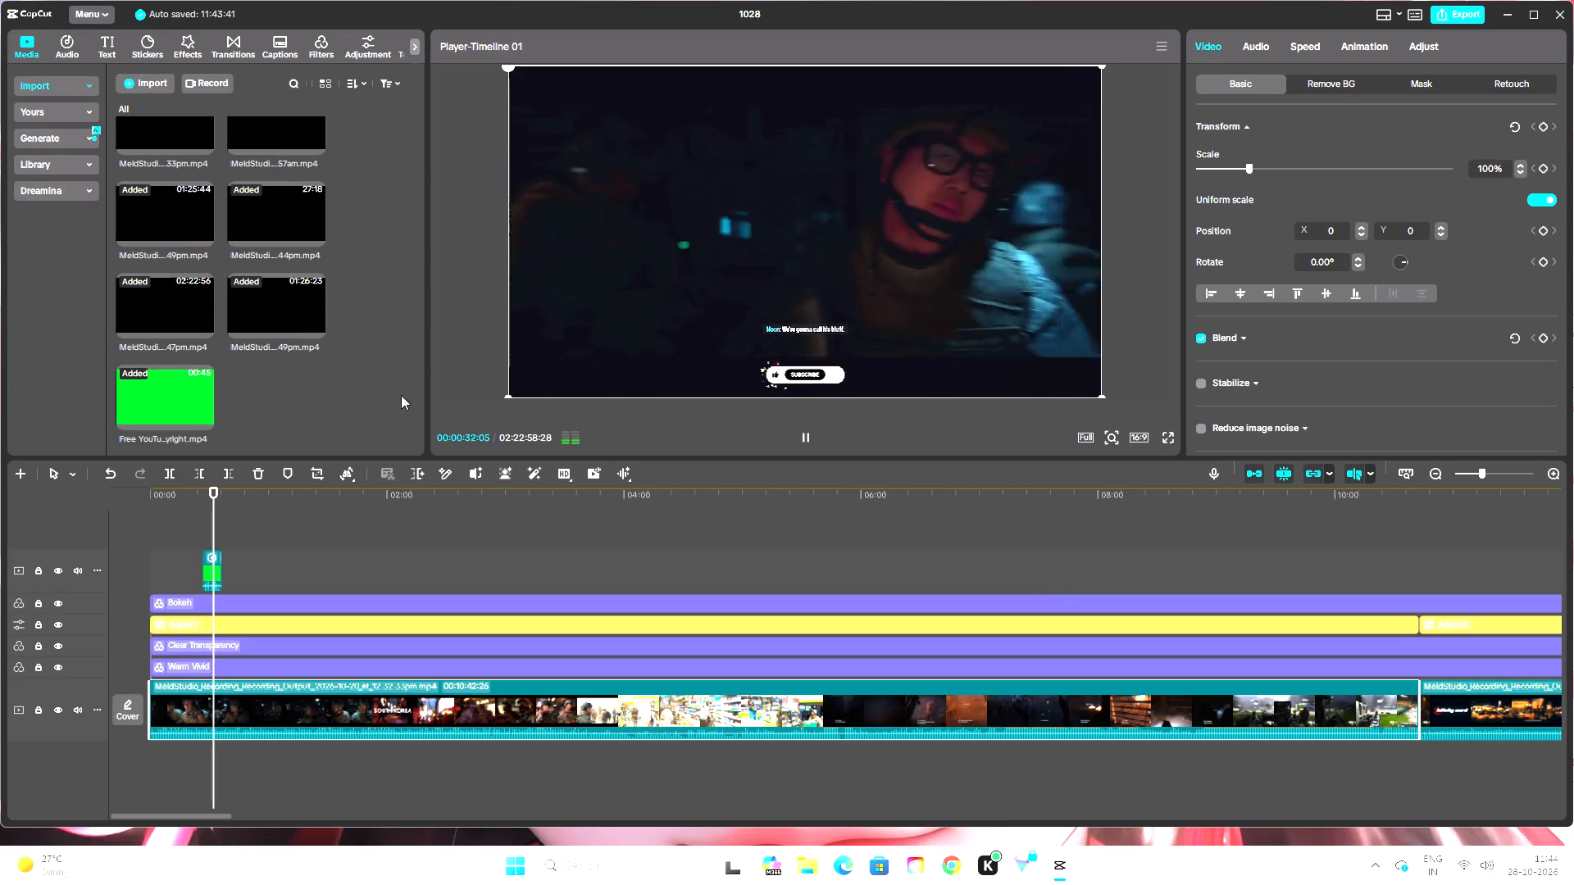
# Scrub through the first 23 minutes of the timeline to review the picture across the opening gameplay clips.
pyautogui.moveTo(216, 501); pyautogui.dragTo(1468, 610)
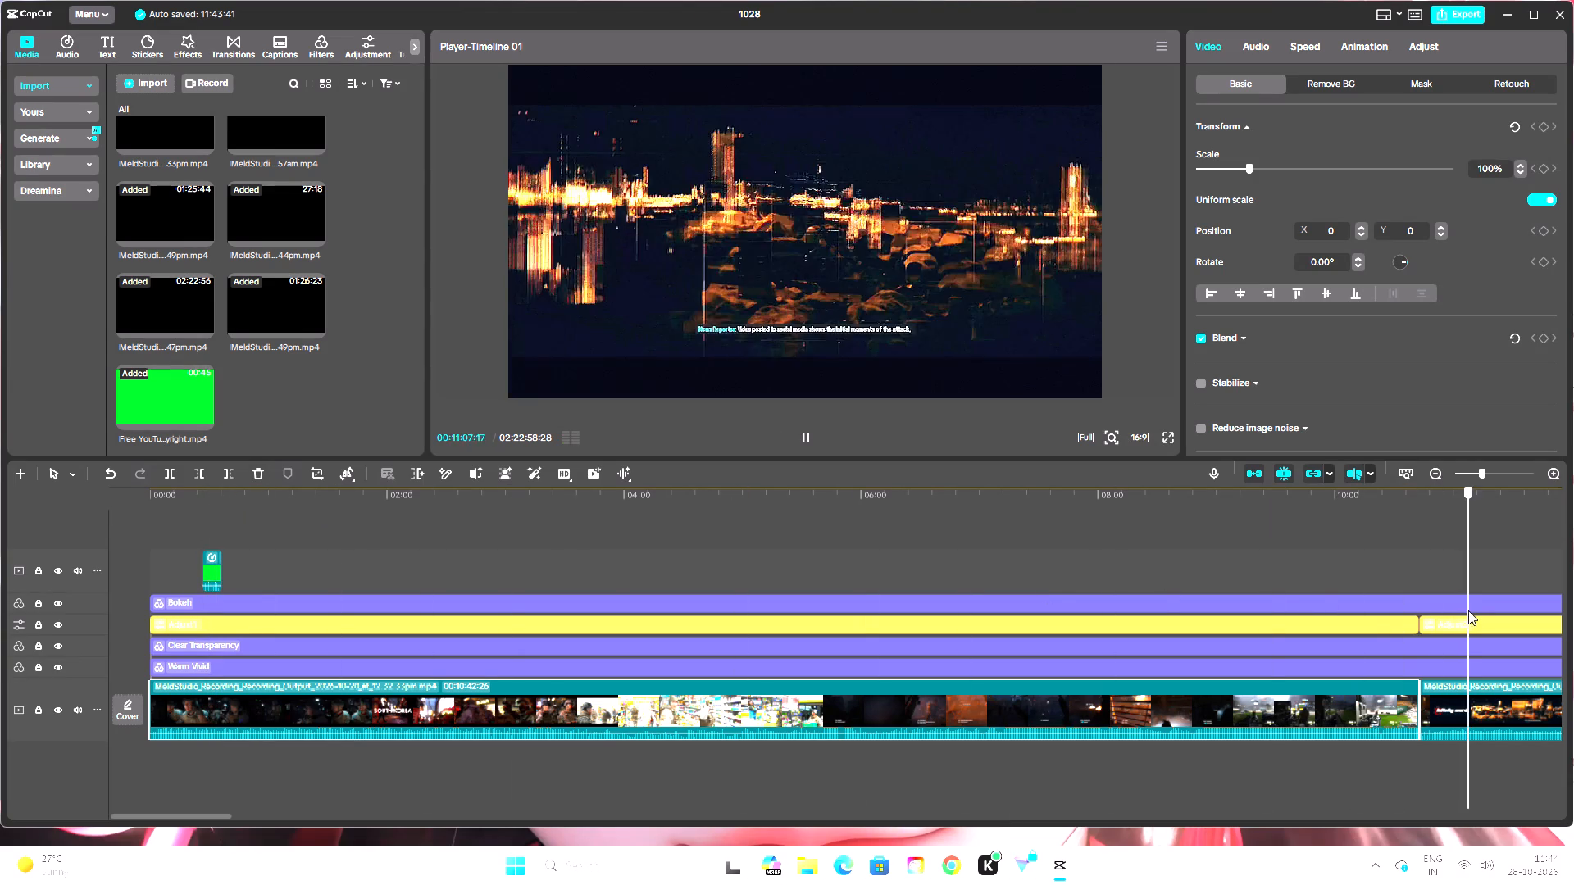
pyautogui.moveTo(1468, 610); pyautogui.dragTo(1377, 605)
pyautogui.click(1317, 562)
pyautogui.moveTo(1322, 493); pyautogui.dragTo(1573, 565)
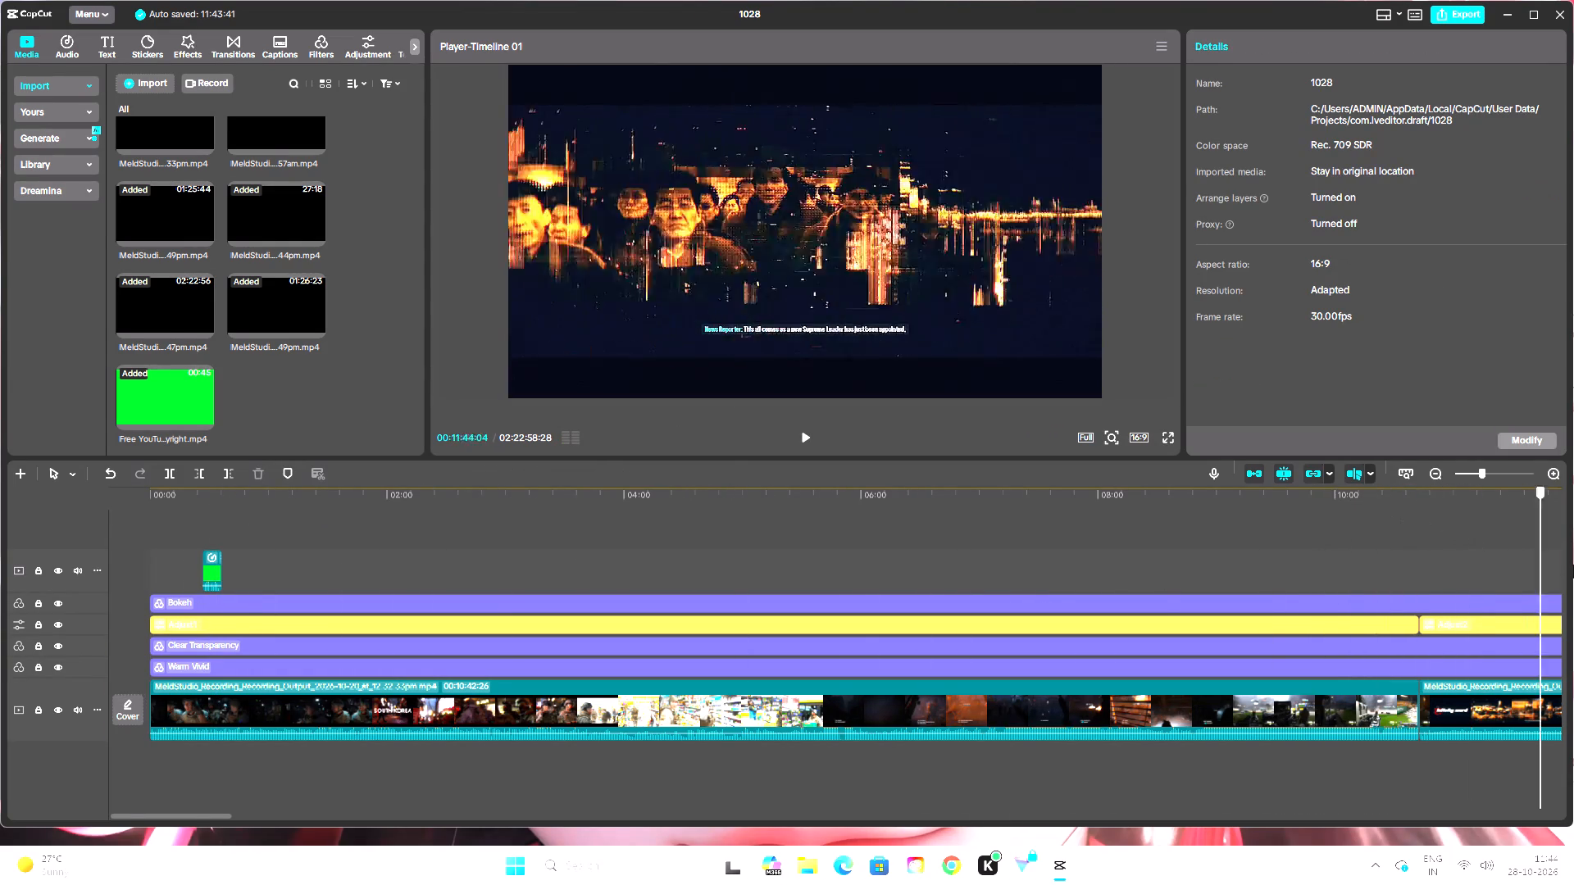
pyautogui.moveTo(1573, 565); pyautogui.dragTo(1174, 559)
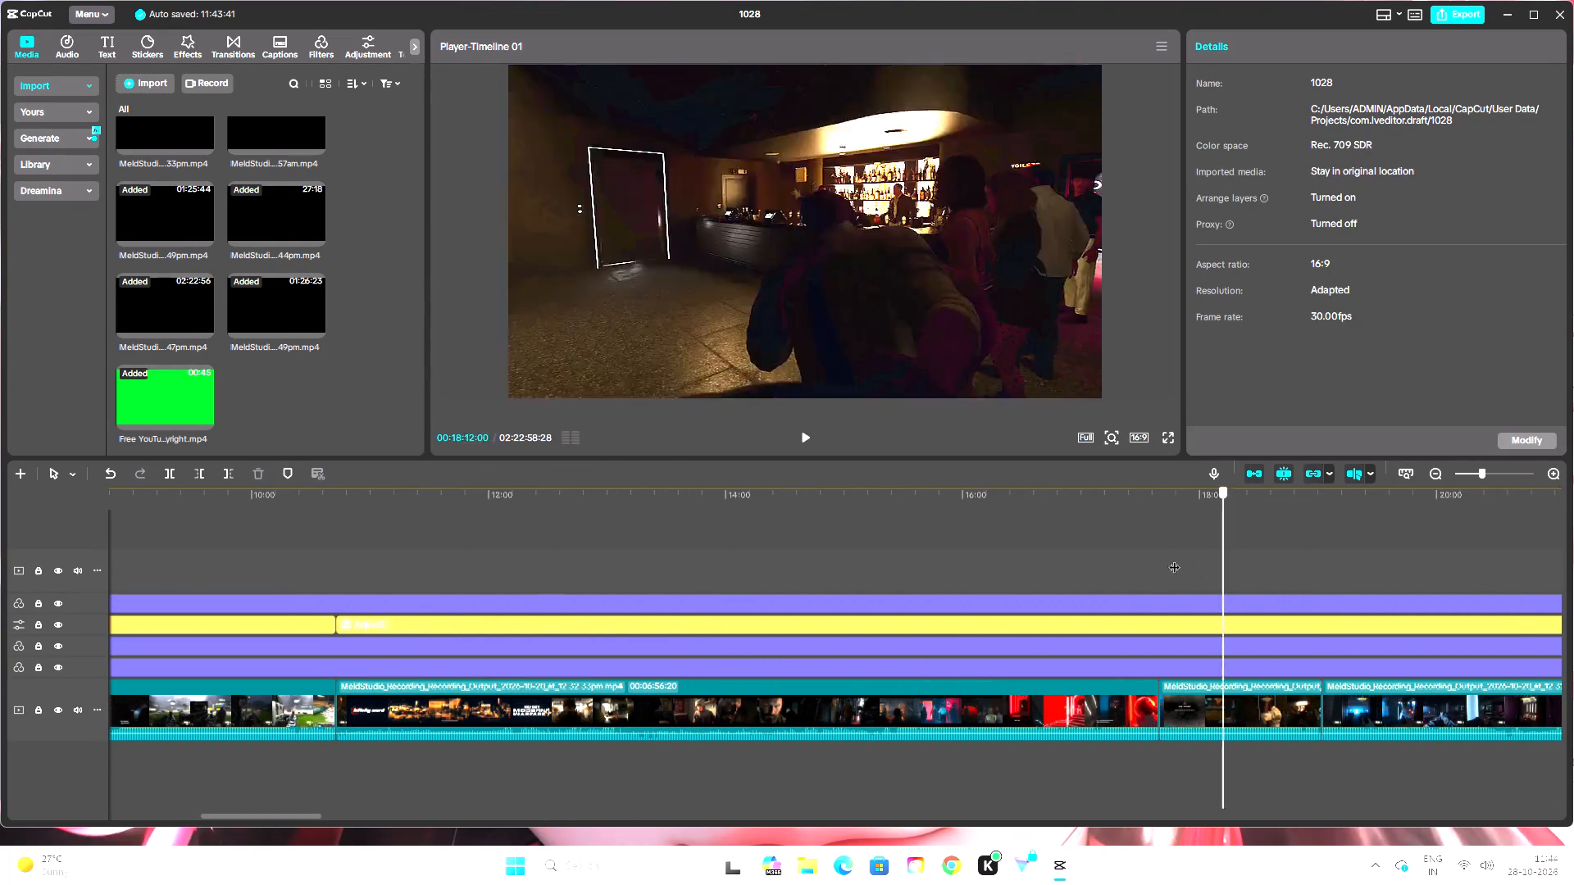
pyautogui.moveTo(1174, 559); pyautogui.dragTo(1154, 558)
pyautogui.doubleClick(1432, 479)
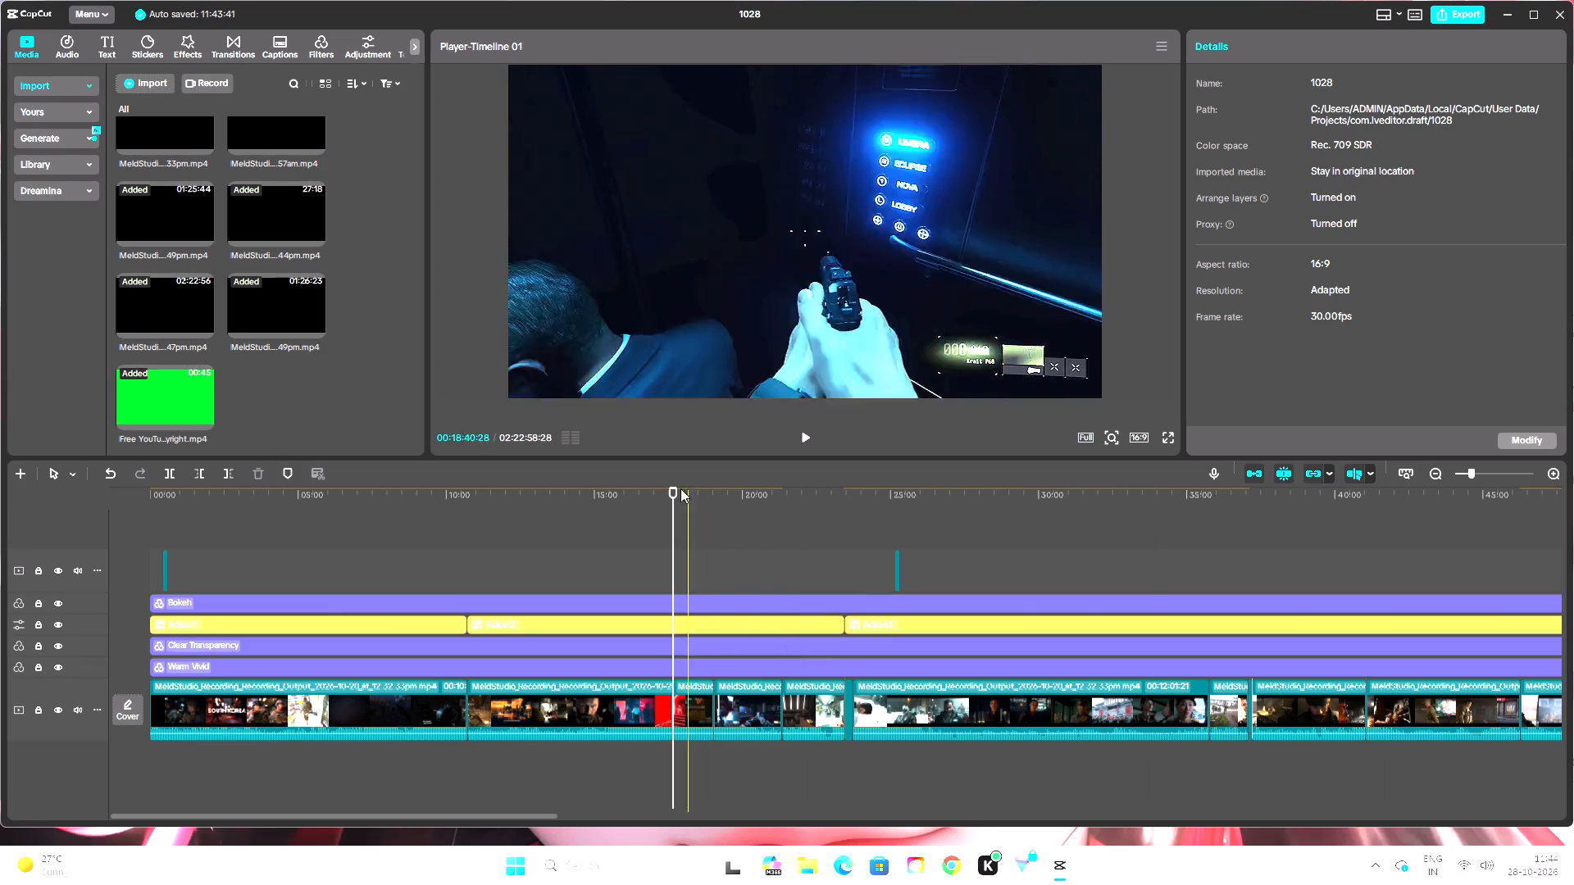
pyautogui.moveTo(672, 486); pyautogui.dragTo(847, 550)
# Play from about 00:23:28 and scrub through the remaining gameplay clips to past 02:13:00, checking the edited footage.
pyautogui.click(809, 435)
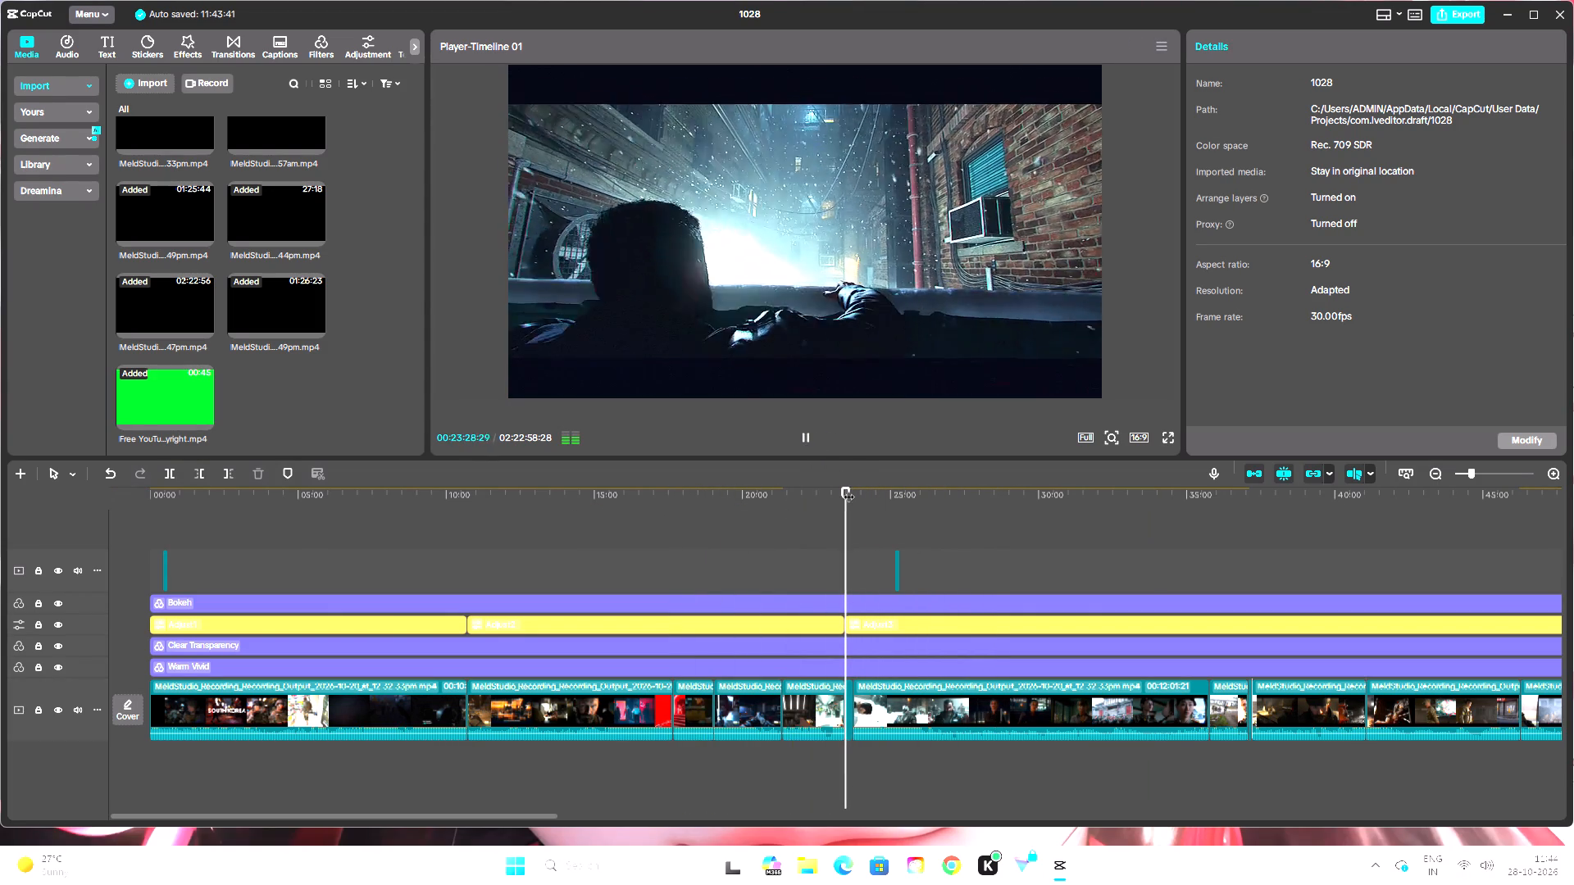
pyautogui.moveTo(849, 488); pyautogui.dragTo(1193, 567)
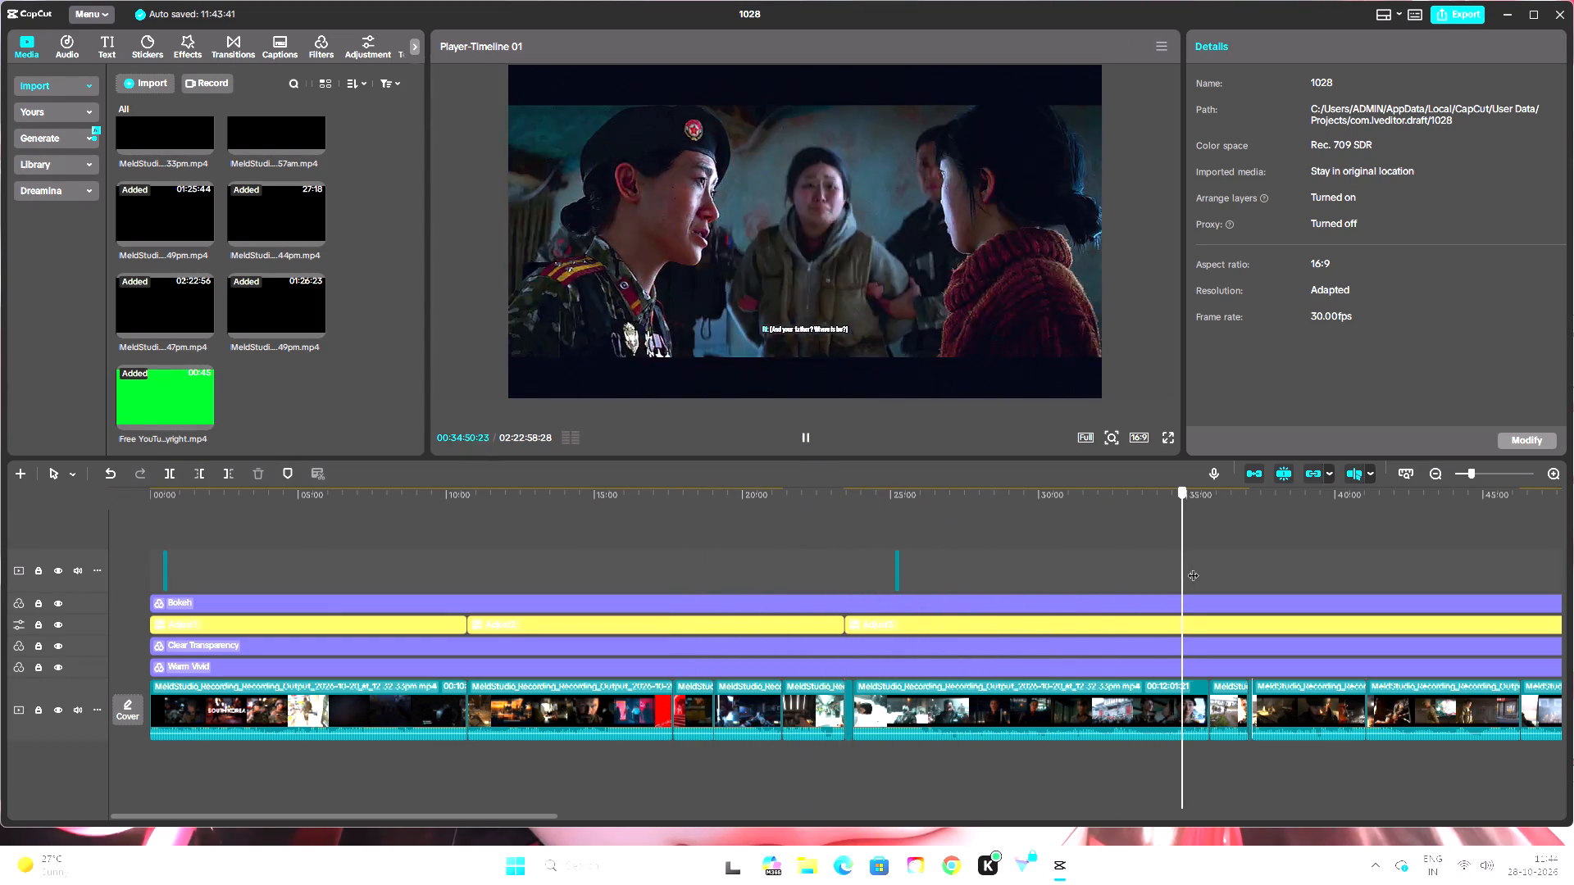
pyautogui.moveTo(1193, 567); pyautogui.dragTo(1393, 580)
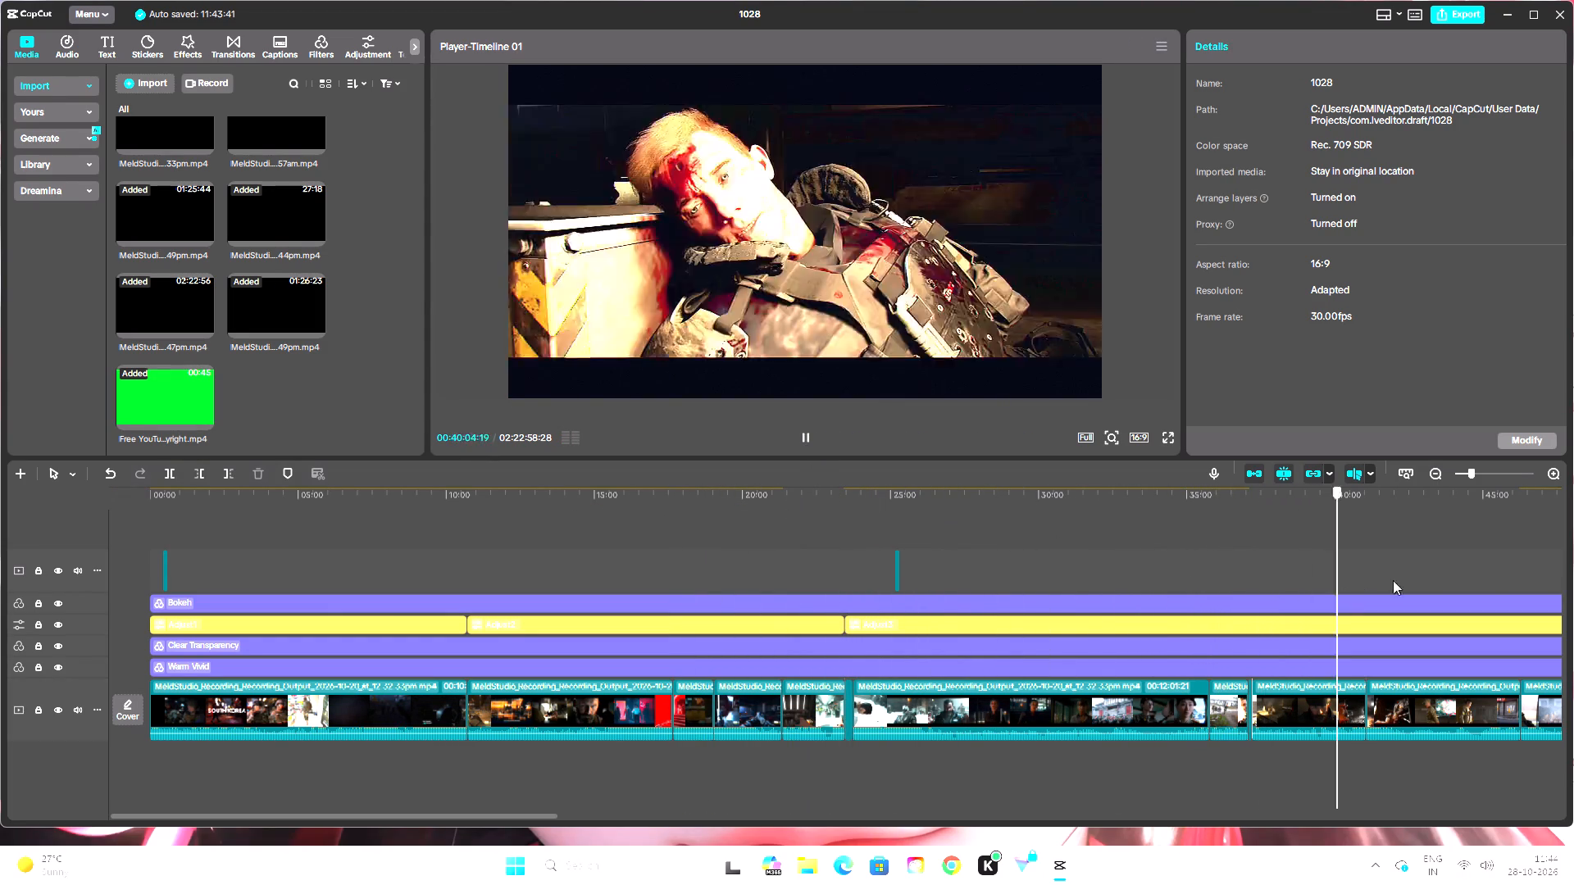
pyautogui.moveTo(1393, 580); pyautogui.dragTo(1316, 538)
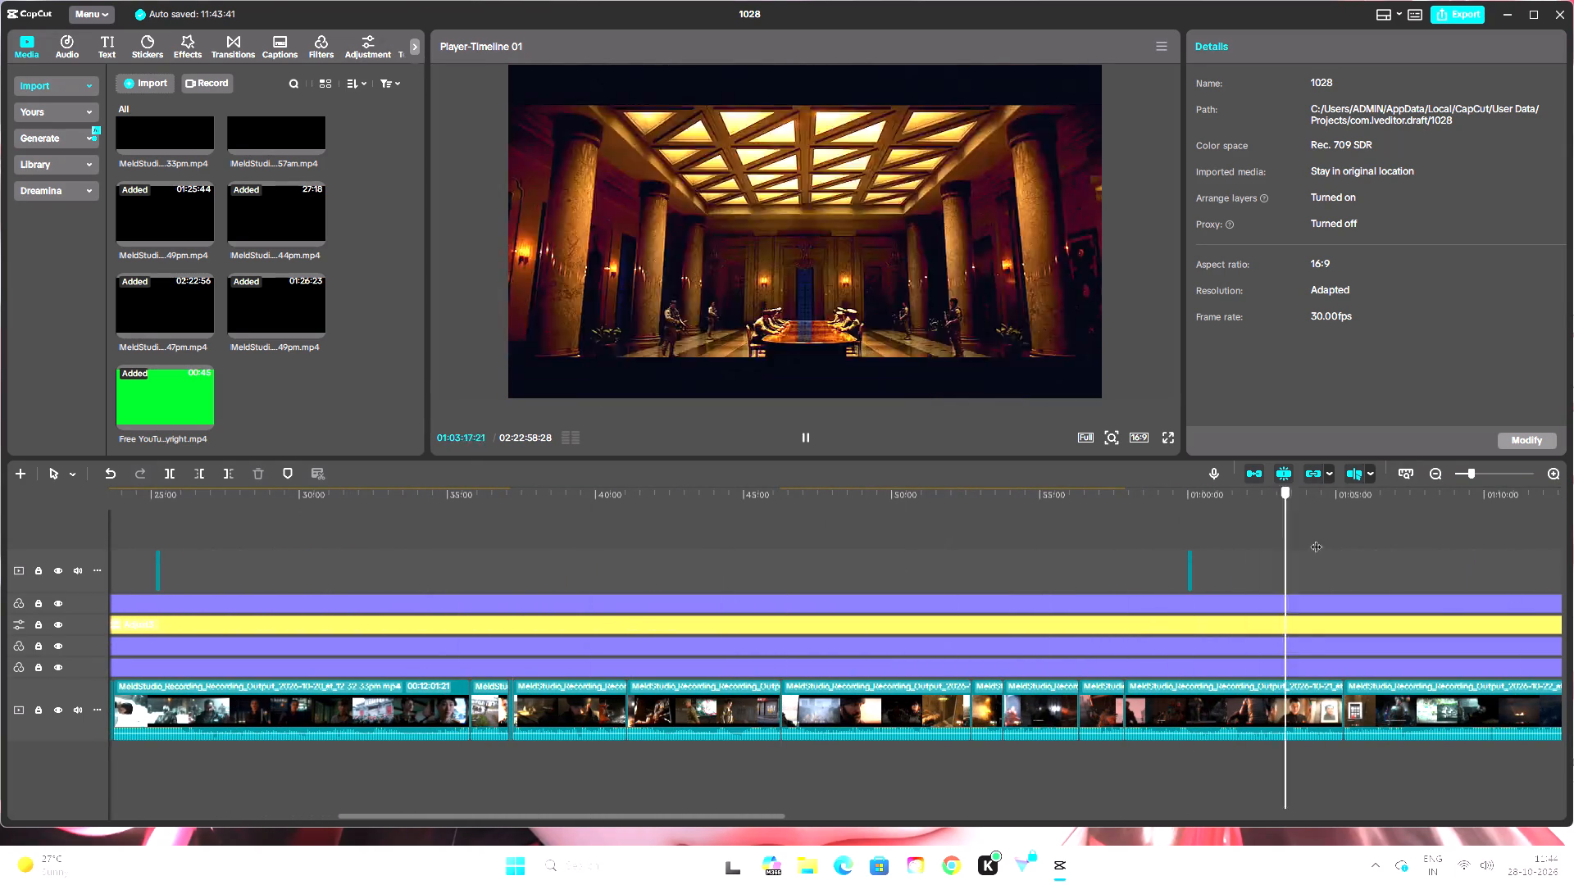
pyautogui.moveTo(1316, 538); pyautogui.dragTo(789, 556)
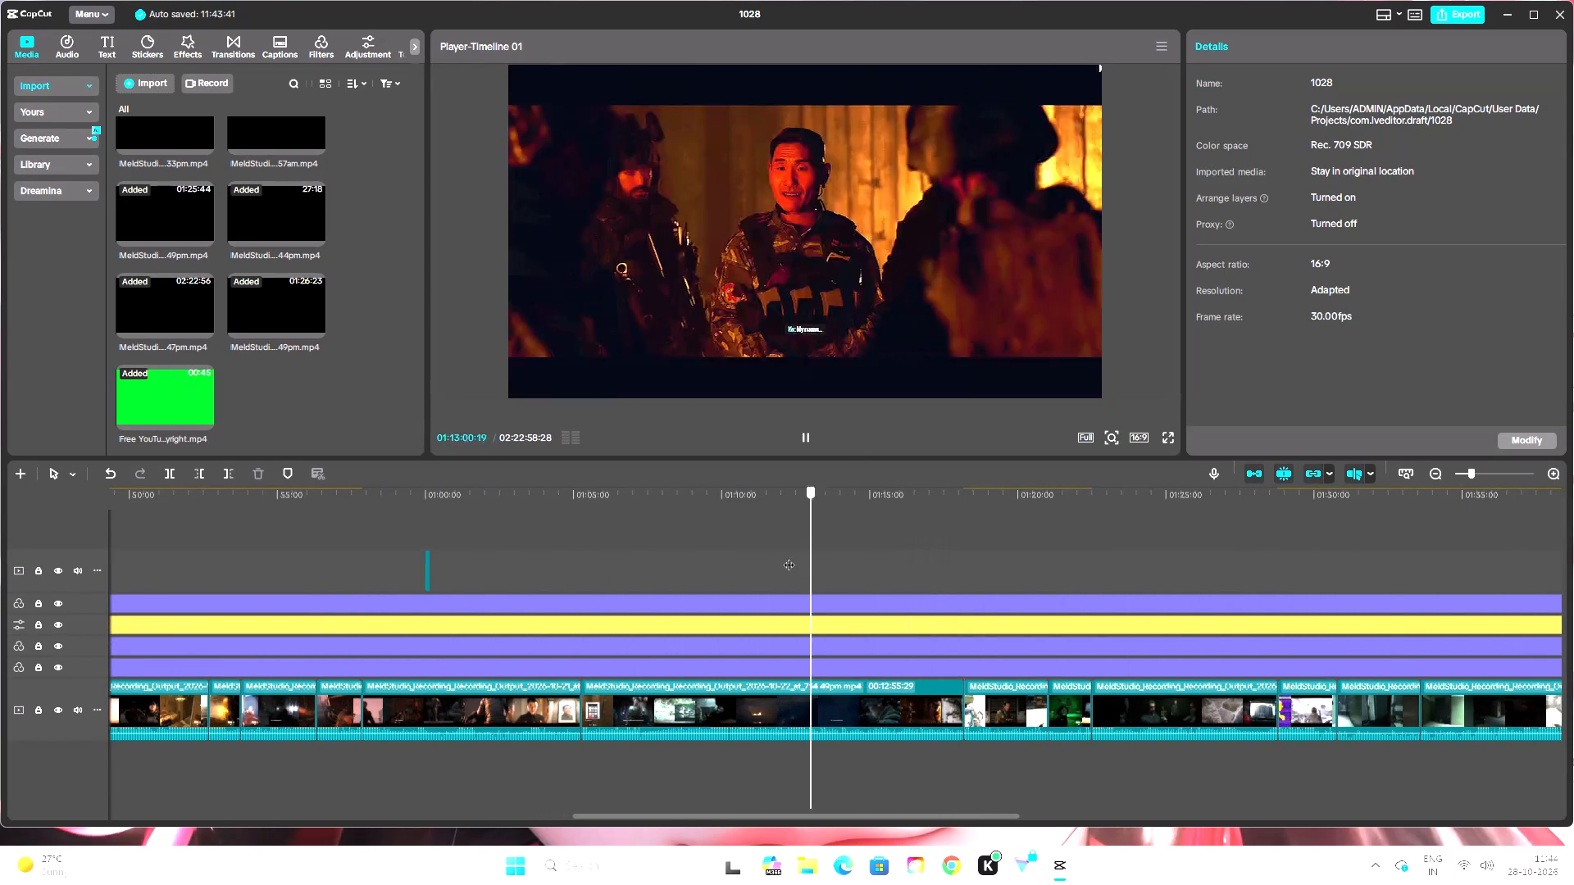
pyautogui.moveTo(789, 556); pyautogui.dragTo(807, 547)
pyautogui.moveTo(803, 494); pyautogui.dragTo(921, 521)
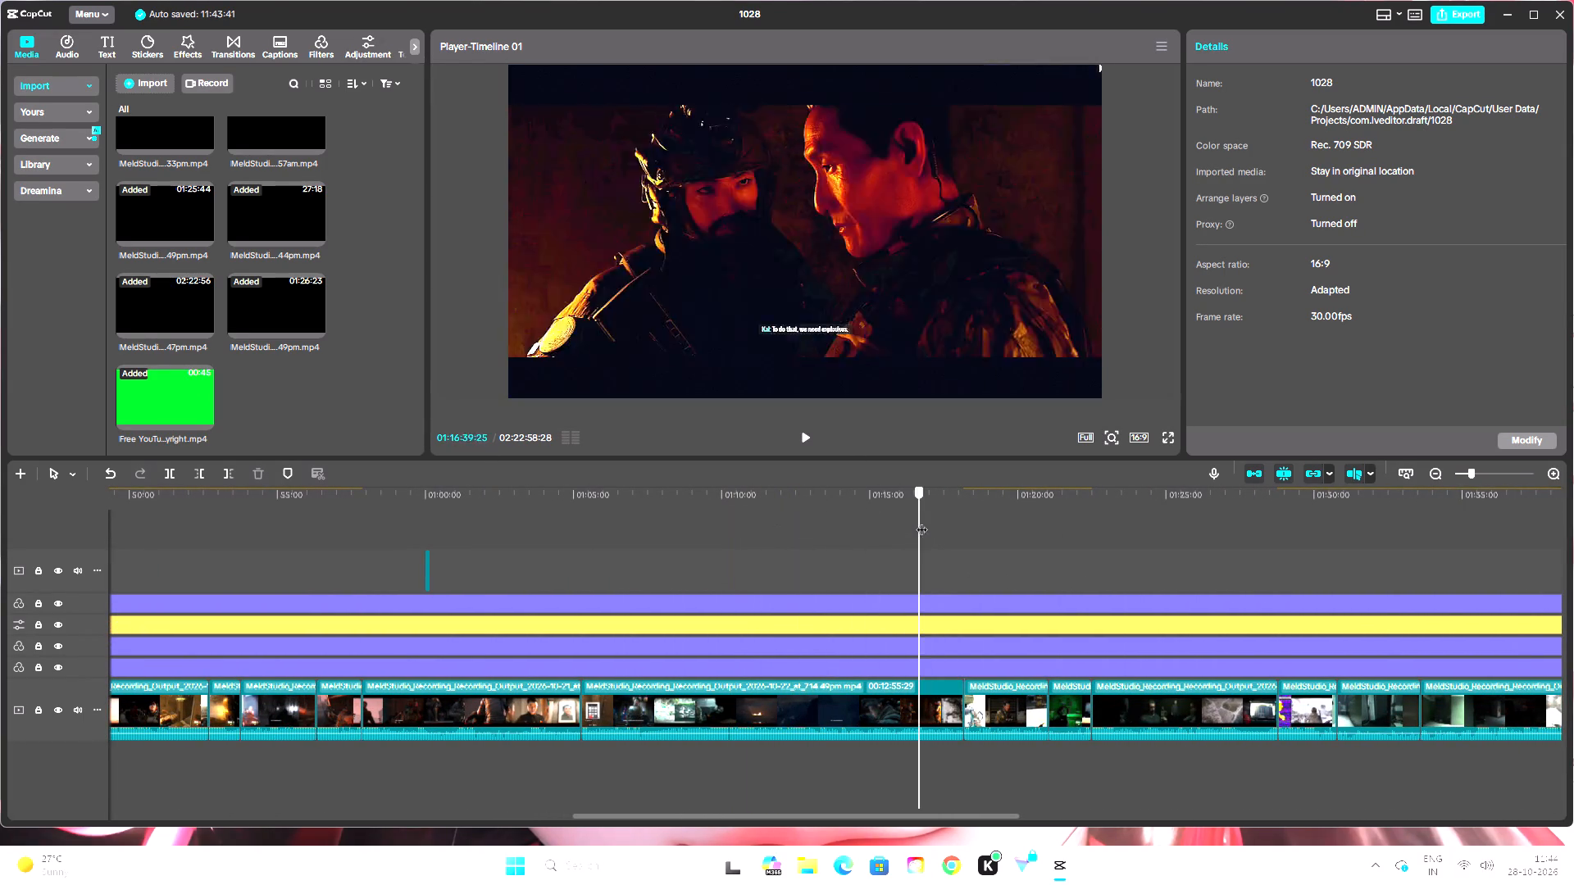
pyautogui.moveTo(921, 521); pyautogui.dragTo(1573, 612)
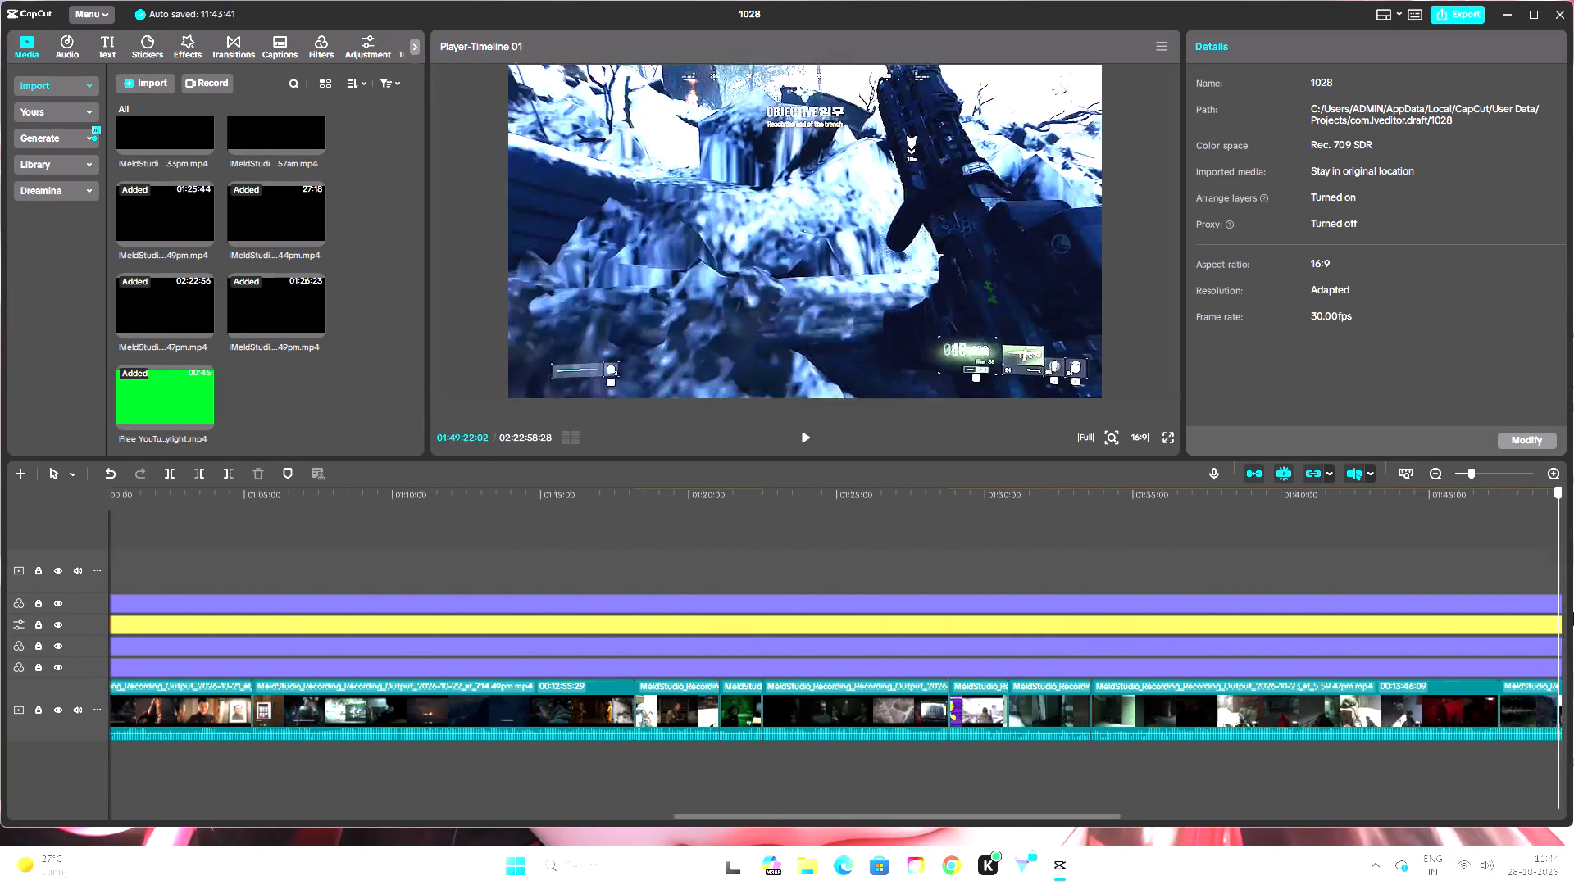
pyautogui.moveTo(1573, 612); pyautogui.dragTo(1152, 586)
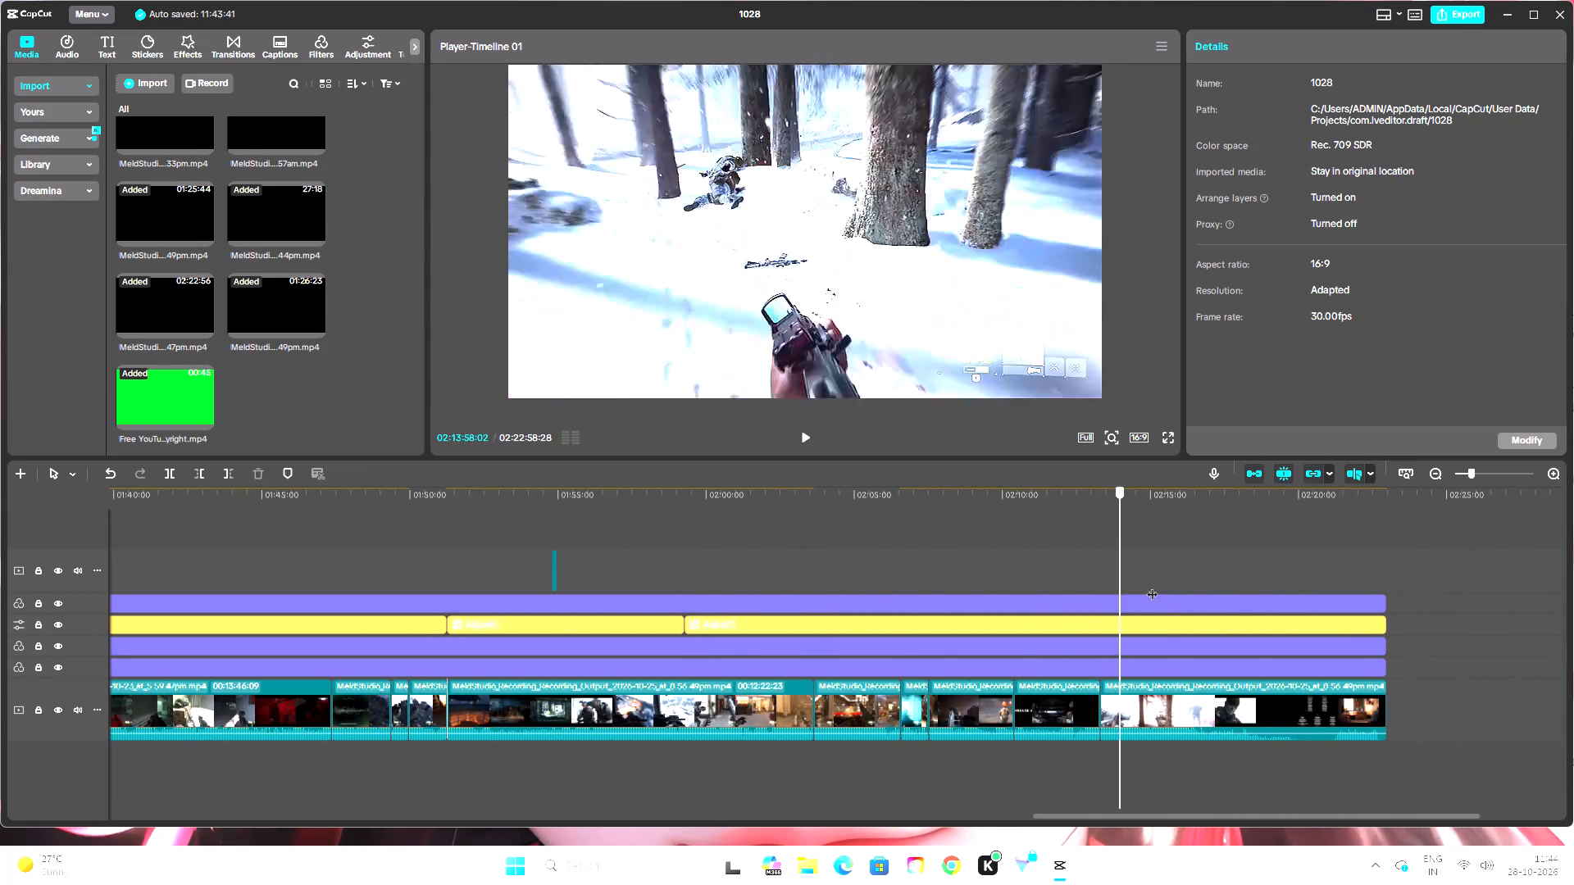
pyautogui.moveTo(1152, 586); pyautogui.dragTo(0, 469)
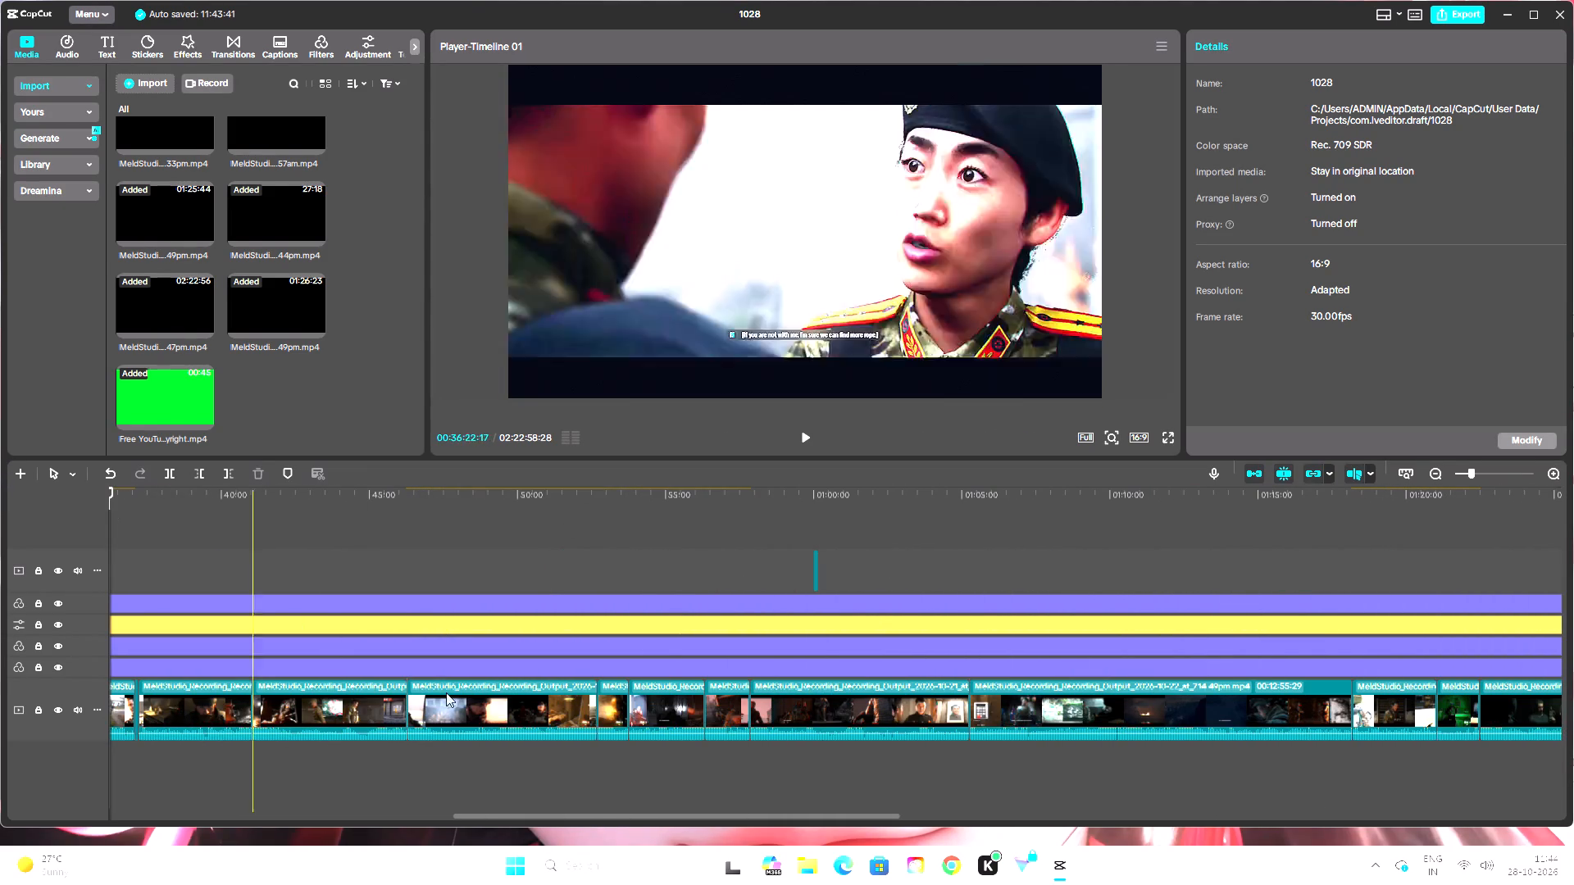
# Switch to Proton VPN, disconnect from the Mexico server and close its window.
pyautogui.click(1020, 878)
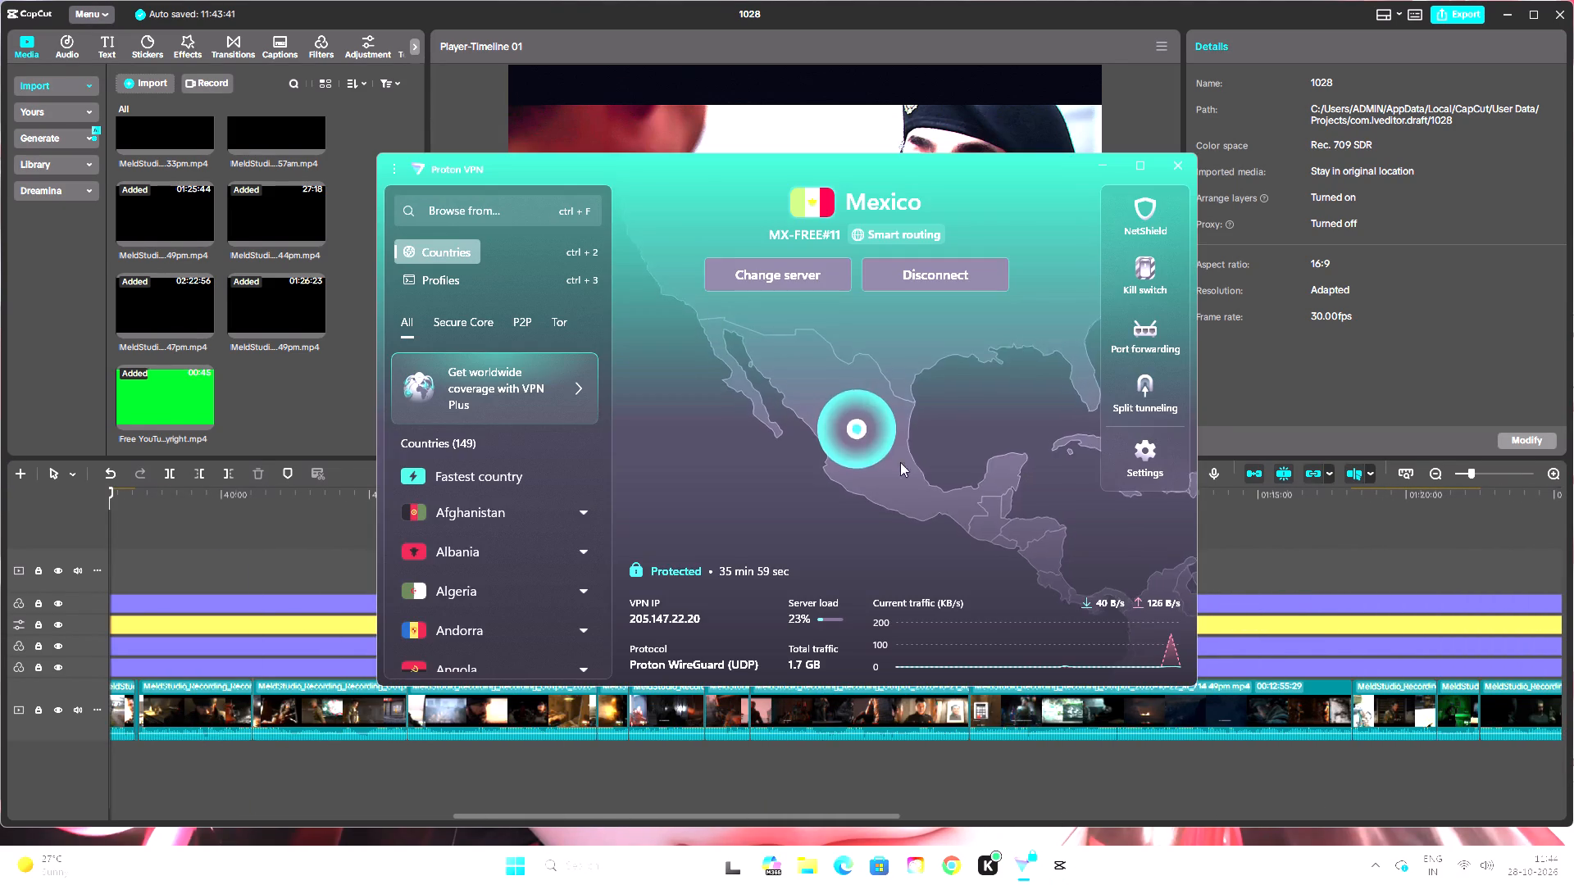
pyautogui.click(906, 275)
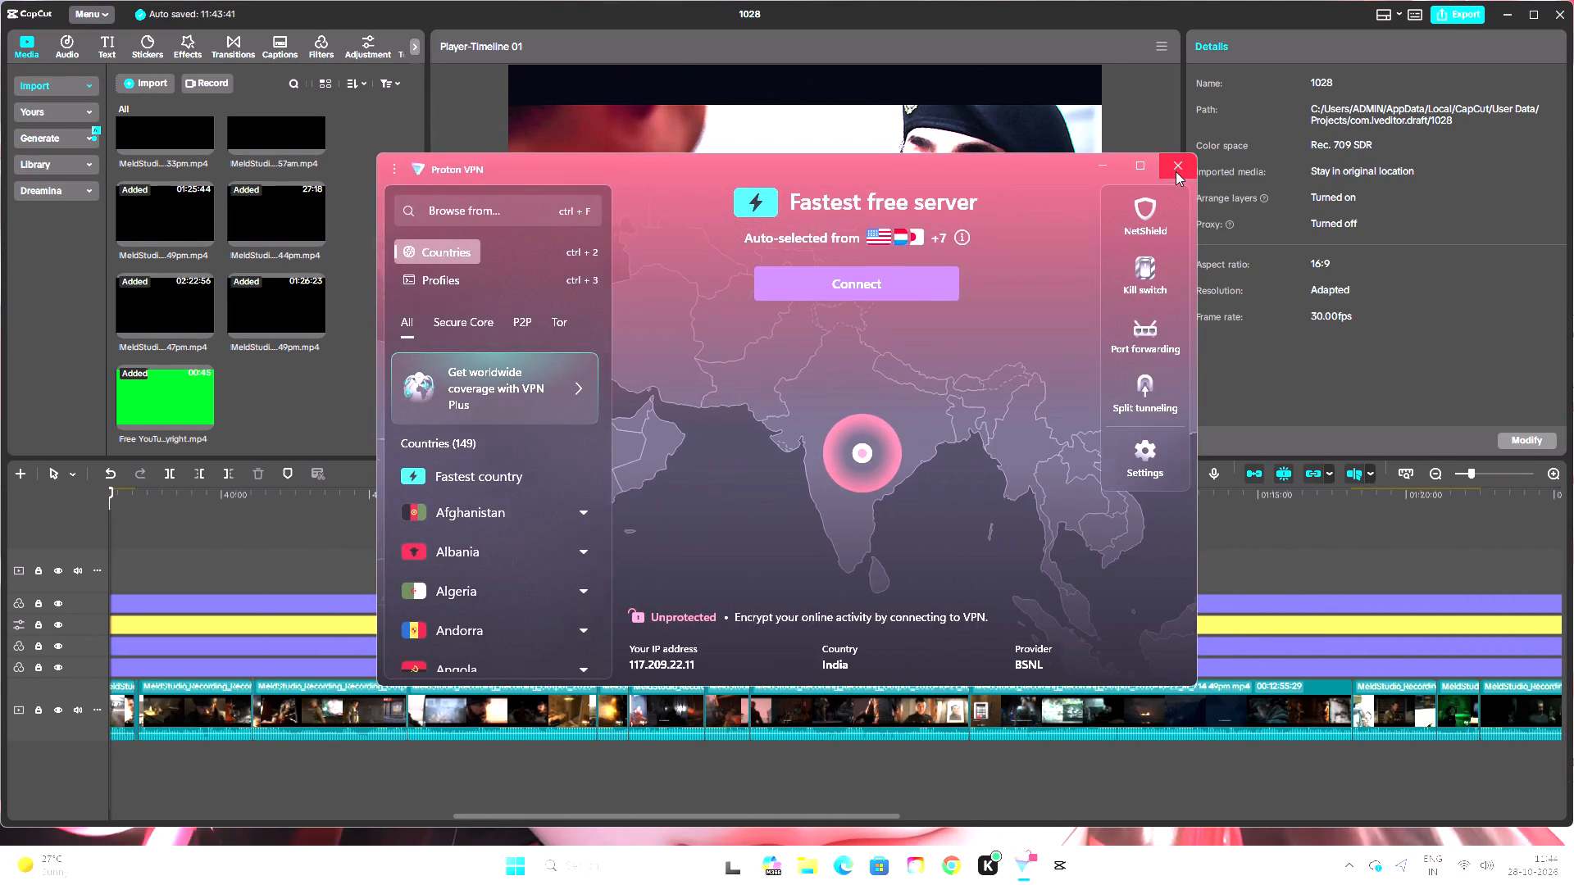
pyautogui.click(1176, 171)
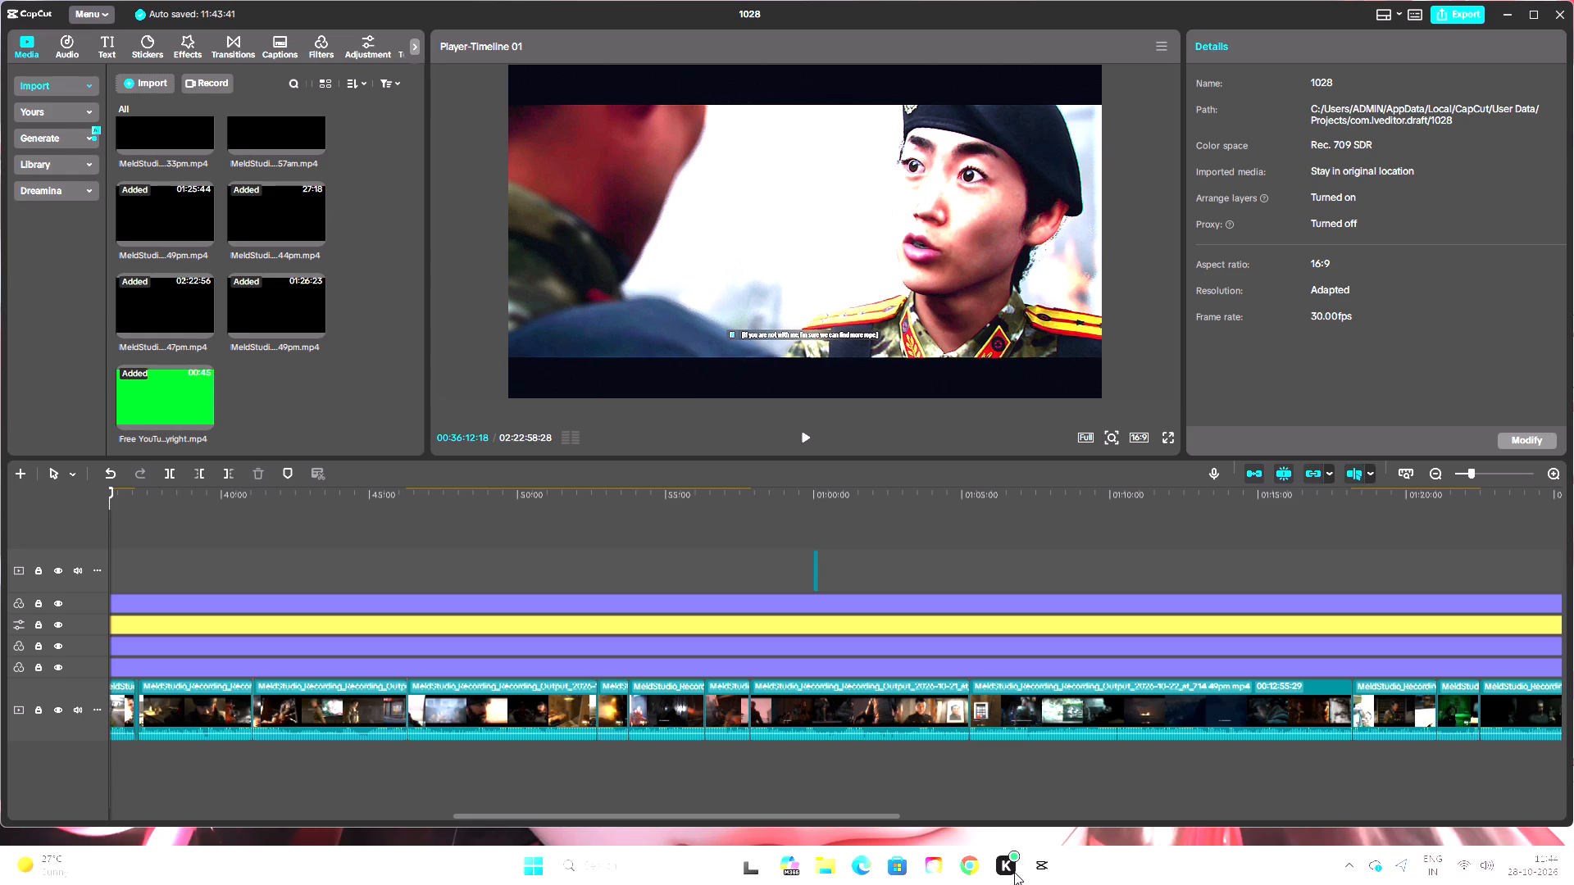